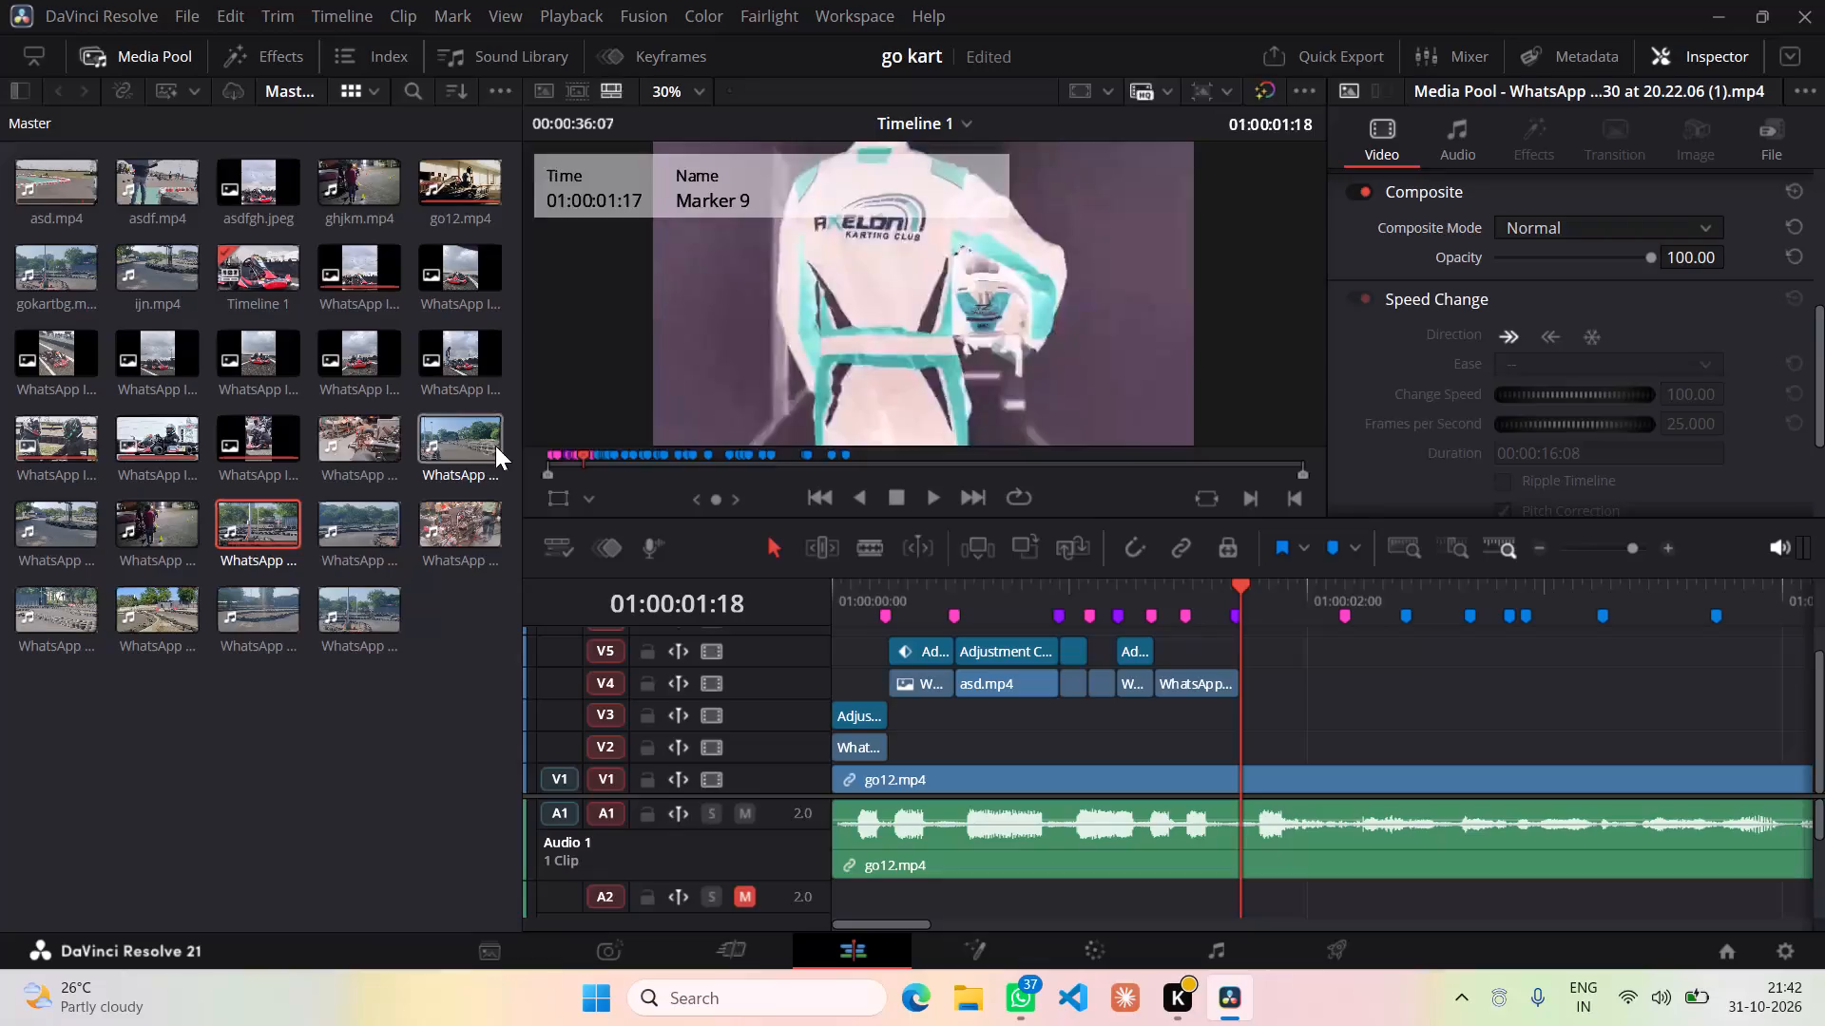
Import the image WhatsApp Image 2026-10-30 at 21.53.33 from the Desktop folder into the media pool.
right_click(288, 707)
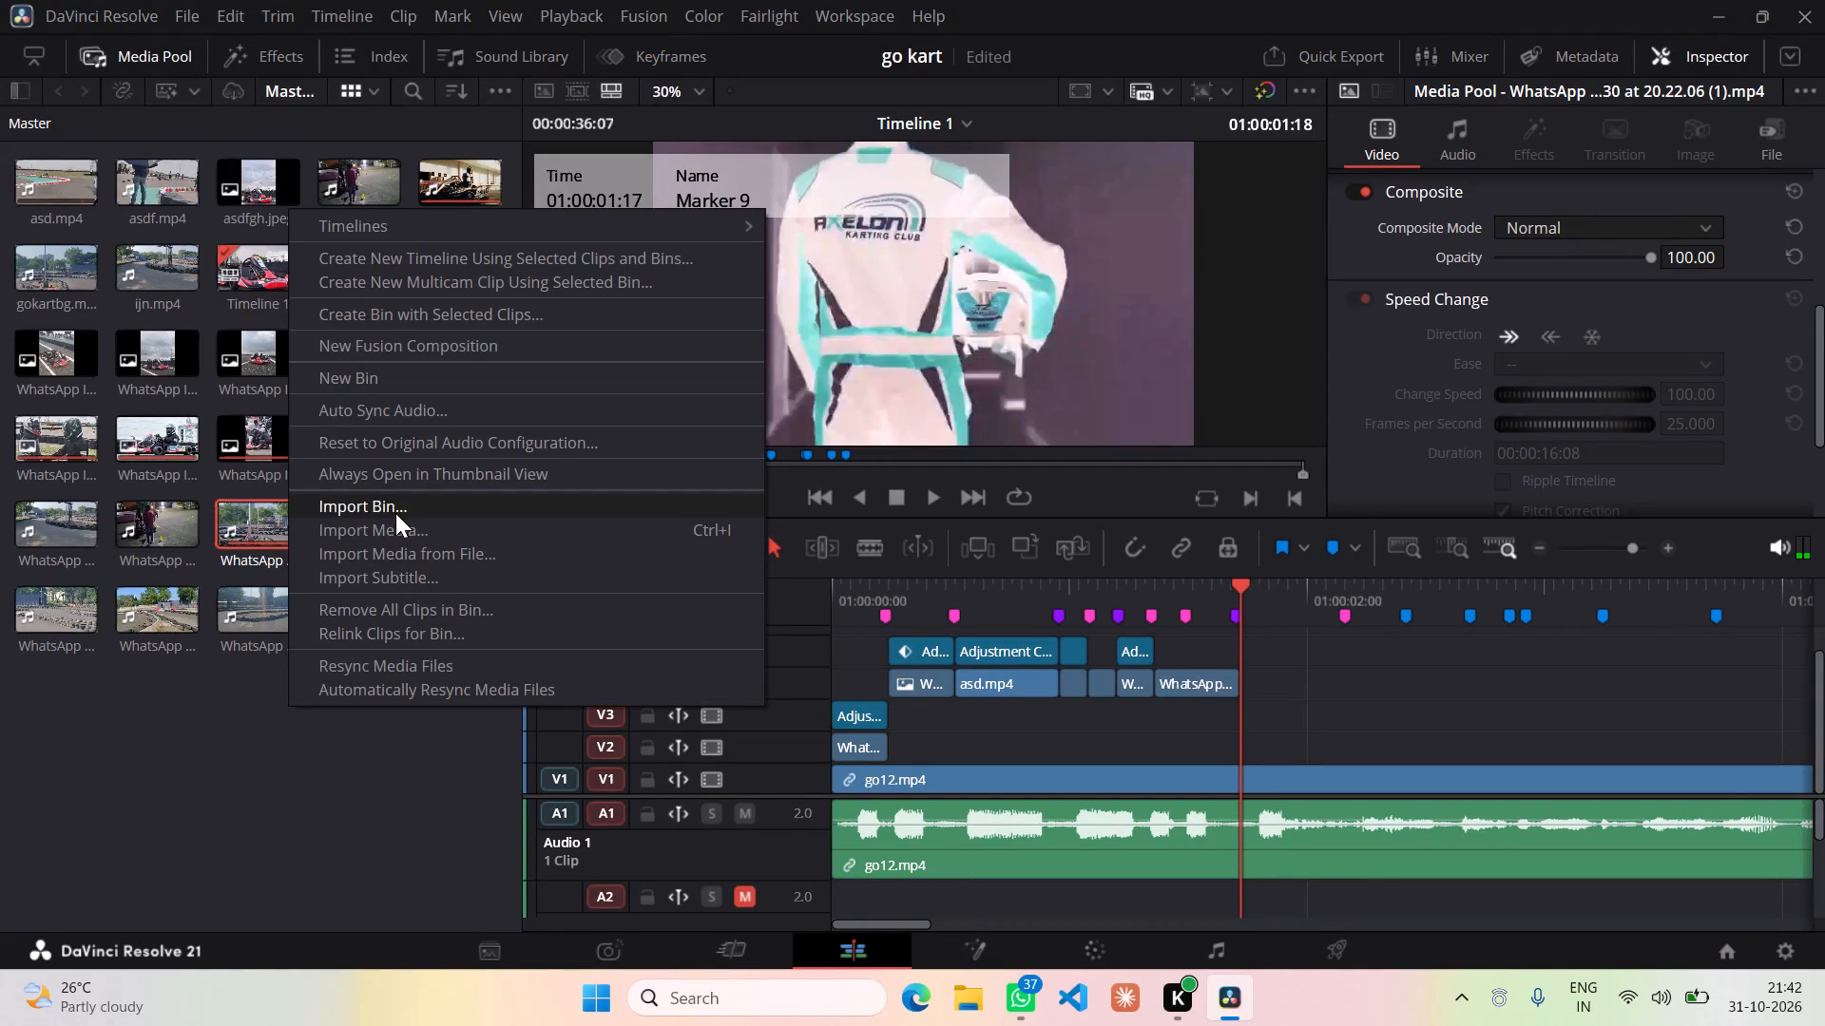
click(398, 528)
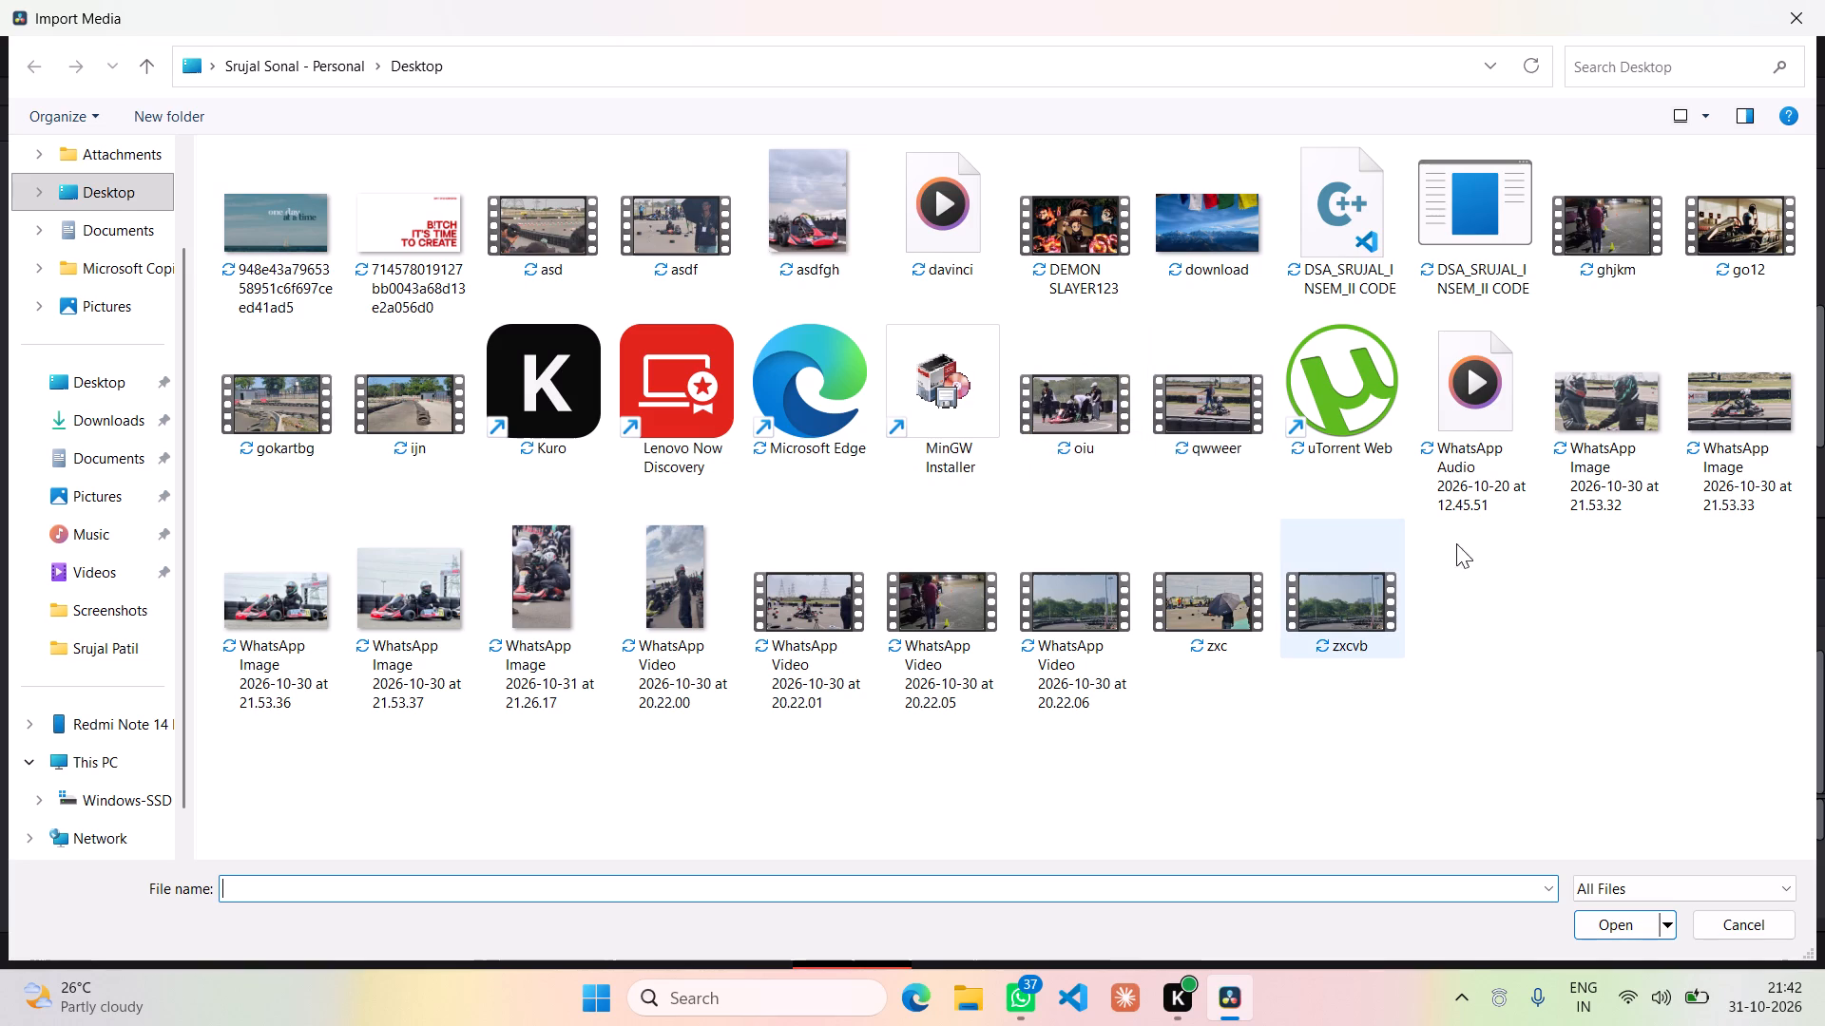
double_click(1763, 394)
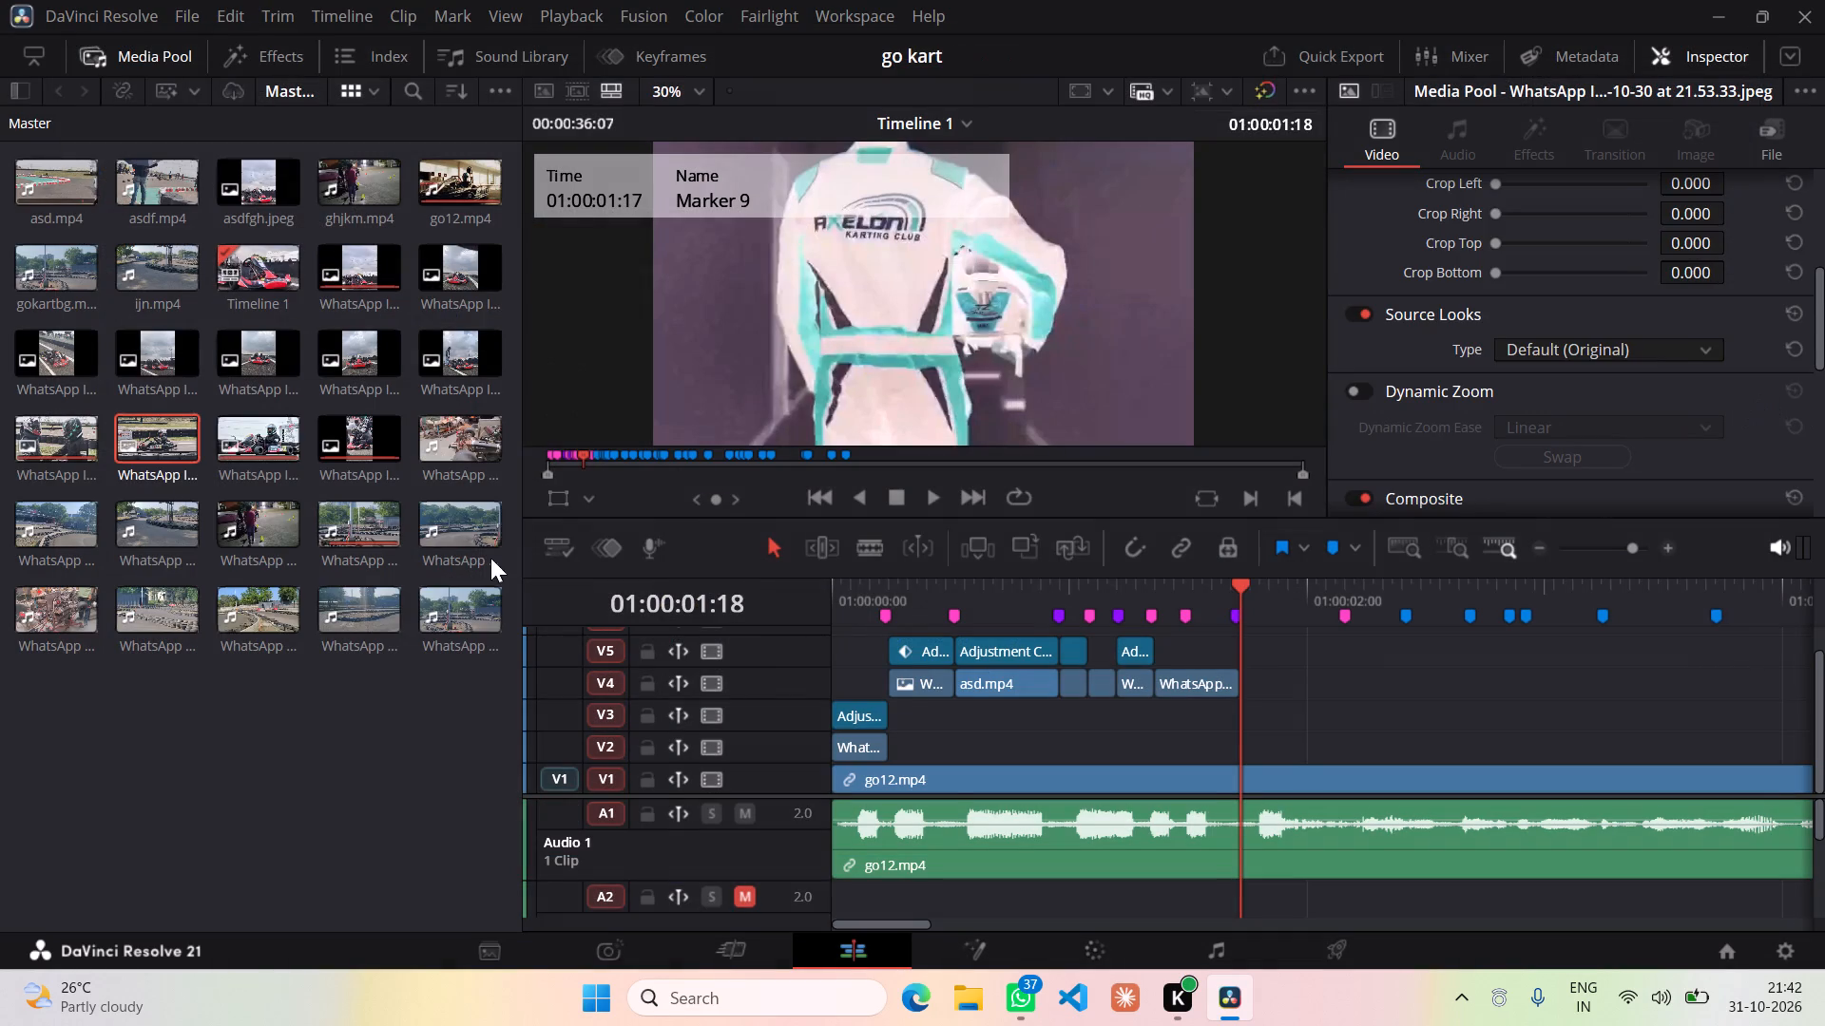
Place the 21.53.33 image on track V4 at 01:00:01:18, directly after the last WhatsApp clip.
drag(158, 435, 1246, 659)
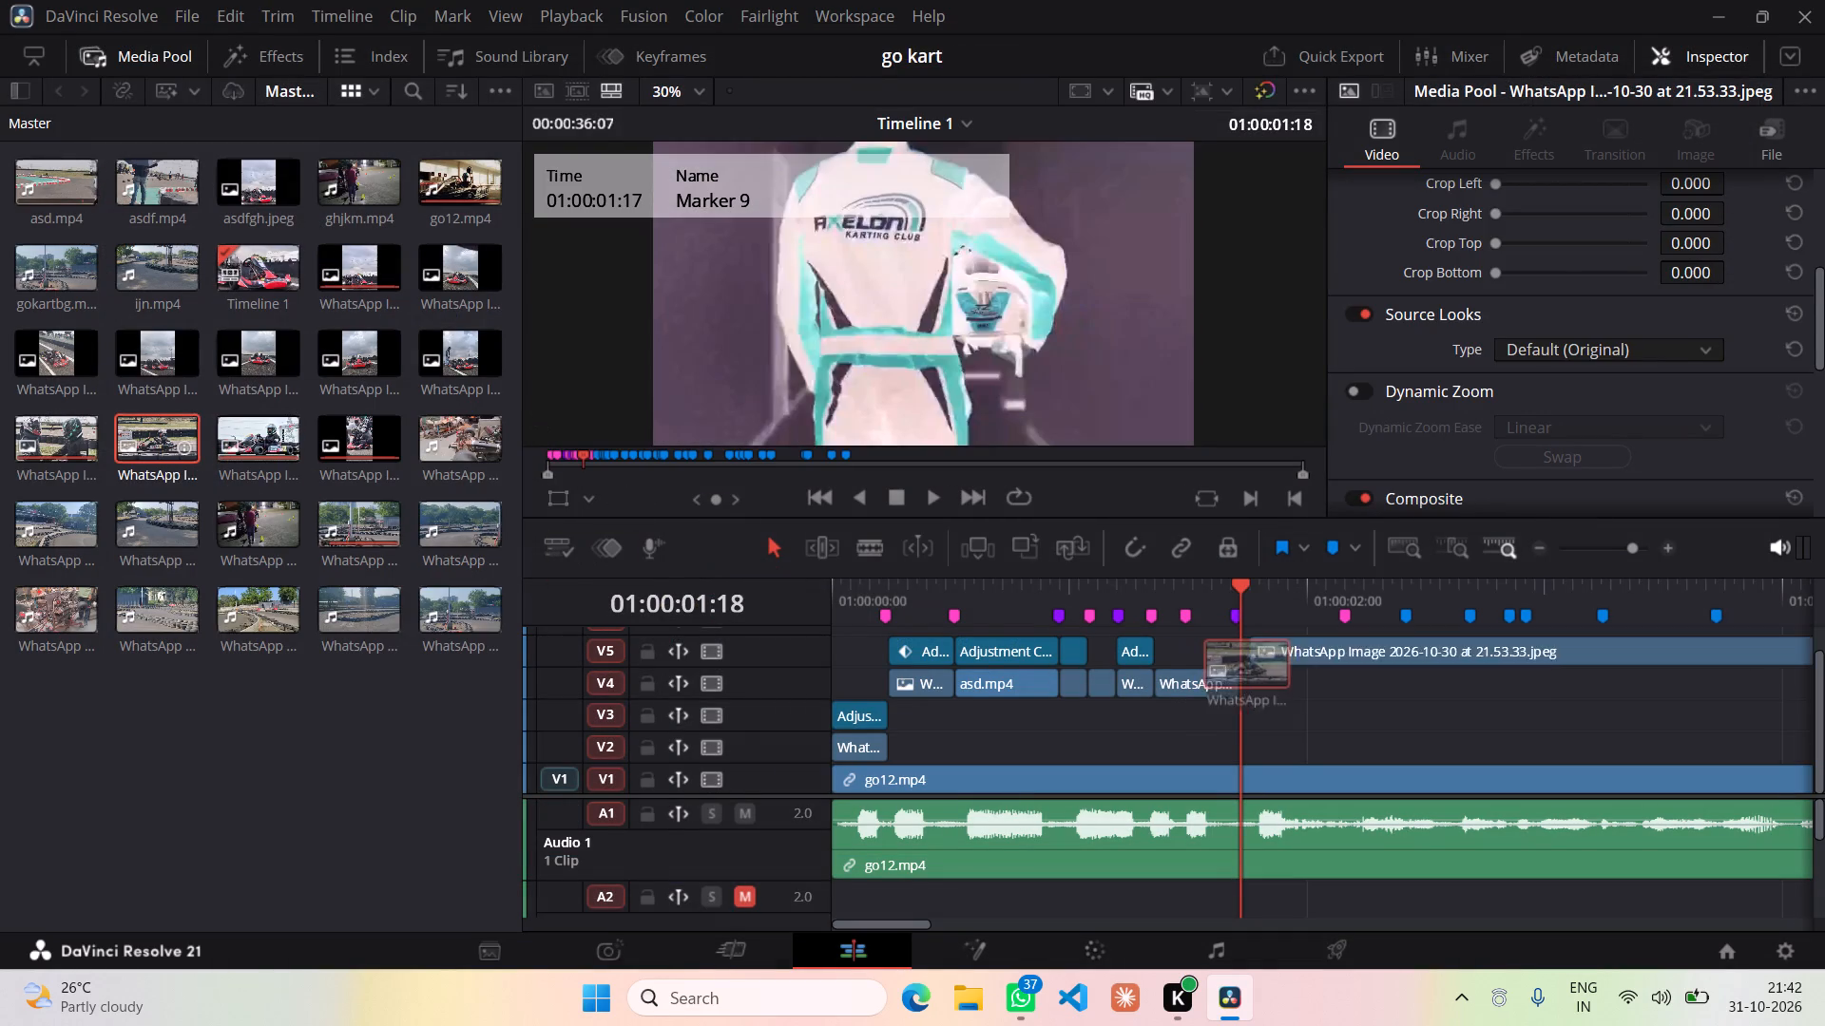
drag(1246, 659, 1236, 693)
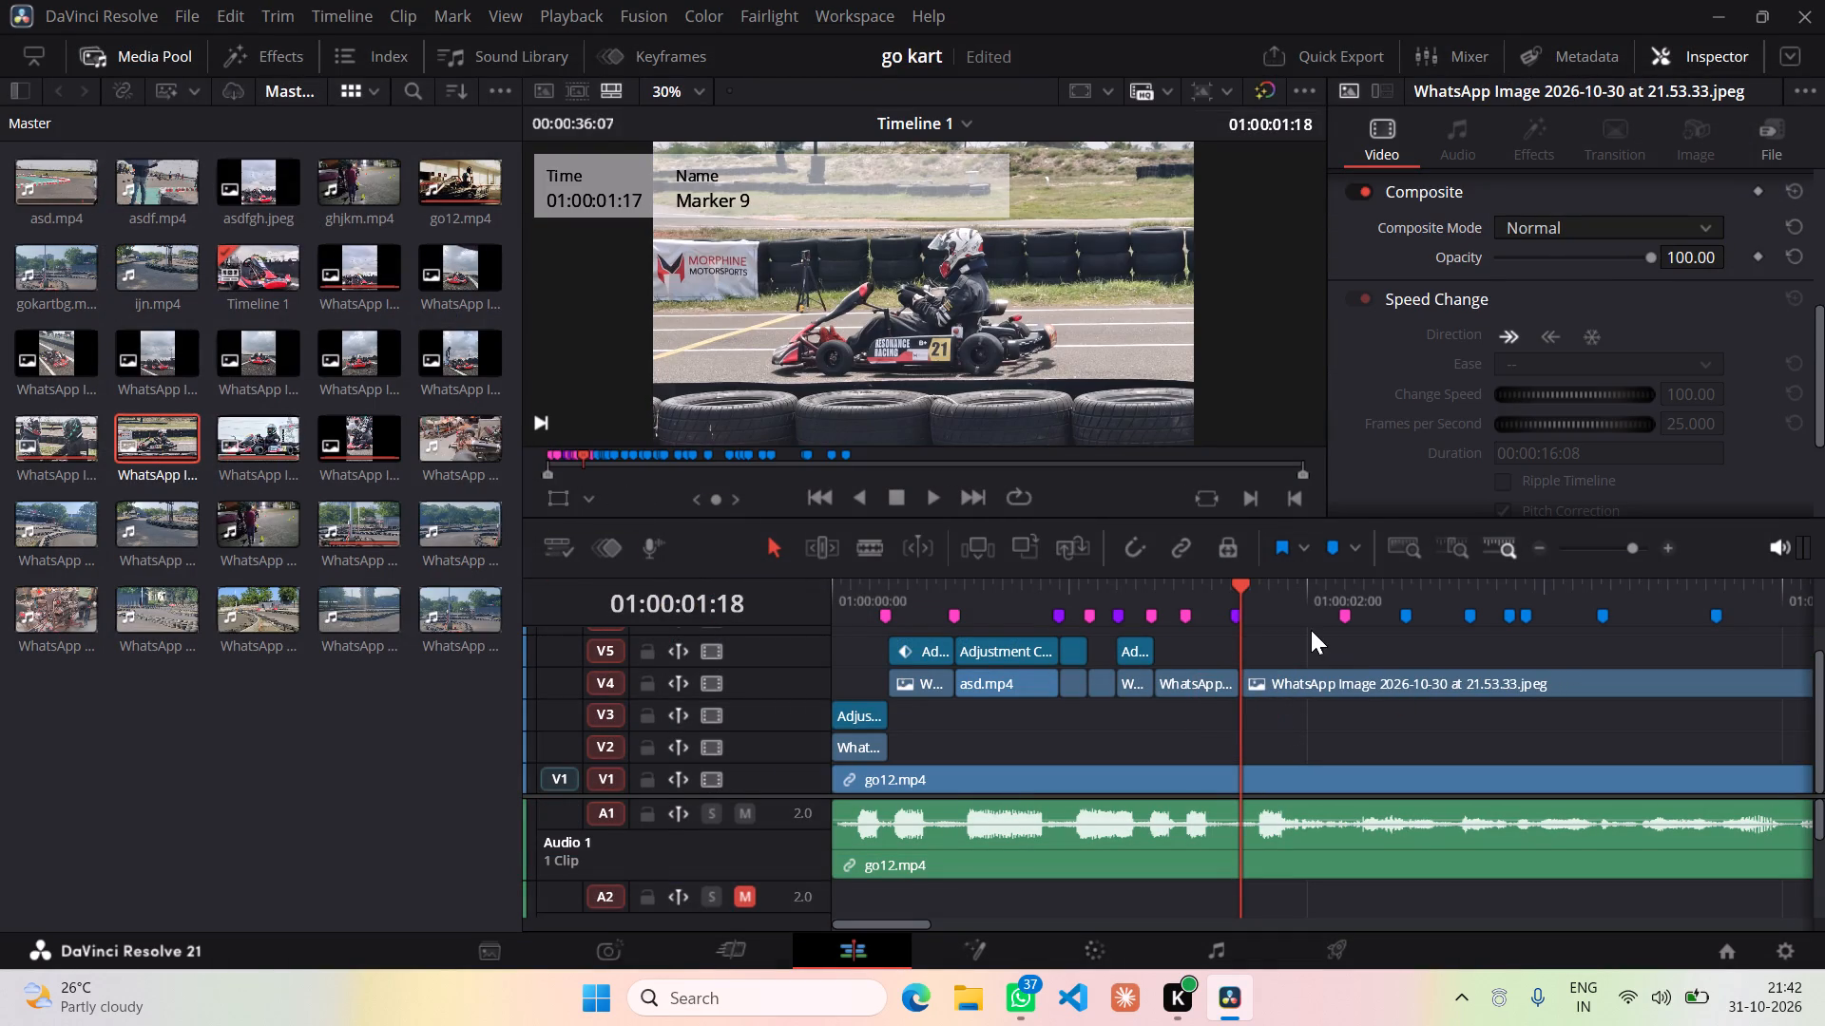
Split the 21.53.33 image clip on V4 at the 01:00:02:04 marker and delete the part after the cut.
drag(1243, 581, 1320, 599)
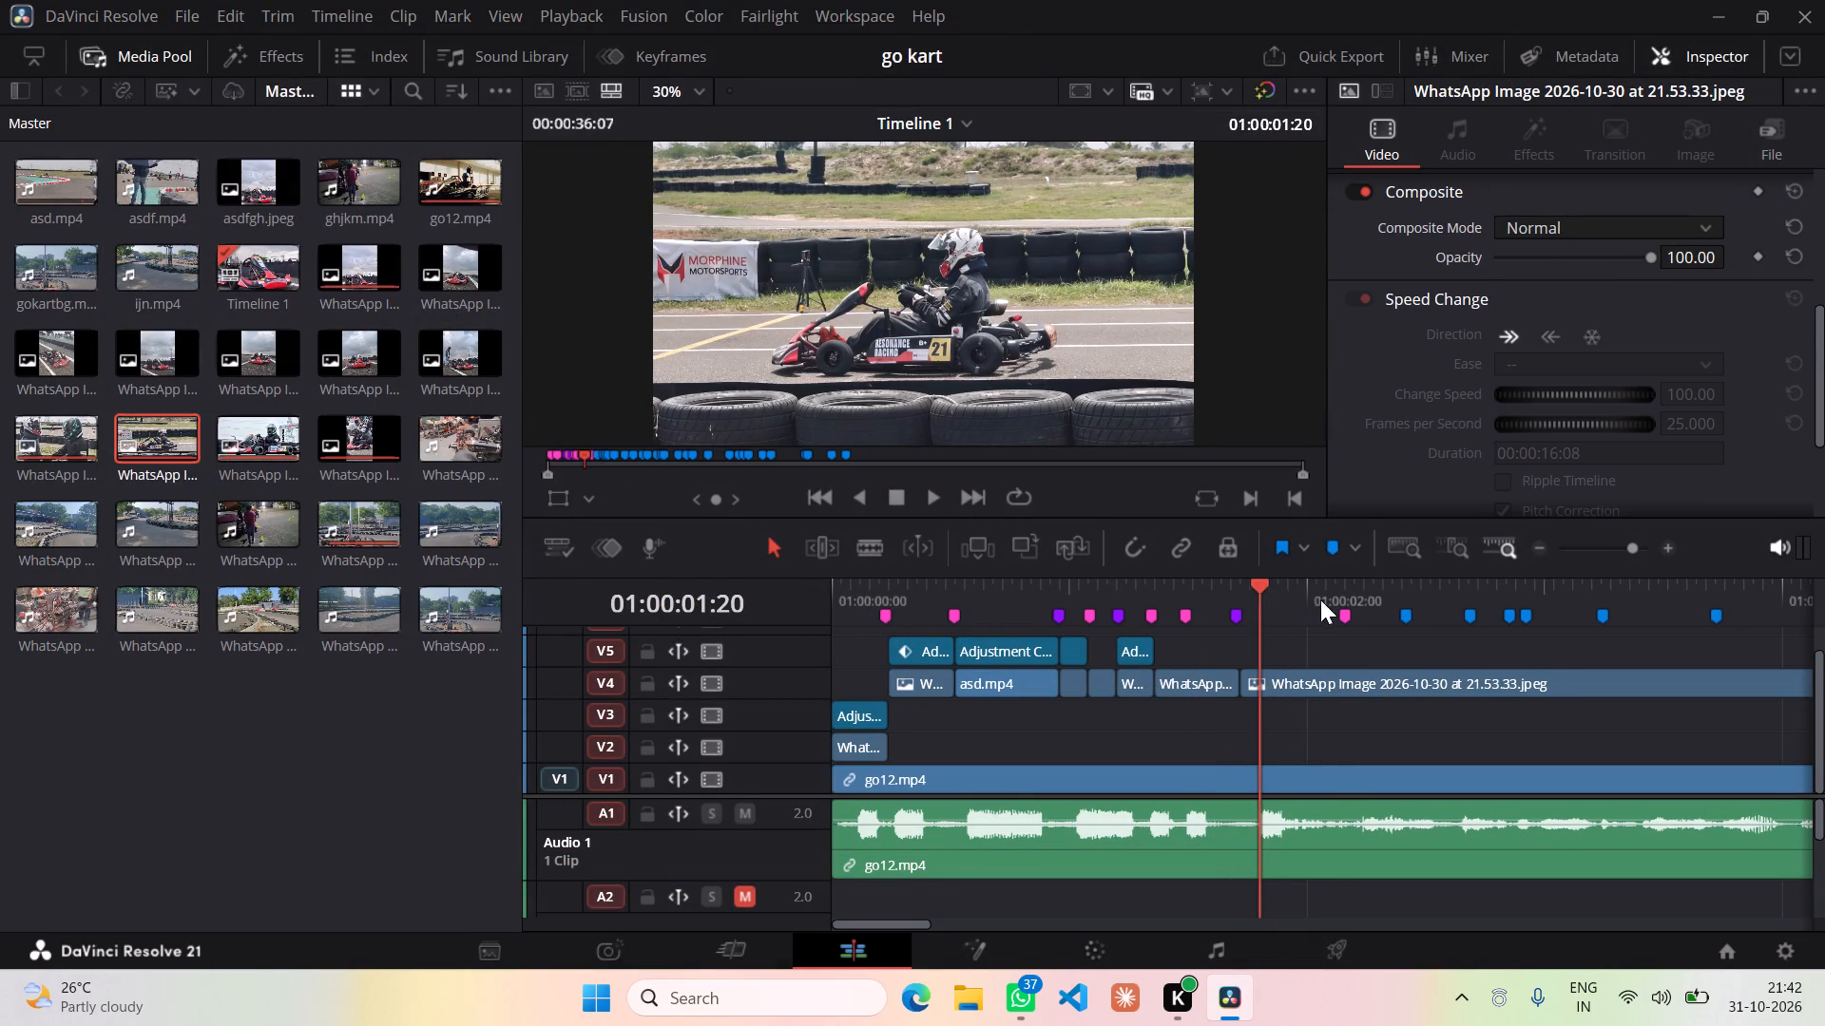
drag(1320, 599, 1348, 599)
click(1336, 672)
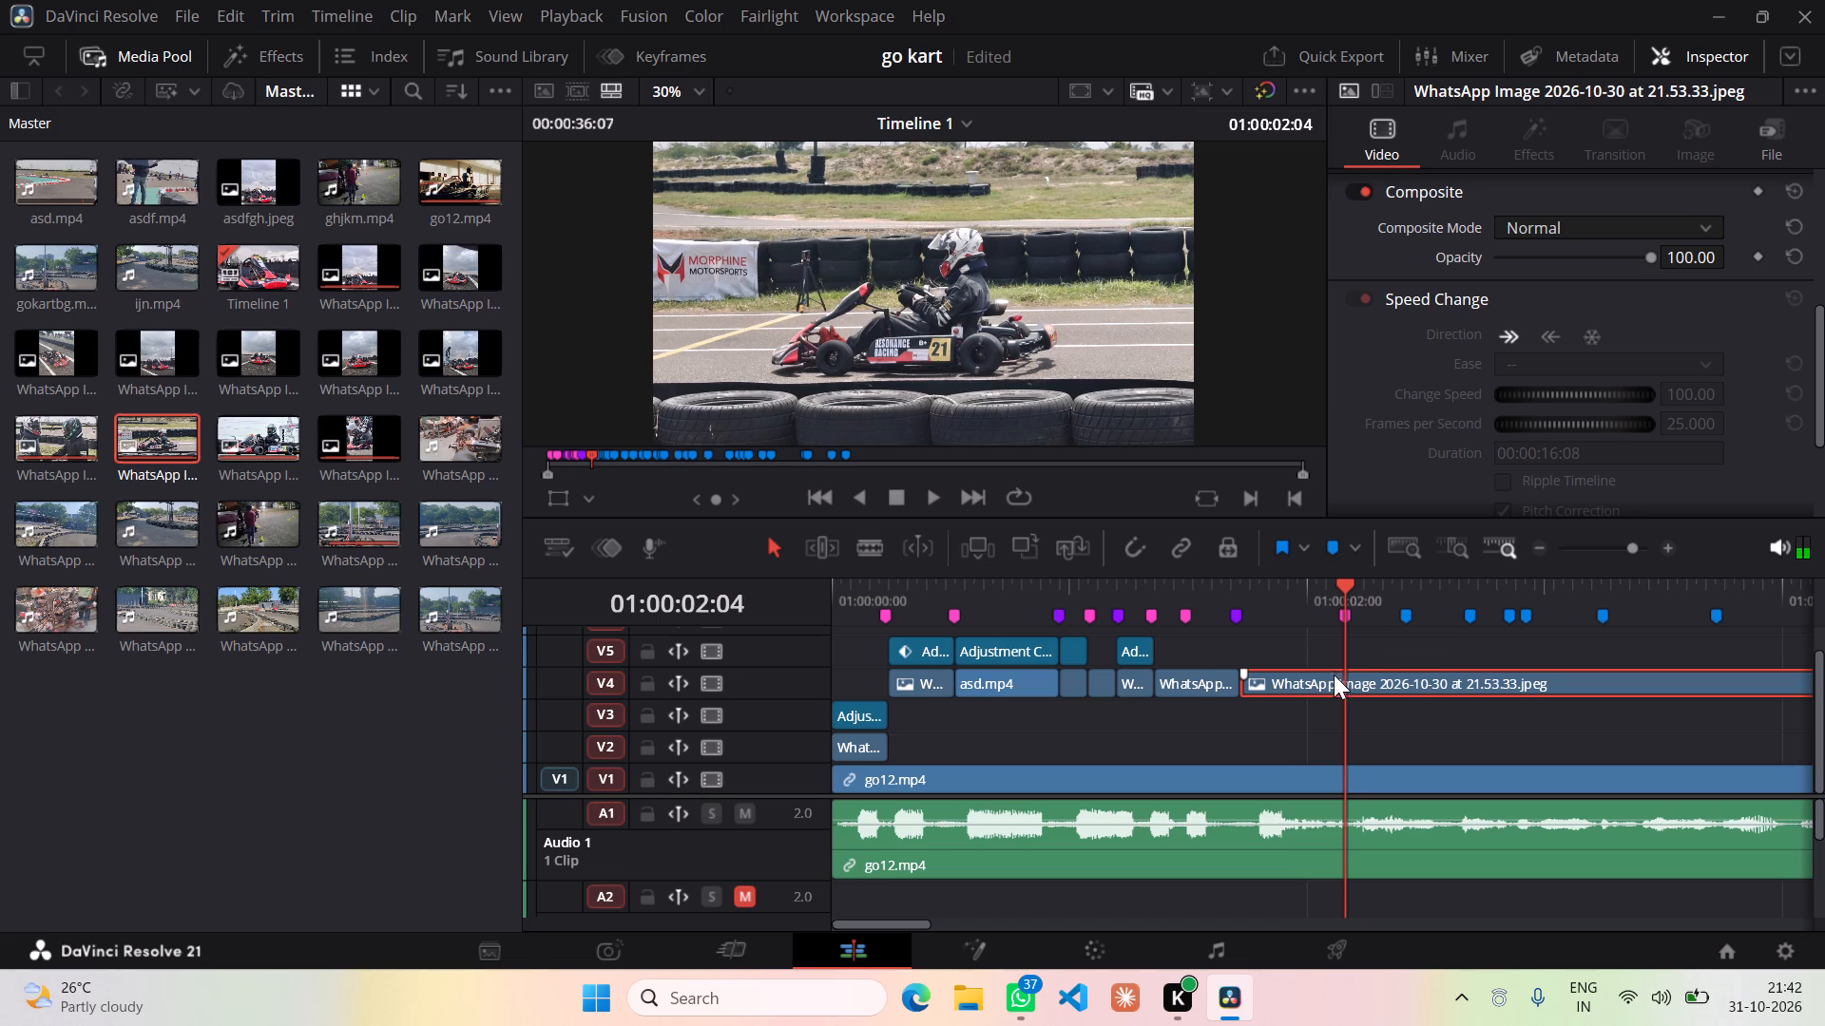
key(ctrl+b)
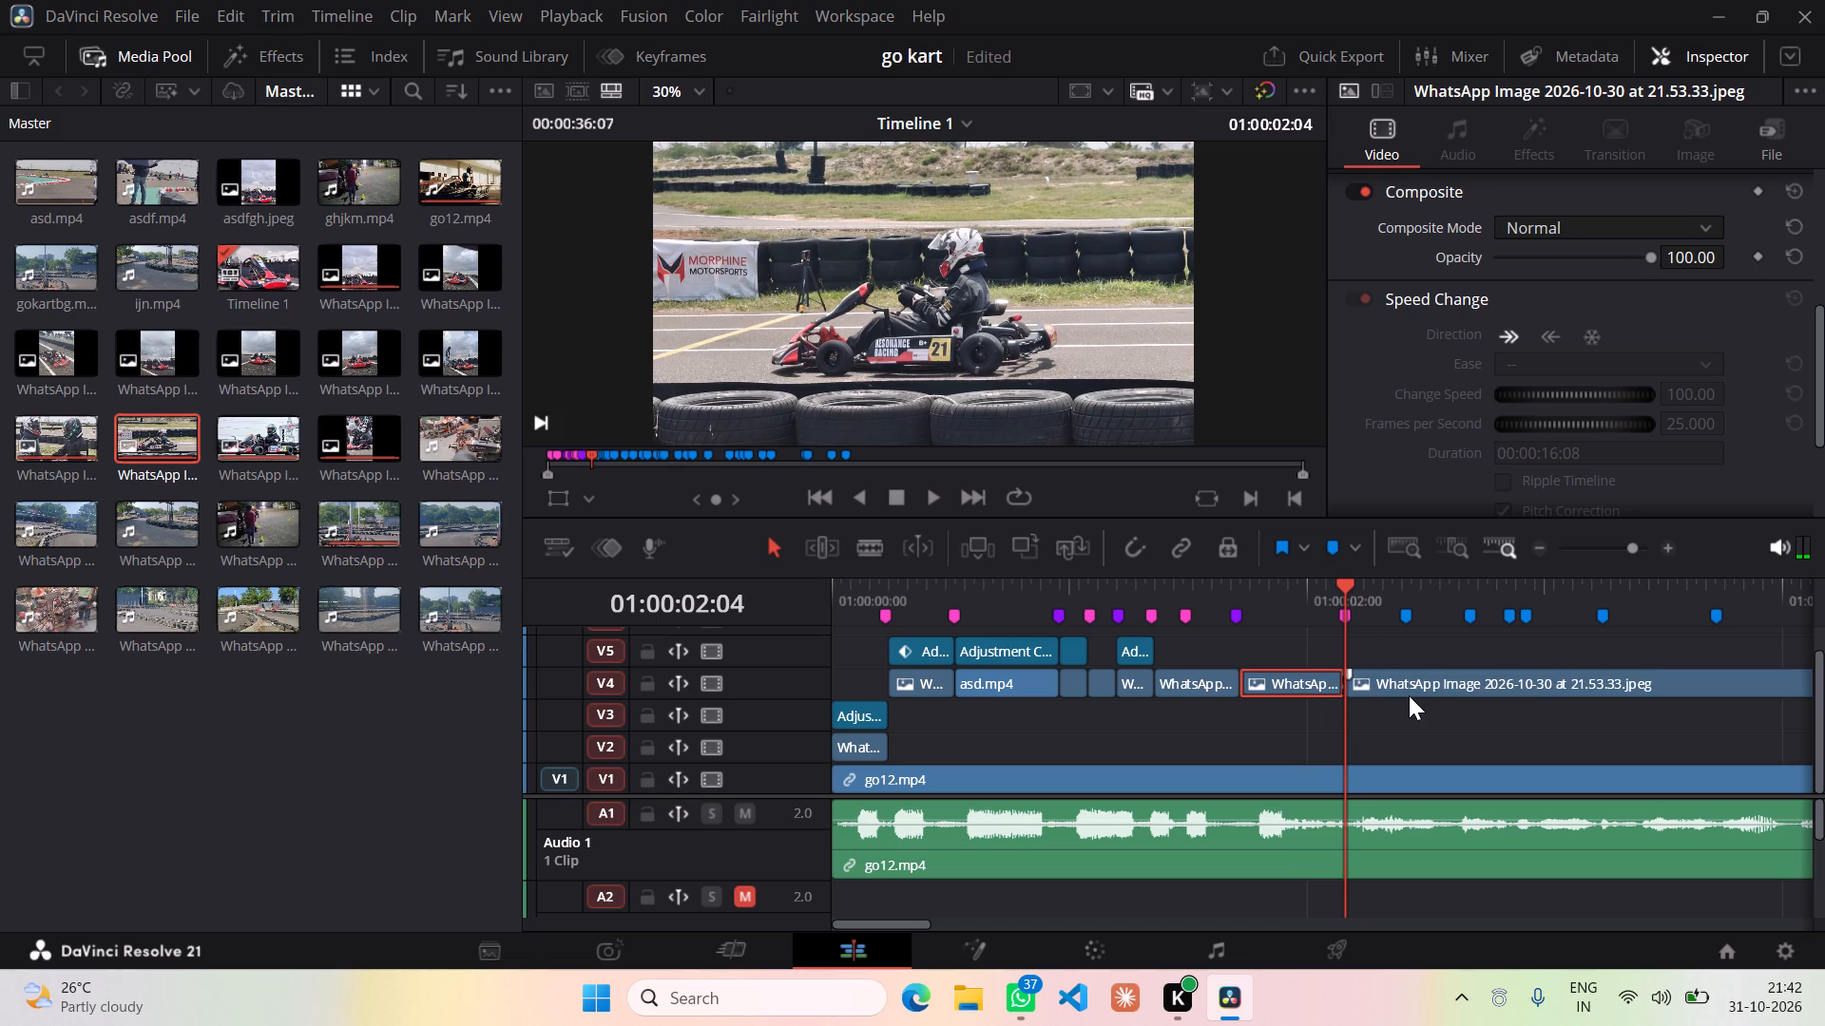
click(1409, 695)
key(BackSpace)
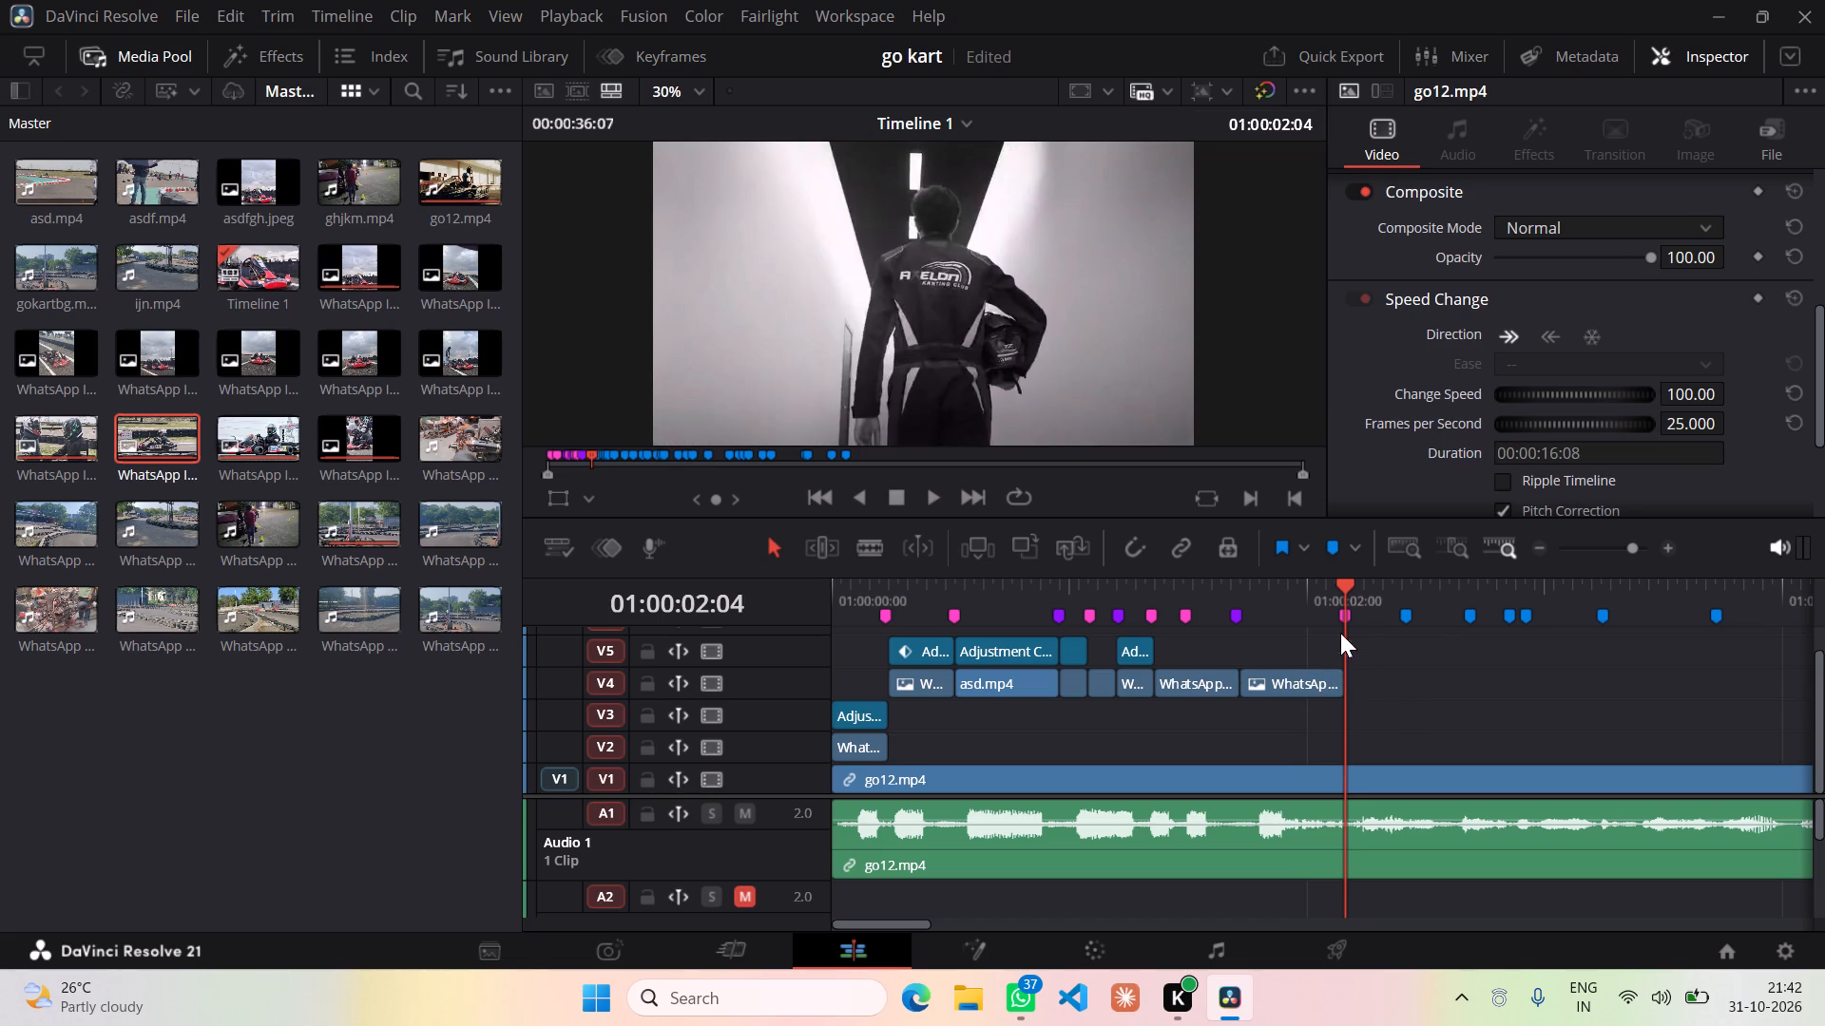
Move the trimmed image clip on V4 past the 01:00:02:04 marker and review the uncovered go12.mp4 footage from 01:00:01:19 to 01:00:02:02.
drag(1343, 584, 1273, 583)
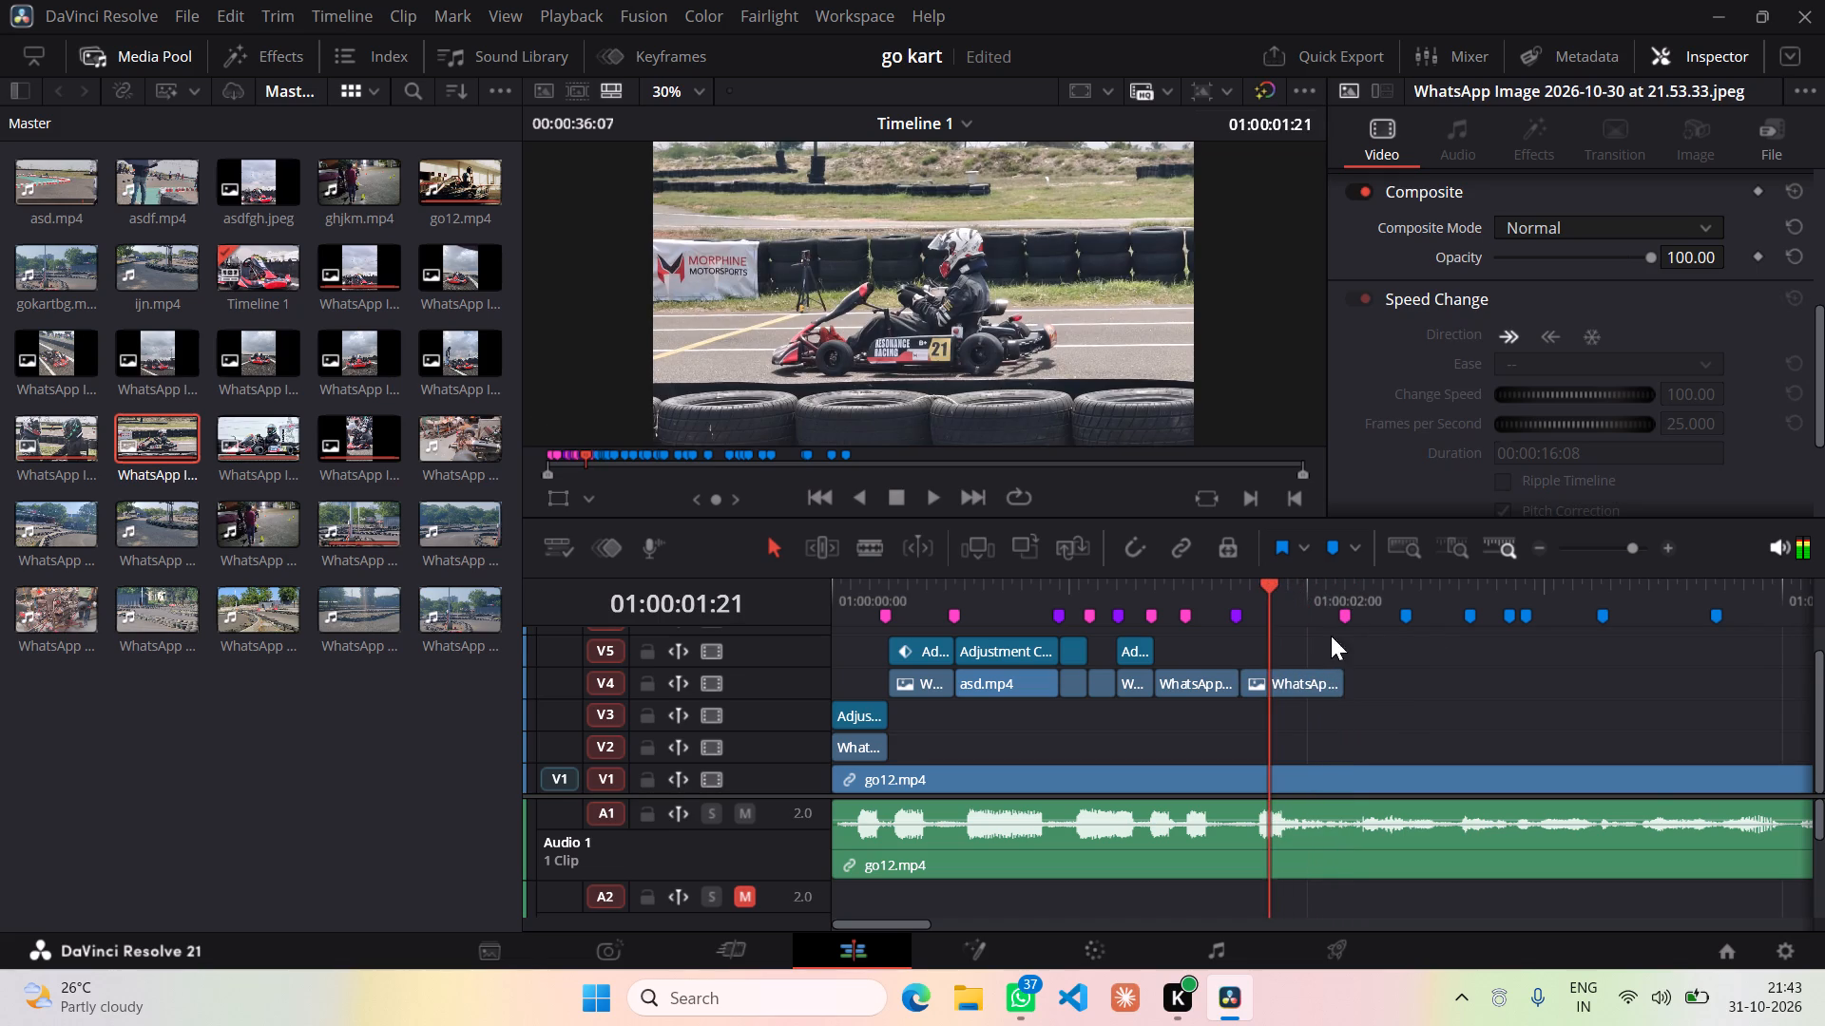
drag(1312, 674, 1462, 674)
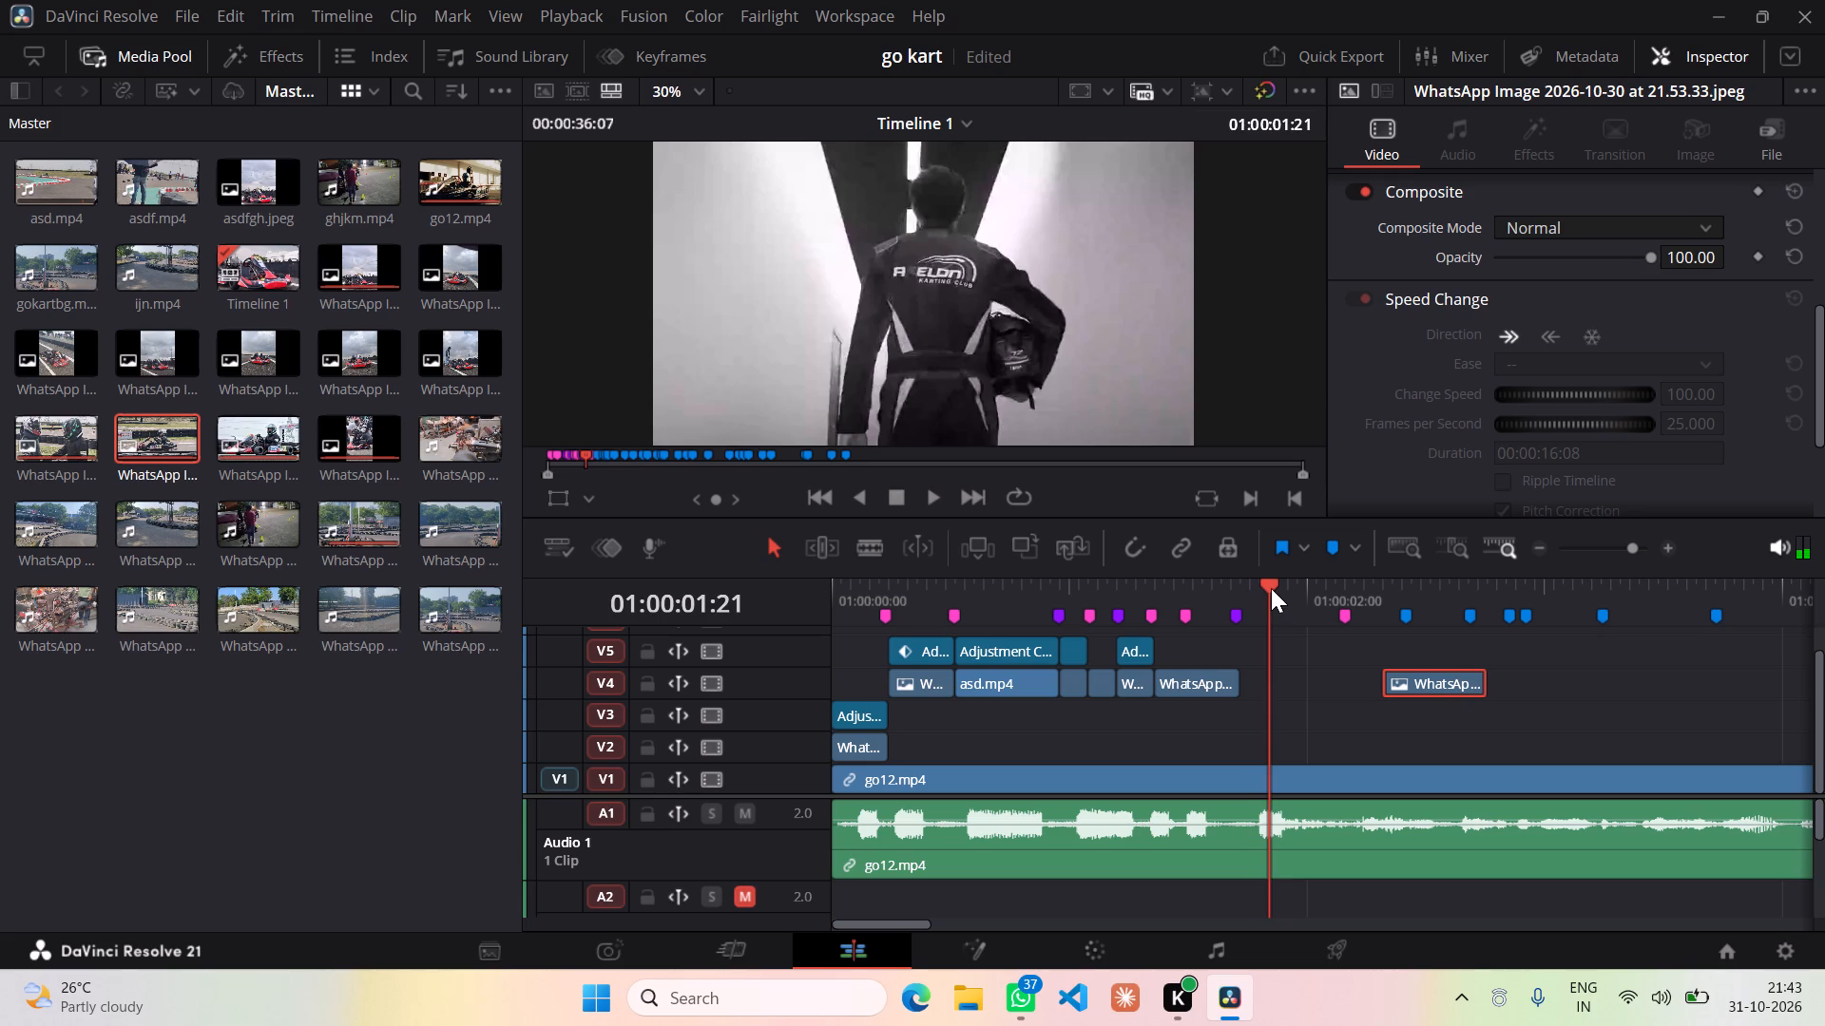
drag(1268, 588, 1248, 591)
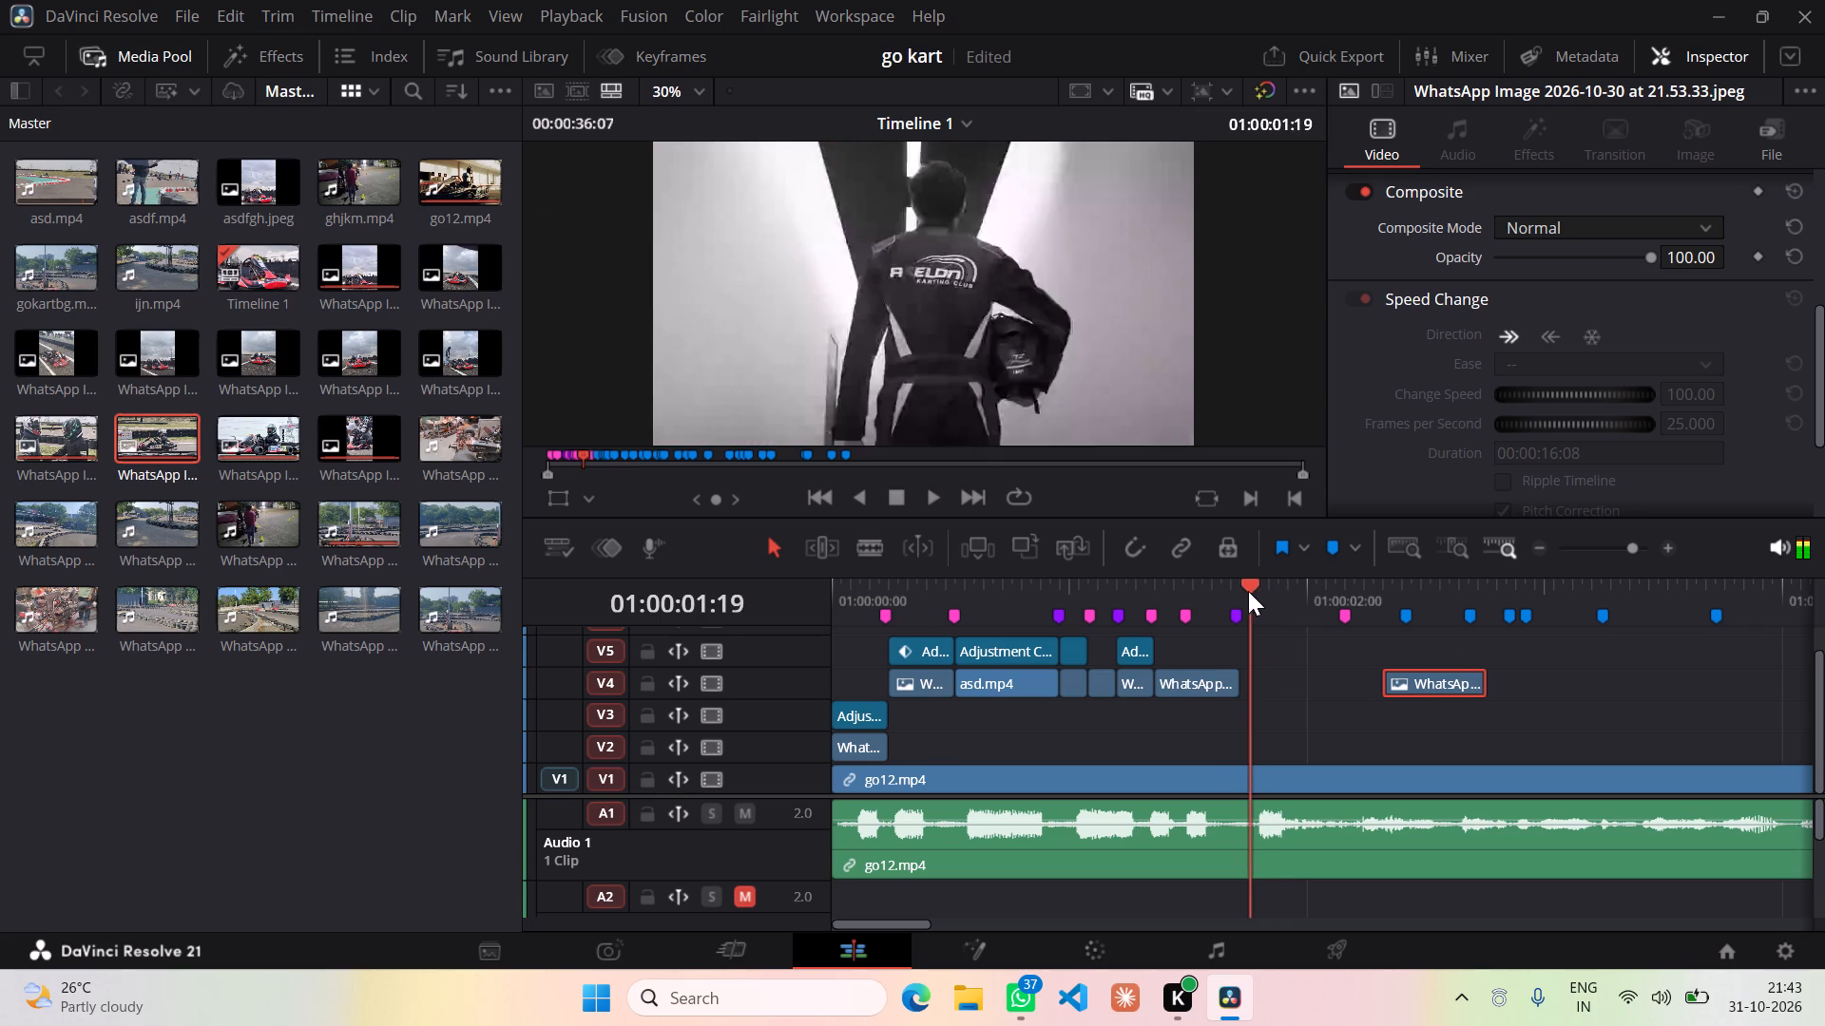
drag(1248, 591, 1327, 604)
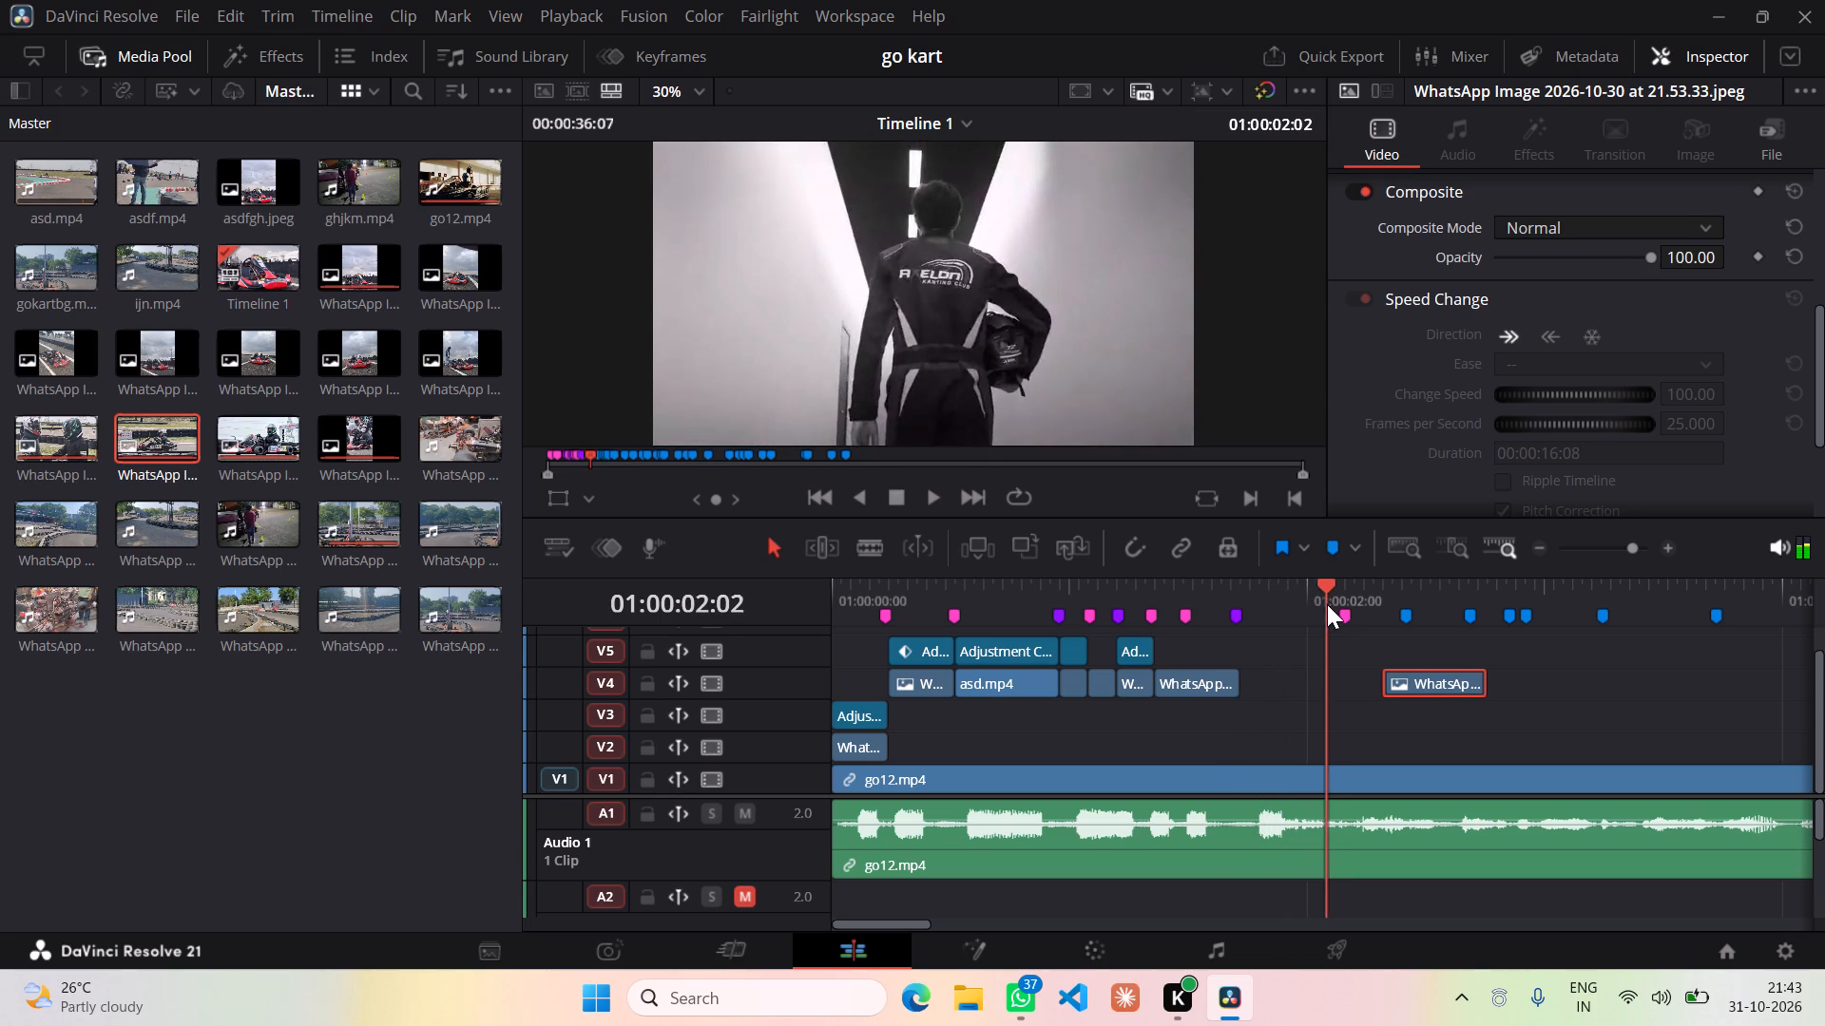
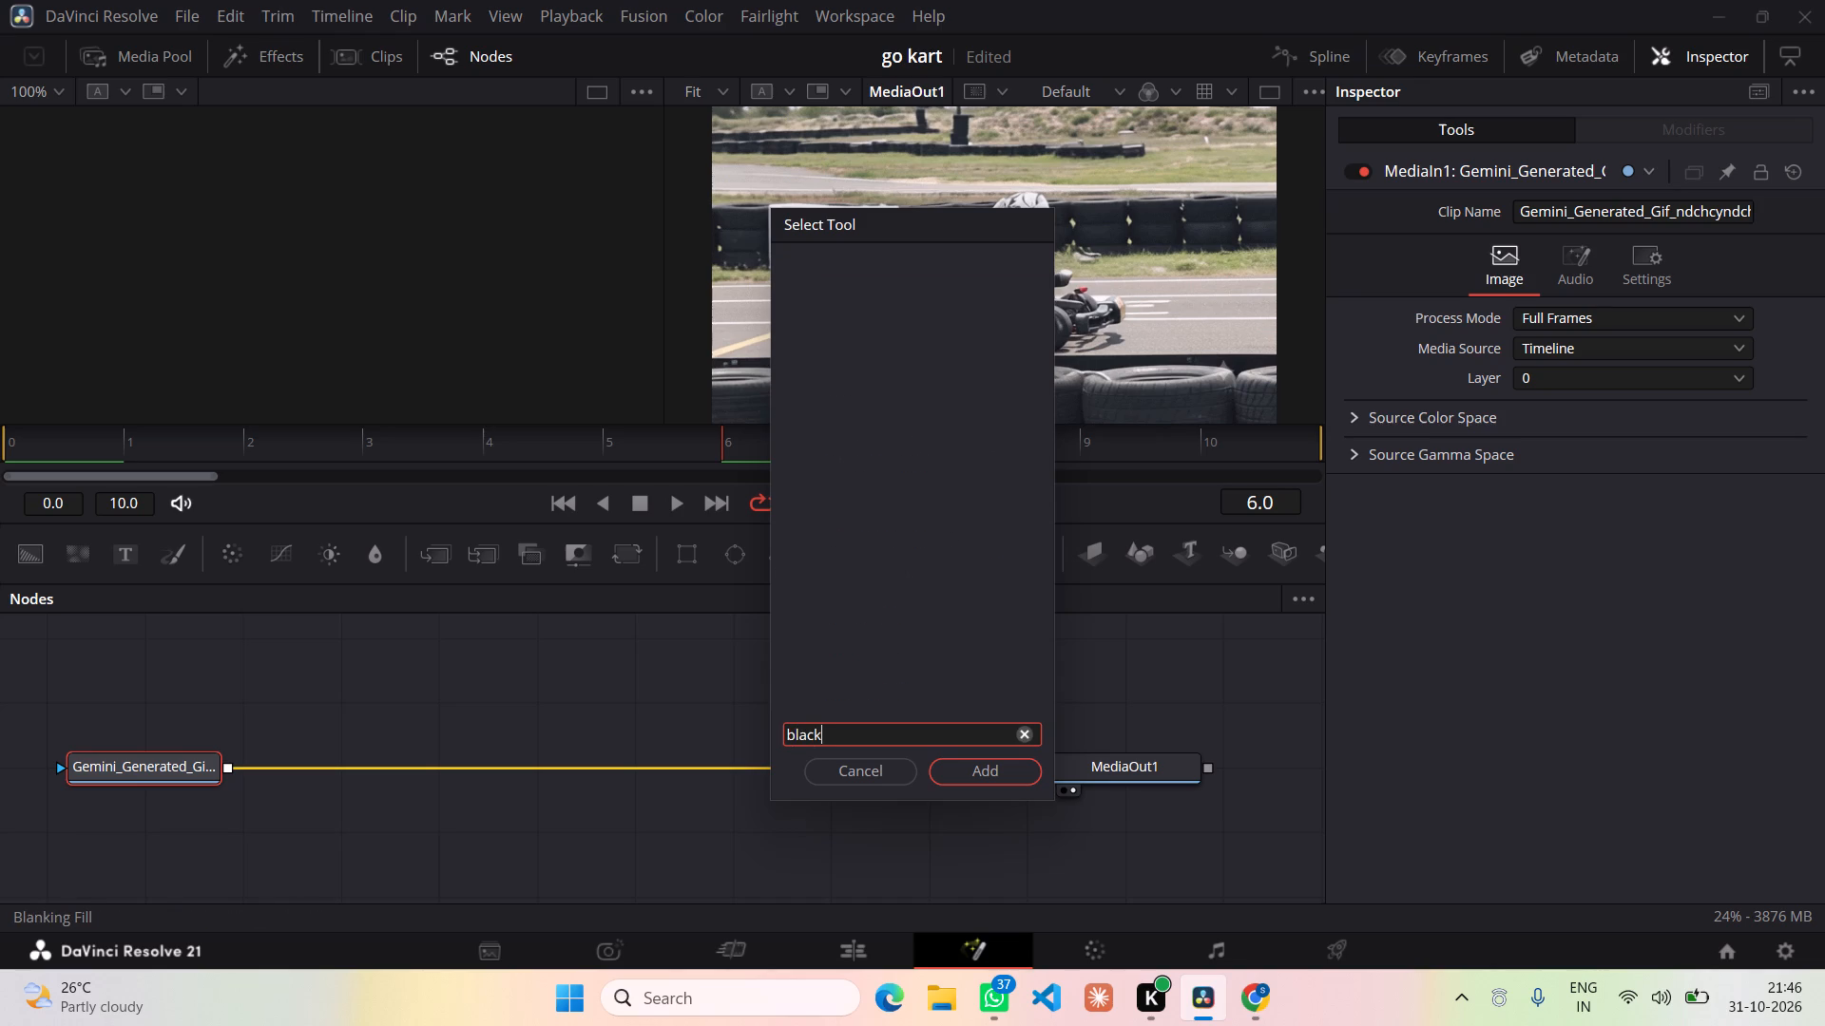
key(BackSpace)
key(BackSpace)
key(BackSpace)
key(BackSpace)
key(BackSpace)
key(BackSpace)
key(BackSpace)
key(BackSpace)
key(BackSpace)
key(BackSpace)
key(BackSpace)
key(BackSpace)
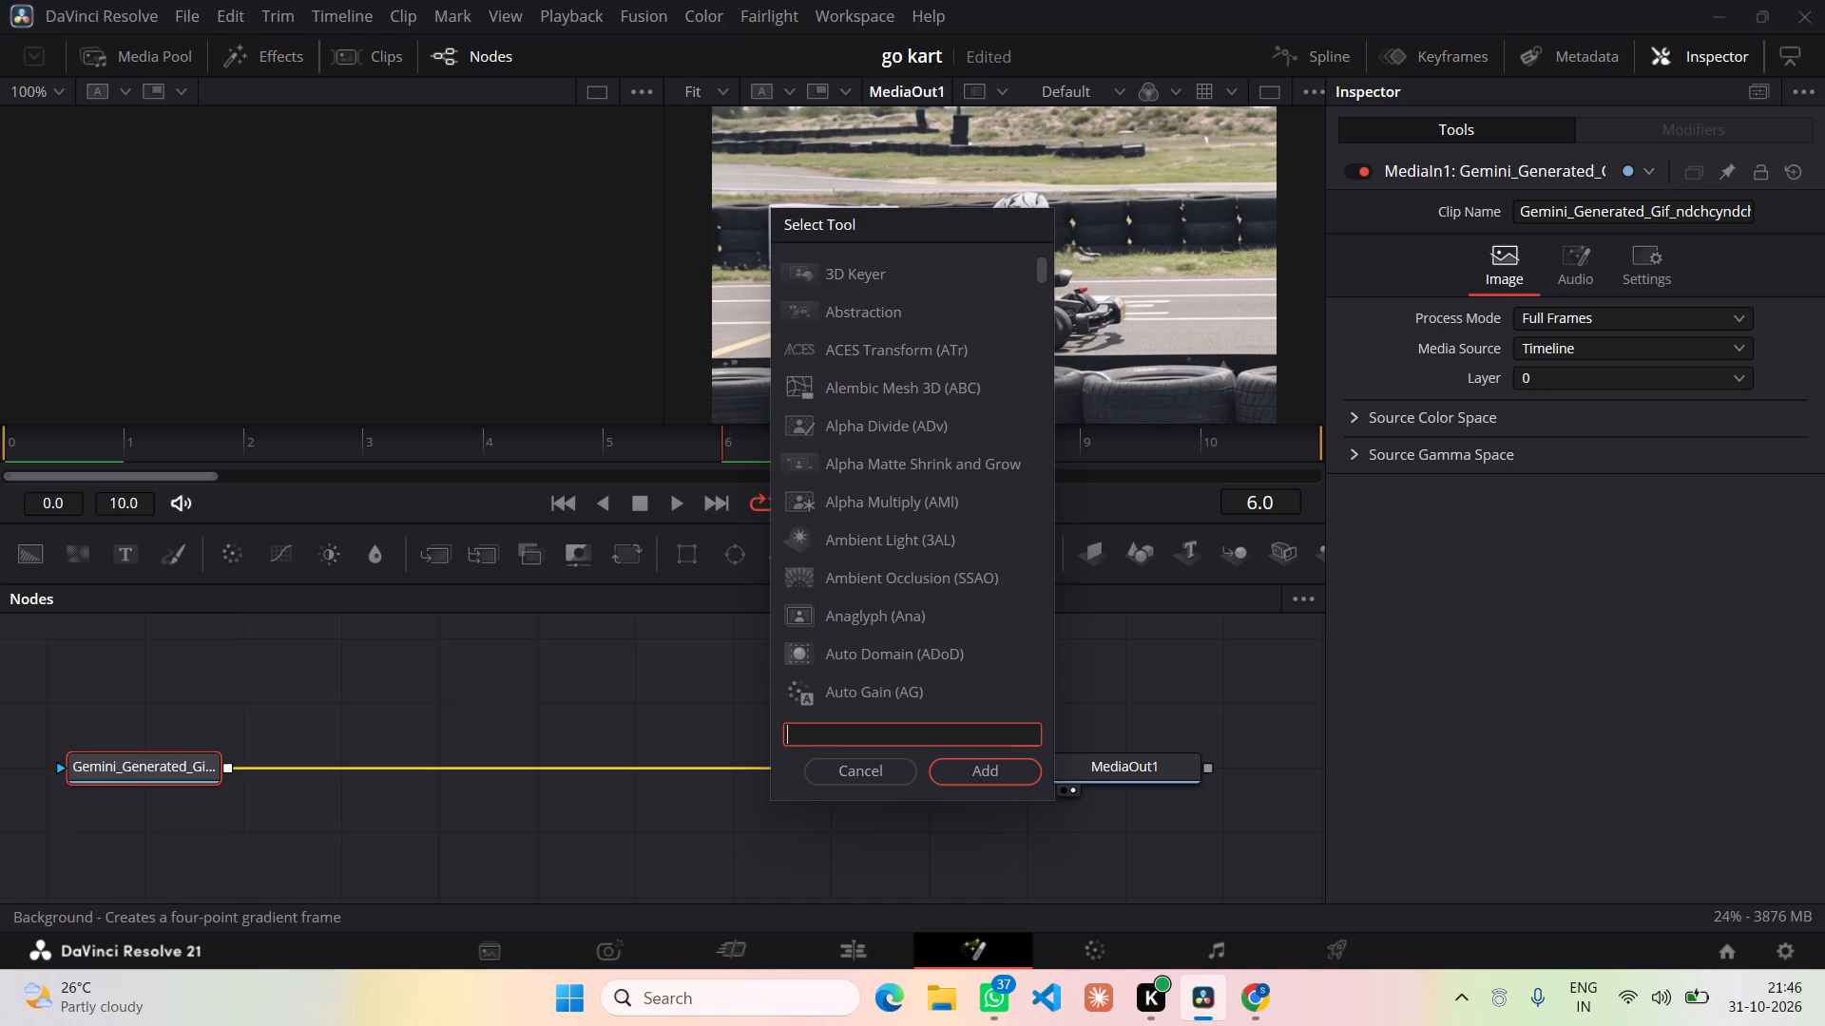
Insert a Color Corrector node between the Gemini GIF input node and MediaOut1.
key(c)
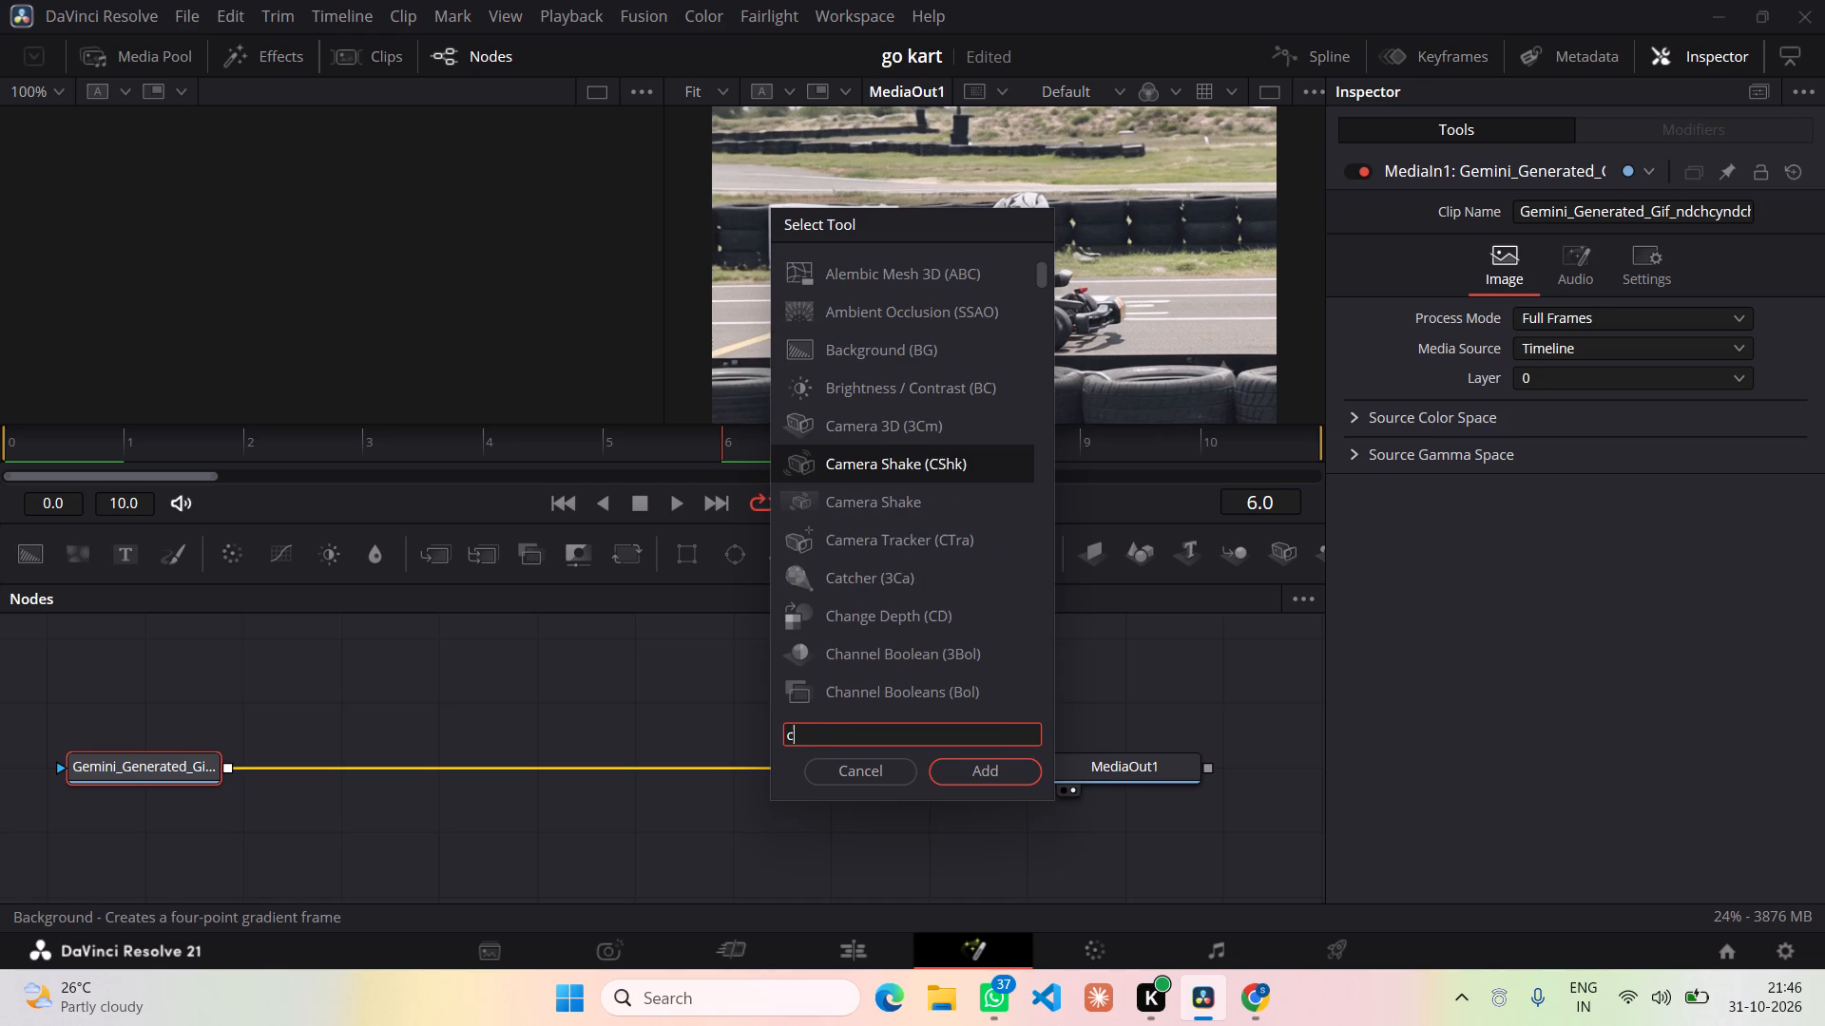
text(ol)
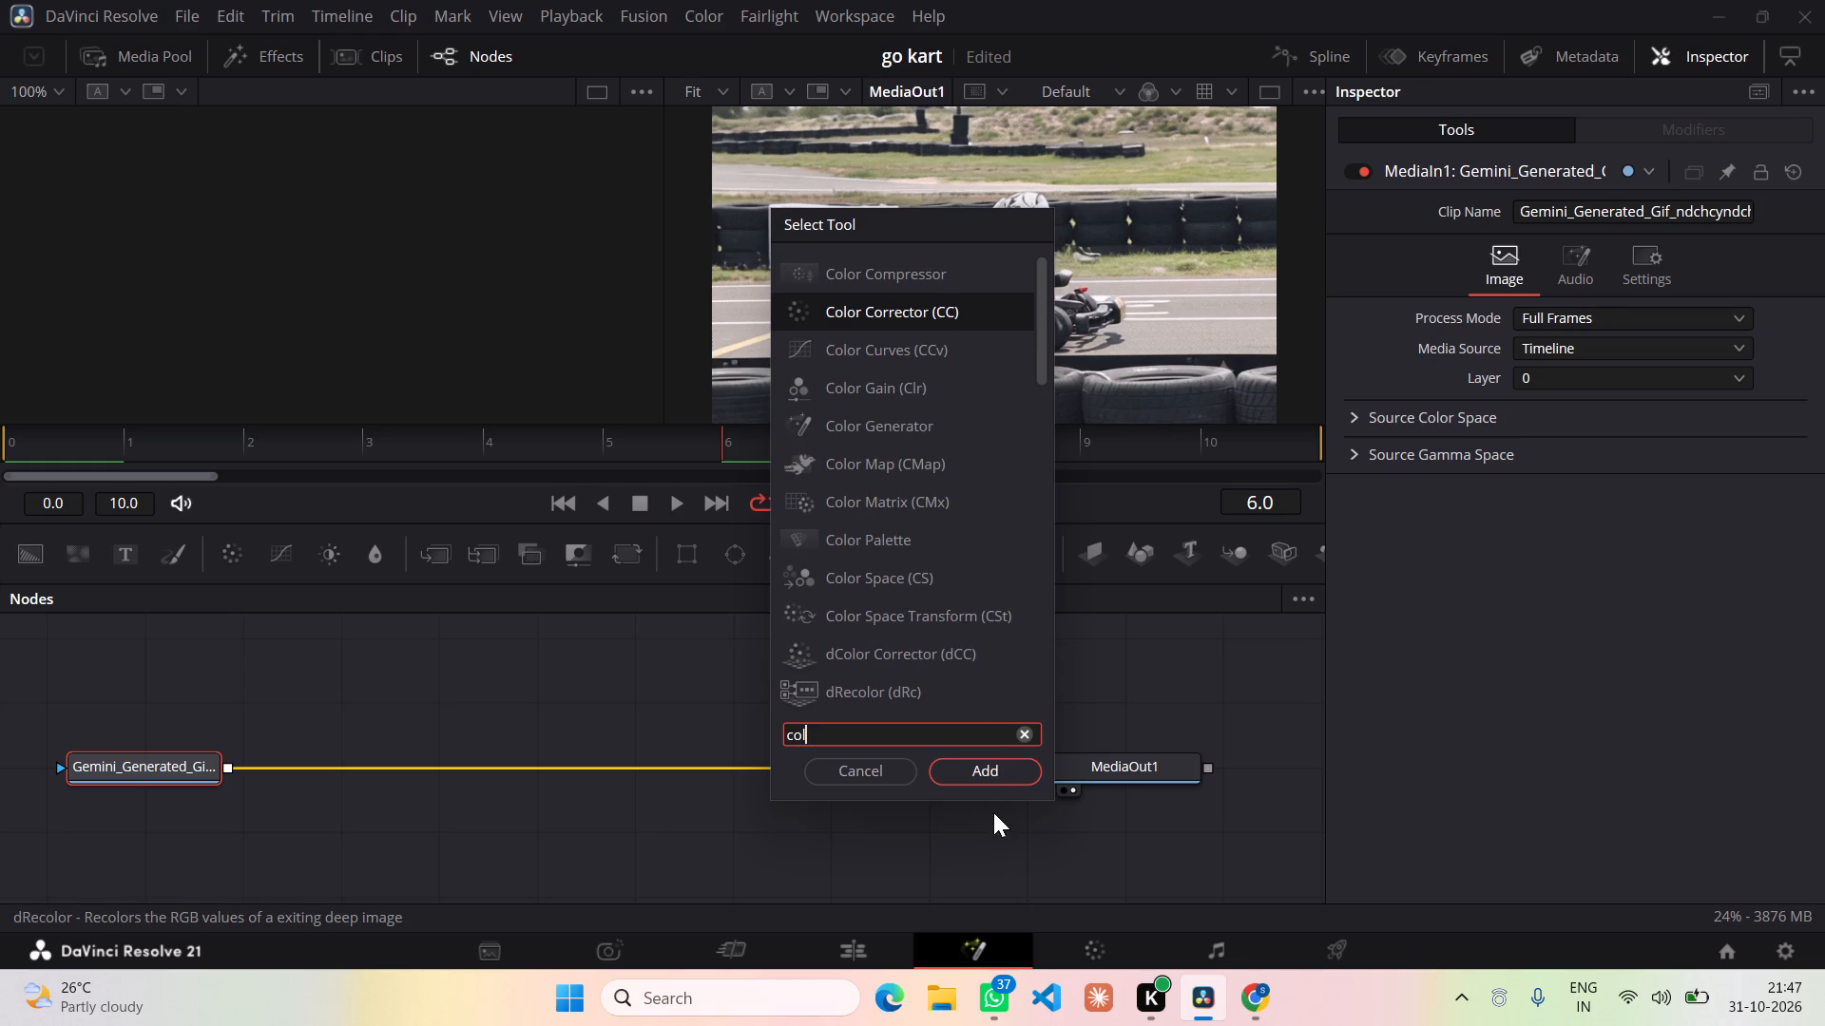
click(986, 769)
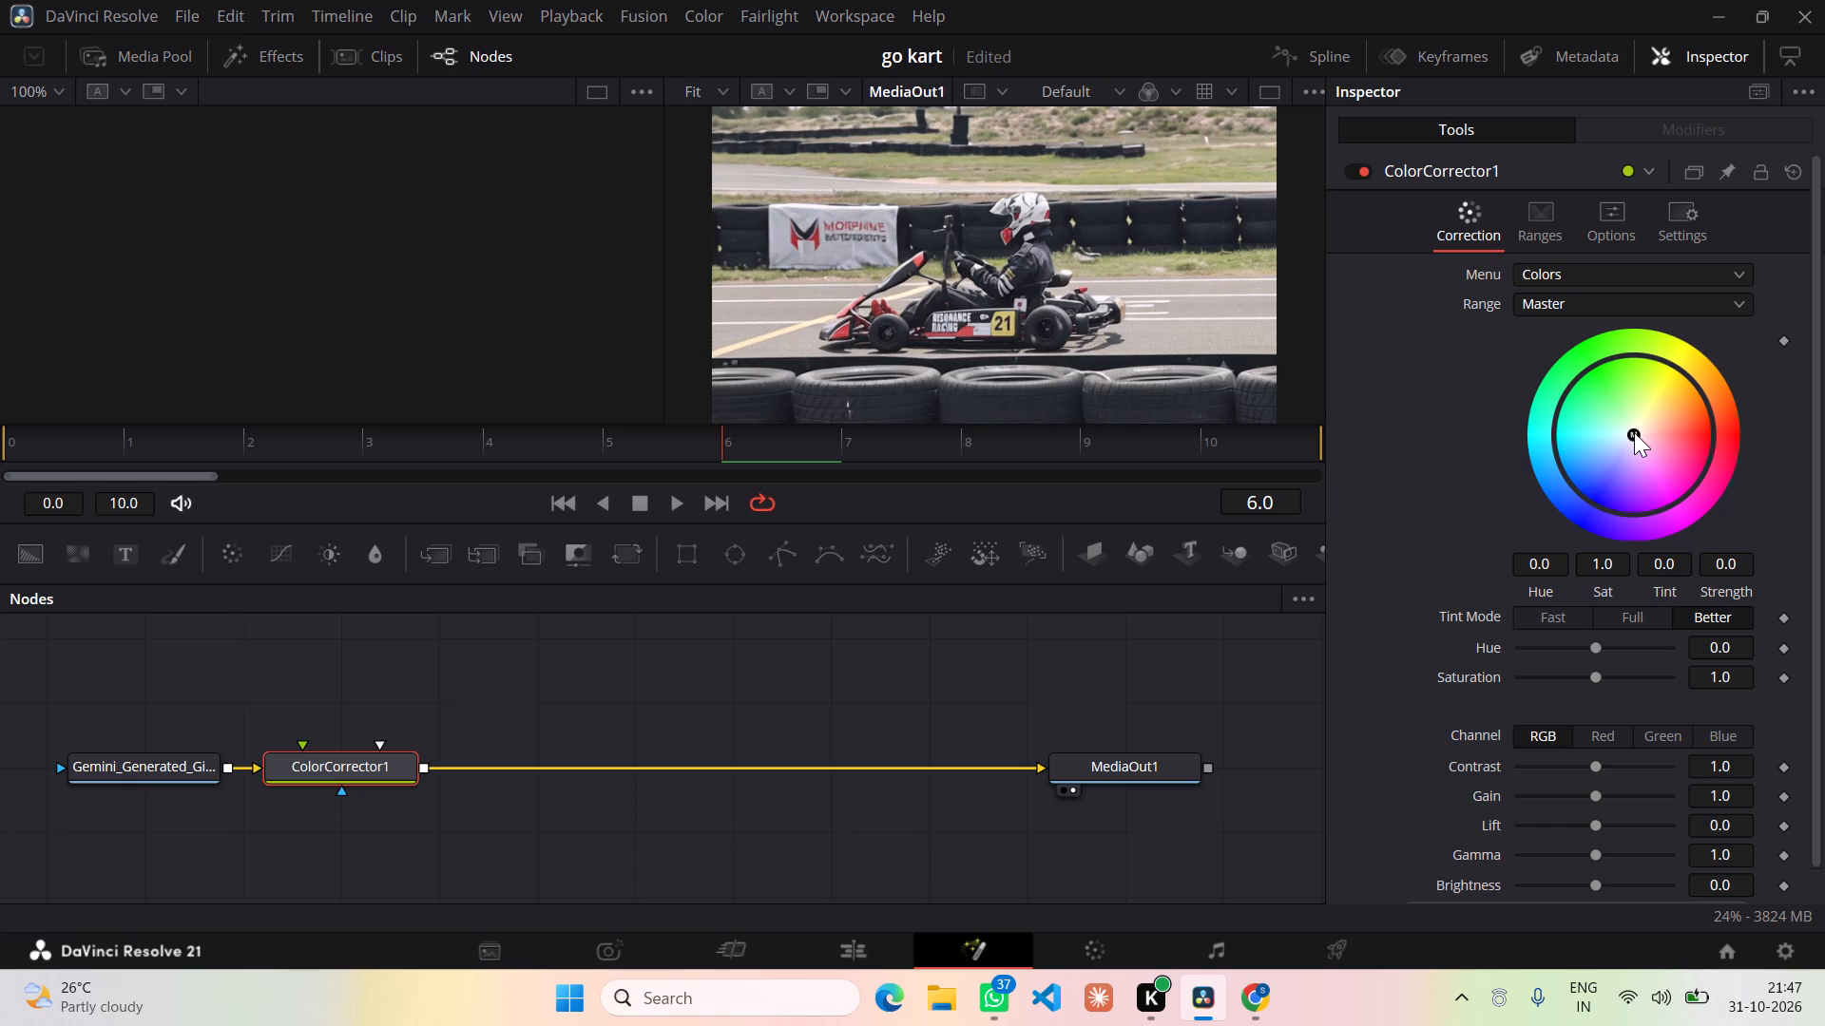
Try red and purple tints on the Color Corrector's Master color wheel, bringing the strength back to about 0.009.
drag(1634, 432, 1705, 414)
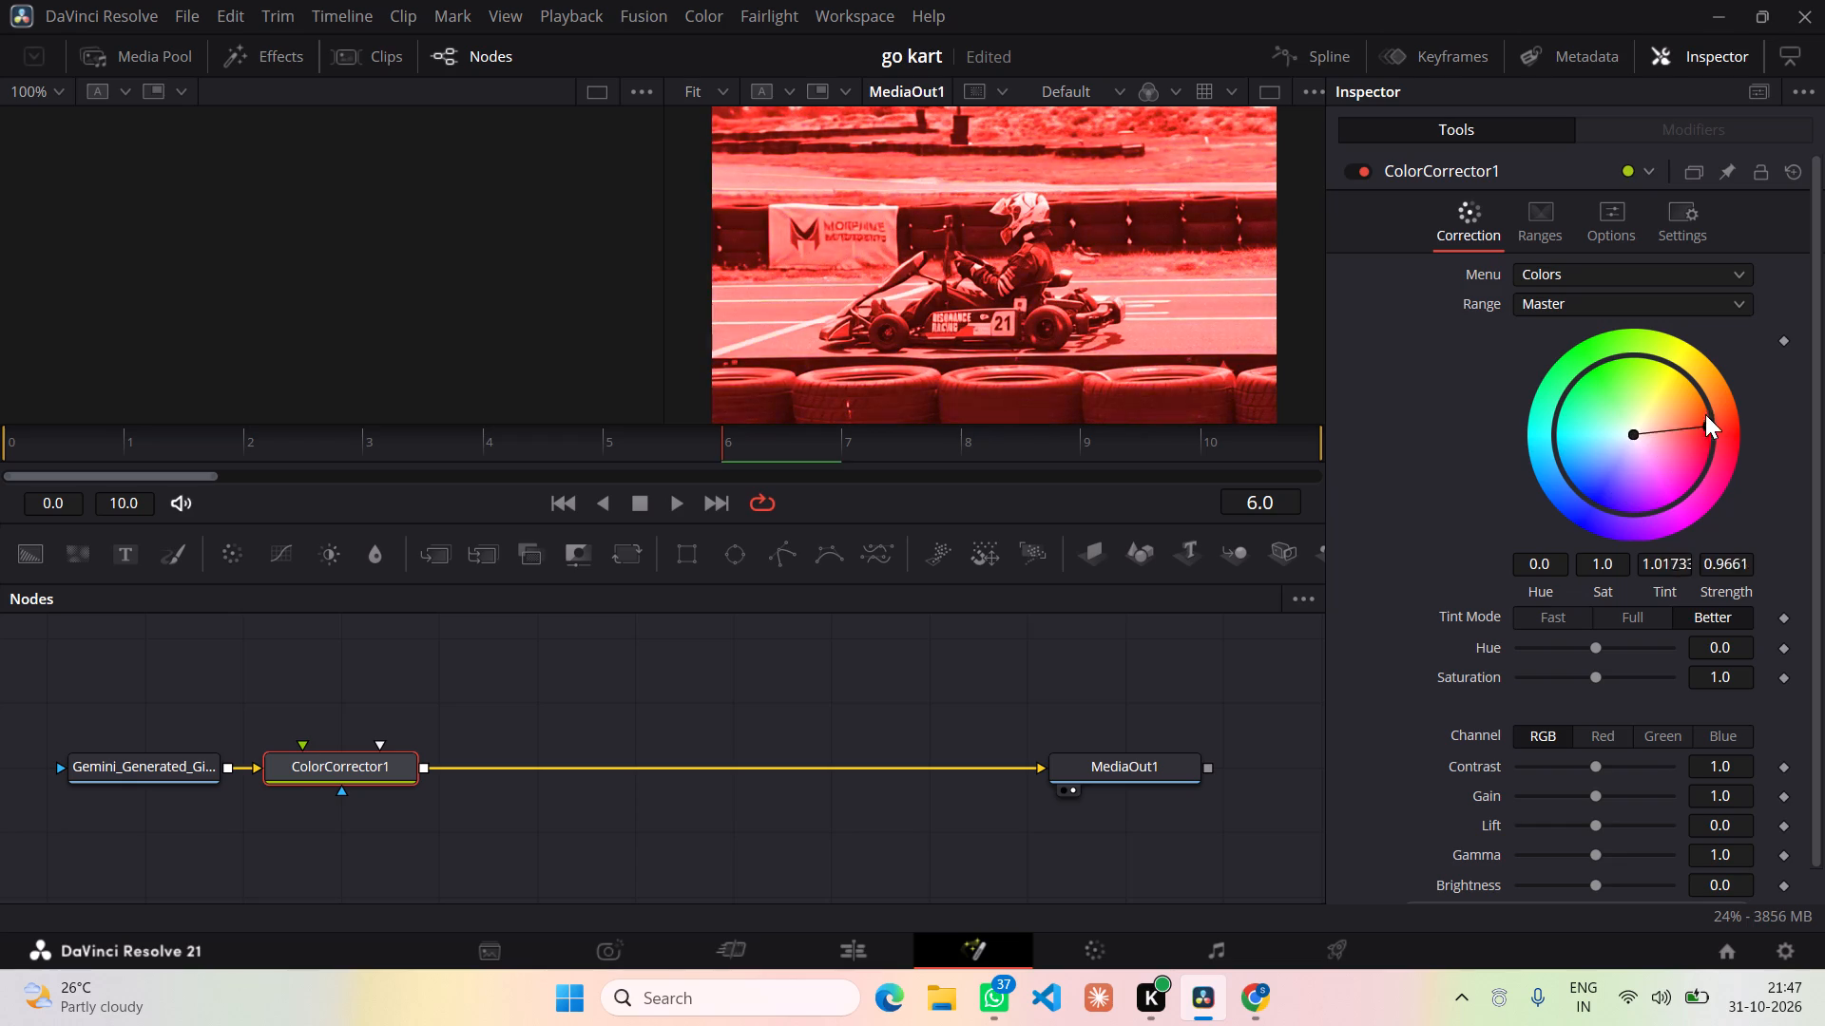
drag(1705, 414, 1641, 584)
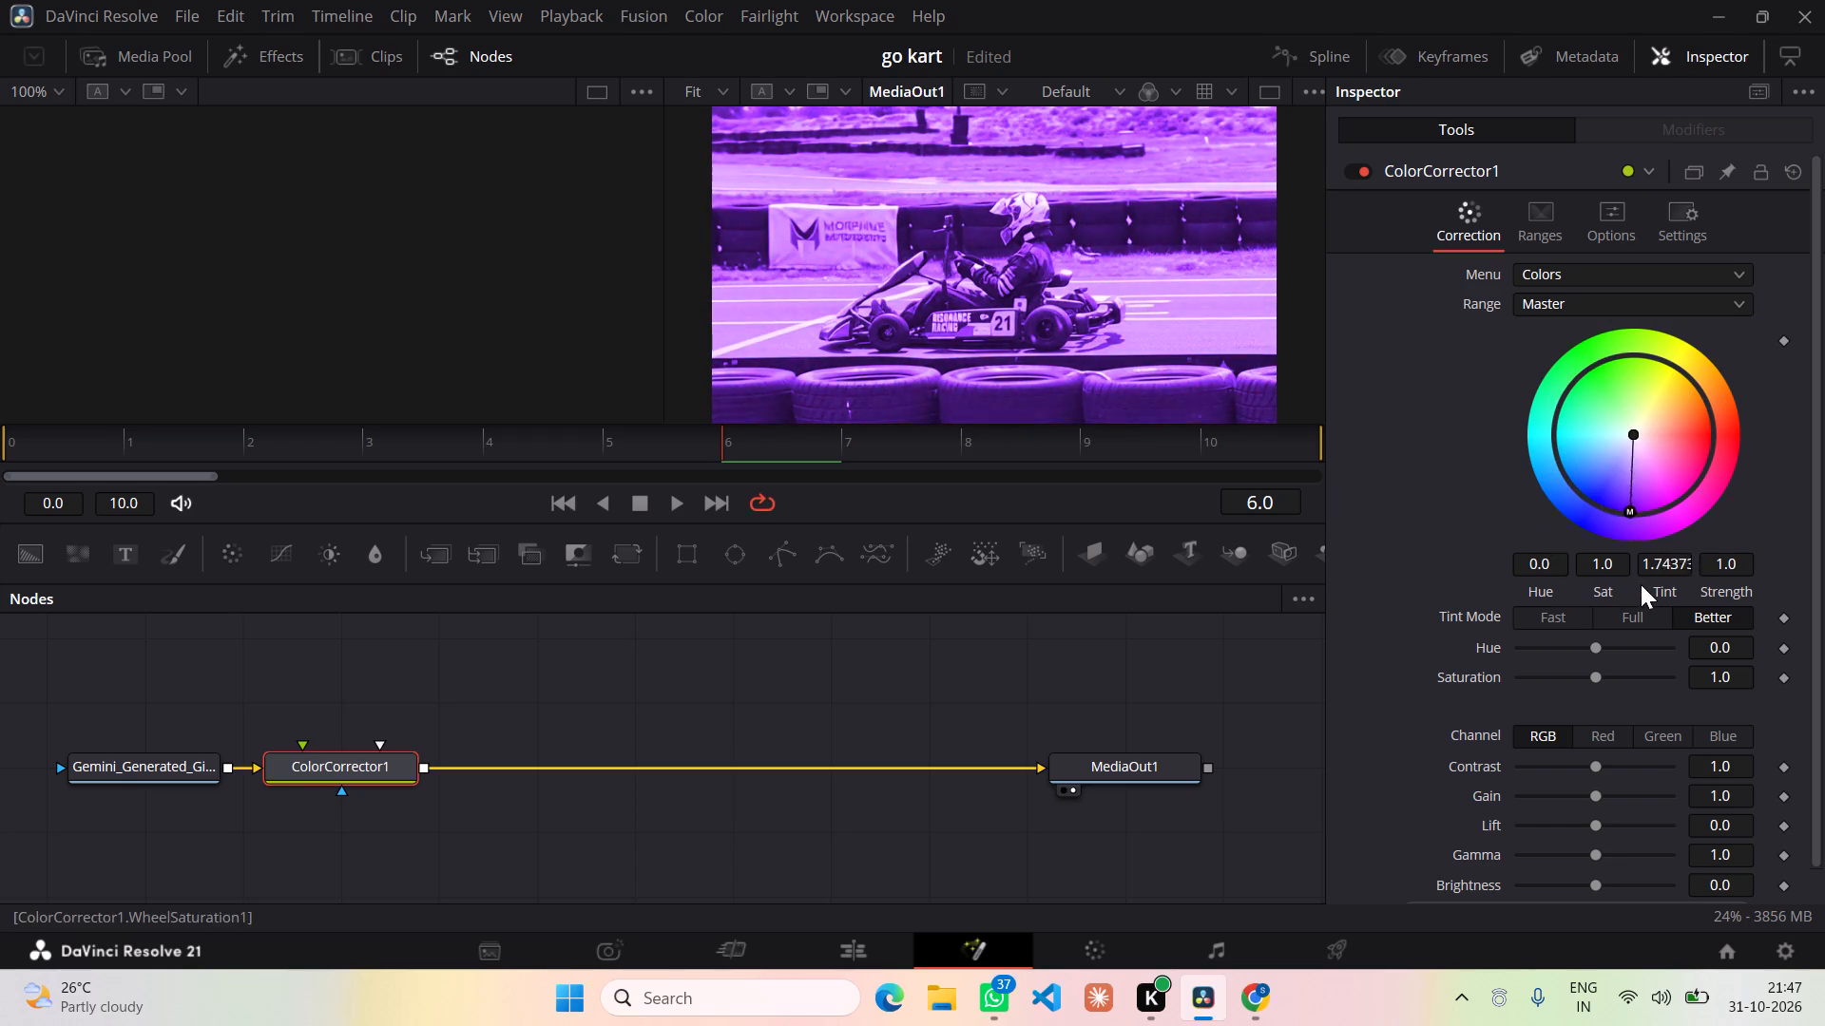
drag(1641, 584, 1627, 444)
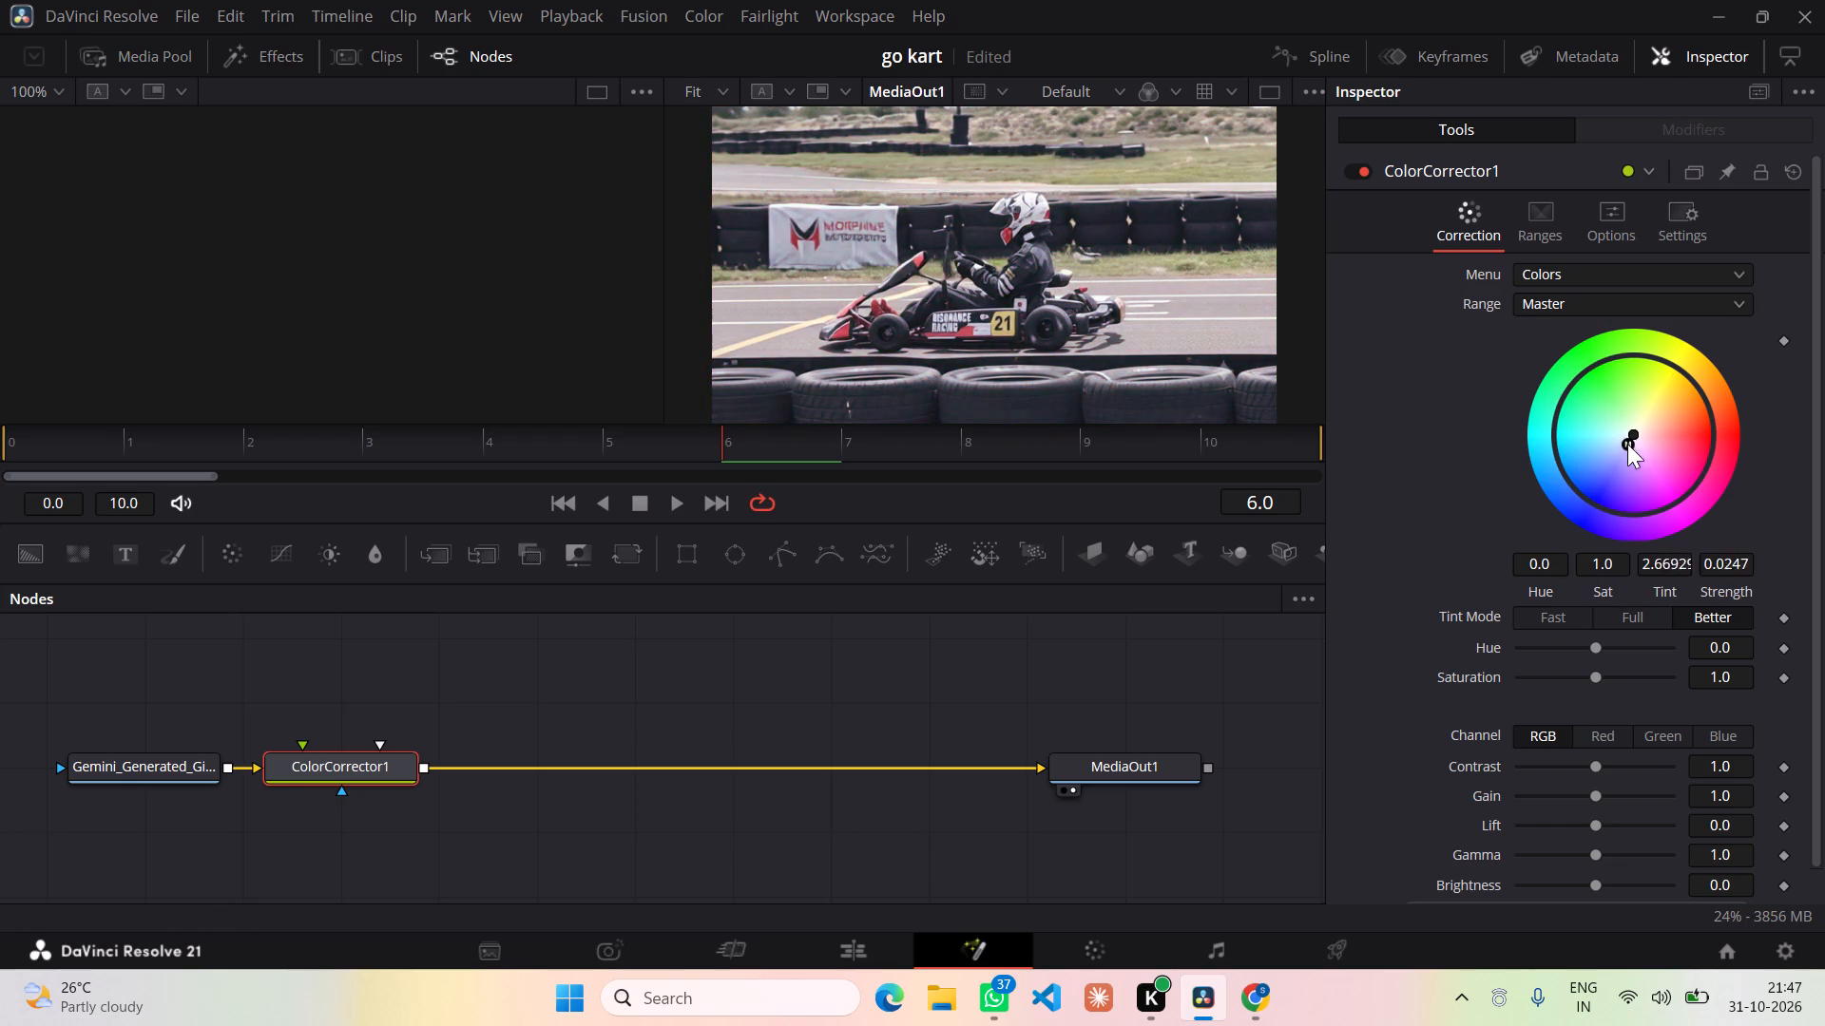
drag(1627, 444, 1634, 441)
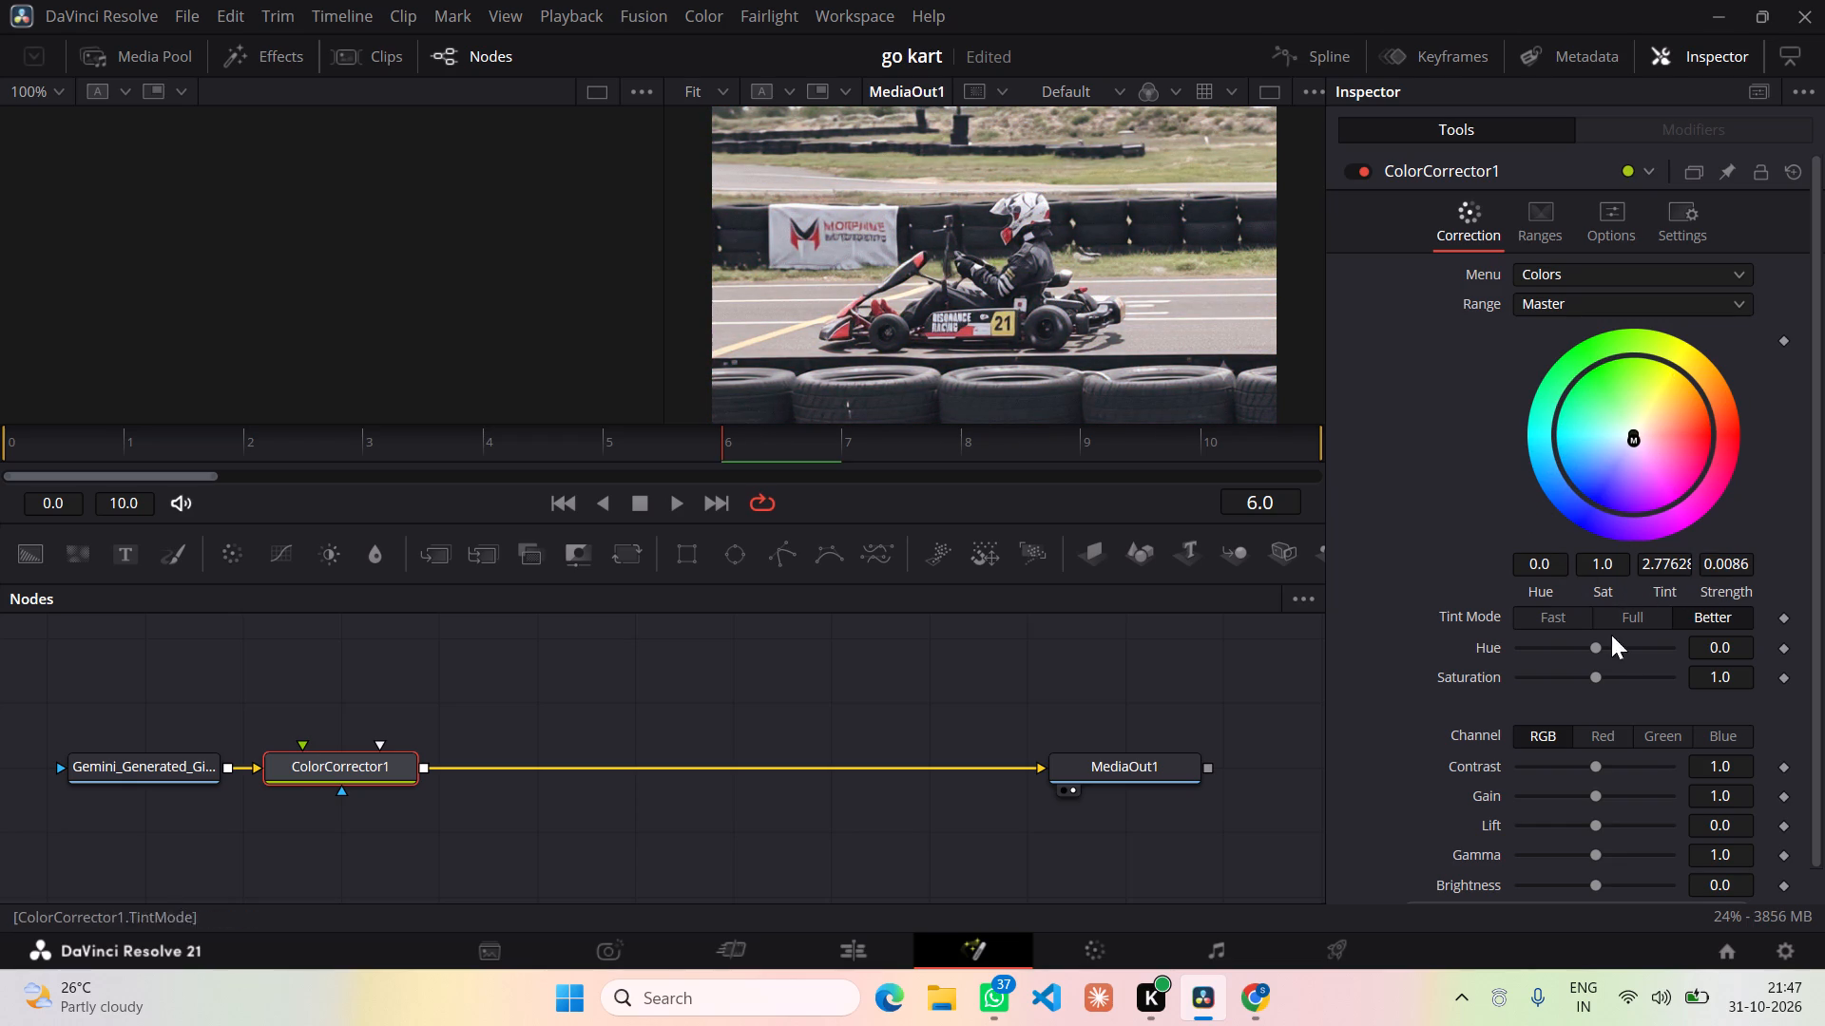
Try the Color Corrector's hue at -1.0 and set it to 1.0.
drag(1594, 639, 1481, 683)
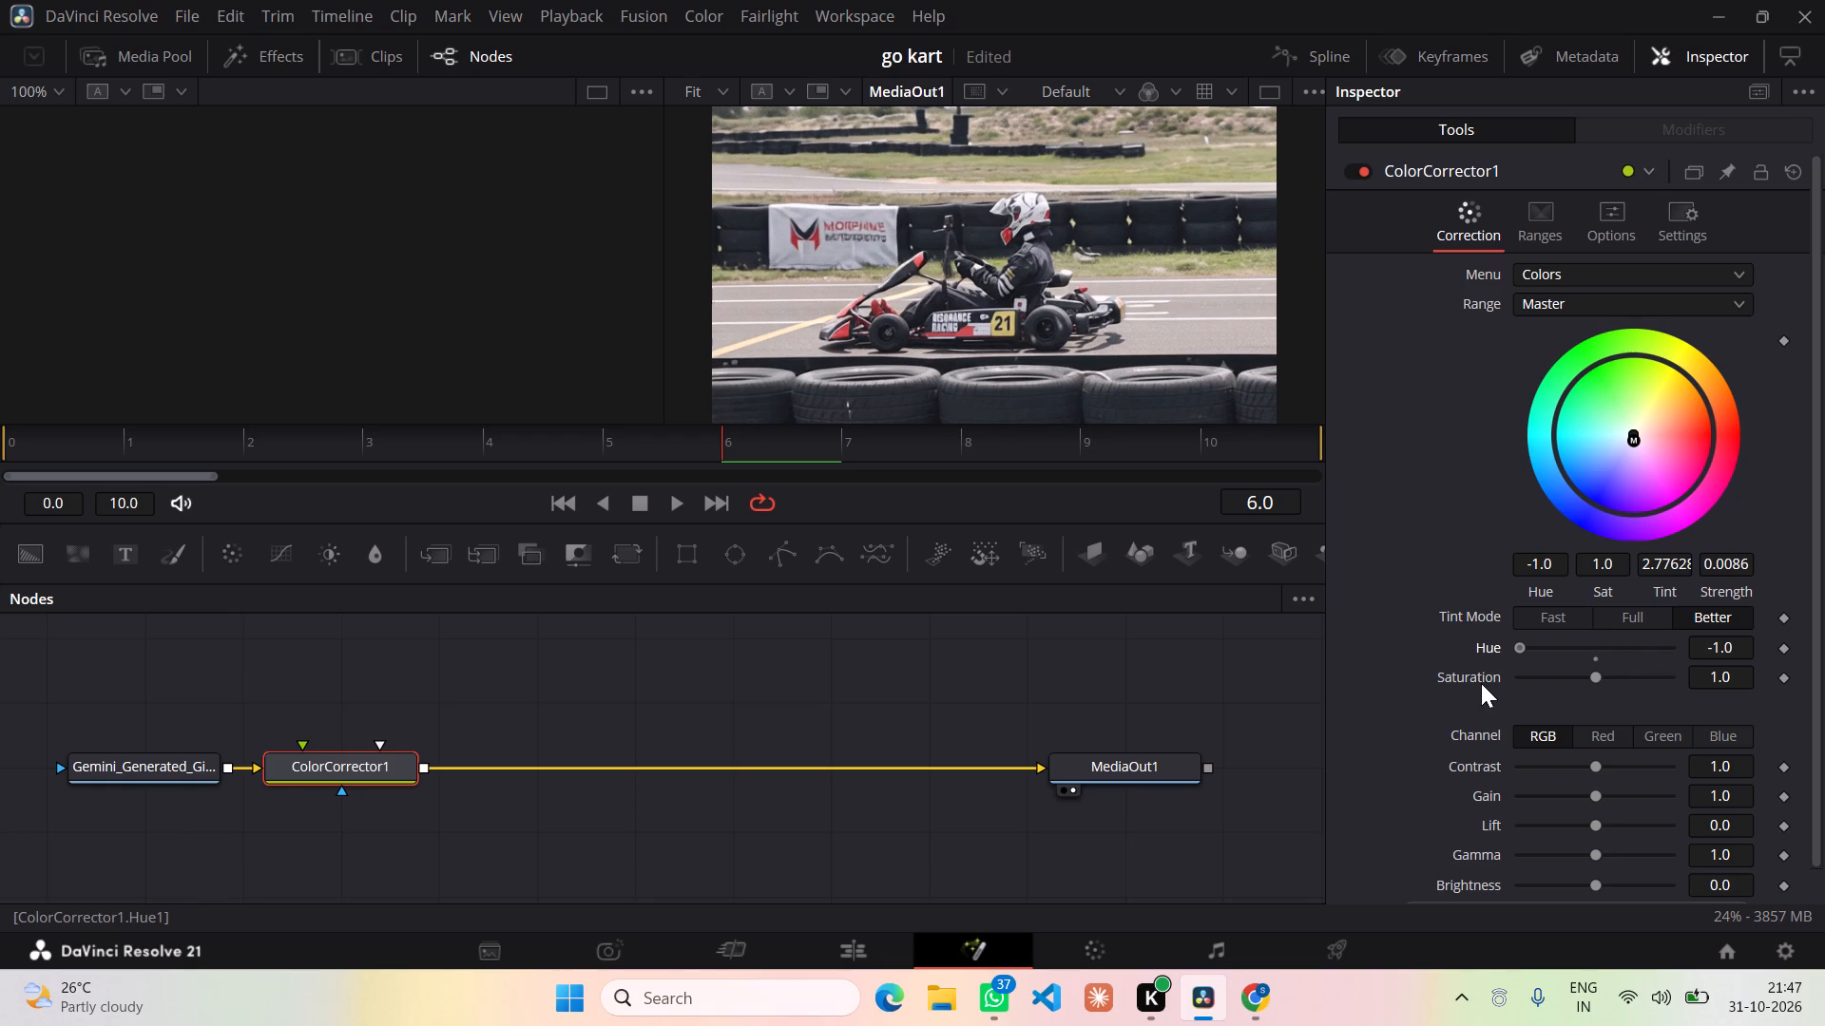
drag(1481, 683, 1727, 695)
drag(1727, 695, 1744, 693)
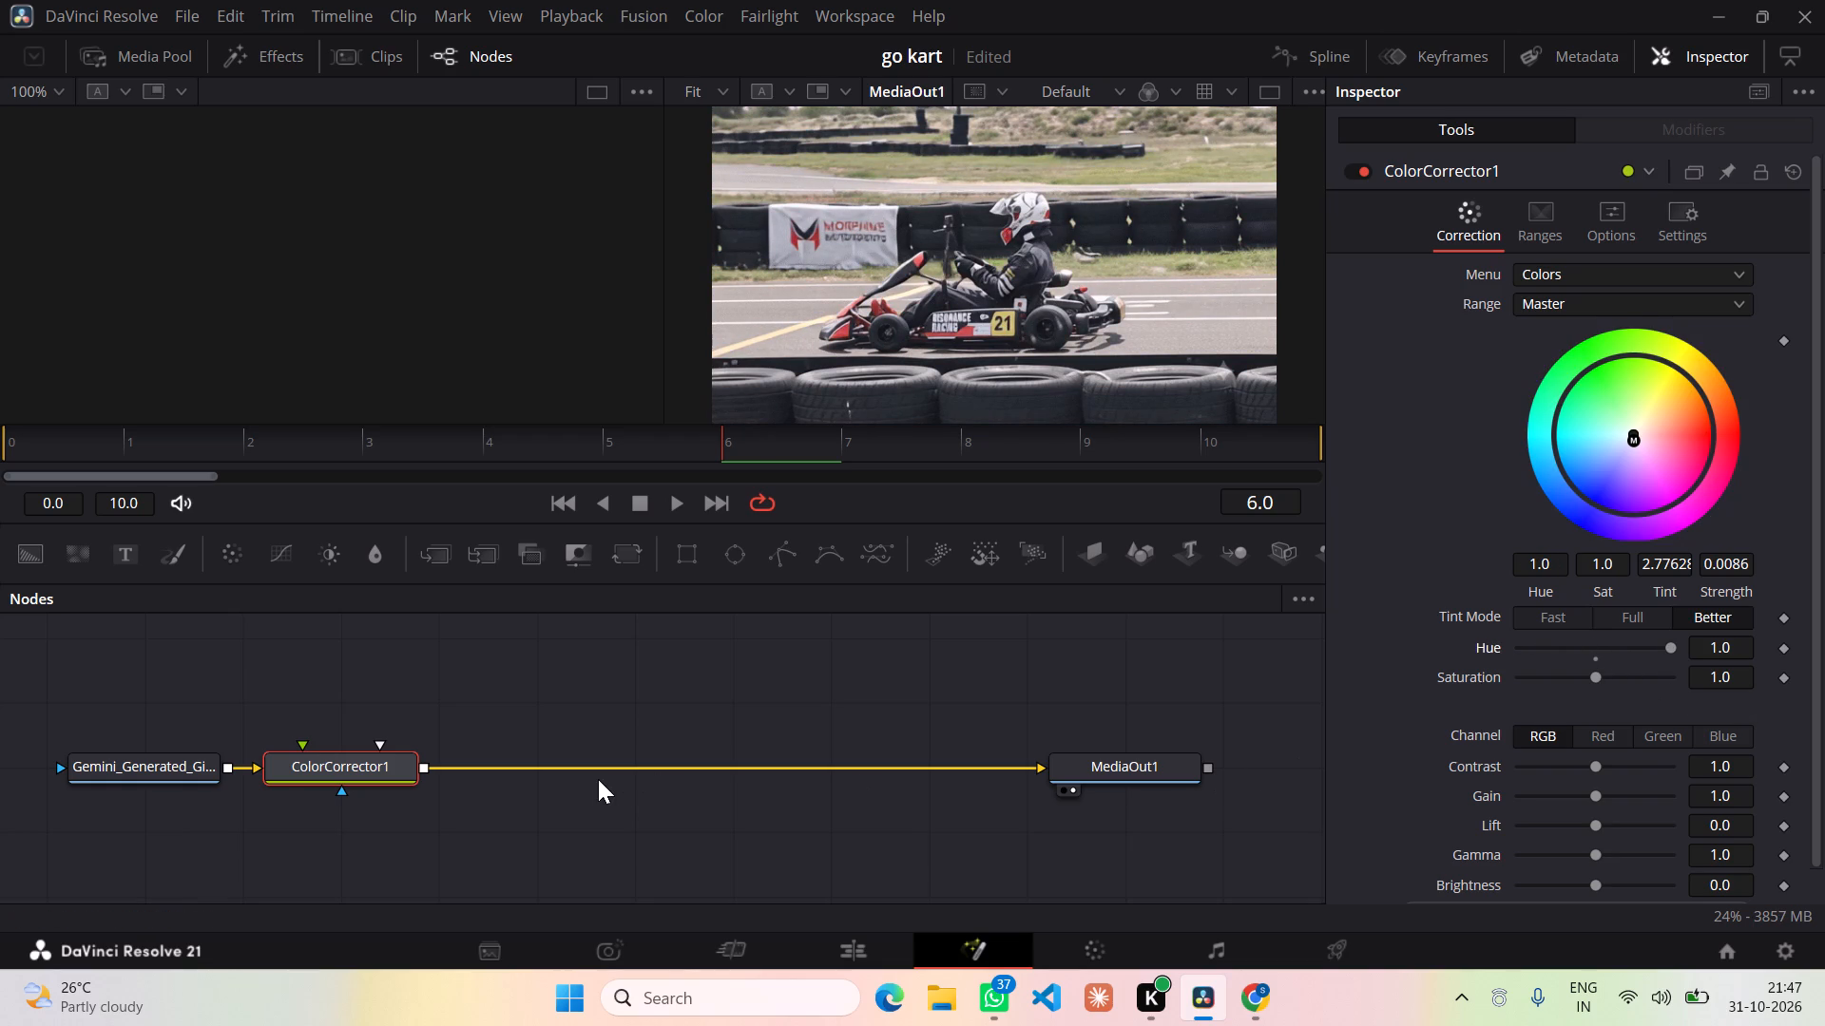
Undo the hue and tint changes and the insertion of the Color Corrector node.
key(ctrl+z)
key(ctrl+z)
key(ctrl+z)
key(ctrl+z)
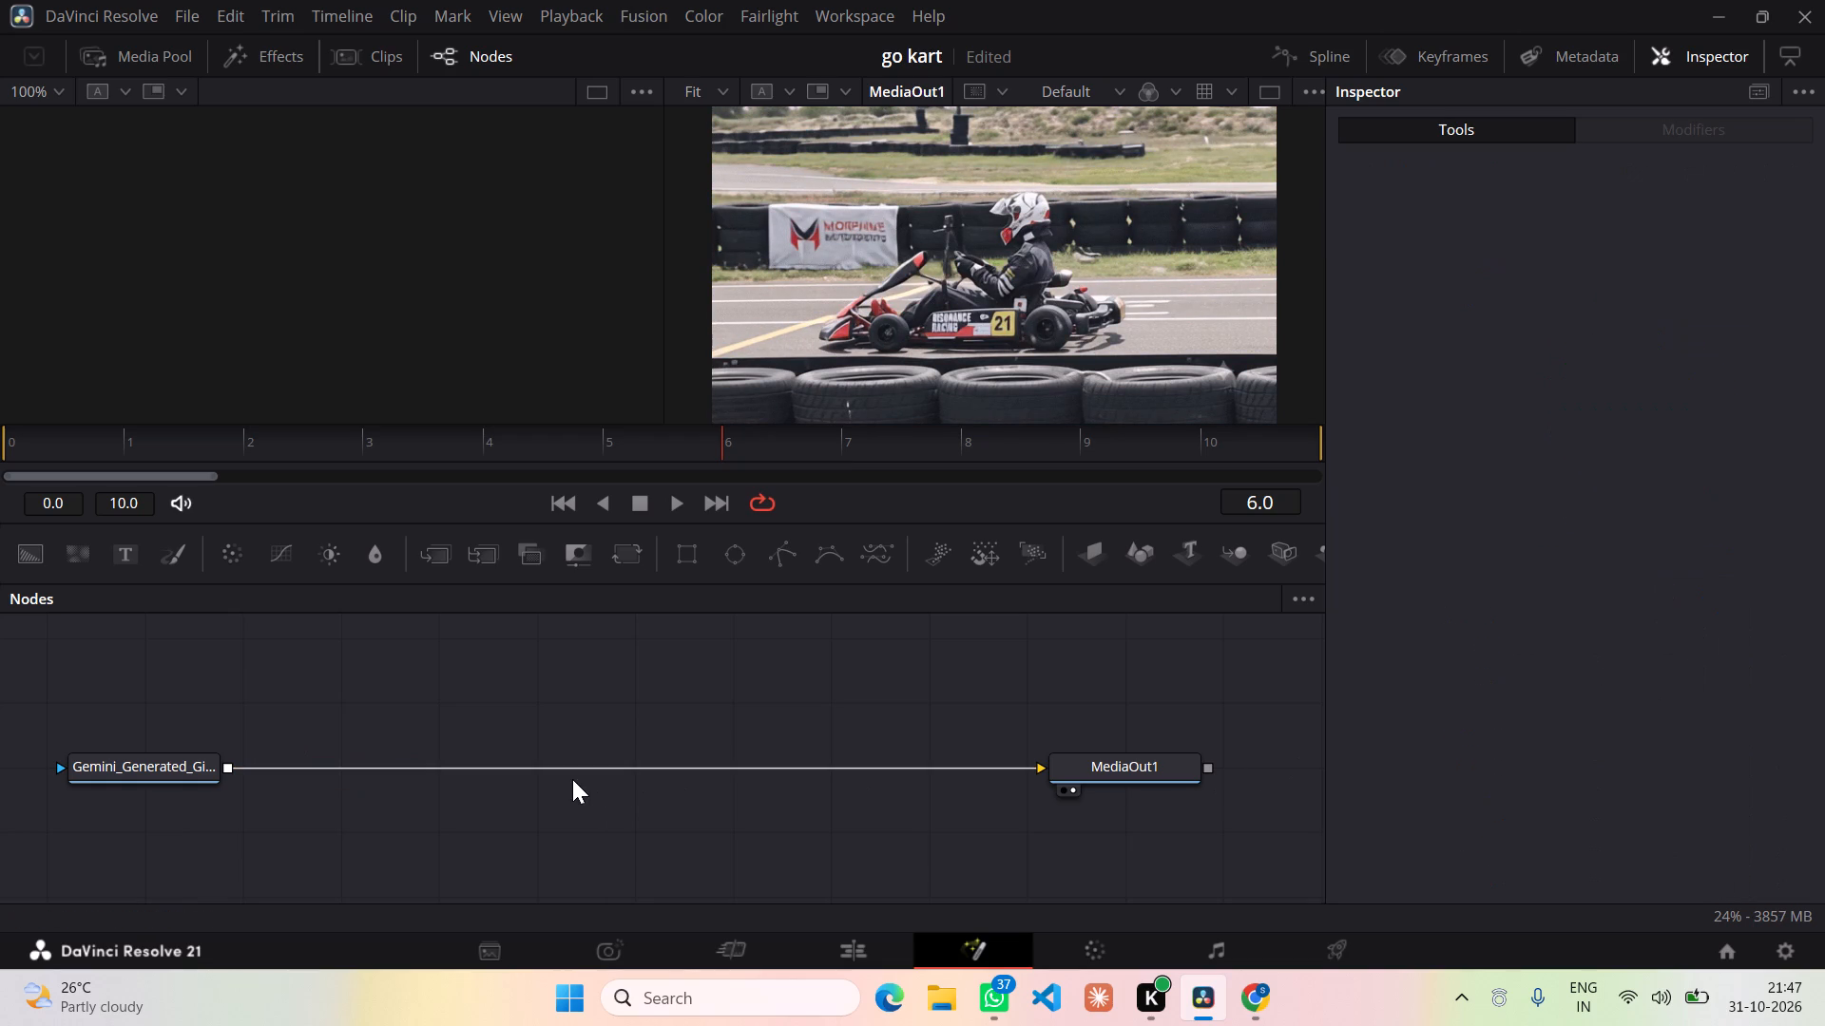
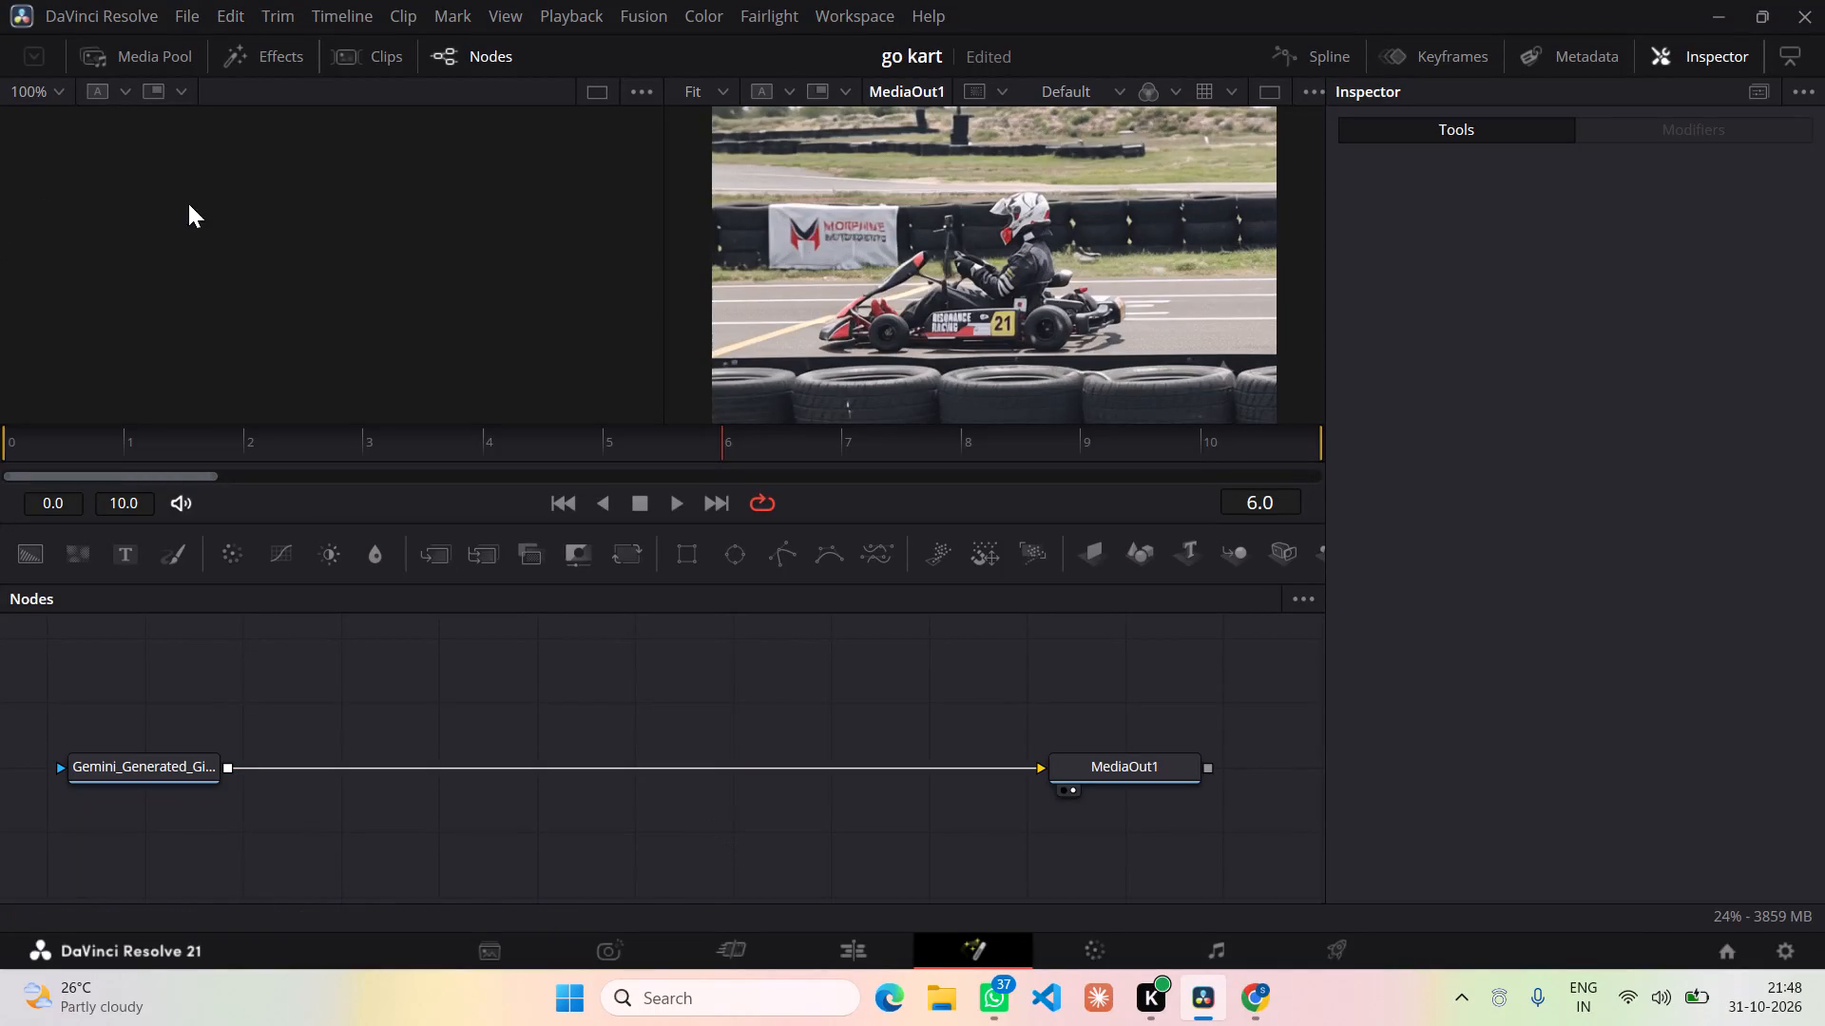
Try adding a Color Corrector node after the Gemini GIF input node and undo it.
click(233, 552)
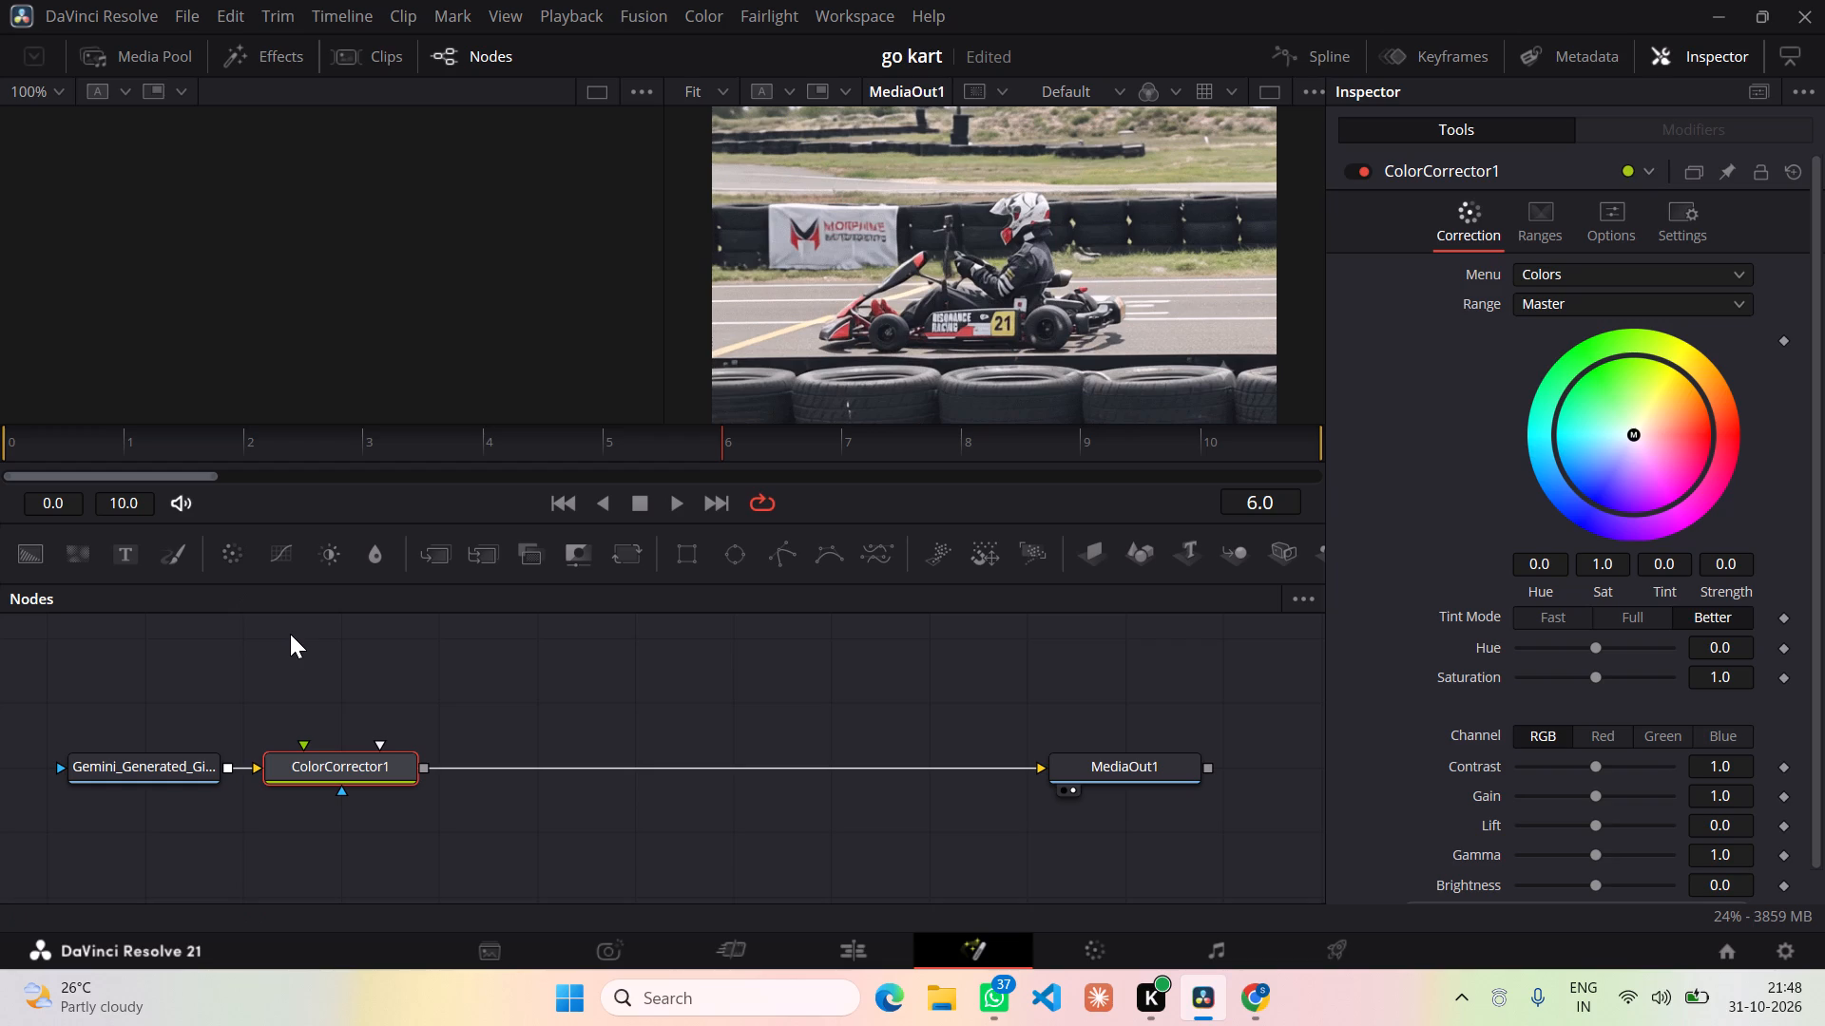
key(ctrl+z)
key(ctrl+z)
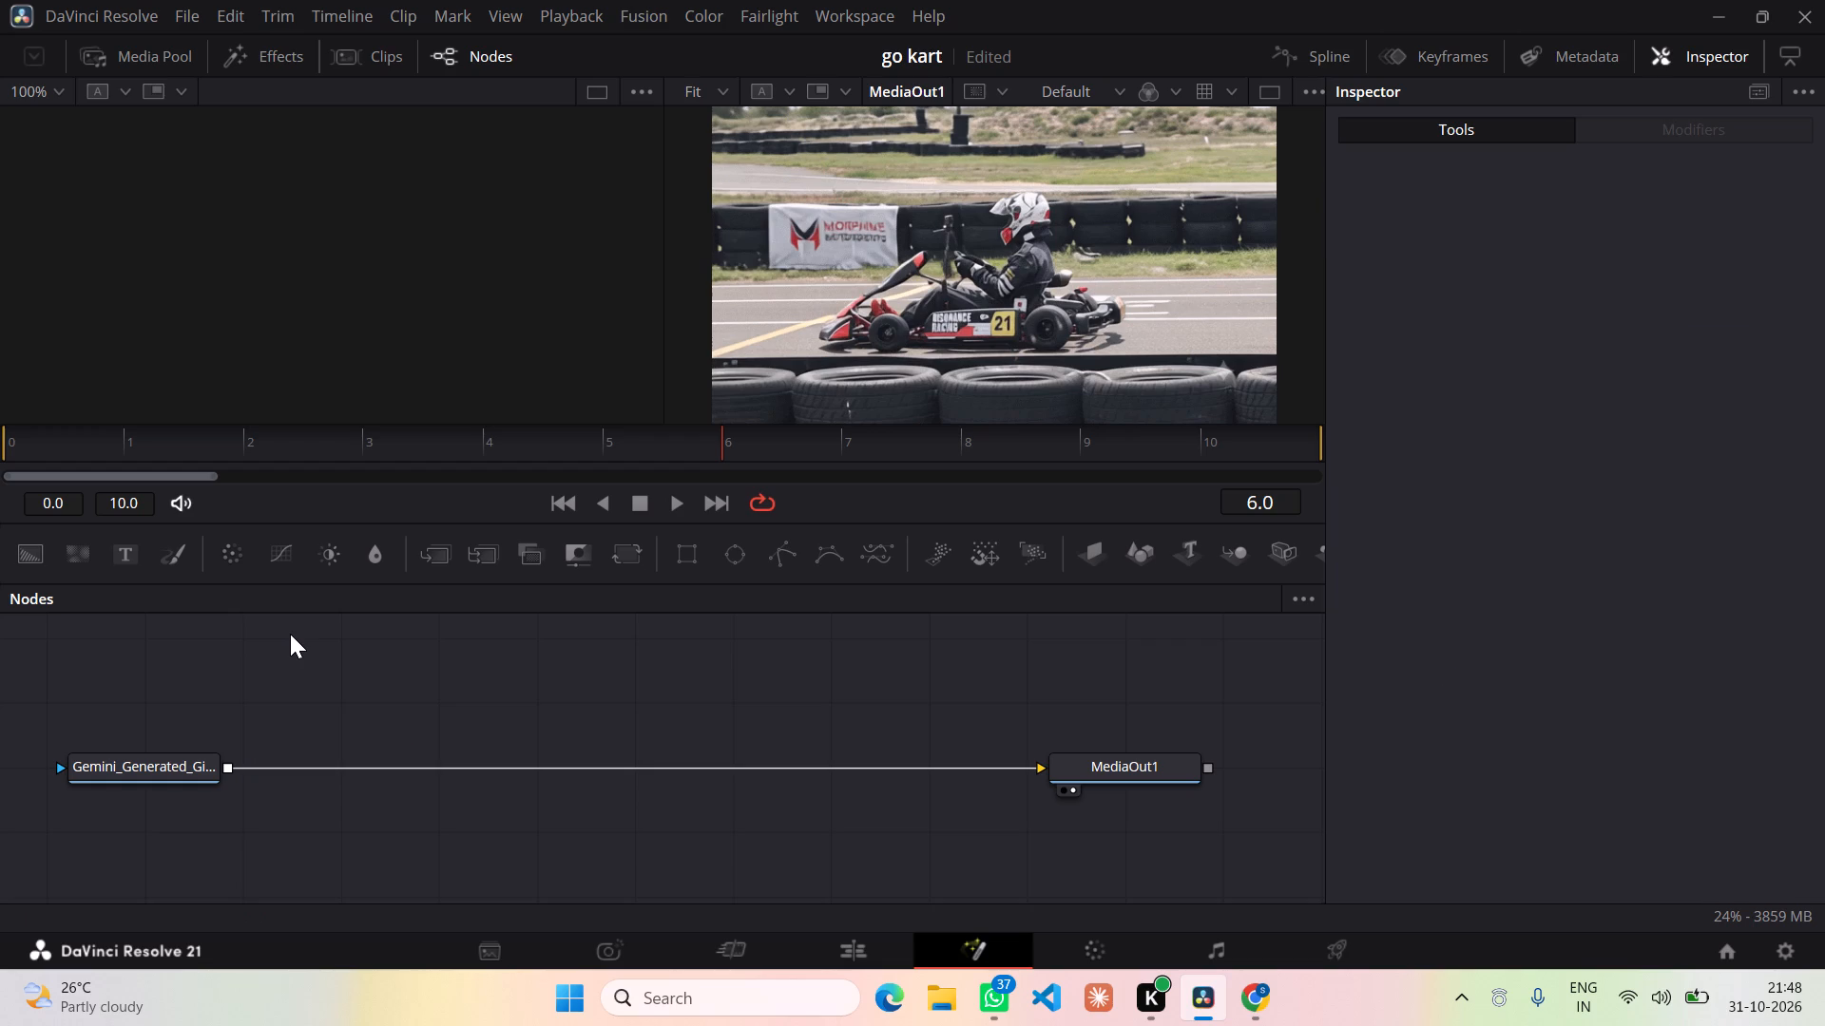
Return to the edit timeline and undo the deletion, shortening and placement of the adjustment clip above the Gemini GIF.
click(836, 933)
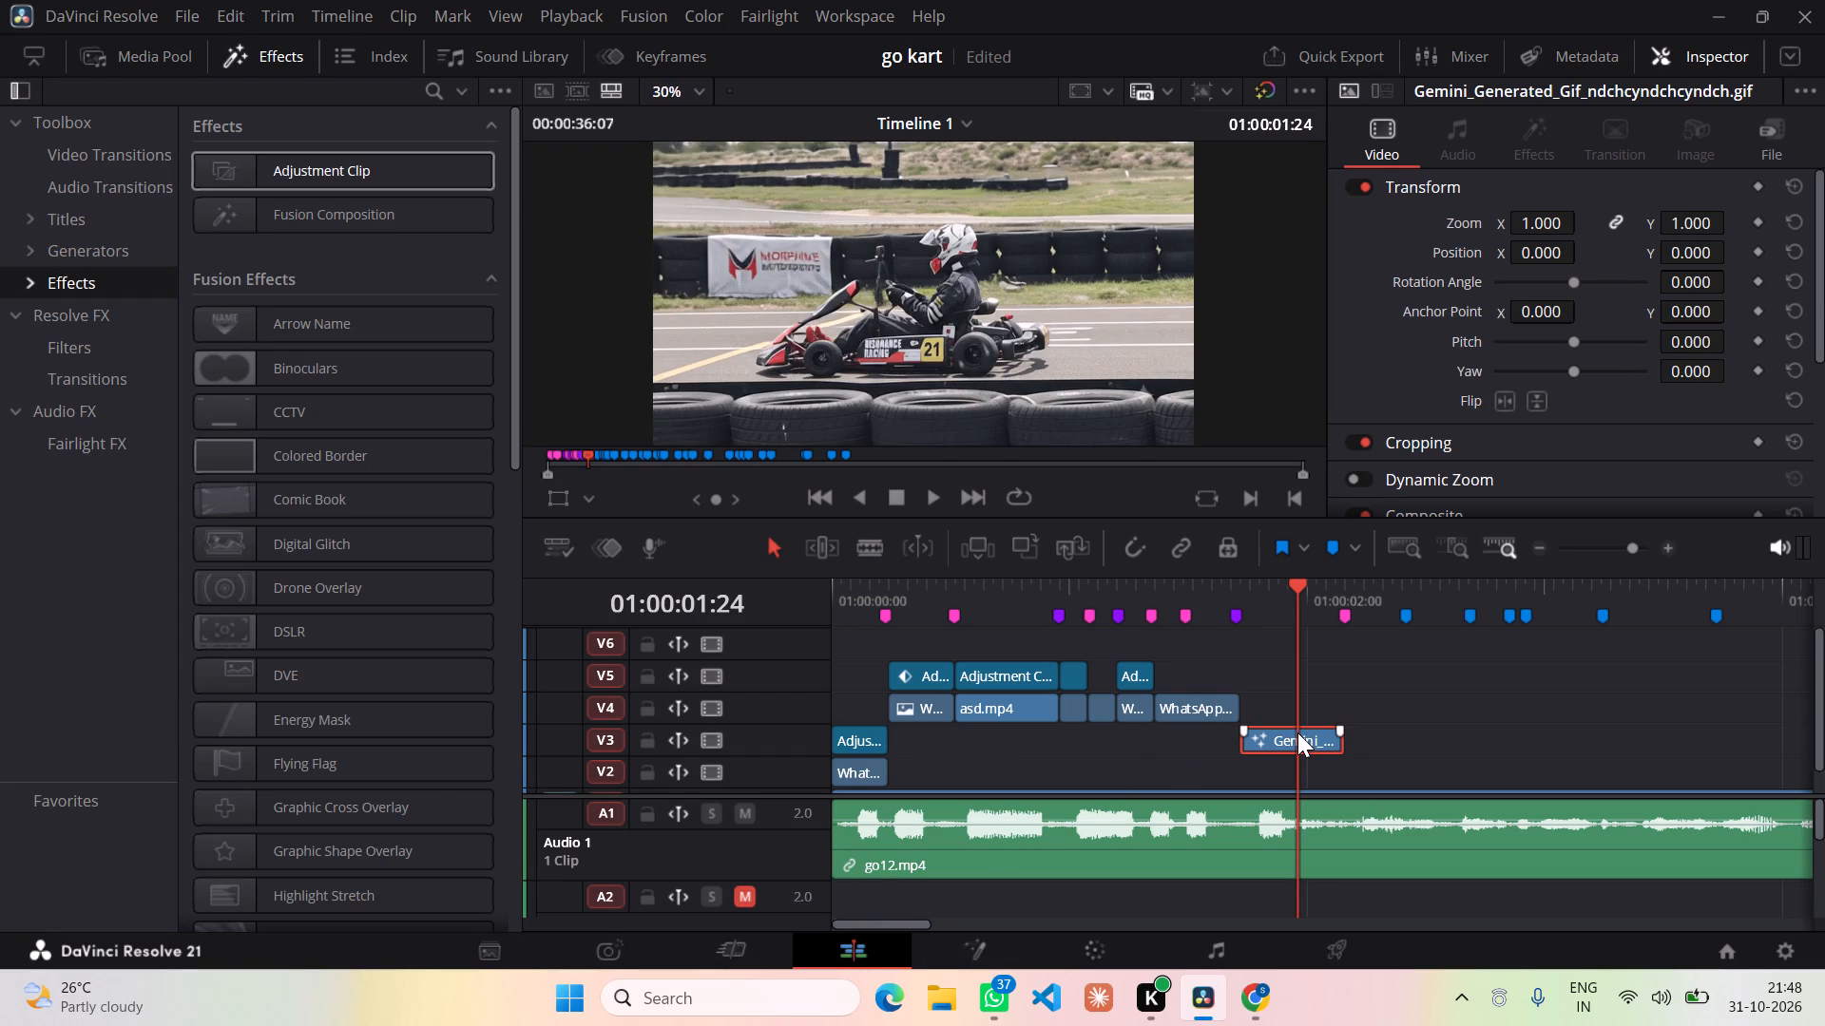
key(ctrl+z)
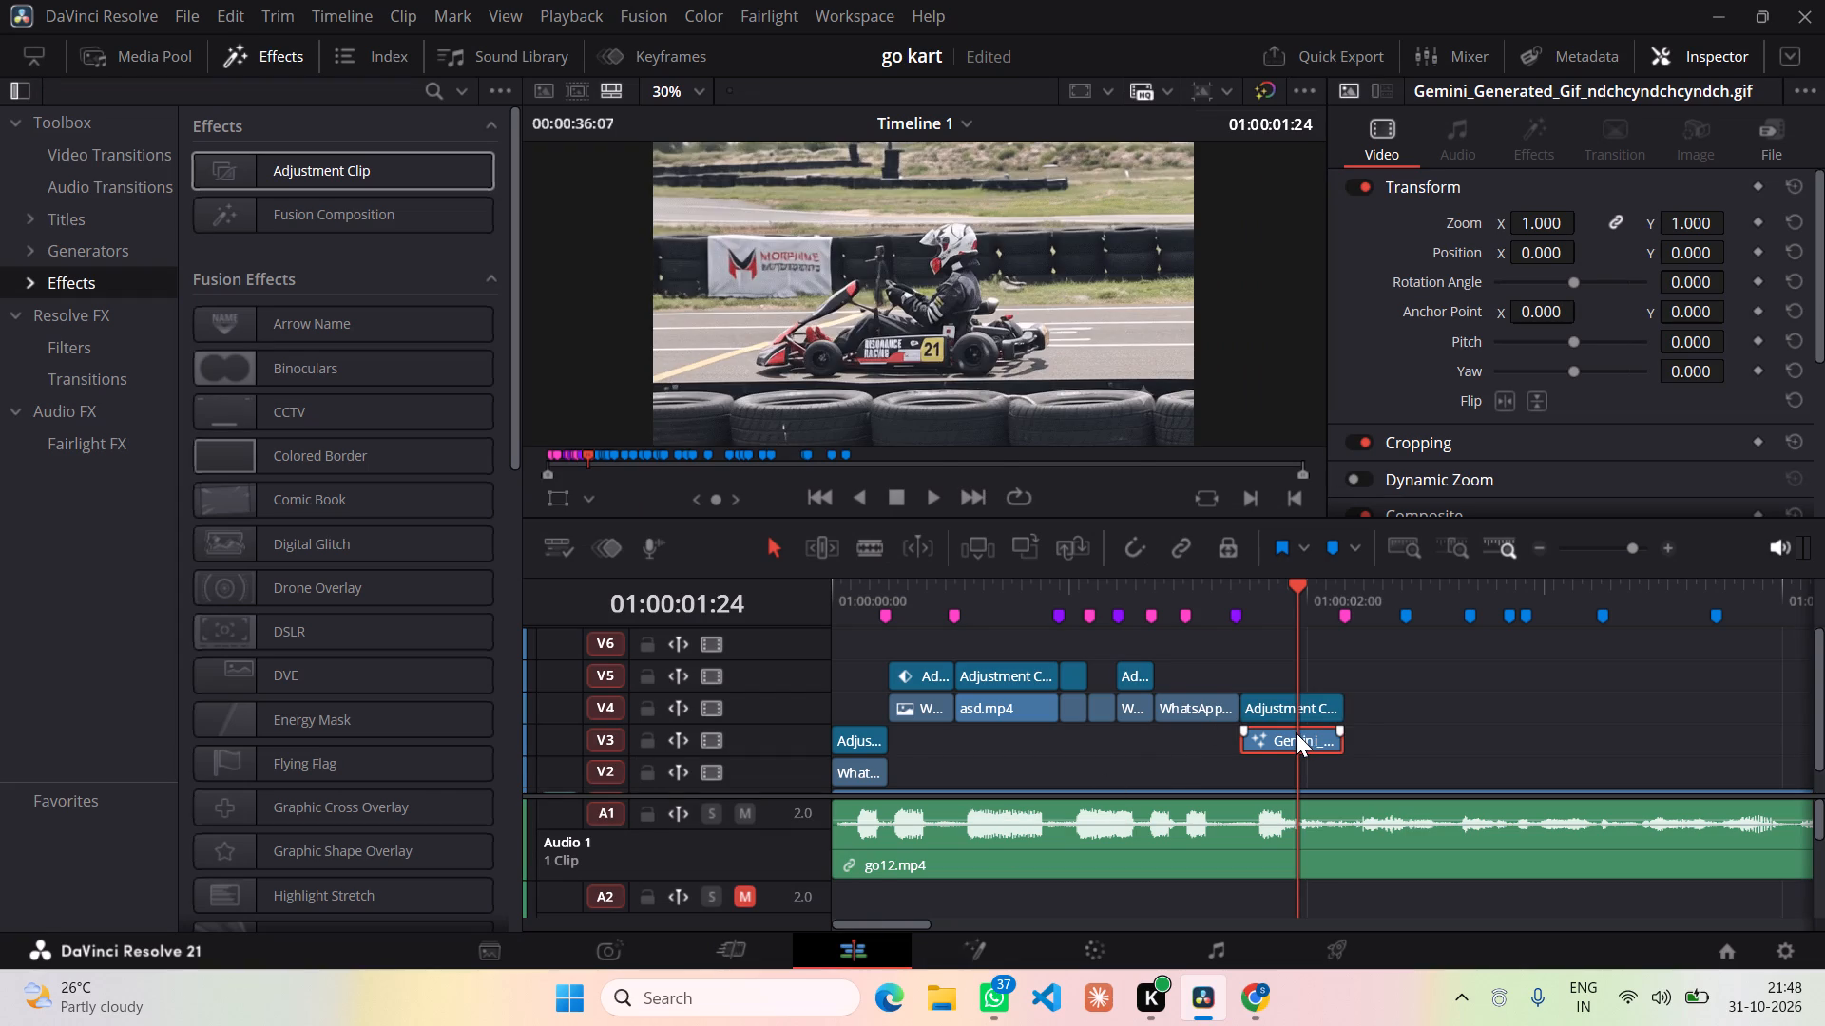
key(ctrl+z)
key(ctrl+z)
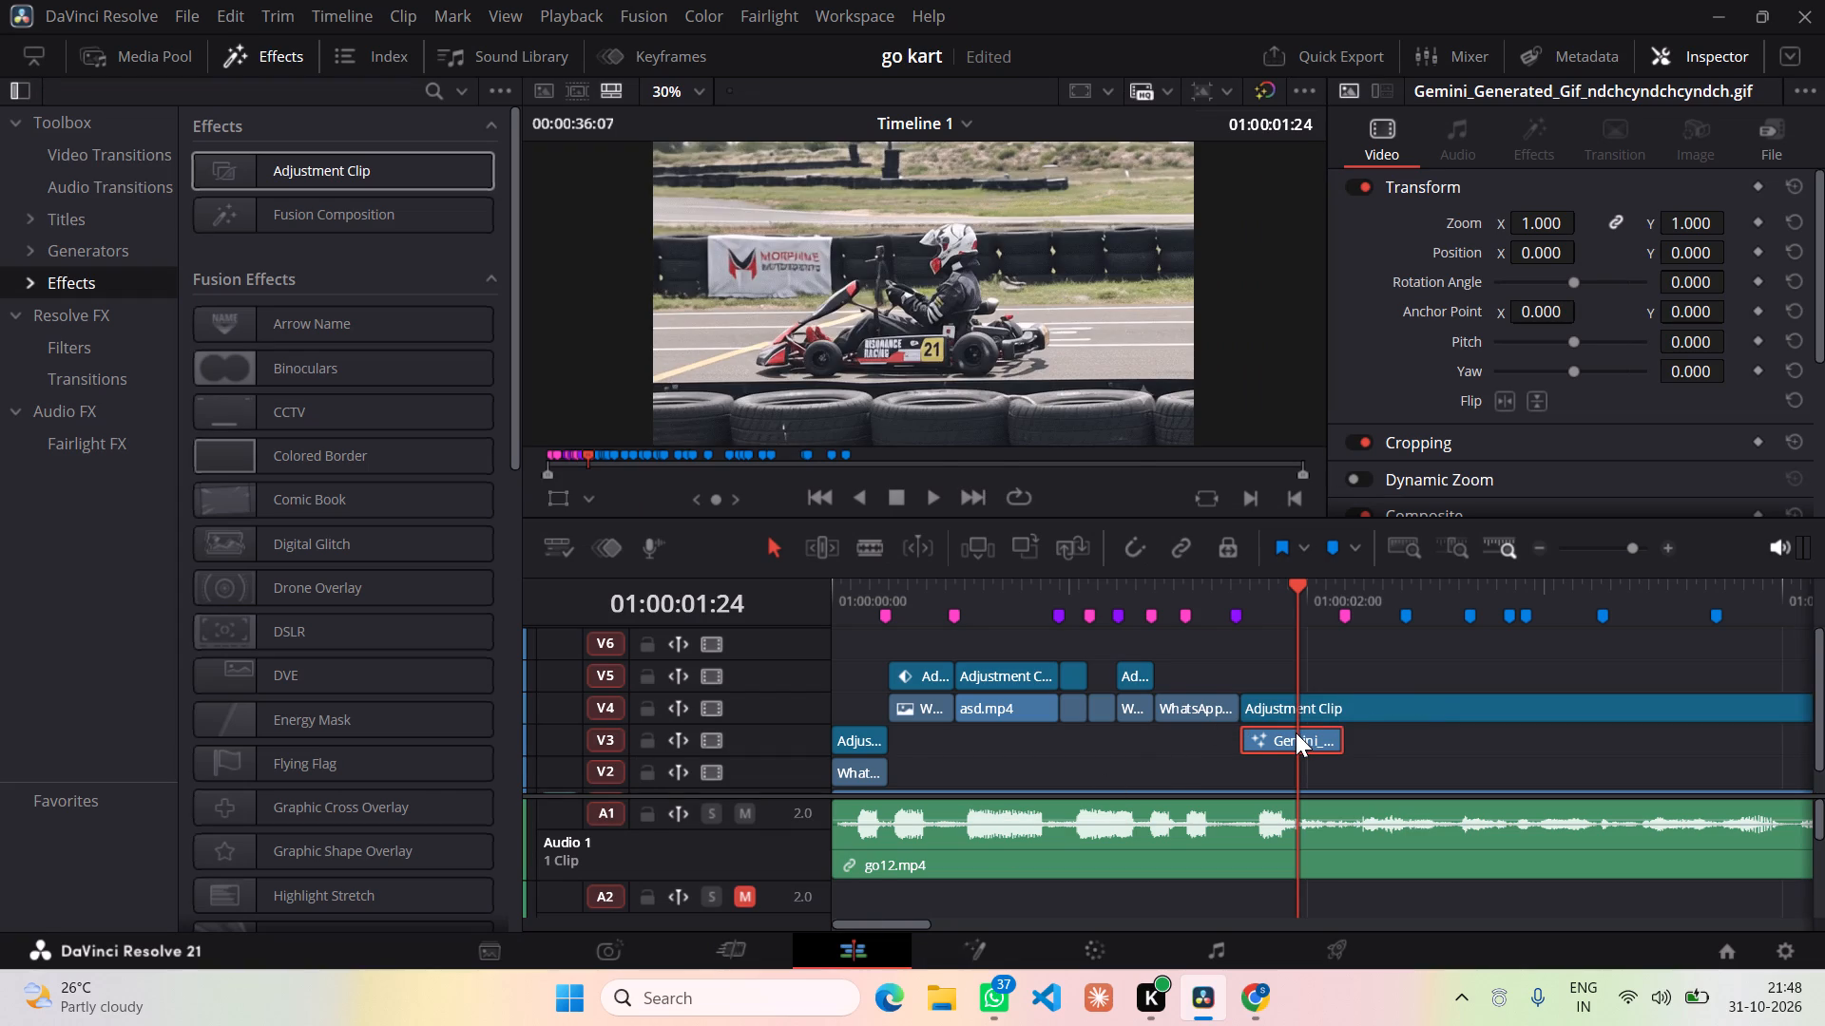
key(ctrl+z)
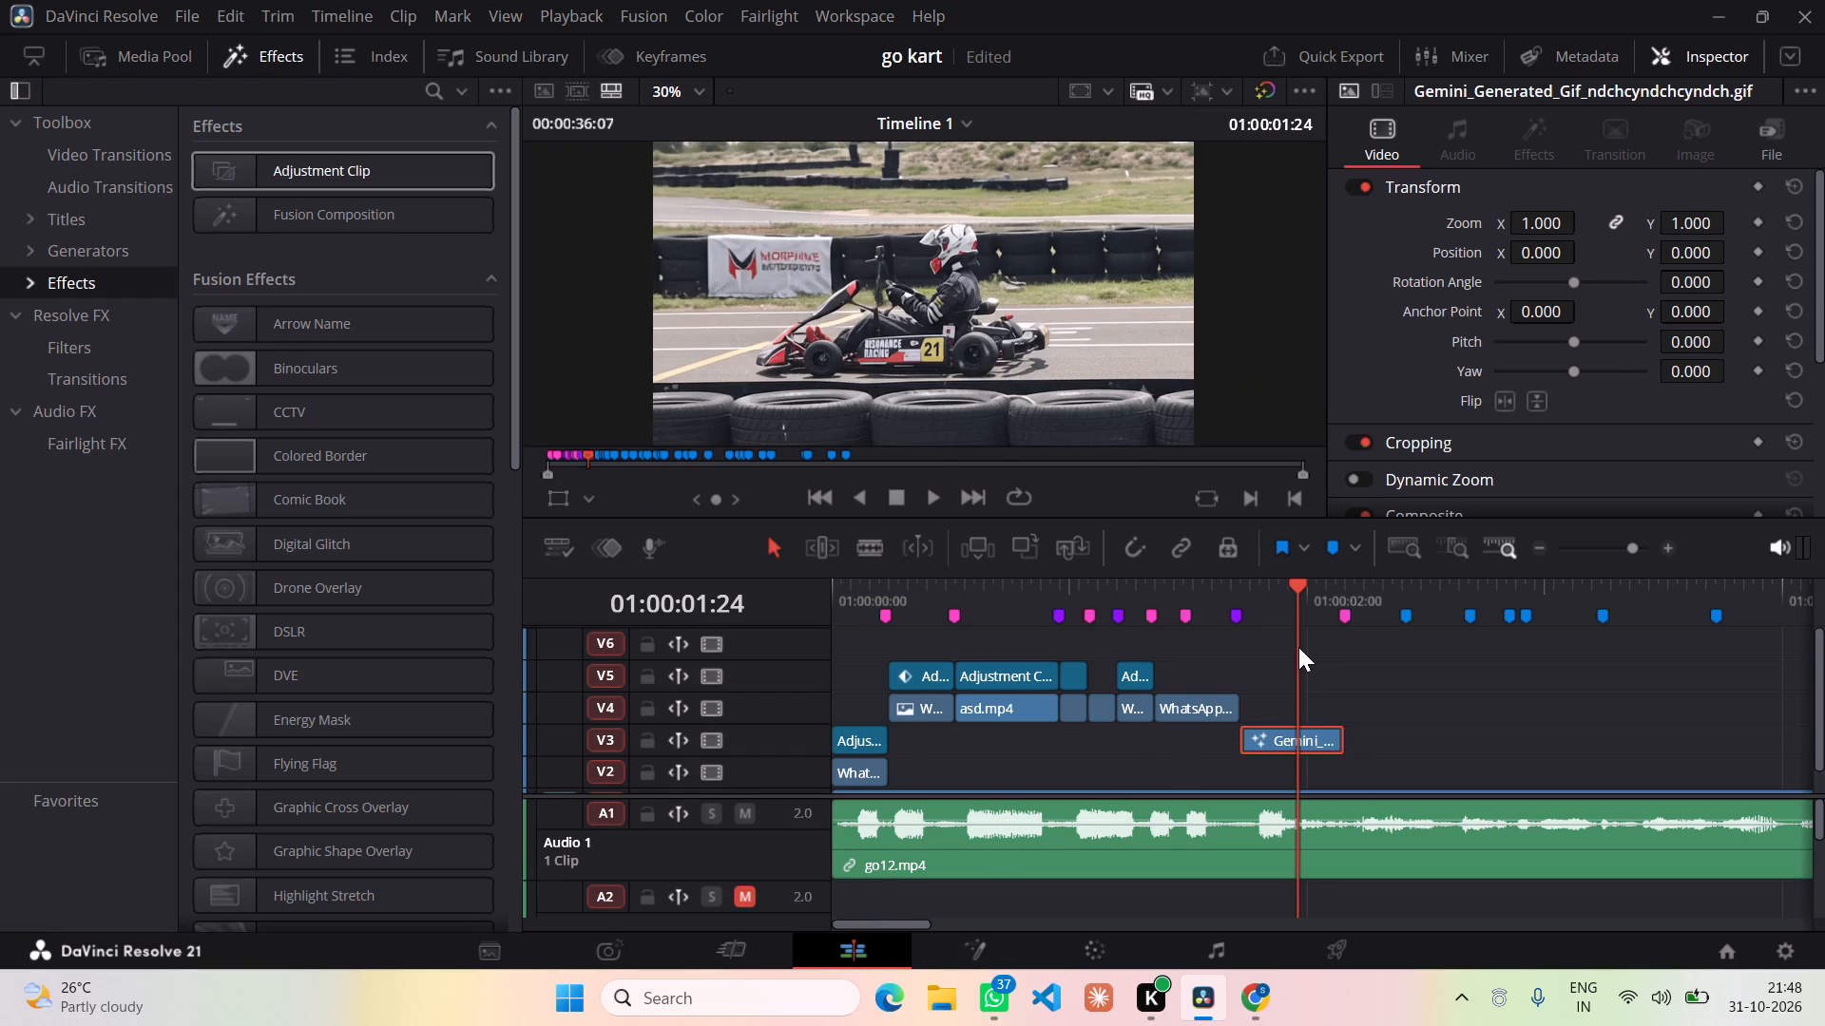
Place the playhead at 01:00:02:00 over the Gemini GIF and open the clip for color grading.
drag(1302, 583, 1252, 595)
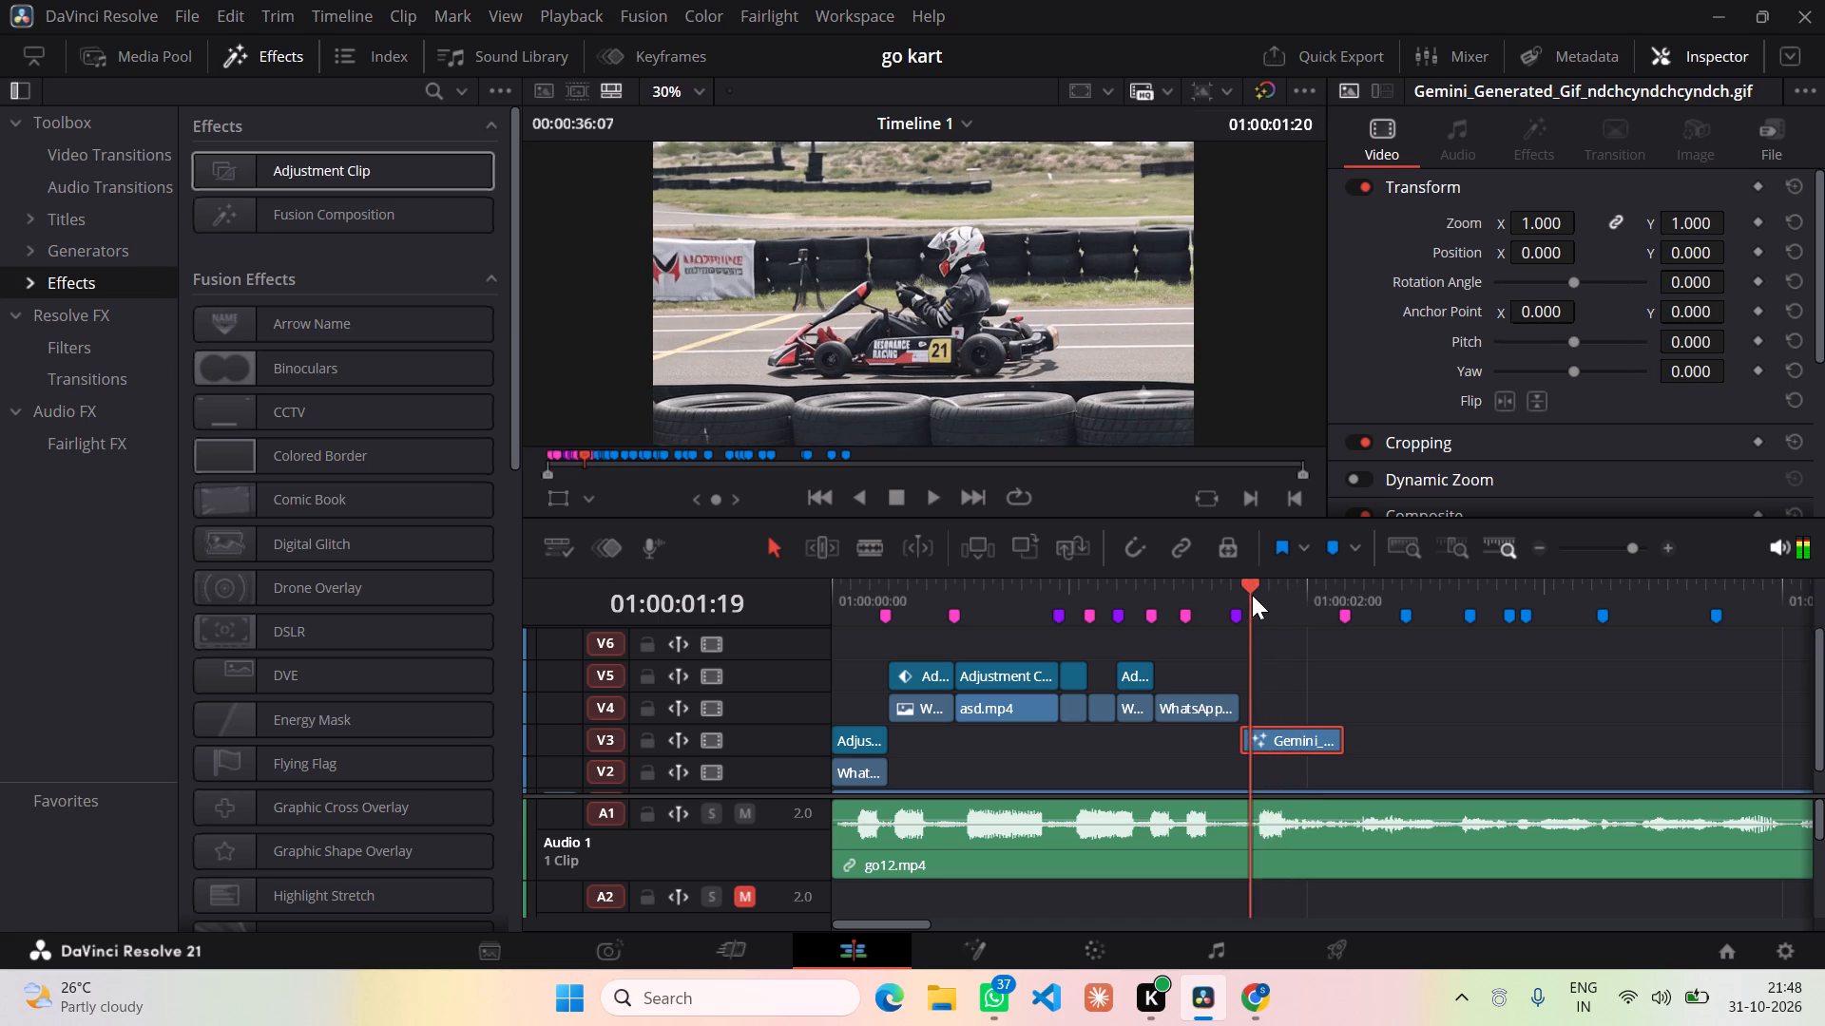
drag(1252, 595, 1312, 597)
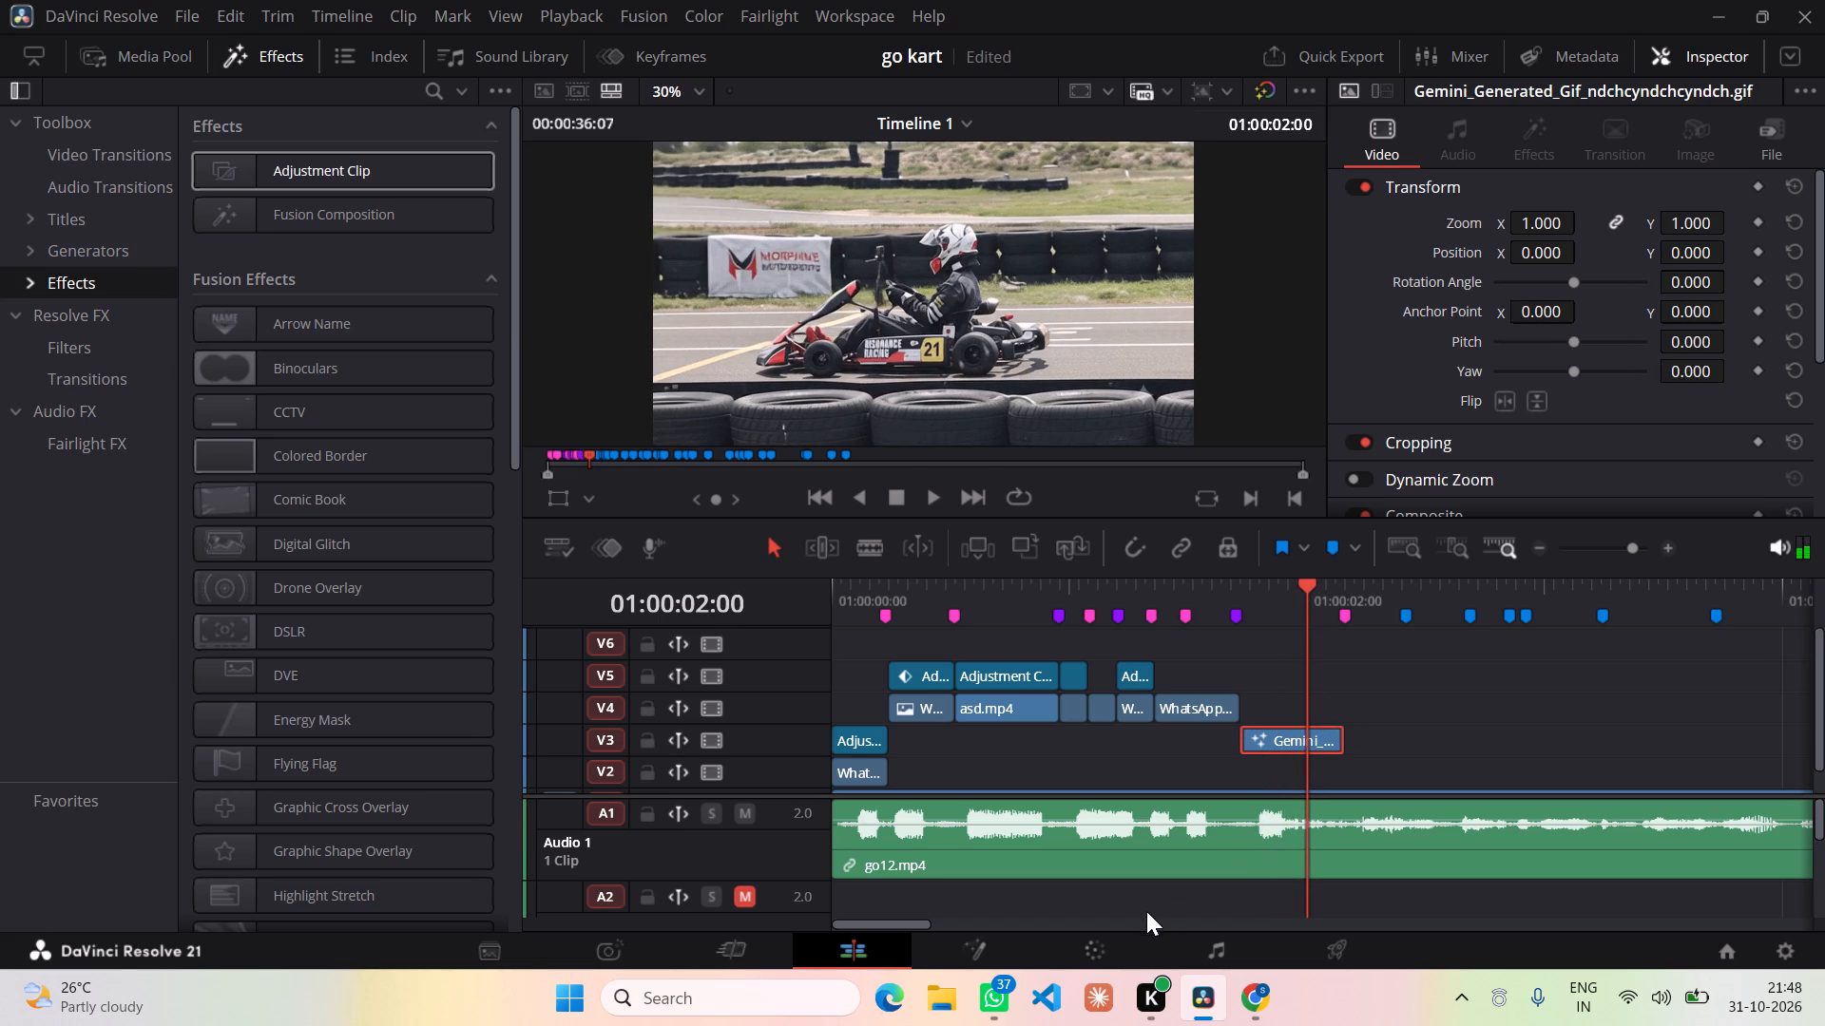
click(1091, 945)
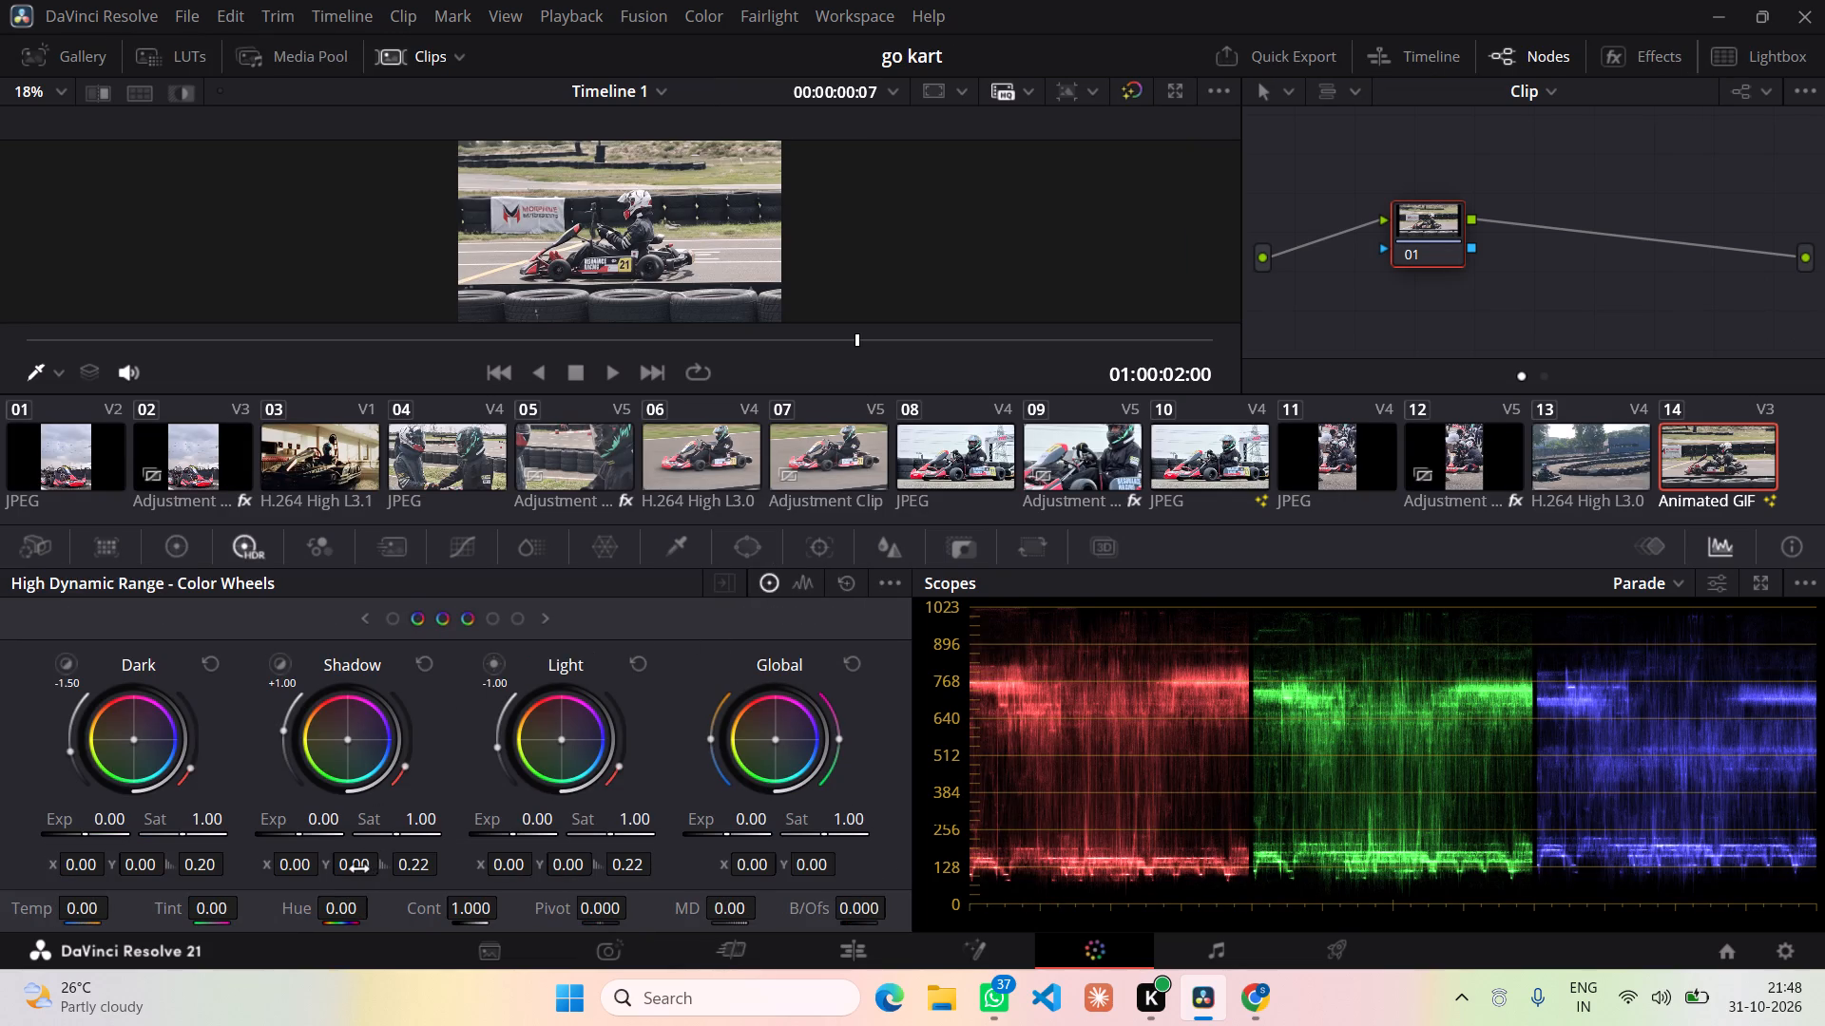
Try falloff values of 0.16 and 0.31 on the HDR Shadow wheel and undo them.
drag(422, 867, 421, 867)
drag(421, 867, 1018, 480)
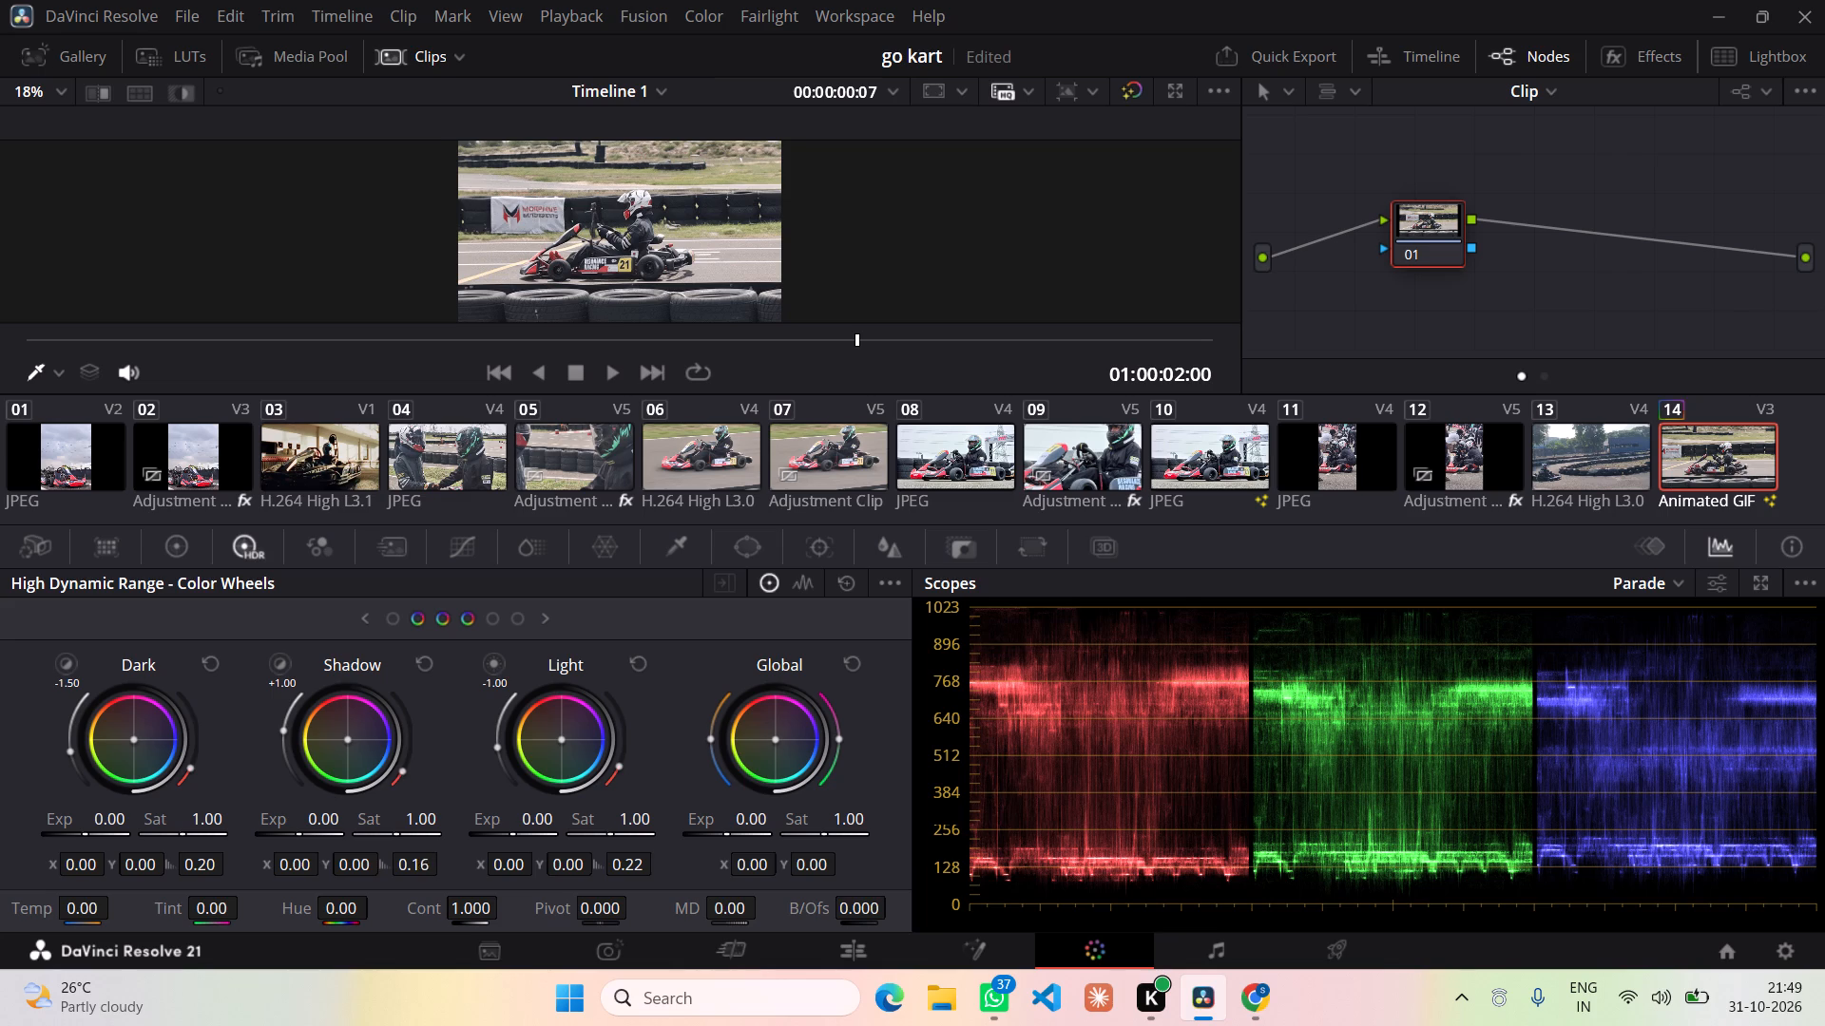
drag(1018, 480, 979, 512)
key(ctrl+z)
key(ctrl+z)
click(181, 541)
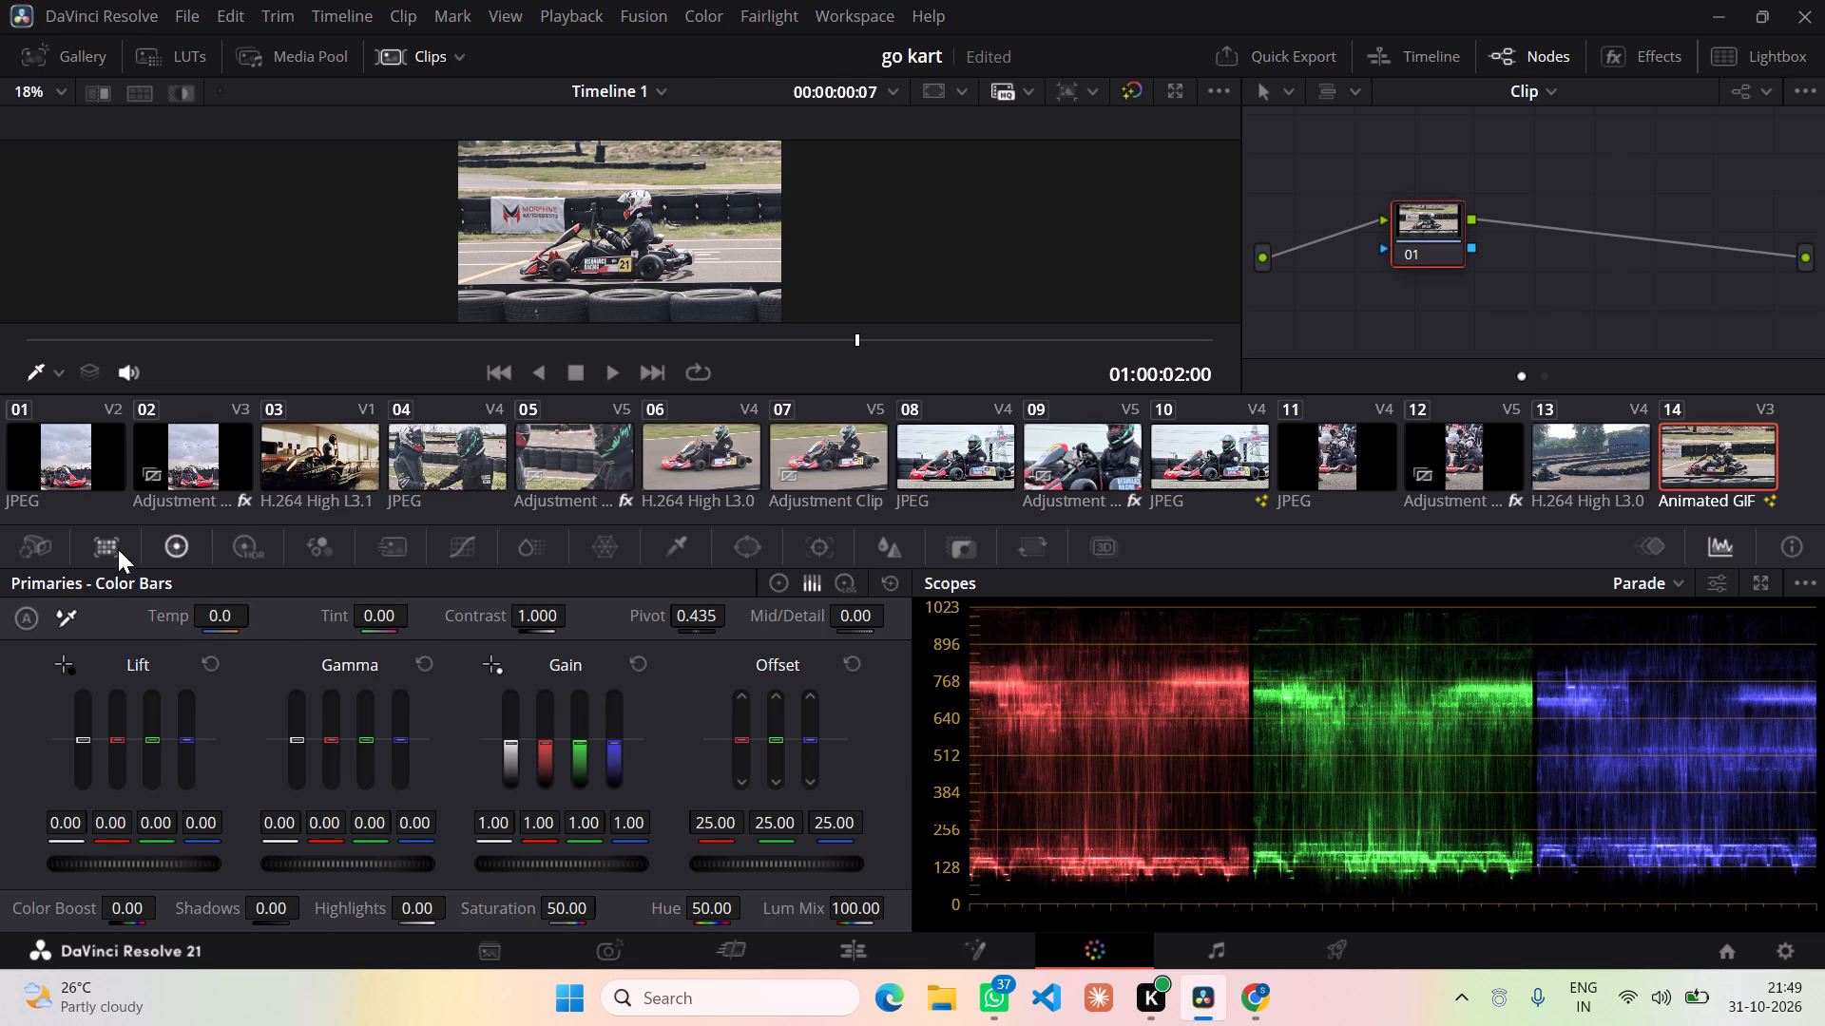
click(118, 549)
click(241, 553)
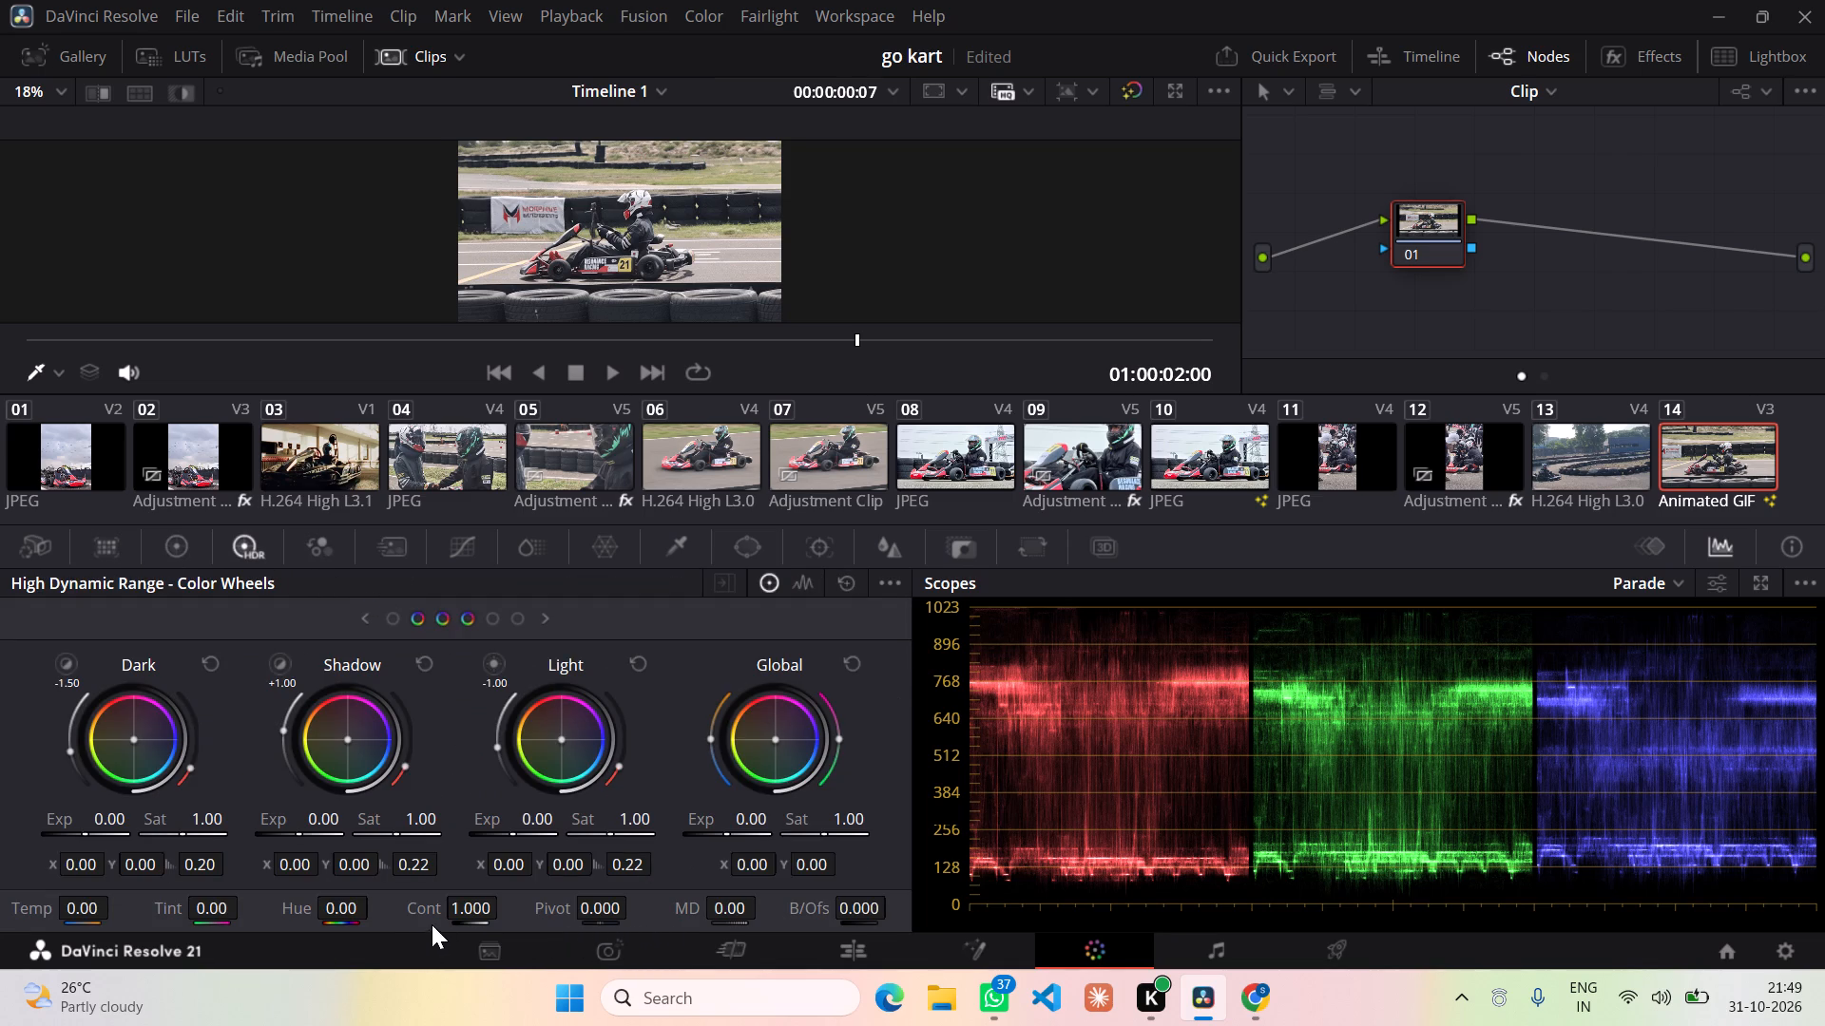
Try low and high HDR contrast values on the Gemini GIF and set the contrast to 1.506.
drag(471, 911, 869, 512)
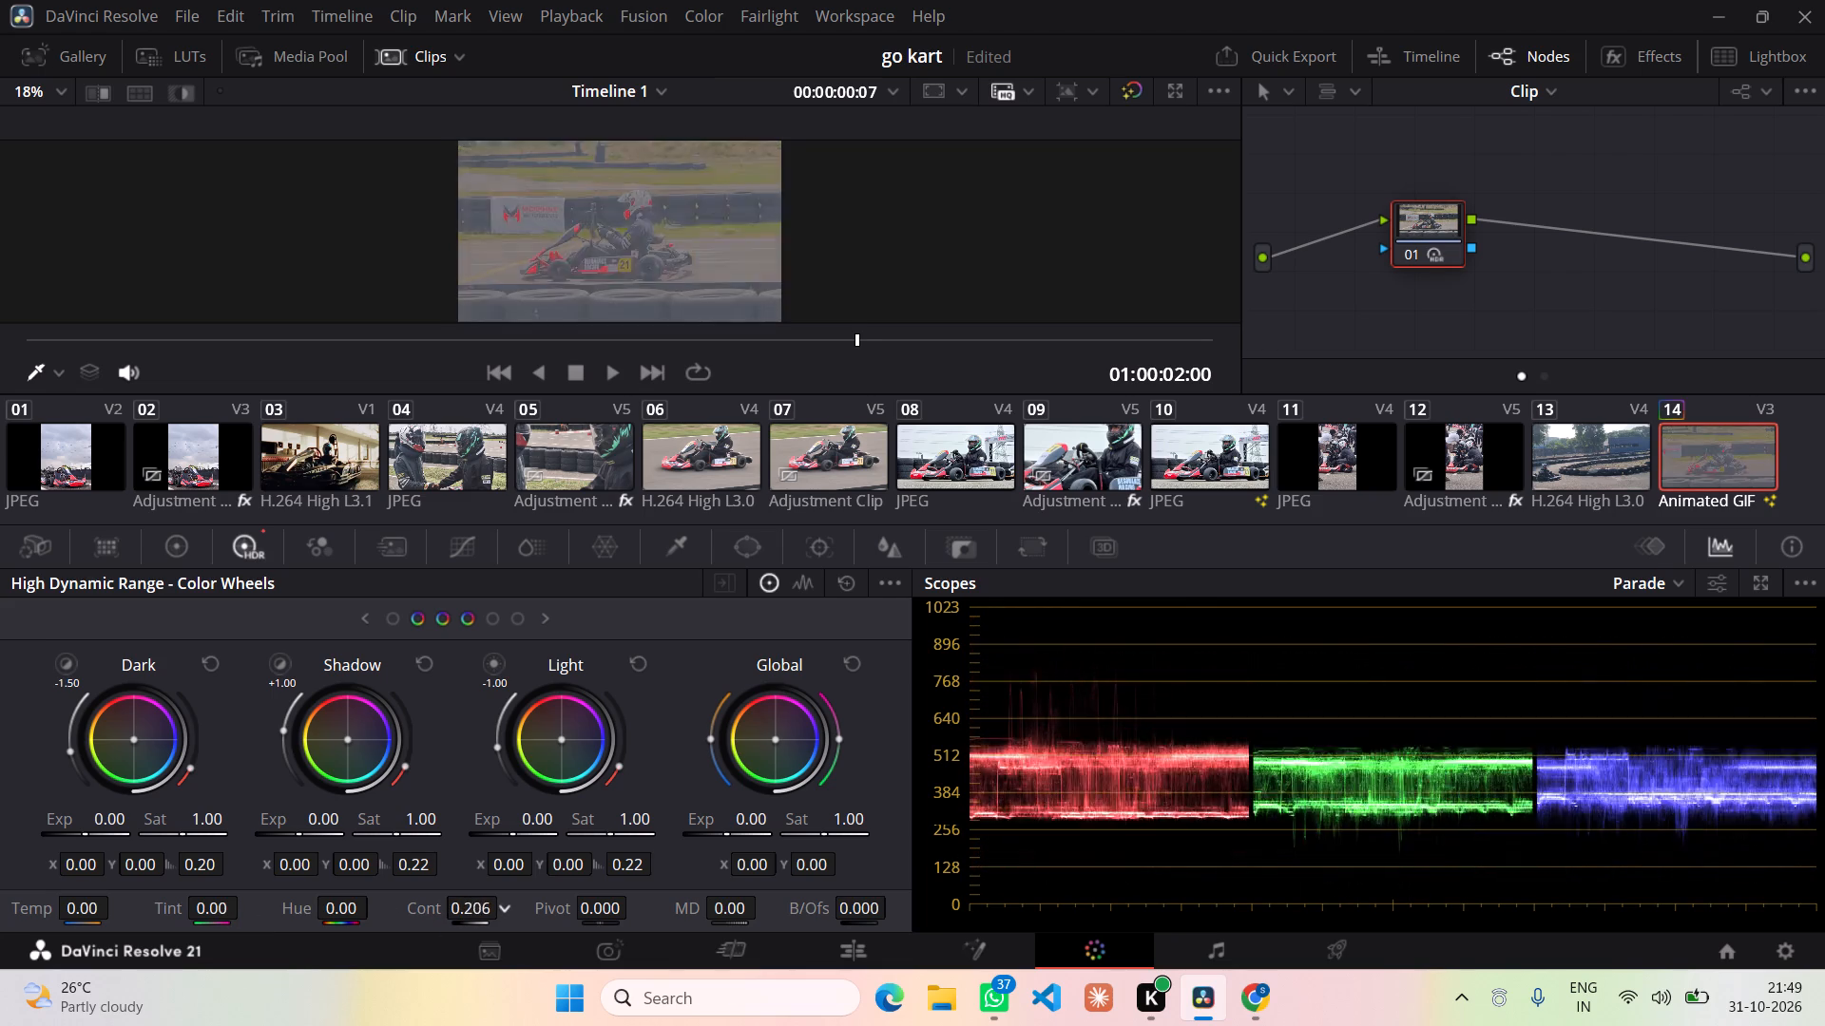
drag(869, 512, 1629, 510)
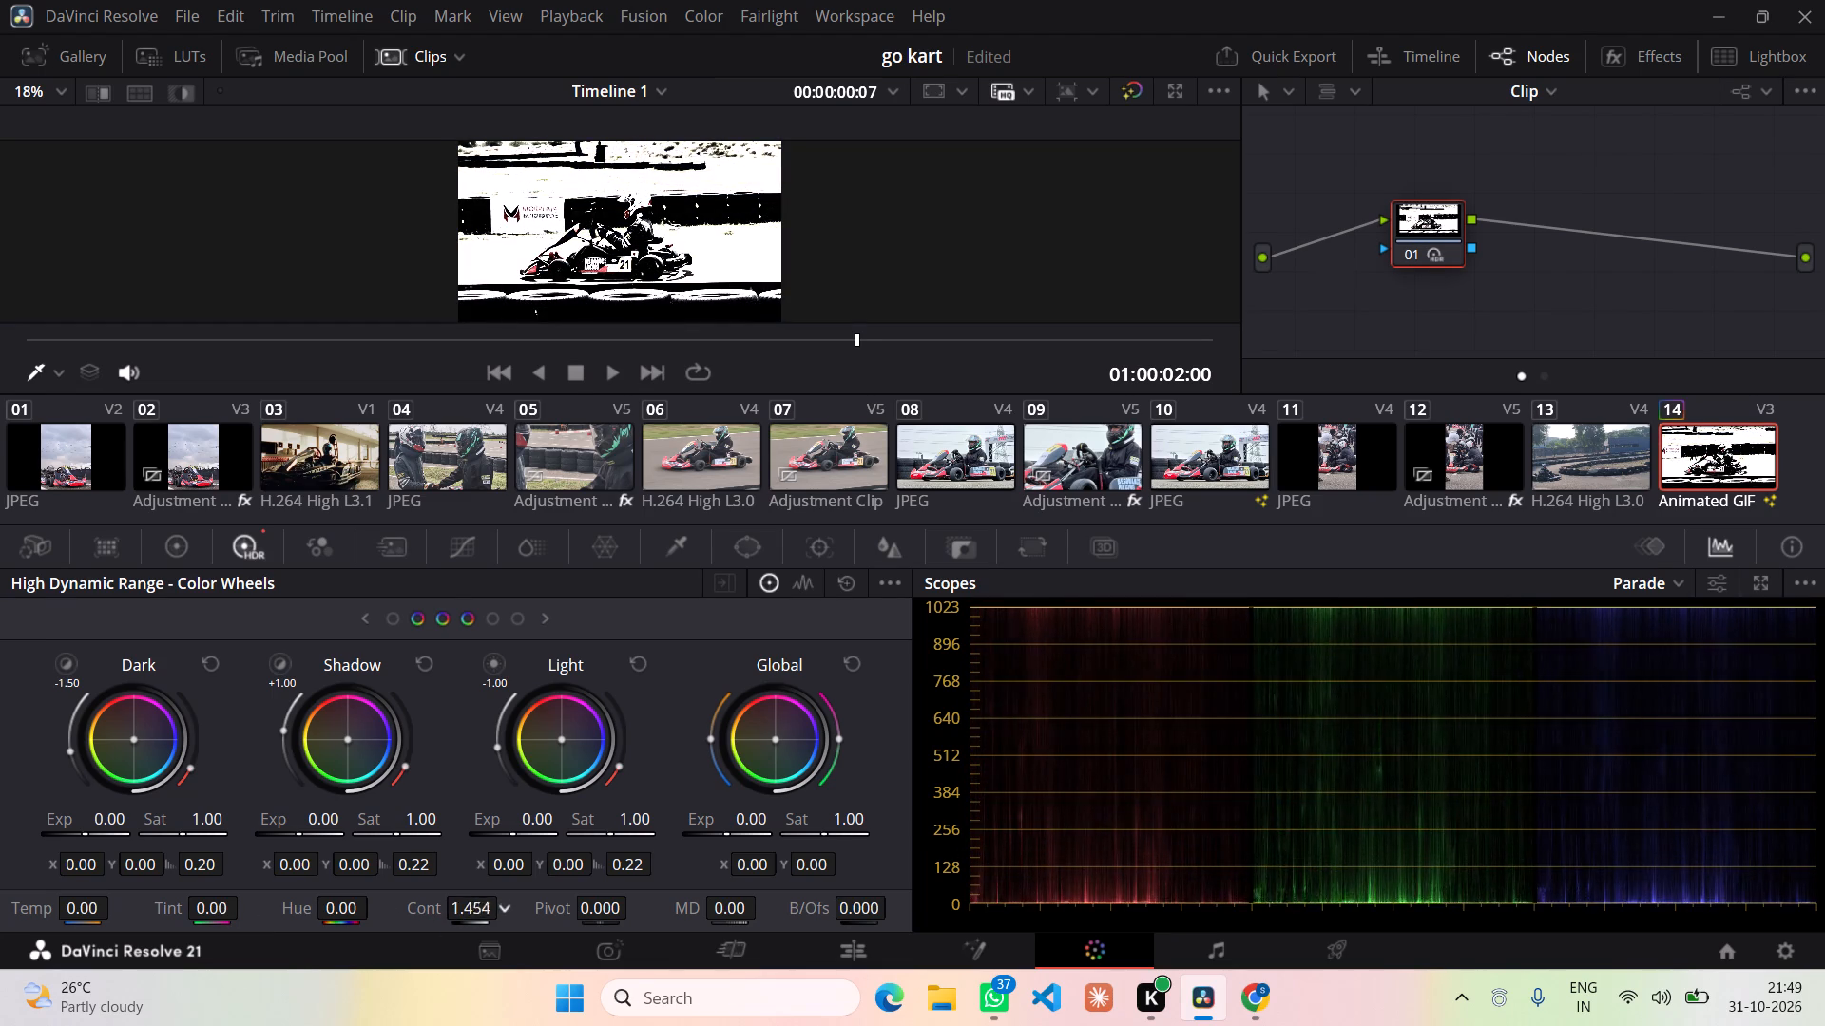
drag(1629, 510, 1358, 508)
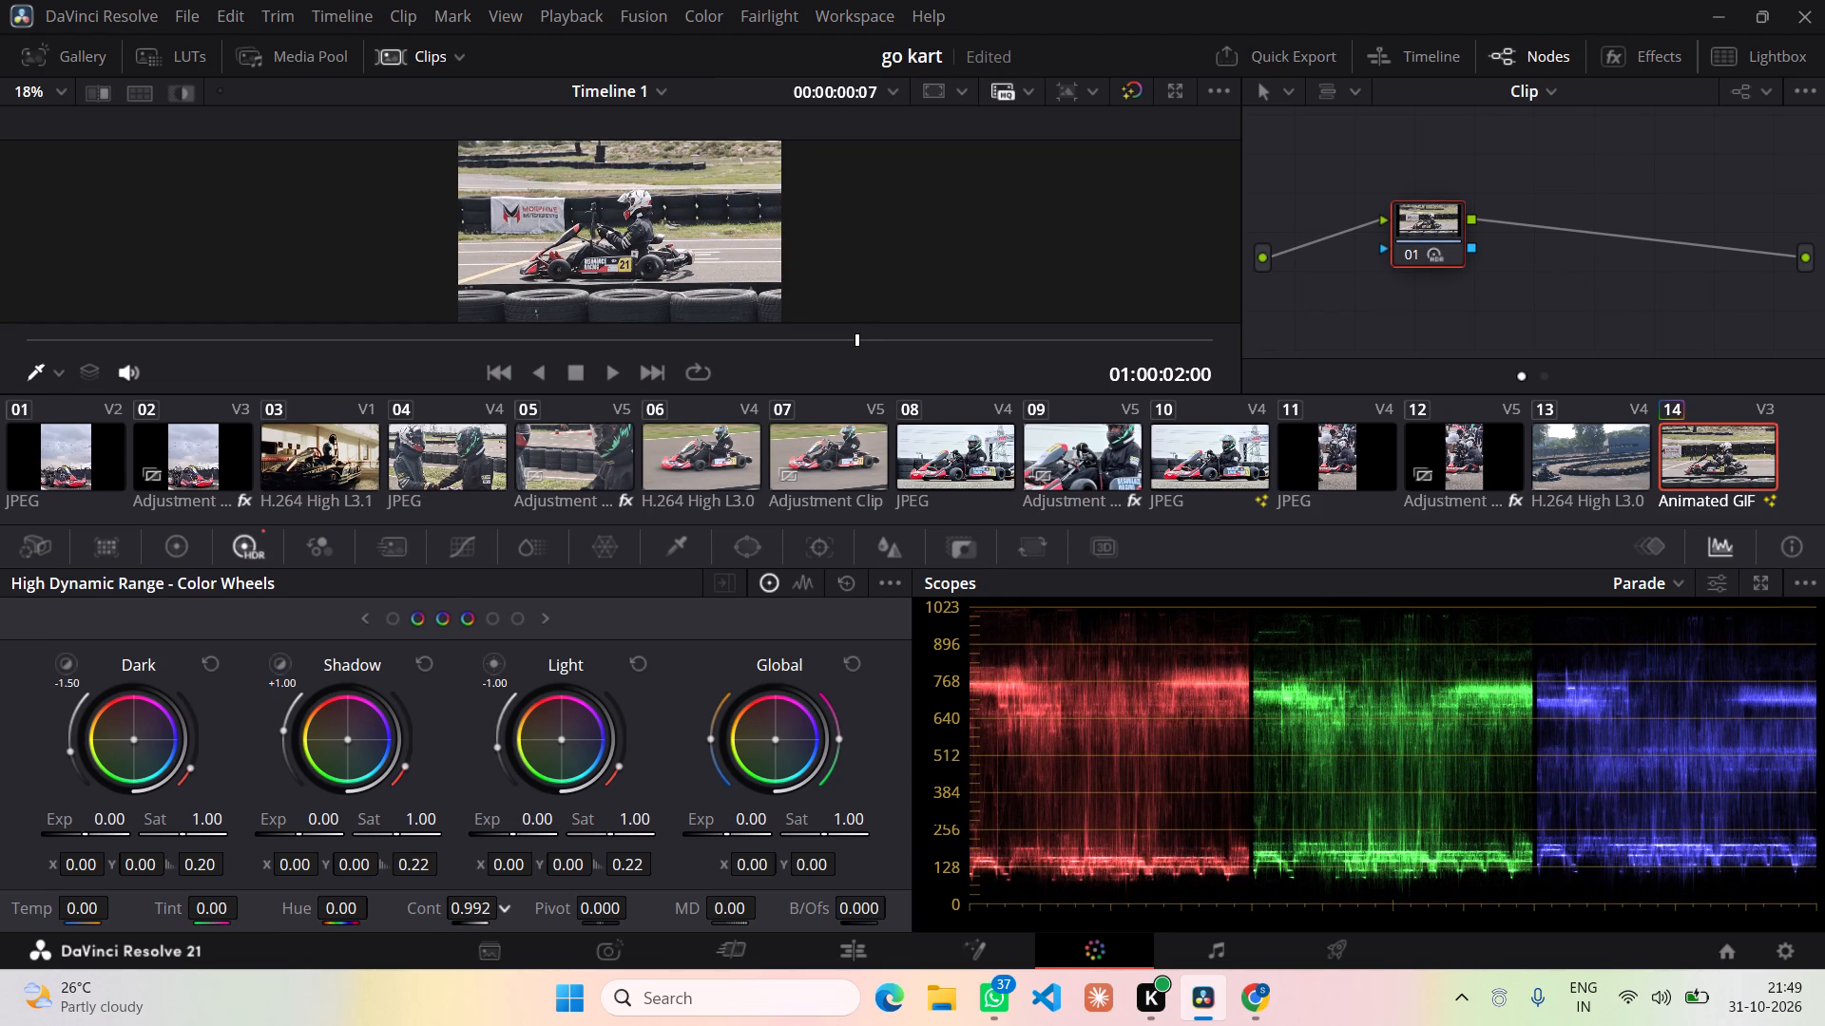
drag(1358, 508, 1377, 507)
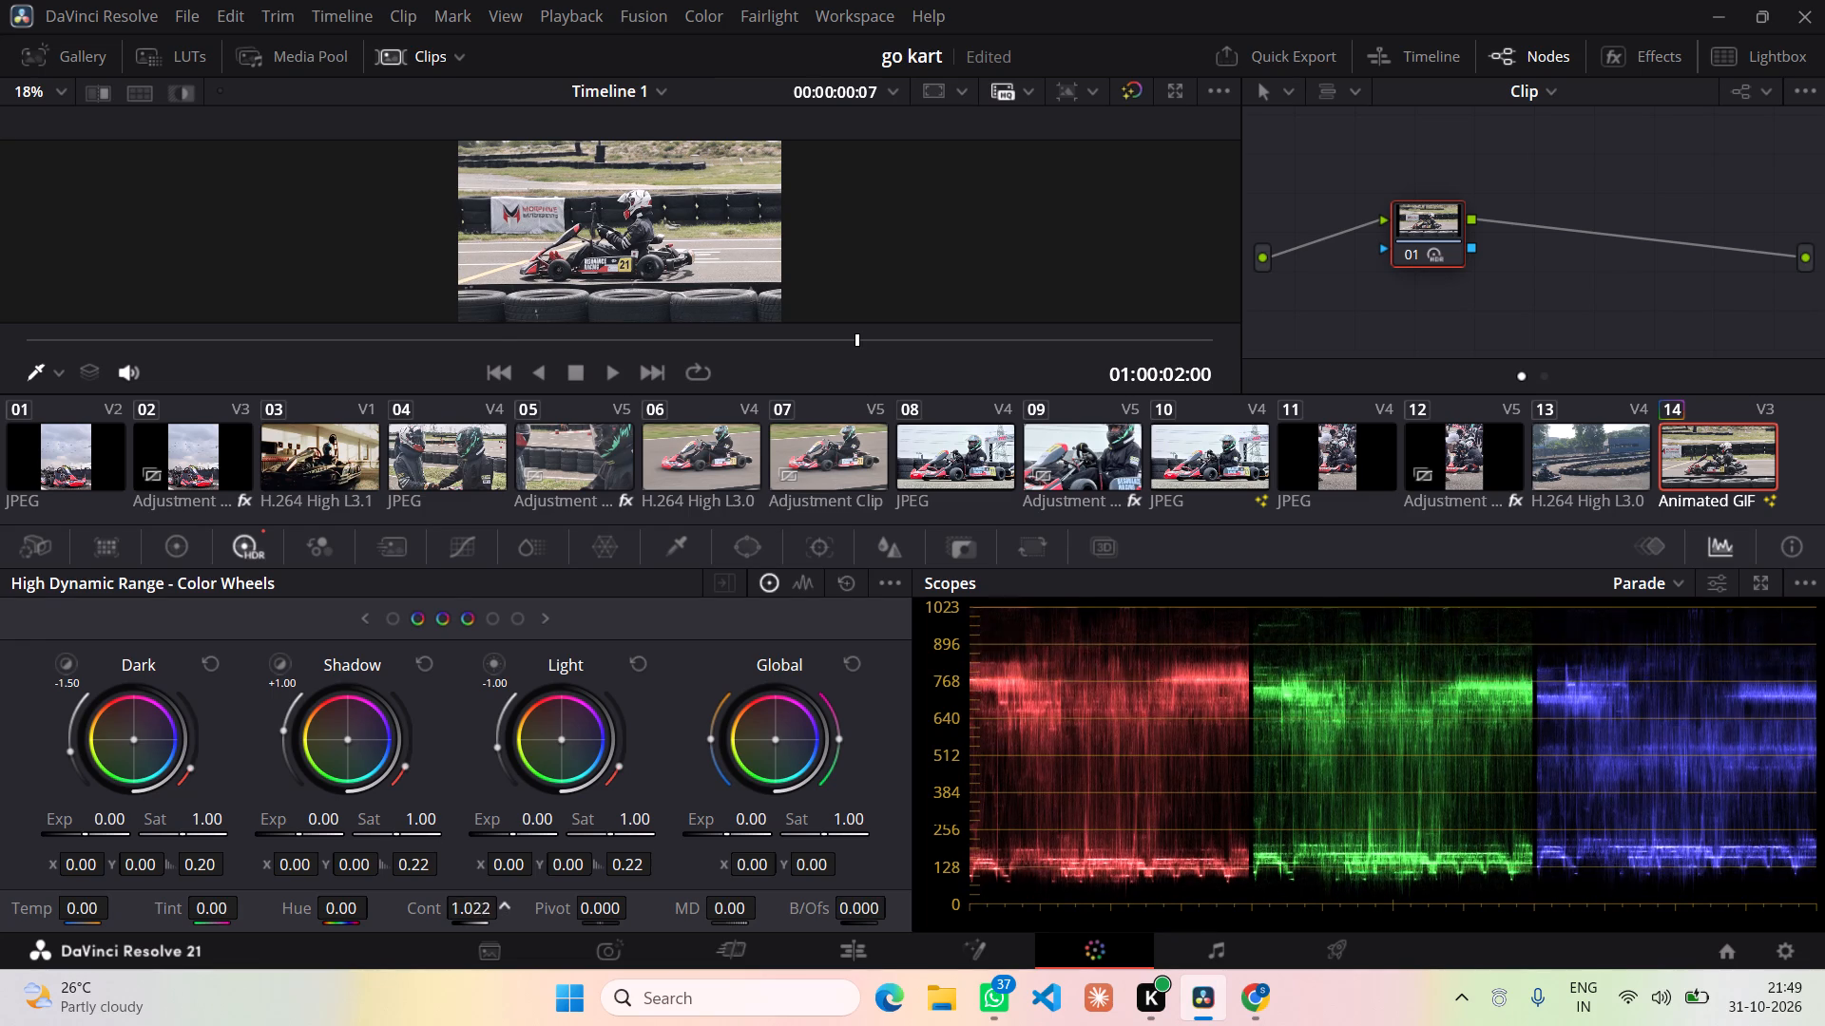
drag(1377, 507, 1120, 512)
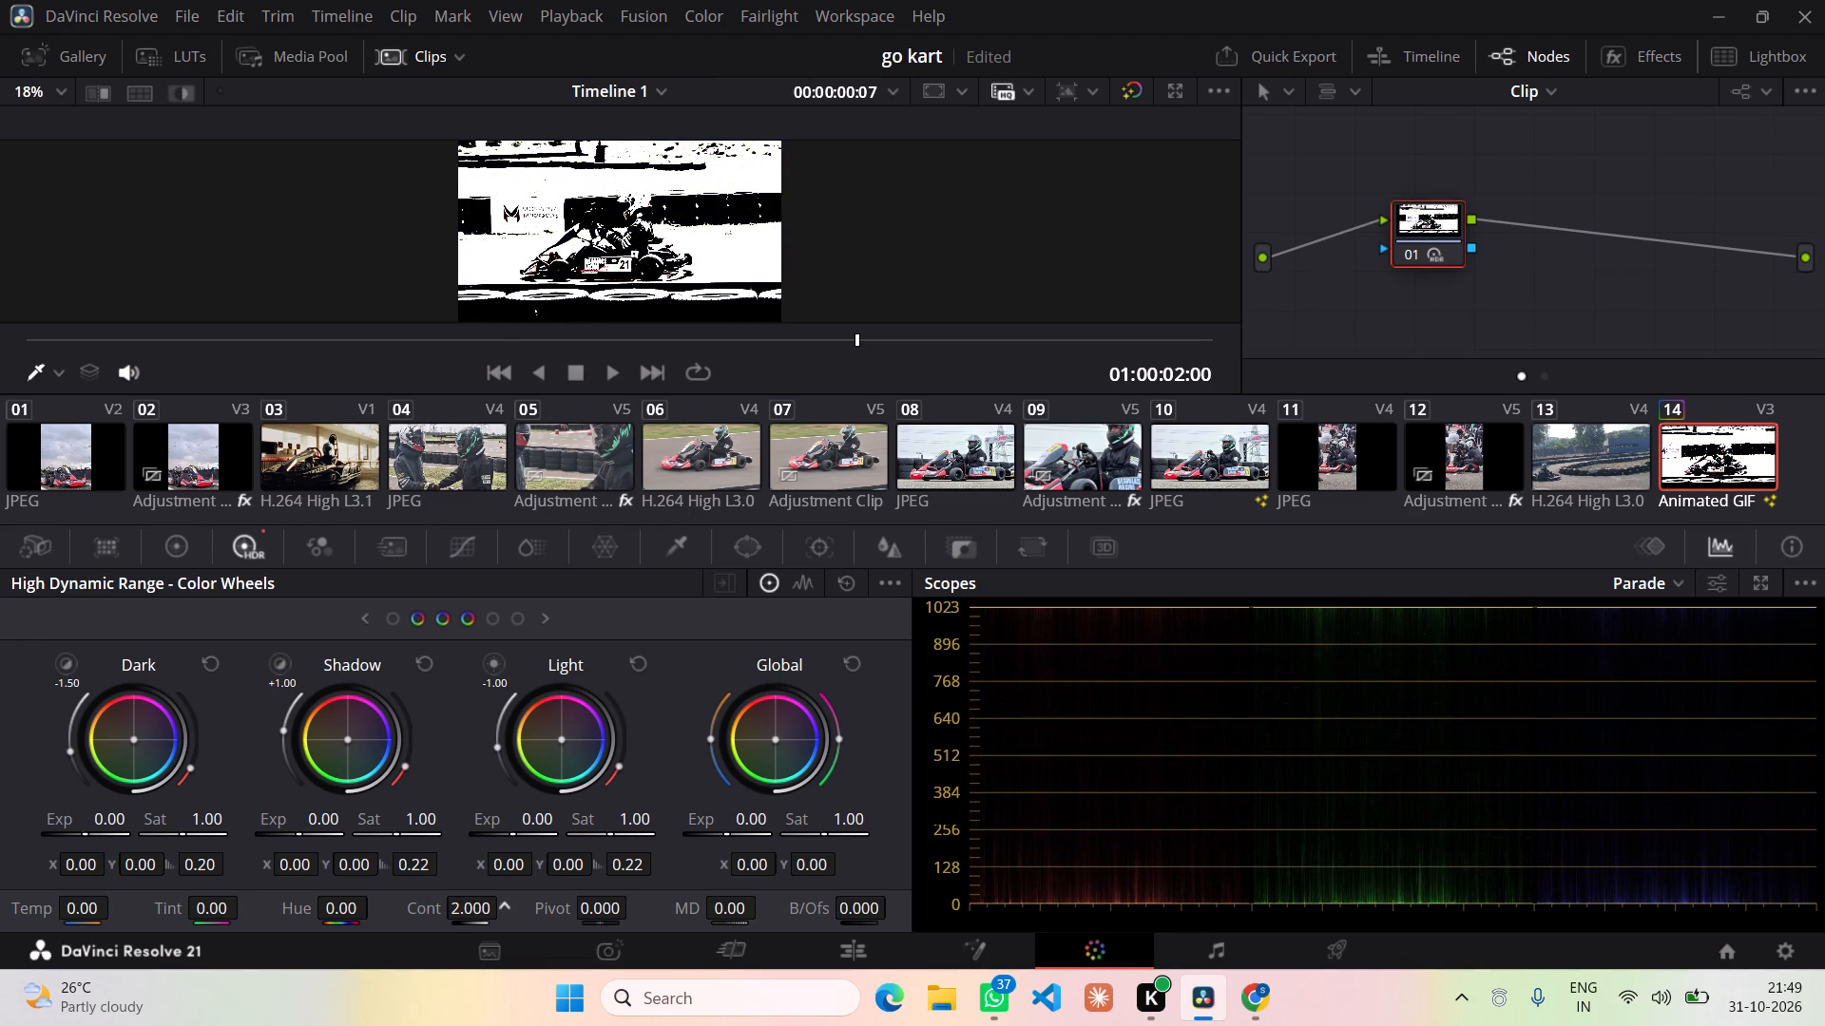
drag(1120, 512, 741, 496)
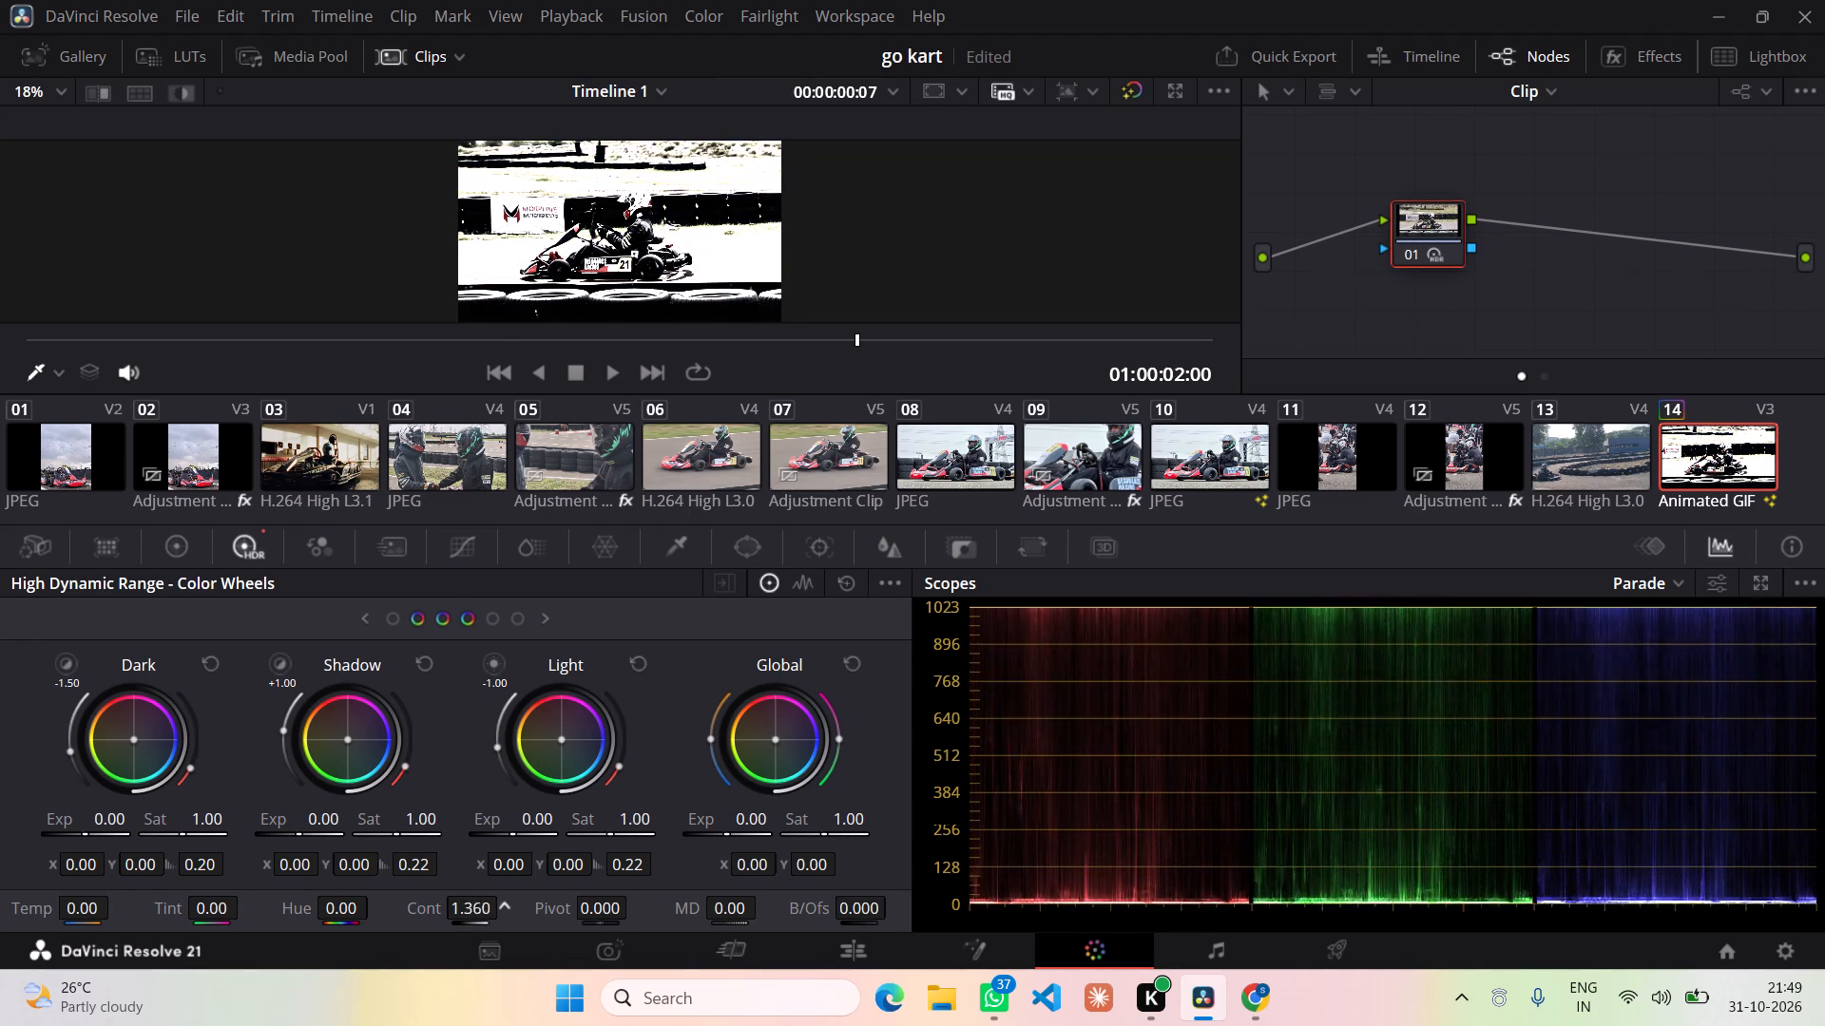
drag(741, 496, 826, 496)
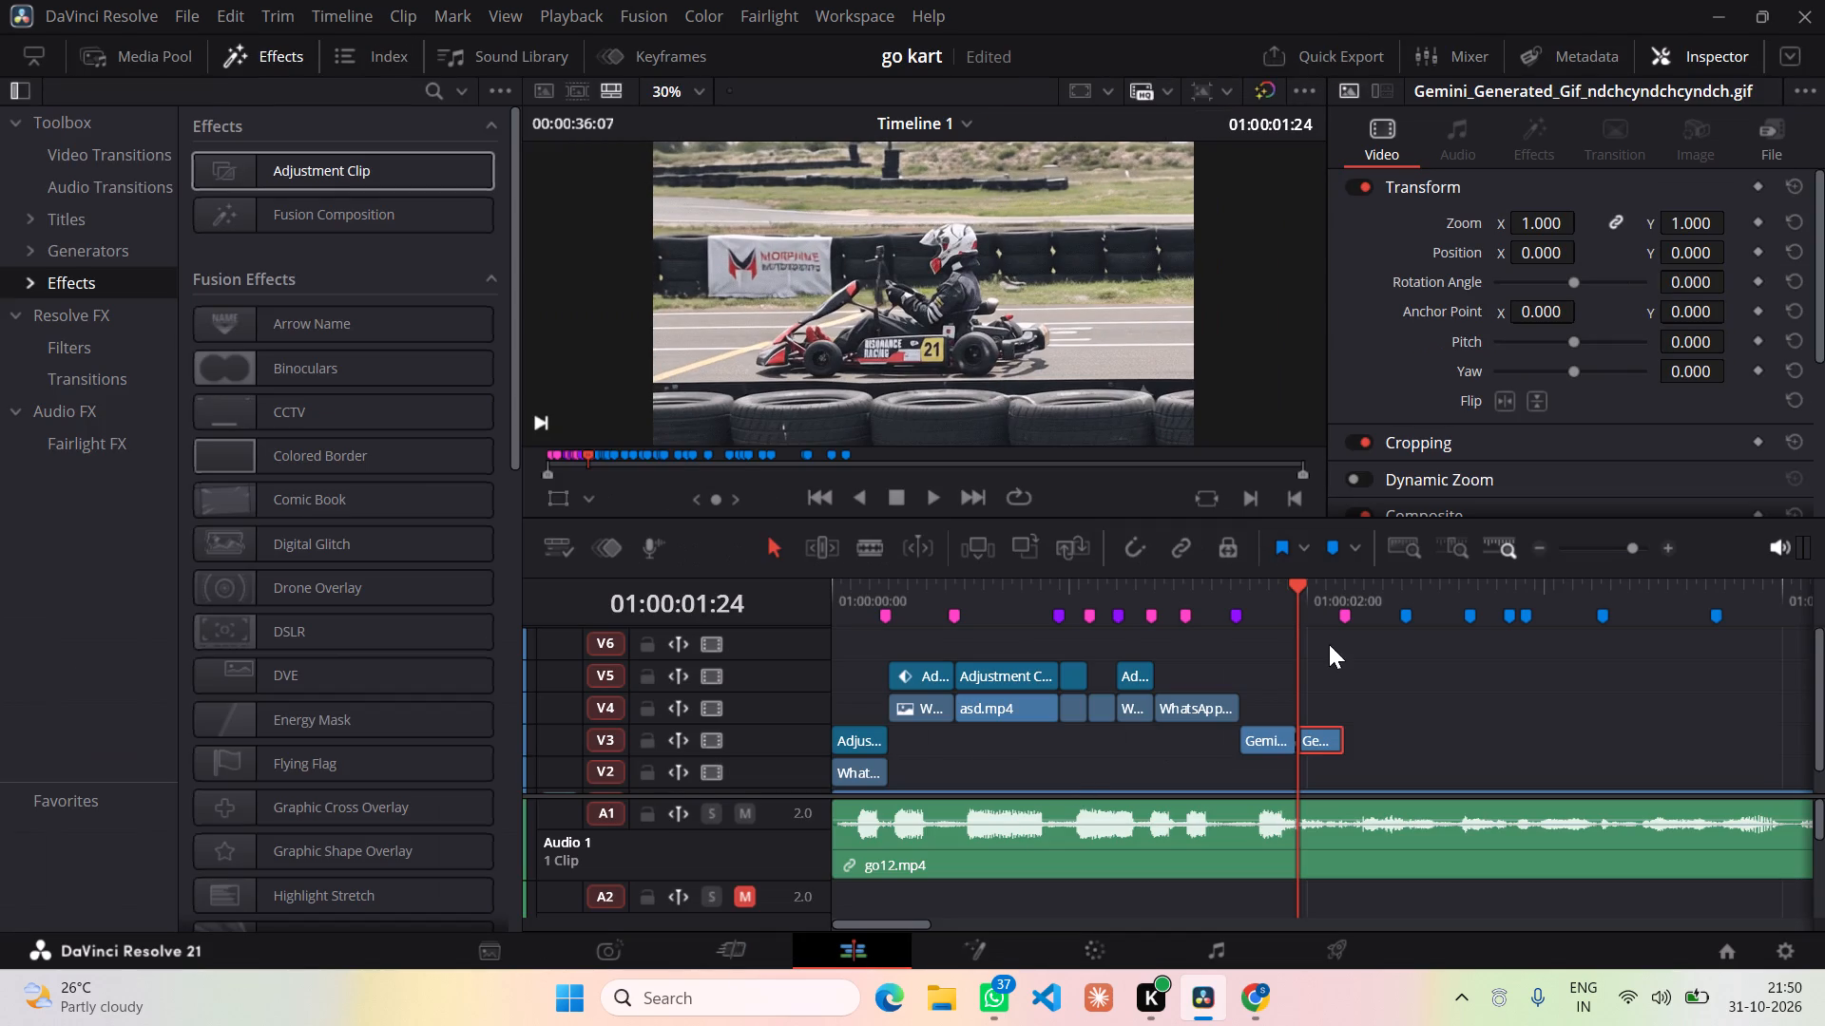
drag(1297, 582, 1286, 579)
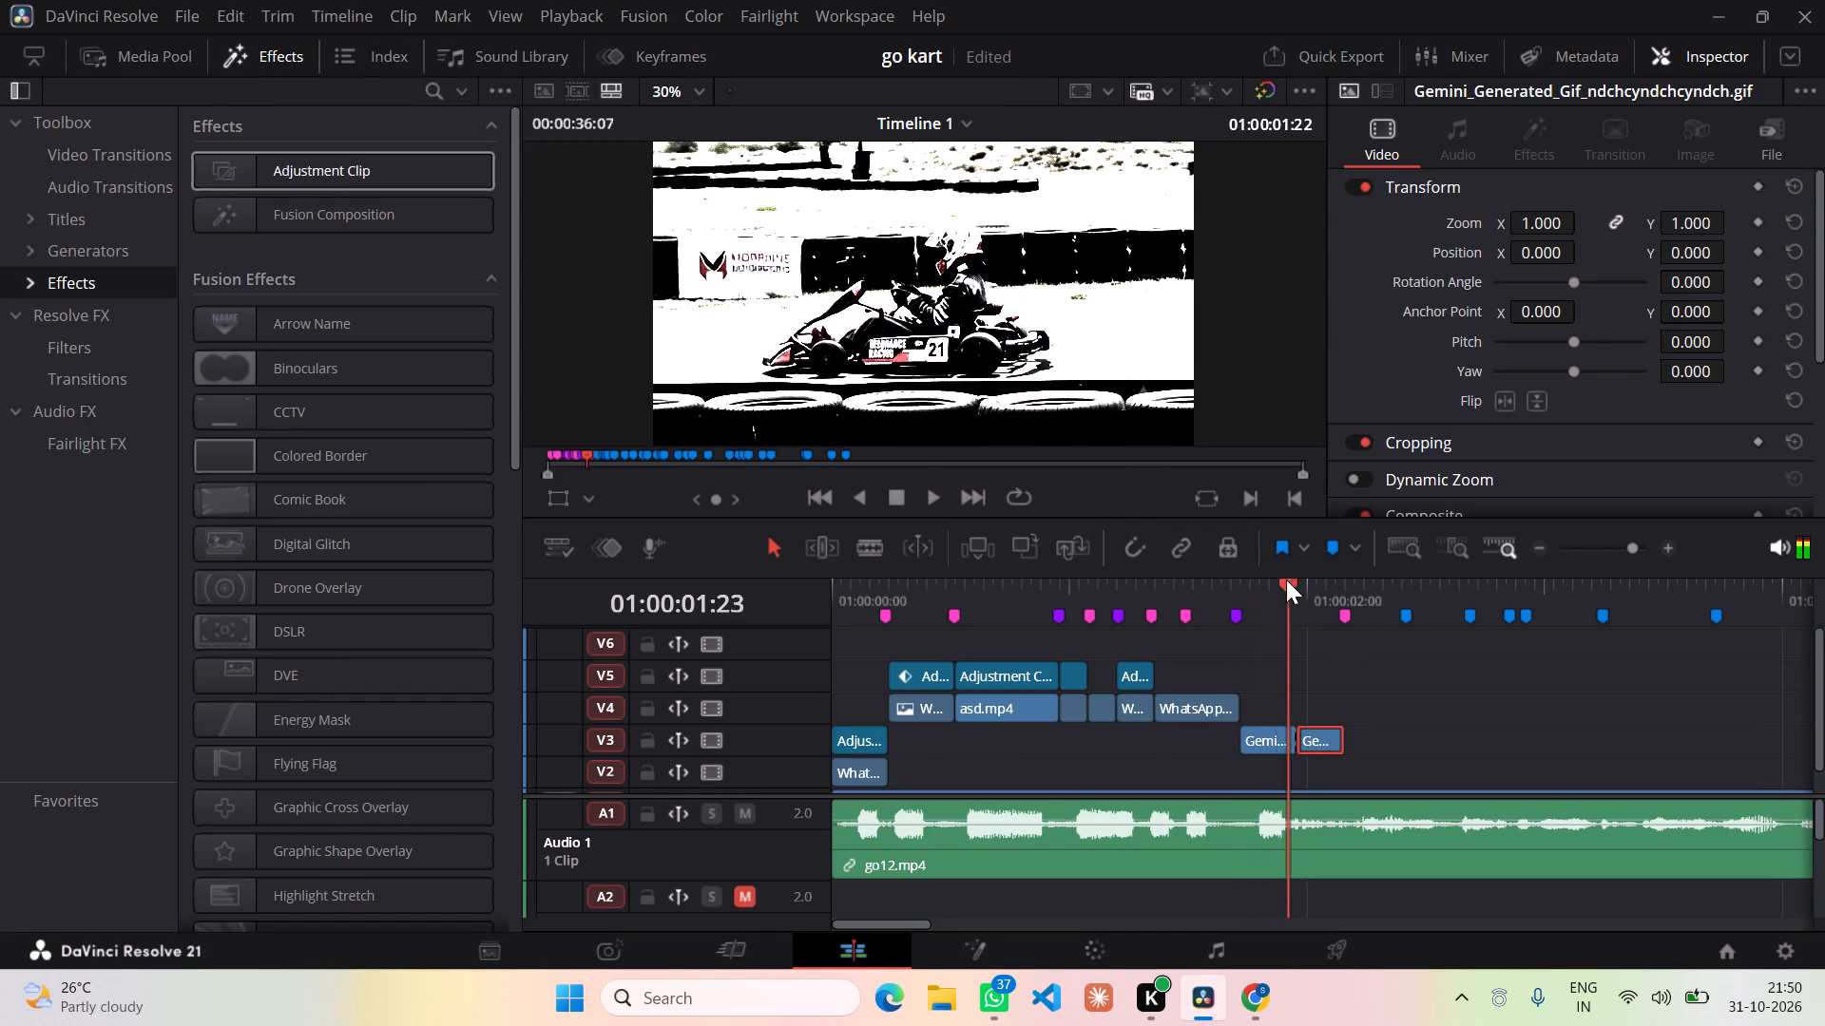
drag(1286, 579, 1313, 579)
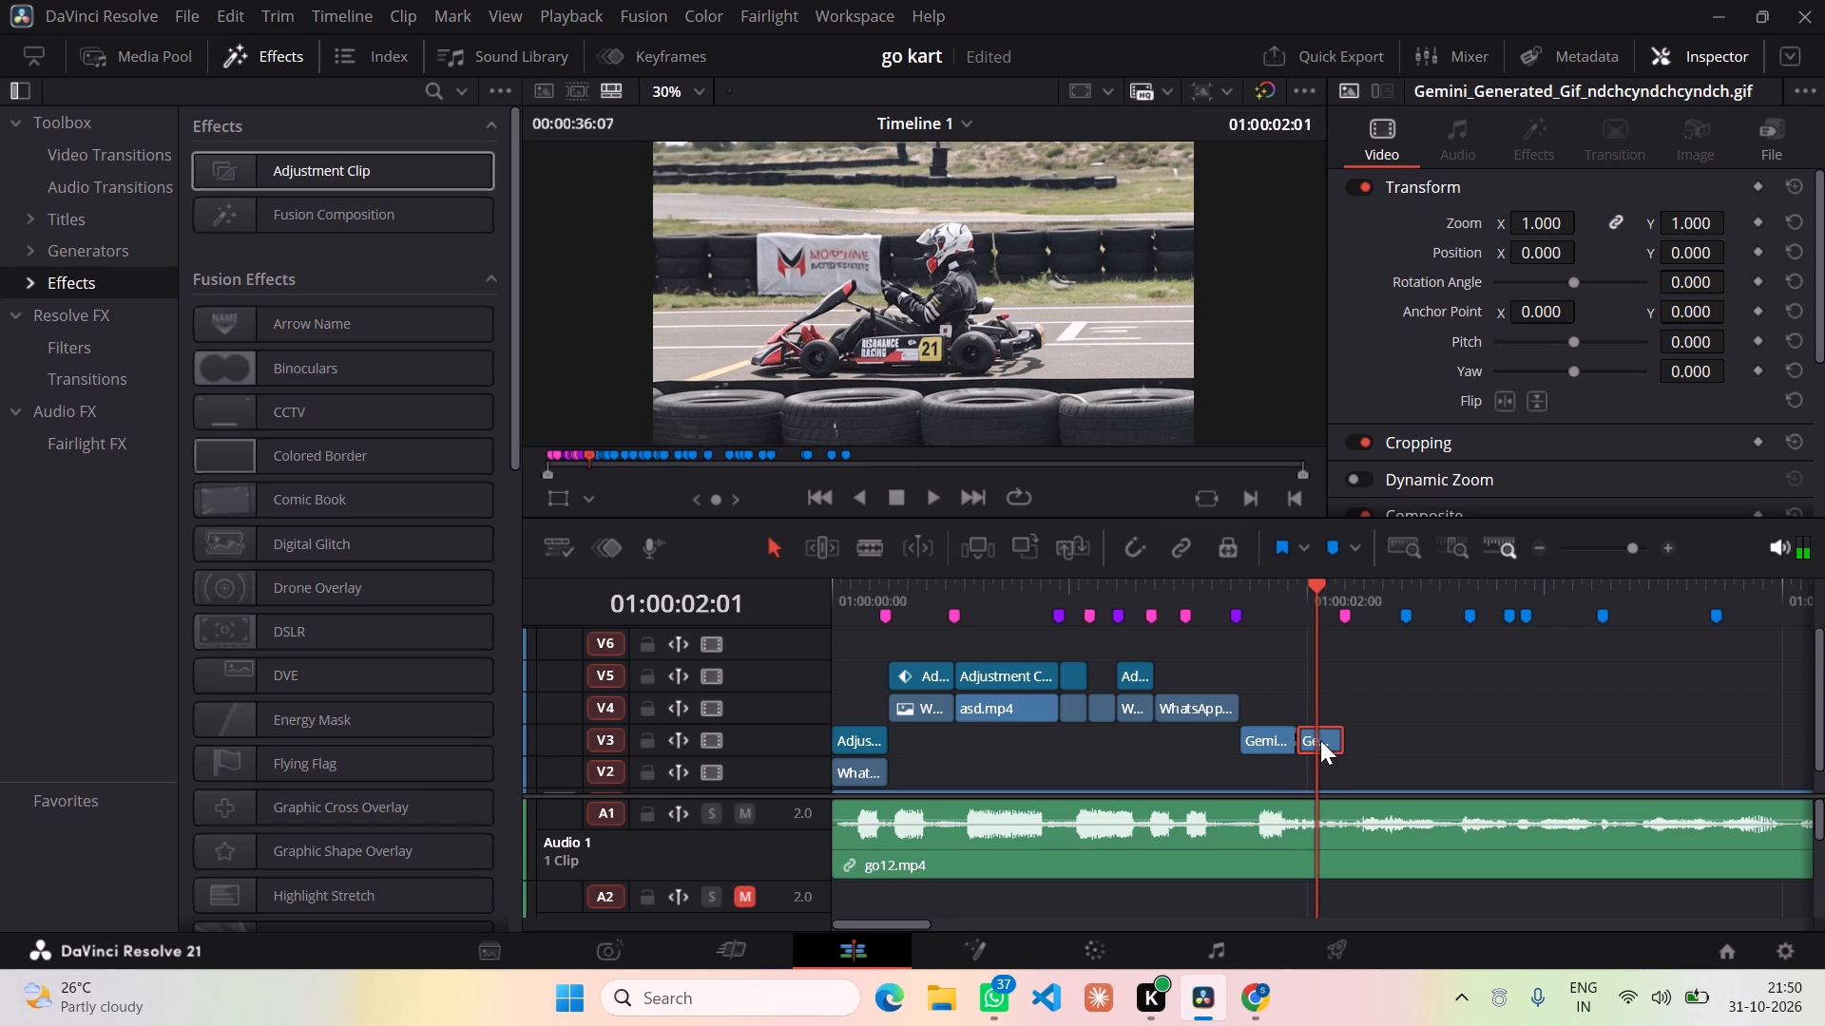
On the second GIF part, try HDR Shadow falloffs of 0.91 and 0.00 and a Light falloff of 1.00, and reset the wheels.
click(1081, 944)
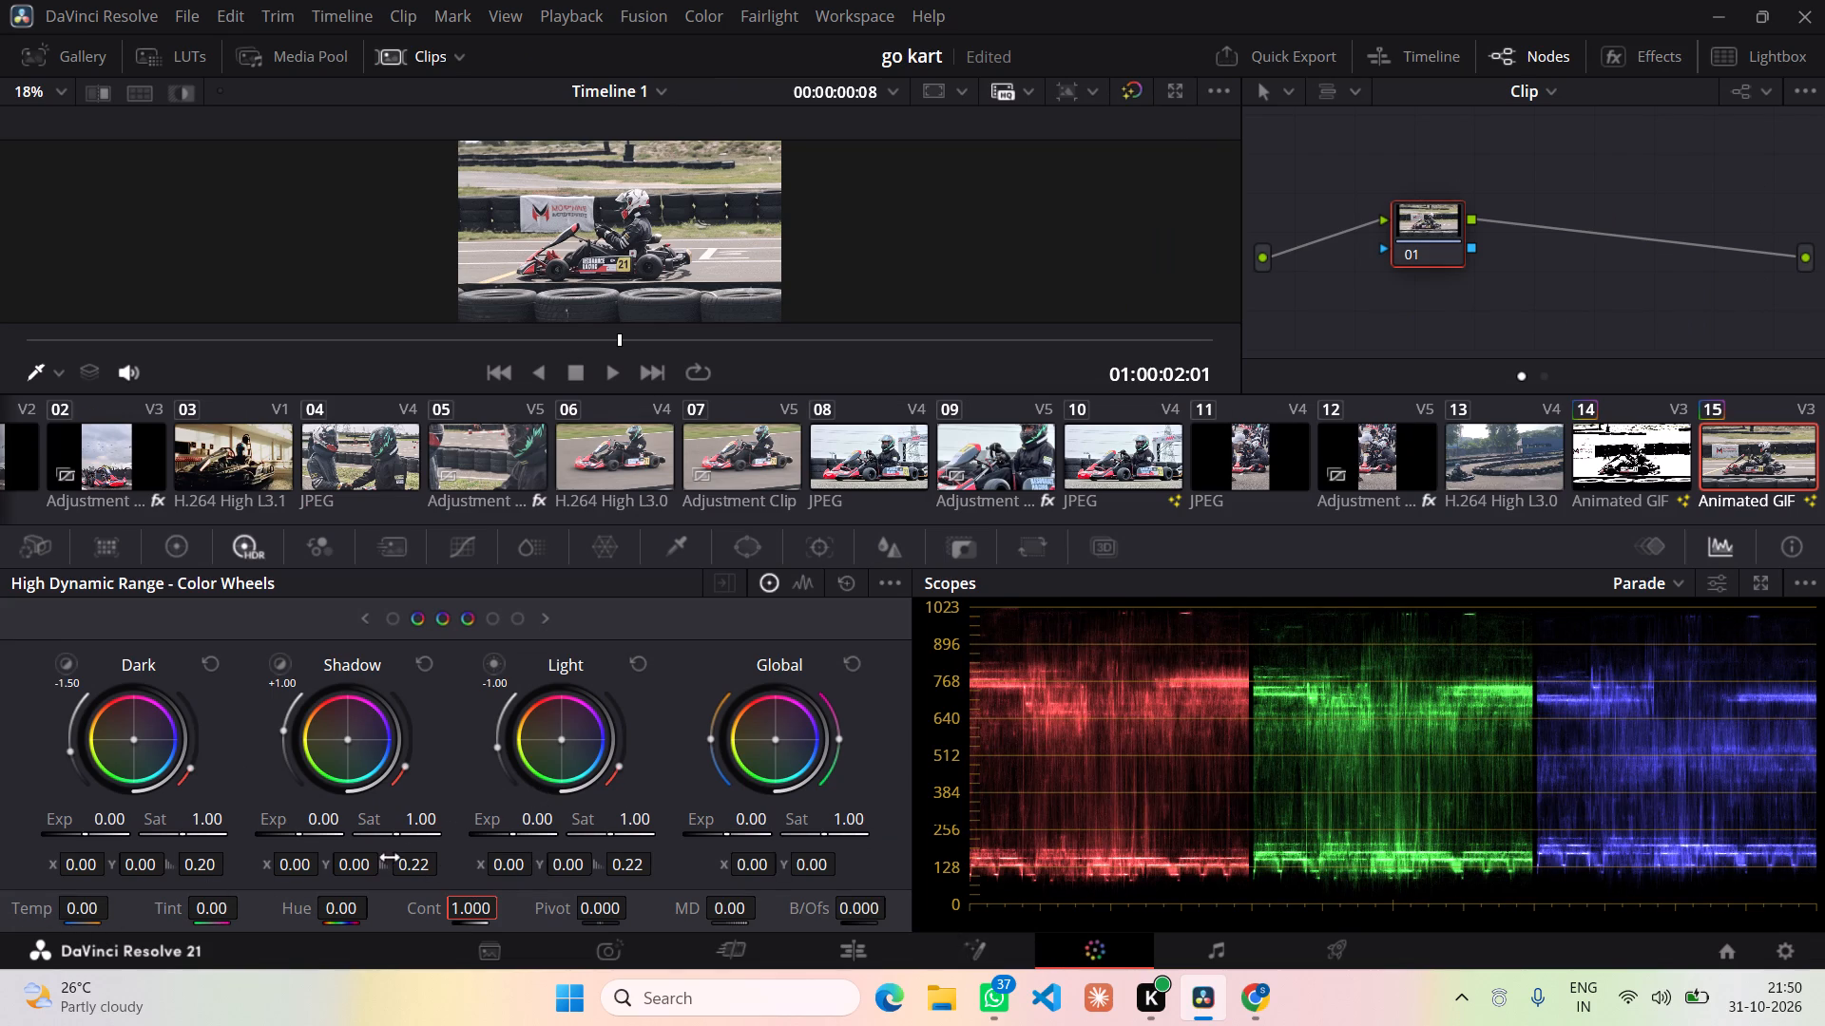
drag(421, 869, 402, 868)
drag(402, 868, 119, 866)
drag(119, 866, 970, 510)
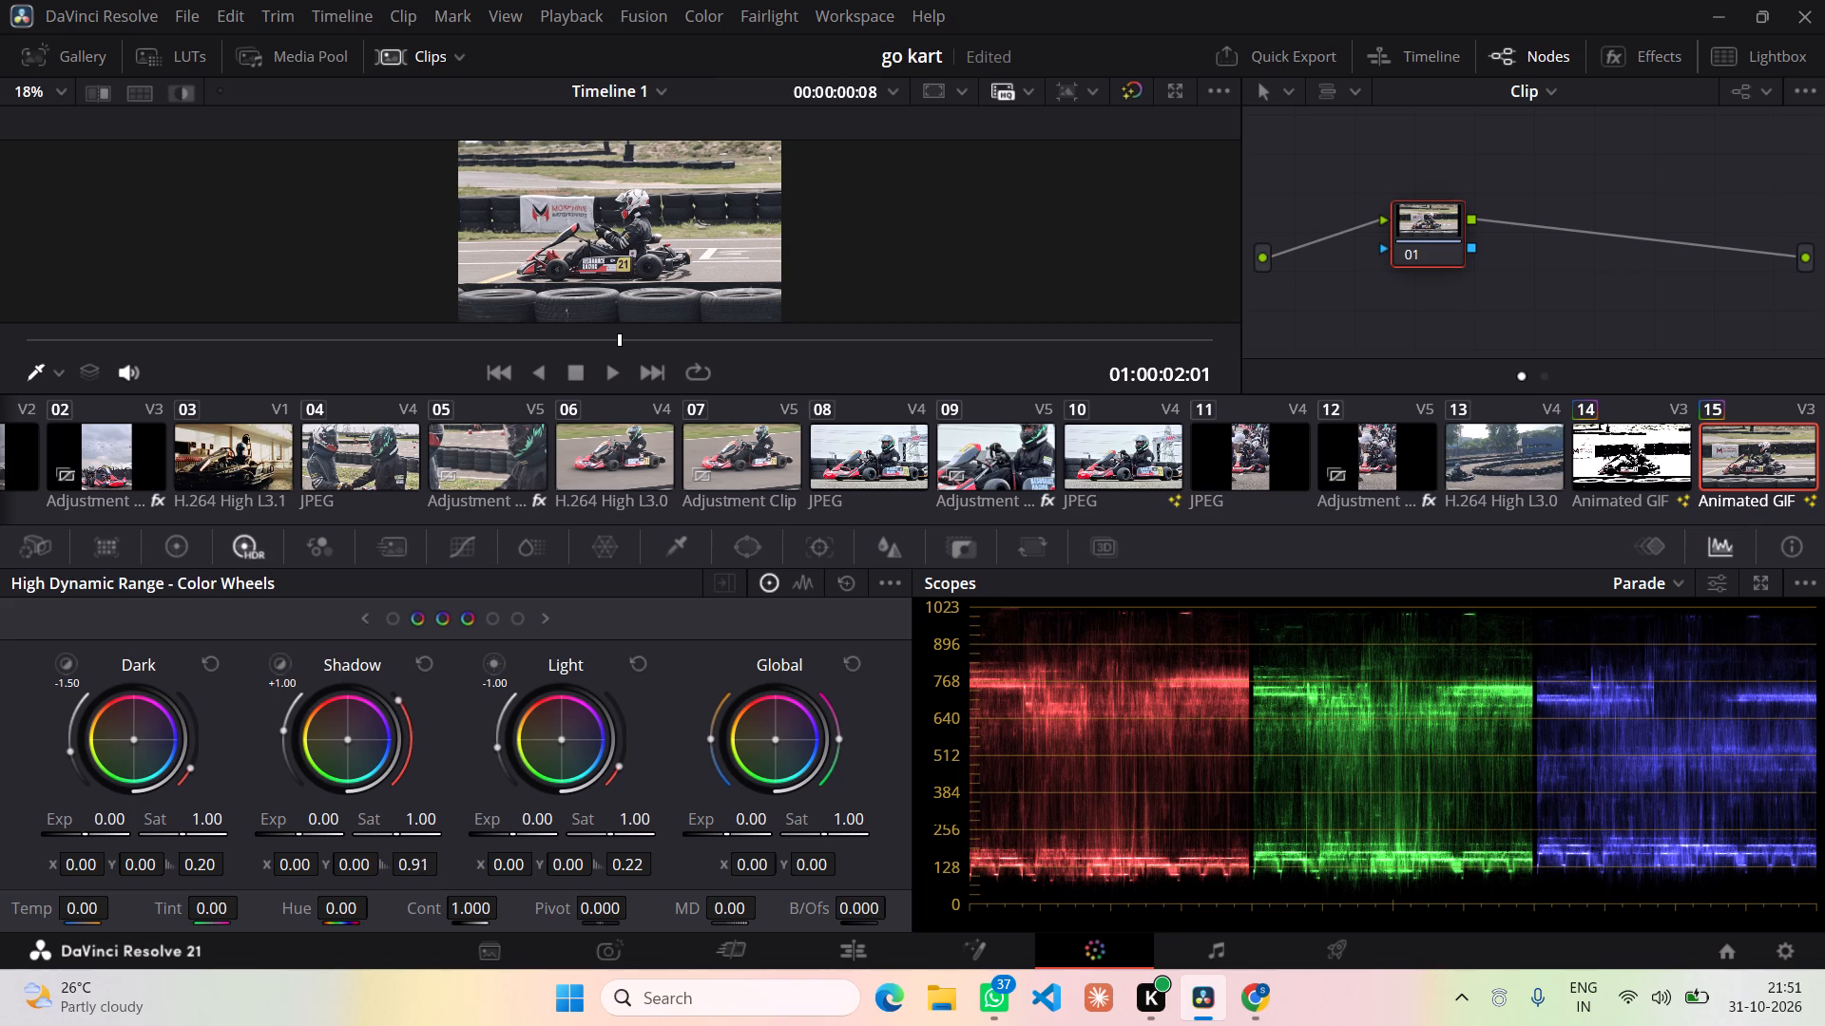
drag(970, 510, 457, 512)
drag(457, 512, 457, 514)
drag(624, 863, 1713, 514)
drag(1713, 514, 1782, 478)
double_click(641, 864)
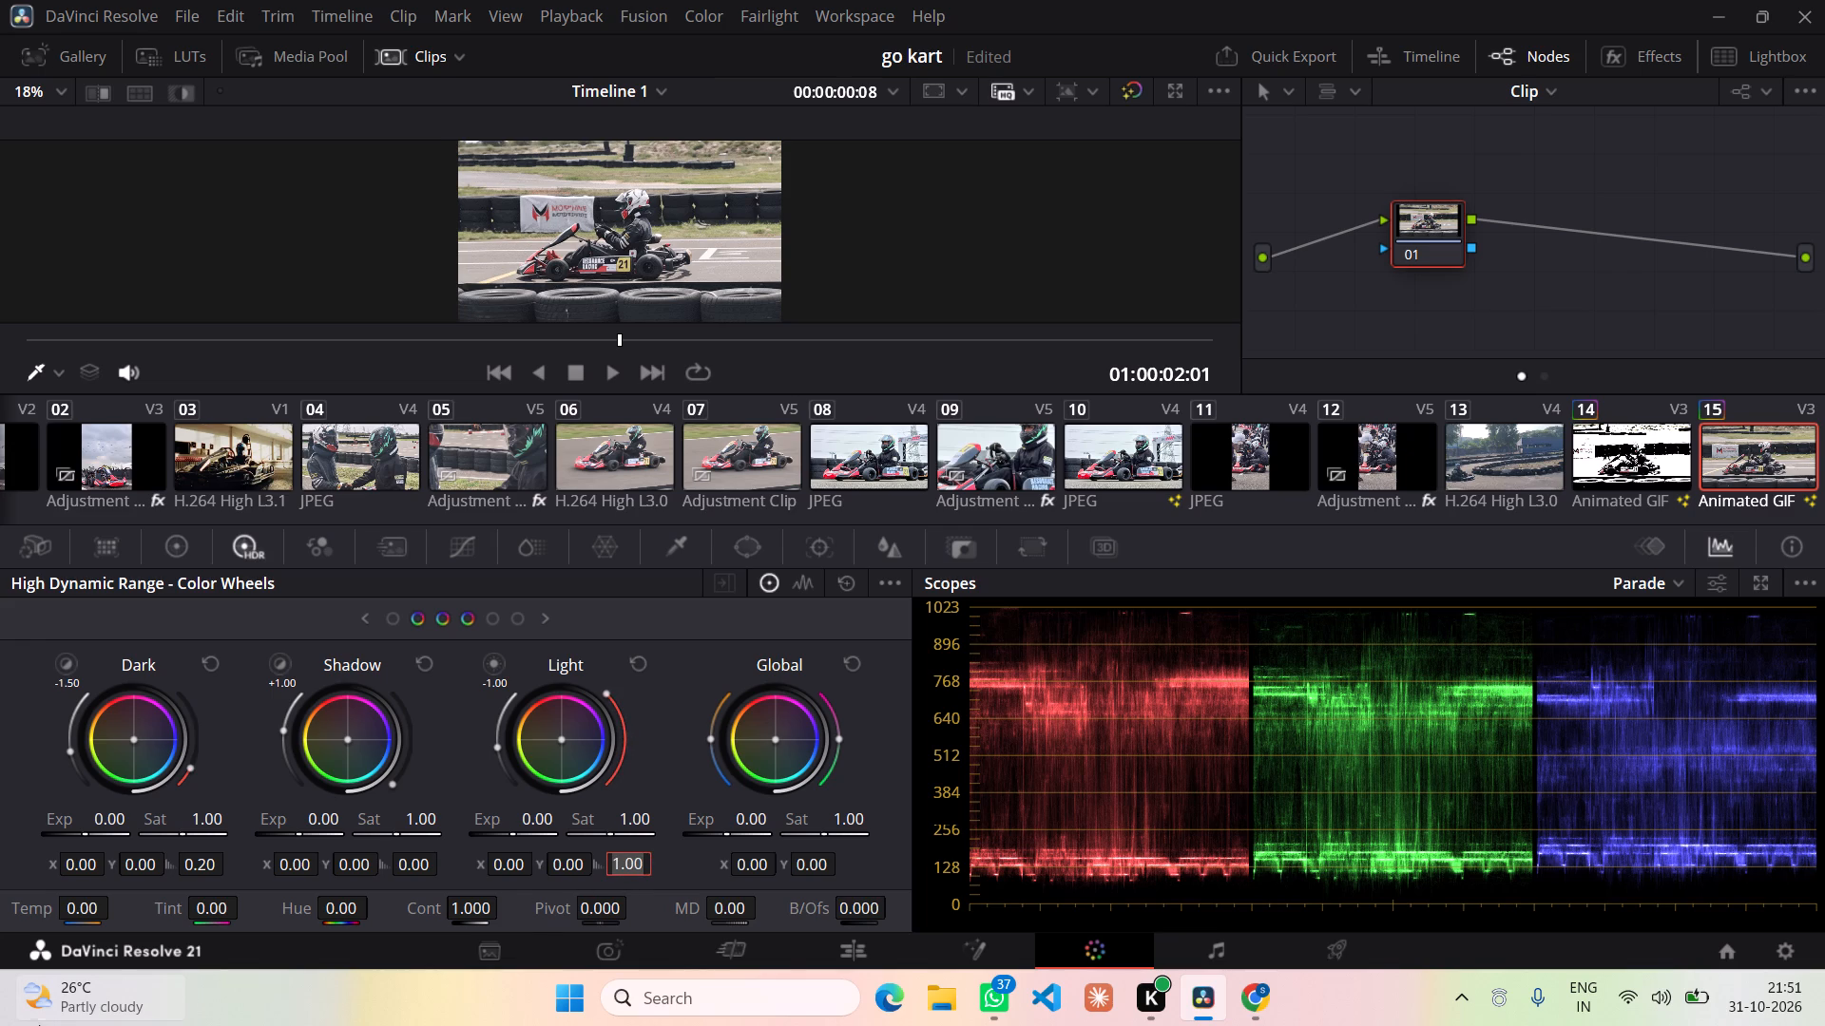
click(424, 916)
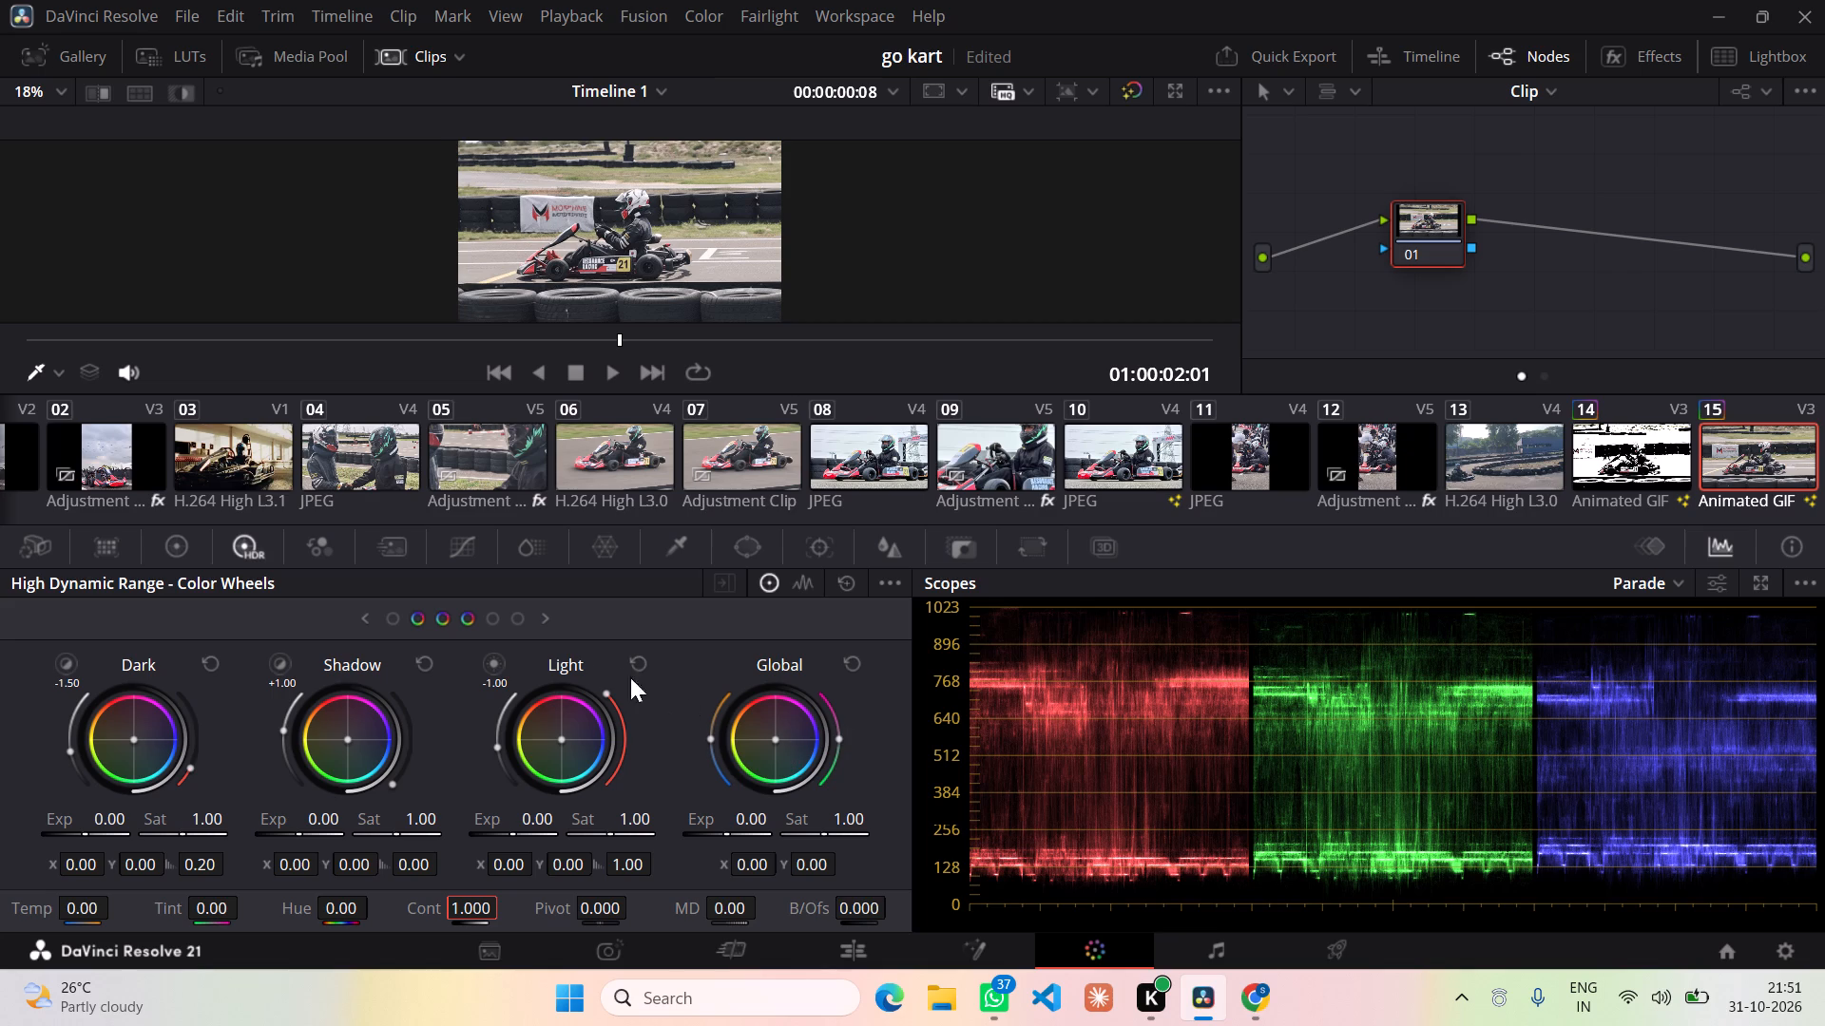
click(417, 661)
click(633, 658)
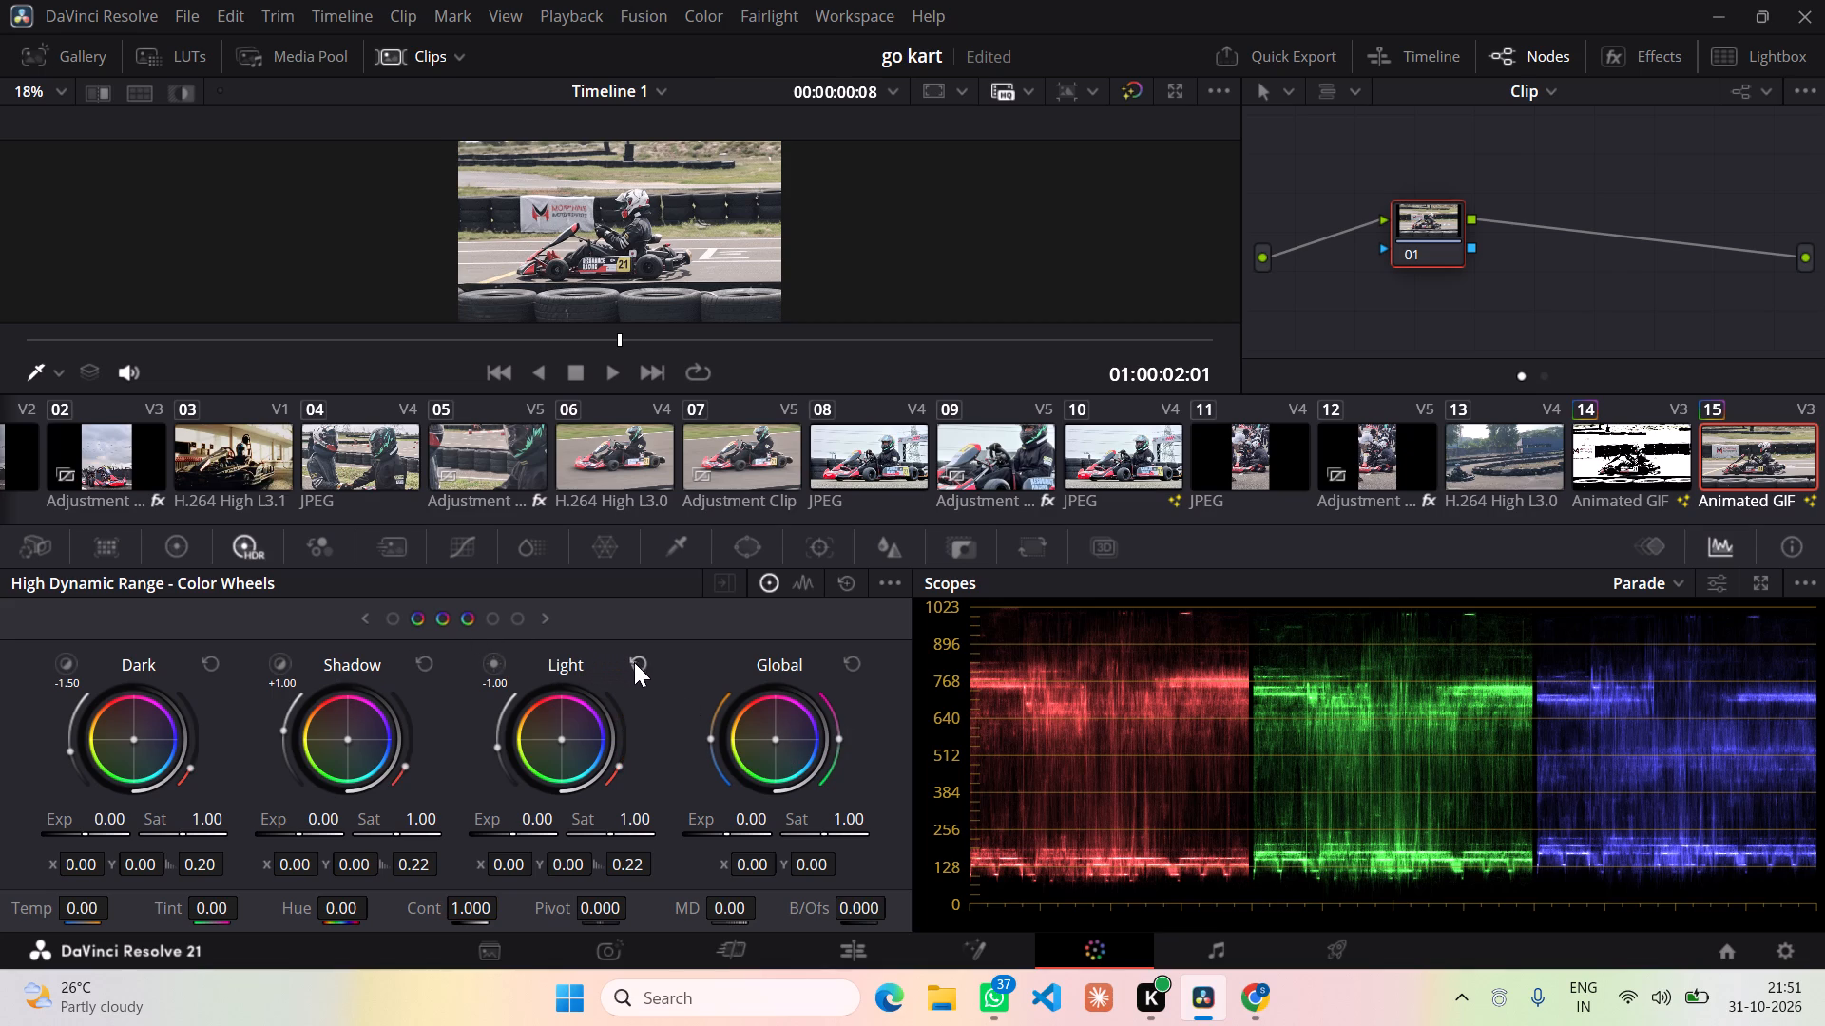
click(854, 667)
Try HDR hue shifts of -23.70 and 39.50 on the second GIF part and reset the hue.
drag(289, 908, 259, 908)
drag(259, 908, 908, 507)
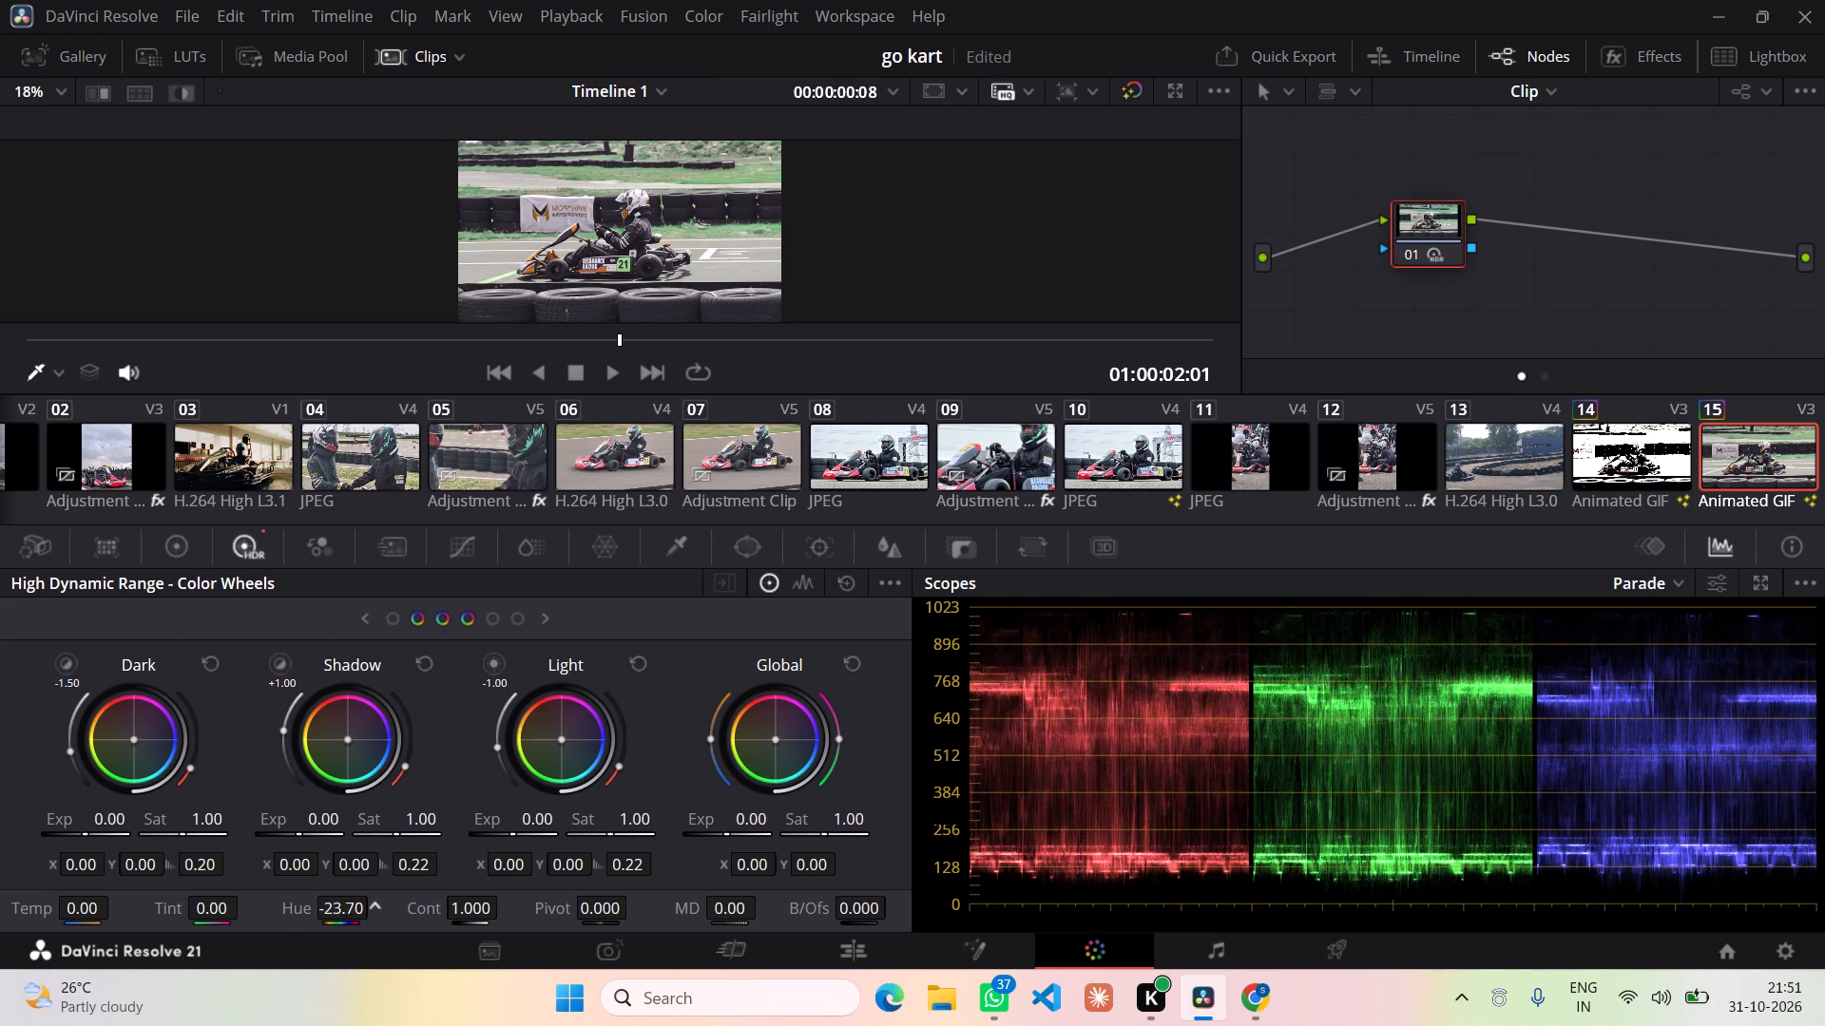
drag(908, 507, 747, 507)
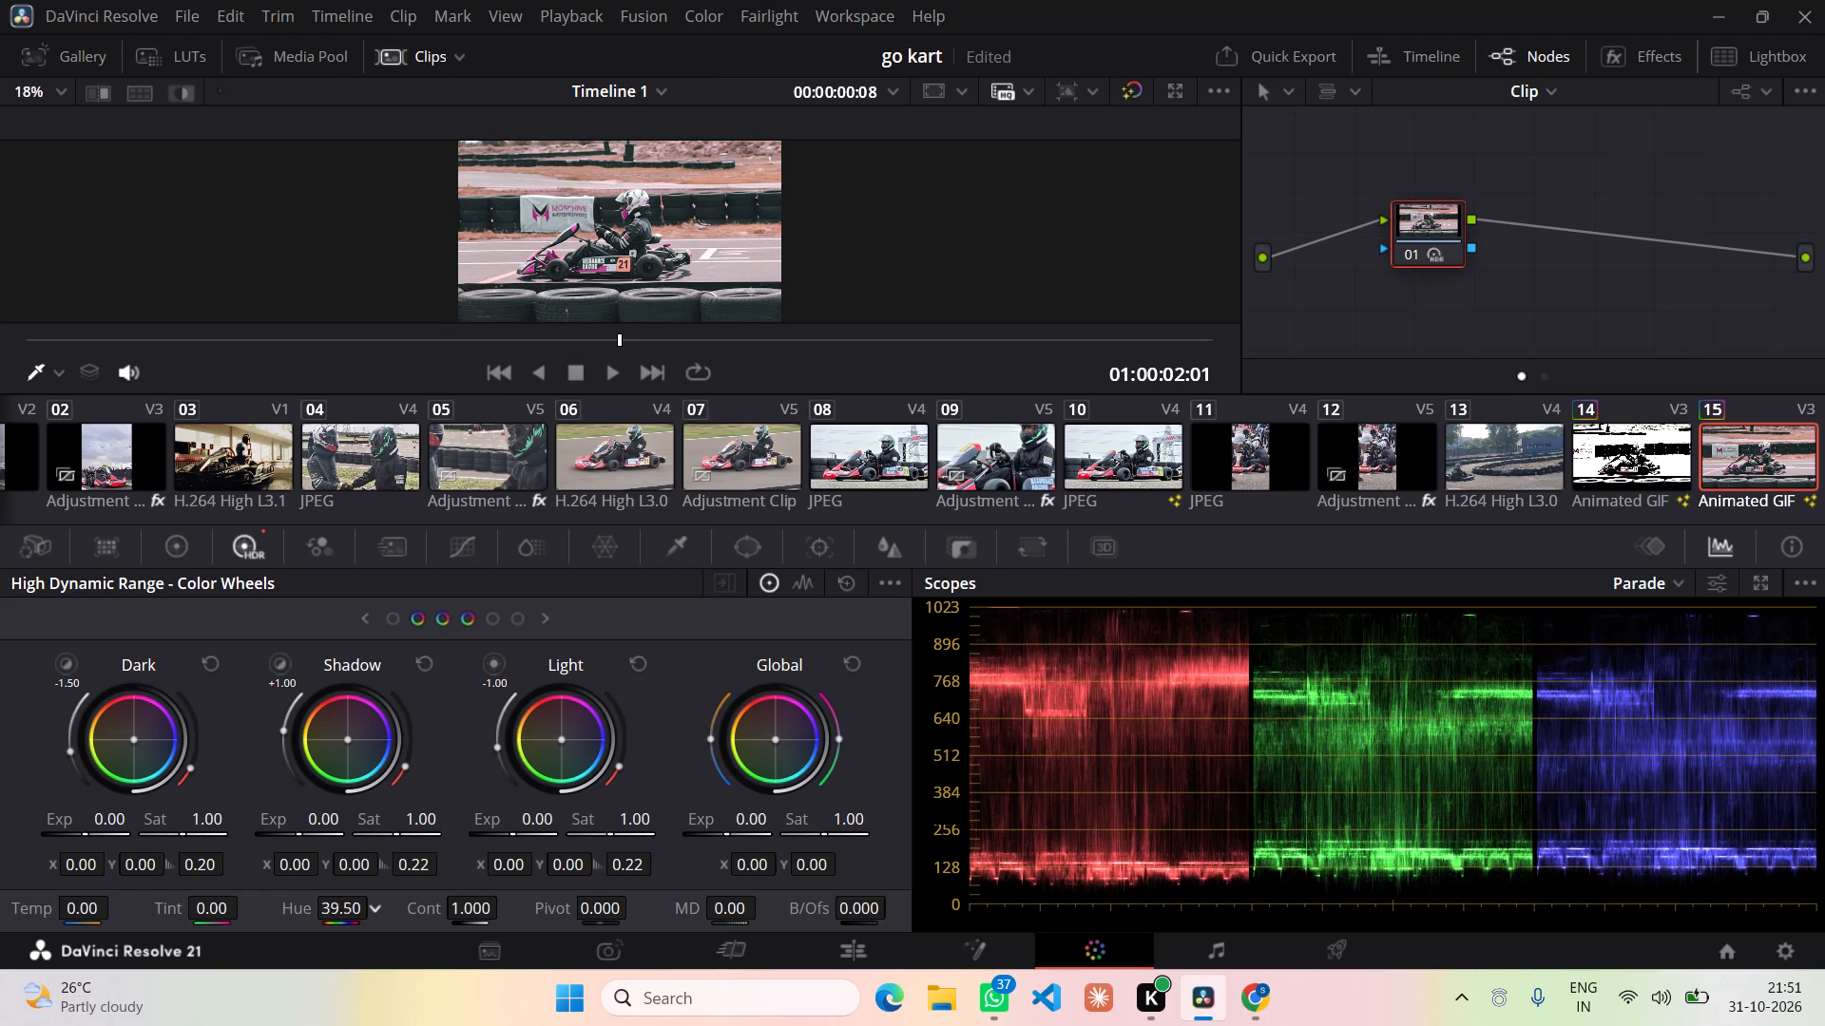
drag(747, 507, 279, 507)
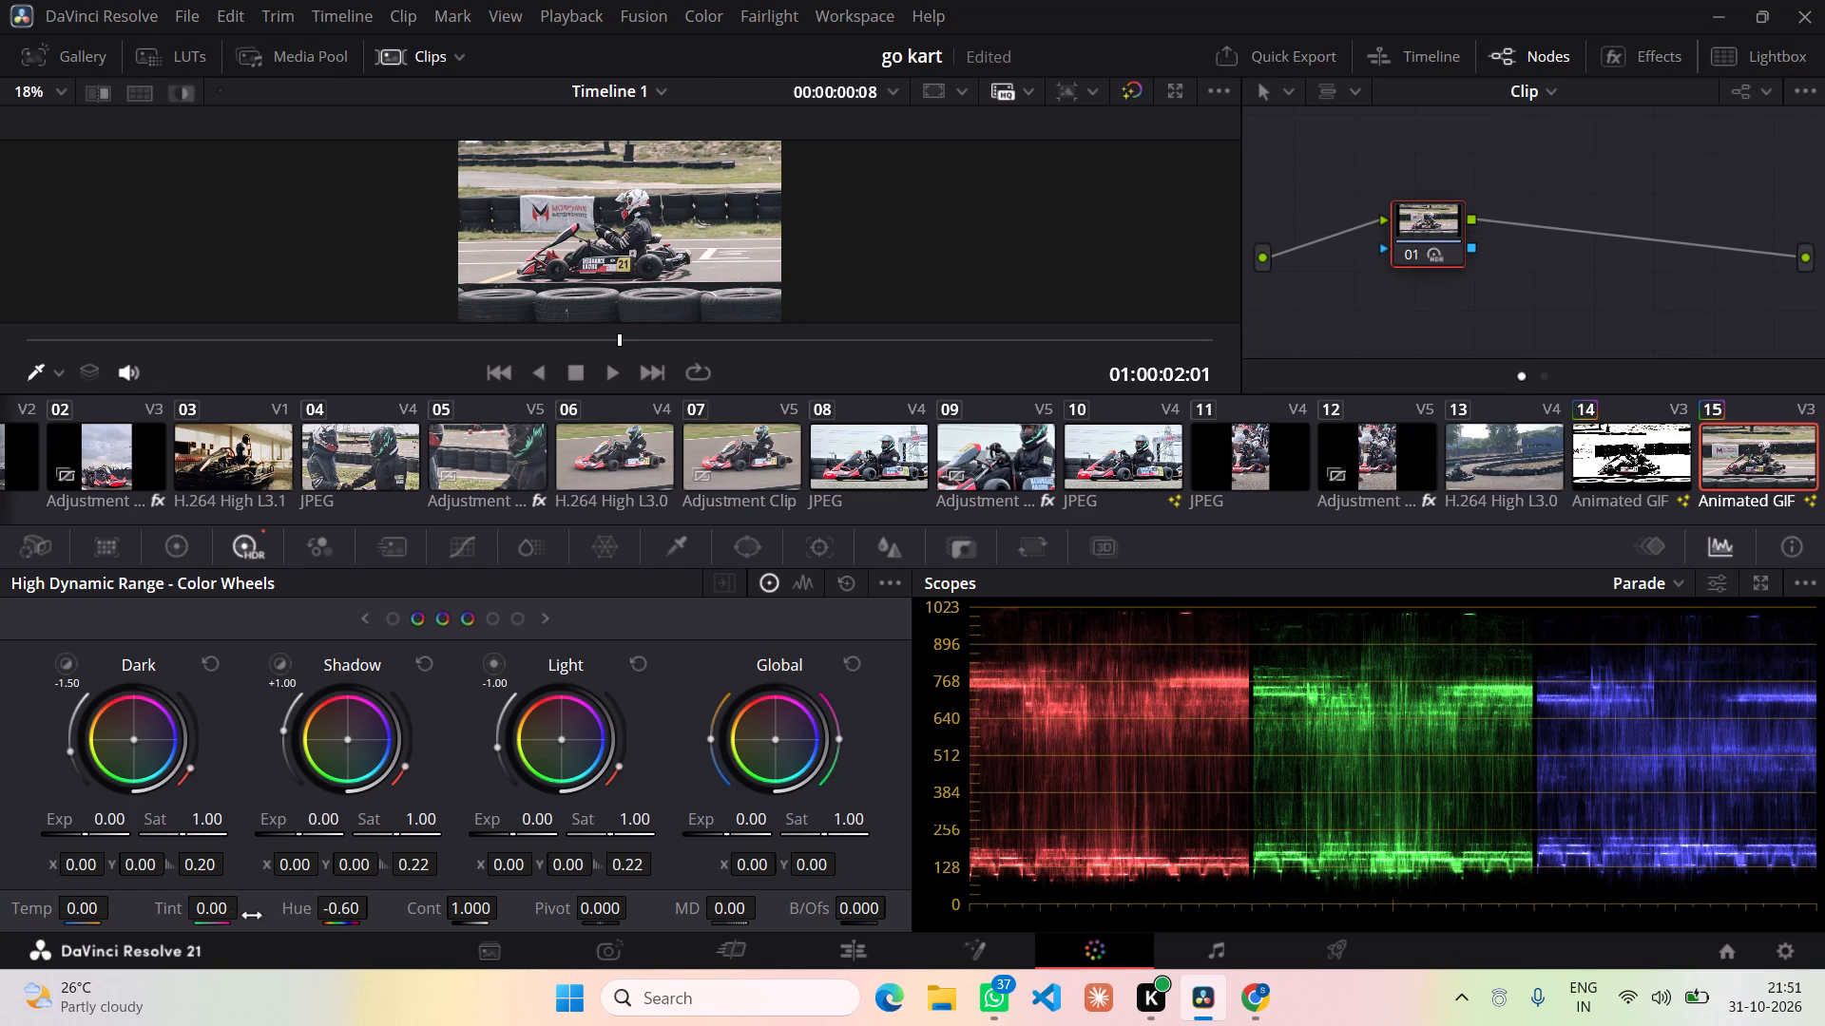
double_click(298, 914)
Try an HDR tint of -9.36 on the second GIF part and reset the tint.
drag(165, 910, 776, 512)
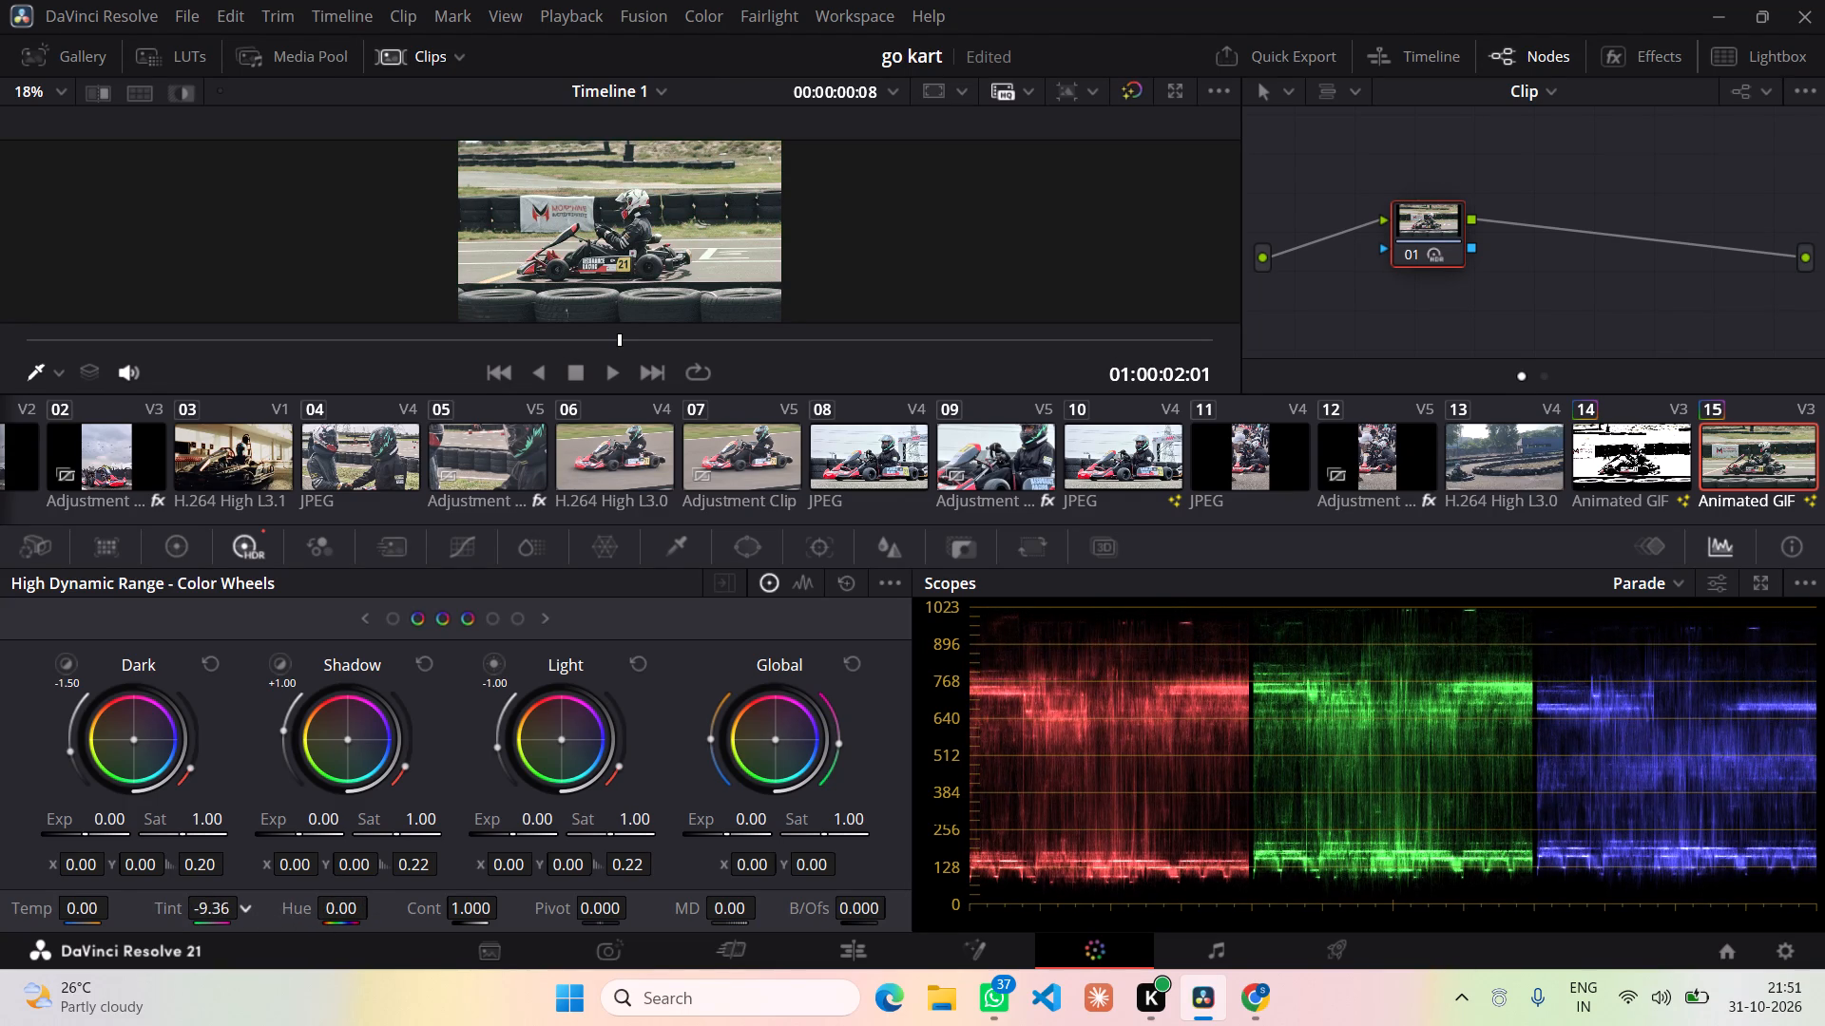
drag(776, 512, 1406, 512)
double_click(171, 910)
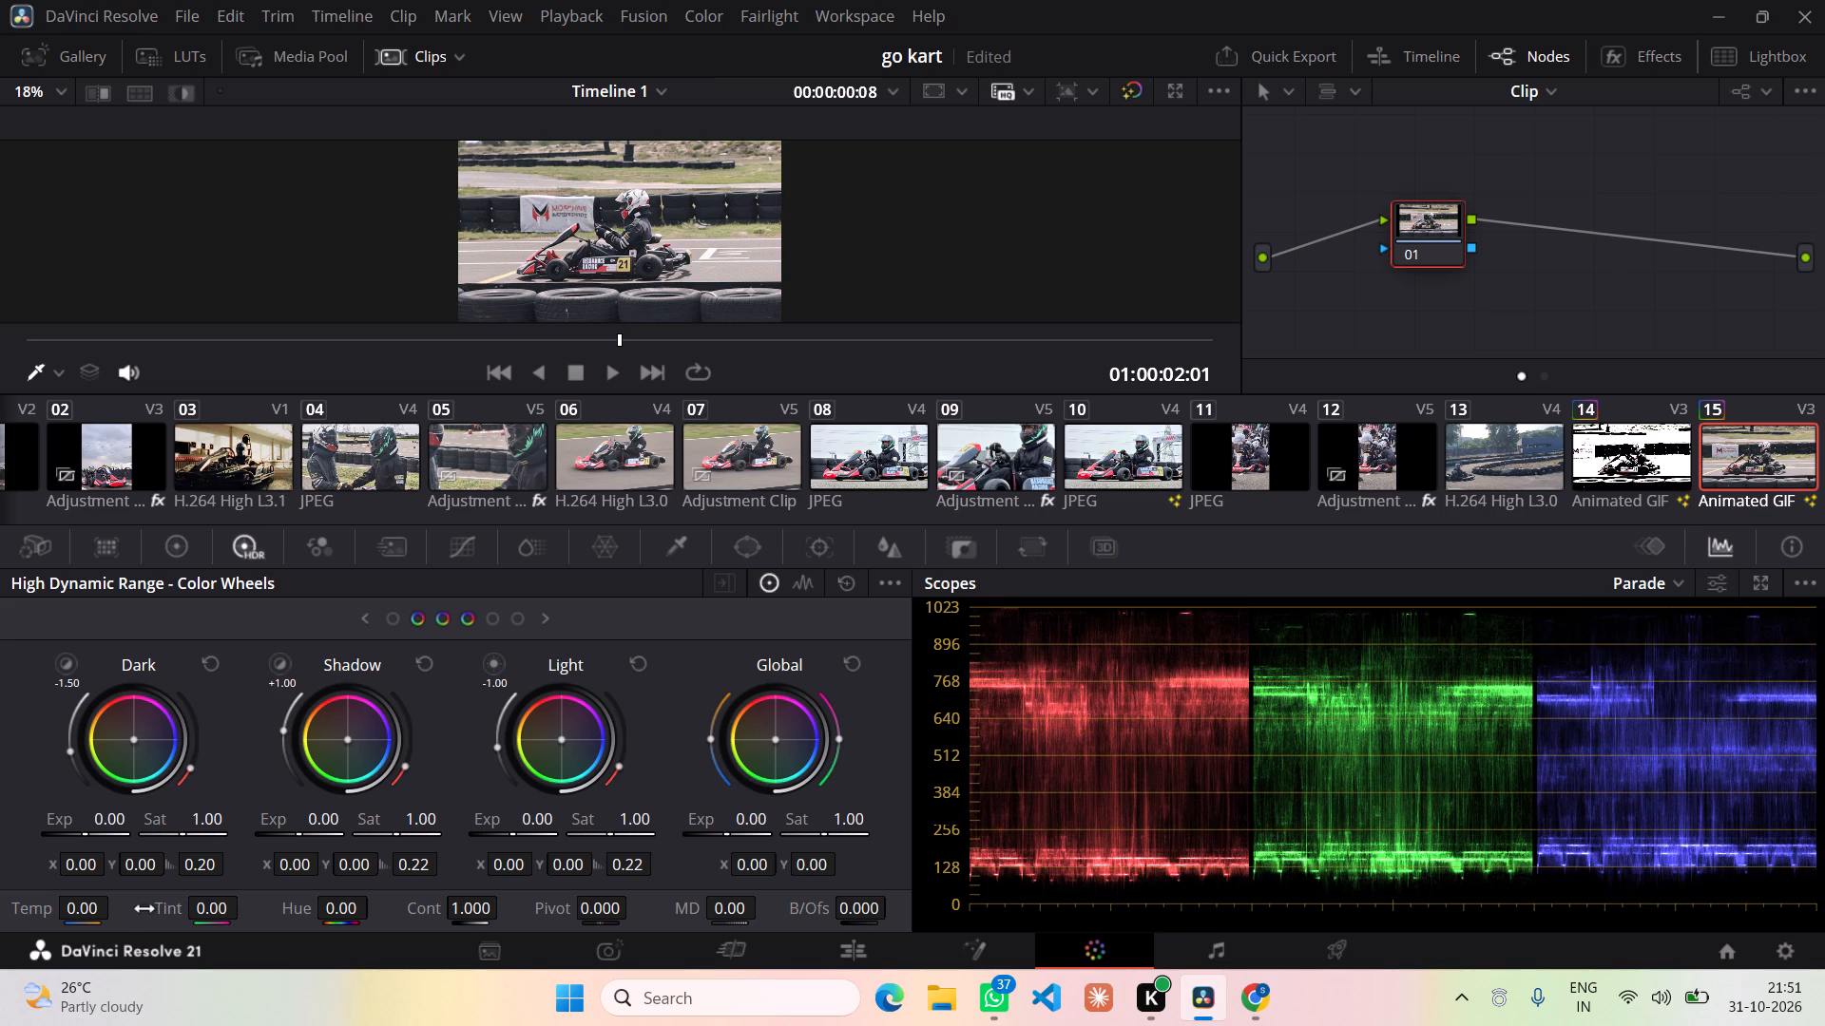
Cool the second GIF part by lowering its HDR temperature to about -1033.
drag(39, 909, 421, 523)
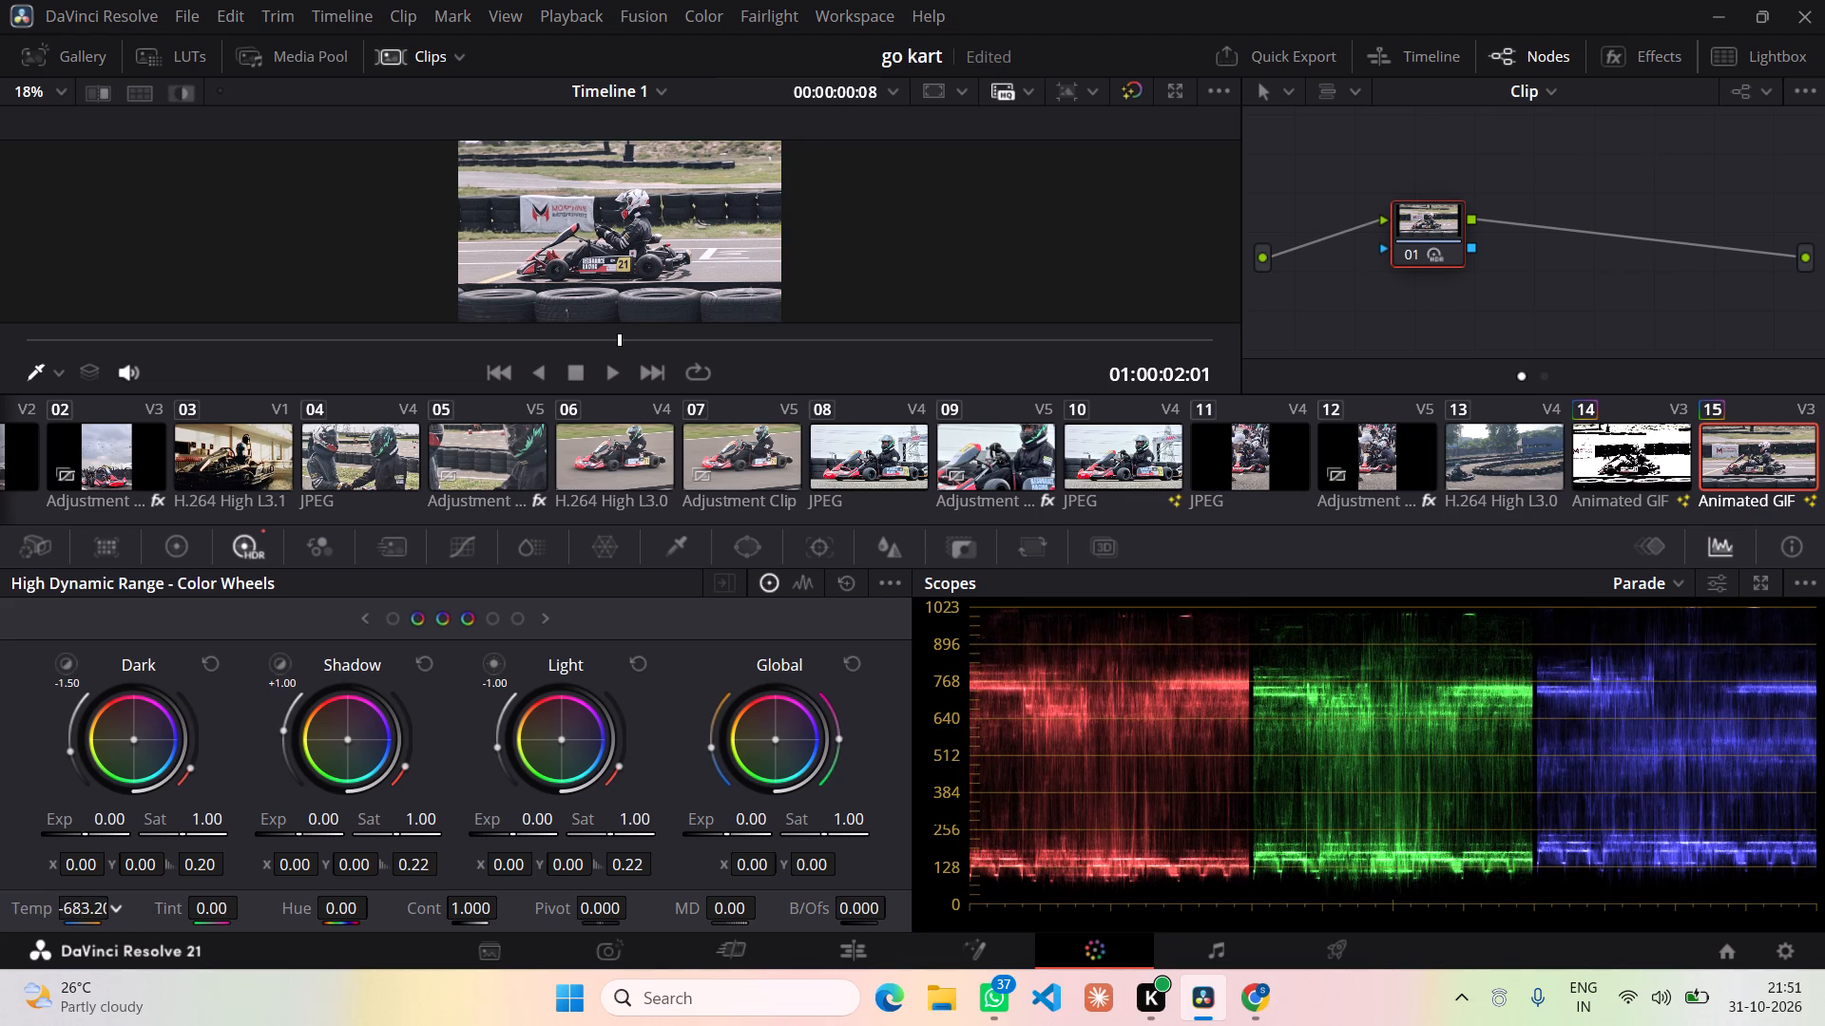
drag(421, 523, 778, 512)
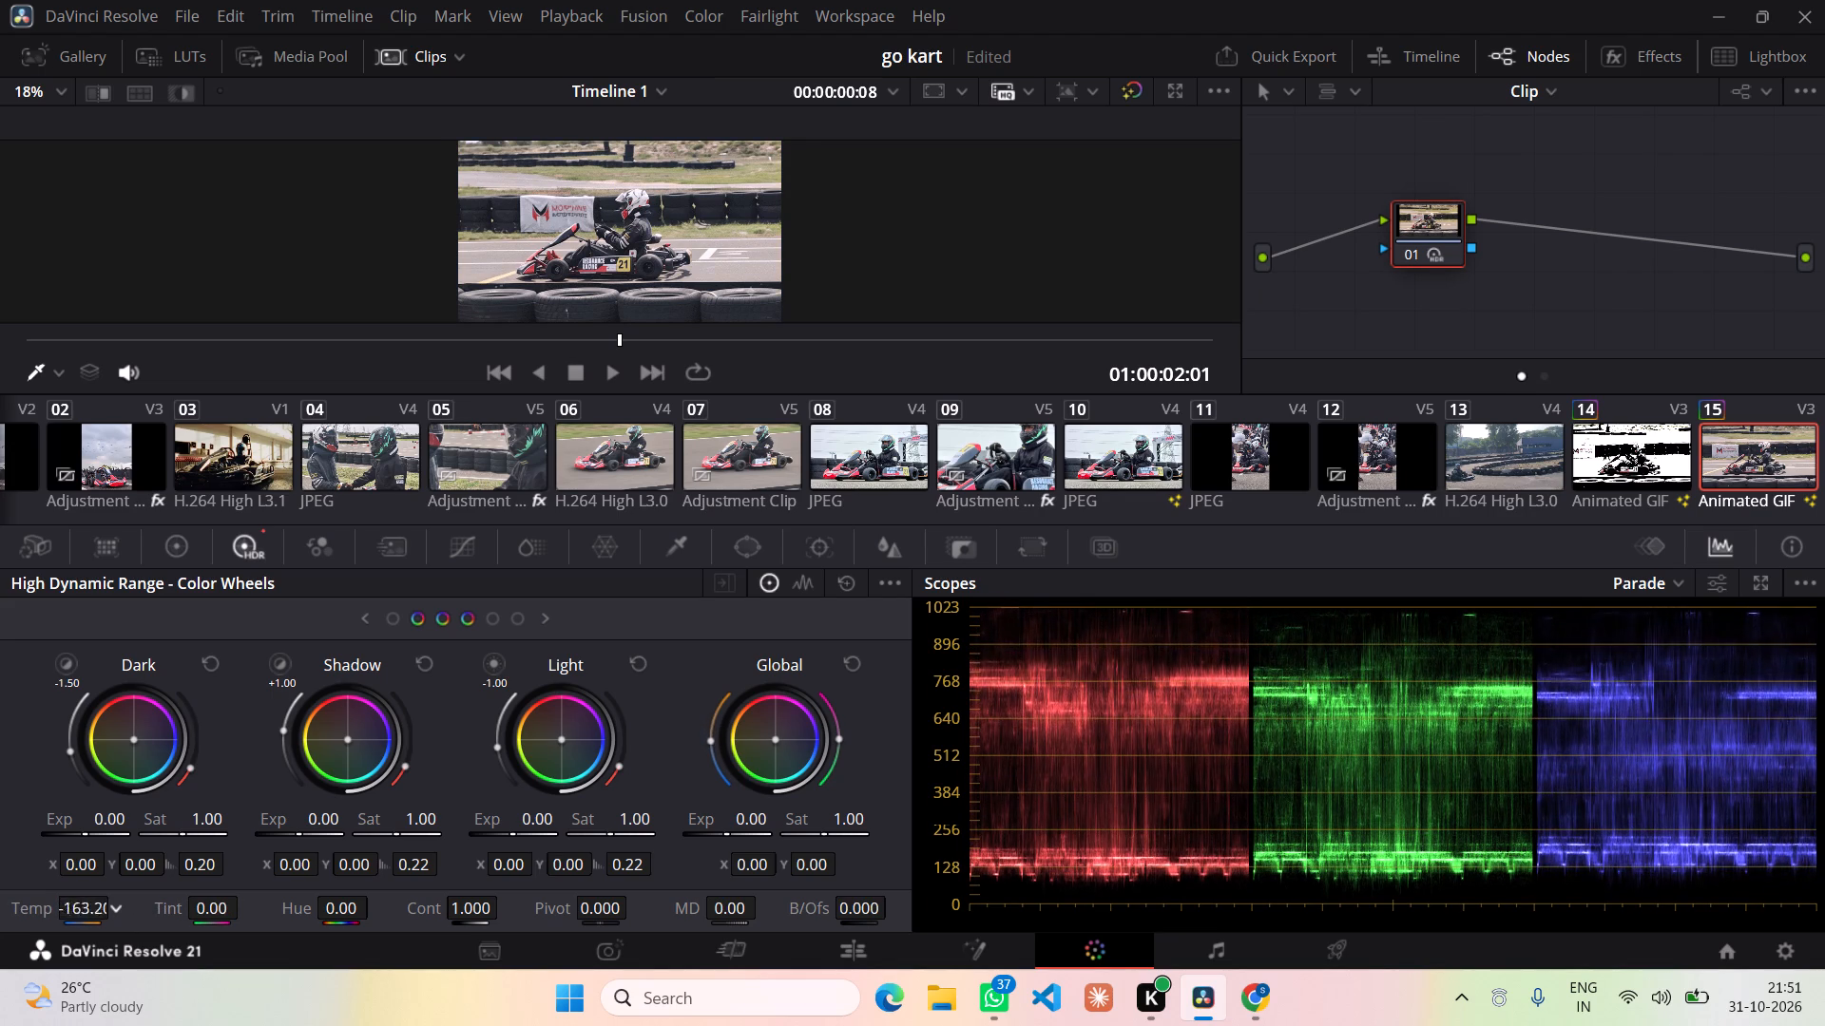
drag(778, 512, 970, 509)
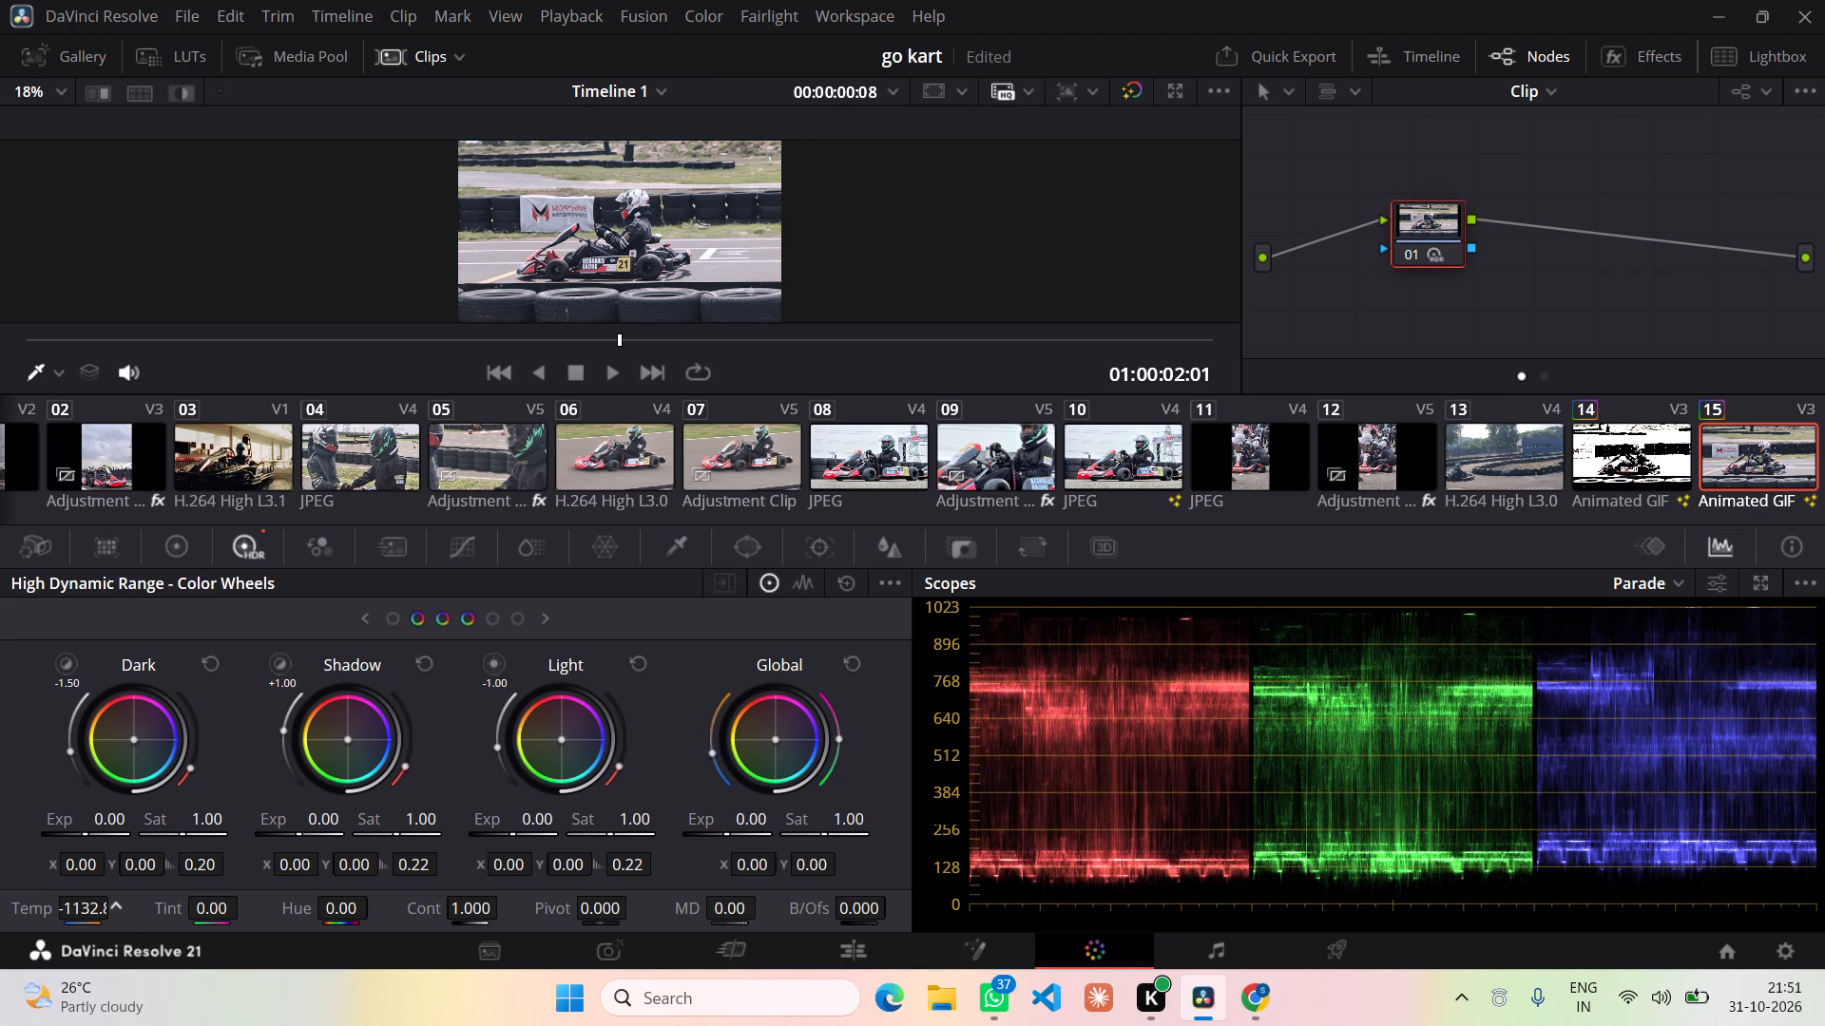
drag(970, 509, 1043, 509)
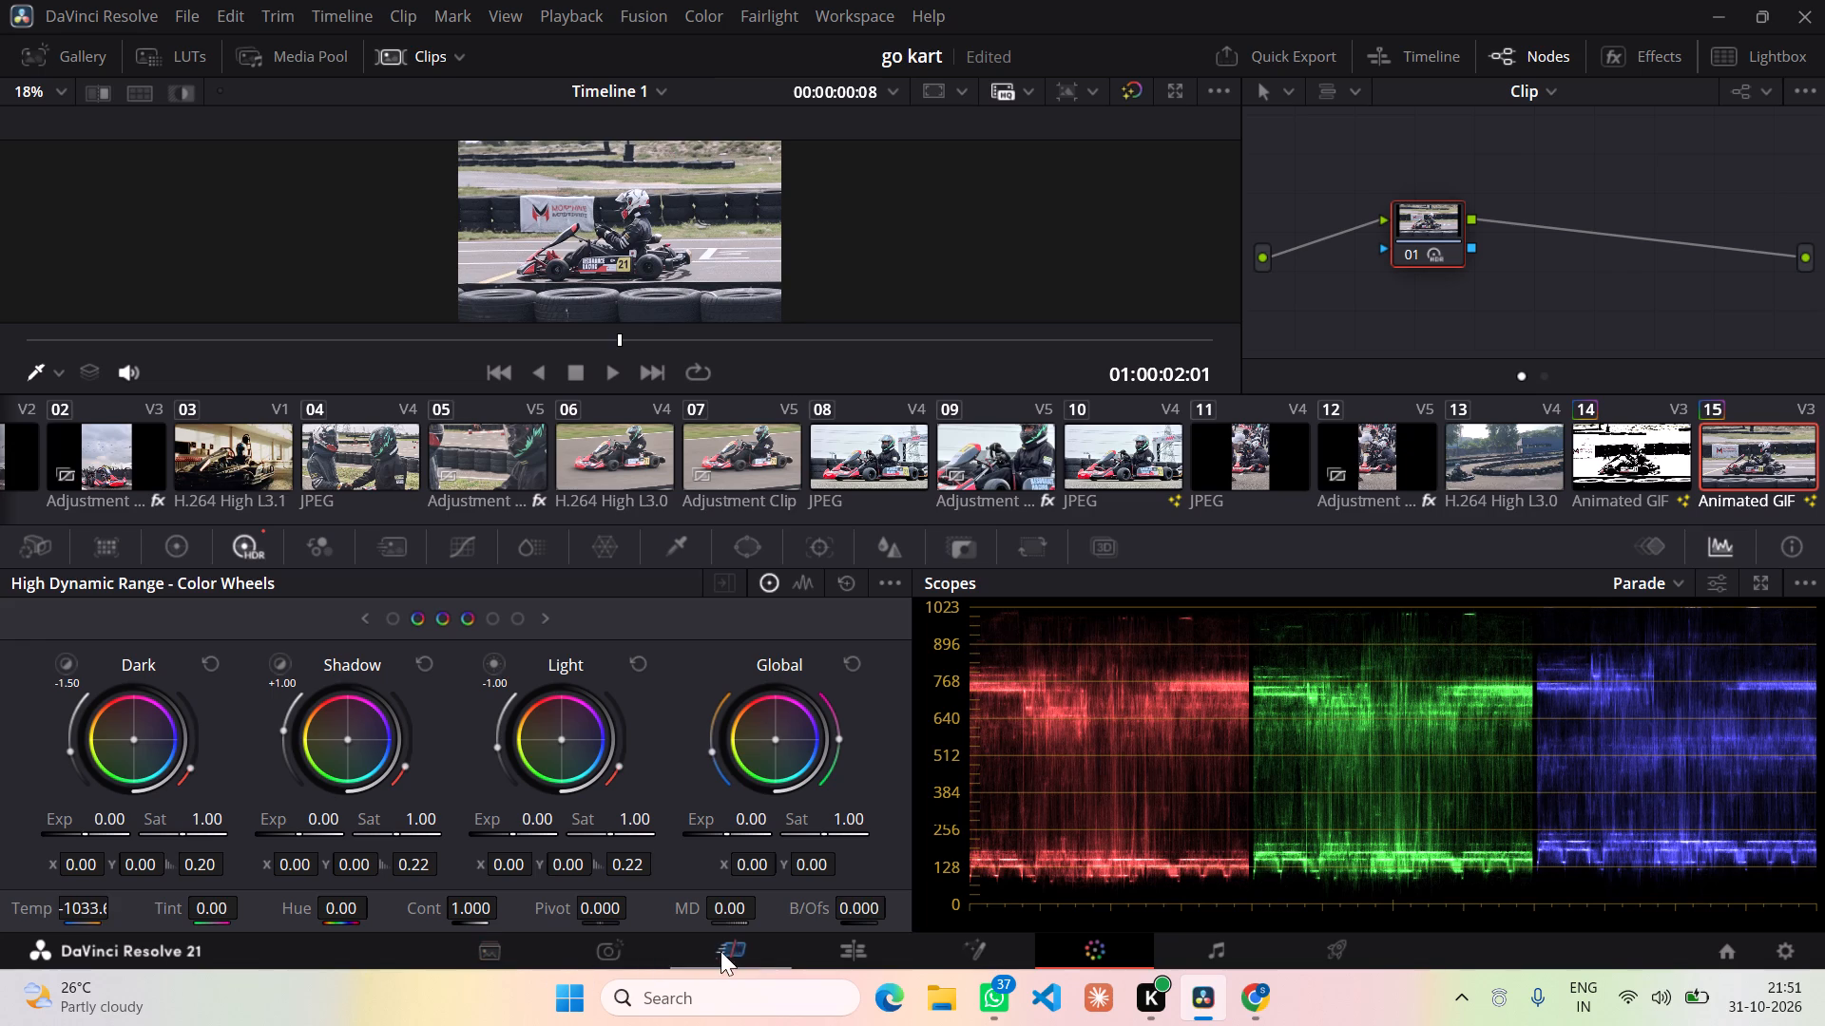
In the edit timeline, place the playhead at the second GIF part's end, 01:00:02:04, and show the media pool's clips.
click(873, 950)
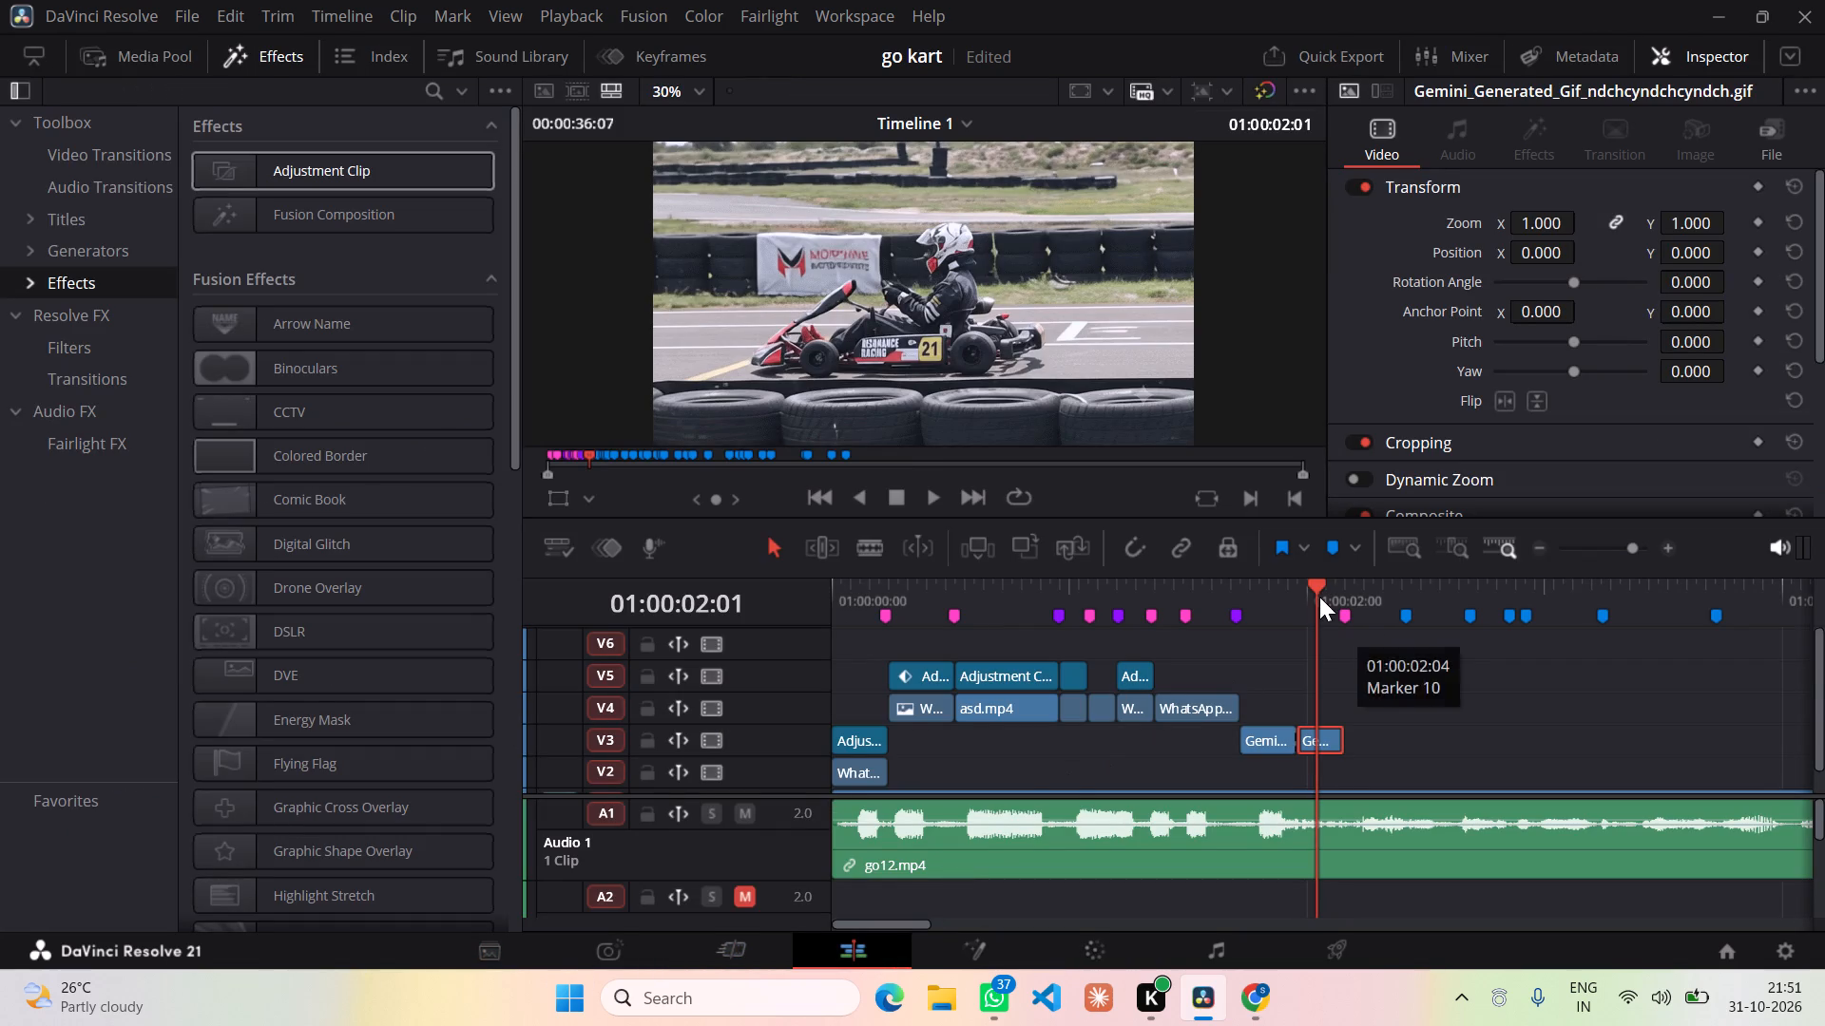
drag(1316, 587, 1391, 572)
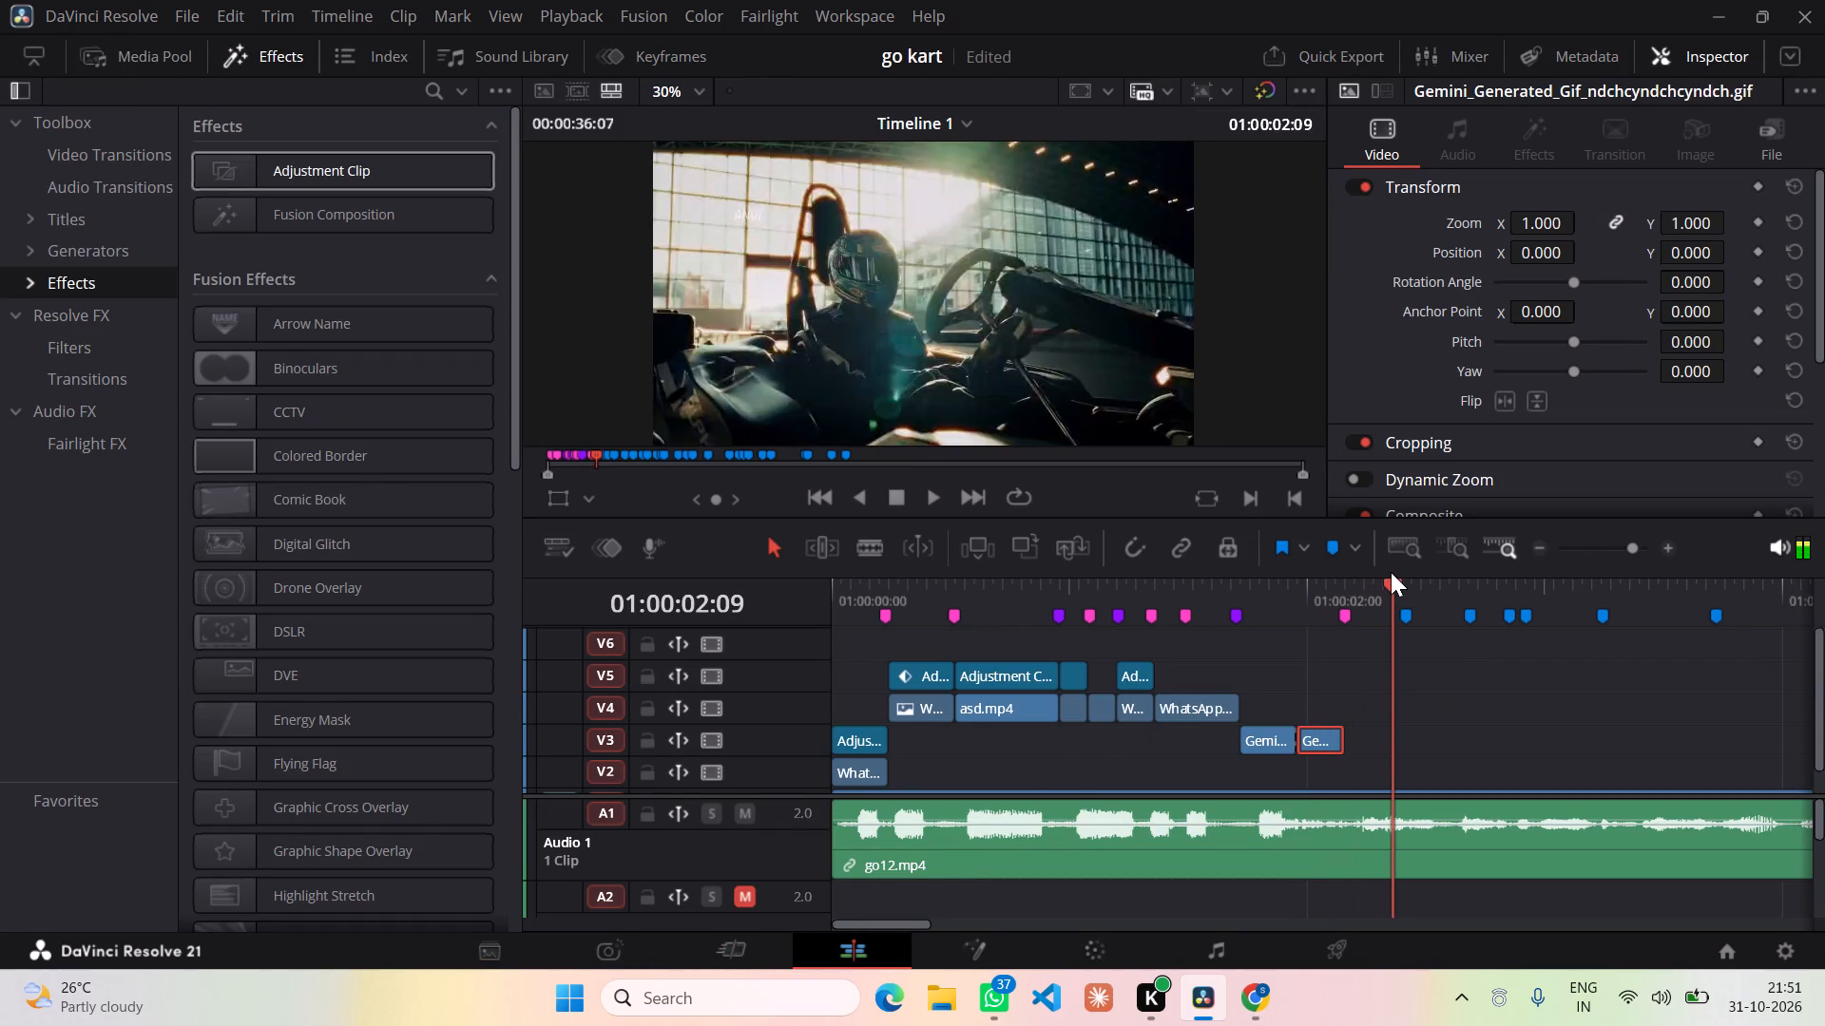
drag(1391, 572, 1393, 572)
drag(1393, 572, 1350, 586)
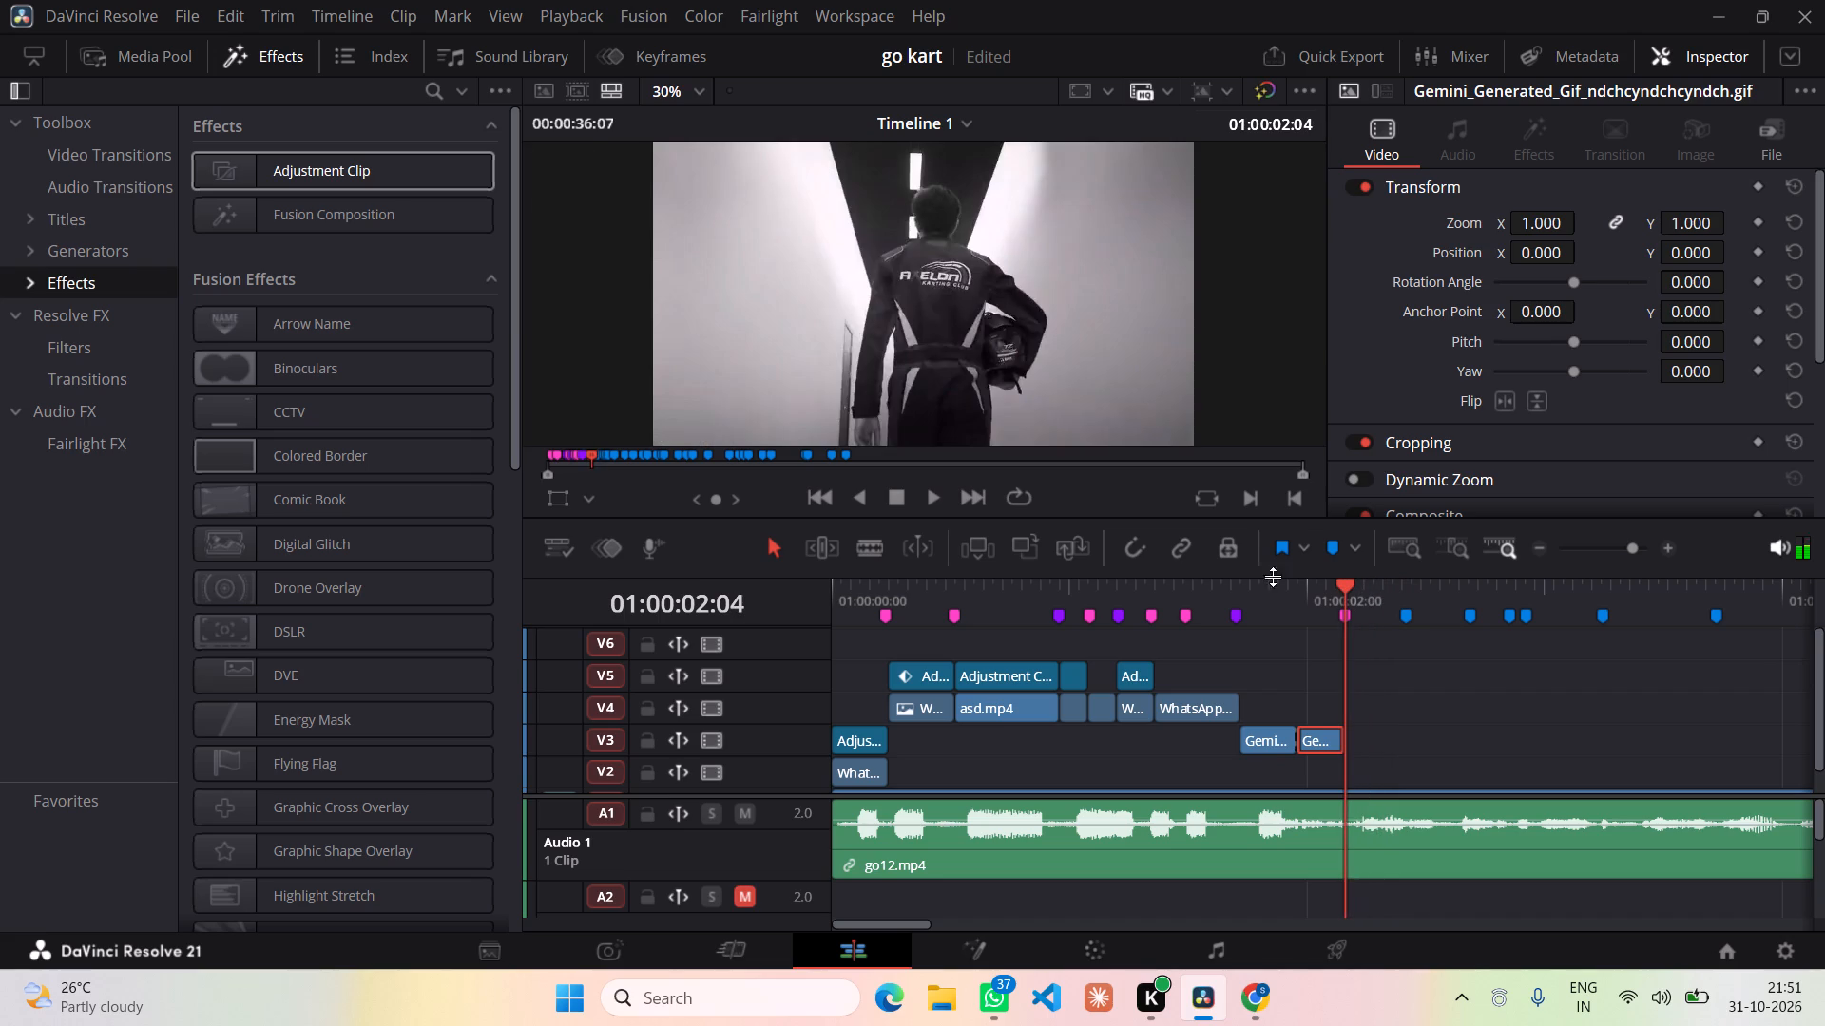
click(253, 53)
click(158, 69)
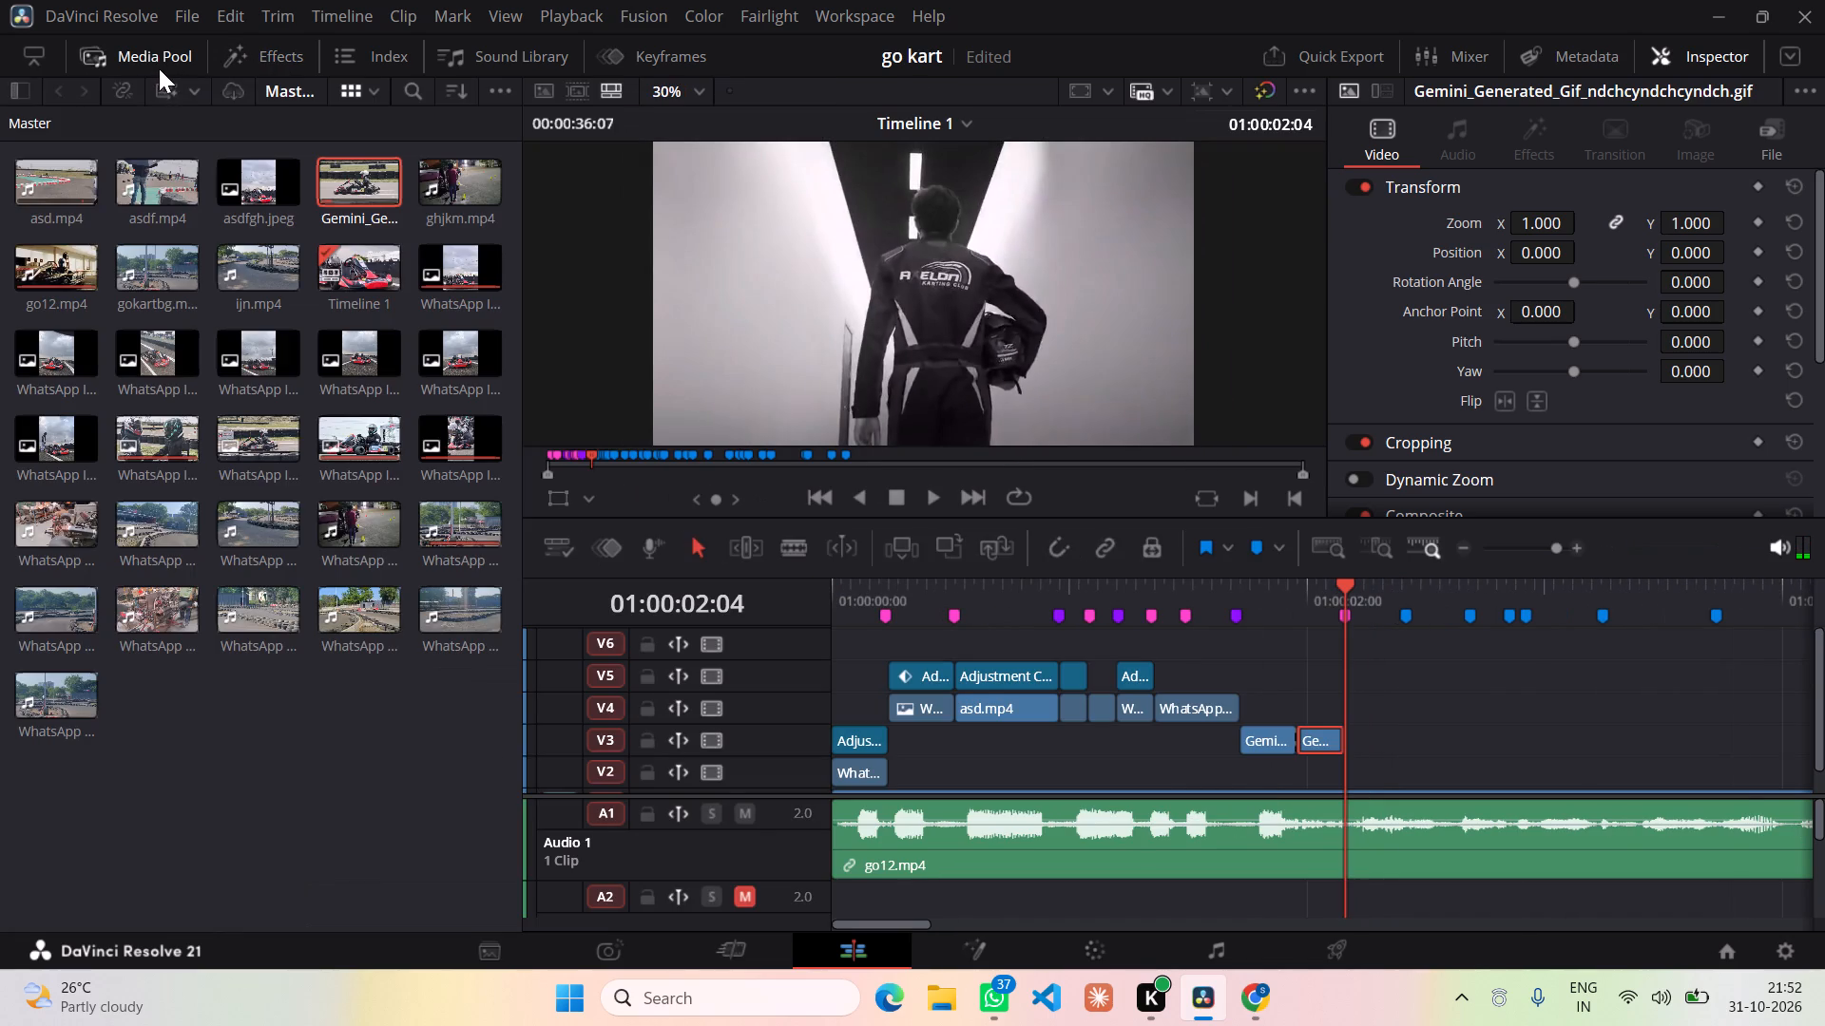
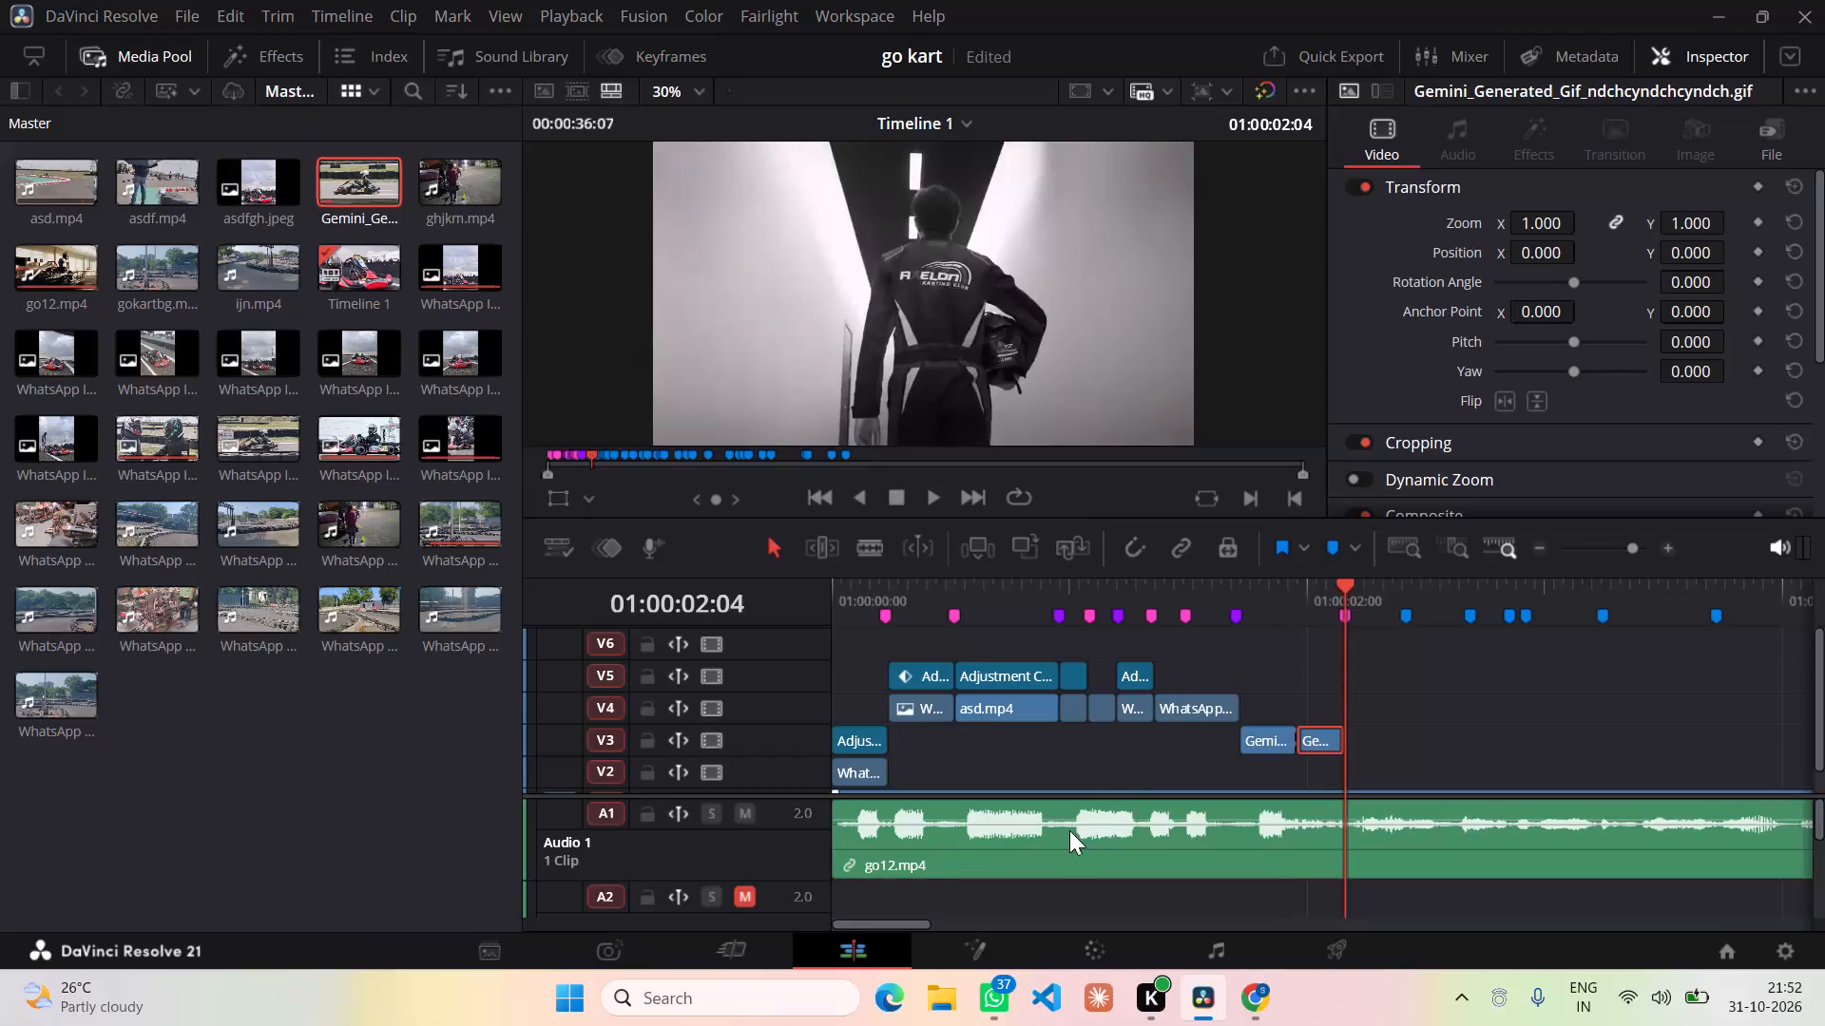
Scrub the timeline back to its start at 01:00:00:00 to review the edit, returning the playhead to 01:00:02:04.
drag(1348, 589, 1060, 588)
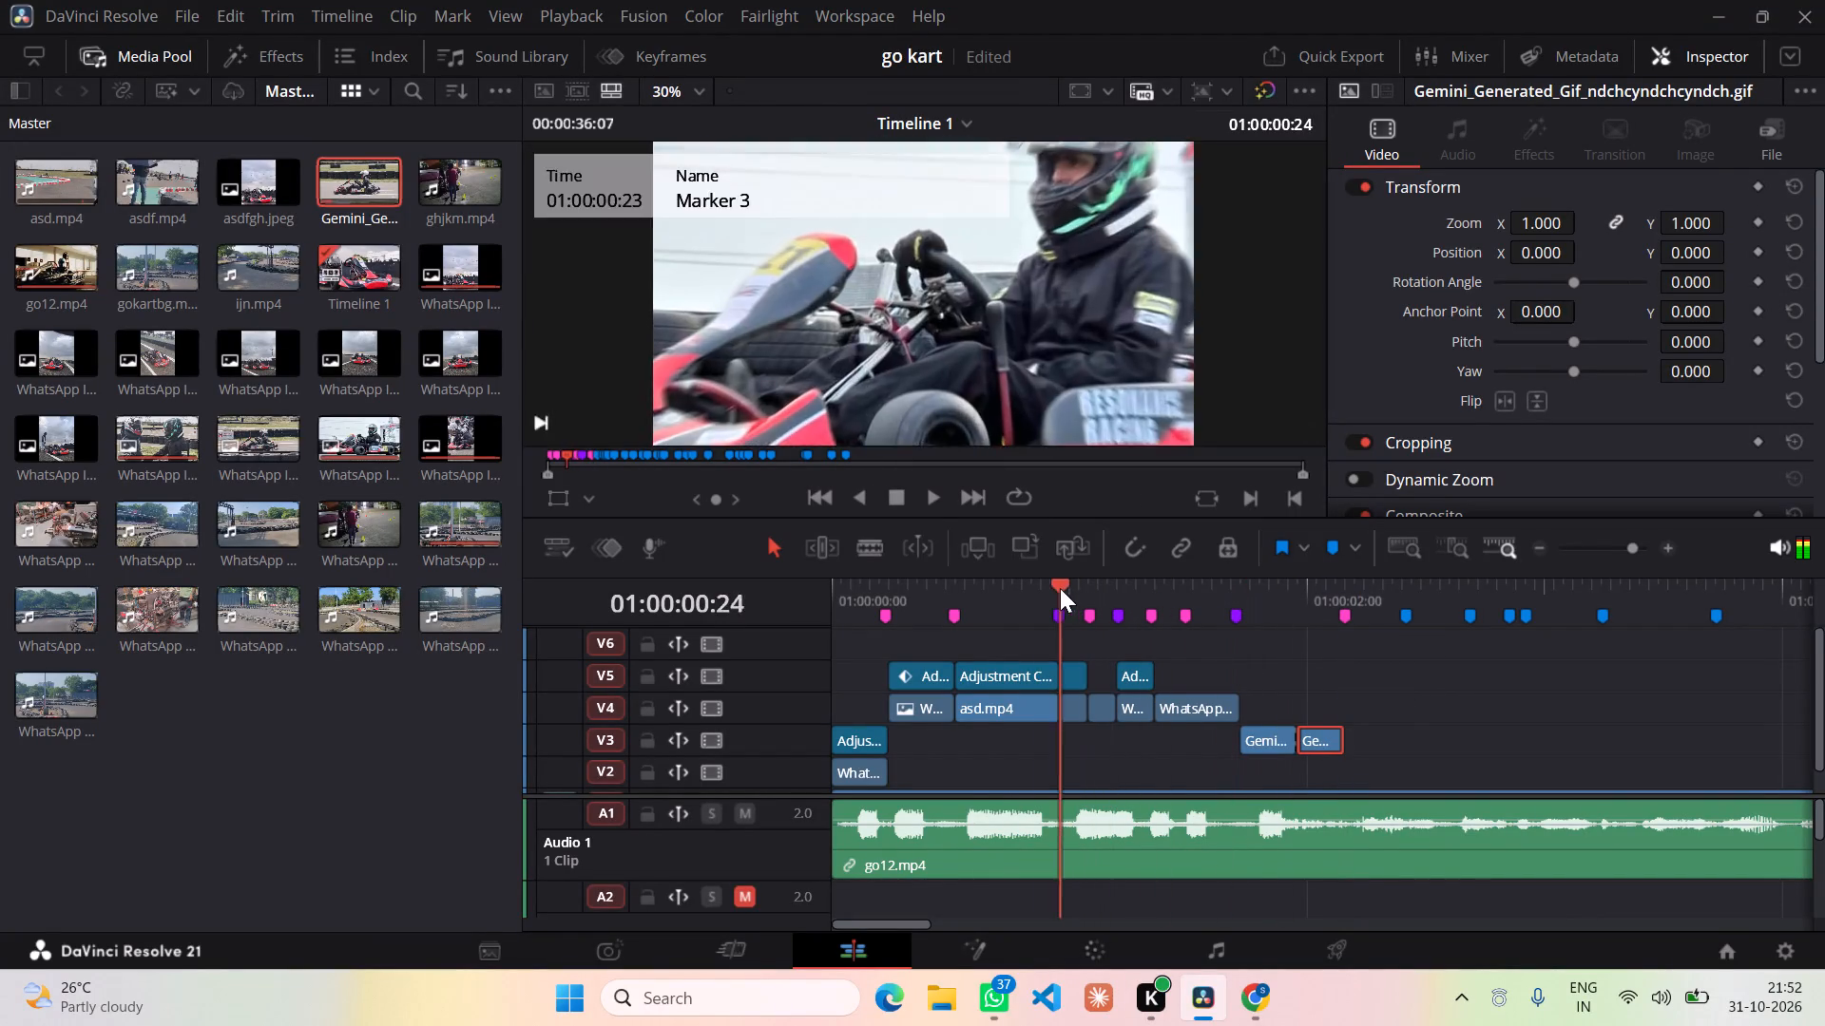
drag(1060, 588, 794, 590)
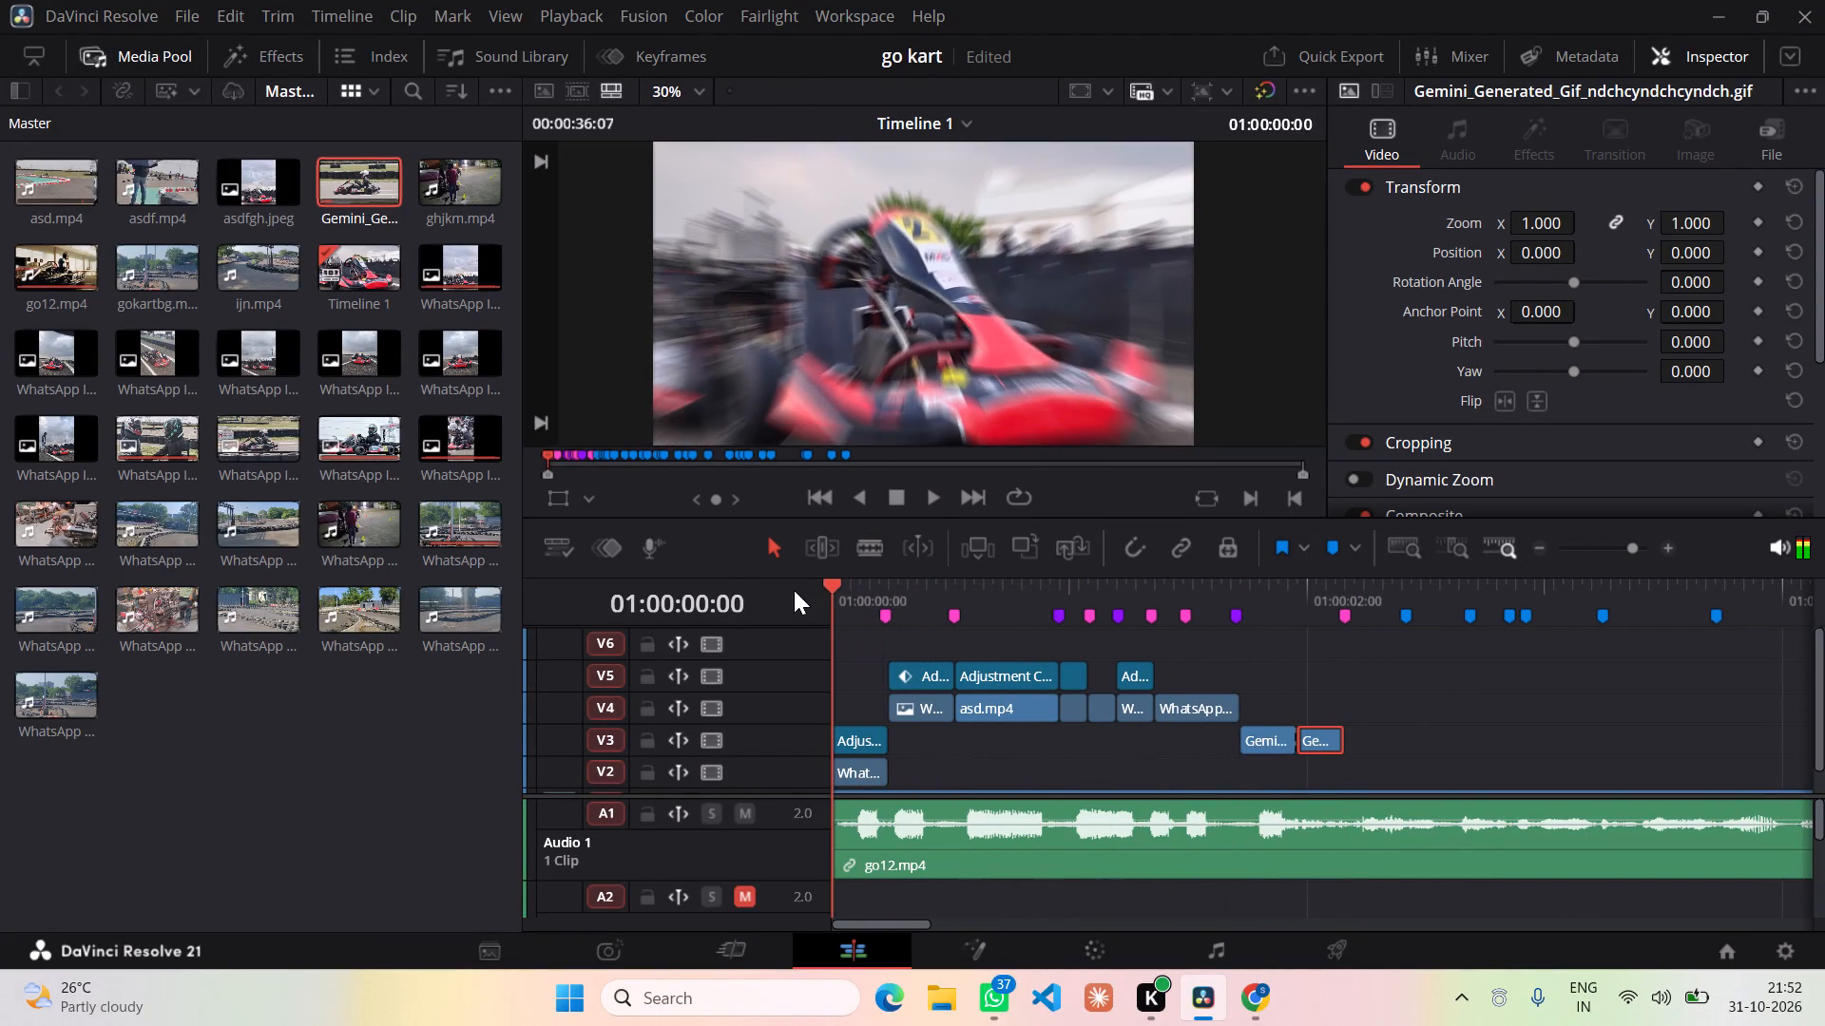
drag(794, 590, 1342, 574)
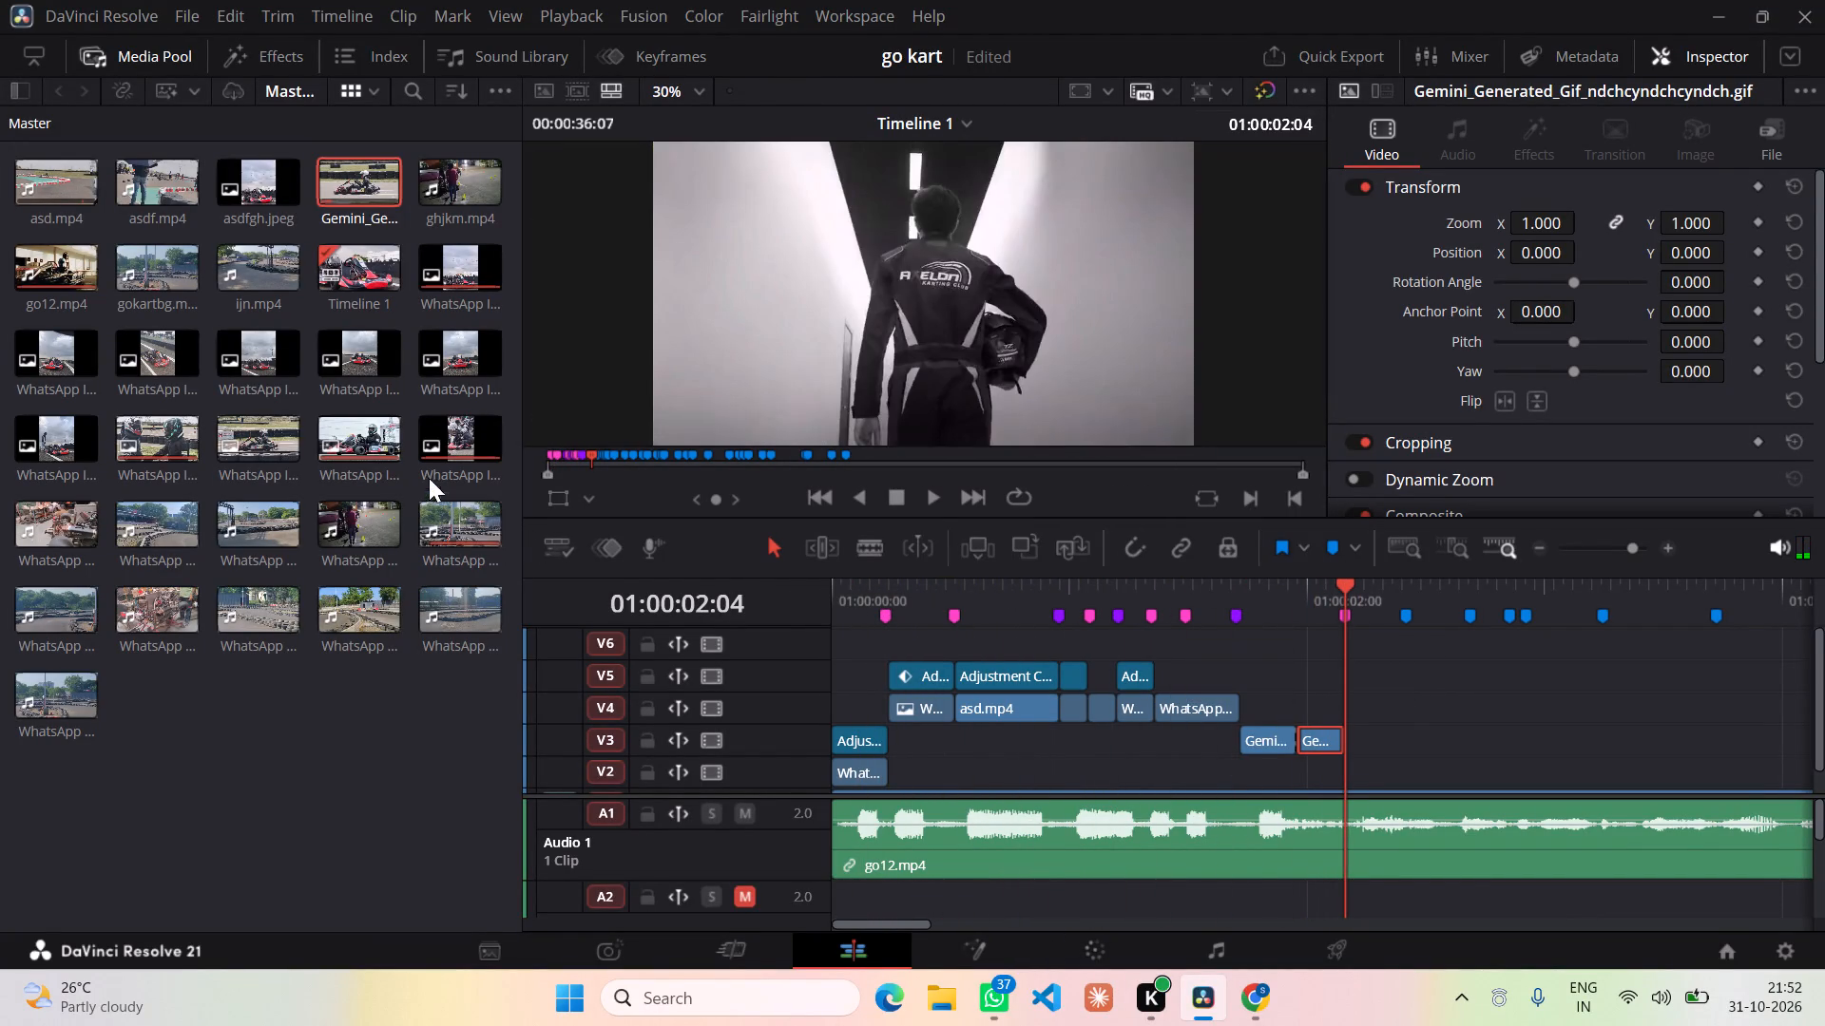
Place the handshake photo WhatsApp Image 2026-10-30 at 21.53.32.jpeg on V3 at 01:00:02:04, directly after the second GIF part.
drag(186, 433, 1330, 693)
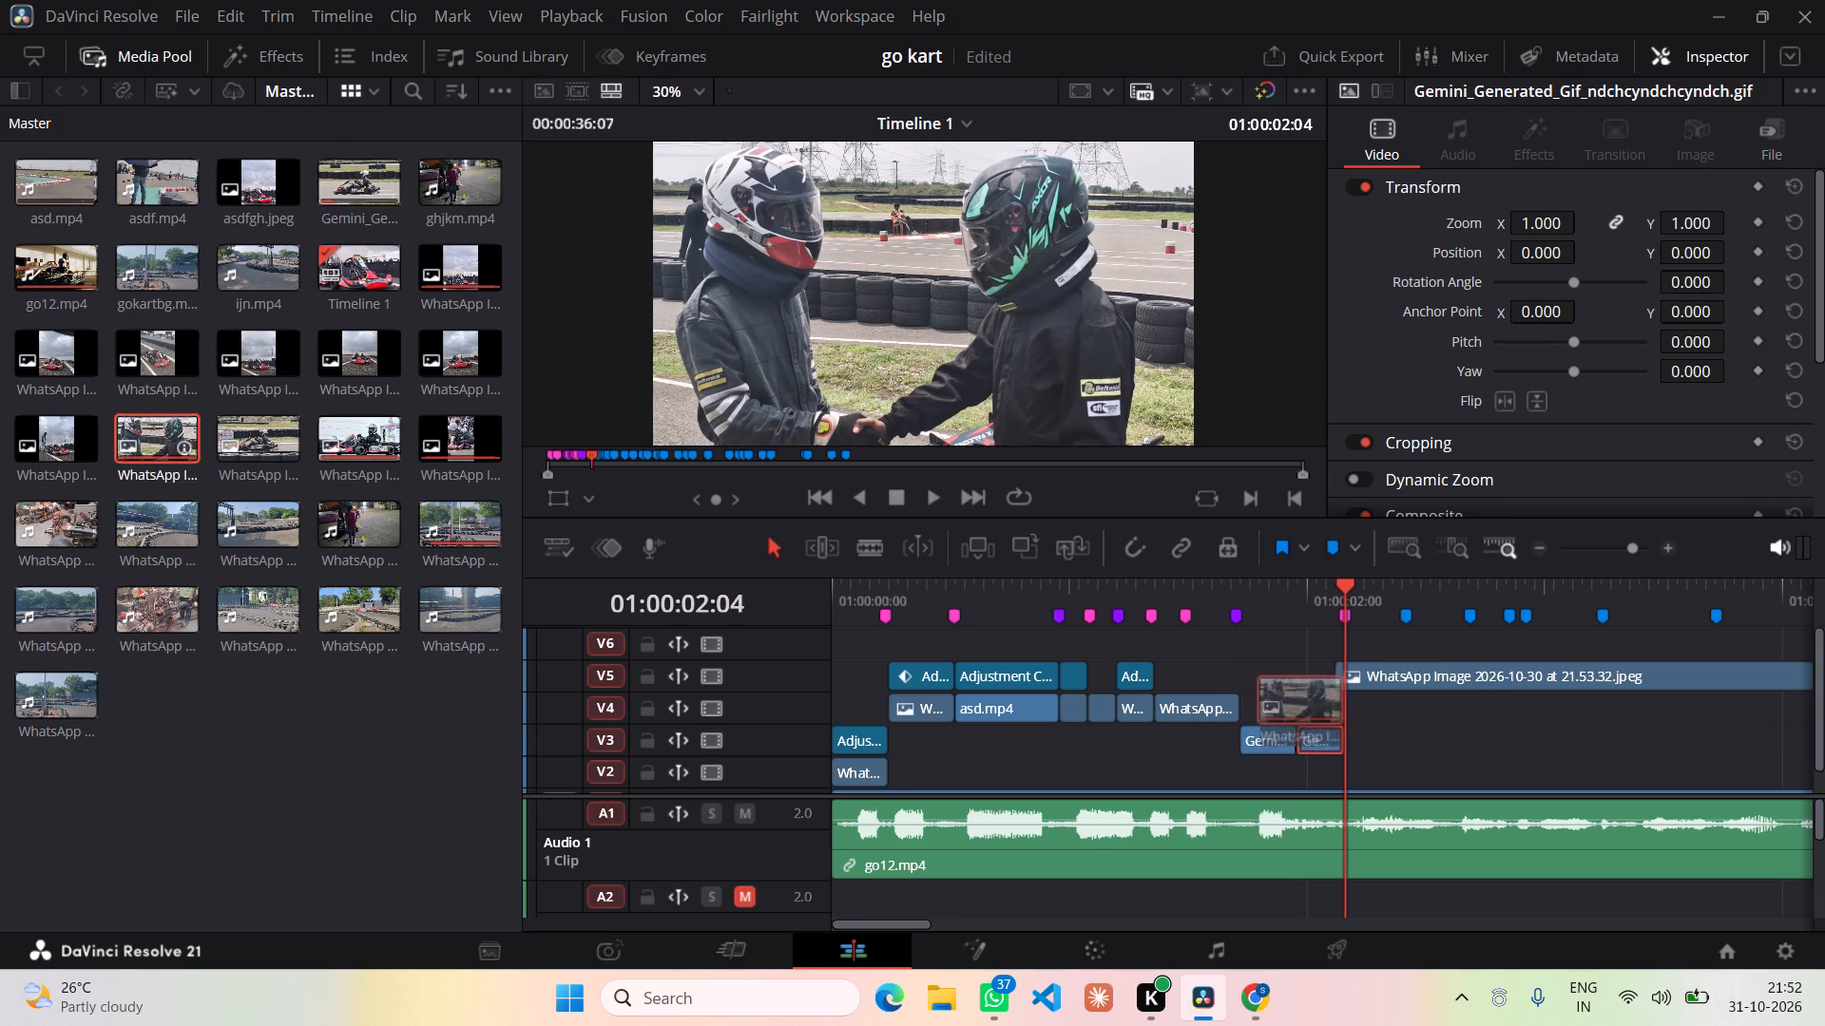
drag(1330, 693, 1341, 726)
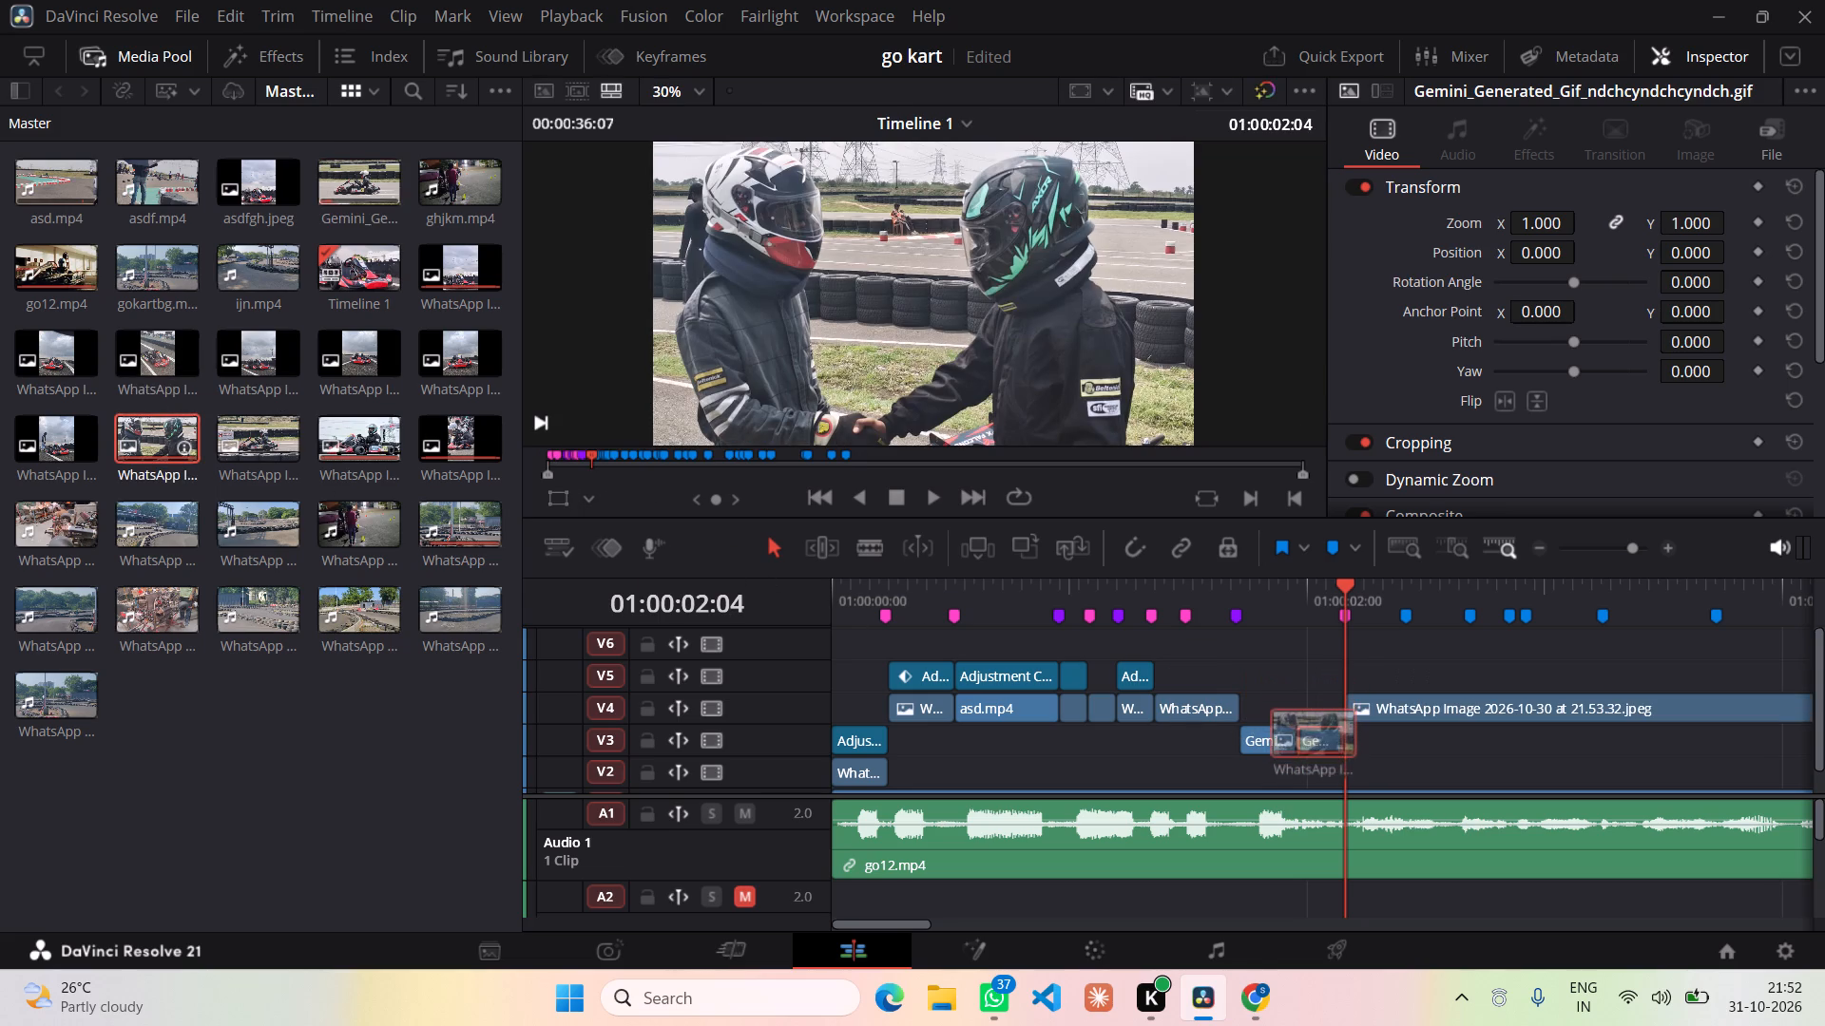
drag(1341, 726, 1341, 733)
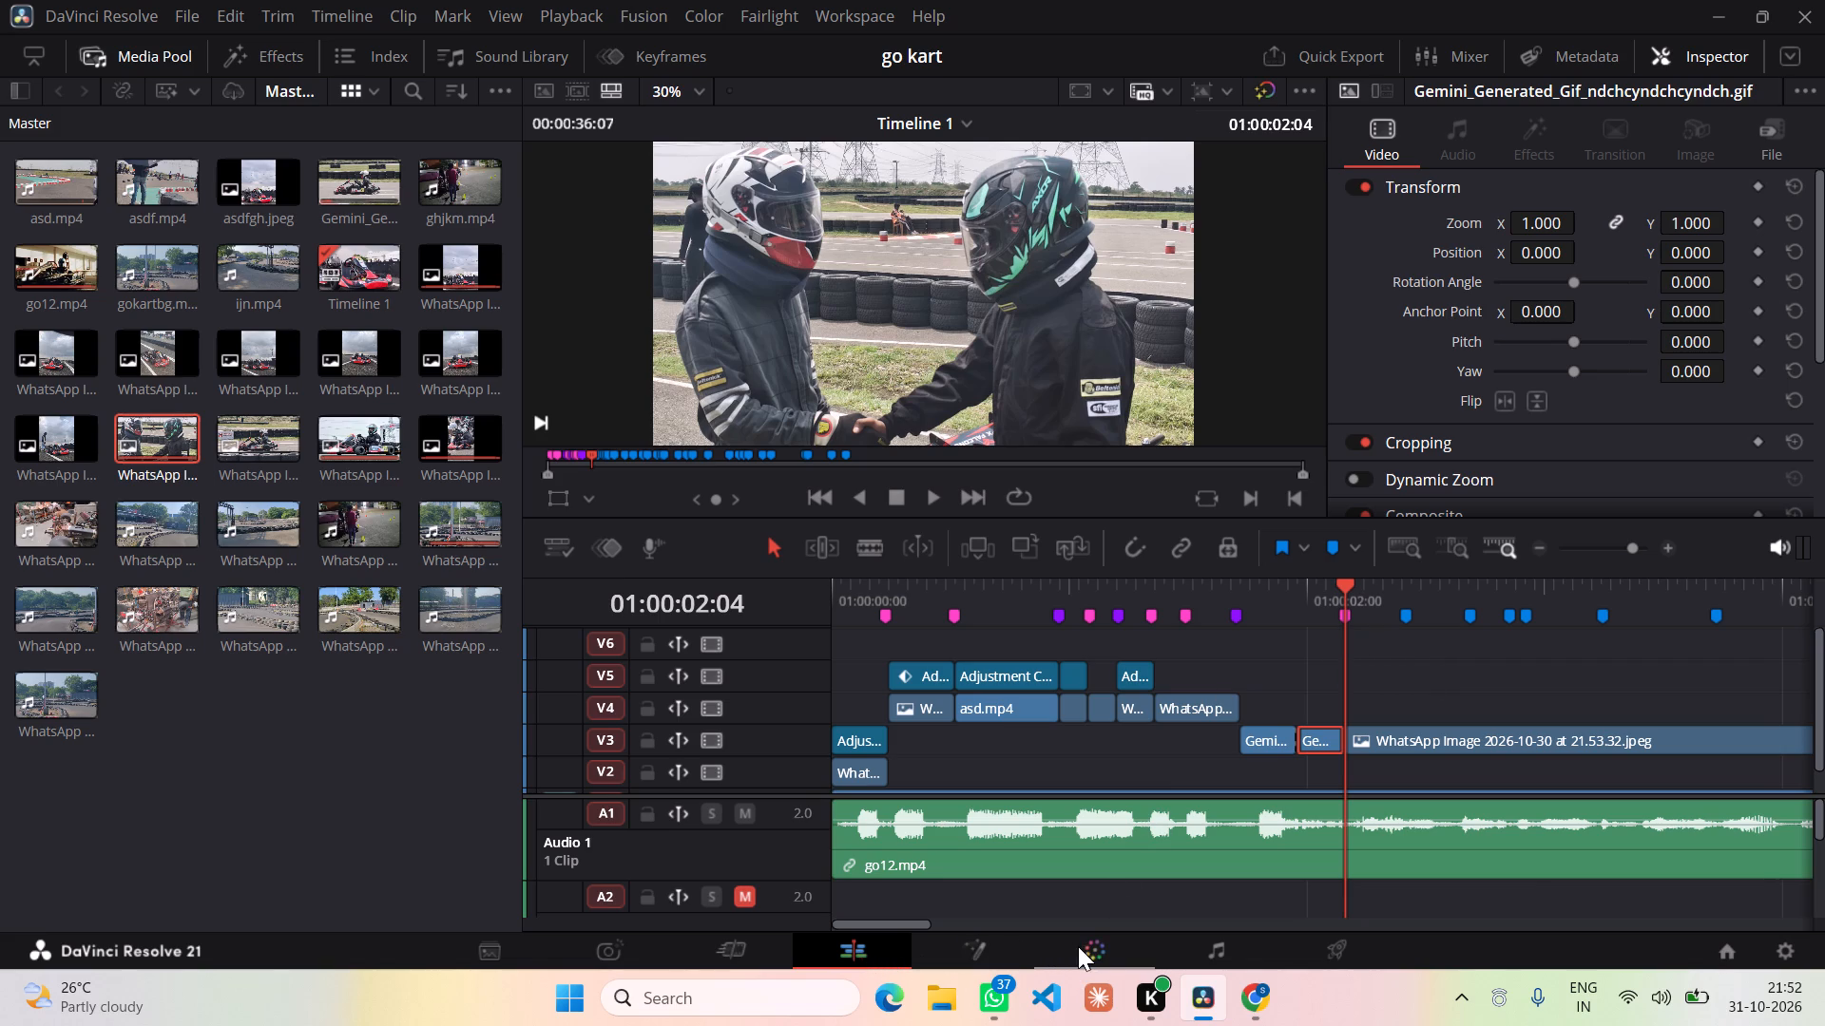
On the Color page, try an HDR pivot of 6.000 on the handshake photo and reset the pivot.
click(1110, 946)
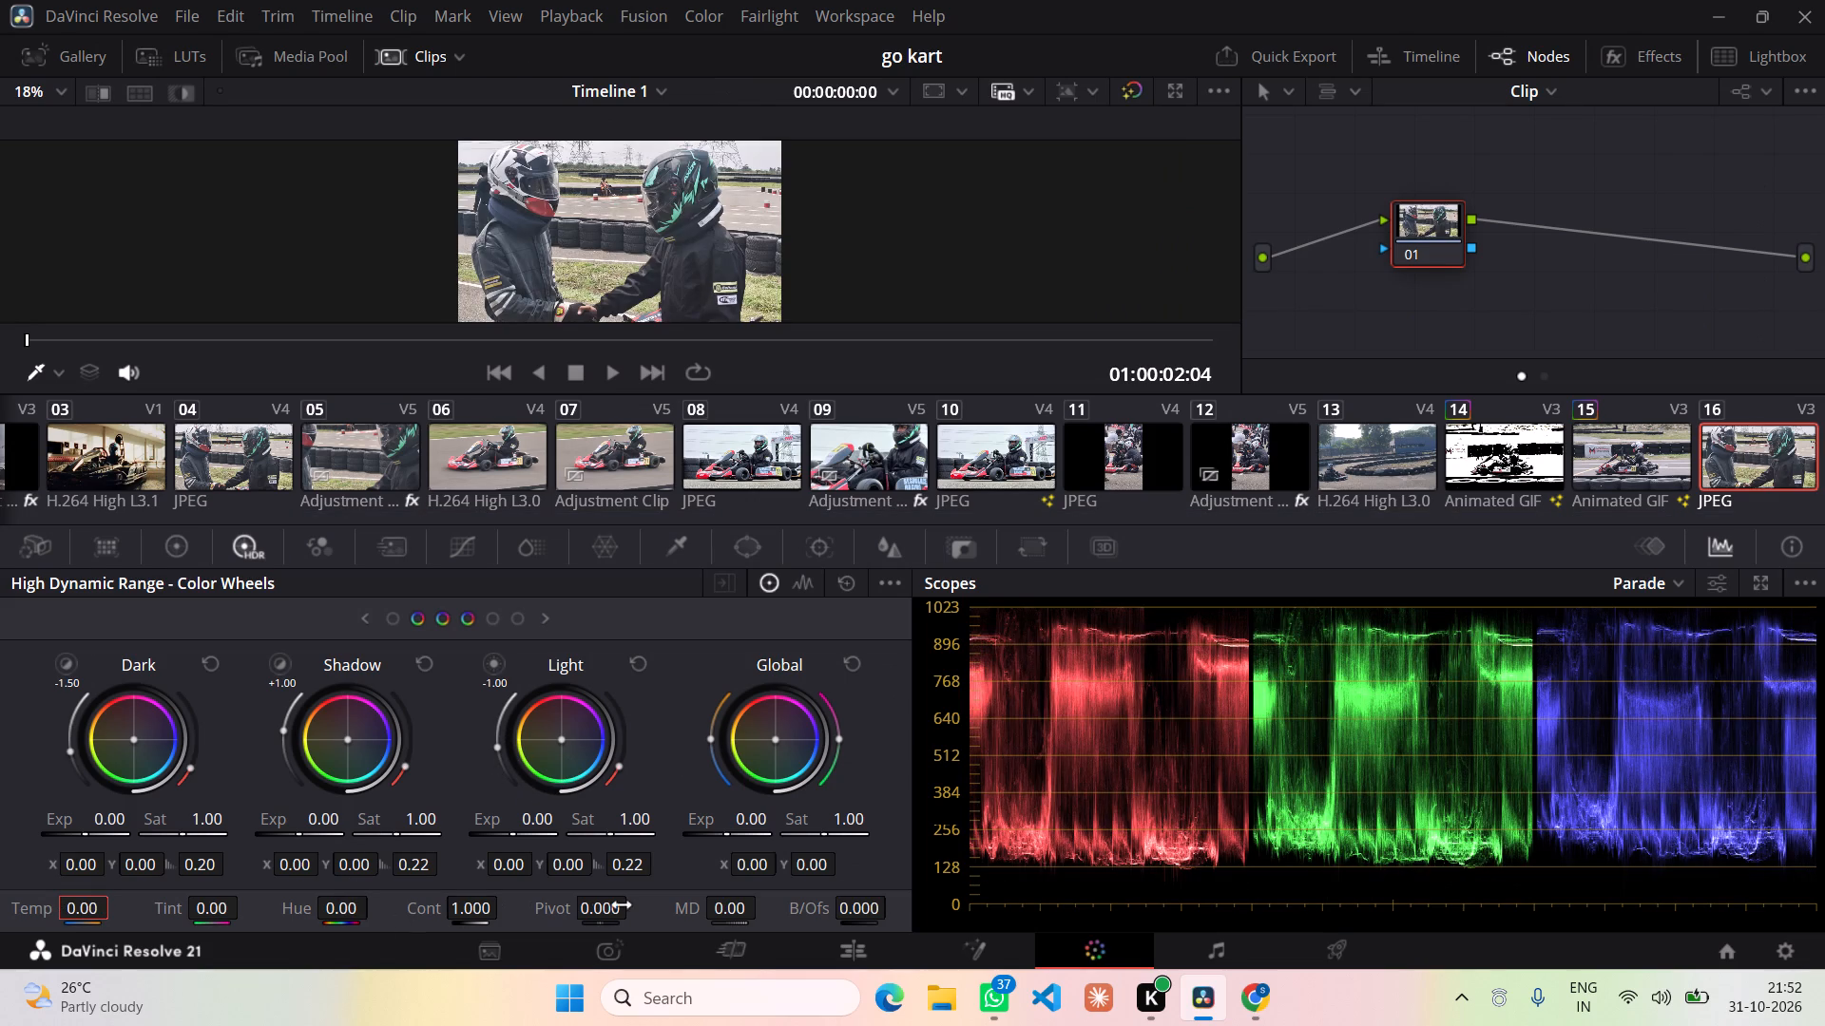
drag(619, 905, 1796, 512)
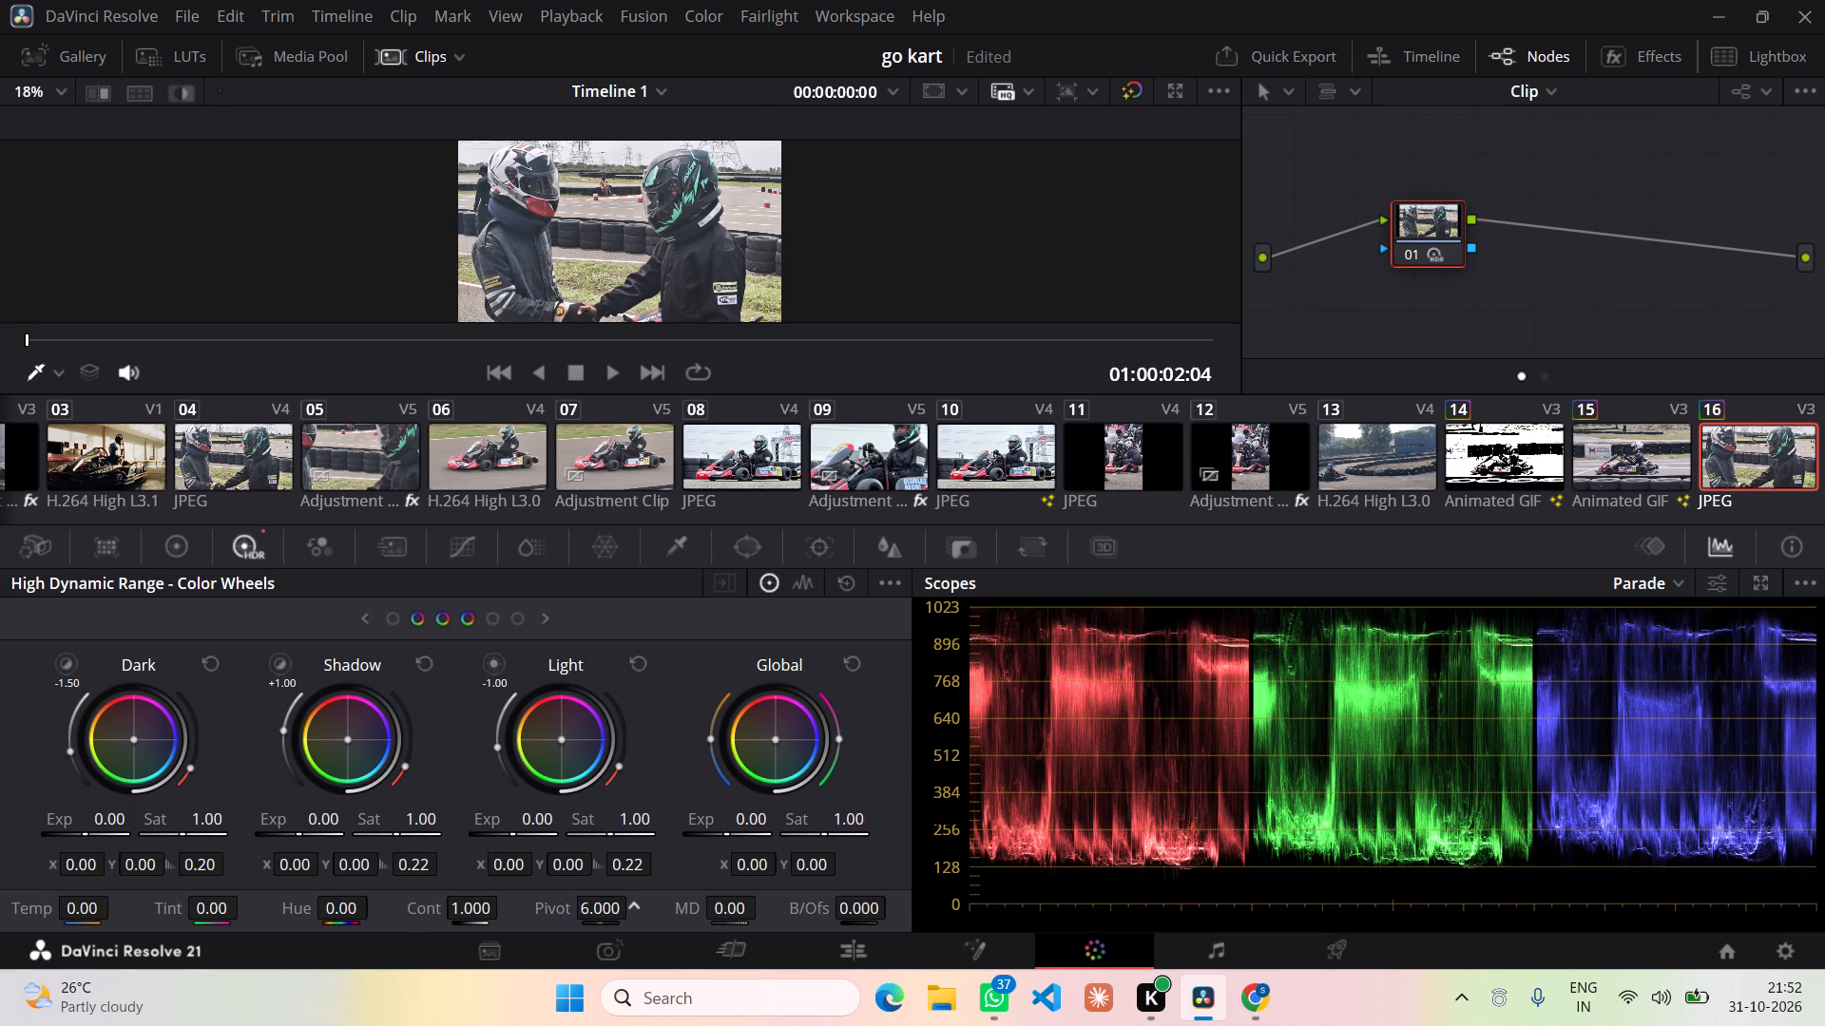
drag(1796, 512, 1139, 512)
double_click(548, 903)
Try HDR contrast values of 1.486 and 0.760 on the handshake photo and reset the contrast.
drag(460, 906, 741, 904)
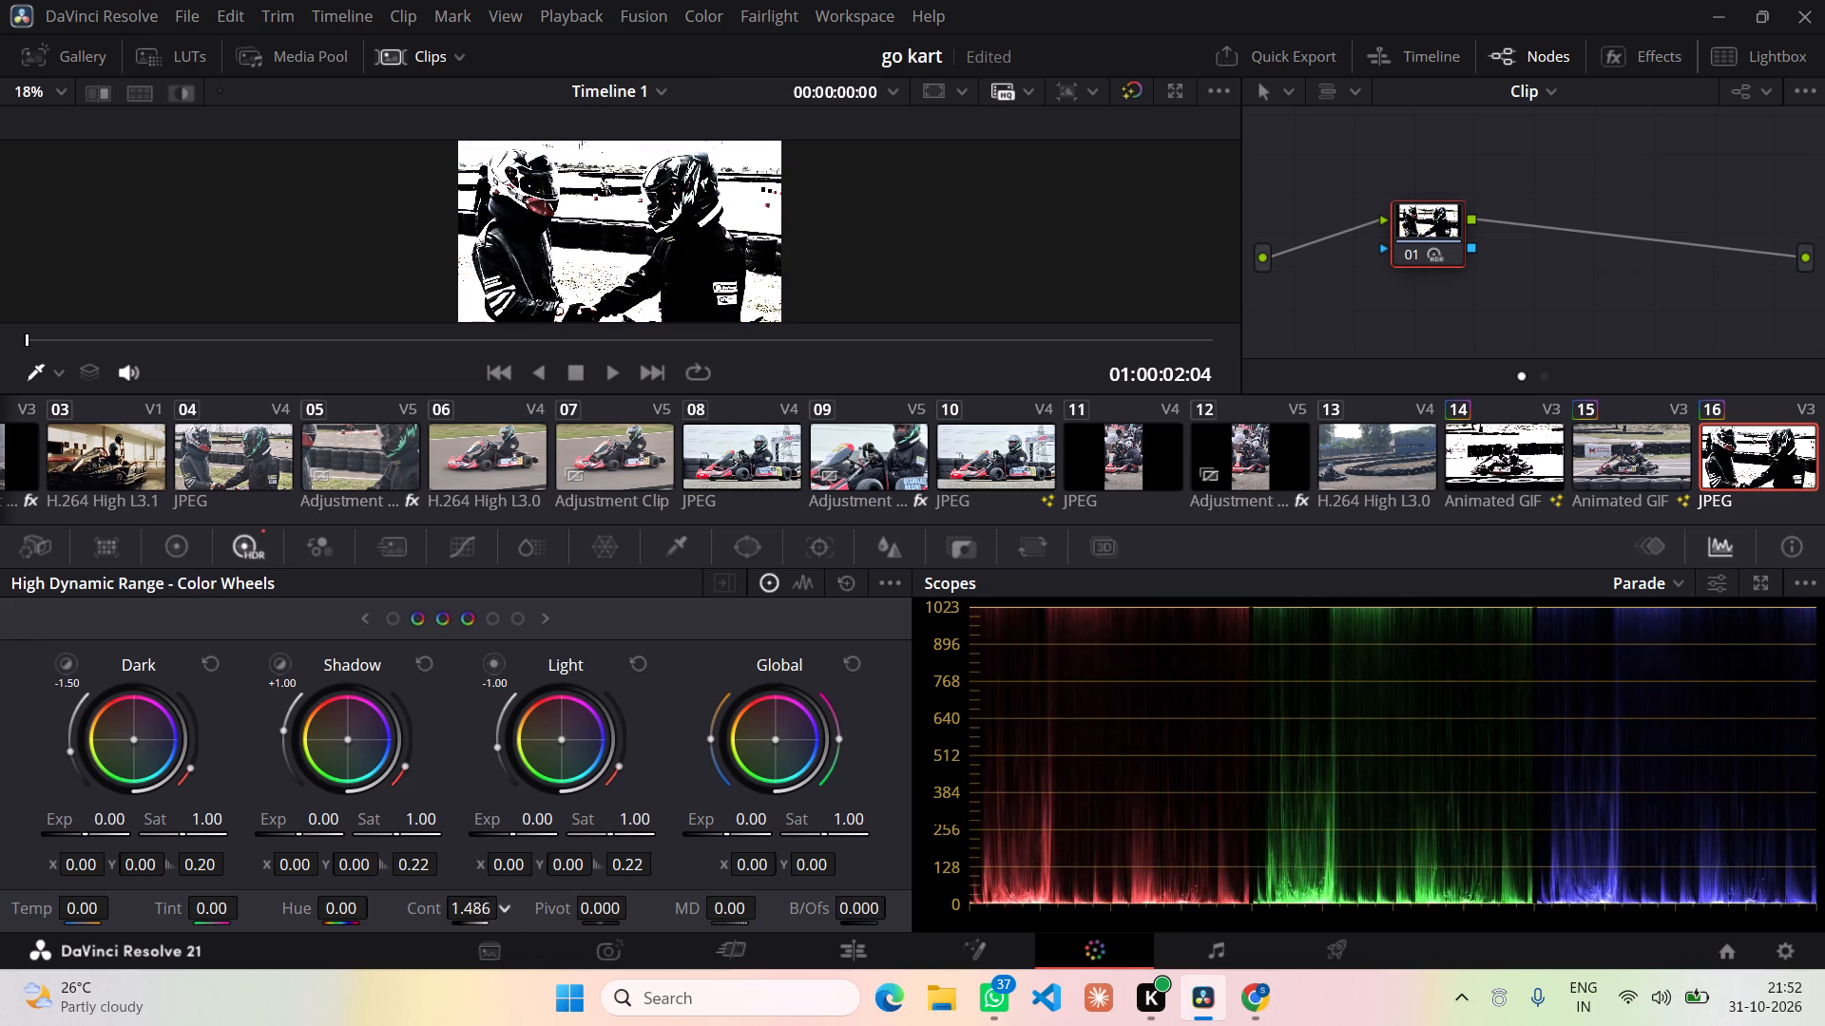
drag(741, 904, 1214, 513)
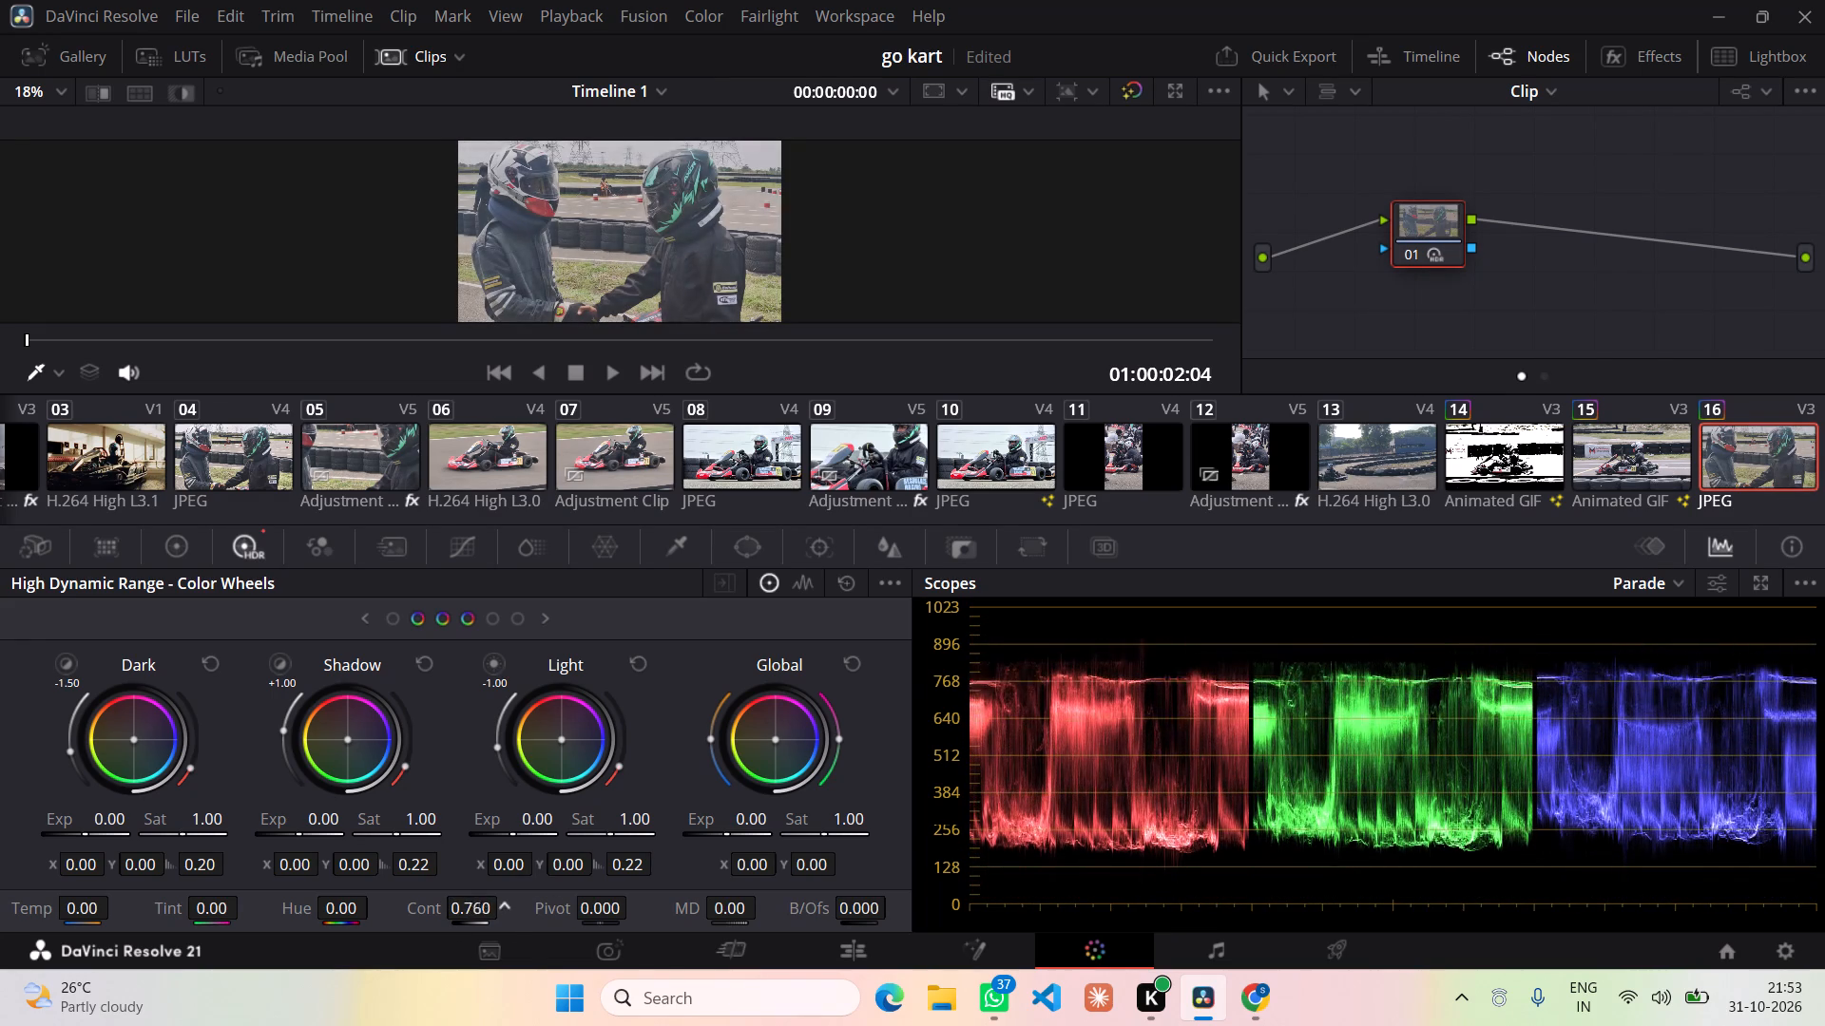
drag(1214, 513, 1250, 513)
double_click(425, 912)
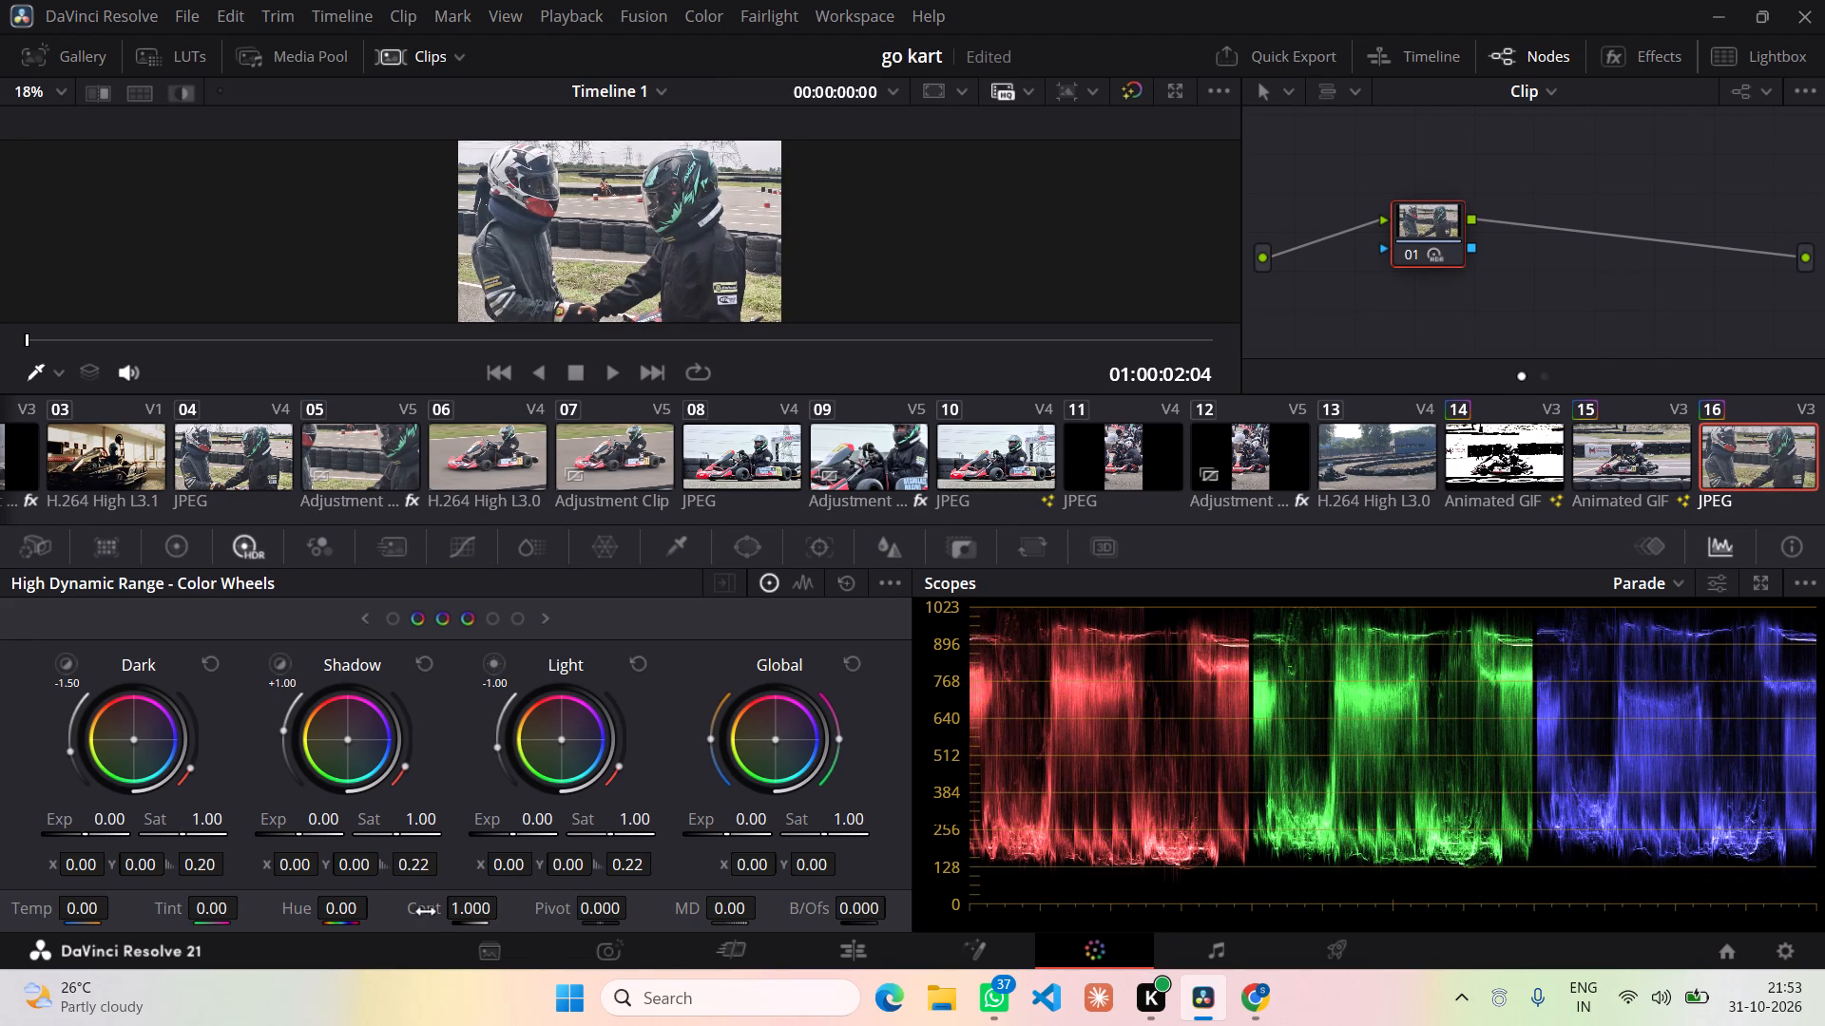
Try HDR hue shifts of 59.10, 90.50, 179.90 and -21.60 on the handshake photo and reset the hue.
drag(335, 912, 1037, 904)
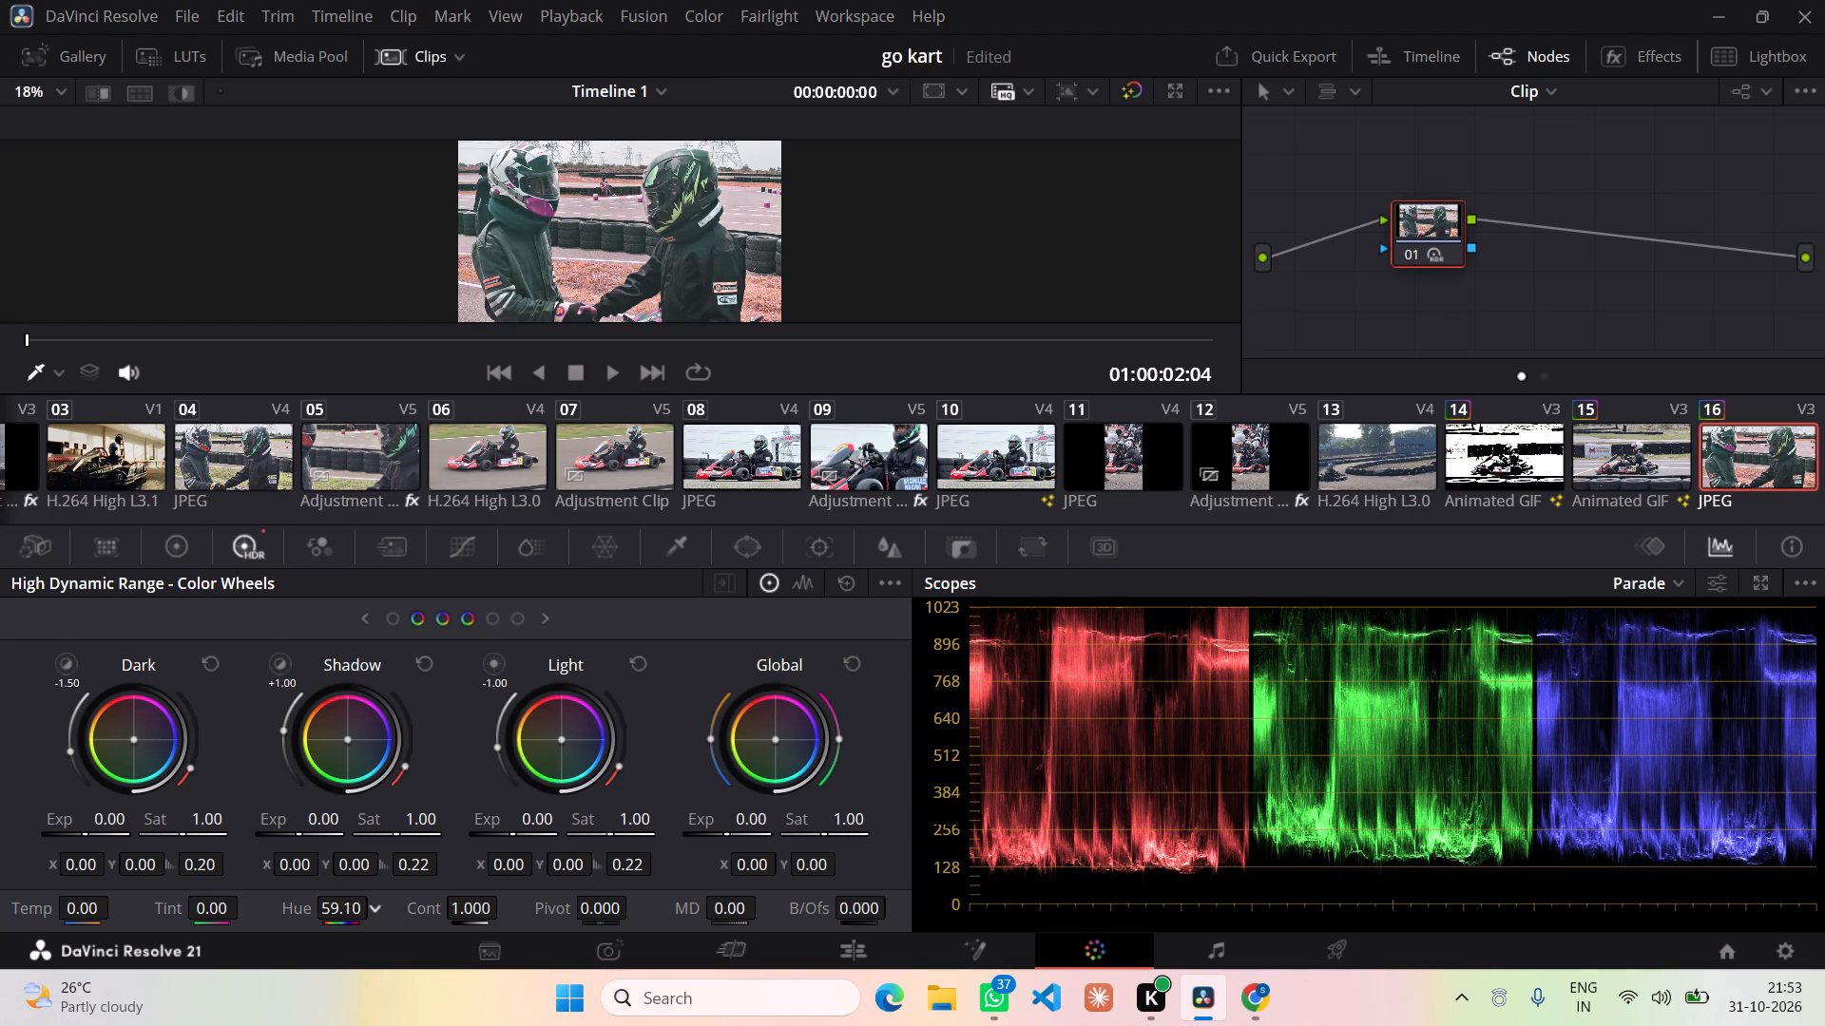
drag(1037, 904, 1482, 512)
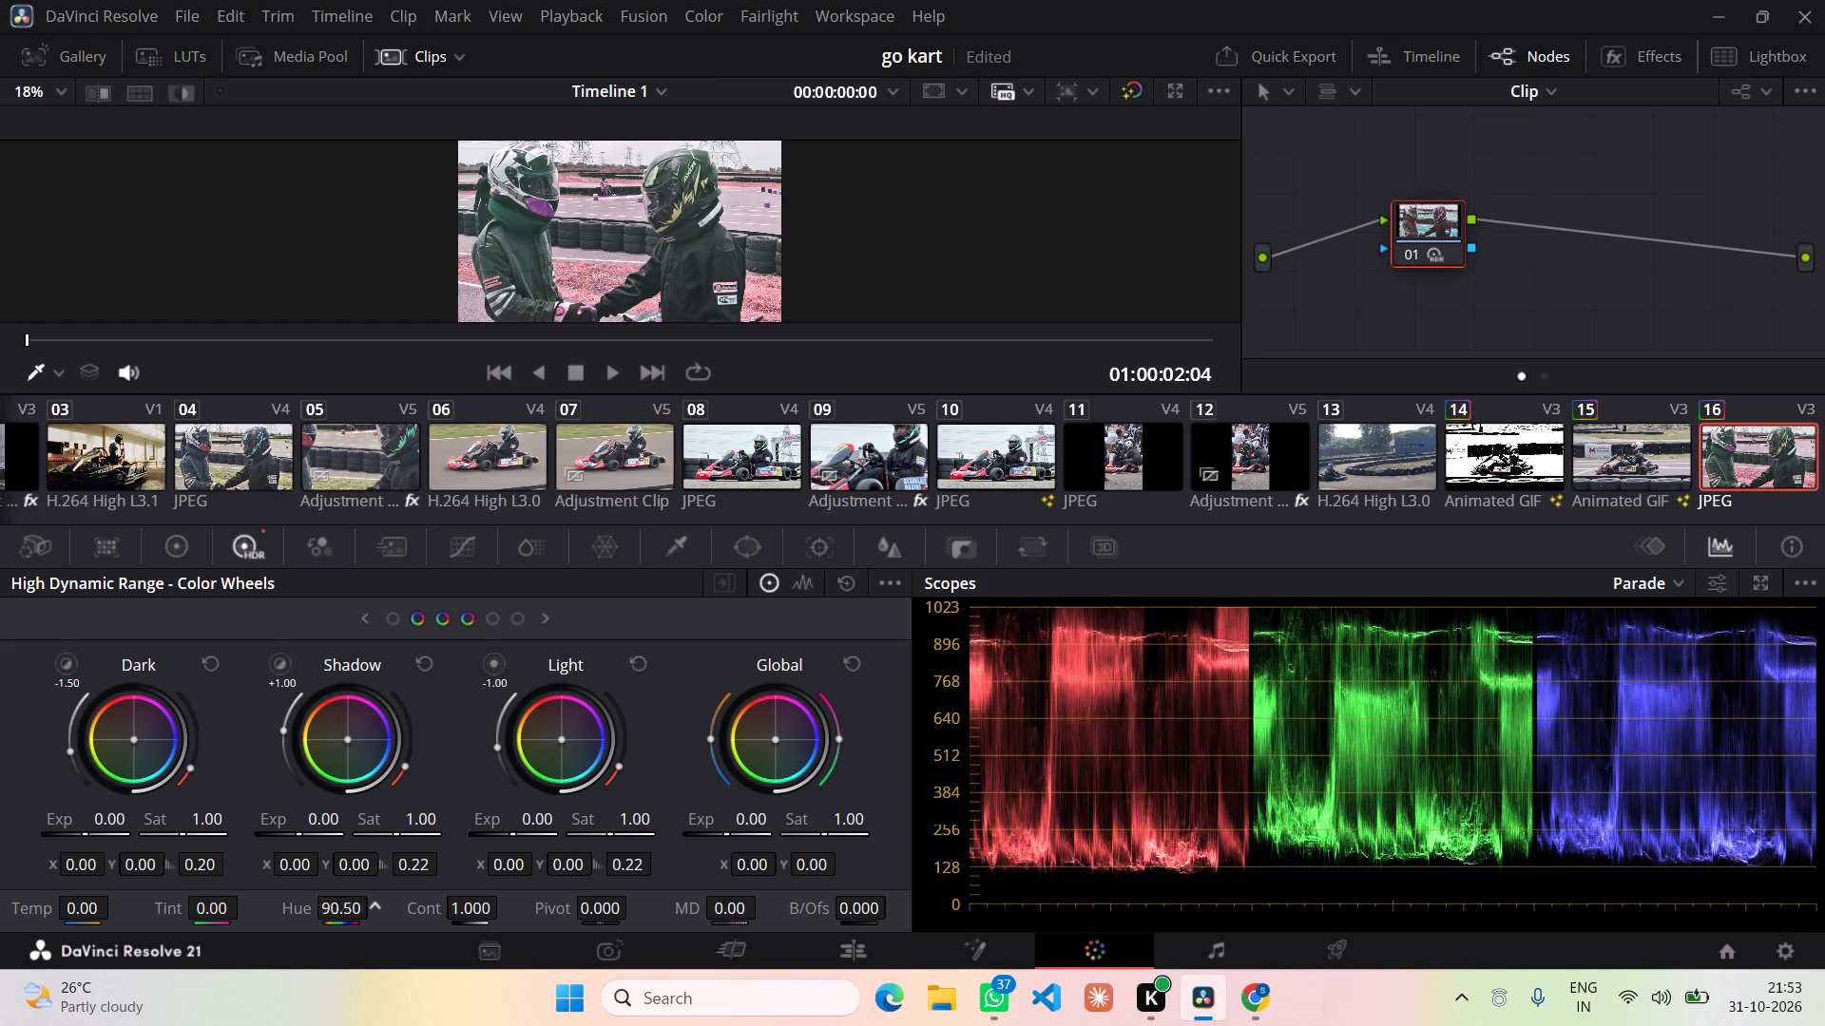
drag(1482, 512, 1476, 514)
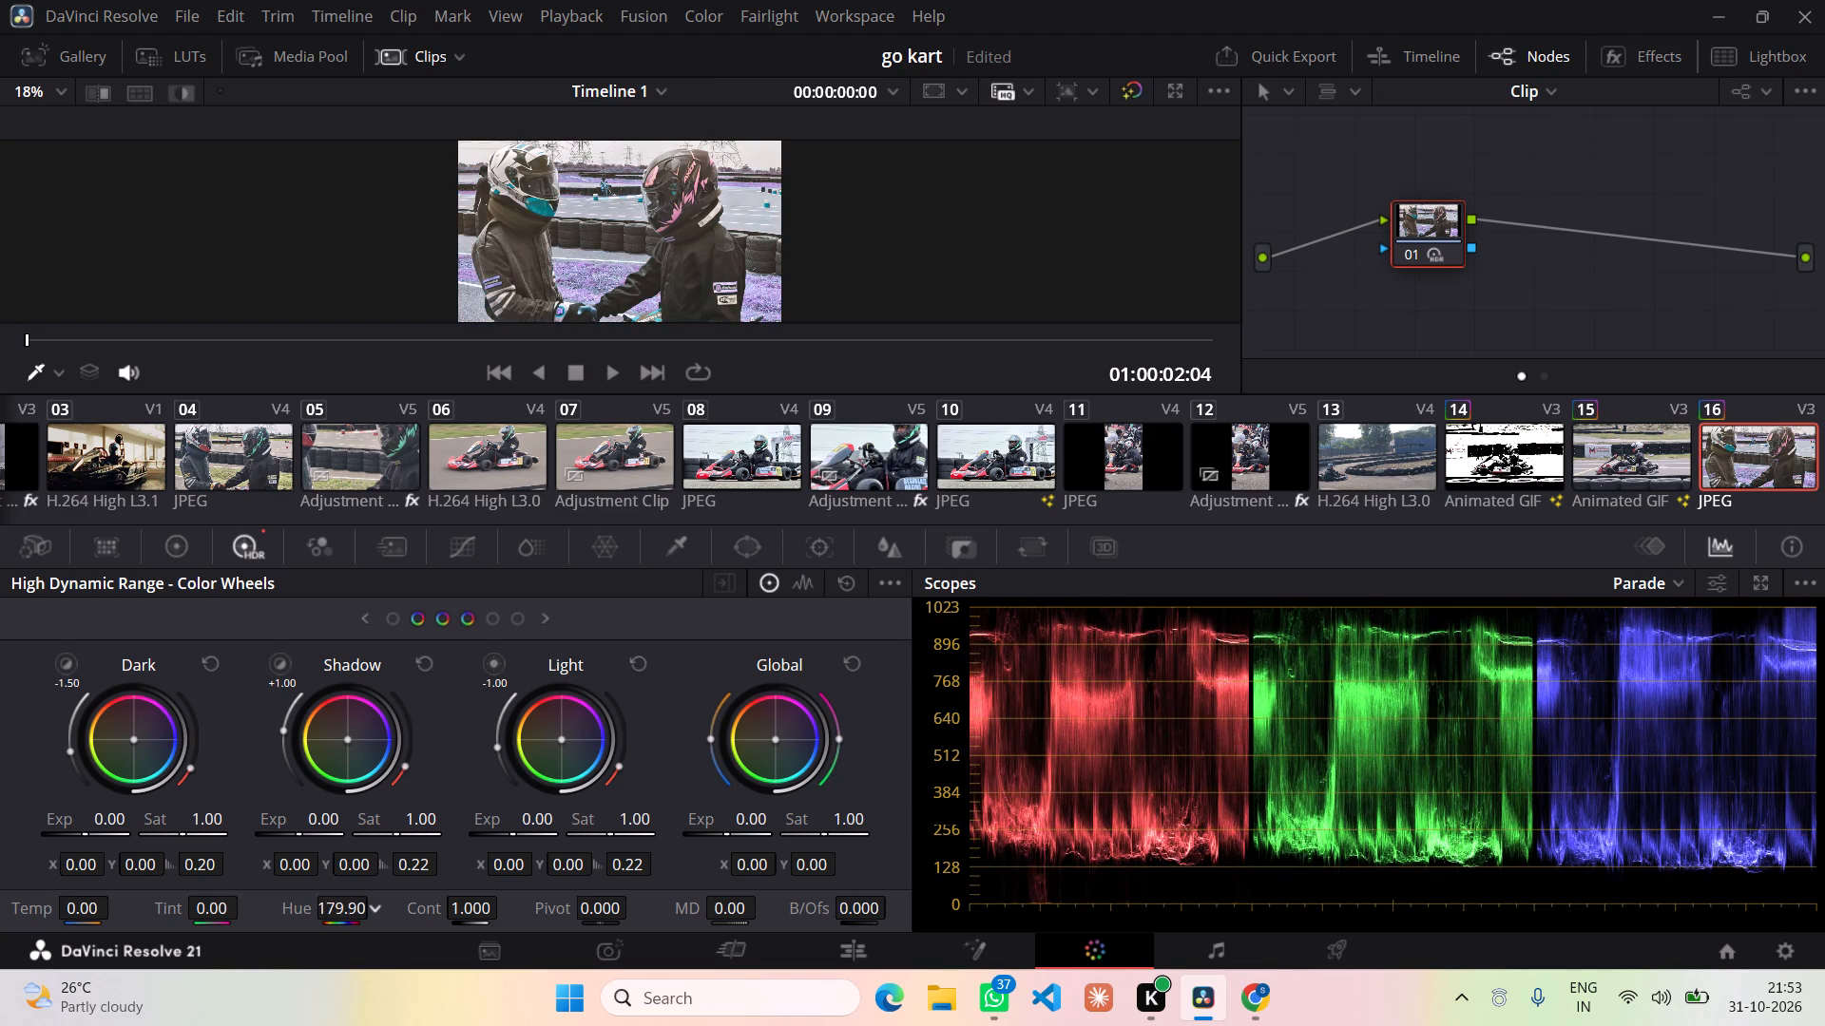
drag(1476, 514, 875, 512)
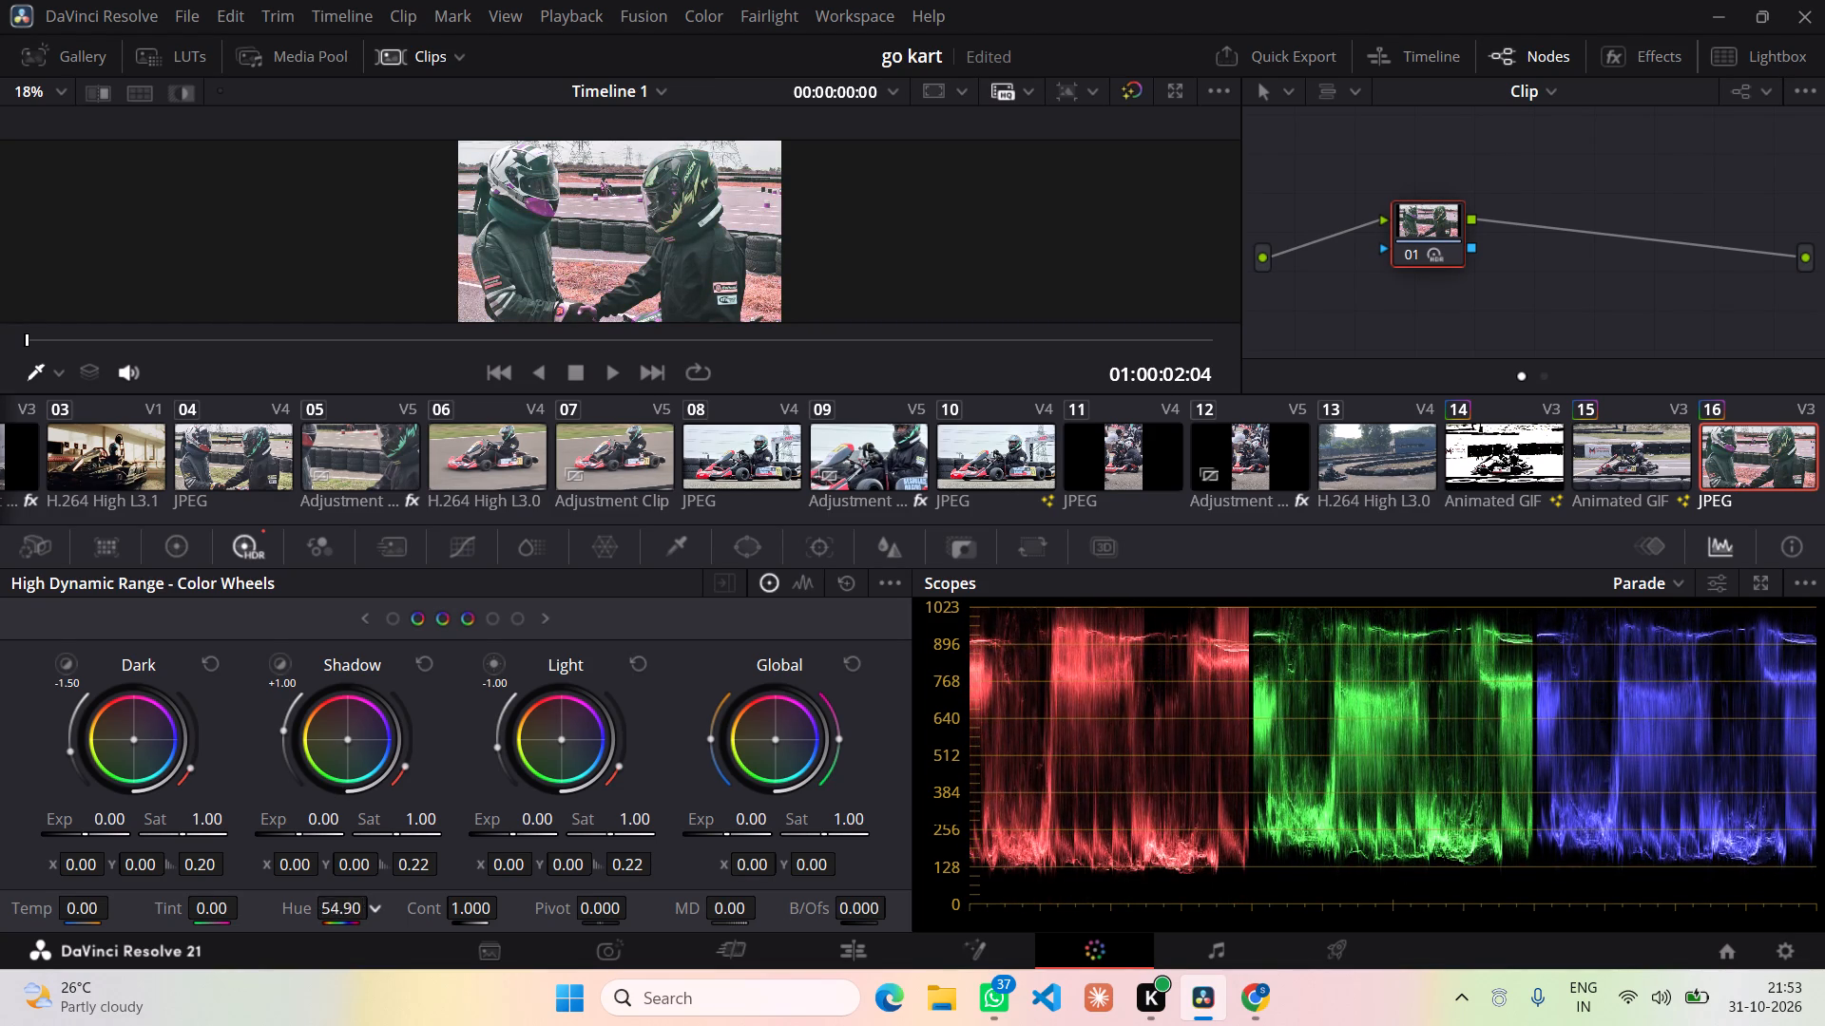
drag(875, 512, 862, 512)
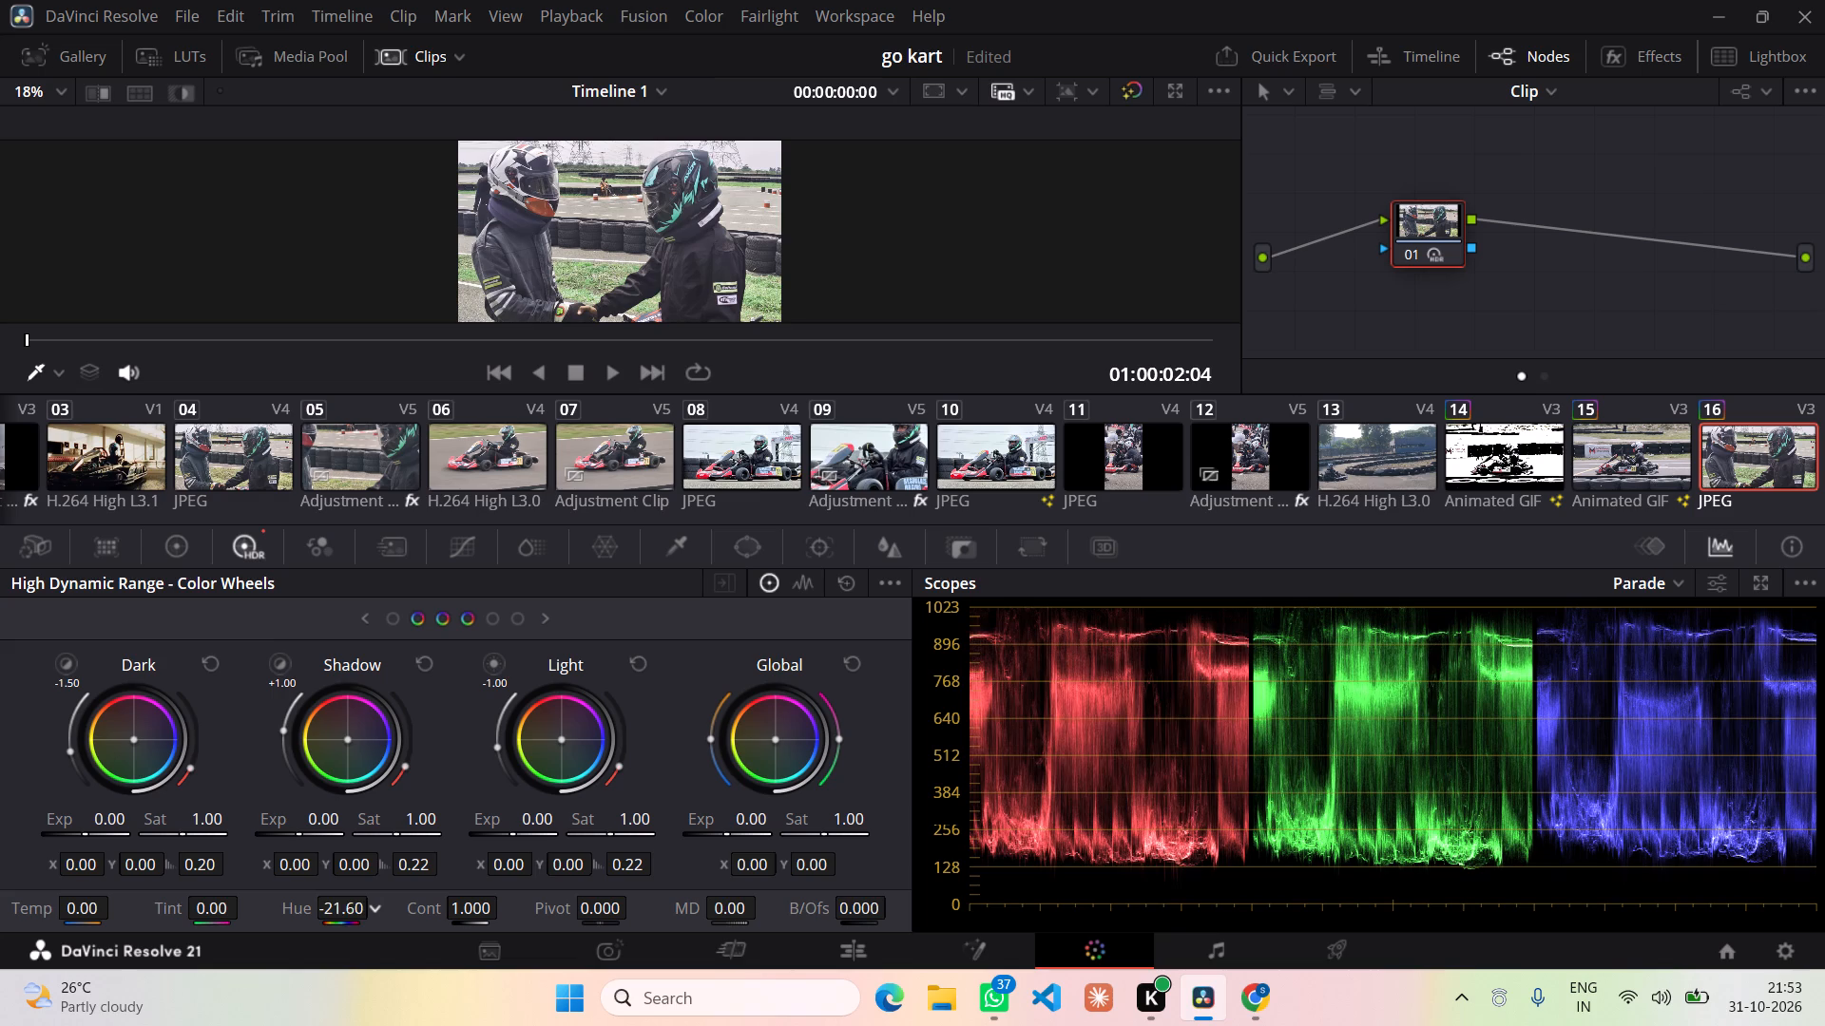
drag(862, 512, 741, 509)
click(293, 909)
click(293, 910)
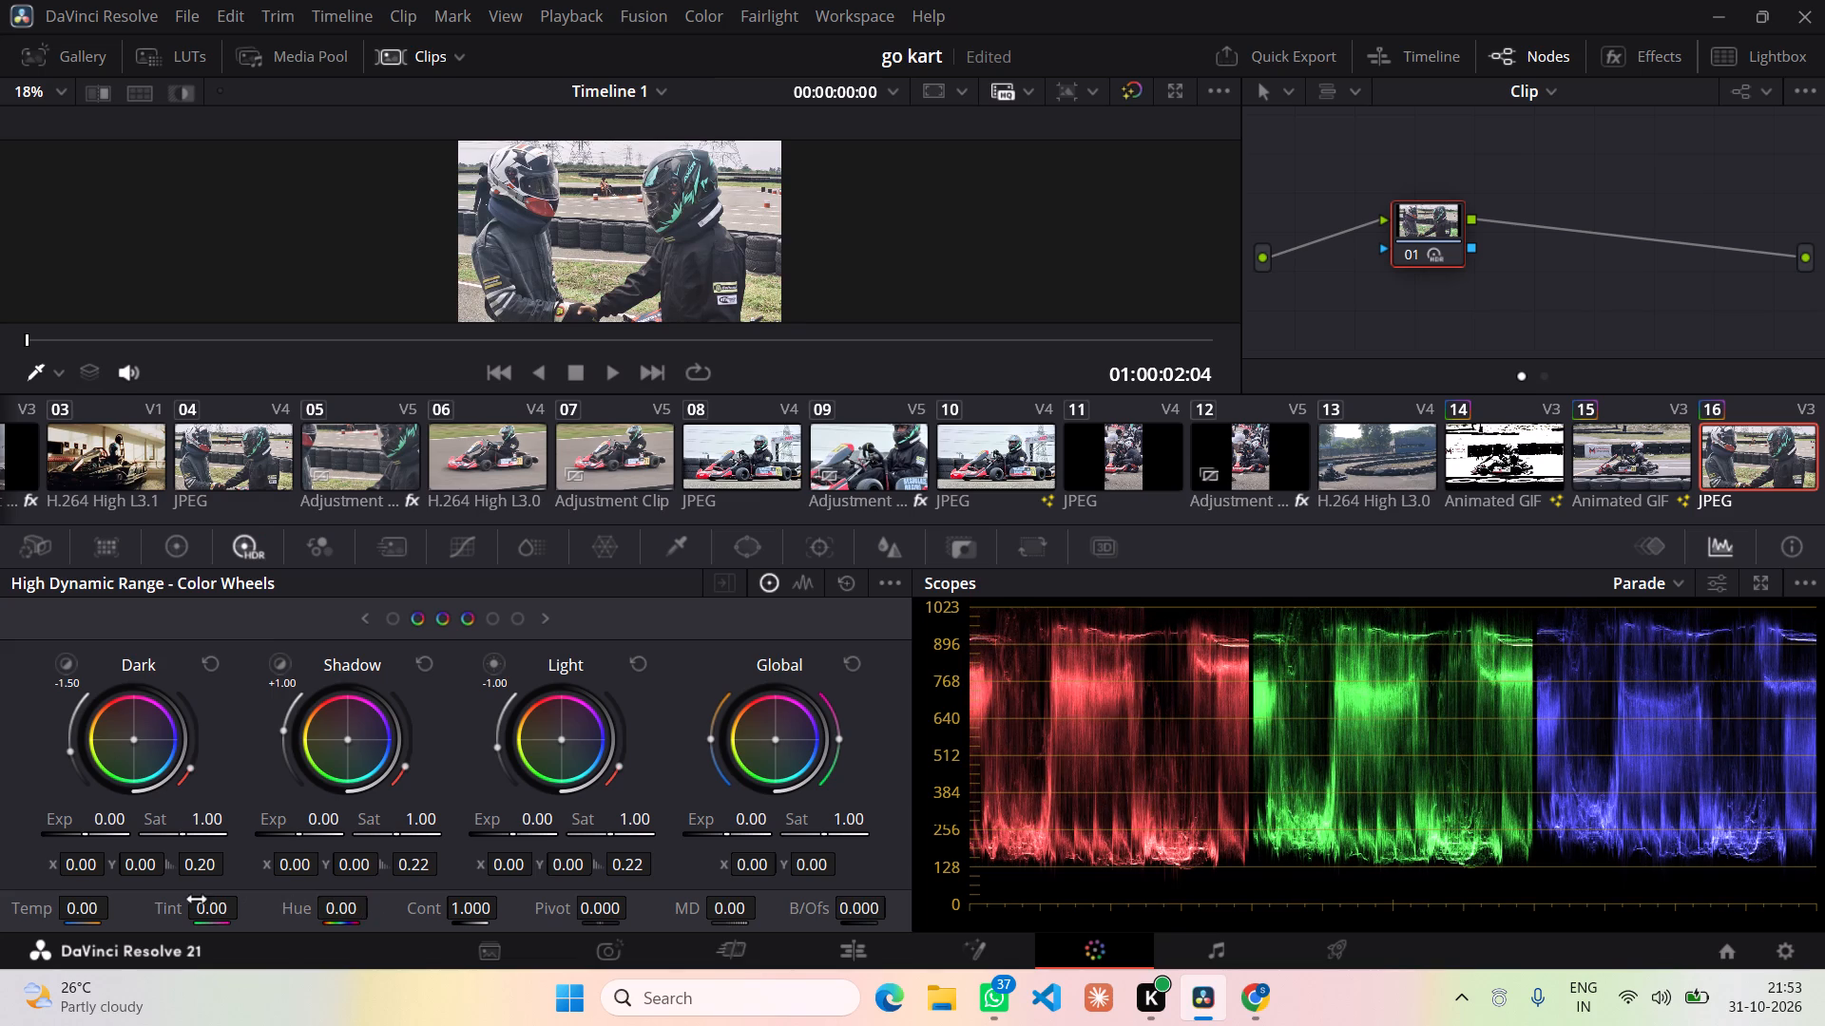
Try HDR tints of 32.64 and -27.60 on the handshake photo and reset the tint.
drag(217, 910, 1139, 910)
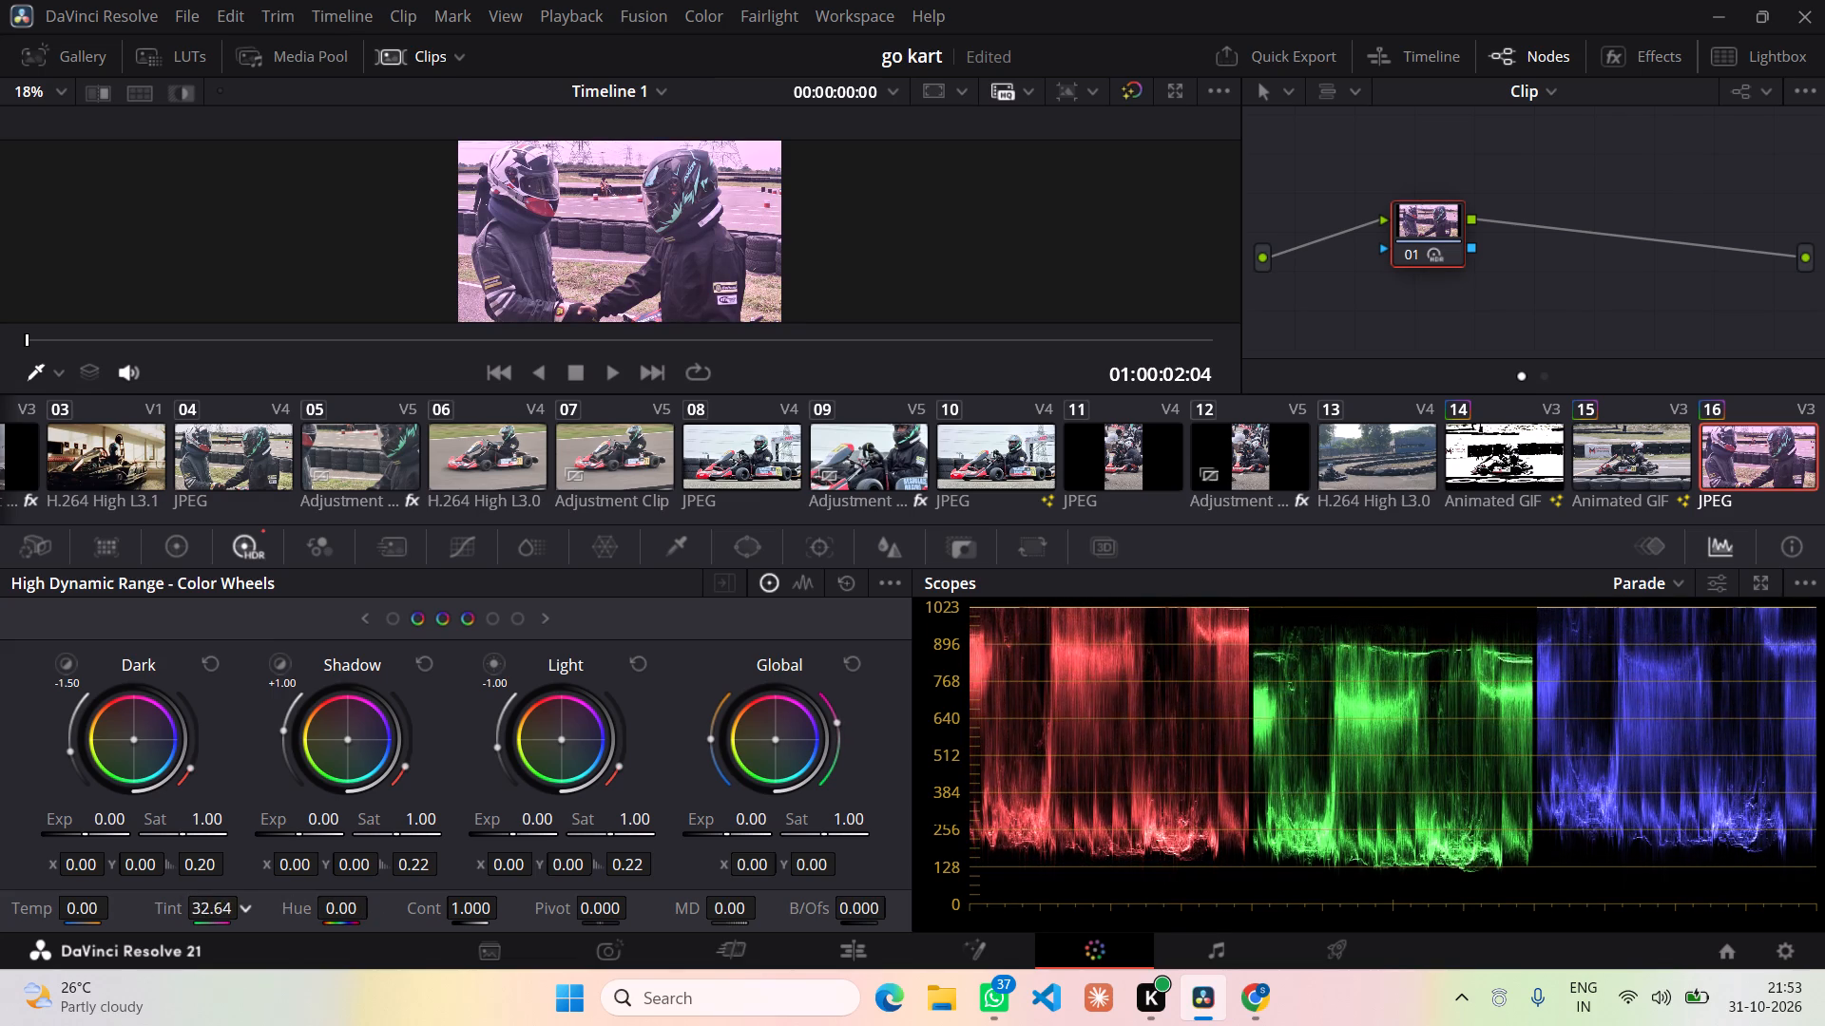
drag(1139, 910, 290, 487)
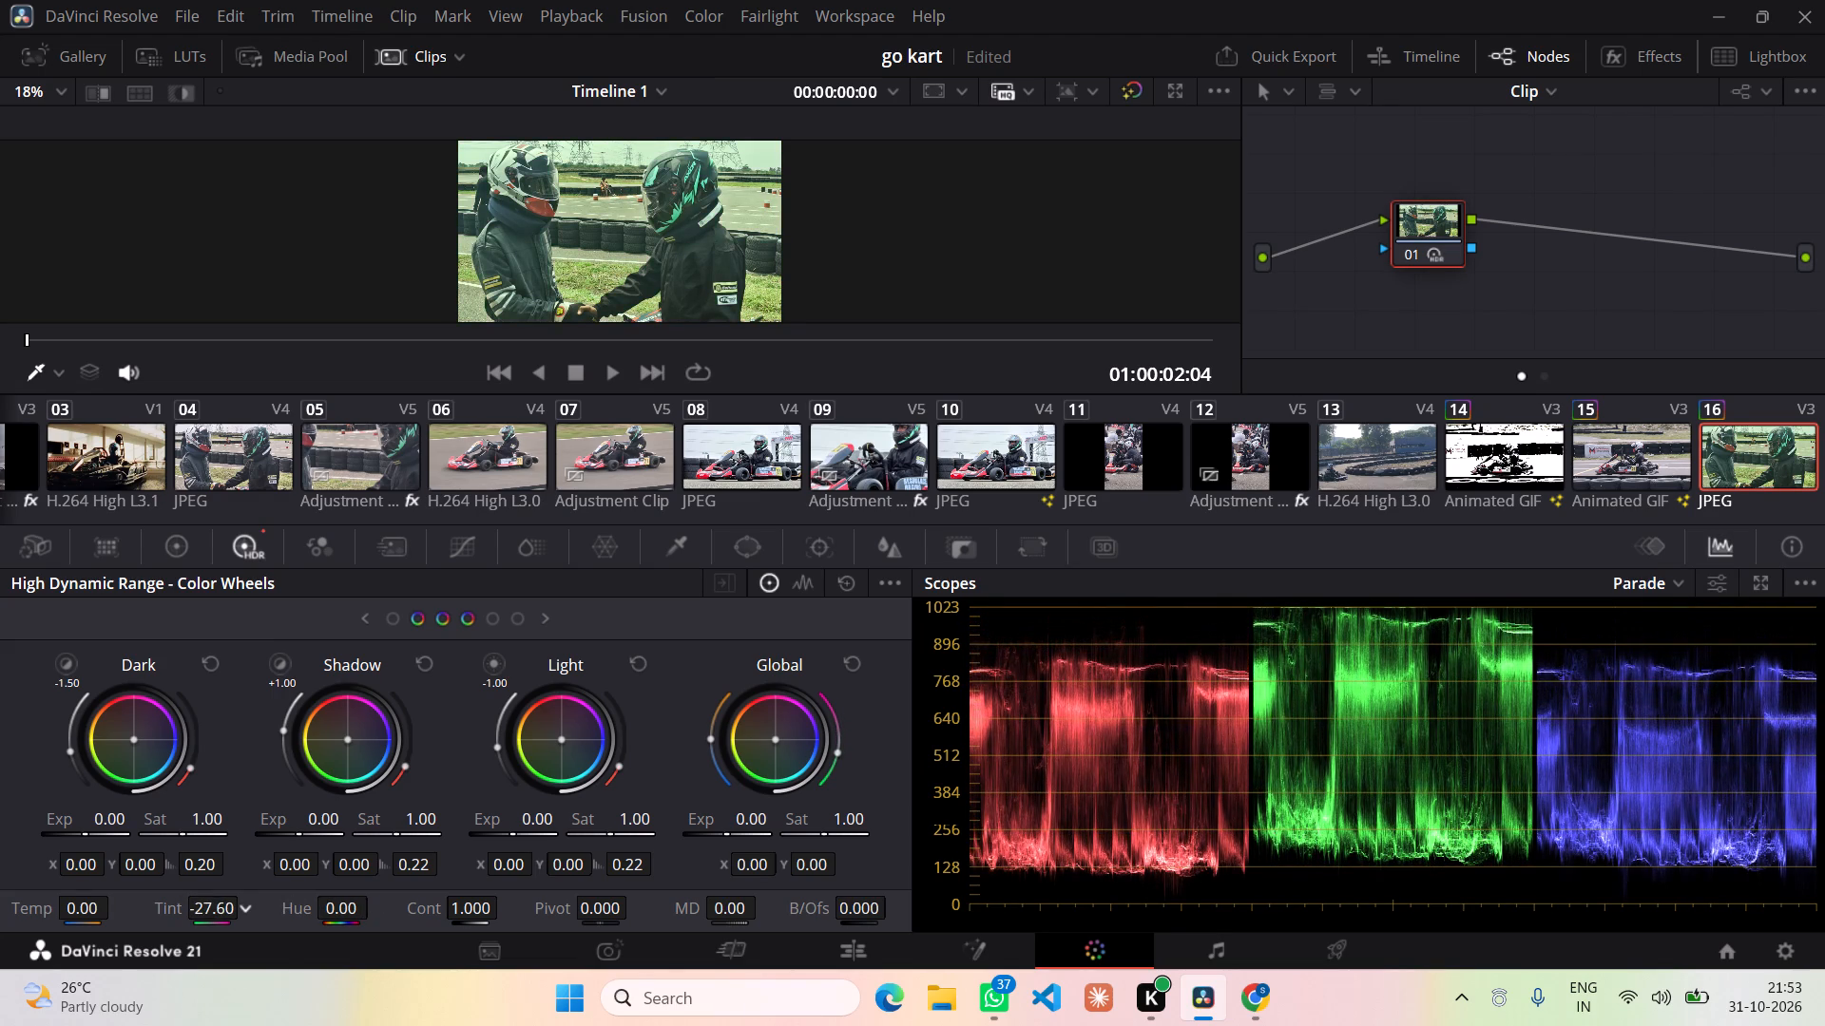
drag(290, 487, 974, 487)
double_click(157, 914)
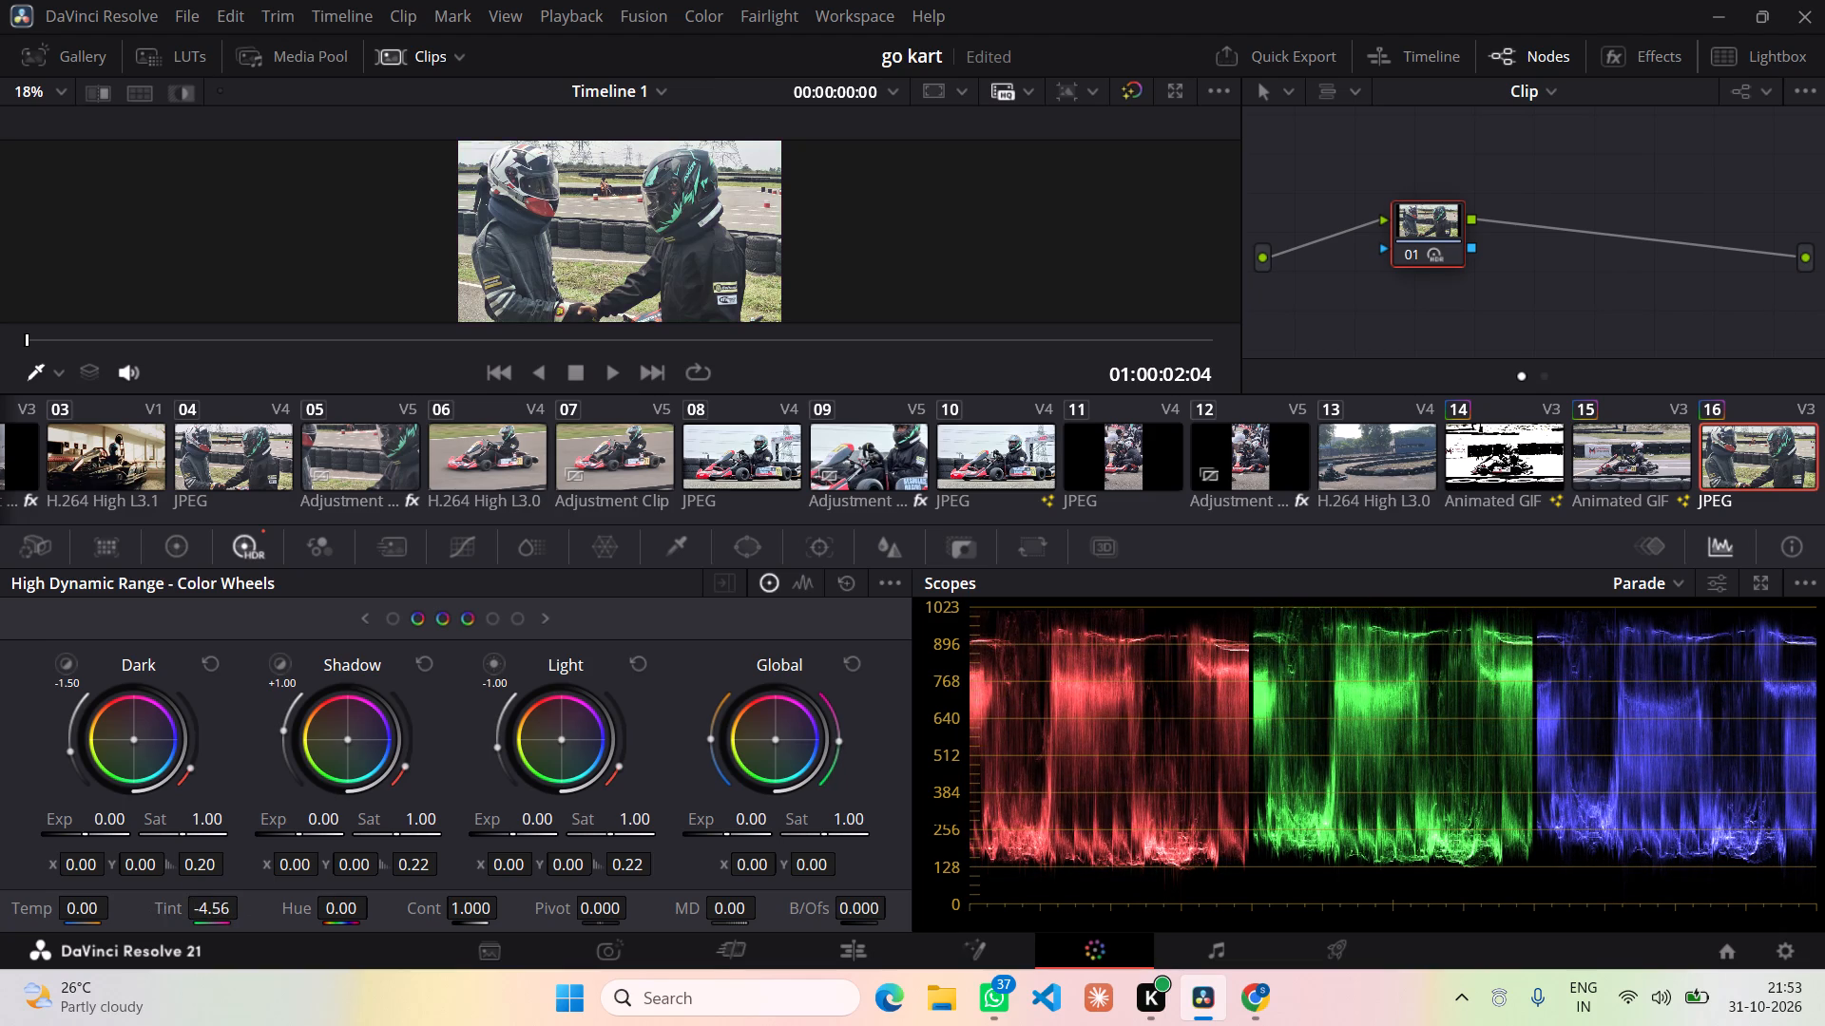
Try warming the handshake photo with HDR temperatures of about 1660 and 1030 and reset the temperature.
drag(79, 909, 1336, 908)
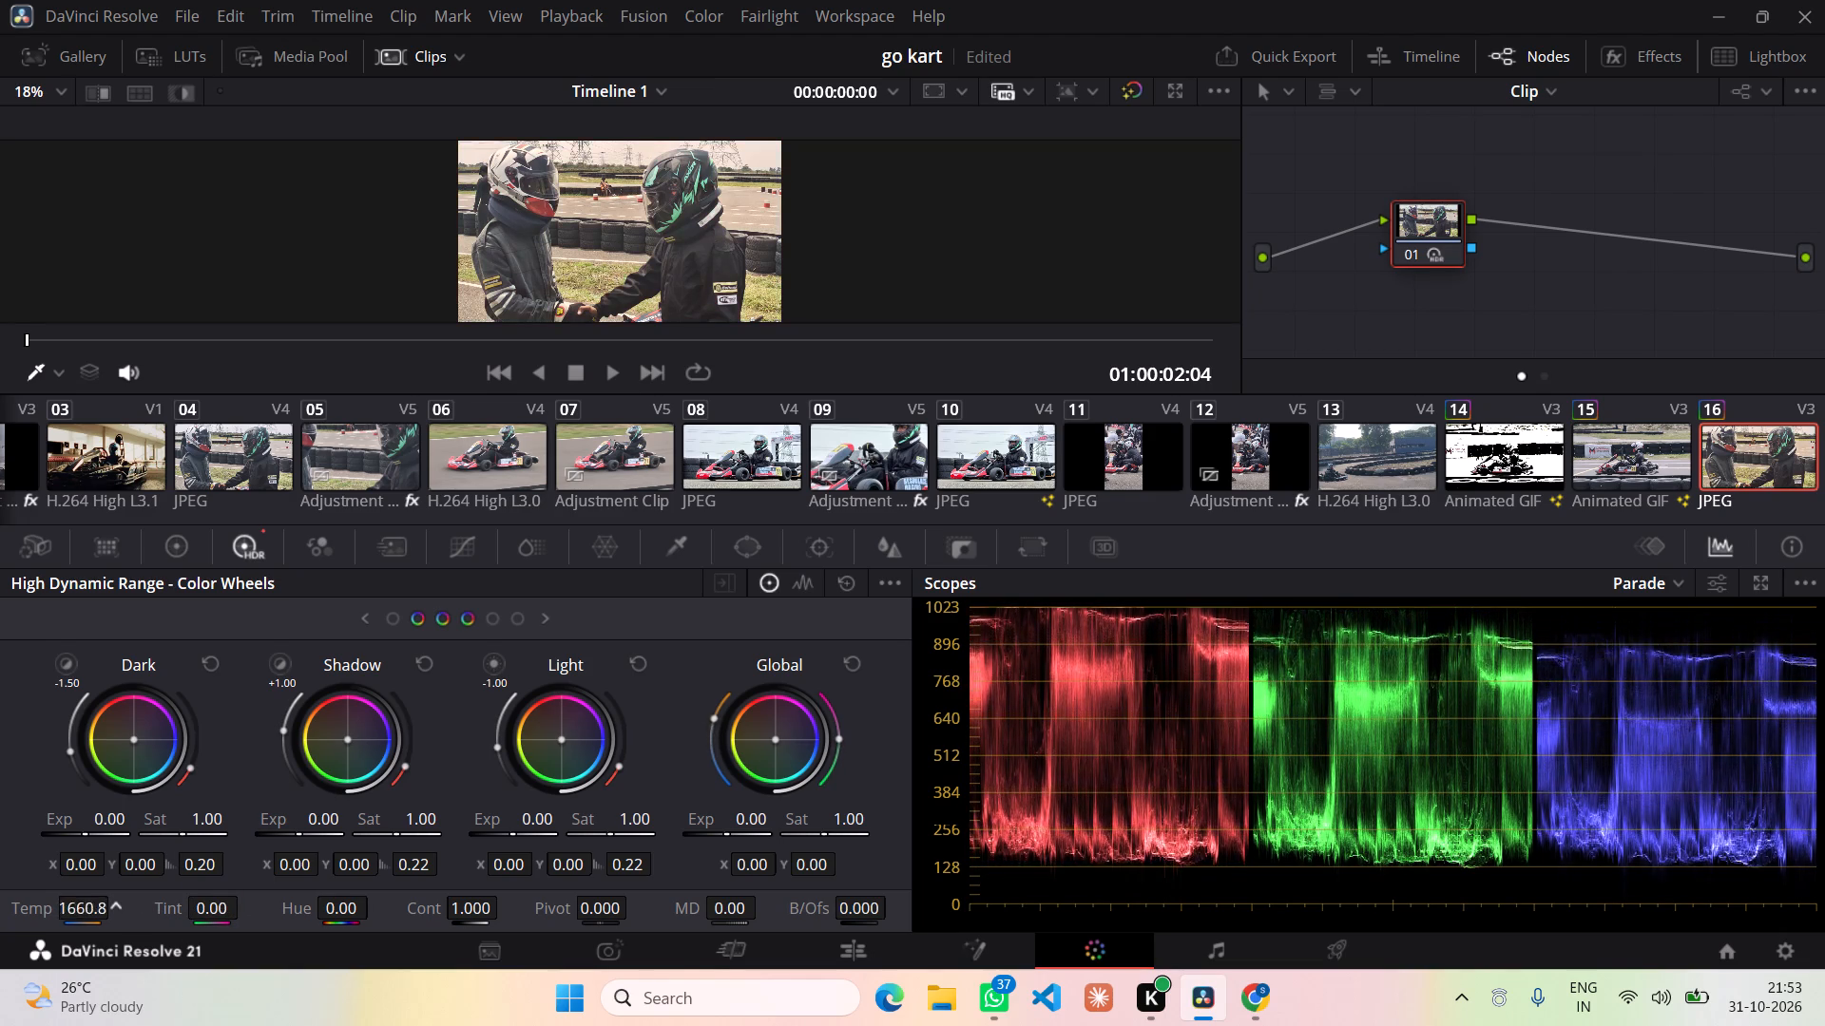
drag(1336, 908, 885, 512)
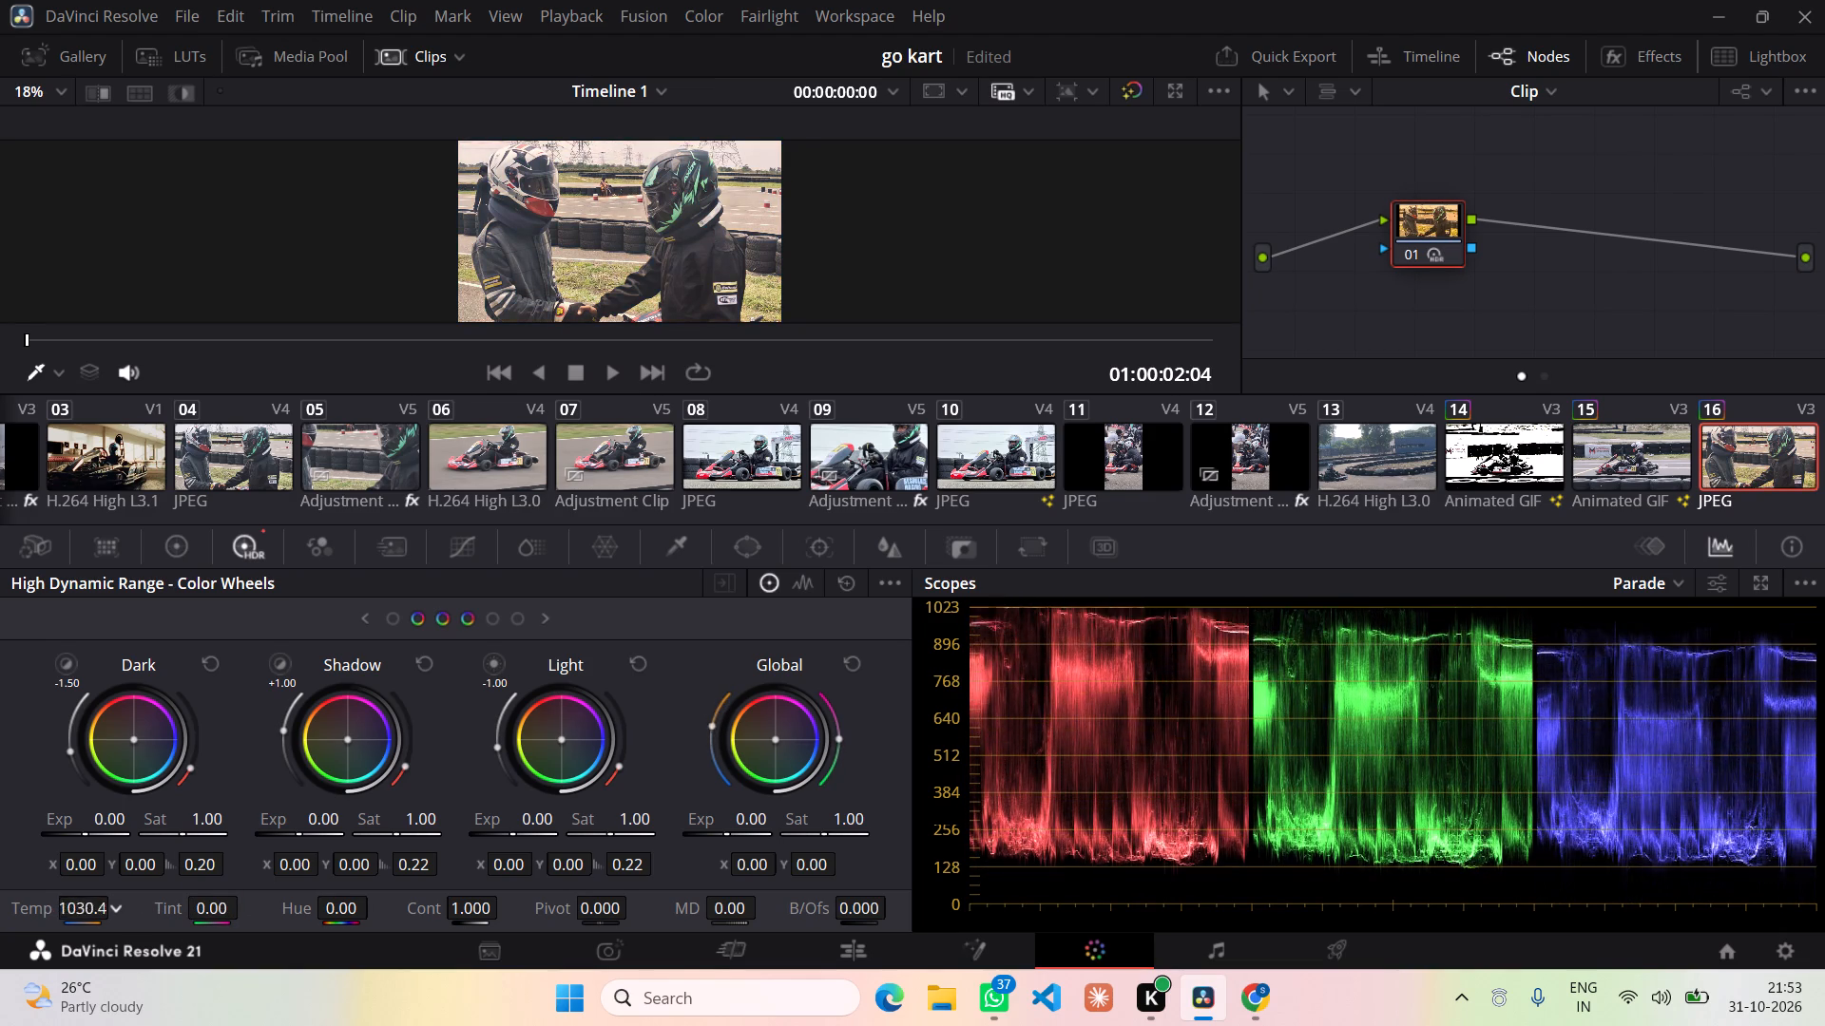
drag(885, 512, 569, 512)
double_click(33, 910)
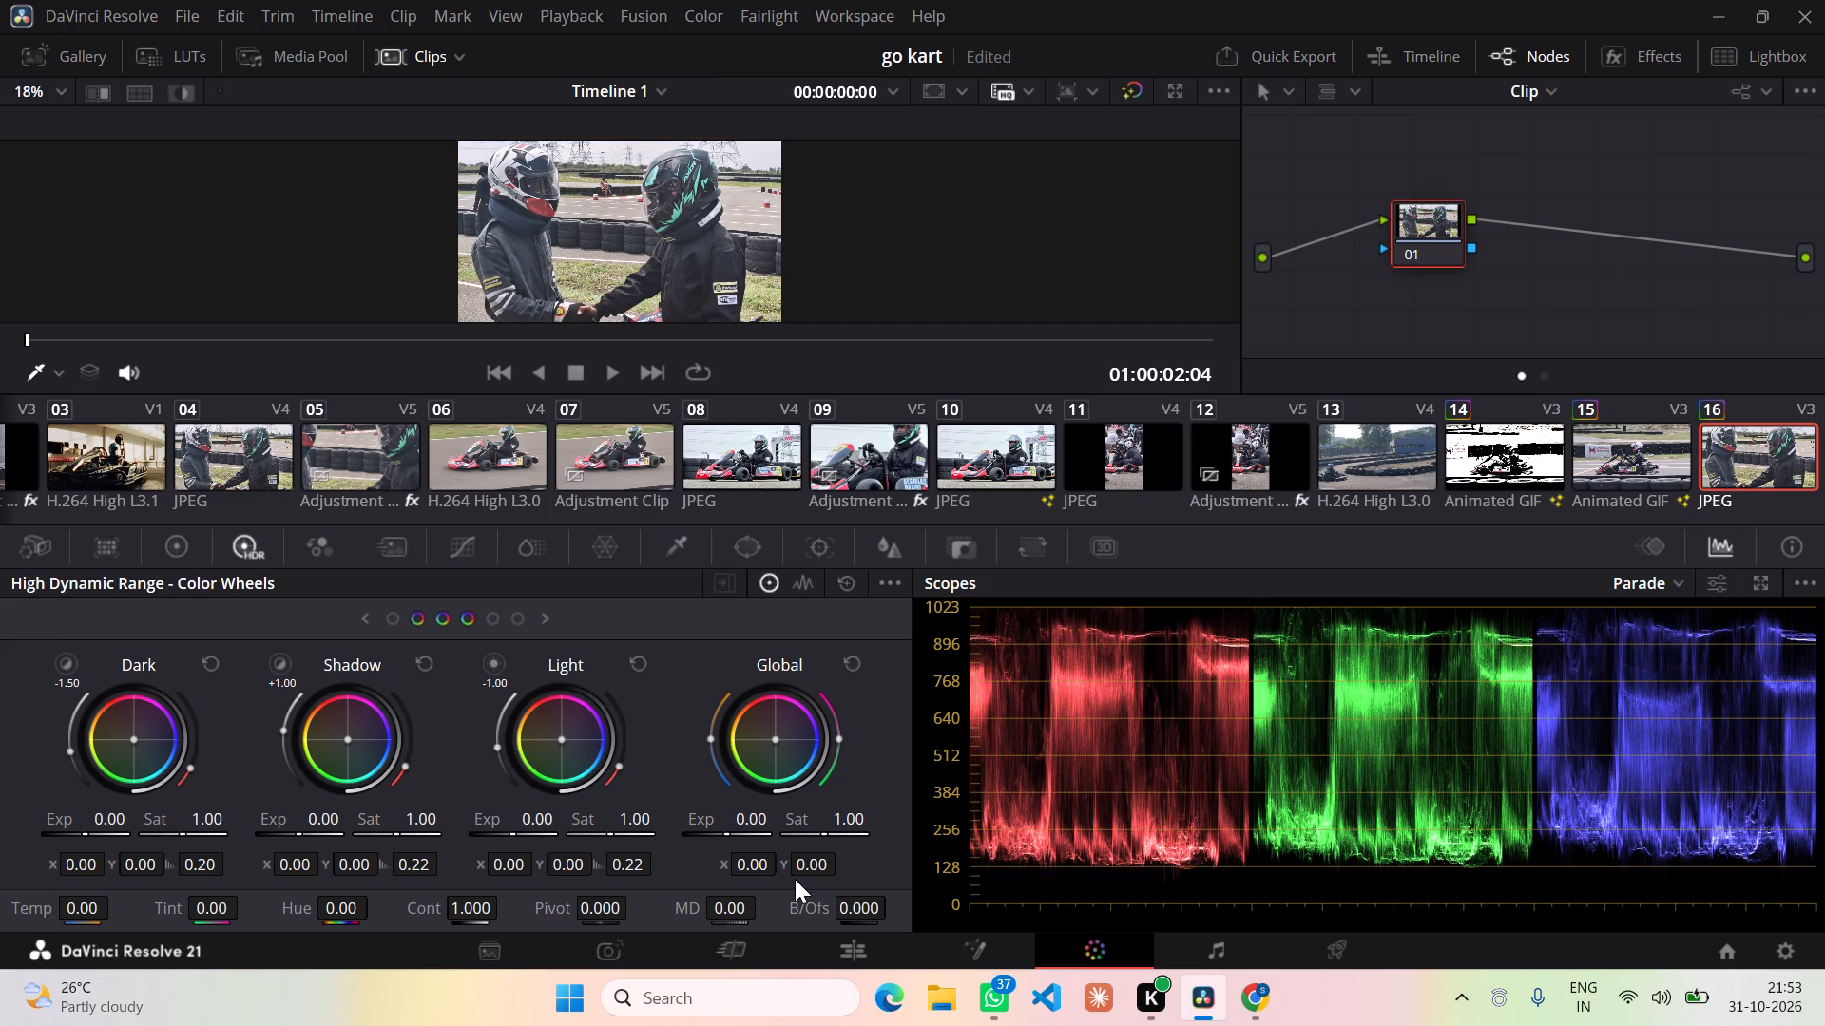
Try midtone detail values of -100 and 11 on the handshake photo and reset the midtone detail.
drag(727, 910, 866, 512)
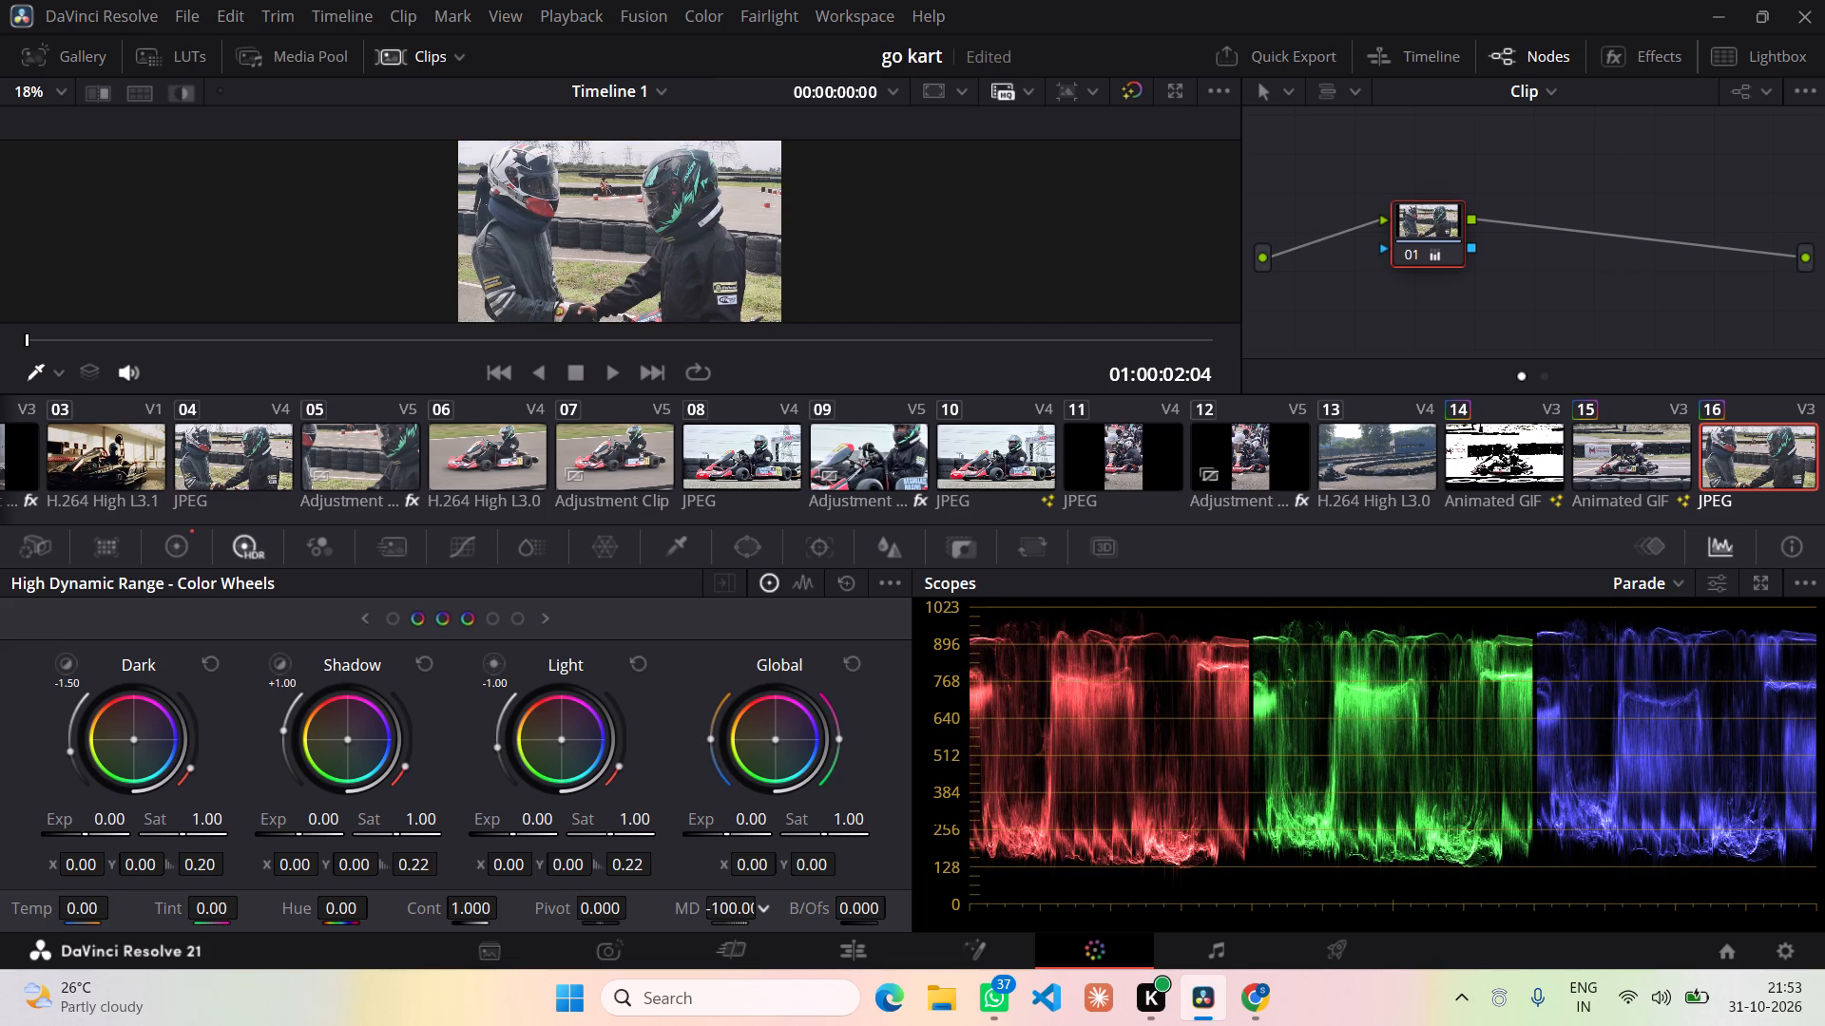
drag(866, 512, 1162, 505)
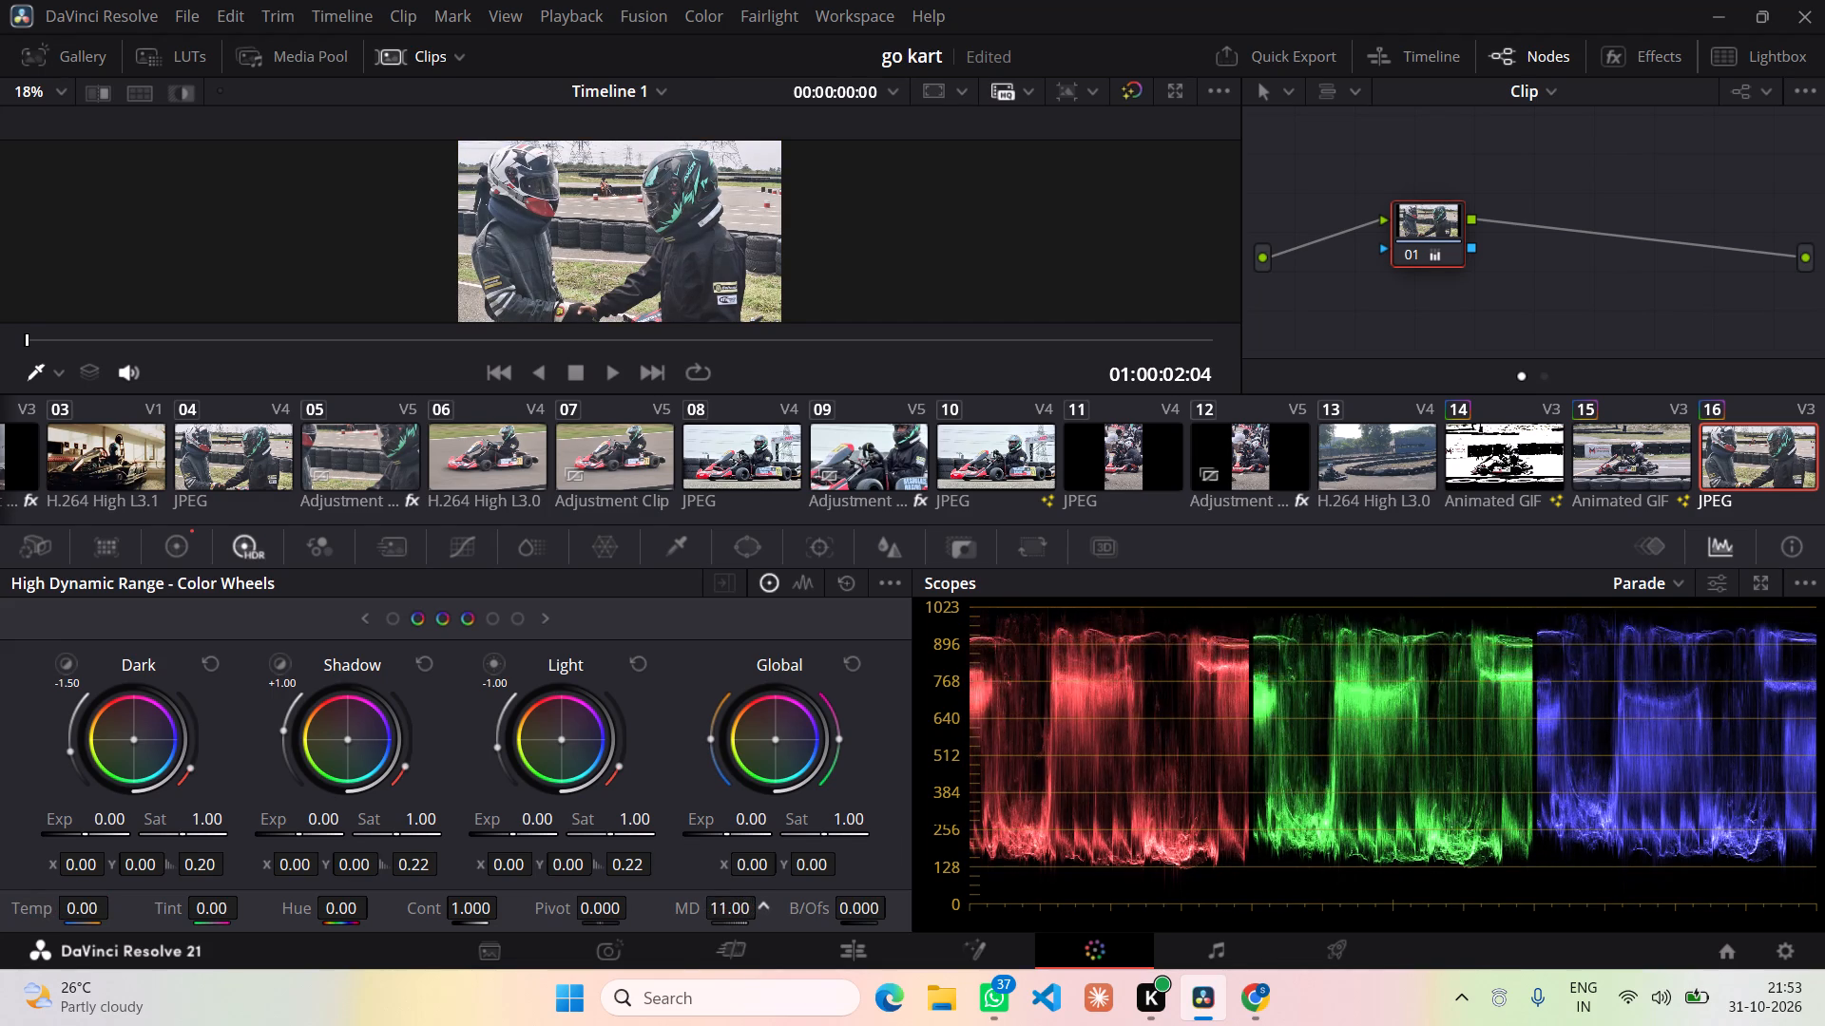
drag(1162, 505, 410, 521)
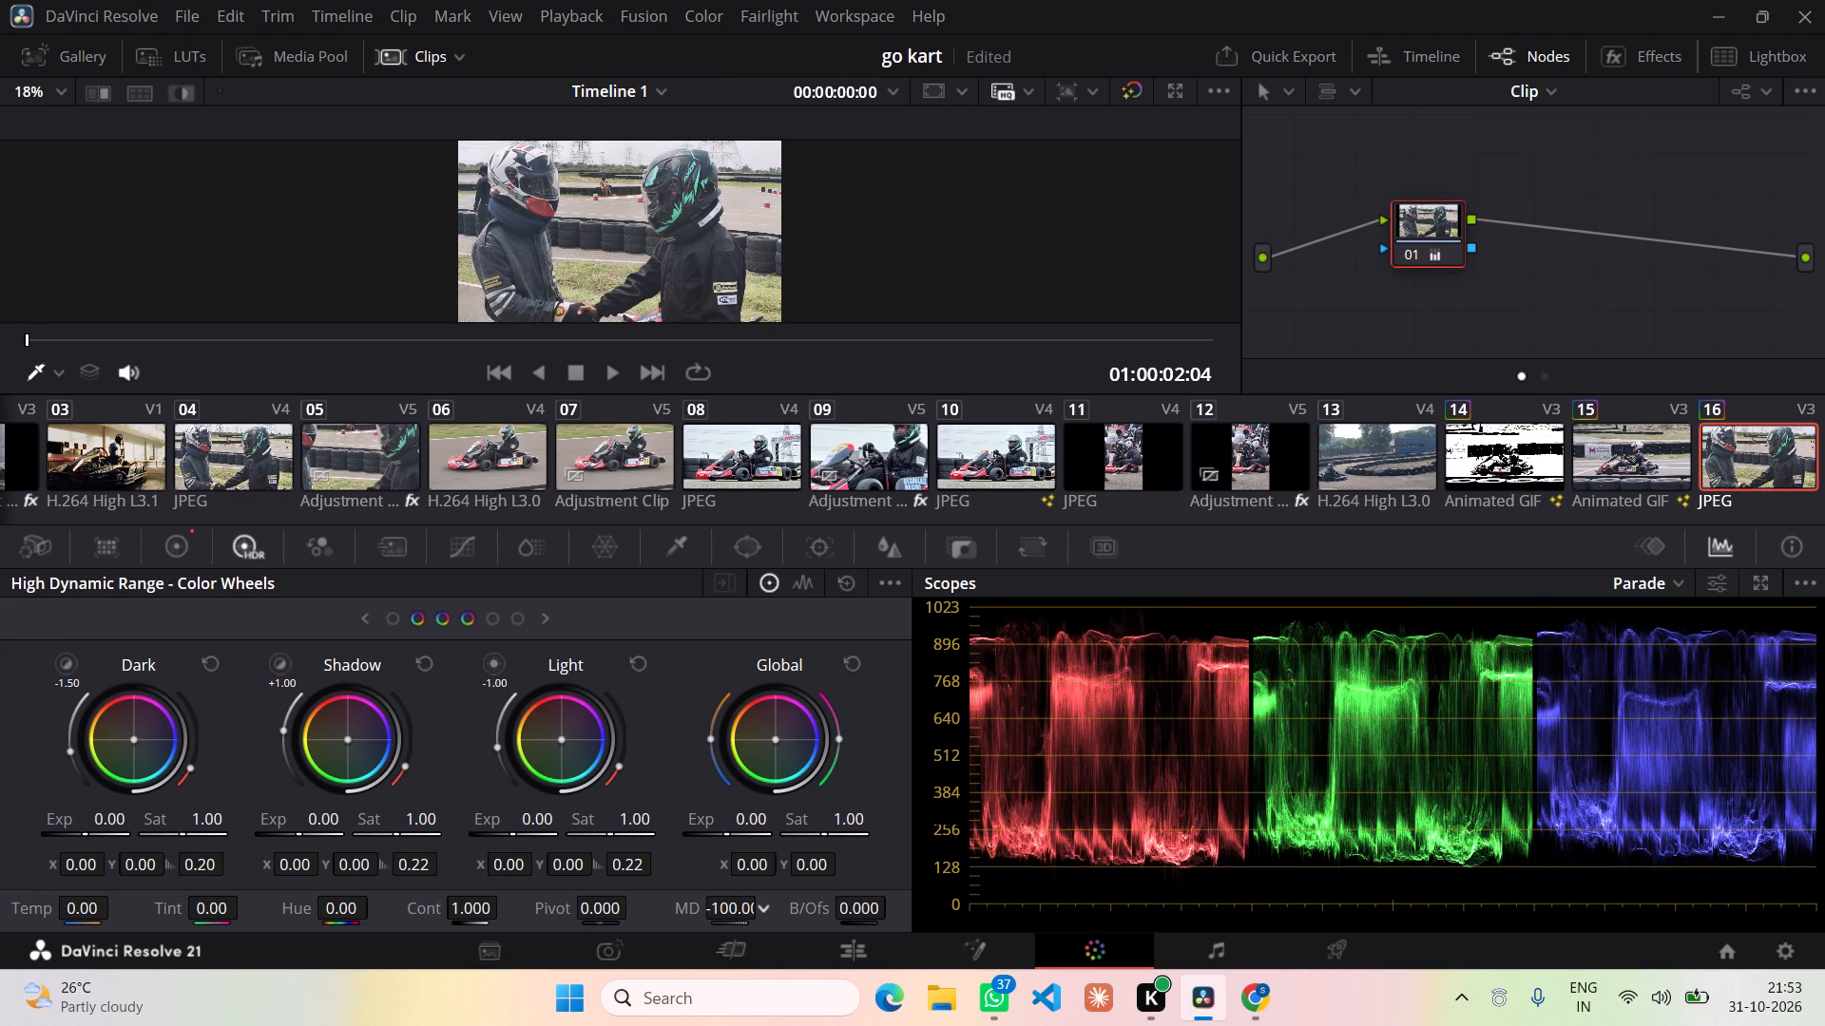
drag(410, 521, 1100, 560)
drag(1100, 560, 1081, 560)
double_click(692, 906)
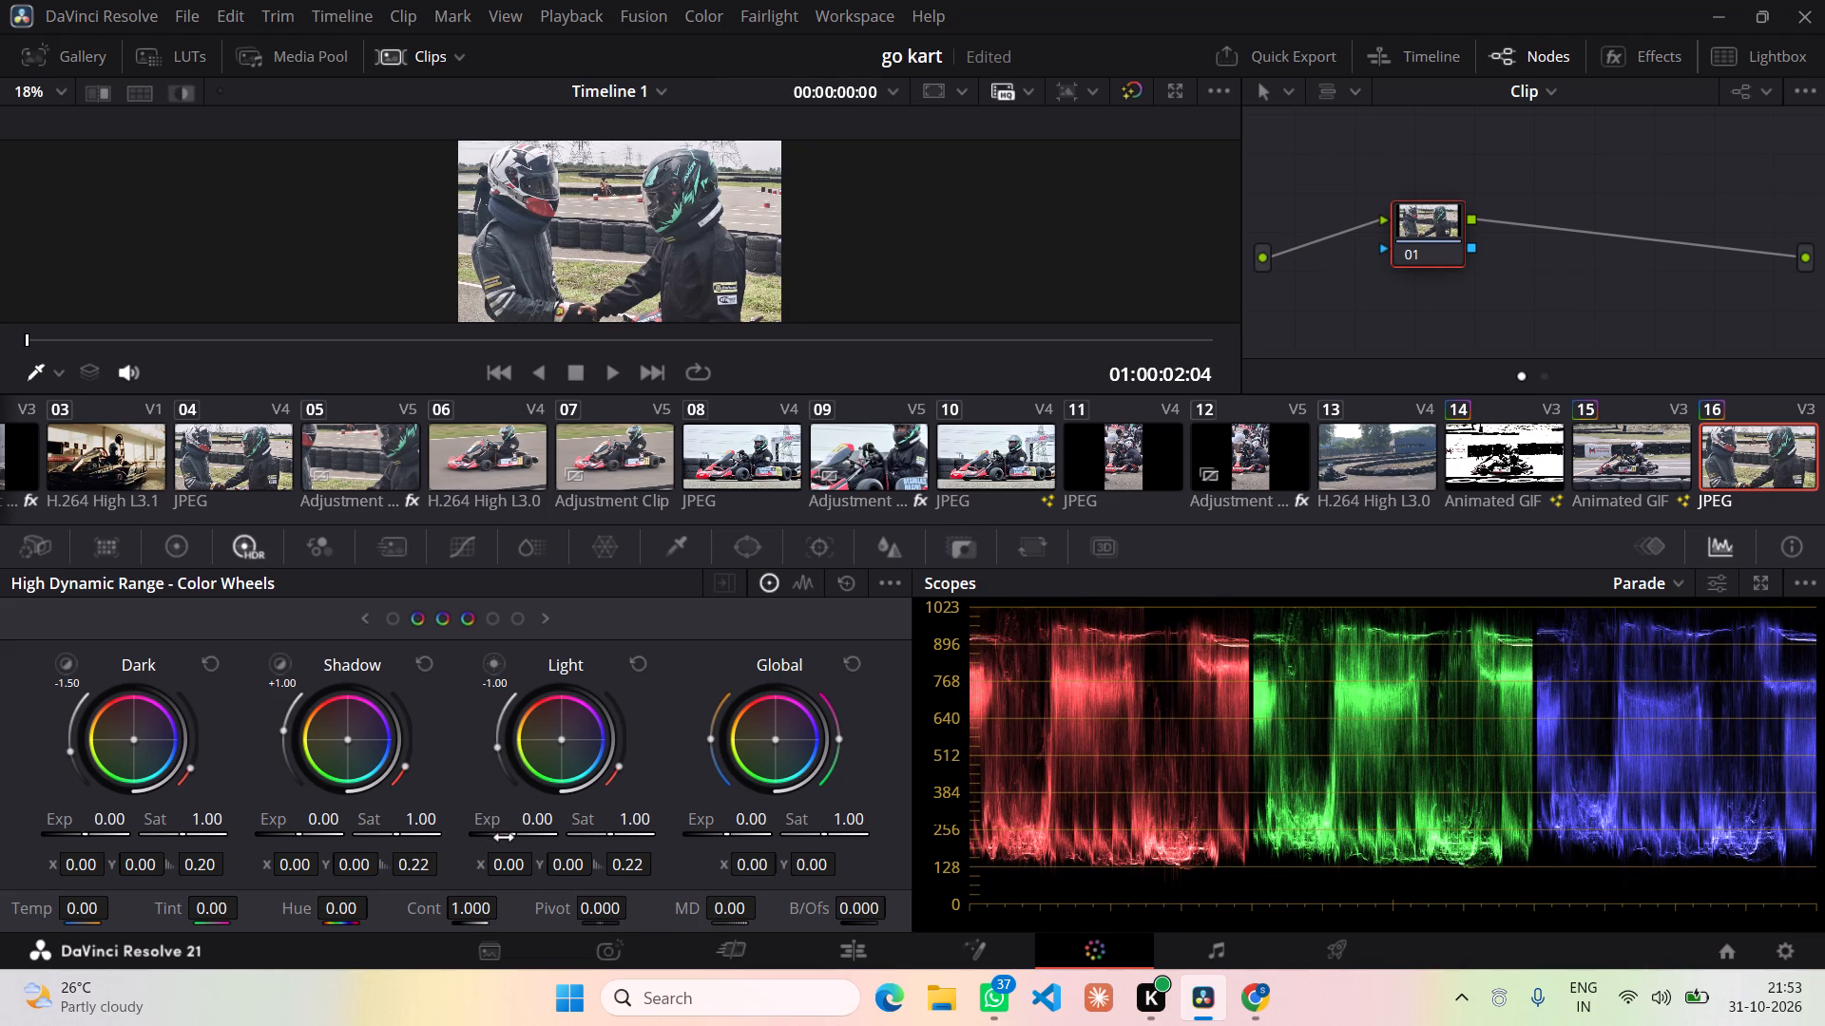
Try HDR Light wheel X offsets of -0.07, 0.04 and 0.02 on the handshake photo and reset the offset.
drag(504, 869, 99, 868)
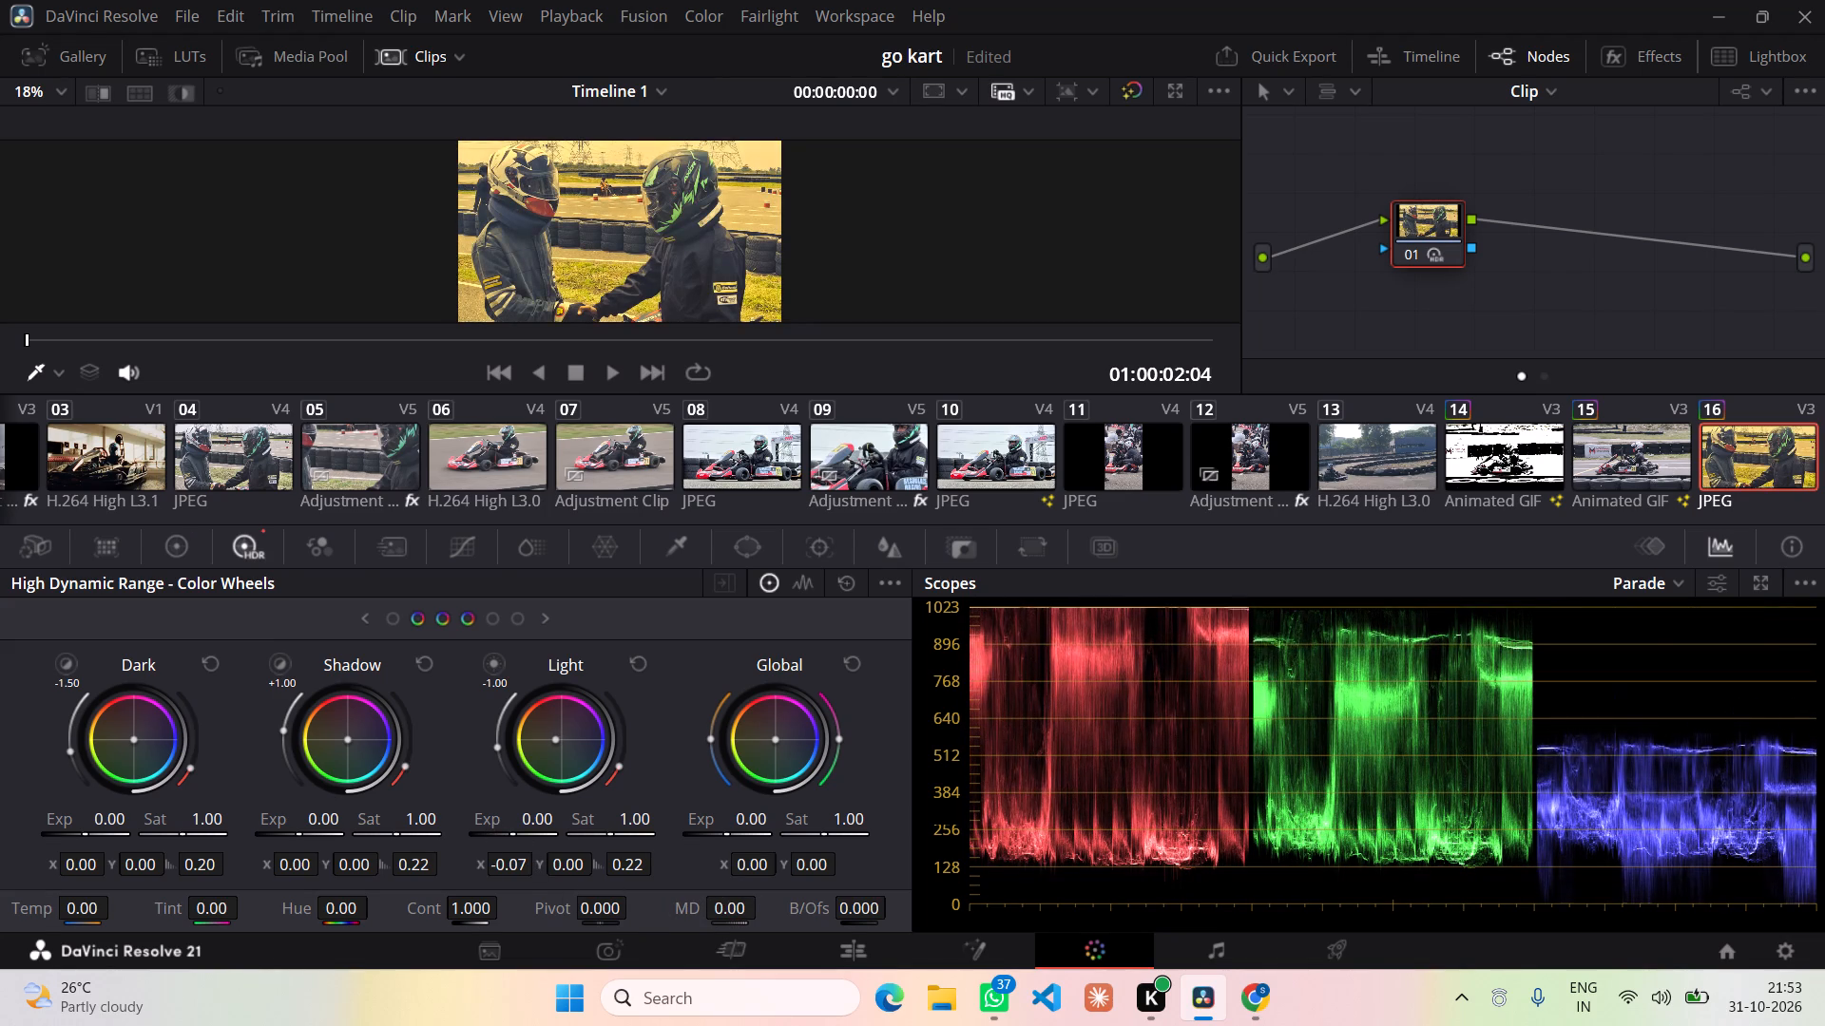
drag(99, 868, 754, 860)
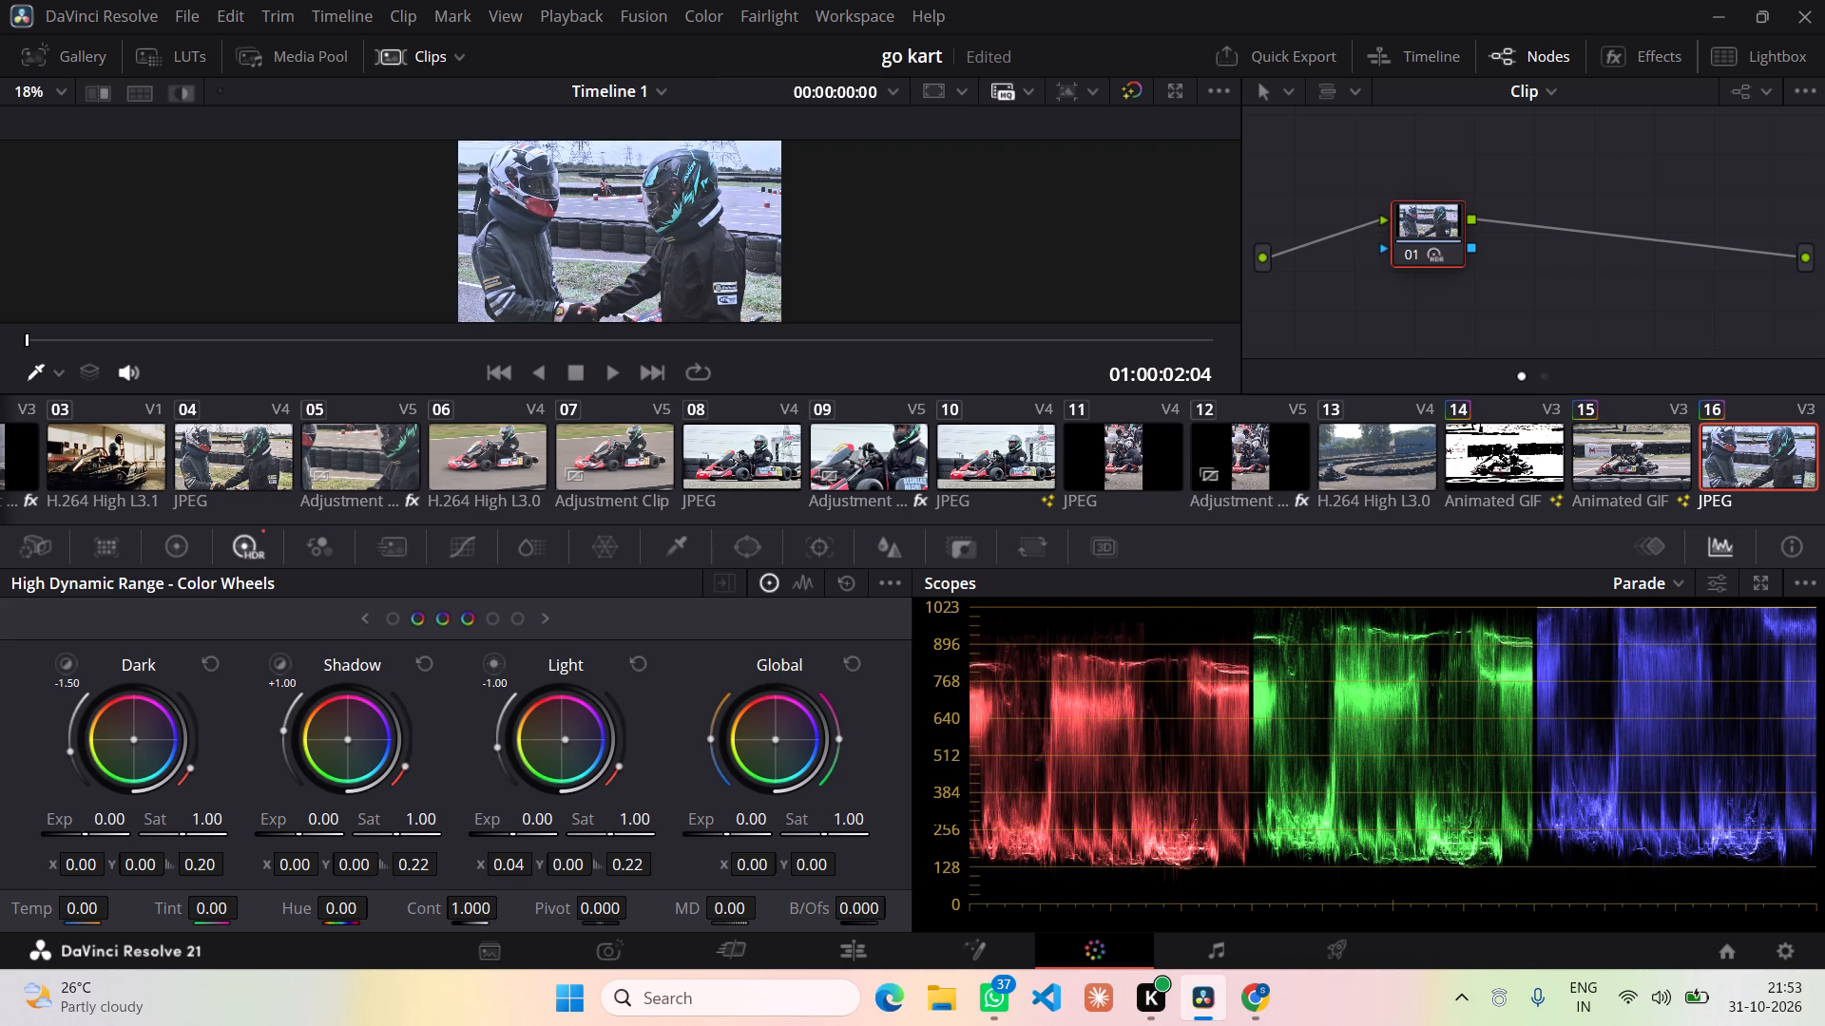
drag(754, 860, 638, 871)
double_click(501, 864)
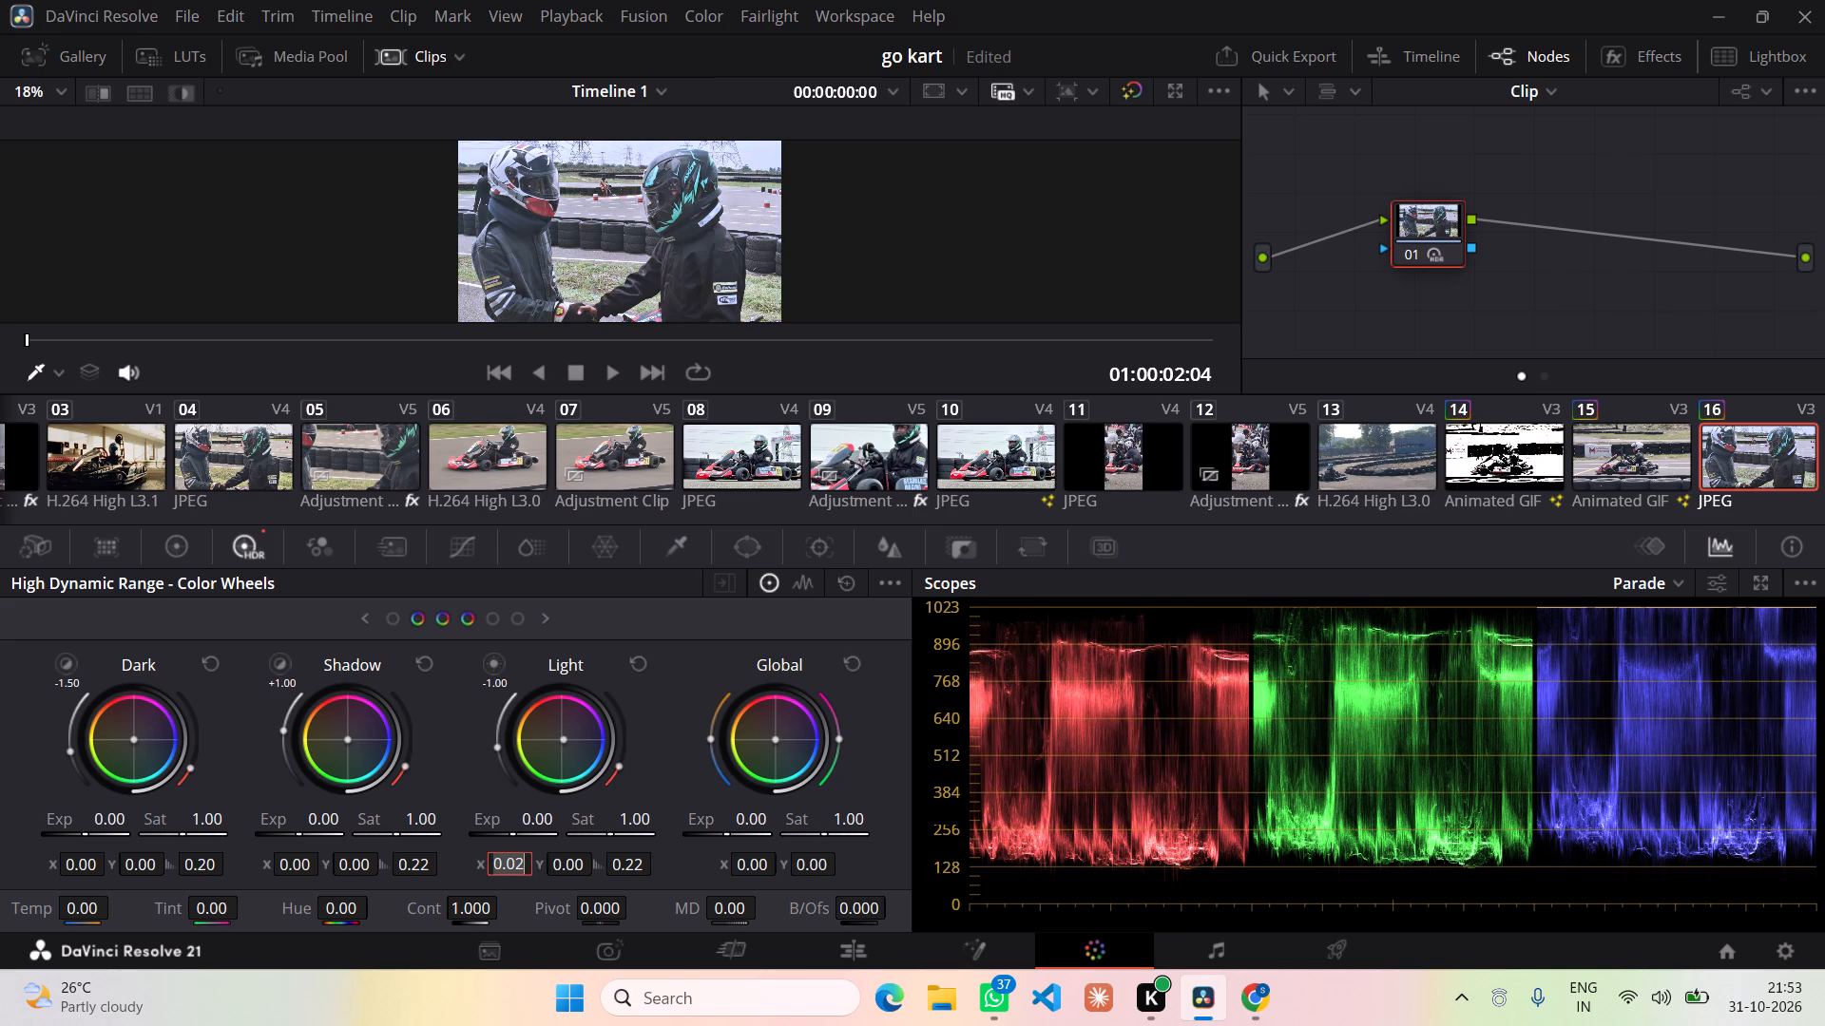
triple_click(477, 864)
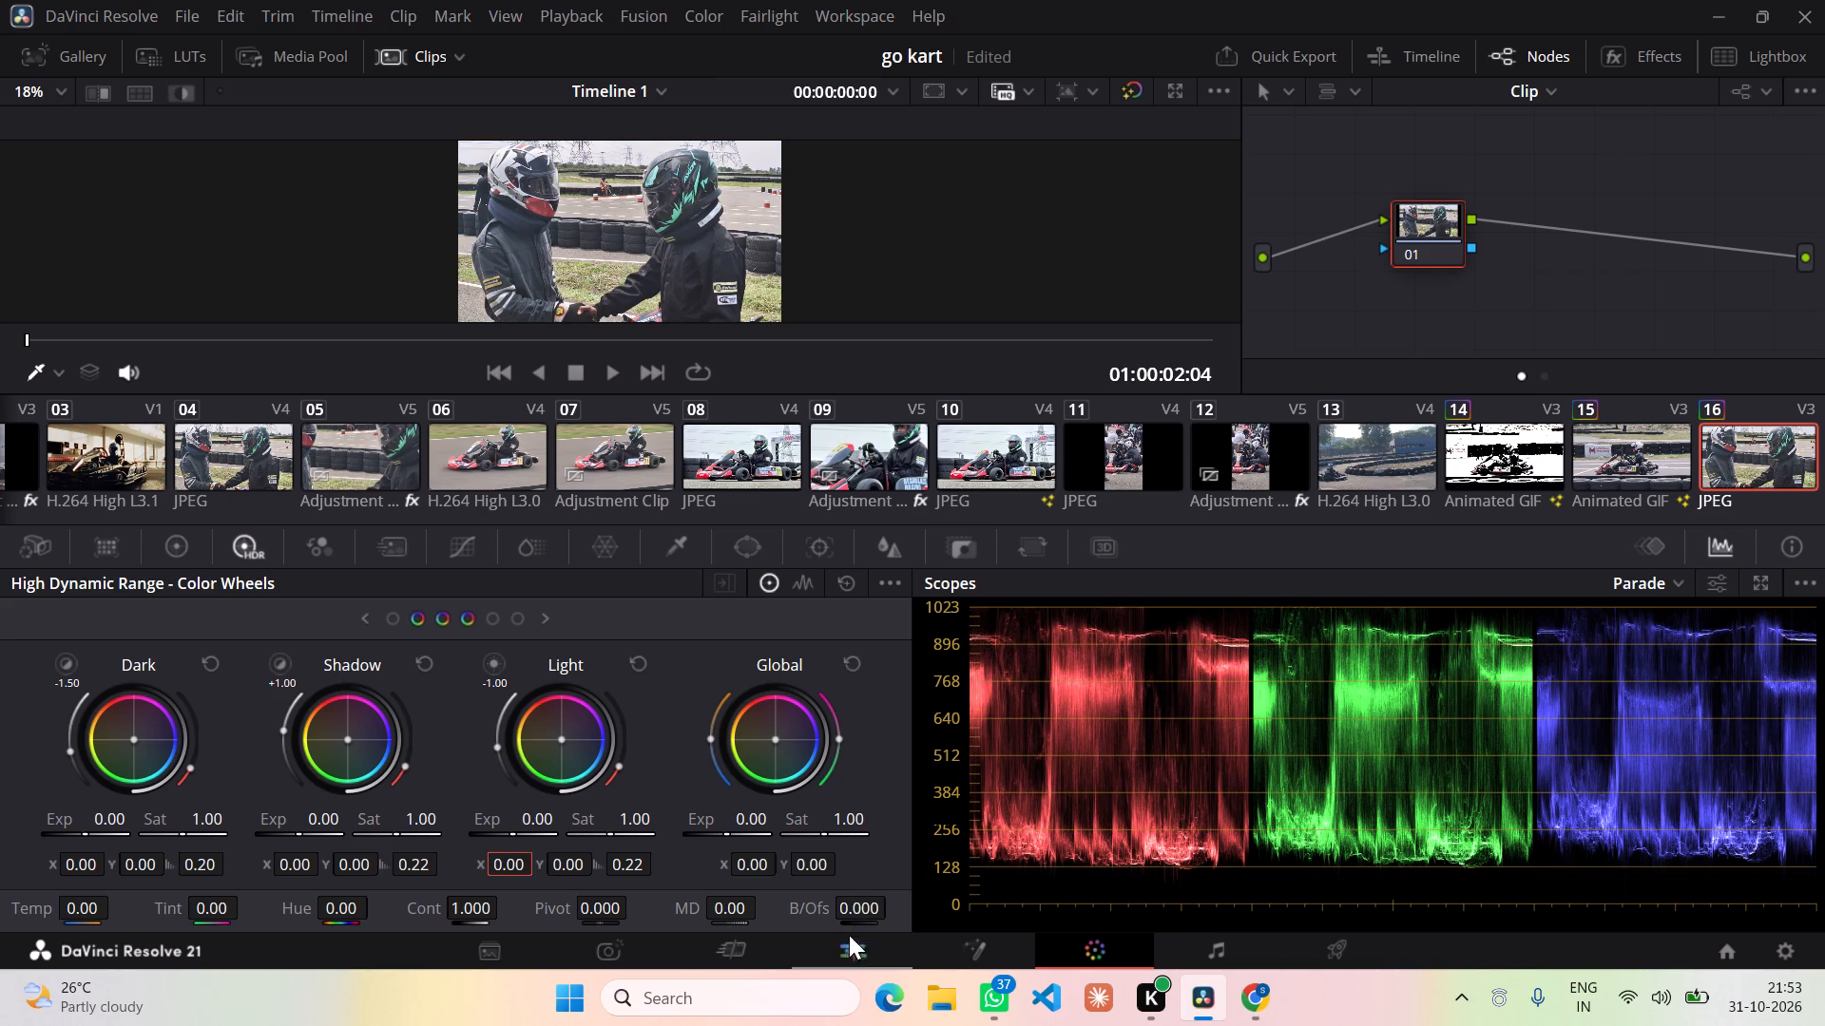
Return to the Edit page and move the go12.mp4 reference video from V1 up to V7, above all other clips.
click(839, 957)
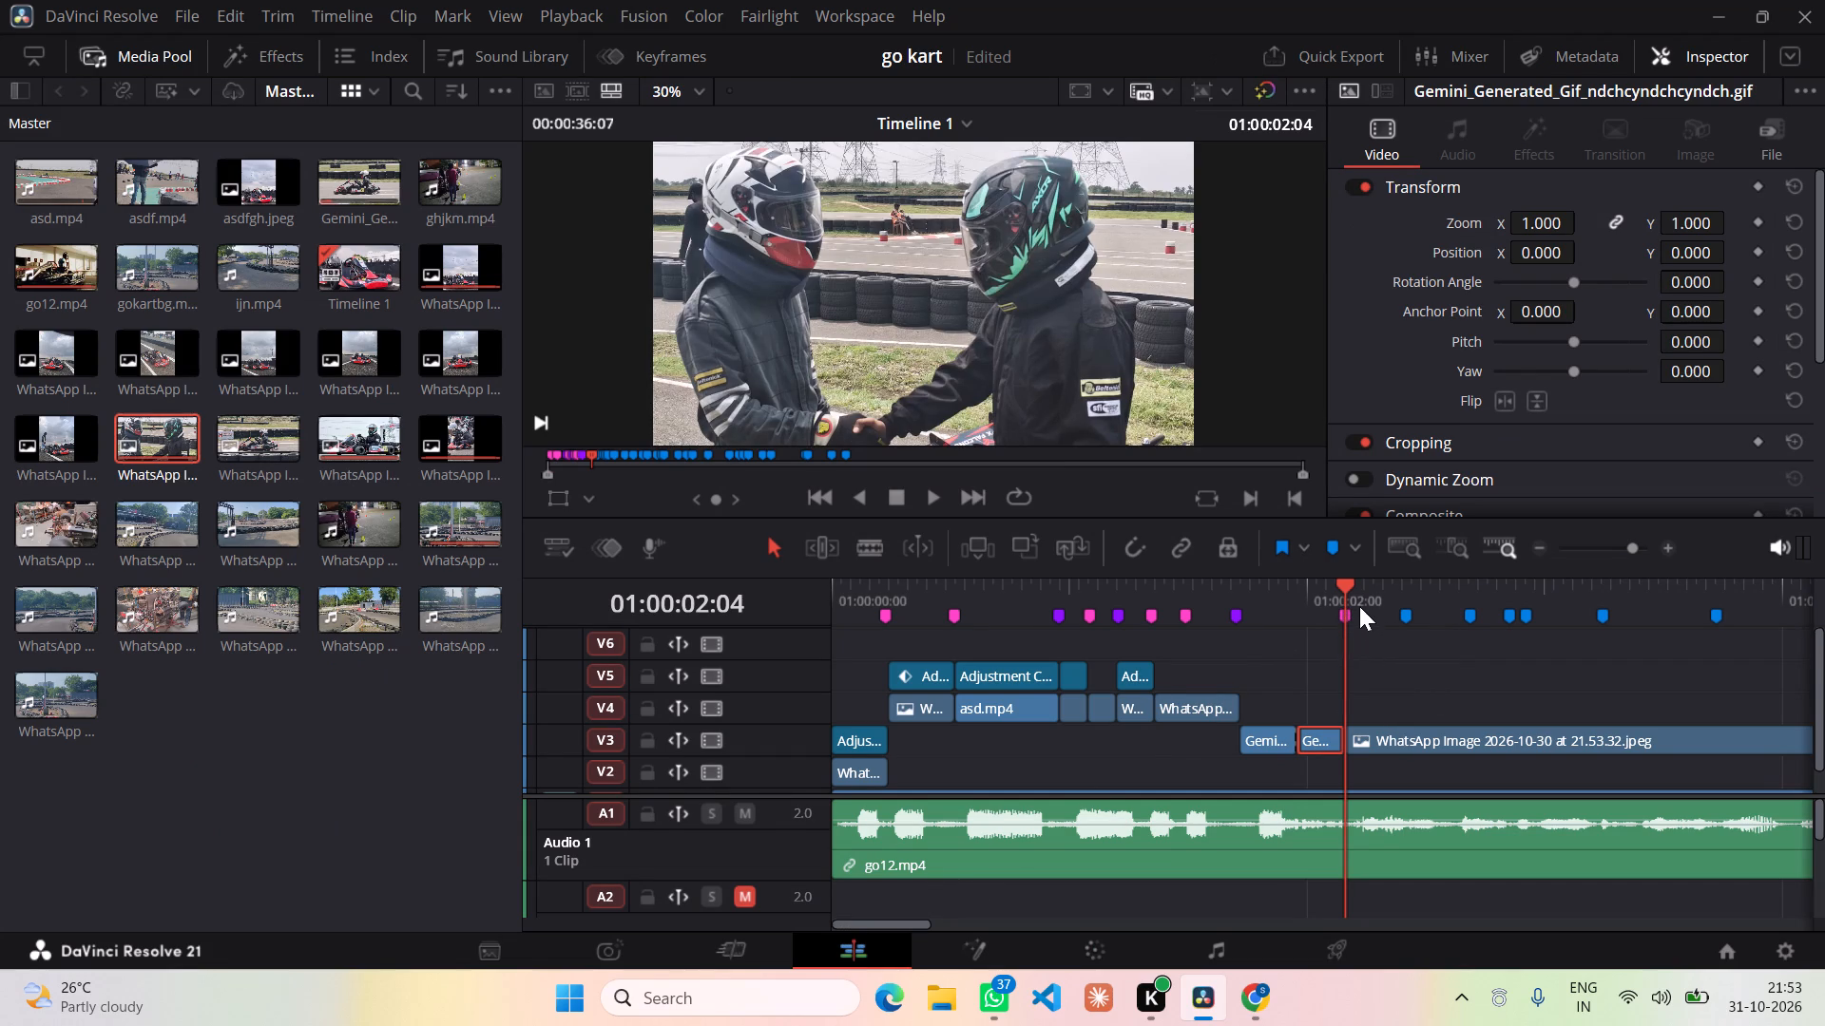
drag(1347, 581, 1356, 592)
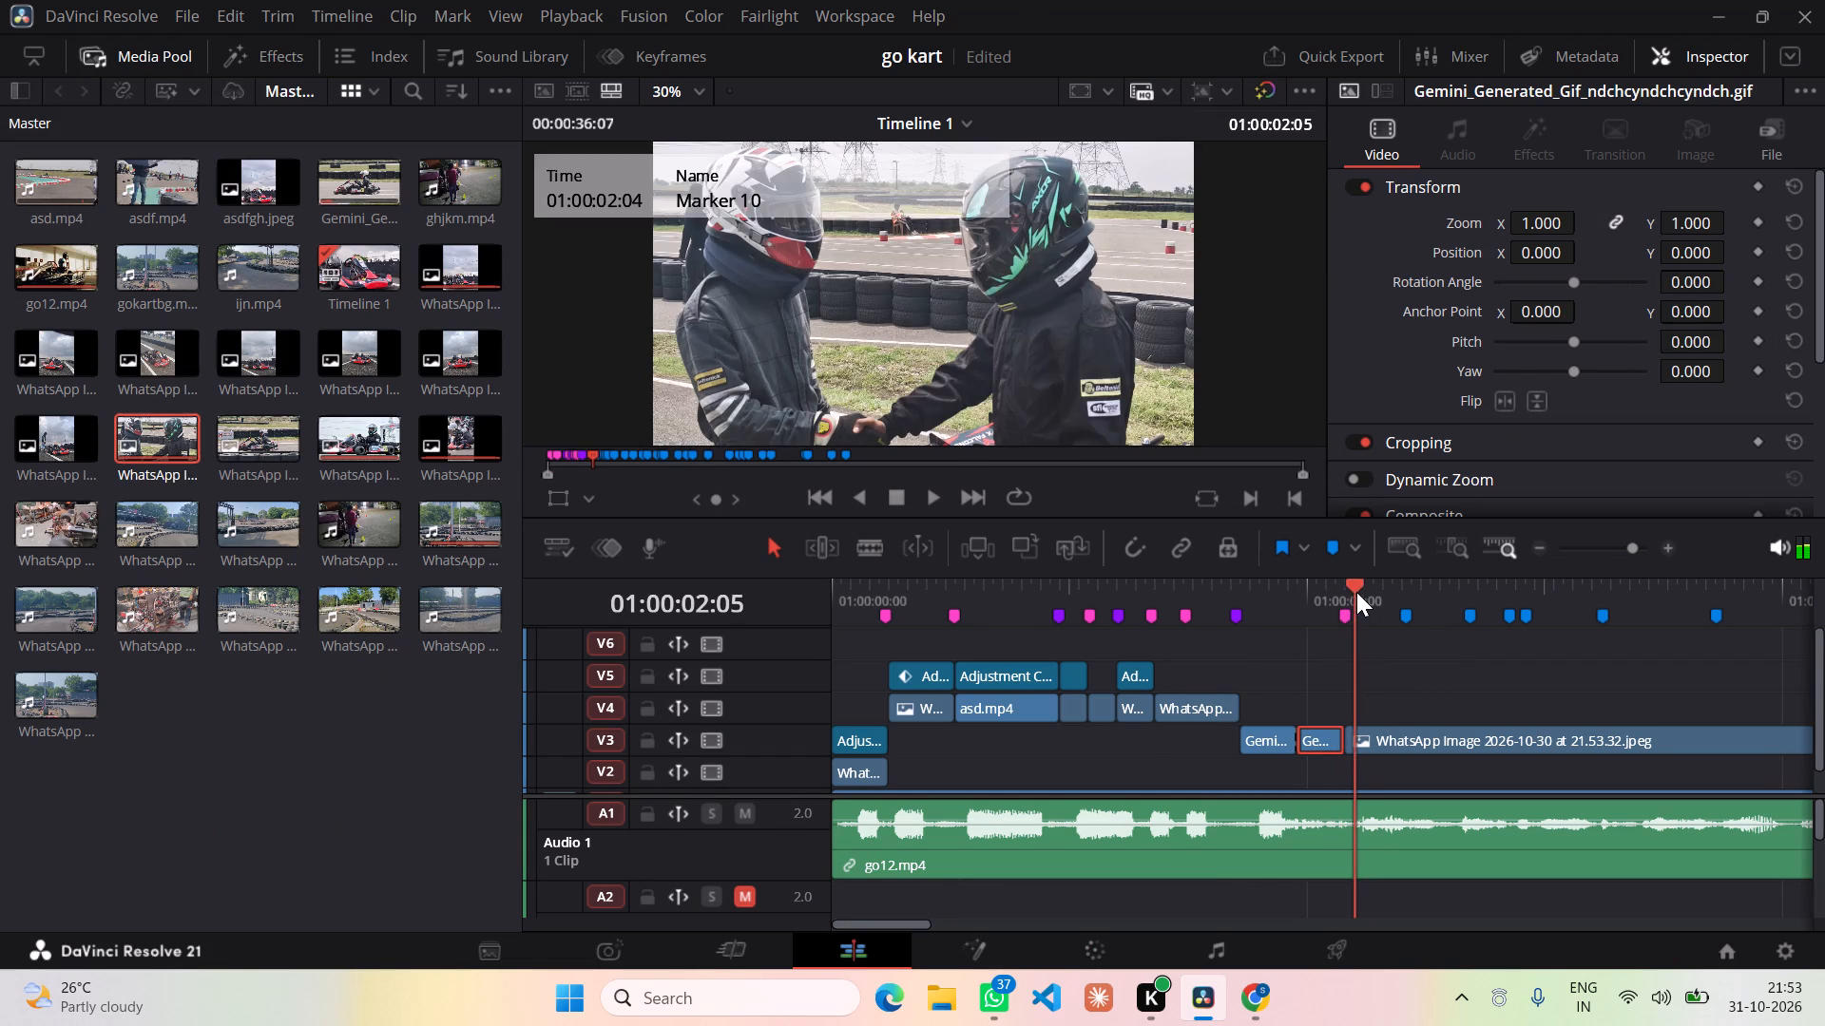
drag(1356, 592, 1391, 595)
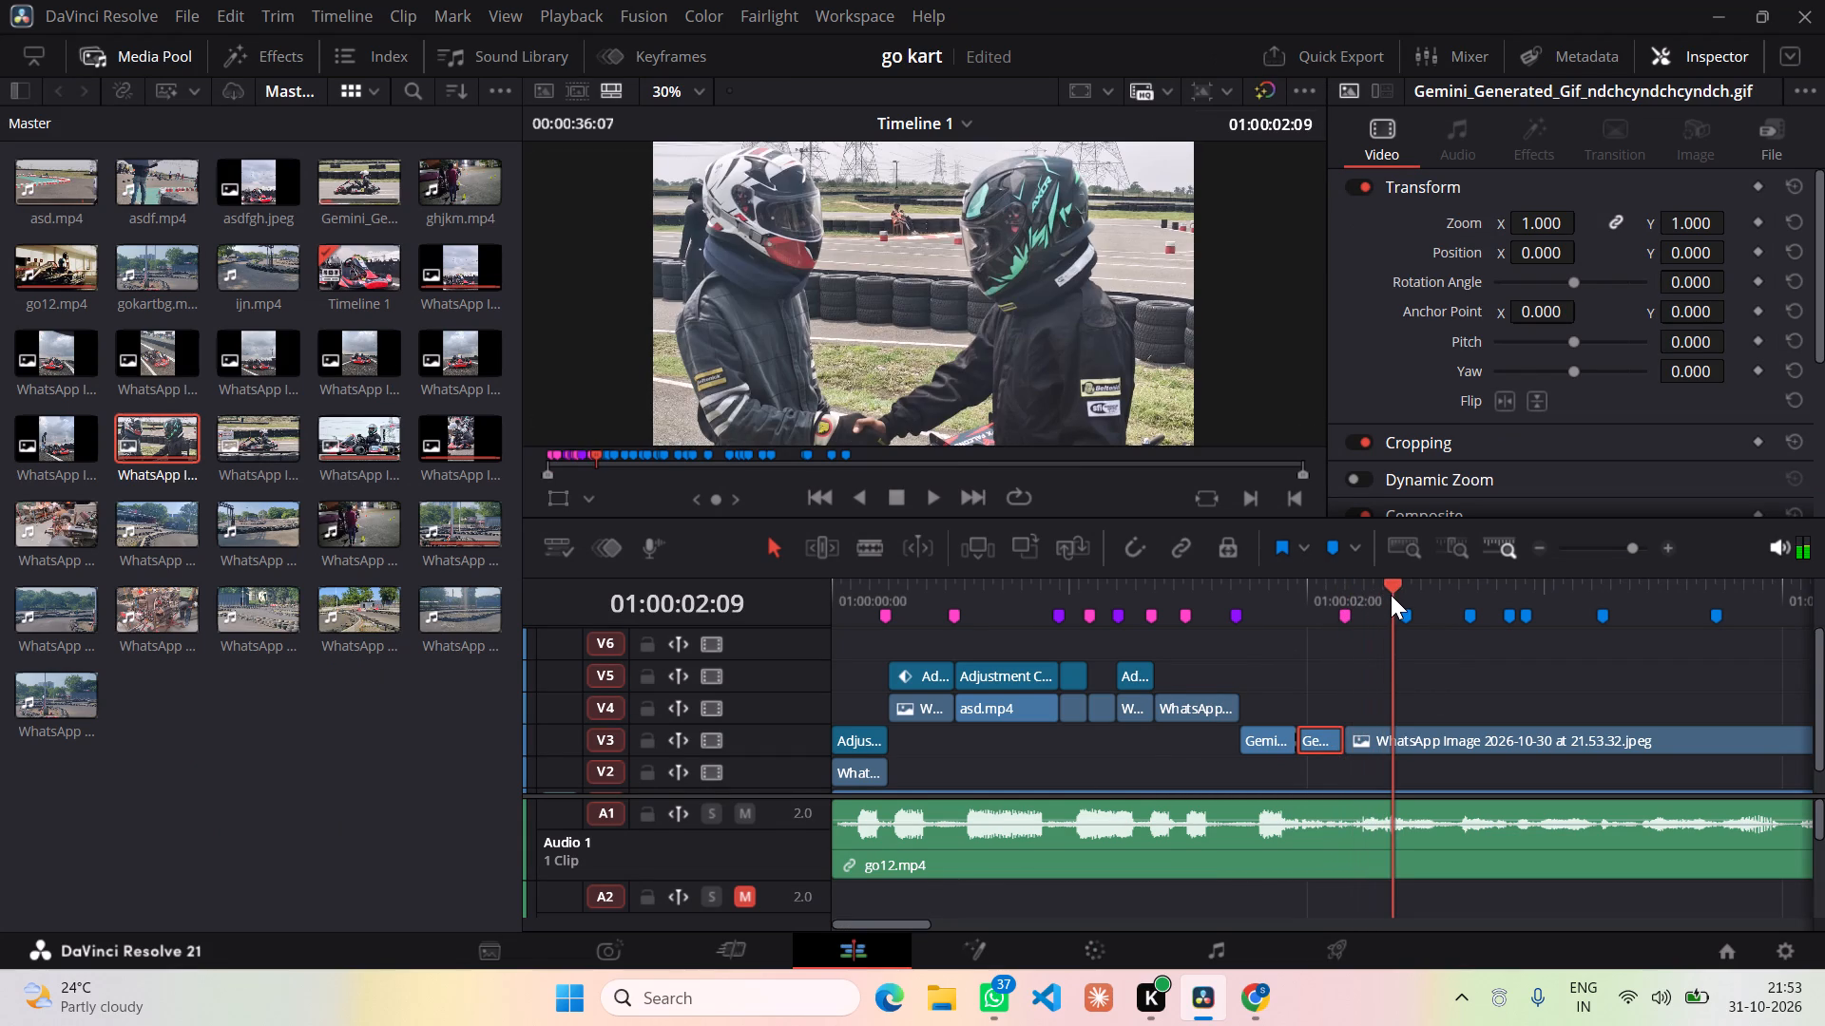
drag(1391, 595, 1406, 598)
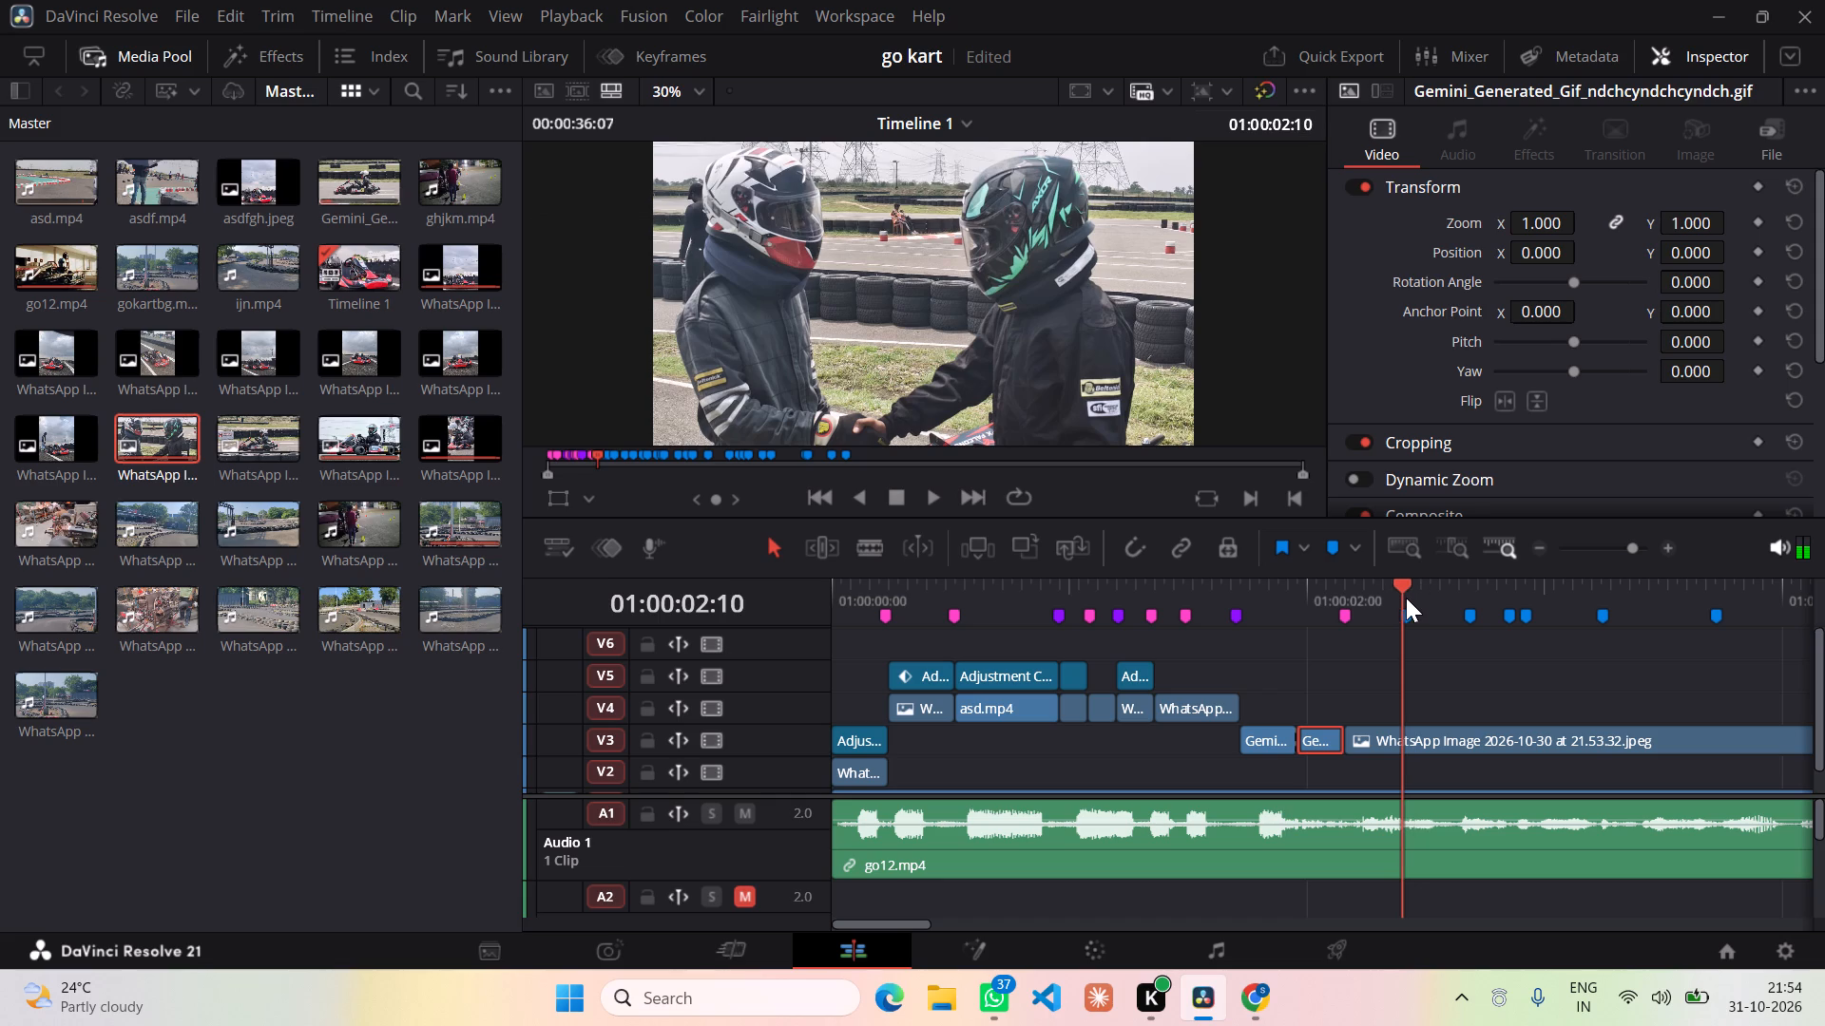
drag(1406, 598, 1356, 597)
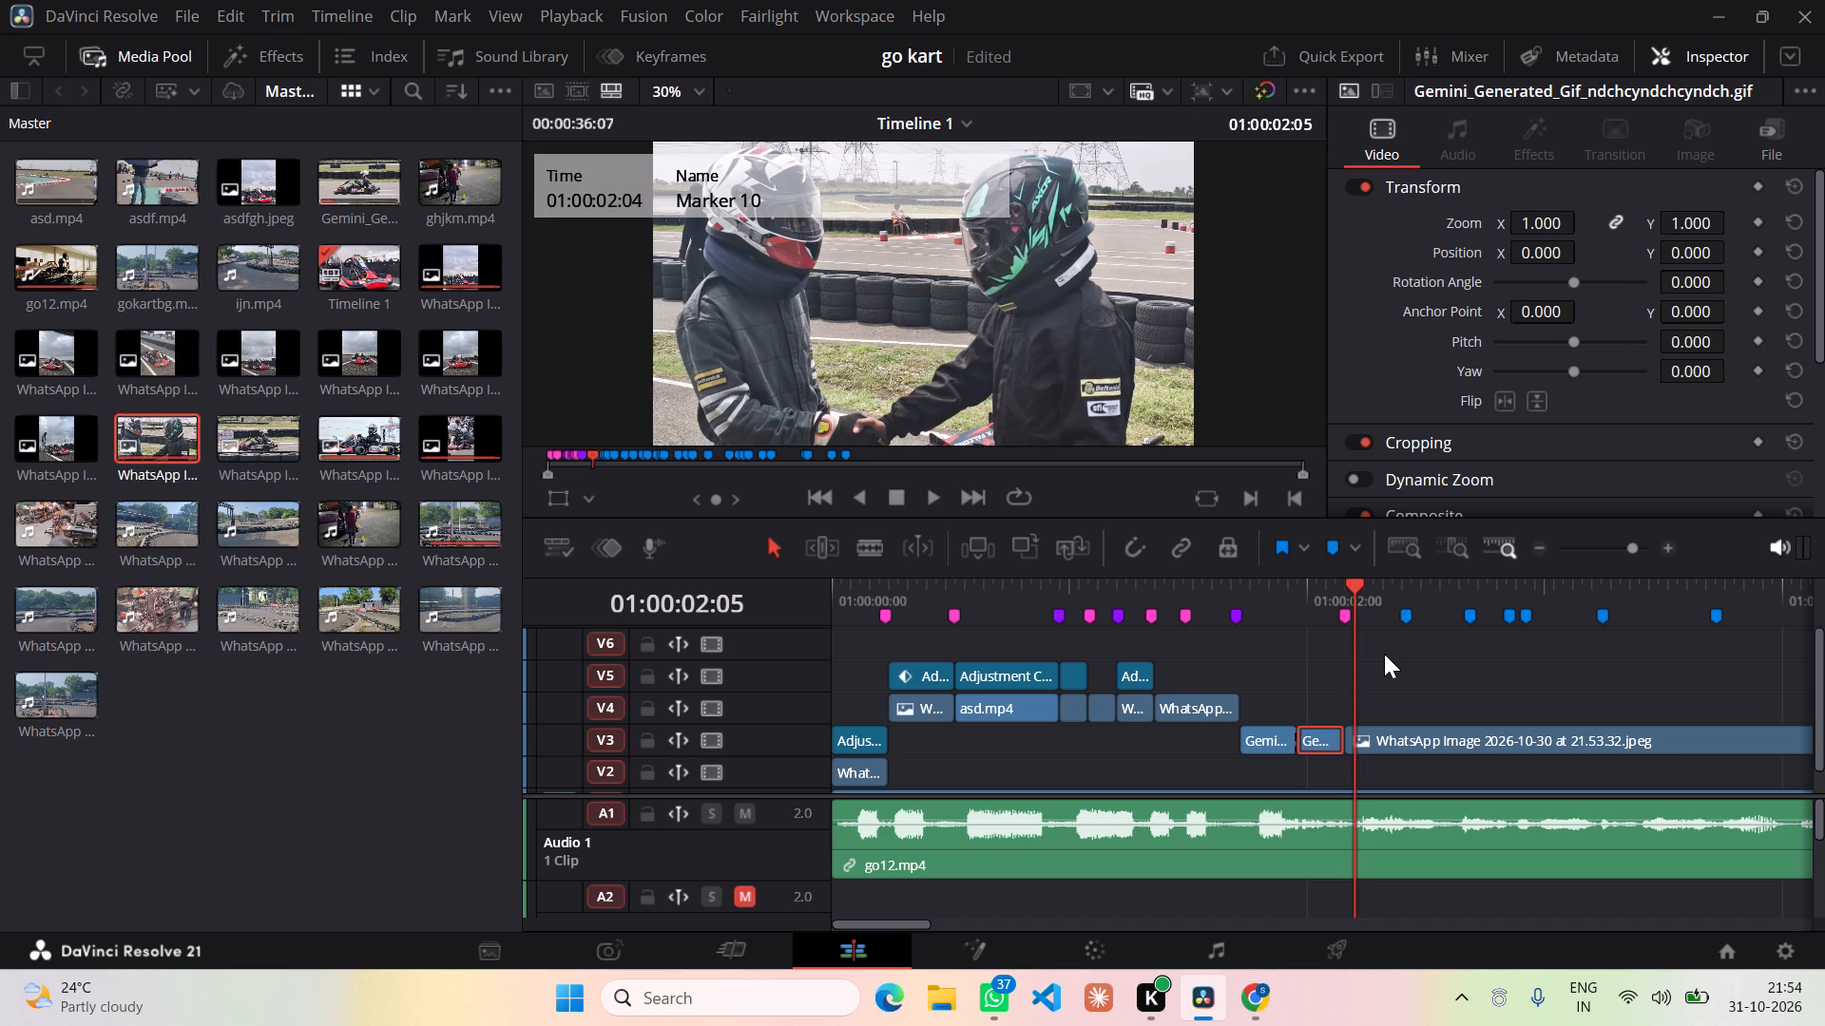
scroll(1393, 726, down, 1)
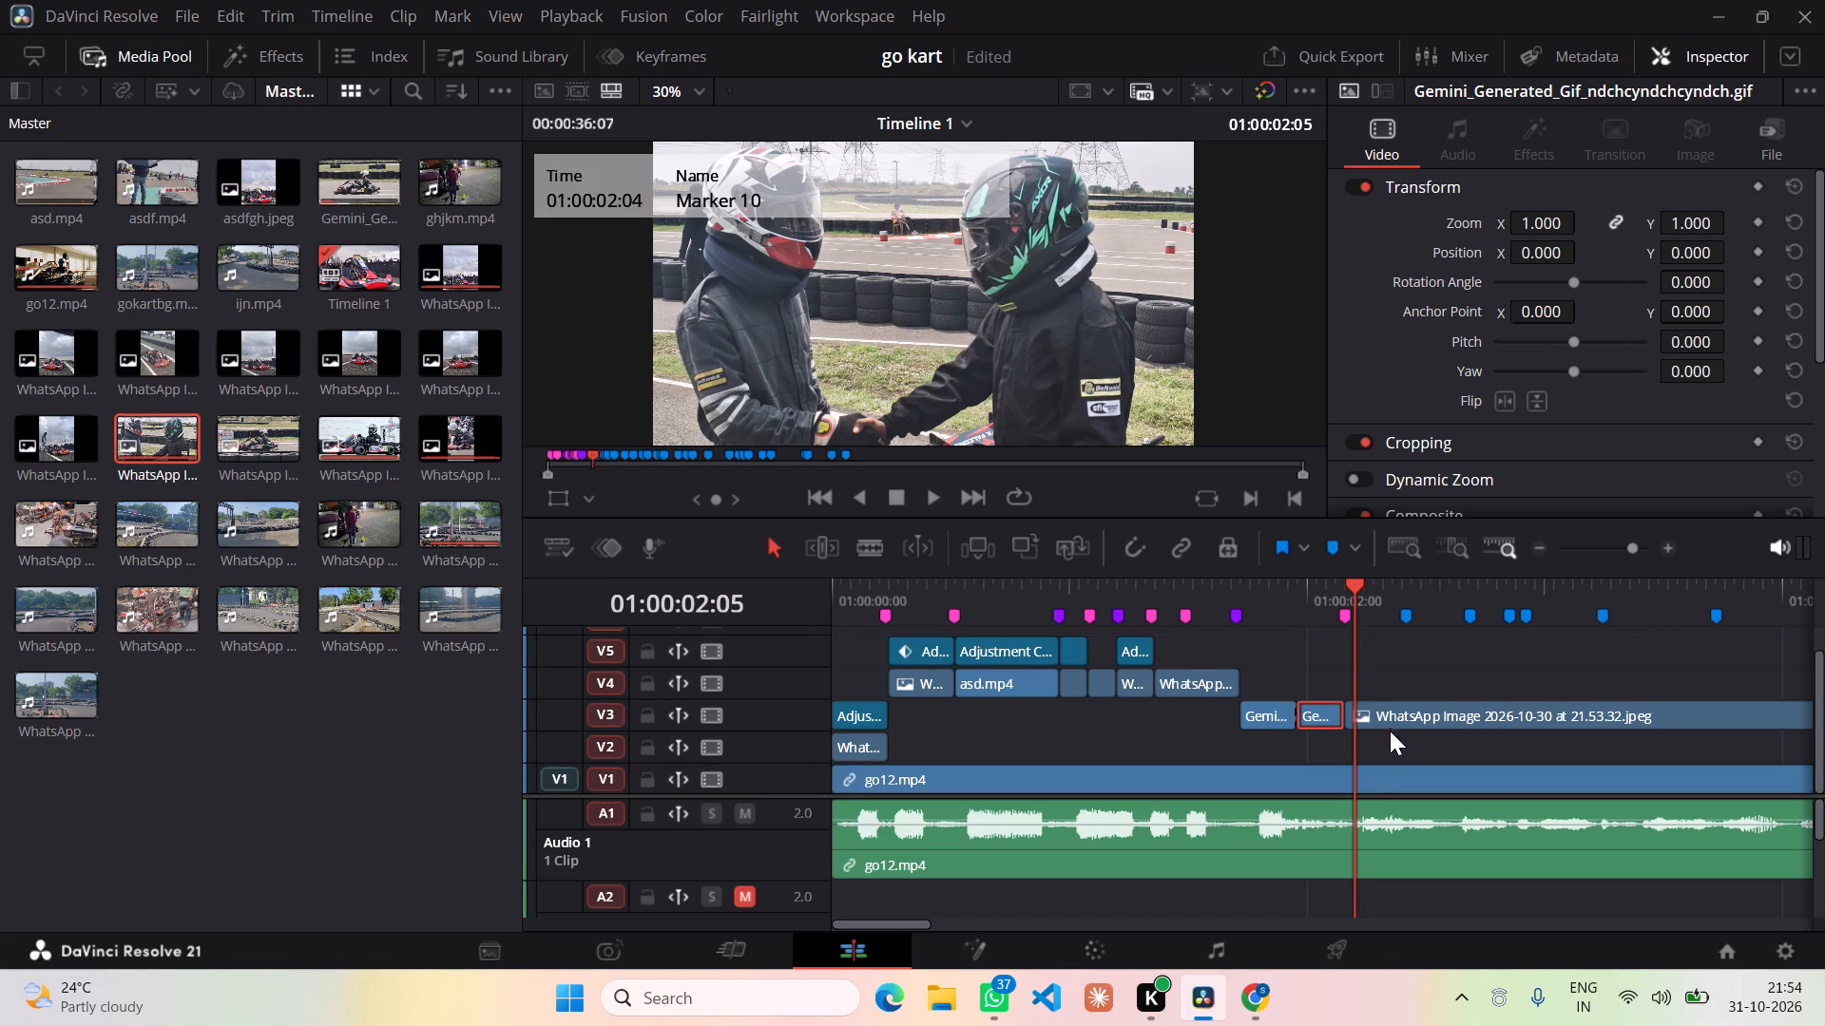
drag(1373, 777, 1355, 646)
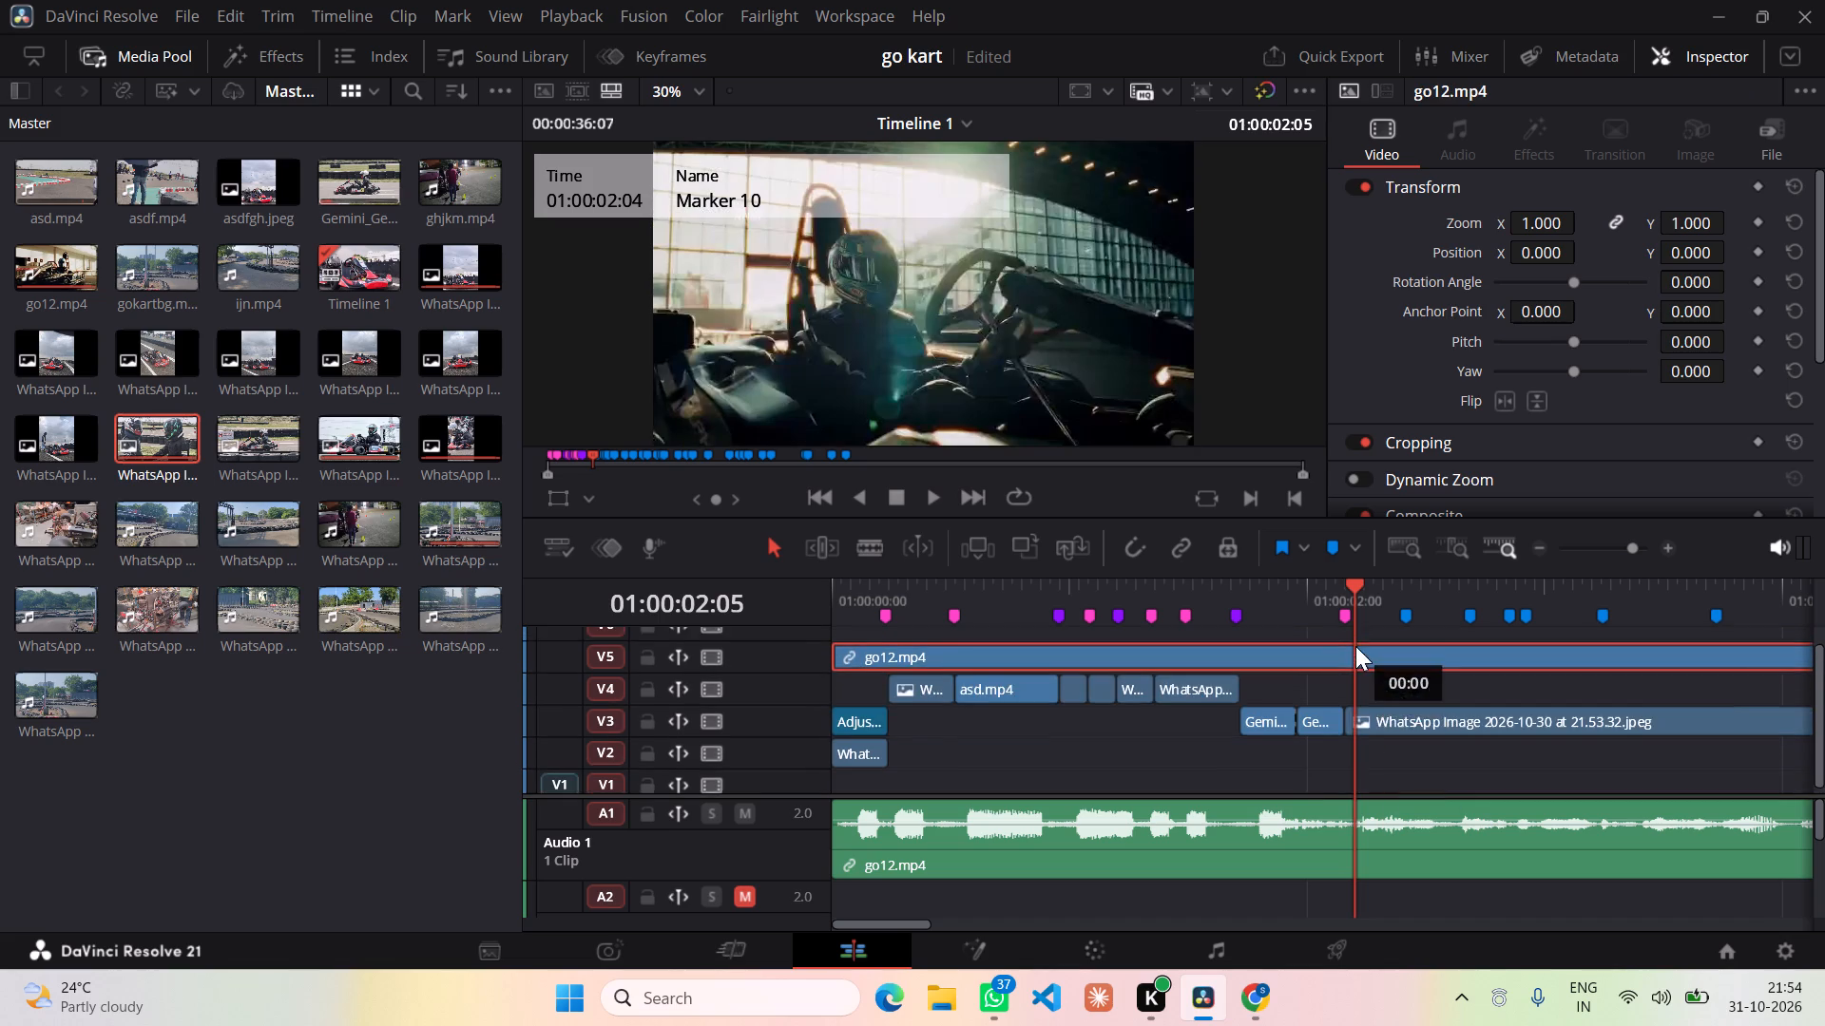
drag(1355, 646, 1342, 619)
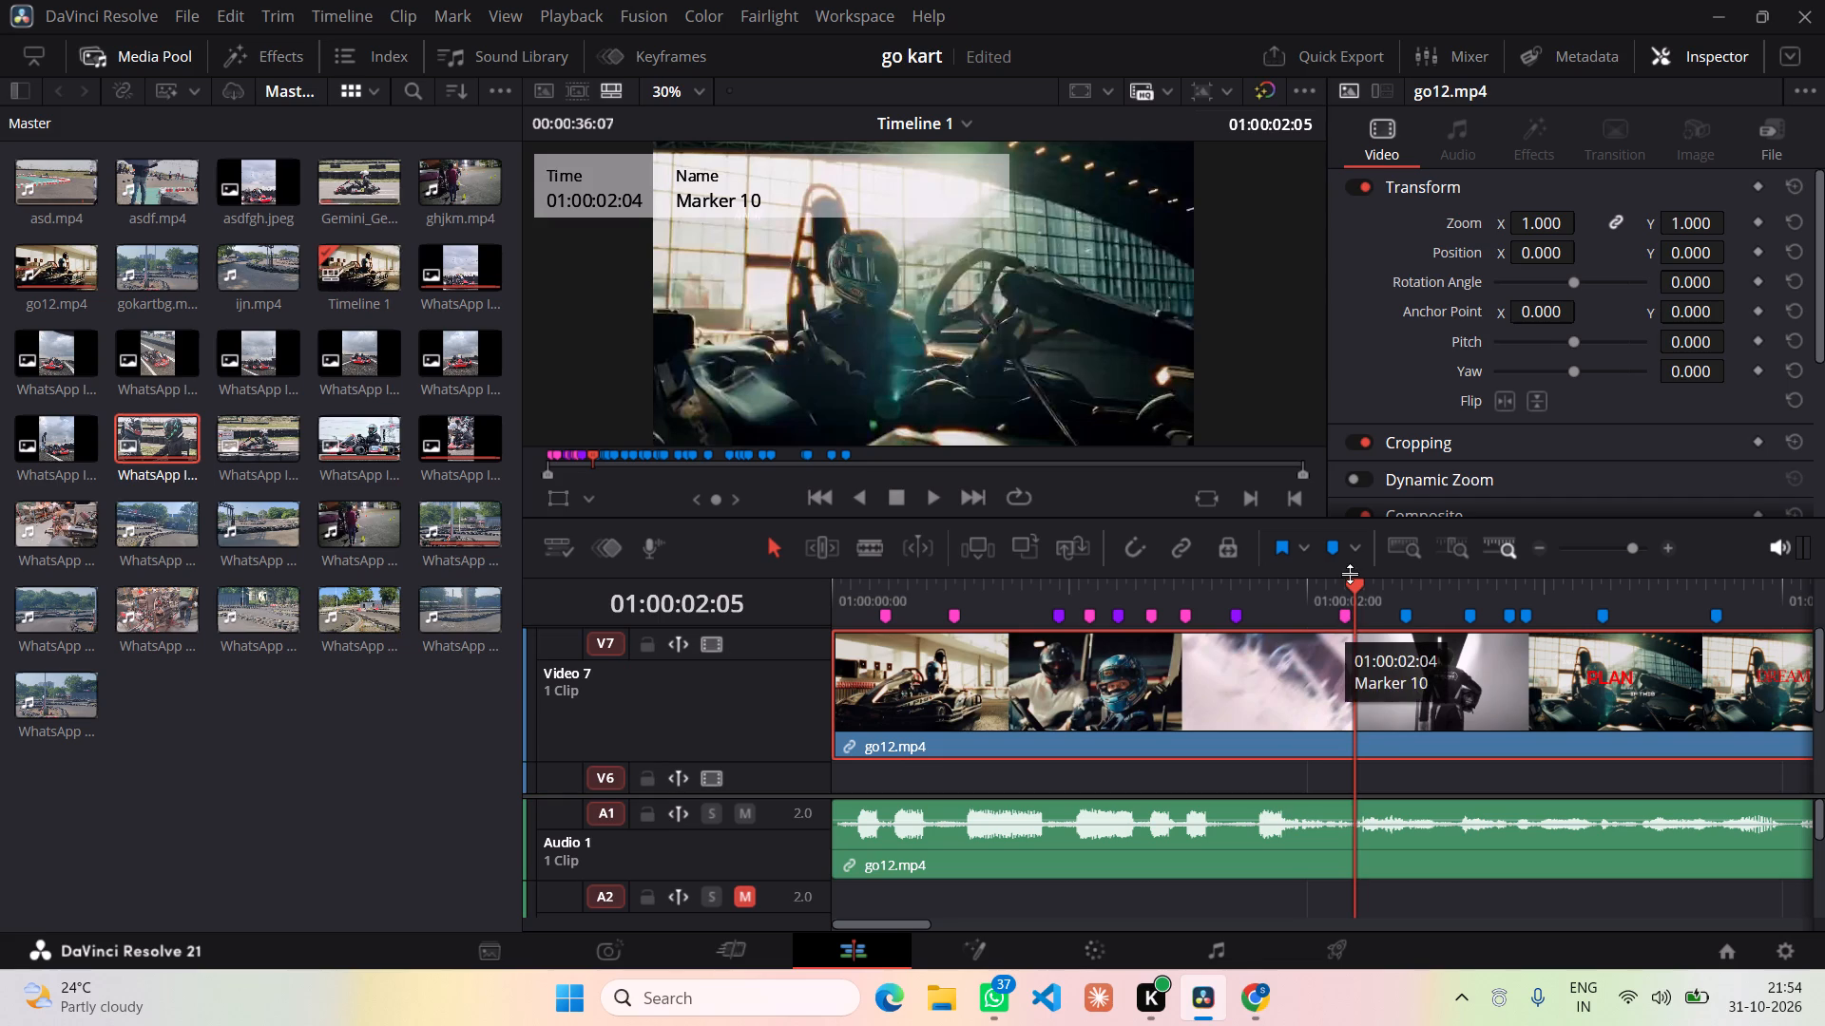
Examine the go12.mp4 reference from about 01:00:02:02 to 01:00:03:00 for the timing of its shot change and on-screen words.
drag(1355, 583, 1329, 592)
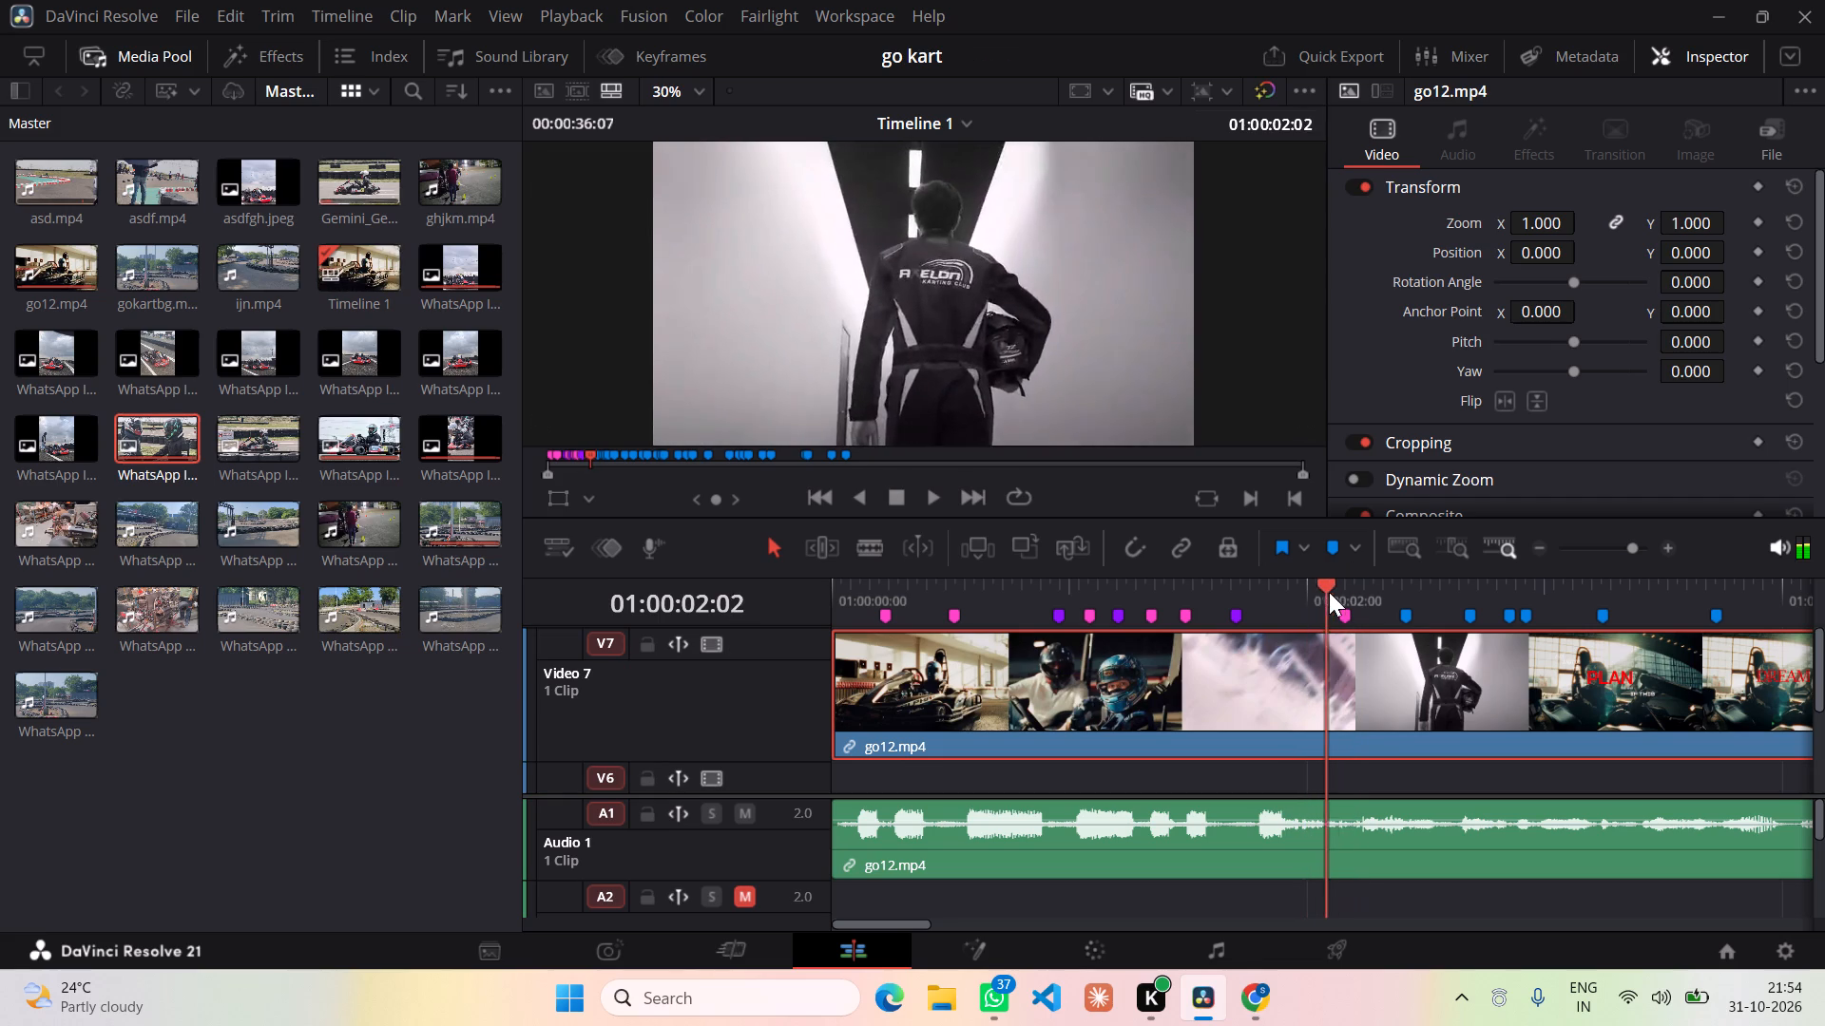
drag(1329, 592, 1359, 598)
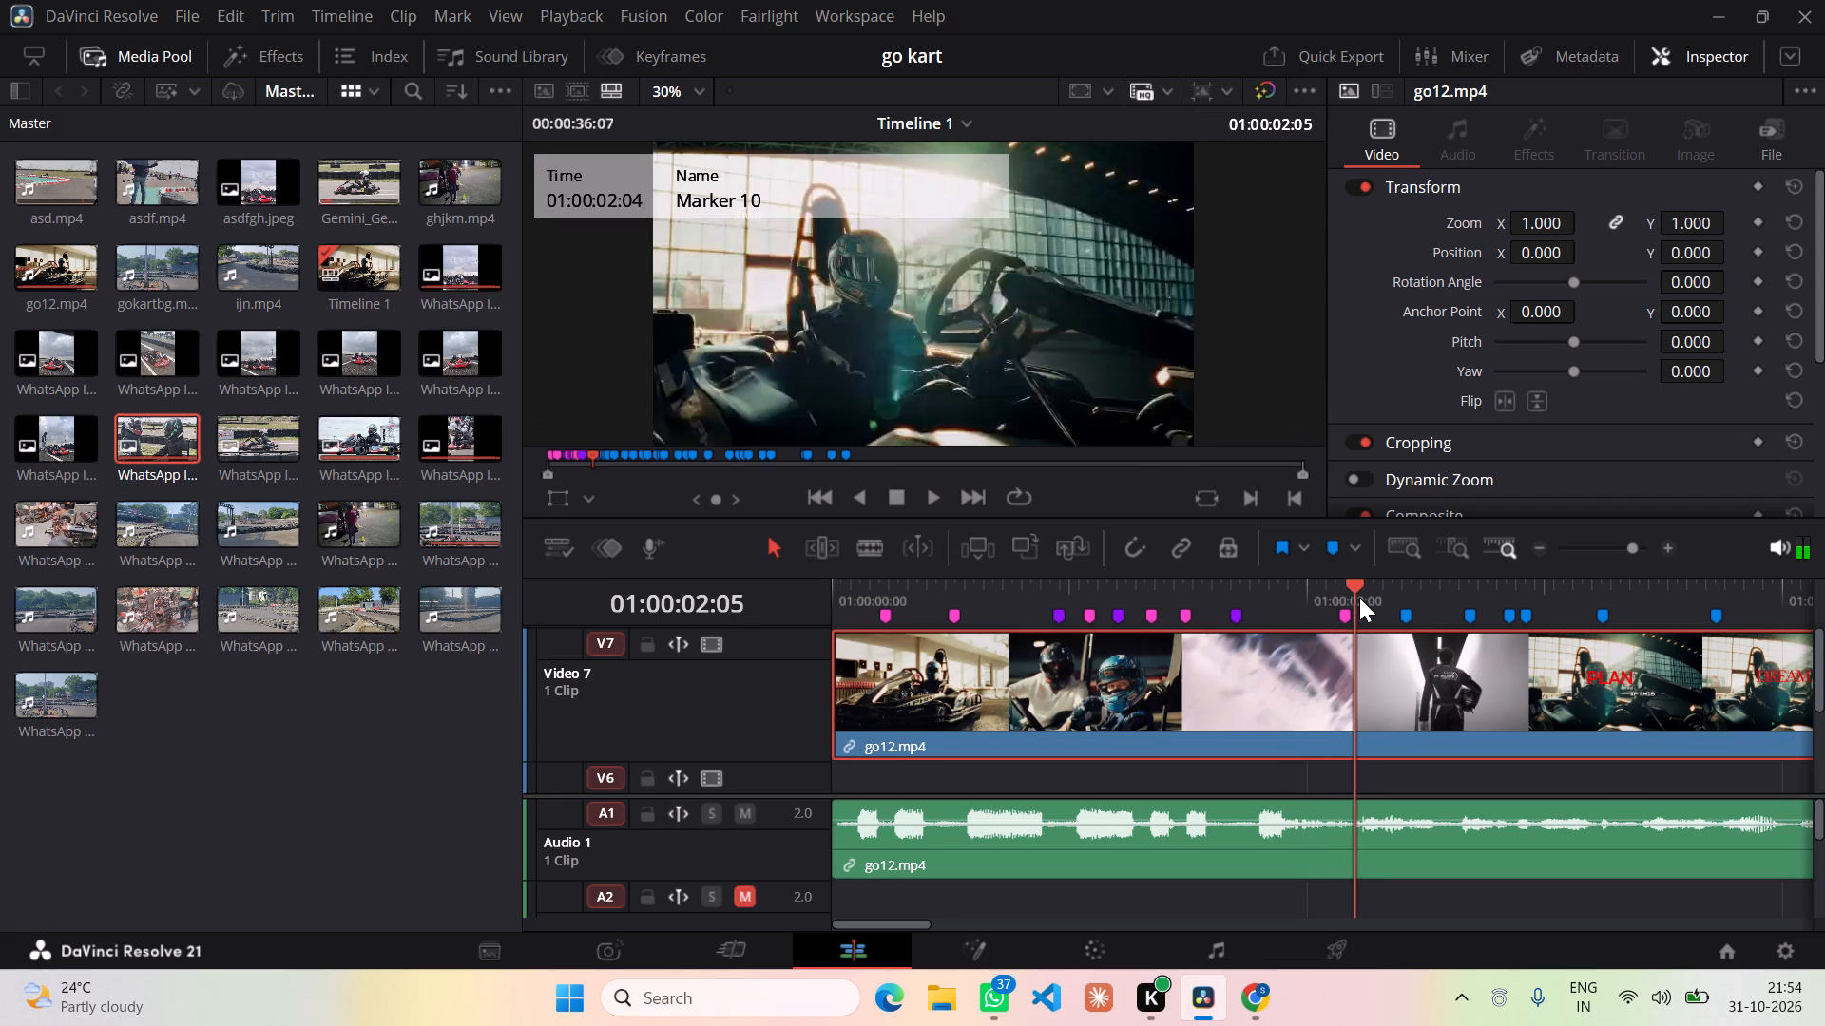
drag(1359, 598, 1357, 598)
click(1295, 301)
drag(1355, 584, 1371, 583)
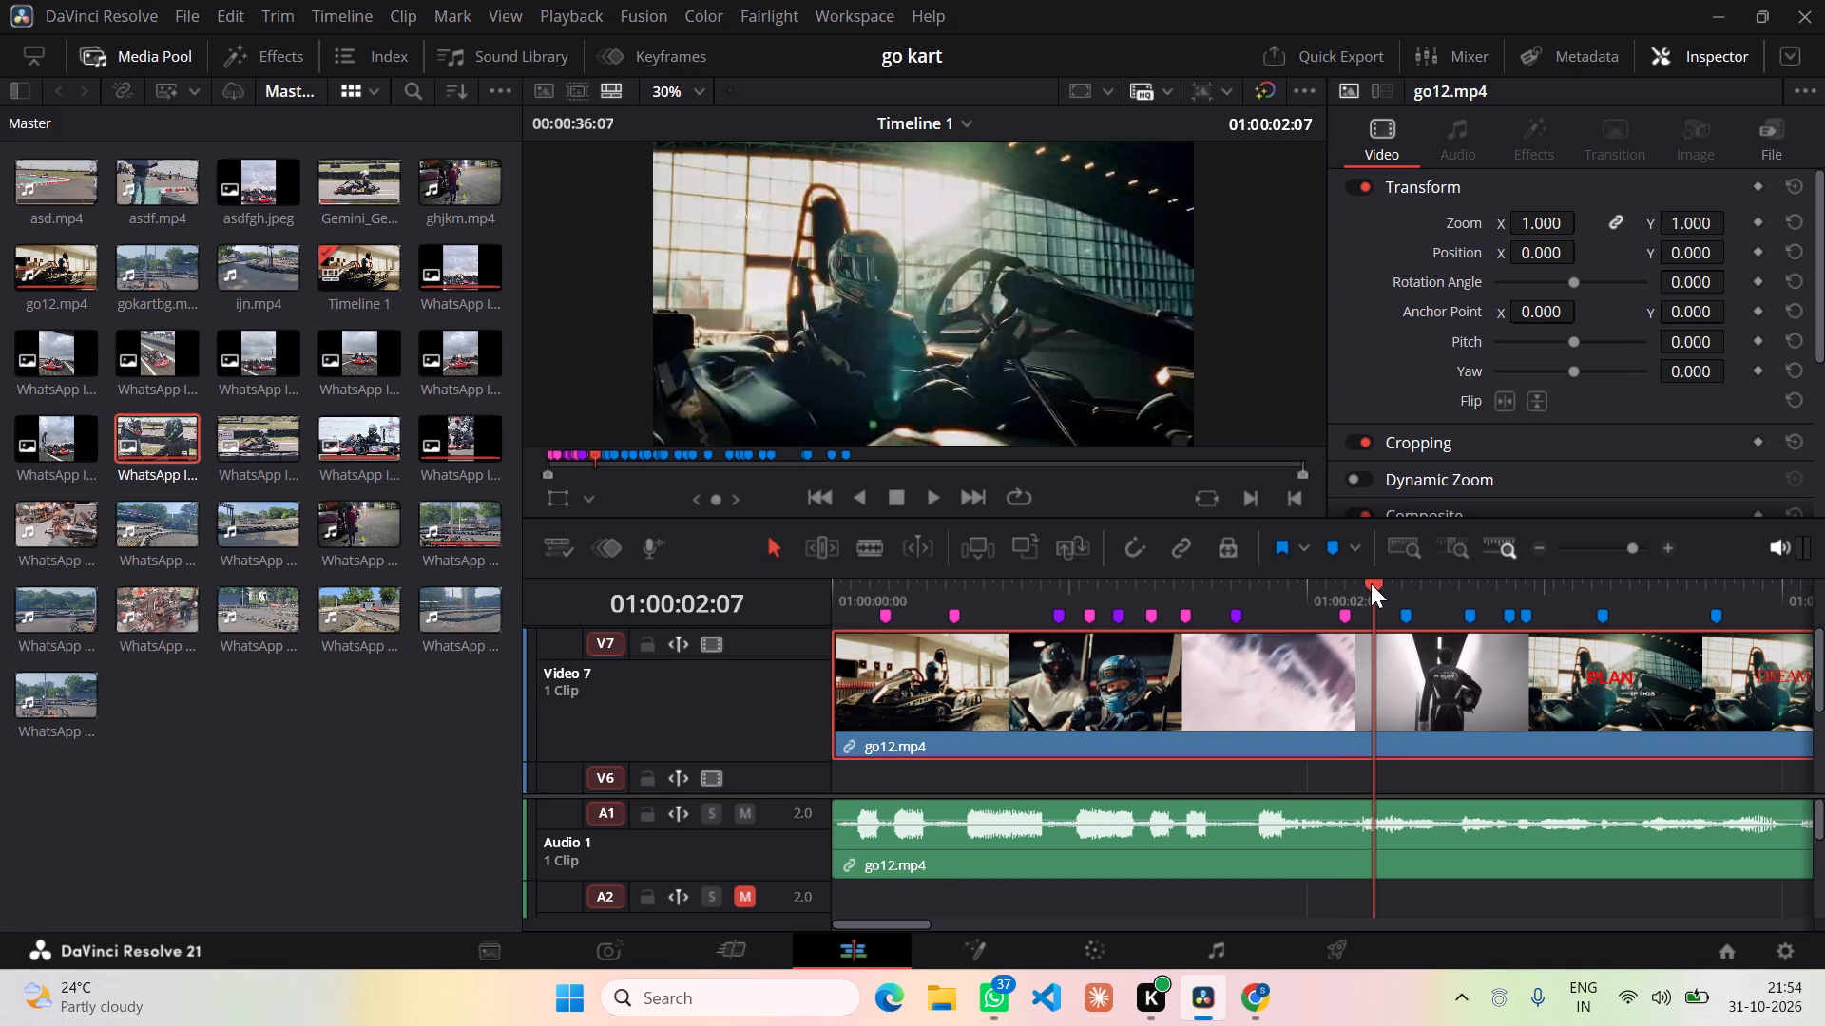
drag(1371, 583, 1412, 590)
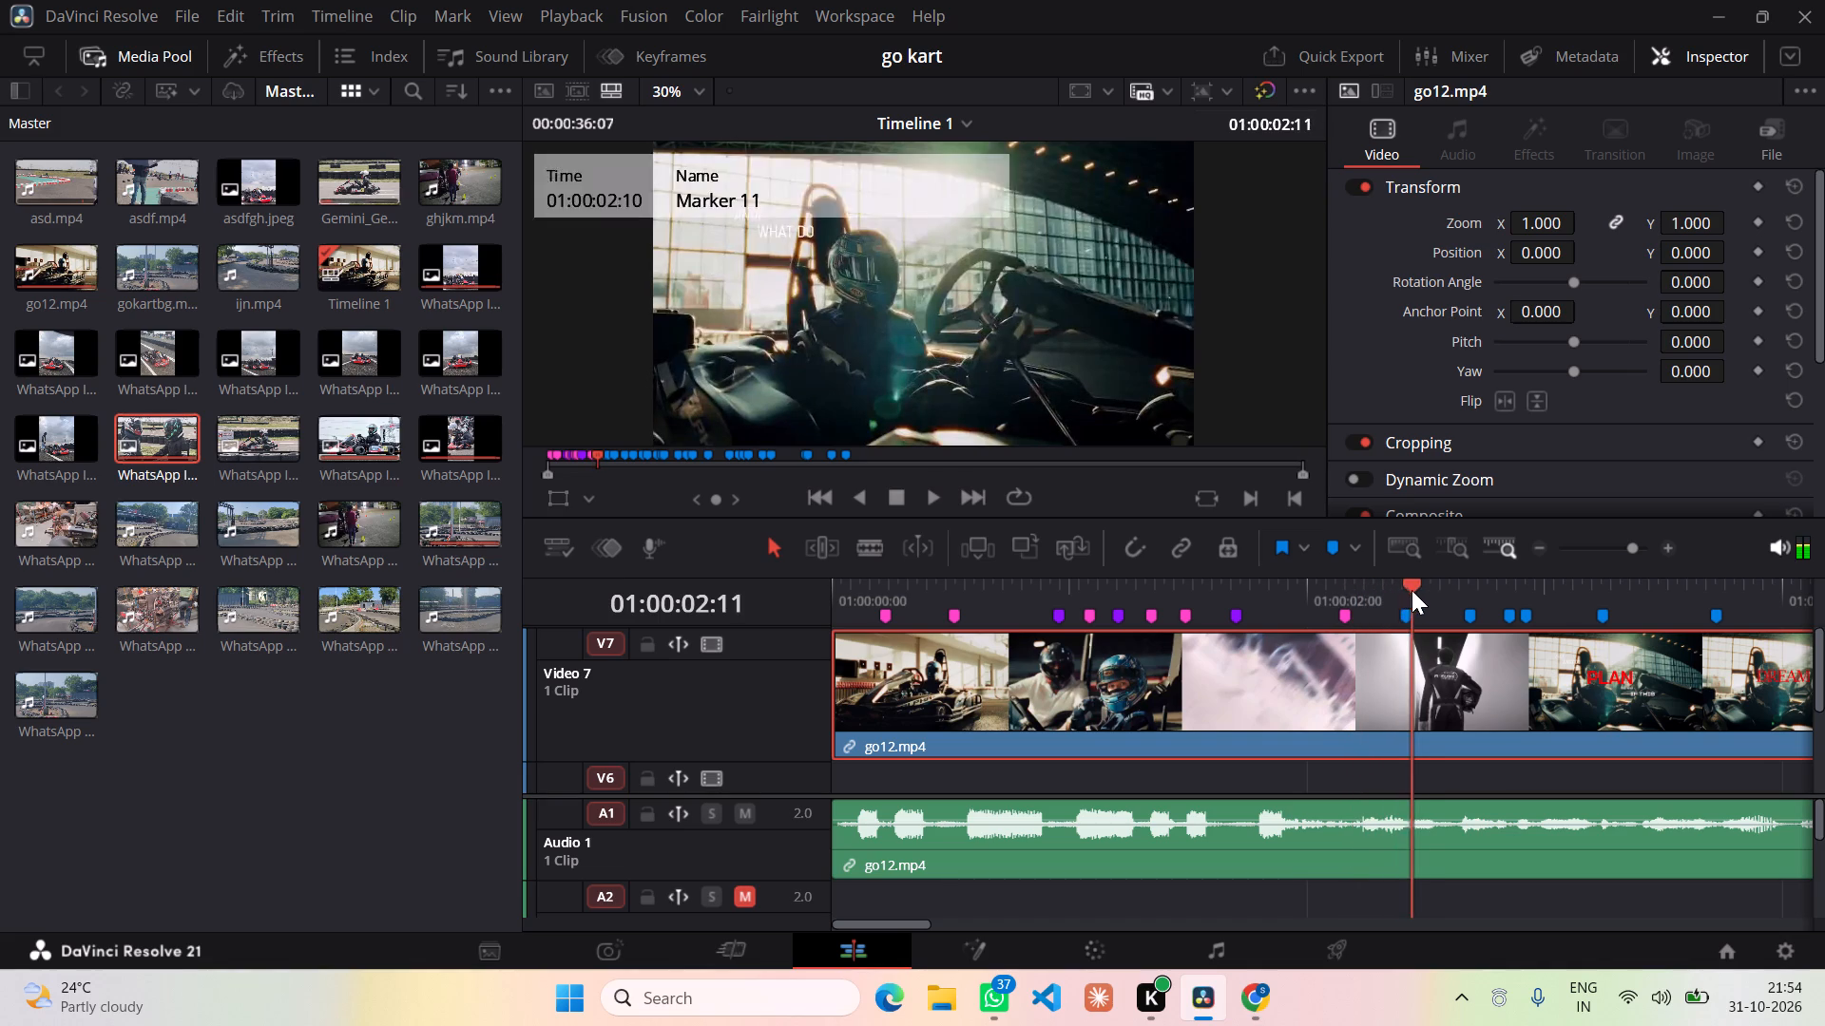
drag(1412, 590, 1465, 600)
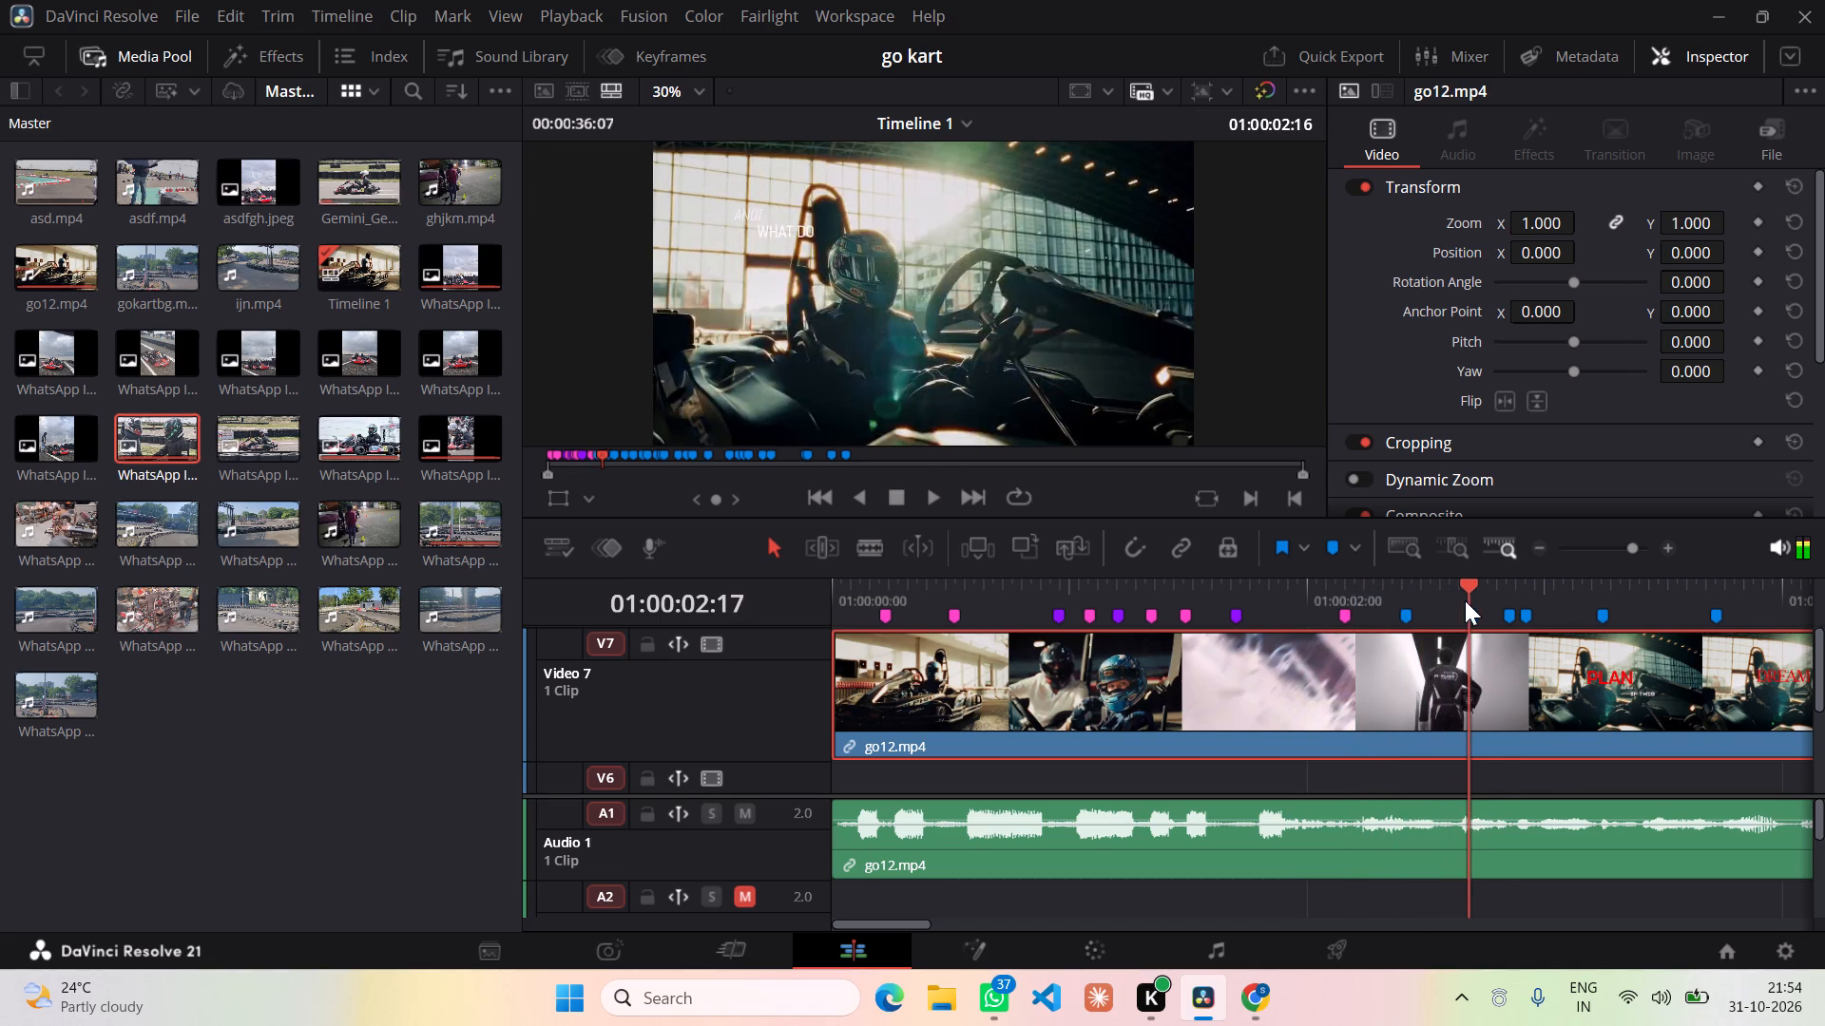
drag(1465, 600, 1467, 610)
drag(1467, 610, 1481, 612)
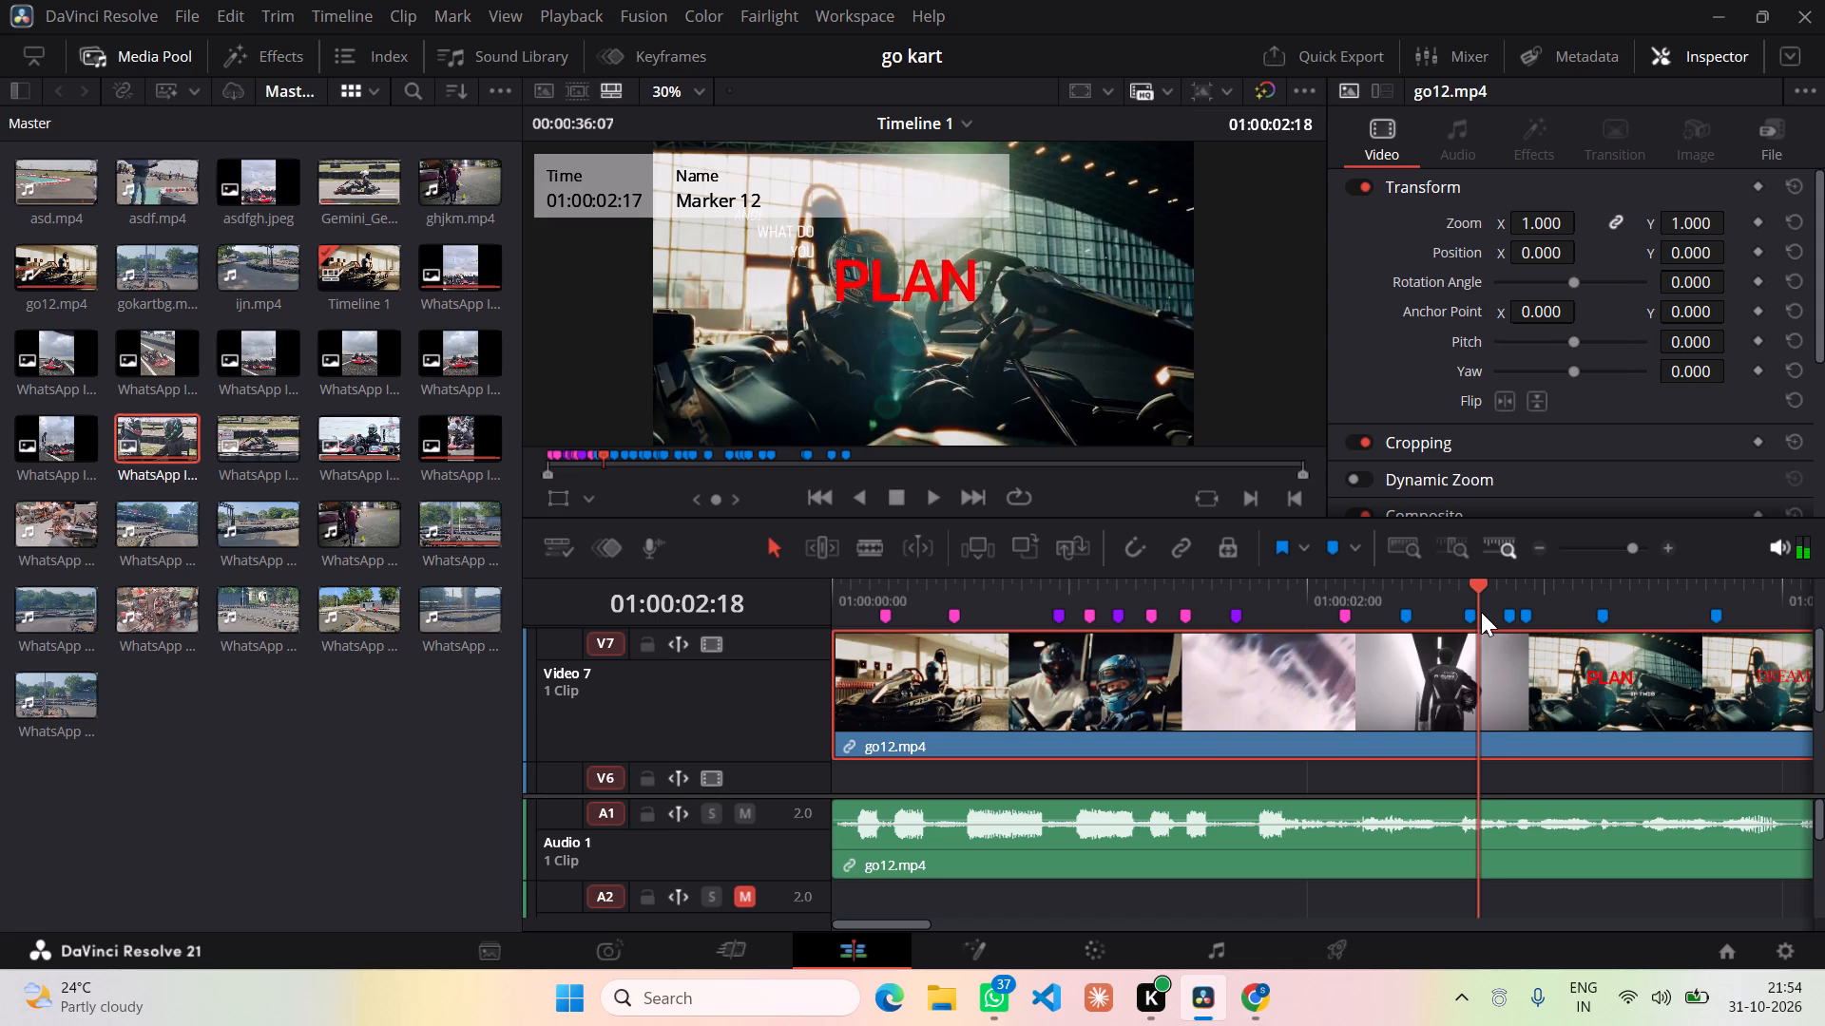
drag(1481, 612, 1512, 616)
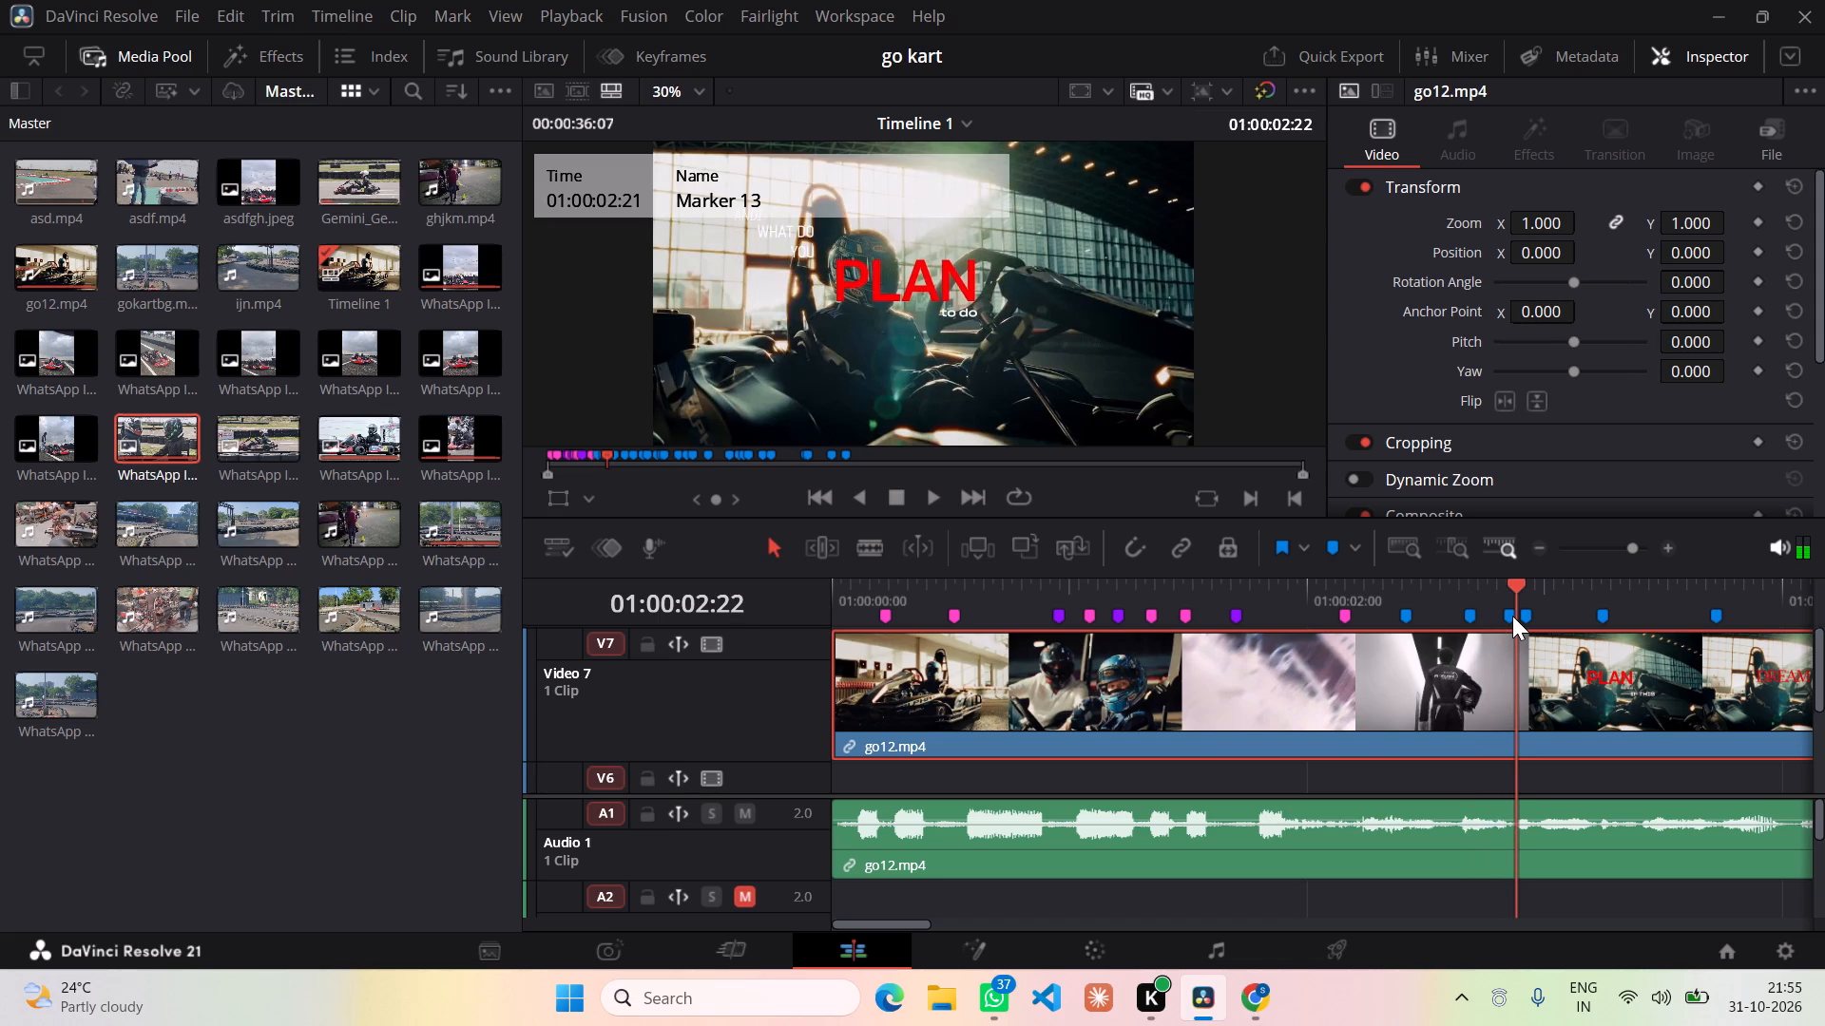
drag(1512, 616, 1545, 622)
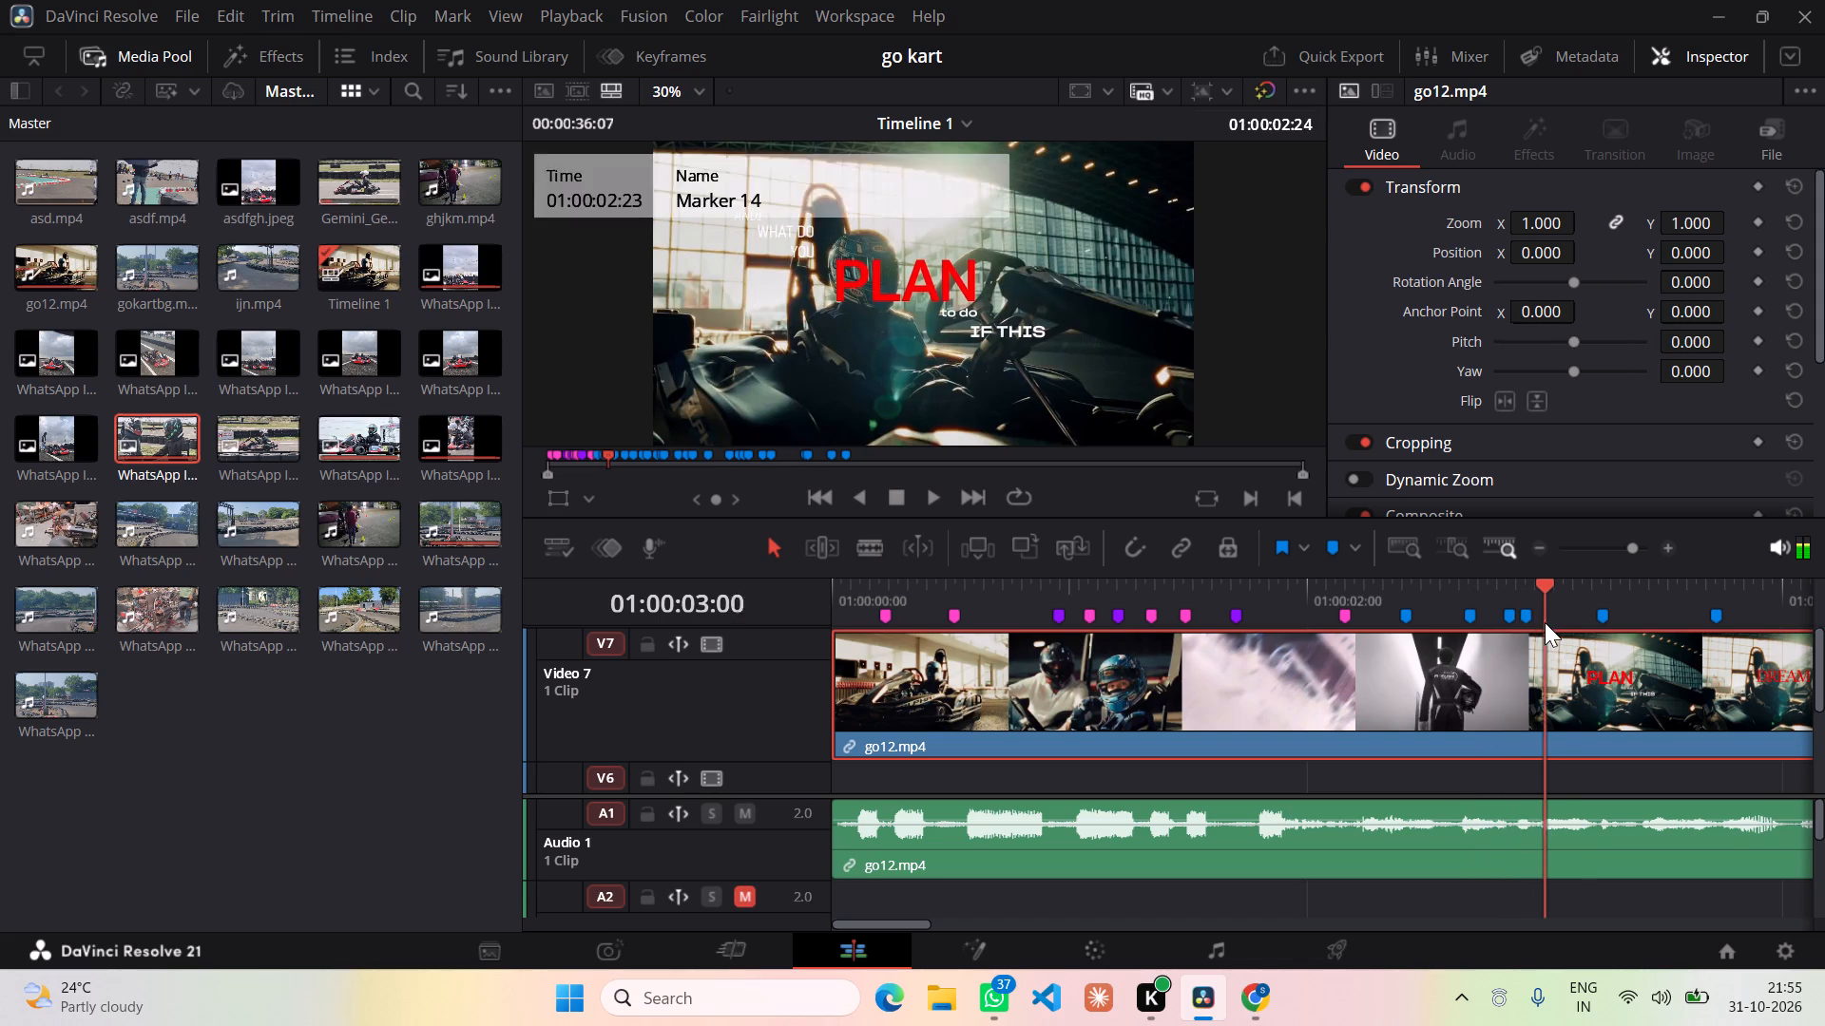
Move Marker 10 to 01:00:02:05, where the reference video cuts to the helmeted driver in the kart.
drag(1545, 622, 1316, 647)
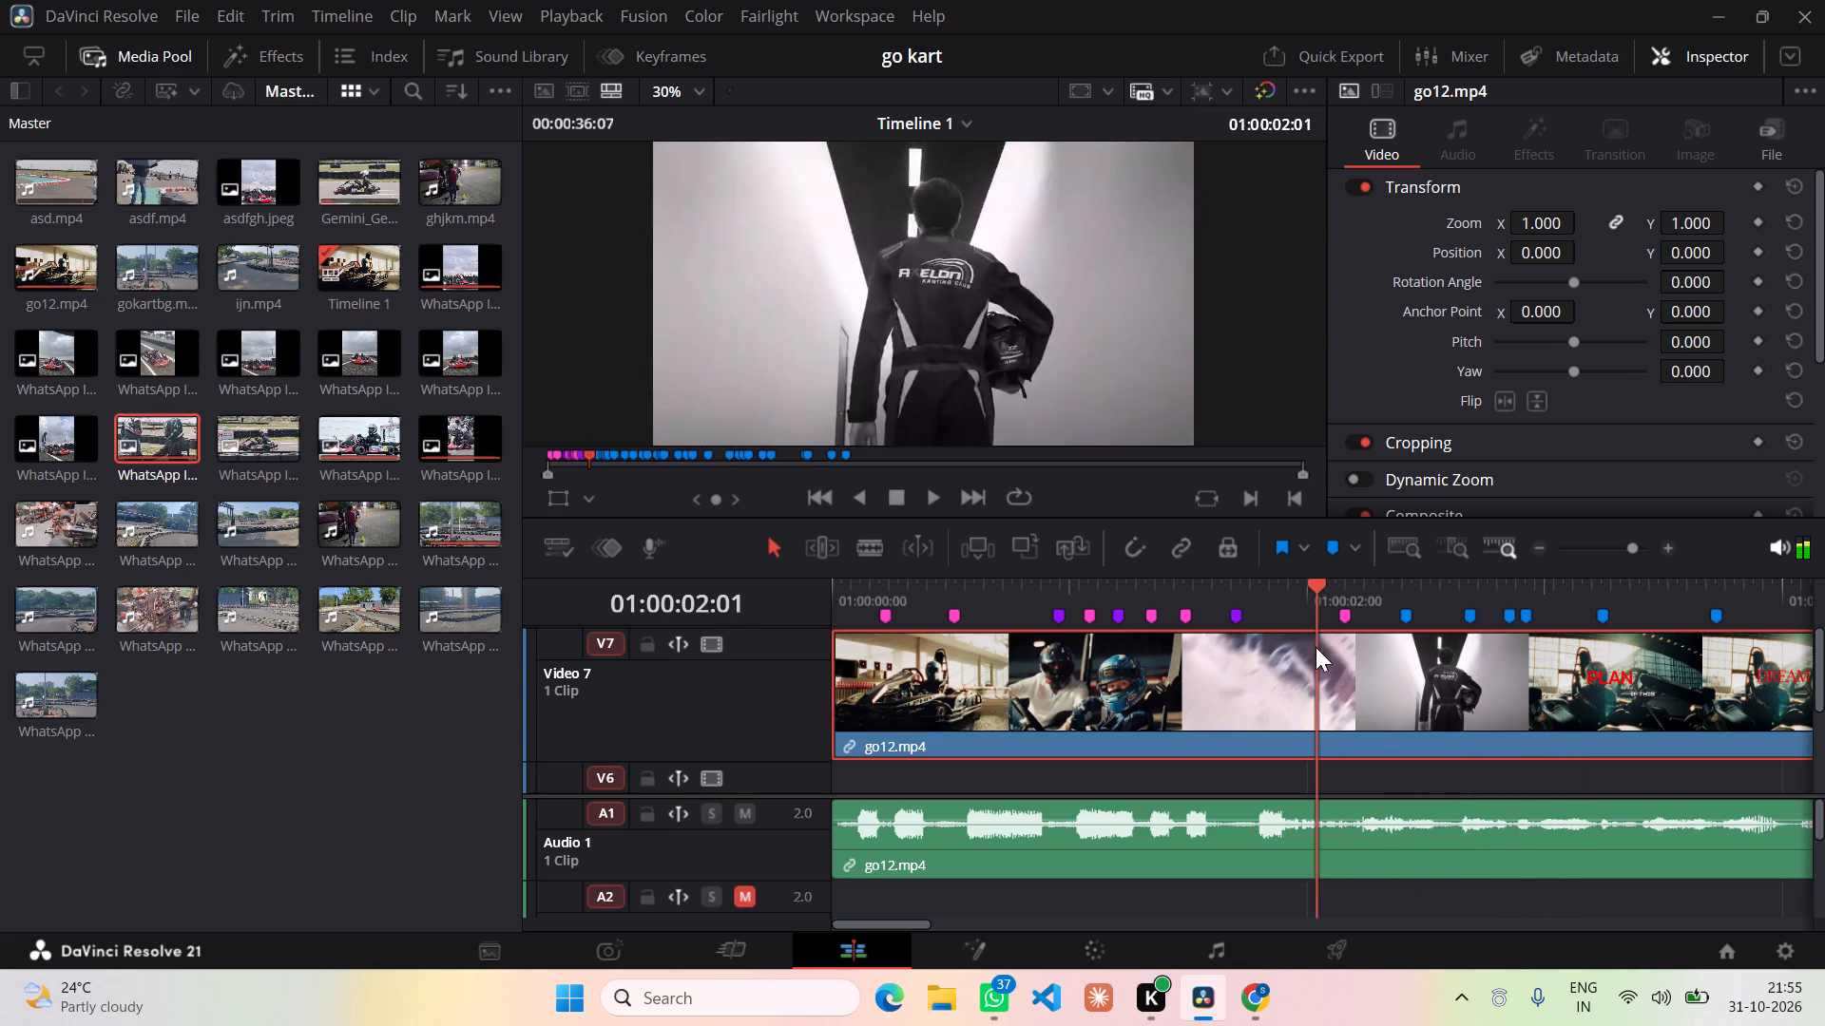
drag(1316, 647, 1339, 651)
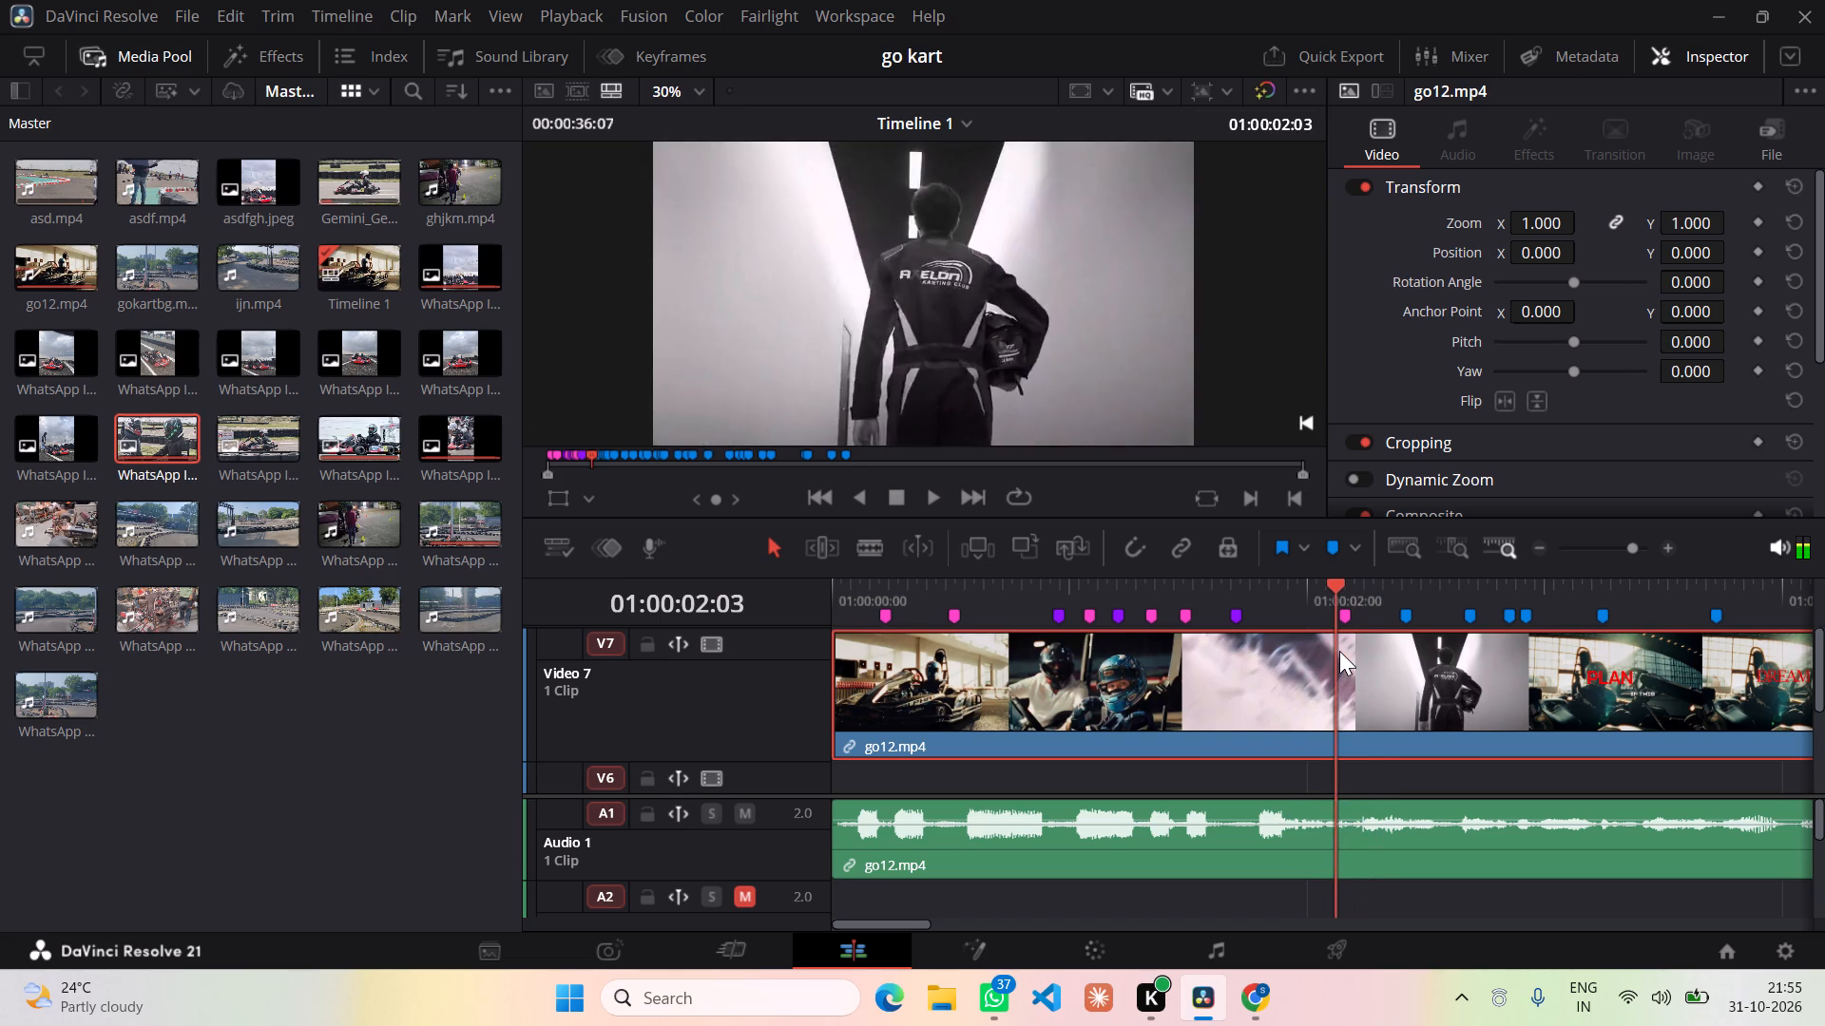
drag(1339, 651, 1367, 651)
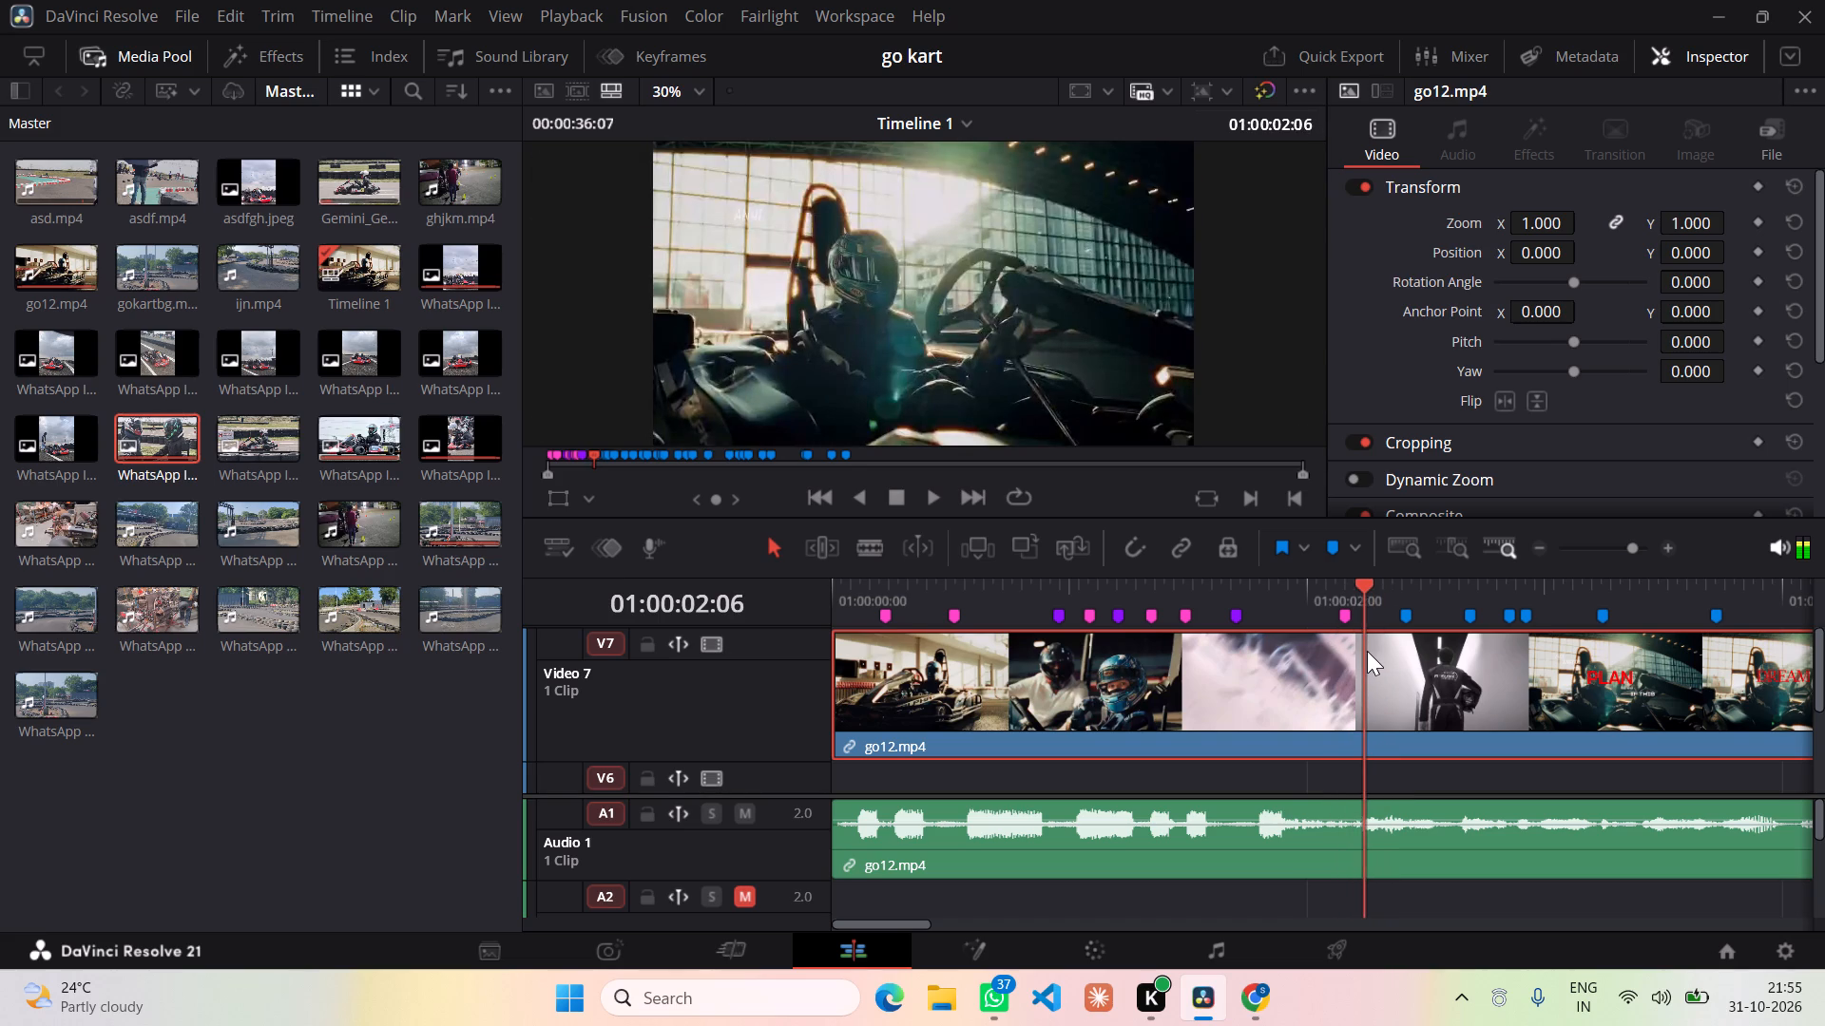
drag(1367, 651, 1338, 651)
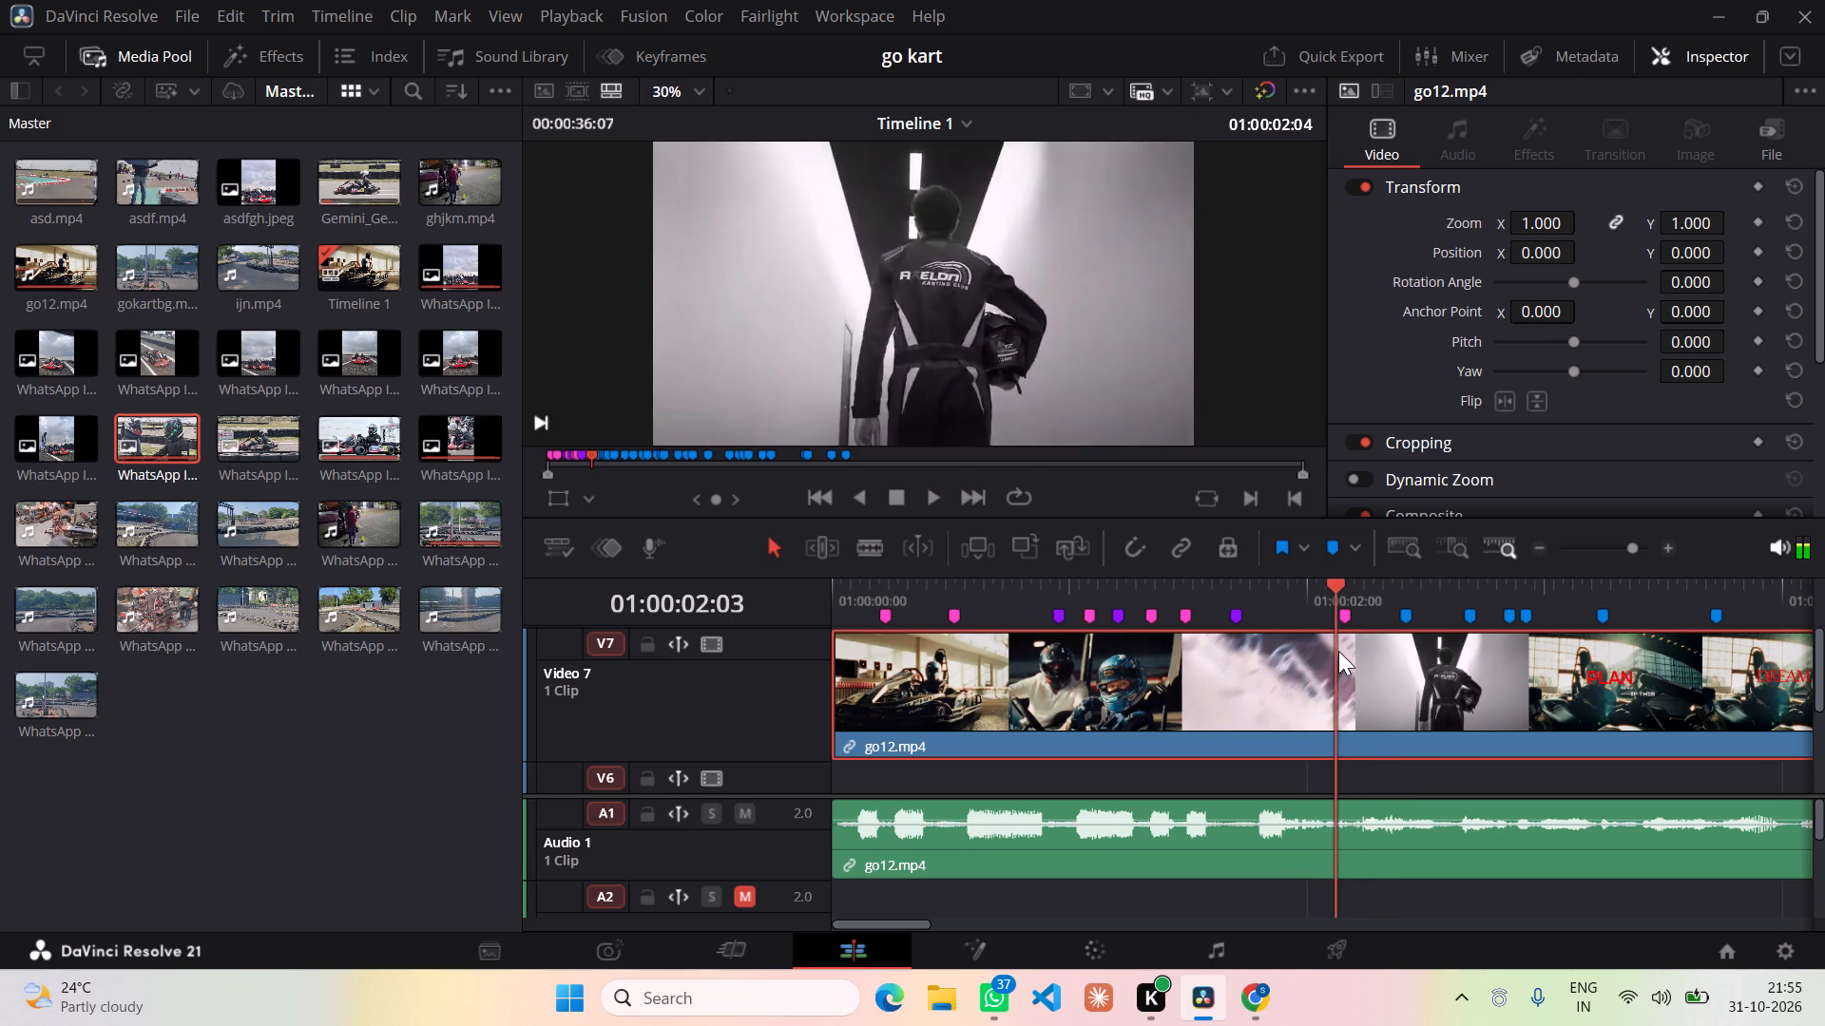
drag(1338, 651, 1352, 651)
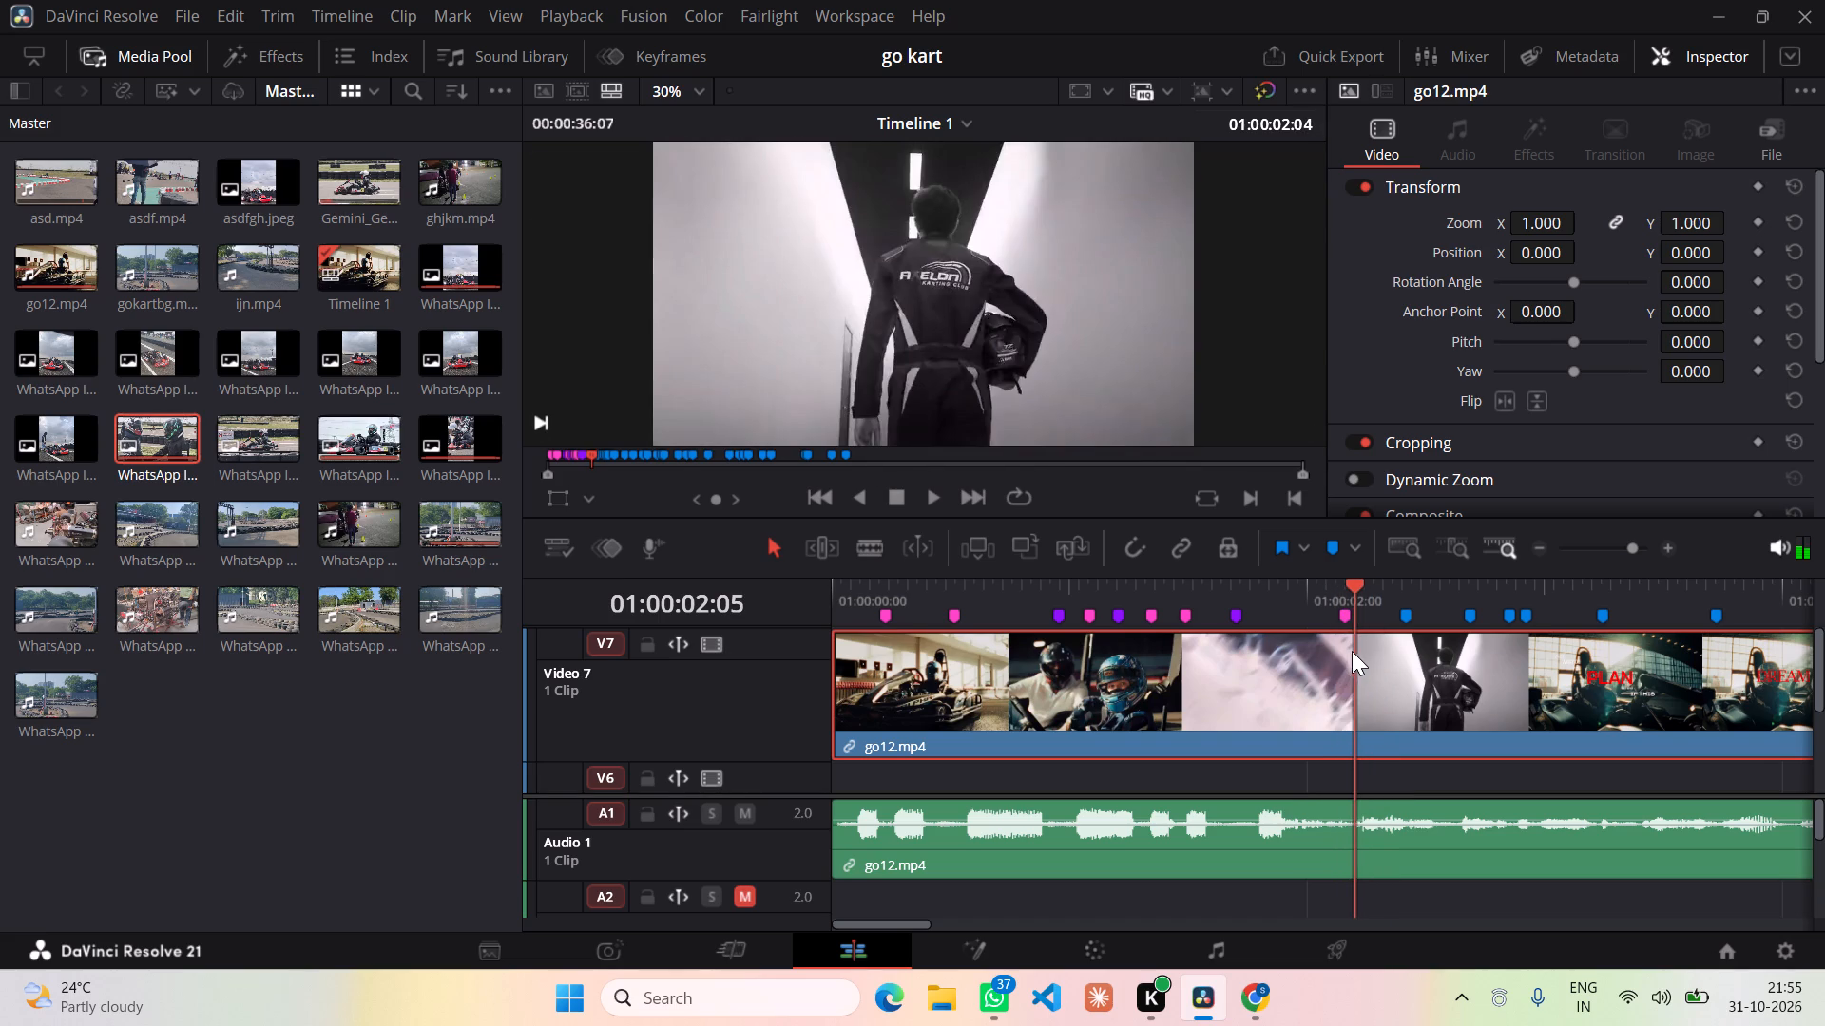
drag(1352, 651, 1354, 651)
drag(1344, 620, 1354, 620)
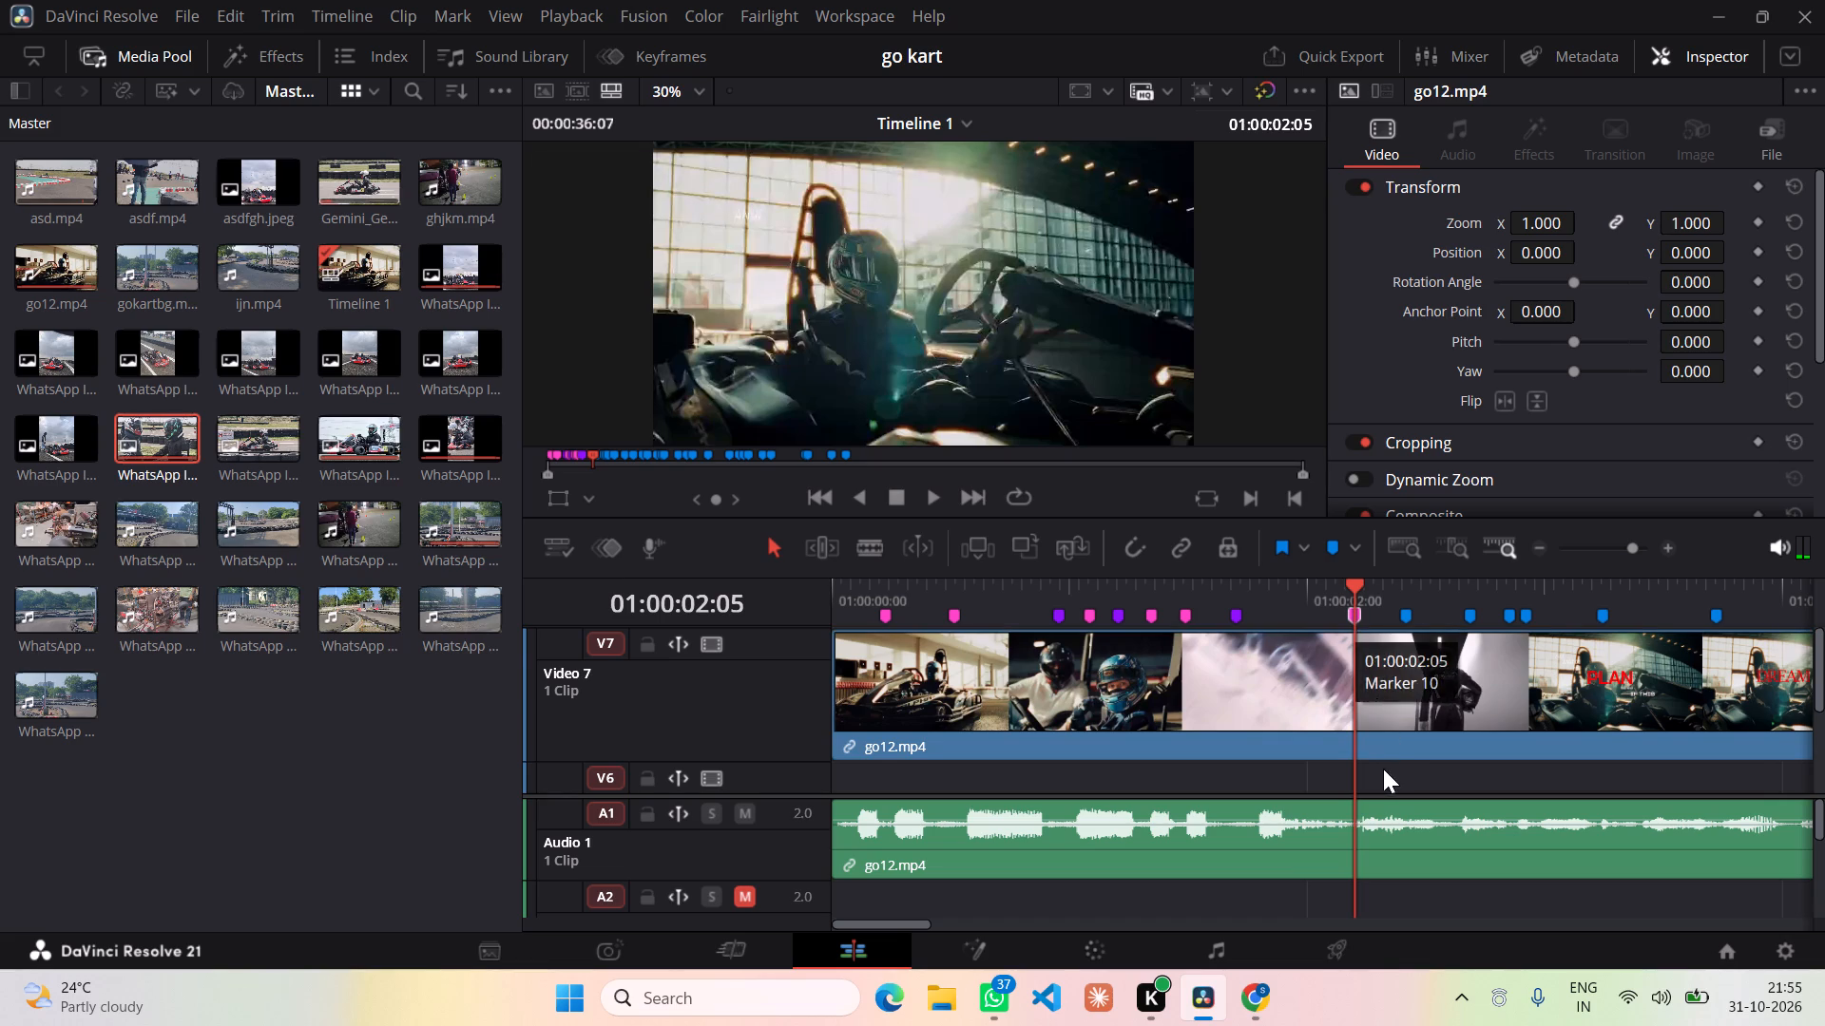
Add a Text+ title on V4 above the handshake photo, starting at Marker 10 (01:00:02:05).
scroll(1340, 738, down, 2)
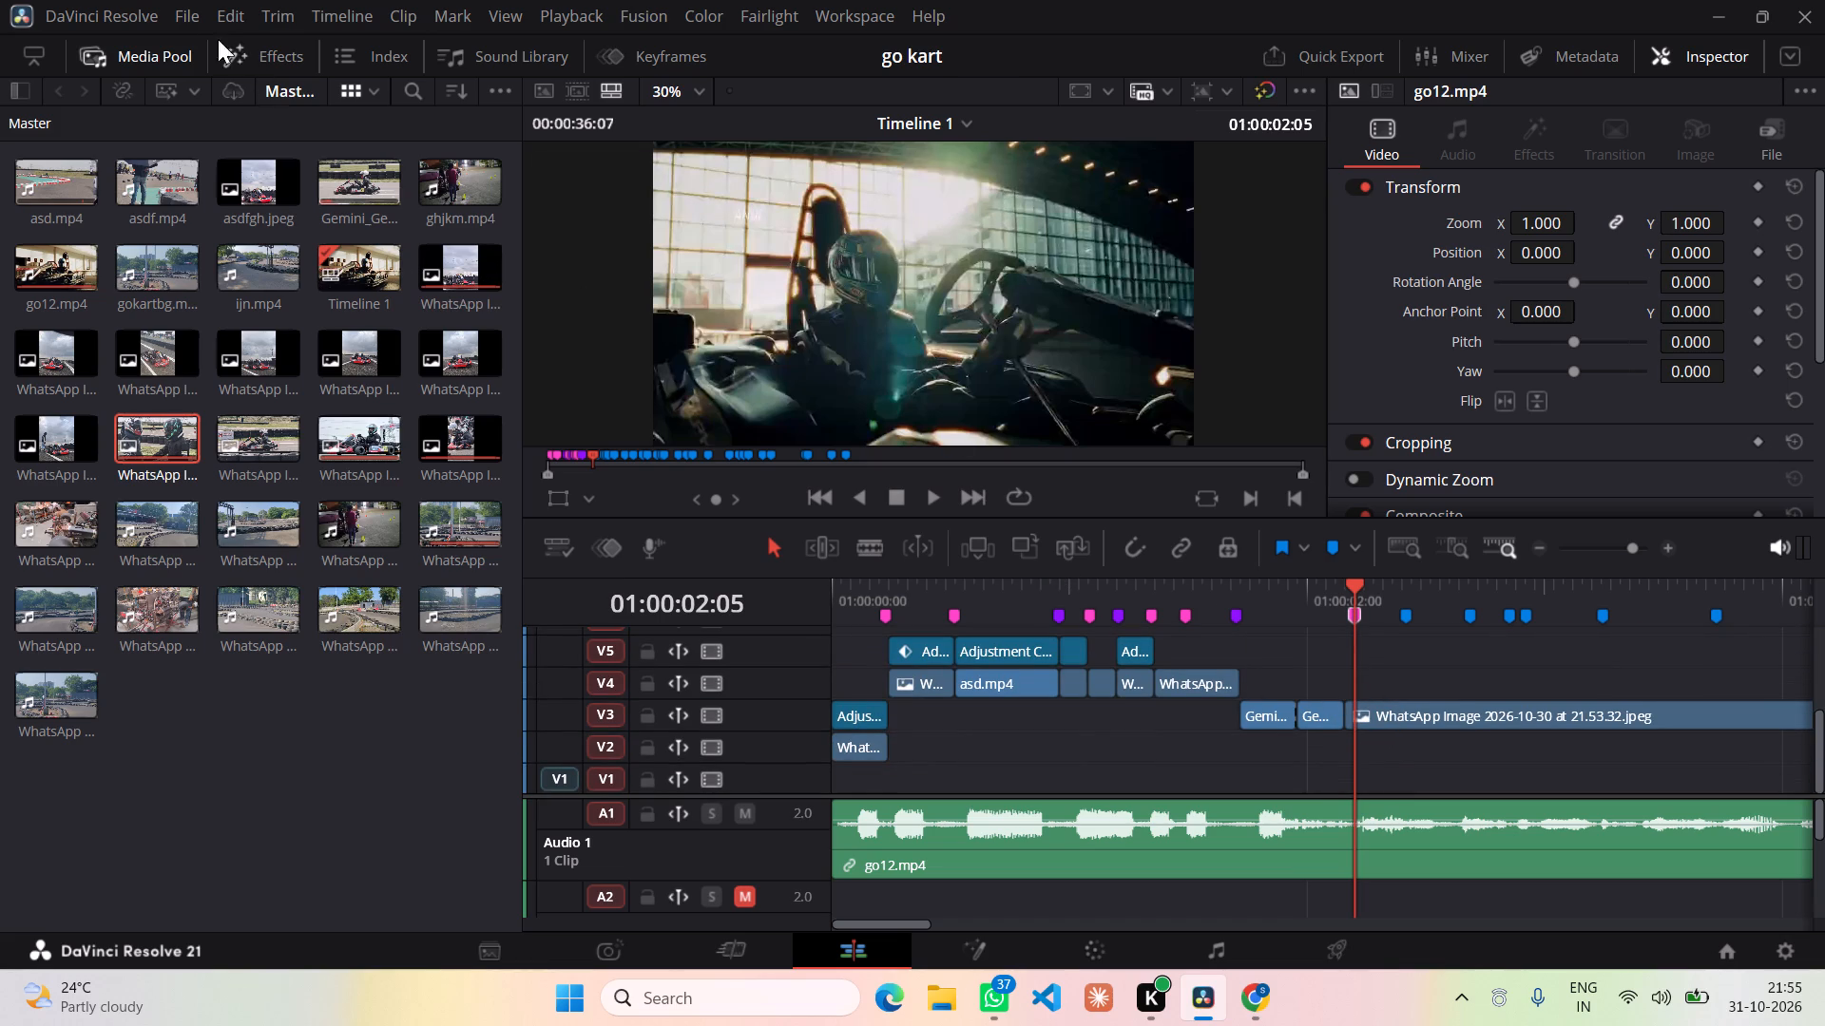
click(145, 47)
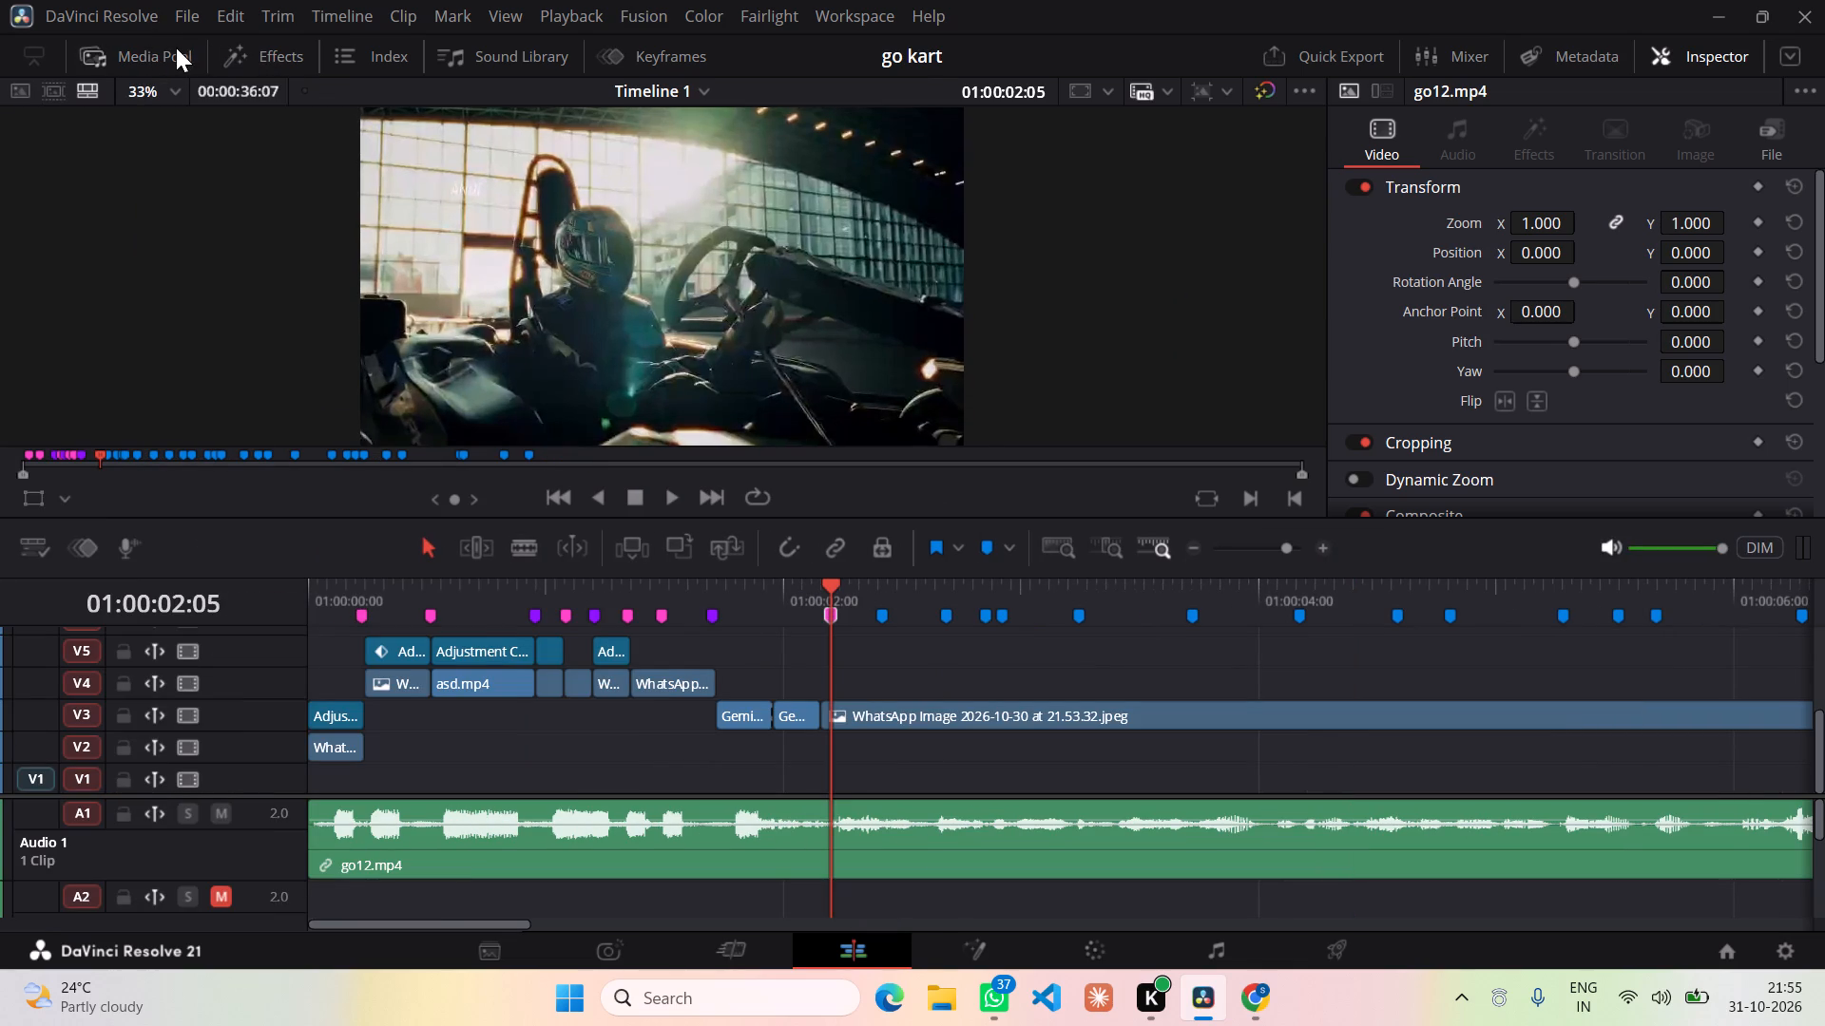
click(175, 51)
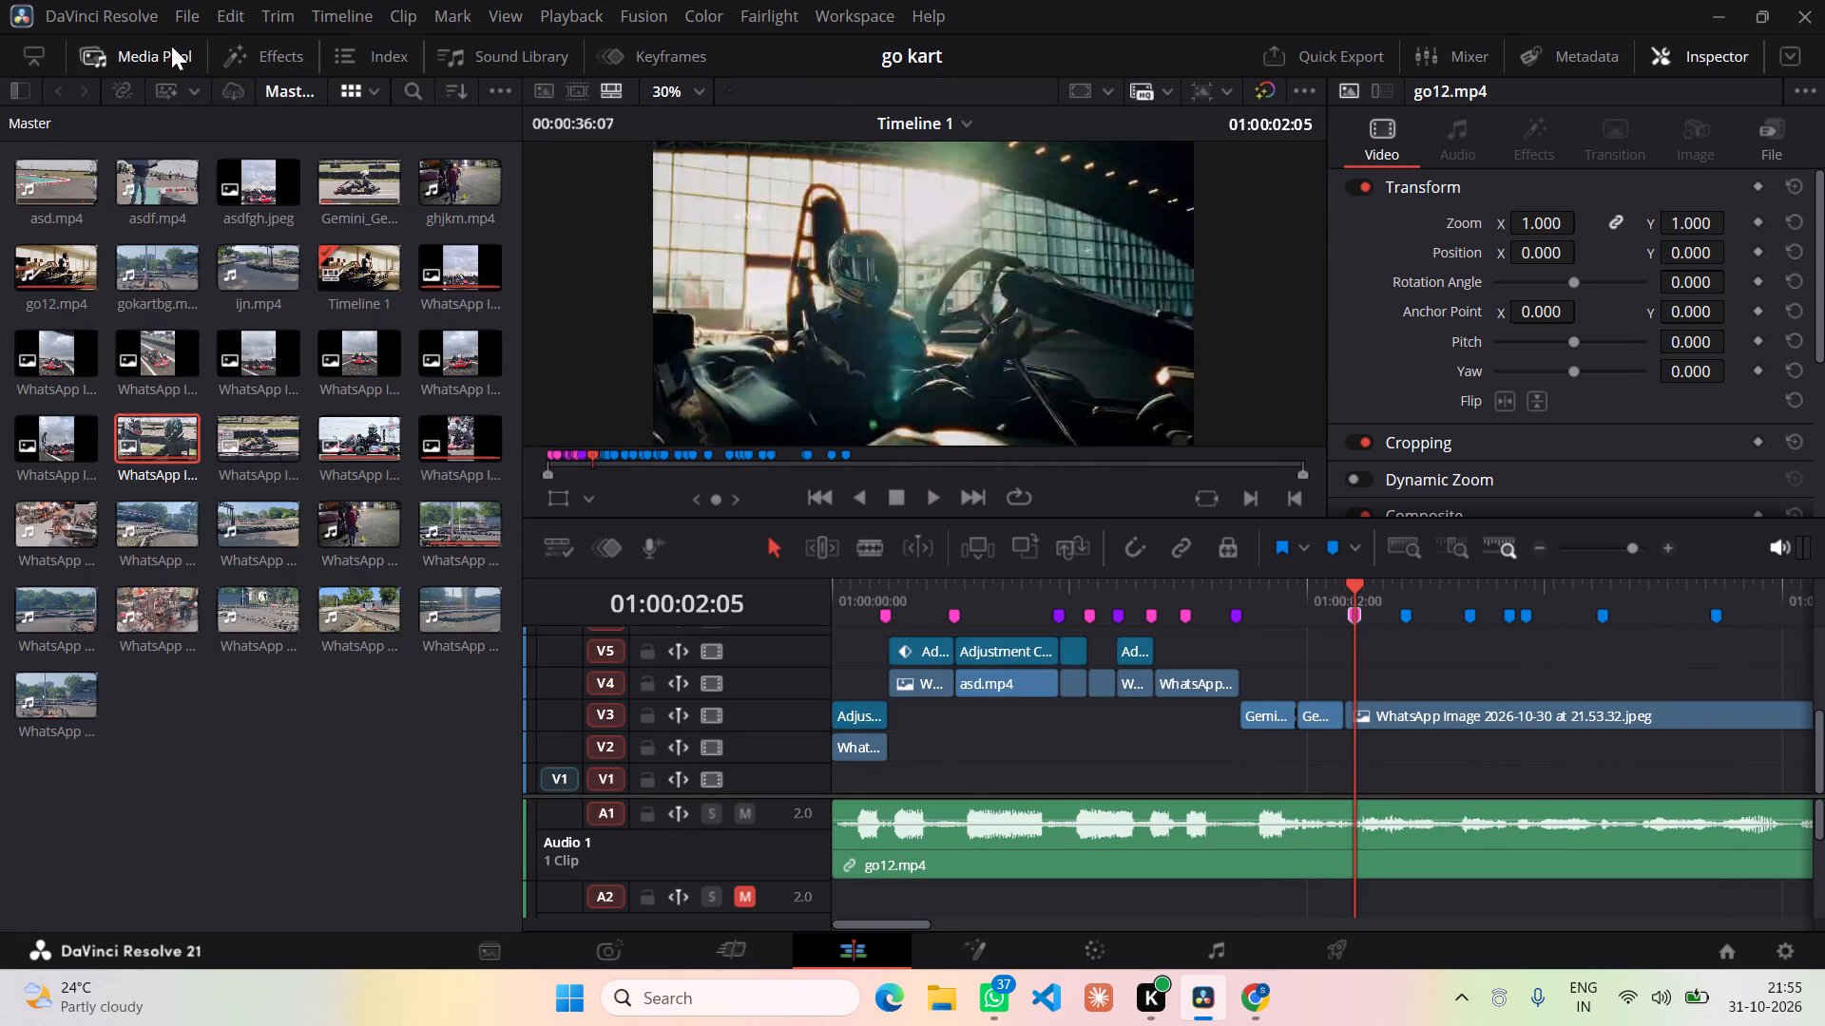
click(137, 61)
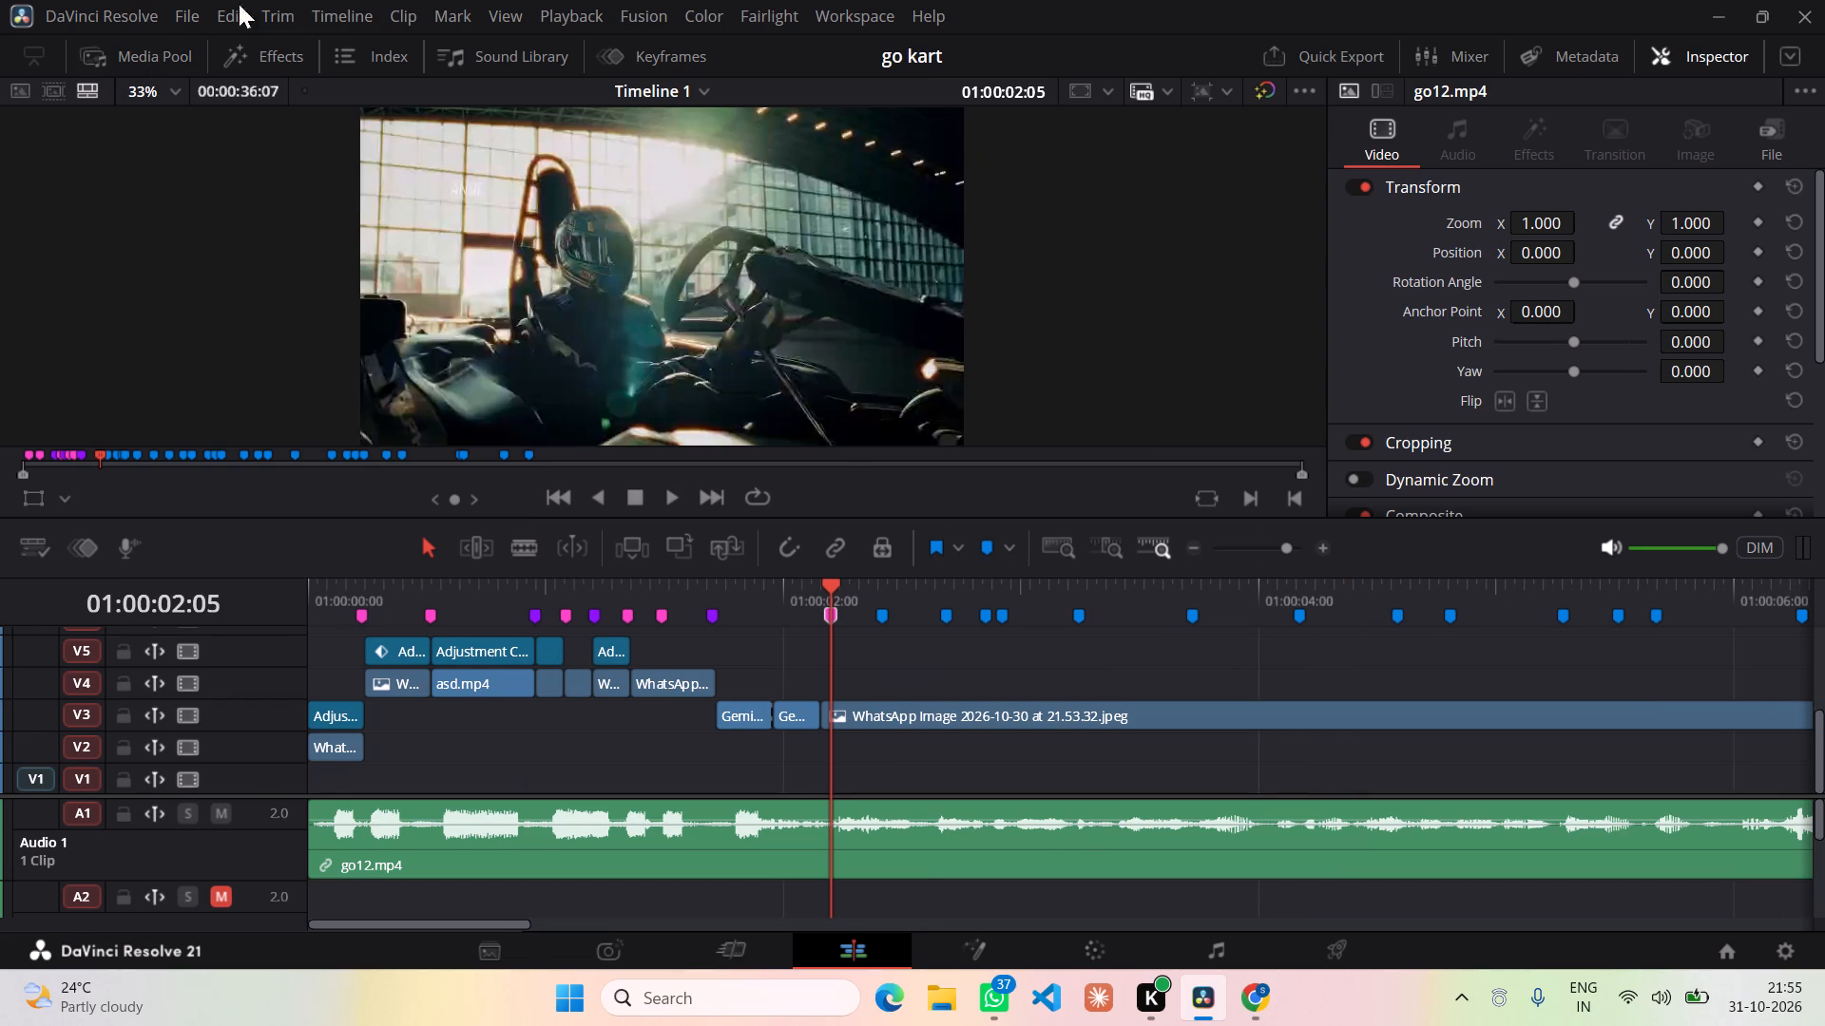
click(279, 53)
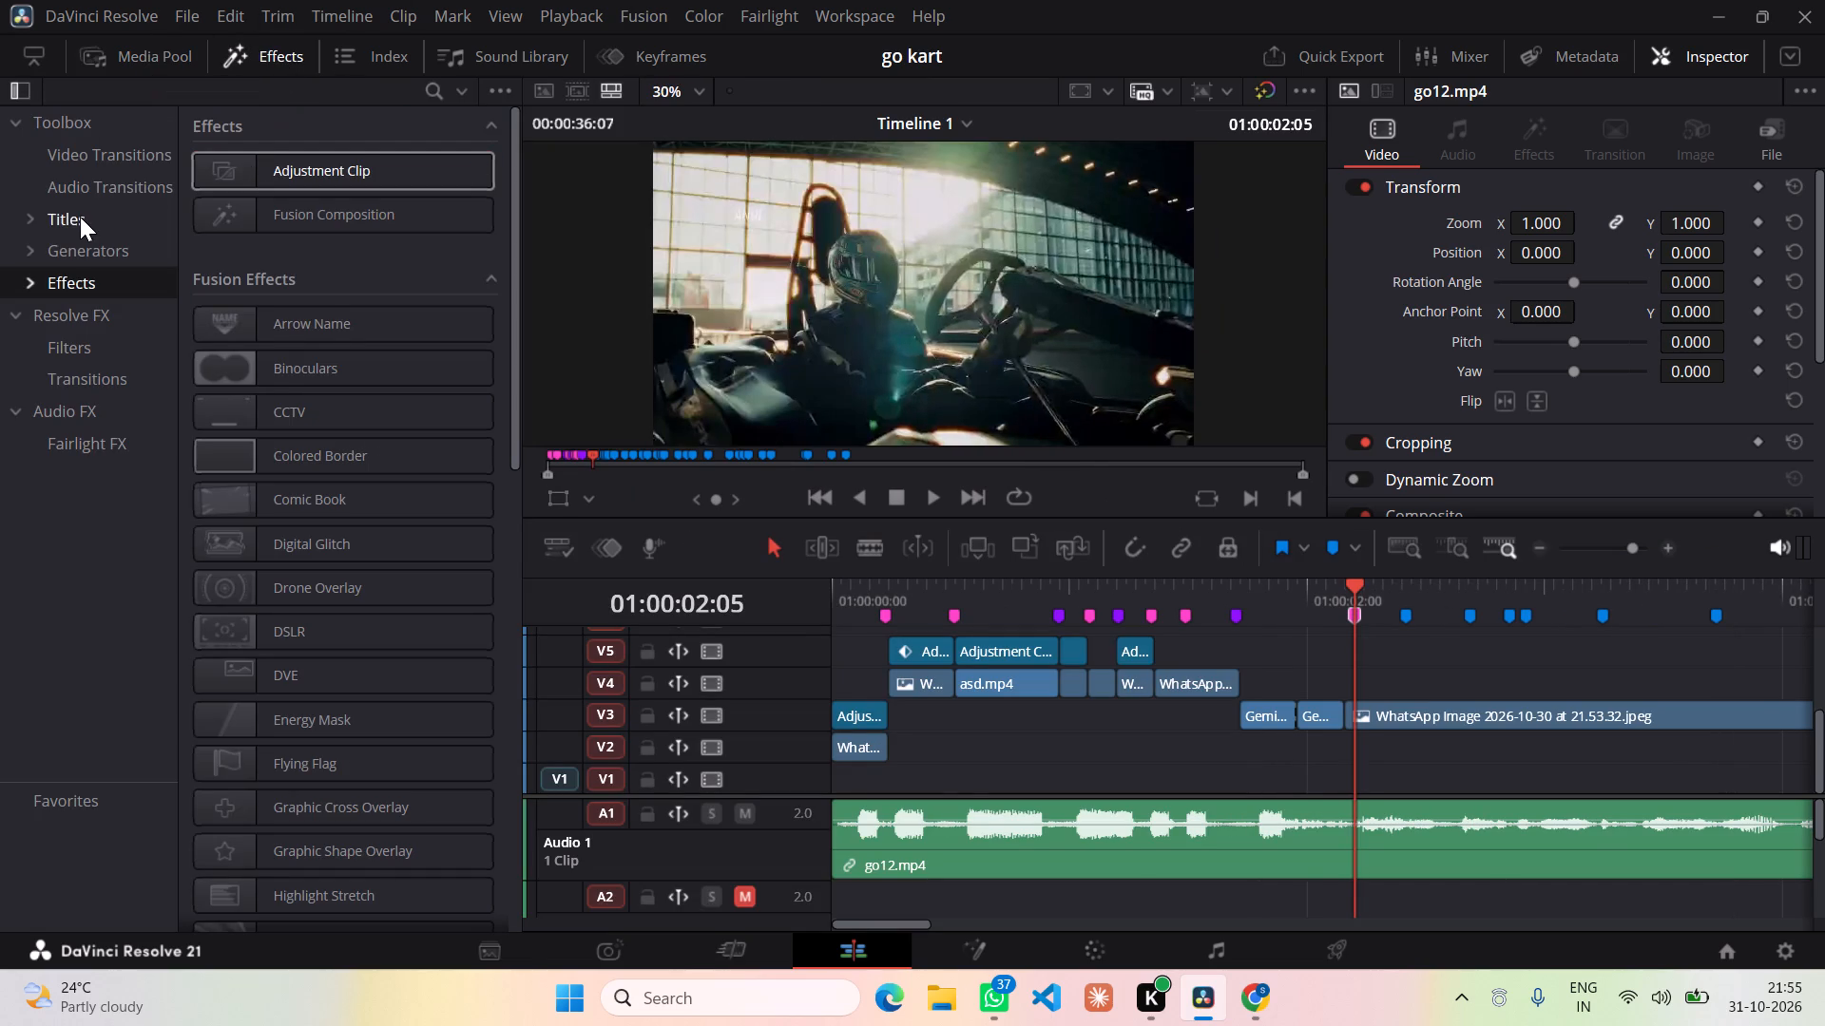
click(78, 217)
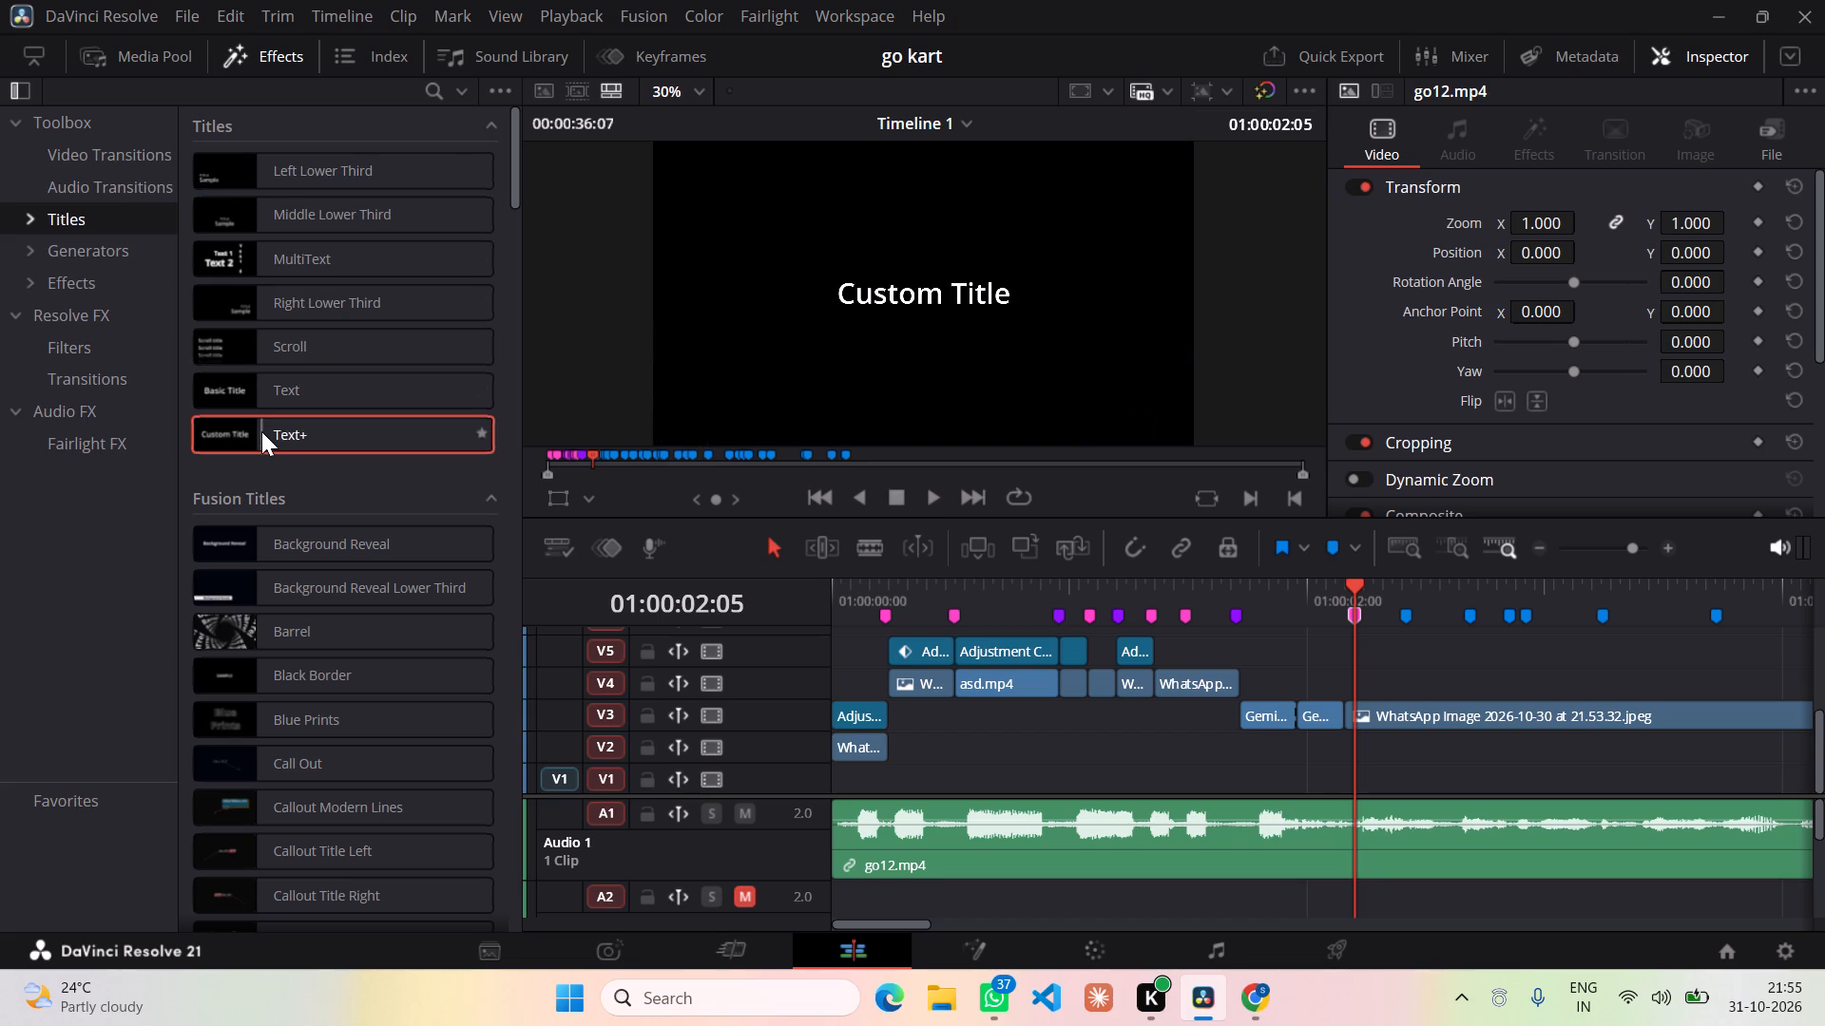
drag(261, 431, 1317, 708)
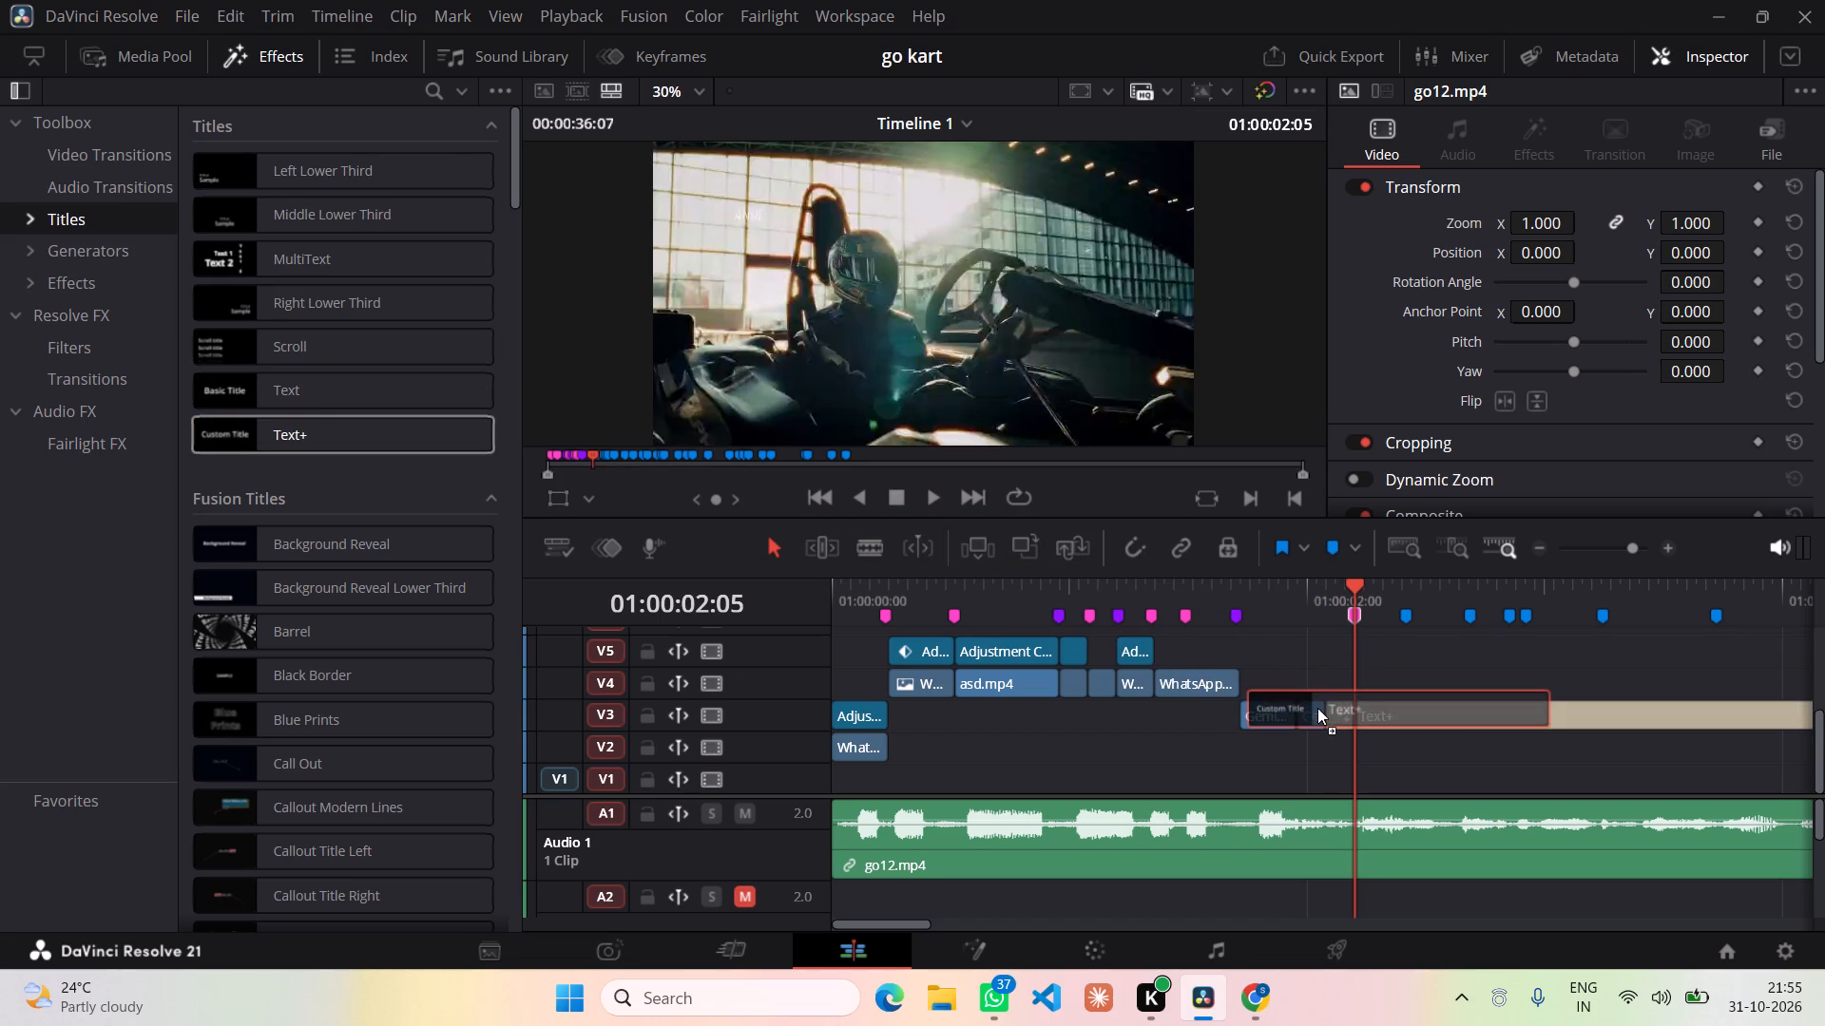
drag(1317, 708, 1350, 668)
Split the Text+ title on V4 at 01:00:02:11, just after Marker 11, where the reference video's next words appear.
drag(1355, 580, 1363, 581)
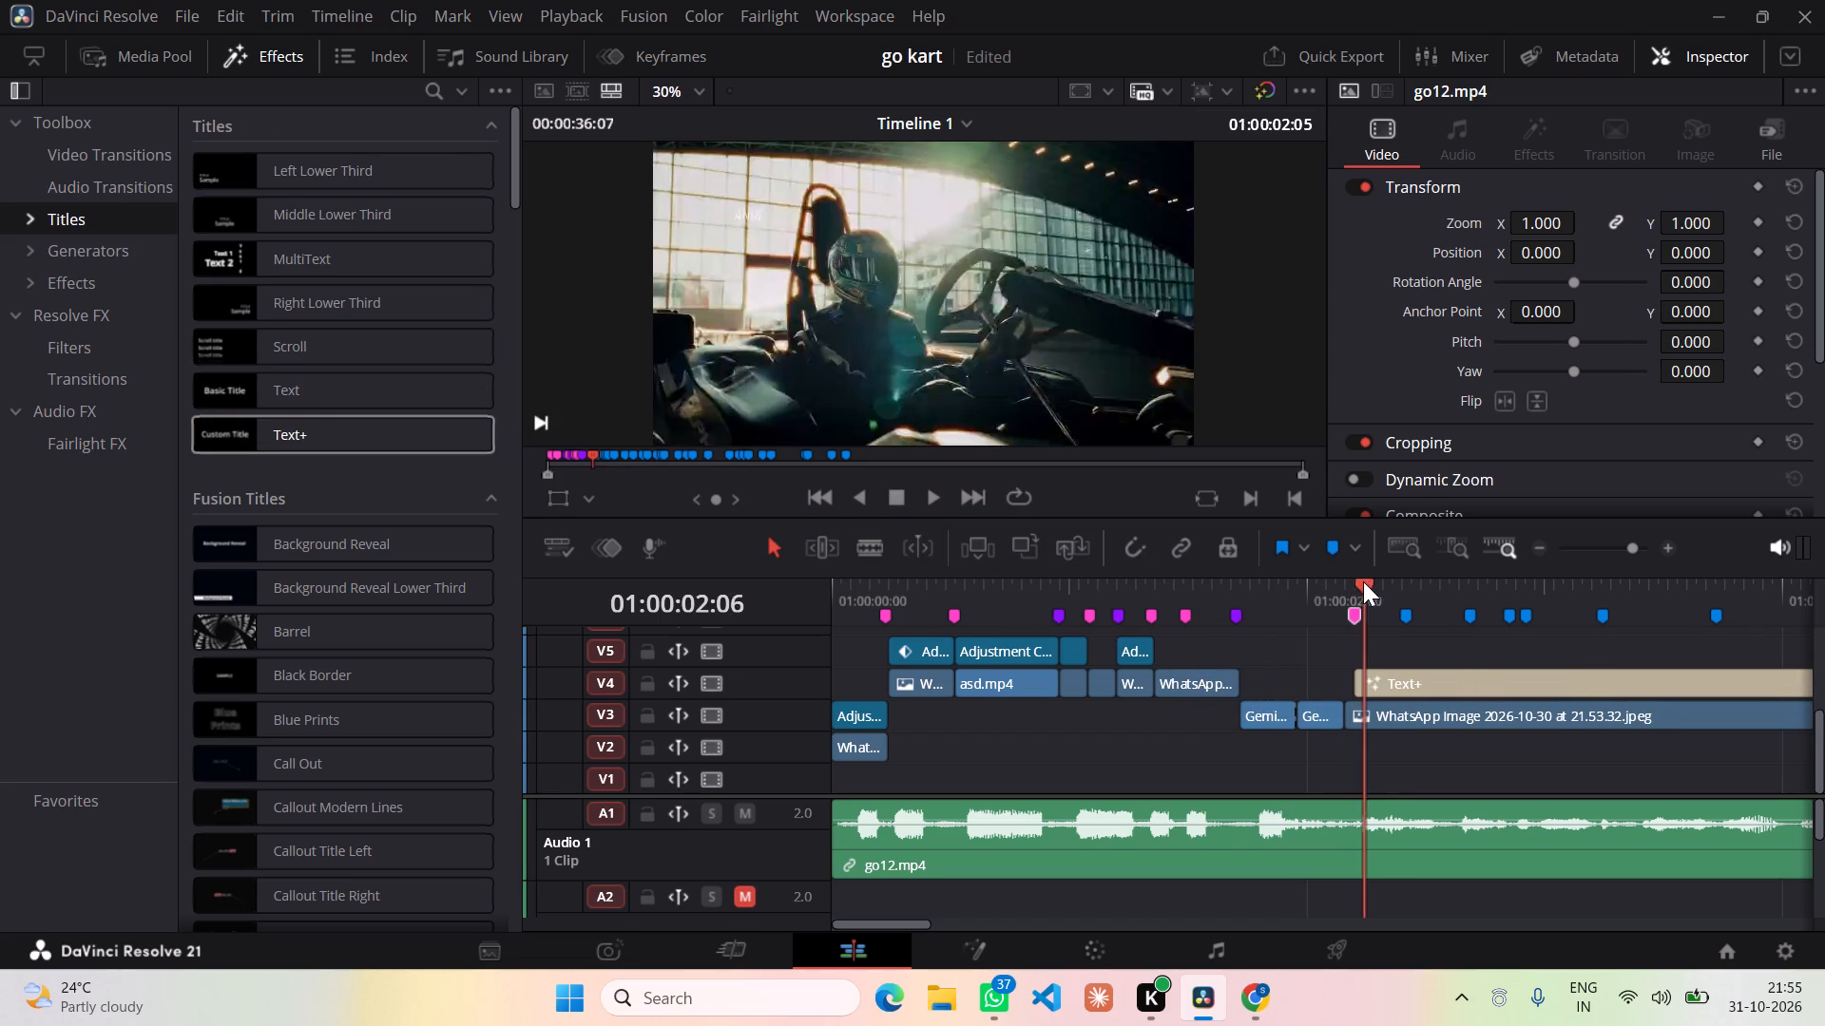
drag(1363, 581, 1405, 590)
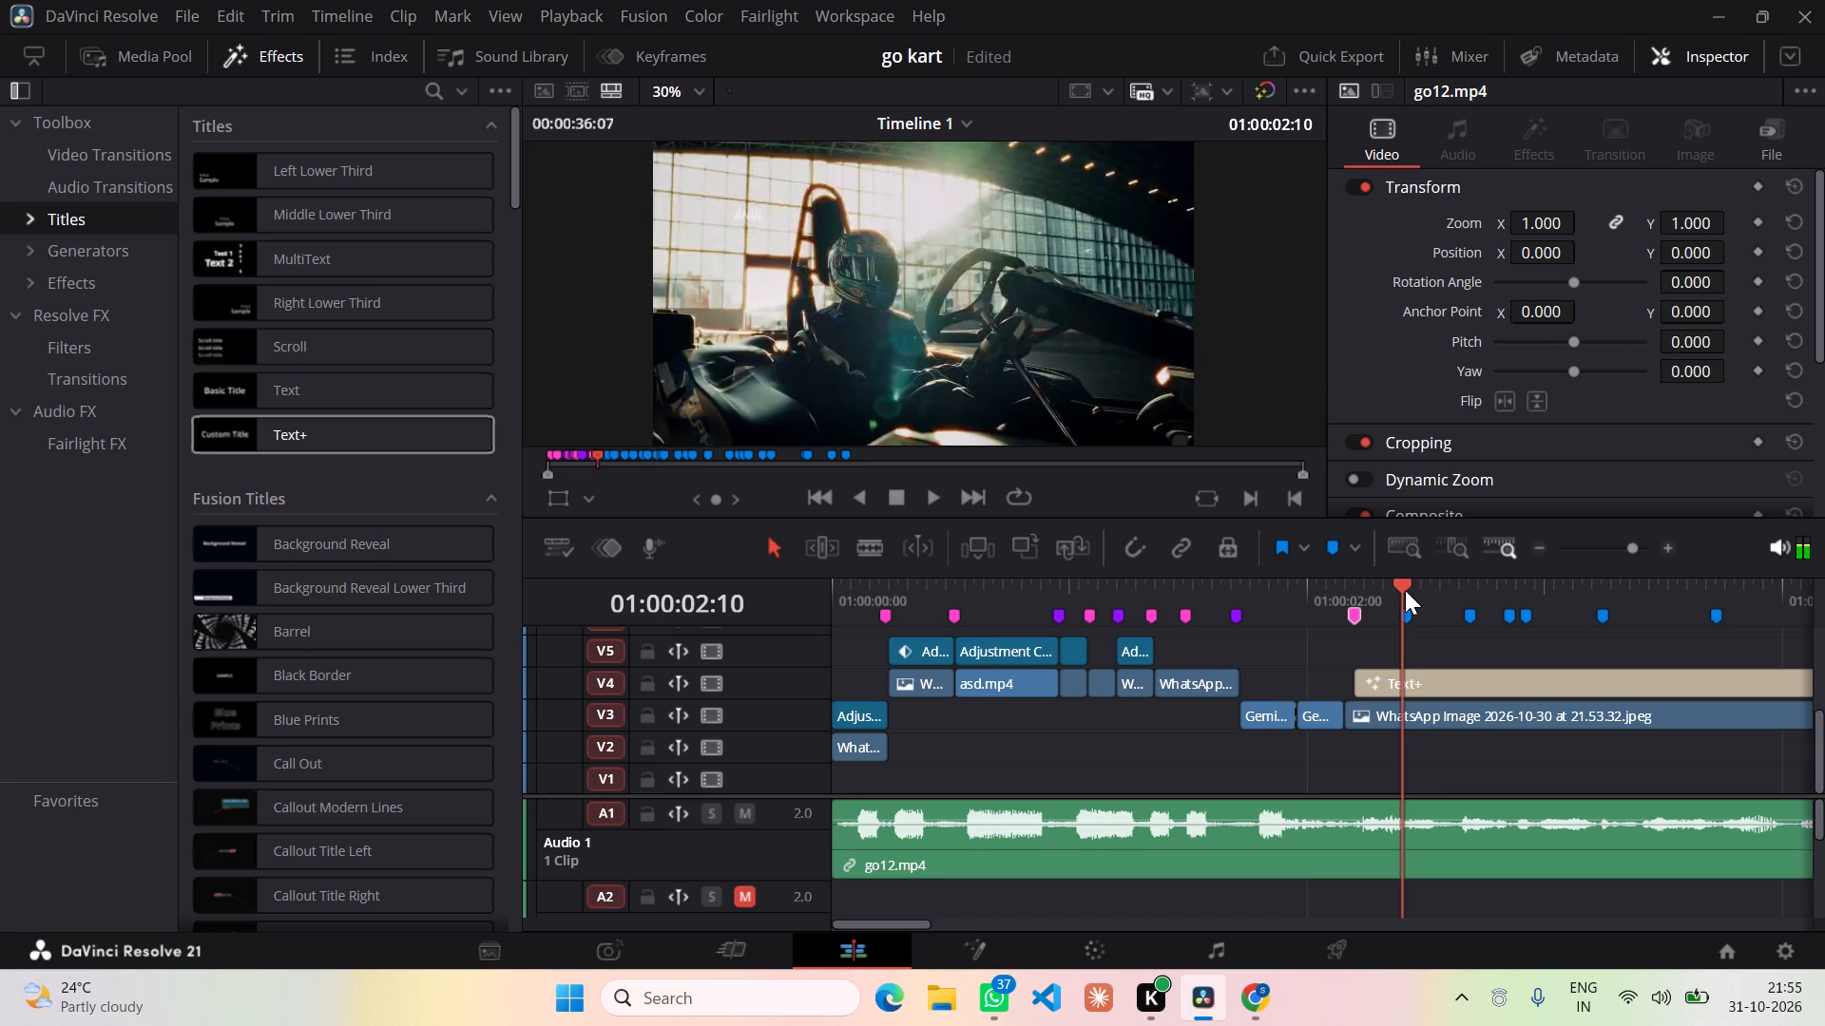
drag(1405, 590, 1408, 590)
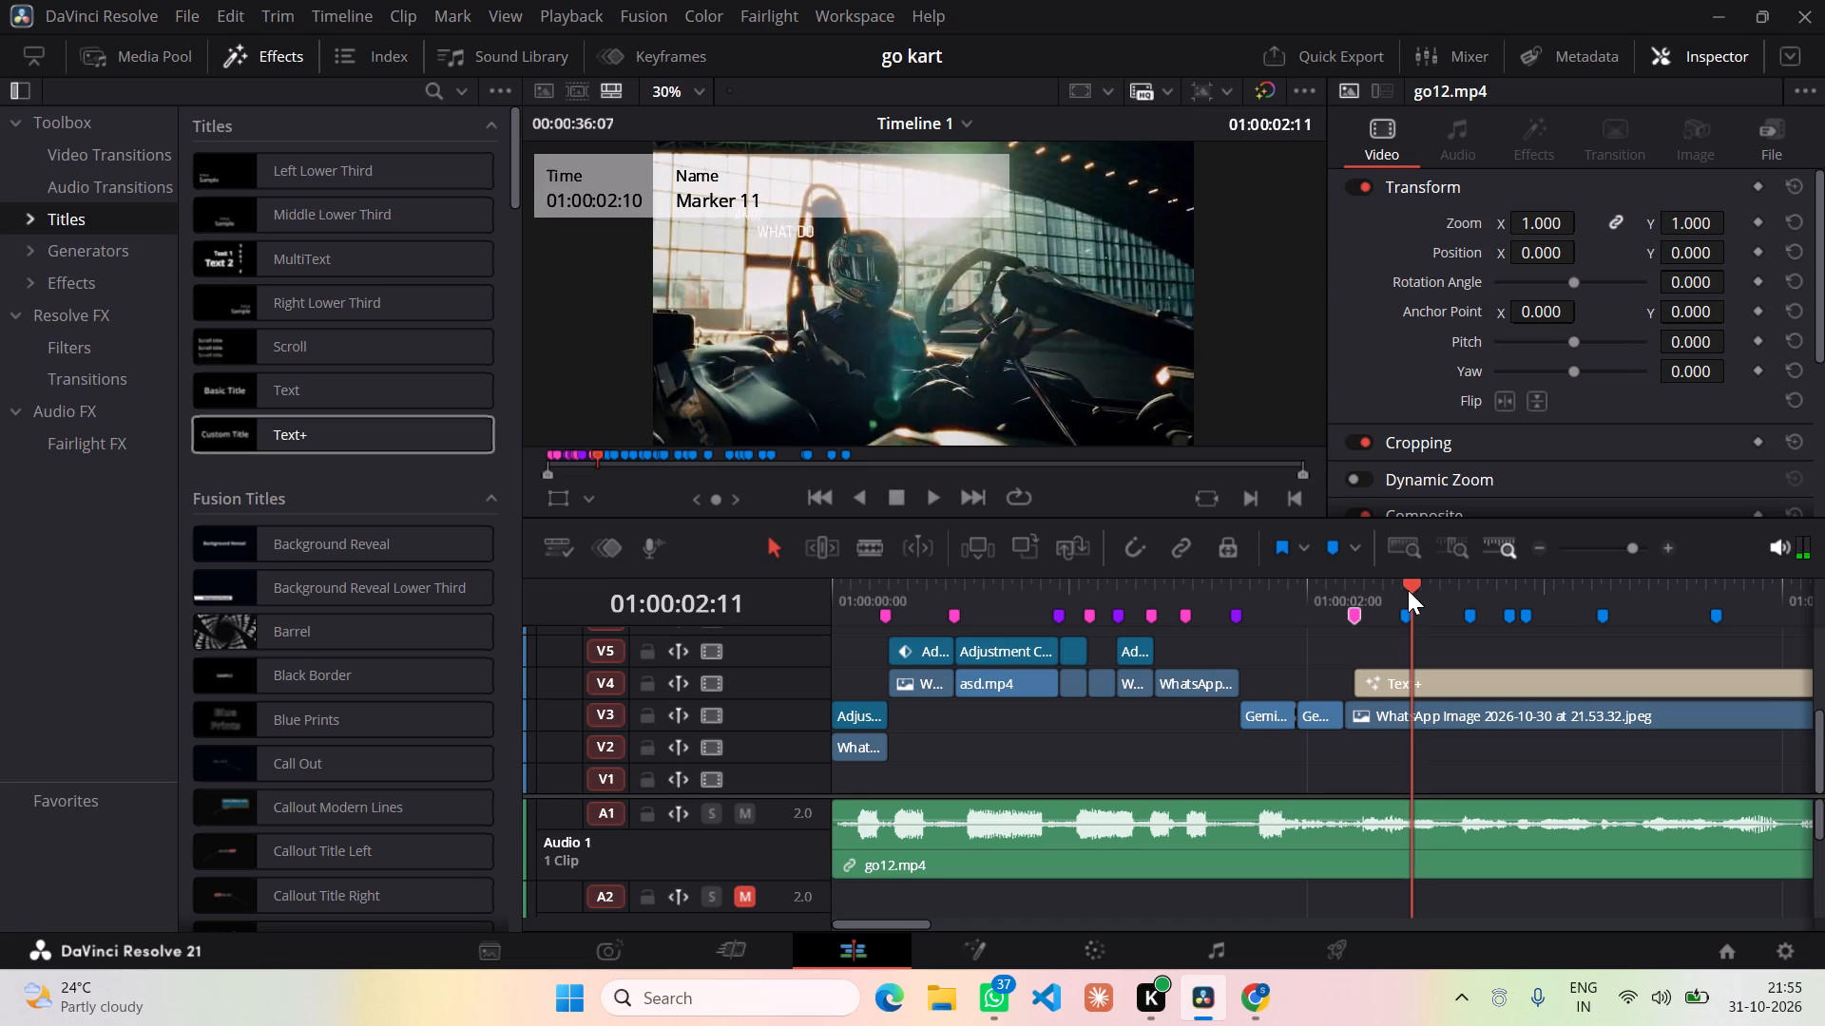
drag(1408, 590, 1406, 590)
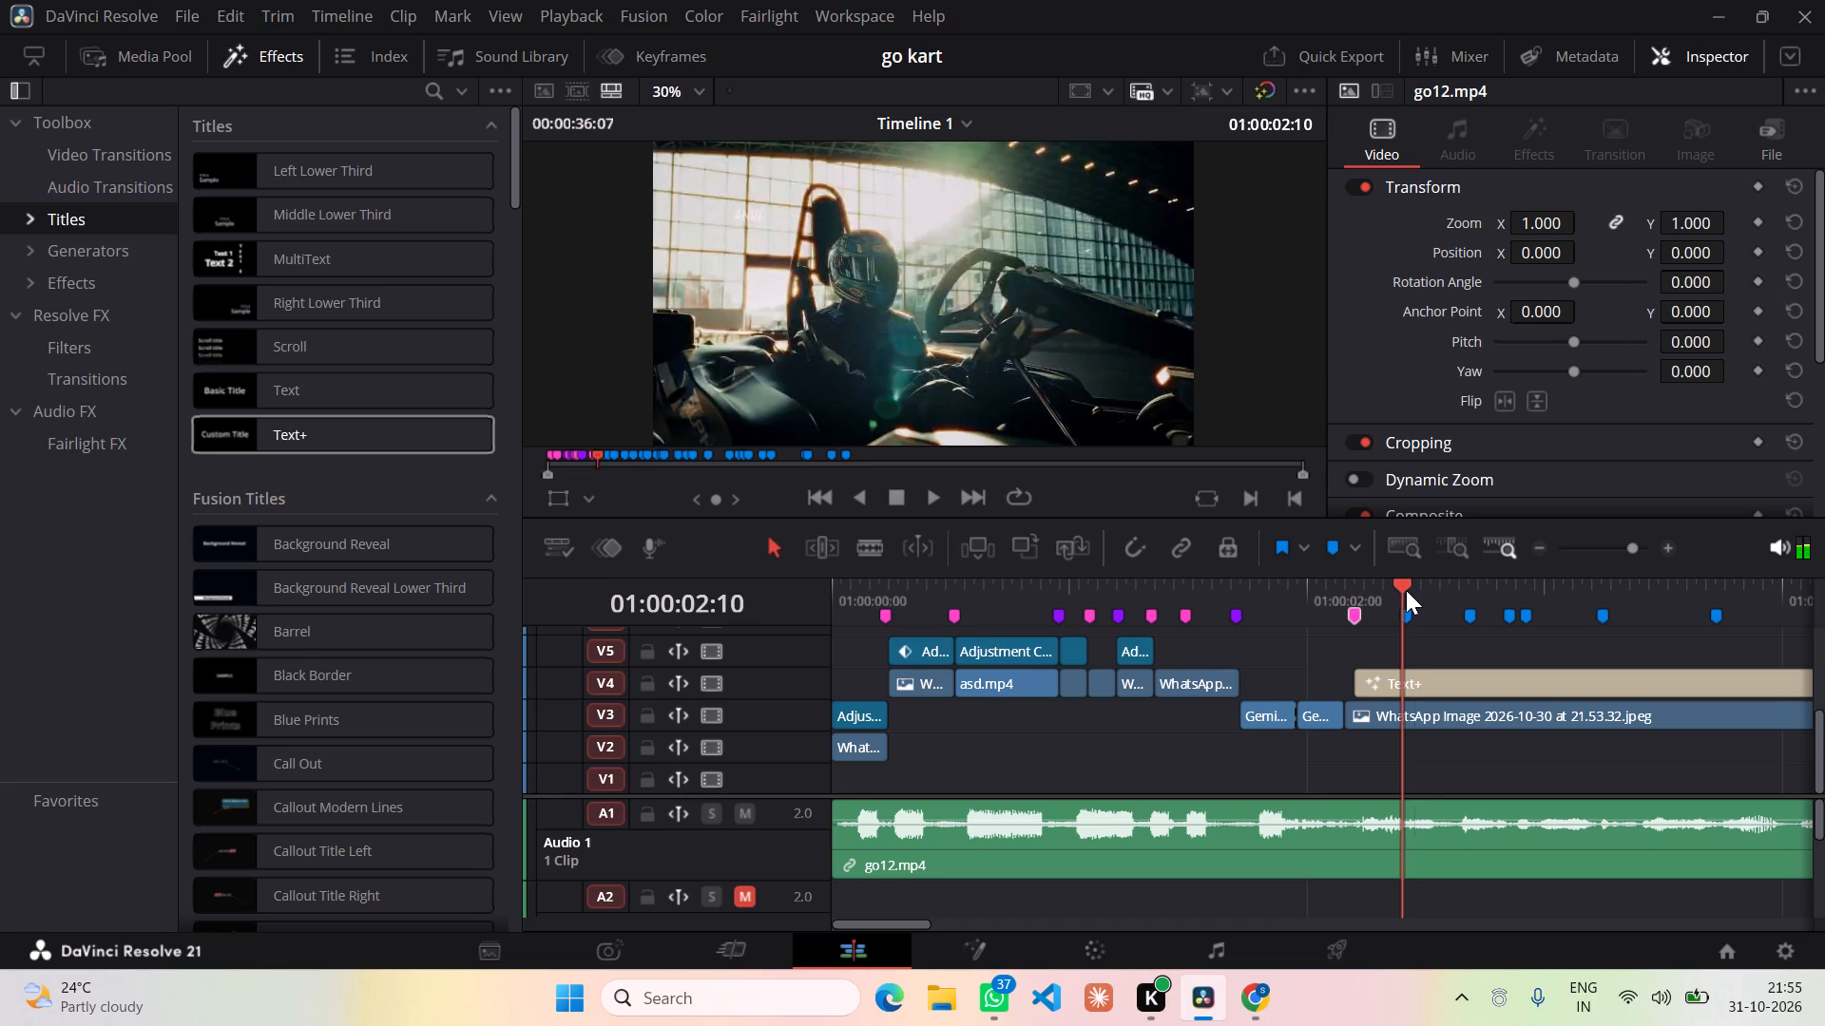
drag(1406, 590, 1408, 590)
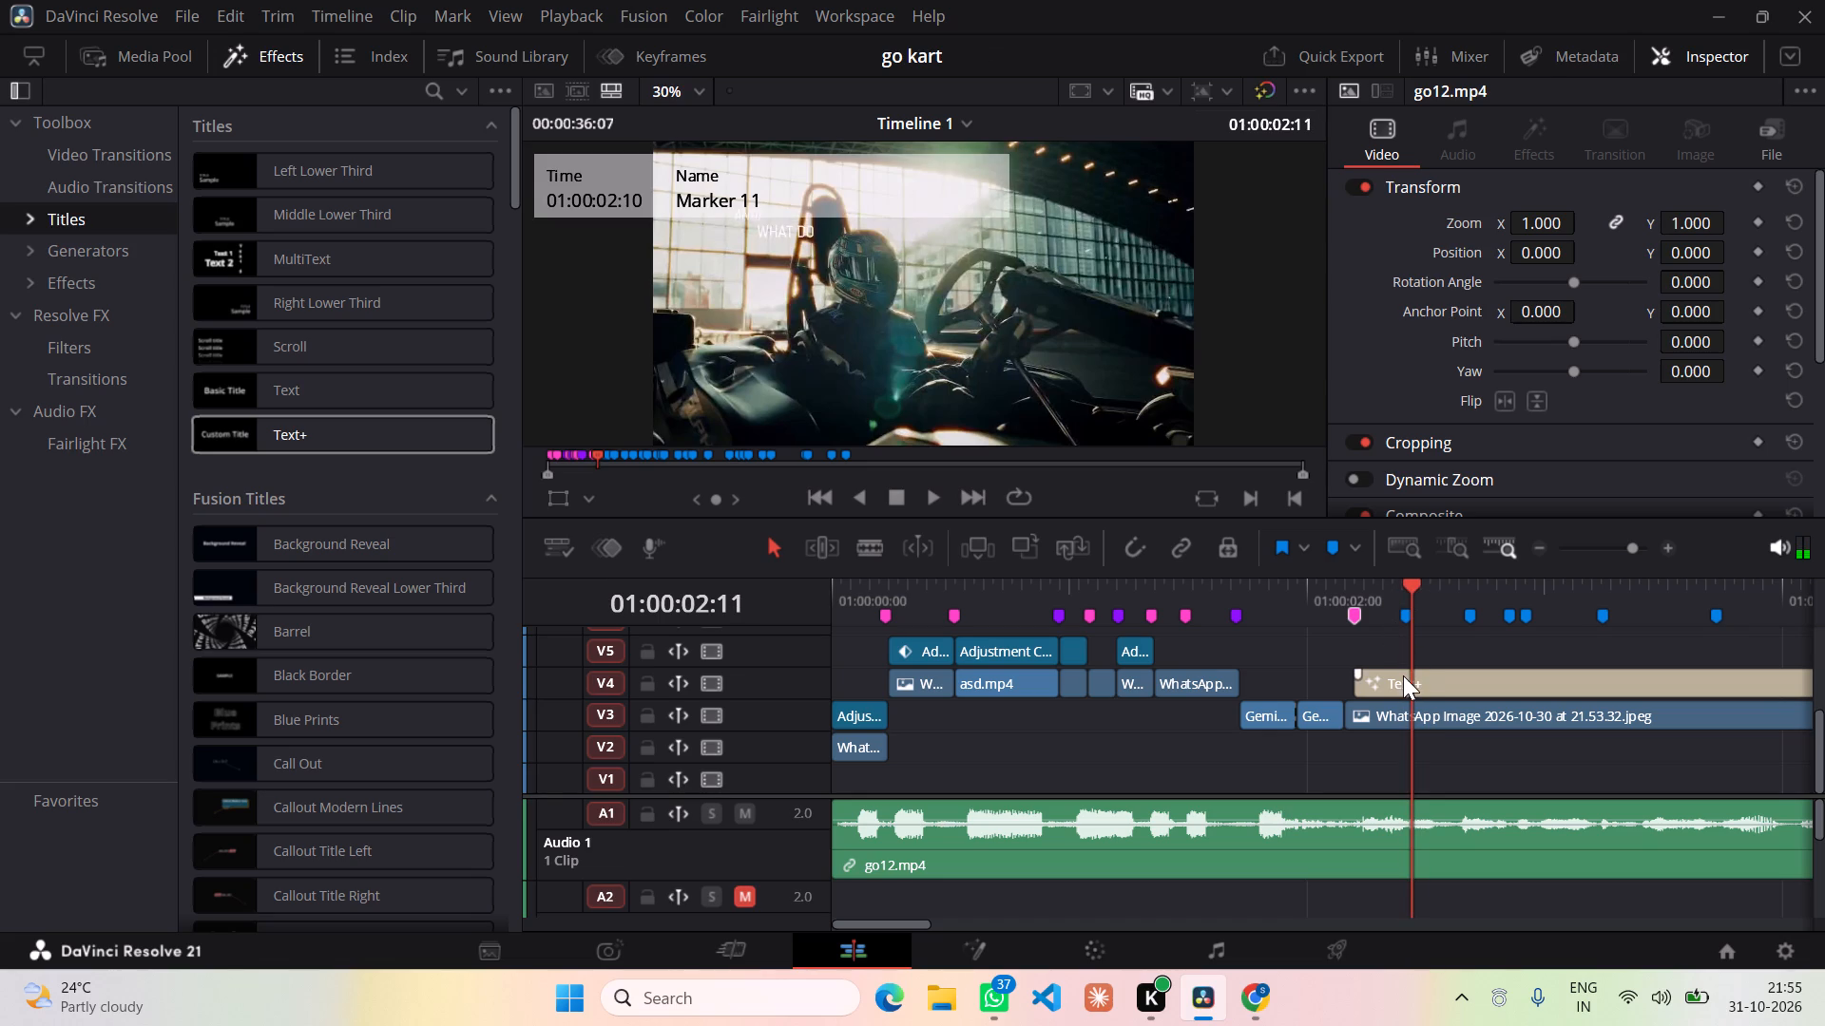
click(1403, 675)
key(ctrl+b)
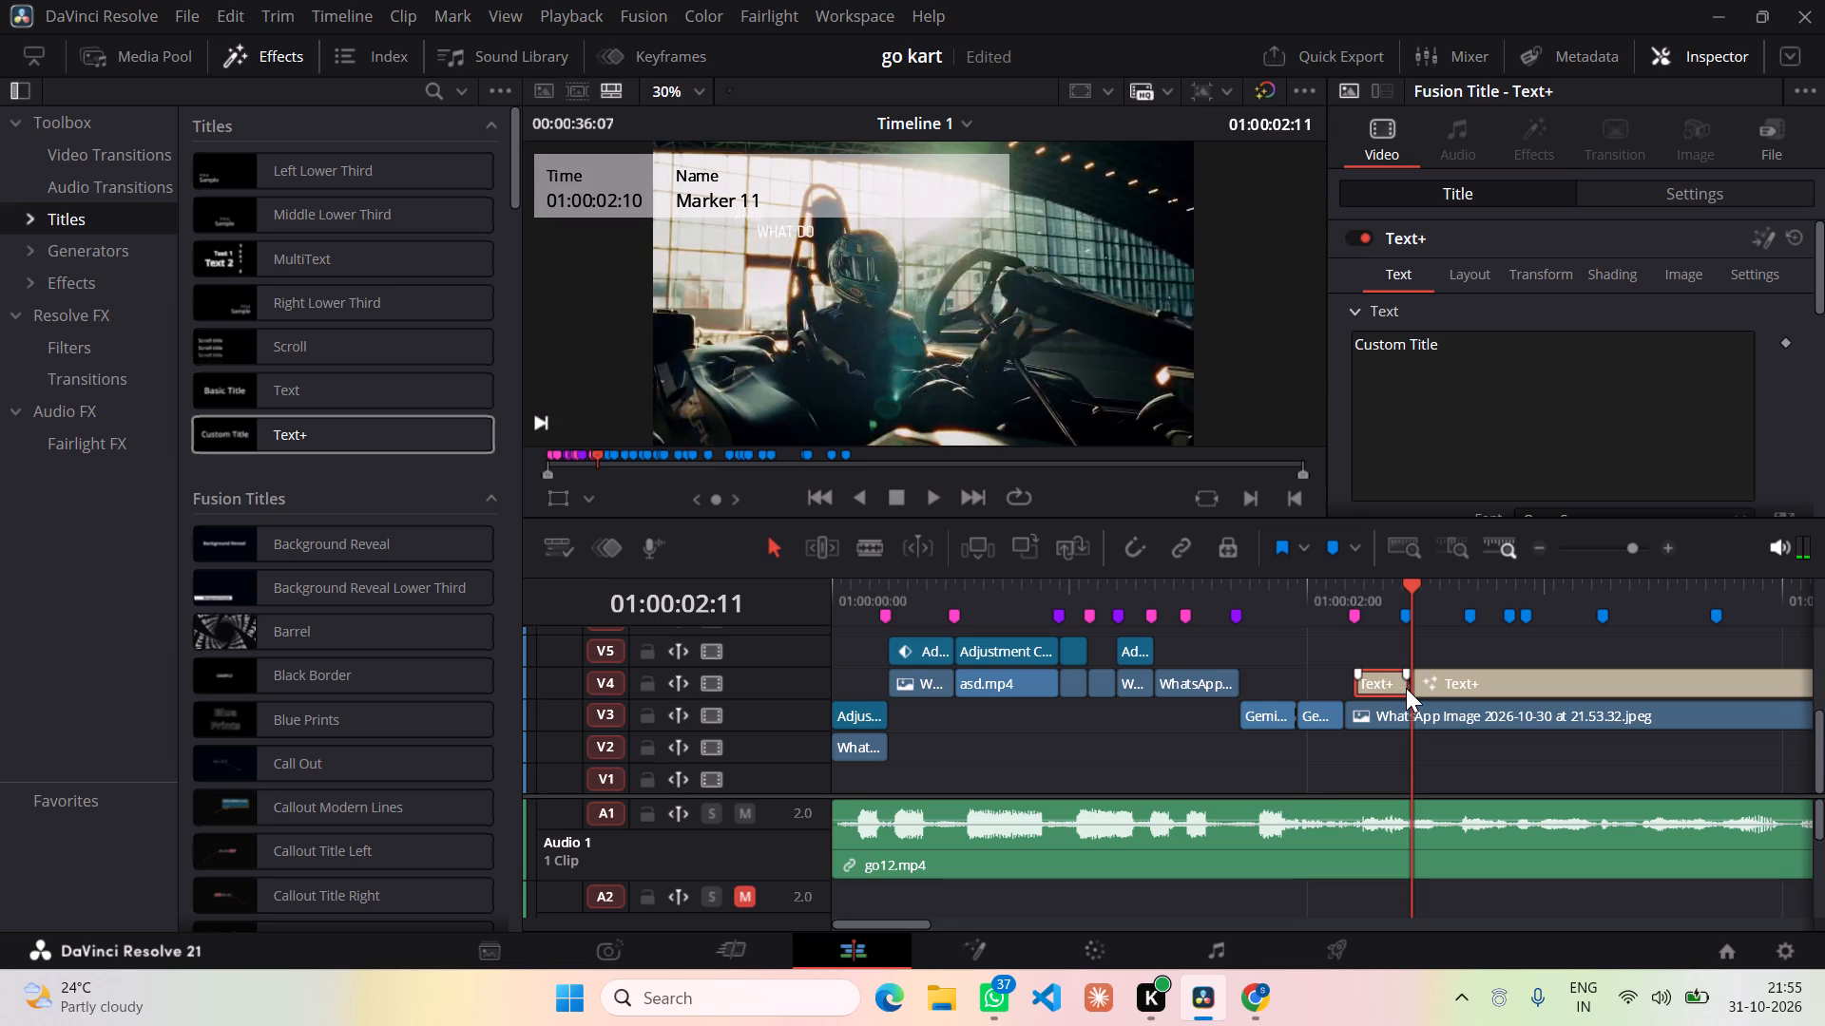
click(1450, 644)
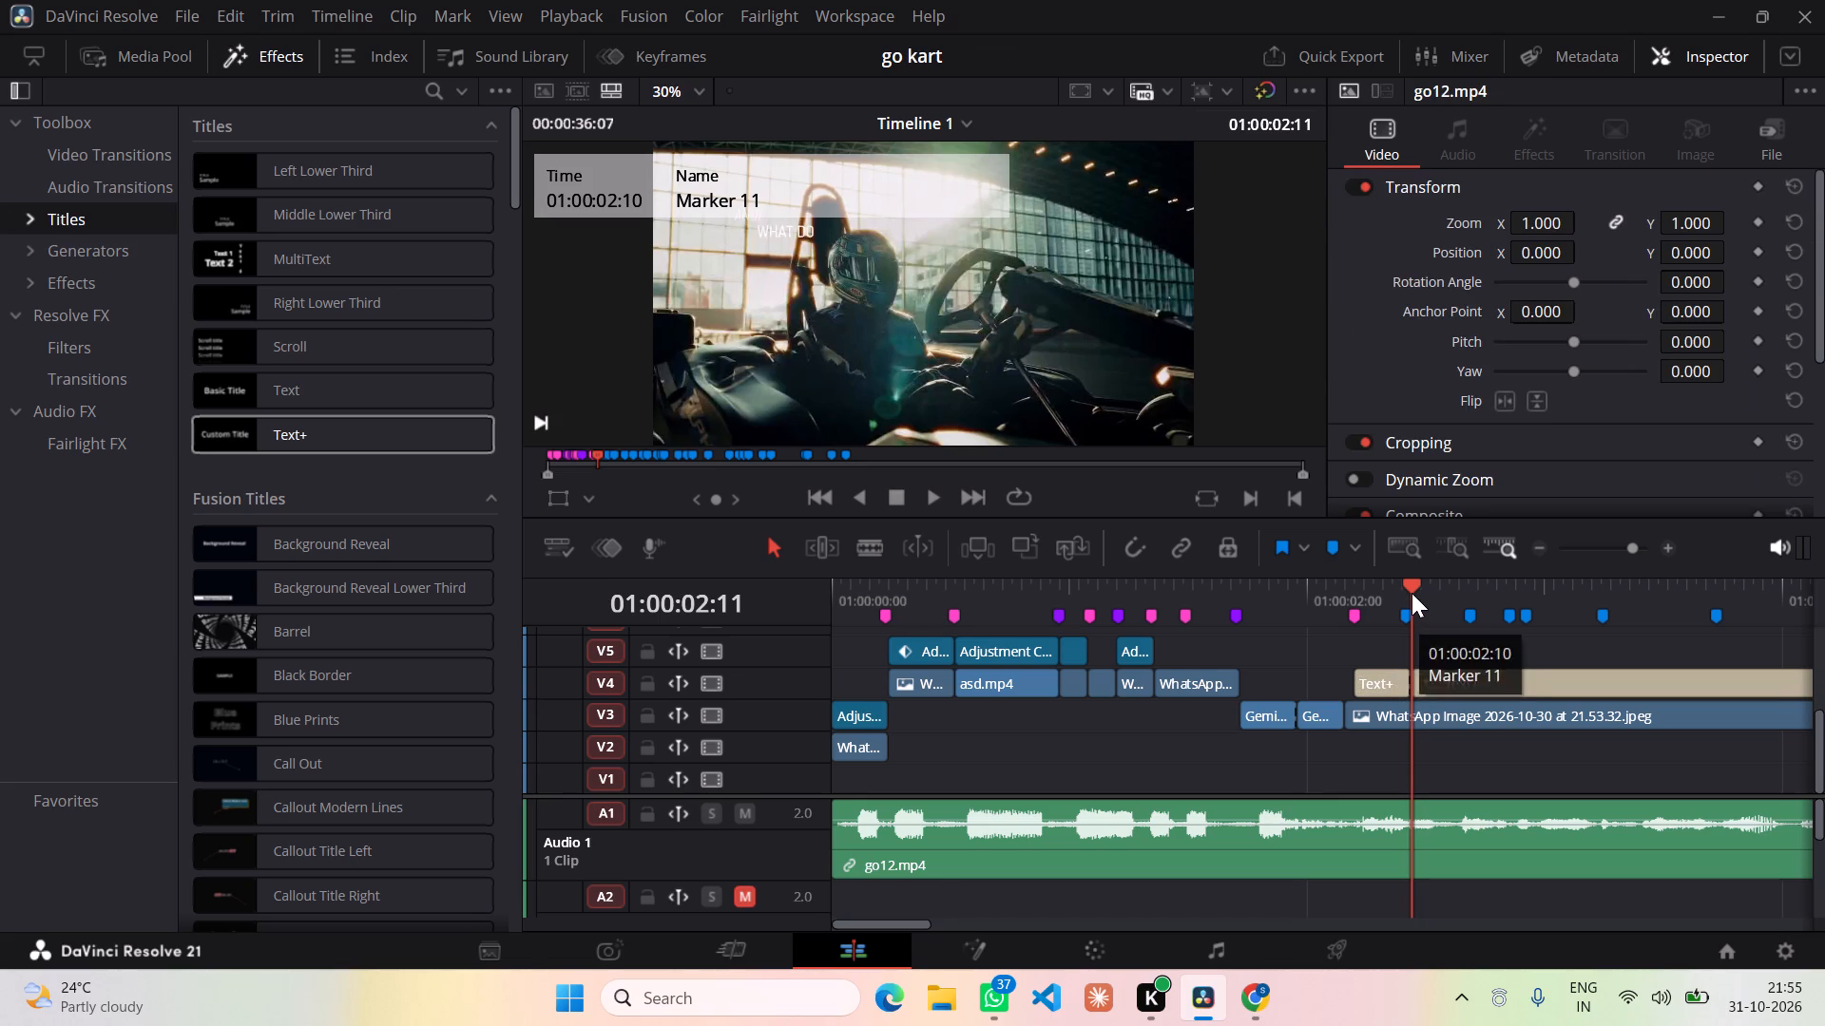
Replace the text of the short first Text+ title, starting at 01:00:02:05, with "AND".
drag(1410, 584, 1357, 584)
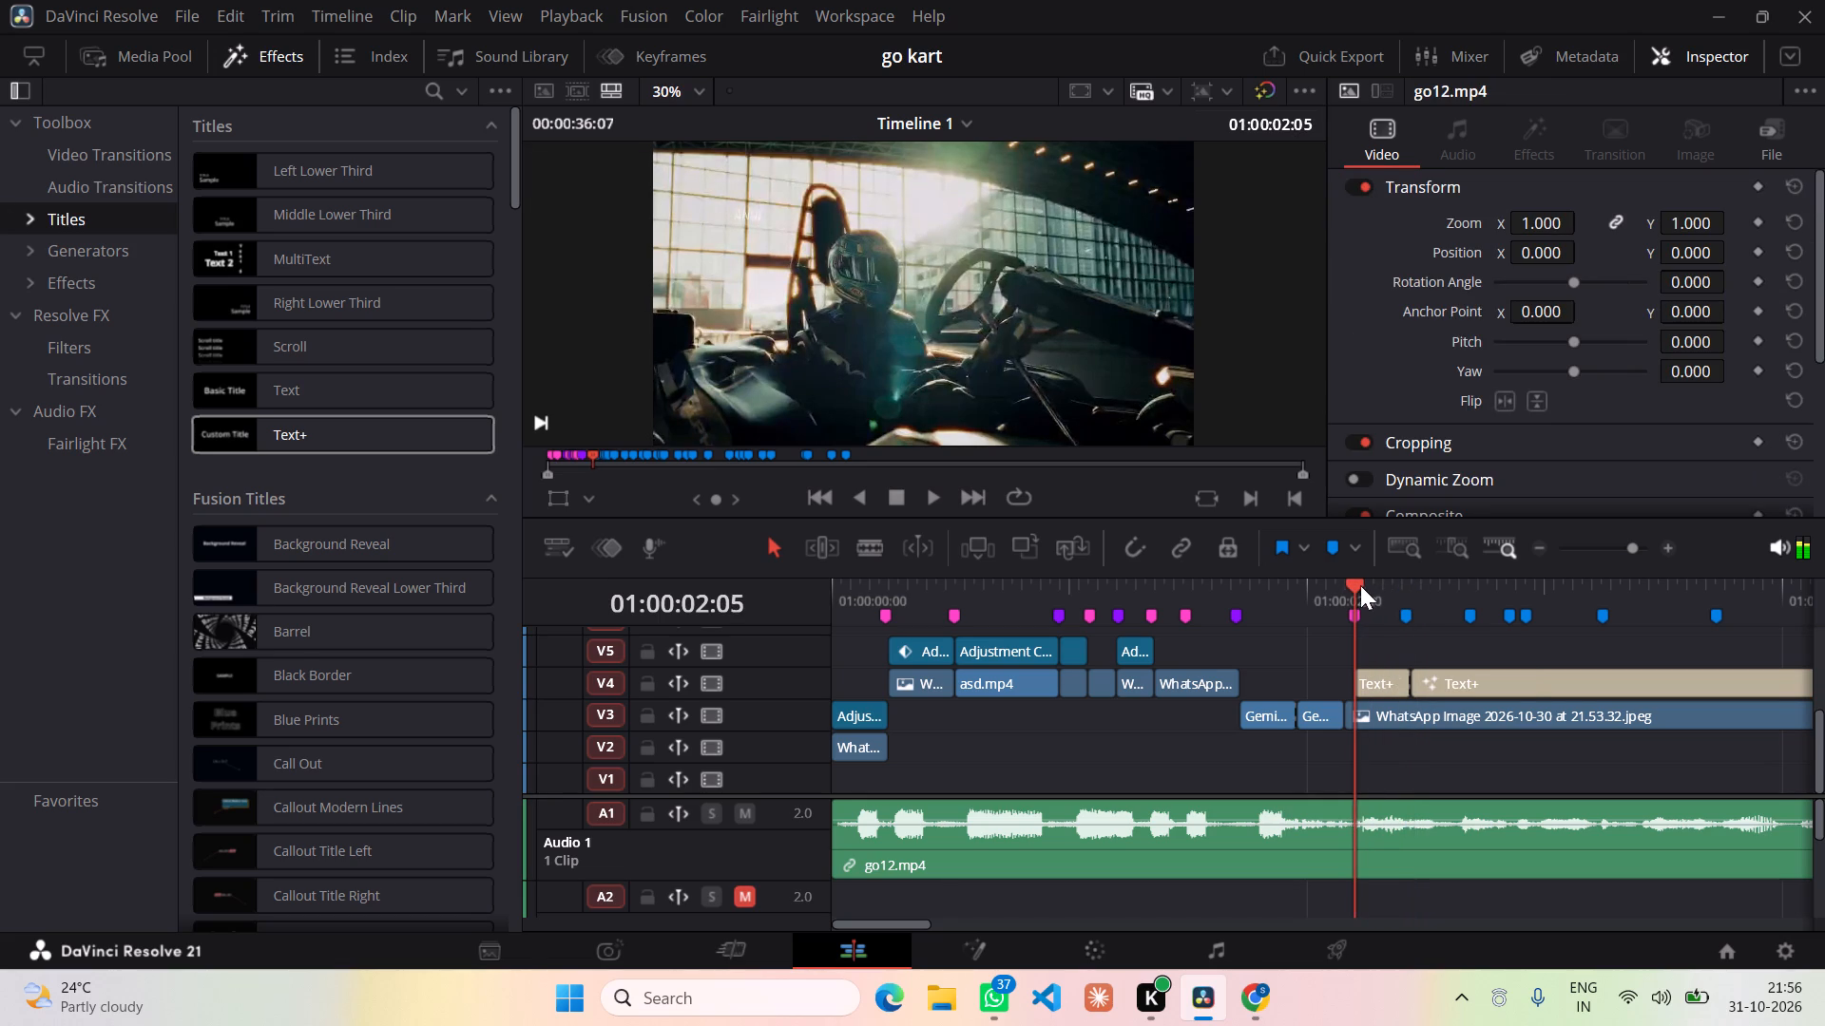
click(1384, 668)
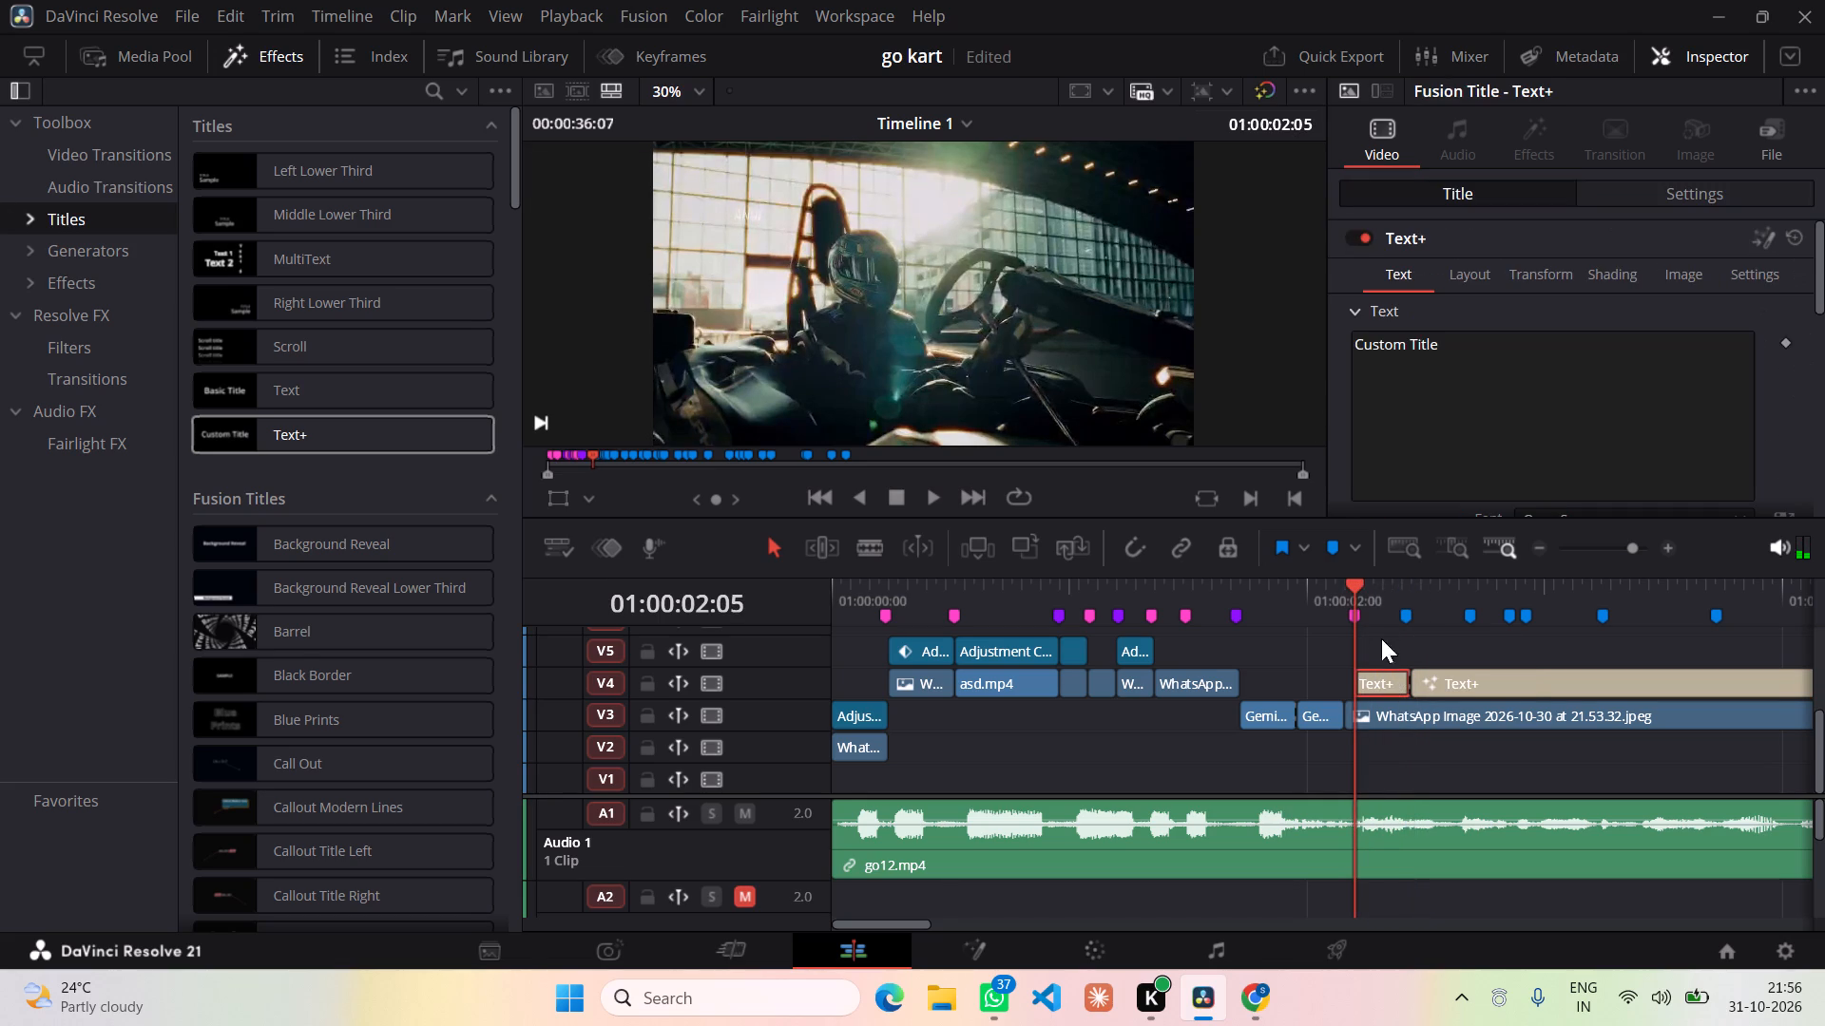
drag(1446, 356, 1283, 350)
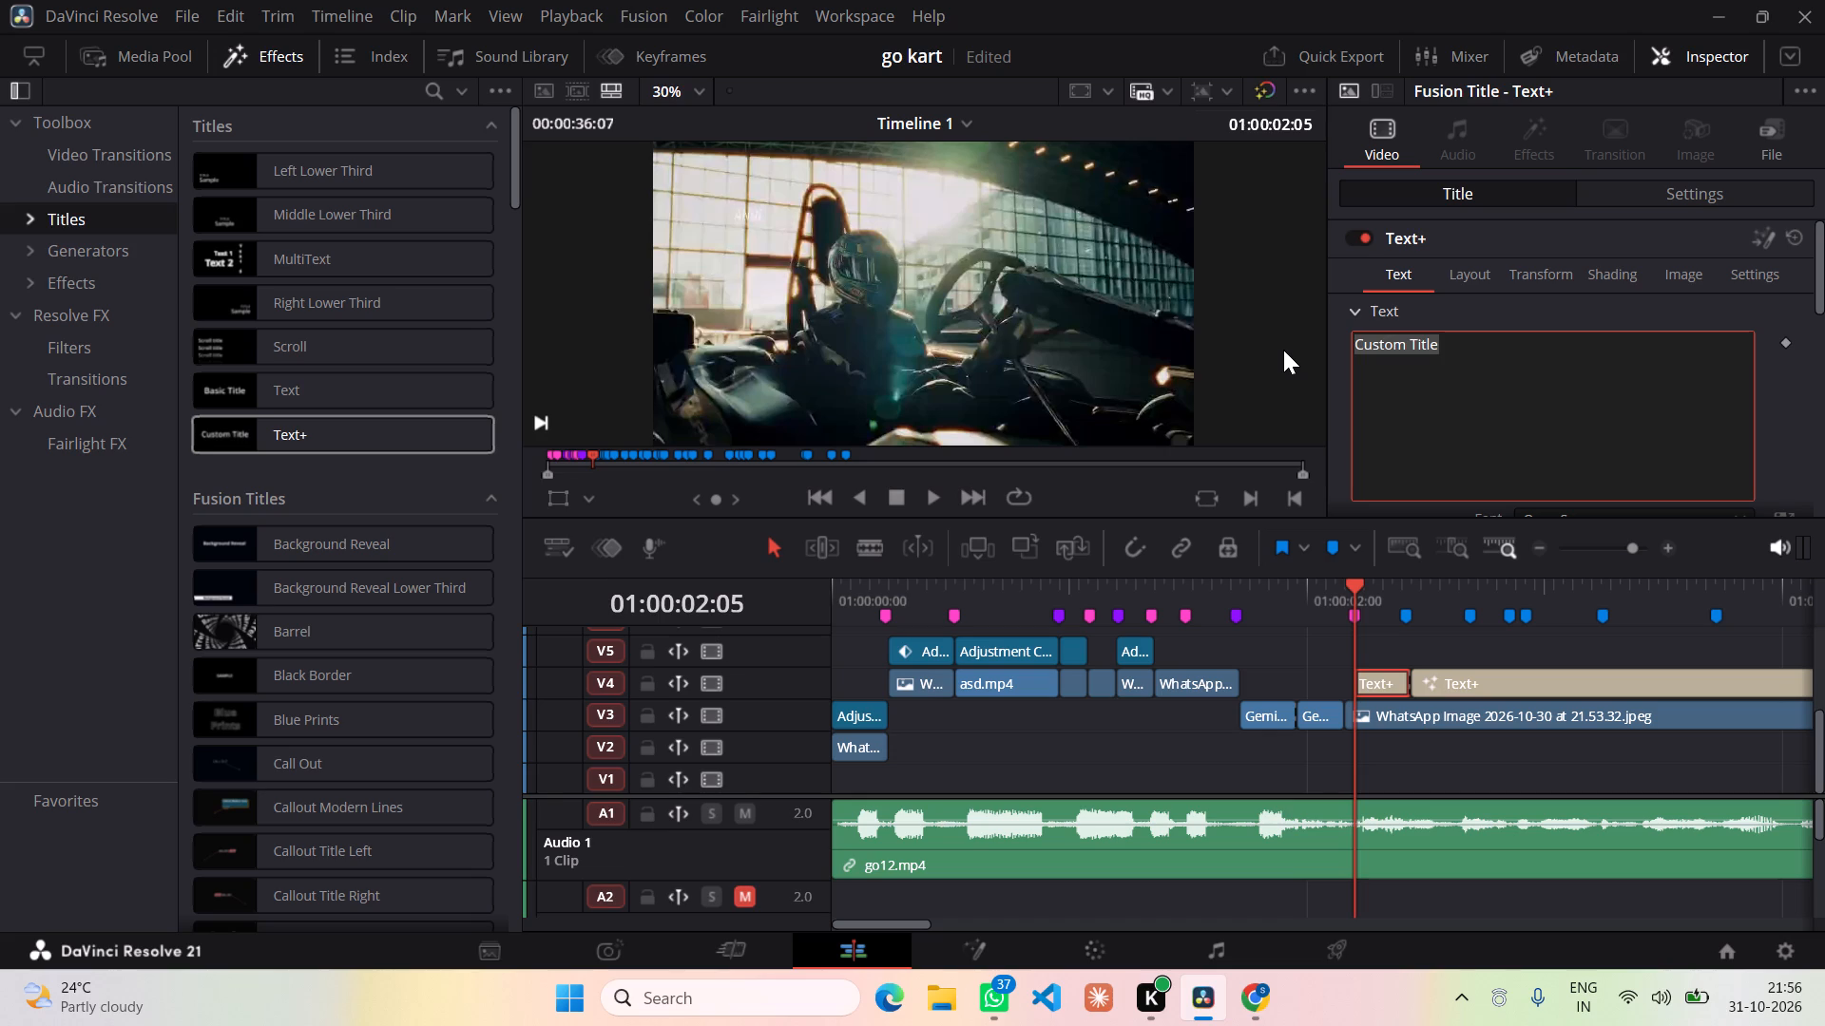
key(BackSpace)
key(a)
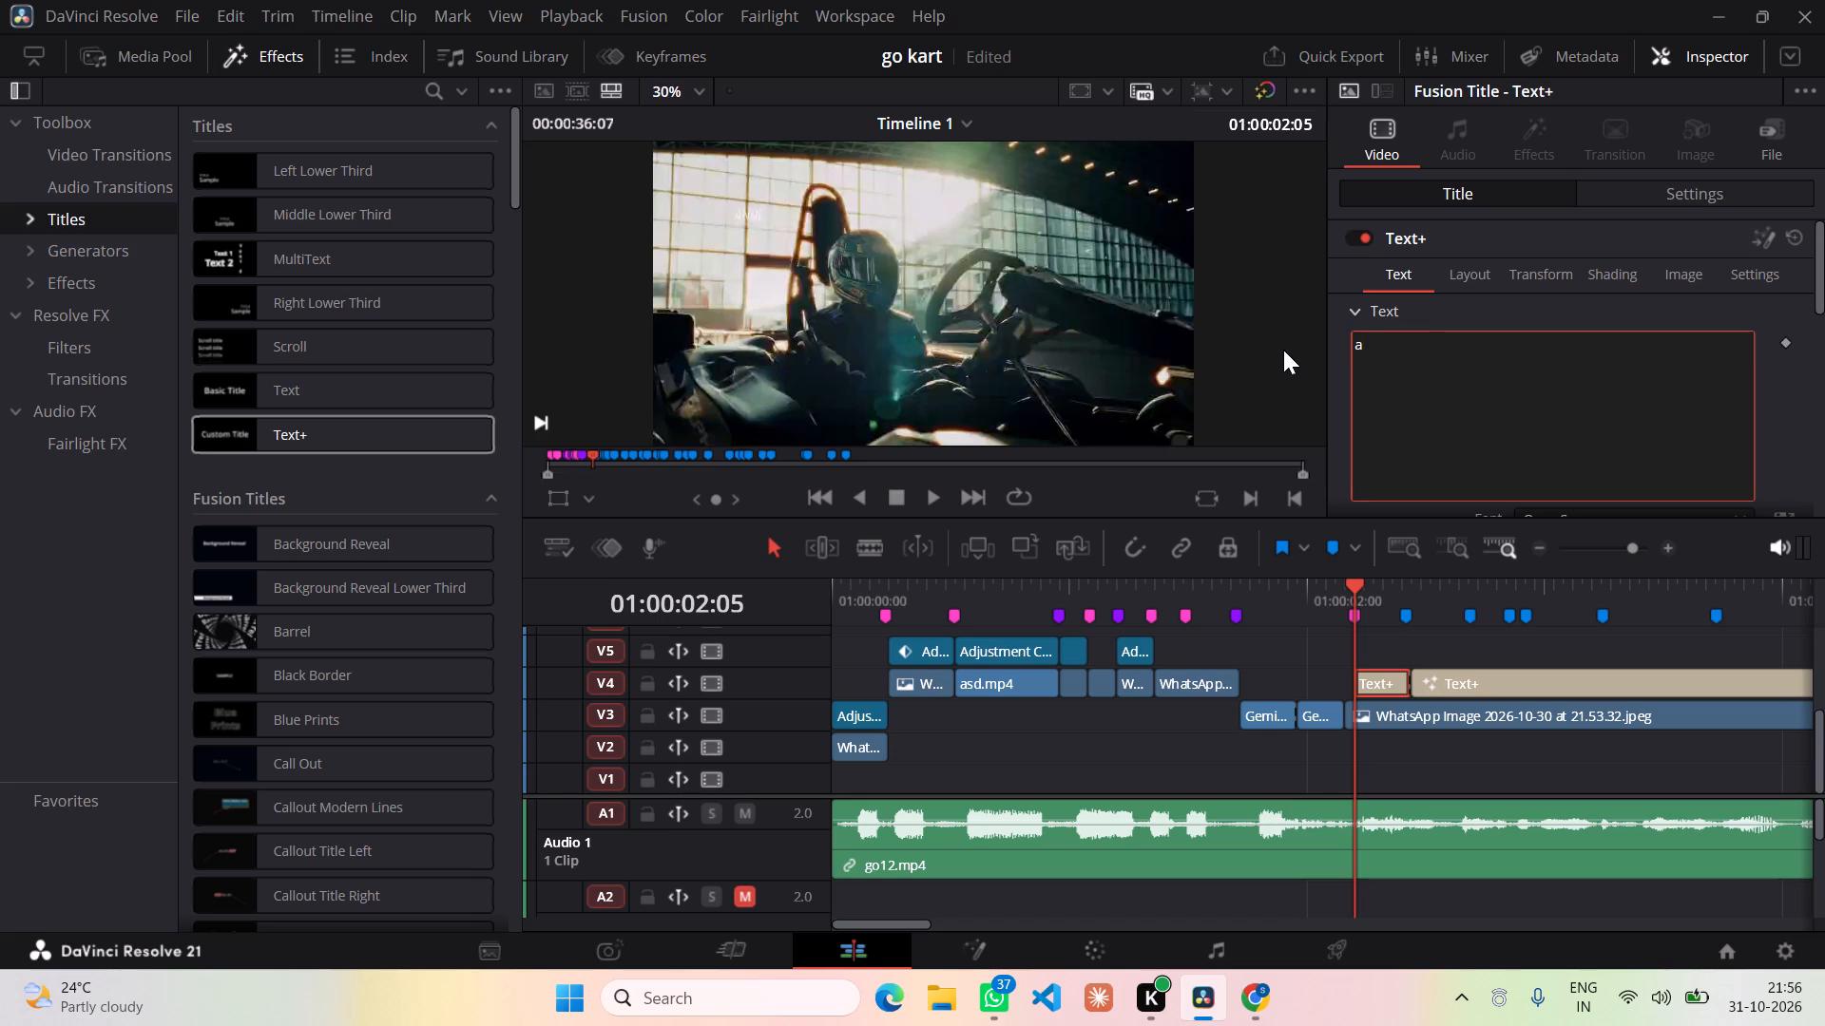
key(n)
key(BackSpace)
key(BackSpace)
key(BackSpace)
key(BackSpace)
key(BackSpace)
text(AND)
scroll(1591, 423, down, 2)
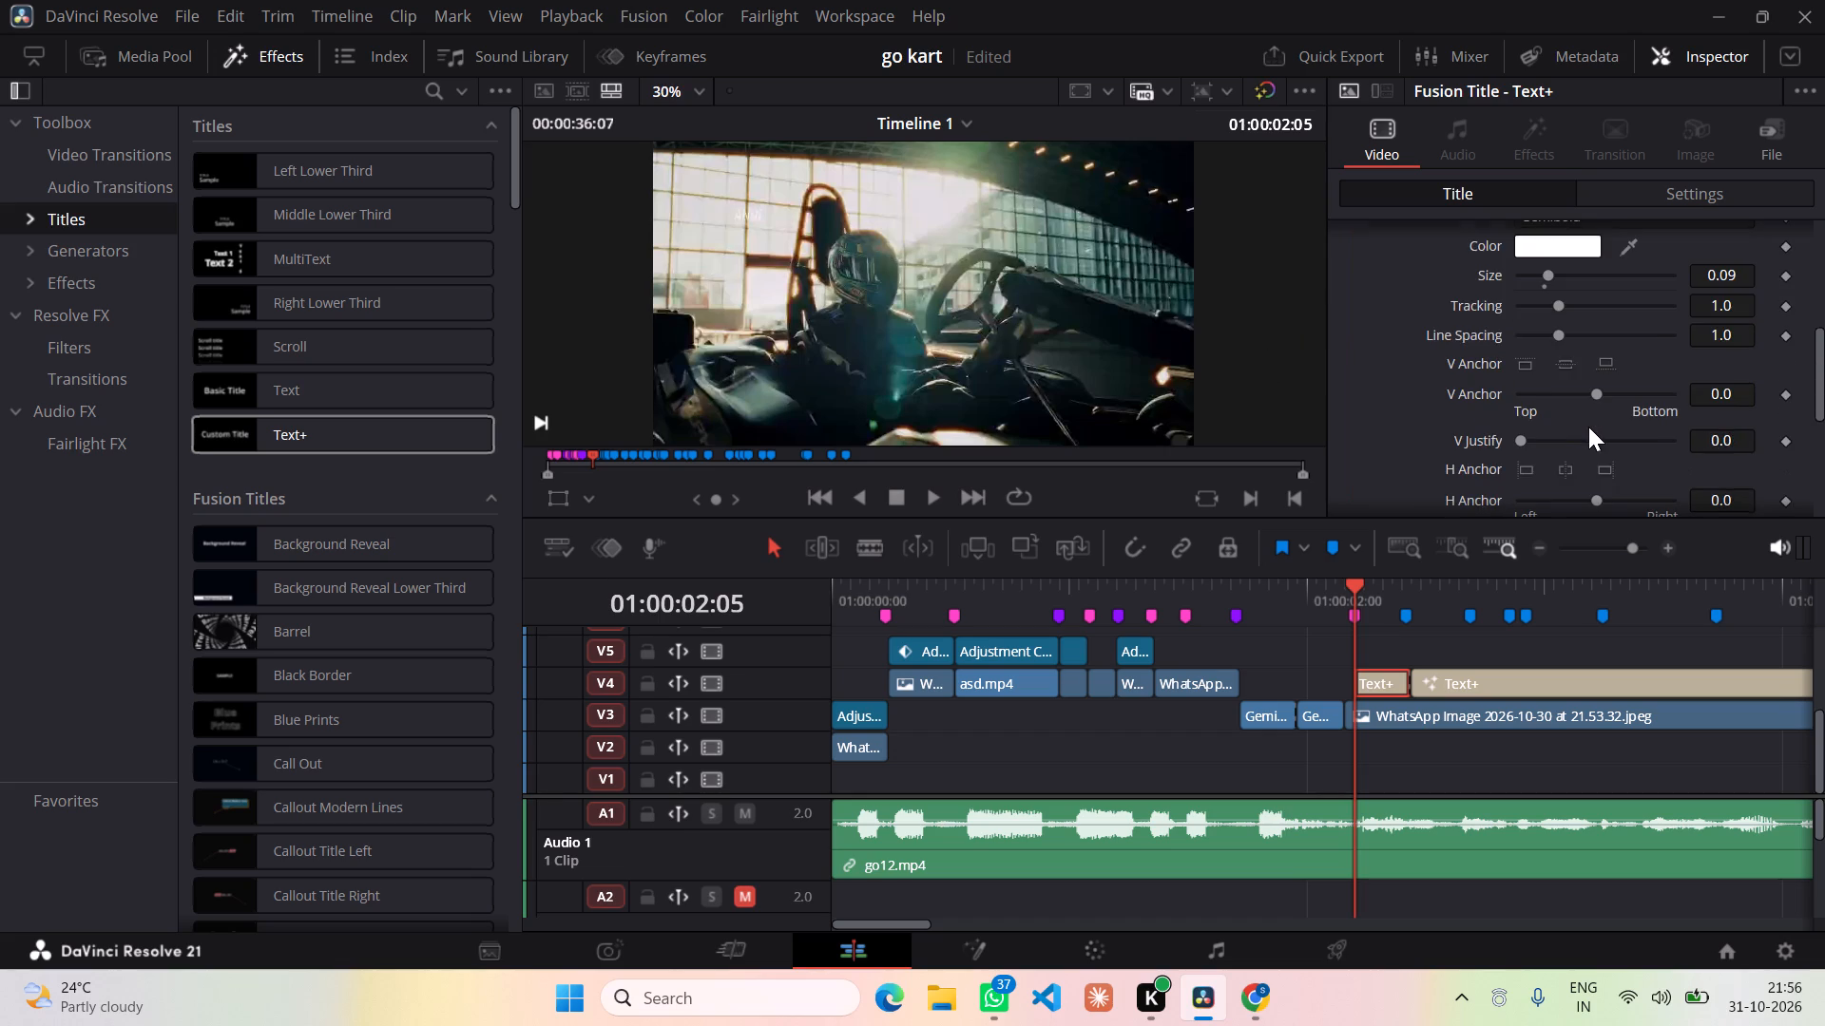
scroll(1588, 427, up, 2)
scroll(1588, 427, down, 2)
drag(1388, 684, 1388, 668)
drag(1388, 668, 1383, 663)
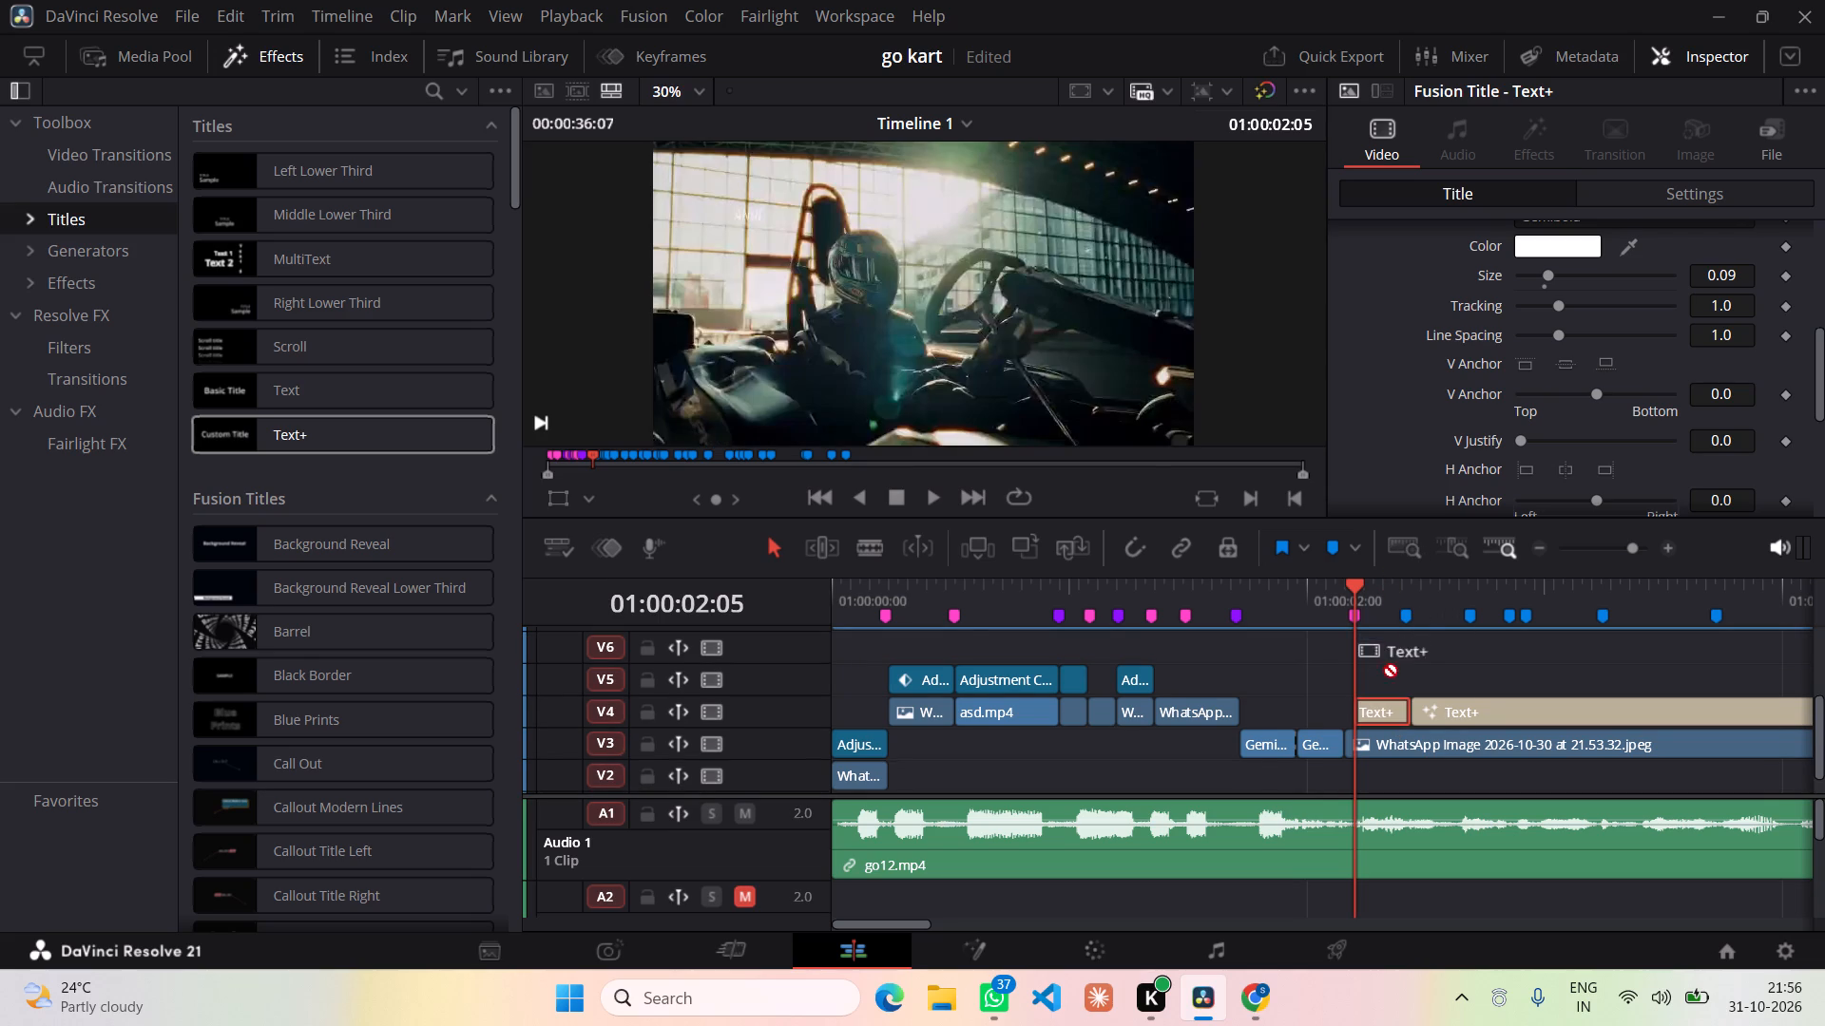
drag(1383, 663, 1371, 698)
Reduce the height of video track V7 to a thin strip so tracks V7 through V3 fit in view together.
scroll(1376, 640, up, 1)
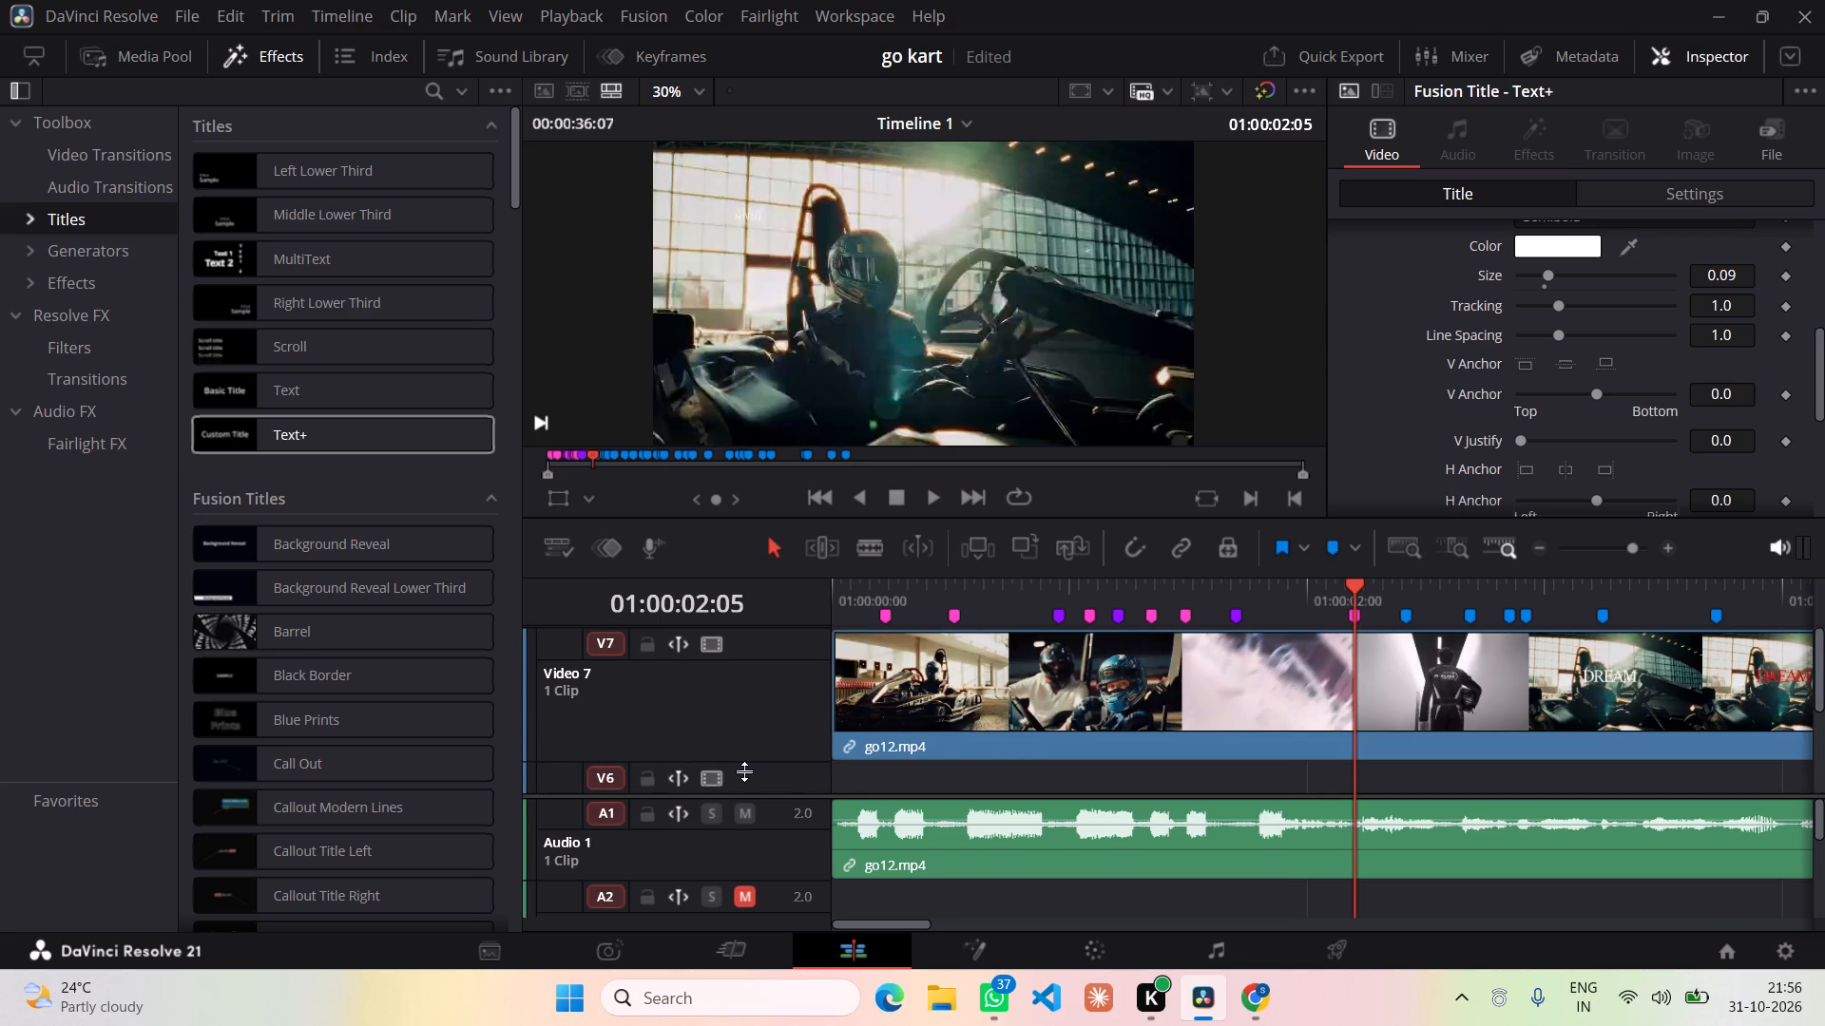
drag(745, 762, 753, 791)
drag(777, 629, 779, 720)
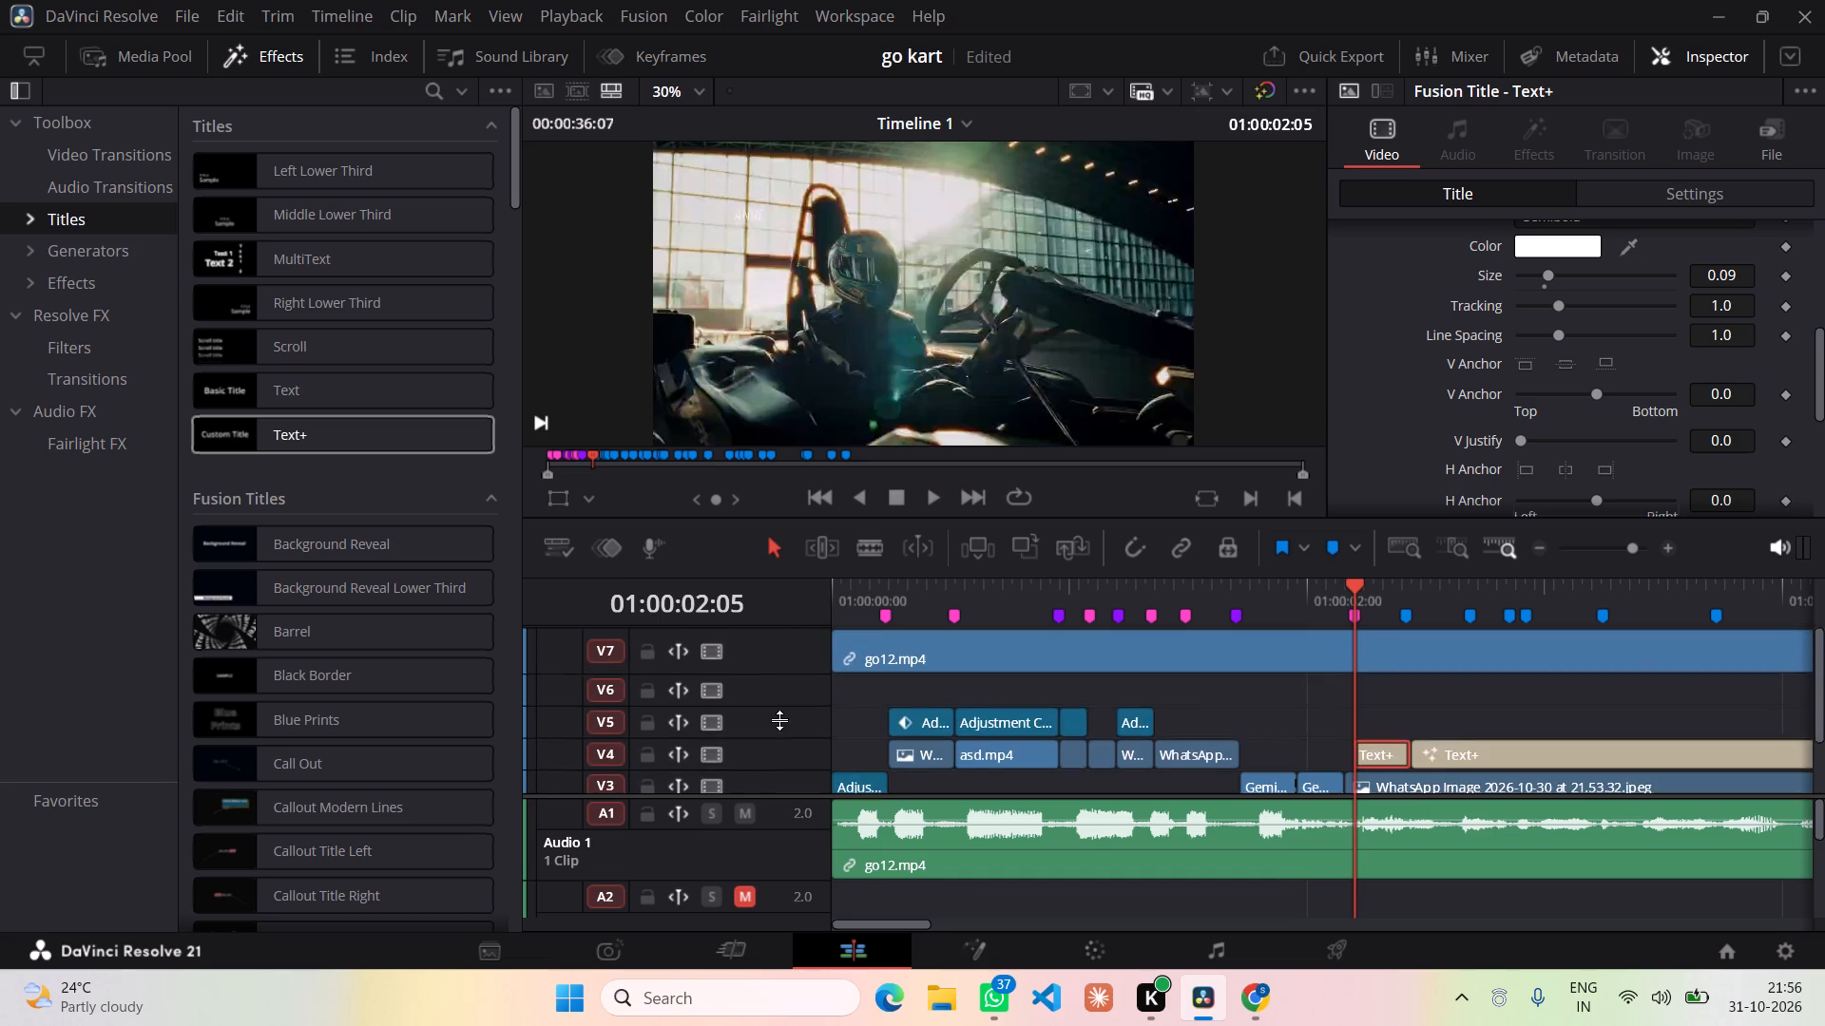
drag(779, 720, 769, 783)
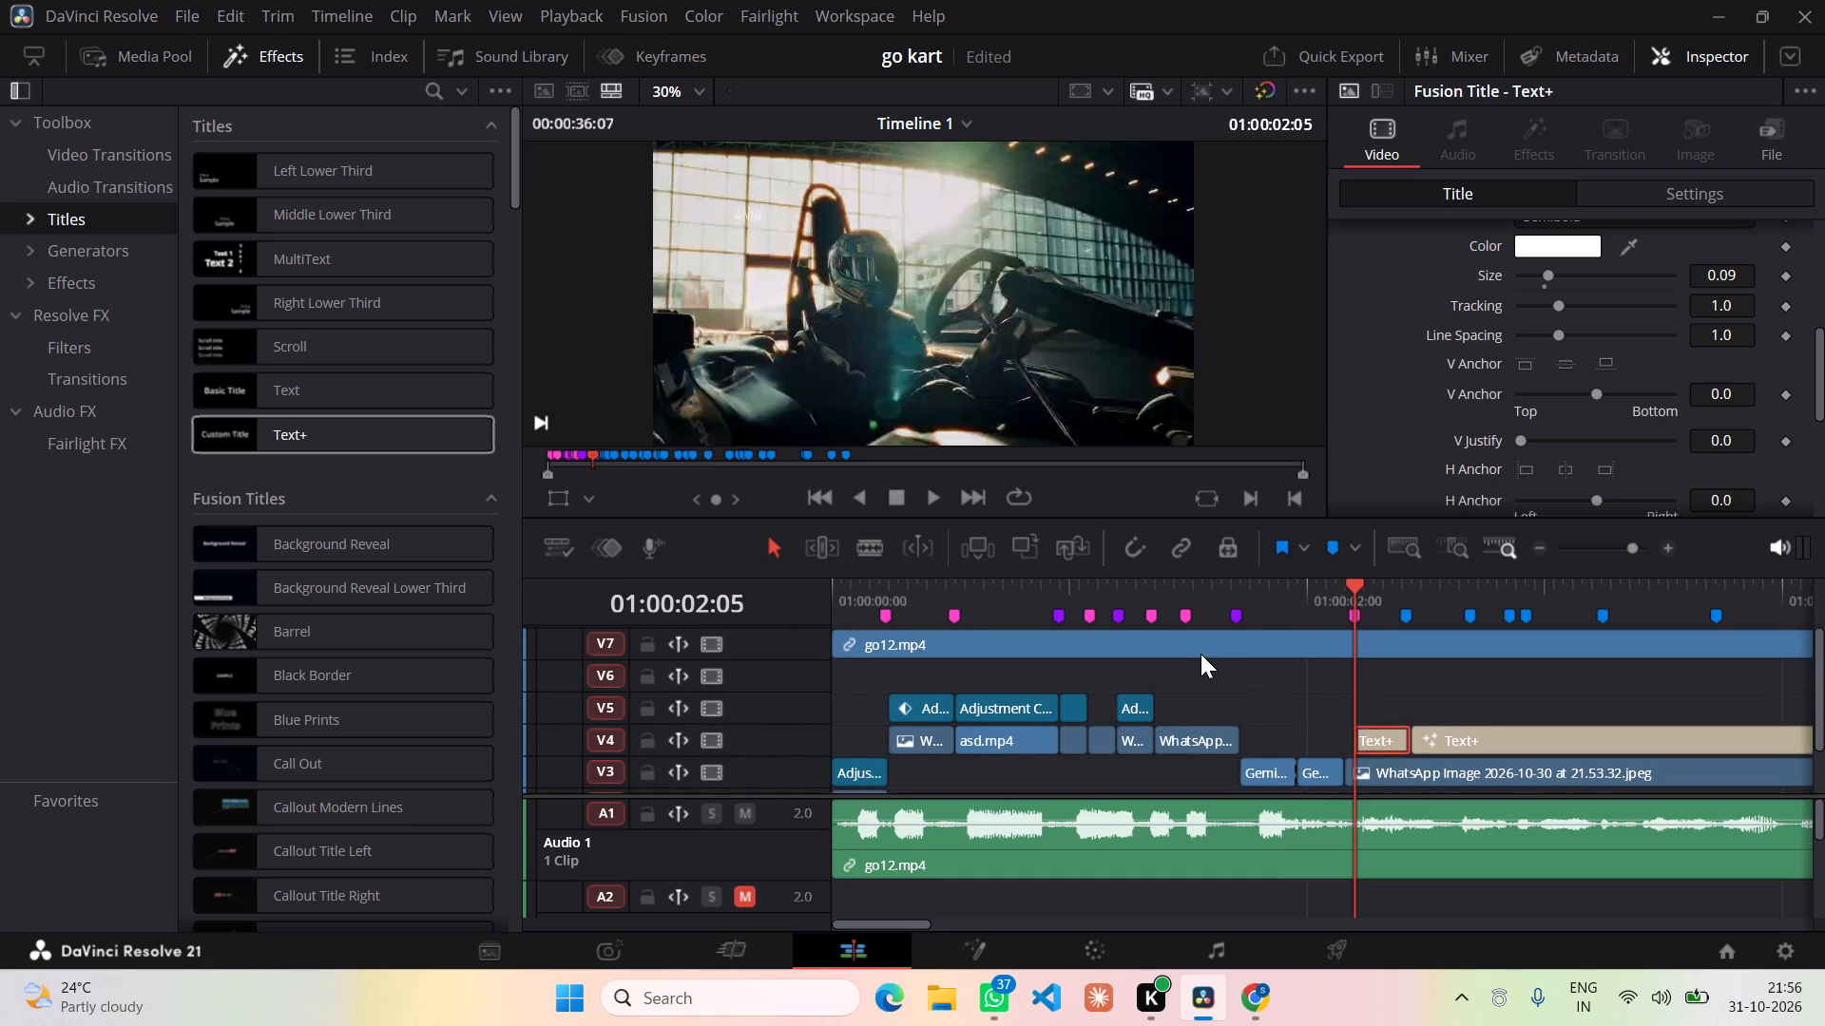
Move the go12.mp4 reference down to V6 and the AND title up to V7 above it, keeping their timing.
drag(1201, 648, 1202, 673)
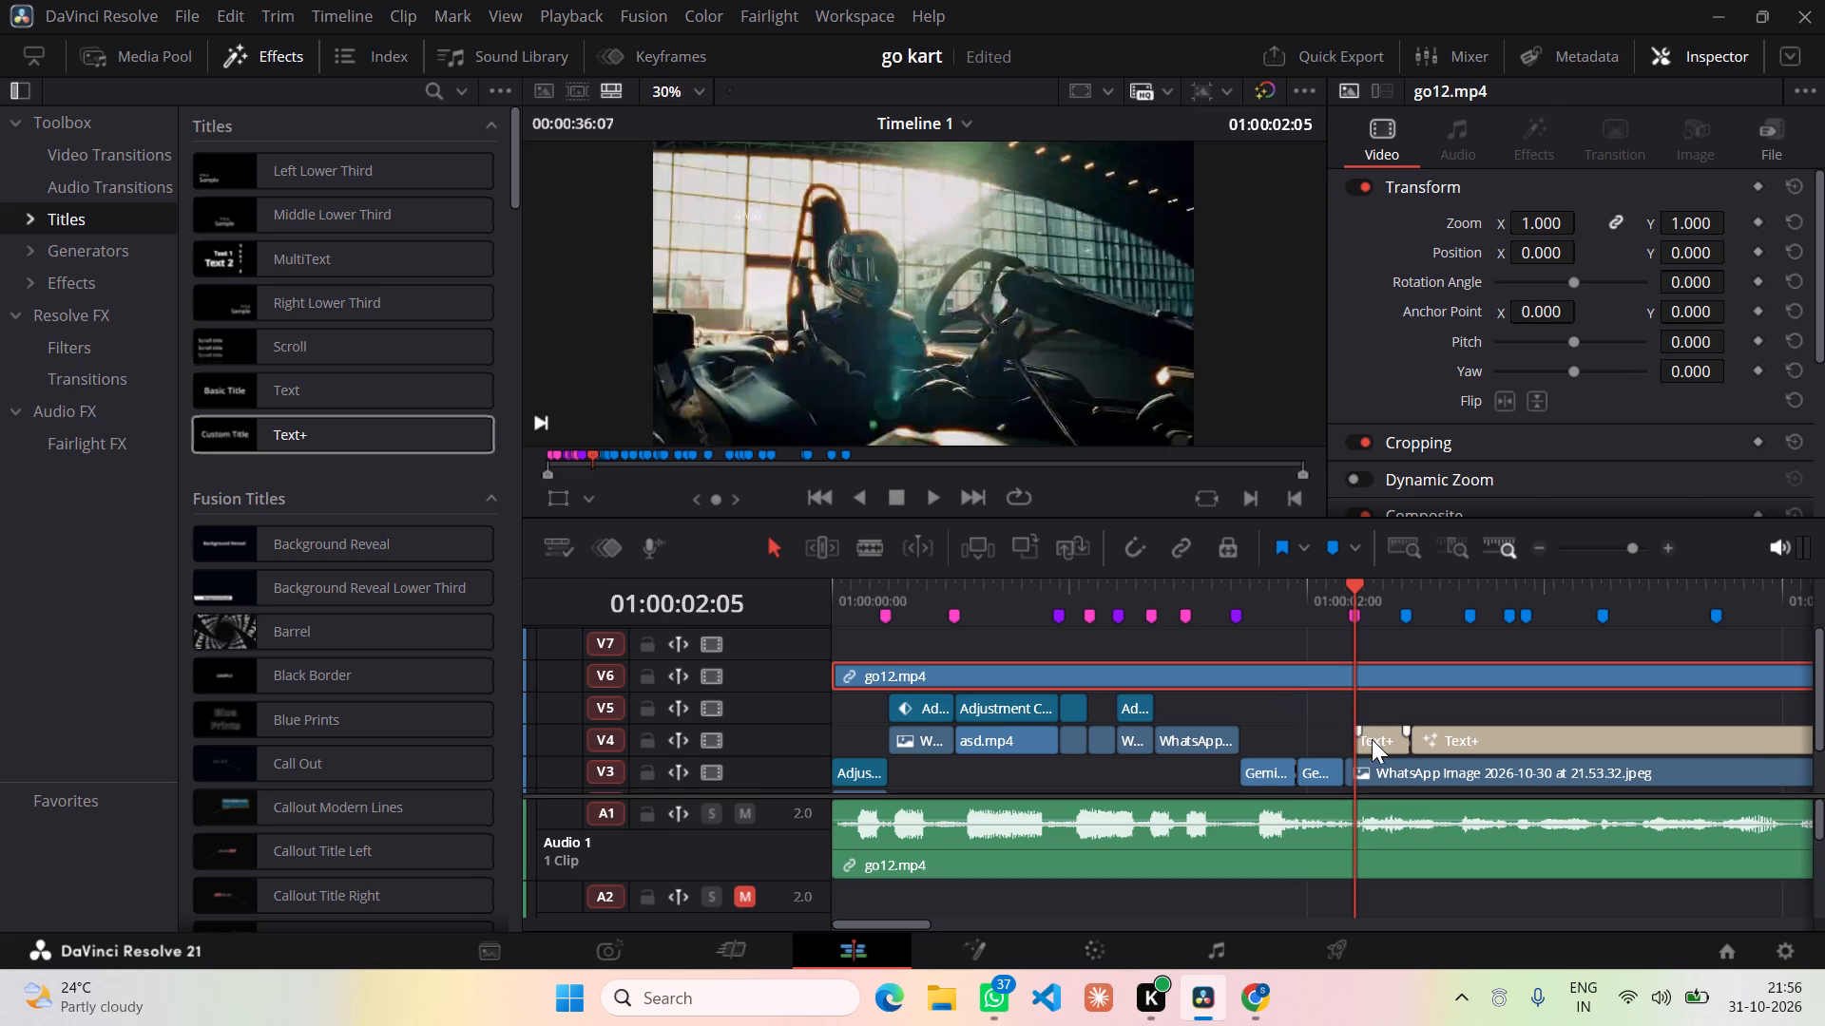
drag(1374, 739, 1377, 636)
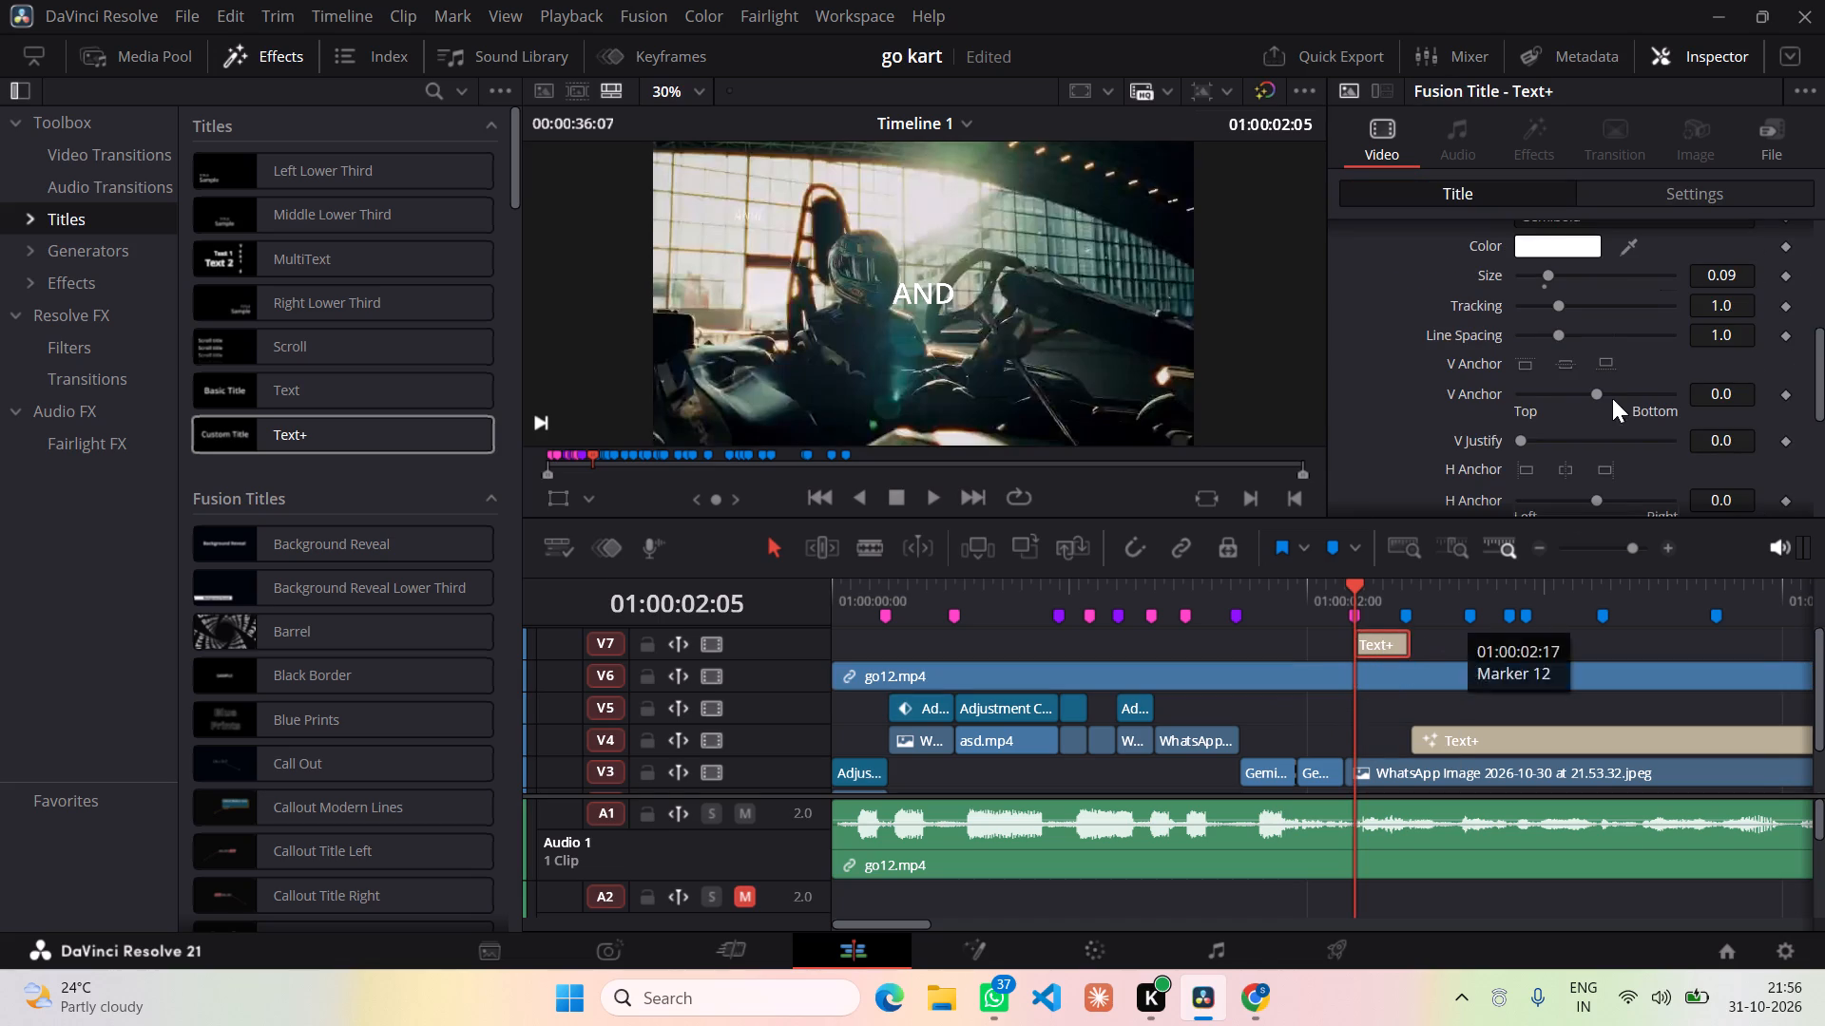
Look through the AND title's text properties and its transform and composite settings for the styling controls.
scroll(1508, 437, down, 6)
scroll(1508, 437, up, 6)
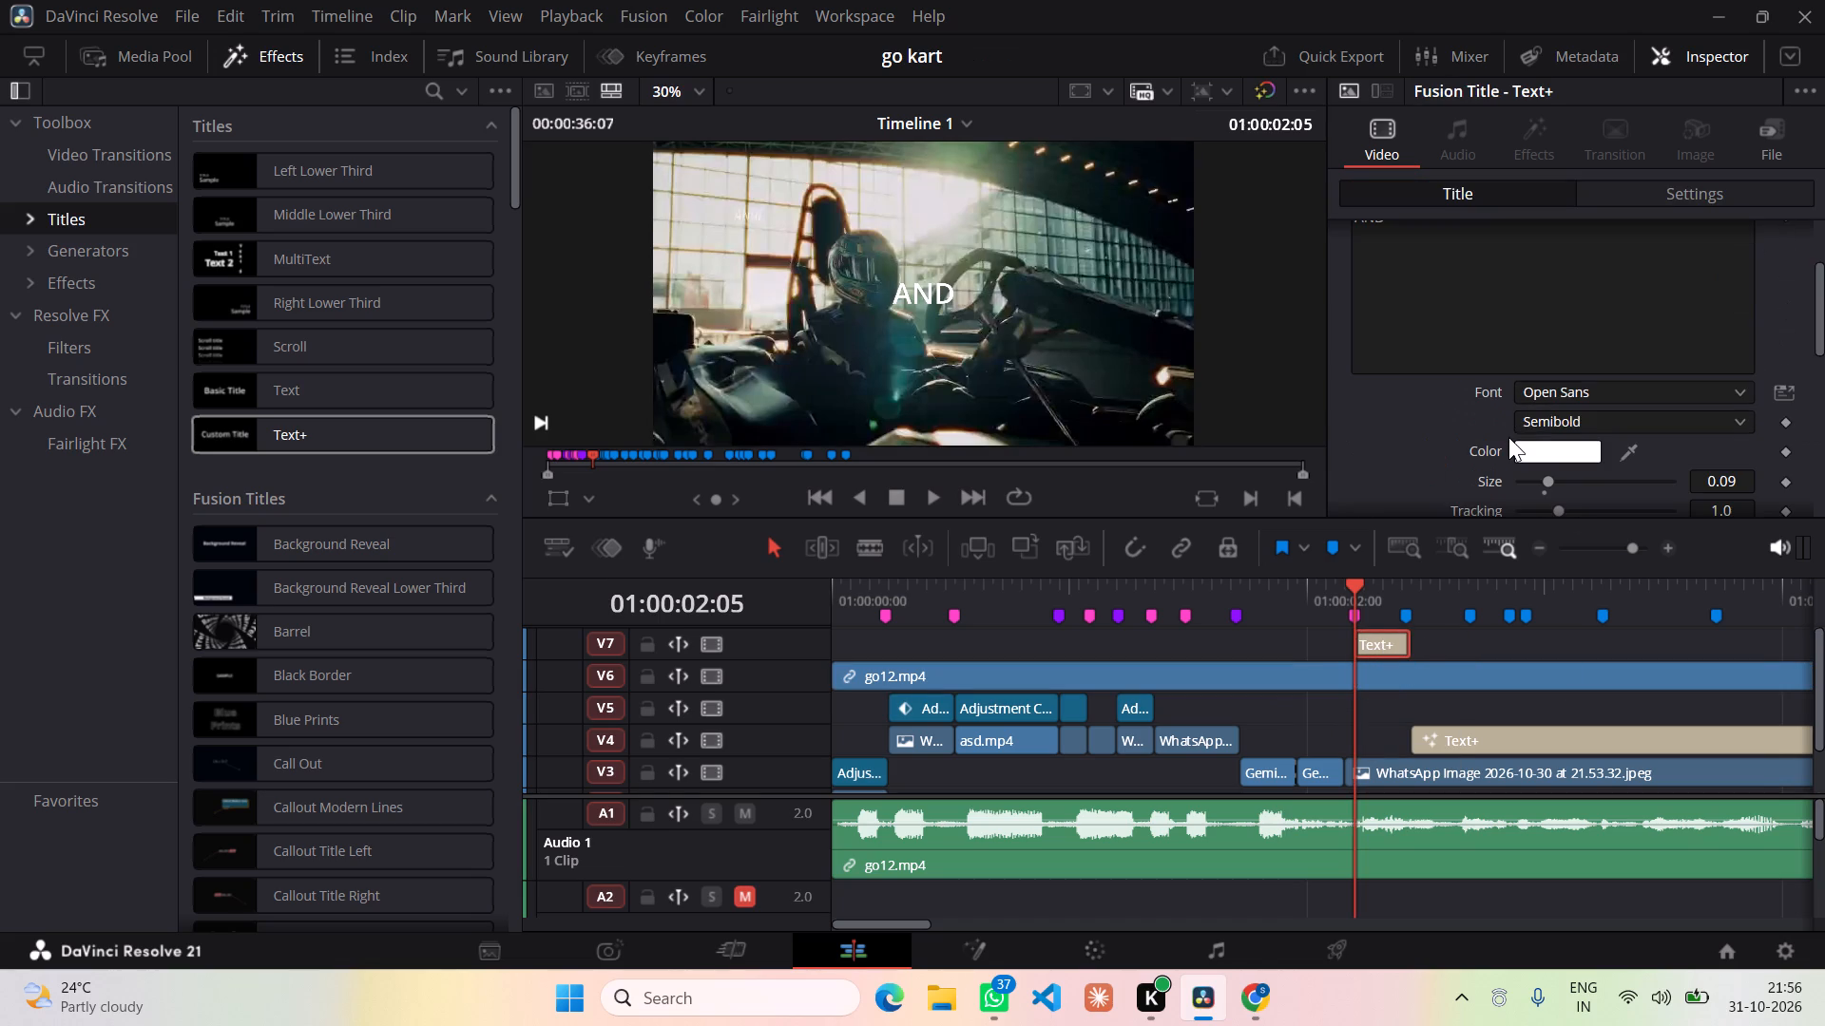
scroll(1576, 342, down, 3)
scroll(1574, 342, up, 4)
scroll(1574, 342, down, 3)
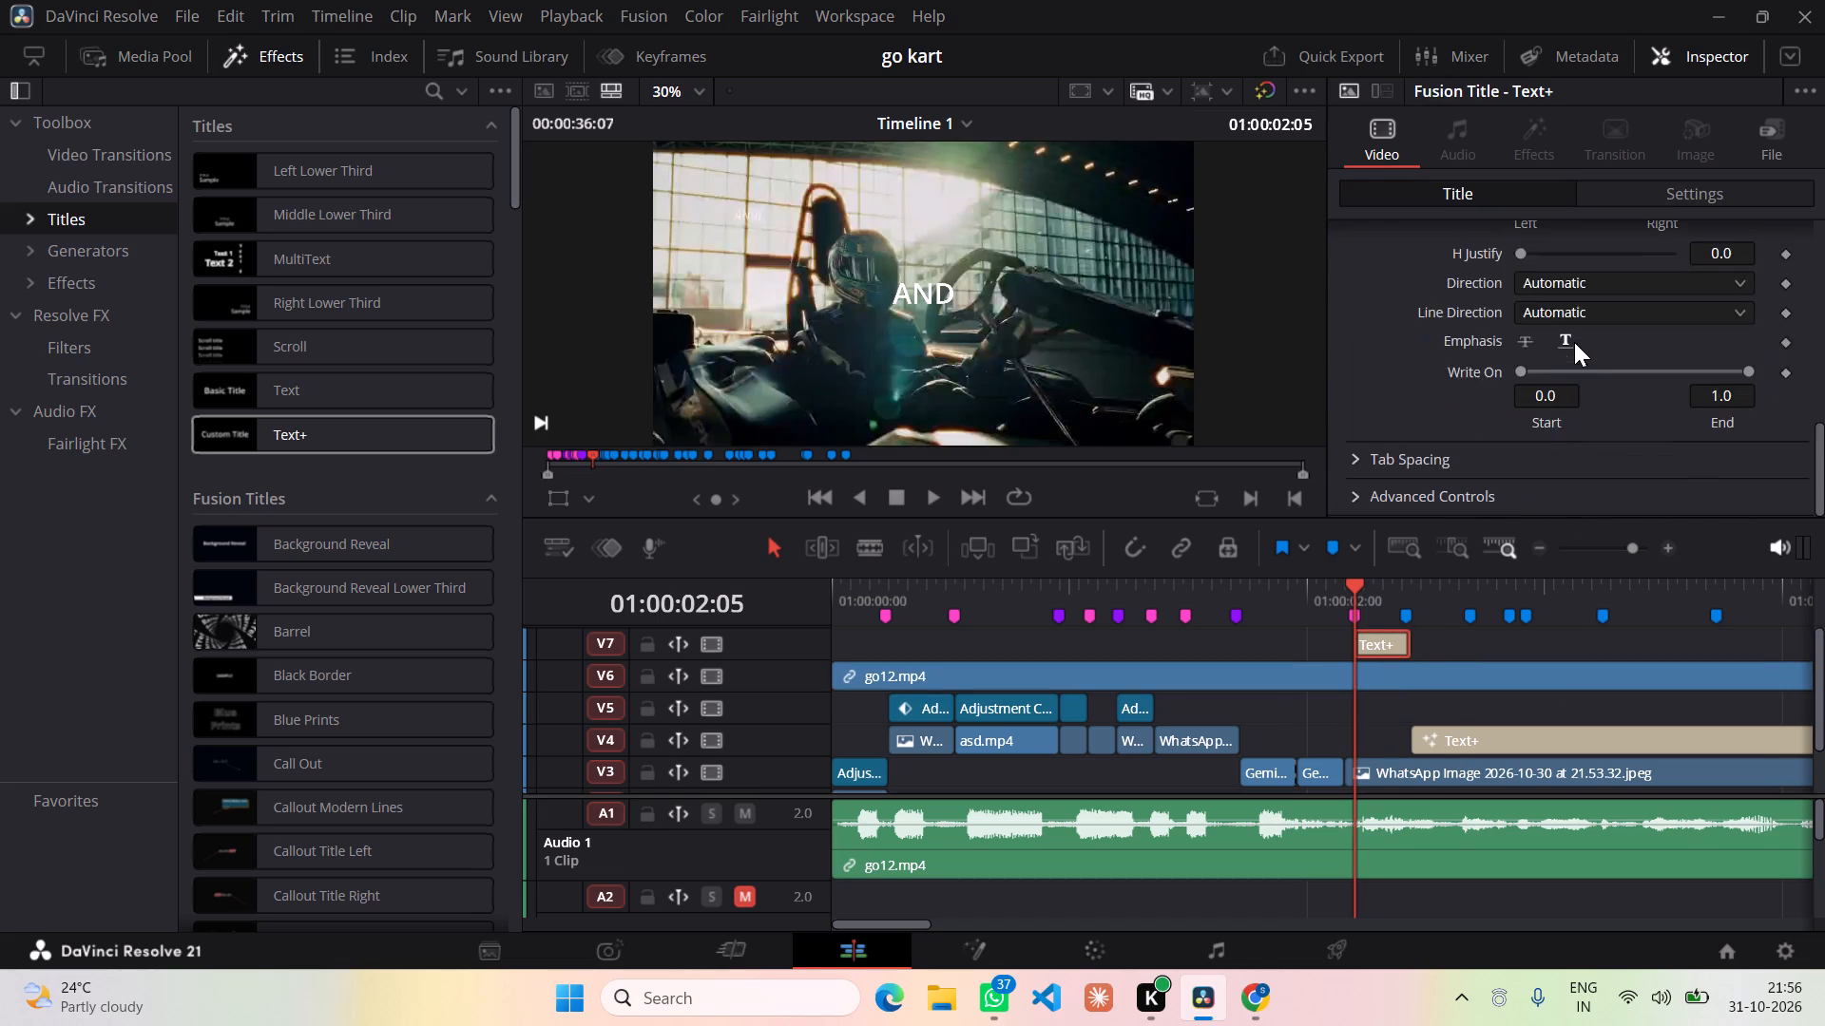
scroll(1574, 342, down, 1)
scroll(1574, 342, up, 4)
click(1692, 194)
scroll(1526, 317, down, 2)
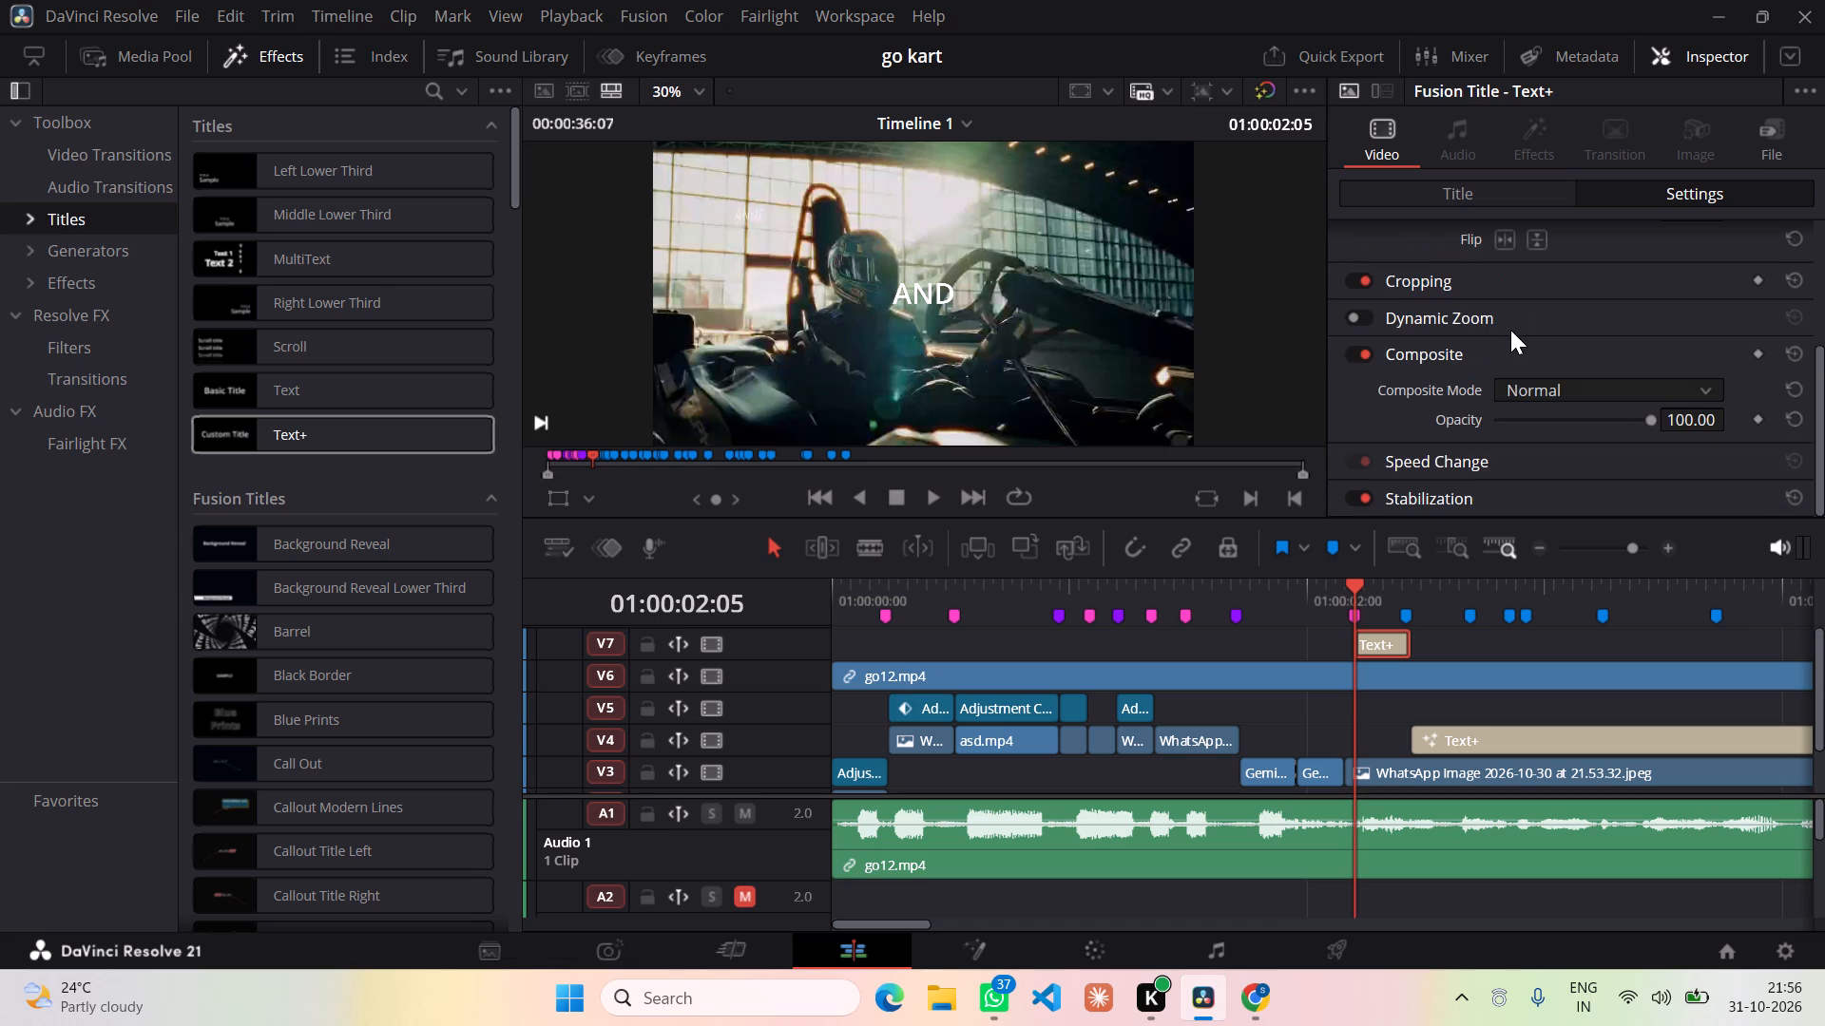
scroll(1510, 330, down, 2)
scroll(1510, 330, up, 5)
click(1466, 190)
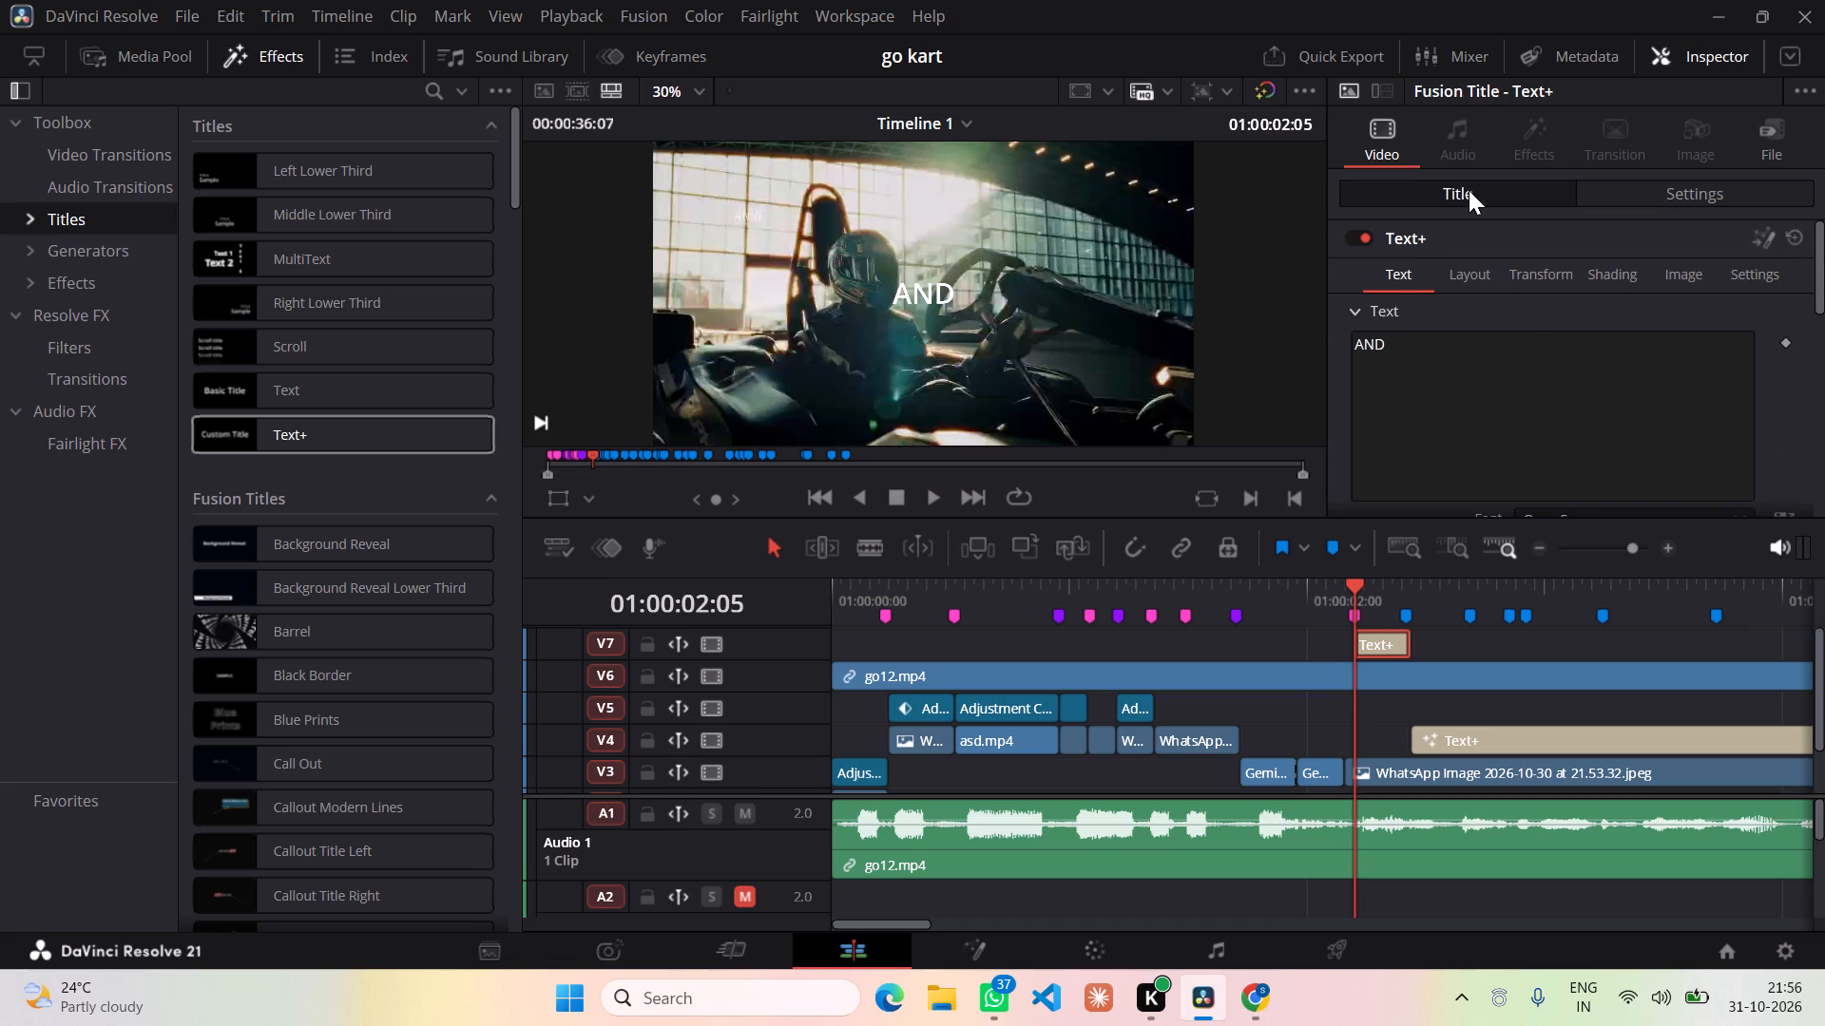
Set the AND title's font to Niagara Solid.
scroll(1510, 329, down, 2)
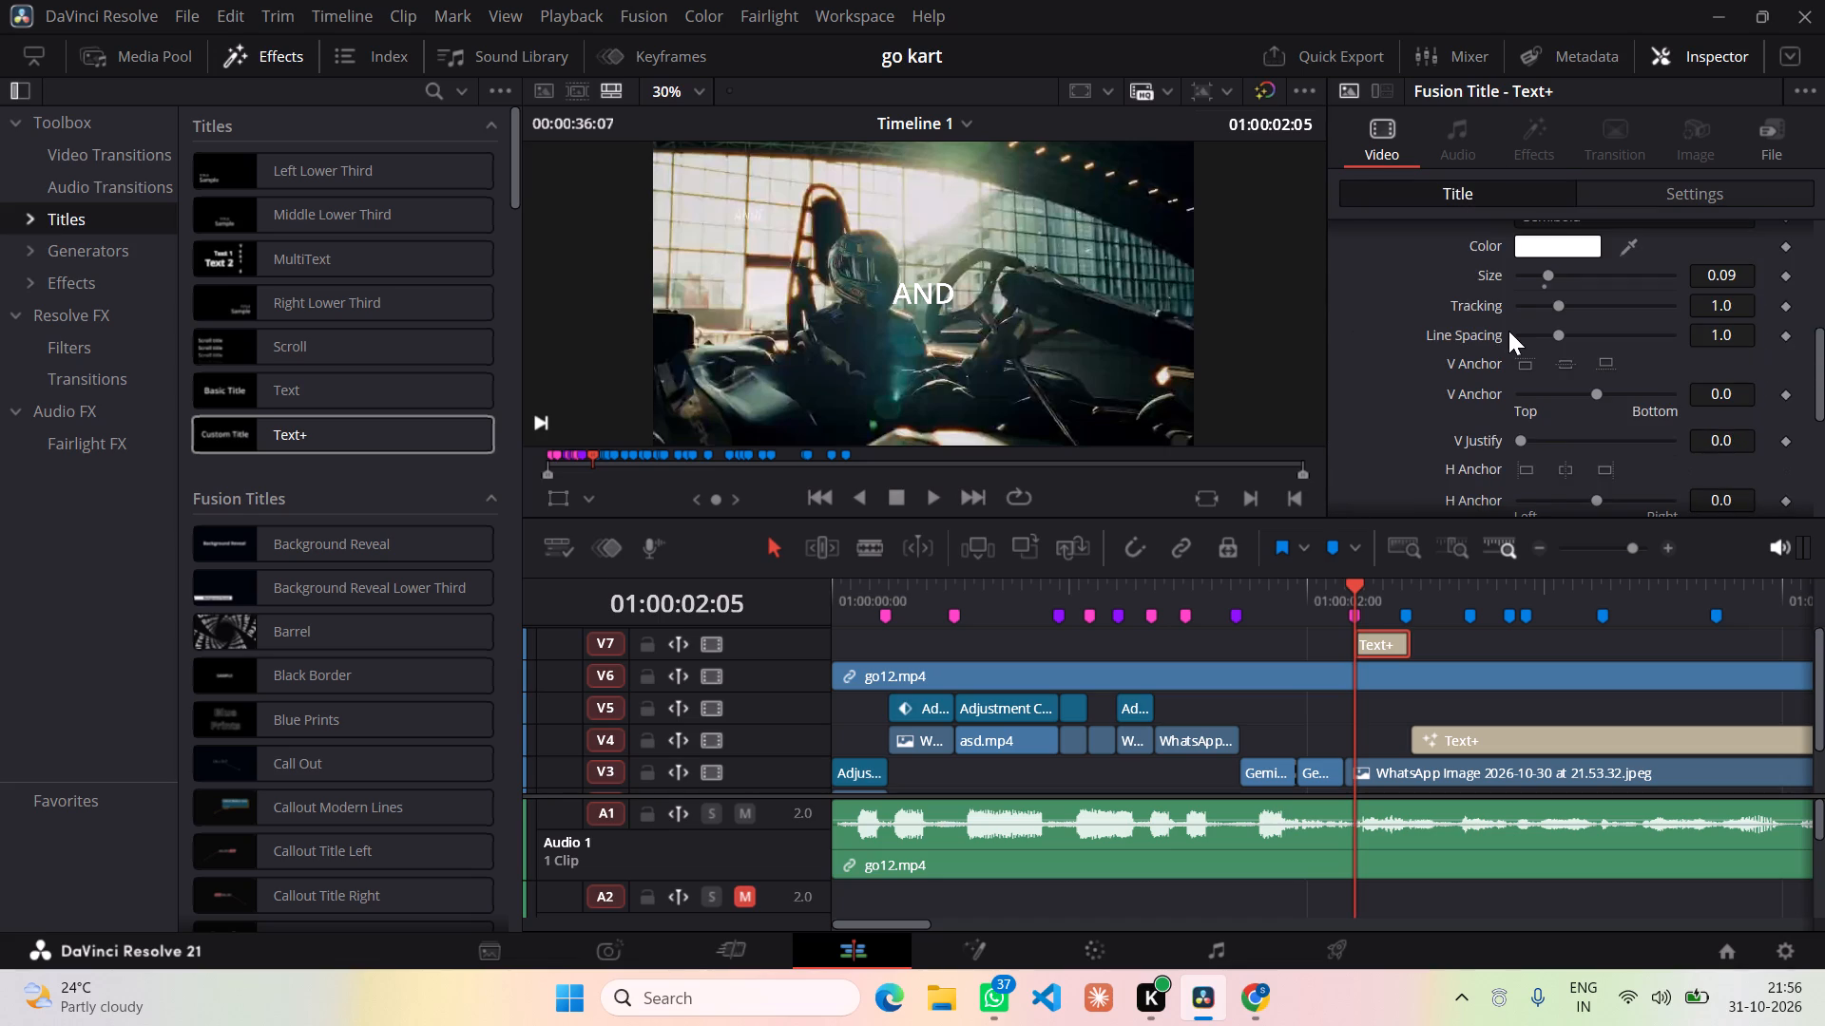
scroll(1508, 331, up, 1)
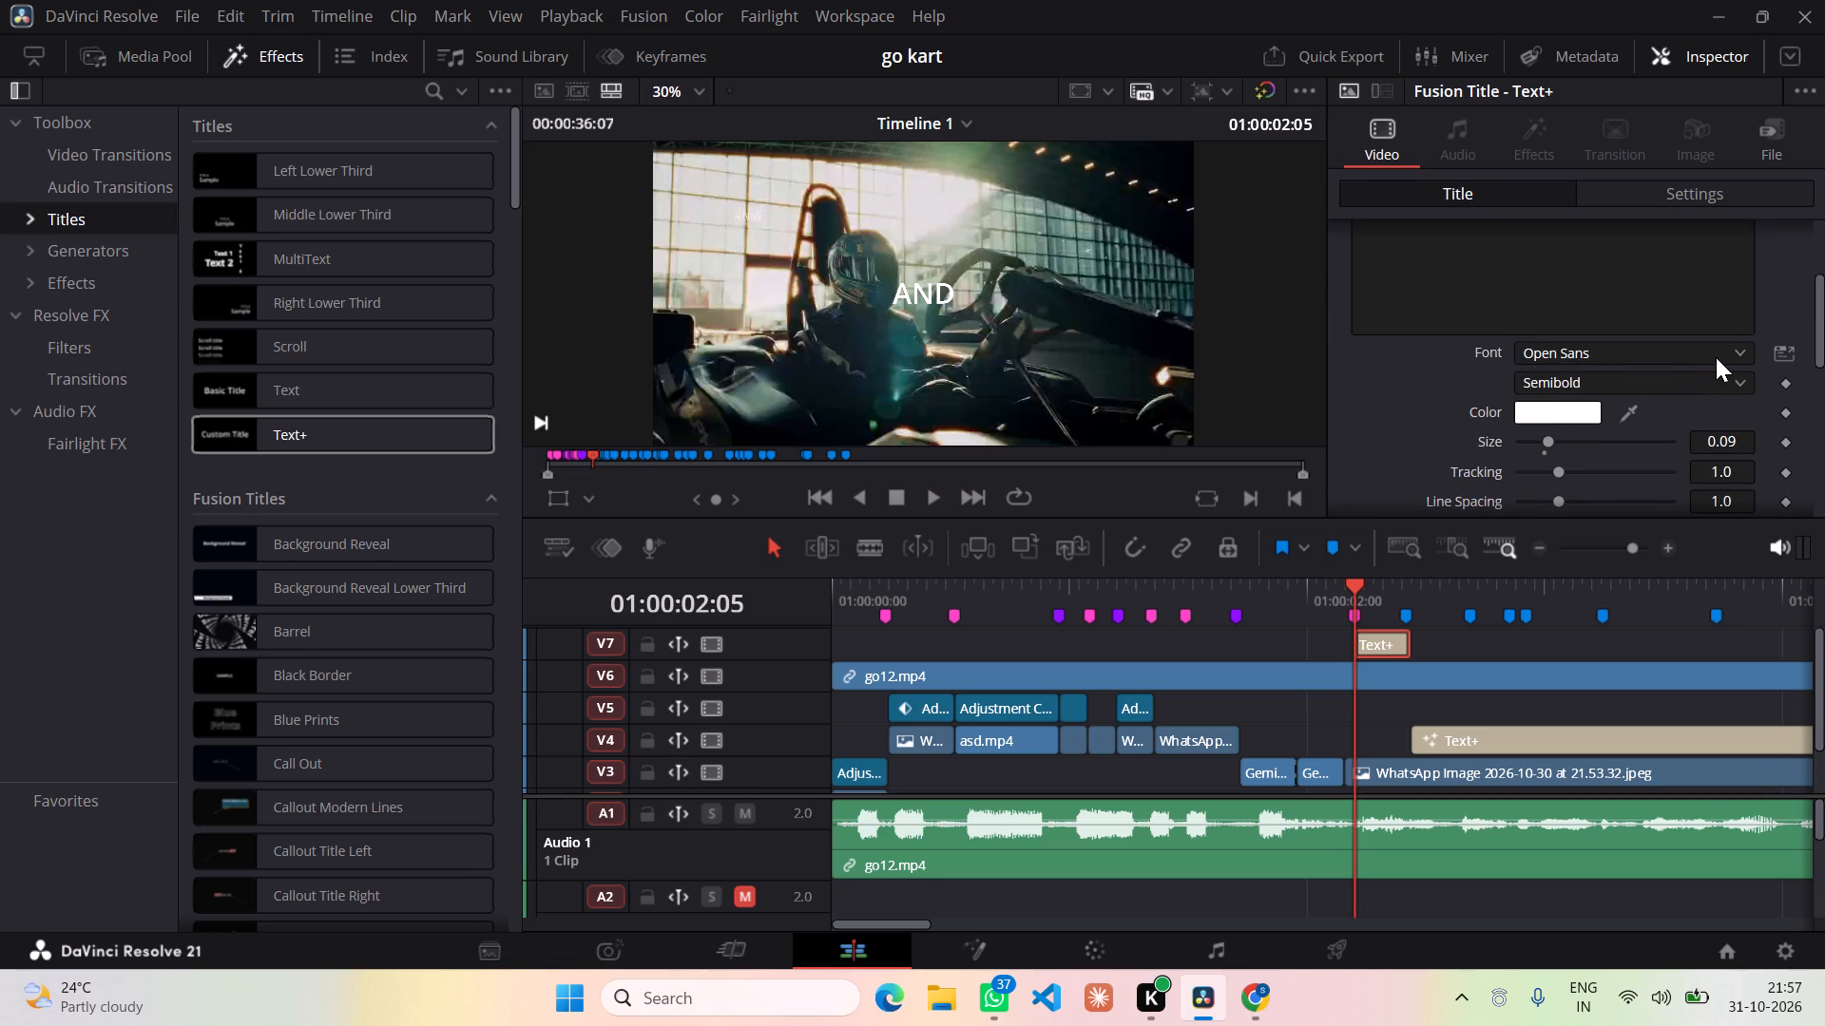
click(1725, 354)
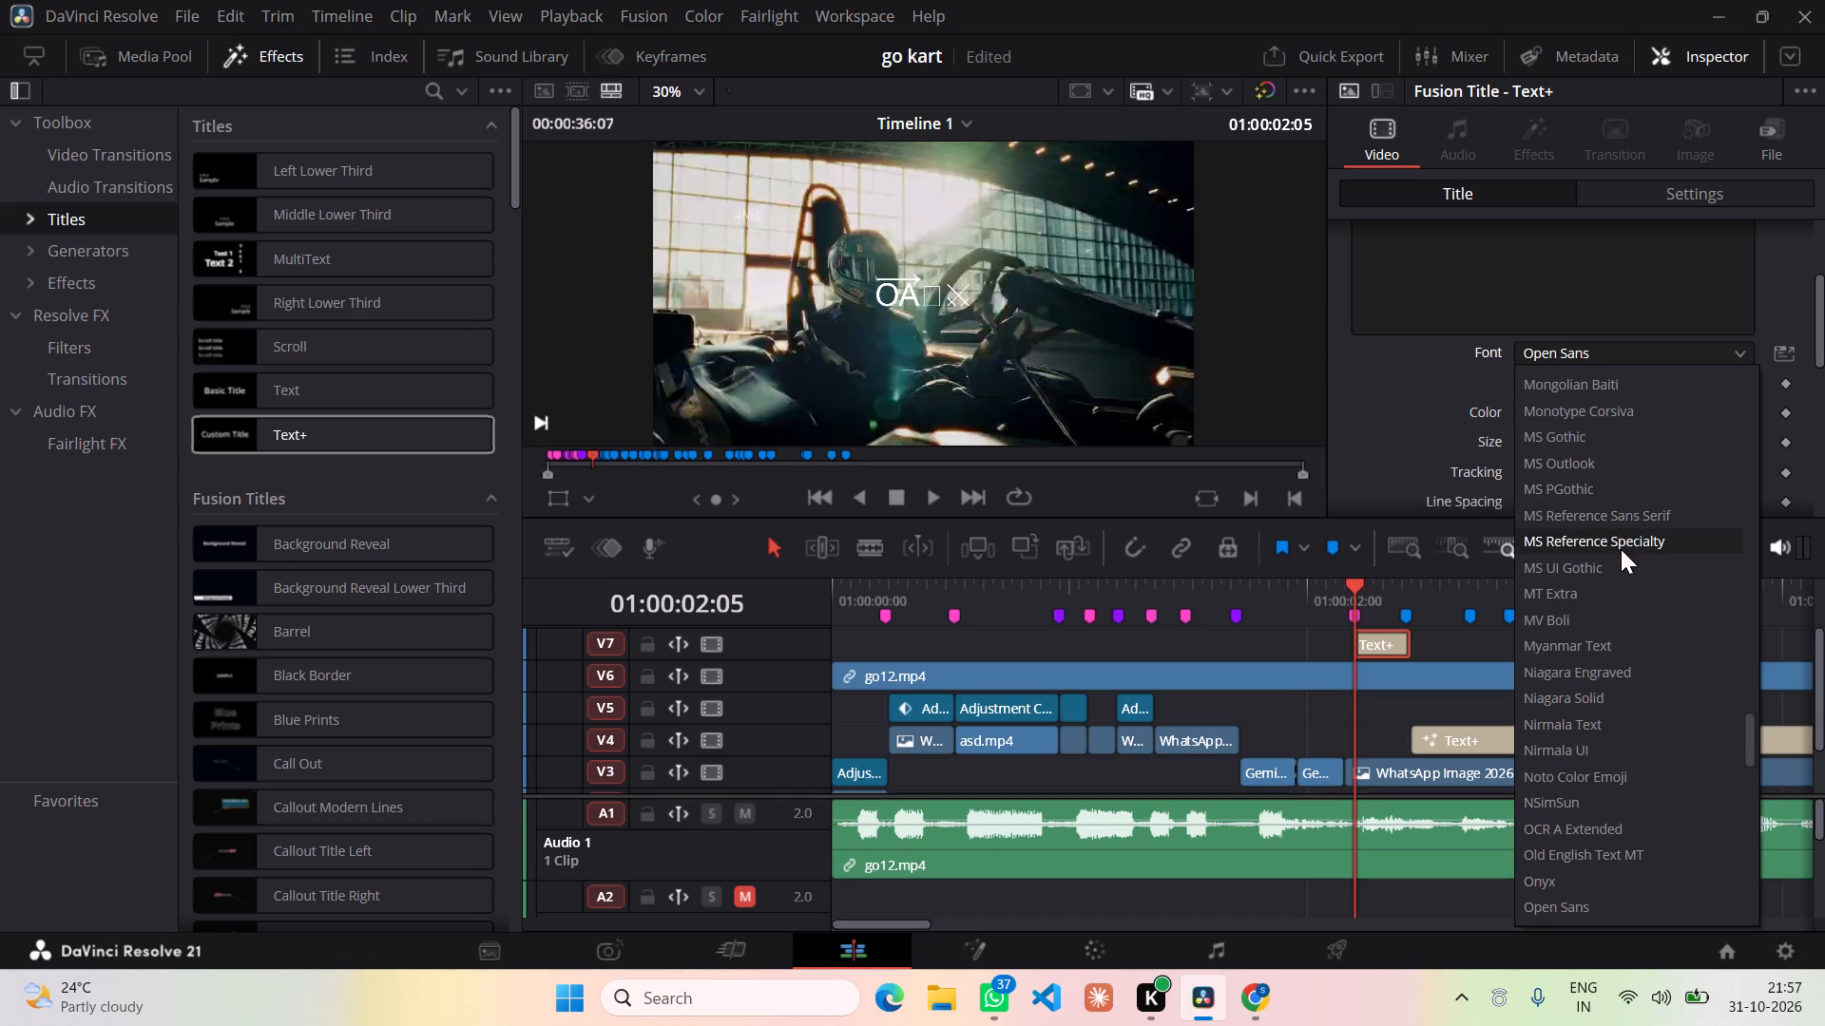
click(1603, 692)
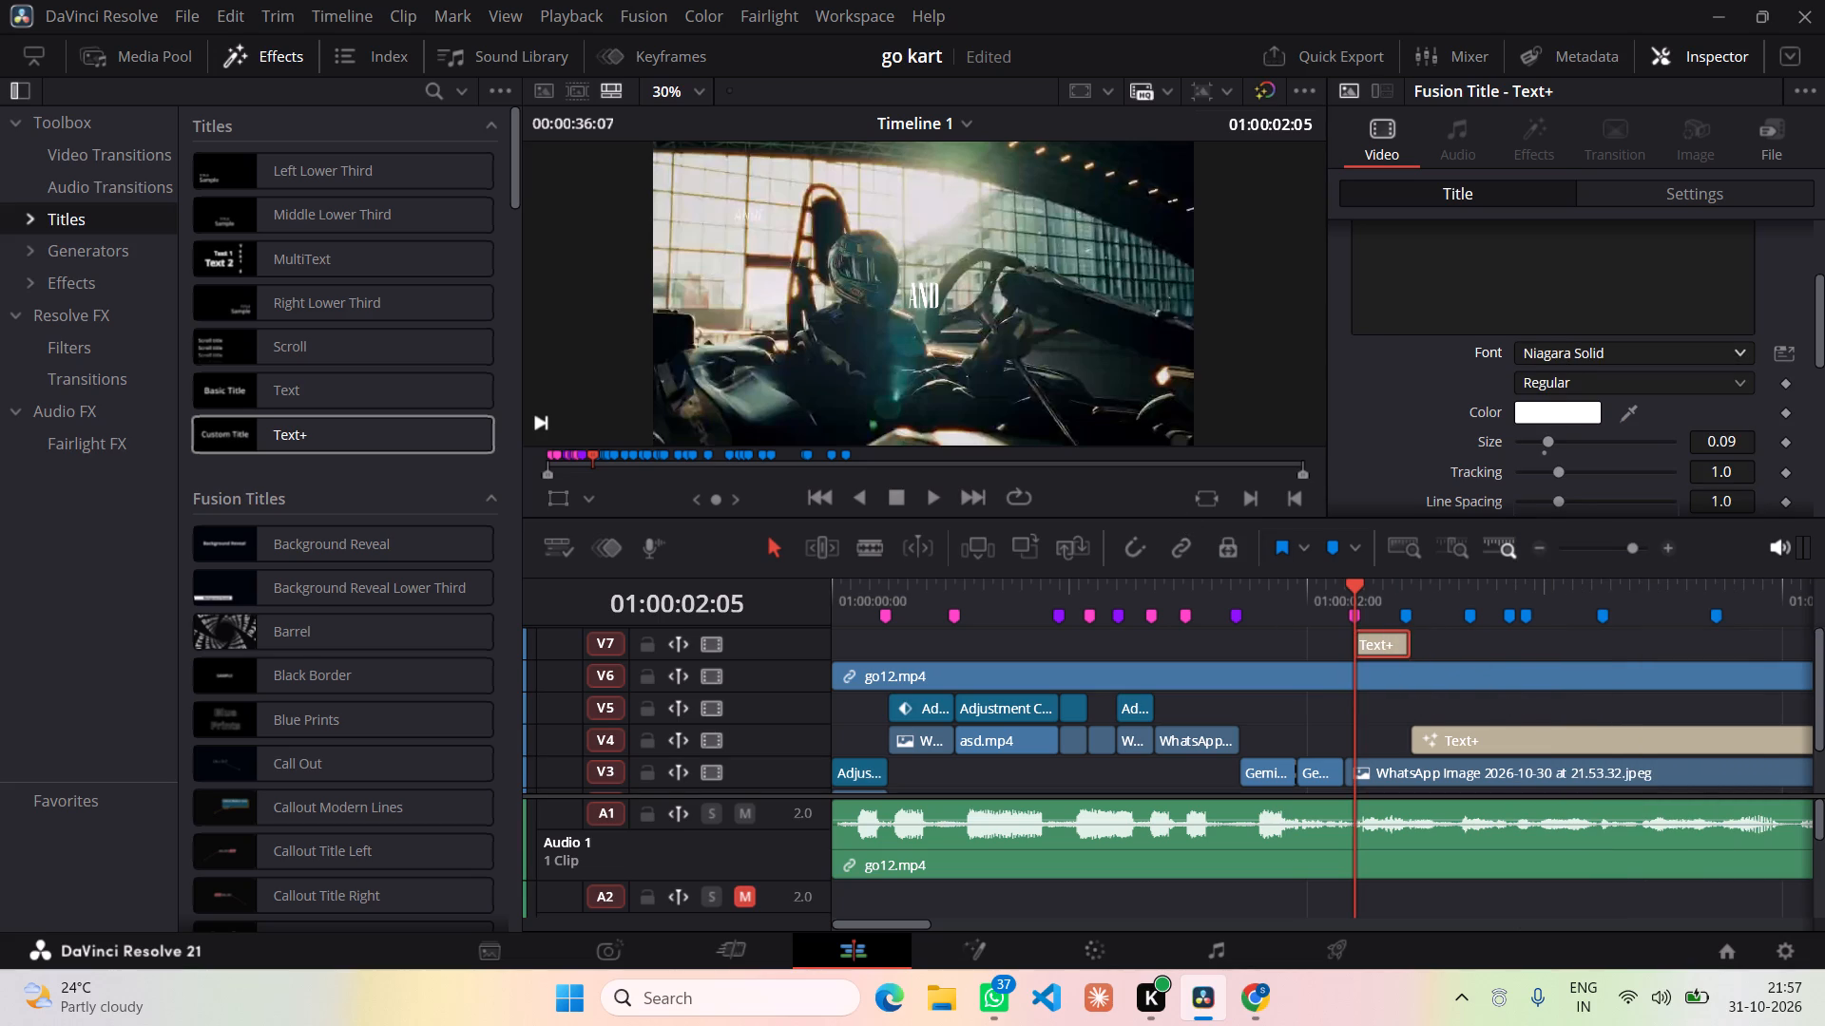
Move the AND title to the frame's upper left by setting its position to X -628 and Y 303.
scroll(1528, 329, up, 2)
scroll(1510, 301, down, 3)
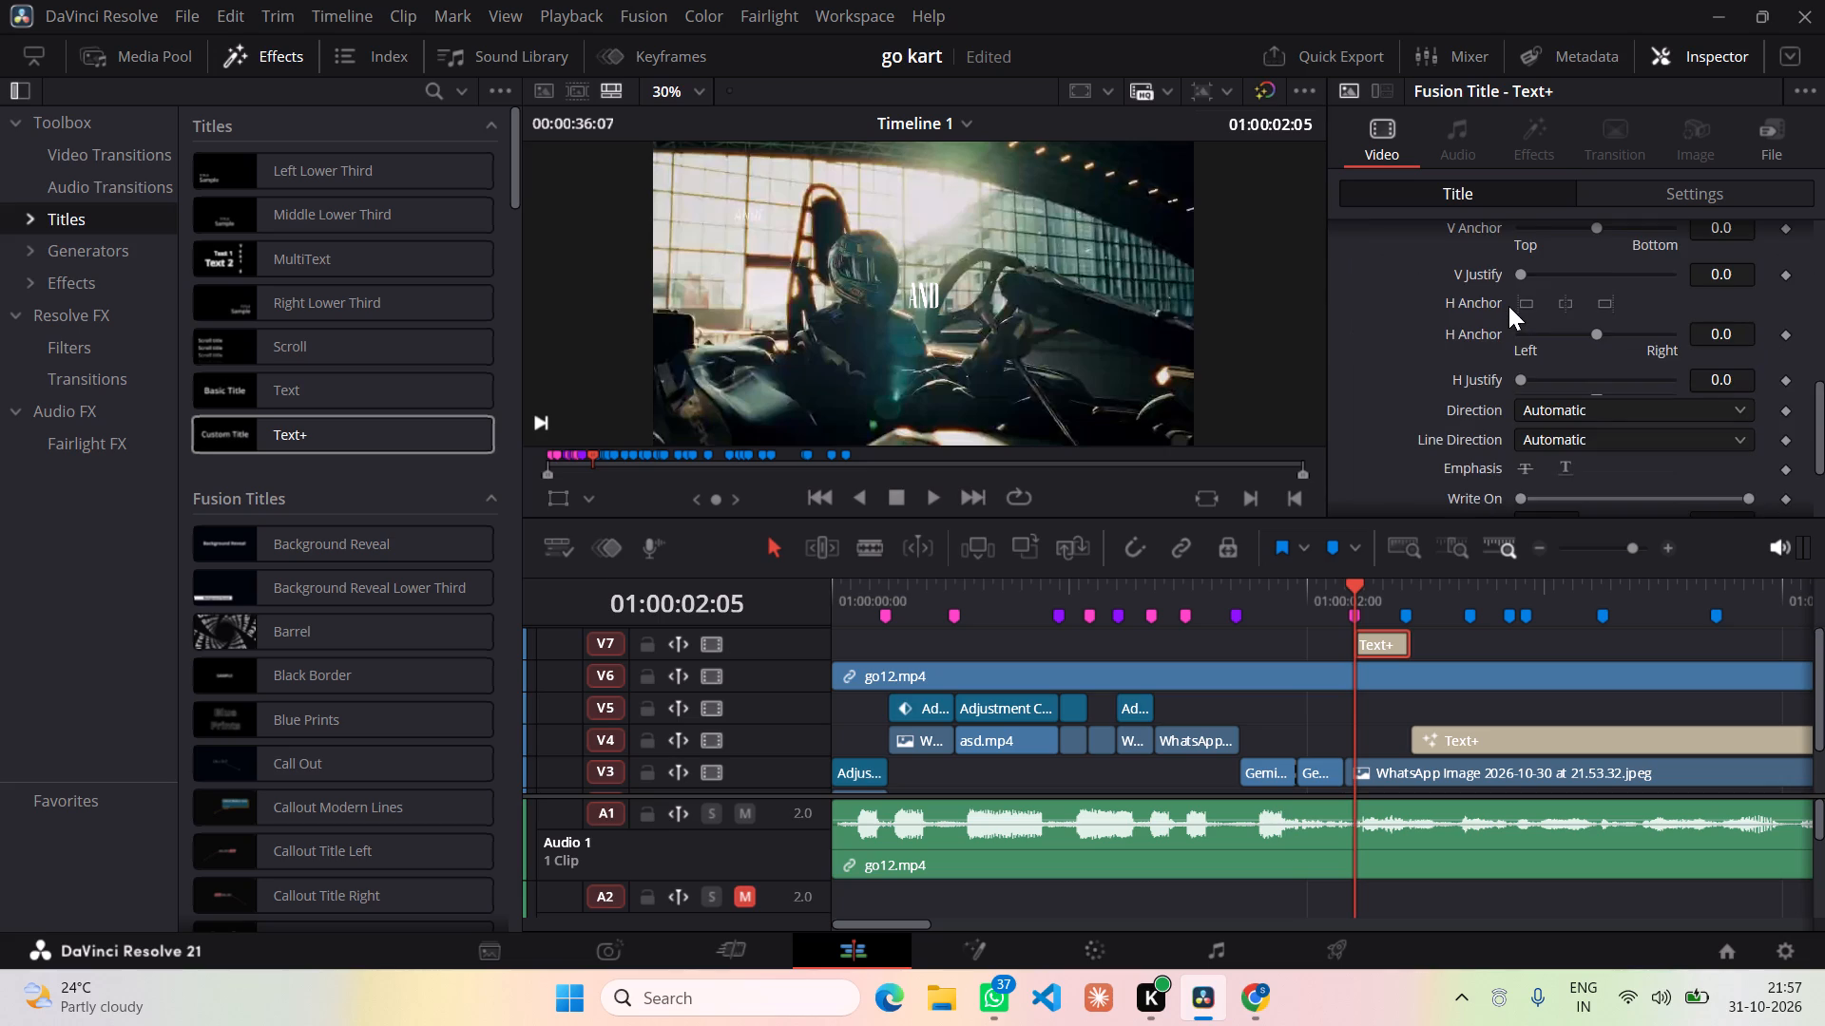
scroll(1508, 306, down, 3)
click(1662, 180)
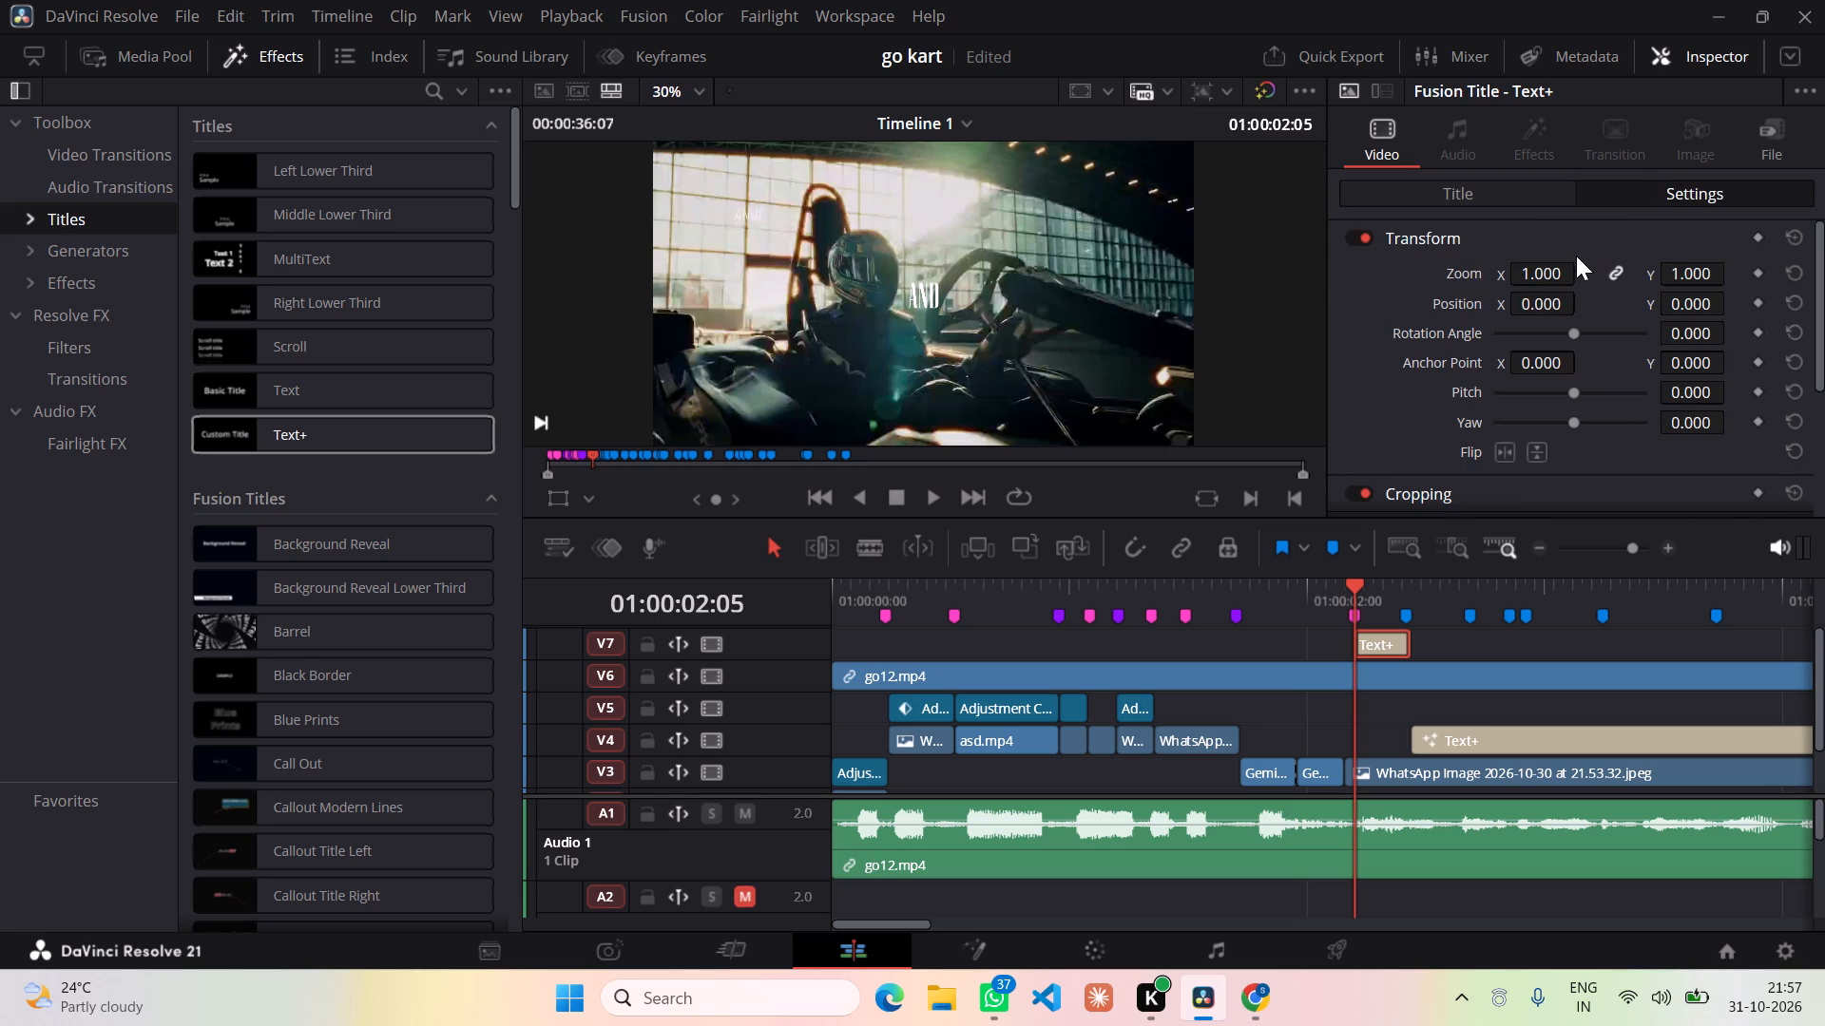
drag(1546, 305, 1369, 334)
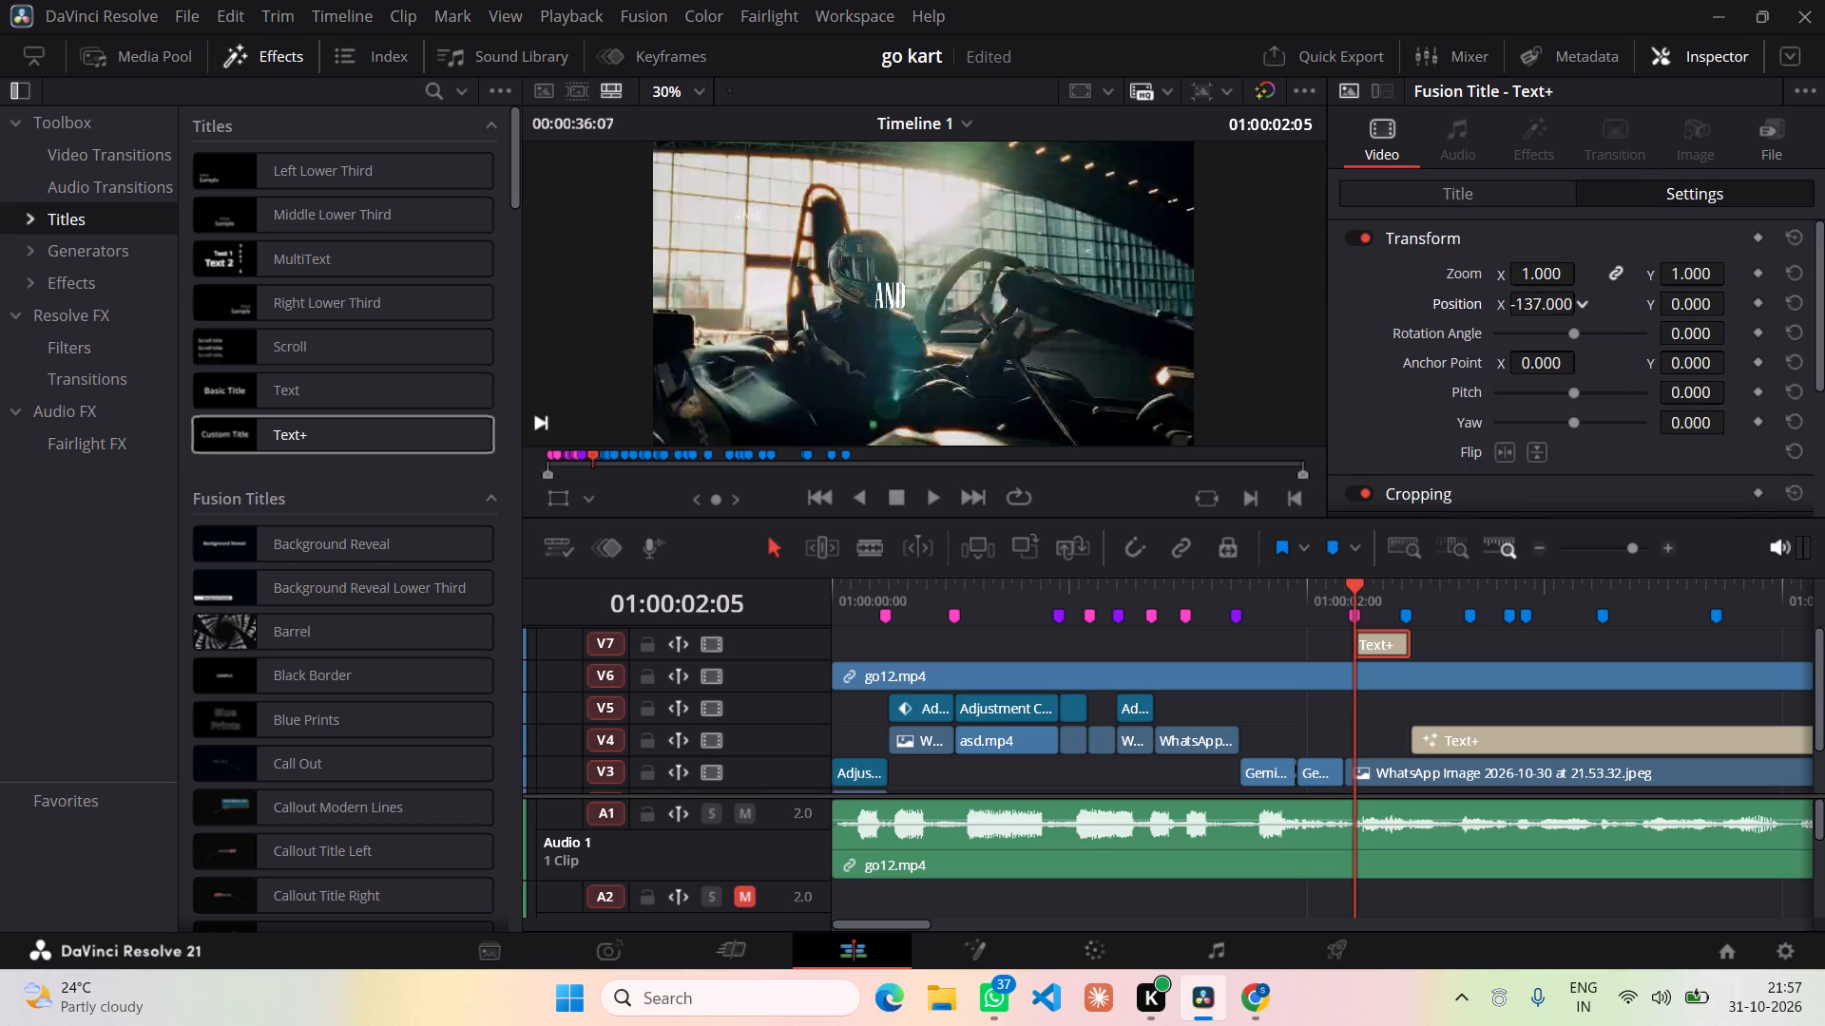
drag(1369, 334, 800, 422)
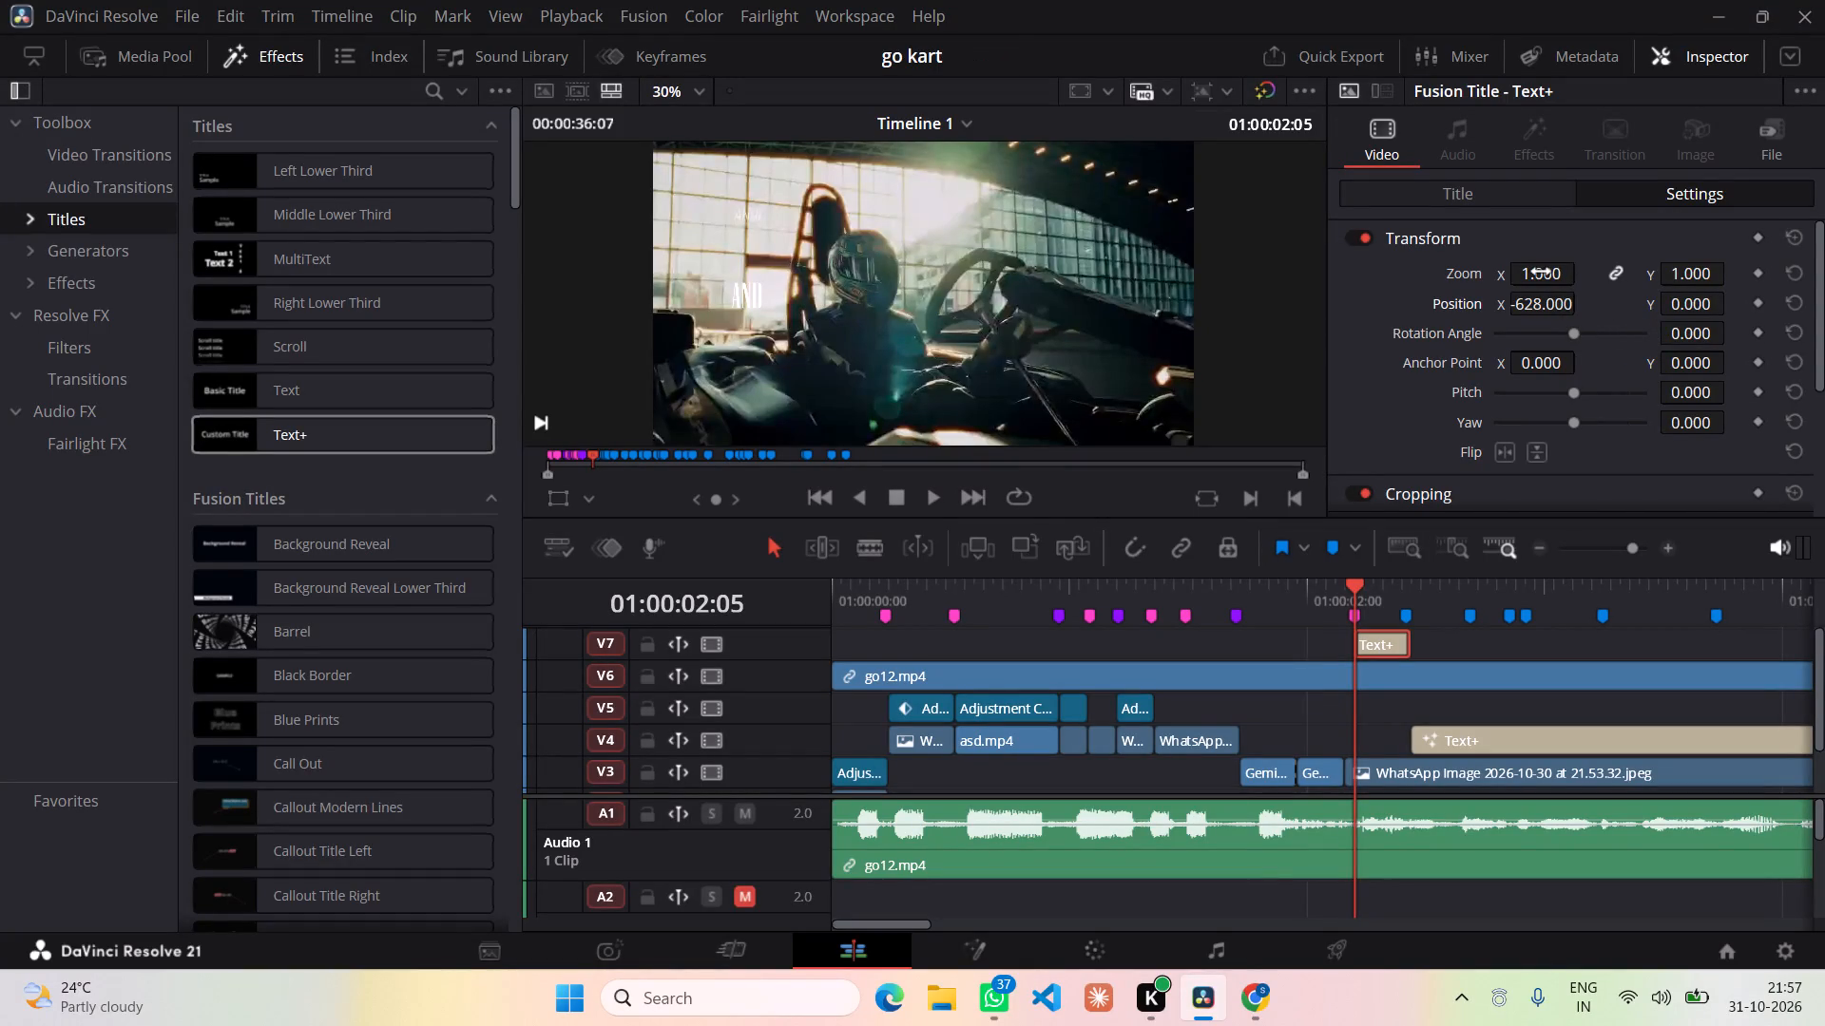
drag(1684, 304, 1768, 298)
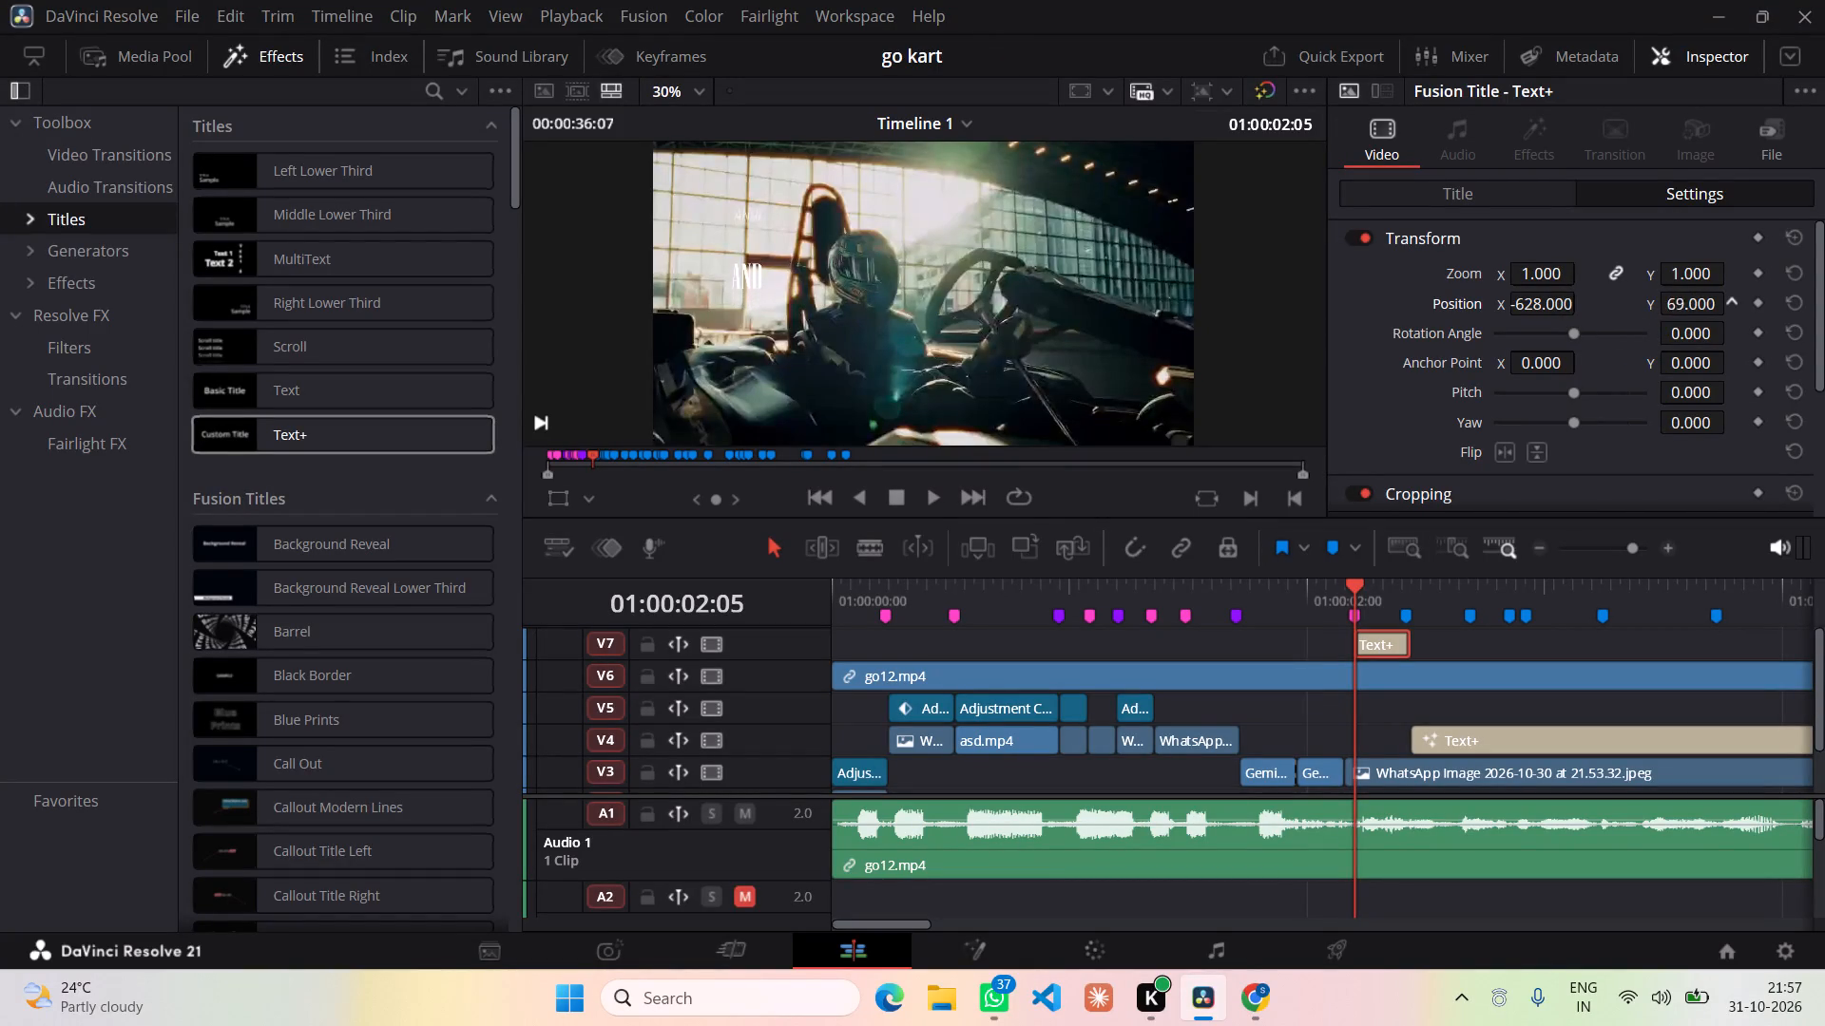
drag(1768, 298, 1155, 465)
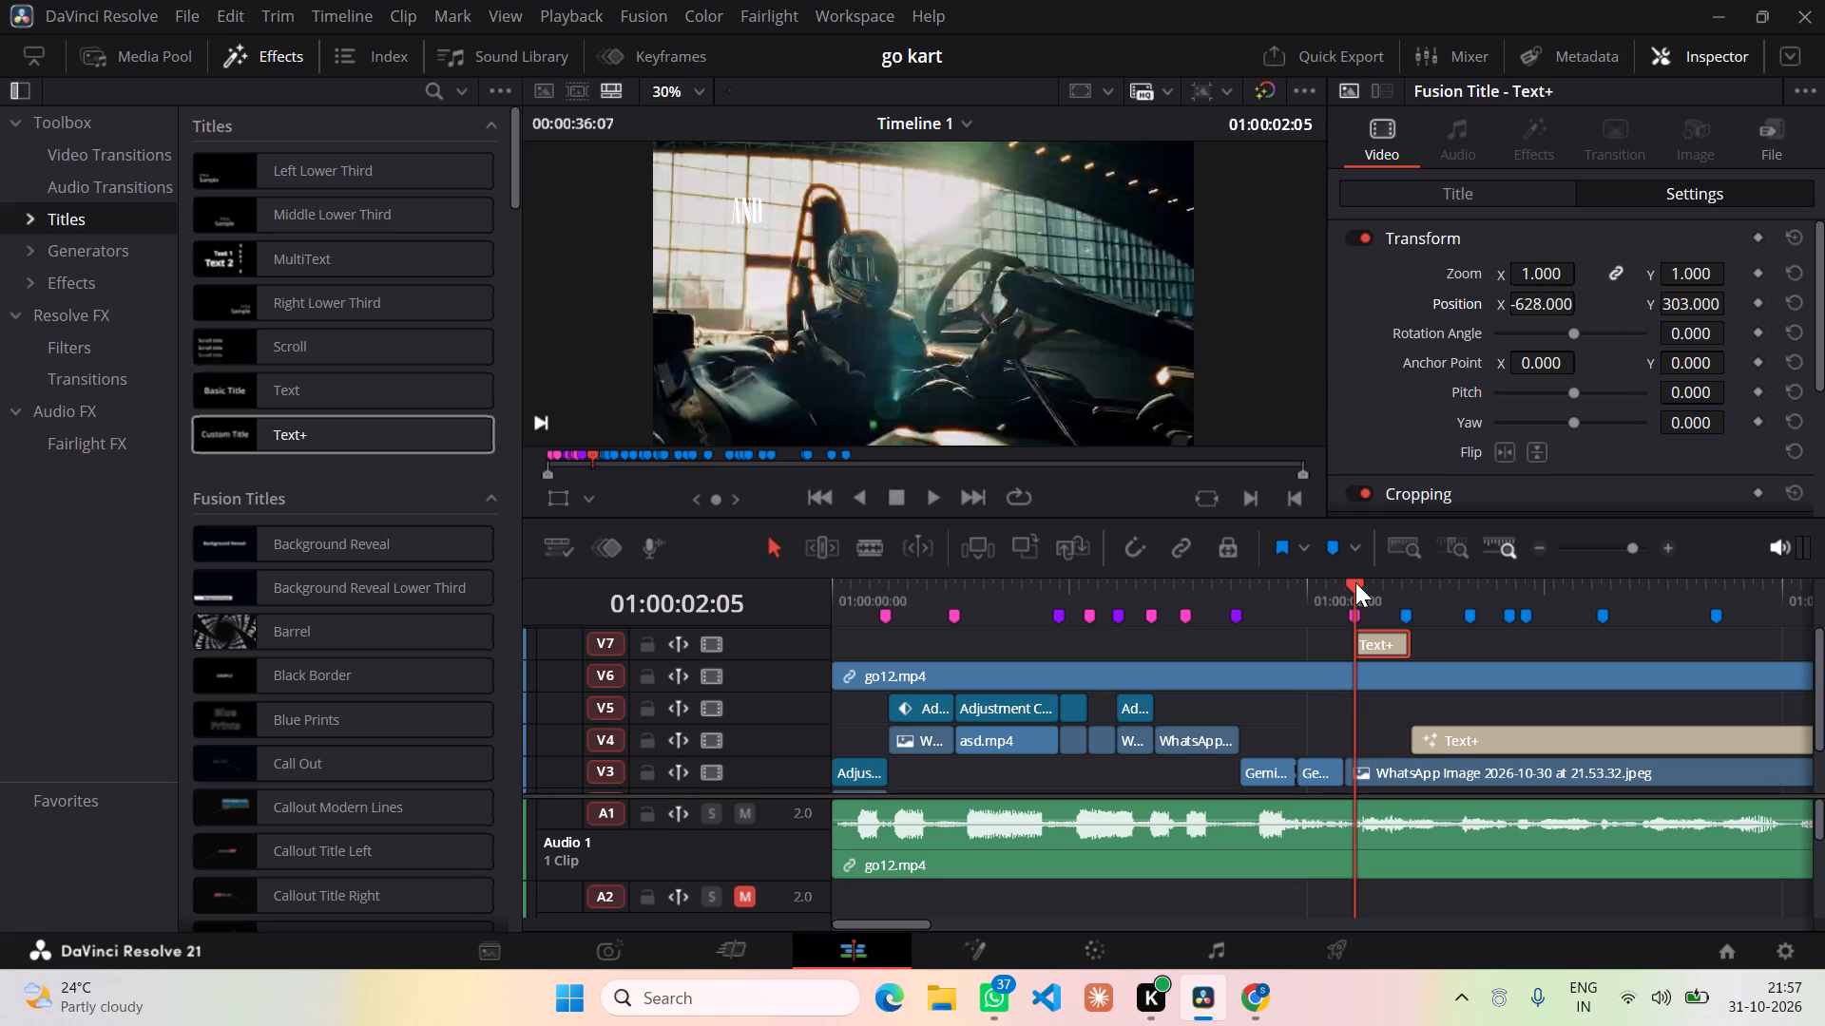
Split the V4 Text+ title at Marker 12 (01:00:02:17) and move its first piece up to V7, right after the AND title.
drag(1355, 582, 1408, 577)
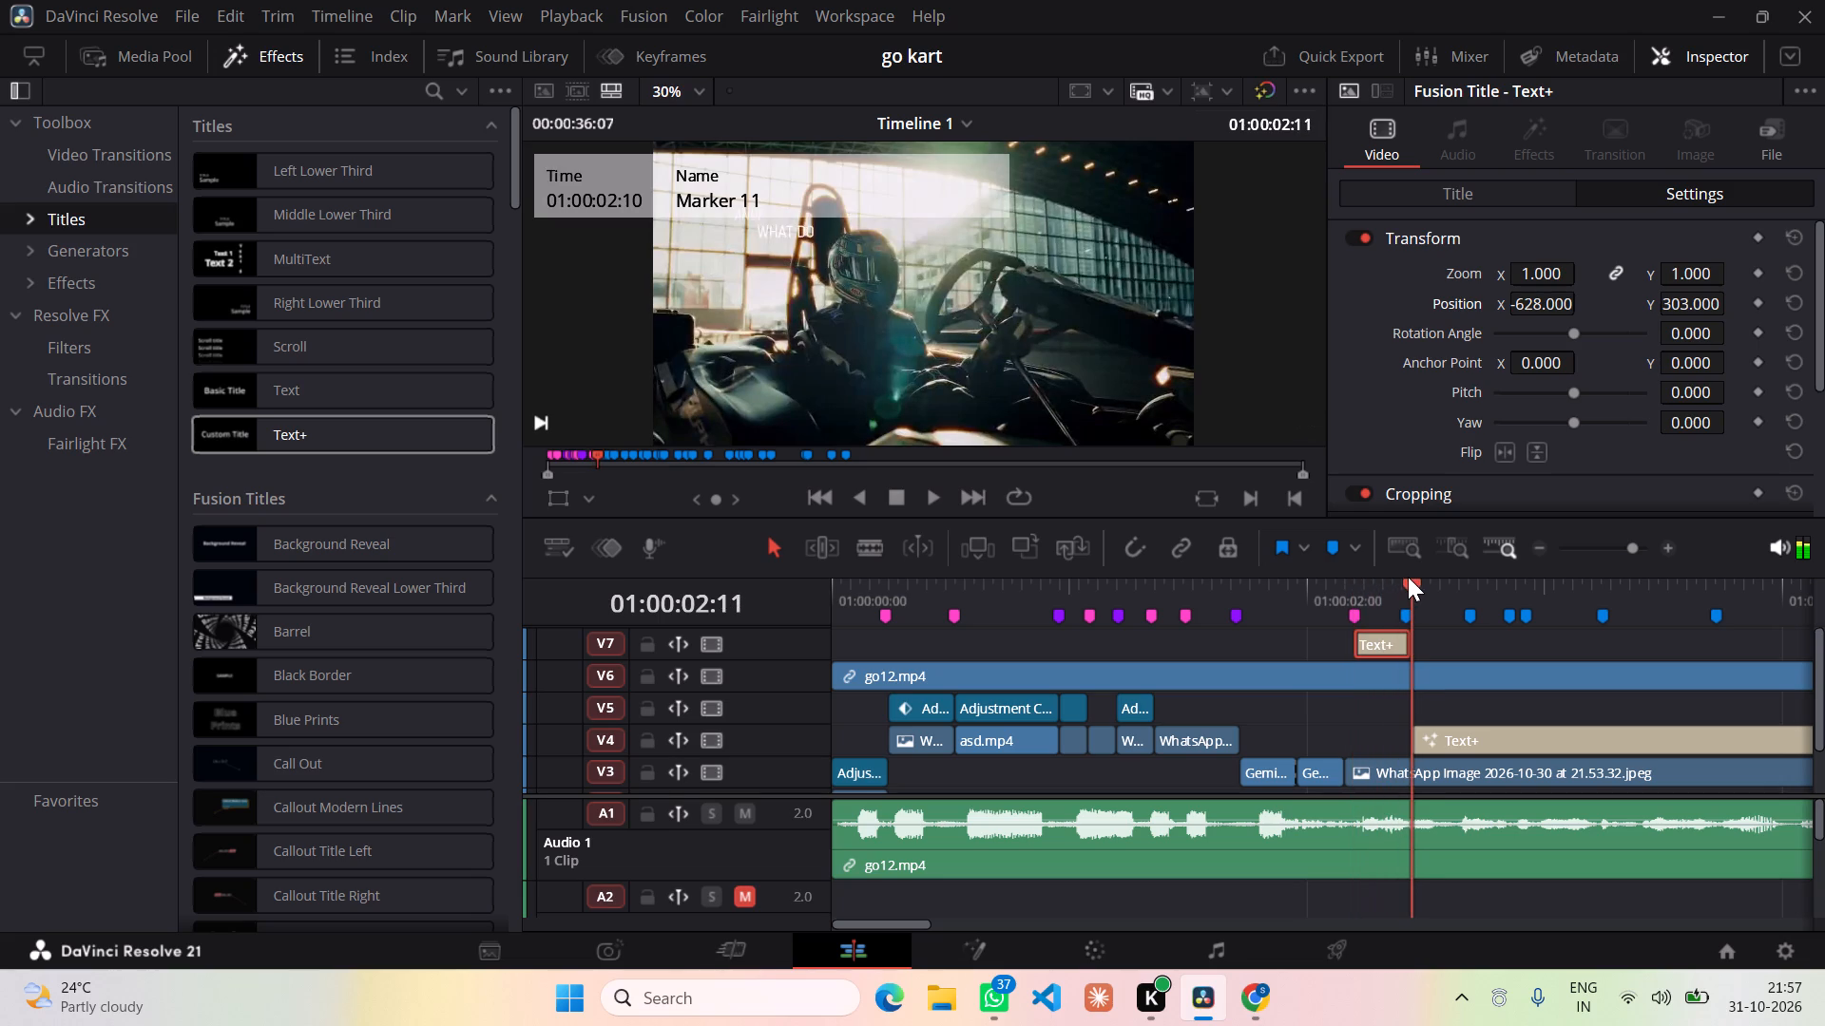
drag(1408, 577, 1407, 577)
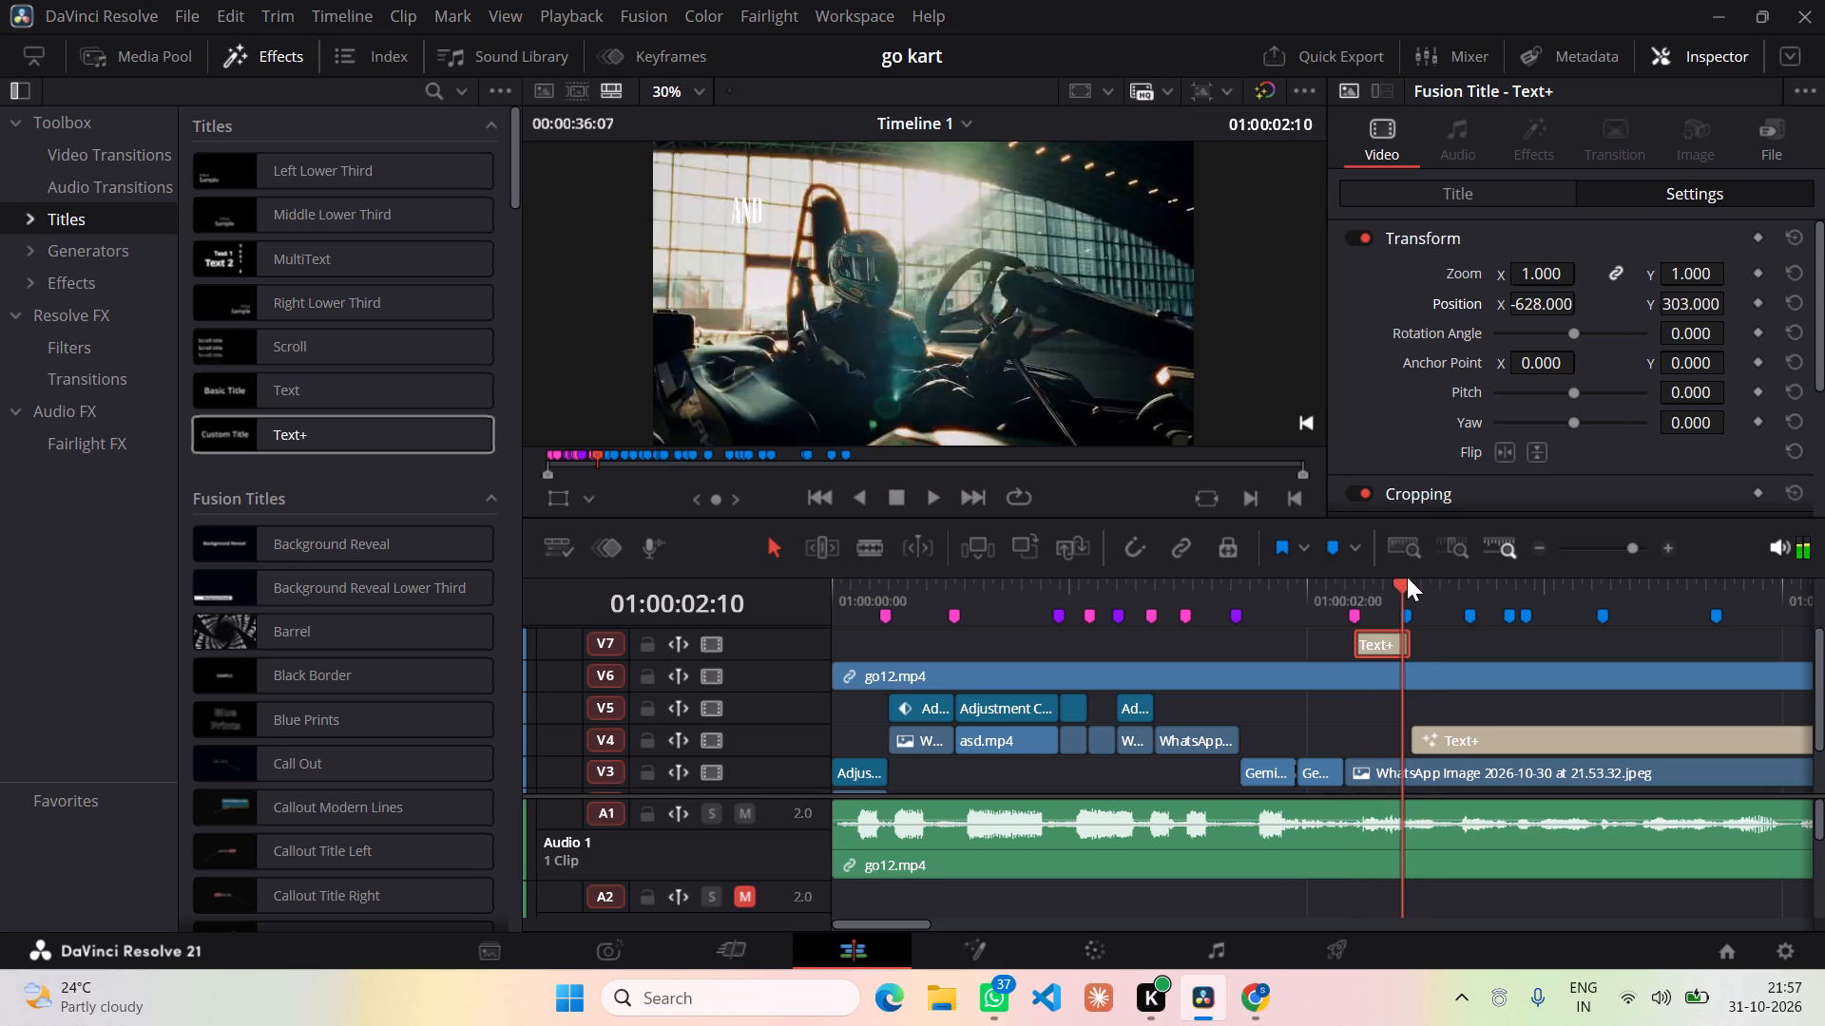
drag(1407, 577, 1453, 565)
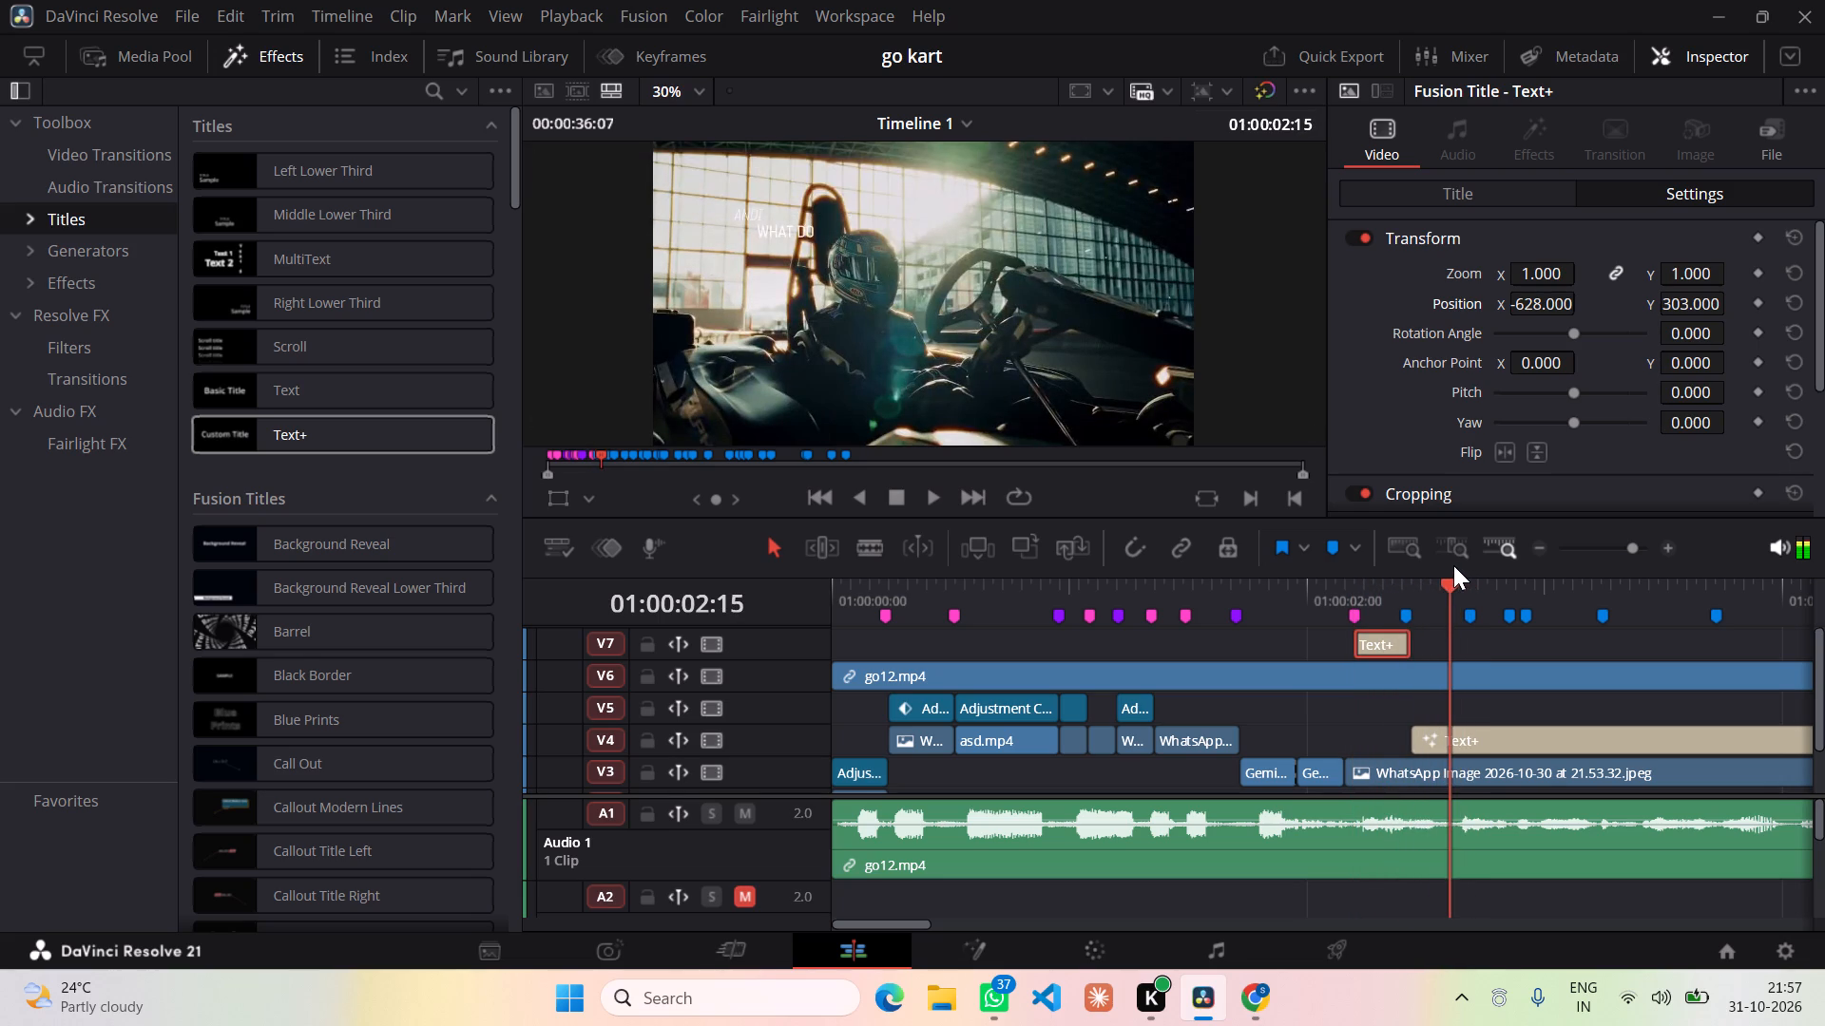
drag(1453, 565, 1416, 570)
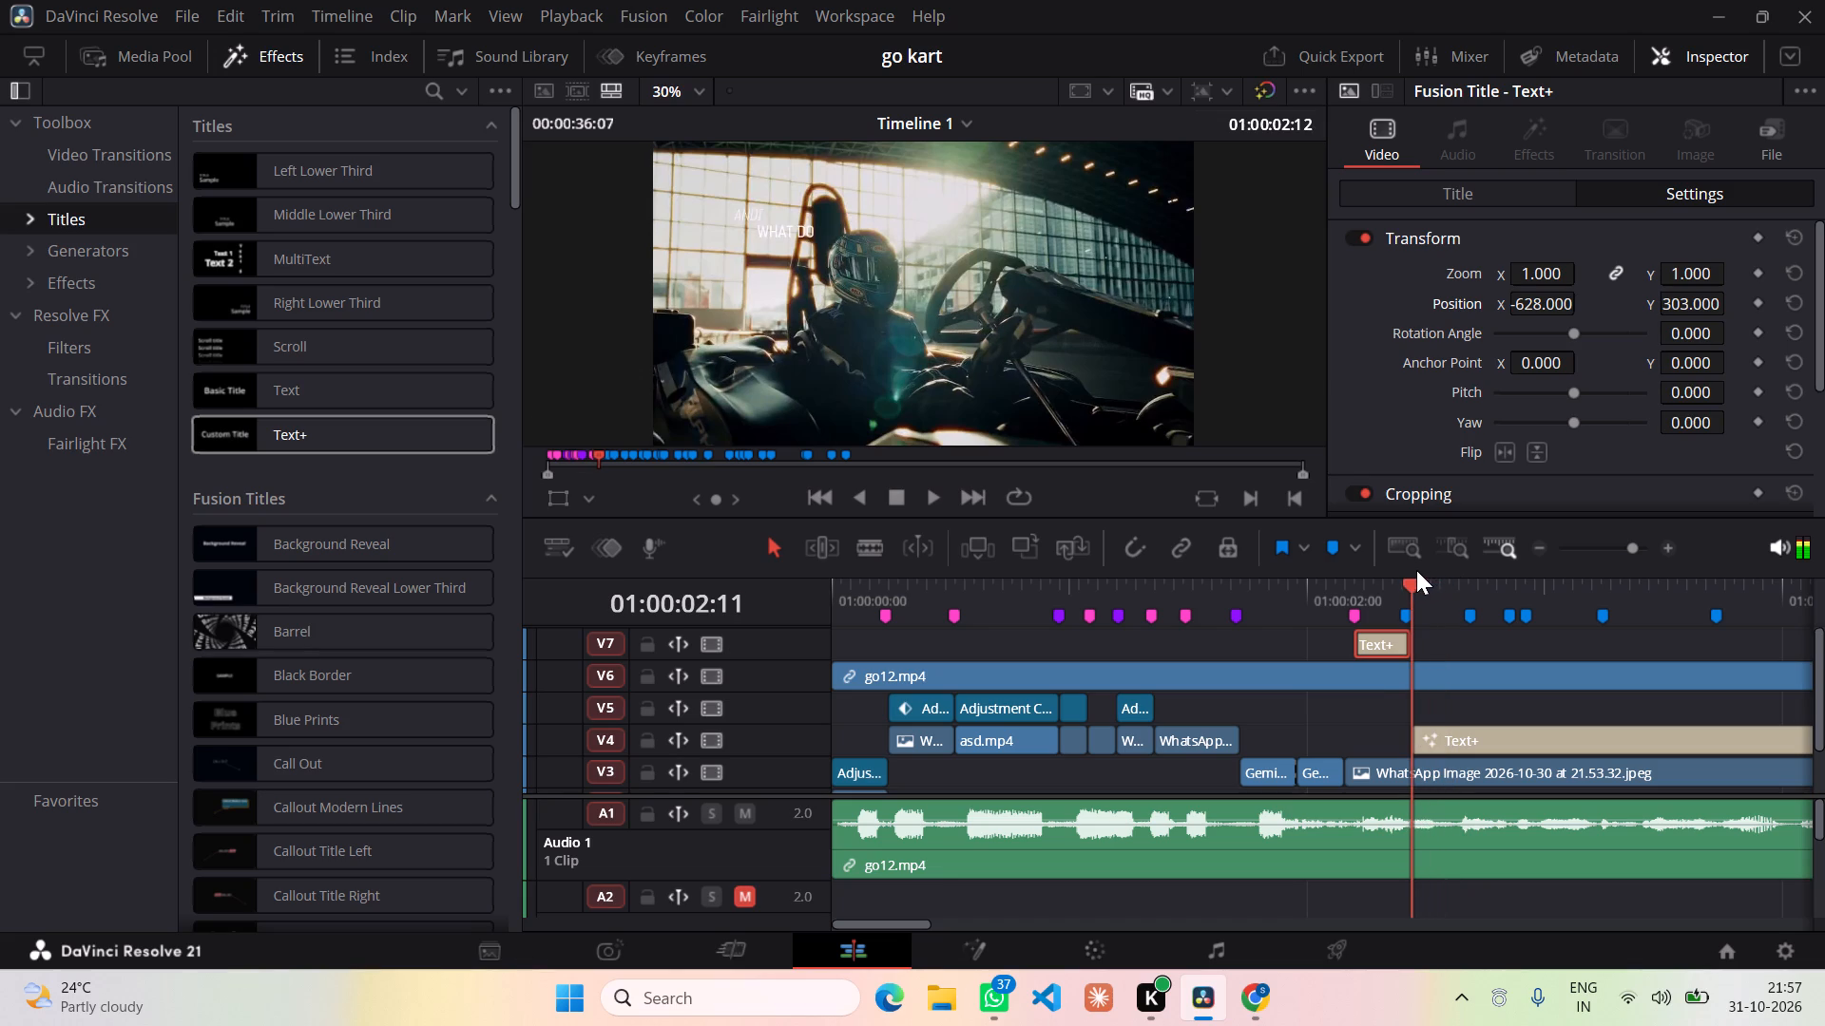
drag(1416, 570, 1415, 570)
drag(1415, 583, 1458, 581)
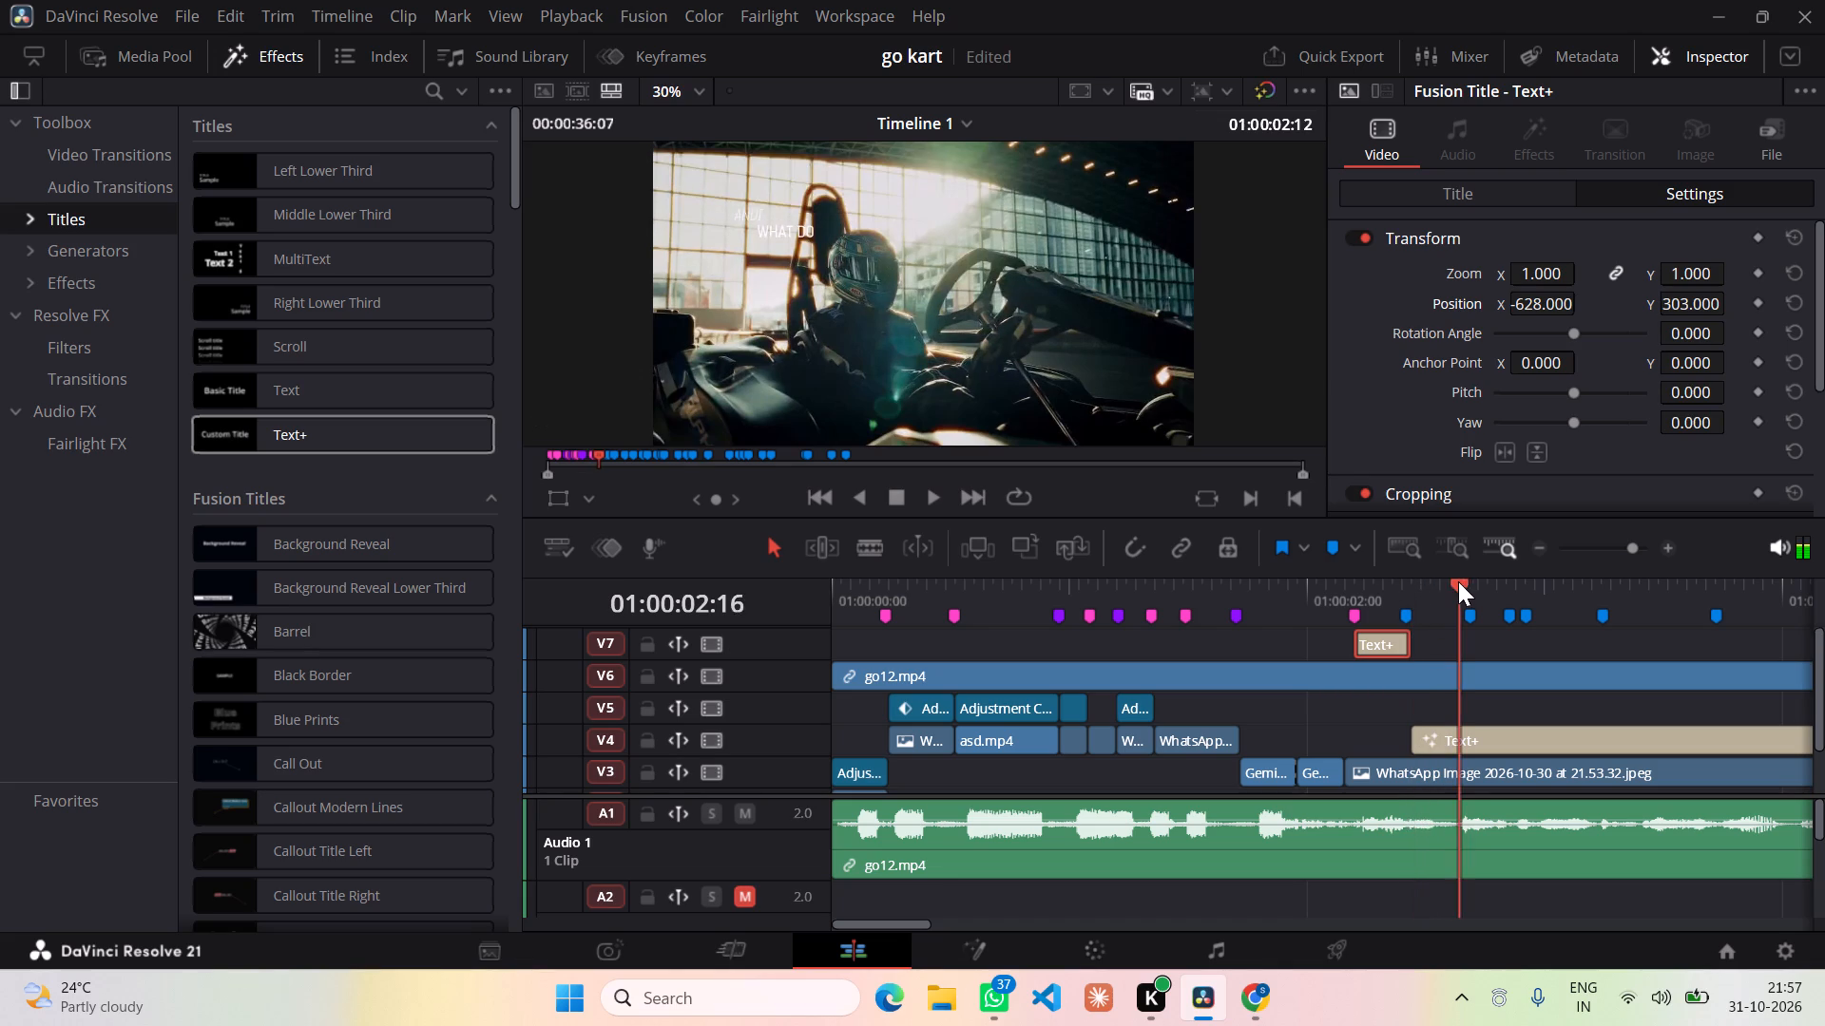
drag(1458, 581, 1468, 580)
click(1479, 736)
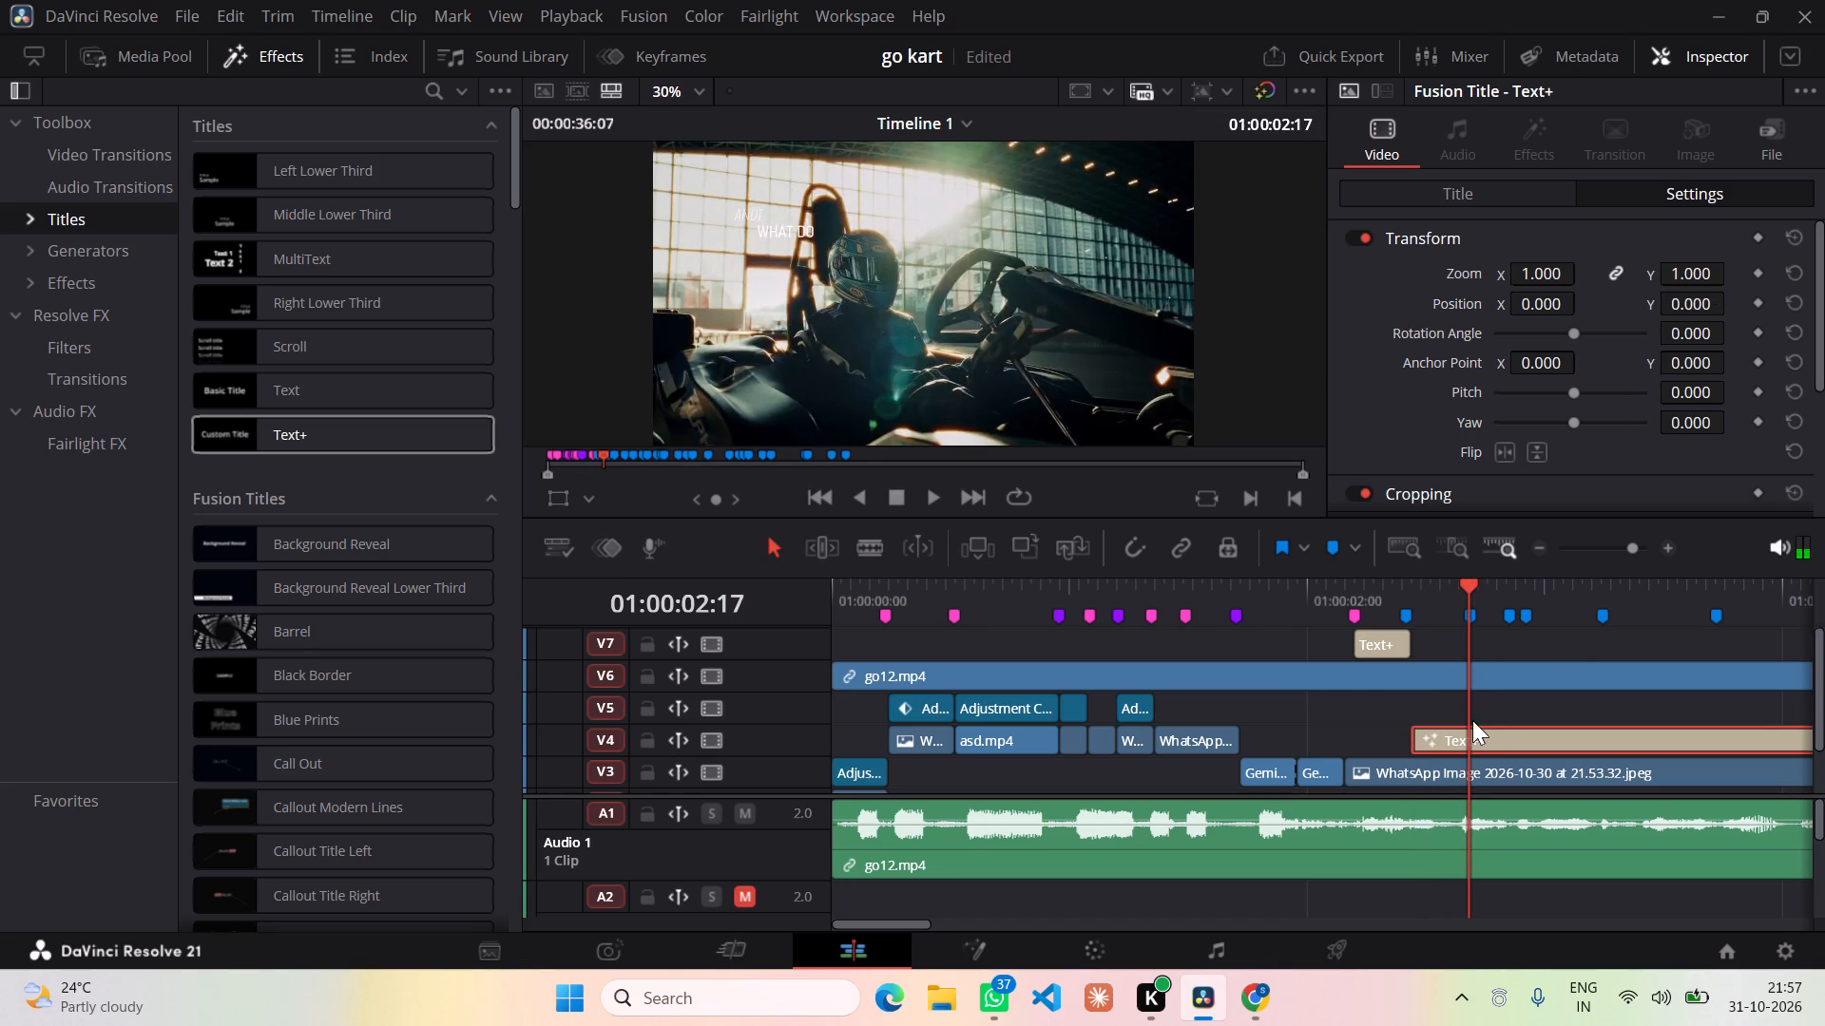
key(ctrl+b)
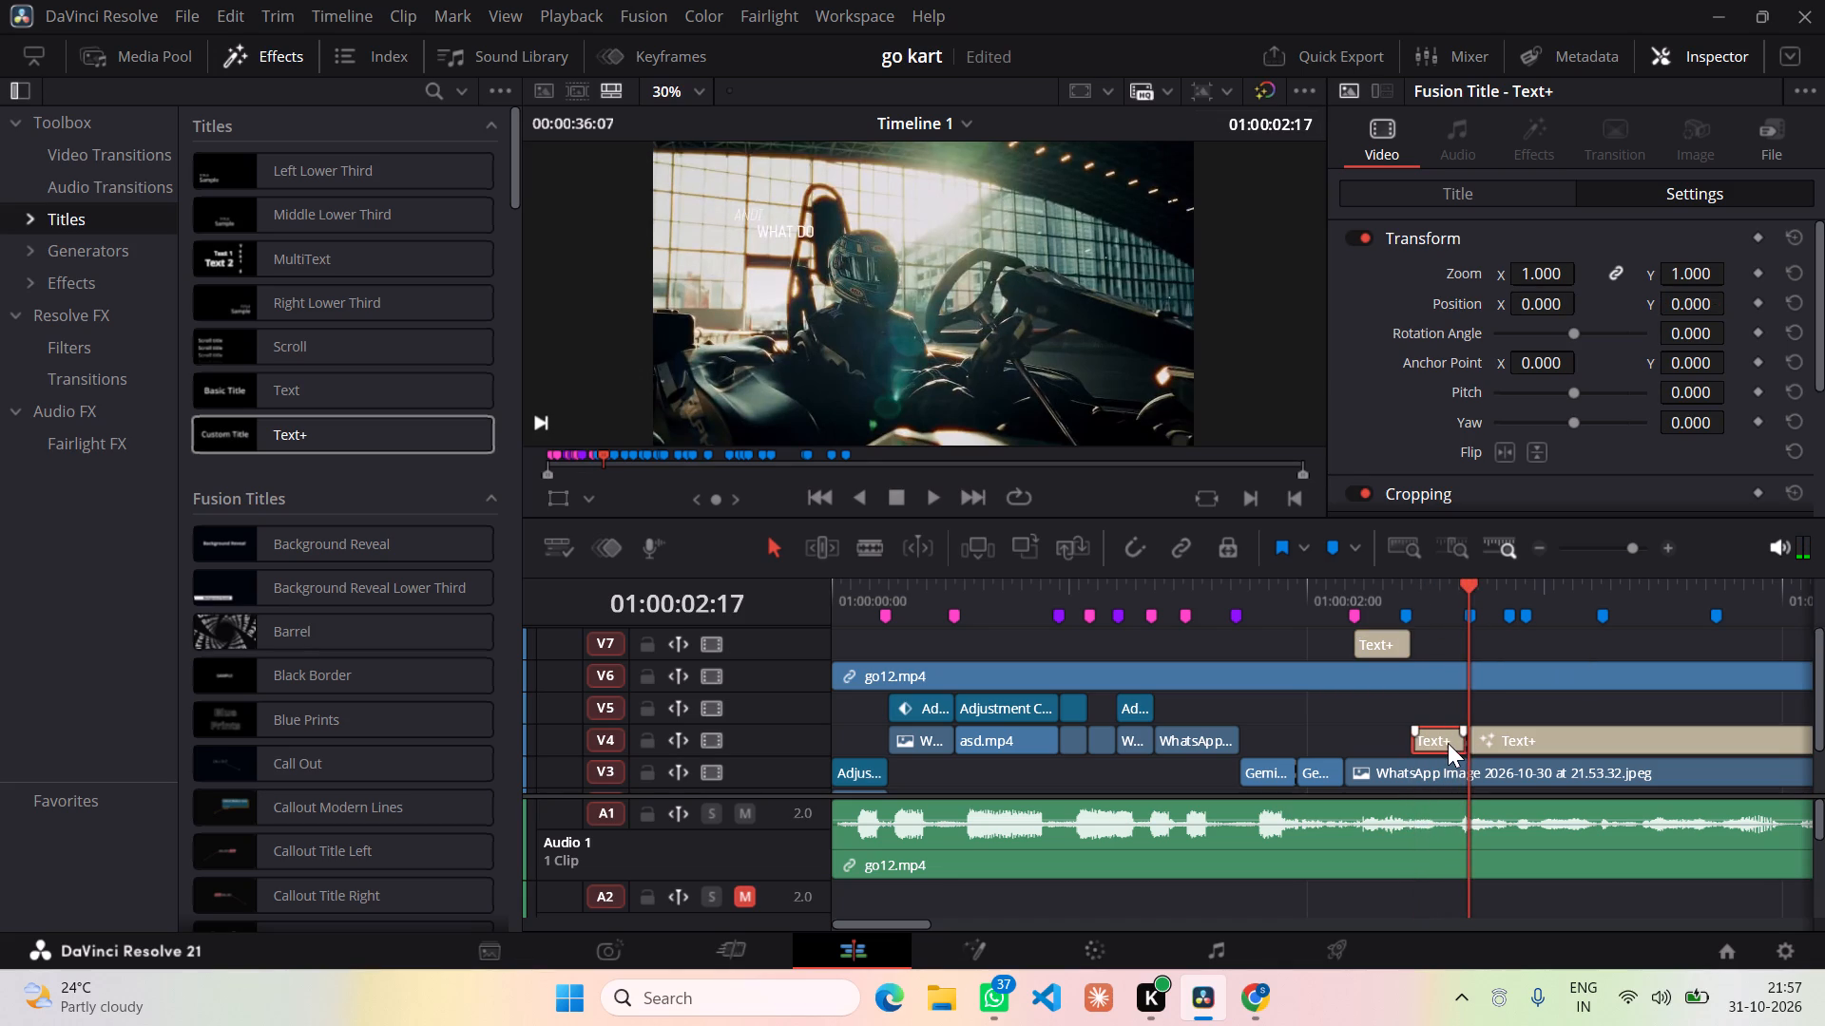
drag(1444, 731, 1444, 651)
click(1444, 651)
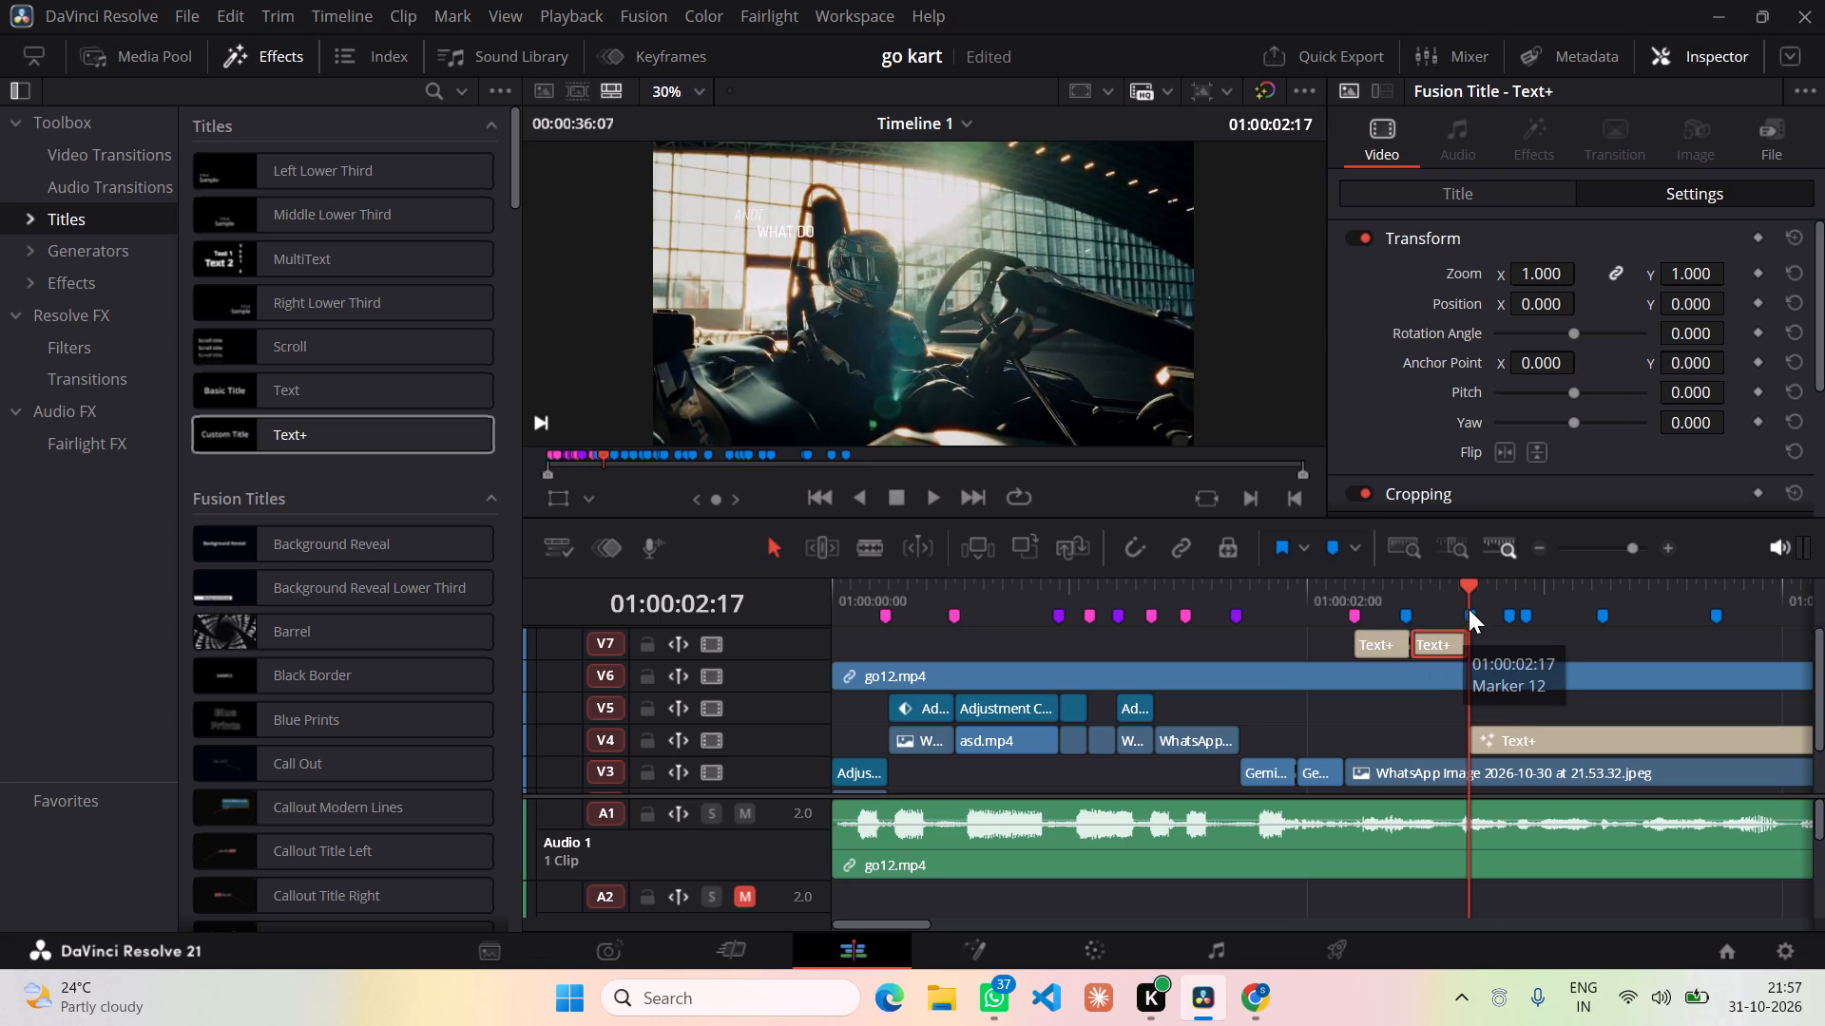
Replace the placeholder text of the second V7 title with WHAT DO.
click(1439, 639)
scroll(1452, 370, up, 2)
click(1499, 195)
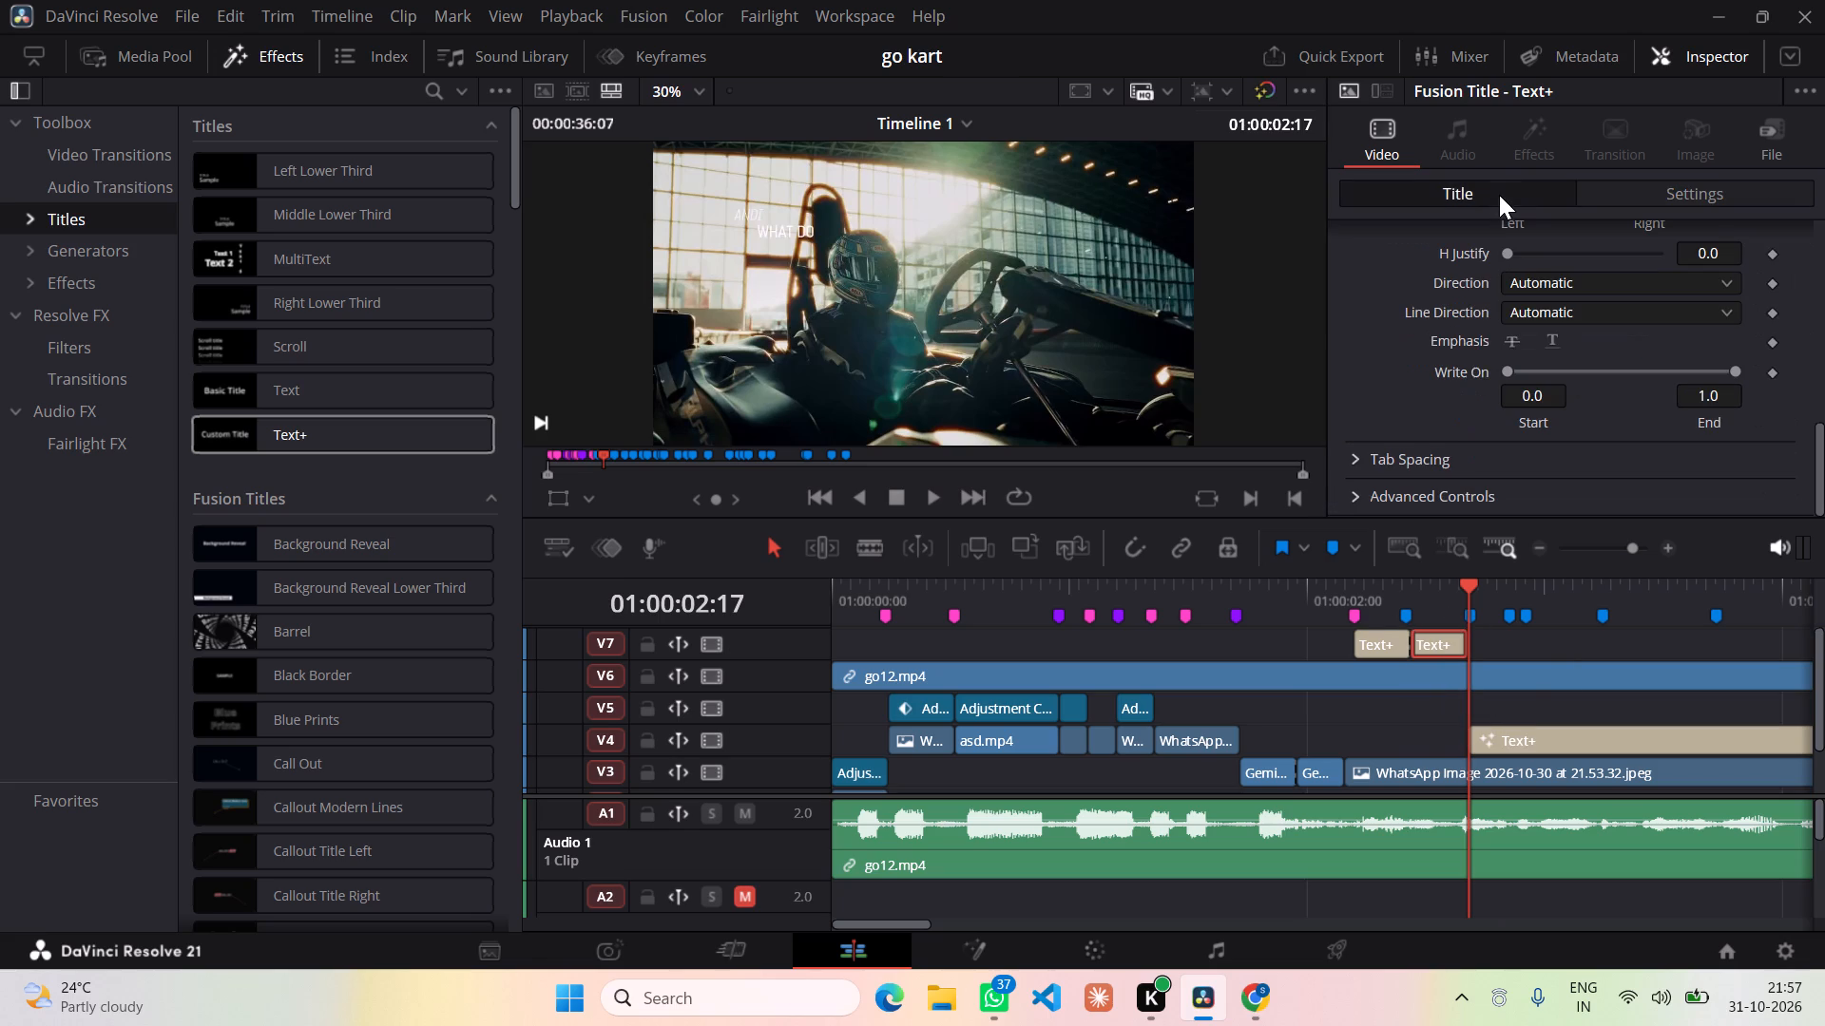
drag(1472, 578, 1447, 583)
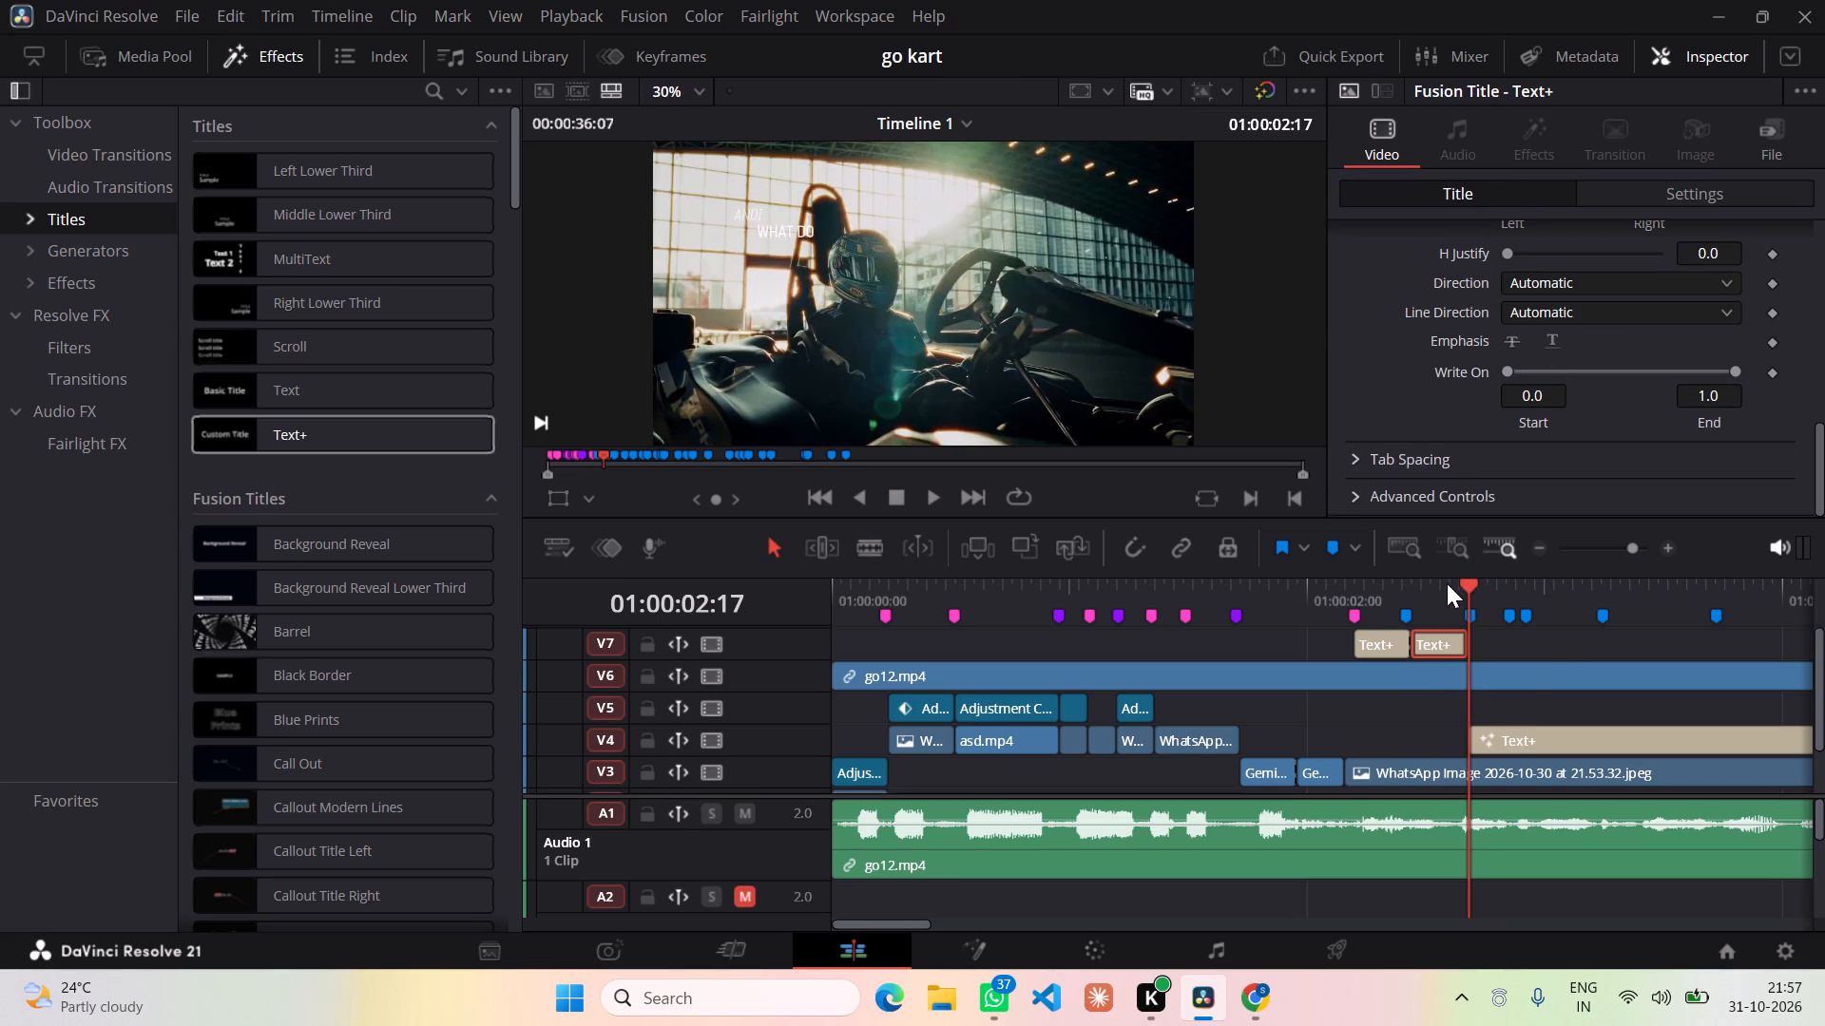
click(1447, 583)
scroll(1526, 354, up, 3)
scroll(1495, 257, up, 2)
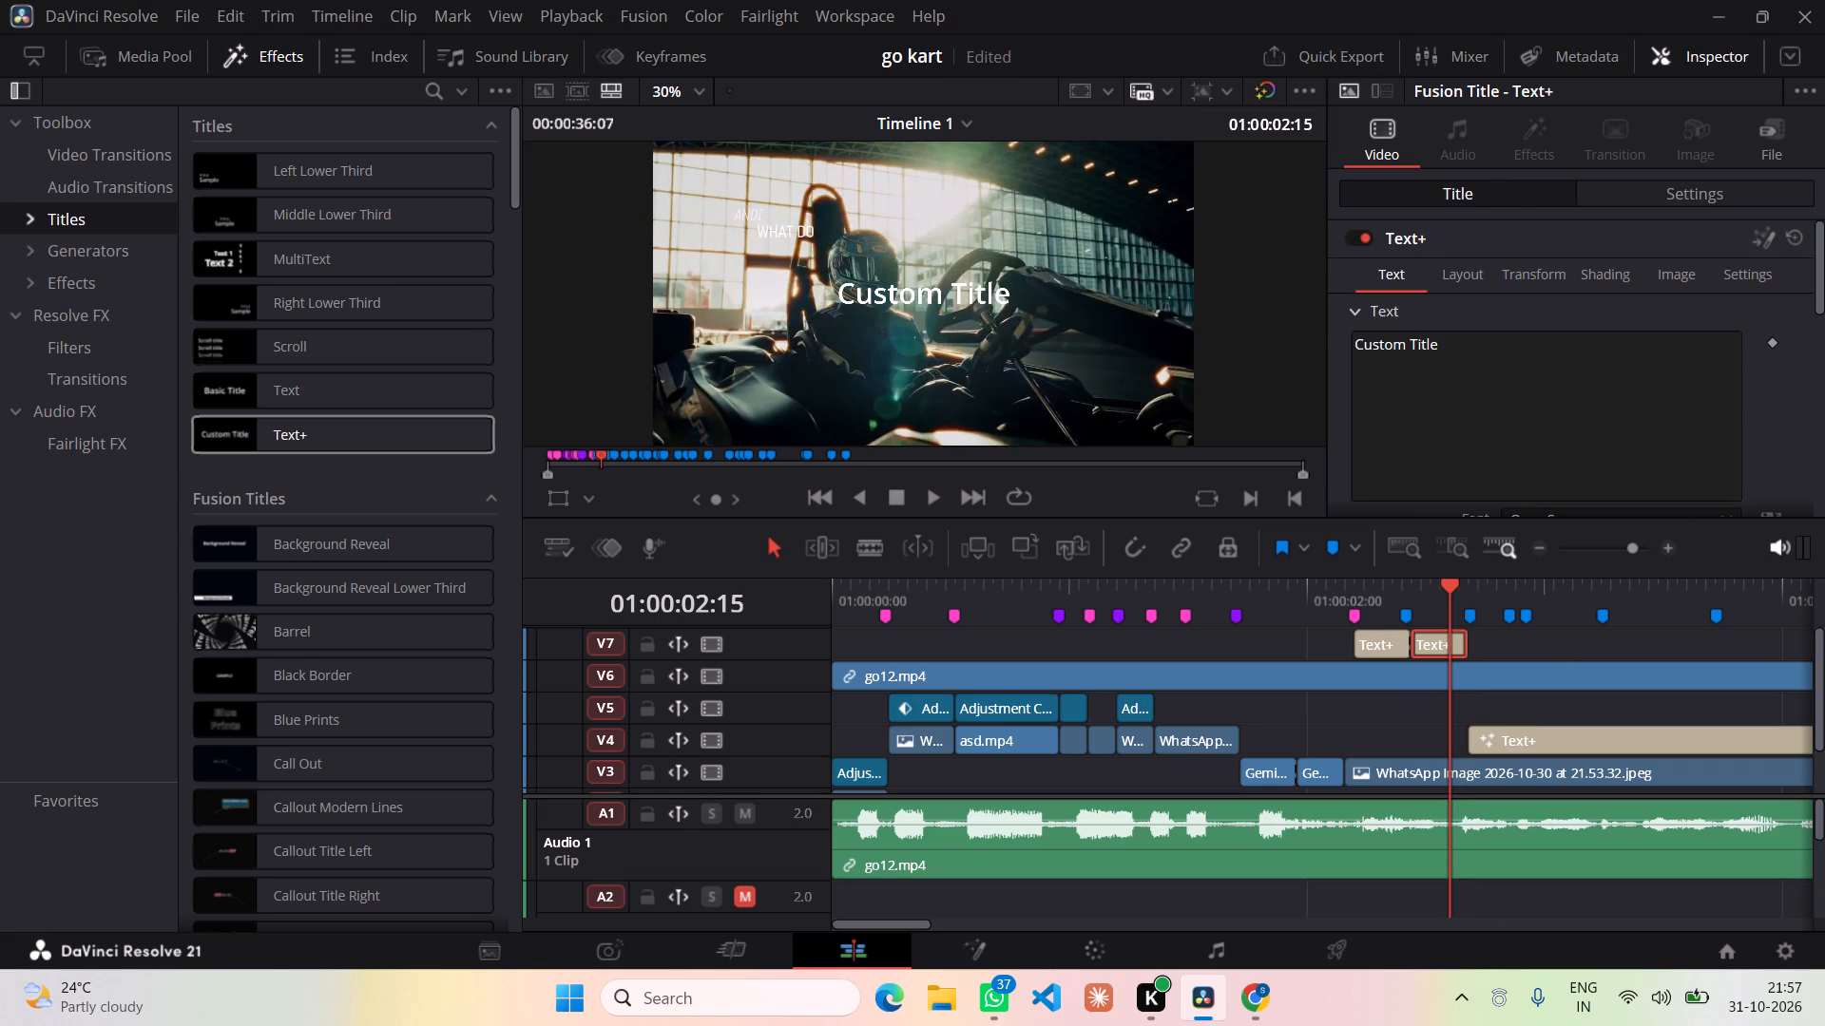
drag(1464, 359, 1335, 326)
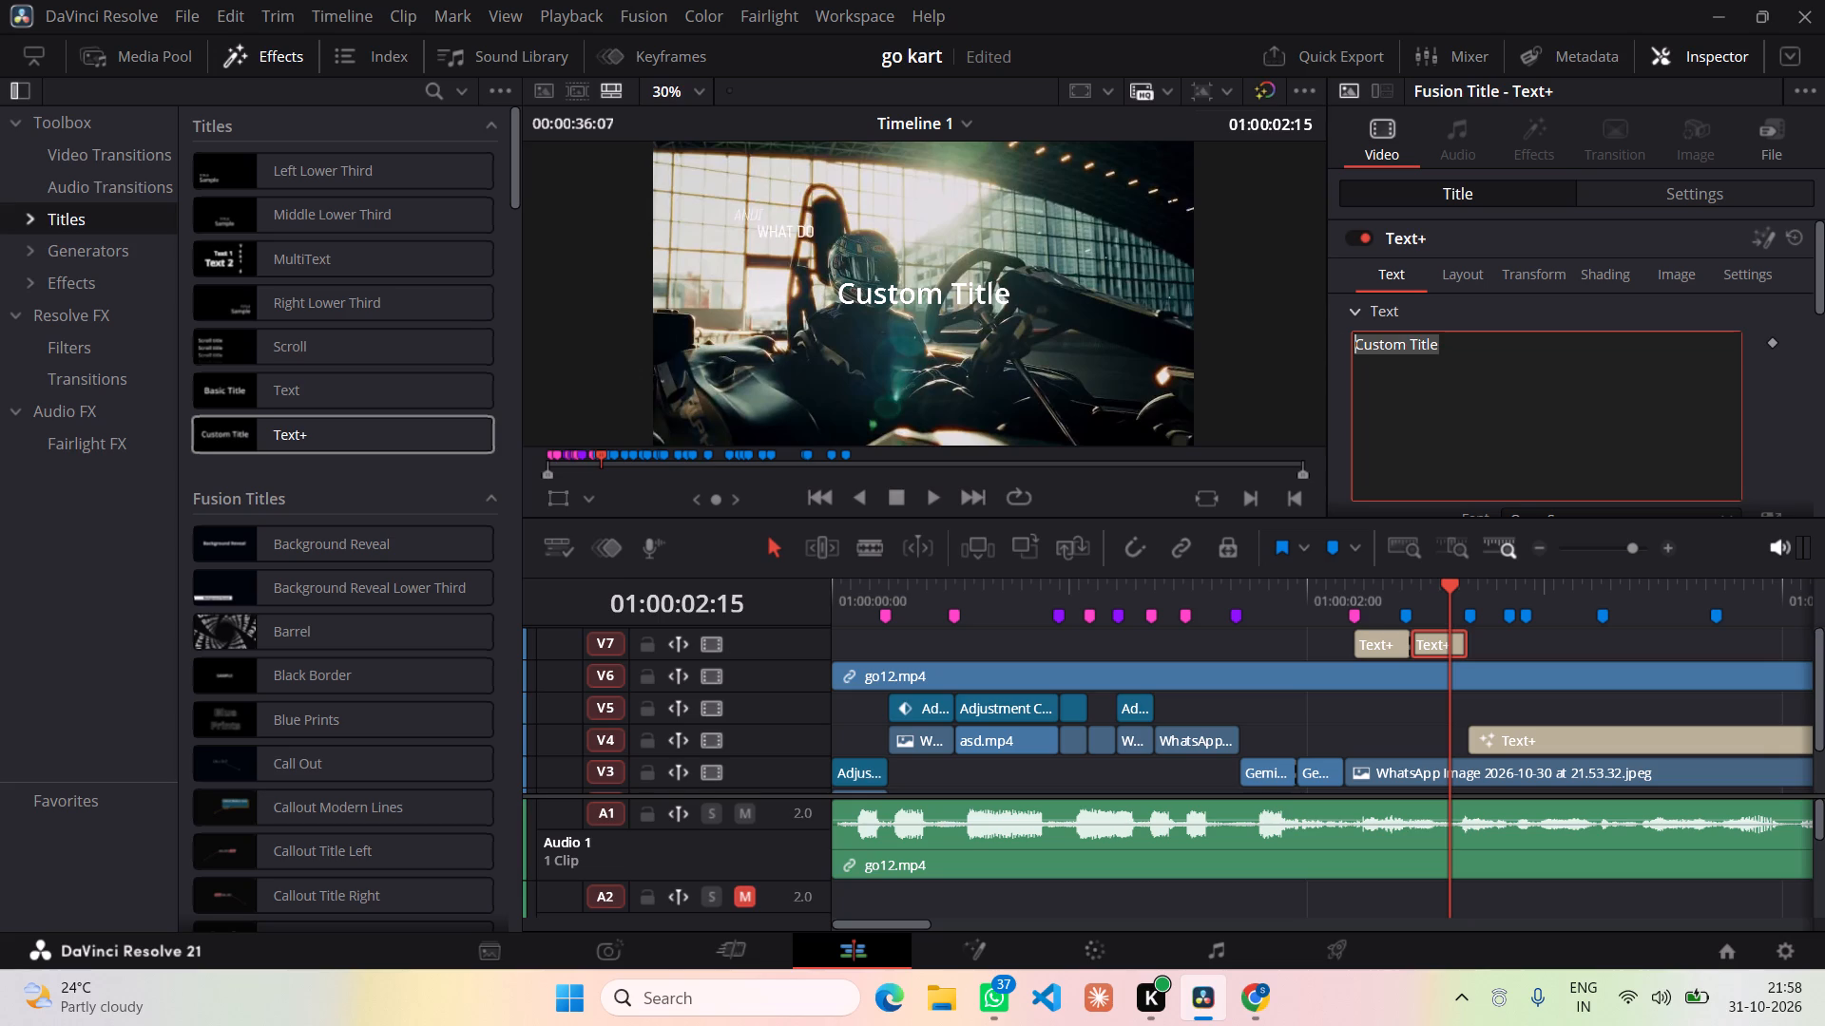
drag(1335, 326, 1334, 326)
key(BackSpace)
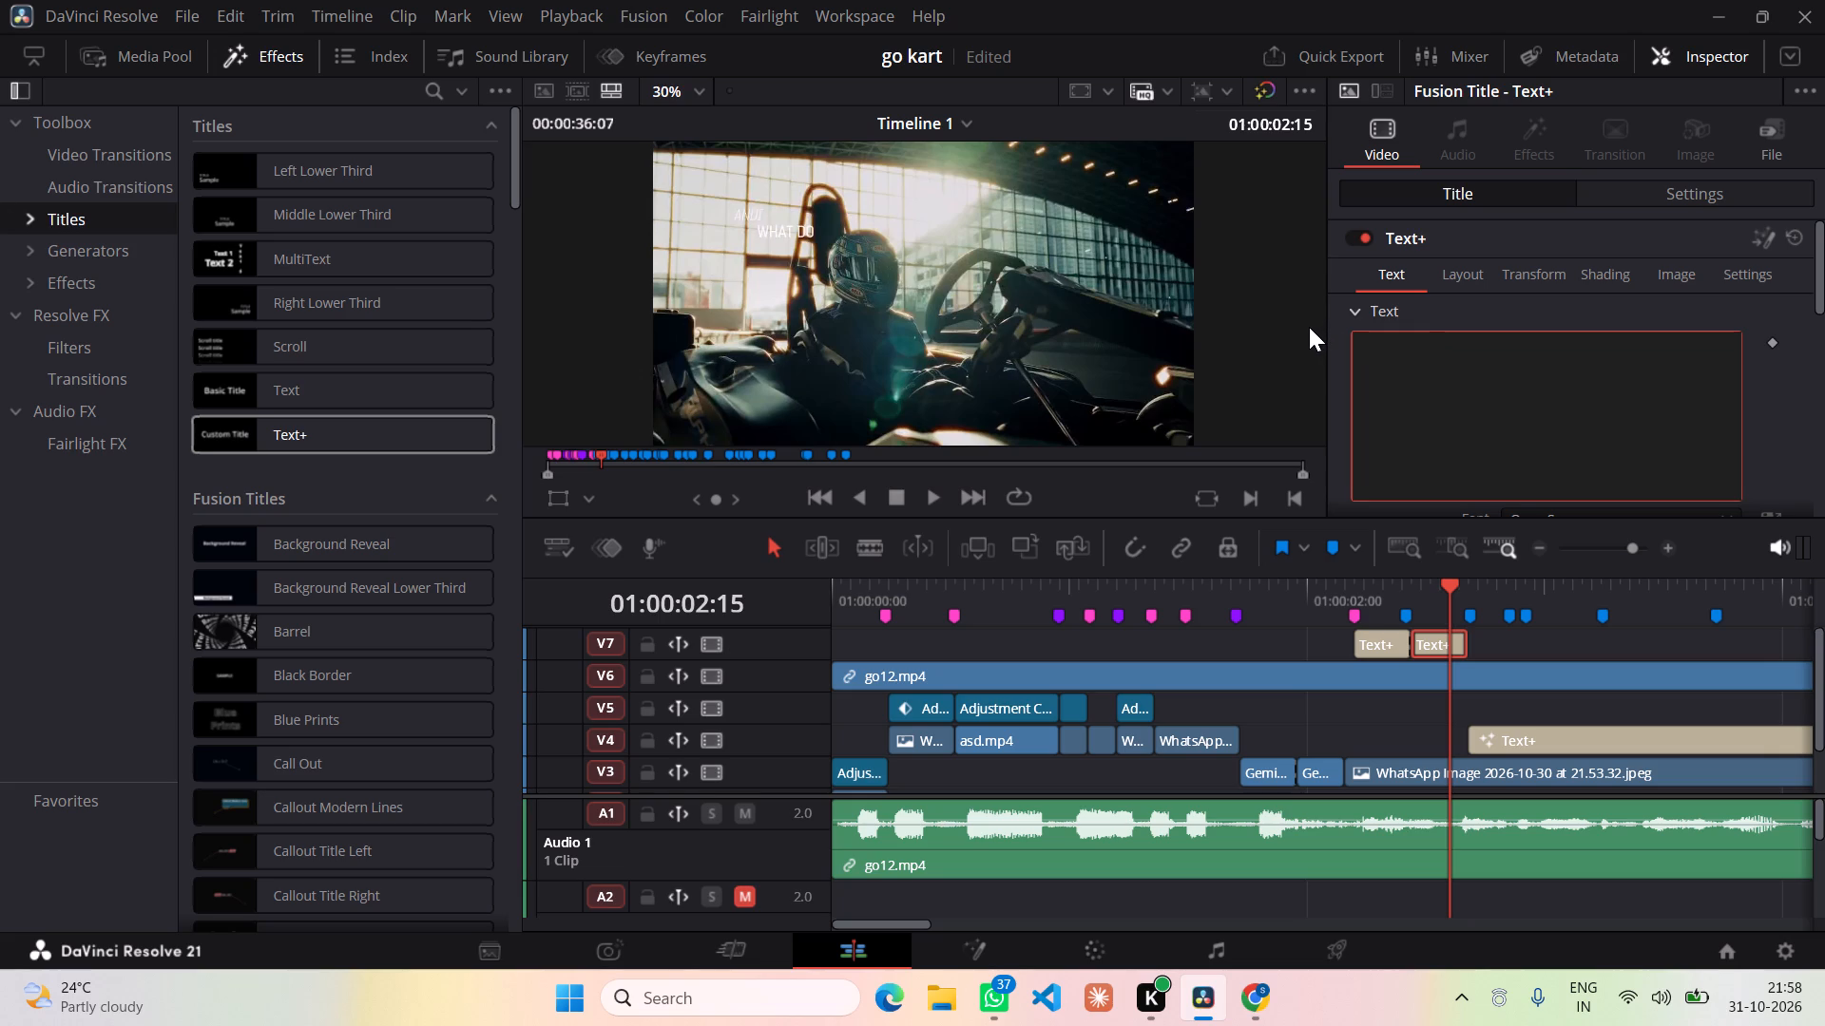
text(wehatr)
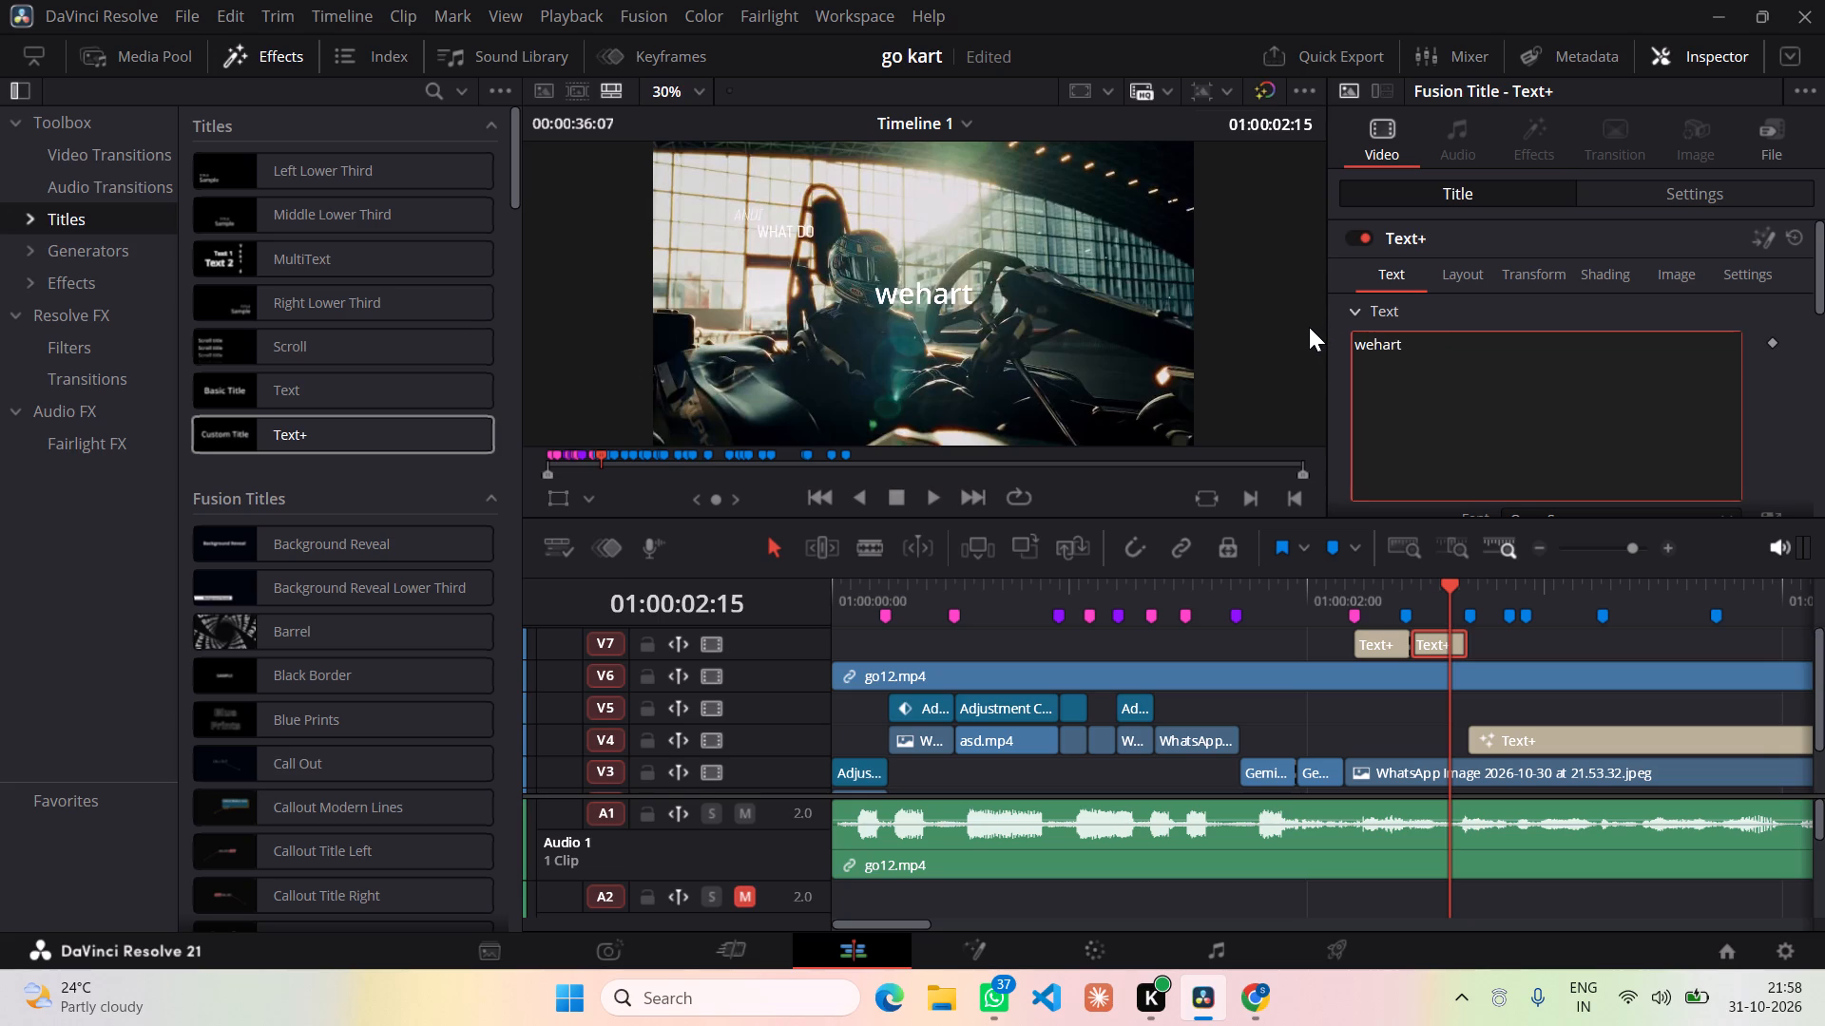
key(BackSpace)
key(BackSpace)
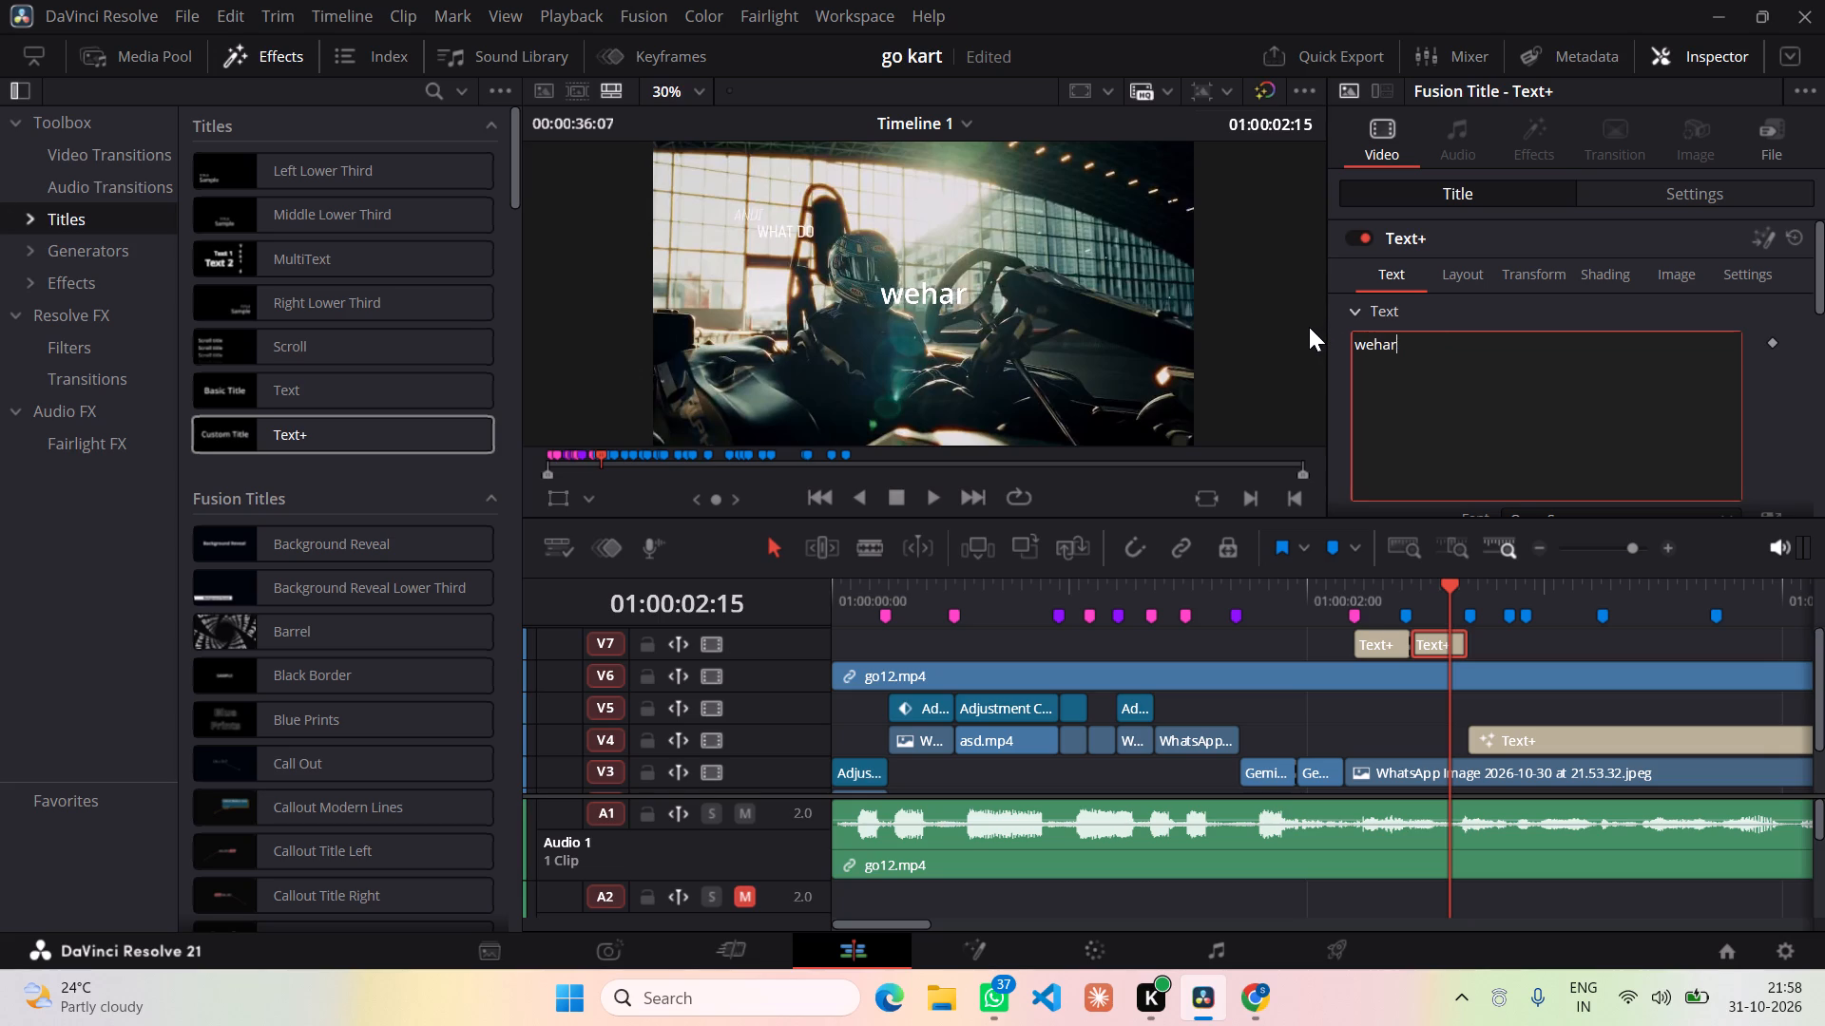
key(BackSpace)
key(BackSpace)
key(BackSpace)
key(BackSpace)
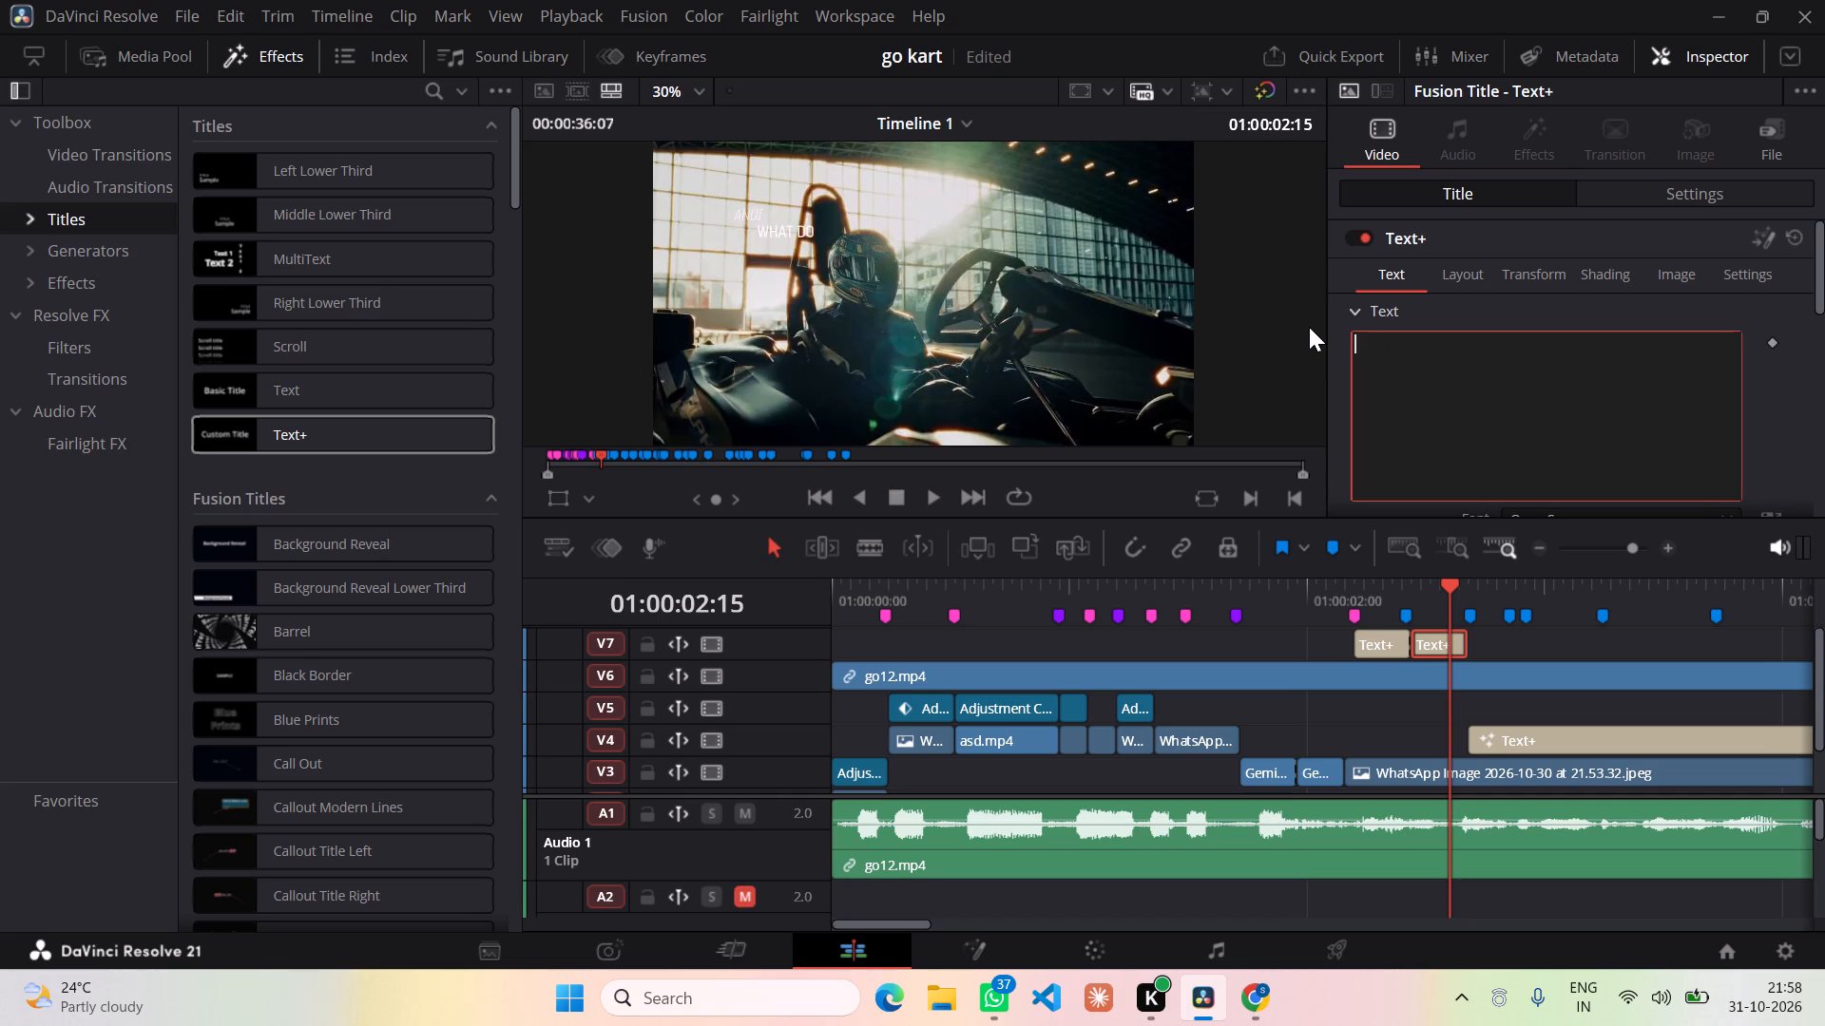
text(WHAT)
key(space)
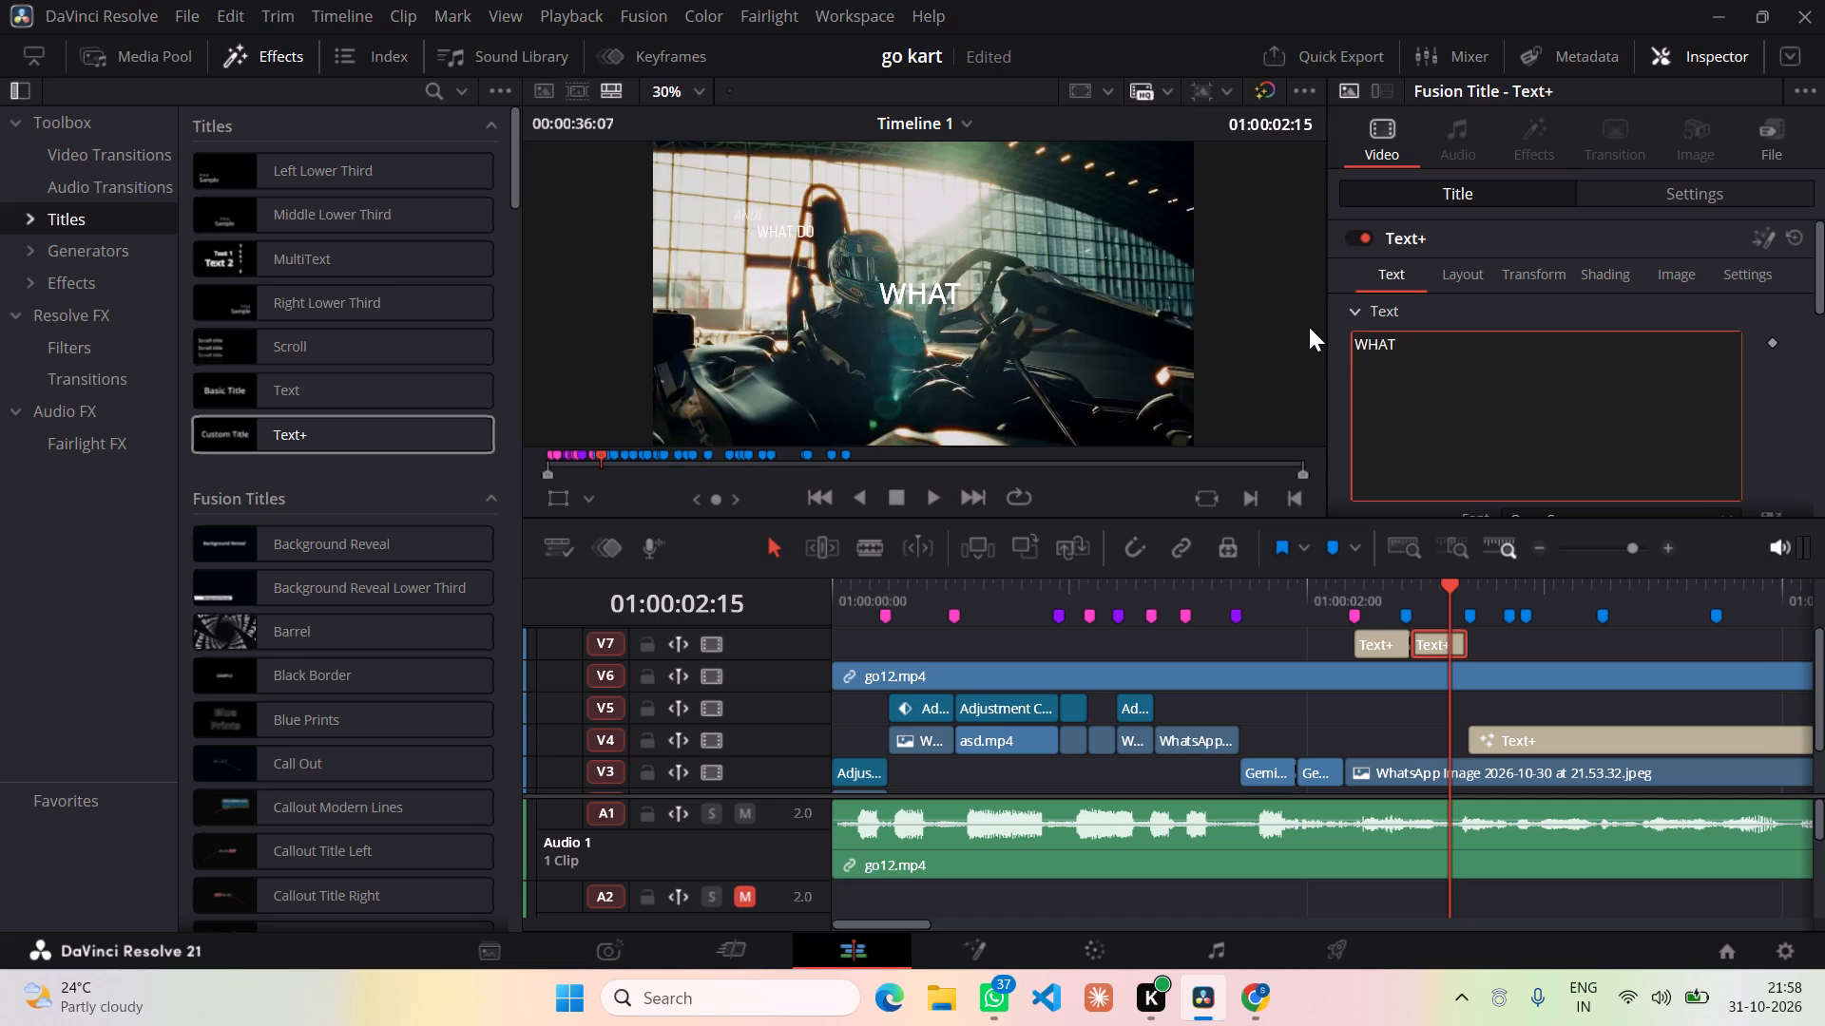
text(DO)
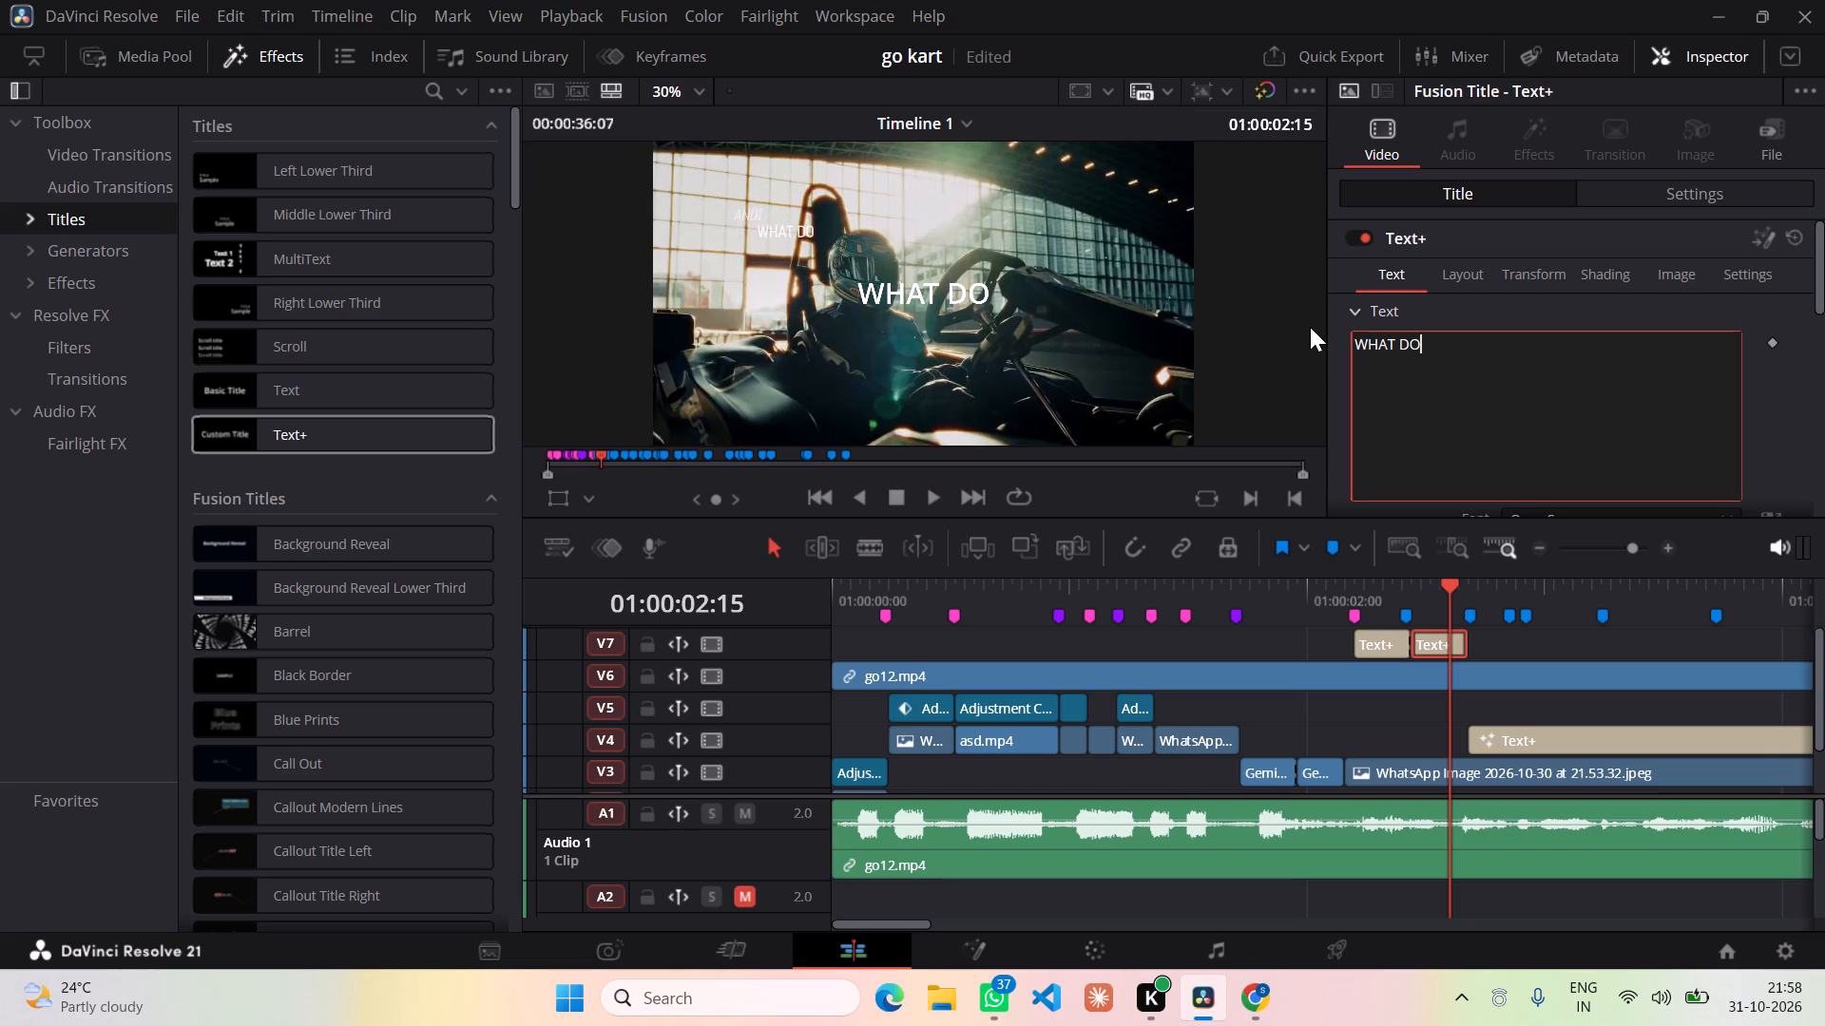
Delete the second Text+ title on V7, directly after the AND title.
scroll(1590, 448, down, 1)
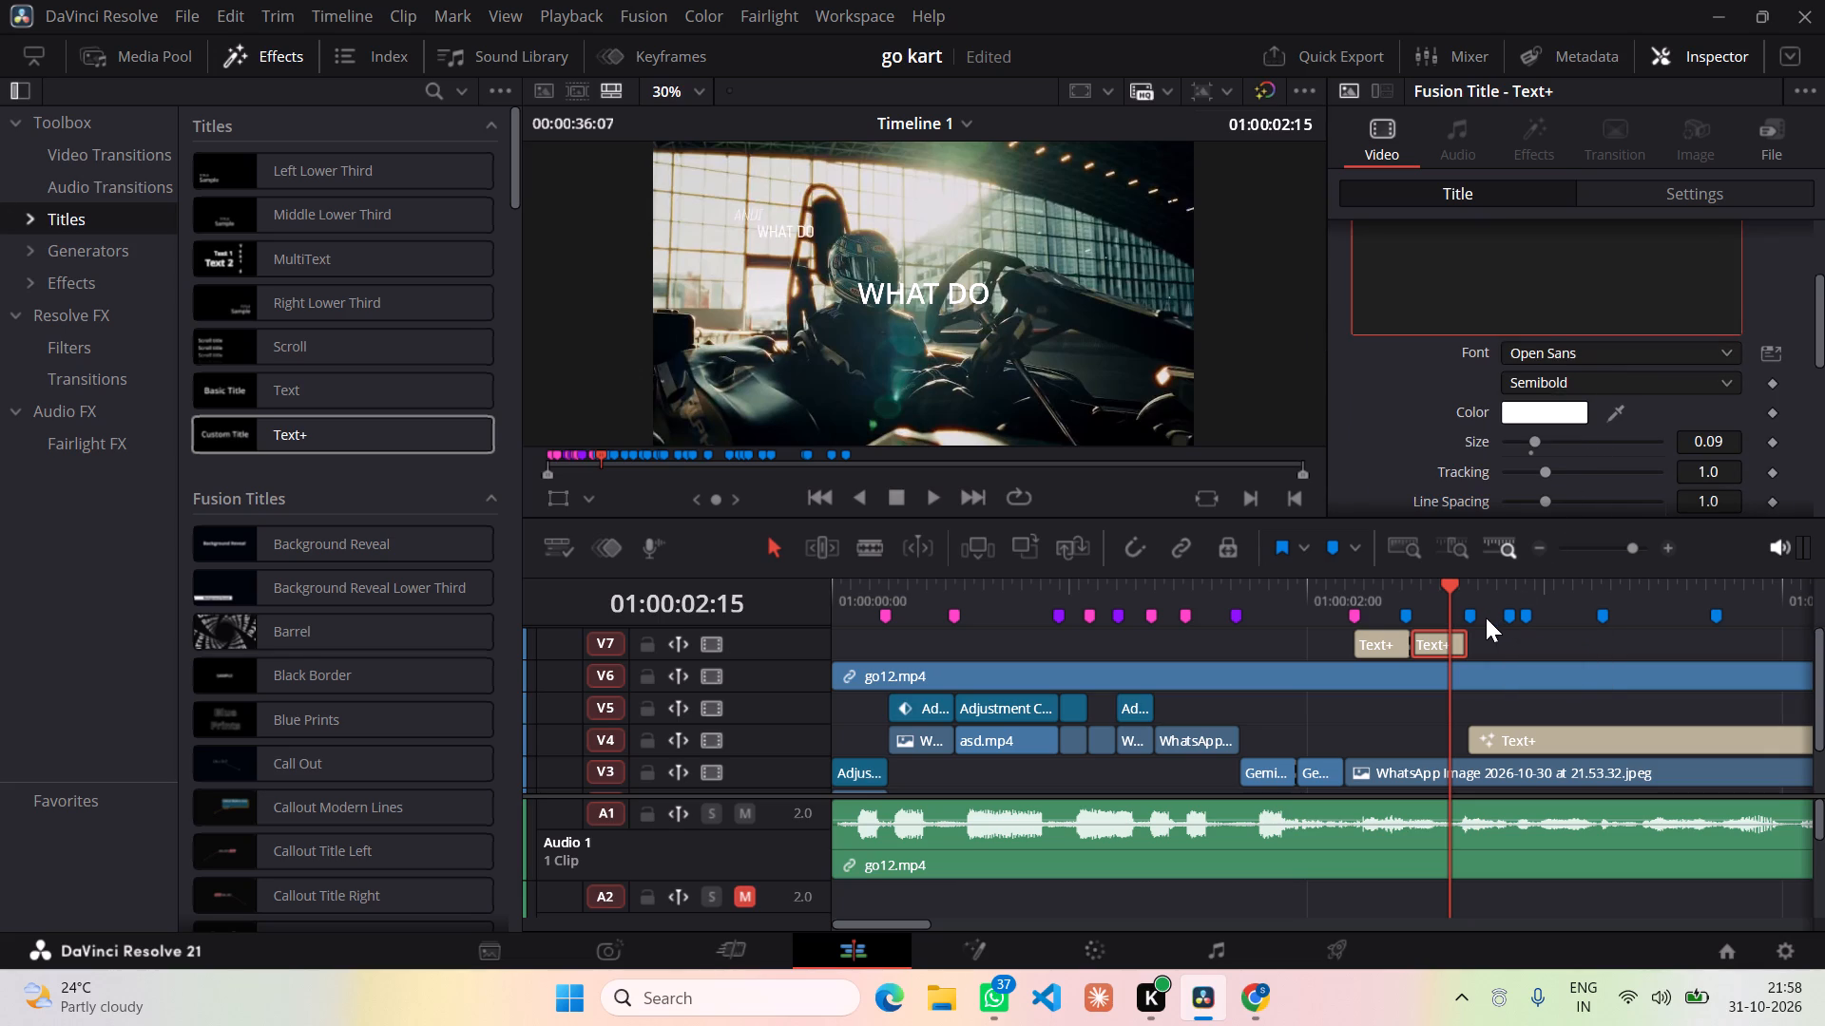
key(BackSpace)
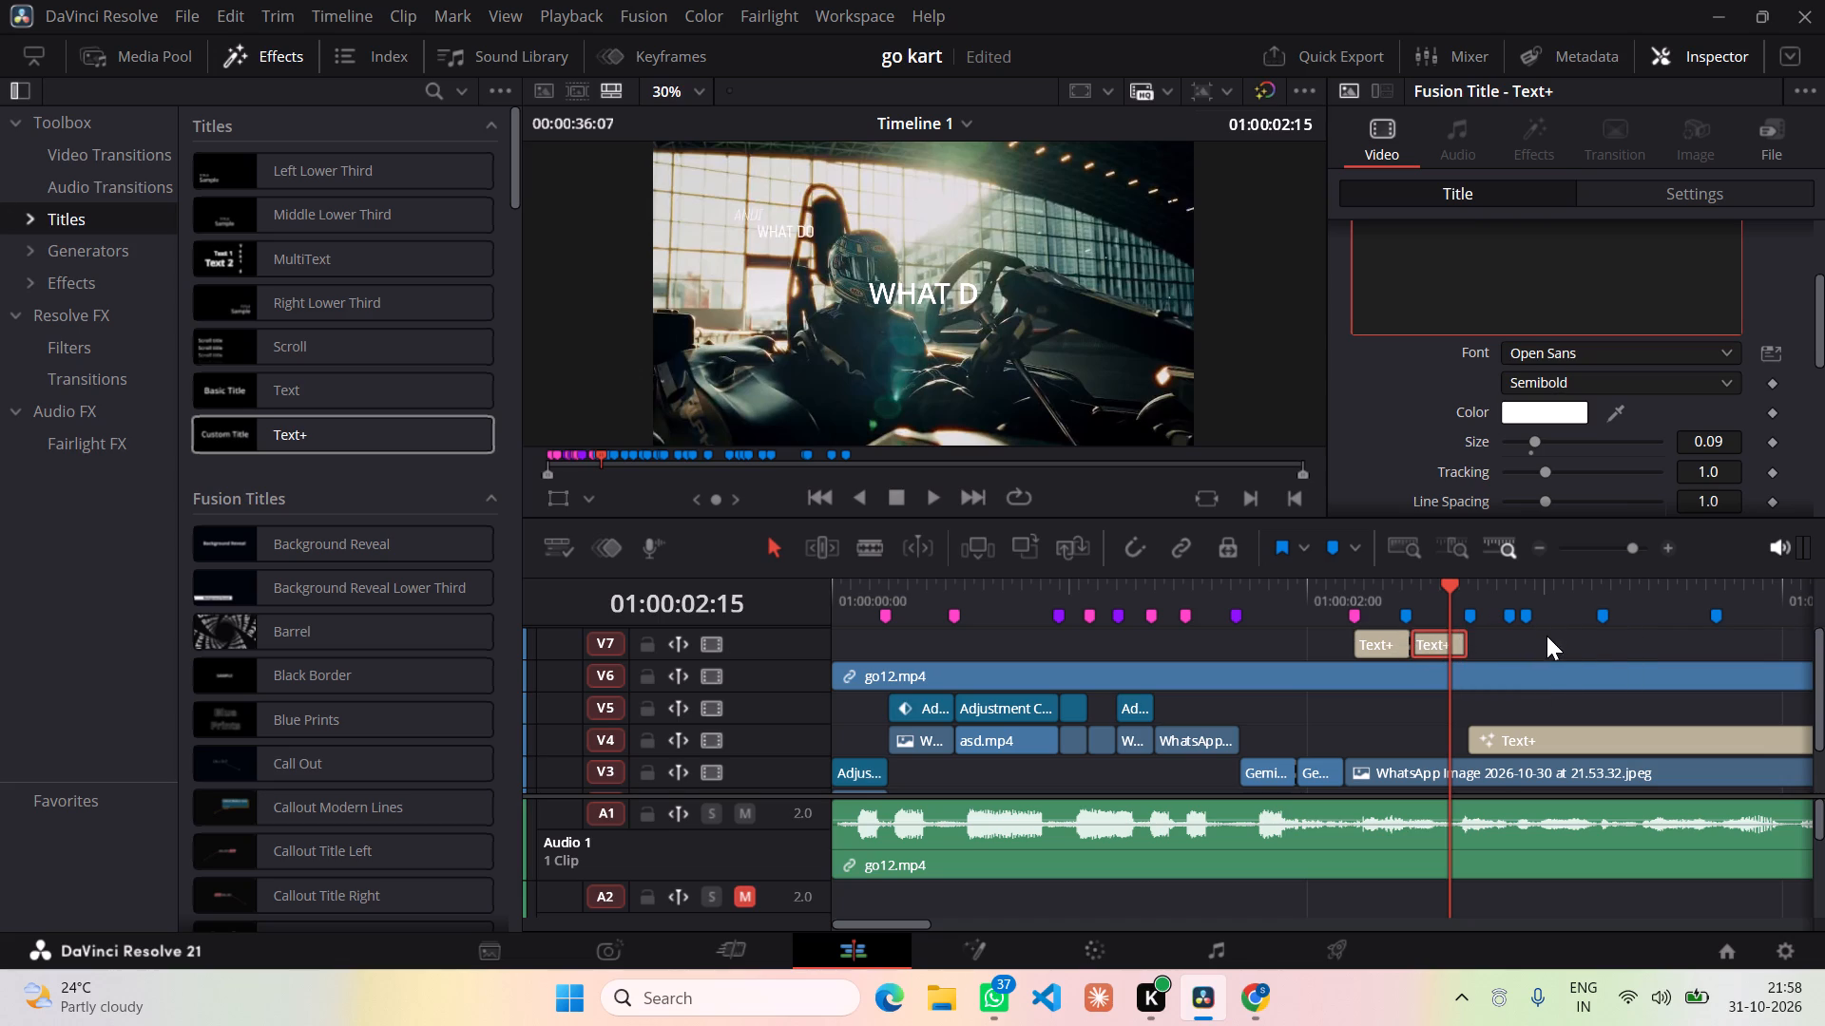
click(1542, 642)
click(1458, 645)
click(1440, 647)
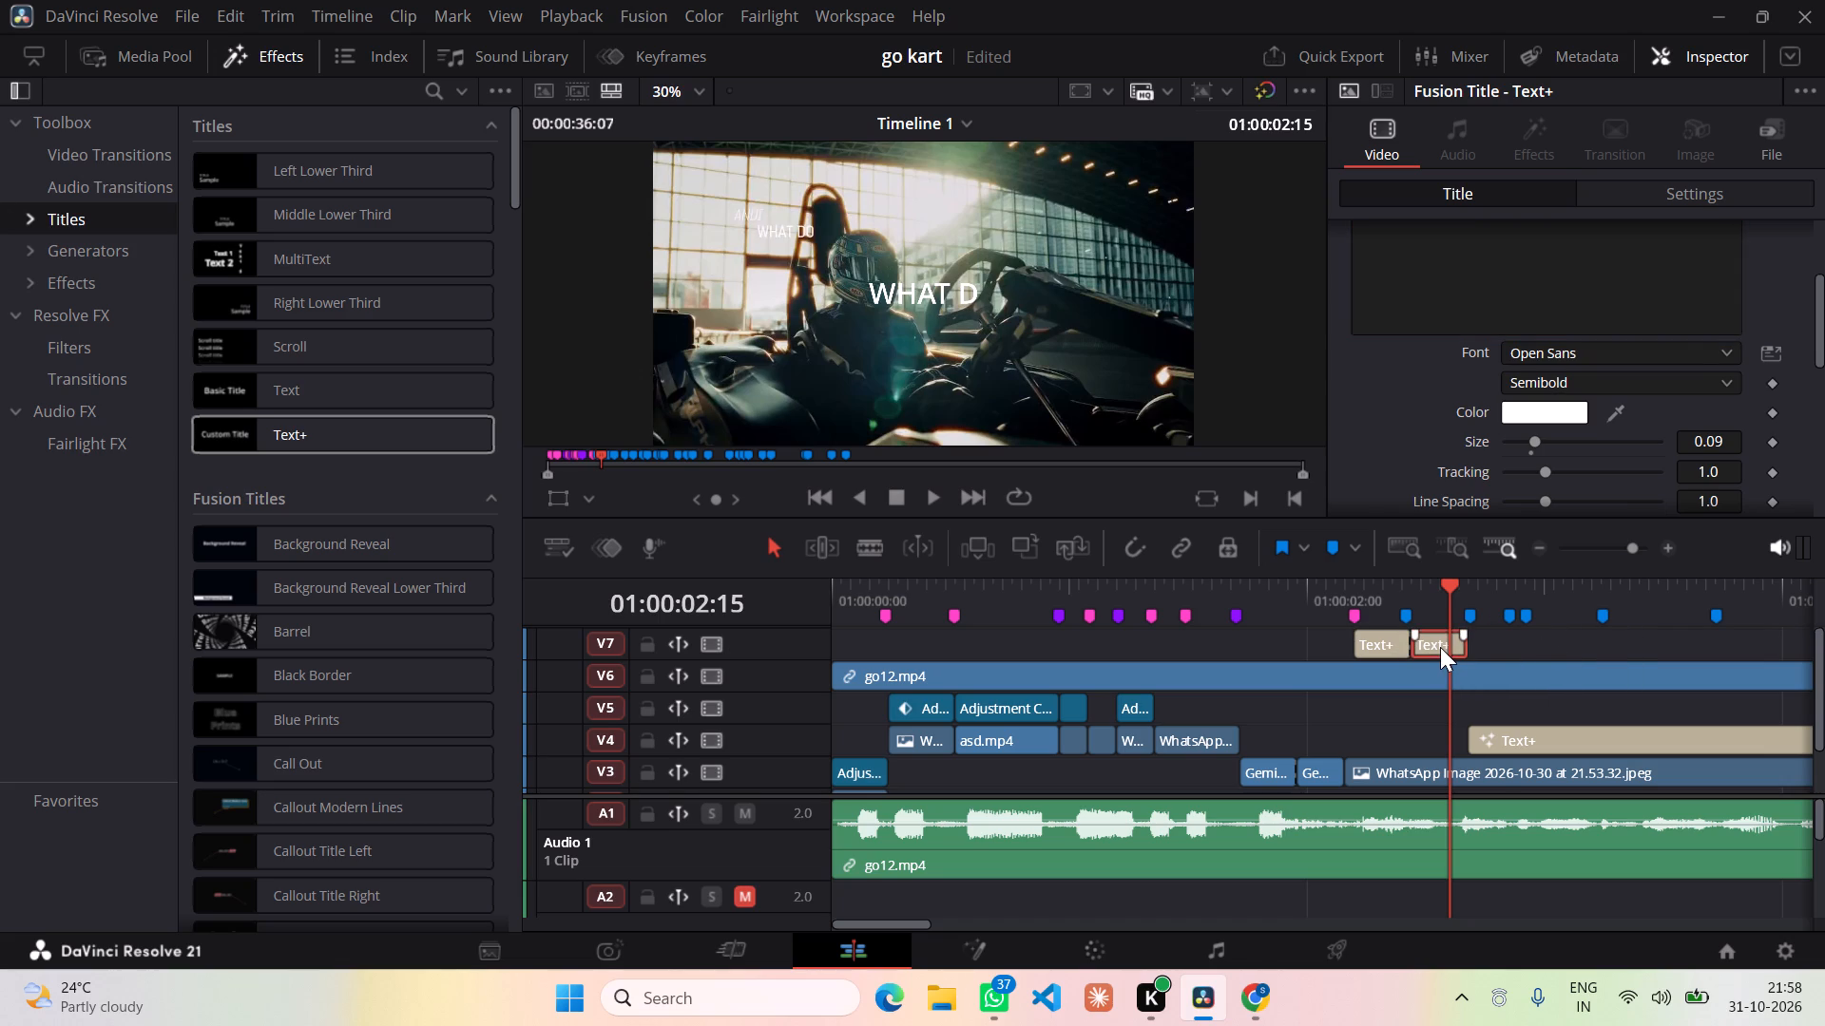
key(BackSpace)
Duplicate the AND title on V7 and place the copy directly after the original, ending at Marker 12.
click(1376, 643)
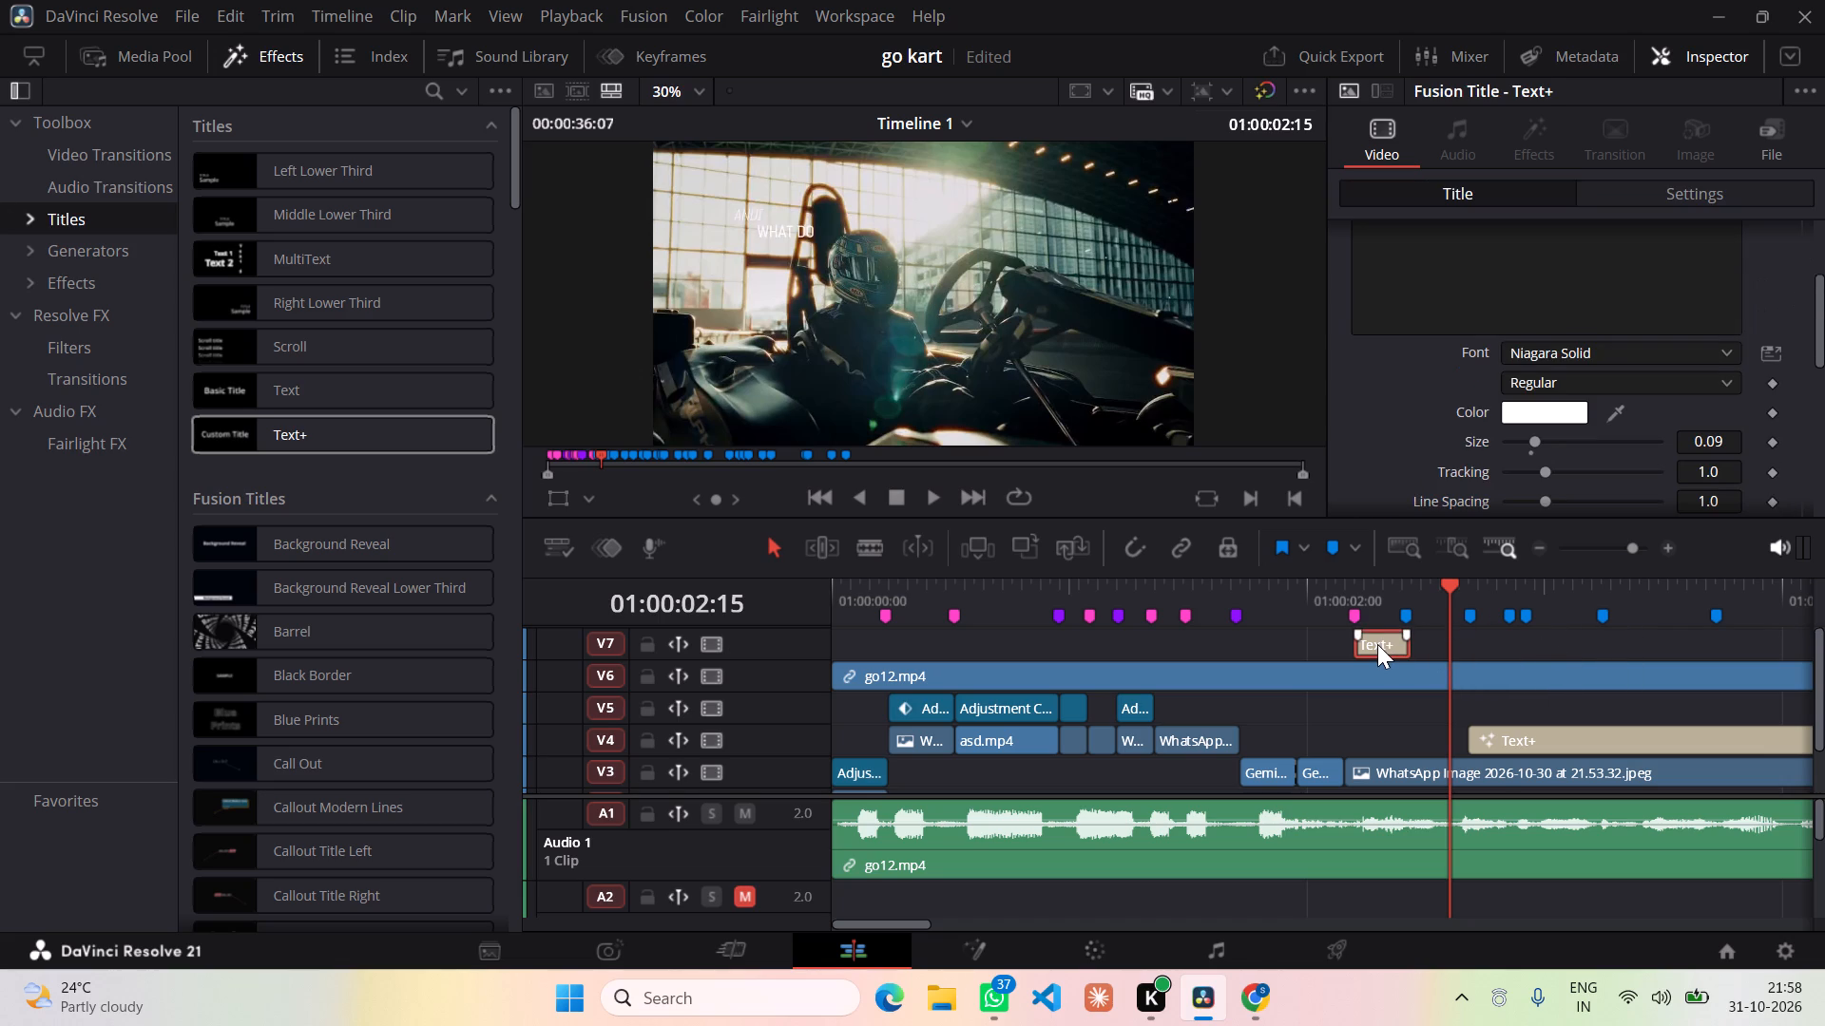
key(ctrl+c)
key(ctrl+v)
drag(1475, 634, 1431, 634)
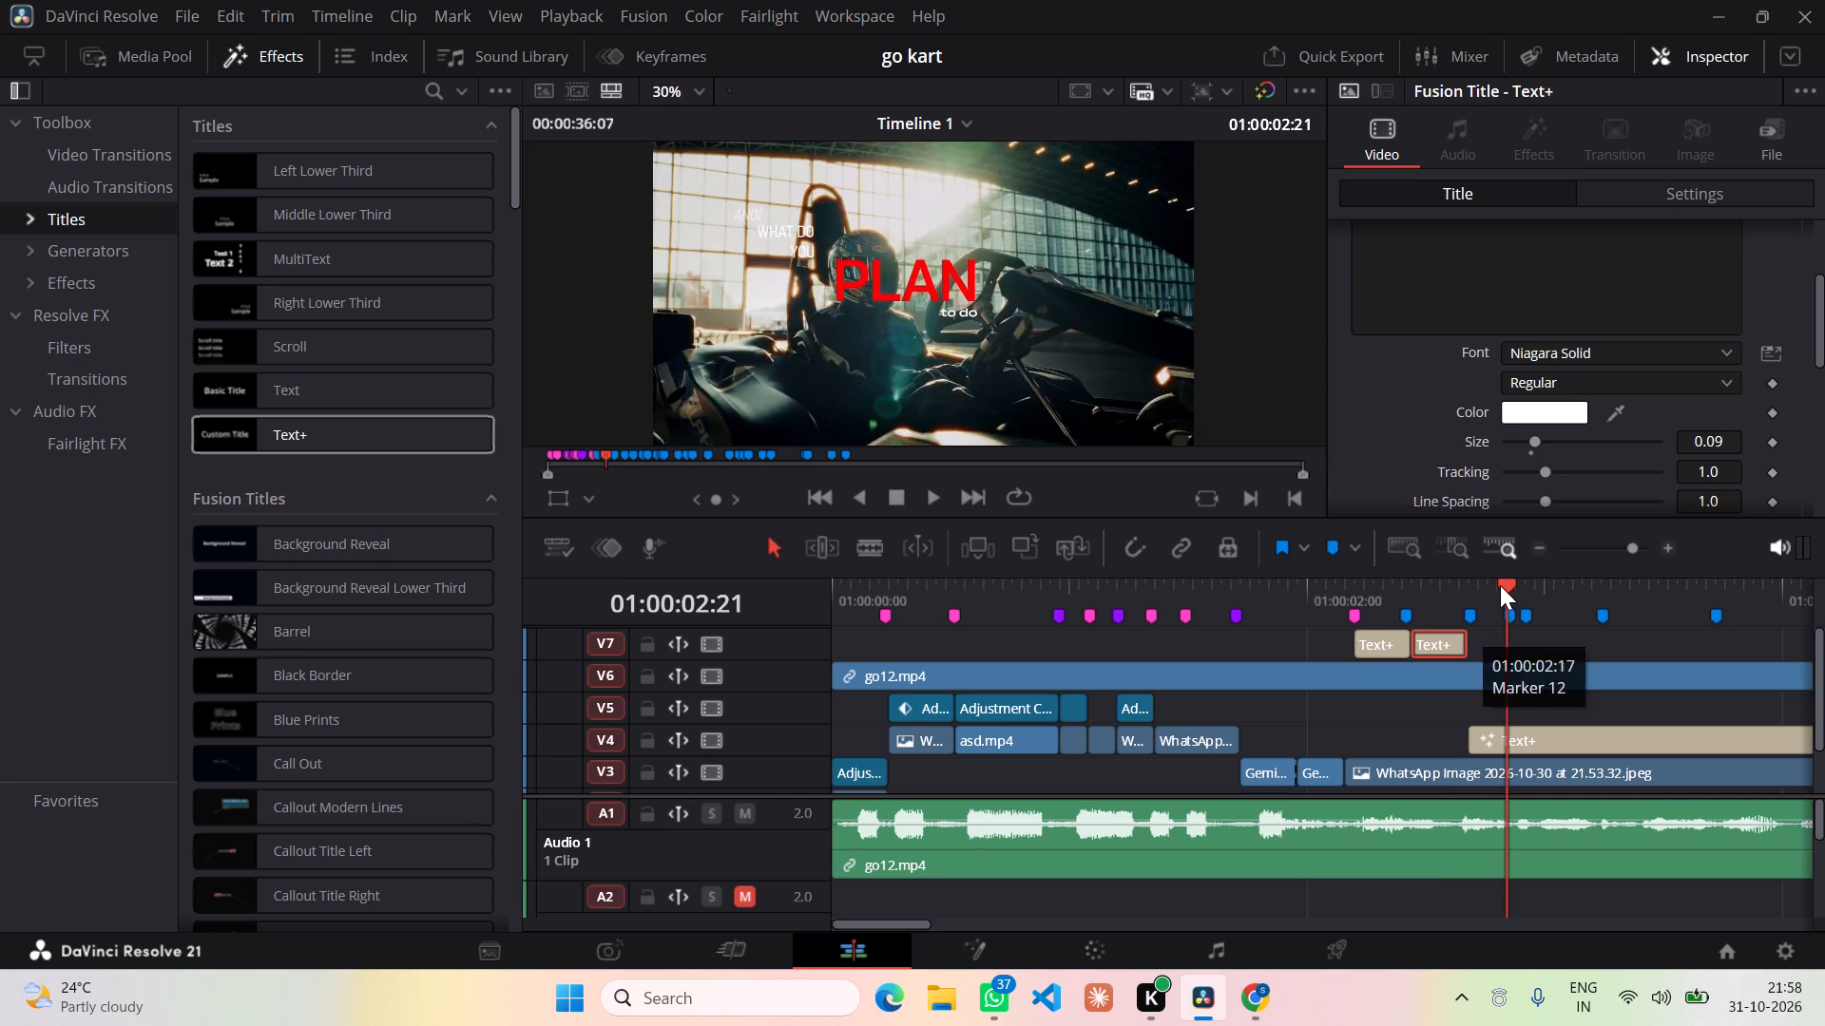
Change the copied title's text from AND to WHAT DO.
drag(1505, 585, 1438, 591)
scroll(1566, 260, up, 1)
drag(1460, 334, 1103, 350)
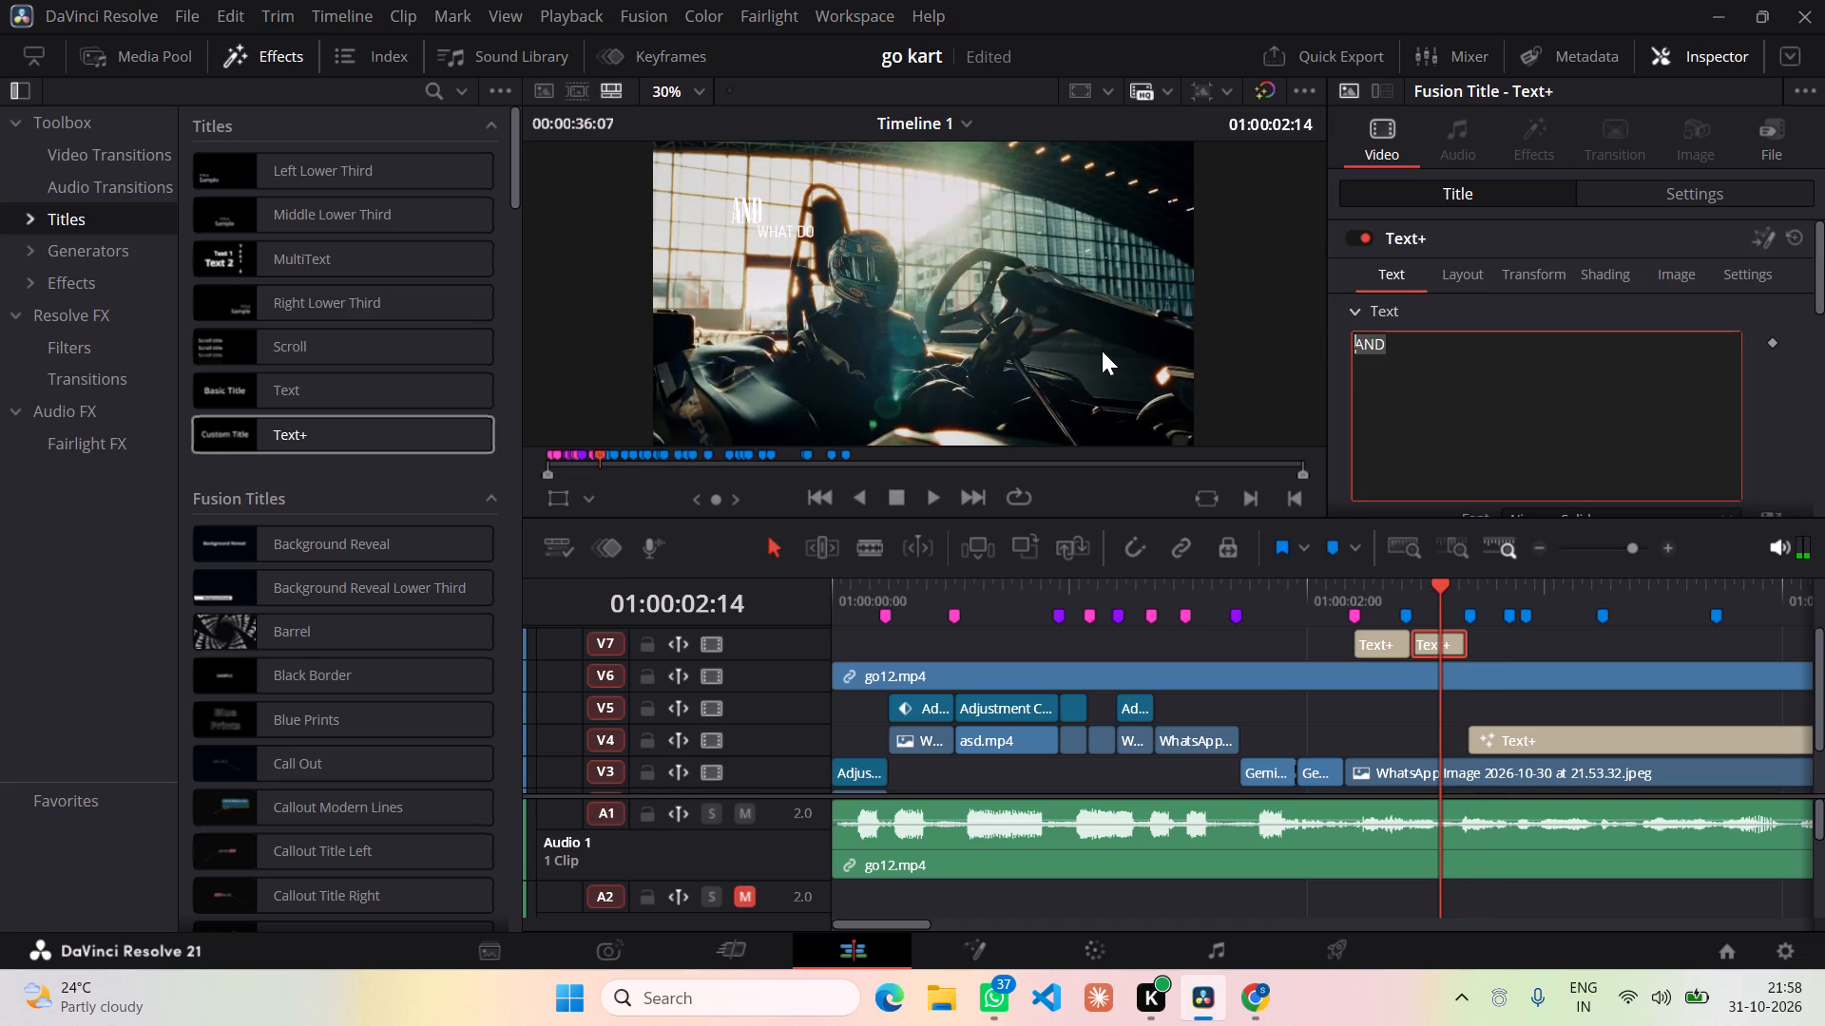
key(BackSpace)
key(w)
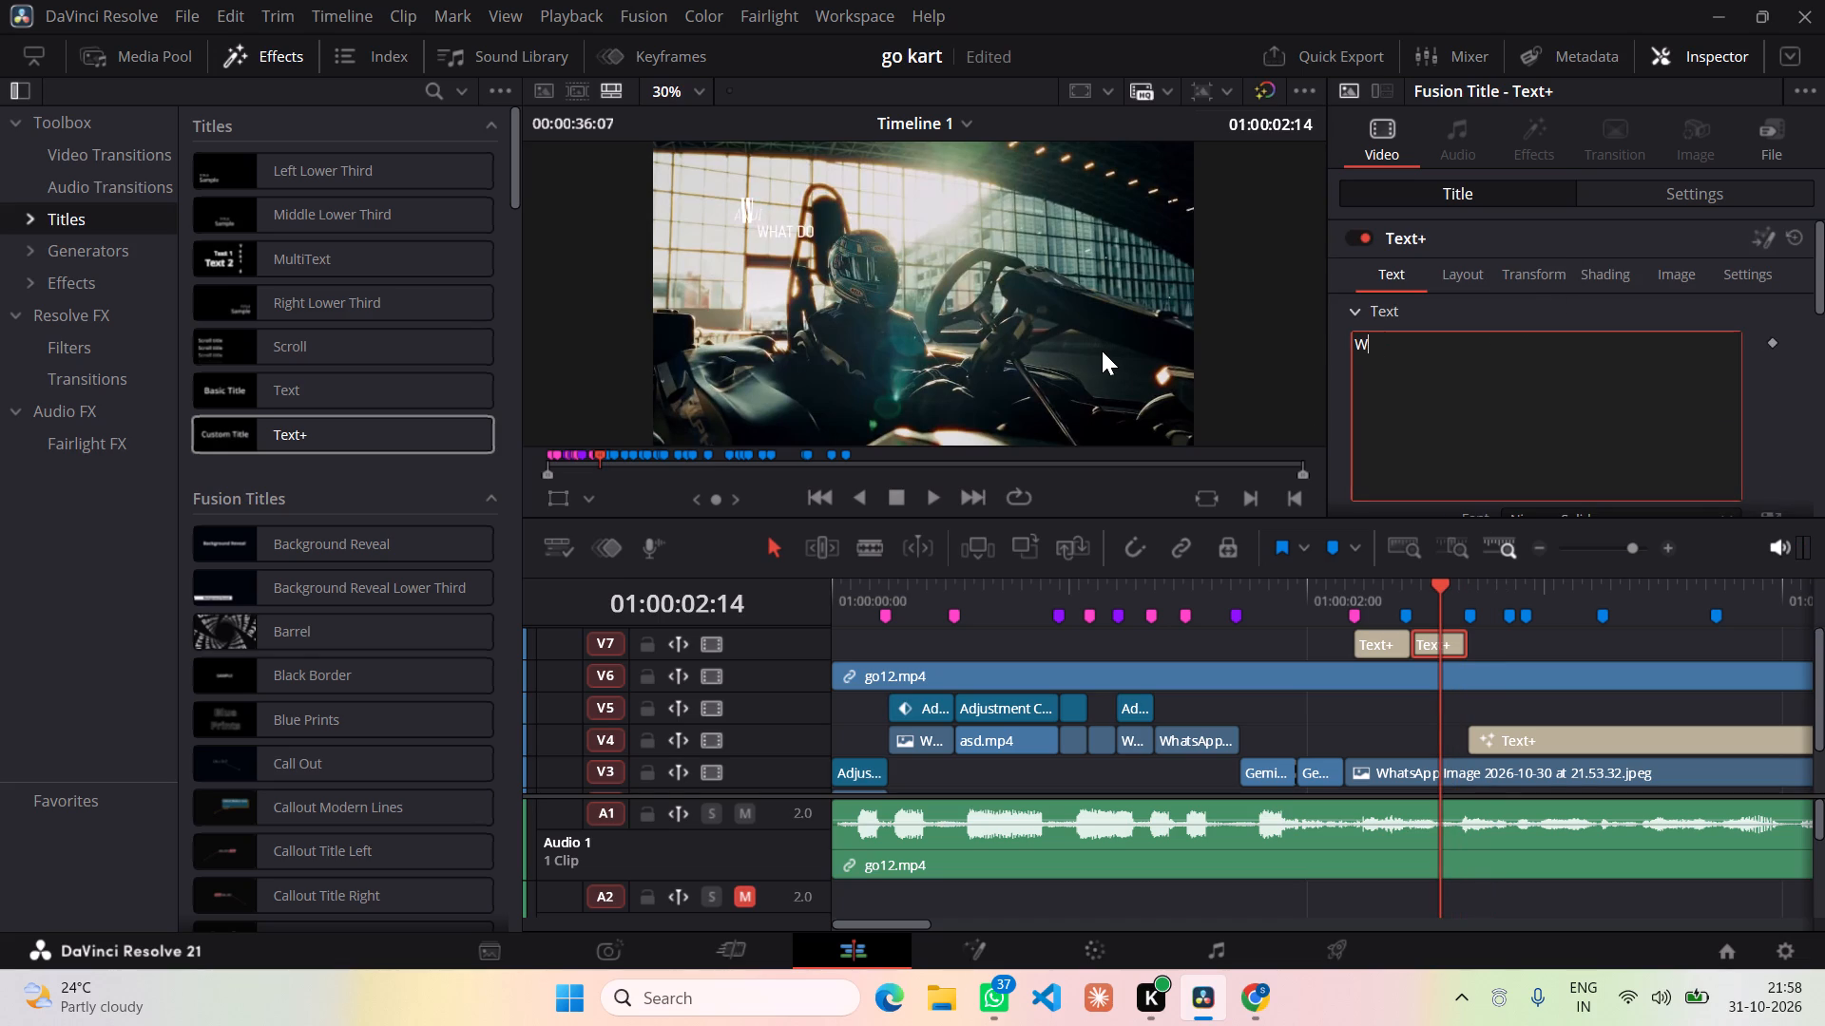
text(HAT)
key(space)
text(DO)
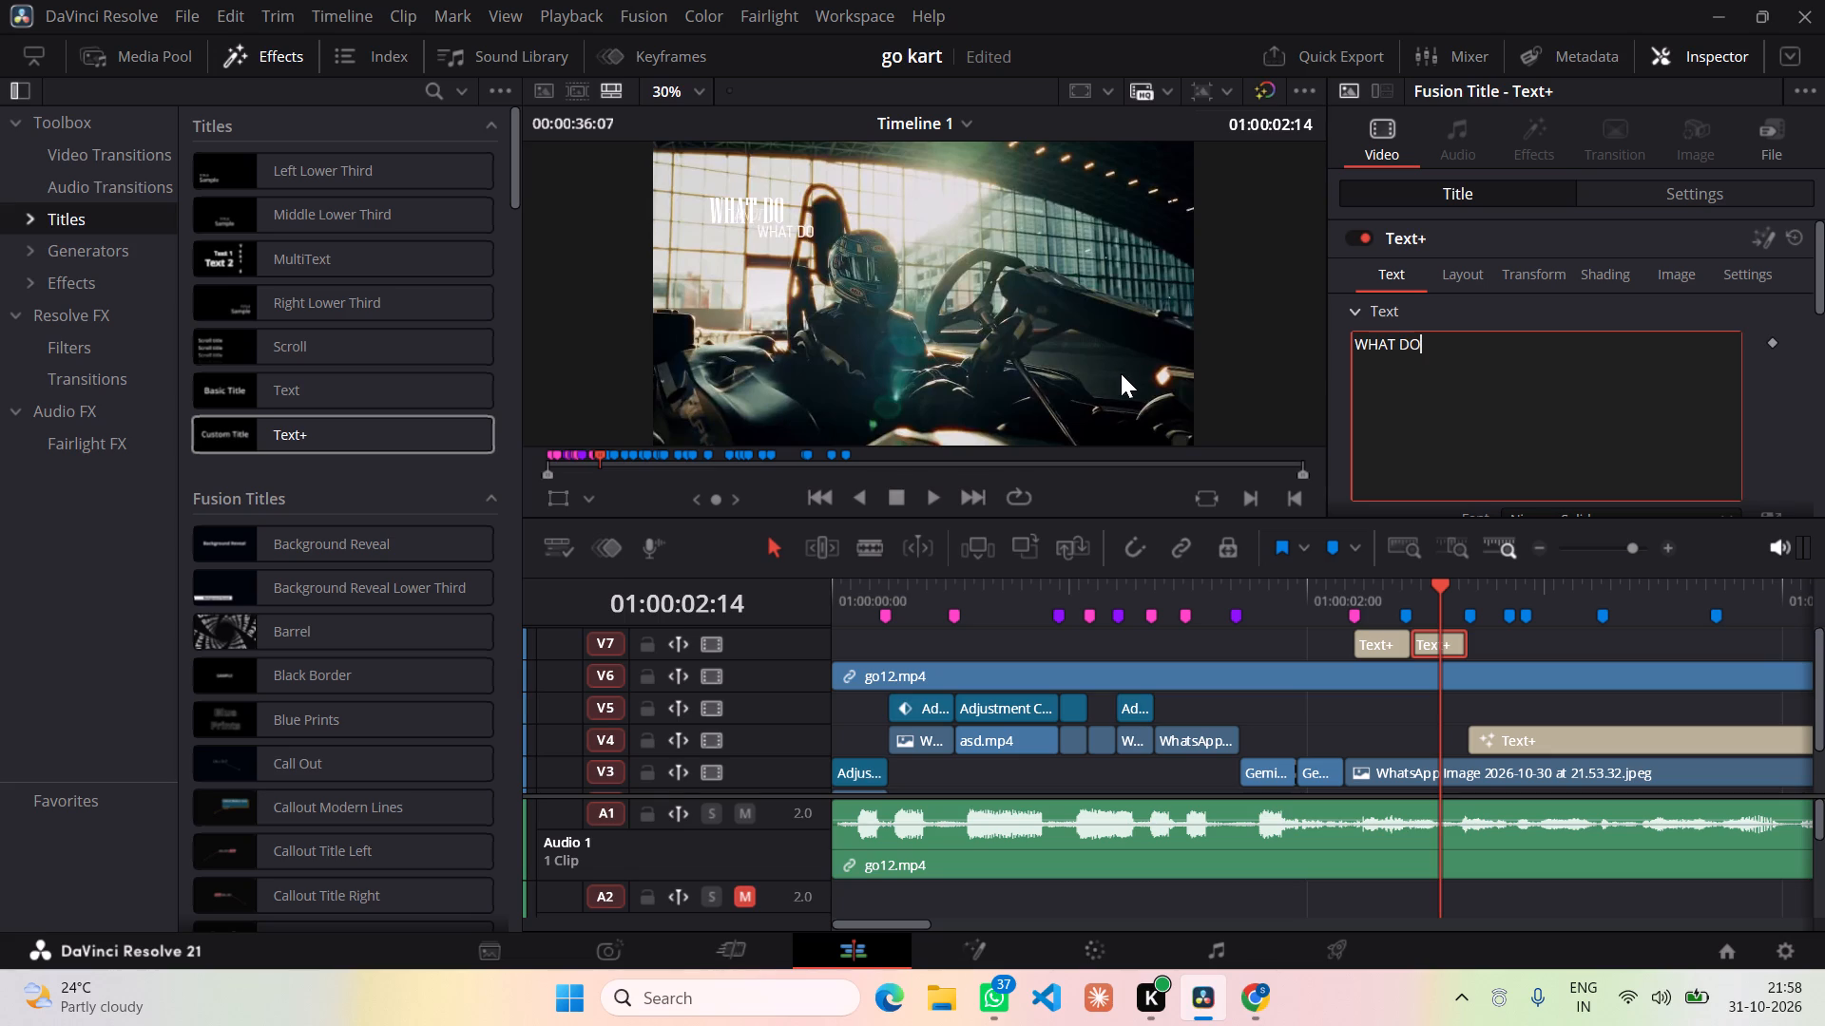
Position the WHAT DO title at X -477 and Y 214 in its Transform settings.
scroll(1432, 407, down, 5)
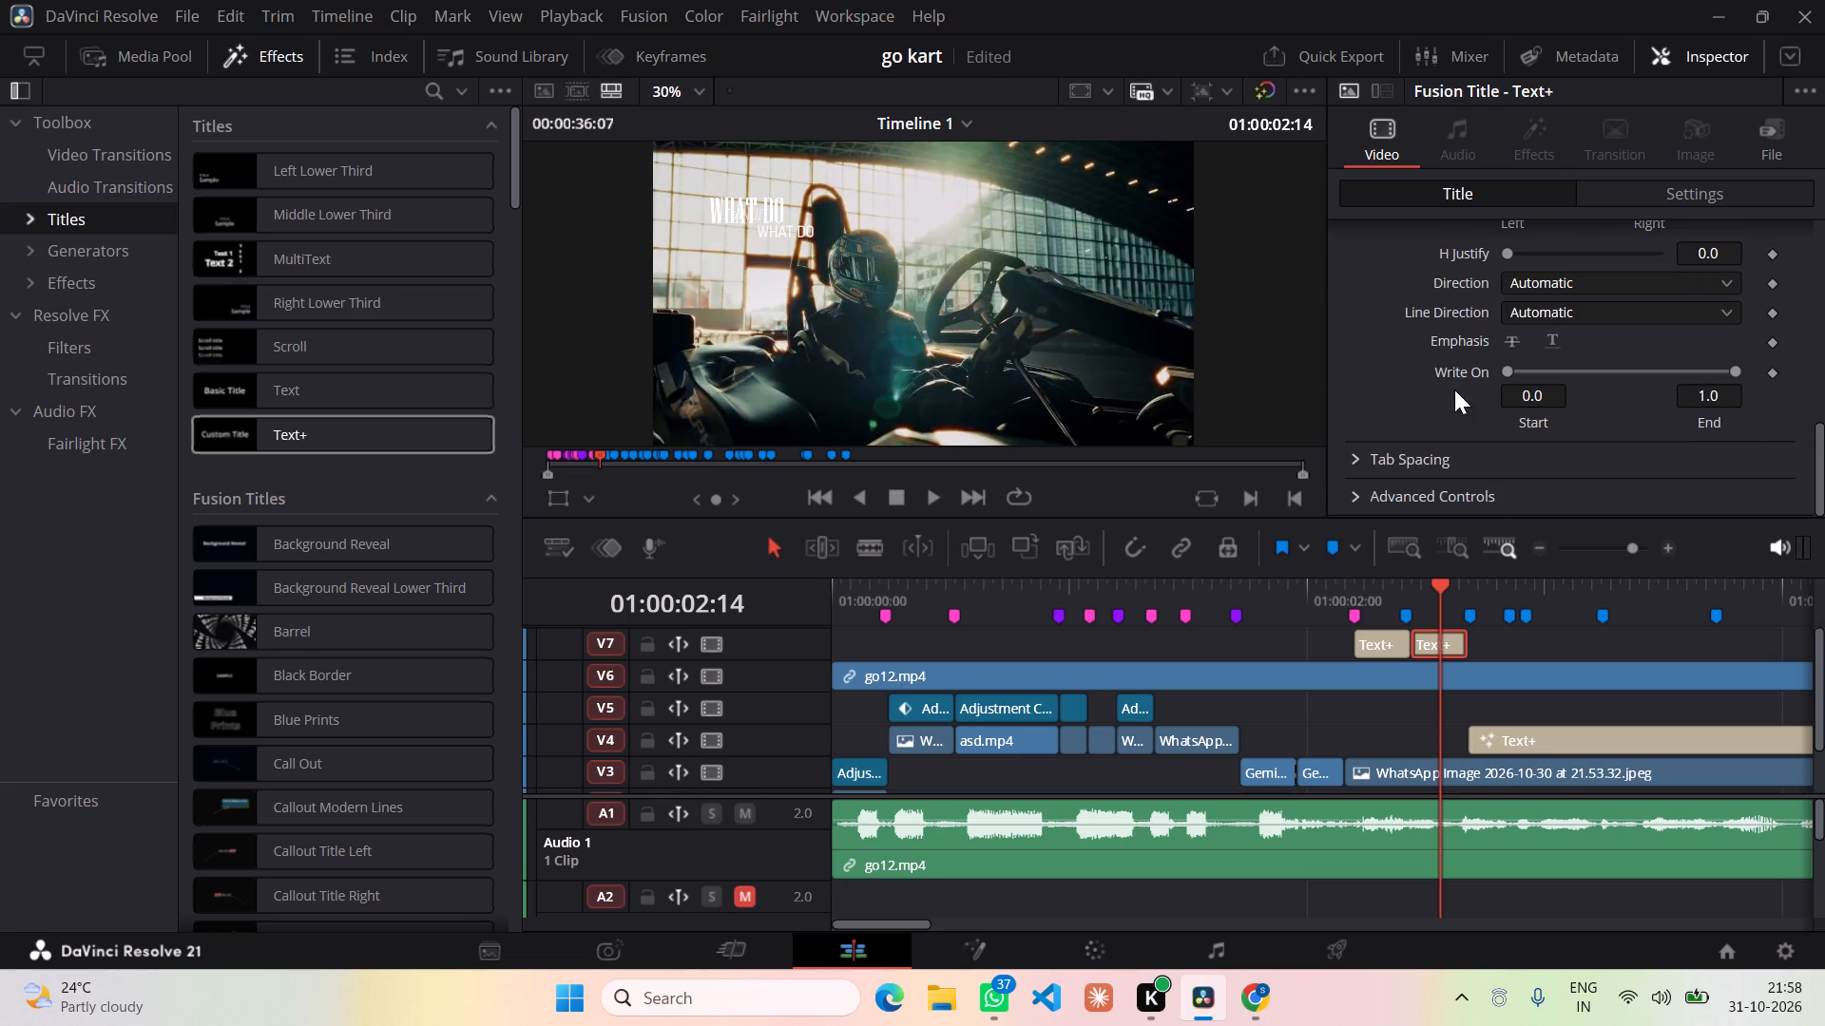
click(1722, 184)
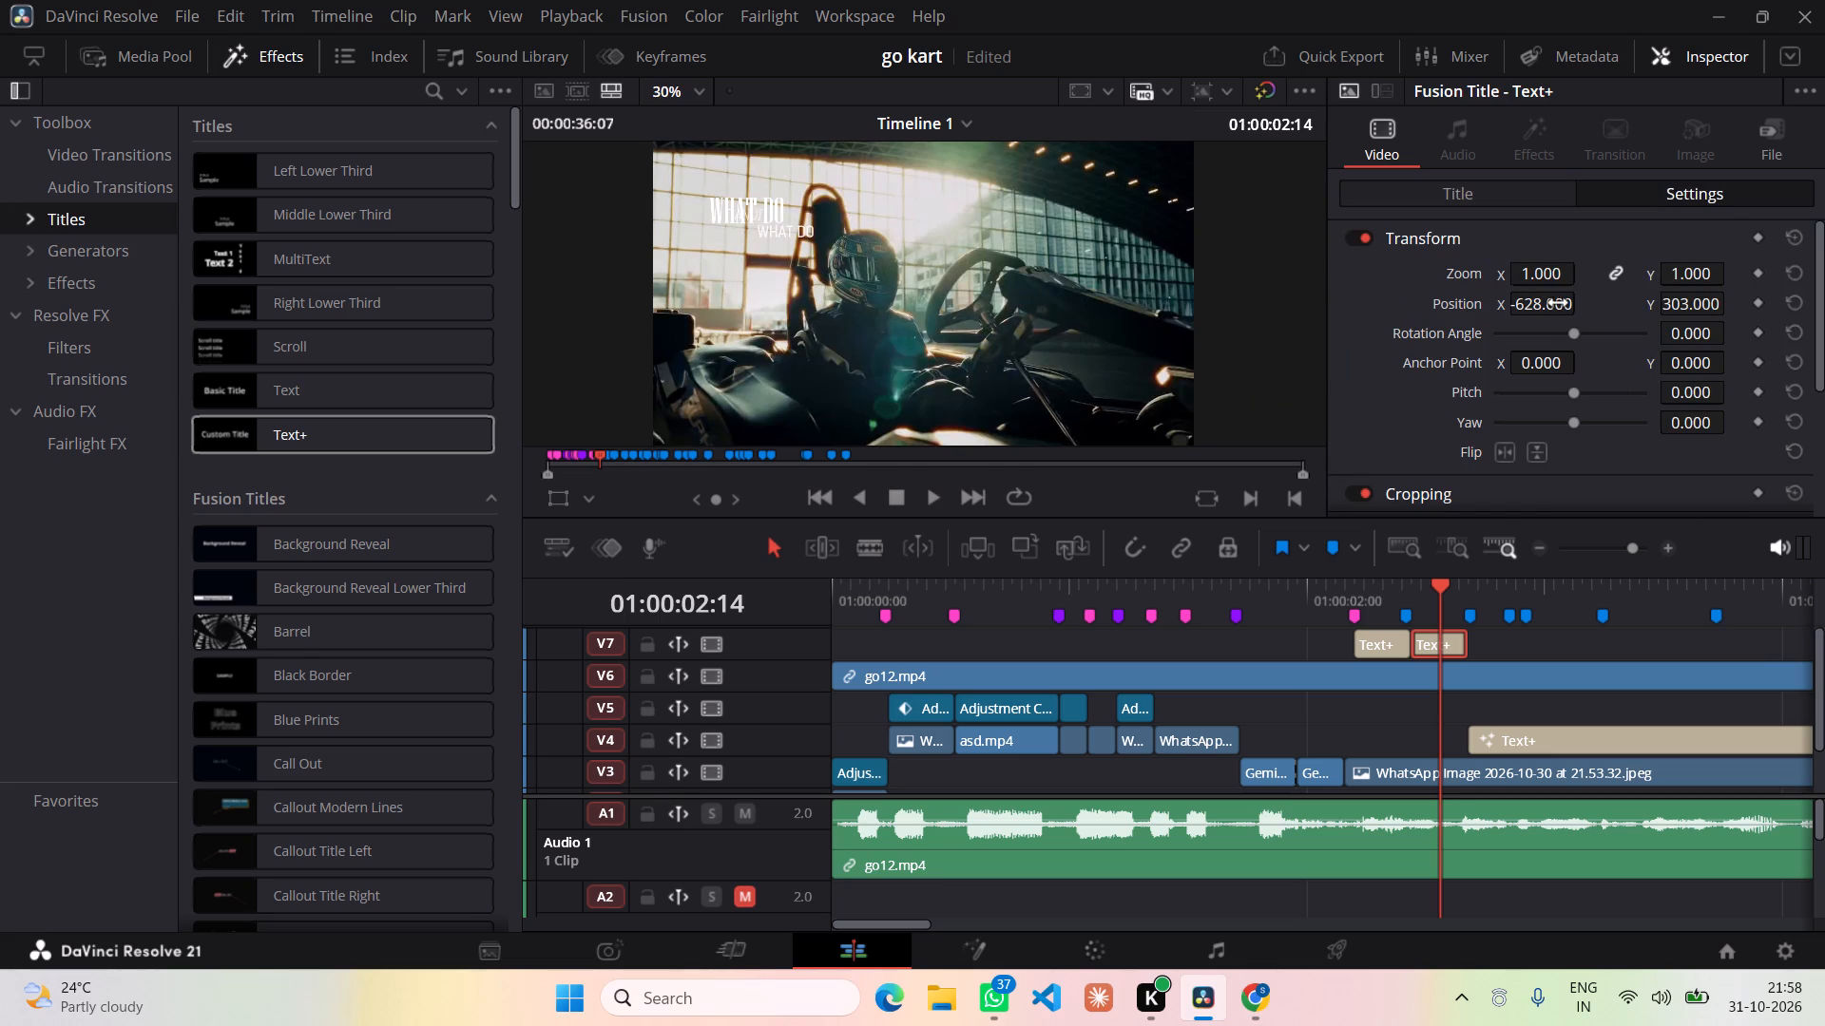
drag(1553, 302, 1557, 313)
drag(1557, 313, 1732, 313)
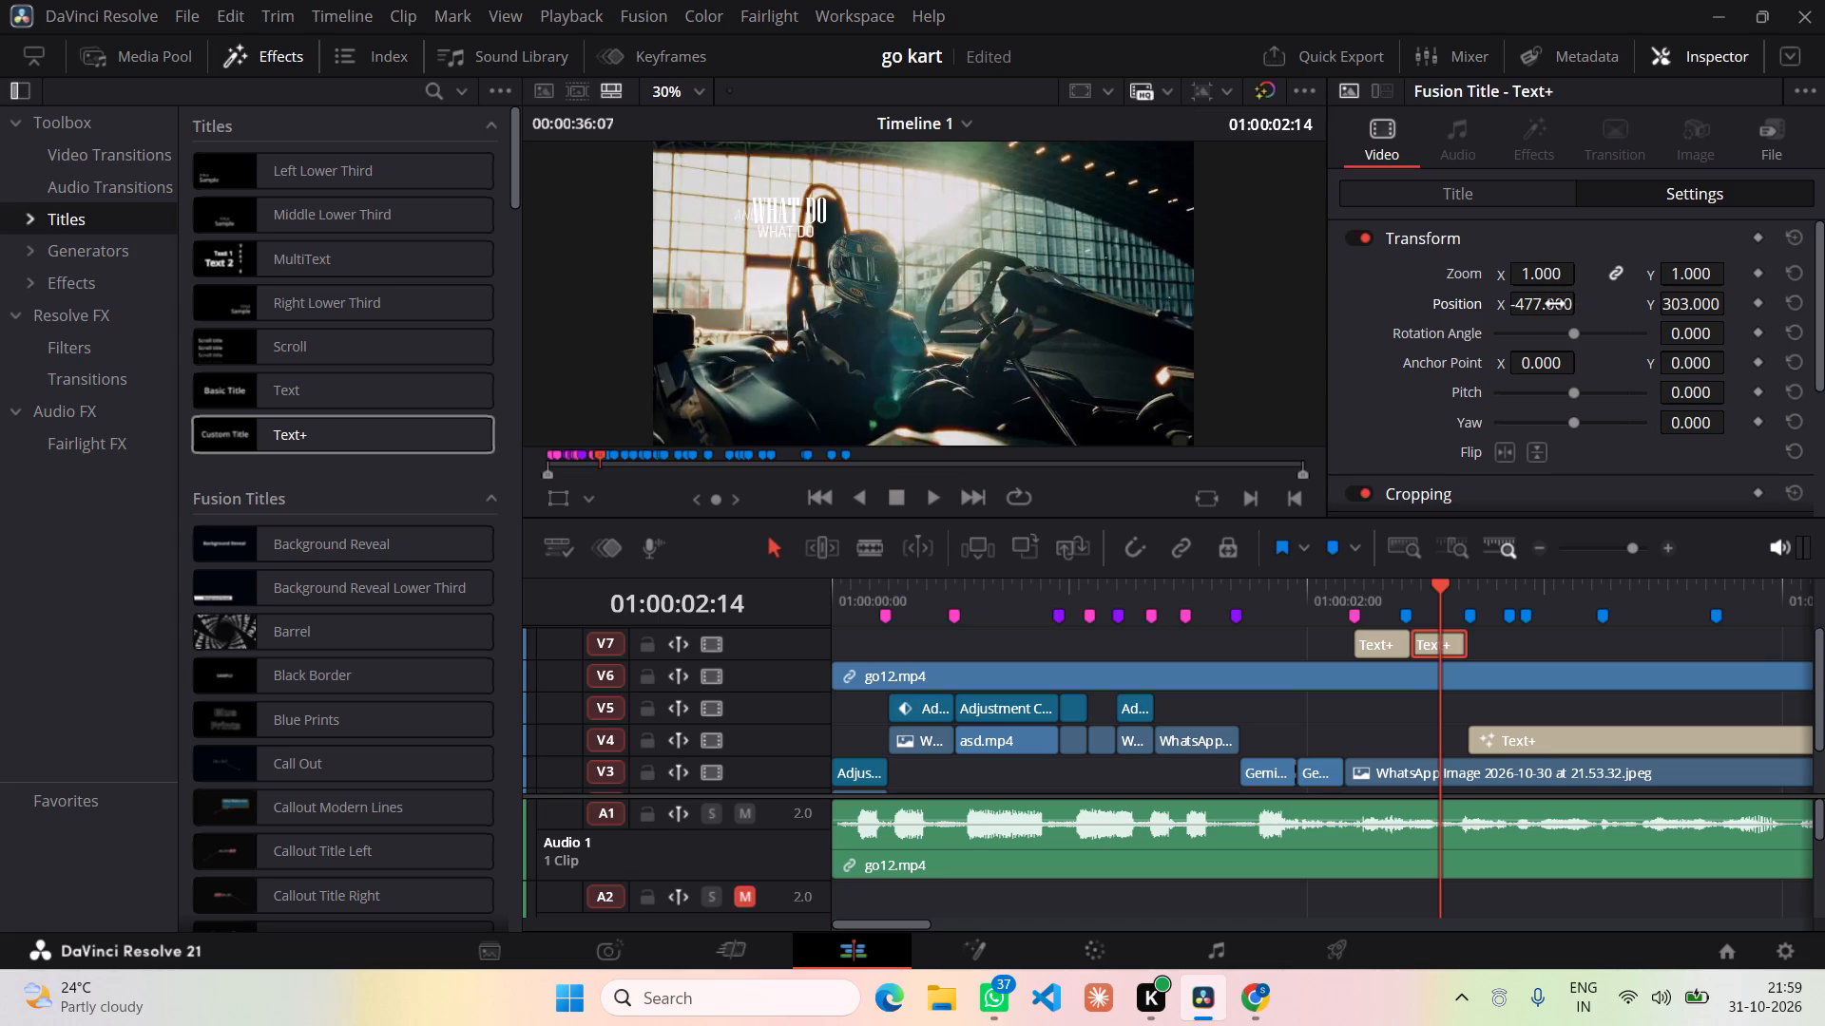
drag(1680, 305, 1636, 300)
drag(1636, 300, 1576, 300)
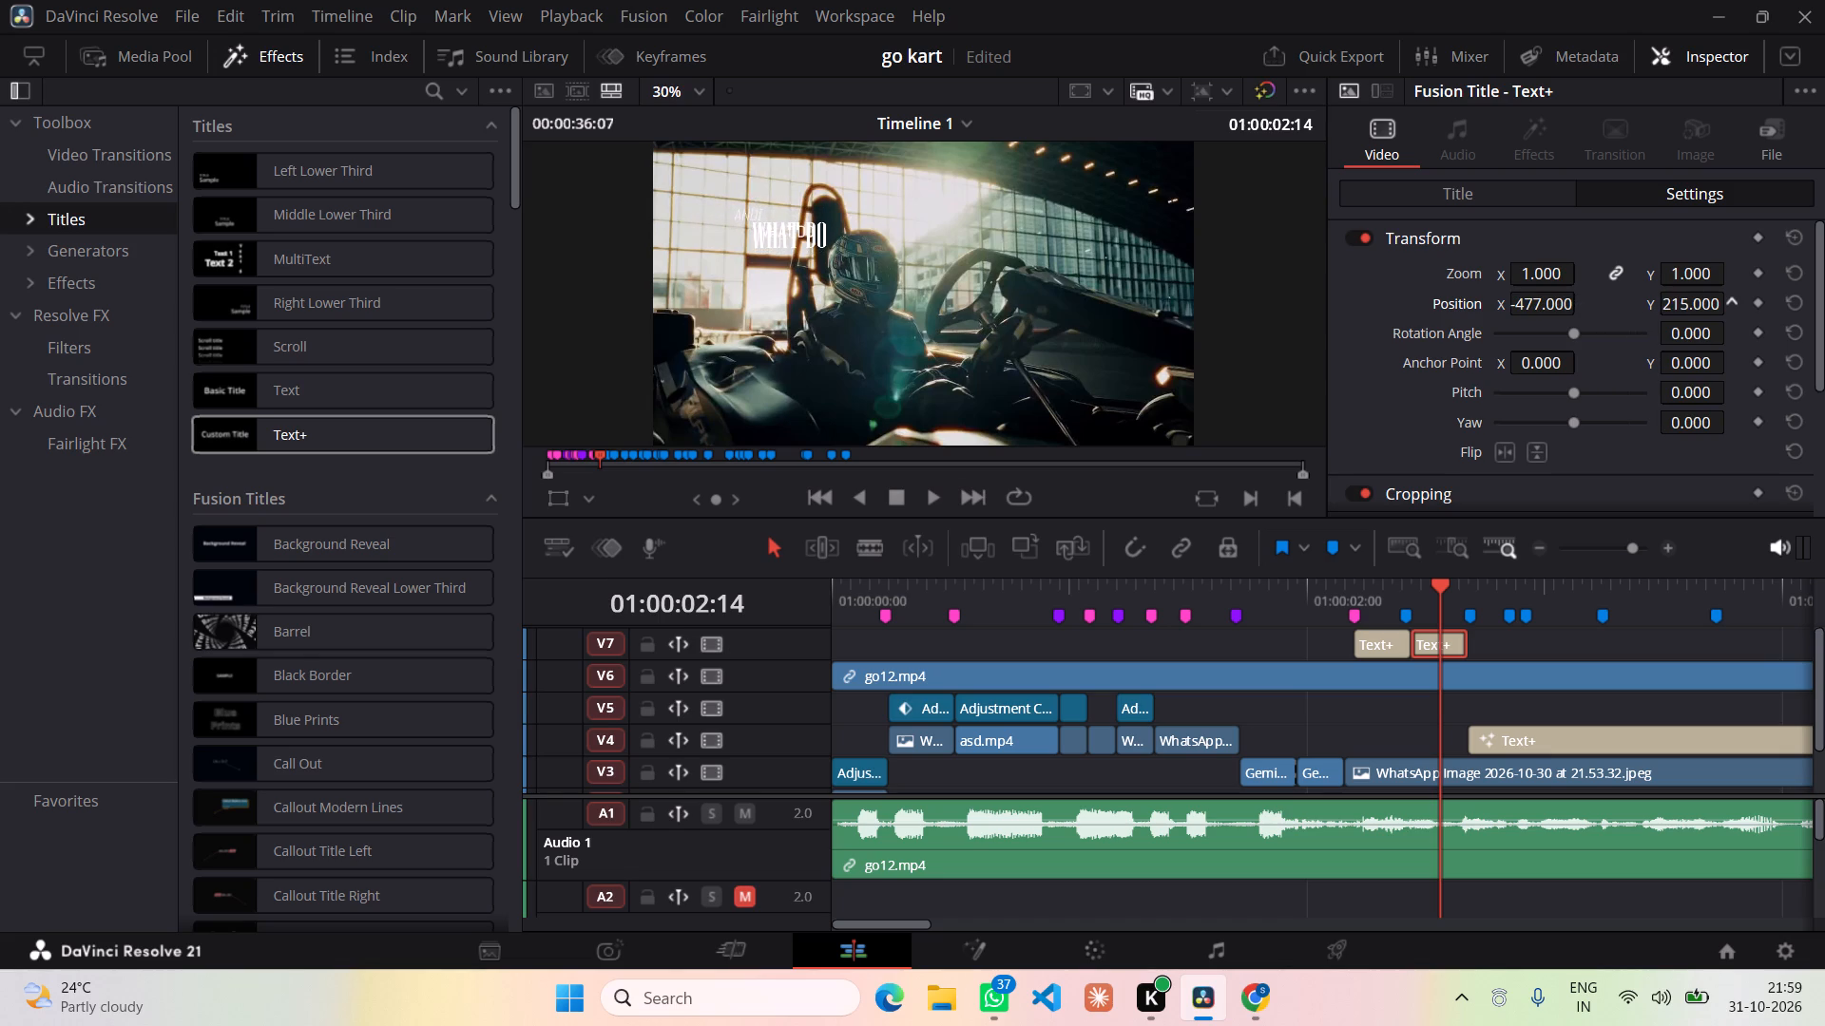
drag(1576, 300, 1574, 298)
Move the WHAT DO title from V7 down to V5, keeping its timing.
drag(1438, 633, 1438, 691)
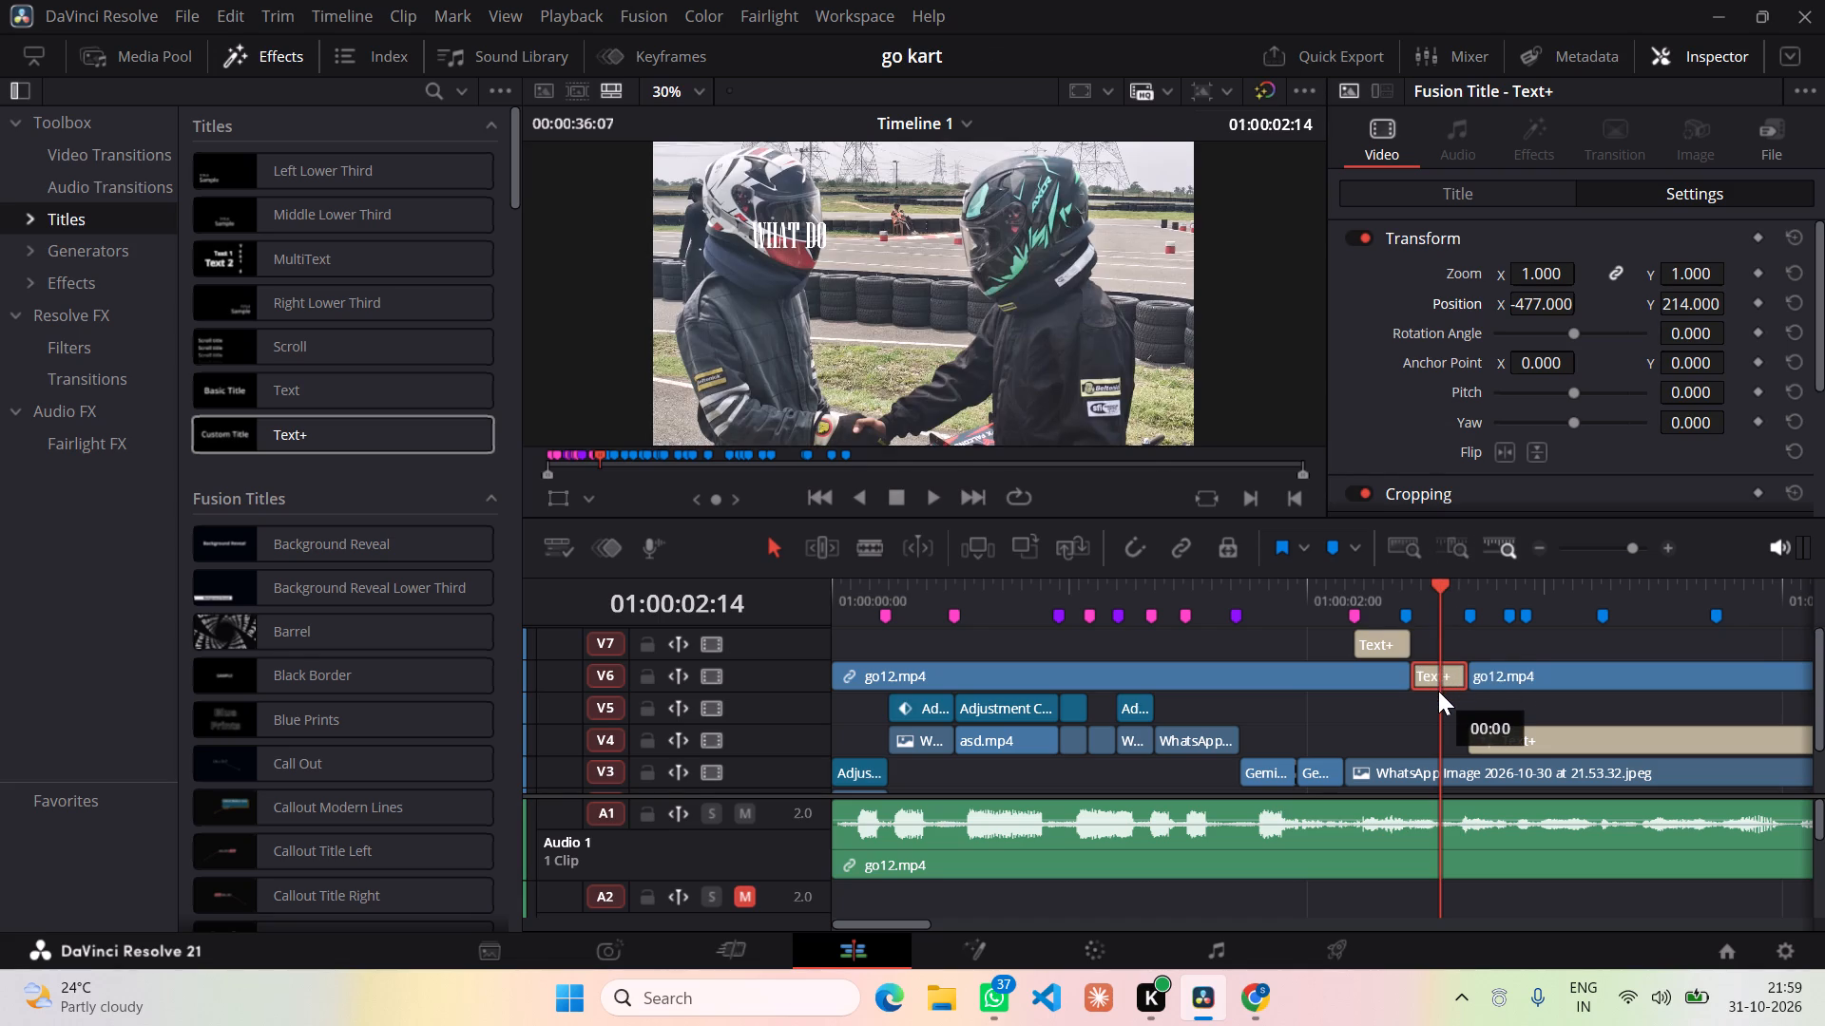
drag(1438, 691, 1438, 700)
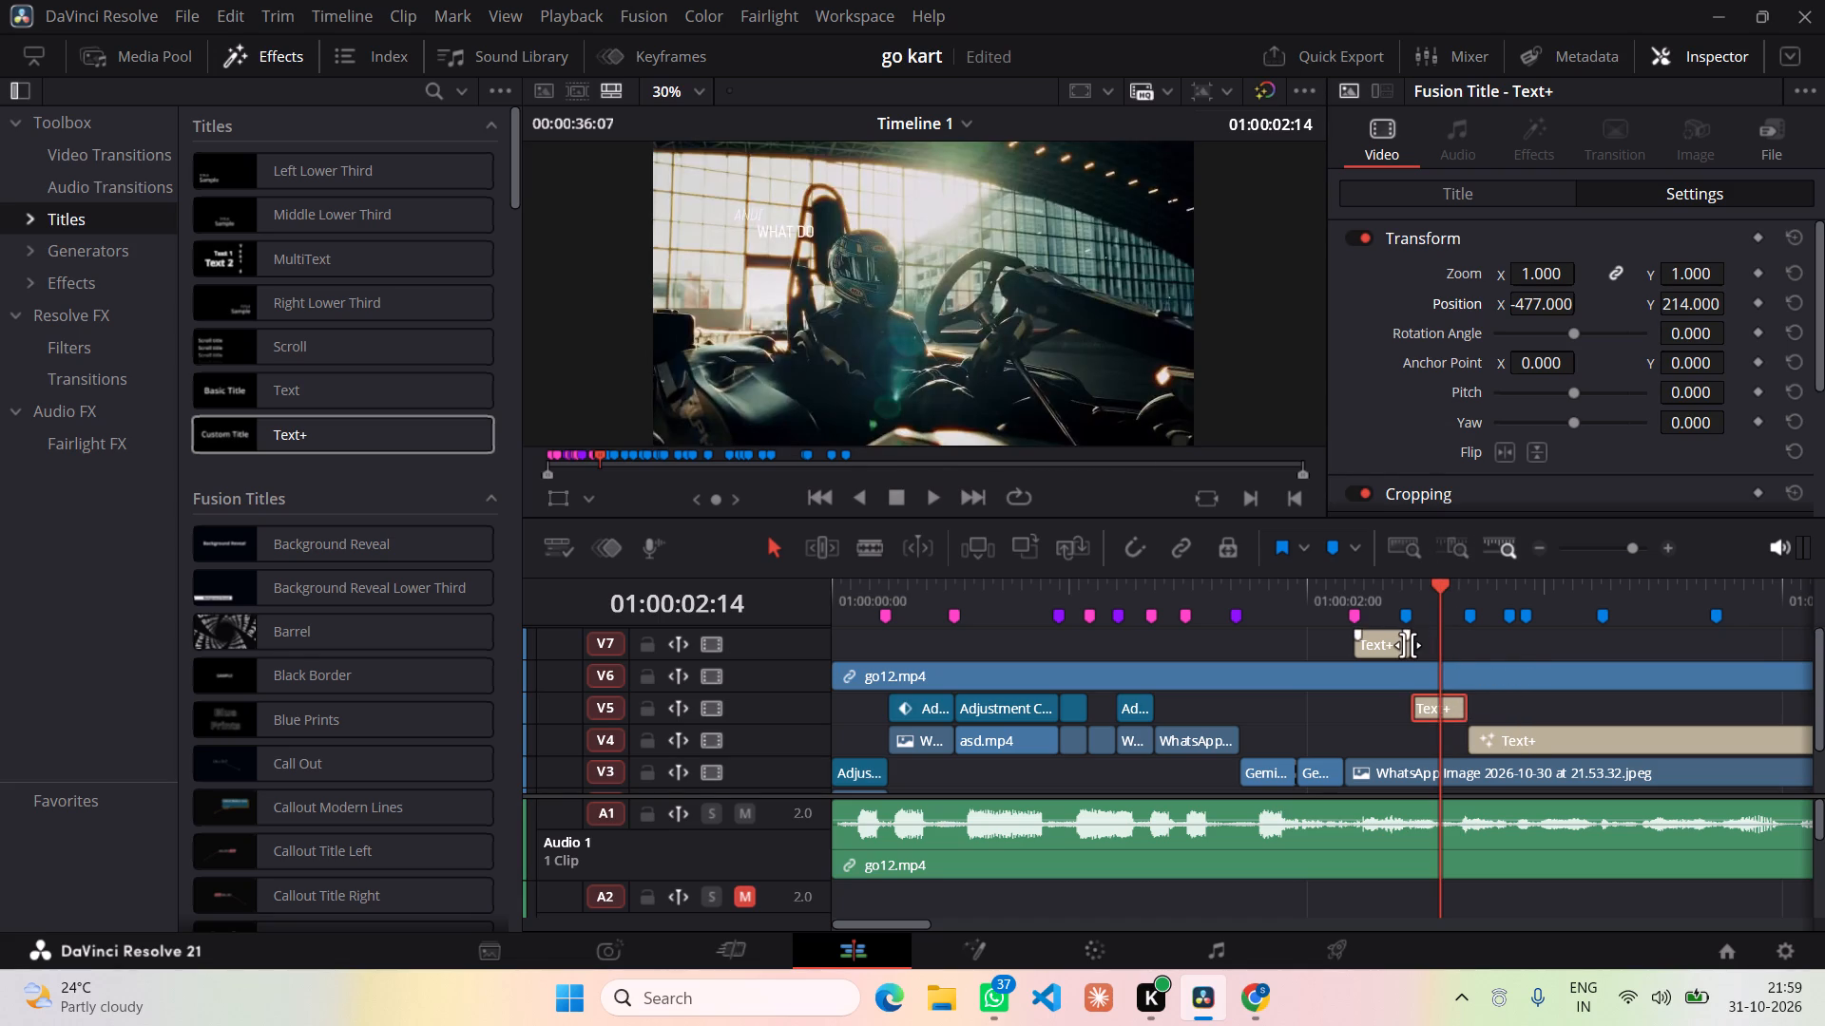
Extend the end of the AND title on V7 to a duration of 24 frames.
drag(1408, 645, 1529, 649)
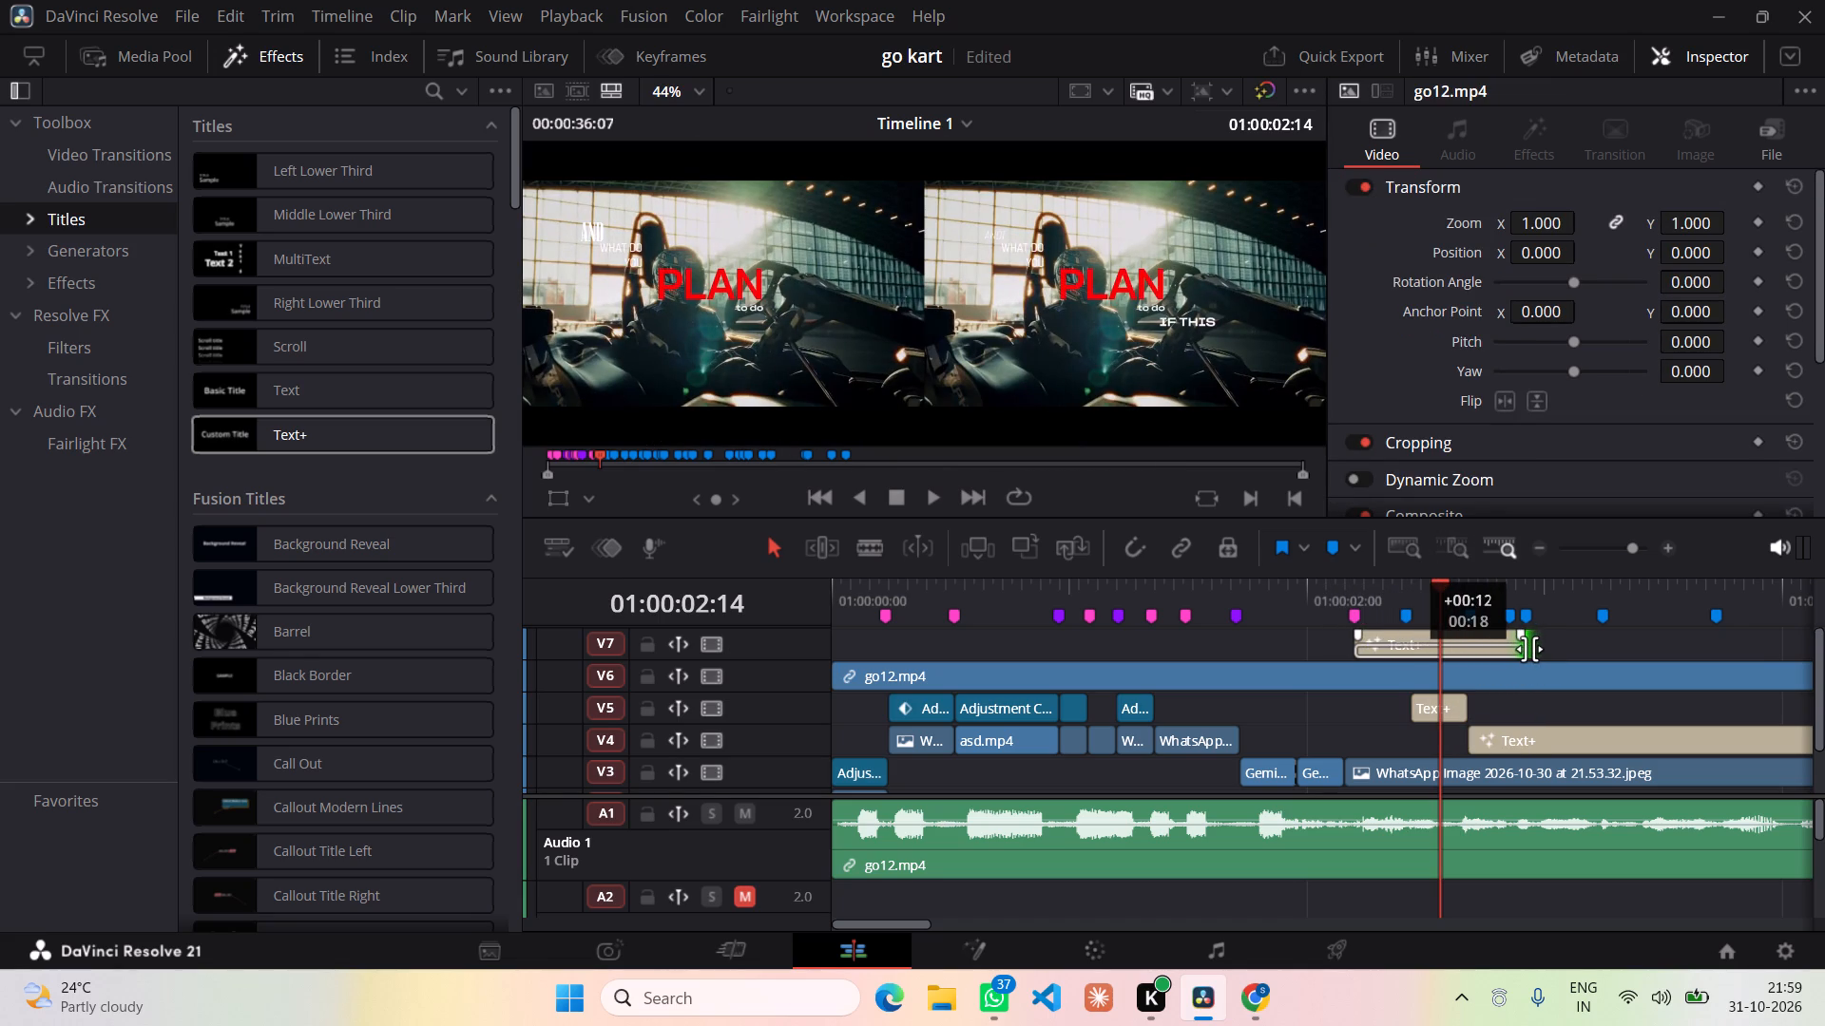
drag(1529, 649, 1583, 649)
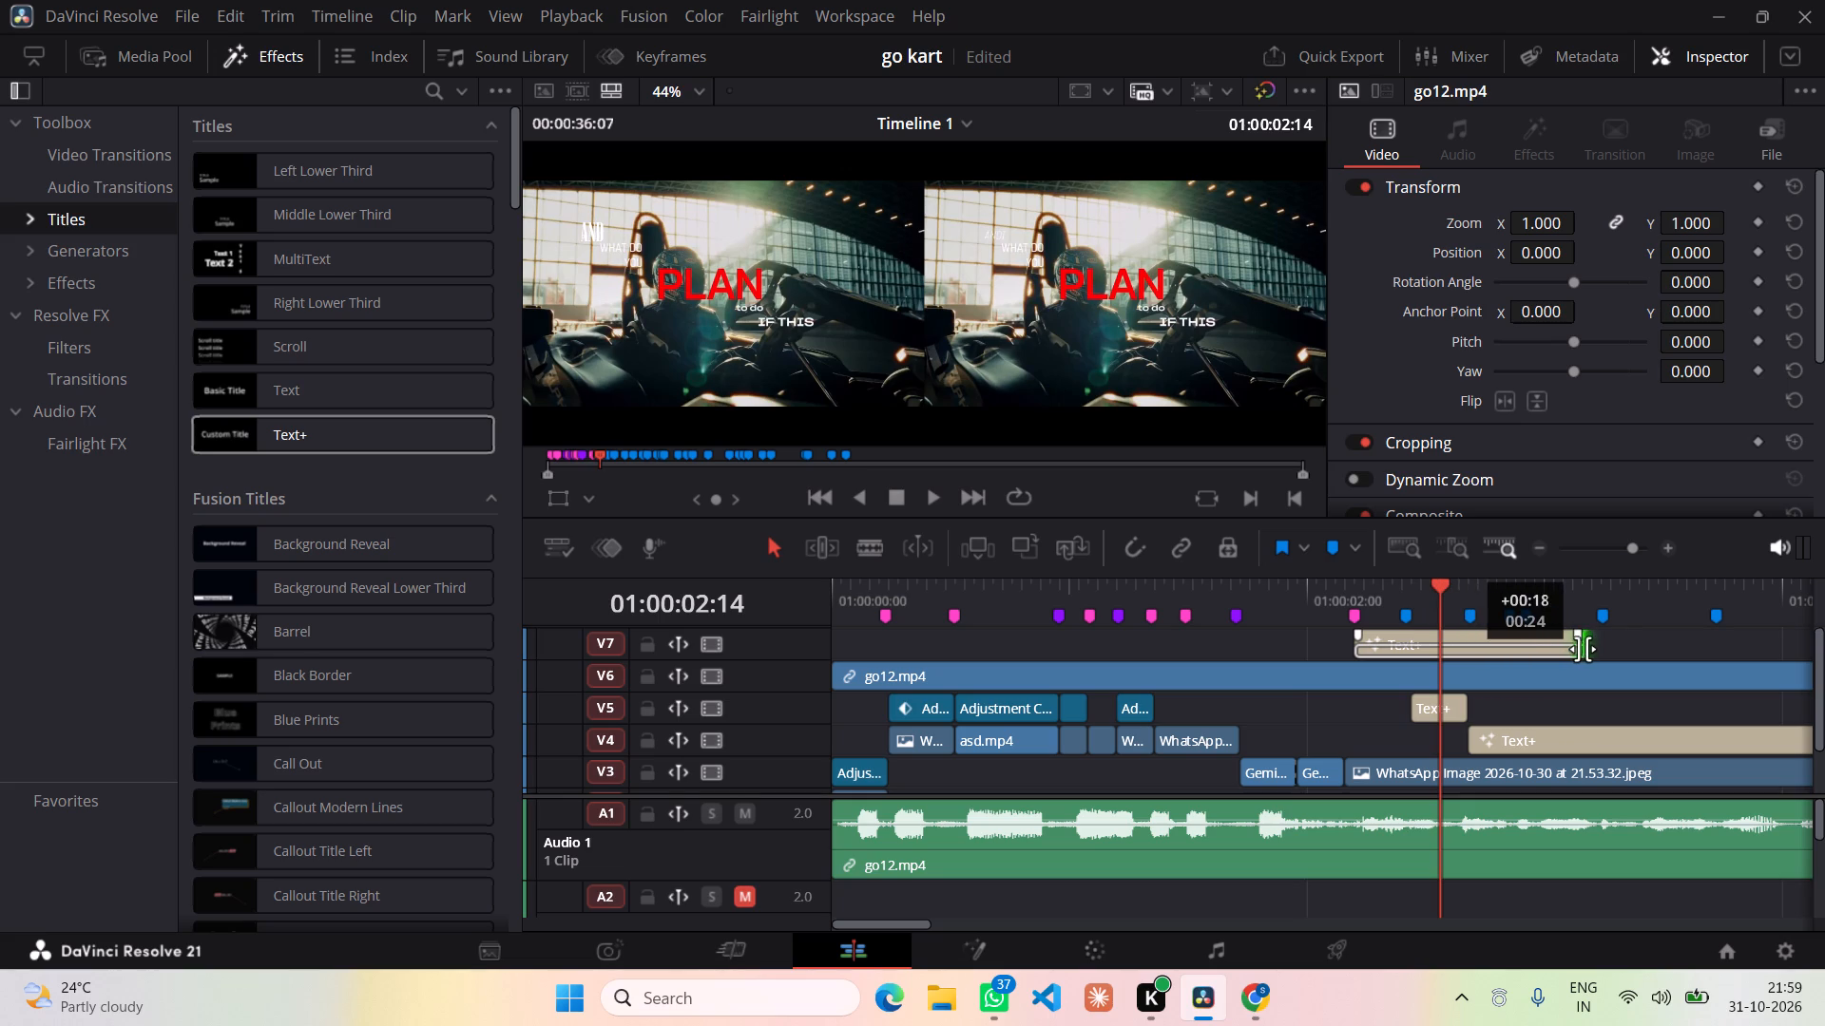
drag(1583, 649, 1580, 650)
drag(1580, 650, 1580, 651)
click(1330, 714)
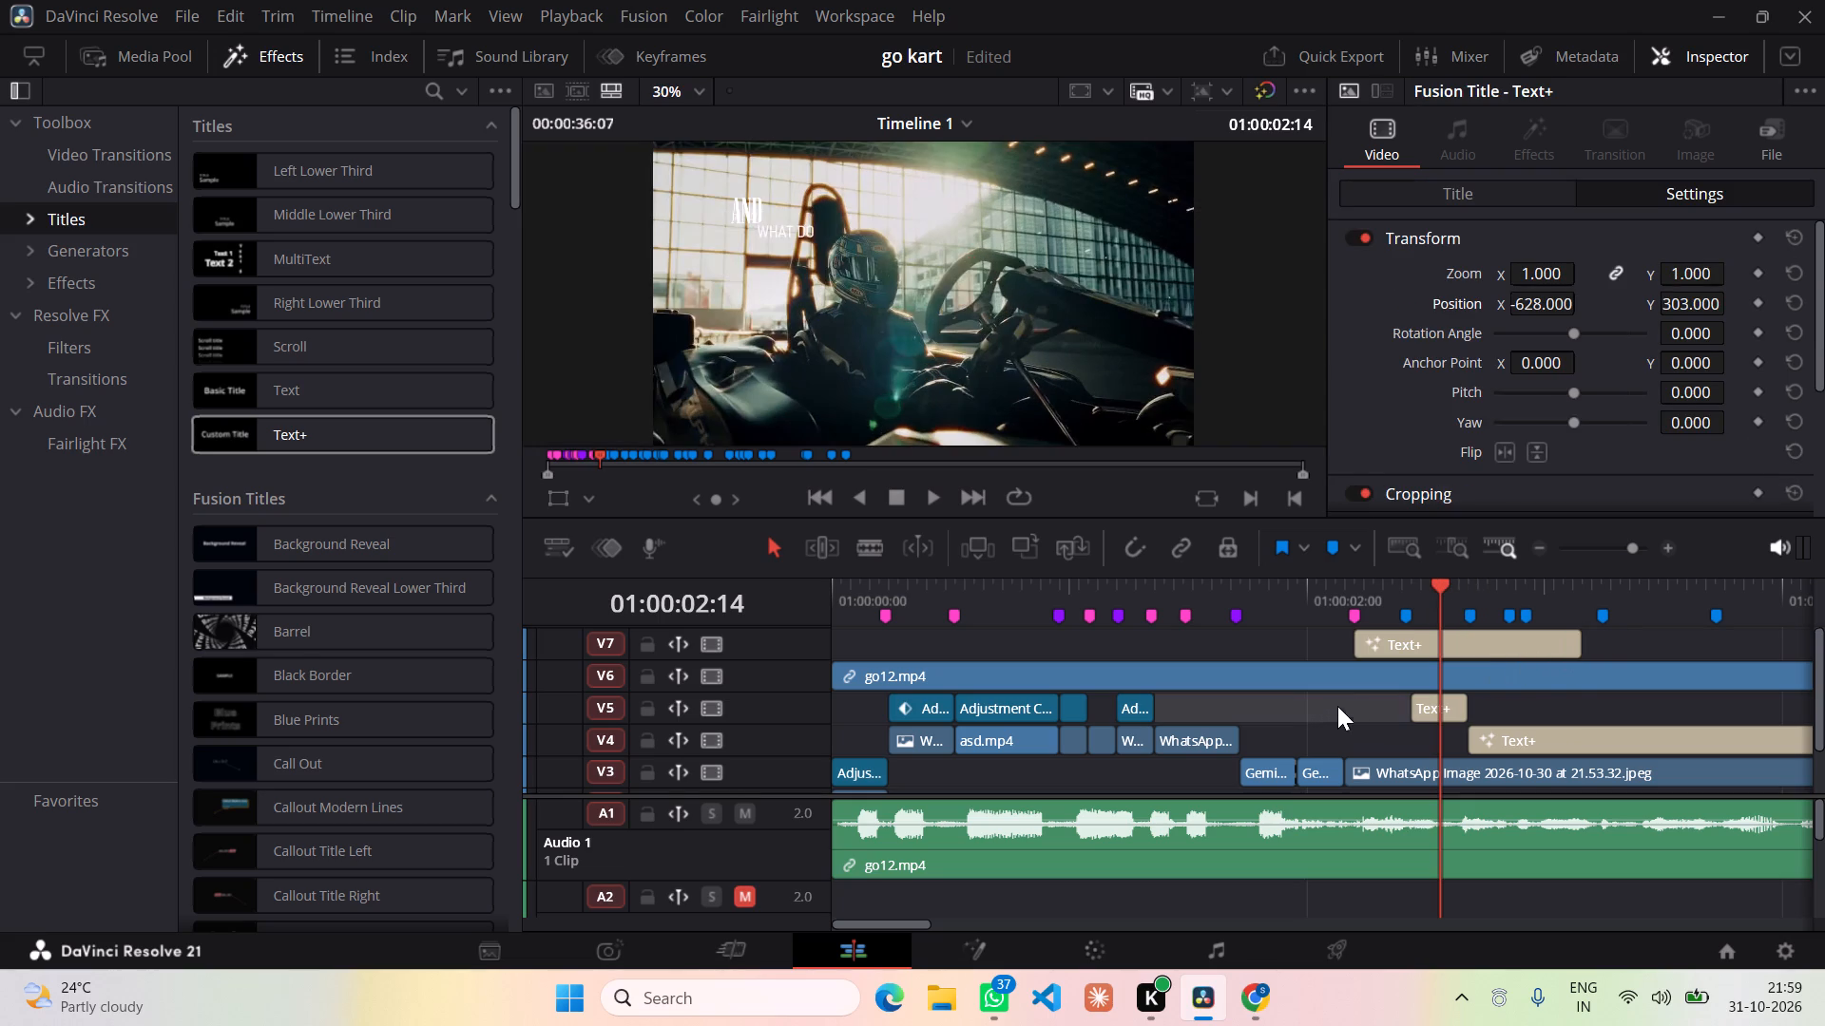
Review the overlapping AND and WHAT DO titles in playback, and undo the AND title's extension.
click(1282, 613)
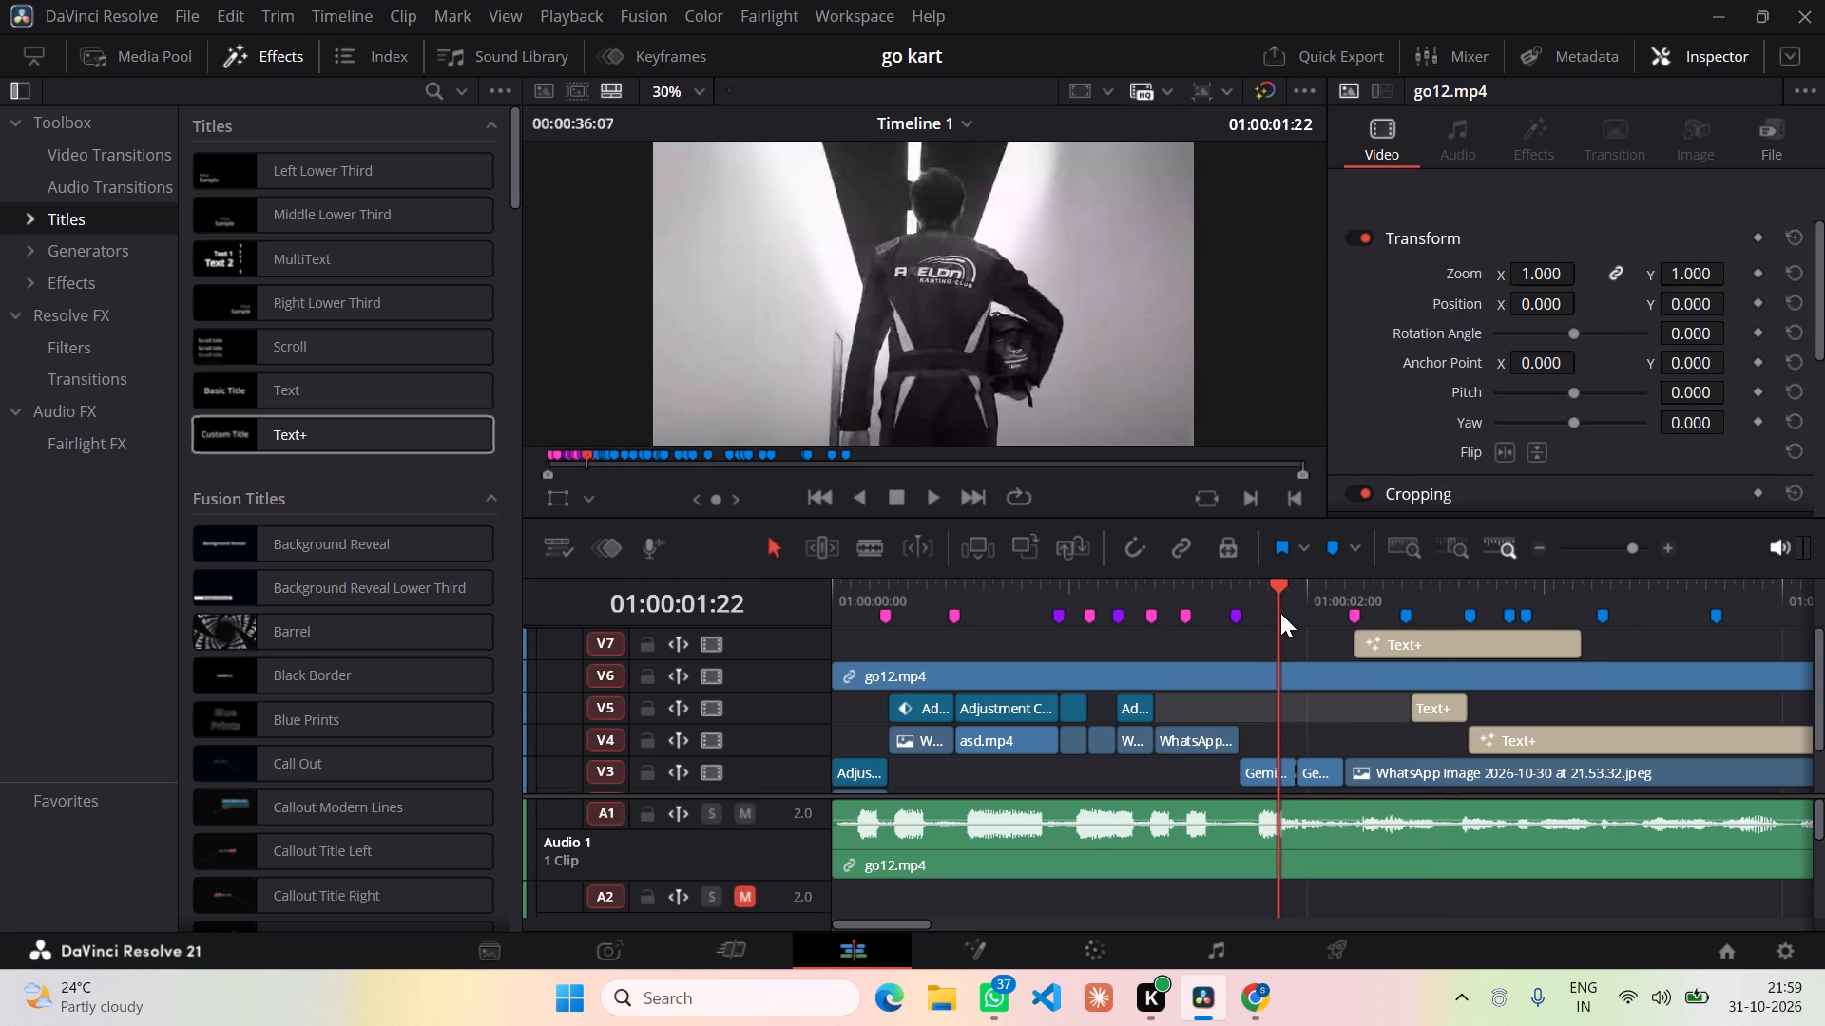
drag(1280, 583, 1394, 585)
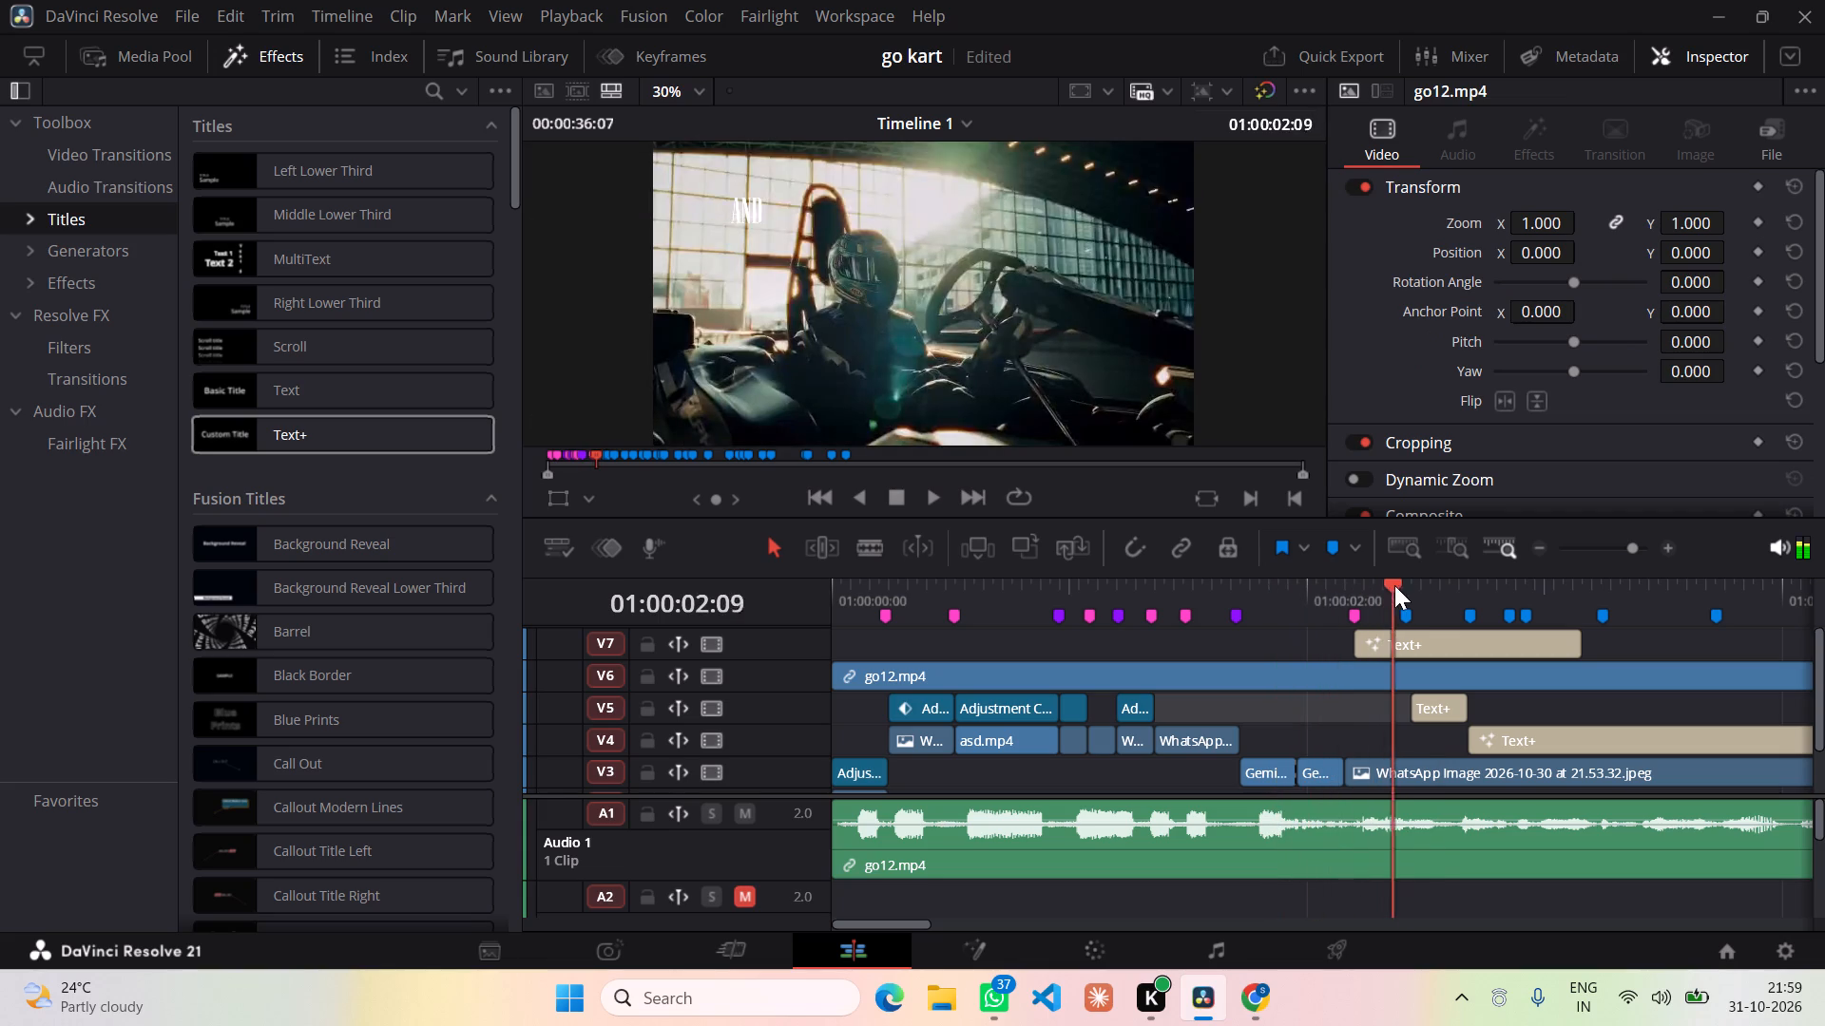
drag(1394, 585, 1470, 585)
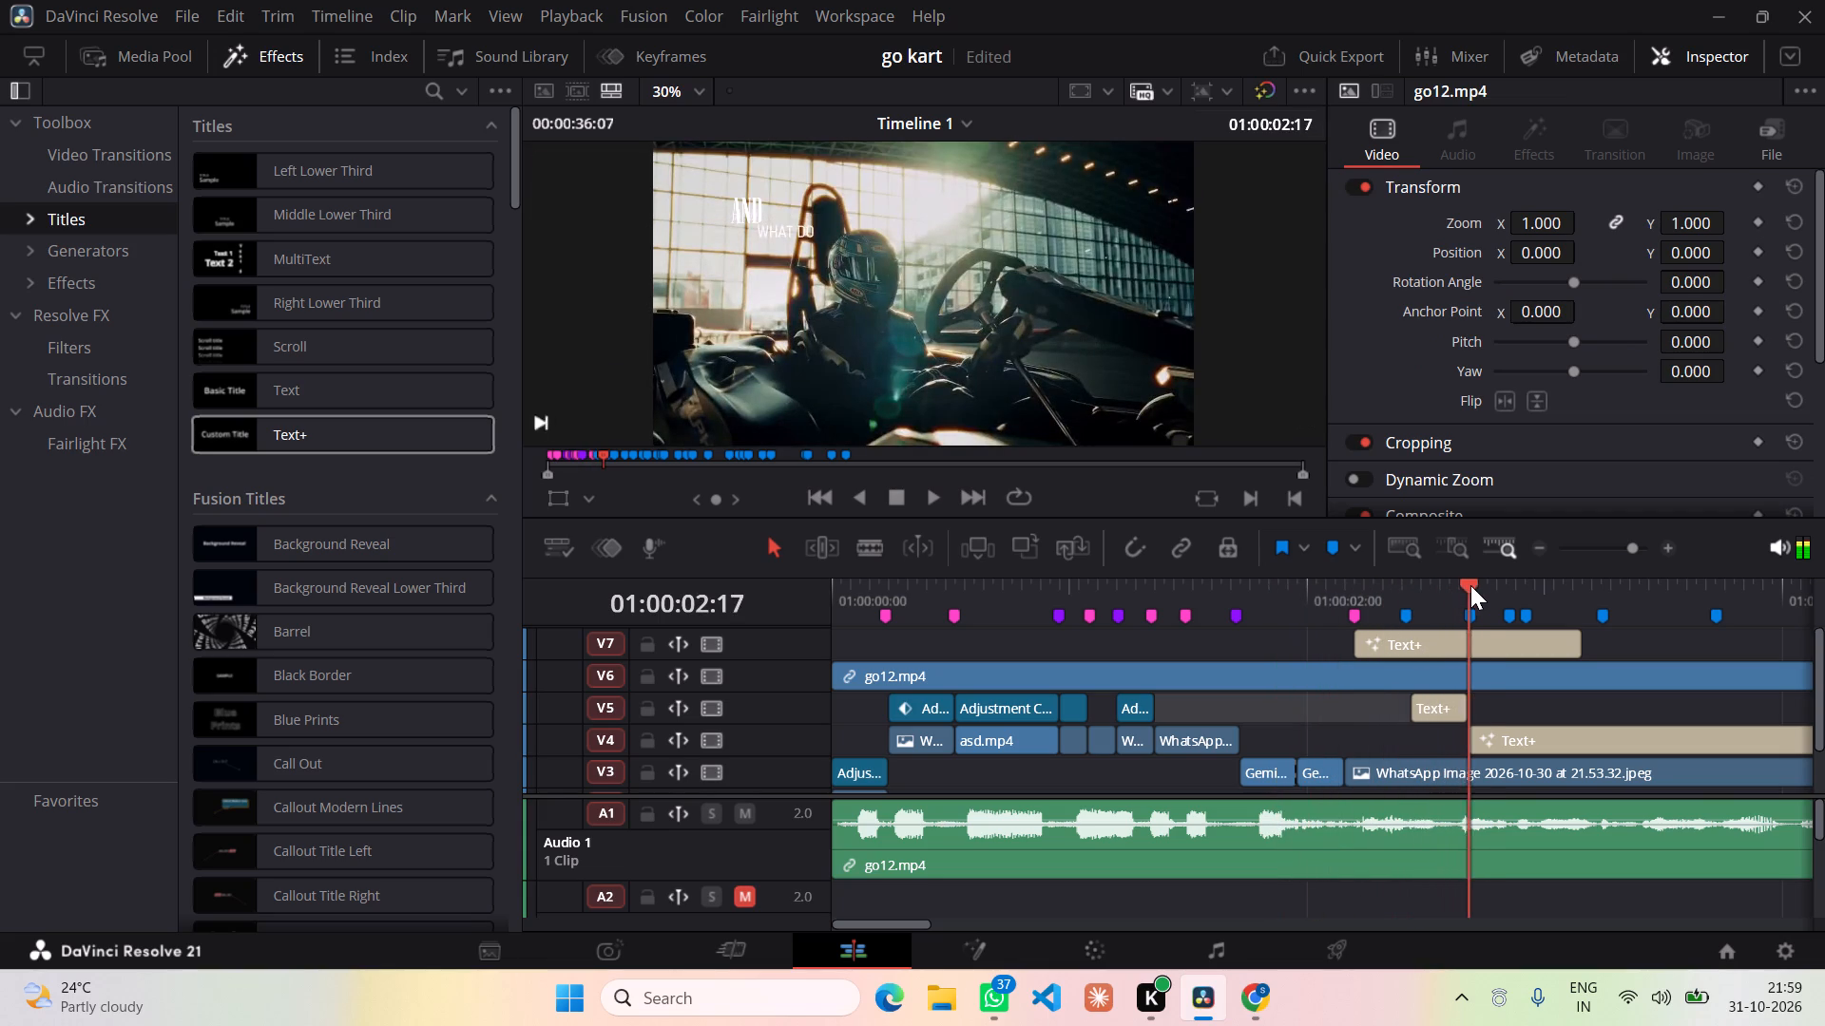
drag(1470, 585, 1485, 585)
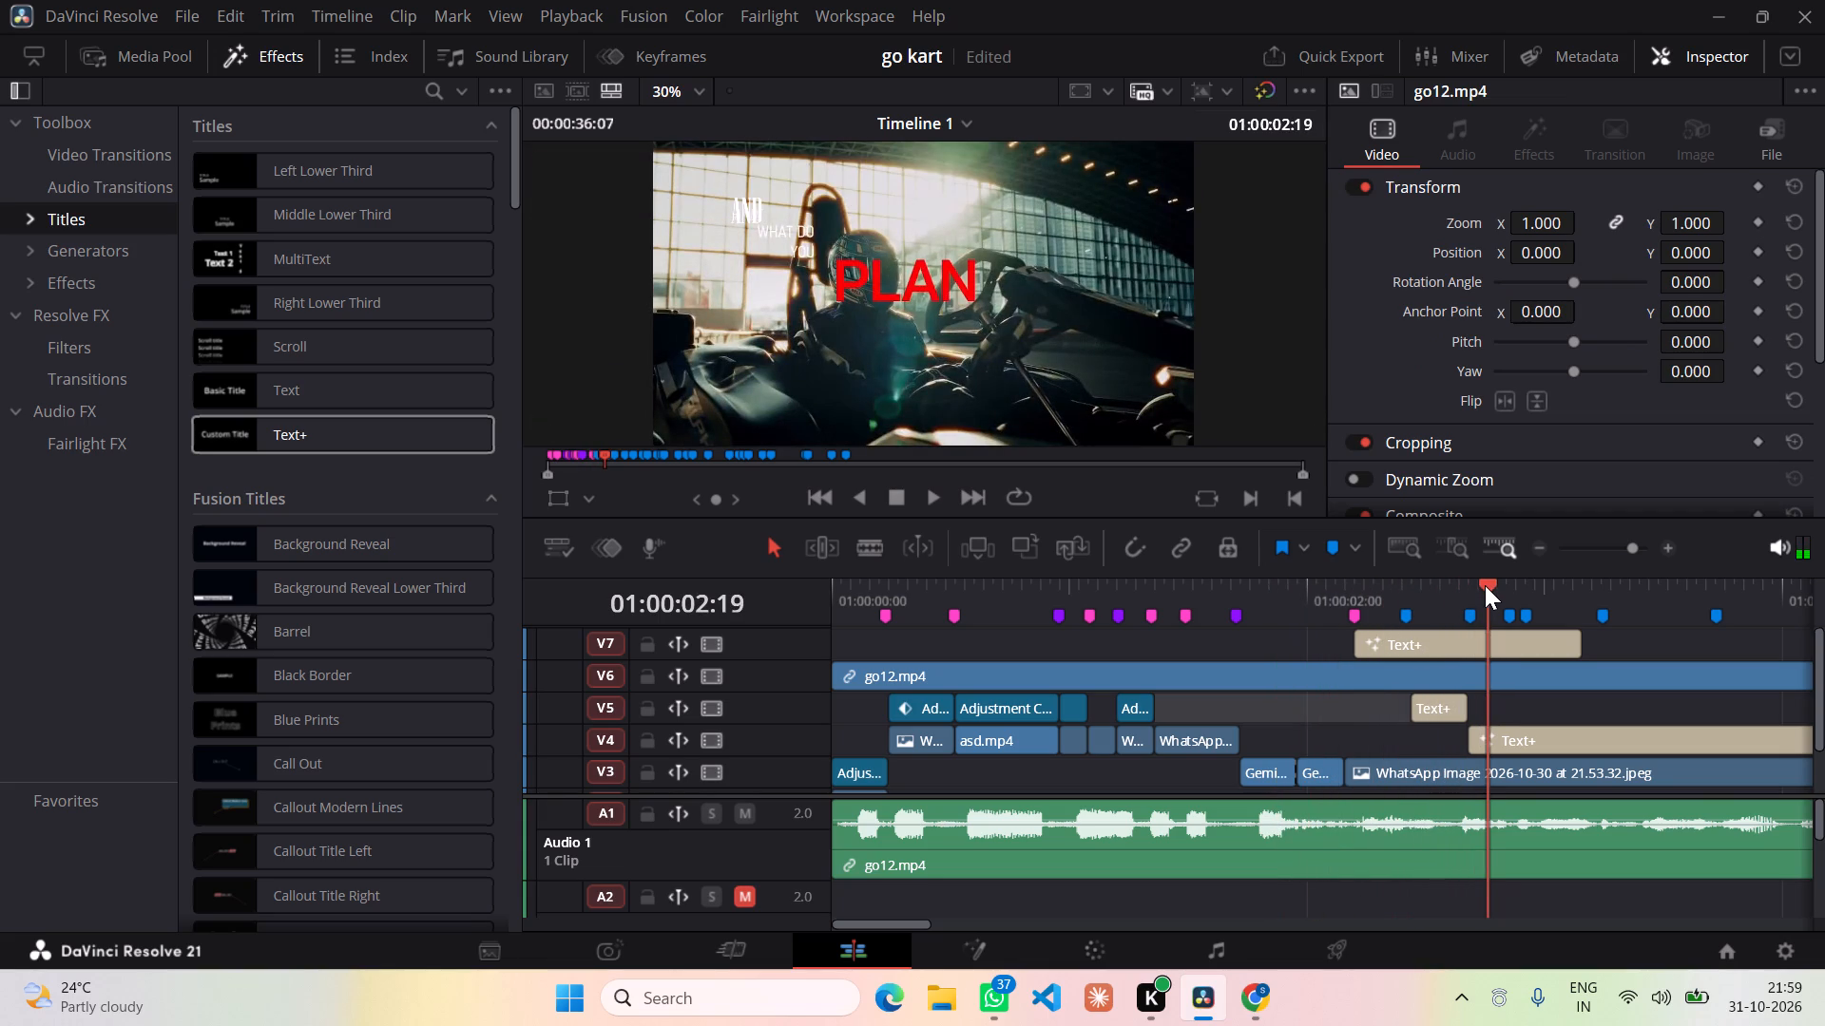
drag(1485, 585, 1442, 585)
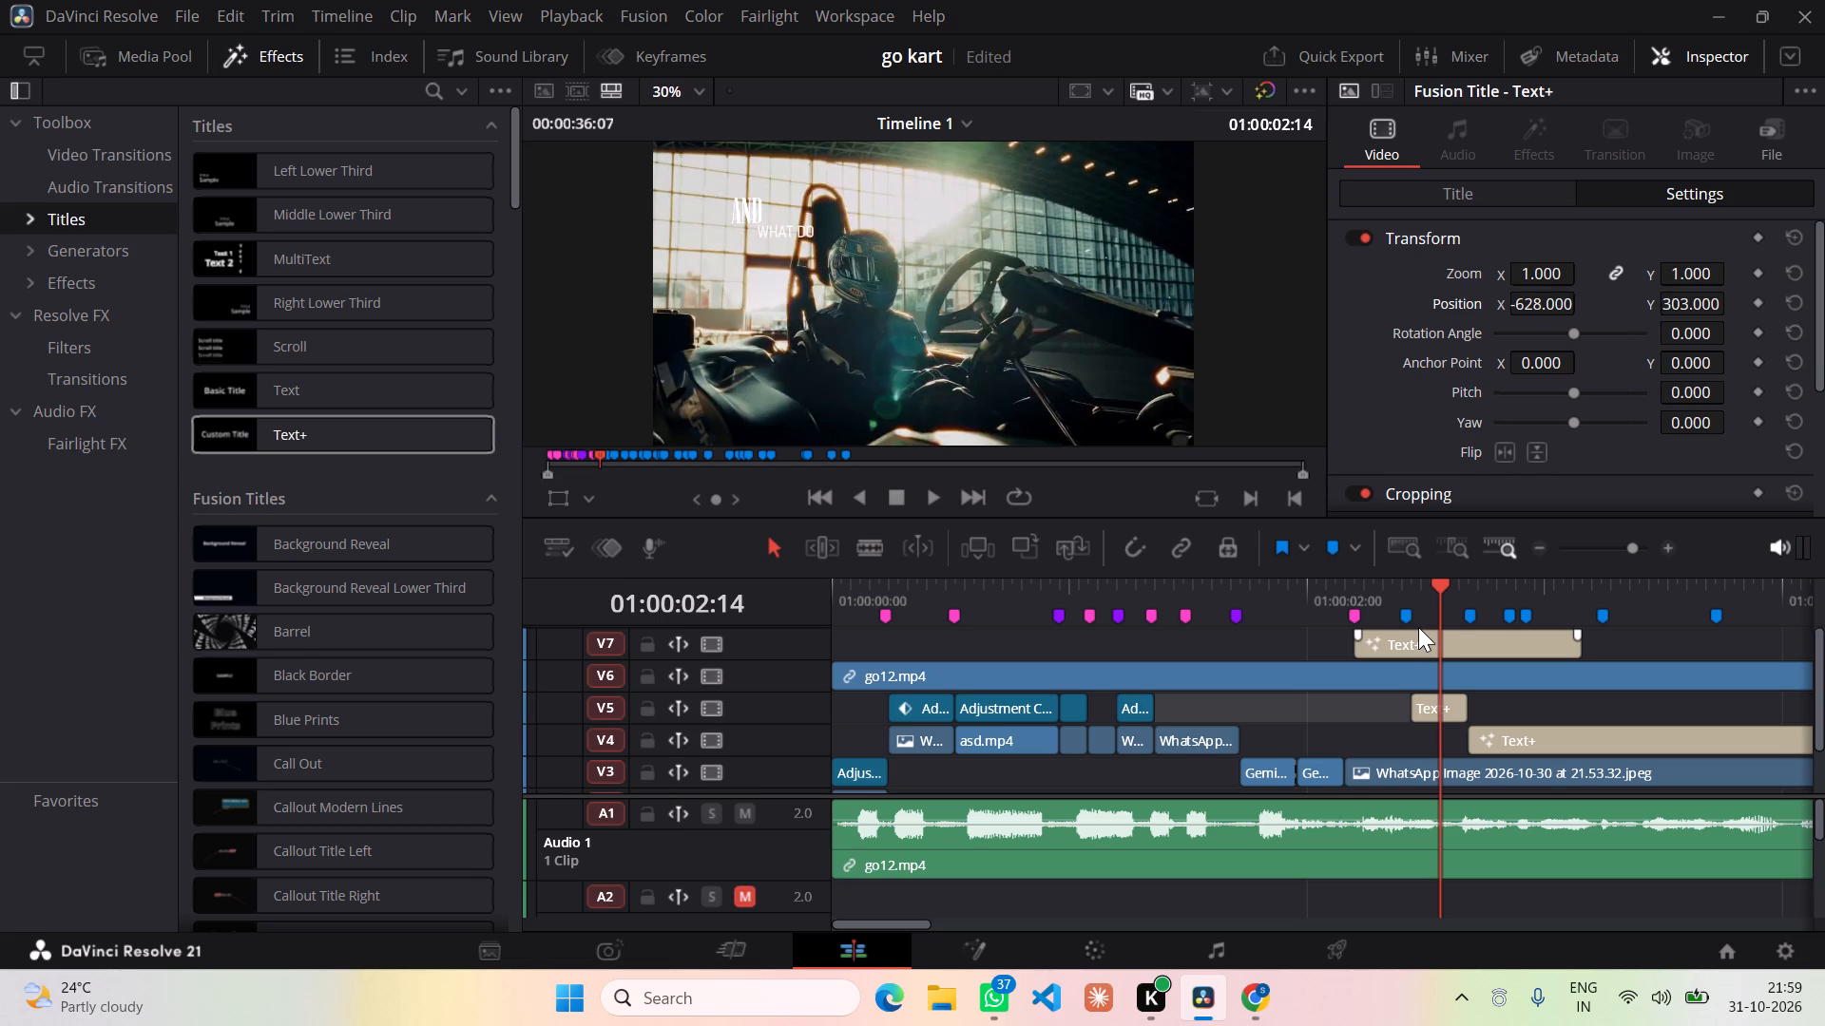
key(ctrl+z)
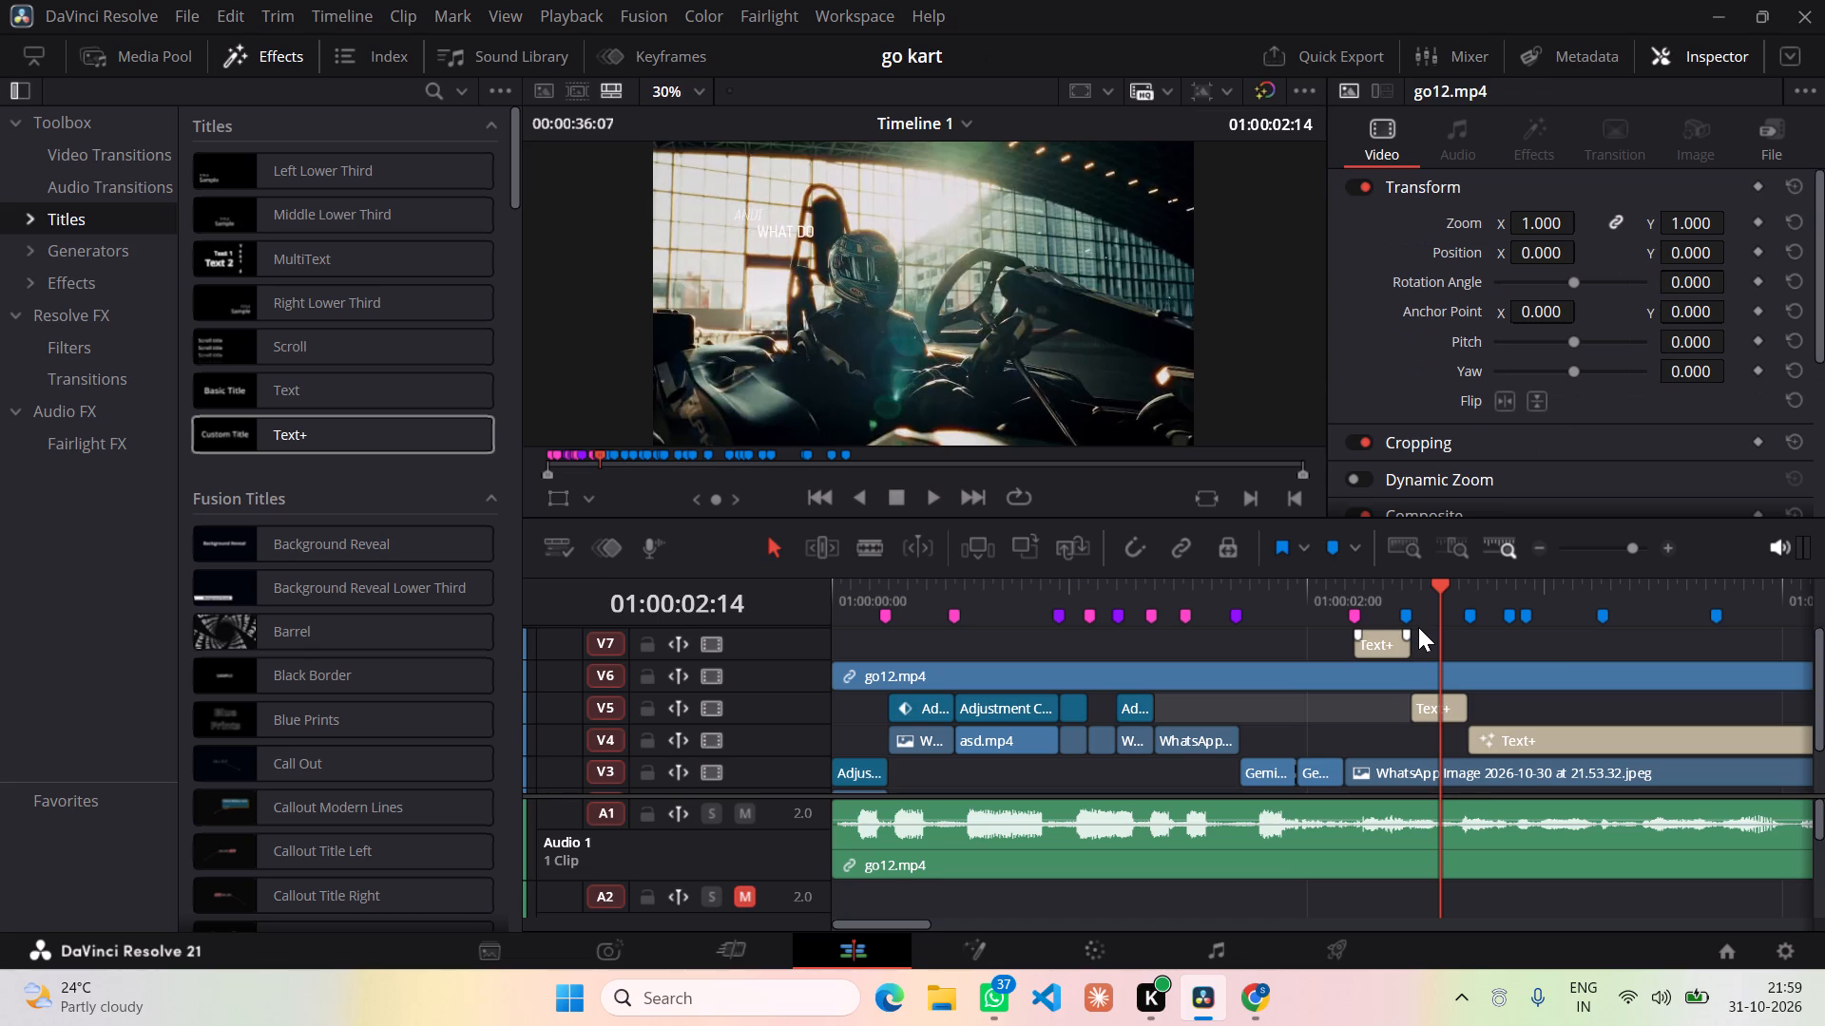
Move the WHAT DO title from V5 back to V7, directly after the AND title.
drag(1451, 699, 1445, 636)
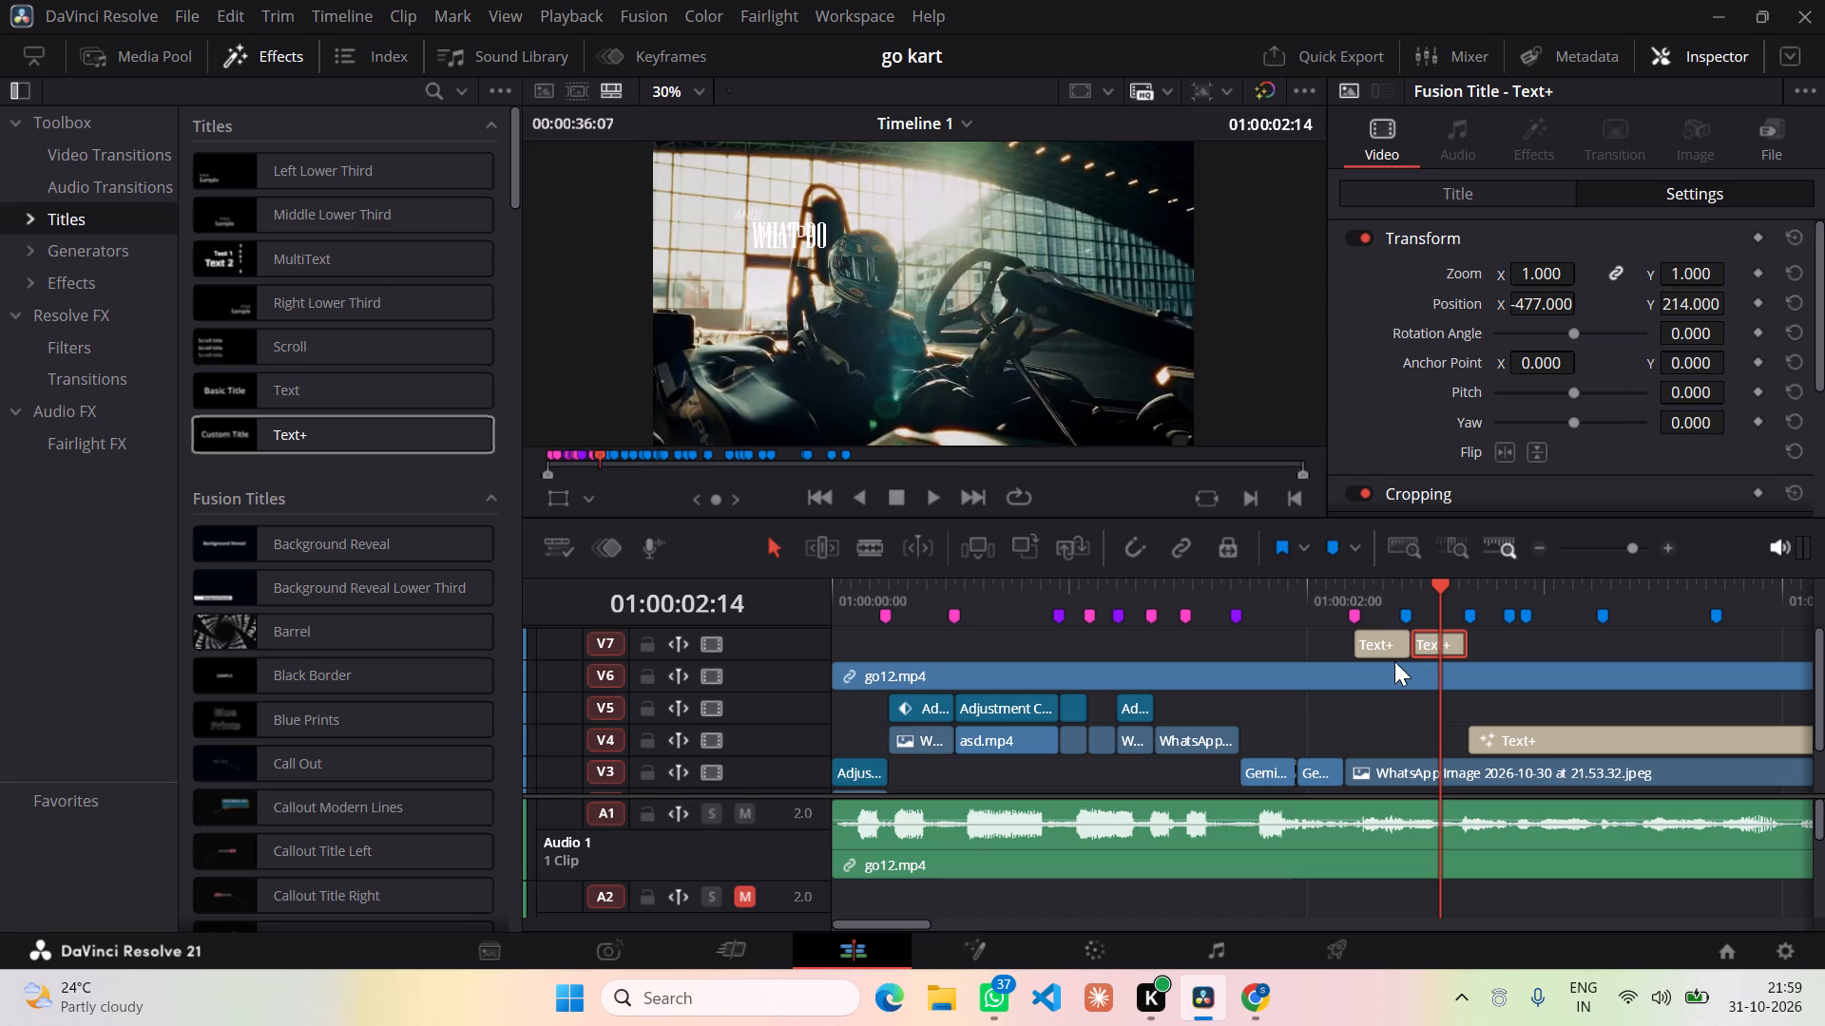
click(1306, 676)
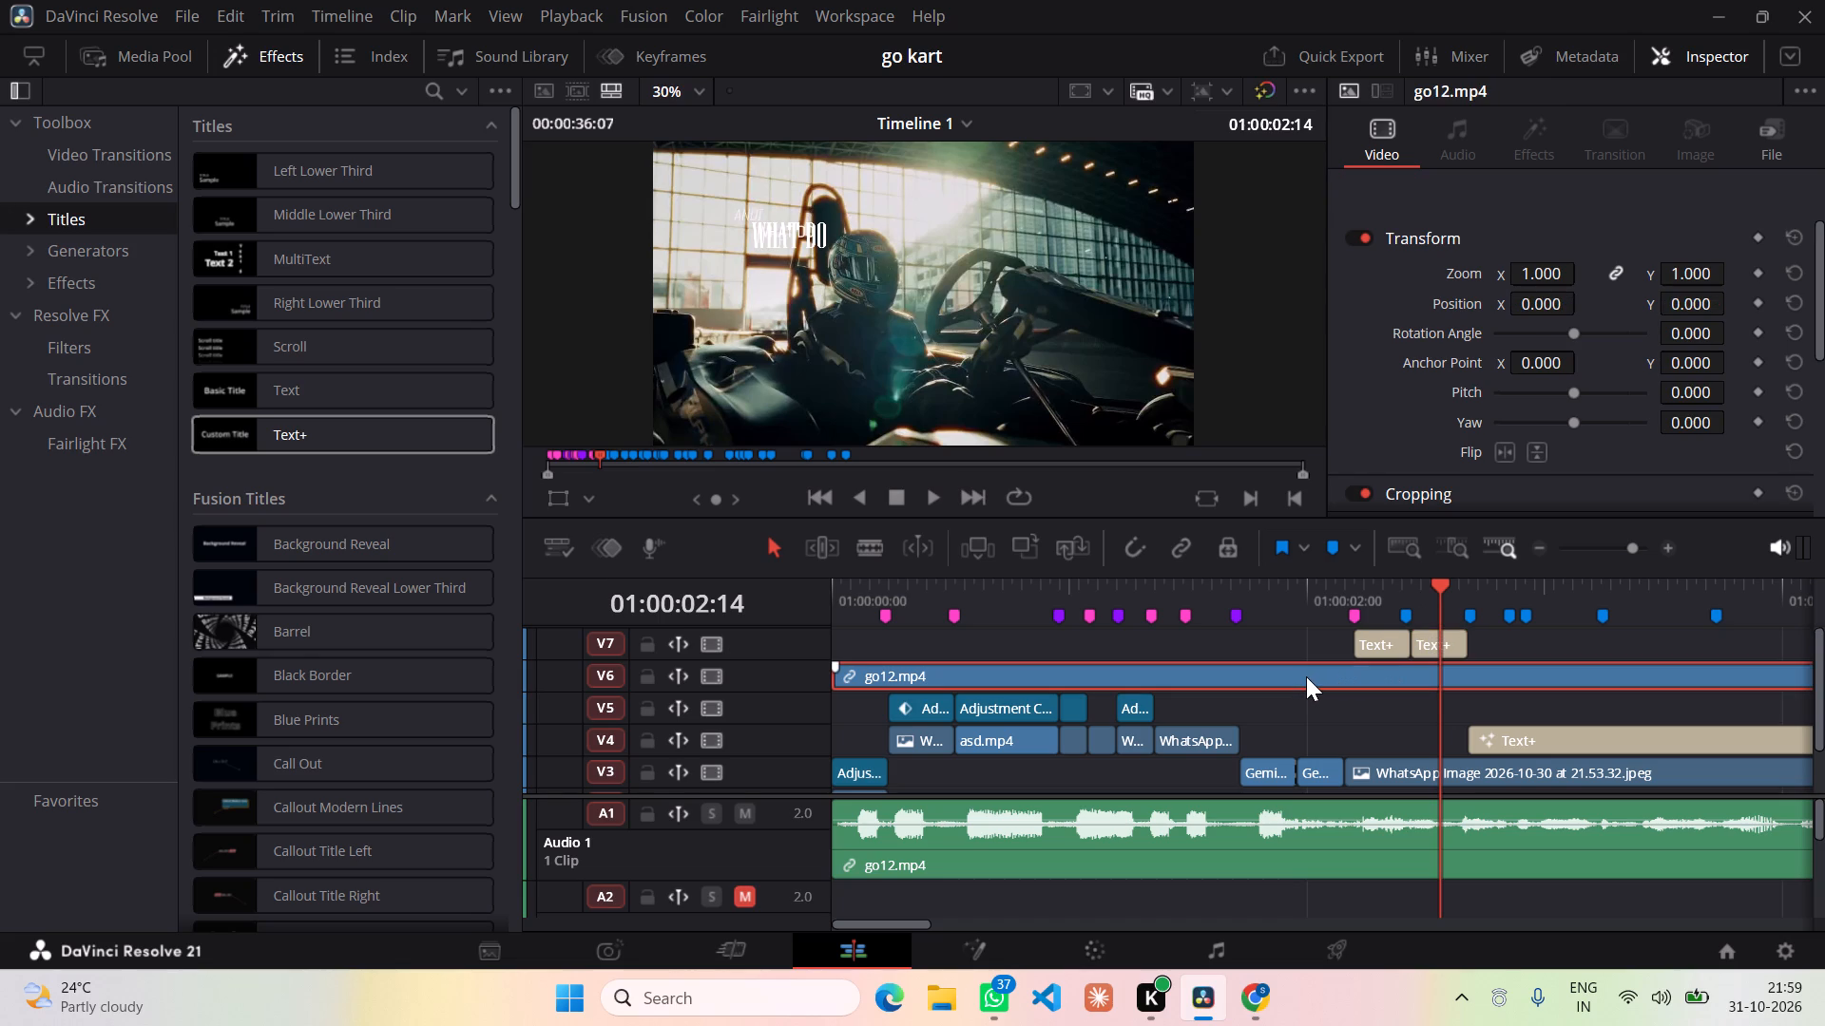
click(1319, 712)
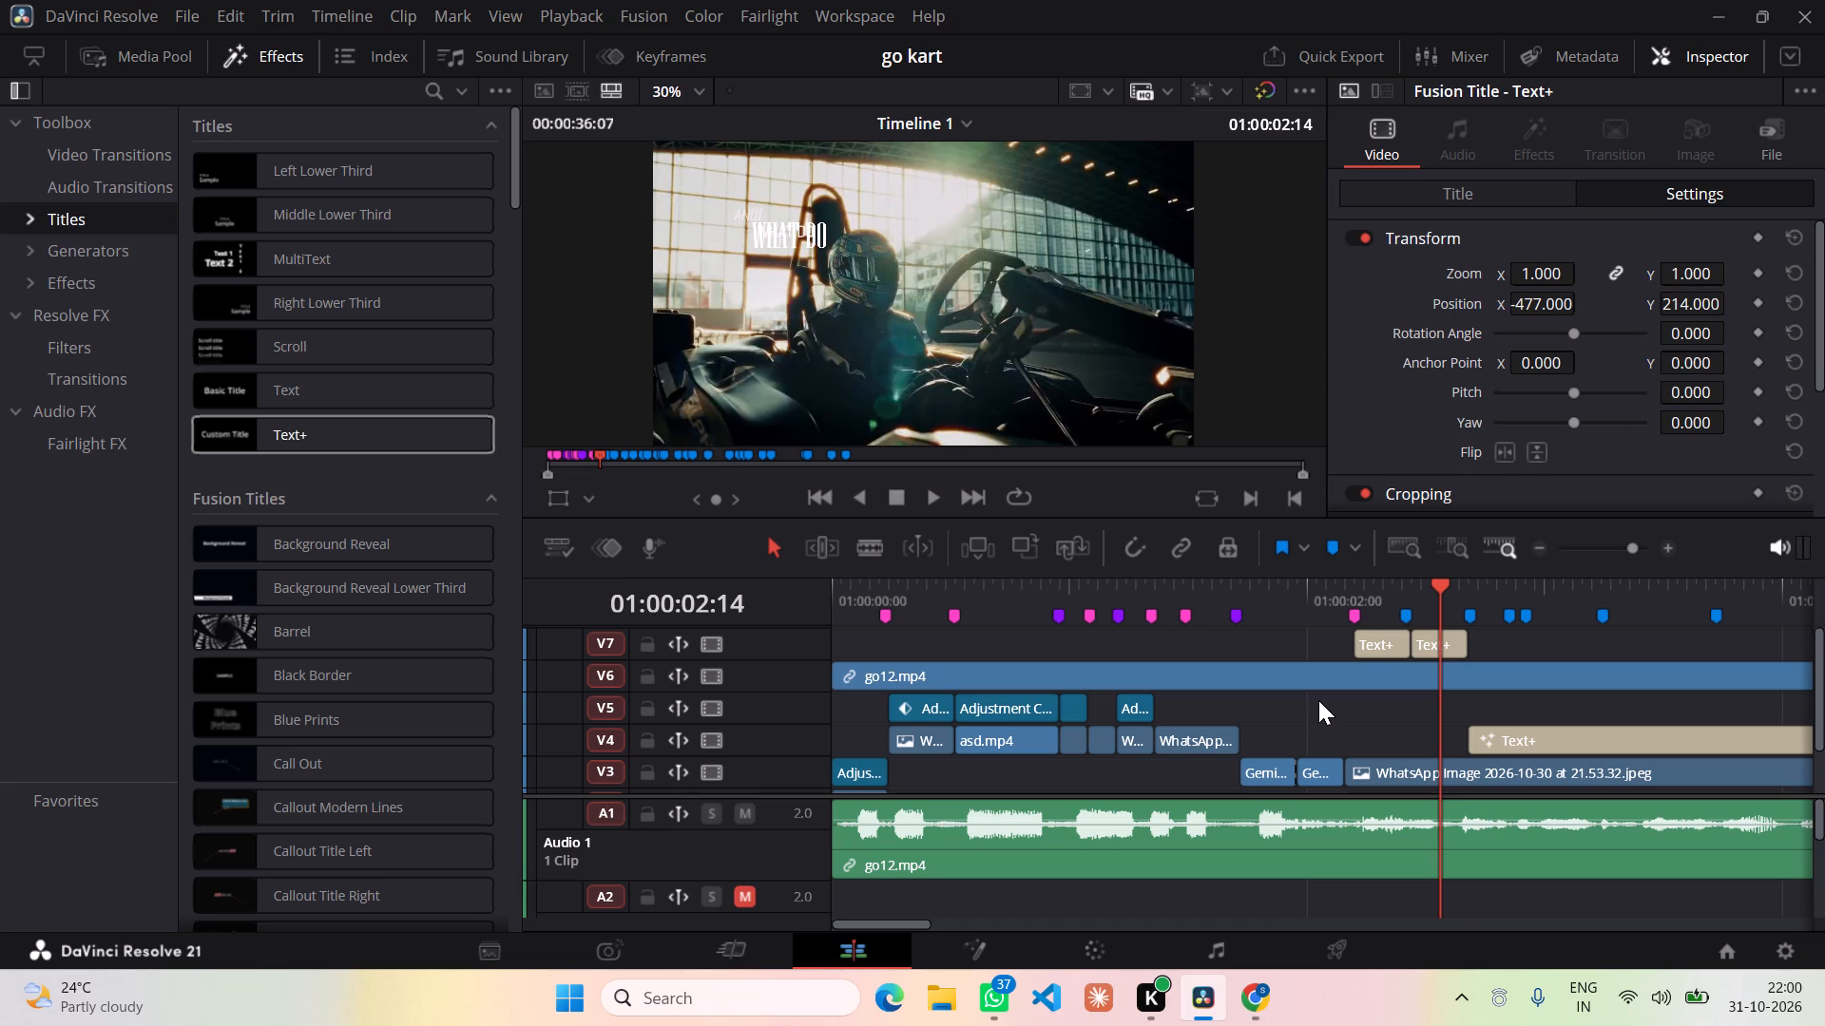
Move the WHAT DO title up to a new V8 track, starting at the first blue marker after the AND title begins.
drag(1436, 638, 1430, 626)
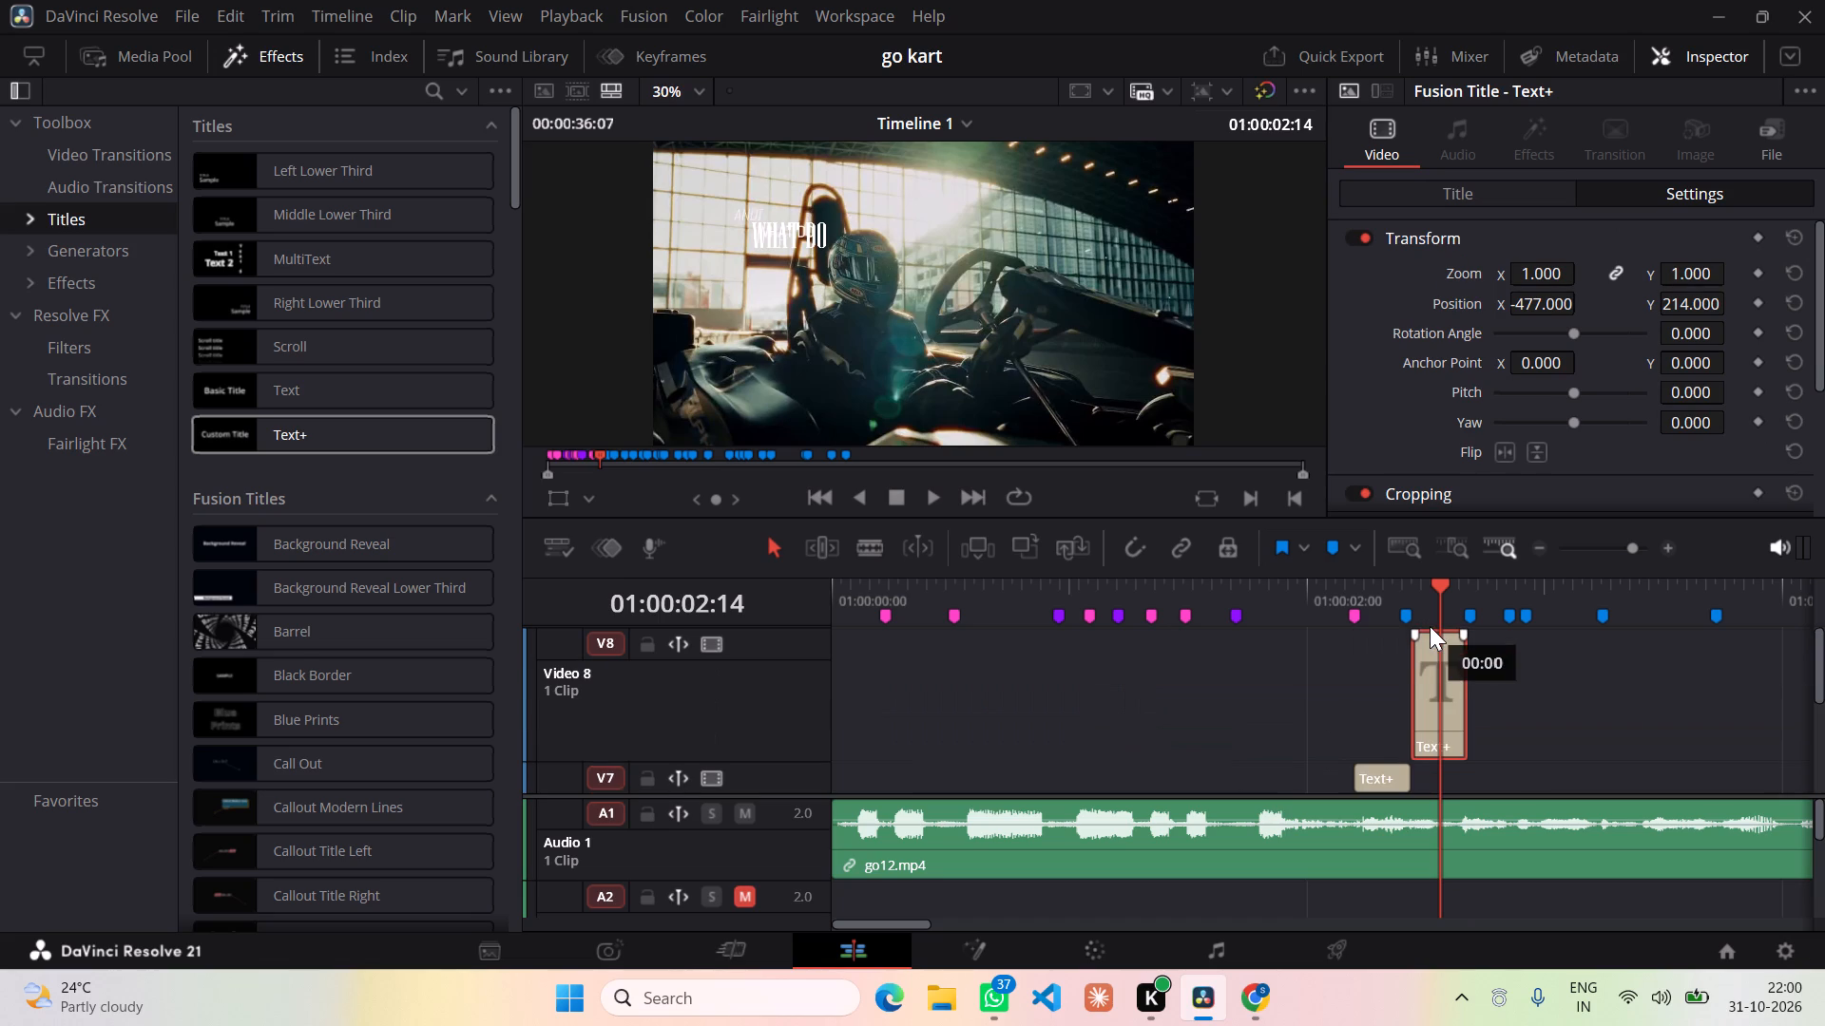
drag(1430, 626, 1428, 626)
Reduce the height of the V8 track to match the other compact video tracks.
click(775, 619)
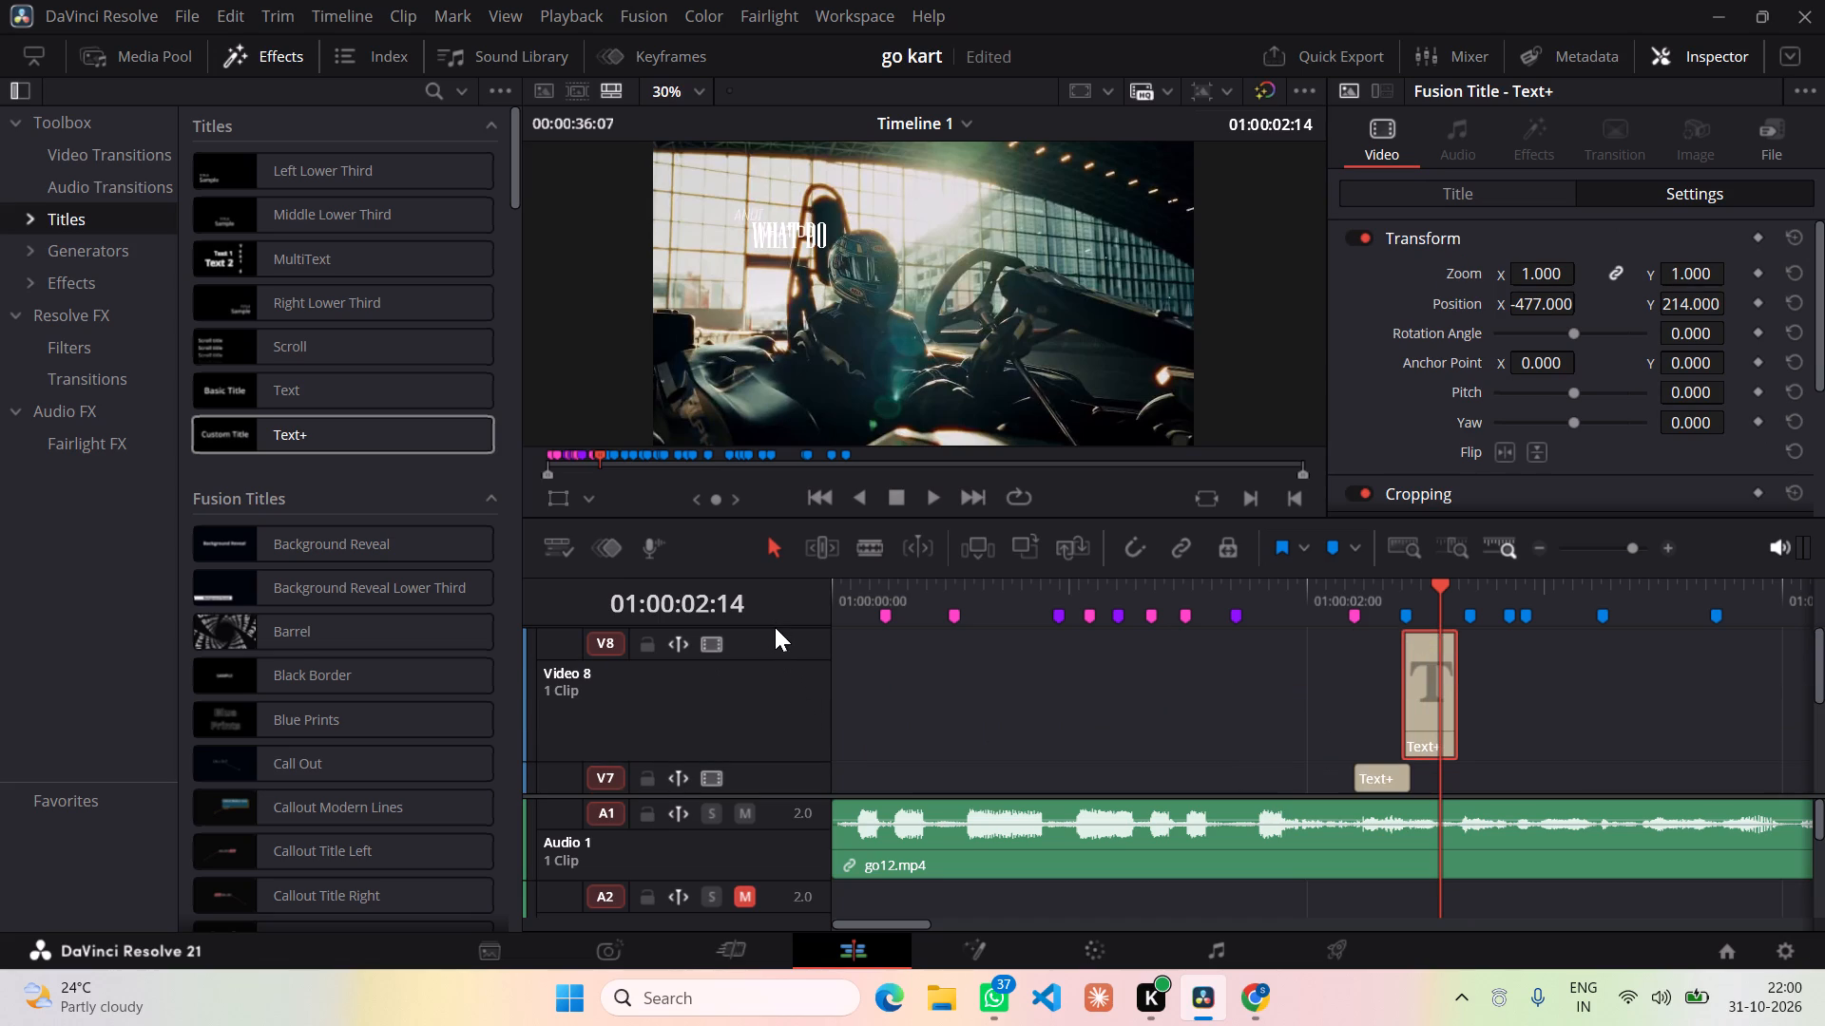
drag(771, 629, 772, 656)
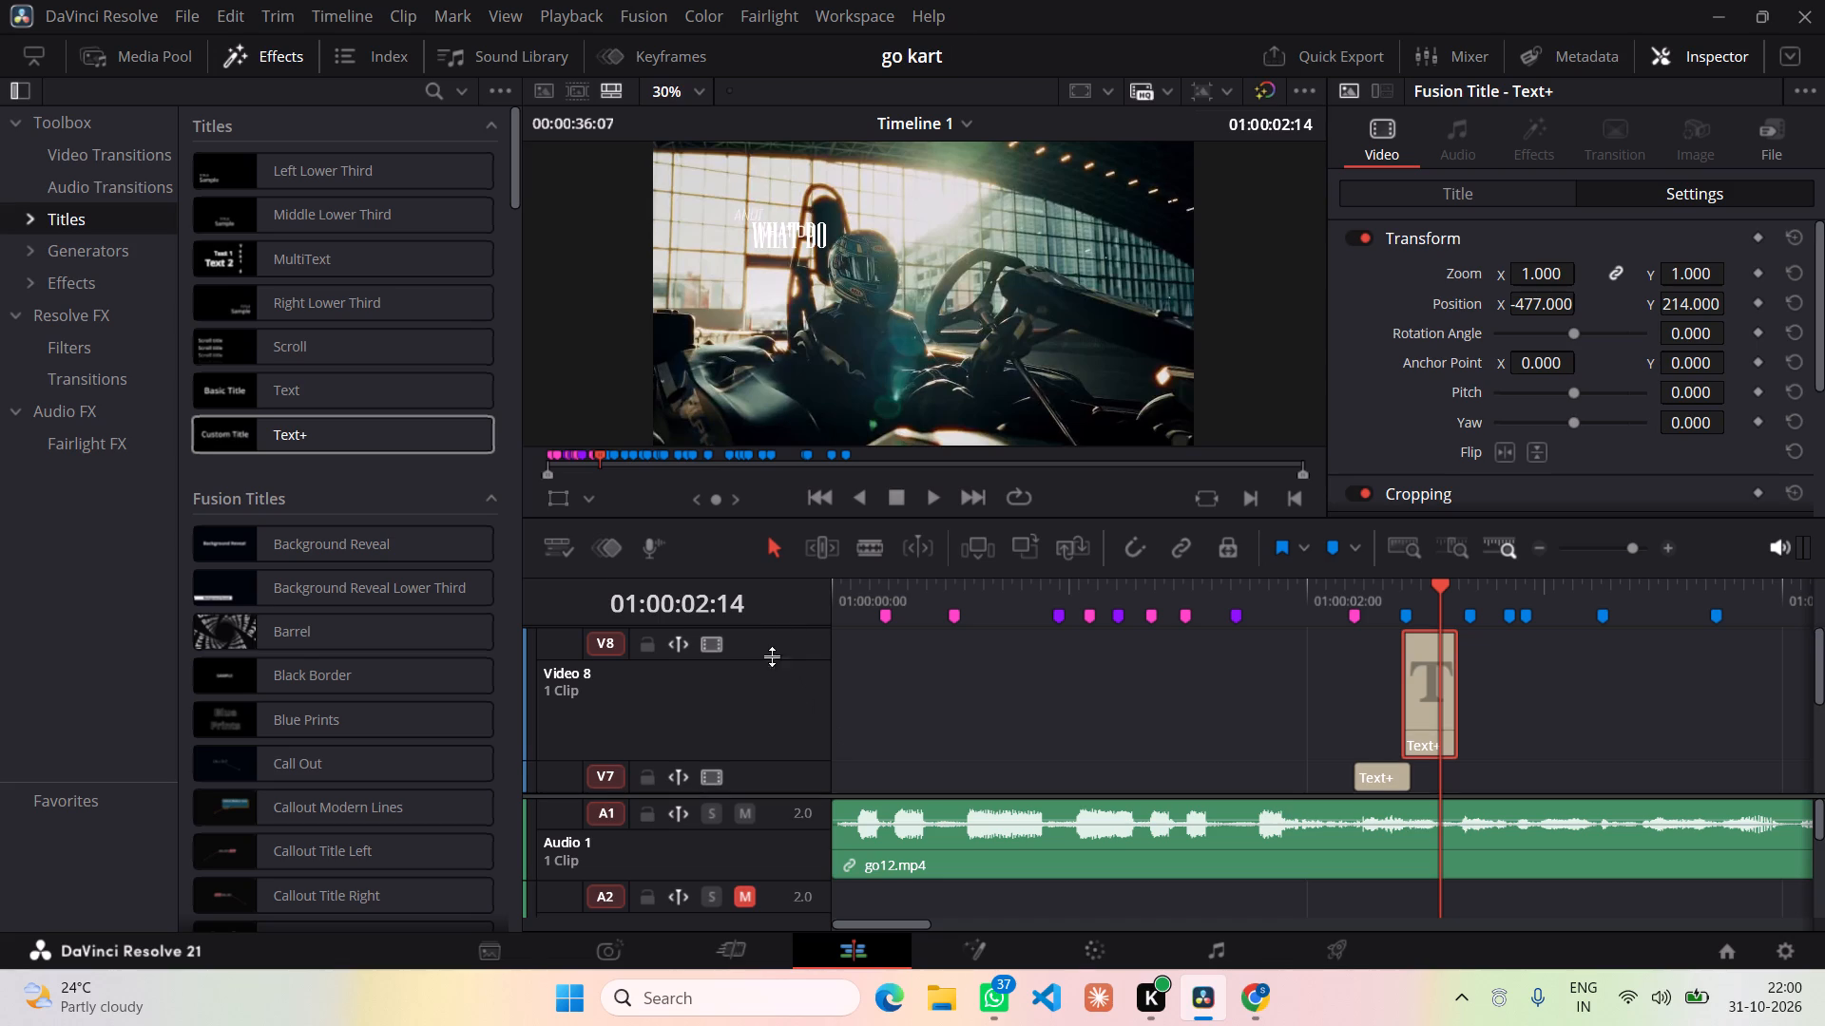
drag(772, 656, 764, 779)
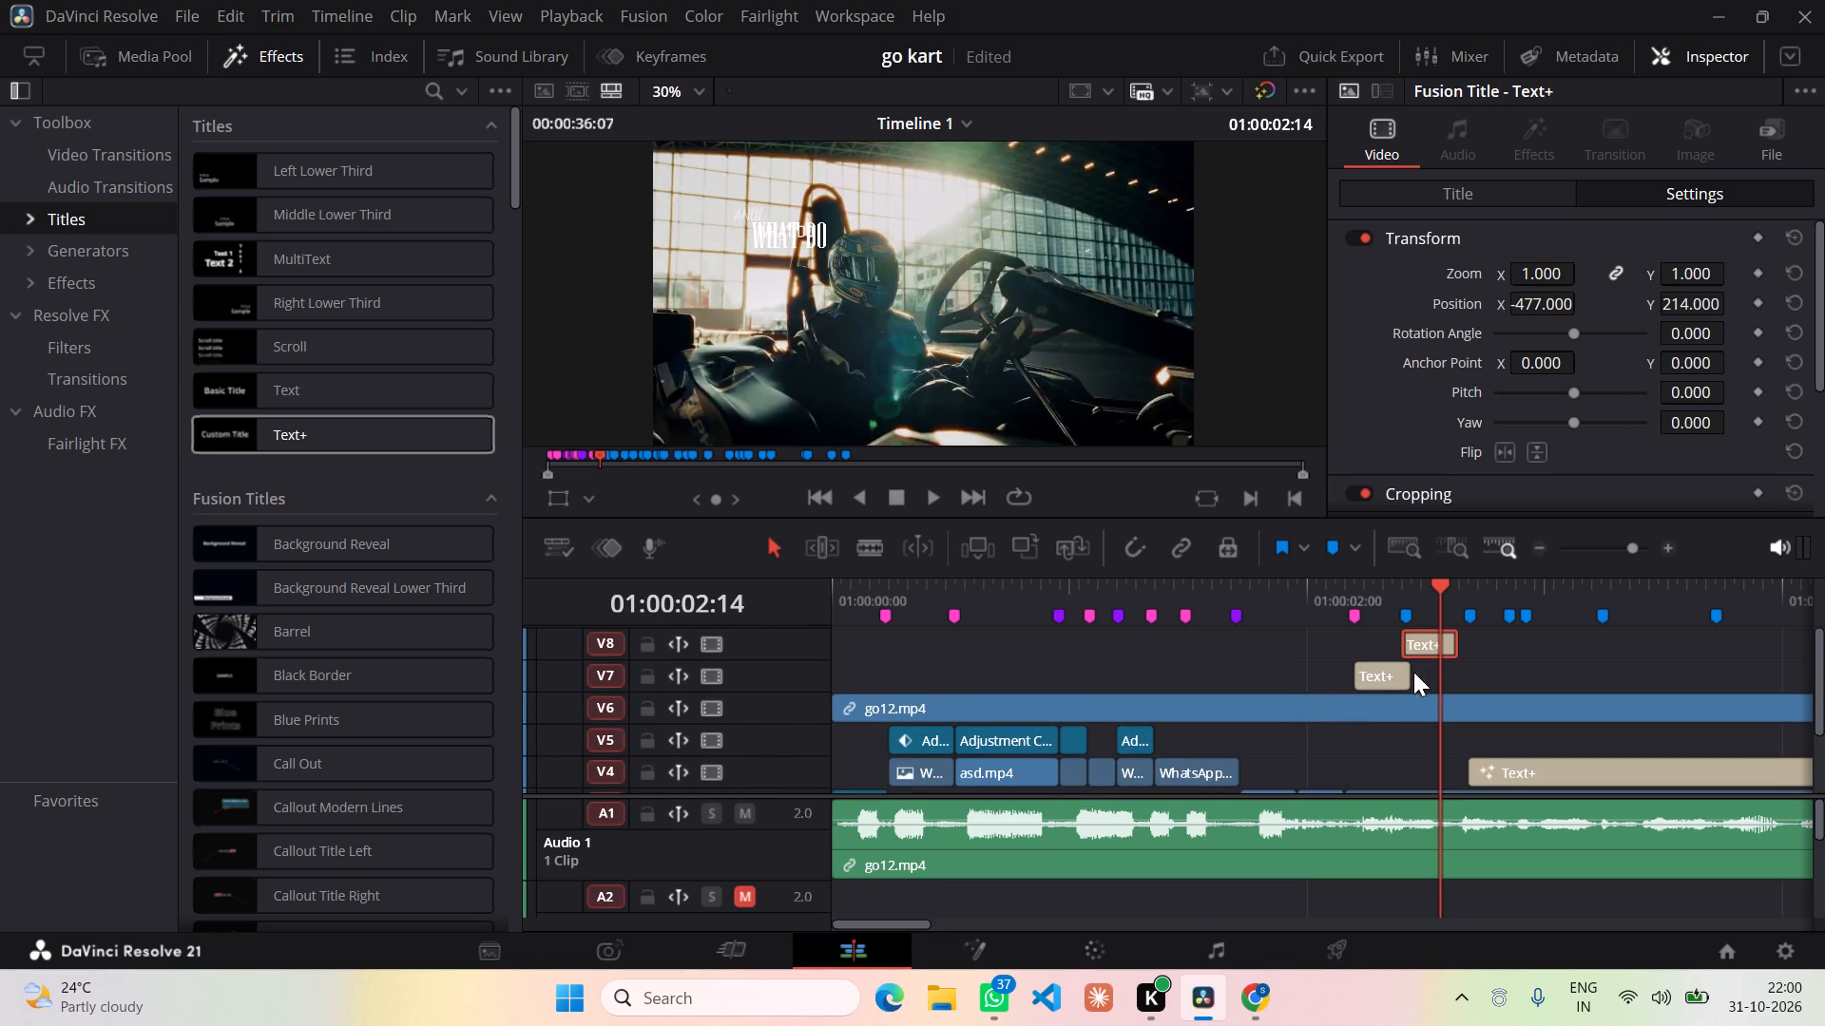
Extend the end of the AND title on V7 to the blue marker following the close pair of blue markers.
drag(1409, 677, 1572, 677)
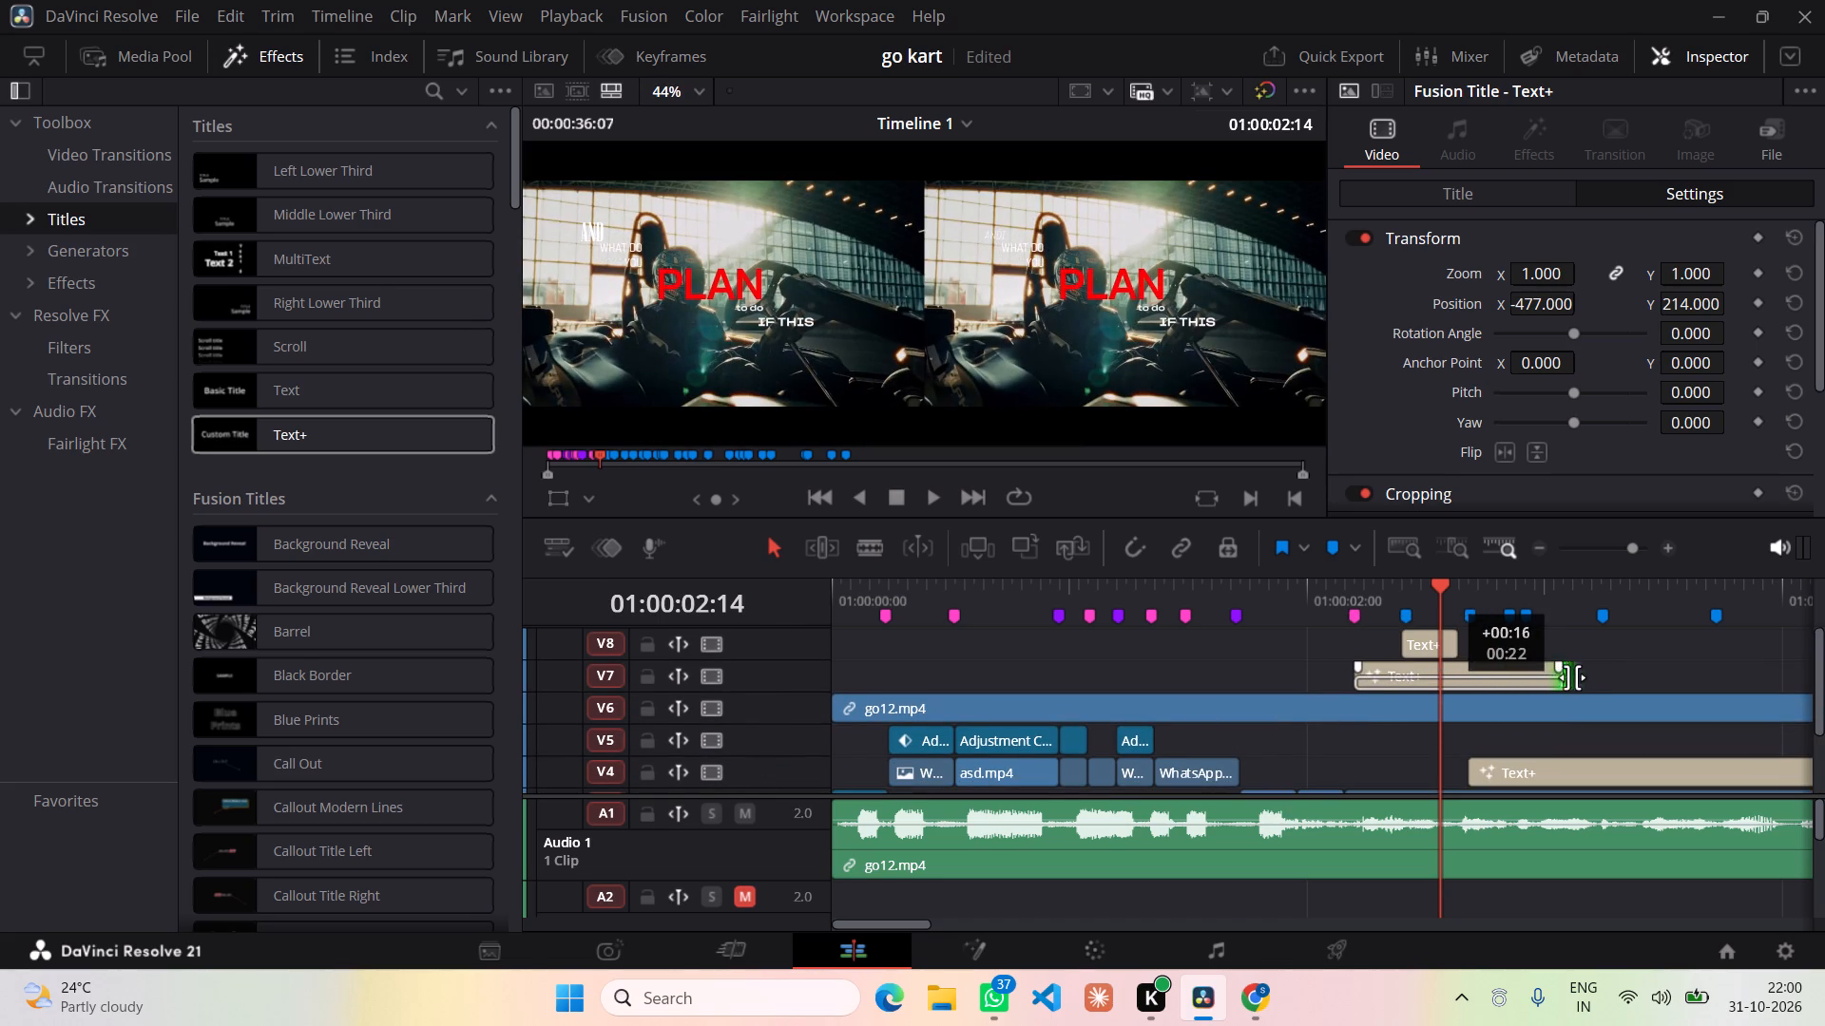
drag(1572, 677, 1612, 675)
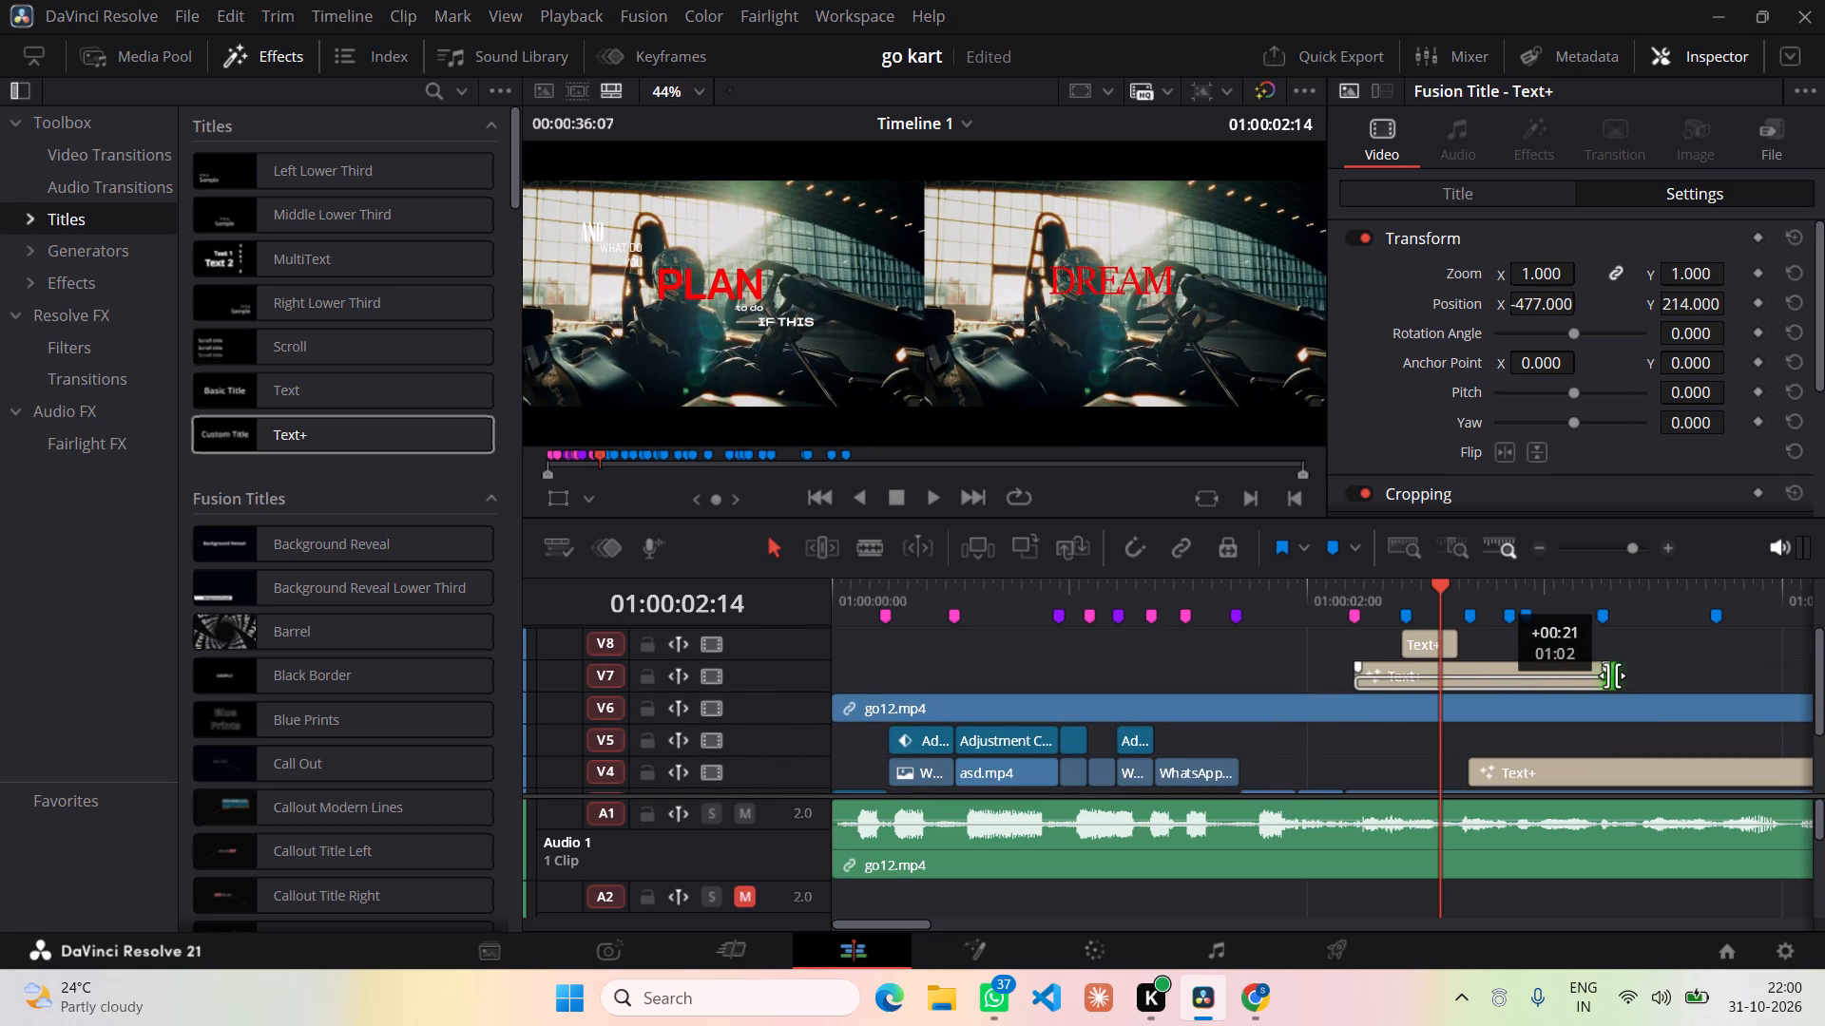
drag(1612, 675, 1604, 675)
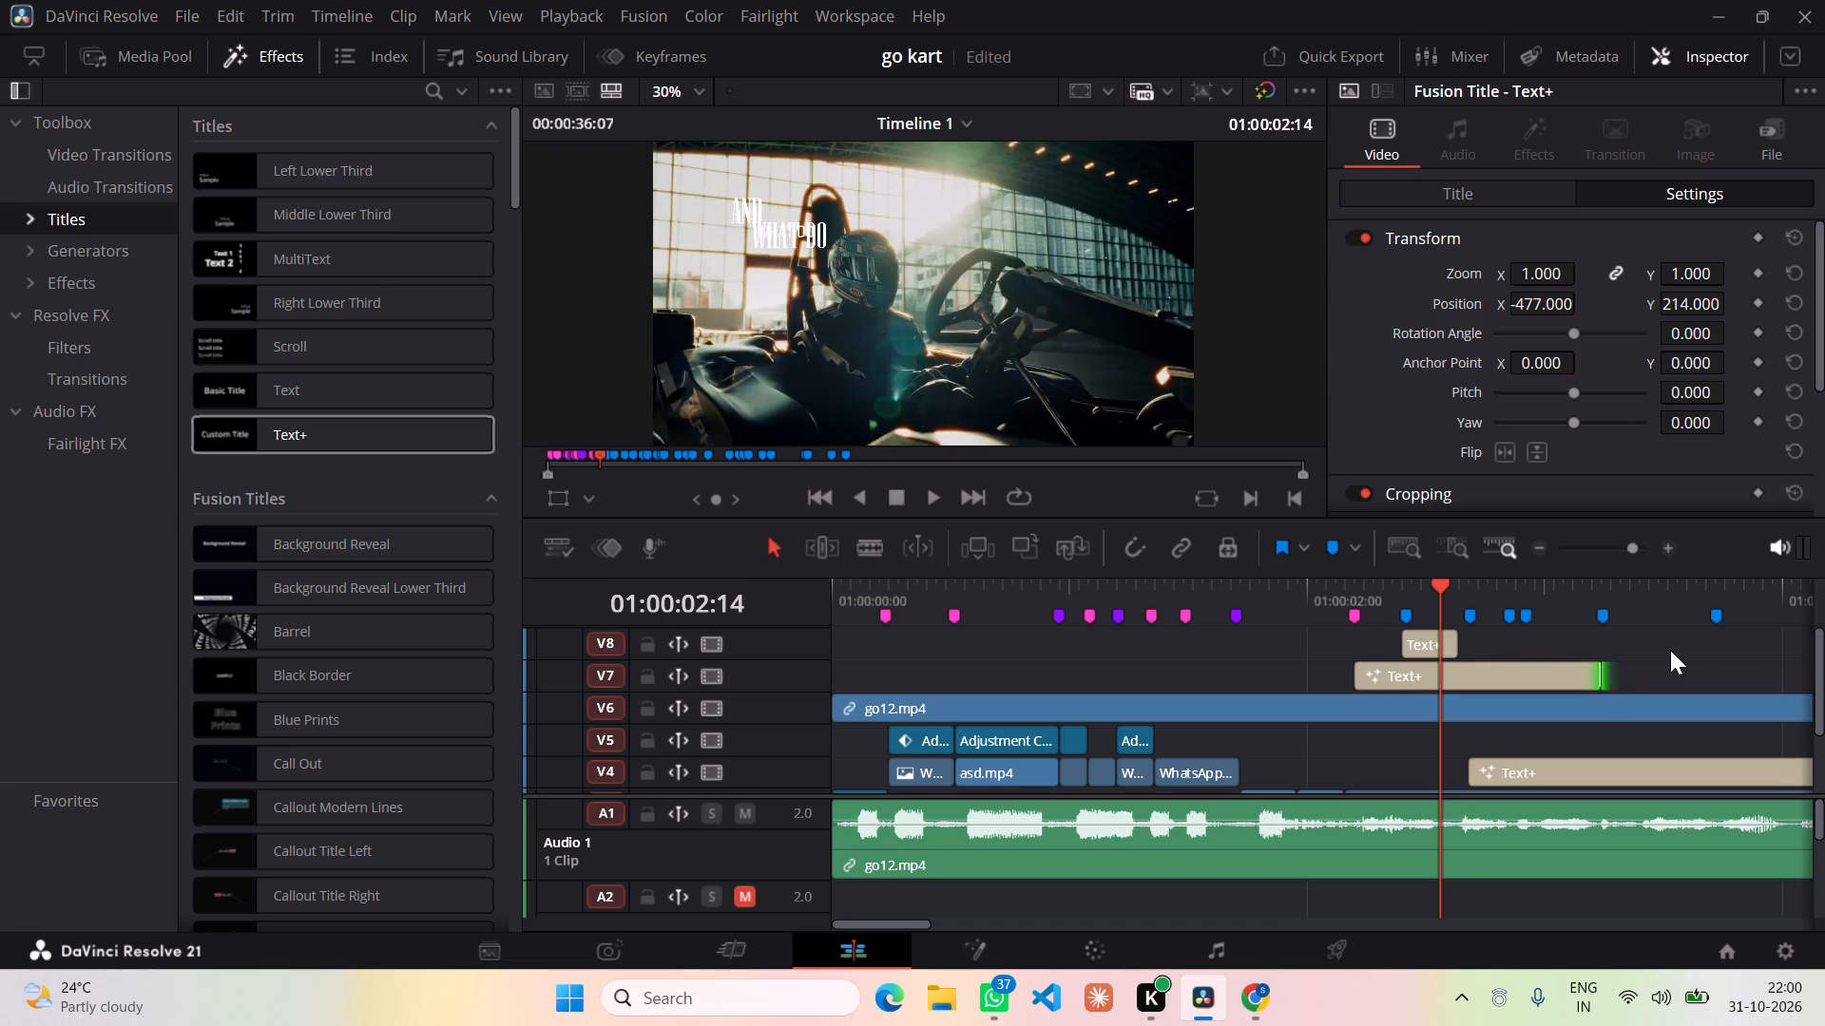
click(1673, 657)
Extend the WHAT DO title on V8 to 21 frames, ending together with the AND title.
drag(1458, 643, 1458, 645)
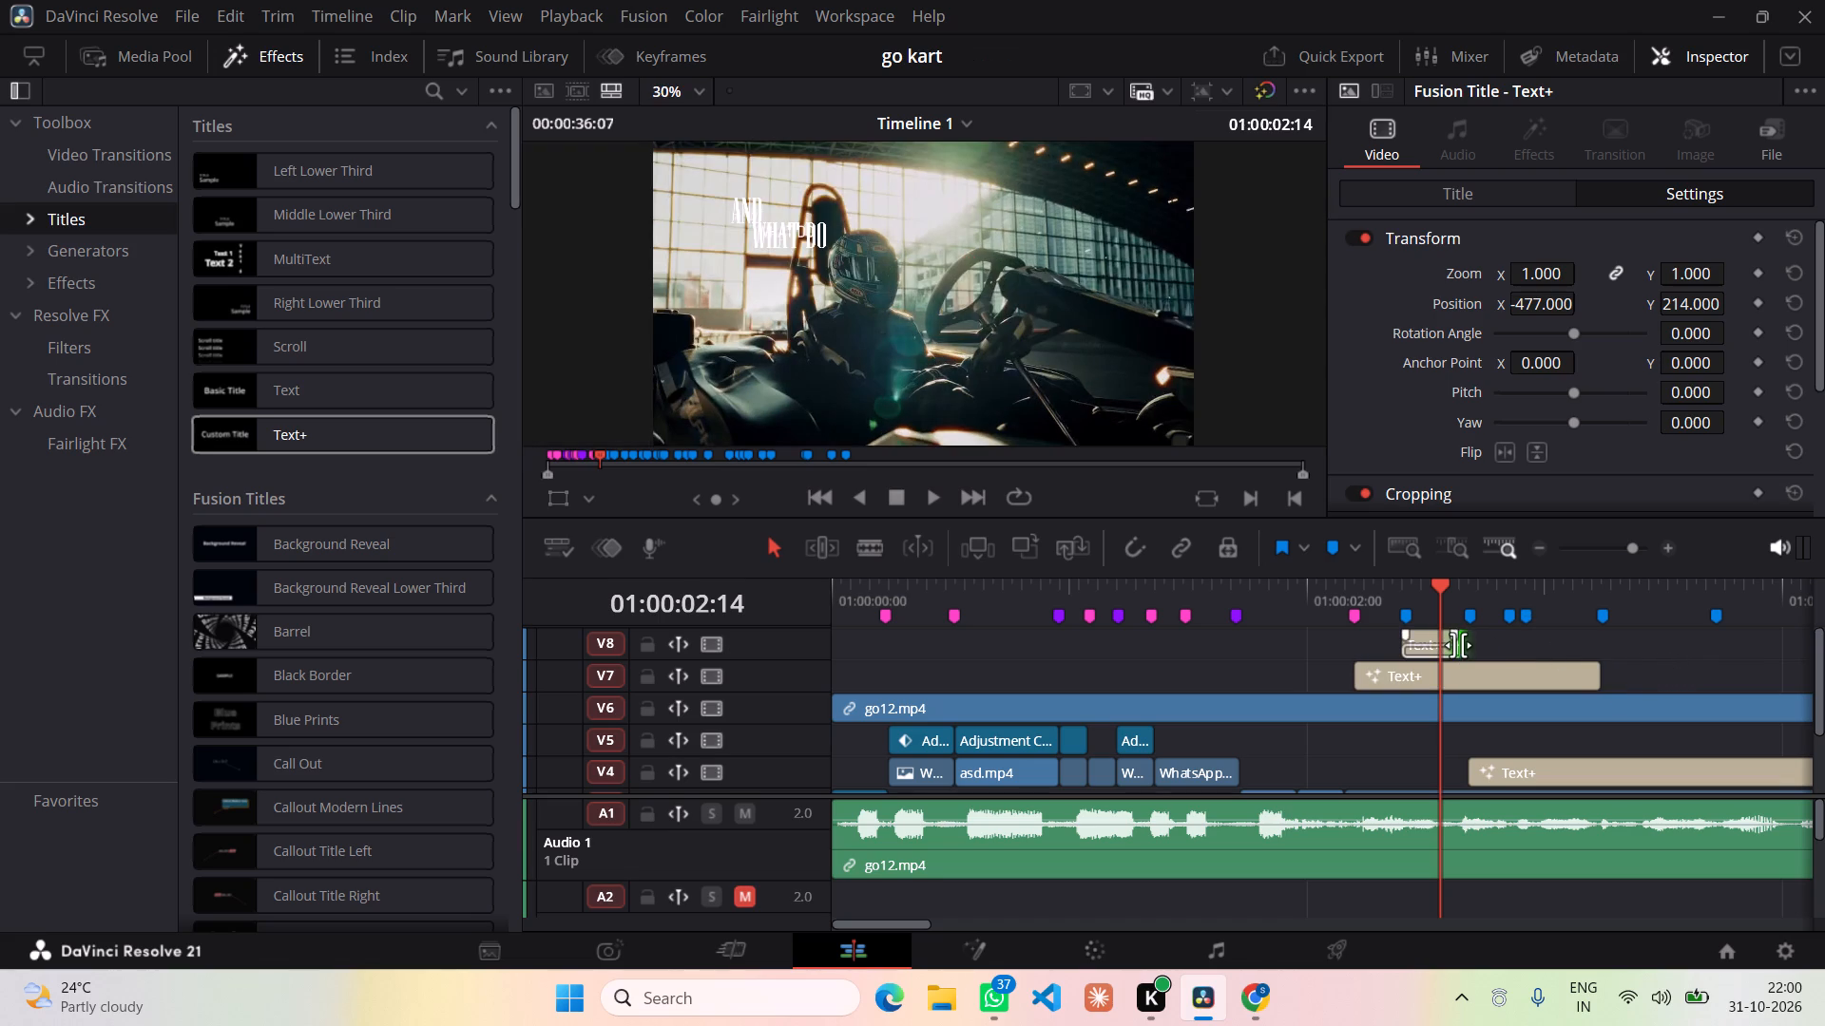
drag(1458, 645, 1607, 655)
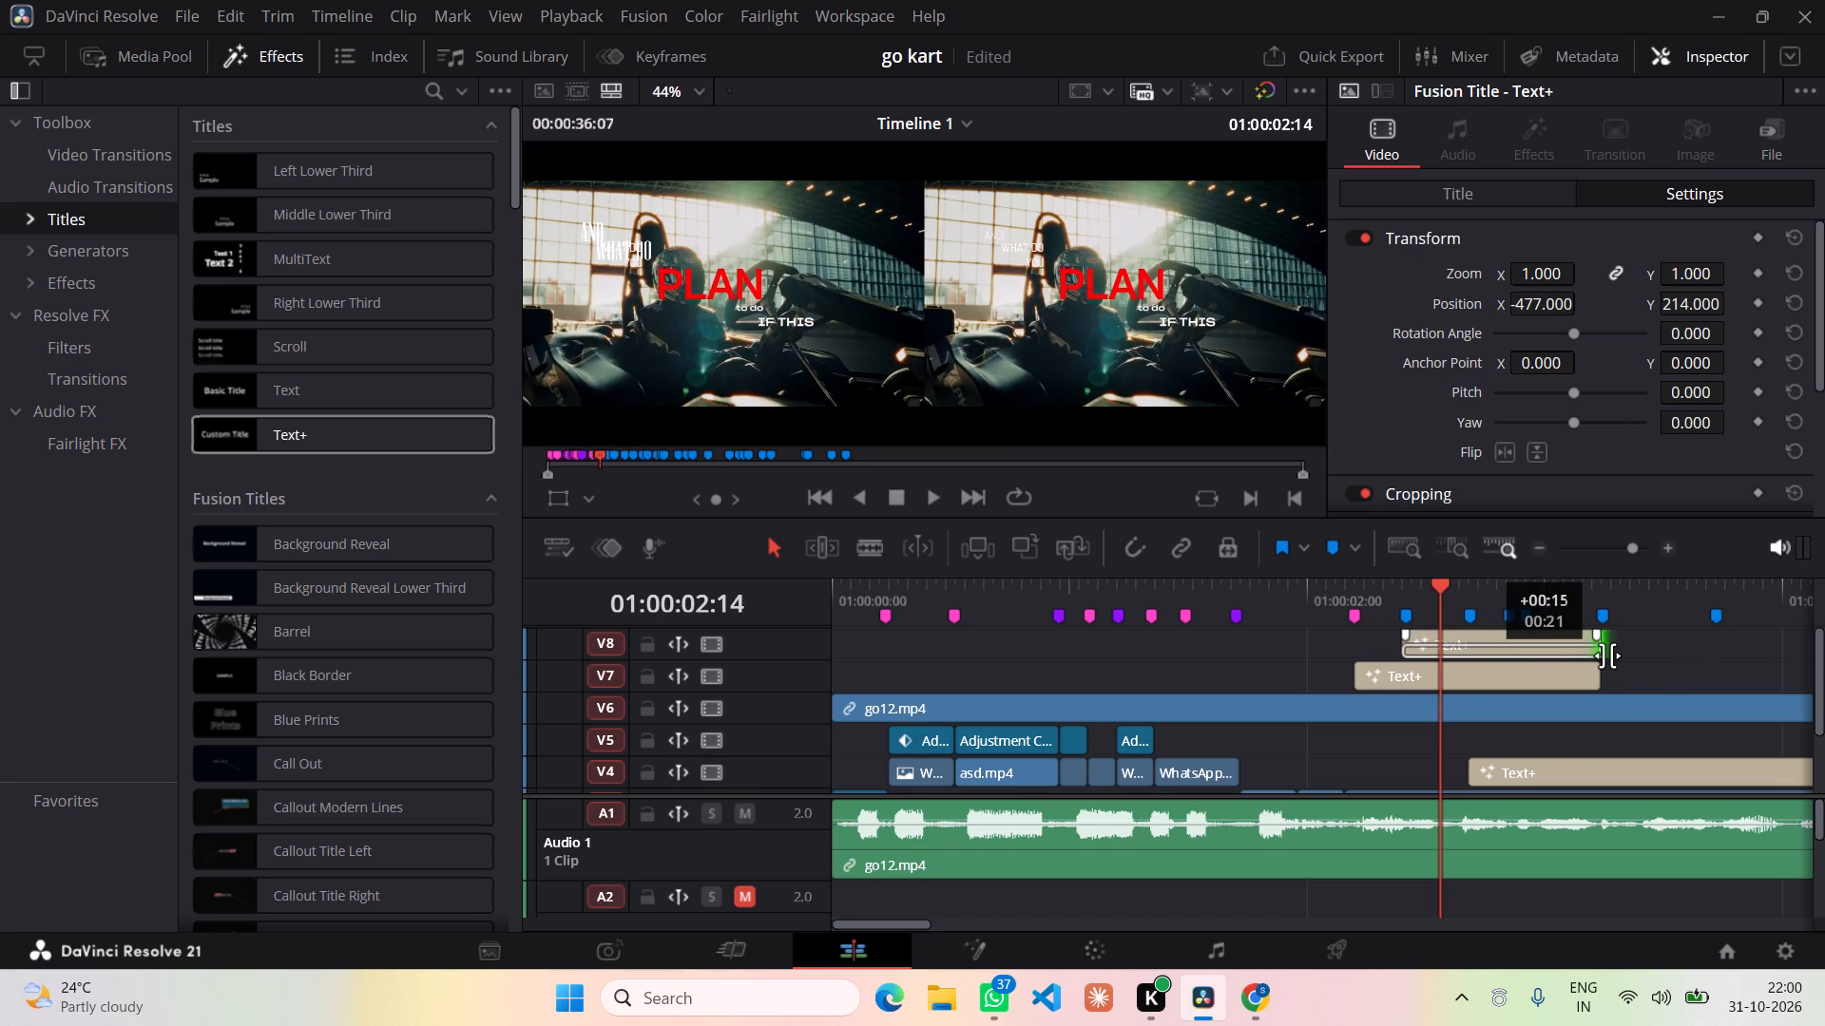
drag(1607, 655, 1606, 655)
click(1688, 657)
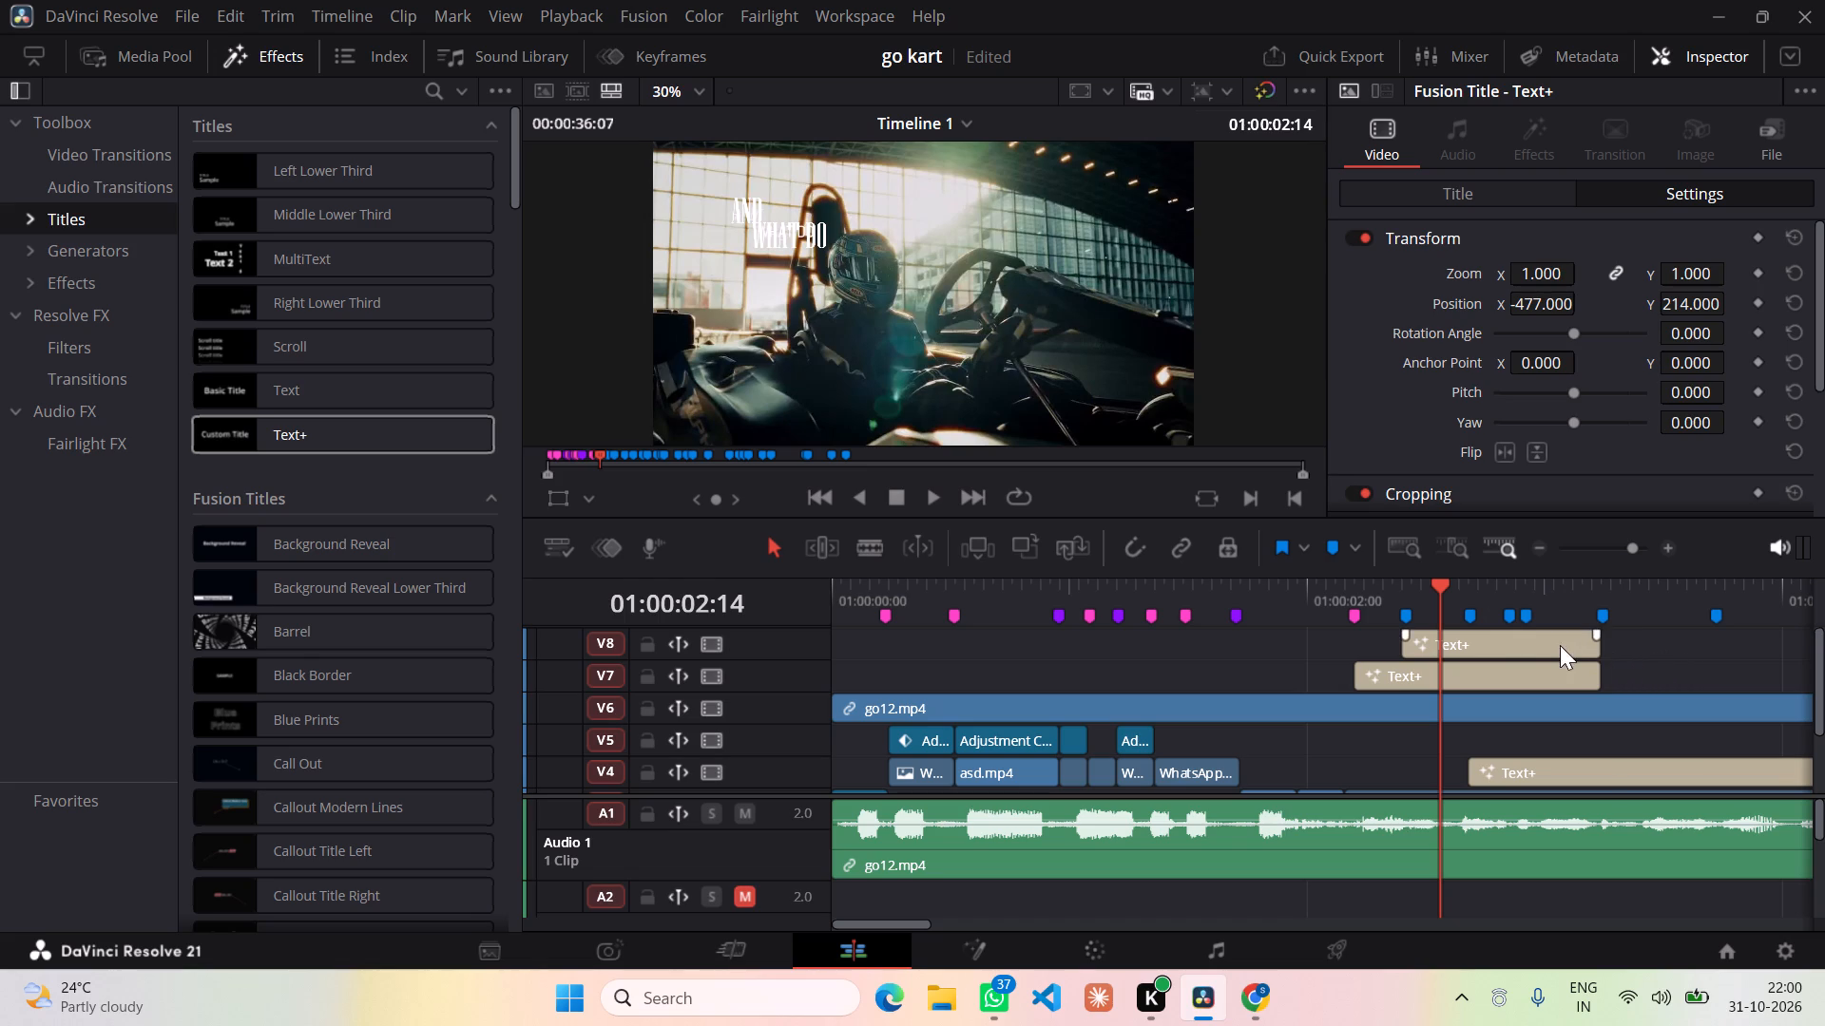
Reposition the WHAT DO title on V8 to X -457 and Y 181, below and clear of the AND title.
click(1451, 667)
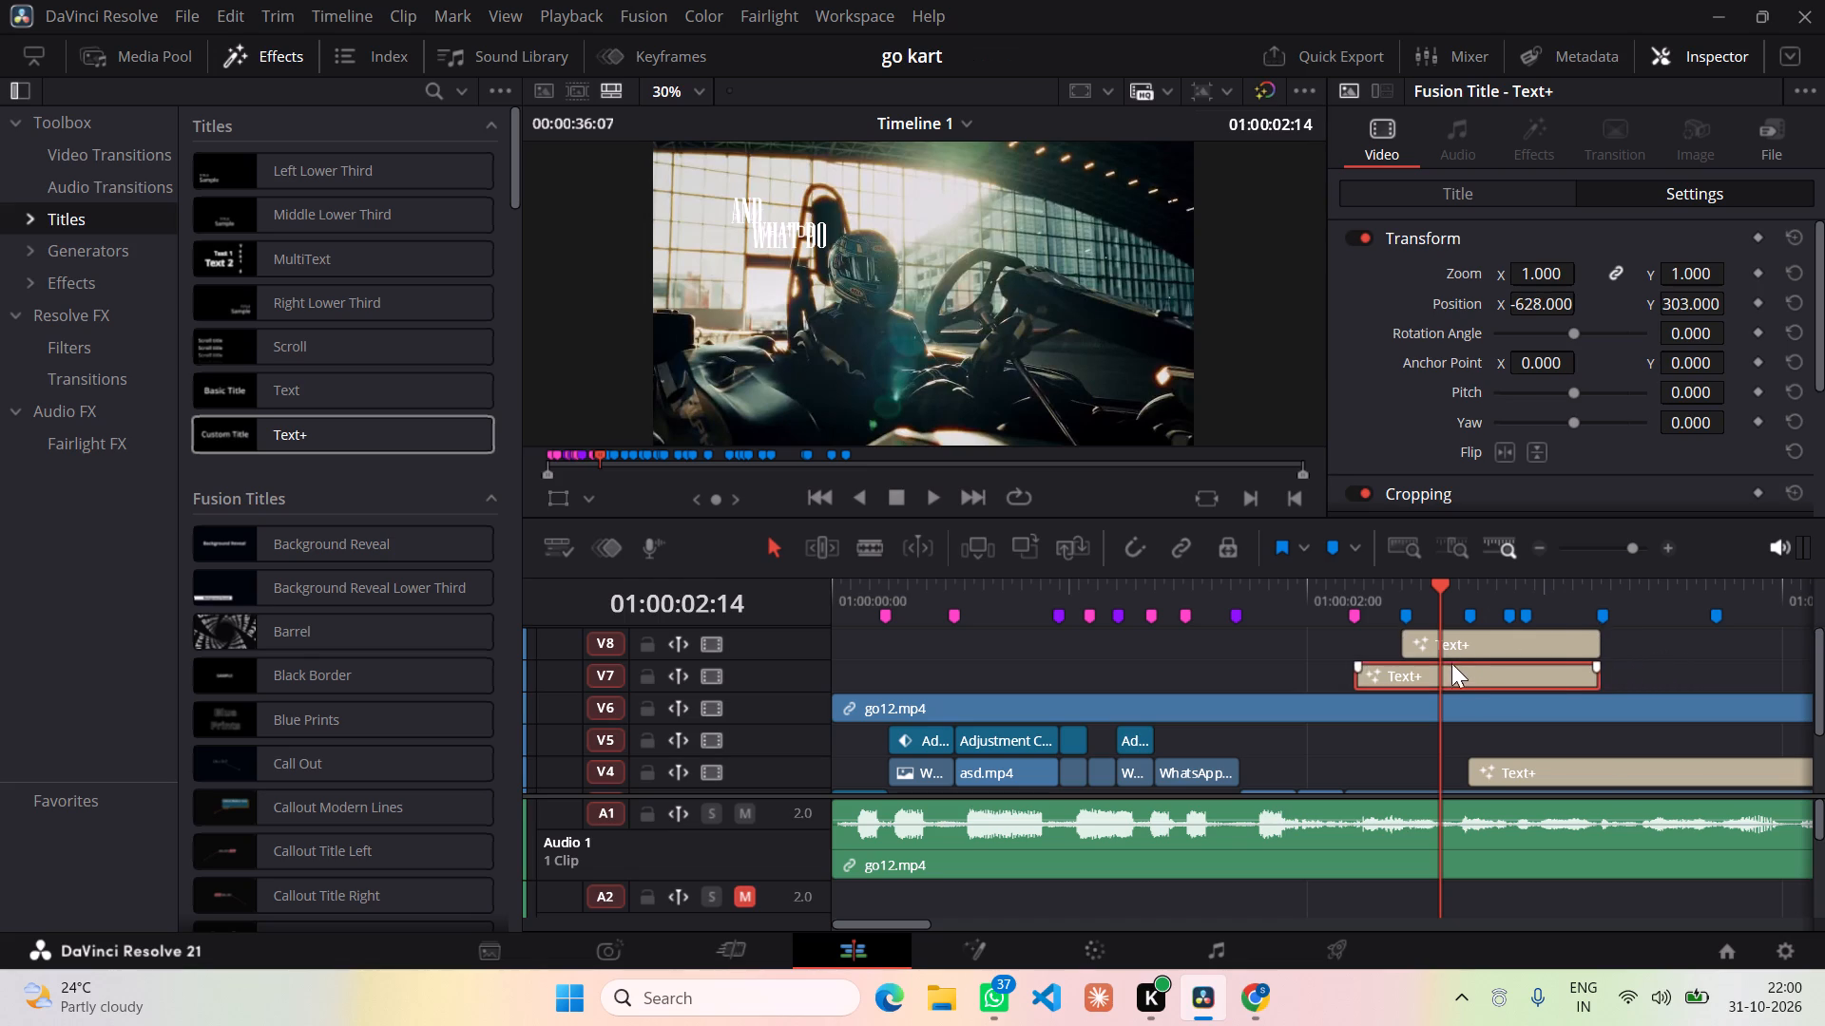
click(1503, 190)
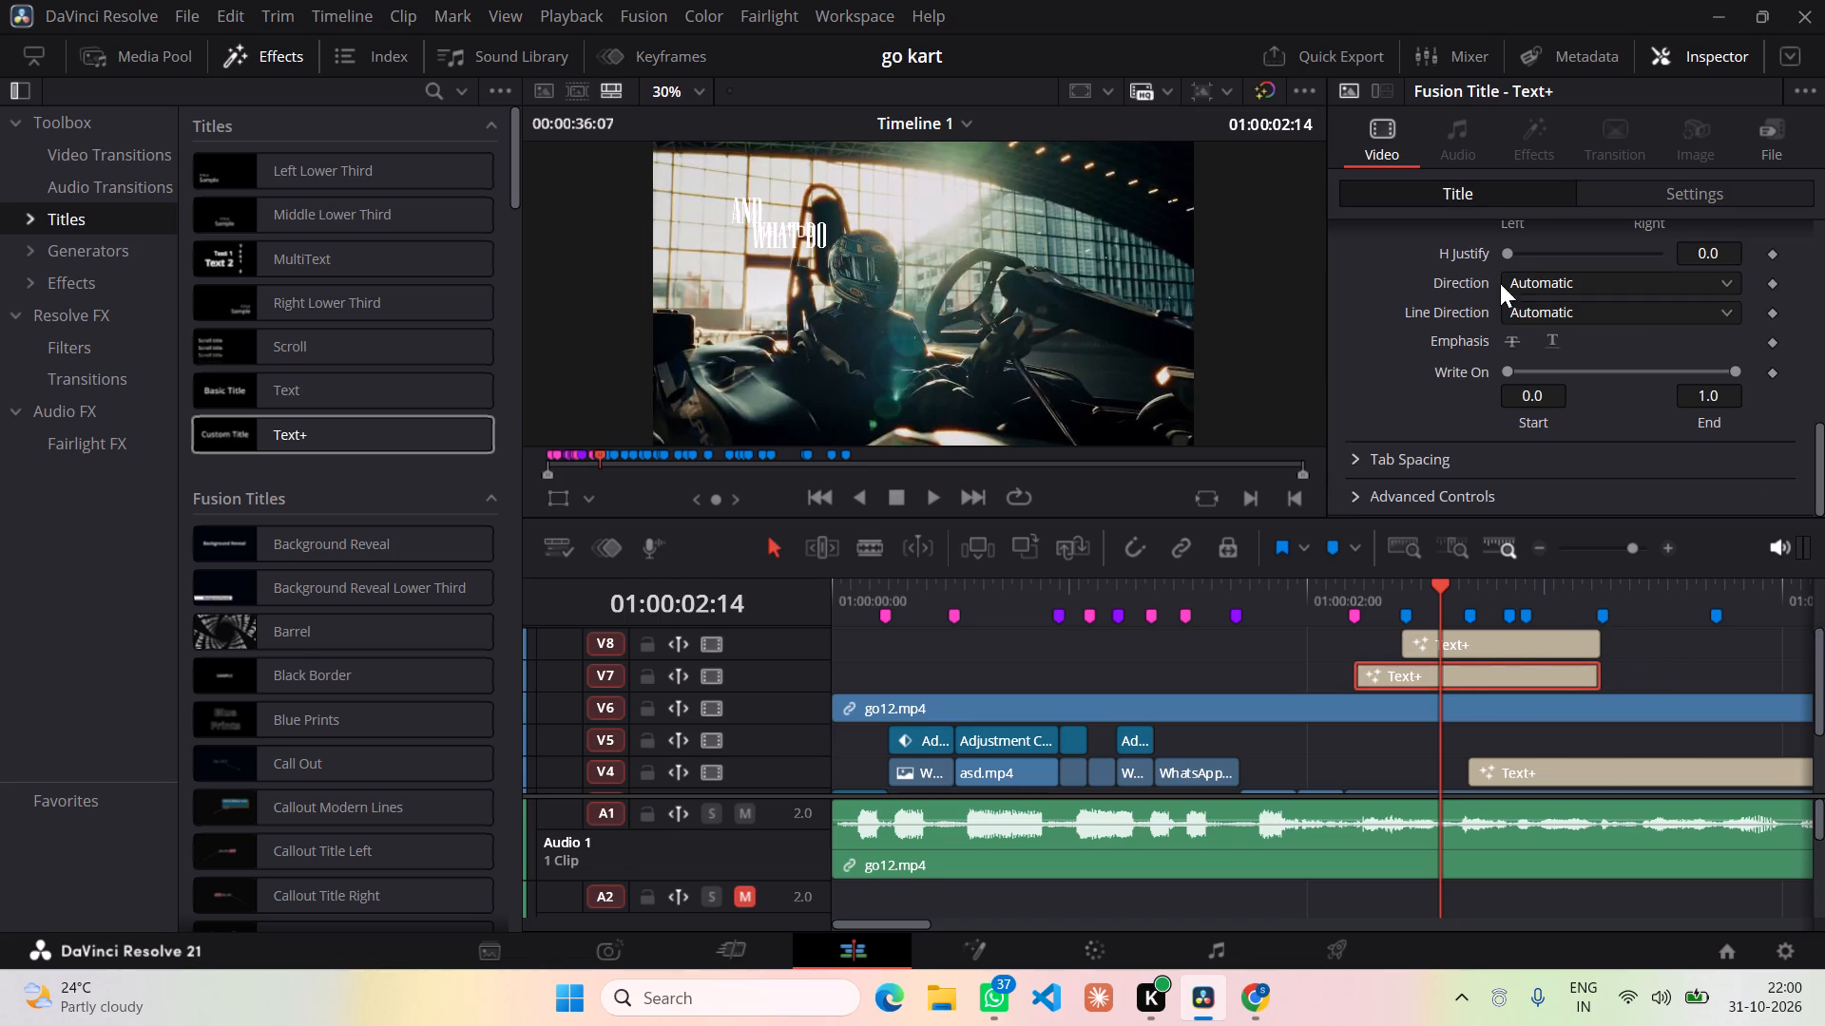
scroll(1505, 298, up, 4)
click(1523, 647)
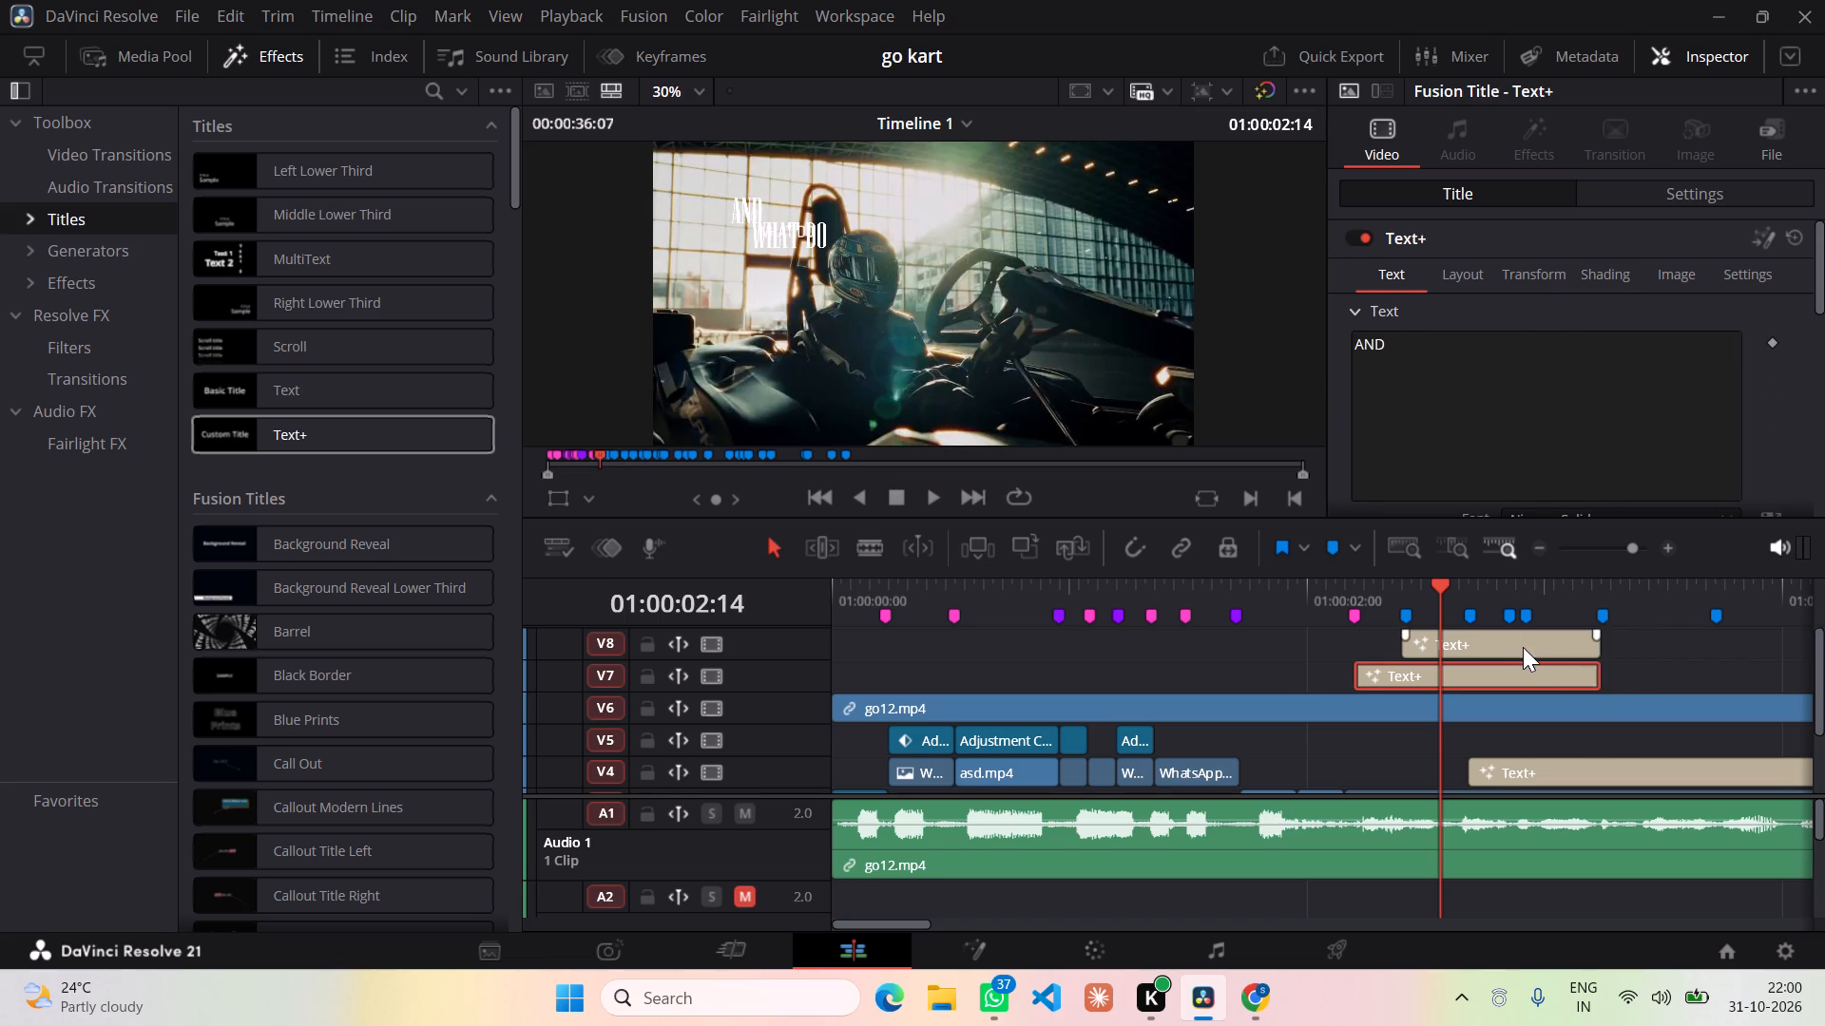
click(1637, 188)
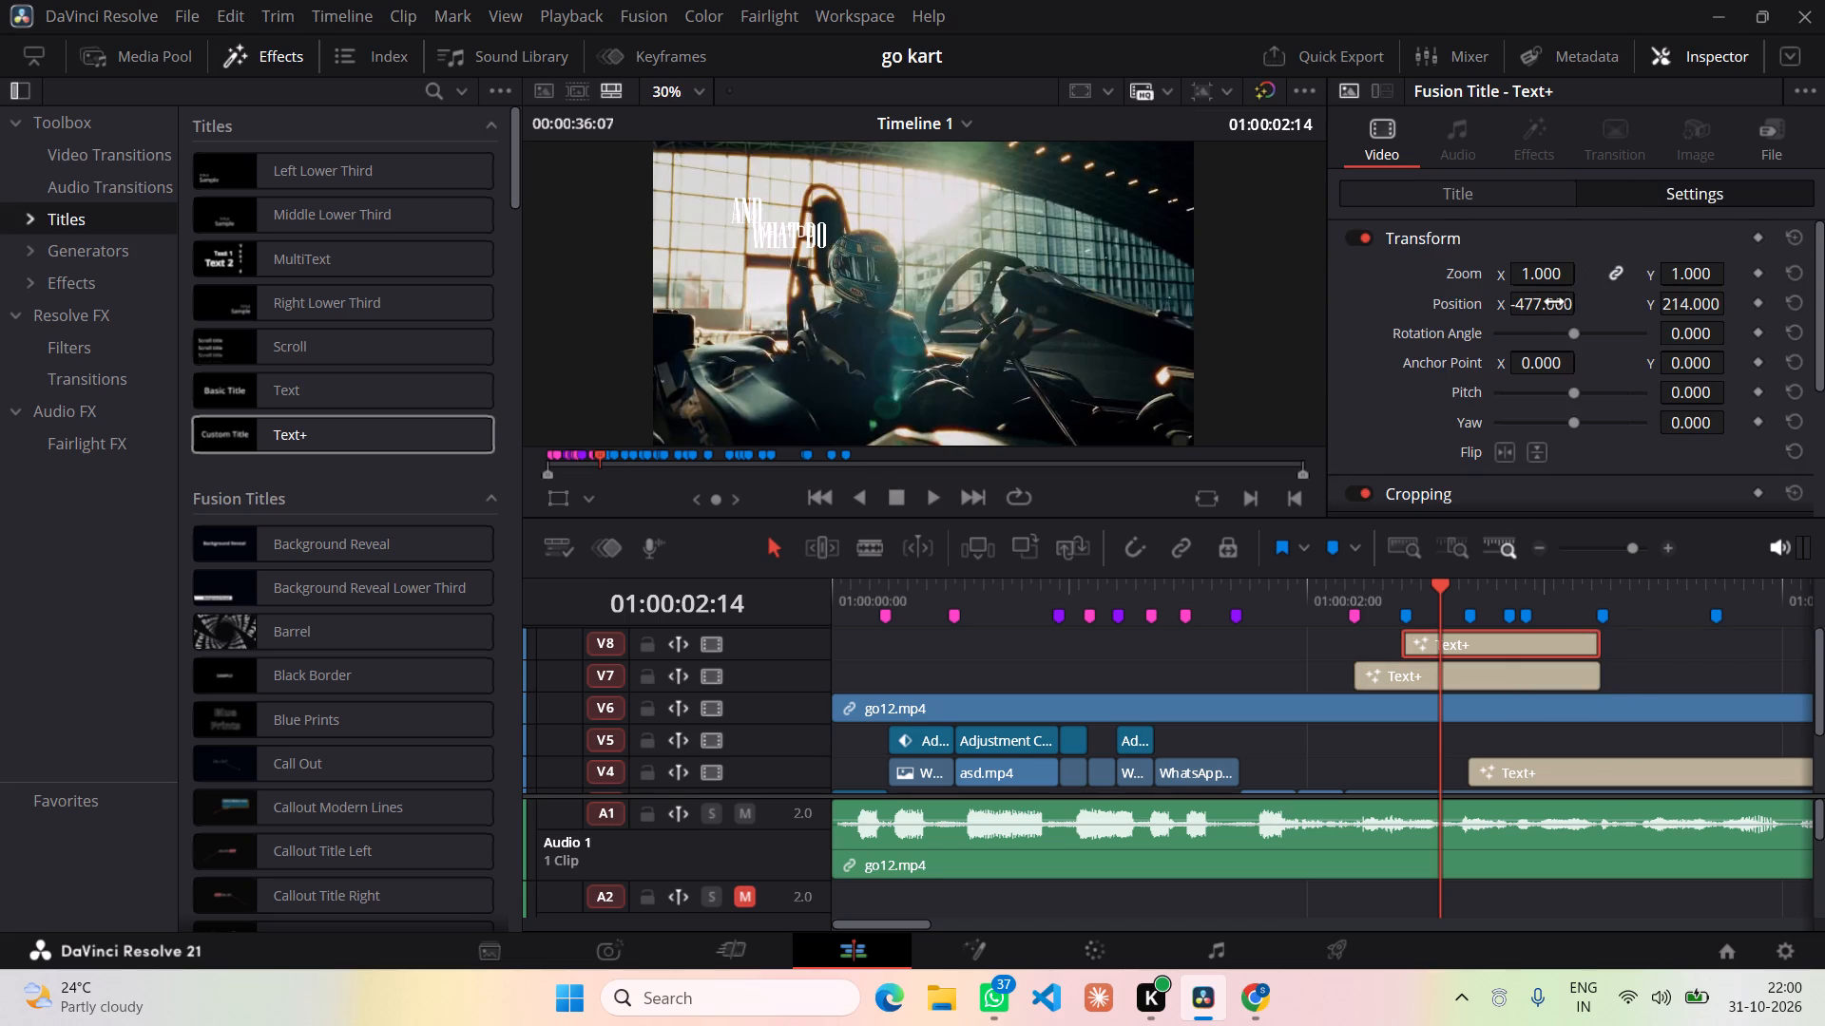
drag(1554, 302, 1578, 307)
drag(1695, 303, 1648, 298)
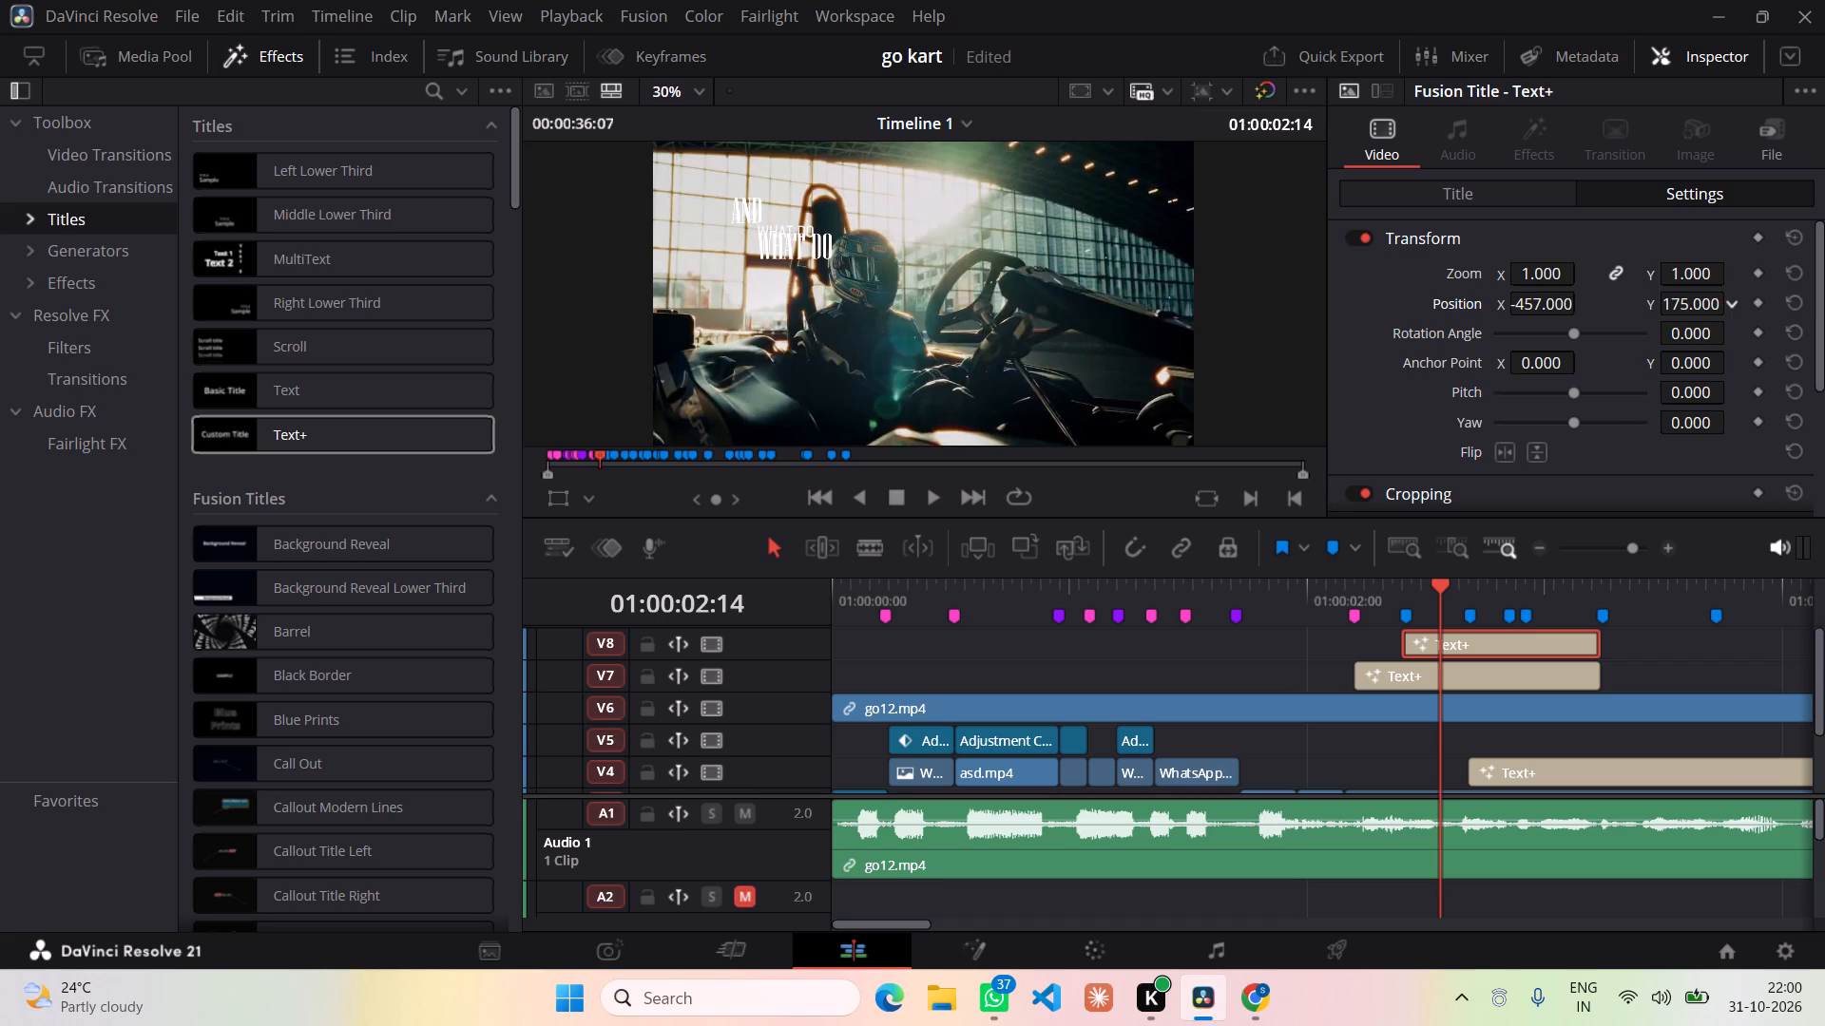
drag(1648, 298, 1655, 298)
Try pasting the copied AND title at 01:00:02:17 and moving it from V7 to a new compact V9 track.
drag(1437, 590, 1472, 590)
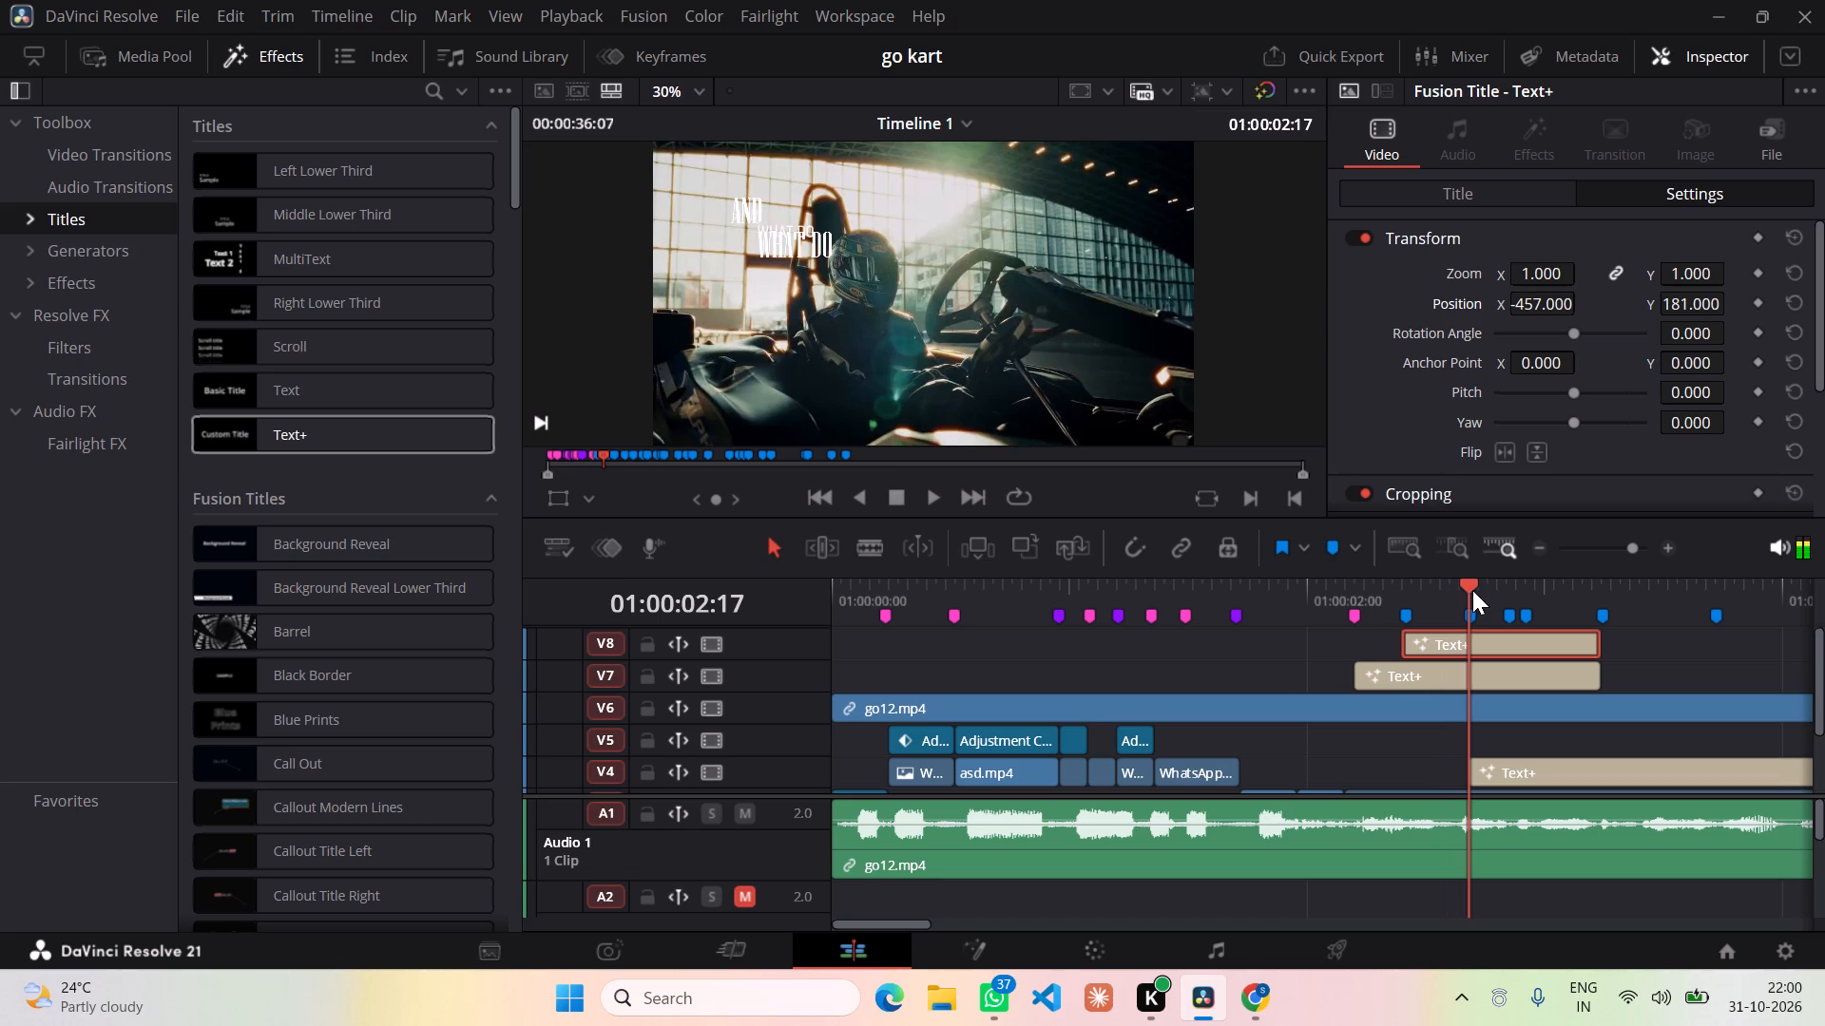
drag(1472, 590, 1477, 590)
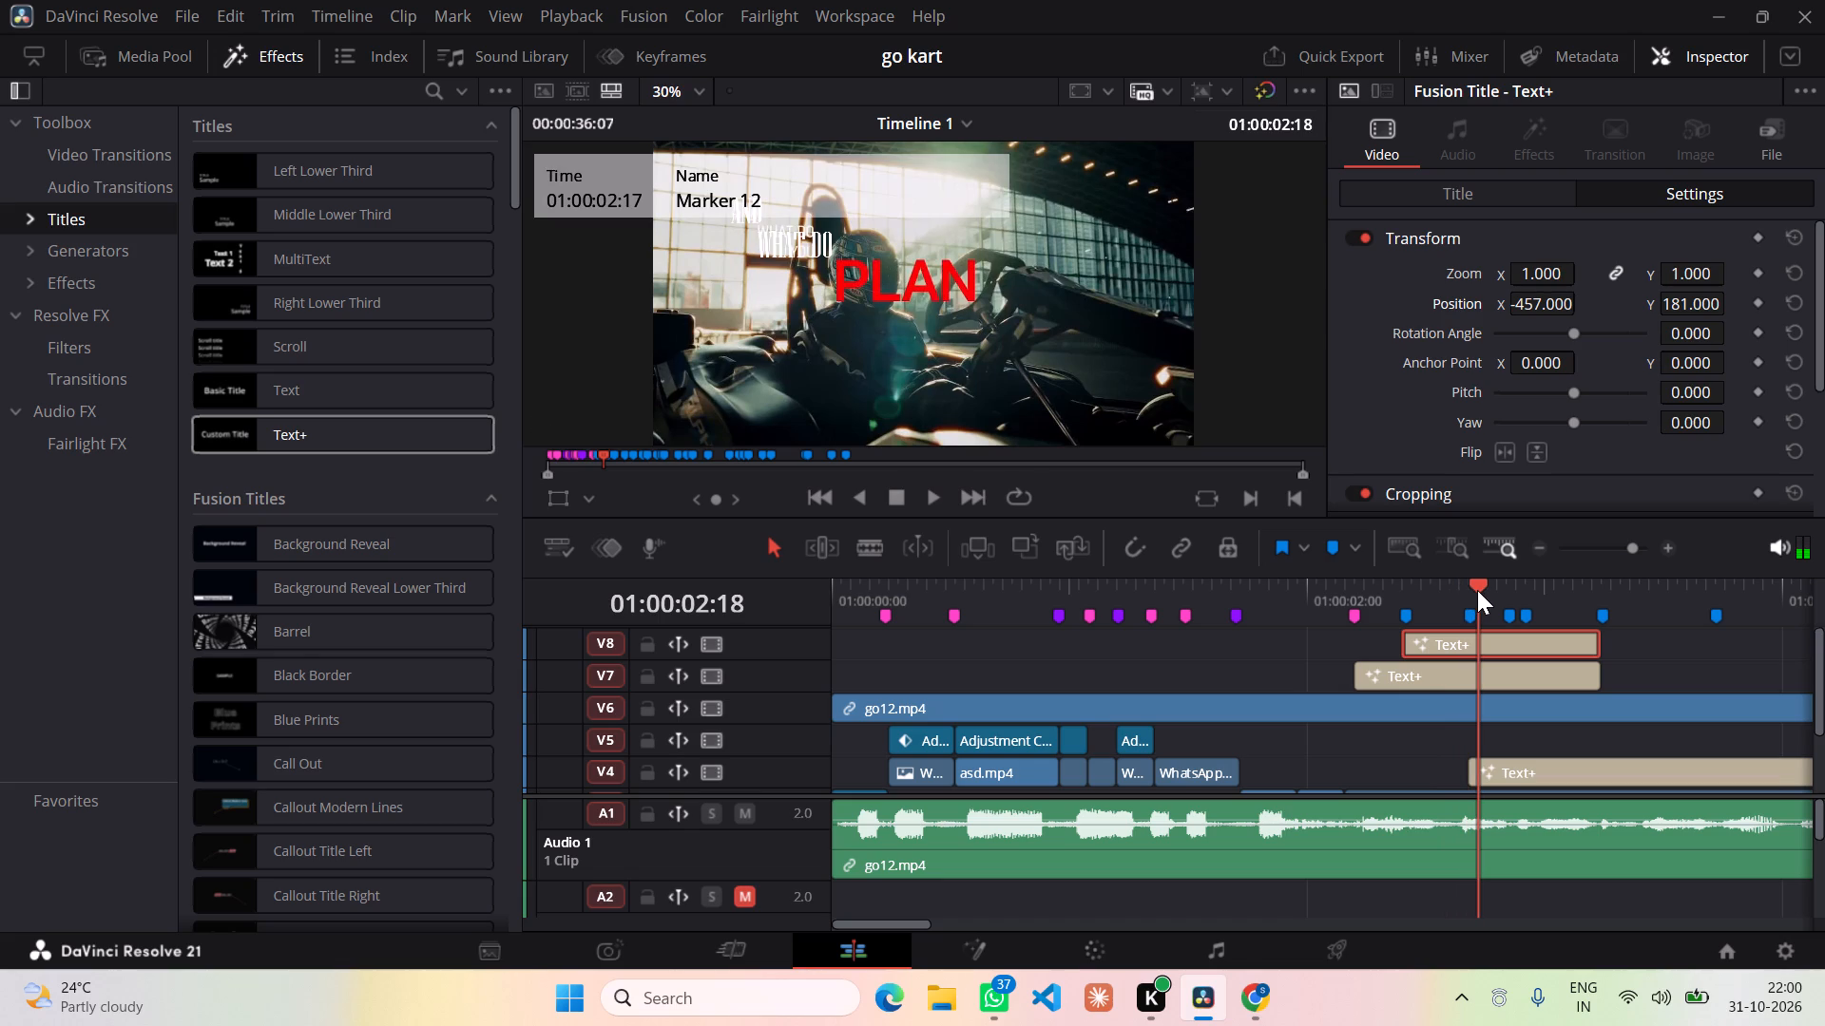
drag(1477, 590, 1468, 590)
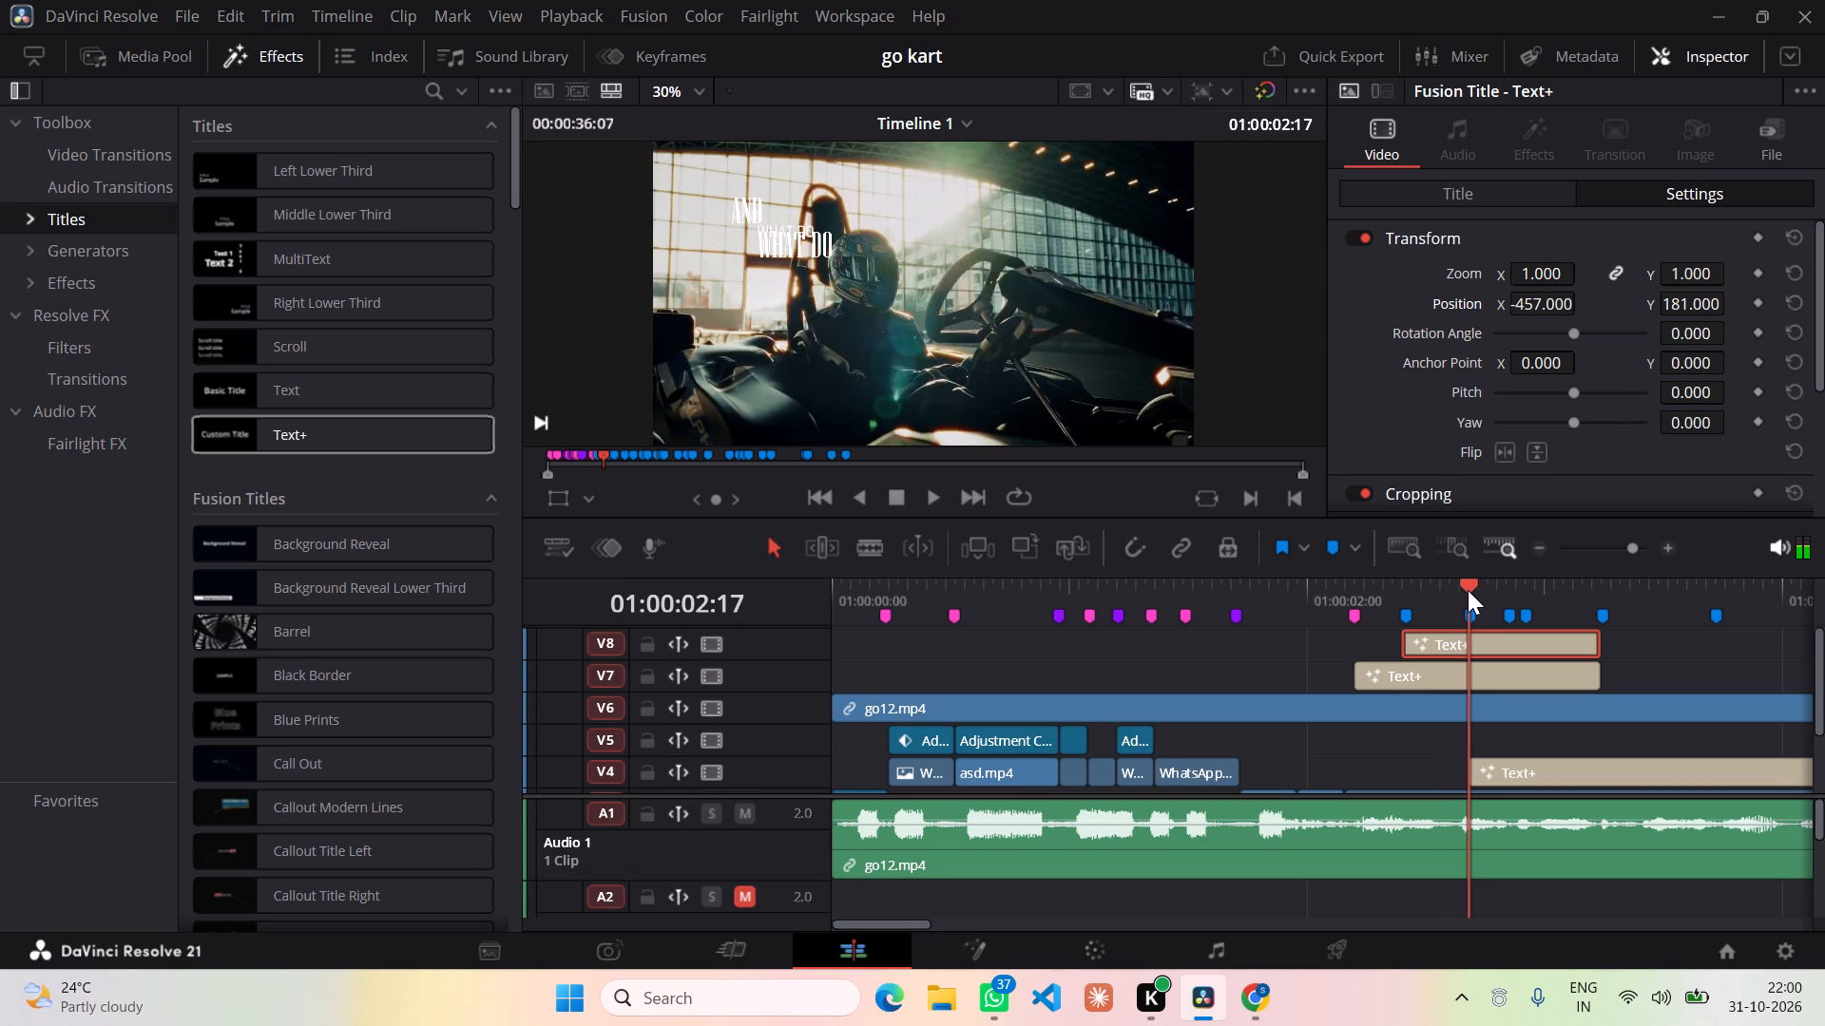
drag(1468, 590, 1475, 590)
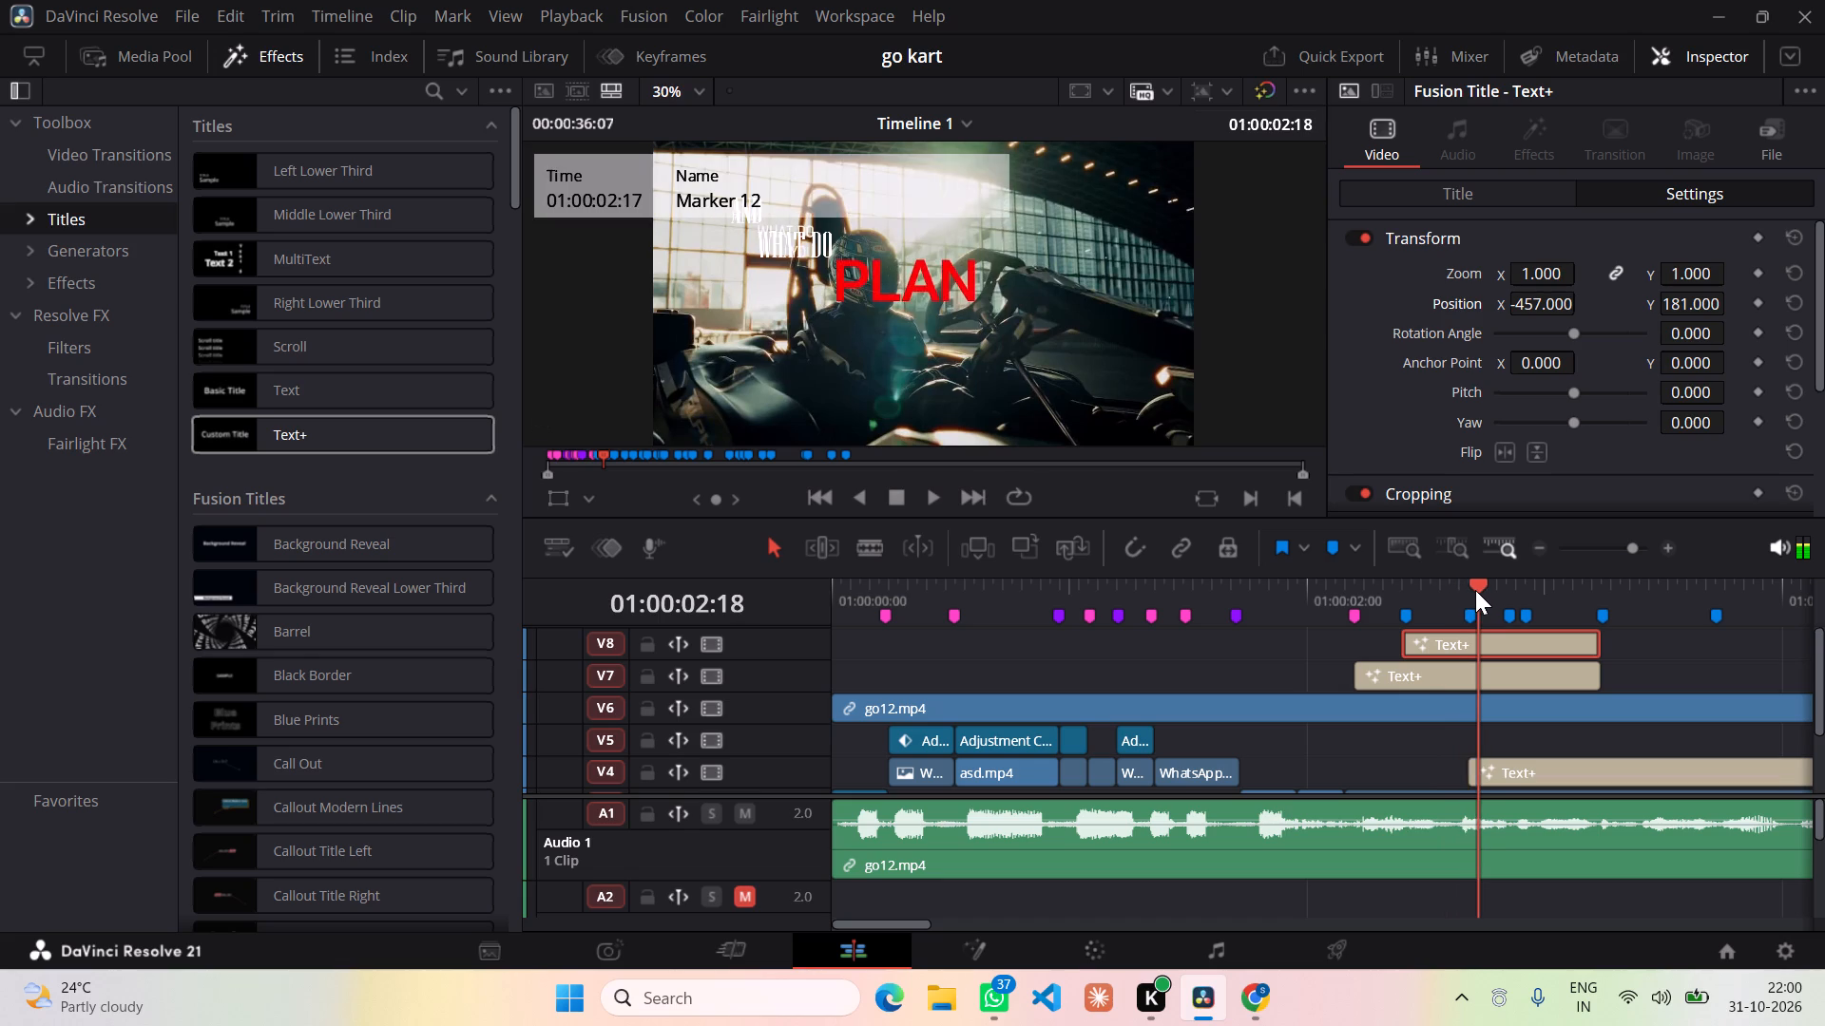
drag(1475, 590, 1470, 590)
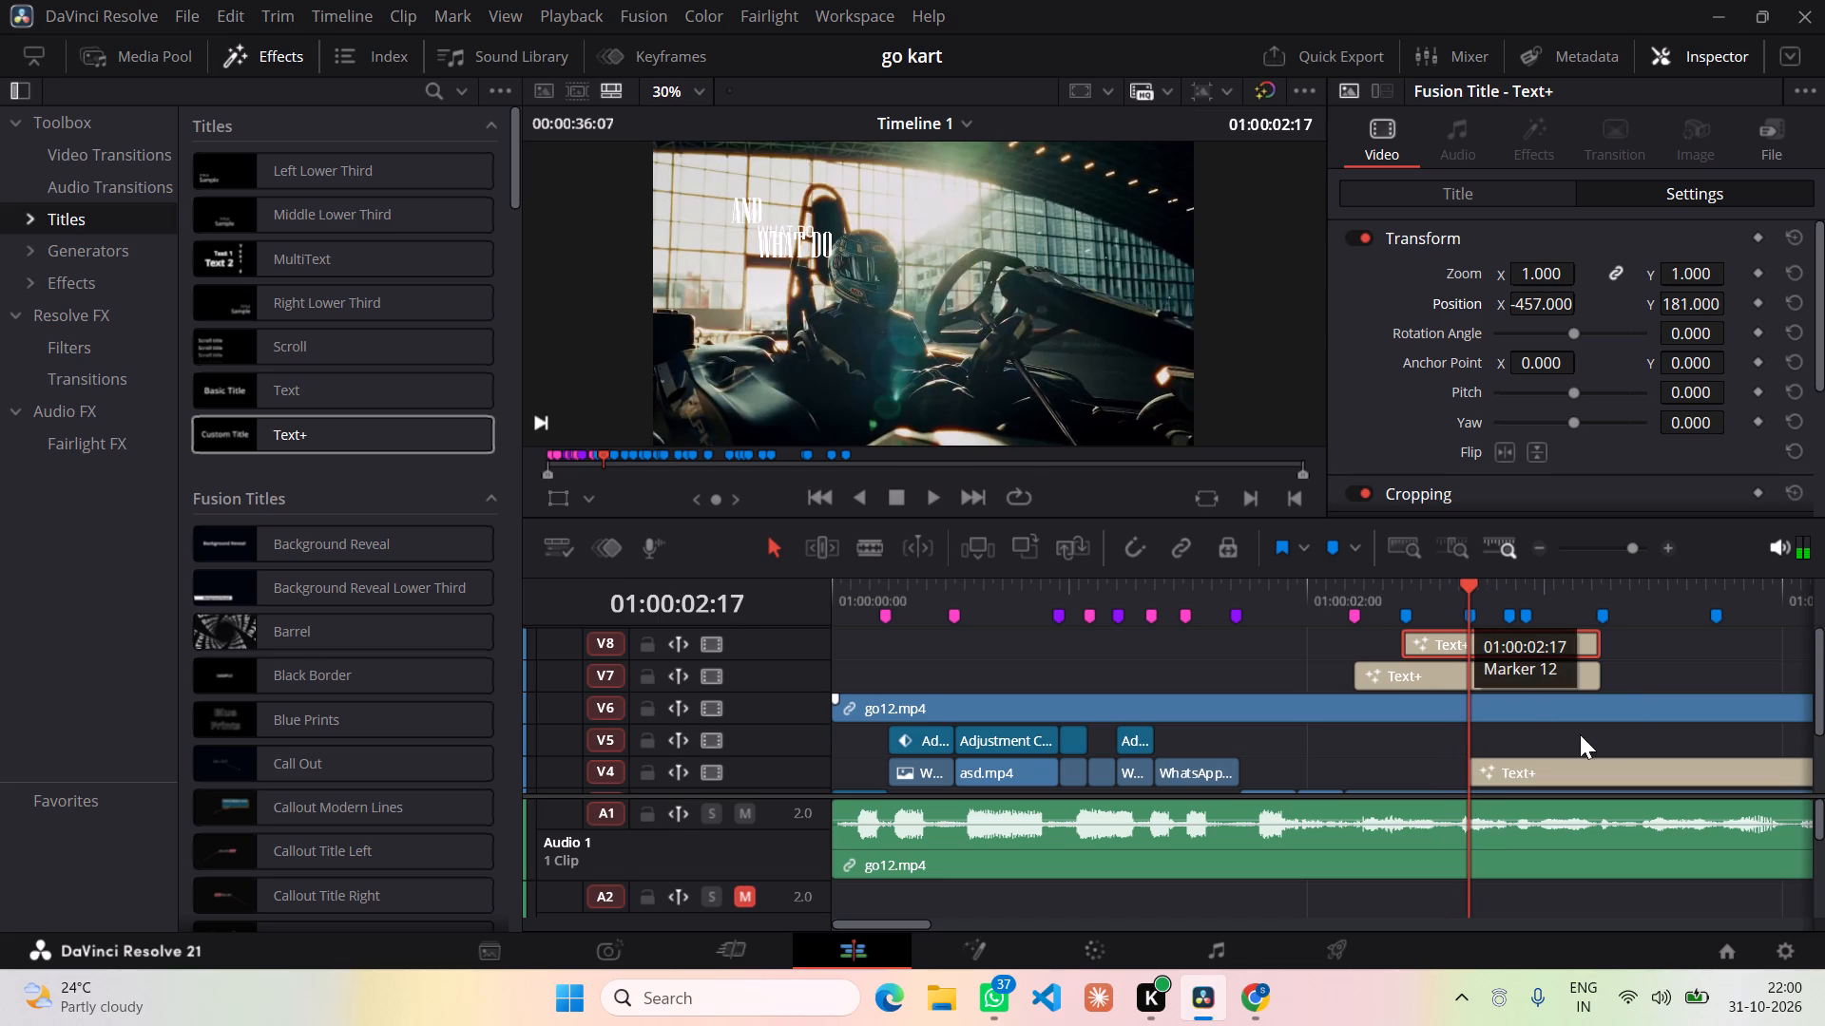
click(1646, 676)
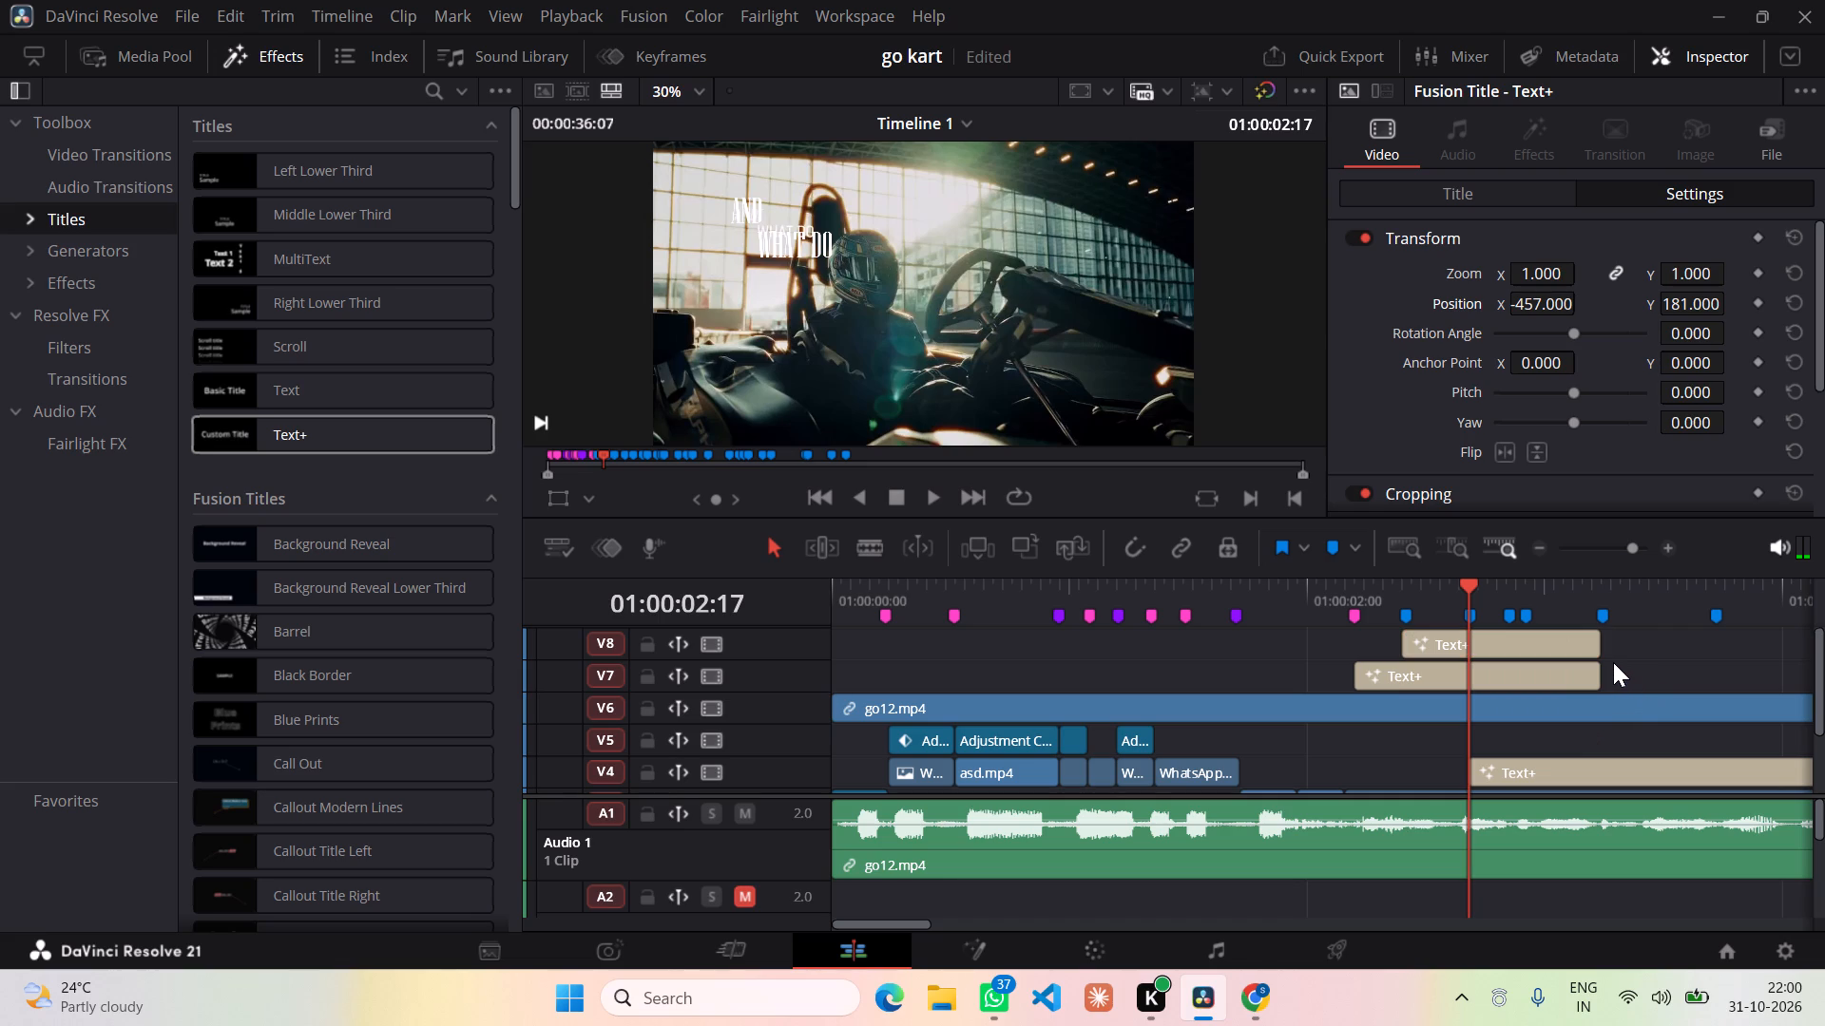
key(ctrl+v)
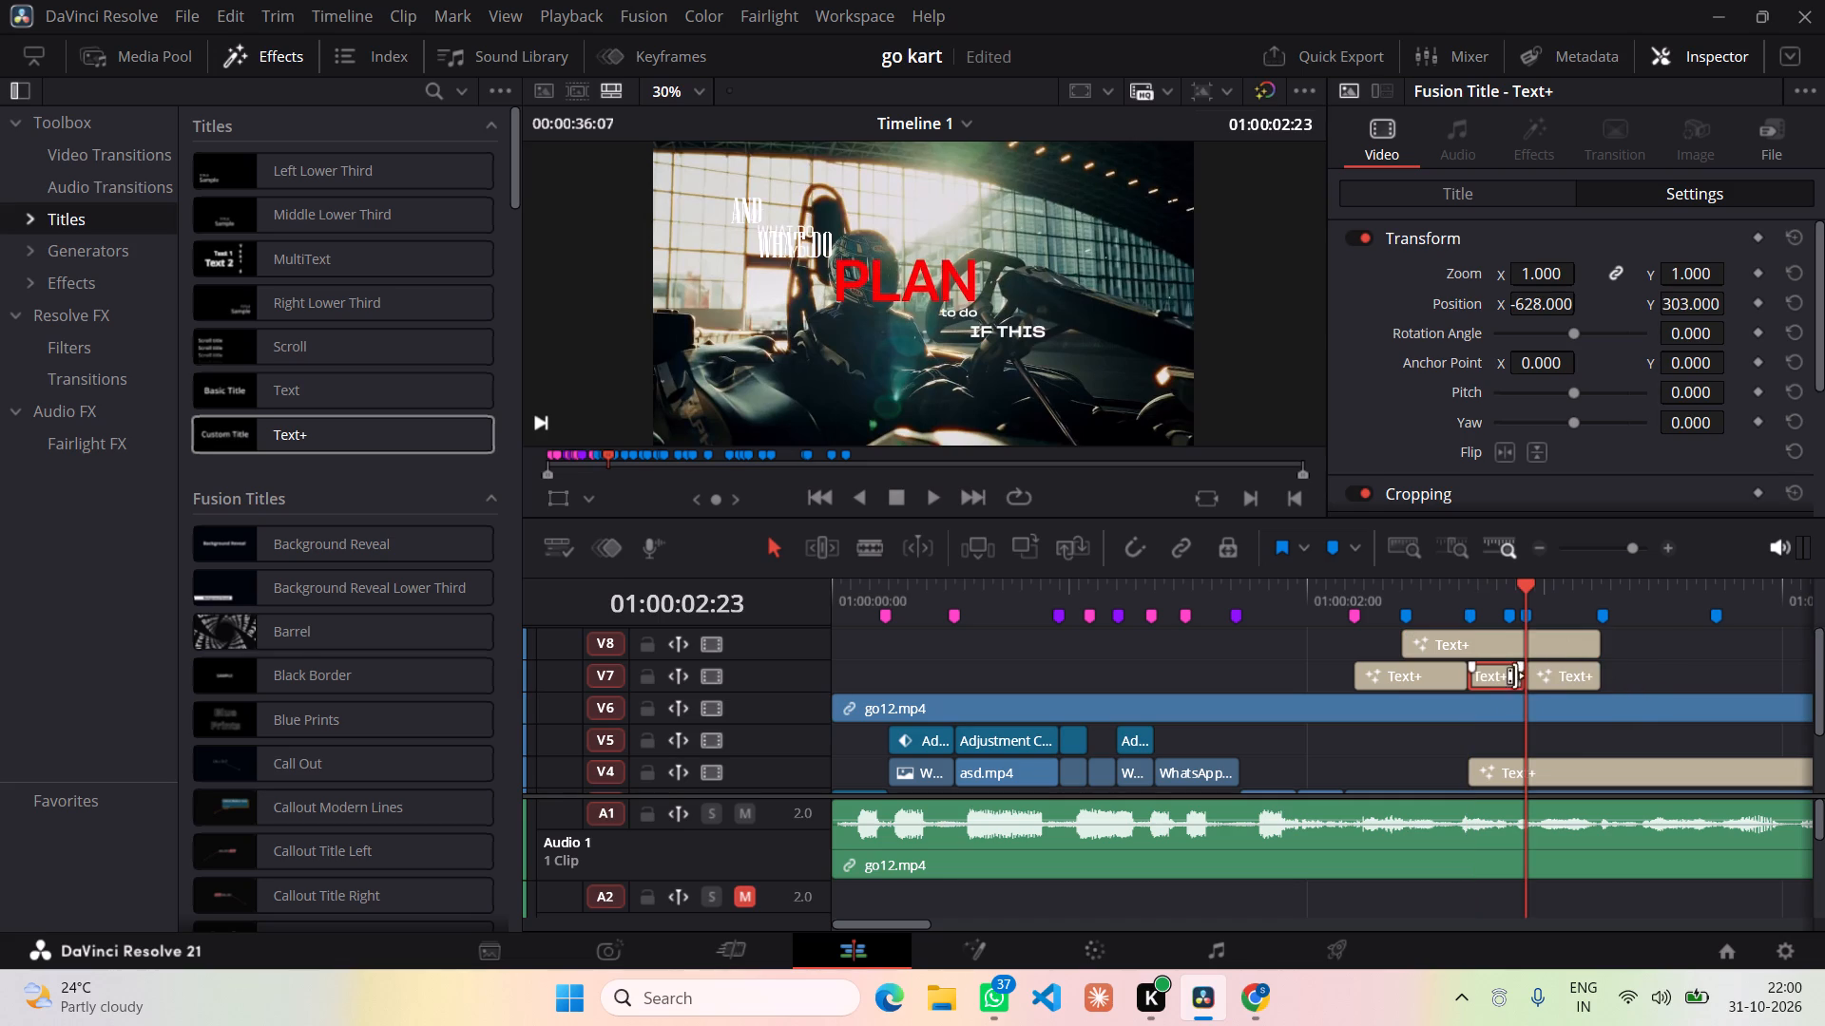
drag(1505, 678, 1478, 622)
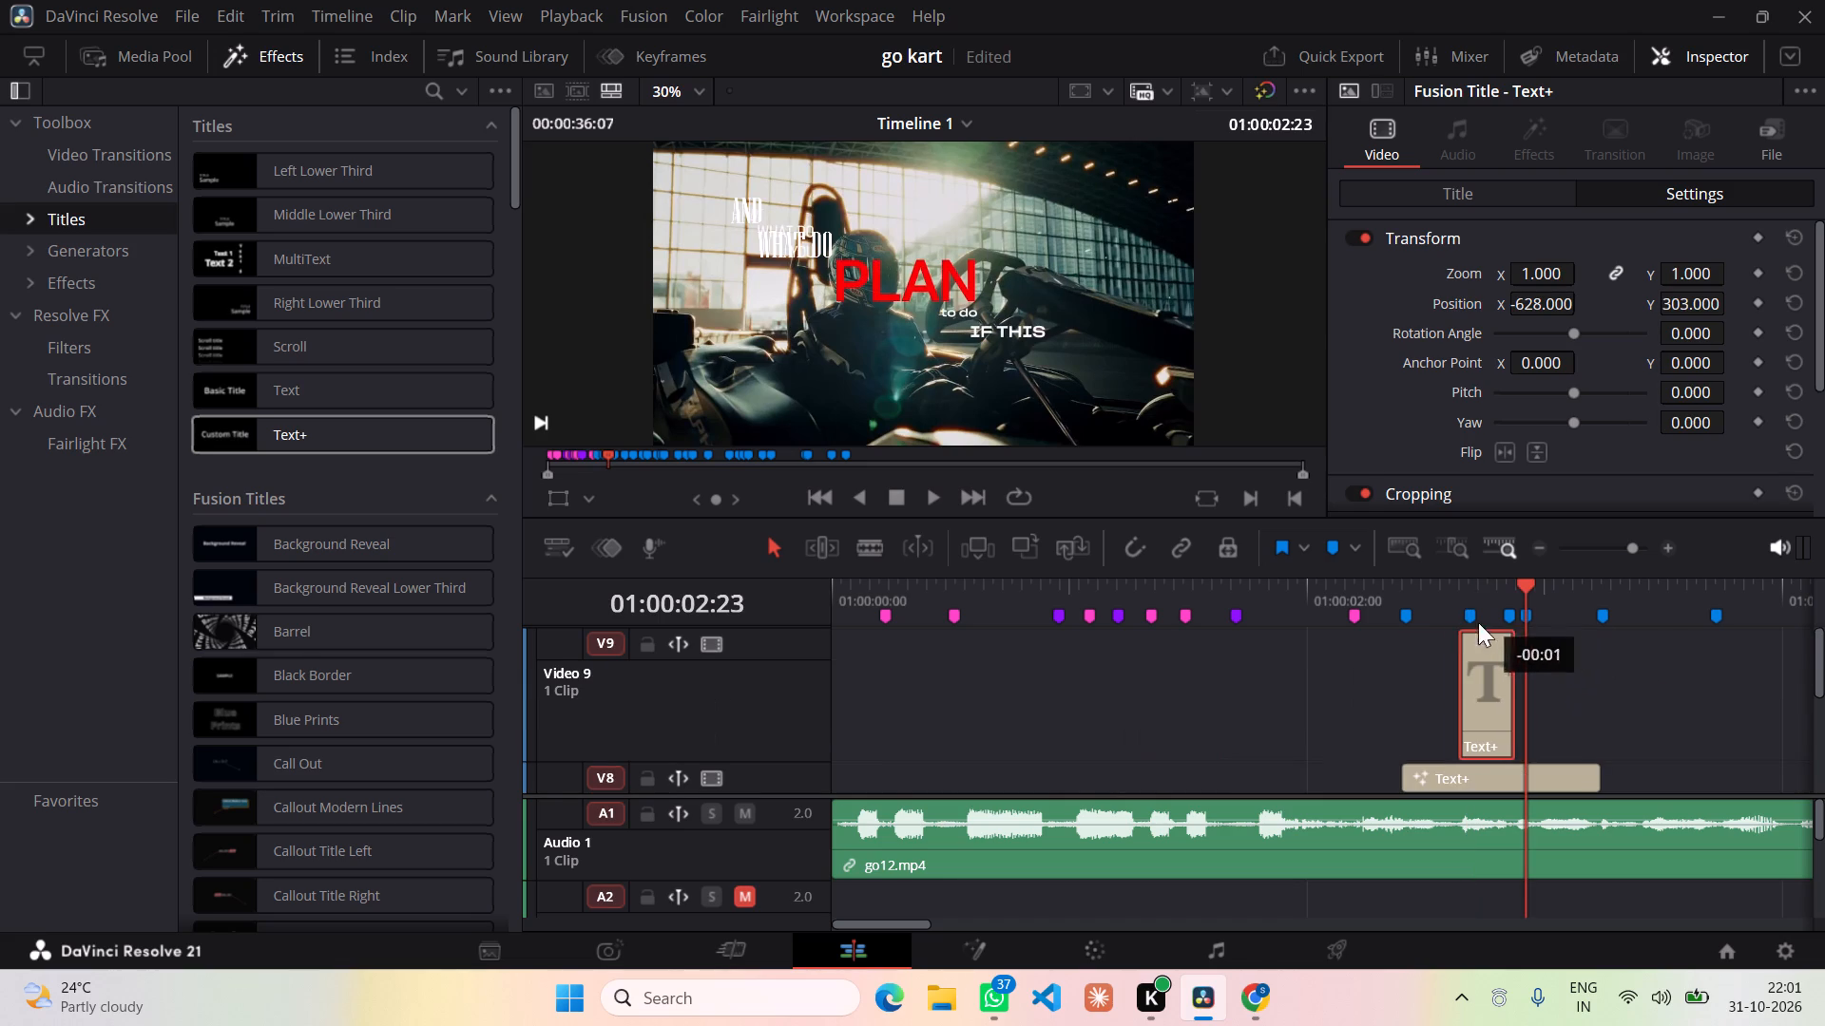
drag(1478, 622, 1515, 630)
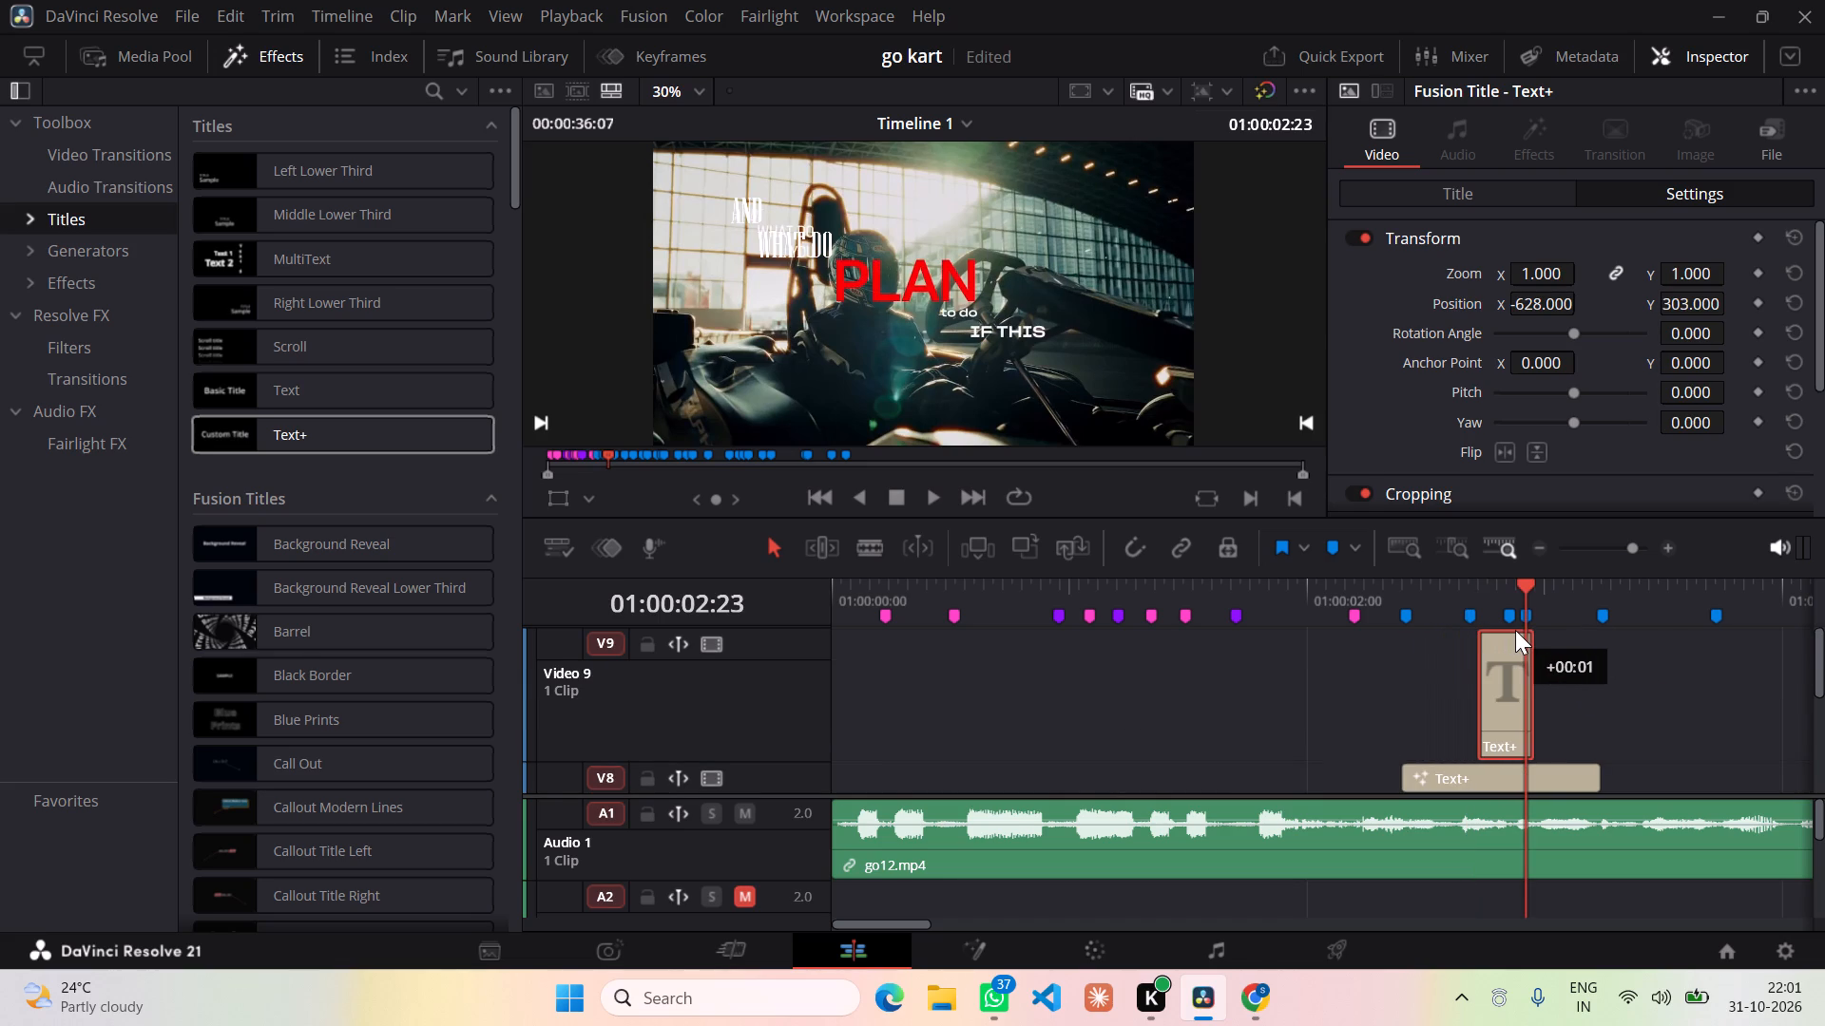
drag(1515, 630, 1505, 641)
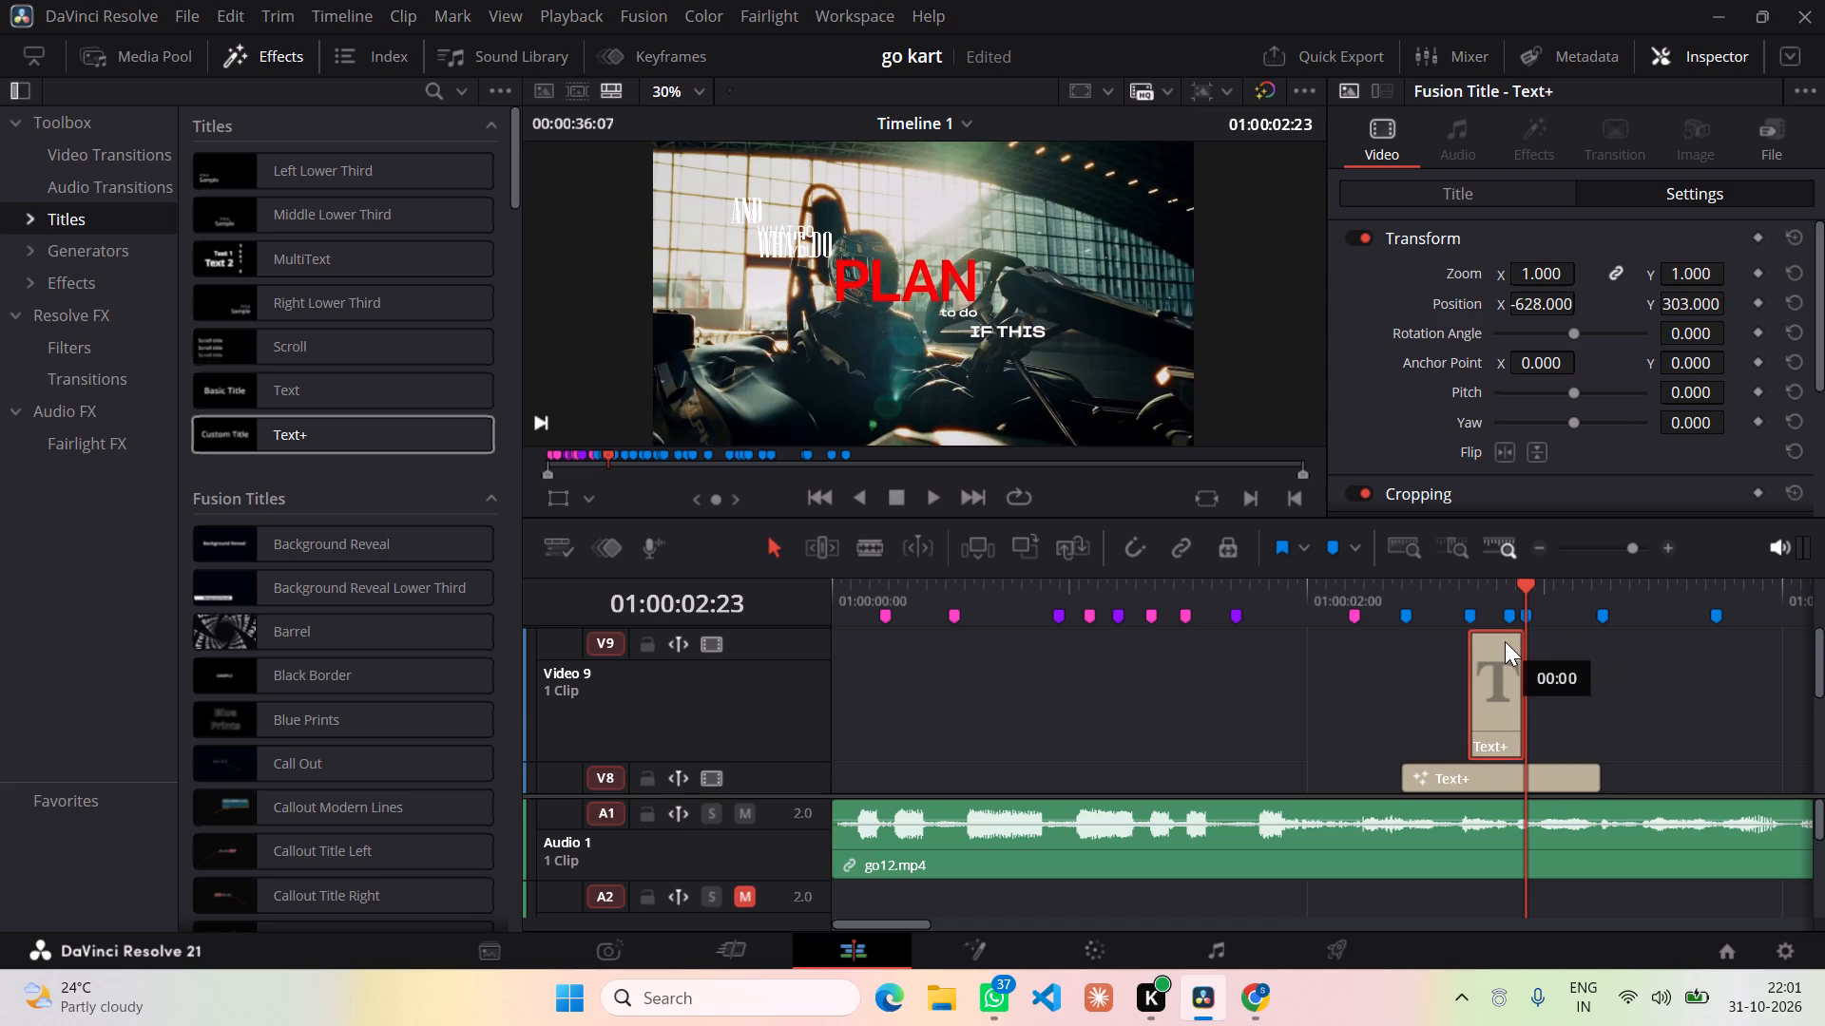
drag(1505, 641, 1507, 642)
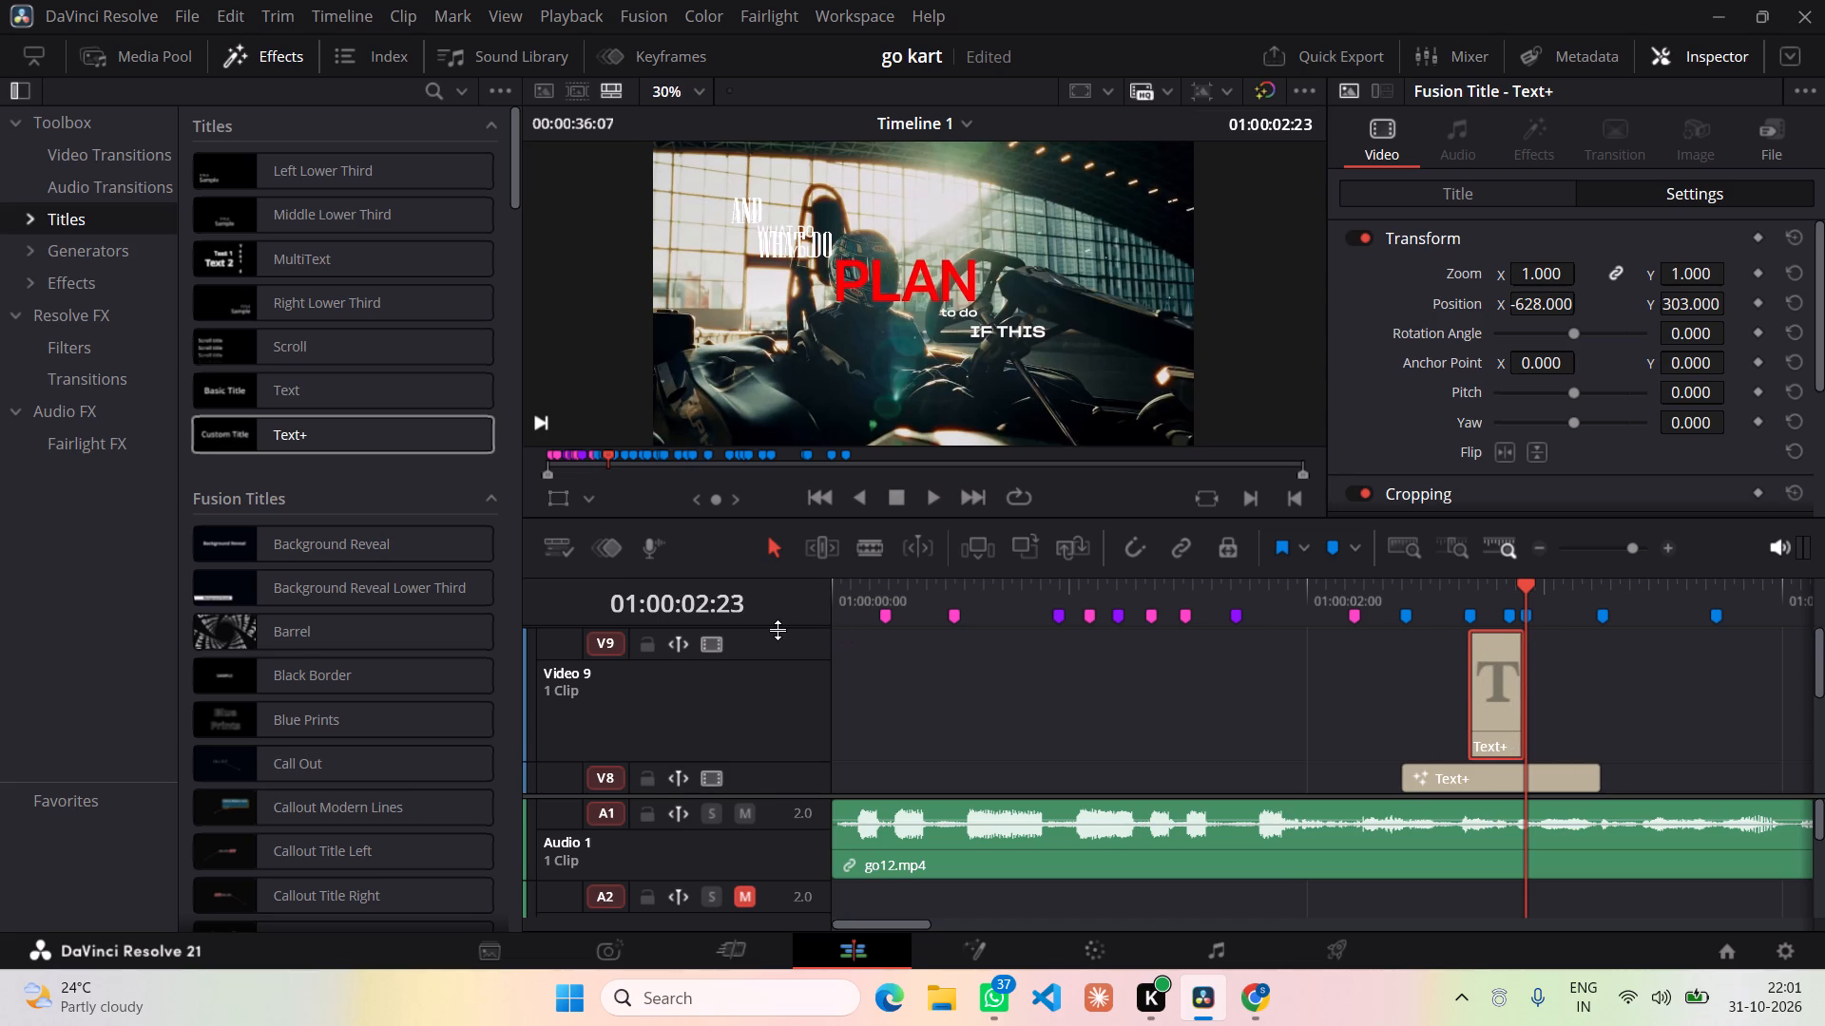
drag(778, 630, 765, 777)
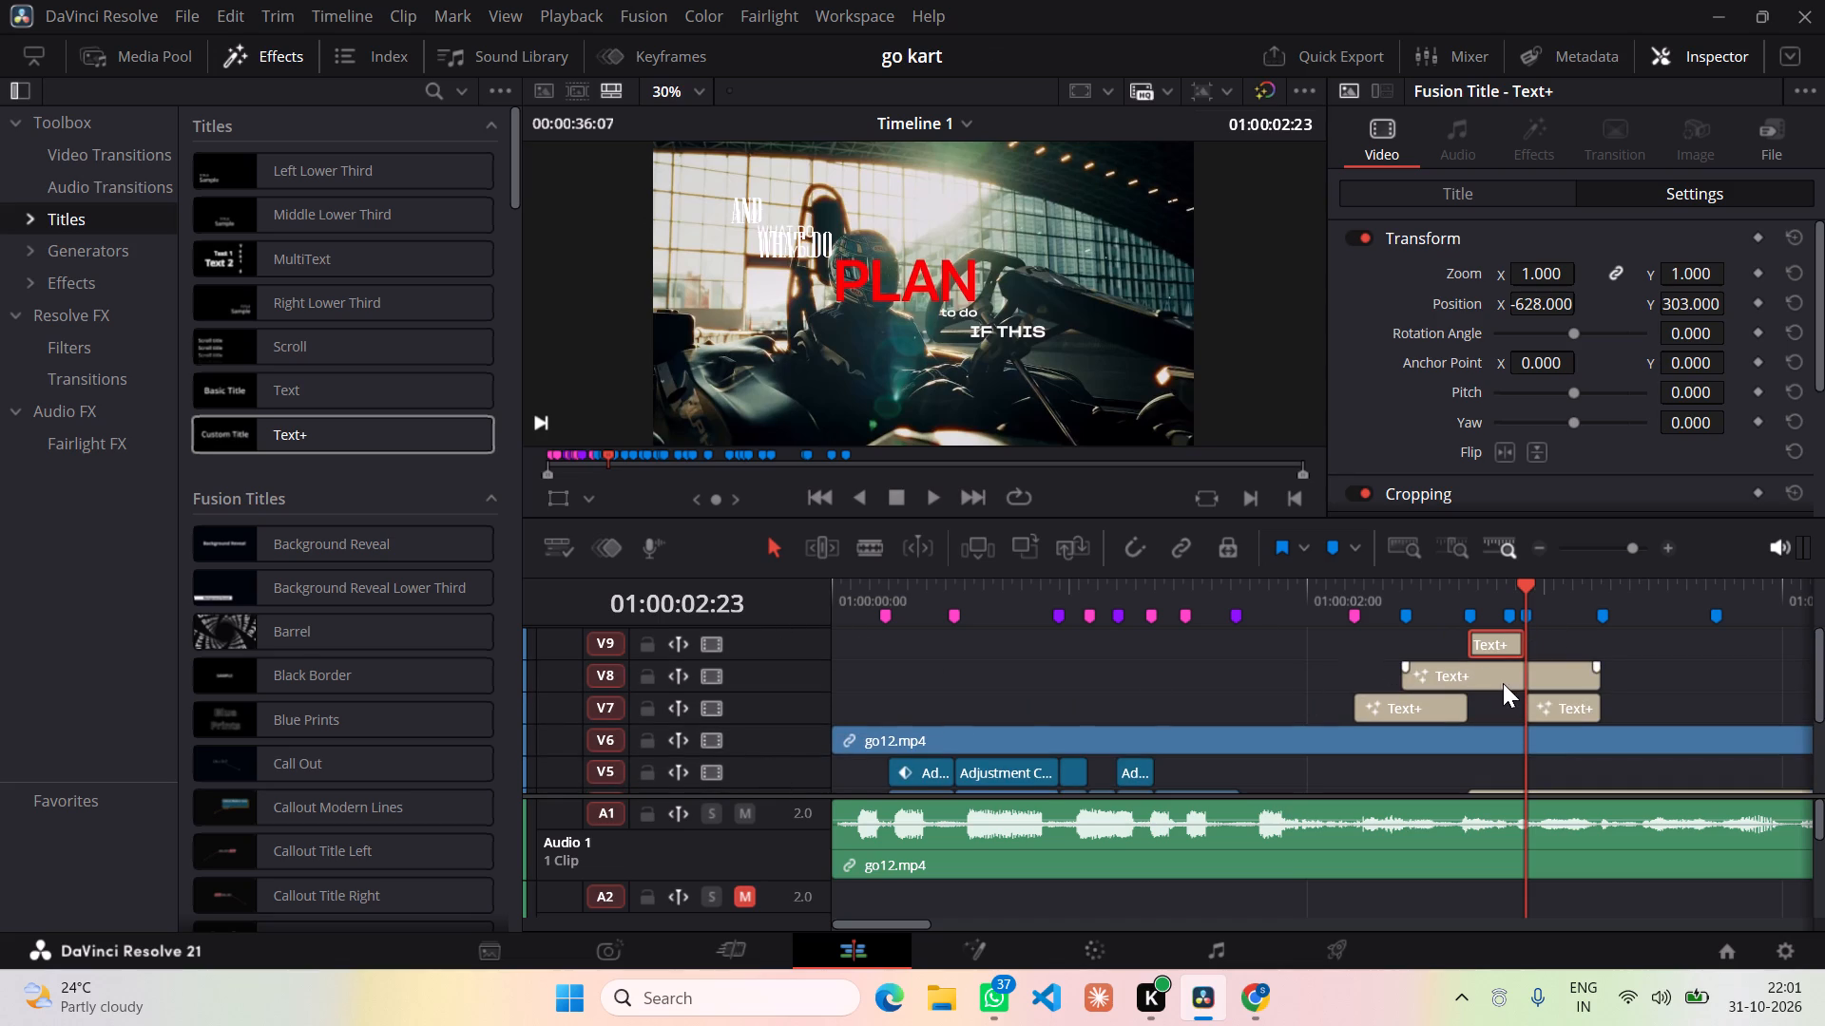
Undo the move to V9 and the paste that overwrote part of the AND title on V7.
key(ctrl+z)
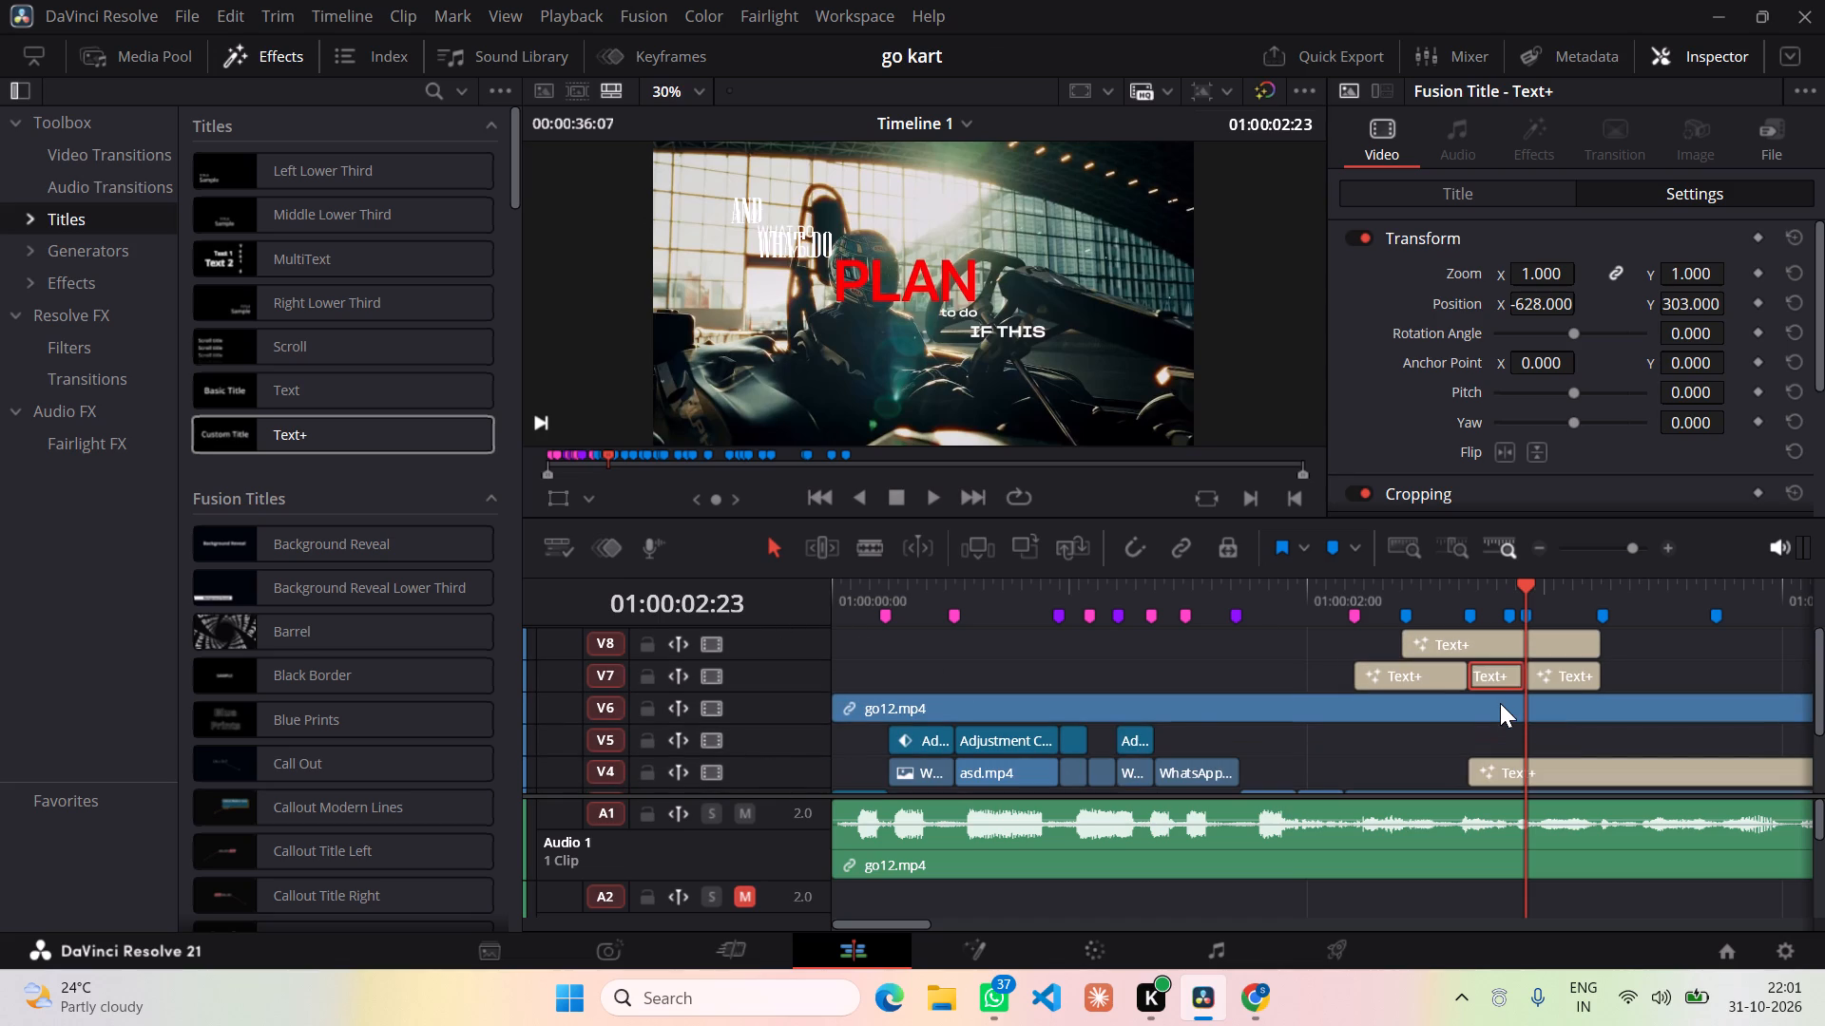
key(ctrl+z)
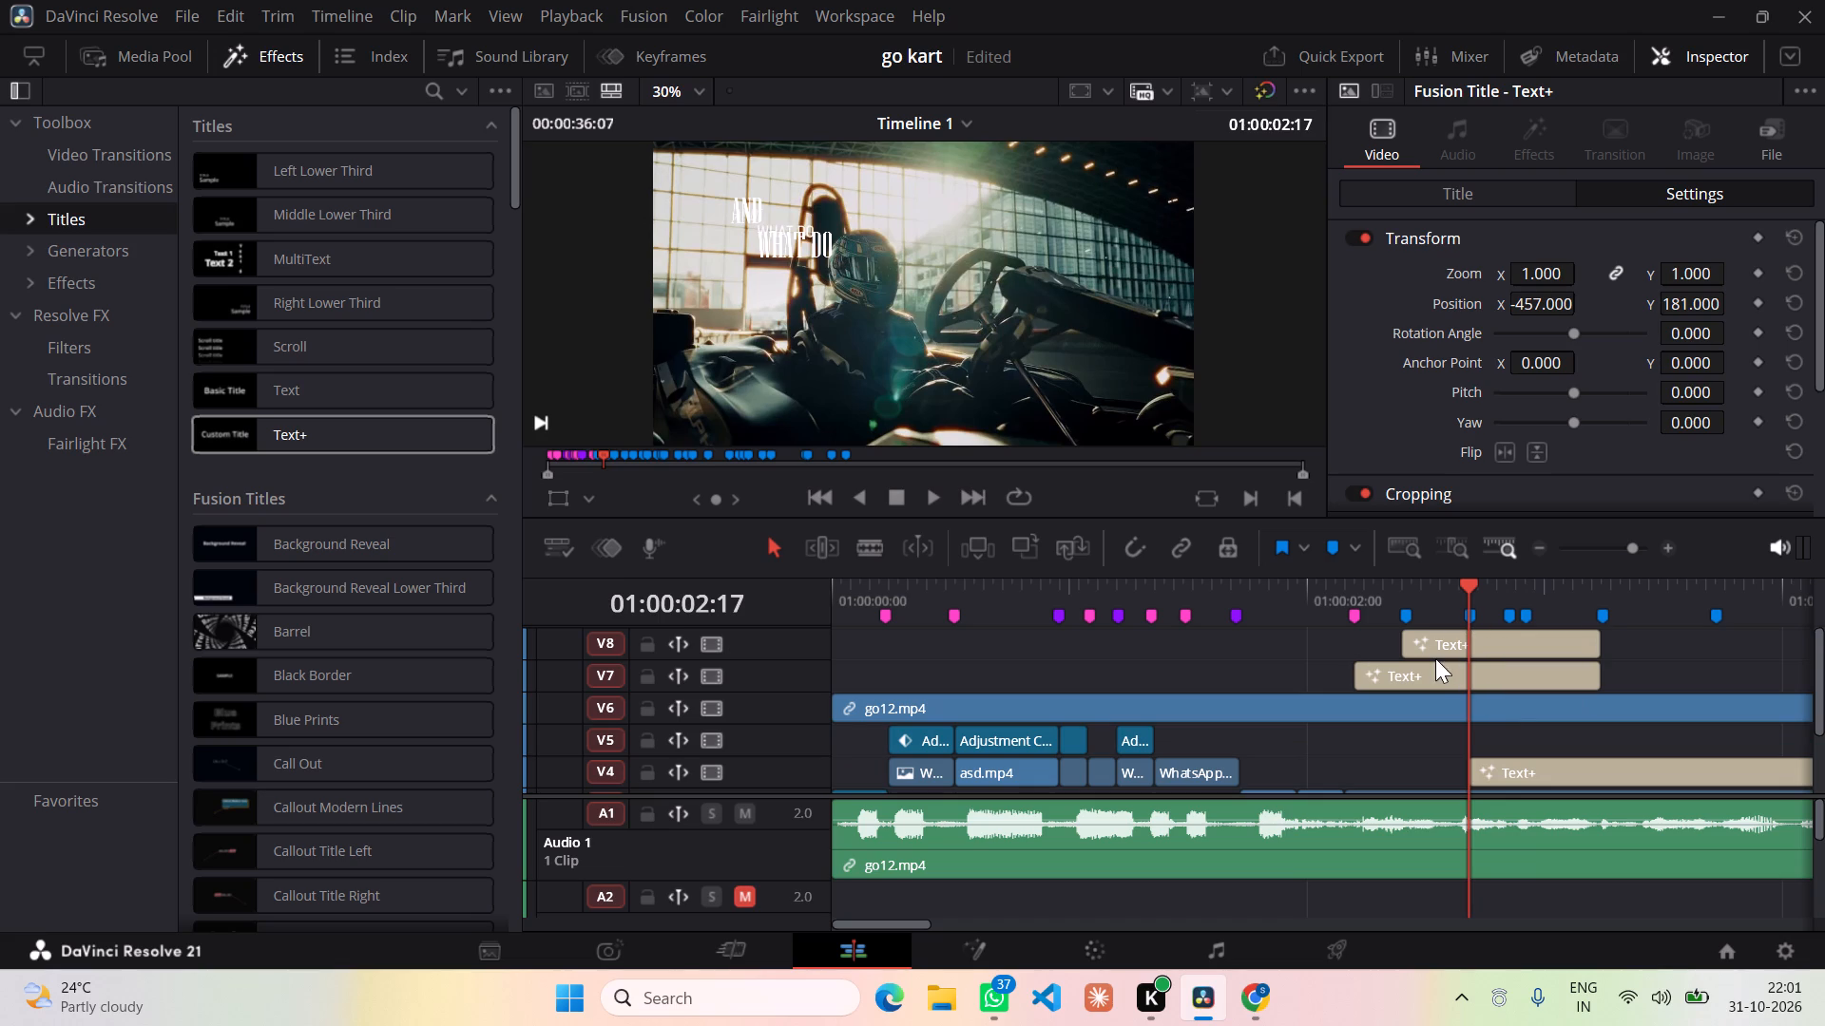
Paste the copied AND title on V7 at 01:00:03:12, in the empty space after the existing titles.
drag(1470, 585, 1659, 594)
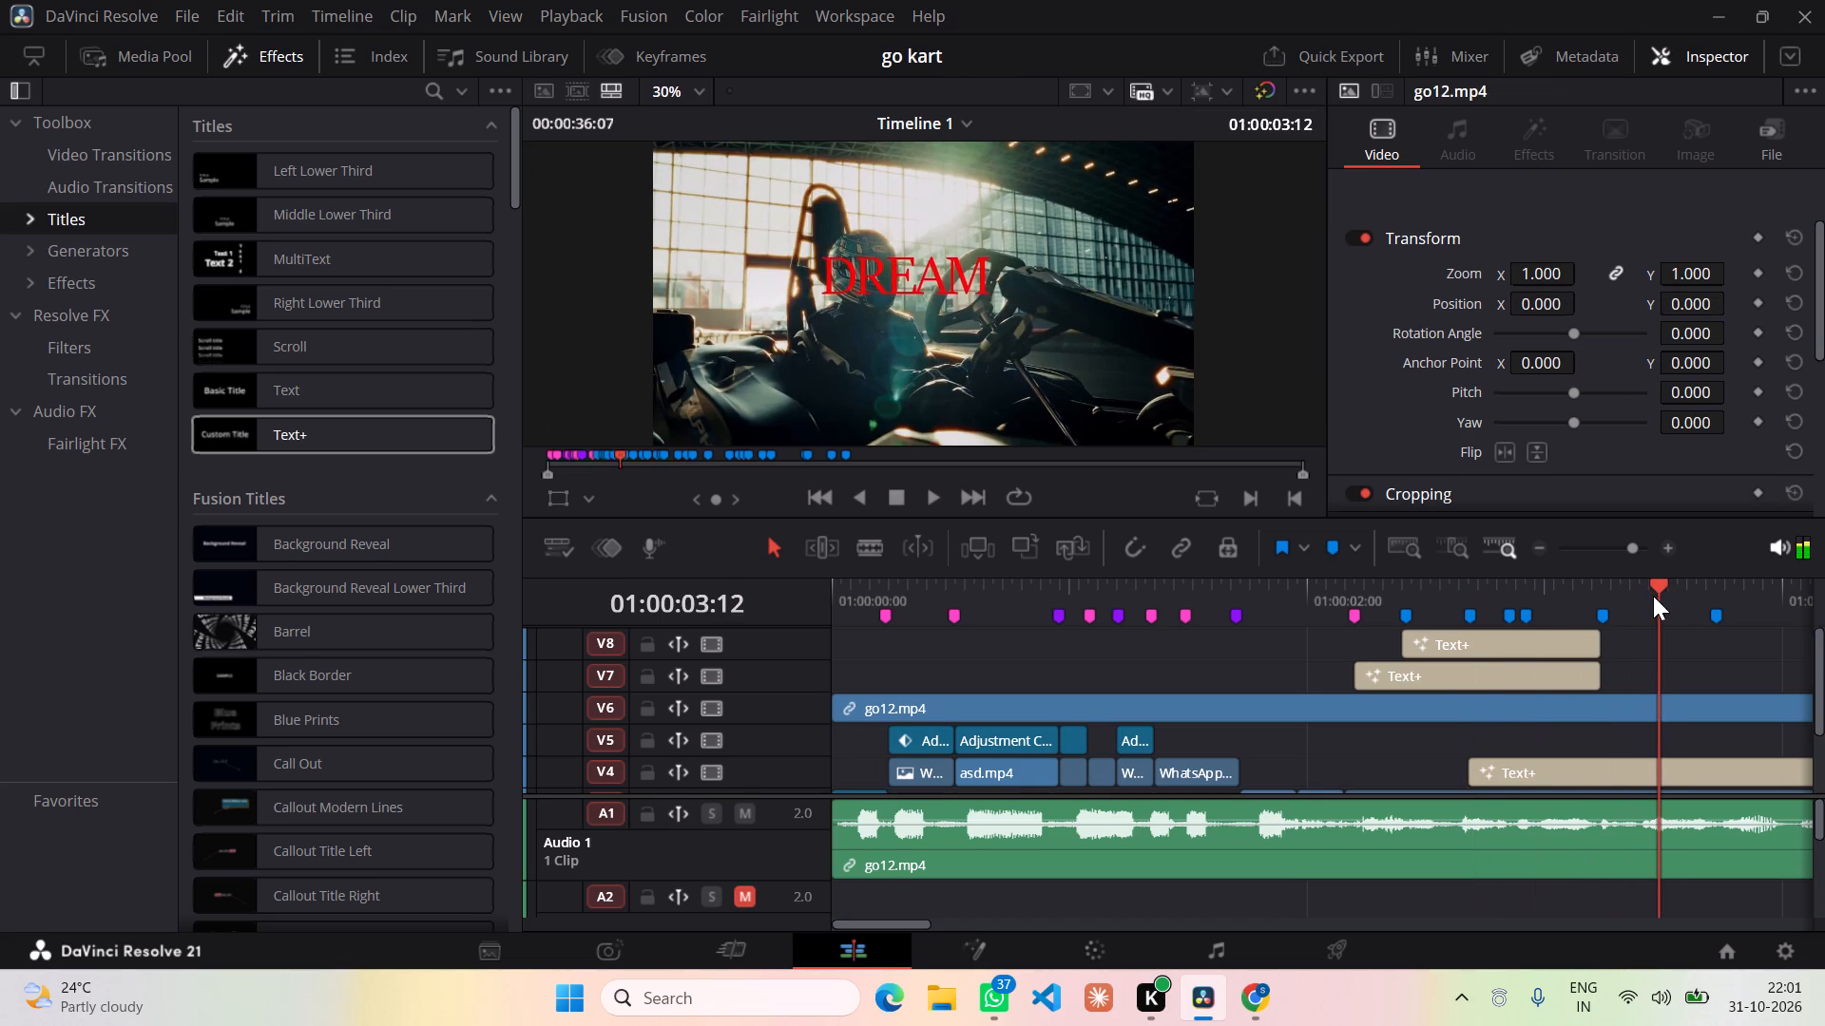
key(ctrl+v)
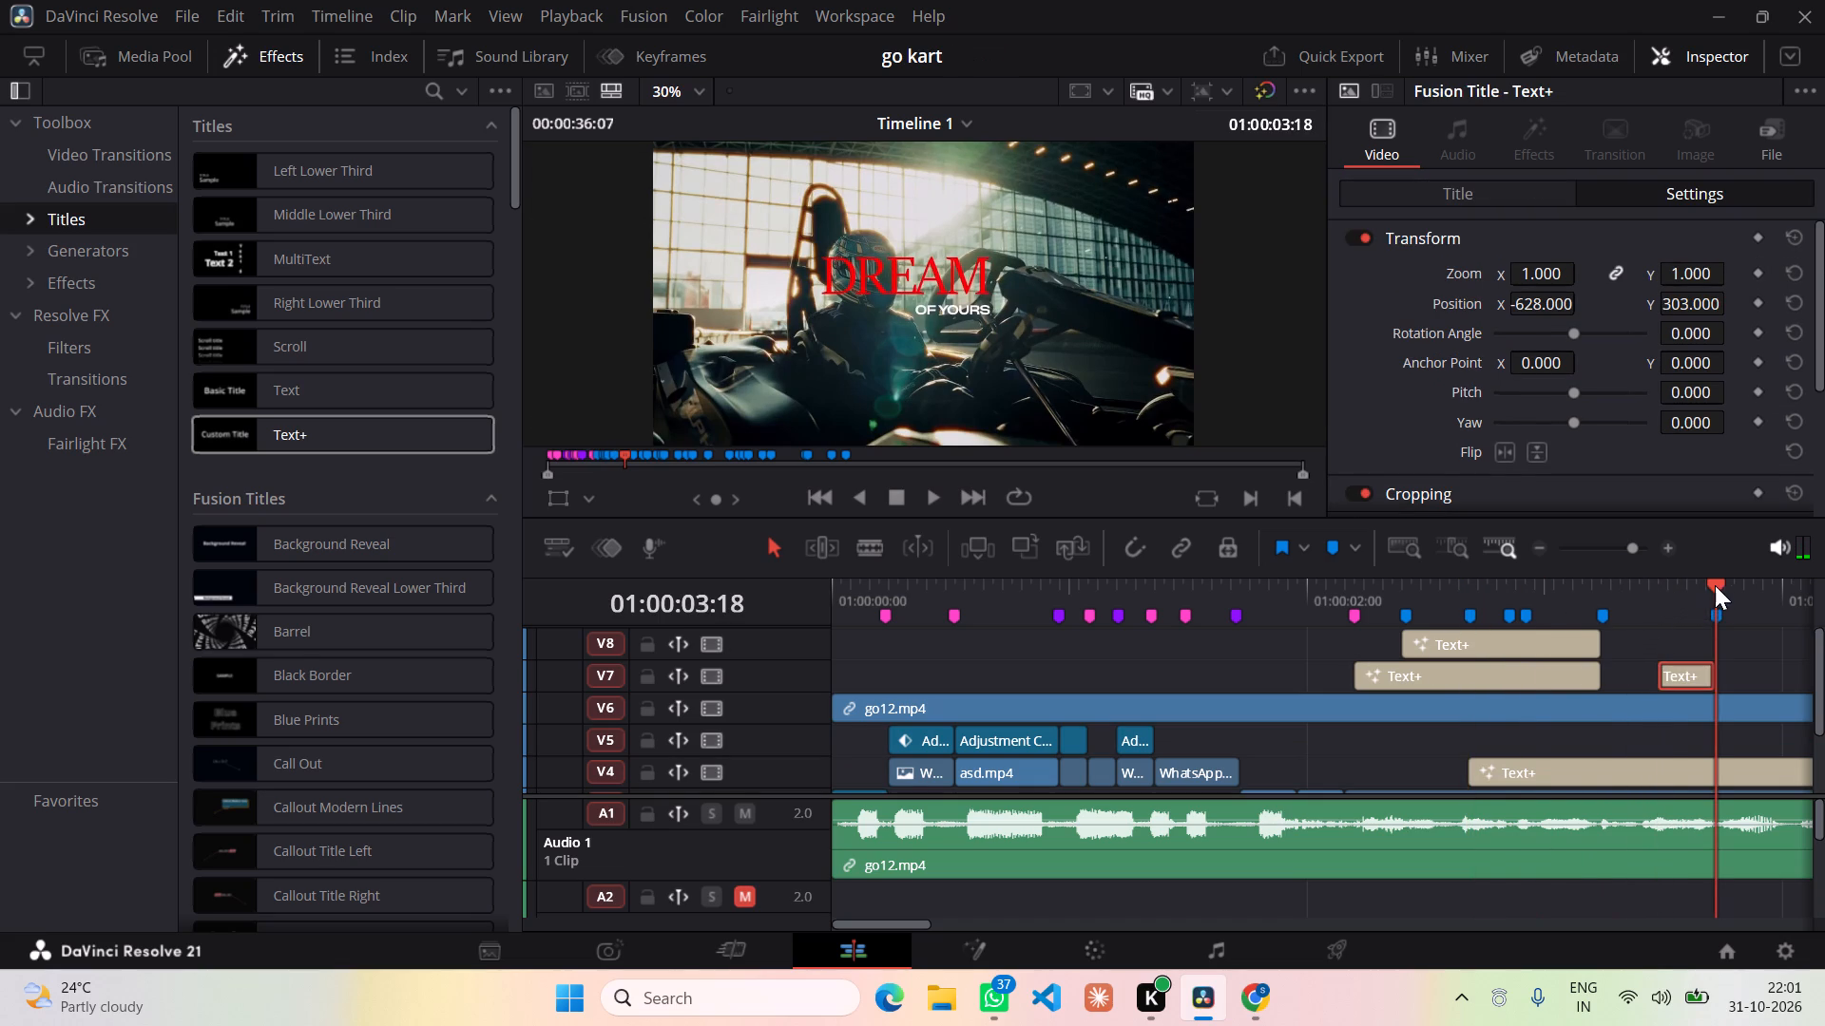
Move the pasted title up to a new V9 track, starting at the 01:00:02:17 marker where the reference introduces PLAN.
drag(1715, 584, 1494, 593)
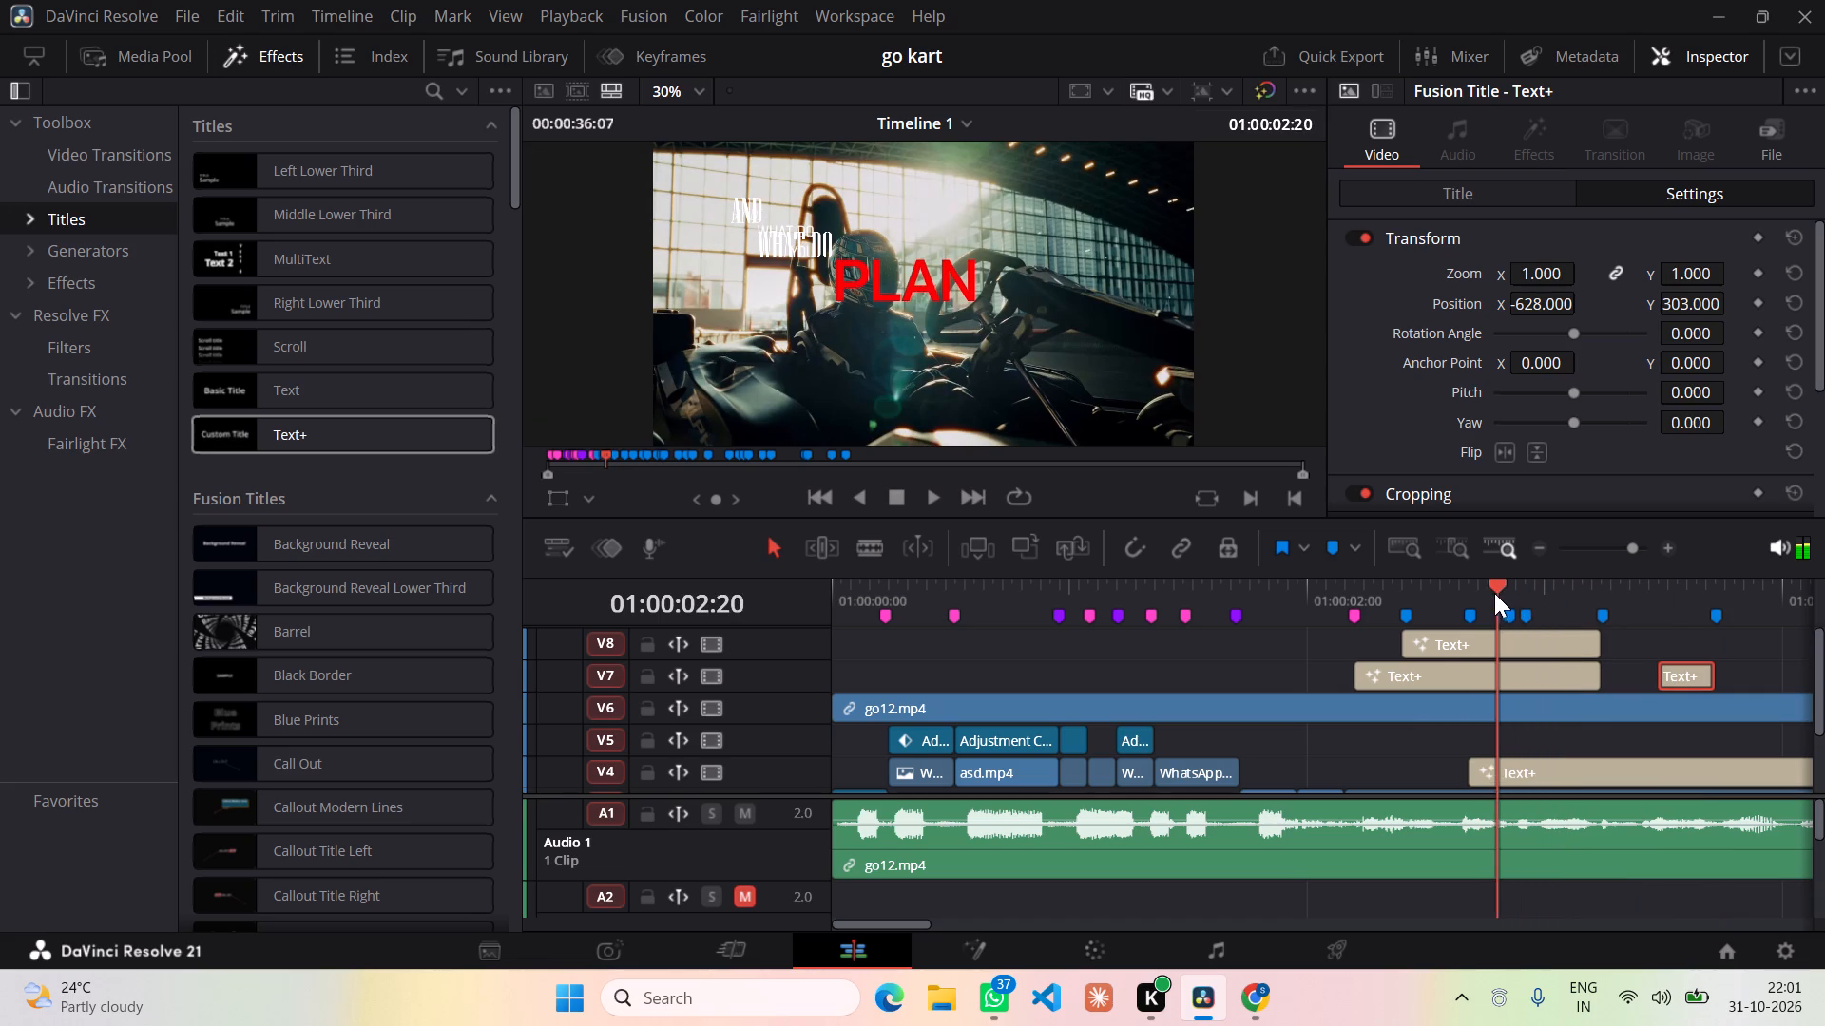
drag(1494, 593, 1480, 600)
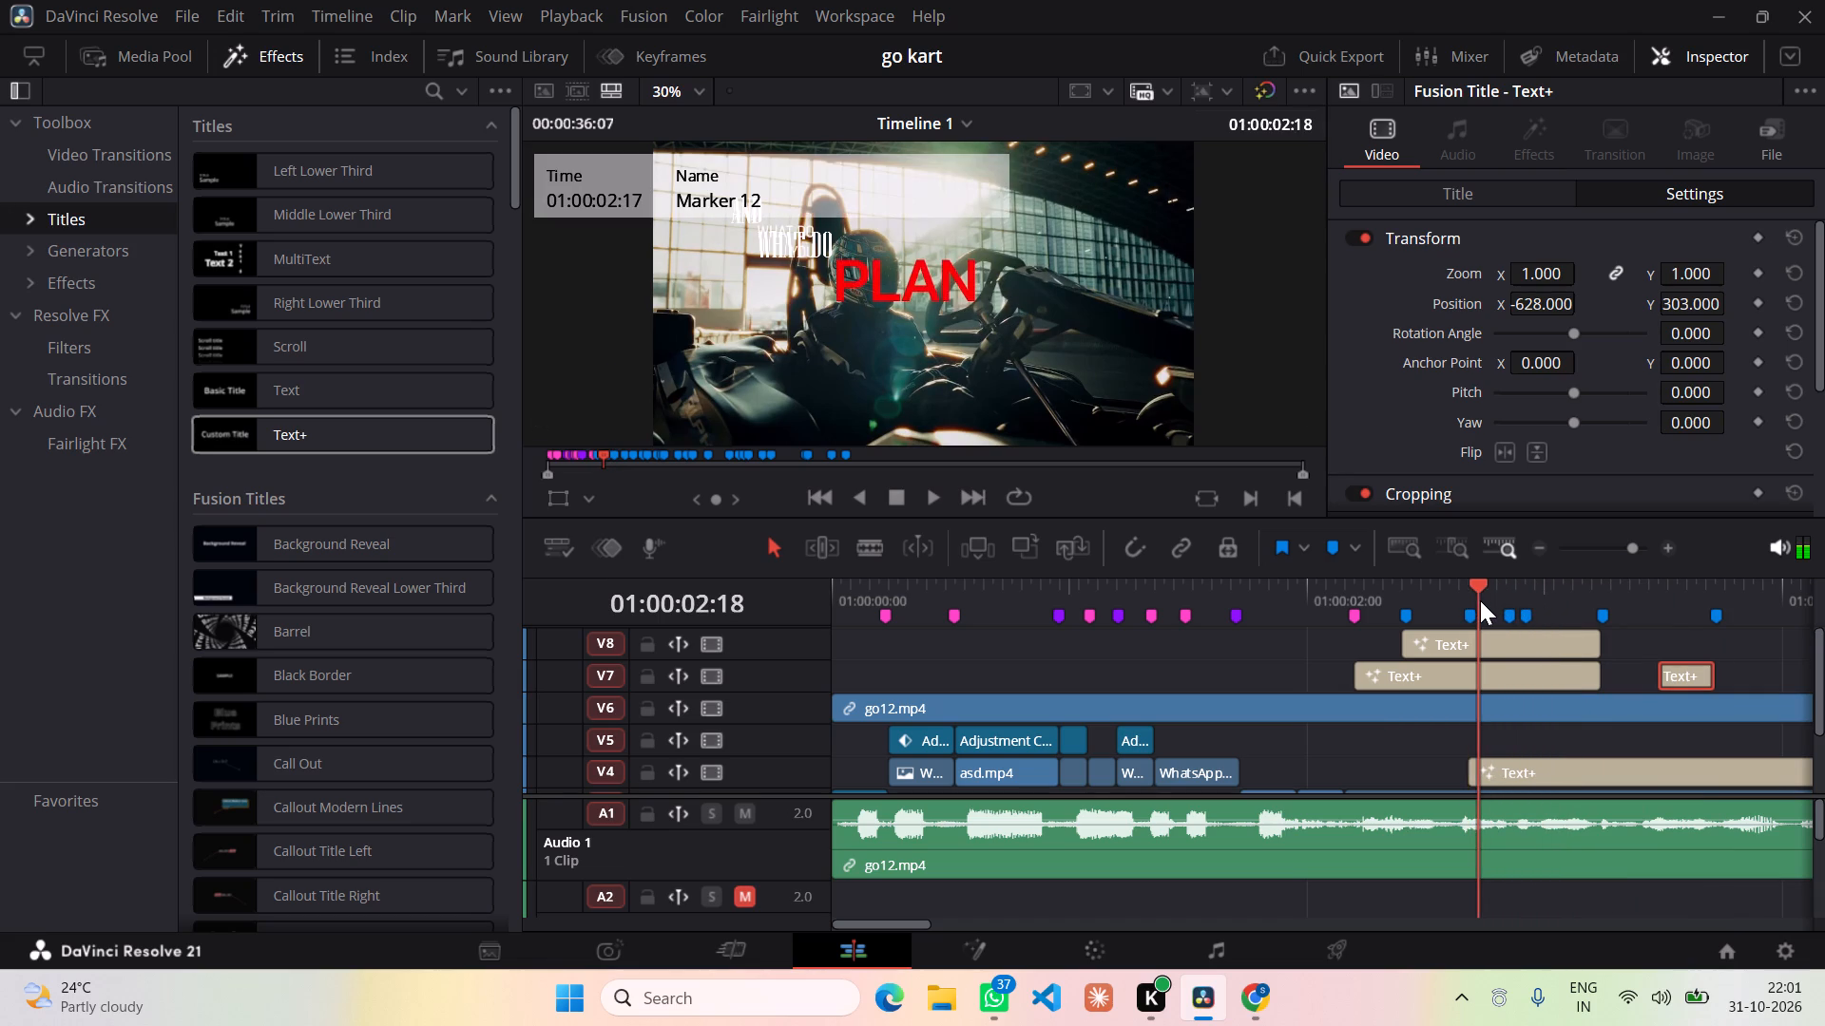
drag(1480, 600, 1476, 600)
drag(1476, 600, 1471, 600)
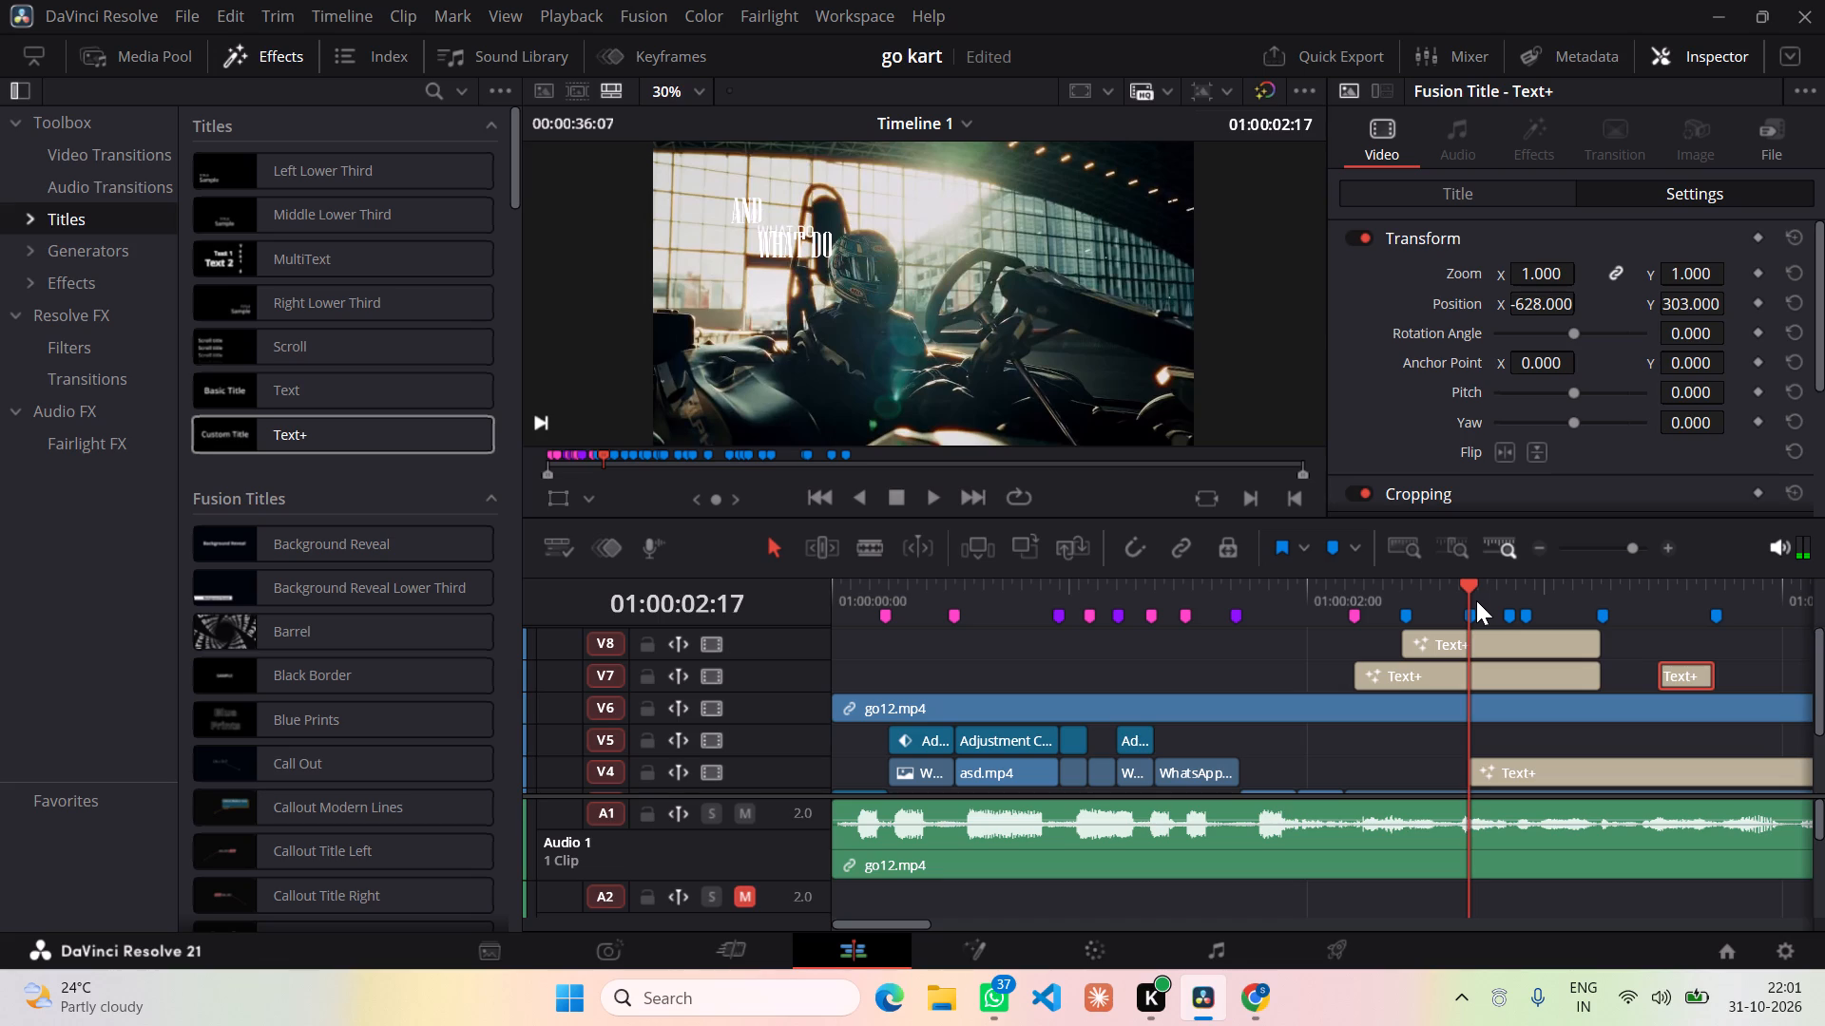
drag(1472, 588, 1483, 591)
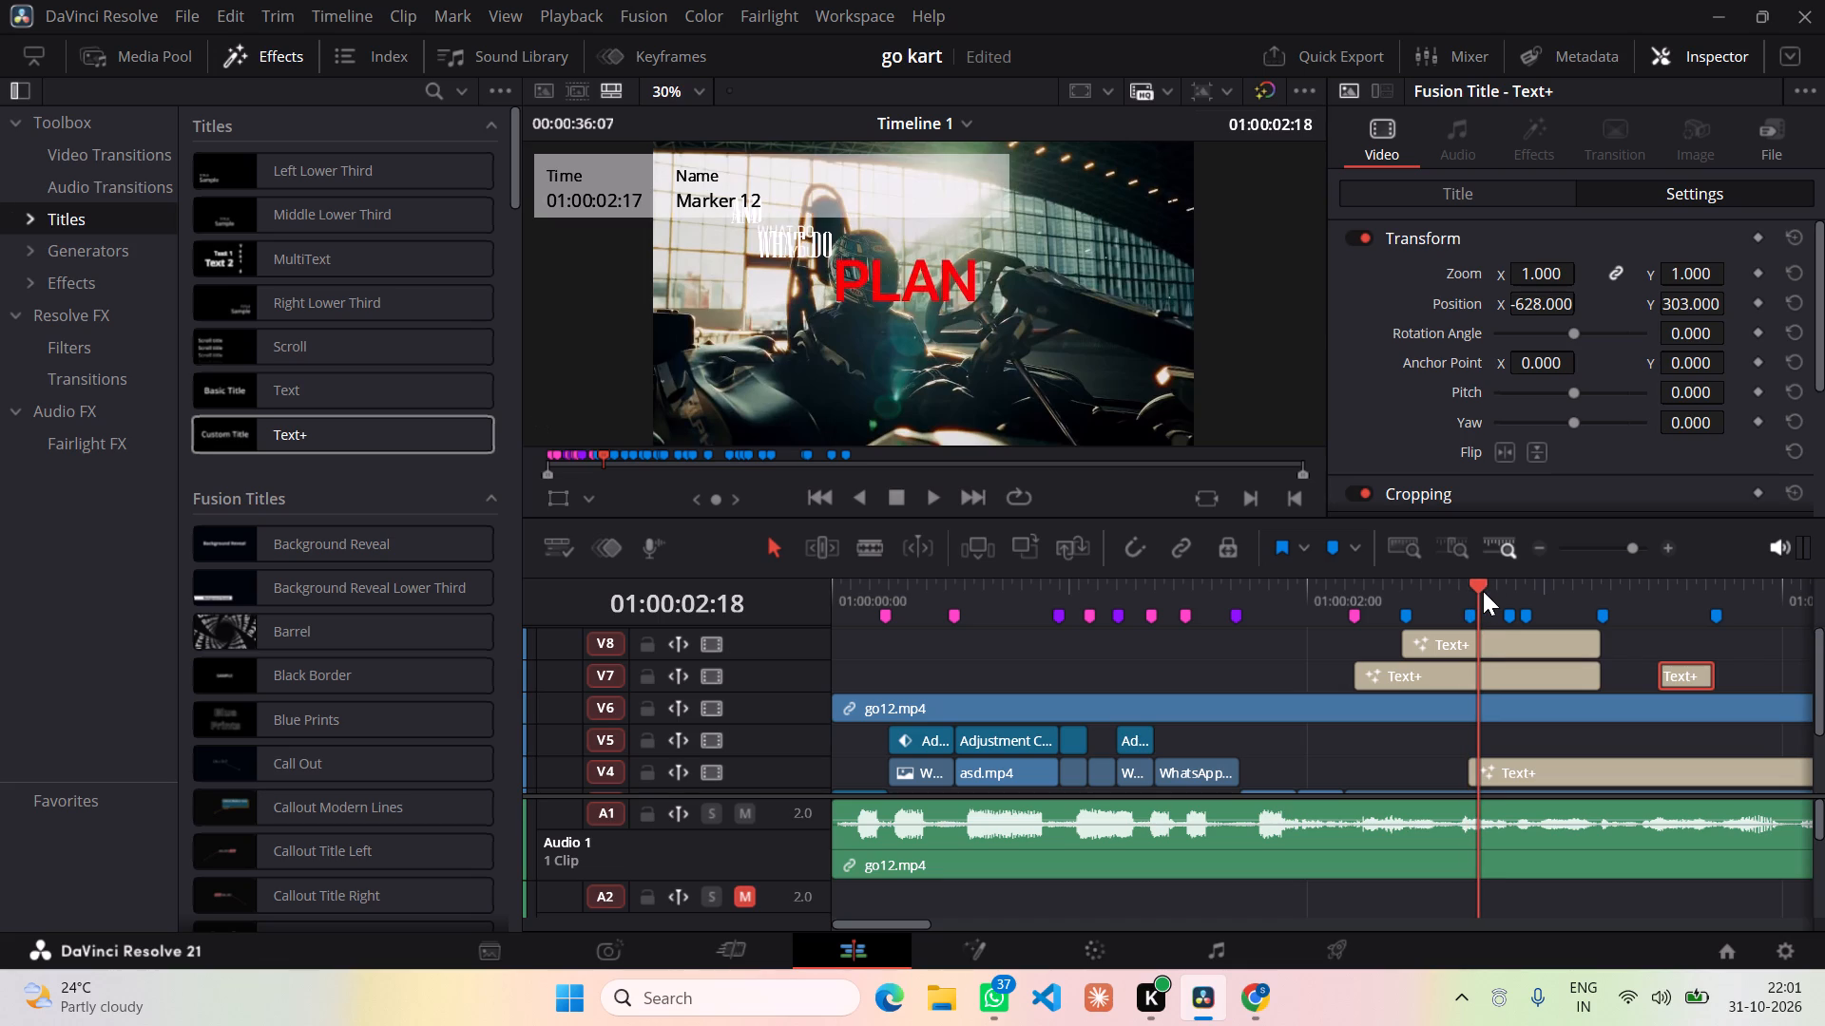
drag(1483, 591, 1498, 591)
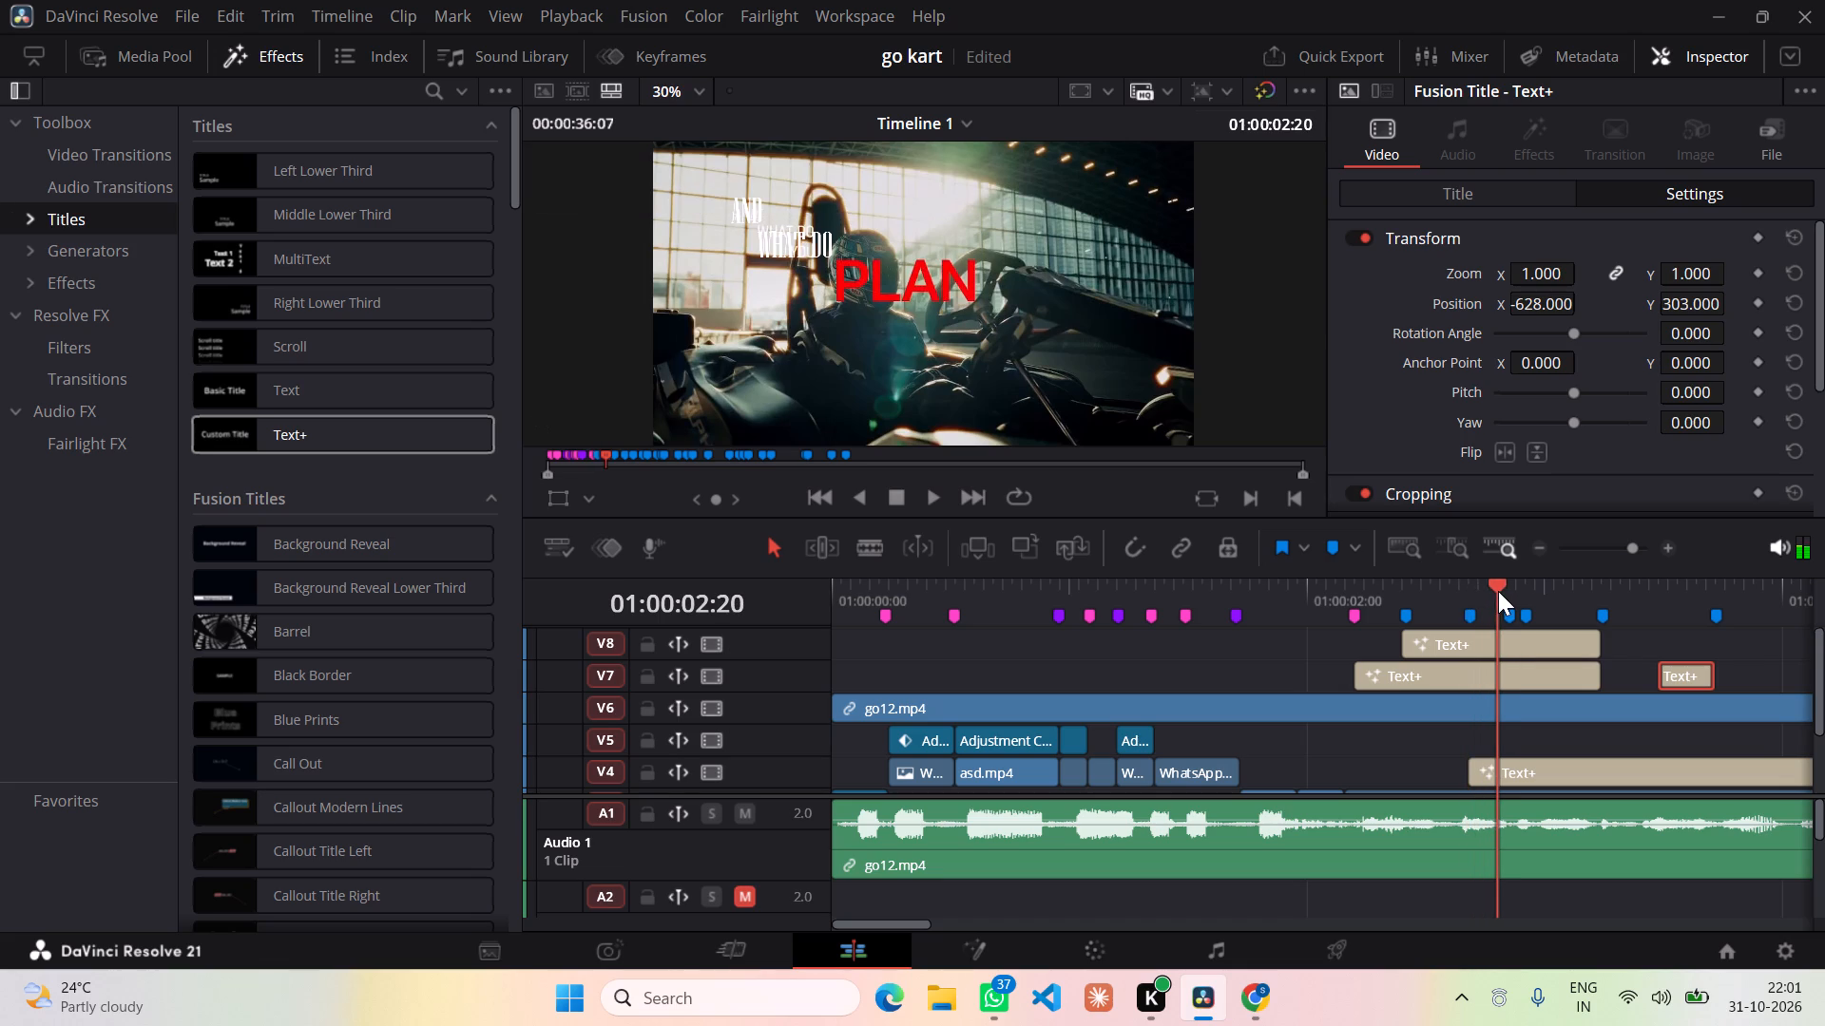
drag(1498, 591, 1491, 591)
drag(1491, 591, 1448, 601)
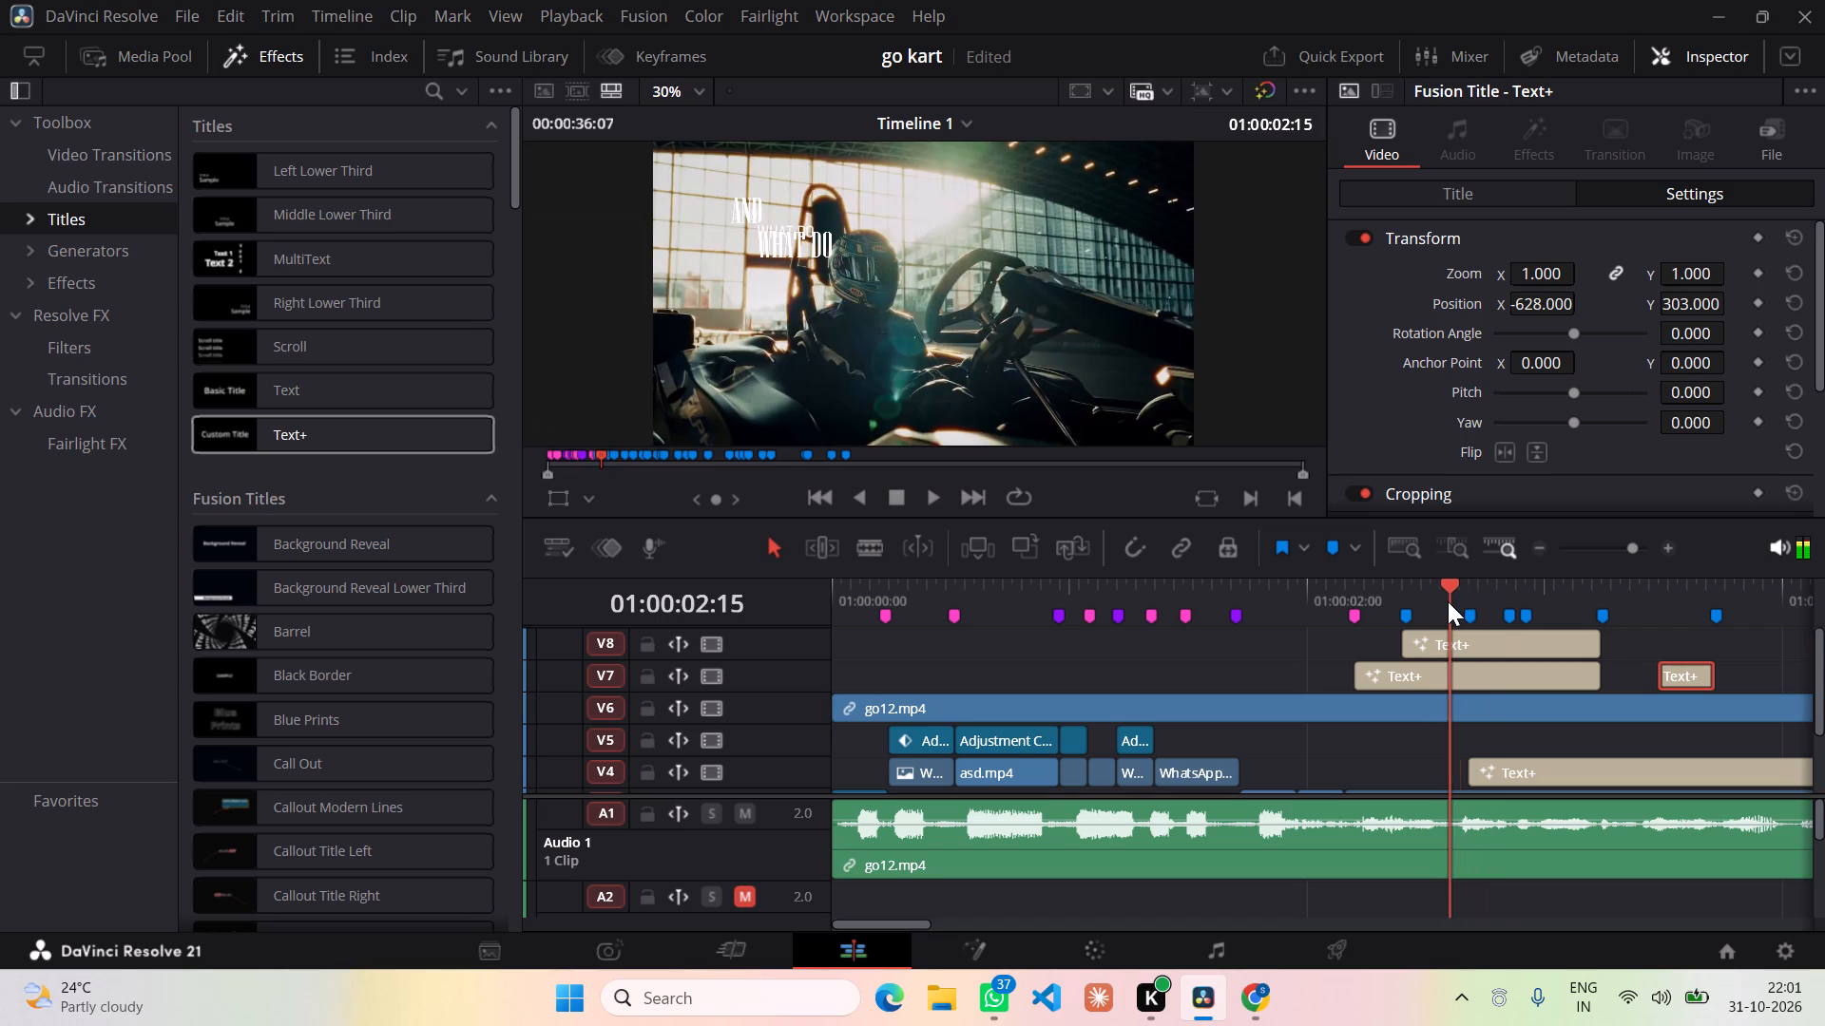
drag(1448, 601, 1477, 606)
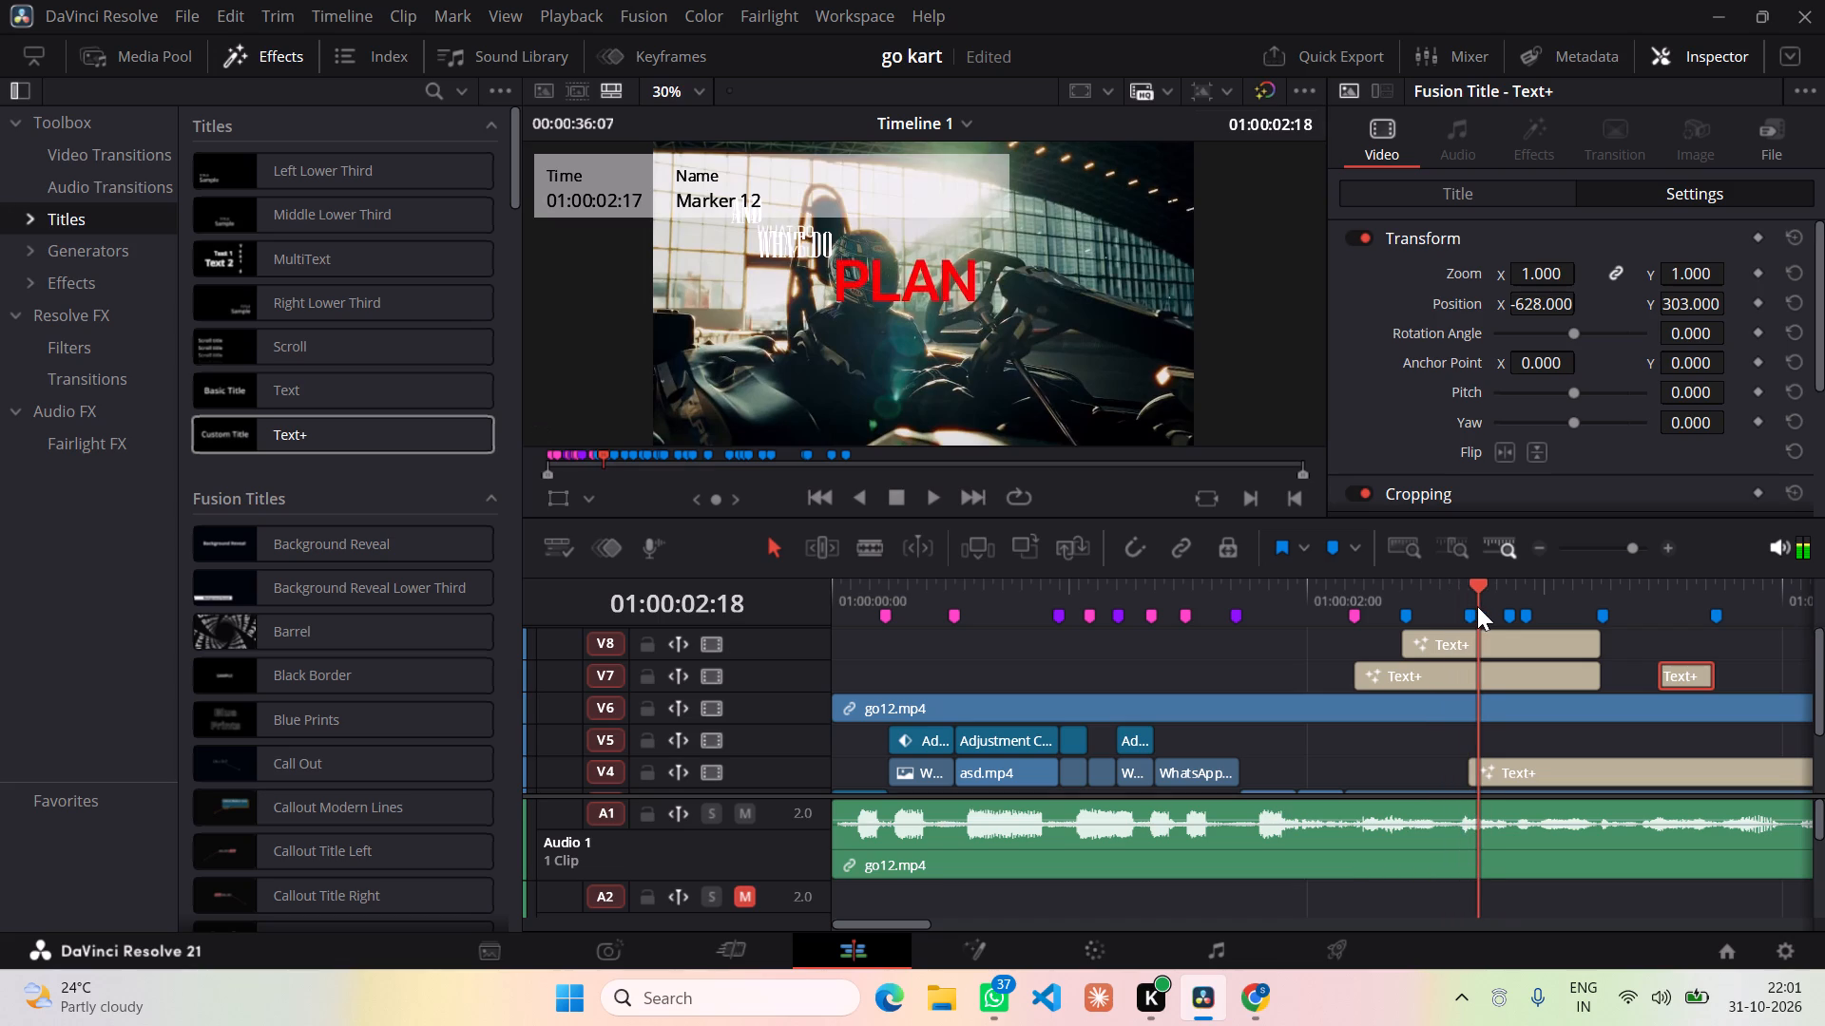
drag(1477, 606, 1470, 606)
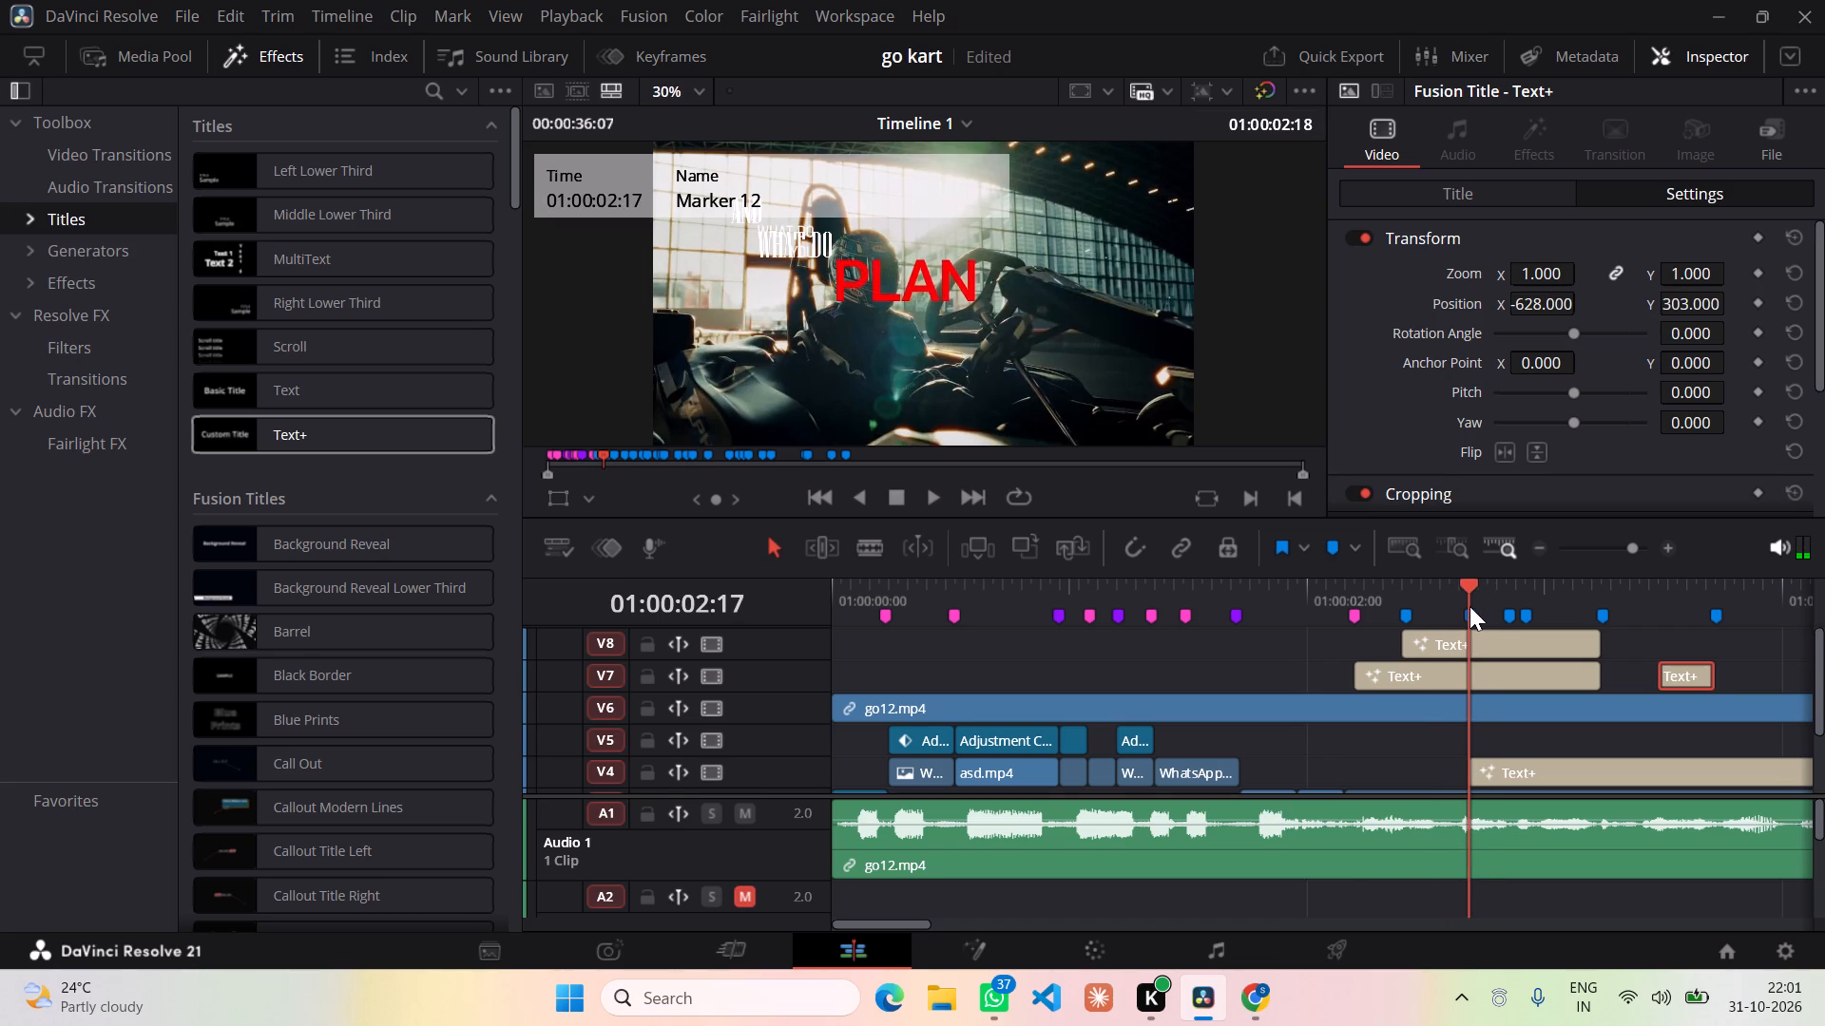
drag(1470, 606, 1470, 606)
scroll(1509, 638, up, 1)
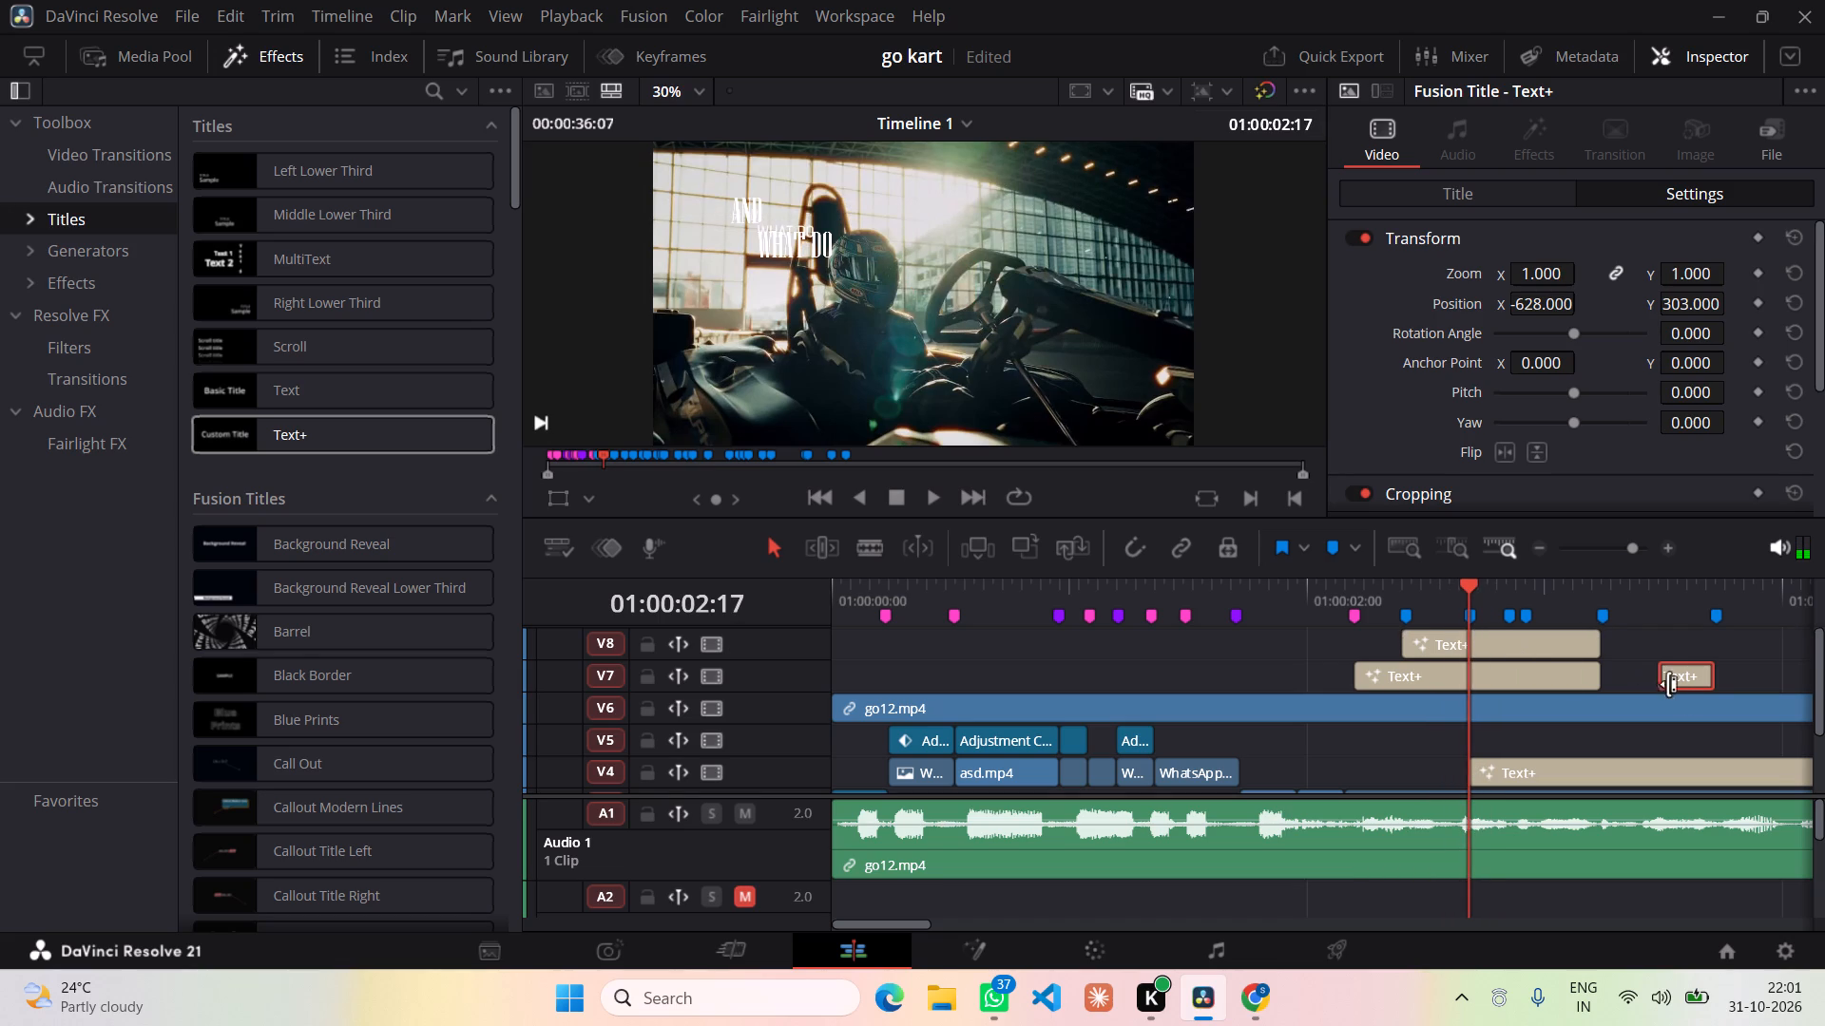
drag(1677, 679, 1652, 650)
drag(1652, 650, 1486, 607)
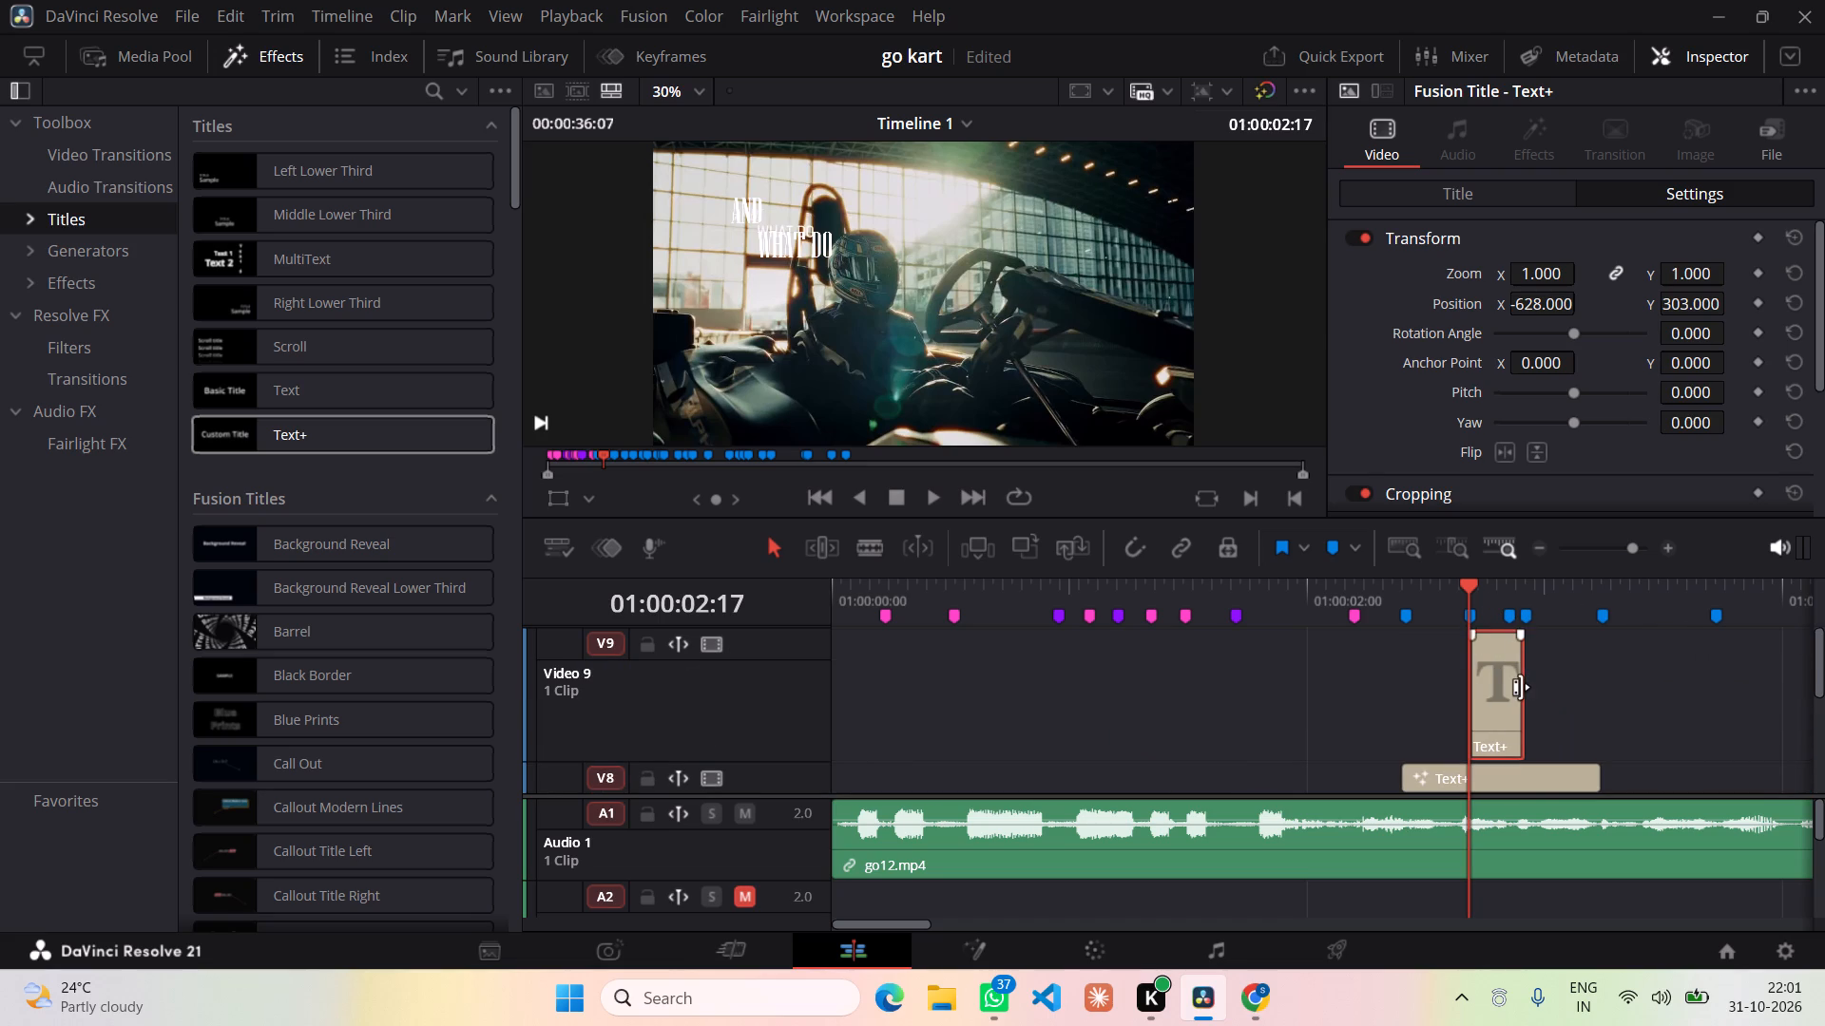
Extend the V9 title to the blue marker where the titles on V7 and V8 end.
drag(1523, 687, 1577, 687)
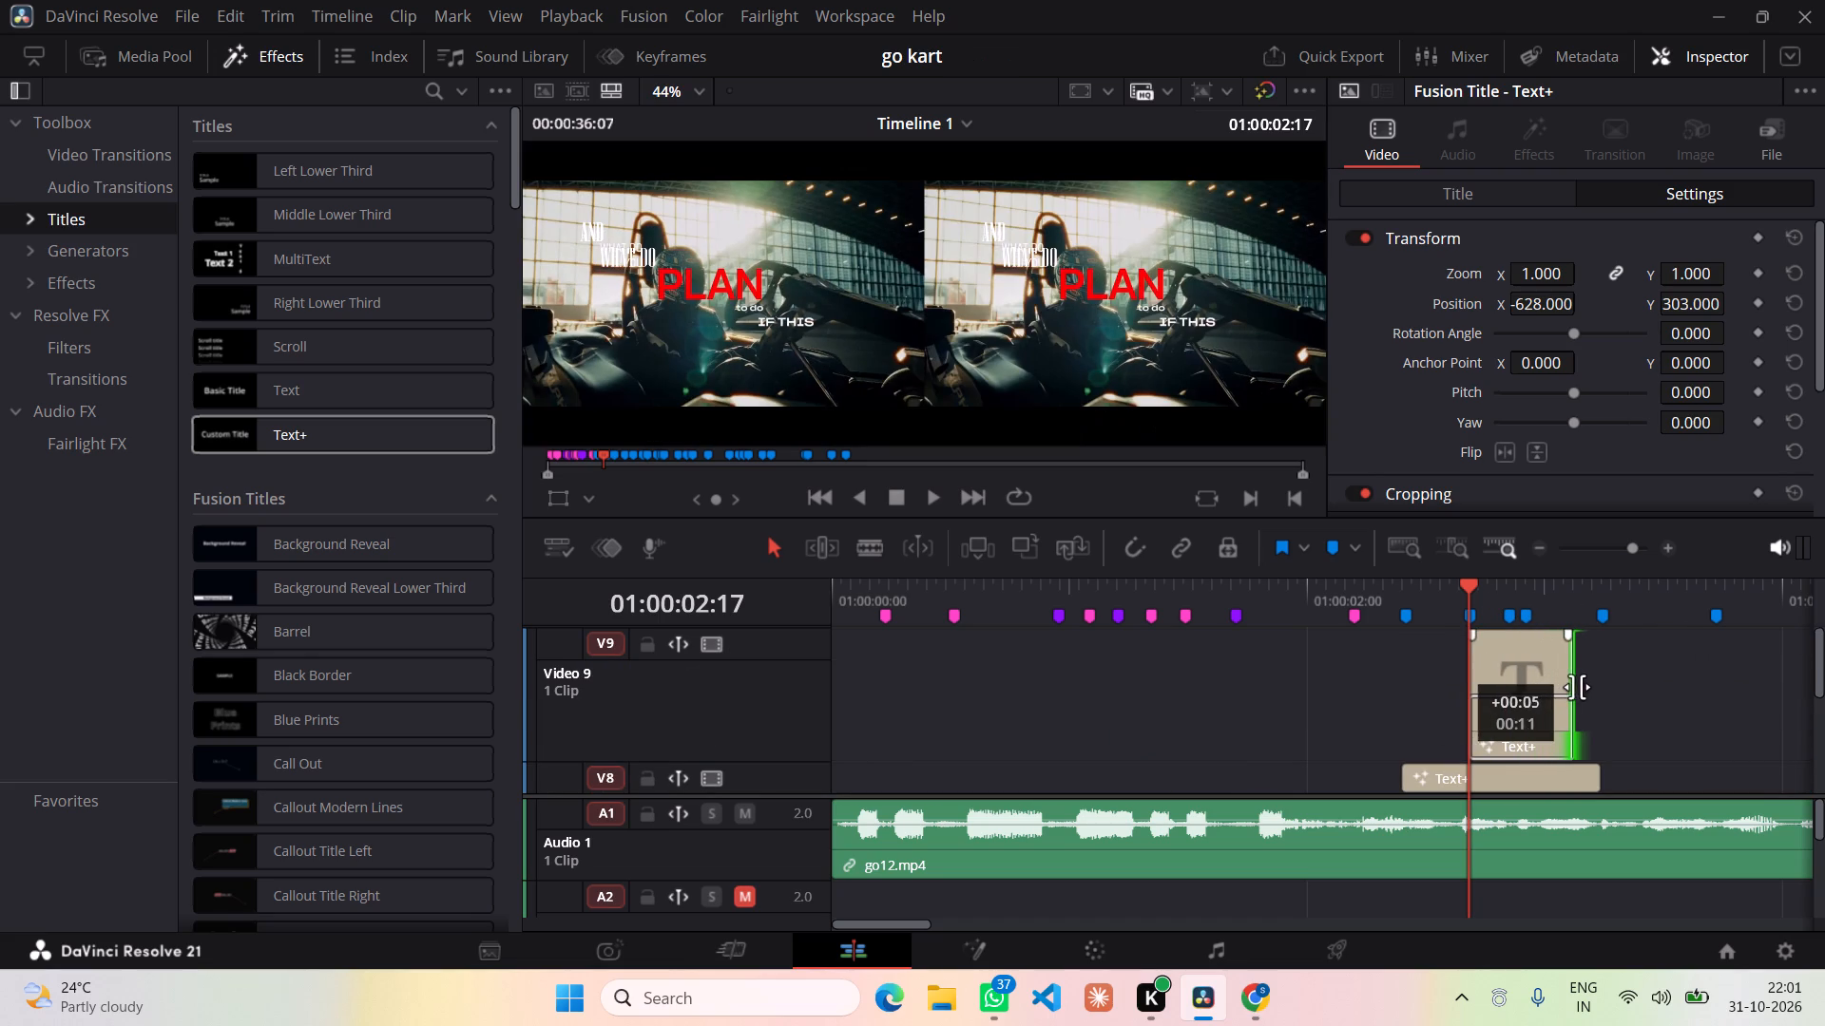
drag(1577, 687, 1602, 683)
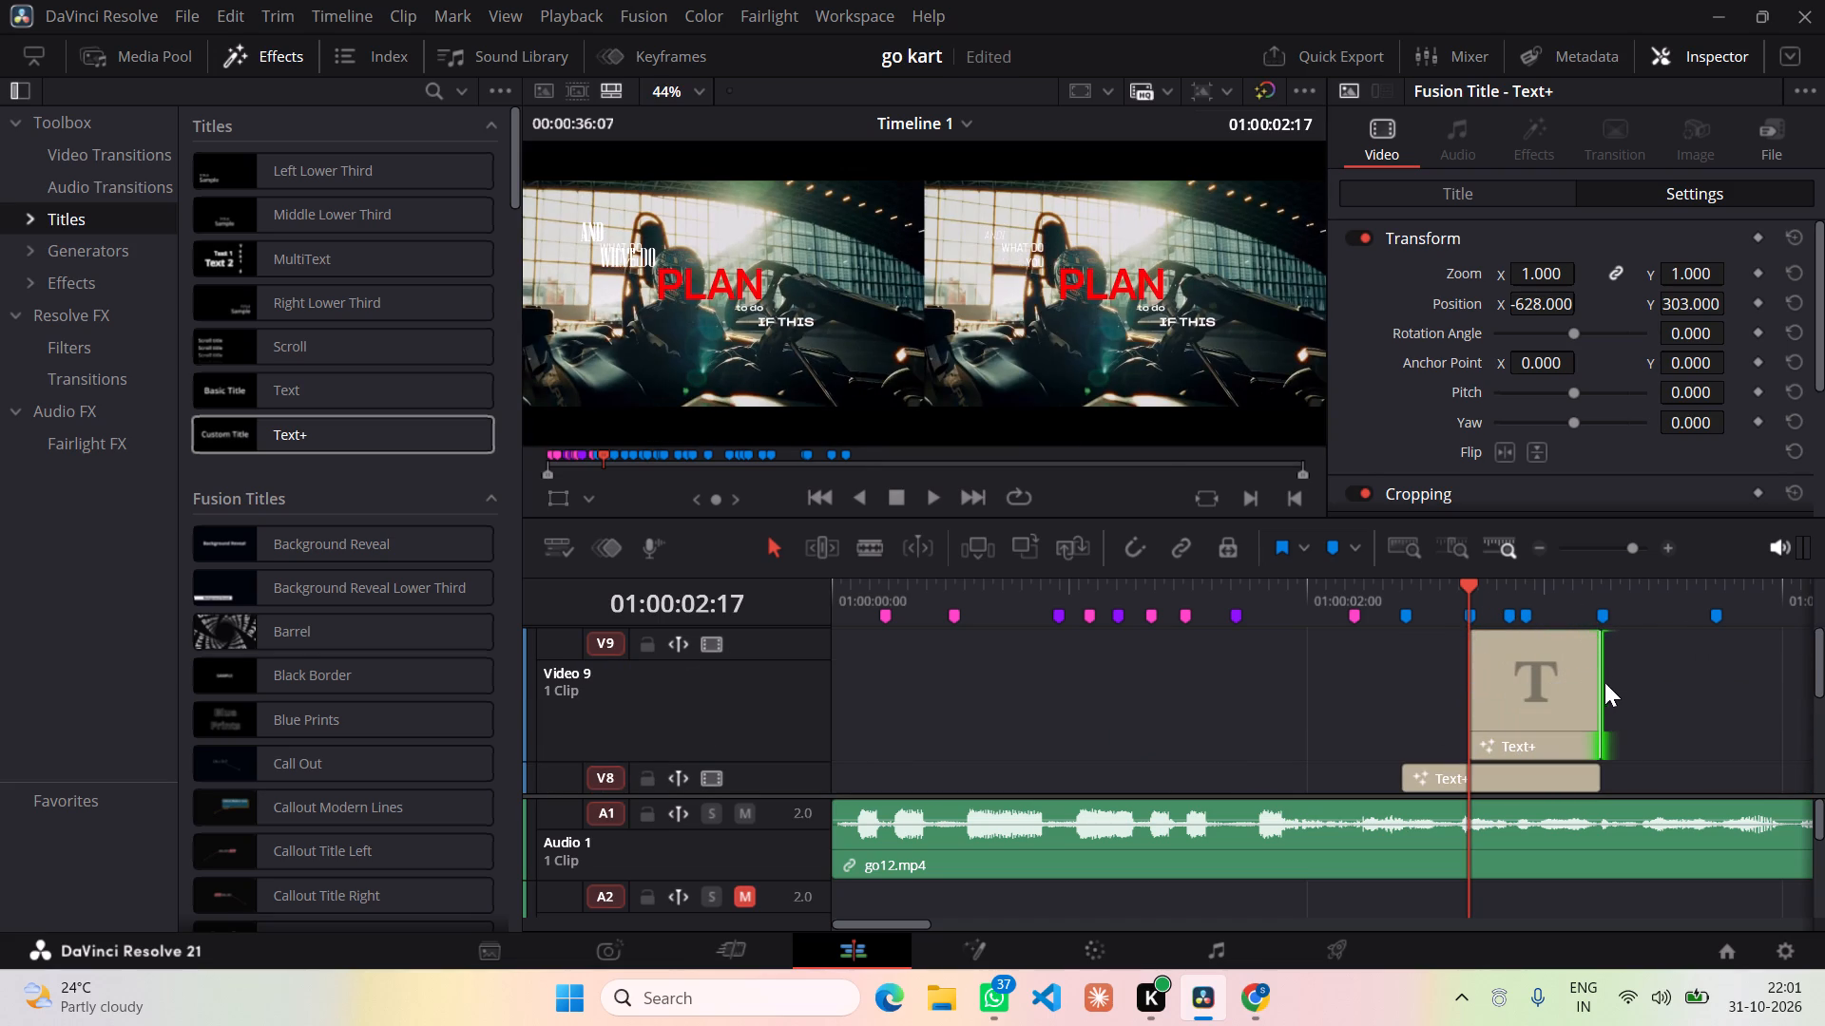
click(1638, 685)
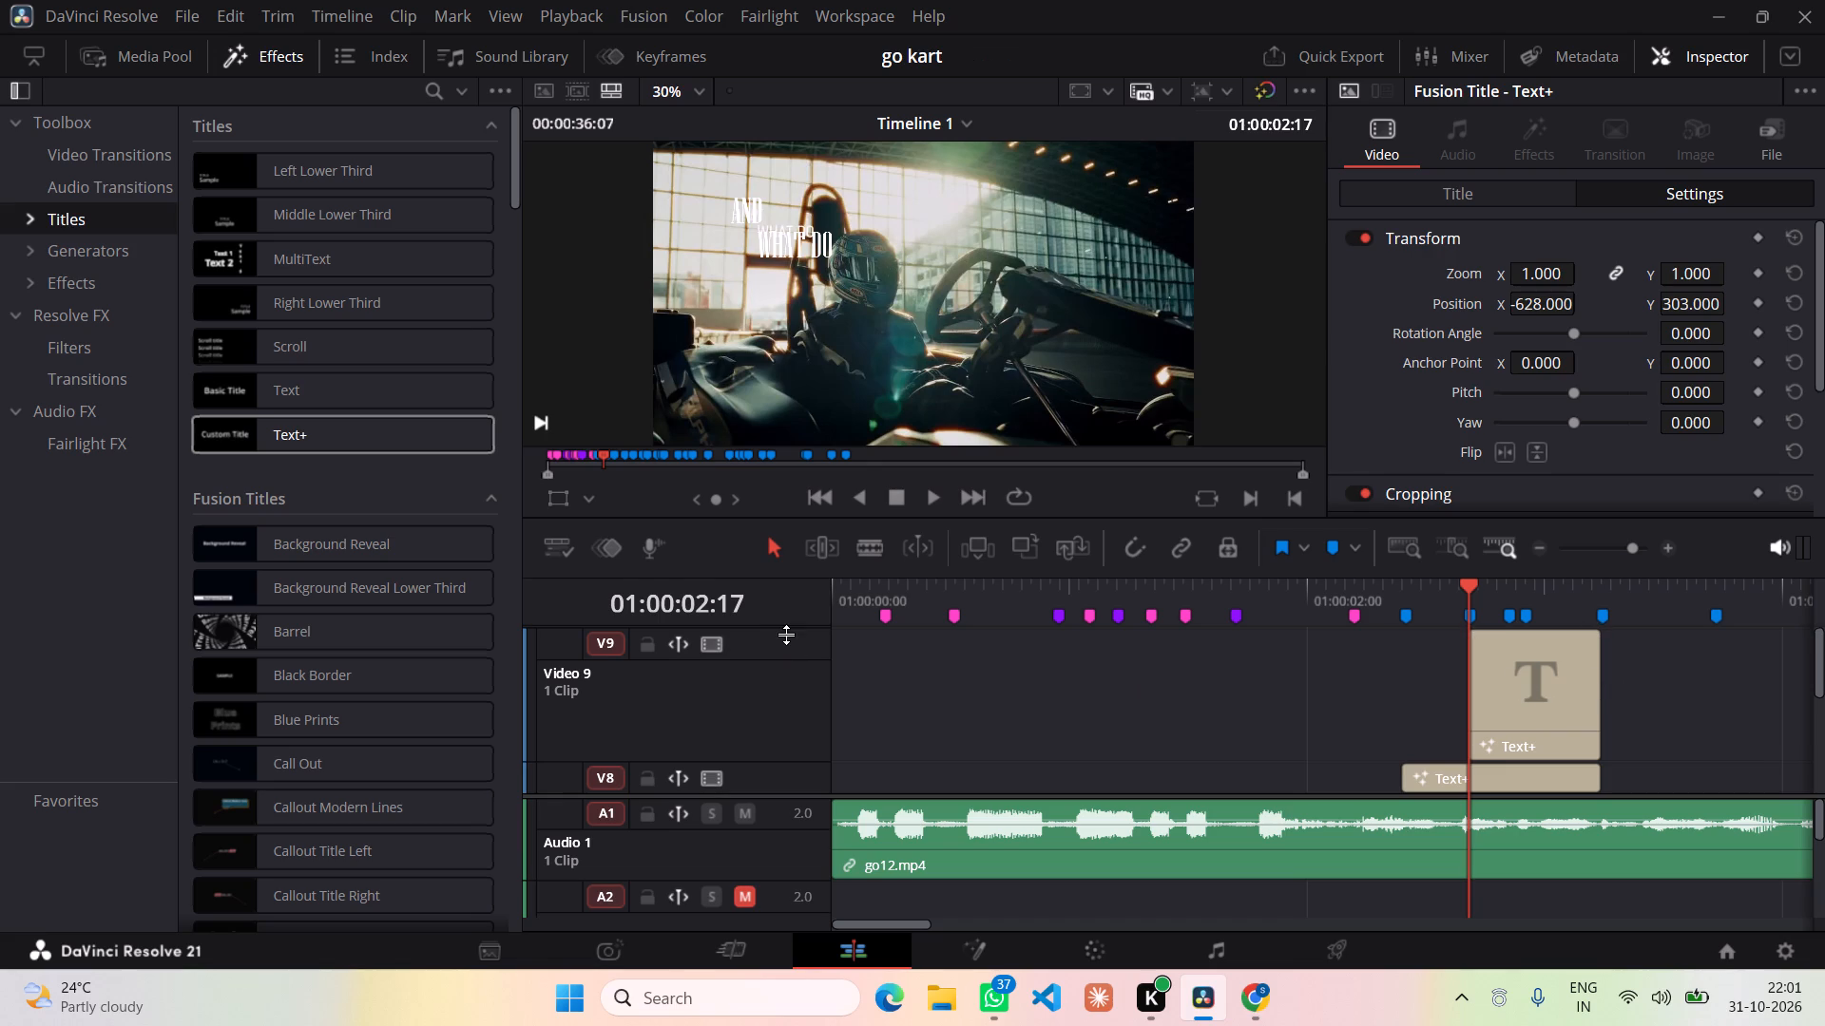
Reduce the height of the V9 track to match the other compact video tracks.
drag(790, 631, 795, 746)
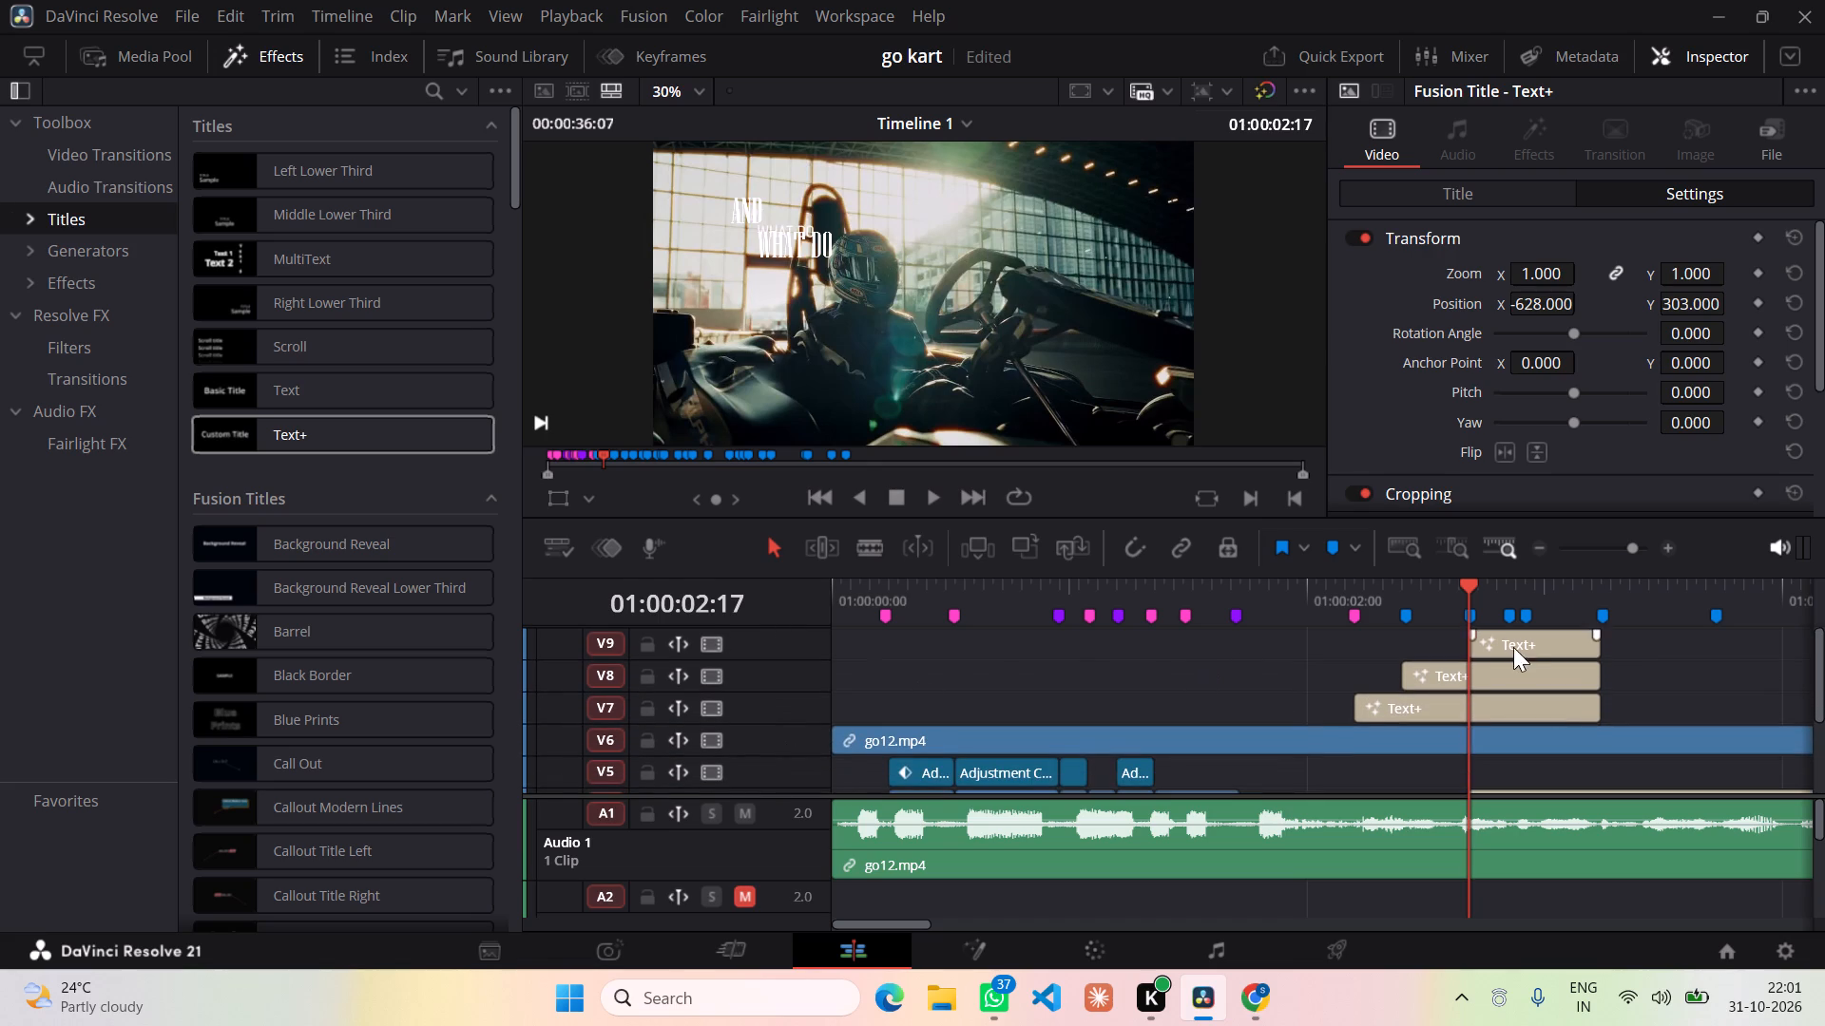
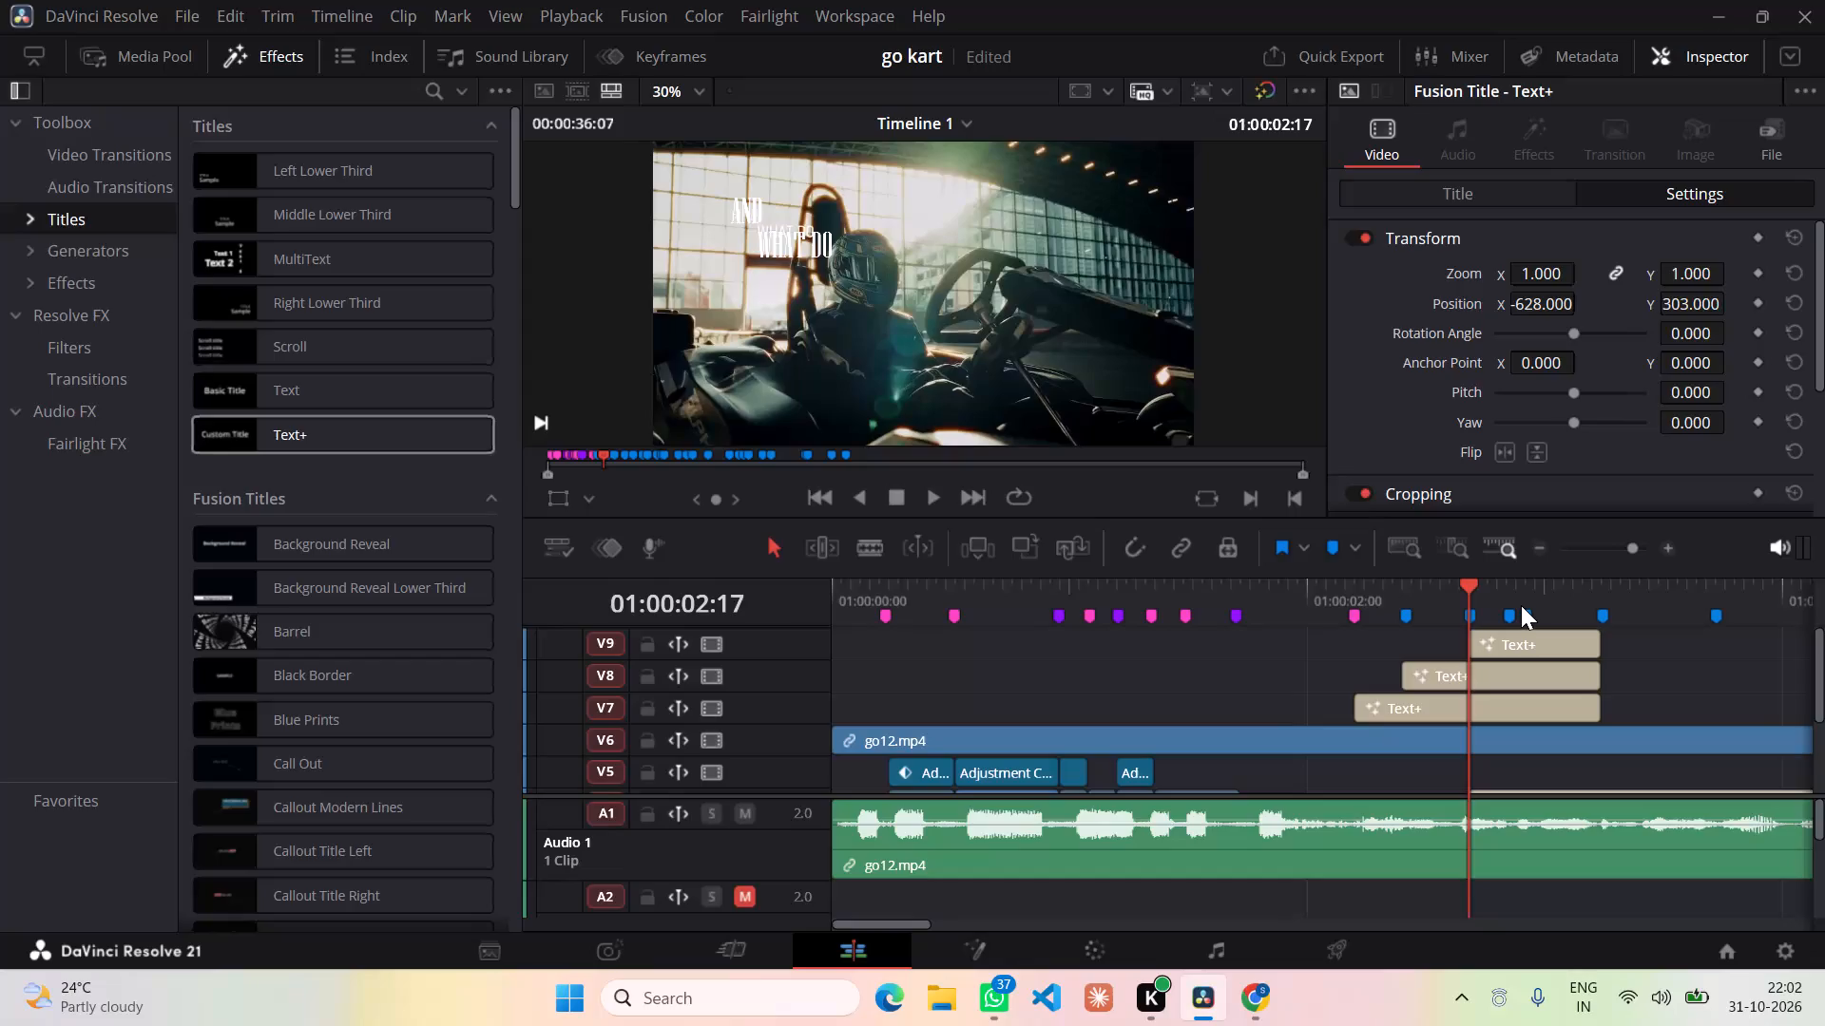
Compare the reference around the 01:00:02:17 marker and replace the V9 title's text with YOU.
click(1469, 585)
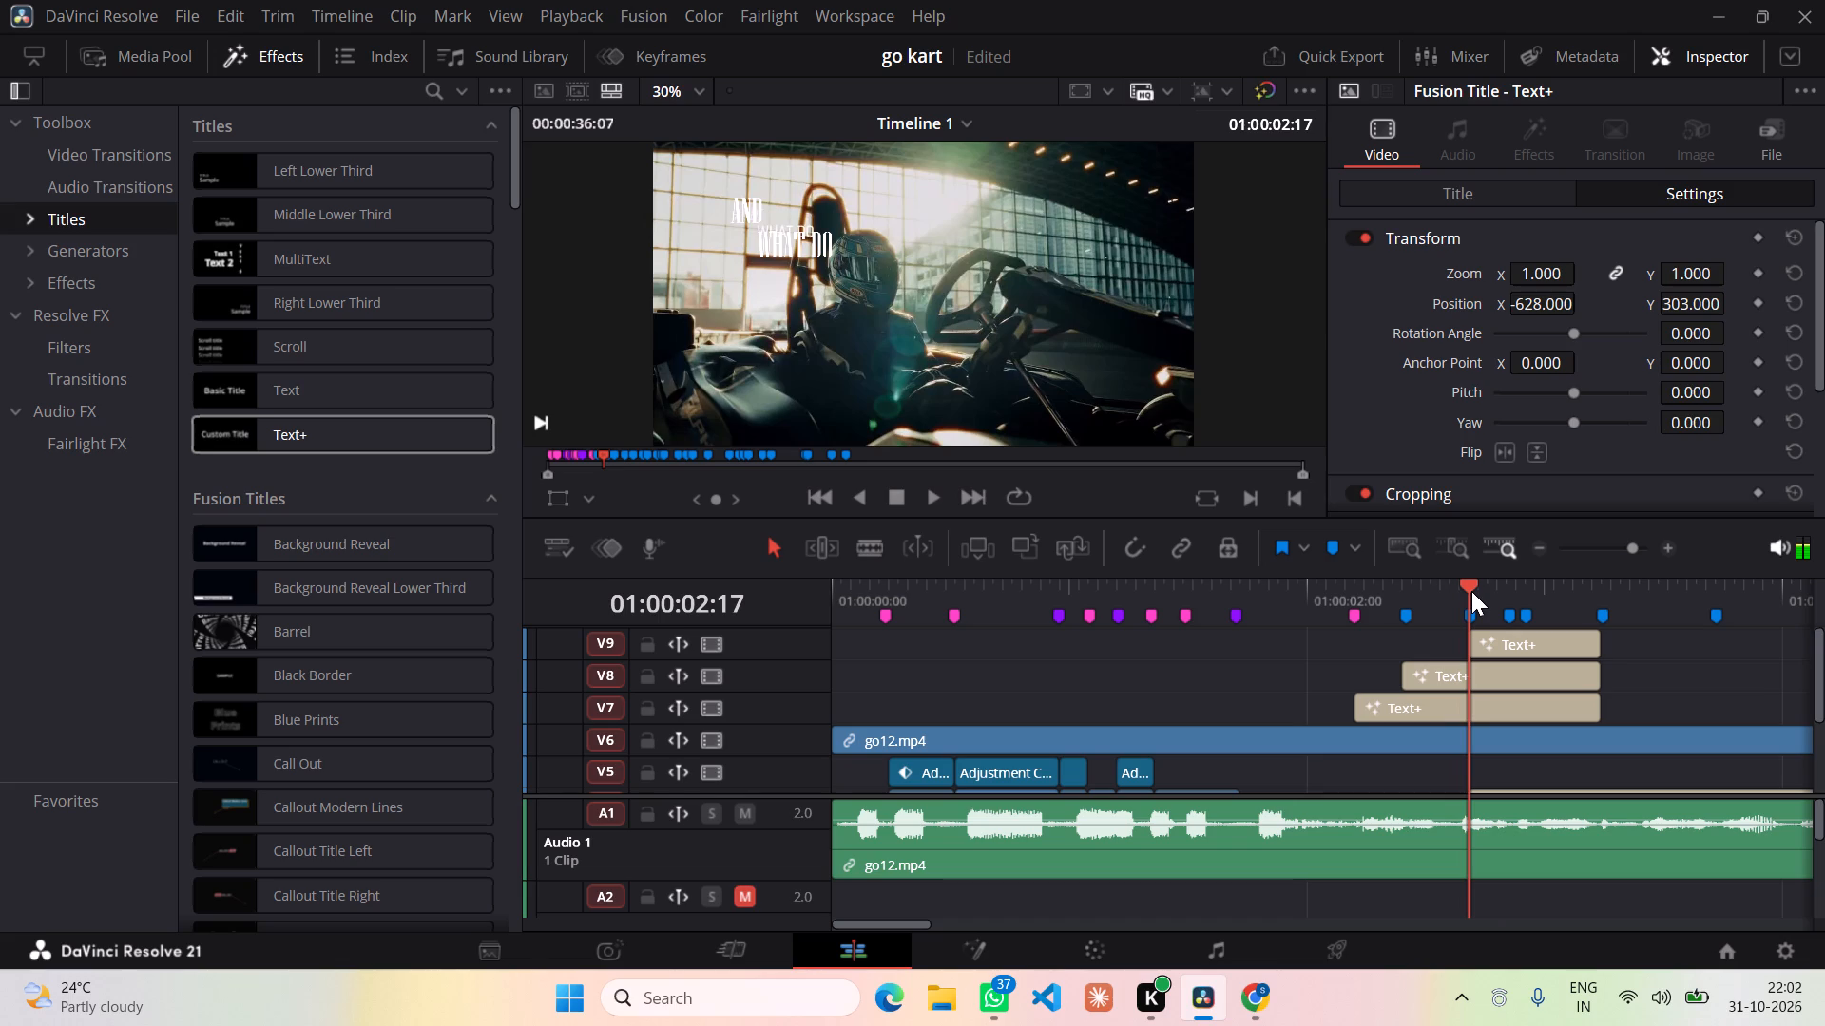
click(1503, 200)
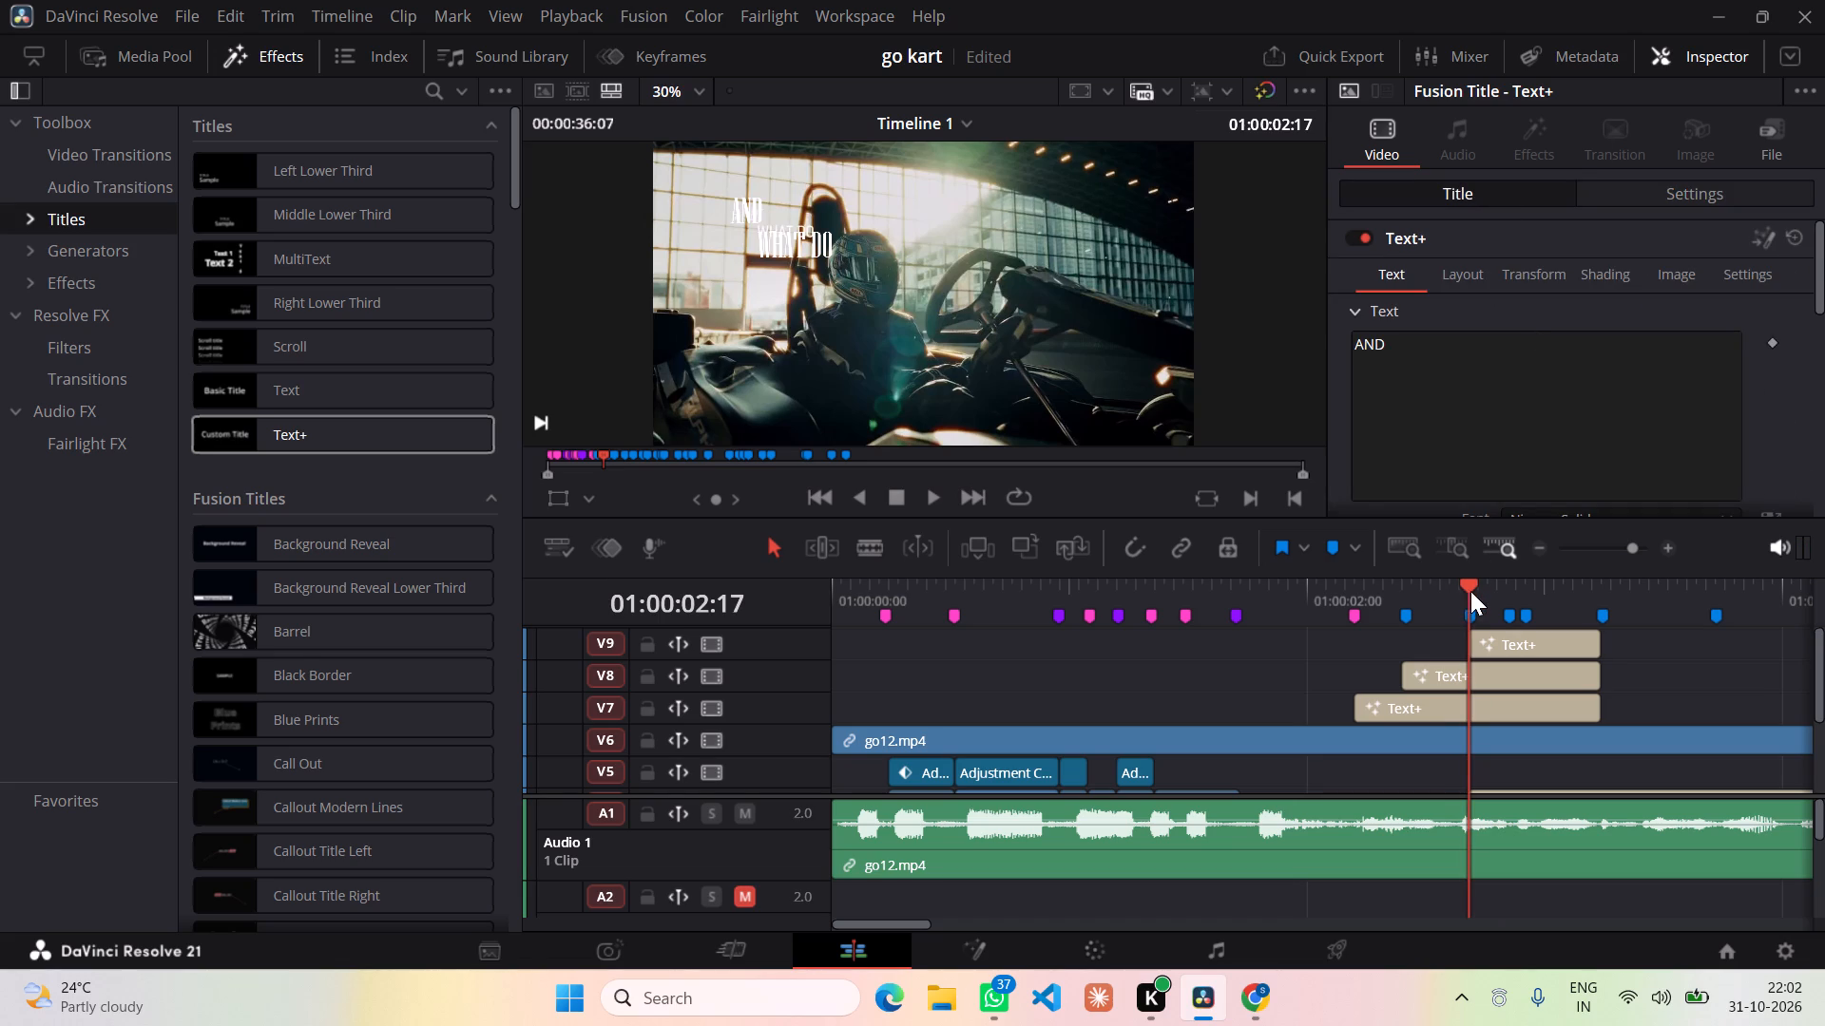
drag(1470, 581, 1481, 582)
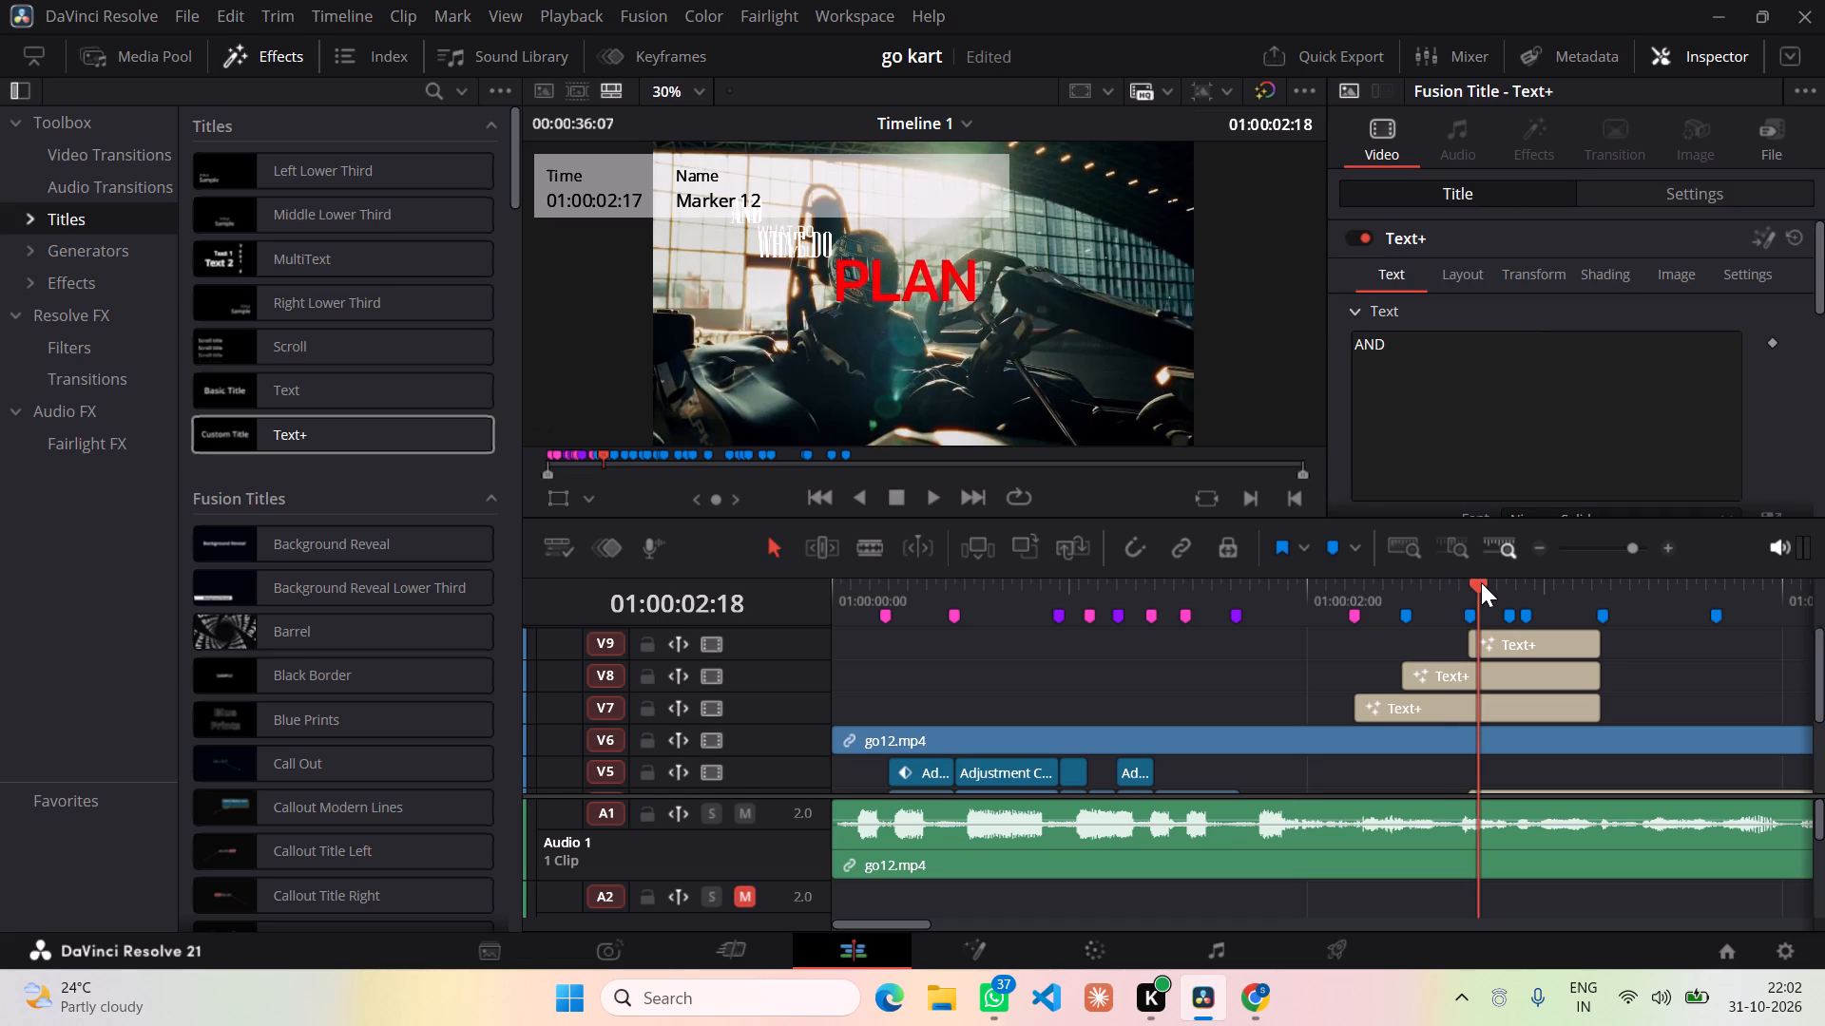
drag(1481, 582, 1470, 583)
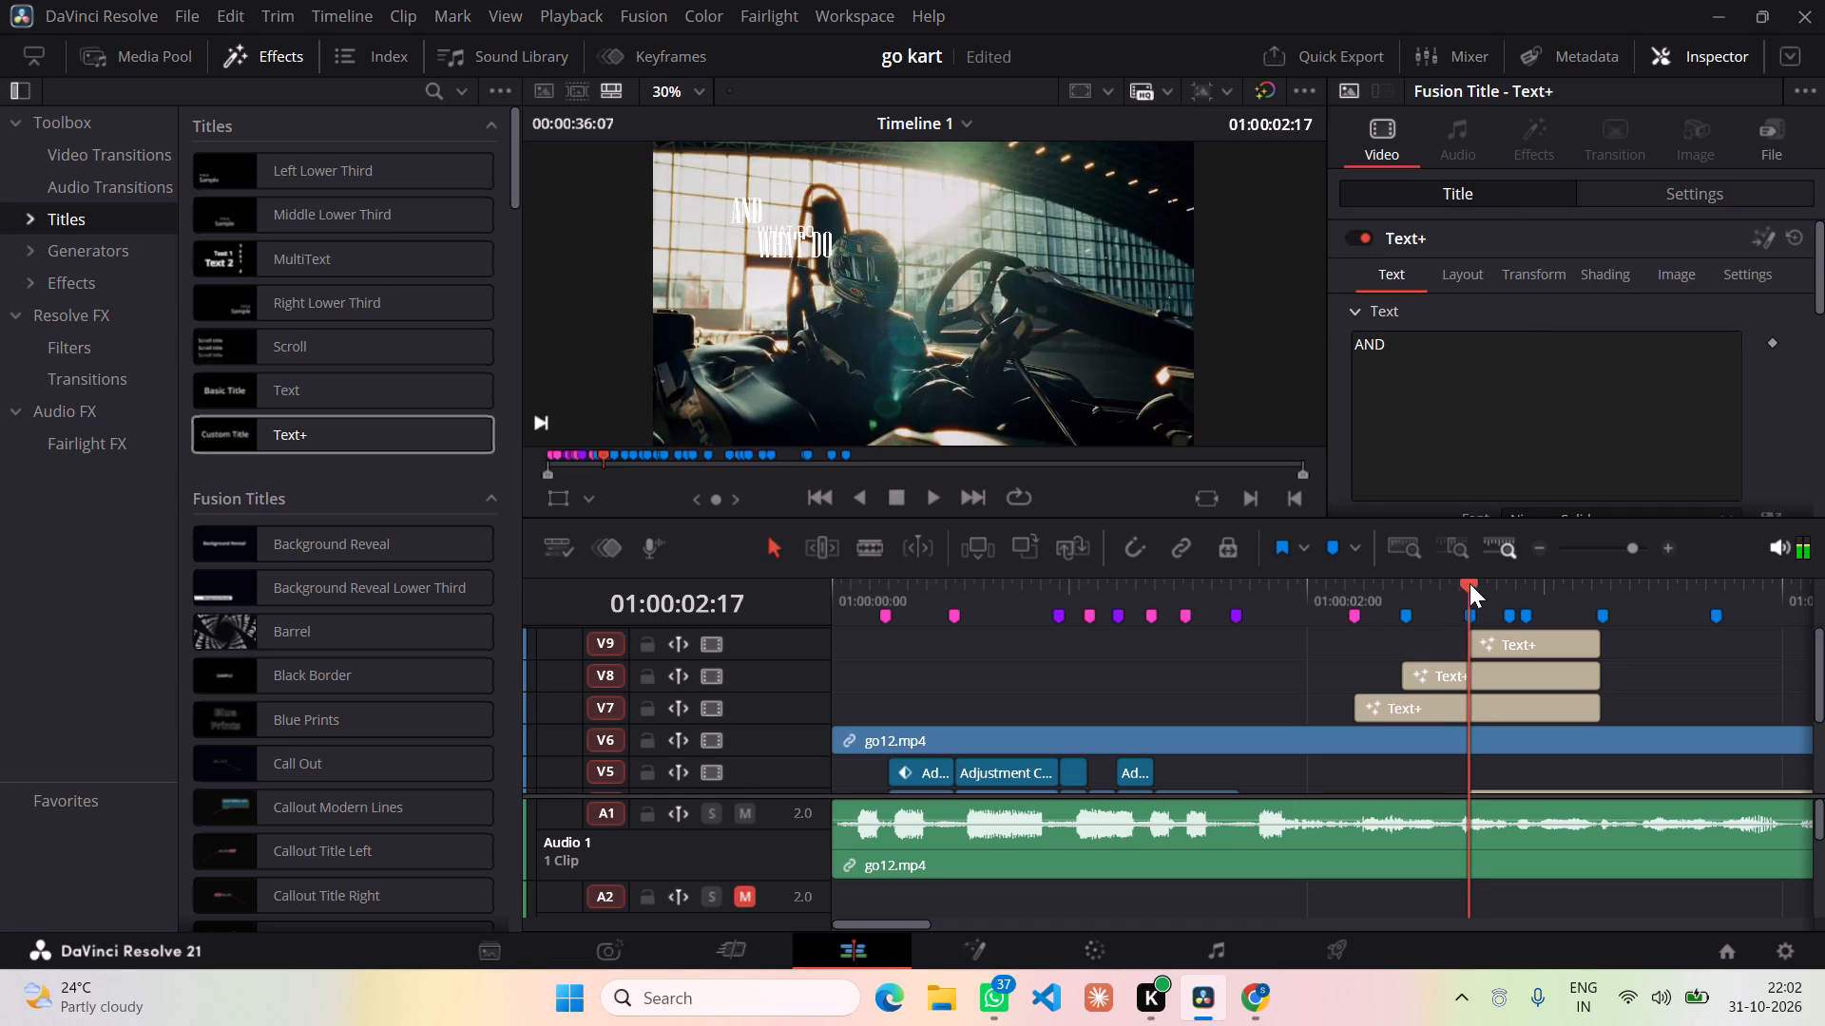
drag(1470, 583, 1479, 586)
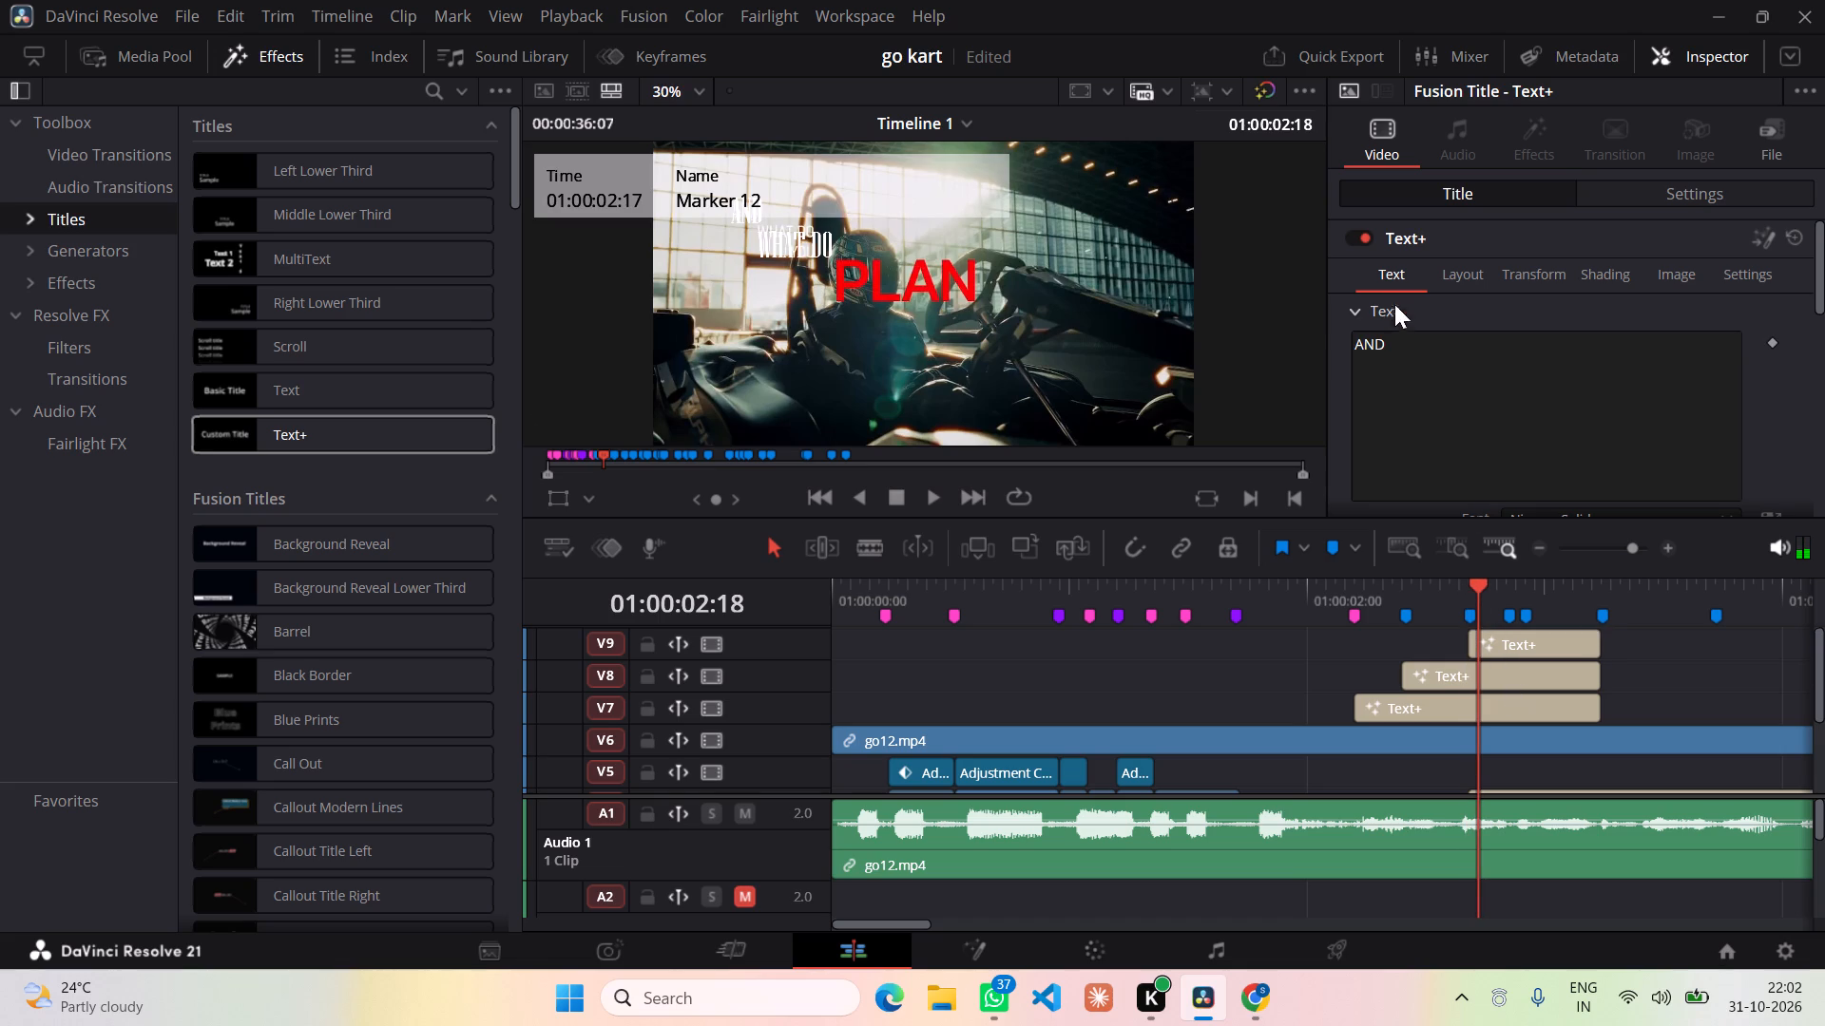
drag(1393, 339, 1273, 362)
drag(1389, 347, 1295, 357)
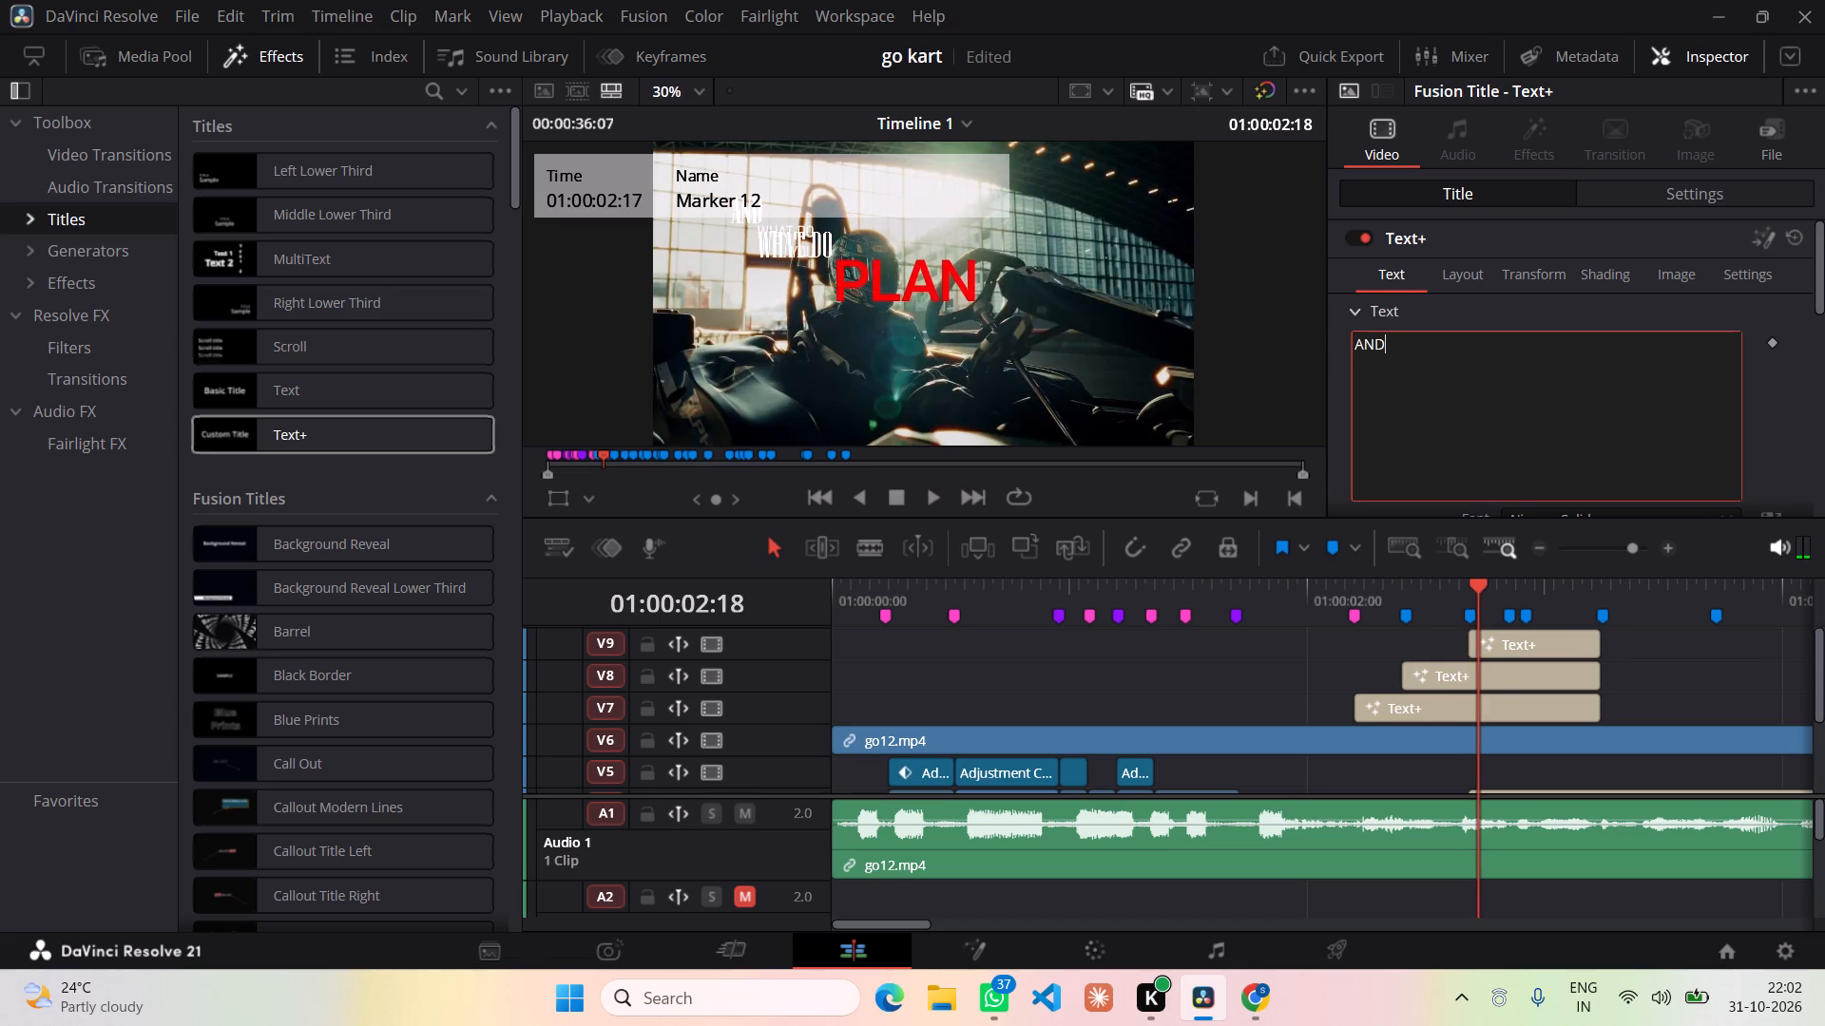
drag(1295, 357, 1329, 342)
key(BackSpace)
text(YOU)
Position the YOU title below WHAT DO, just before PLAN, at X -424 and Y 73.
click(1674, 193)
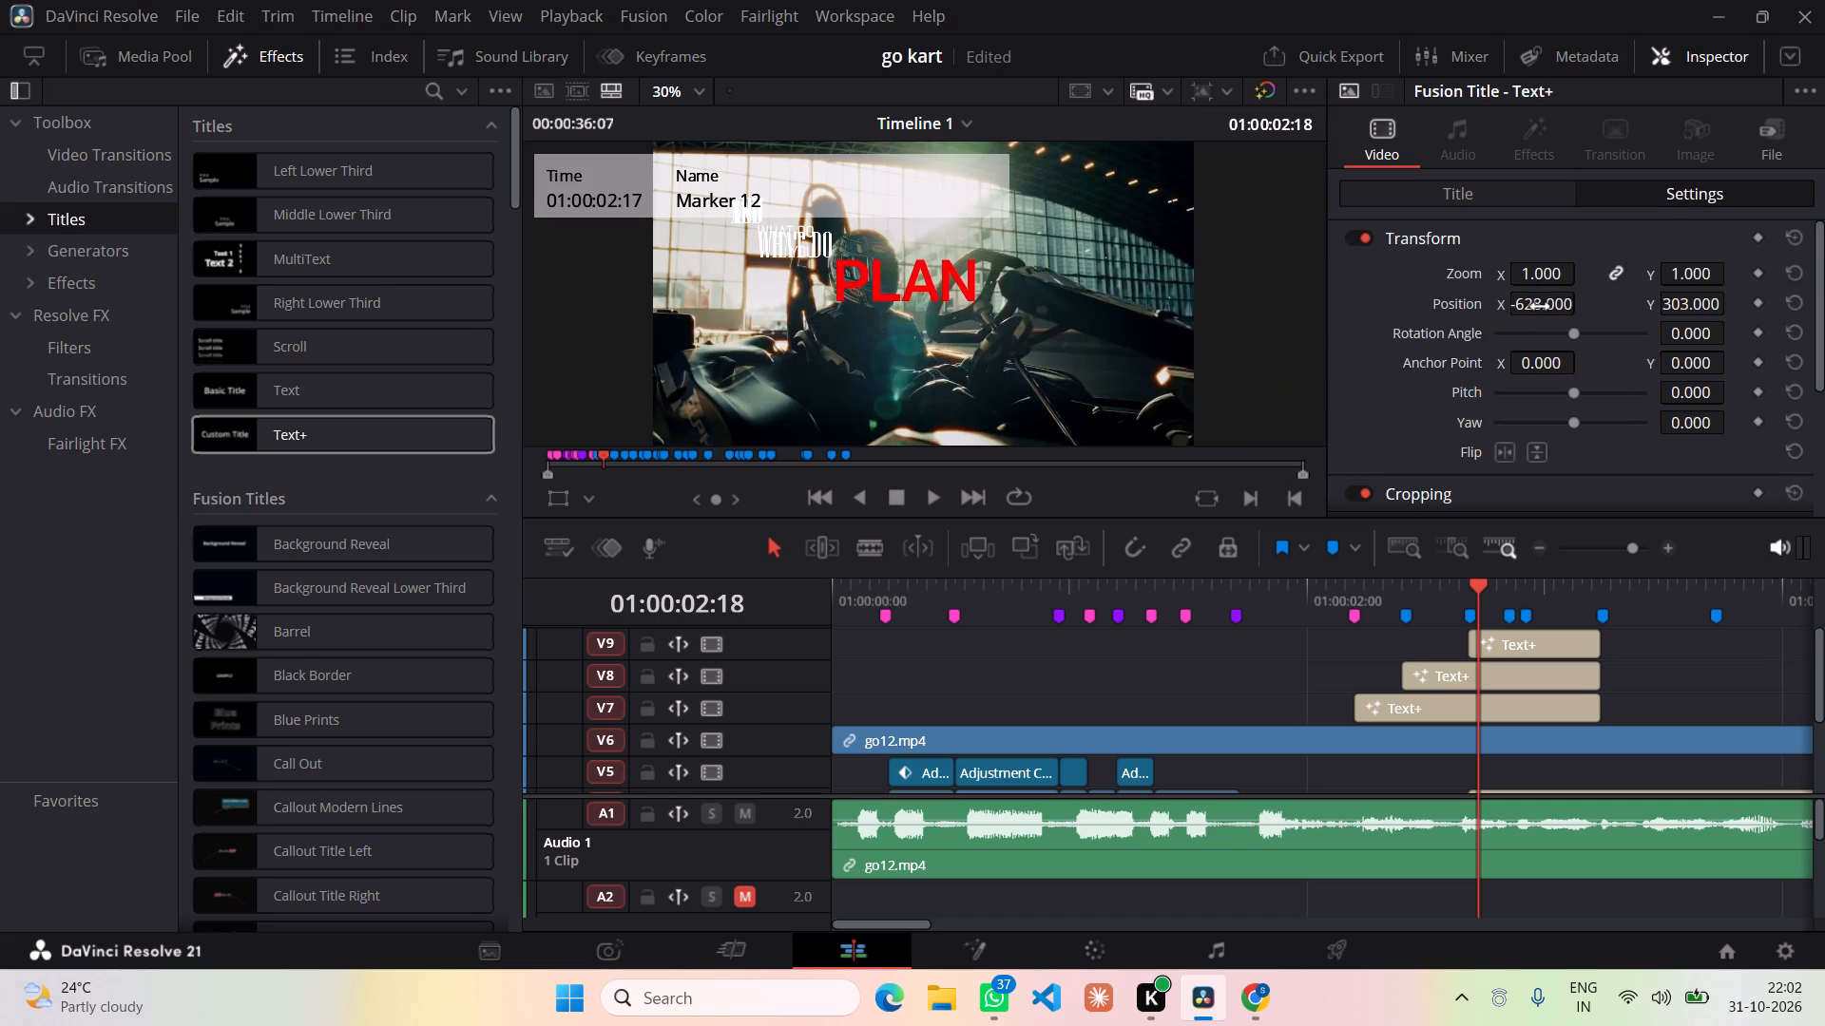
drag(1687, 304, 1679, 302)
drag(1679, 302, 1439, 346)
drag(1439, 346, 1431, 346)
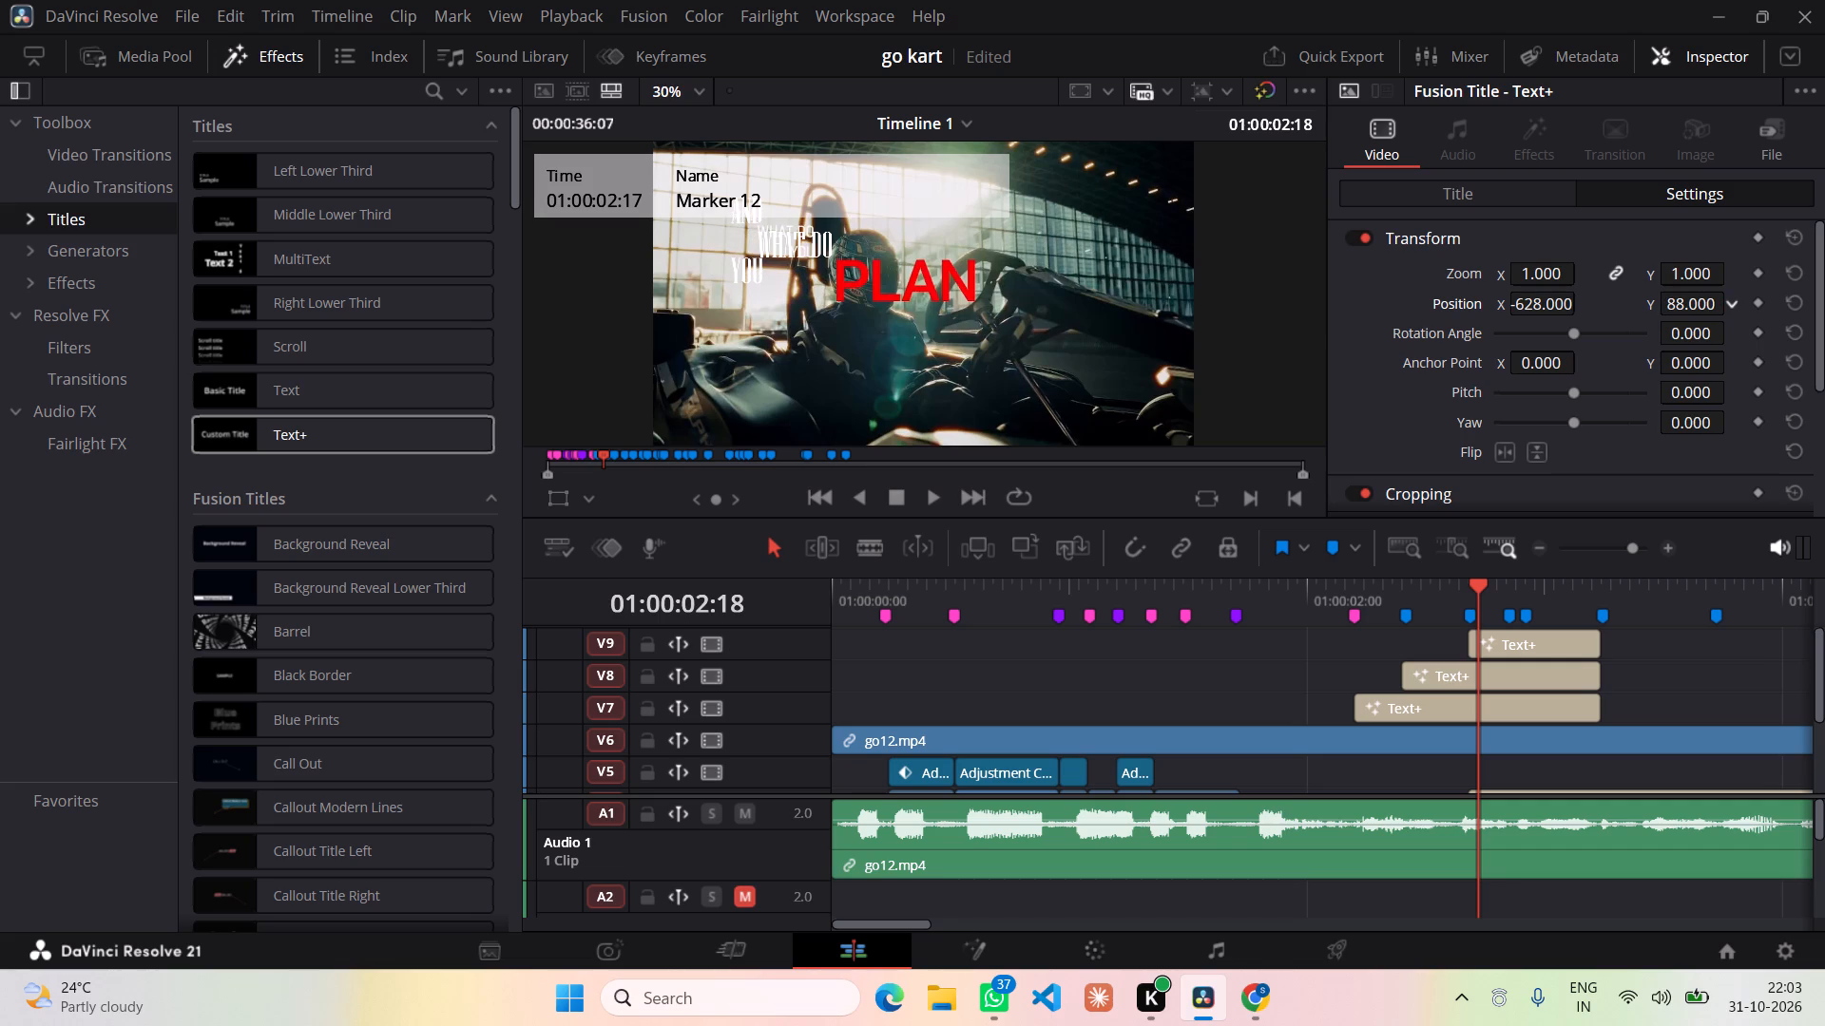
drag(1431, 346, 1421, 347)
drag(1421, 347, 1414, 349)
drag(1539, 302, 1410, 316)
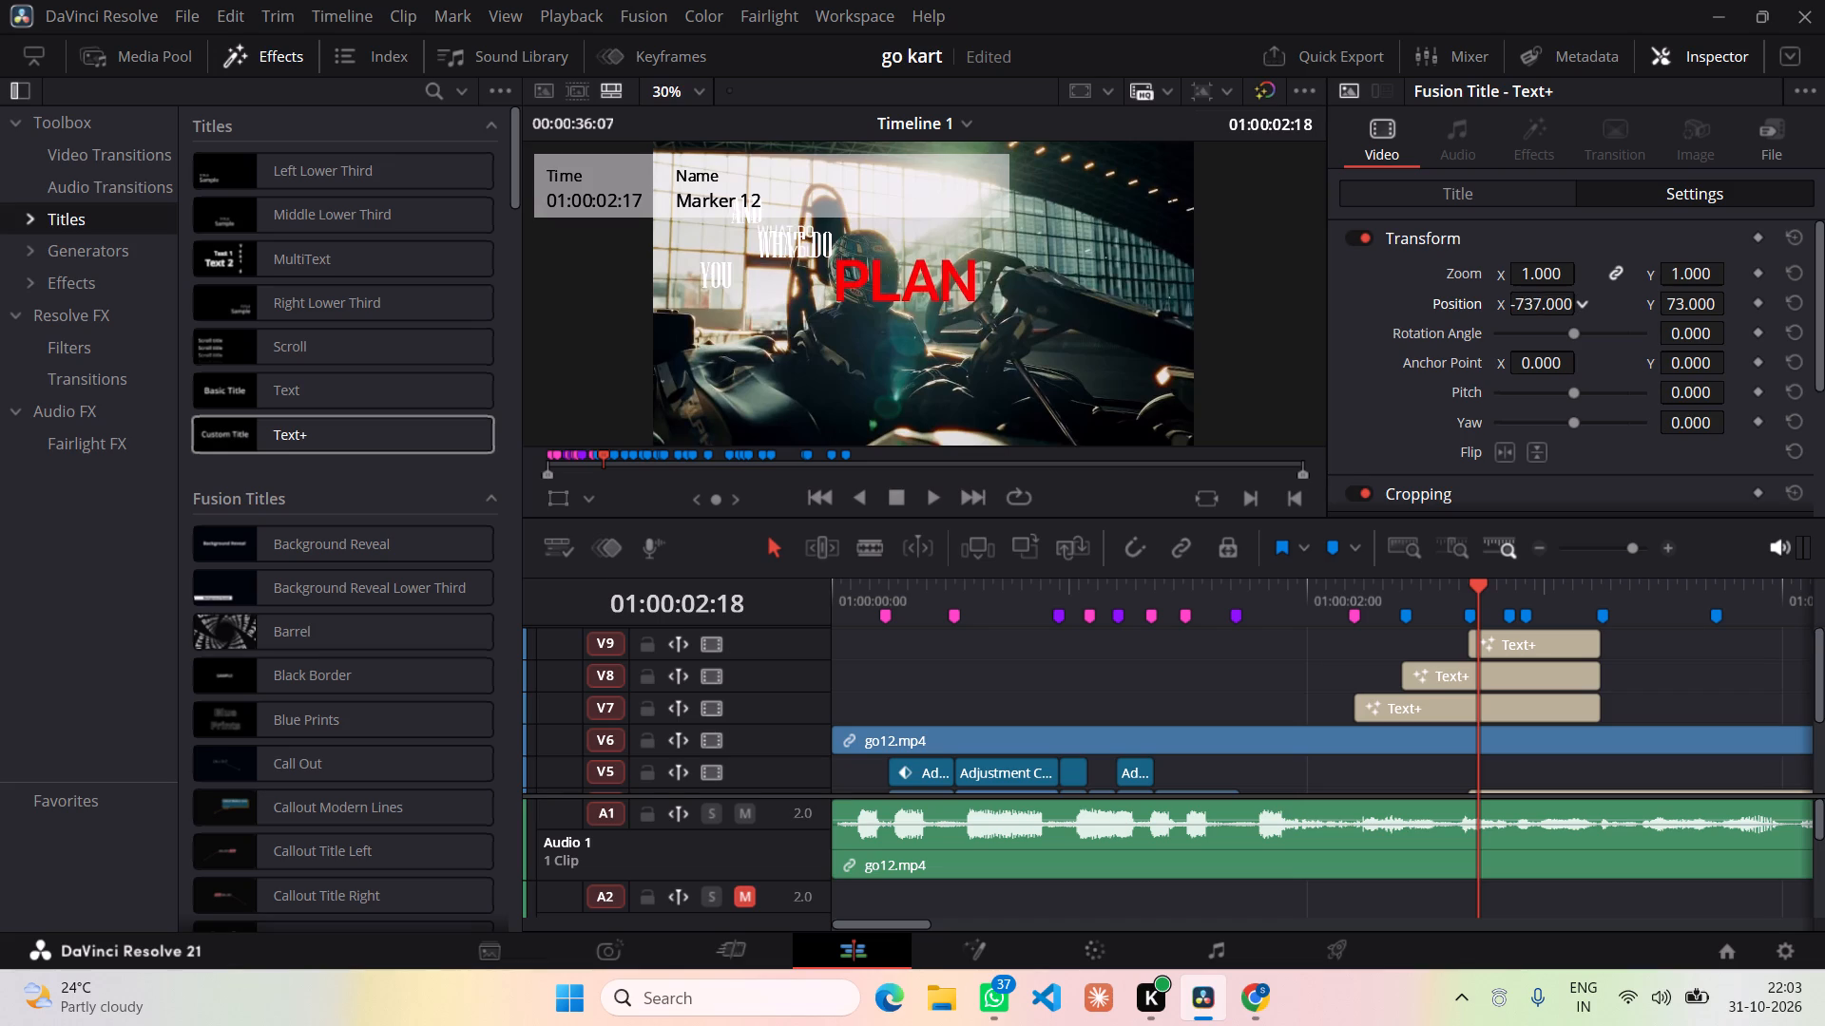
drag(1410, 316, 1774, 315)
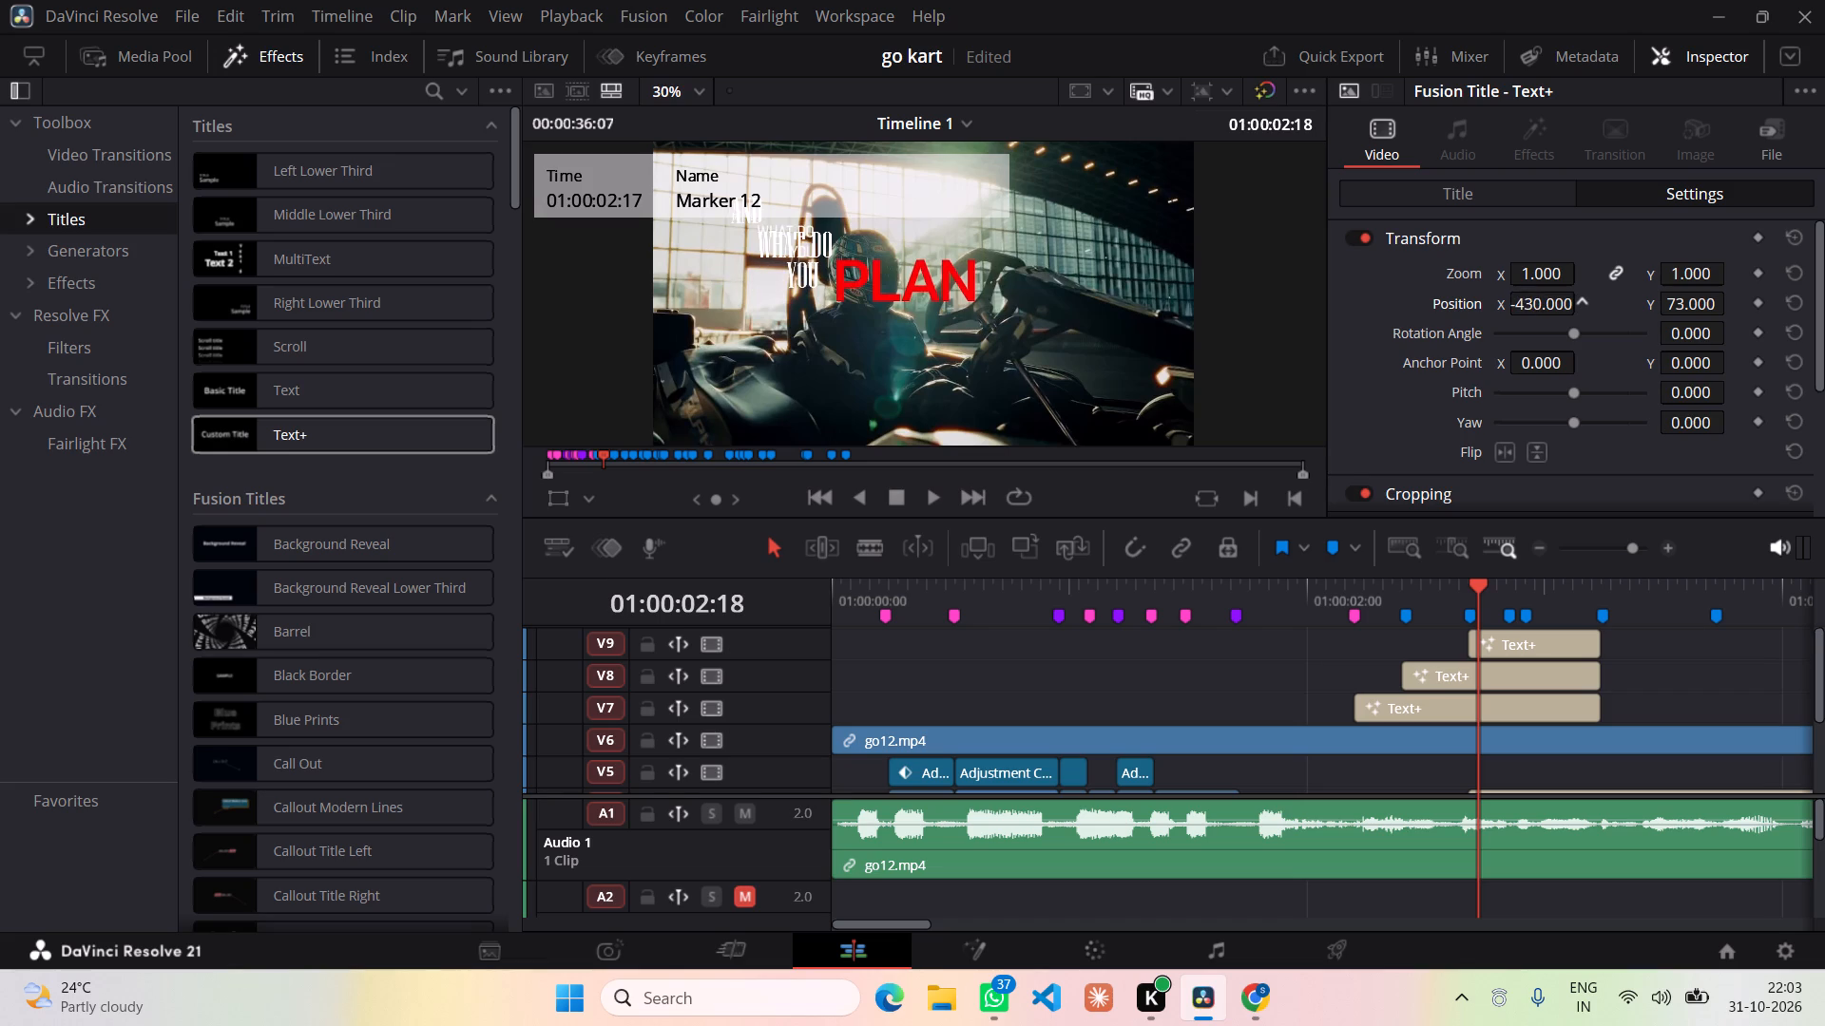
drag(1774, 315, 1781, 313)
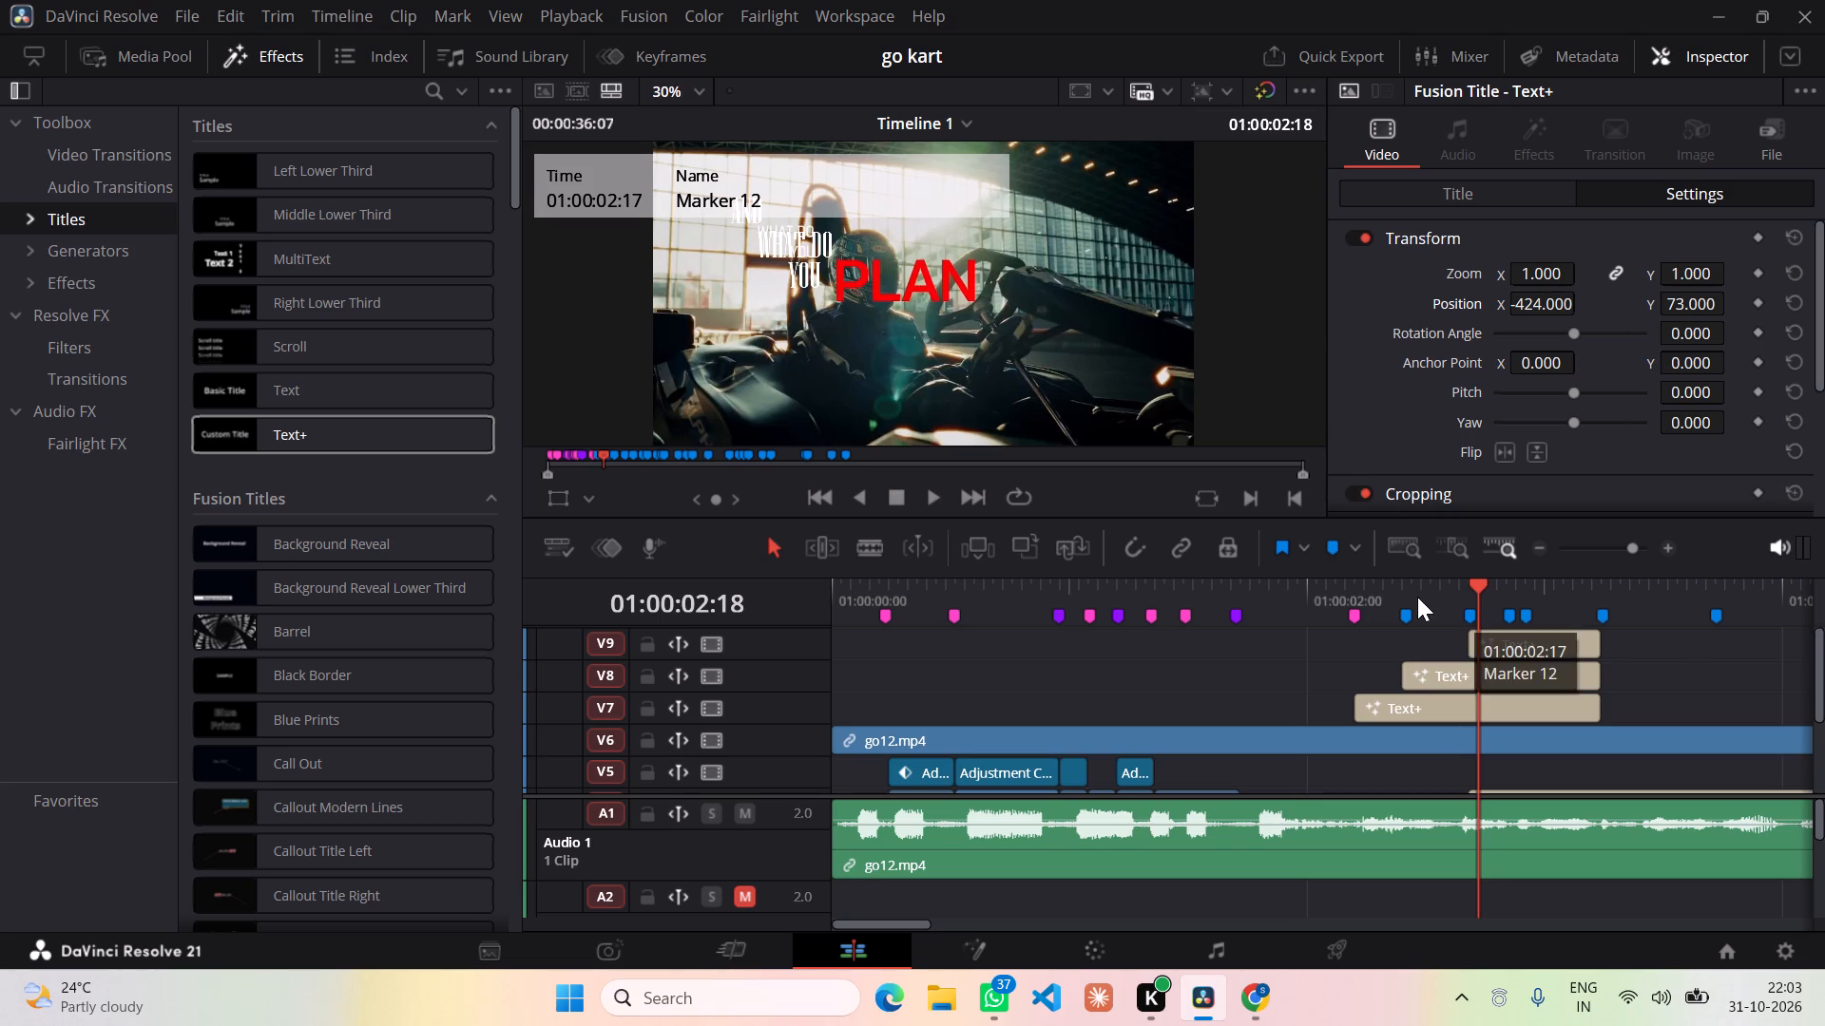
Paste the copied AND title after the existing titles and move it to a new V10 track, starting at the 01:00:02:21 marker.
drag(1475, 584, 1627, 590)
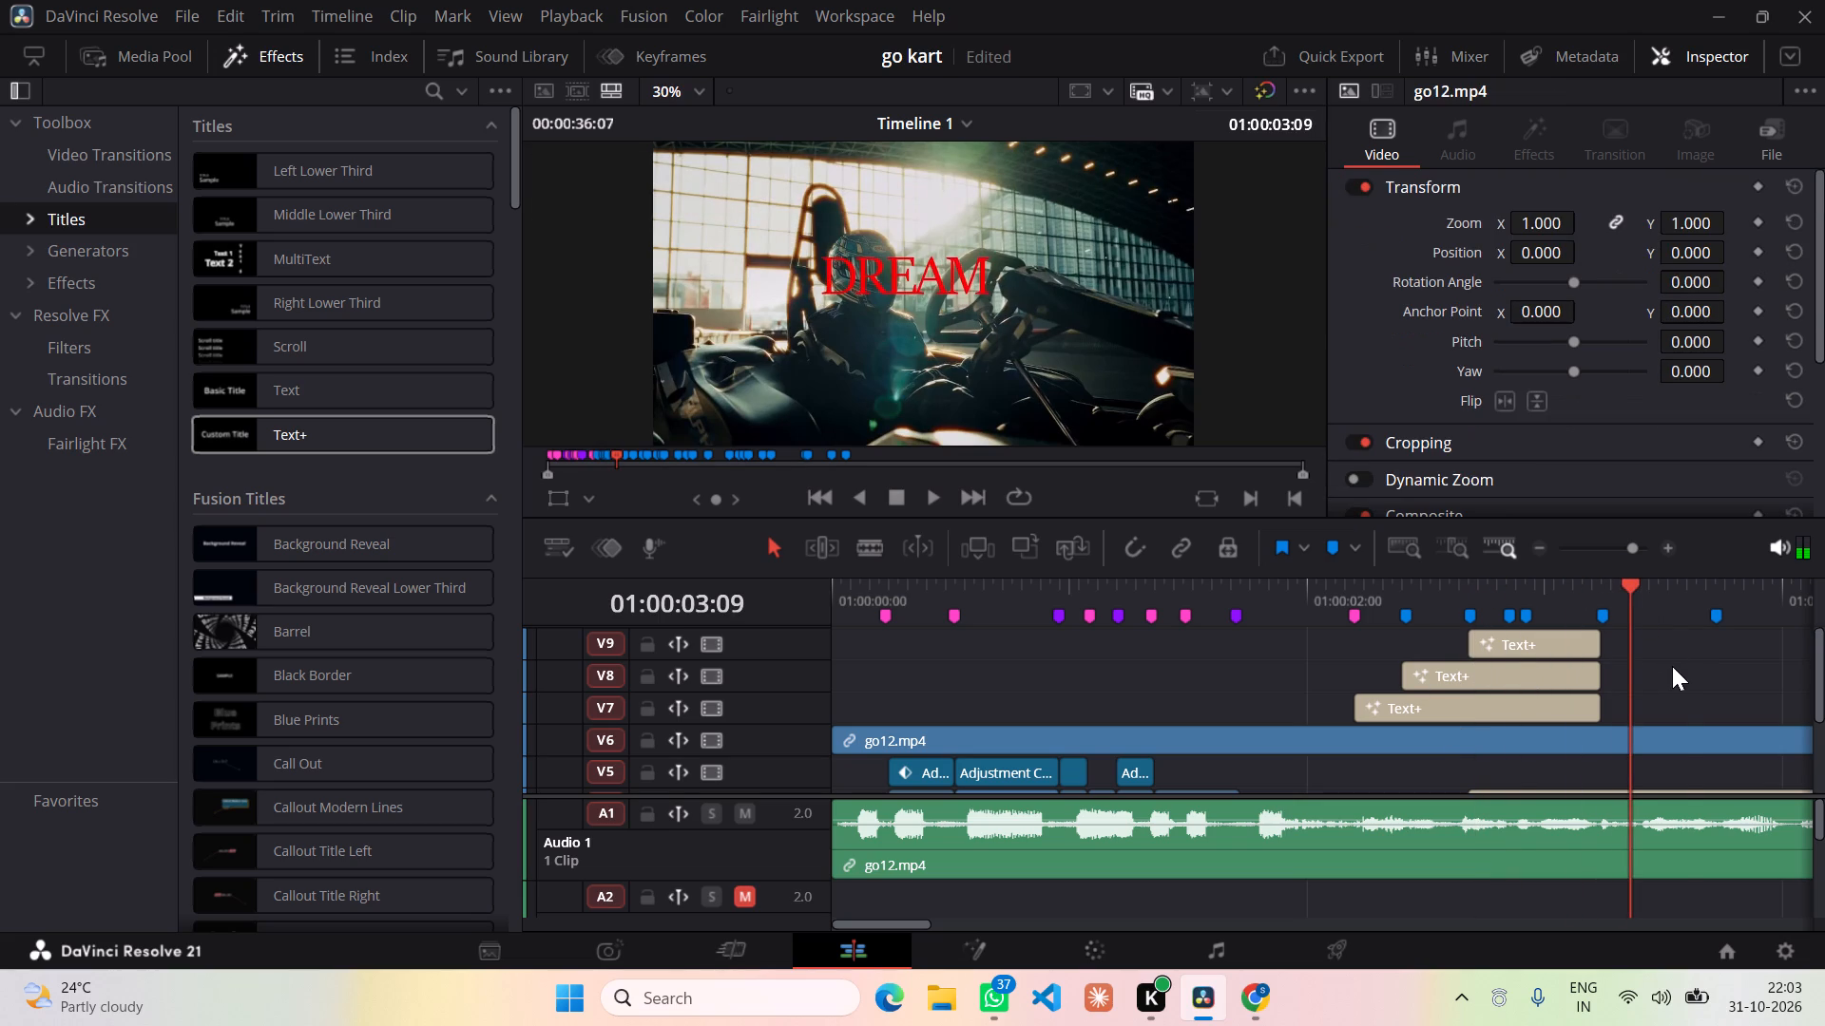
key(ctrl+v)
drag(1668, 707, 1641, 662)
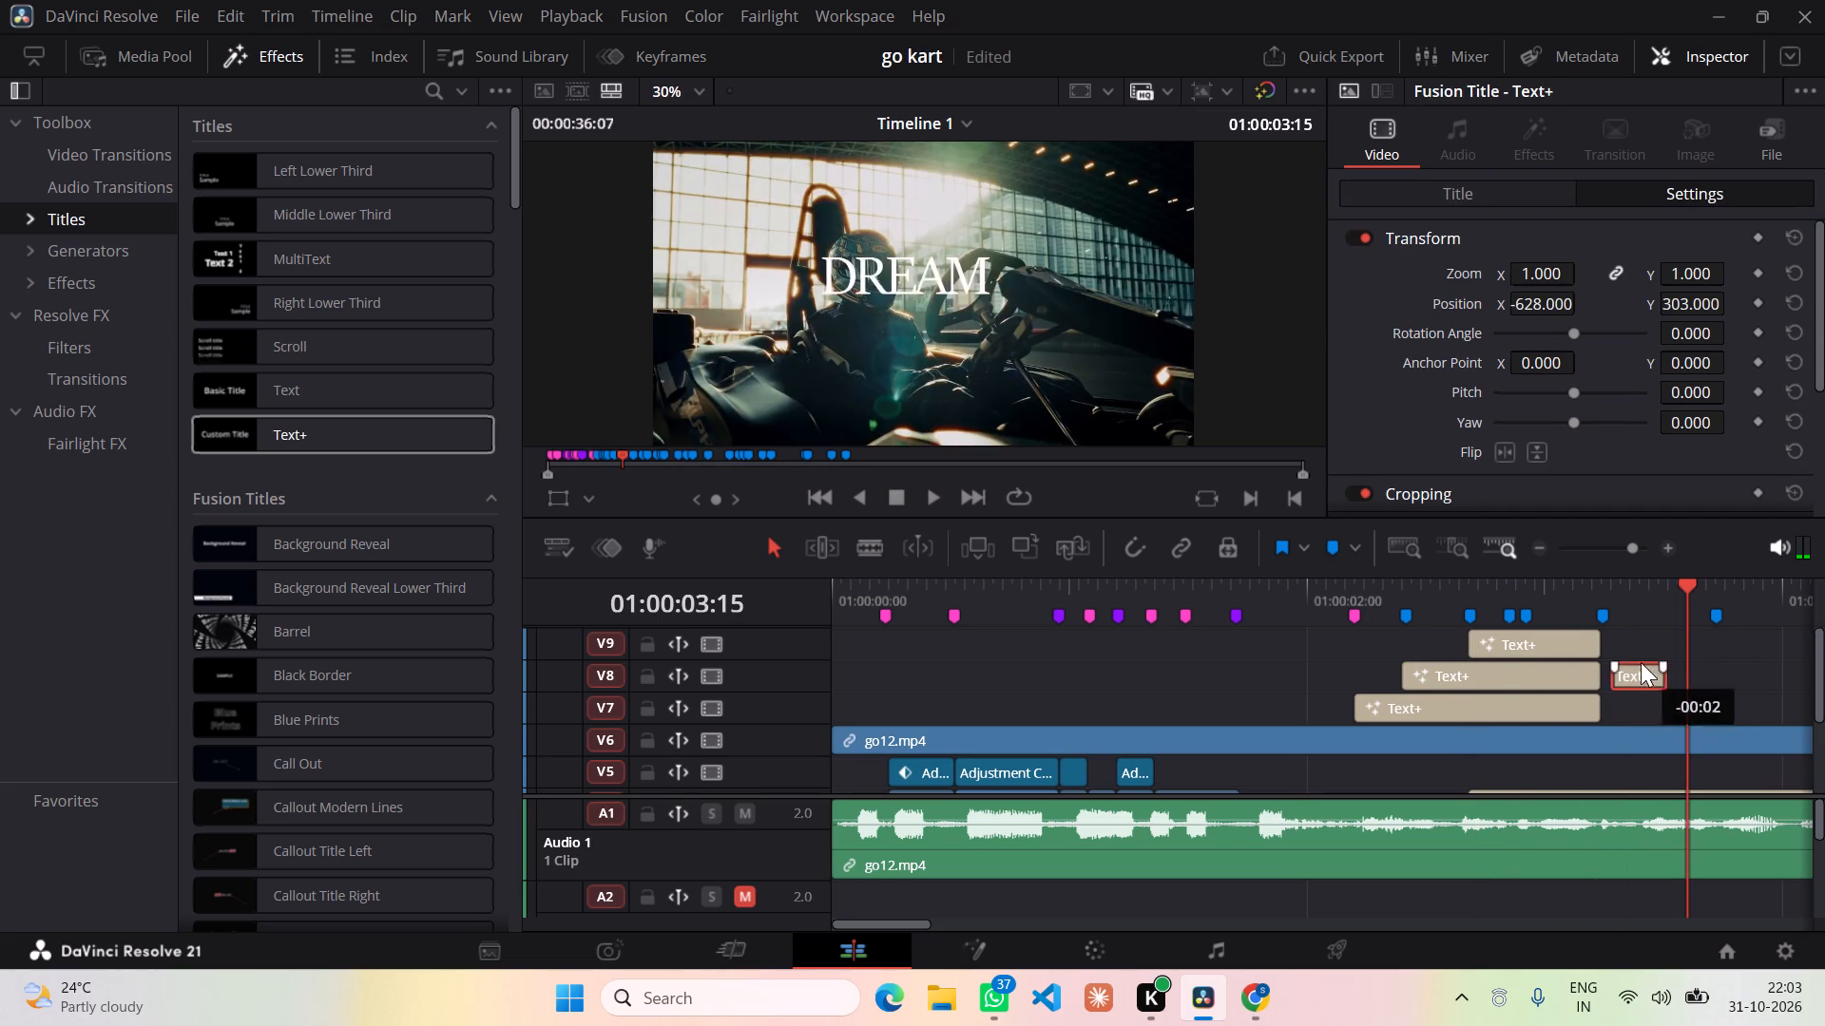
drag(1641, 662, 1566, 604)
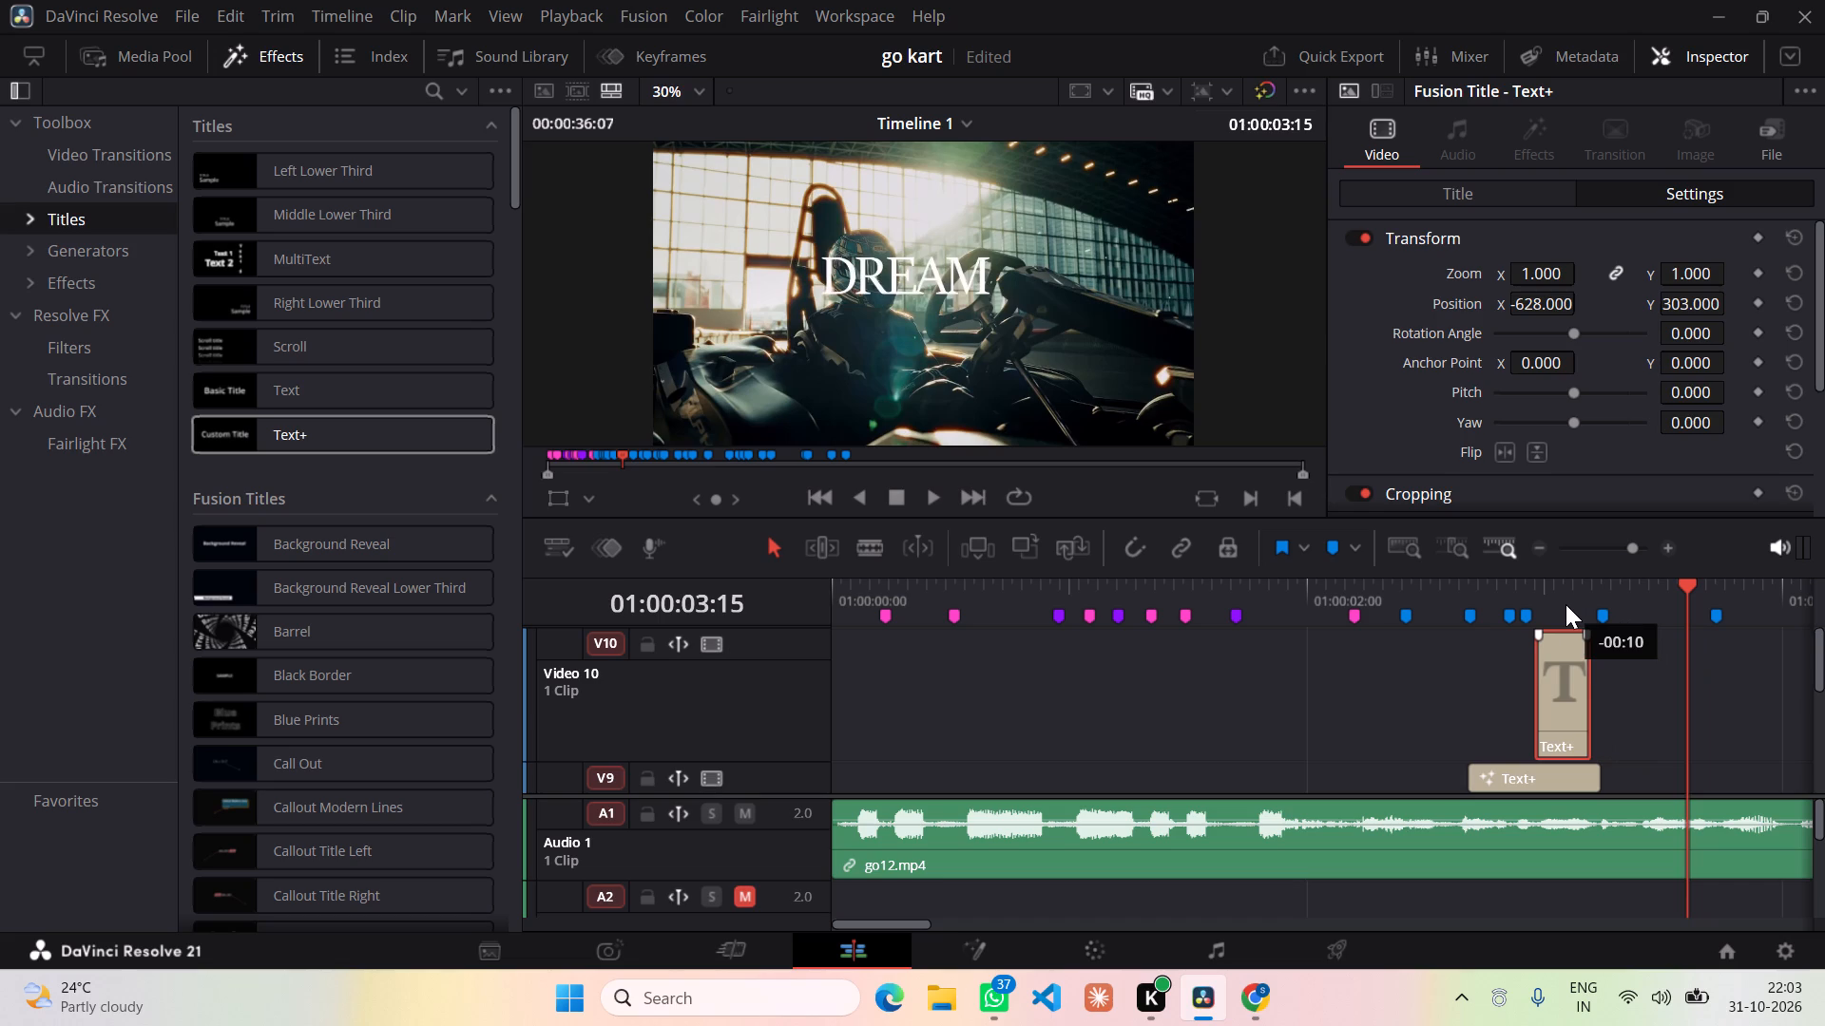
drag(1566, 604, 1557, 606)
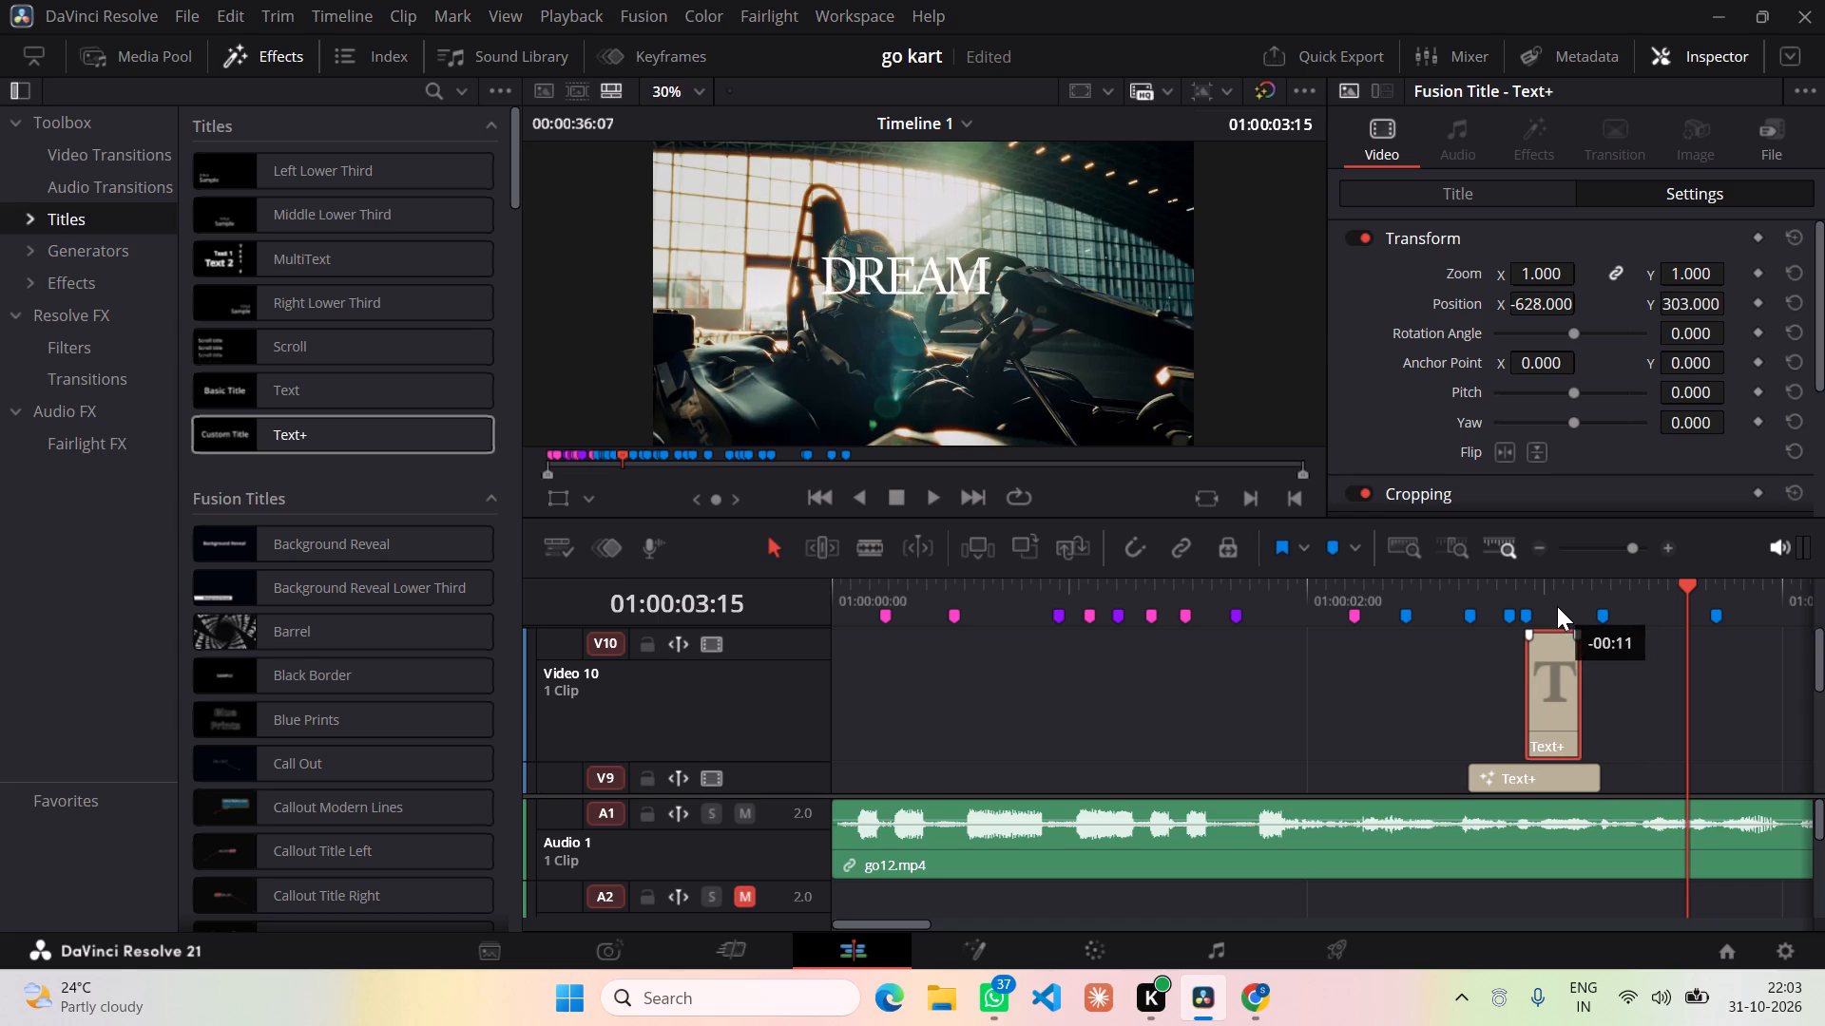
drag(1557, 606, 1559, 606)
drag(1559, 606, 1543, 605)
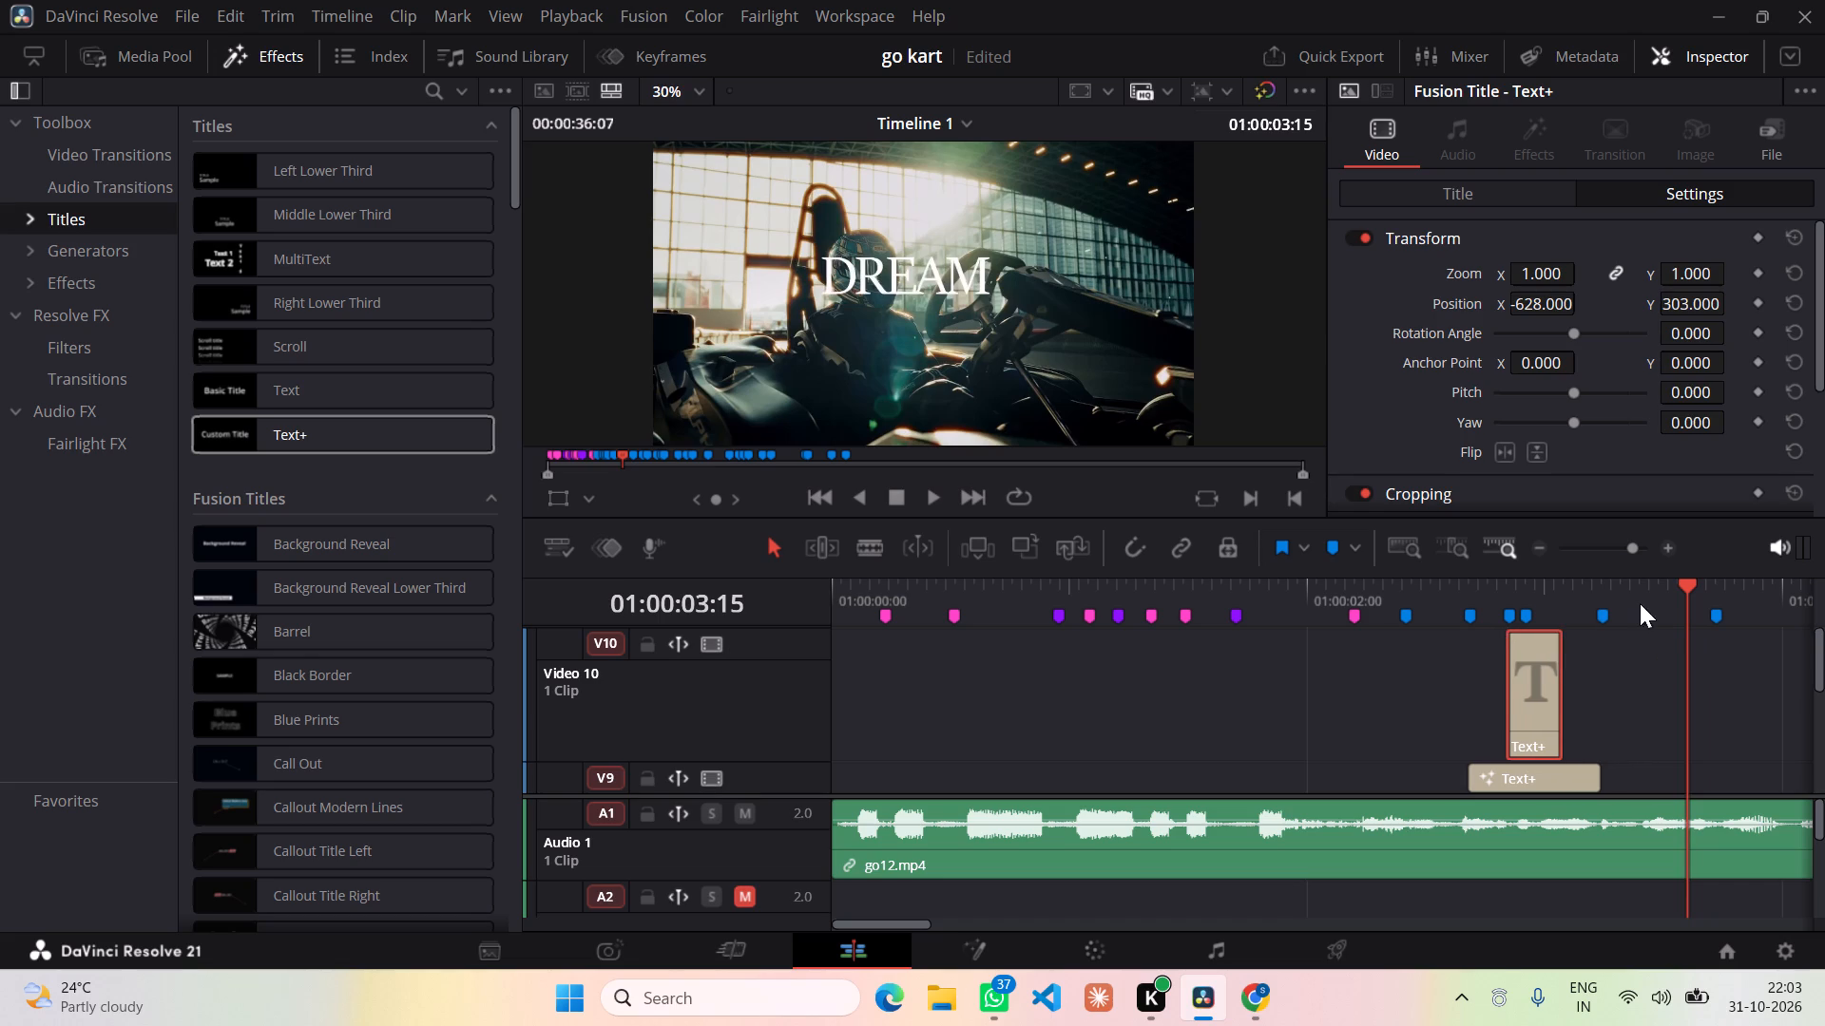
Extend the V10 title at both ends to match the V9 title, from 01:00:02:17 to the blue marker where the other titles end.
drag(1687, 589, 1565, 586)
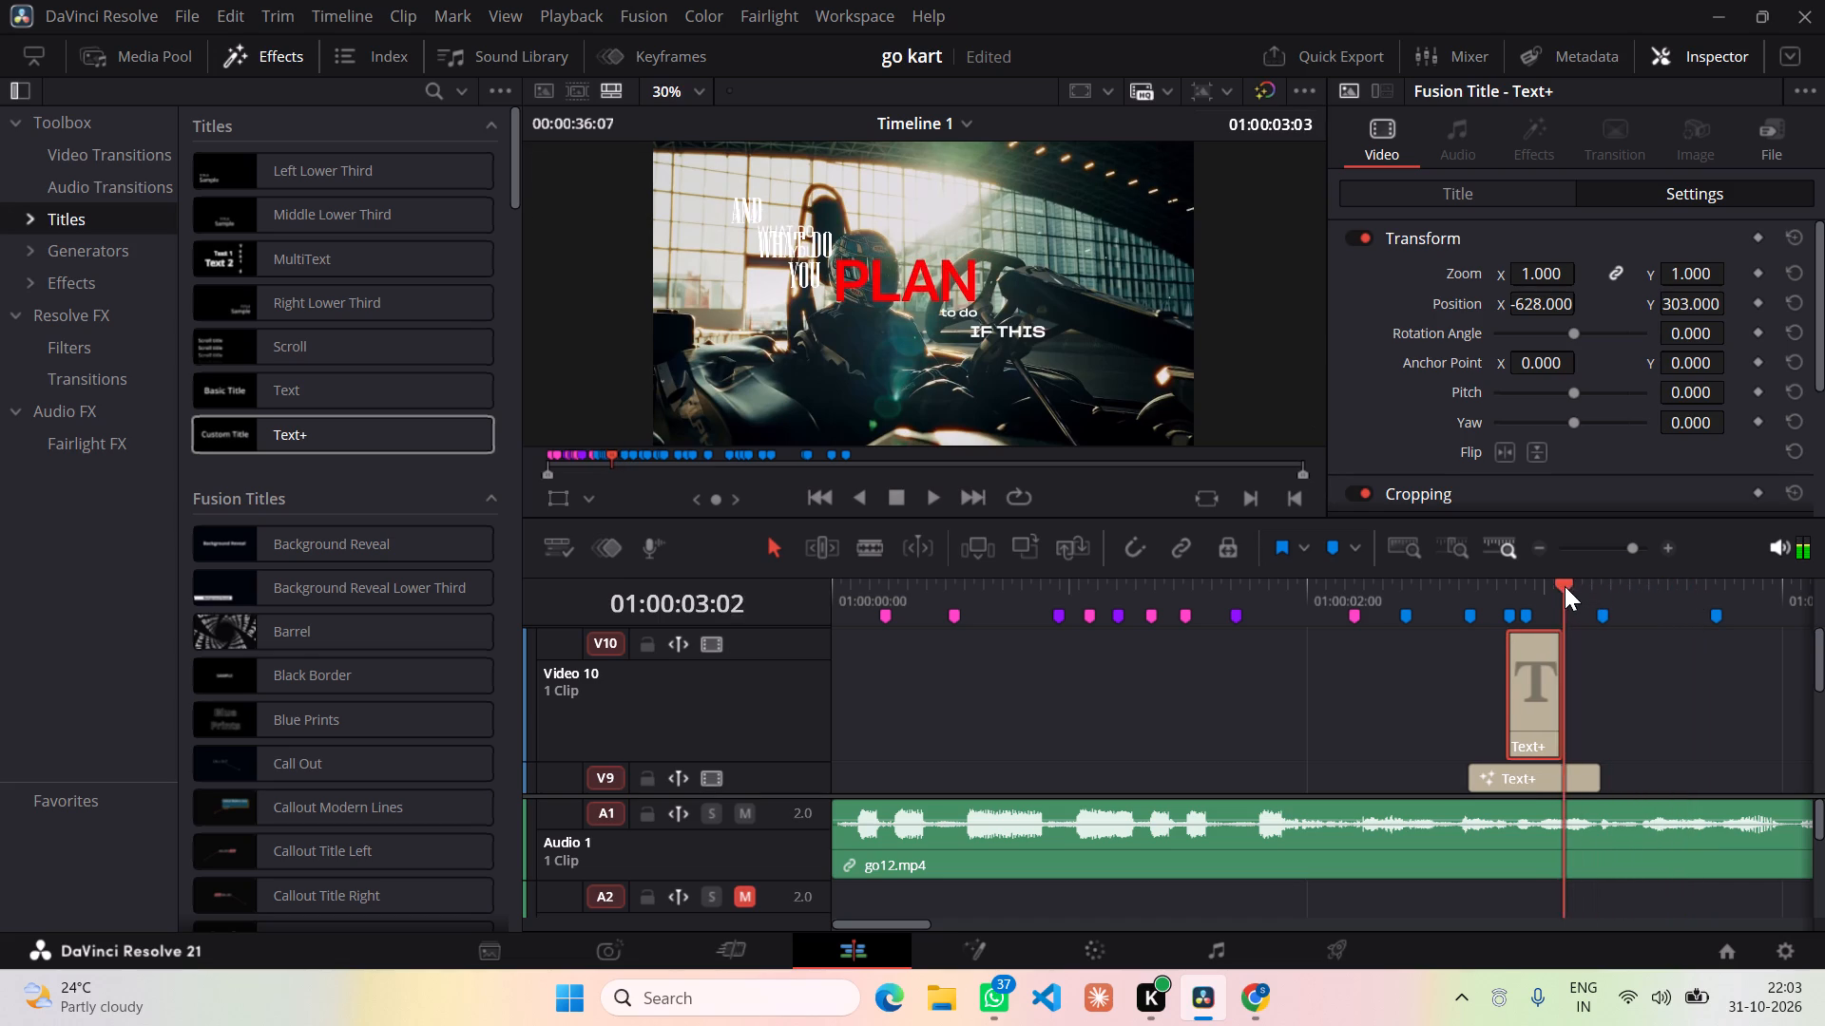
drag(1565, 586, 1516, 586)
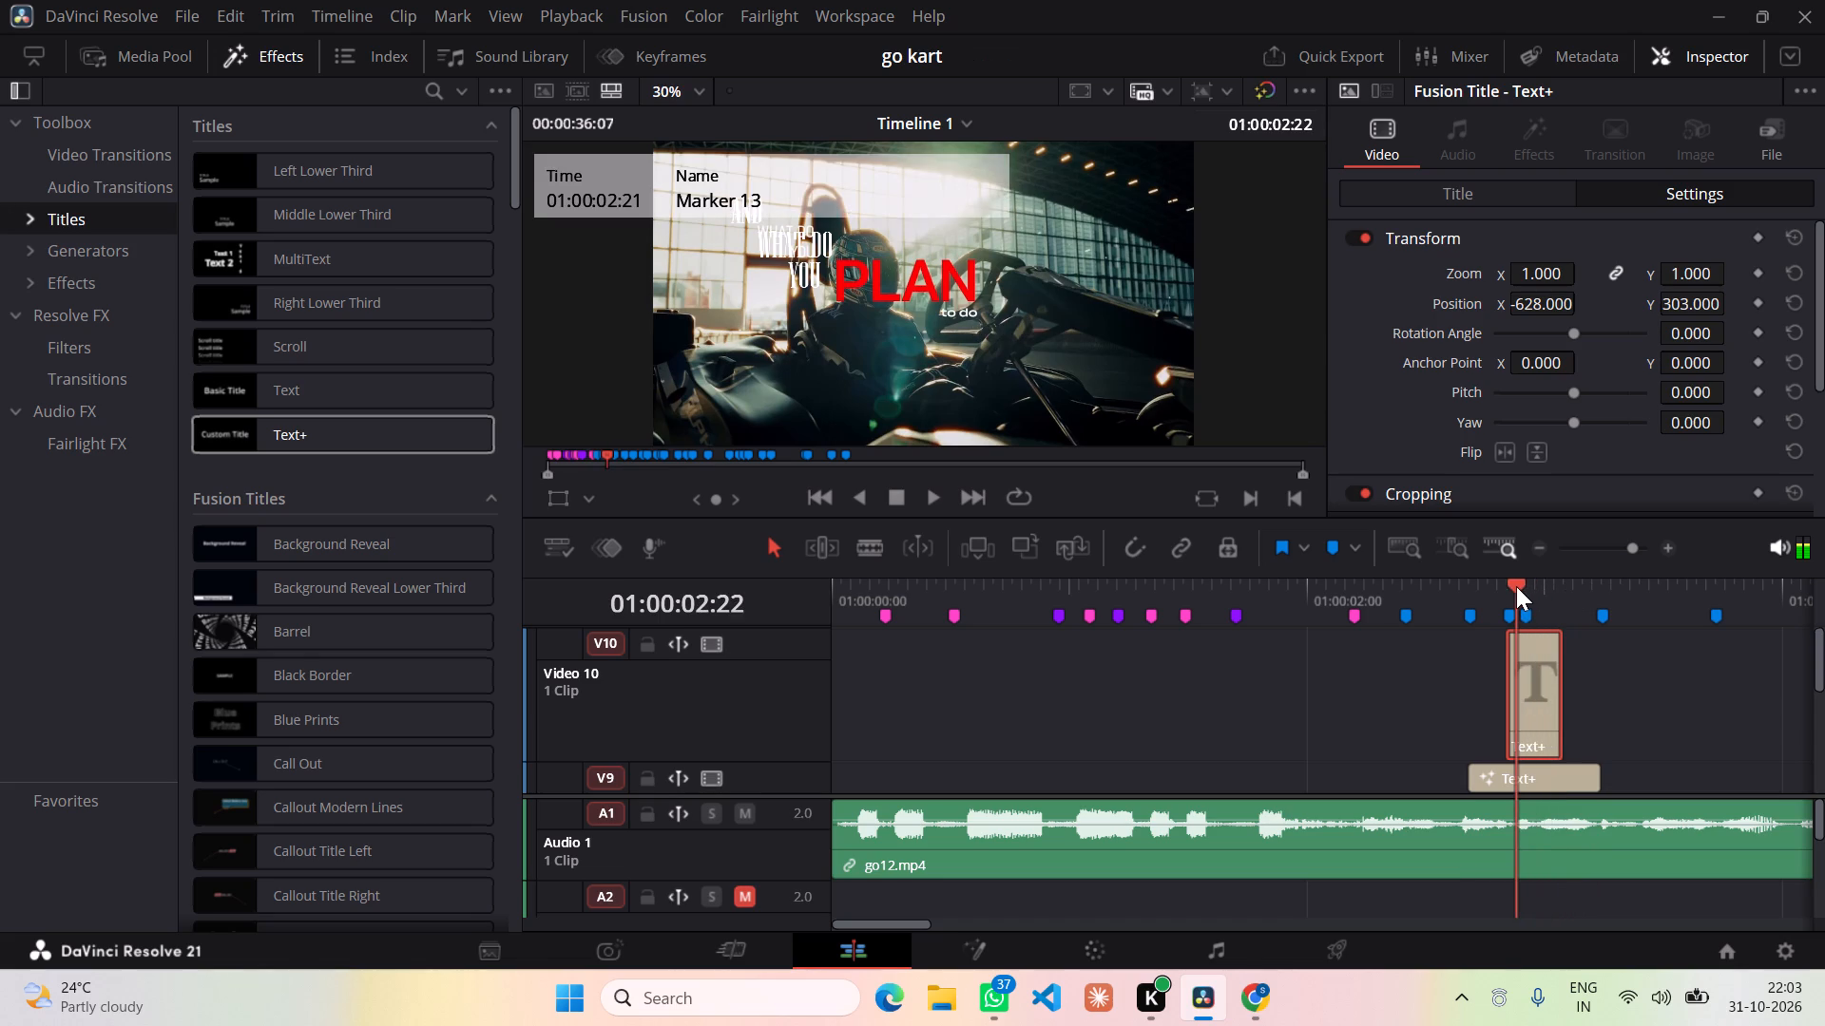
drag(1516, 586, 1473, 584)
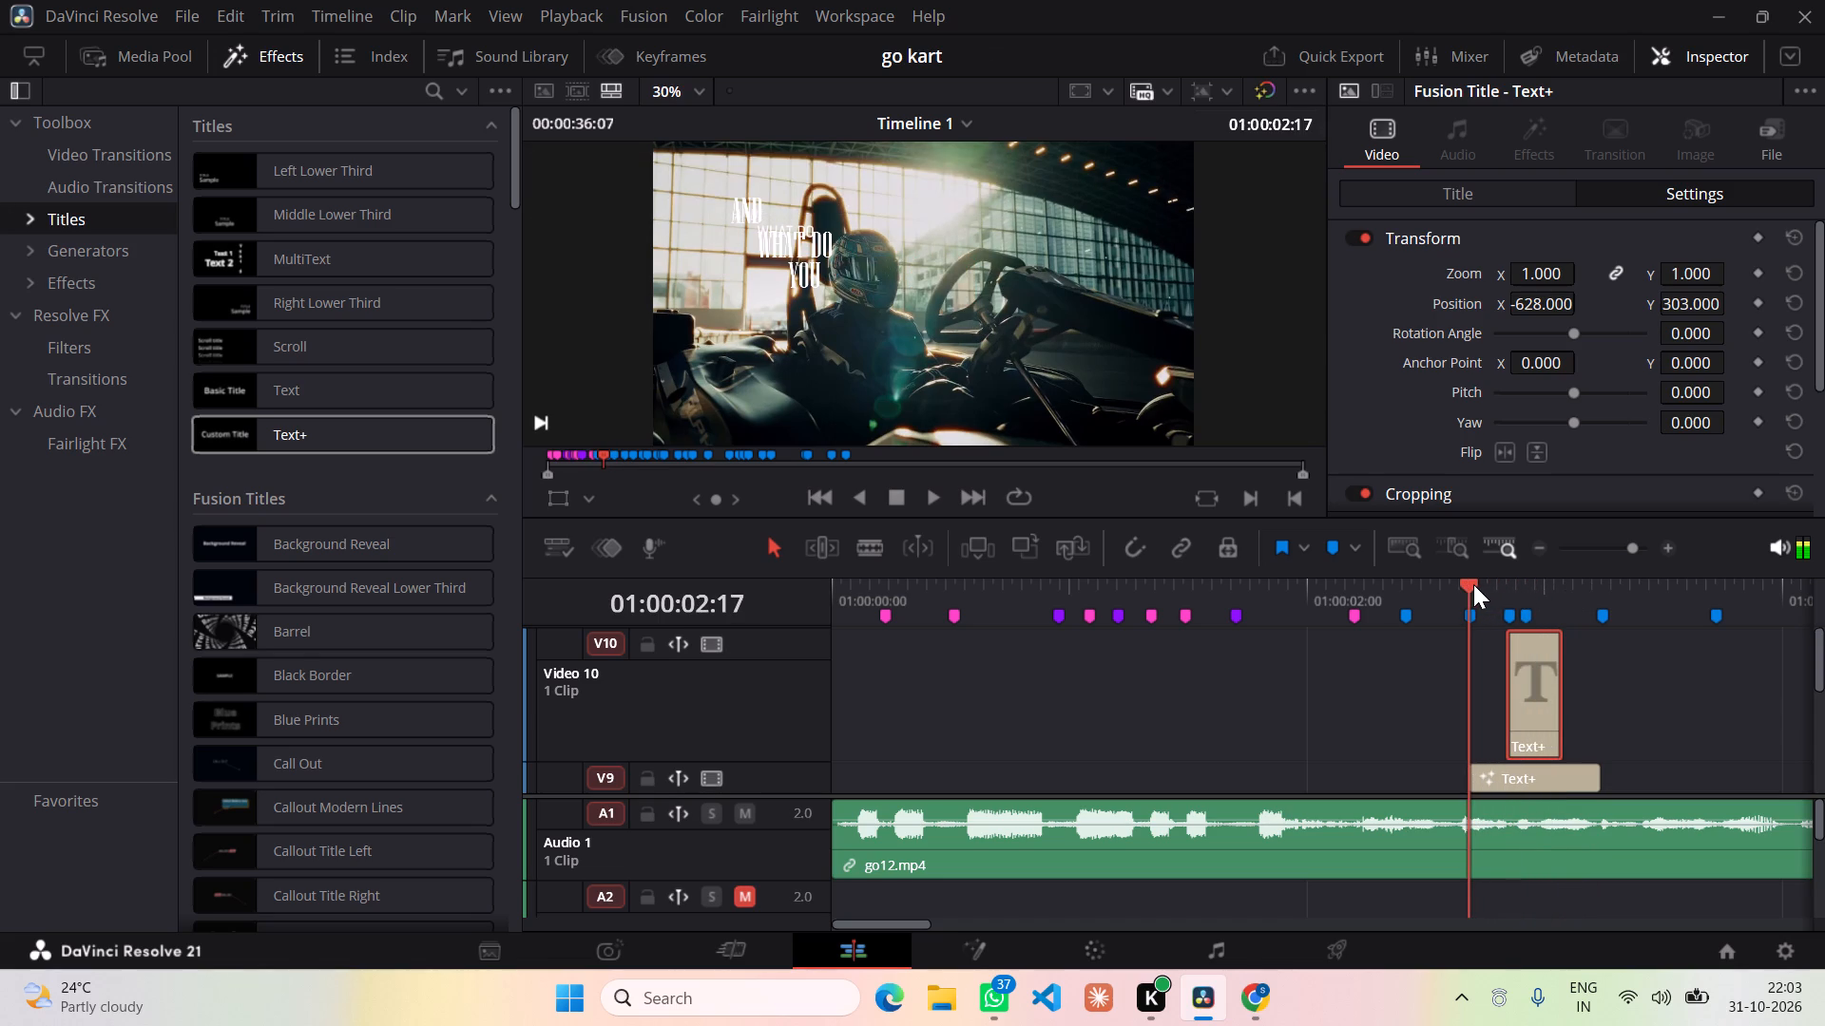
drag(1473, 584, 1473, 580)
drag(1505, 688, 1481, 684)
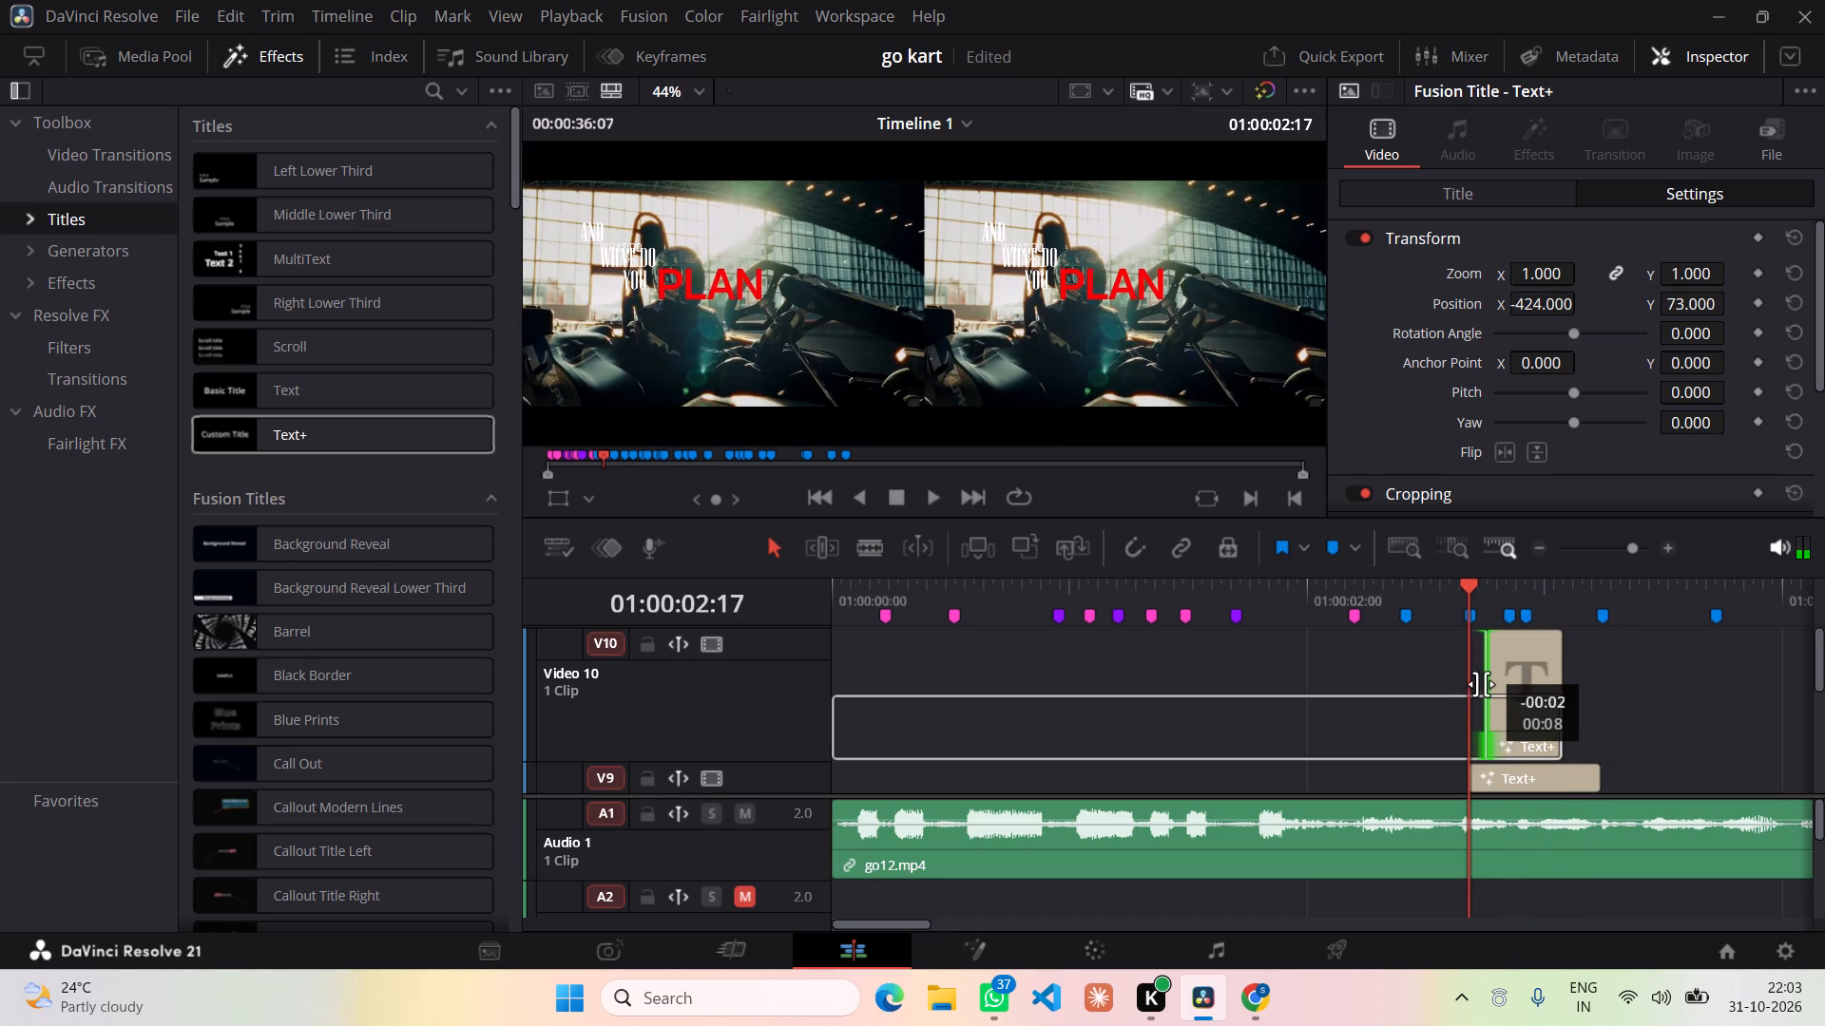
drag(1481, 684, 1464, 681)
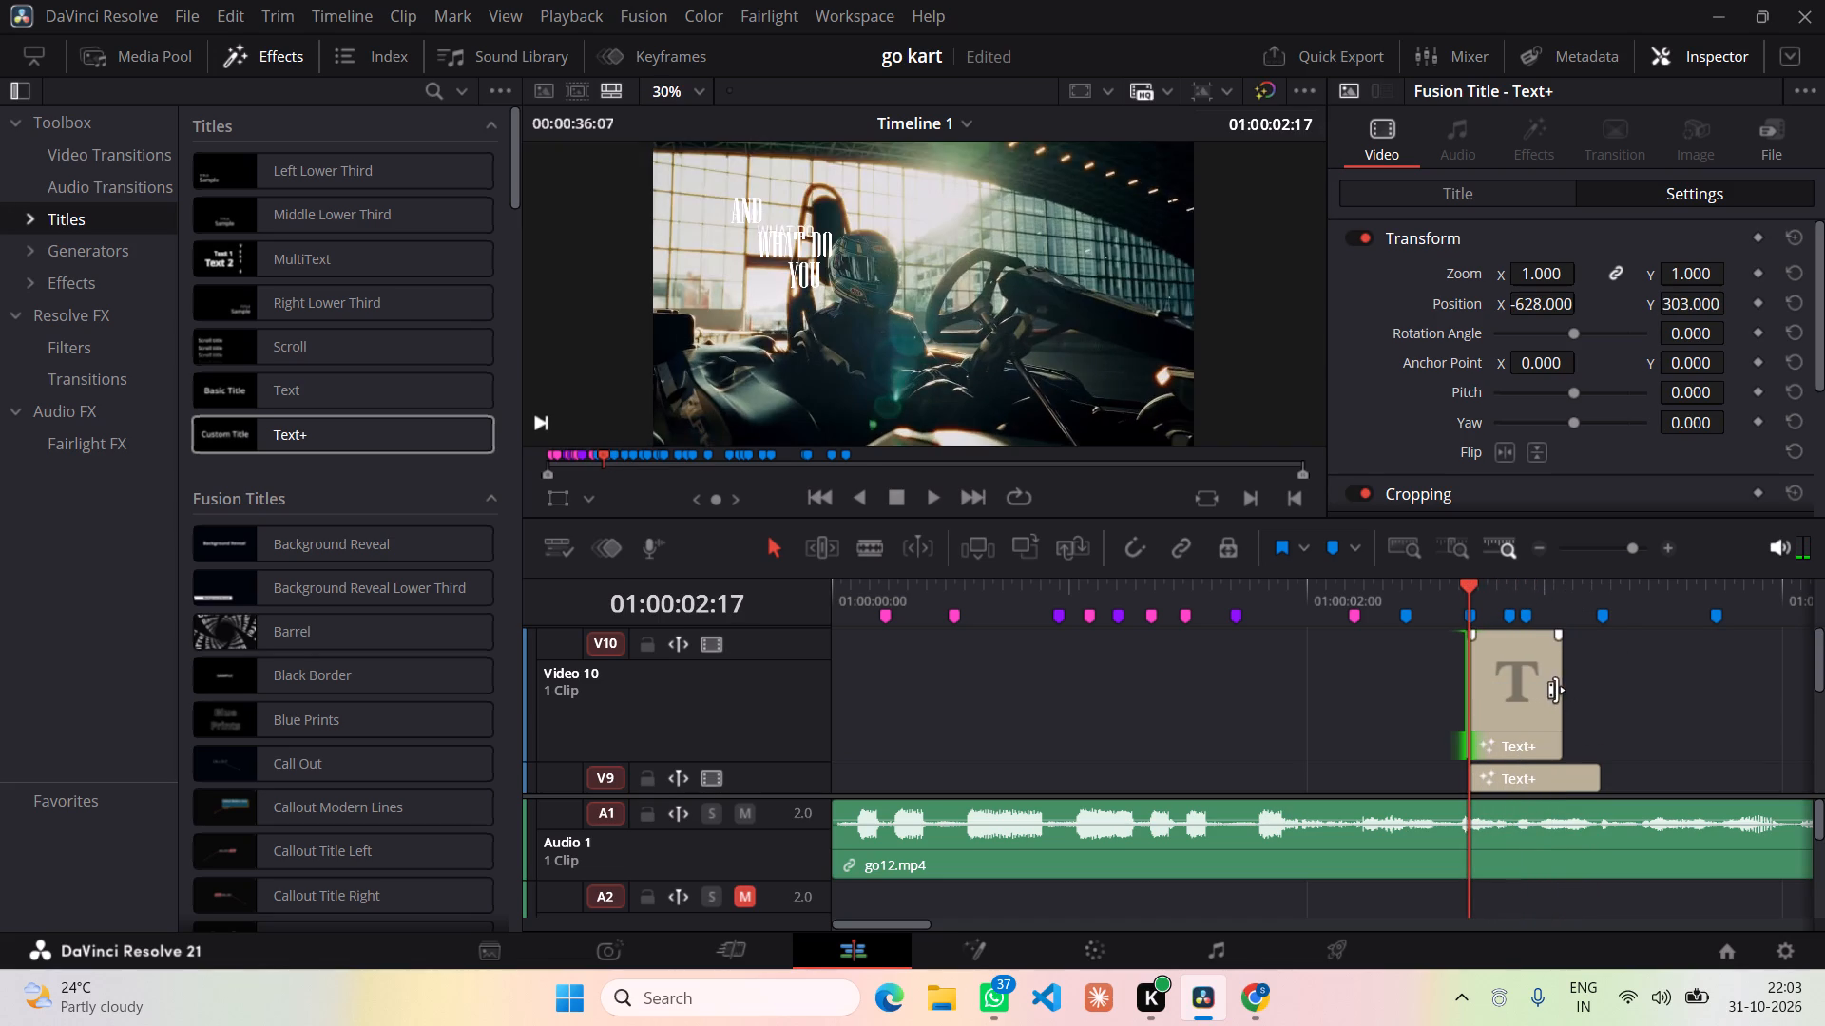
drag(1560, 690, 1598, 690)
click(1655, 698)
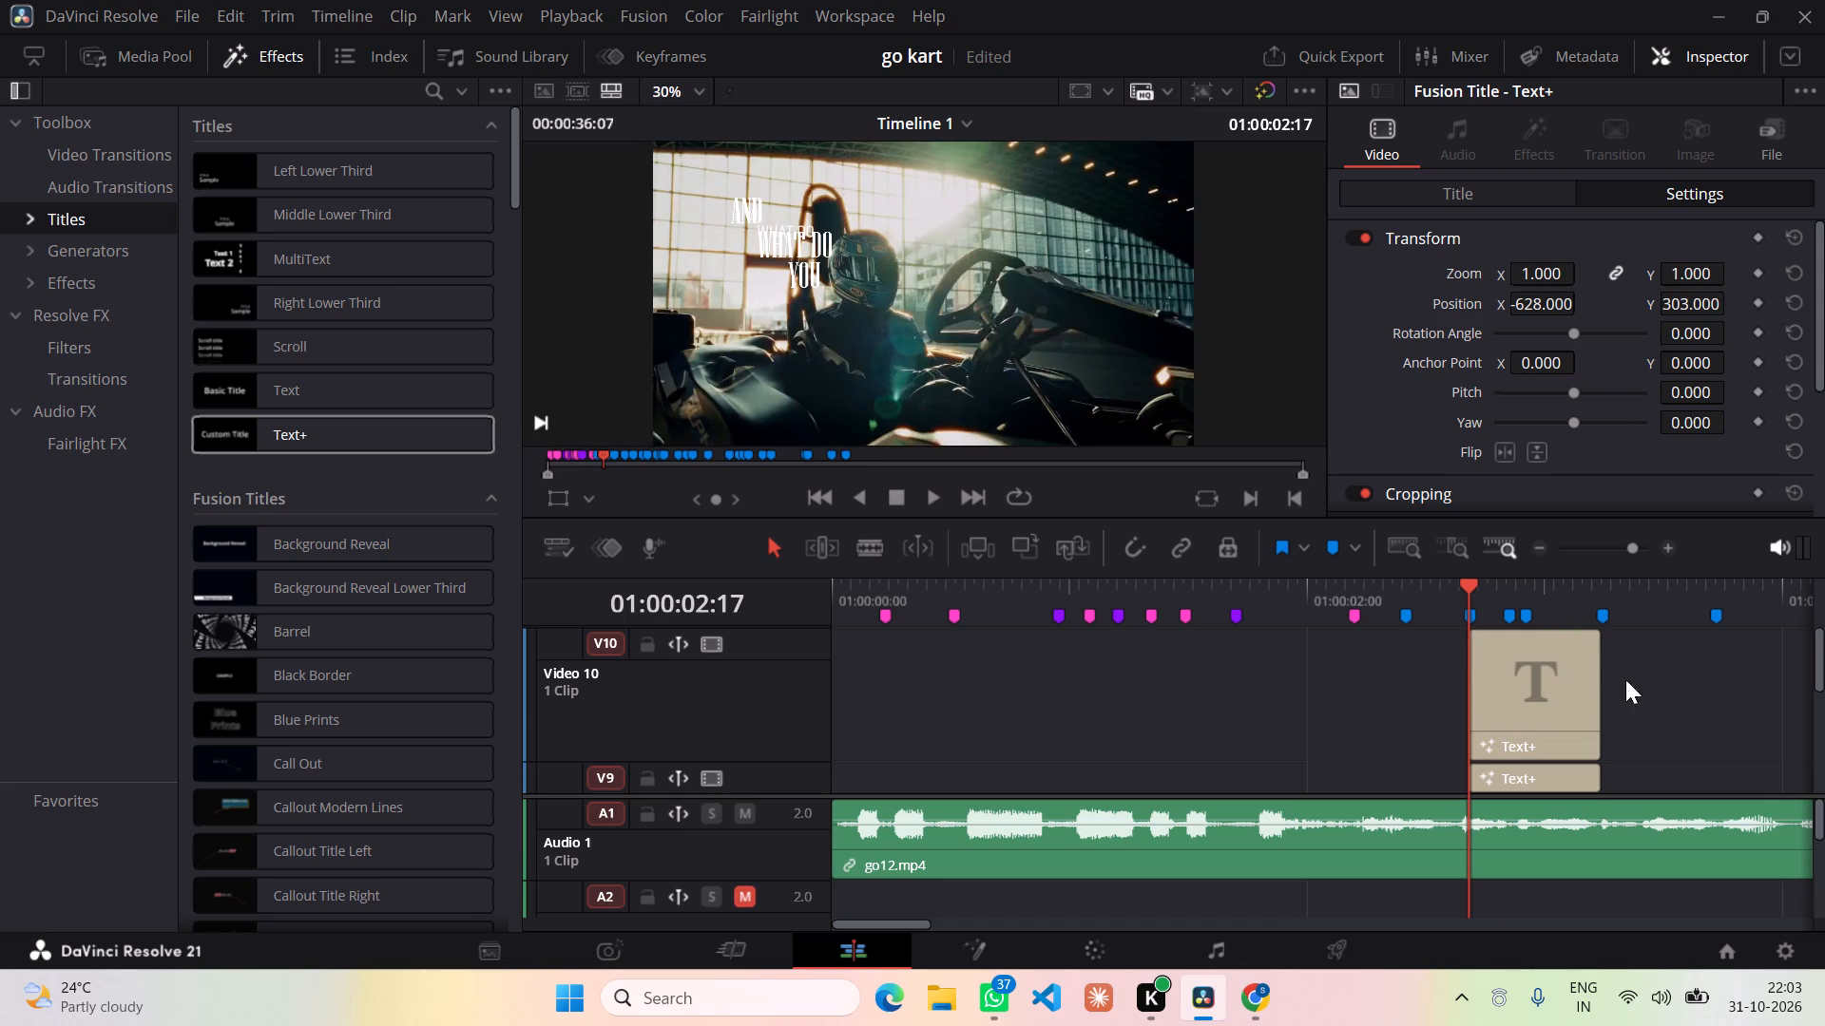
Reduce the height of the V10 track to match the other compact video tracks.
drag(782, 629, 777, 792)
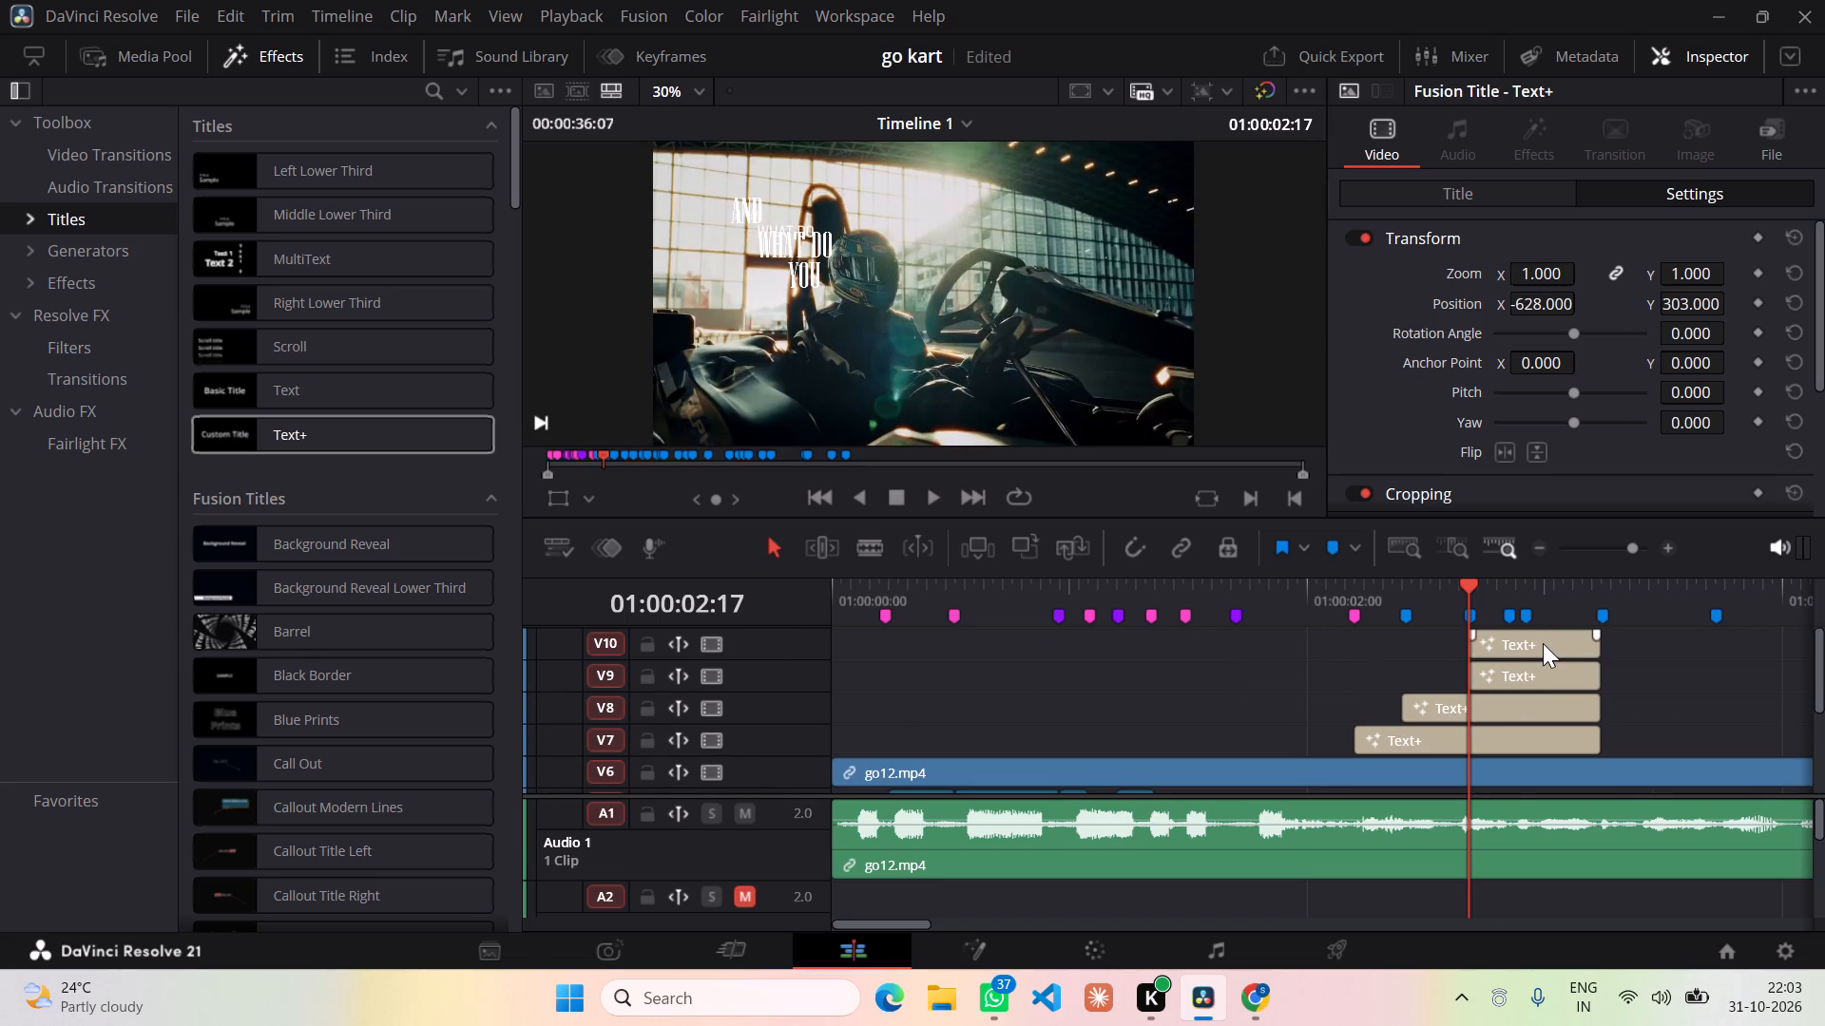
Replace the V10 title's text with PLAN.
click(1543, 641)
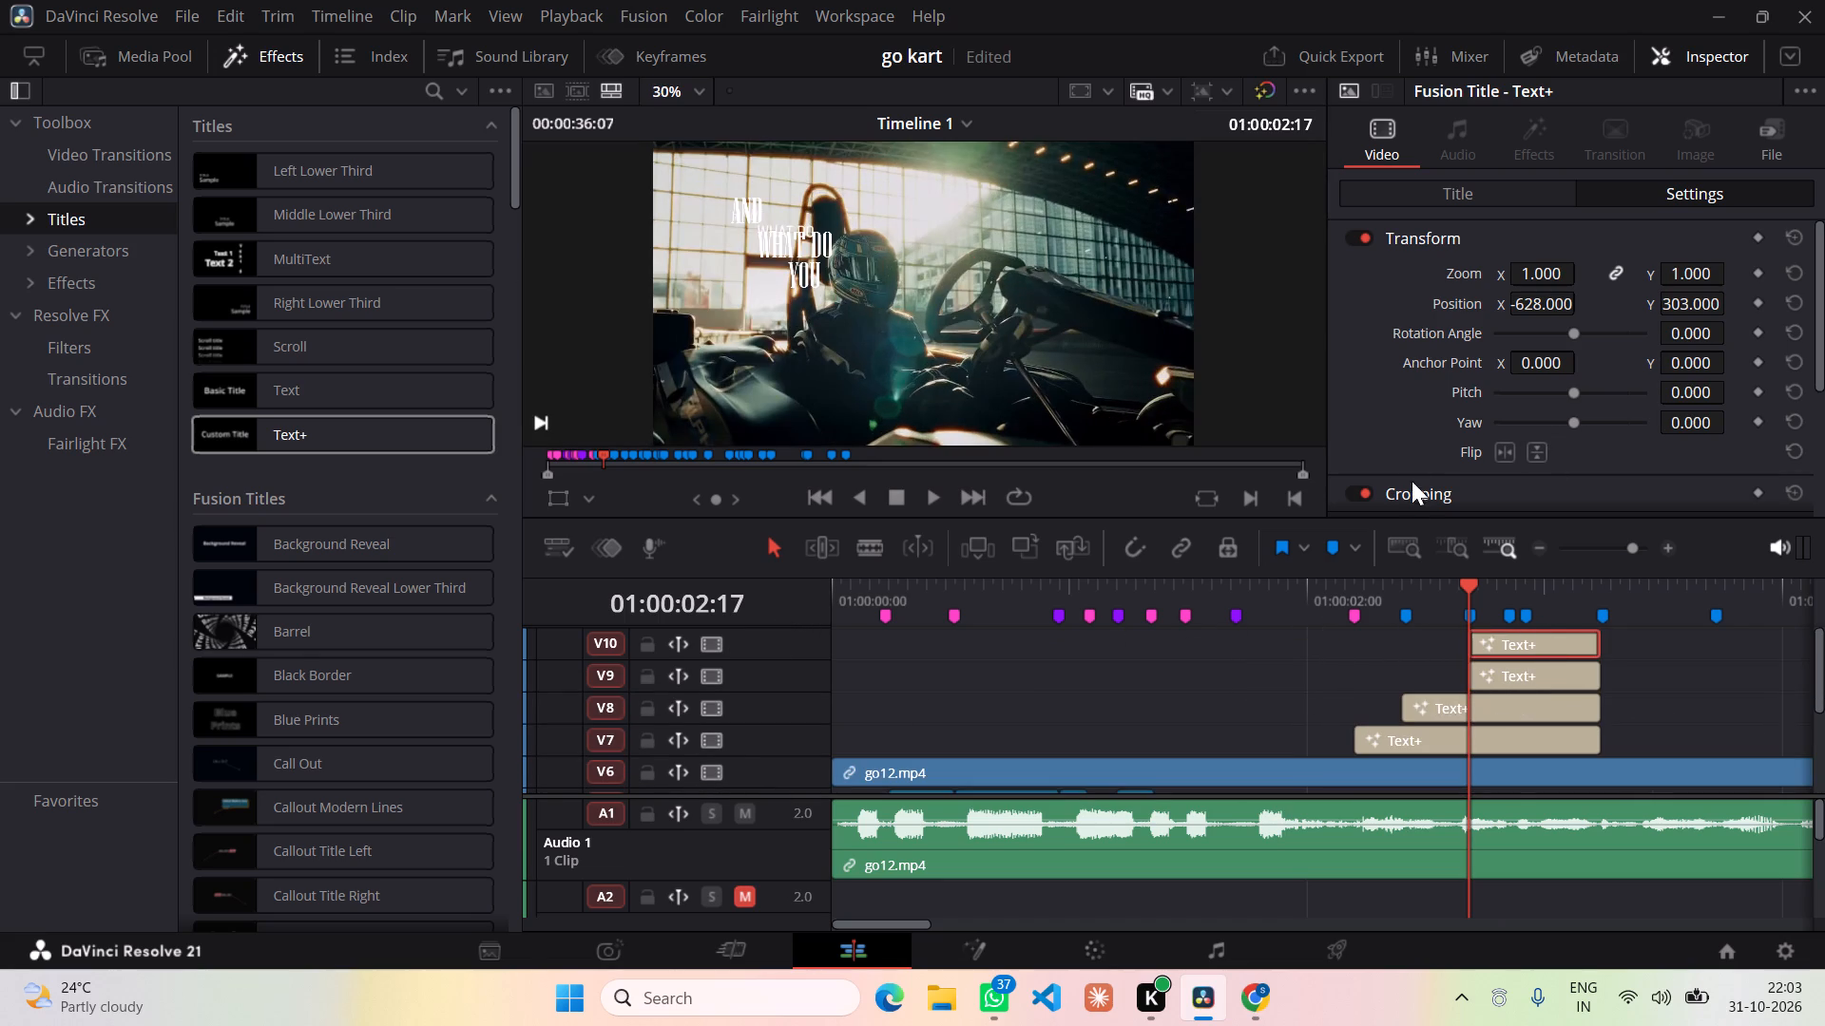
click(1487, 184)
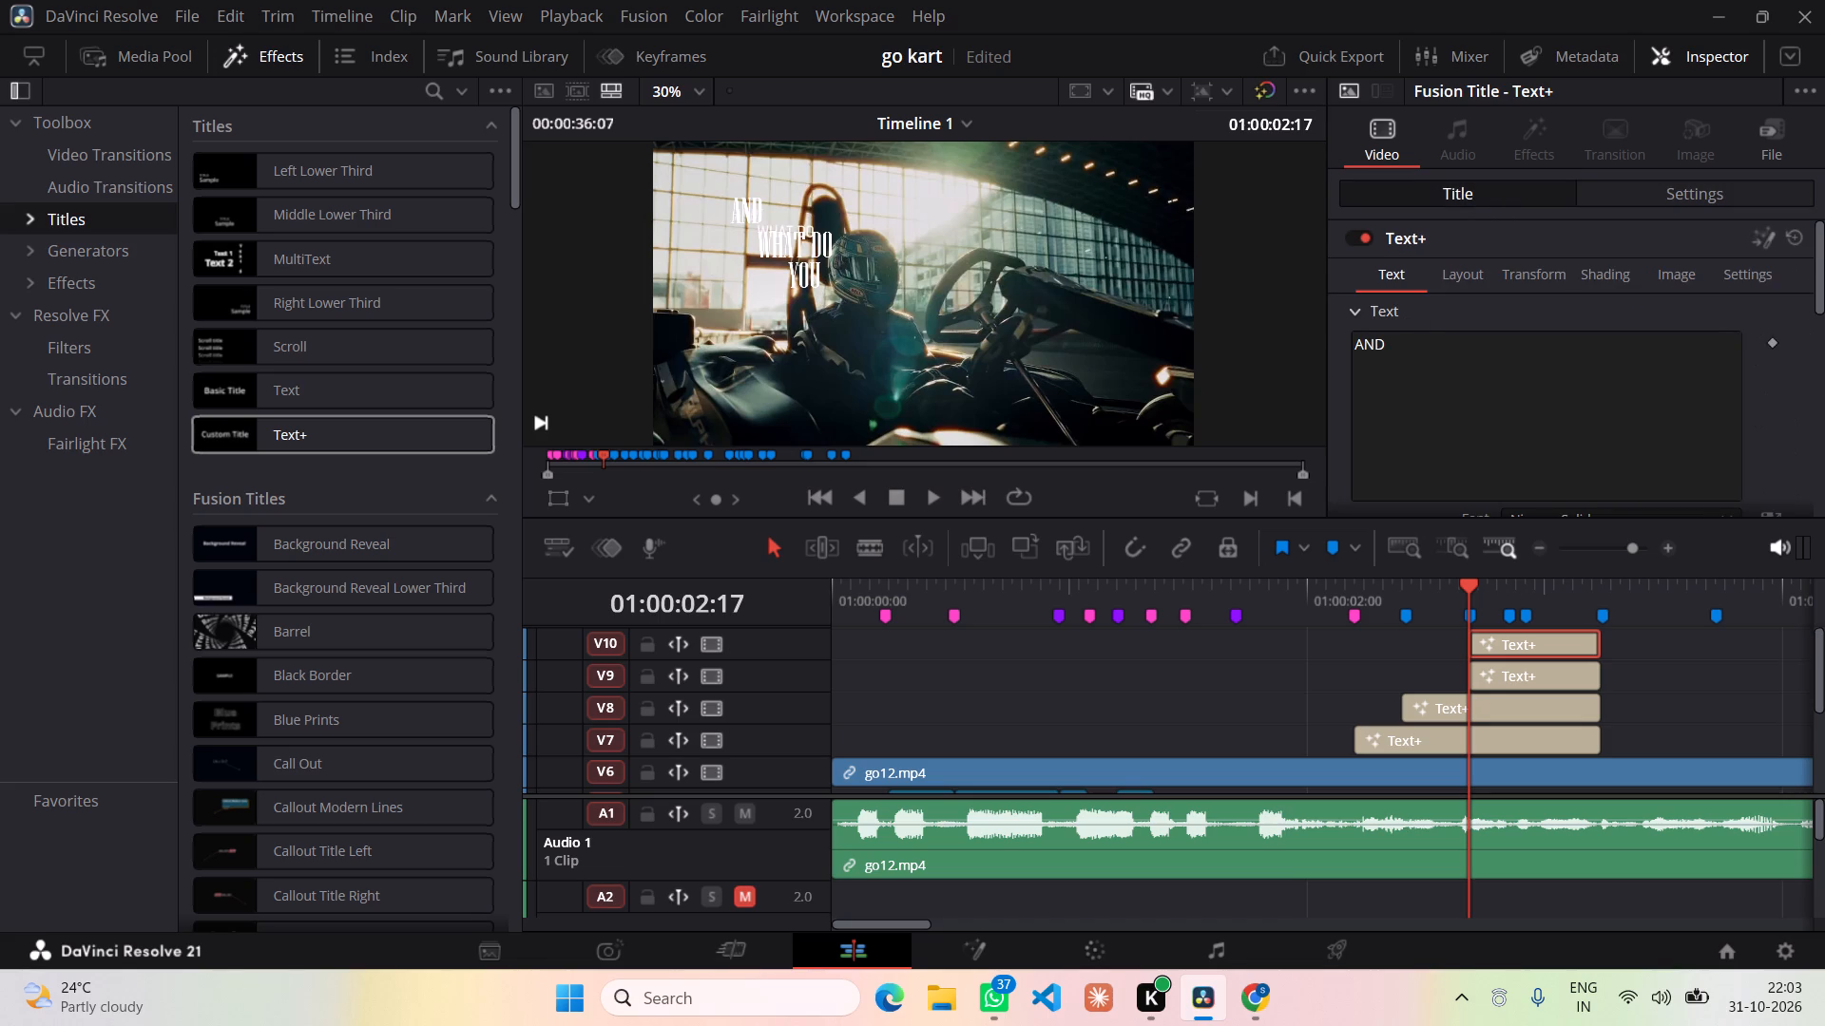
drag(1400, 346, 1180, 324)
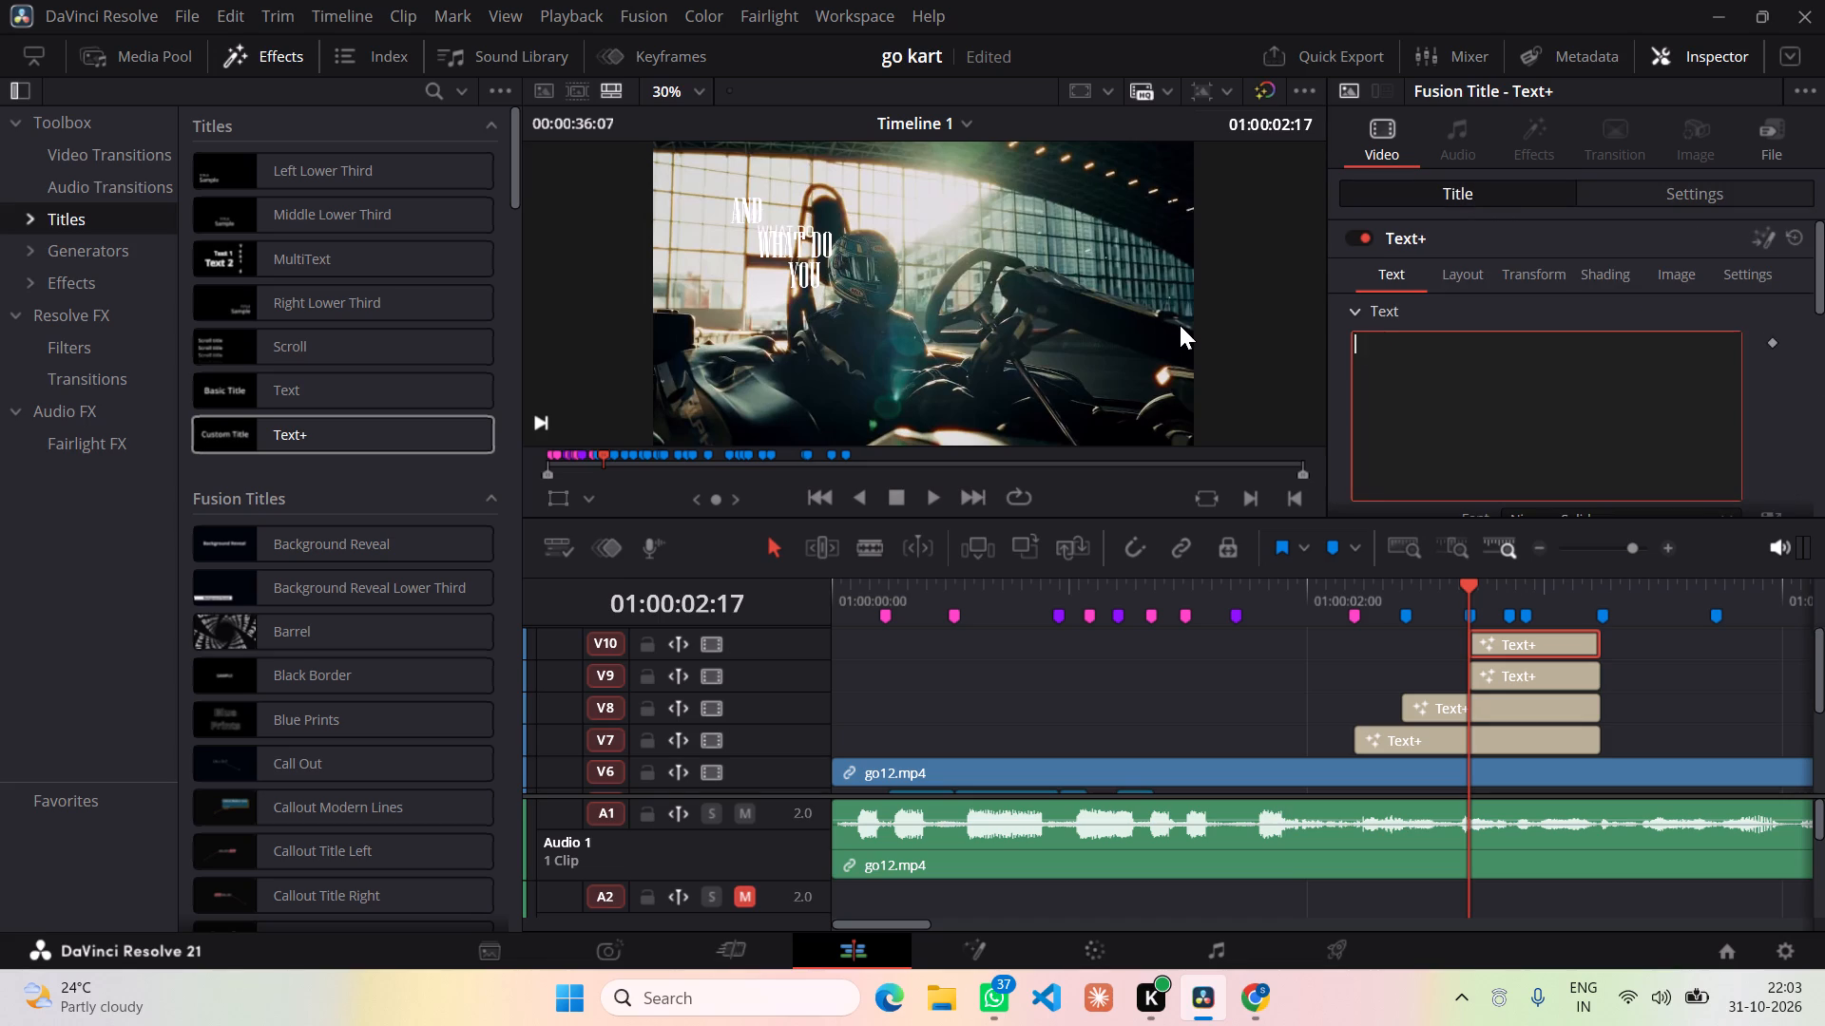
key(BackSpace)
text(PL)
text(AN)
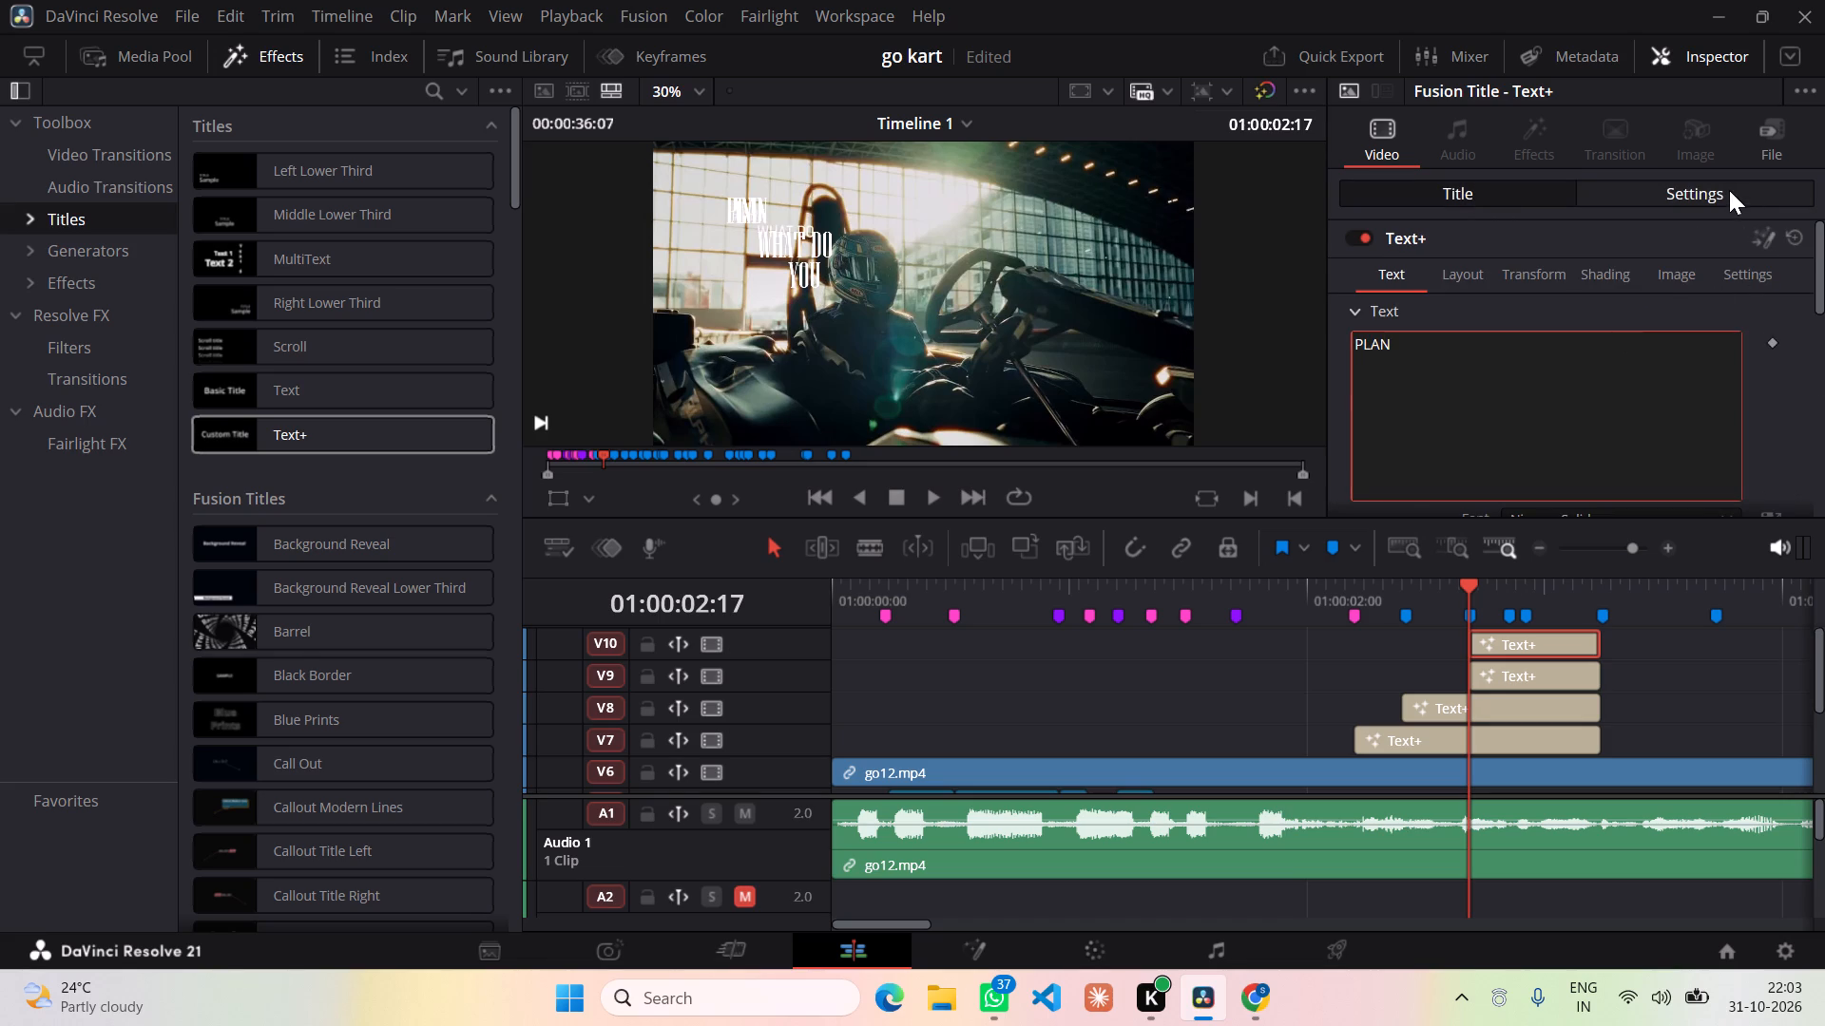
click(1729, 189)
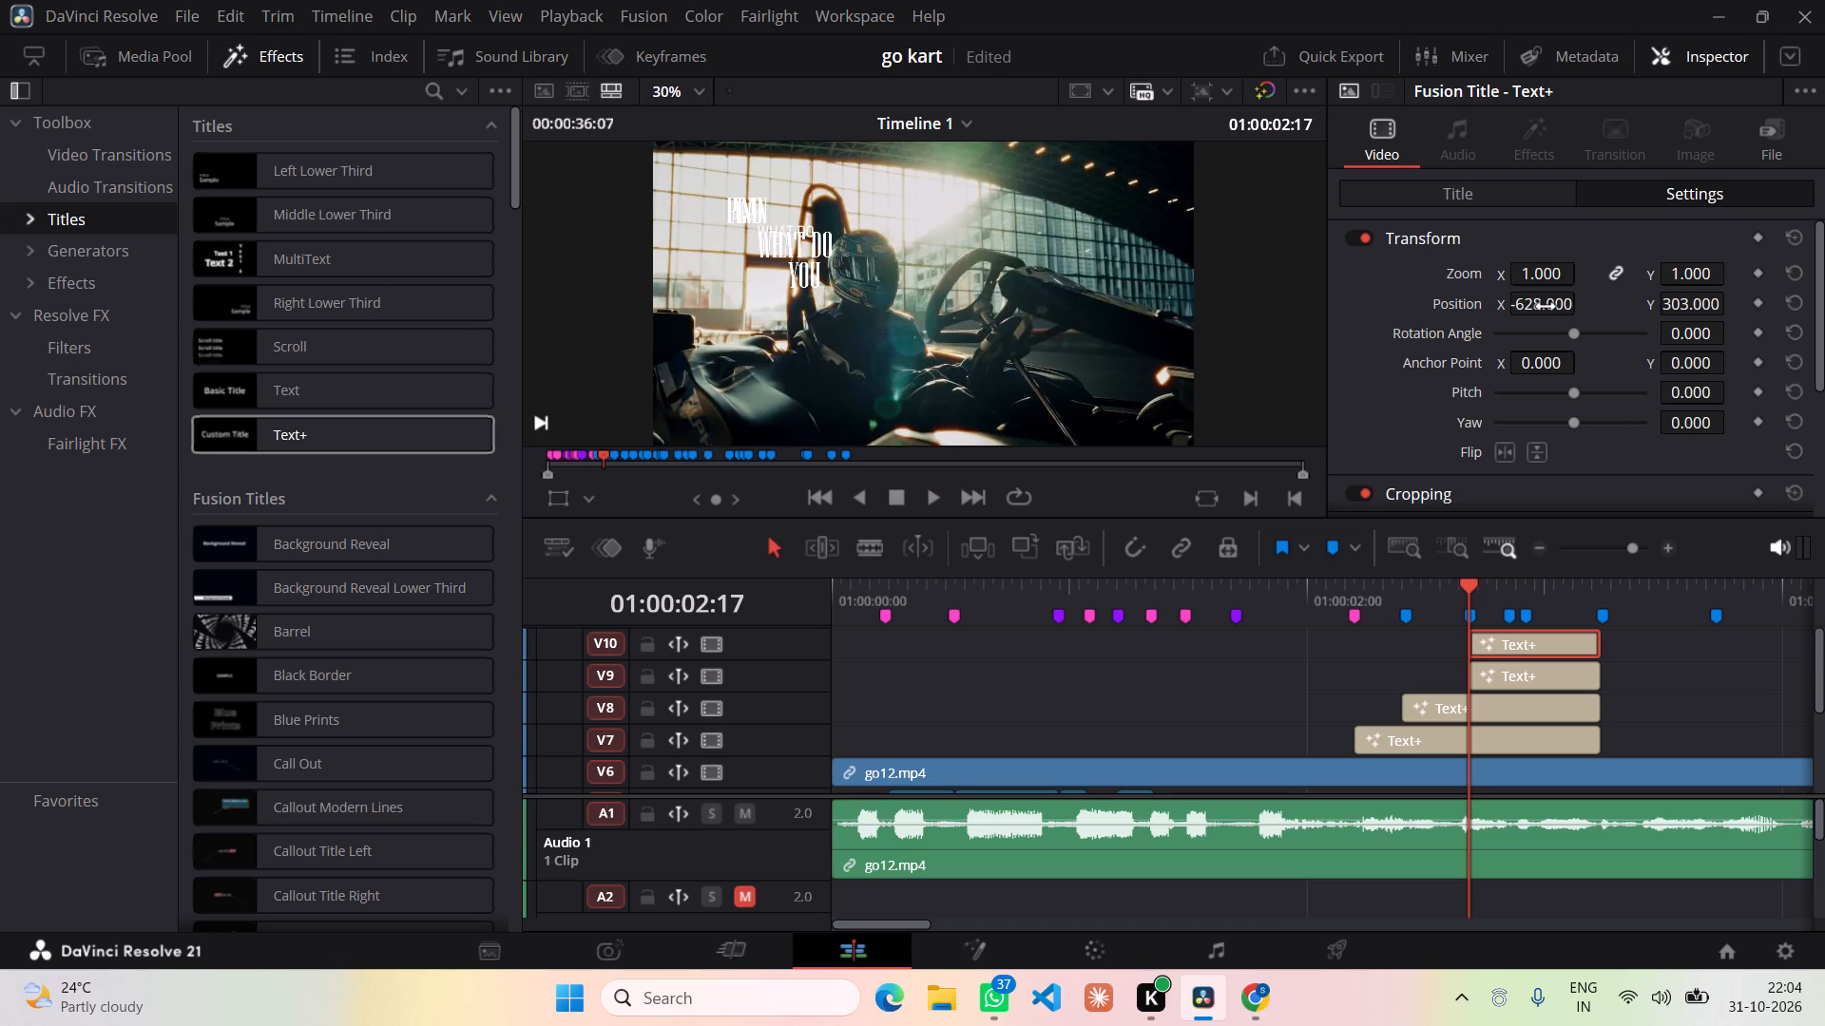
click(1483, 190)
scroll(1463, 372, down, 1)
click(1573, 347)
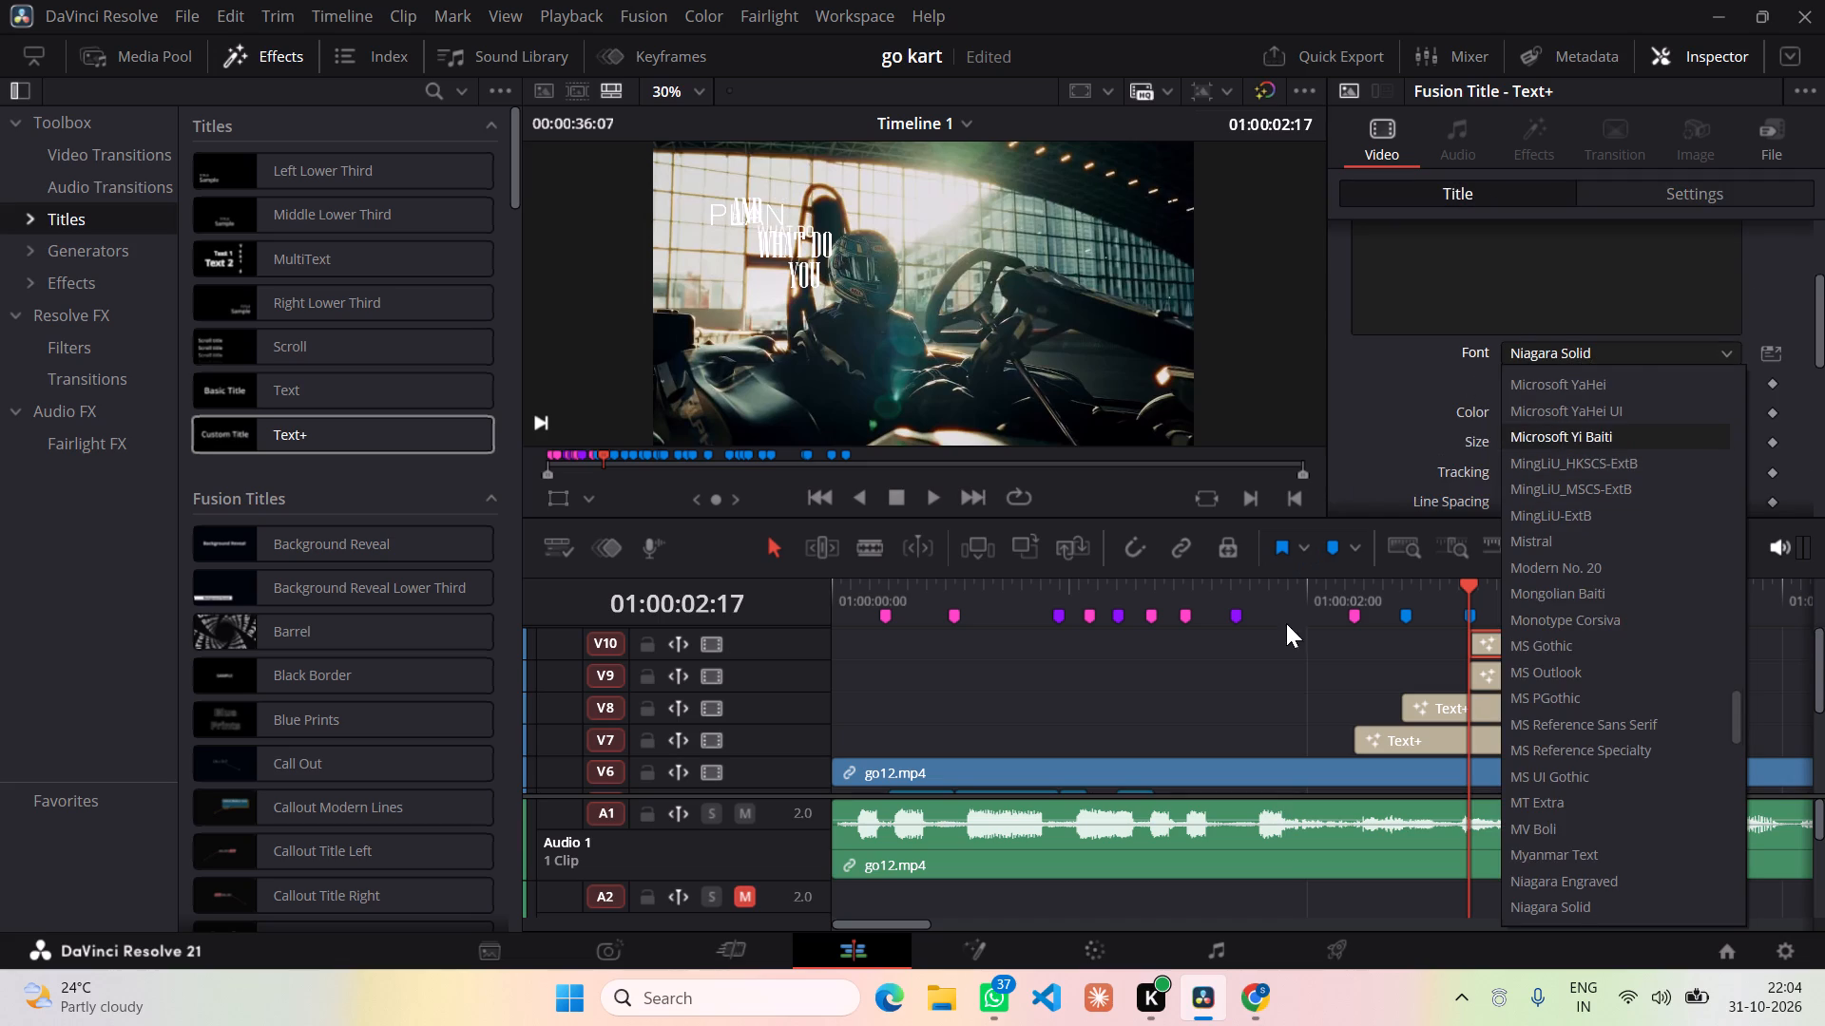
Reposition the PLAN title diagonally below the YOU title, at position X -231 and Y -19.
click(1670, 185)
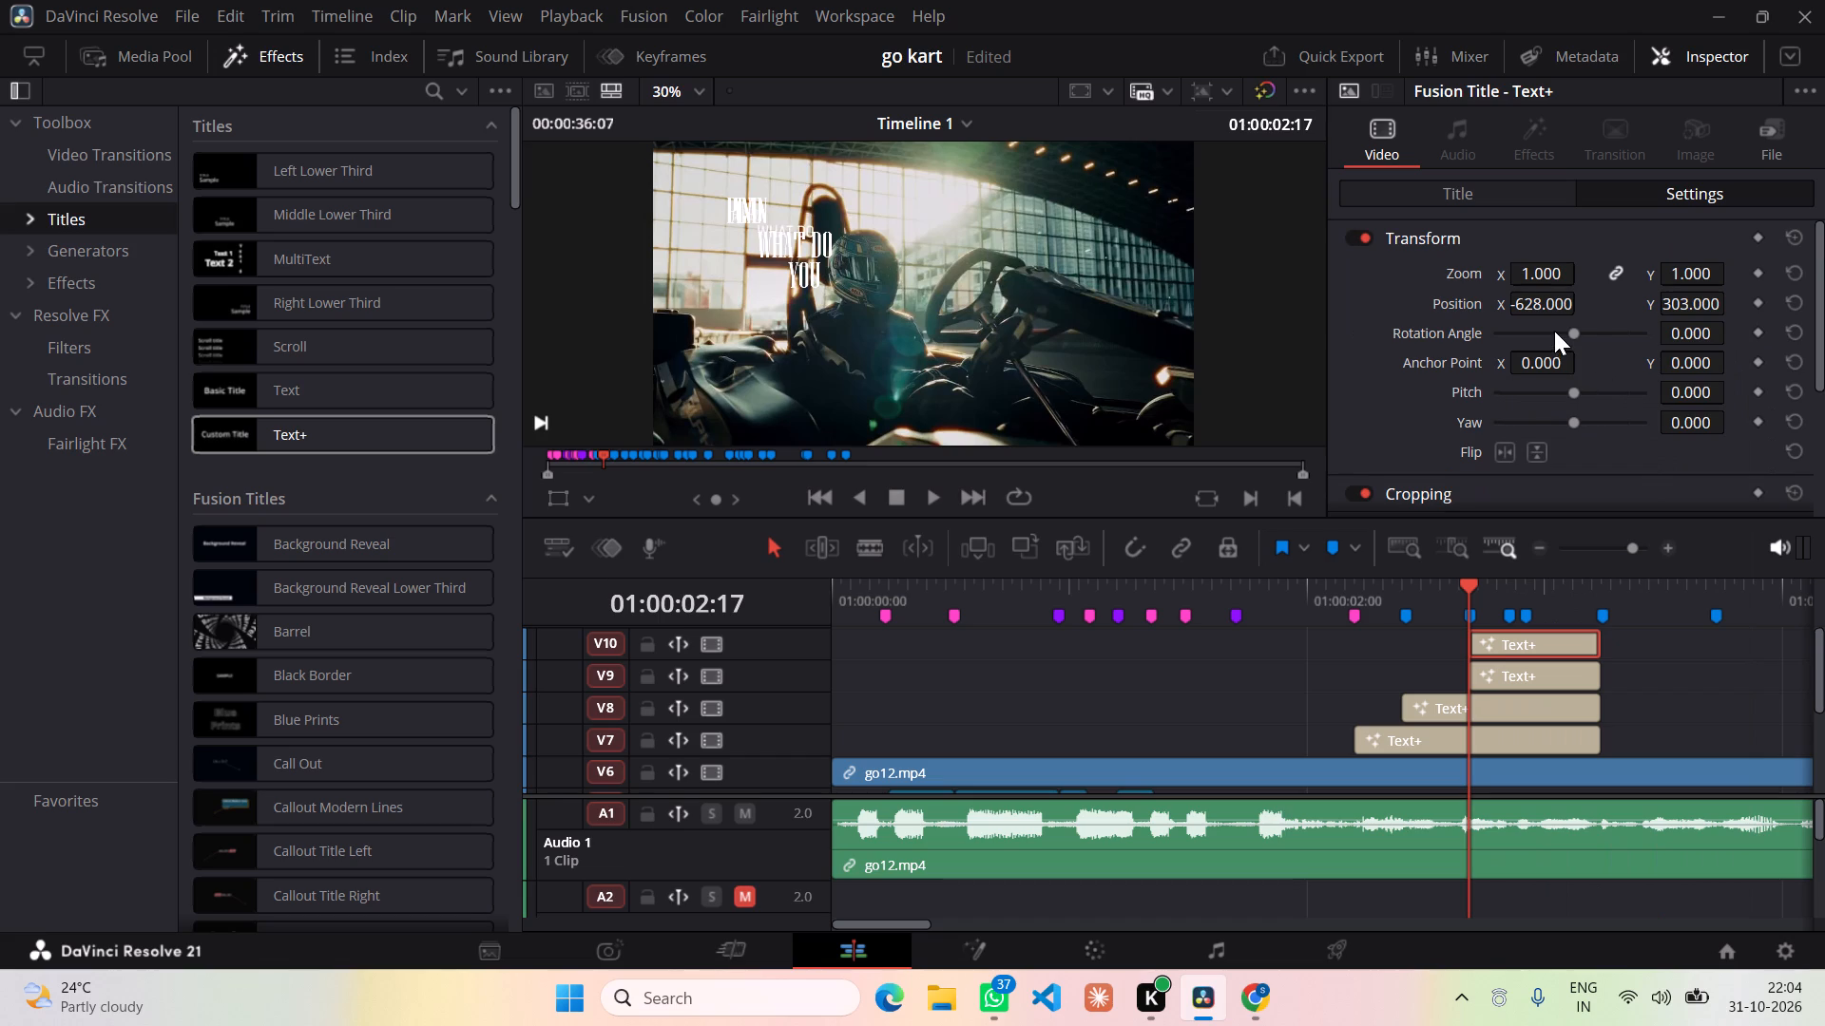
drag(1559, 300, 1345, 317)
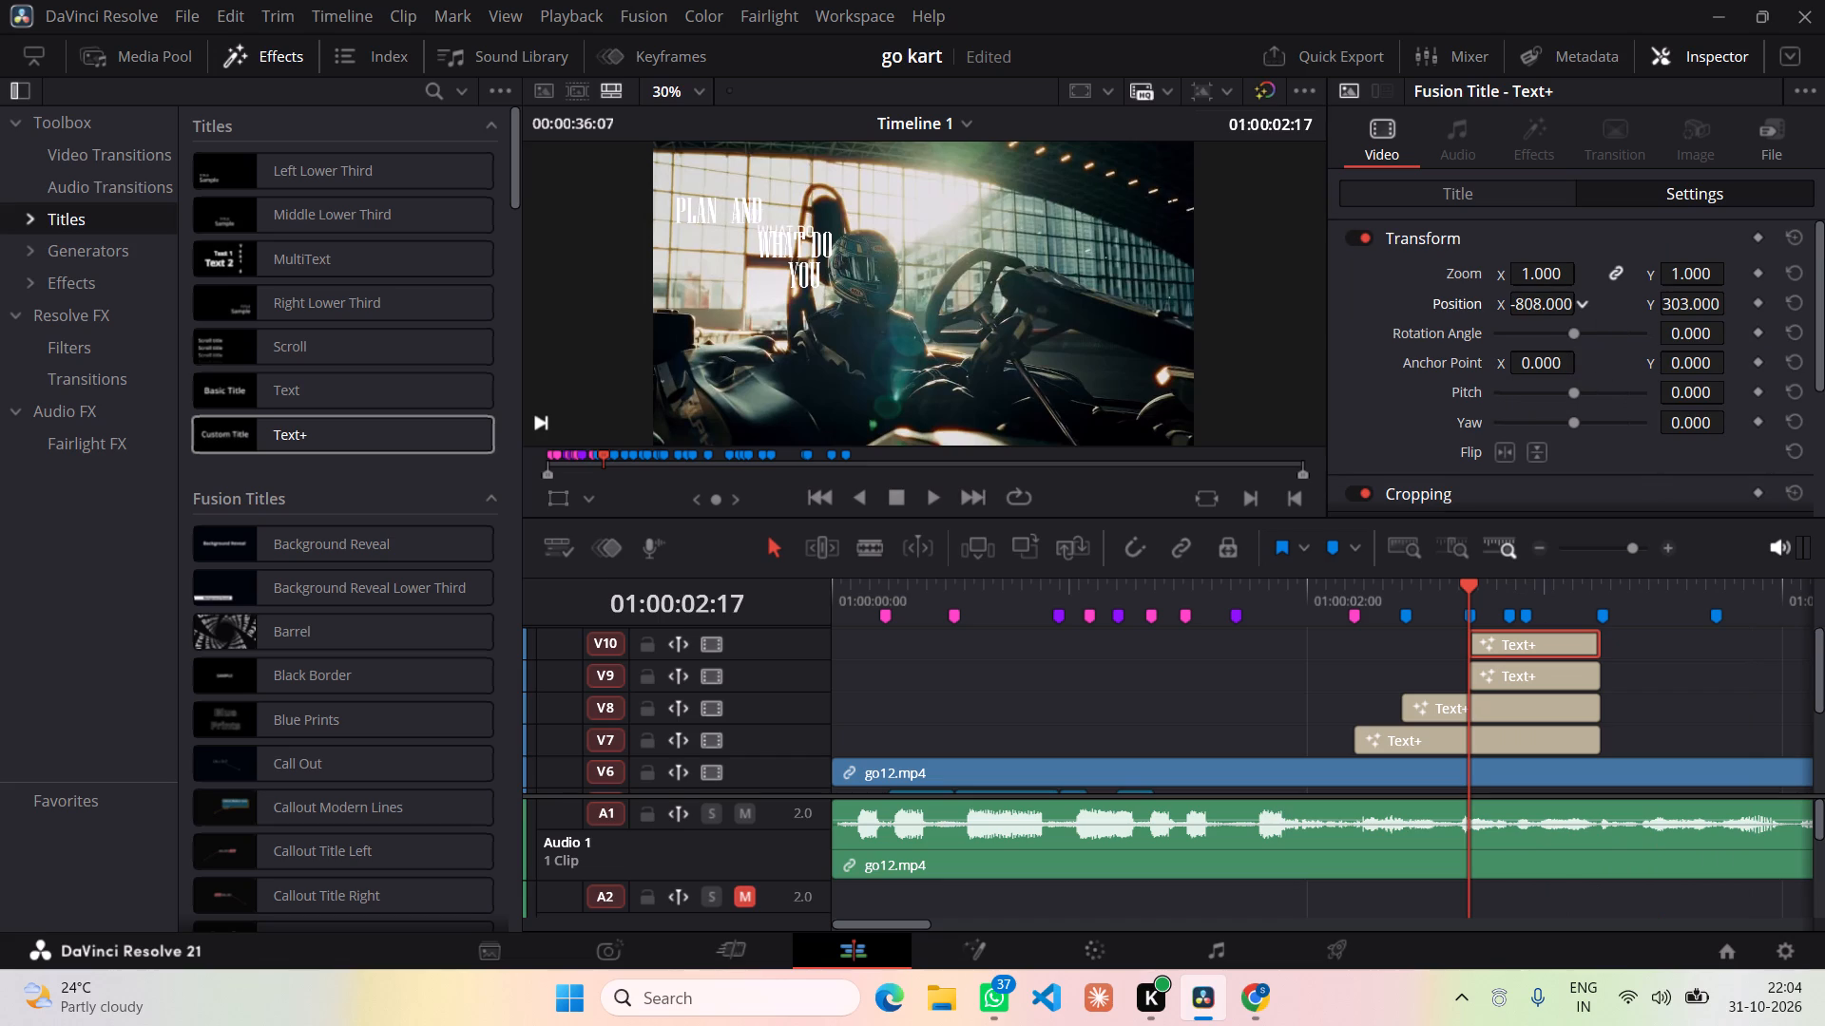
drag(1345, 317, 1170, 561)
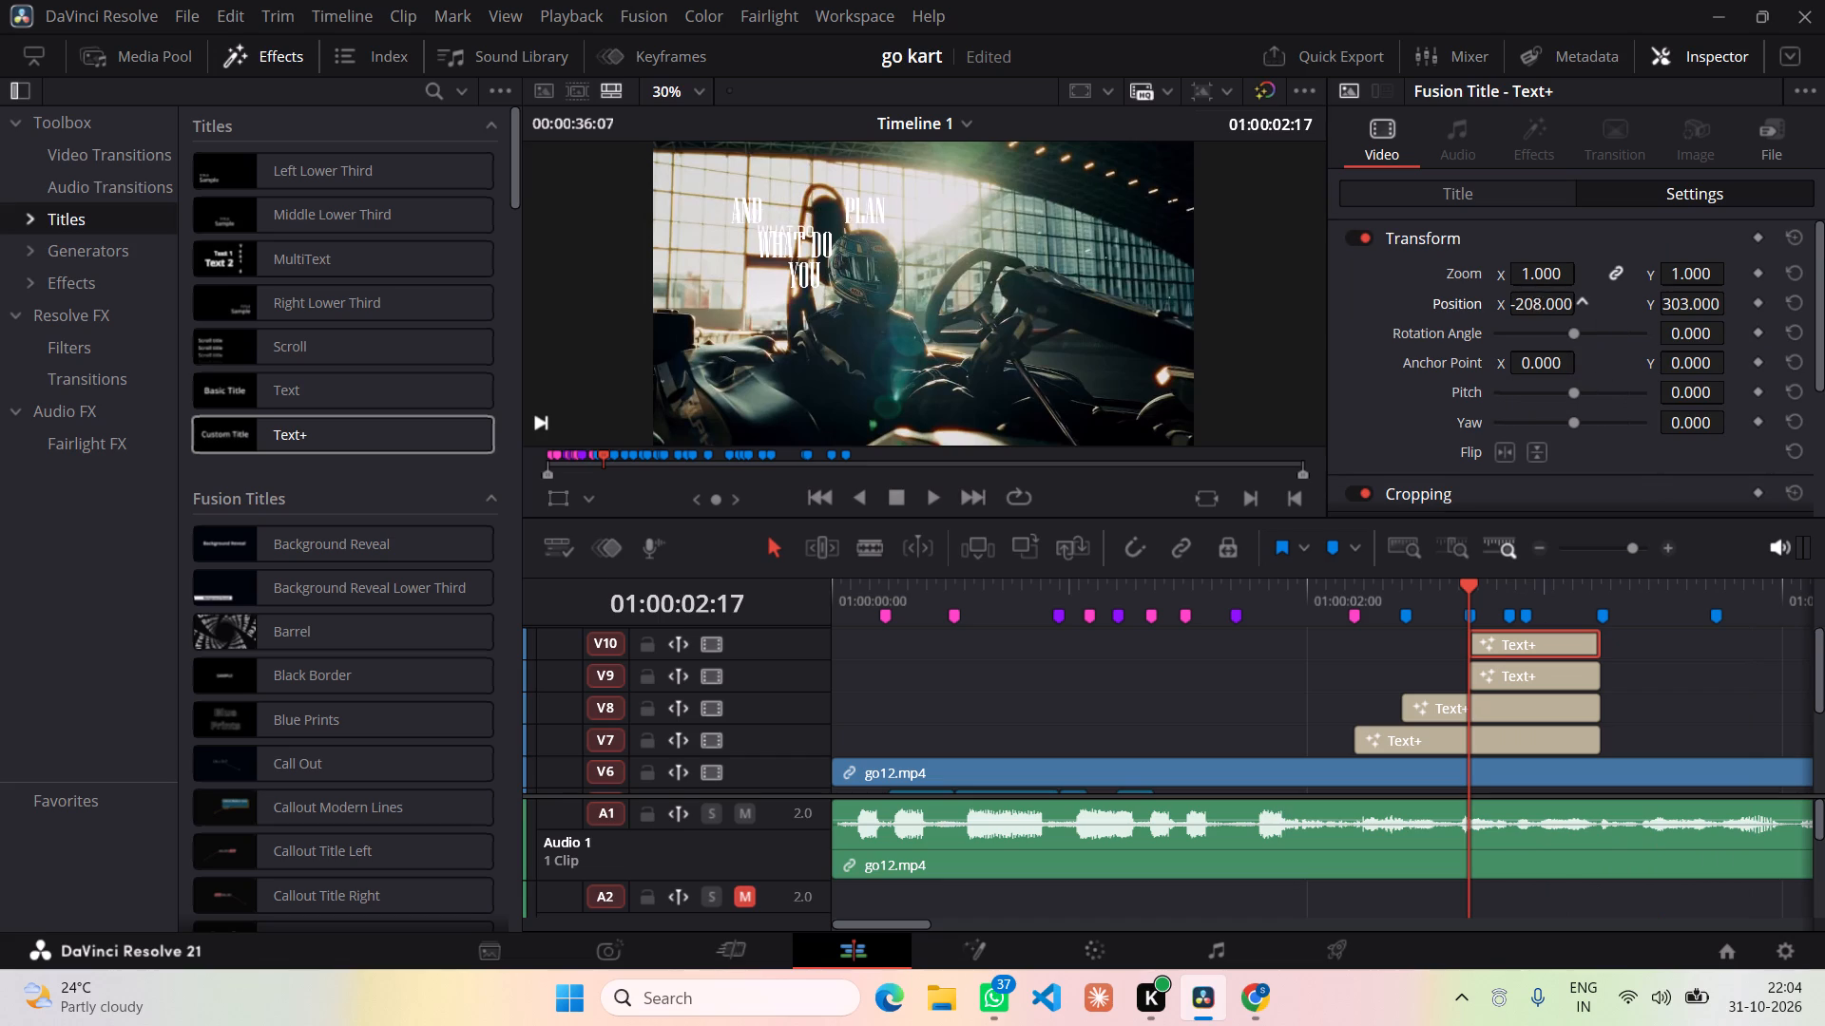
drag(1170, 561, 1178, 562)
drag(1690, 307, 1380, 302)
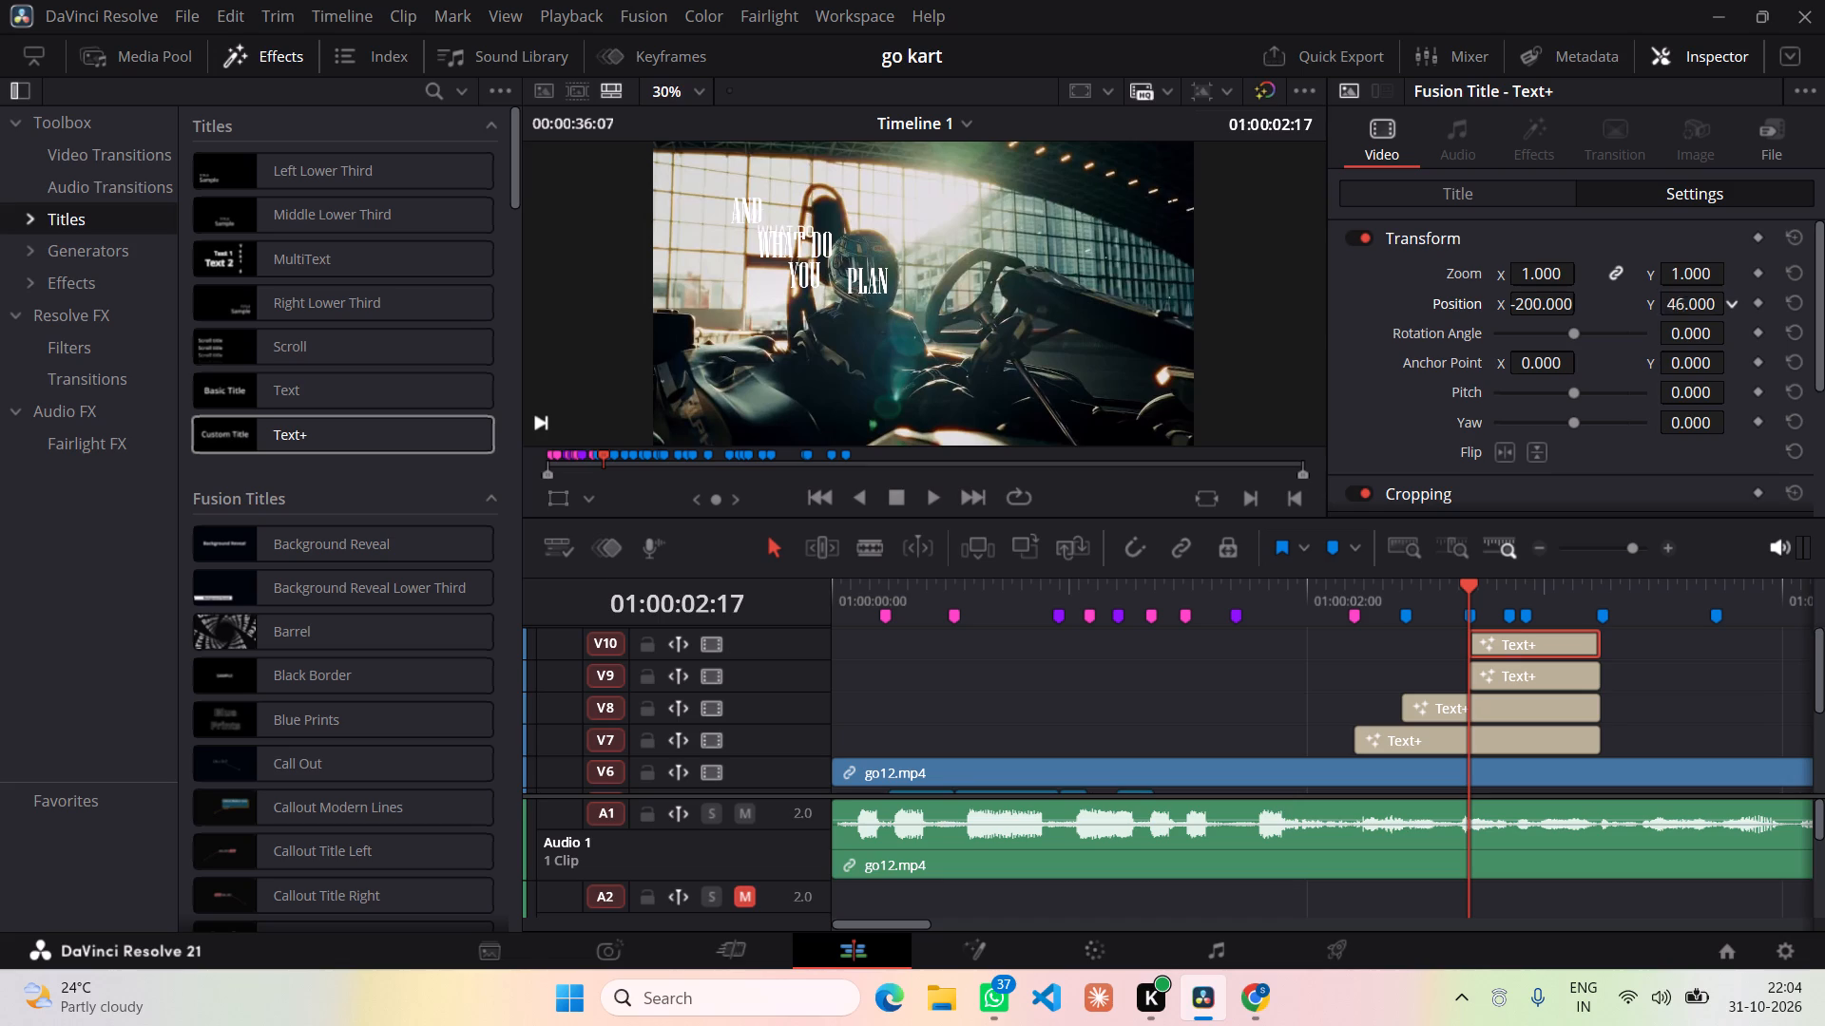
drag(1380, 302, 1307, 302)
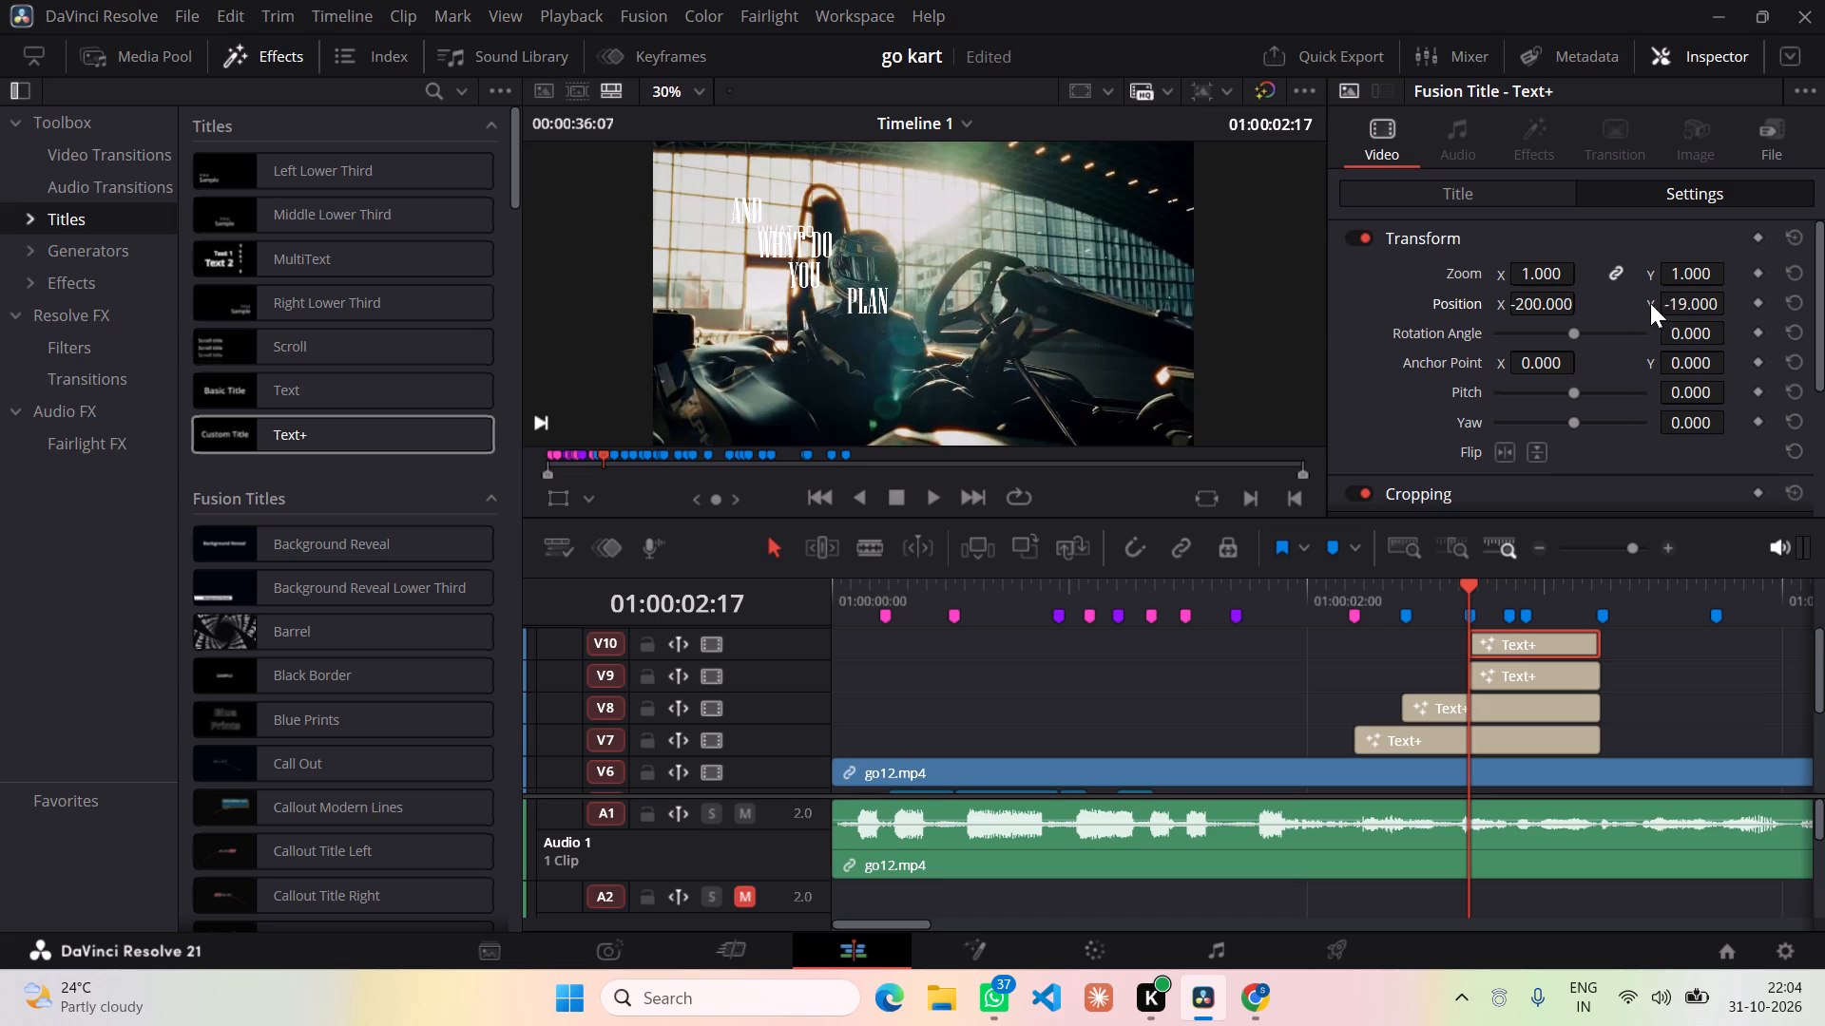
drag(1536, 301, 1576, 308)
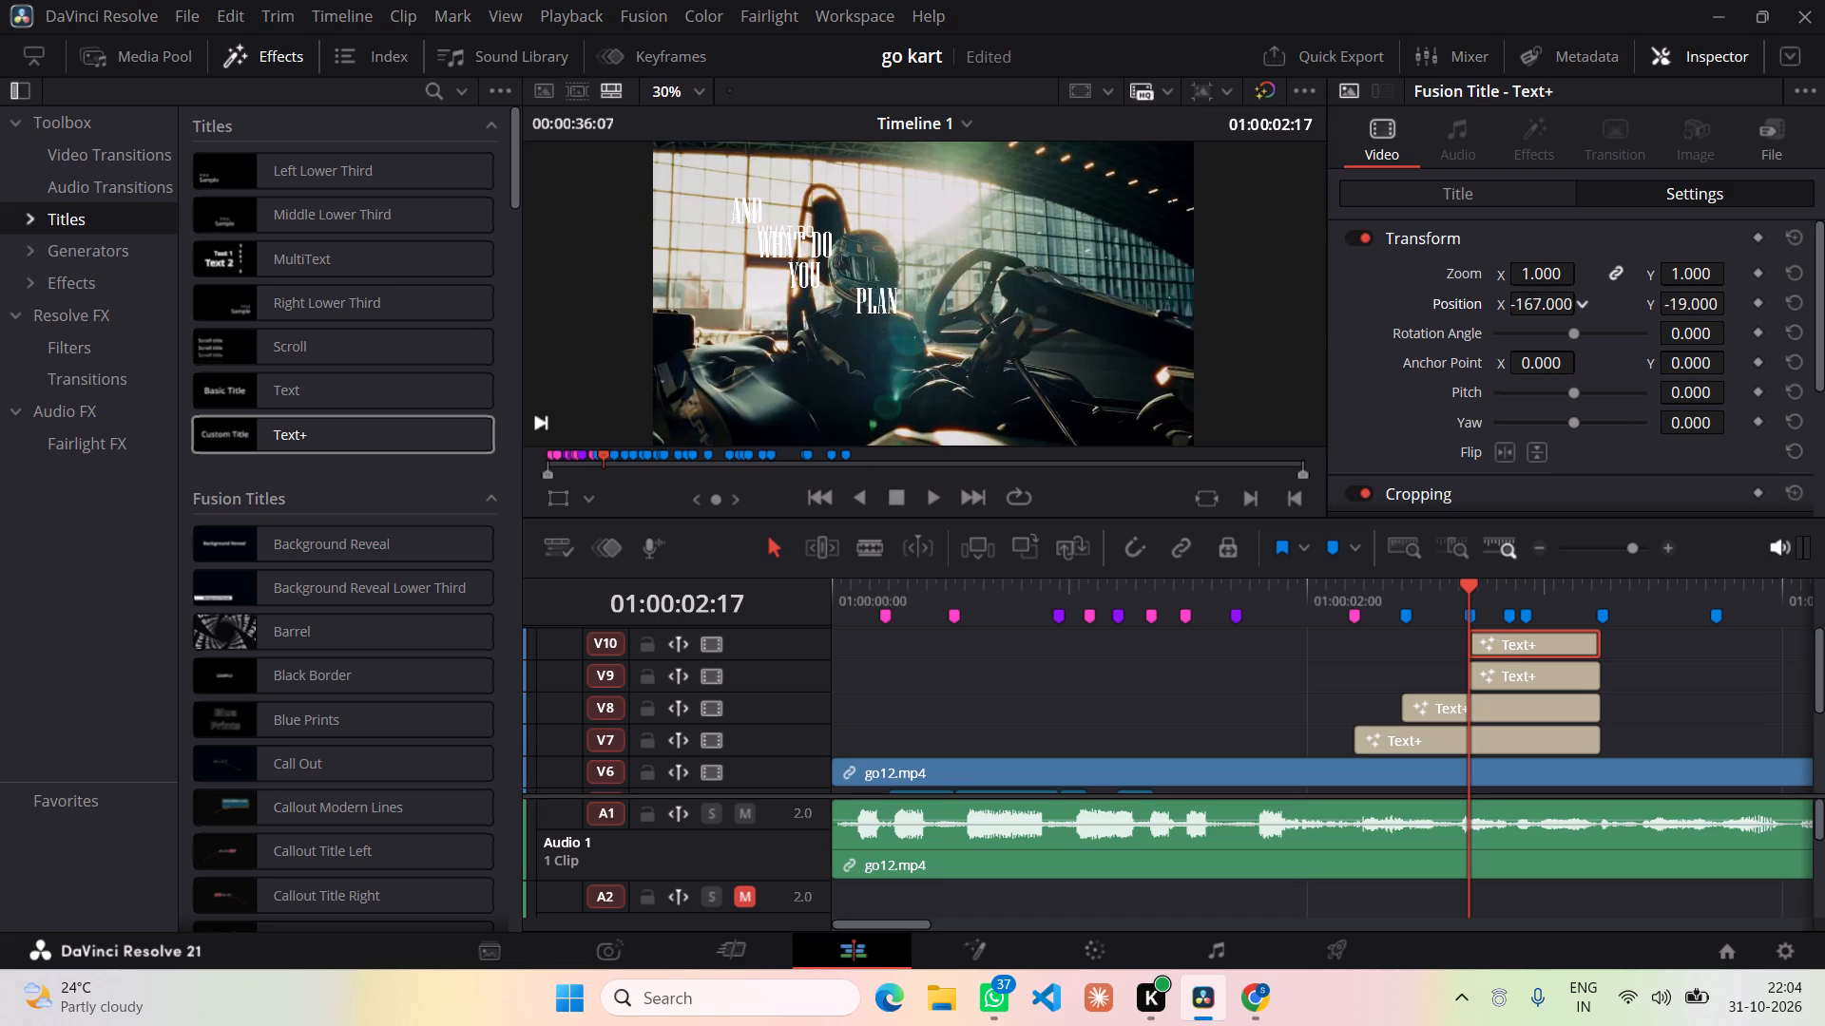
drag(1576, 308, 1499, 320)
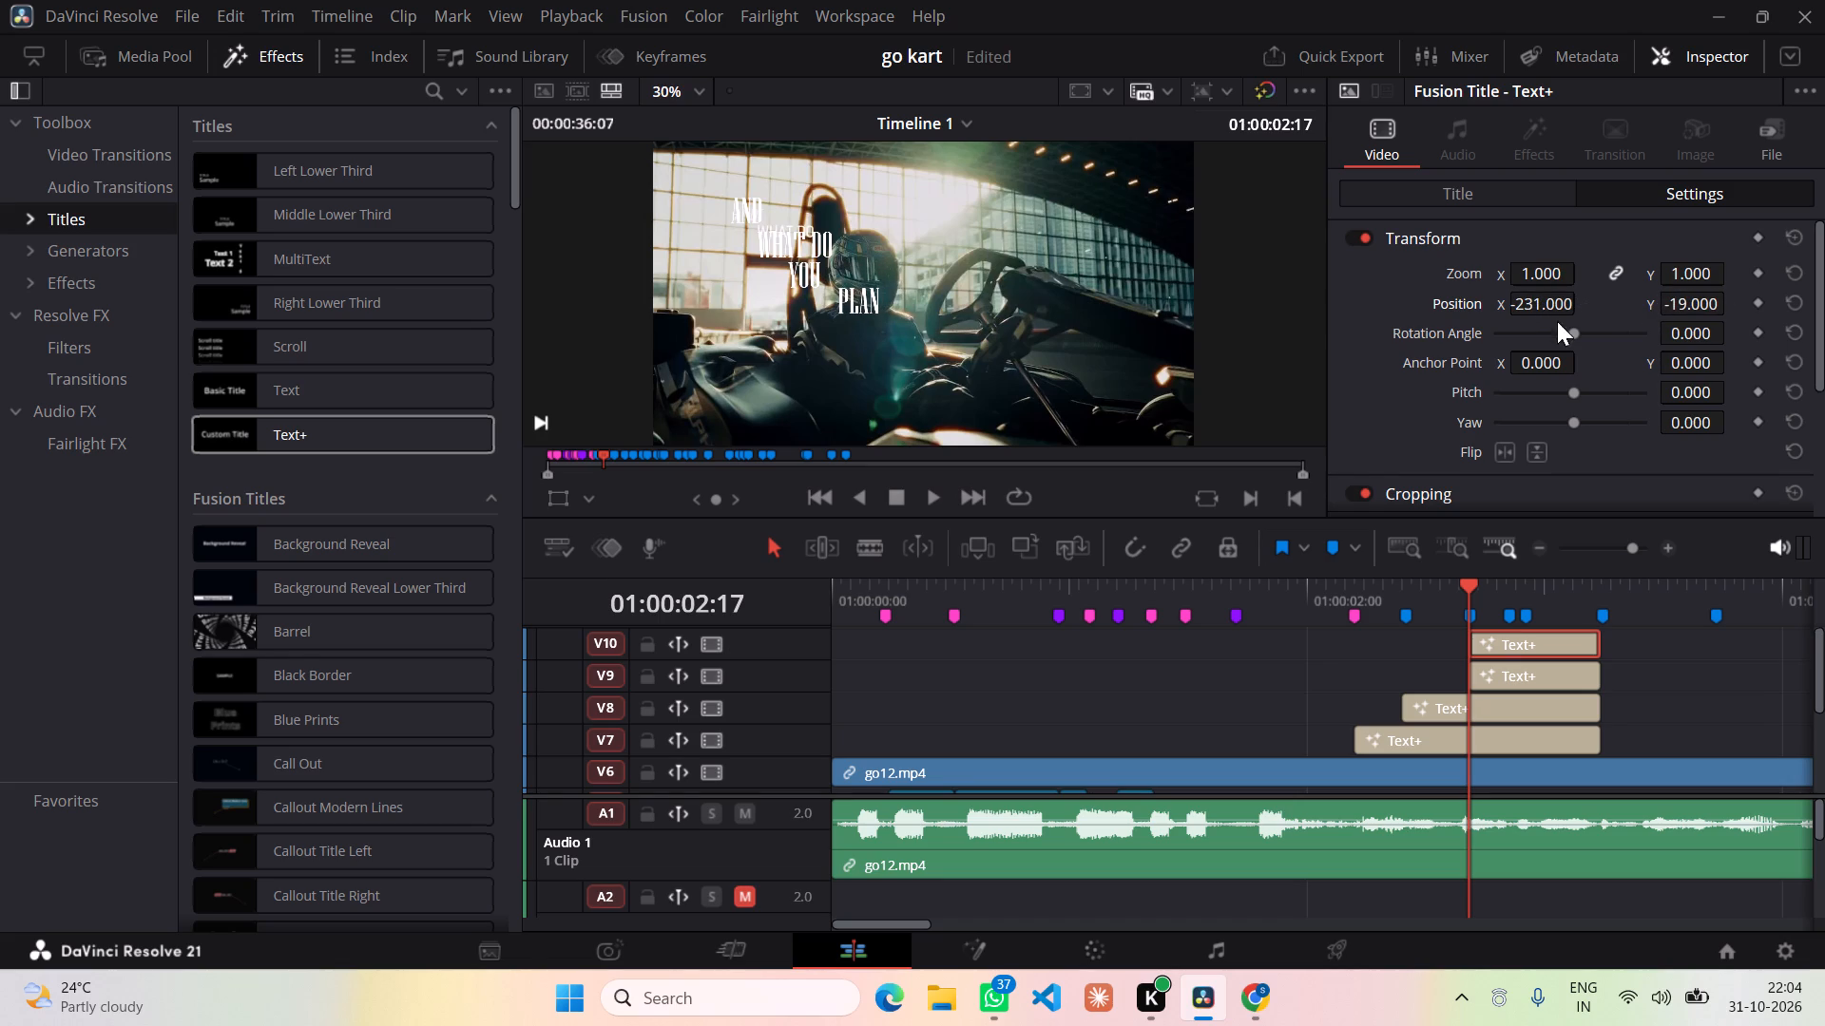
Enlarge the PLAN title to a zoom of 1.660 and shift its X position to -195.
drag(1547, 274, 1522, 276)
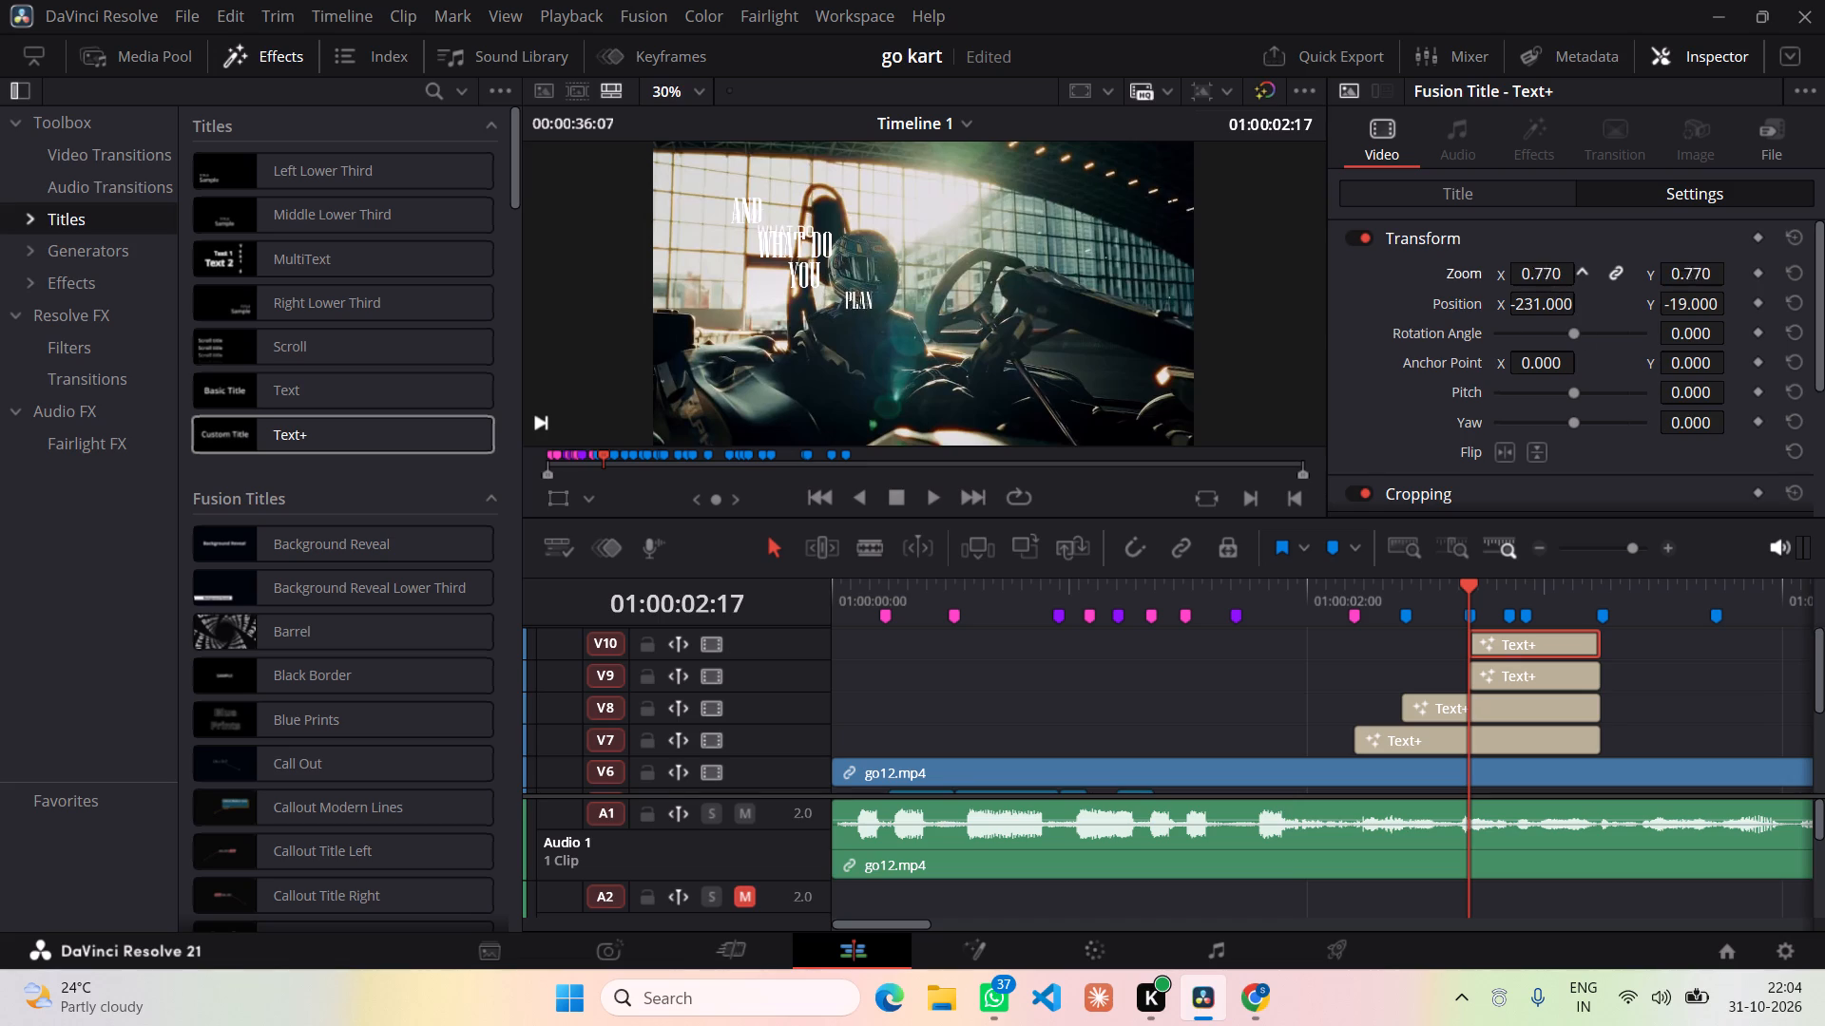
drag(1522, 276, 1625, 281)
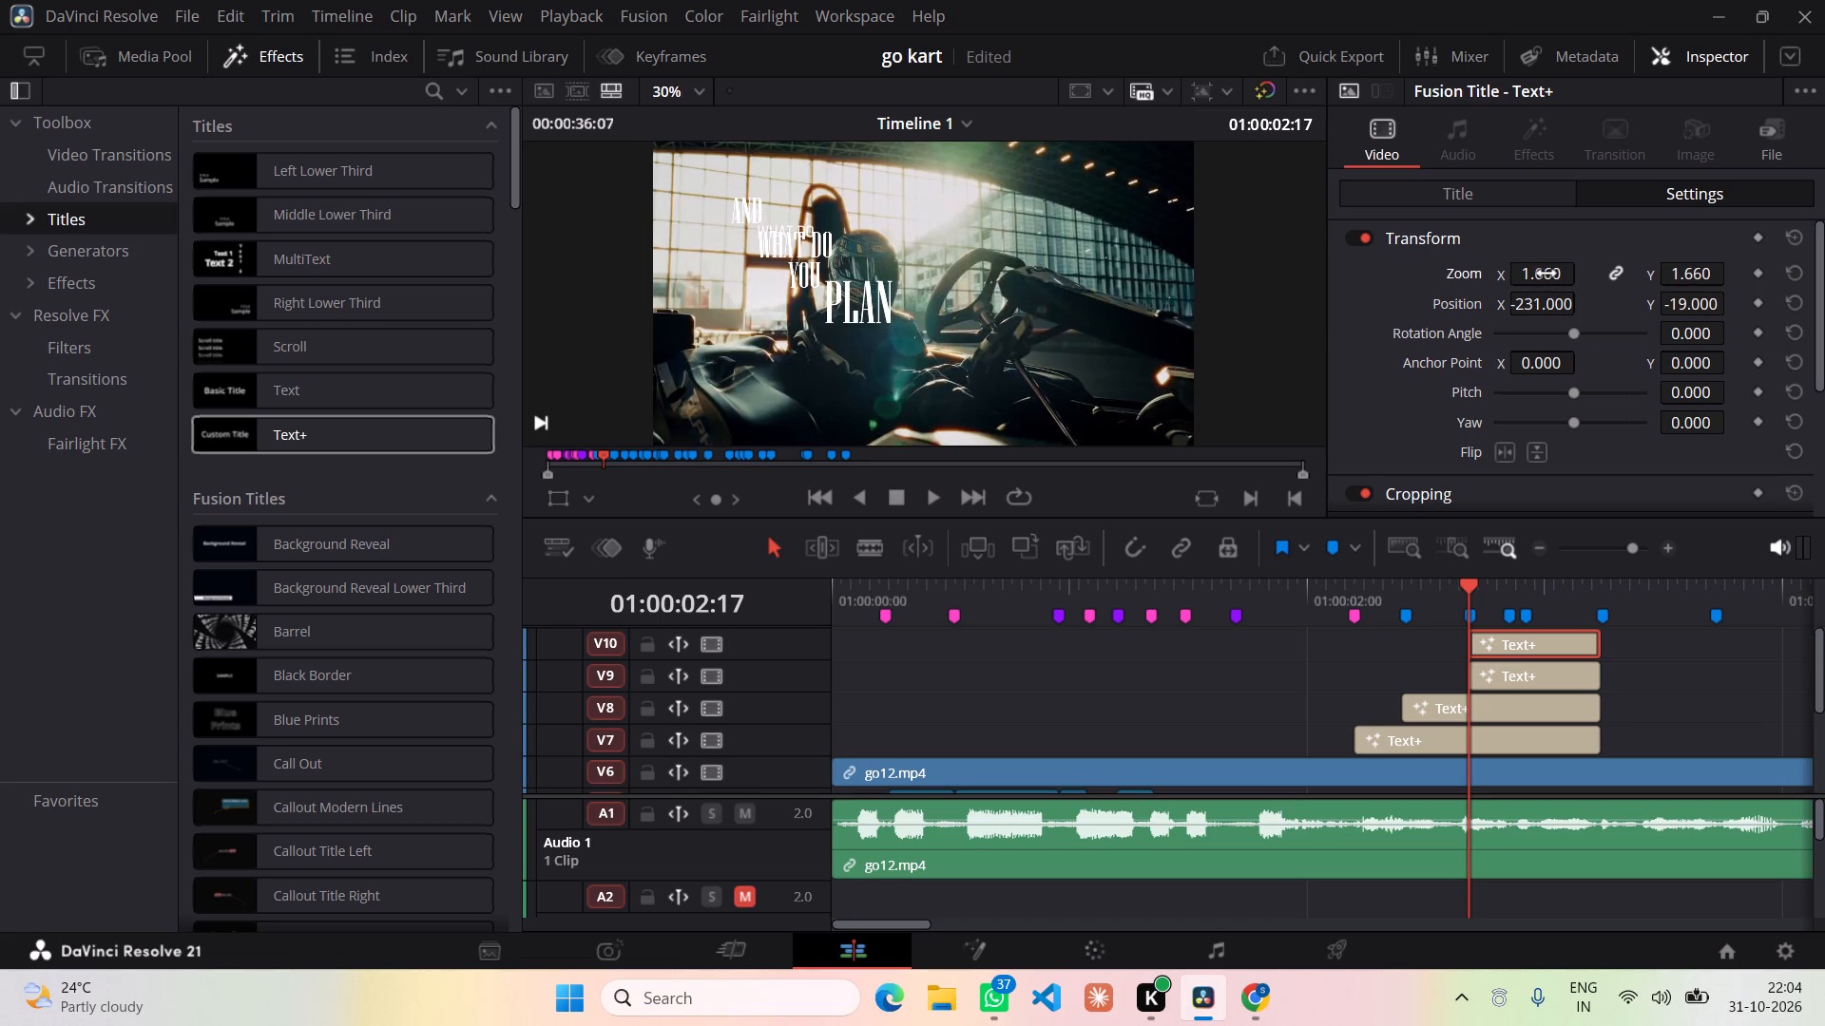
drag(1527, 309, 1569, 301)
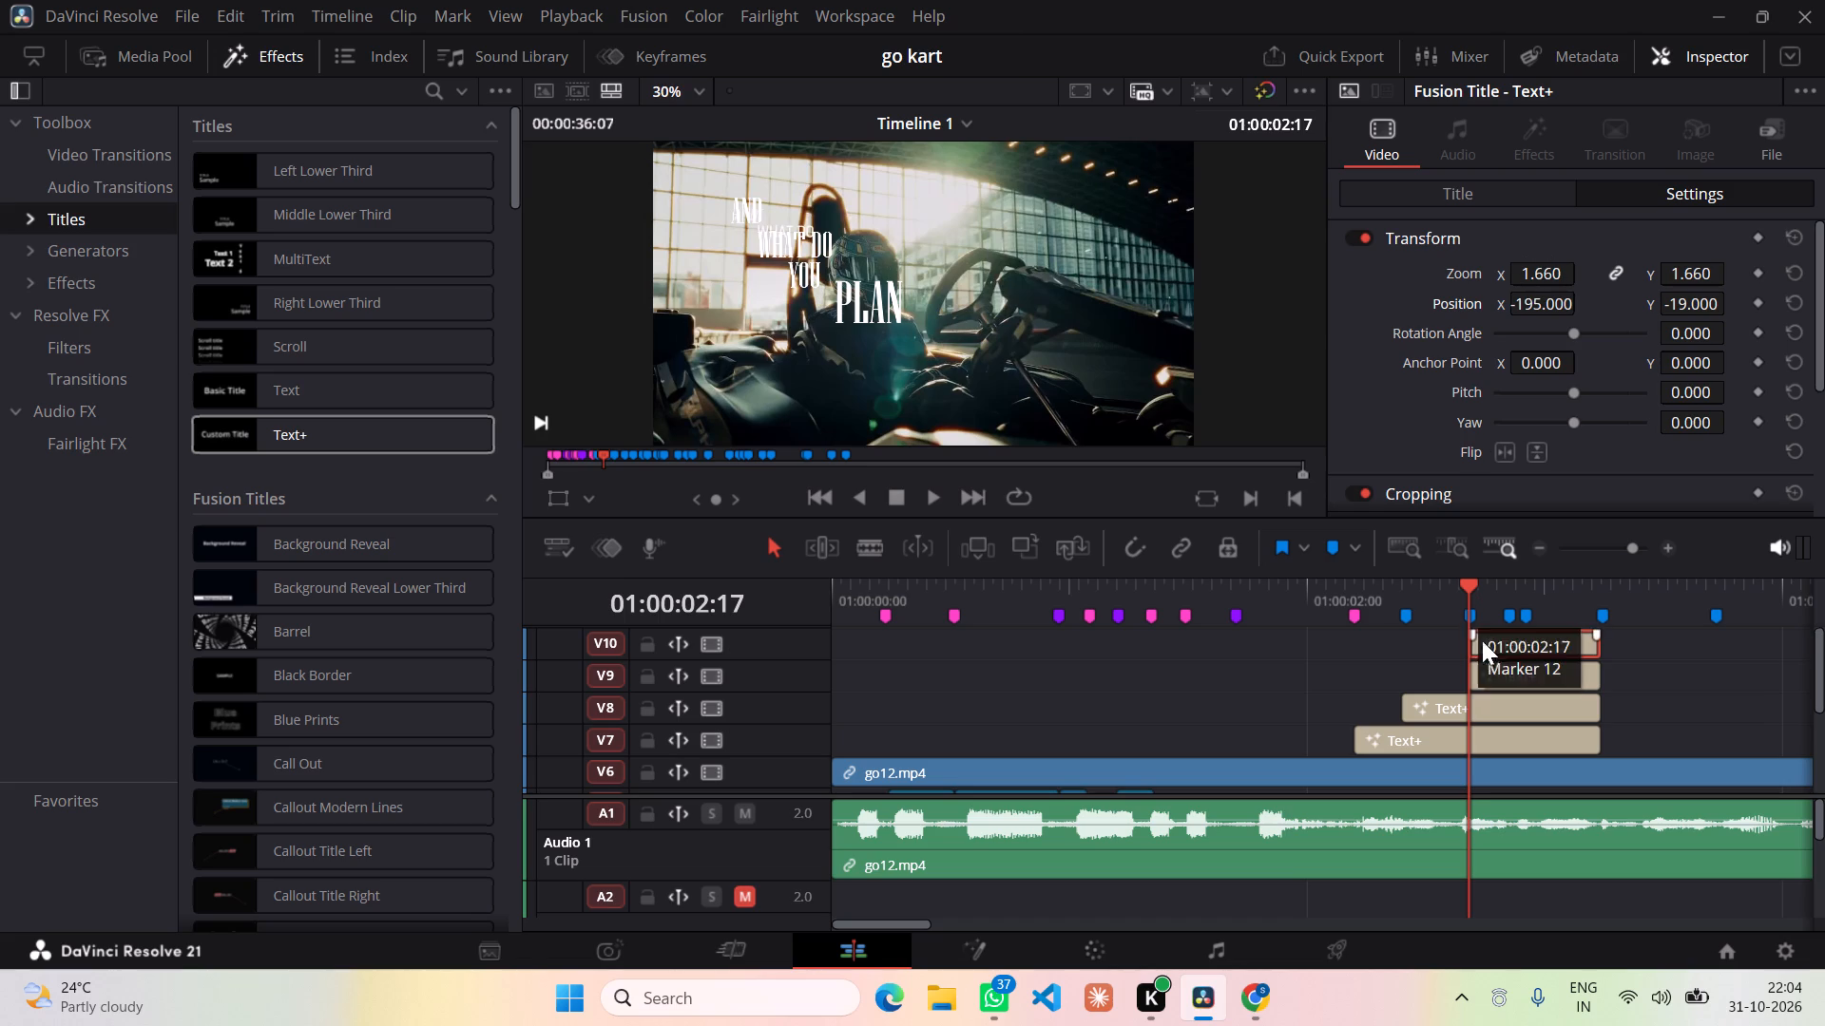
Shift the YOU title on V9 closer to PLAN by setting its X position to -388.
click(1495, 671)
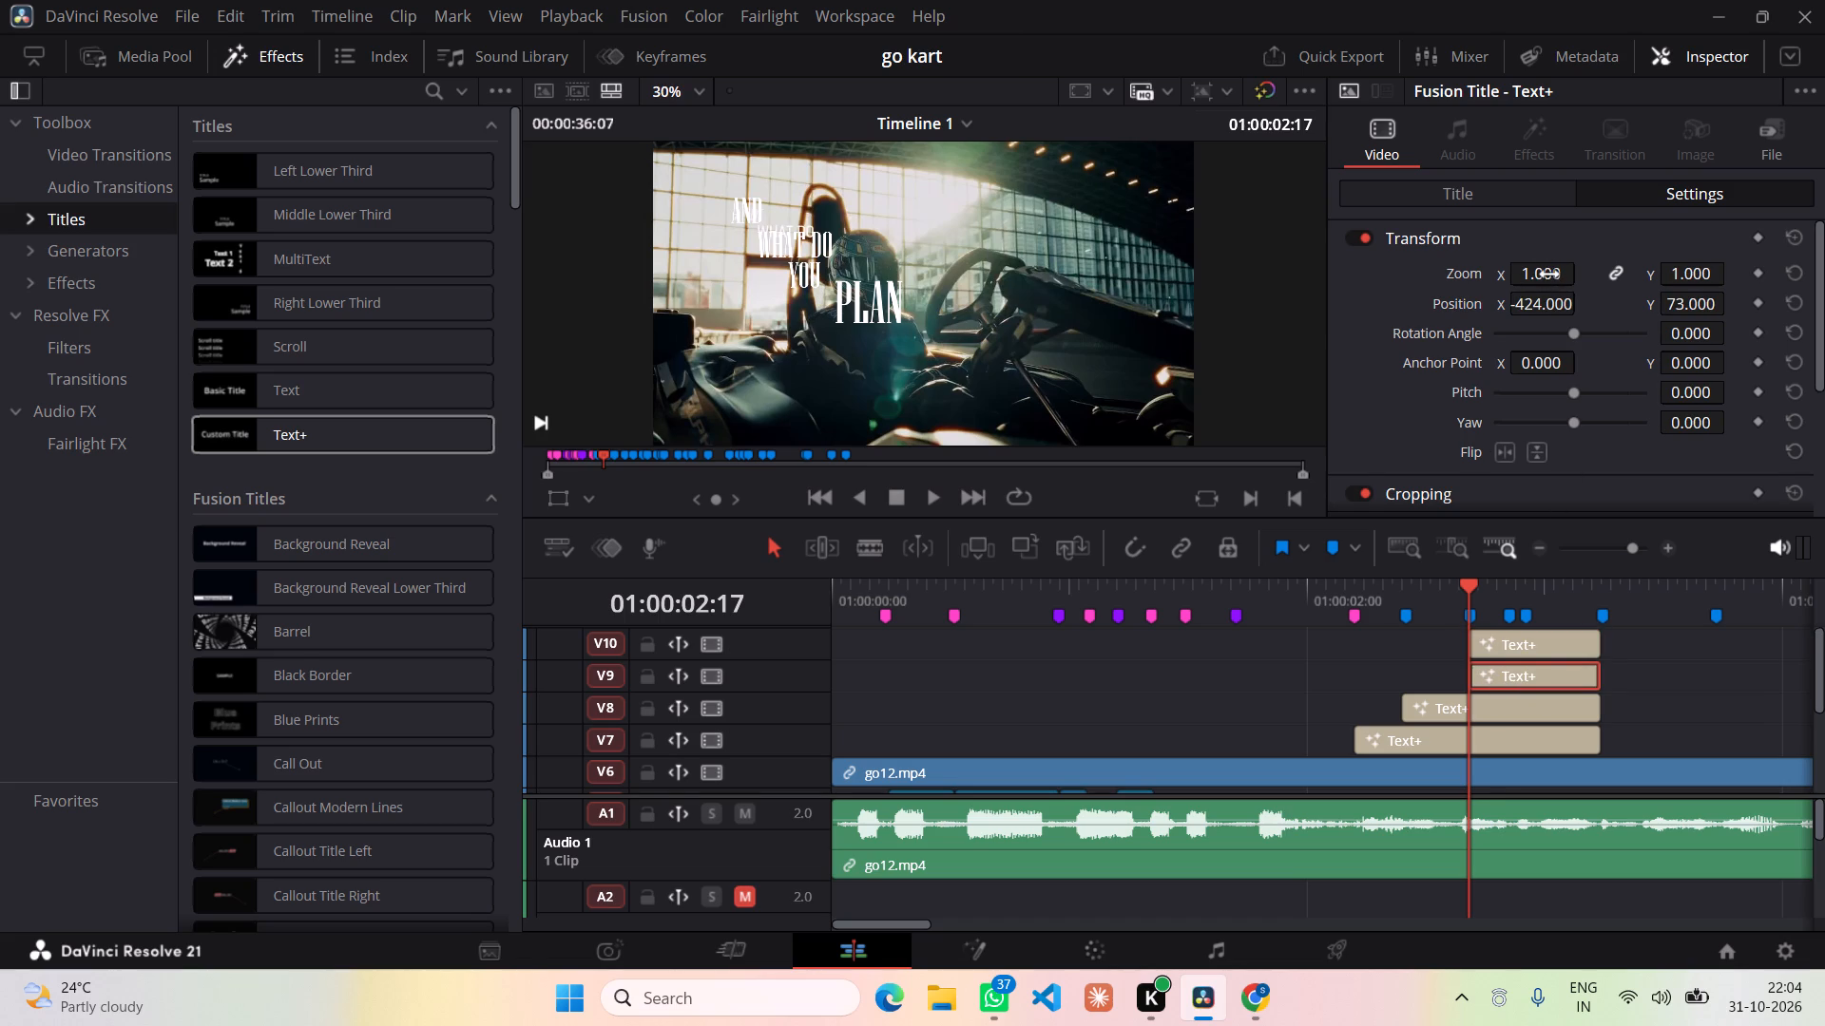
click(1548, 275)
click(1548, 308)
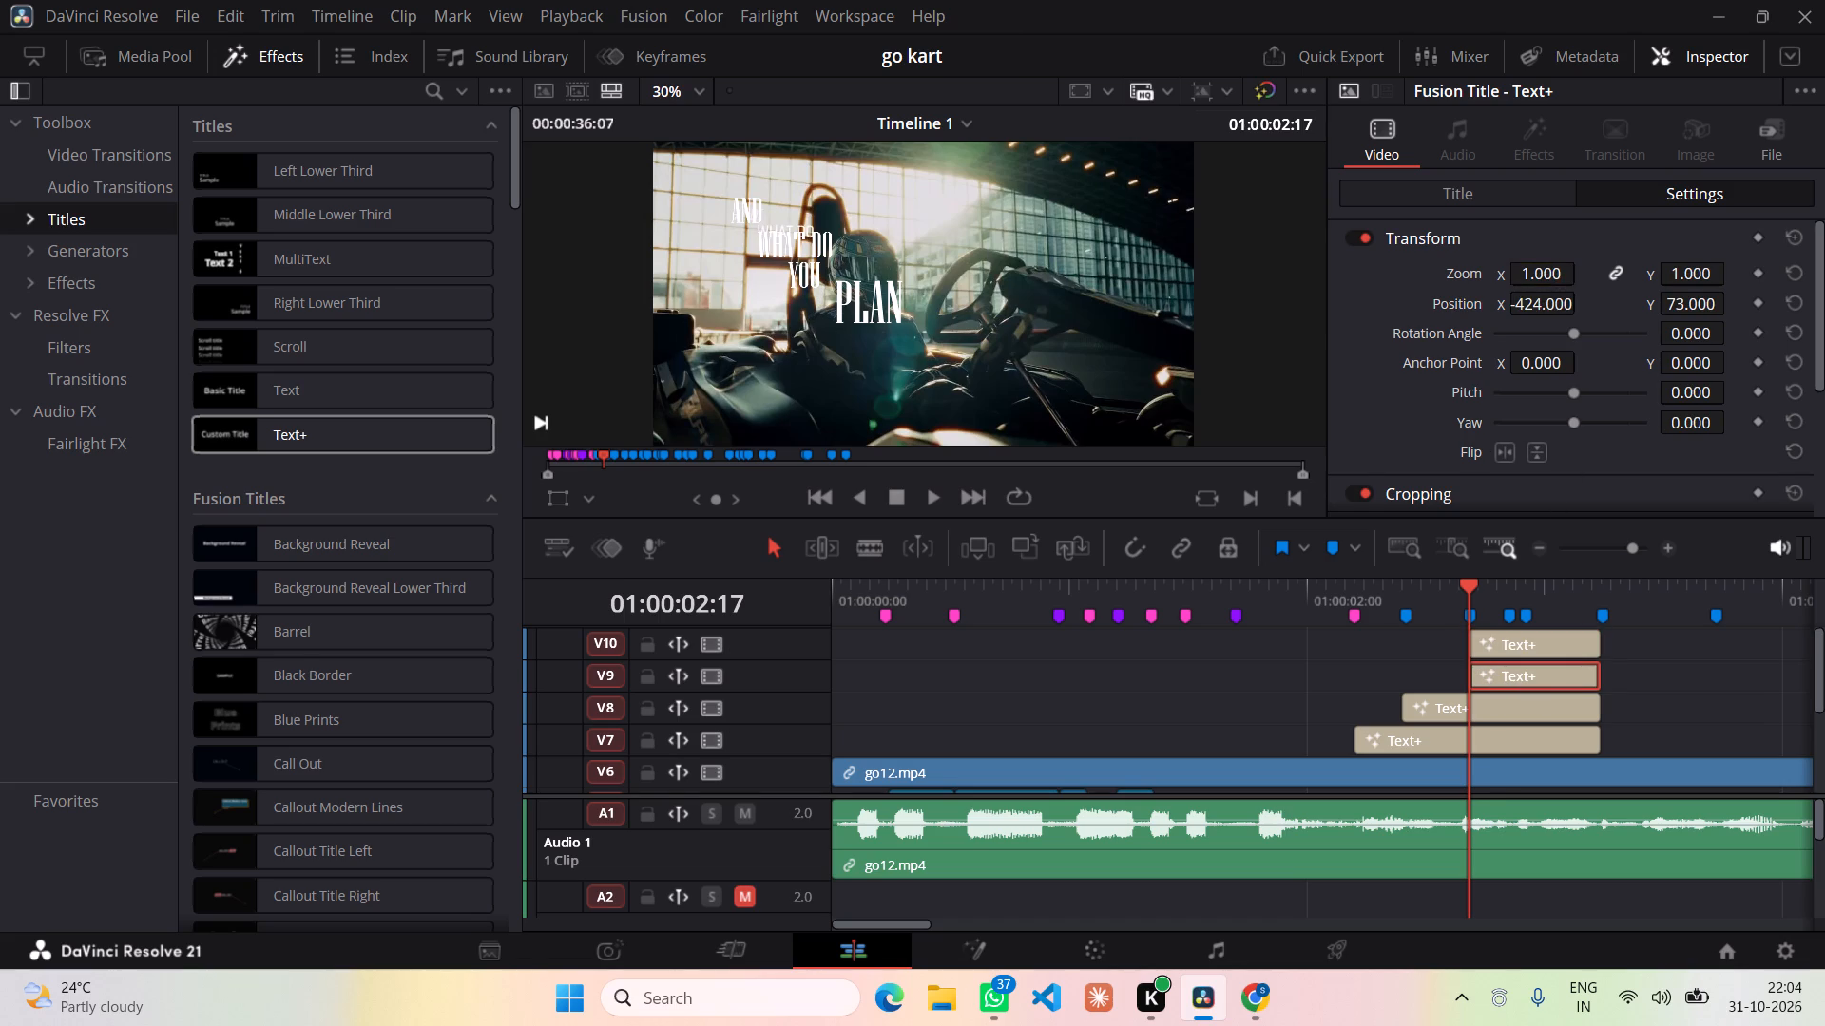
click(1548, 308)
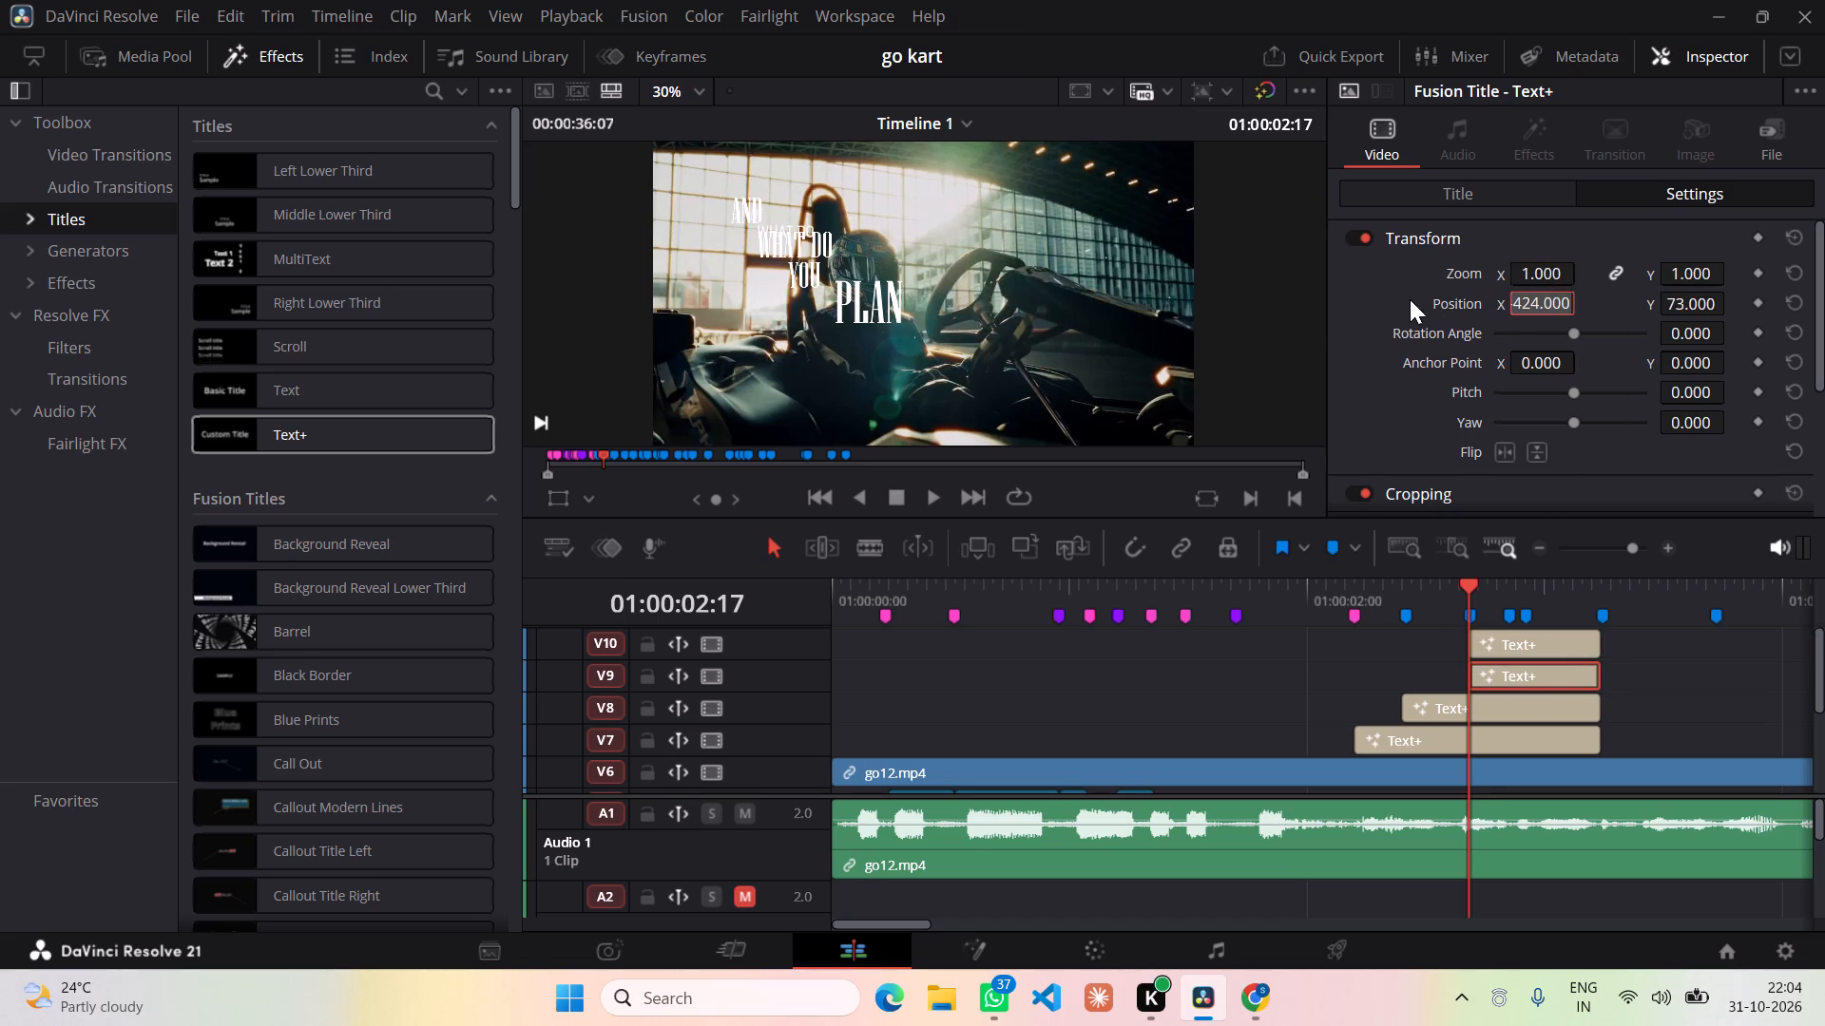
click(1408, 299)
click(1359, 307)
drag(1556, 304, 1556, 303)
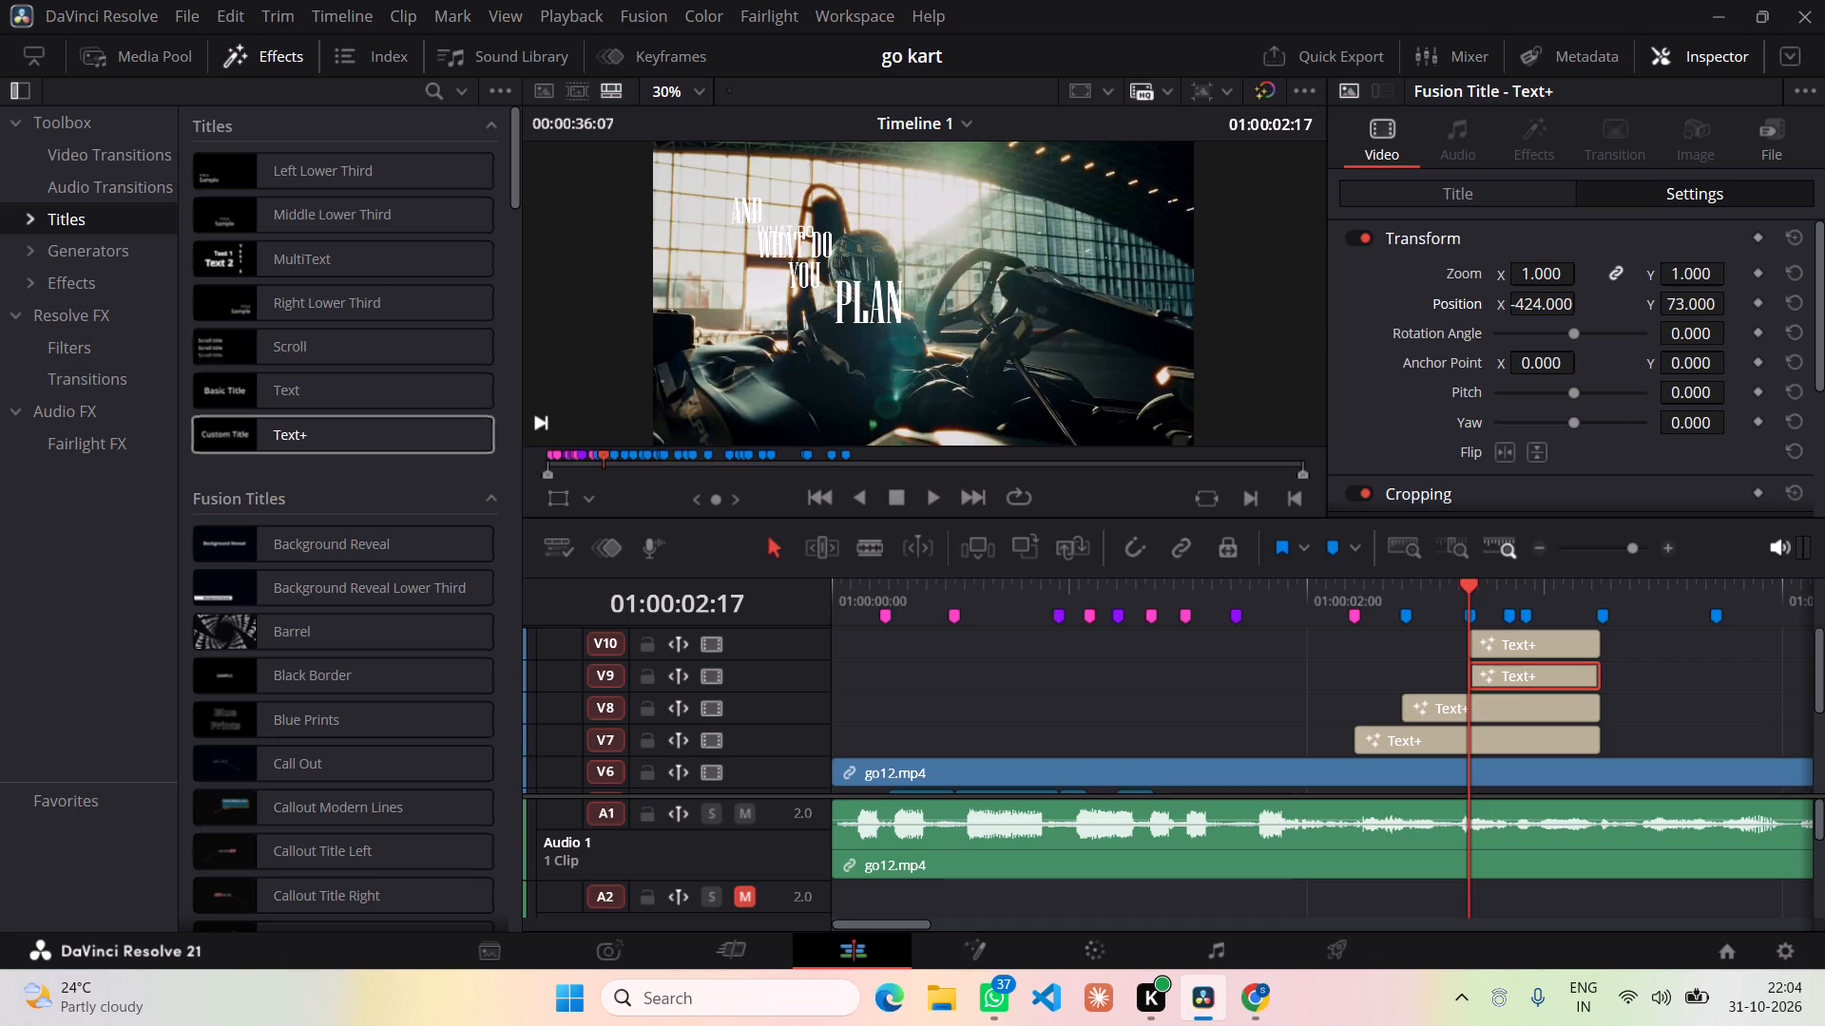
drag(1556, 303, 1600, 303)
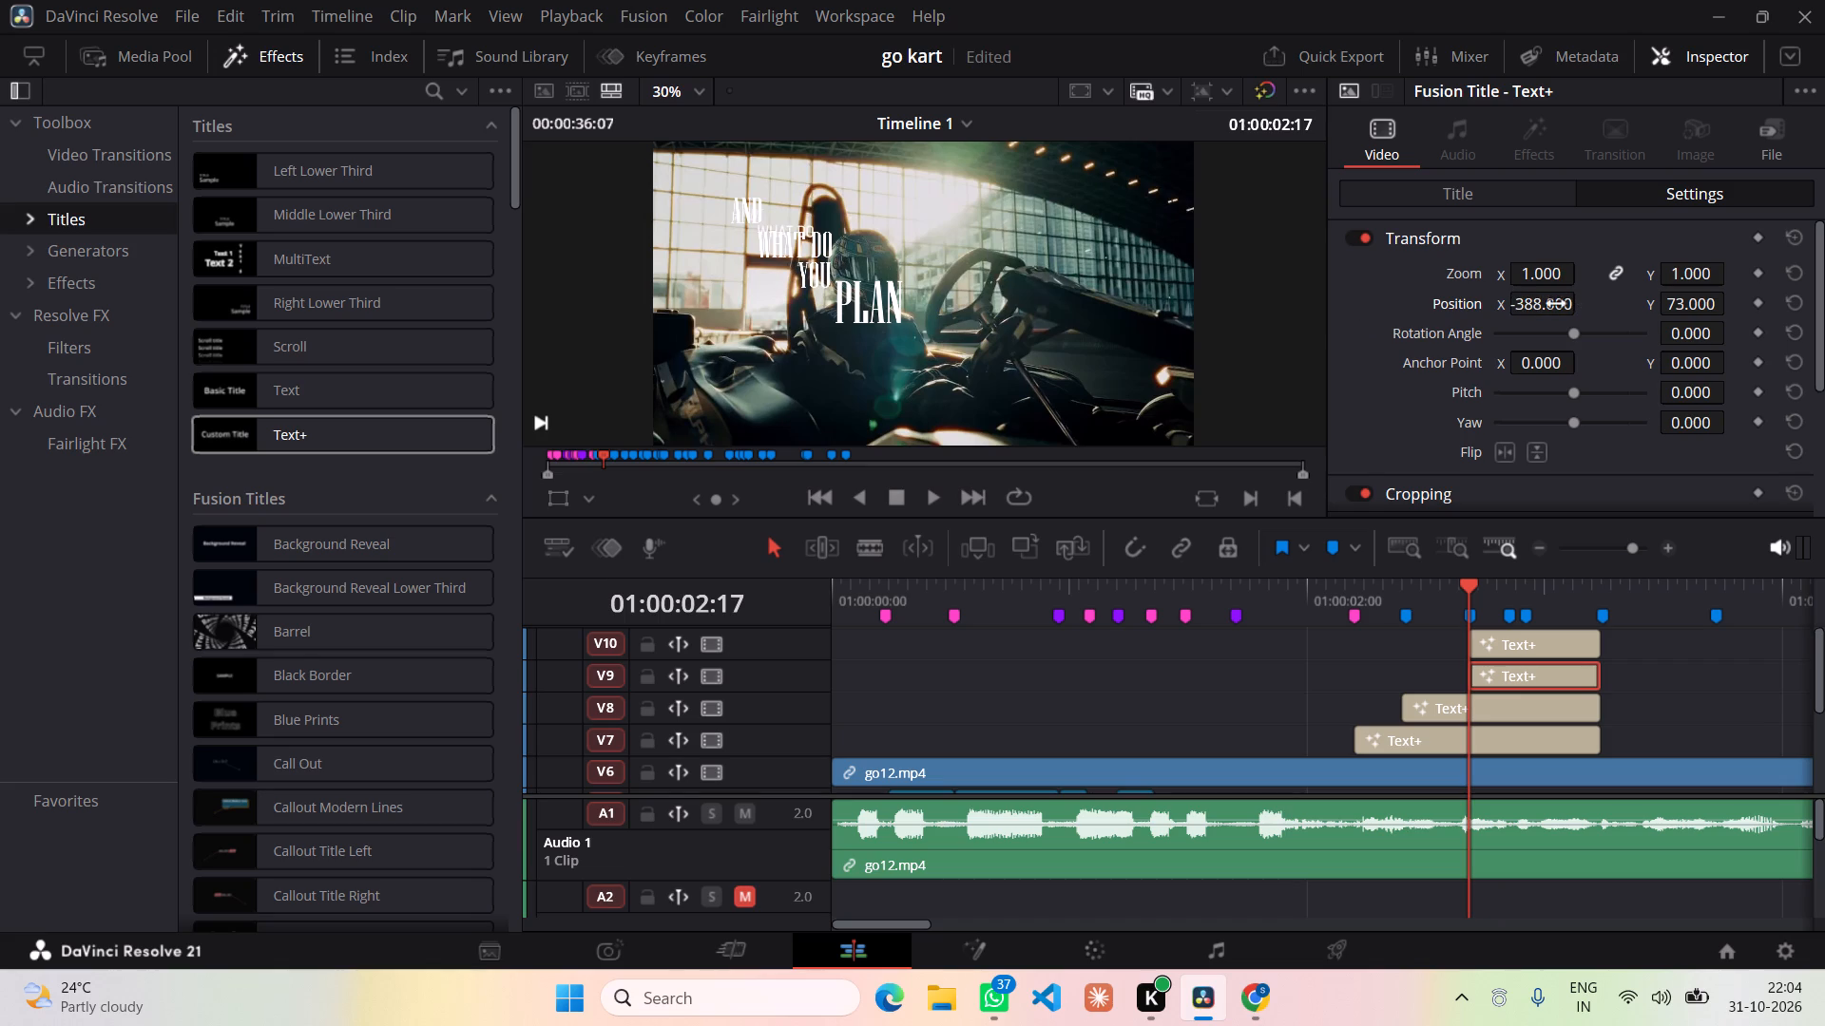
Preview alternative fonts on the V10 PLAN title and change its font to Onyx.
click(1528, 646)
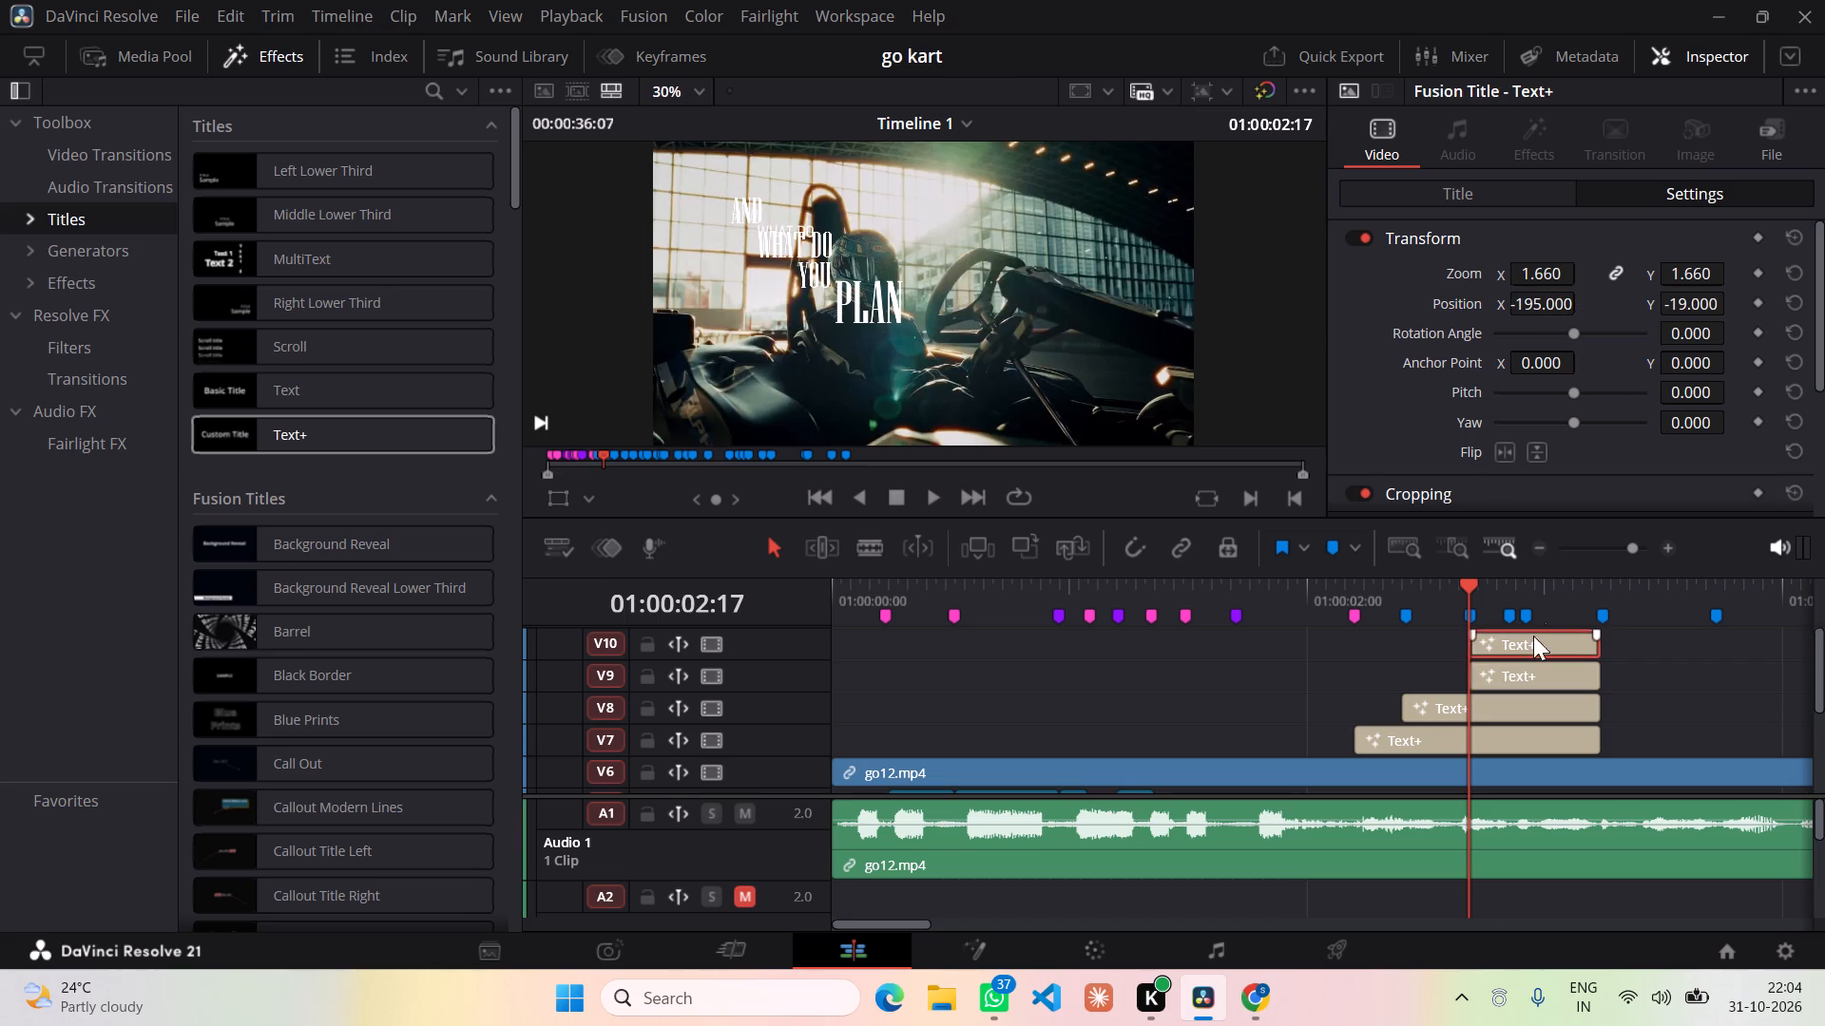
click(1519, 178)
click(1489, 186)
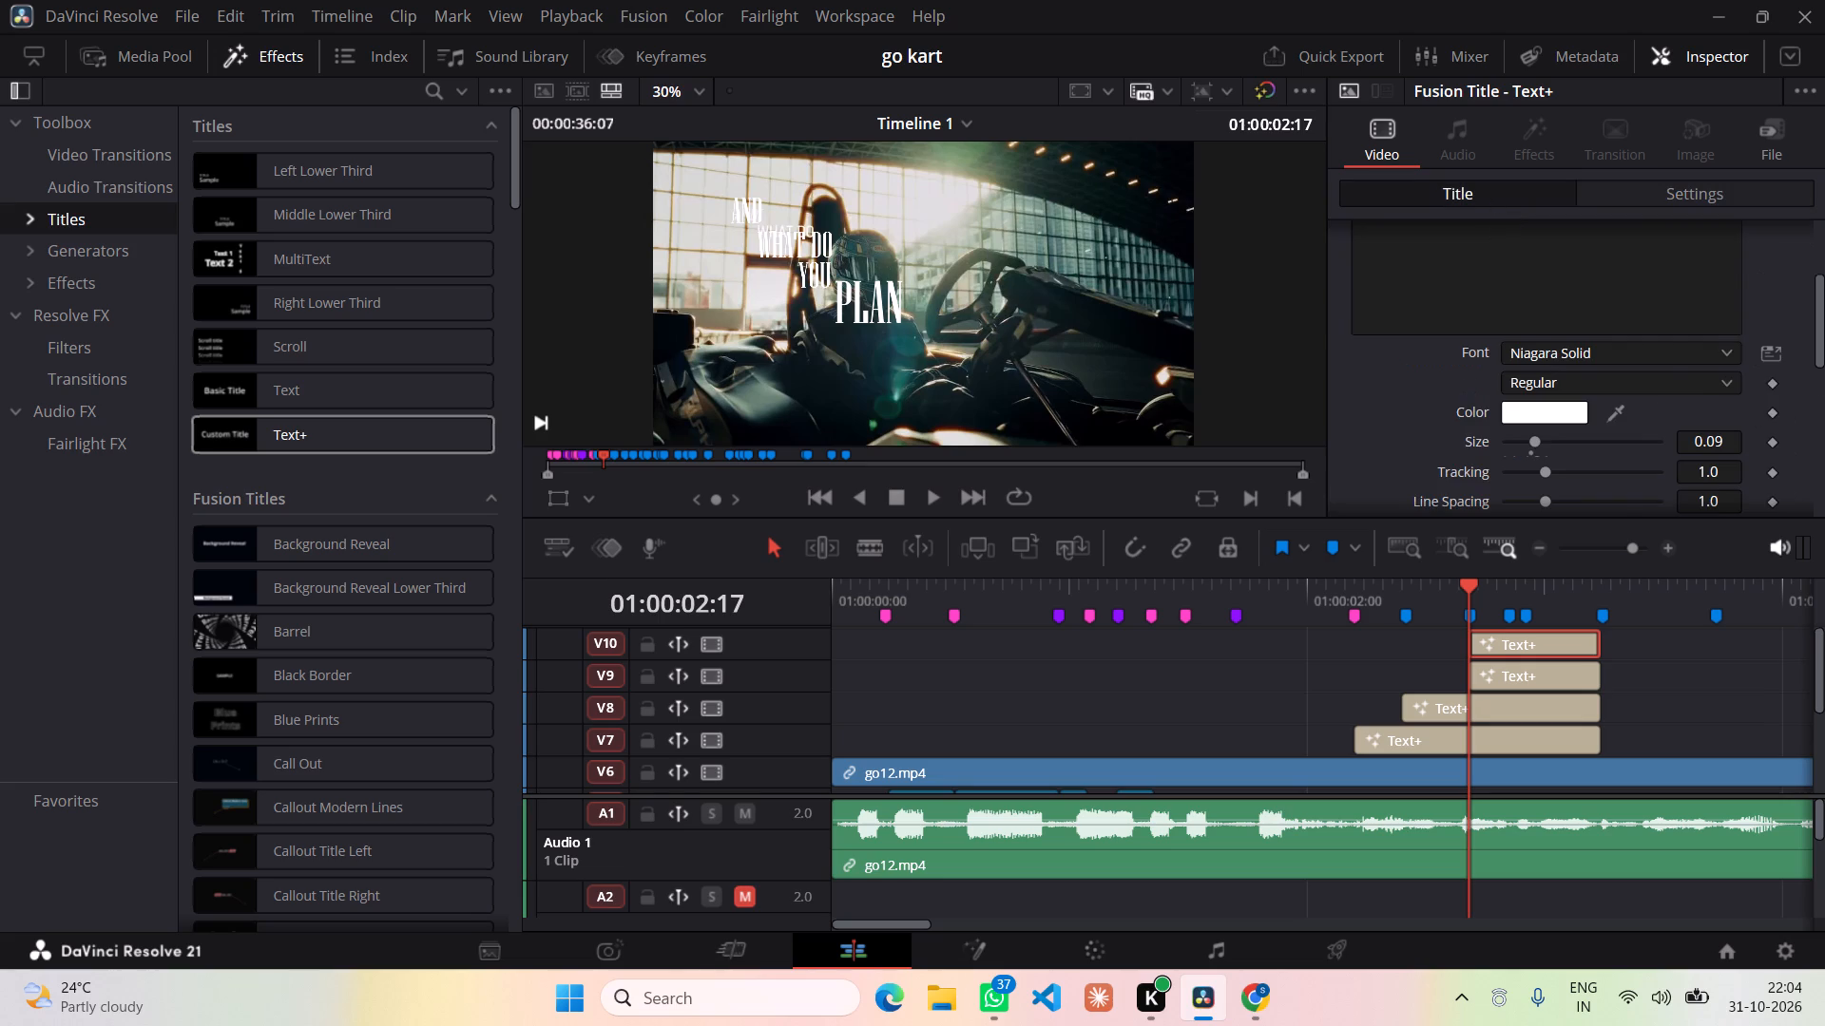
click(1687, 339)
click(1689, 354)
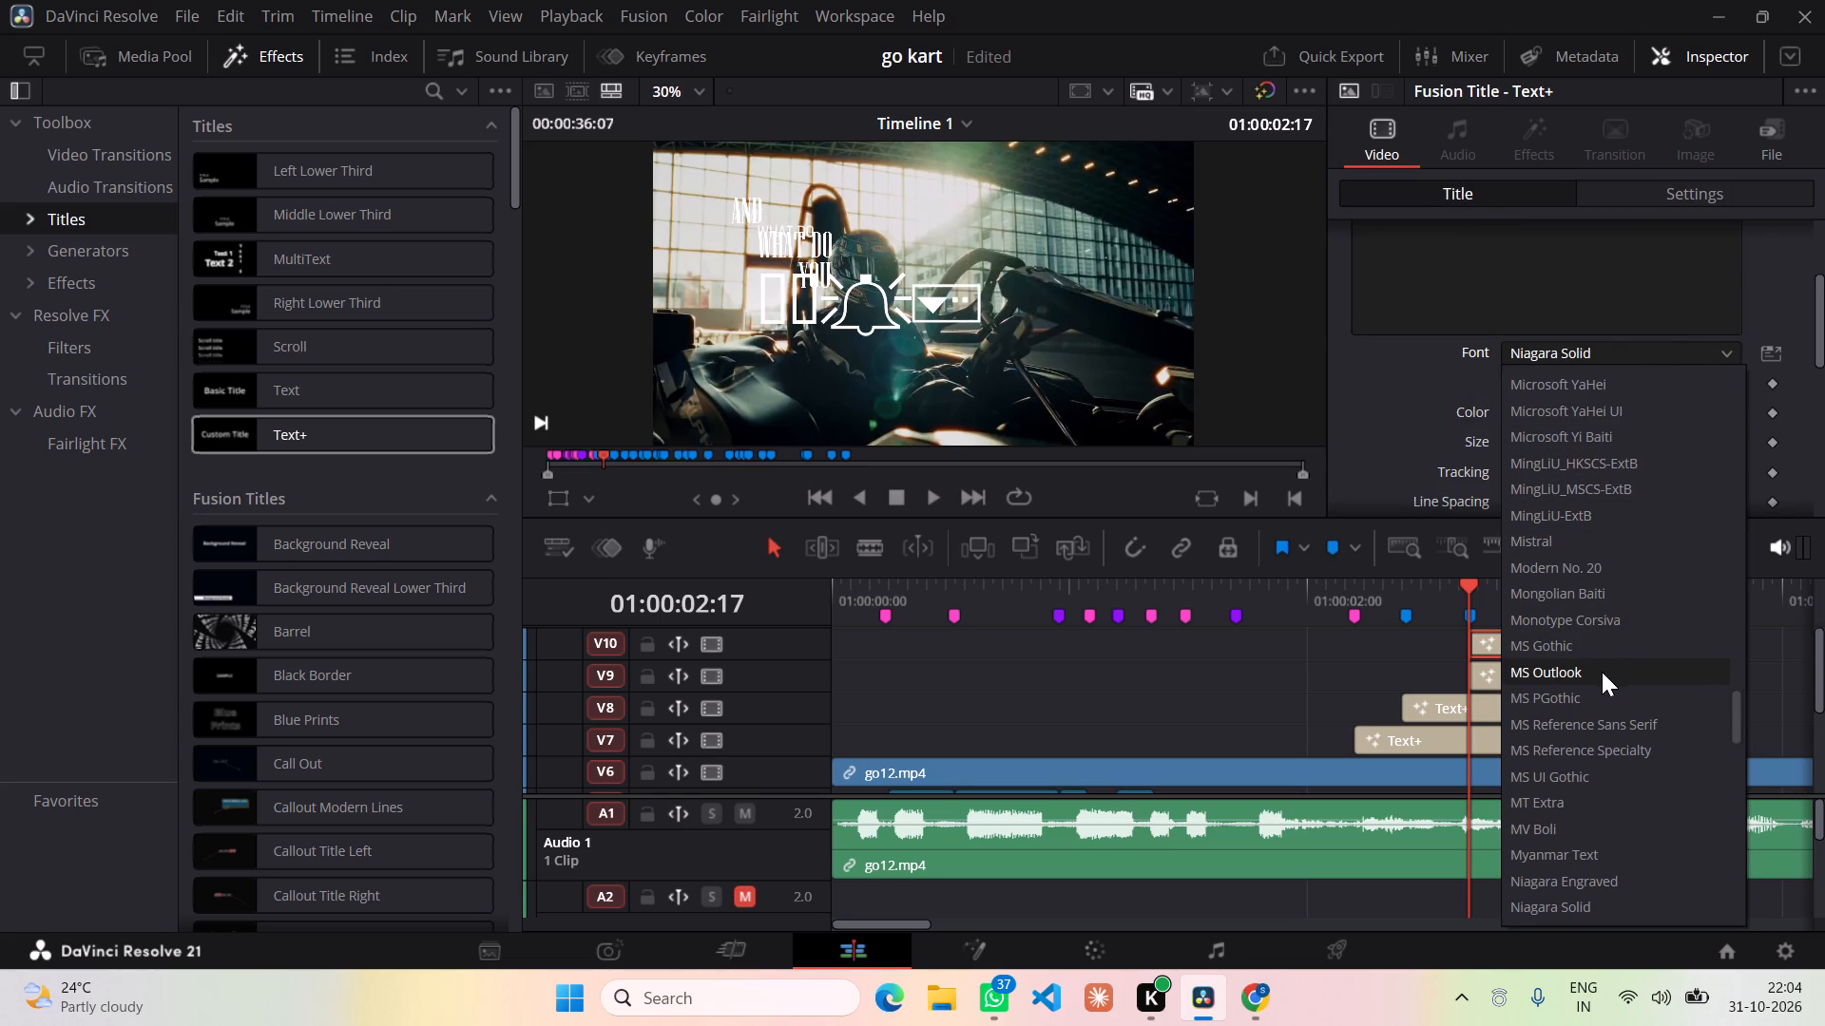
scroll(1593, 734, down, 1)
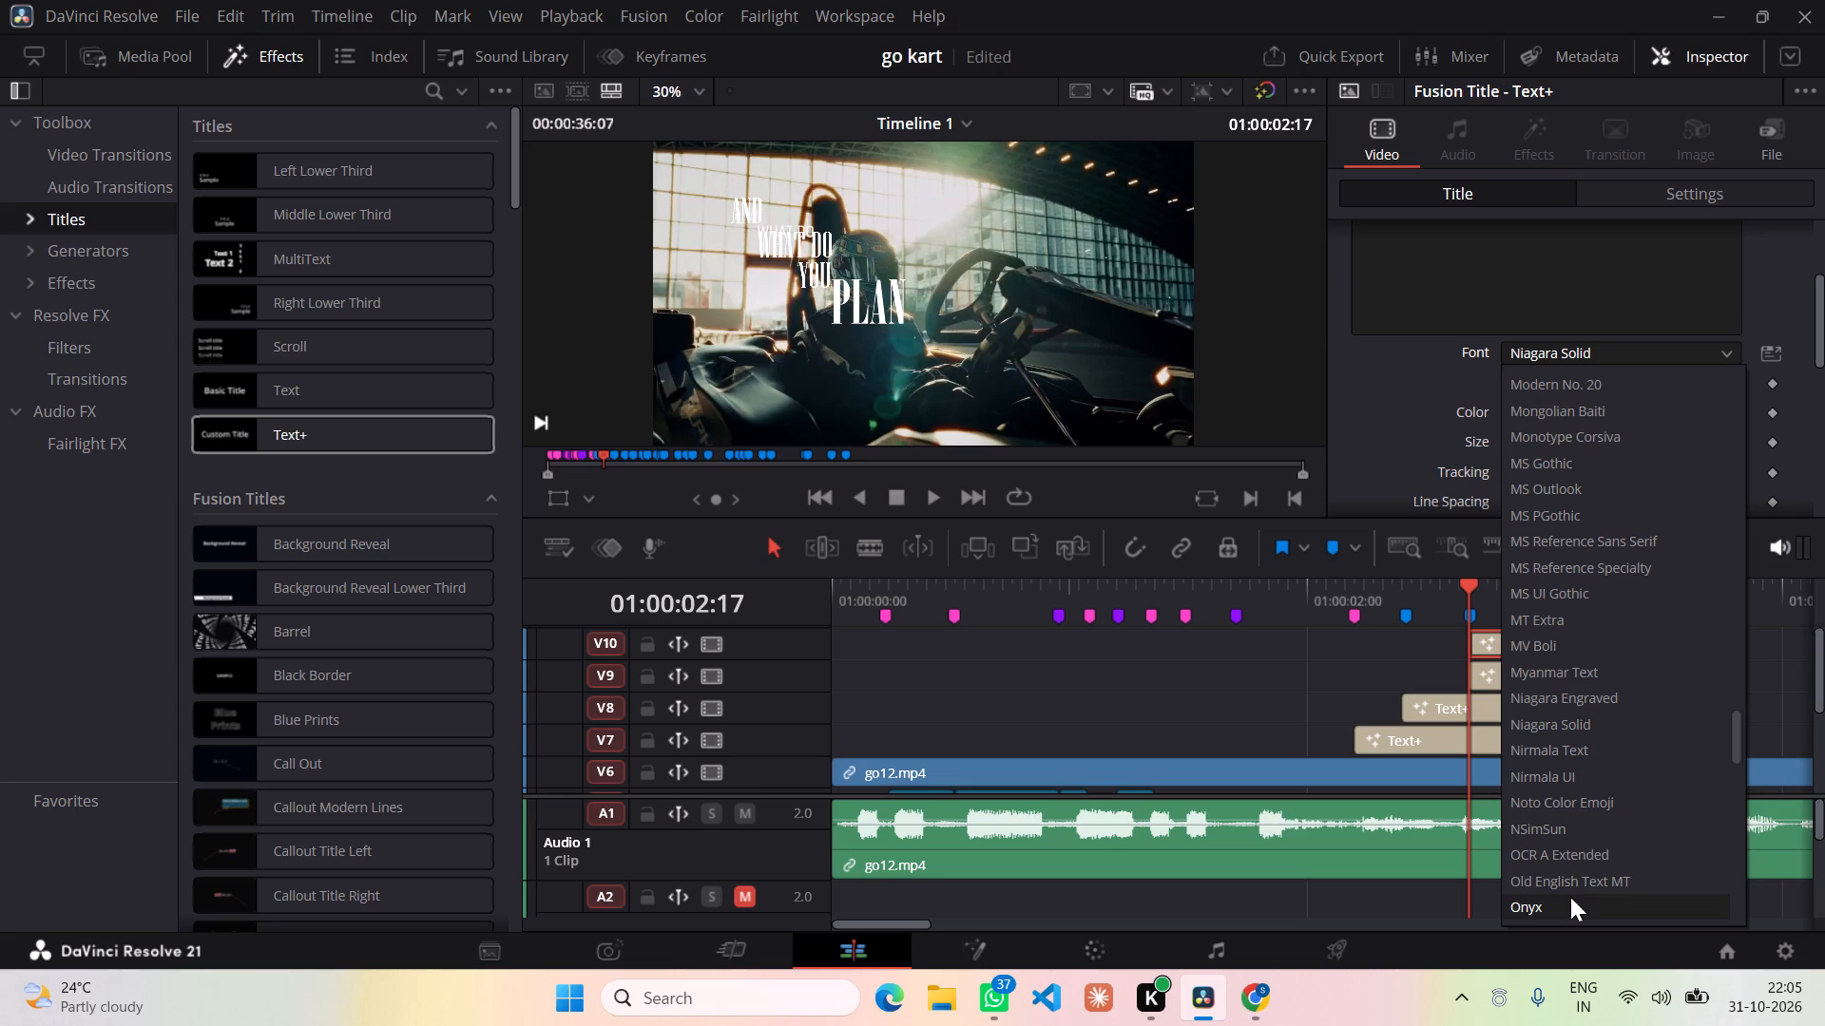
scroll(1570, 897, down, 1)
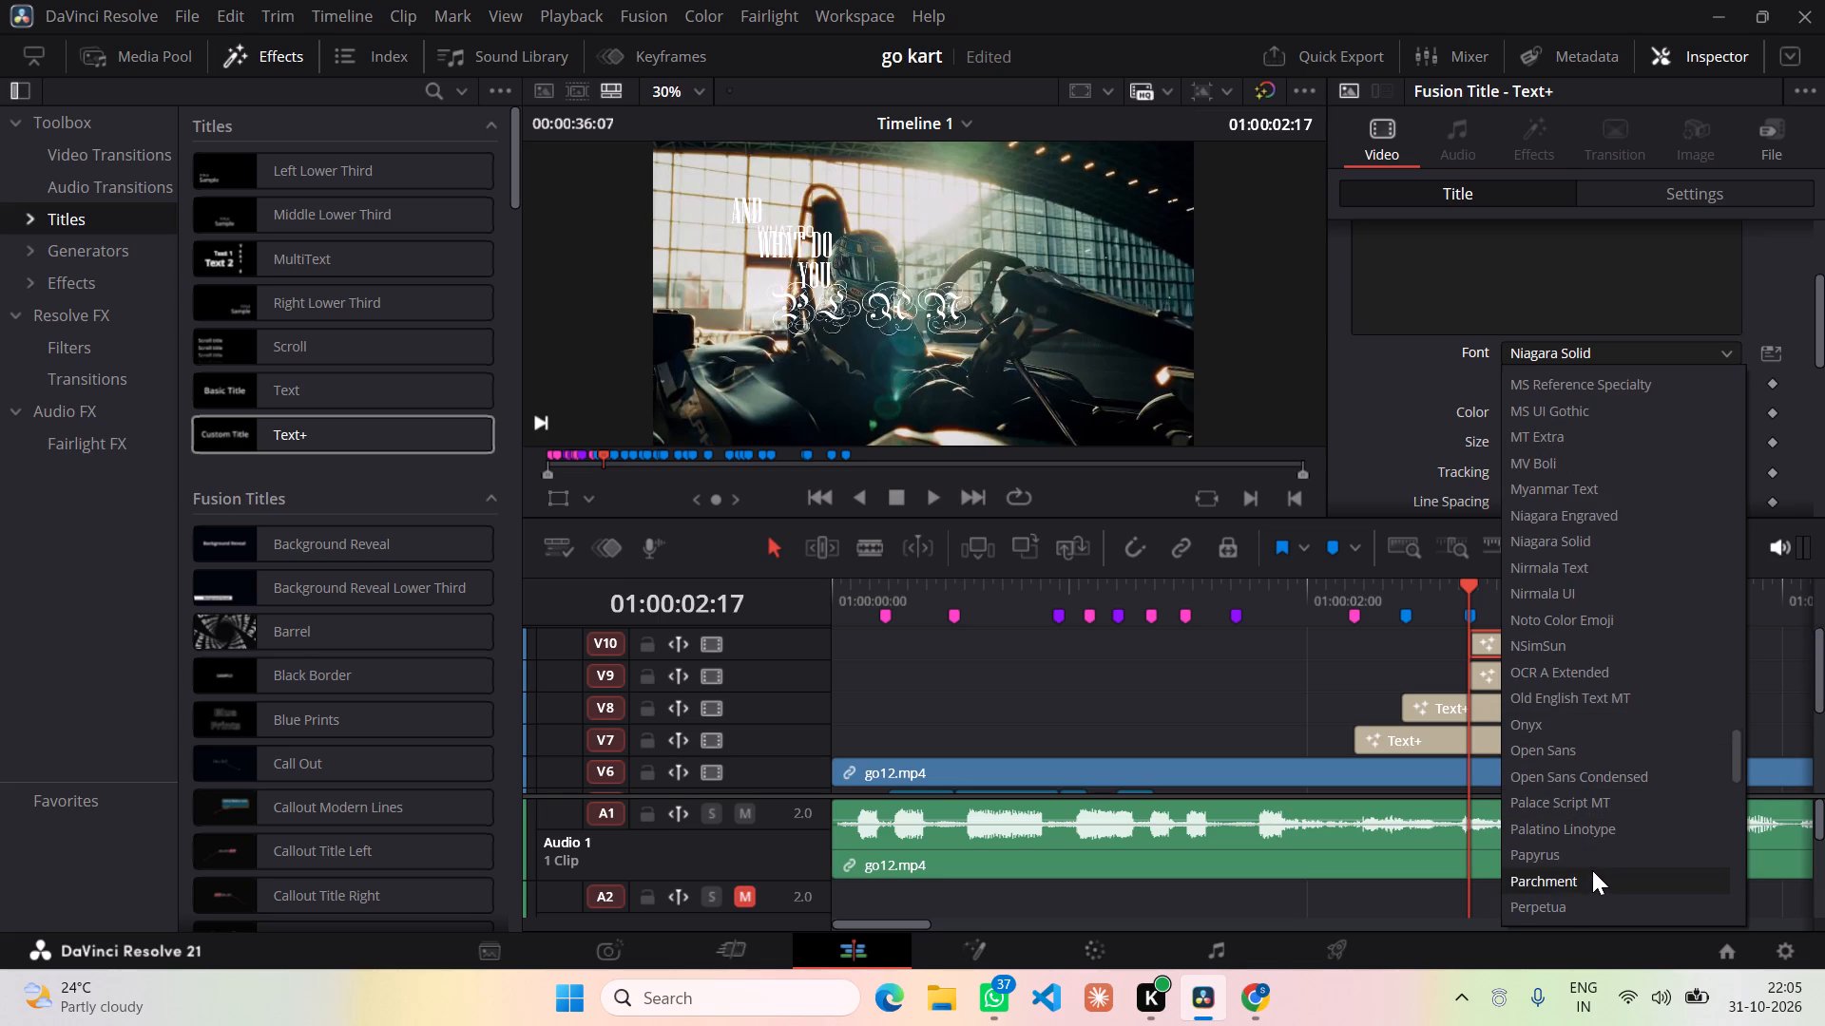
scroll(1592, 872, down, 2)
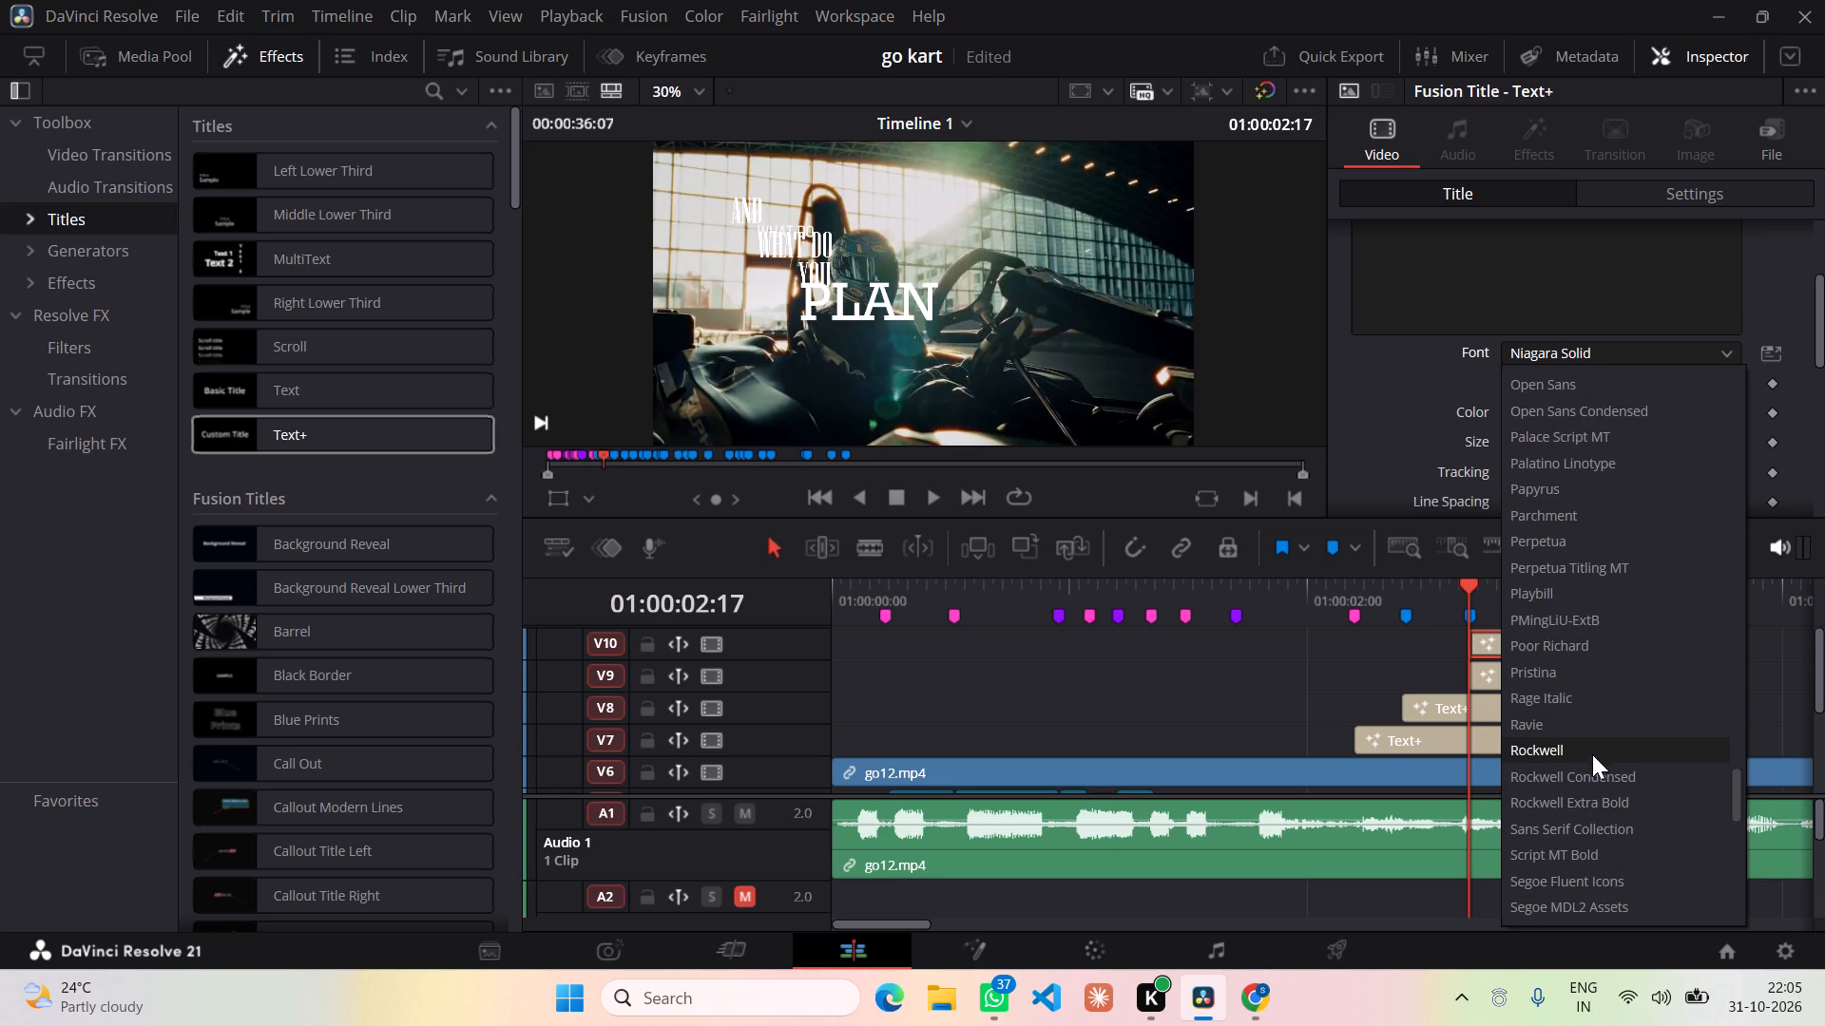
scroll(1592, 785, down, 1)
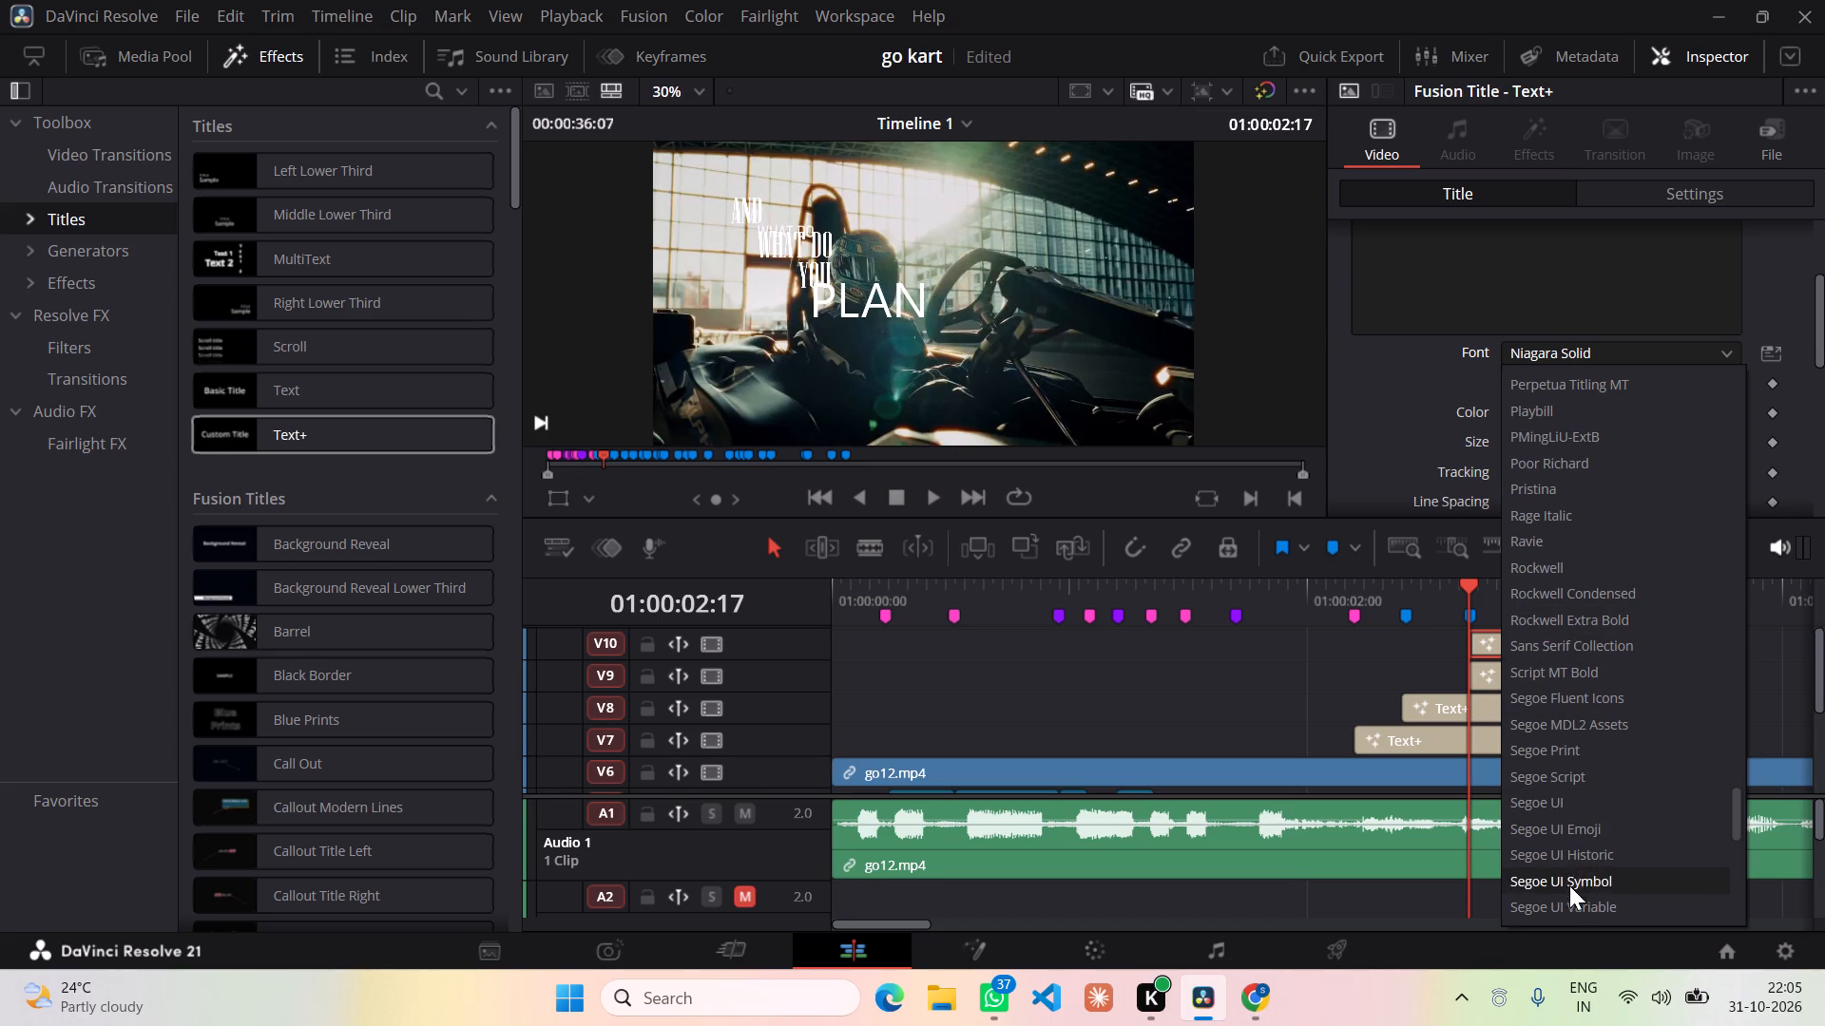
scroll(1569, 910, down, 1)
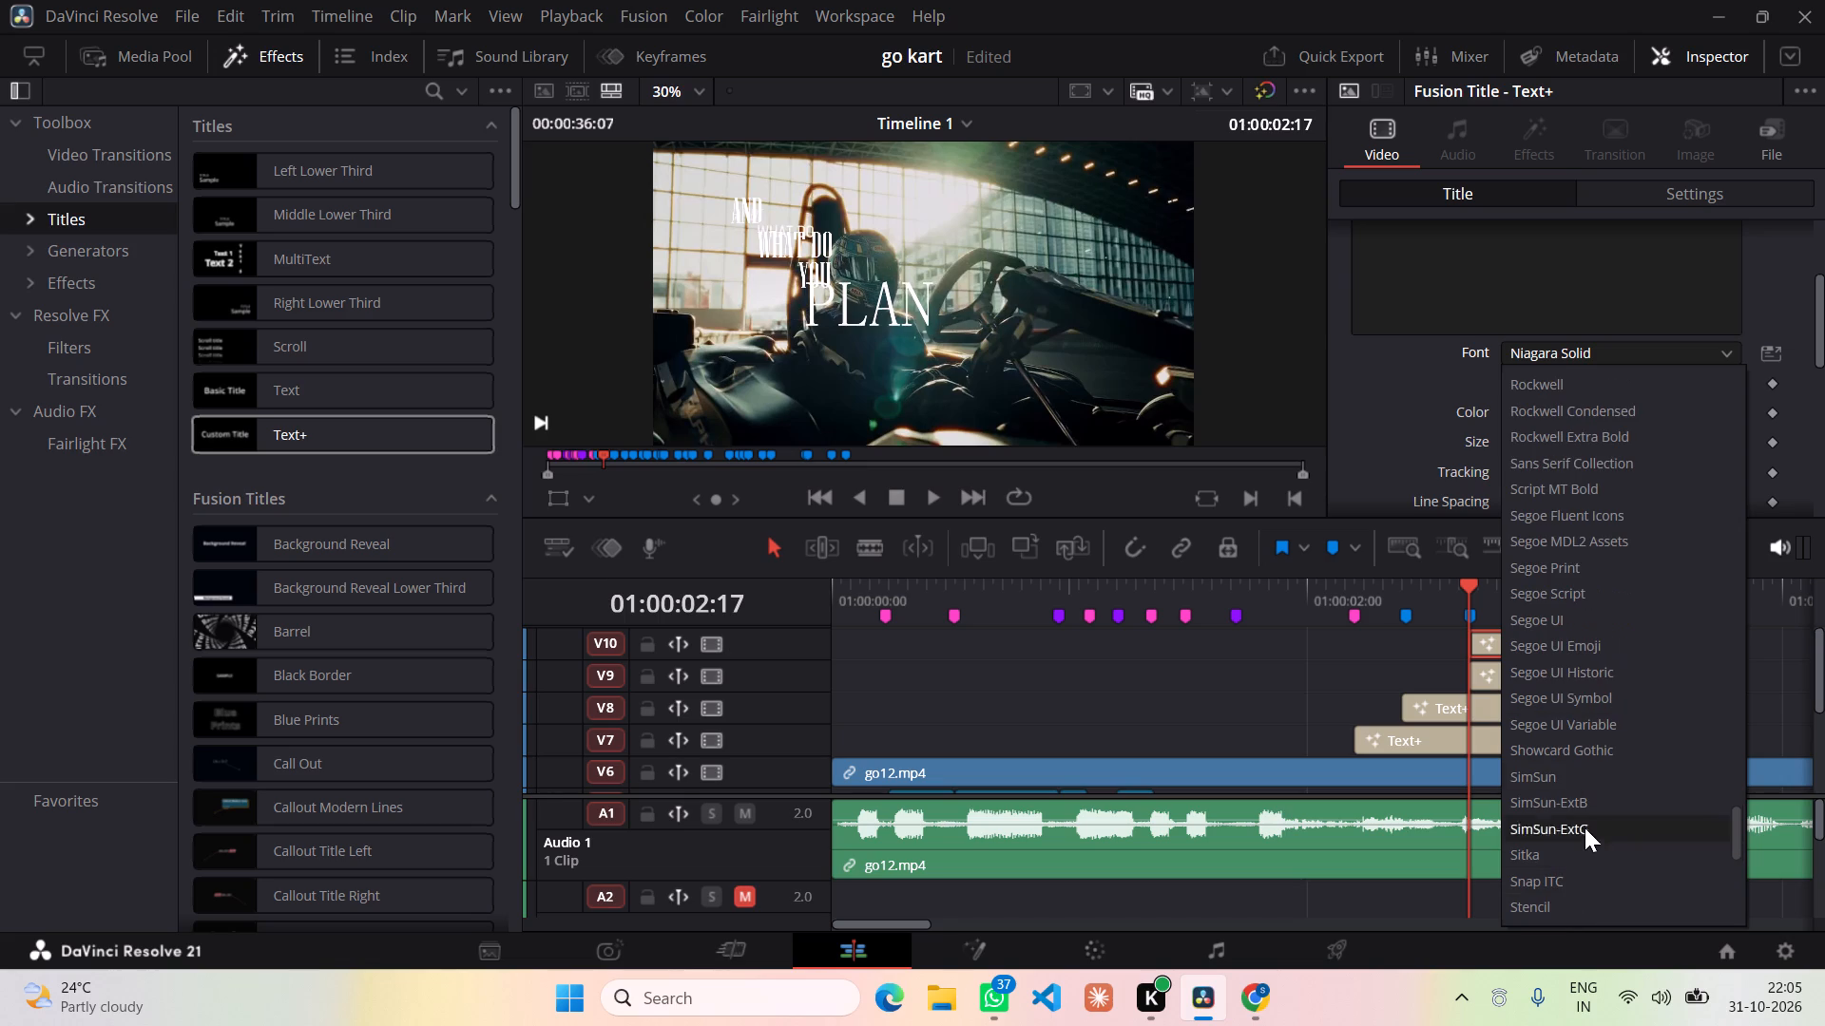
scroll(1587, 892, down, 1)
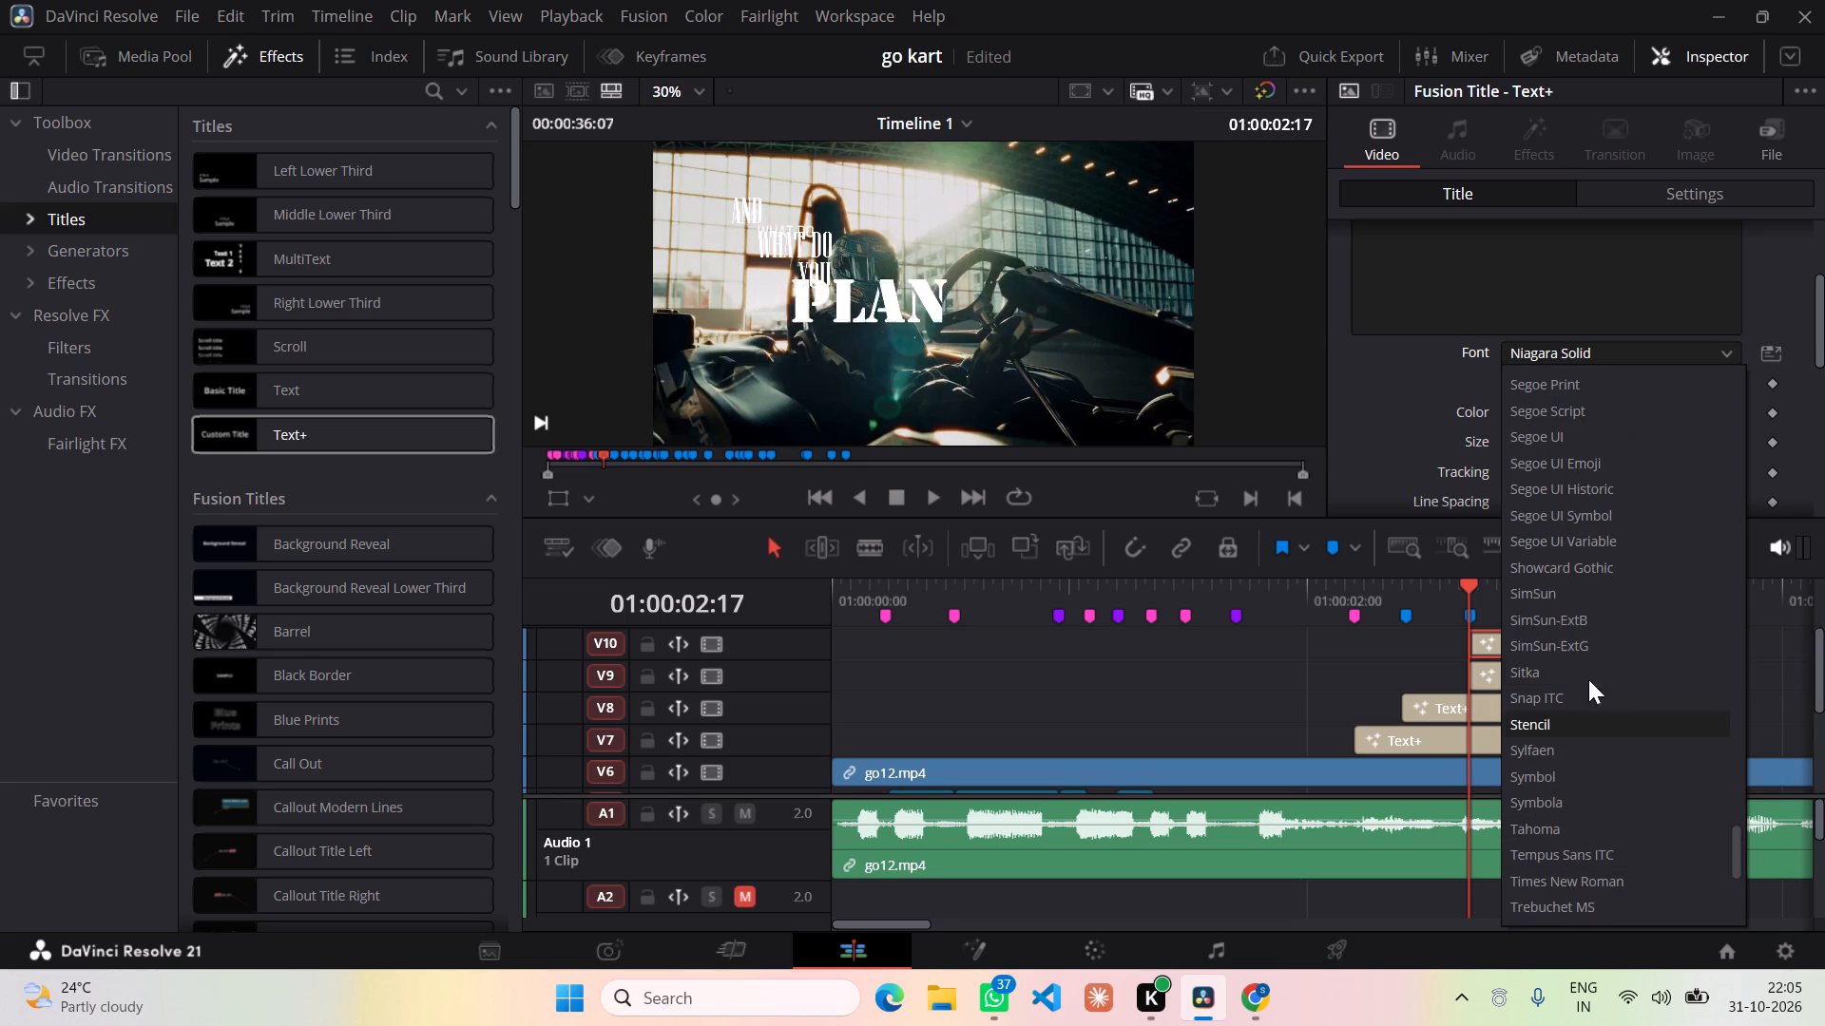
scroll(1562, 810, down, 1)
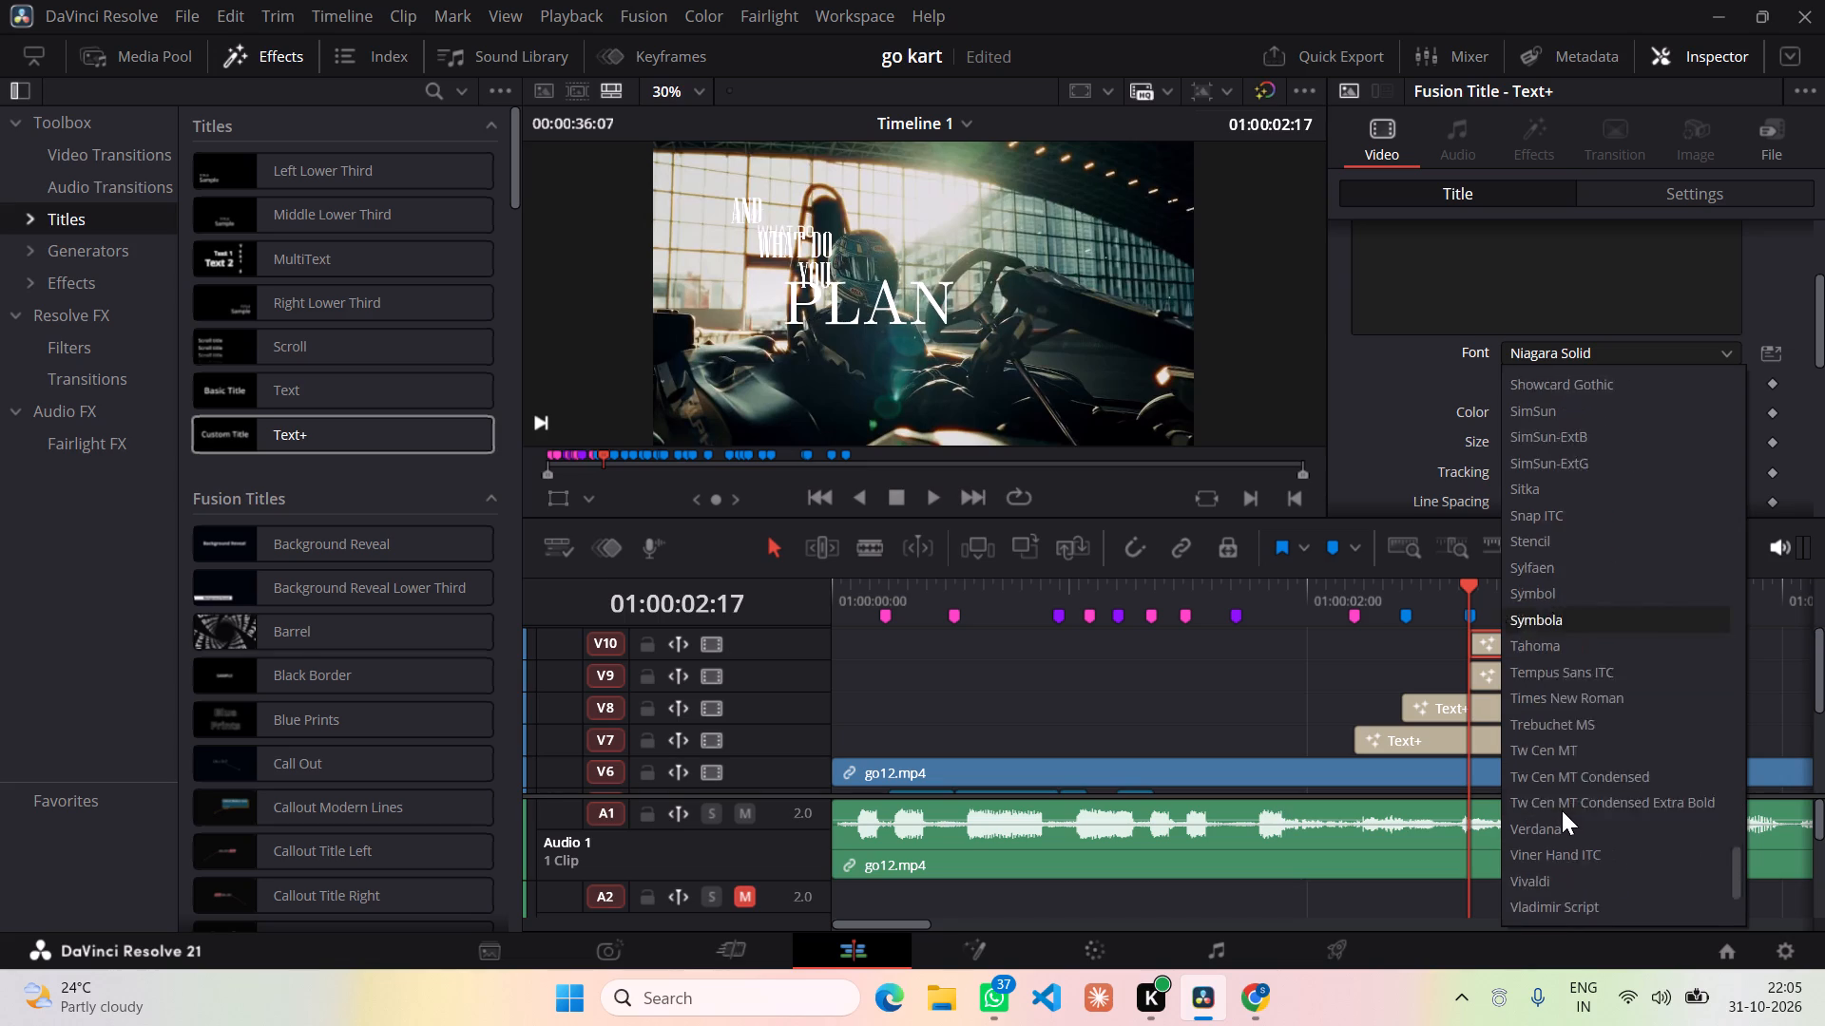
scroll(1562, 810, down, 2)
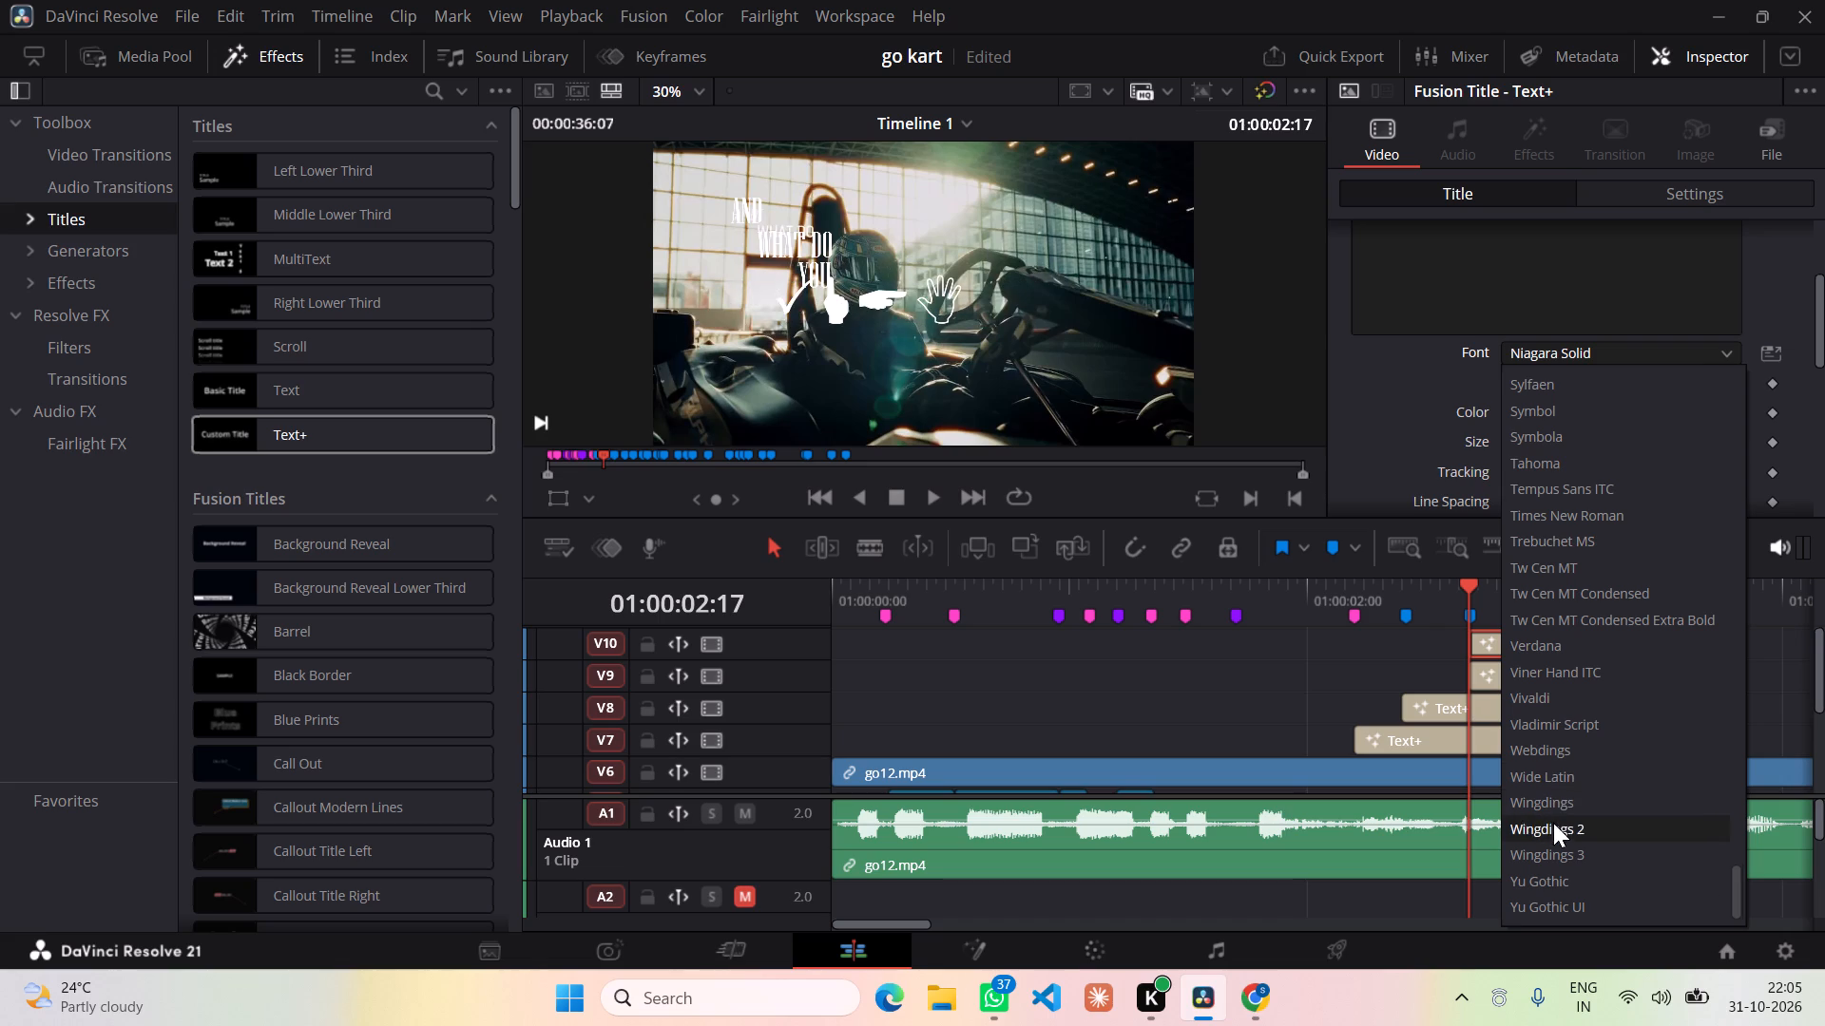
scroll(1559, 904, down, 1)
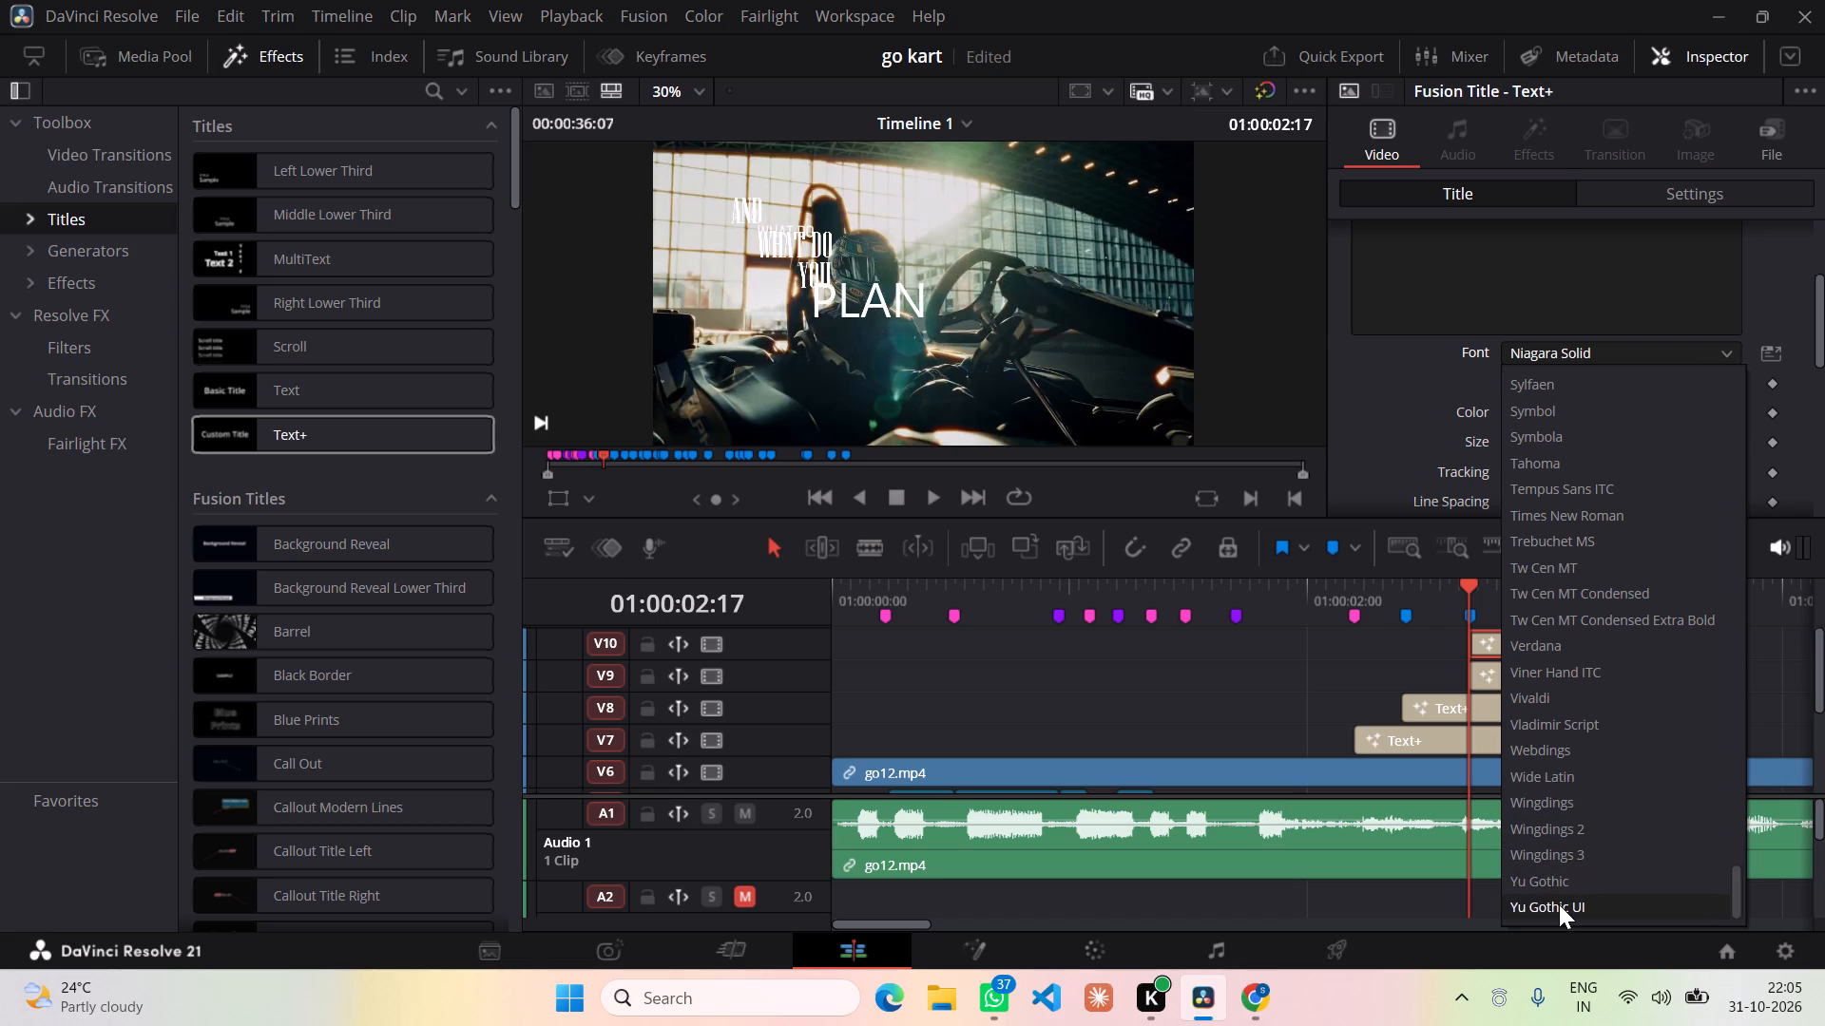
scroll(1559, 904, down, 1)
scroll(1551, 499, up, 14)
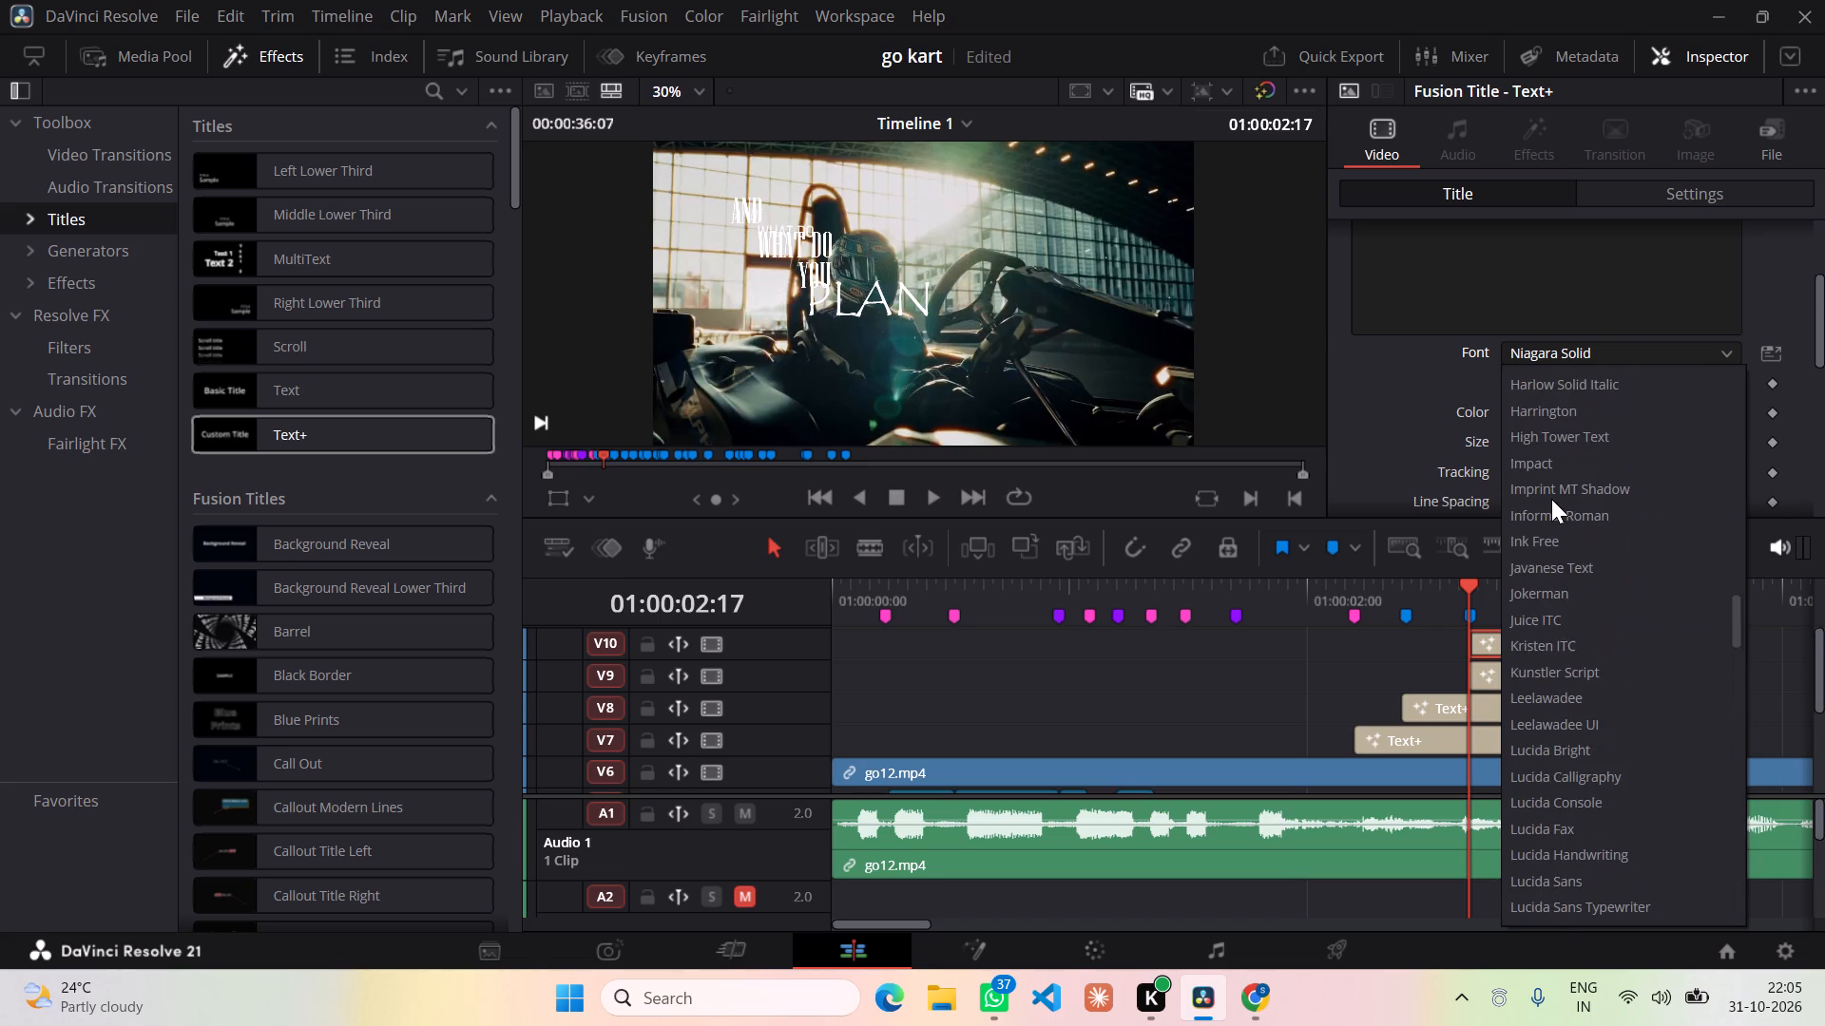
scroll(1551, 499, up, 16)
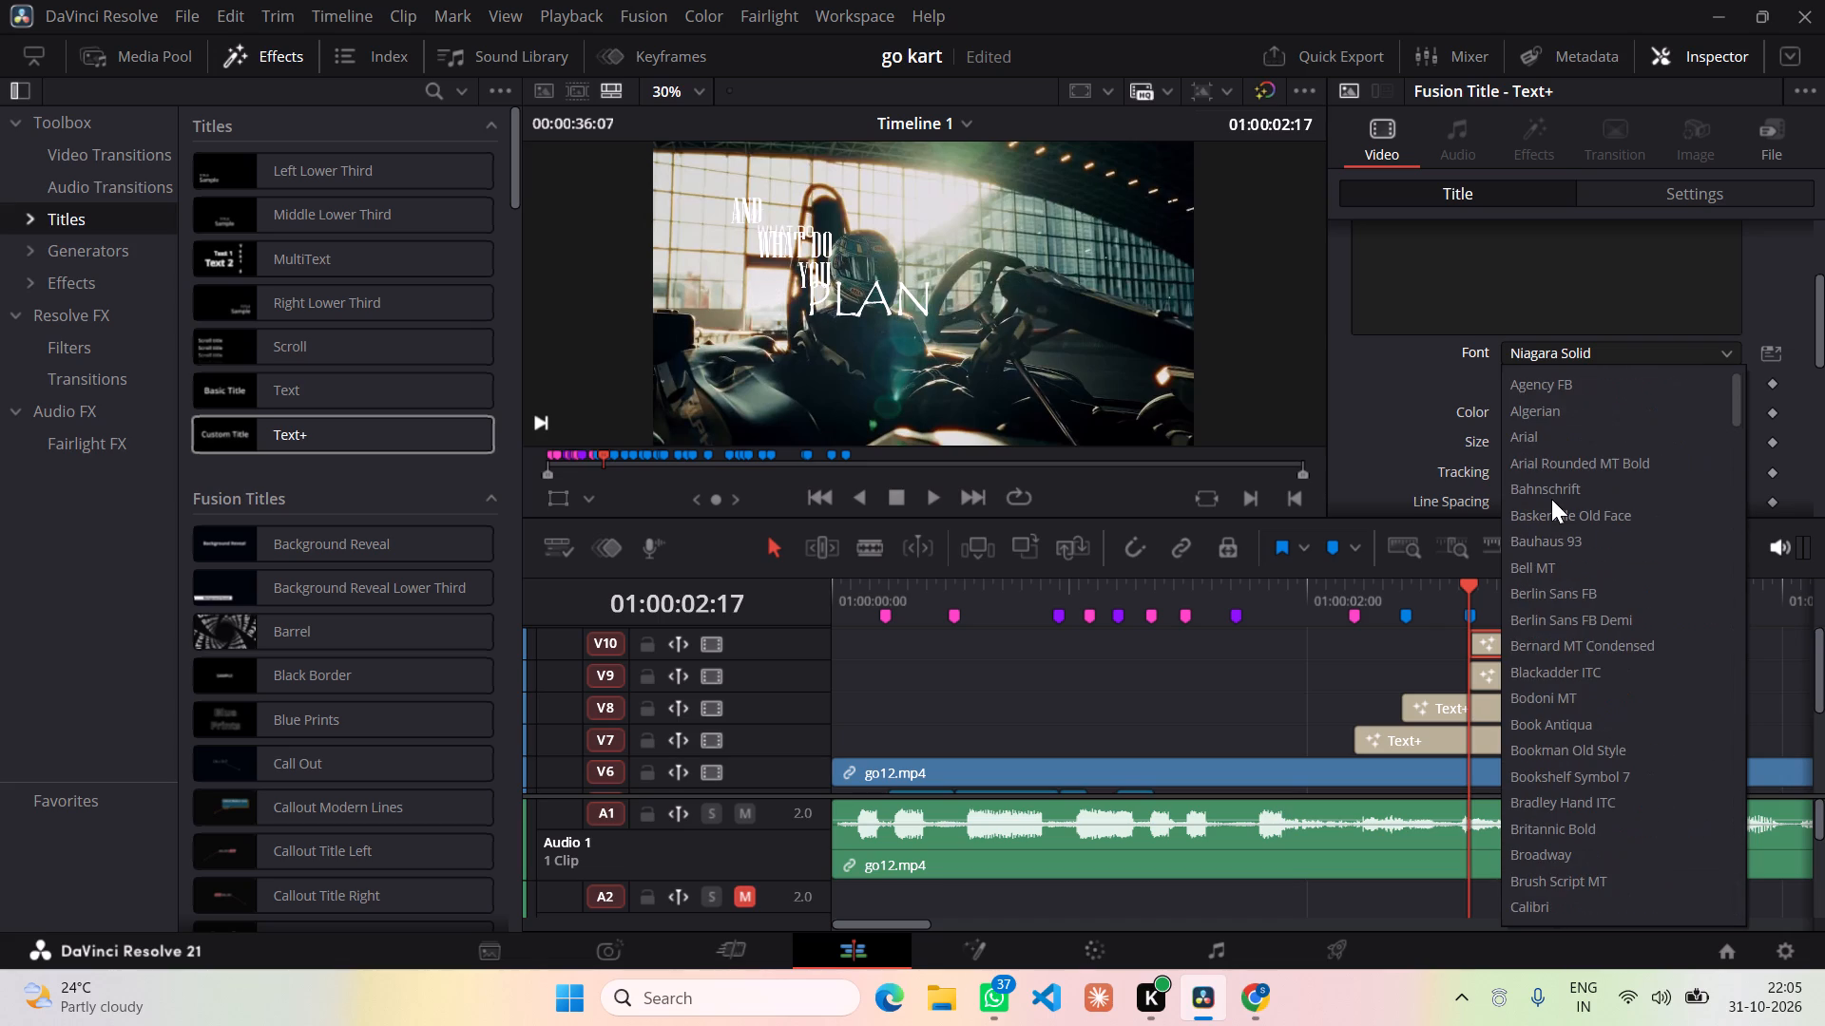
text(ON)
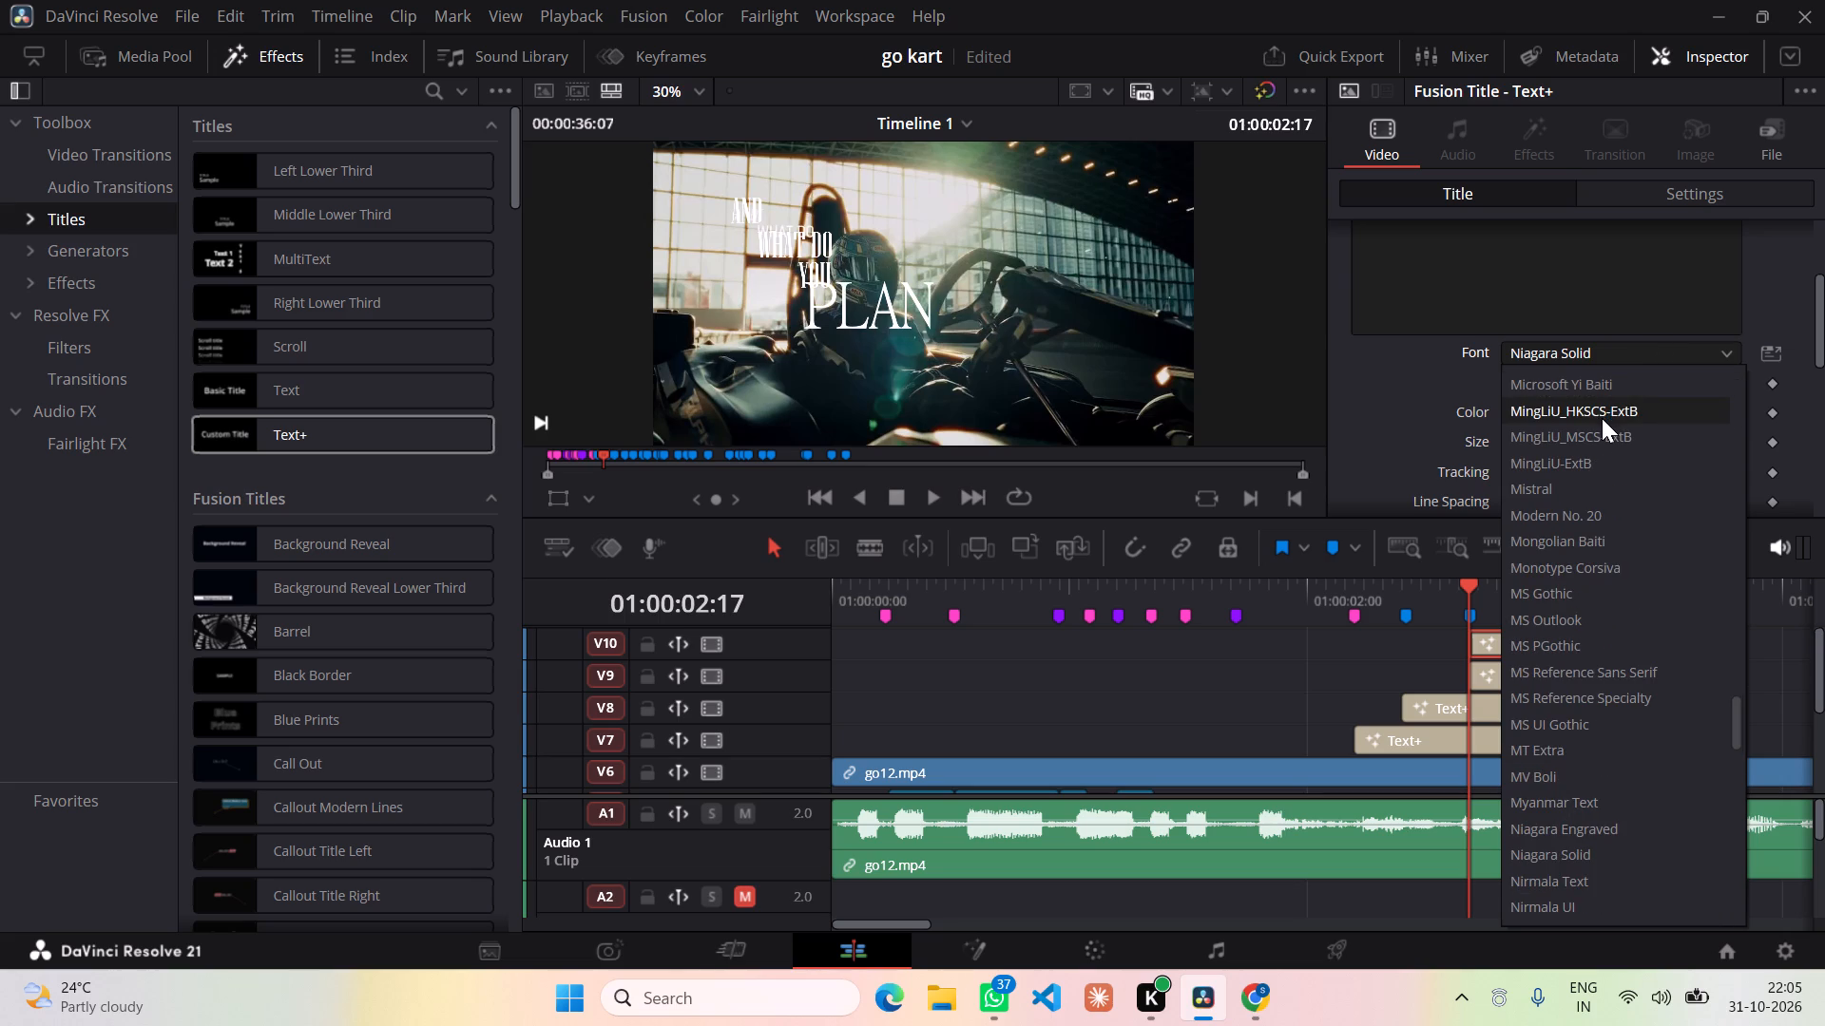
scroll(1576, 675, down, 1)
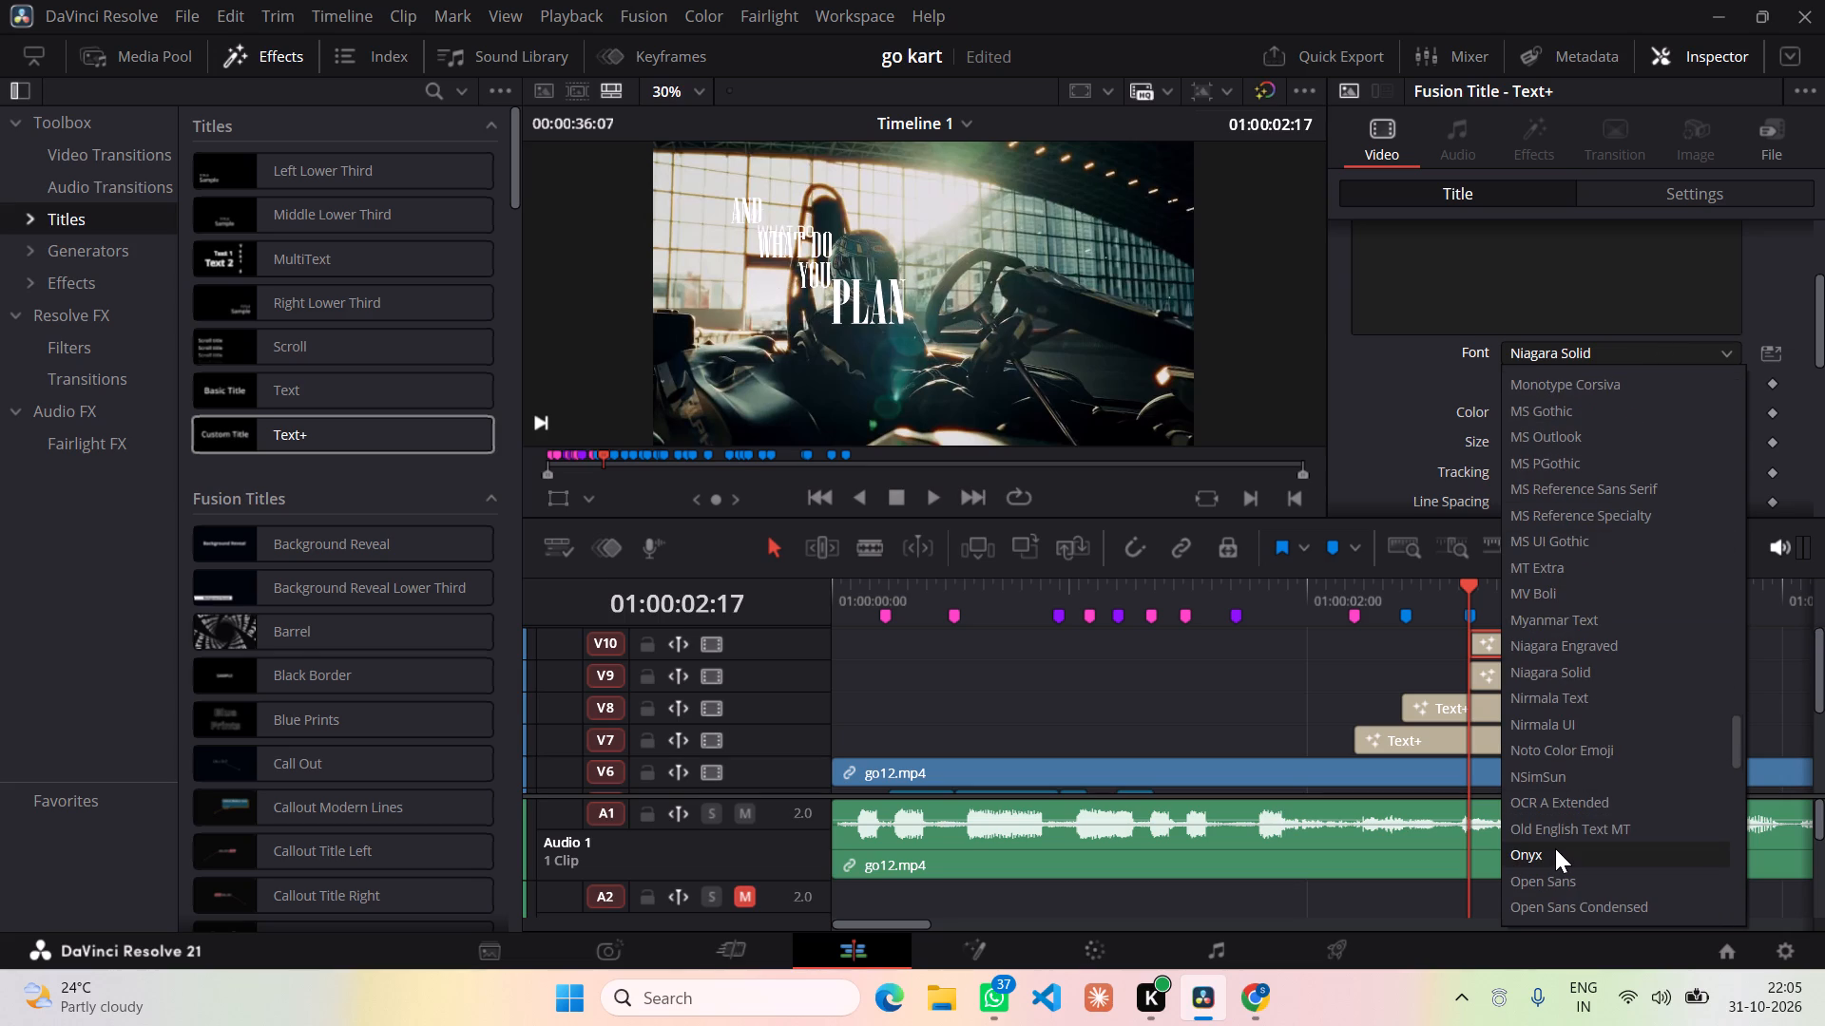
click(1555, 848)
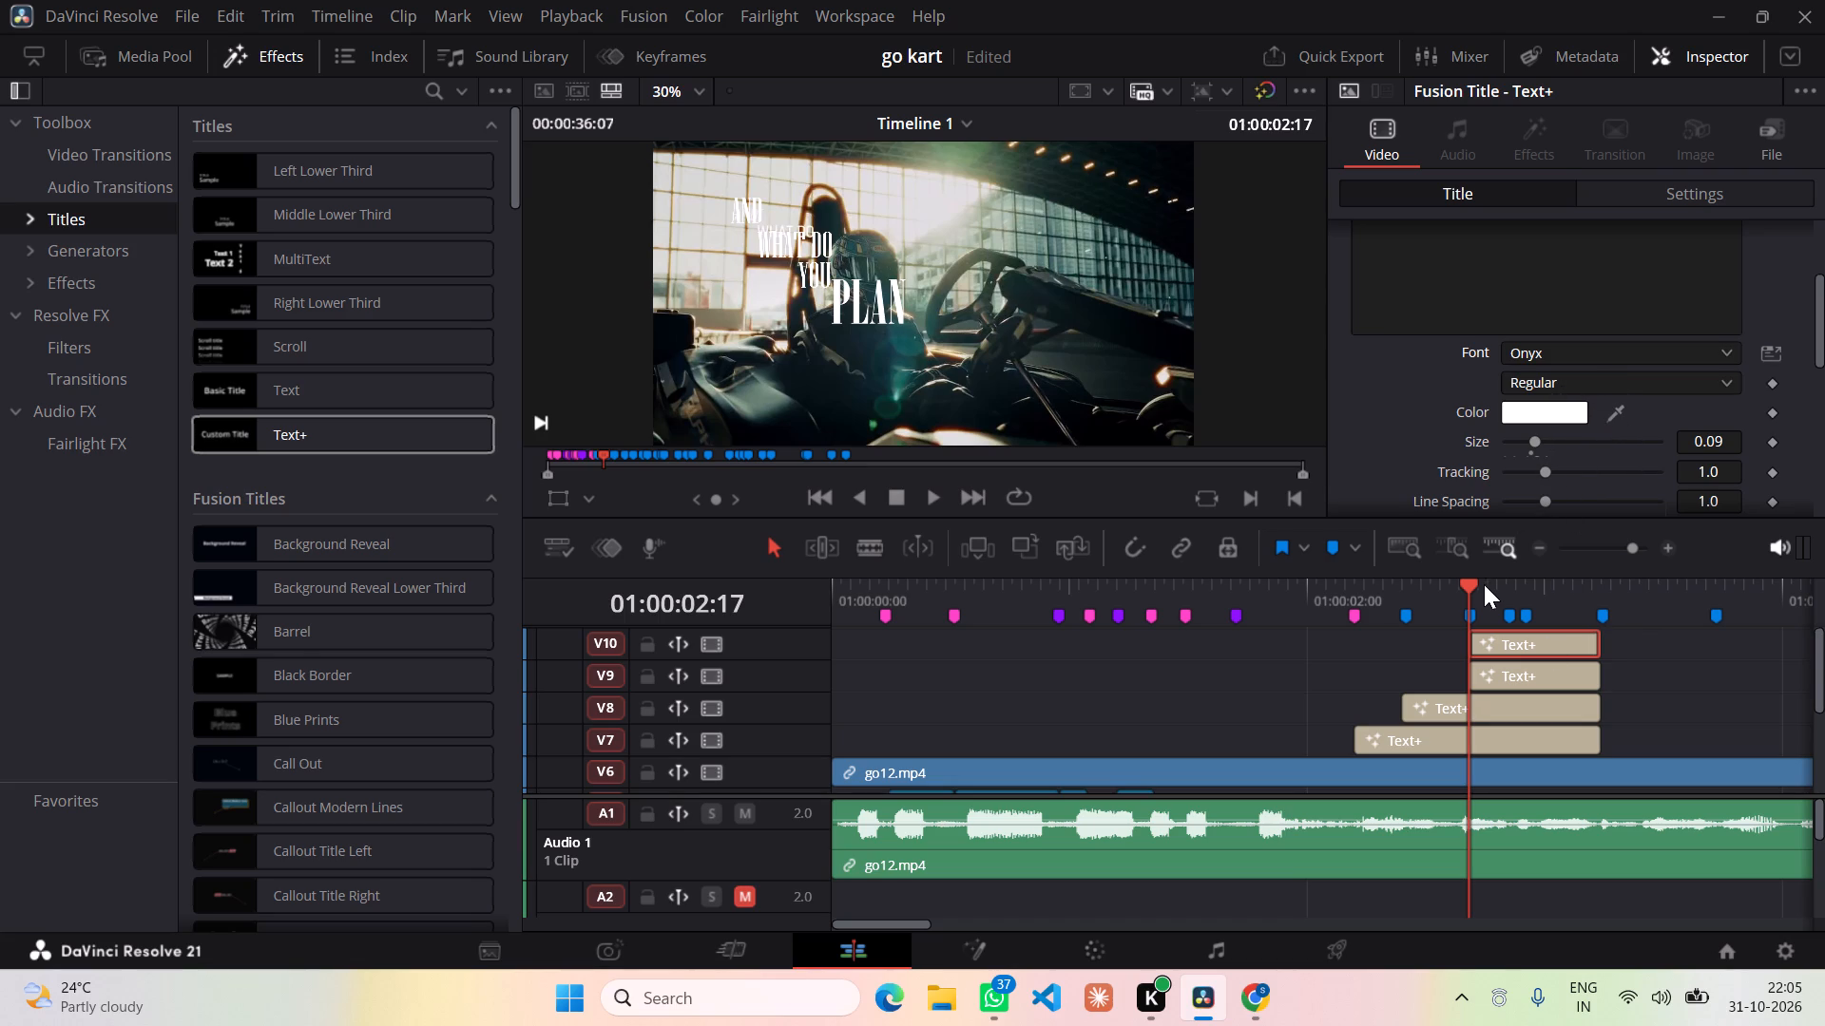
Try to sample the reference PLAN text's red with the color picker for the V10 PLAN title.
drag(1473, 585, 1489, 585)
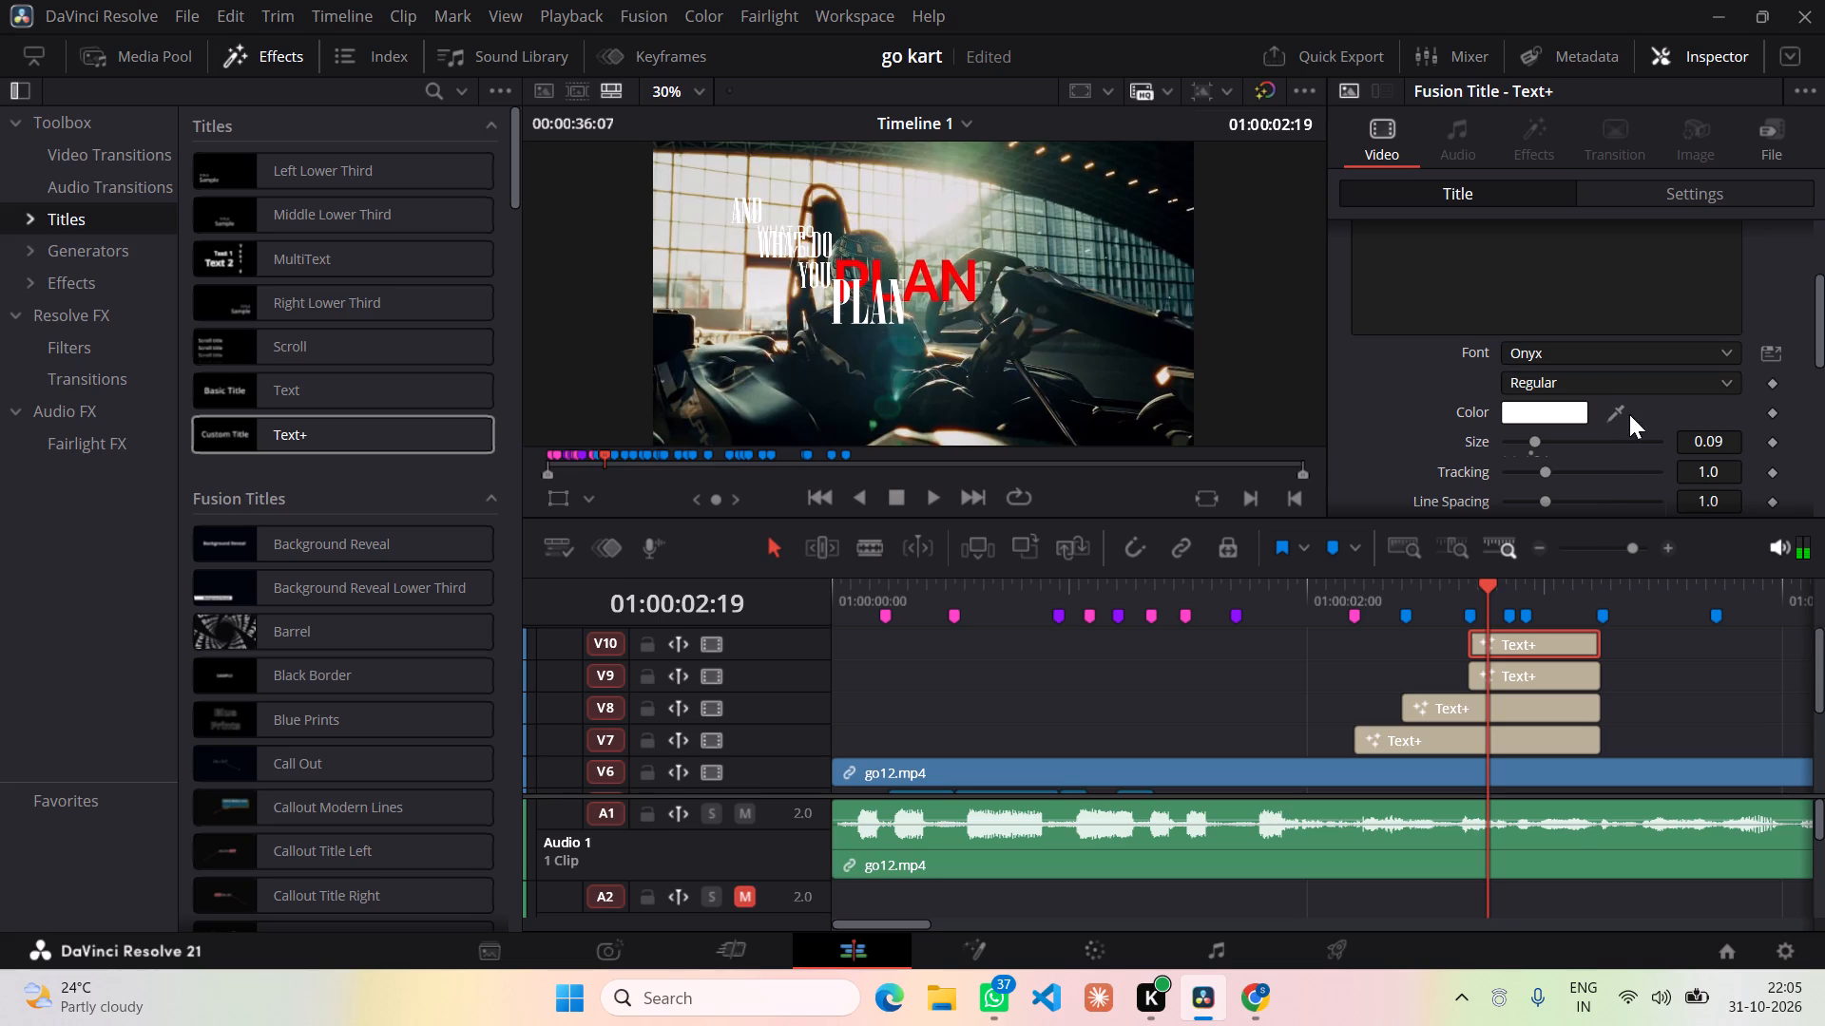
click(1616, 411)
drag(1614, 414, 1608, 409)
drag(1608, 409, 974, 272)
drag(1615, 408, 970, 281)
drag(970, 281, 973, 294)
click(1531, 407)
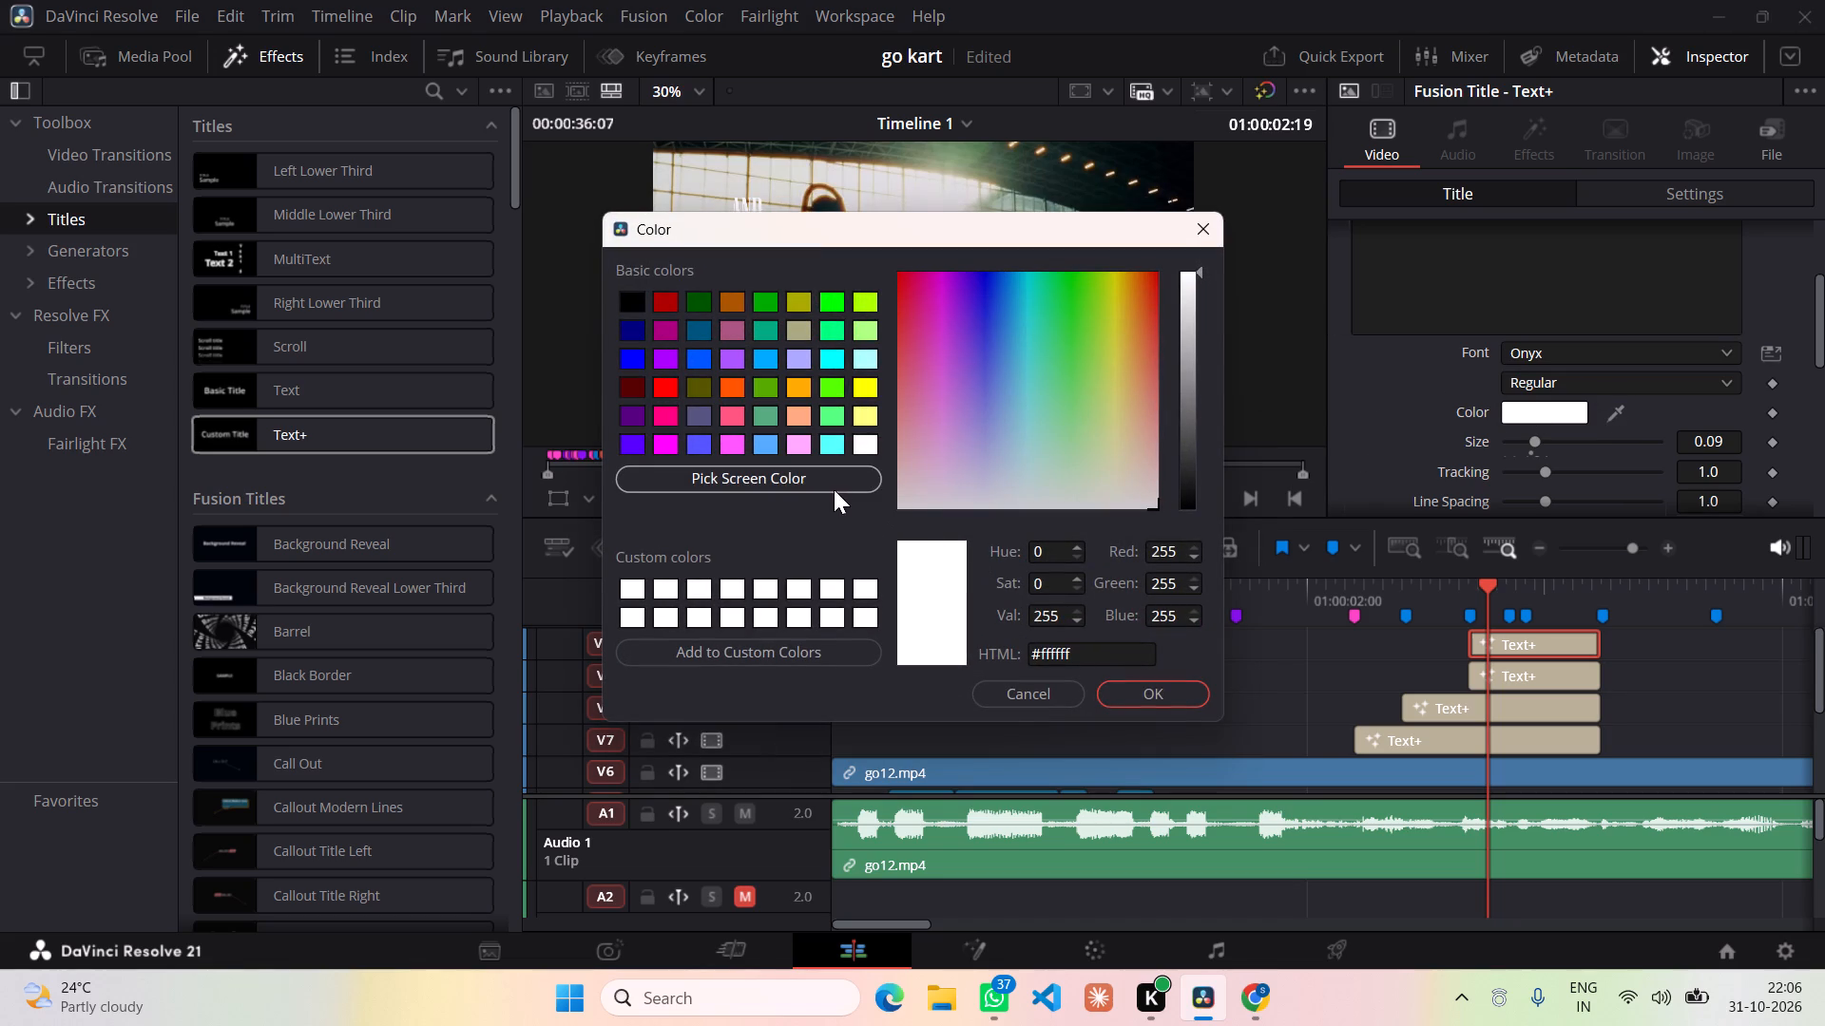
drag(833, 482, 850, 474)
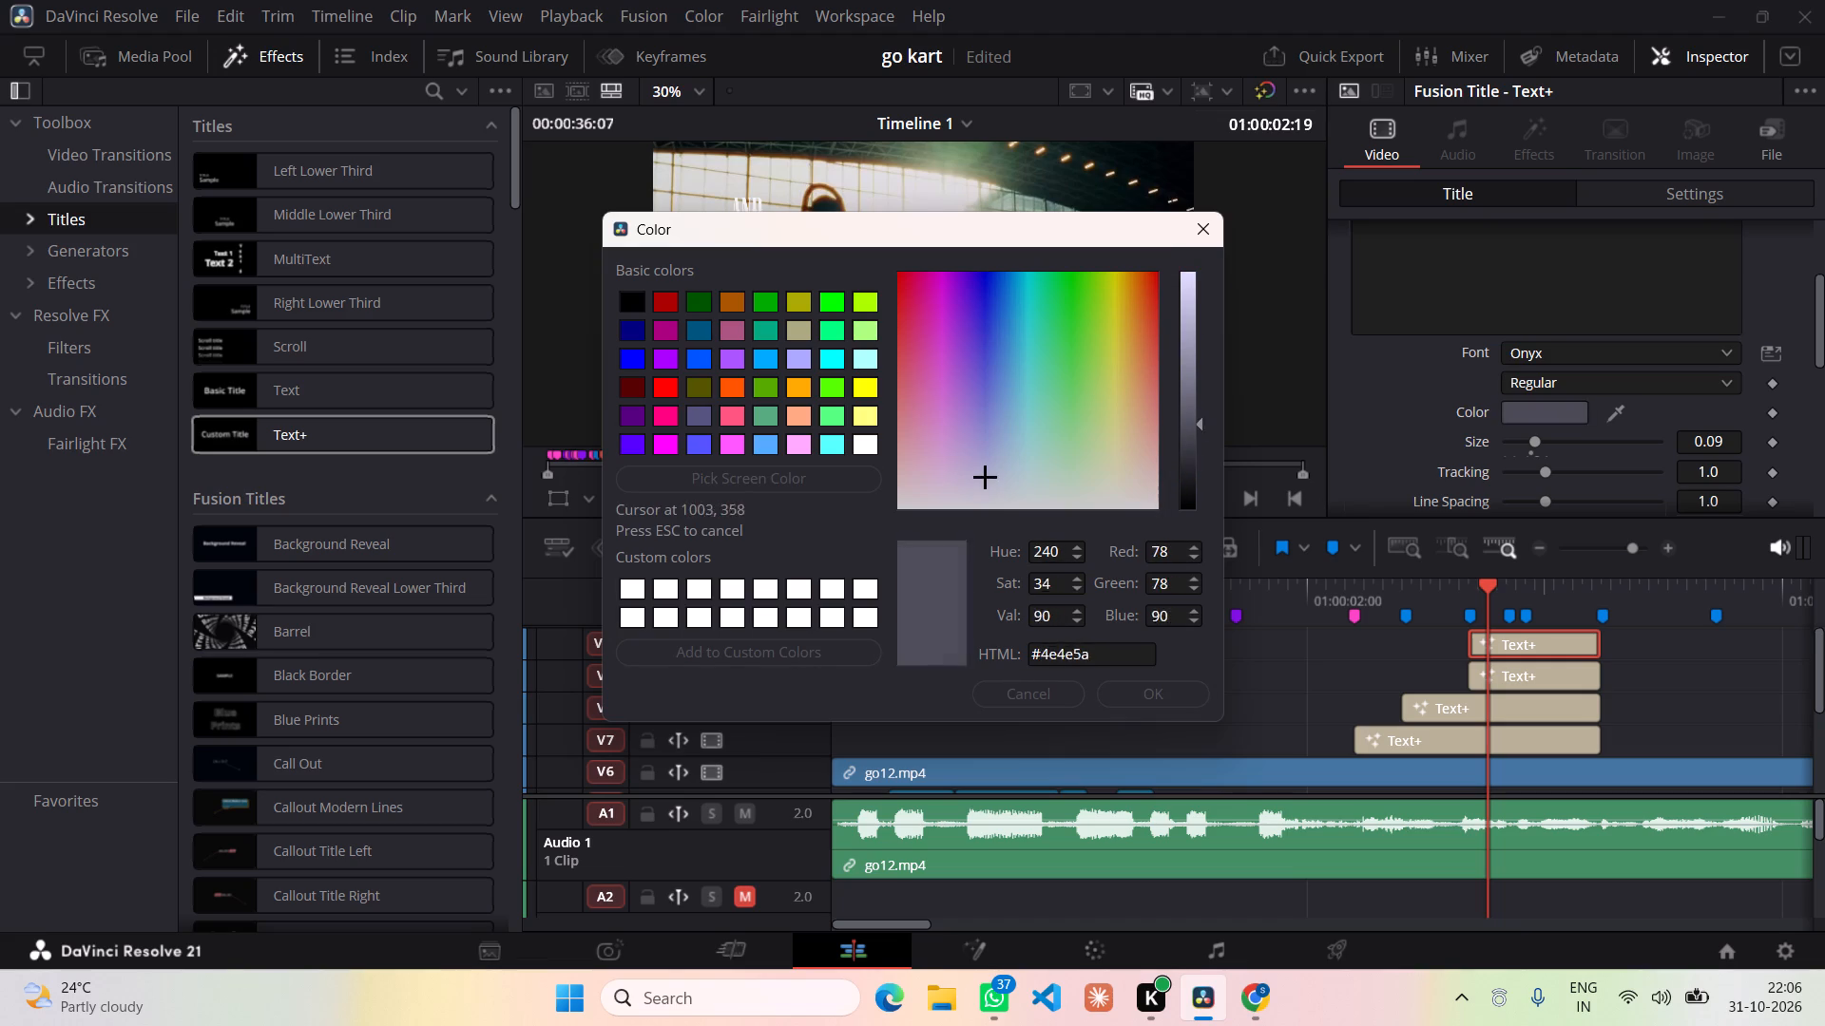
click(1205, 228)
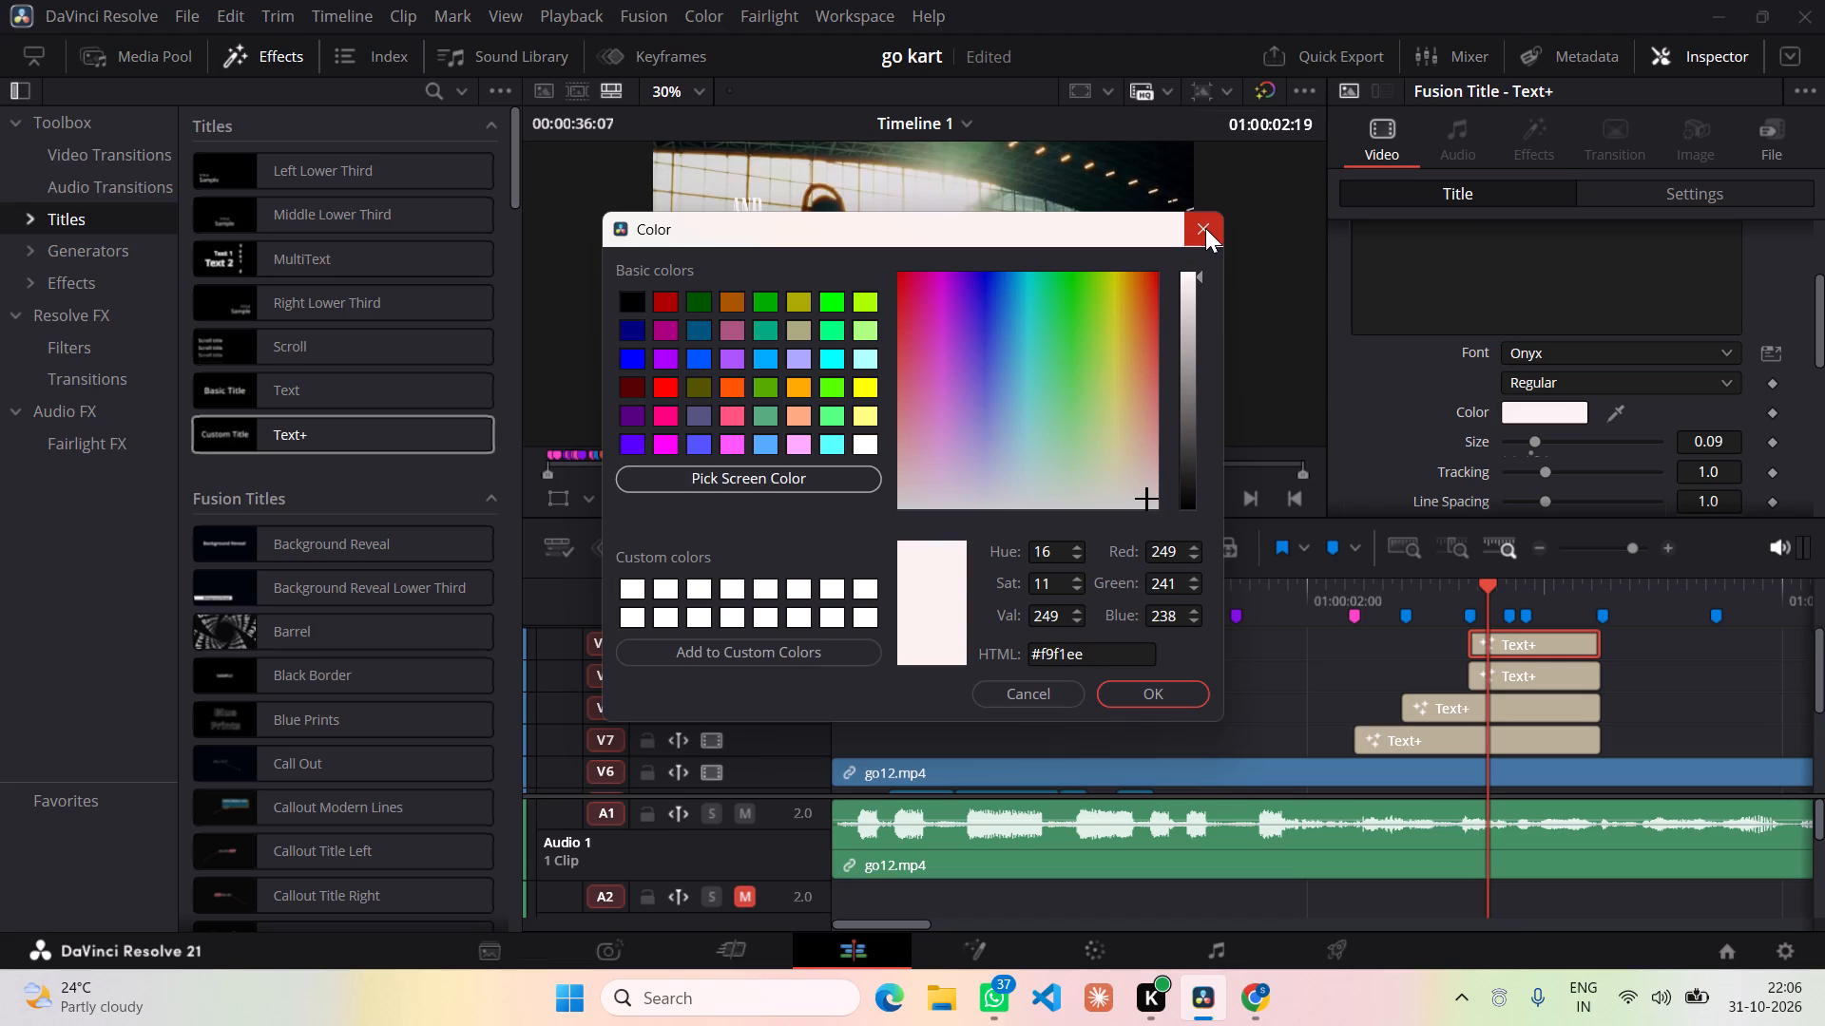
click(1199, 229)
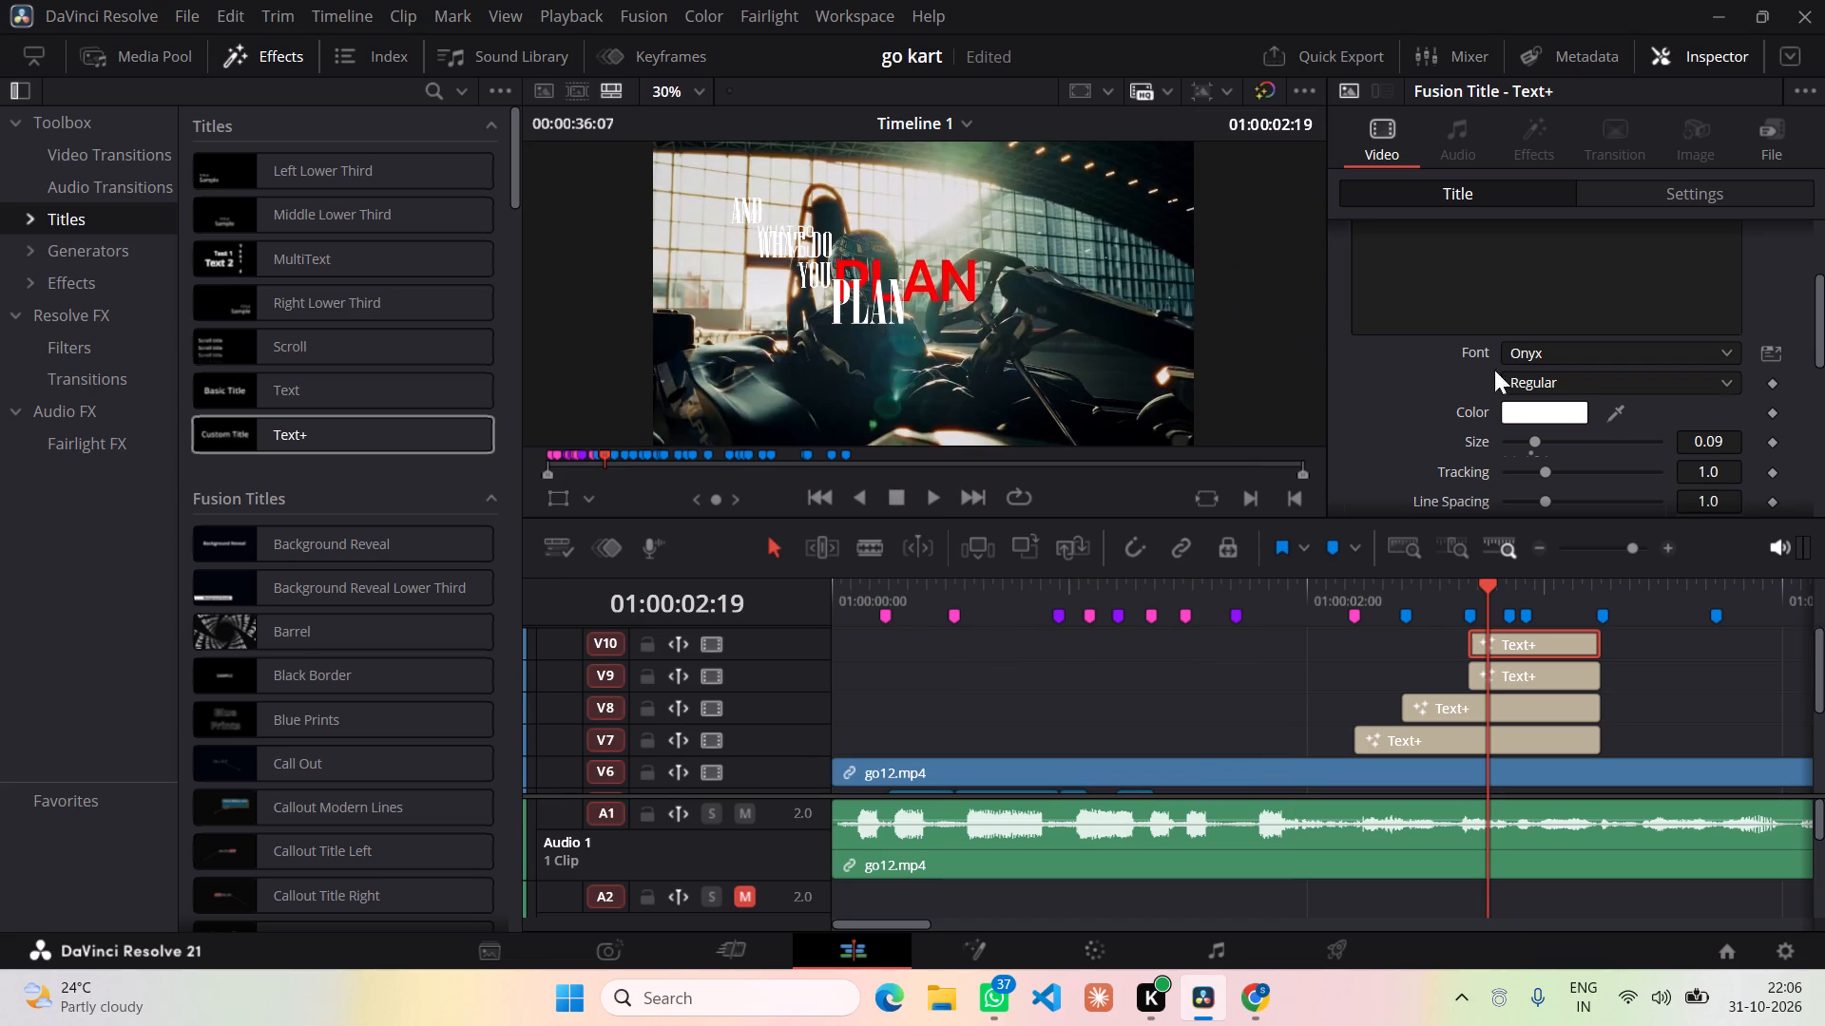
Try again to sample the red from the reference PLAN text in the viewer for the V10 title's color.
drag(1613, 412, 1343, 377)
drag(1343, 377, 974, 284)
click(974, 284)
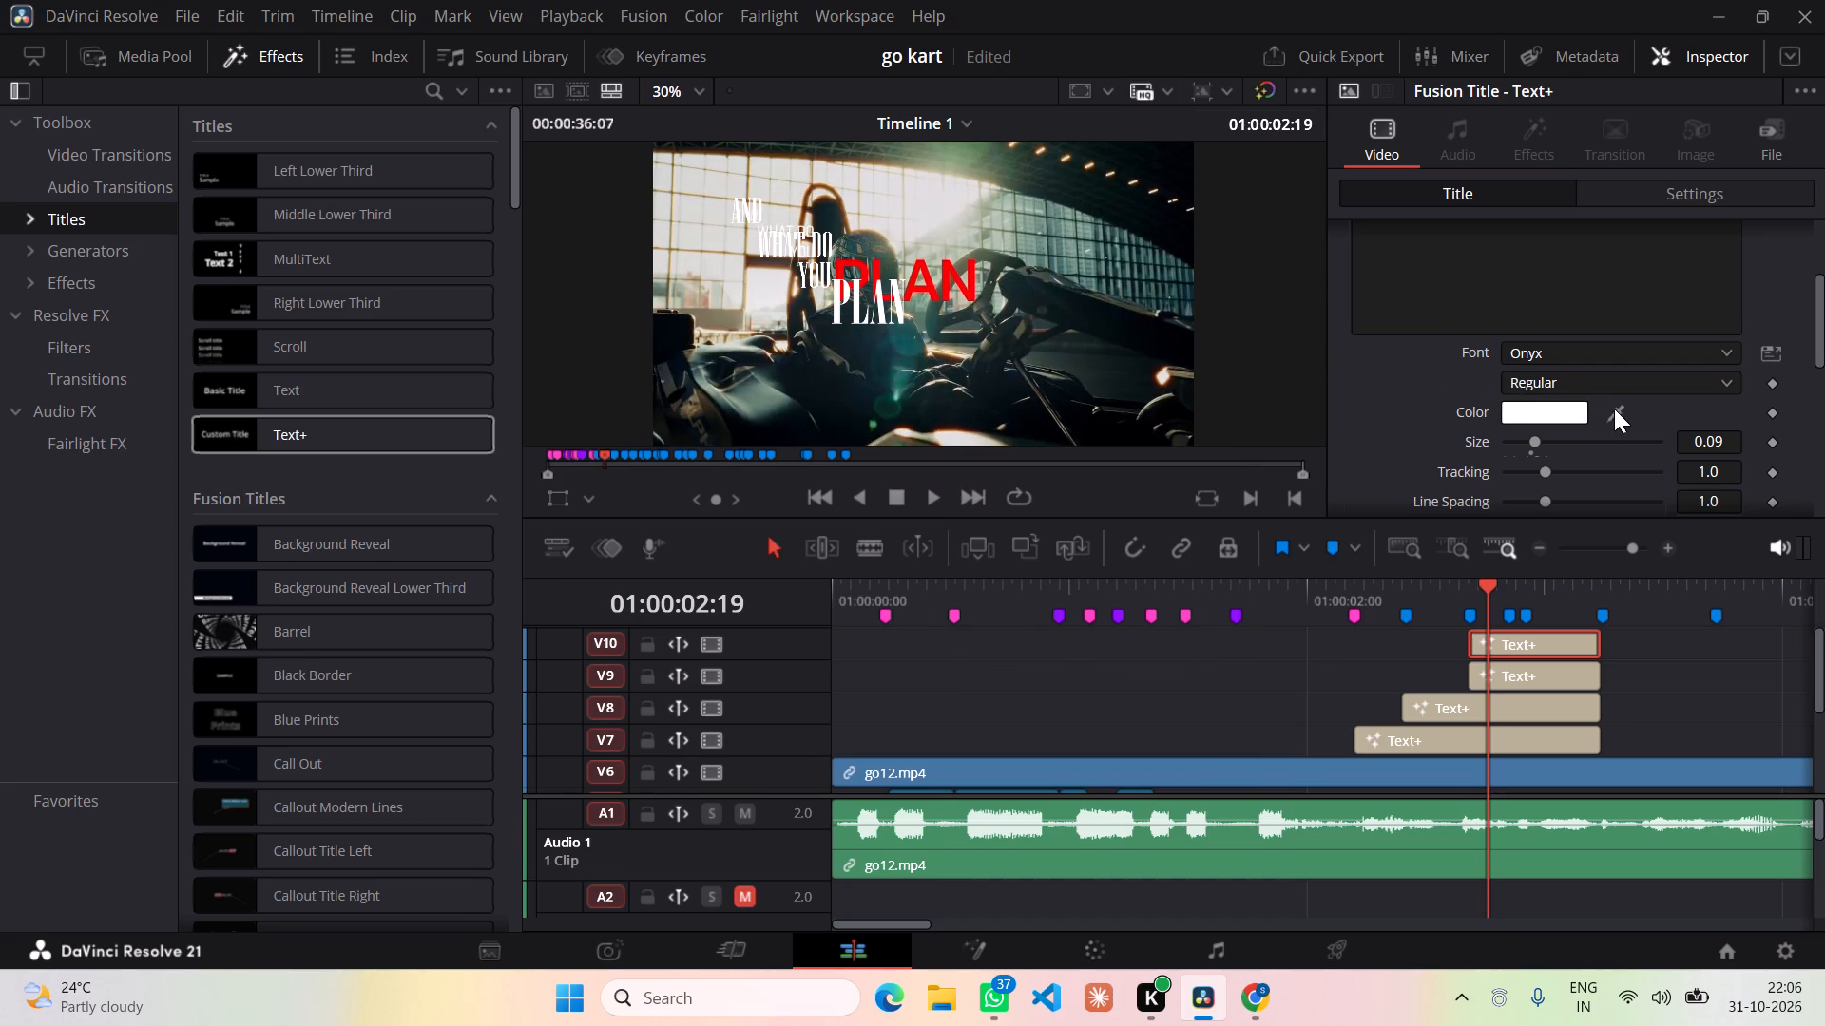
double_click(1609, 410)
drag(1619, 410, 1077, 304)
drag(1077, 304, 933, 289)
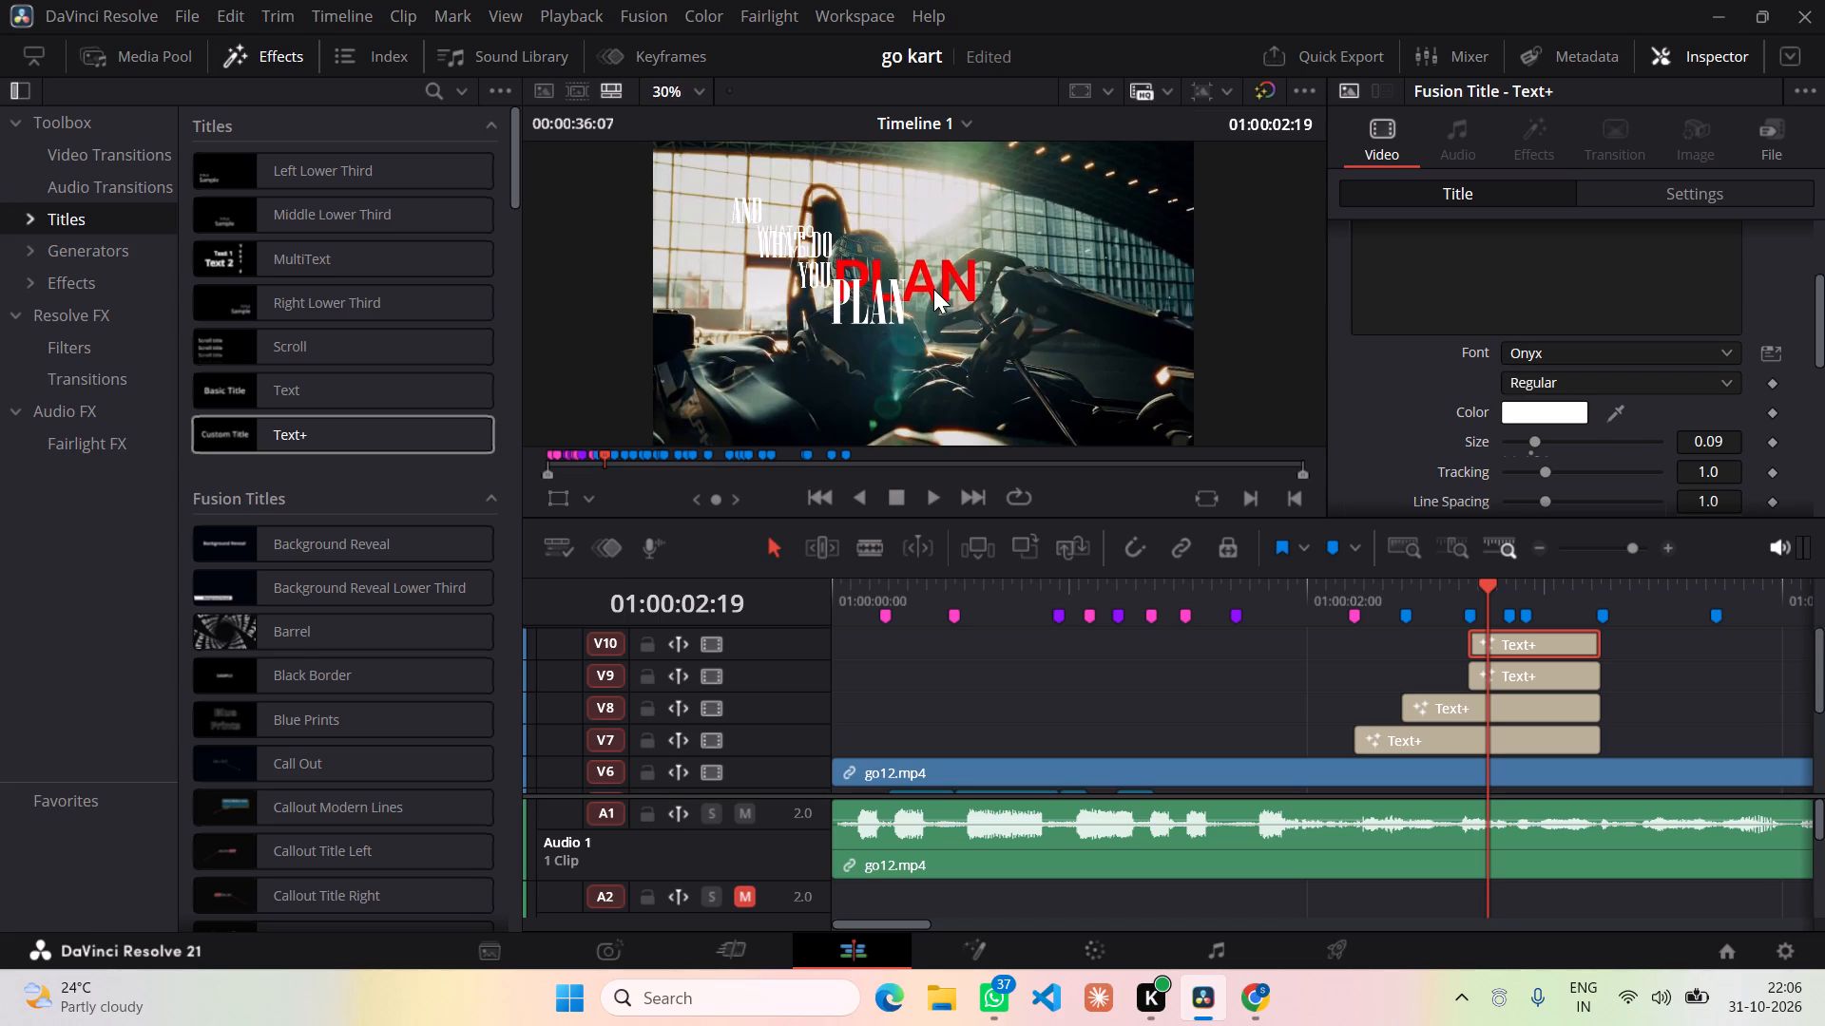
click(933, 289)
Set the V10 PLAN title's color to the basic pure red.
click(1542, 408)
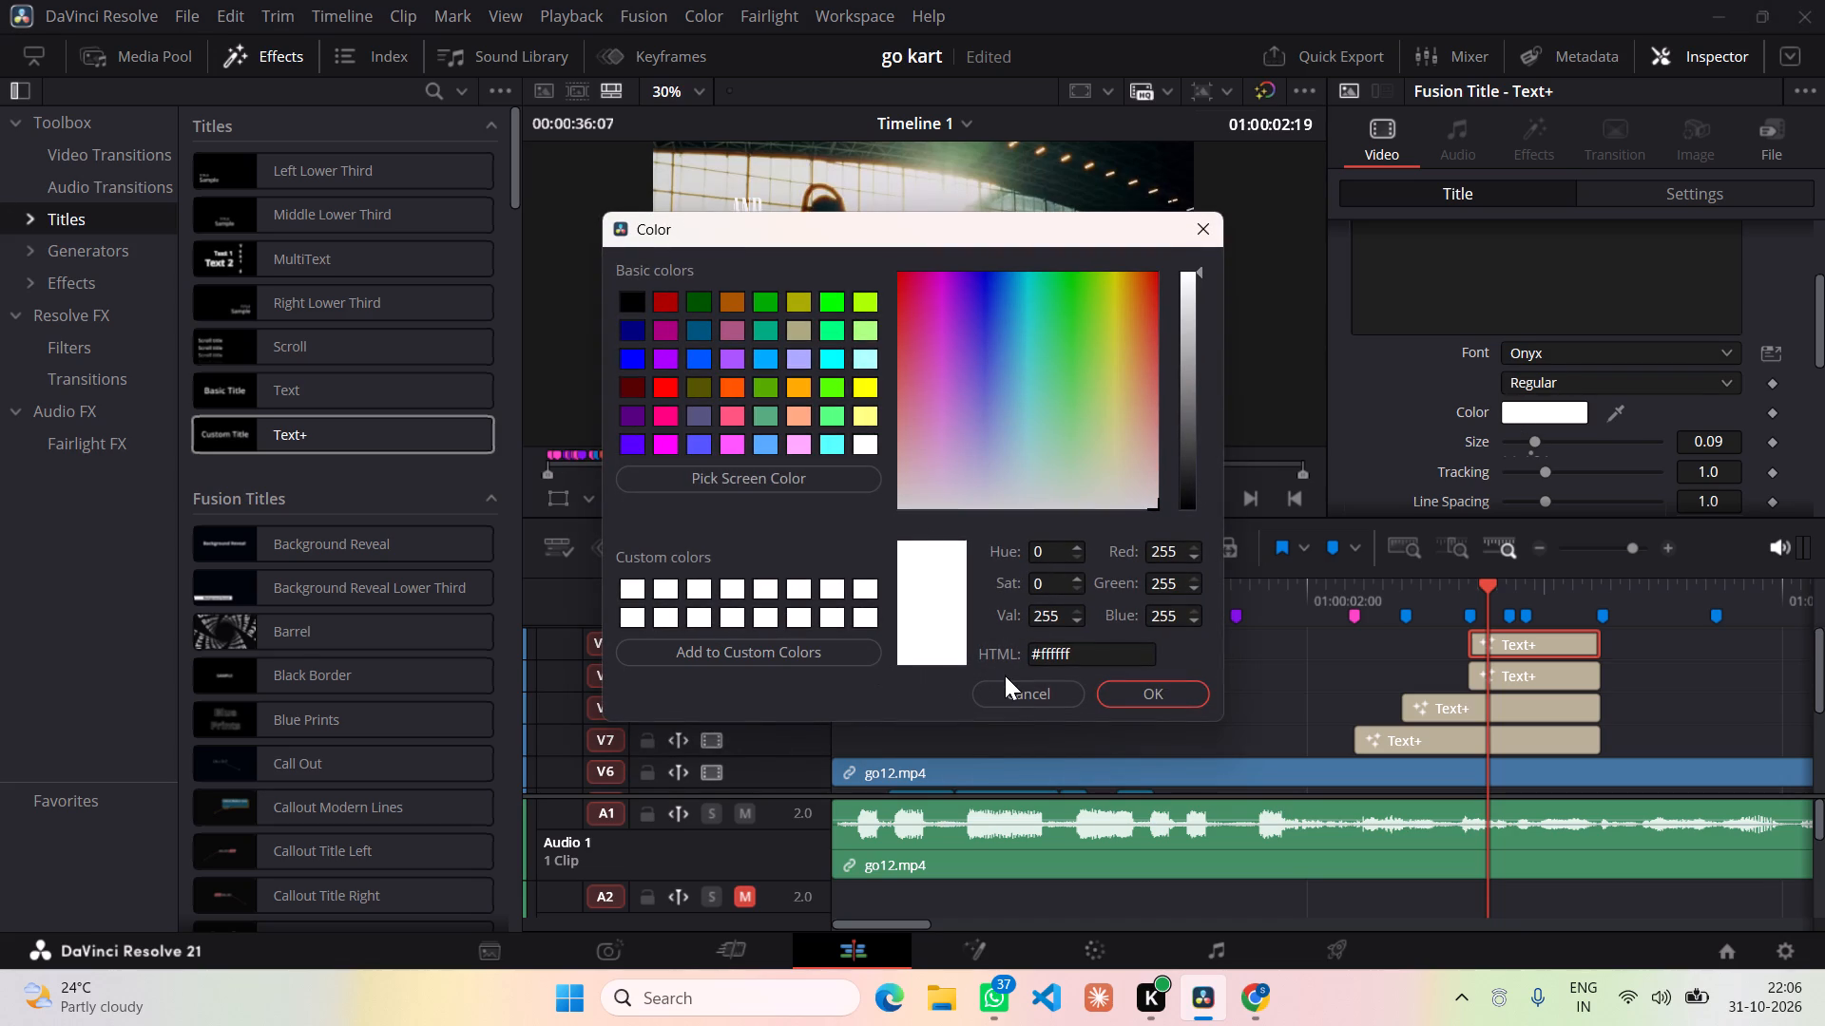
click(663, 383)
click(1169, 688)
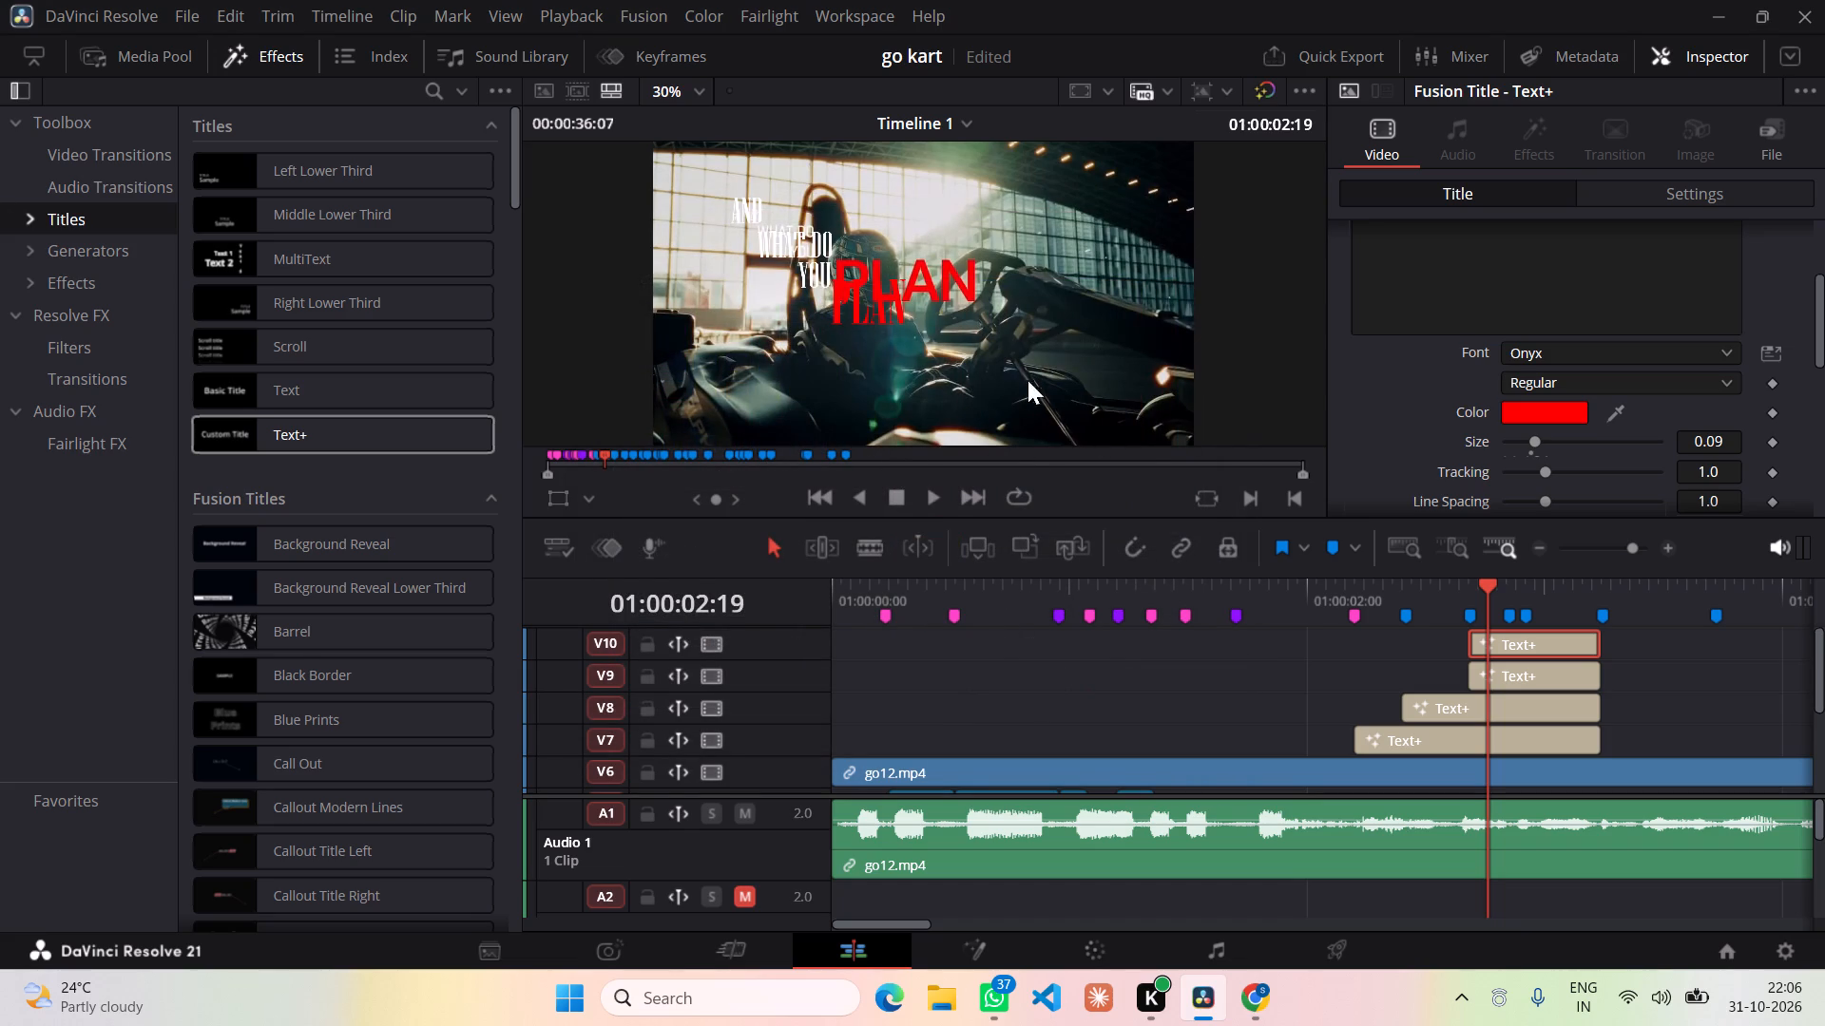
click(1608, 382)
click(1642, 370)
Reposition the red PLAN title on V10 to X -169 and Y -61.
click(1655, 187)
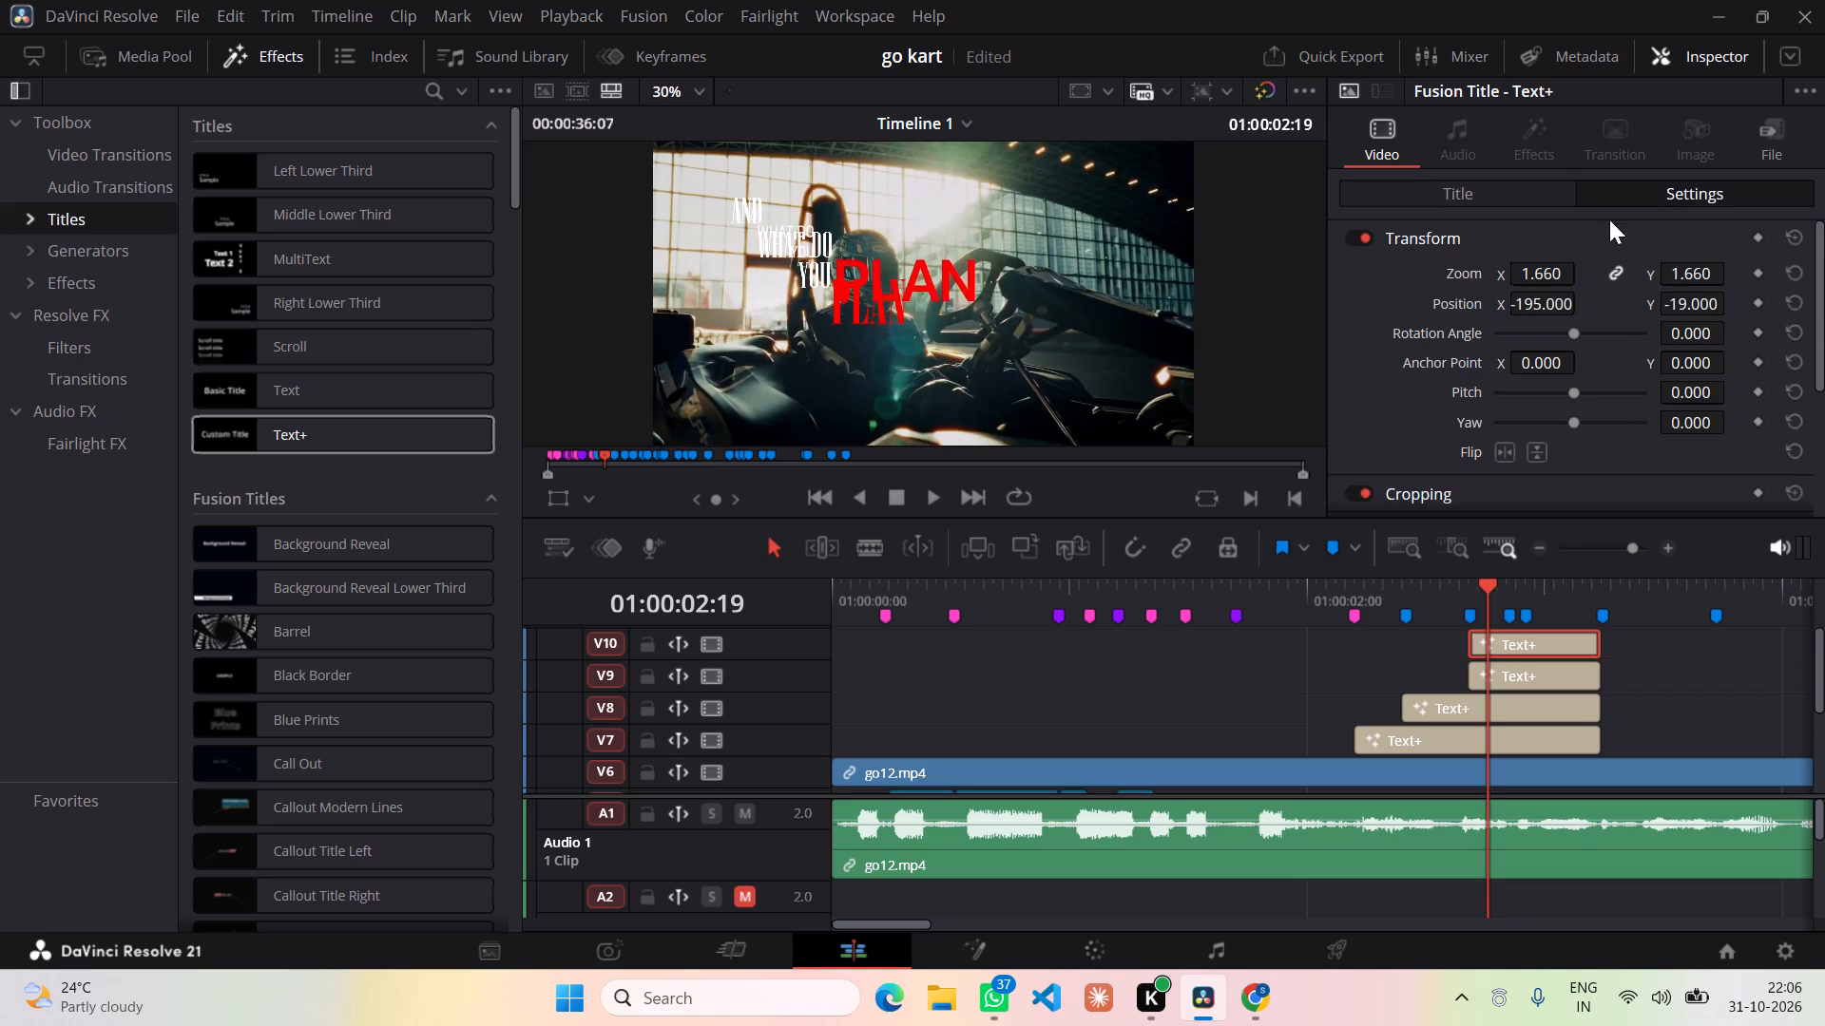
drag(1551, 301, 1546, 301)
drag(1546, 301, 1594, 337)
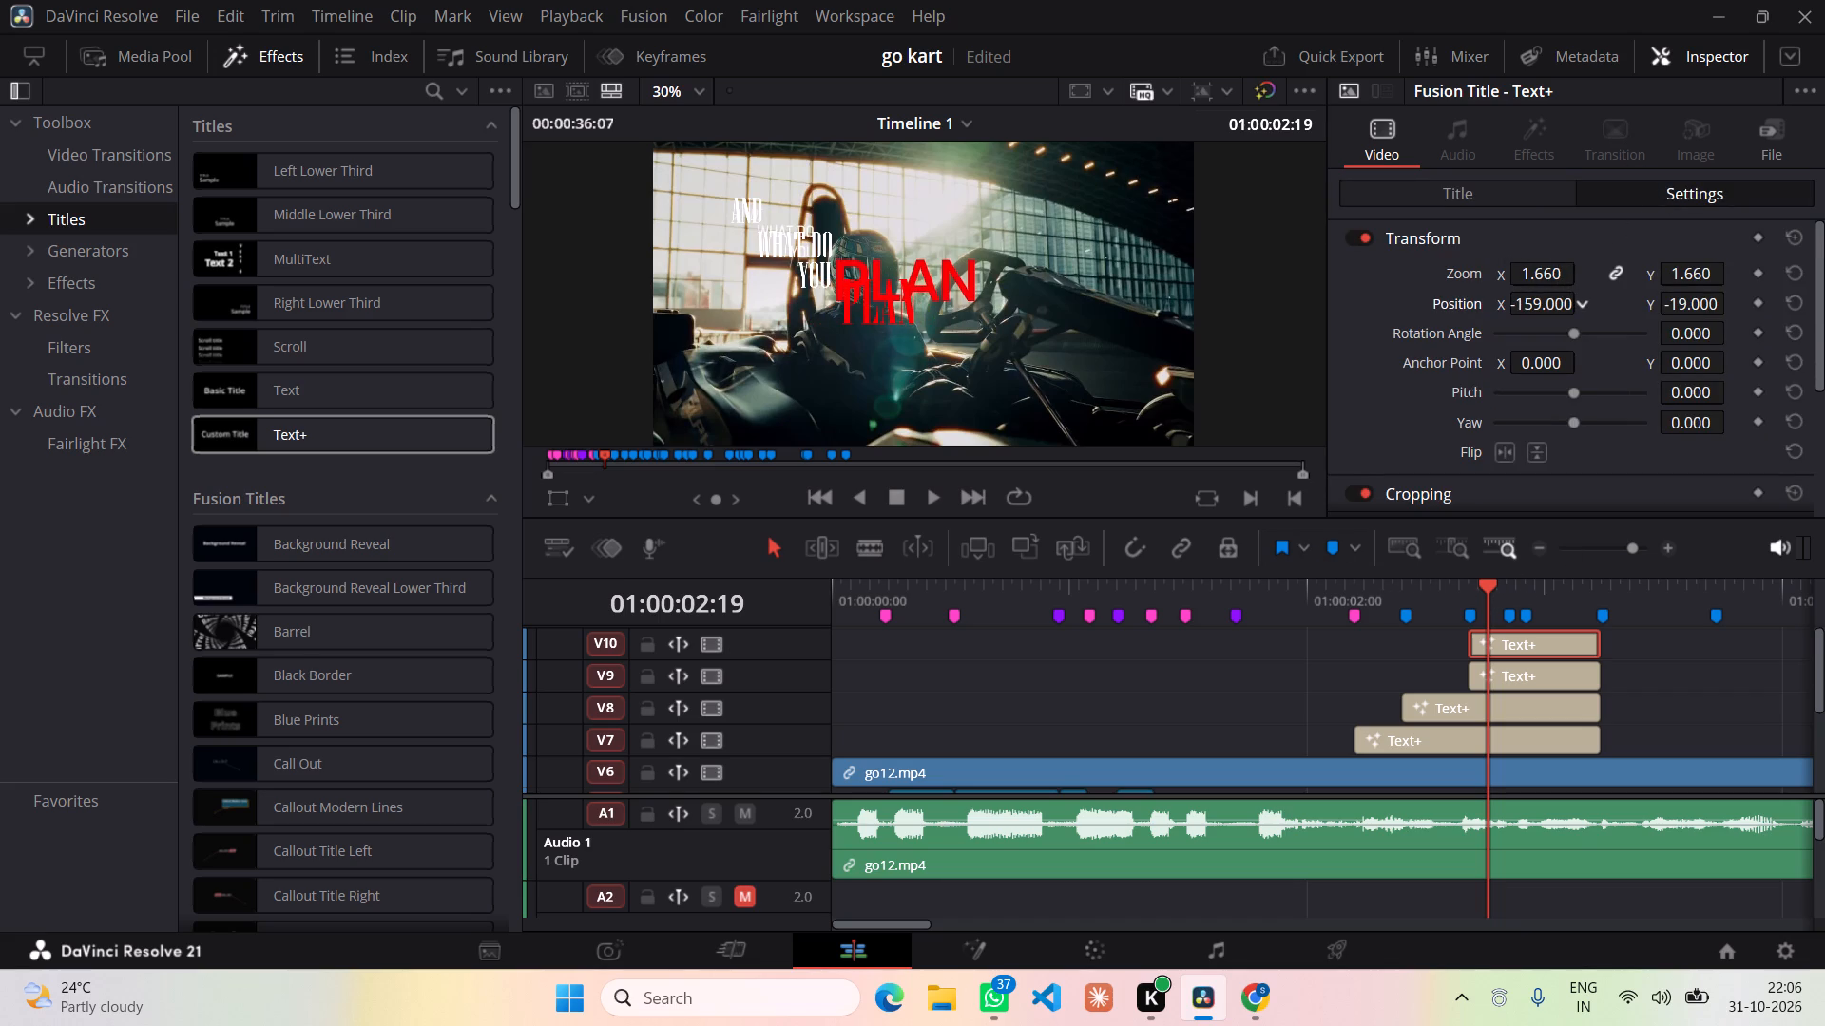
drag(1594, 337, 1583, 337)
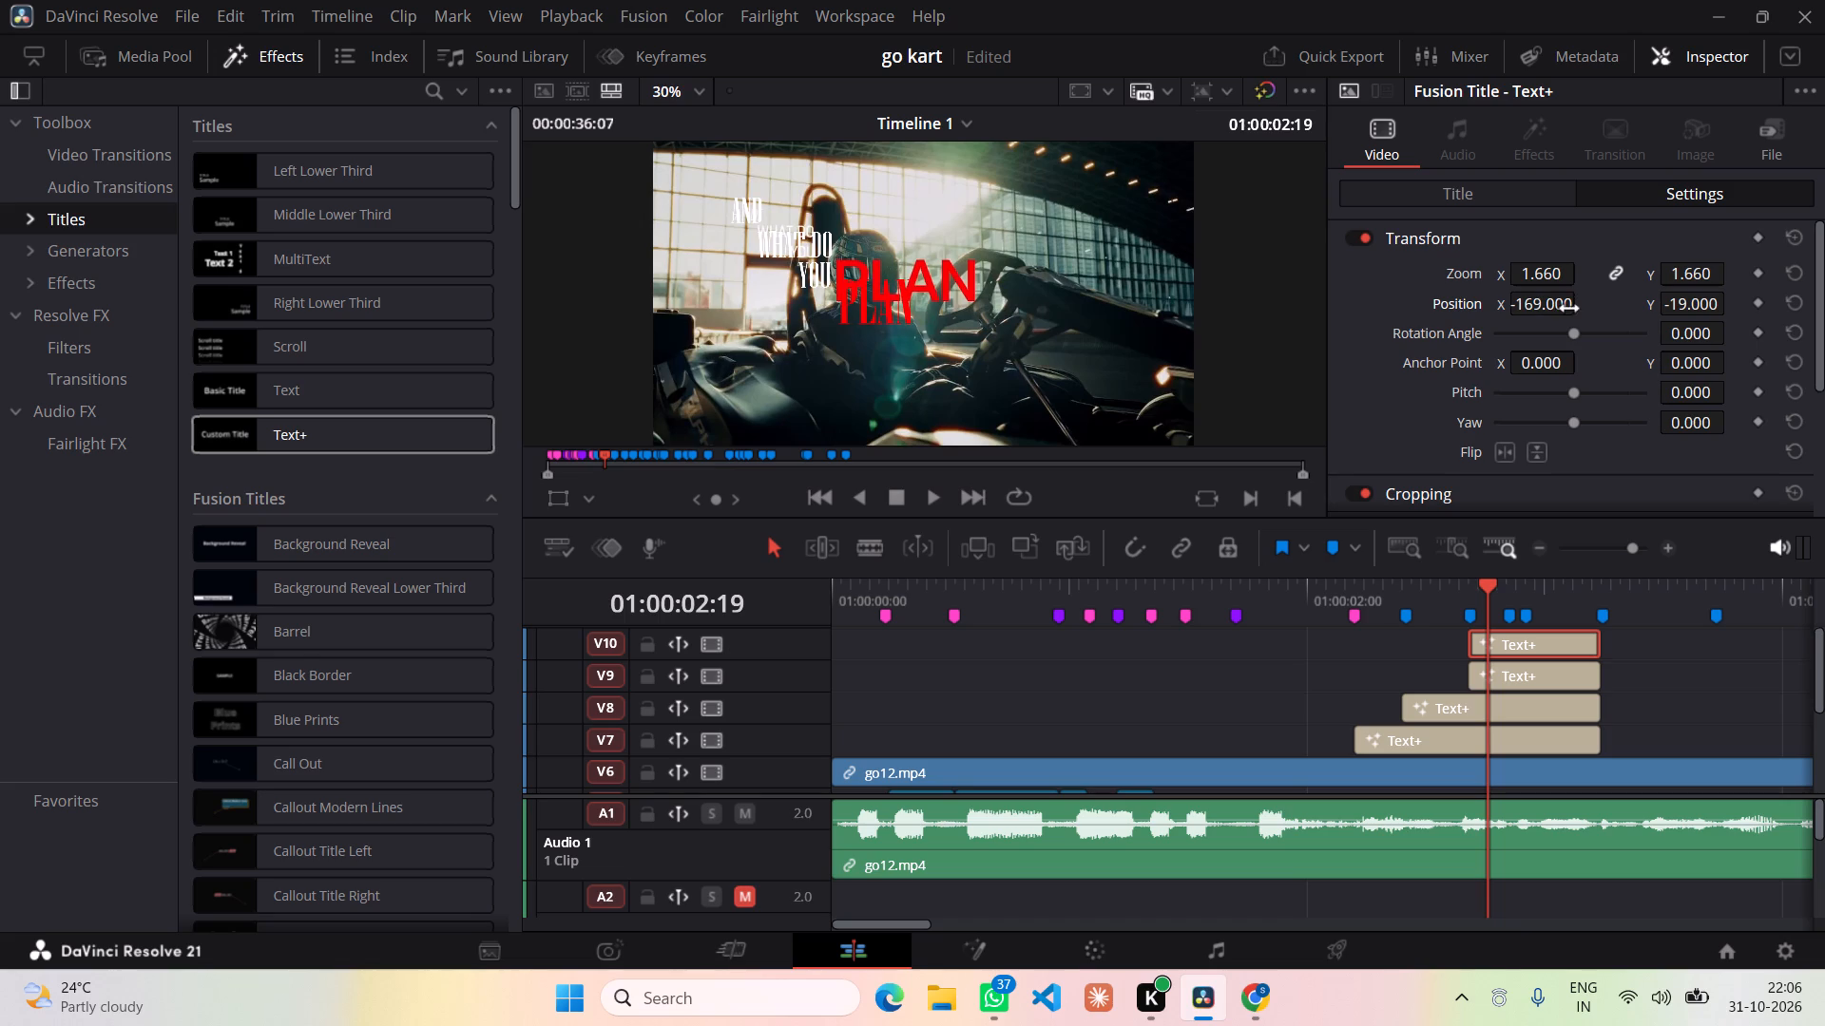
drag(1694, 305, 1656, 317)
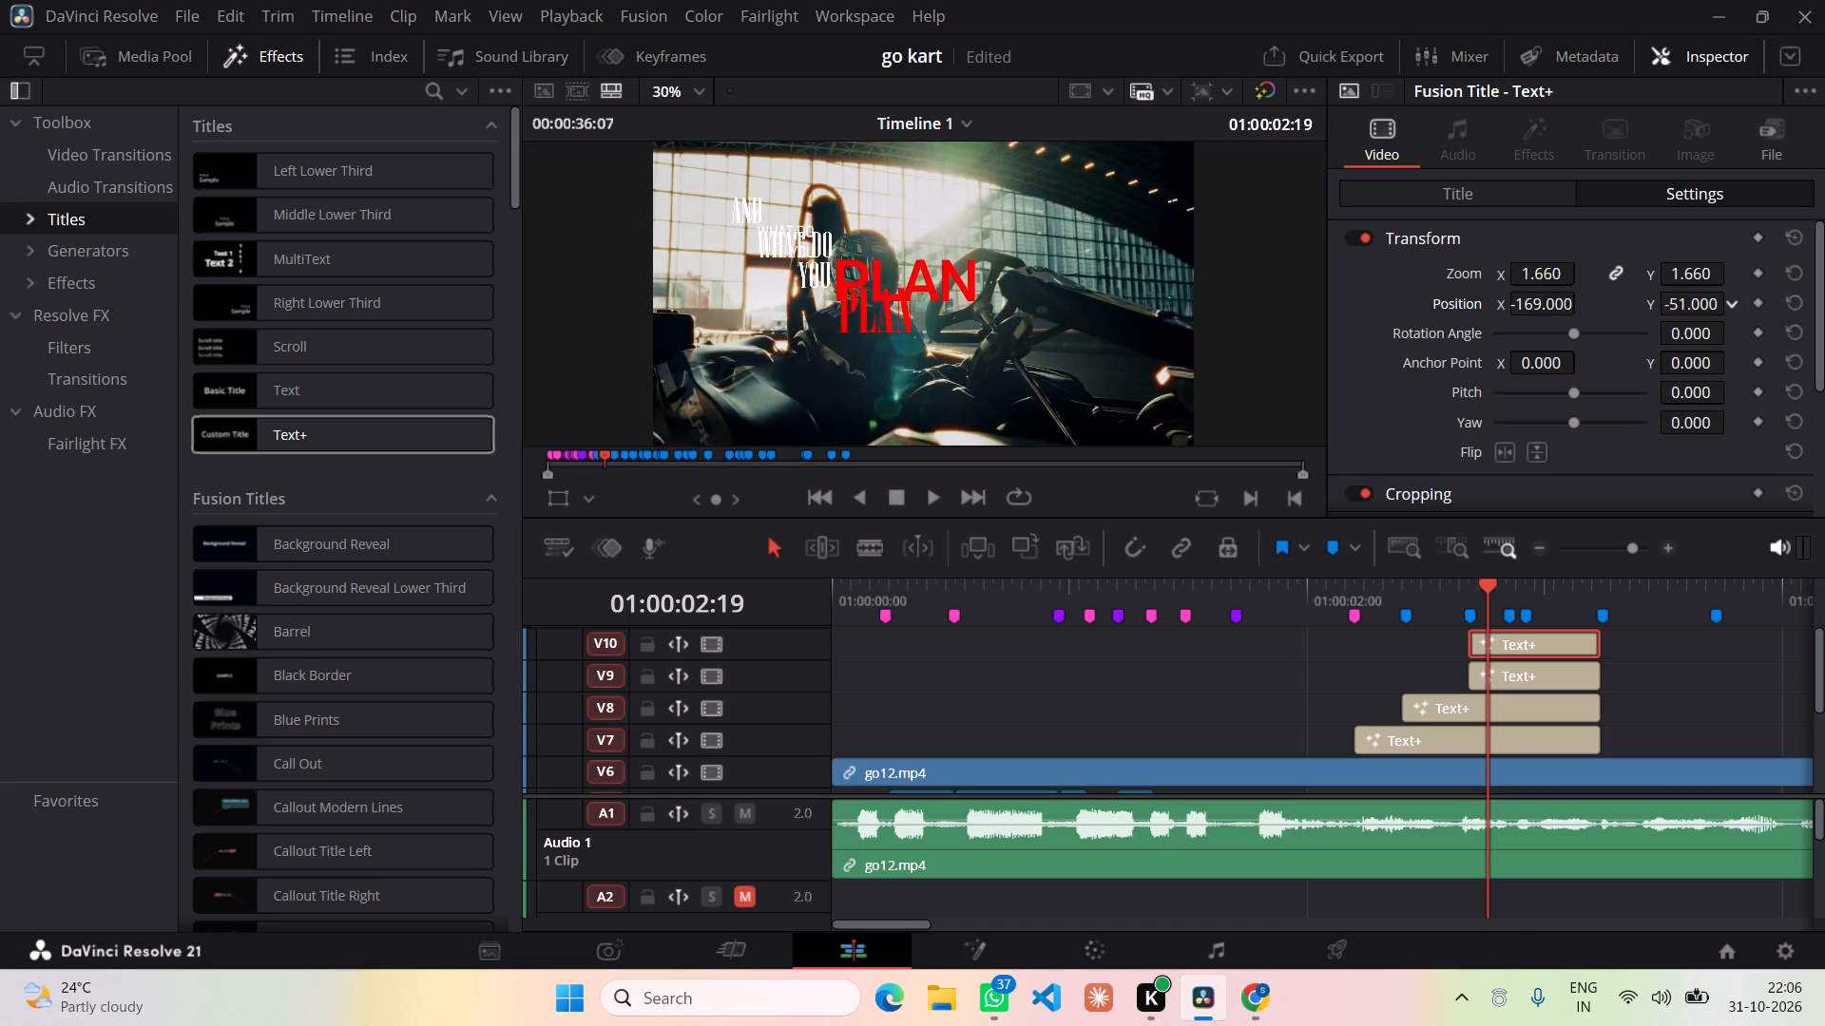
drag(1656, 317, 1644, 317)
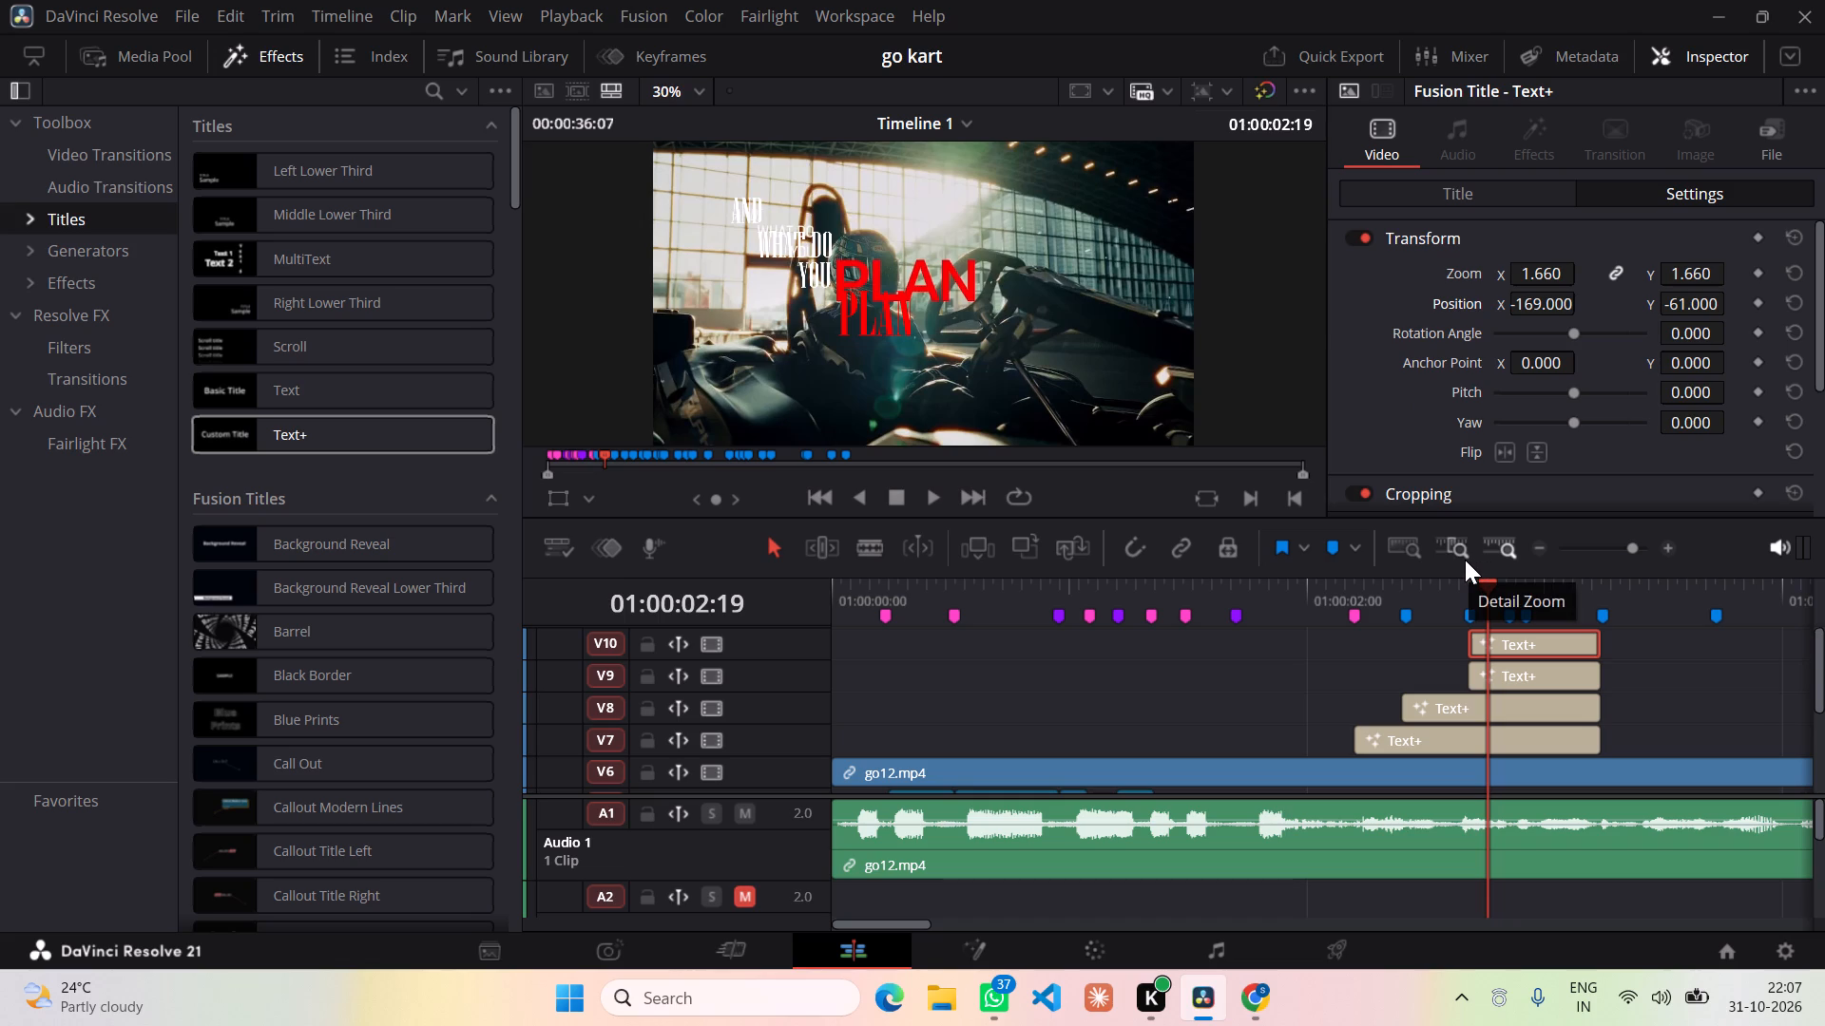
click(1745, 680)
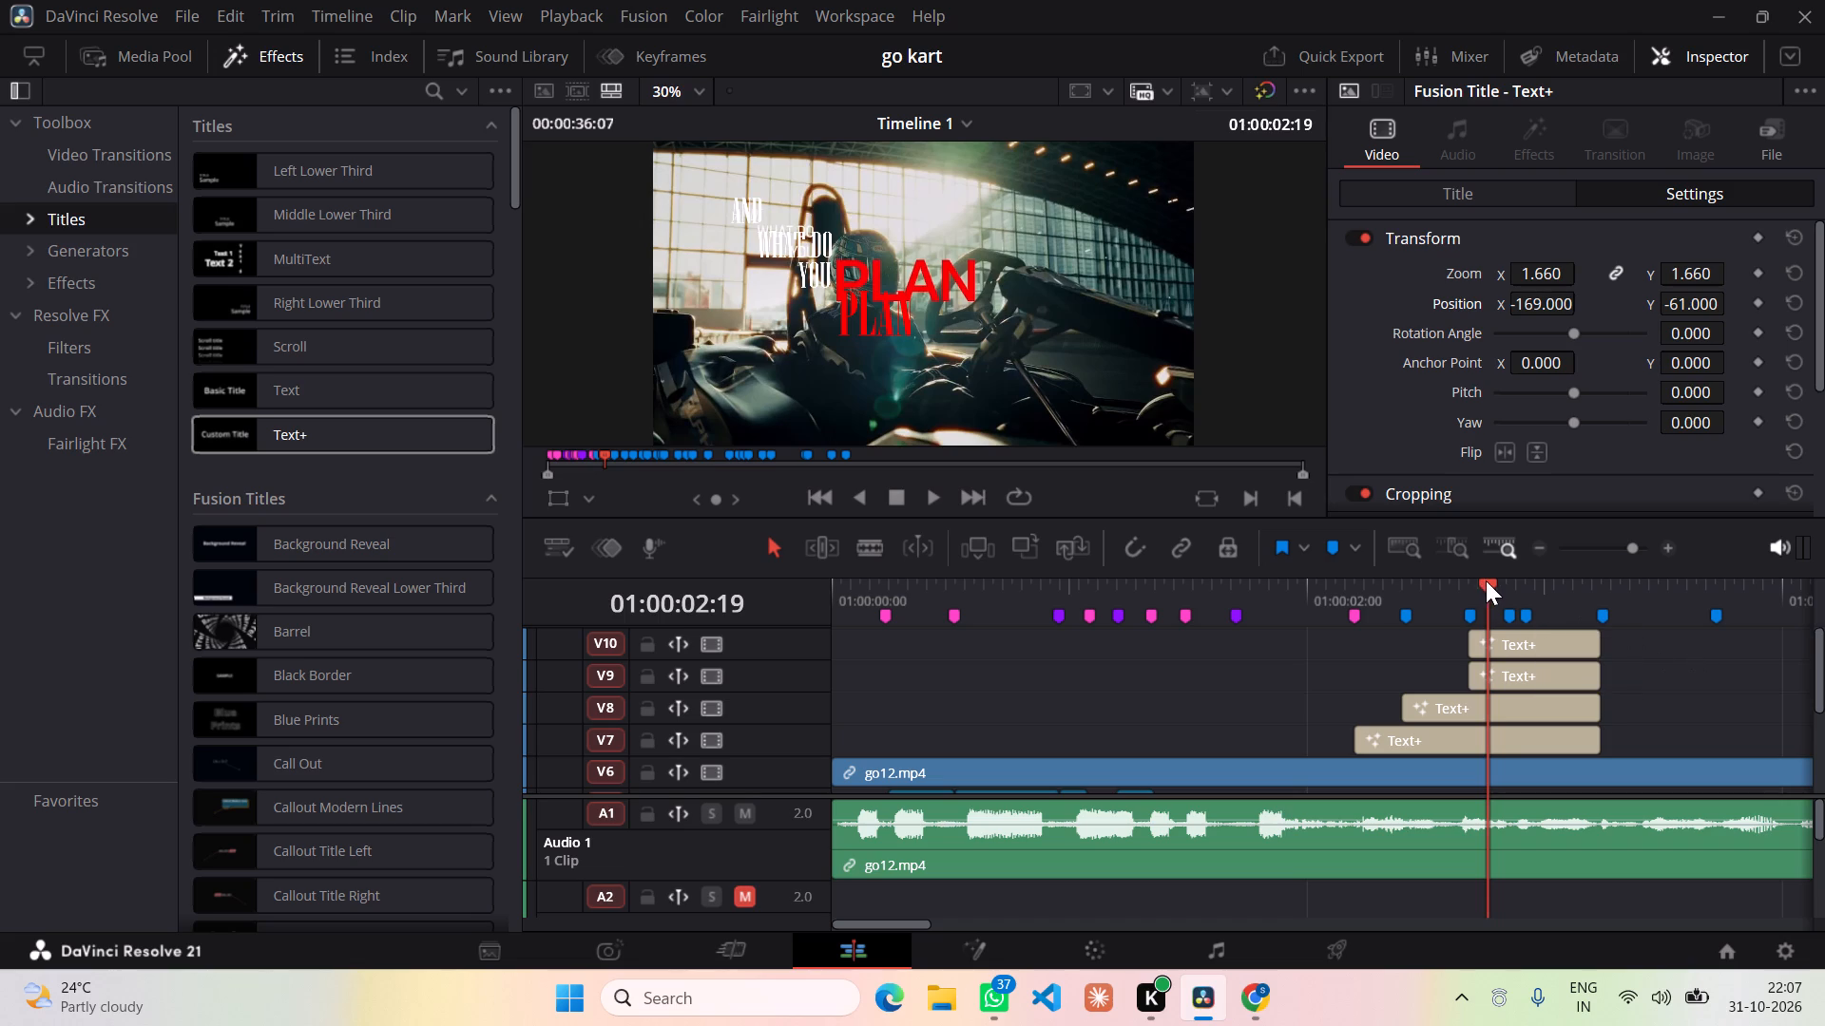
Paste a copy of the Text+ title and place it on a new track V11, starting at Marker 13 (01:00:02:21) where "to do" appears.
drag(1486, 580, 1512, 586)
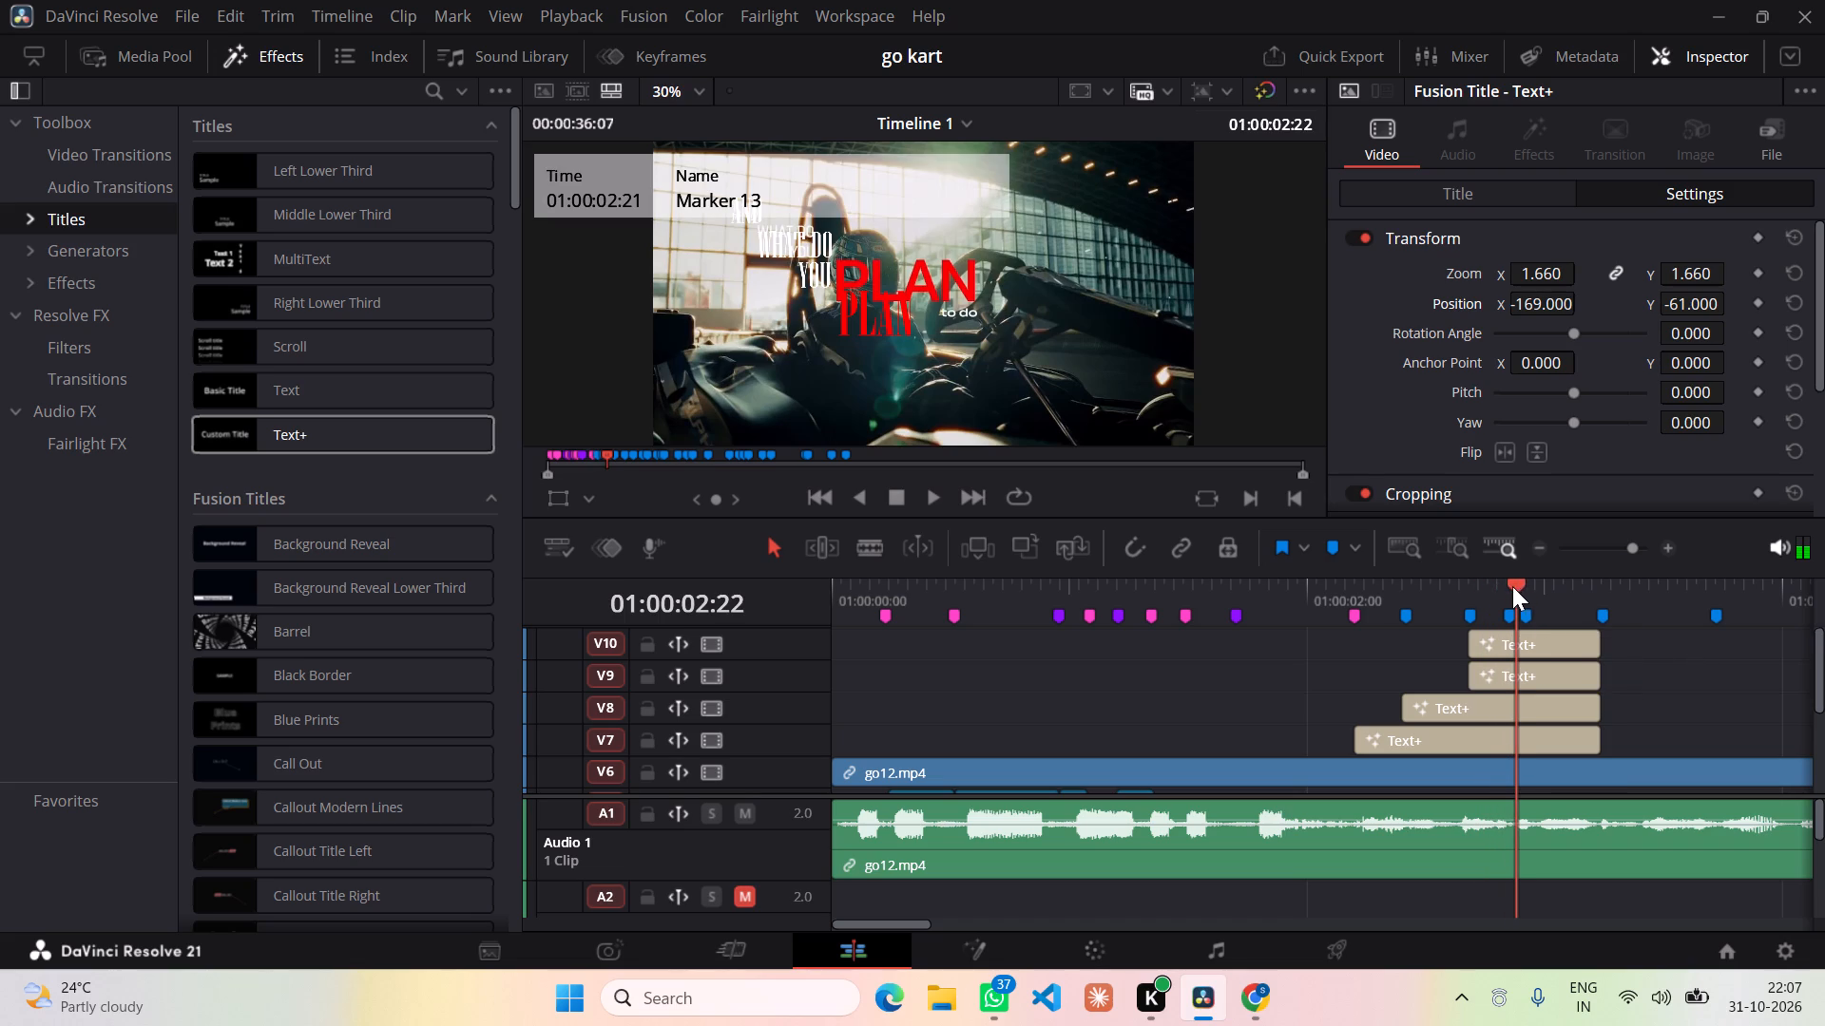
drag(1512, 586, 1509, 586)
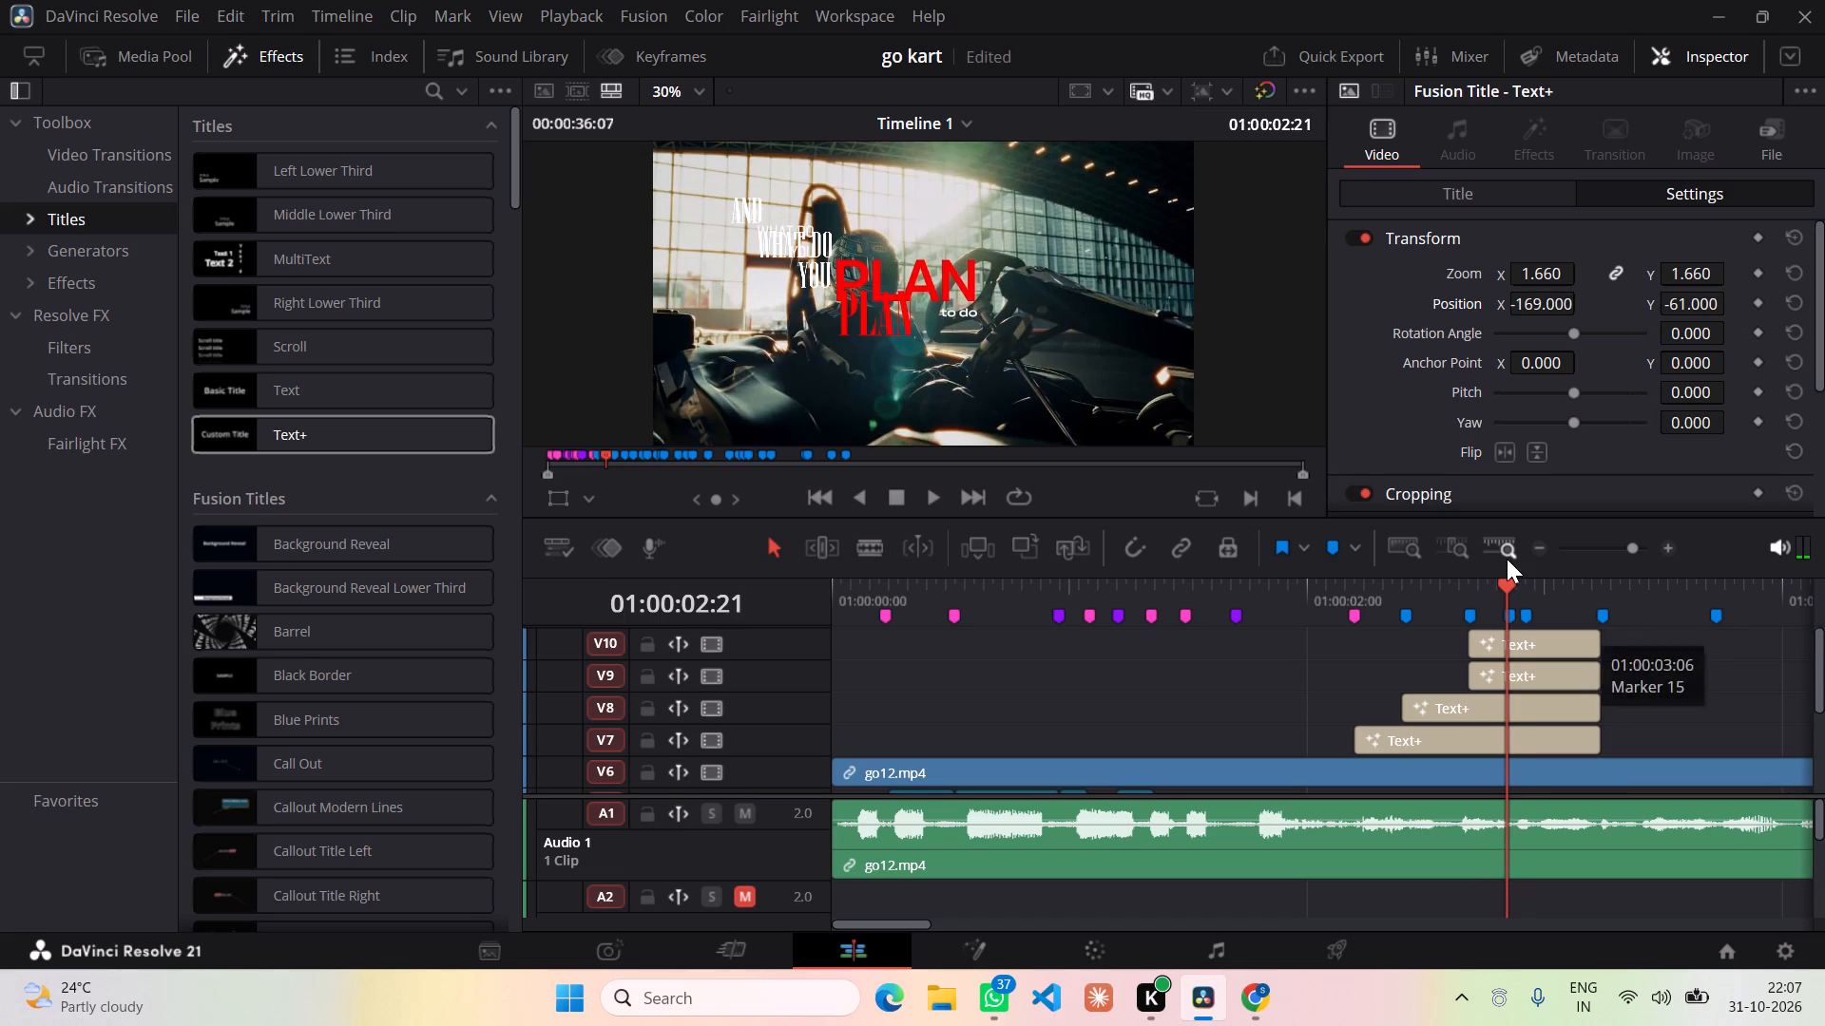
drag(1508, 576, 1508, 587)
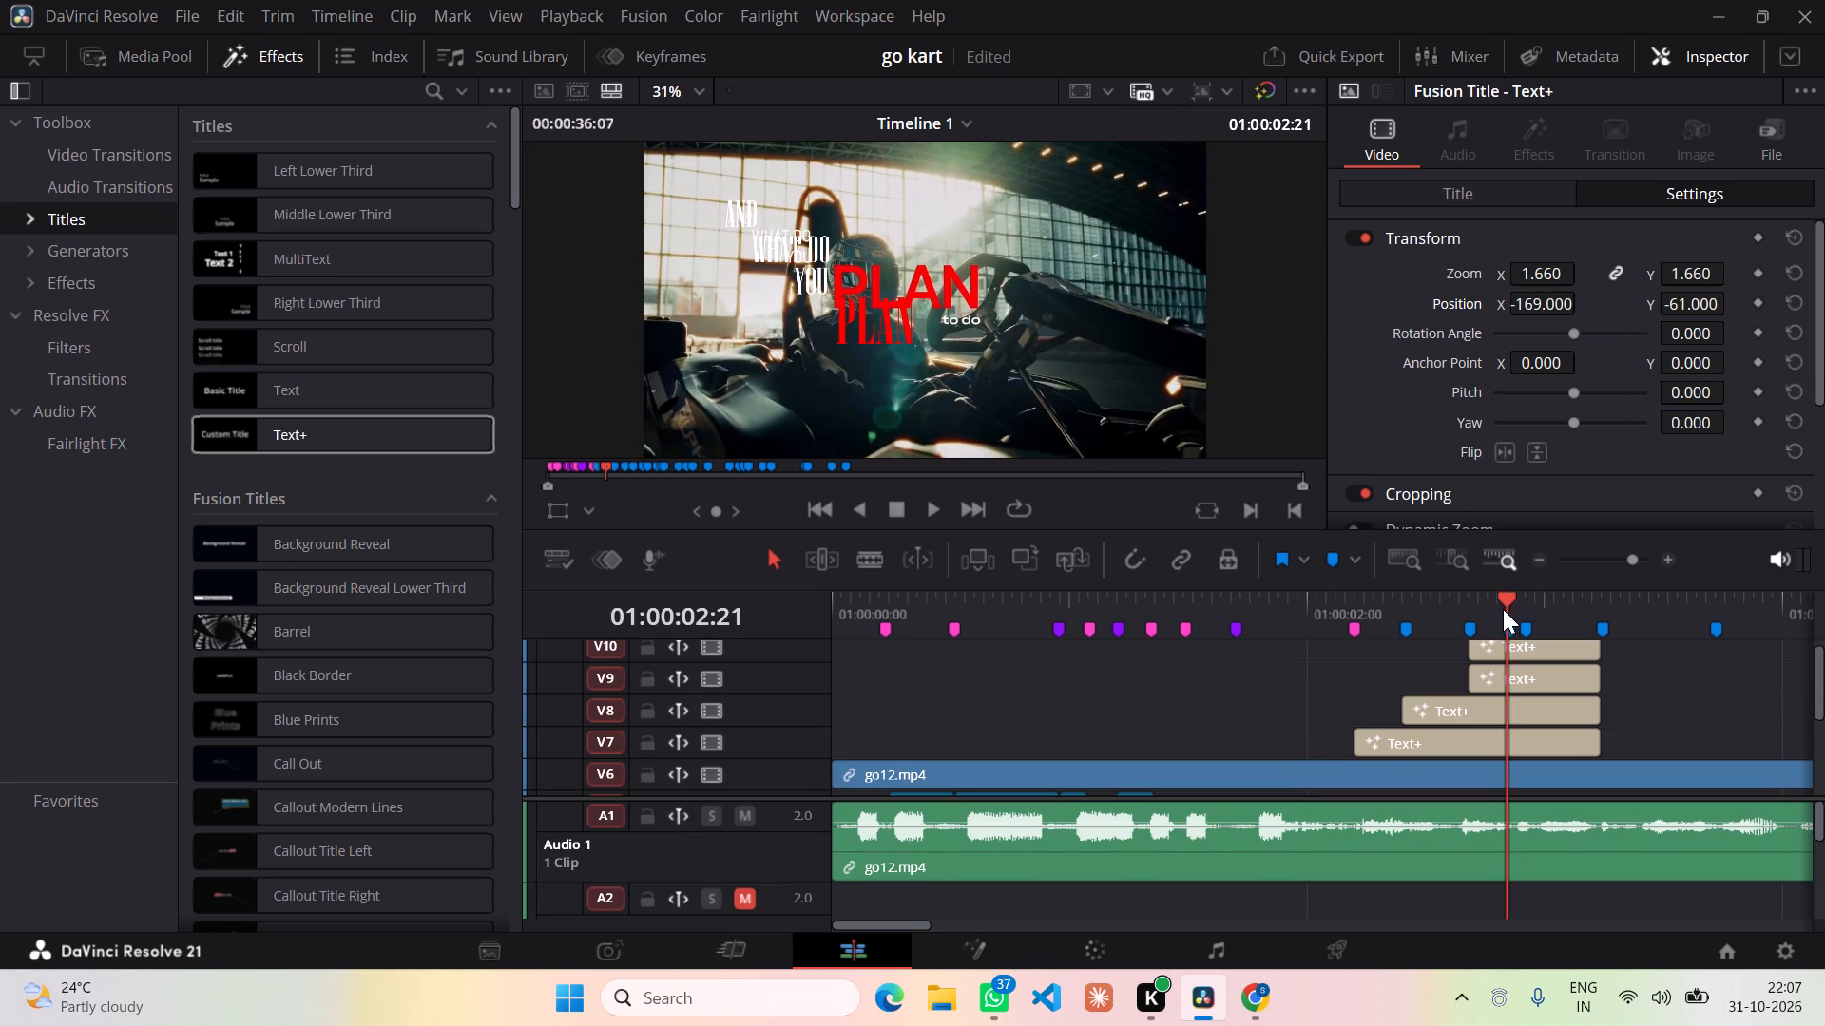
drag(1504, 597, 1649, 632)
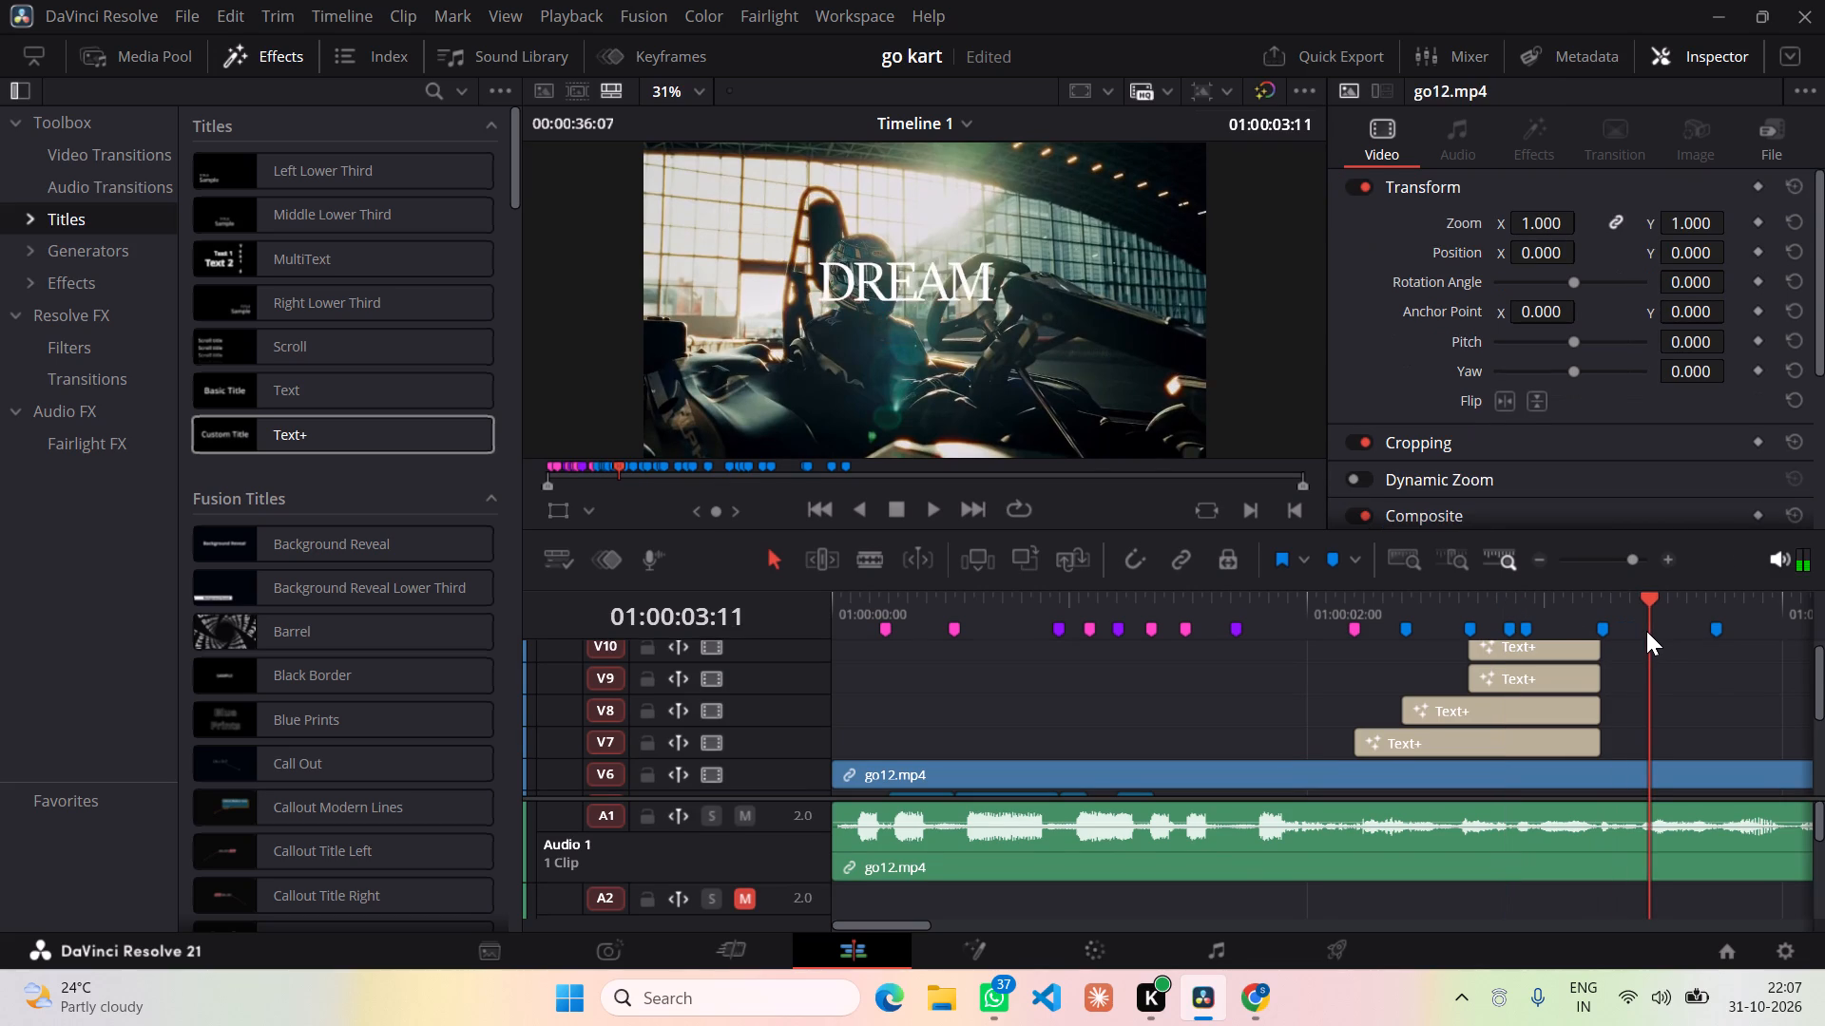
key(ctrl+v)
drag(1670, 730, 1638, 656)
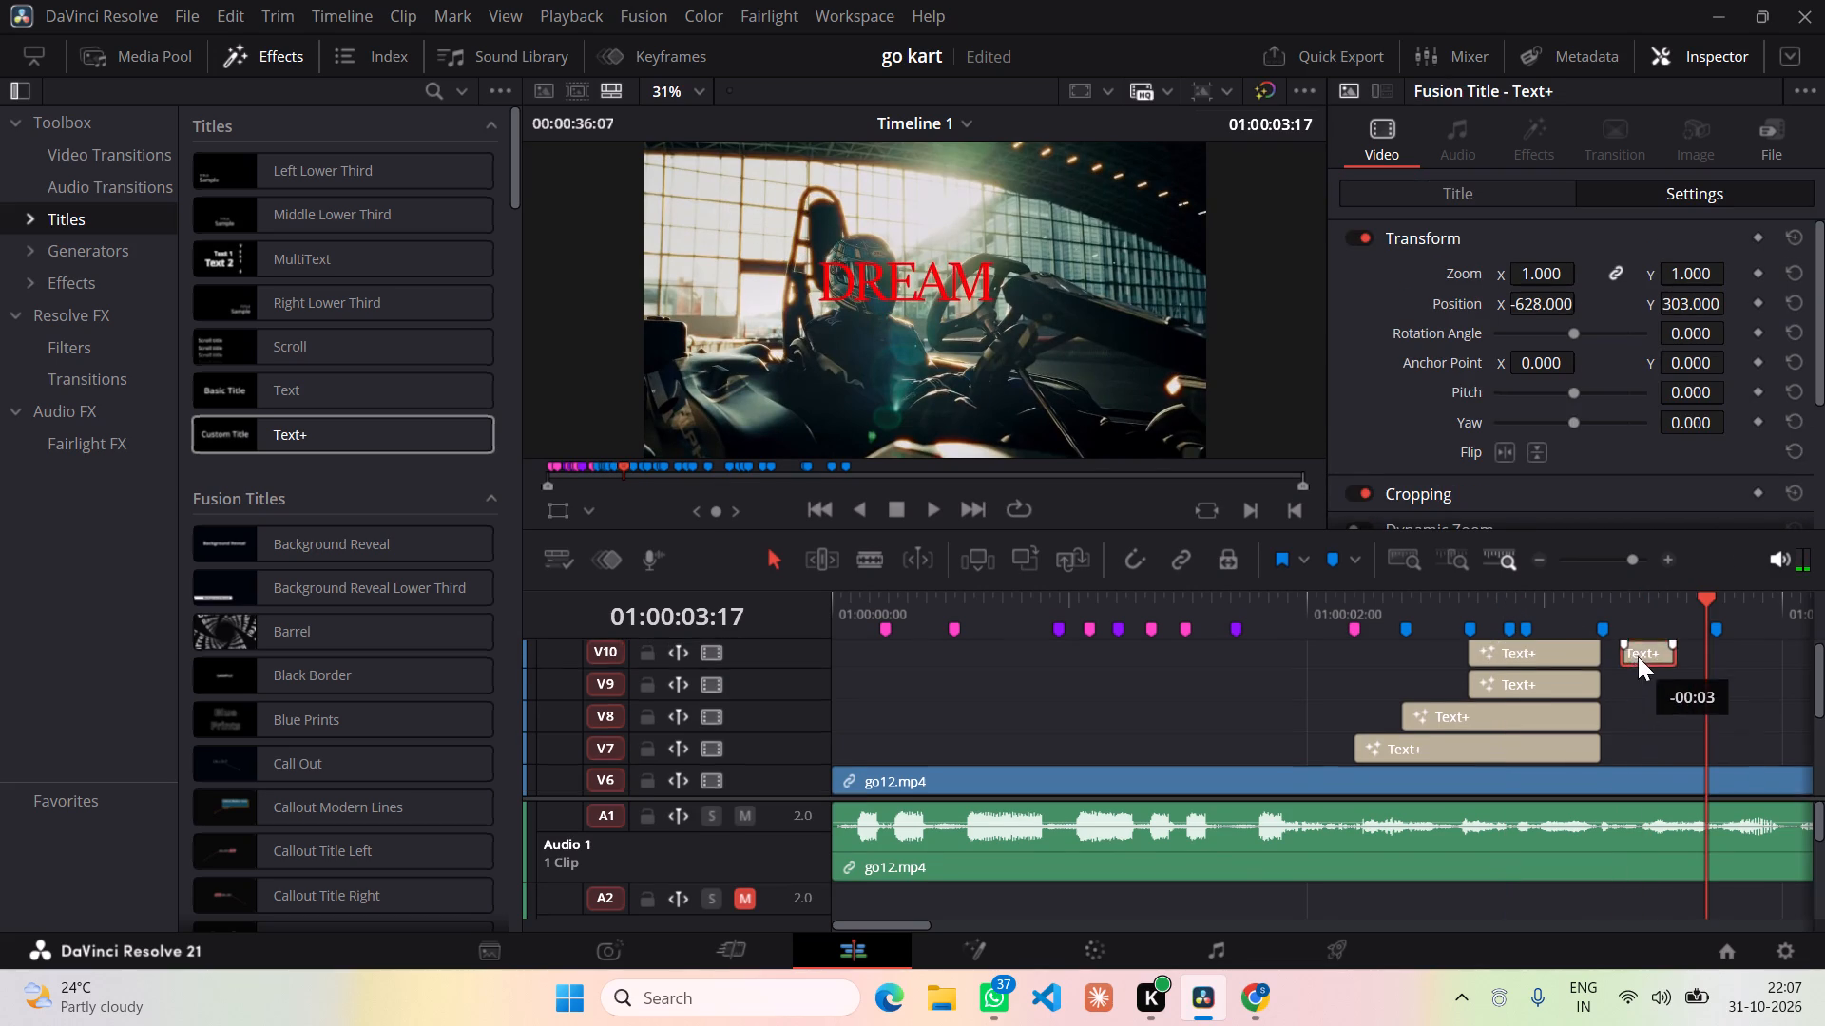
drag(1638, 656, 1529, 619)
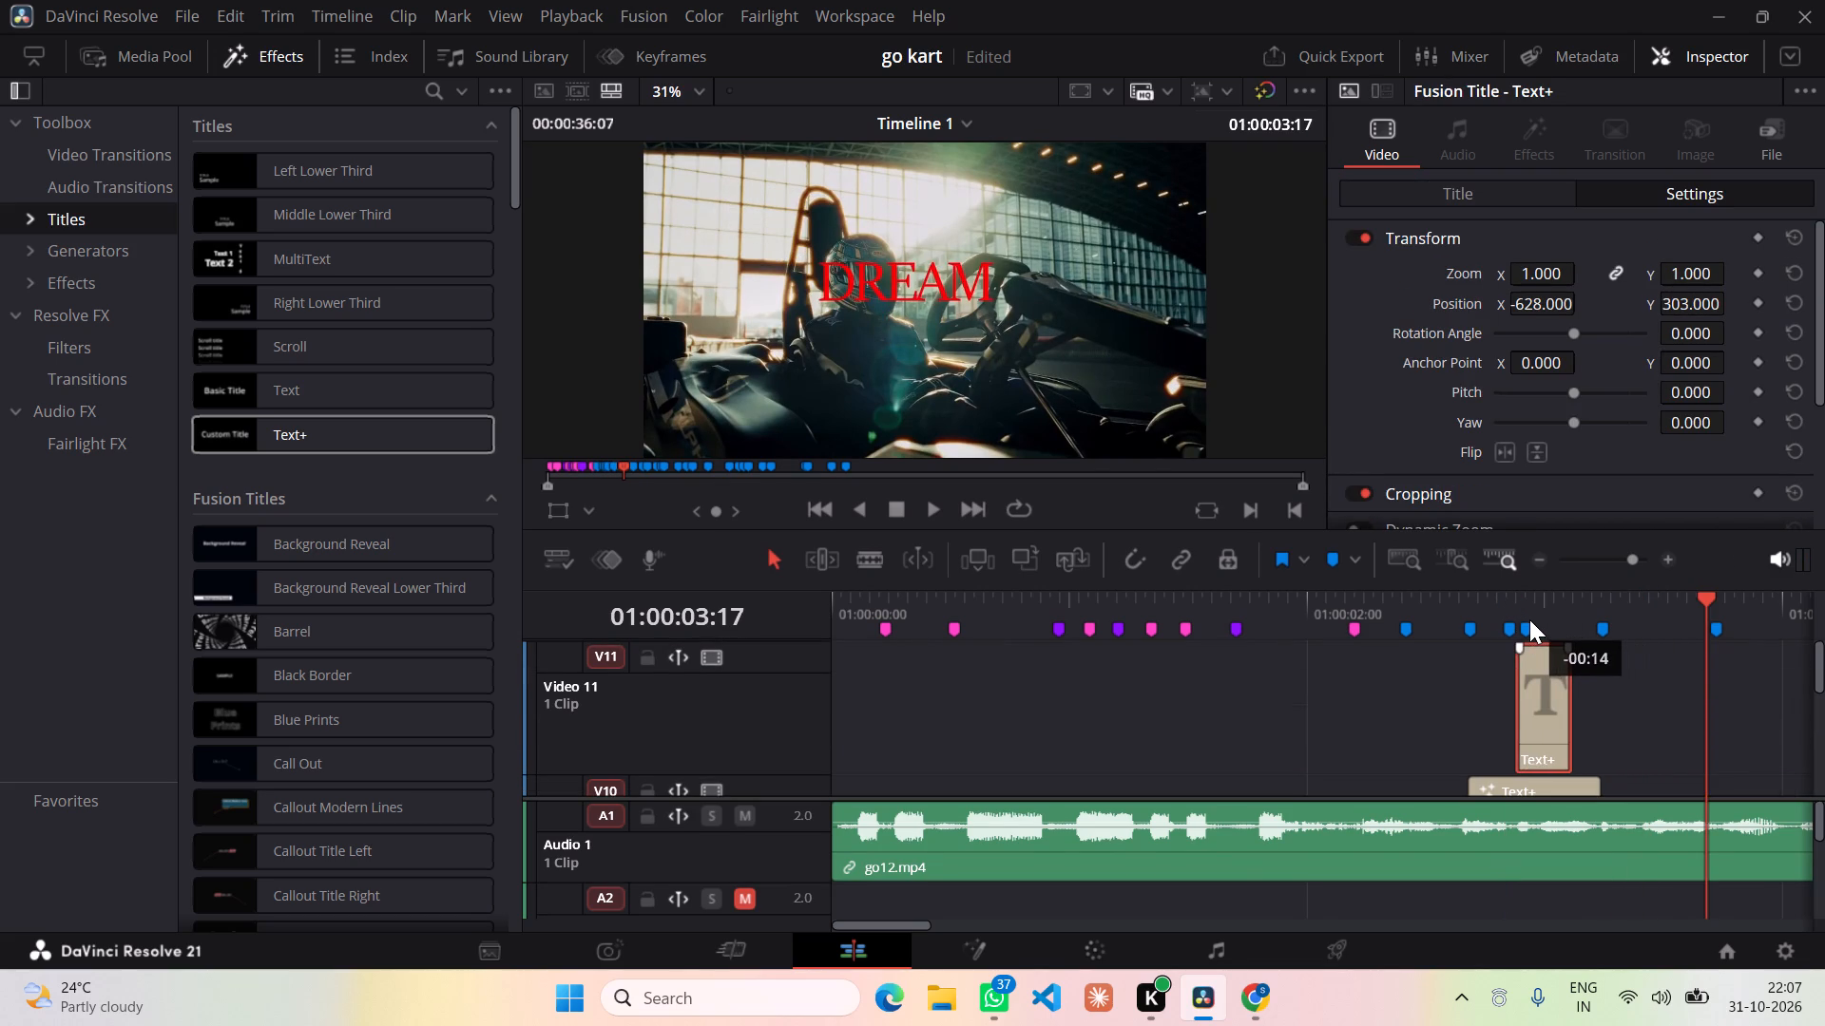
drag(1529, 619, 1525, 619)
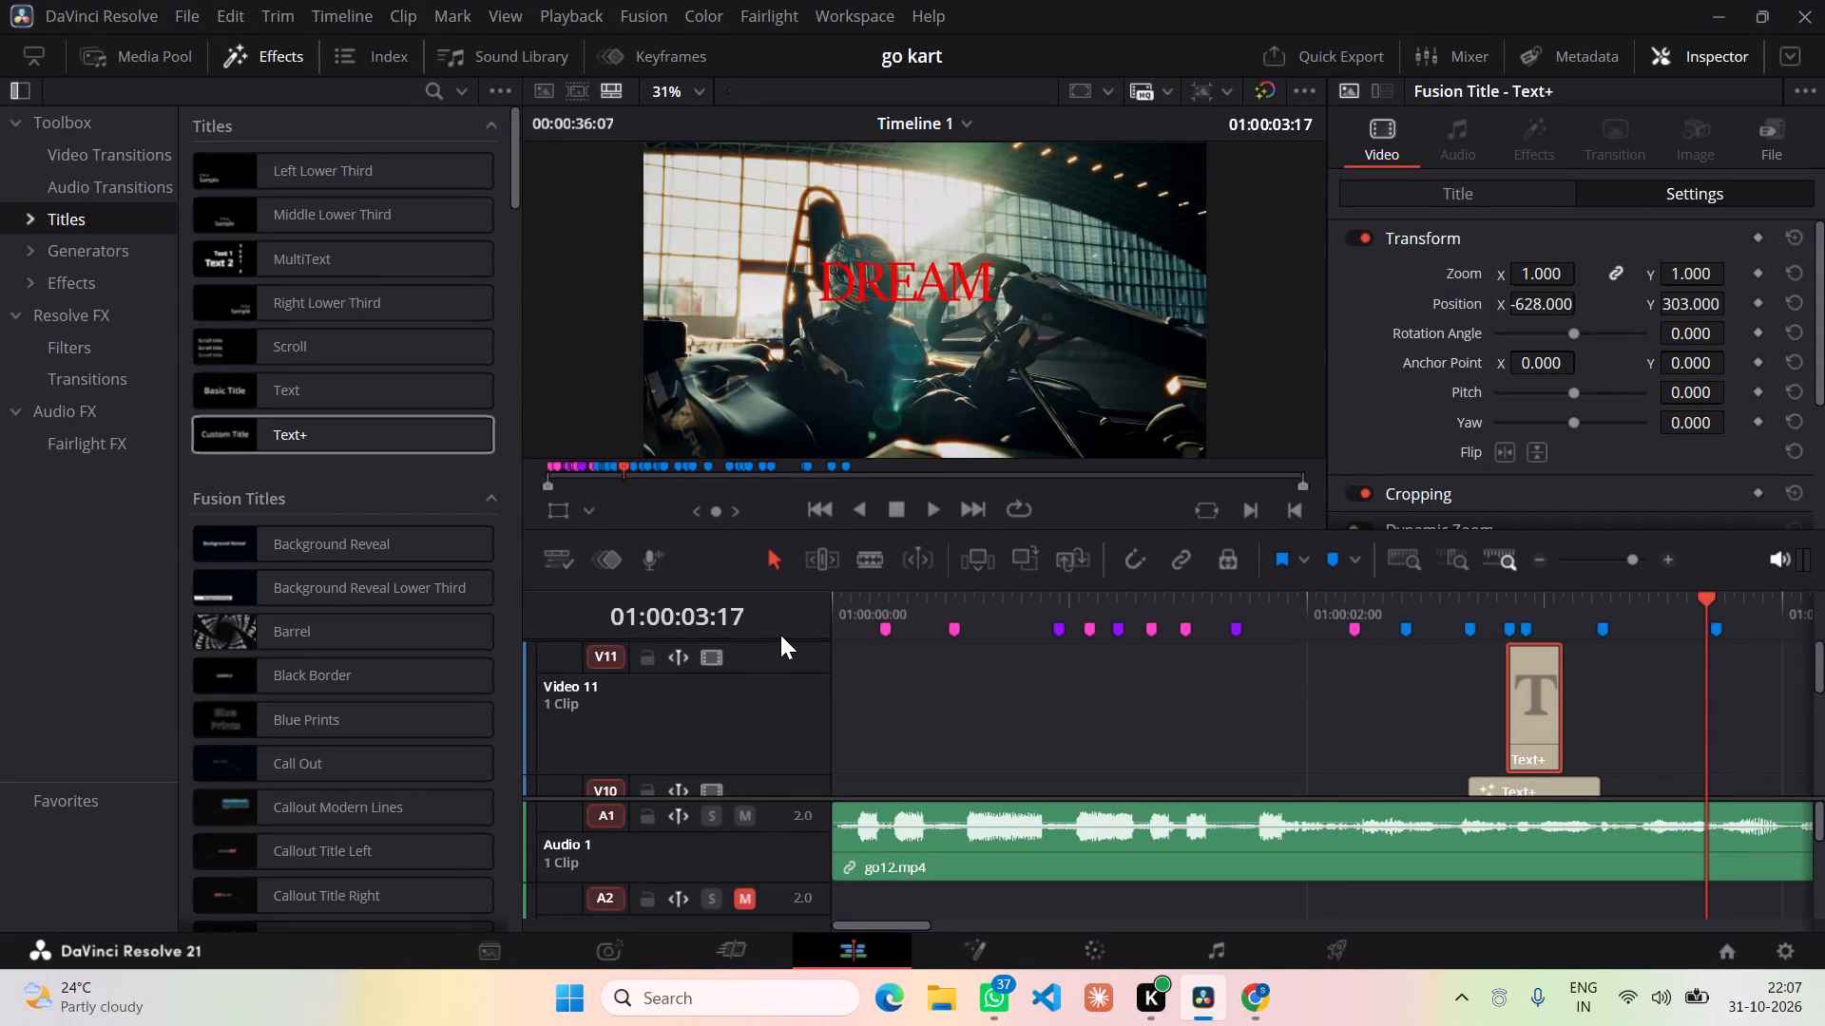
Reduce the V11 track height and extend the V11 Text+ title's end to just short of the end of the titles below.
drag(779, 641, 732, 786)
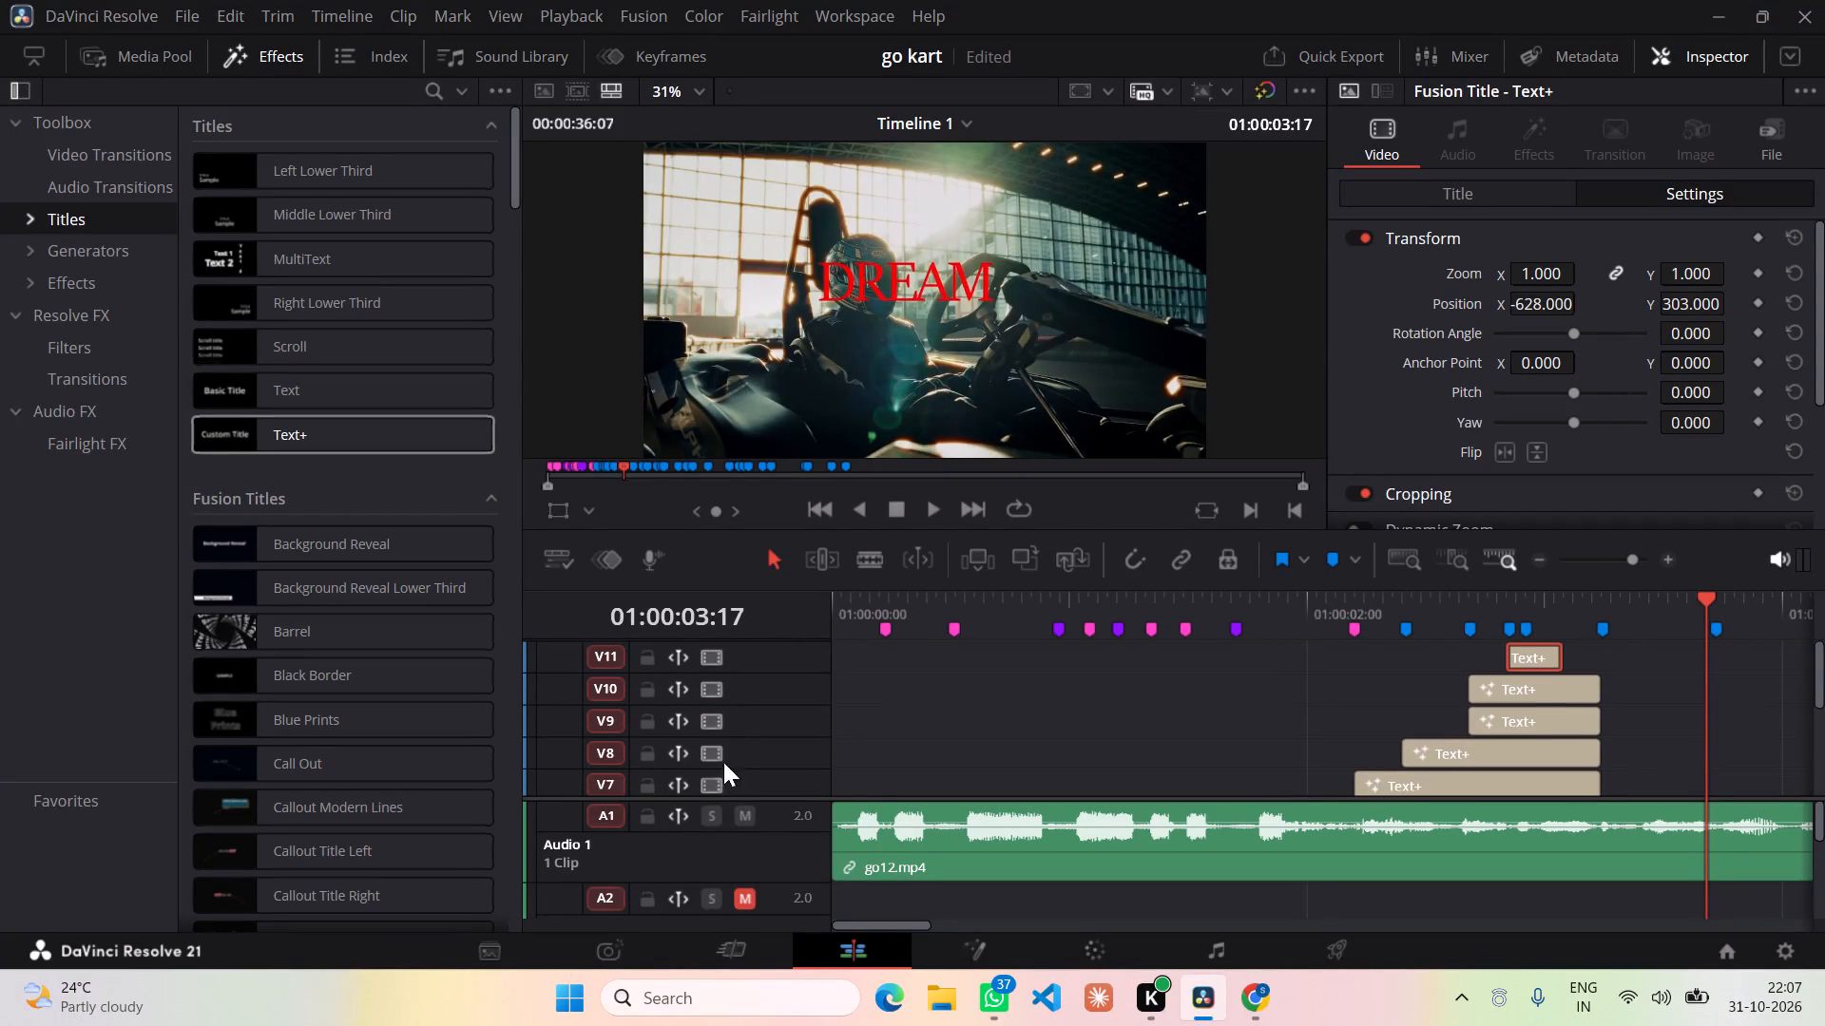
scroll(741, 726, down, 5)
scroll(750, 718, up, 3)
scroll(750, 718, down, 3)
scroll(750, 718, up, 3)
drag(1563, 661, 1563, 660)
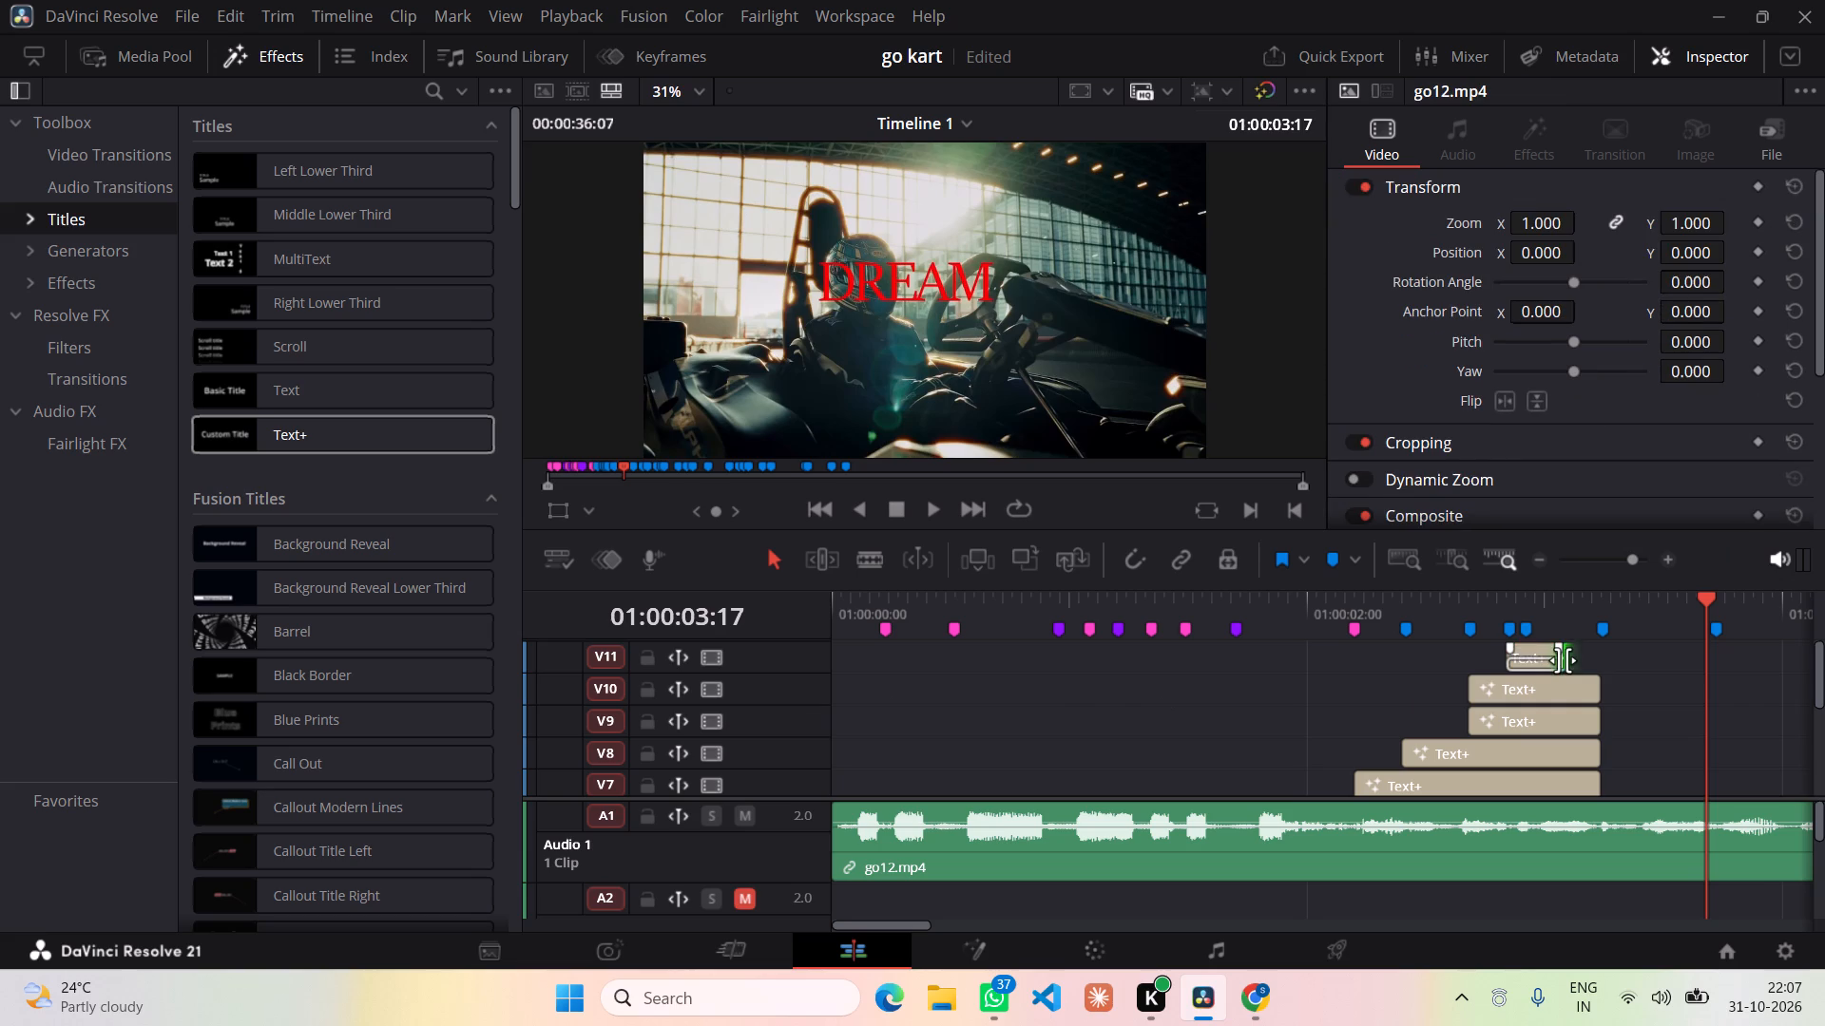
drag(1563, 660, 1600, 655)
click(1654, 662)
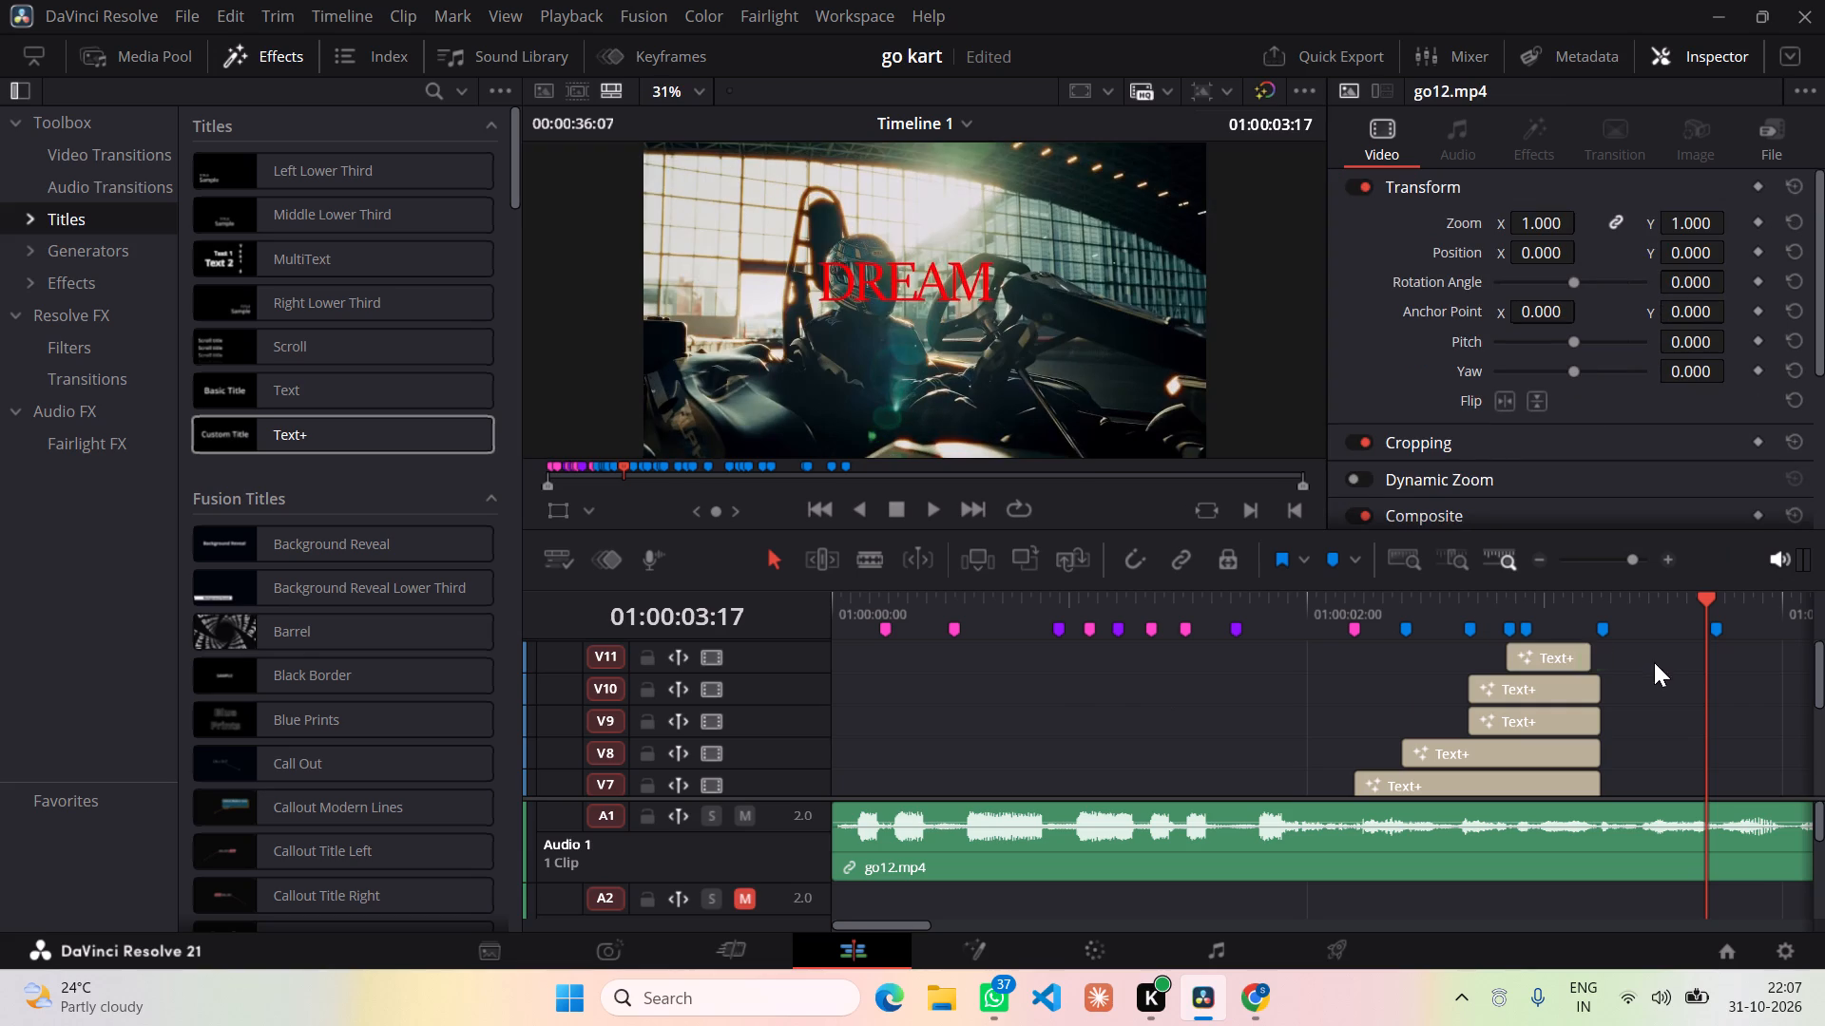
Extend the V11 Text+ title's end to line up with the ends of the titles on the tracks below.
click(1589, 652)
drag(1590, 657, 1599, 659)
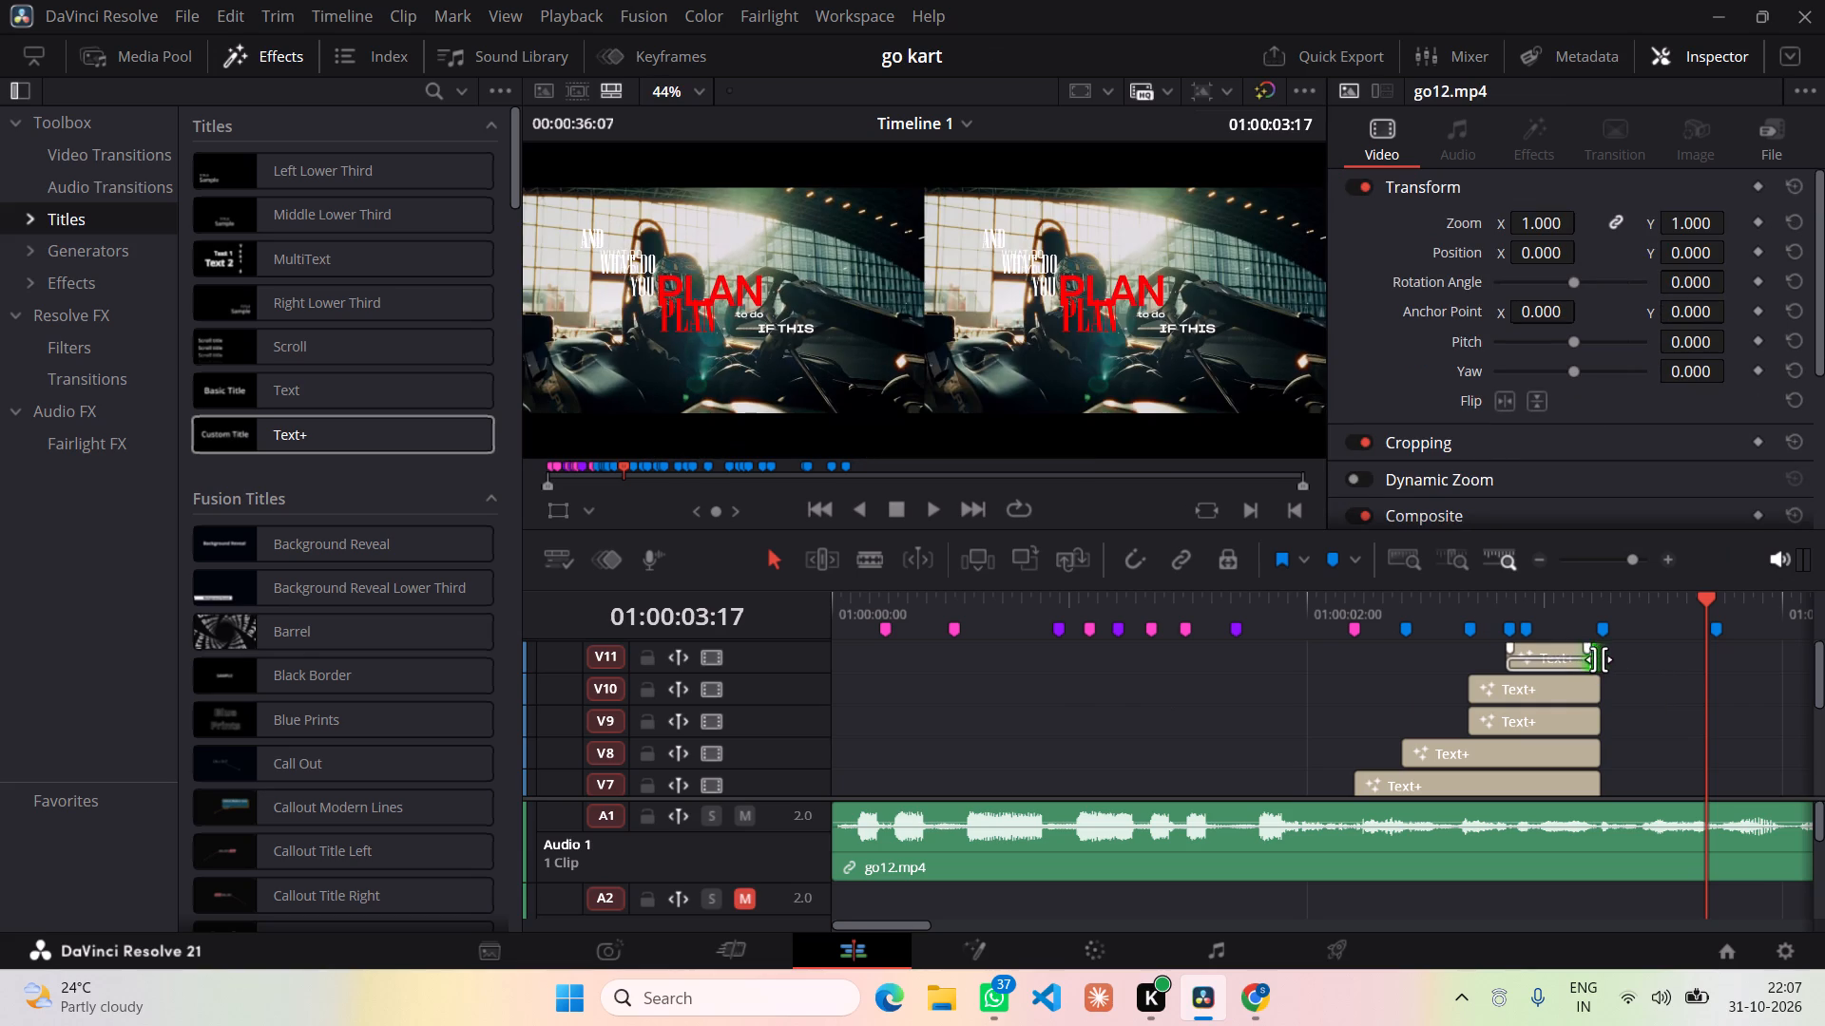
drag(1599, 659, 1602, 659)
click(1677, 681)
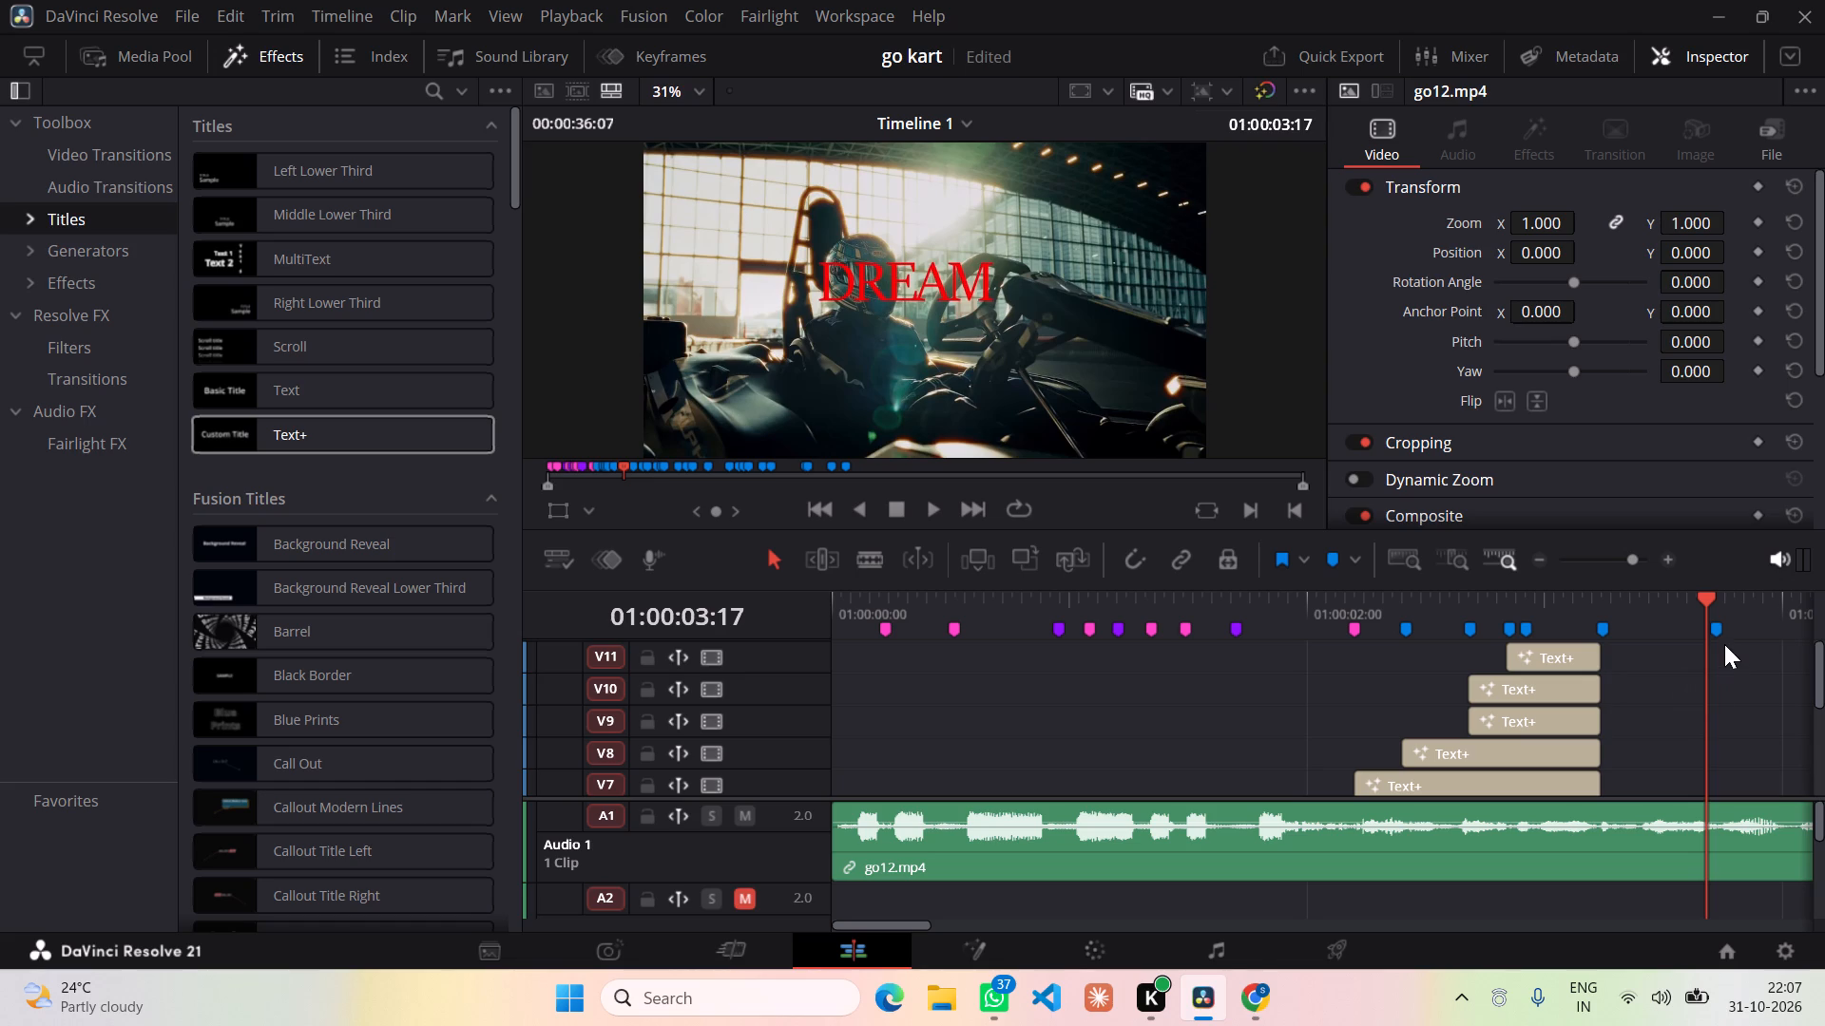
Examine the frames between Marker 15 and Marker 13 to check when the reference words "to do" and "IF THIS" appear.
drag(1708, 598, 1592, 598)
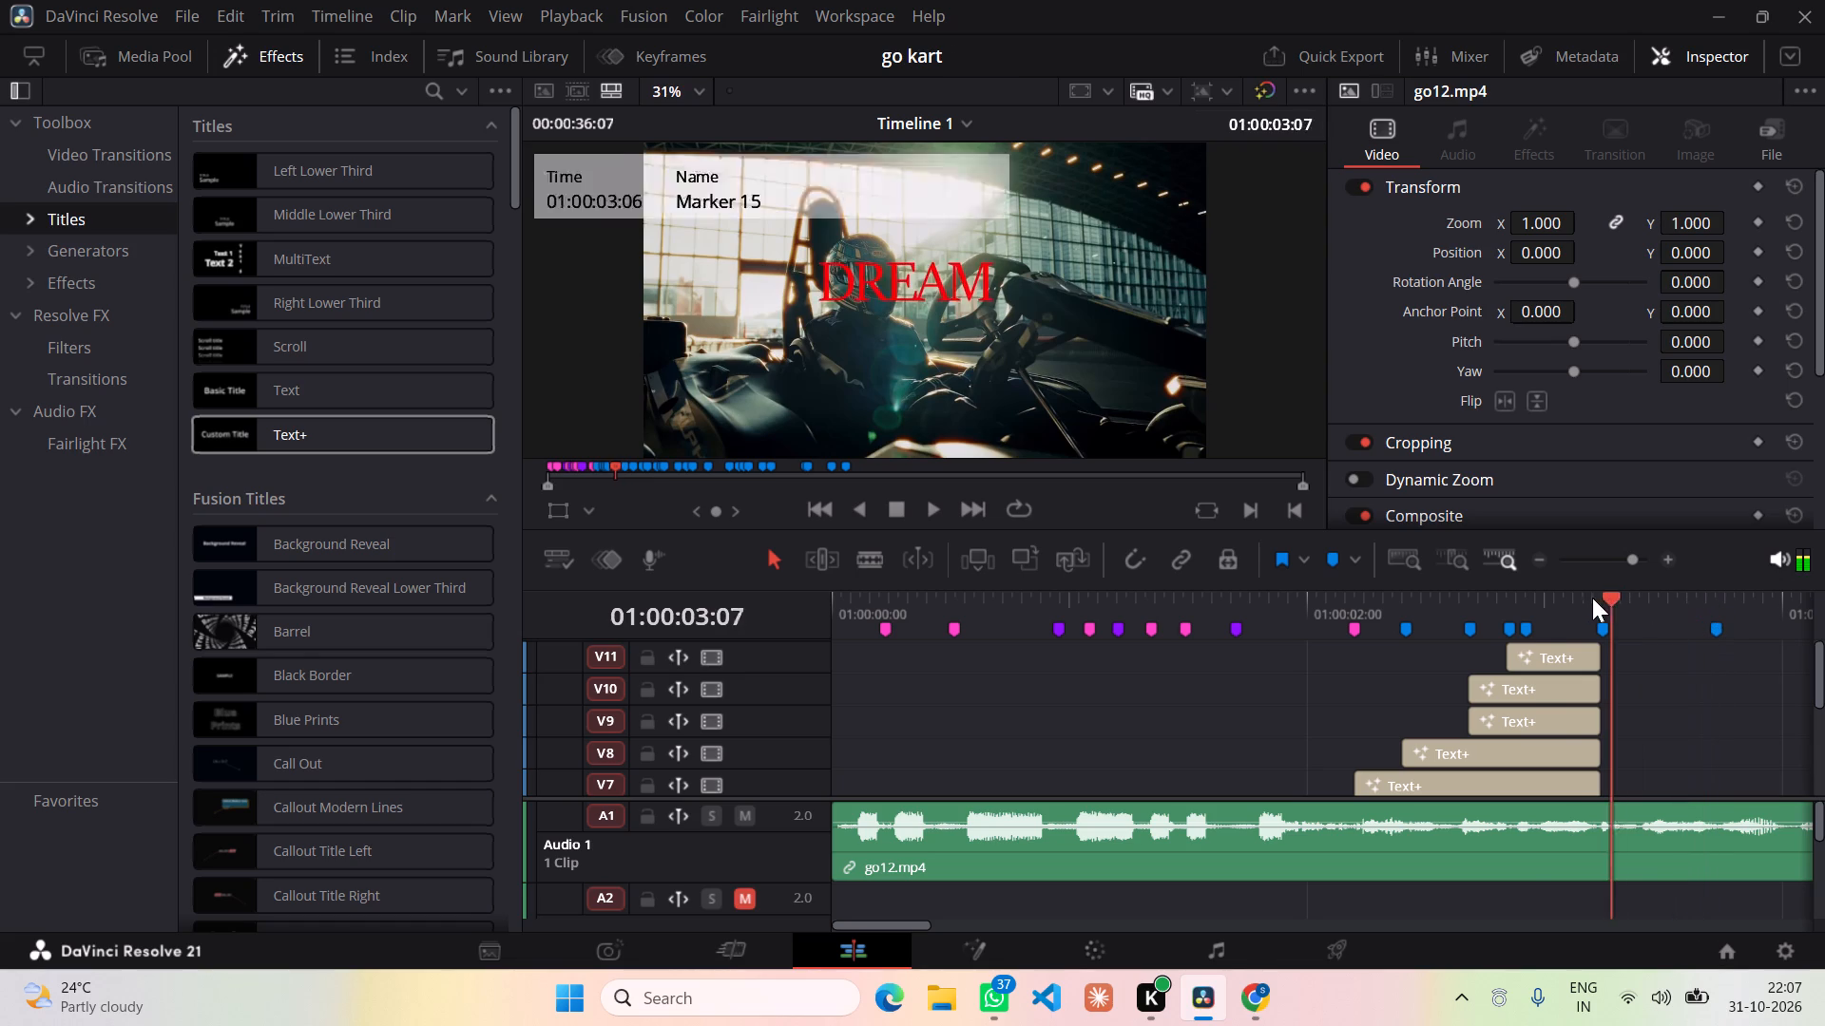
drag(1592, 598, 1513, 598)
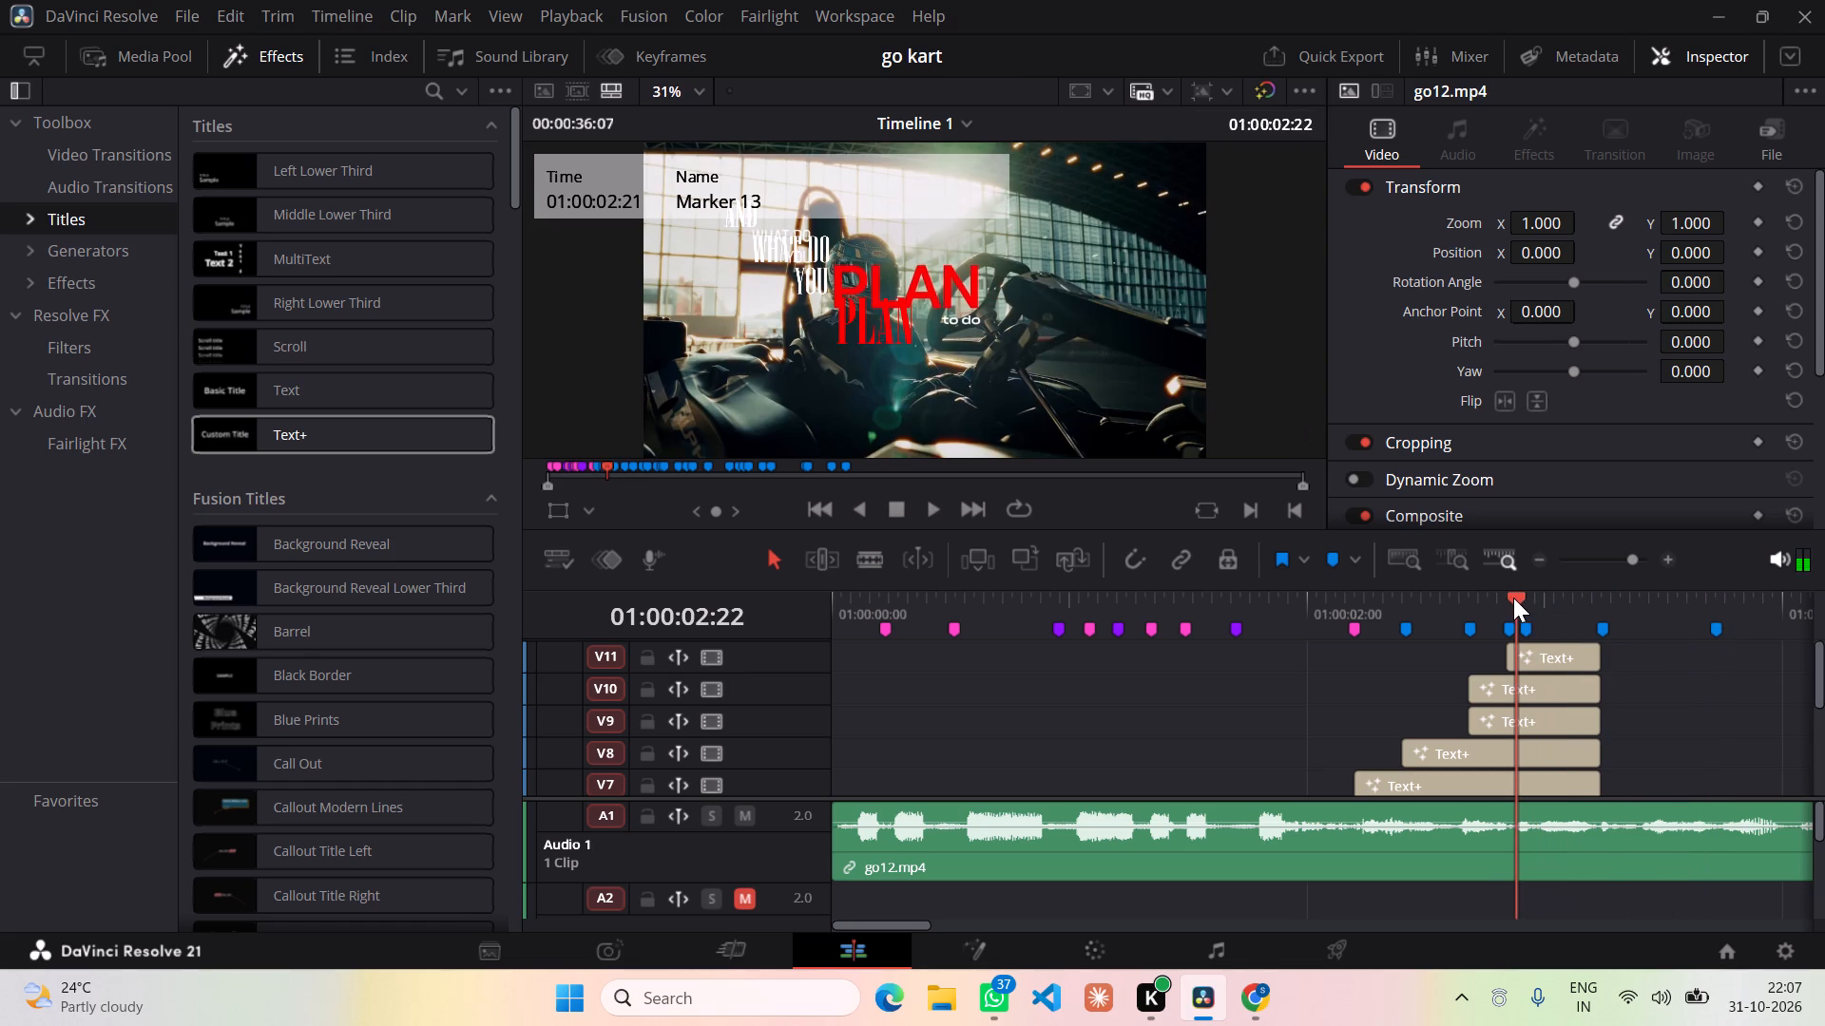
drag(1513, 598, 1526, 598)
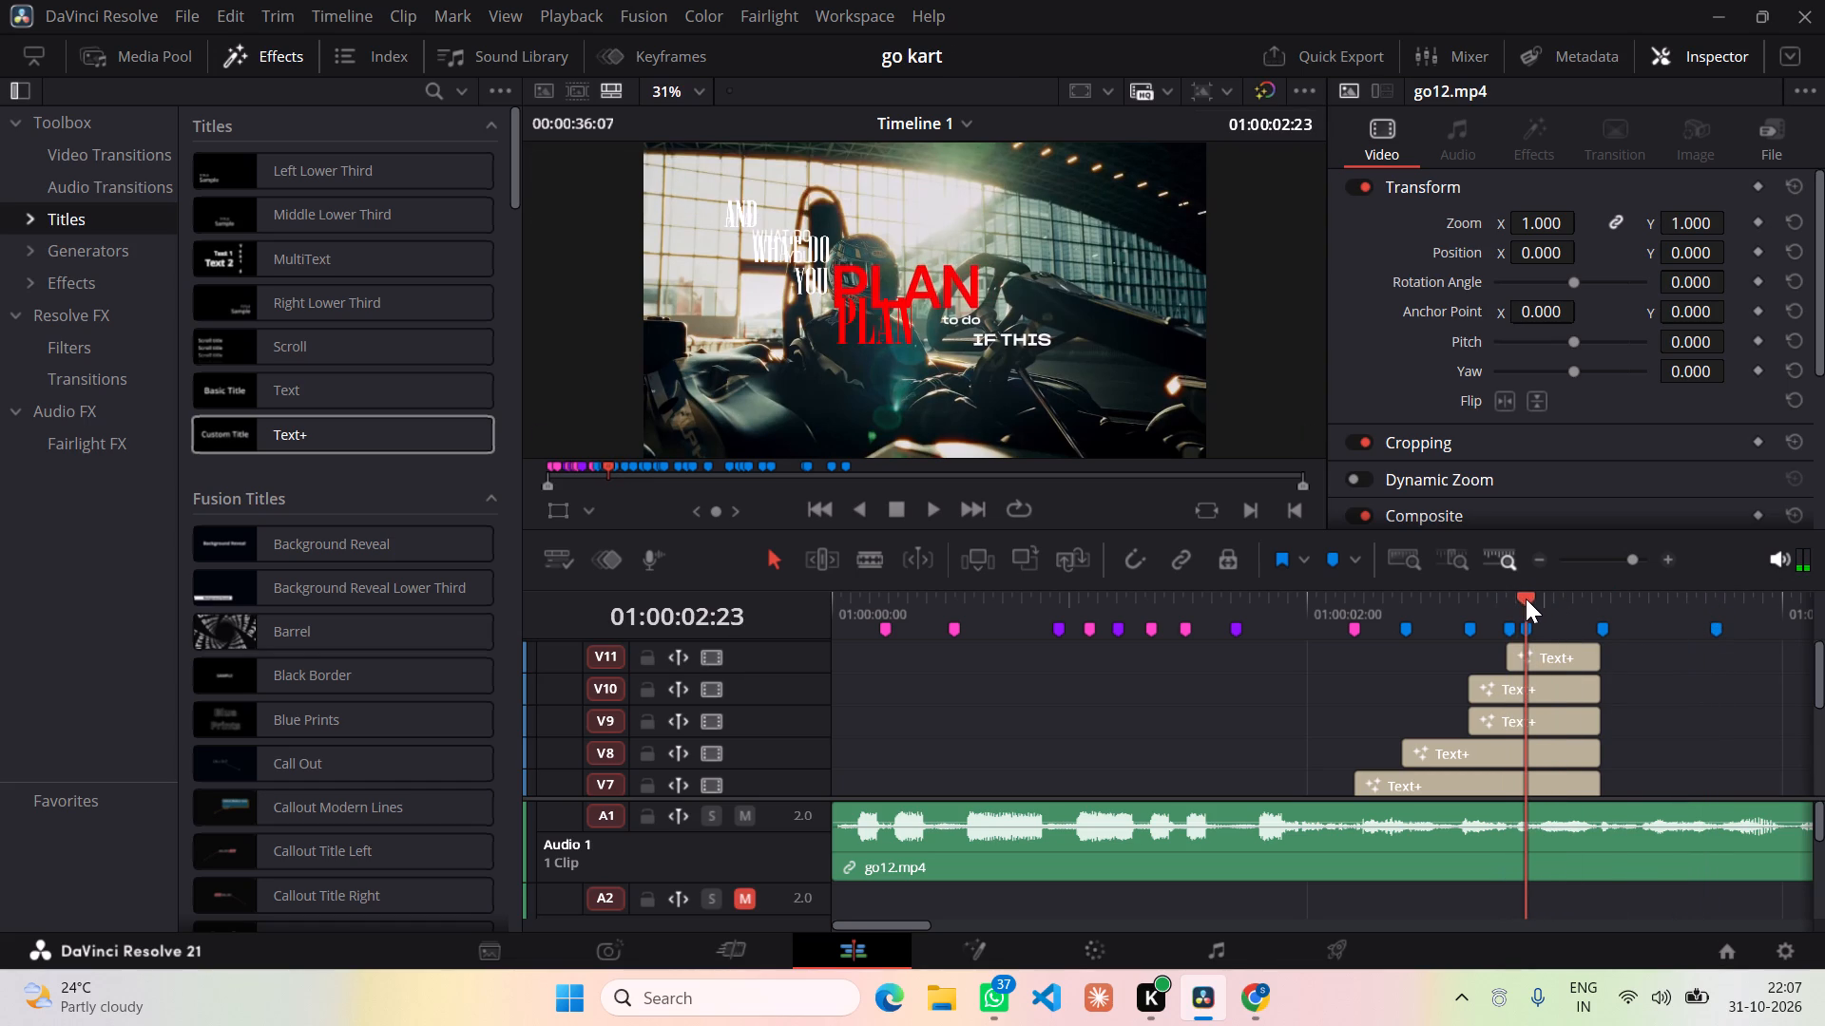
drag(1526, 598, 1519, 598)
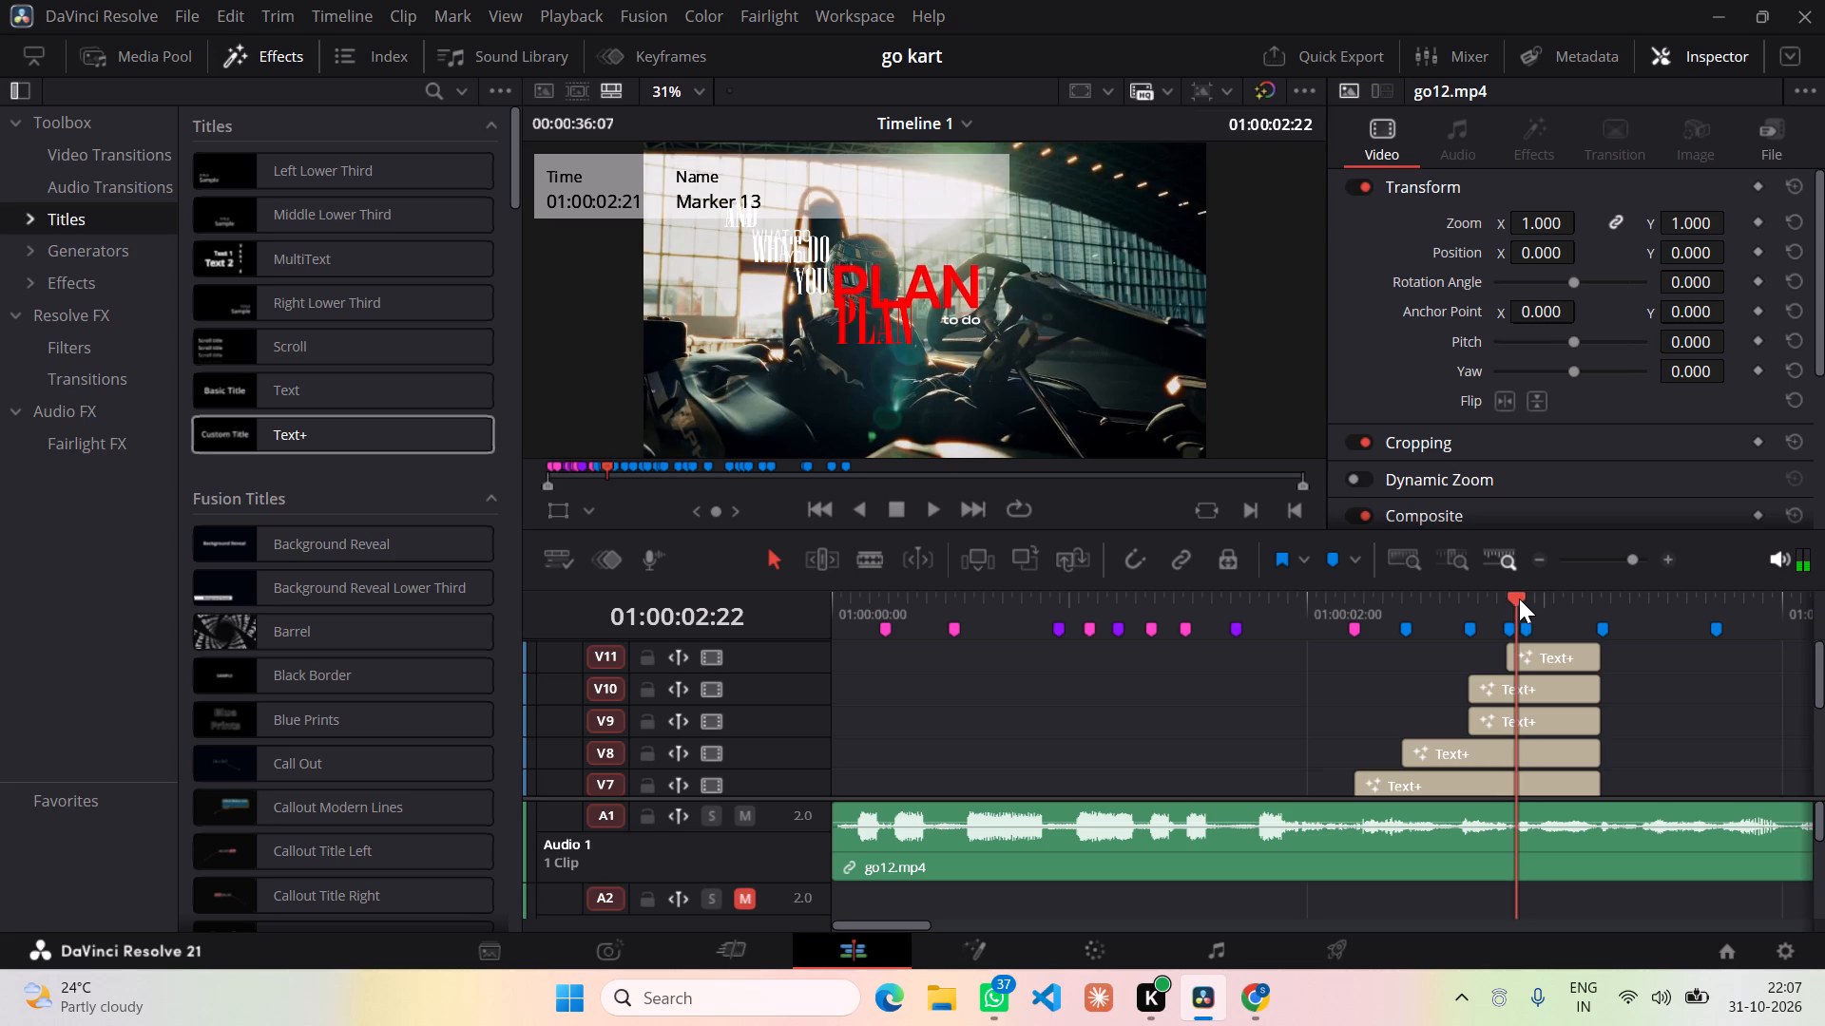
drag(1519, 598, 1502, 599)
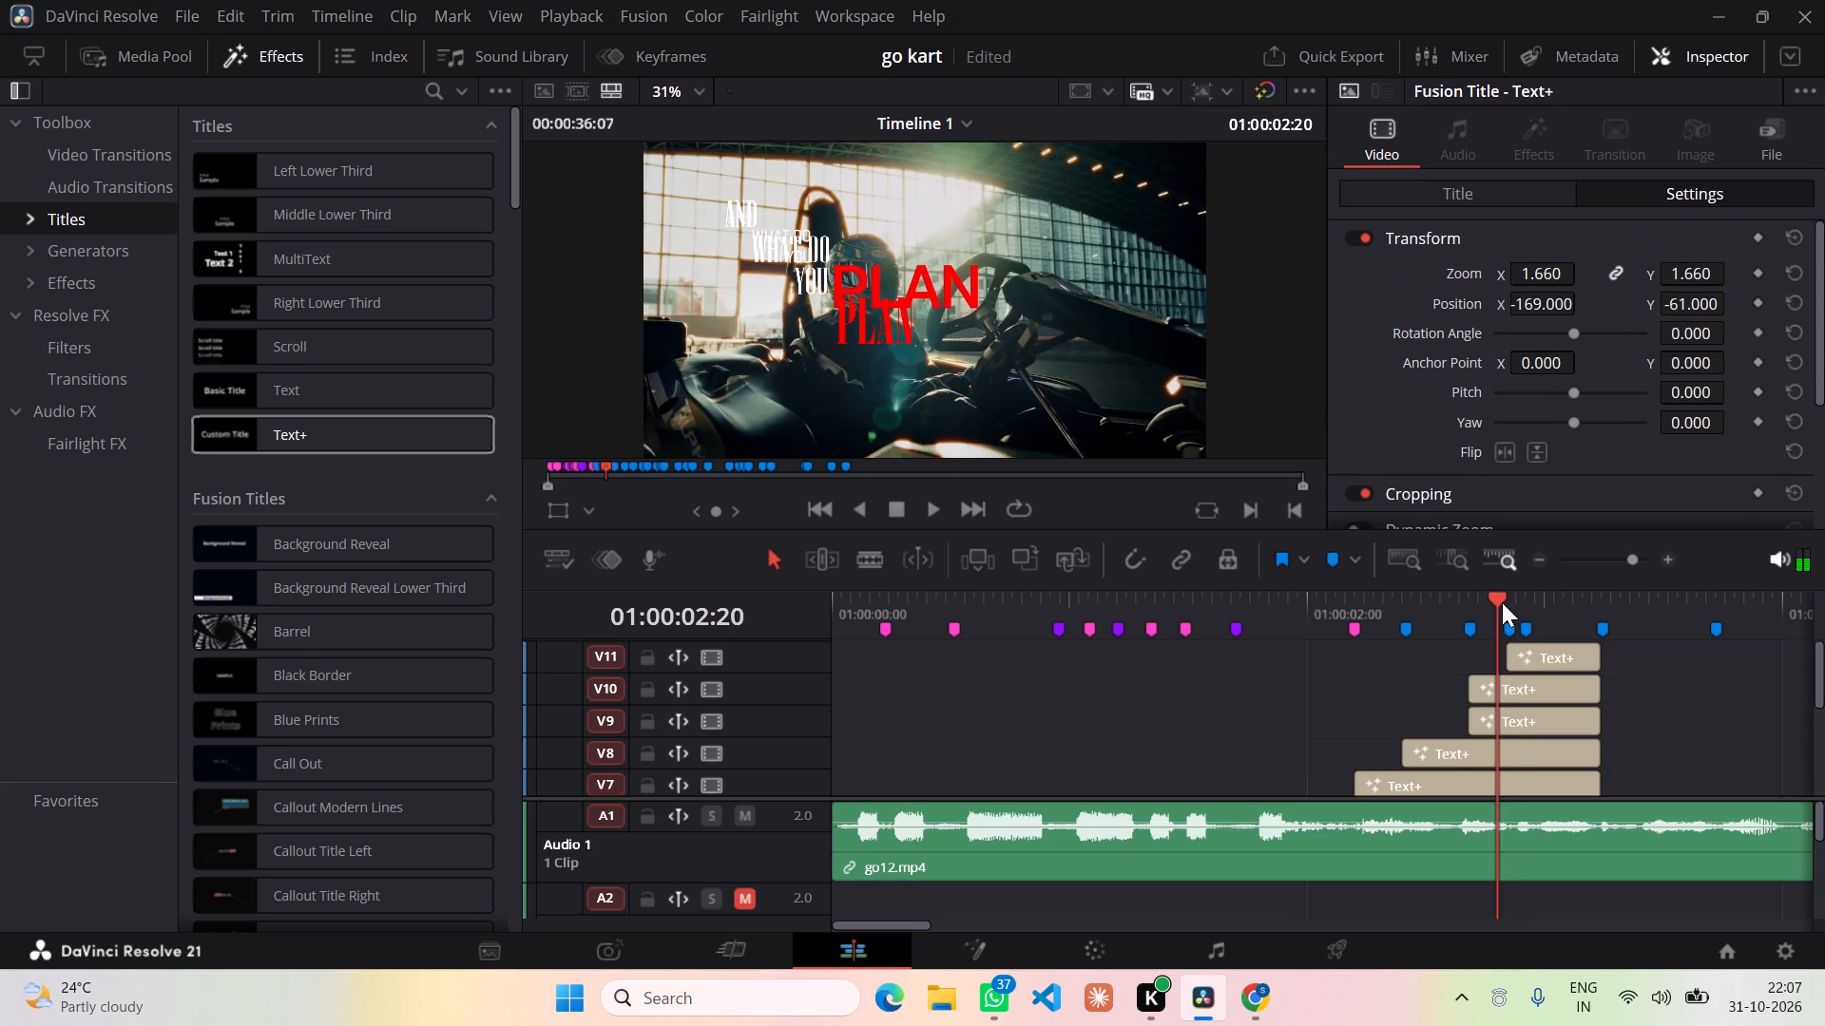
Delete the leftover "Custom Title" Text+ clip from track V4 above the WhatsApp image.
scroll(1687, 697, up, 1)
scroll(1687, 696, down, 4)
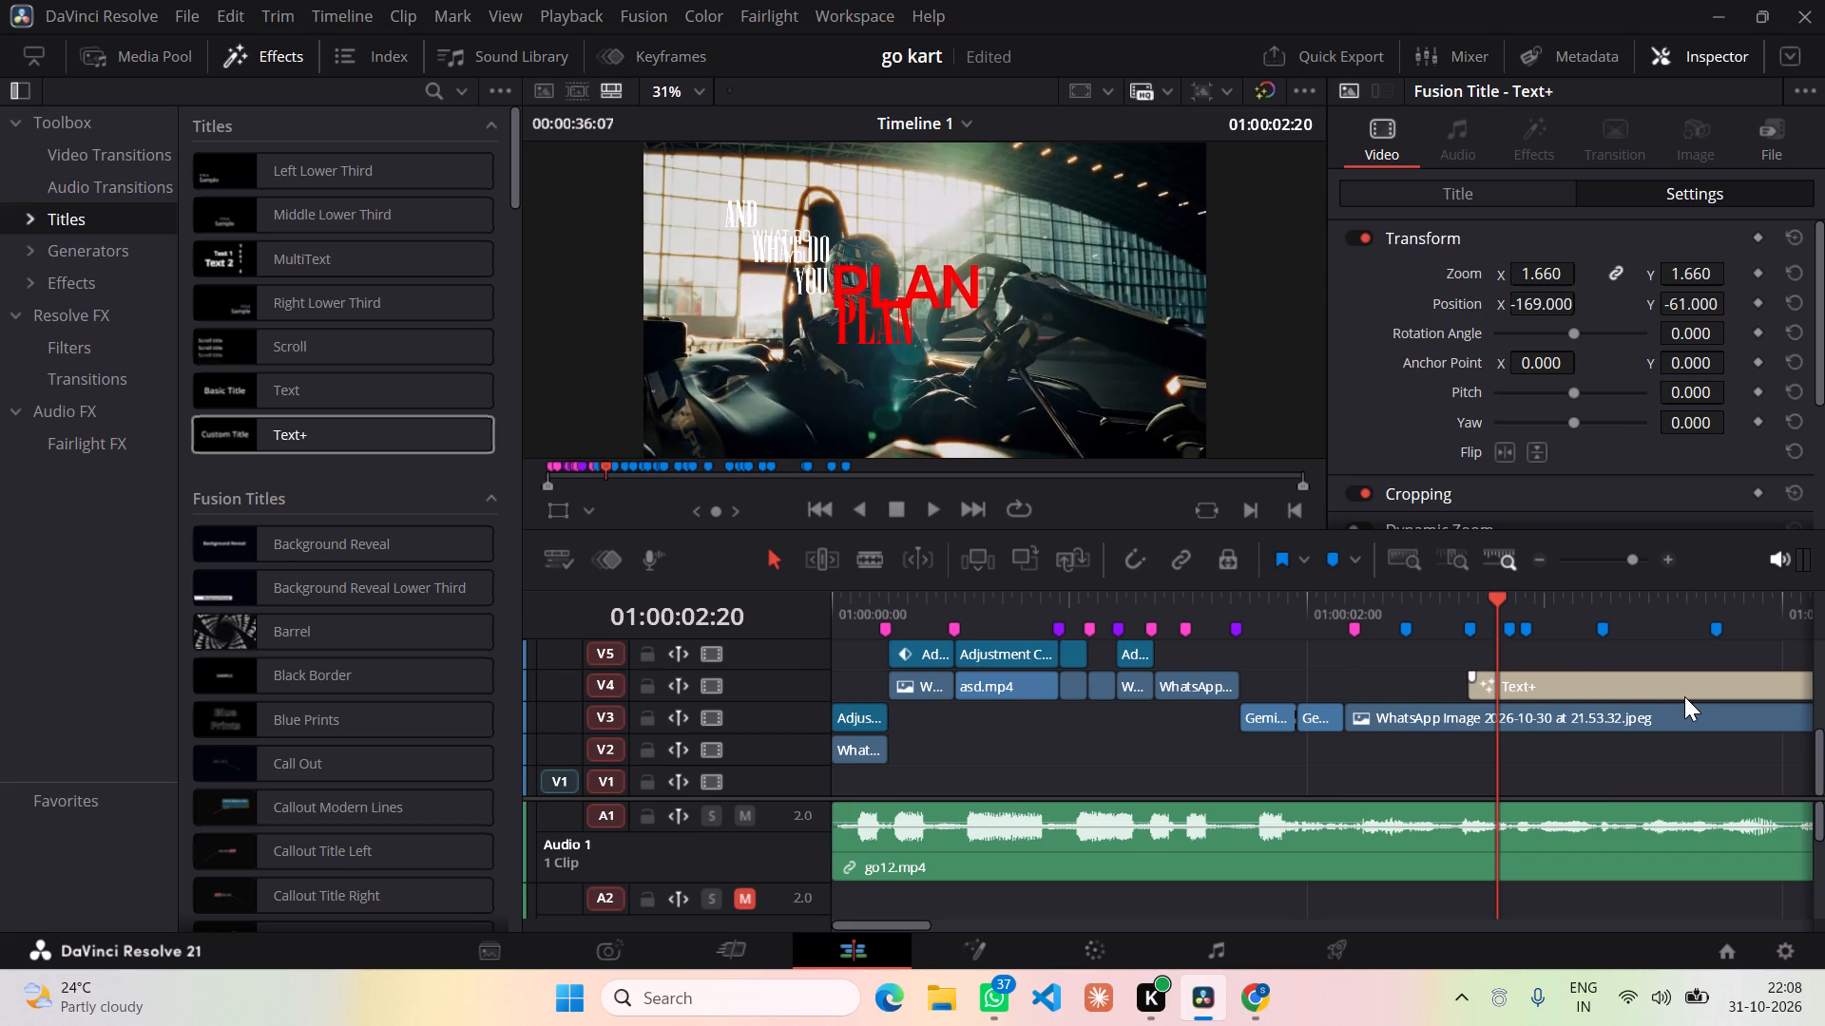
scroll(1558, 686, up, 3)
scroll(1558, 686, down, 2)
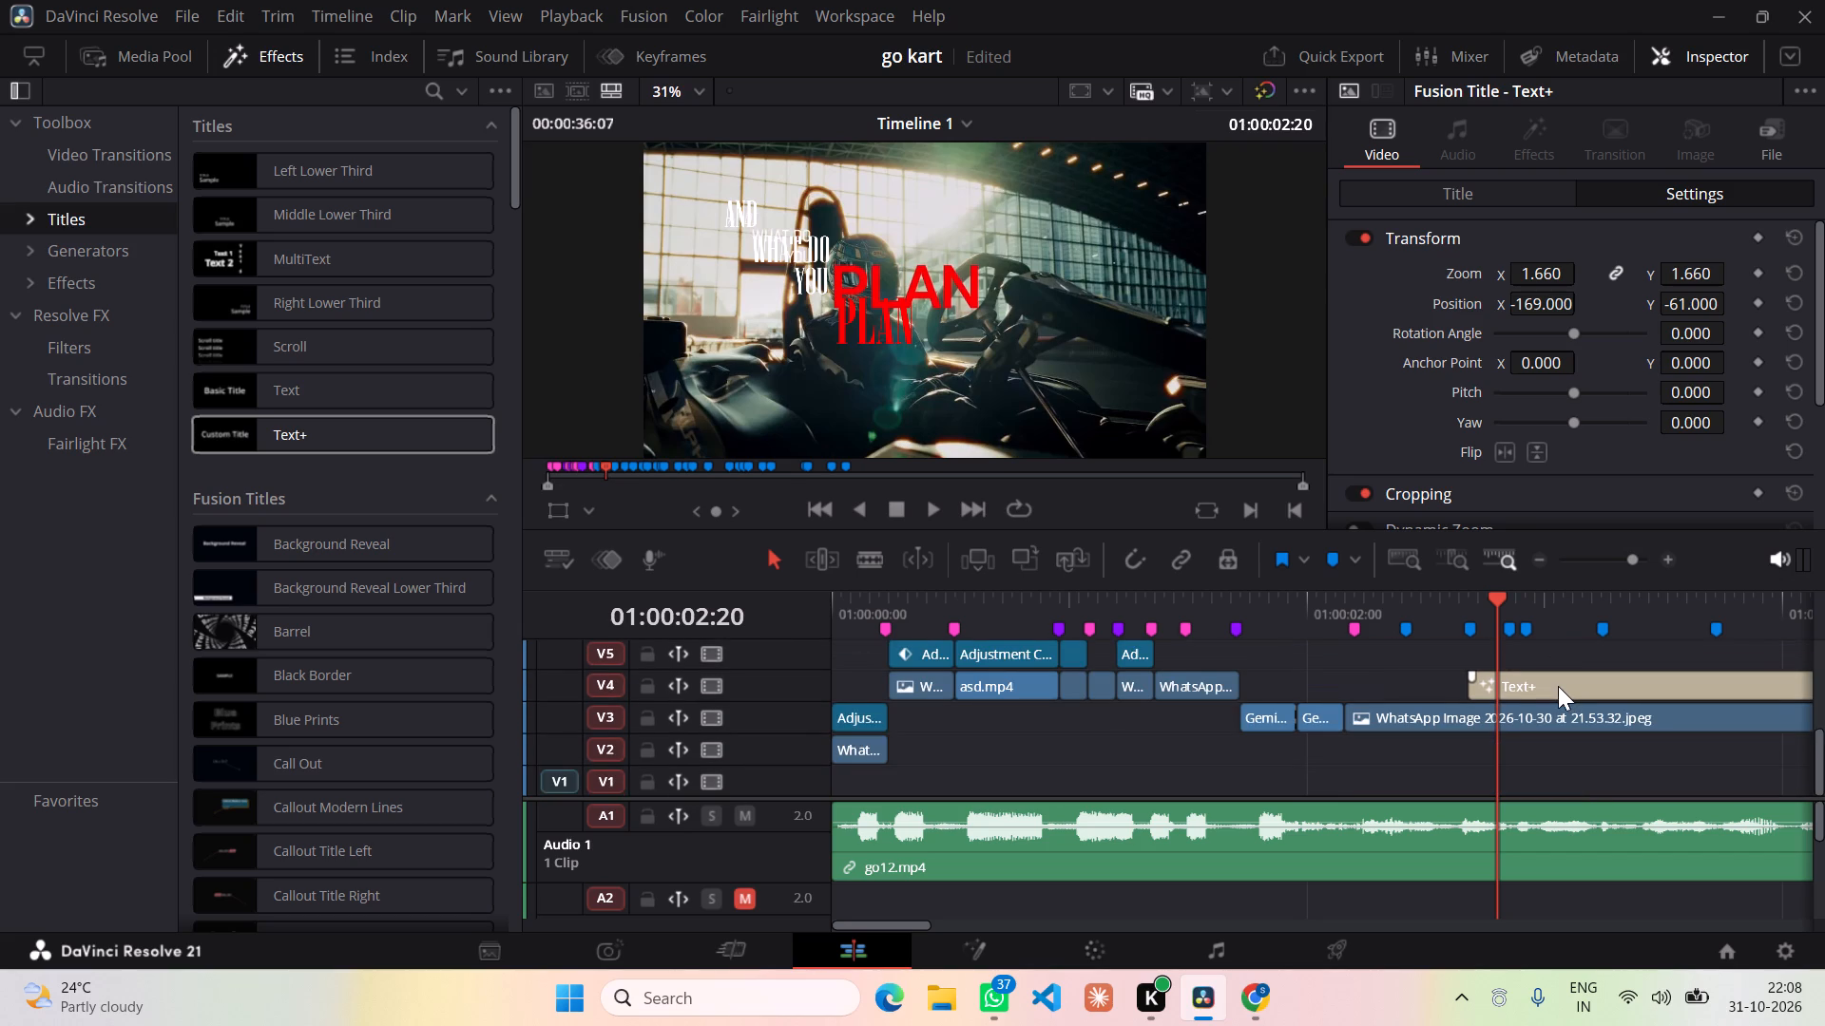
scroll(1558, 686, down, 3)
click(1558, 684)
click(1458, 190)
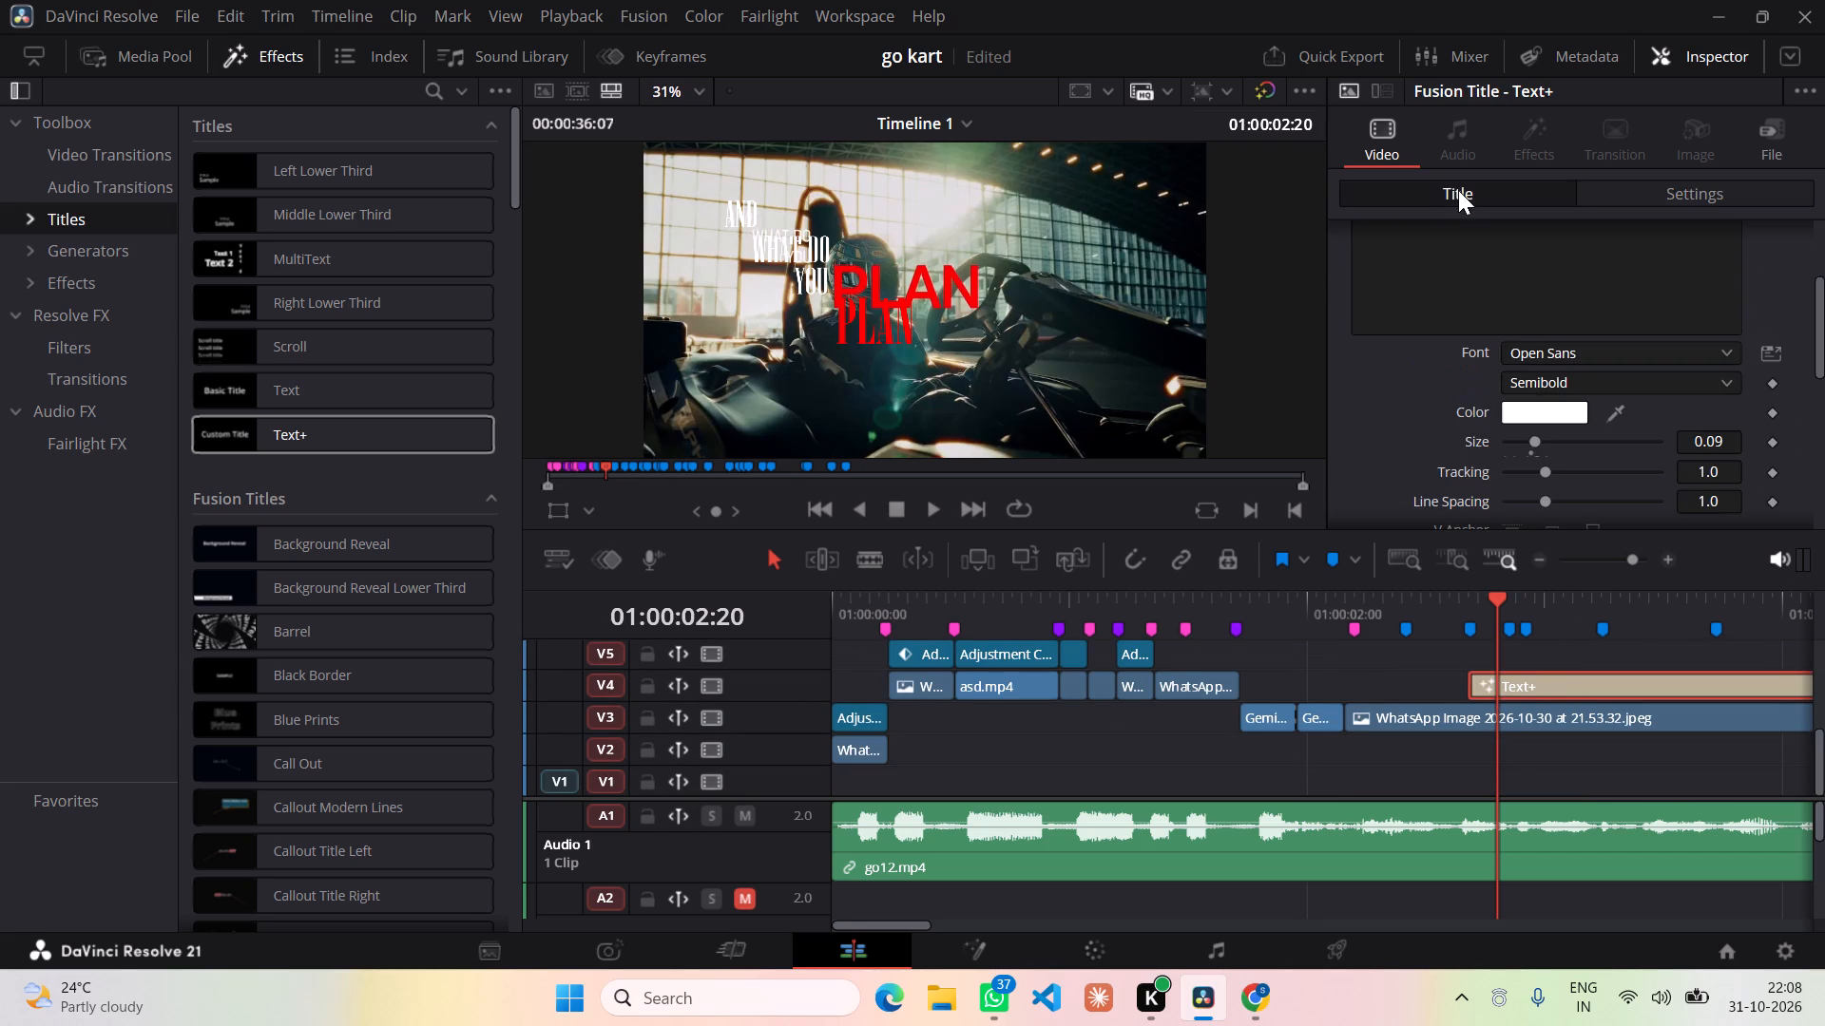
scroll(1511, 335, up, 2)
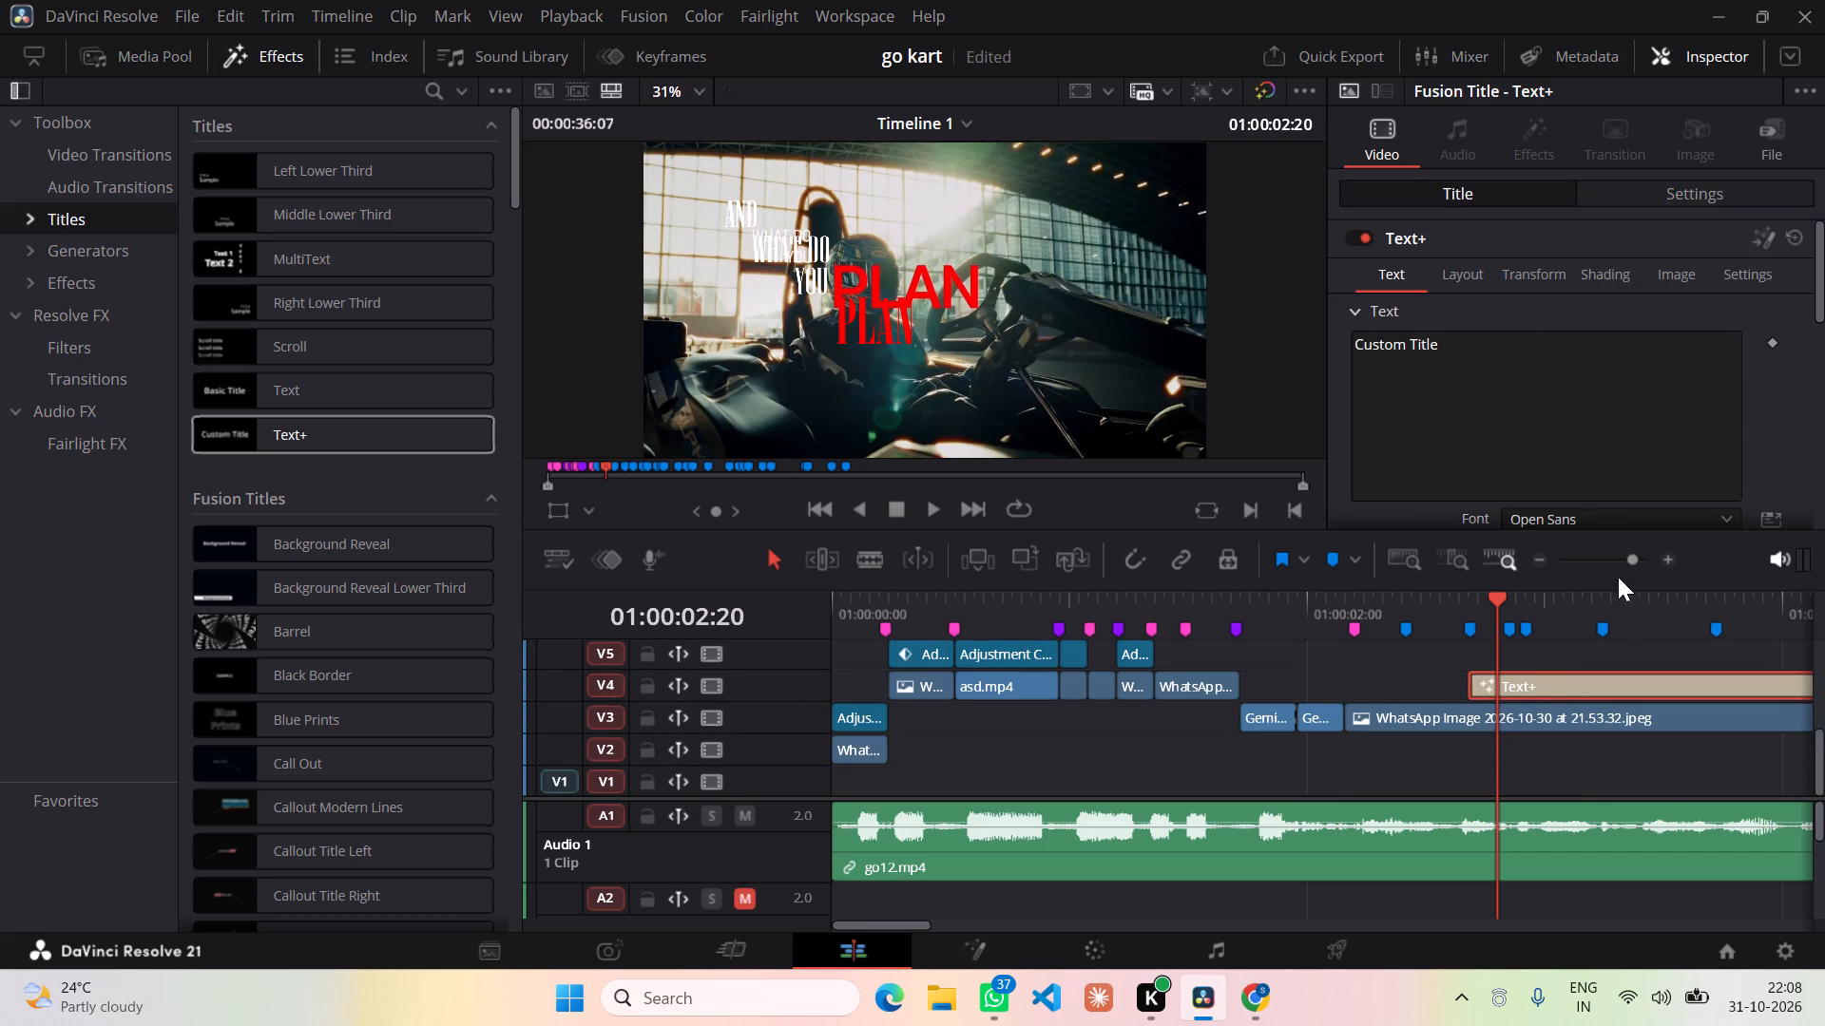
key(BackSpace)
key(BackSpace)
key(BackSpace)
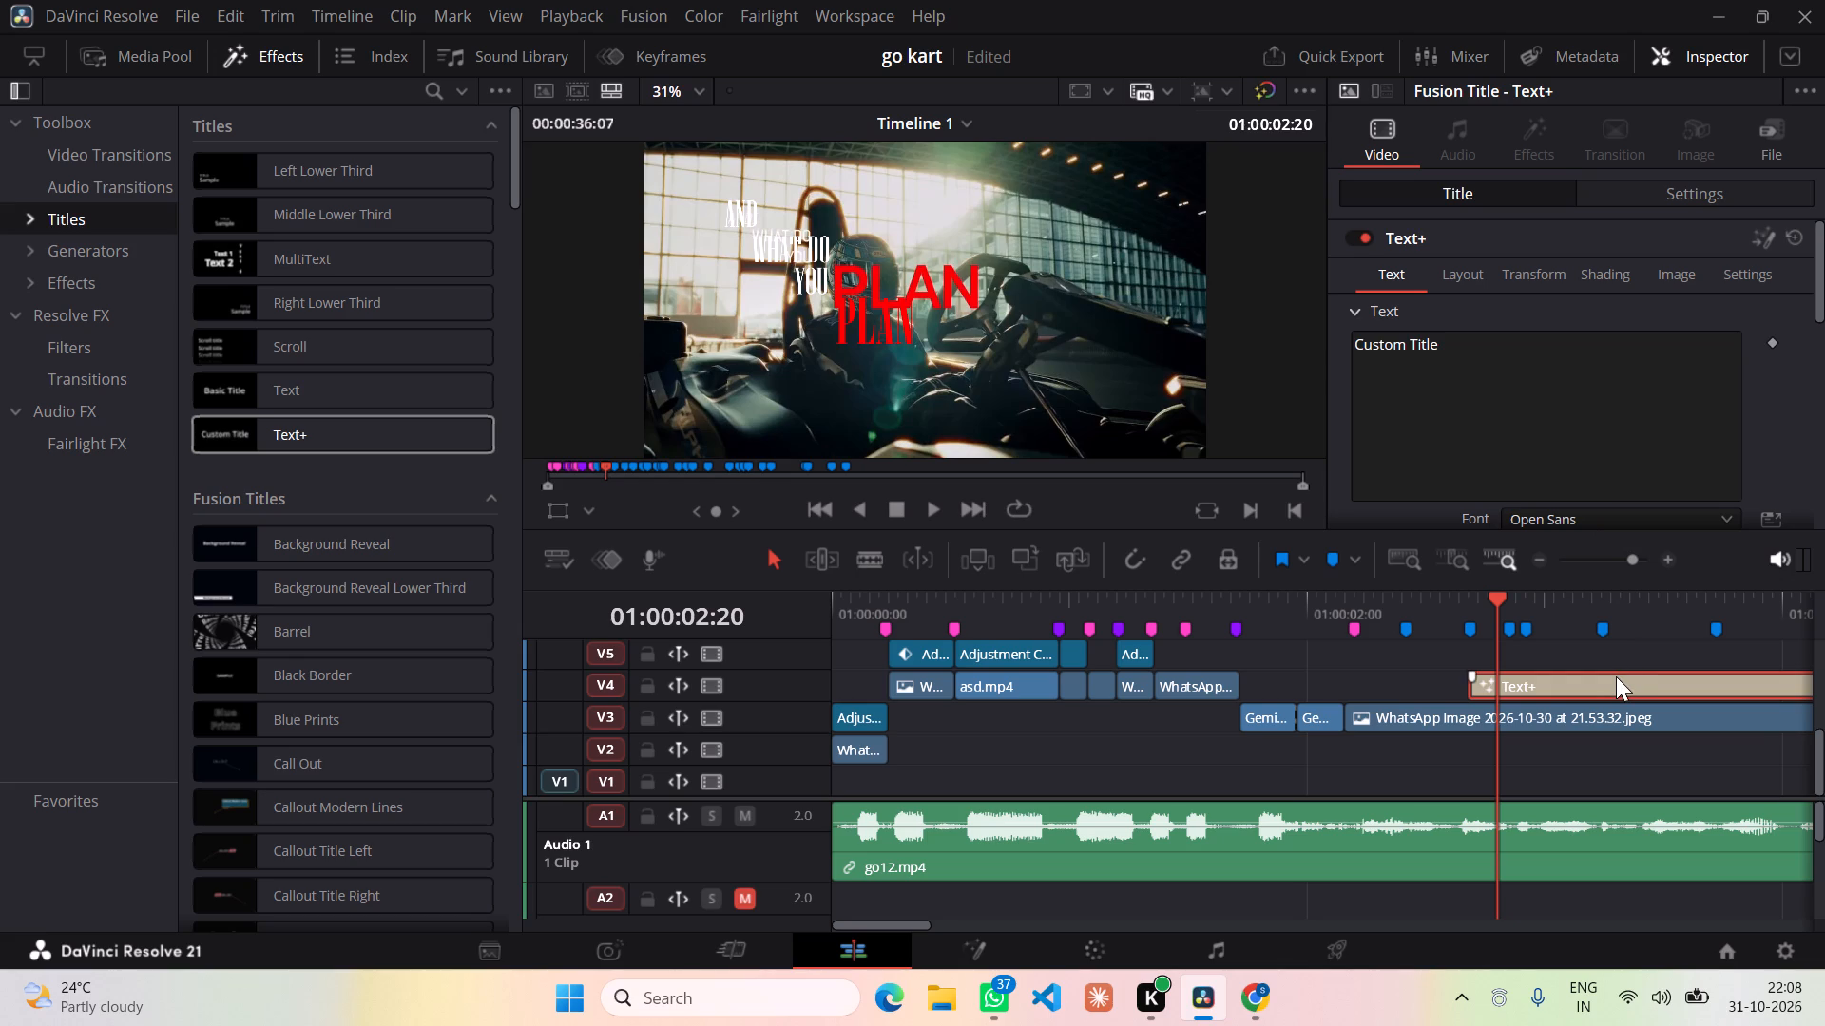
key(BackSpace)
click(1603, 675)
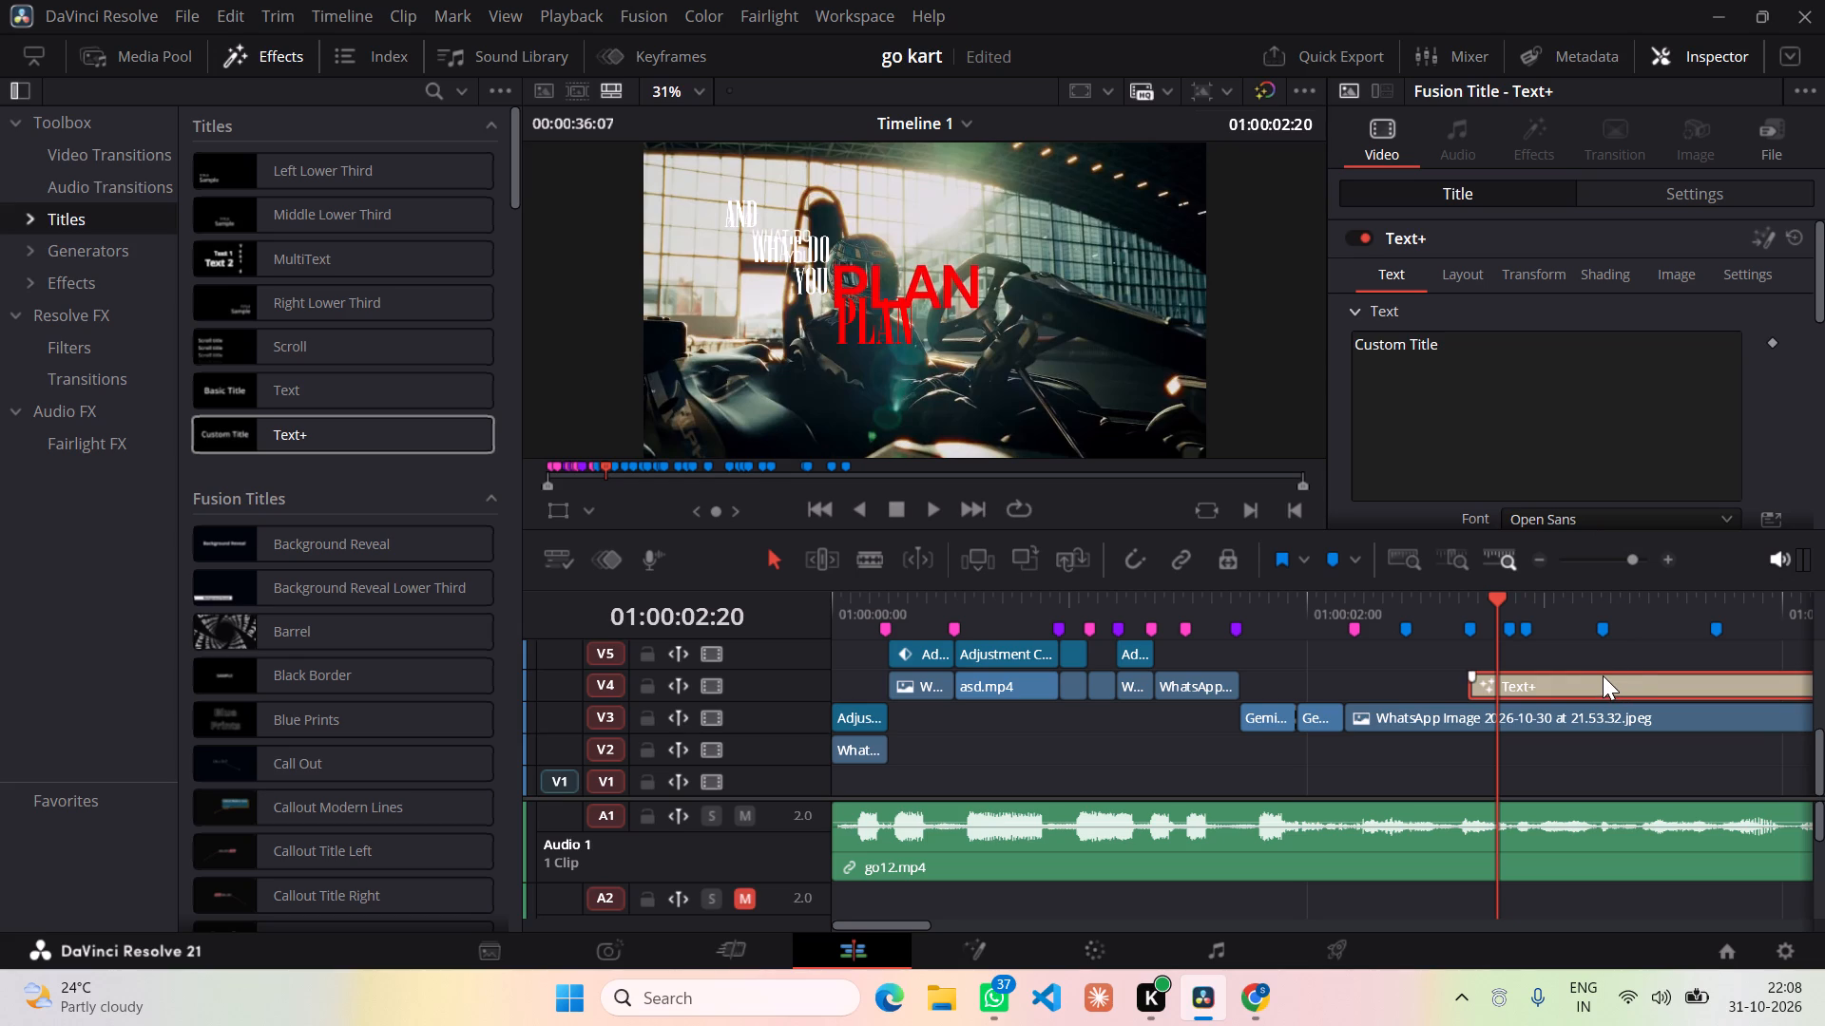
key(BackSpace)
right_click(1603, 675)
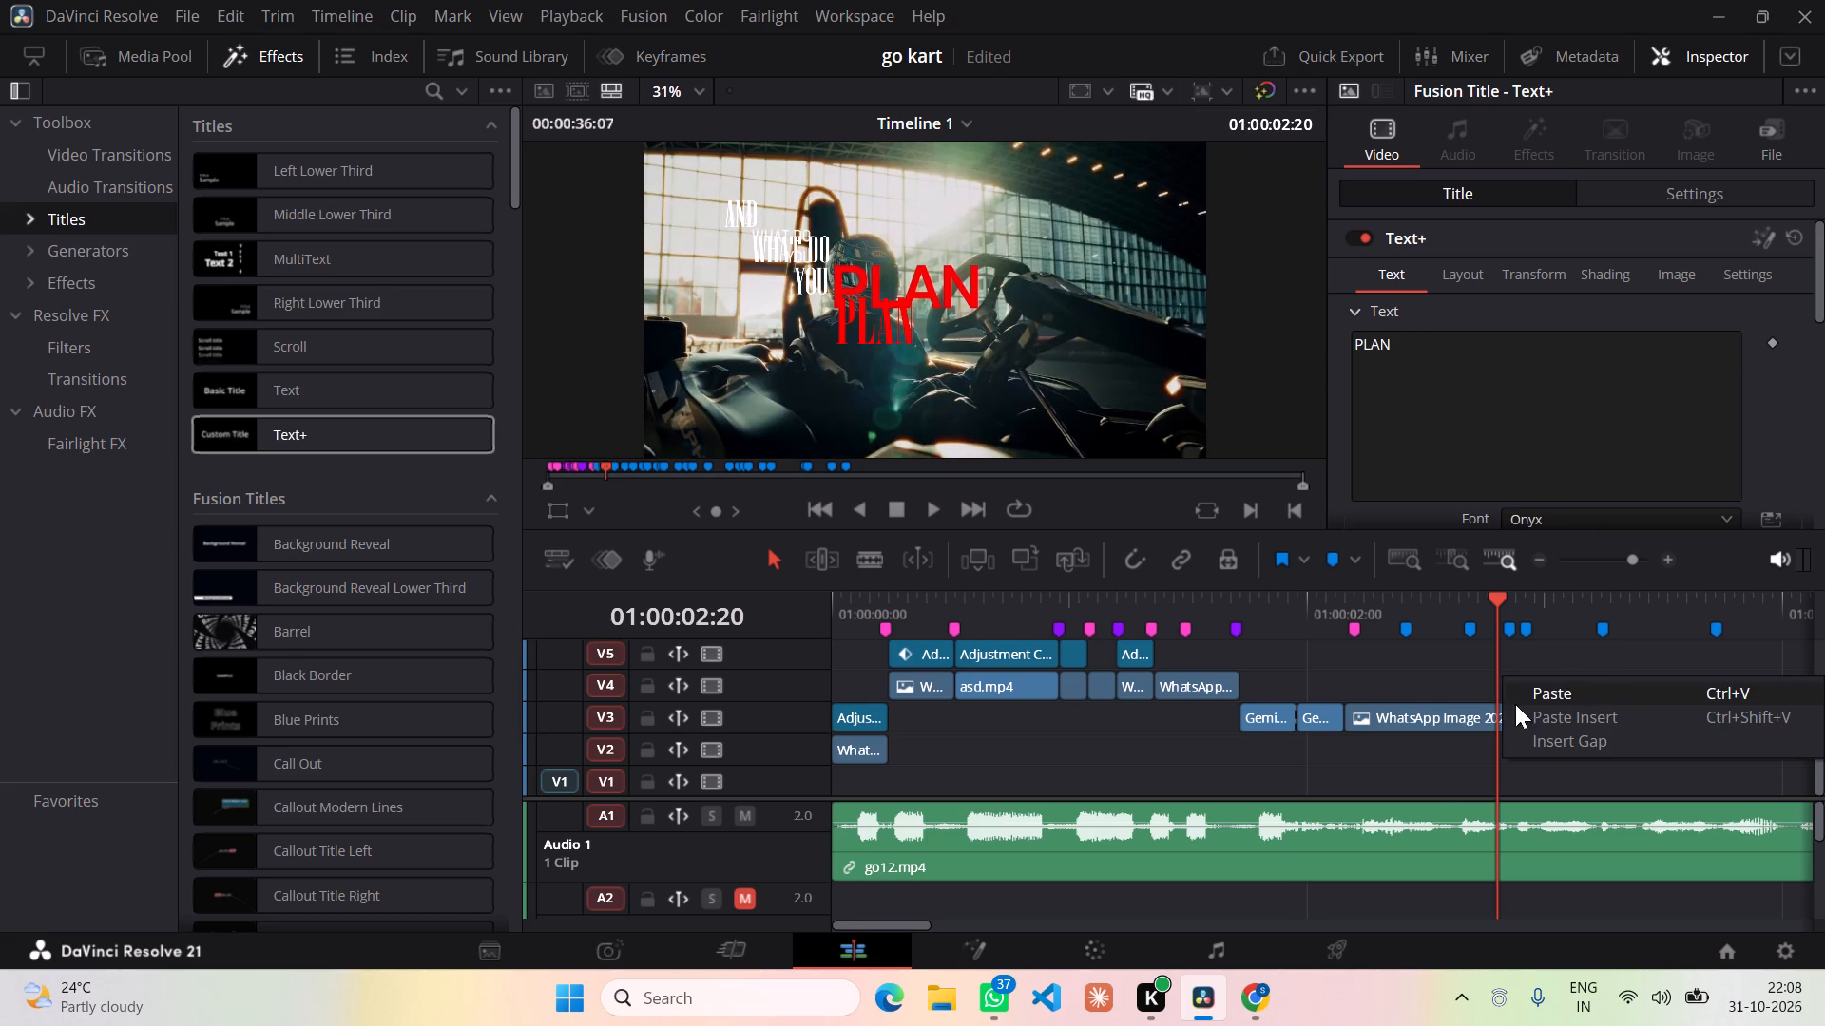
click(1420, 768)
Review the edit from the timeline start up to the PLAN titles to check the word-by-word timing.
scroll(1528, 690, up, 5)
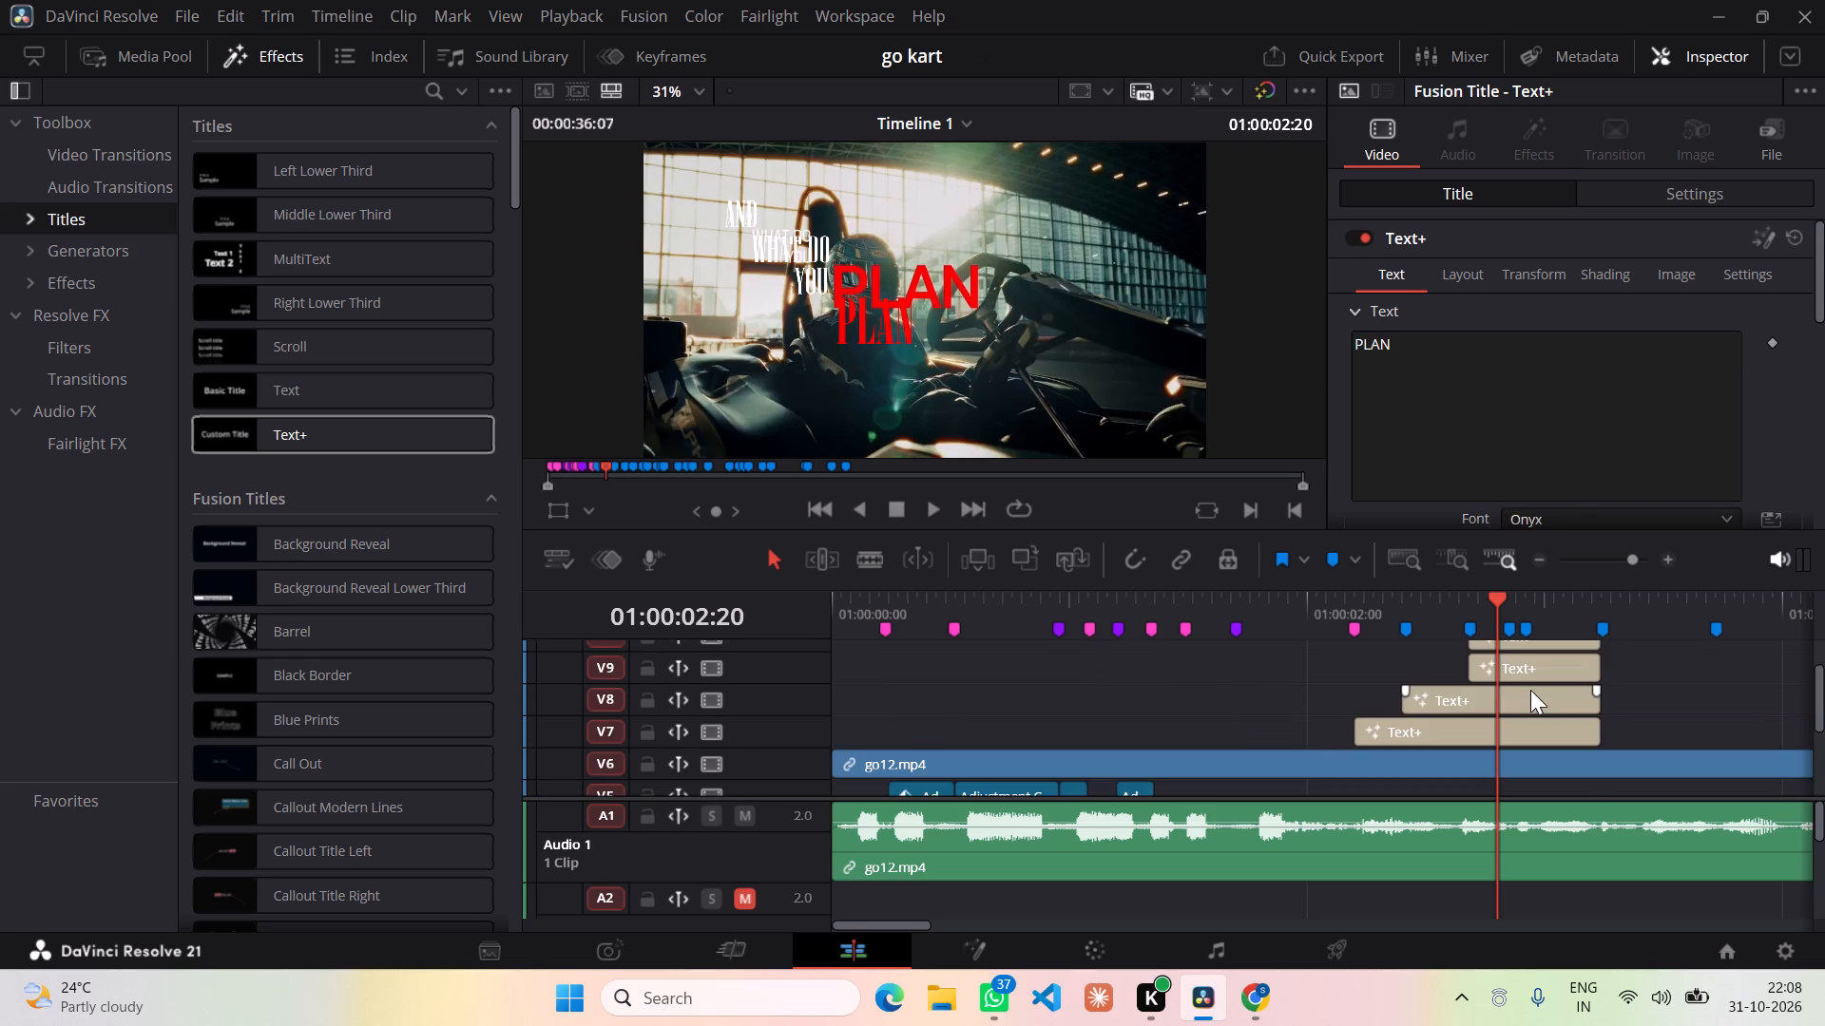
drag(1496, 598, 1185, 638)
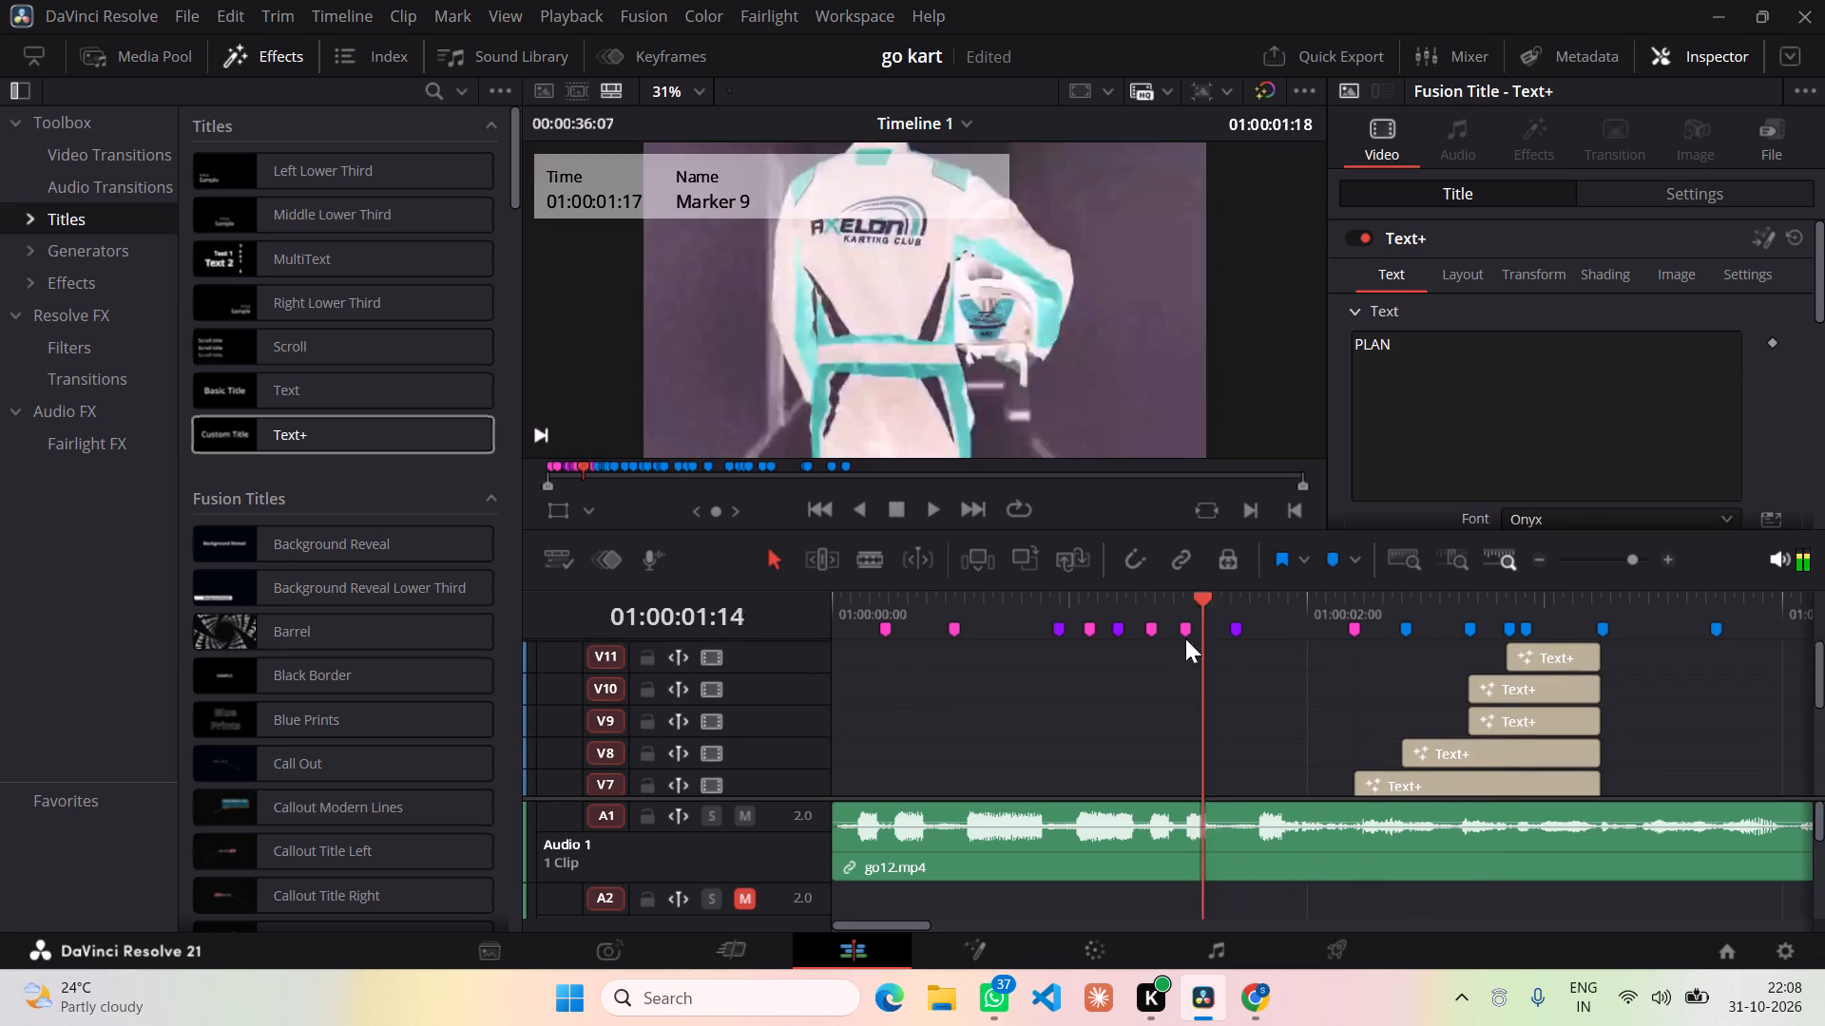
drag(1185, 638, 355, 722)
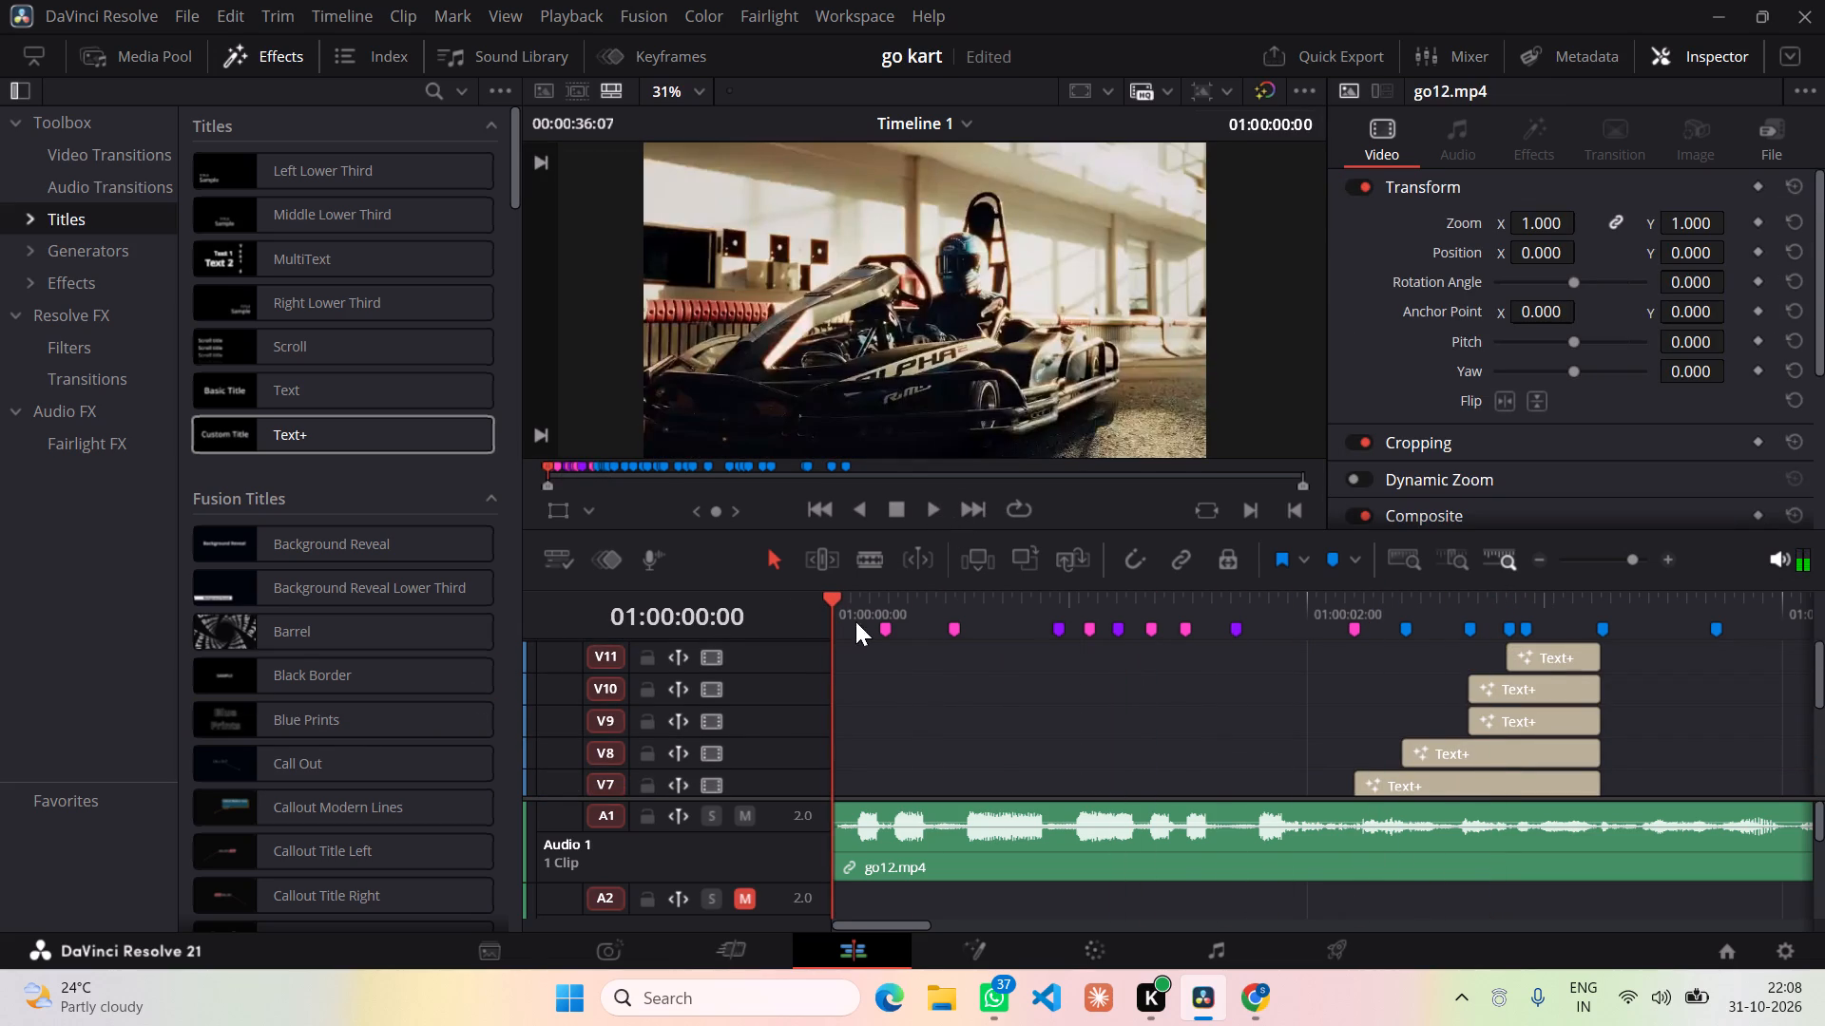
drag(835, 590, 909, 590)
drag(909, 590, 913, 591)
drag(835, 598, 1219, 600)
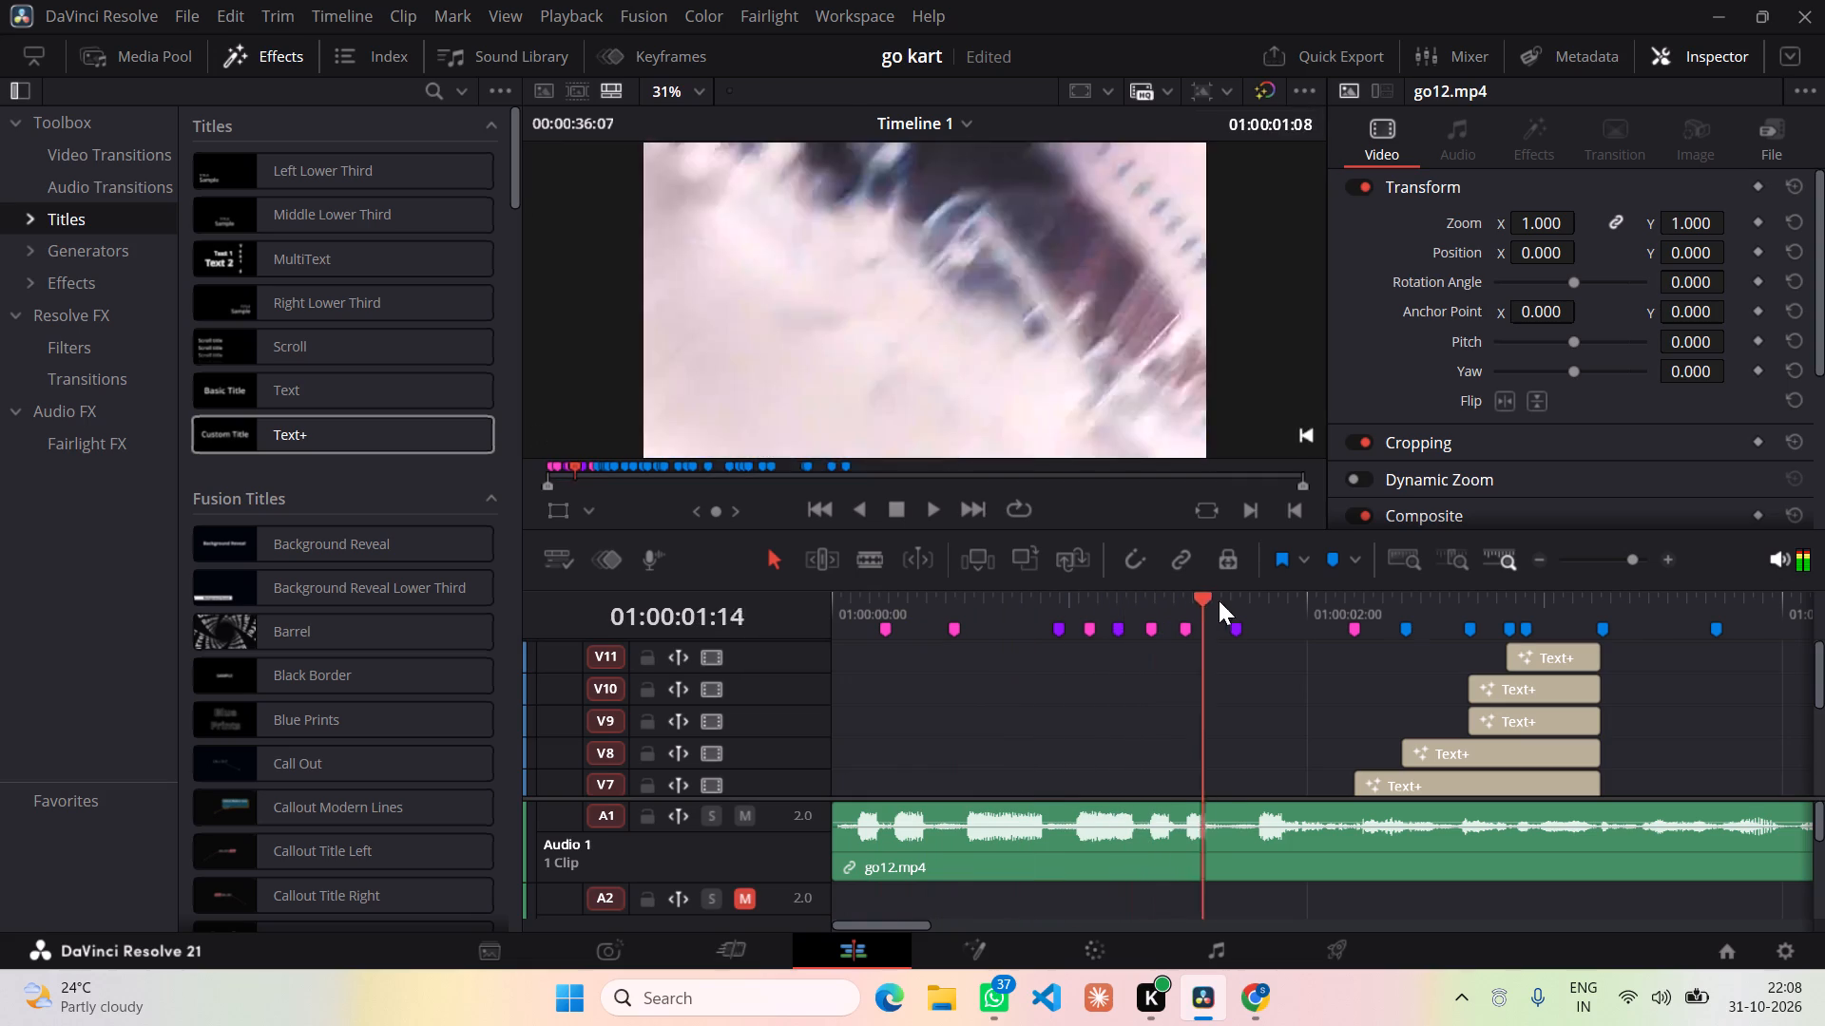
drag(1219, 600, 1461, 600)
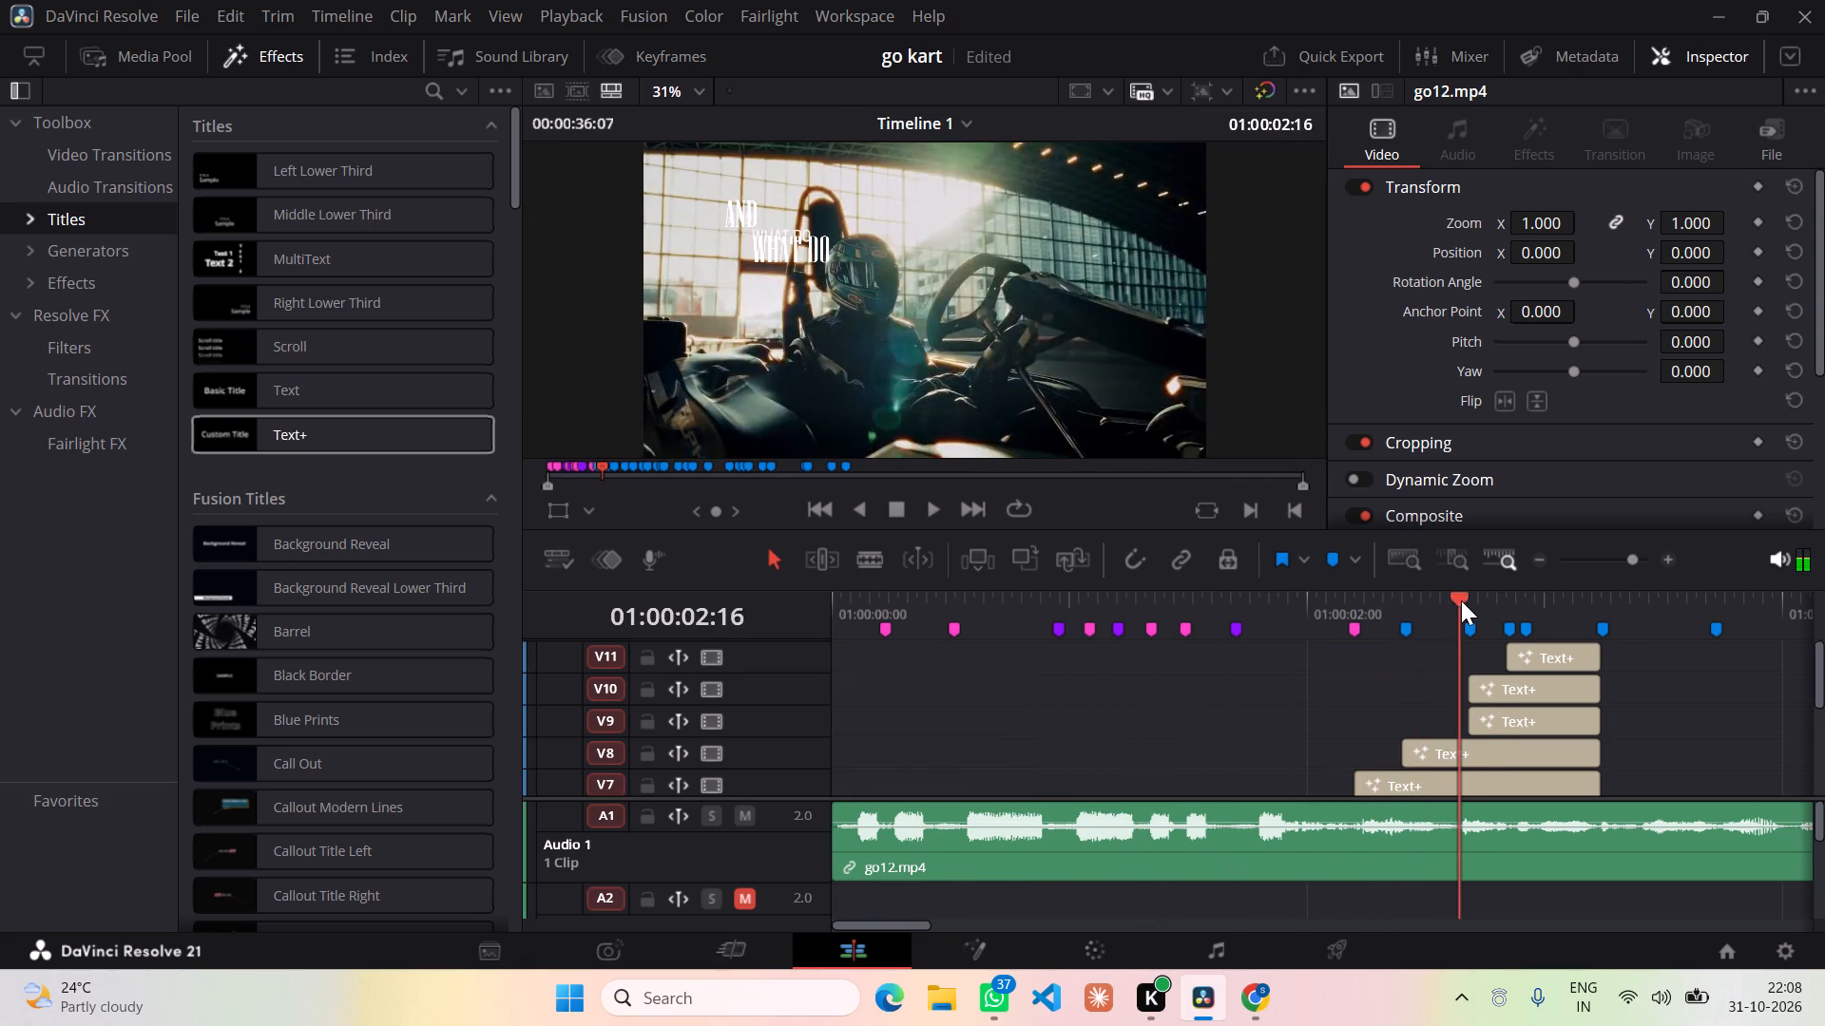
drag(1461, 600, 1486, 603)
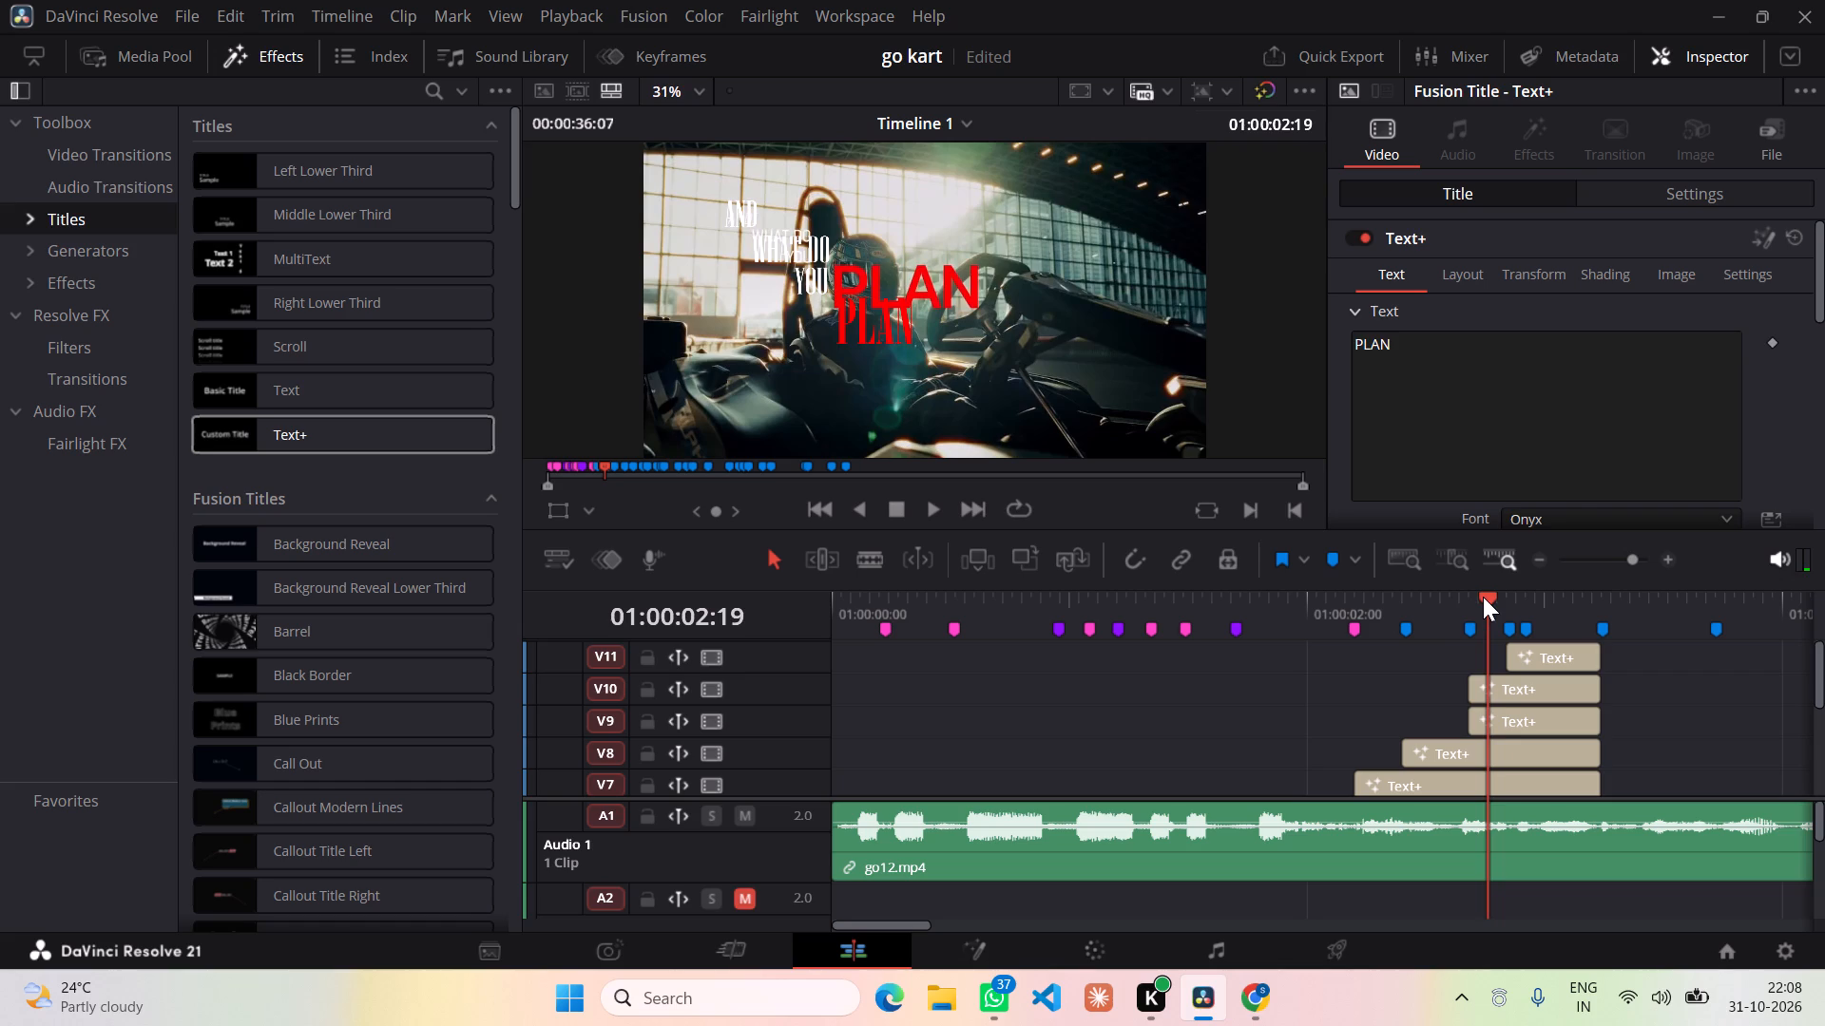
Replace the V11 Text+ title's text with "to do", working at Marker 13 (01:00:02:21).
drag(1483, 597, 1512, 598)
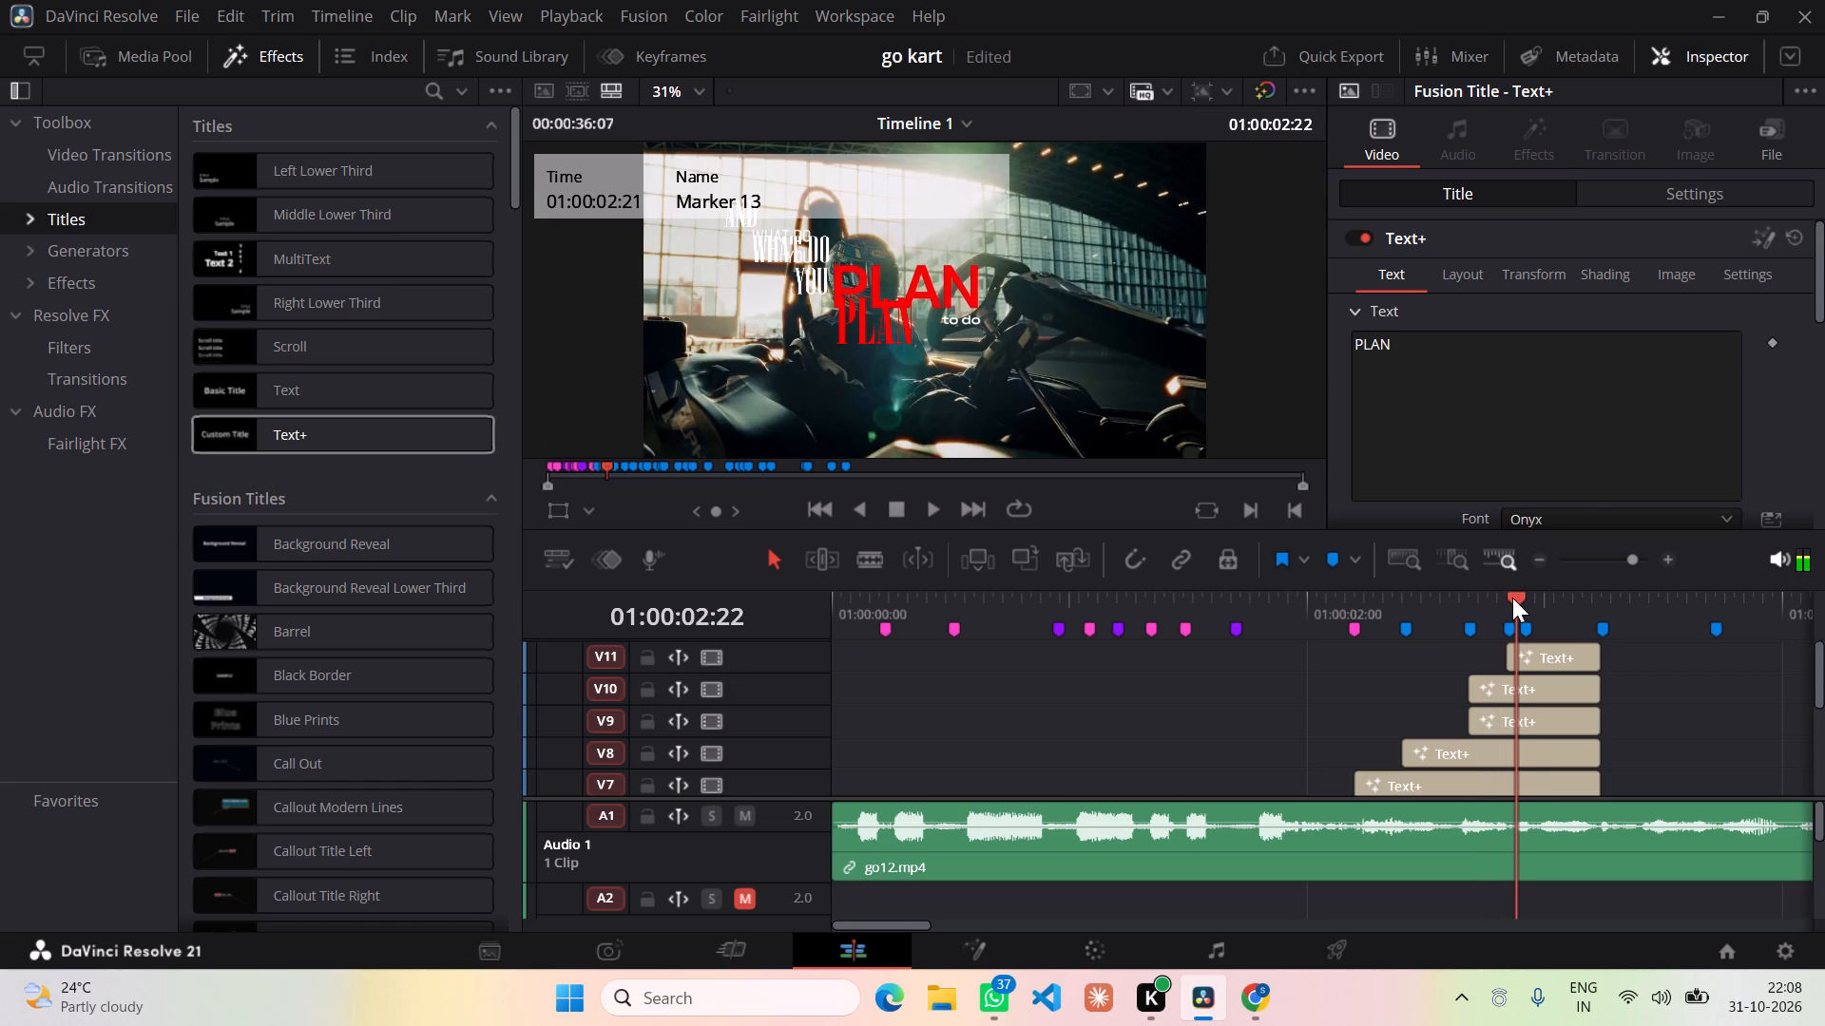
drag(1512, 598, 1503, 598)
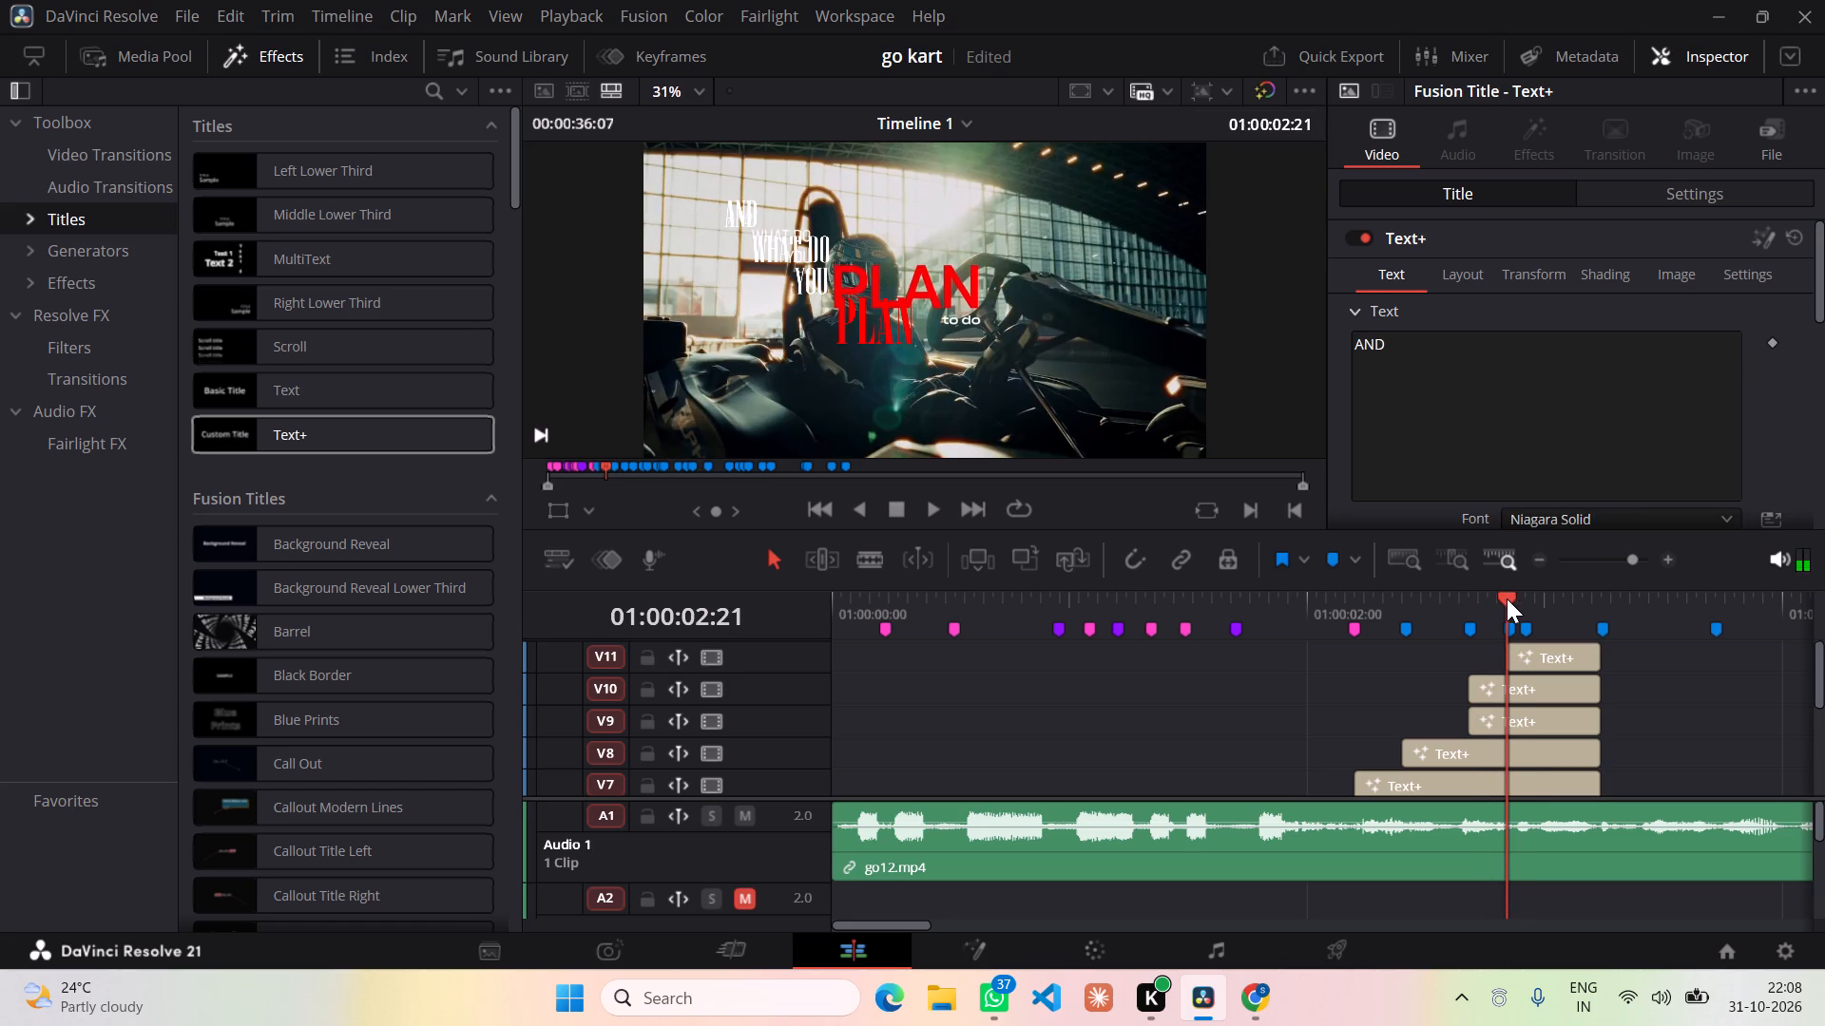
click(1543, 661)
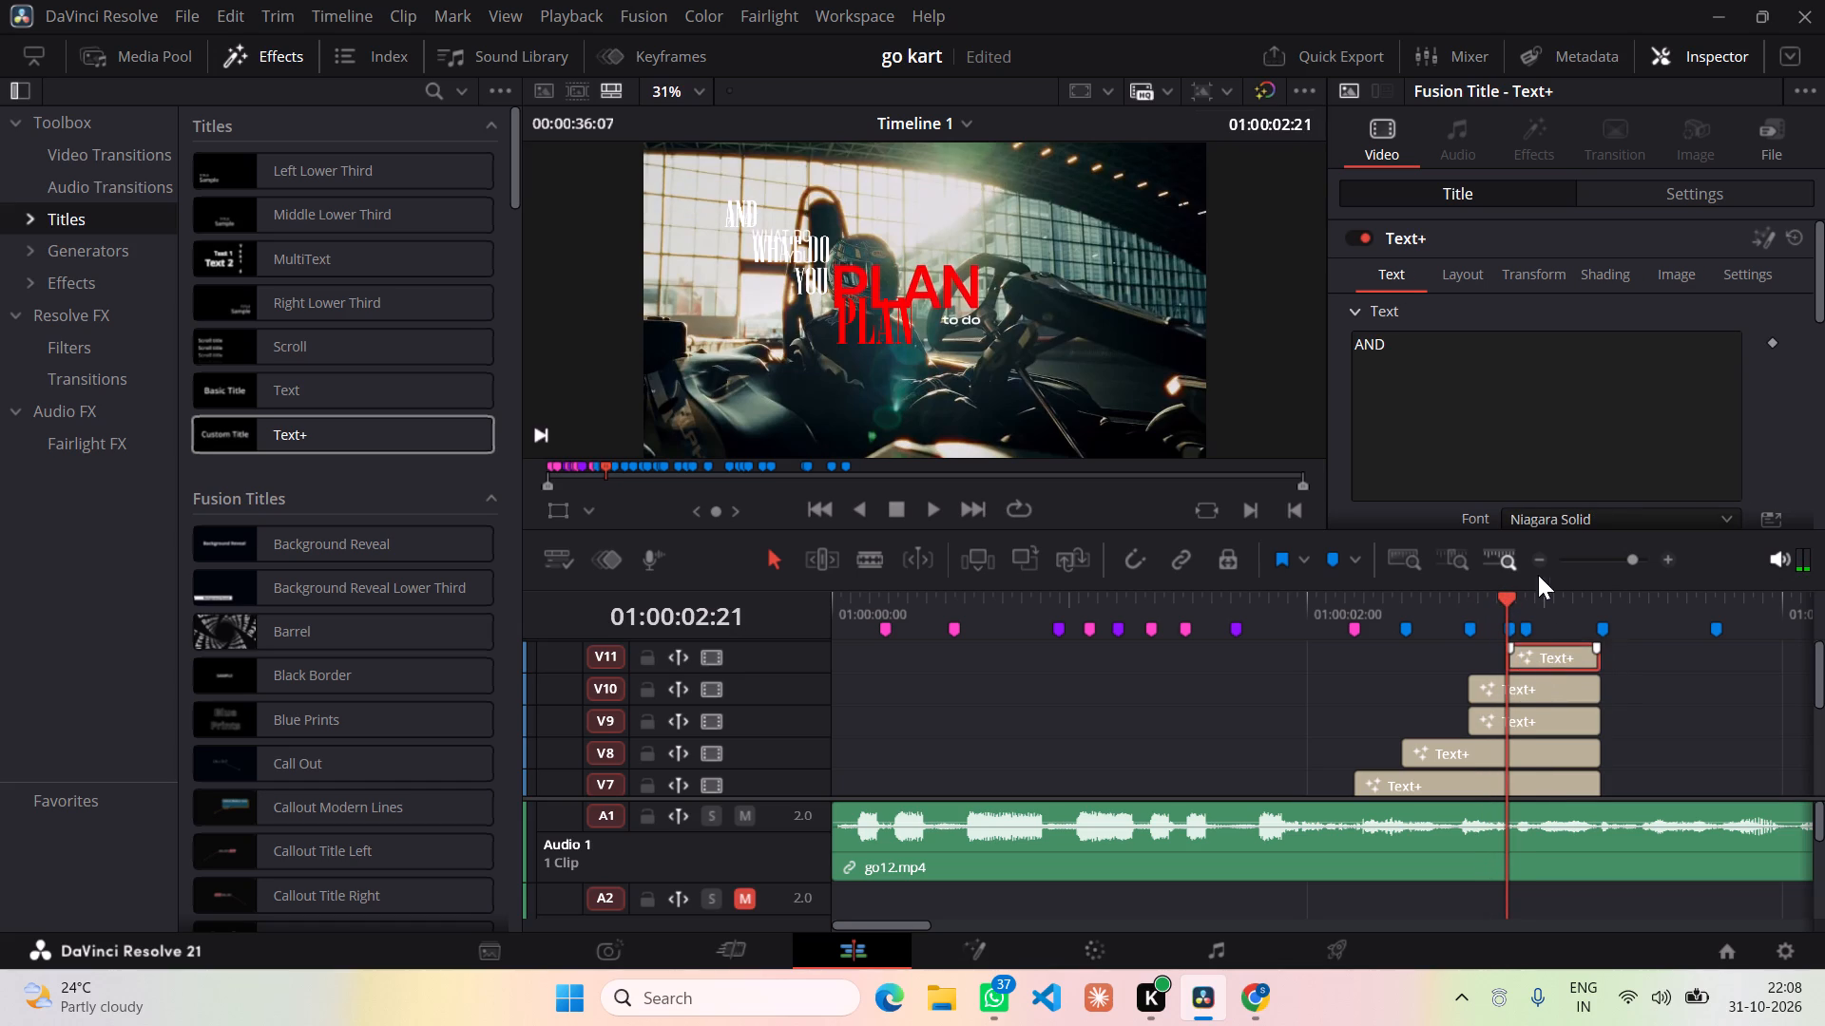
drag(1398, 341, 1262, 339)
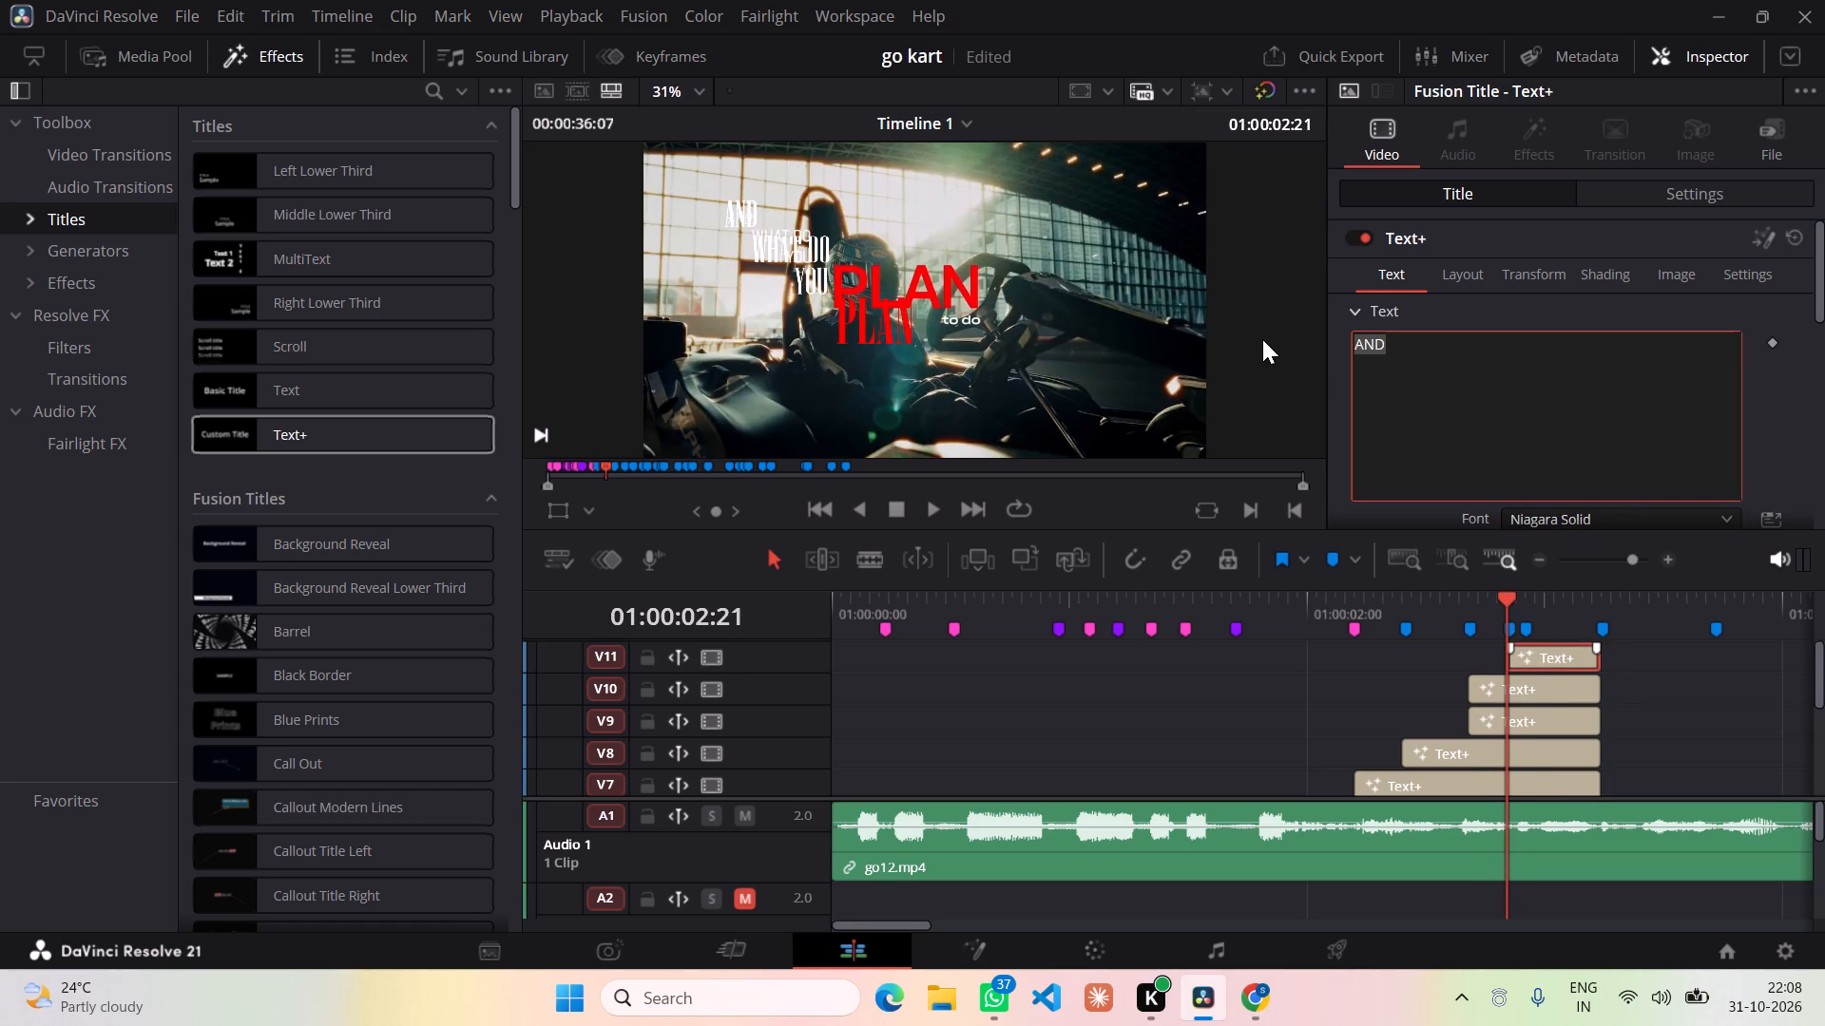
key(BackSpace)
text(to)
text(do)
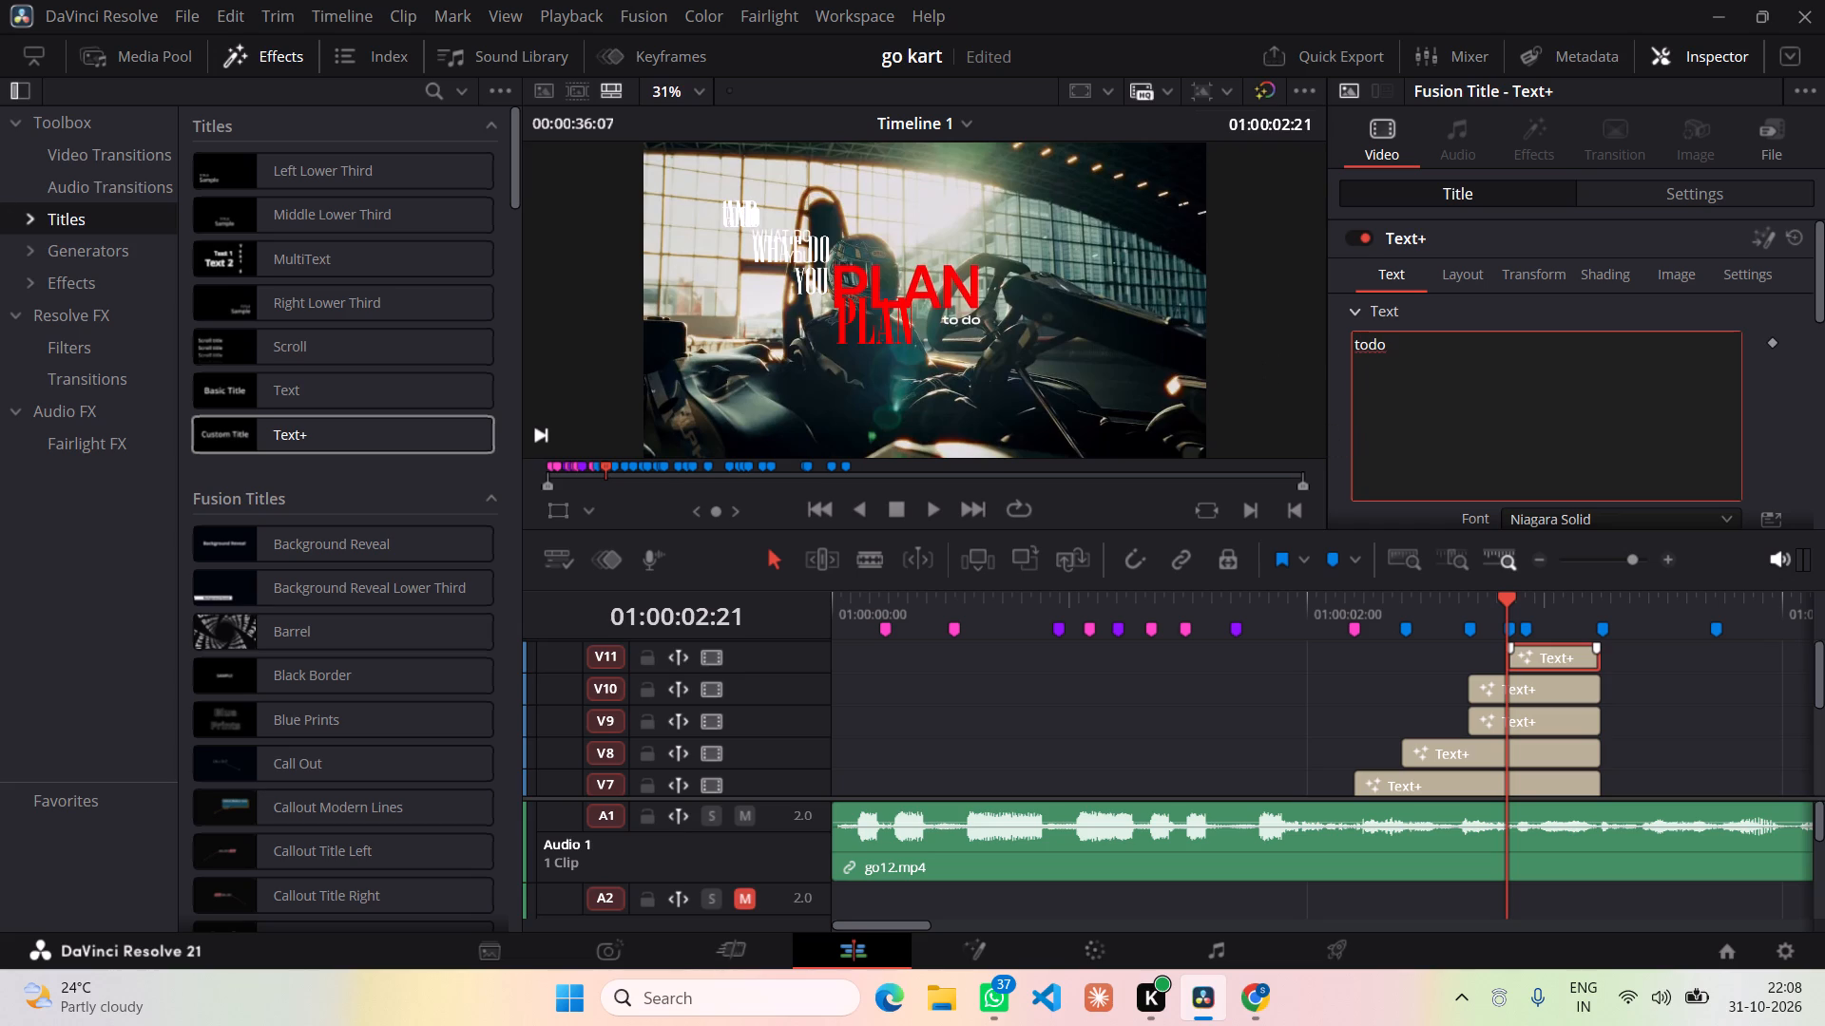
click(1367, 340)
key(space)
Position the V11 "to do" title at X -64, Y -219, below the red PLAN titles.
scroll(1518, 423, down, 1)
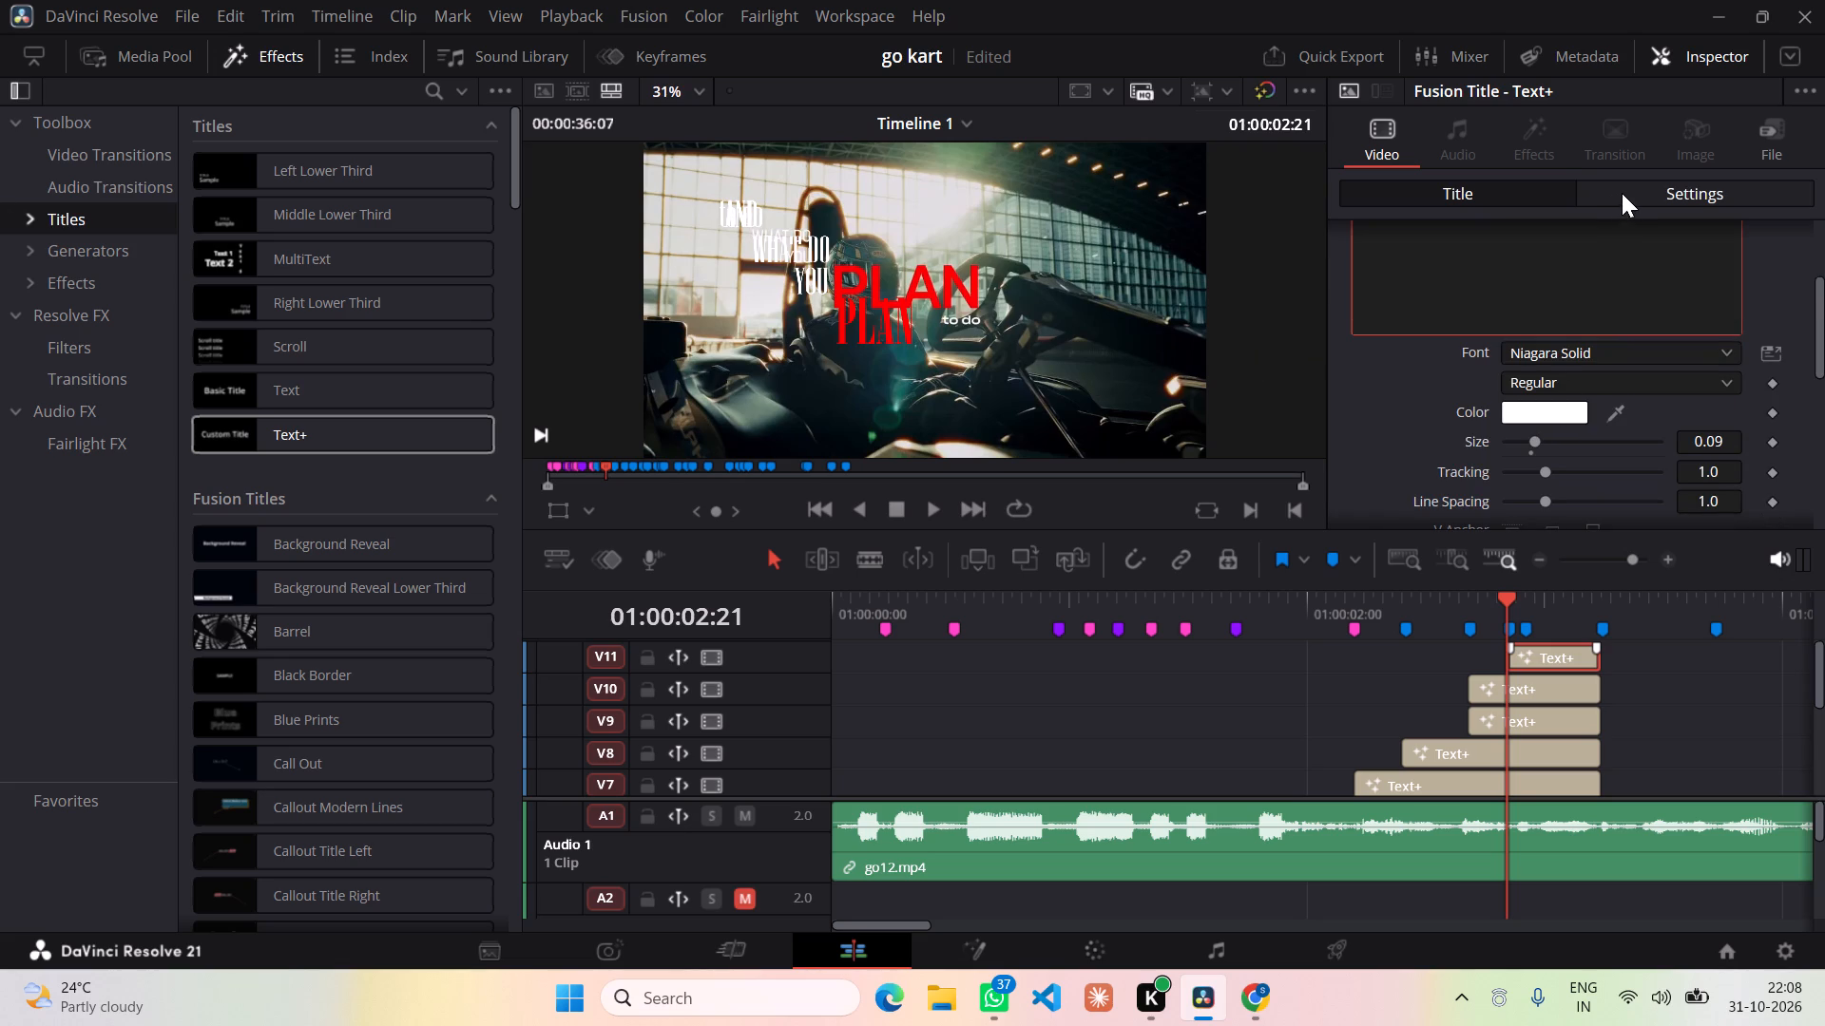
click(1622, 189)
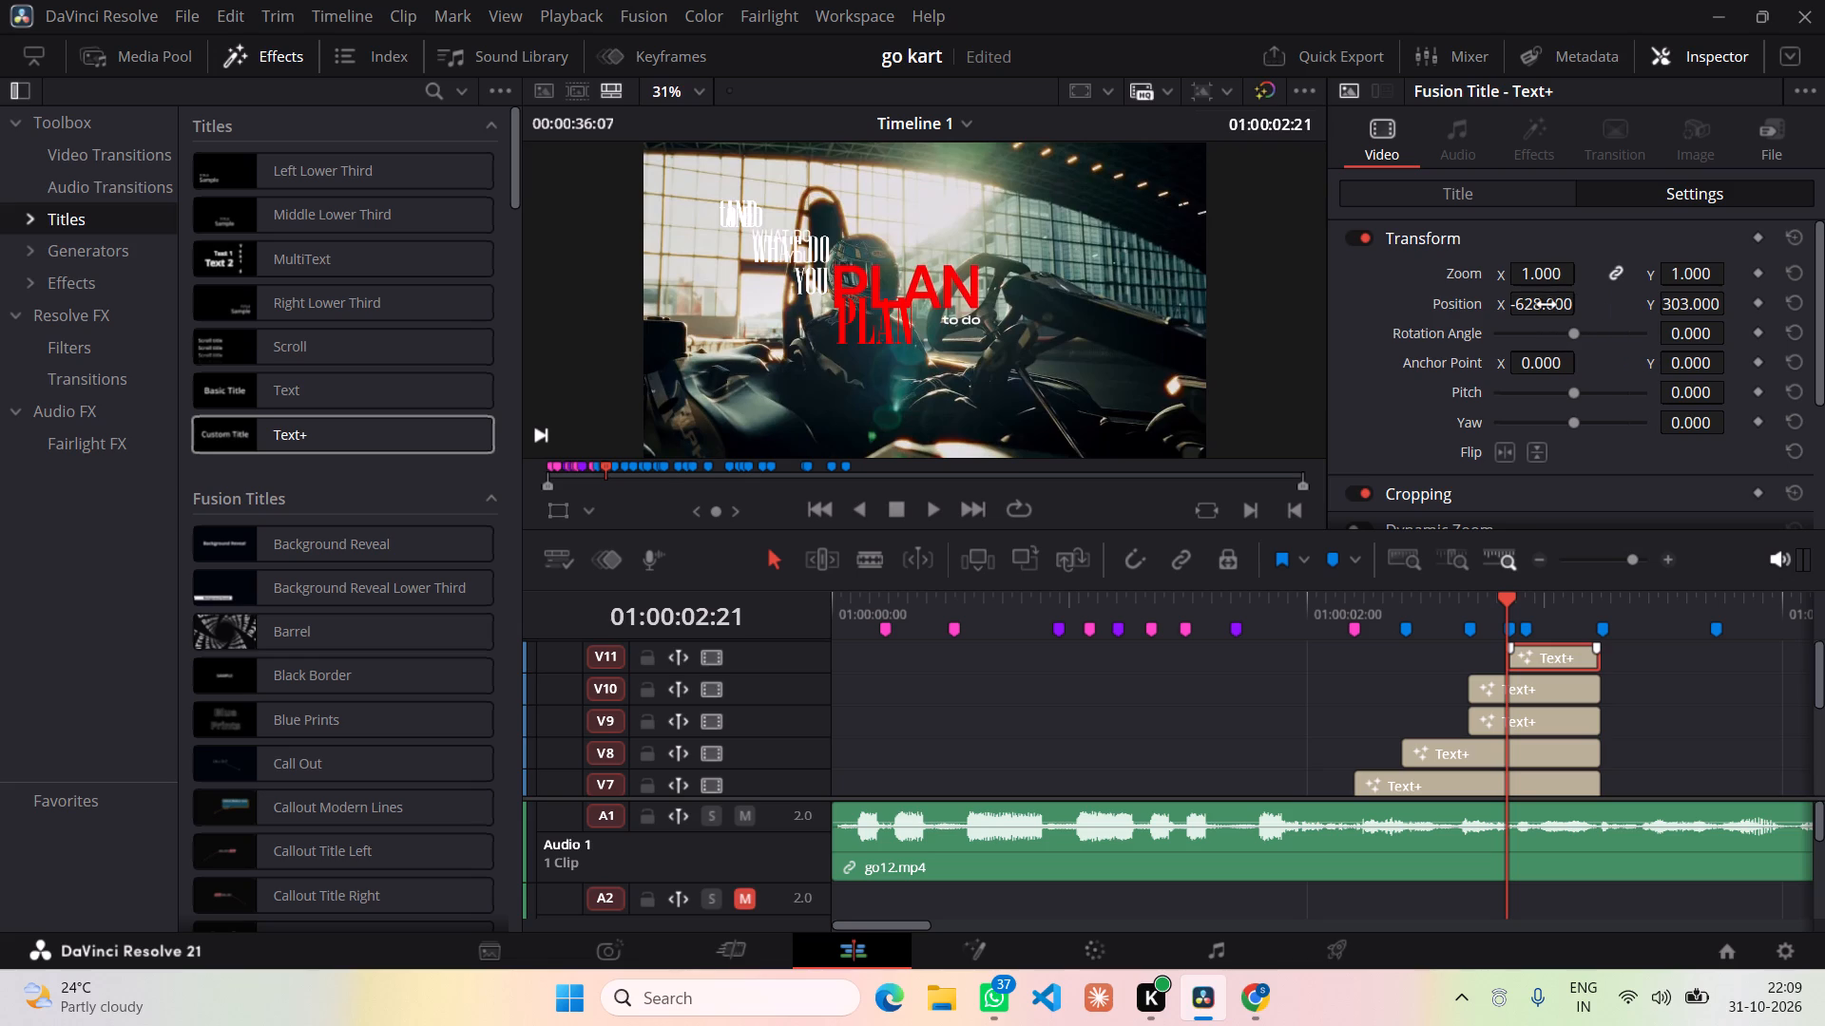
drag(1546, 305, 1164, 512)
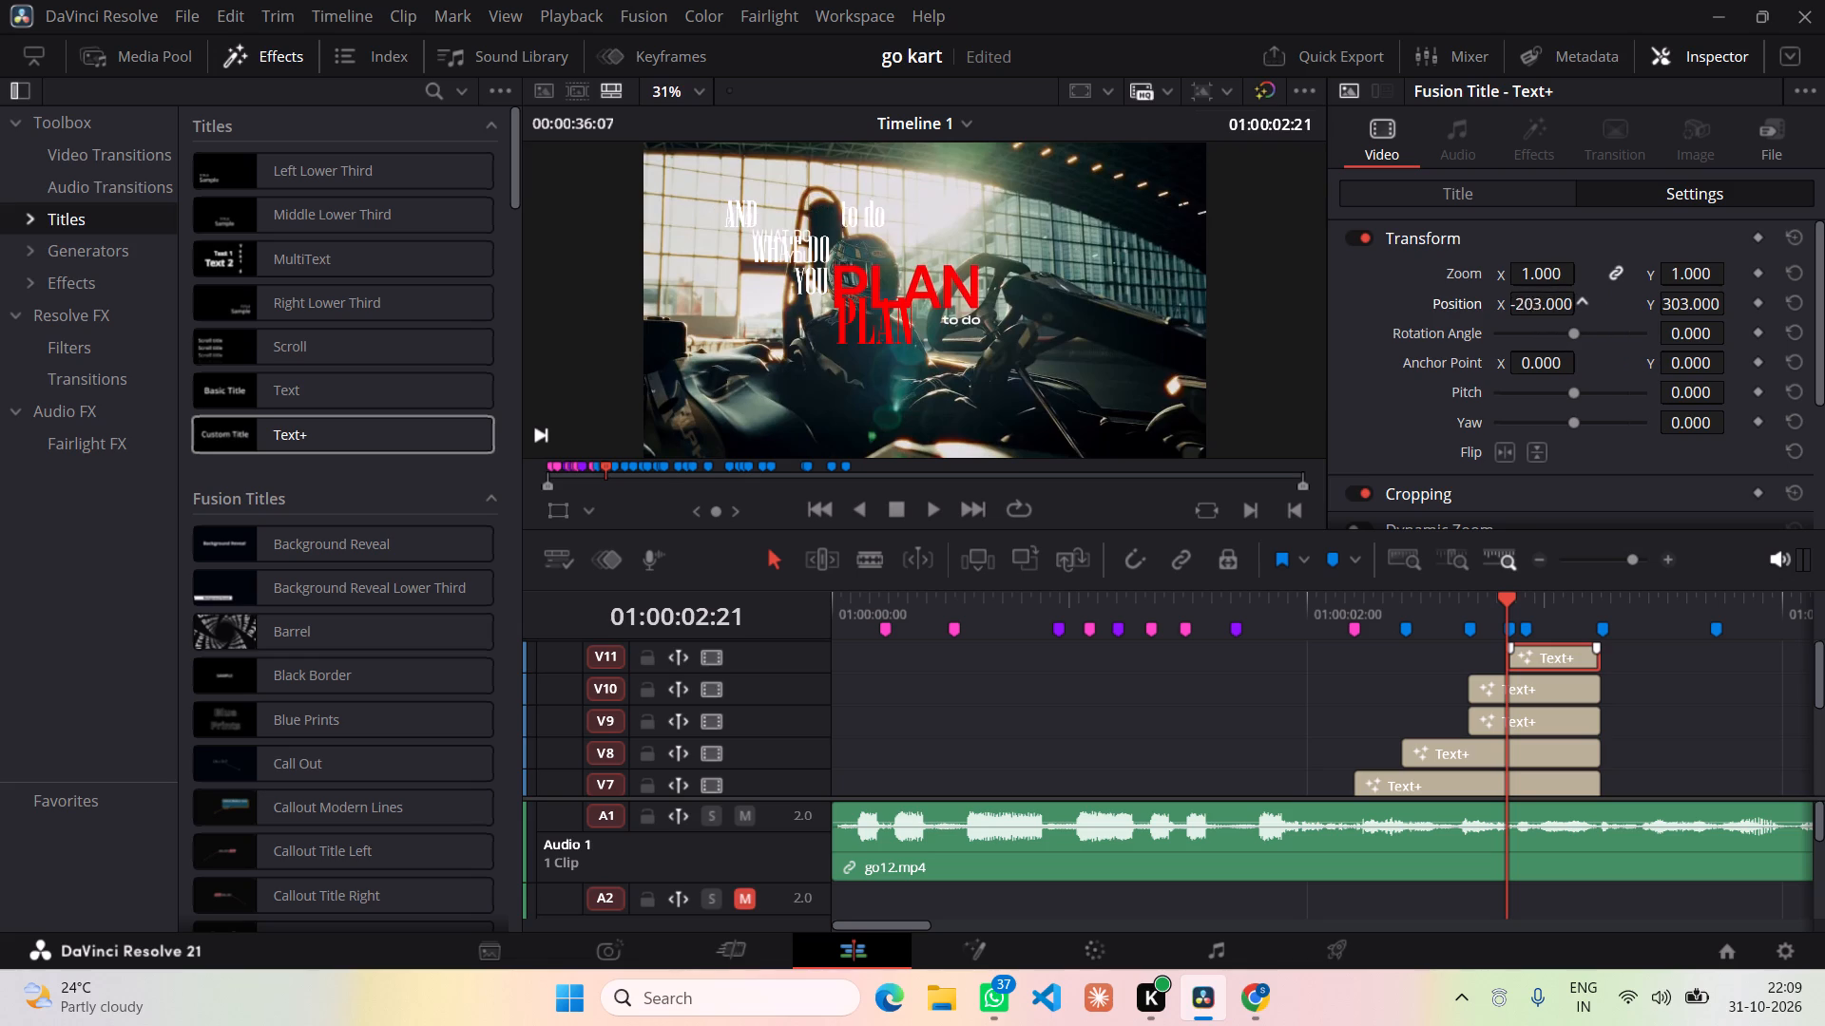
drag(1164, 512, 1463, 564)
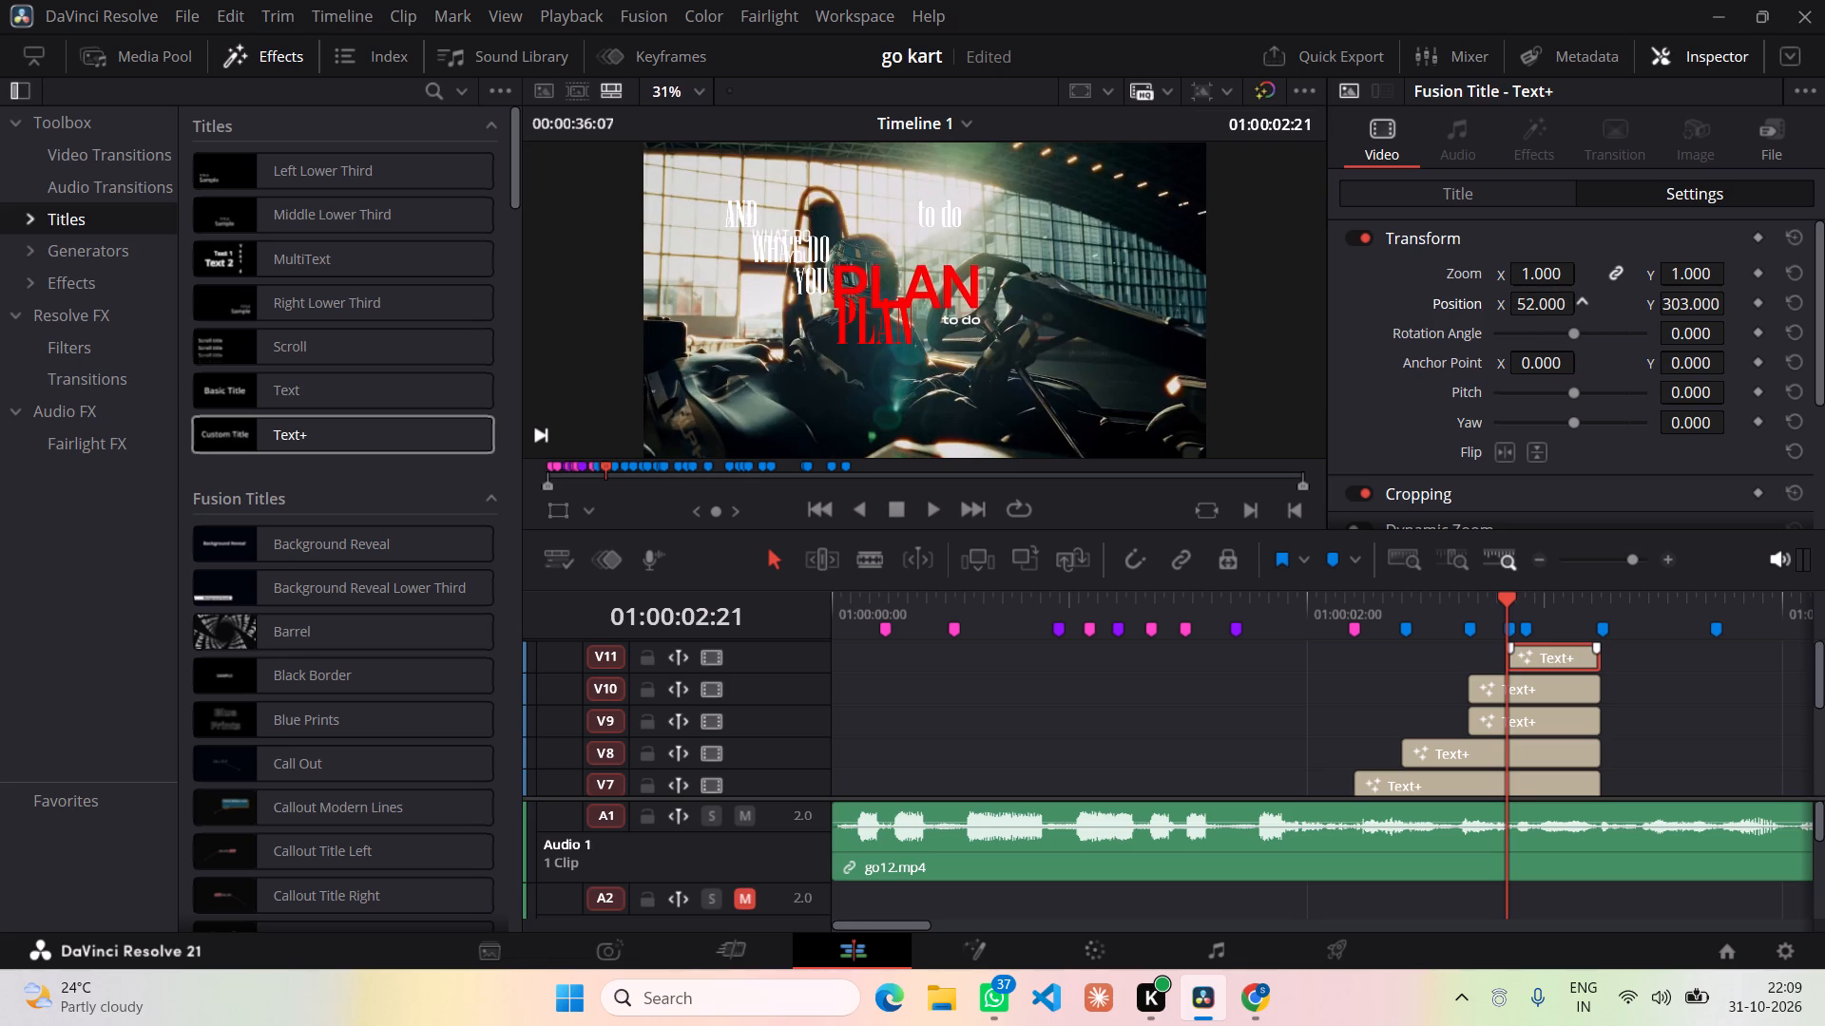
drag(1463, 564, 1438, 564)
drag(1684, 307, 1109, 305)
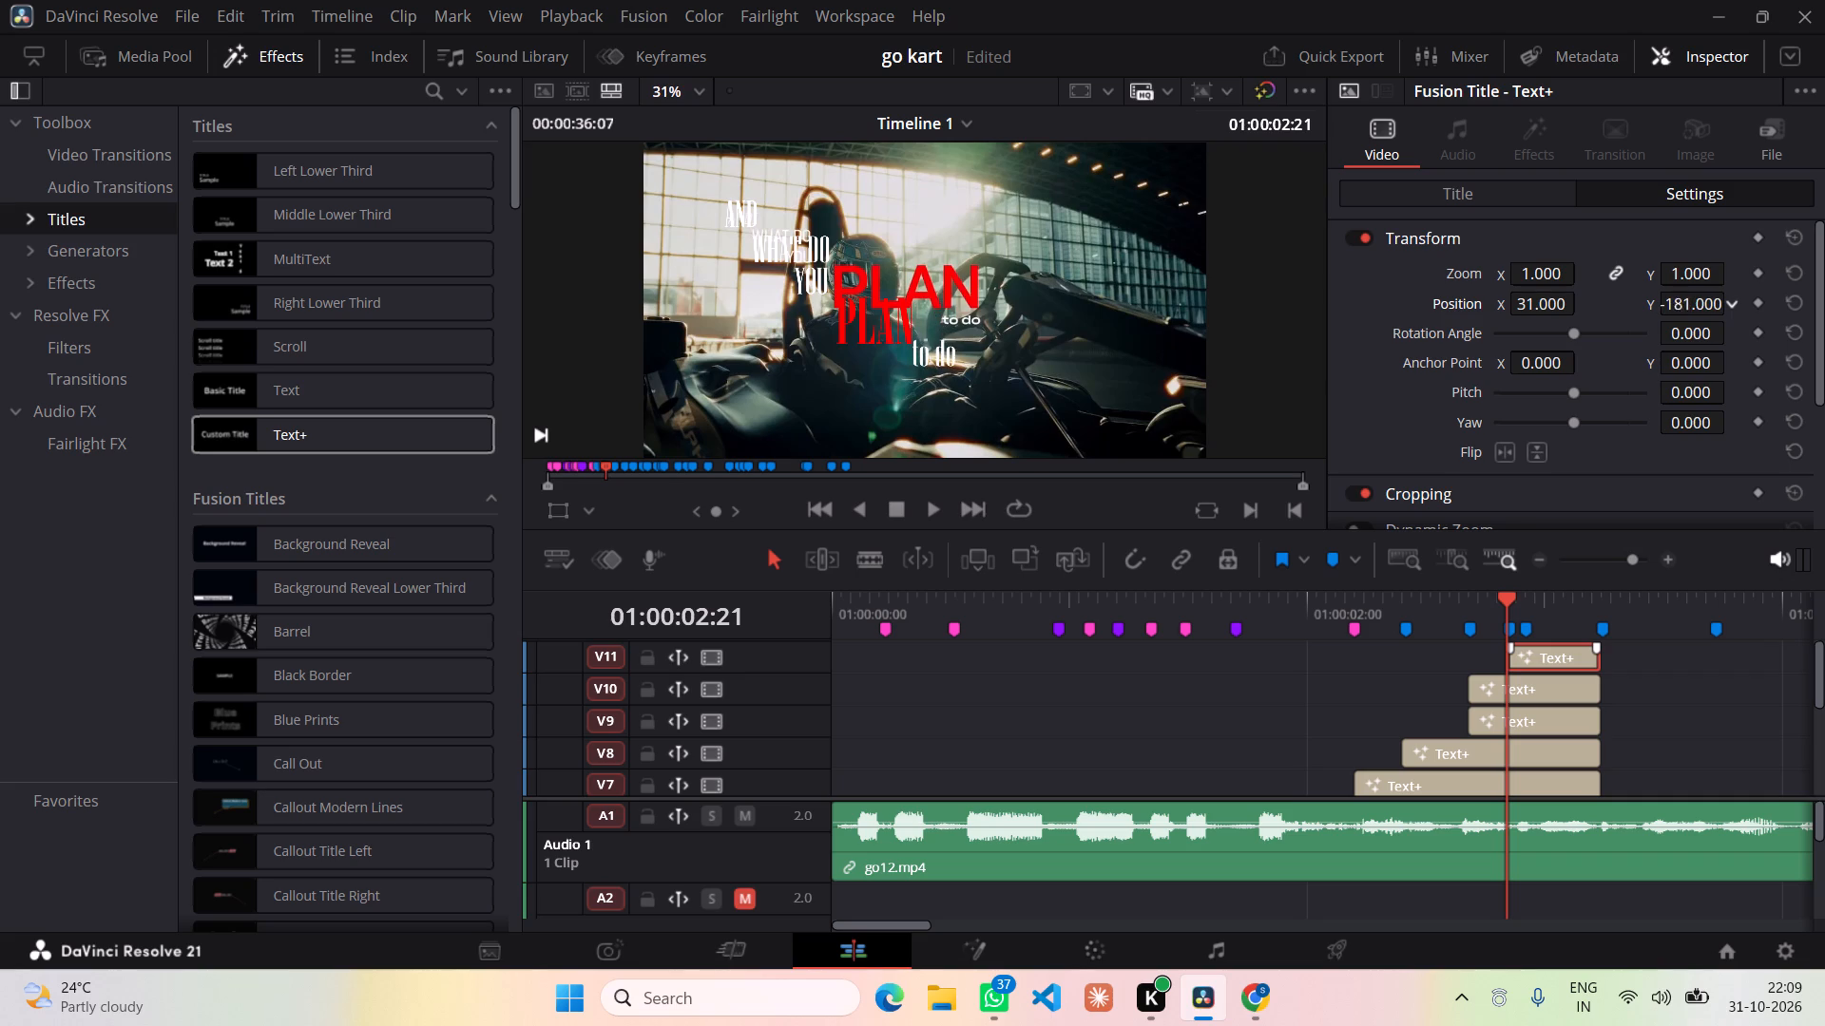
drag(1109, 305, 1065, 305)
drag(1541, 305, 1429, 298)
Paste the copied "AND" Text+ title and place it on new track V12, starting at the marker at 01:00:02:23.
drag(1504, 594, 1513, 594)
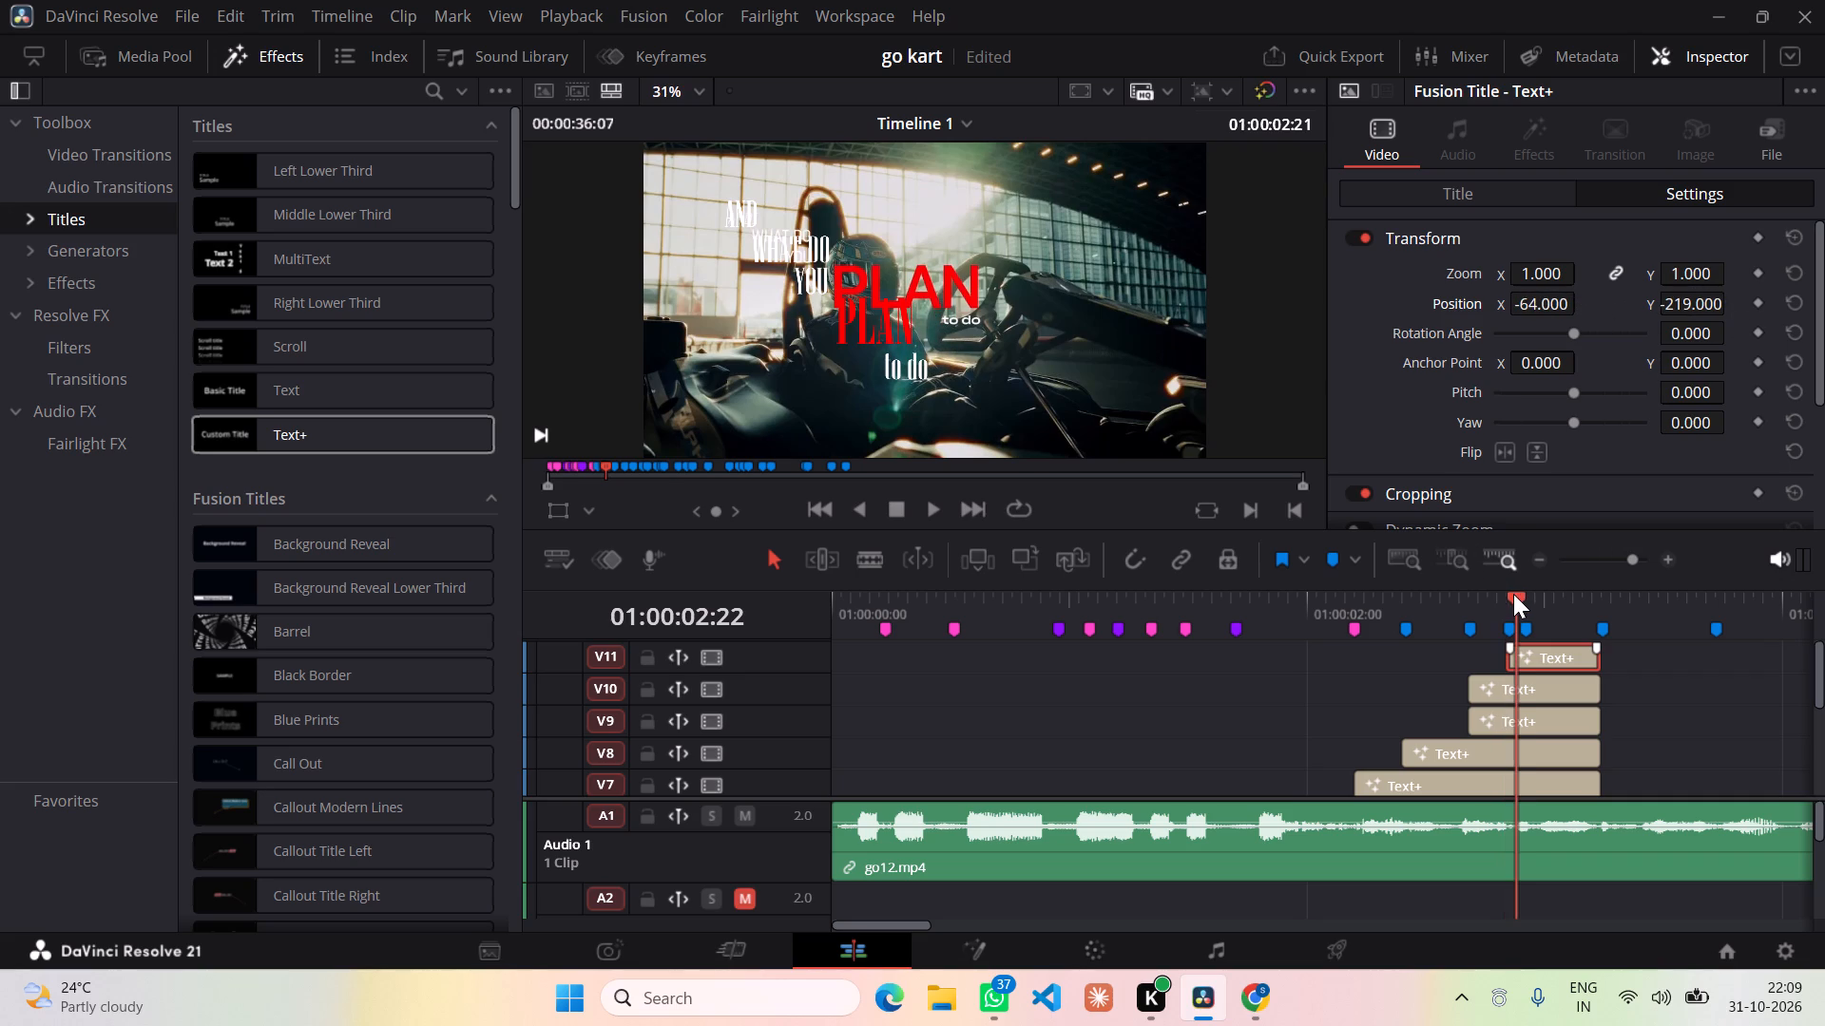
drag(1513, 594, 1524, 594)
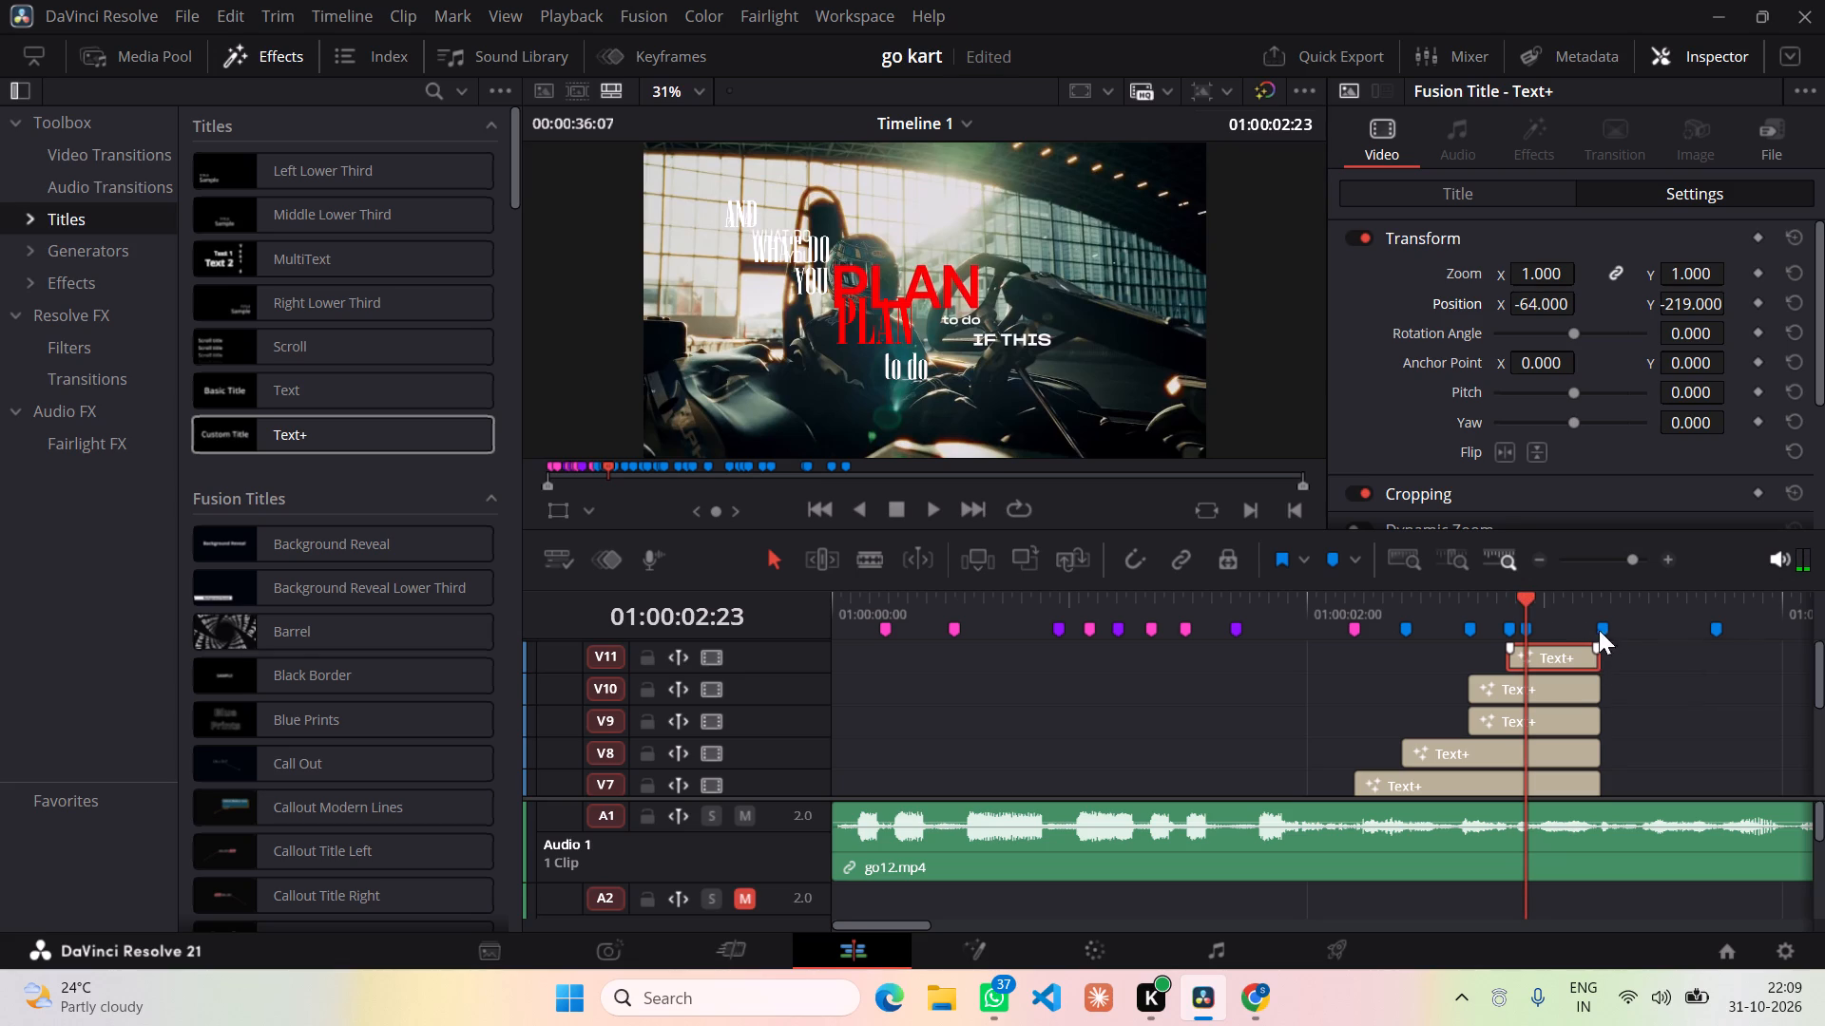
click(1655, 687)
drag(1526, 598, 1566, 604)
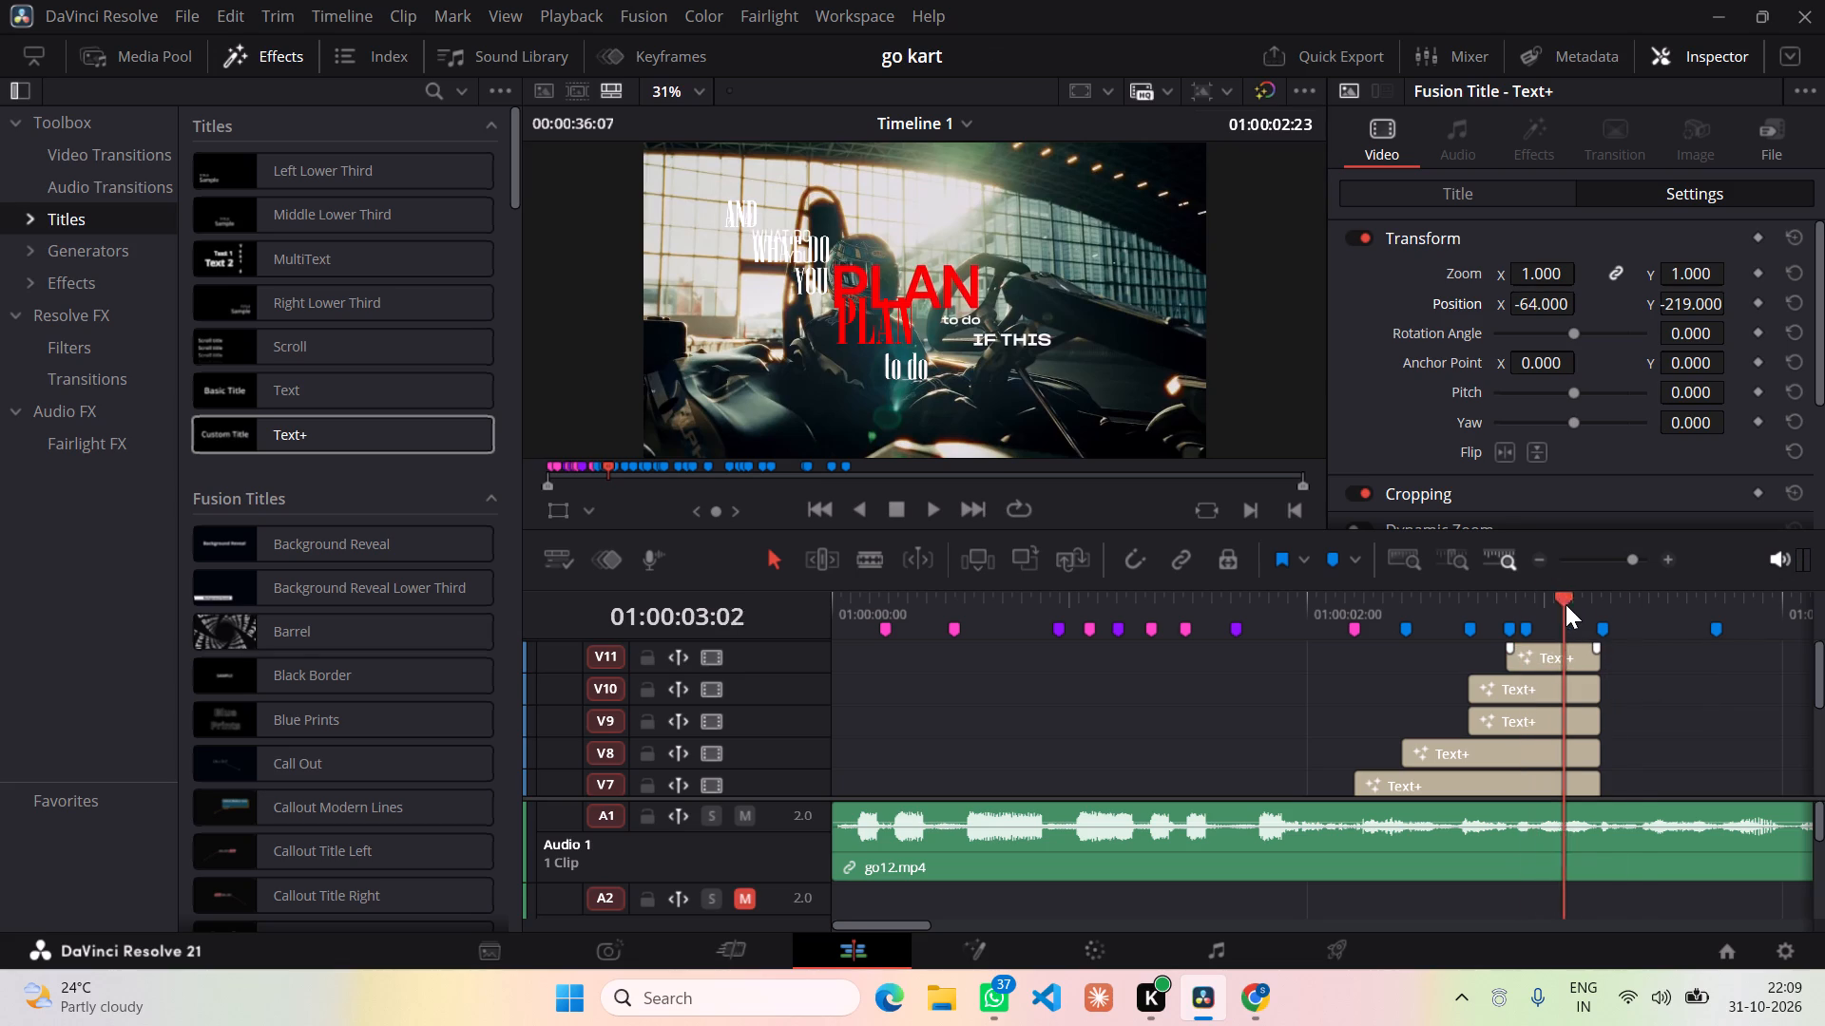
drag(1566, 604, 1642, 619)
key(ctrl+v)
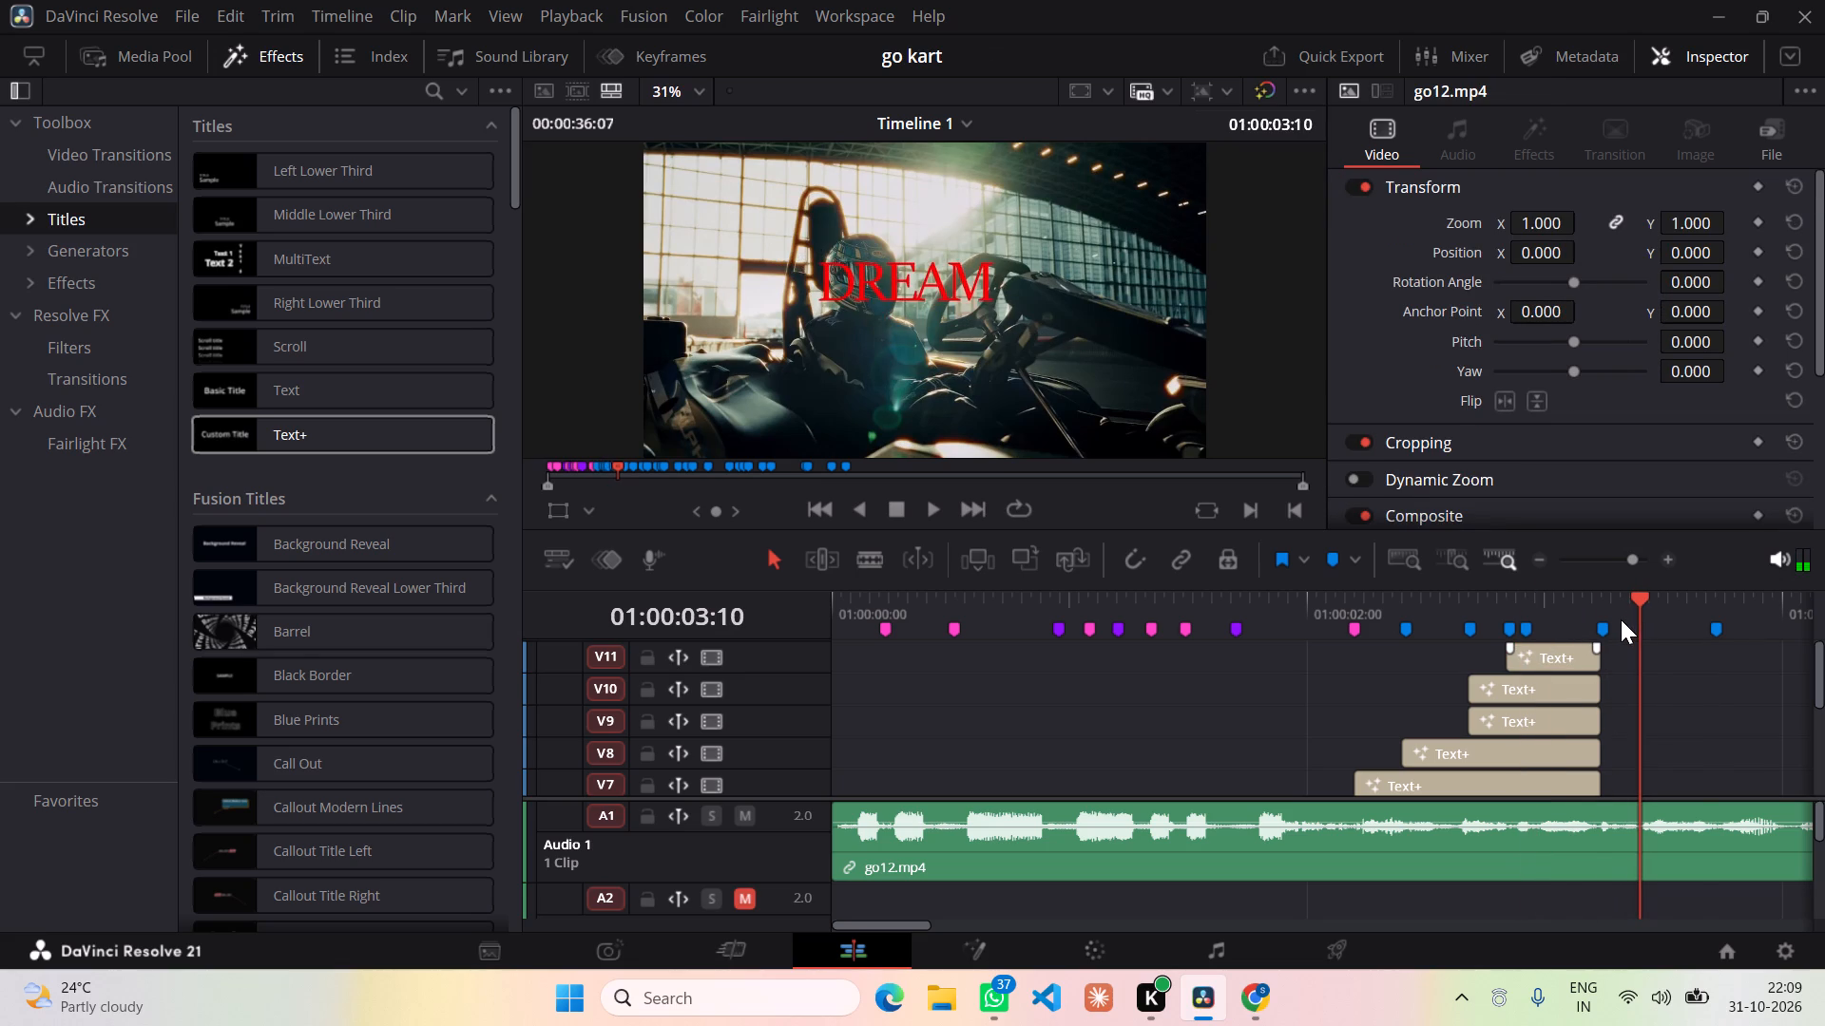
drag(1664, 778, 1661, 767)
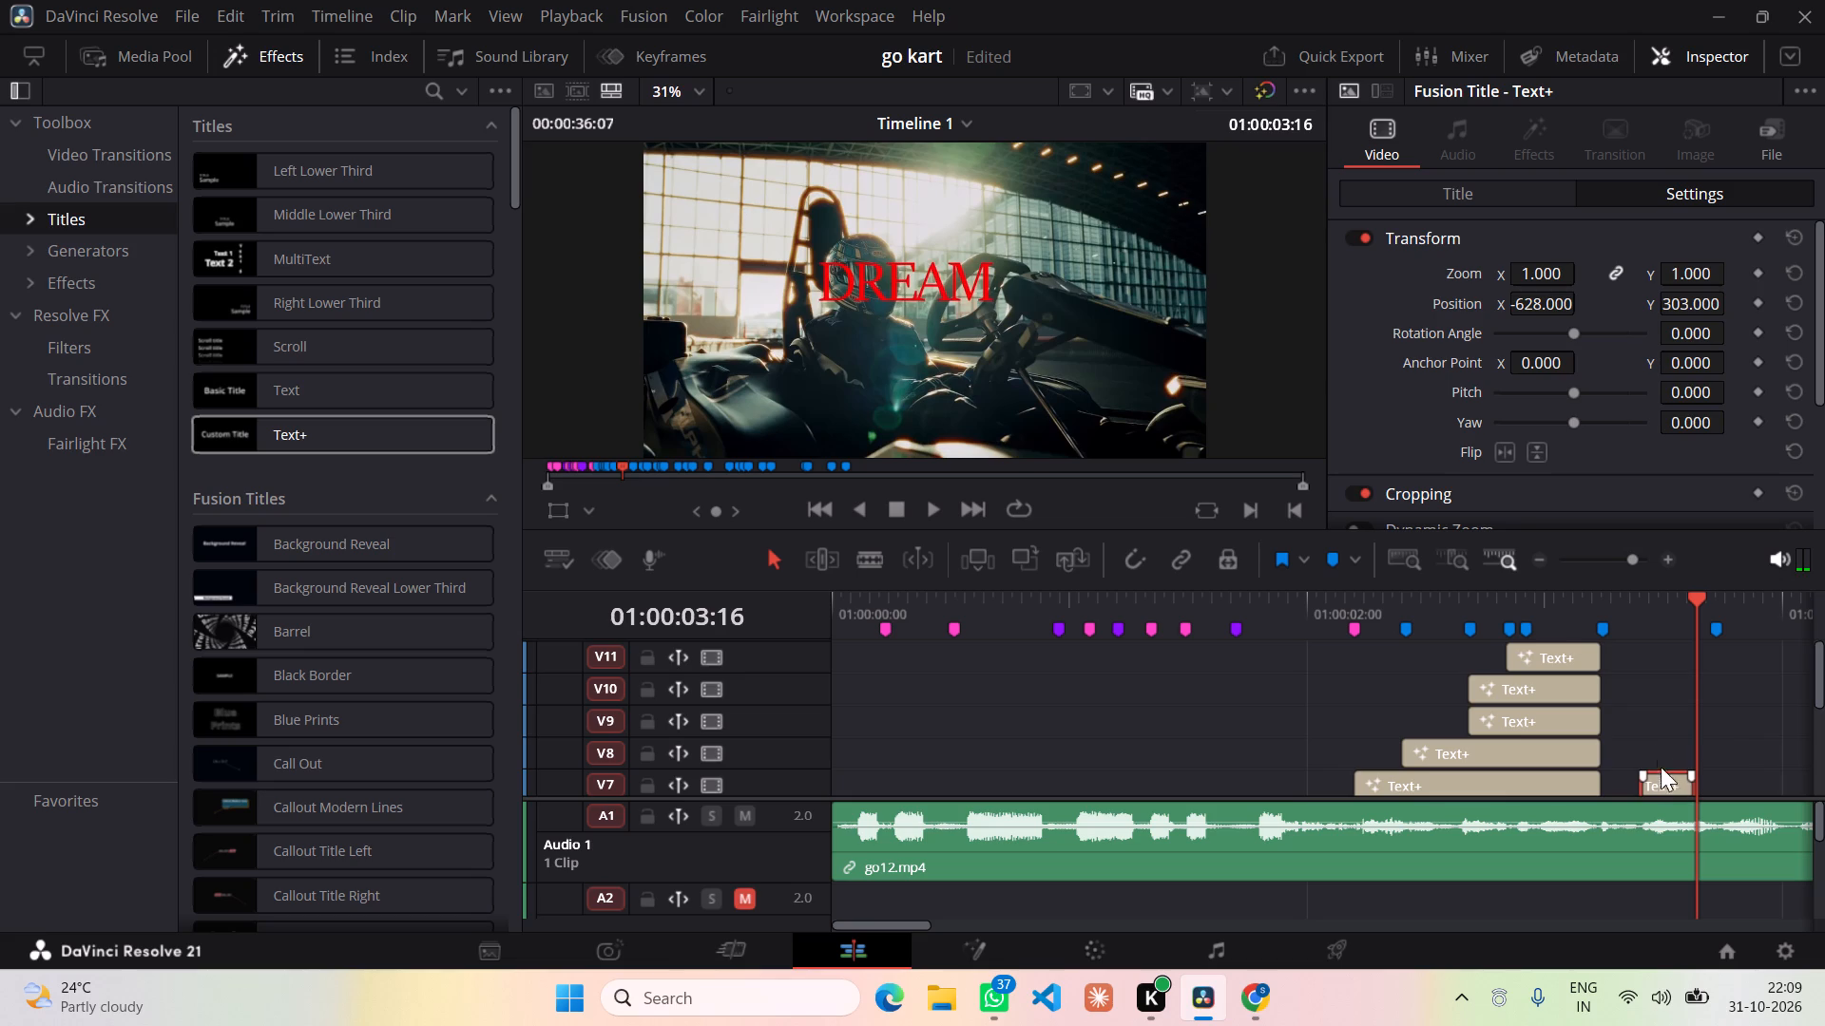
drag(1661, 767, 1558, 630)
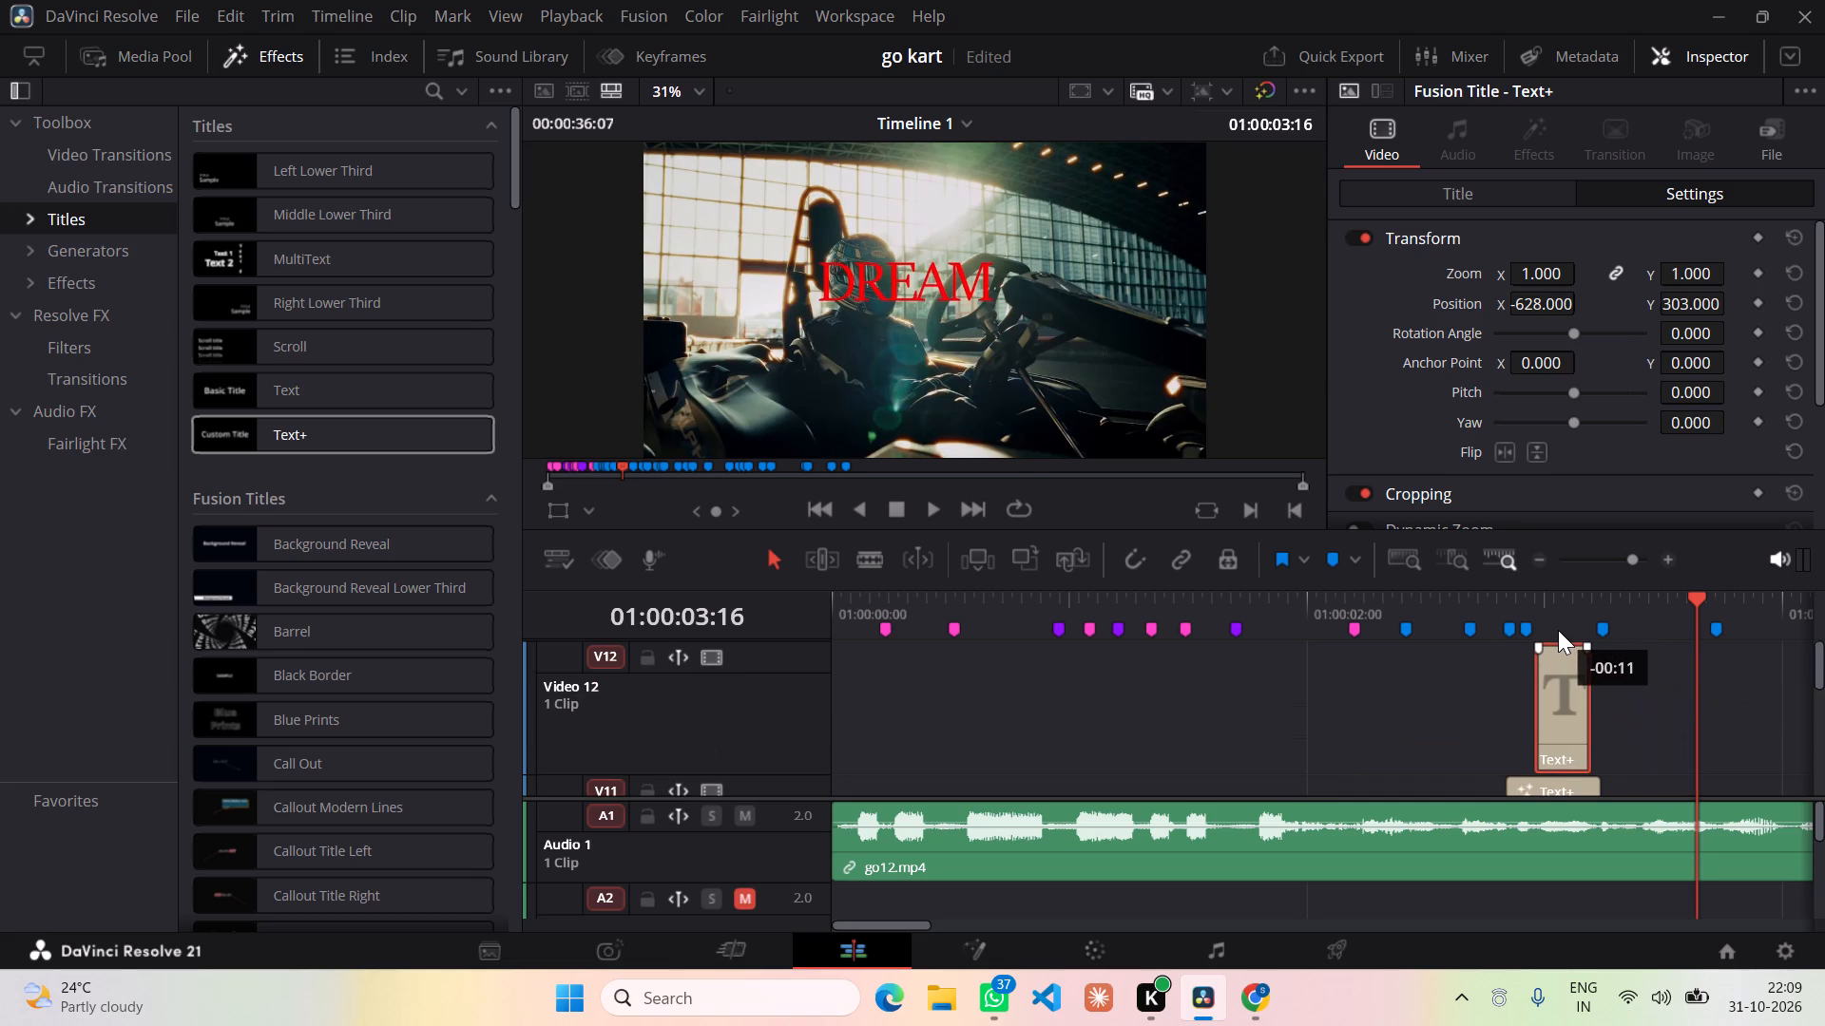
drag(1558, 630, 1550, 630)
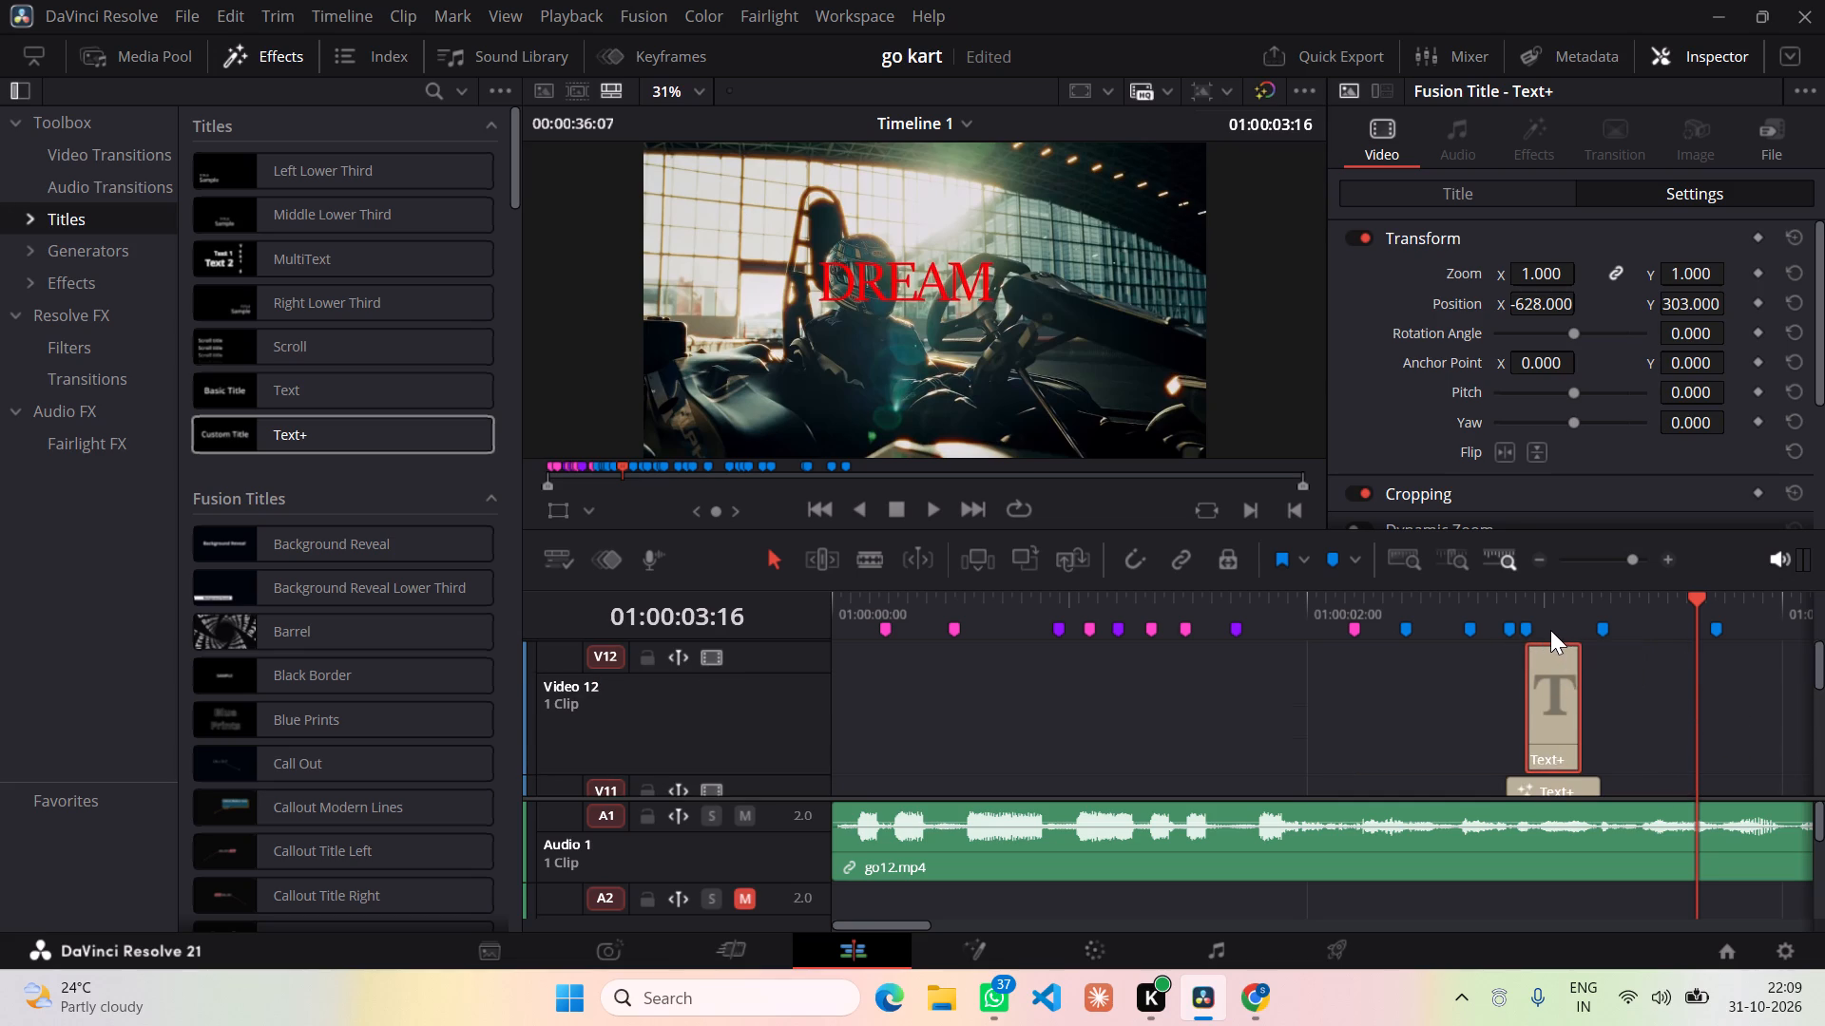
Reduce track V12's height to match the compact video tracks below it.
drag(766, 645, 747, 753)
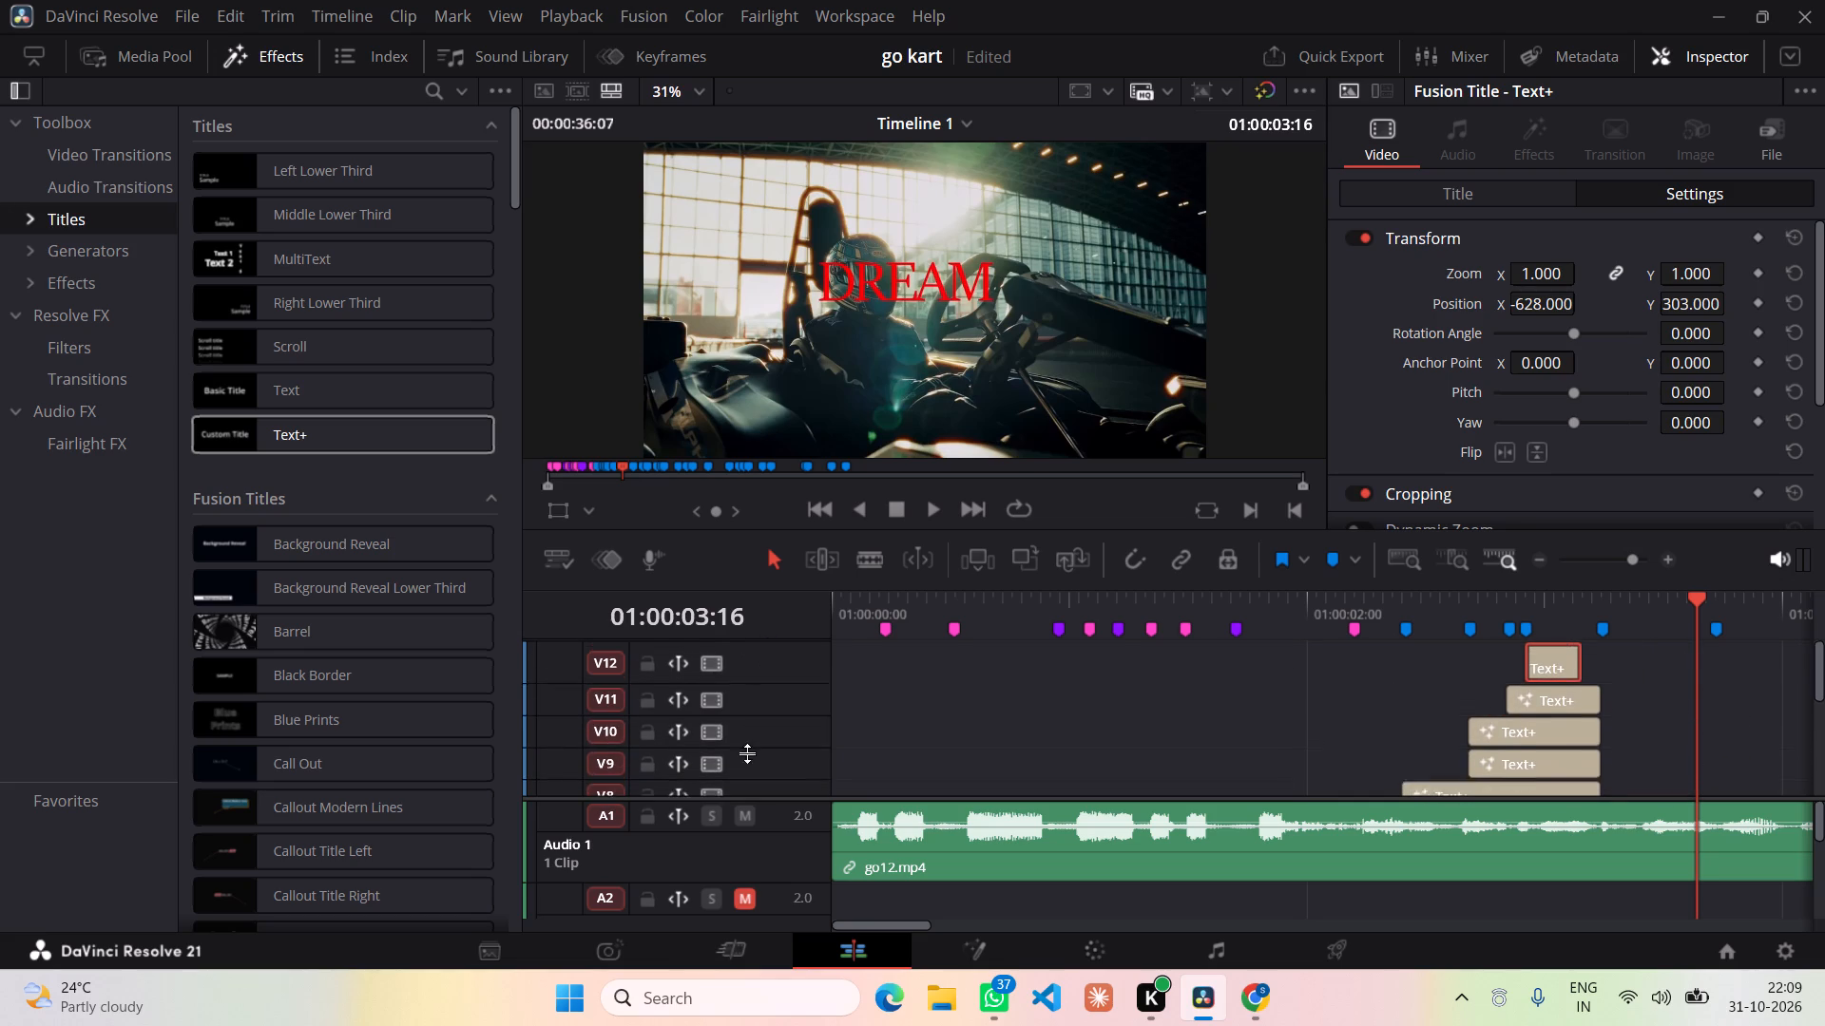
drag(747, 753, 745, 769)
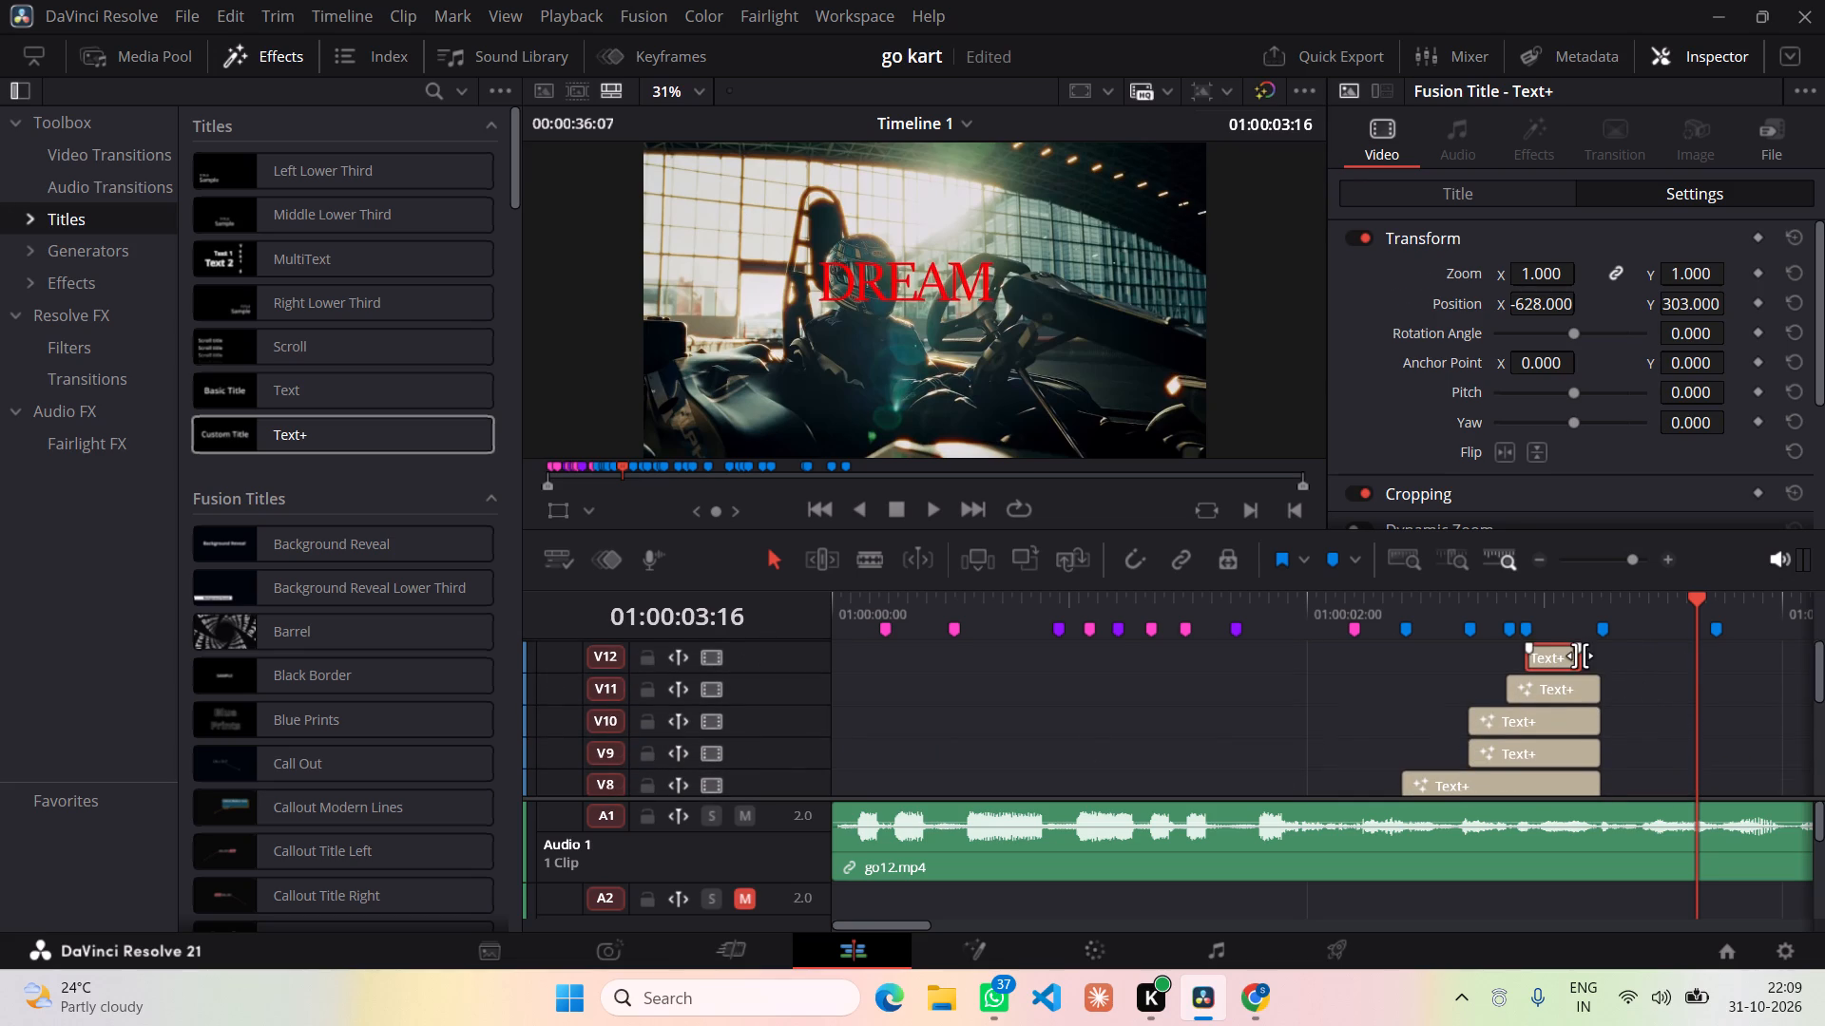
Extend the V12 title's end to line up with the ends of the Text+ titles below.
drag(1580, 655, 1602, 656)
click(1645, 660)
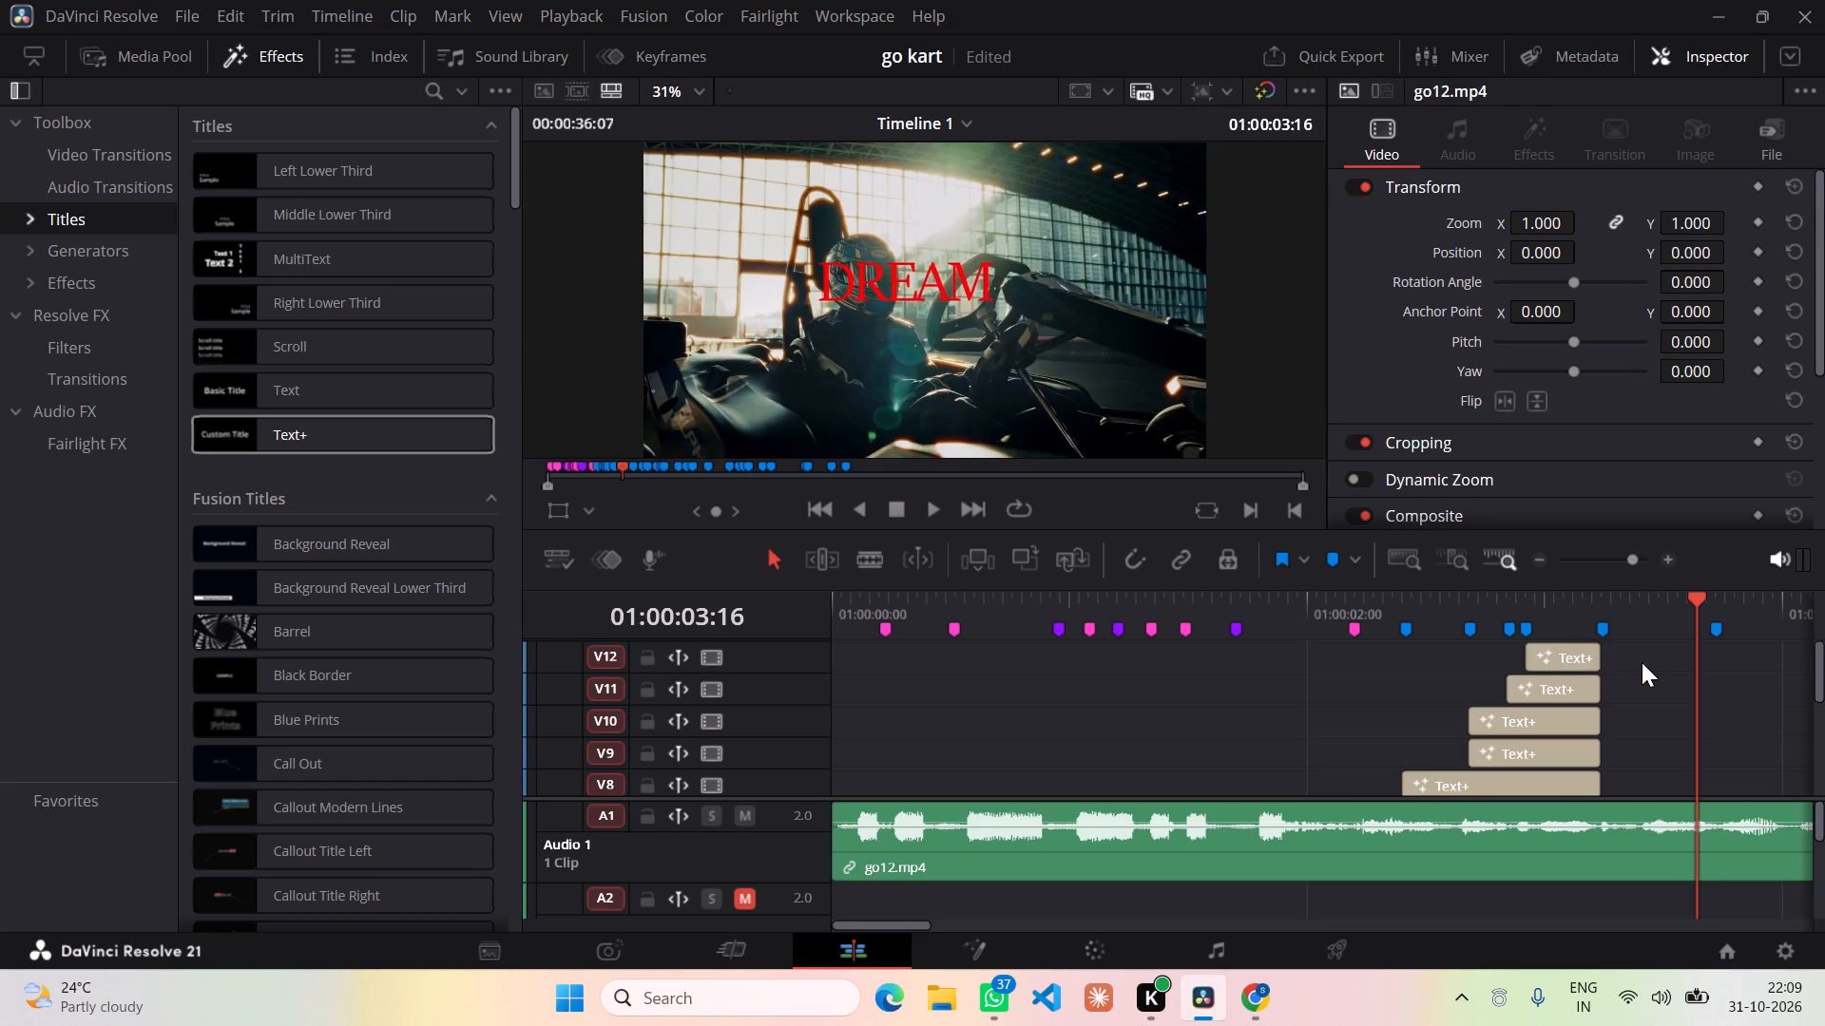
Replace the V12 Text+ title's text with "IF THIS", working at 01:00:03:01.
drag(1700, 597, 1663, 596)
drag(1663, 596, 1568, 596)
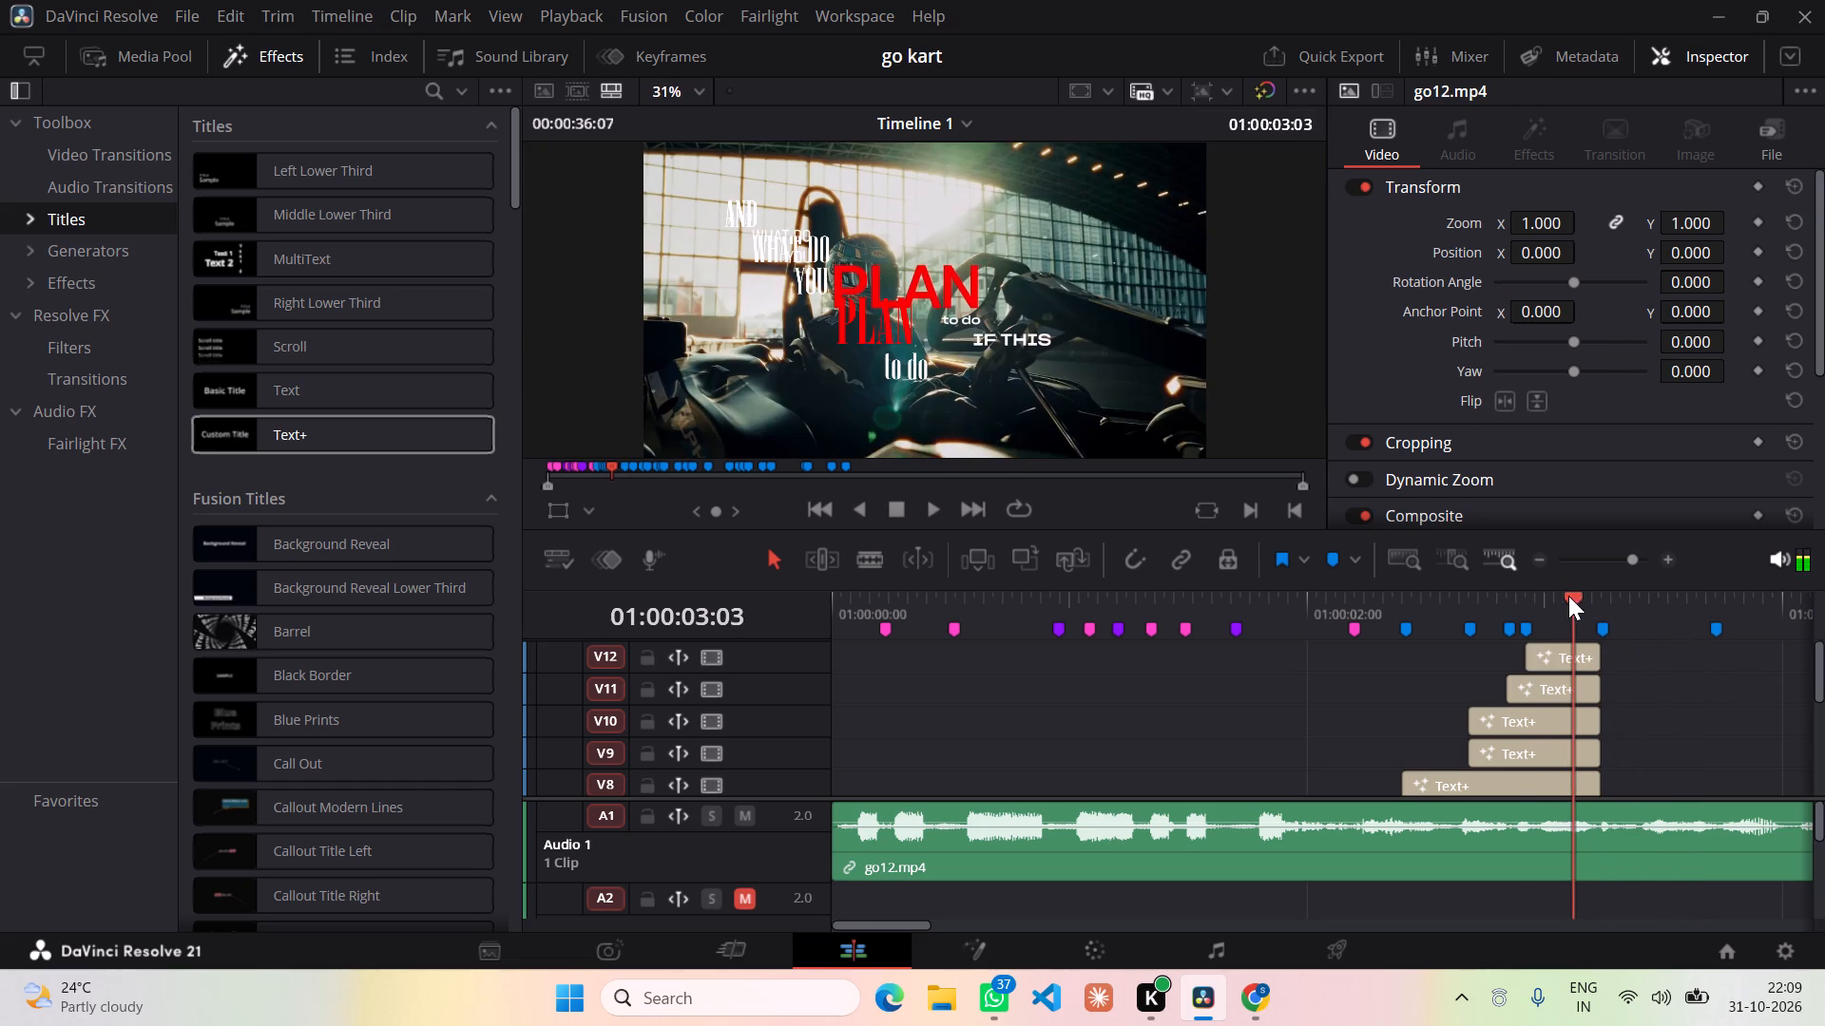
drag(1568, 596, 1527, 597)
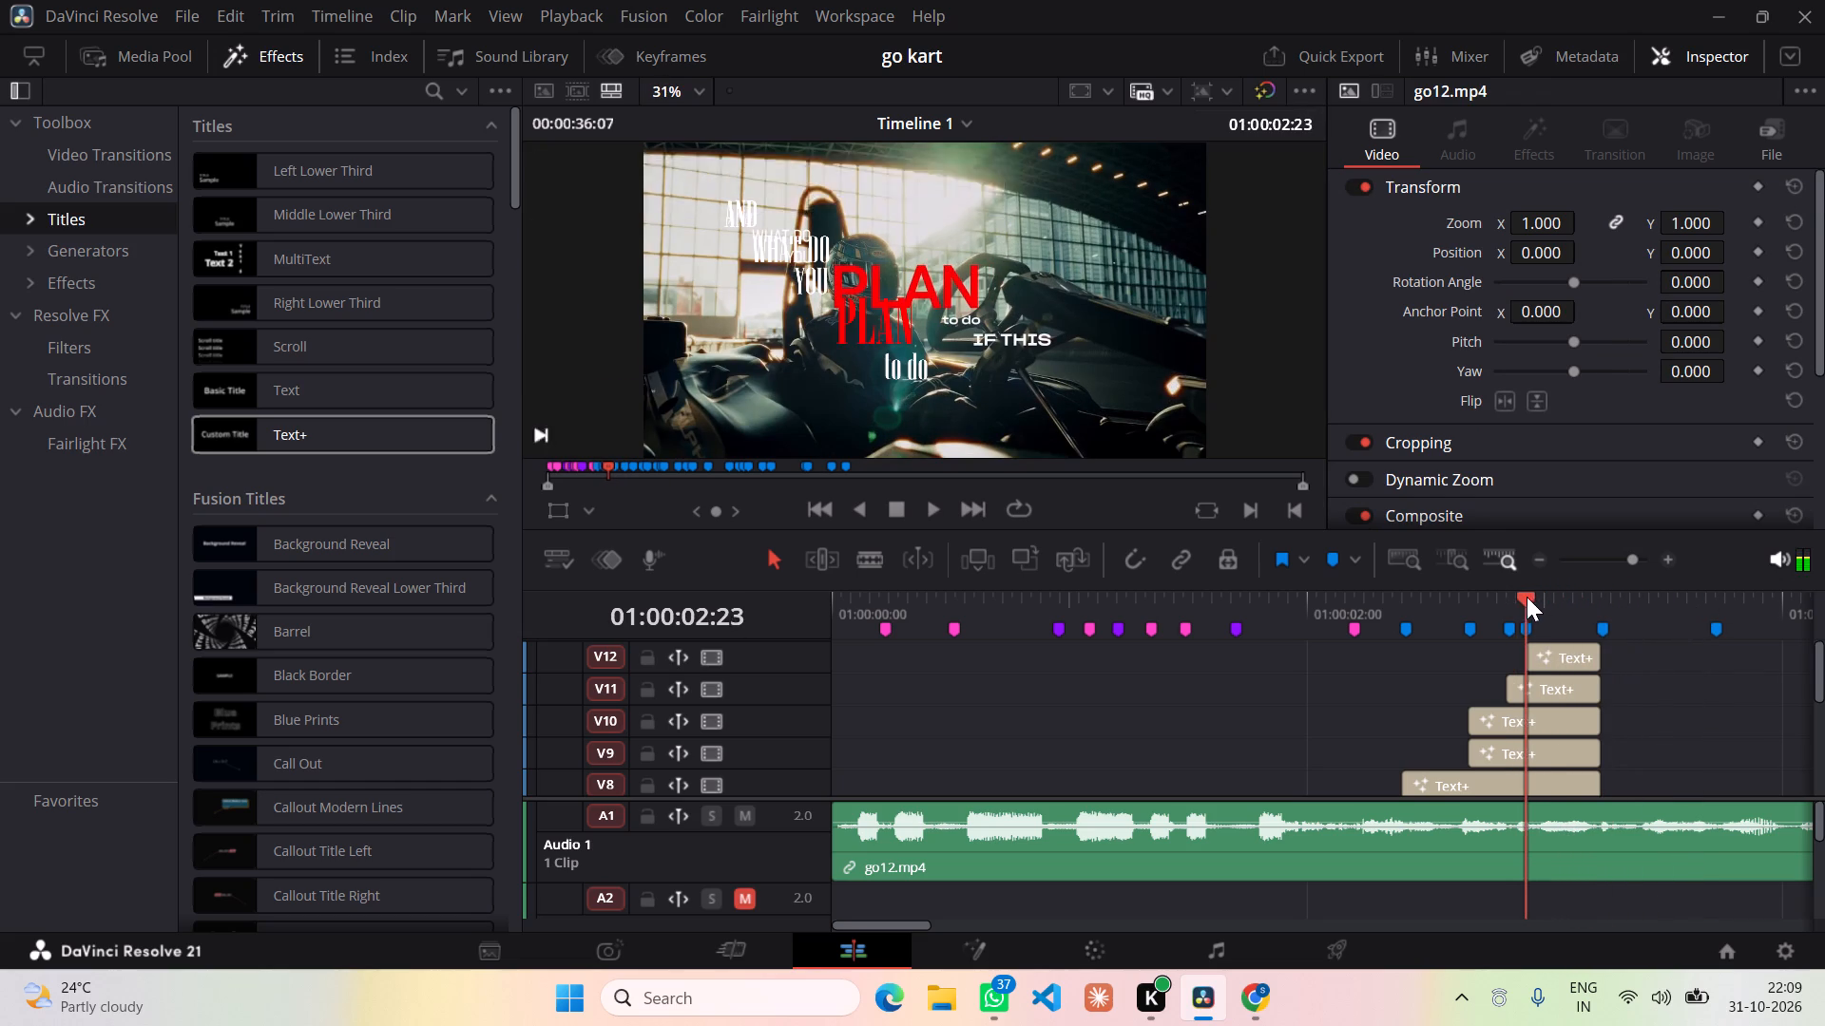
drag(1527, 597, 1552, 604)
click(1549, 653)
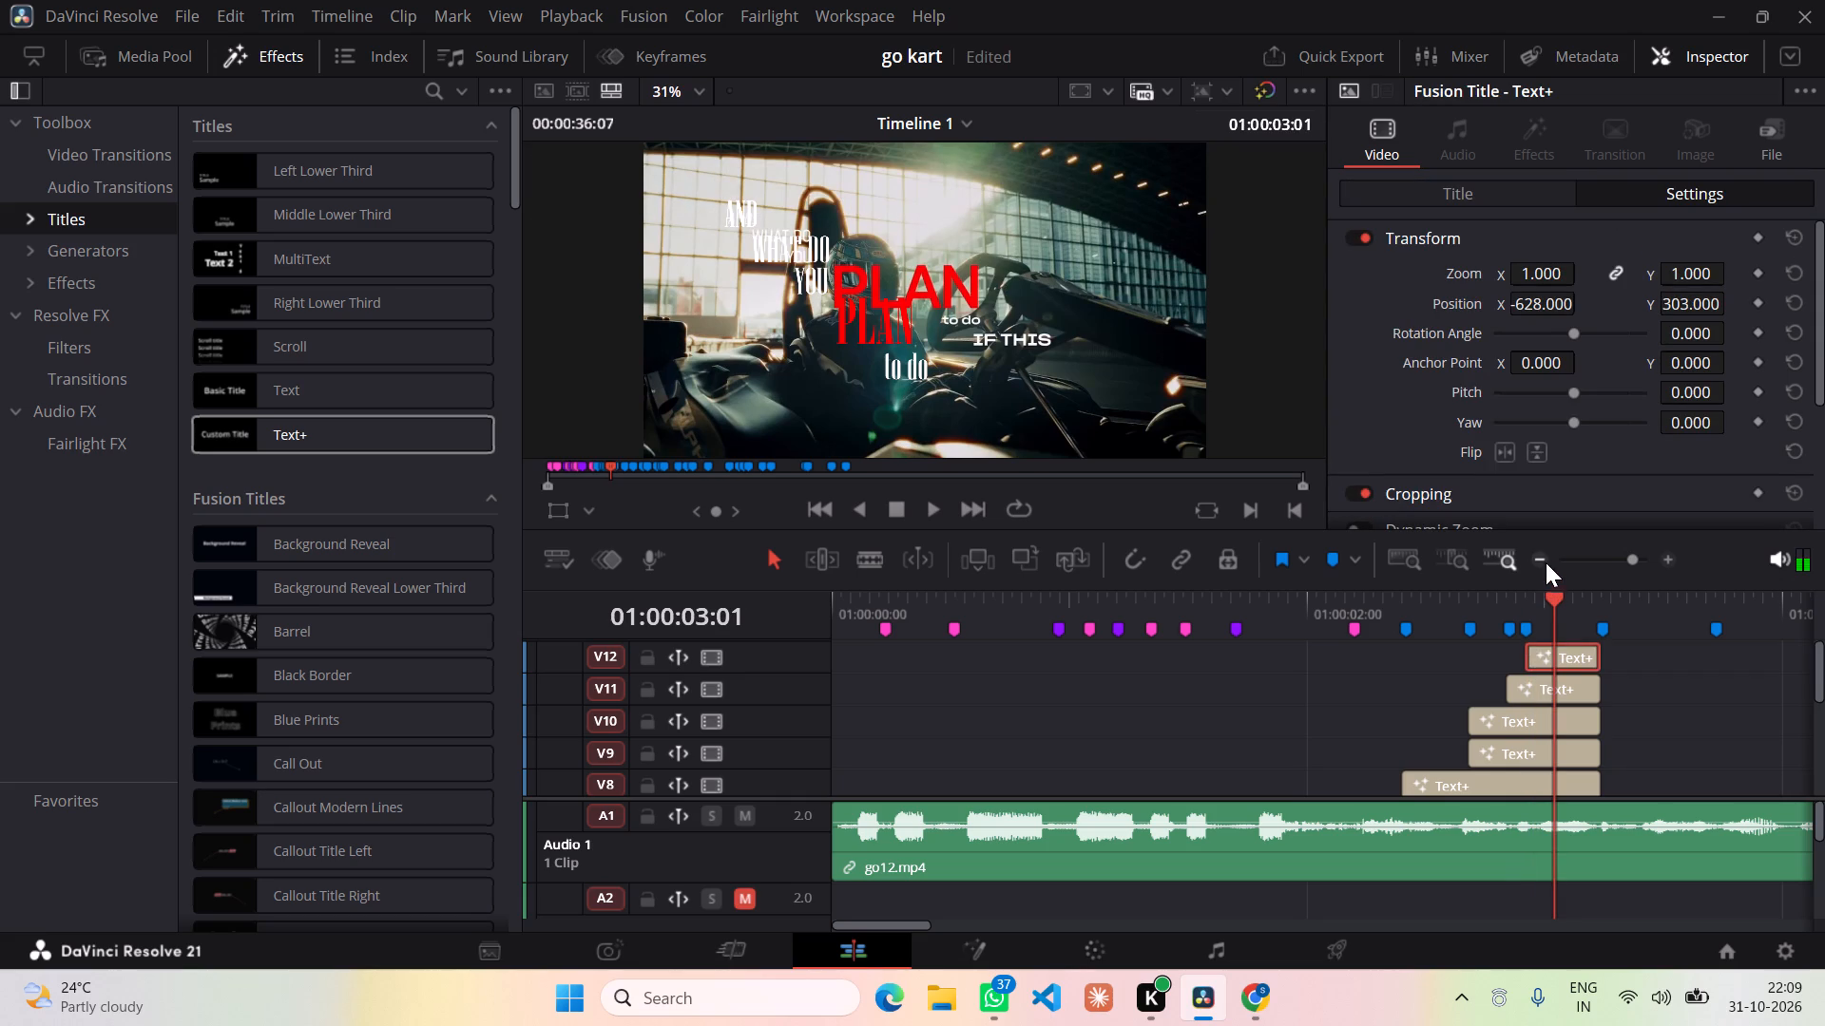
scroll(1489, 422, up, 3)
click(1431, 183)
scroll(1446, 271, up, 3)
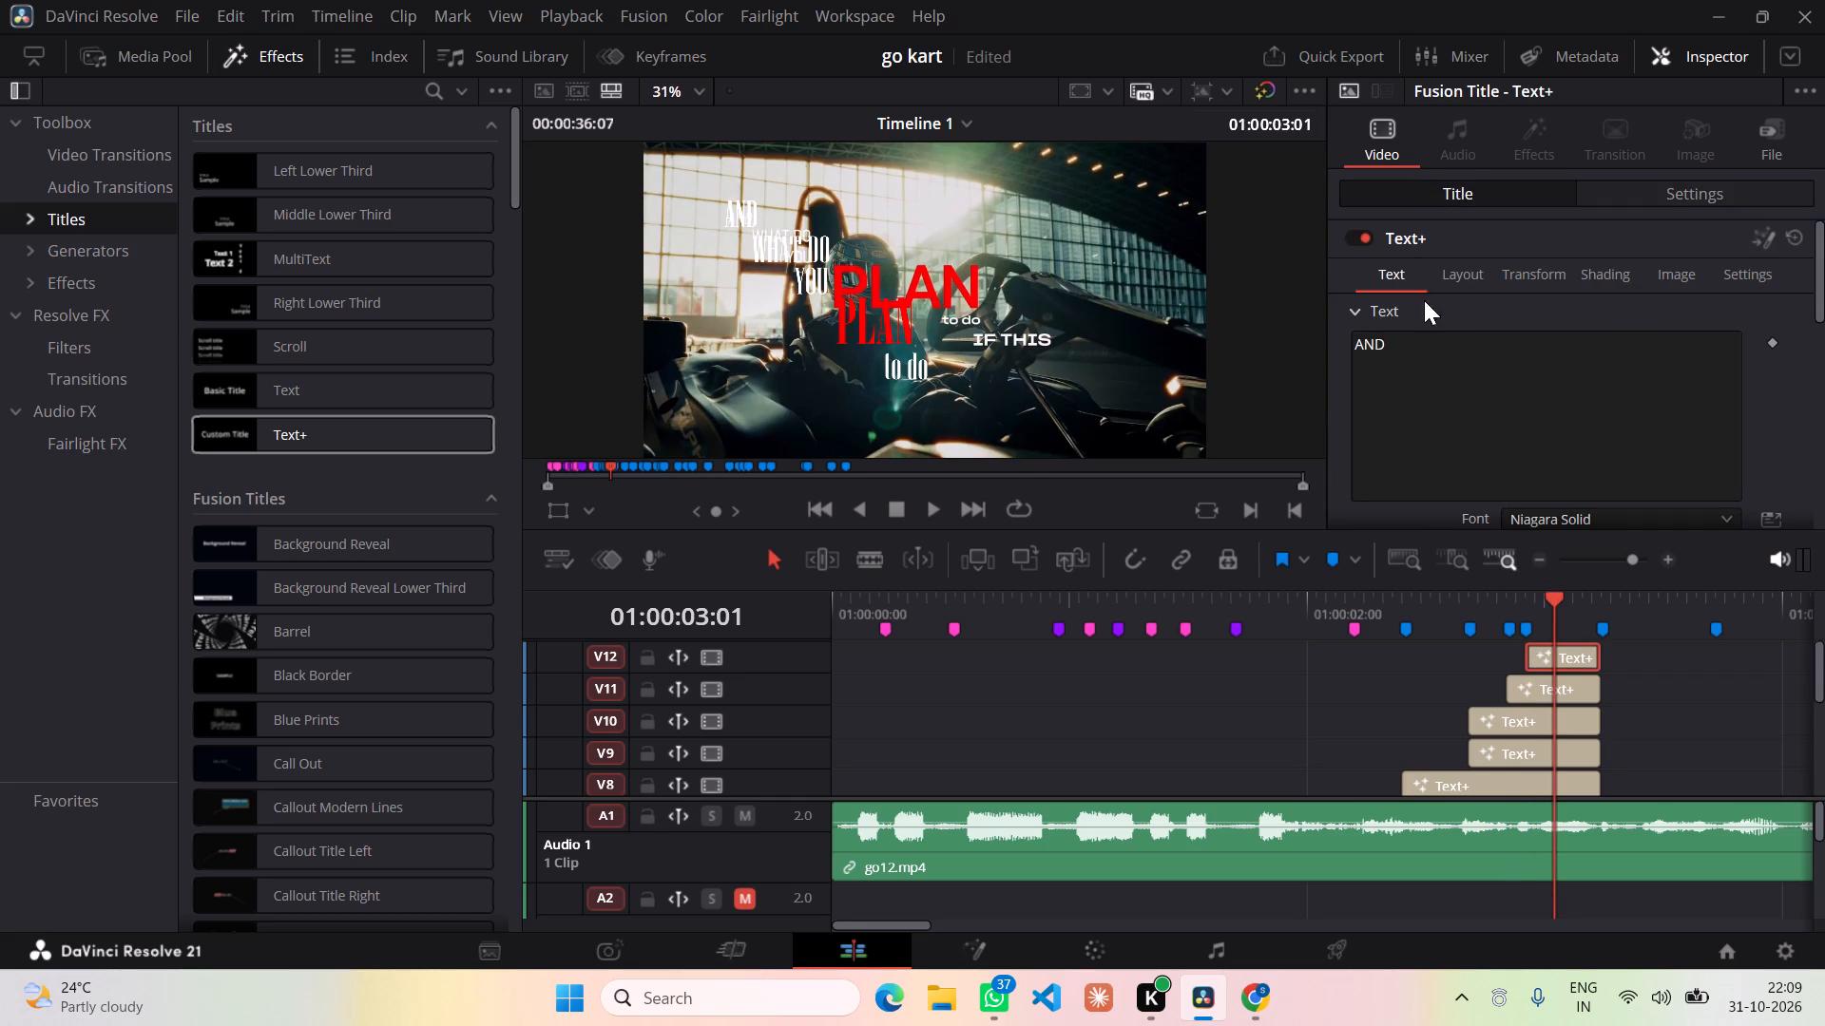
drag(1403, 349, 1245, 349)
key(BackSpace)
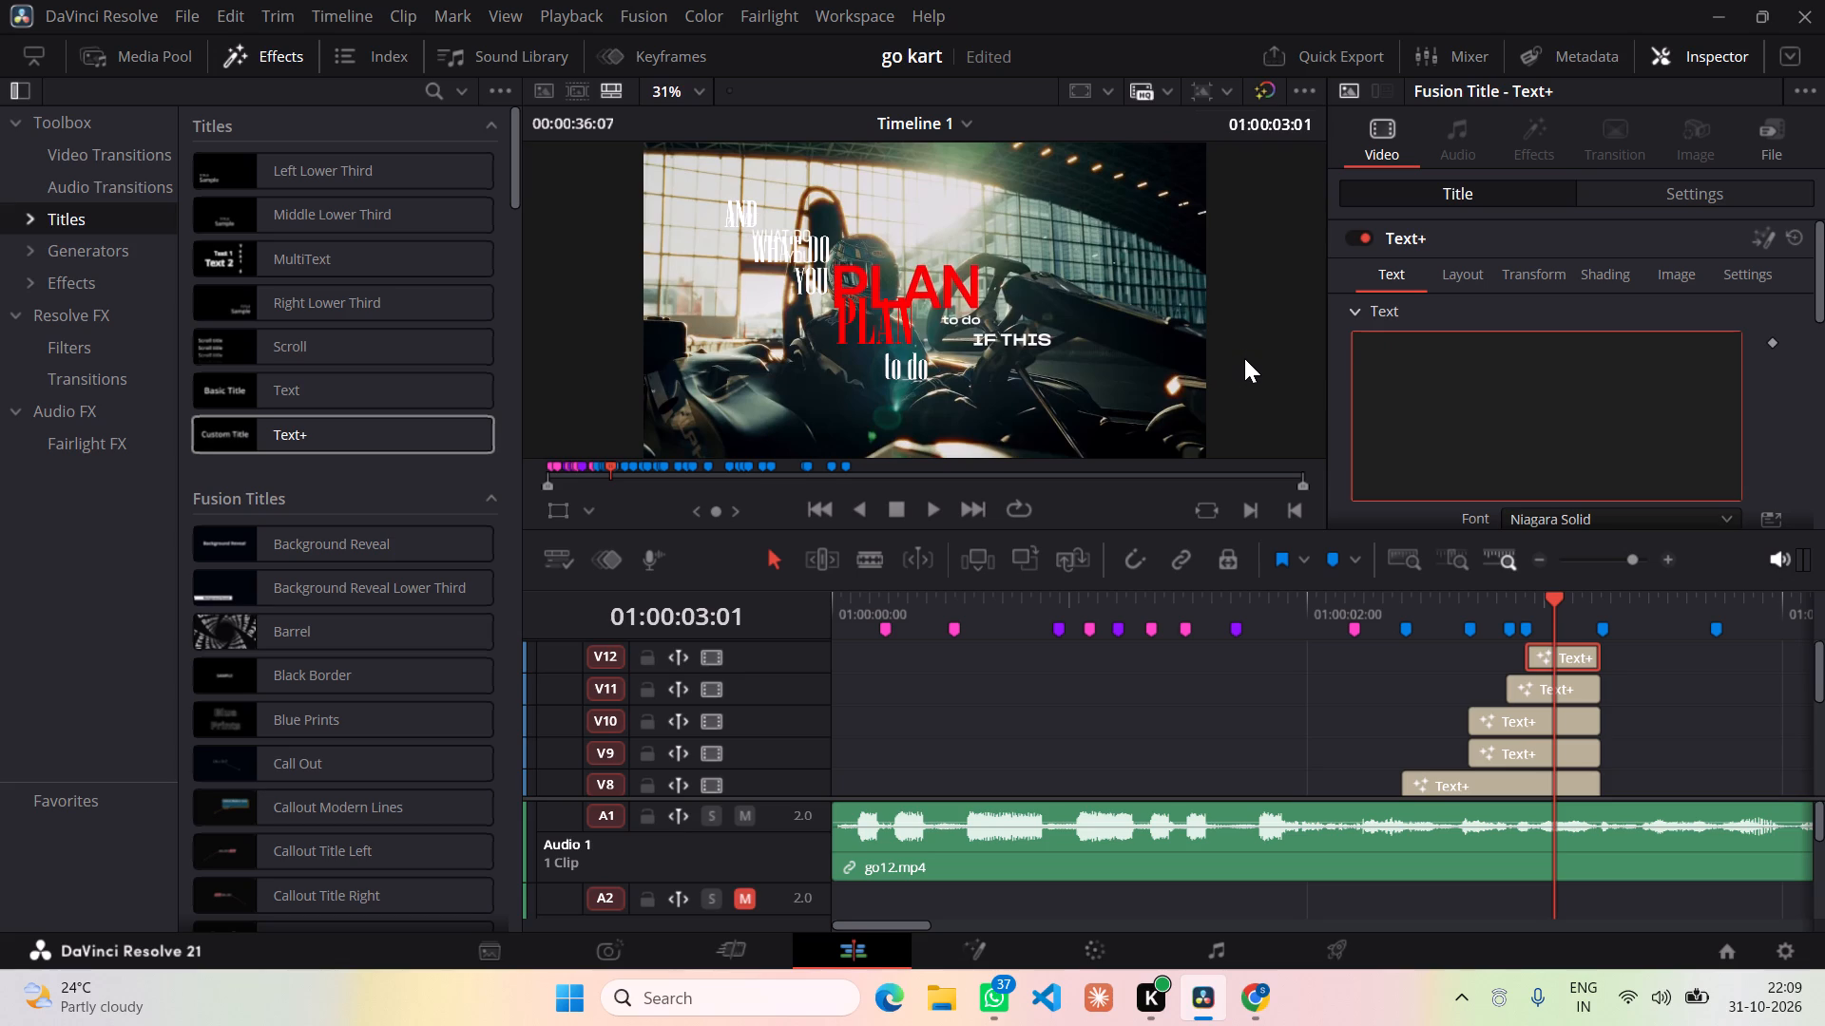
text(IF)
key(space)
text(THIS)
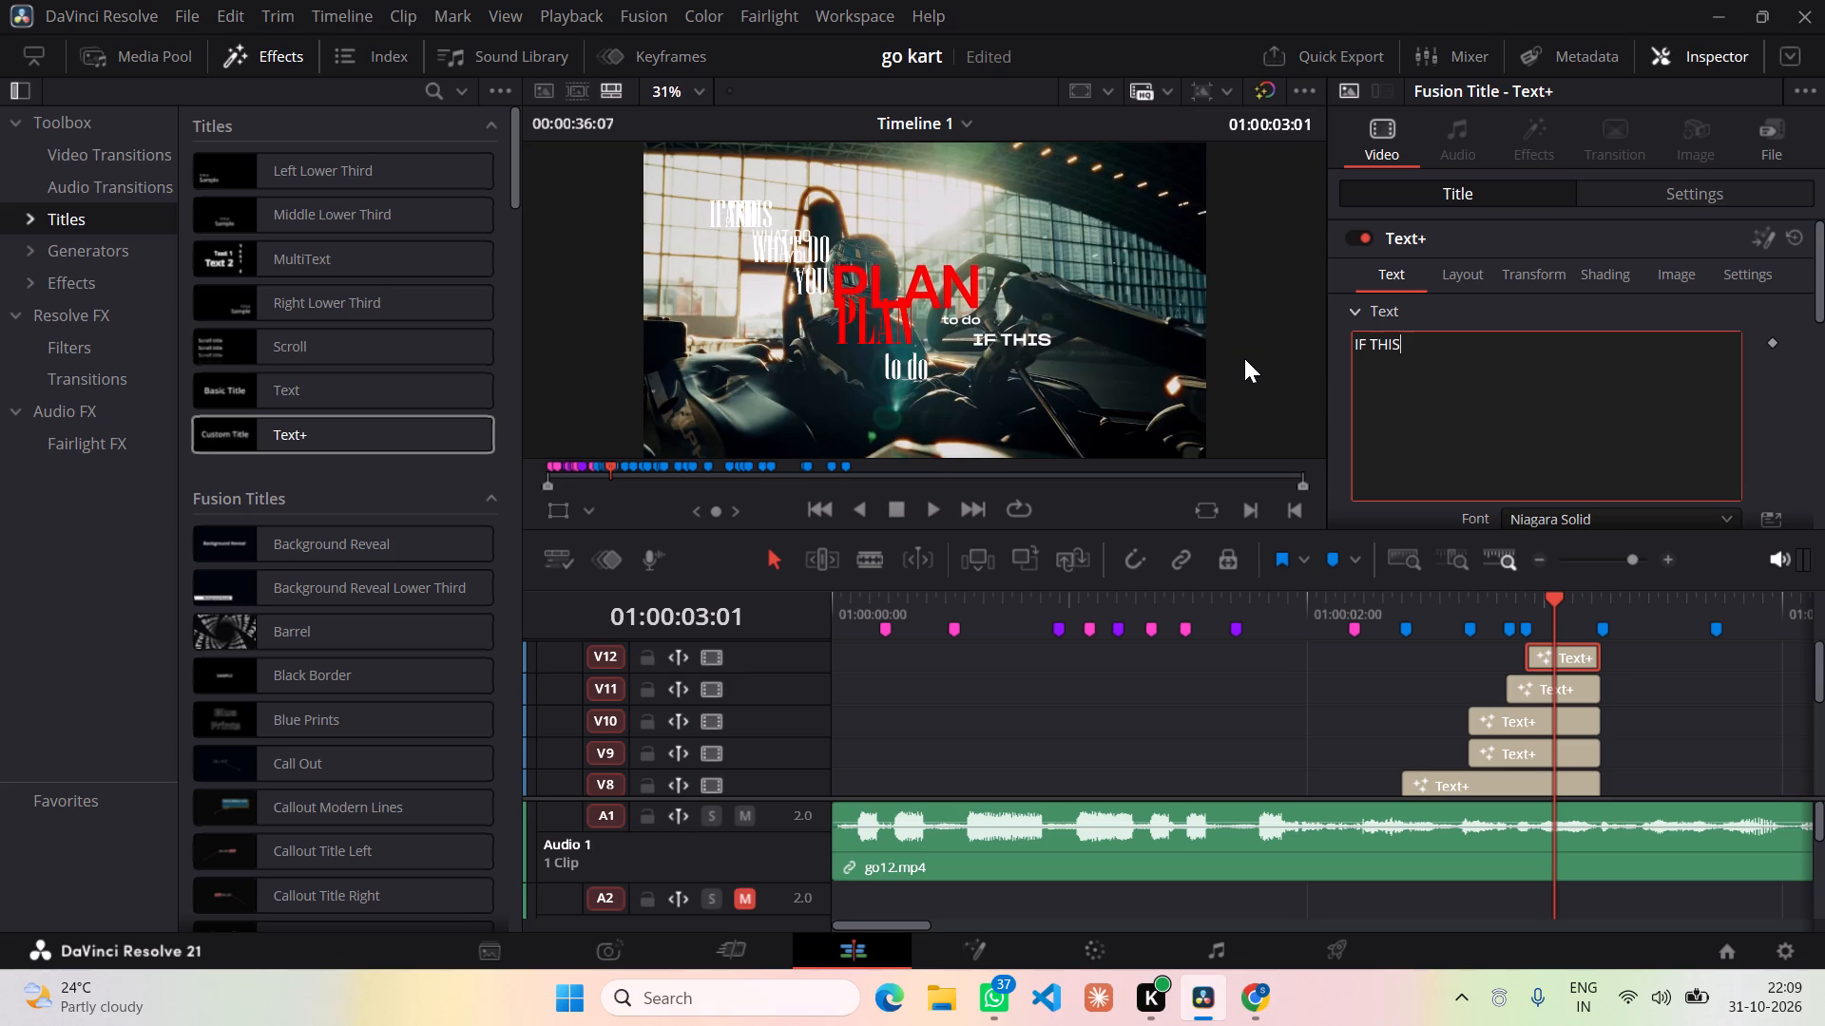
Position the V12 "IF THIS" title at X 116, Y -334, below and beside the "to do" title.
click(1647, 185)
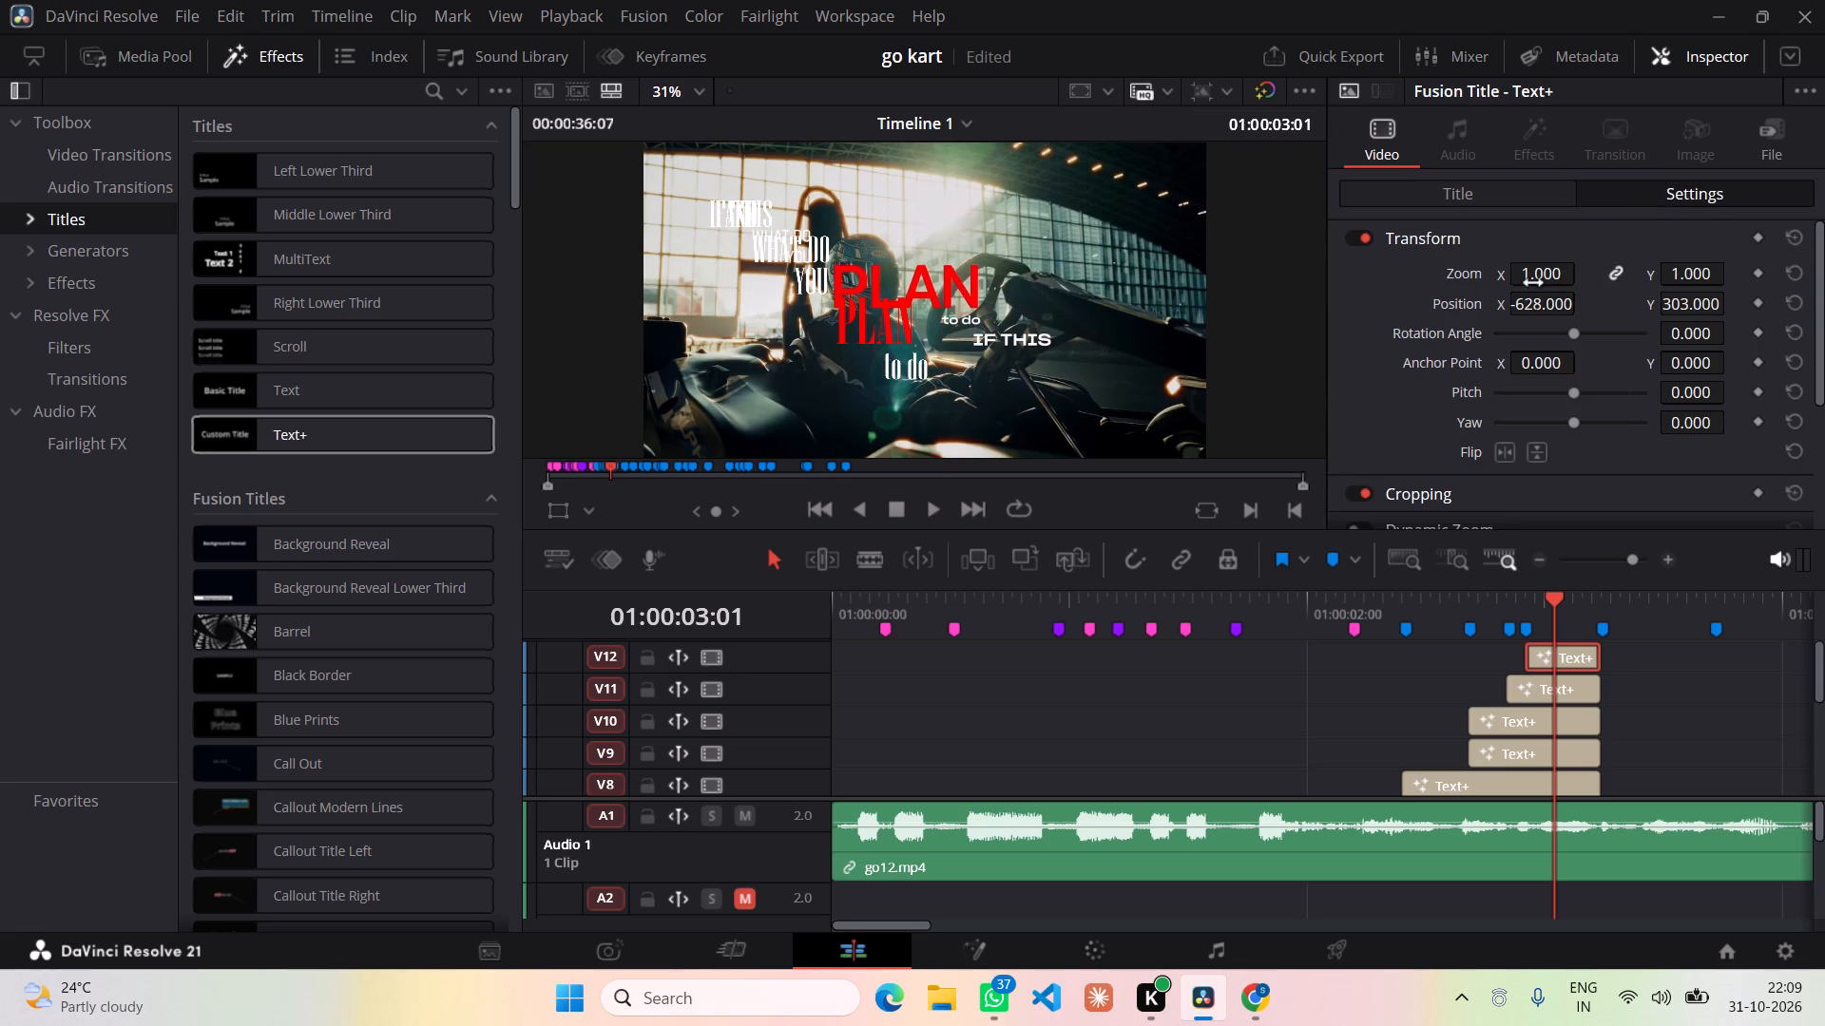
drag(1547, 303, 1256, 333)
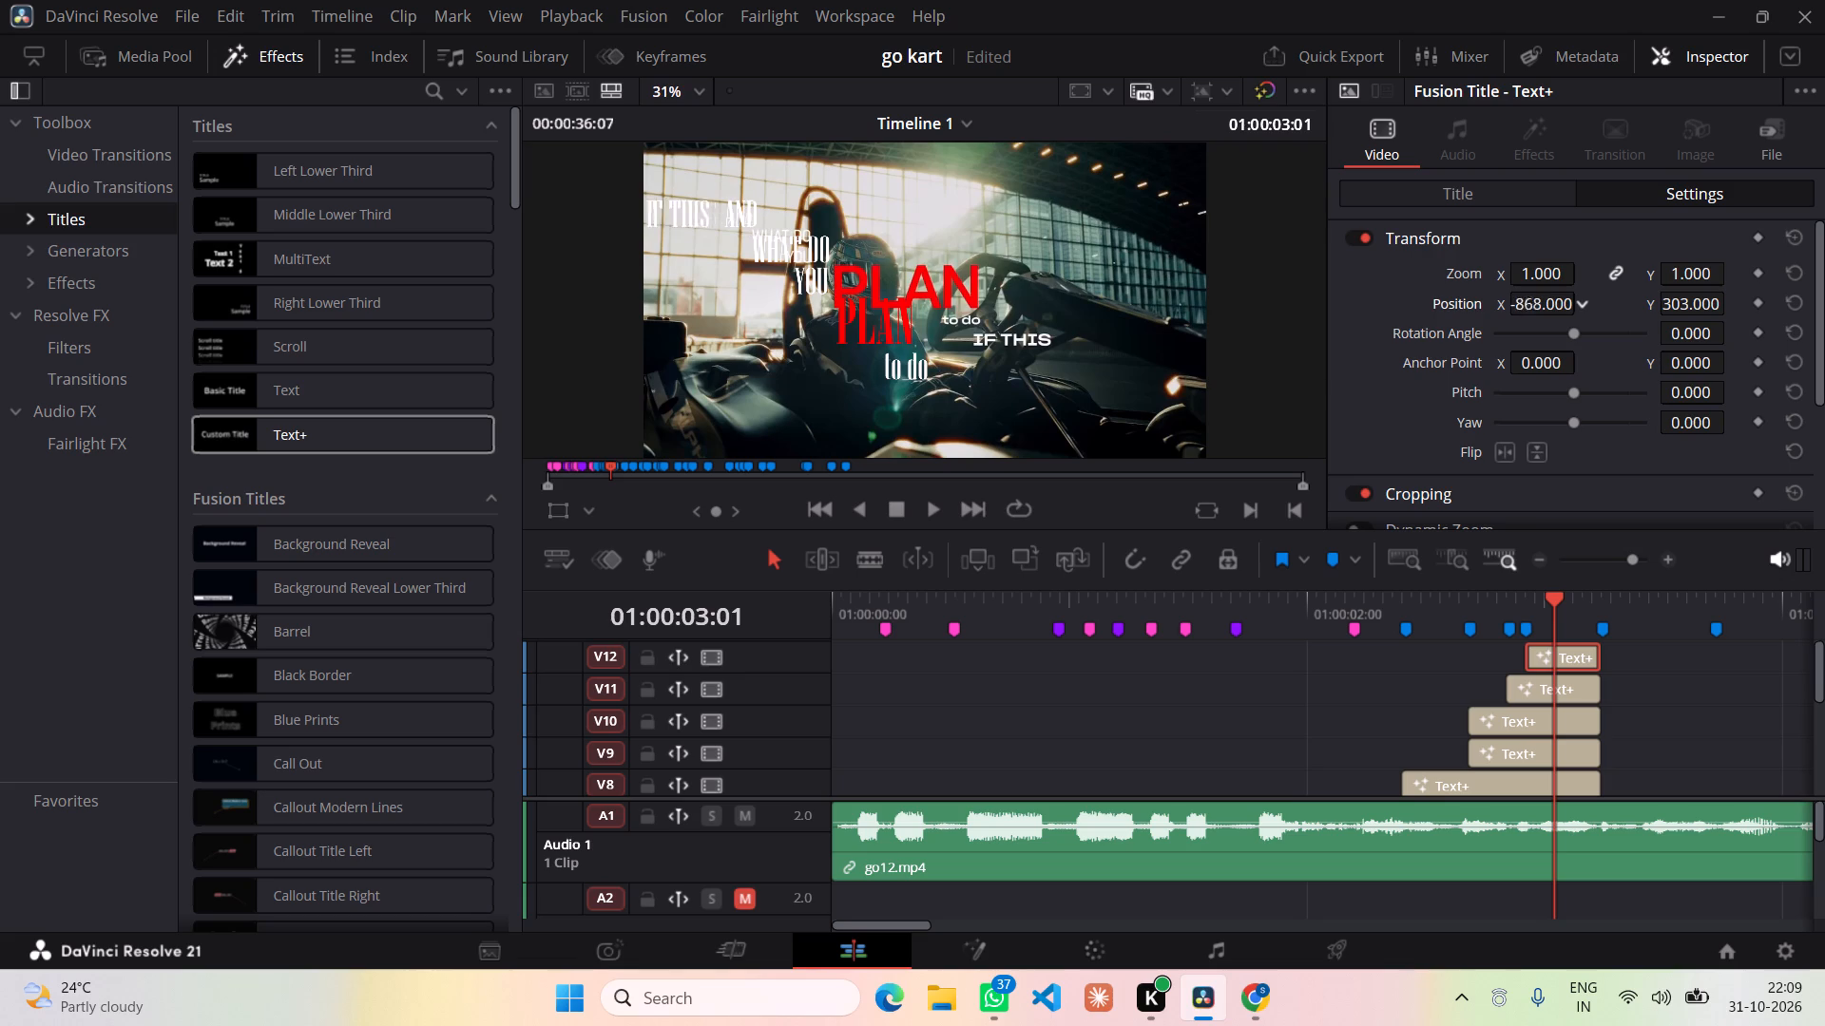
drag(1256, 333, 1564, 560)
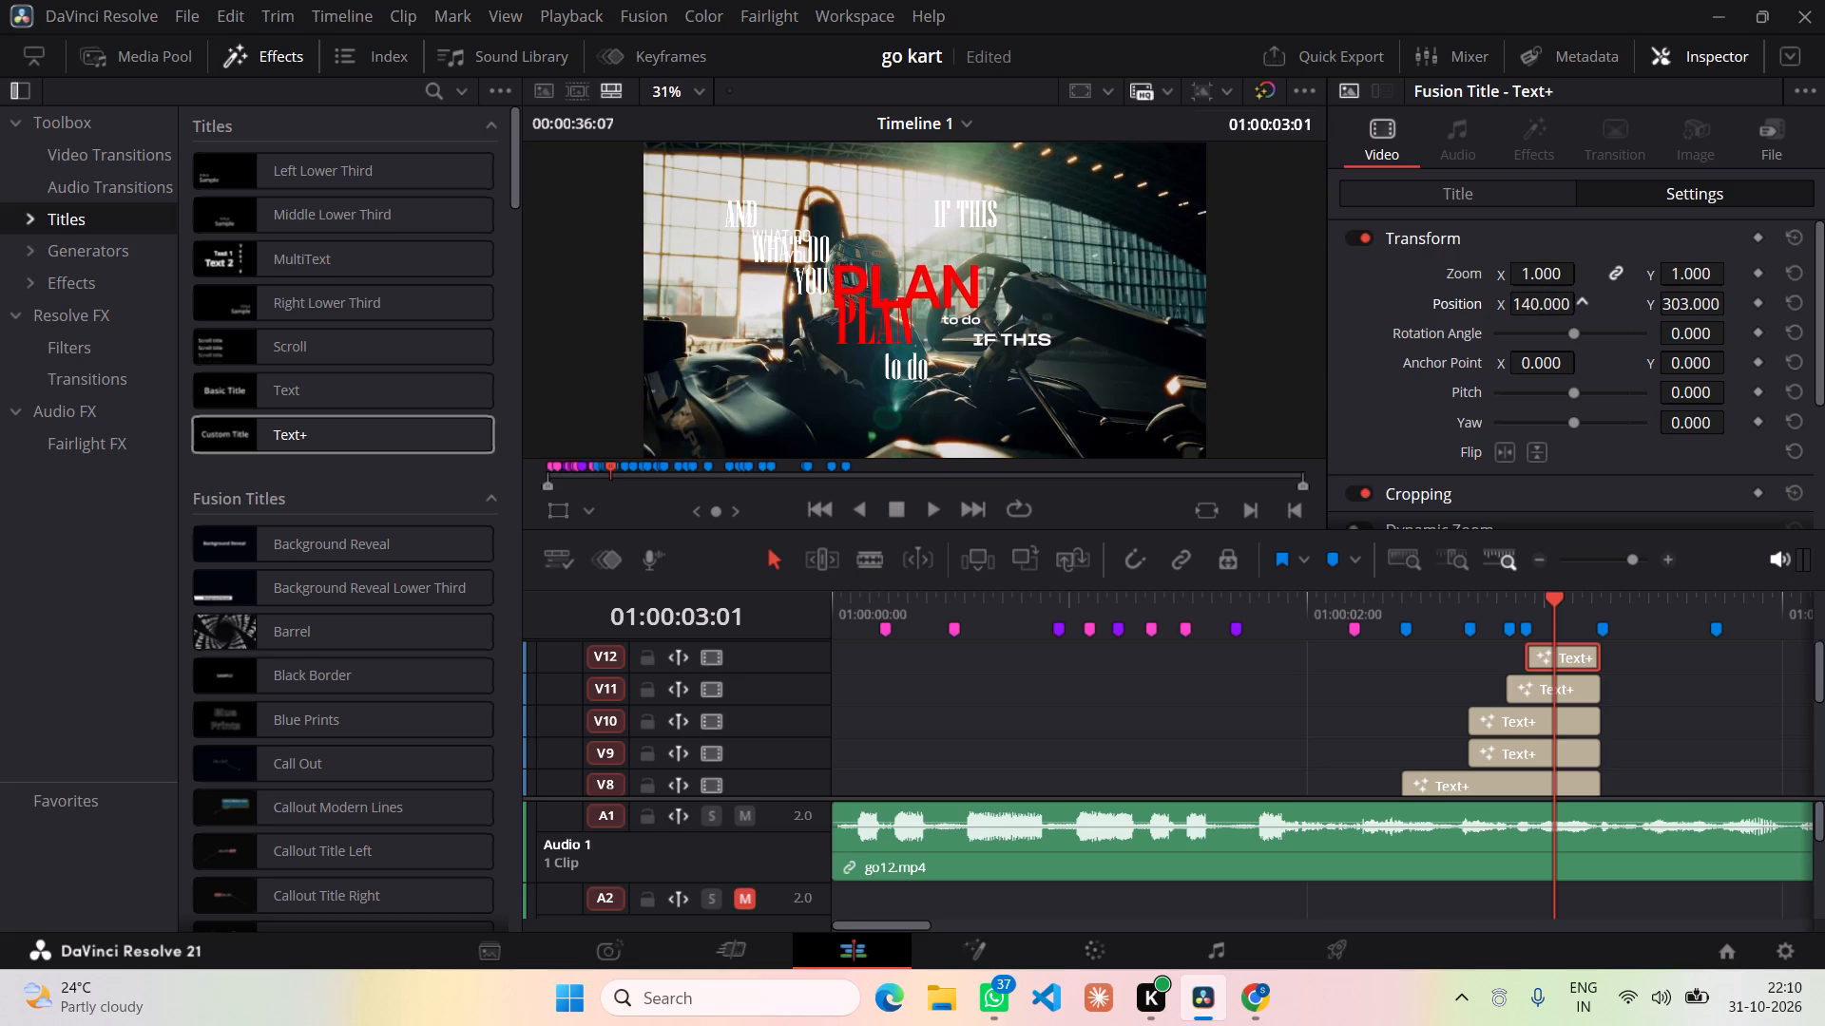
drag(1564, 560, 1565, 563)
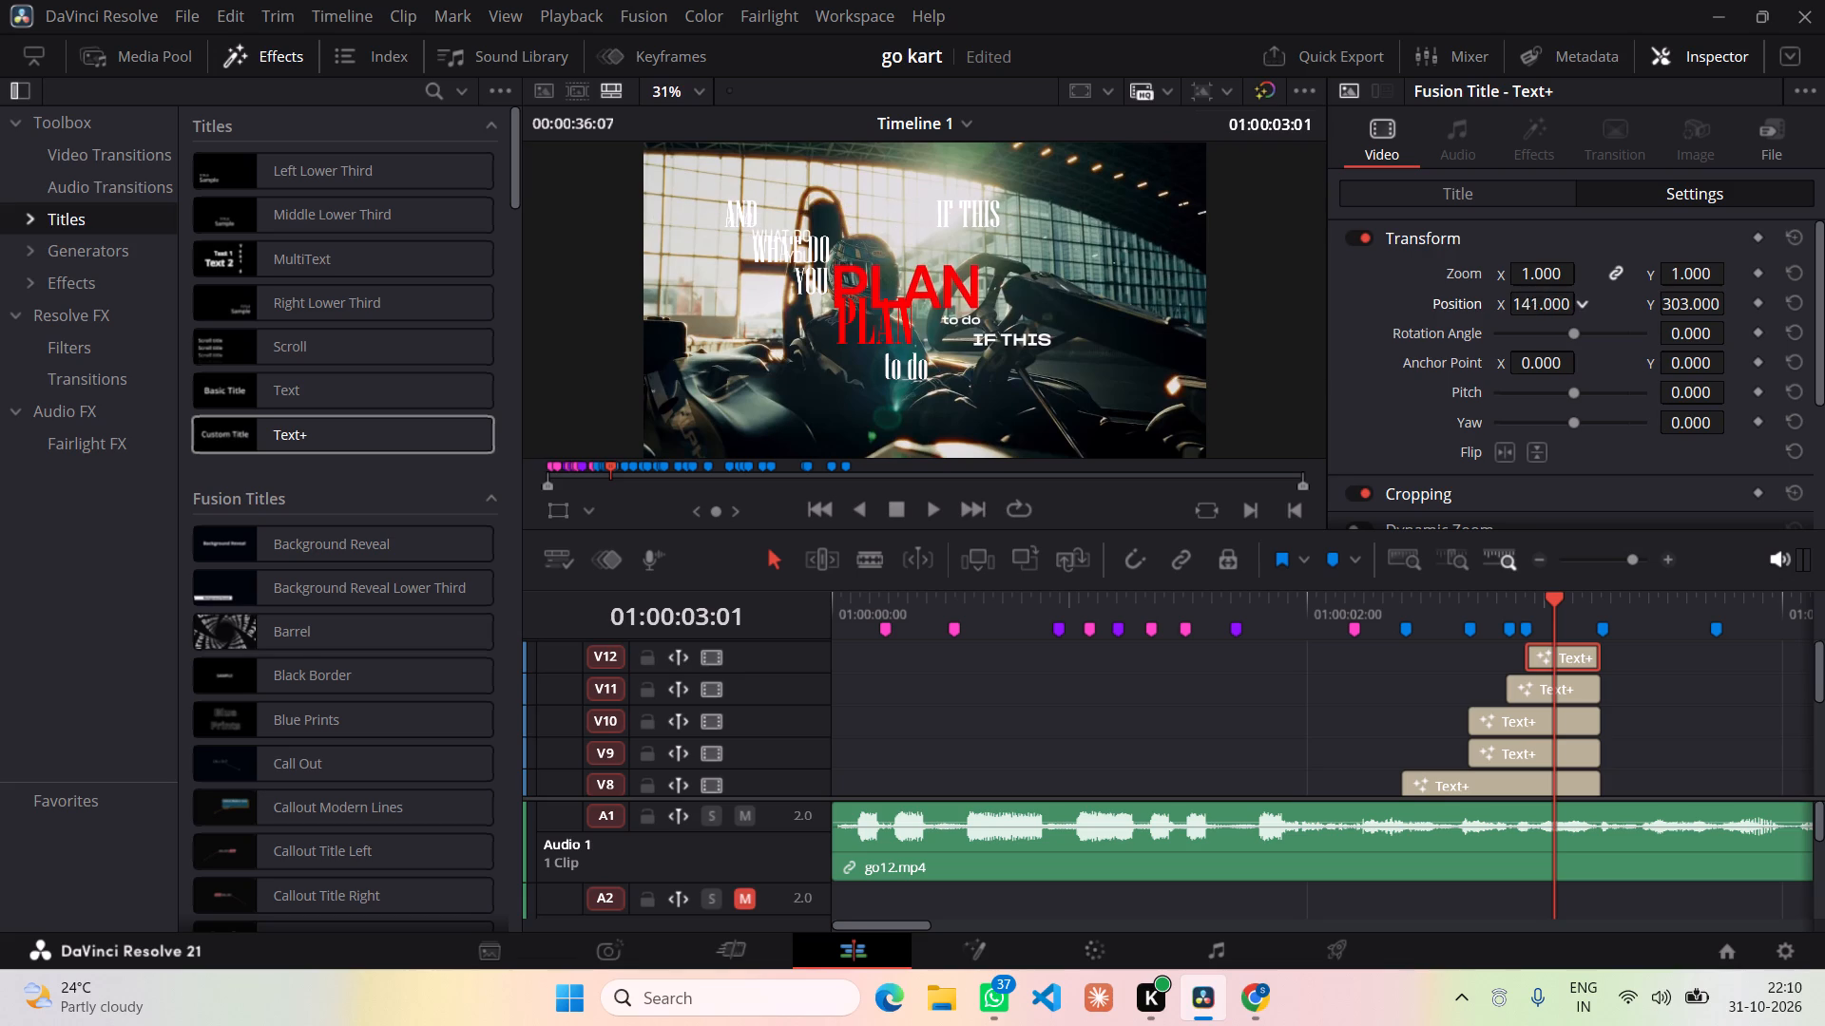
drag(1565, 563, 1537, 563)
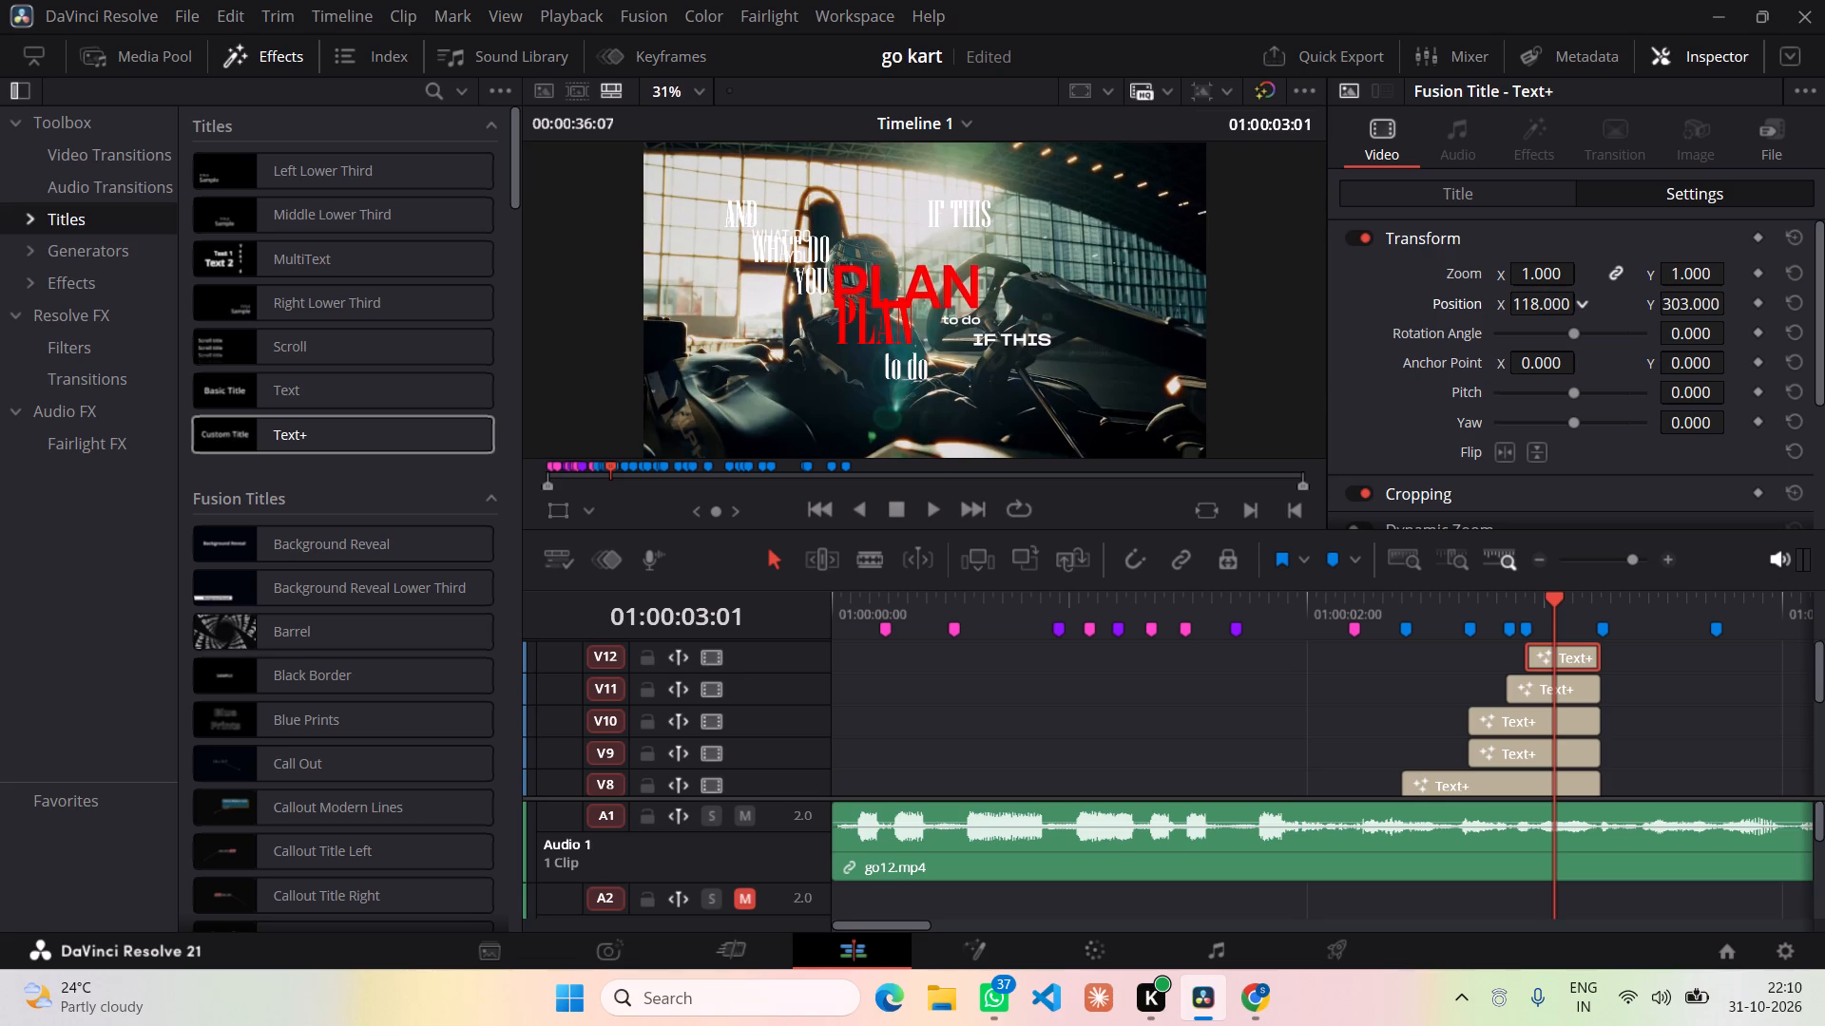
drag(1537, 563, 1535, 563)
drag(1691, 300, 941, 403)
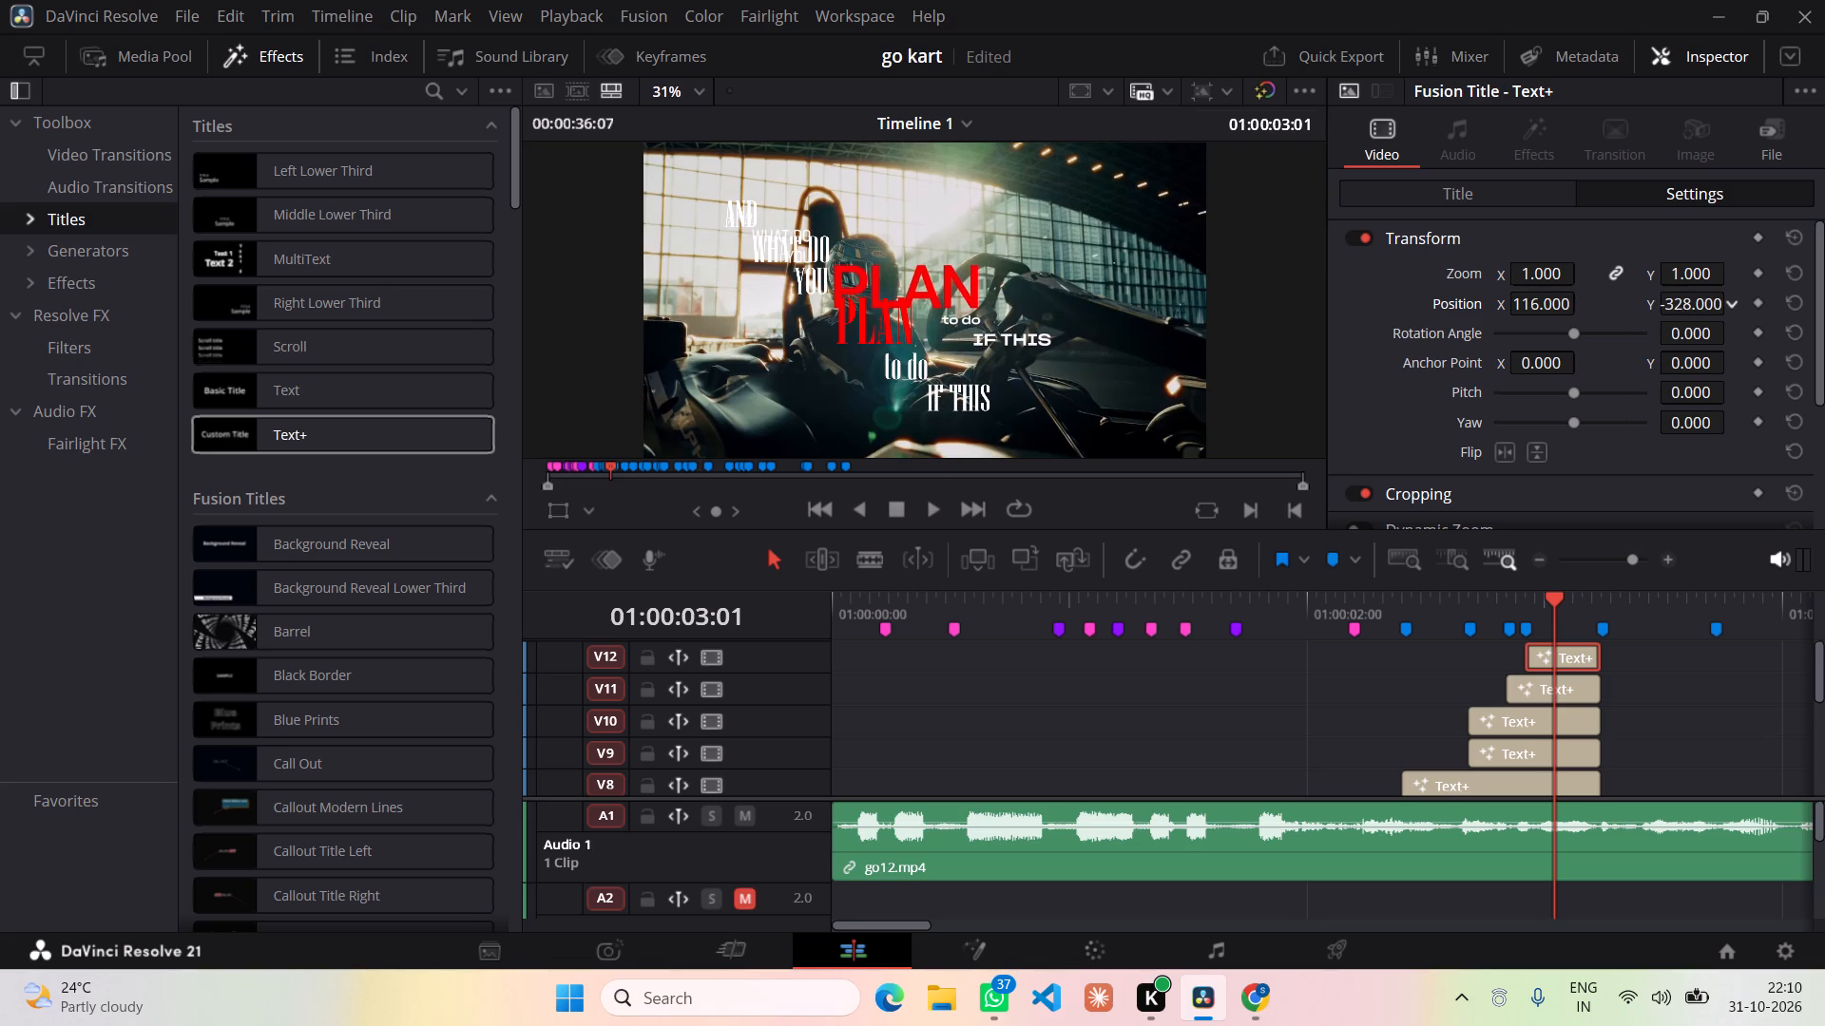
drag(941, 403, 934, 404)
Scrub the reference from 01:00:03:06 to 01:00:03:18 and beyond to examine which title words follow "IF THIS" and when.
drag(1551, 598, 1606, 603)
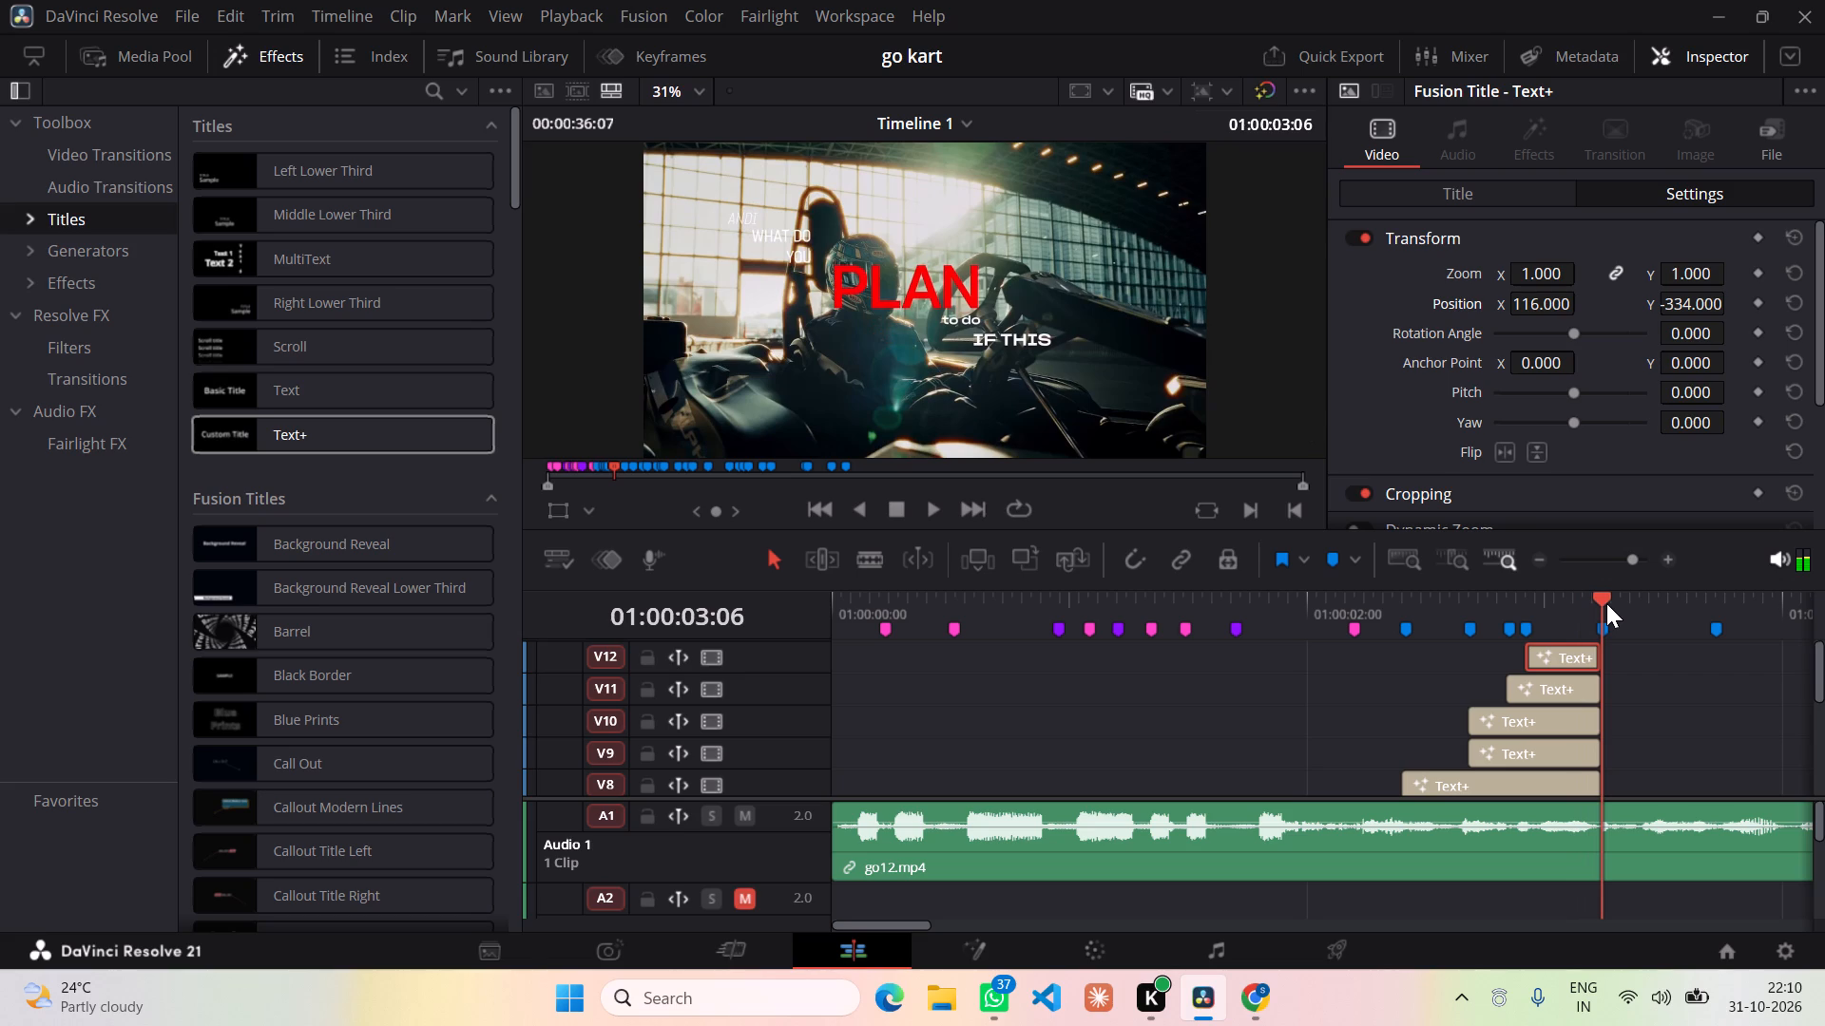
drag(1606, 603, 1681, 605)
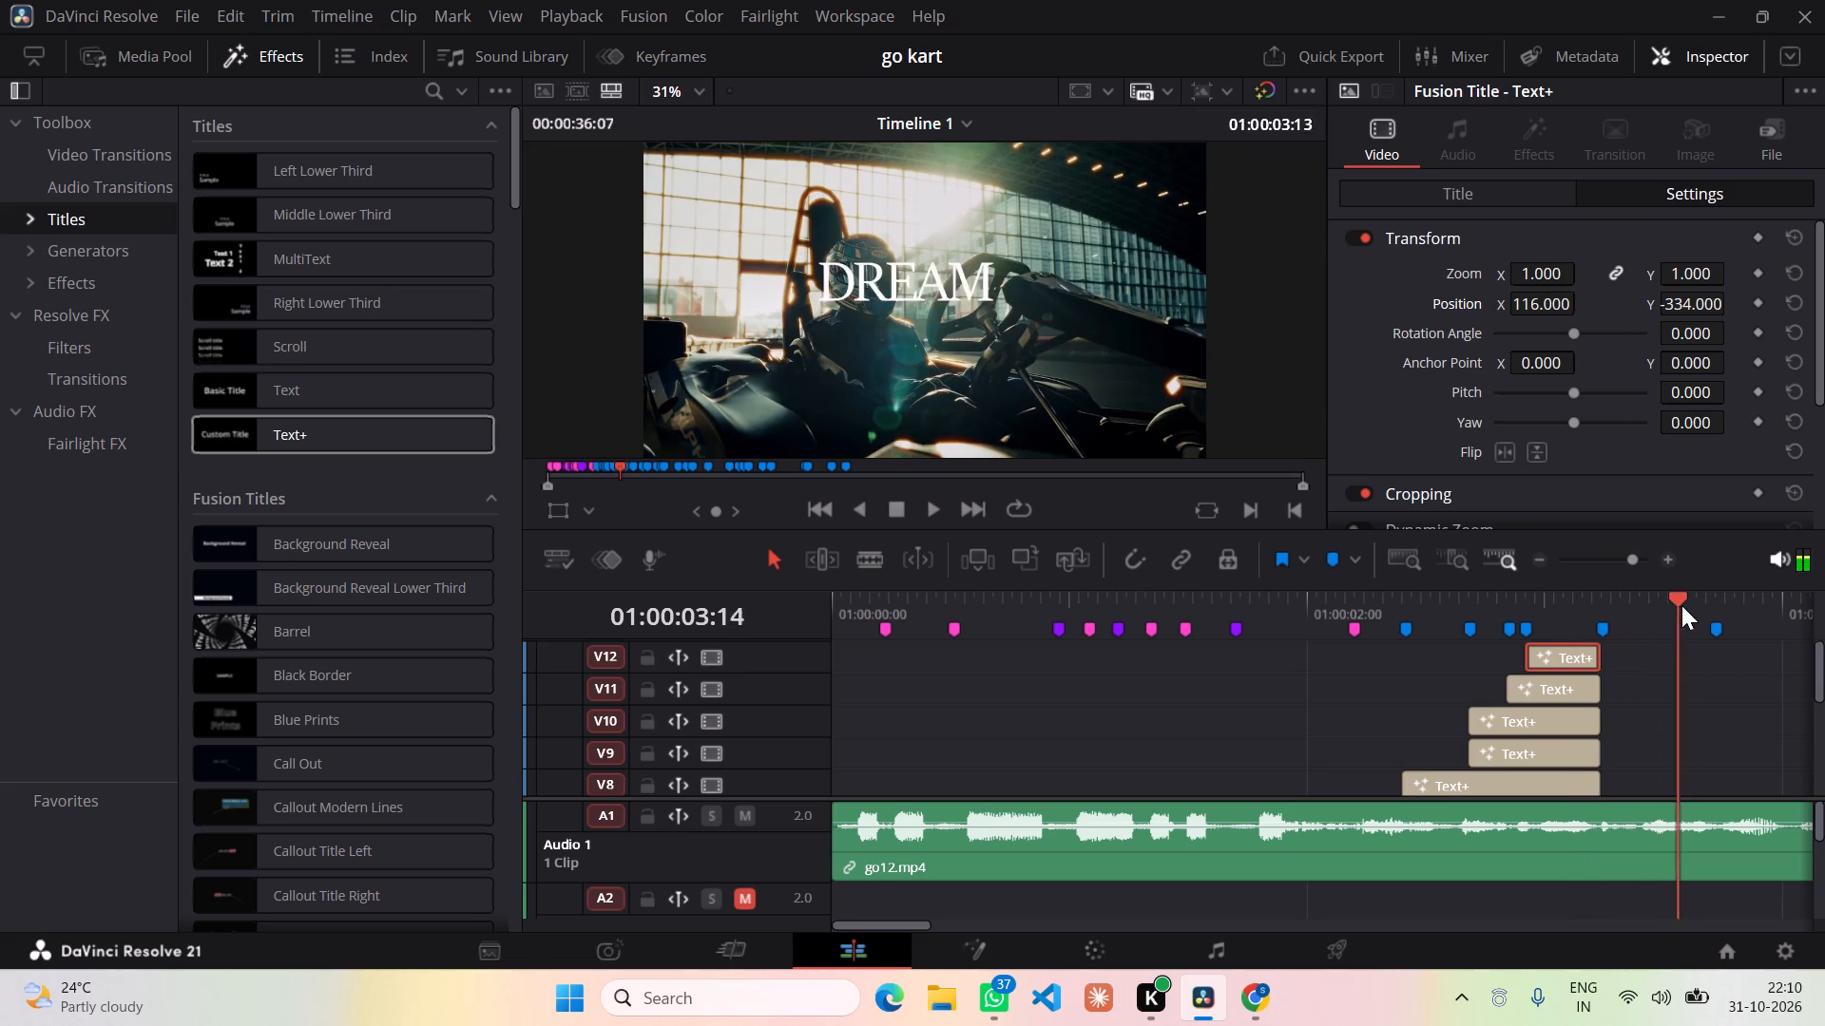
drag(1681, 605, 1798, 613)
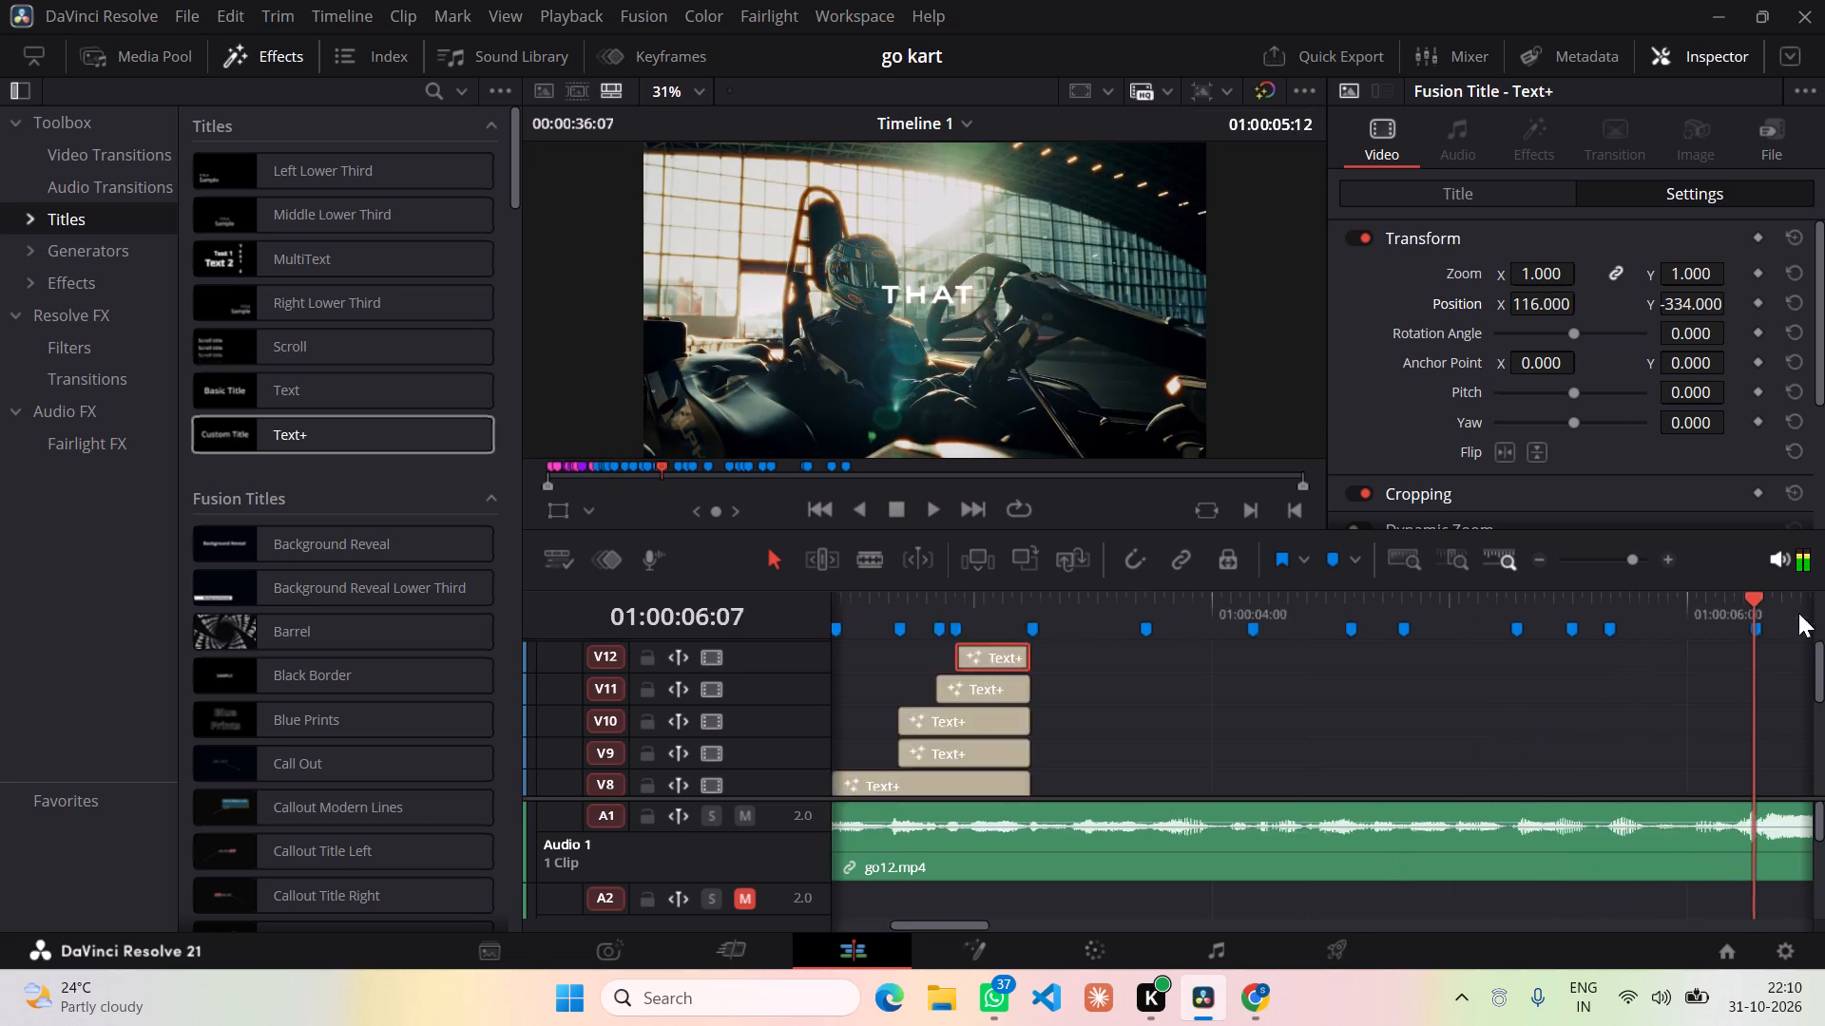
drag(1798, 613, 1584, 616)
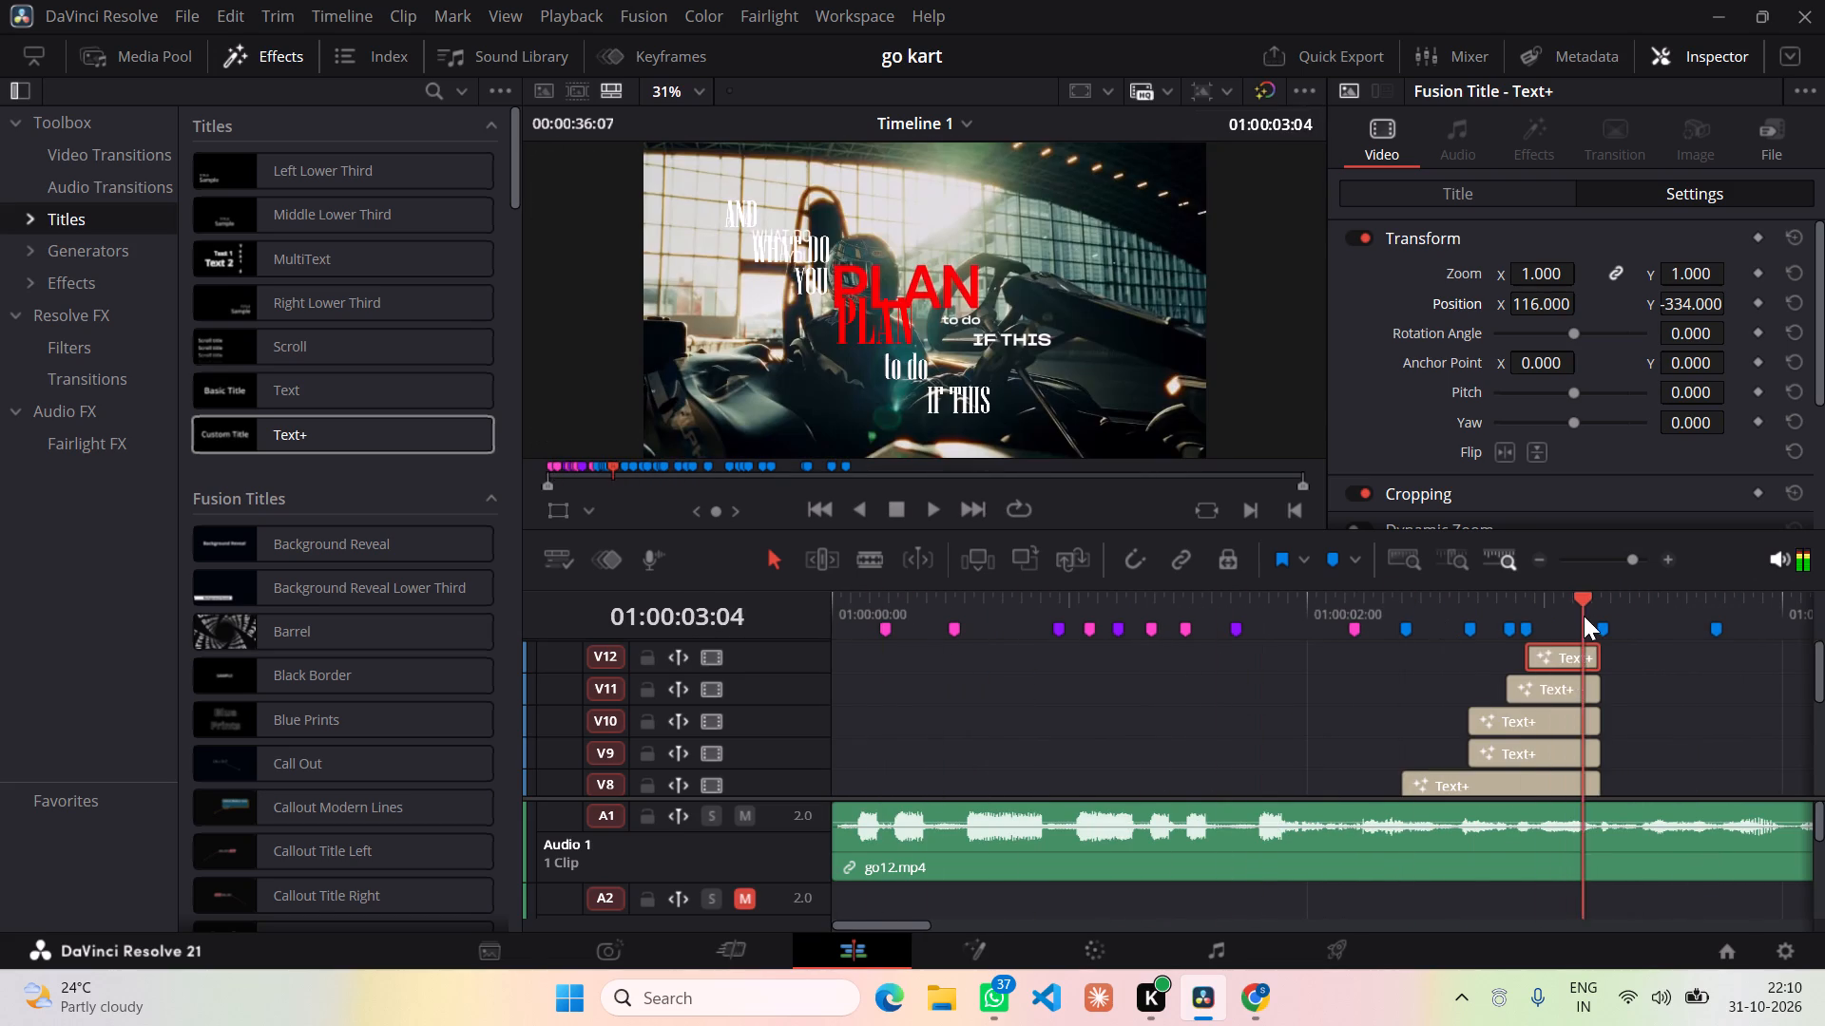
drag(1584, 616, 1599, 616)
click(1662, 679)
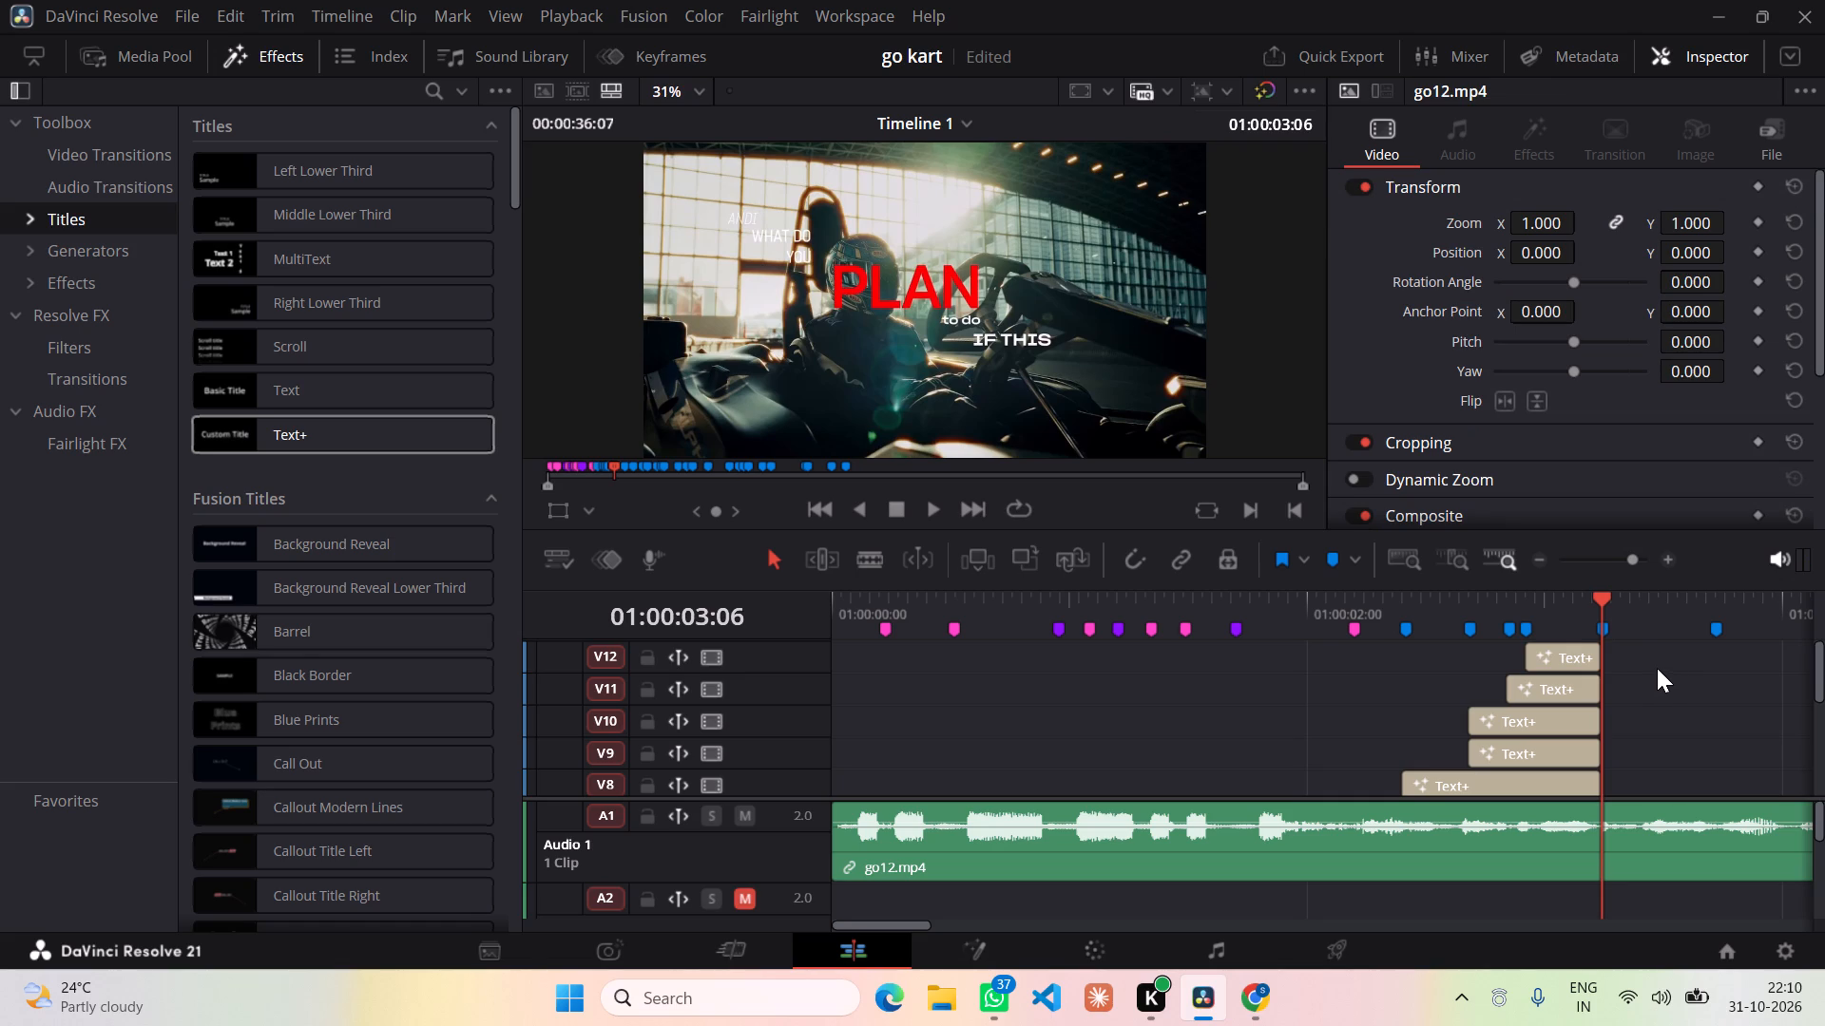
drag(1599, 598, 1621, 601)
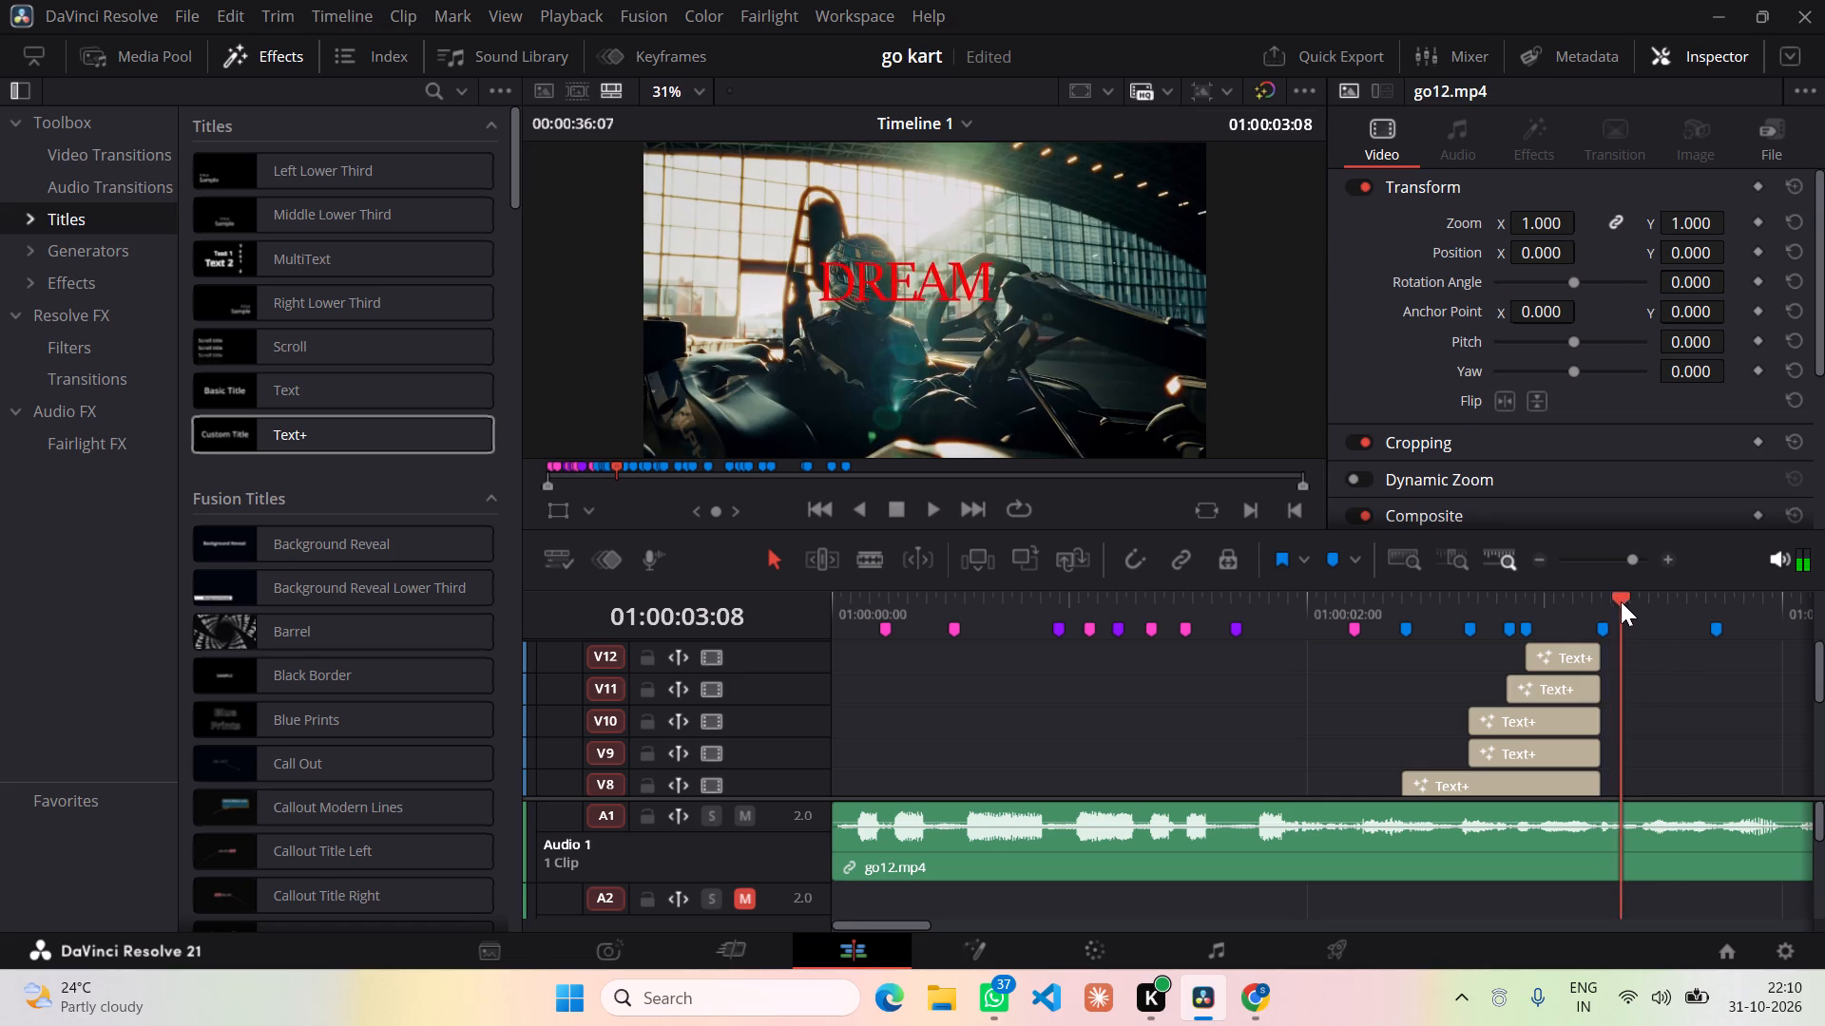
drag(1621, 601, 1713, 609)
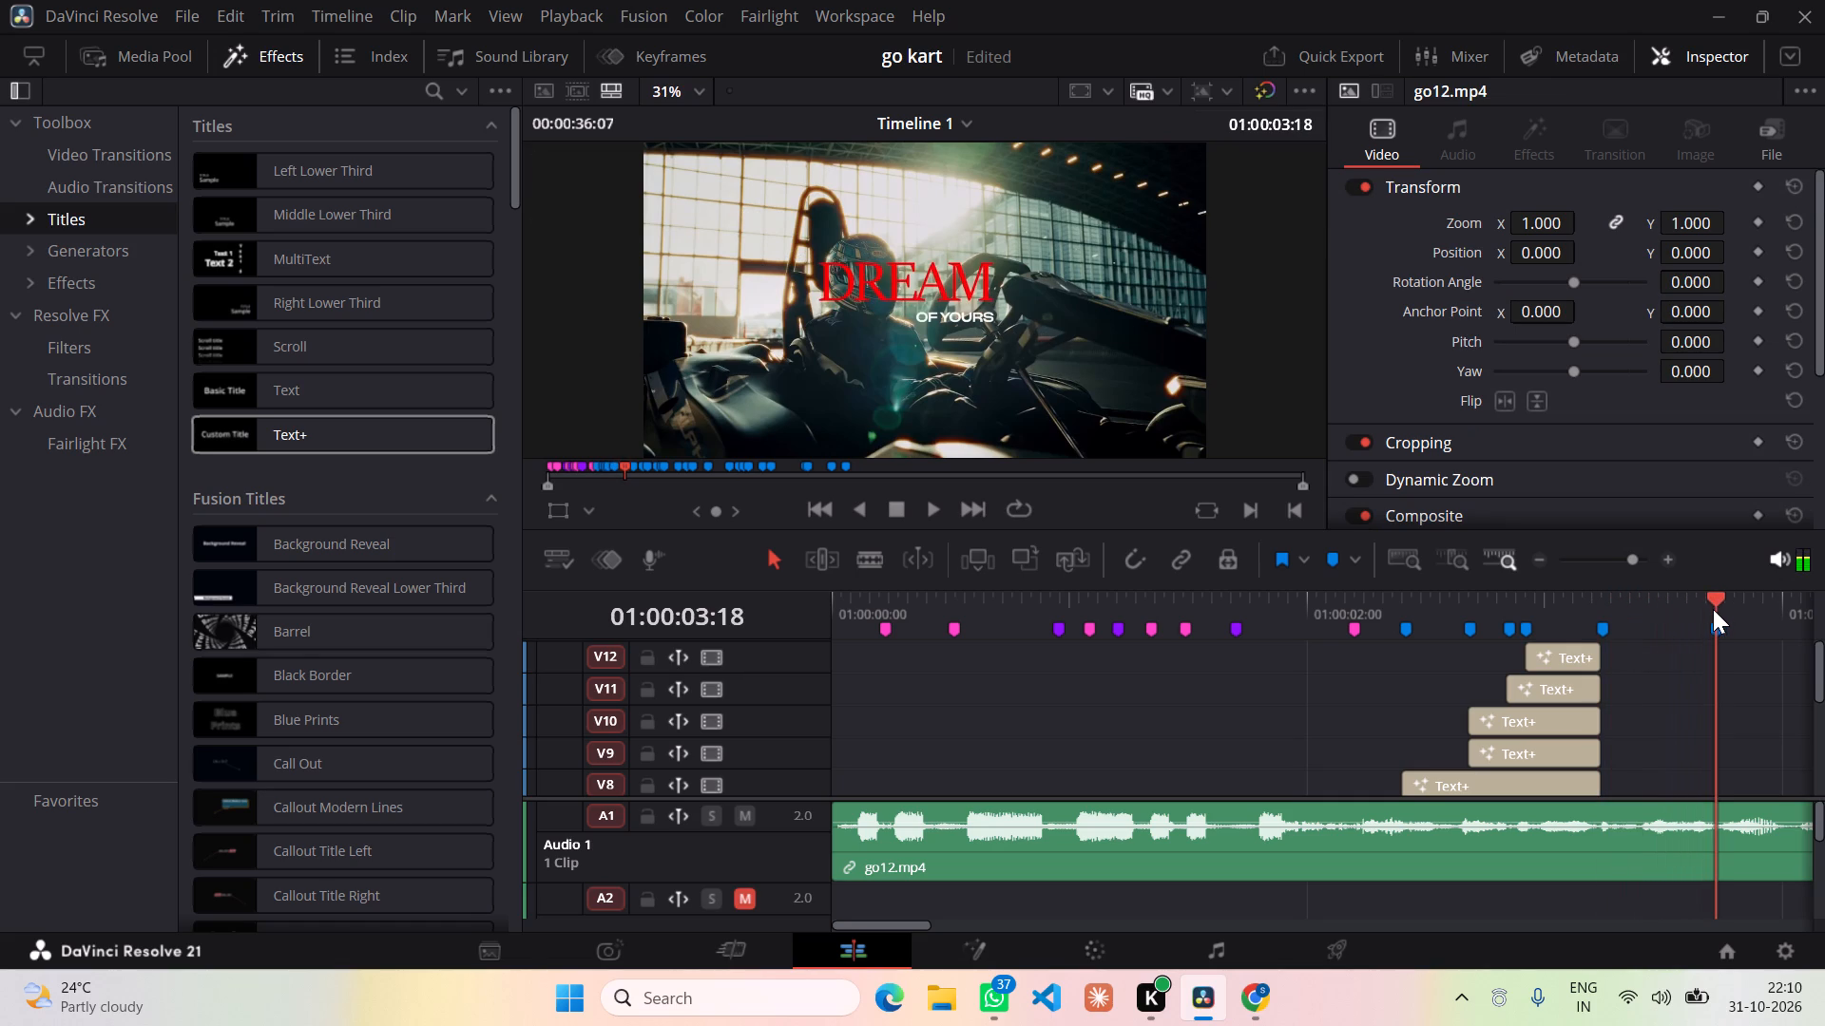
drag(1713, 609, 1604, 630)
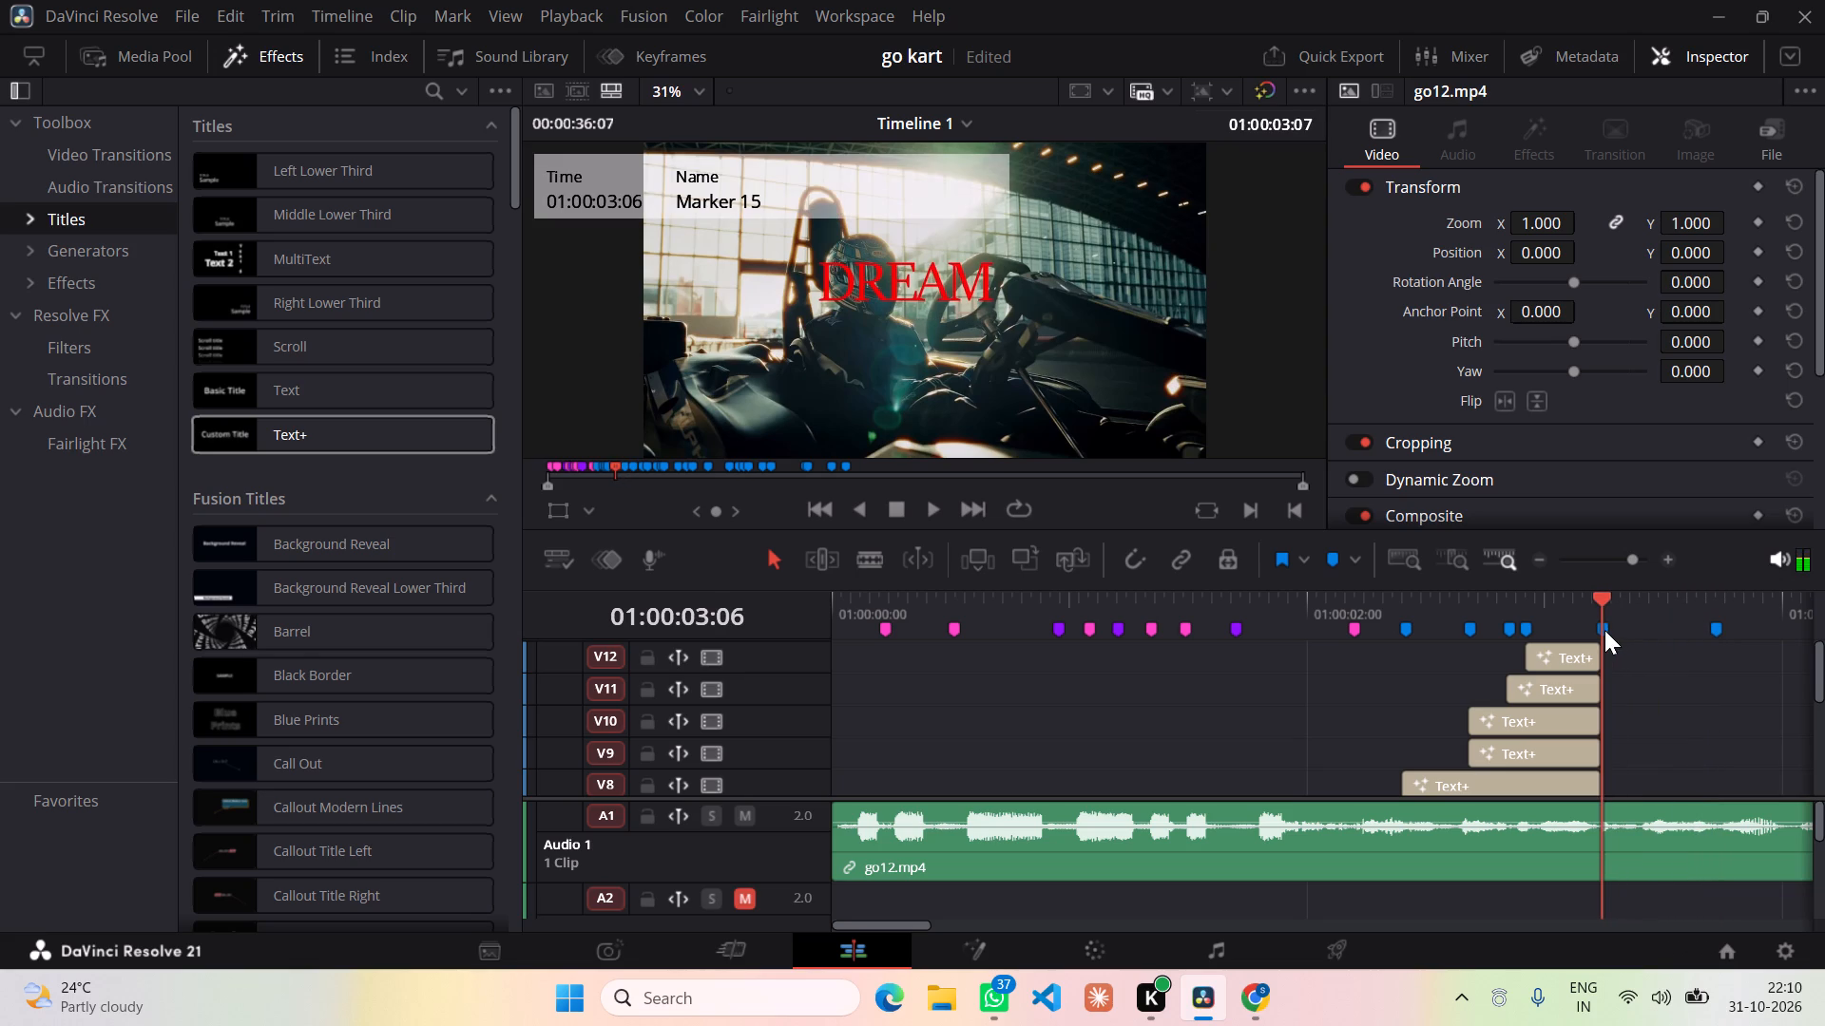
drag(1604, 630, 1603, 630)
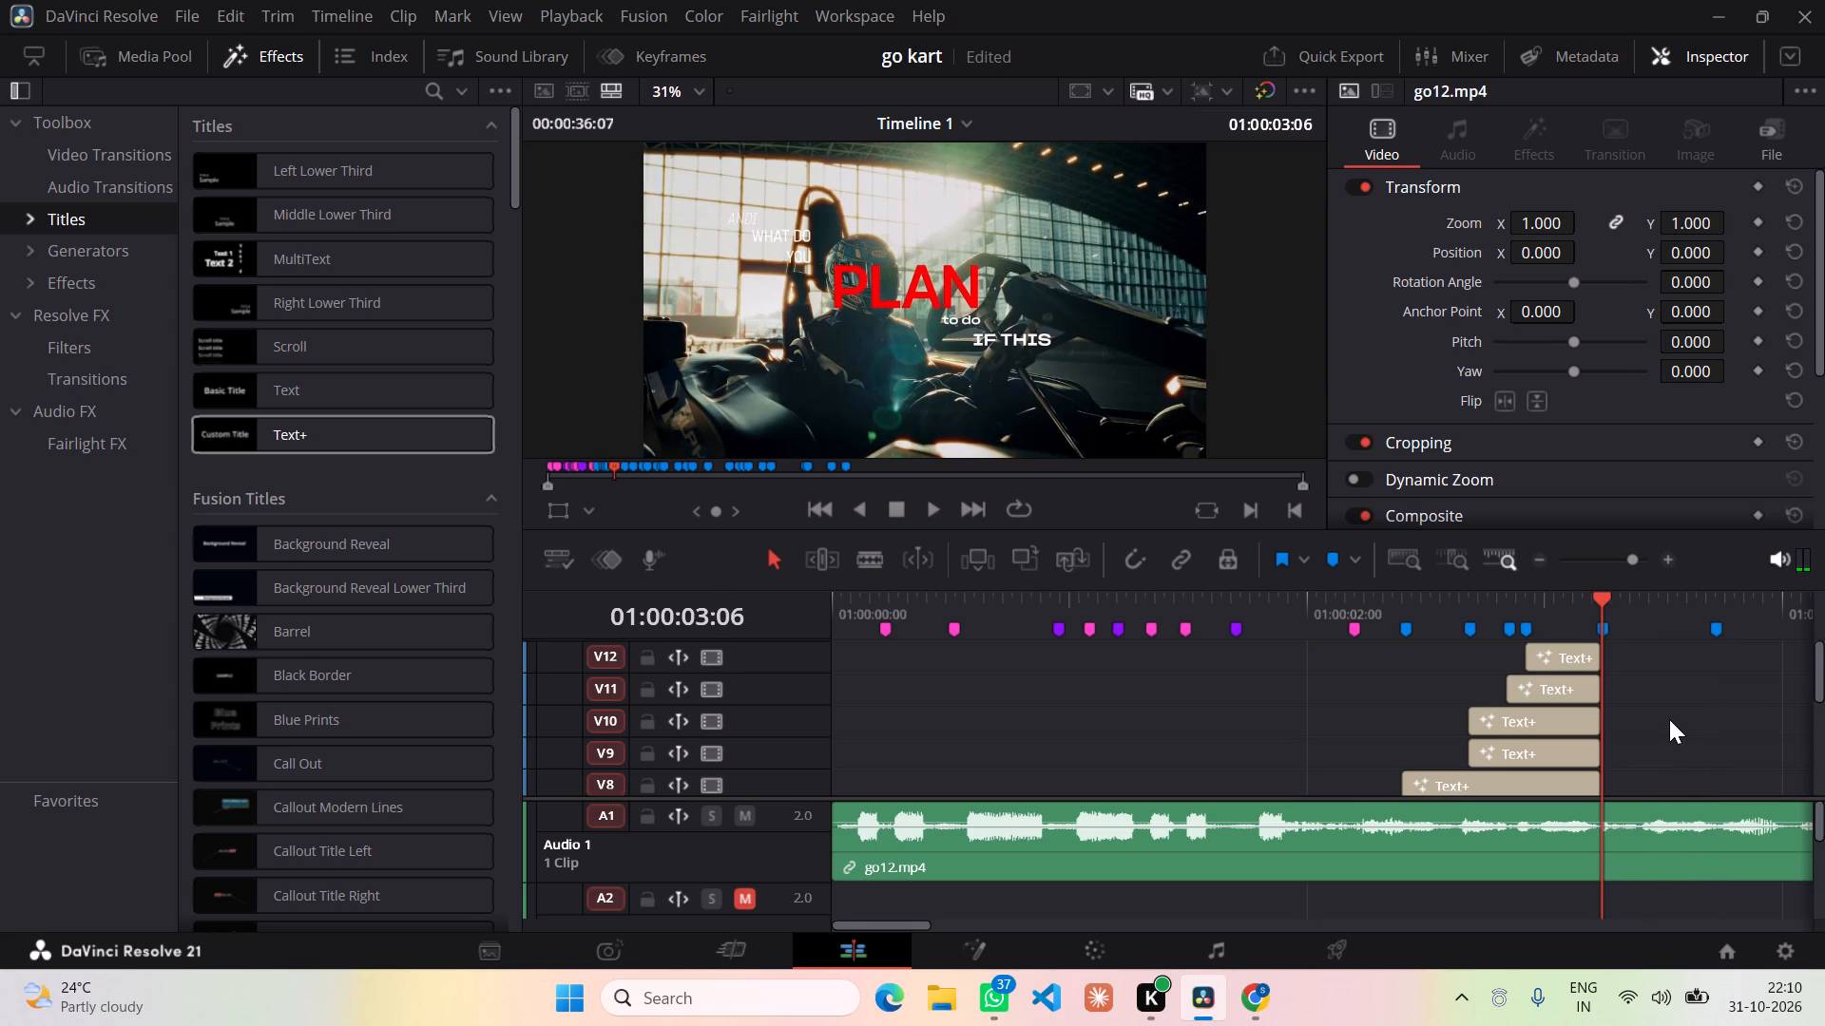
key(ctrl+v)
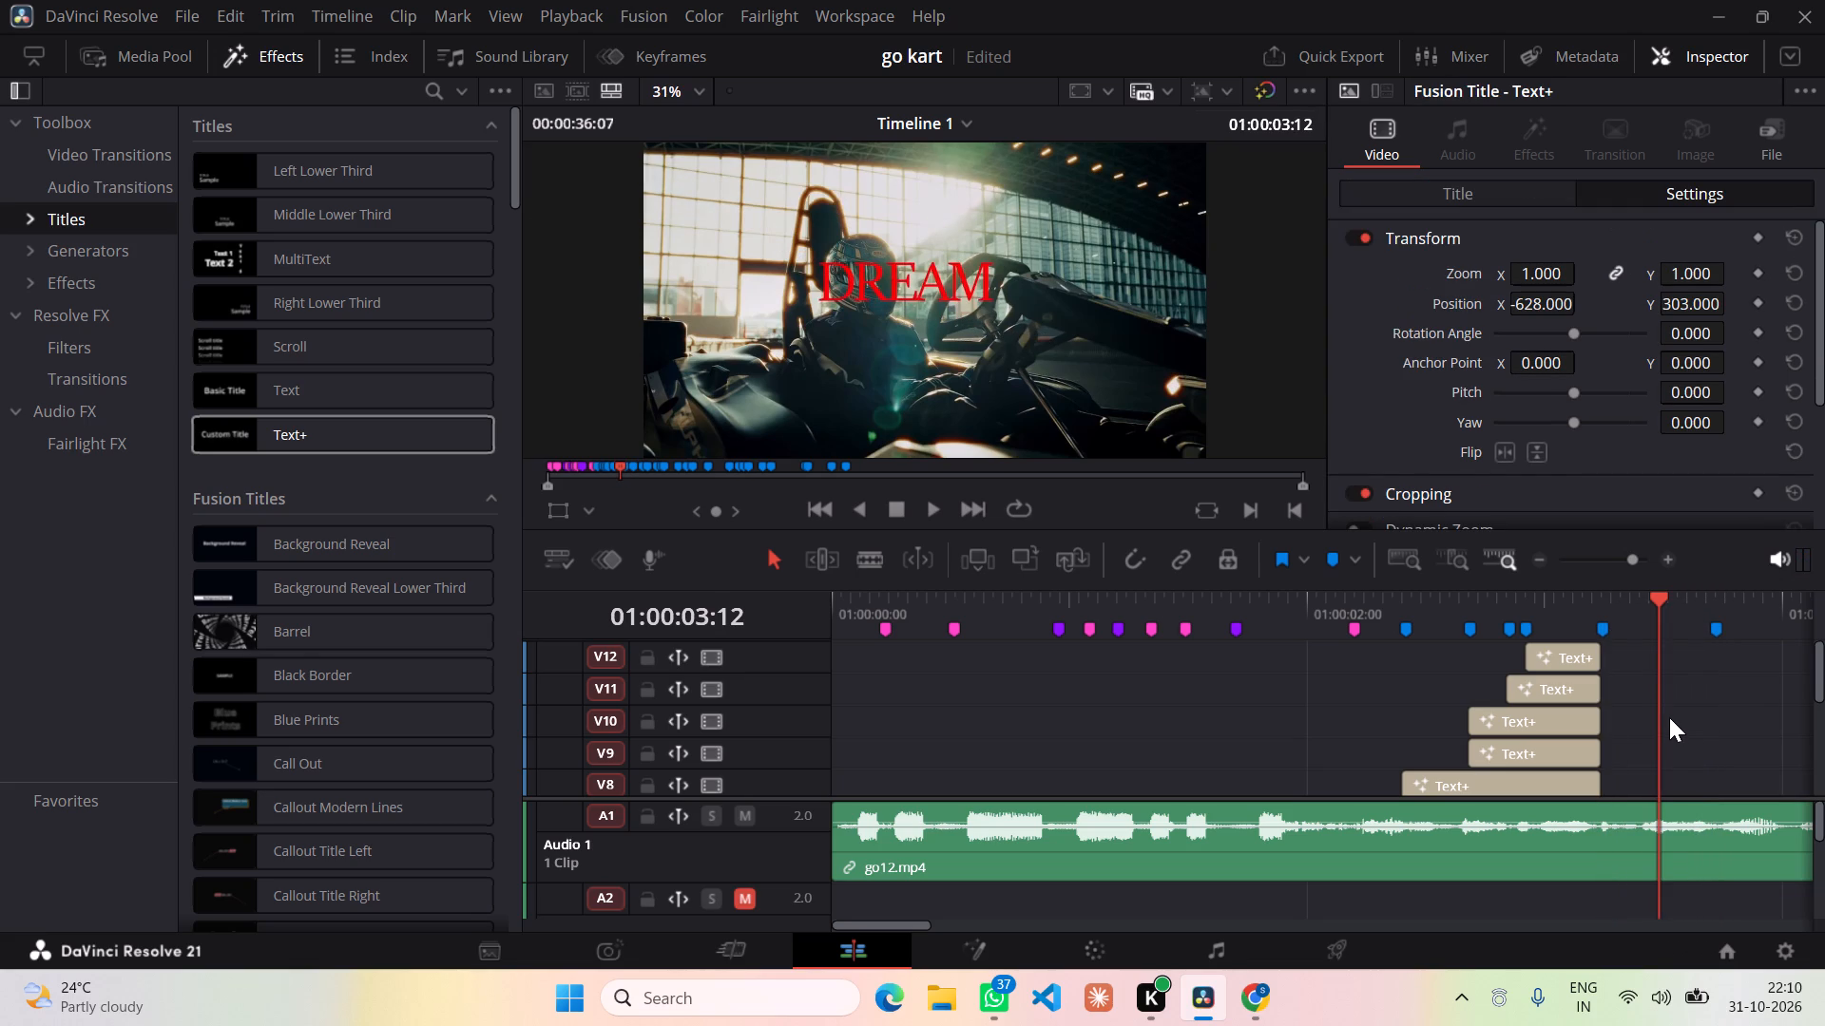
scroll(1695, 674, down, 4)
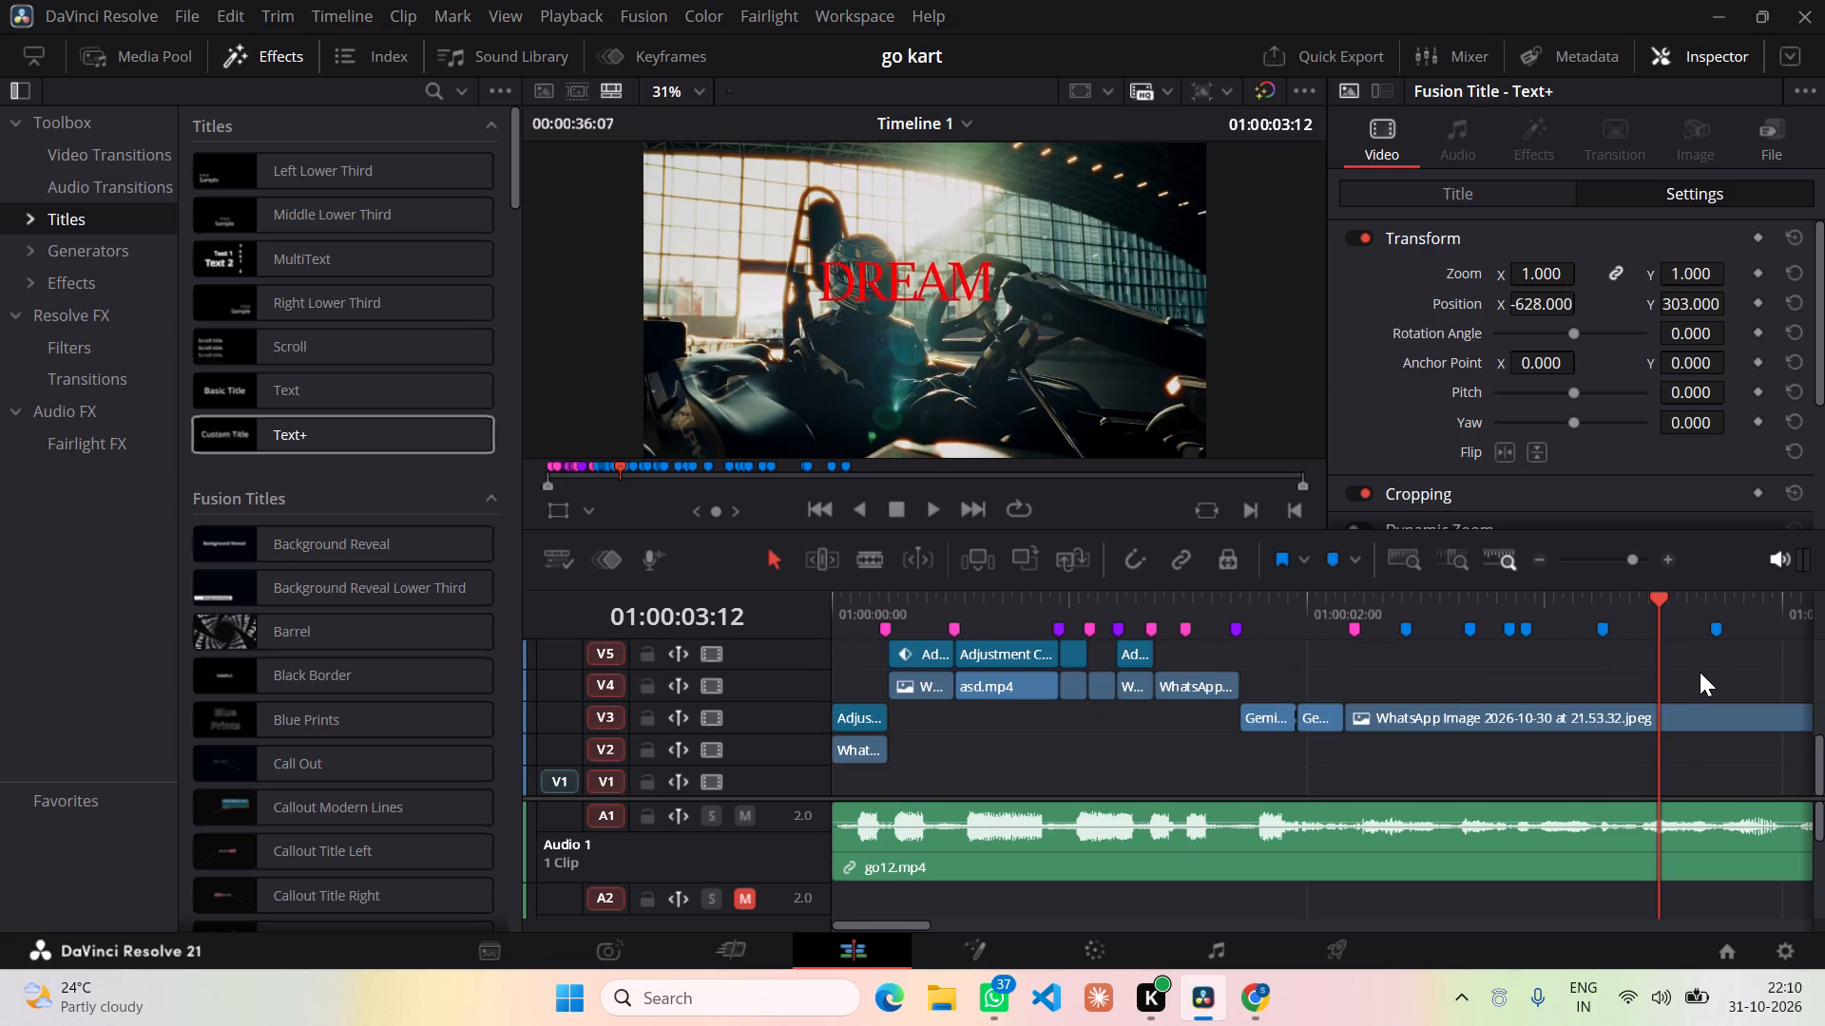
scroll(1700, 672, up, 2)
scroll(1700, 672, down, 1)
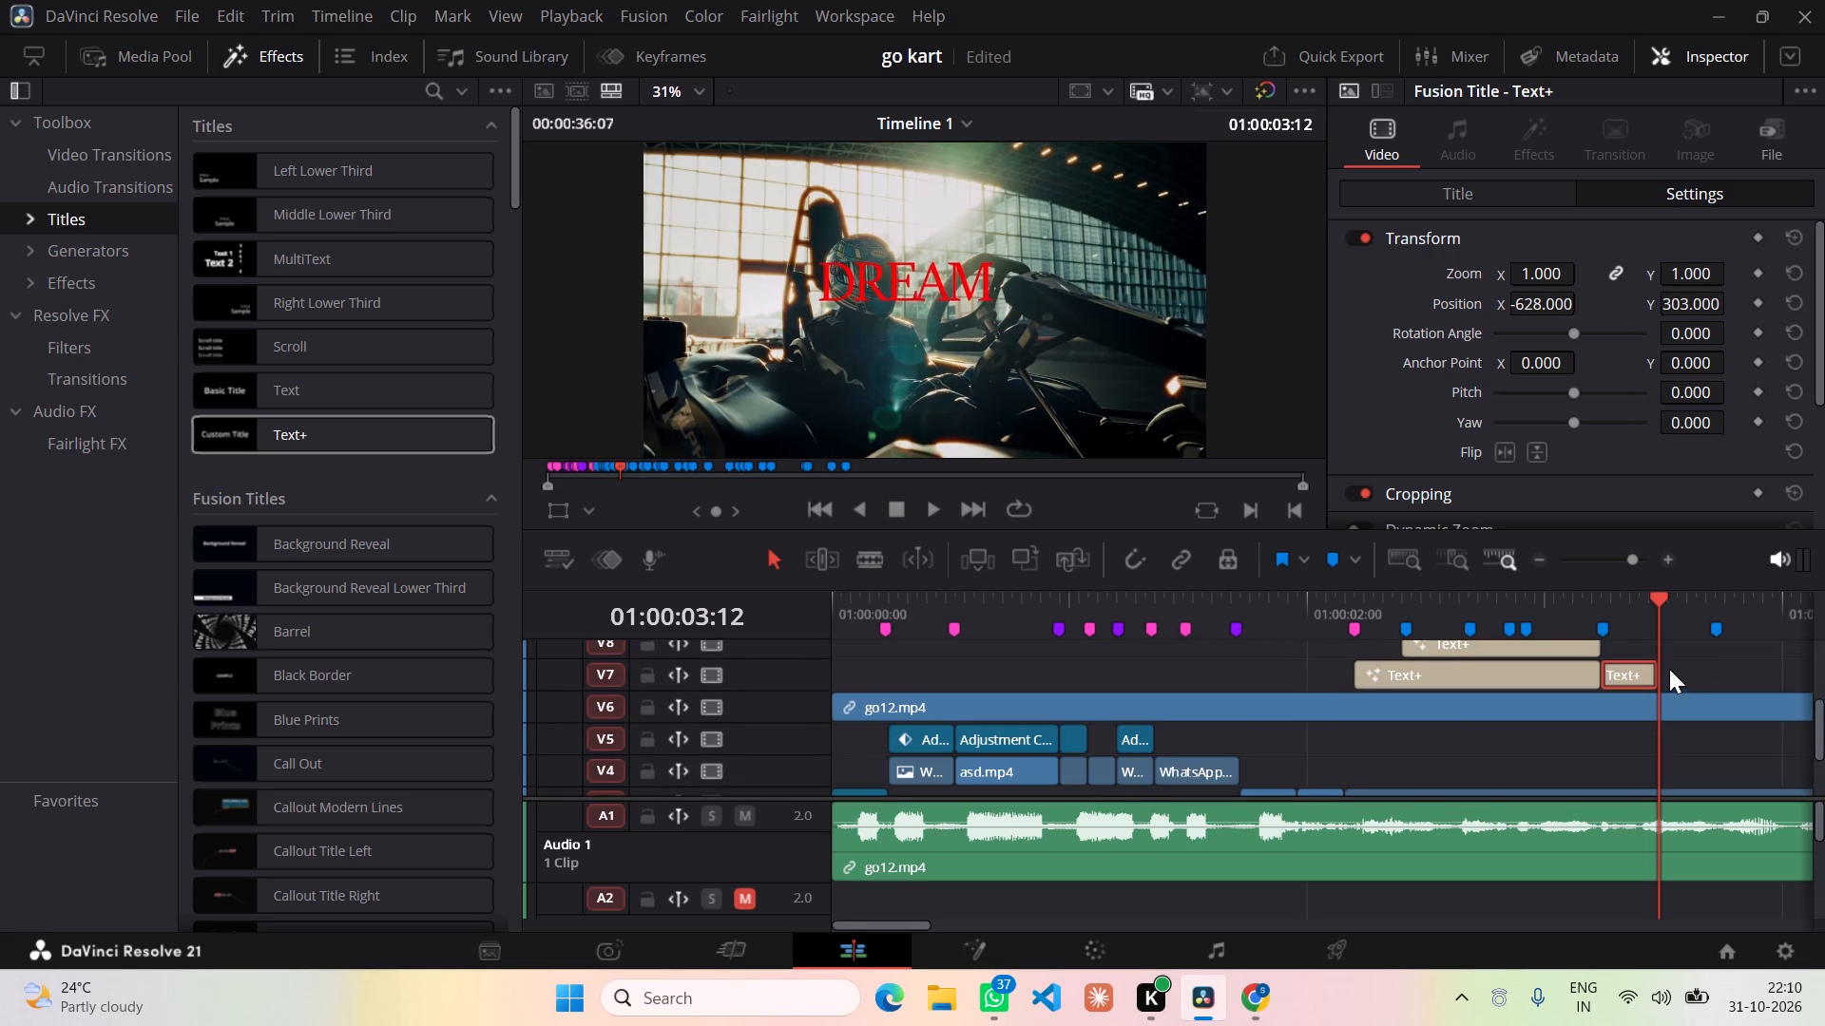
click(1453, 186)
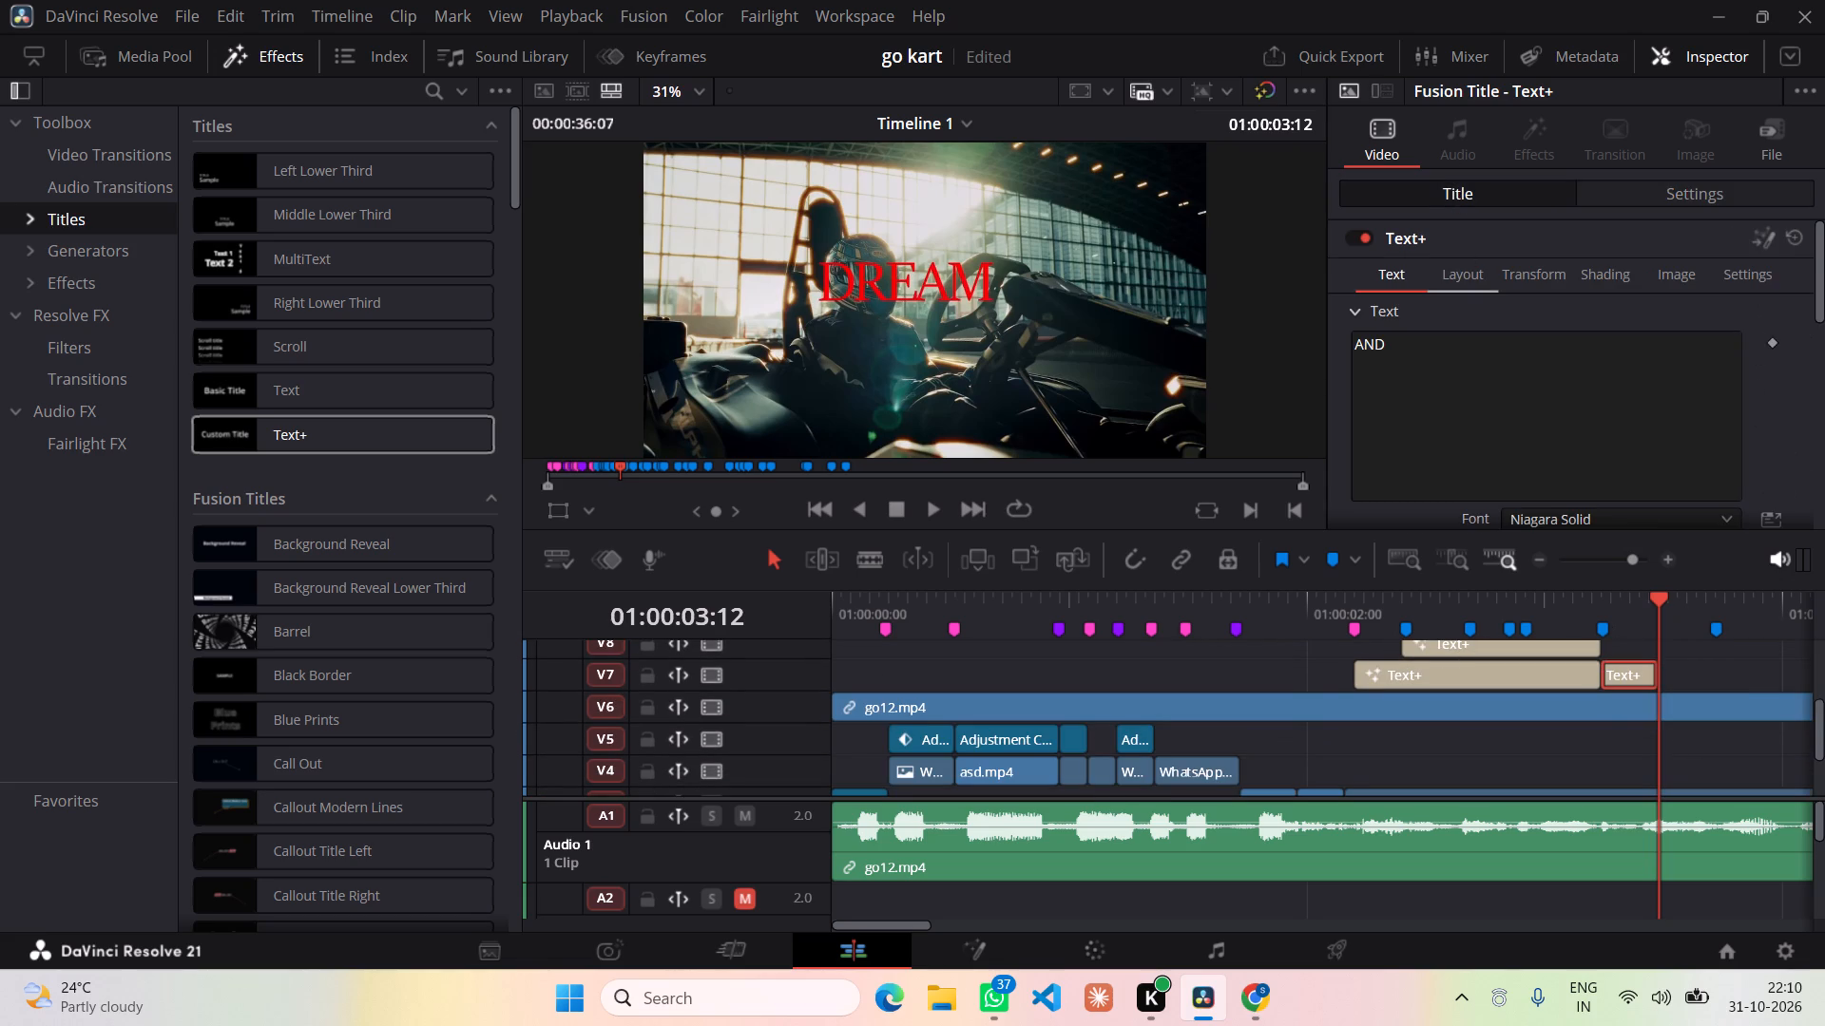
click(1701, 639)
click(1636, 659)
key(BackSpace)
Paste the copied "AND" Text+ title at 01:00:03:06 and move it onto a new track V13 above the others.
drag(1660, 599, 1627, 598)
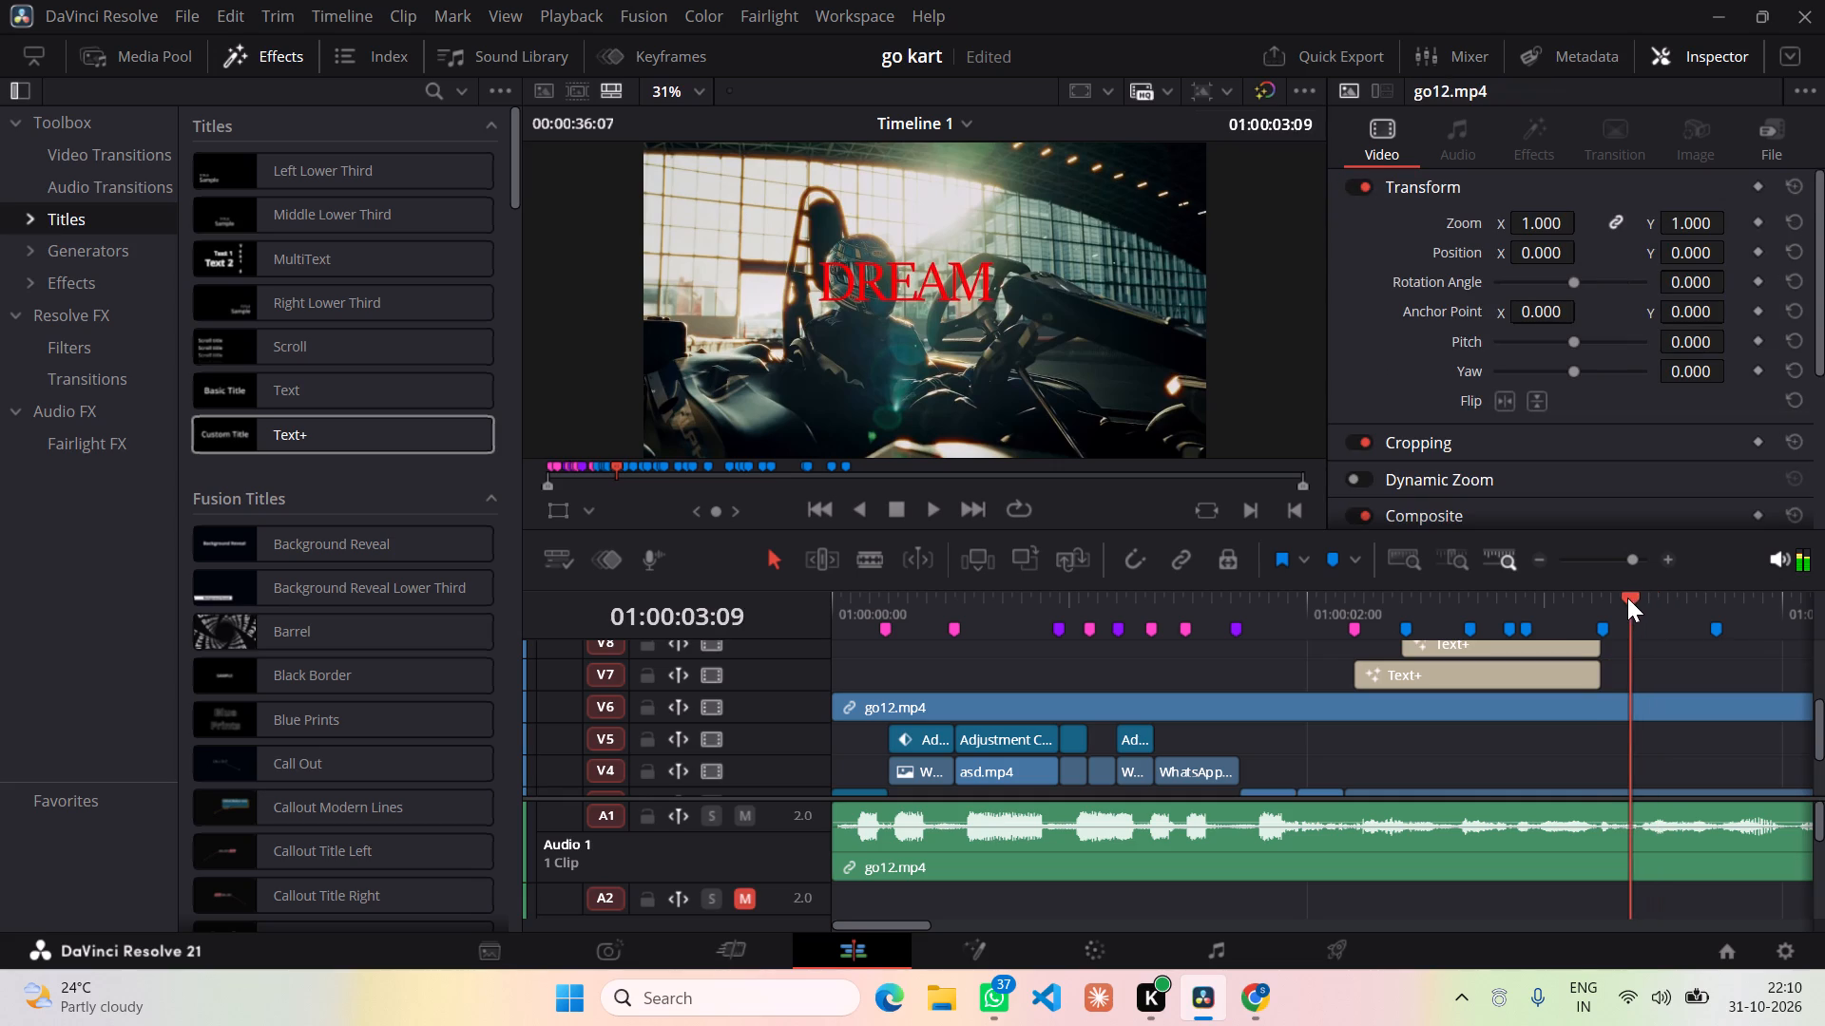
drag(1627, 598, 1604, 598)
scroll(1656, 651, up, 2)
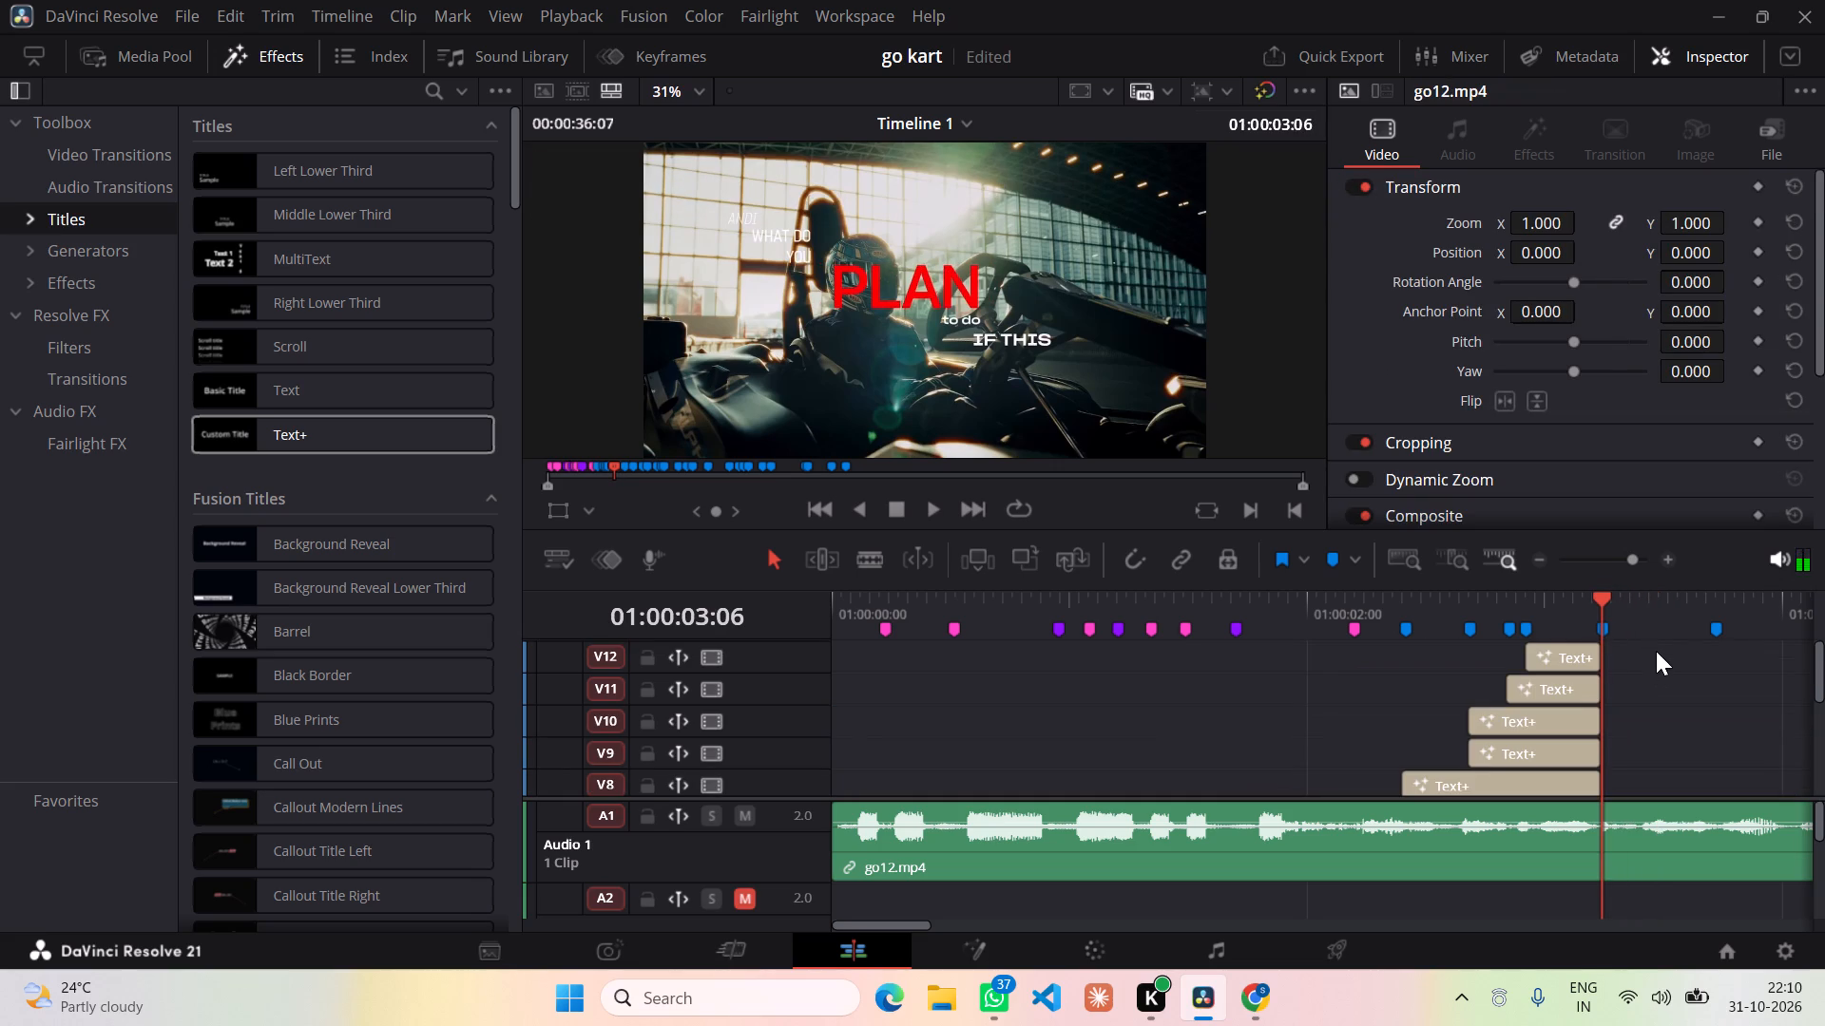
scroll(1656, 651, up, 2)
key(ctrl+v)
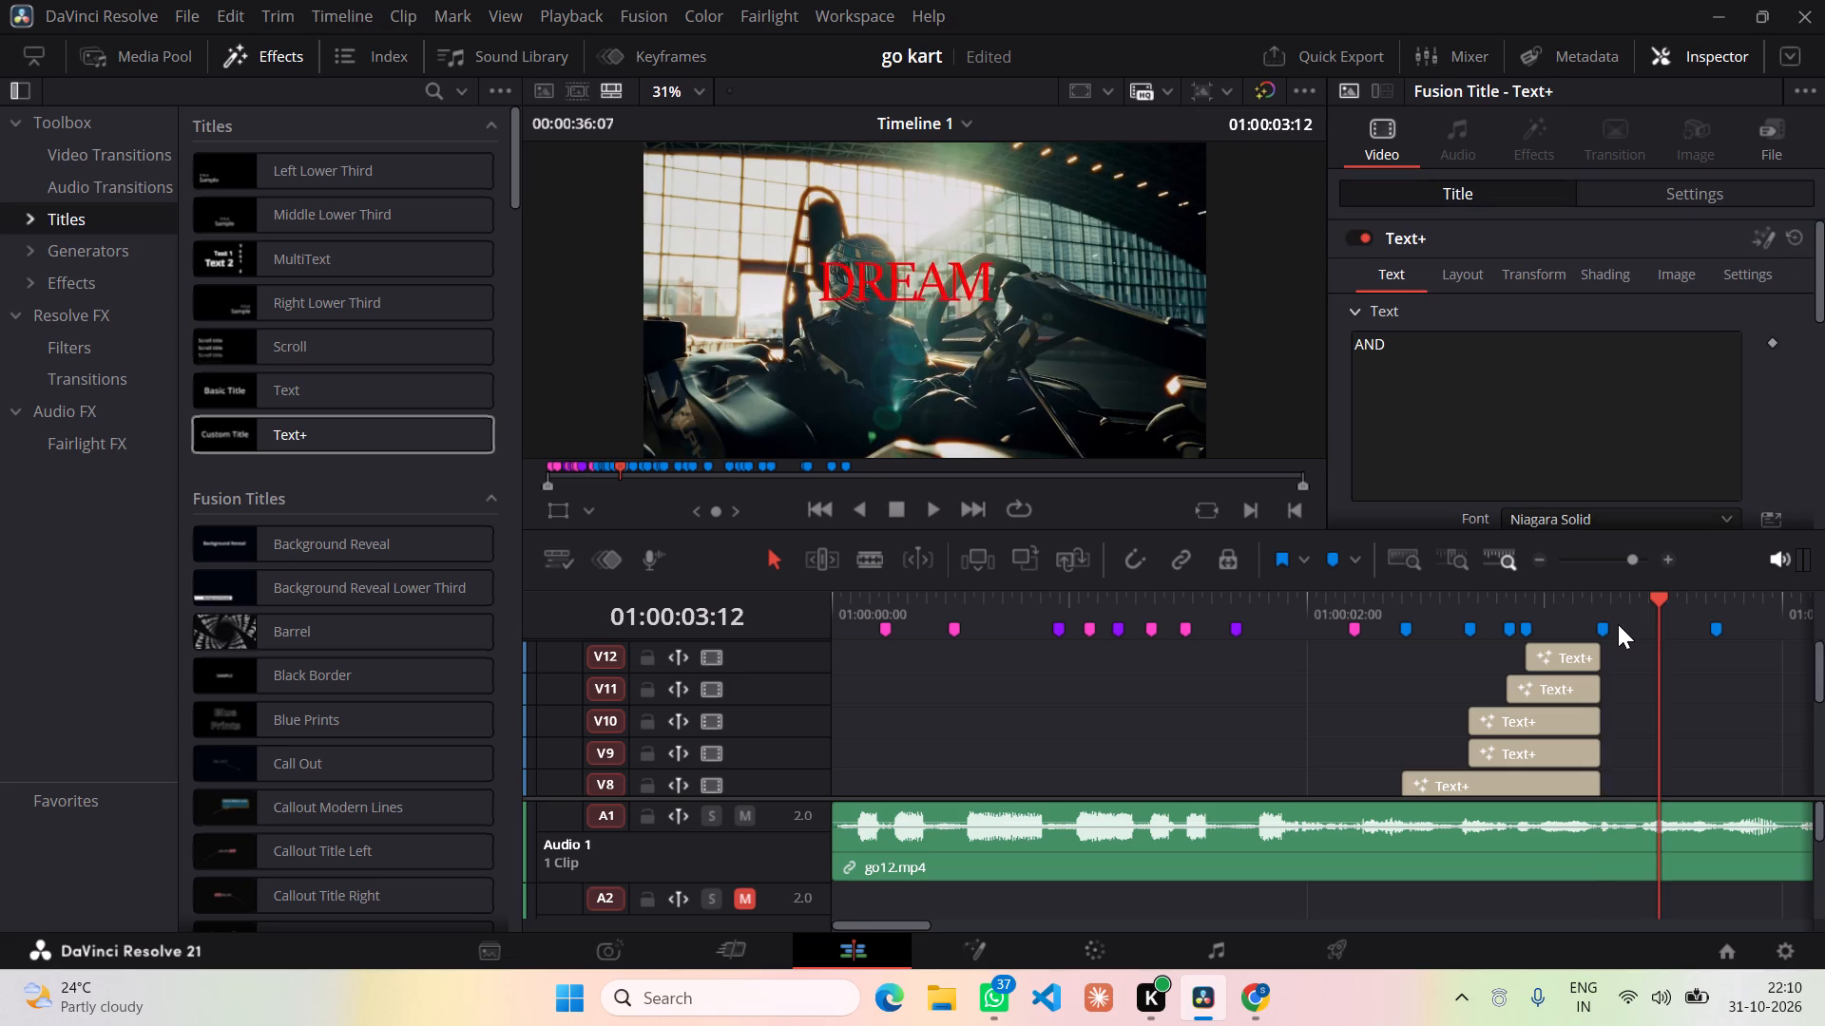
scroll(1660, 693, down, 4)
scroll(1655, 678, up, 1)
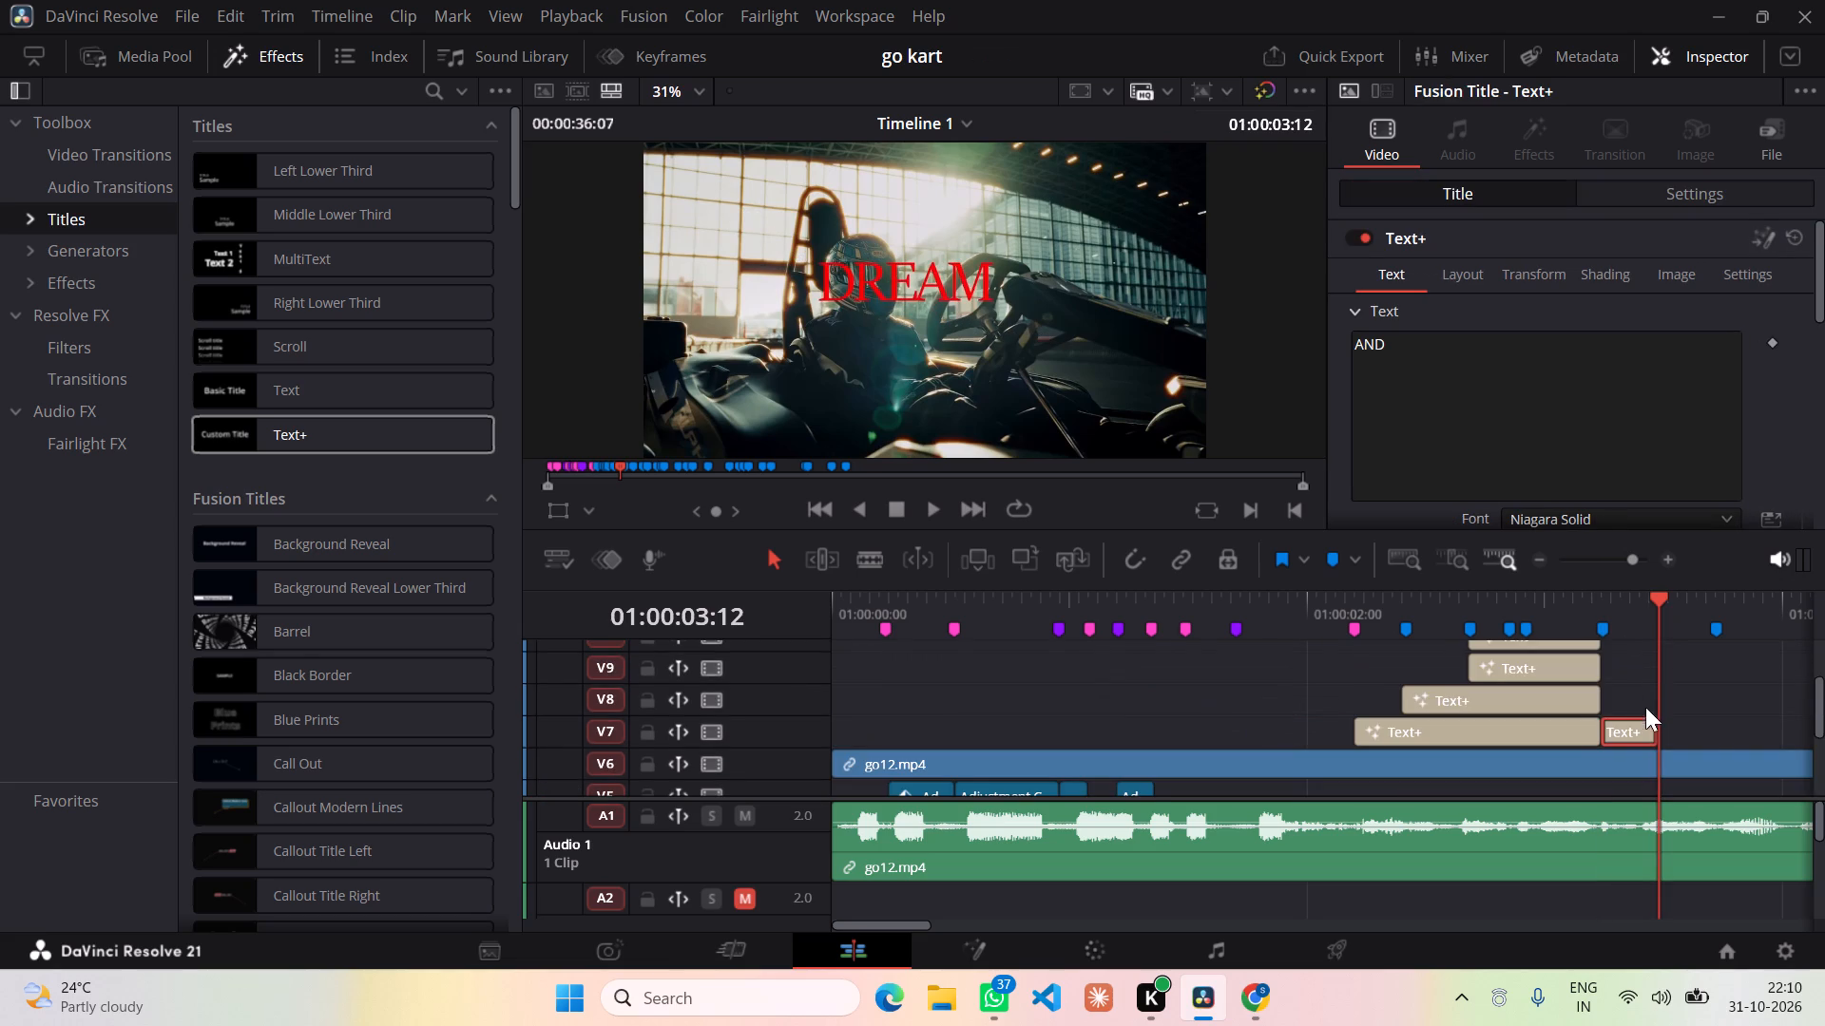
drag(1641, 720, 1637, 610)
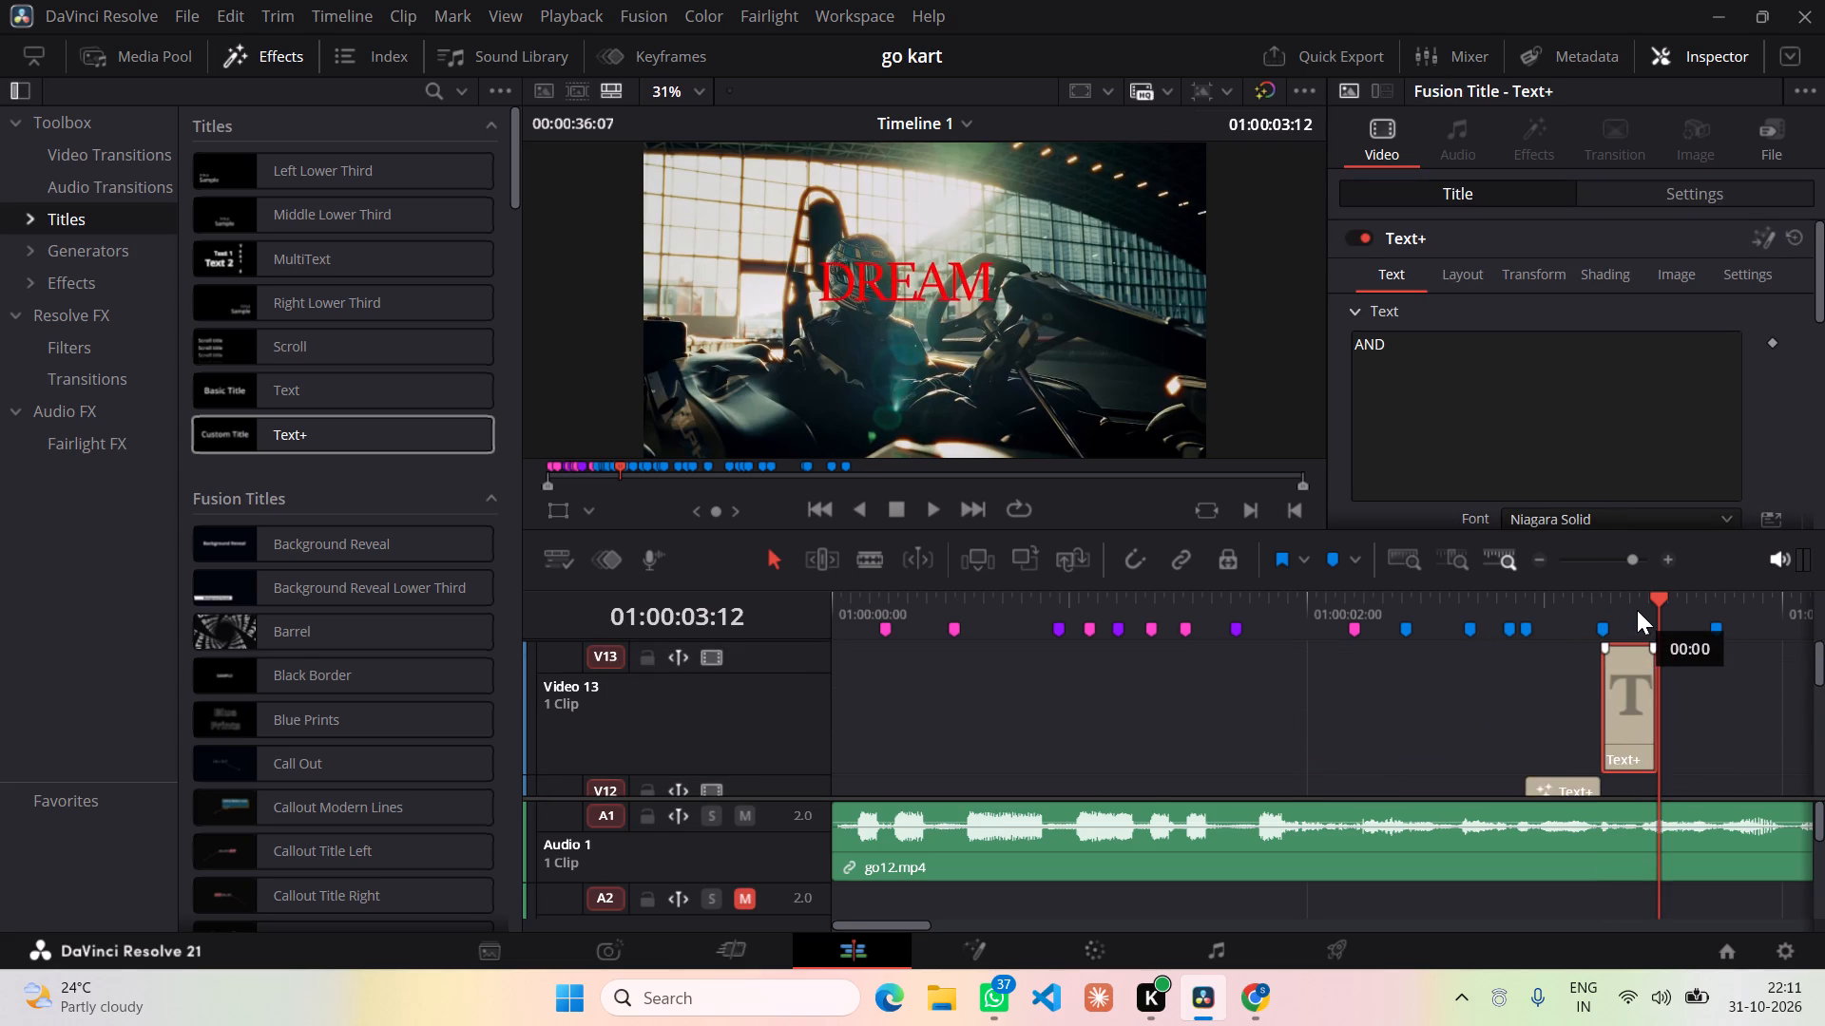
drag(1637, 610, 1639, 610)
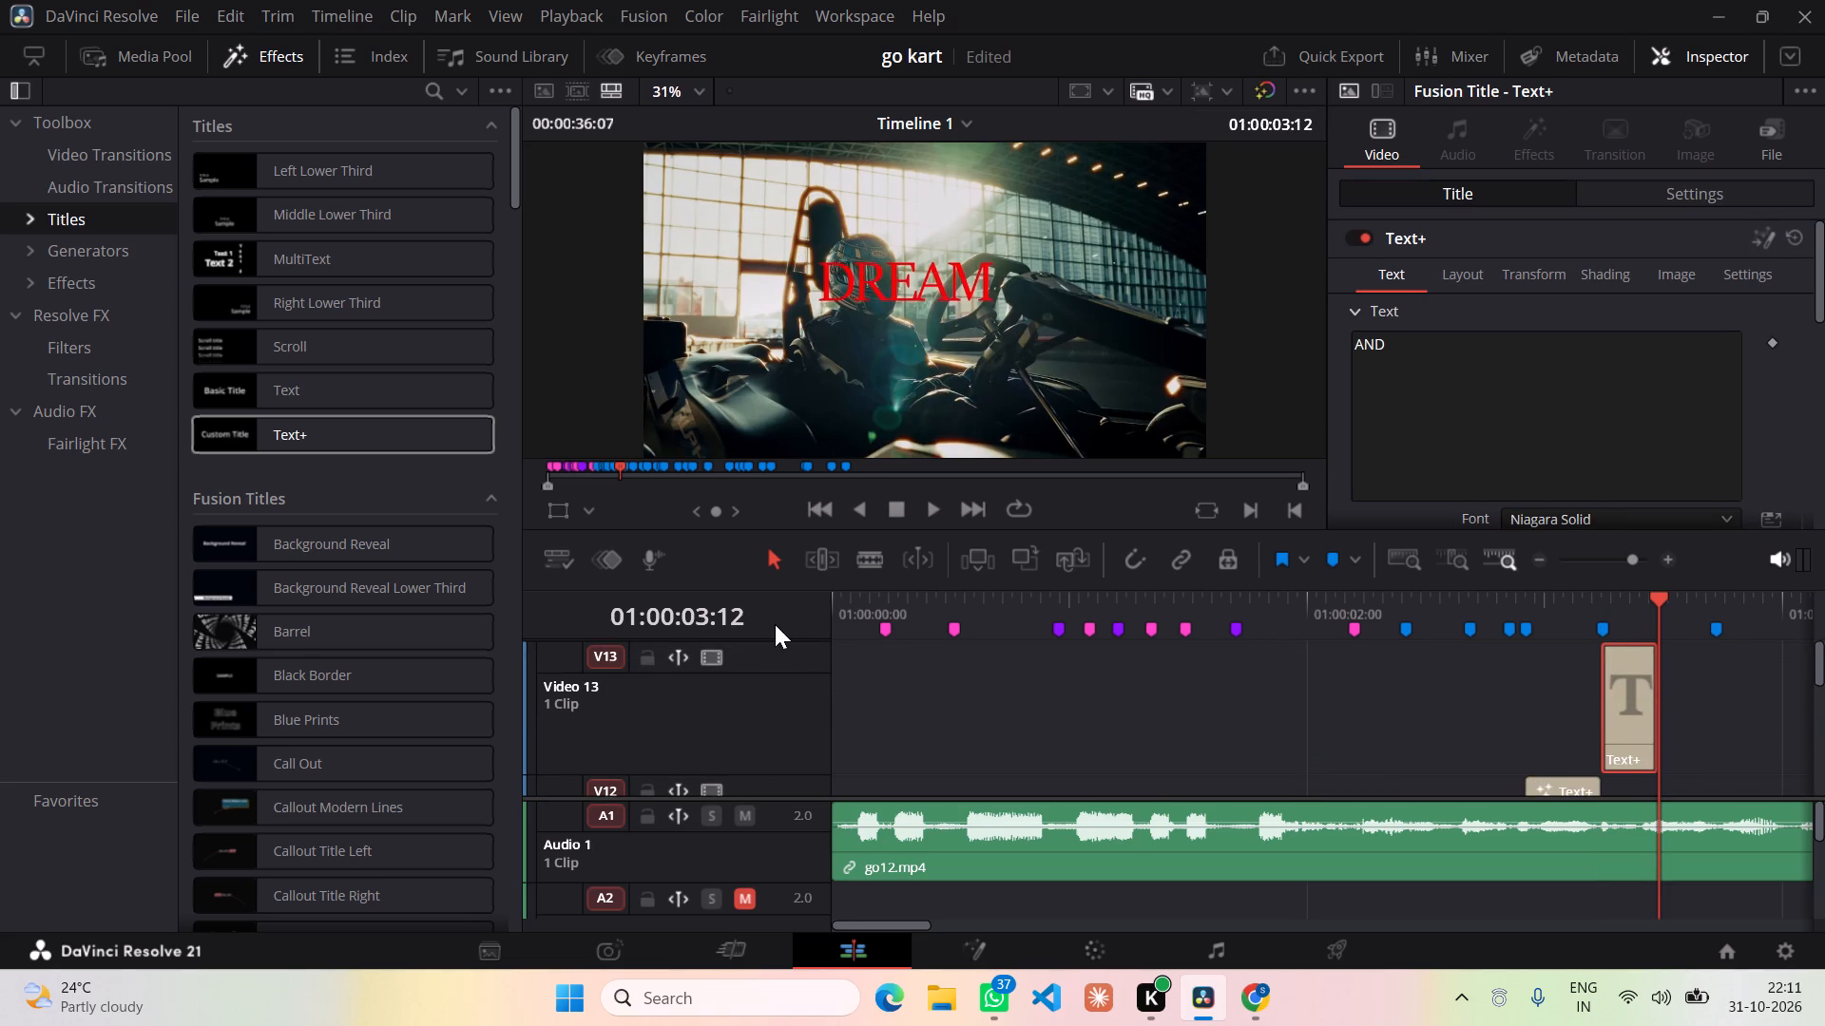
Reduce track V13's height to match the compact video tracks below it.
drag(772, 642, 771, 794)
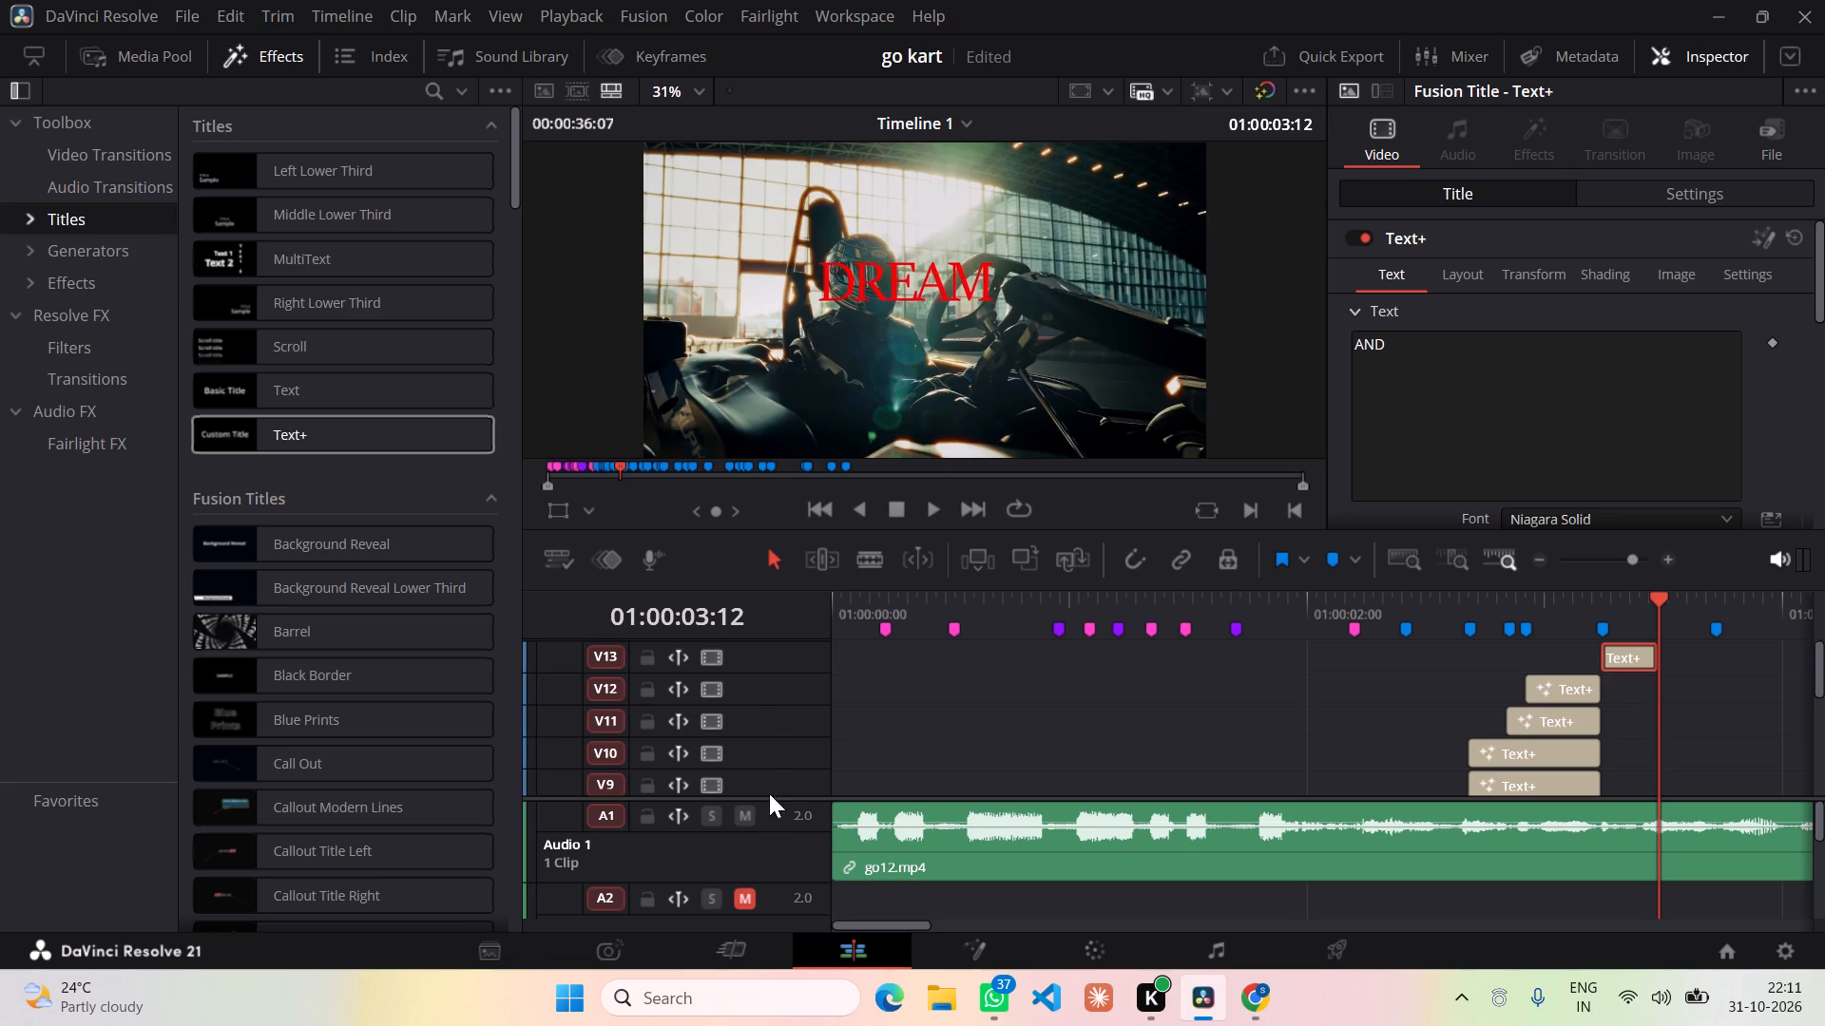
Extend the V13 title's end to about the next blue marker, near 01:00:03:18.
click(1653, 653)
drag(1654, 663, 1657, 663)
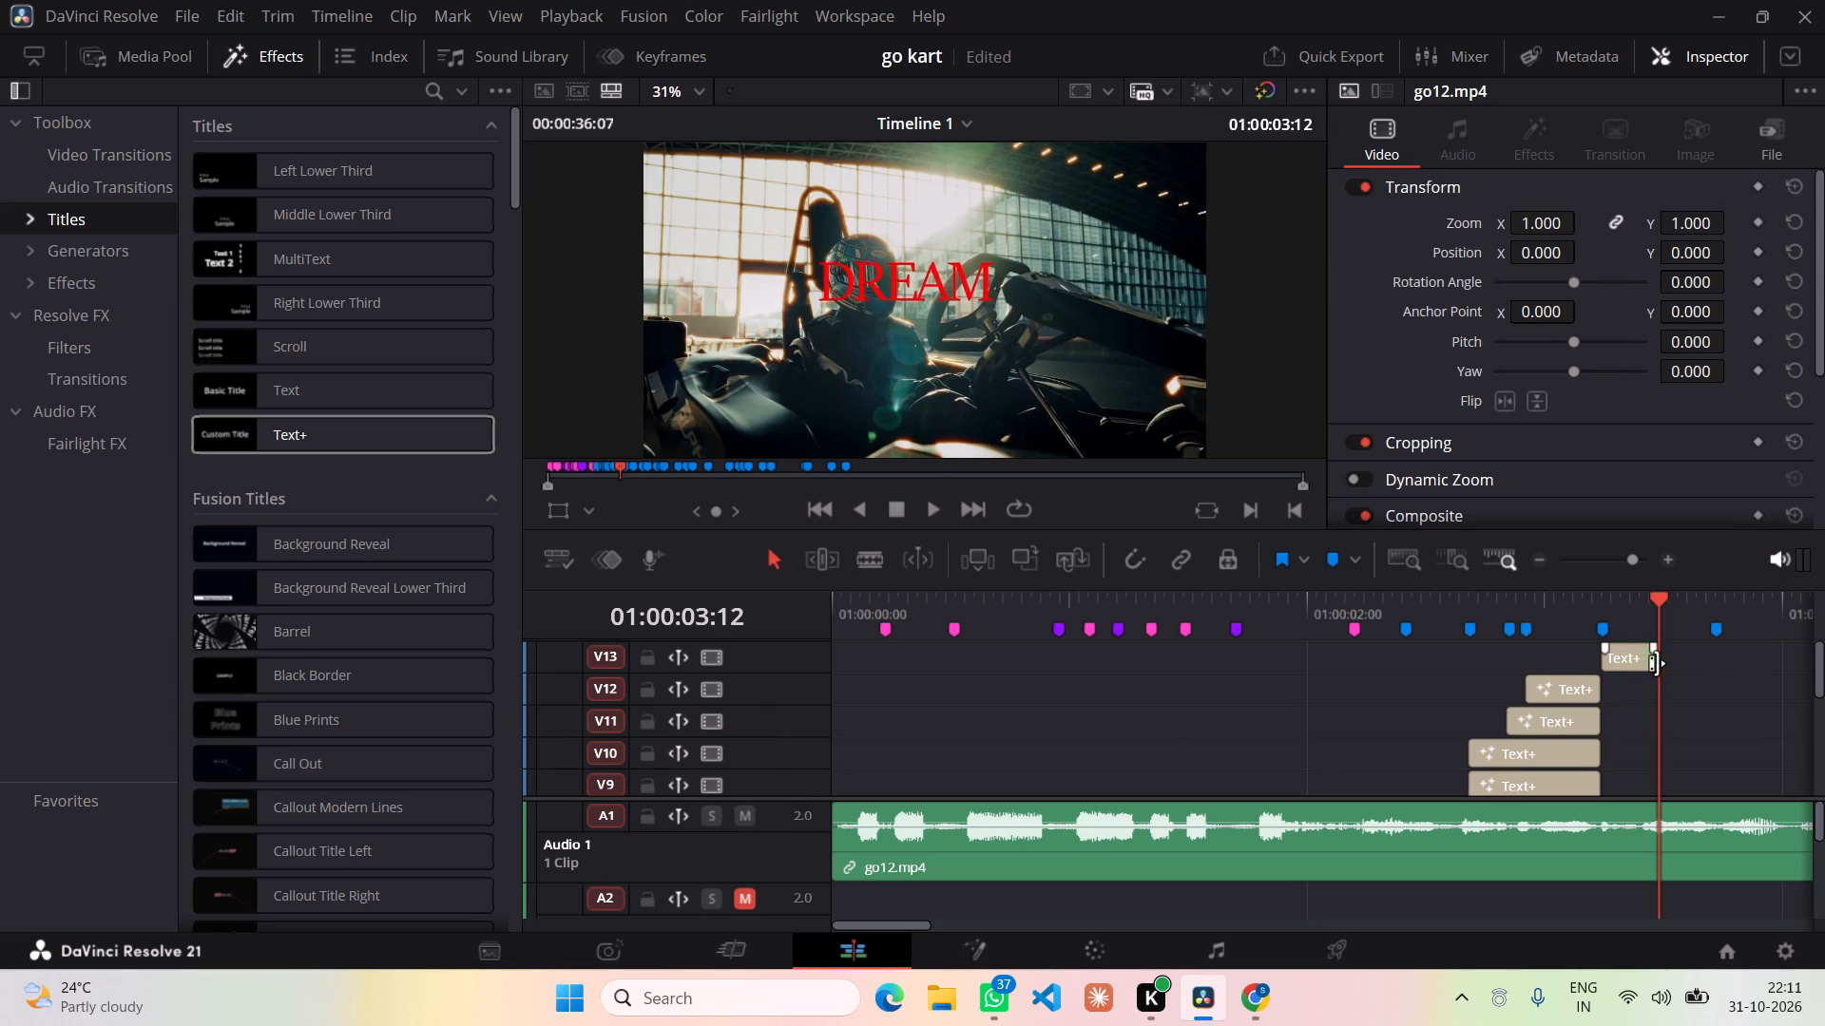
drag(1657, 663, 1720, 661)
click(1727, 710)
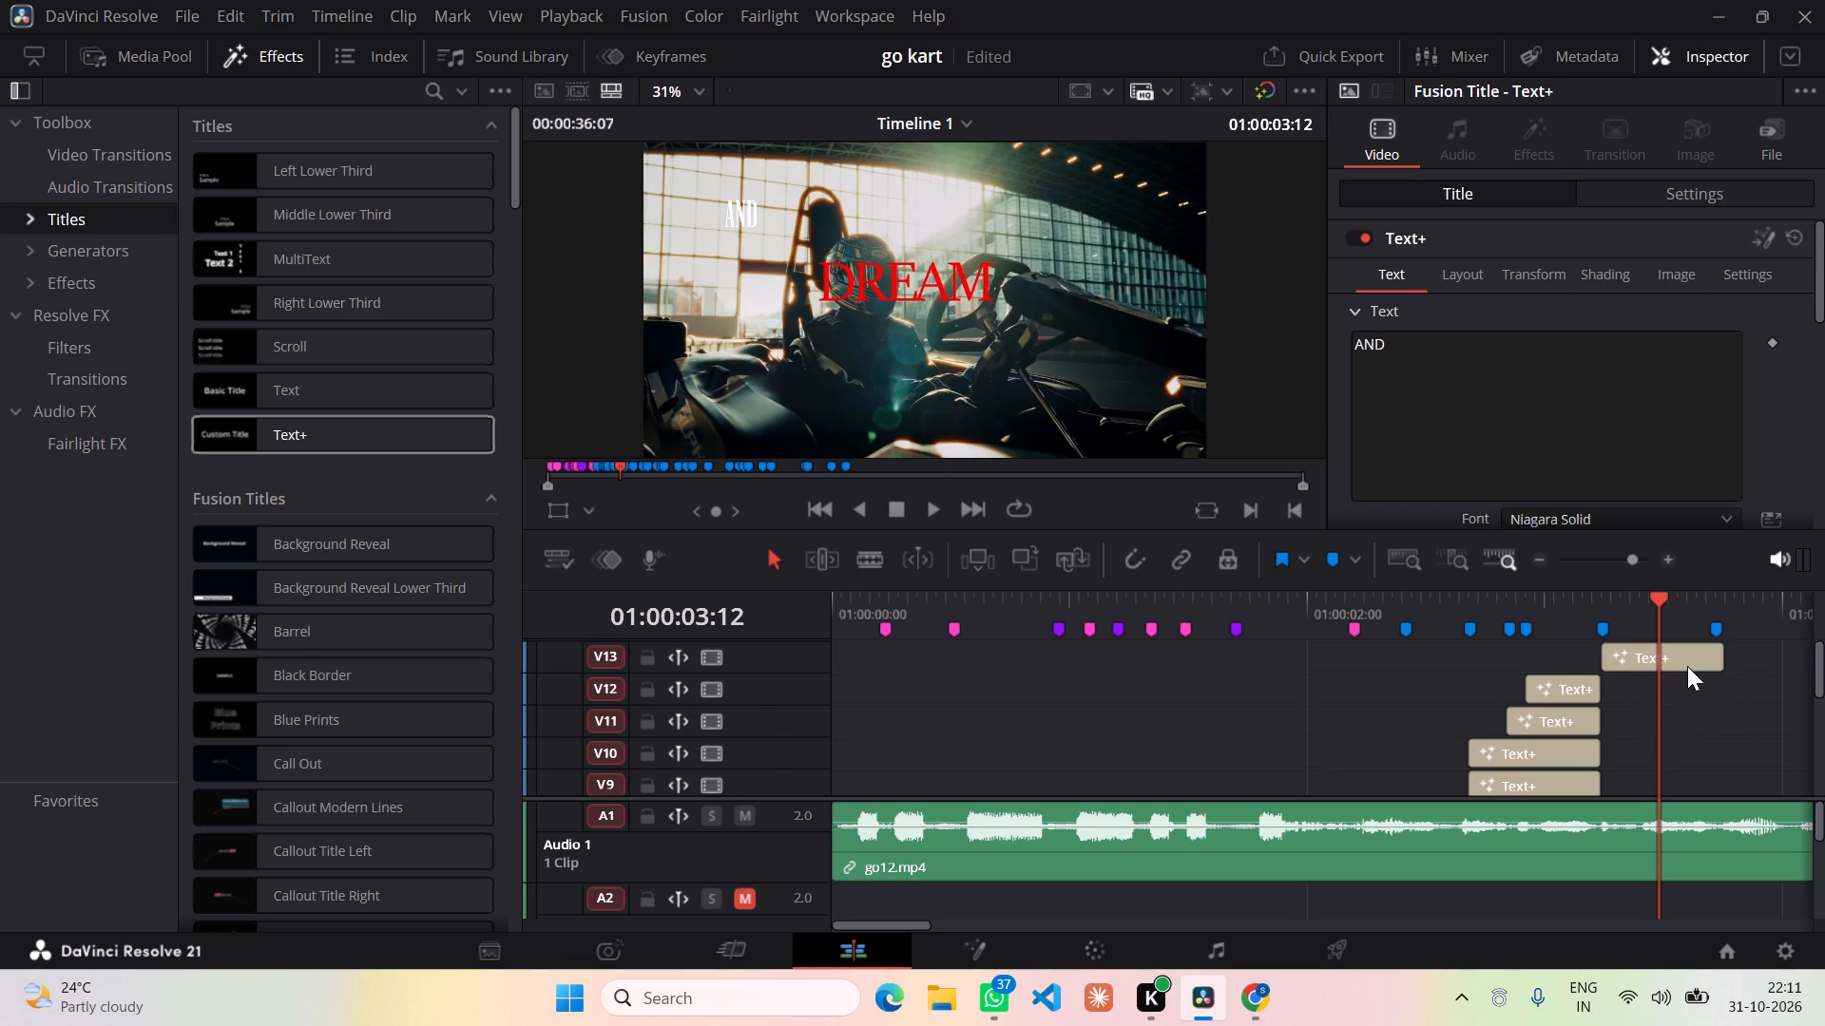
Replace the V13 Text+ title's text with "DREAM".
click(1665, 648)
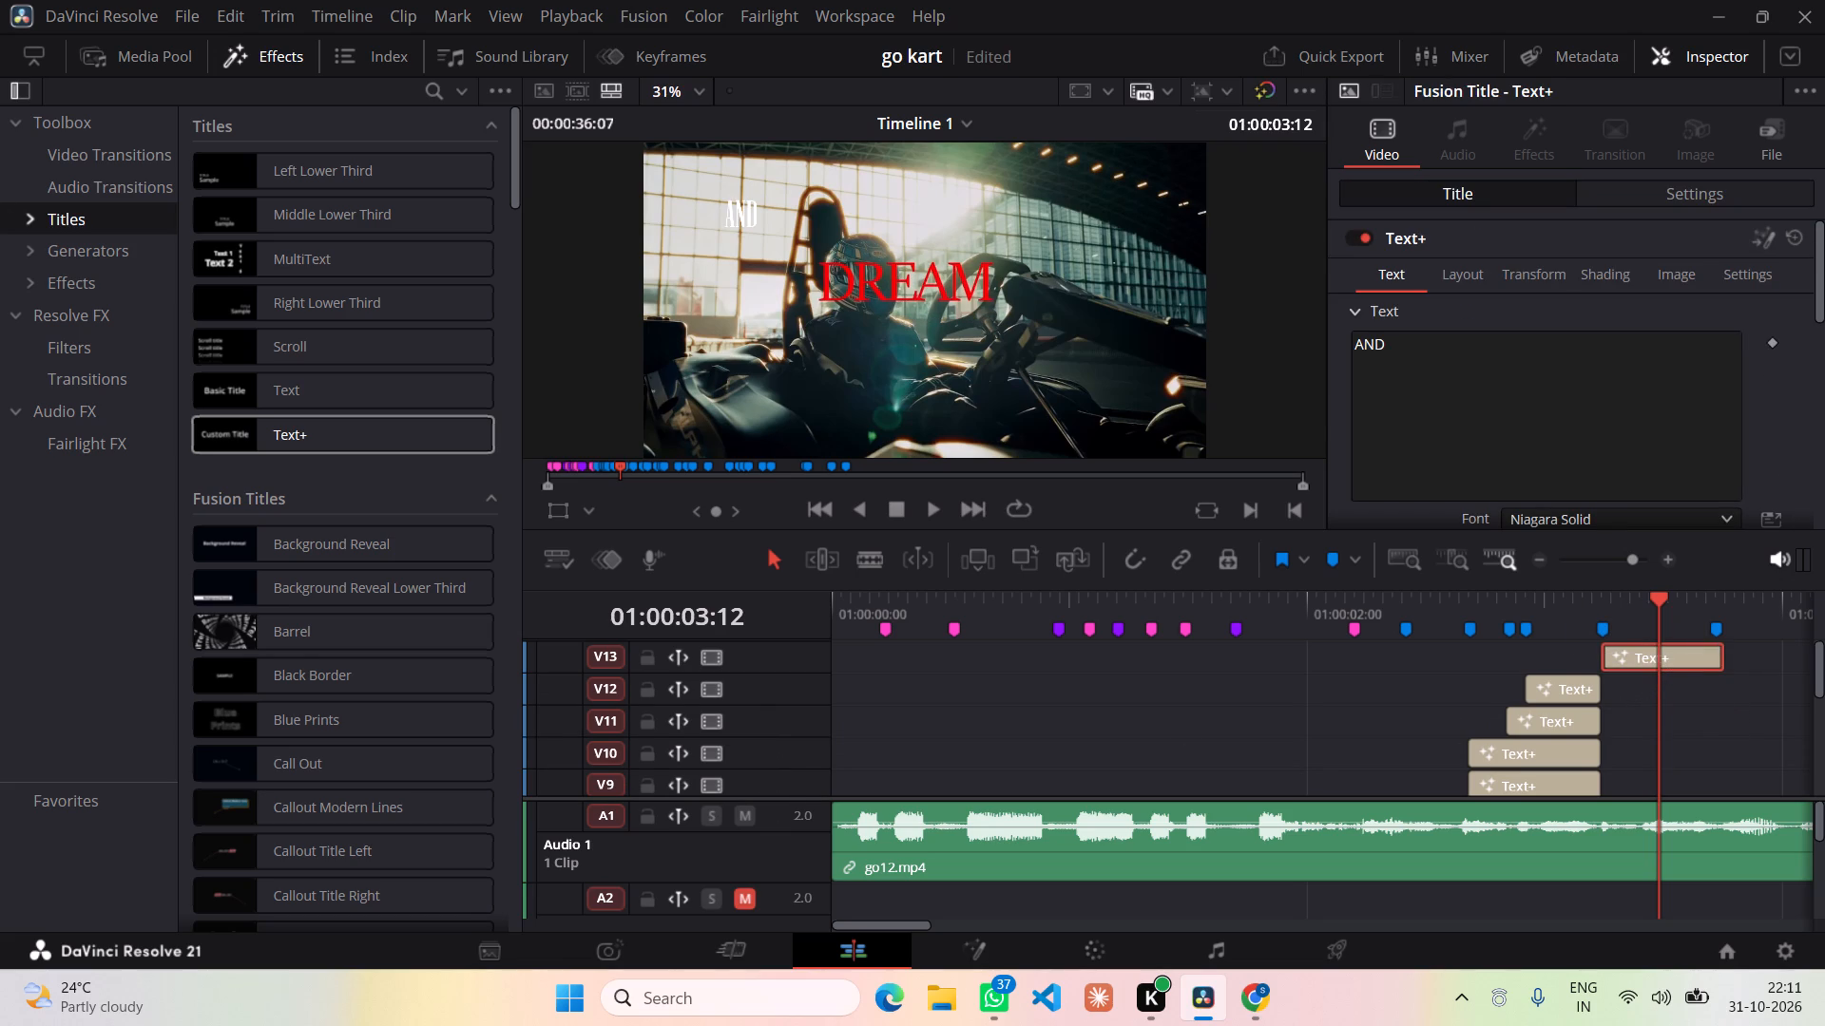
drag(1413, 345, 1285, 344)
key(BackSpace)
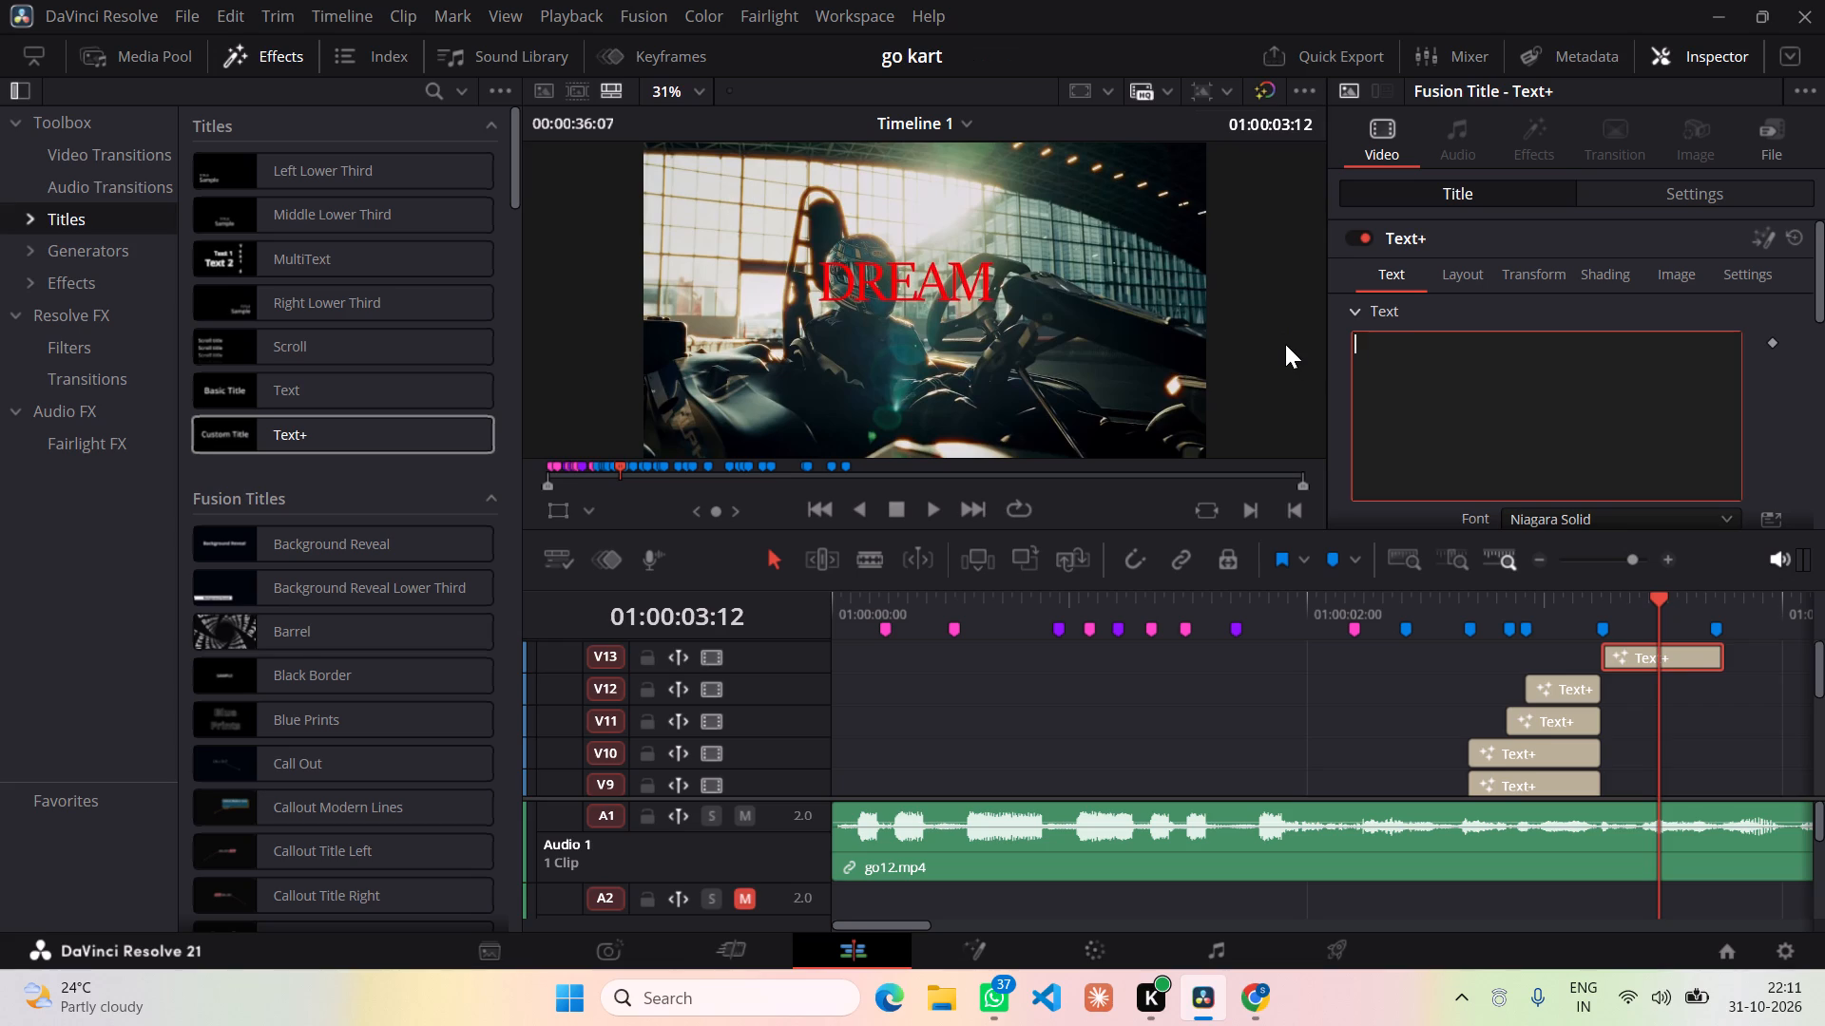
text(DR)
text(EA)
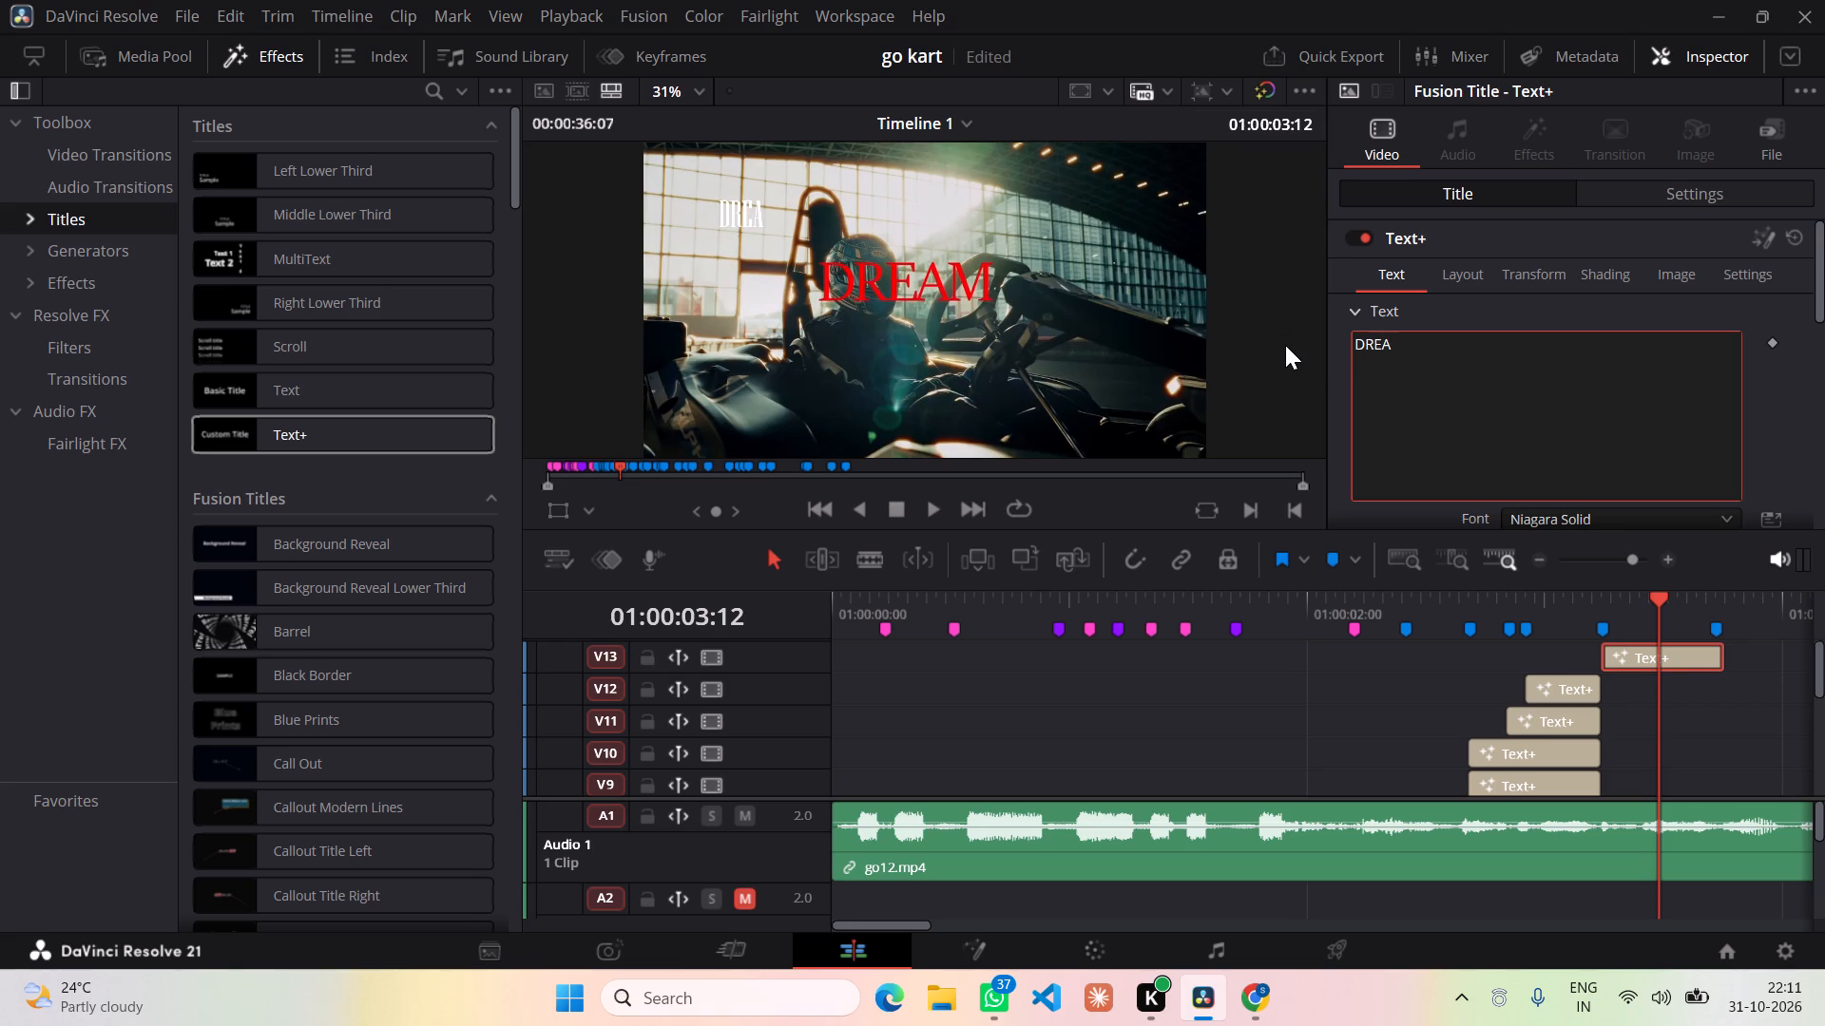
key(m)
Set the V13 "DREAM" title's font to Mongolian Baiti in the Regular style.
scroll(1538, 399, down, 1)
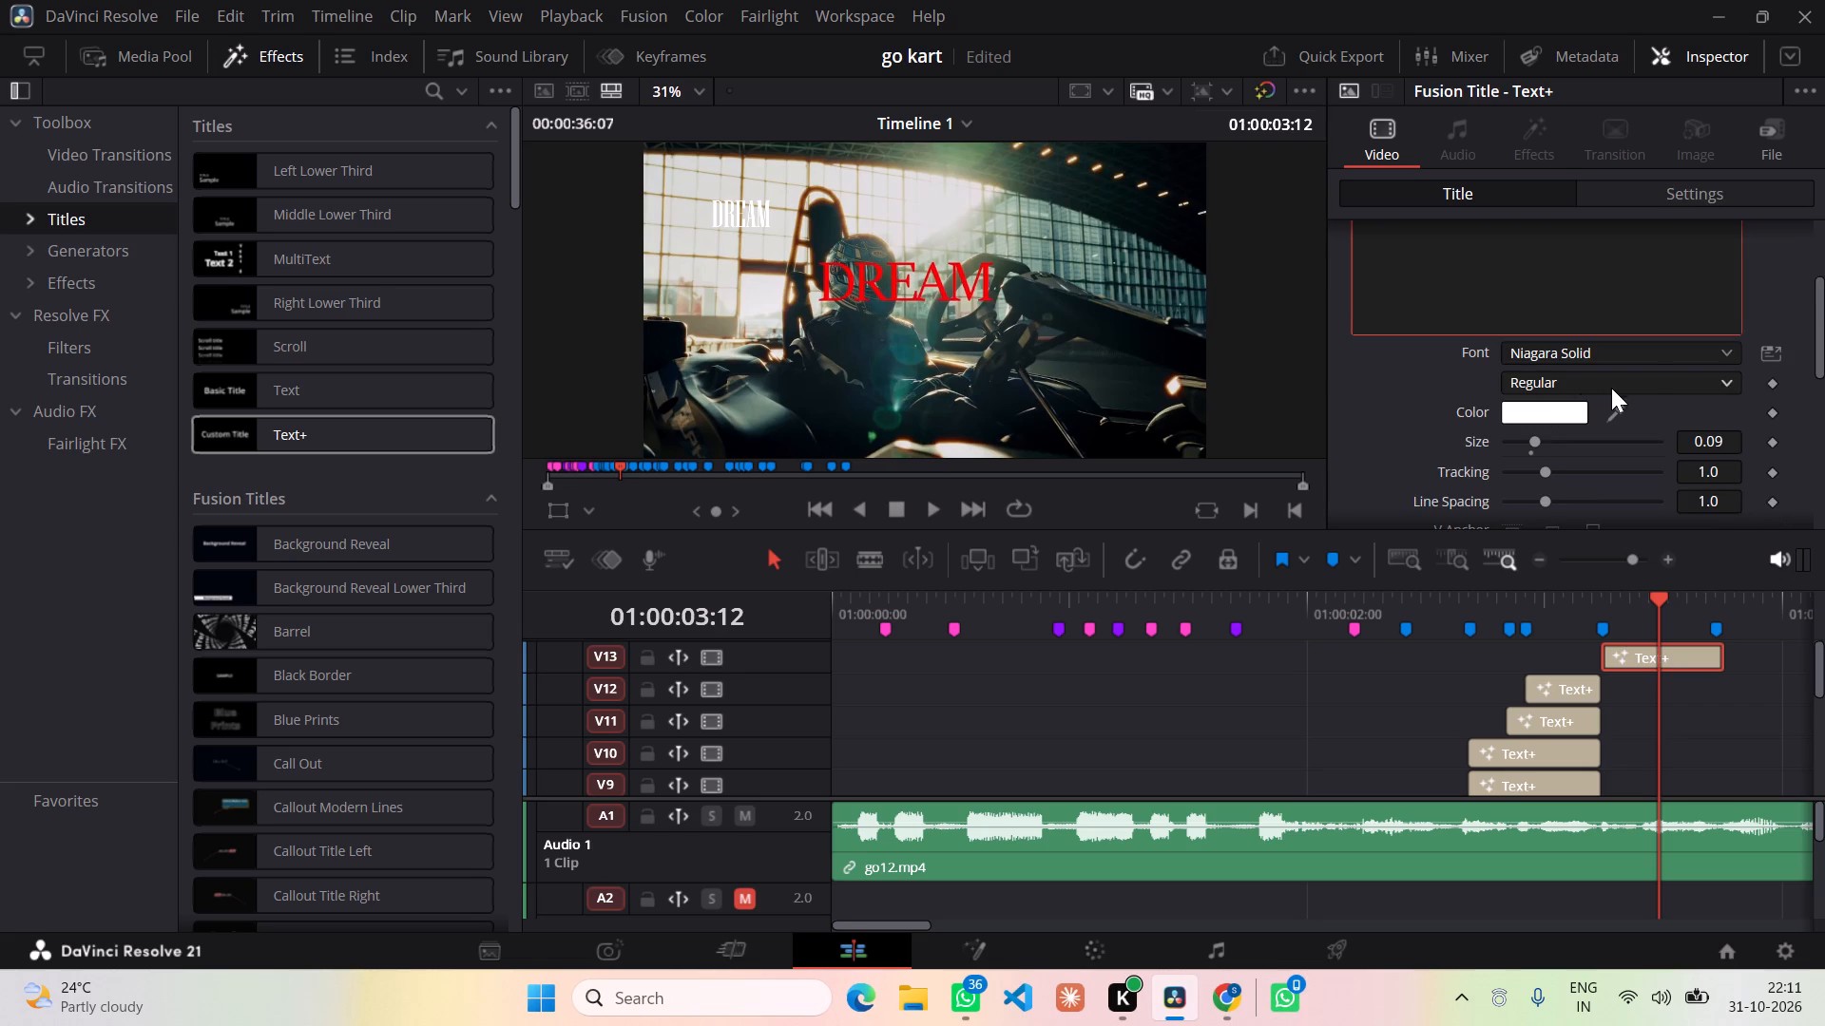
click(1649, 351)
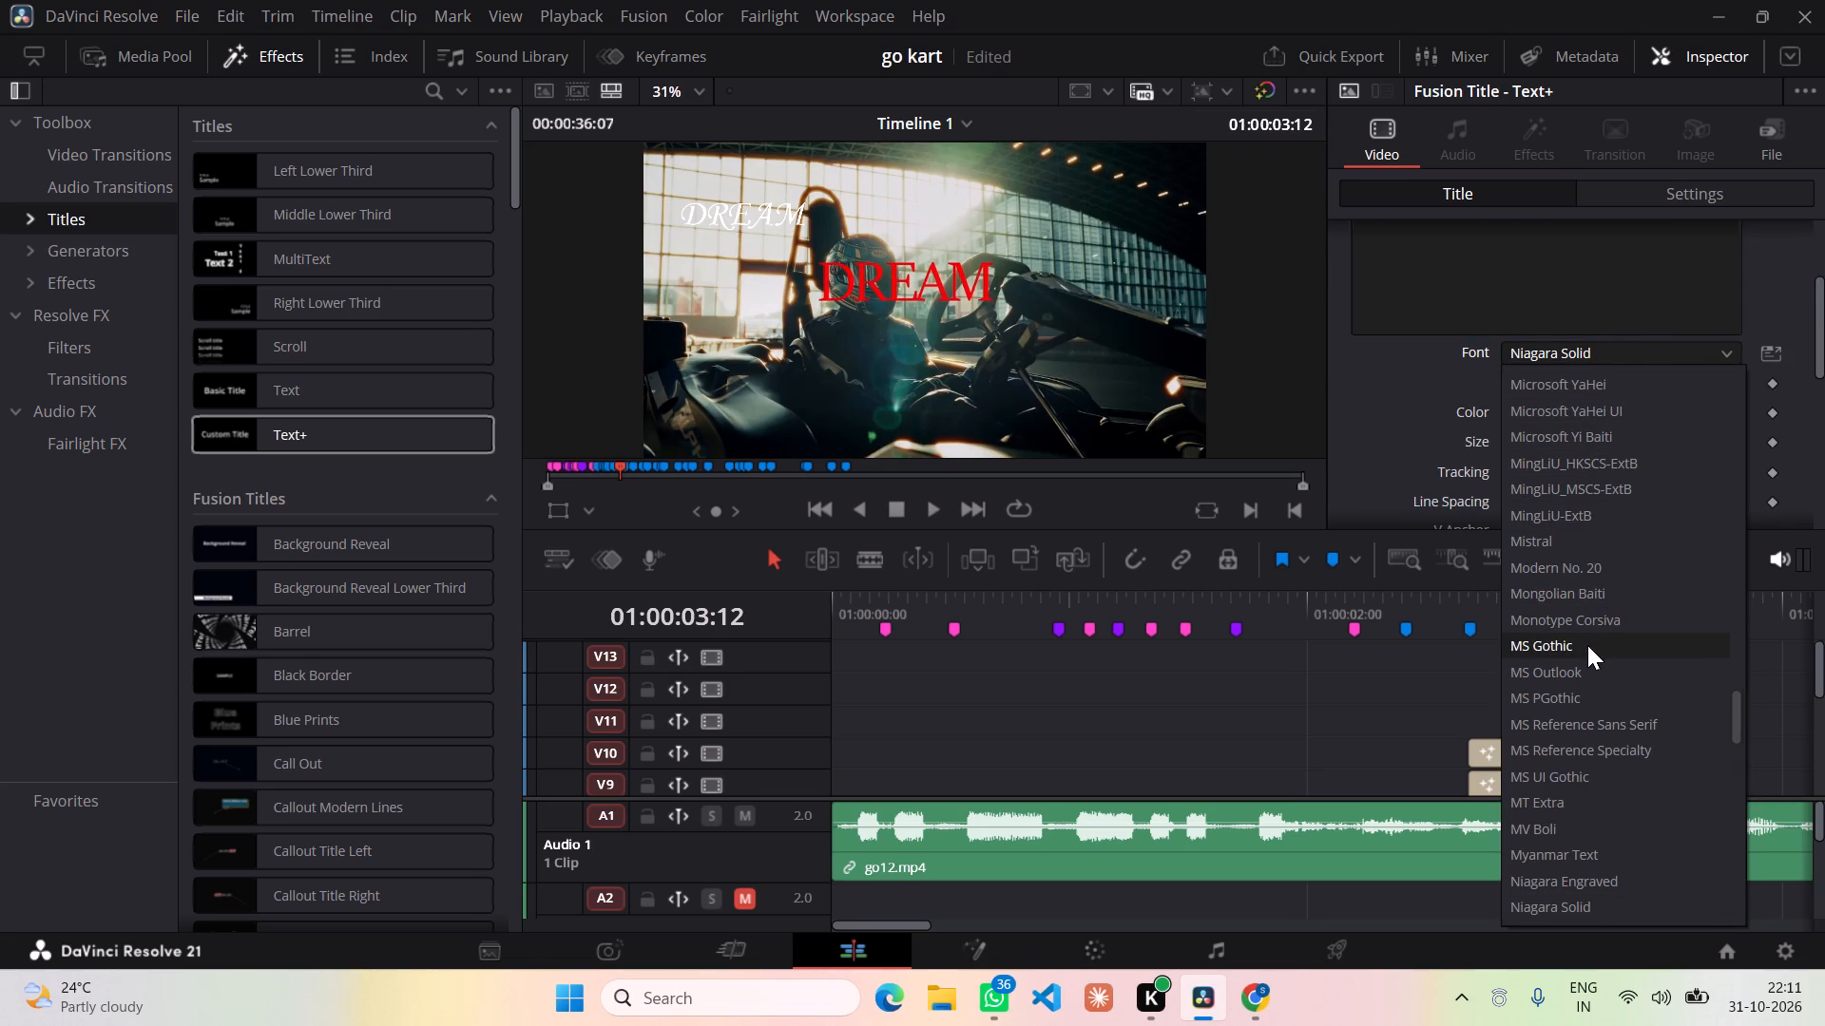
click(1582, 596)
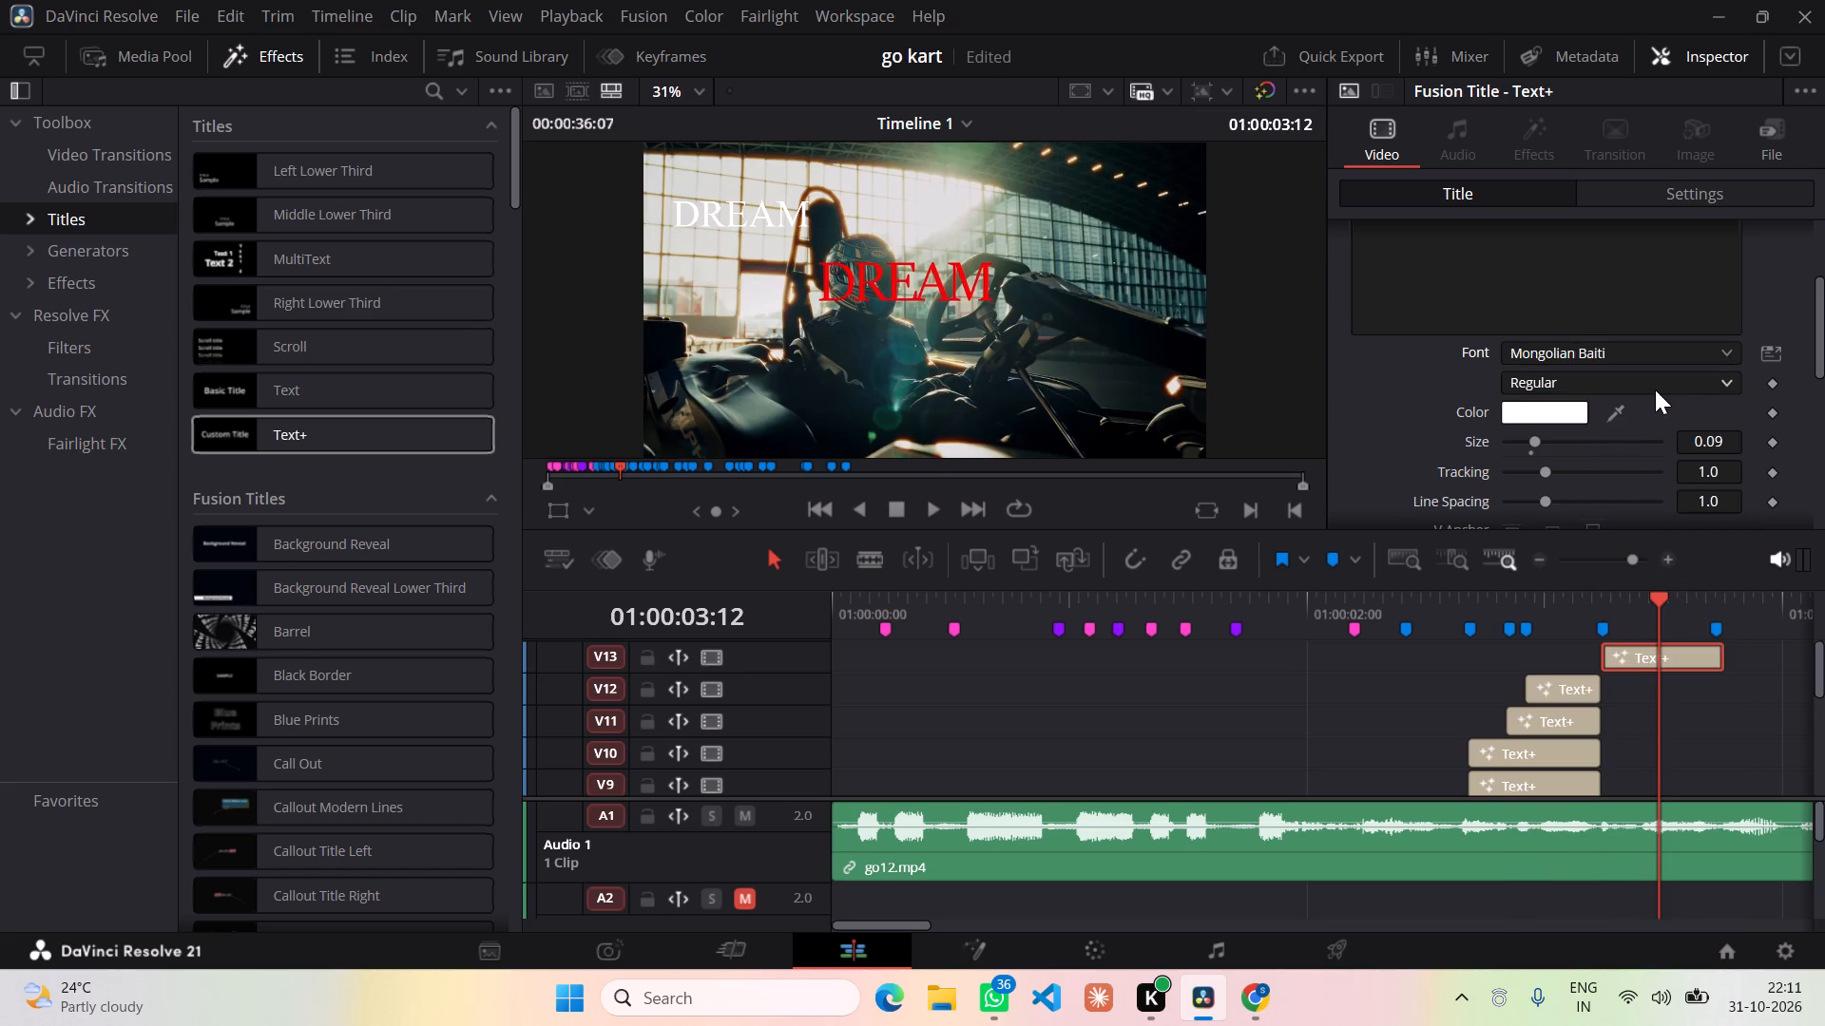
click(1660, 377)
click(1638, 414)
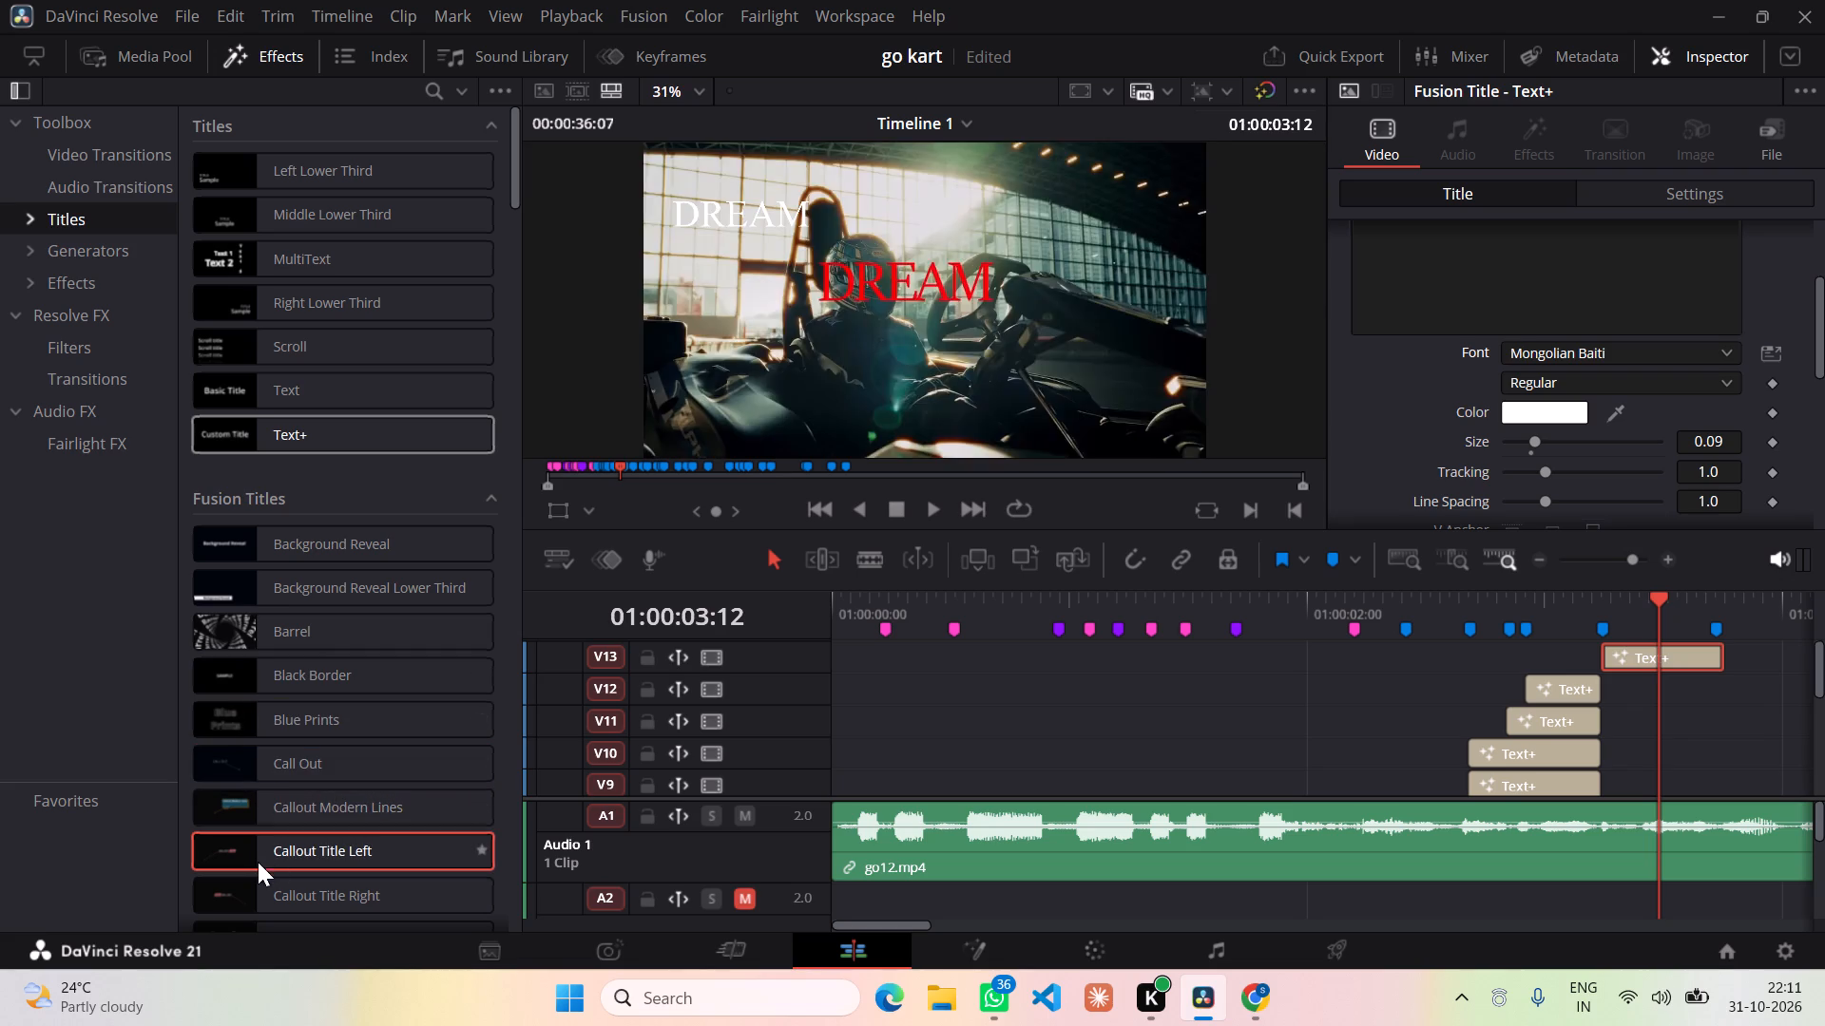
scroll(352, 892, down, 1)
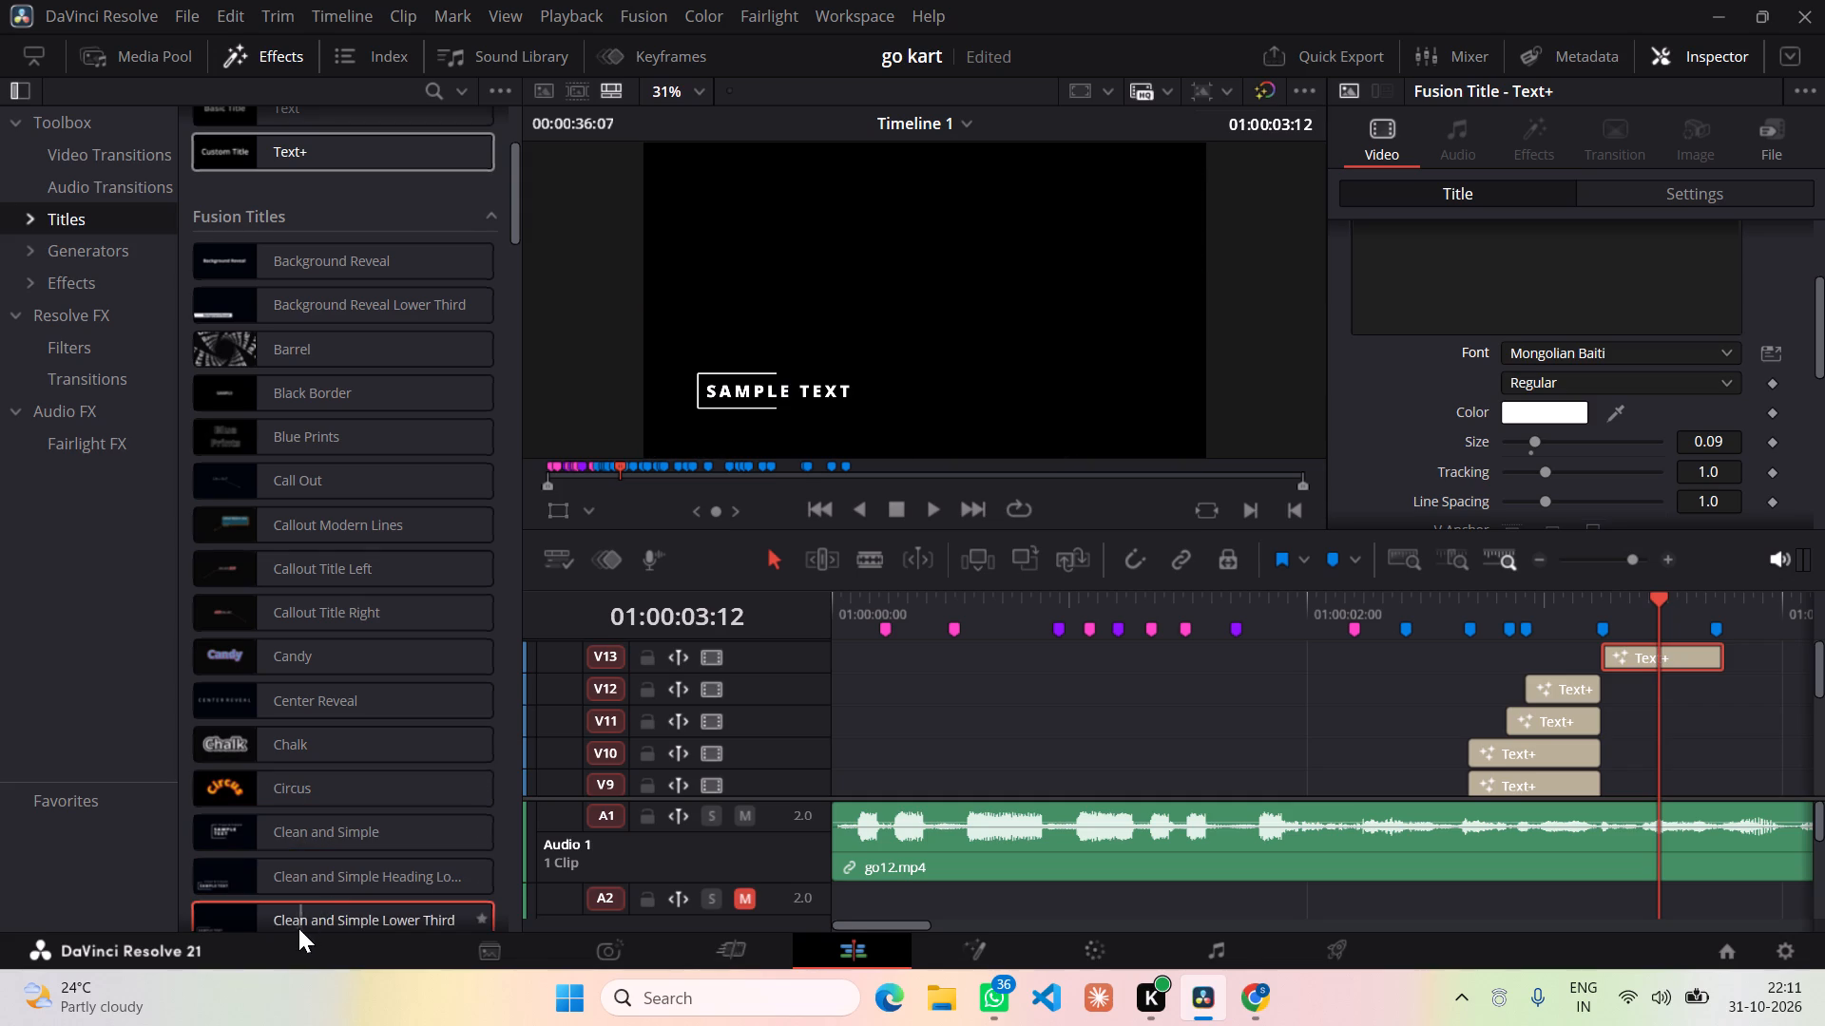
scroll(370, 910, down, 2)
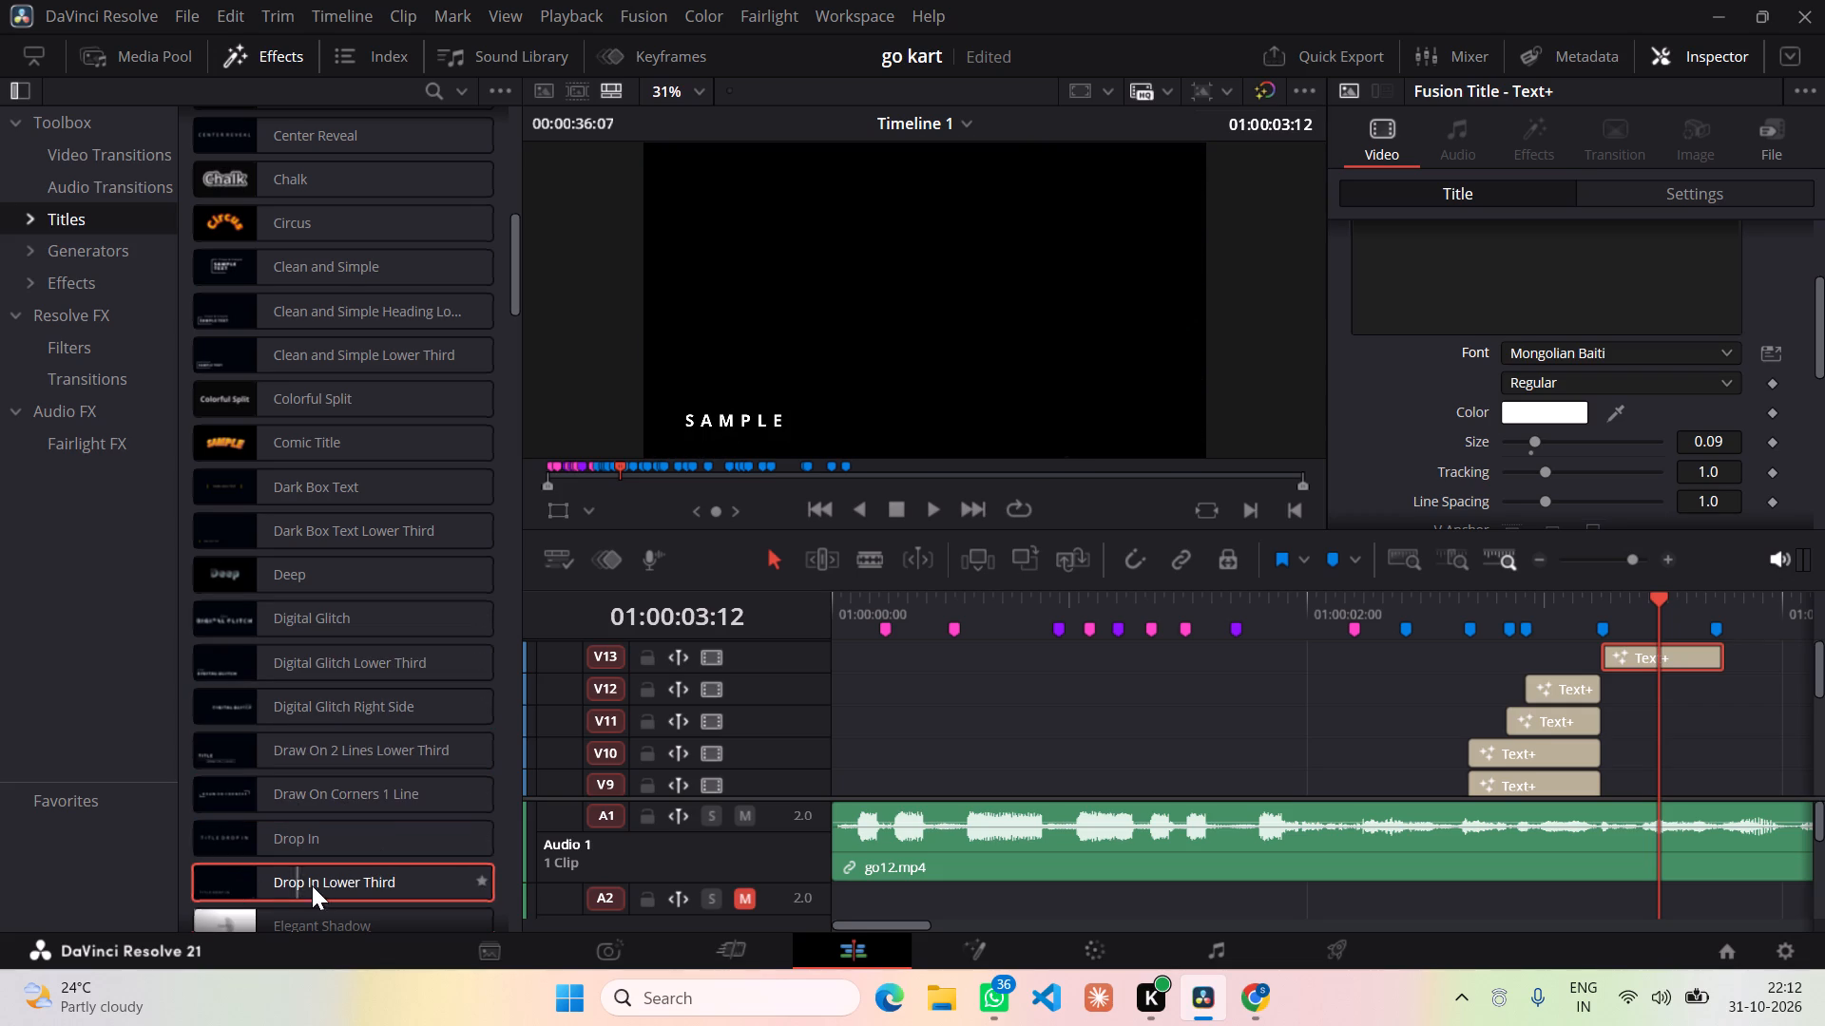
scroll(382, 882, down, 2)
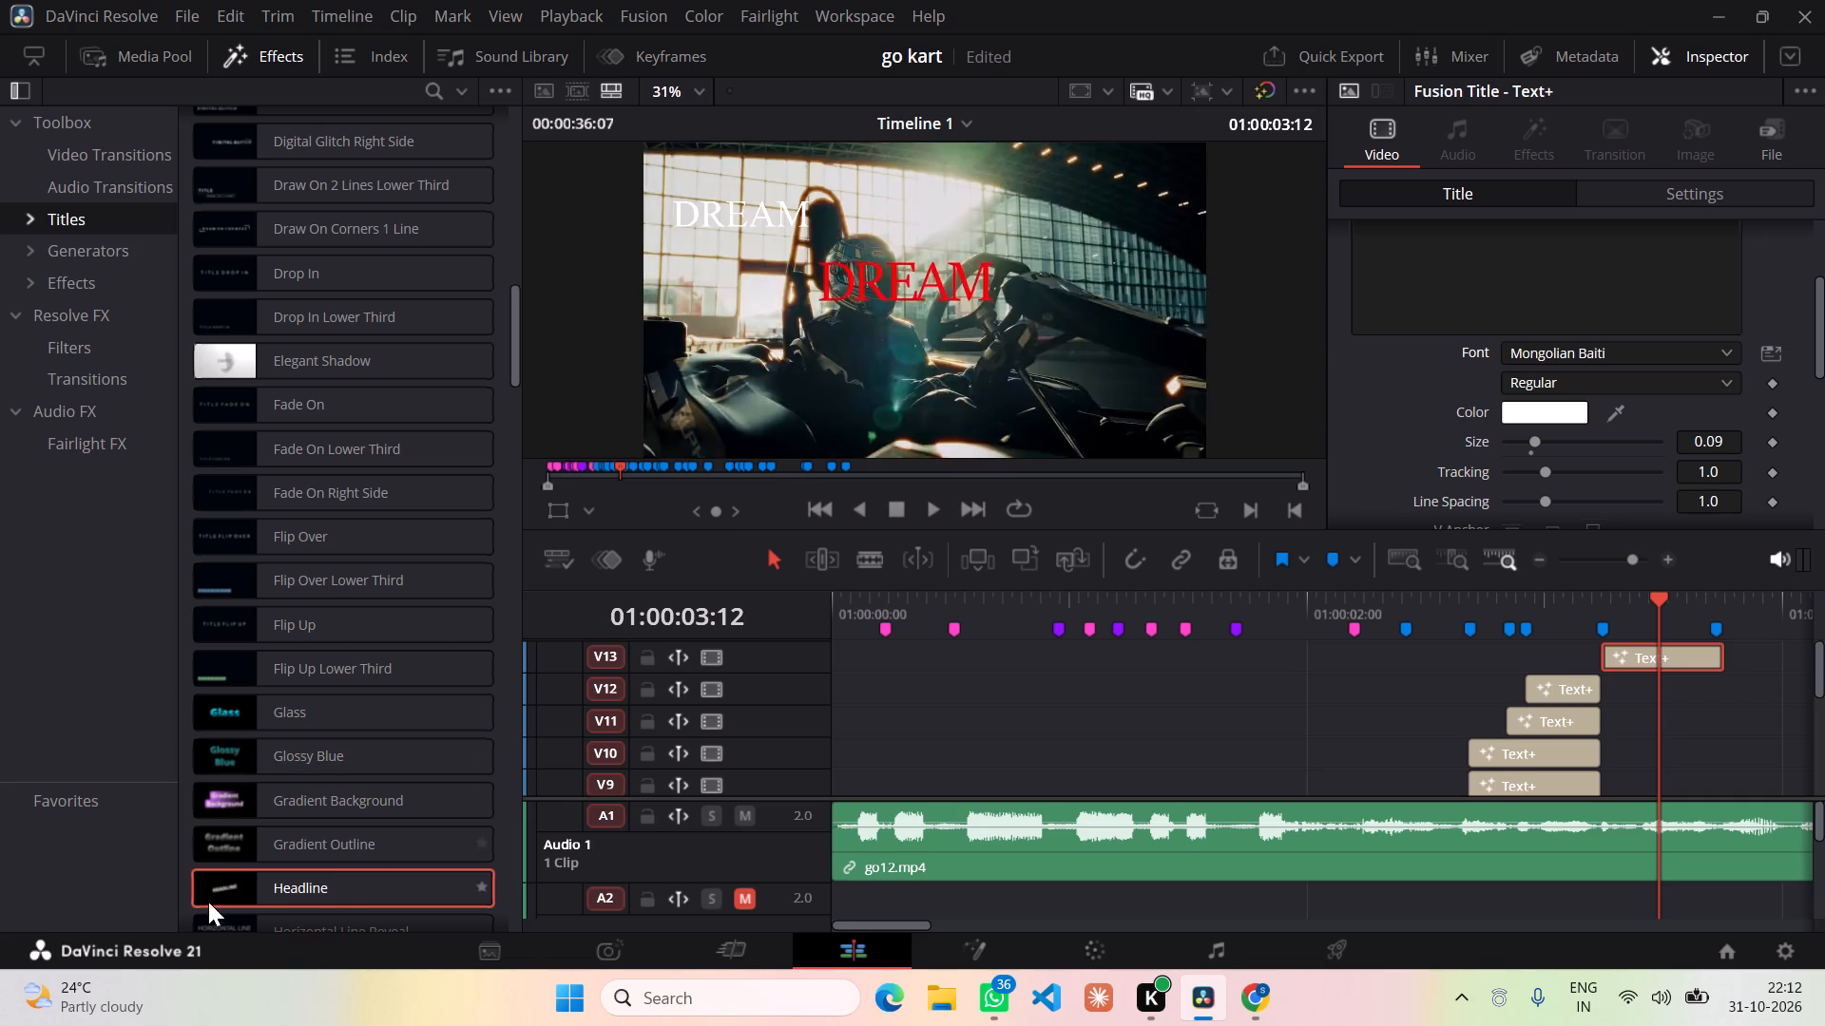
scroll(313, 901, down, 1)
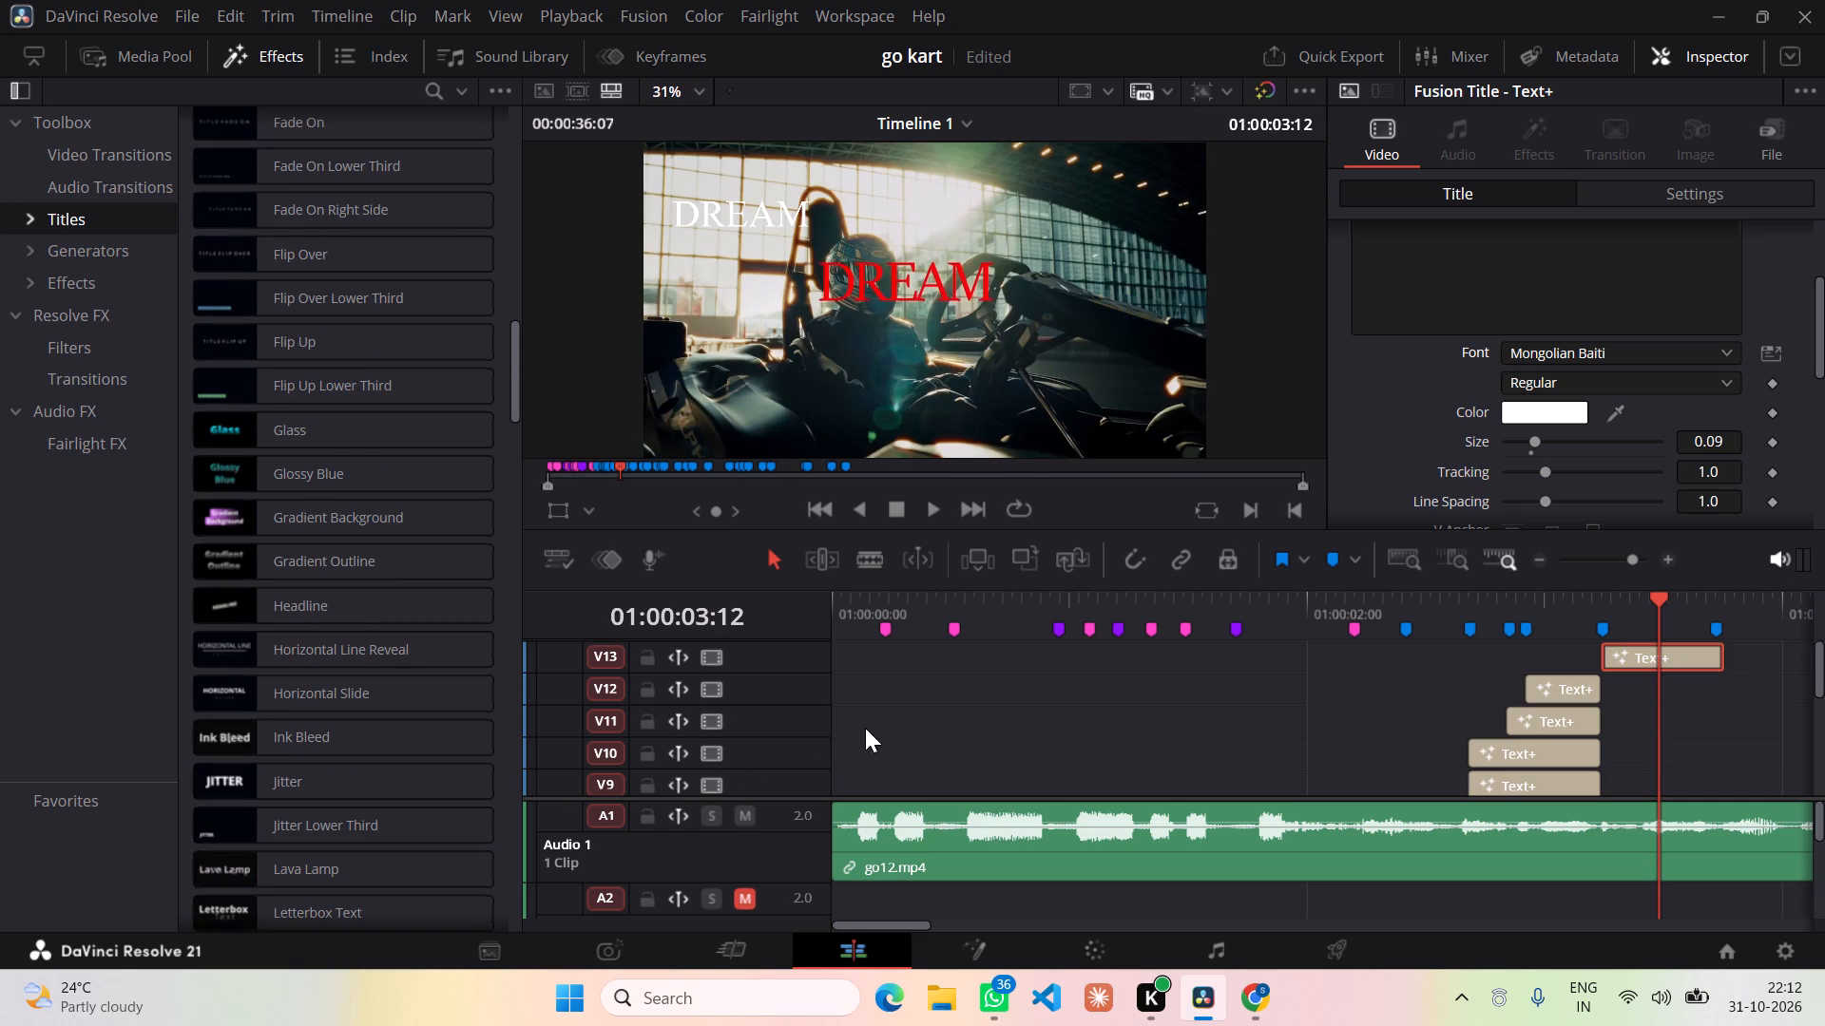
Split the V13 "DREAM" title at 01:00:03:08.
drag(1662, 591, 1631, 587)
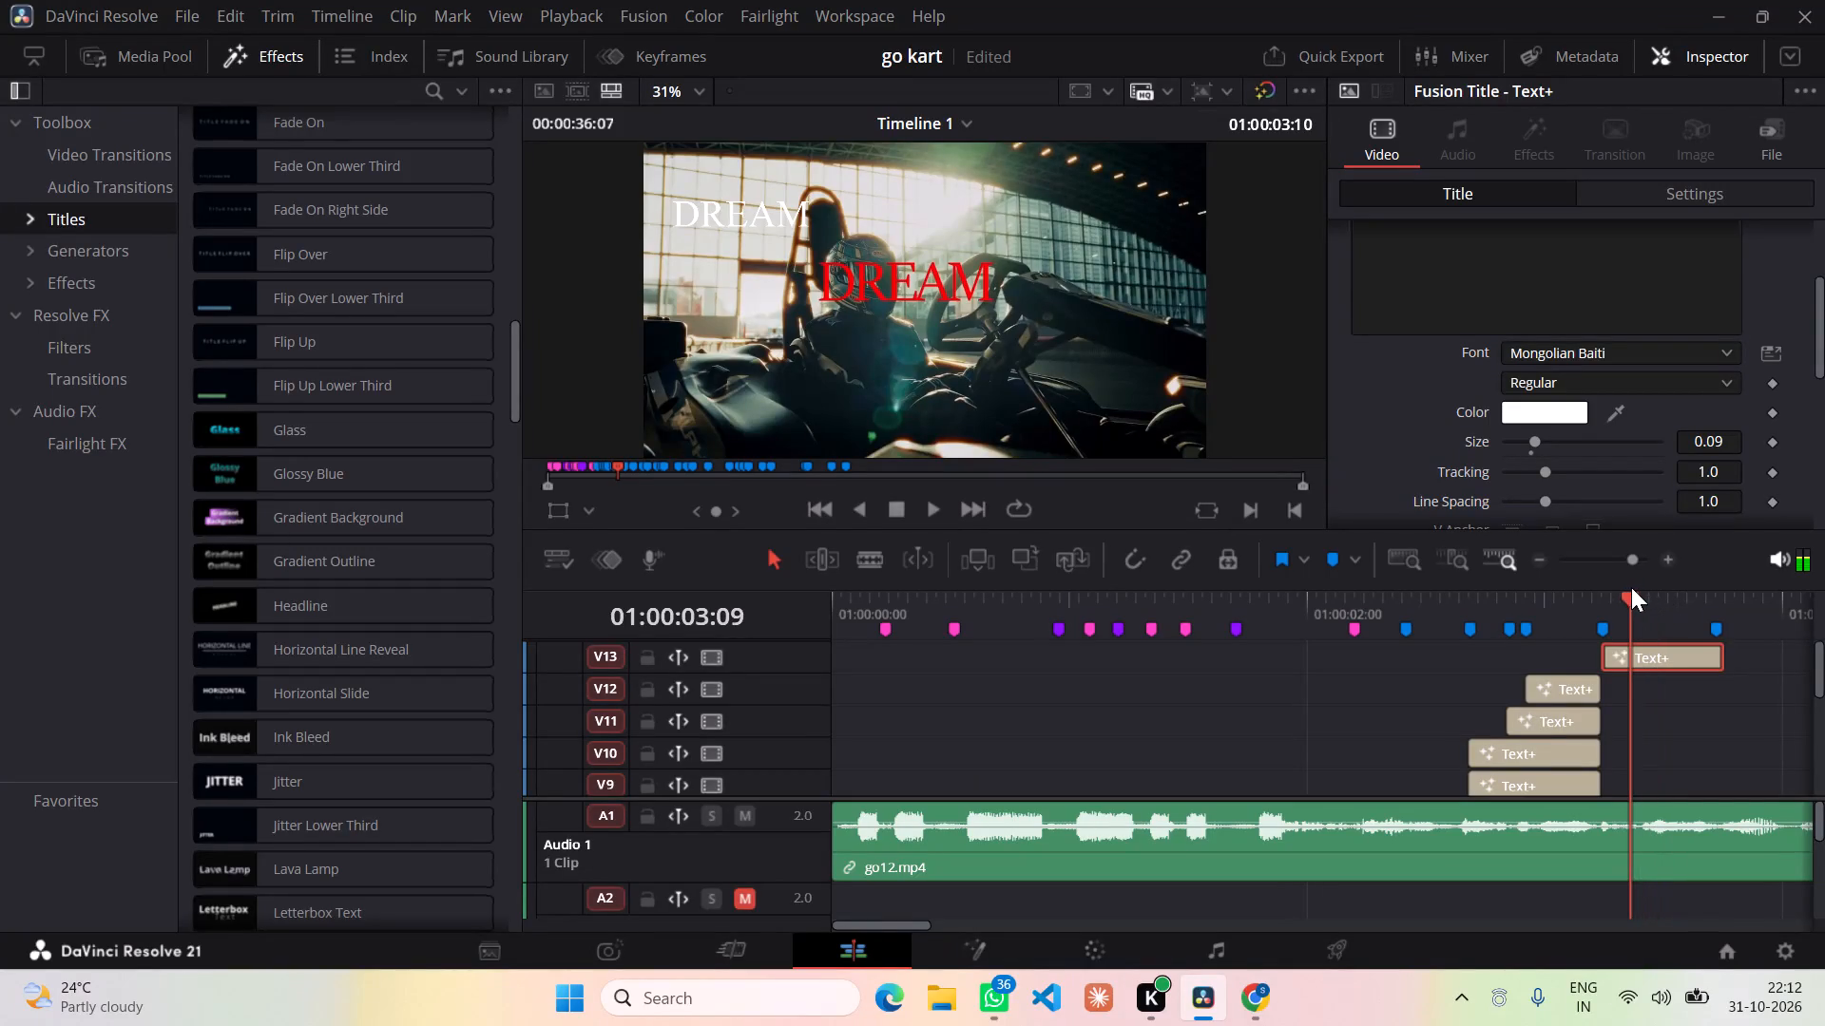
drag(1631, 587, 1623, 587)
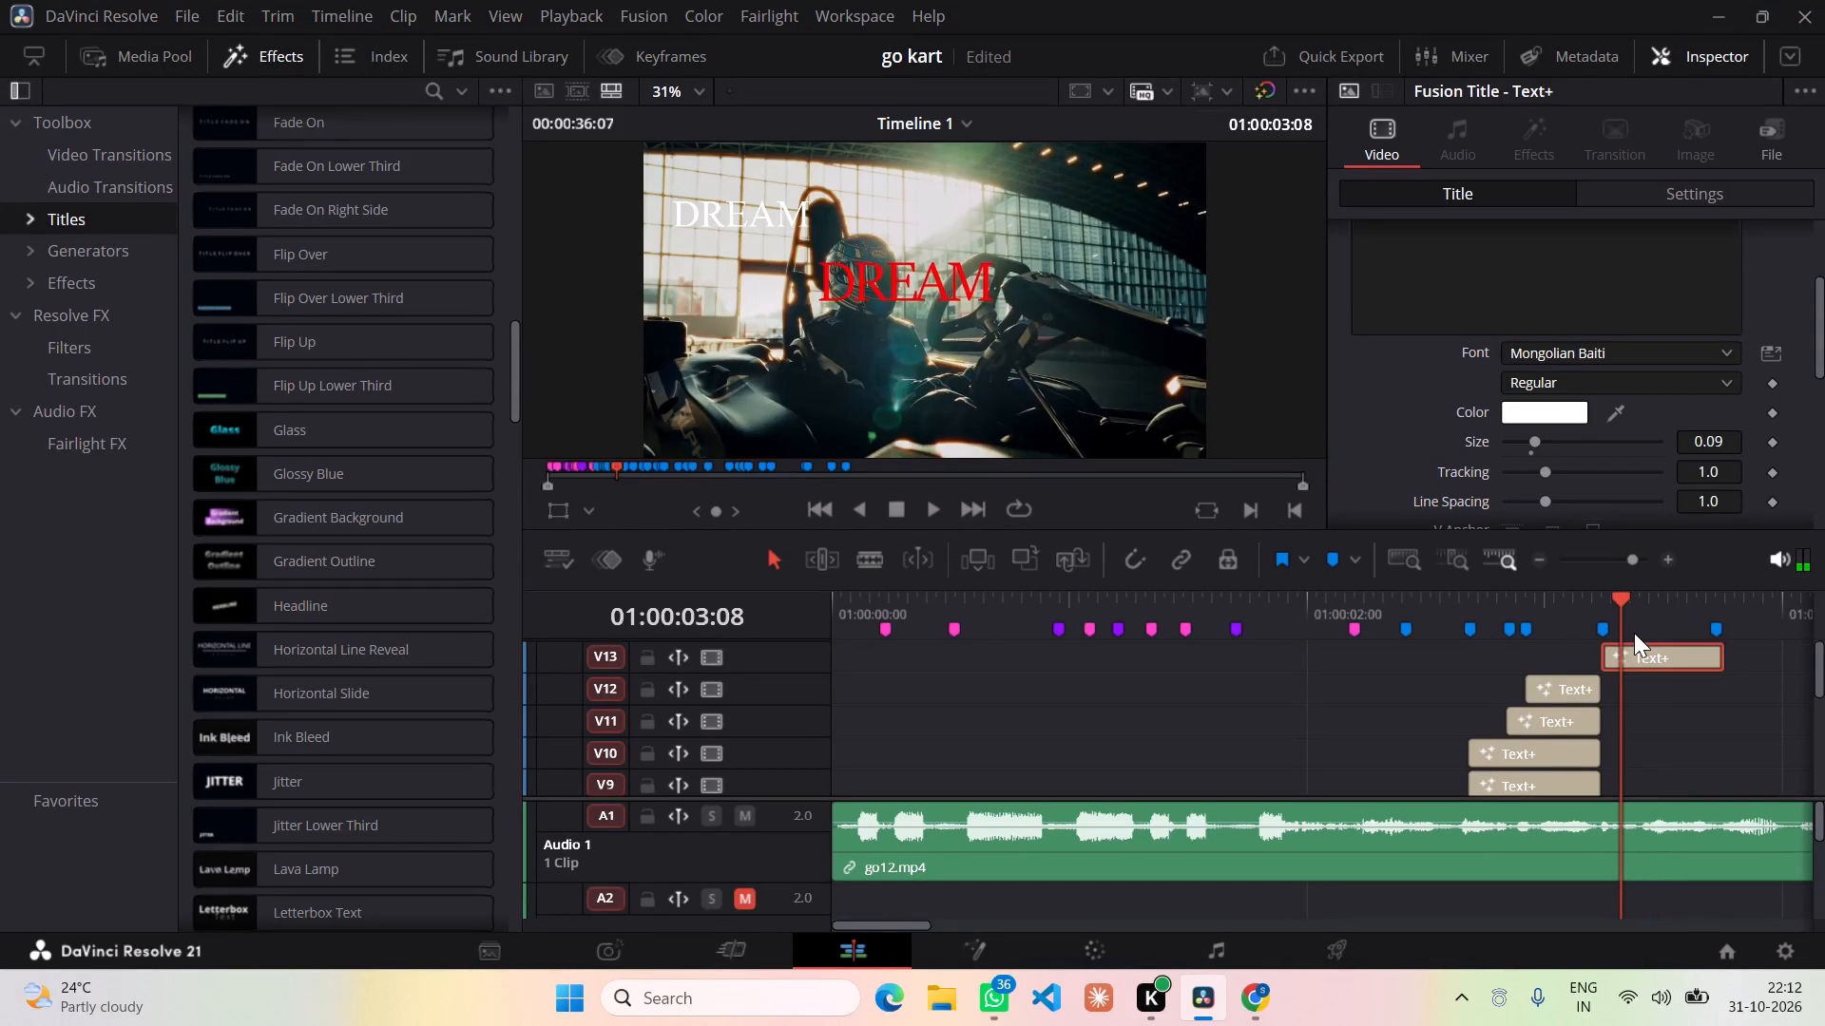
key(ctrl+b)
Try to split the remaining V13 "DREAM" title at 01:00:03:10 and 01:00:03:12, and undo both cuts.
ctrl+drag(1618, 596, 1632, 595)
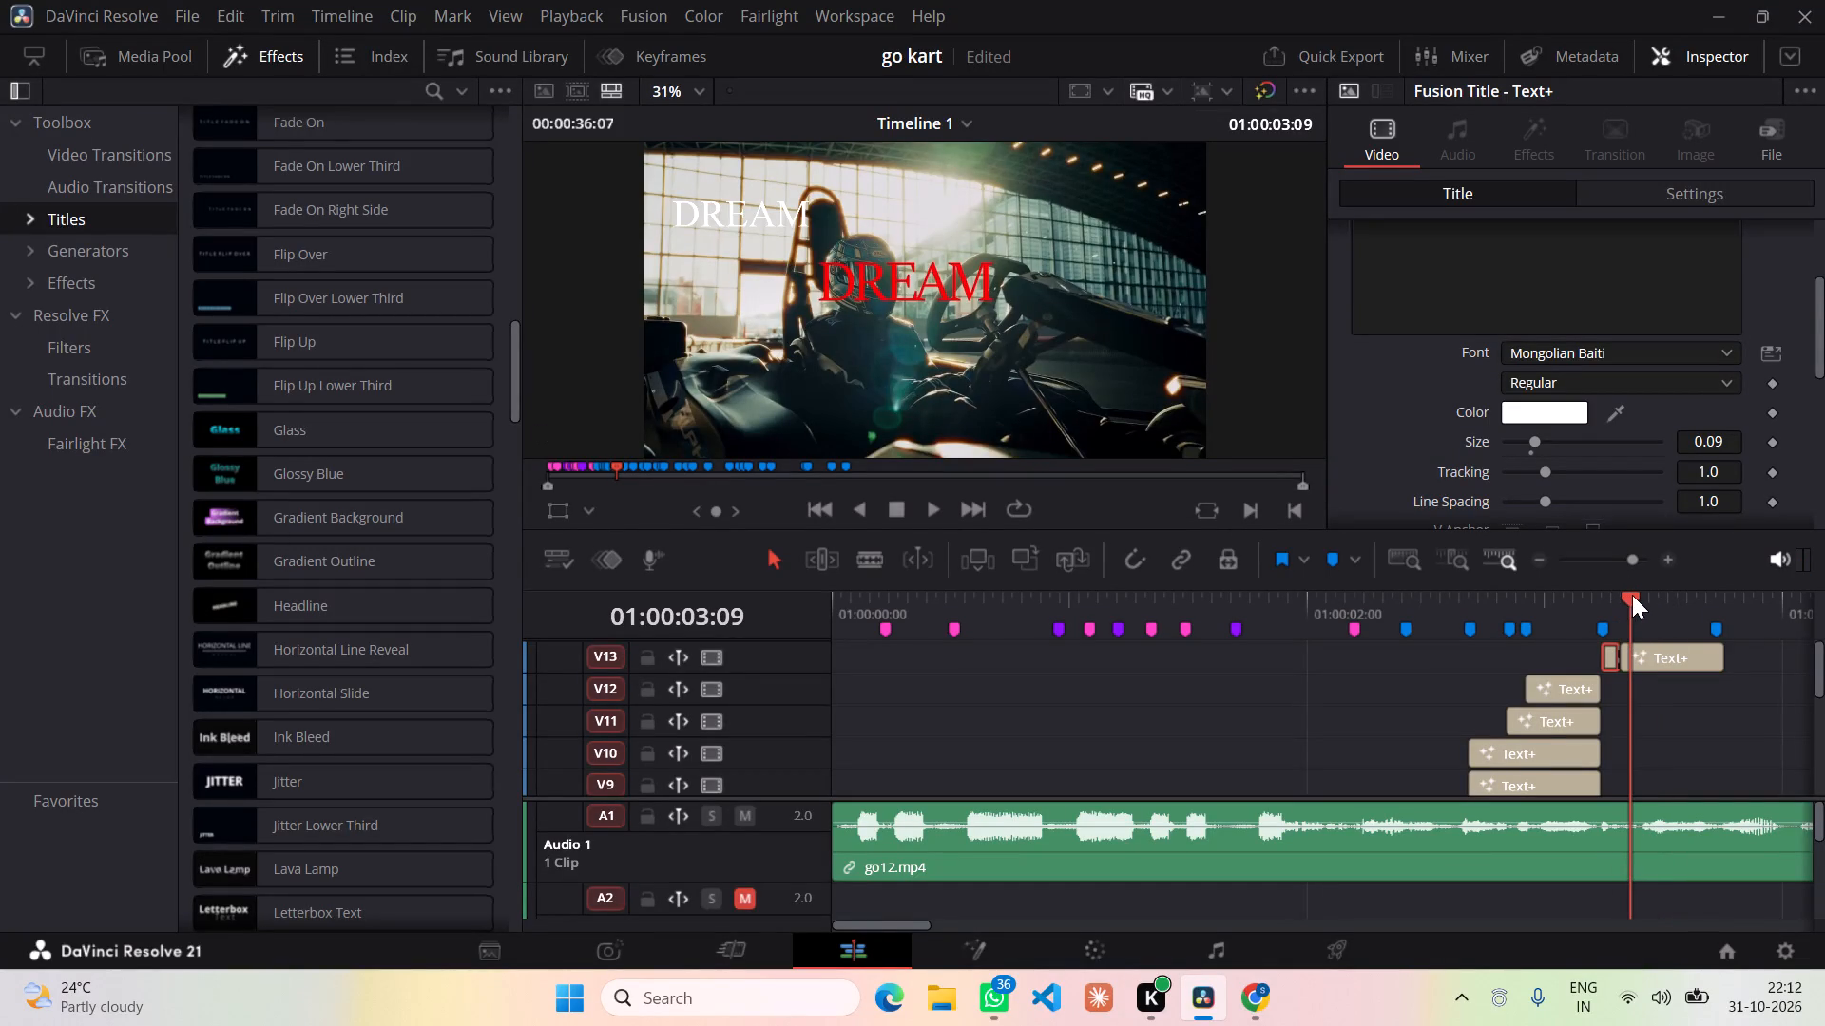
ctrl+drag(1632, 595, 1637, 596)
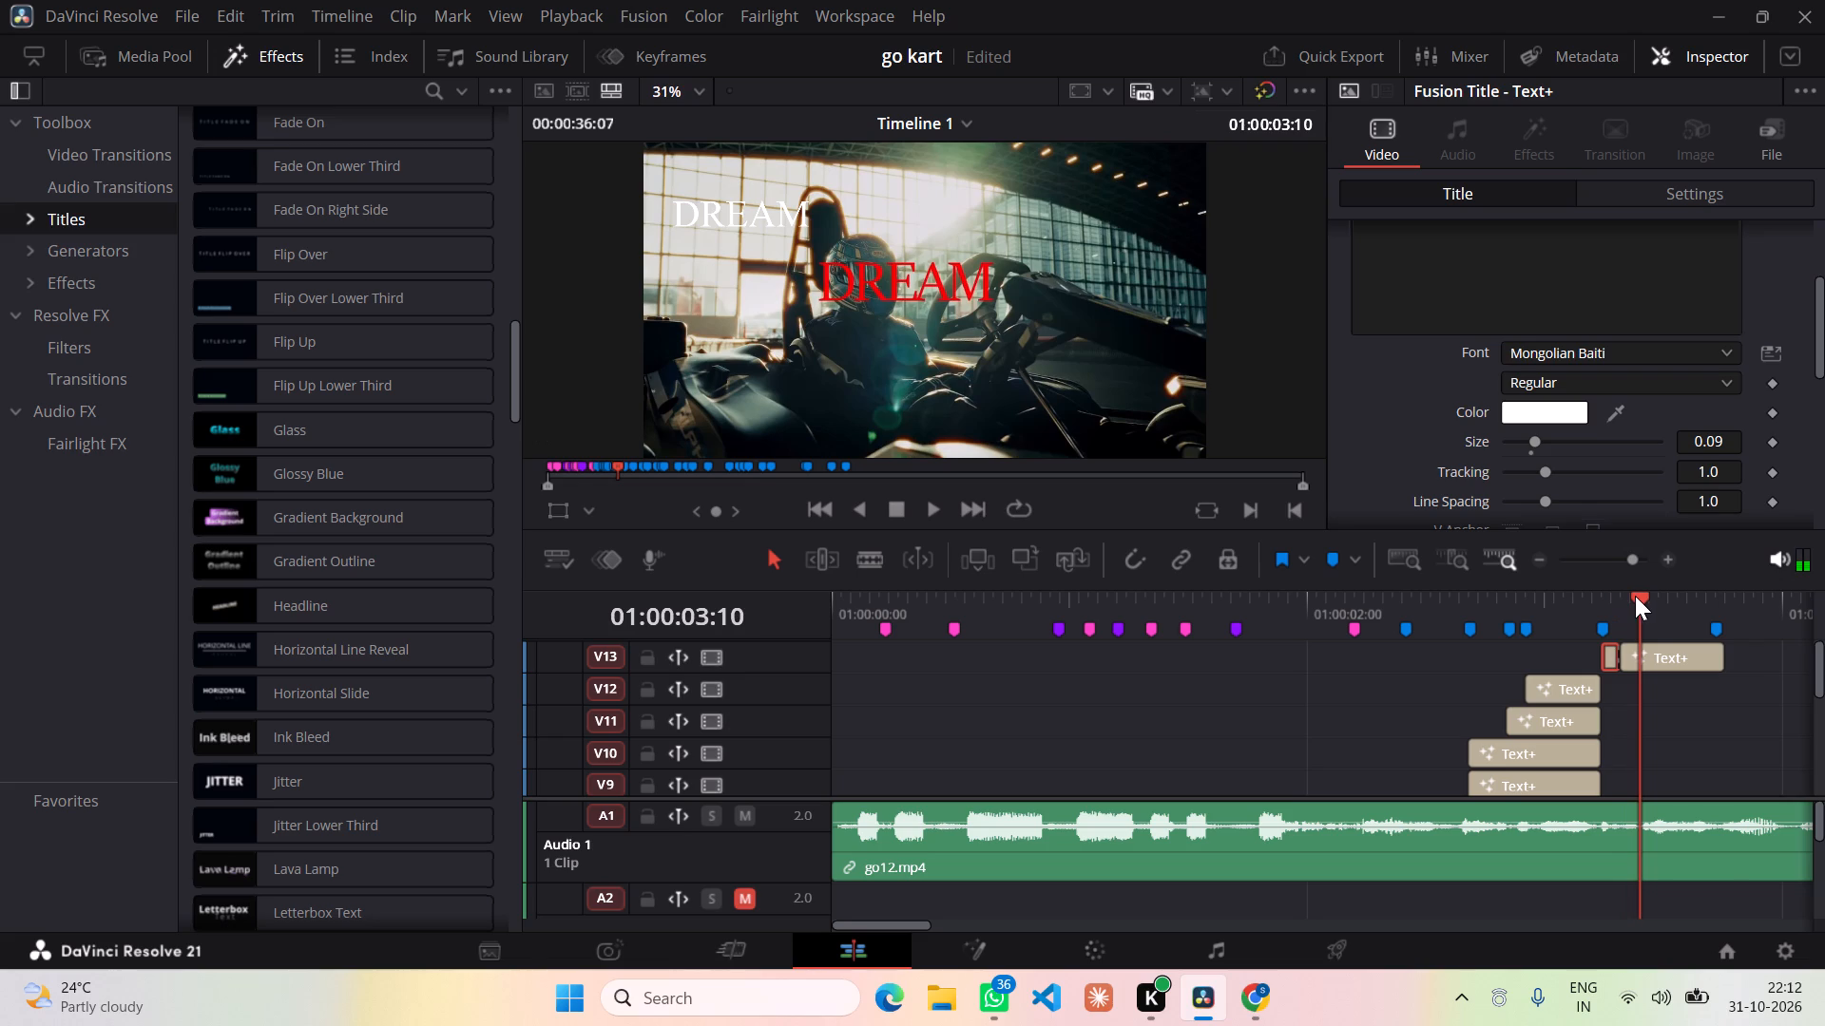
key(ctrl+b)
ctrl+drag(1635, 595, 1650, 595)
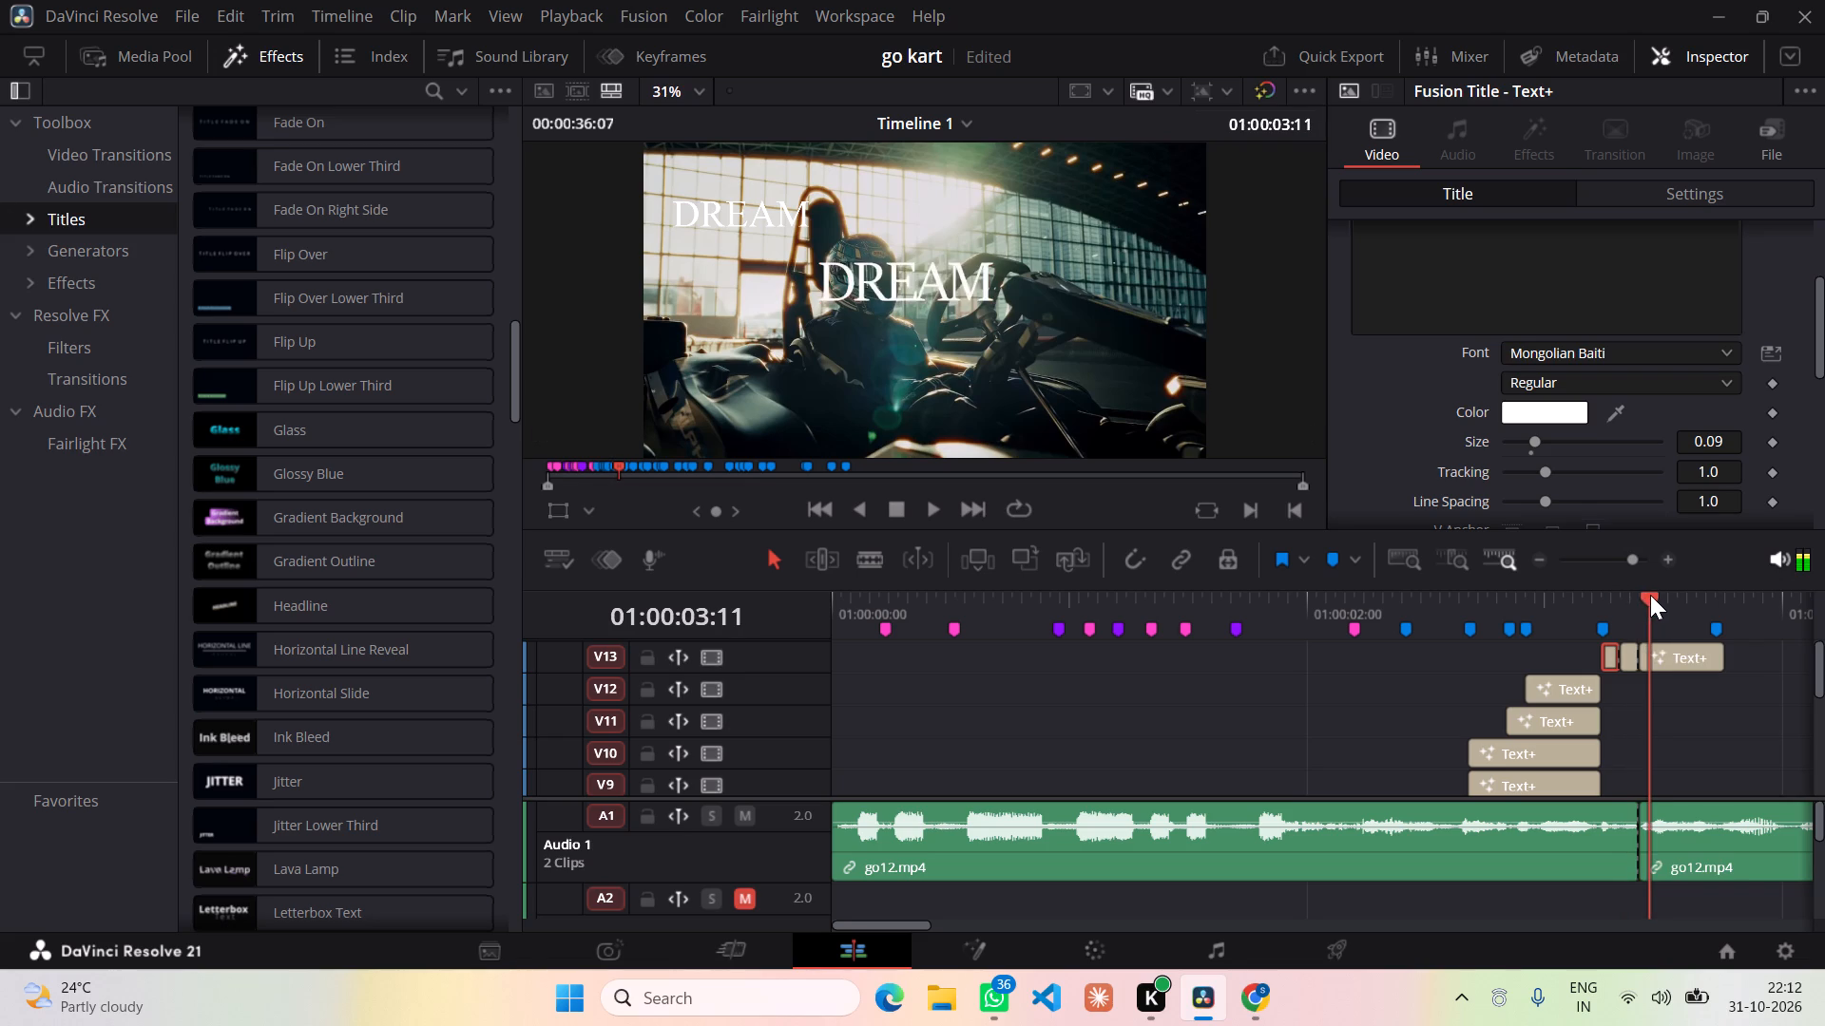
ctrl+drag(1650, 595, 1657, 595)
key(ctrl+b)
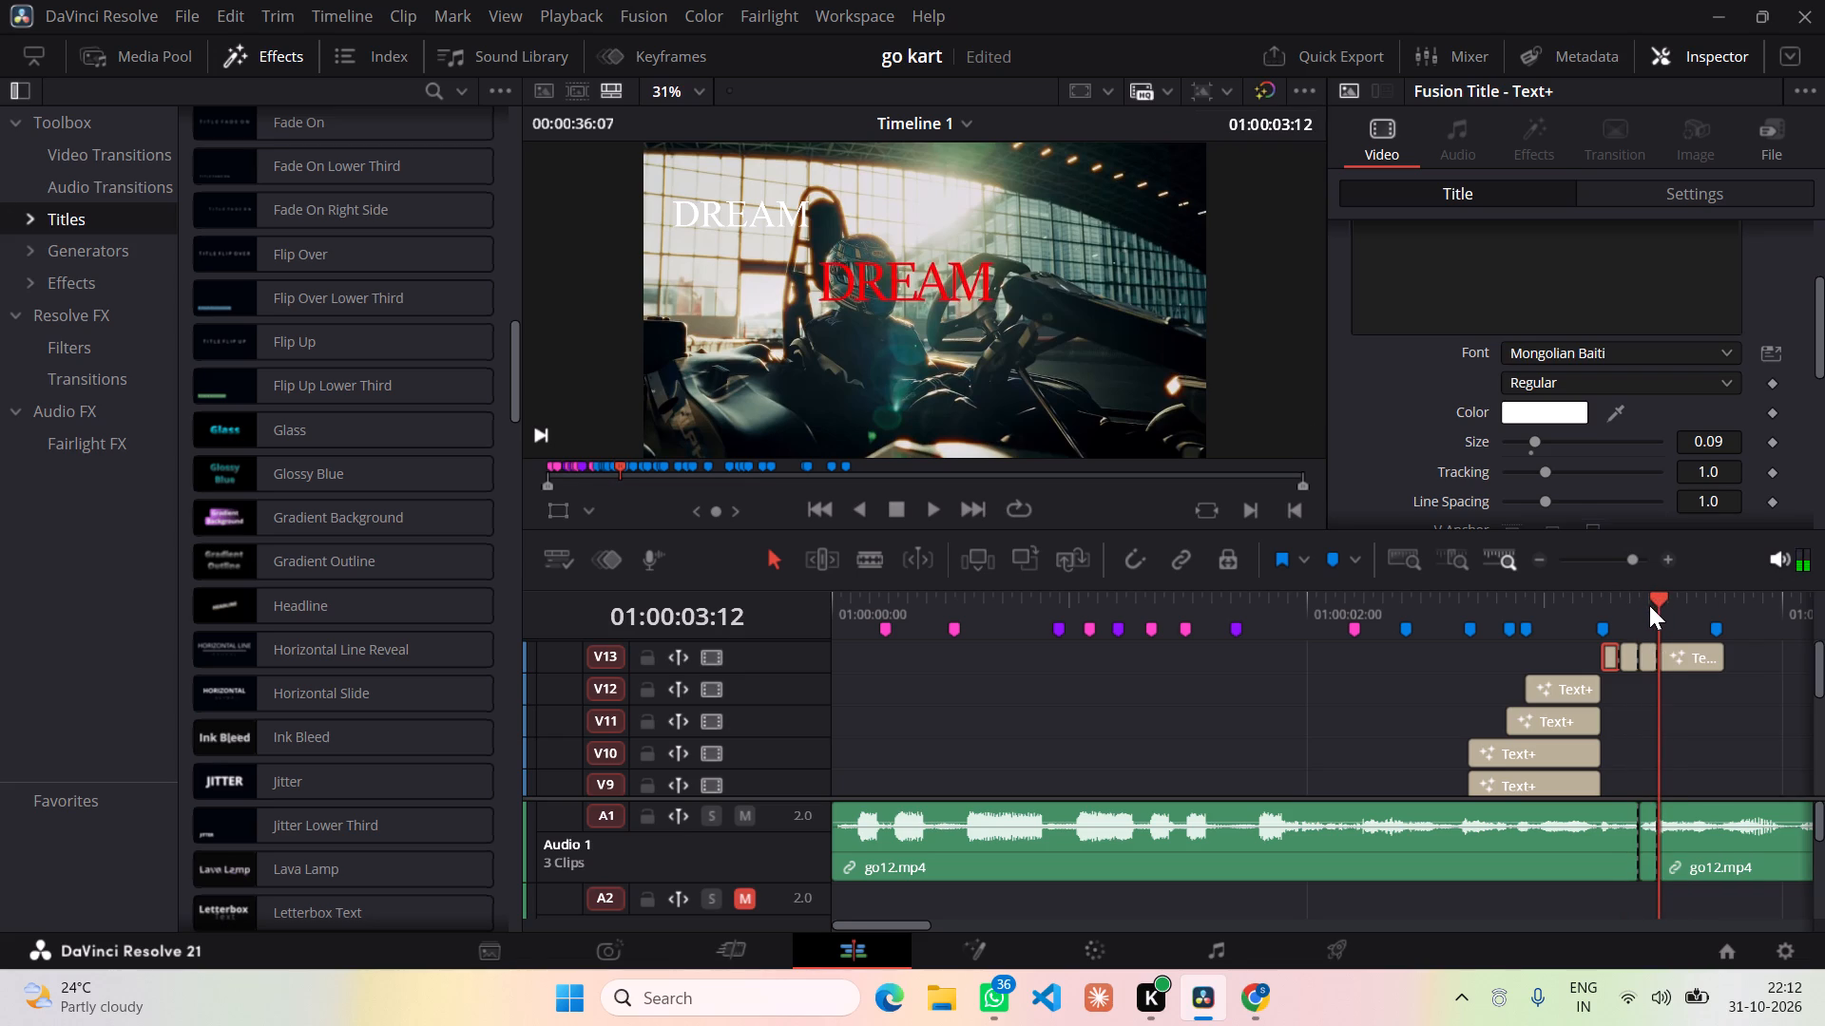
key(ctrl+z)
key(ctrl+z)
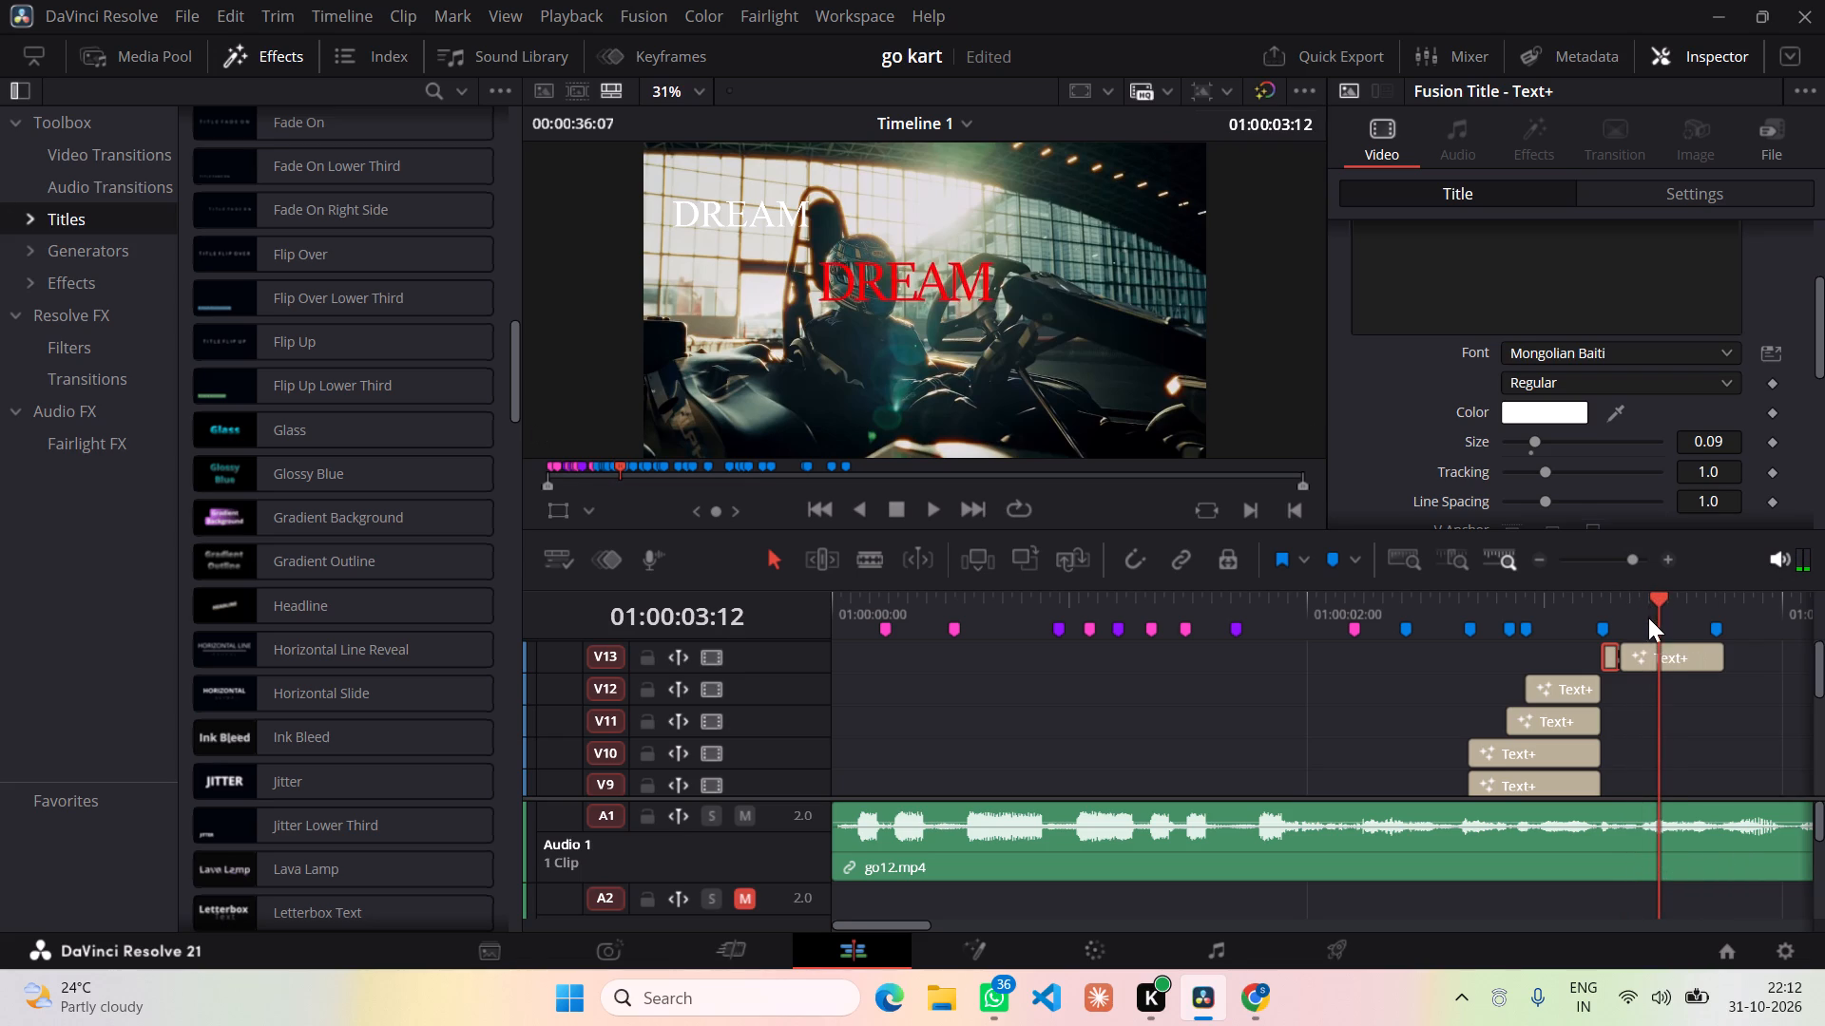
Split only the longer V13 "DREAM" segment at 01:00:03:10, leaving the go12.mp4 audio uncut.
click(1651, 708)
click(1671, 661)
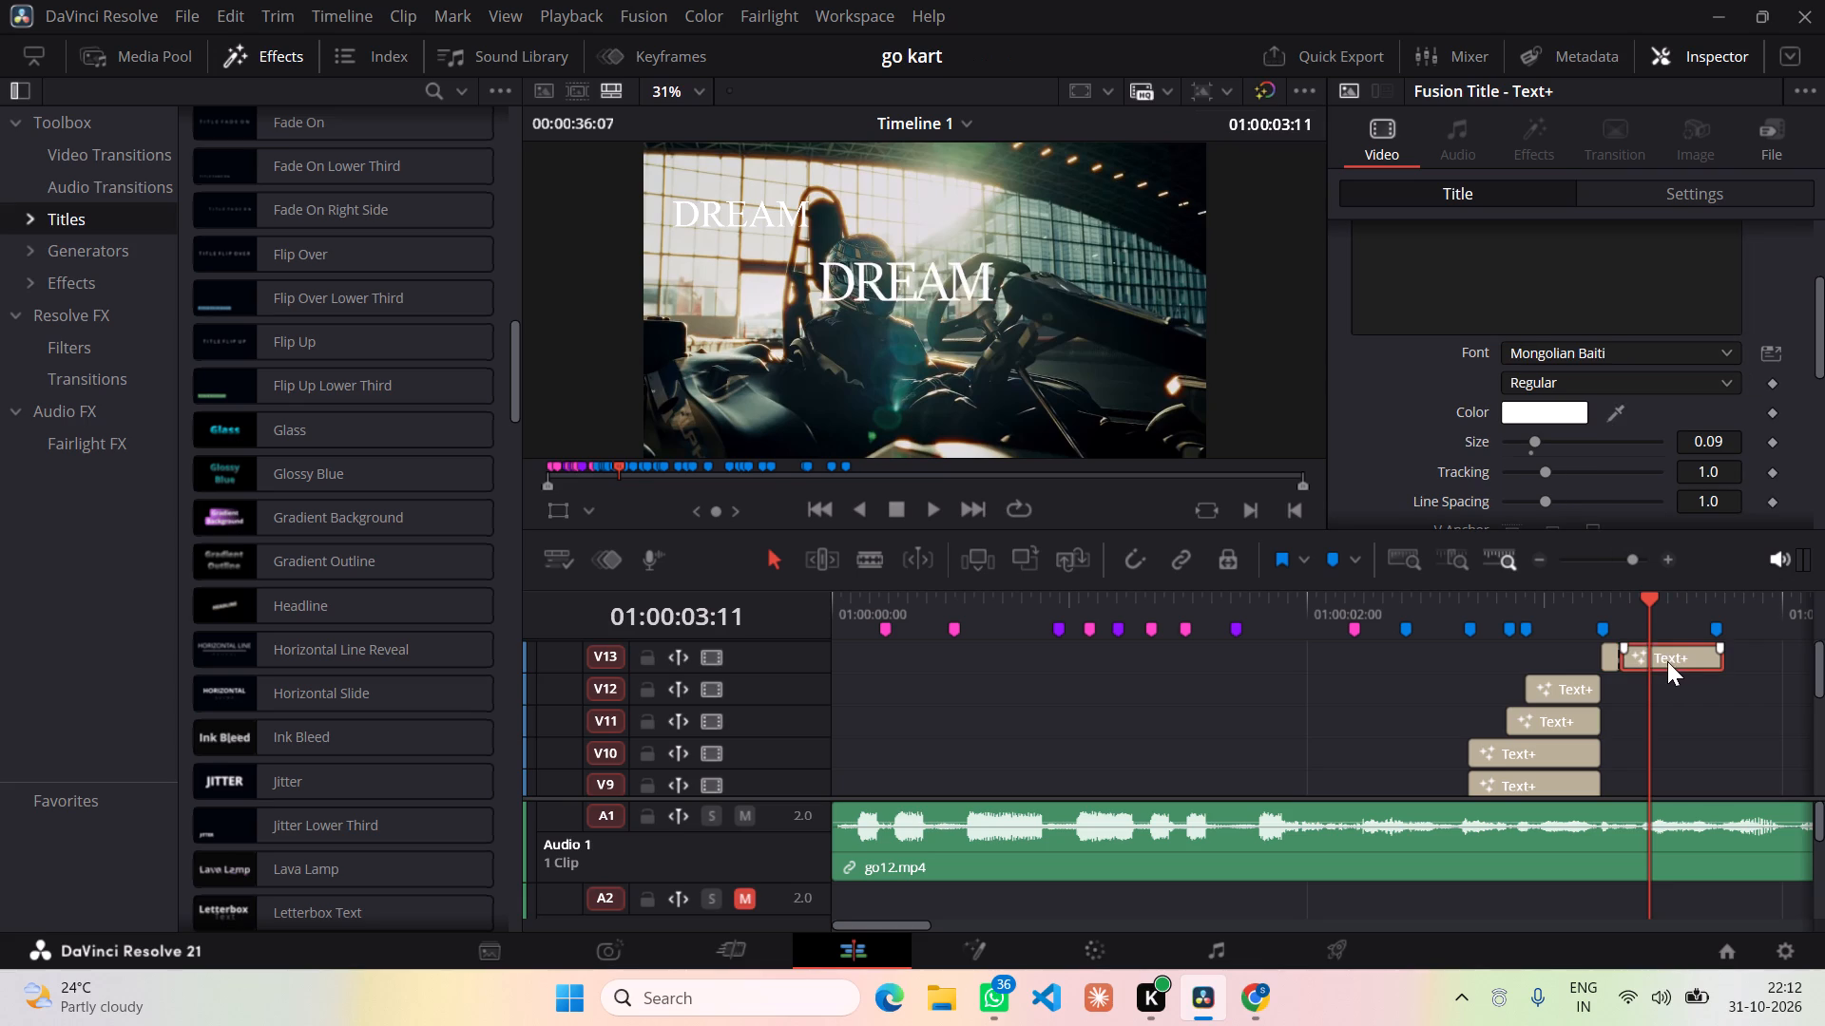
ctrl+click(1648, 595)
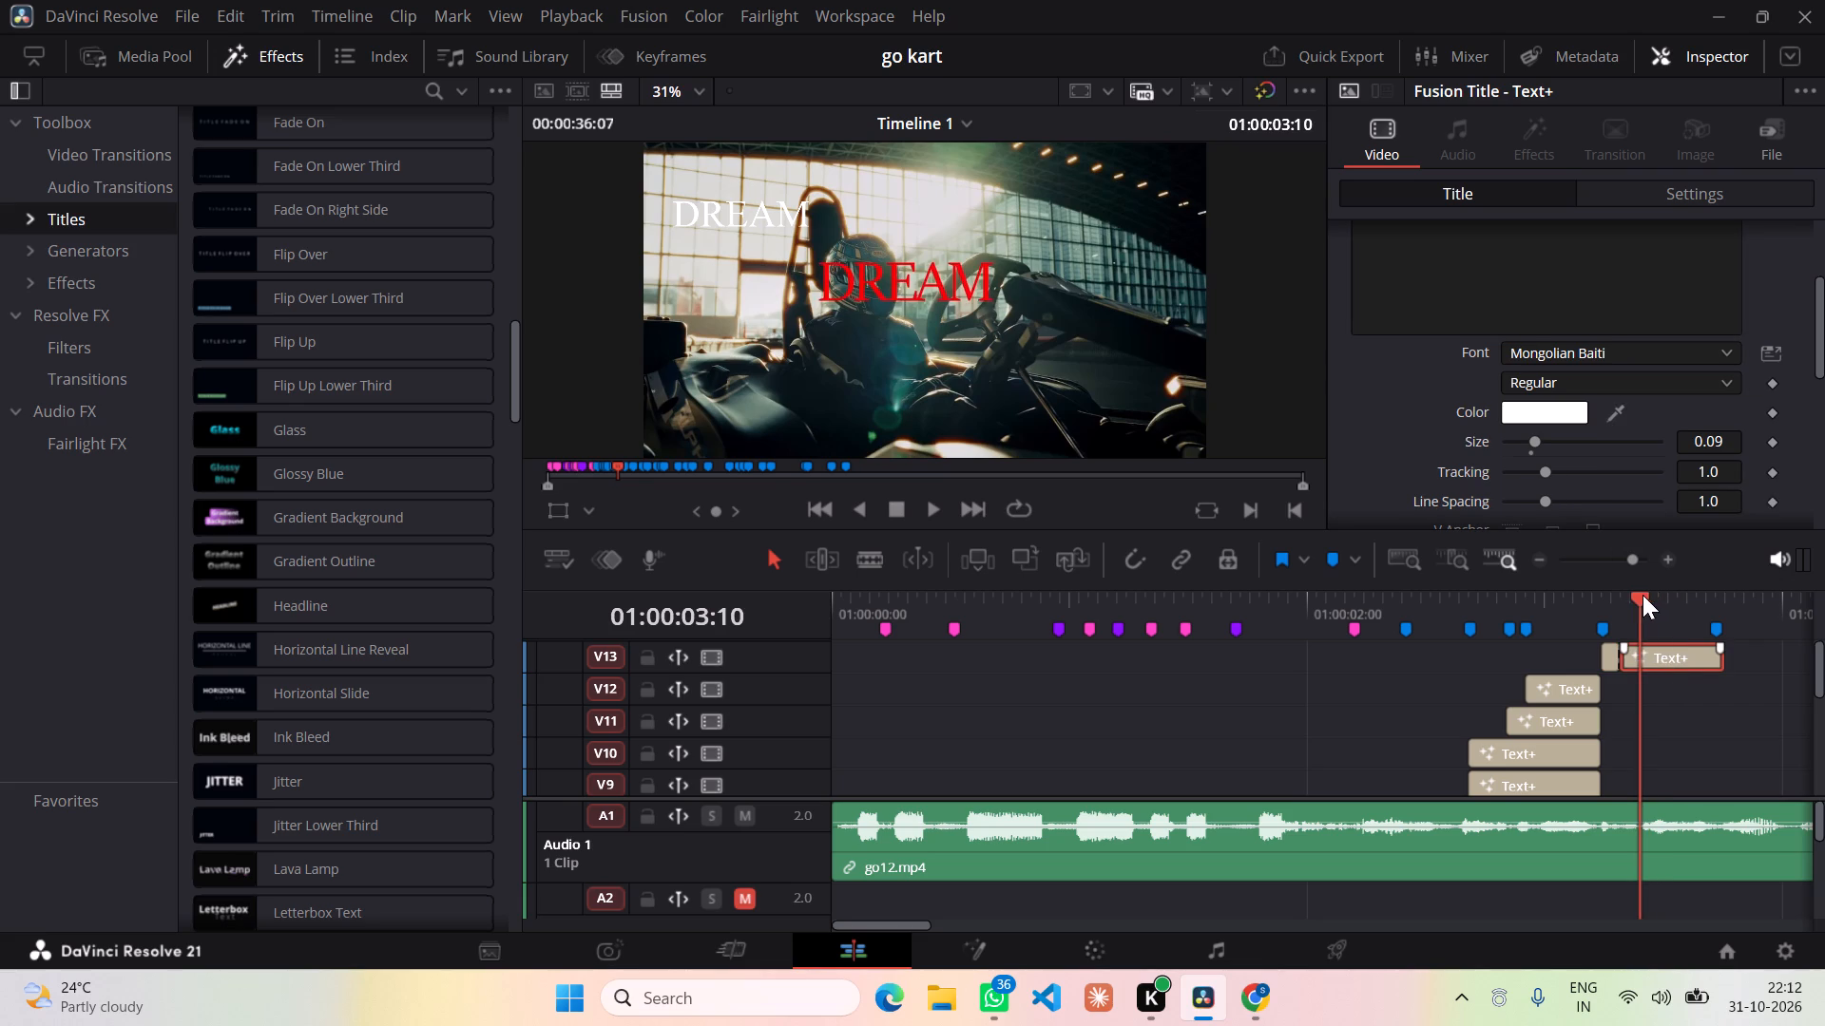
key(ctrl+b)
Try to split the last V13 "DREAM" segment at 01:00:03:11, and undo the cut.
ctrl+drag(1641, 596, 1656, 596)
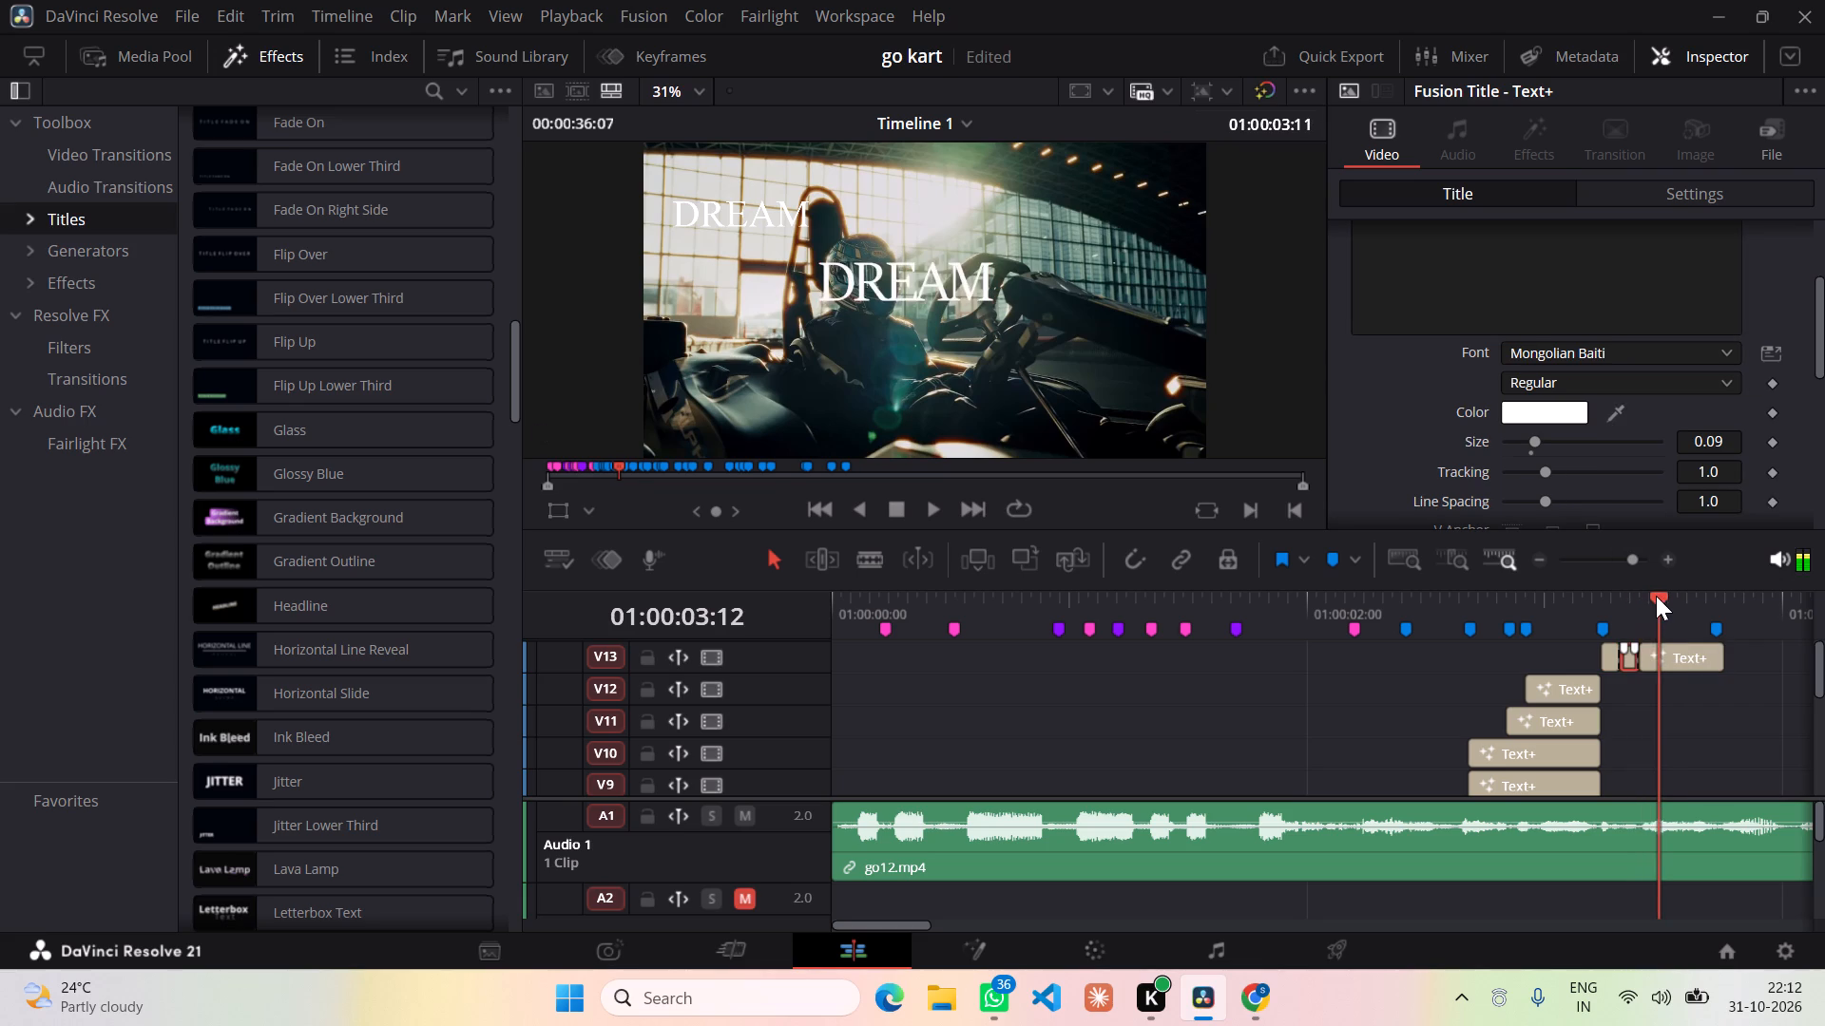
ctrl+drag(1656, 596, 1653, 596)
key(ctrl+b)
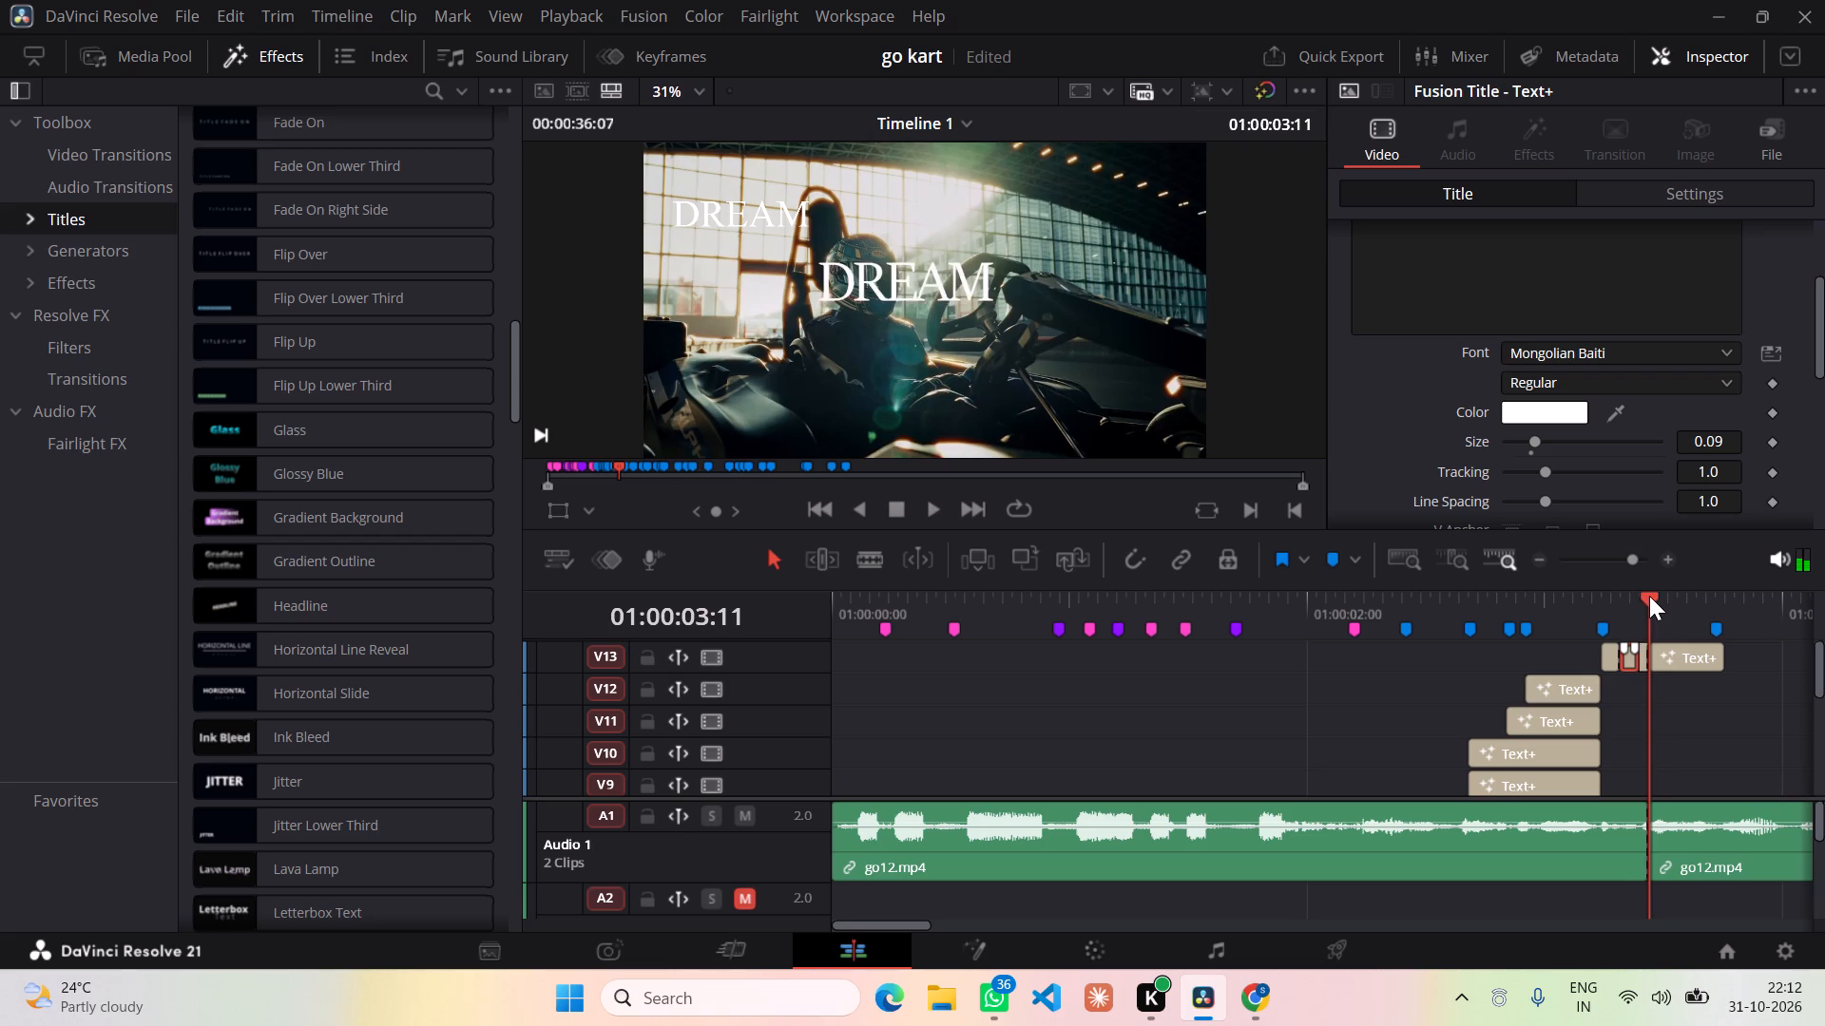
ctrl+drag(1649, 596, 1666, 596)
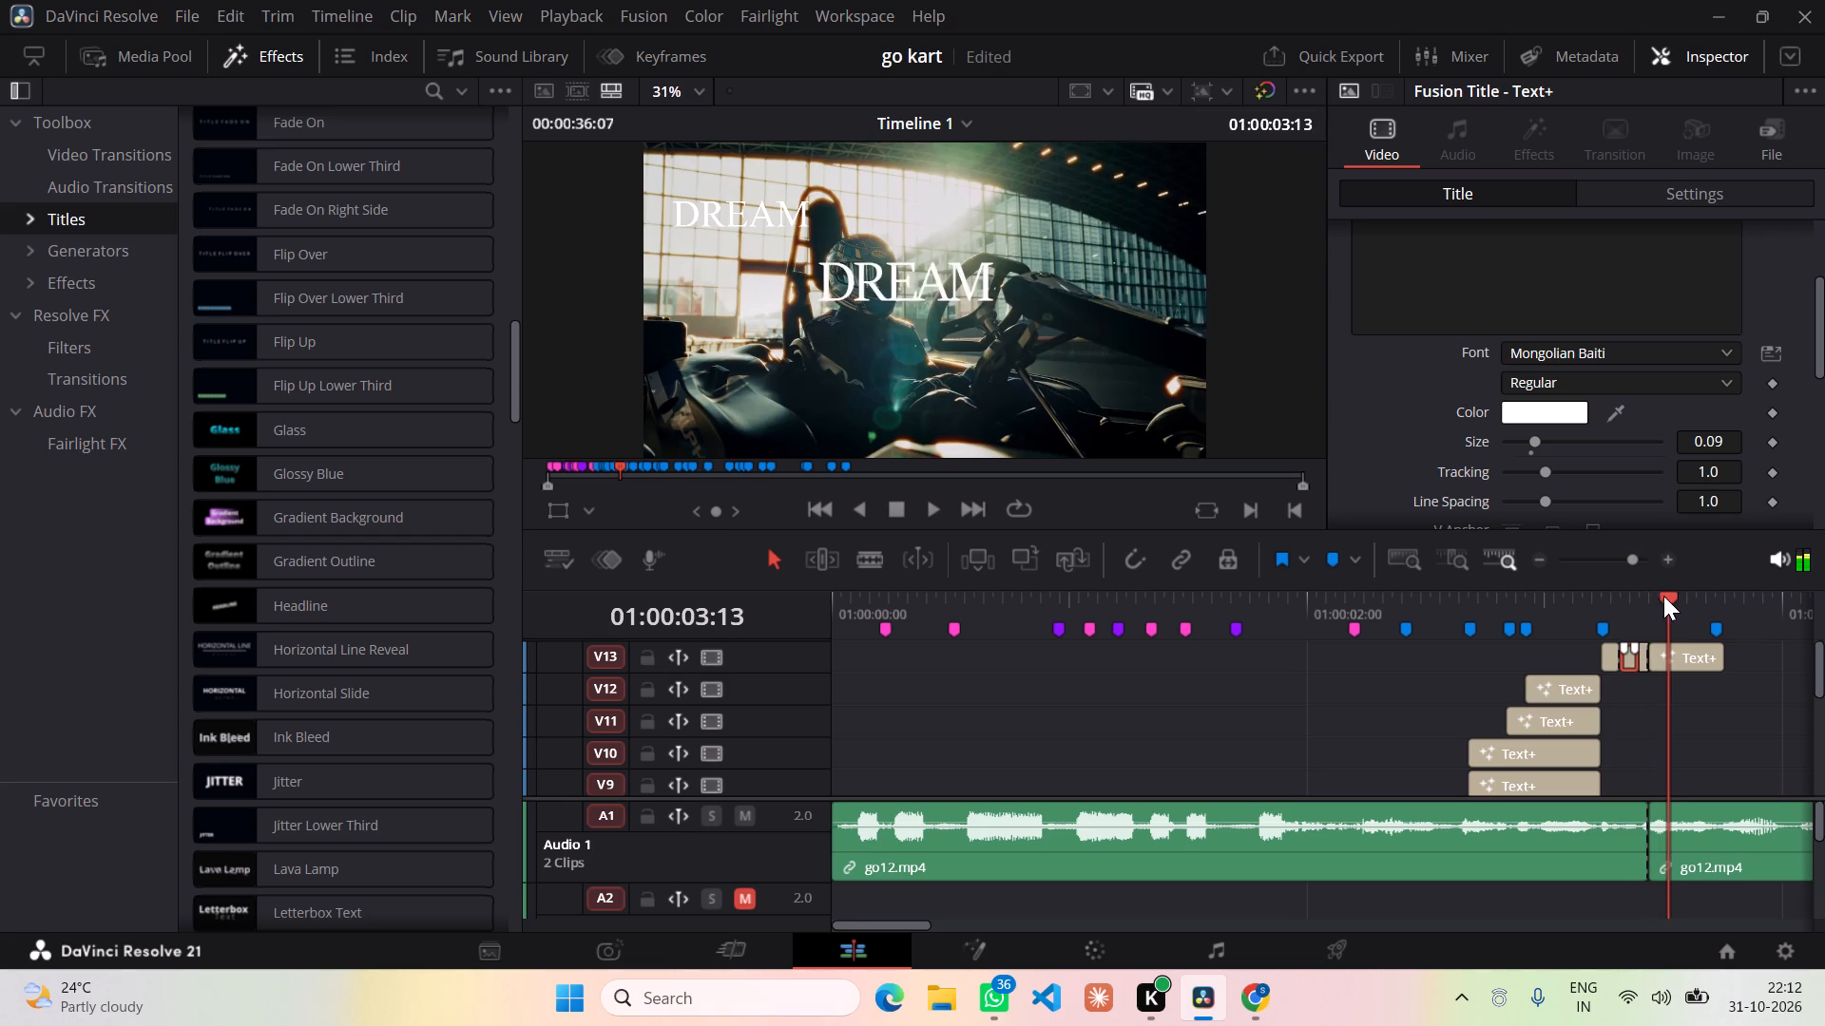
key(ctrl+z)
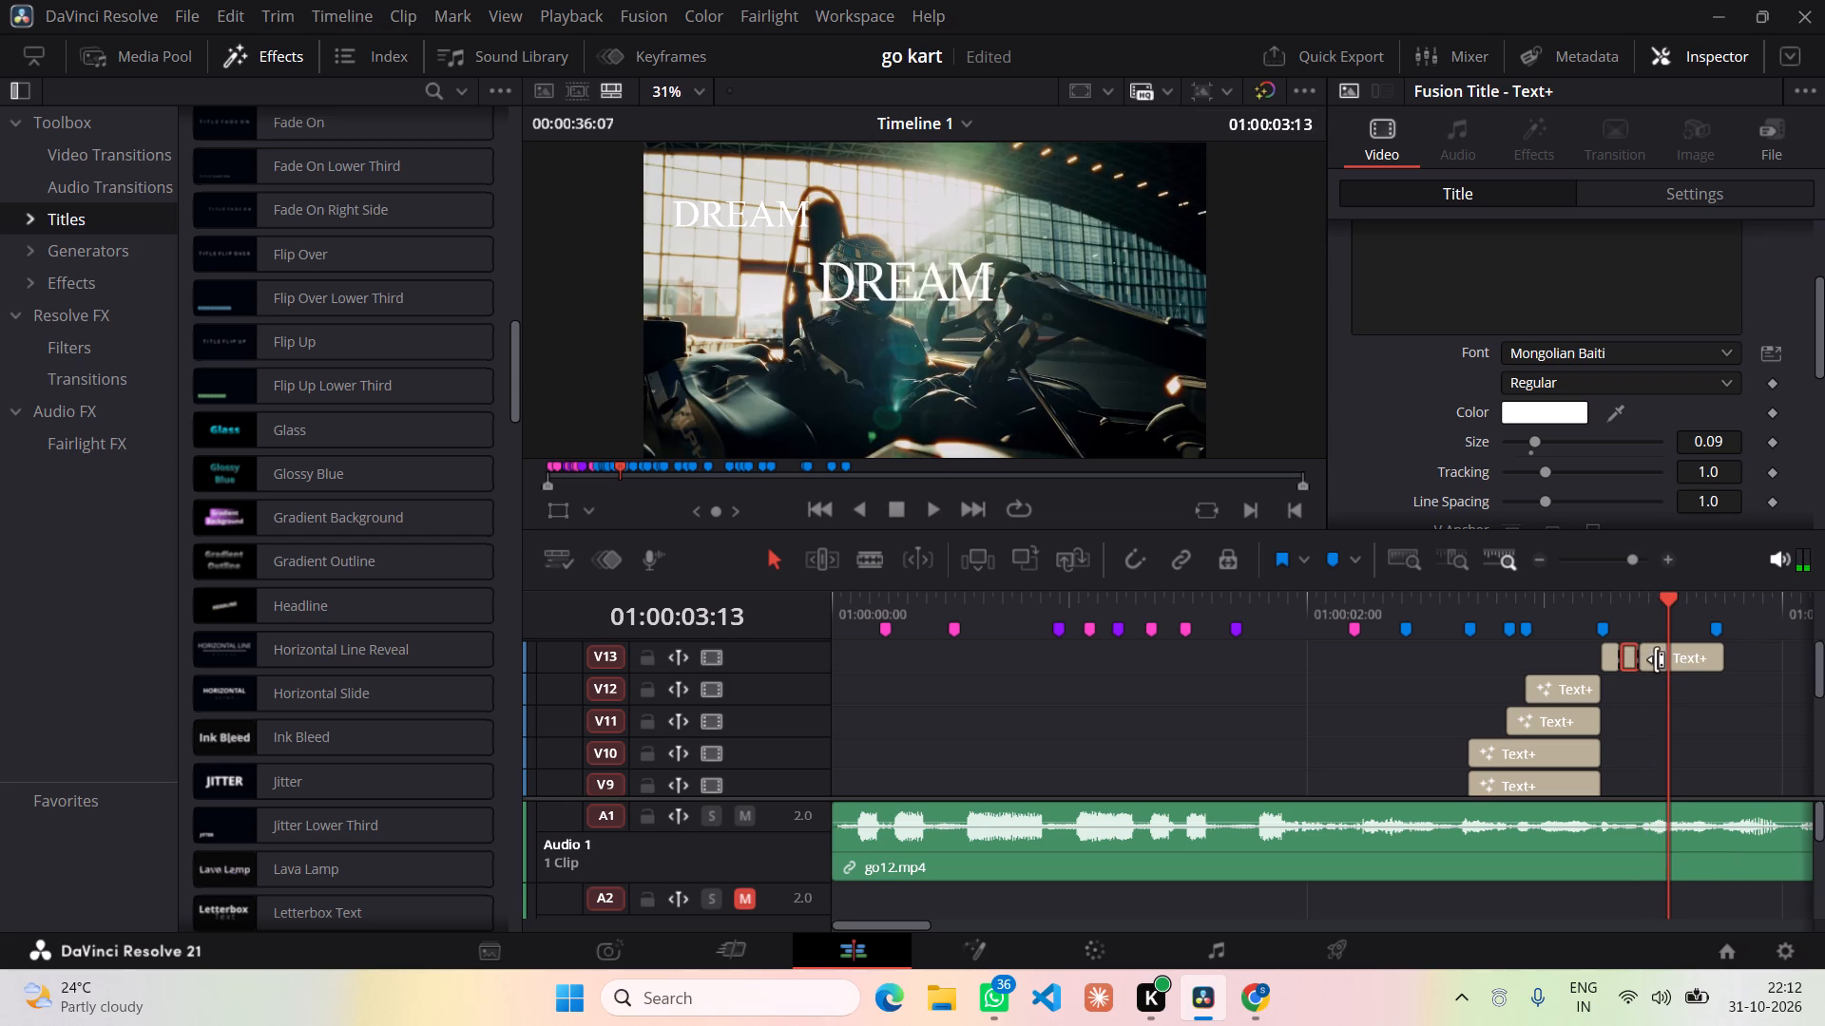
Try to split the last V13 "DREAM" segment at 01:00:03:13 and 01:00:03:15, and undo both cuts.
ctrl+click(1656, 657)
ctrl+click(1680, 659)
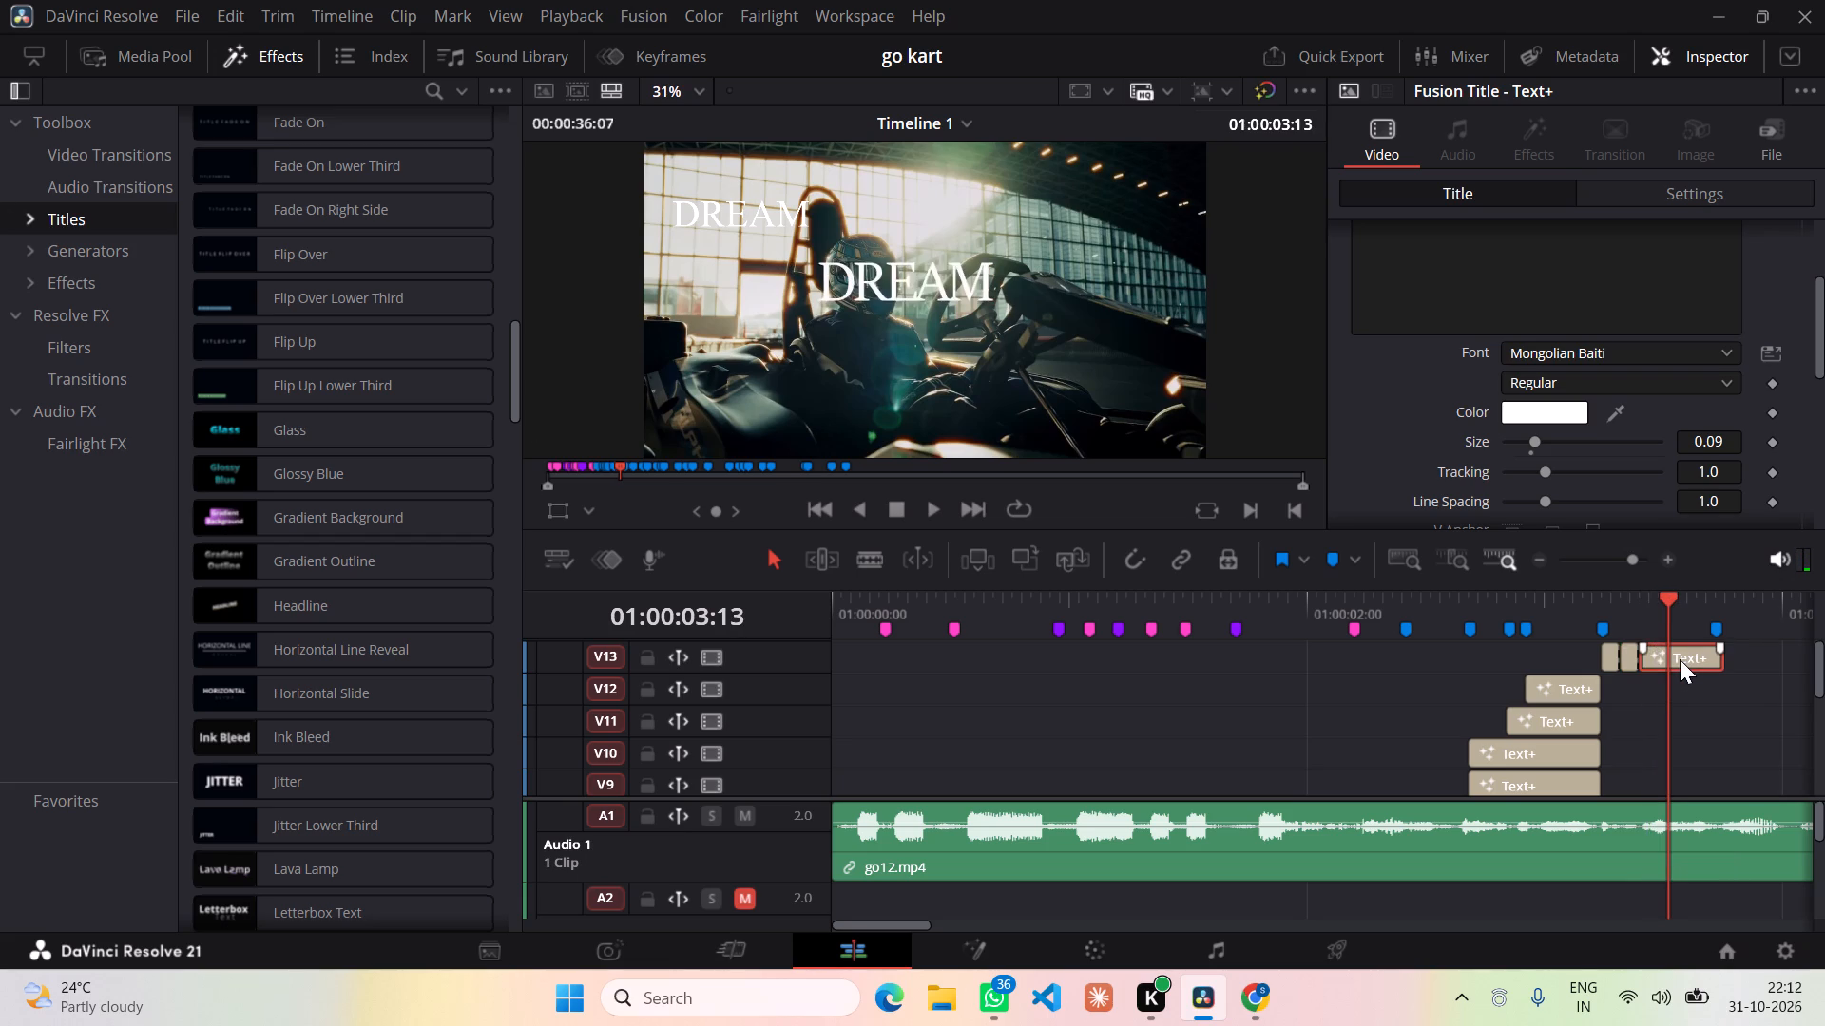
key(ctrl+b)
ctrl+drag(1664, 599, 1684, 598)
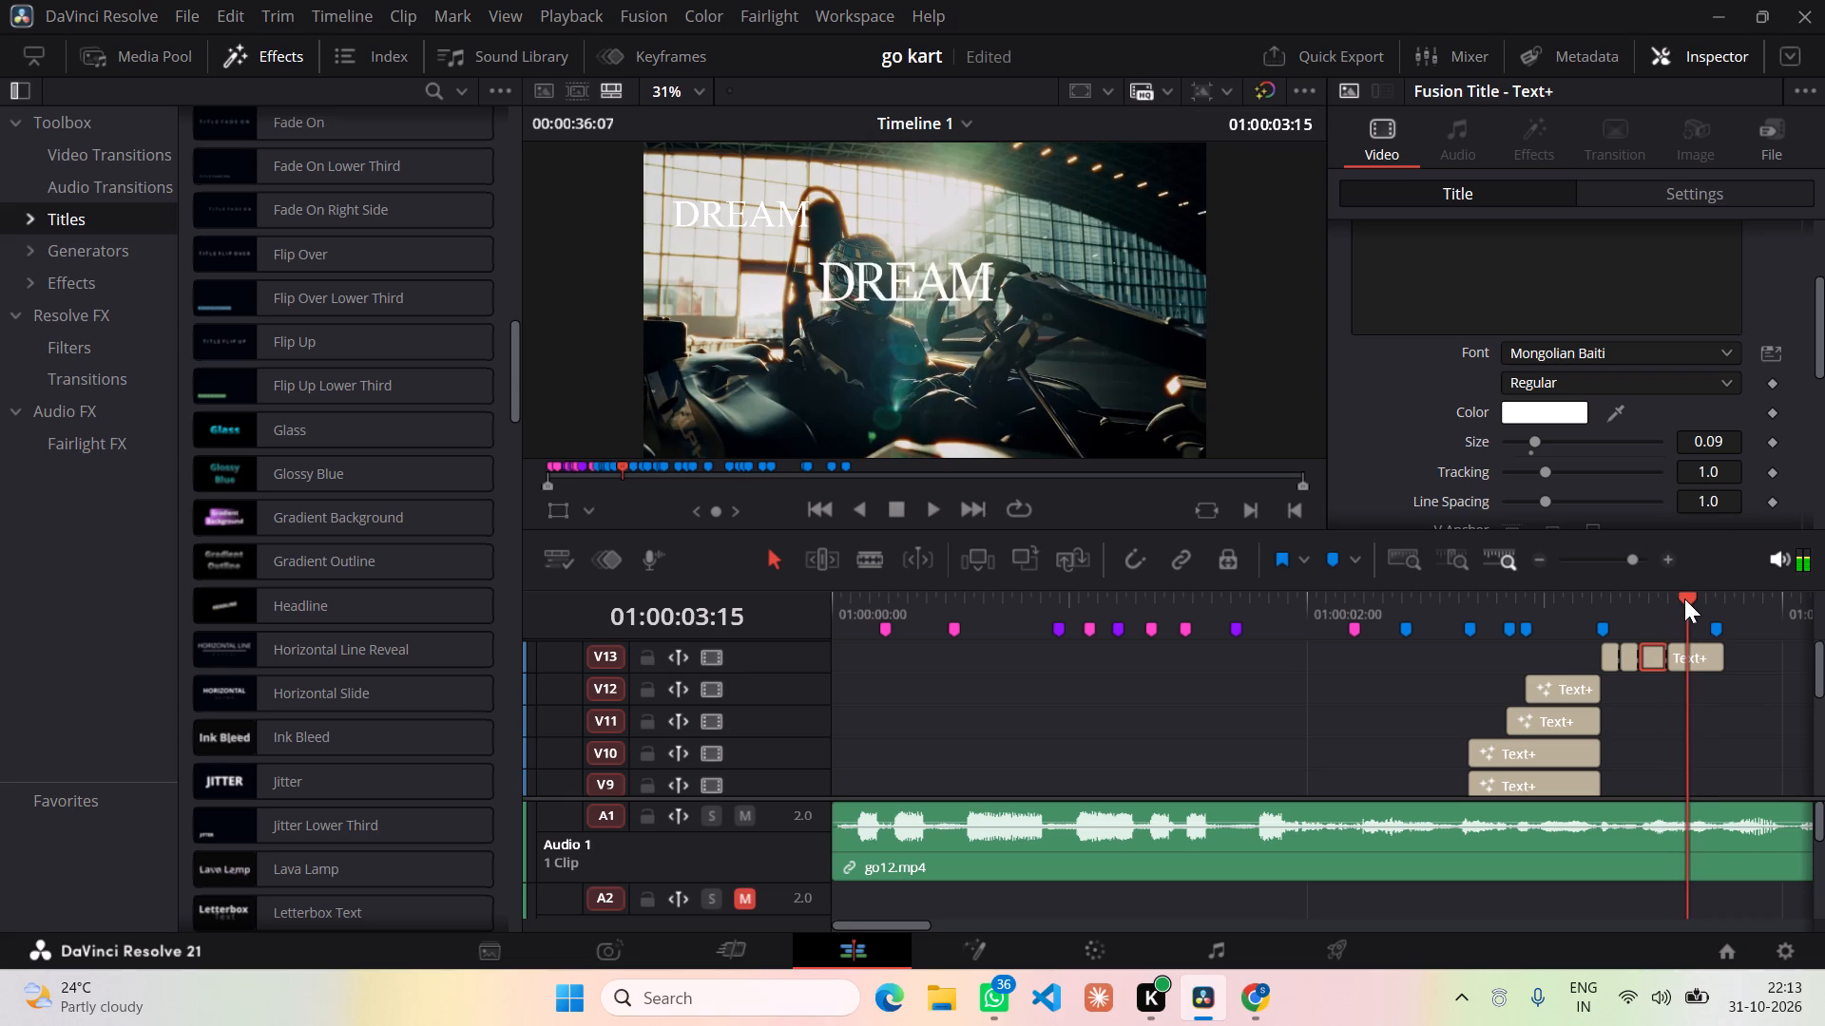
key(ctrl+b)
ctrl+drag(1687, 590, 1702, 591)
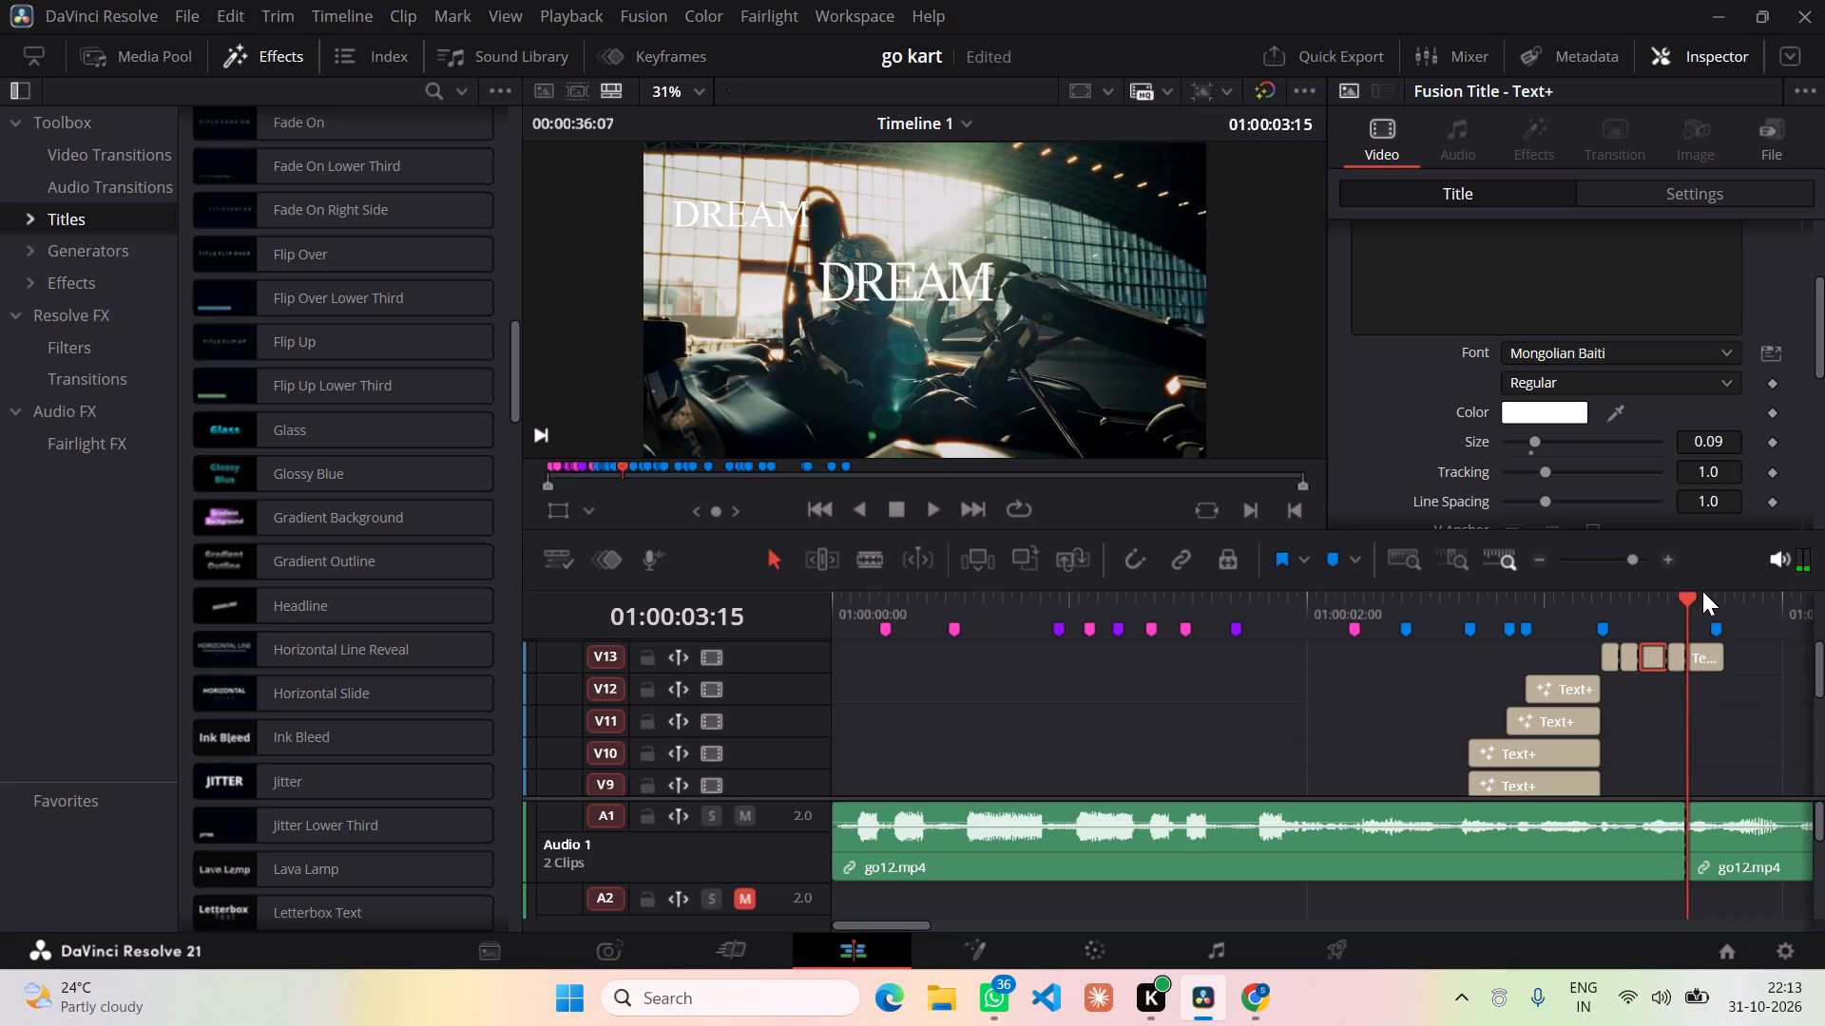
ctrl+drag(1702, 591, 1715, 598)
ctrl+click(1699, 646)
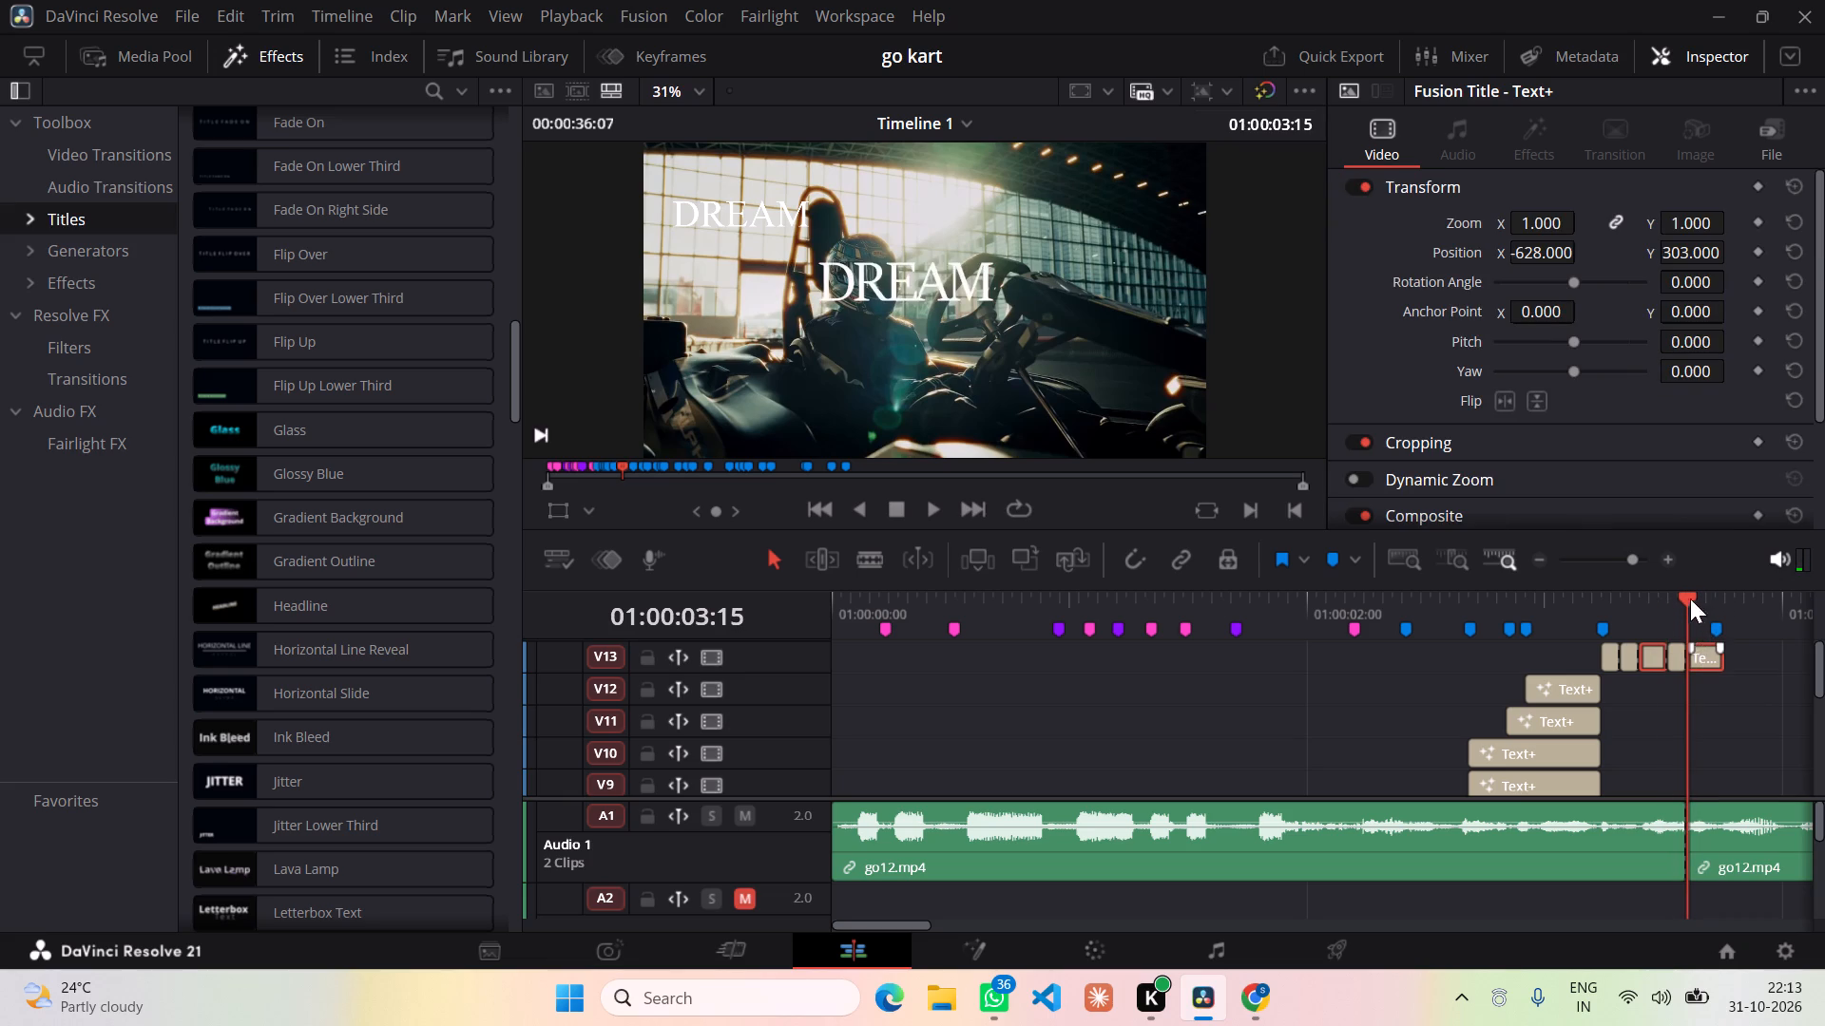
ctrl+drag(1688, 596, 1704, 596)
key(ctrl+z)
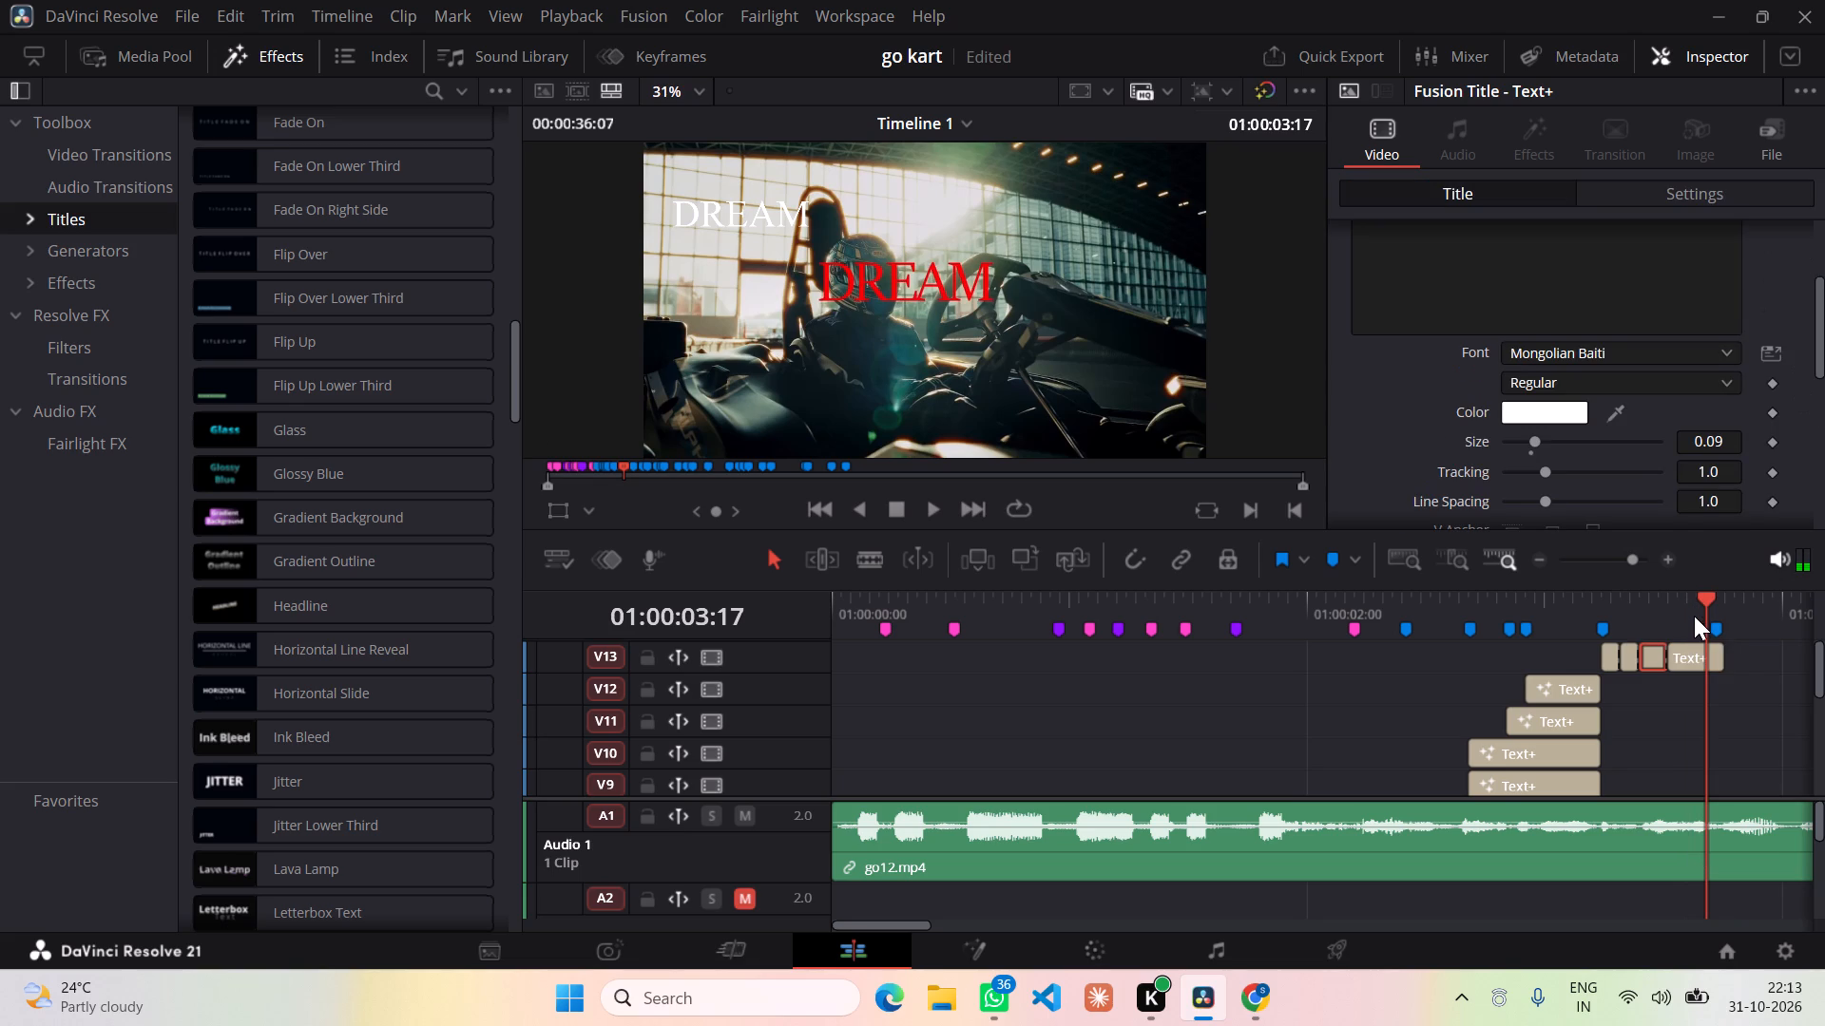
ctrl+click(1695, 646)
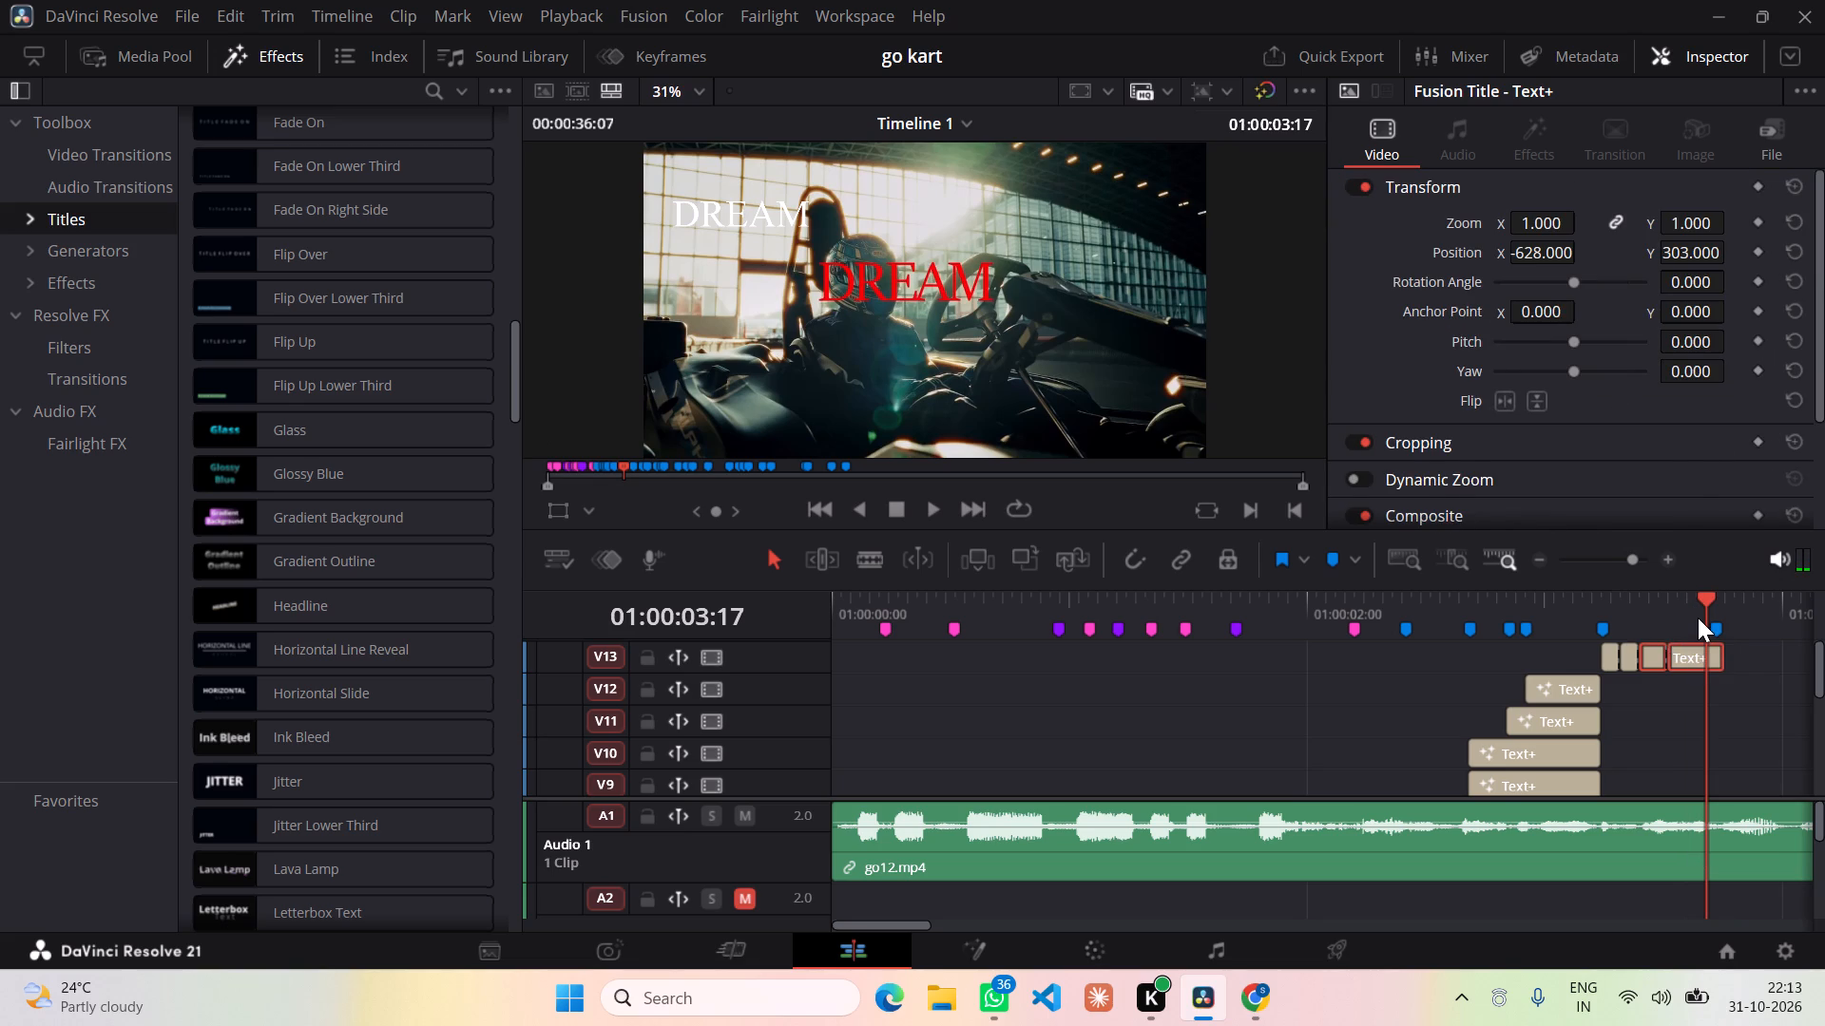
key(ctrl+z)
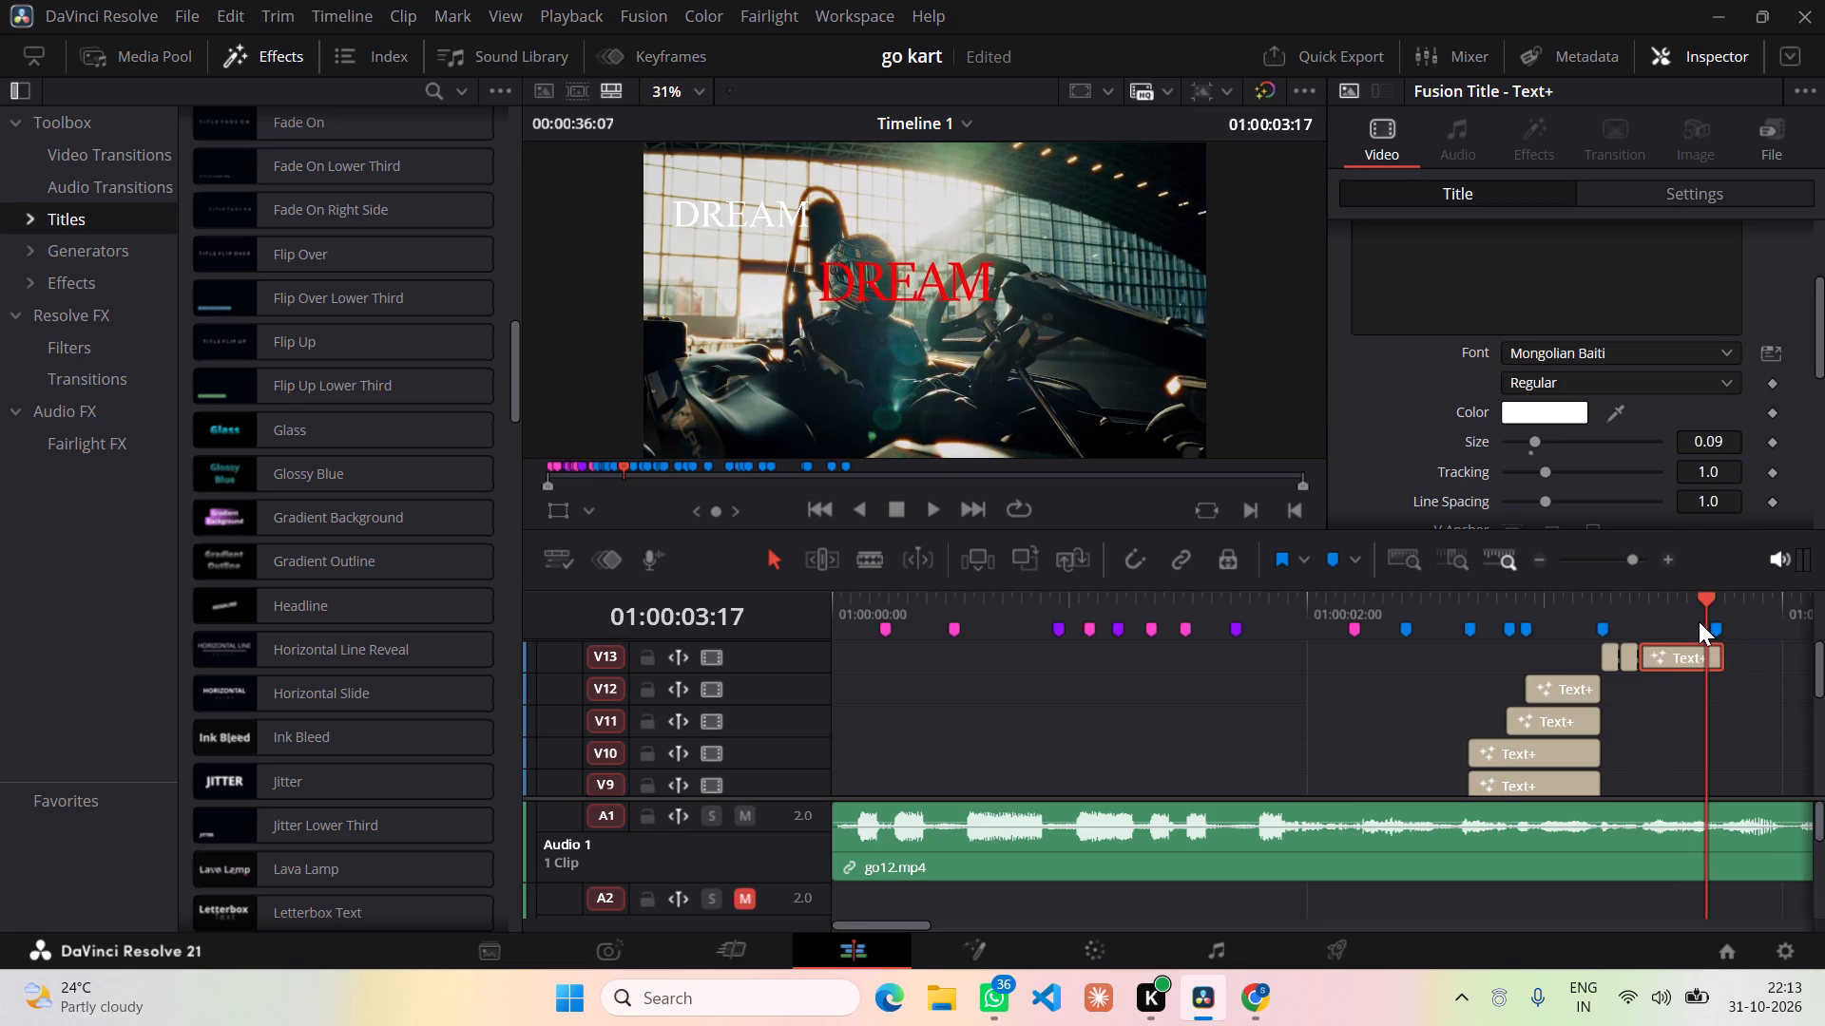
Split only the V13 "DREAM" title's remaining end segment at 01:00:03:12, 01:00:03:14 and about 01:00:03:16.
ctrl+drag(1705, 598, 1705, 596)
ctrl+drag(1705, 596, 1661, 596)
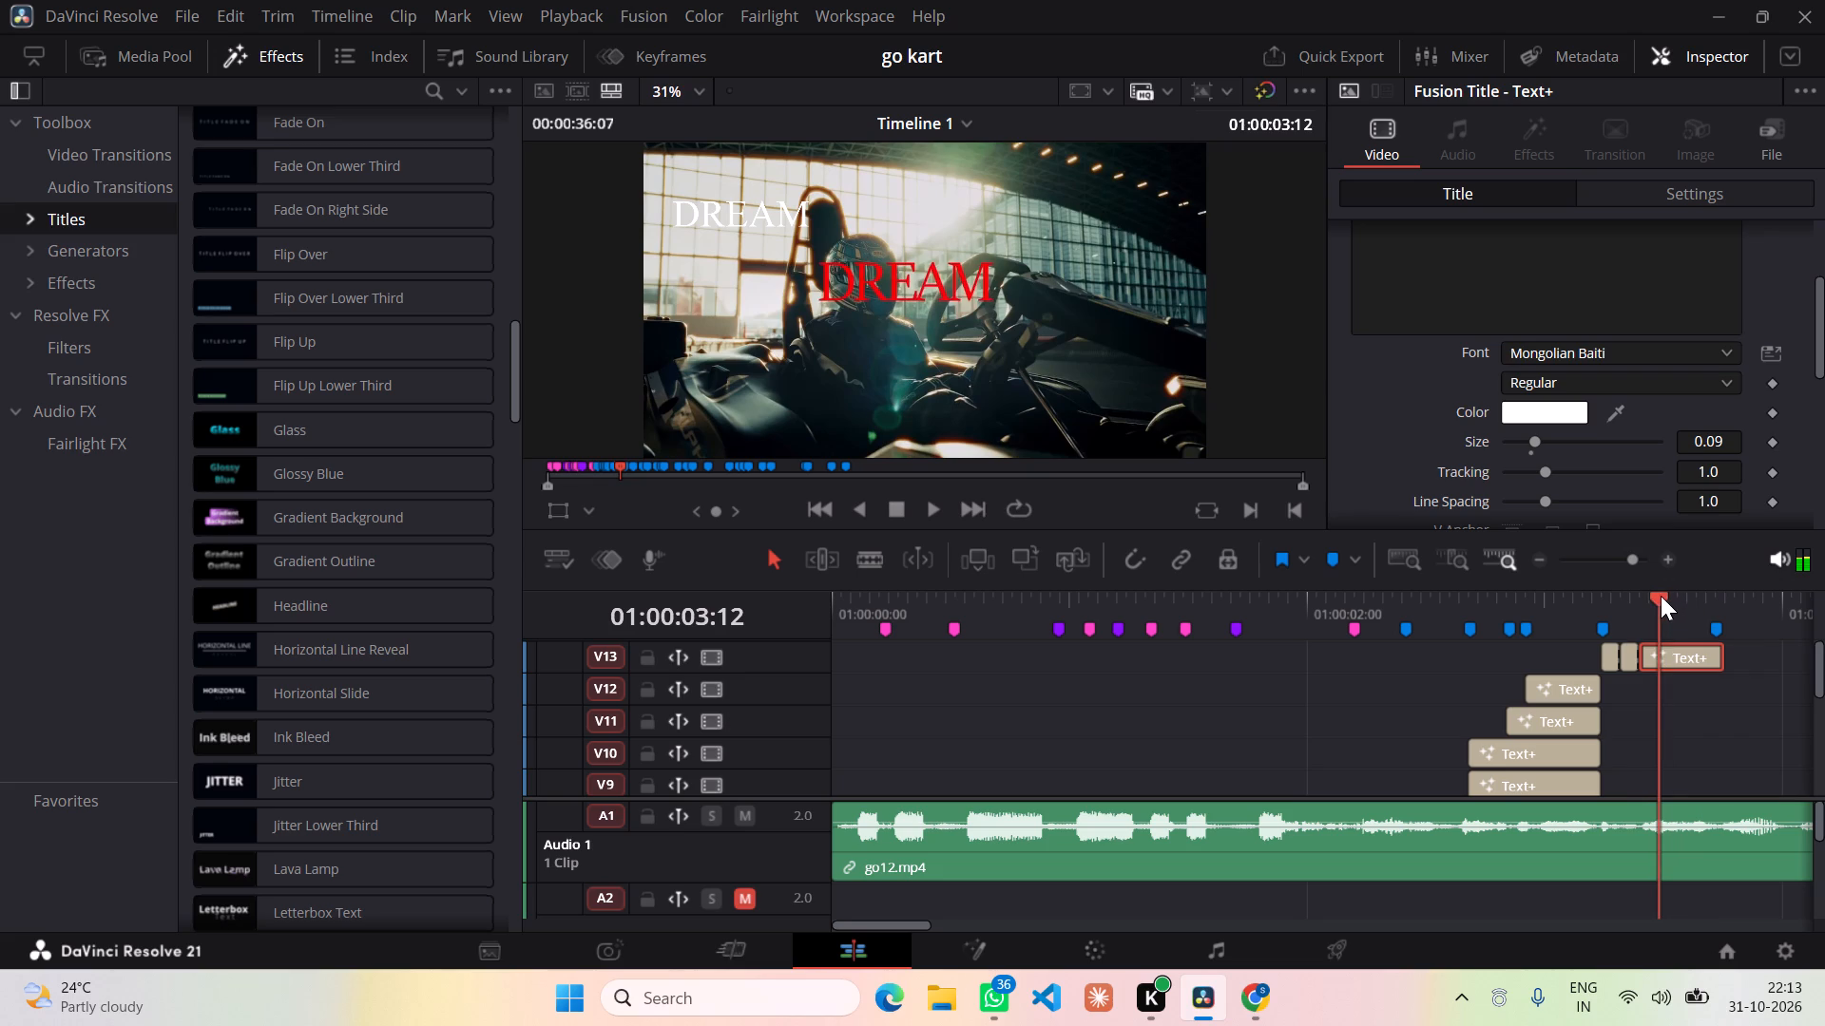
ctrl+drag(1661, 596, 1661, 598)
key(ctrl+b)
ctrl+click(1681, 651)
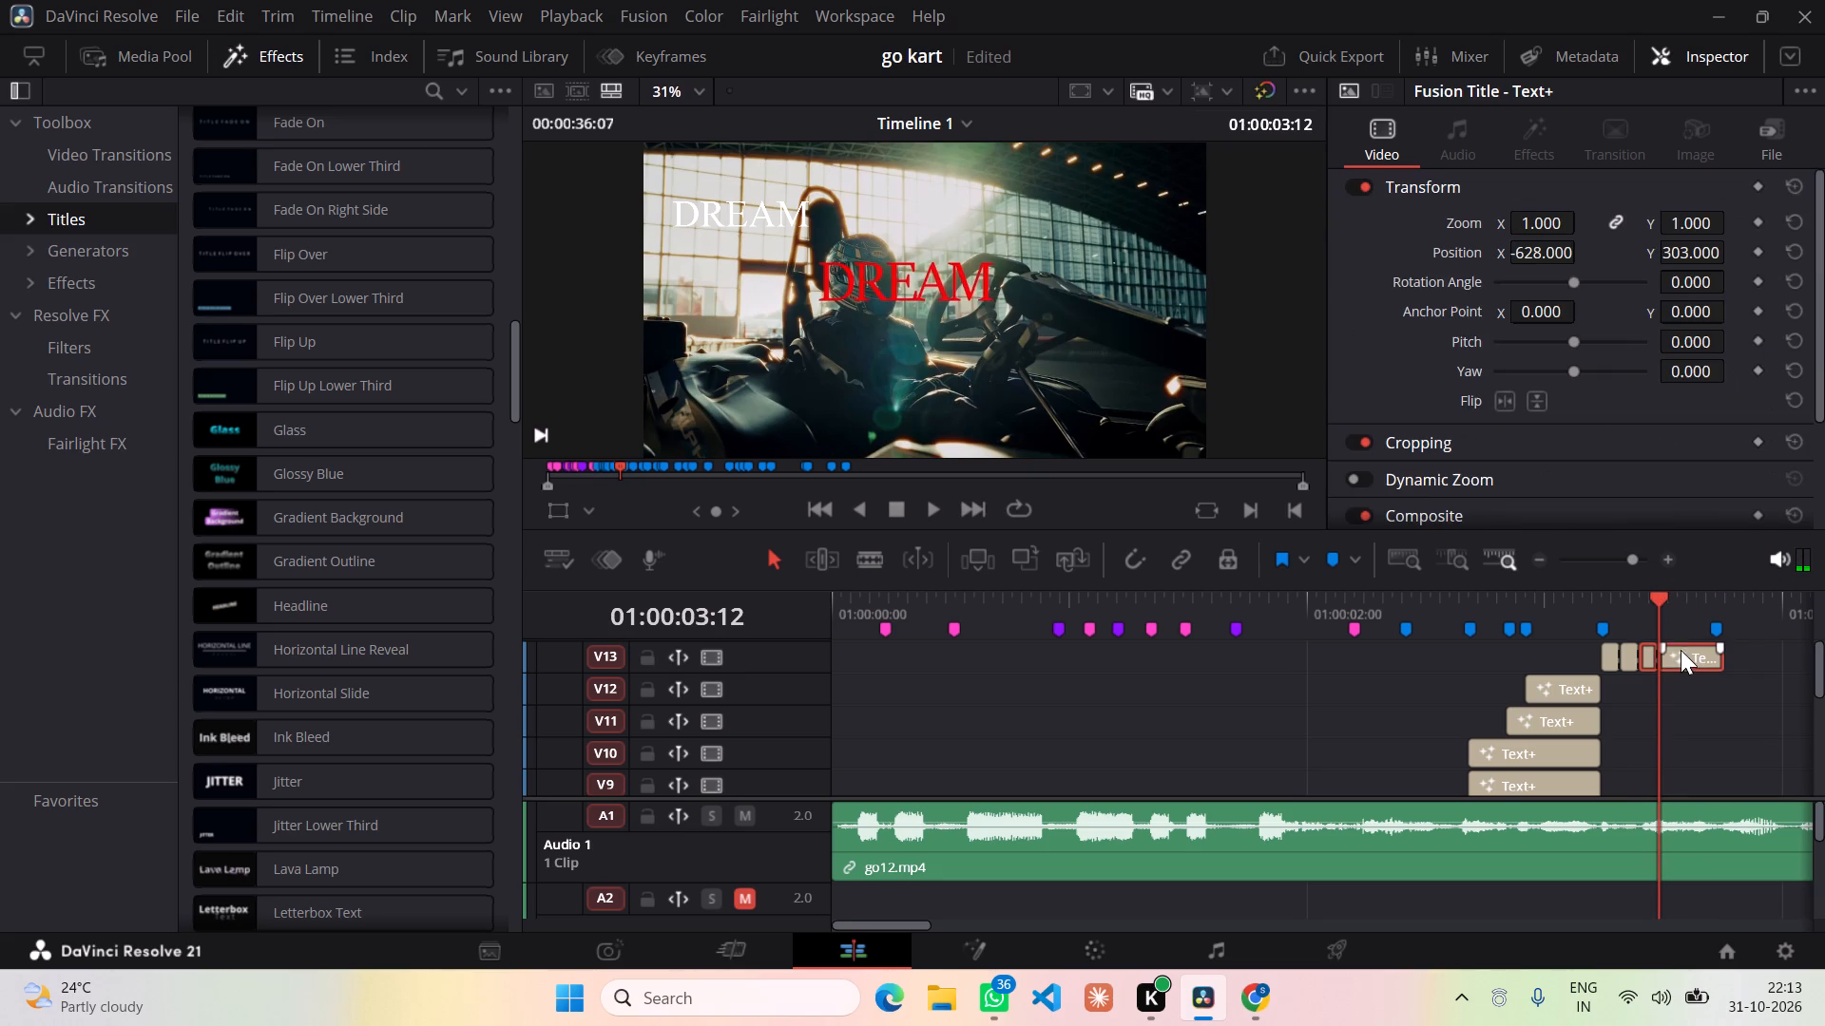
ctrl+drag(1657, 596, 1680, 602)
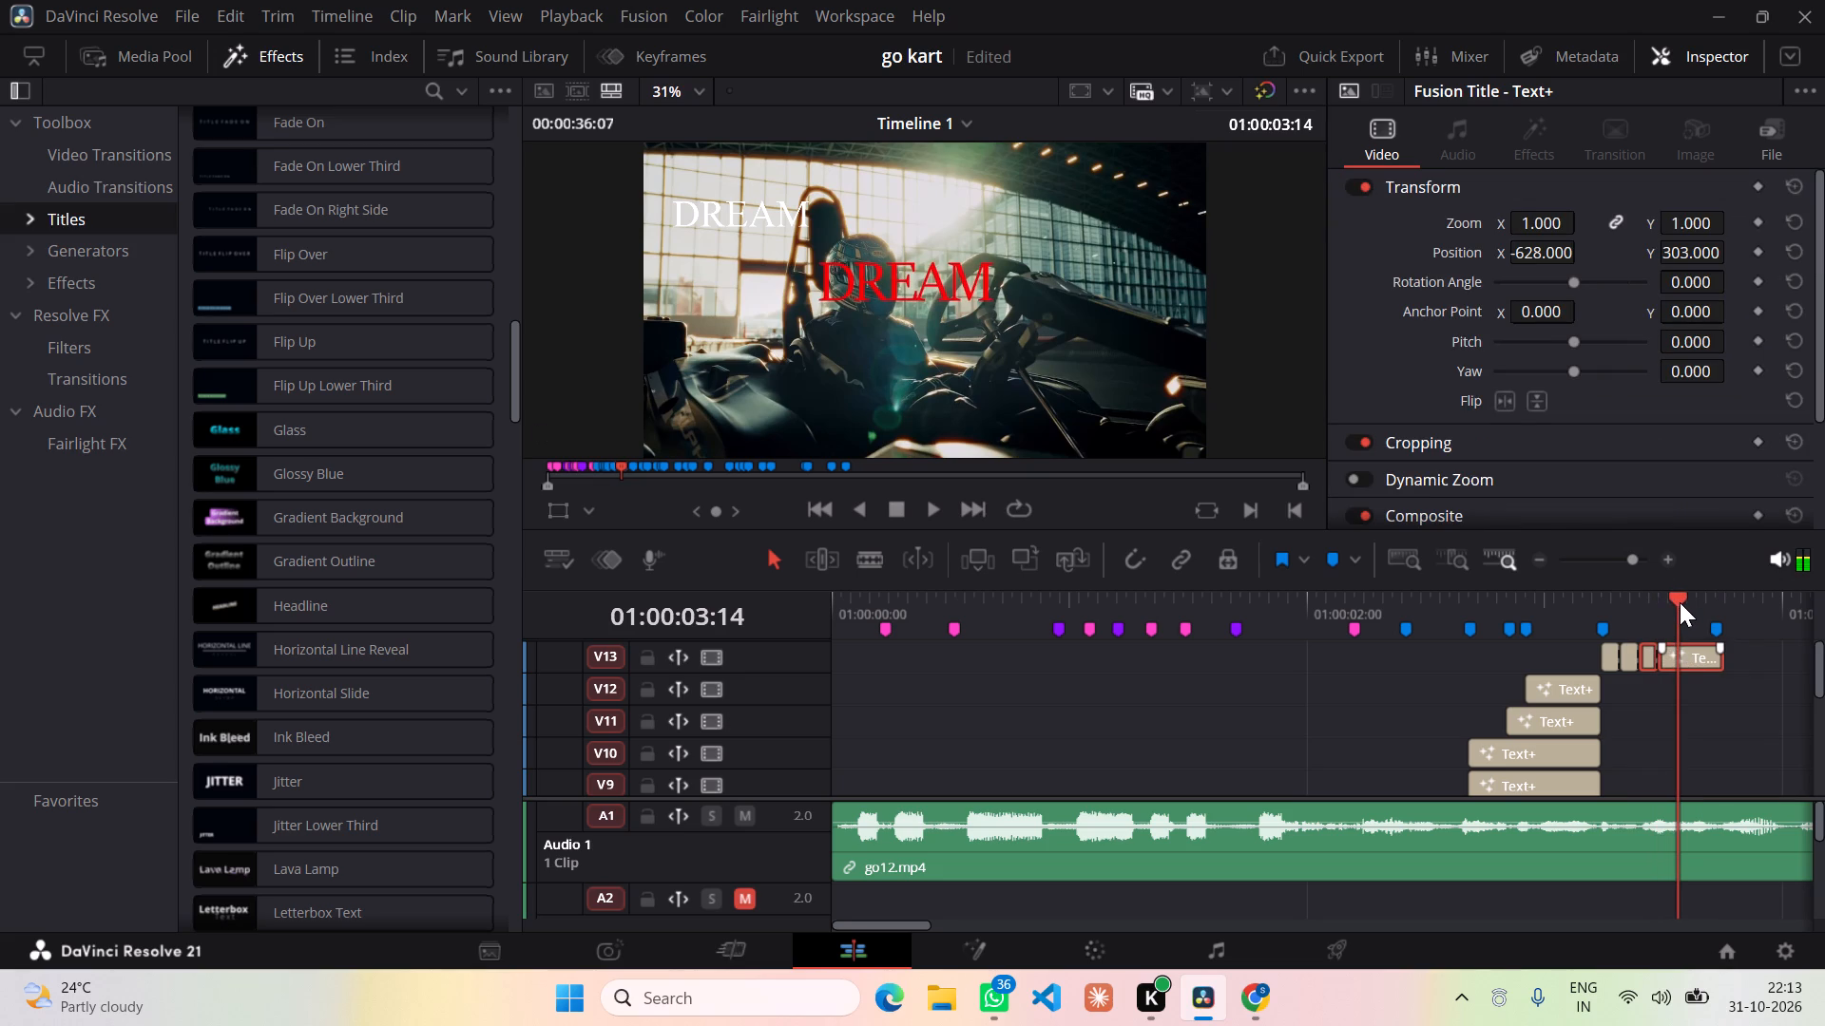
key(ctrl+b)
ctrl+click(1693, 648)
ctrl+drag(1676, 596, 1693, 600)
key(ctrl+b)
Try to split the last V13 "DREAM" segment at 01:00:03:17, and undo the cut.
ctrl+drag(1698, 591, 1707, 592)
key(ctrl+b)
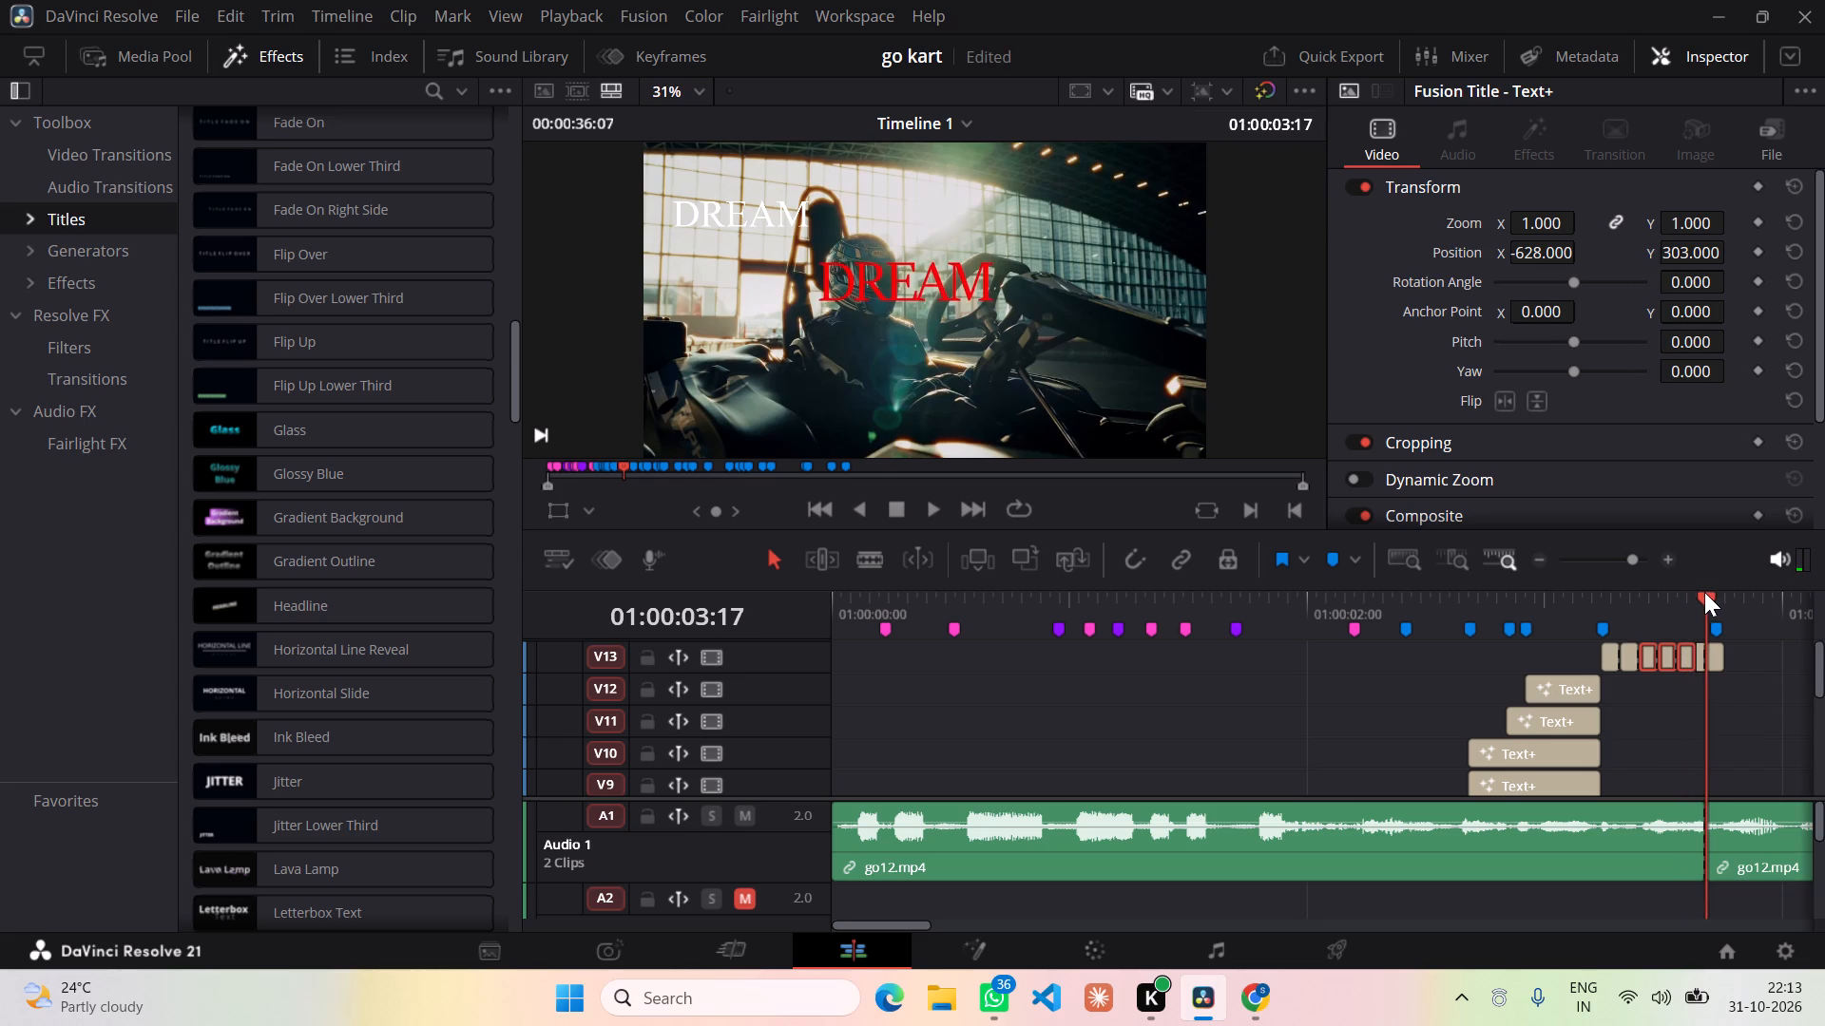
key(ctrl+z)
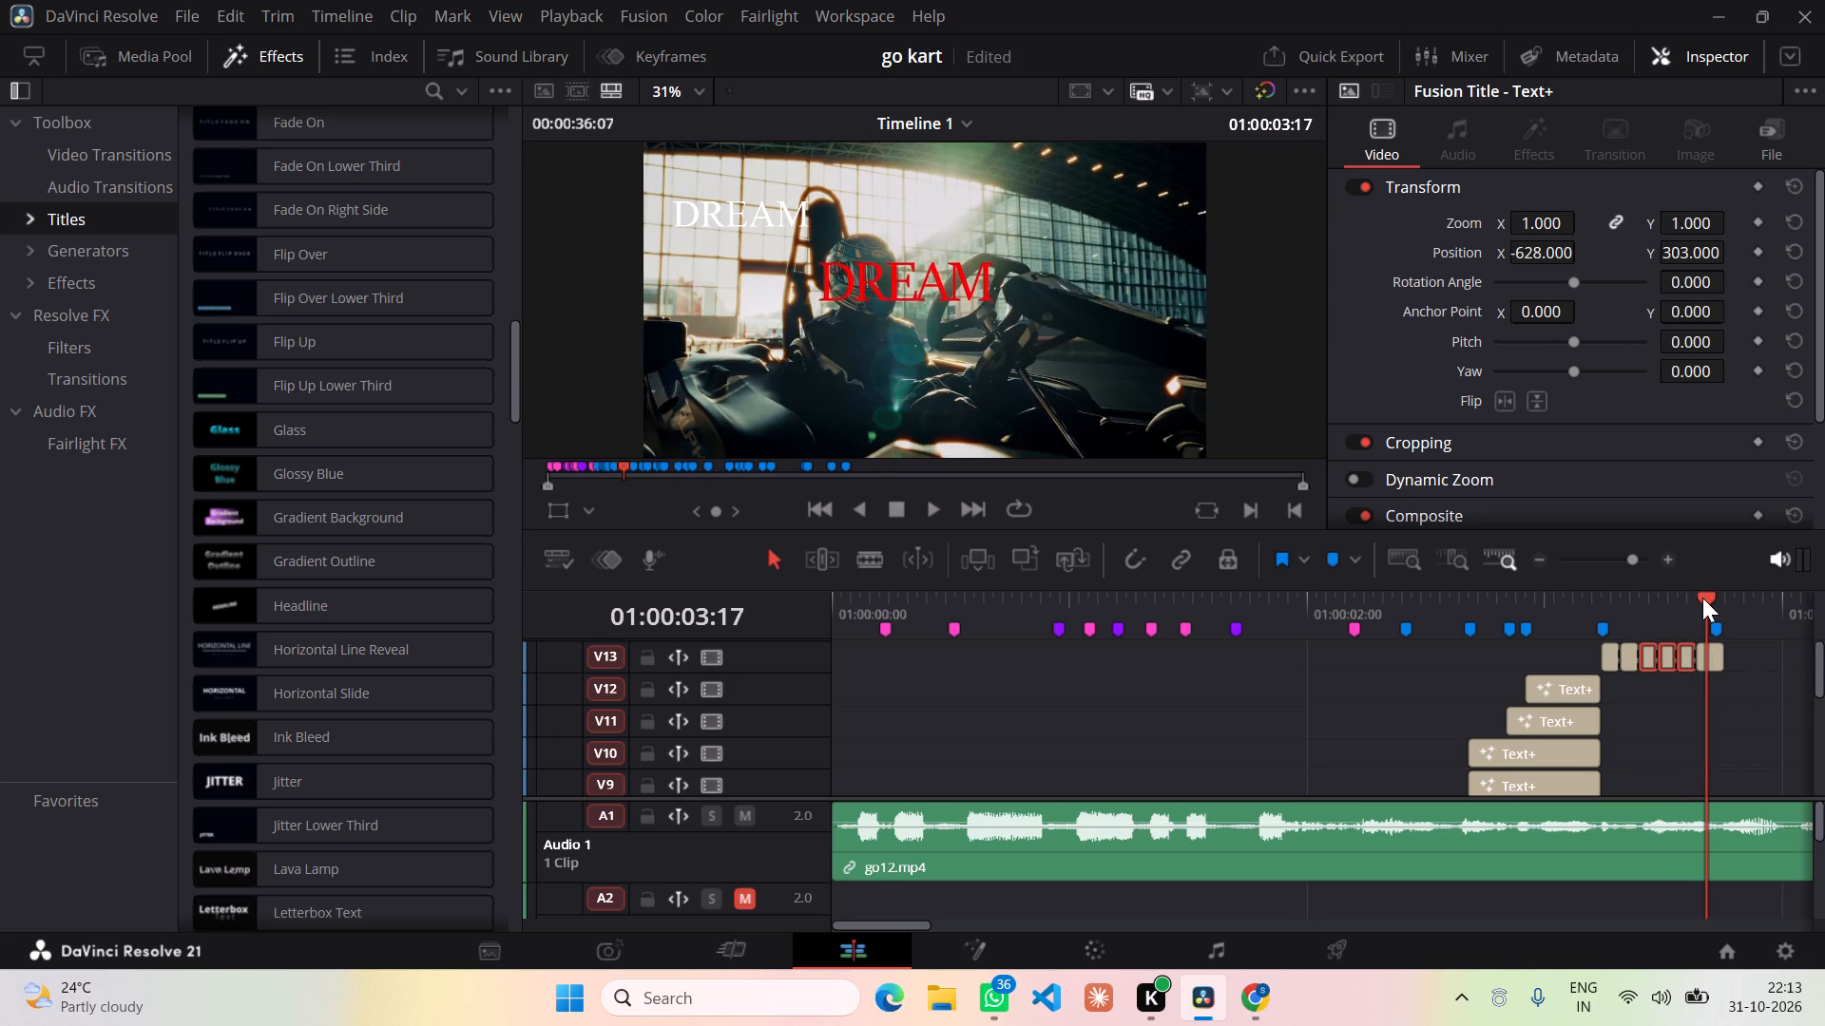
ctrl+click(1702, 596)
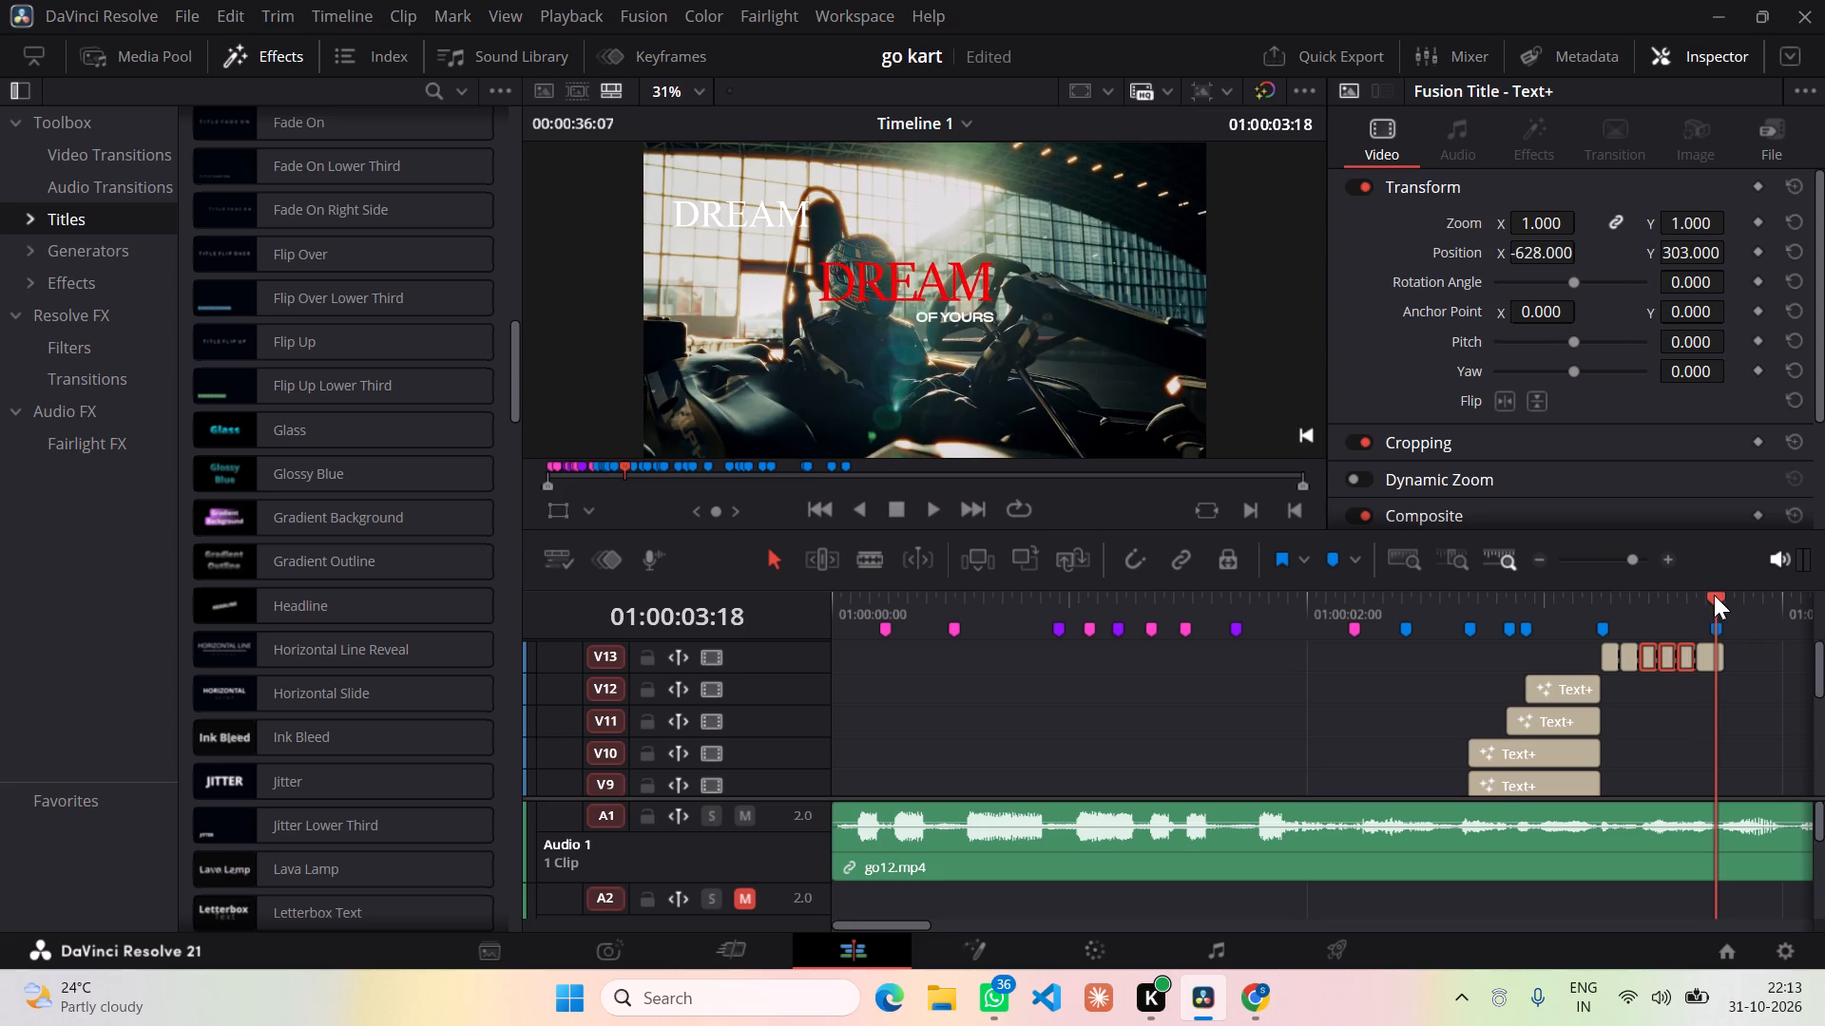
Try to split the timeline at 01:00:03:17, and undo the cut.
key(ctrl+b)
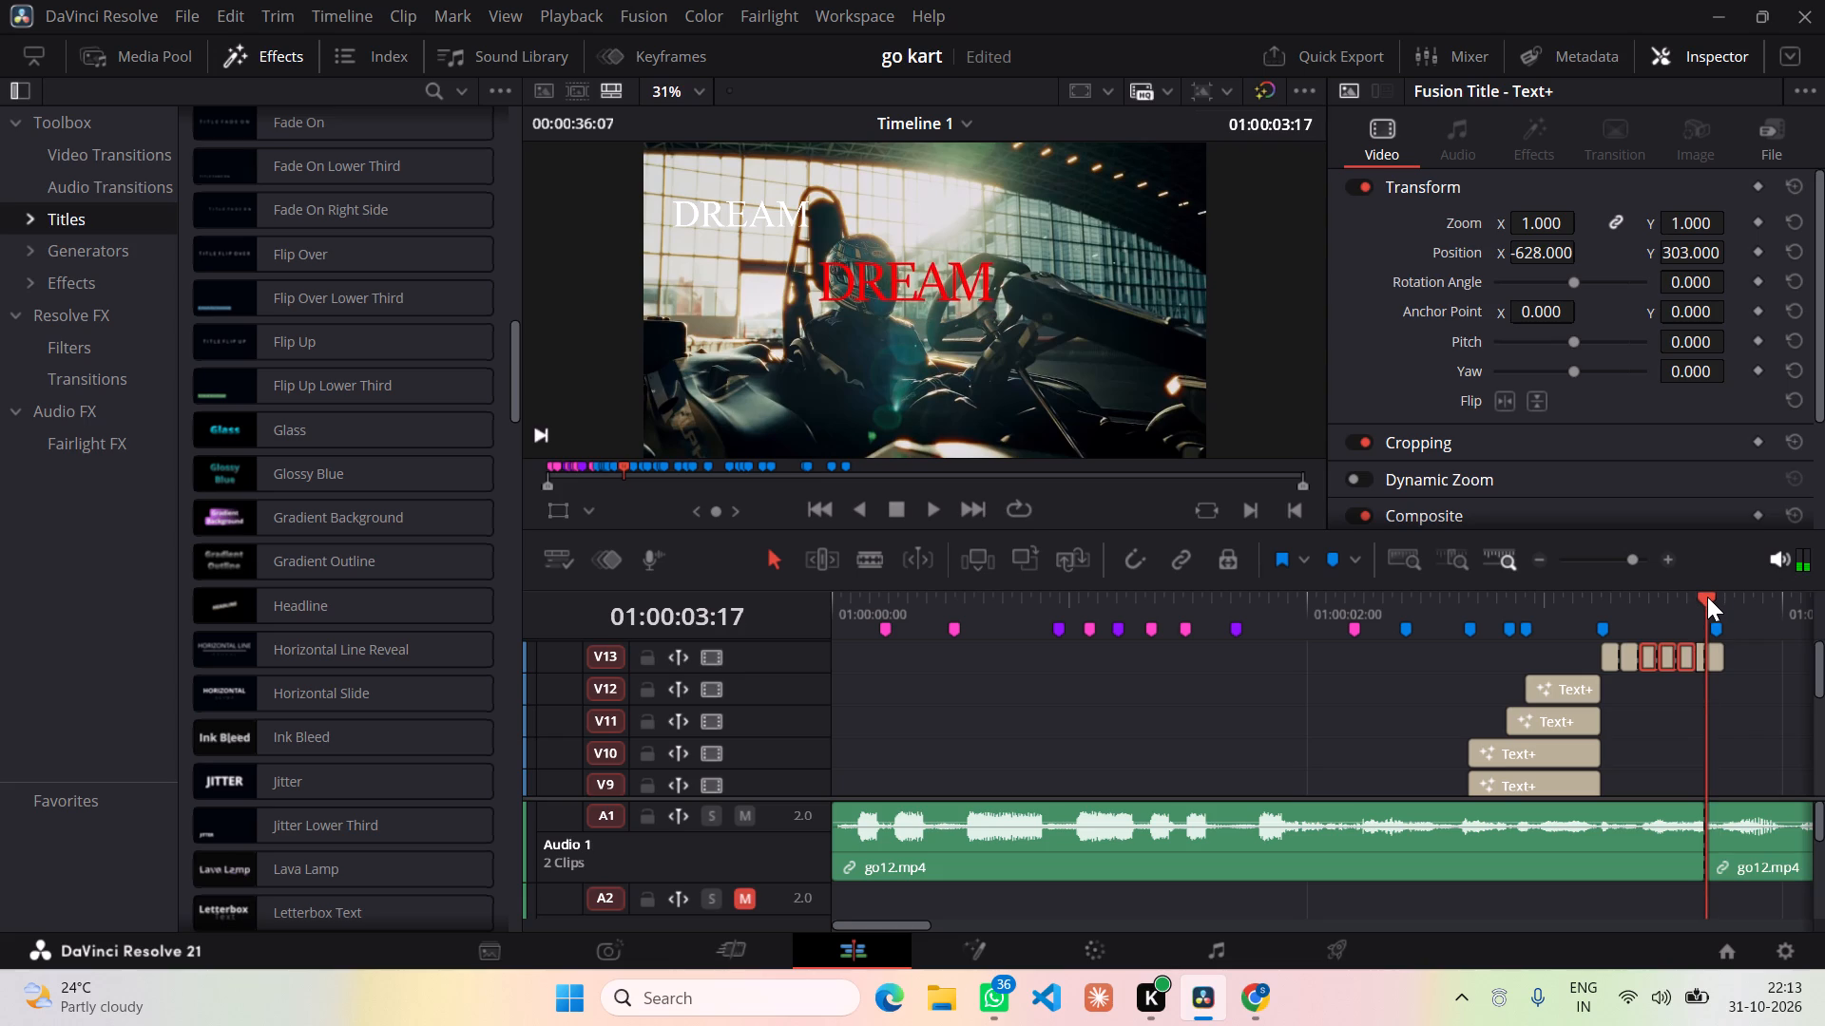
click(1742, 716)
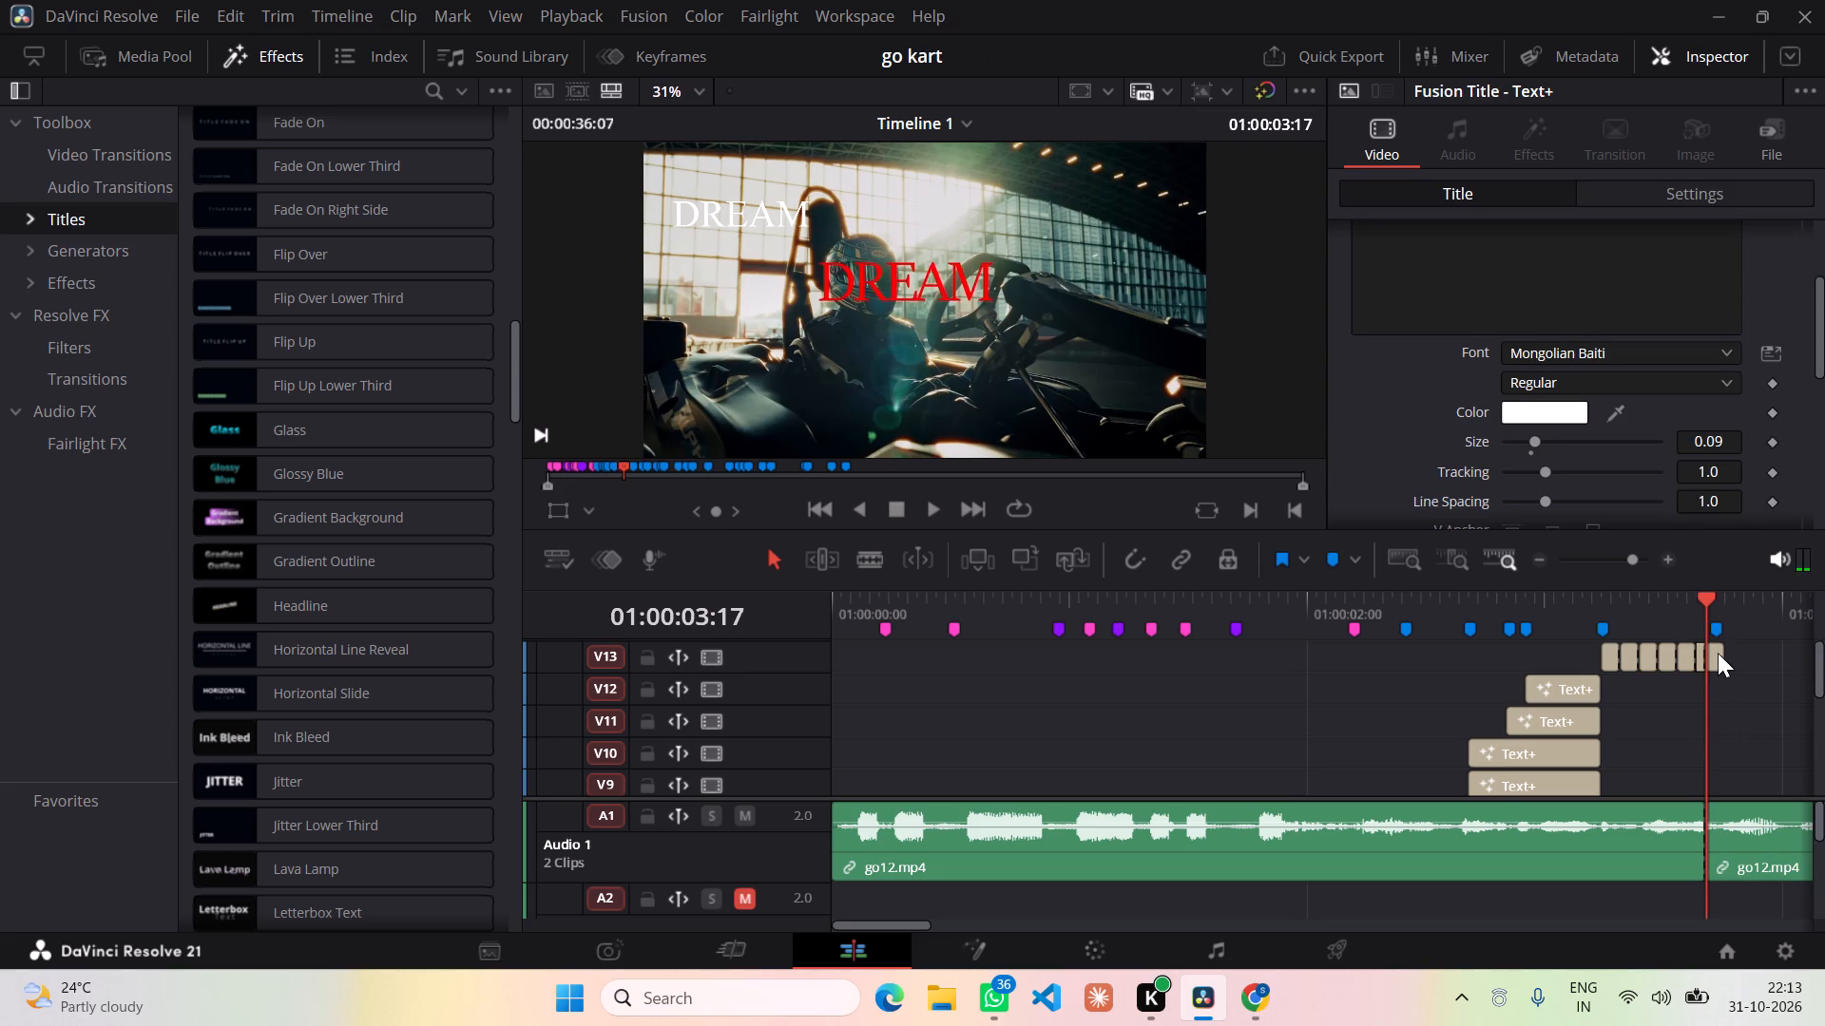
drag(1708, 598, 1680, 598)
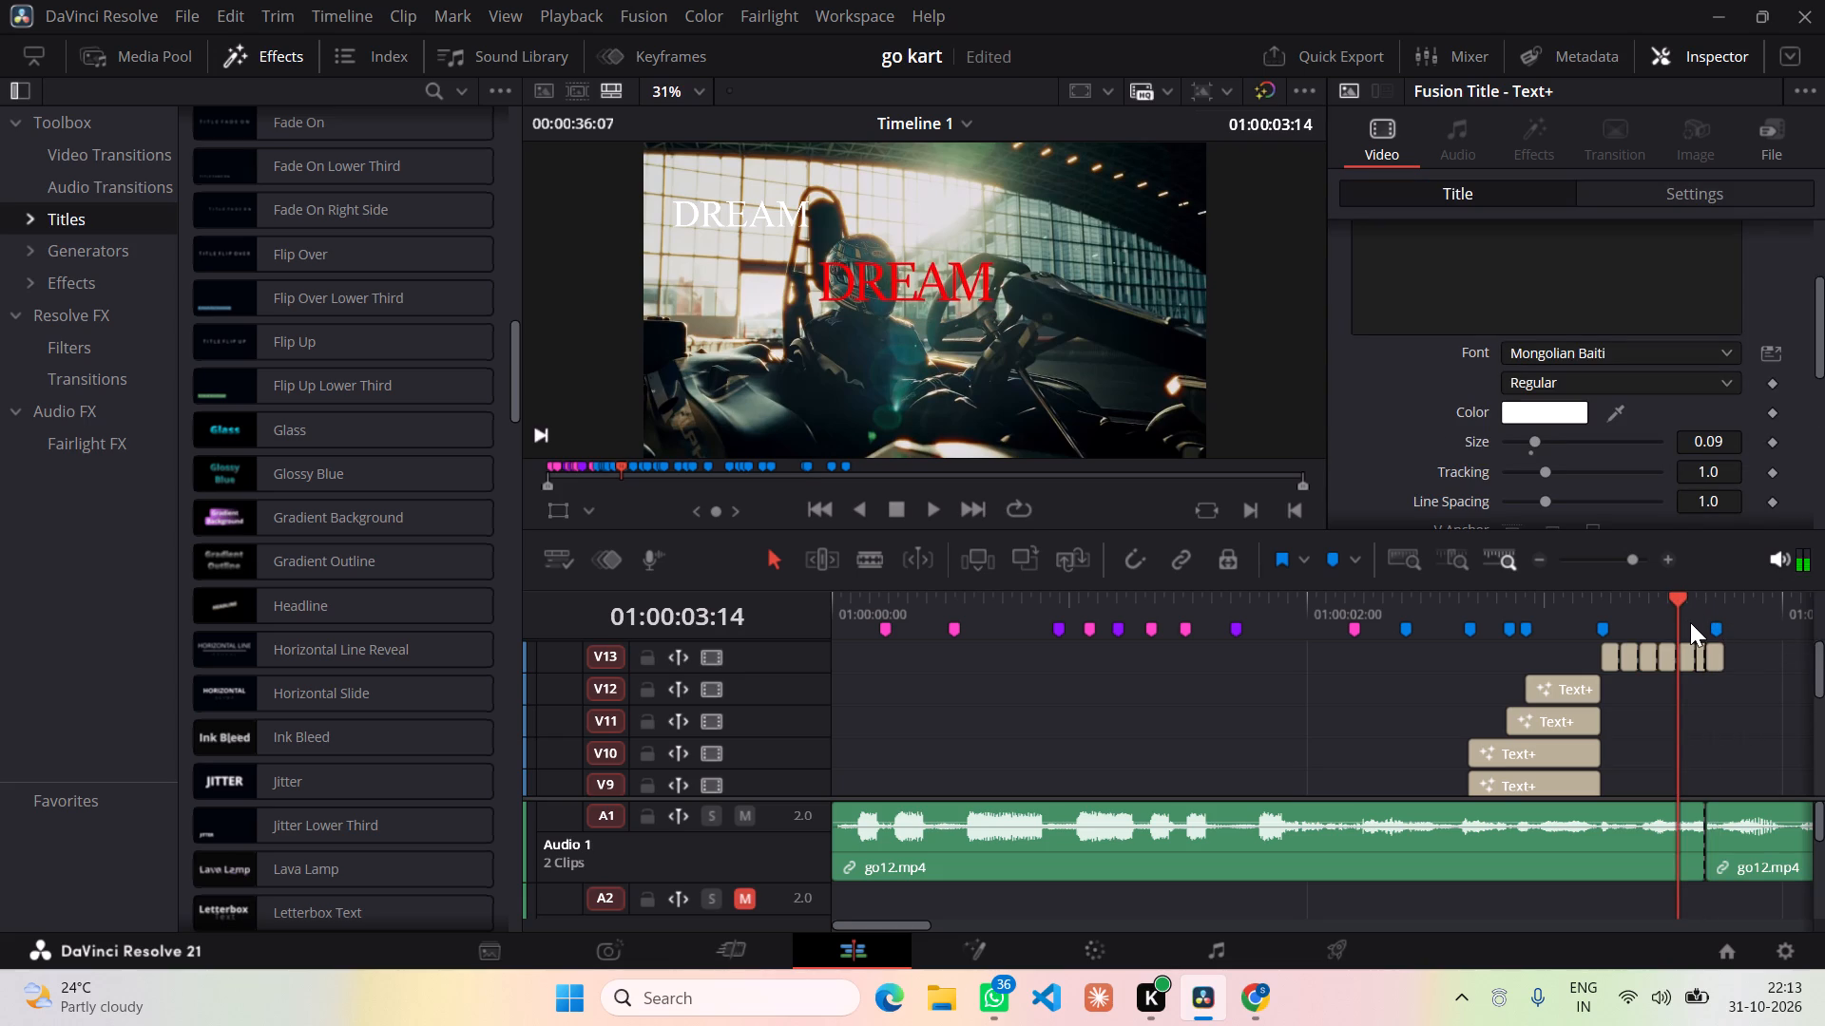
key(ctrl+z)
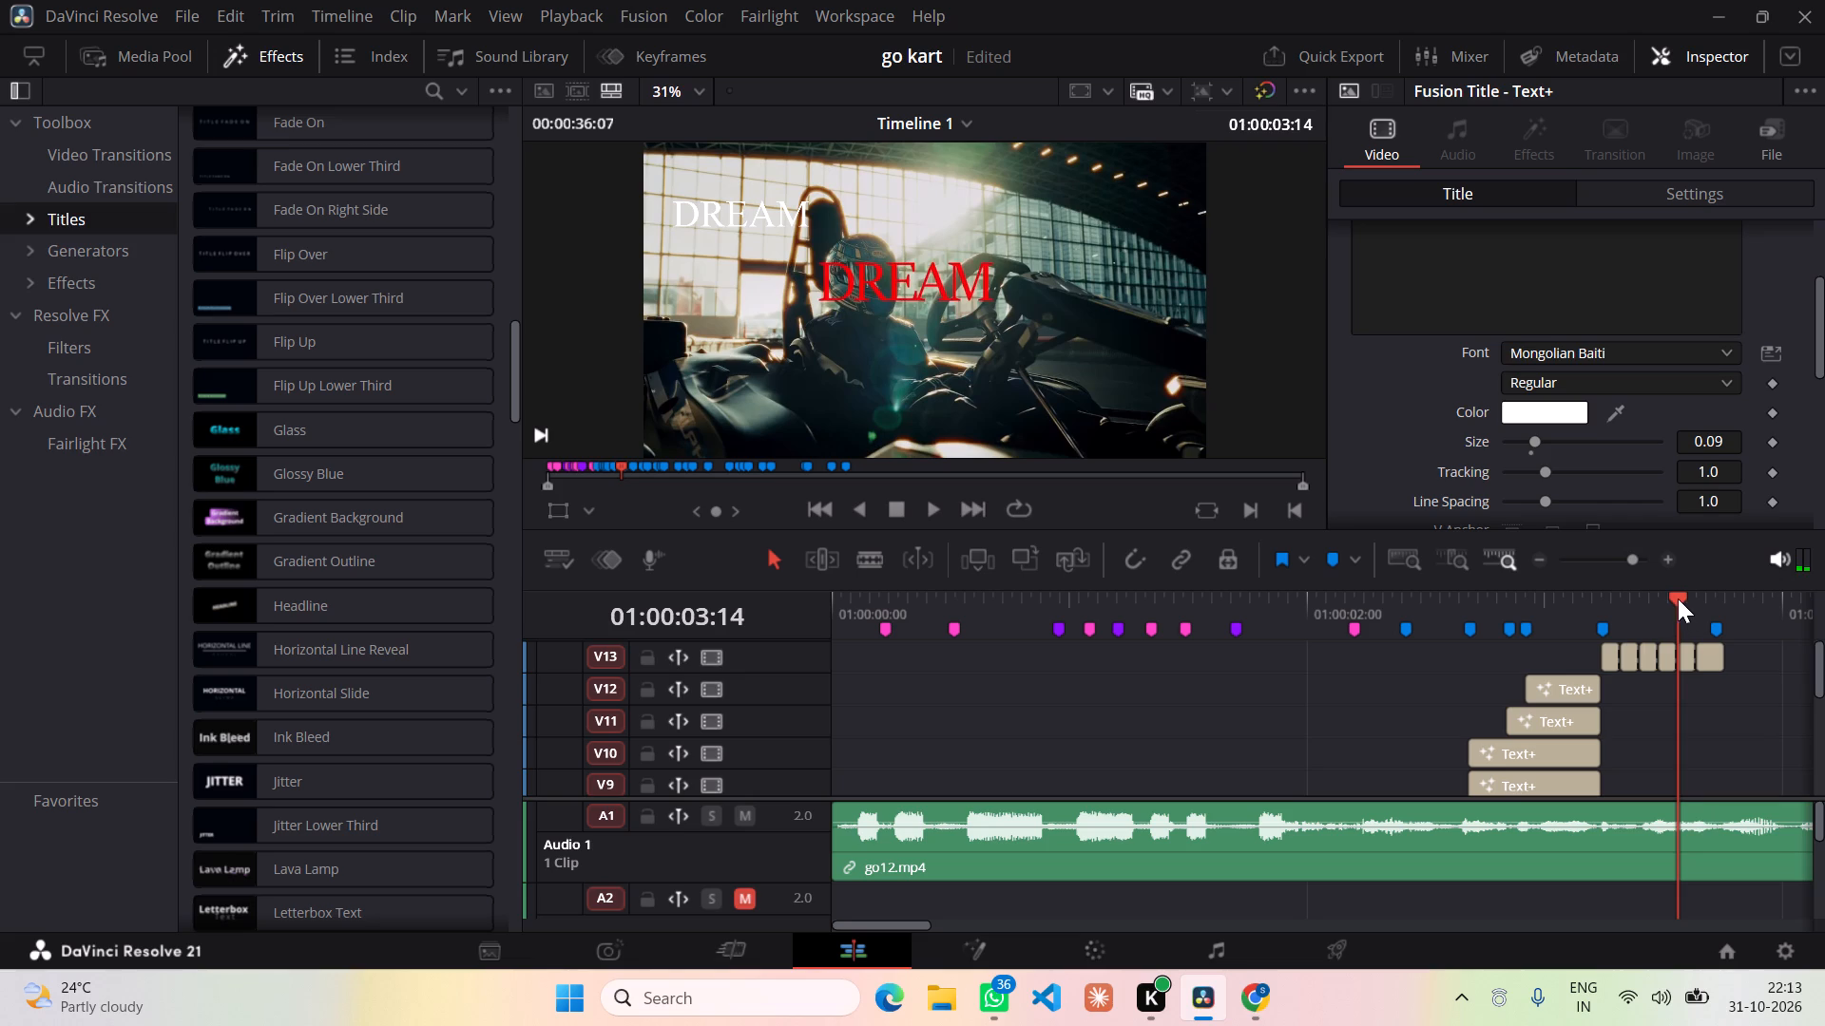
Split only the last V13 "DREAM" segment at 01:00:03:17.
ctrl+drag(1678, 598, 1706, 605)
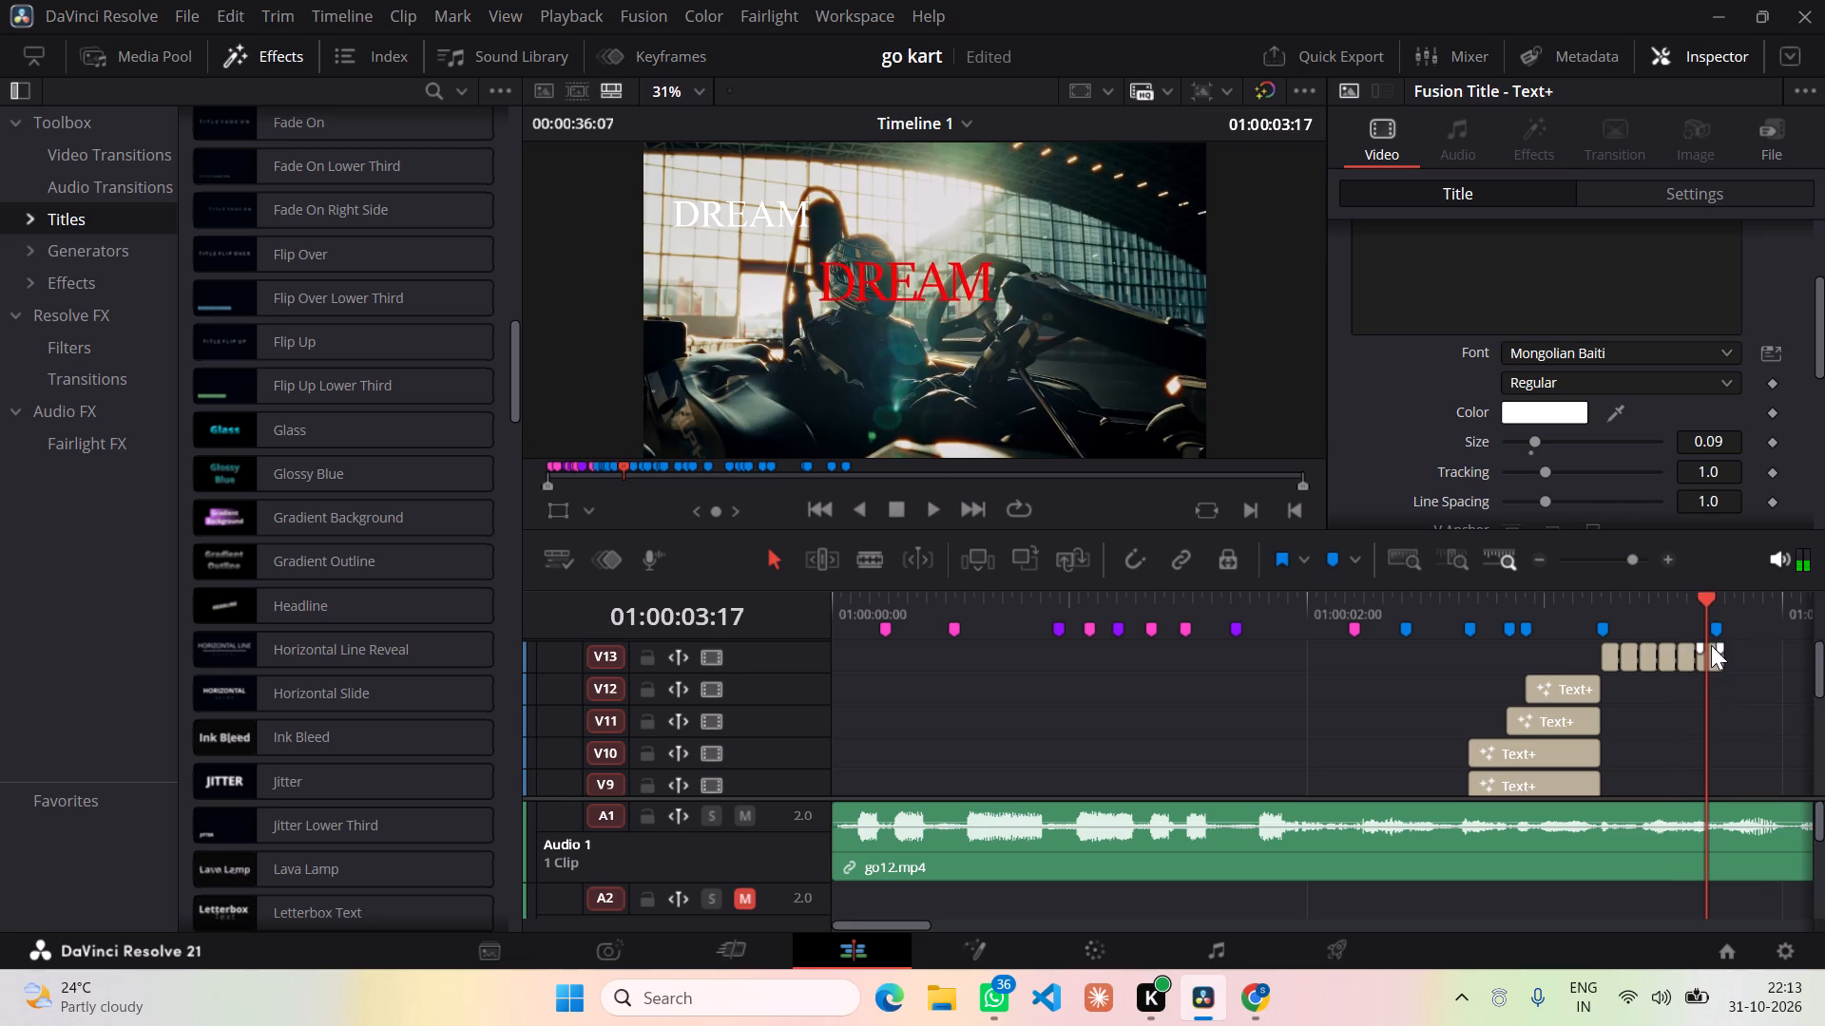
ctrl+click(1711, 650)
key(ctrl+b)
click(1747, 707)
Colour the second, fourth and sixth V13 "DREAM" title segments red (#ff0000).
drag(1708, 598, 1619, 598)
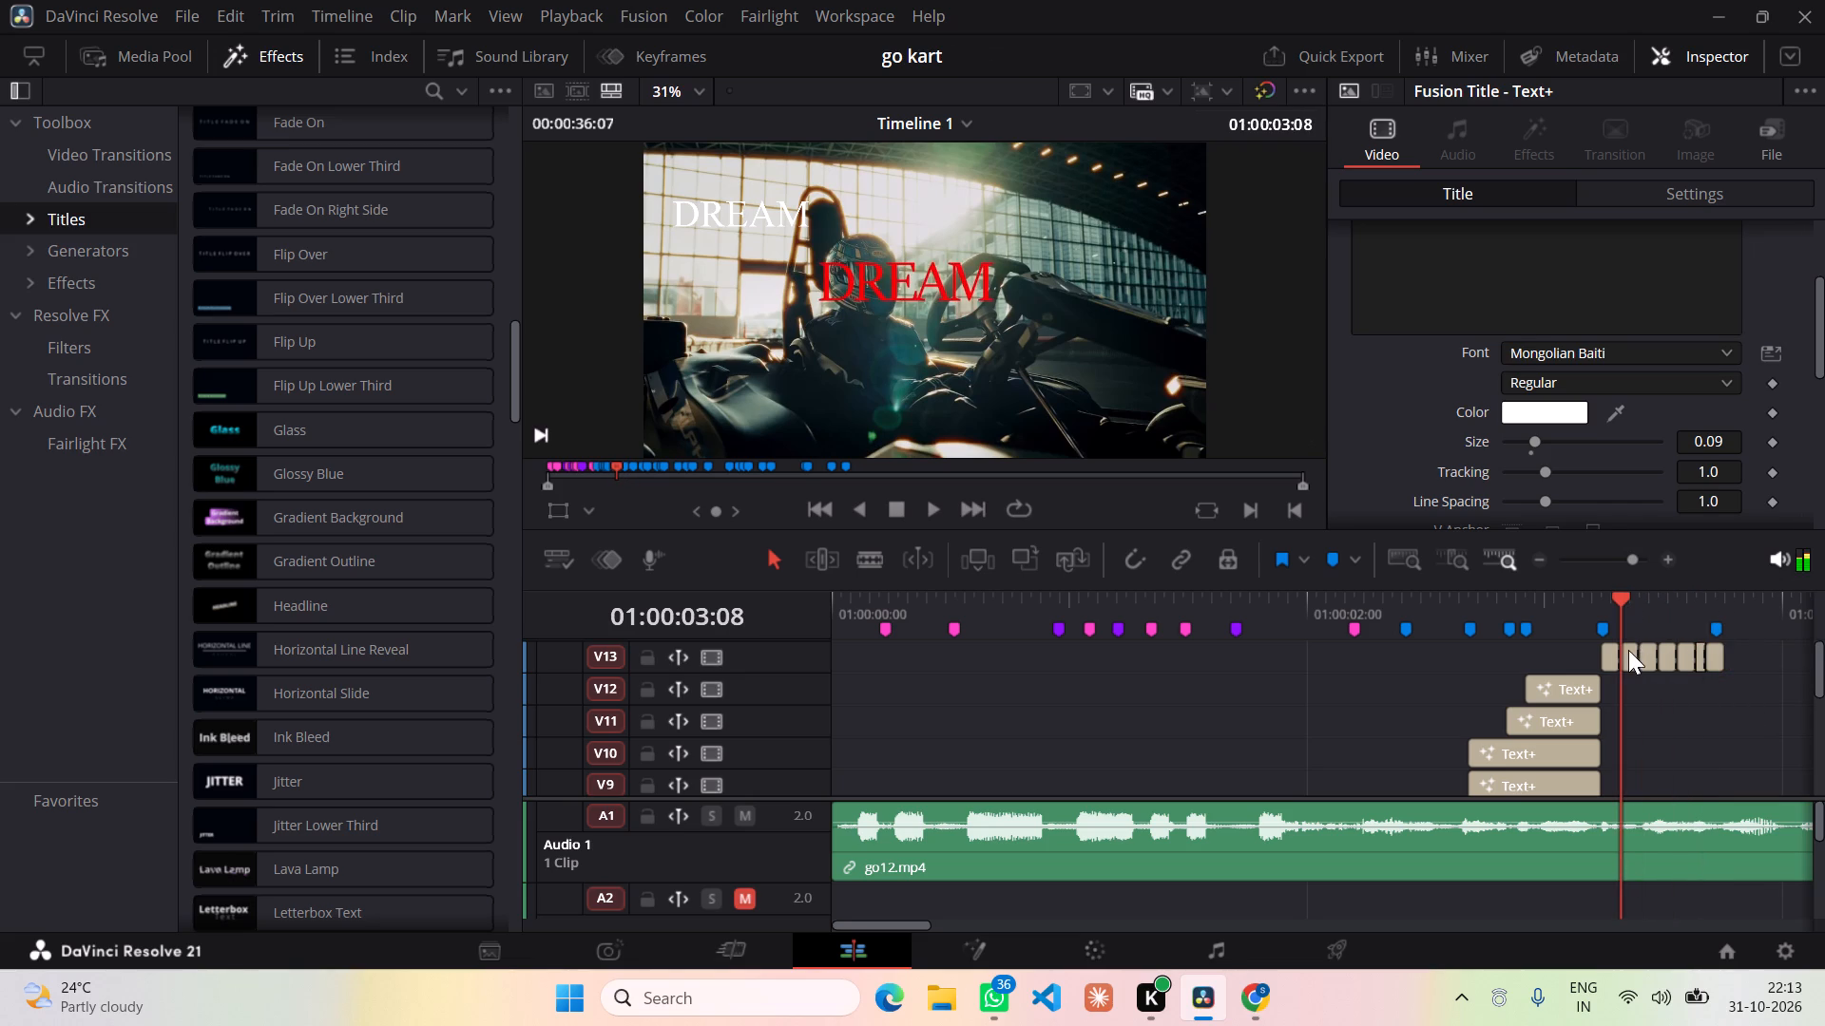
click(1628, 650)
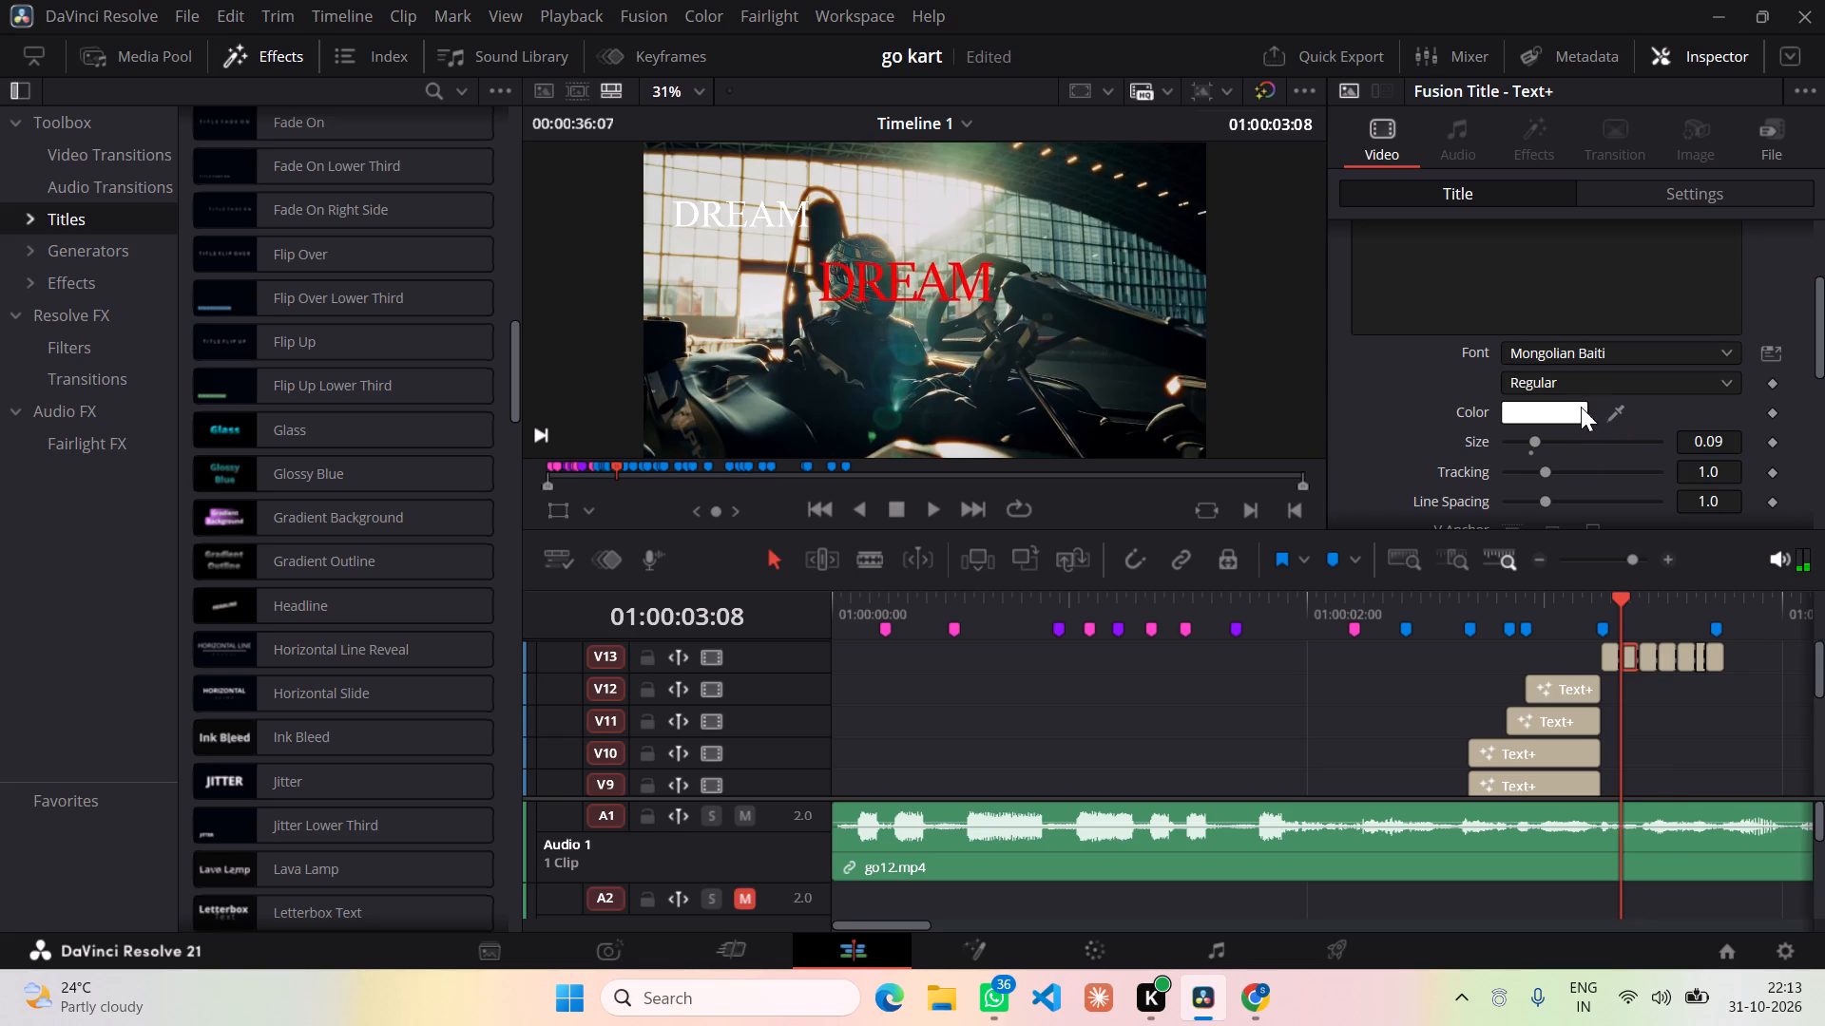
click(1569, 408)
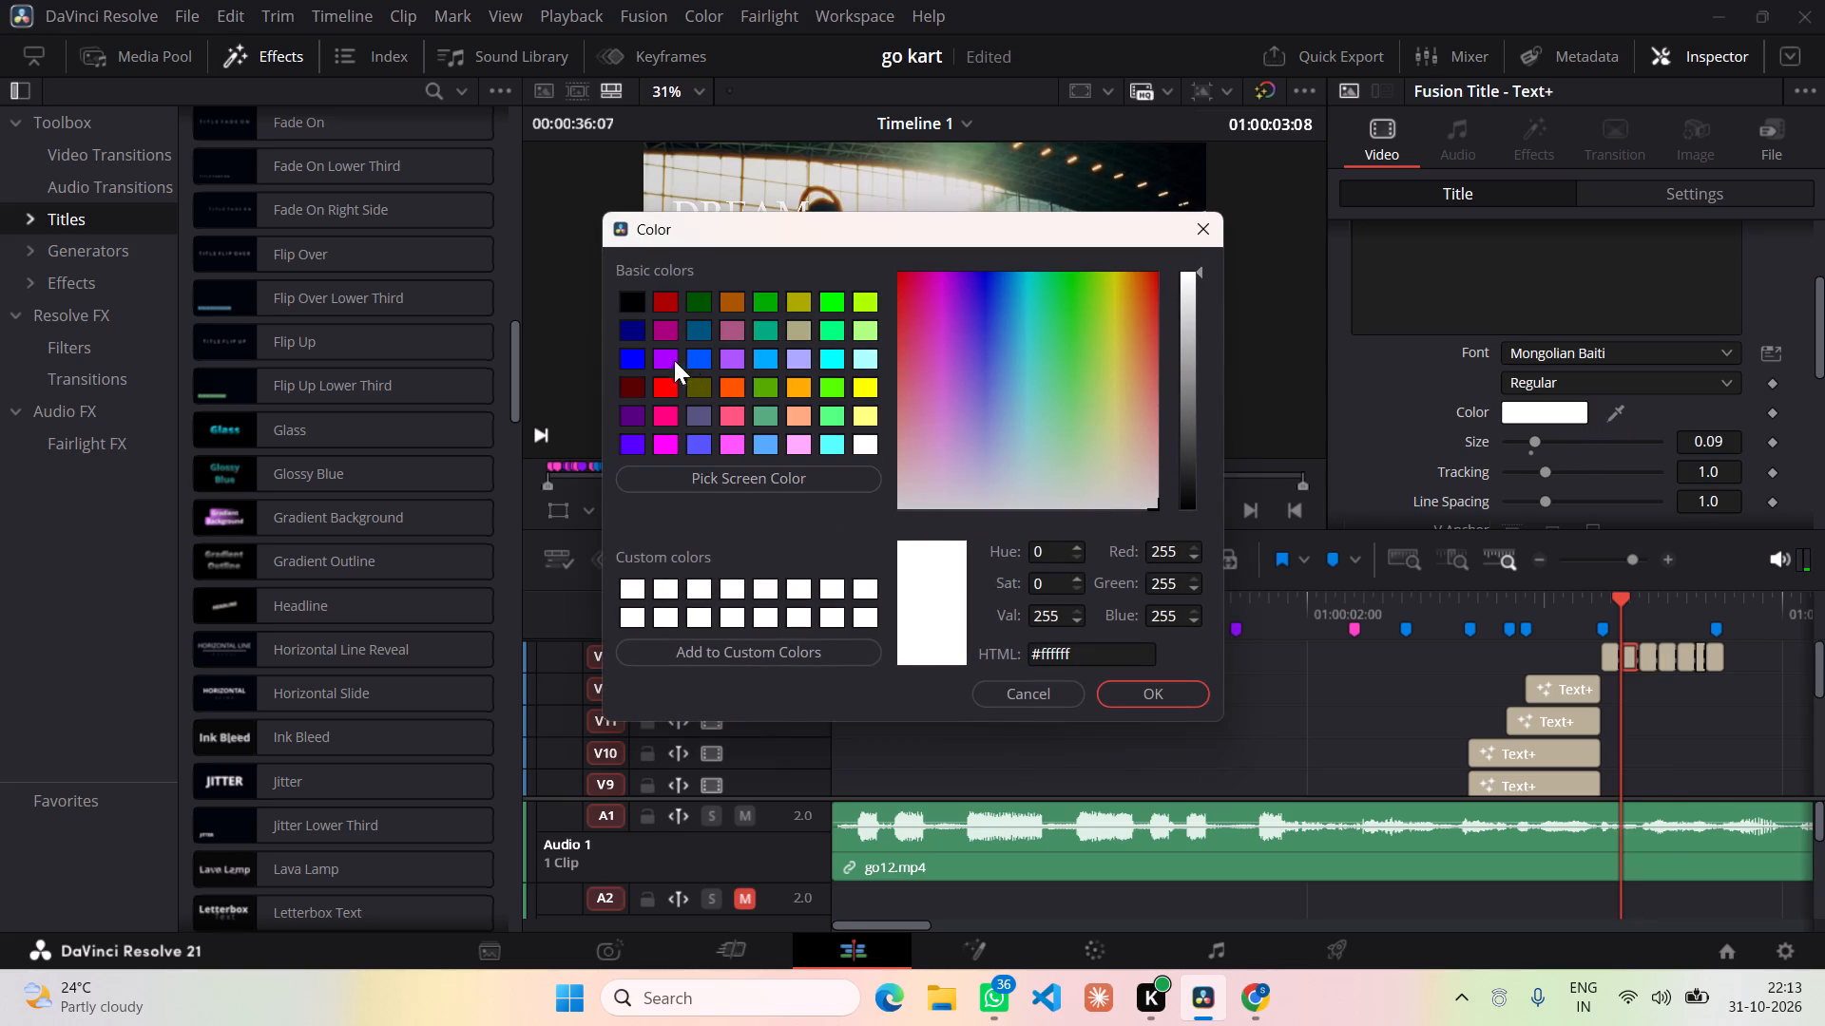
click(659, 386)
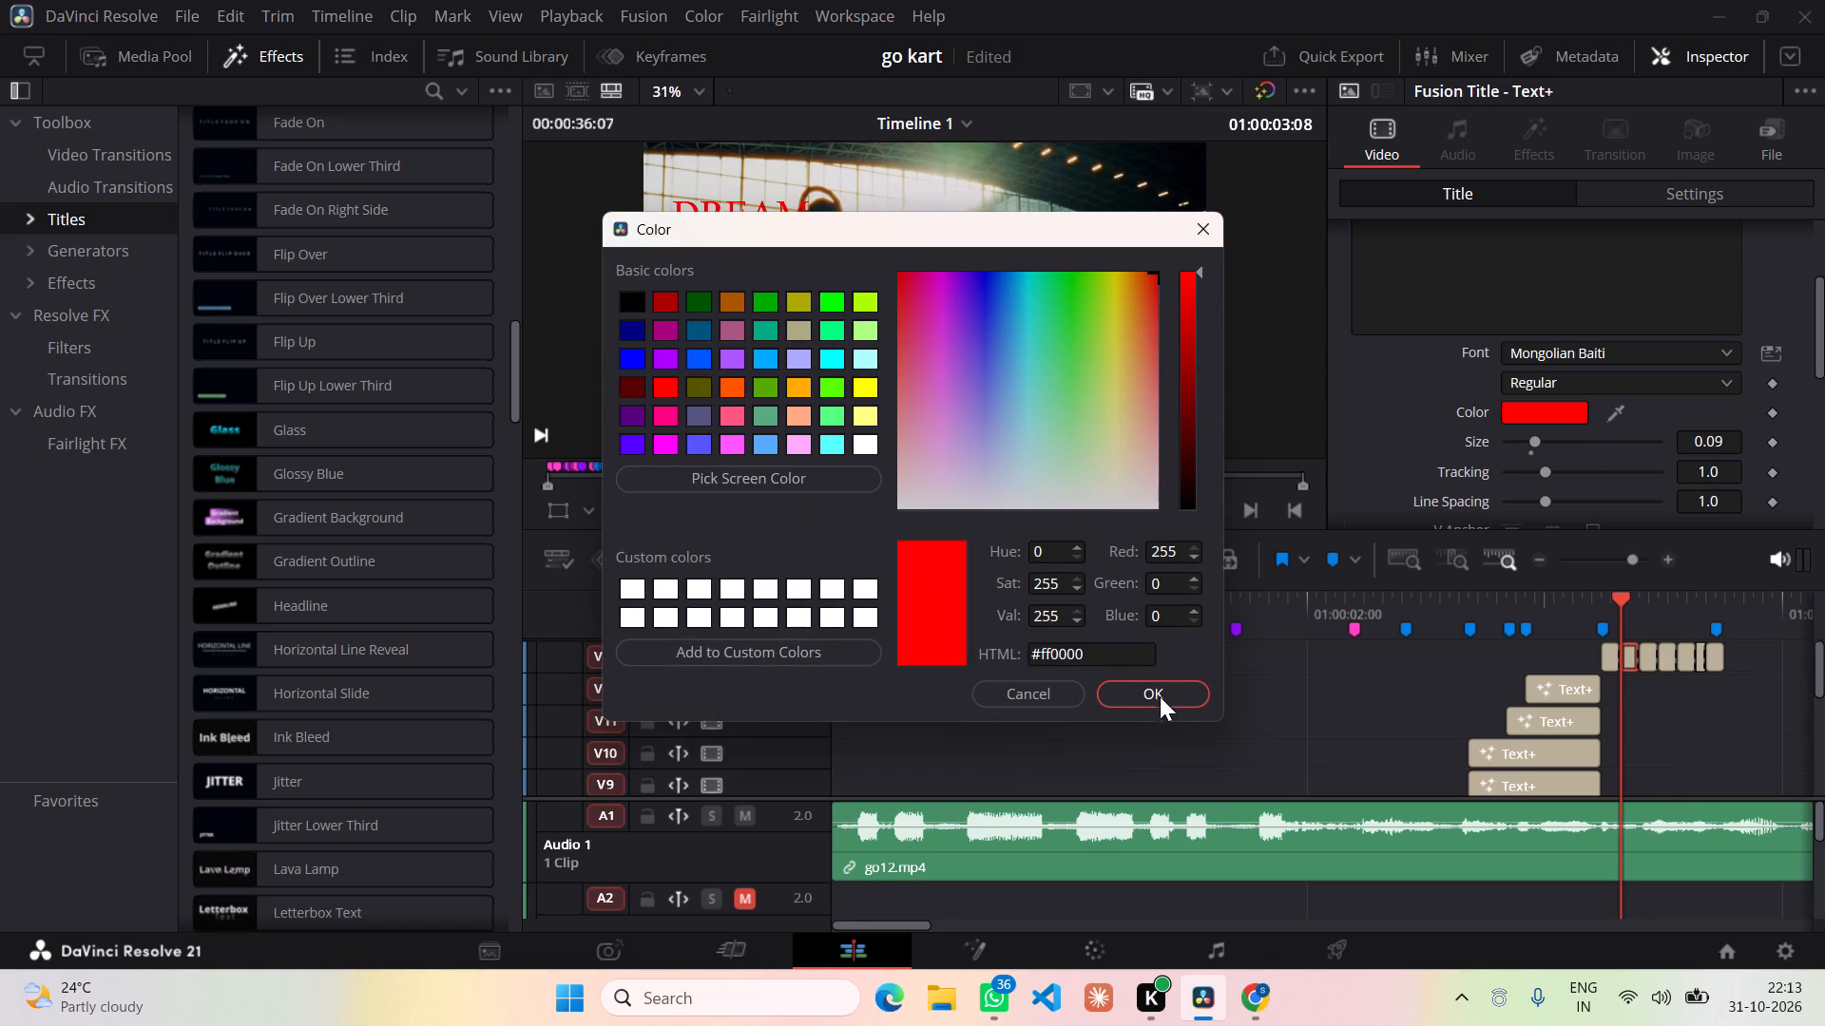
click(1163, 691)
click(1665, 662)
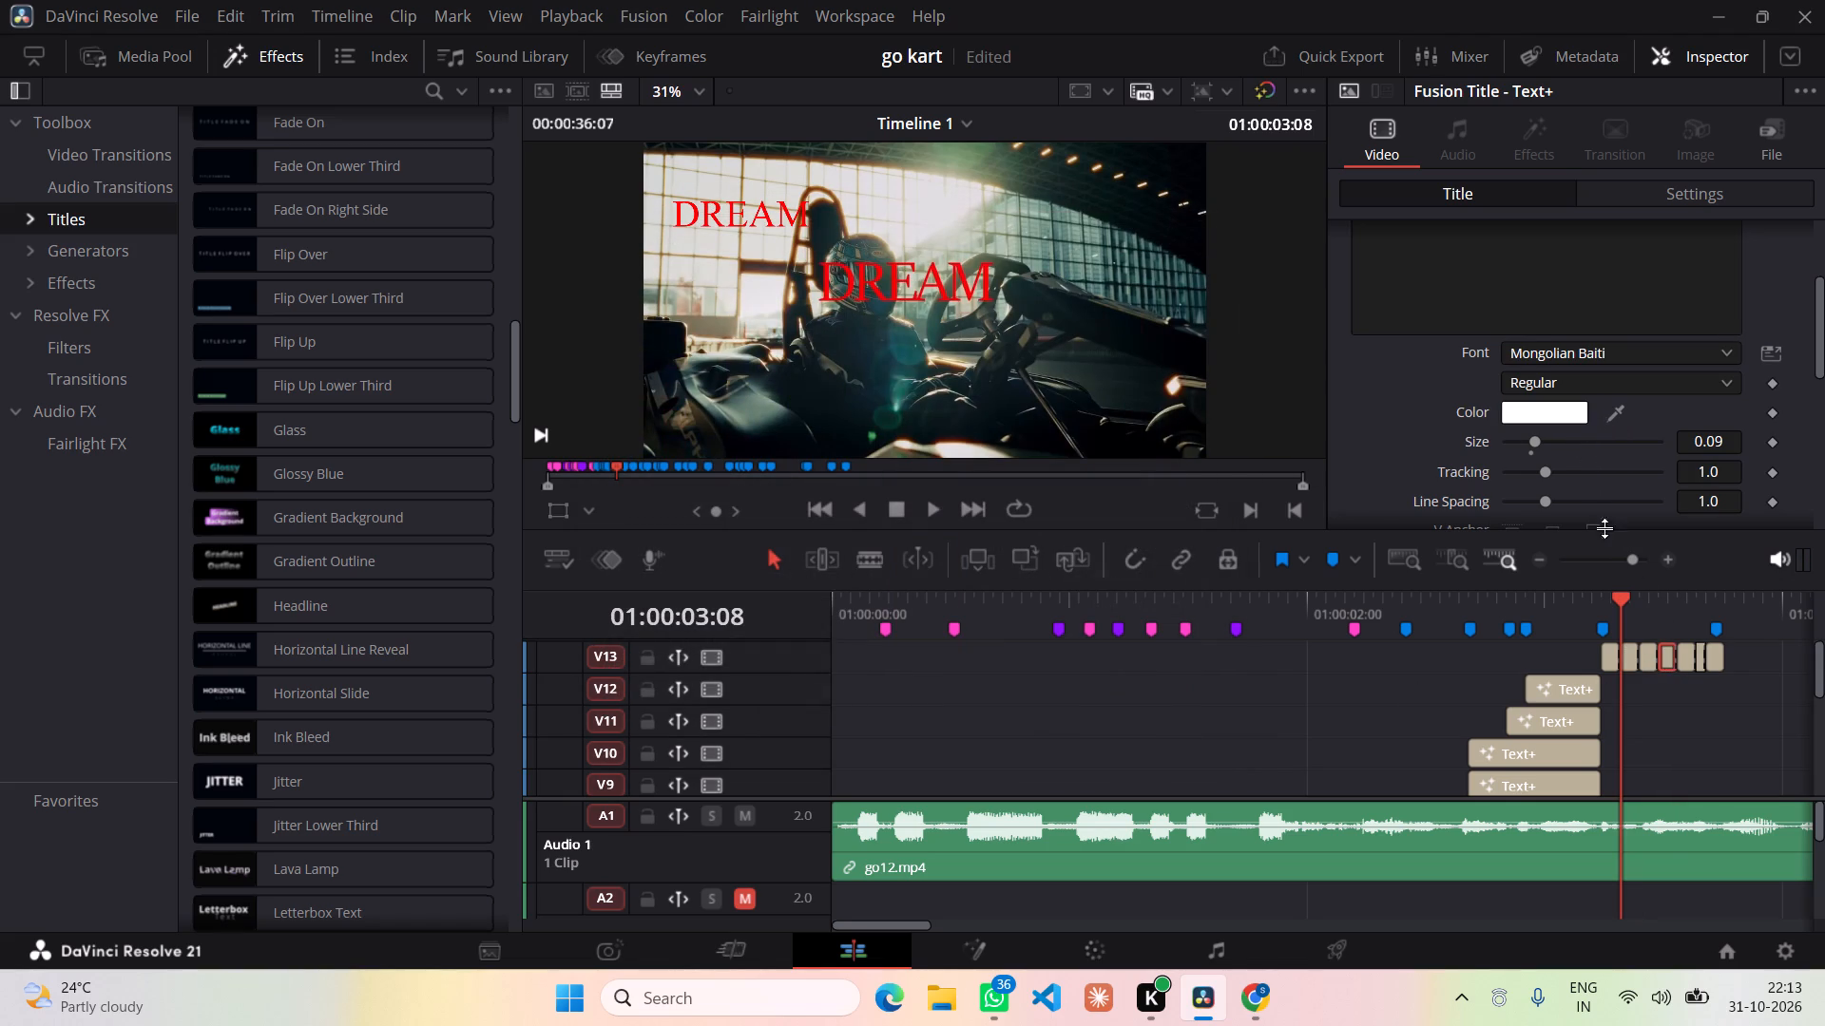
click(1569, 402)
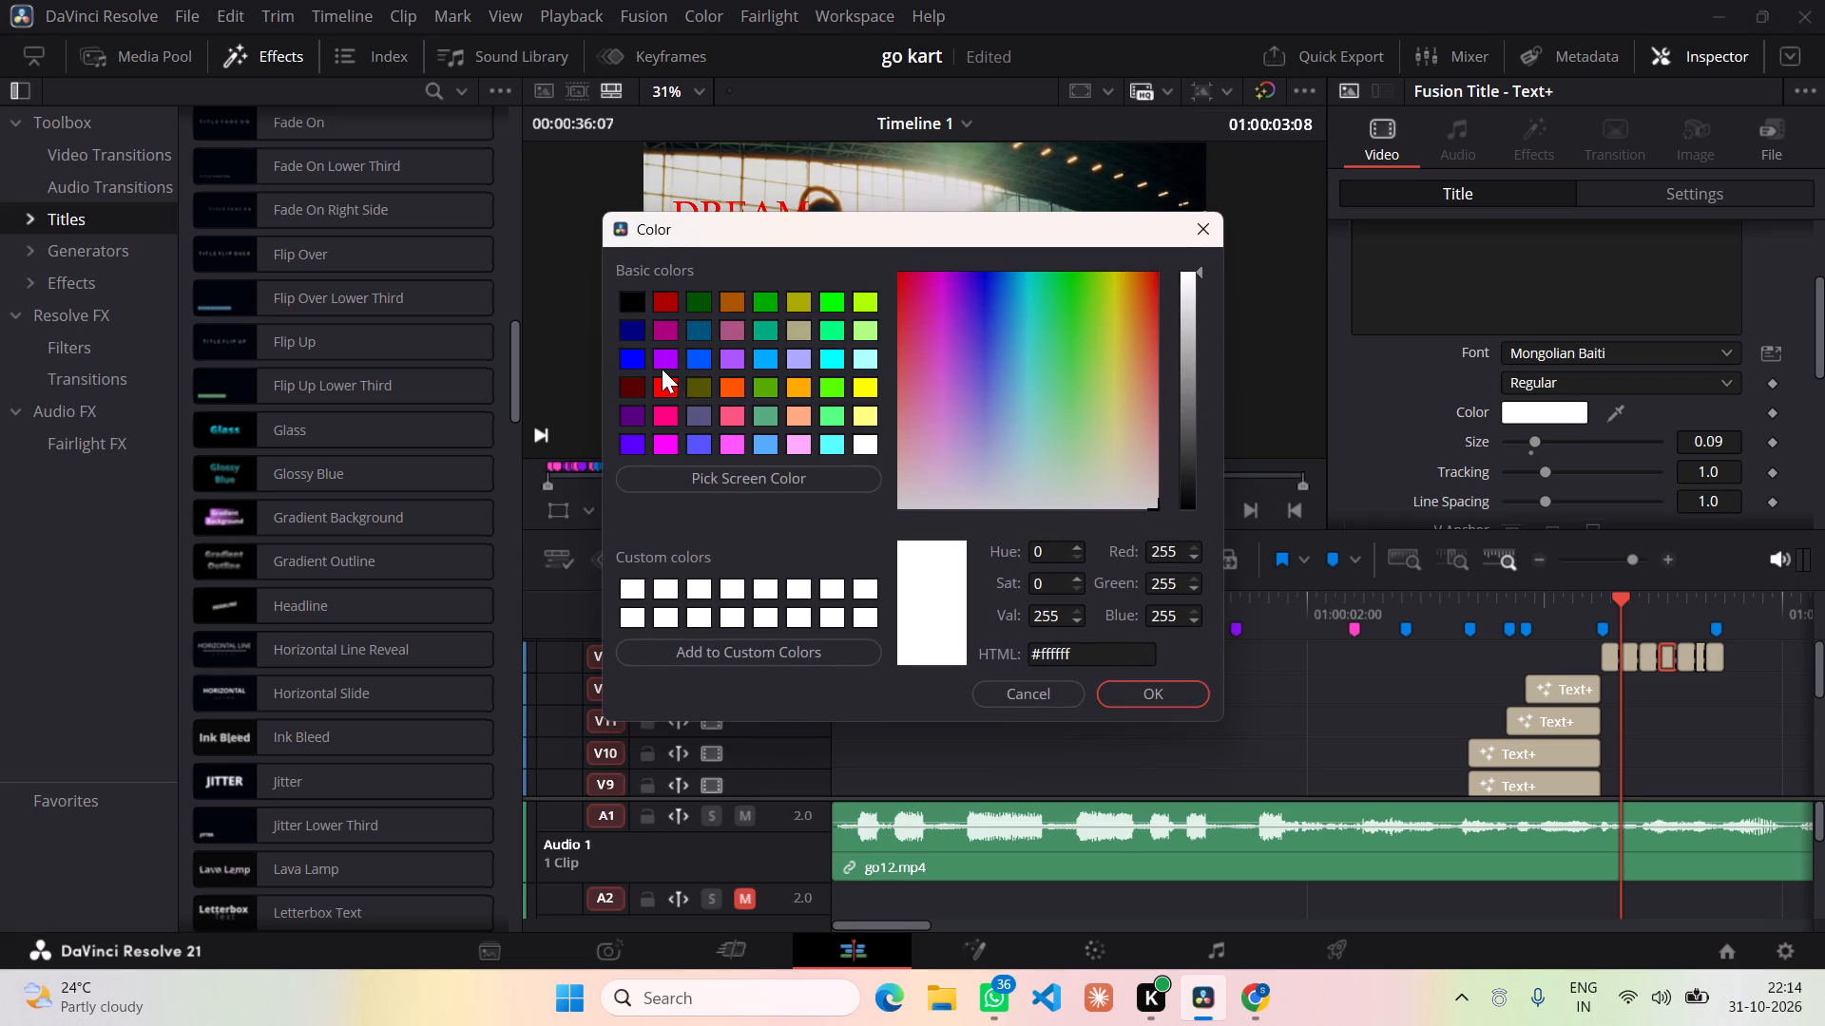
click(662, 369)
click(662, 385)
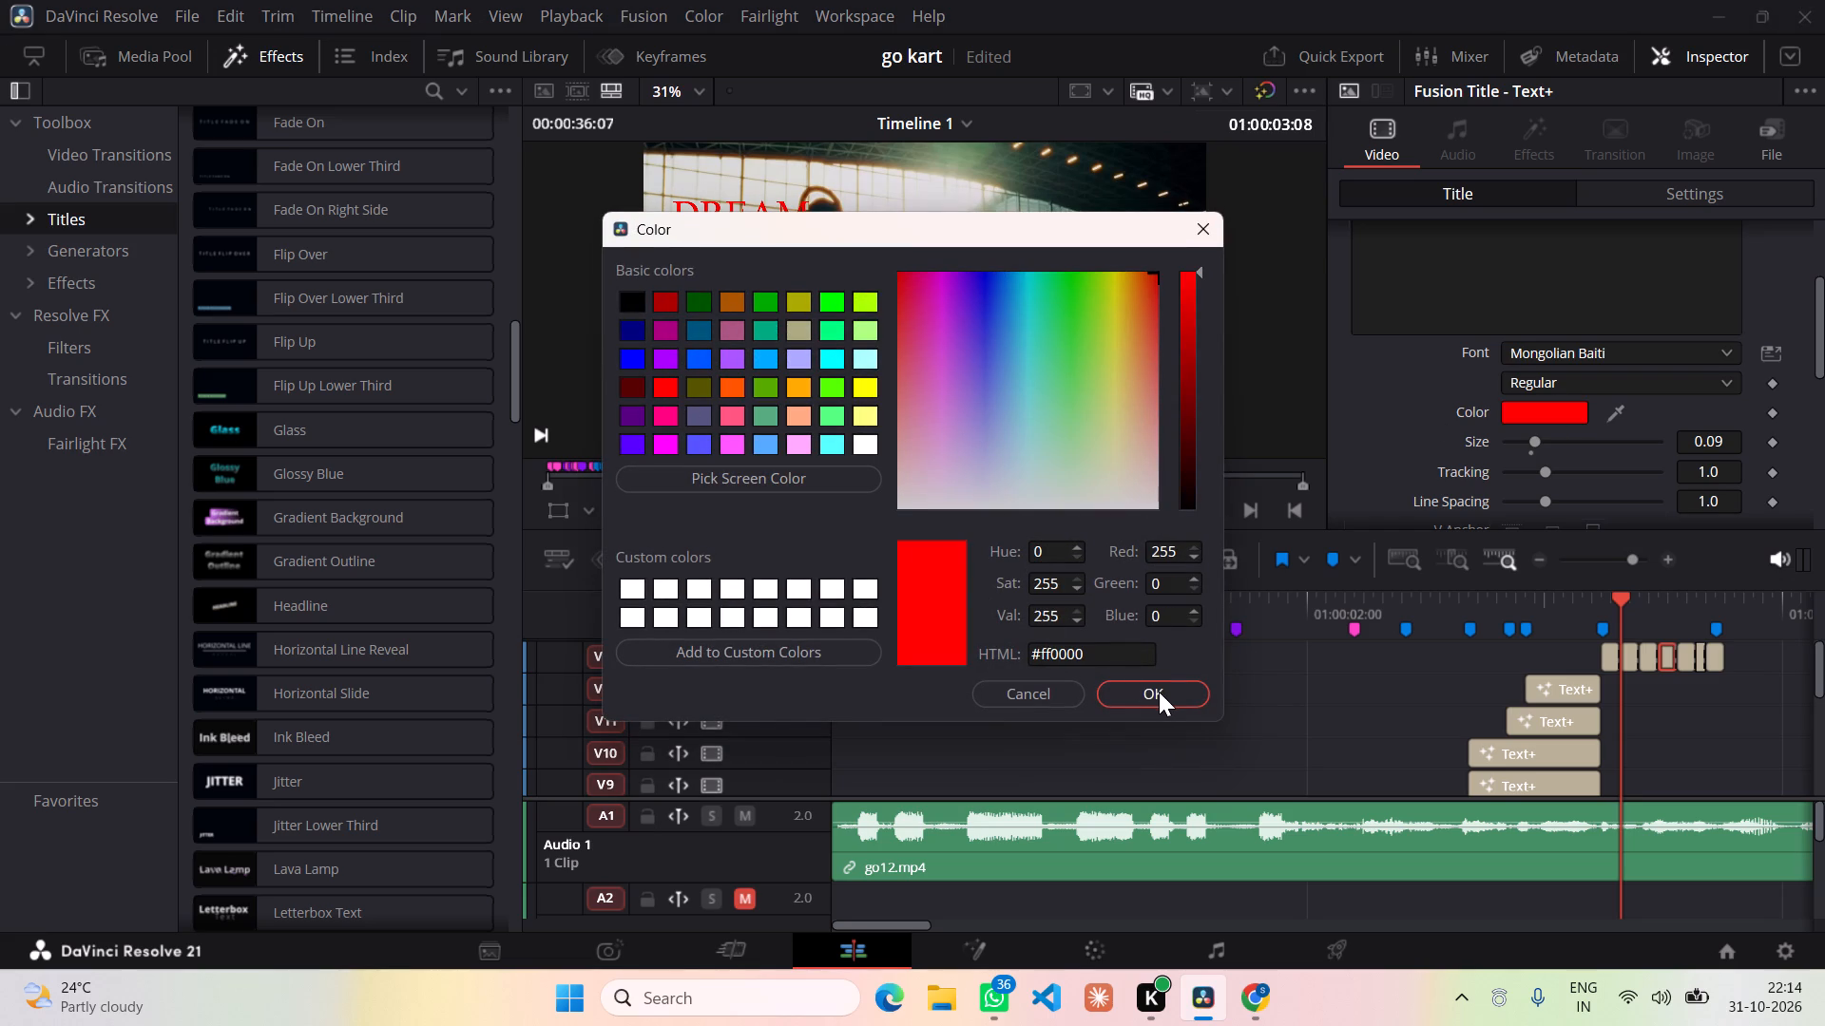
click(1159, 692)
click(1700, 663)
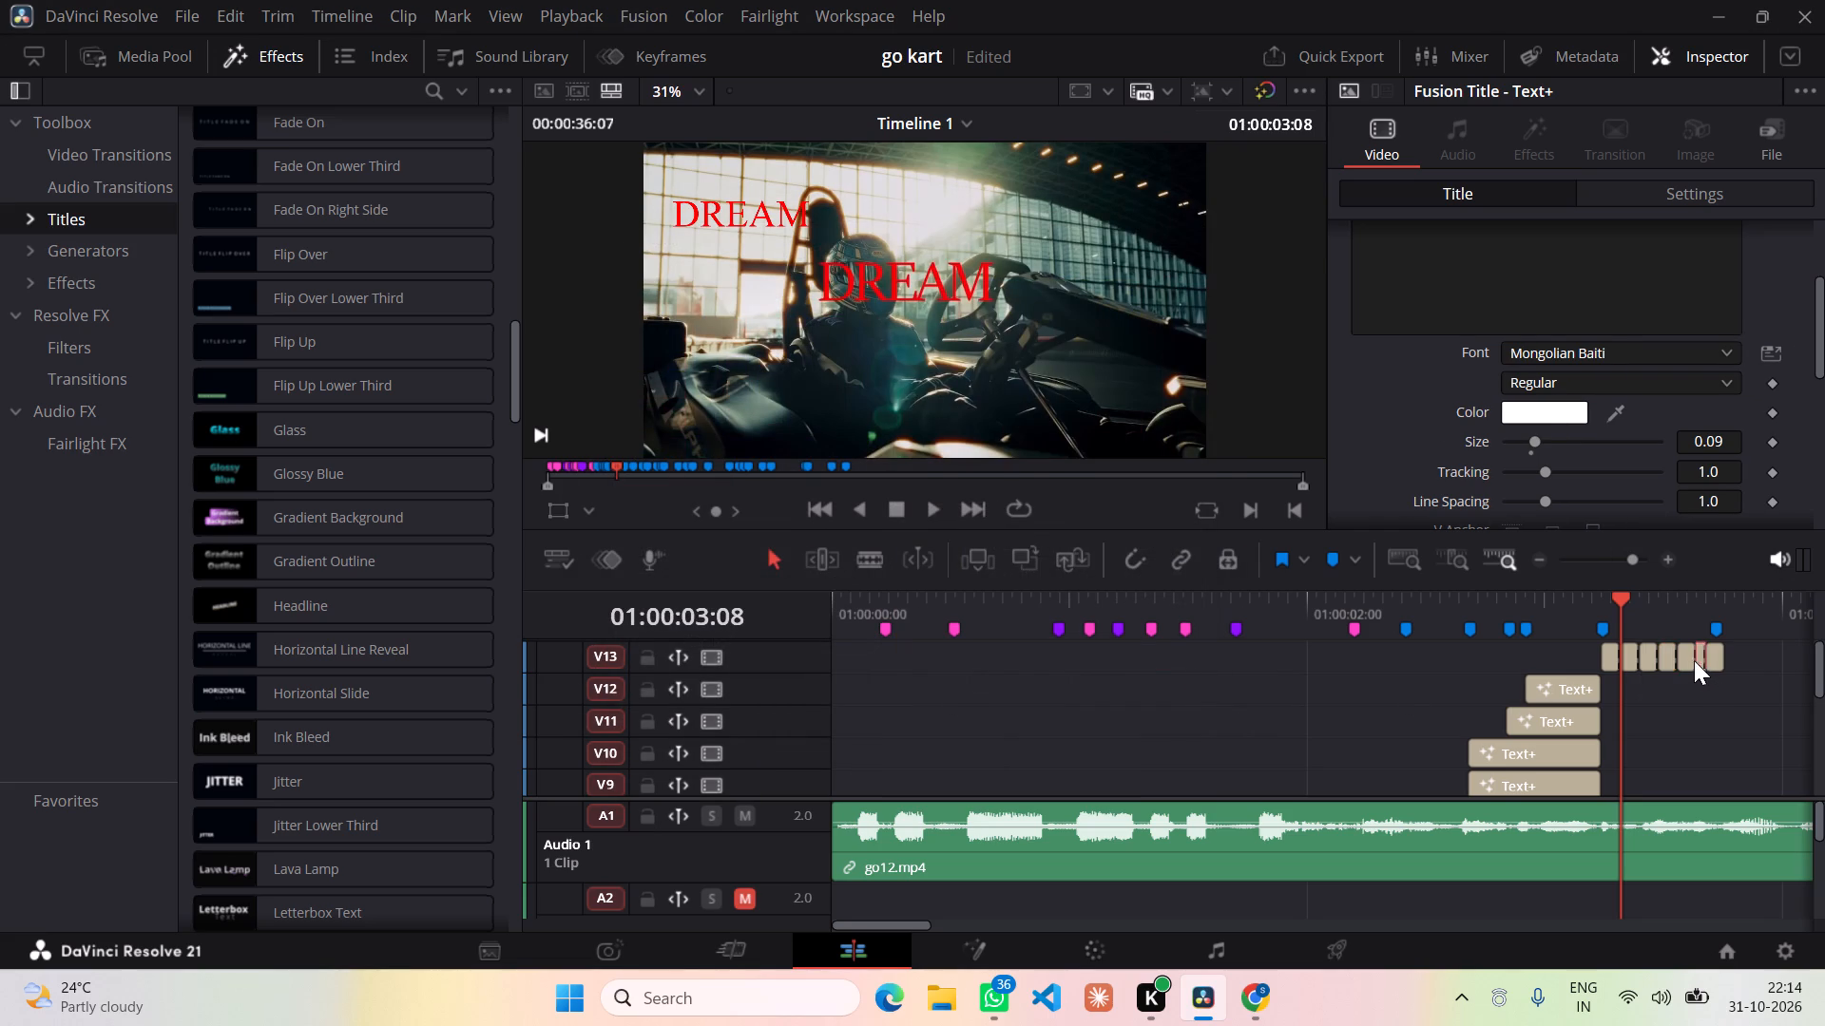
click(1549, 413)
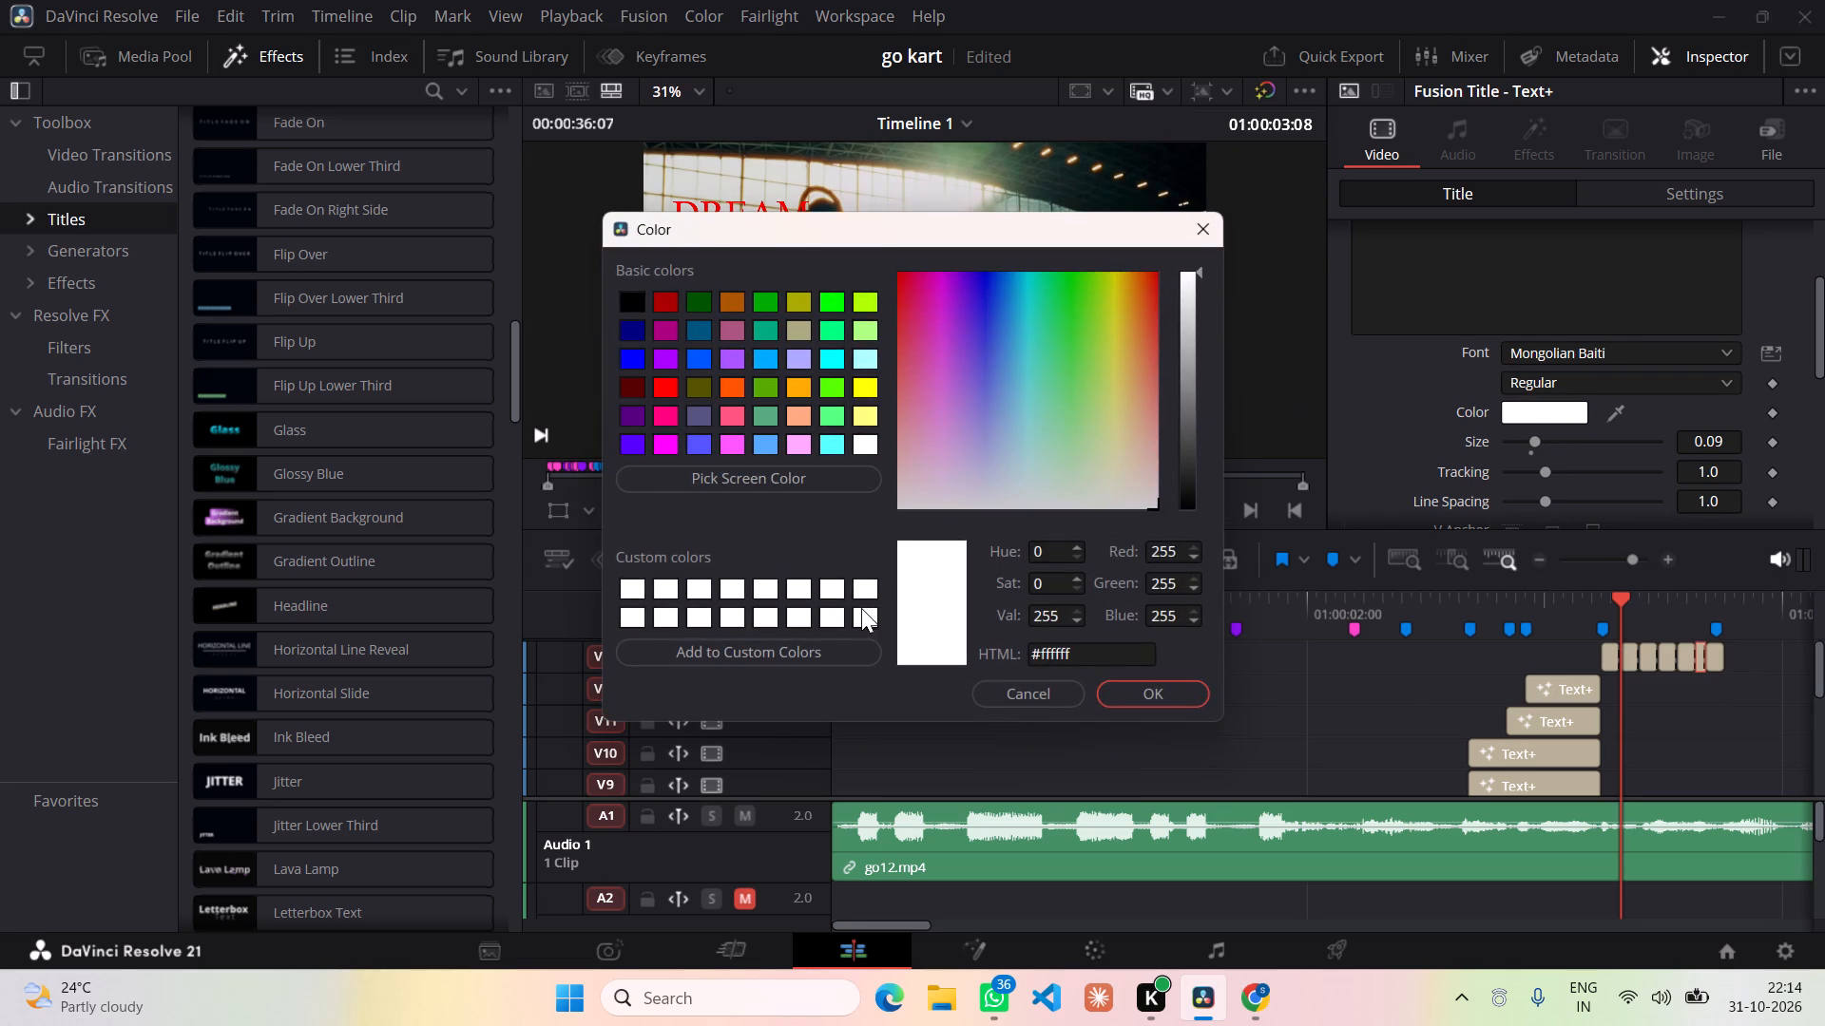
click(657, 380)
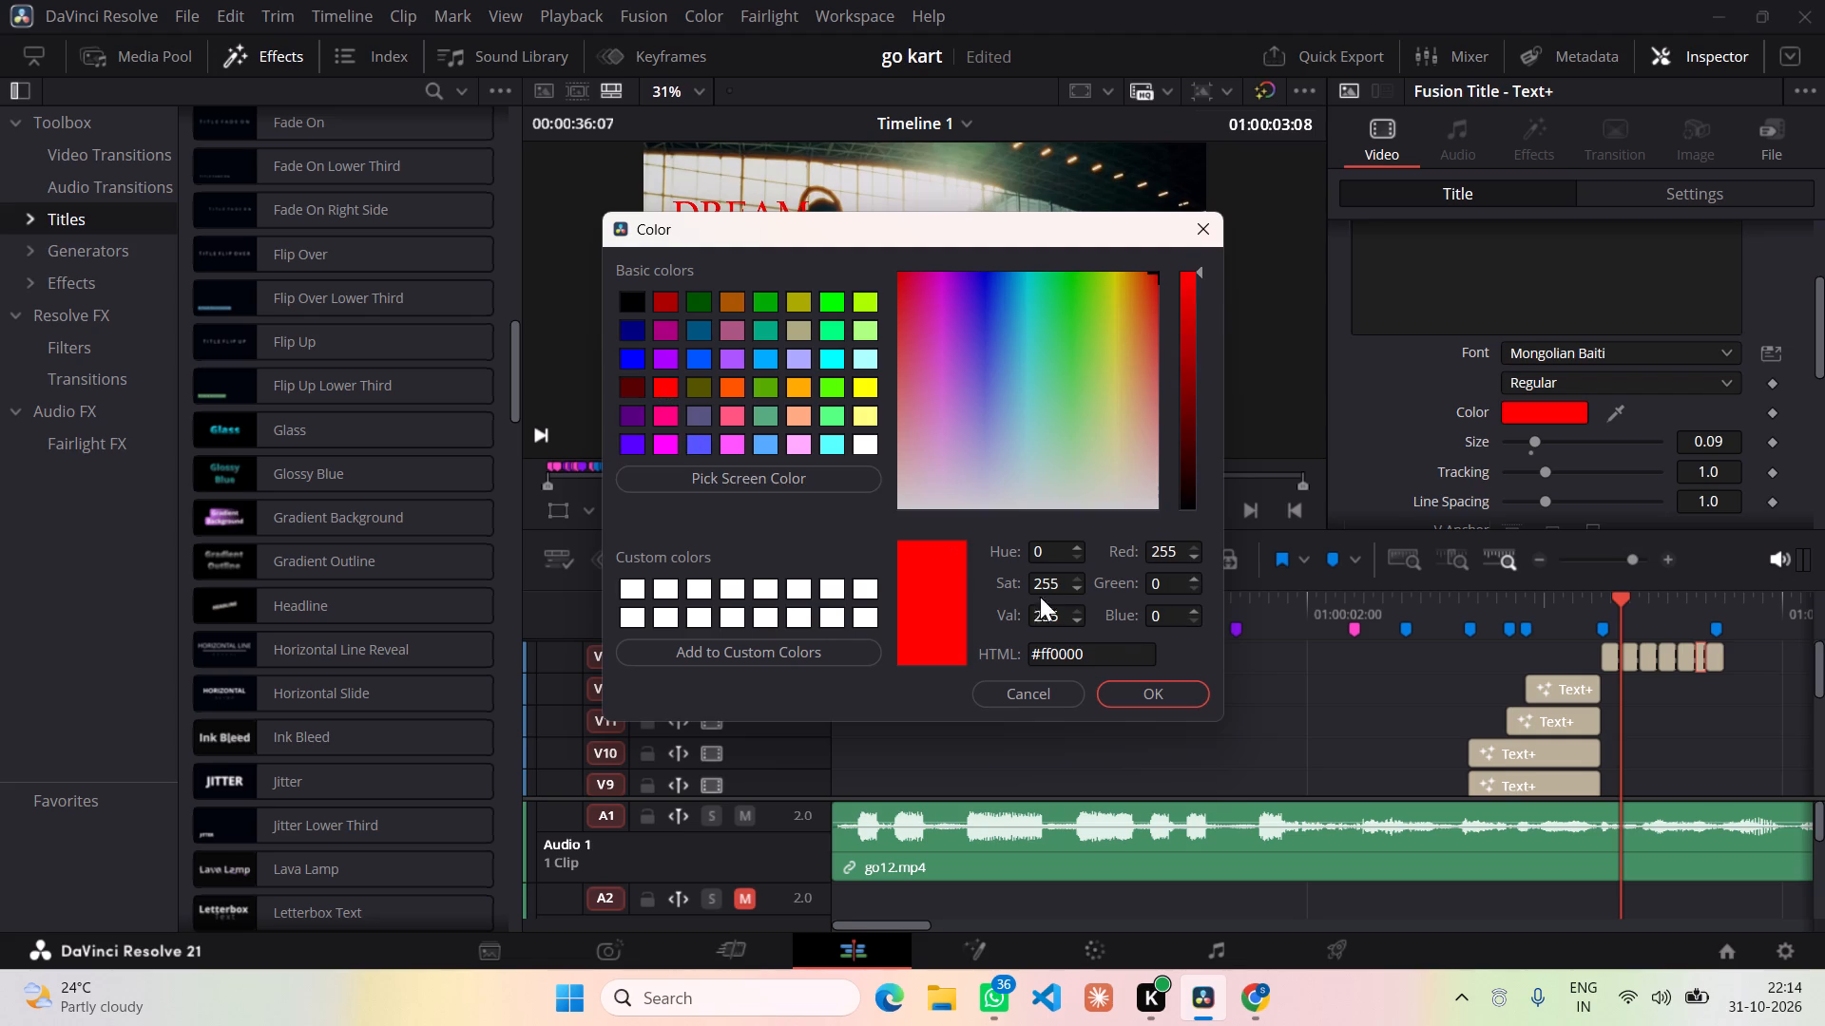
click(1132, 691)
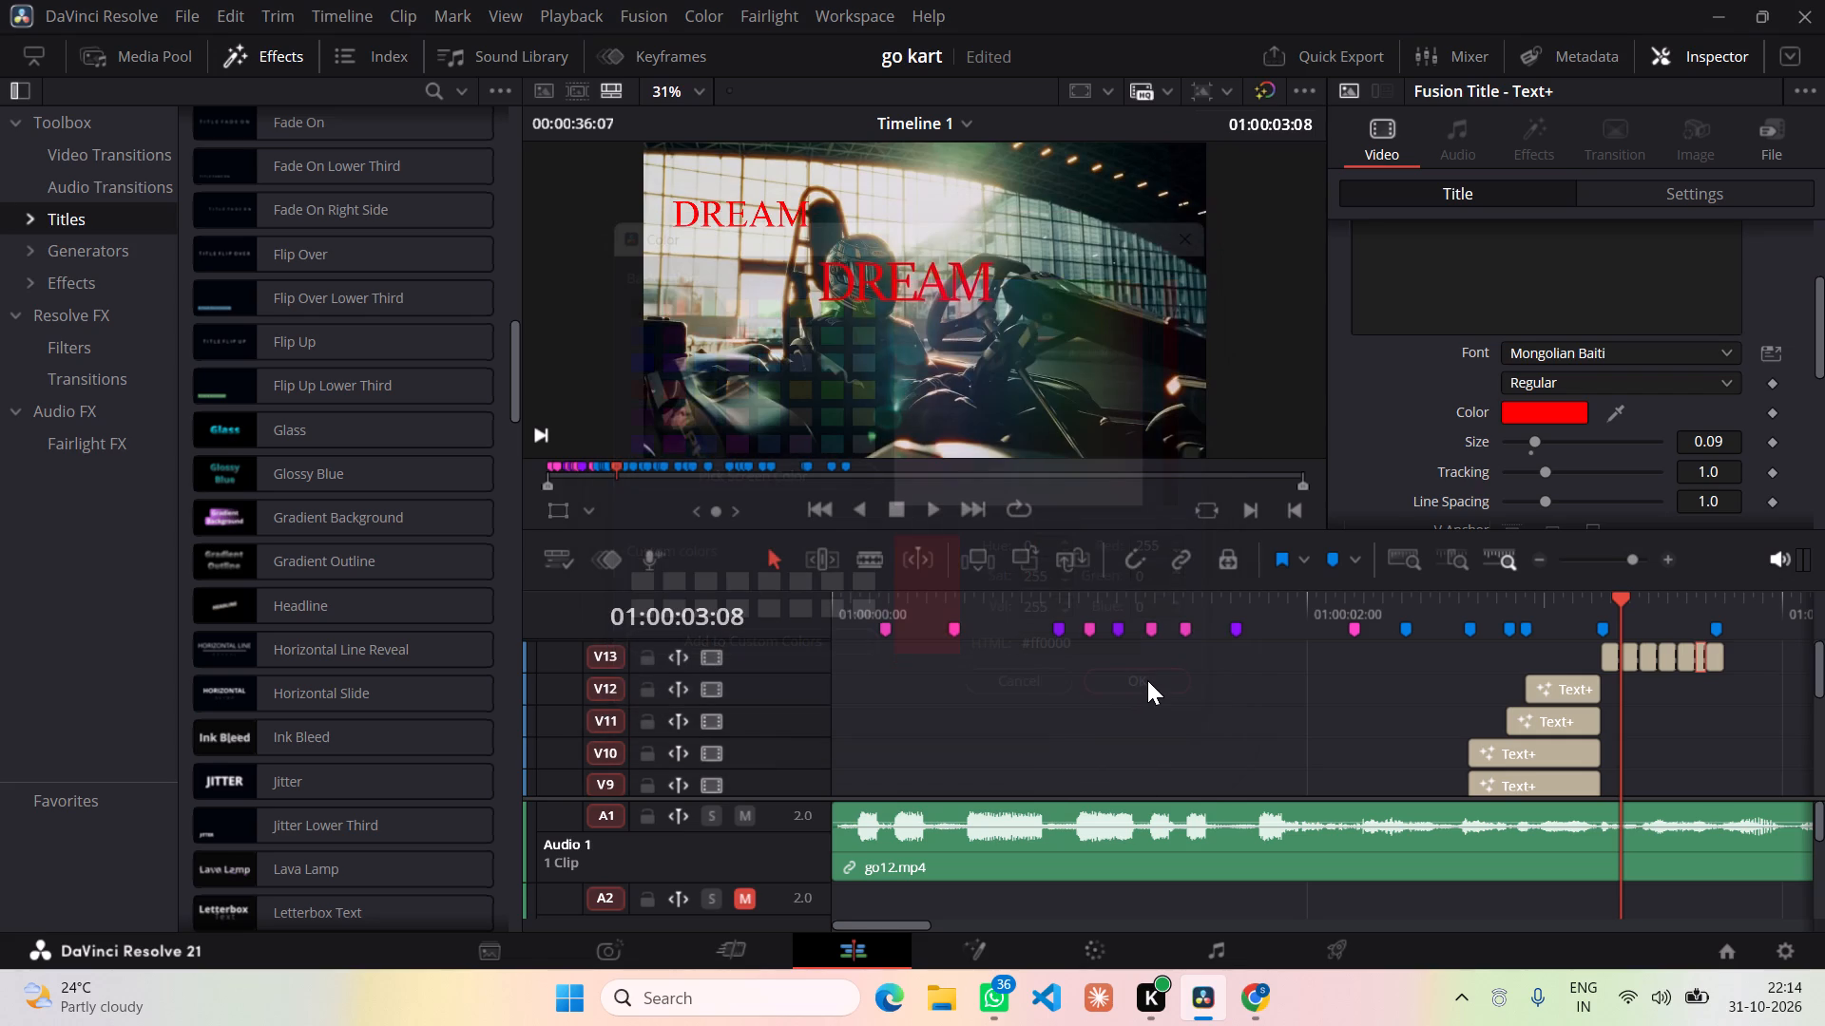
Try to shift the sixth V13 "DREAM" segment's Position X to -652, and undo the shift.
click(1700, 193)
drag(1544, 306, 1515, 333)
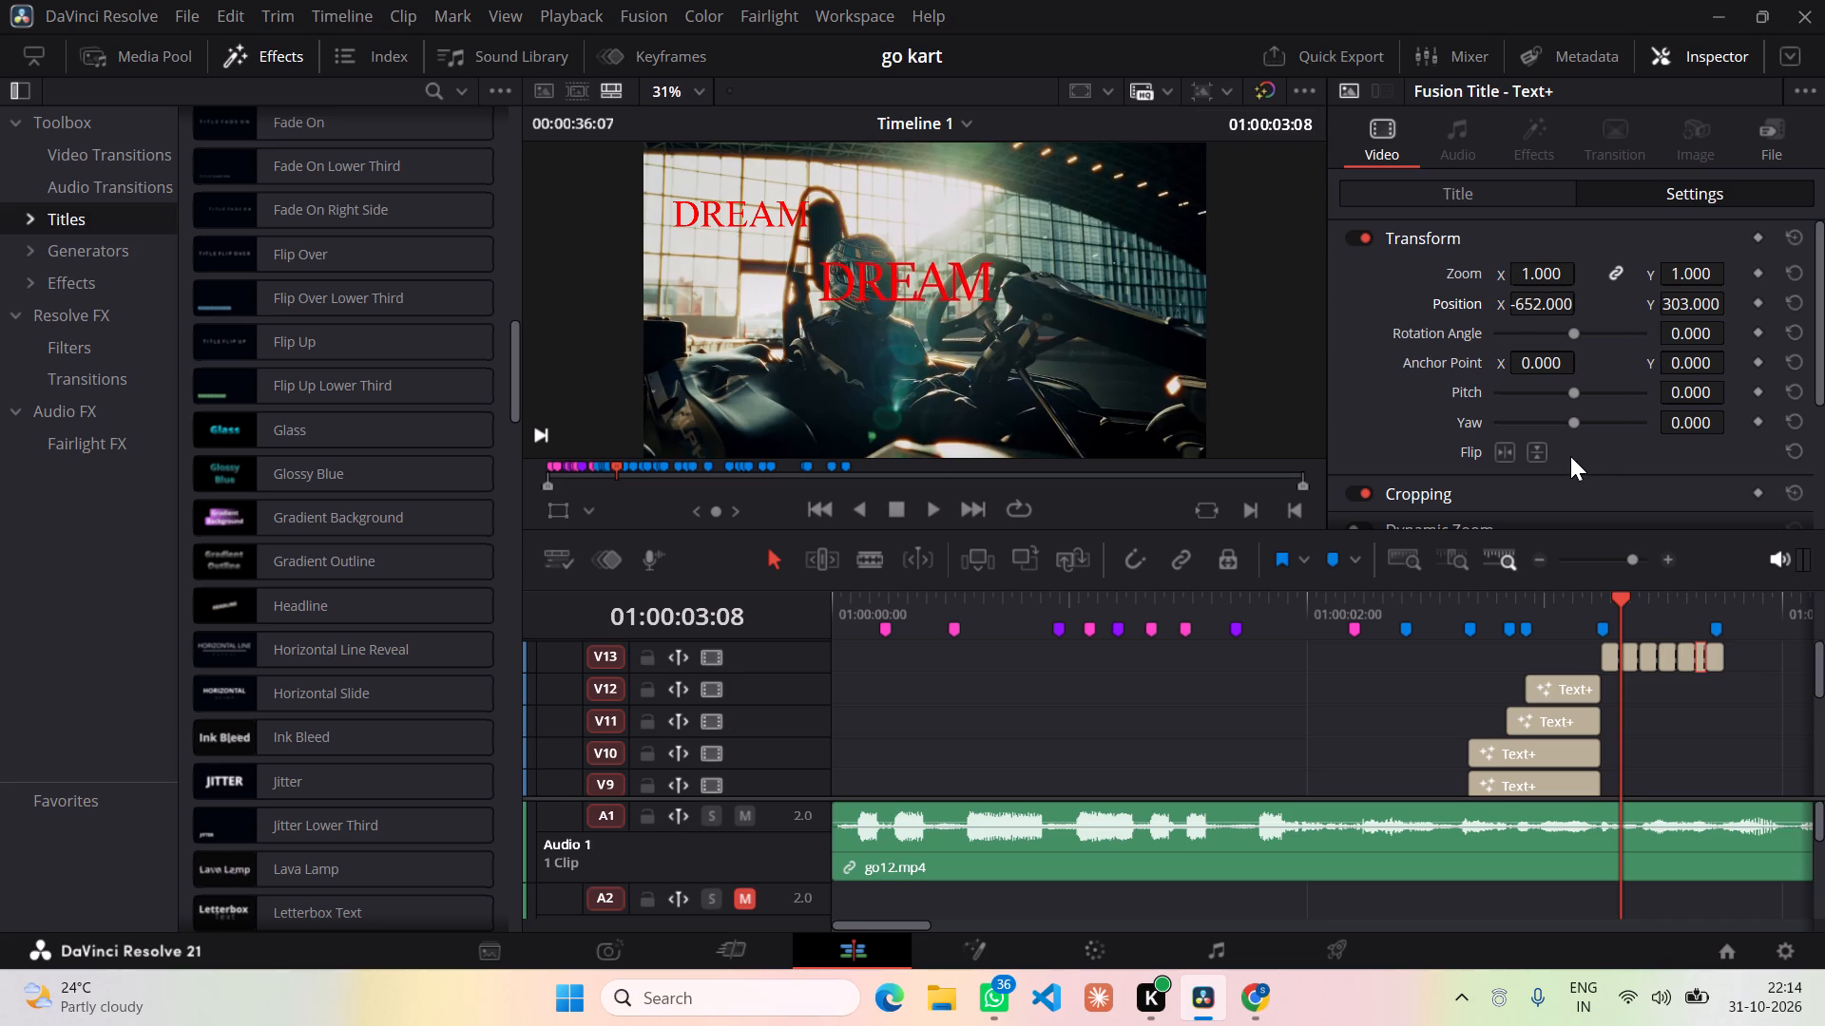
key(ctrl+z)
Undo the red colour changes and all the cuts in the V13 "DREAM" title, back to one single clip.
key(ctrl+z)
key(ctrl+z)
key(ctrl+z)
key(ctrl+z)
key(ctrl+z)
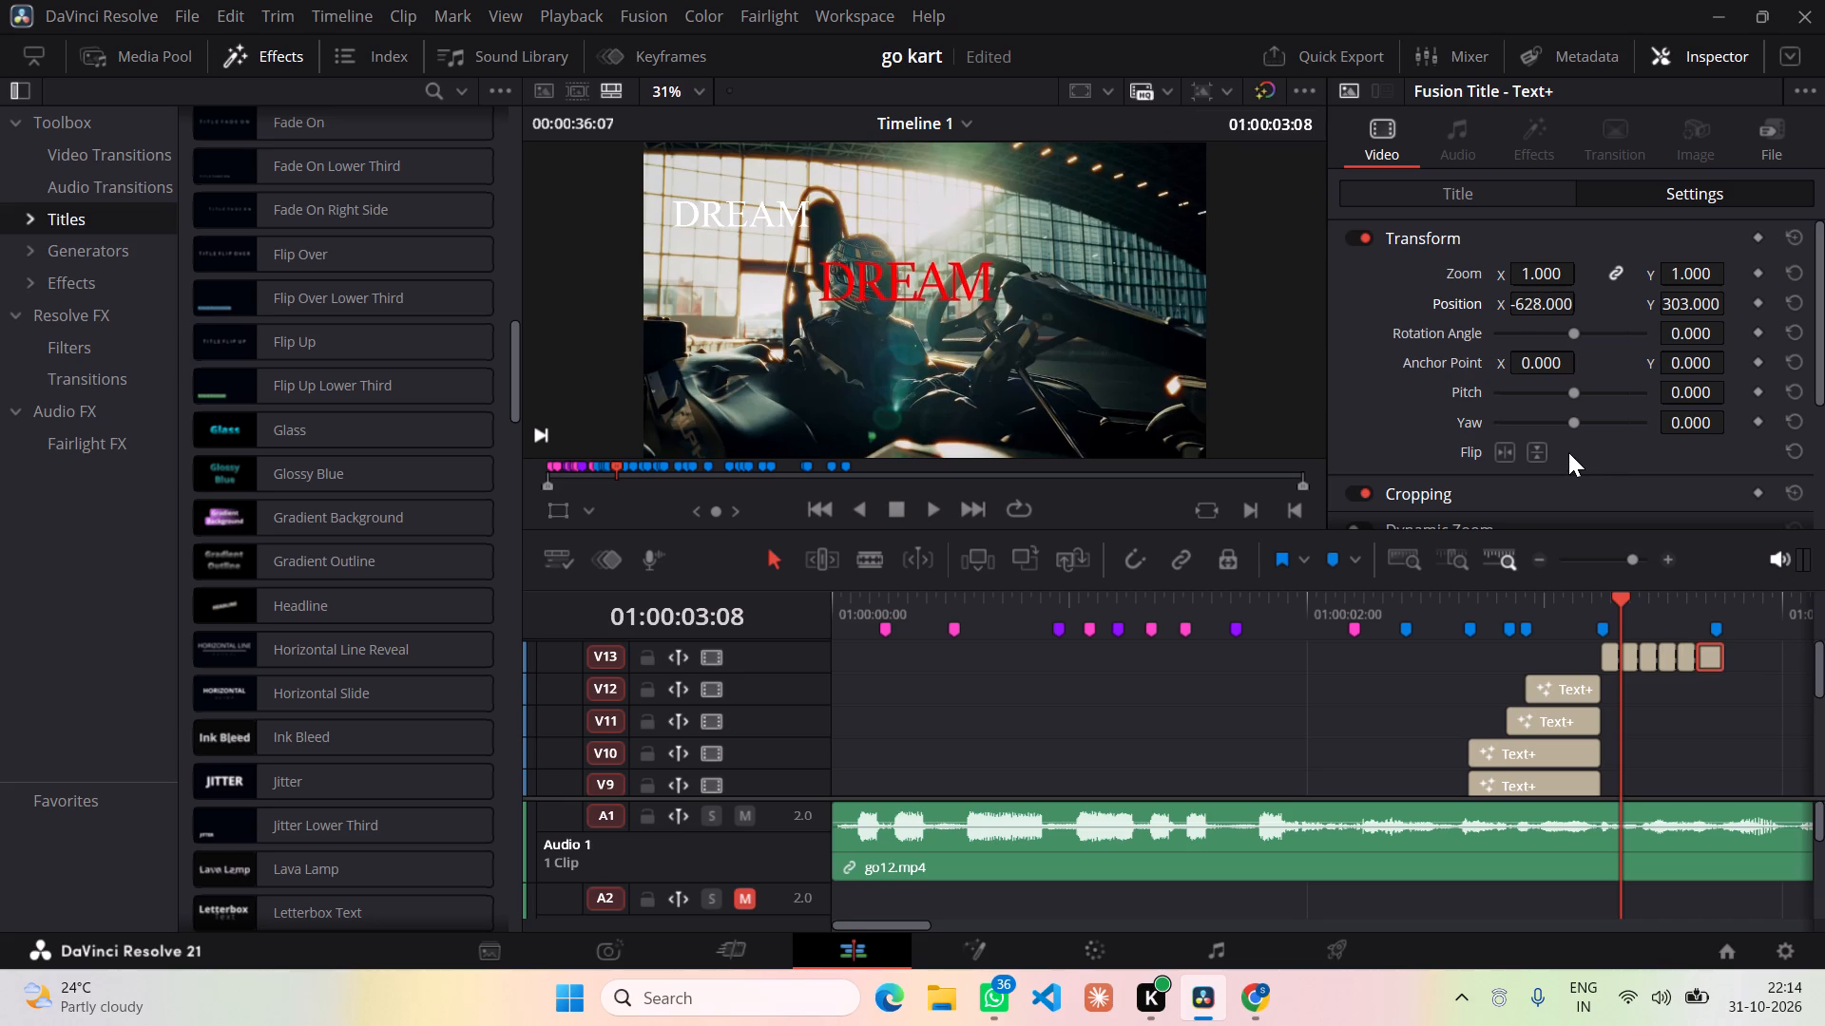
key(ctrl+z)
key(ctrl+z)
key(ctrl+z)
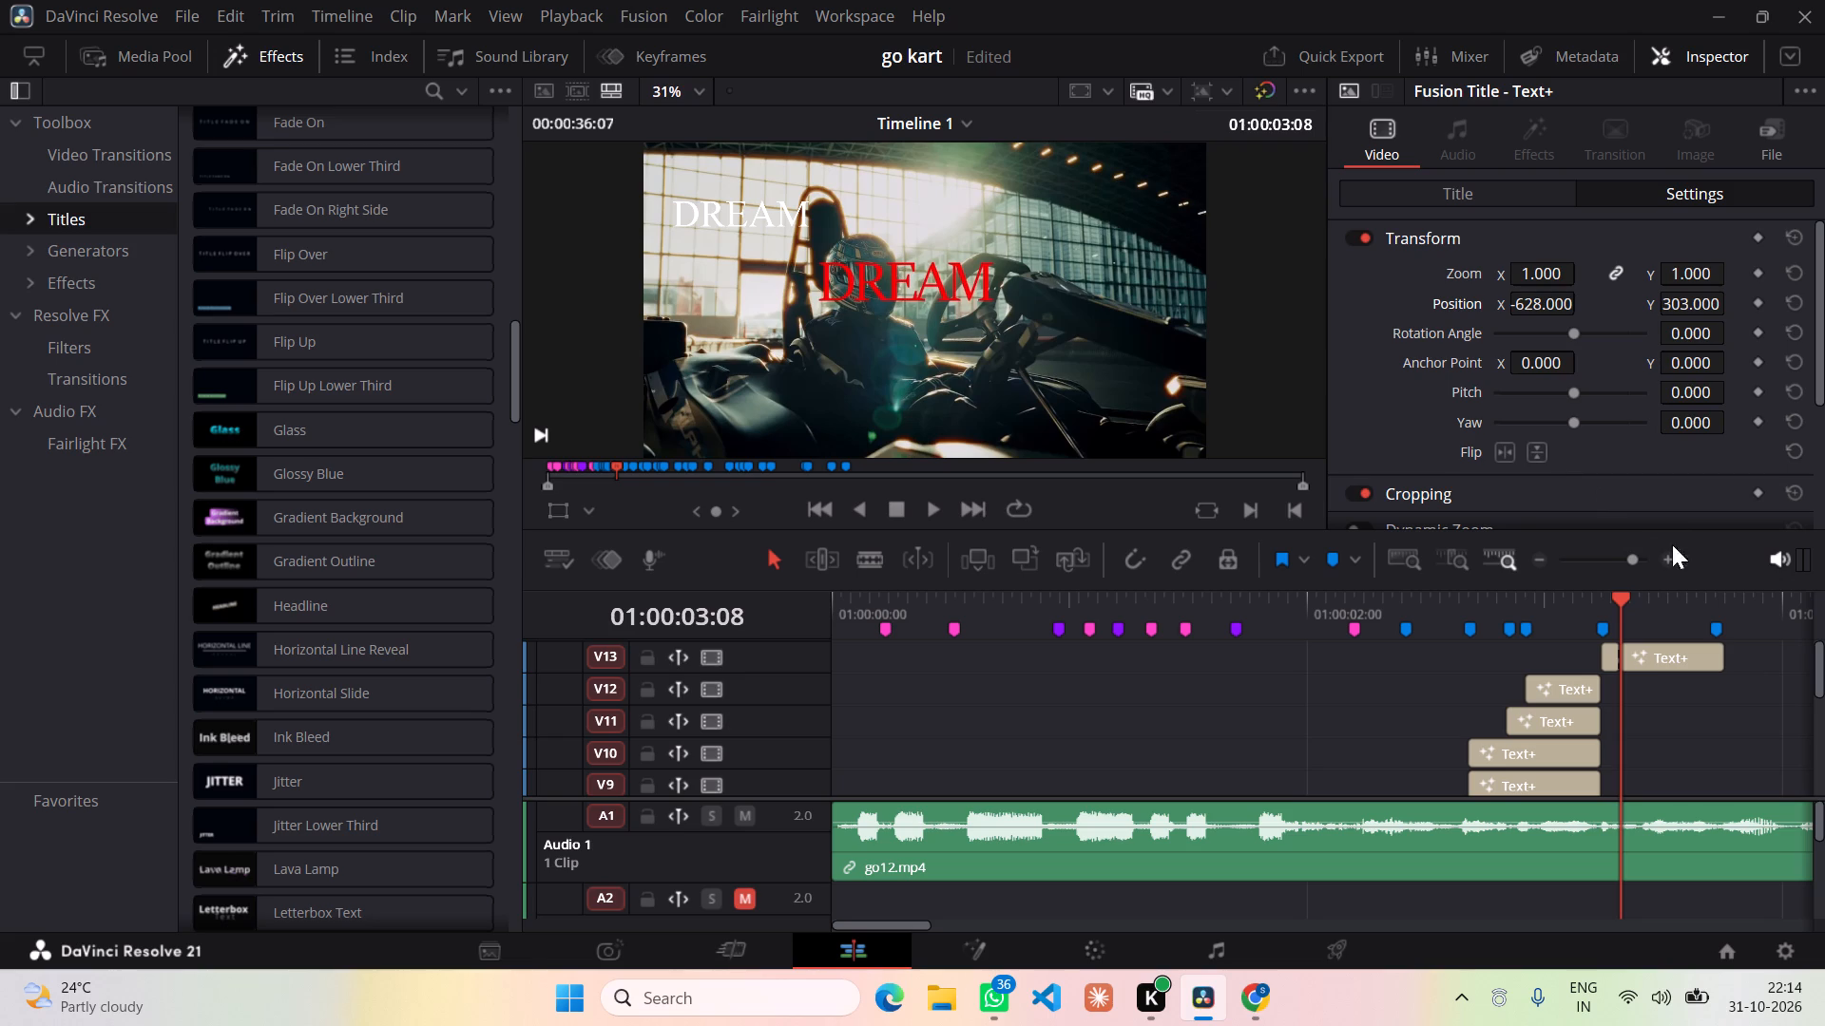
drag(1621, 601, 1680, 598)
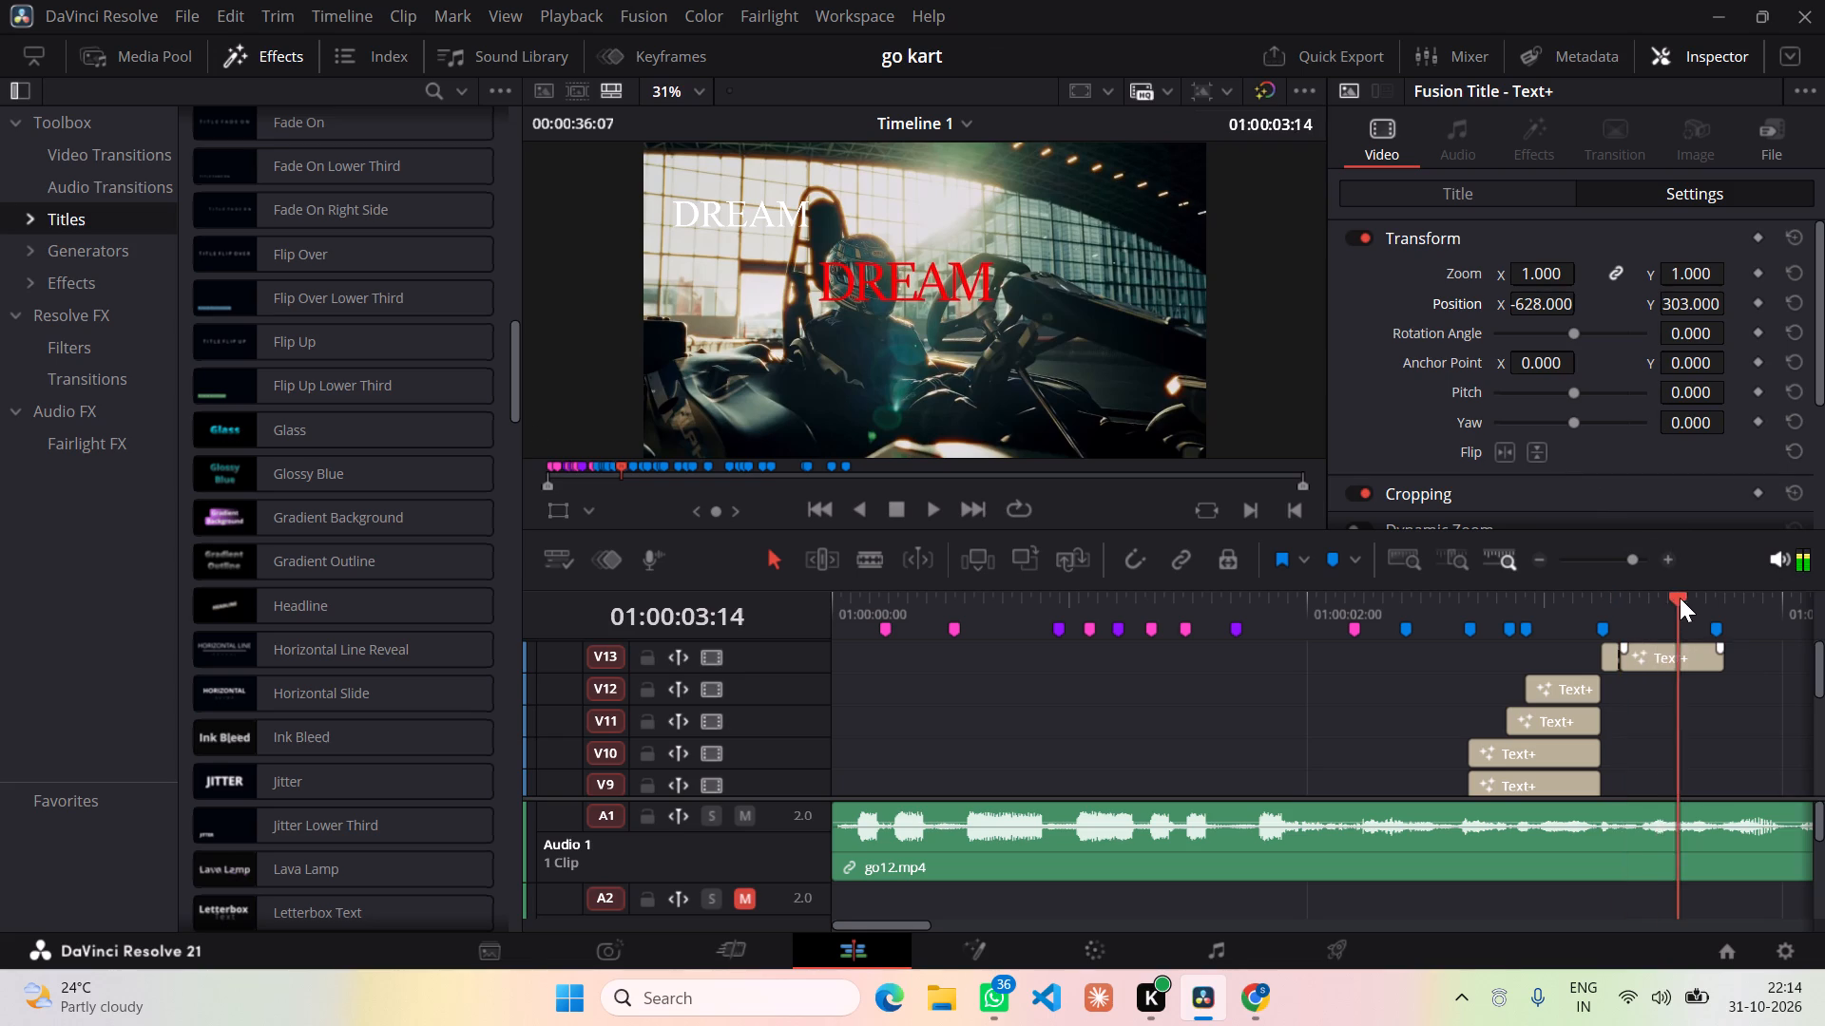
drag(1680, 598, 1638, 598)
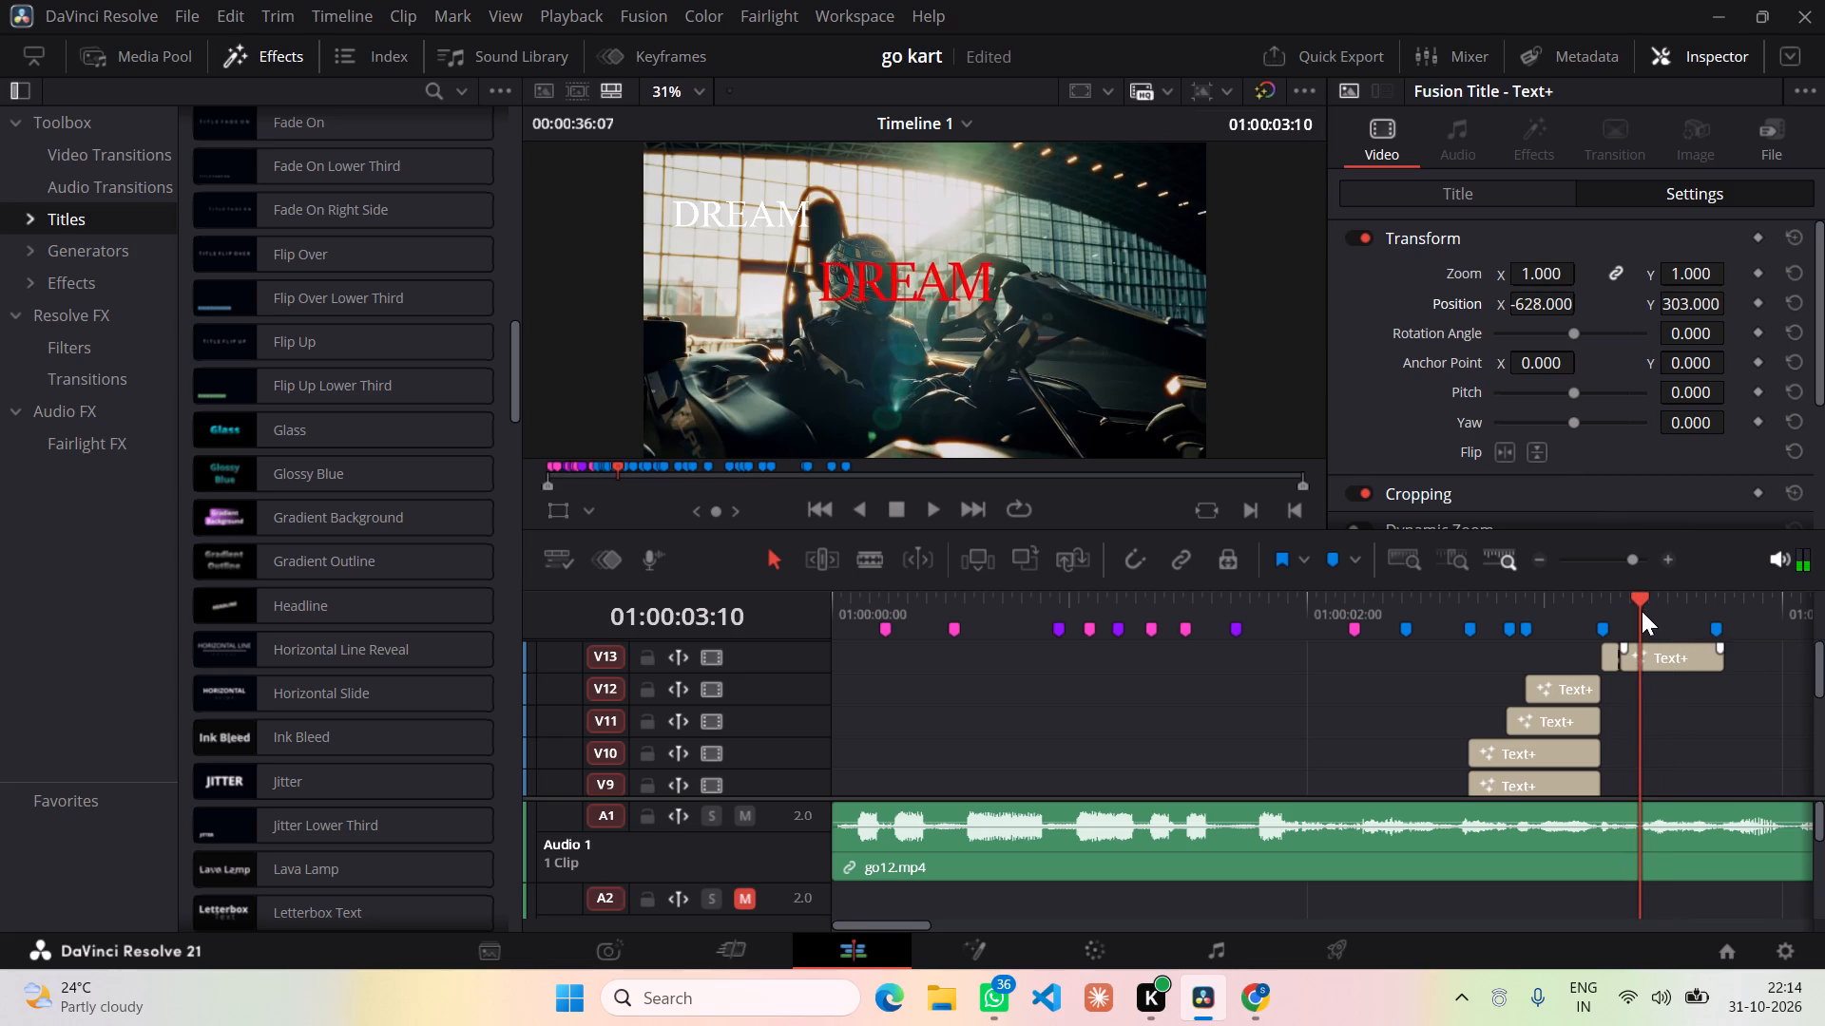
key(ctrl+z)
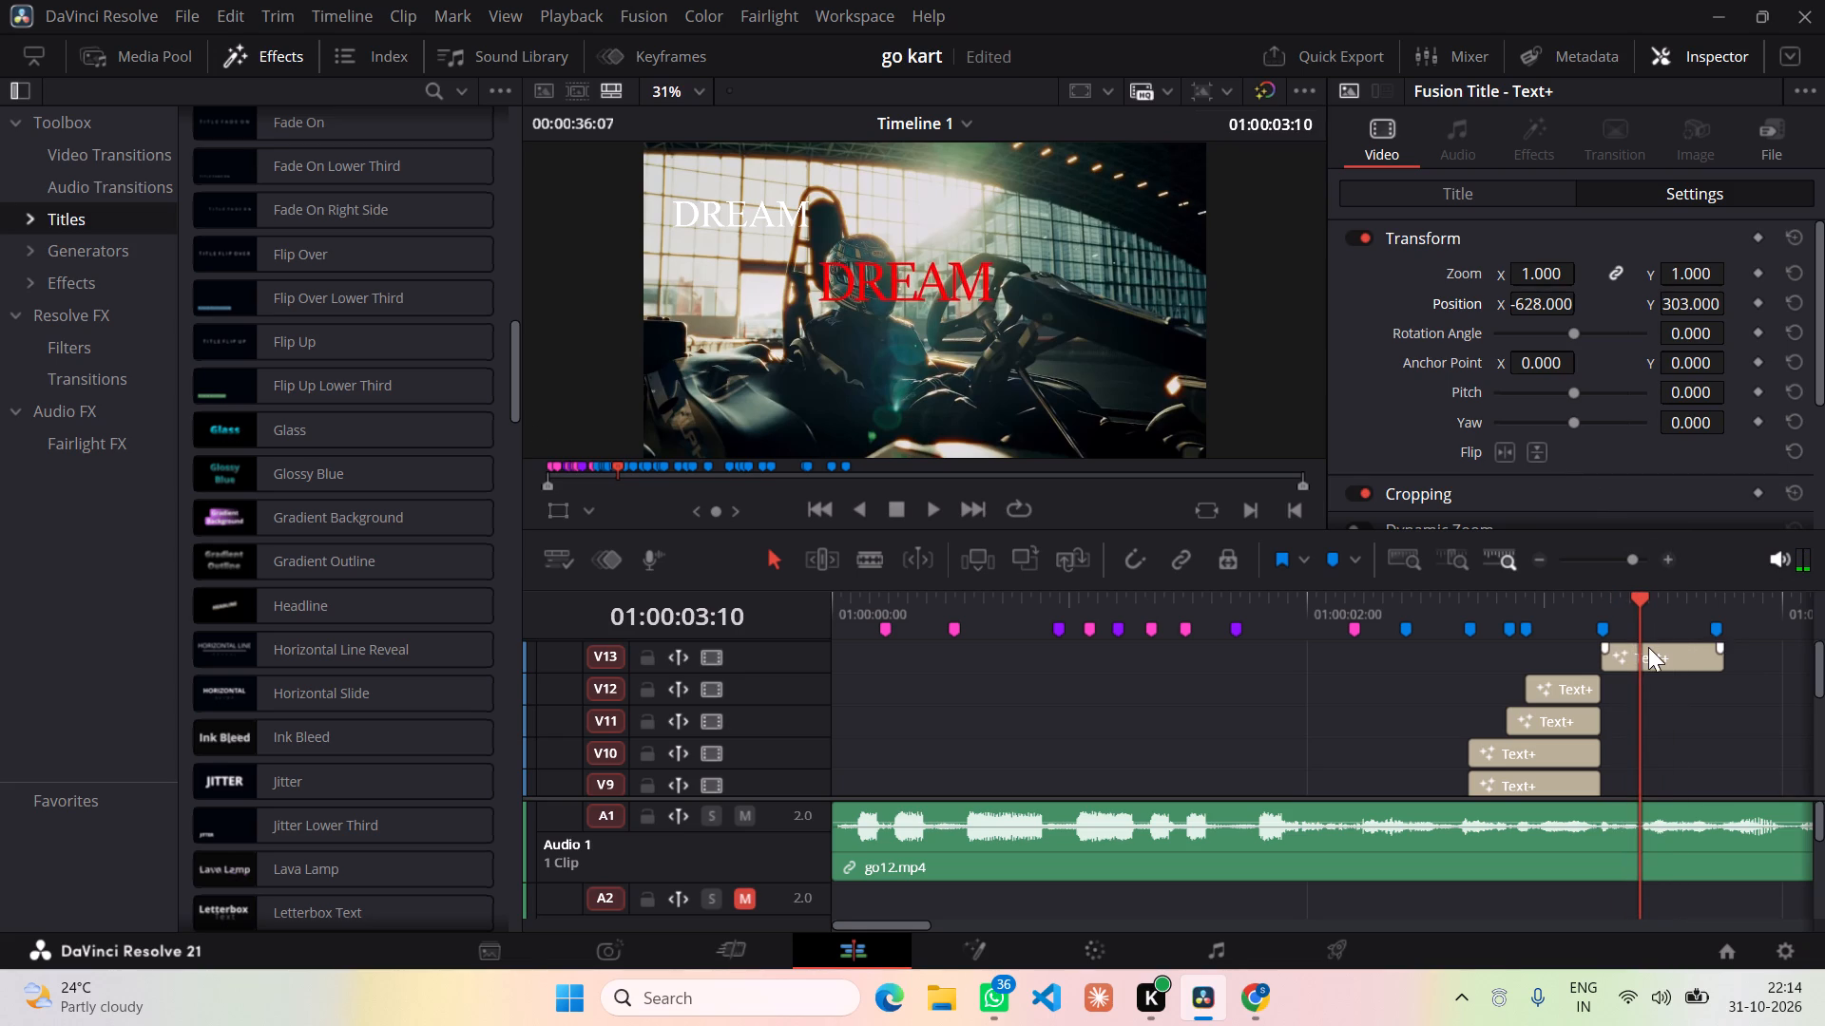
Overlay the V13 "DREAM" title on the red "DREAM" in the footage, with Position X -61, Y 73 and Zoom 1.230.
click(1648, 647)
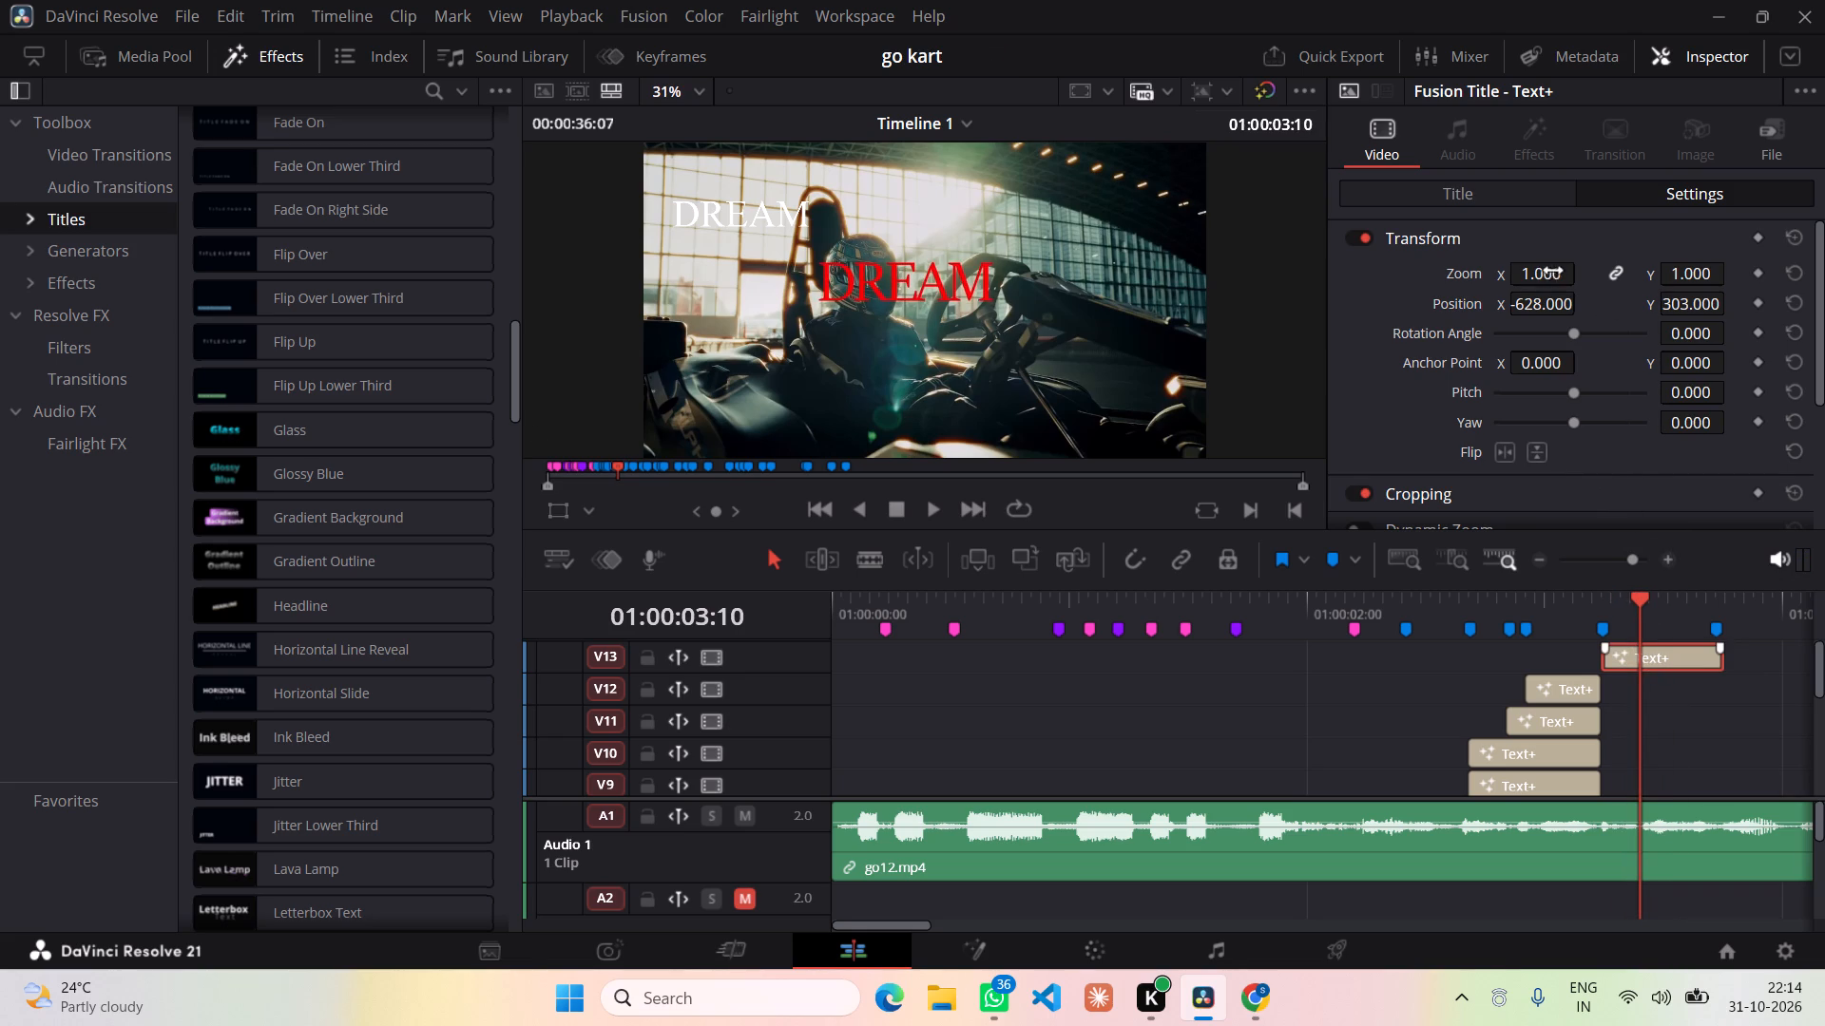
drag(1543, 309, 1530, 308)
drag(1530, 308, 1295, 512)
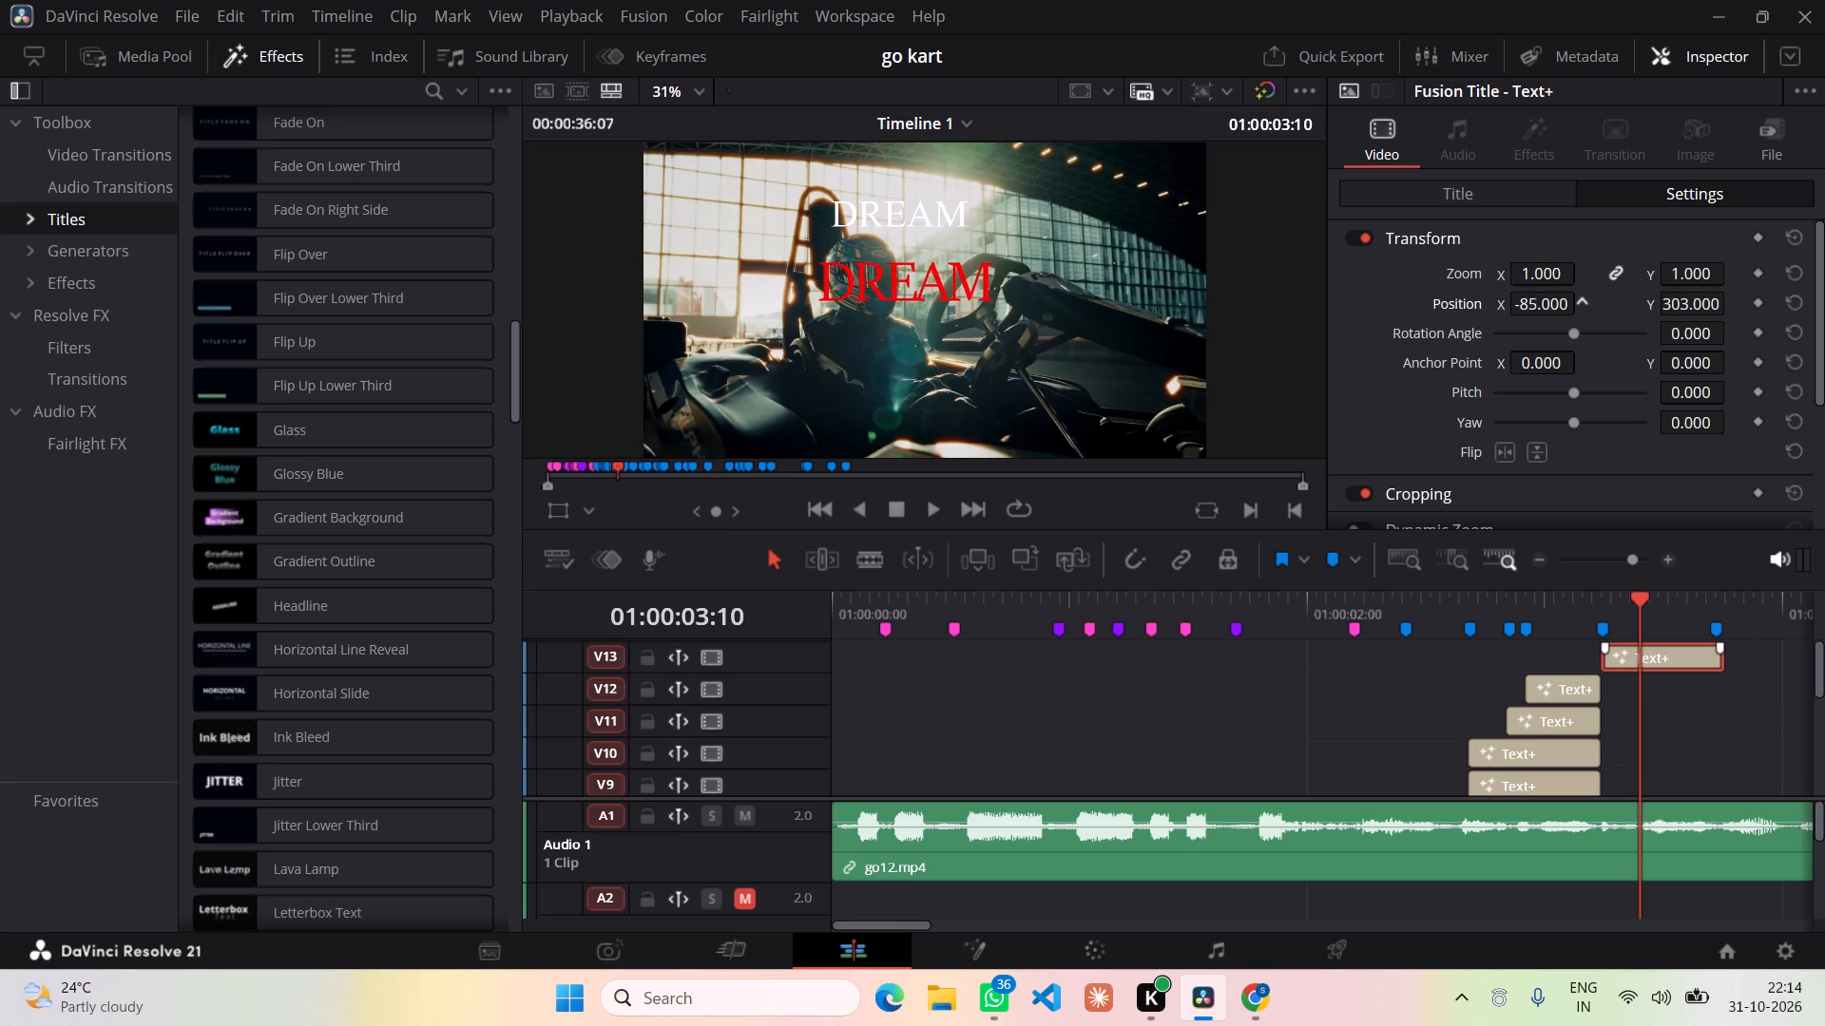
drag(1295, 512, 1305, 512)
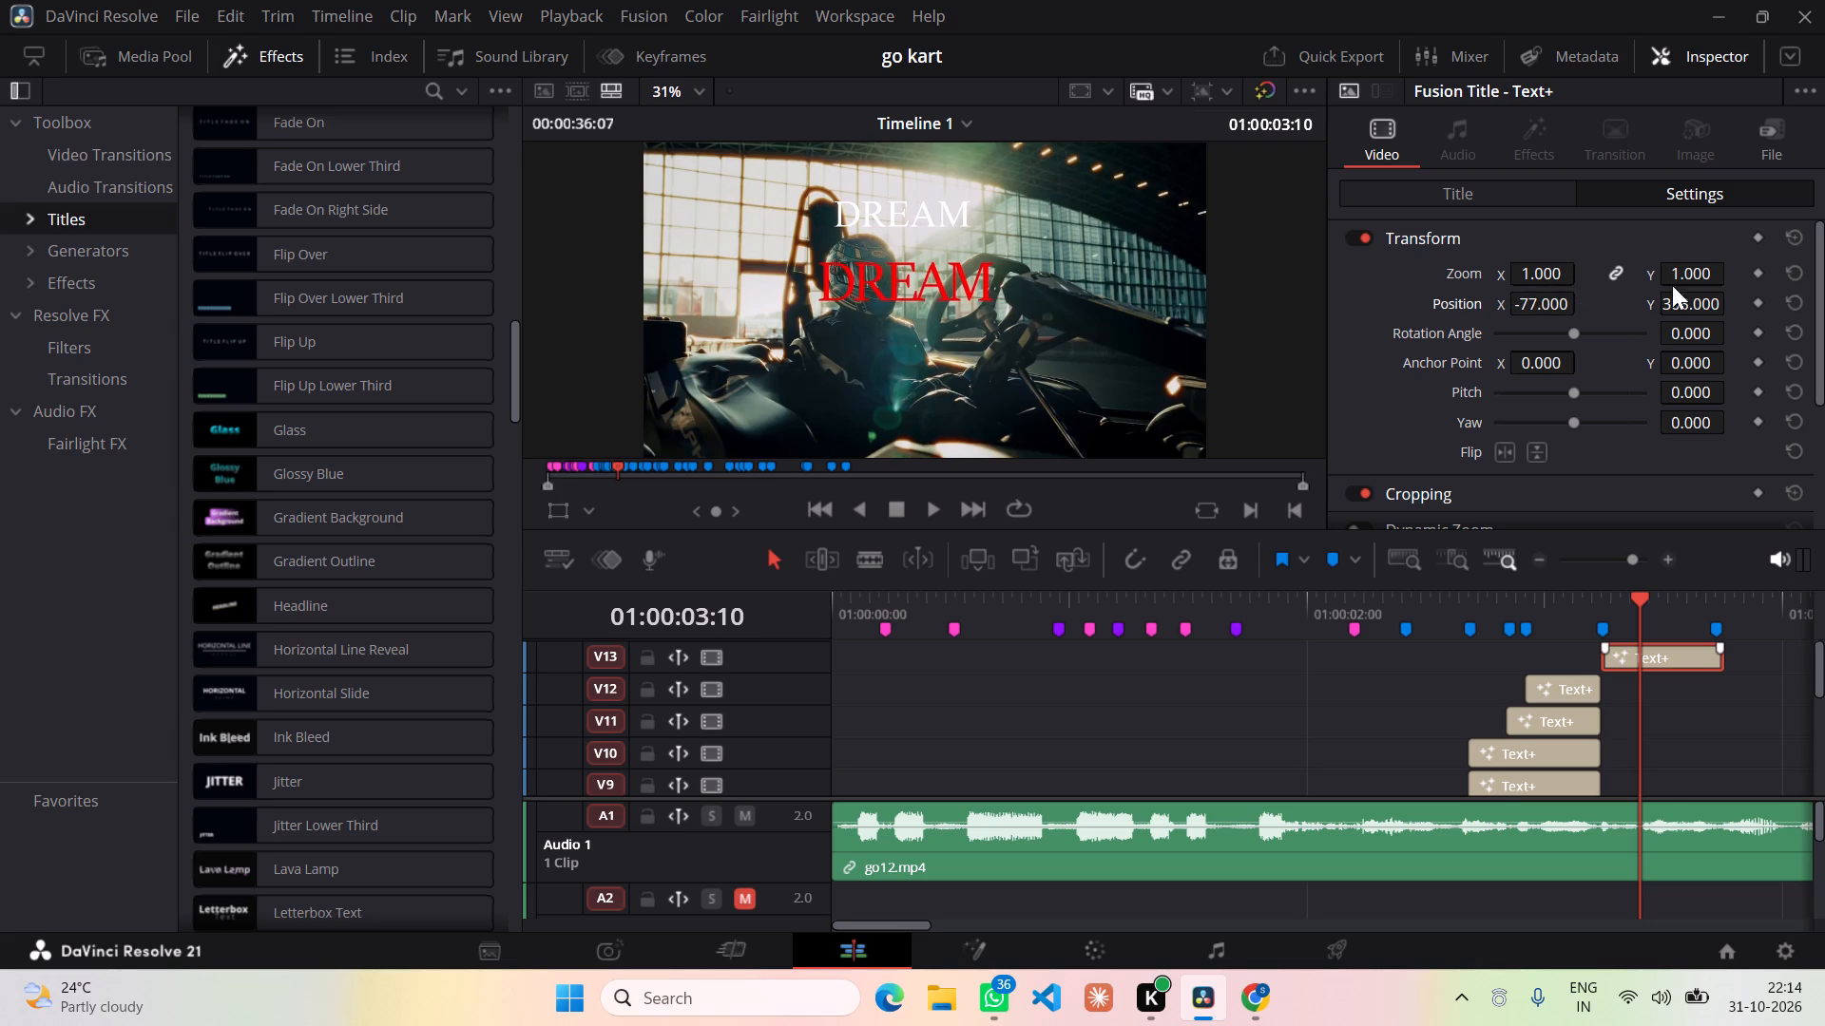
drag(1551, 275, 1585, 277)
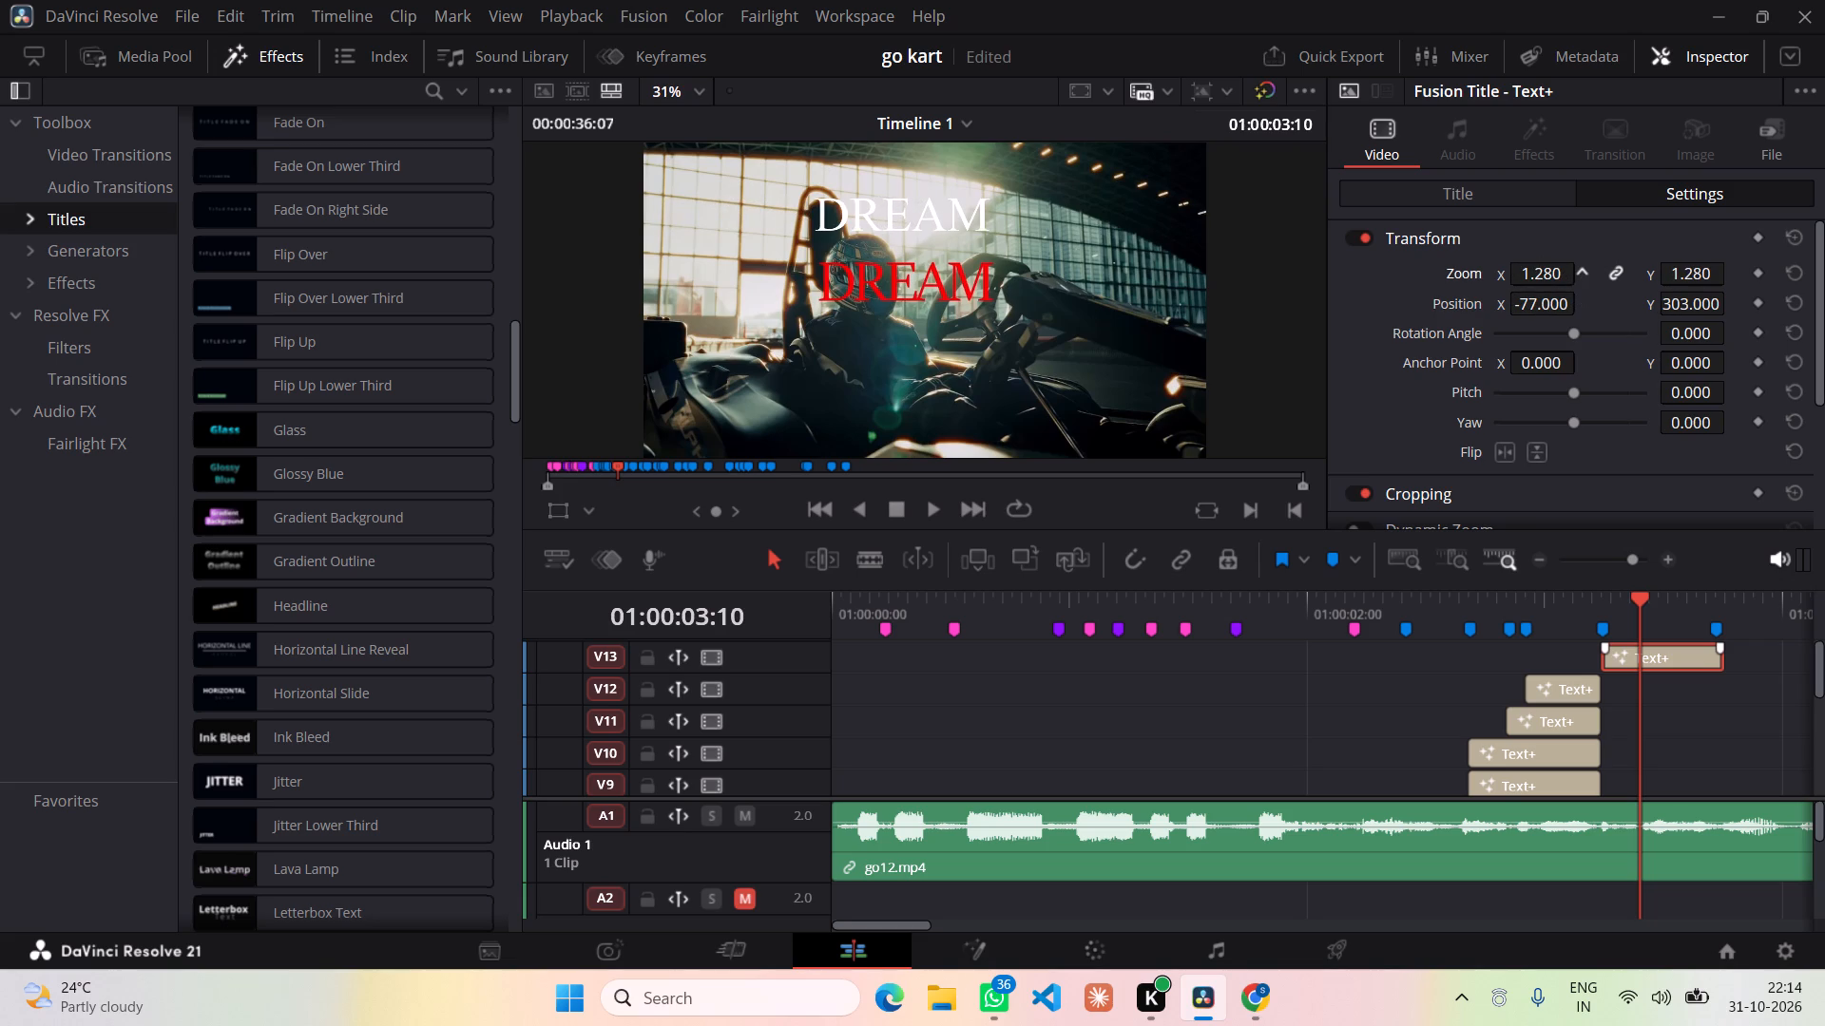
drag(1585, 277, 1586, 277)
drag(1543, 302, 1561, 306)
drag(1681, 304, 1646, 304)
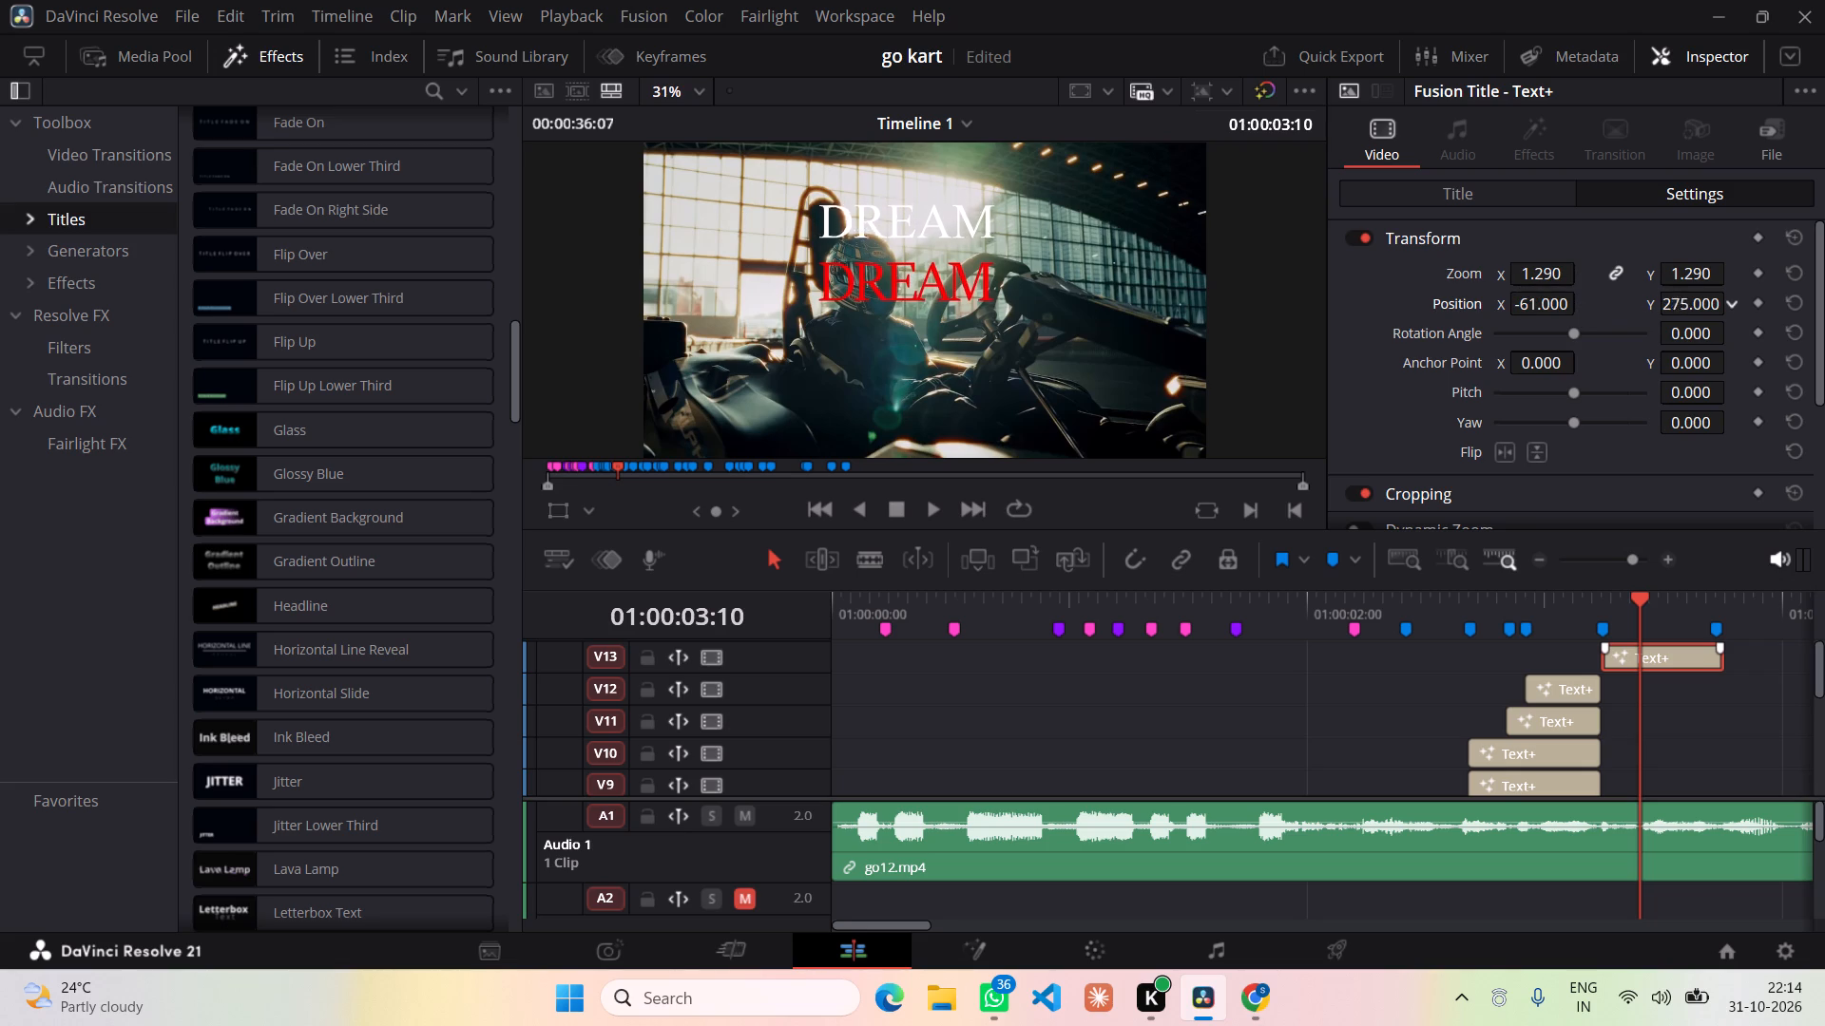
drag(1646, 304, 1405, 350)
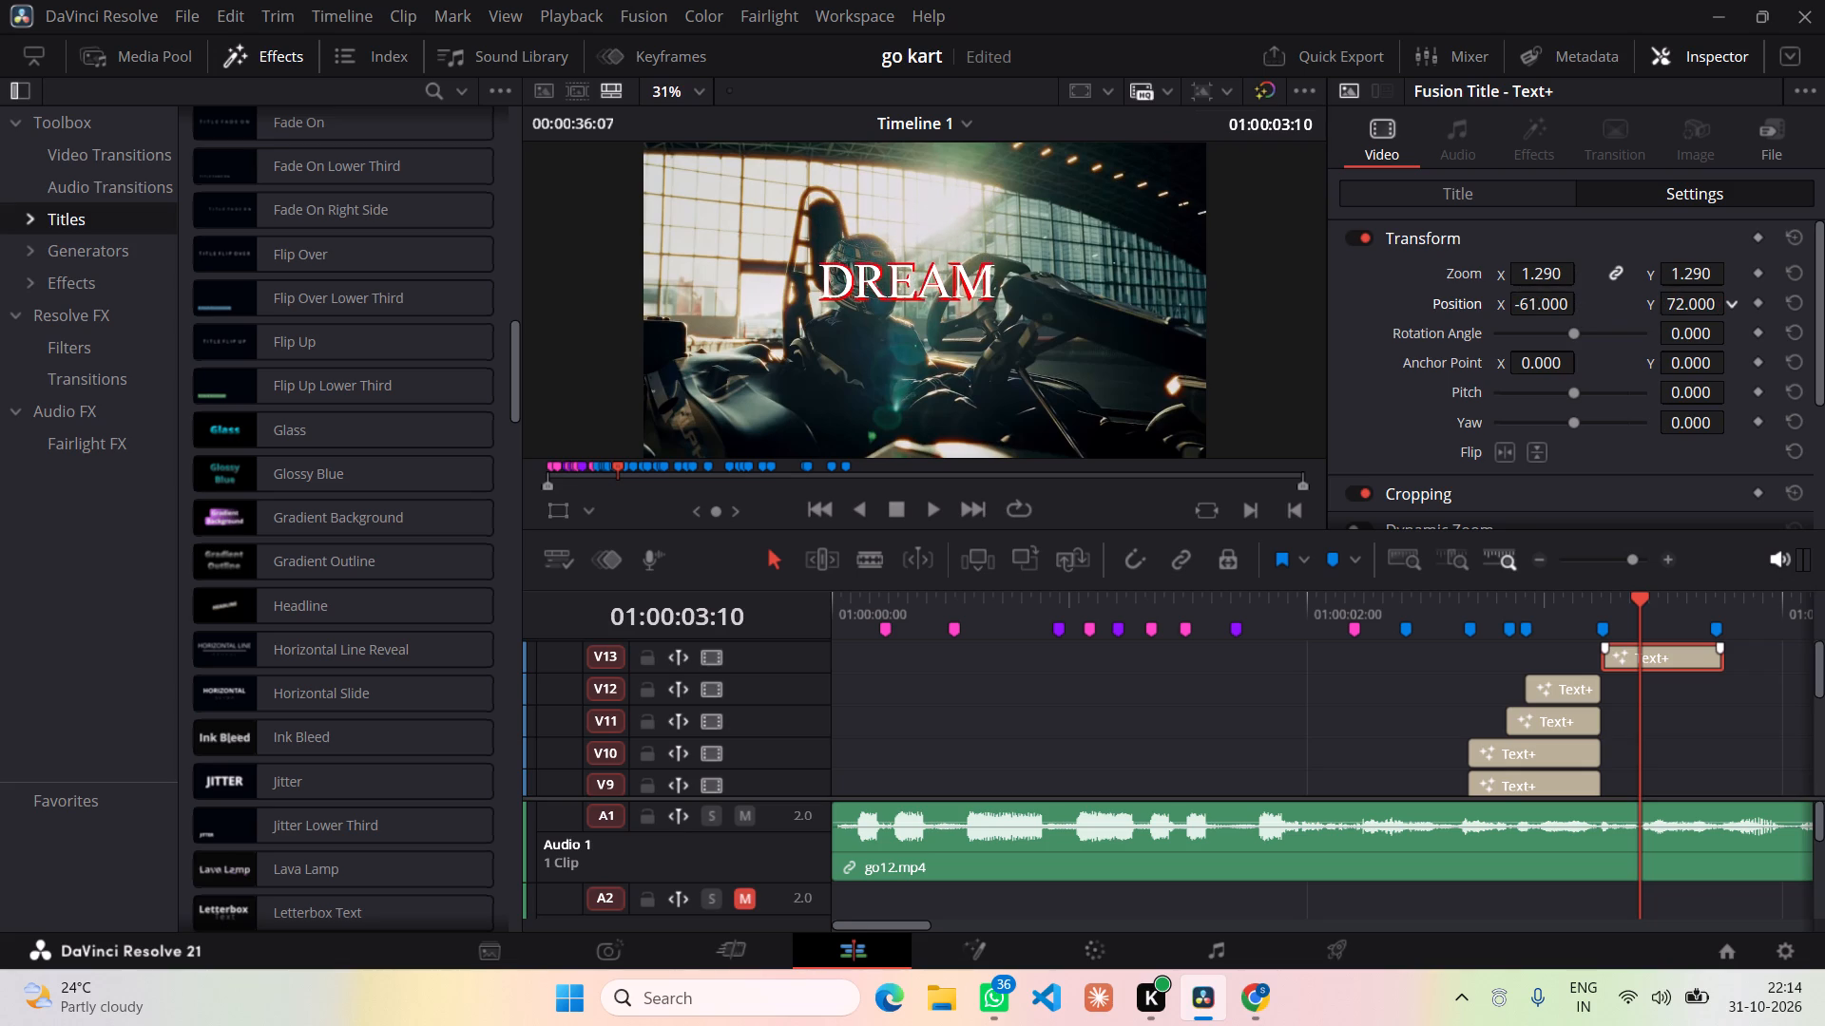
drag(1405, 350, 1407, 351)
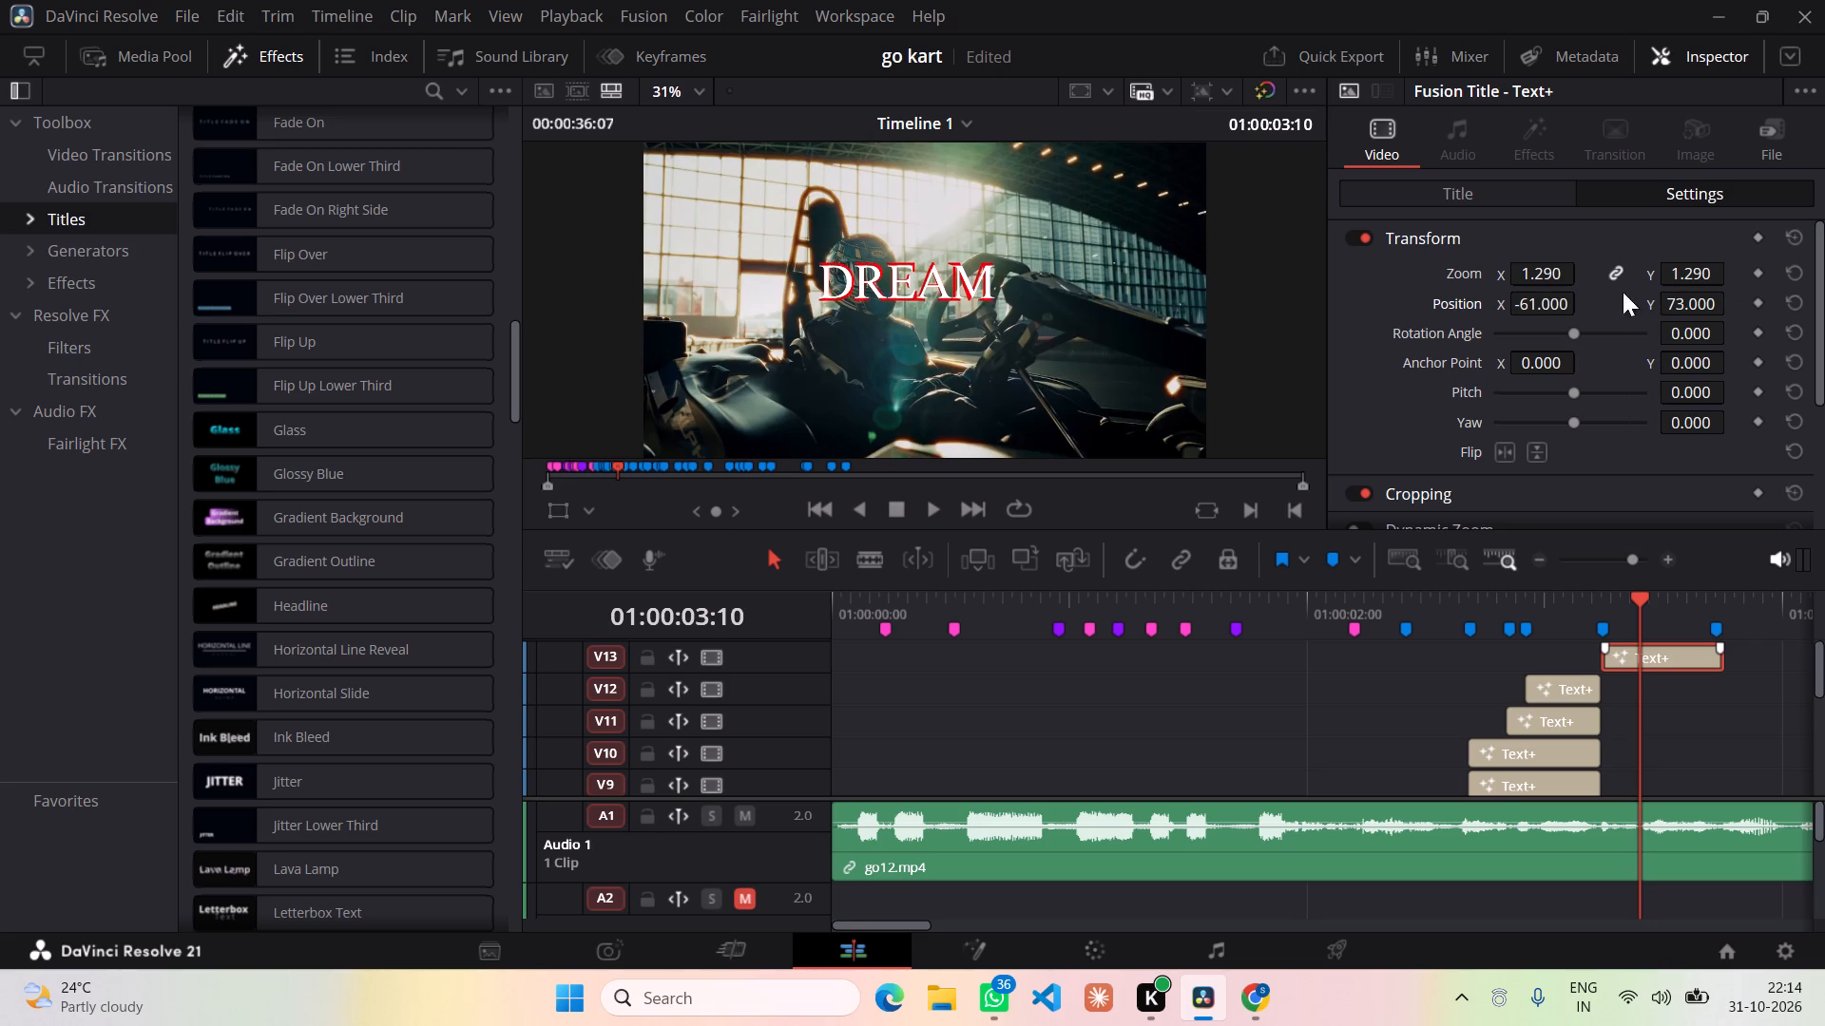
click(1564, 305)
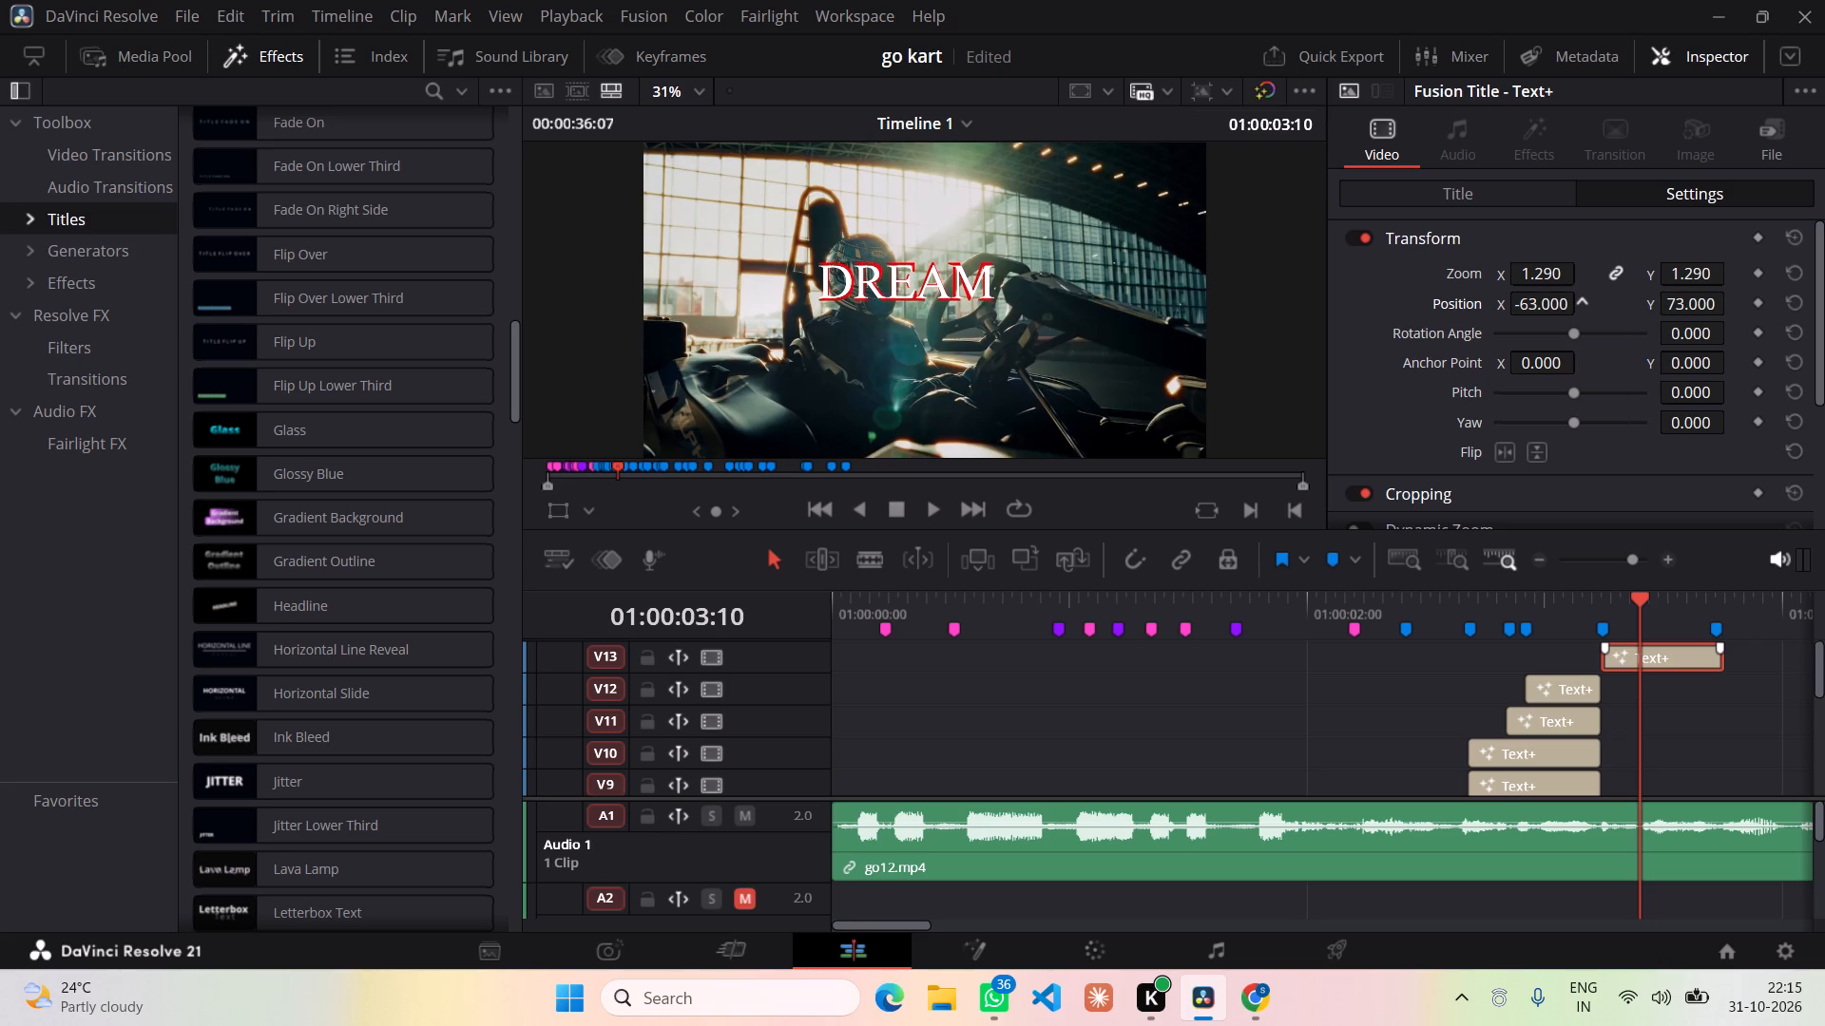
click(1558, 276)
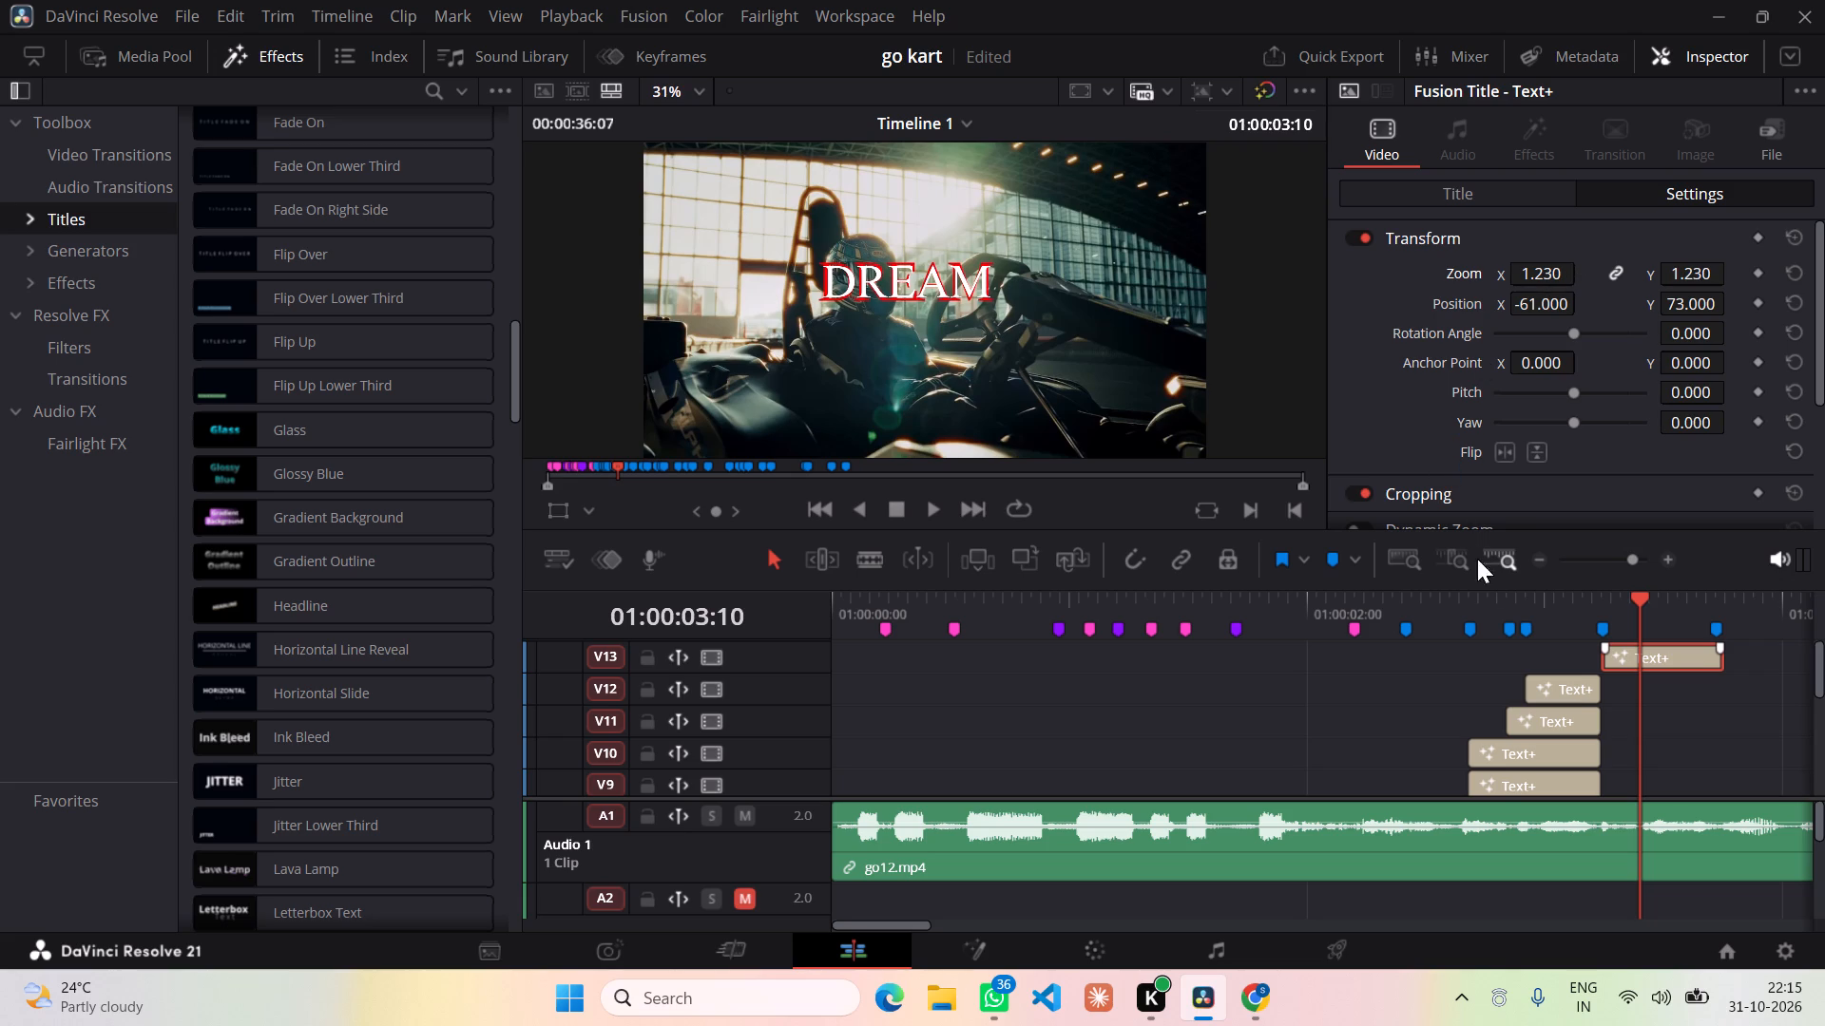
click(1323, 687)
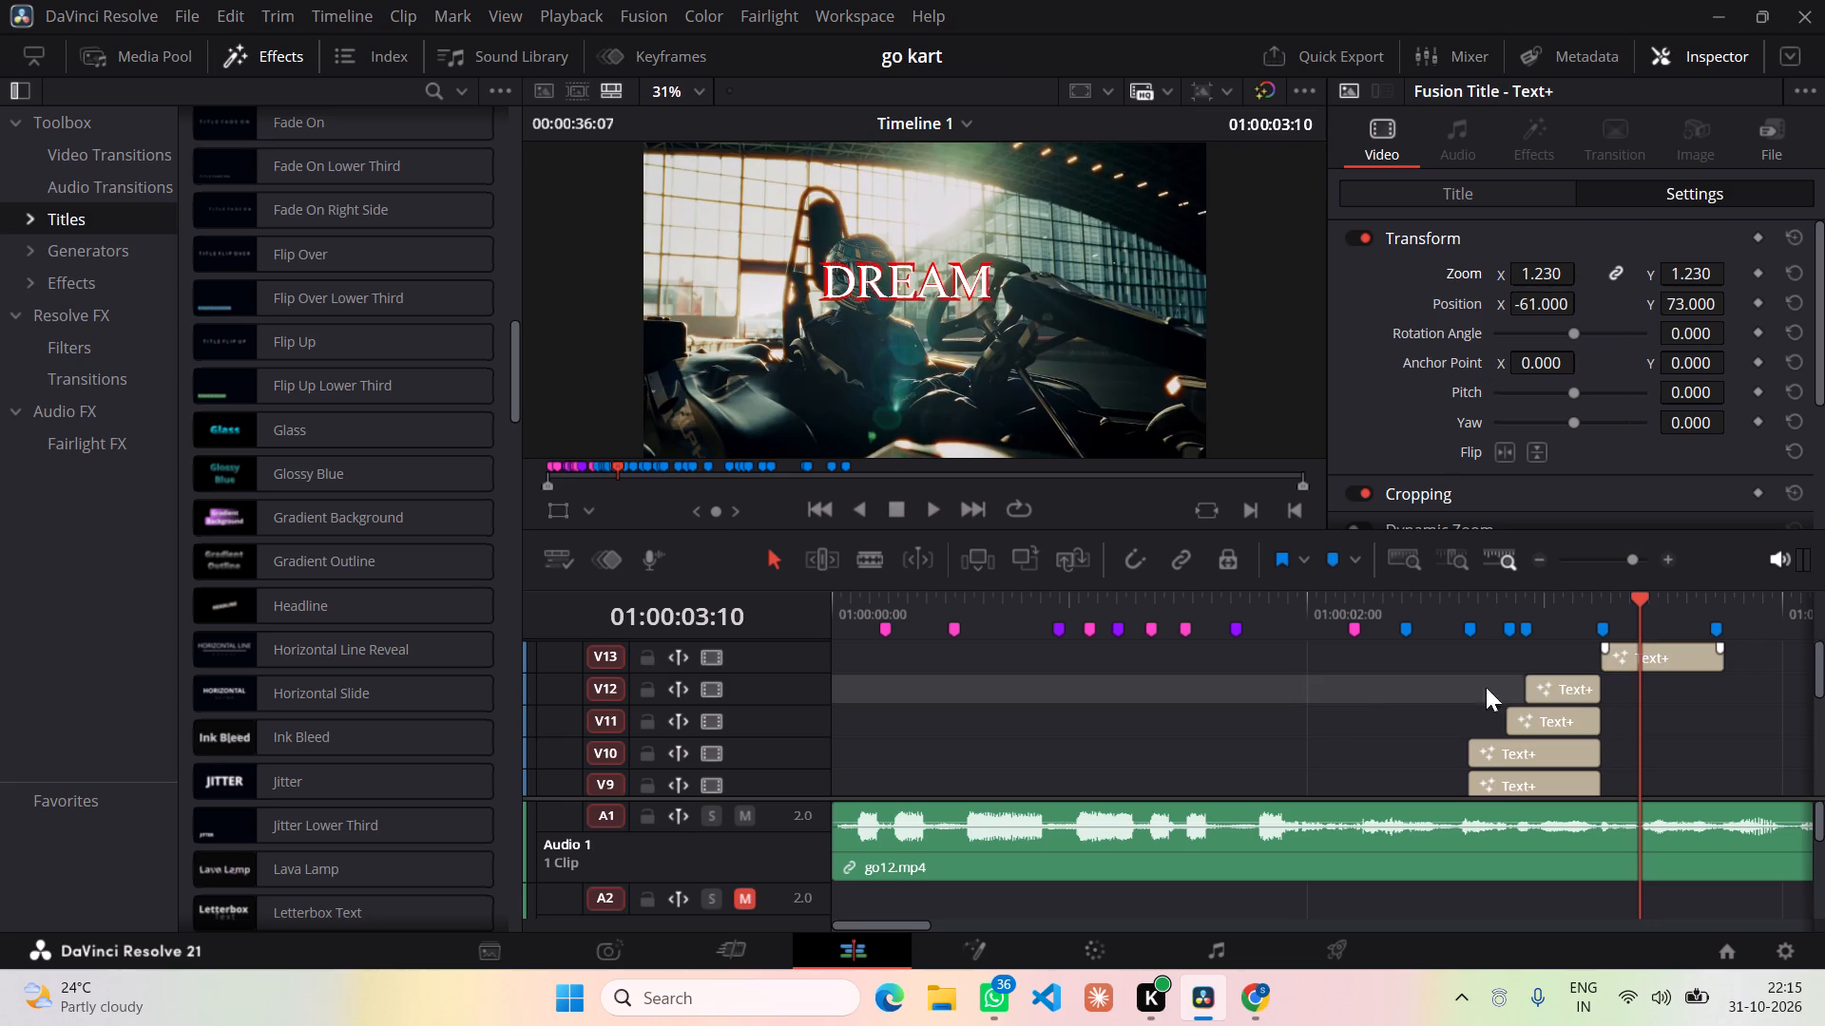
Split the V13 "DREAM" title at 01:00:03:08 and 01:00:03:10.
click(1661, 654)
drag(1638, 596, 1623, 596)
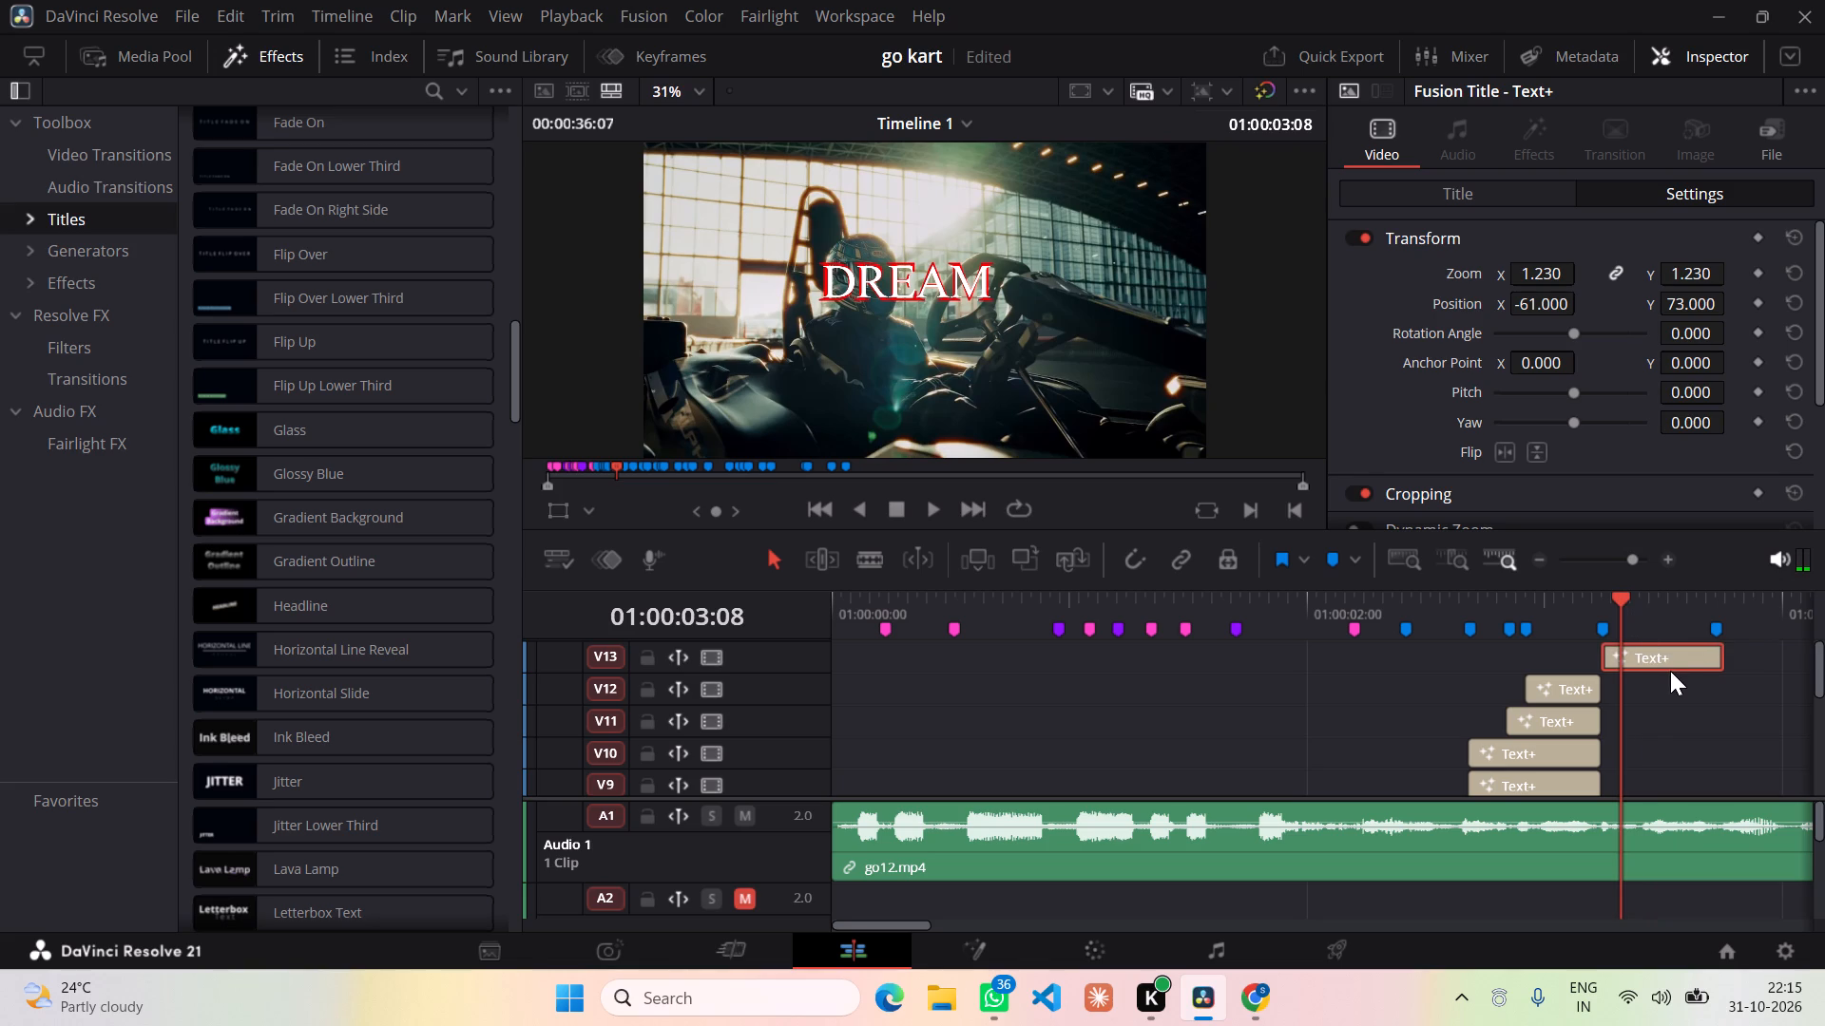
key(ctrl+b)
ctrl+click(1666, 643)
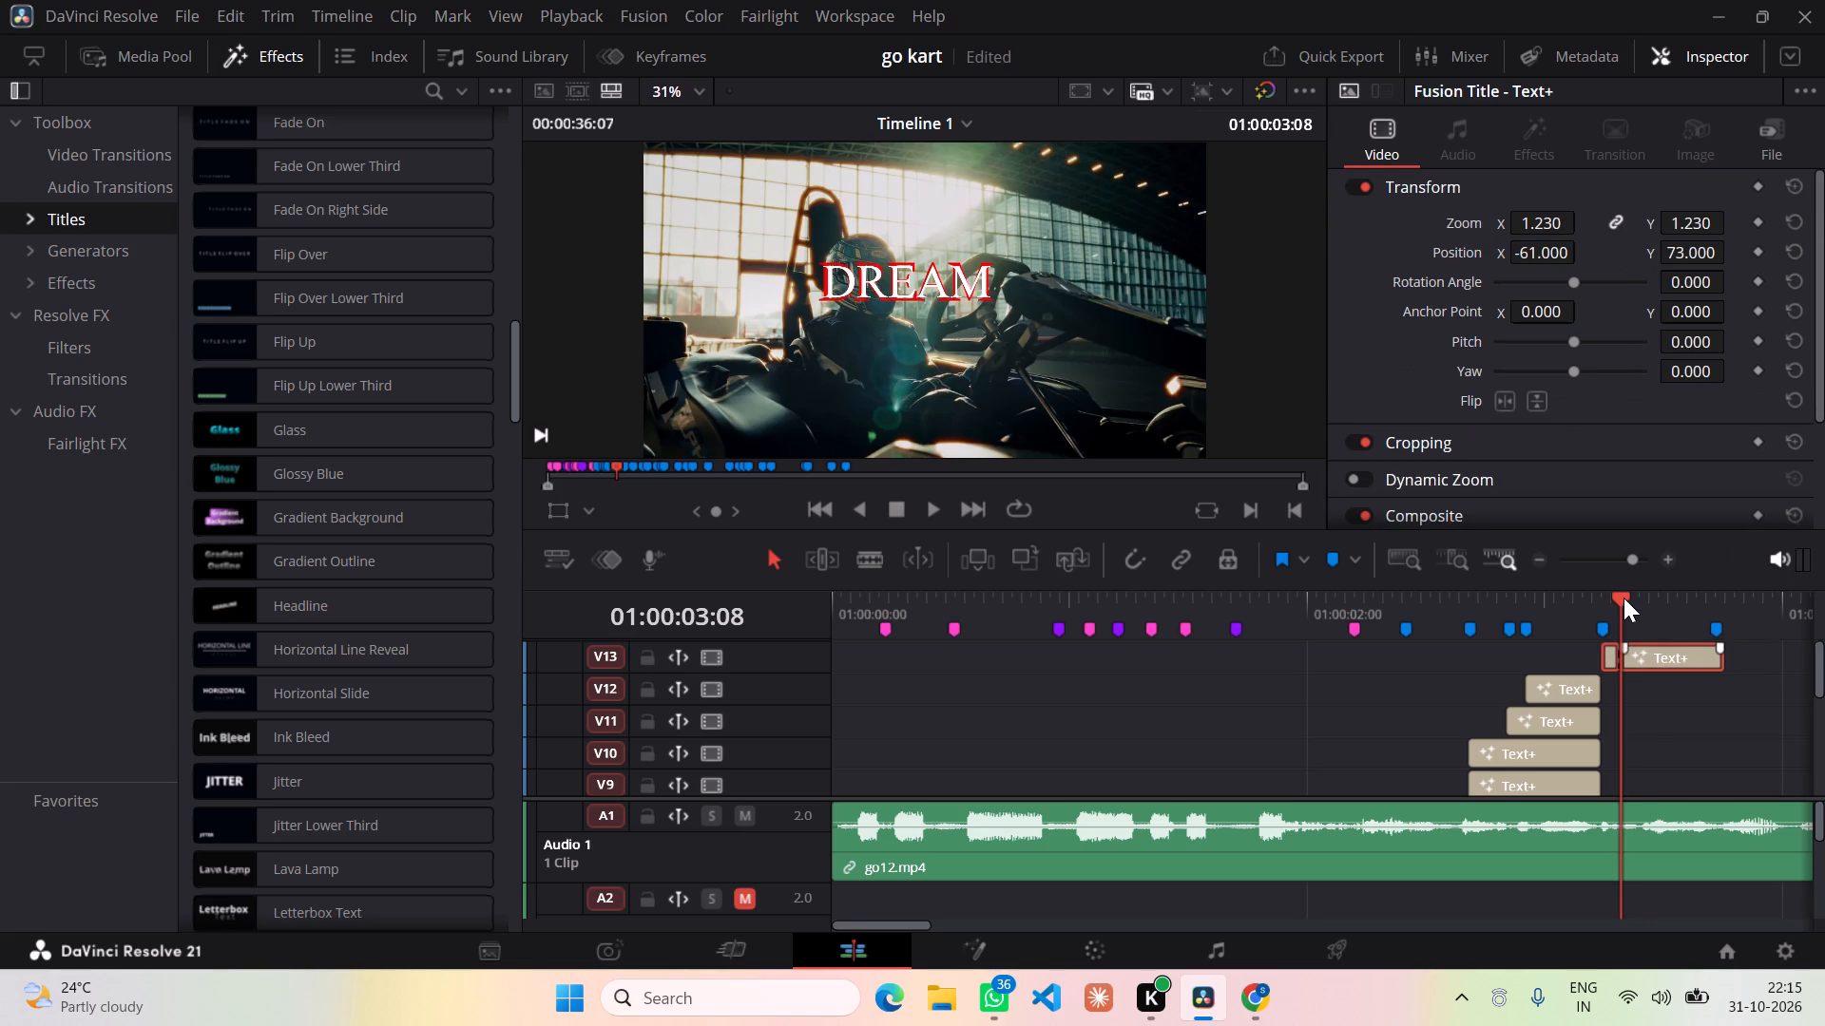
ctrl+drag(1623, 598, 1637, 598)
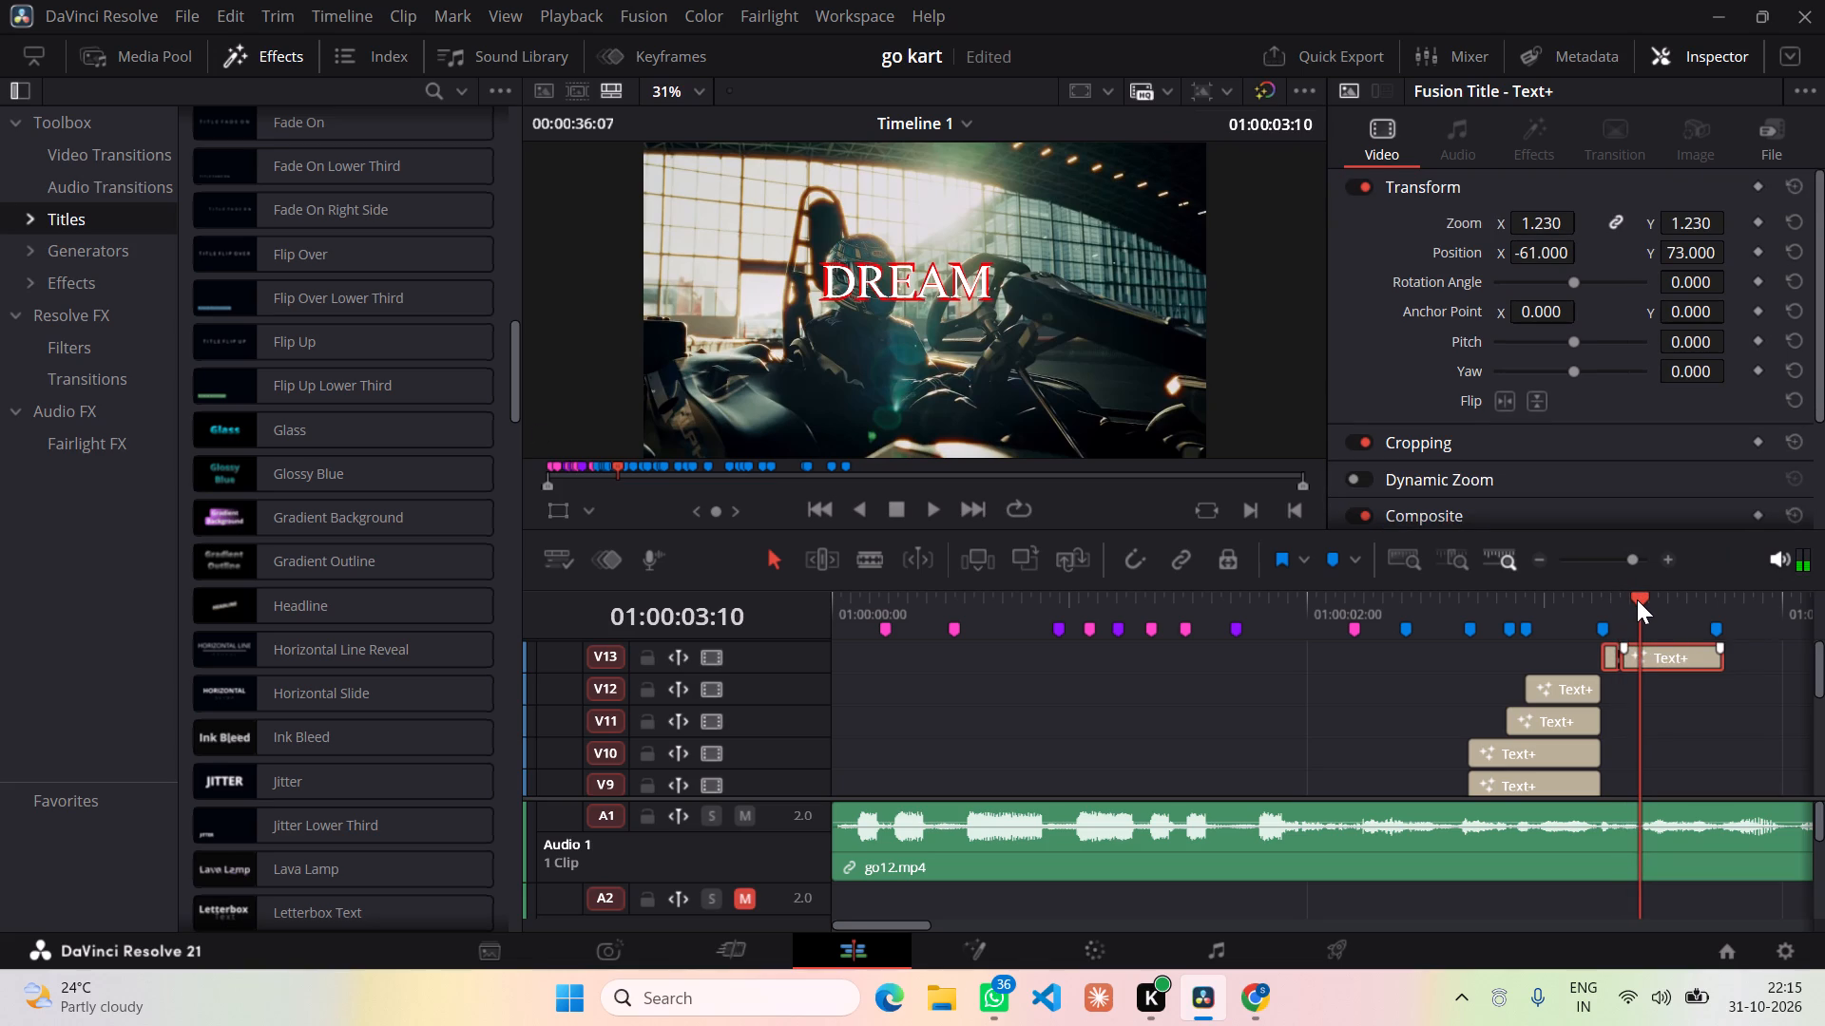
key(ctrl+b)
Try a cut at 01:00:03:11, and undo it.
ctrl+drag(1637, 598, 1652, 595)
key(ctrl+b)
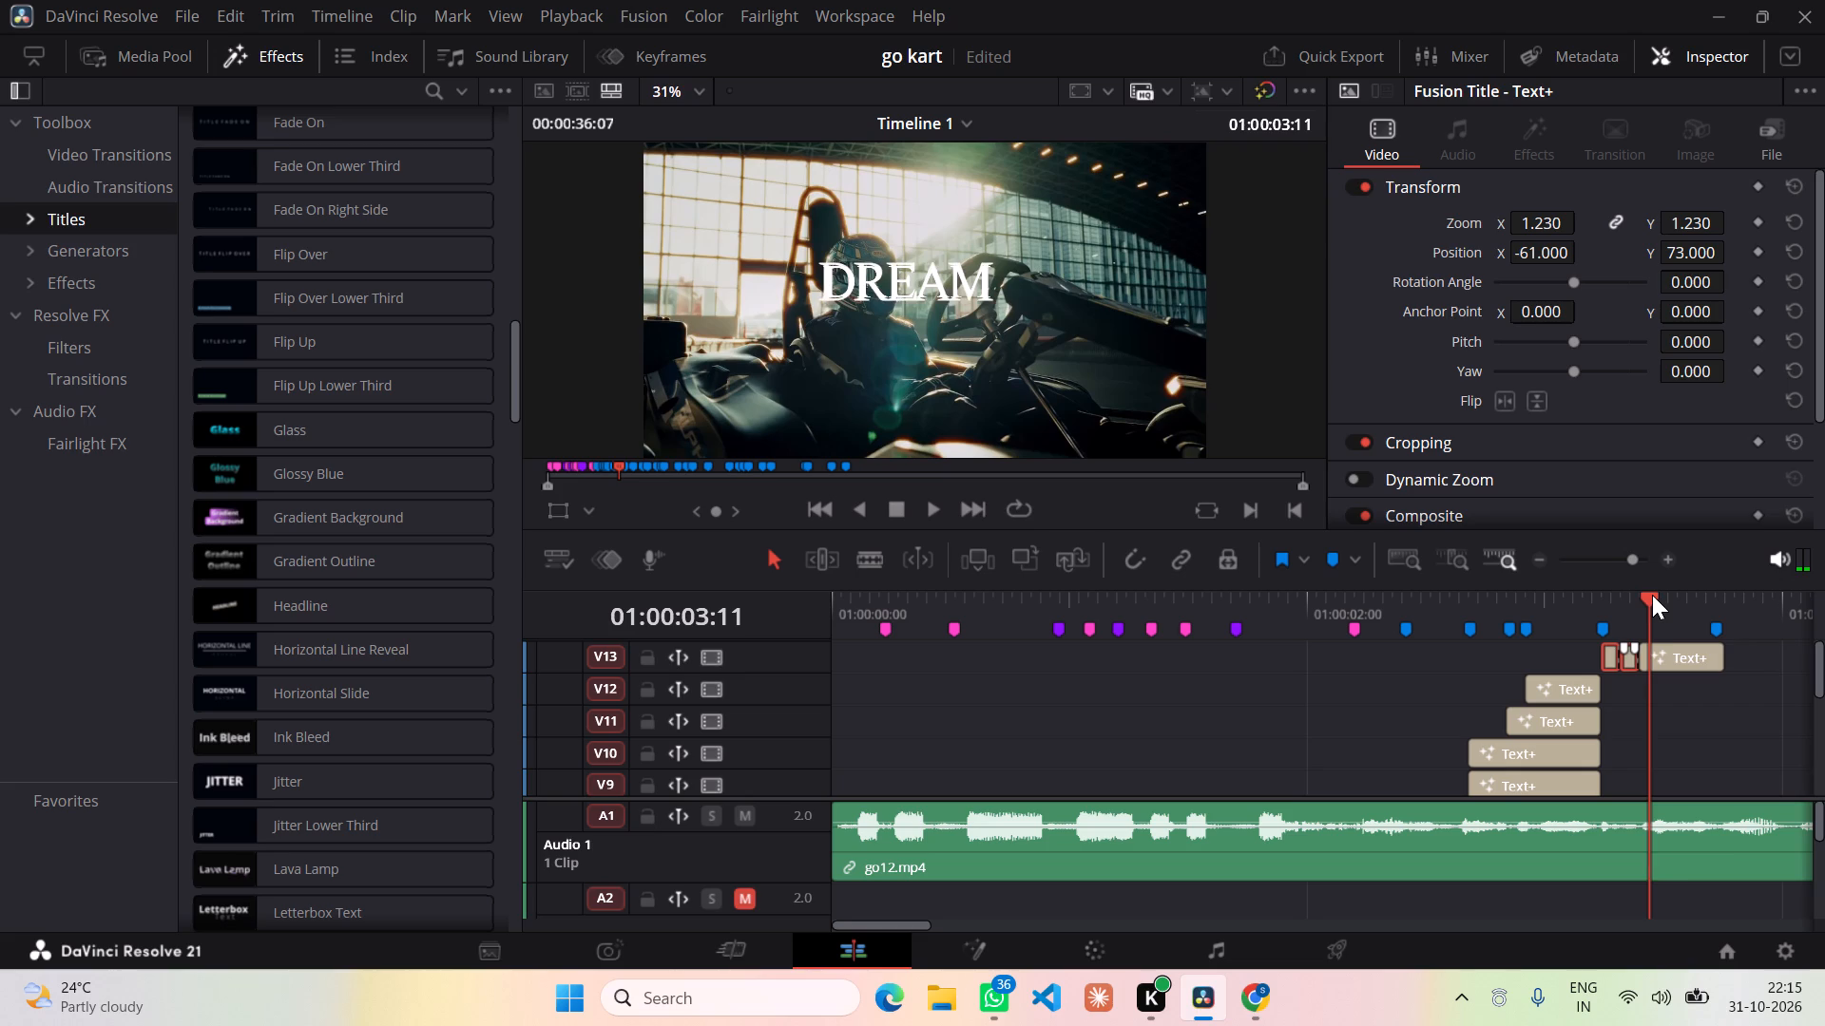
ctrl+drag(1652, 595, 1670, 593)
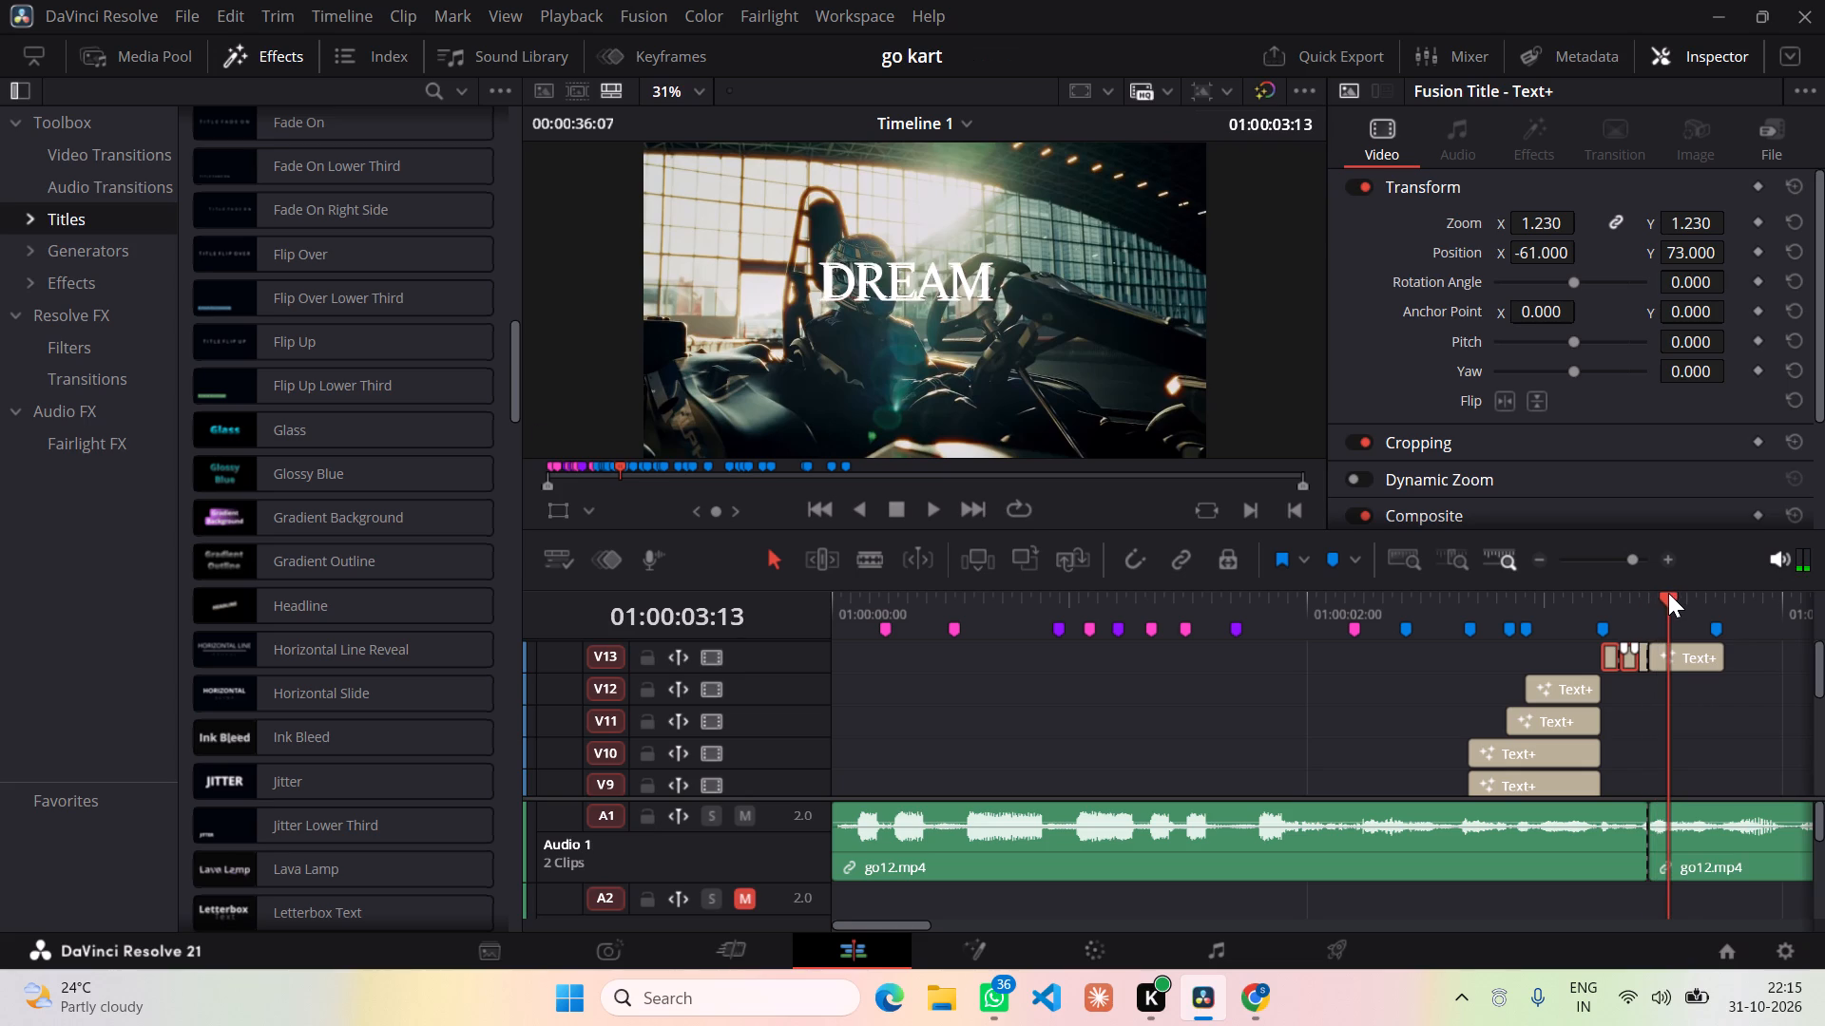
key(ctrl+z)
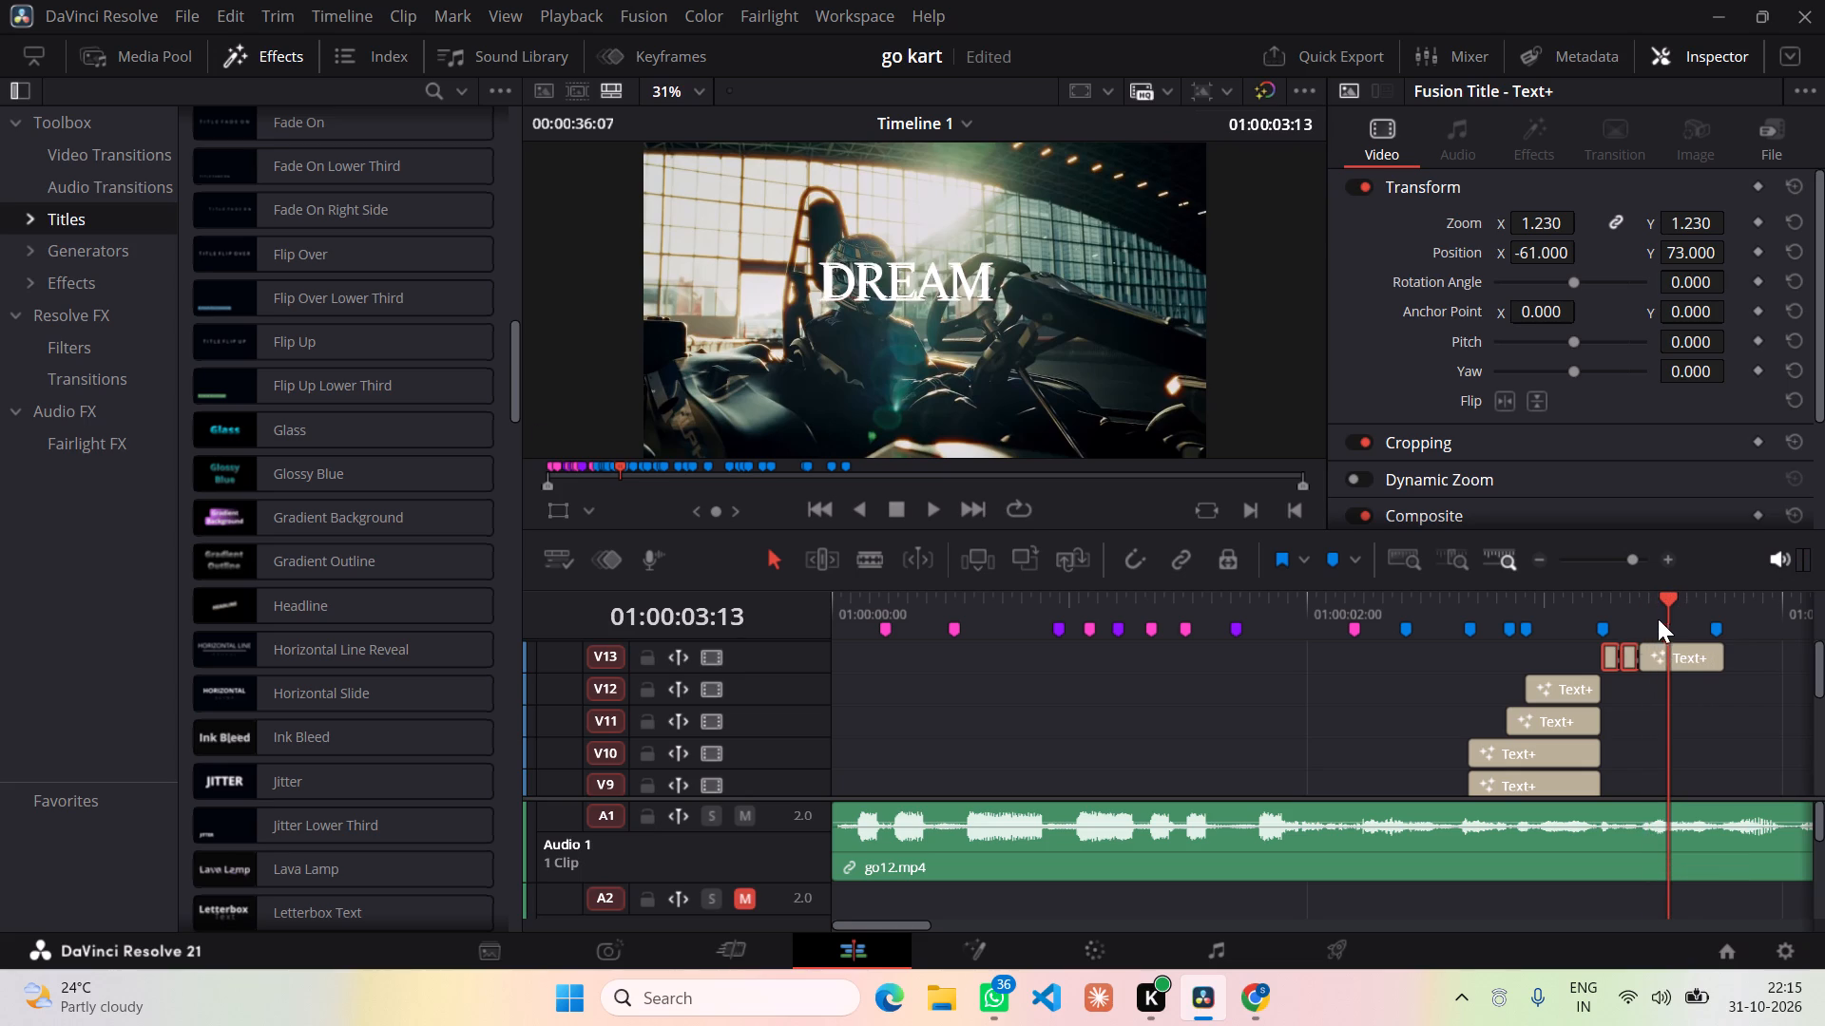
Split only the remaining V13 "DREAM" title at 01:00:03:12 and 01:00:03:14.
ctrl+click(1681, 663)
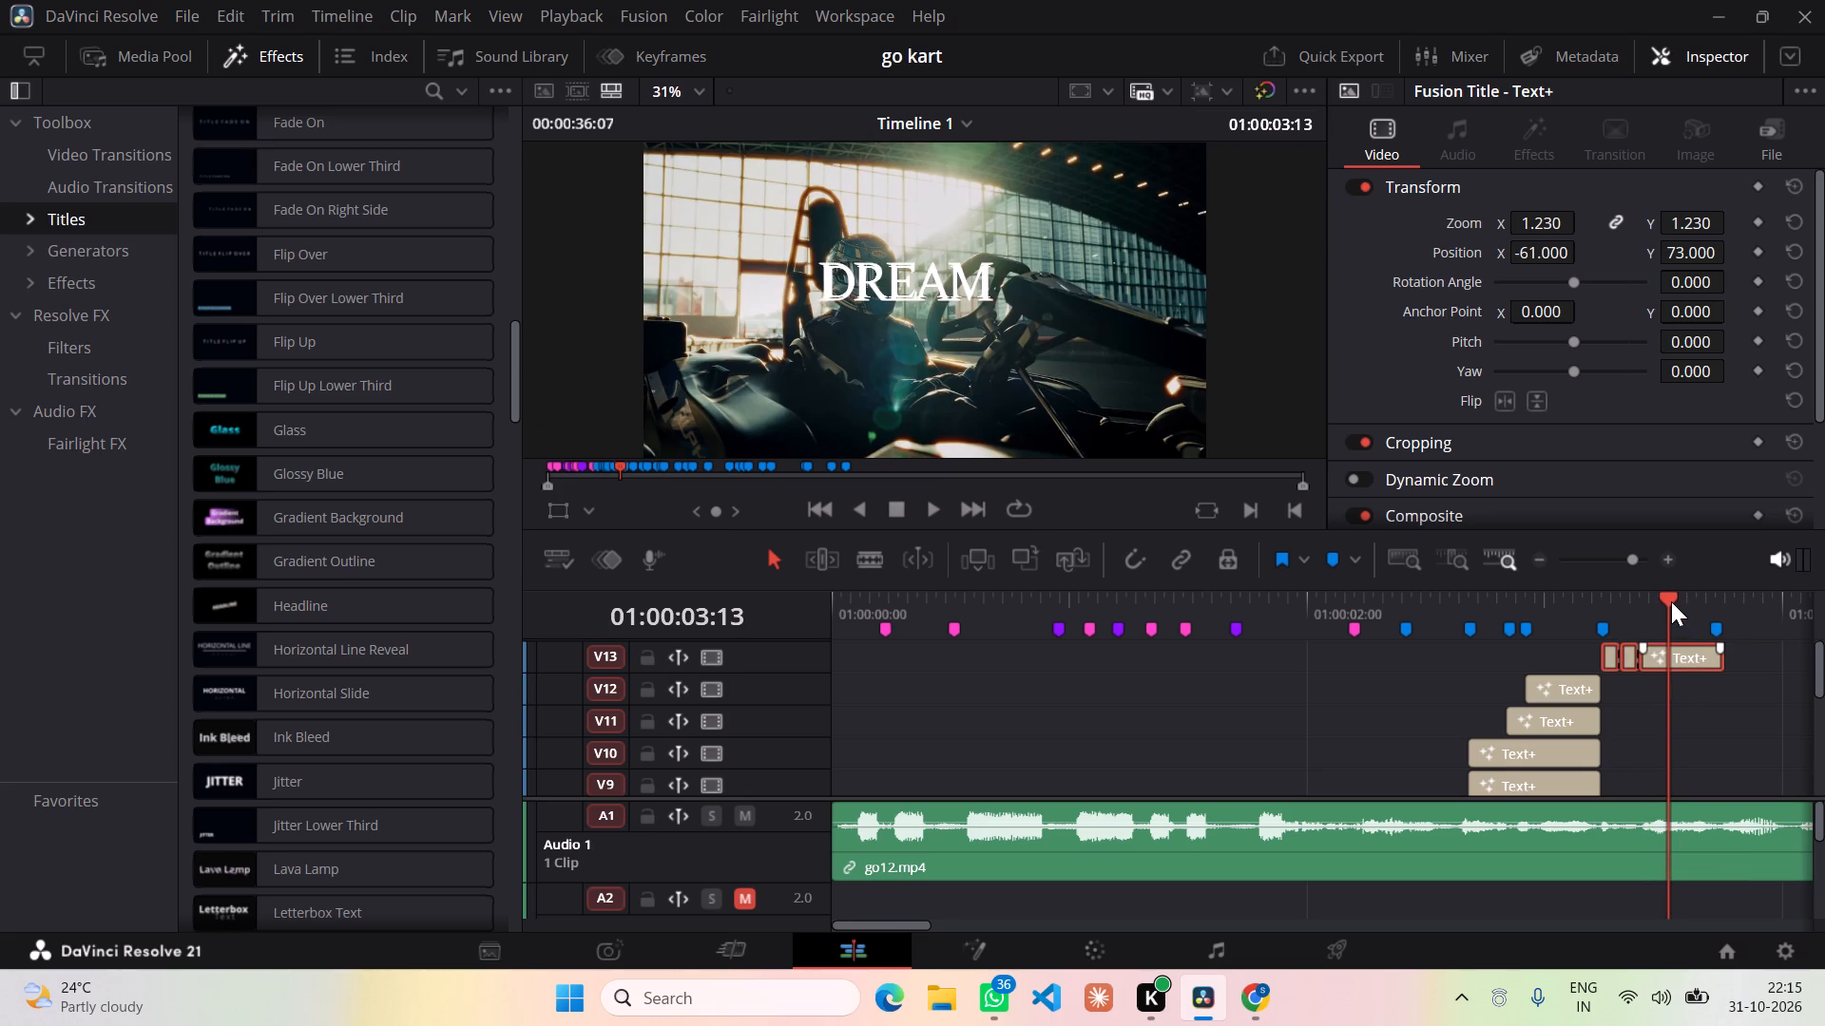
ctrl+click(1666, 594)
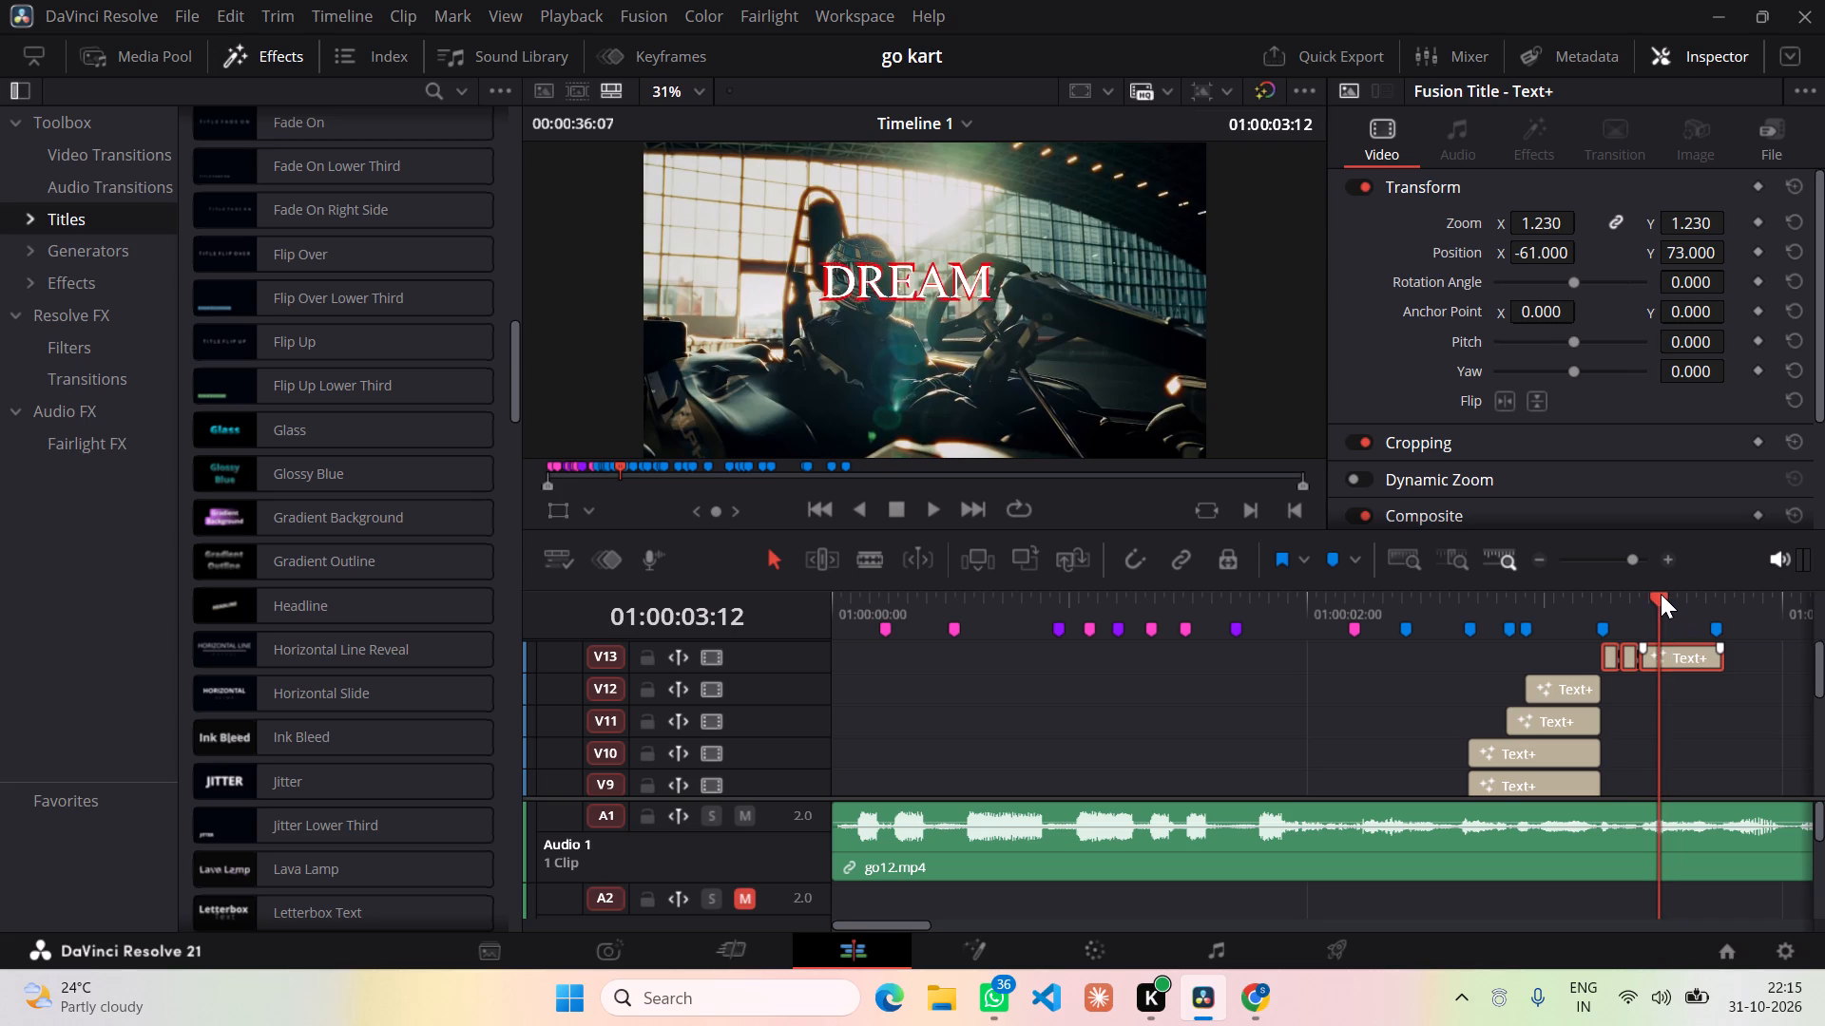
key(ctrl+b)
ctrl+click(1685, 651)
ctrl+drag(1656, 598, 1675, 598)
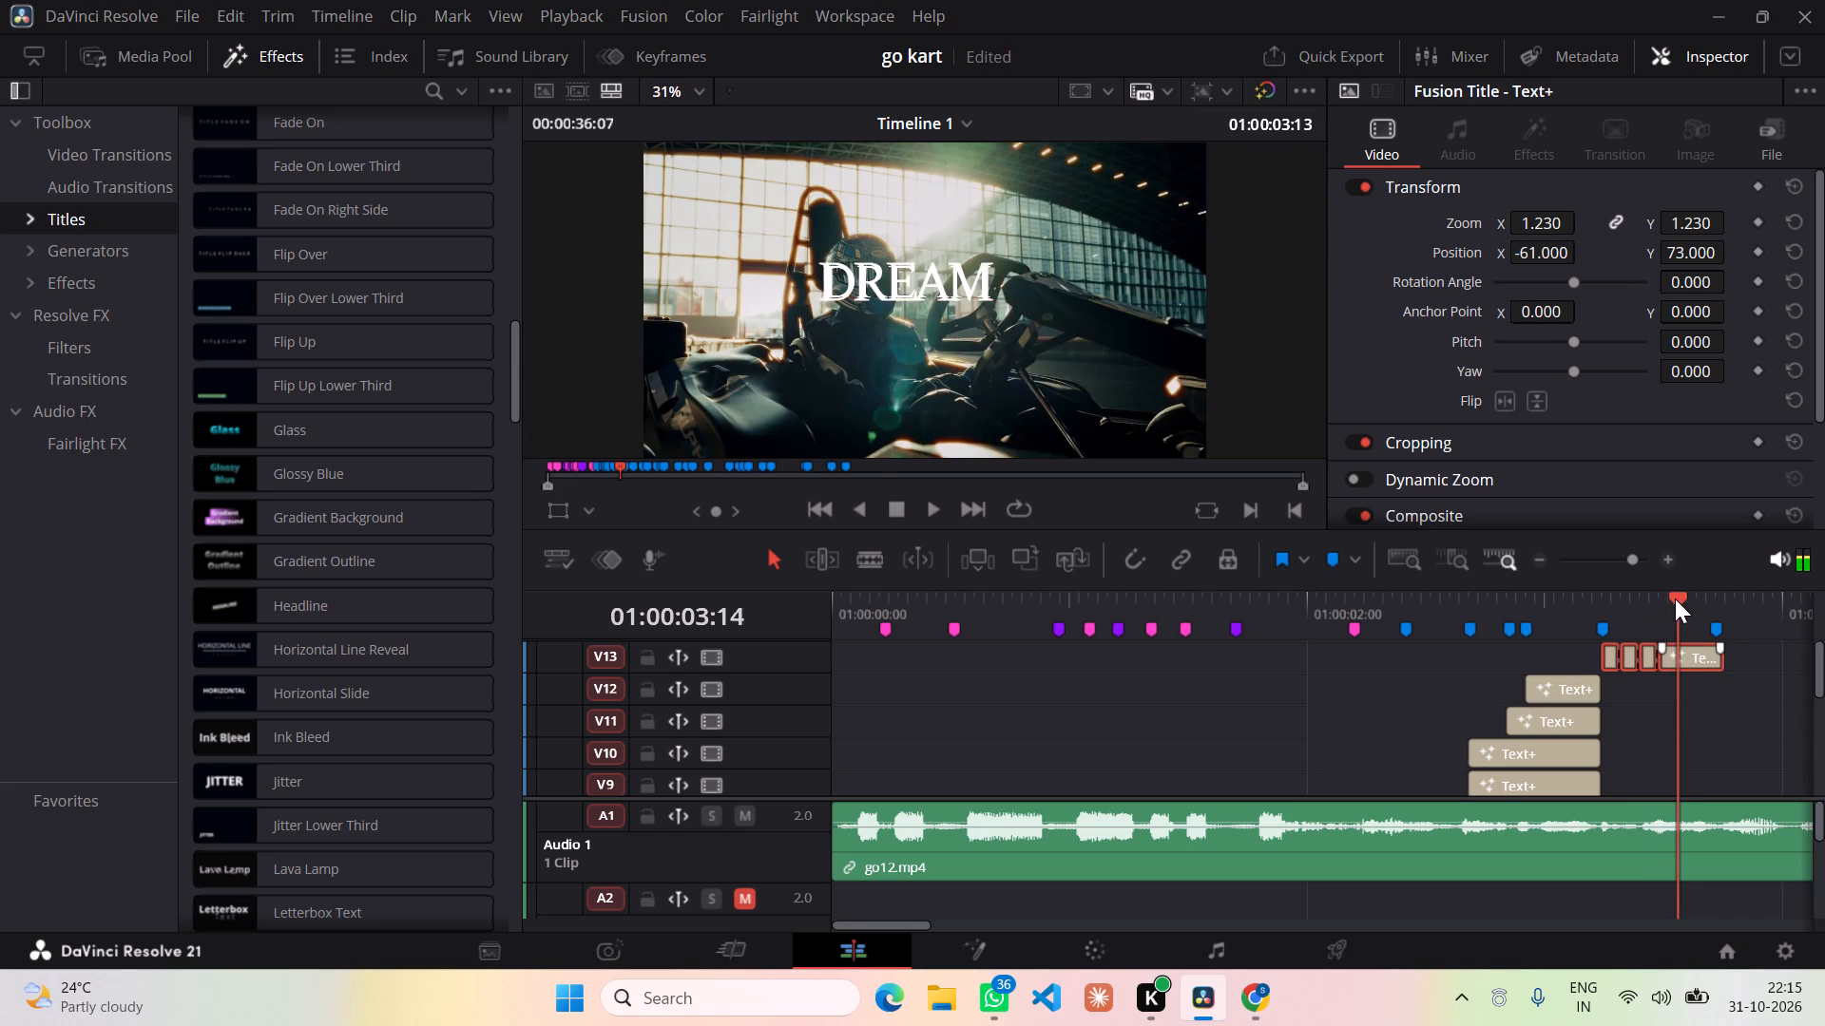
ctrl+drag(1675, 598, 1679, 598)
key(ctrl+b)
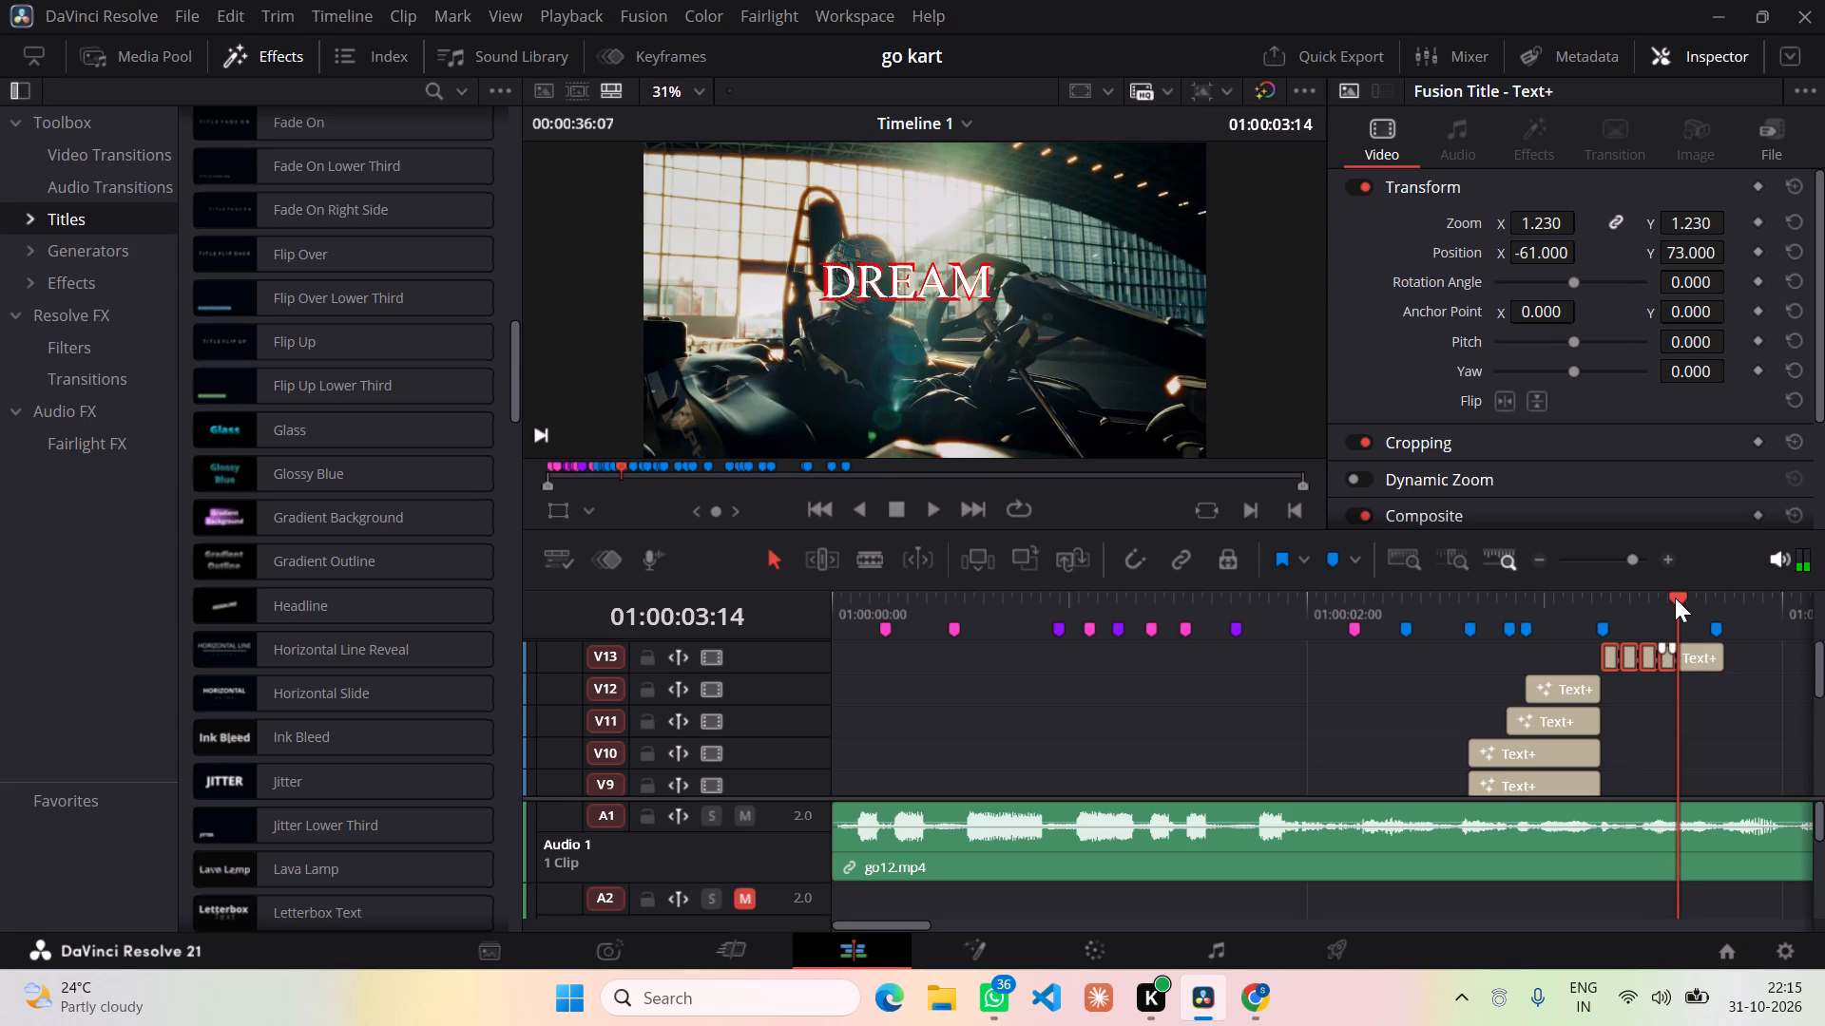
Split the last V13 "DREAM" segment at 01:00:03:16 and 01:00:03:17.
ctrl+drag(1675, 597, 1697, 597)
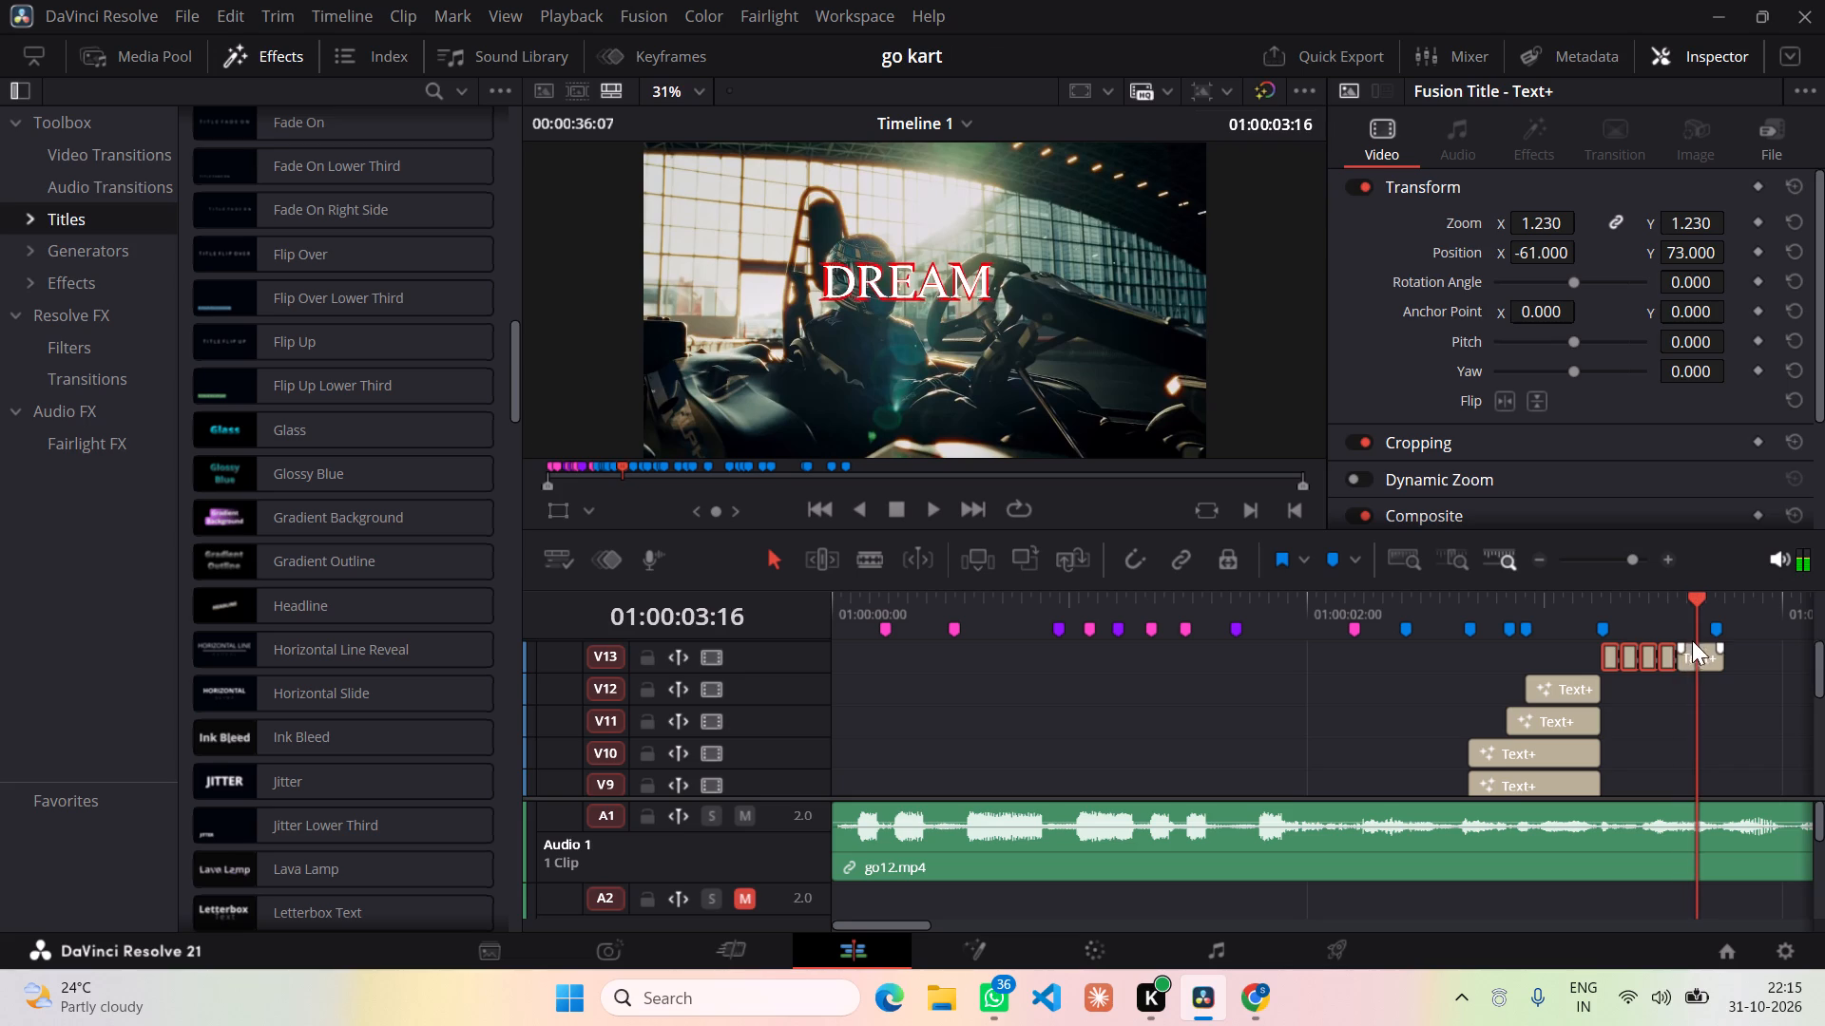
ctrl+click(1692, 645)
key(ctrl+b)
ctrl+drag(1696, 594, 1705, 594)
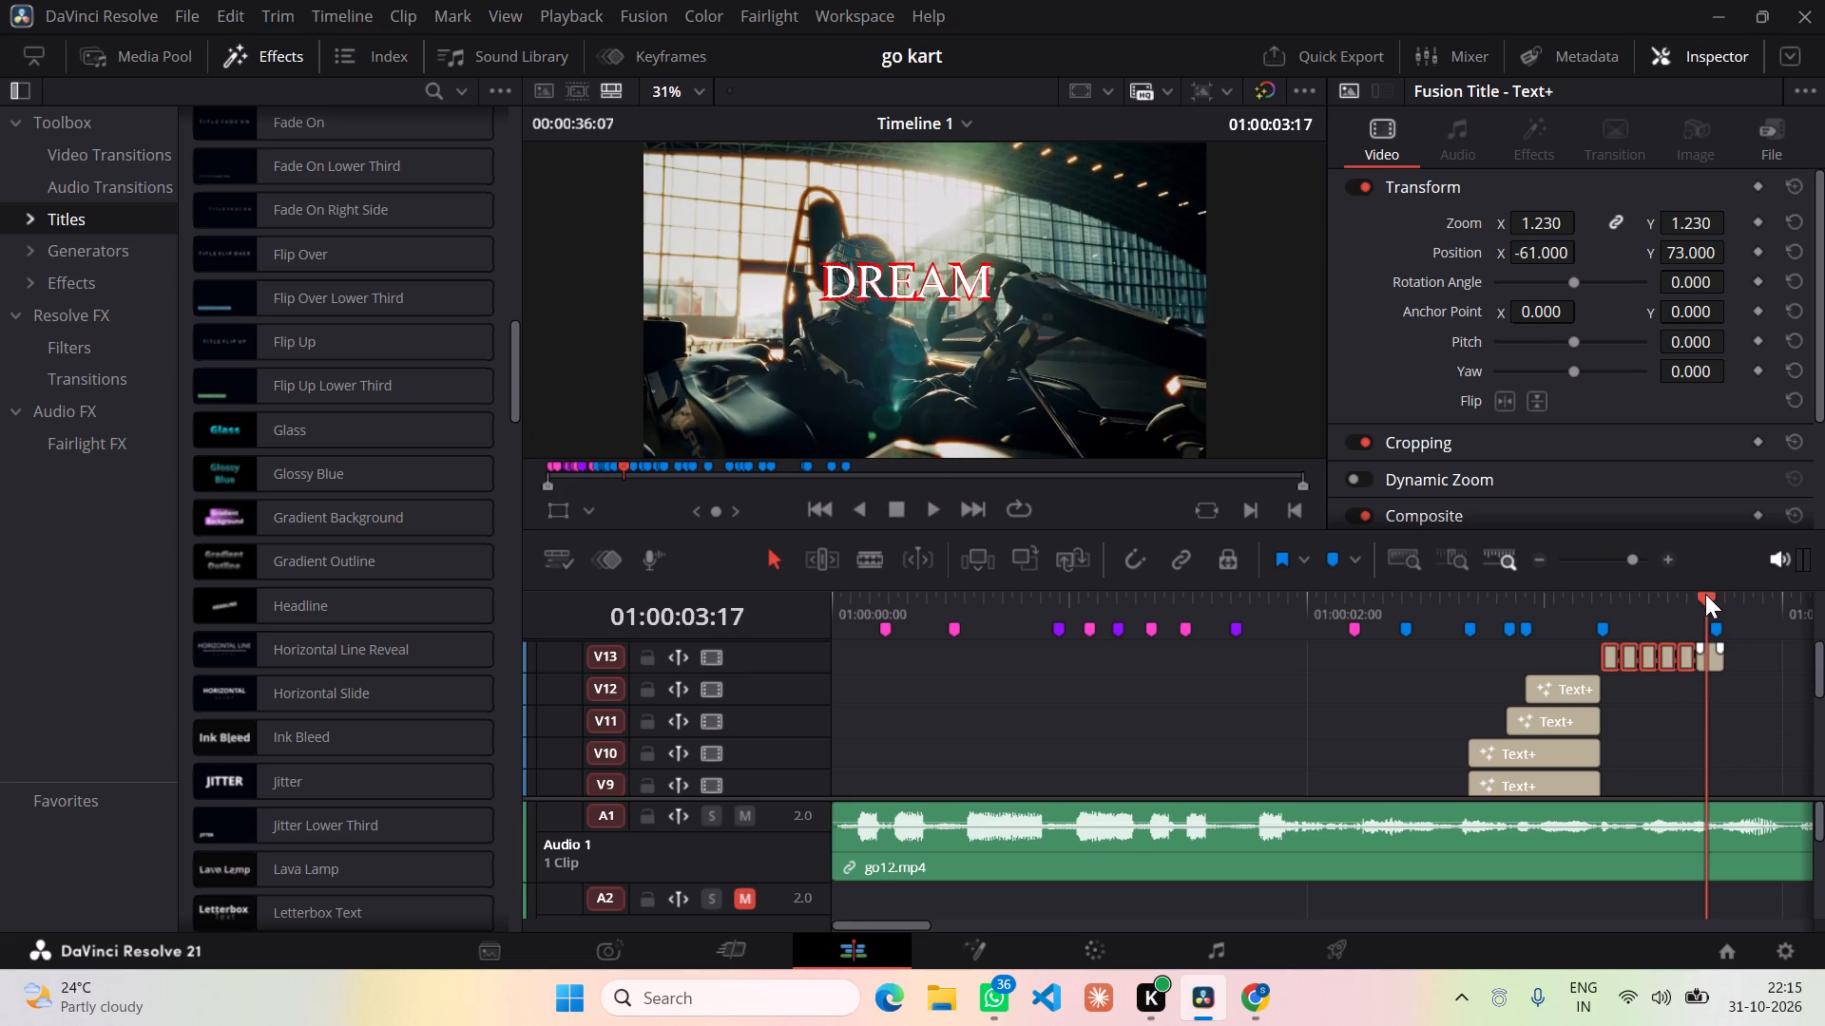
ctrl+drag(1705, 594, 1706, 594)
ctrl+click(1712, 656)
key(ctrl+b)
click(1741, 709)
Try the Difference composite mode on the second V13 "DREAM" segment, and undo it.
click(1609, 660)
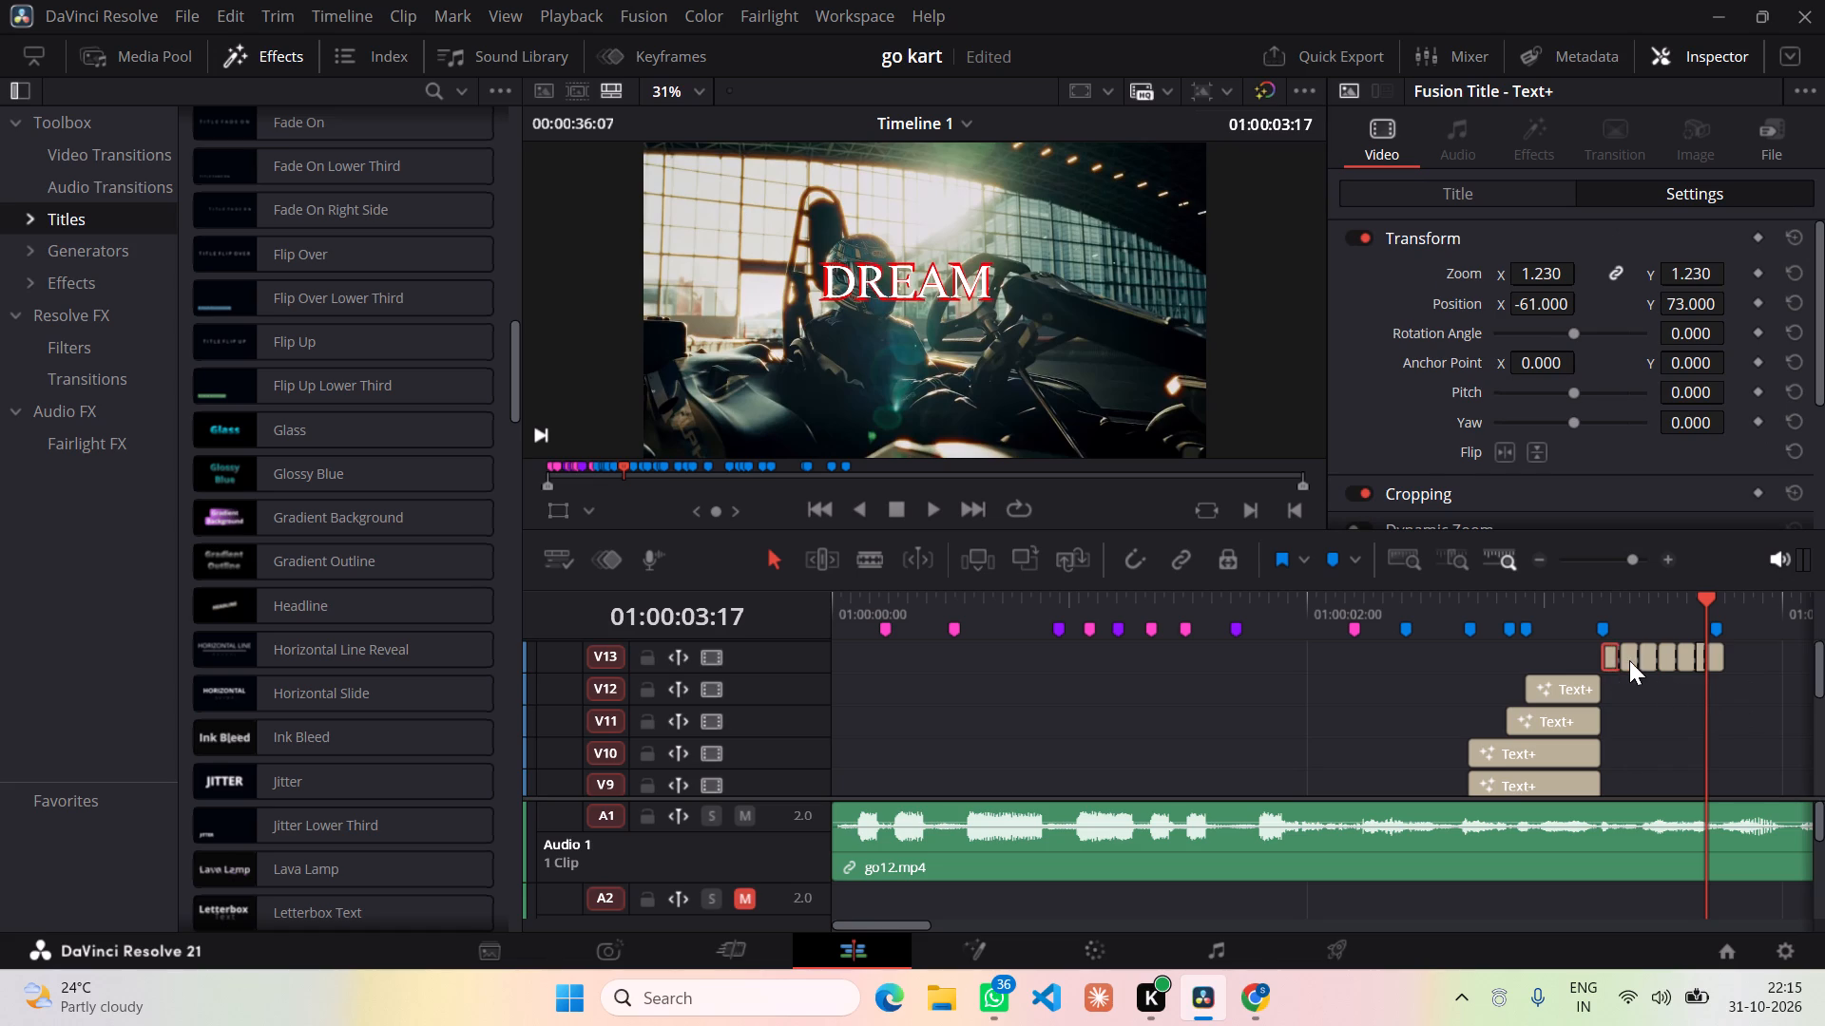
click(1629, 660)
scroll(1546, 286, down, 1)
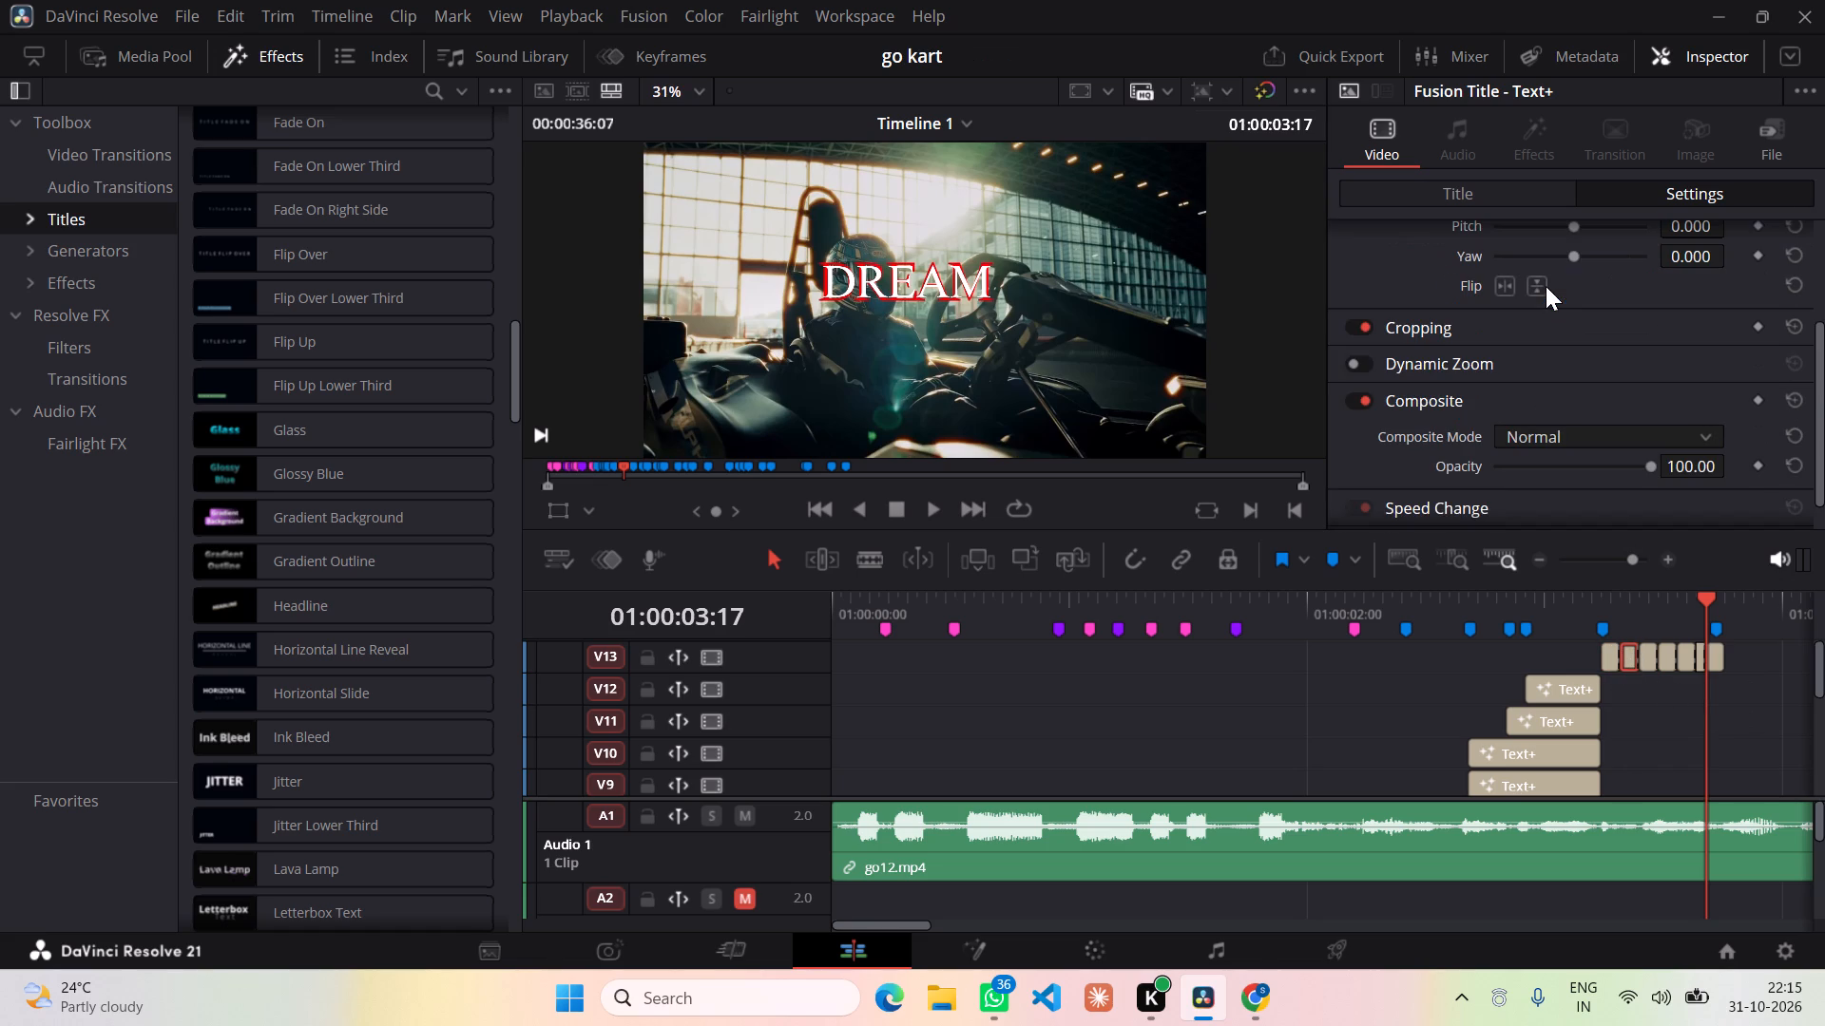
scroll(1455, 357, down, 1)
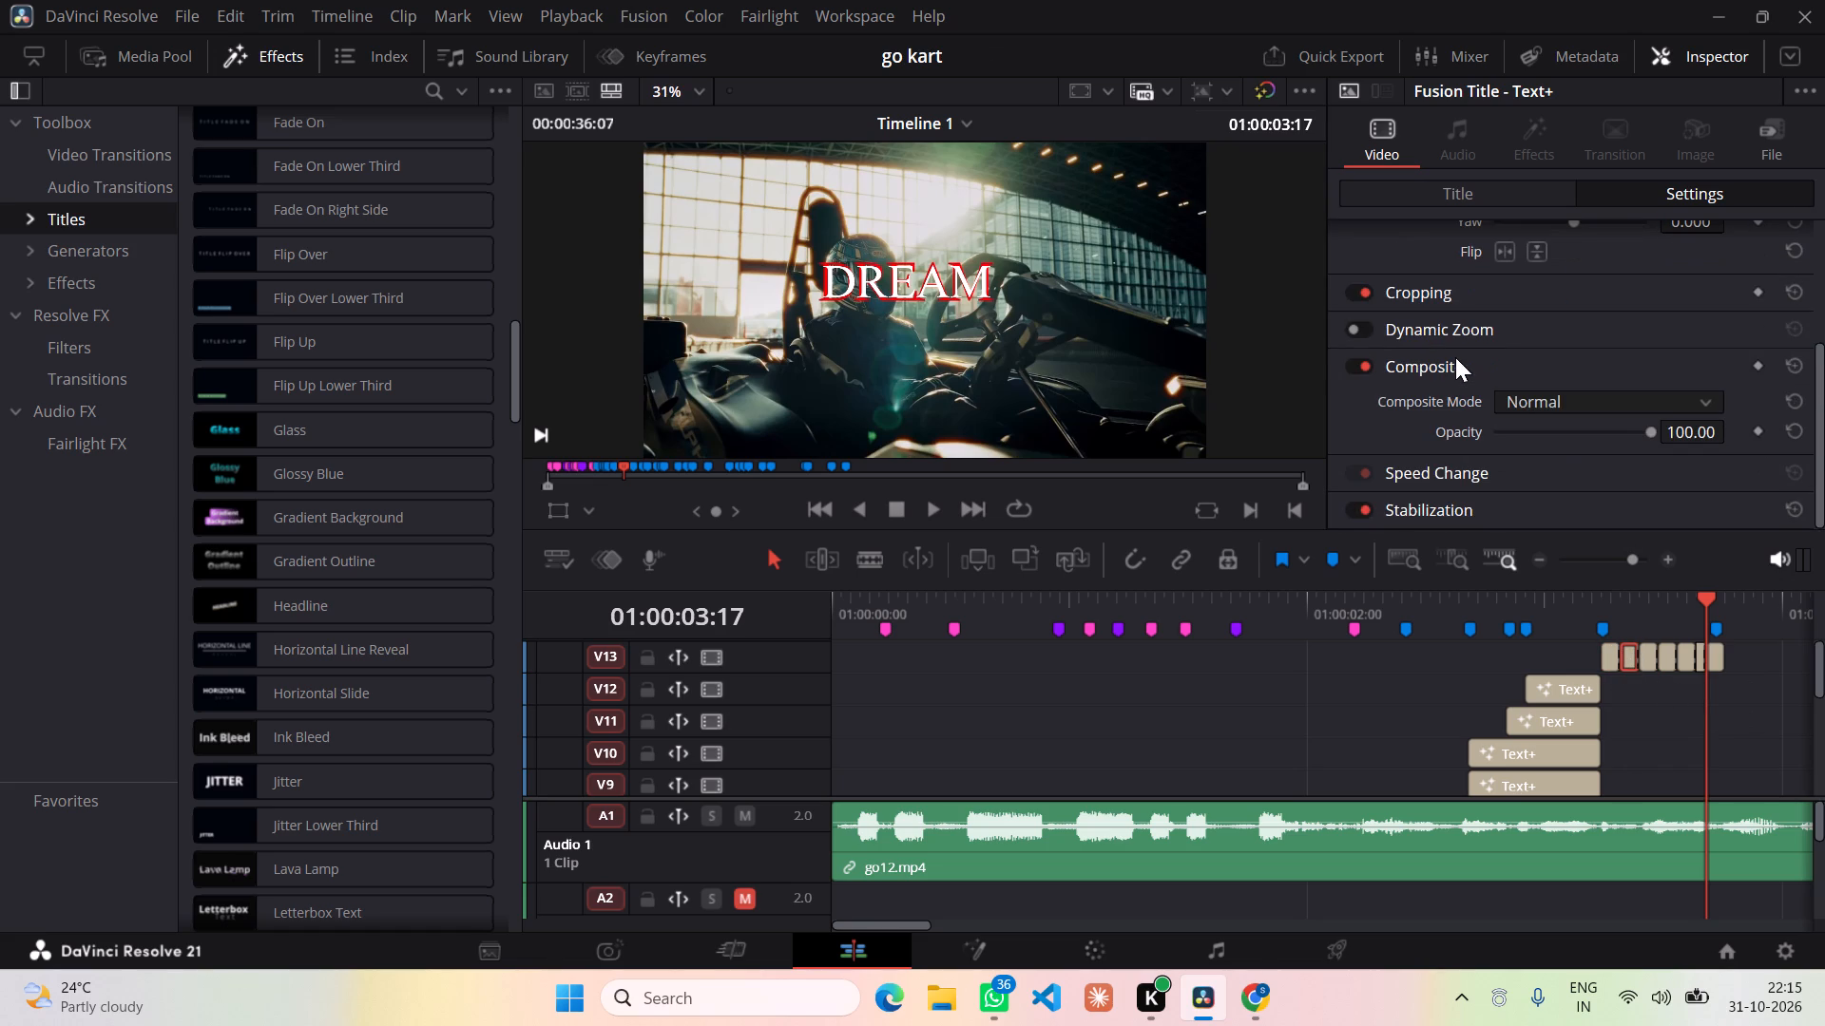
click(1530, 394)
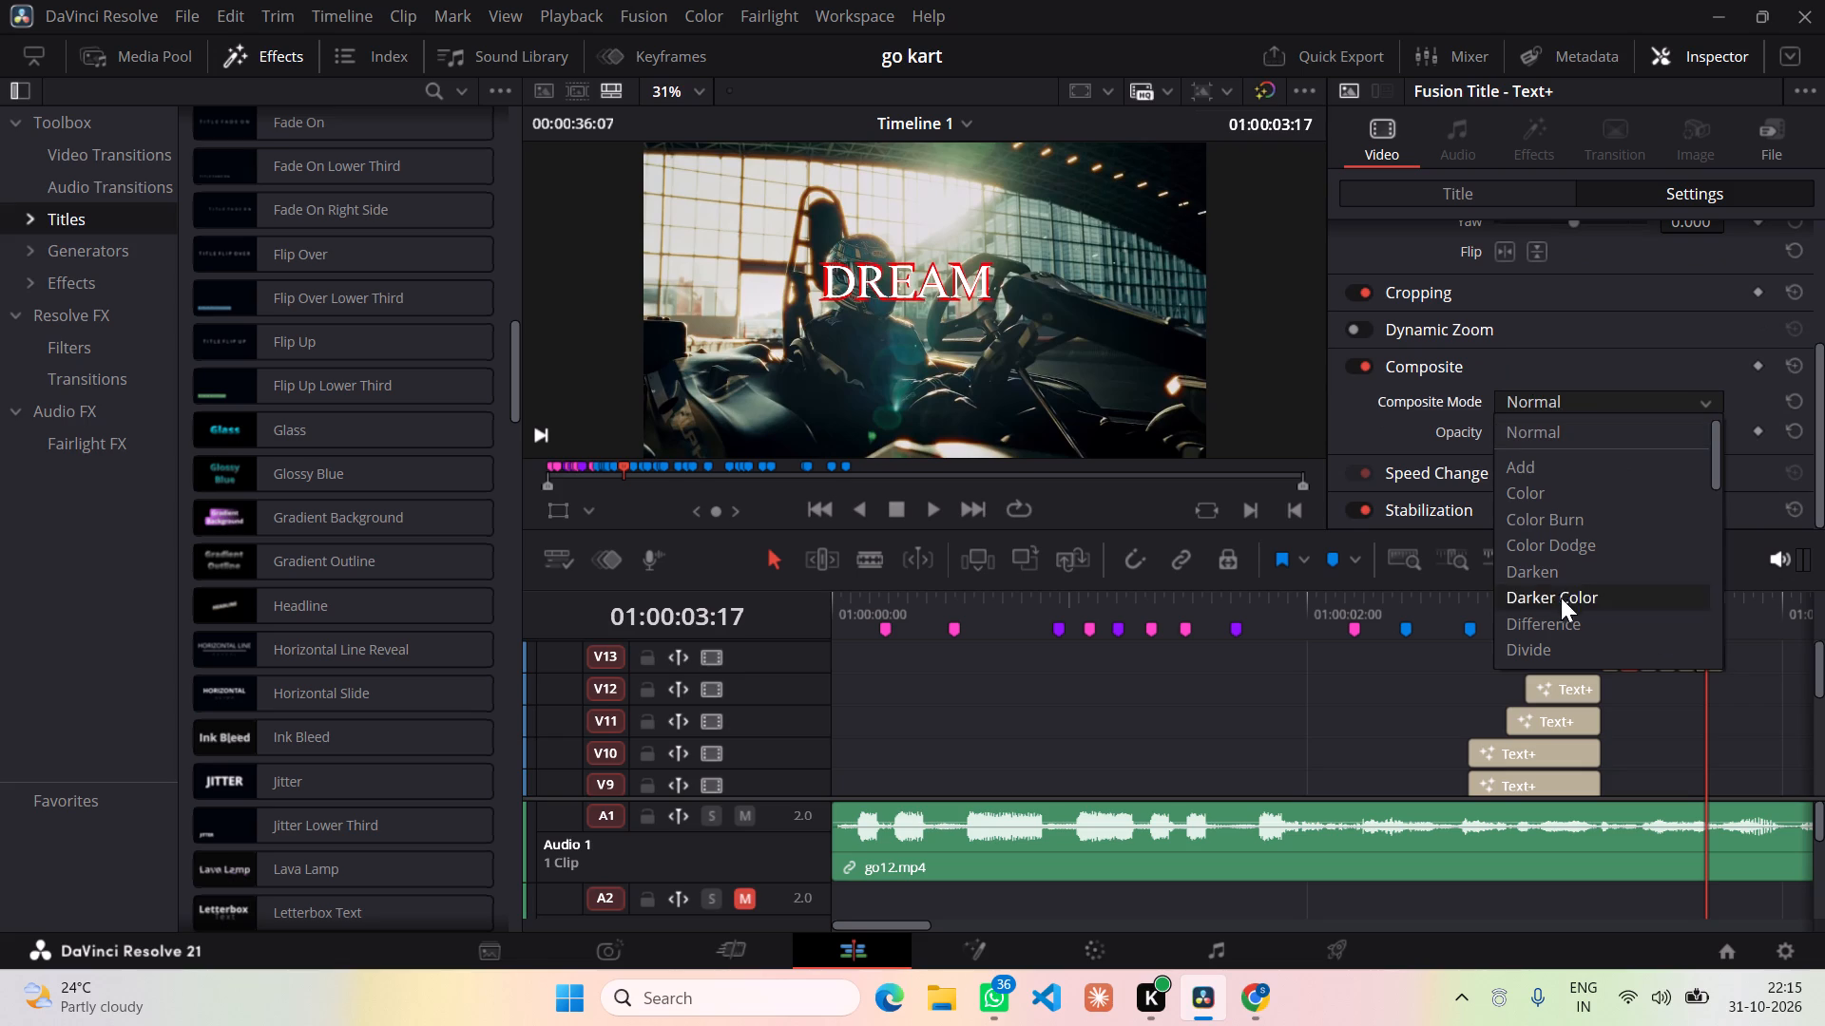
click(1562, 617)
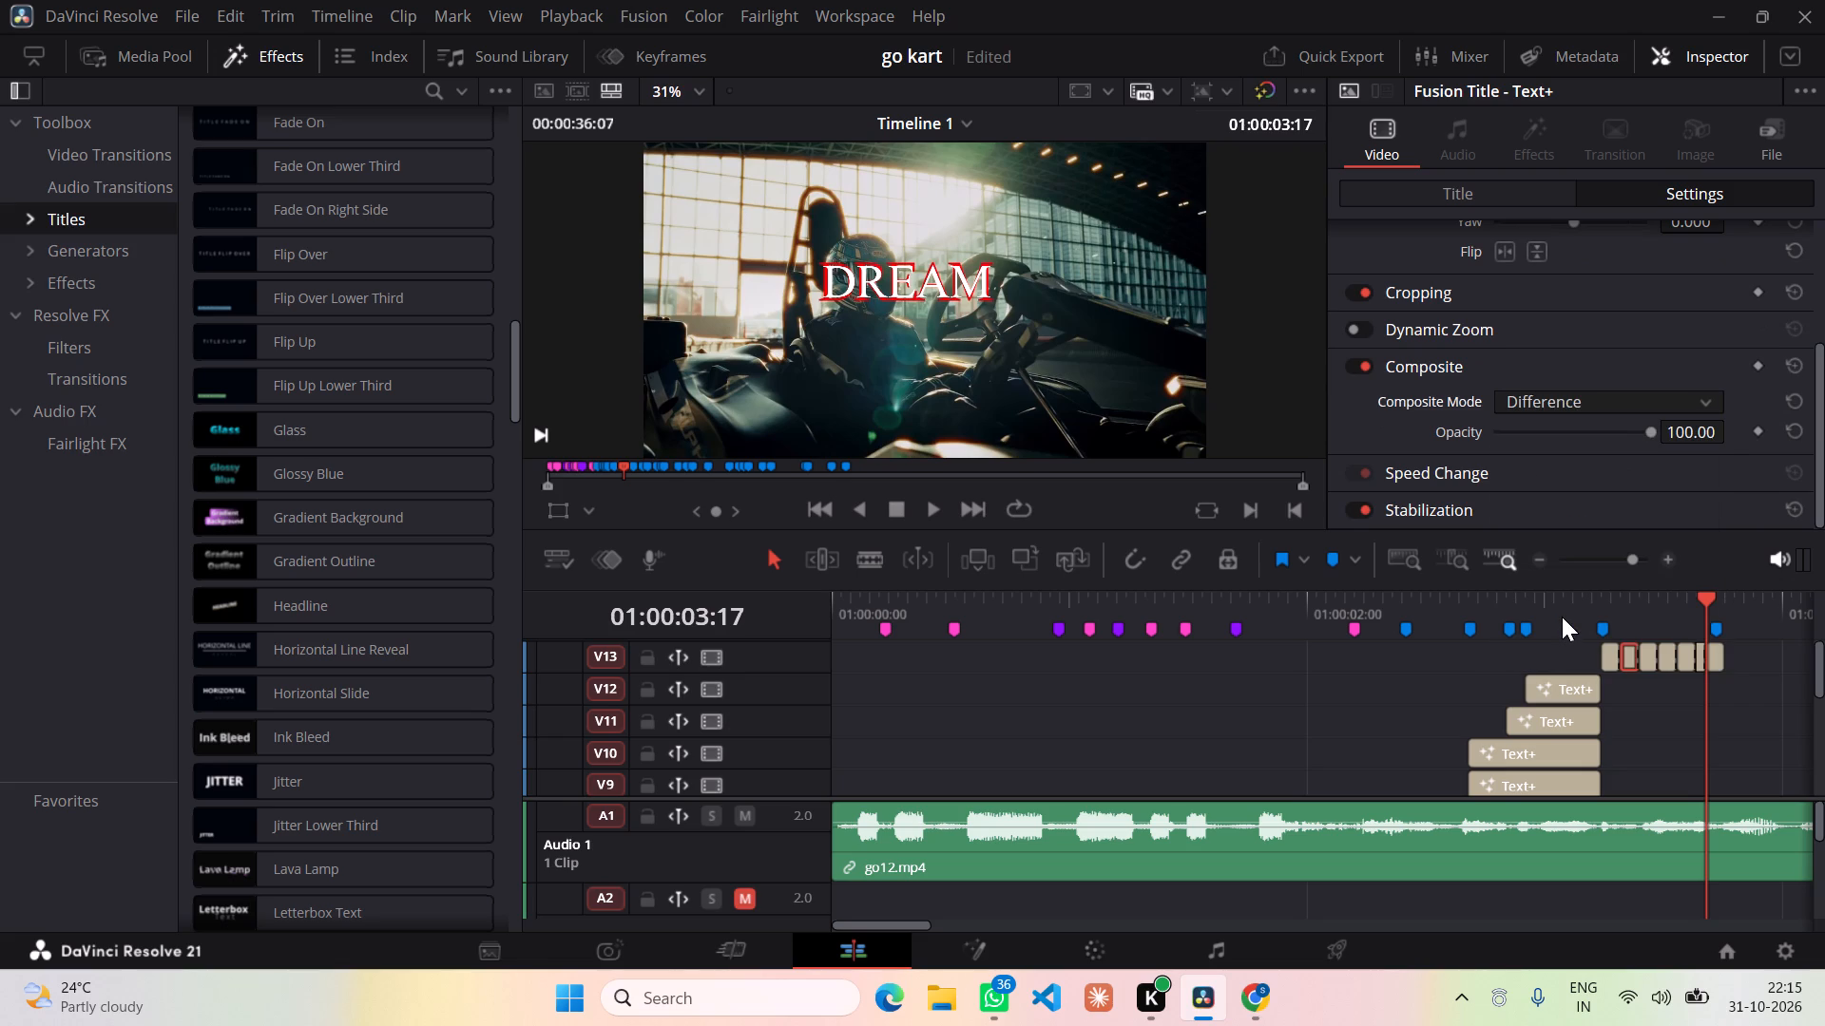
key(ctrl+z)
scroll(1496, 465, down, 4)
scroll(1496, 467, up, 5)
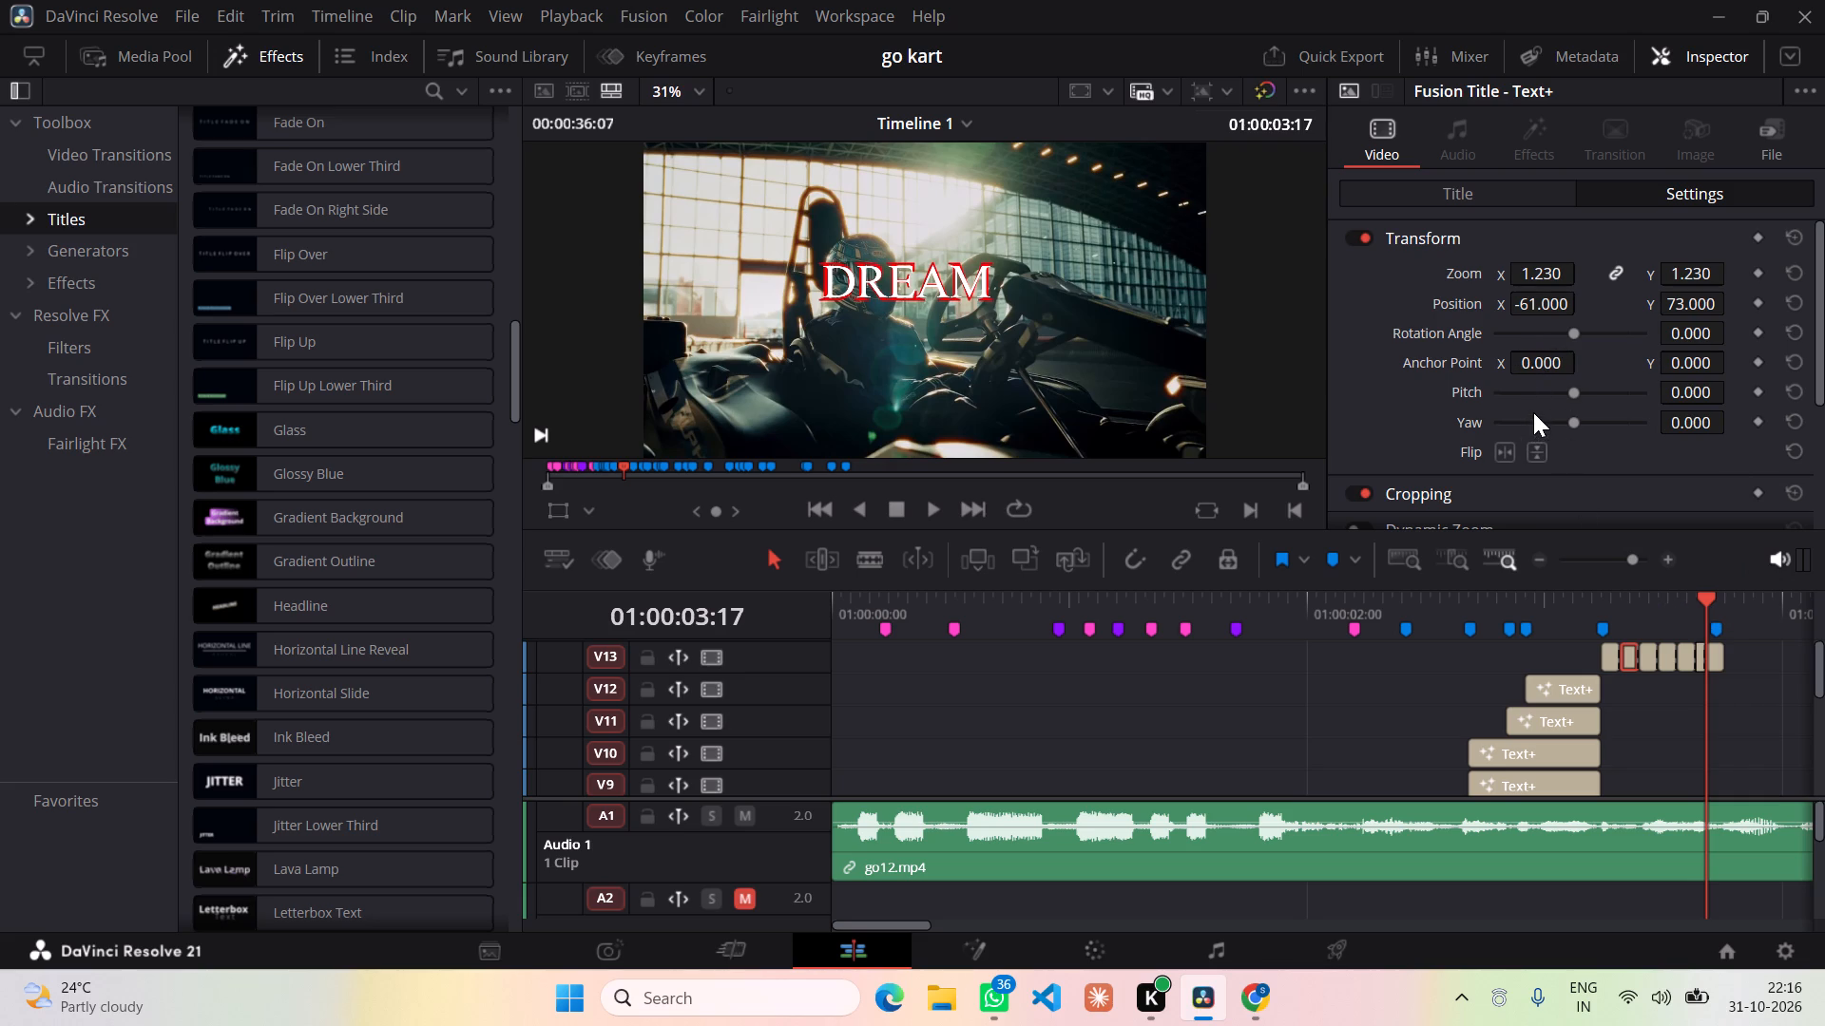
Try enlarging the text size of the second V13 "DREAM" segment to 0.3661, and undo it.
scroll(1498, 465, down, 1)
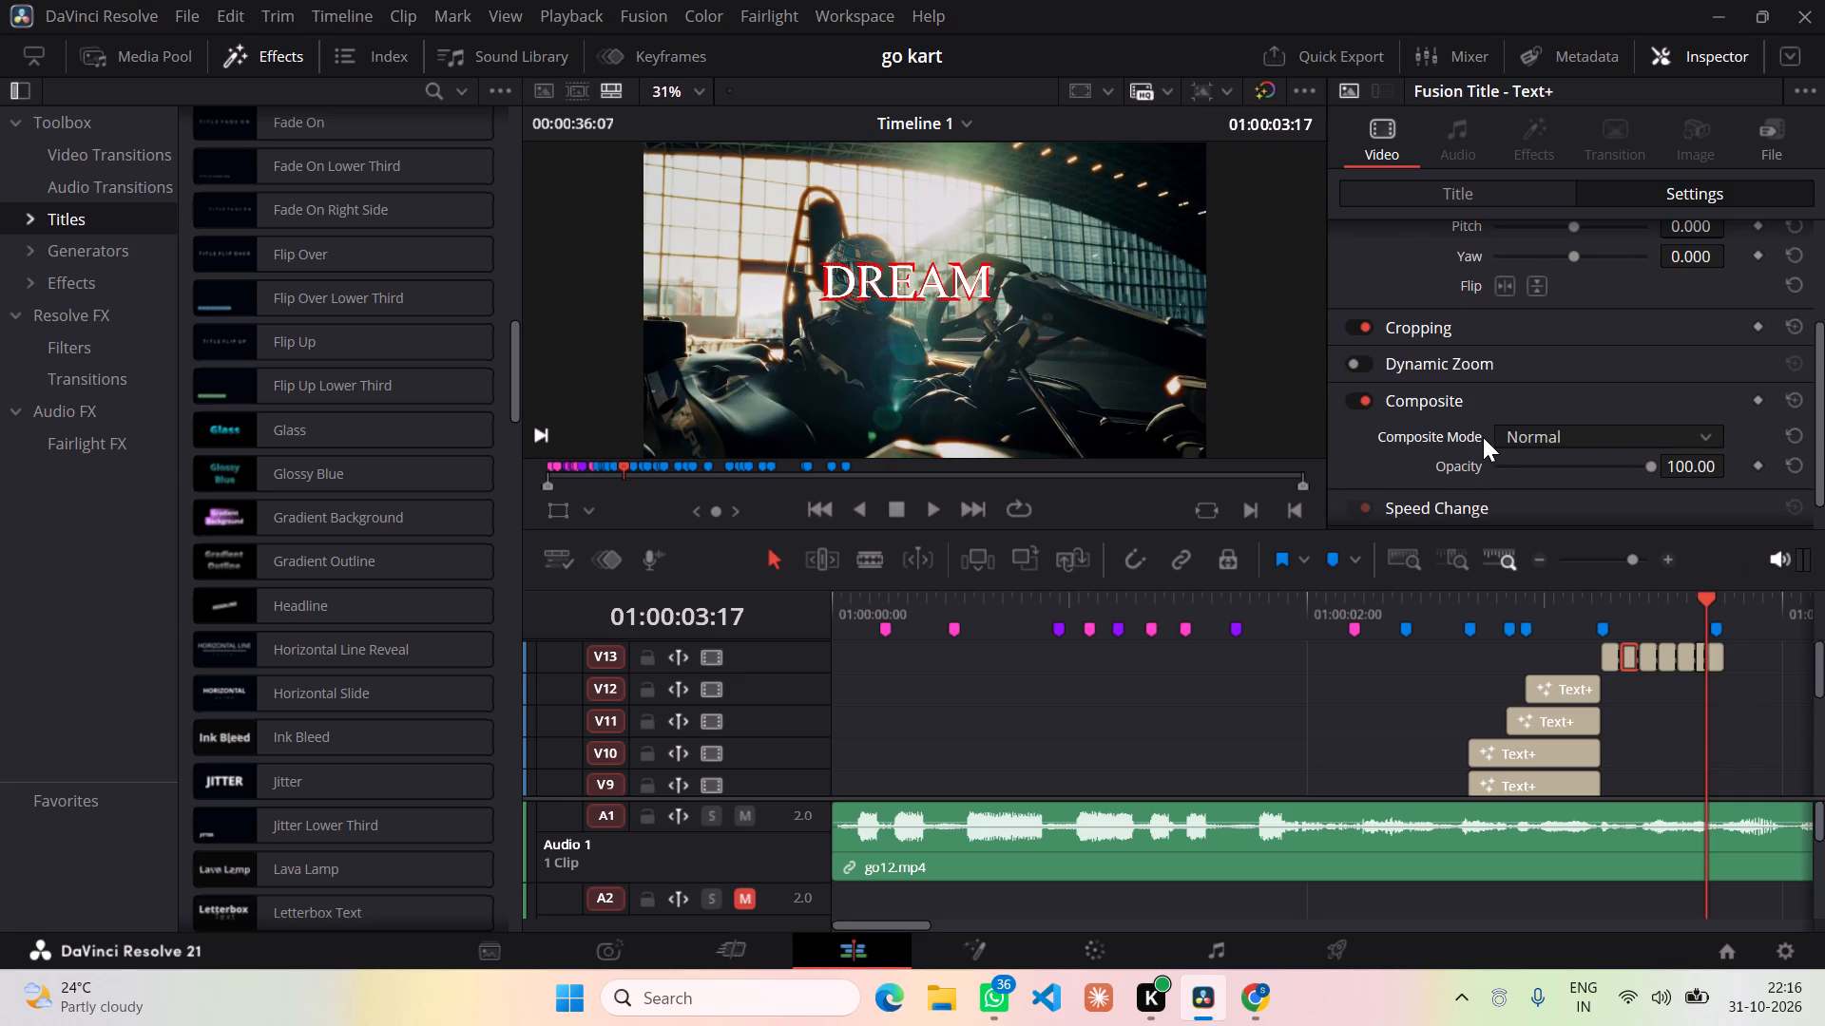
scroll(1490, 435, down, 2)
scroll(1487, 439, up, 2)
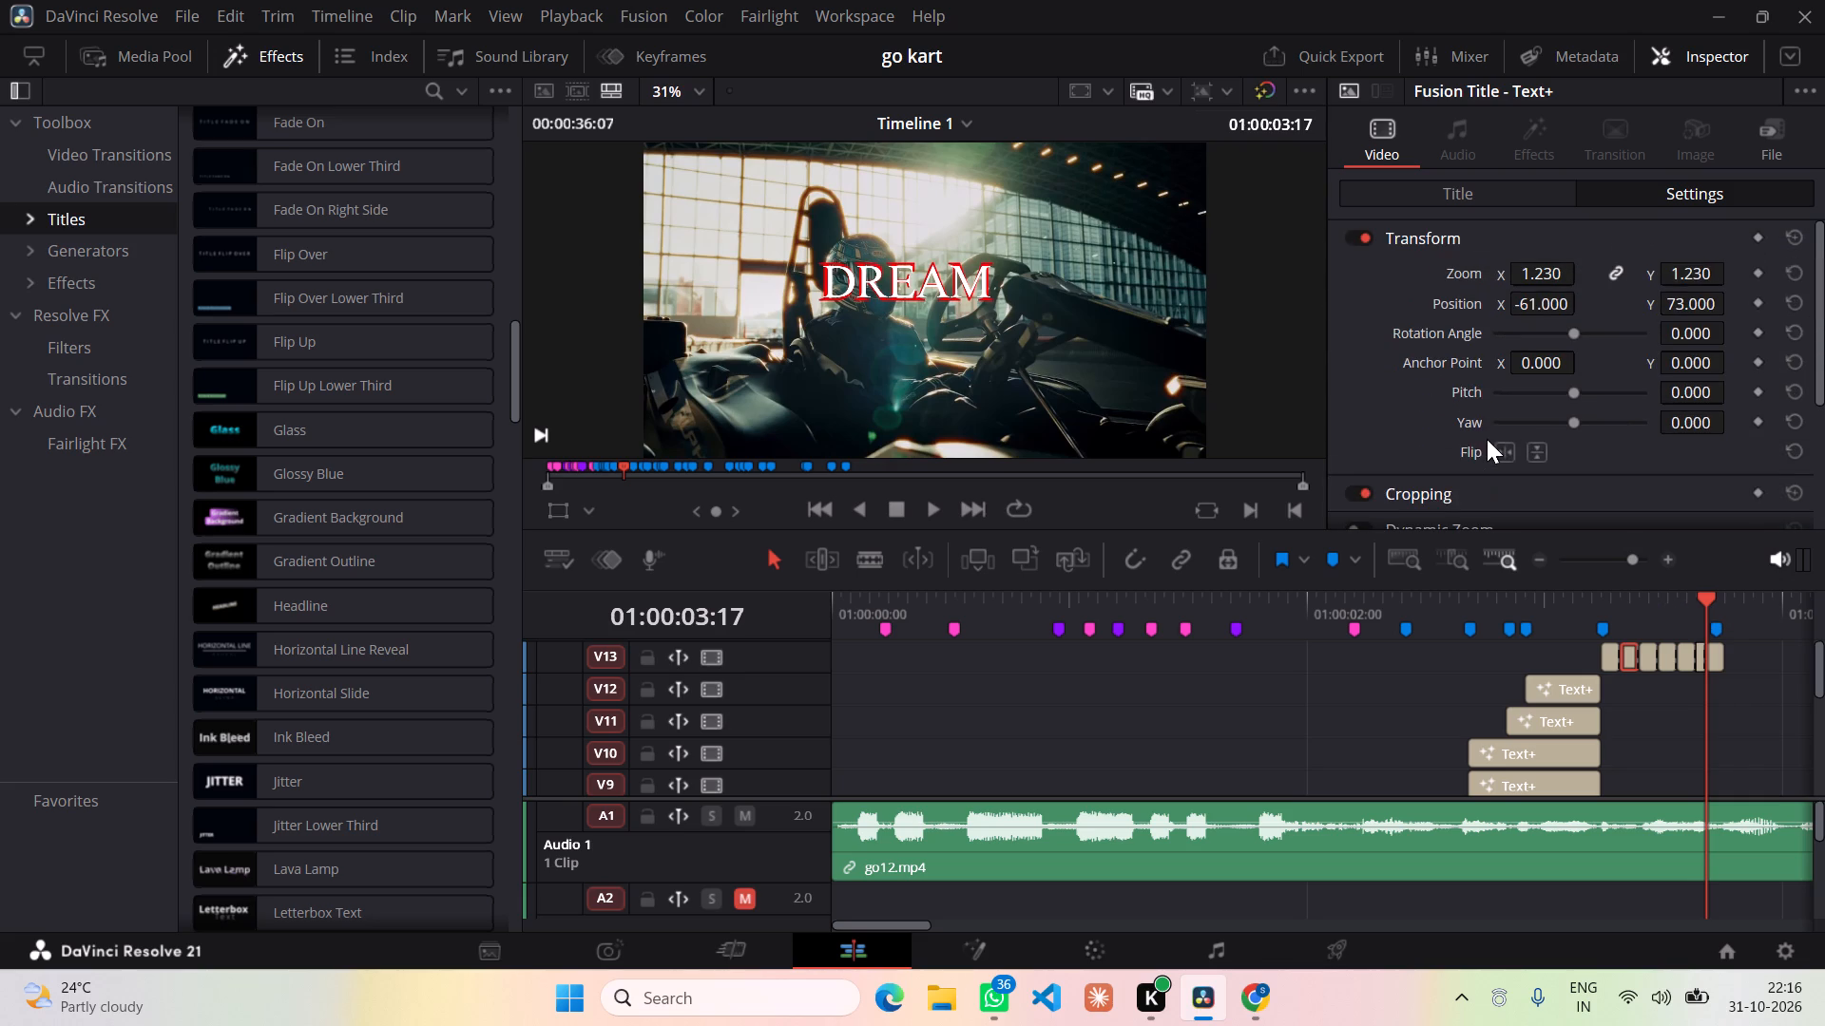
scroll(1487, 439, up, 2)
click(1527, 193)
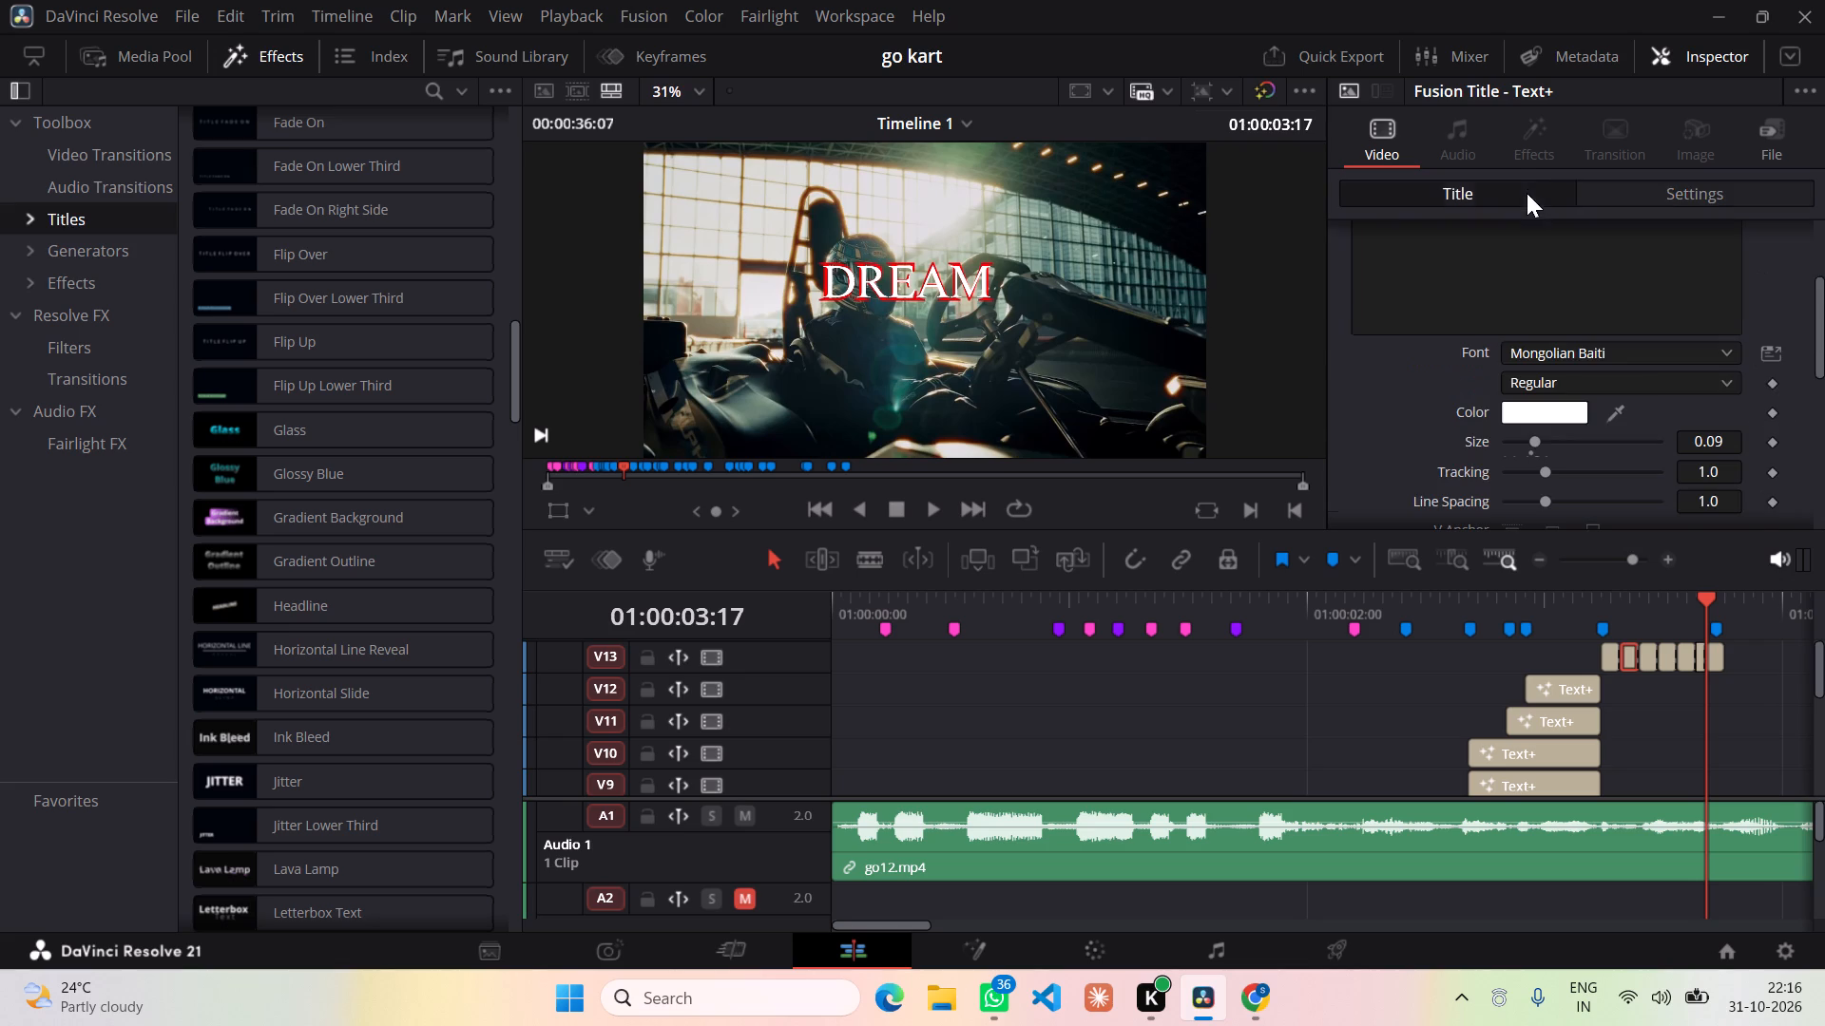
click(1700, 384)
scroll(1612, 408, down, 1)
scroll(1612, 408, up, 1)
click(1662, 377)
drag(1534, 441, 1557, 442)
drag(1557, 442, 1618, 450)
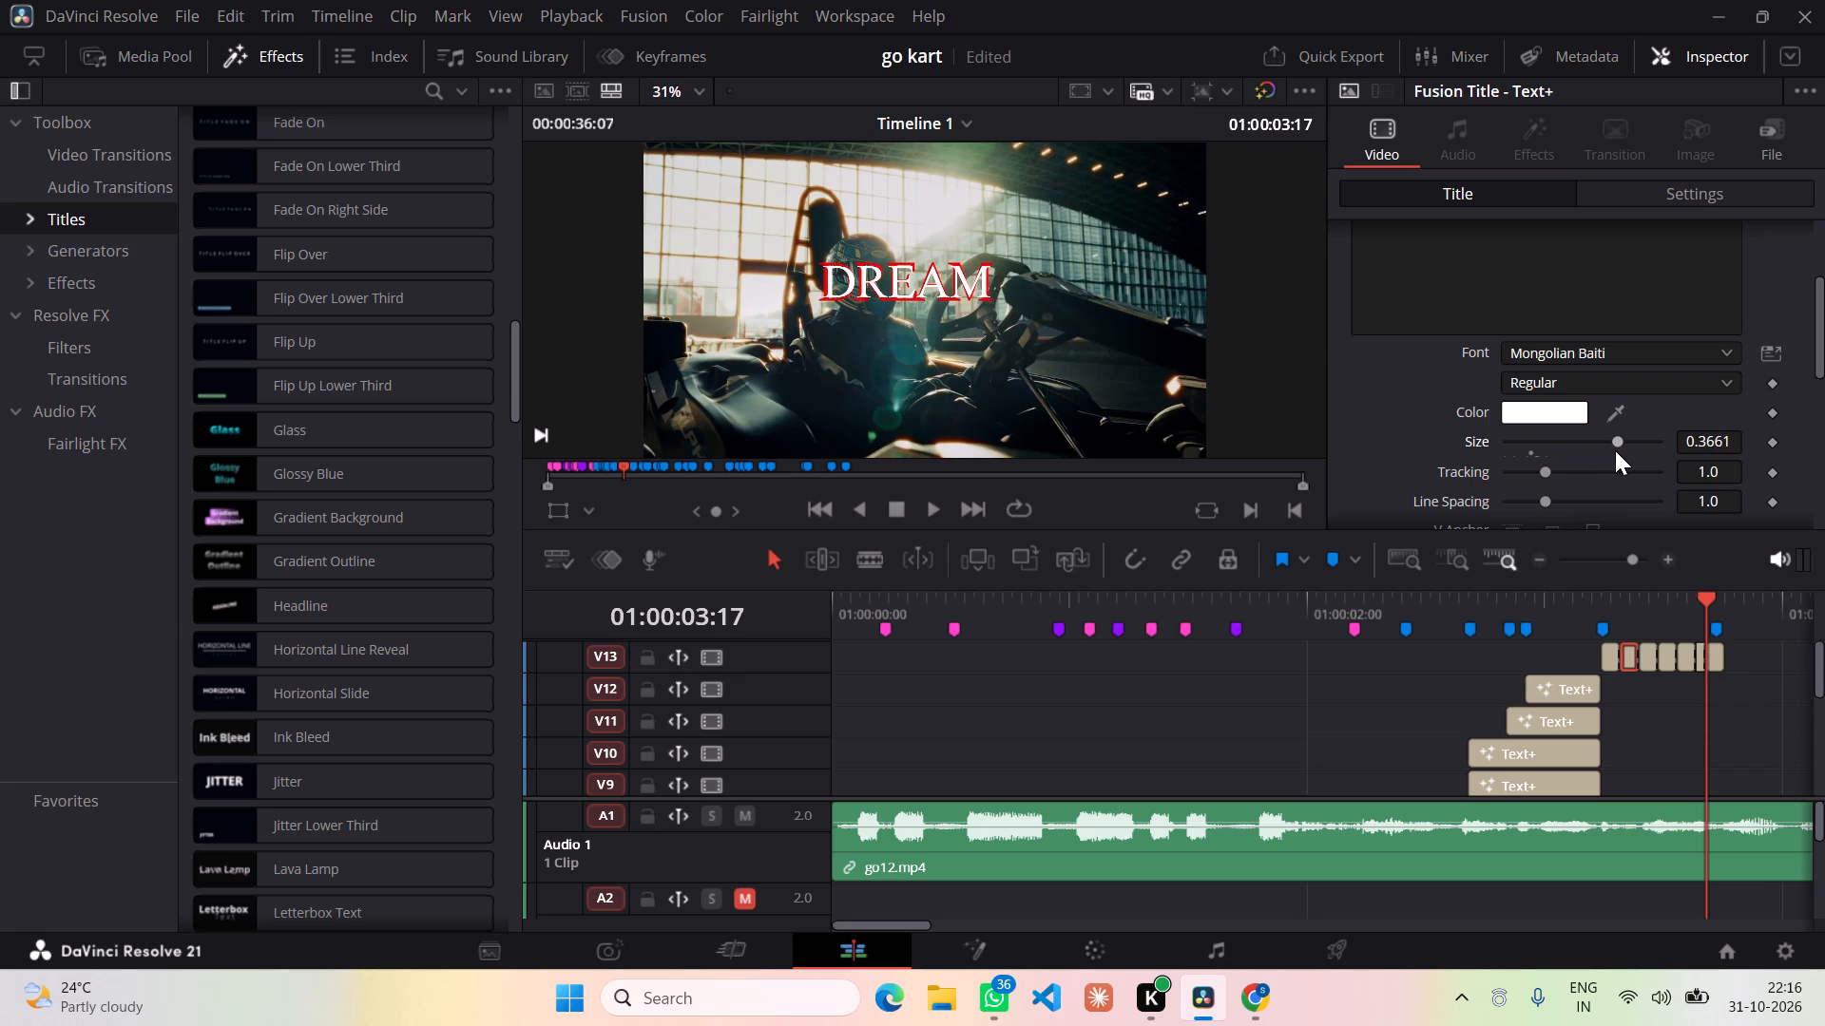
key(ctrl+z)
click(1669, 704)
Recolour the second, fourth and sixth V13 "DREAM" segments red (#ff0000).
drag(1704, 598, 1631, 598)
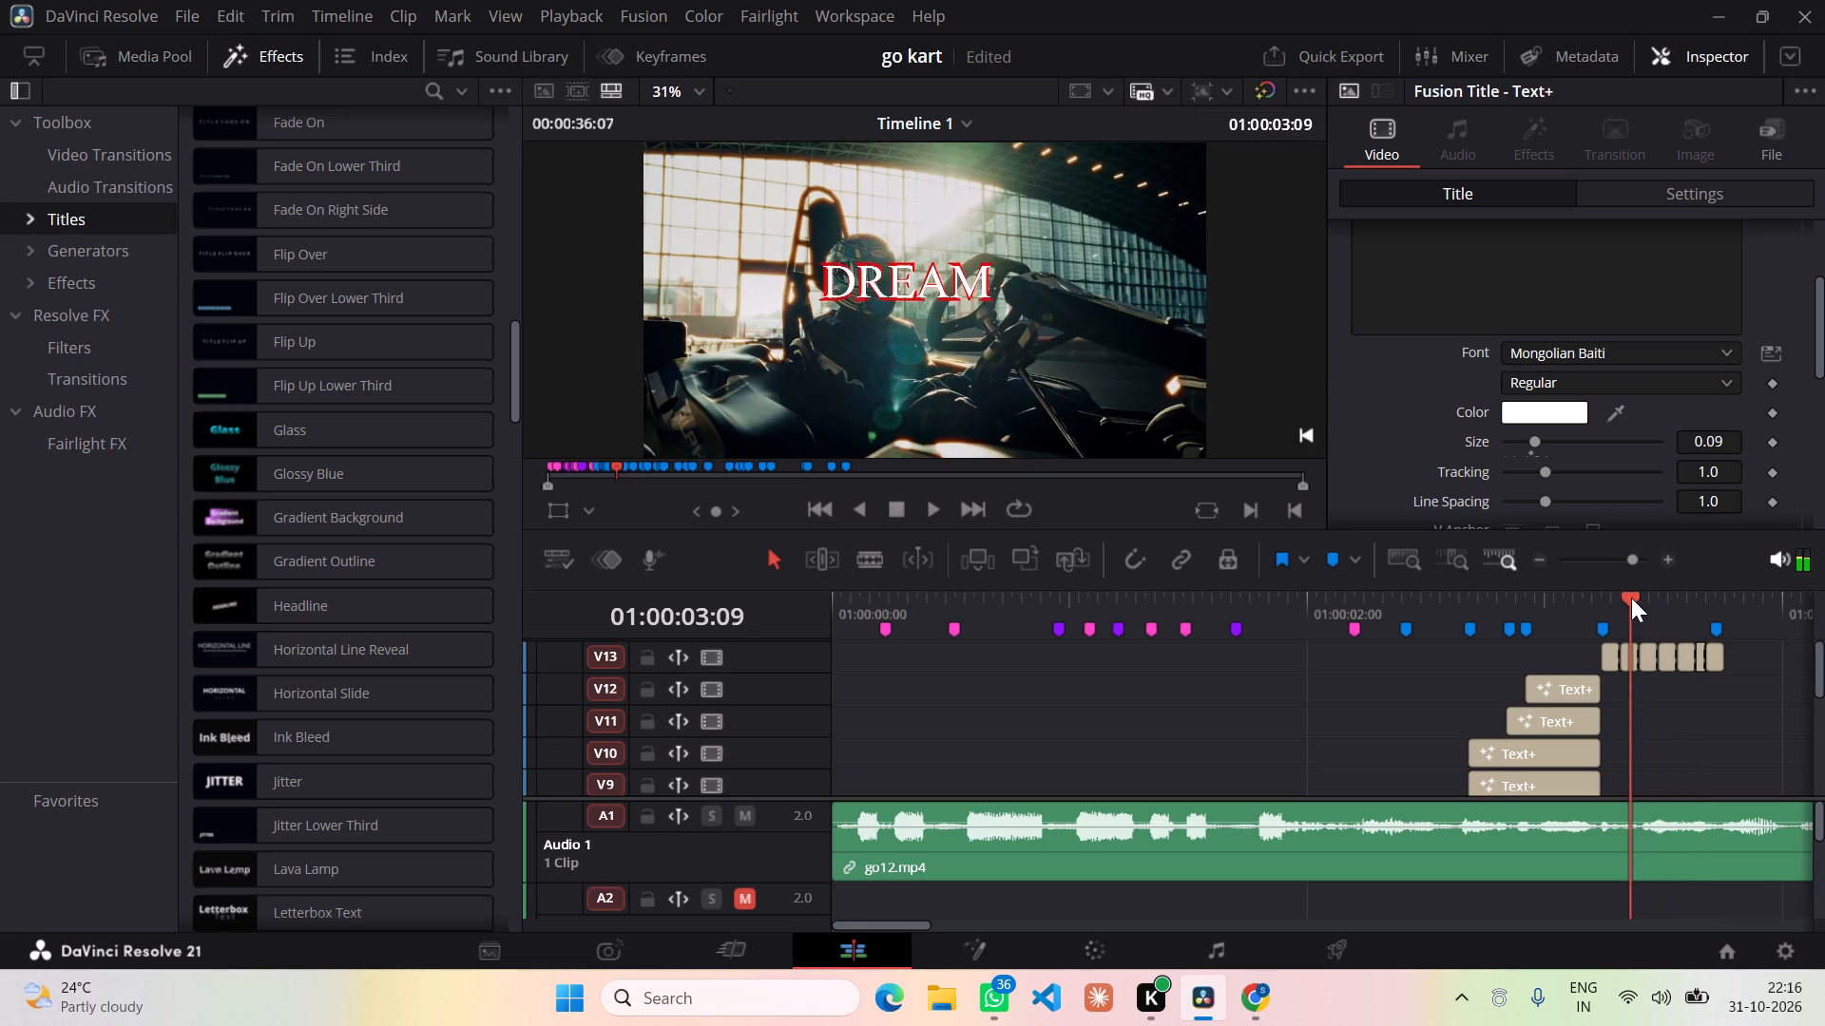
drag(1631, 598, 1630, 598)
click(1622, 655)
click(1555, 419)
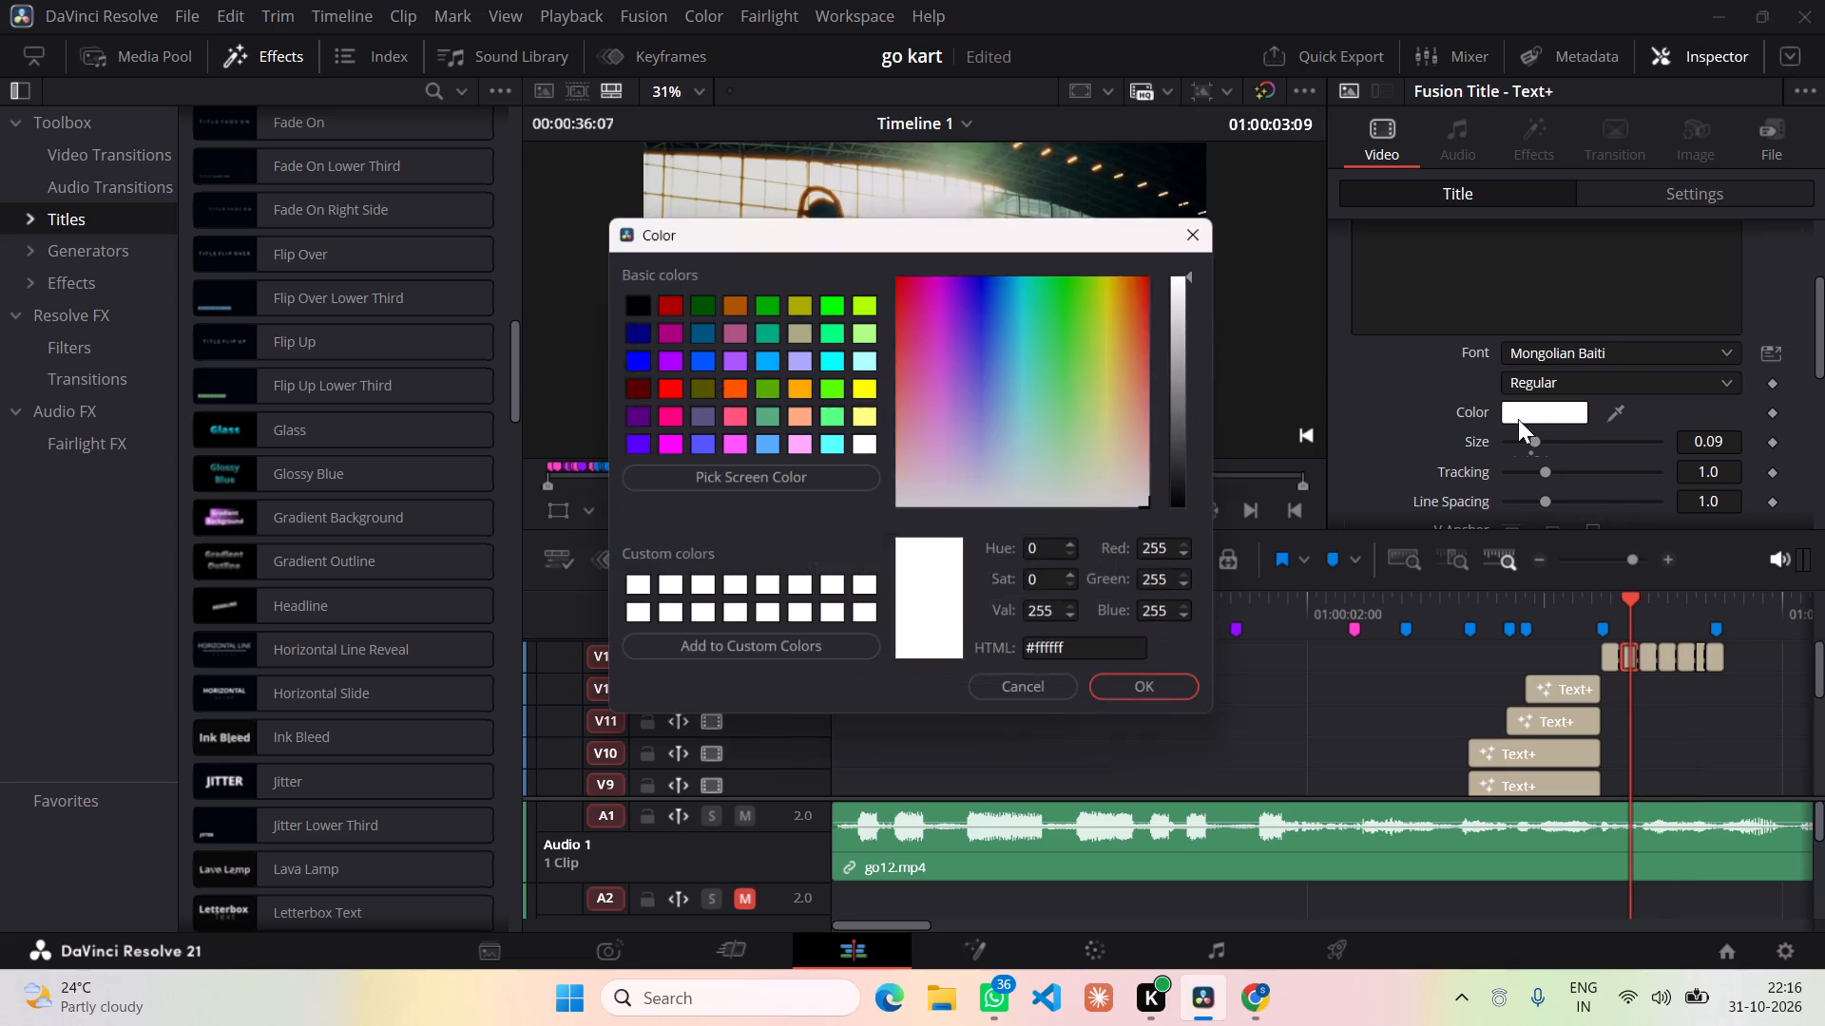
click(659, 382)
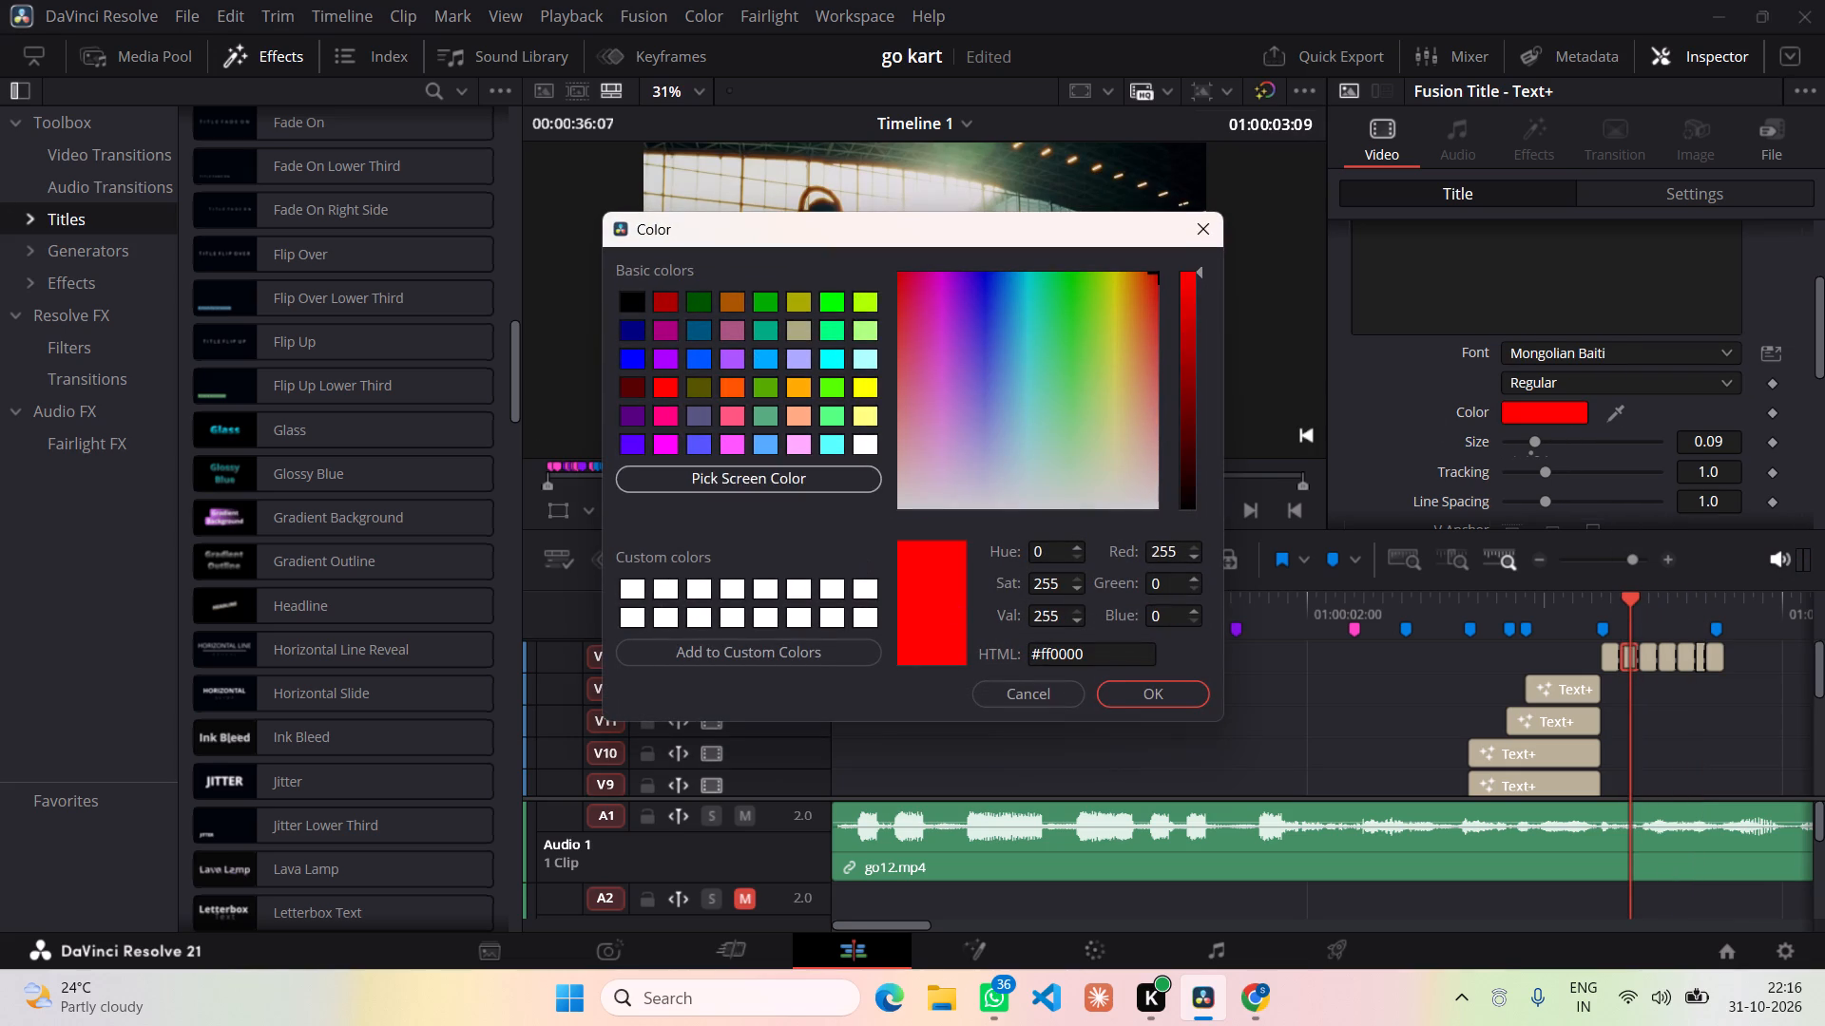
click(1123, 685)
click(1669, 660)
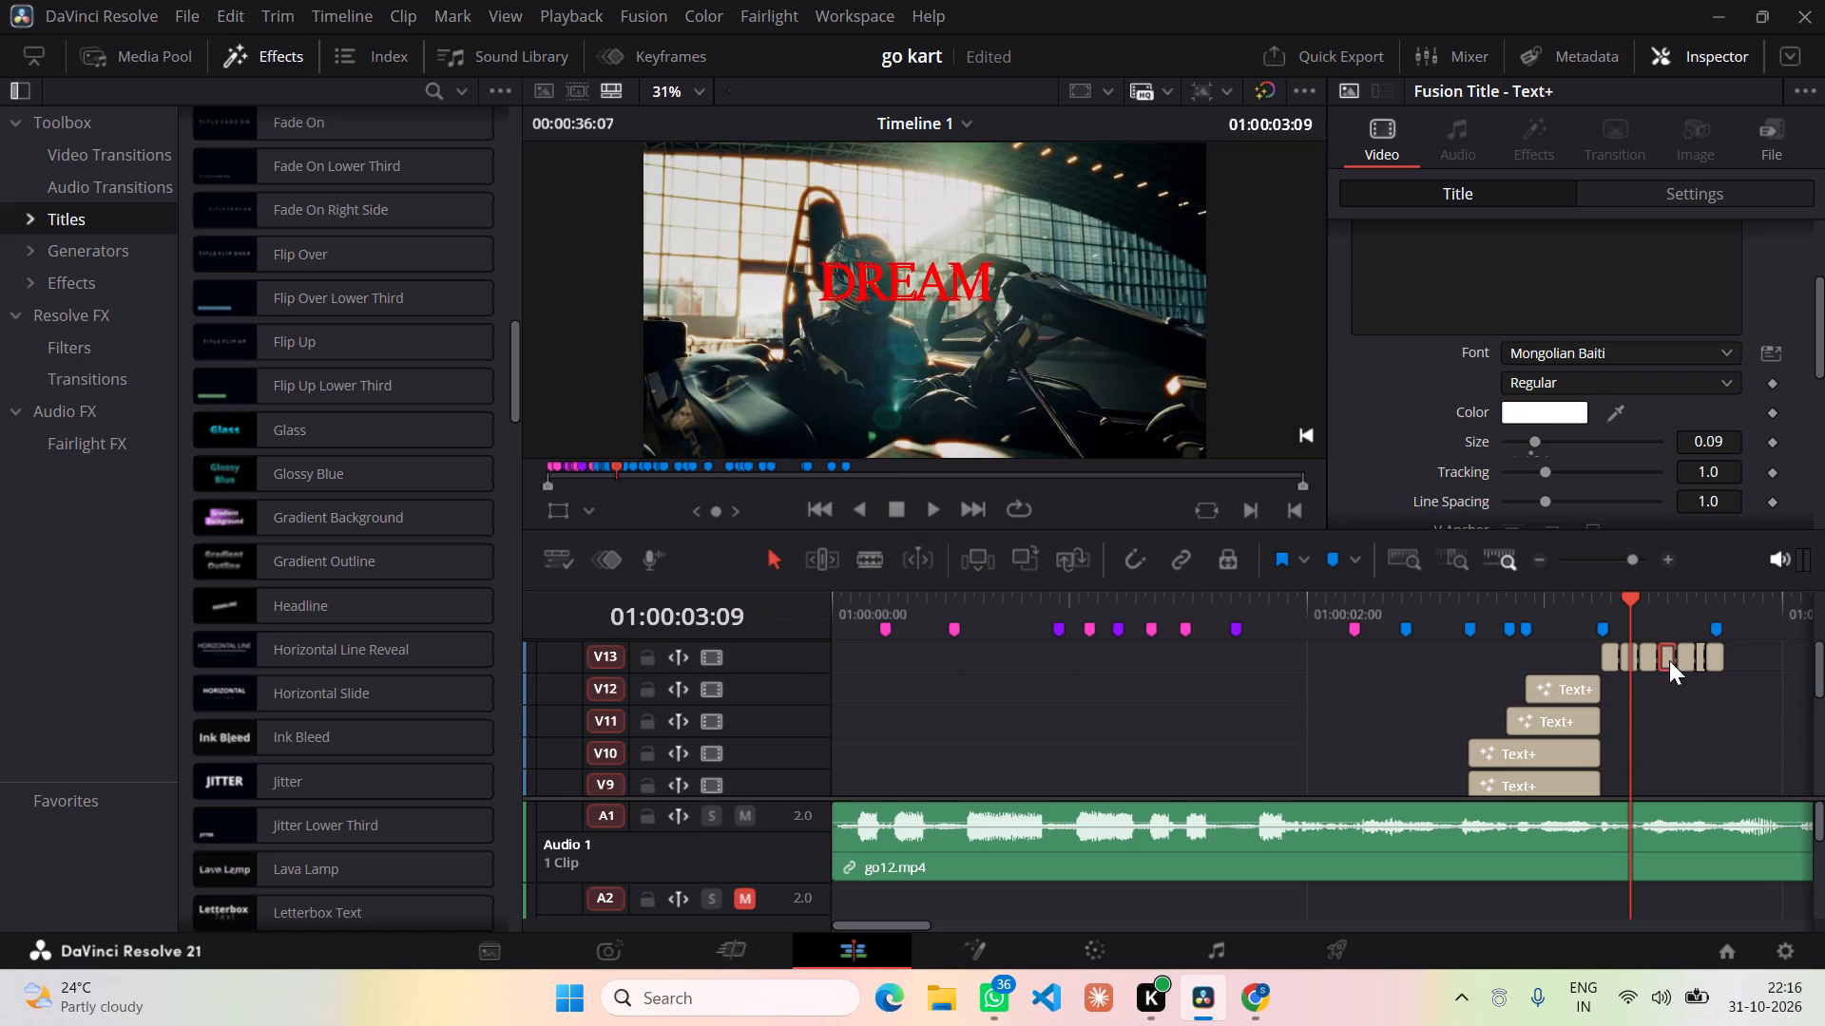
click(1536, 406)
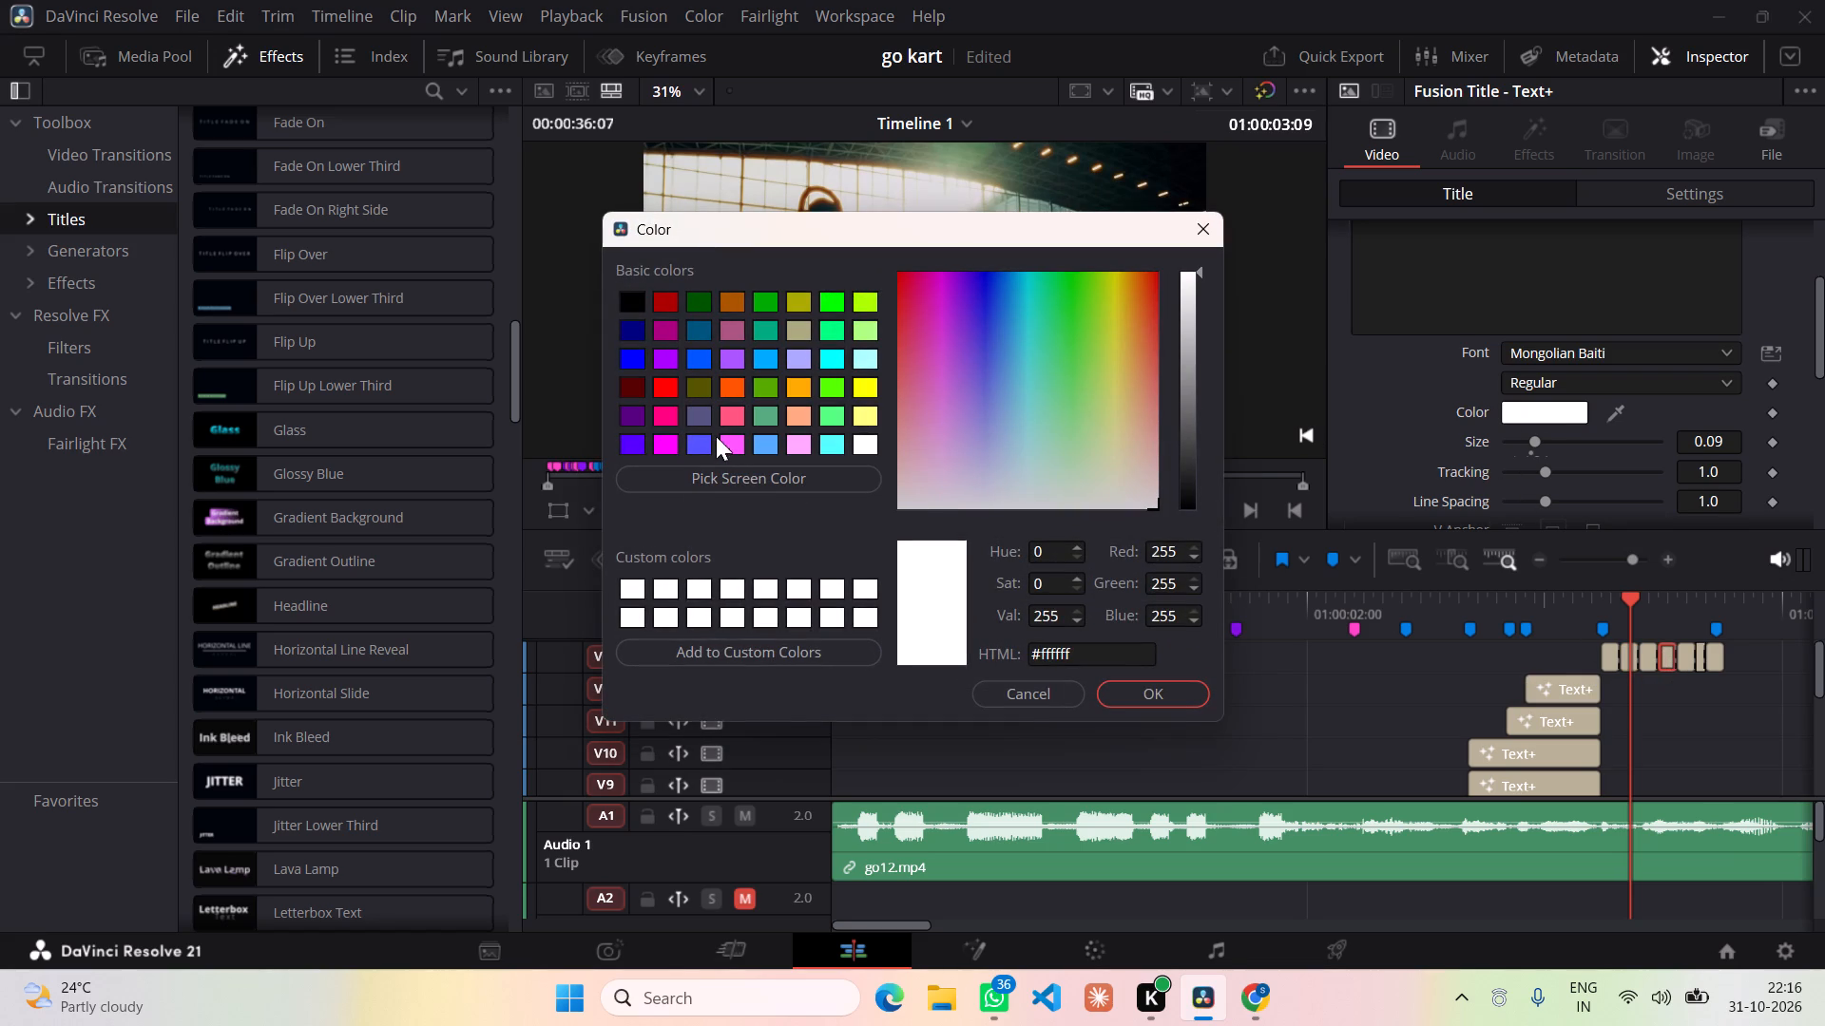
click(662, 385)
click(1149, 693)
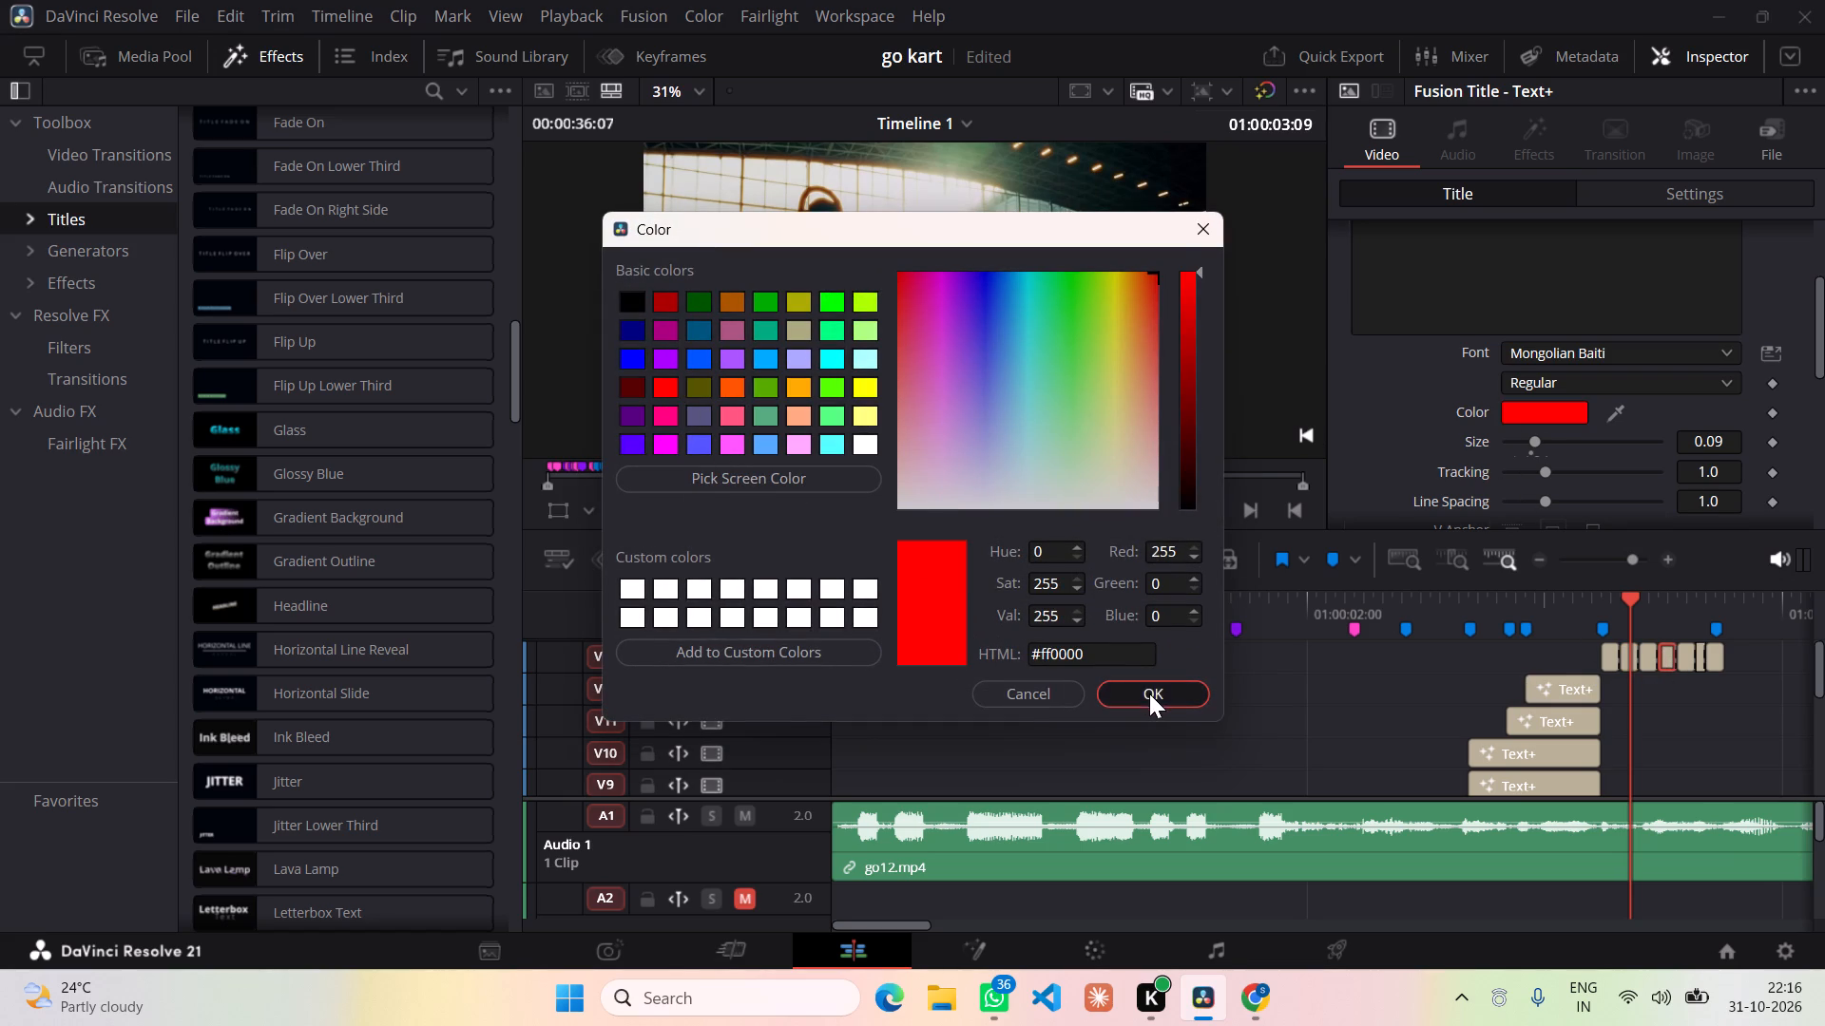
click(1700, 655)
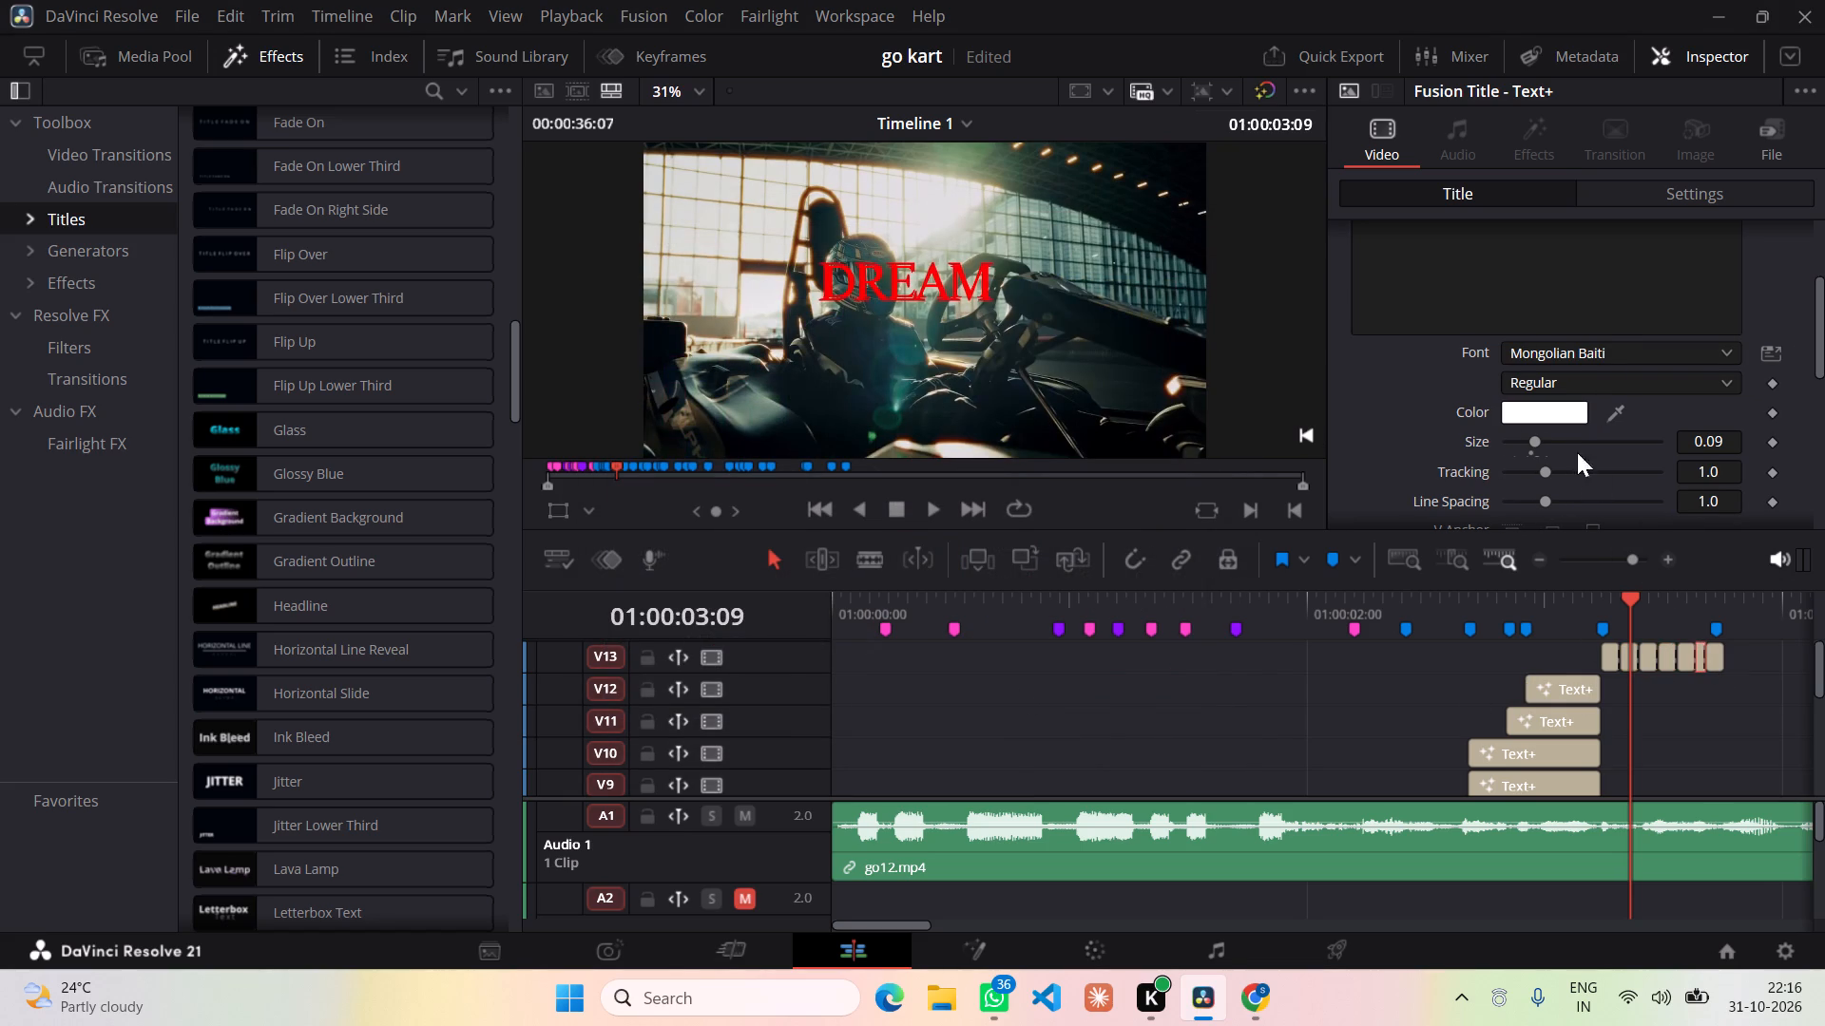
click(1541, 408)
click(657, 390)
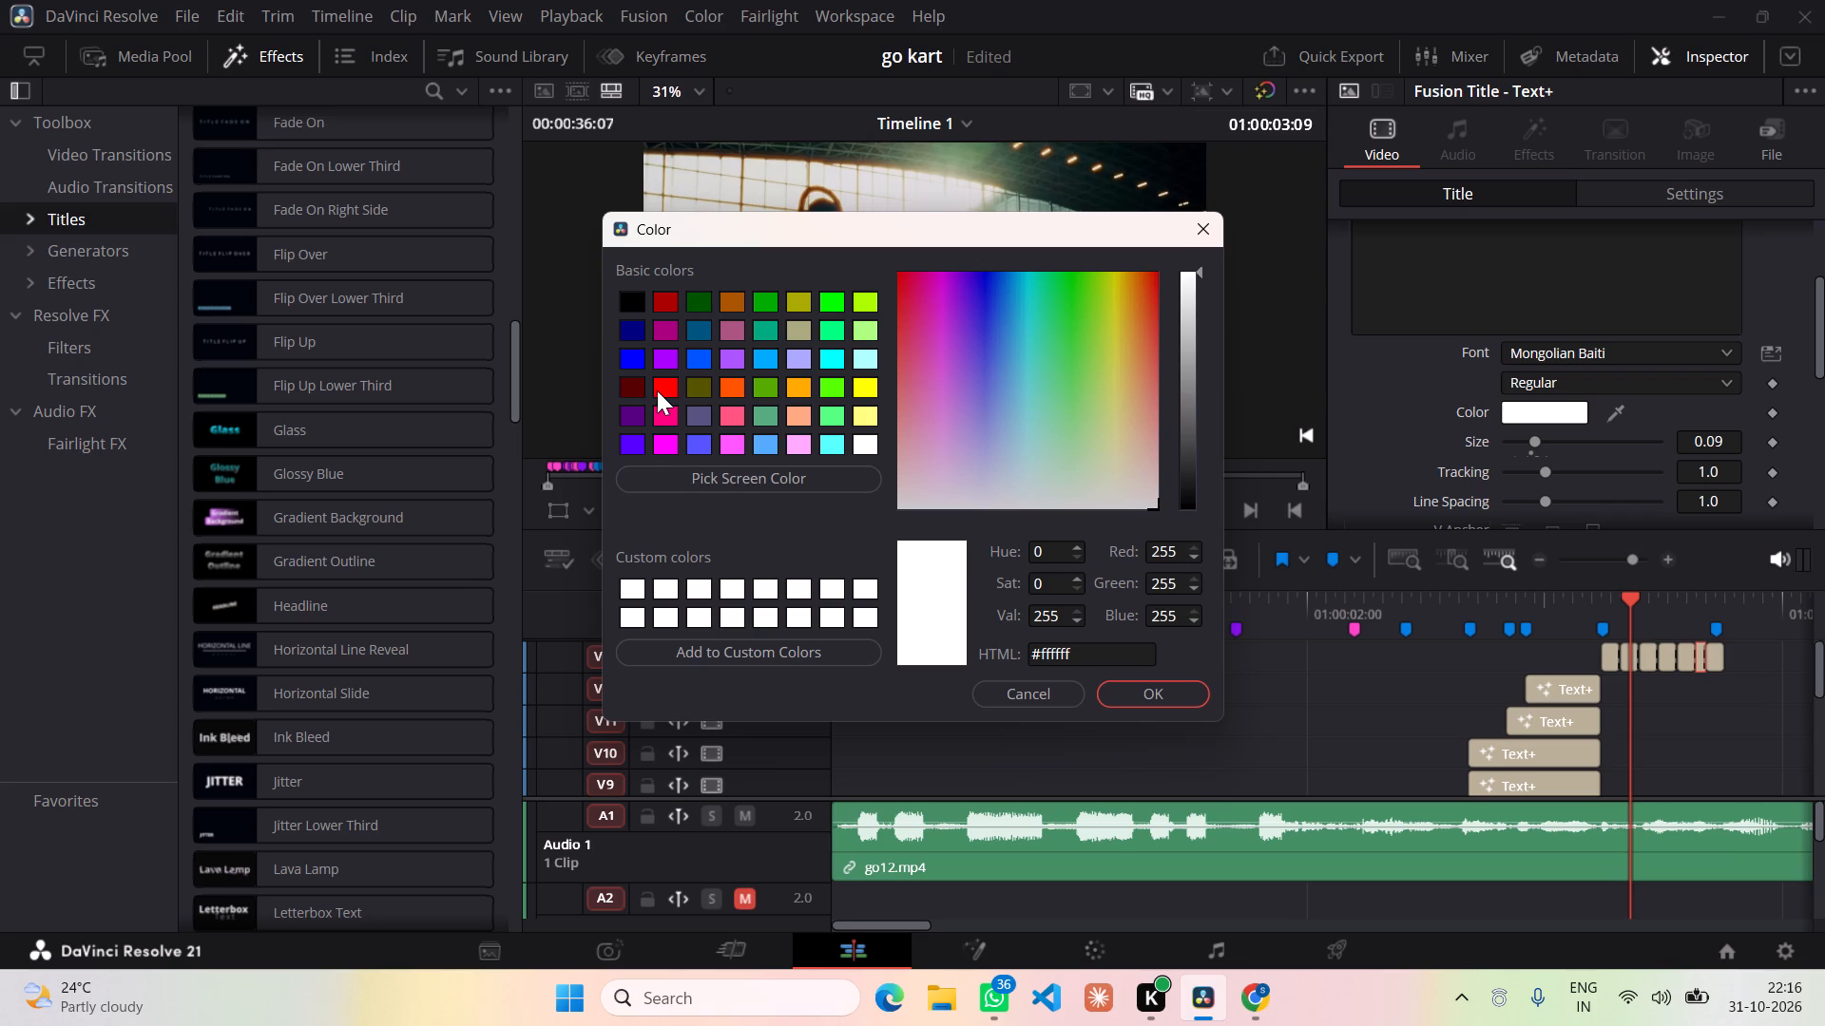
click(1162, 689)
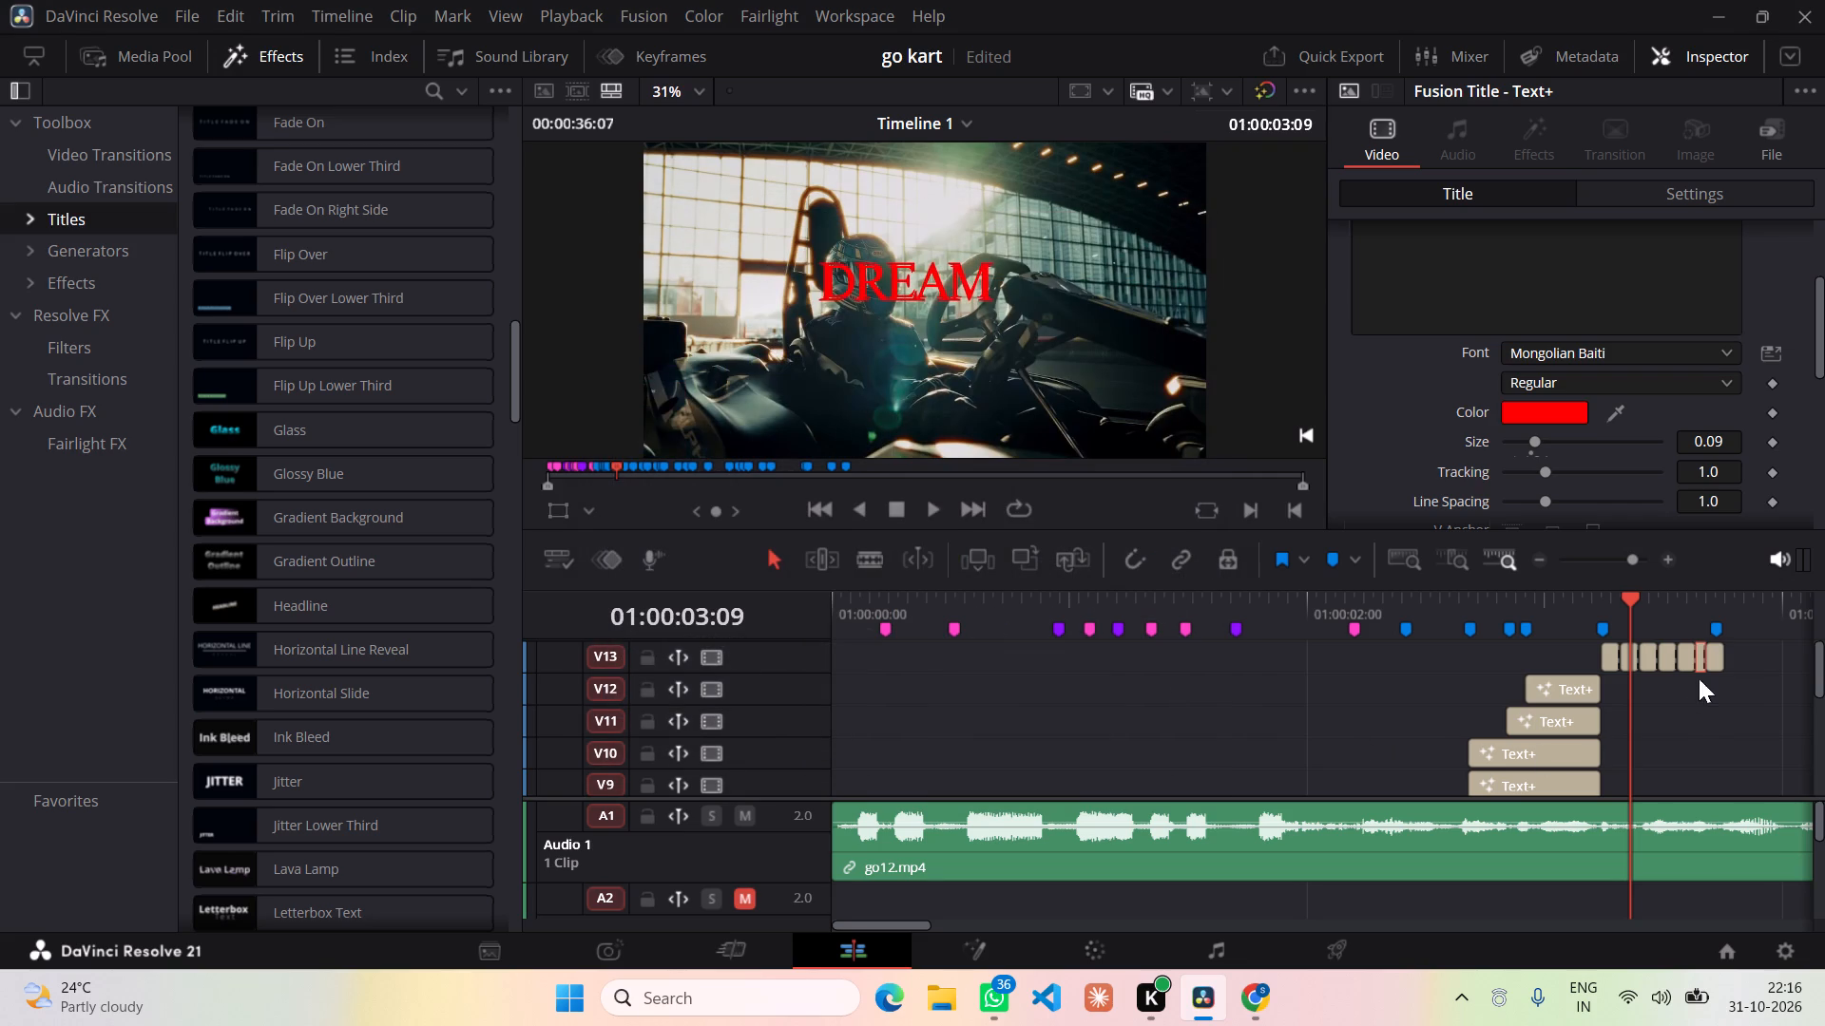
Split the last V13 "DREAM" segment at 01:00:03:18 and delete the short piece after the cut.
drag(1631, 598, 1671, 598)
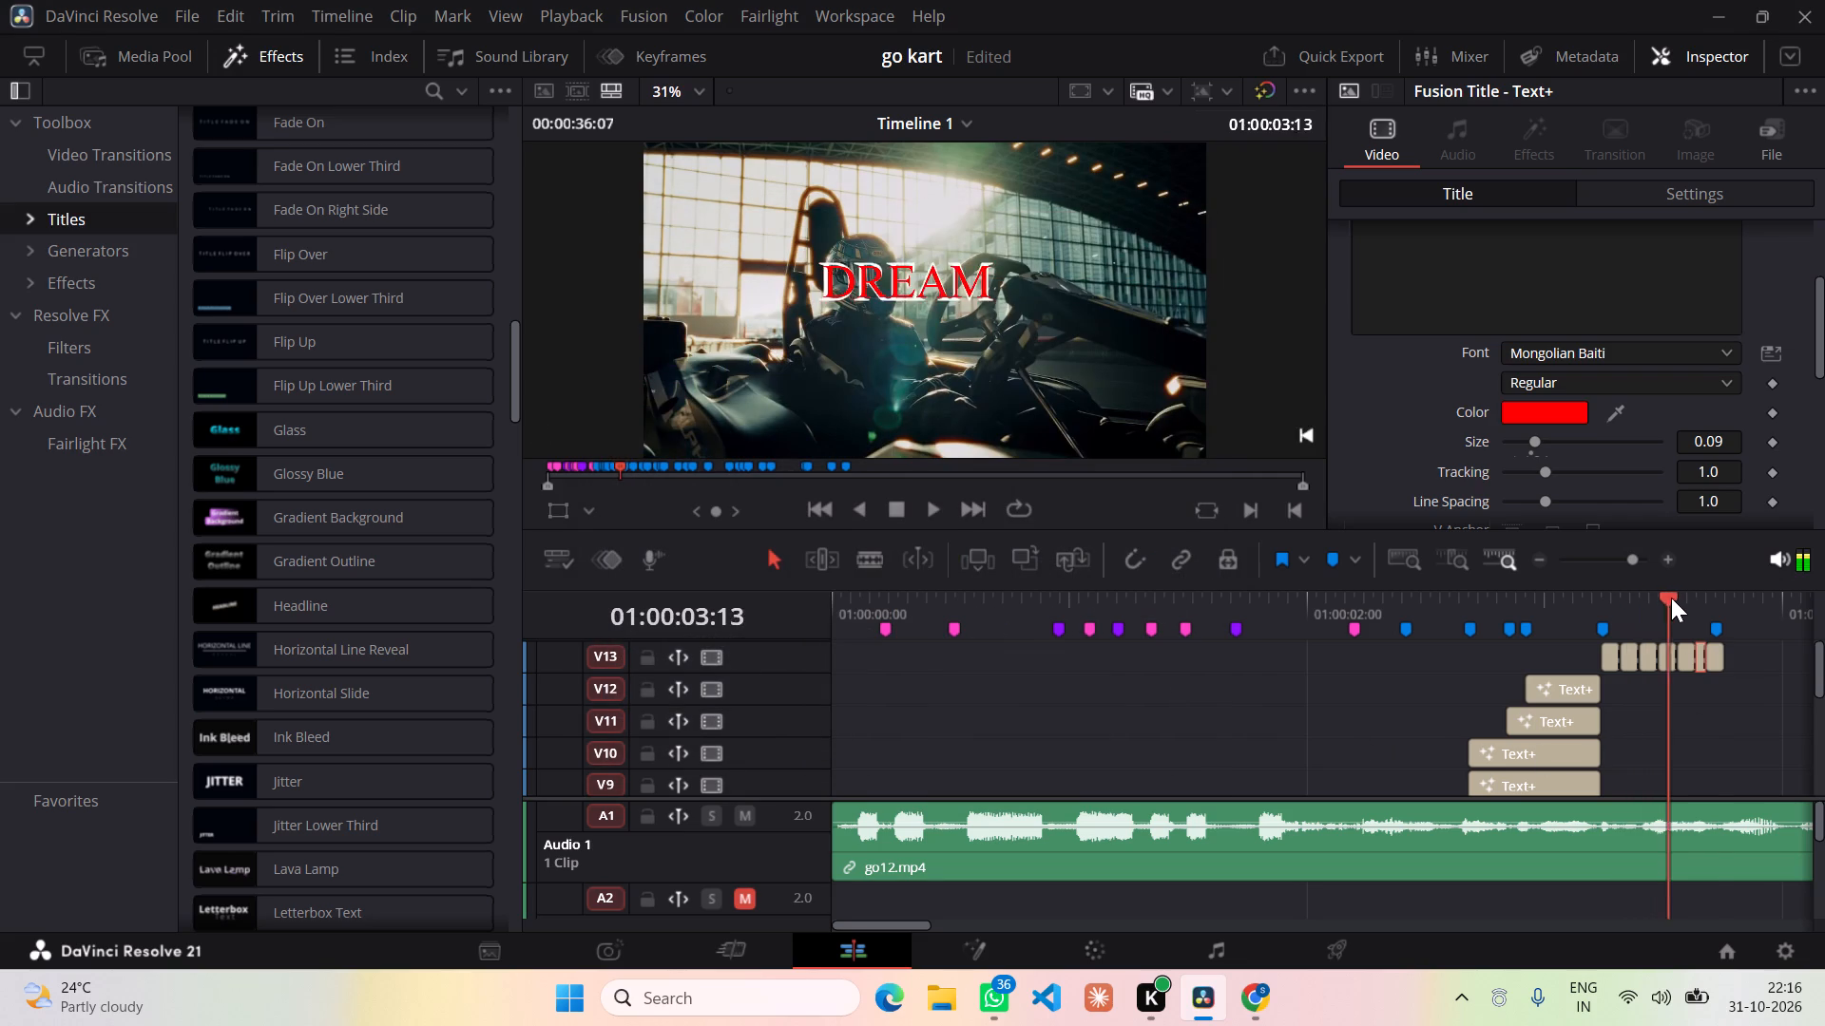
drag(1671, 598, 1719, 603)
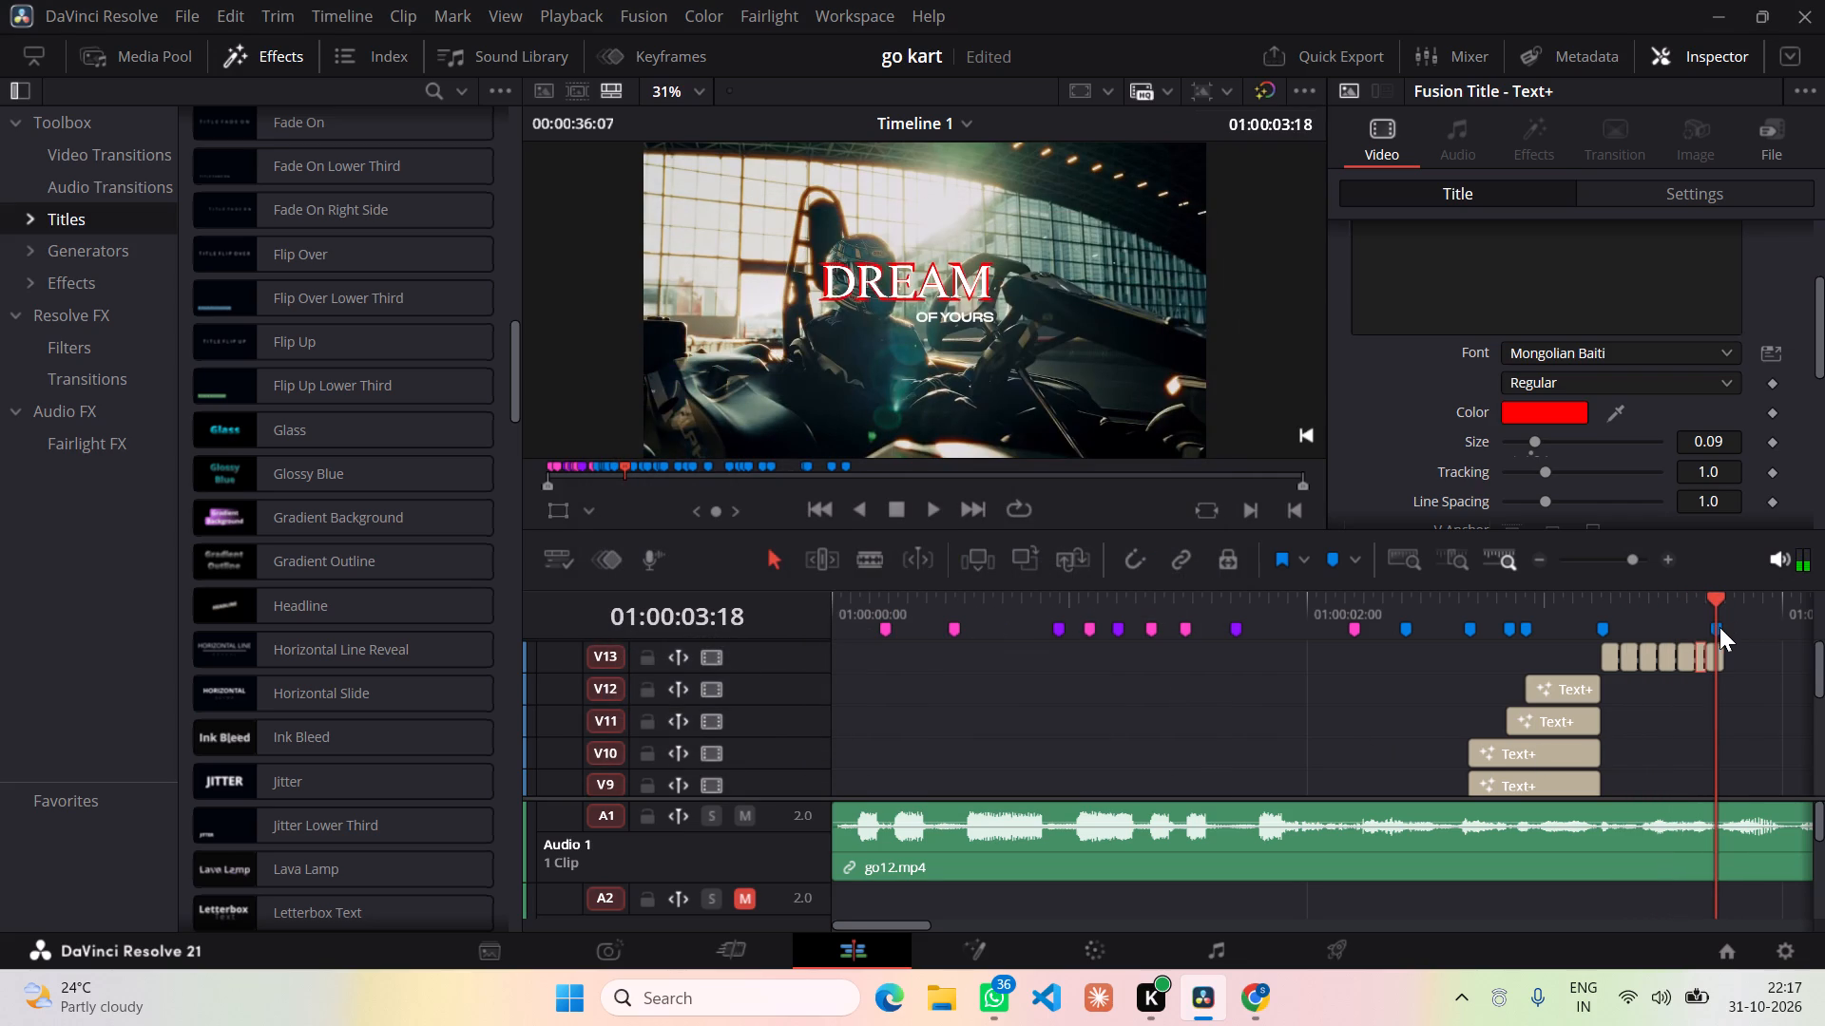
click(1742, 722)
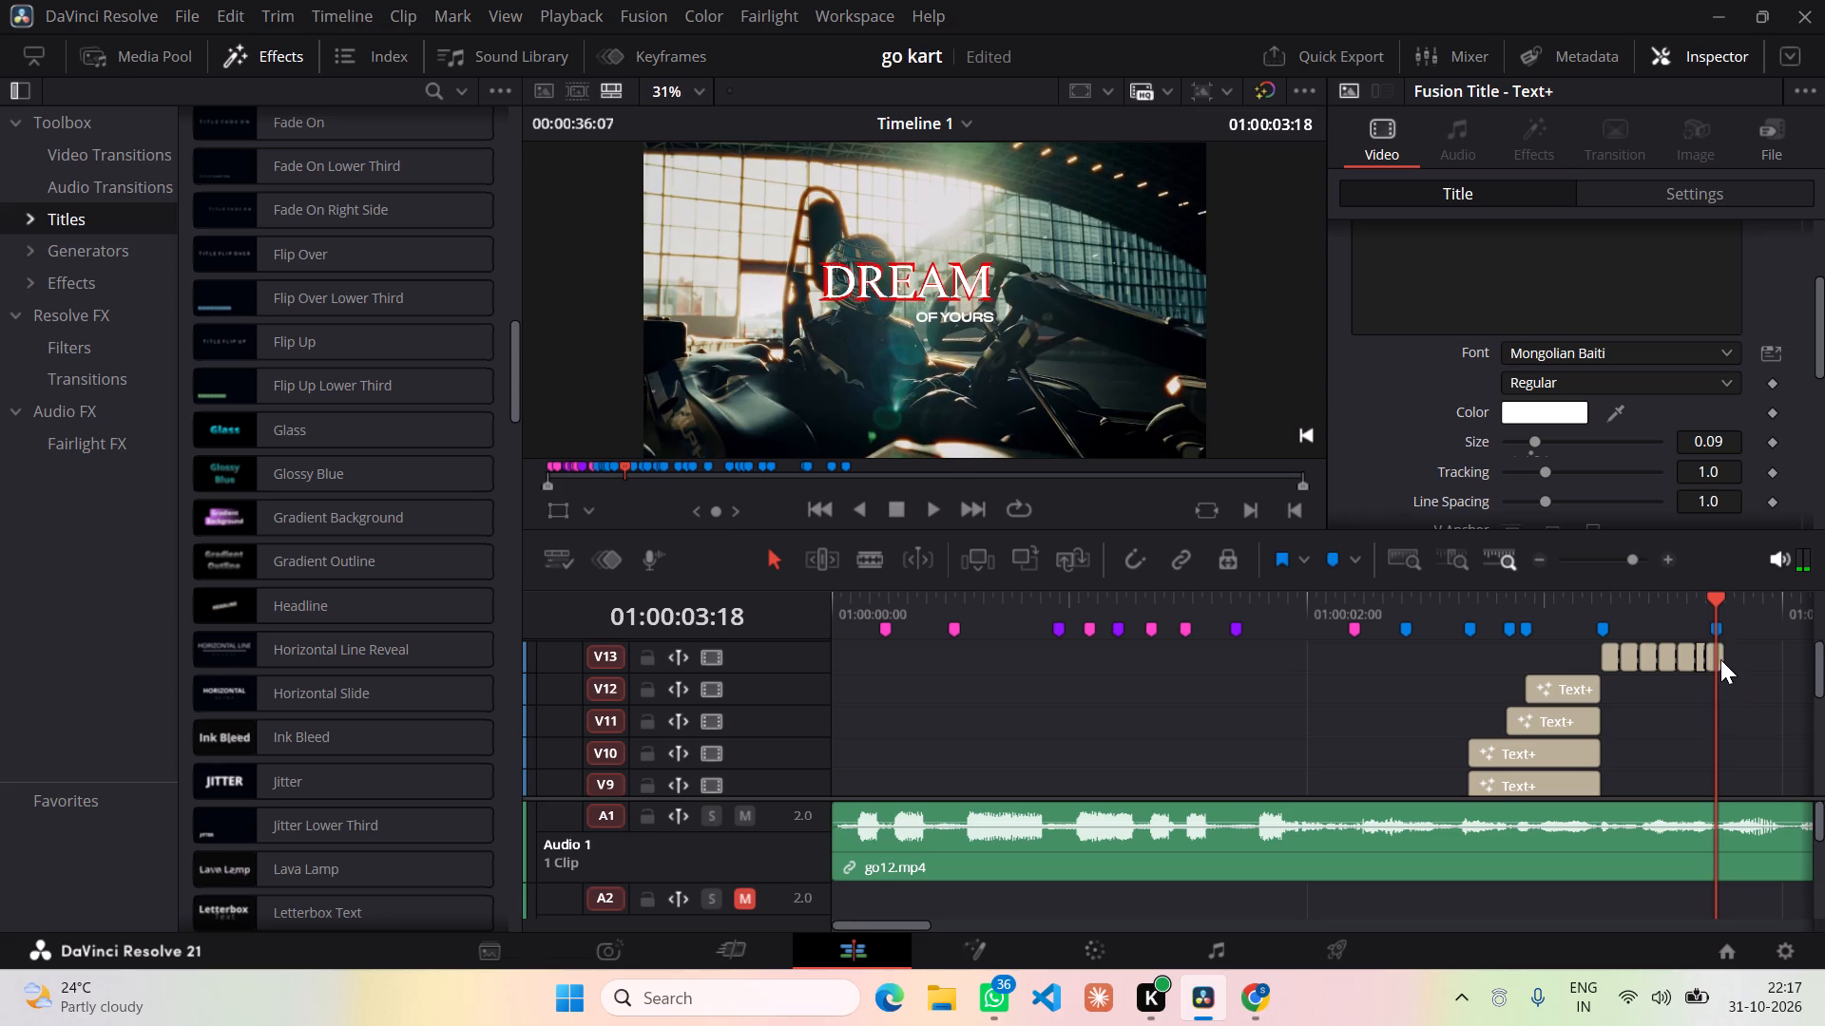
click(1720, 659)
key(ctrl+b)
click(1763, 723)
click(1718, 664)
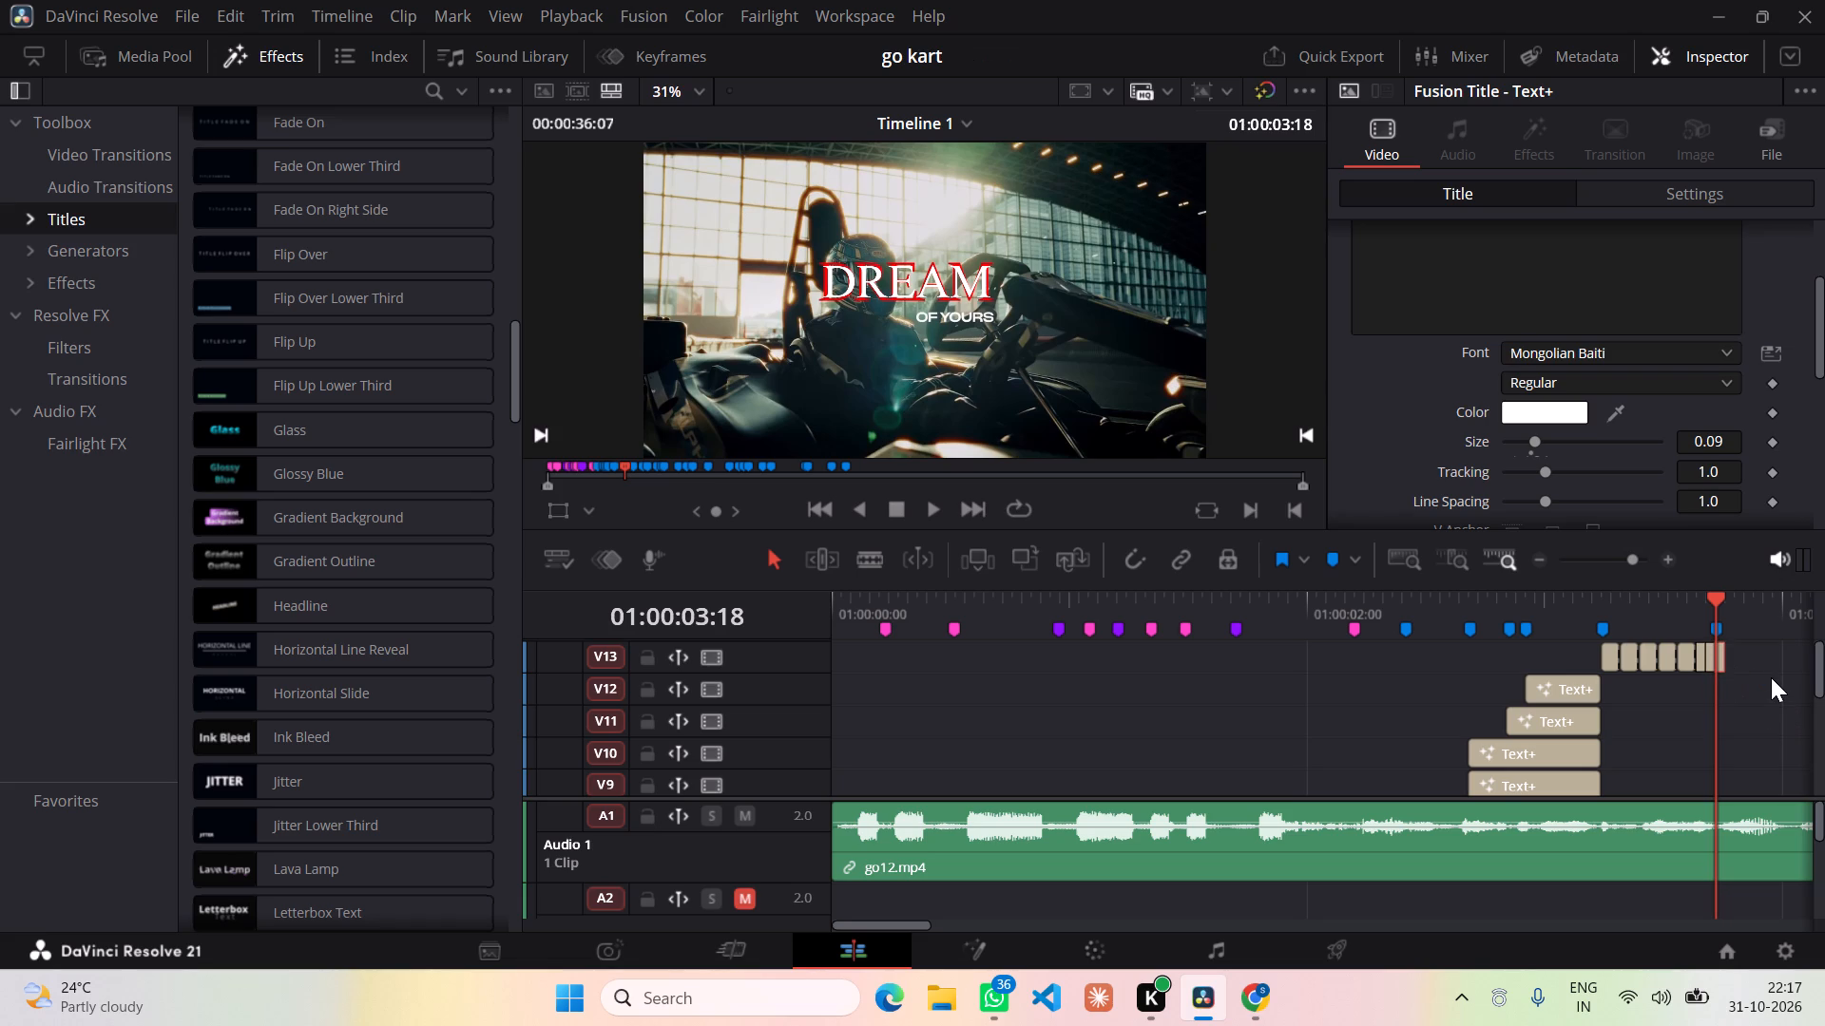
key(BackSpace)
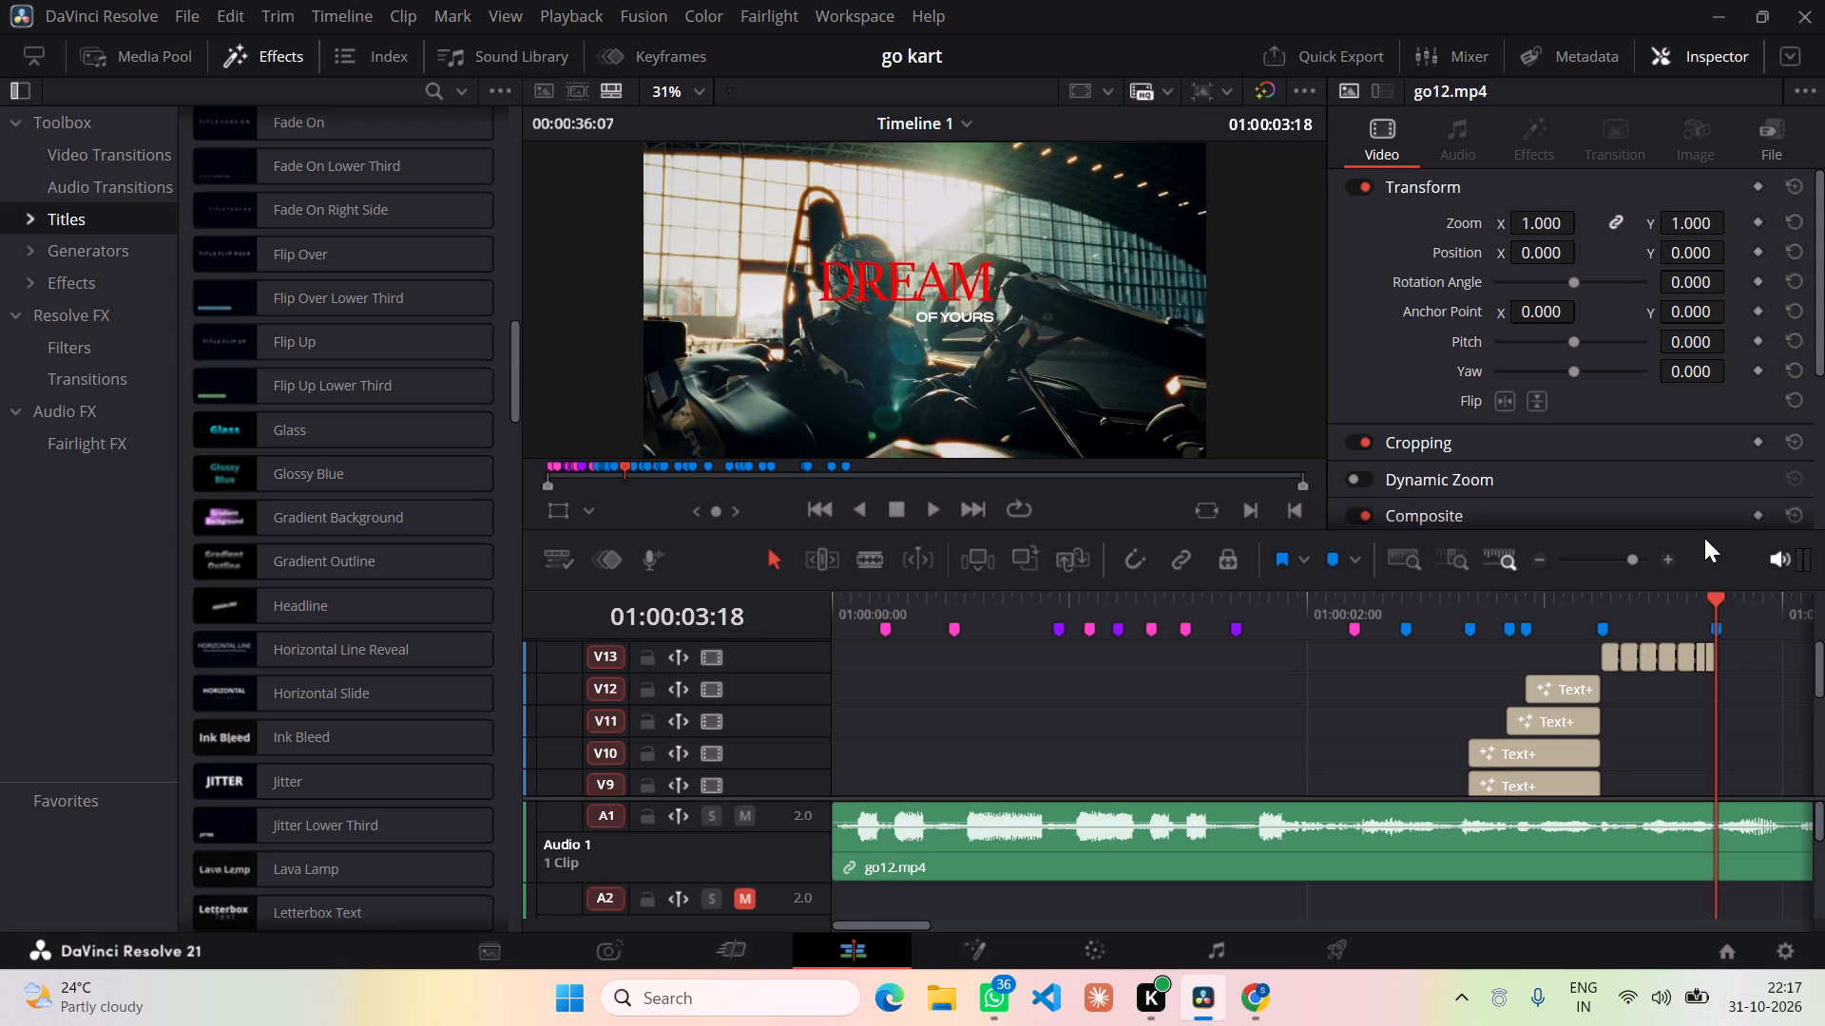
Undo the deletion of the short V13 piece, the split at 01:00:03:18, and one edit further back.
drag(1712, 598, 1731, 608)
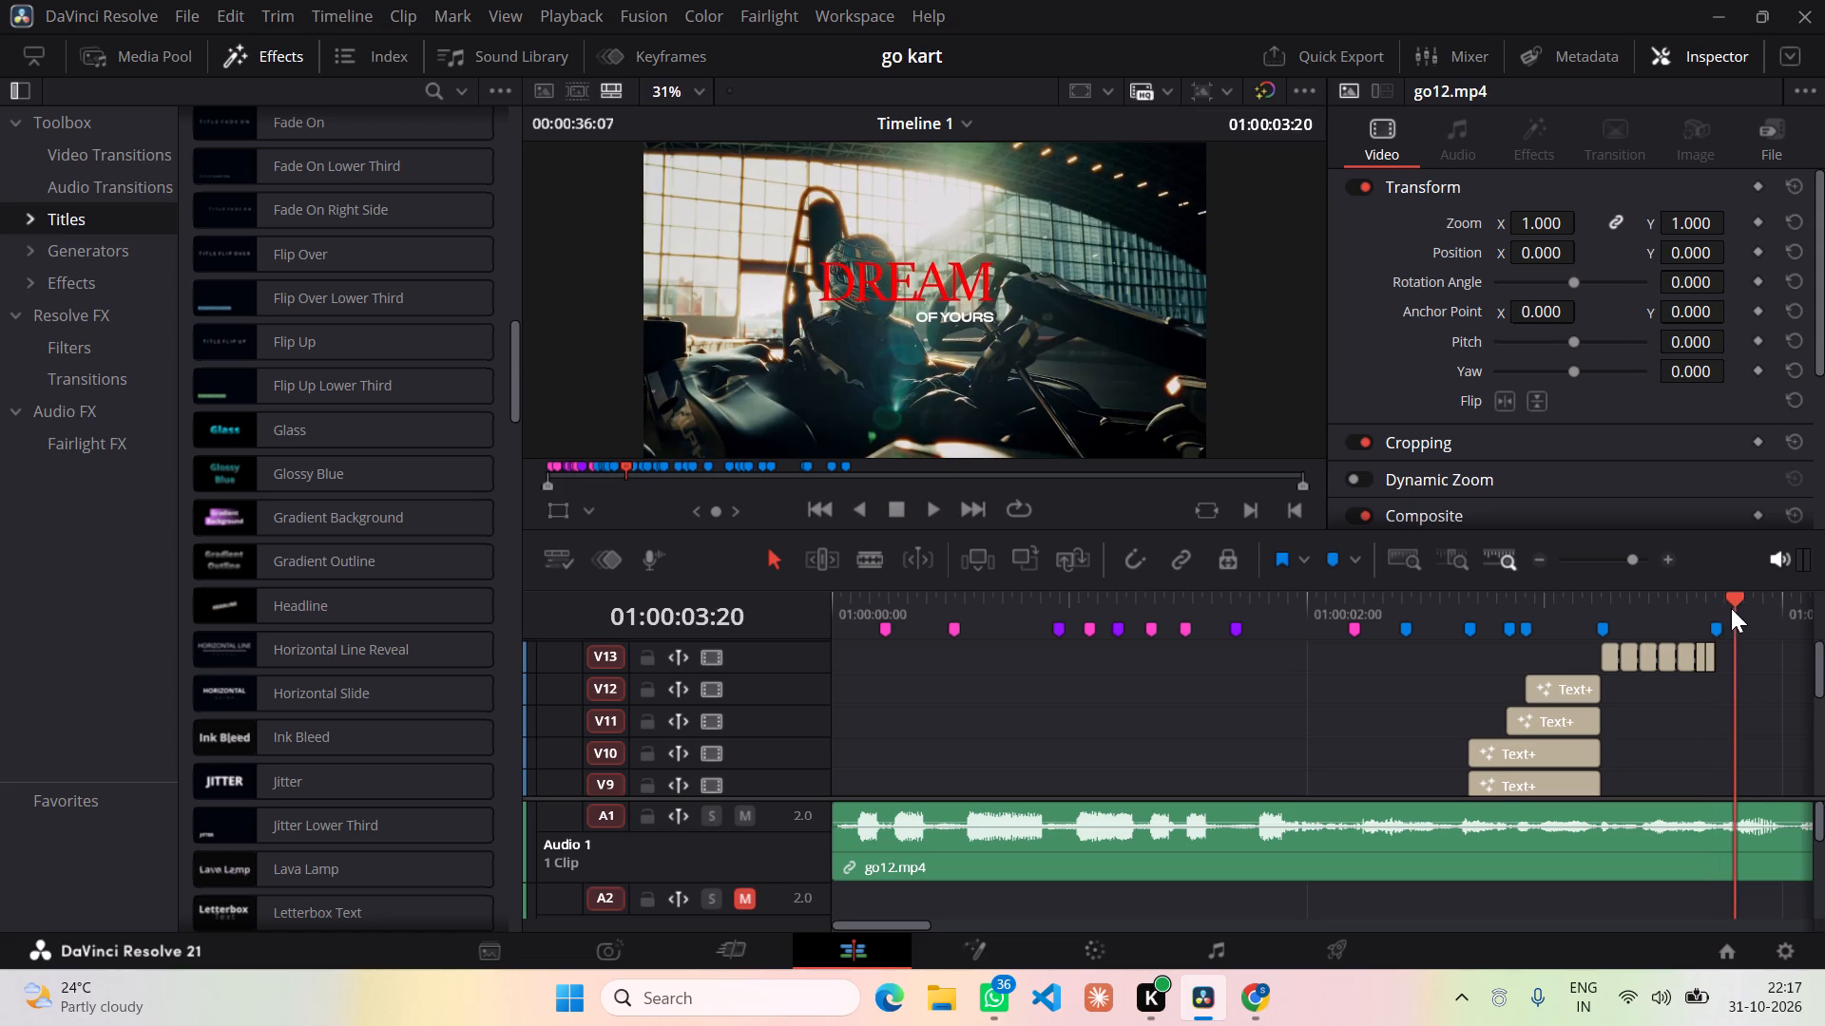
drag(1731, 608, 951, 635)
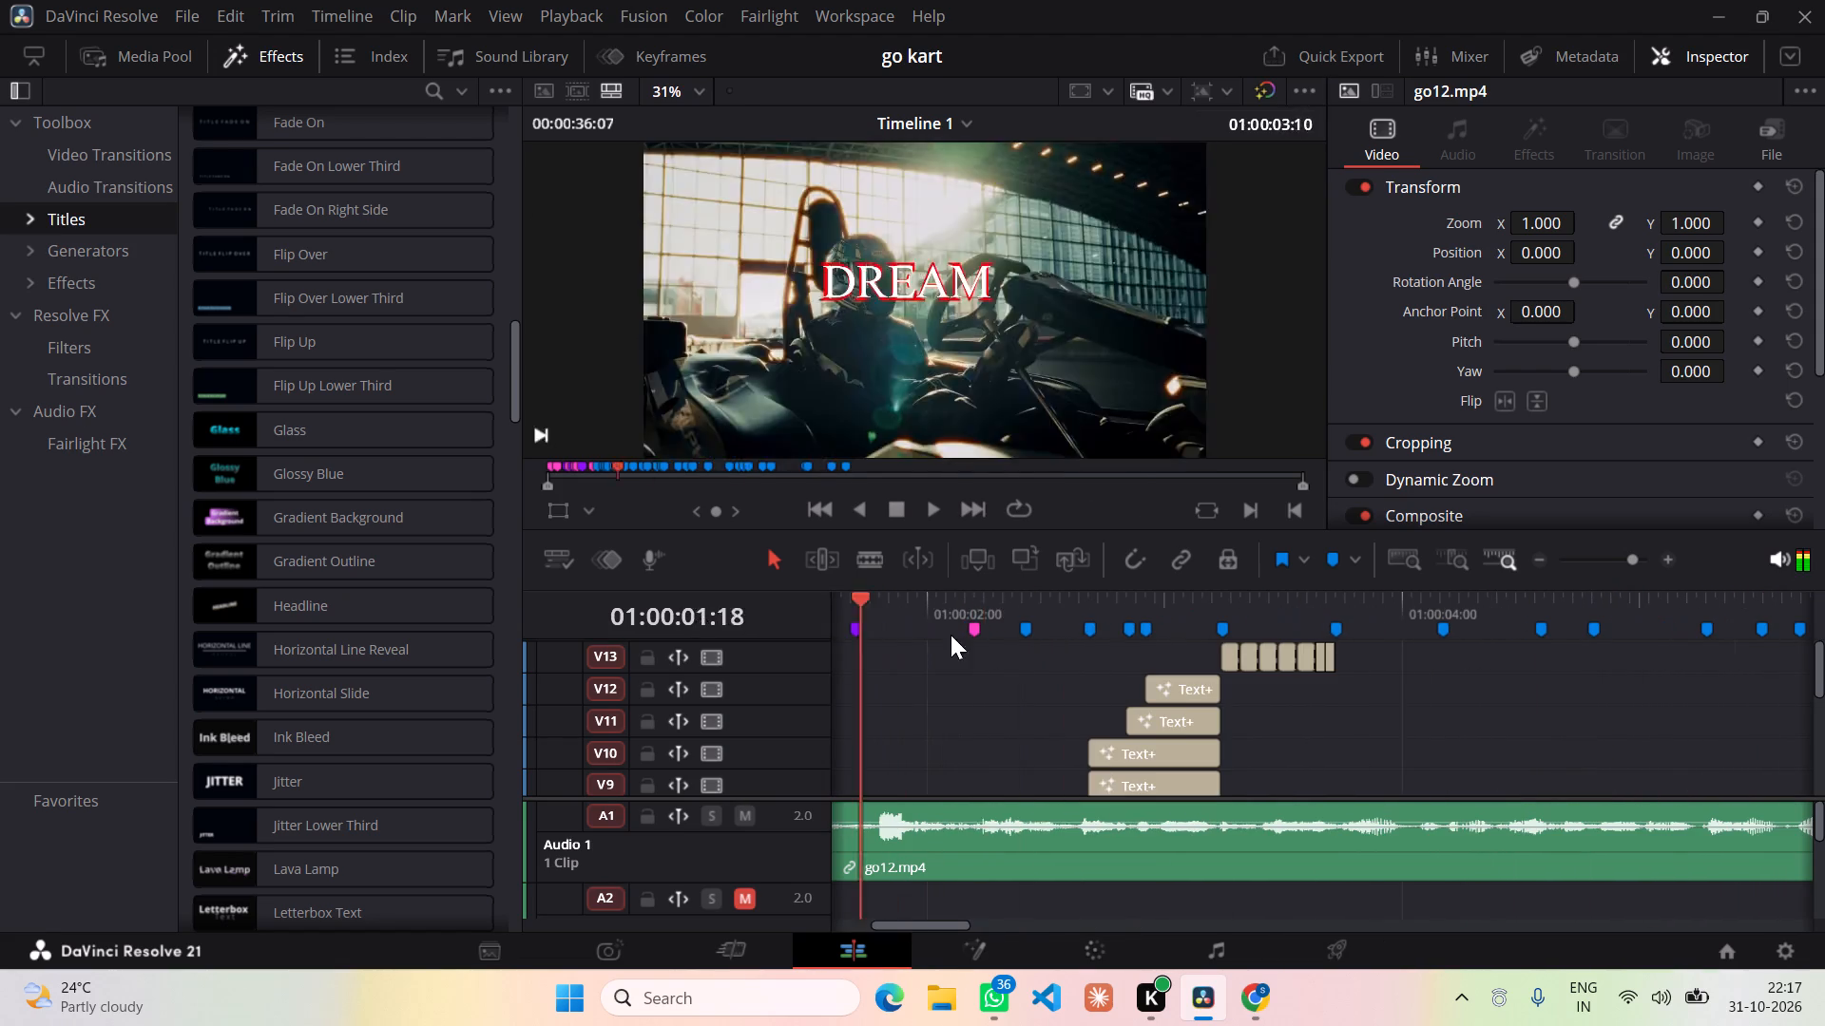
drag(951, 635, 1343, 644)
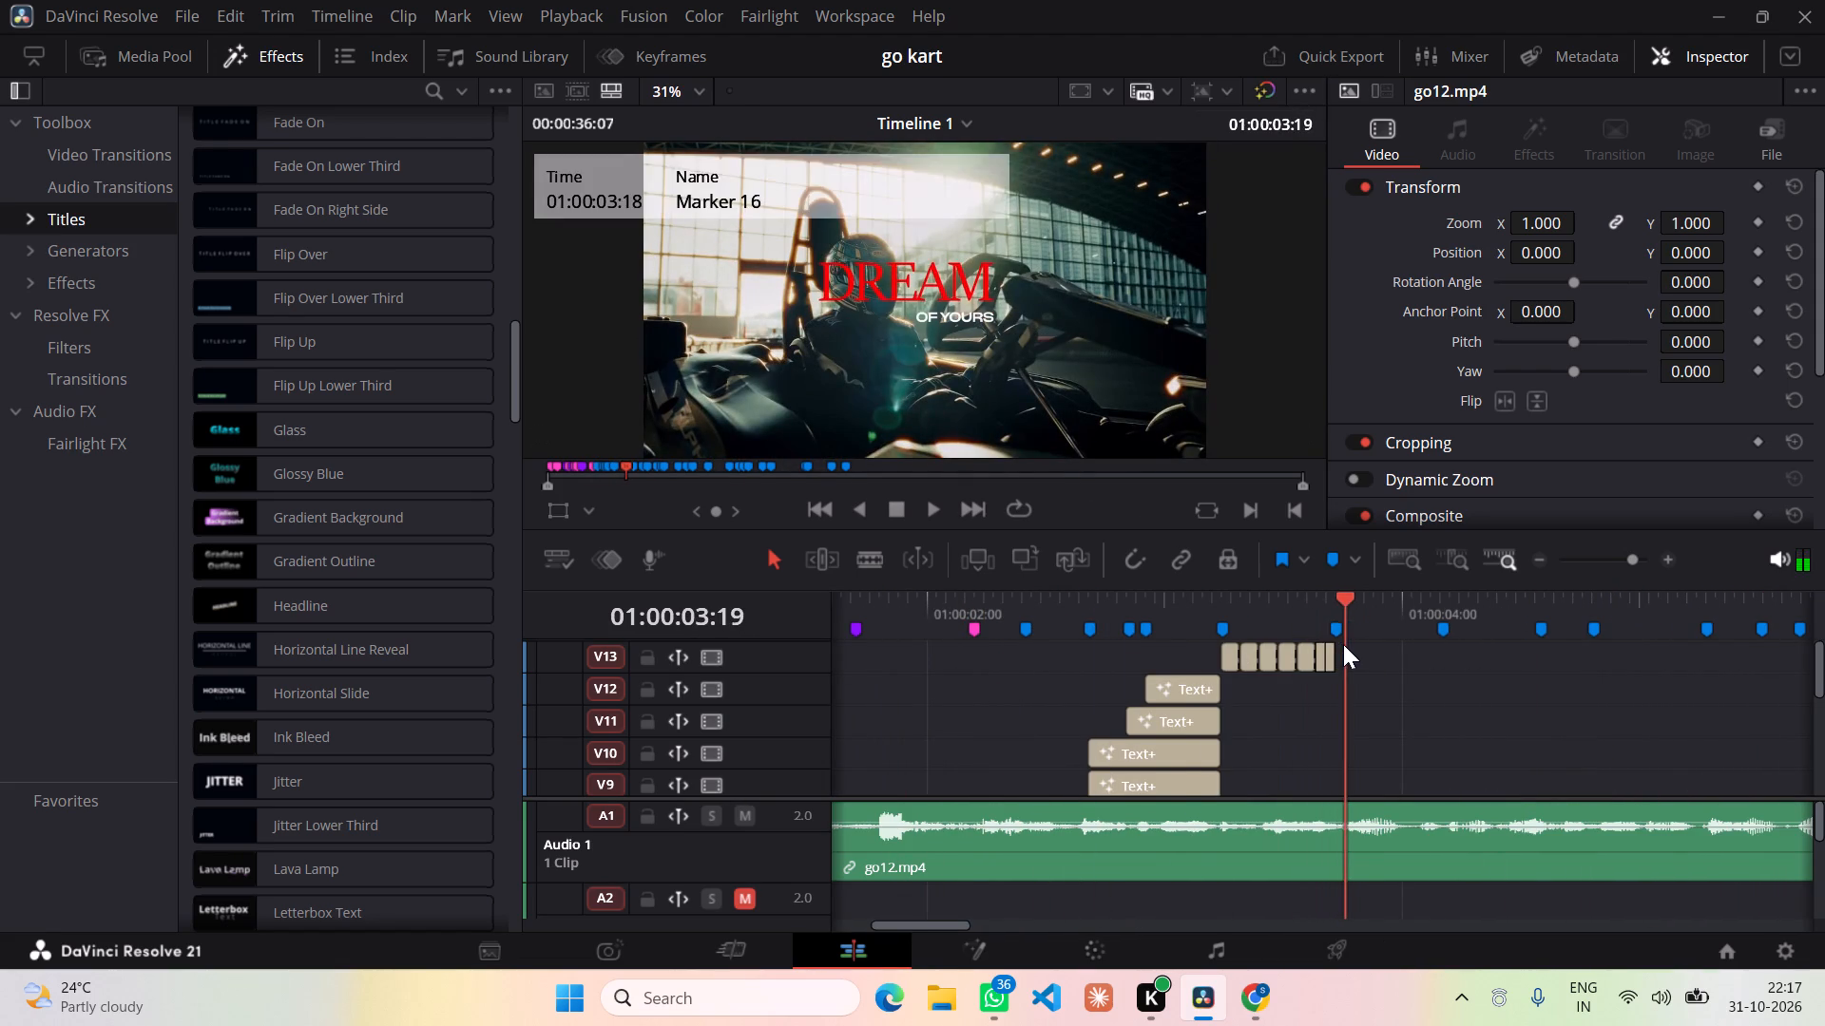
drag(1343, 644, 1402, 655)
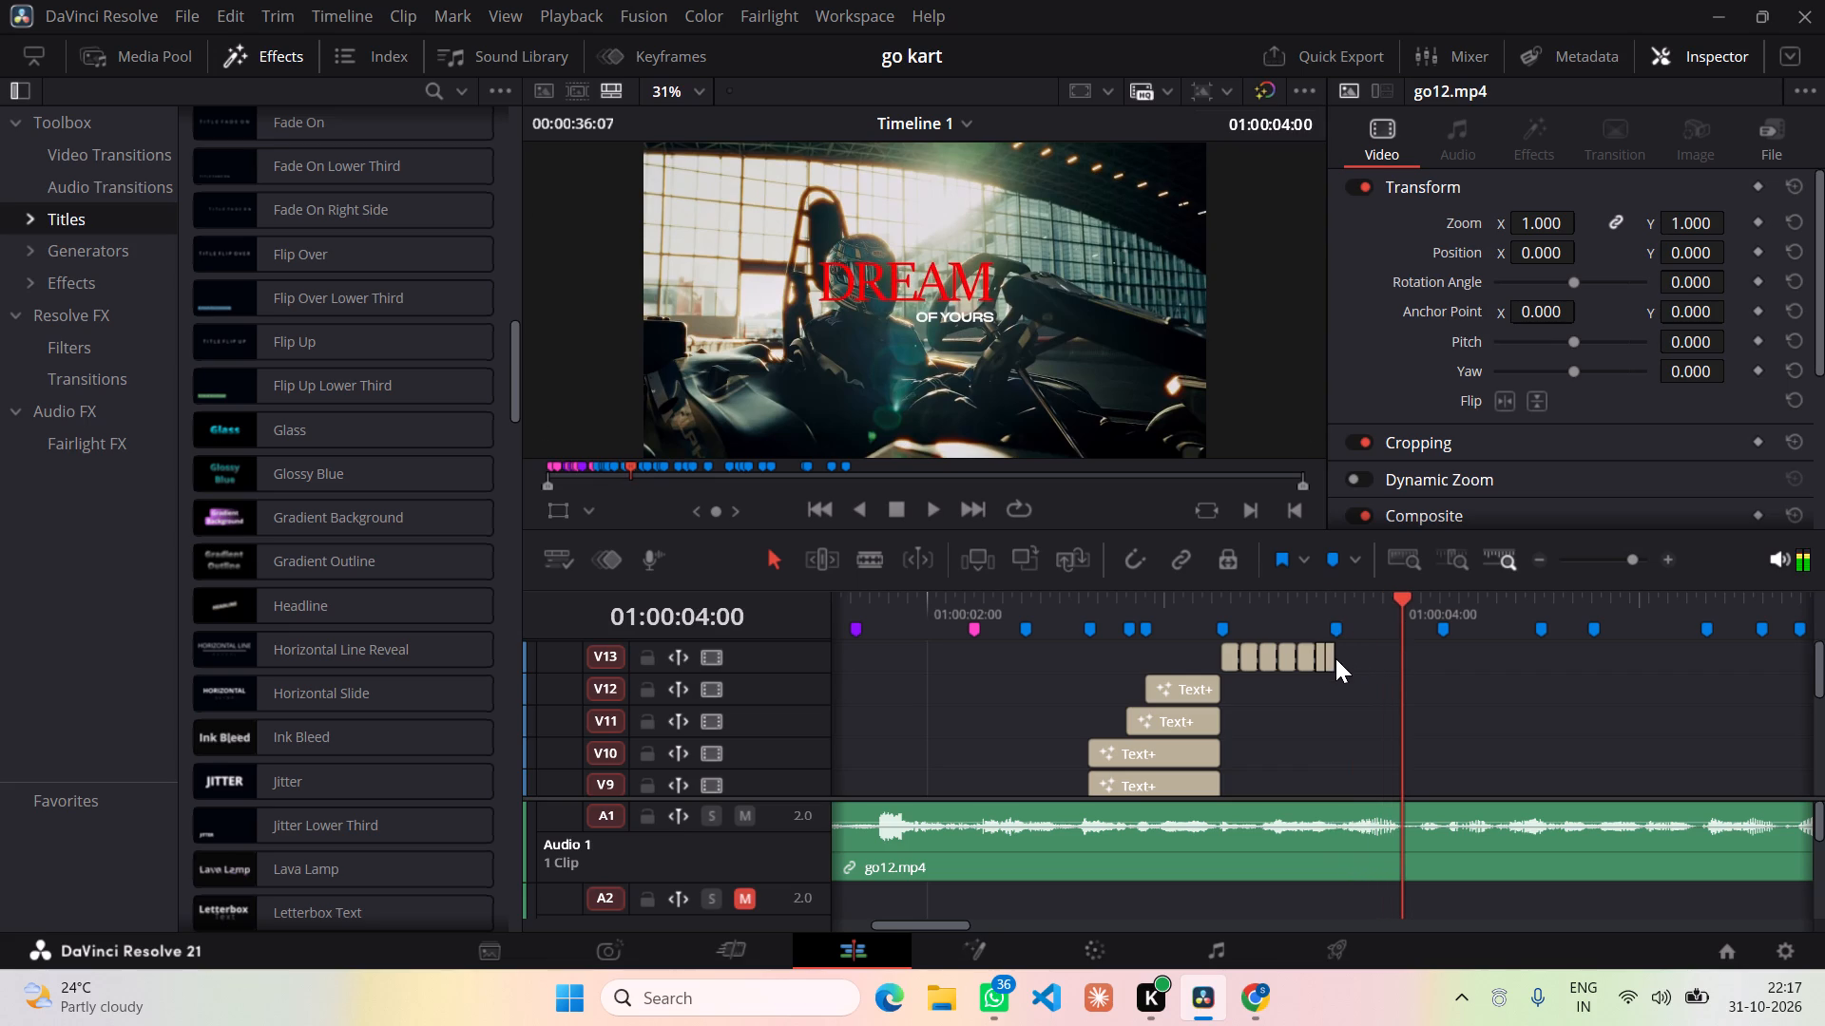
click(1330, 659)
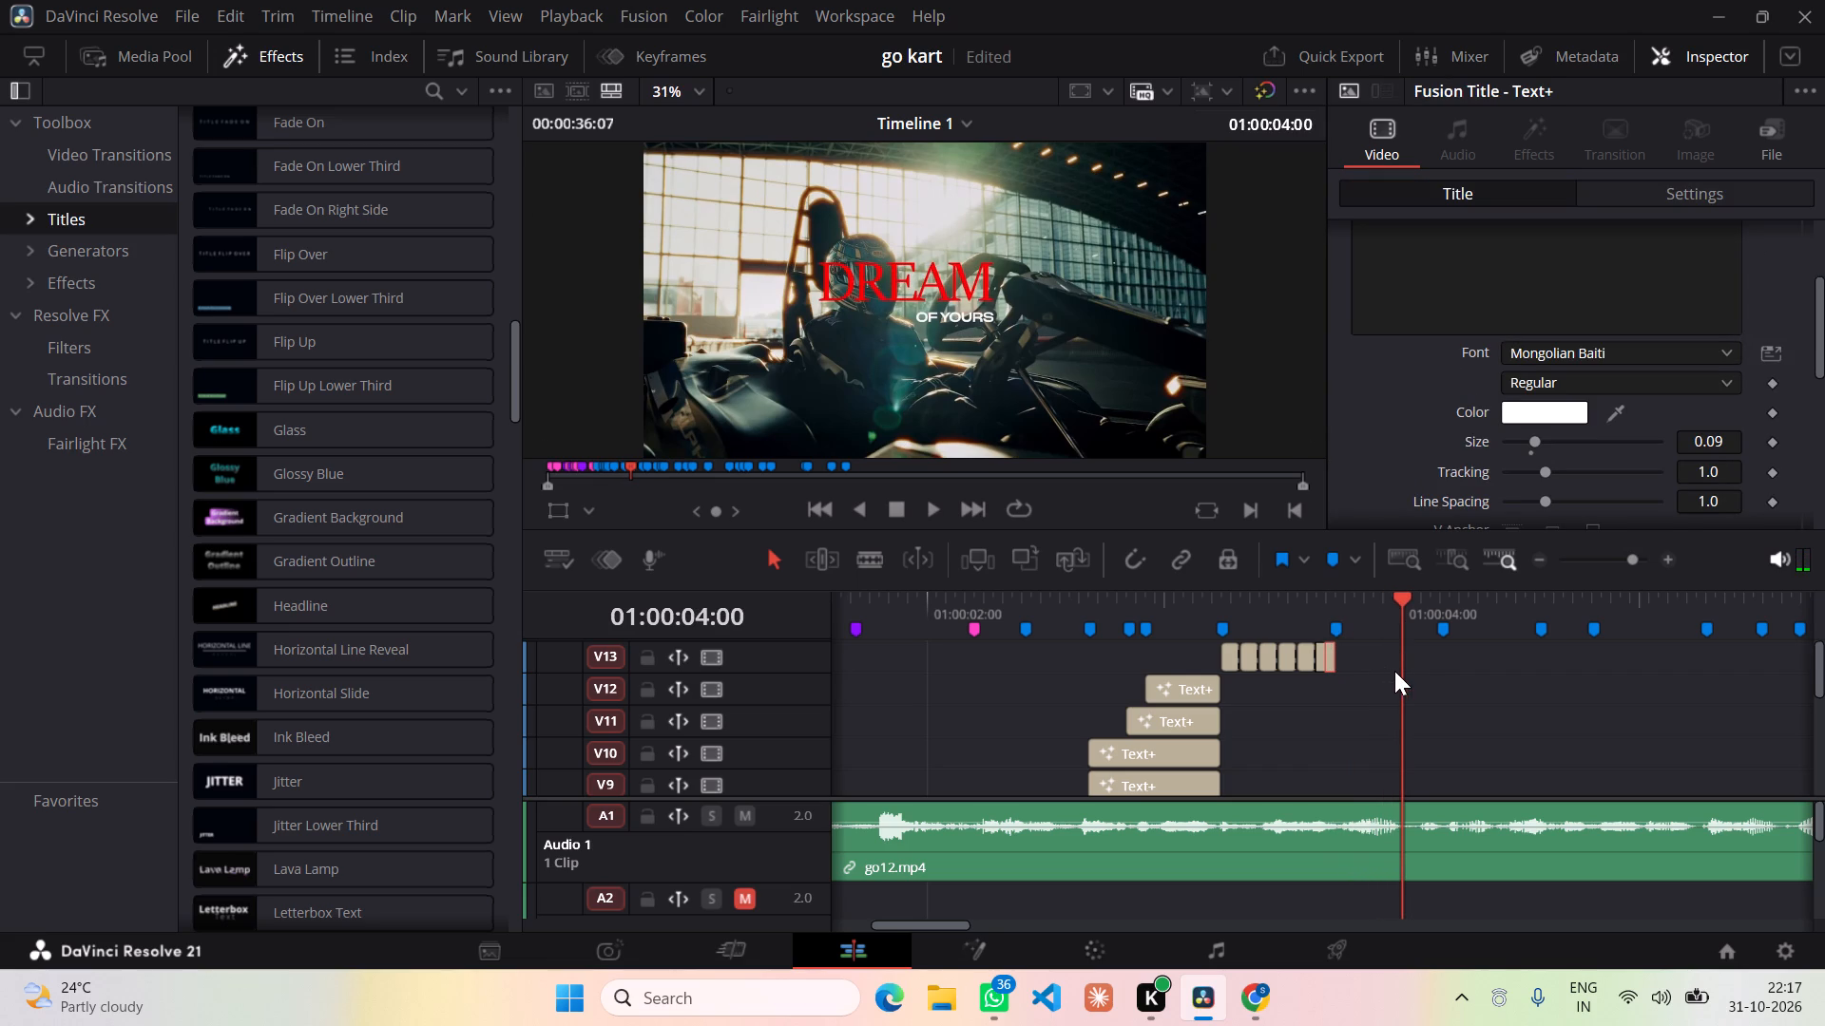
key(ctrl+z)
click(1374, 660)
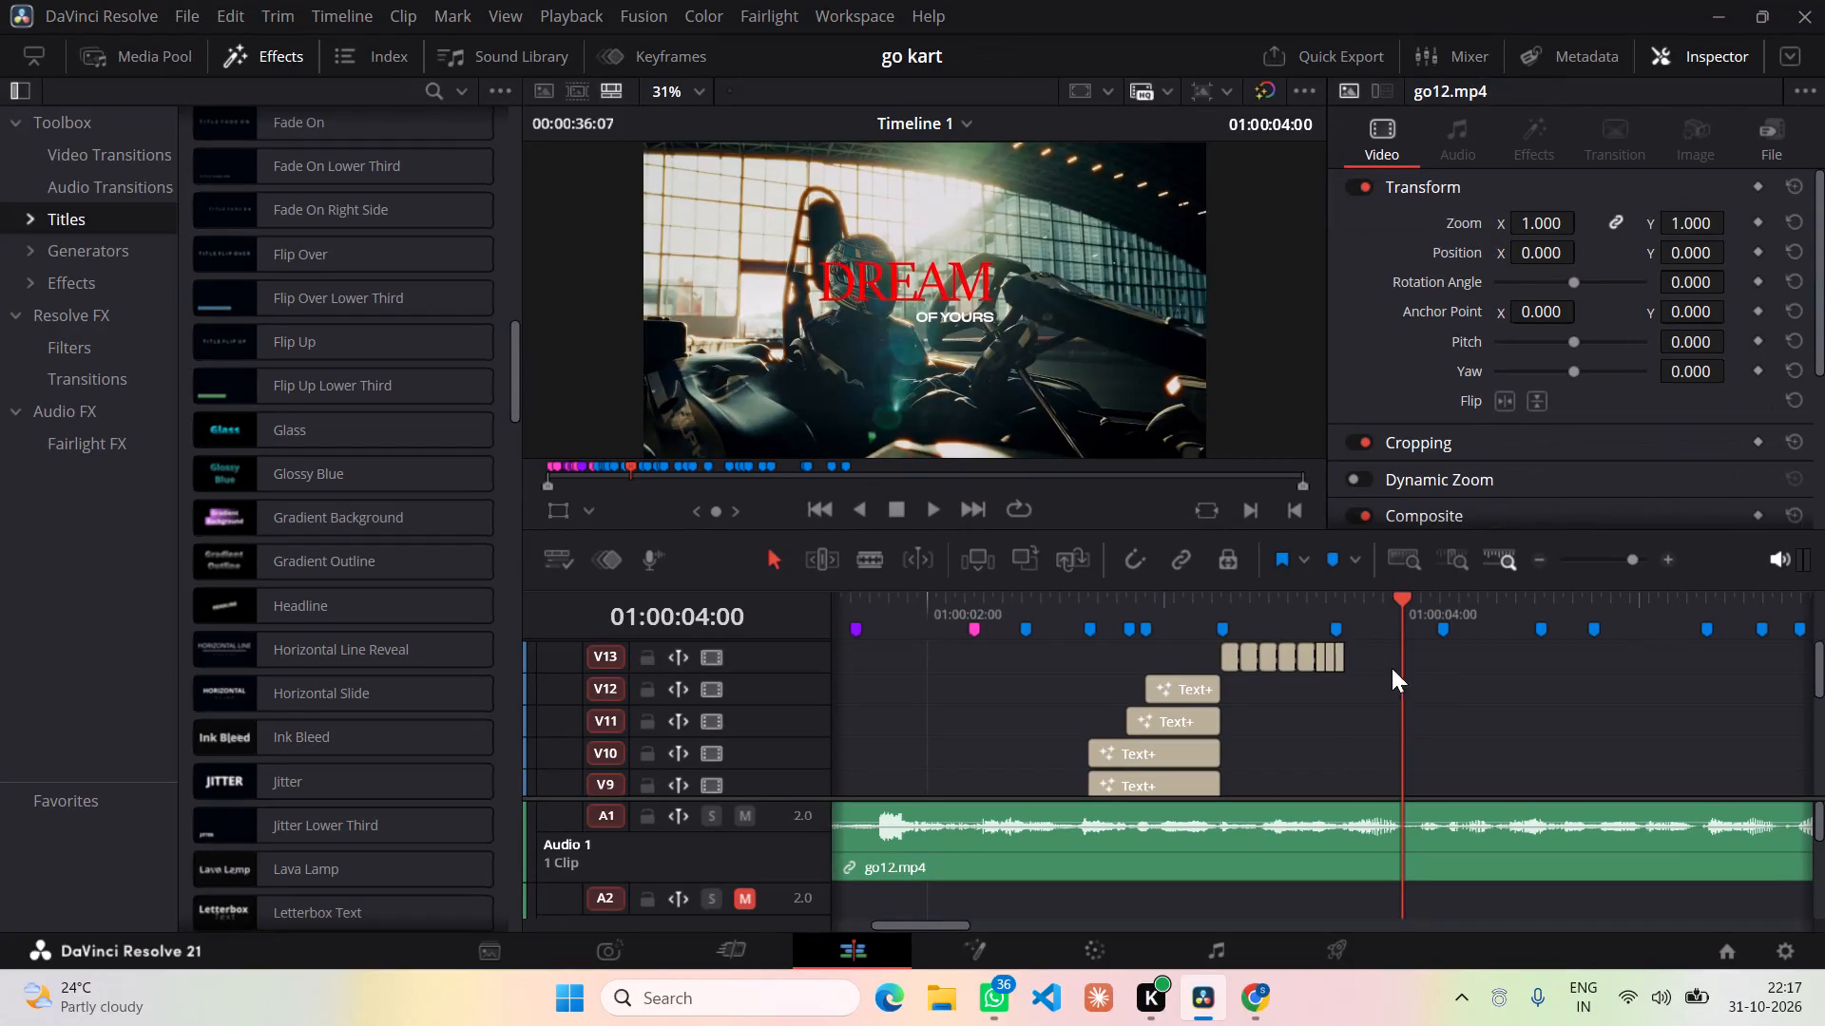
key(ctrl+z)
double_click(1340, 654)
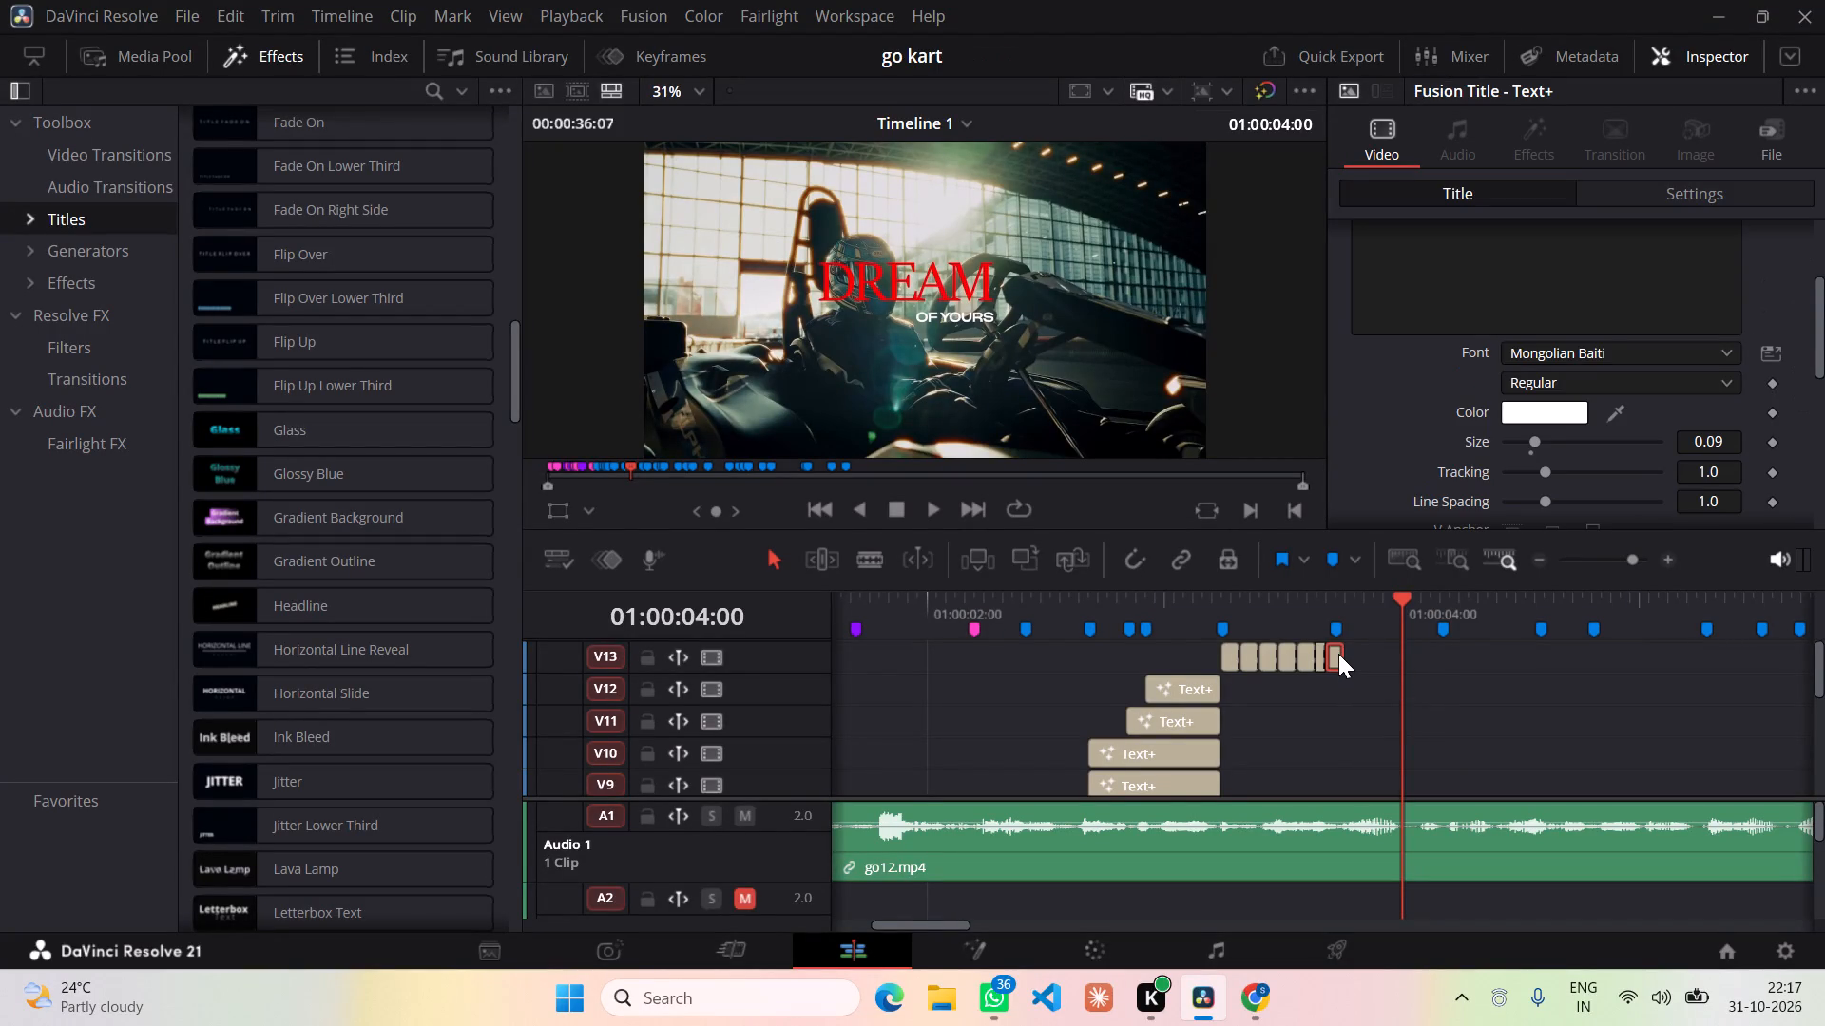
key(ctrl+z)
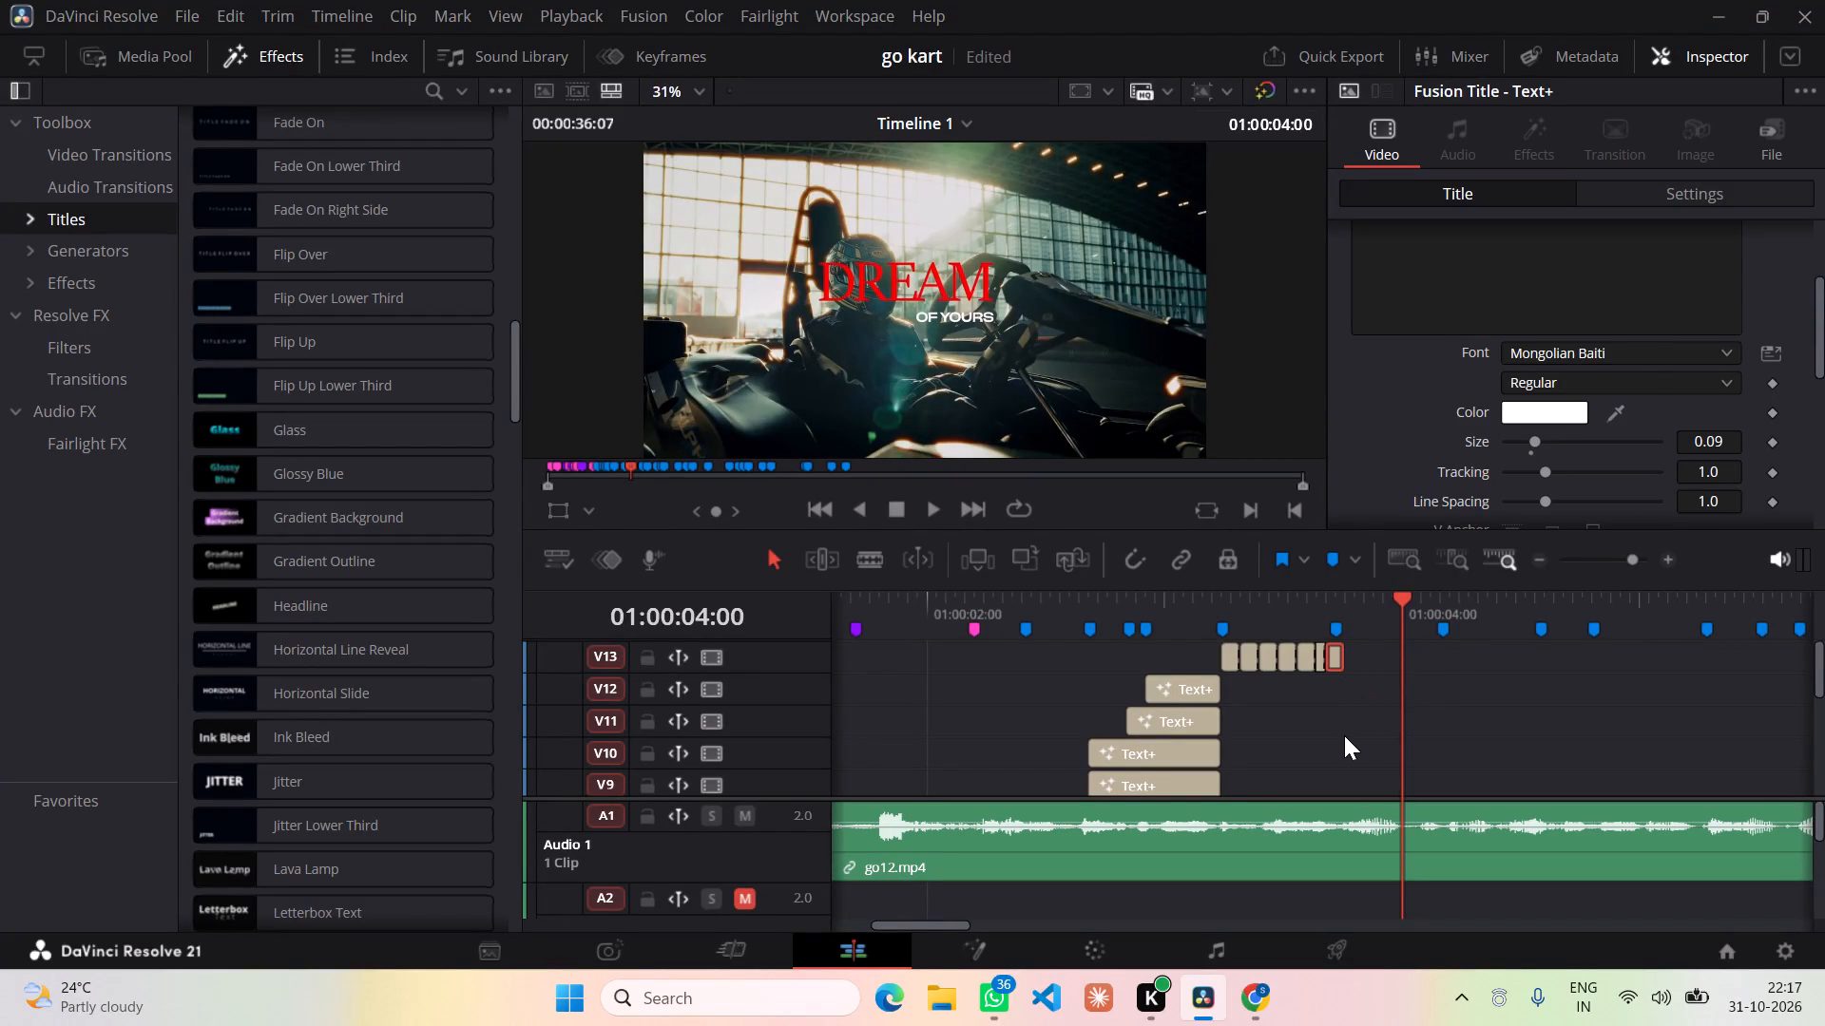
Undo further edits on V13, back to three short "DREAM" segments followed by one longer unsplit segment.
ctrl+click(1344, 737)
key(ctrl+z)
key(ctrl+z)
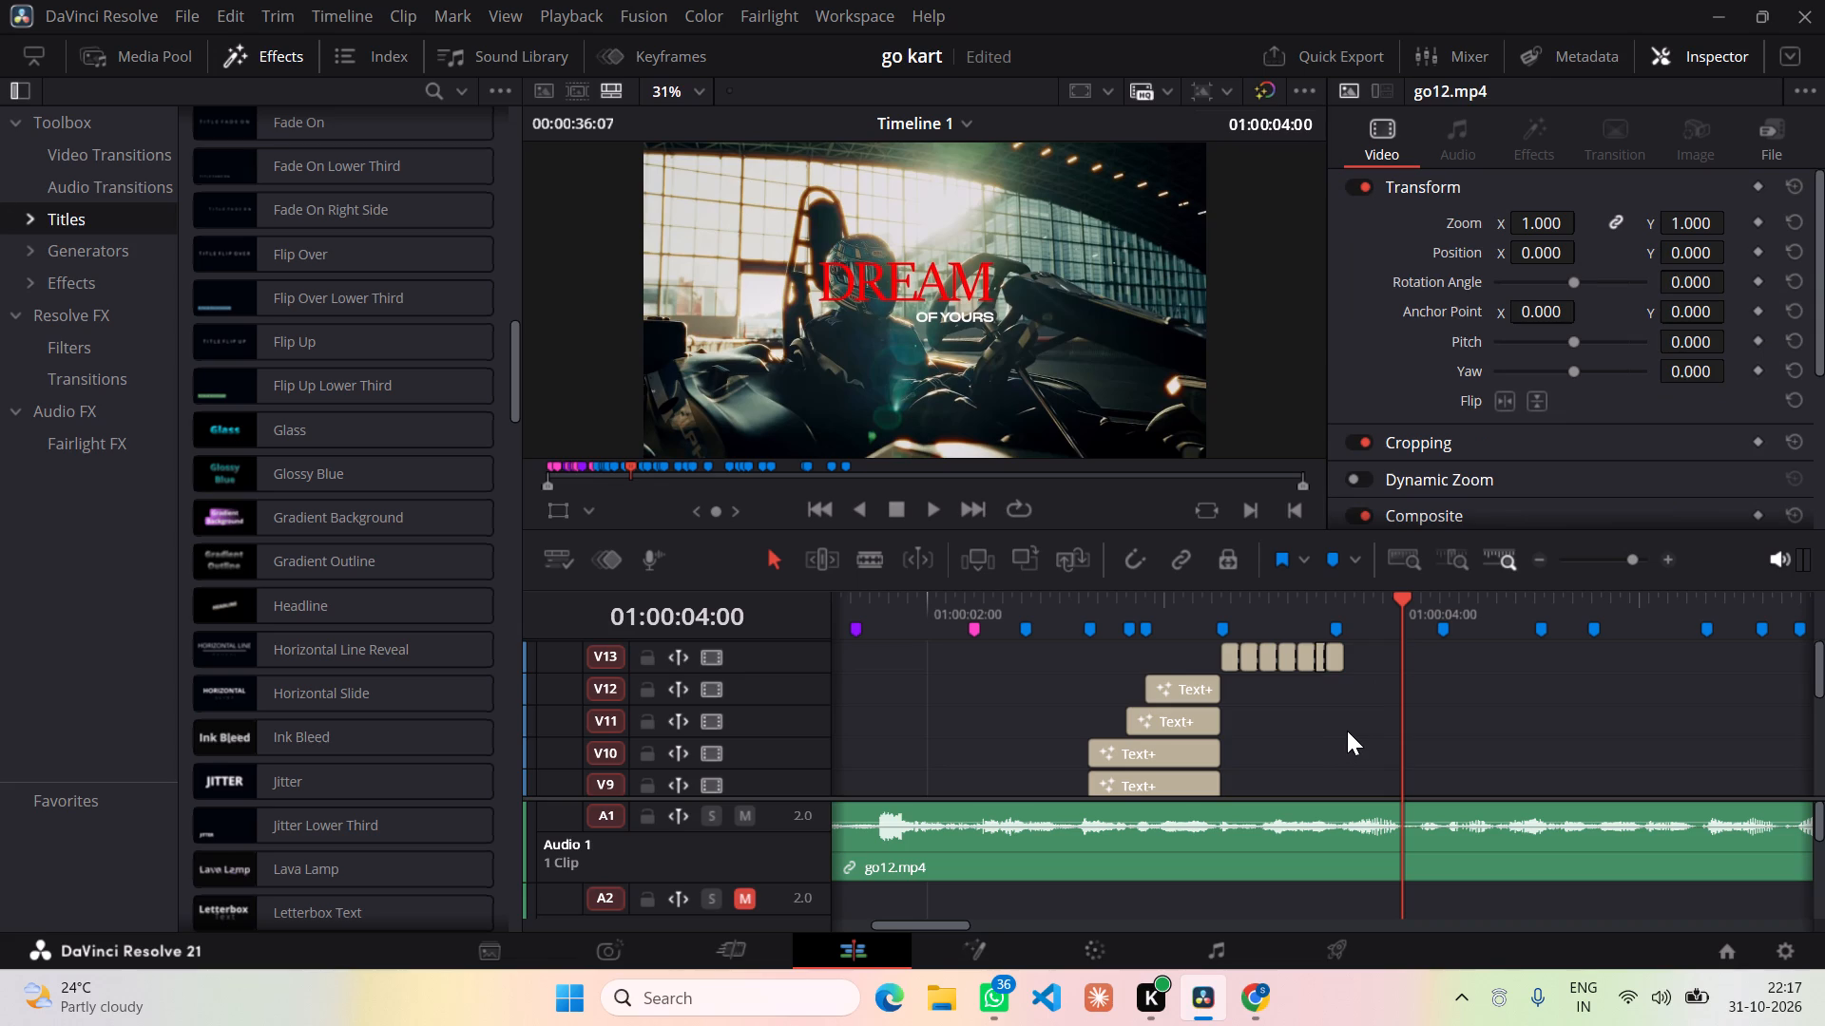
key(ctrl+z)
key(ctrl+z)
key(ctrl+z)
Extend the last V13 "DREAM" segment past Marker 17, split it at 01:00:04:04 and delete the piece after the cut.
drag(1344, 659, 1446, 677)
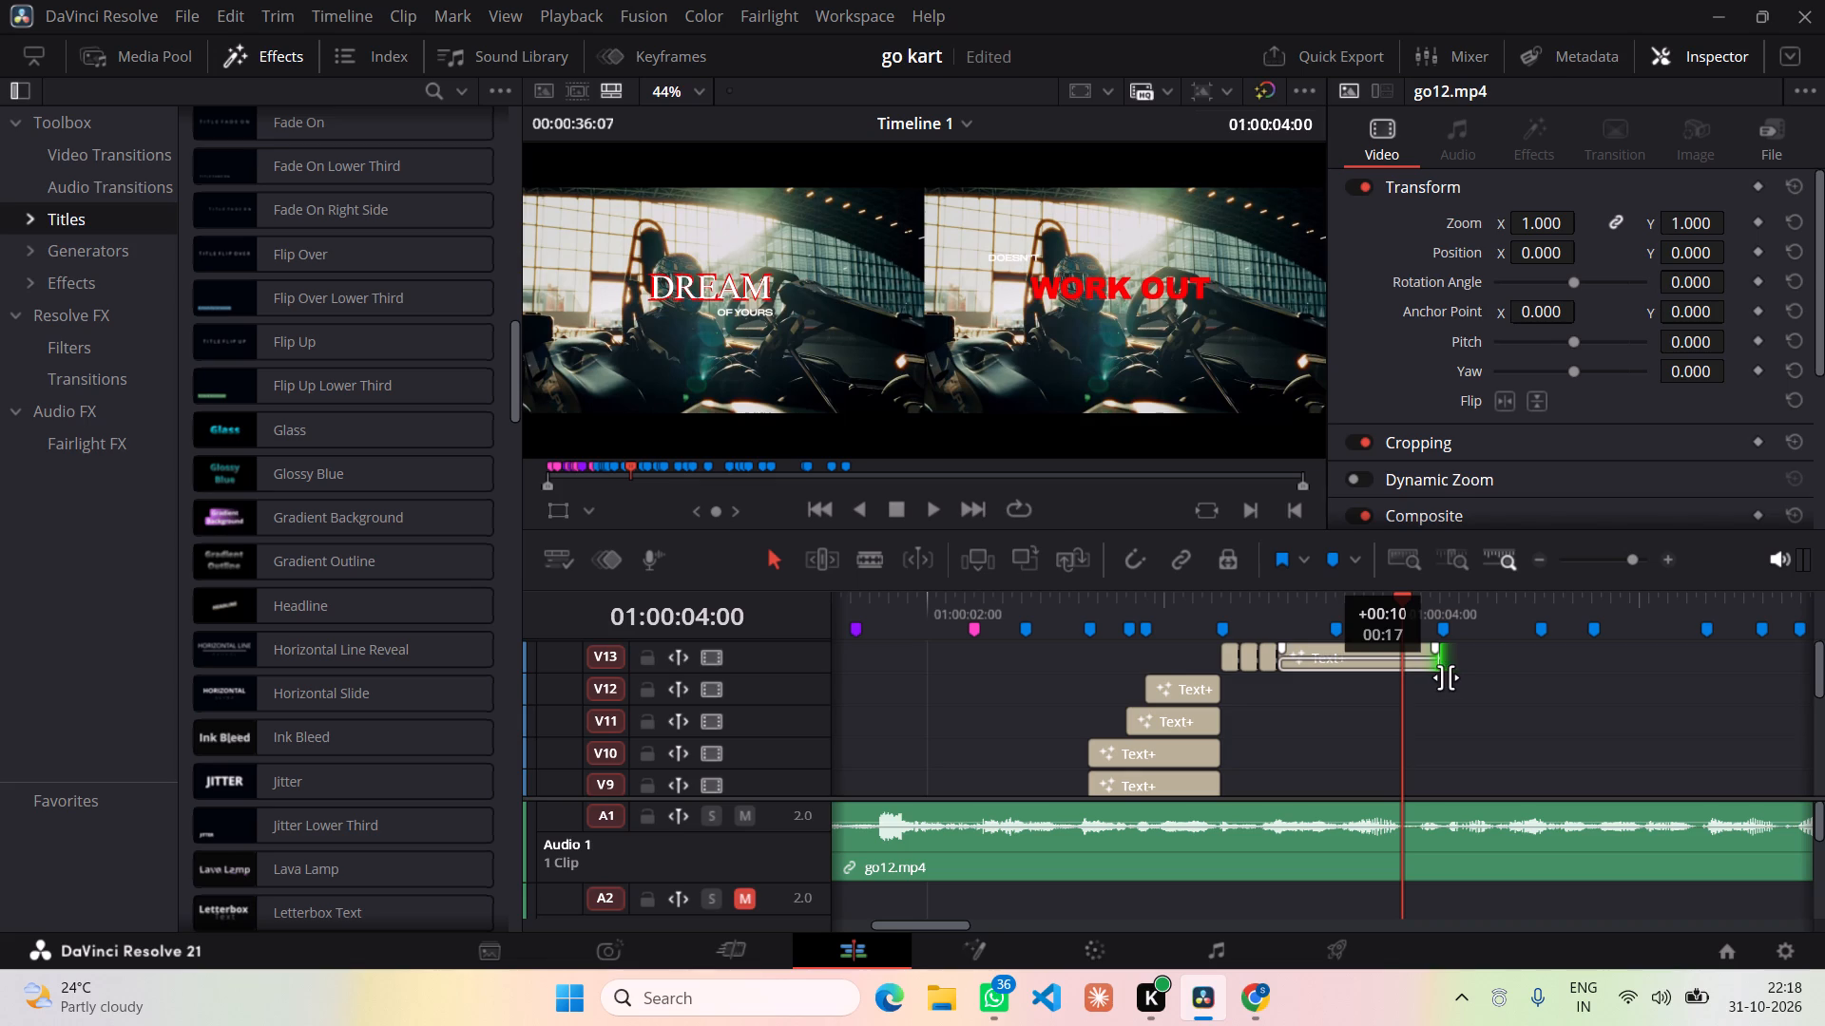
drag(1446, 677, 1446, 680)
drag(1464, 754, 1465, 744)
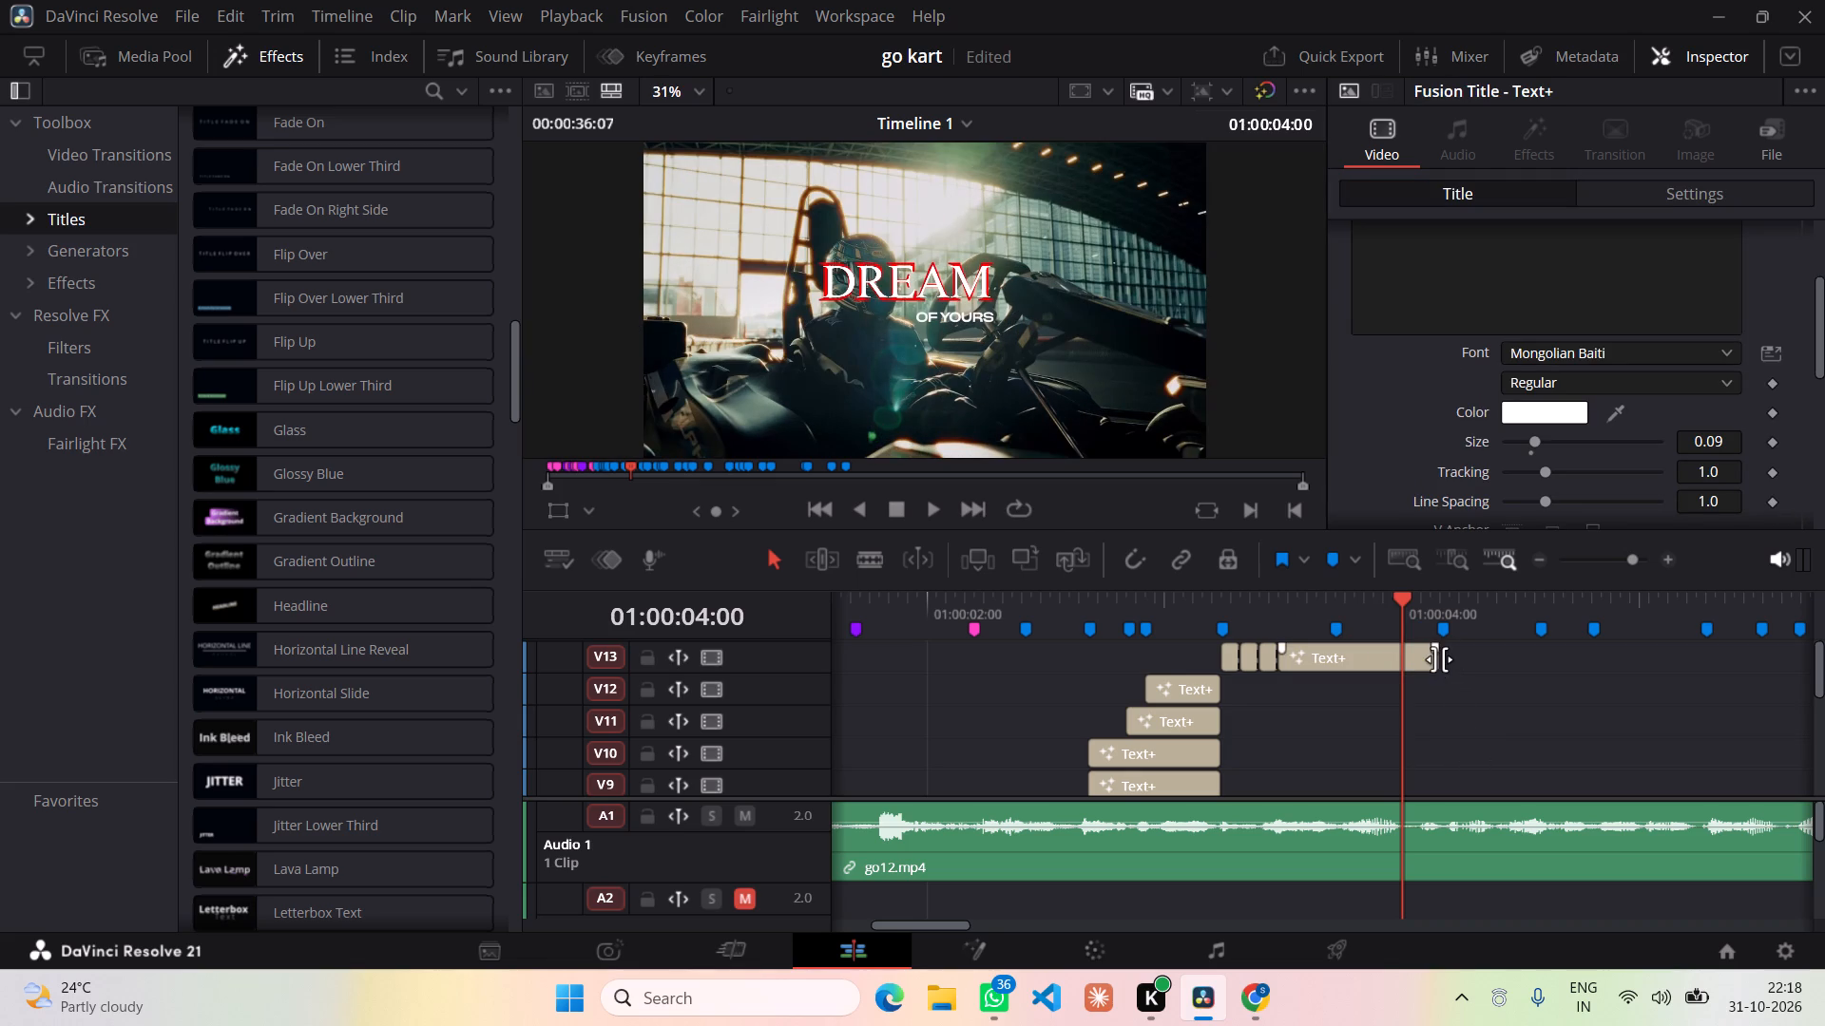
drag(1439, 657, 1458, 661)
drag(1405, 594, 1447, 604)
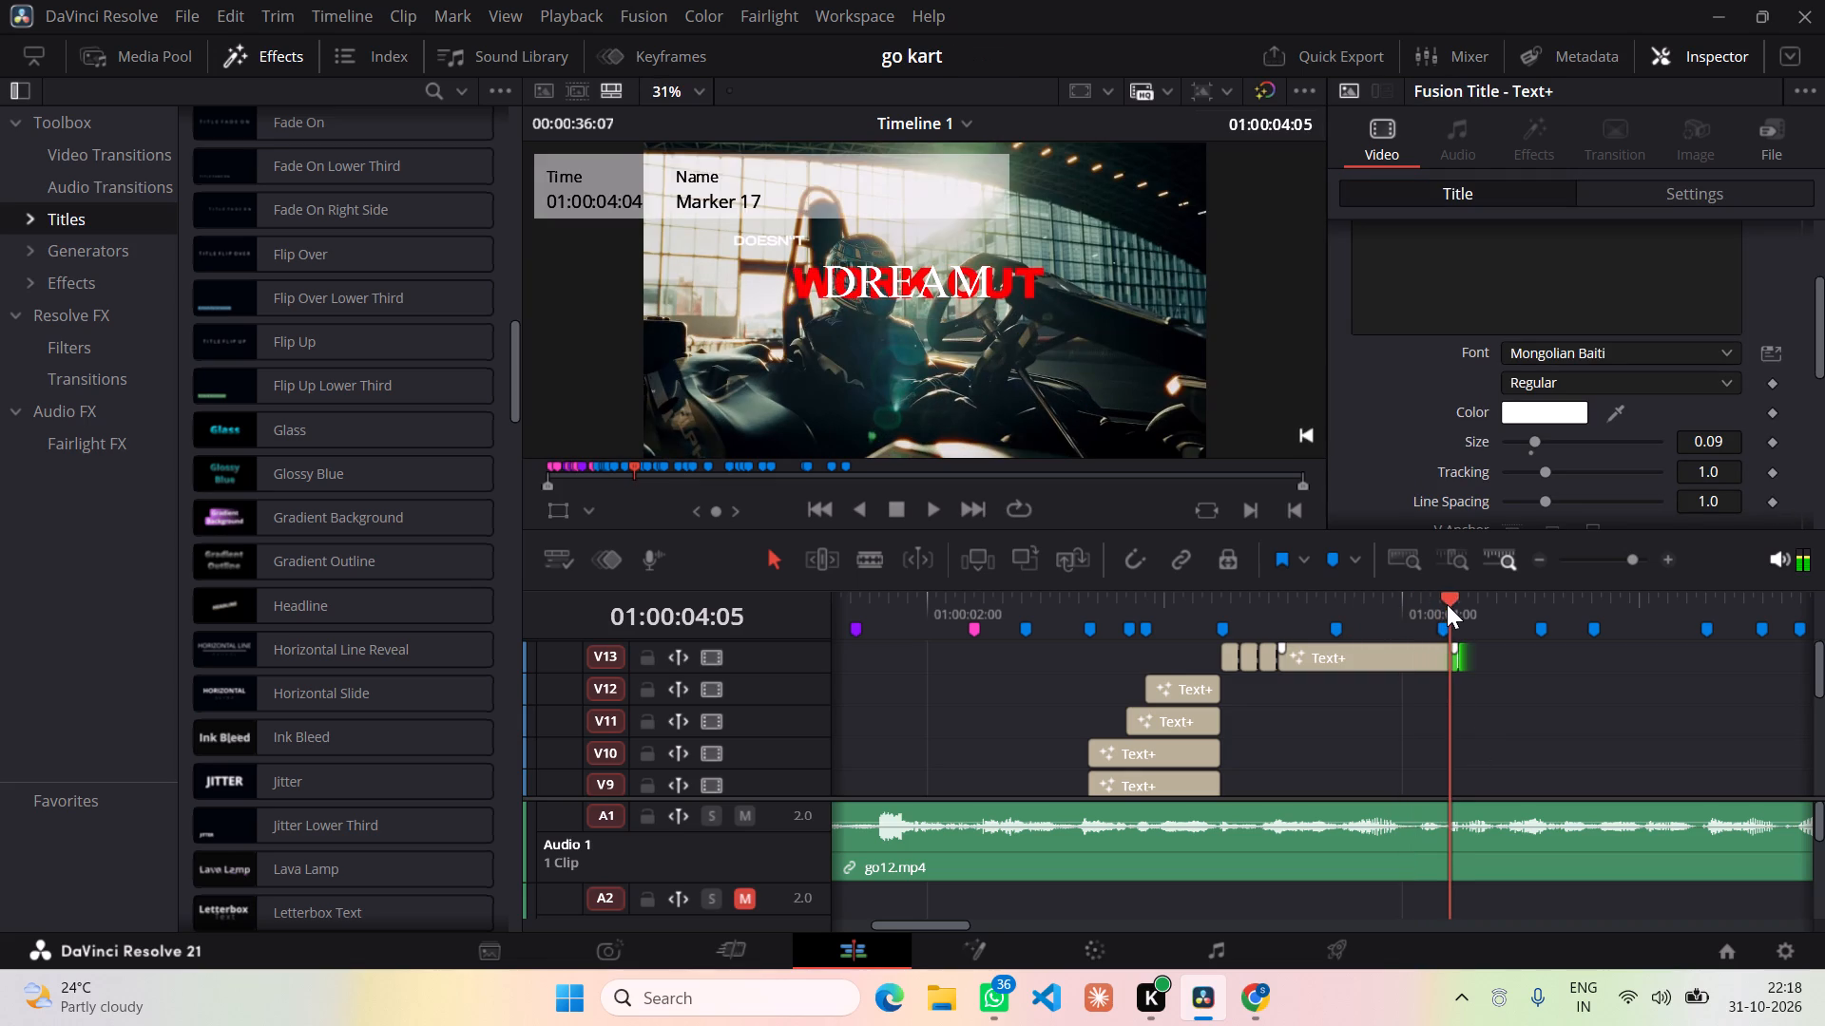
drag(1447, 604, 1443, 606)
click(1421, 650)
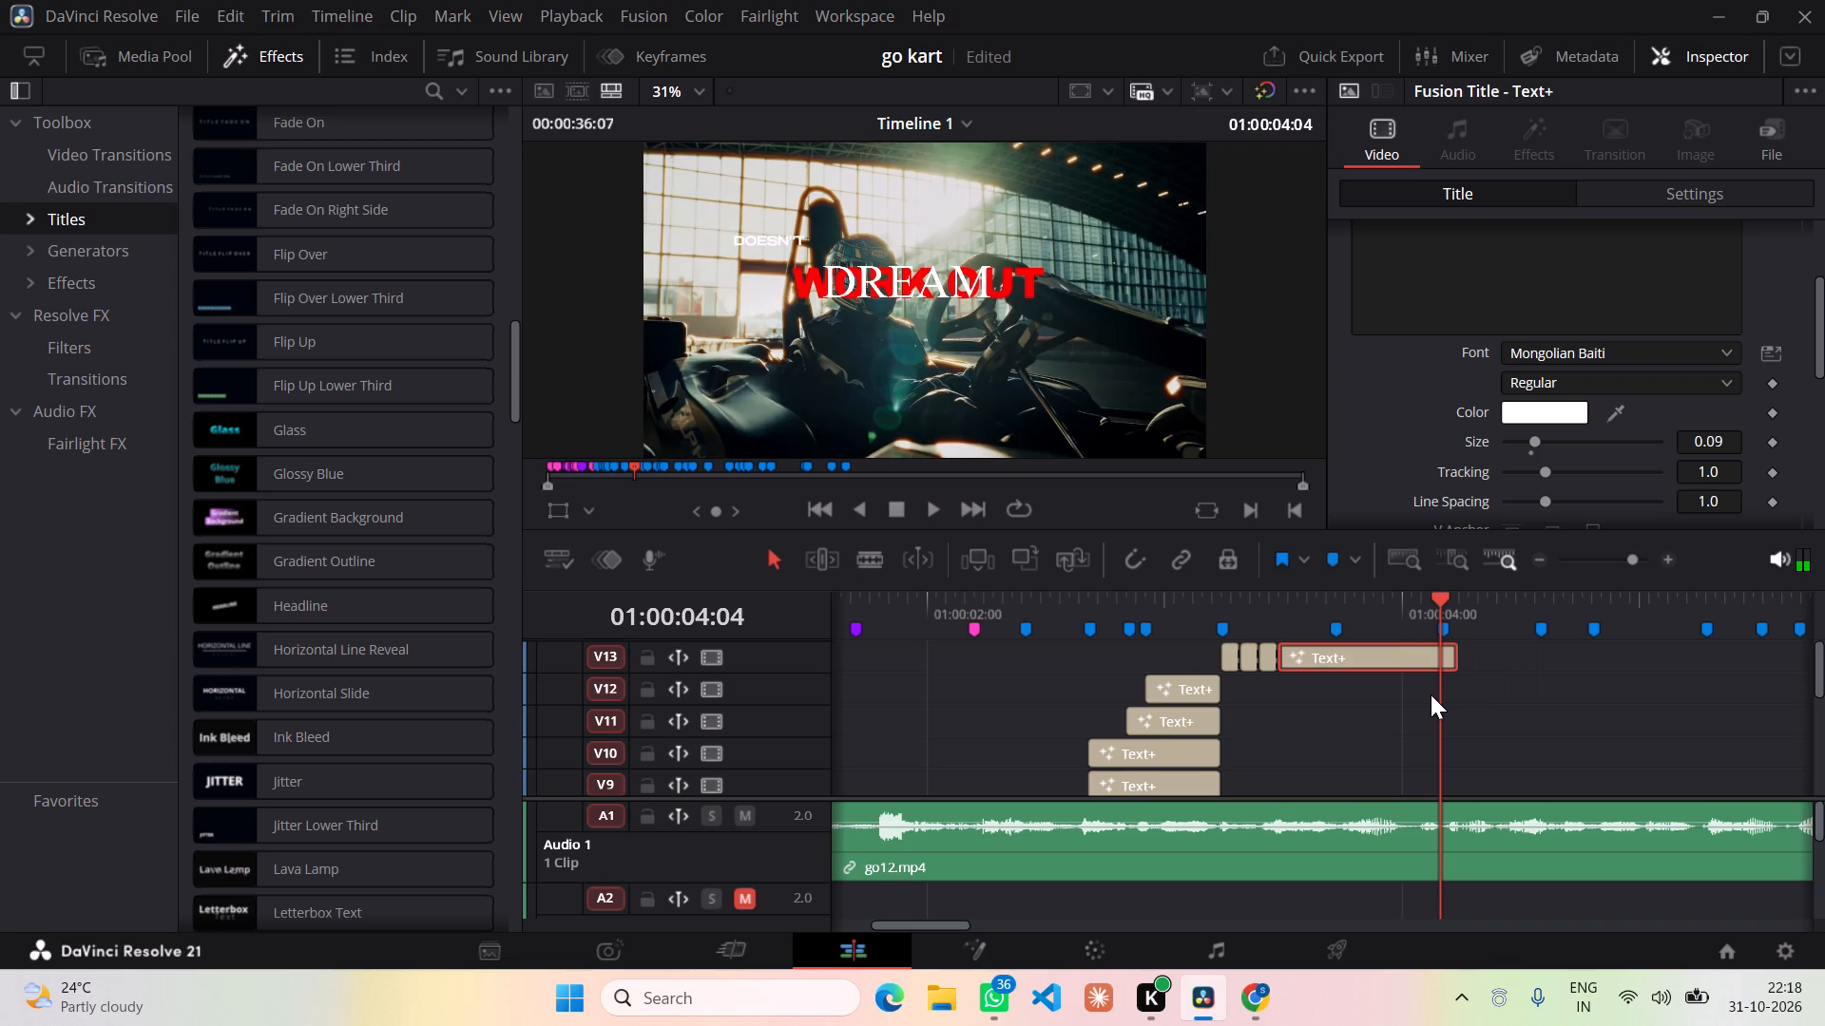
key(ctrl+b)
click(1488, 760)
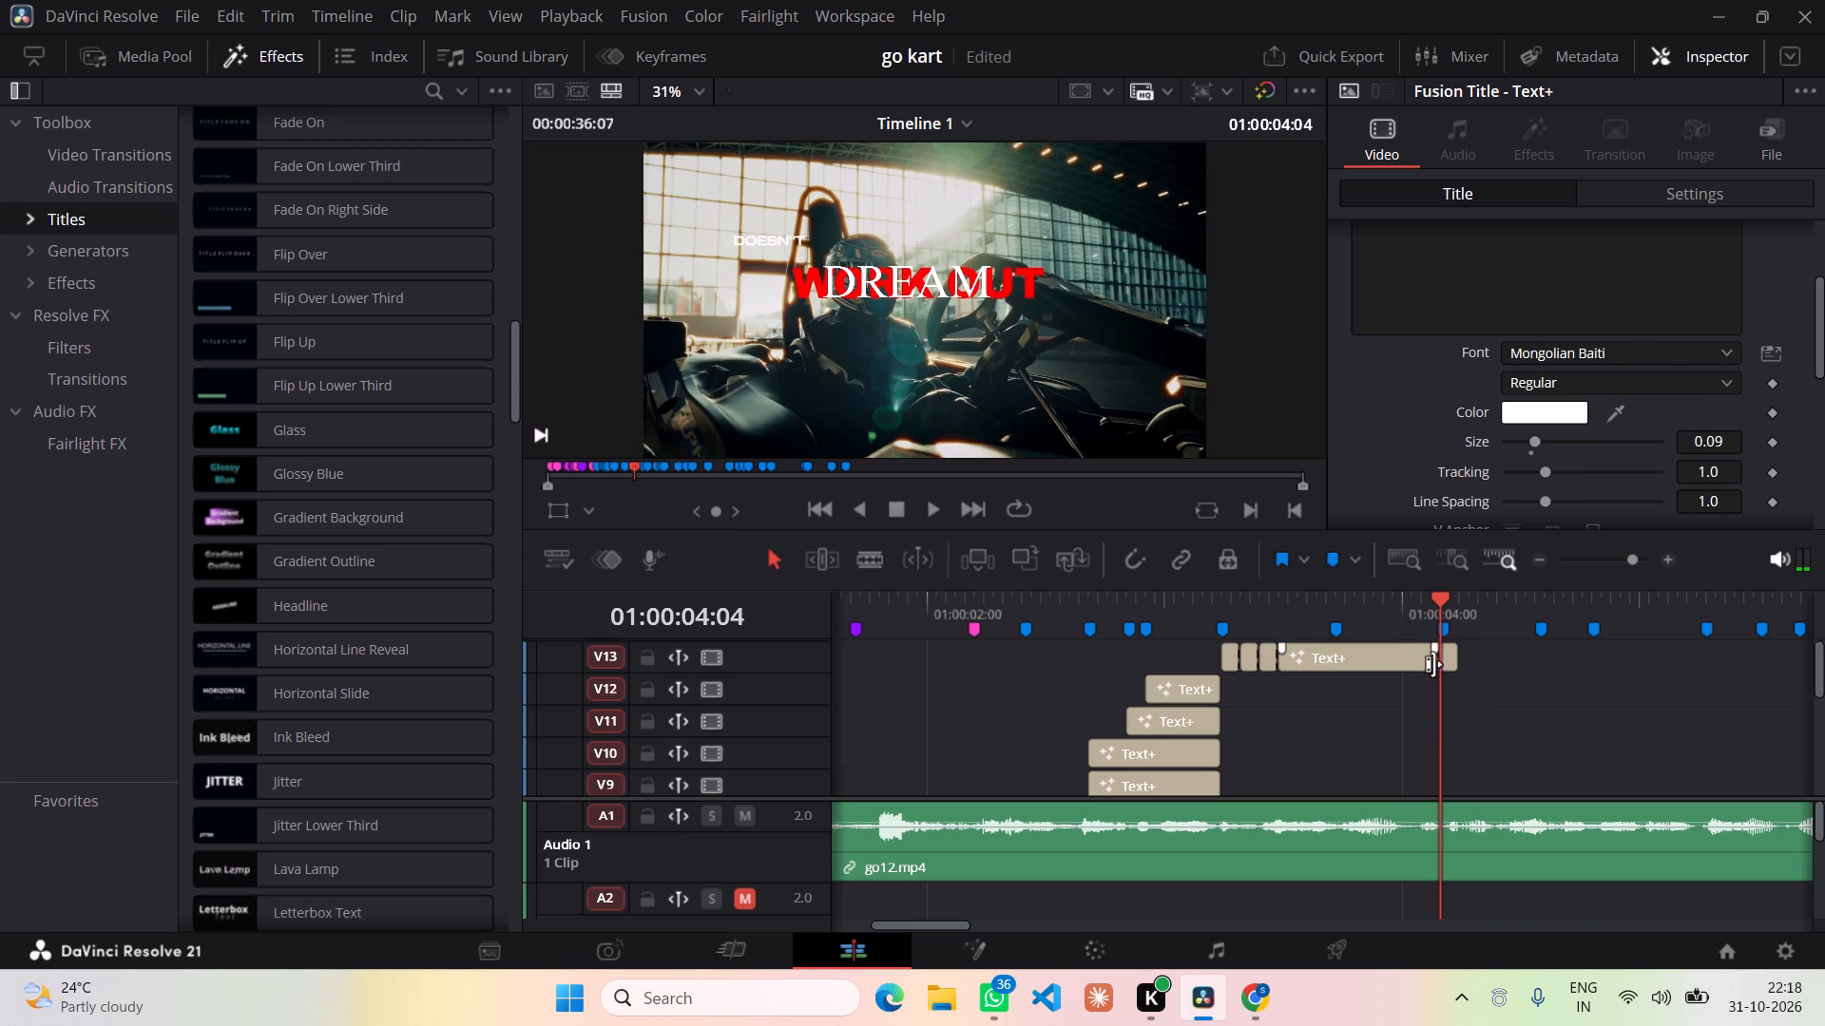
click(1447, 656)
key(BackSpace)
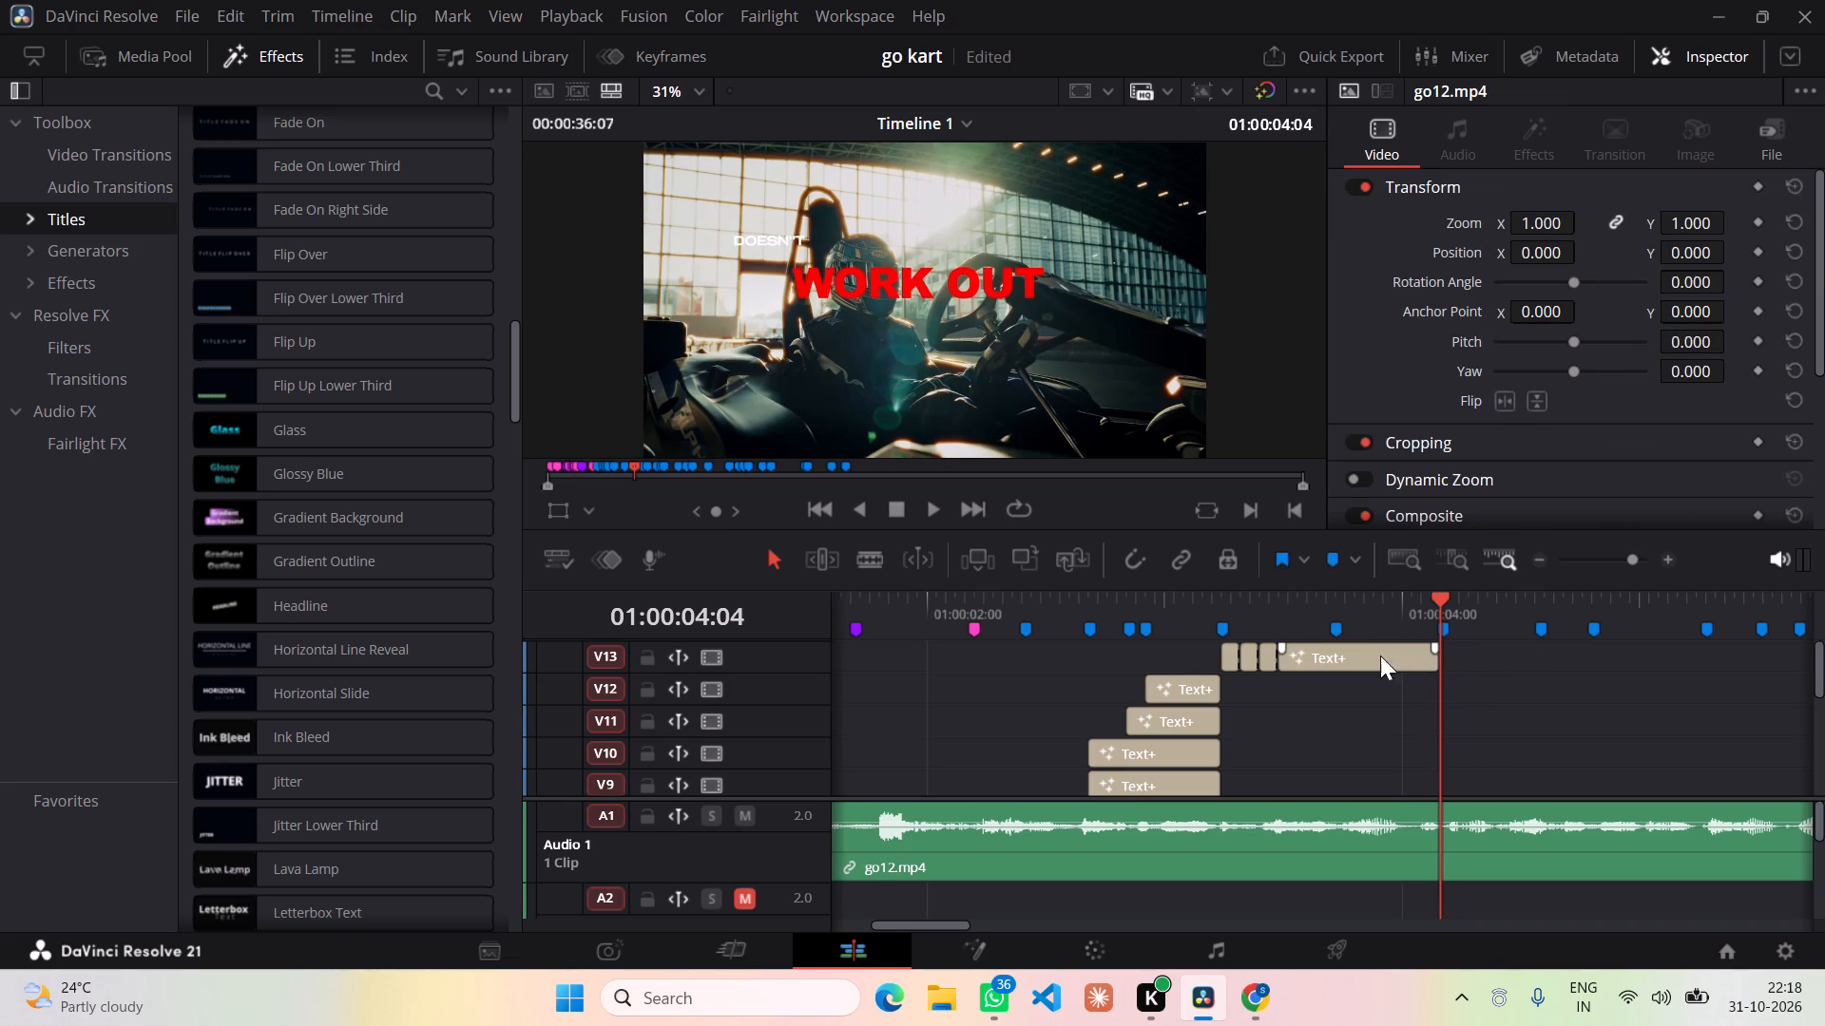
Split only the long last V13 "DREAM" segment at 01:00:03:14 and again at 01:00:03:16, leaving the go12.mp4 audio uncut.
drag(1441, 593, 1302, 598)
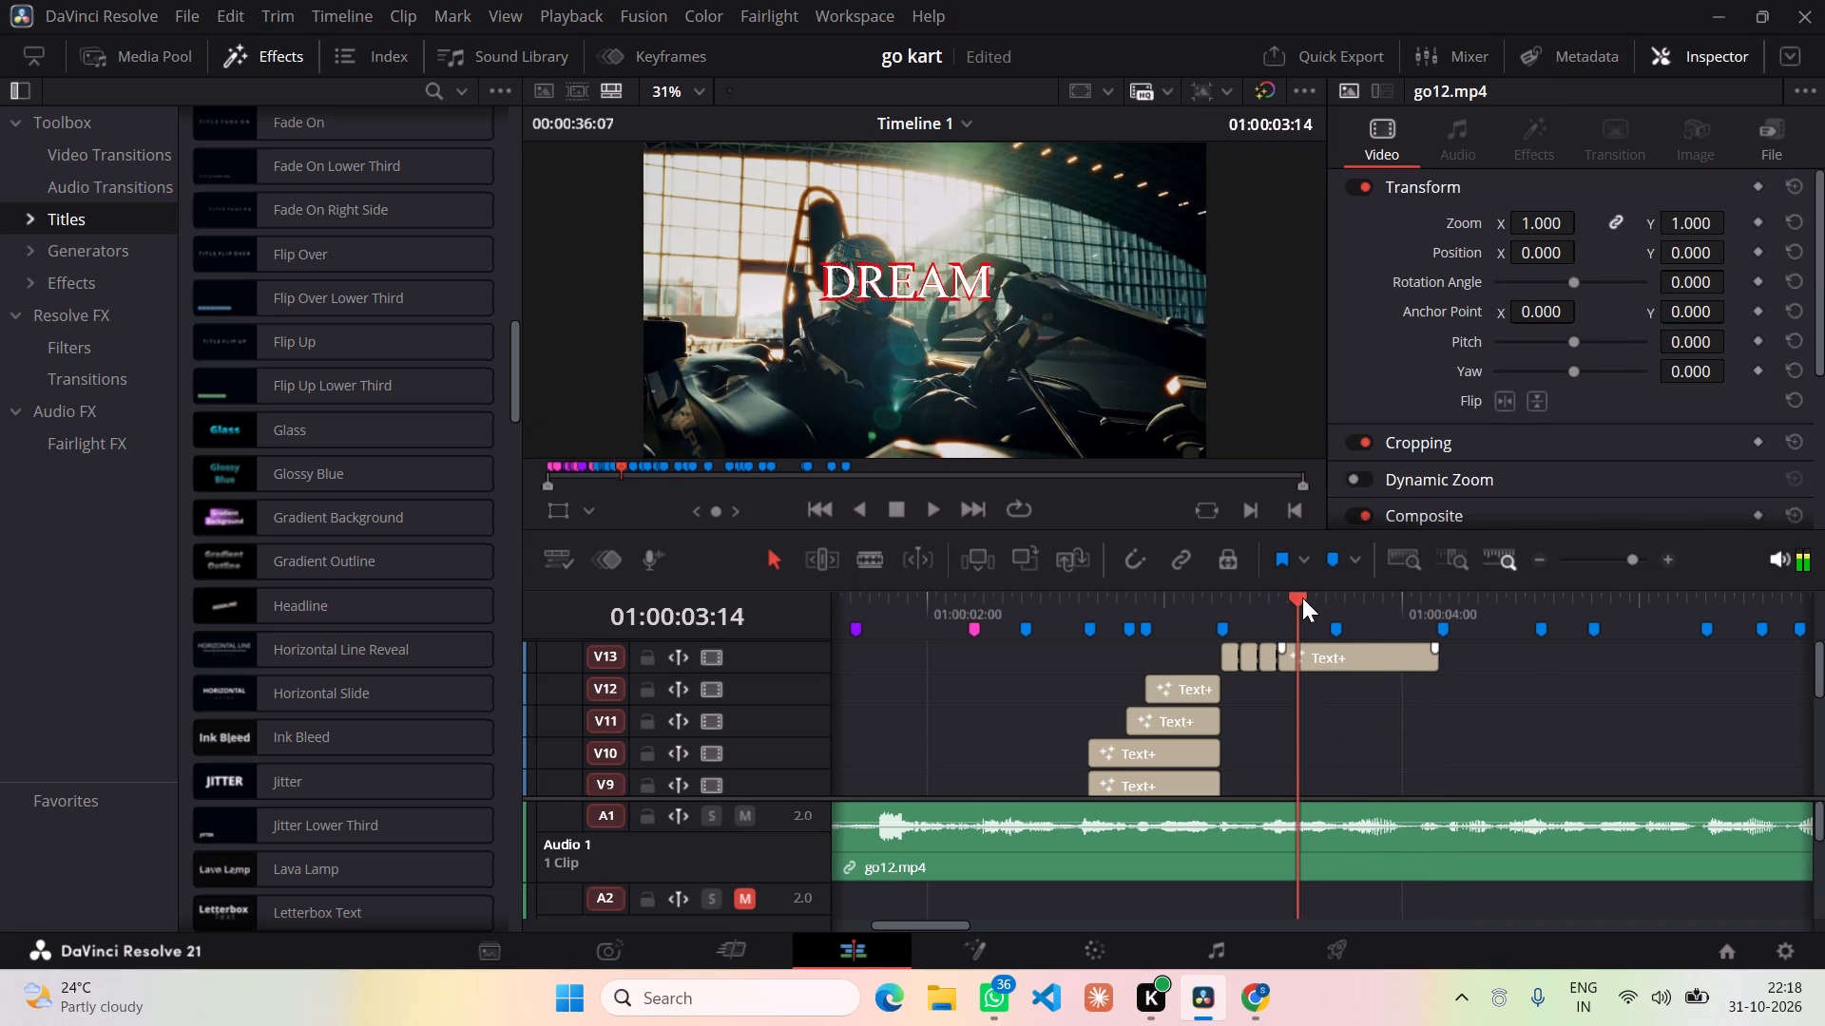
drag(1302, 598, 1297, 604)
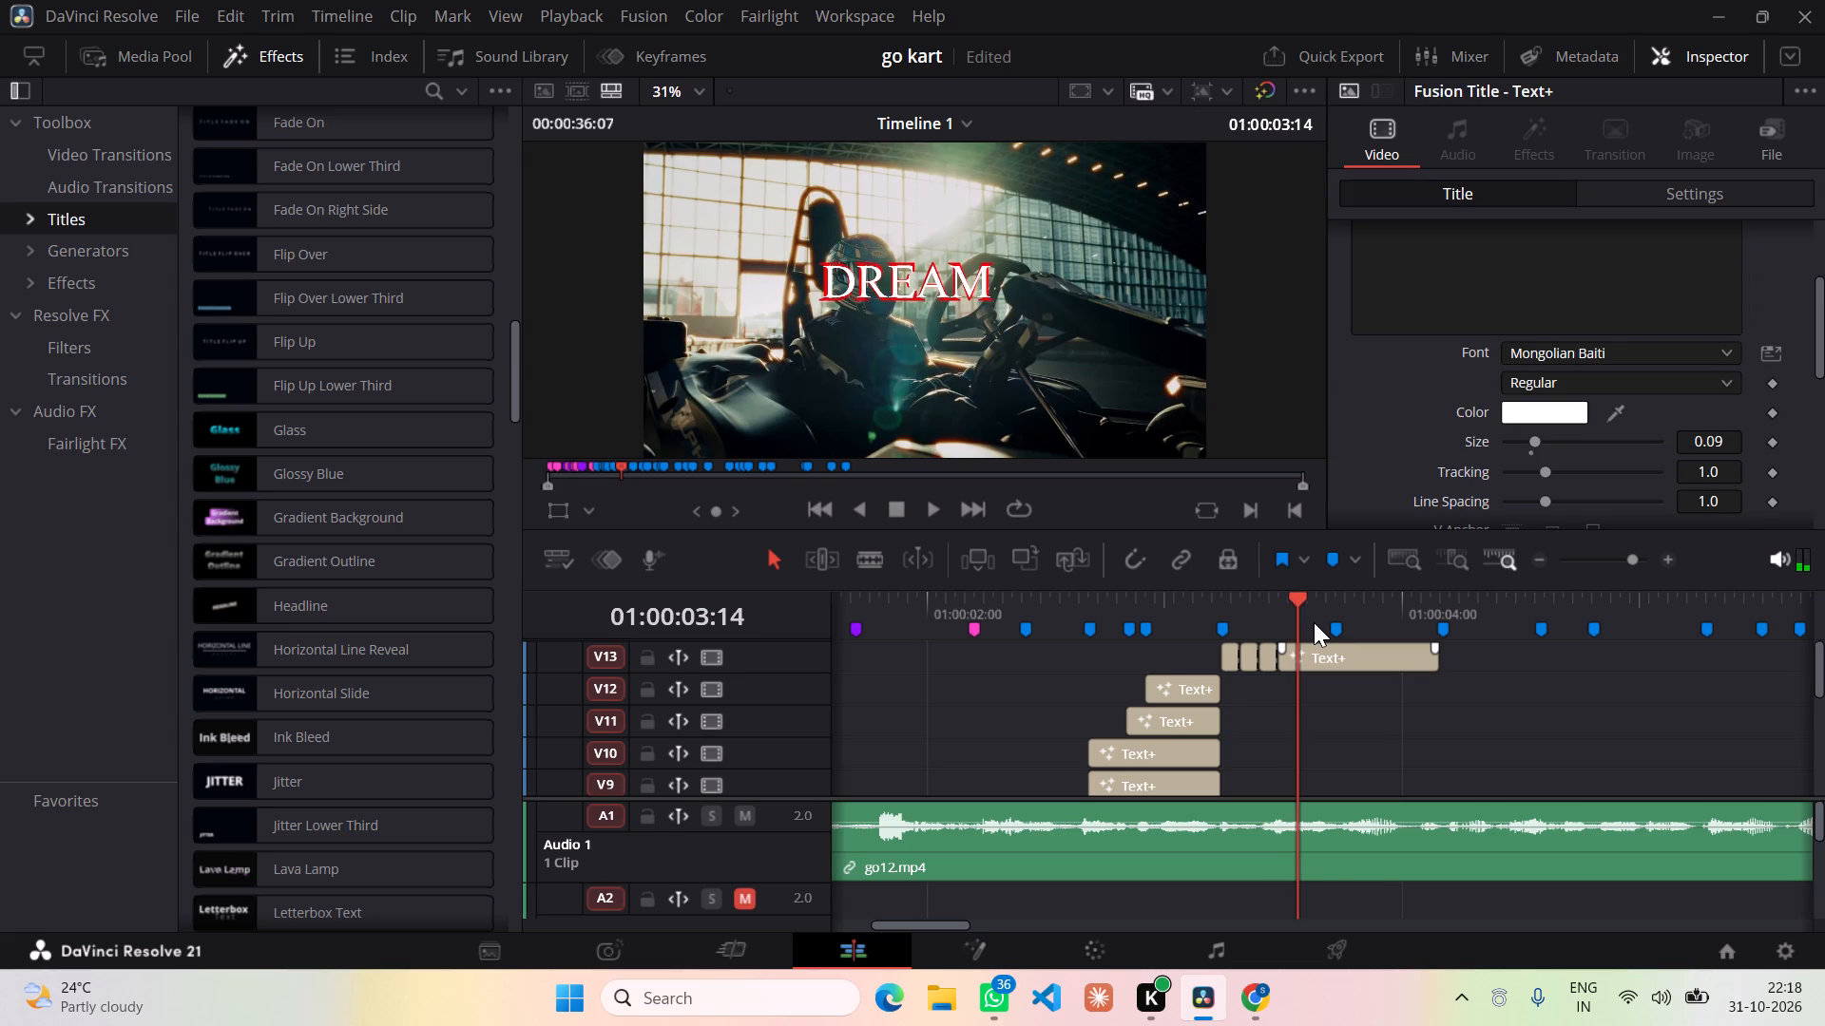
key(ctrl+b)
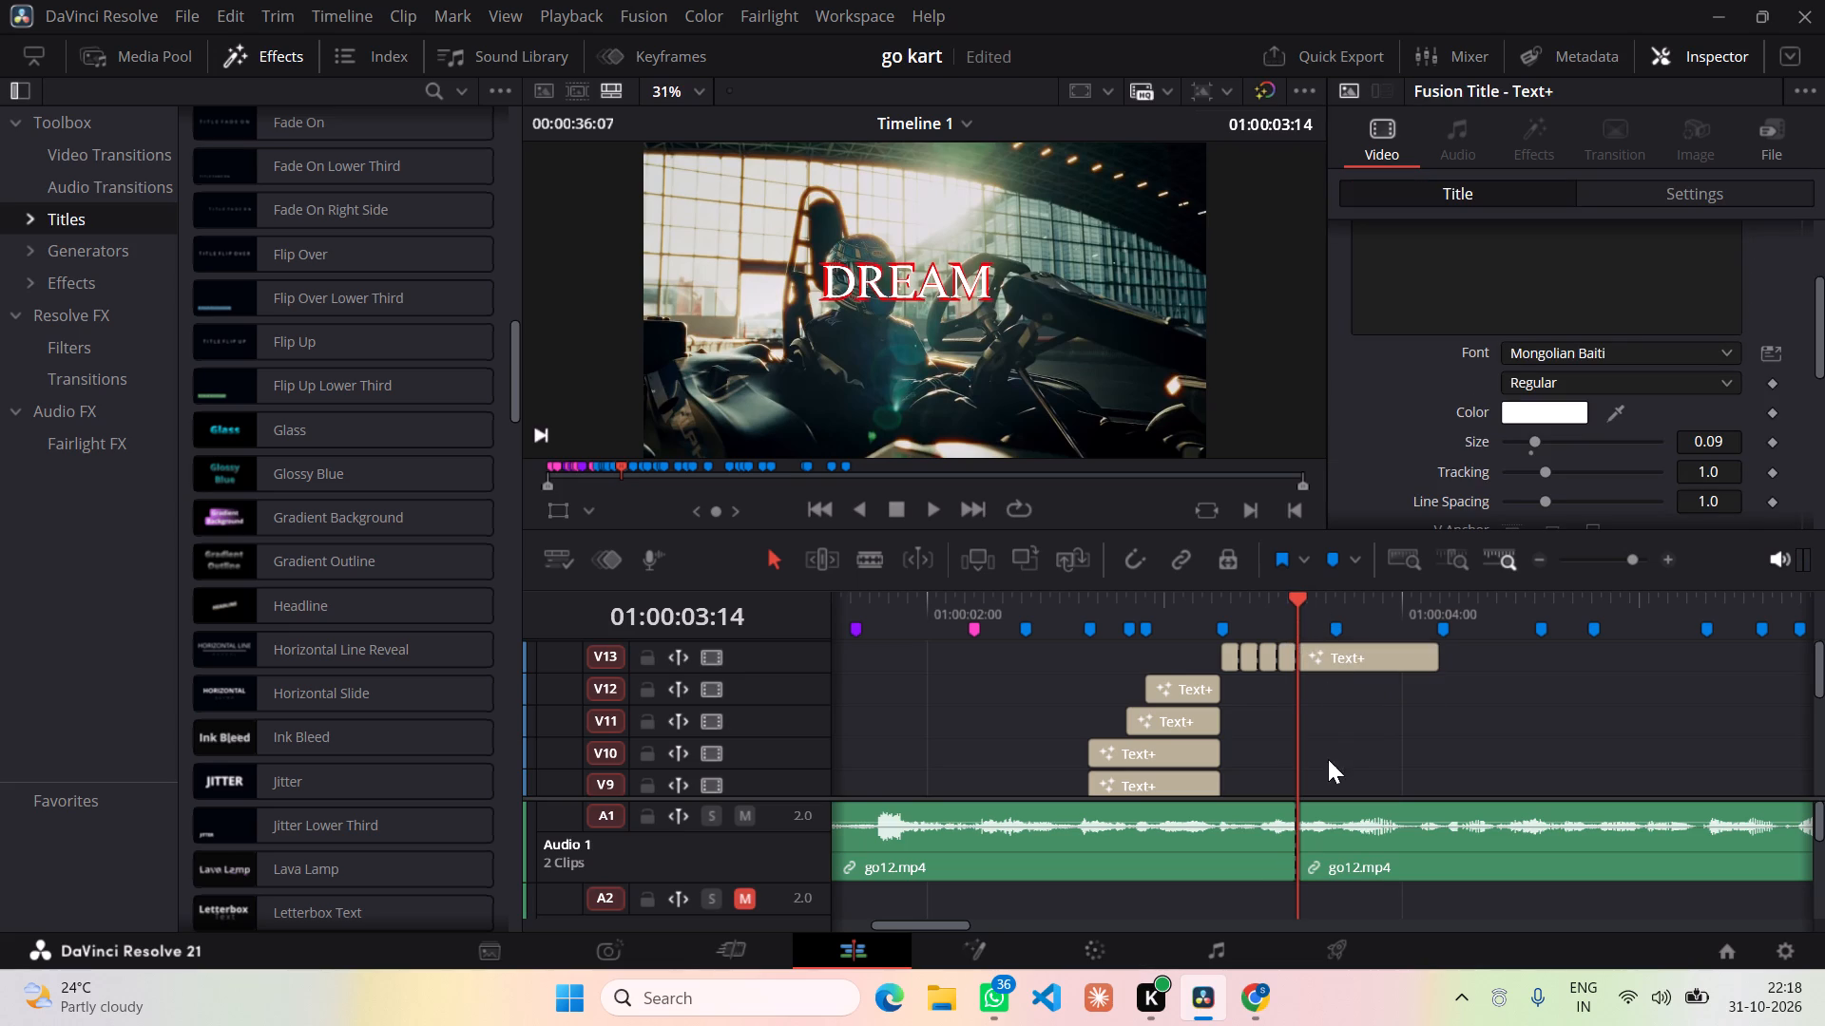
key(ctrl+z)
ctrl+click(1321, 661)
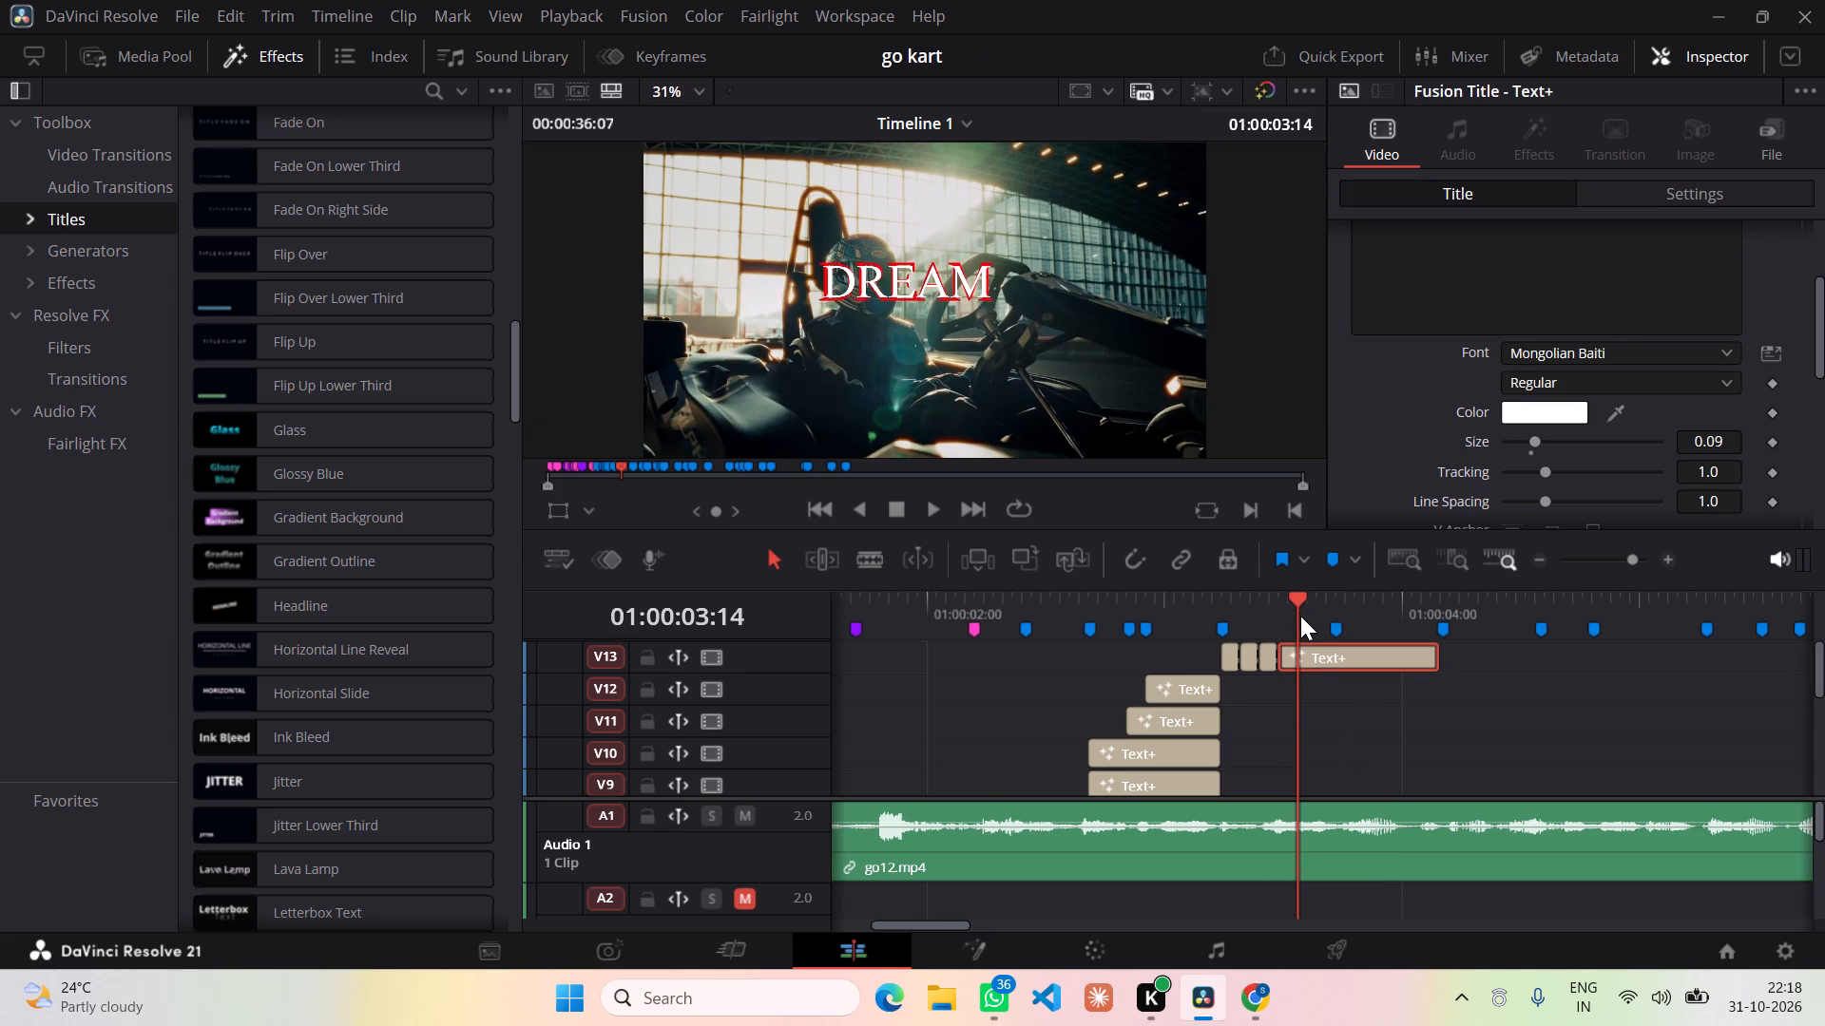
key(ctrl+b)
ctrl+drag(1297, 596, 1316, 603)
ctrl+click(1316, 660)
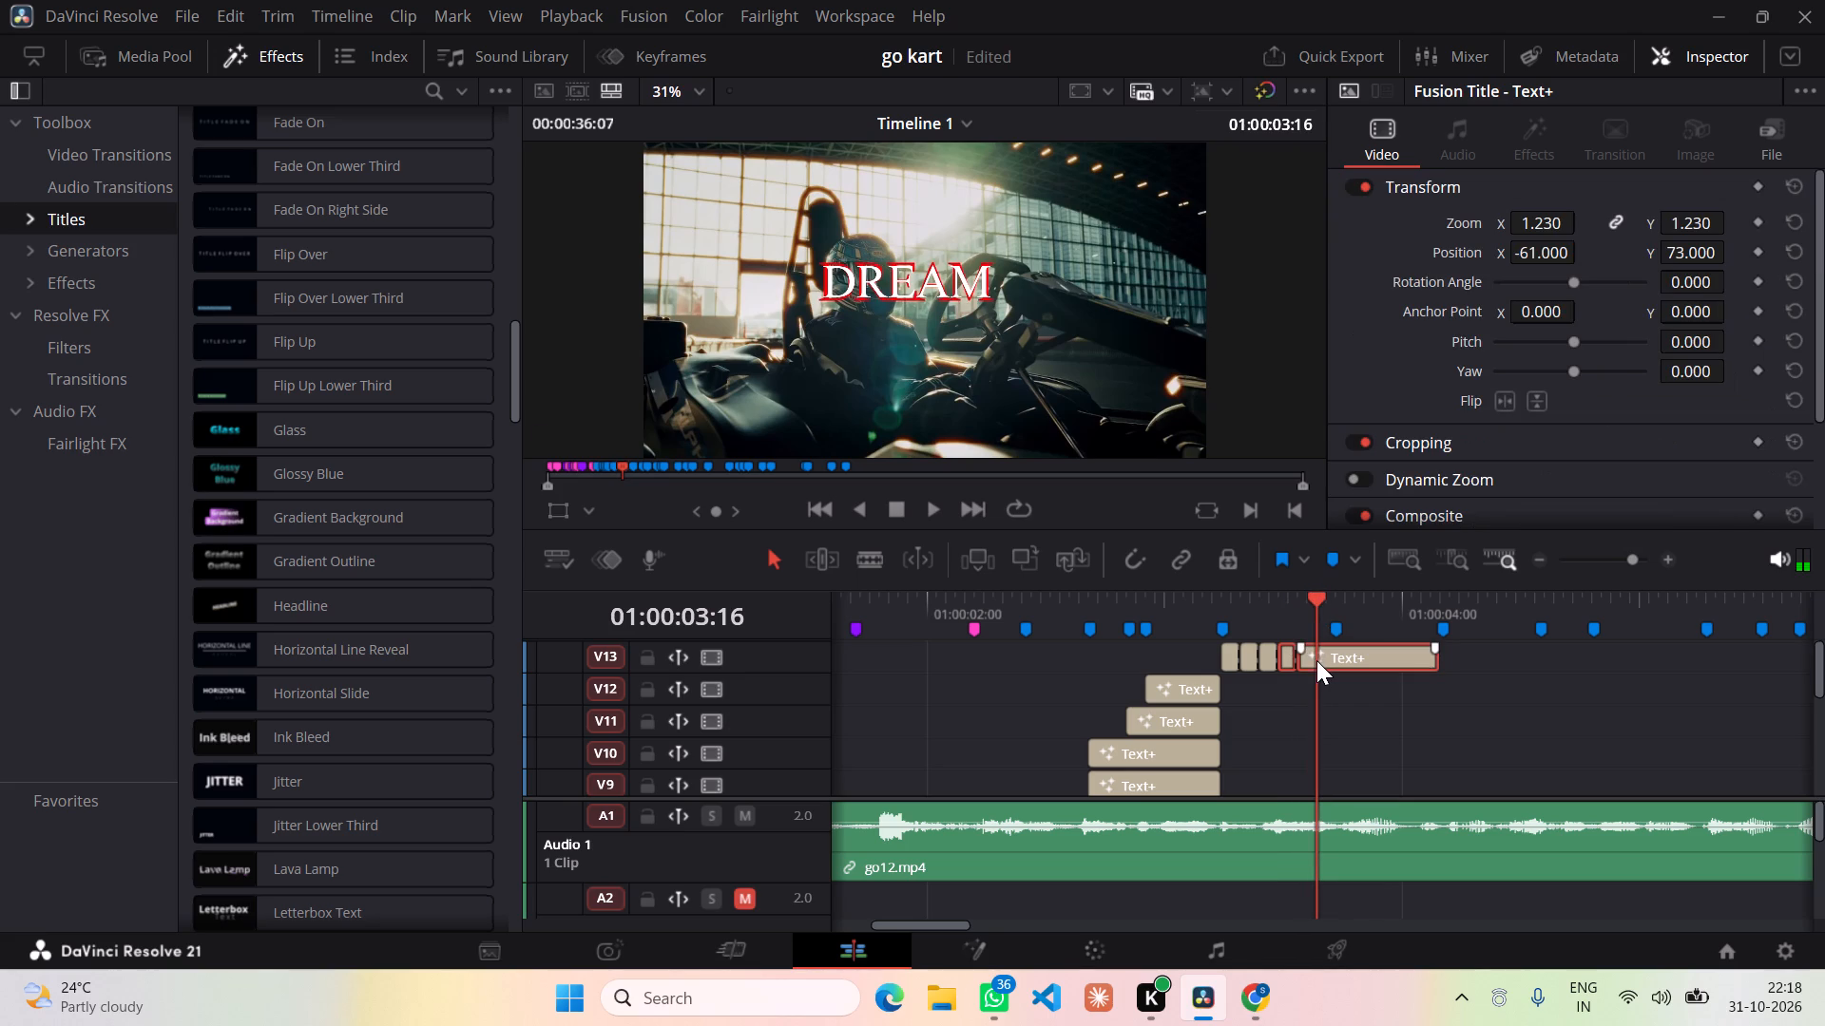
key(ctrl+b)
ctrl+drag(1317, 598, 1319, 600)
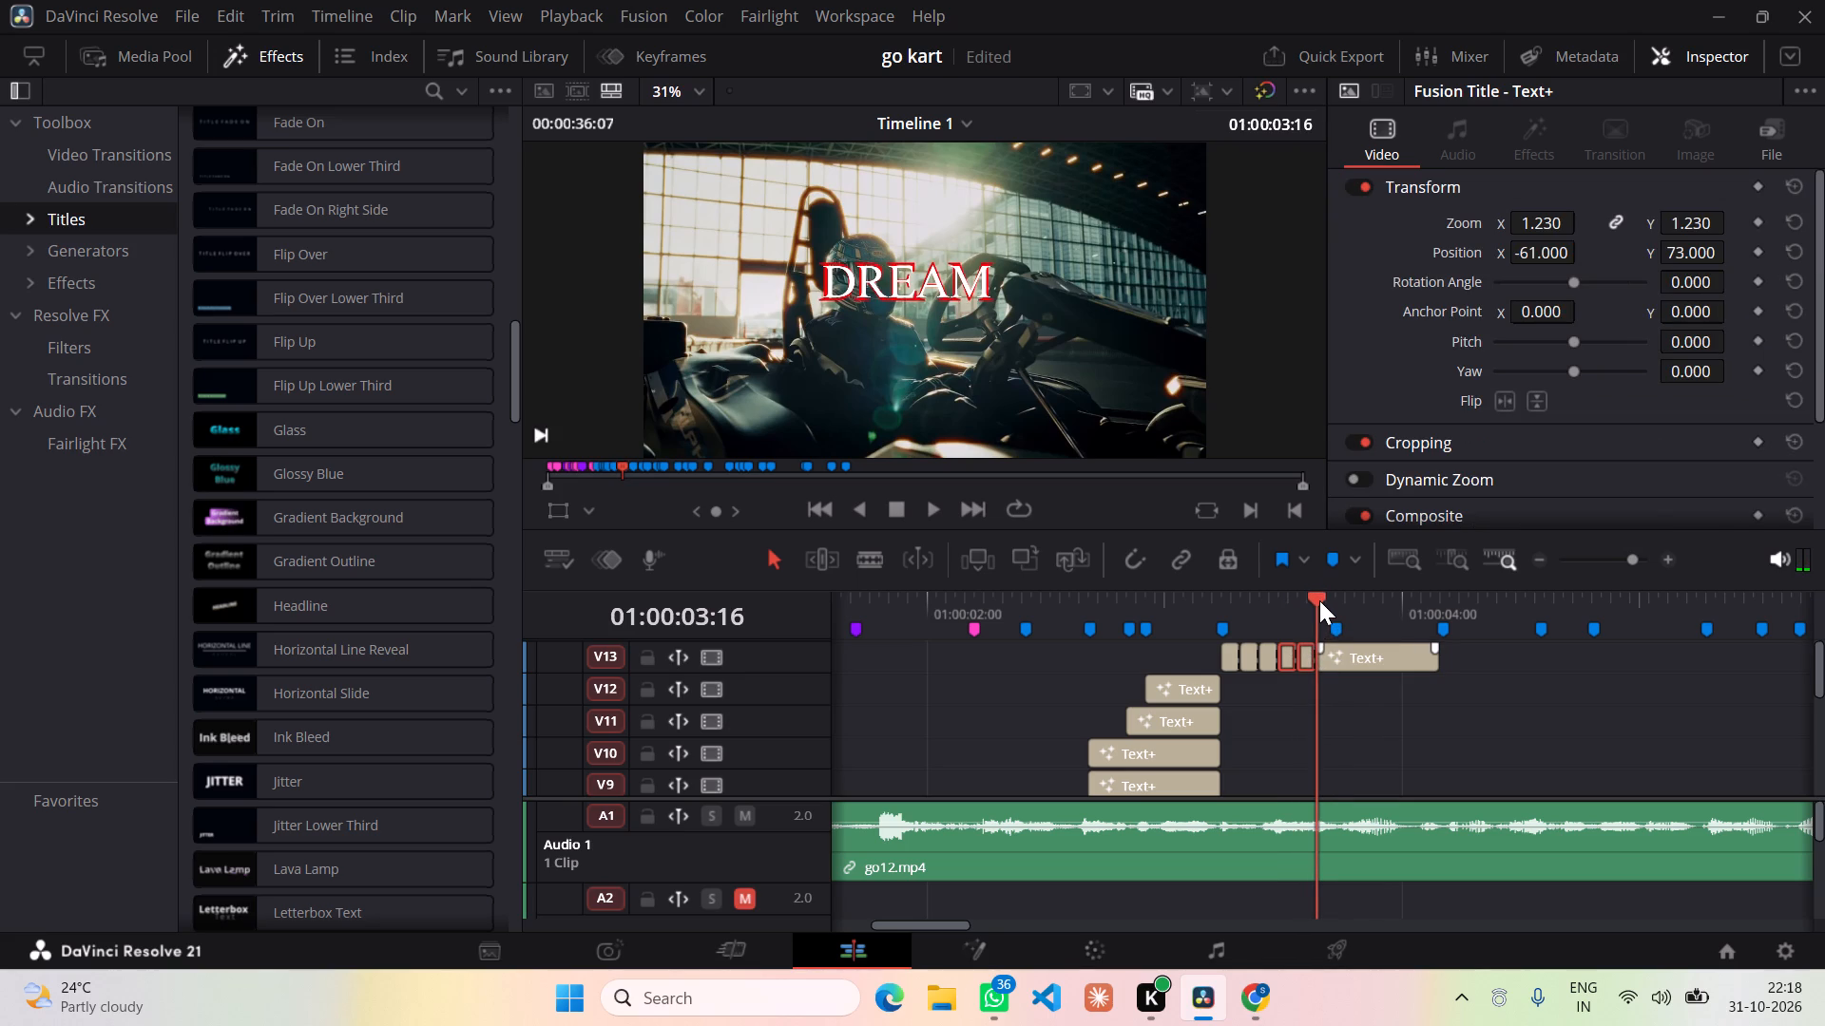
ctrl+drag(1319, 600, 1335, 609)
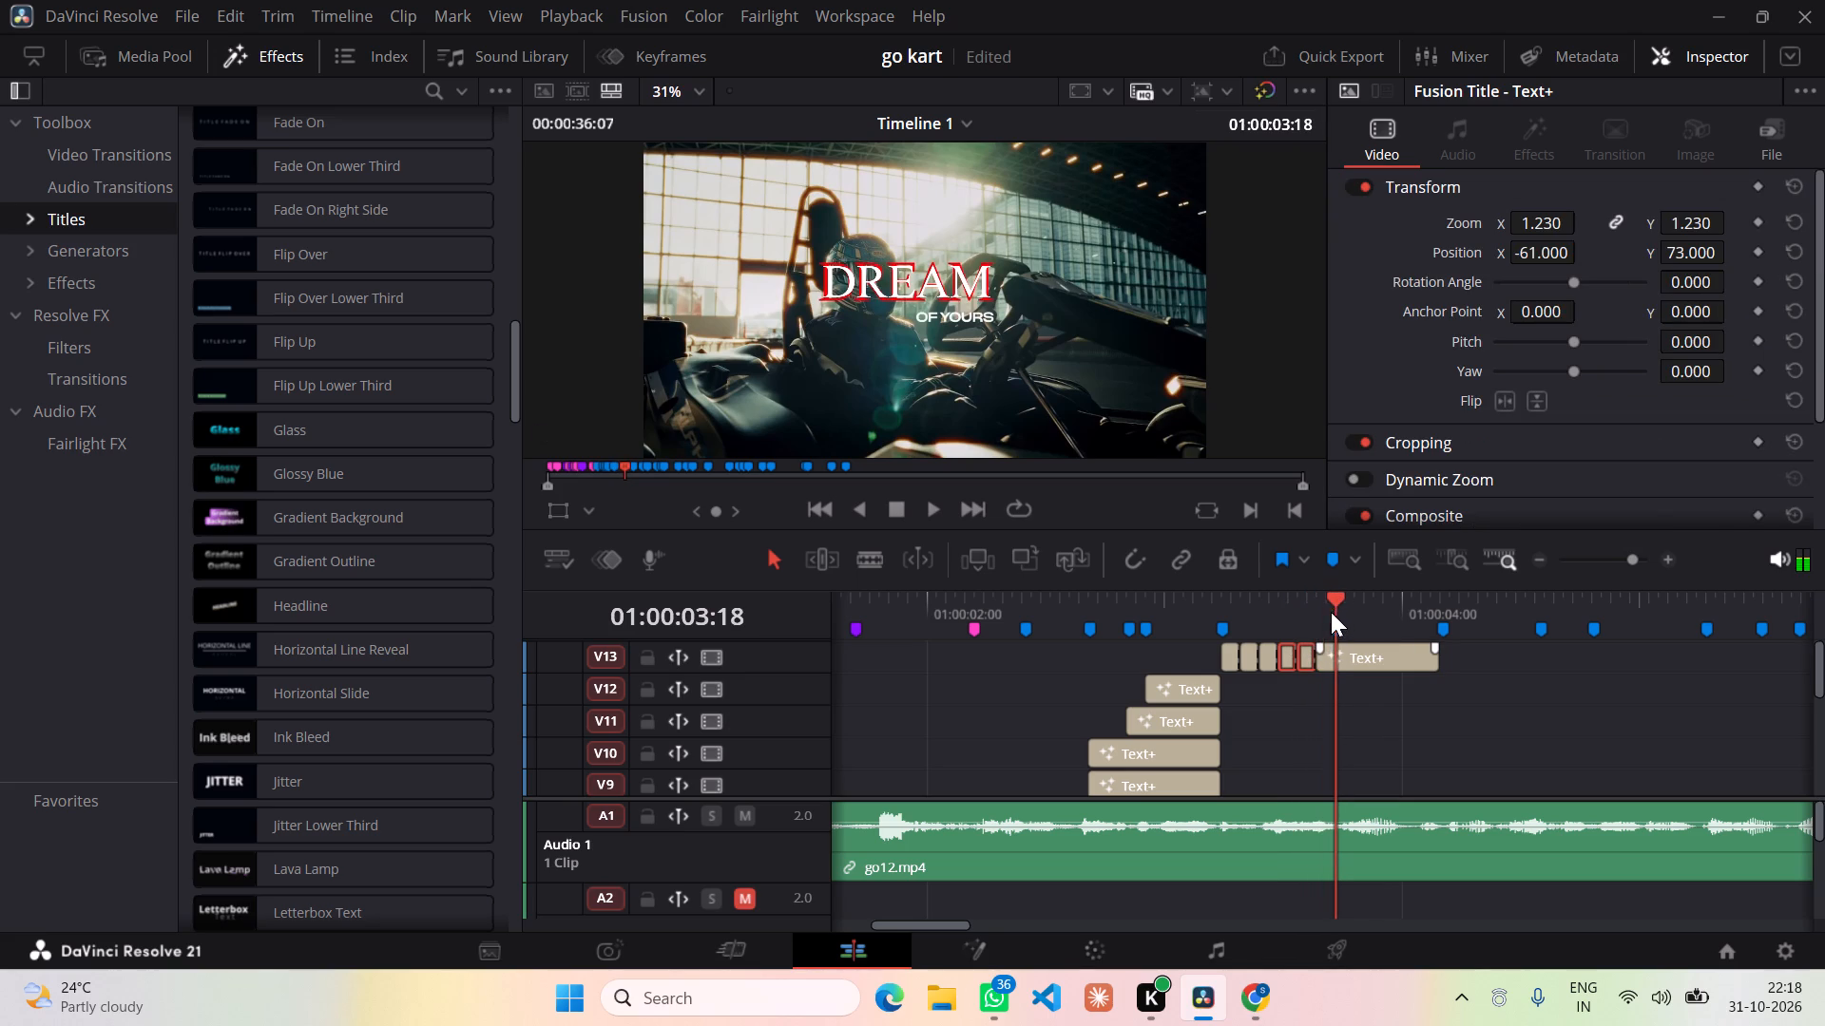
click(1328, 750)
click(1372, 731)
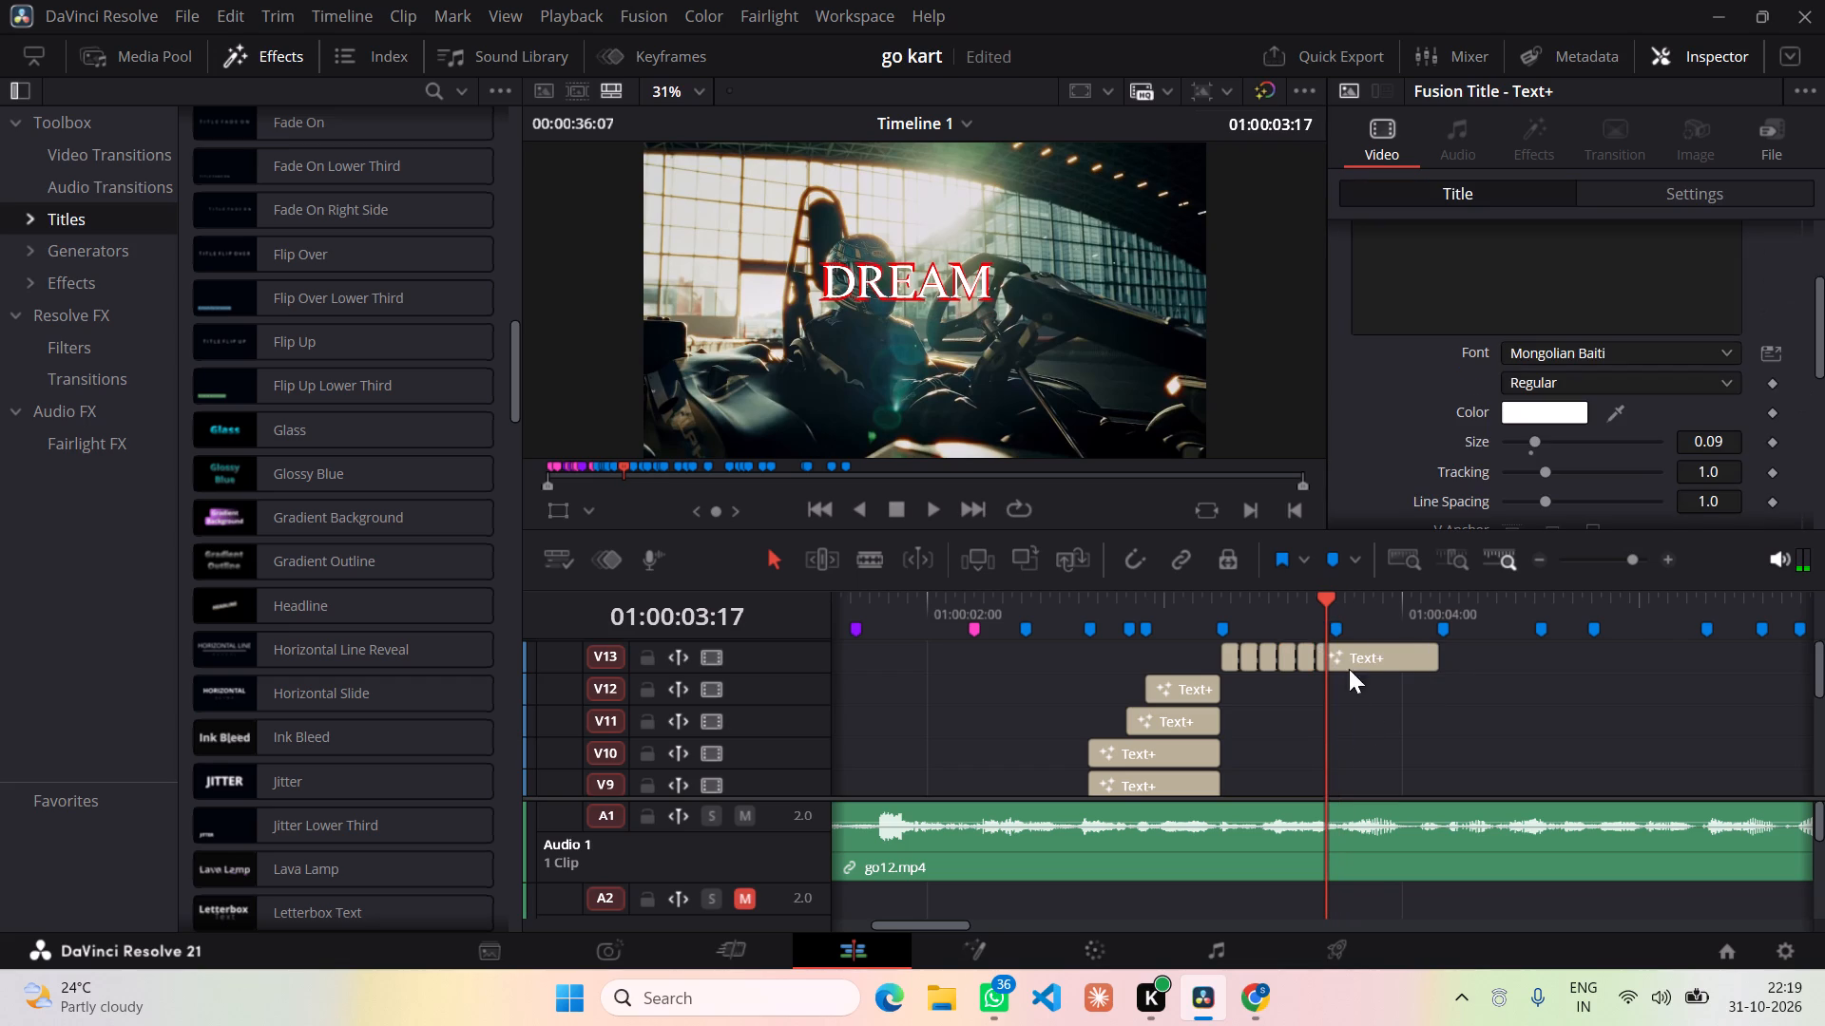
Recolour the second, fourth and sixth V13 "DREAM" segments red (#ff0000).
click(1244, 654)
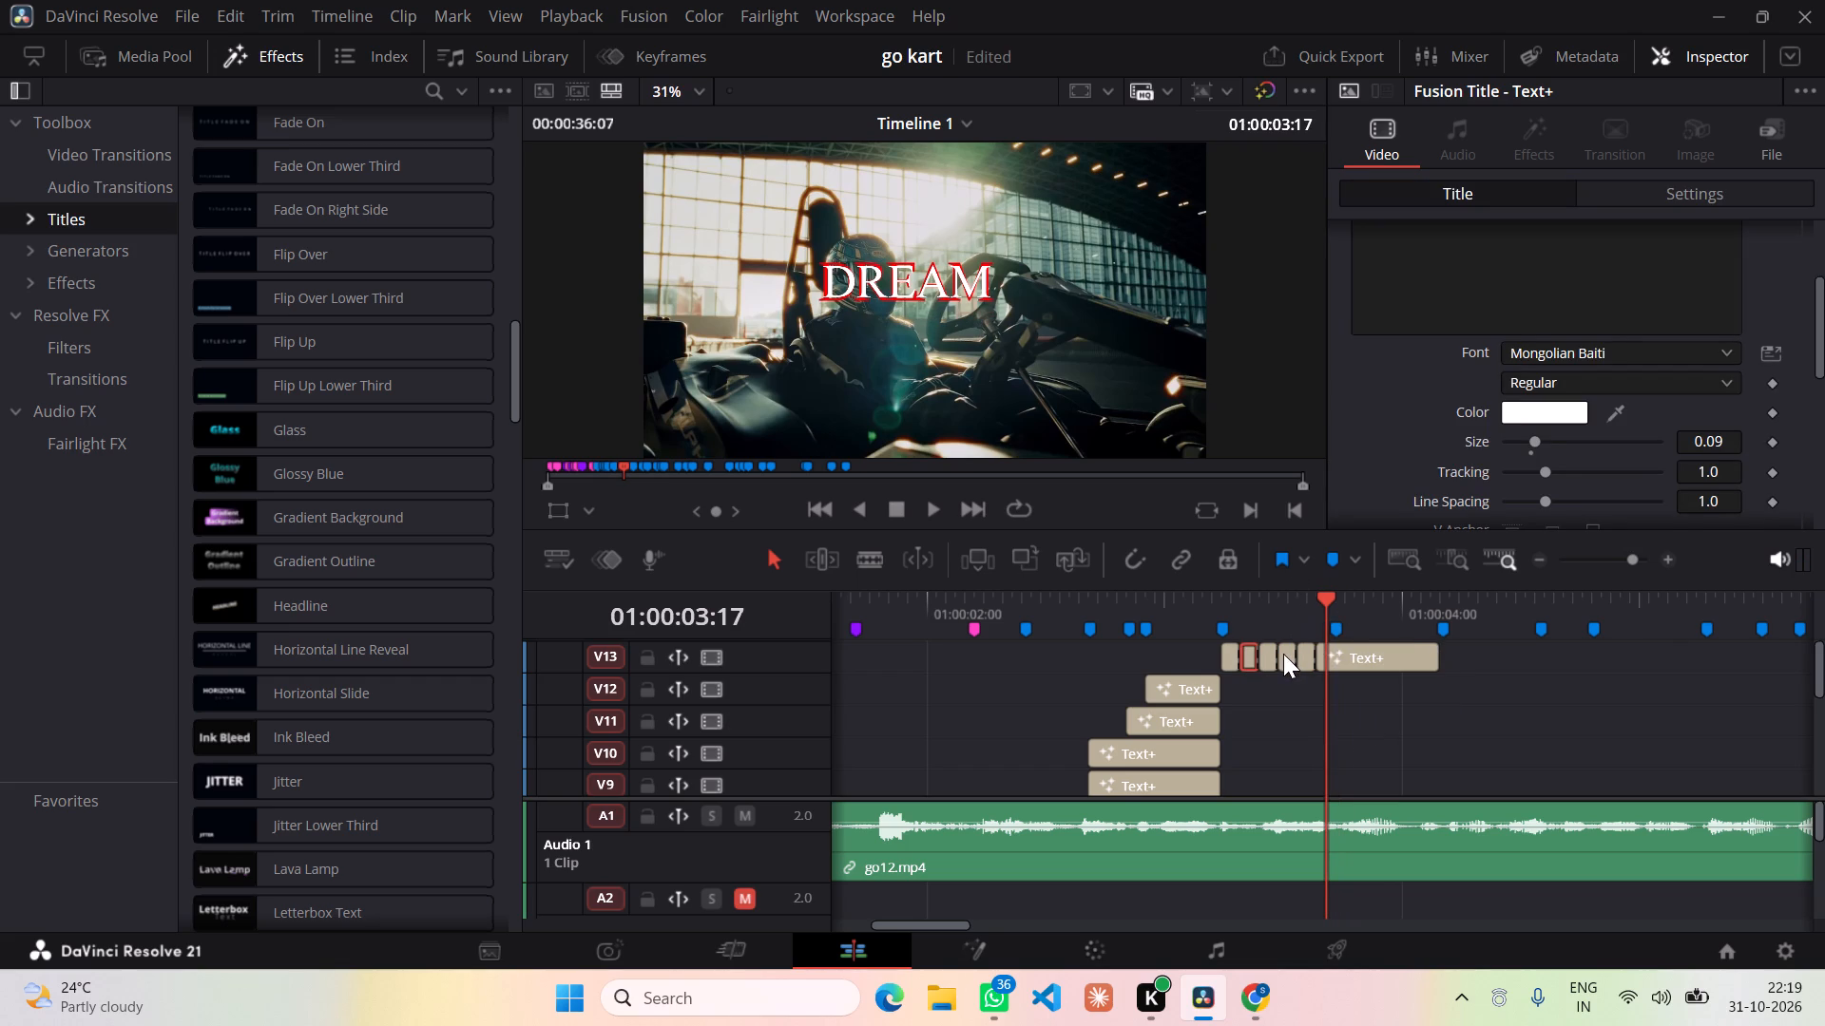
click(1283, 654)
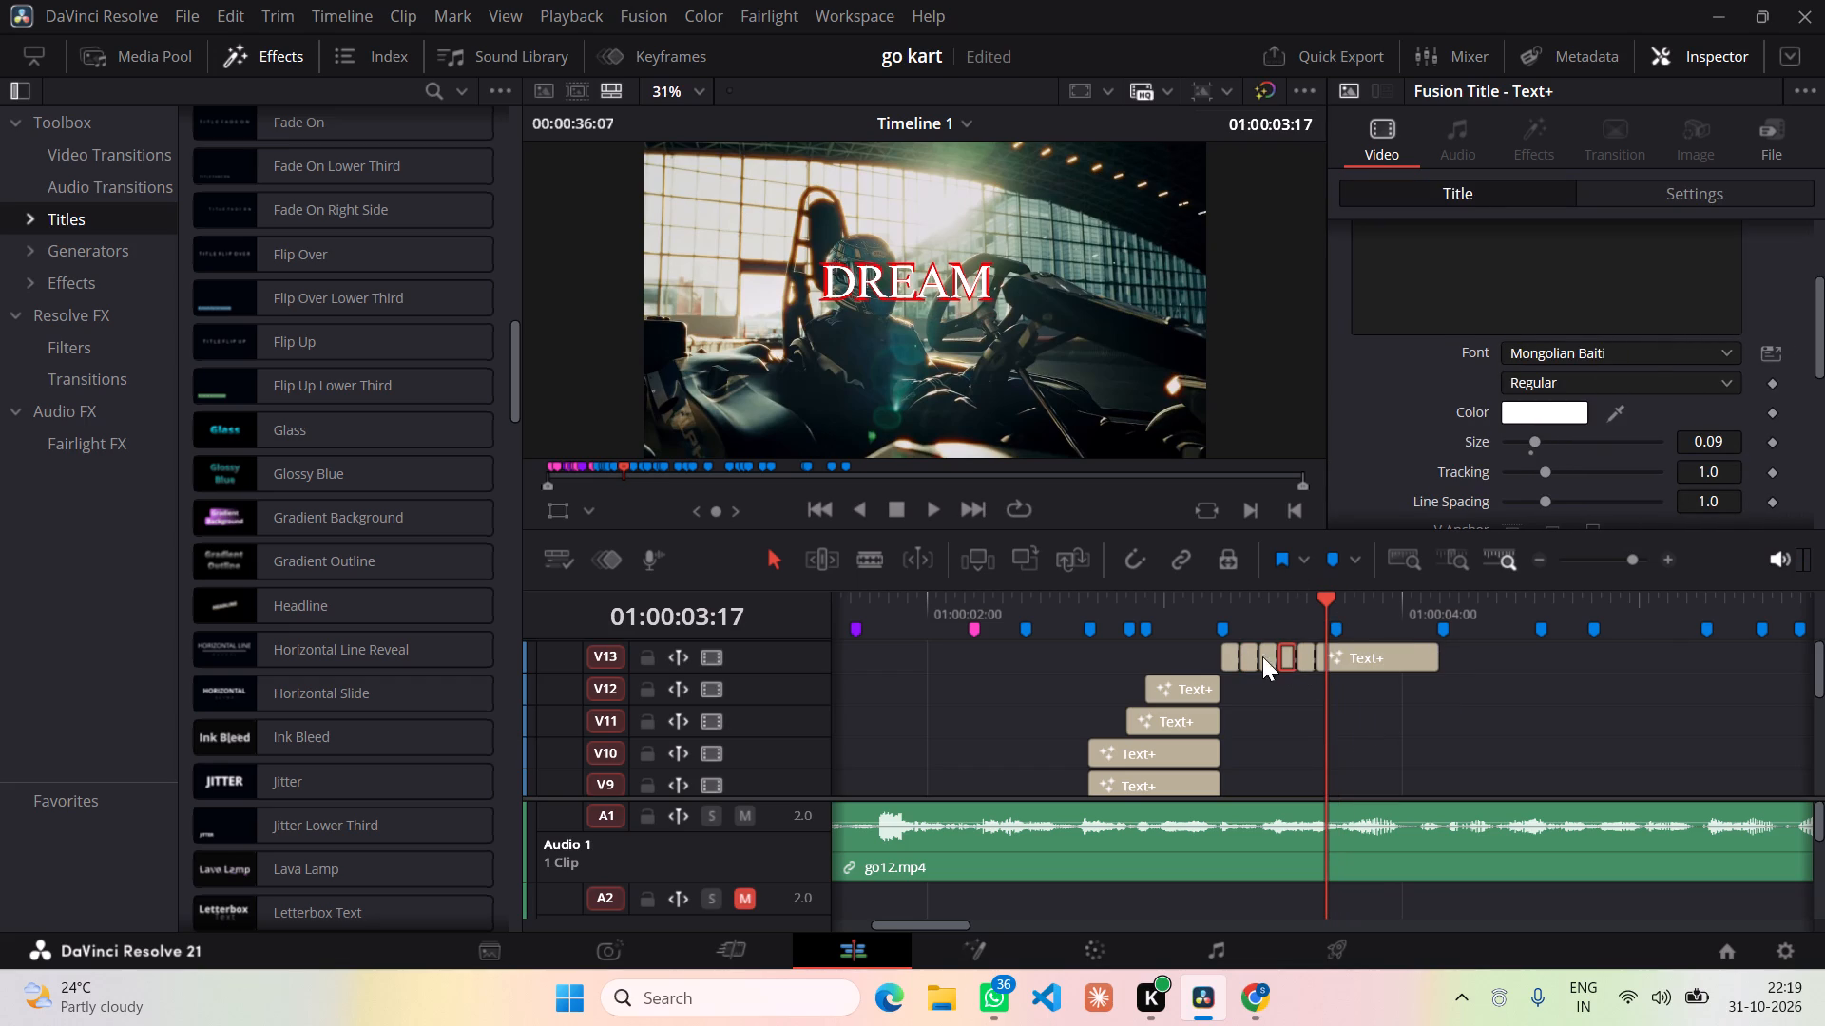
click(1246, 656)
click(1512, 410)
click(666, 381)
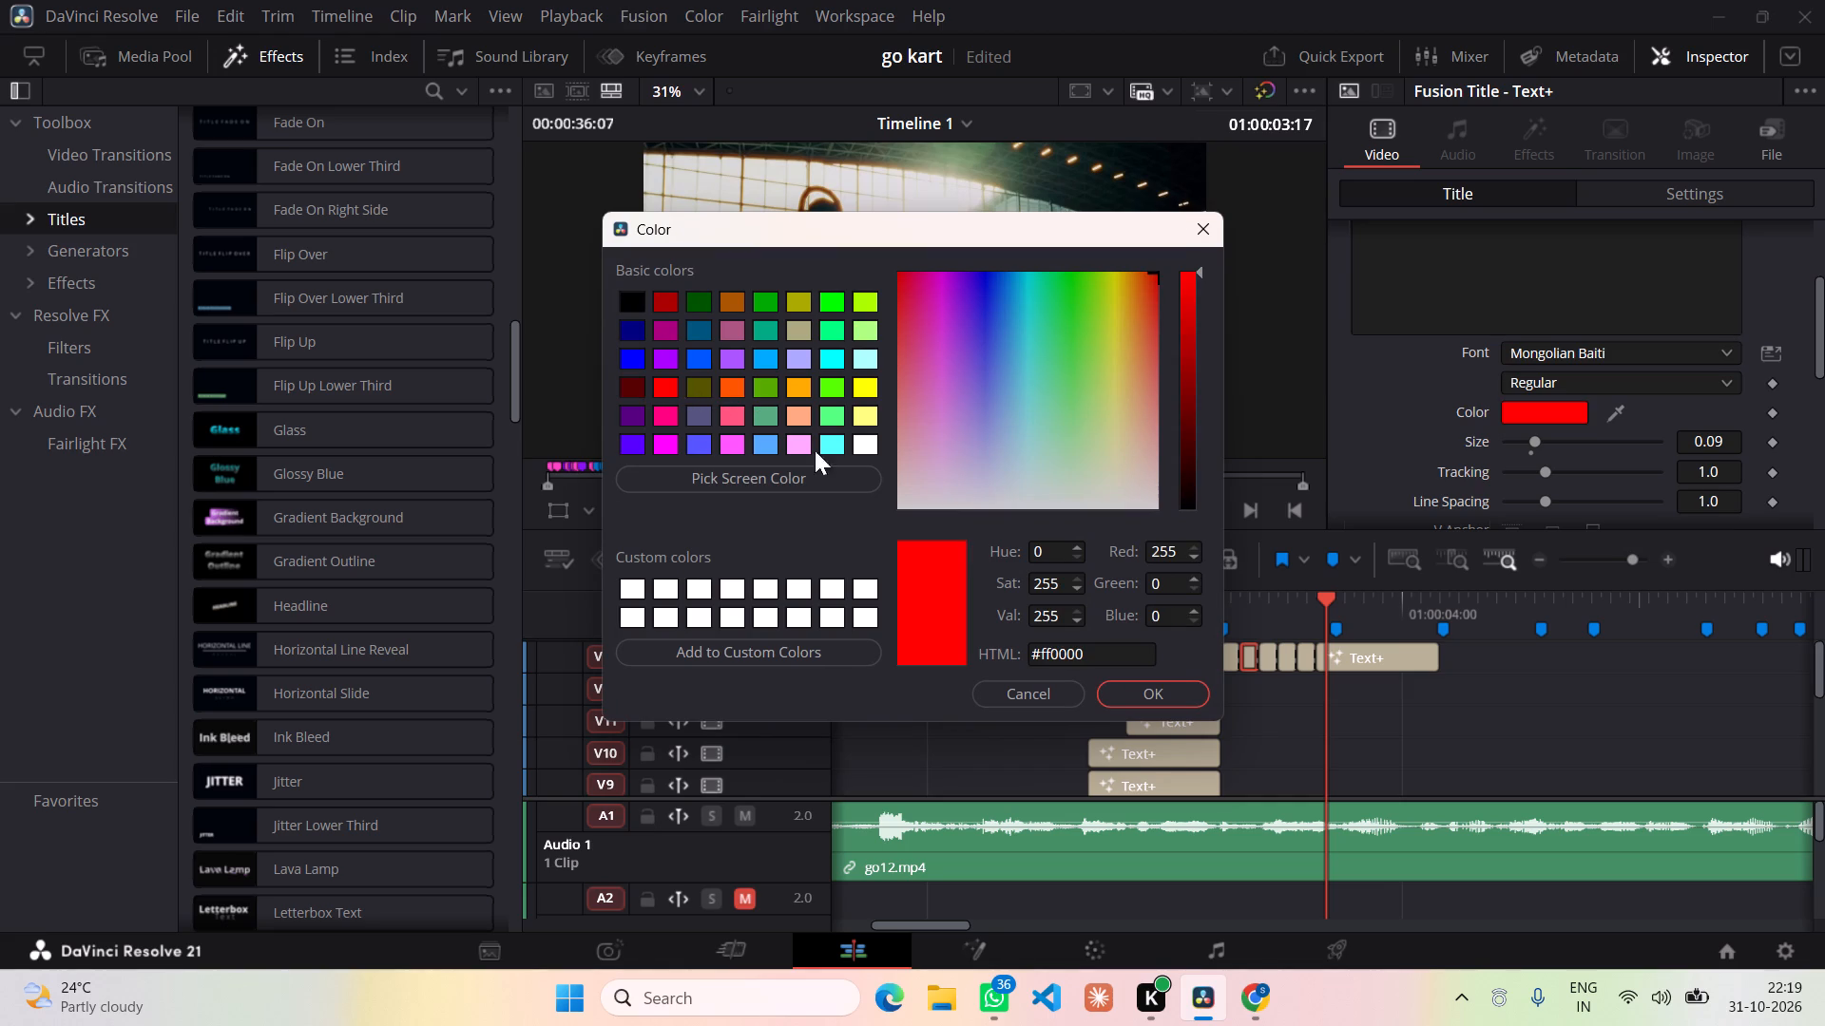
click(1135, 684)
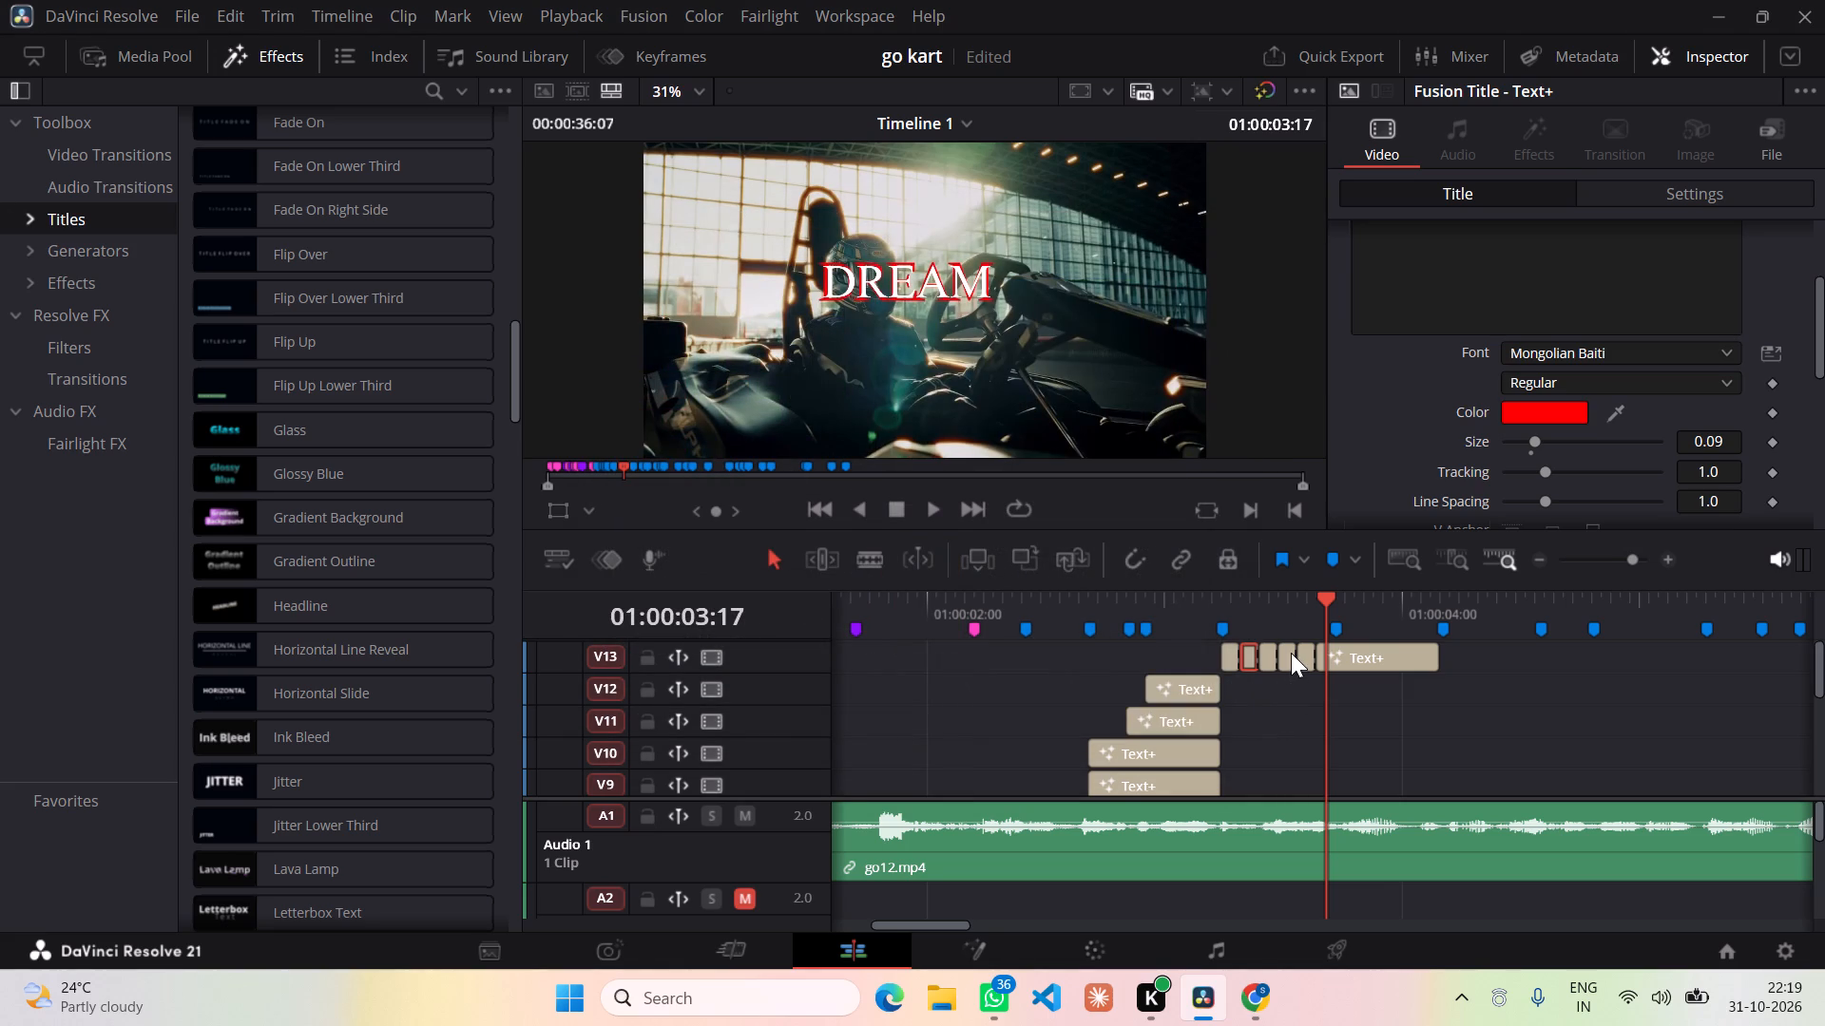
click(1285, 653)
click(1534, 404)
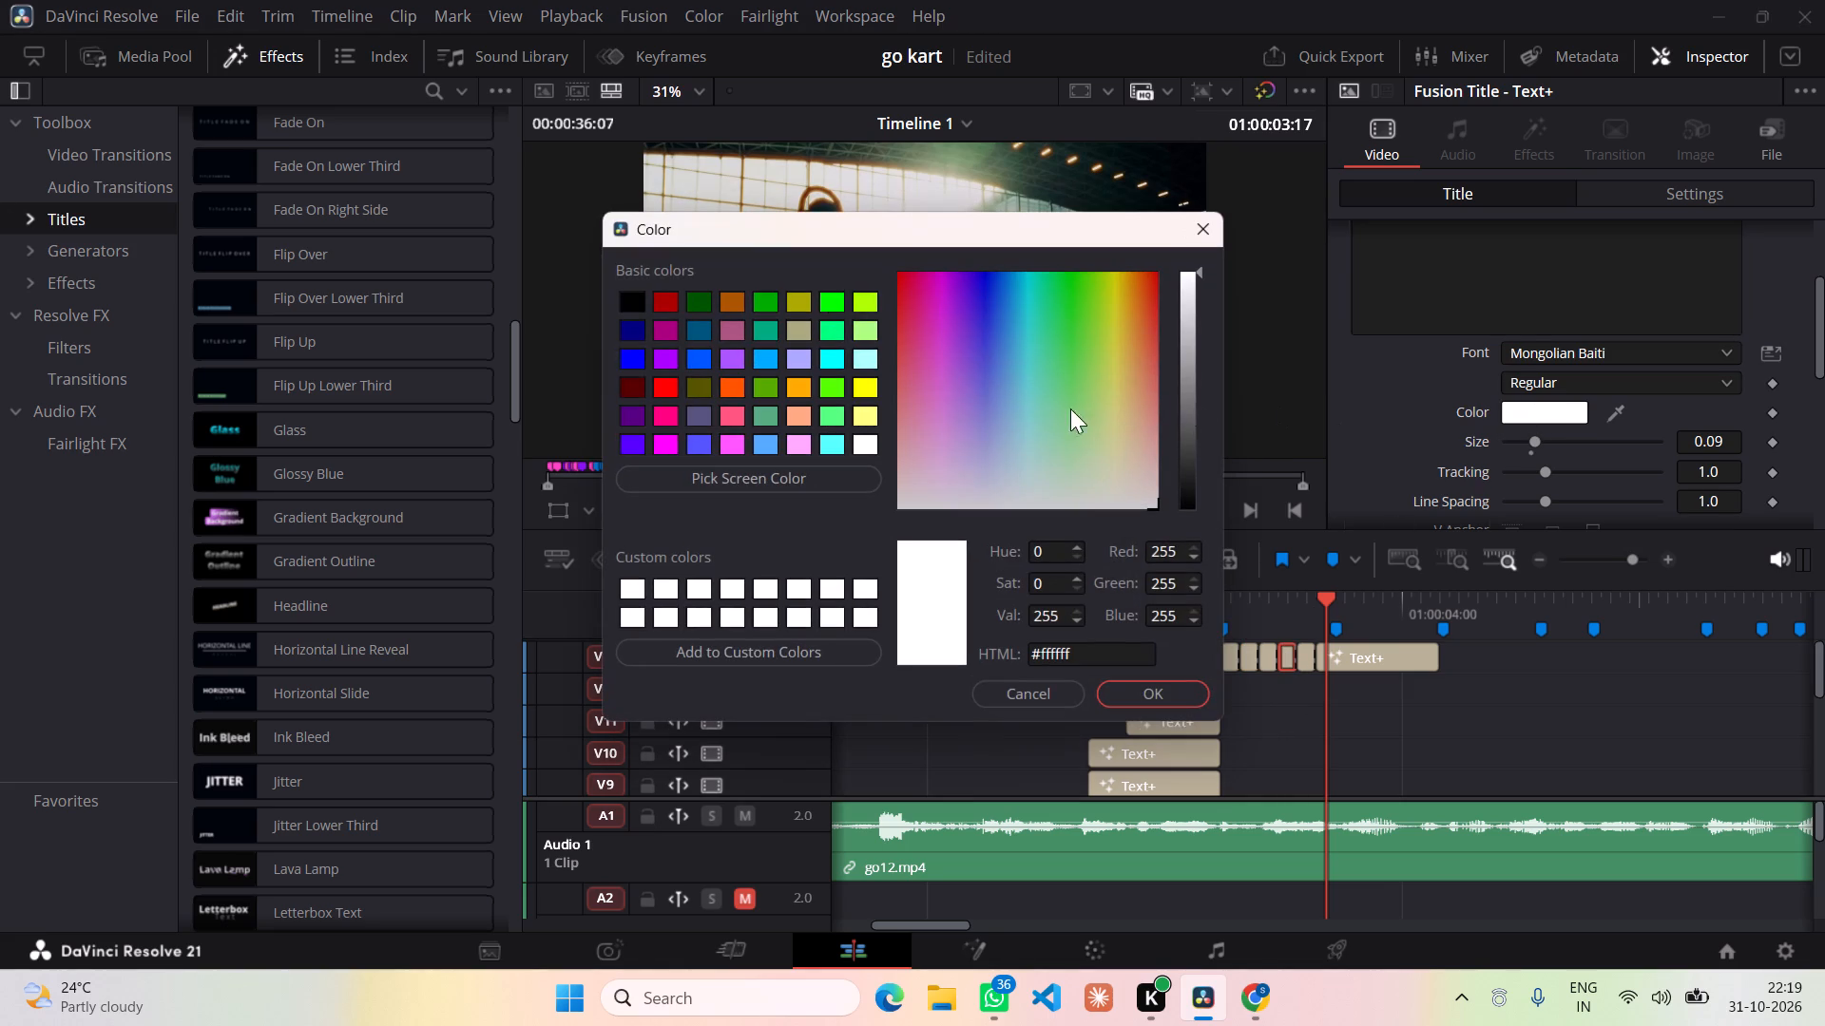
click(664, 385)
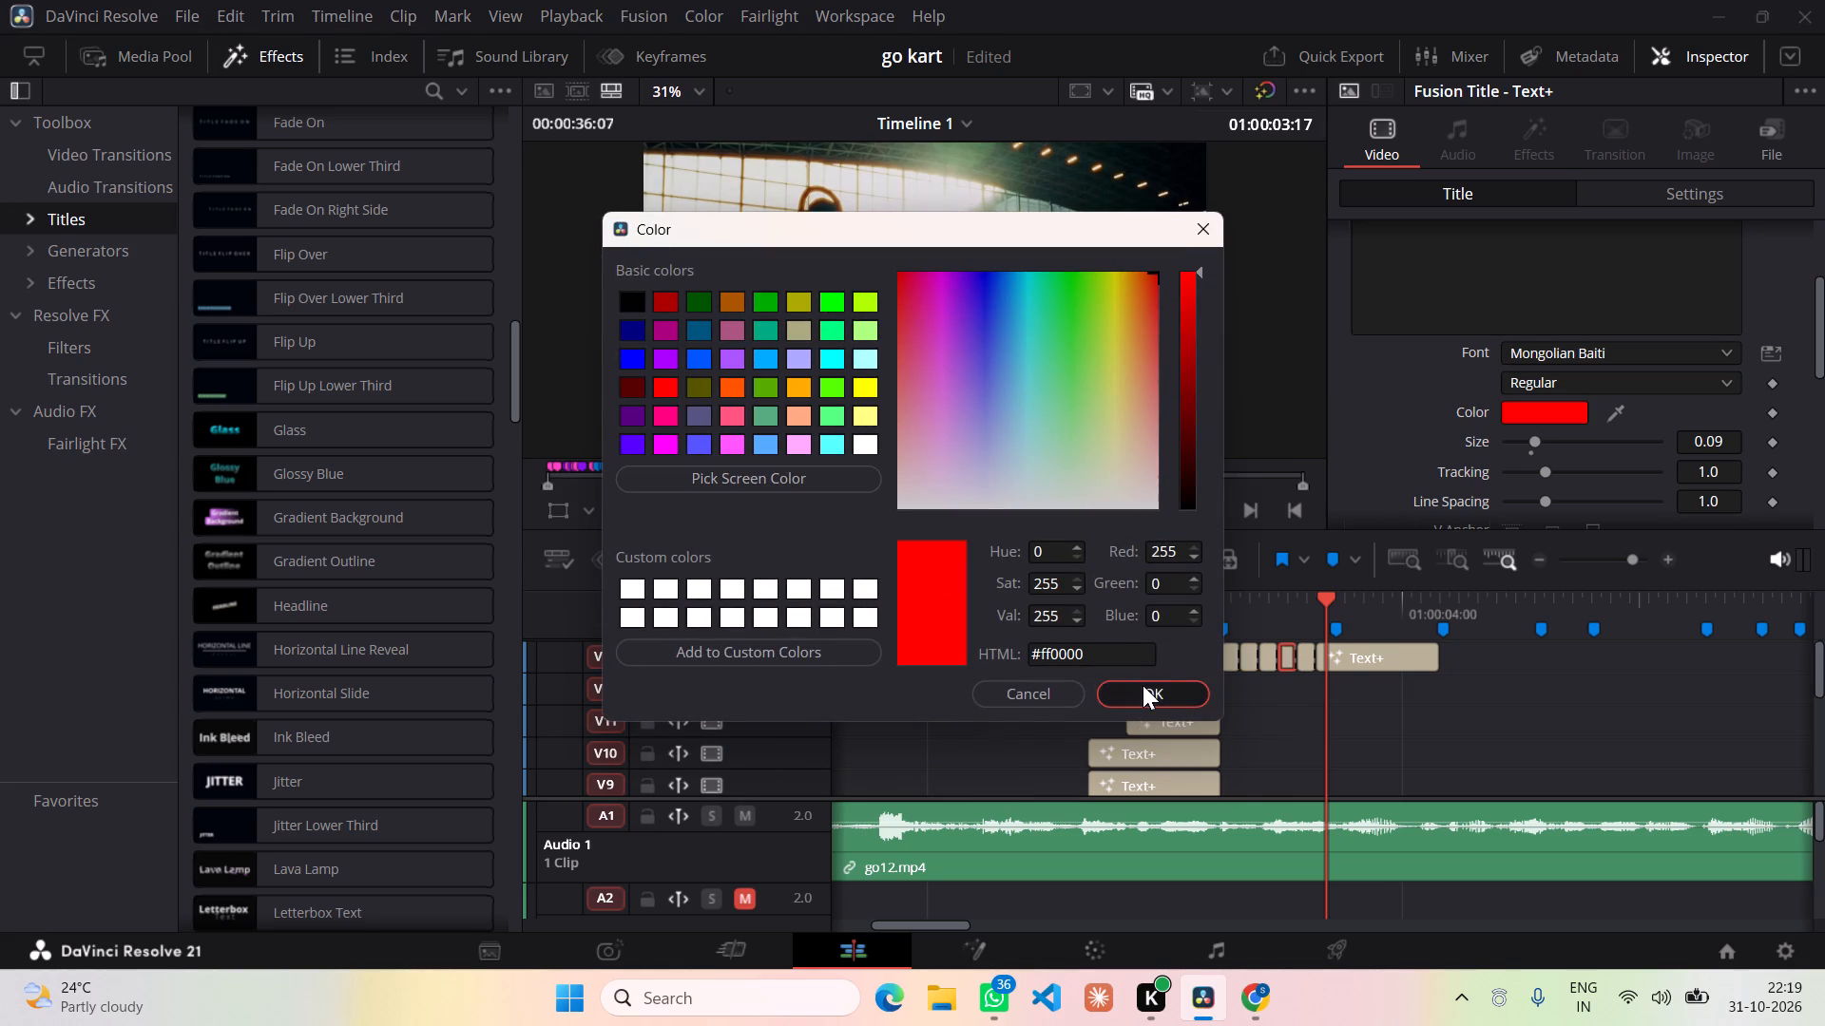
click(1143, 685)
click(1348, 655)
click(1540, 410)
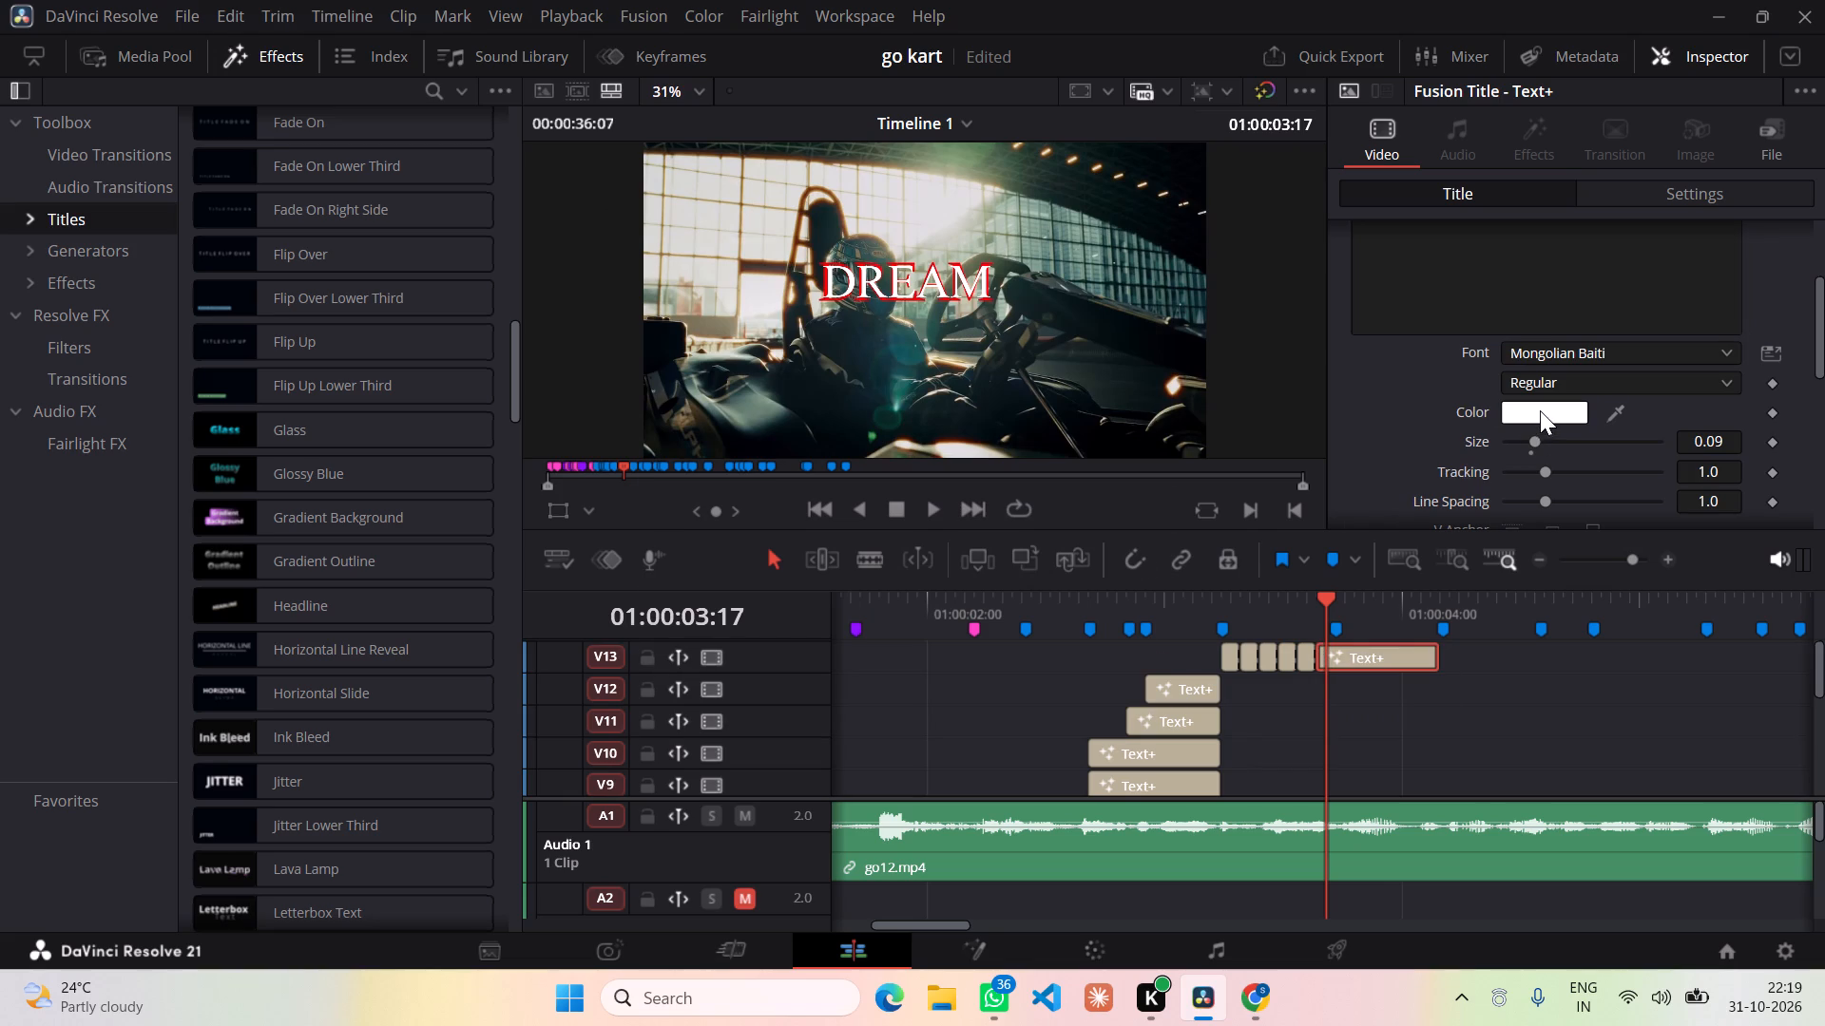
click(663, 383)
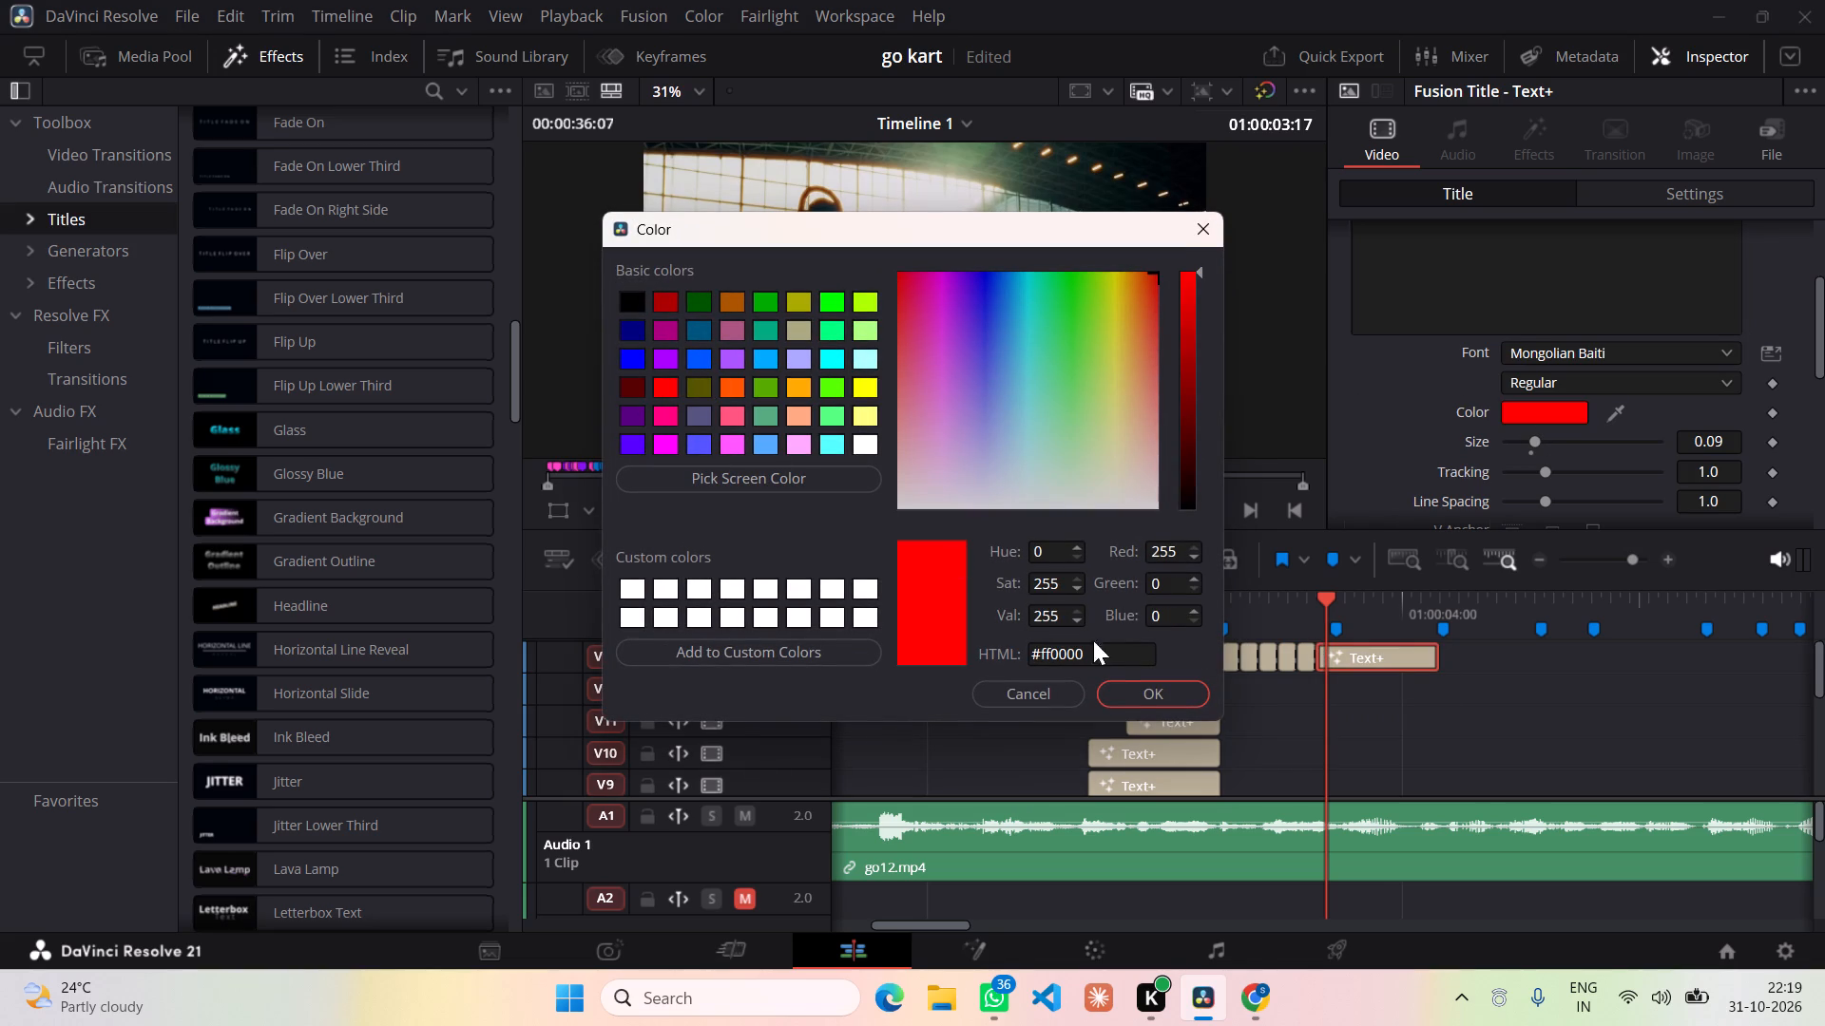
click(1124, 684)
click(1456, 742)
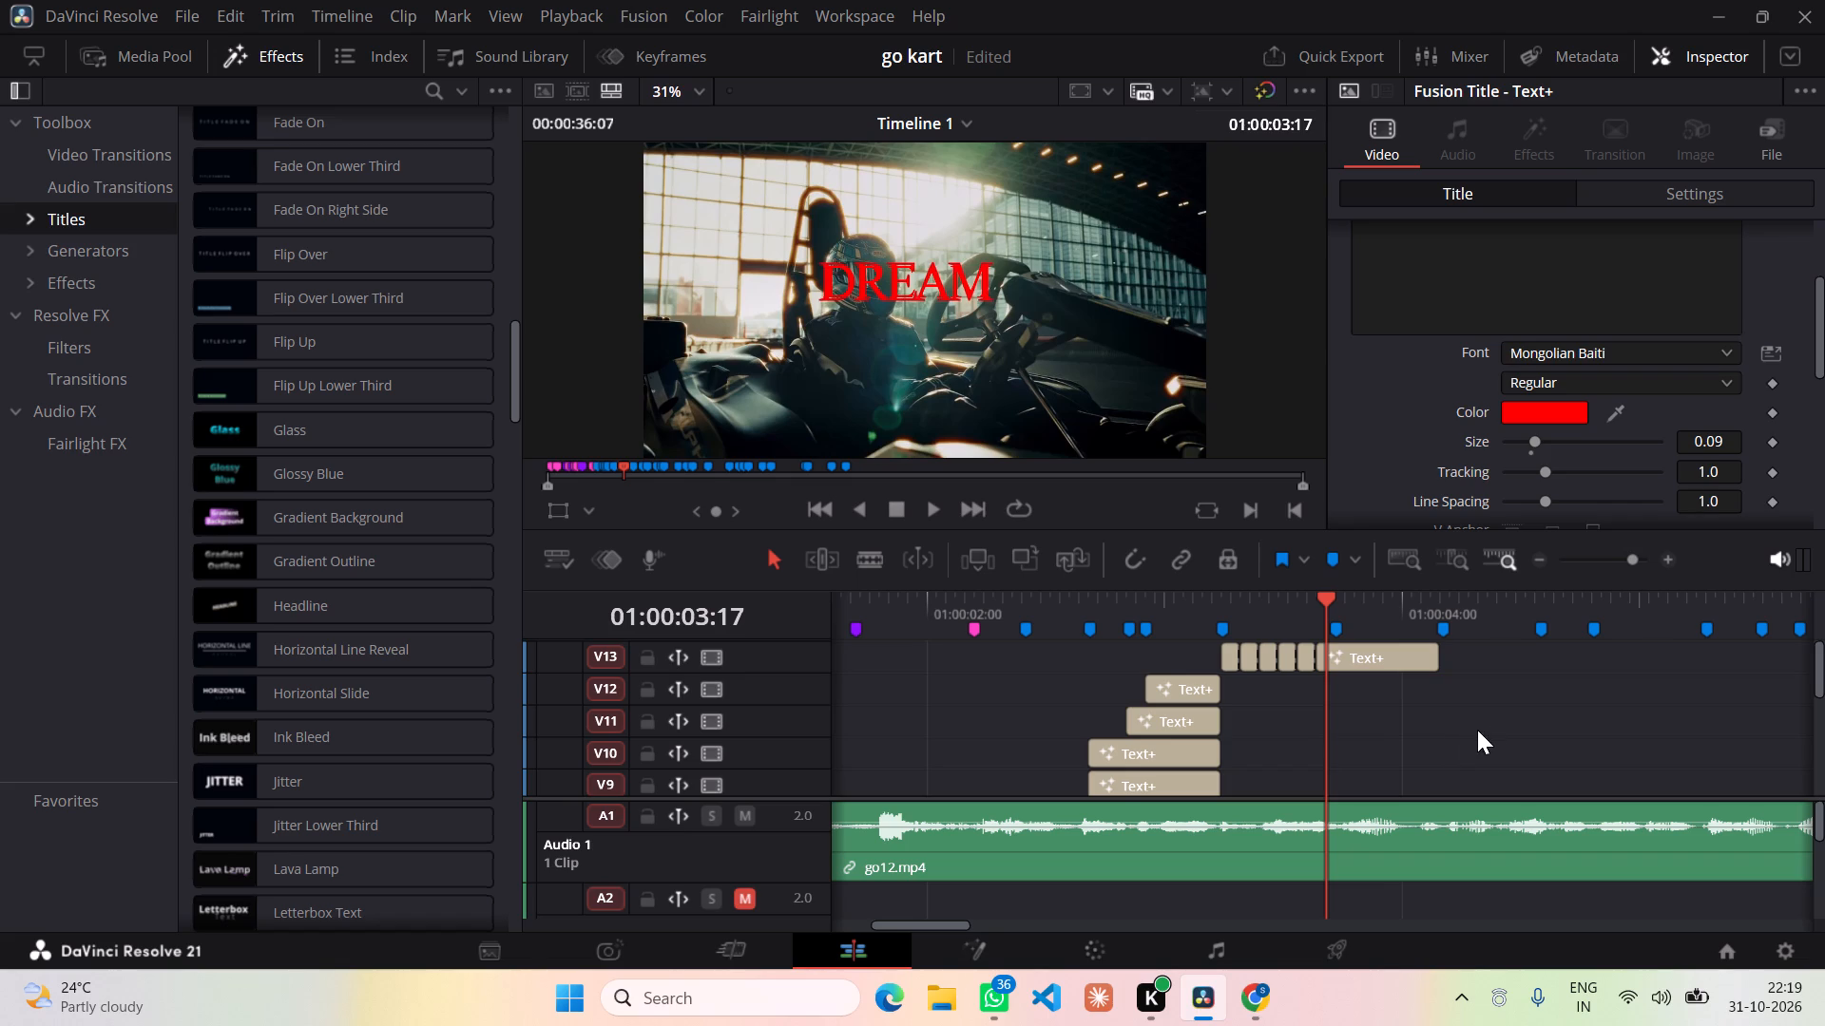
Paste the copied Text+ title at 01:00:04:10 and move it onto a new track V14, starting at the 01:00:04:04 marker.
drag(1329, 595, 1493, 595)
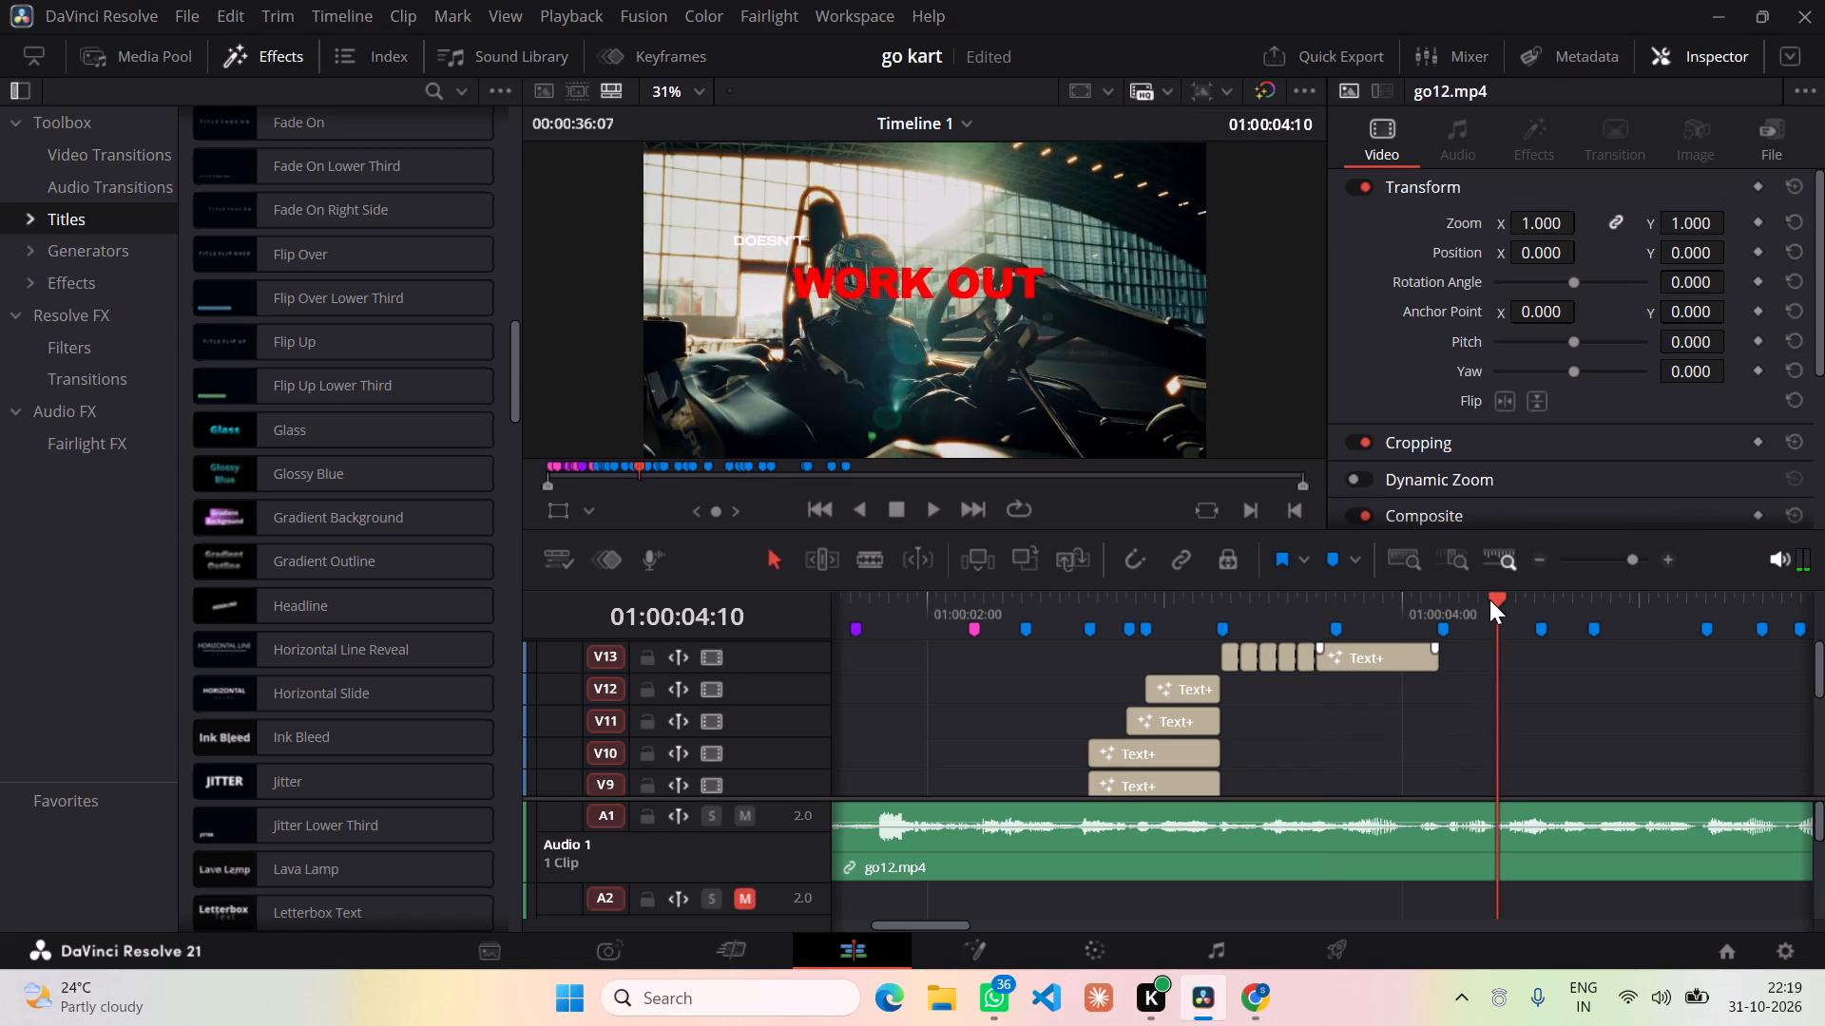
key(ctrl+v)
scroll(1520, 715, up, 2)
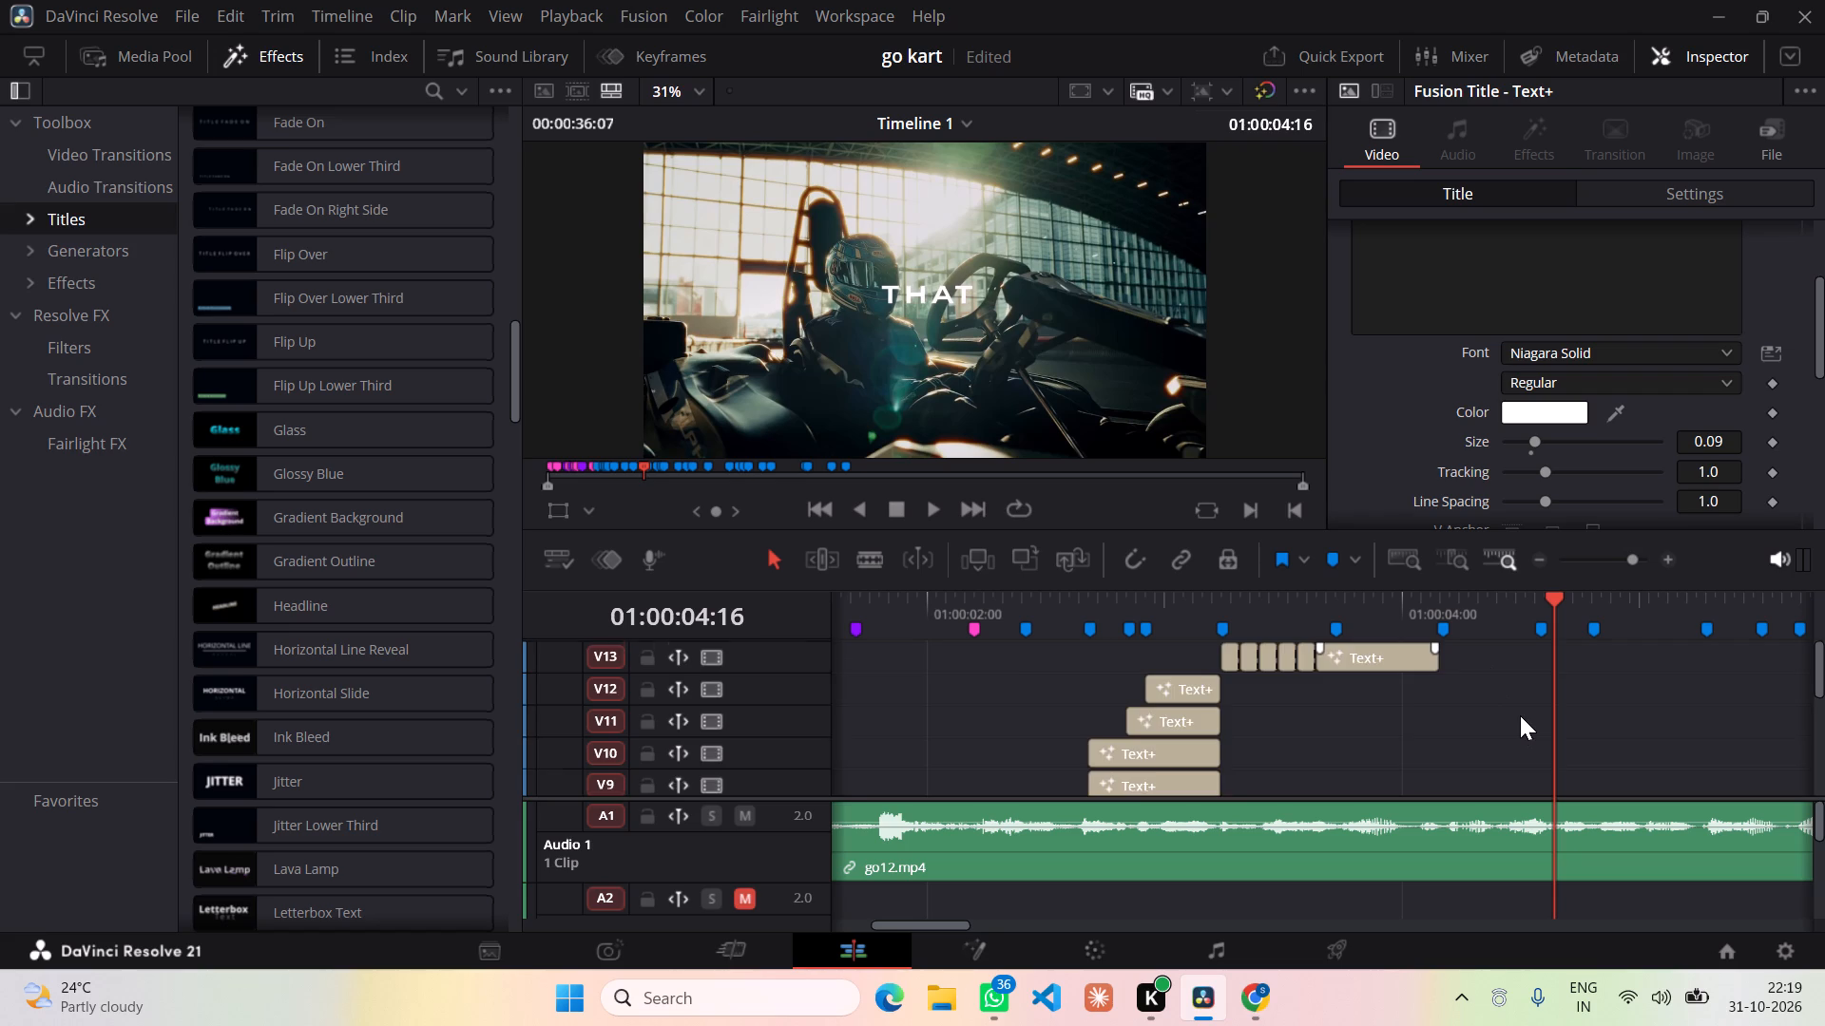
scroll(1522, 715, down, 4)
scroll(1522, 715, up, 2)
scroll(1522, 715, down, 2)
scroll(1522, 715, up, 1)
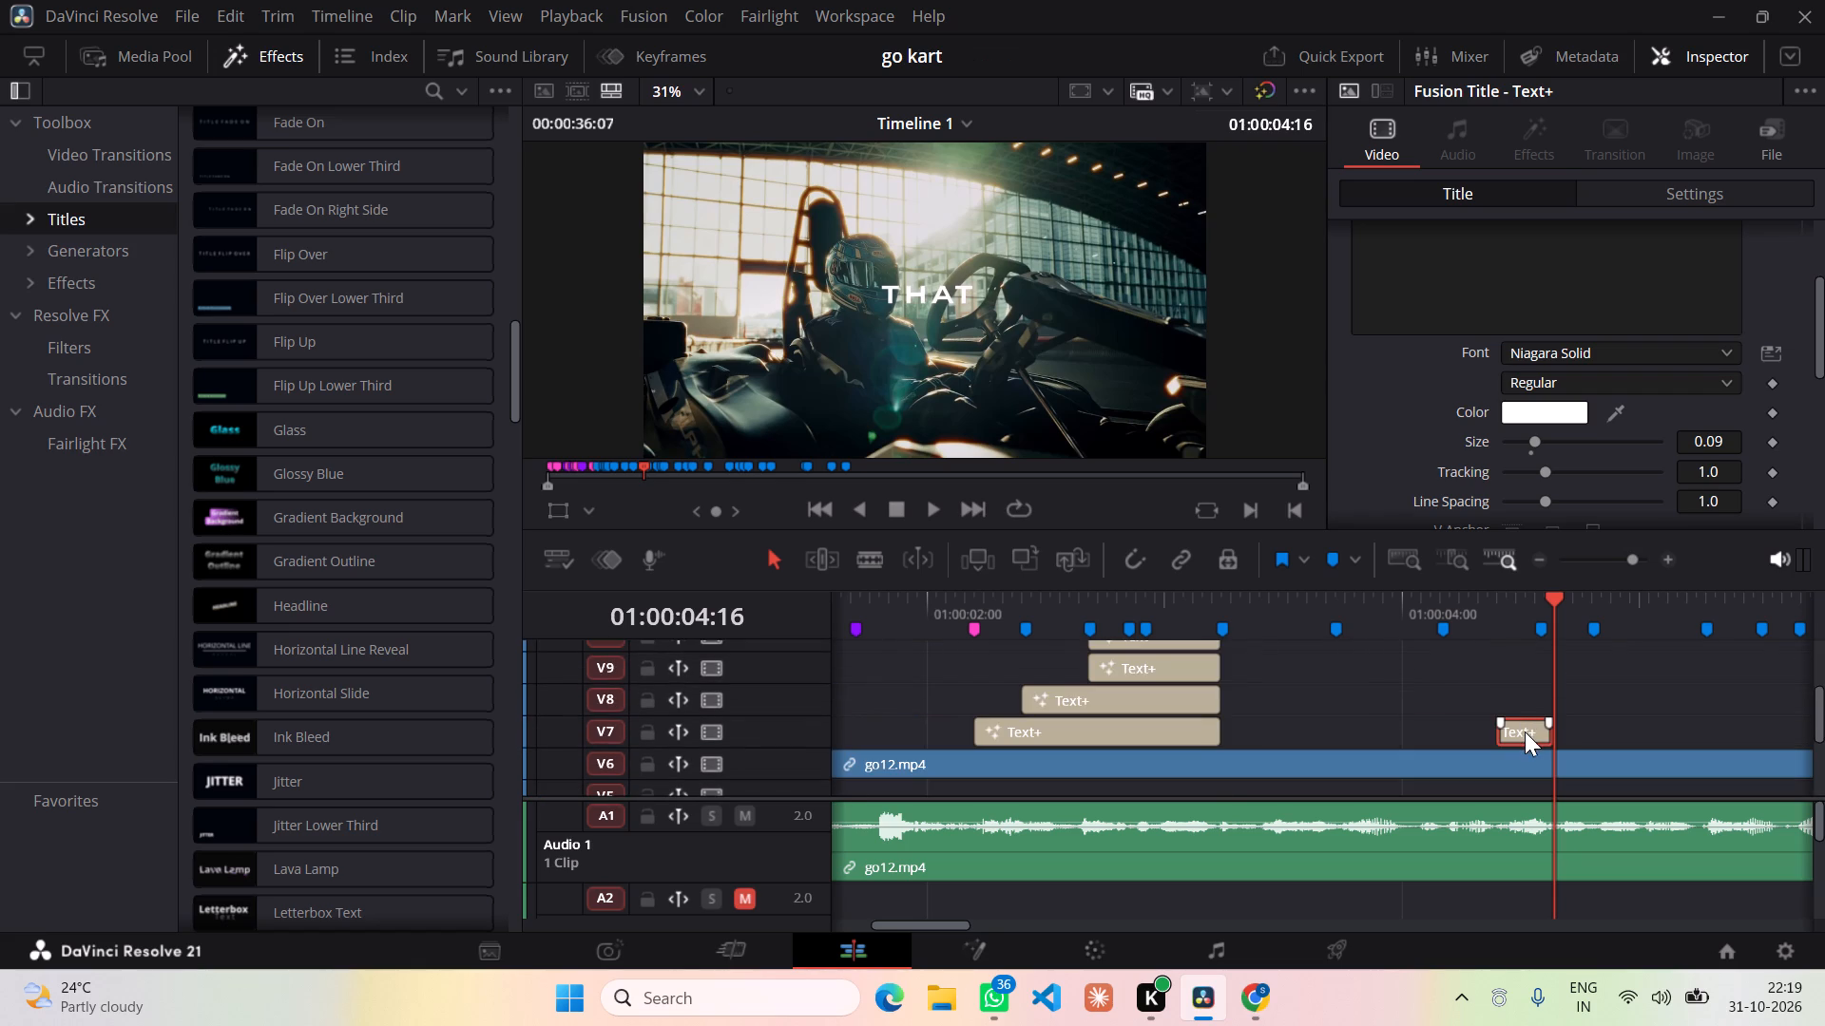
drag(1525, 731, 1453, 627)
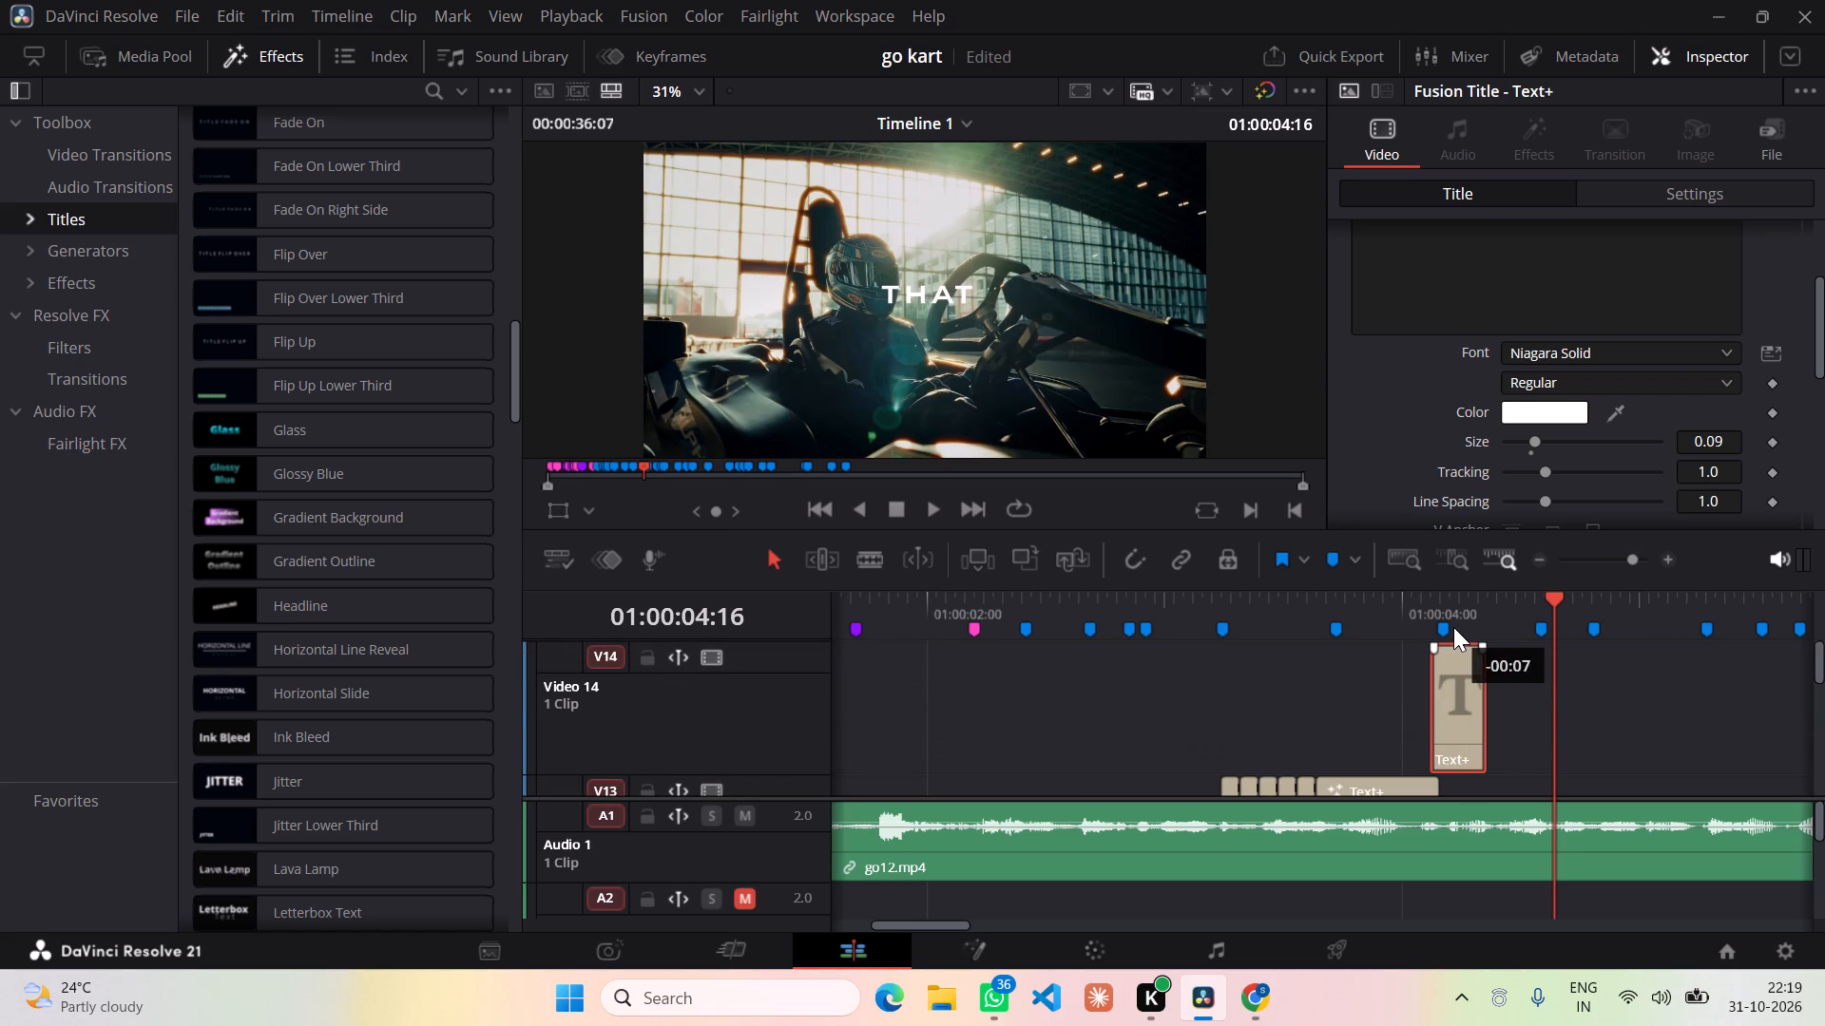
drag(1453, 627, 1461, 627)
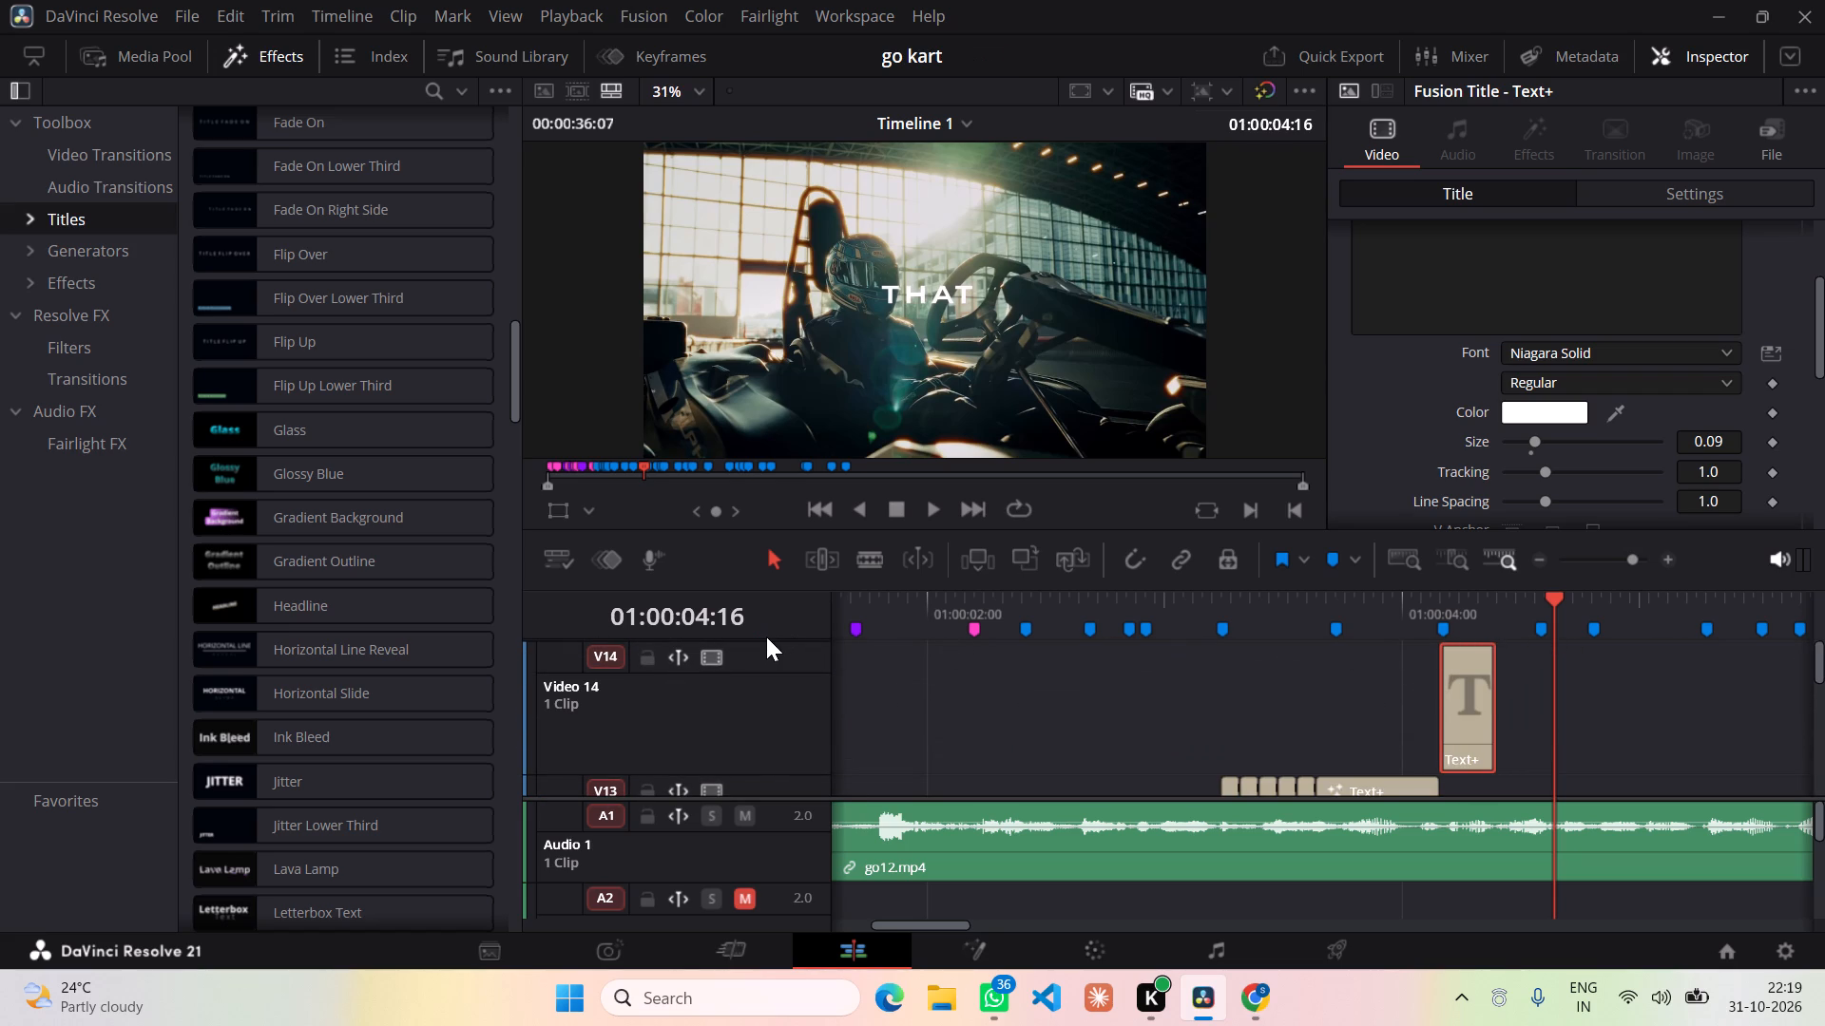
Shrink track V14 to the same height as the other video tracks.
drag(766, 642, 768, 793)
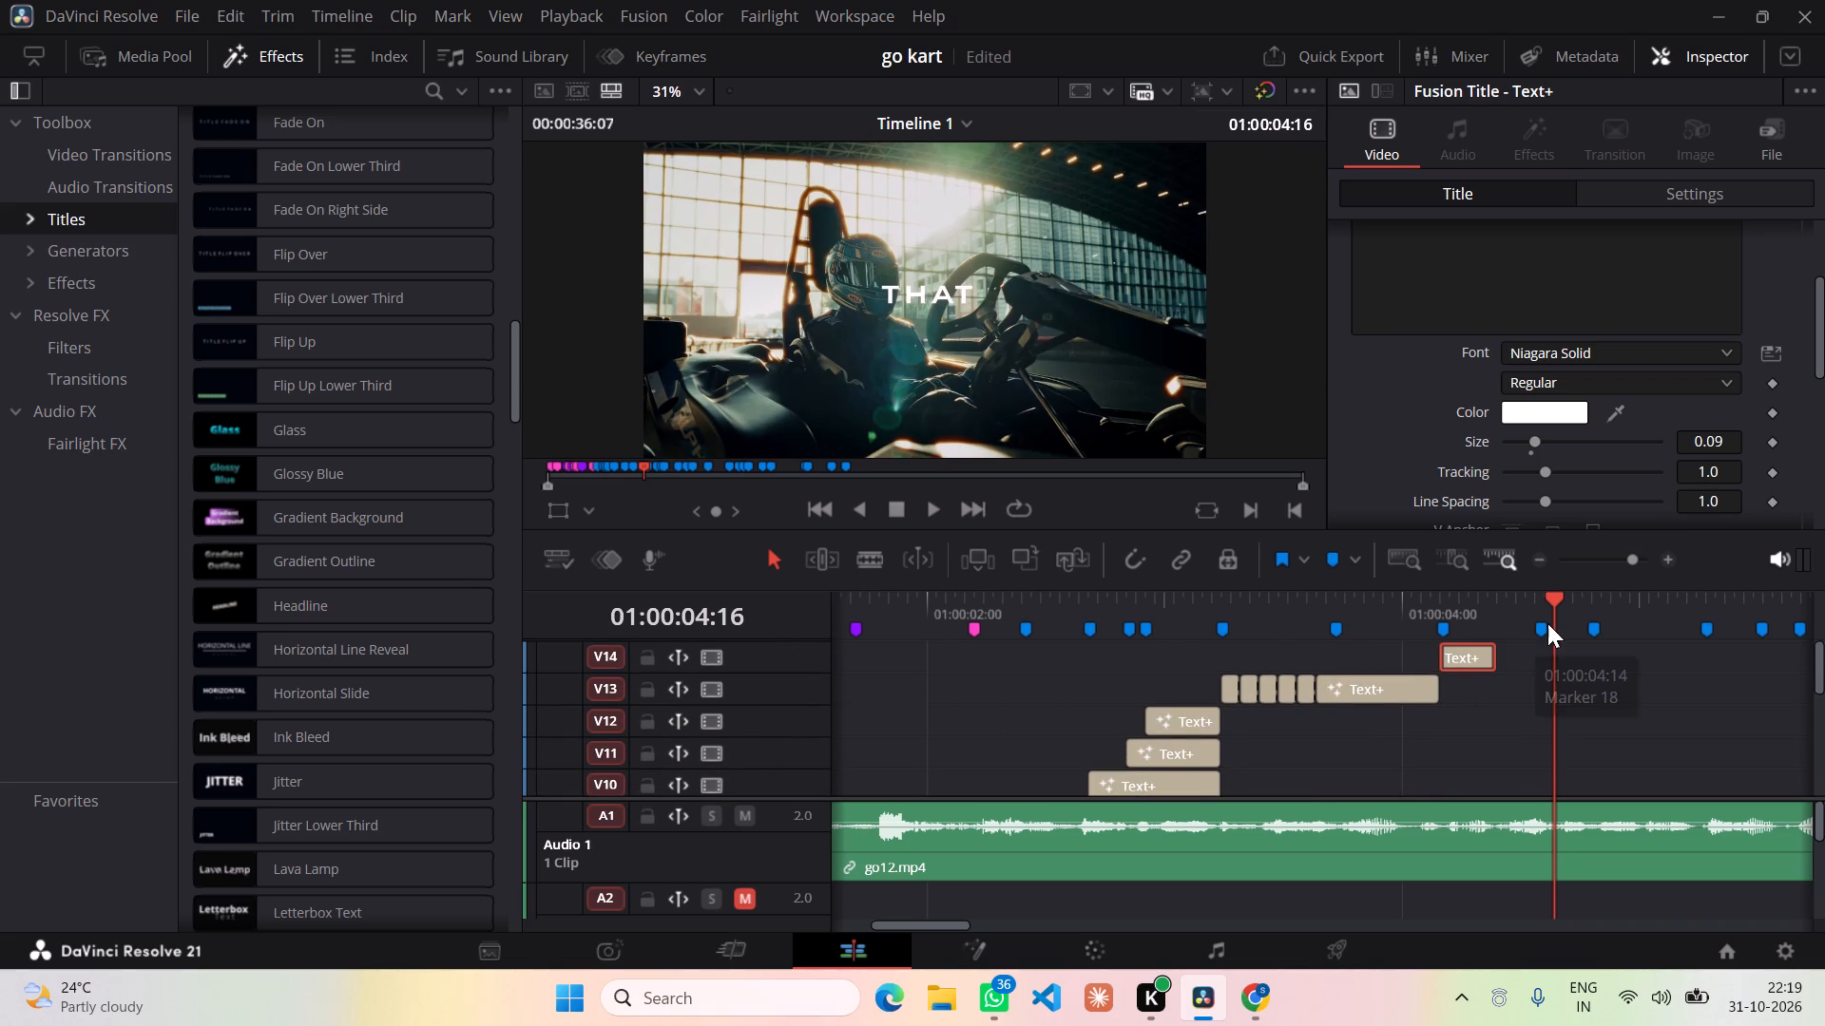
Extend the start of the V14 Text+ title back to the 01:00:03:18 marker.
drag(1552, 595, 1551, 602)
drag(1551, 602, 1412, 617)
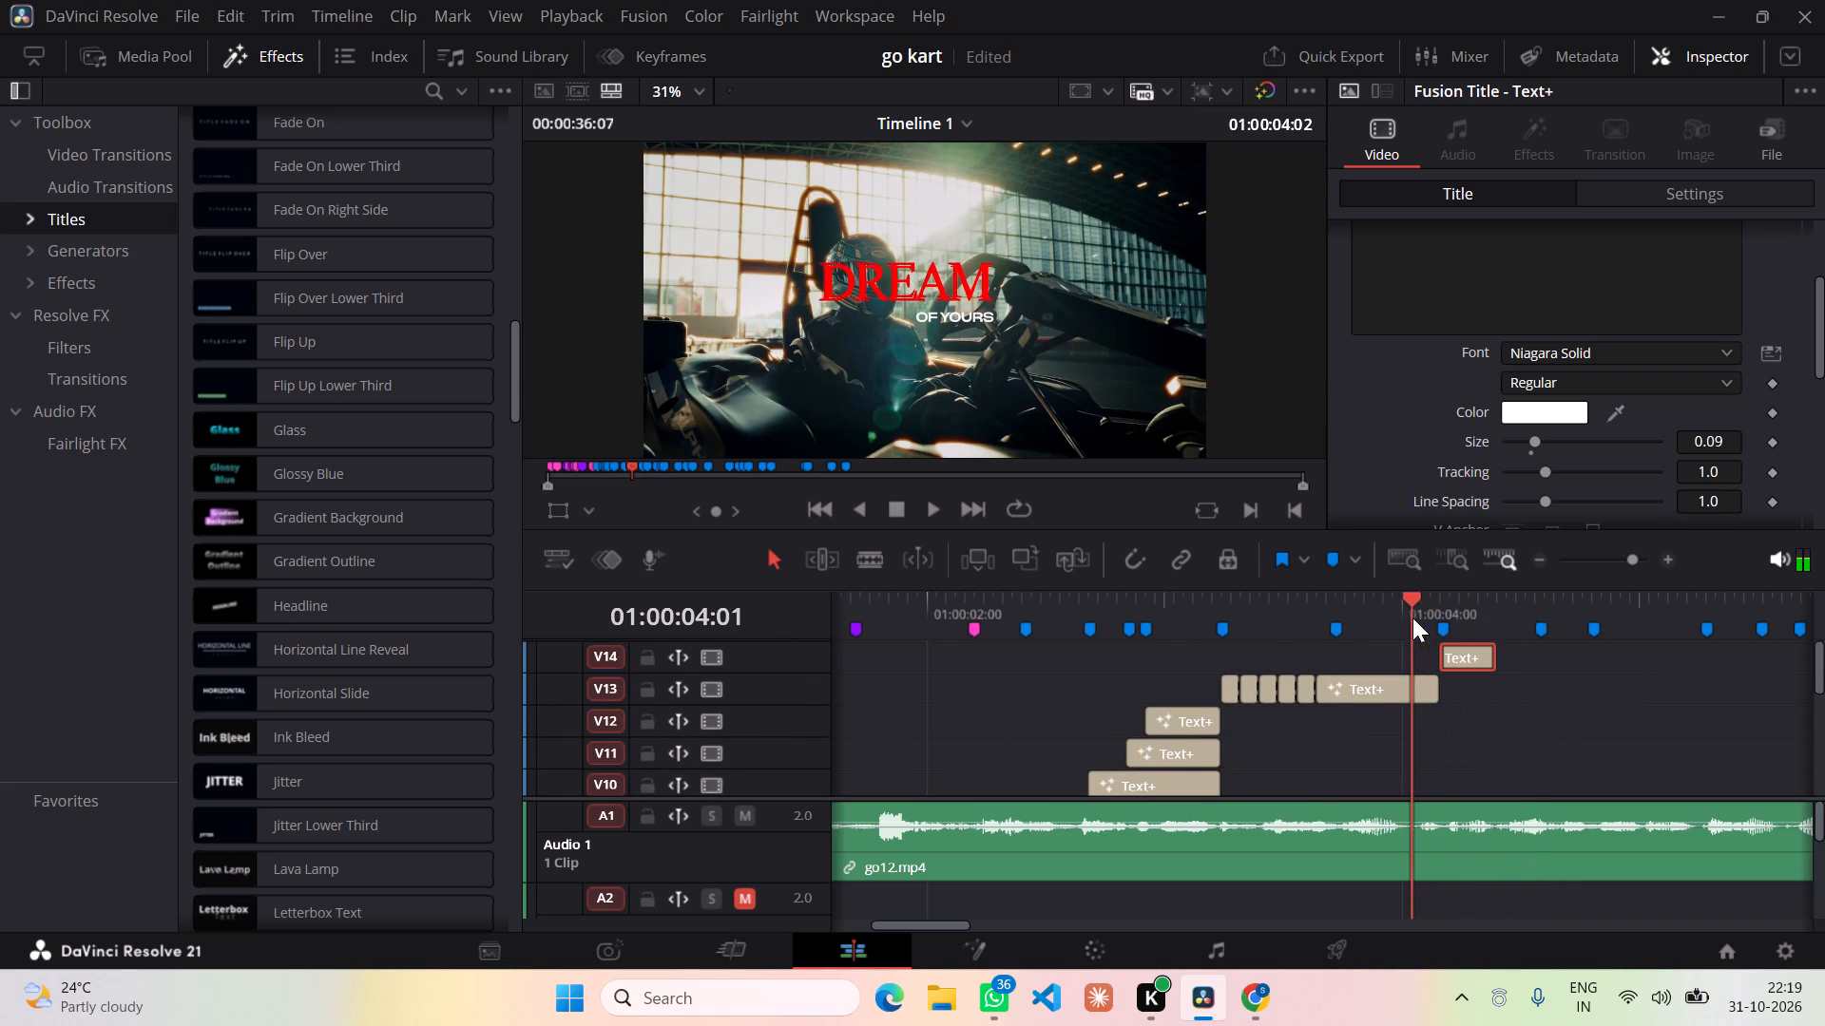
drag(1412, 617, 1409, 627)
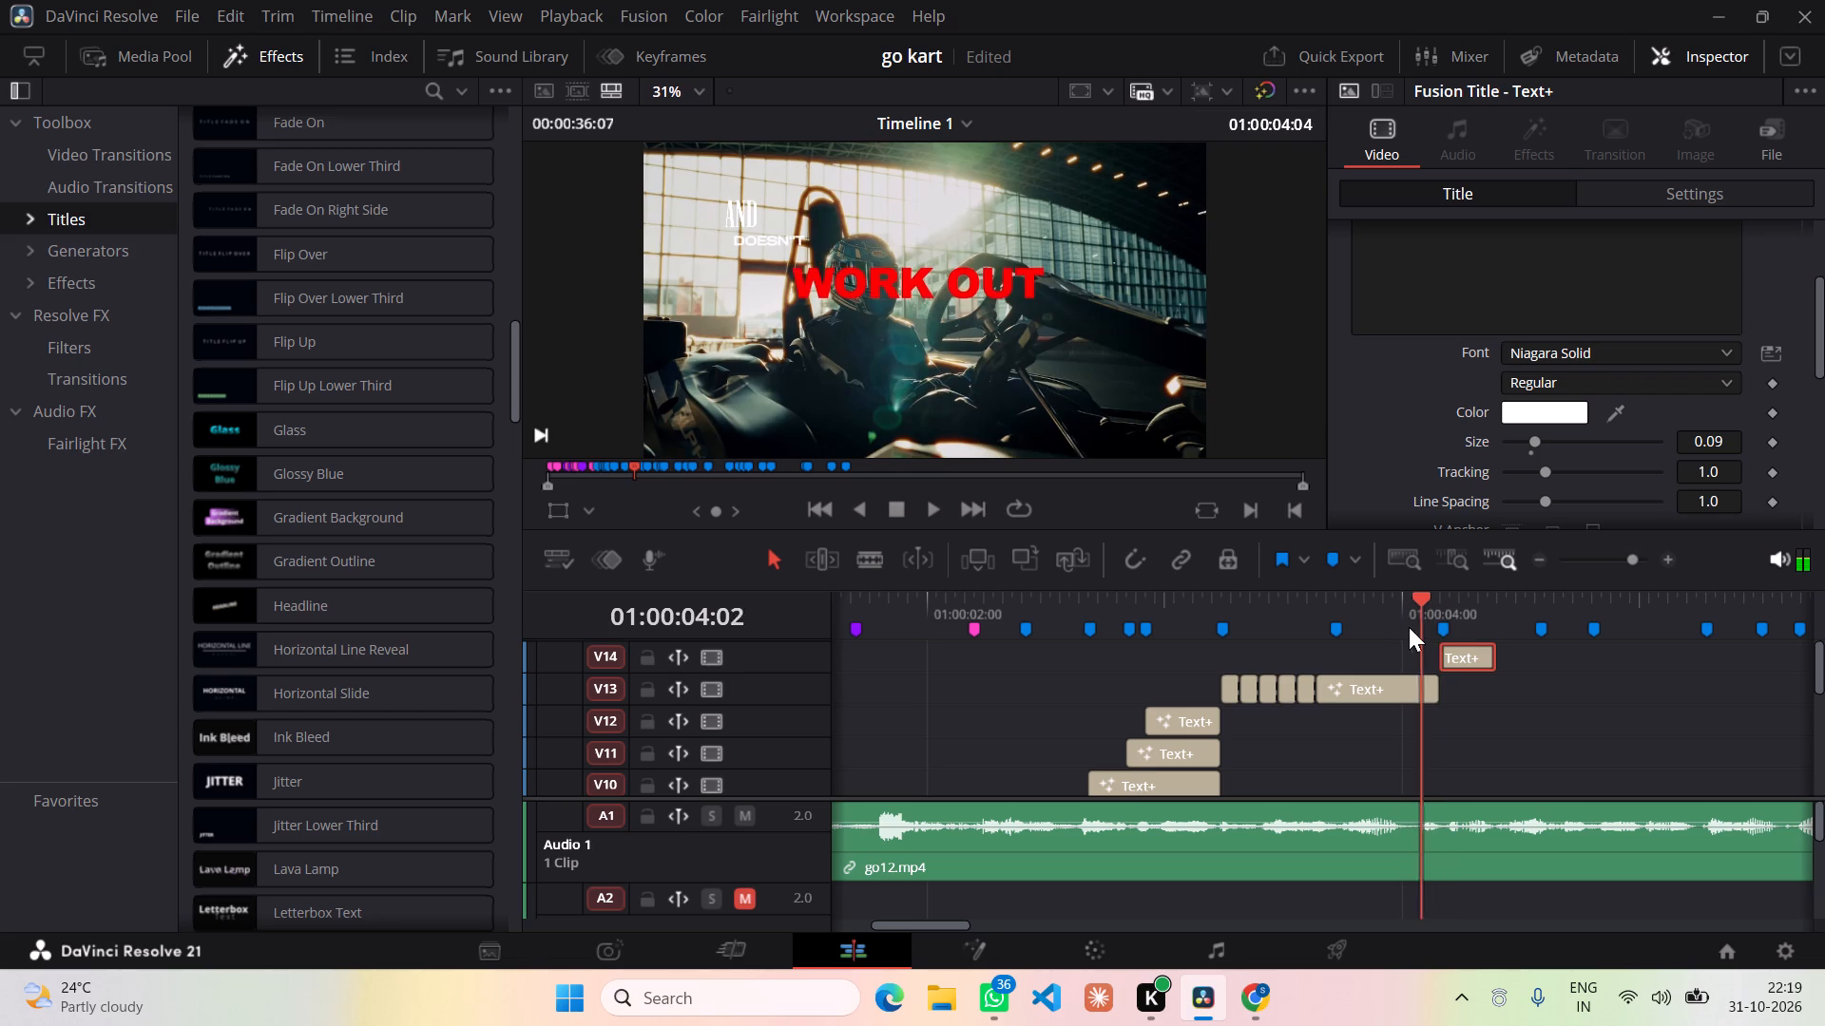
drag(1409, 627, 1335, 628)
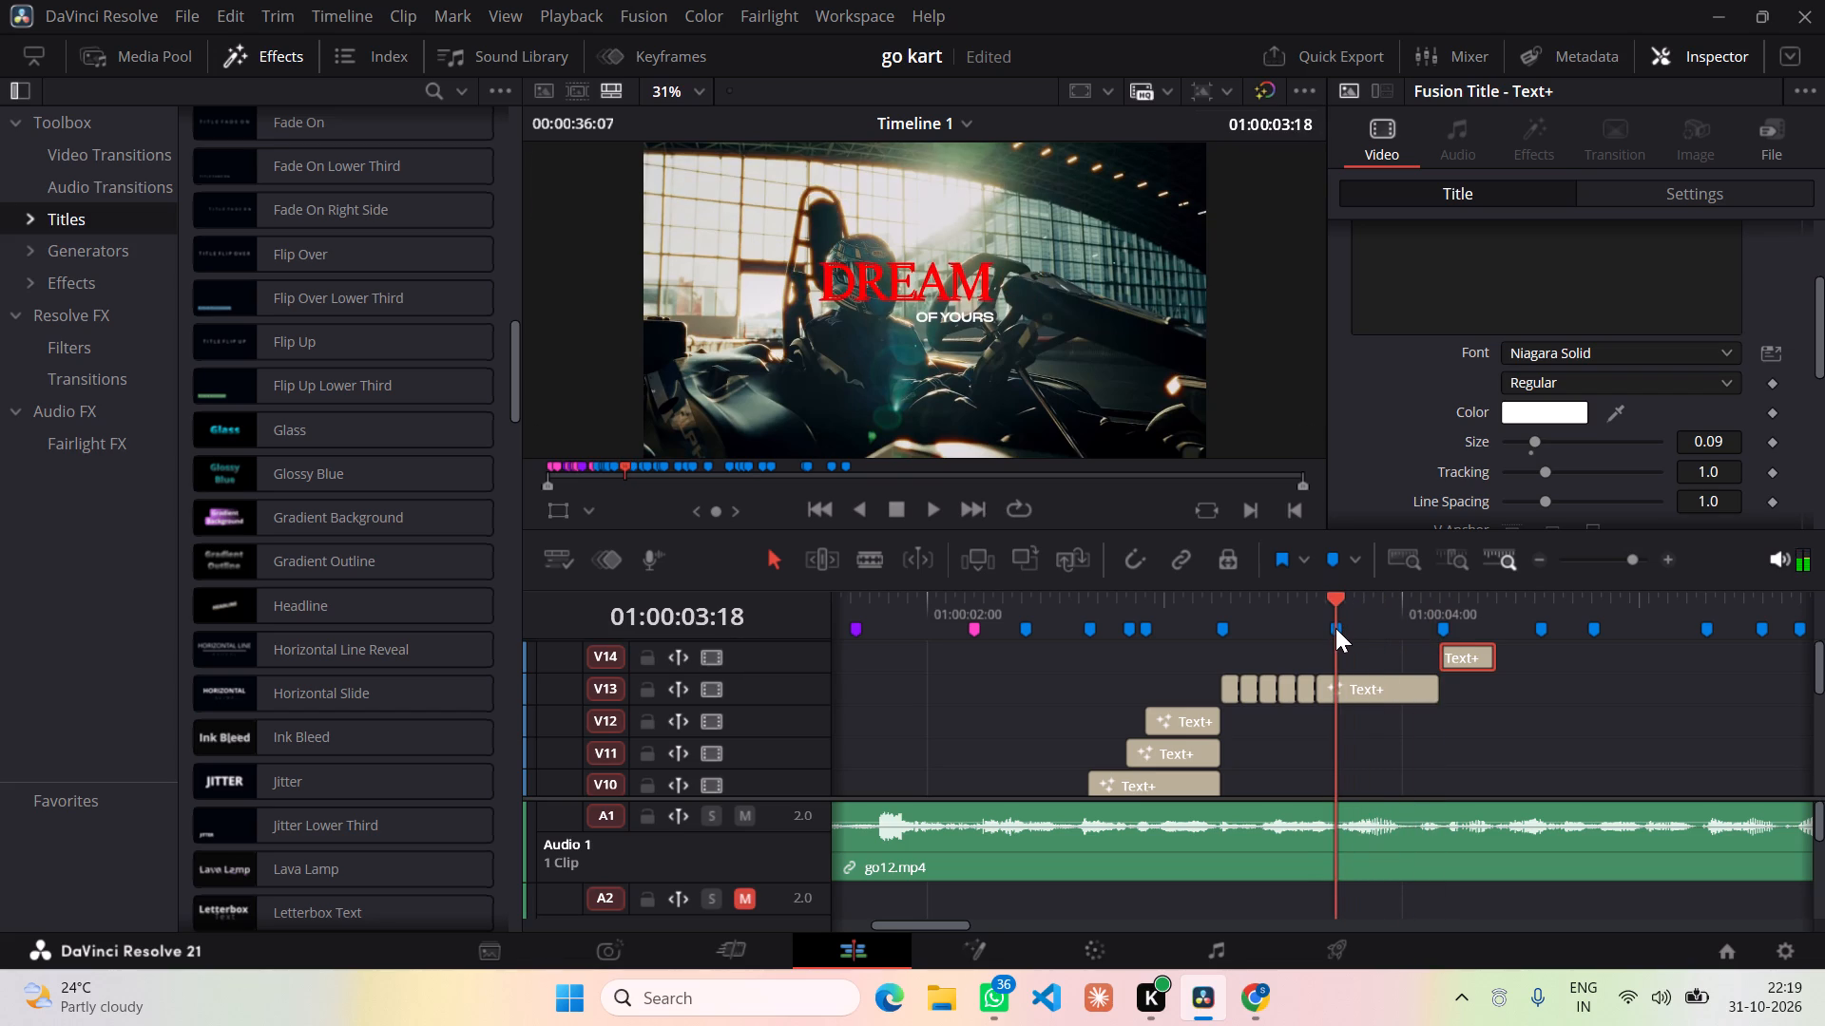
drag(1335, 628, 1335, 630)
drag(1440, 659, 1438, 659)
drag(1438, 659, 1333, 662)
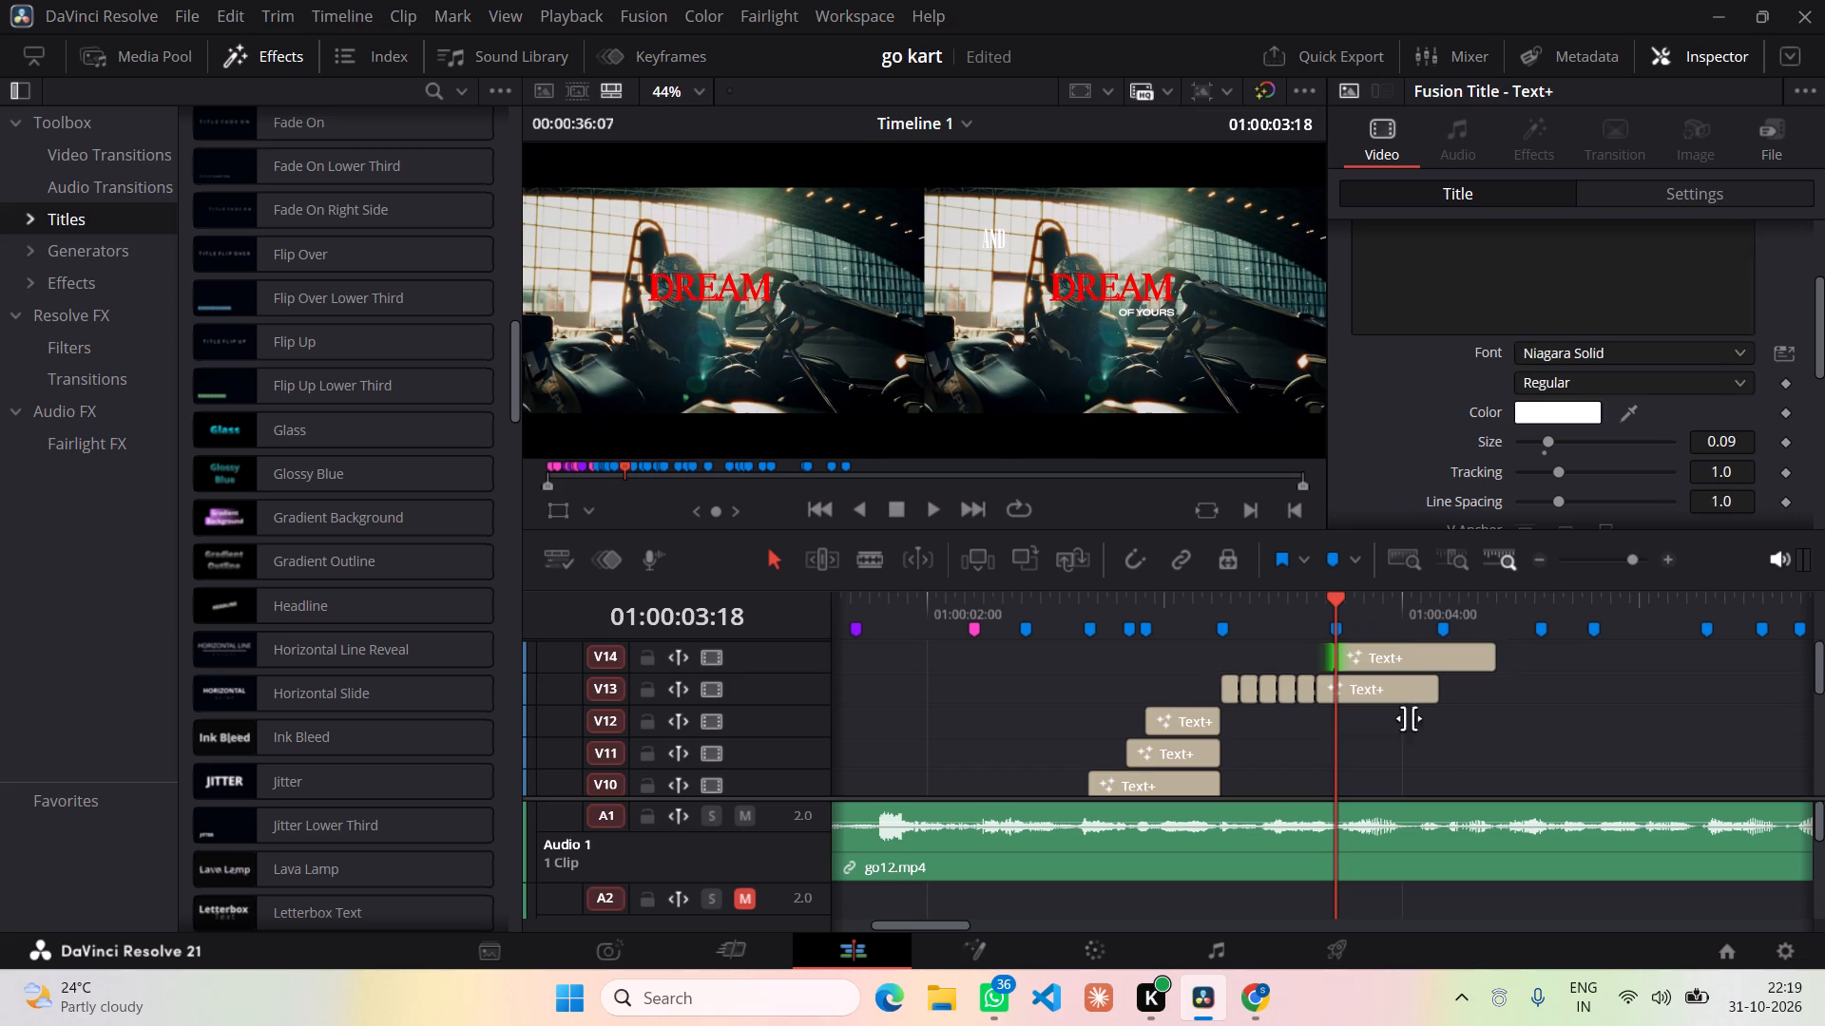
click(1473, 750)
Split the V14 Text+ title at 01:00:04:04 and delete the part after the cut.
drag(1325, 595, 1441, 600)
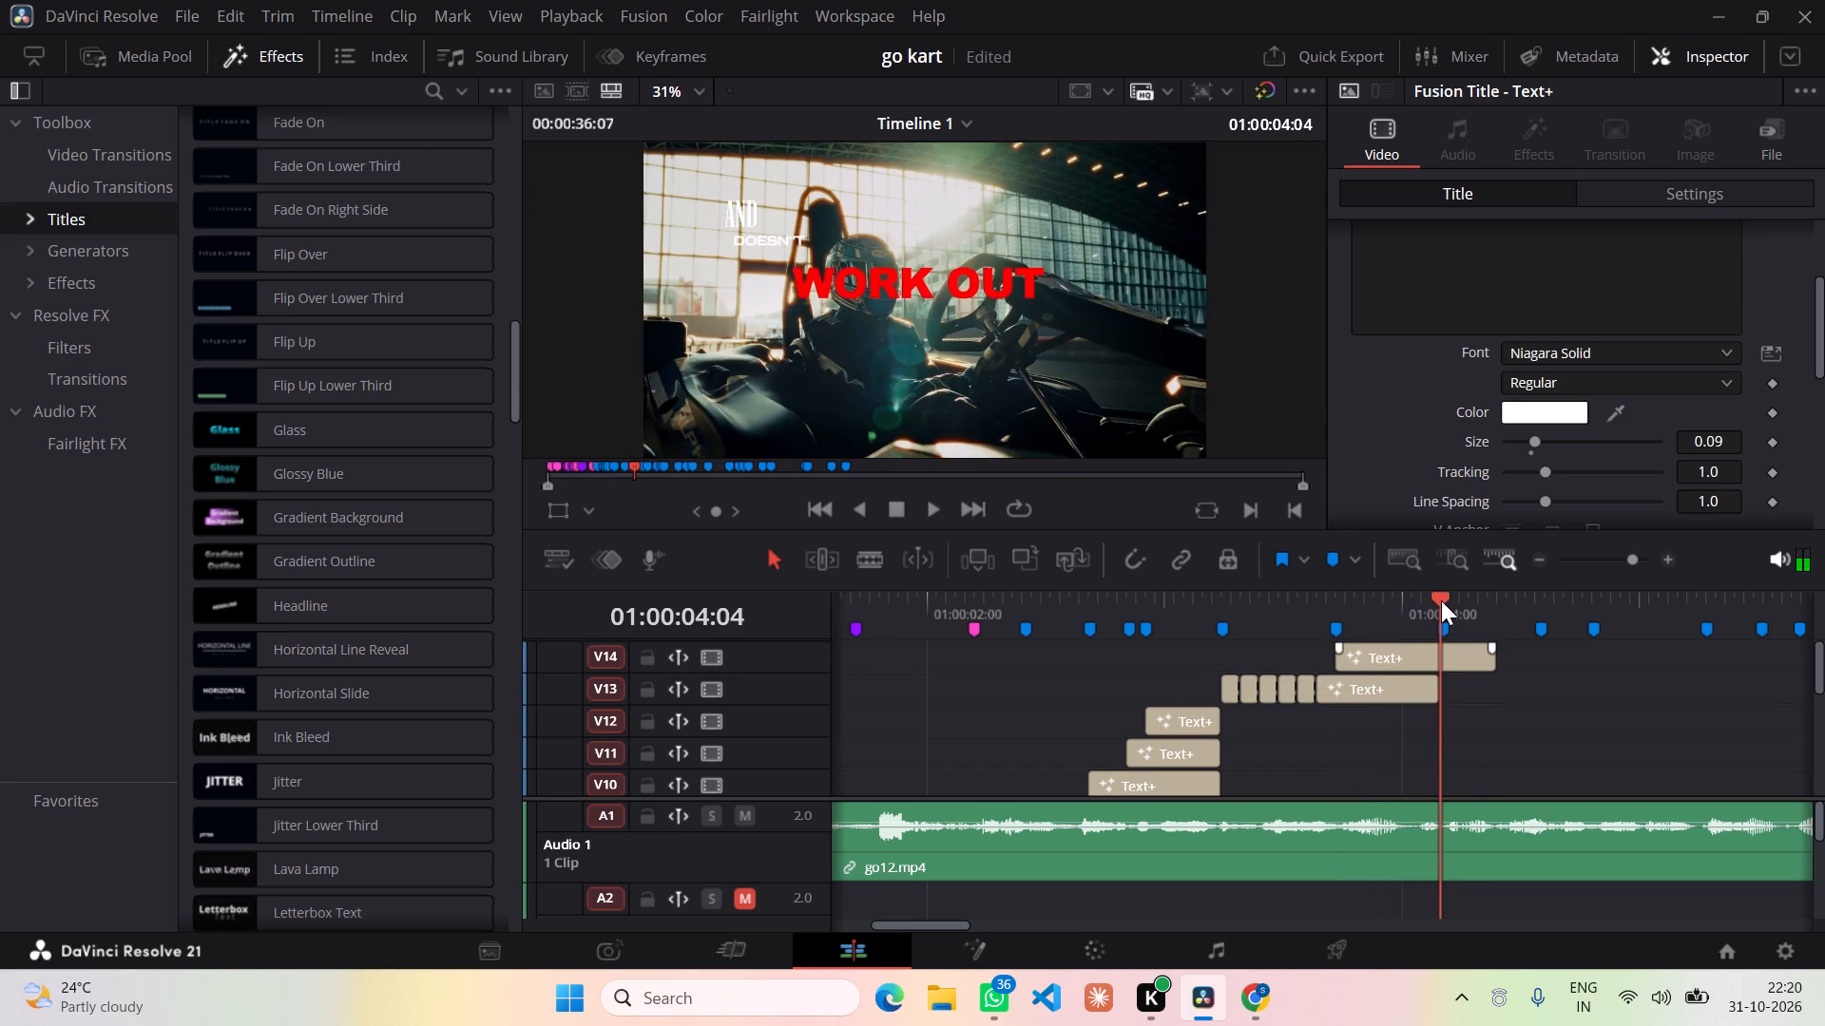
drag(1441, 600, 1431, 603)
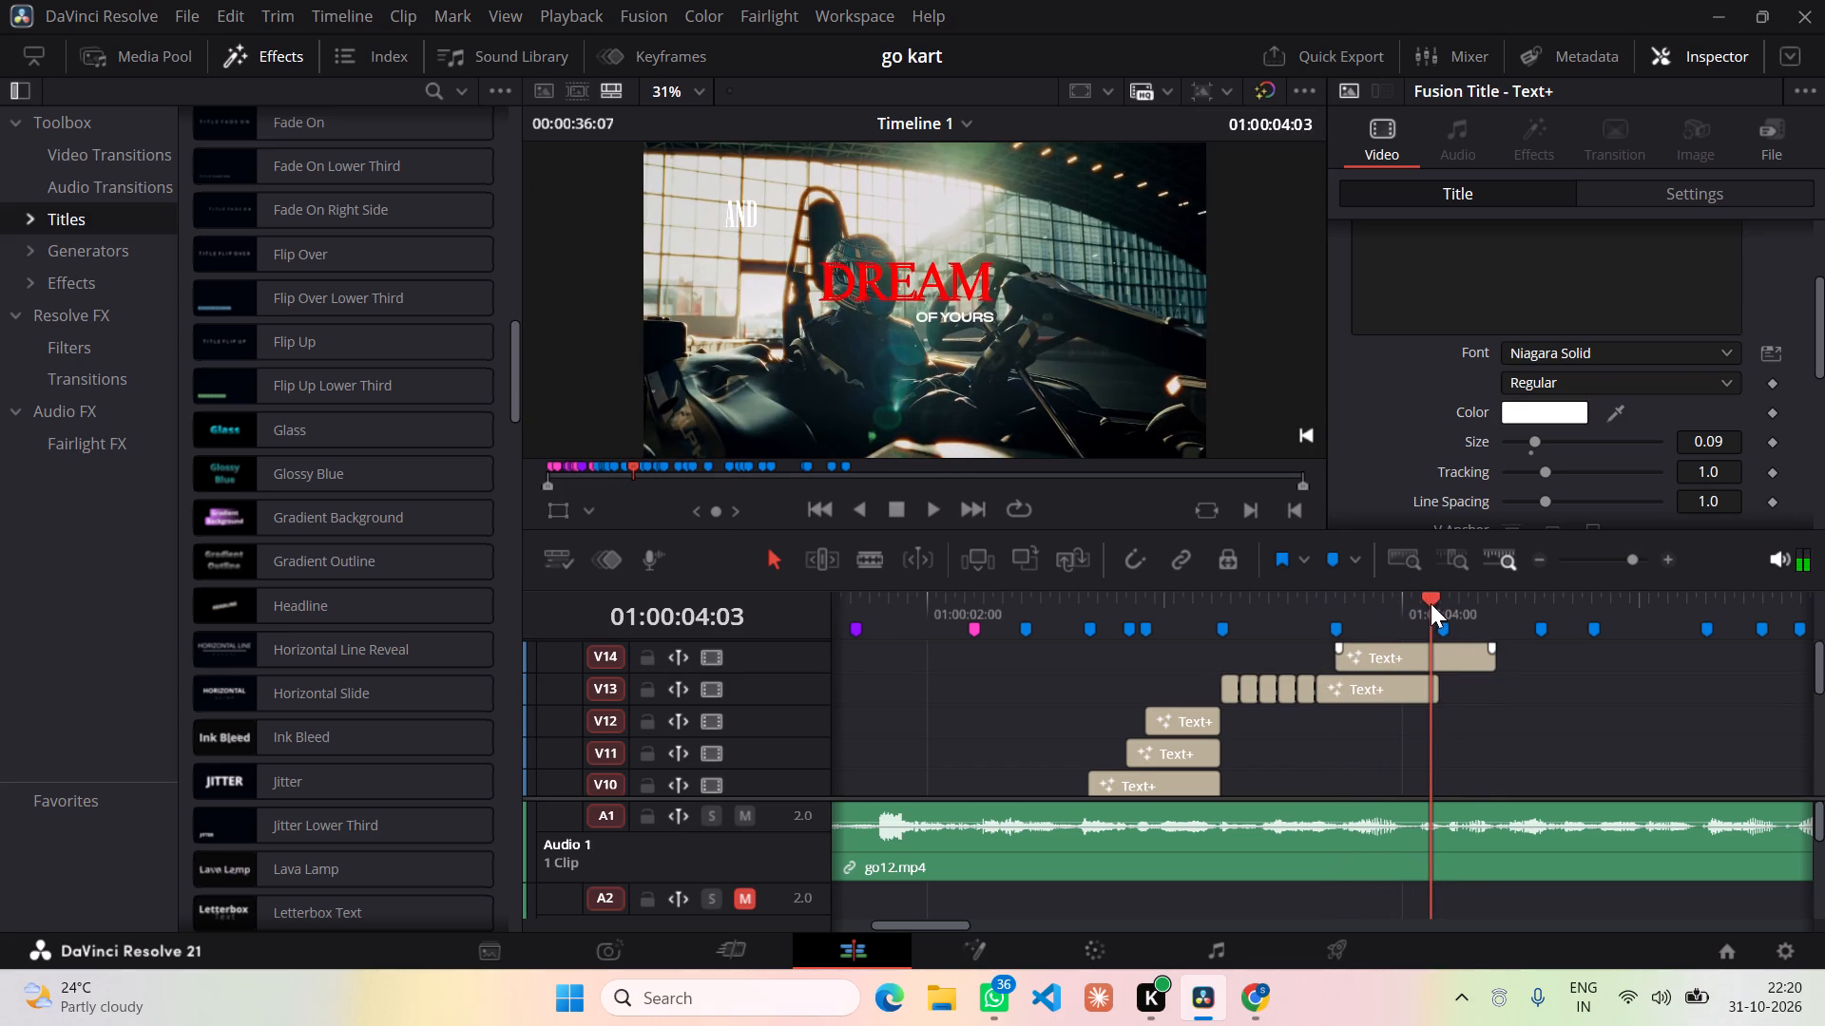
drag(1431, 603, 1439, 603)
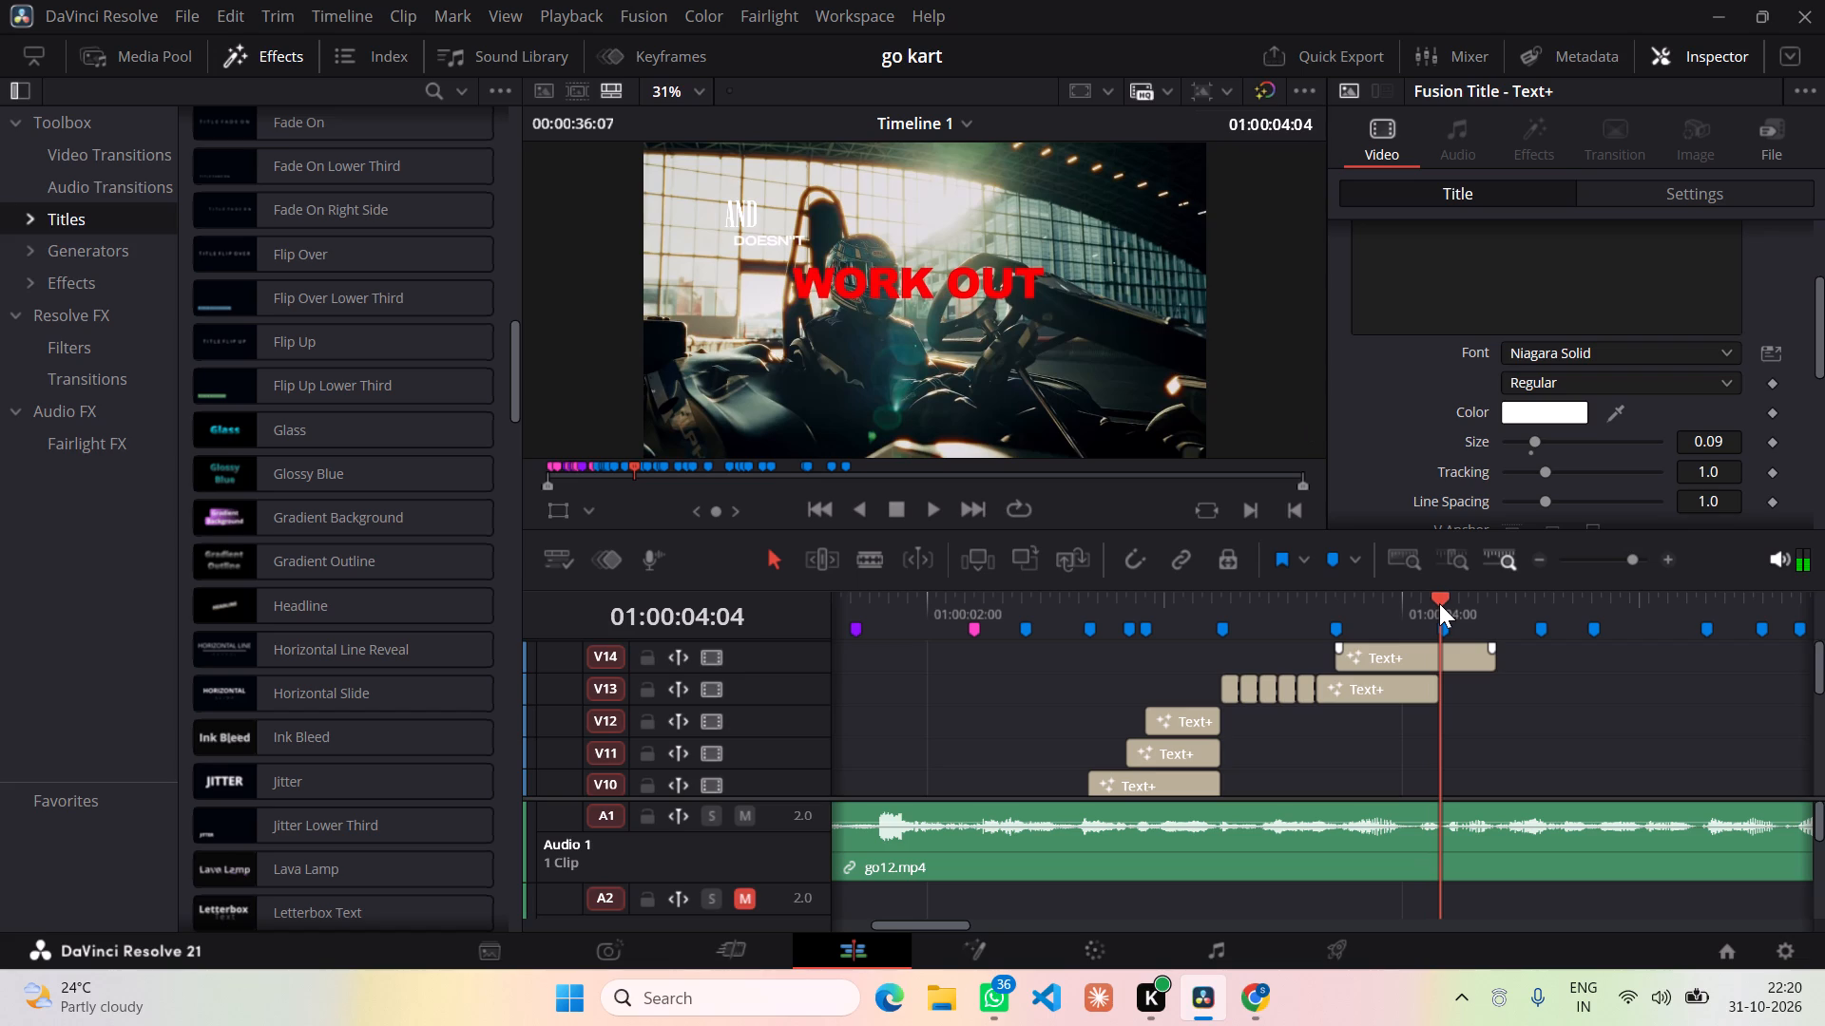
drag(1439, 603, 1436, 605)
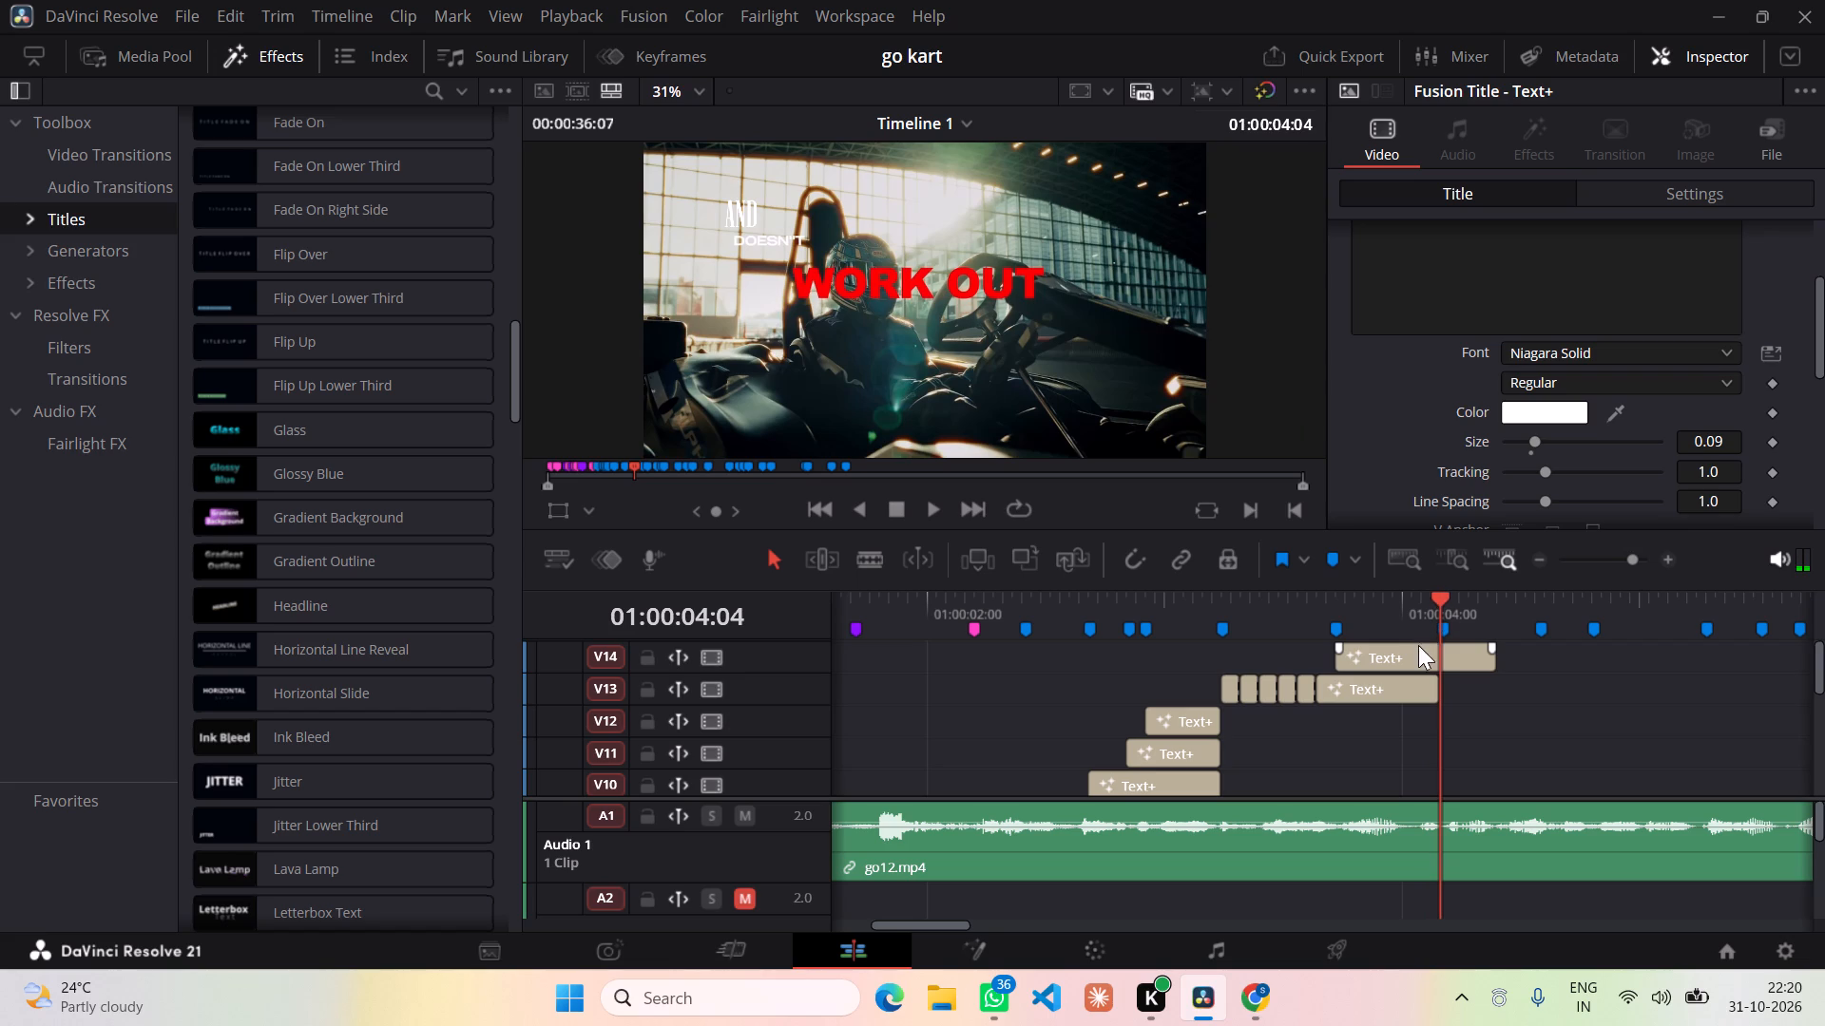
click(1416, 651)
key(ctrl+b)
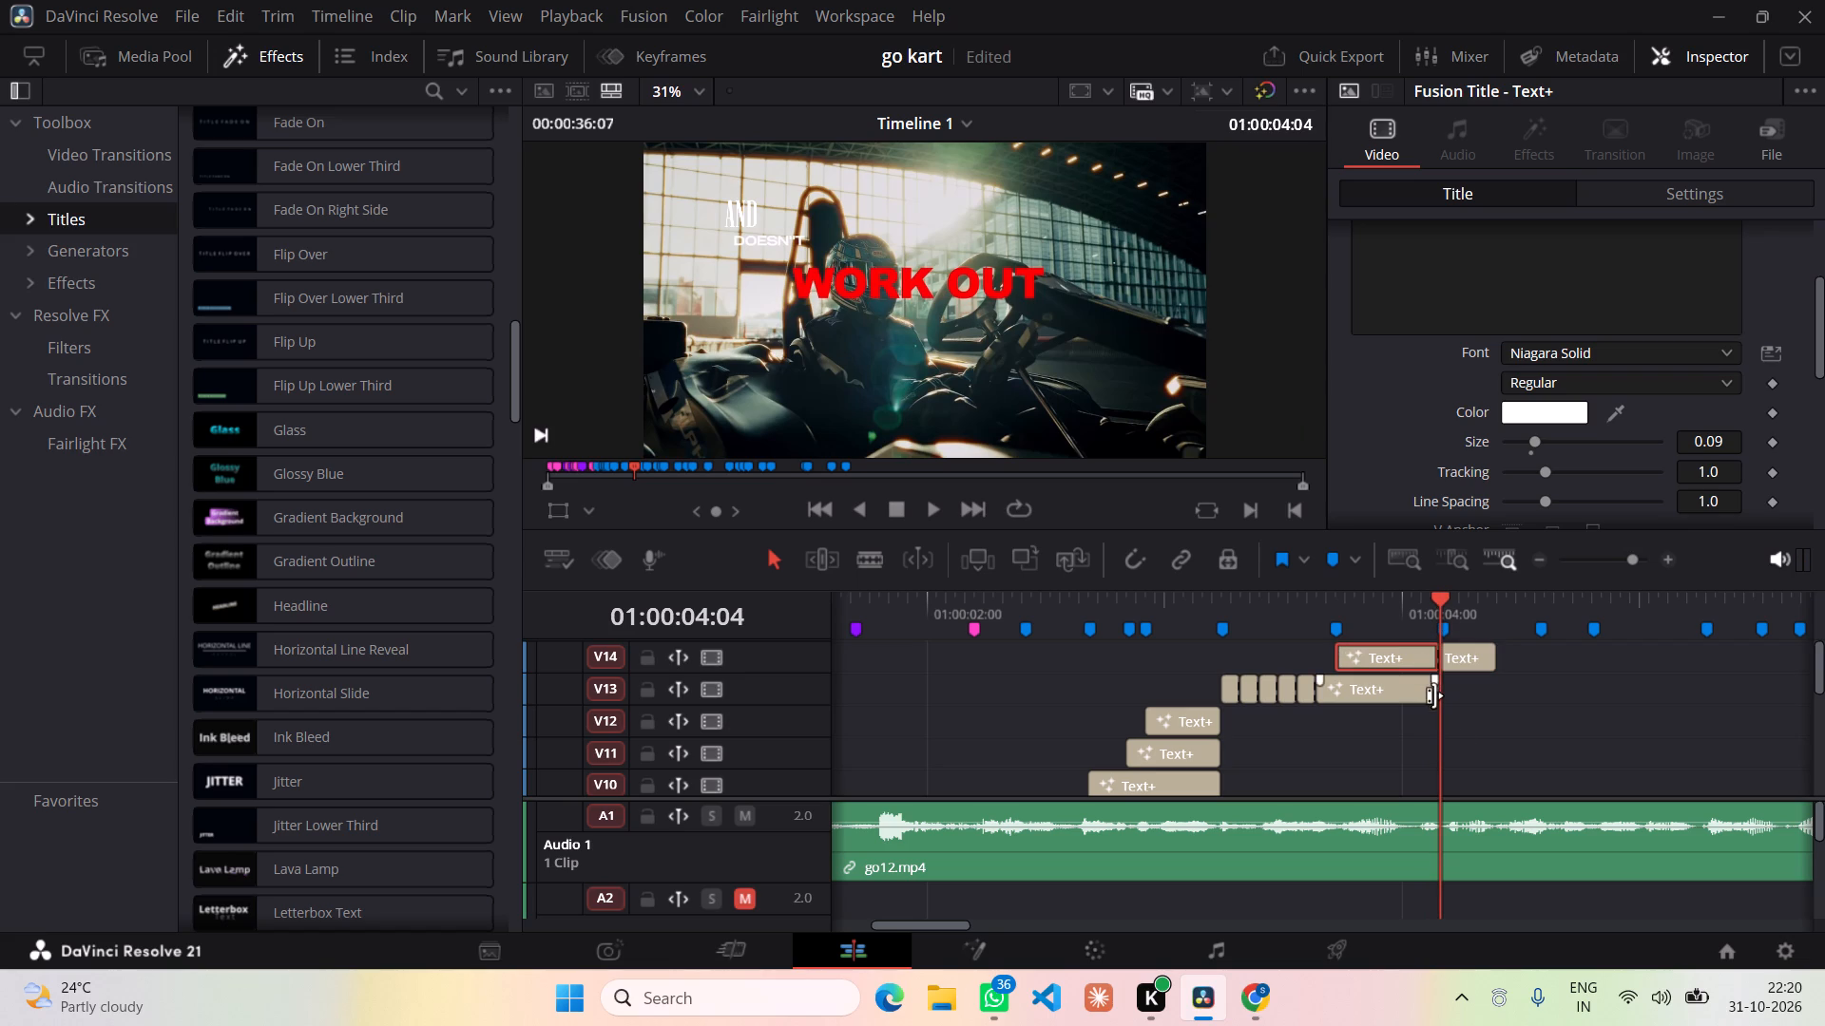
click(1490, 720)
click(1477, 669)
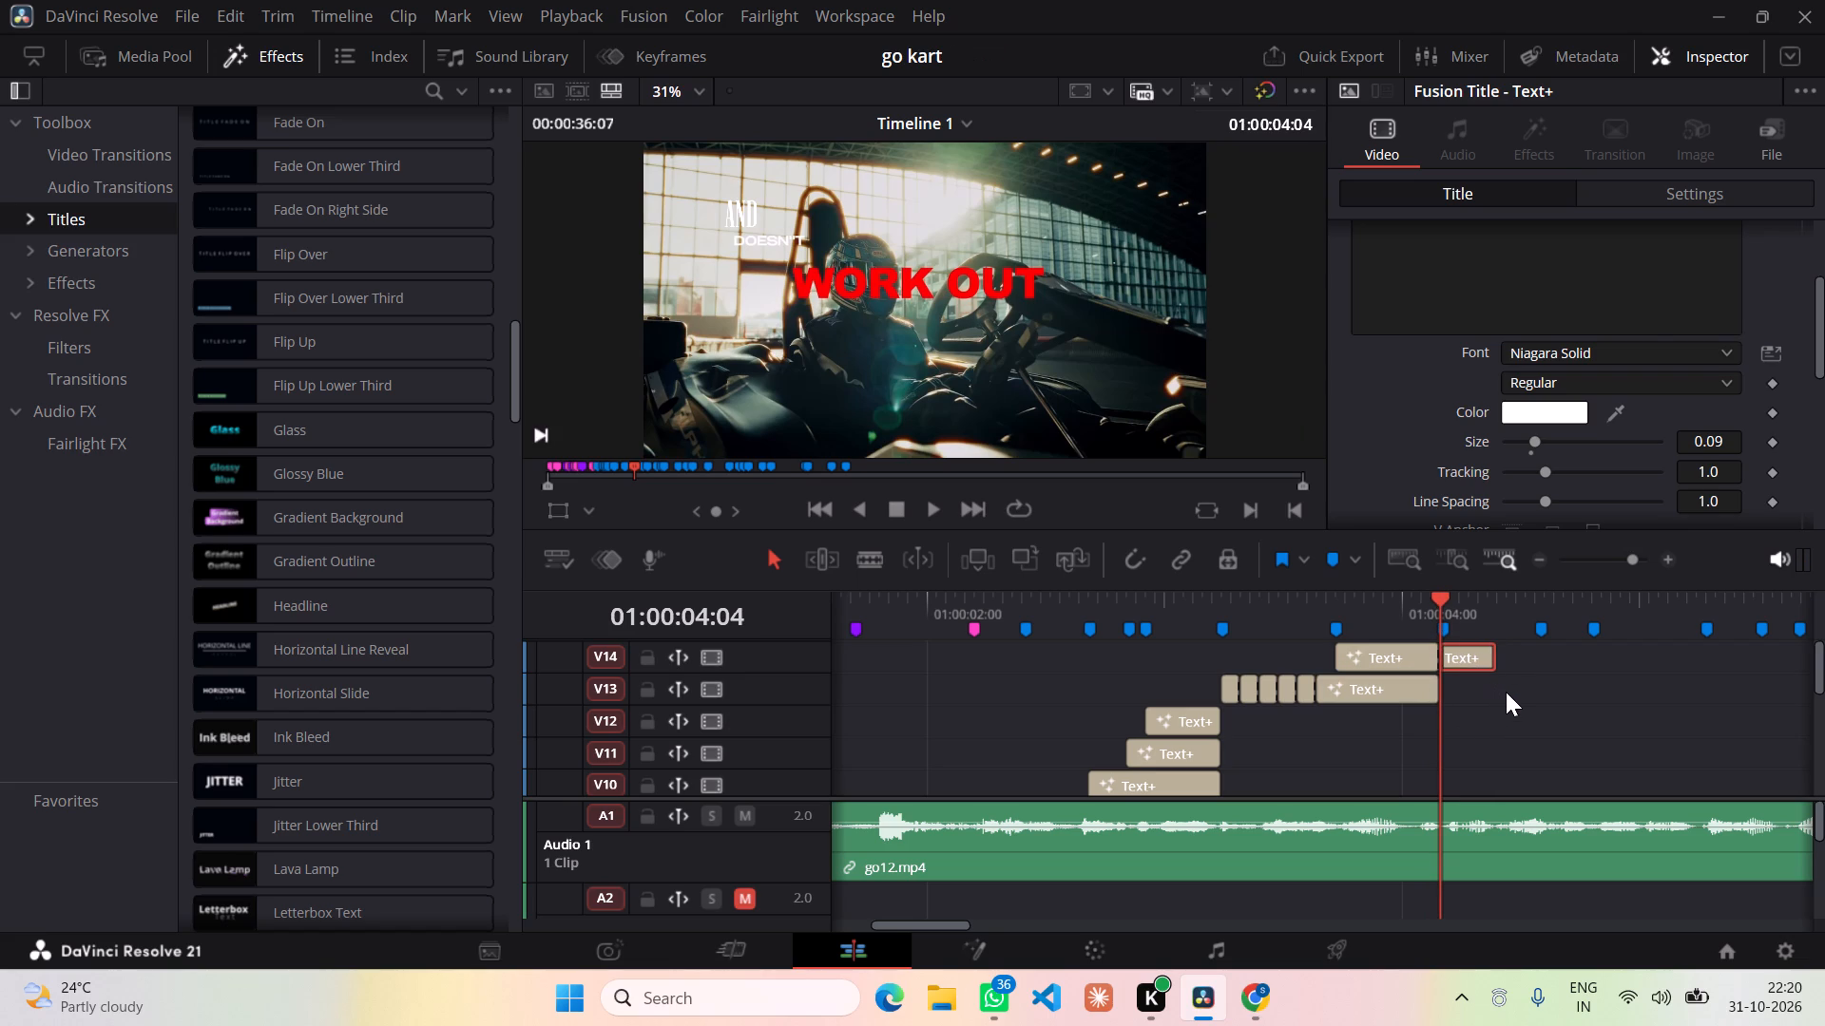
key(BackSpace)
Replace the text of the remaining V14 title with "OF YOURS".
drag(1437, 598, 1456, 596)
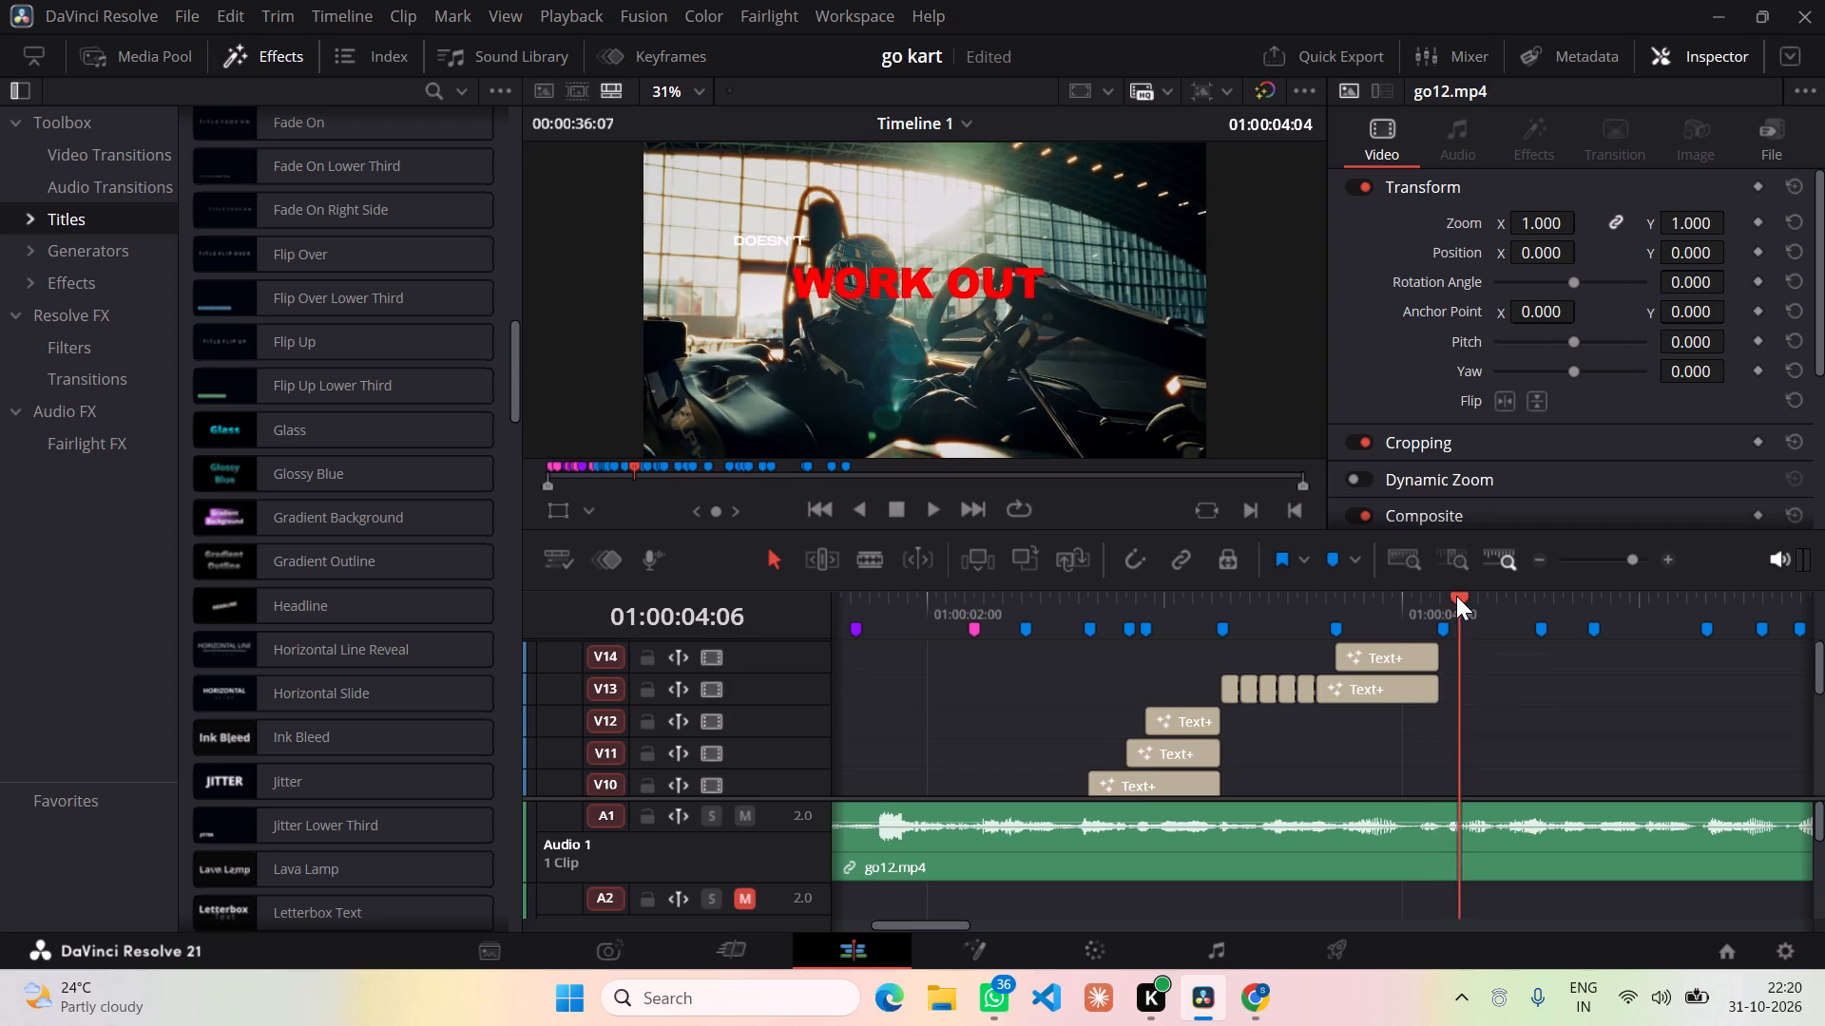
drag(1456, 596, 1467, 596)
drag(1471, 598, 1384, 615)
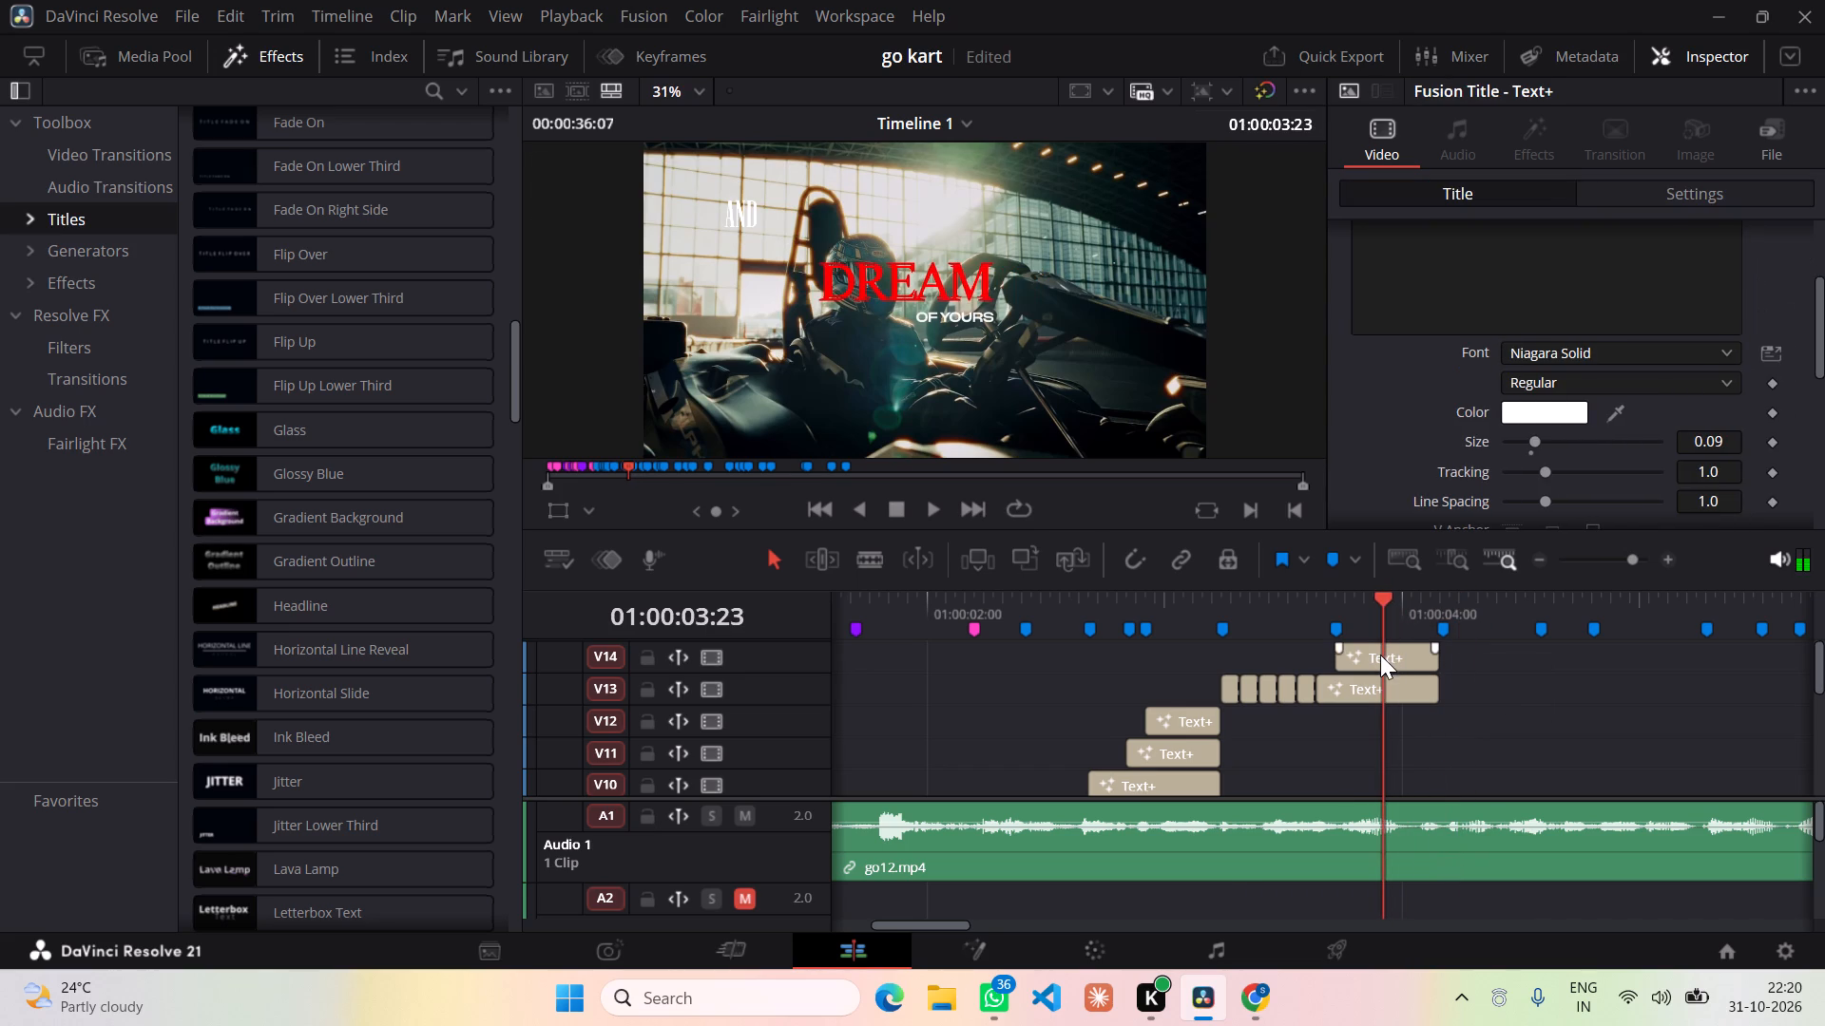
click(1380, 664)
scroll(1489, 405, up, 1)
drag(1403, 348, 1218, 344)
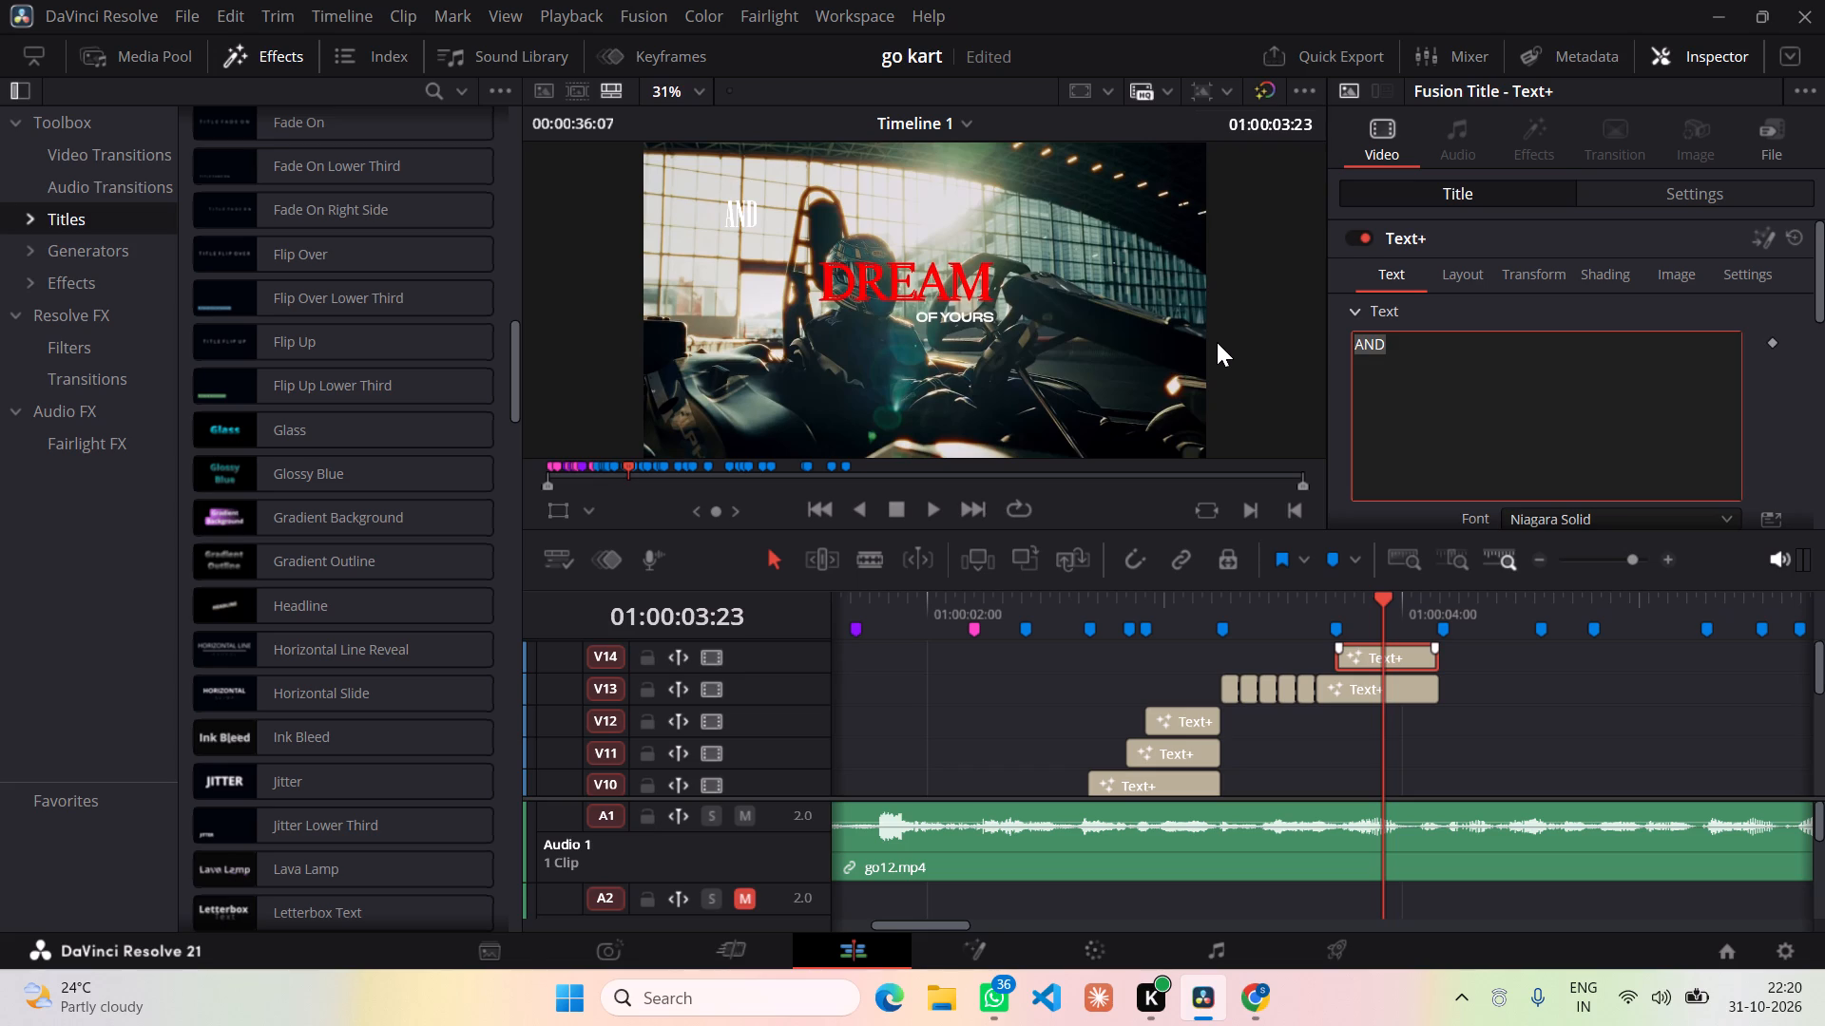
key(BackSpace)
text(OF)
key(space)
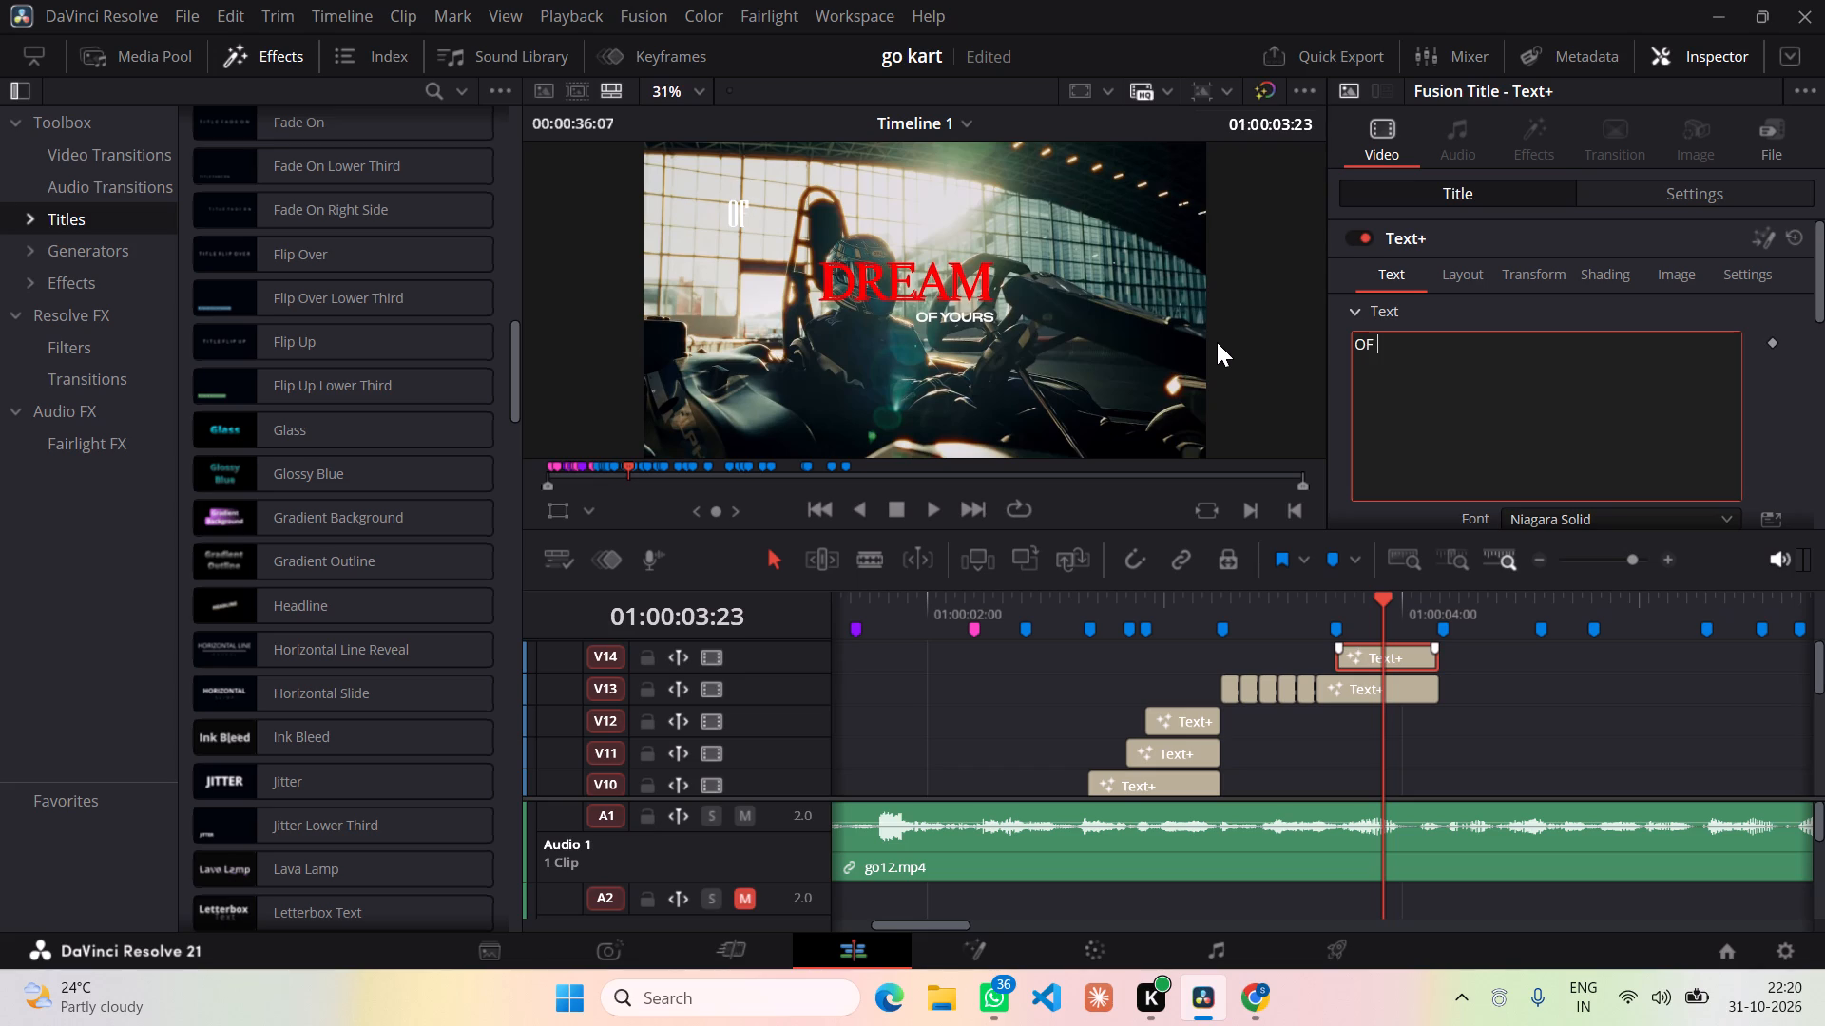
text(YOURS)
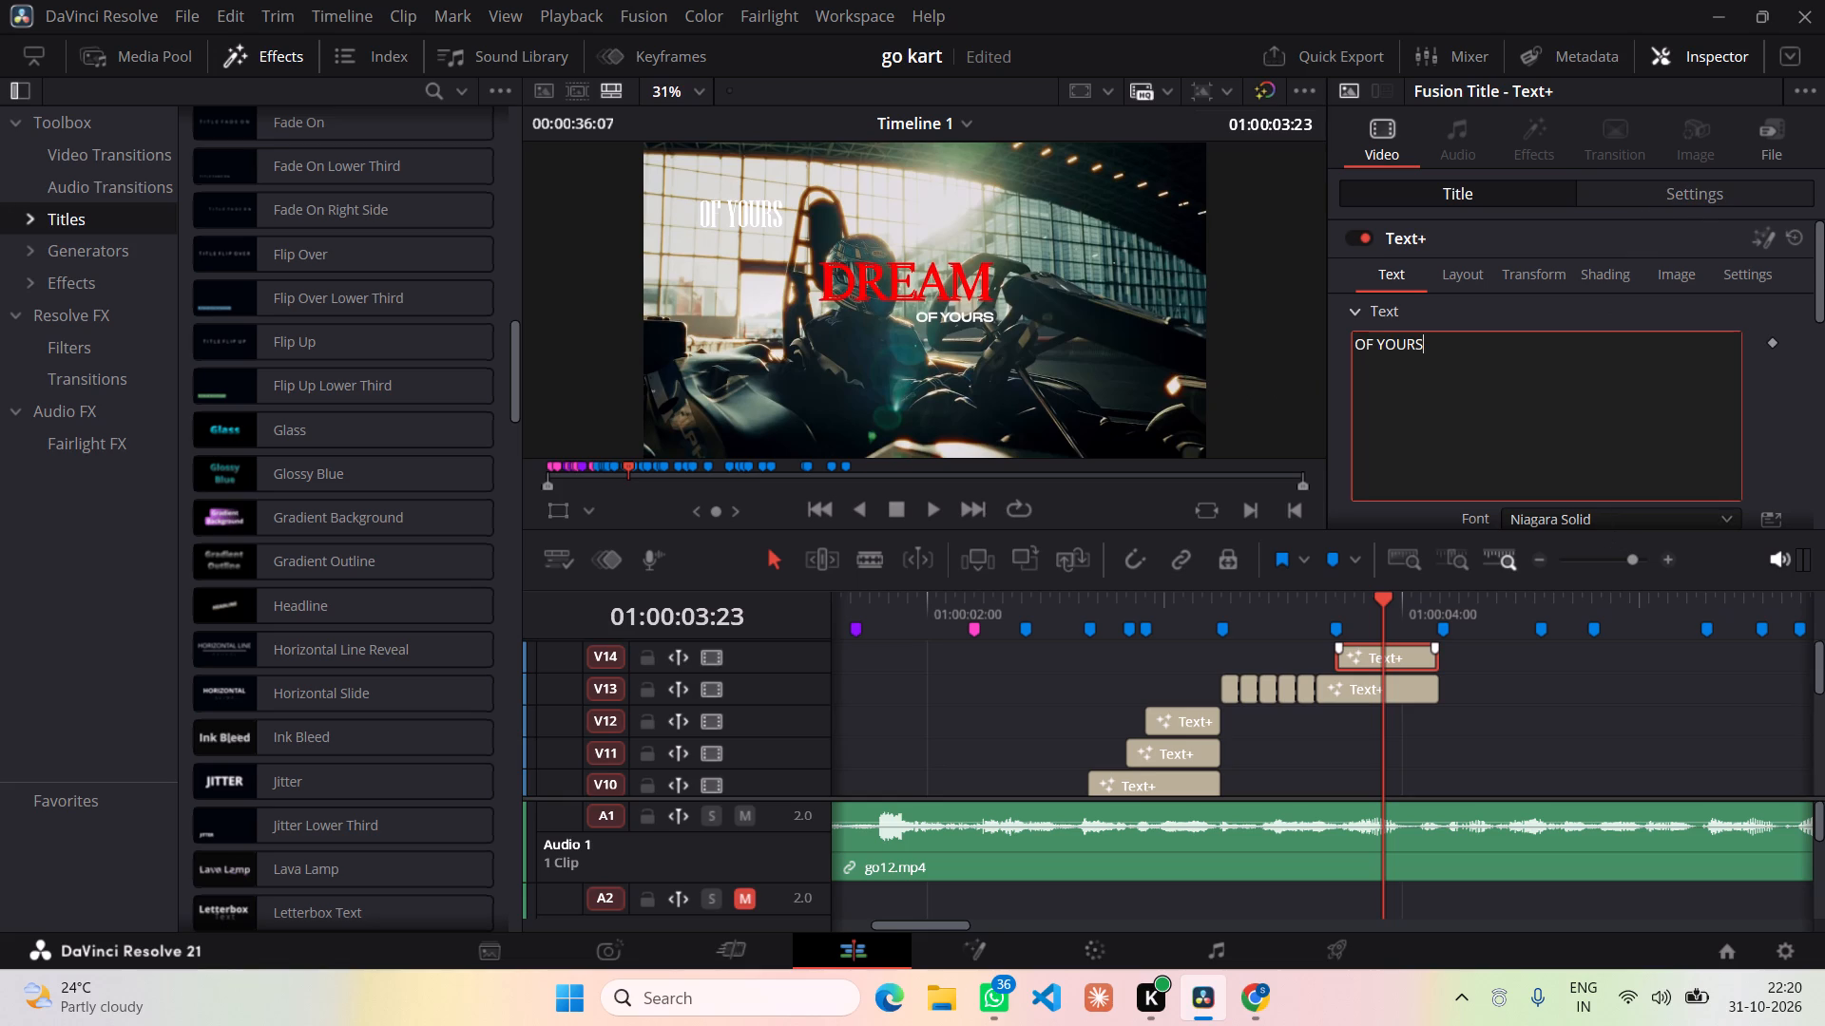
Position the "OF YOURS" title at X 116, Y -73, over the reference text beneath "DREAM".
scroll(1585, 431, down, 2)
scroll(1585, 390, up, 3)
scroll(1585, 390, down, 3)
scroll(1585, 389, up, 1)
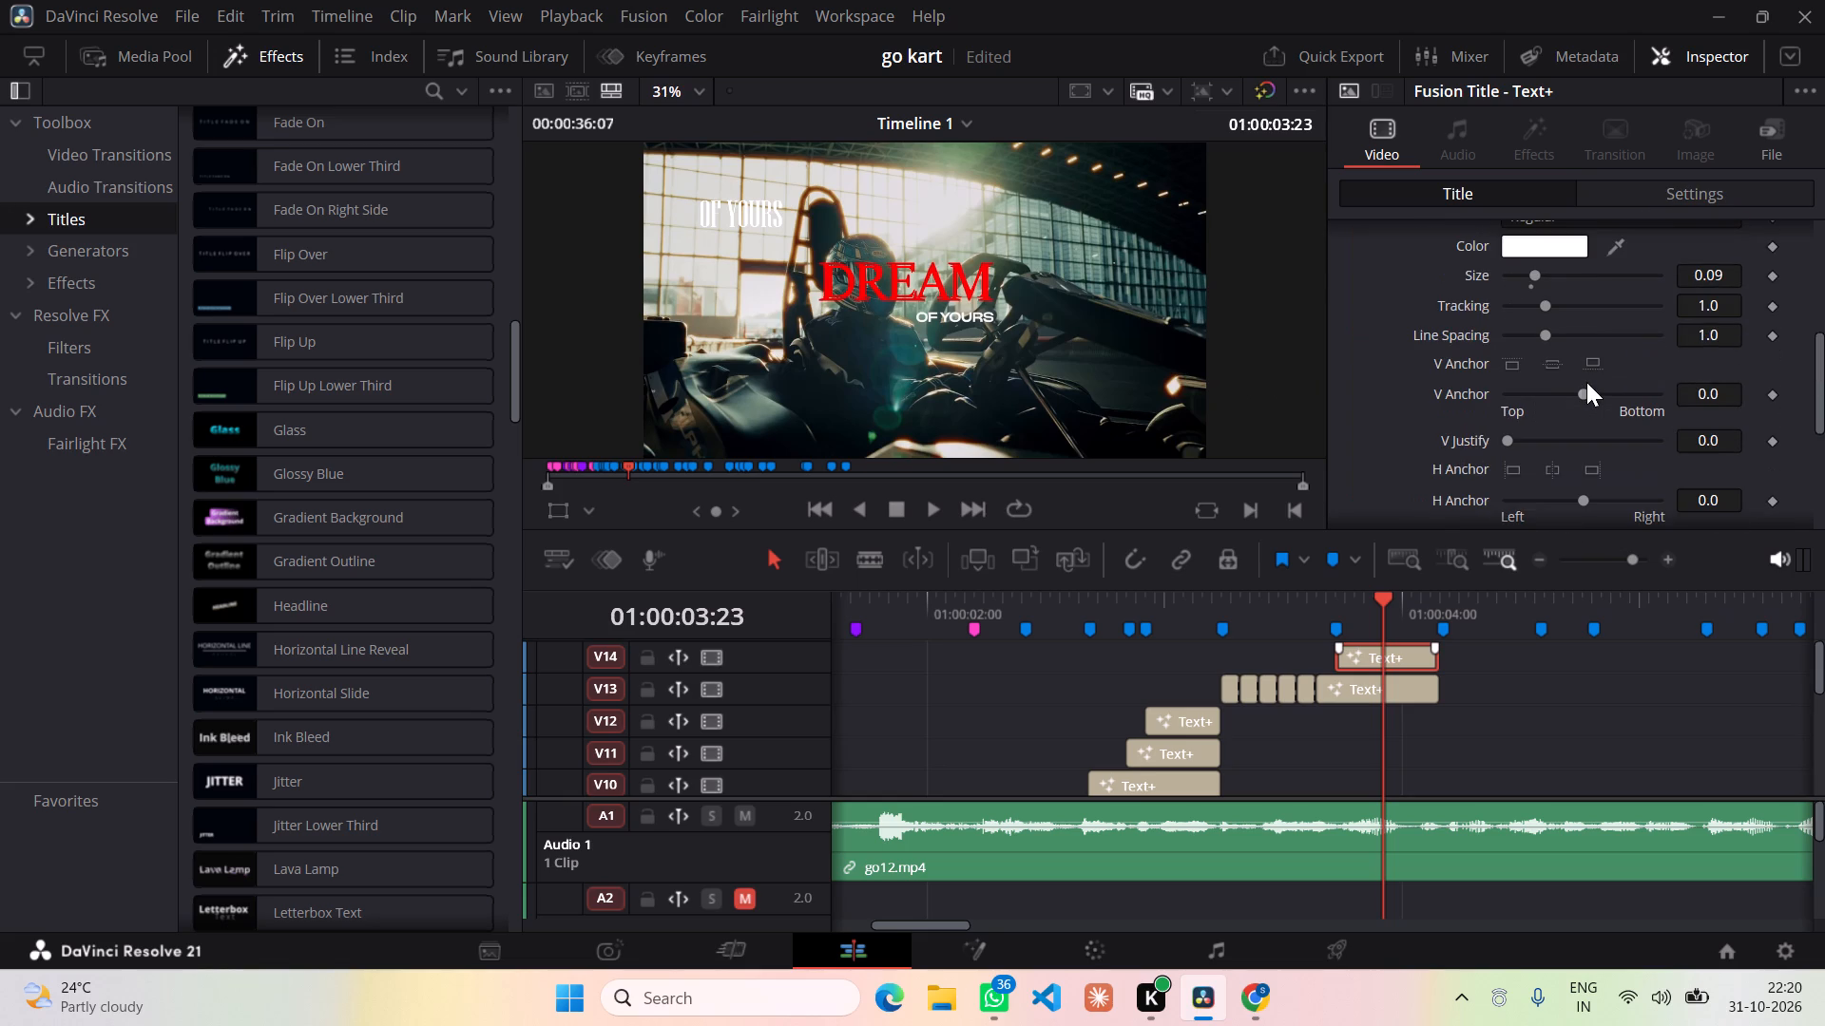
scroll(1586, 382, up, 5)
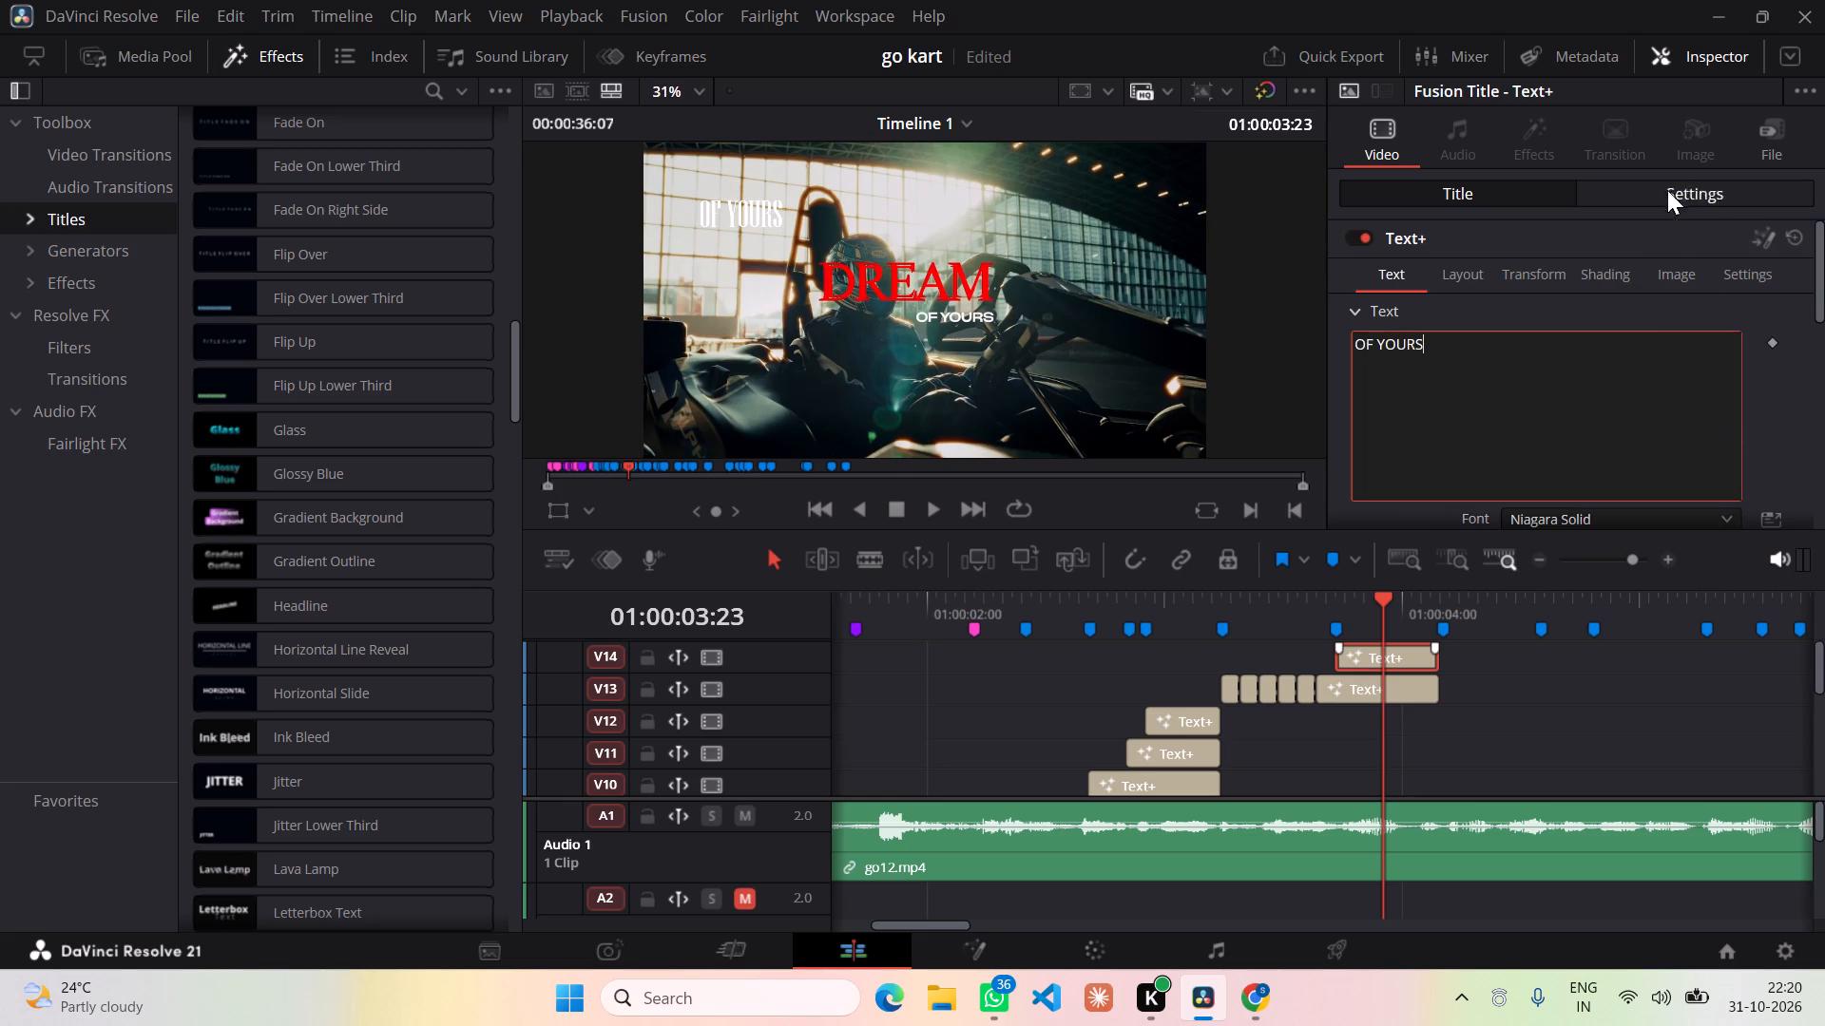
click(1664, 181)
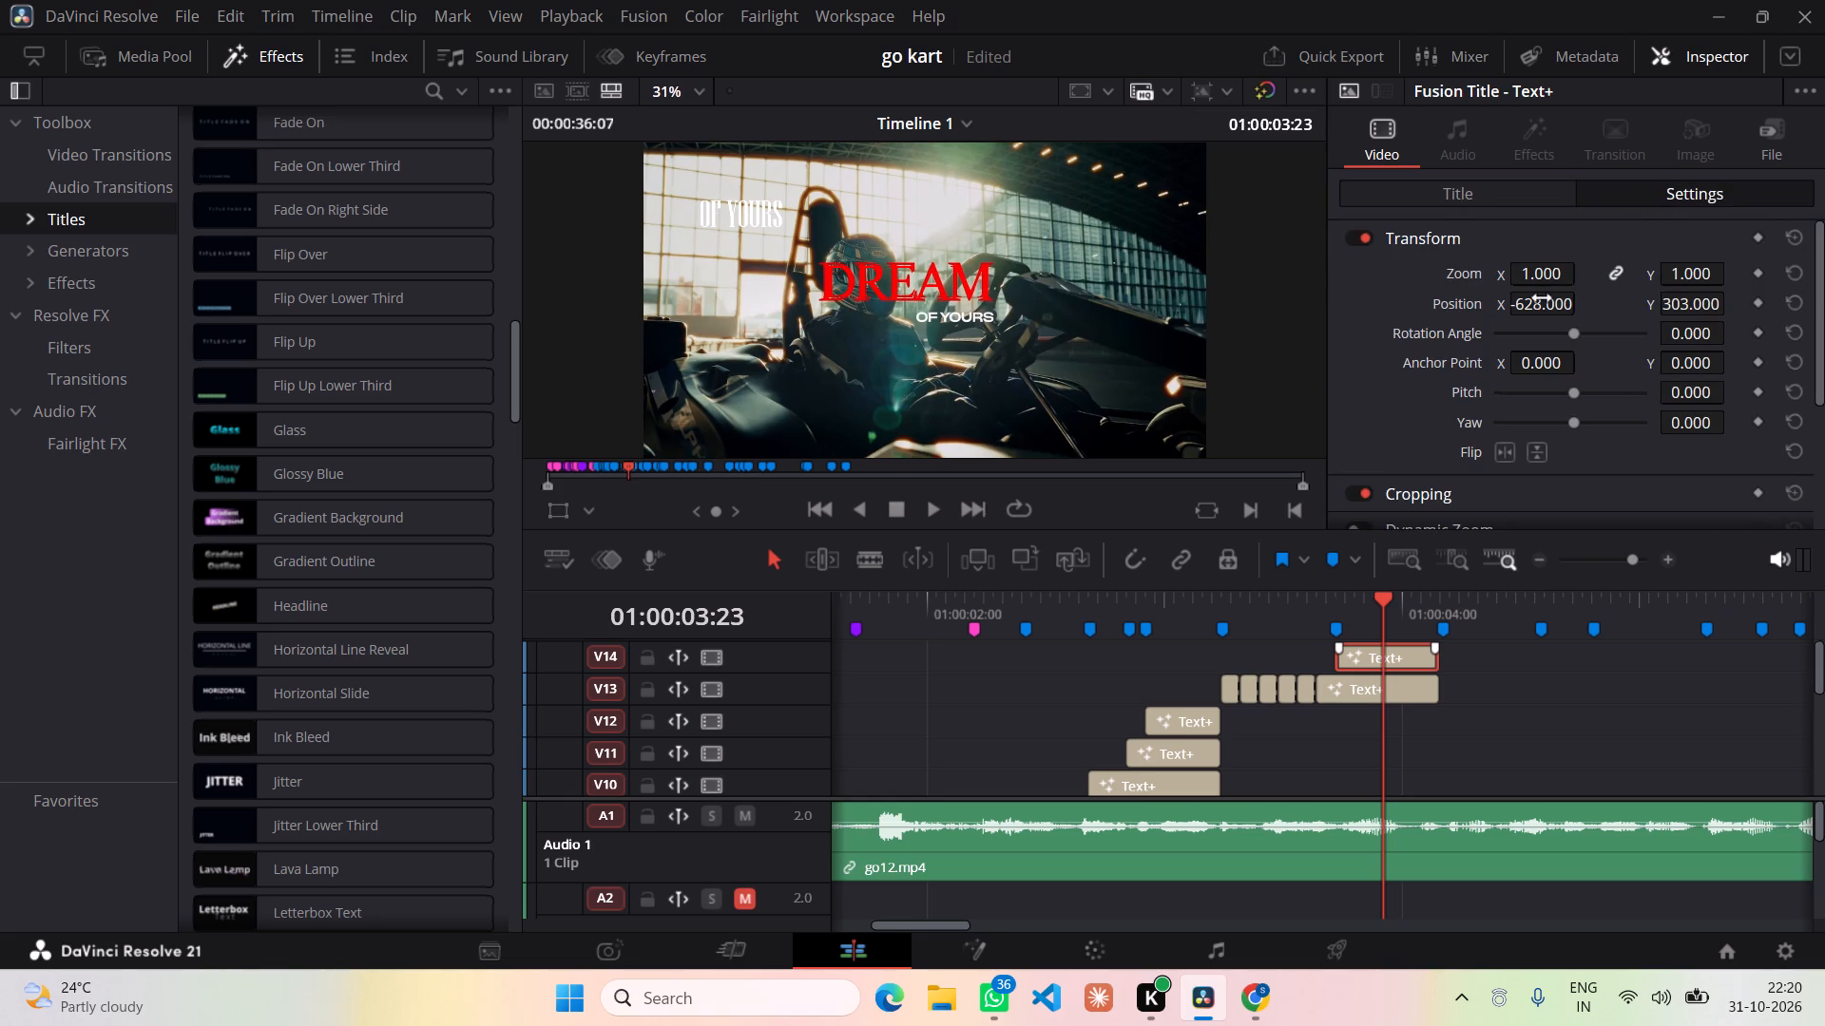
drag(1541, 309, 1560, 317)
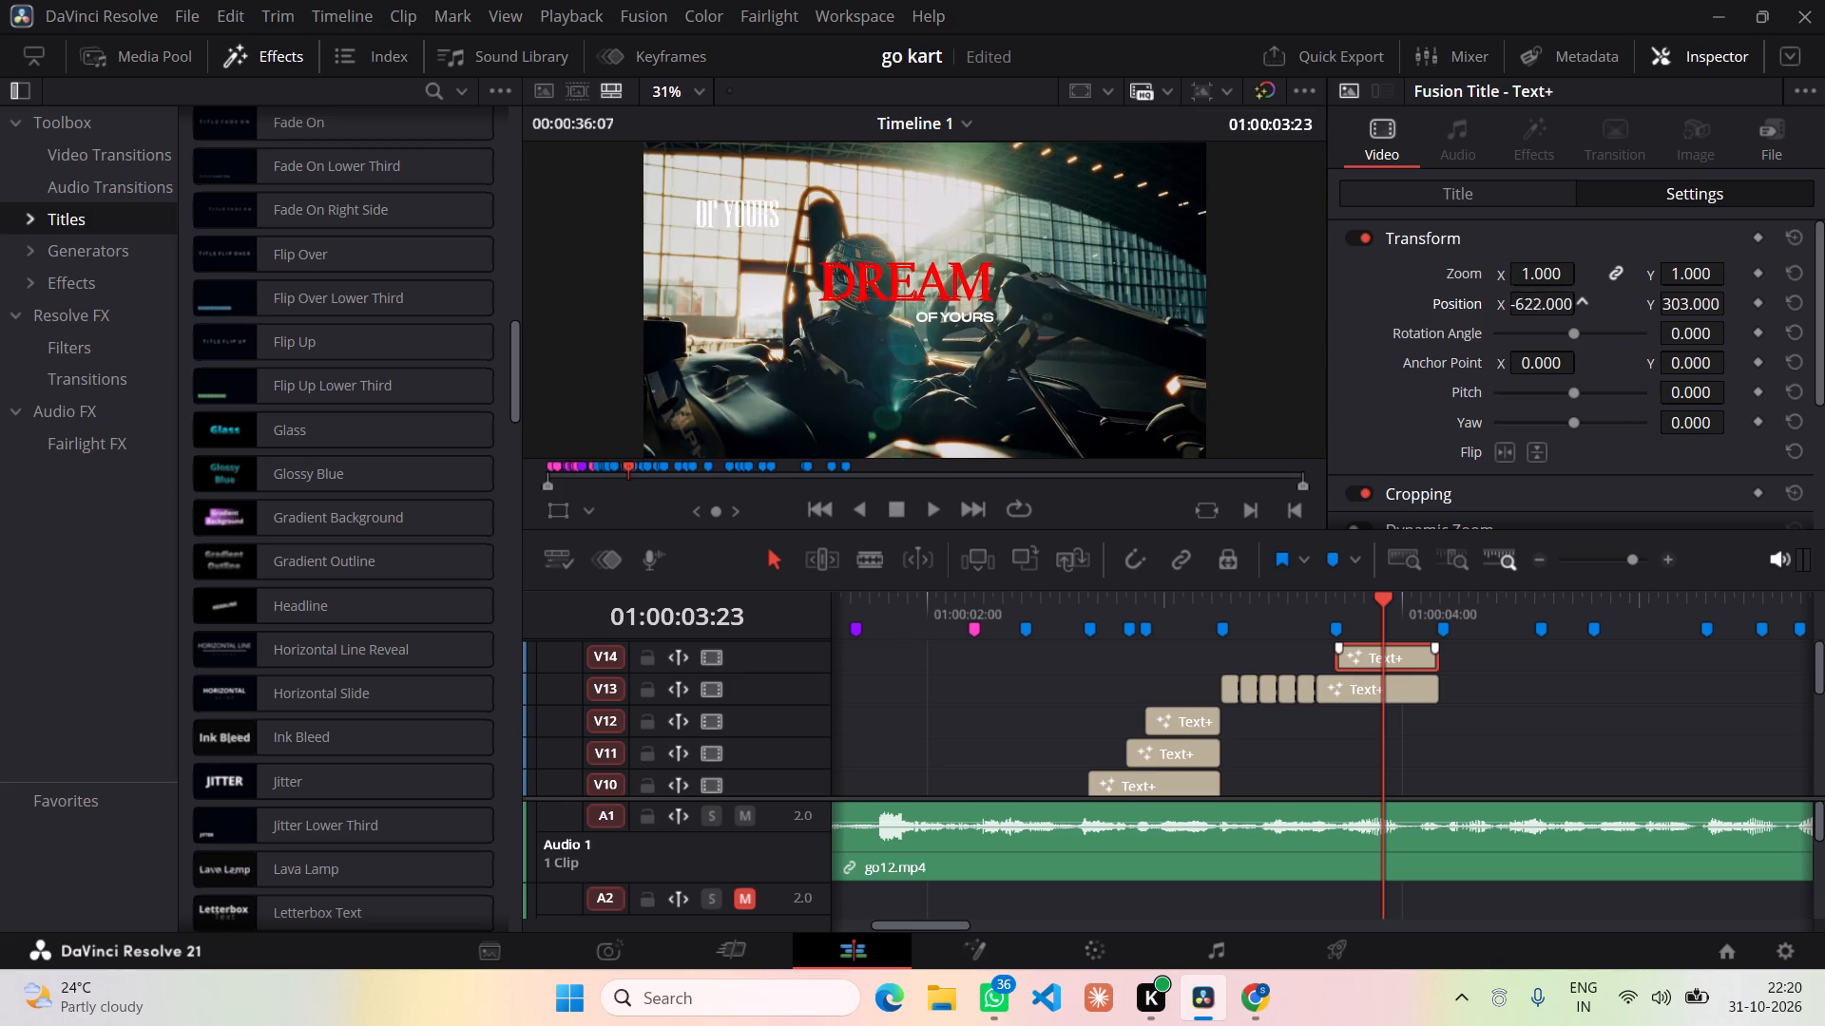
drag(1560, 317, 1551, 515)
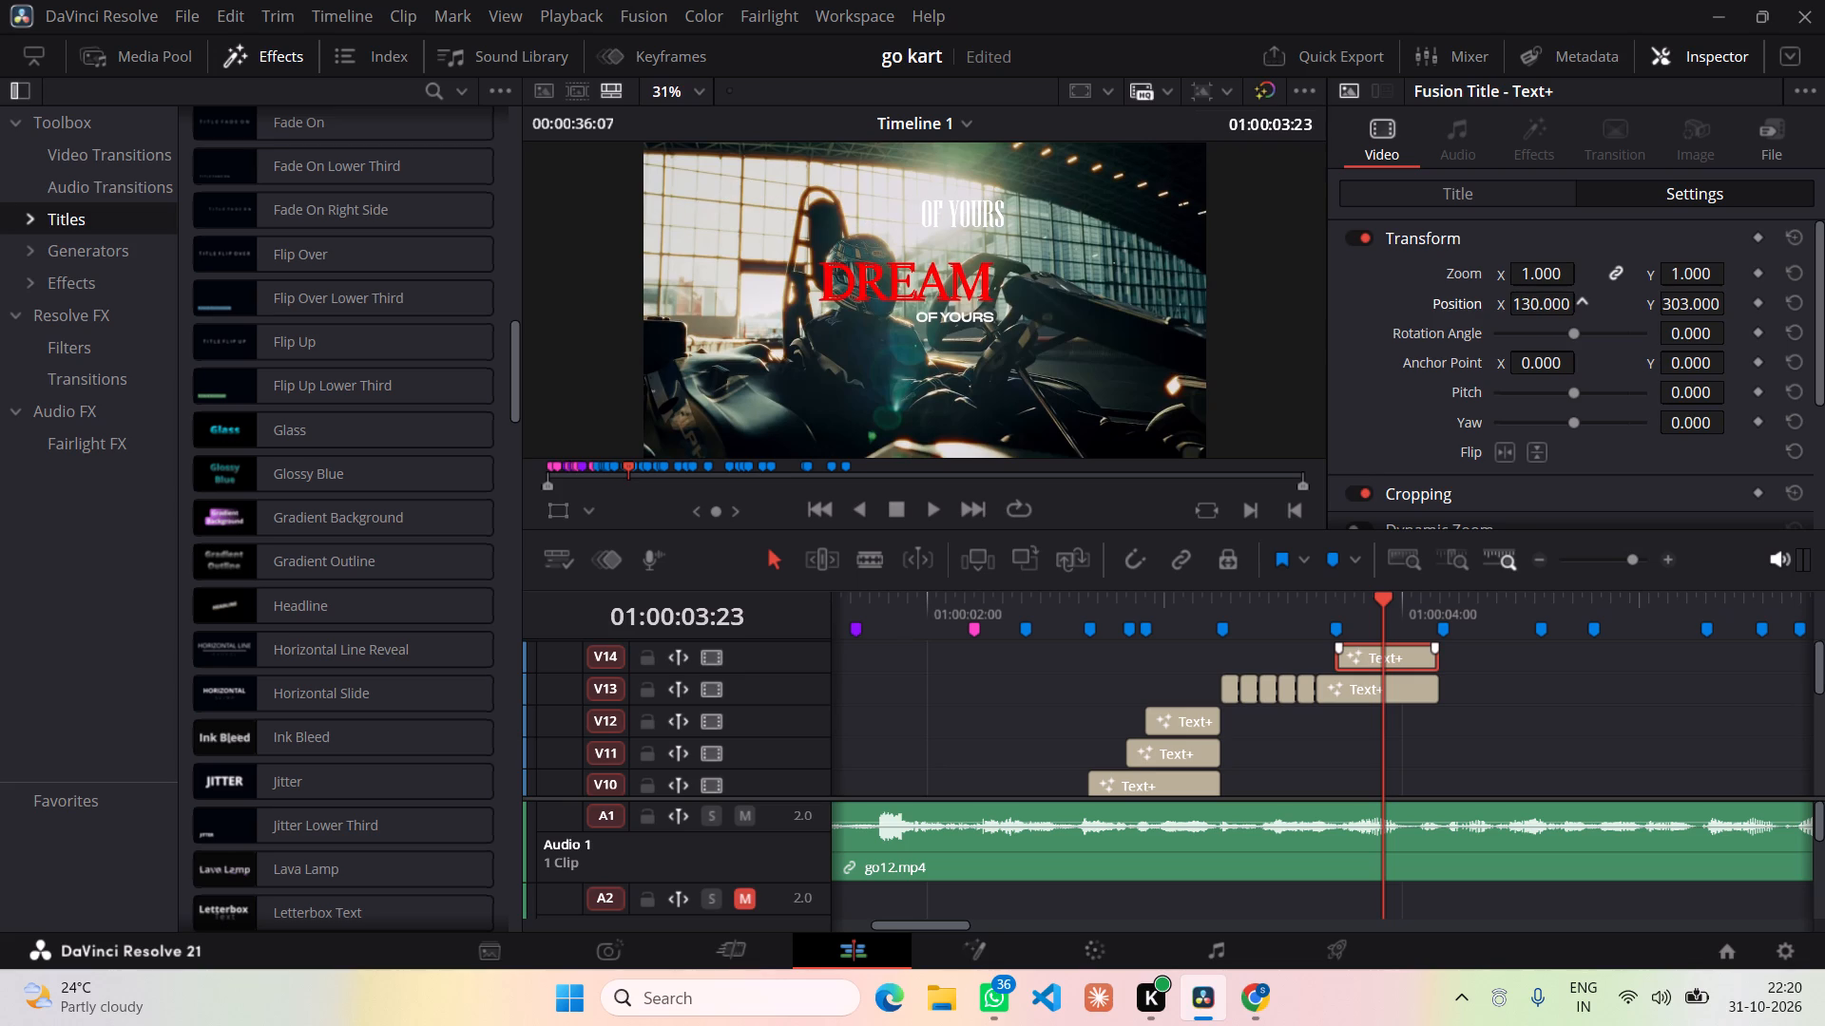
drag(1551, 515, 1535, 515)
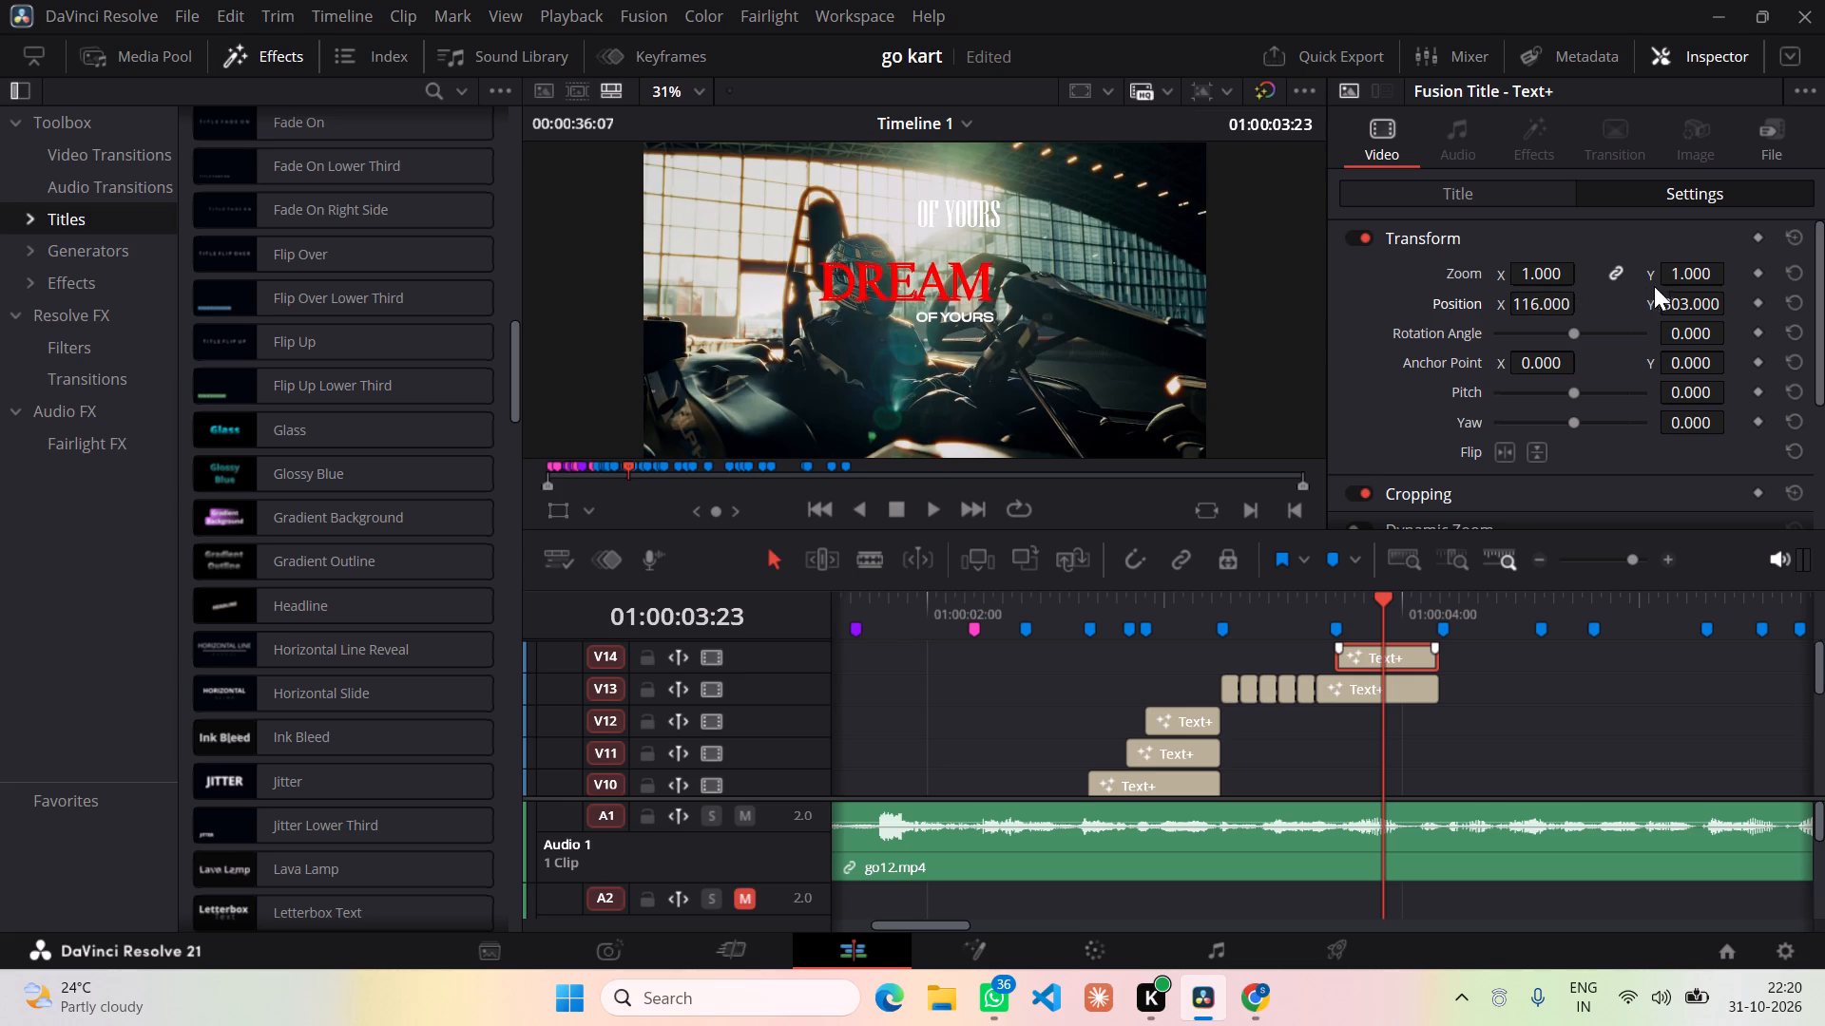
drag(1684, 303, 1288, 369)
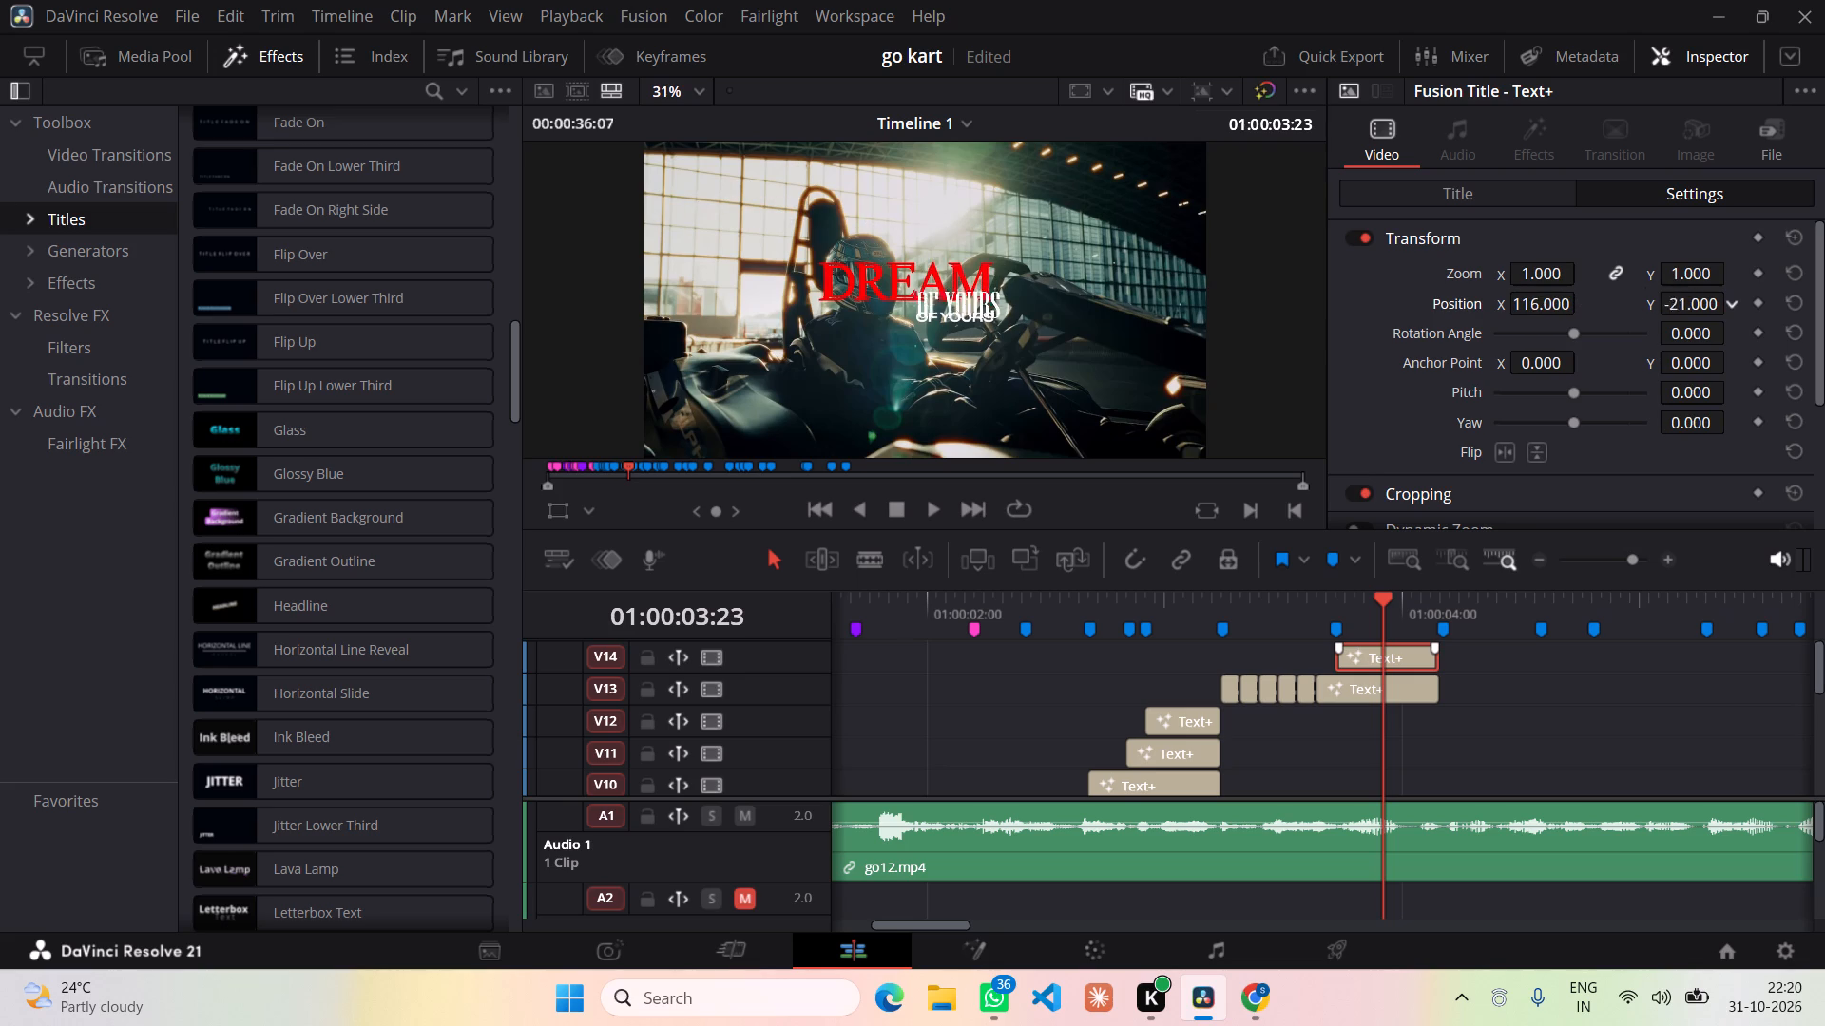
drag(1288, 369, 1238, 372)
click(1597, 714)
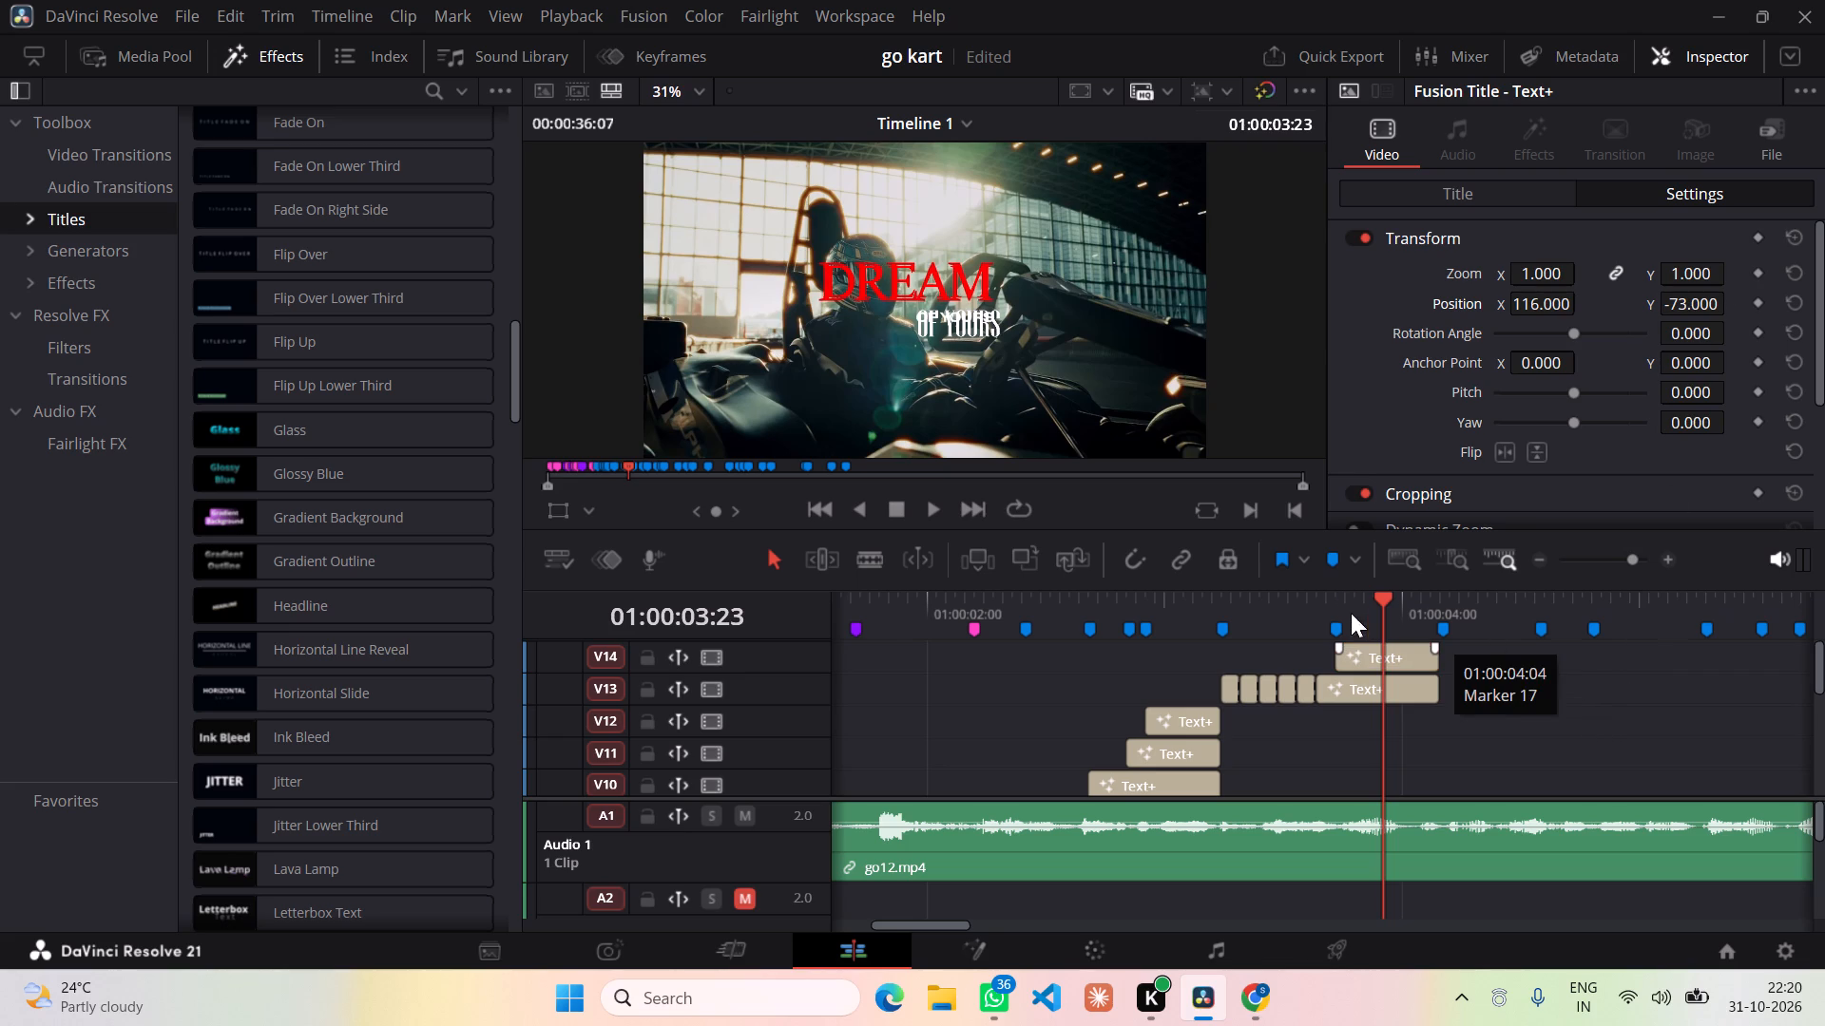
Paste the copied Text+ title at 01:00:04:04 and move it onto a new track V15, starting at that marker.
drag(1380, 600, 1456, 598)
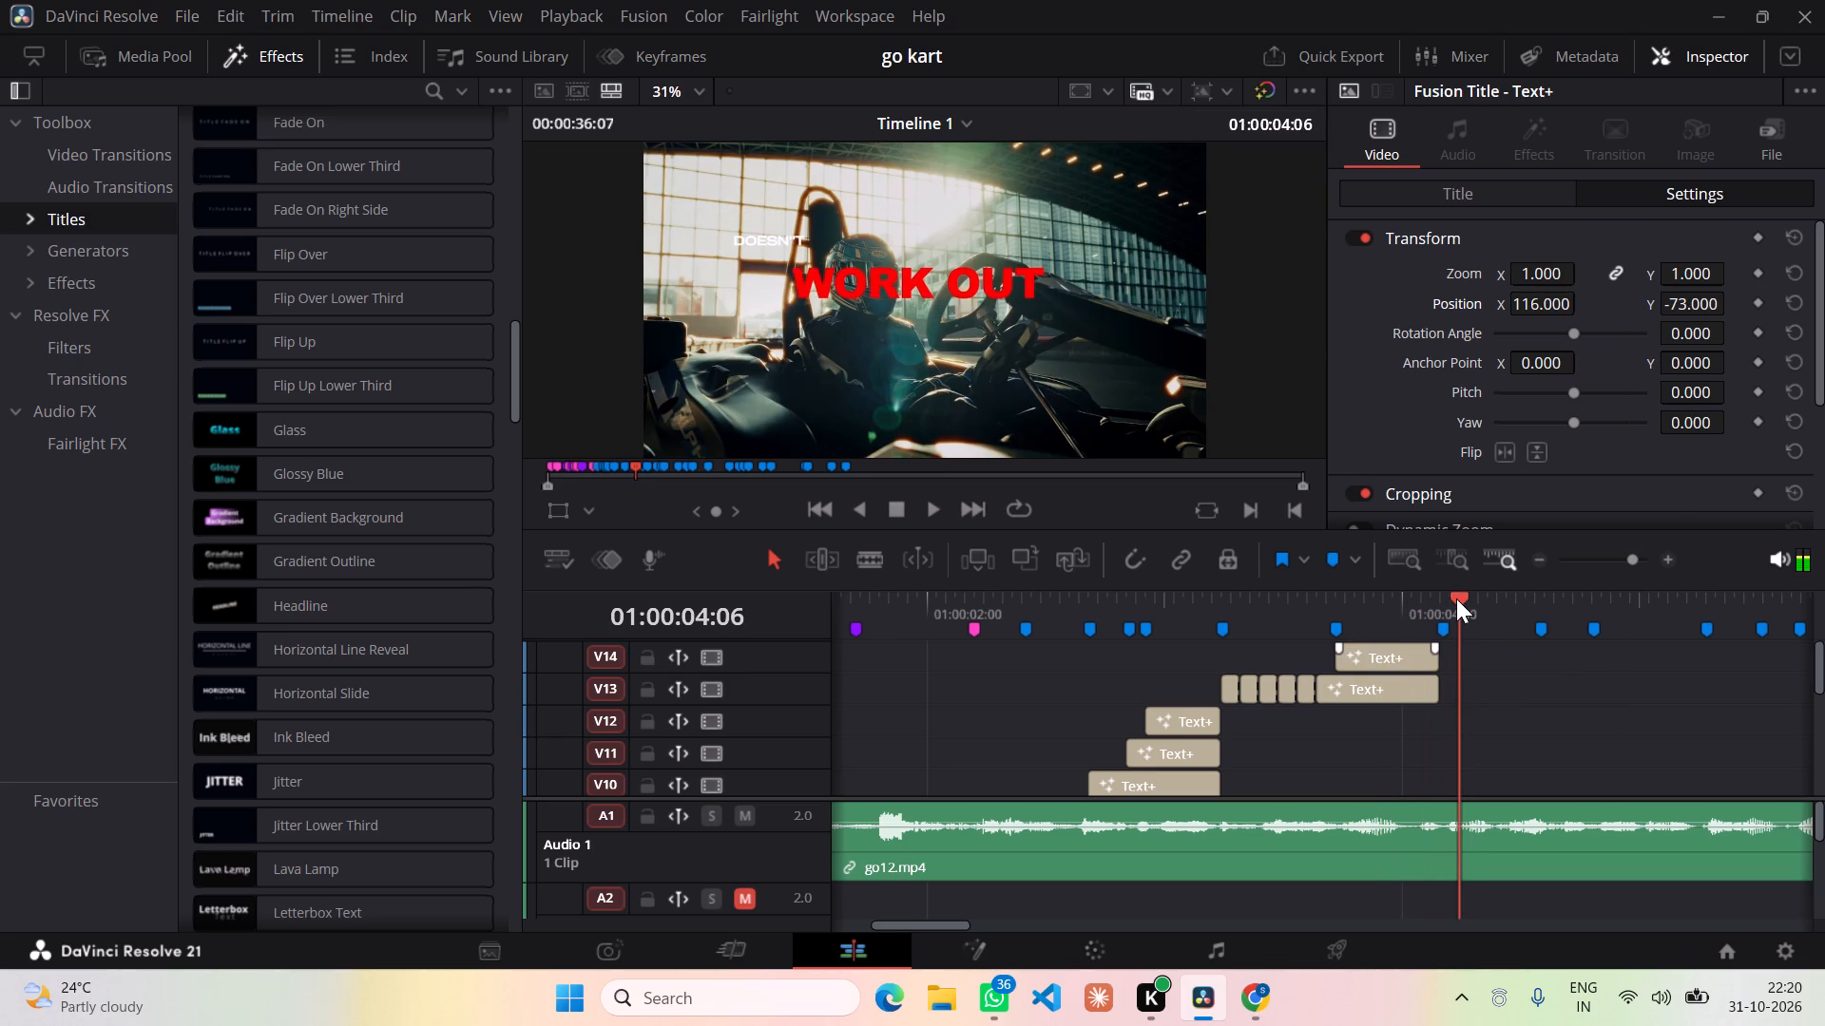
drag(1456, 598, 1436, 598)
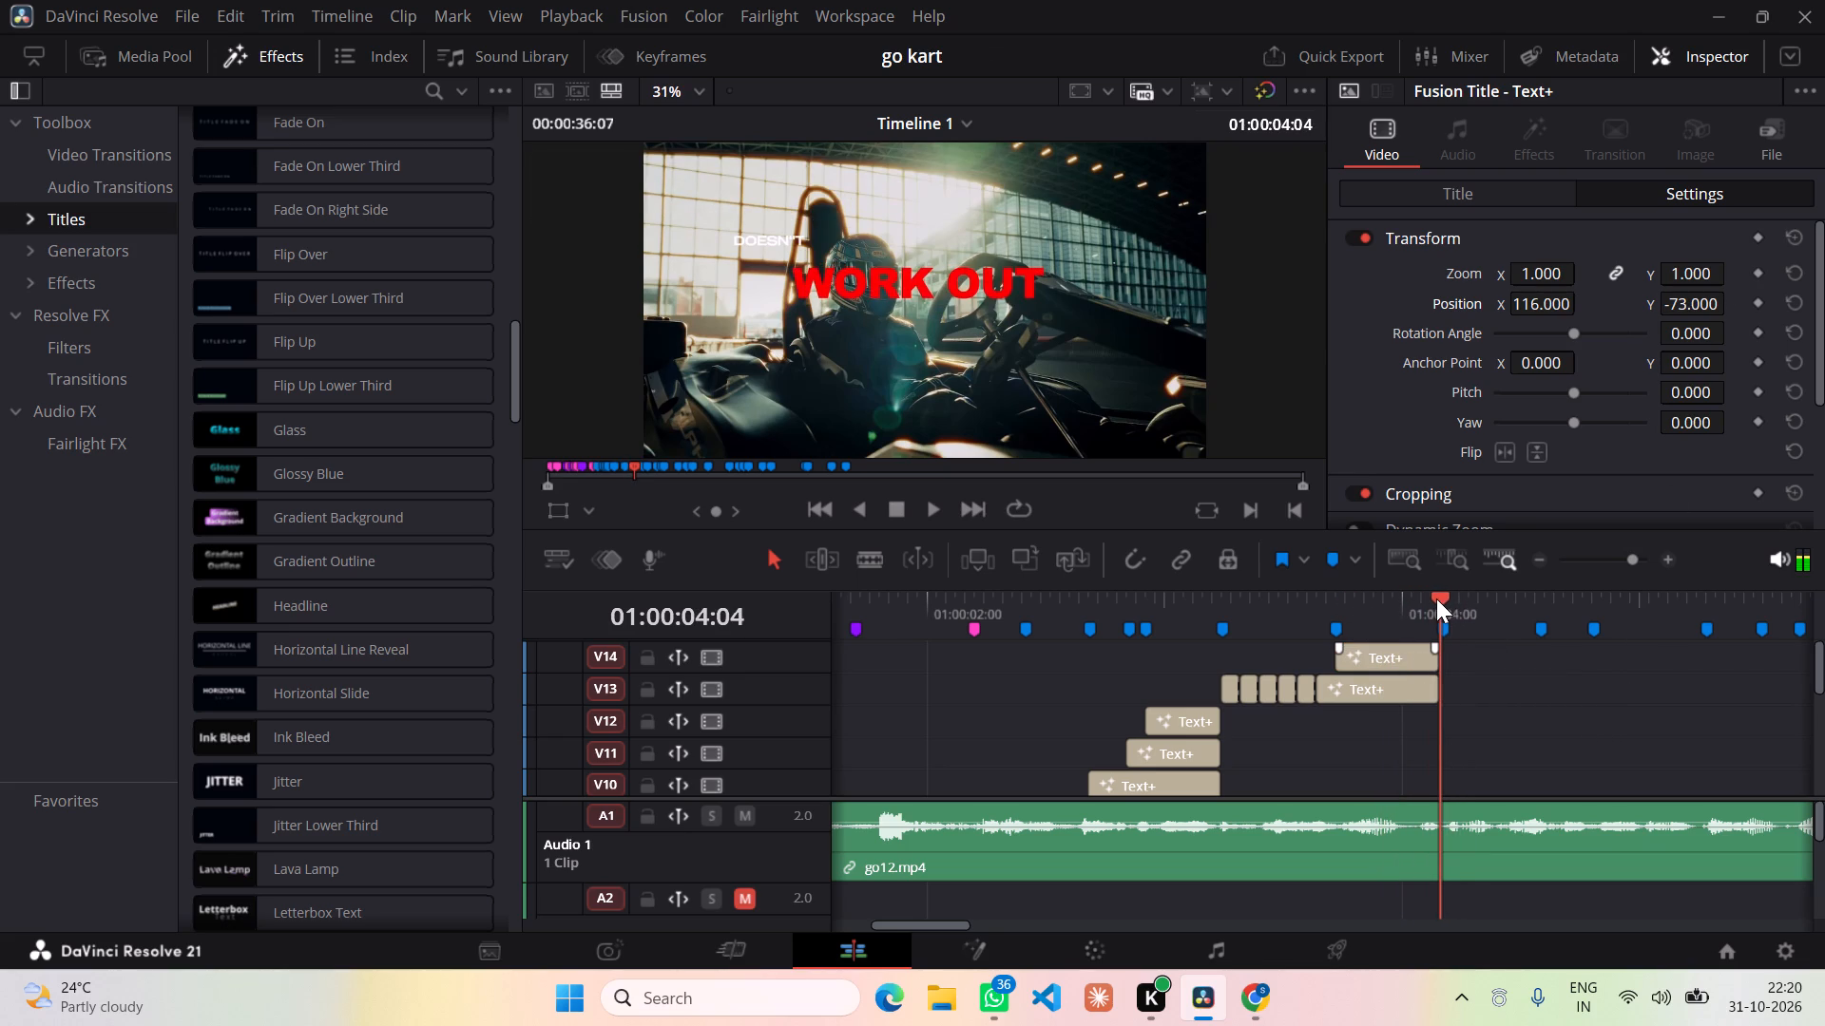
drag(1436, 598, 1530, 598)
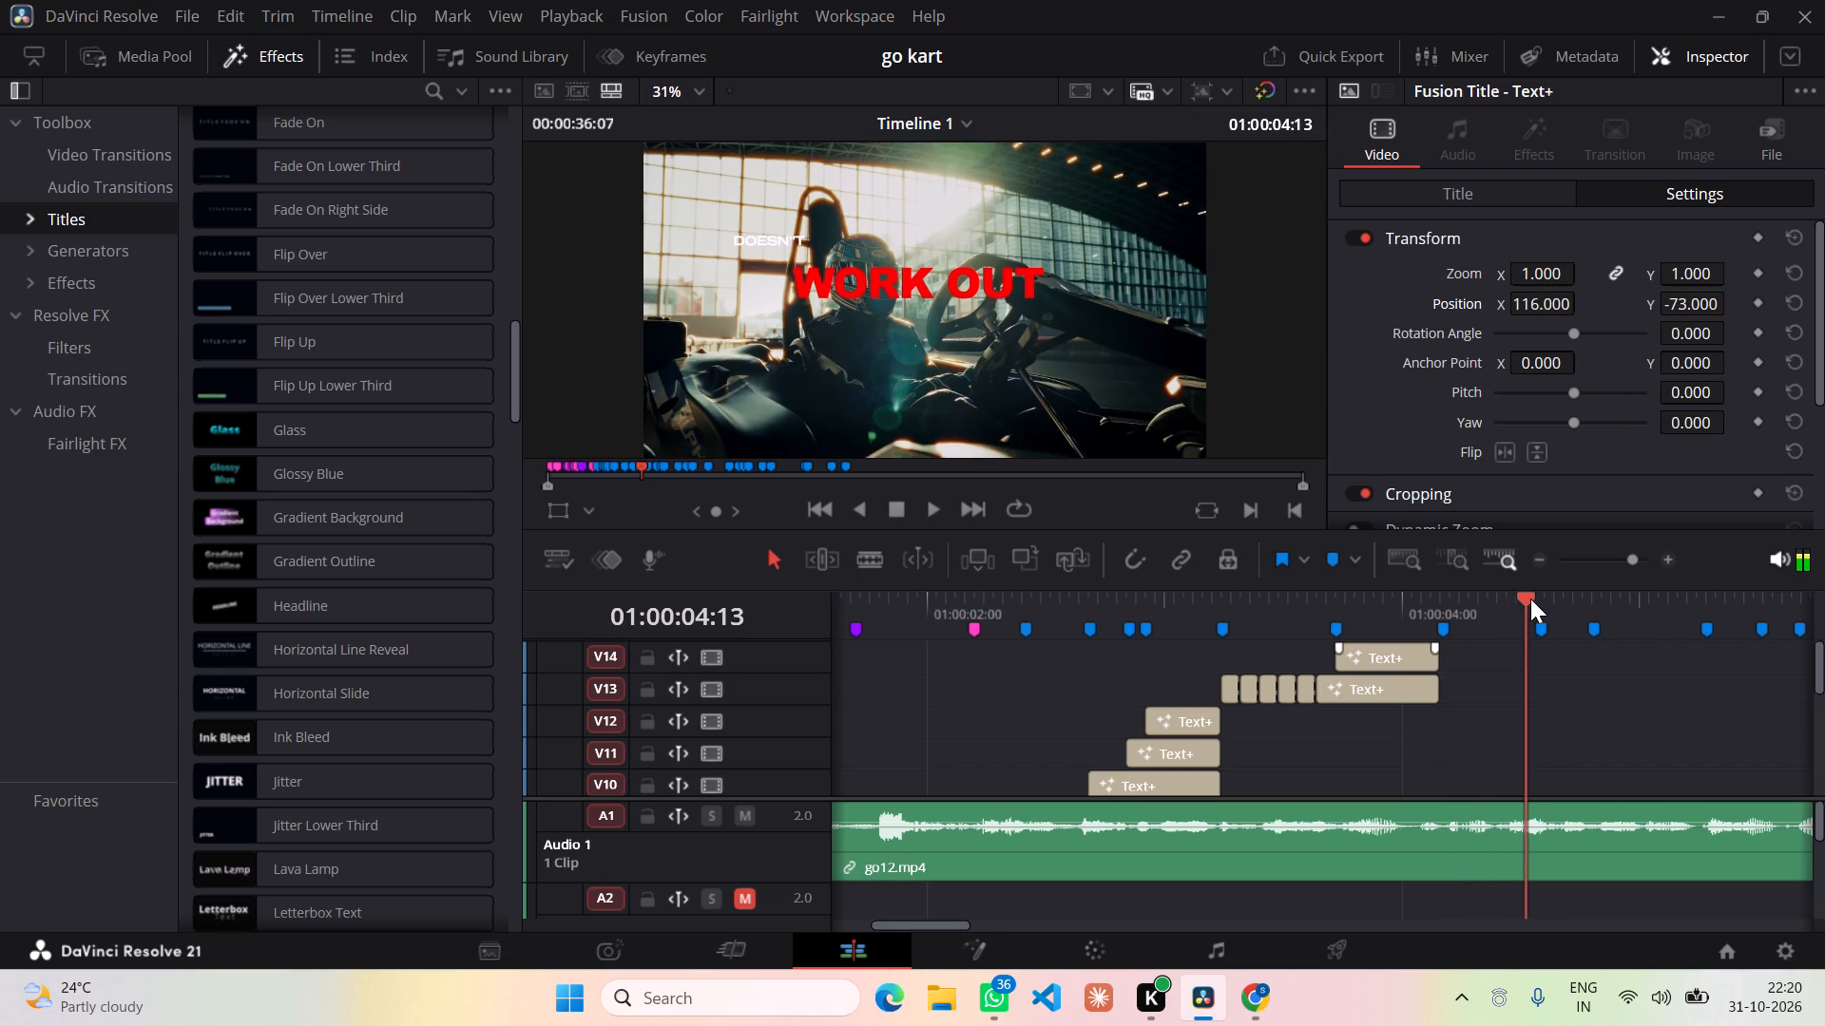
drag(1530, 598, 1451, 602)
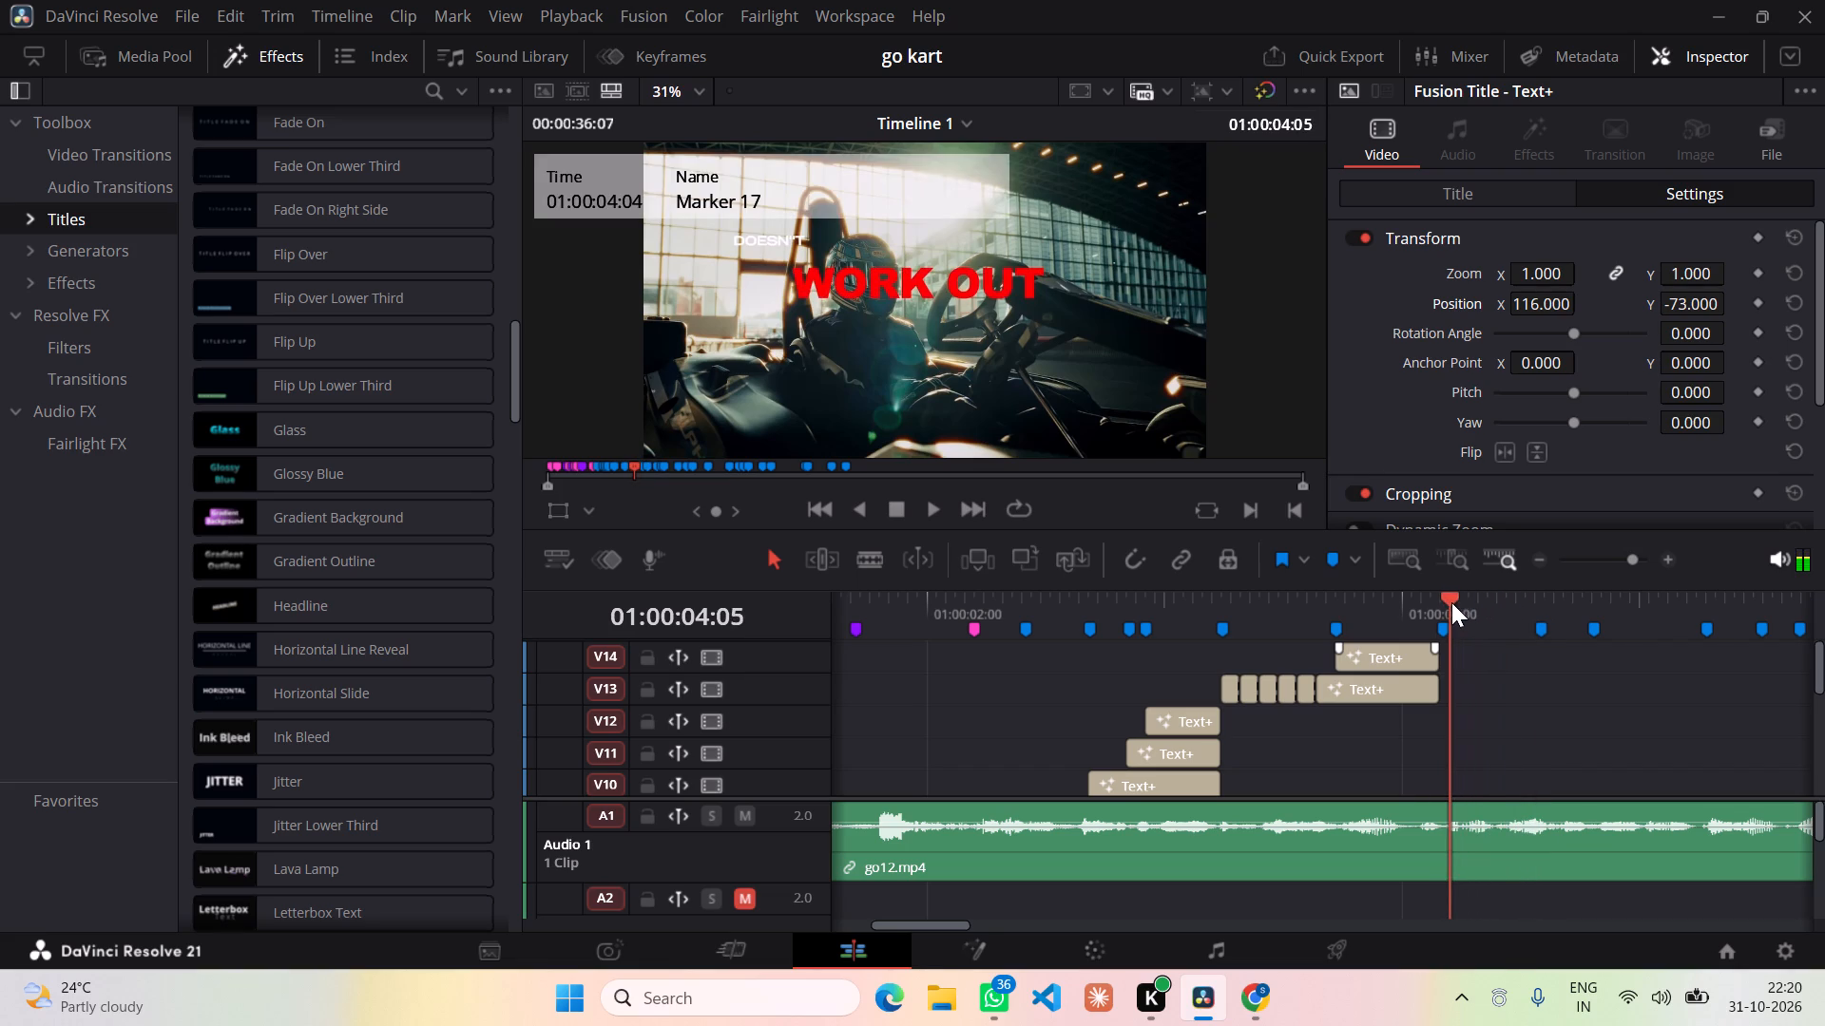
drag(1451, 602, 1445, 606)
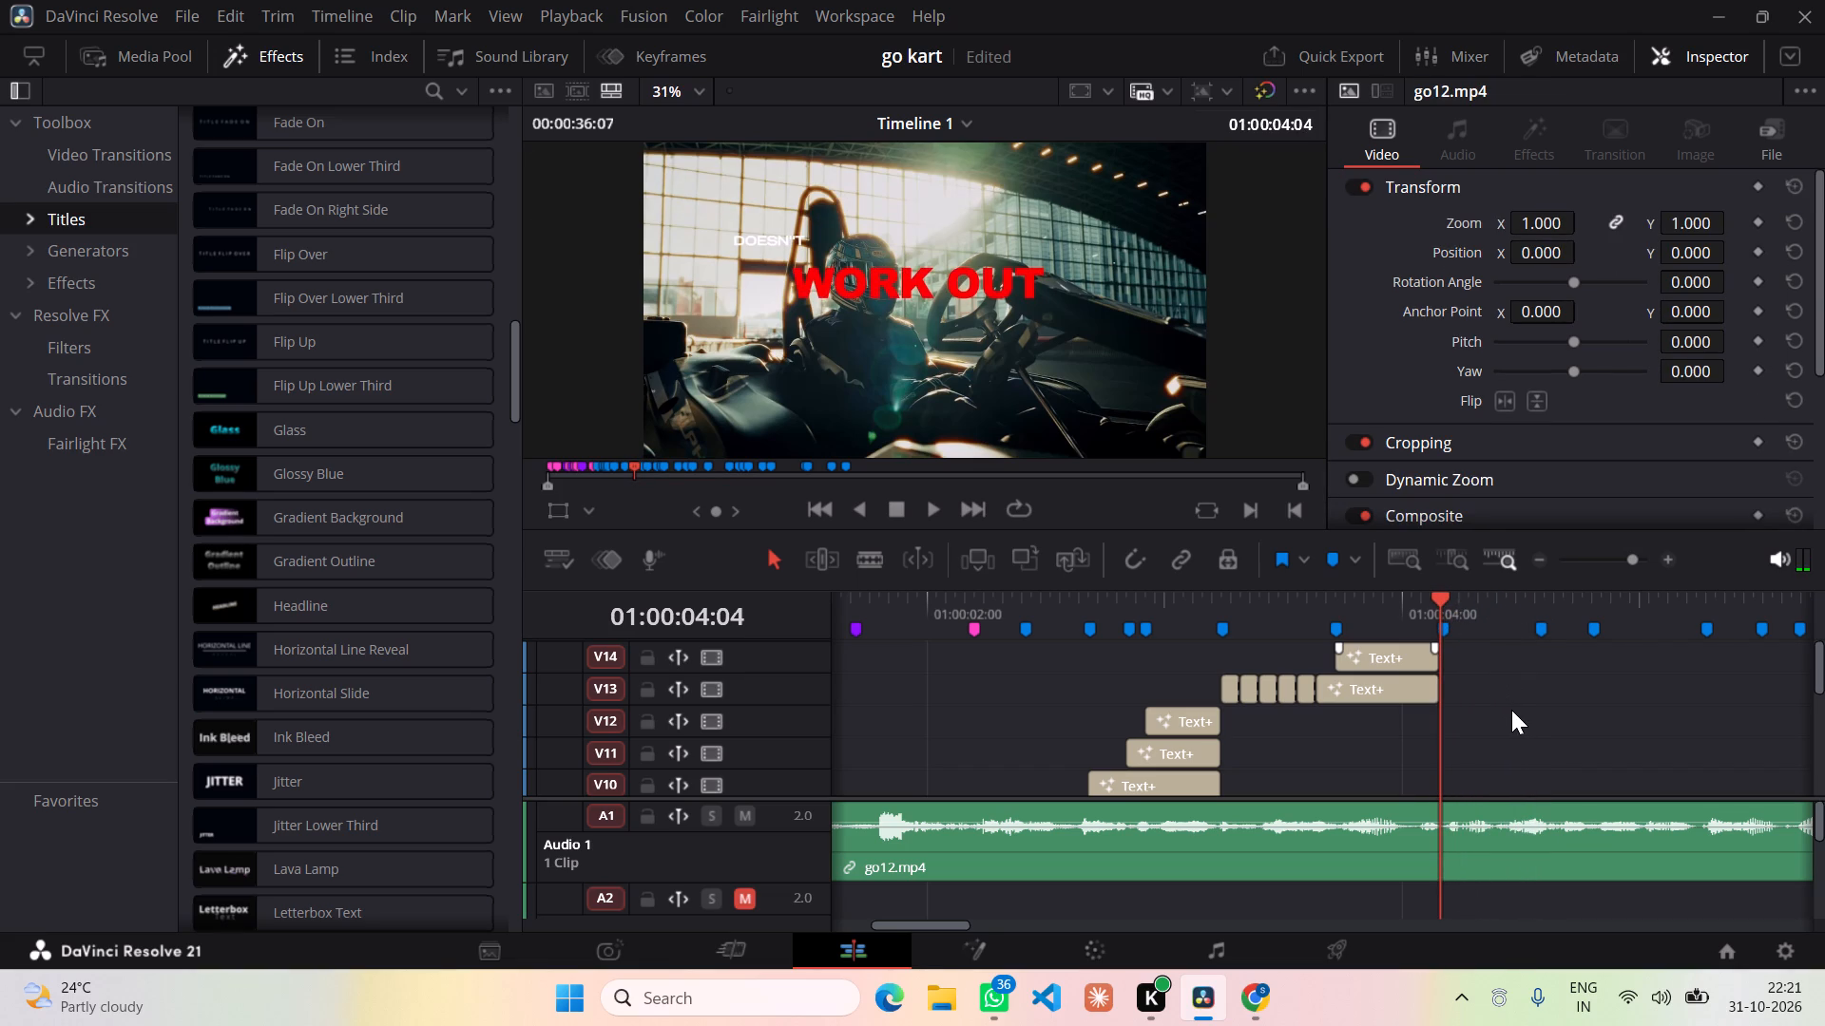
key(ctrl+v)
scroll(1489, 690, down, 3)
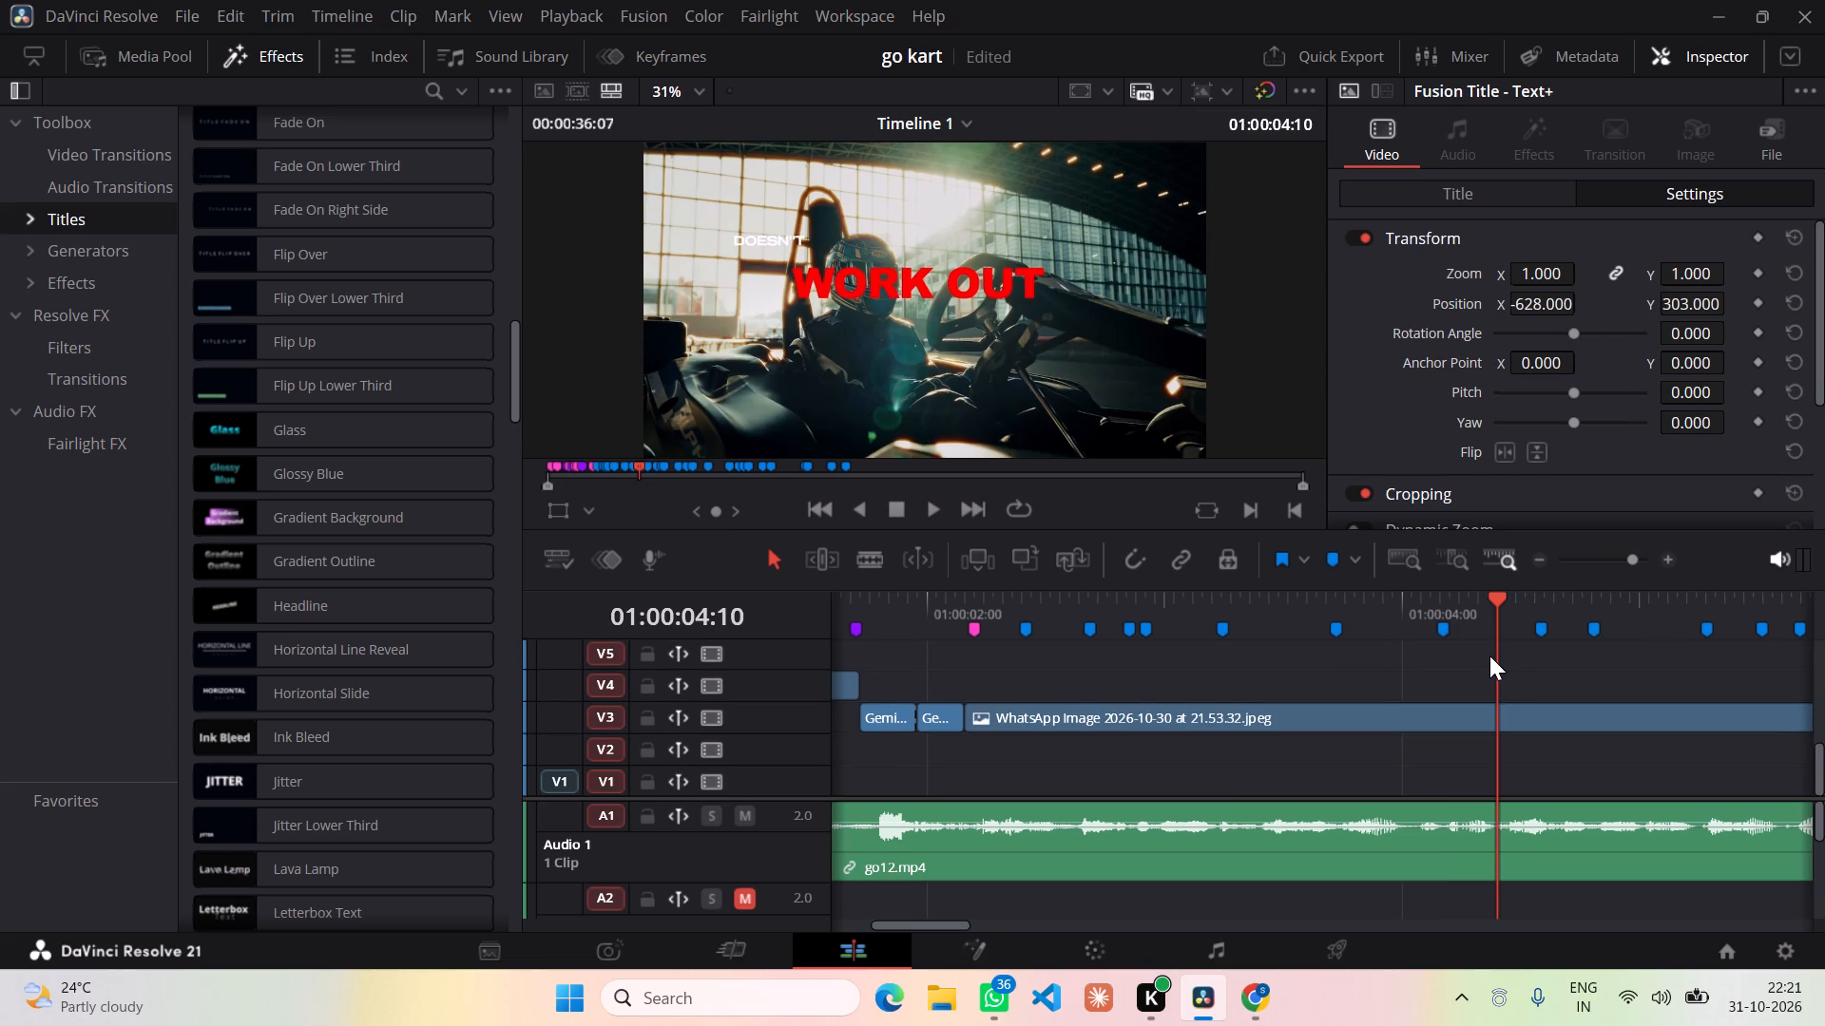
scroll(1489, 655, up, 1)
drag(1478, 726, 1450, 606)
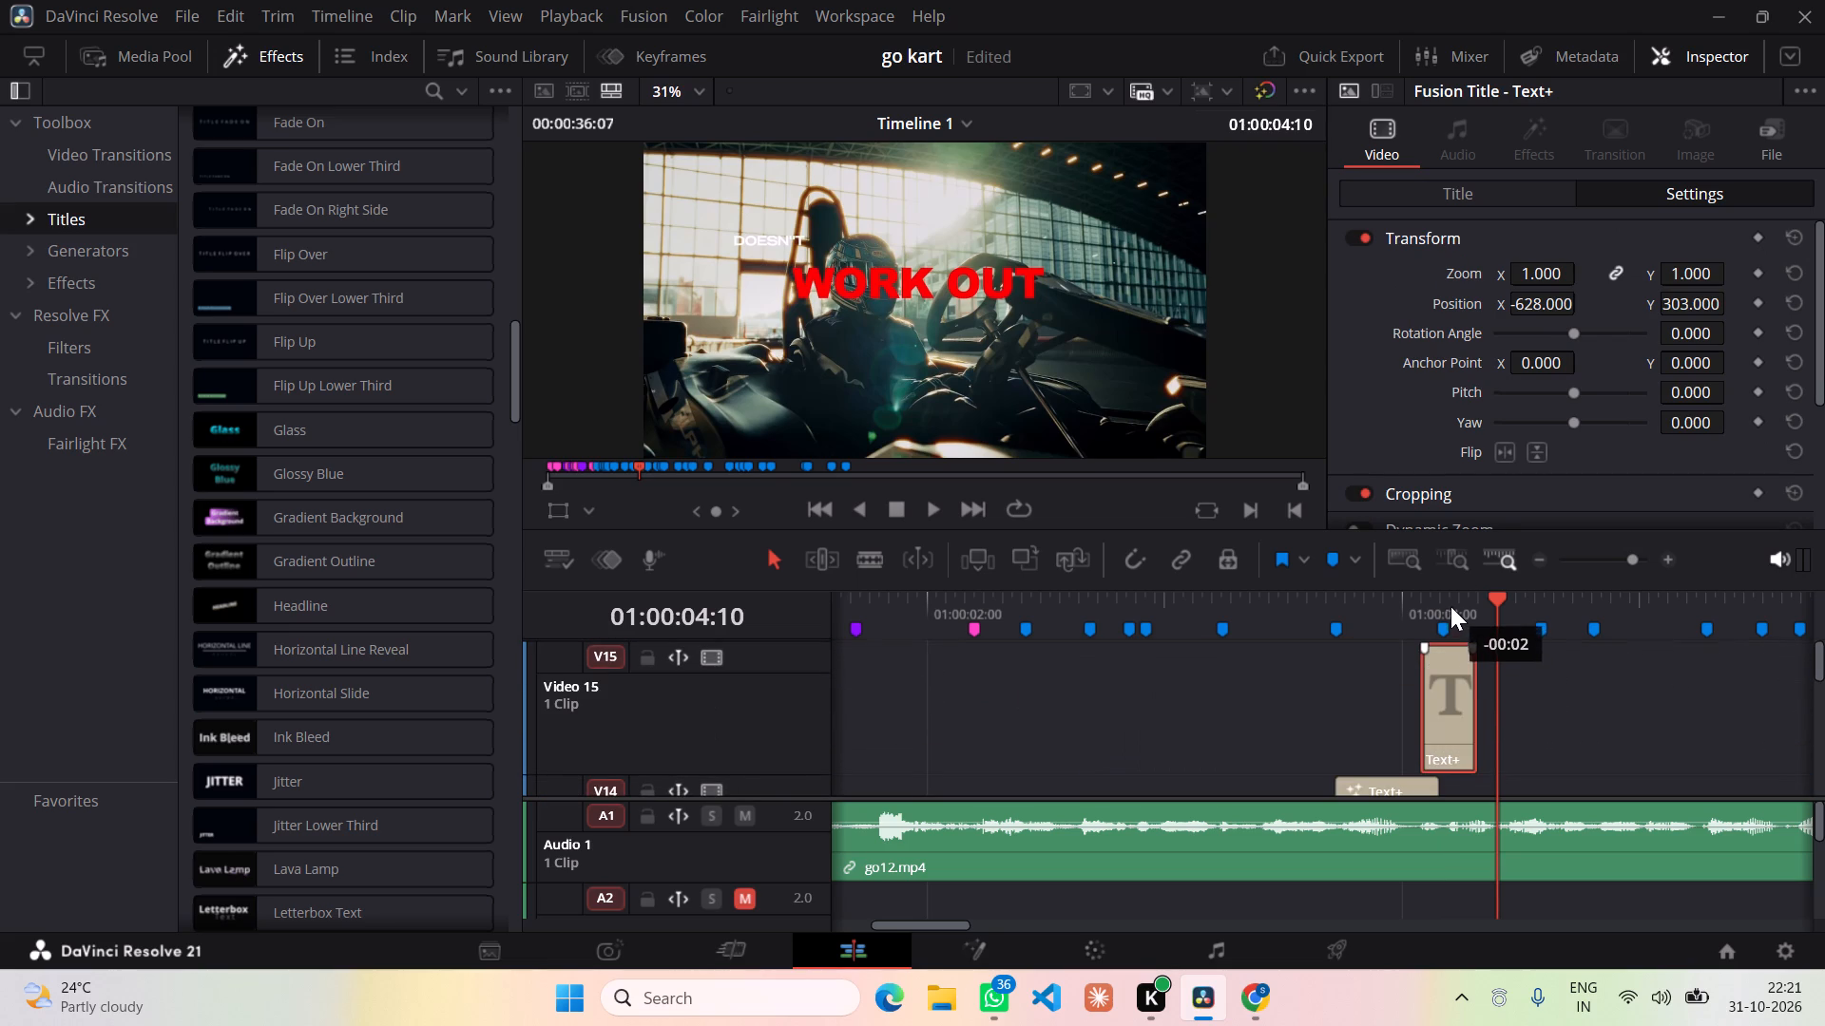
drag(1450, 606, 1472, 606)
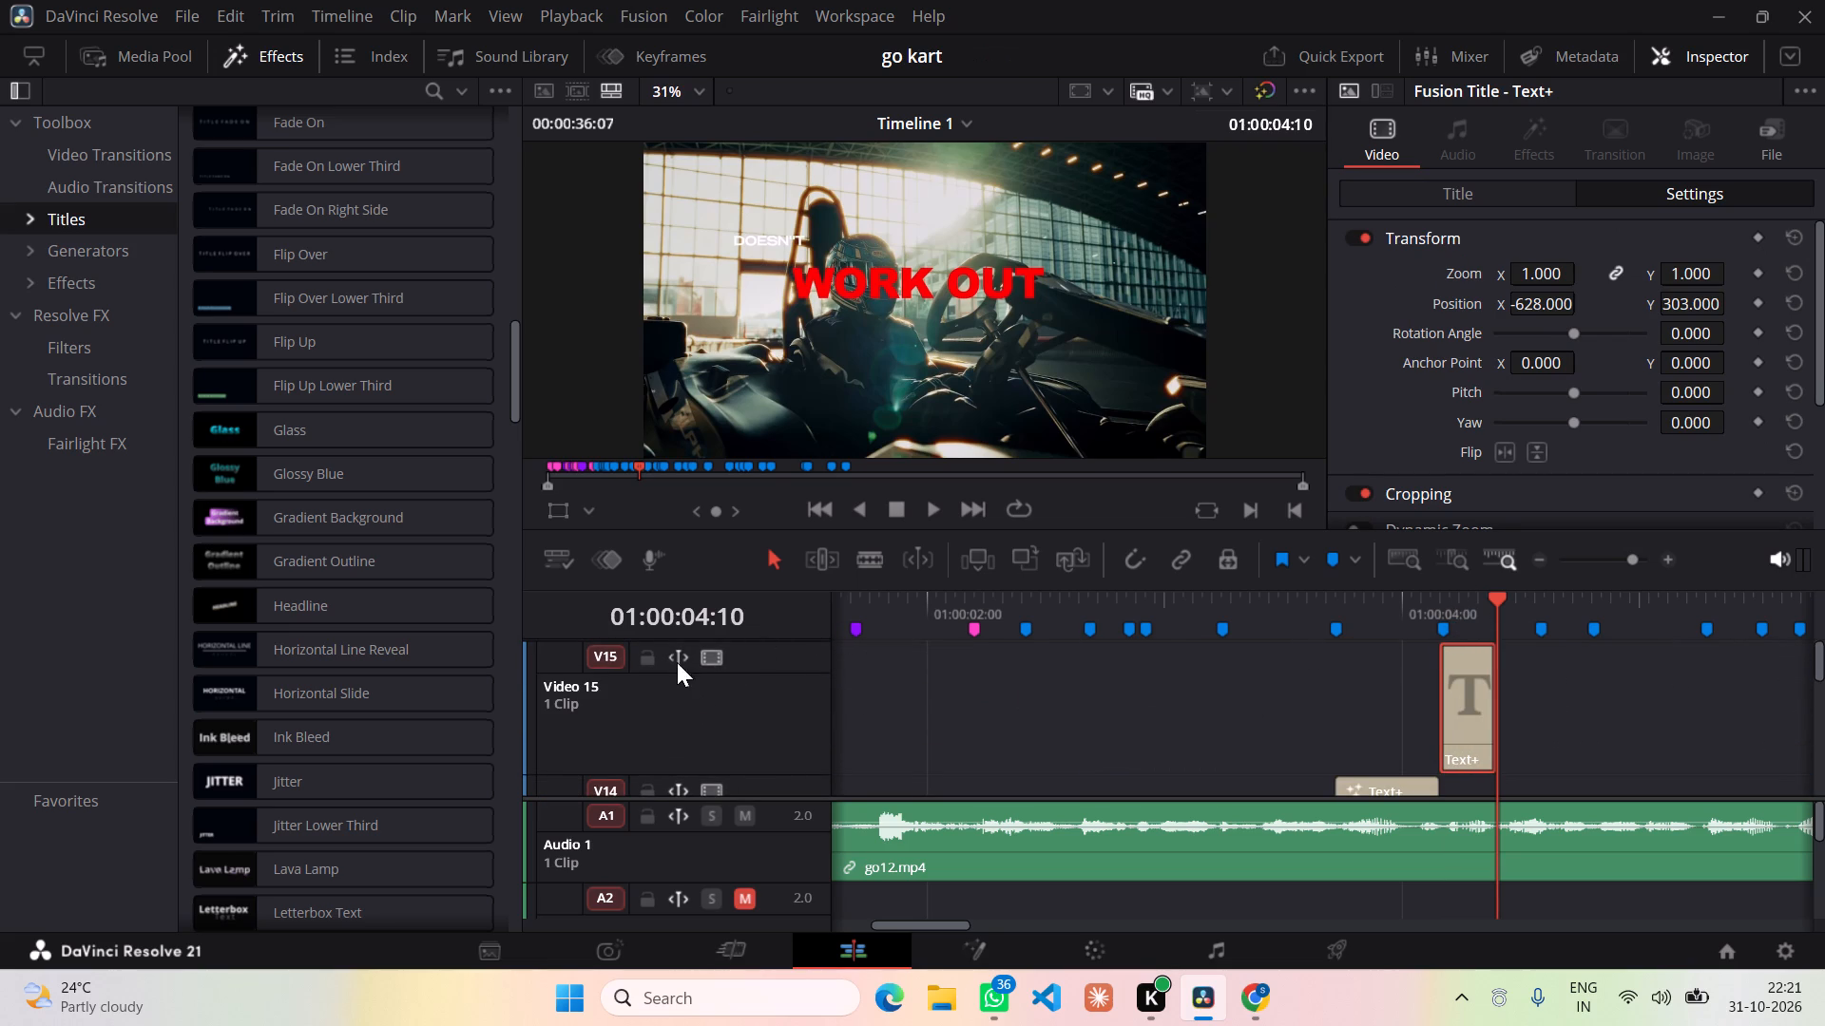
Paste another copy of the Text+ title and move it onto a new track V16, starting at 01:00:04:04 directly above the V15 title.
drag(776, 642, 752, 771)
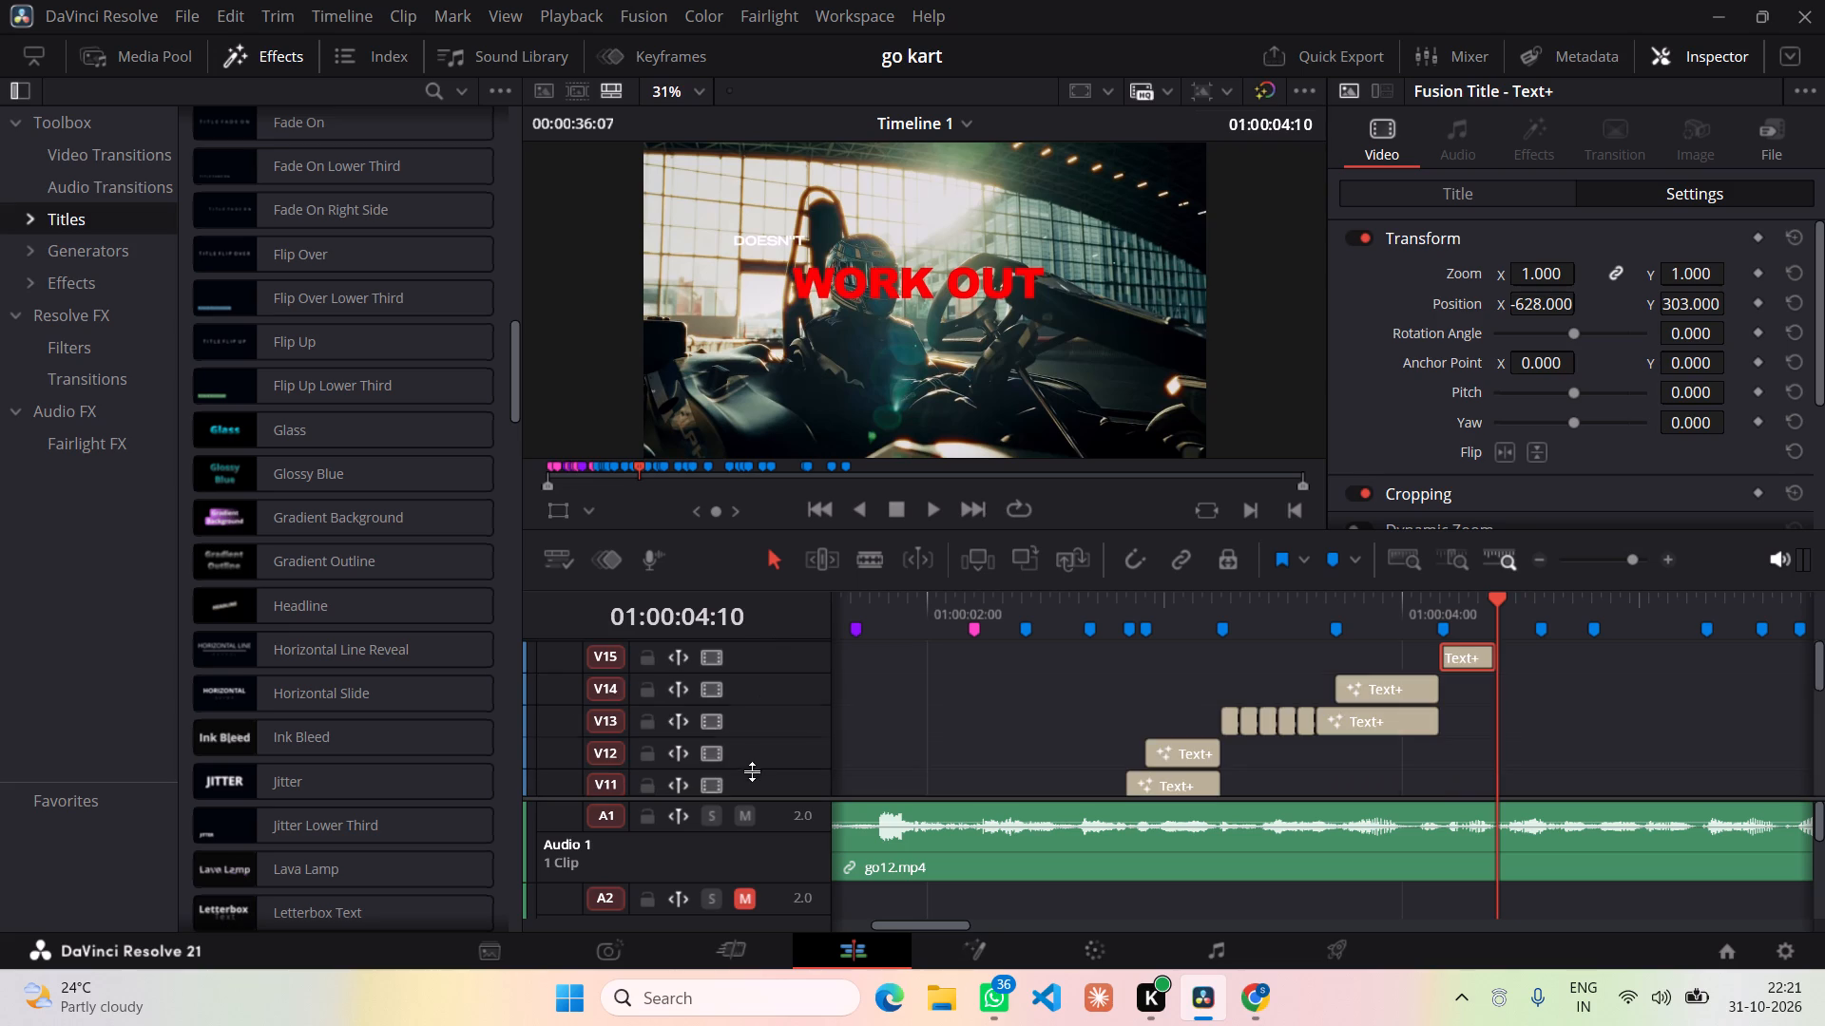
drag(752, 771, 752, 781)
click(1557, 731)
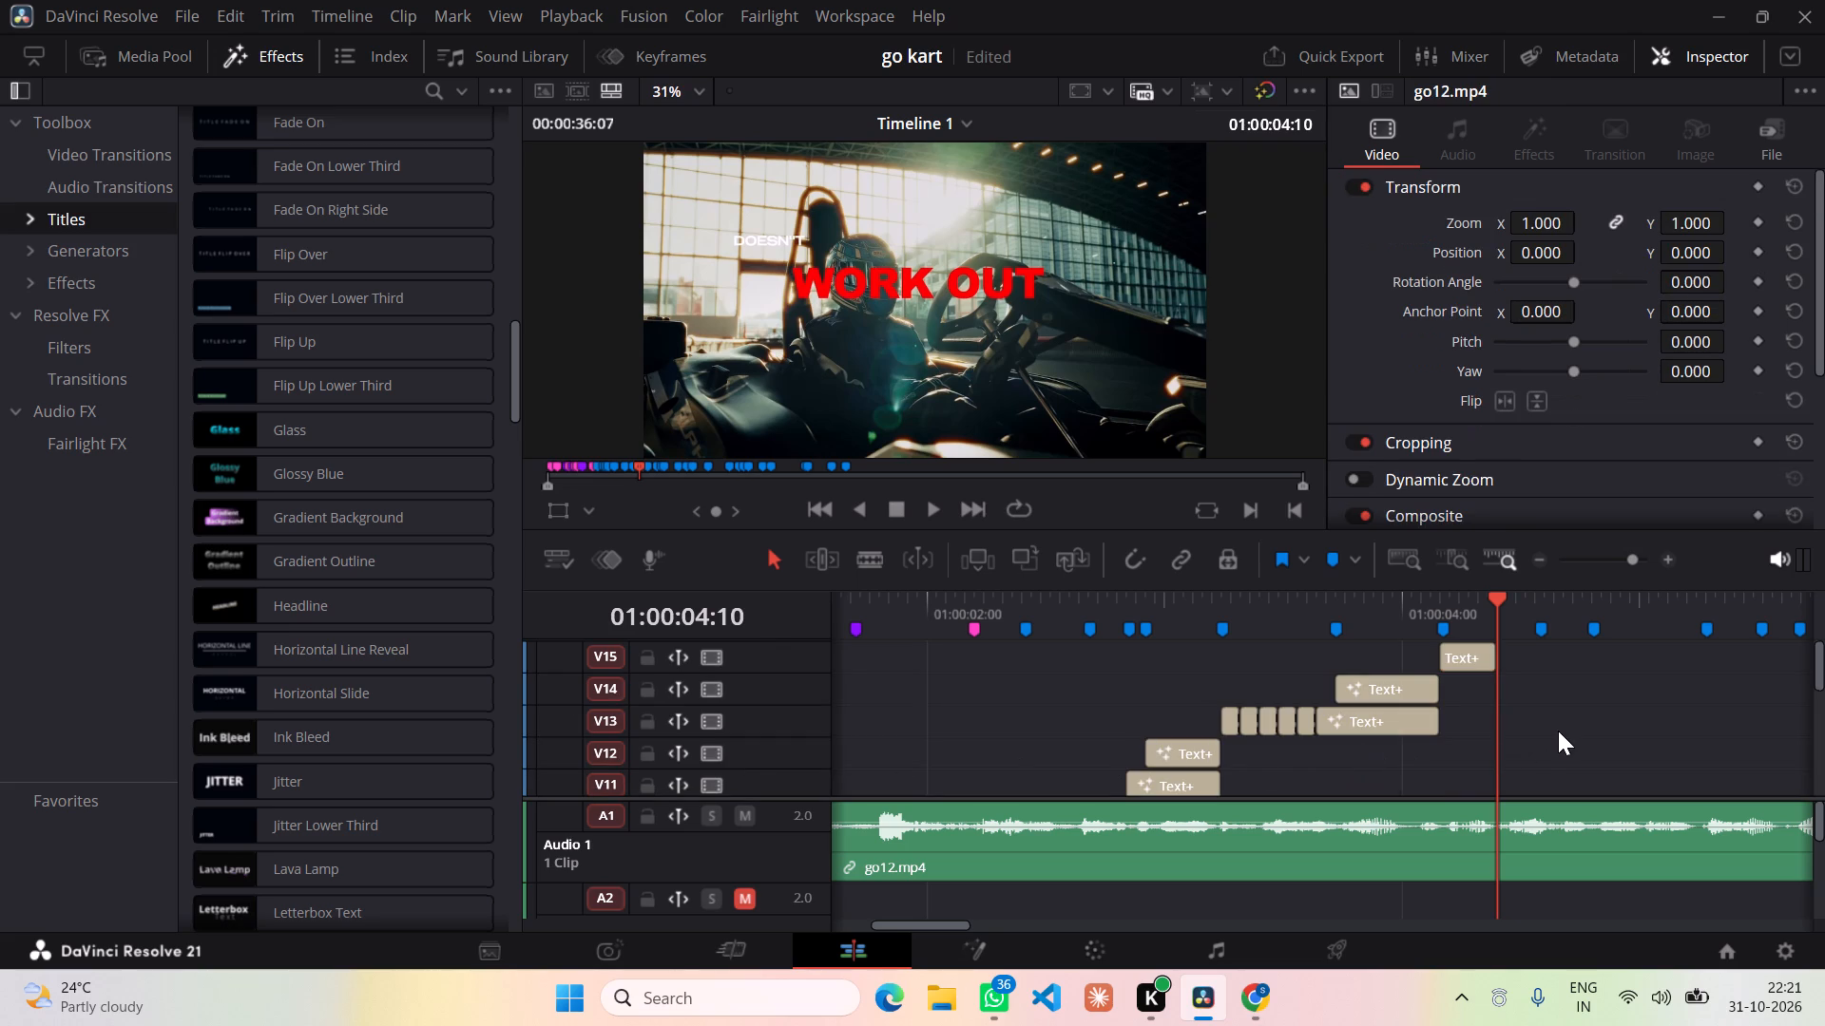
key(ctrl+v)
scroll(1556, 728, down, 3)
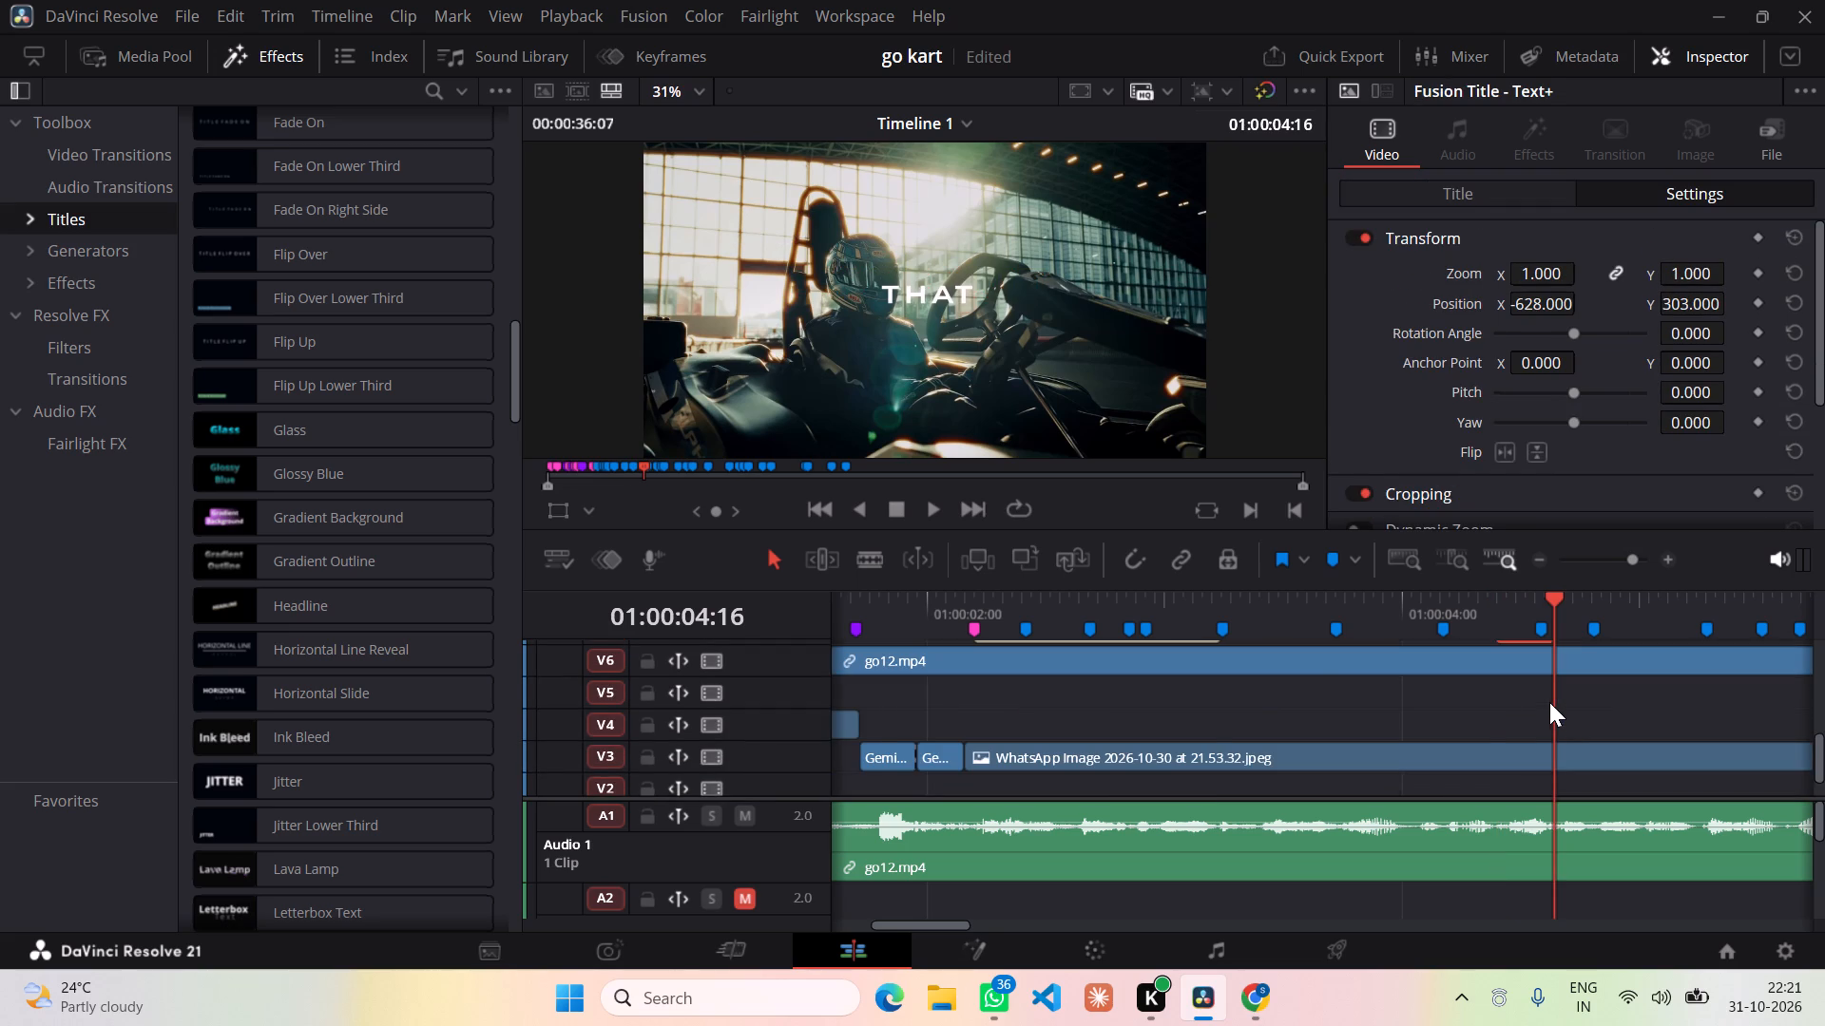
scroll(1549, 702, up, 1)
drag(1527, 726, 1501, 610)
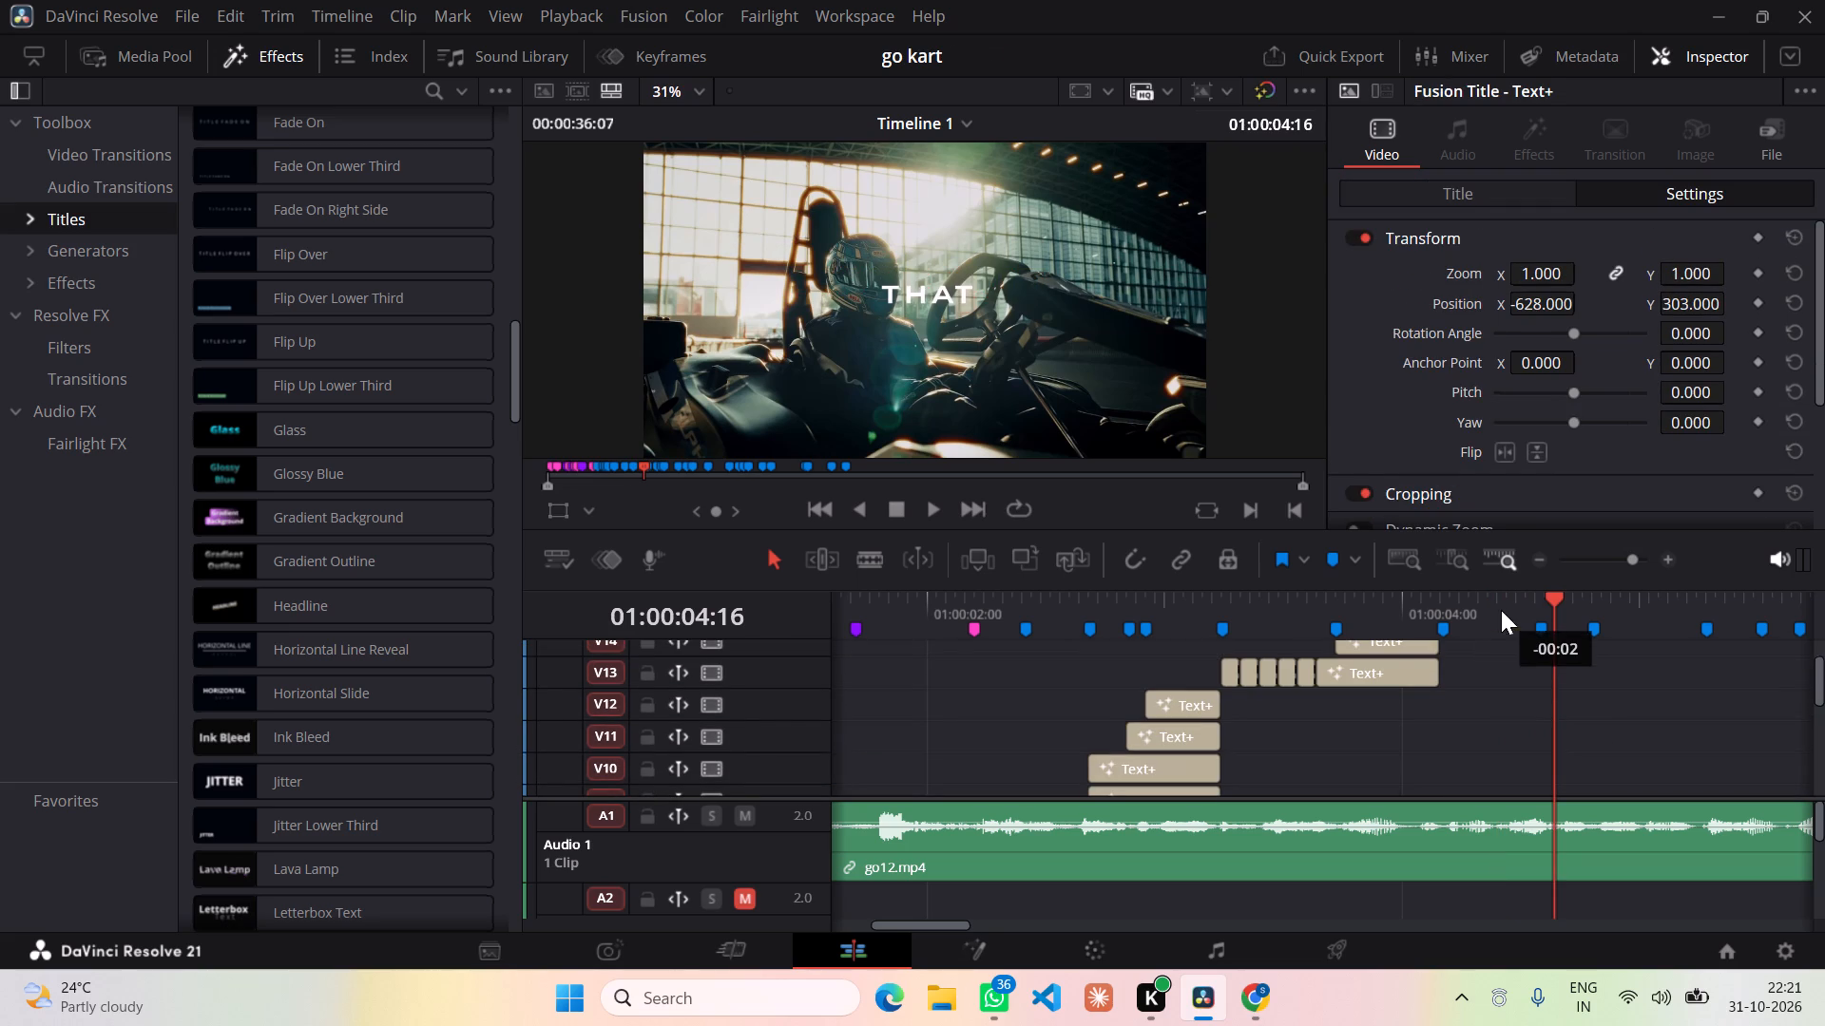
drag(1501, 610, 1514, 787)
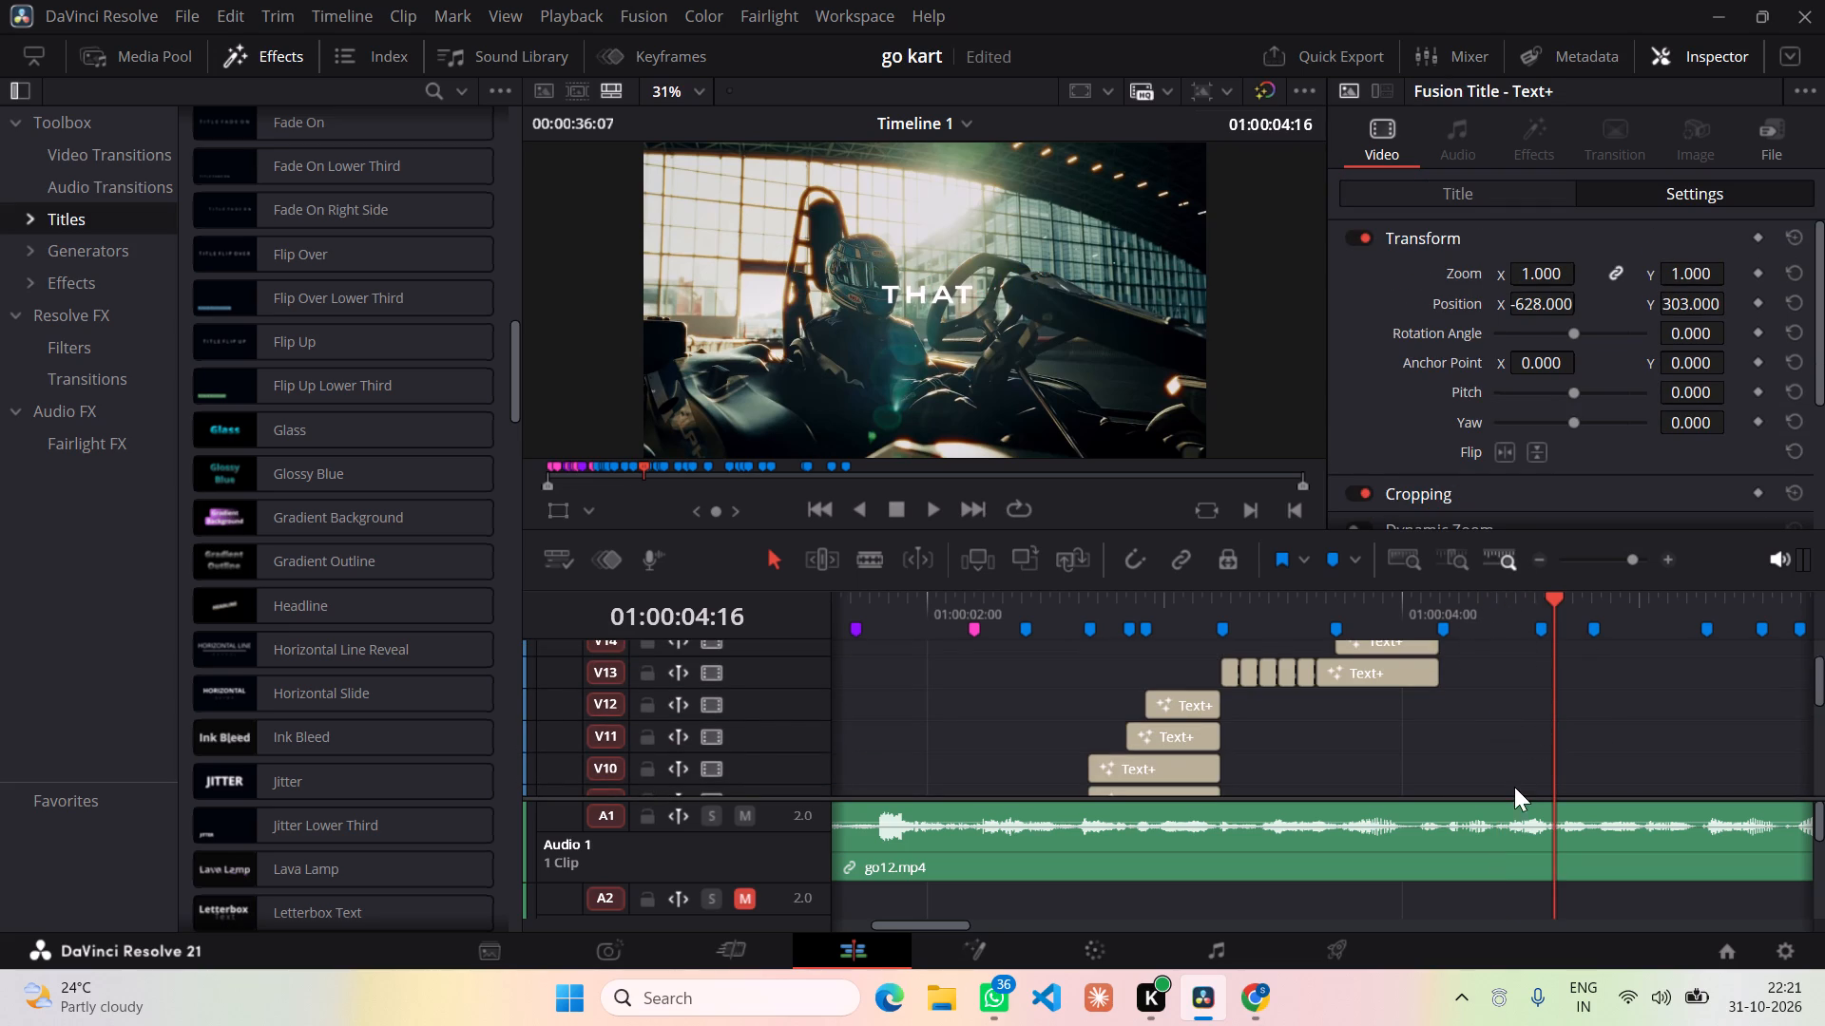
scroll(1509, 758, down, 1)
drag(1523, 717, 1520, 695)
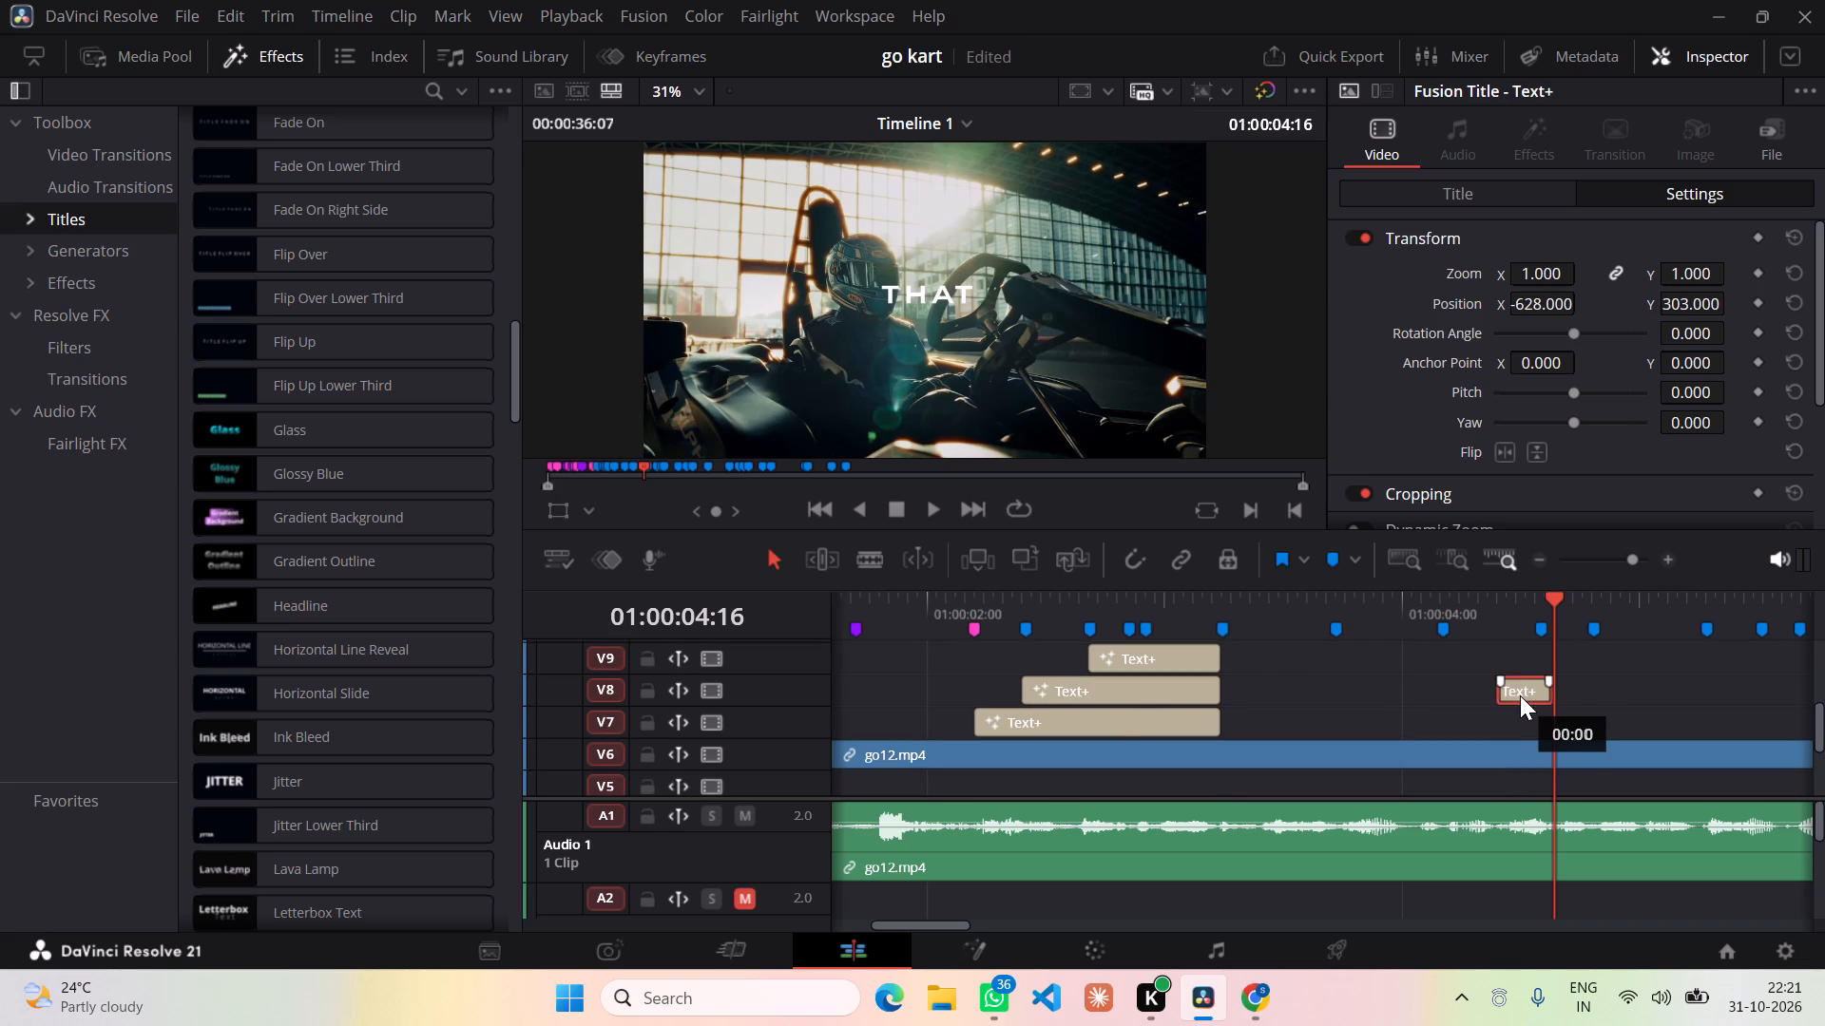
drag(1520, 695, 1509, 656)
scroll(1513, 655, up, 1)
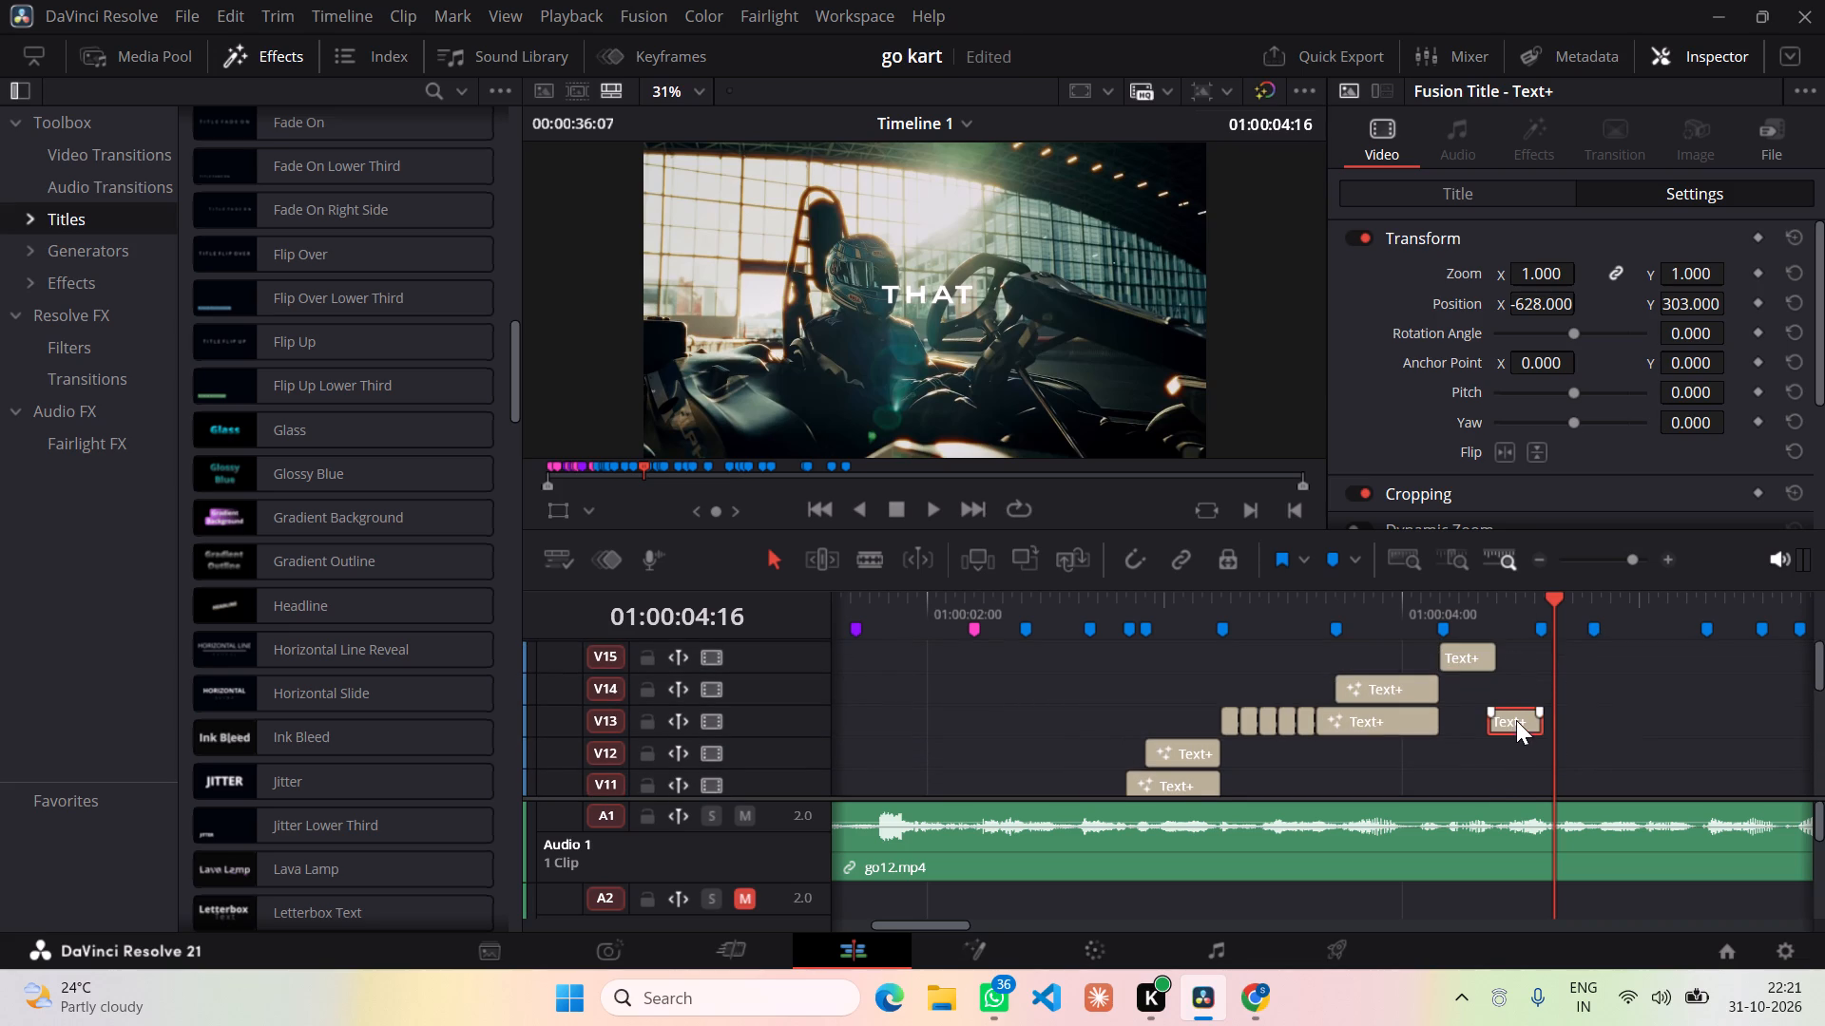
drag(1516, 720, 1480, 638)
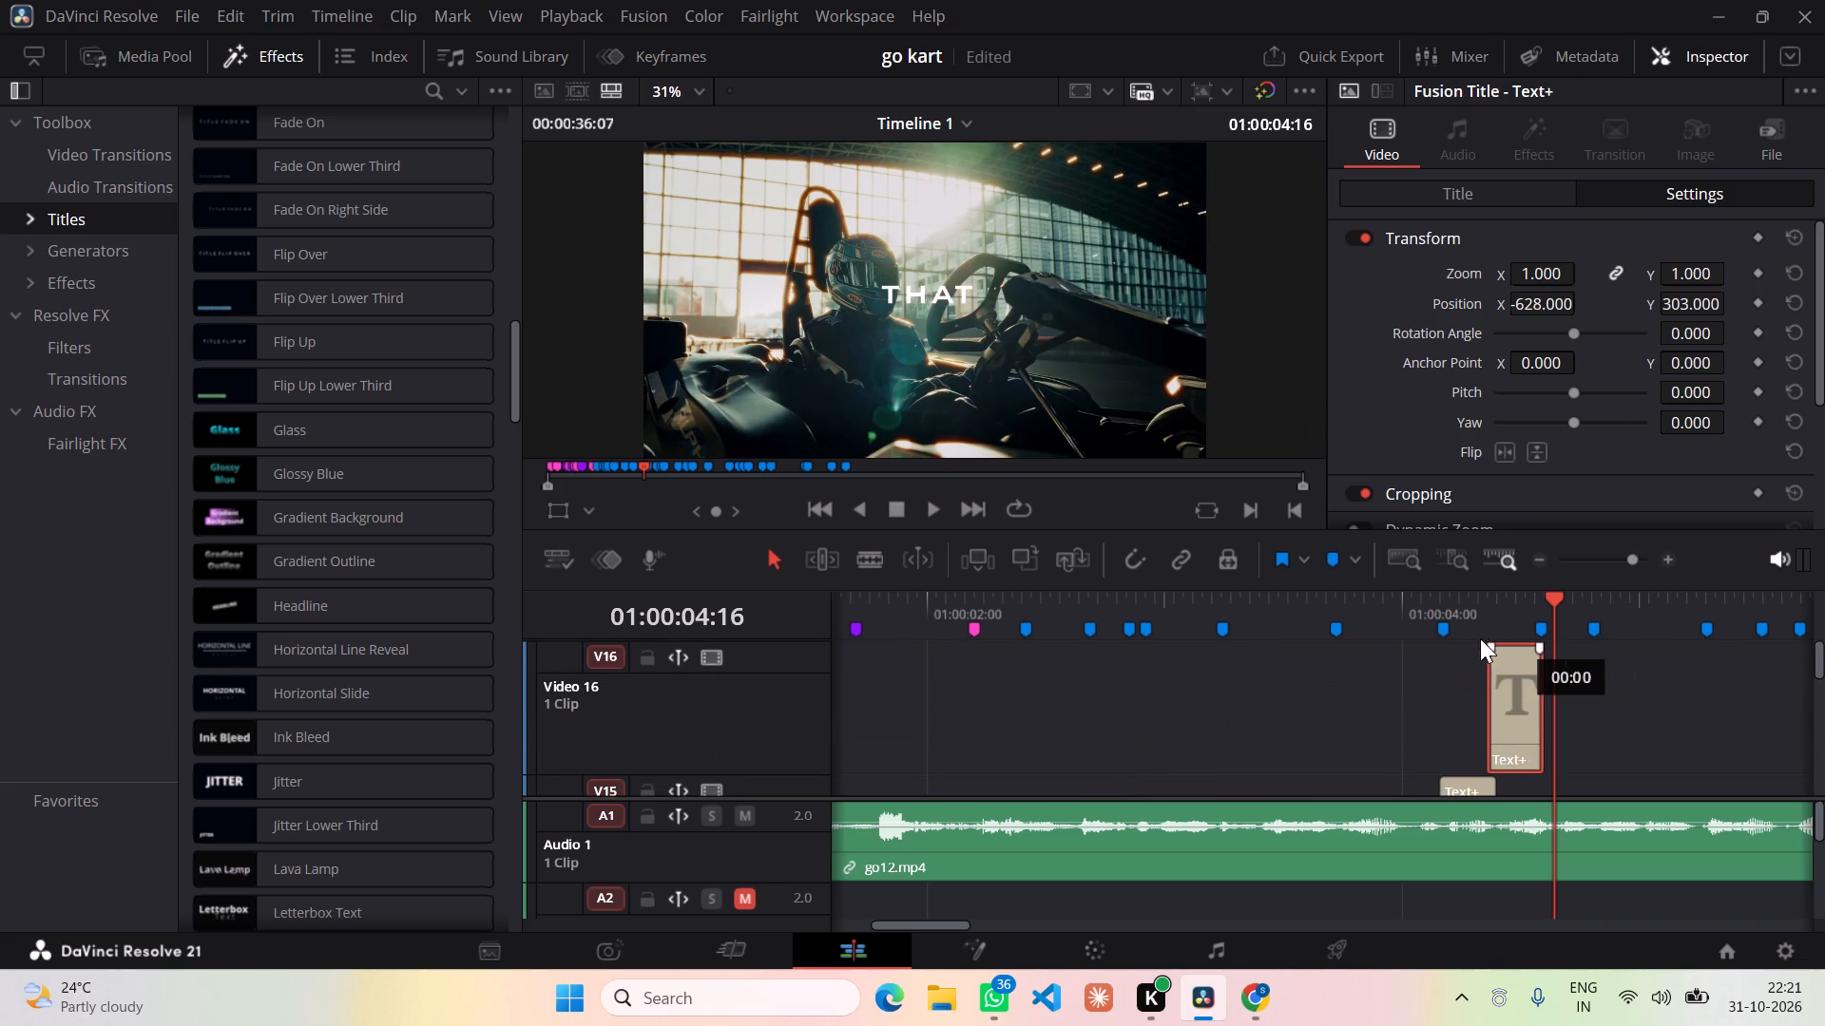
drag(1480, 638, 1469, 642)
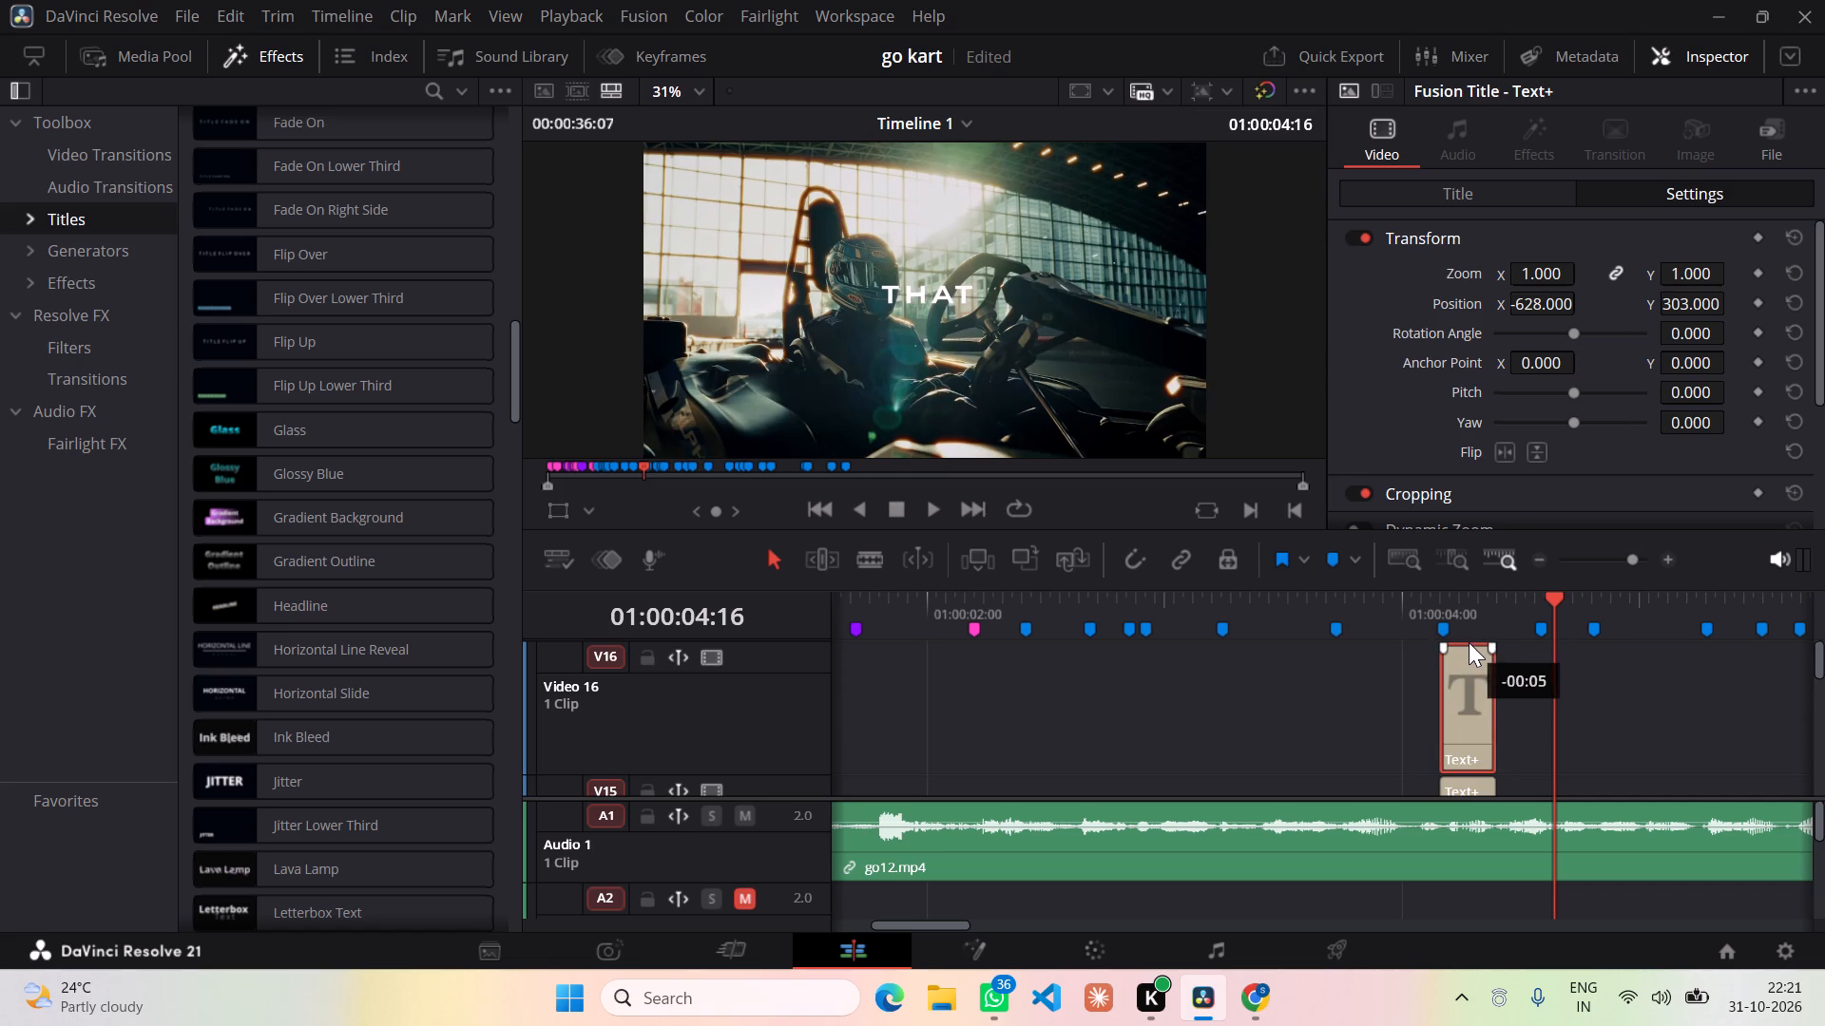
drag(1469, 642, 1460, 642)
click(1532, 694)
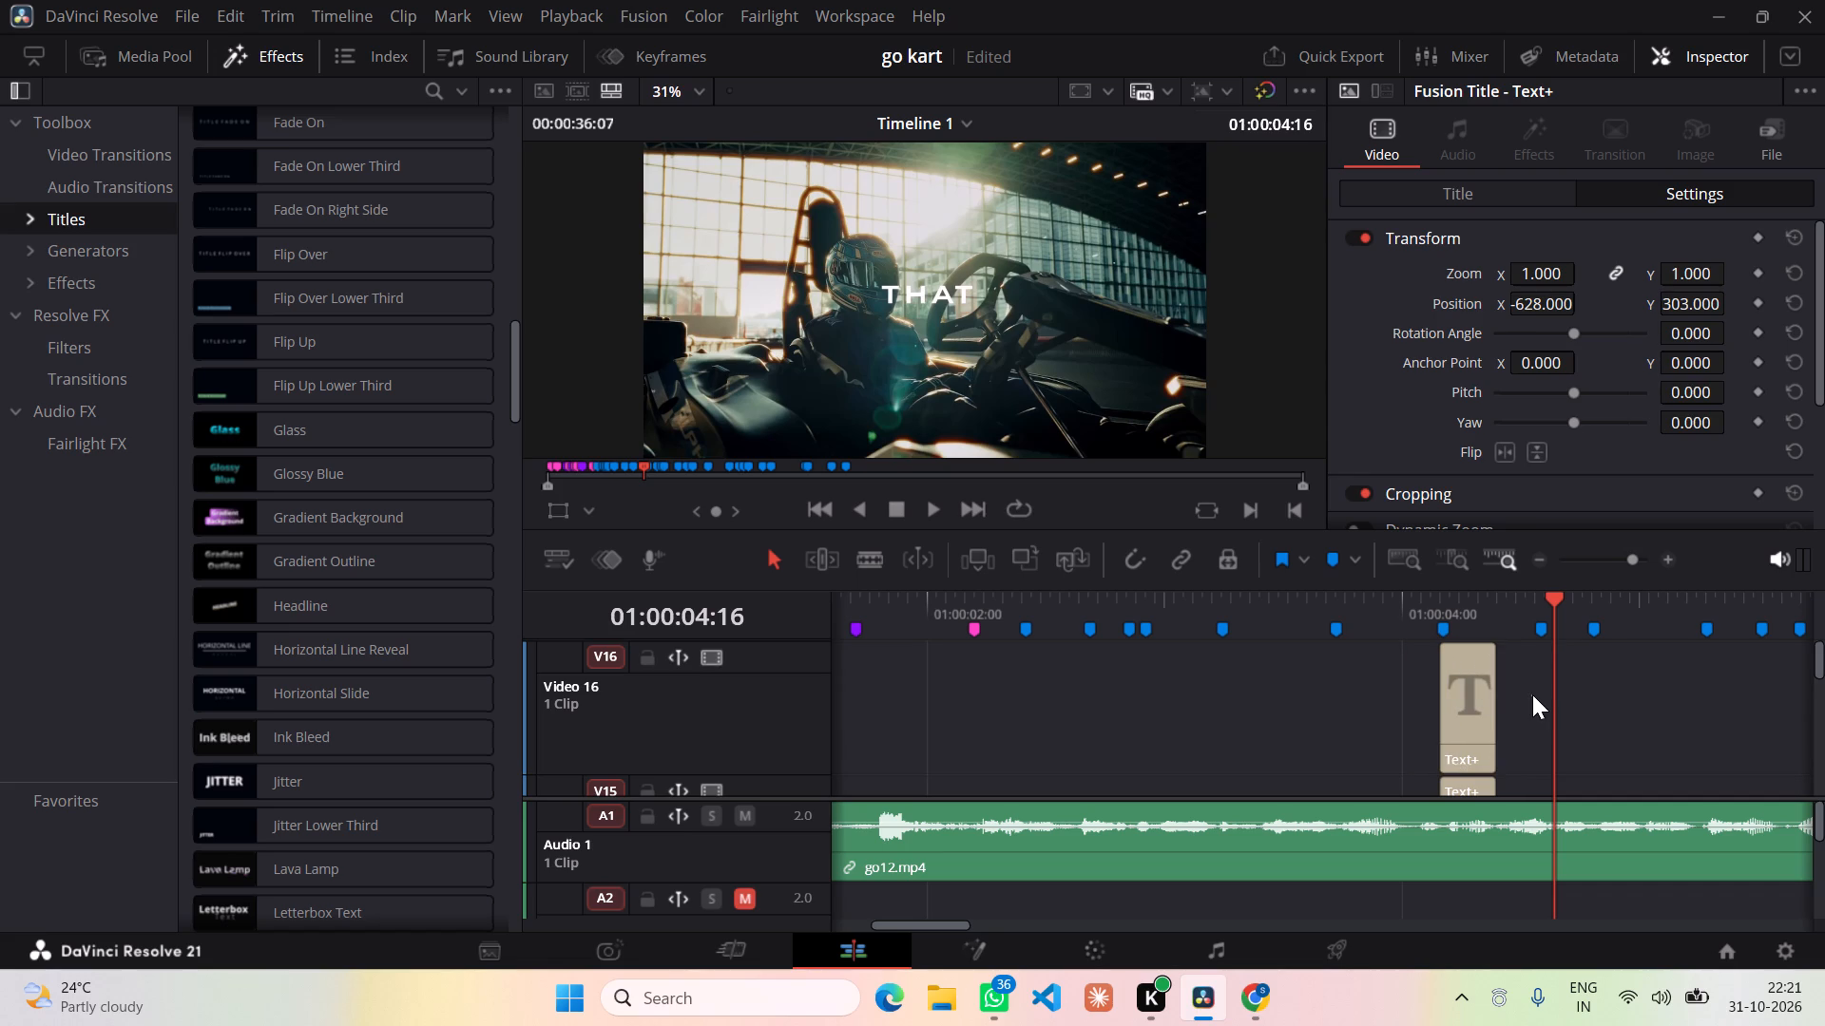
Extend the ends of the V16 and V15 Text+ titles to the marker at 01:00:04:14.
drag(1492, 693, 1539, 695)
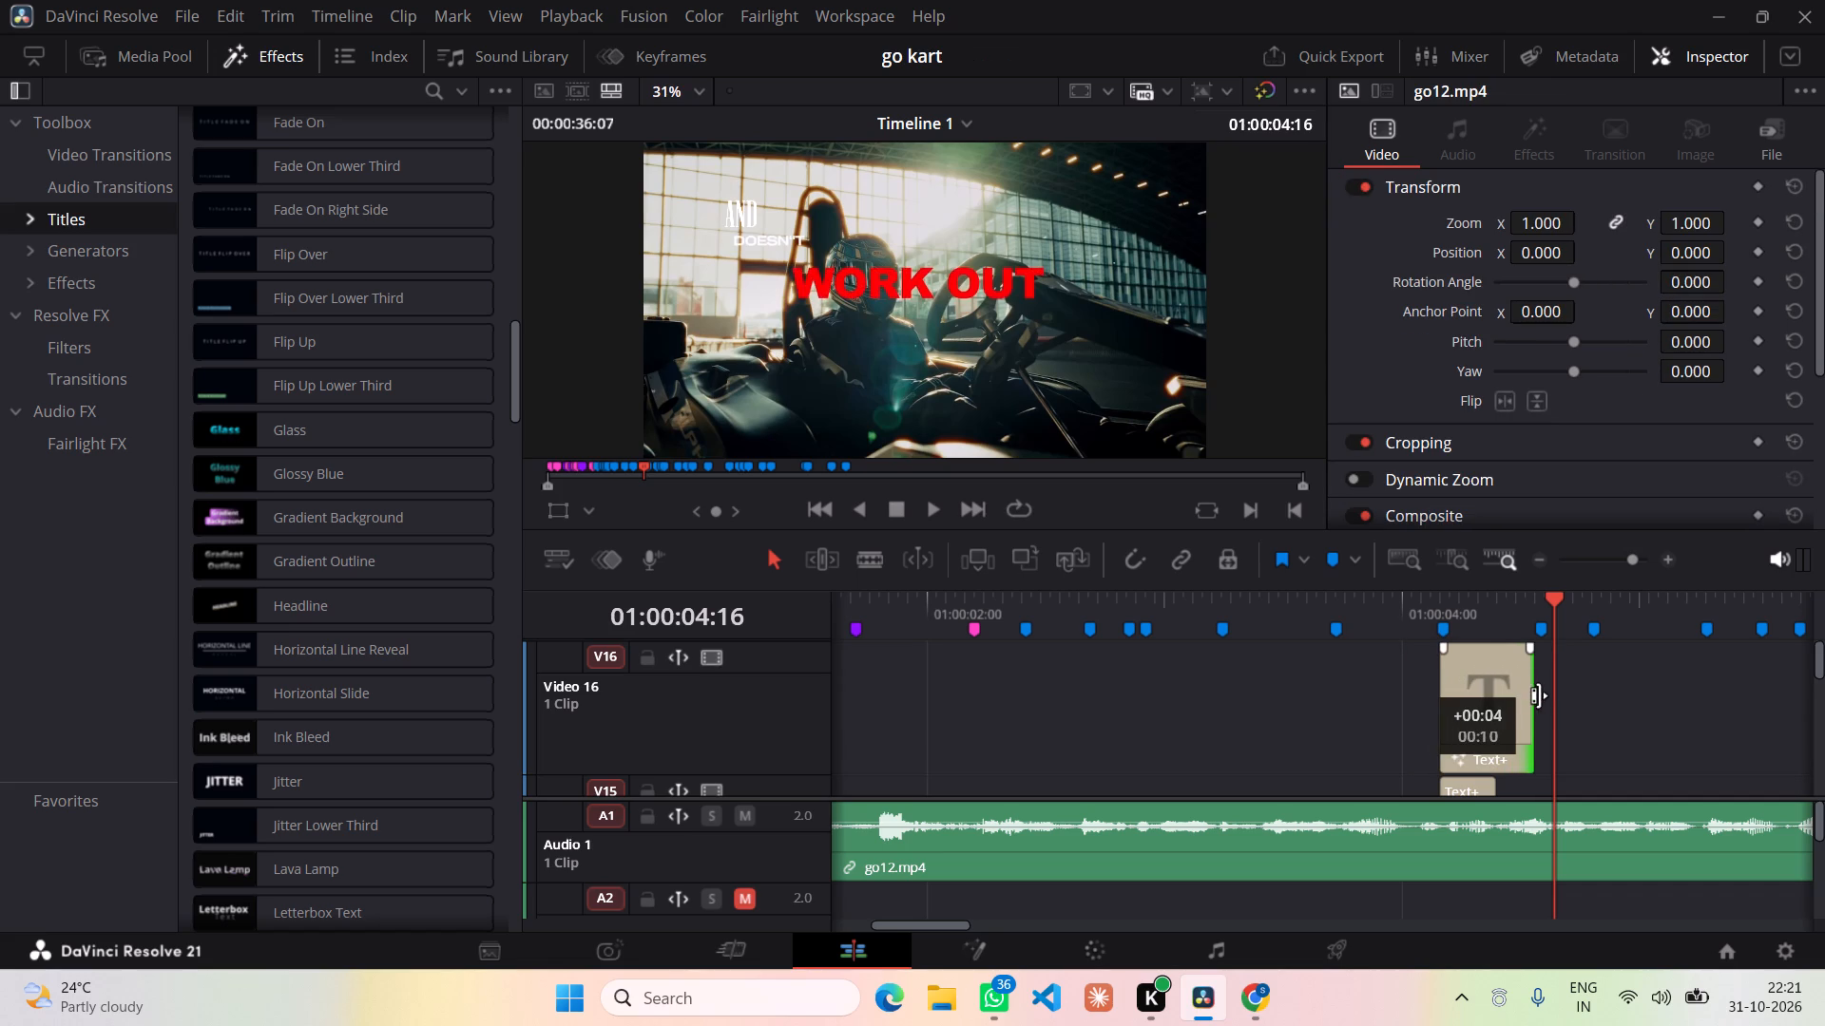
drag(1539, 695, 1544, 695)
scroll(1500, 743, down, 1)
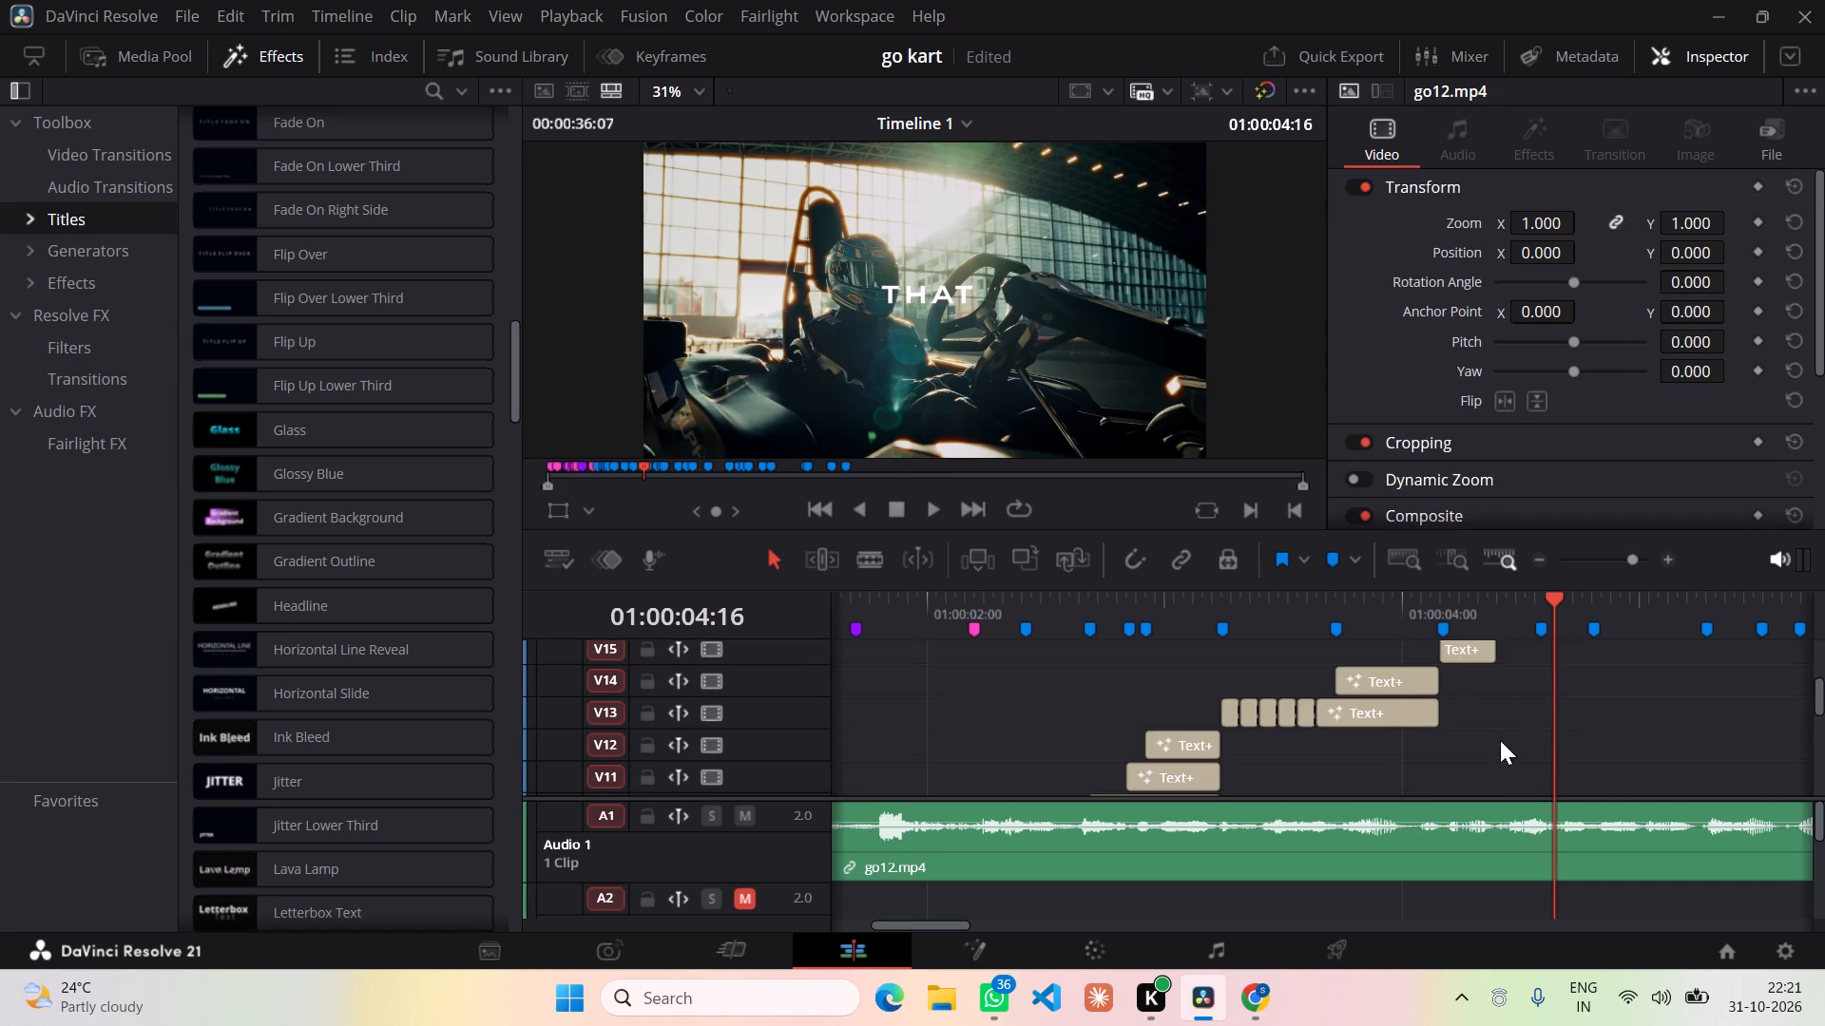
drag(1496, 650, 1539, 663)
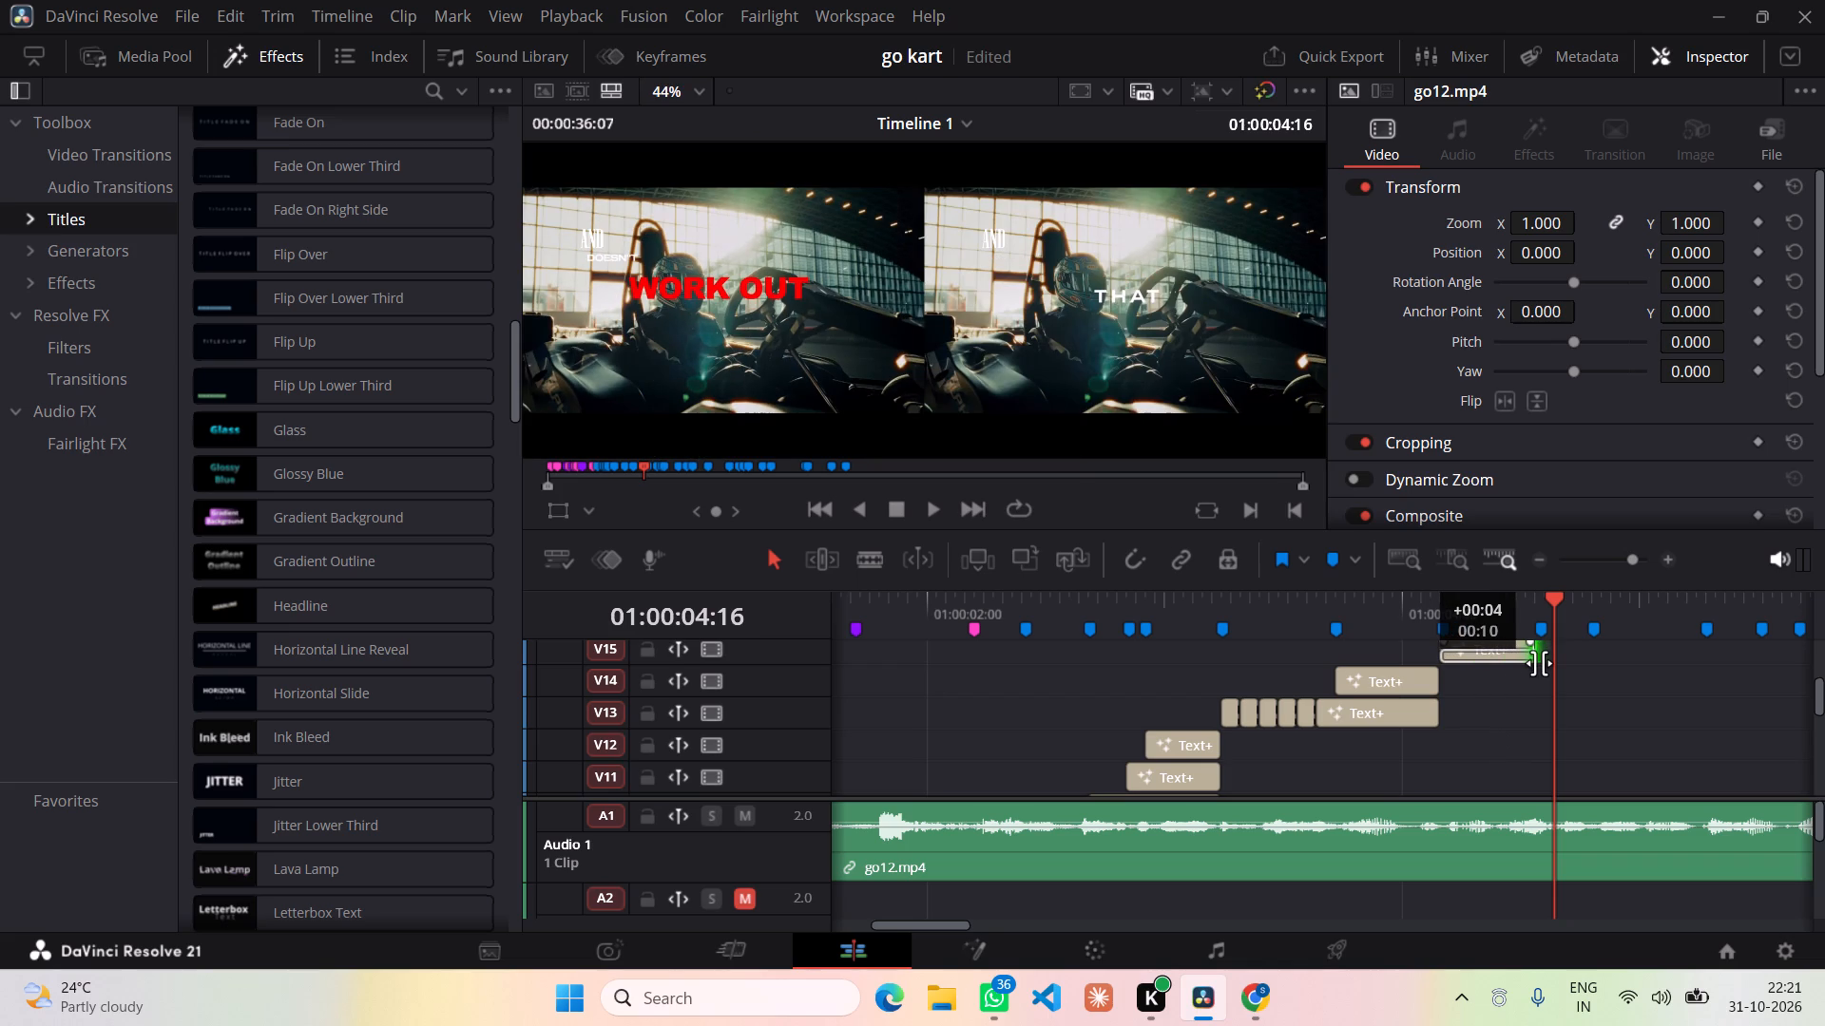
drag(1539, 663, 1543, 663)
click(1509, 725)
scroll(1511, 718, up, 1)
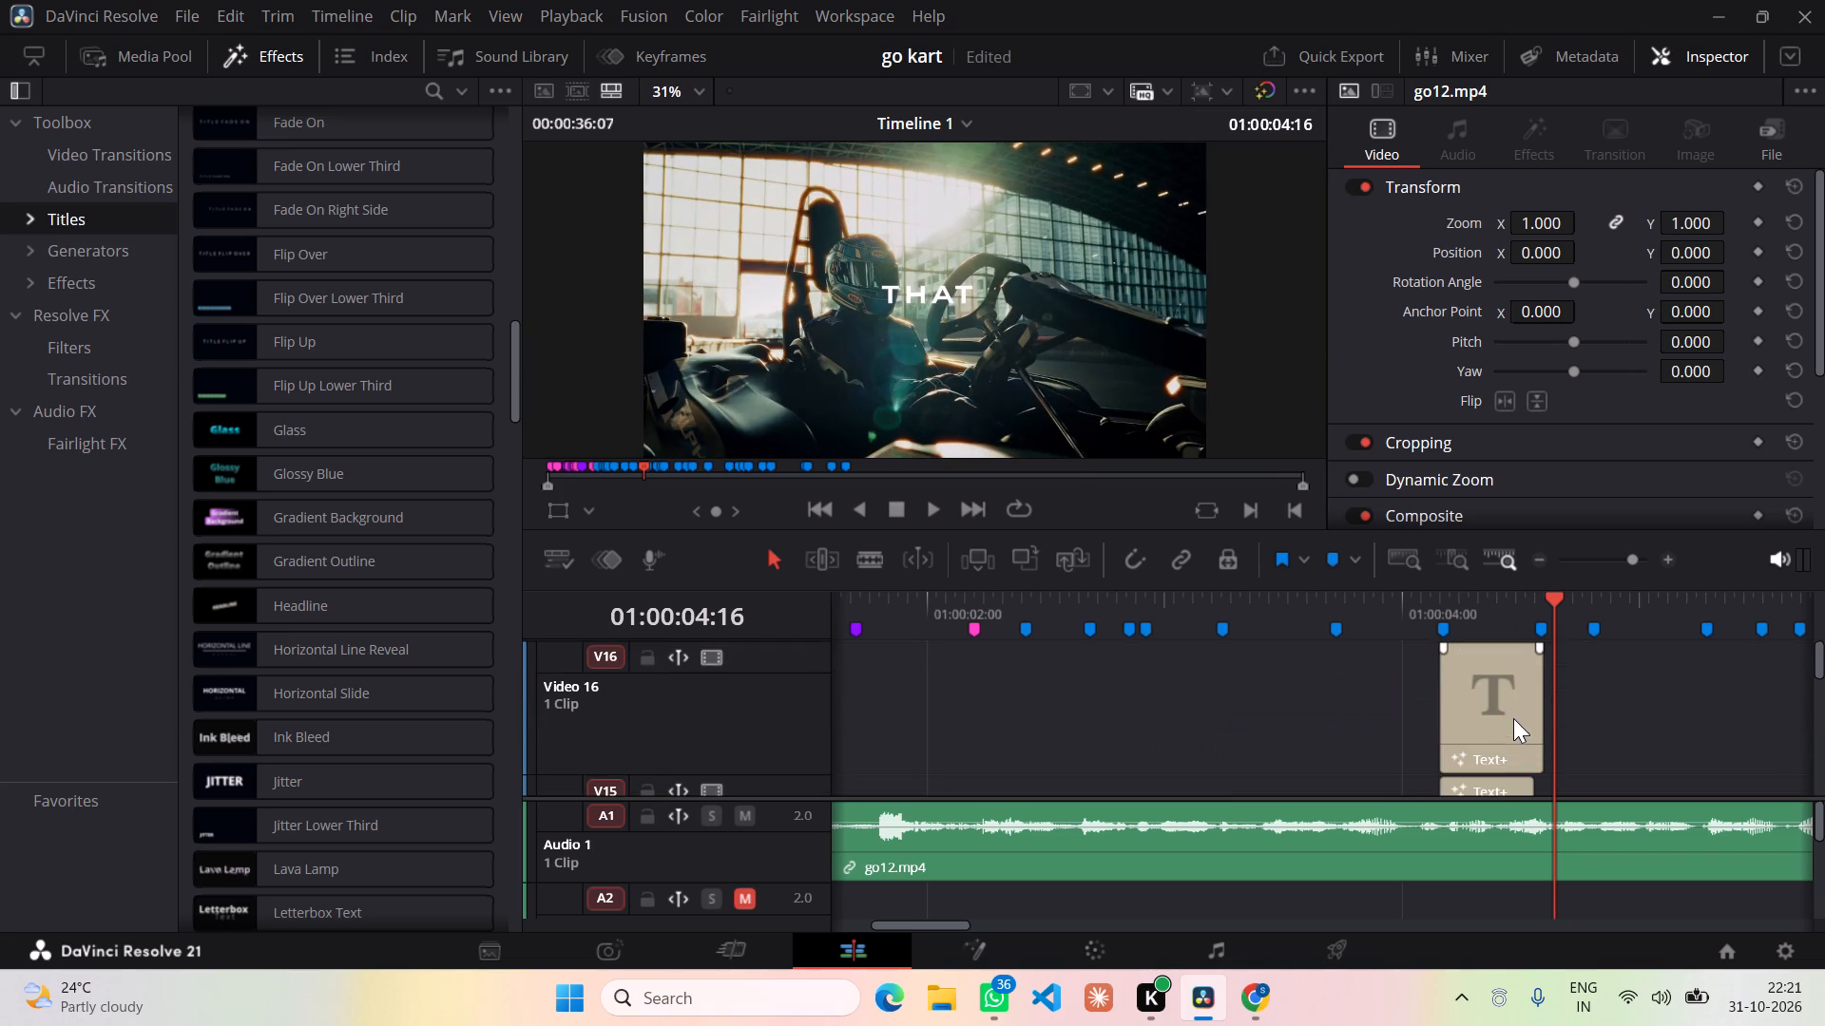
scroll(1527, 707, down, 1)
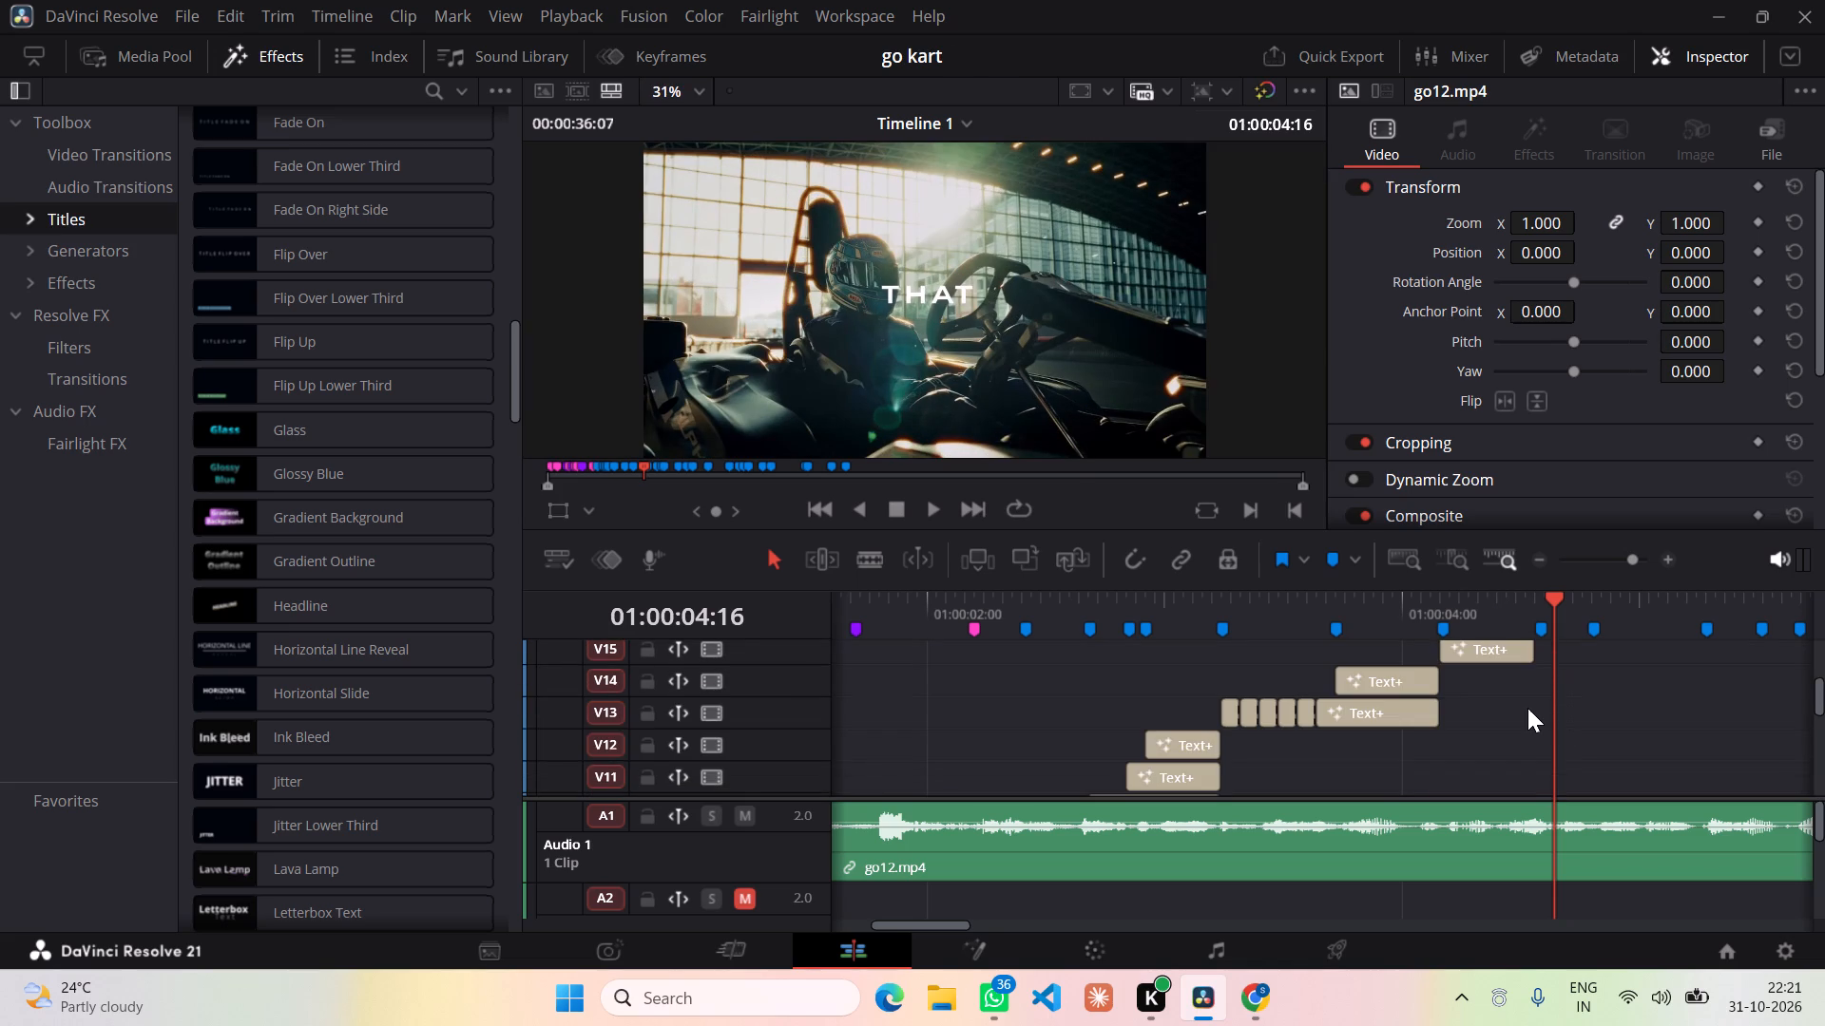
scroll(951, 662, up, 3)
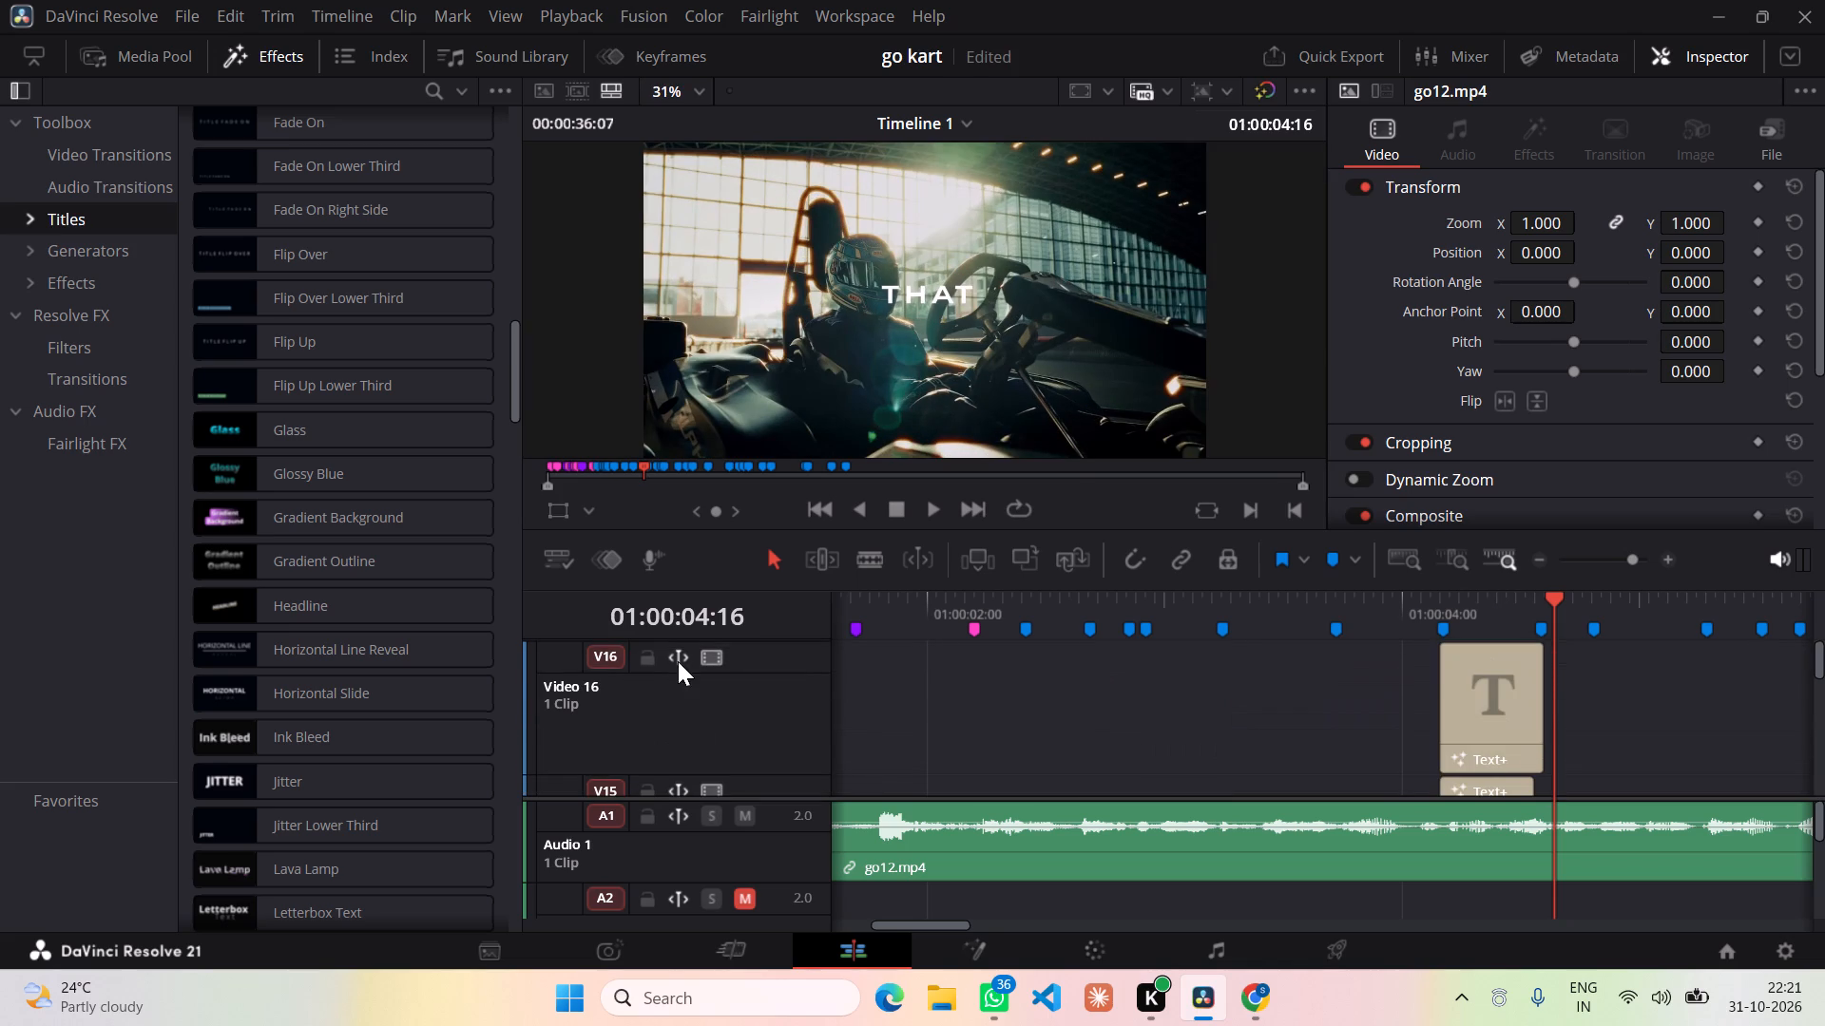
drag(787, 644, 786, 789)
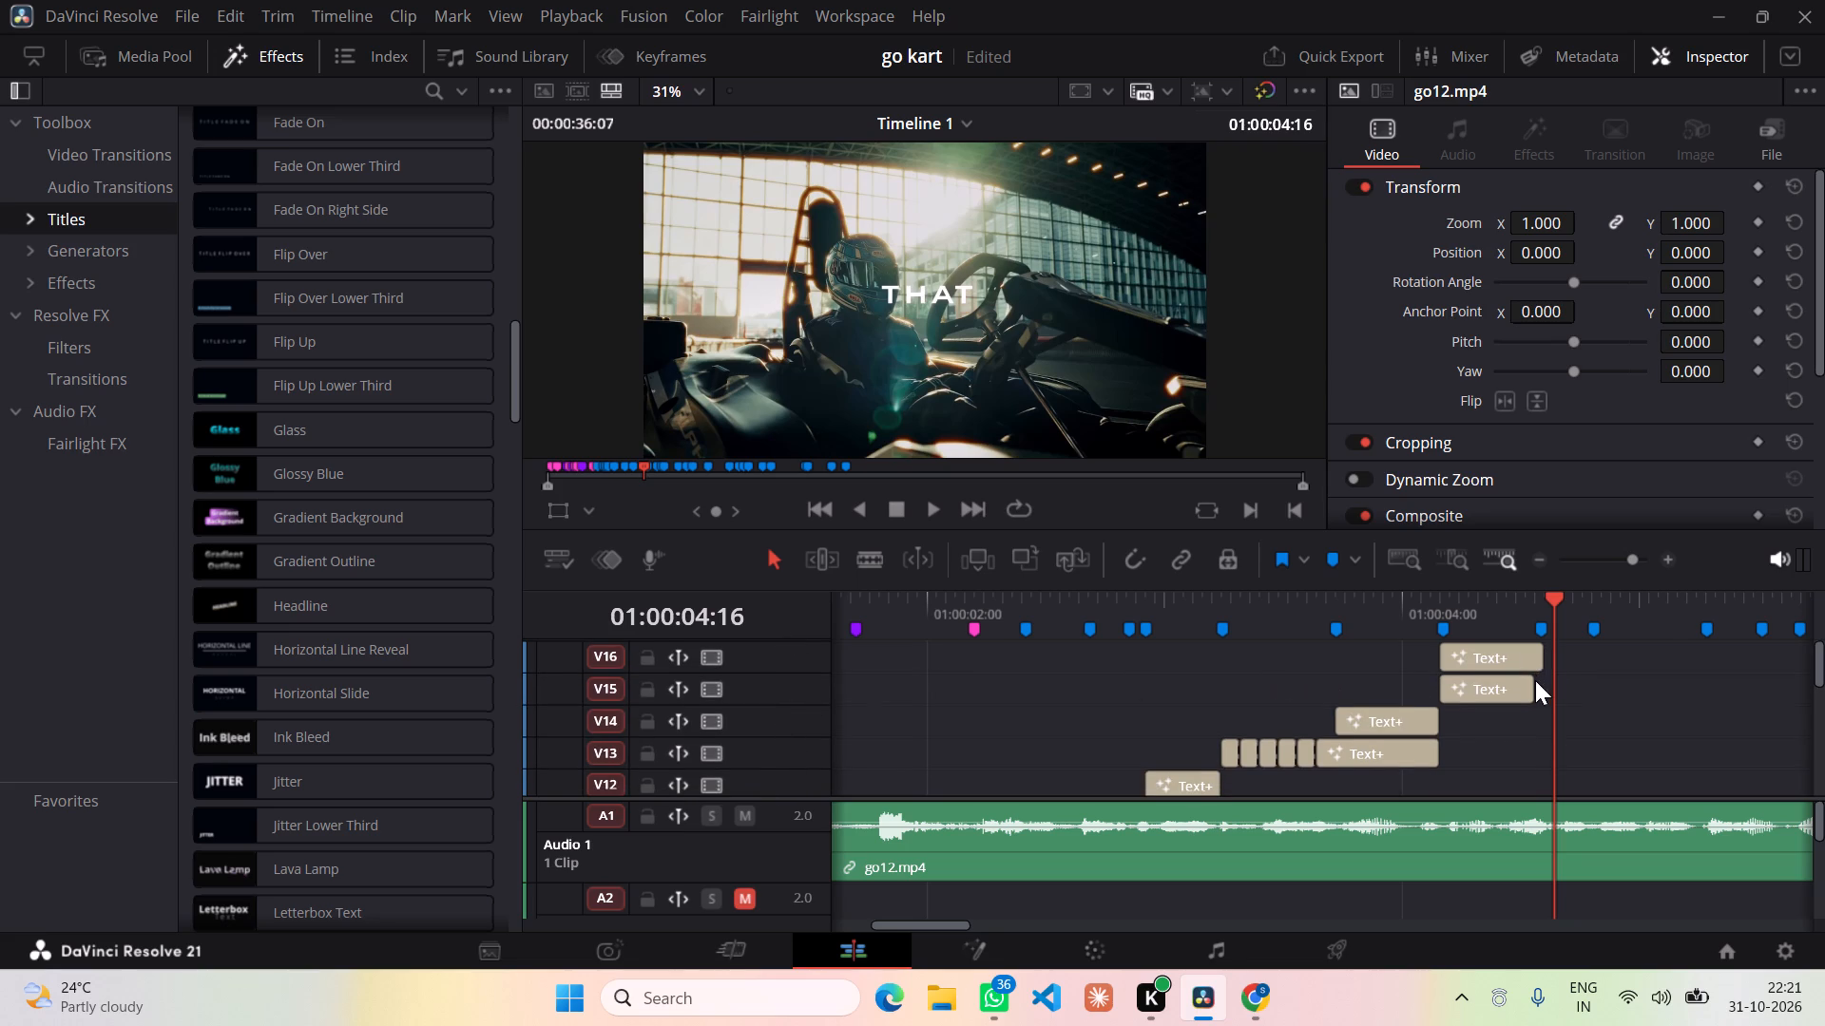
drag(1531, 689, 1543, 692)
click(1655, 695)
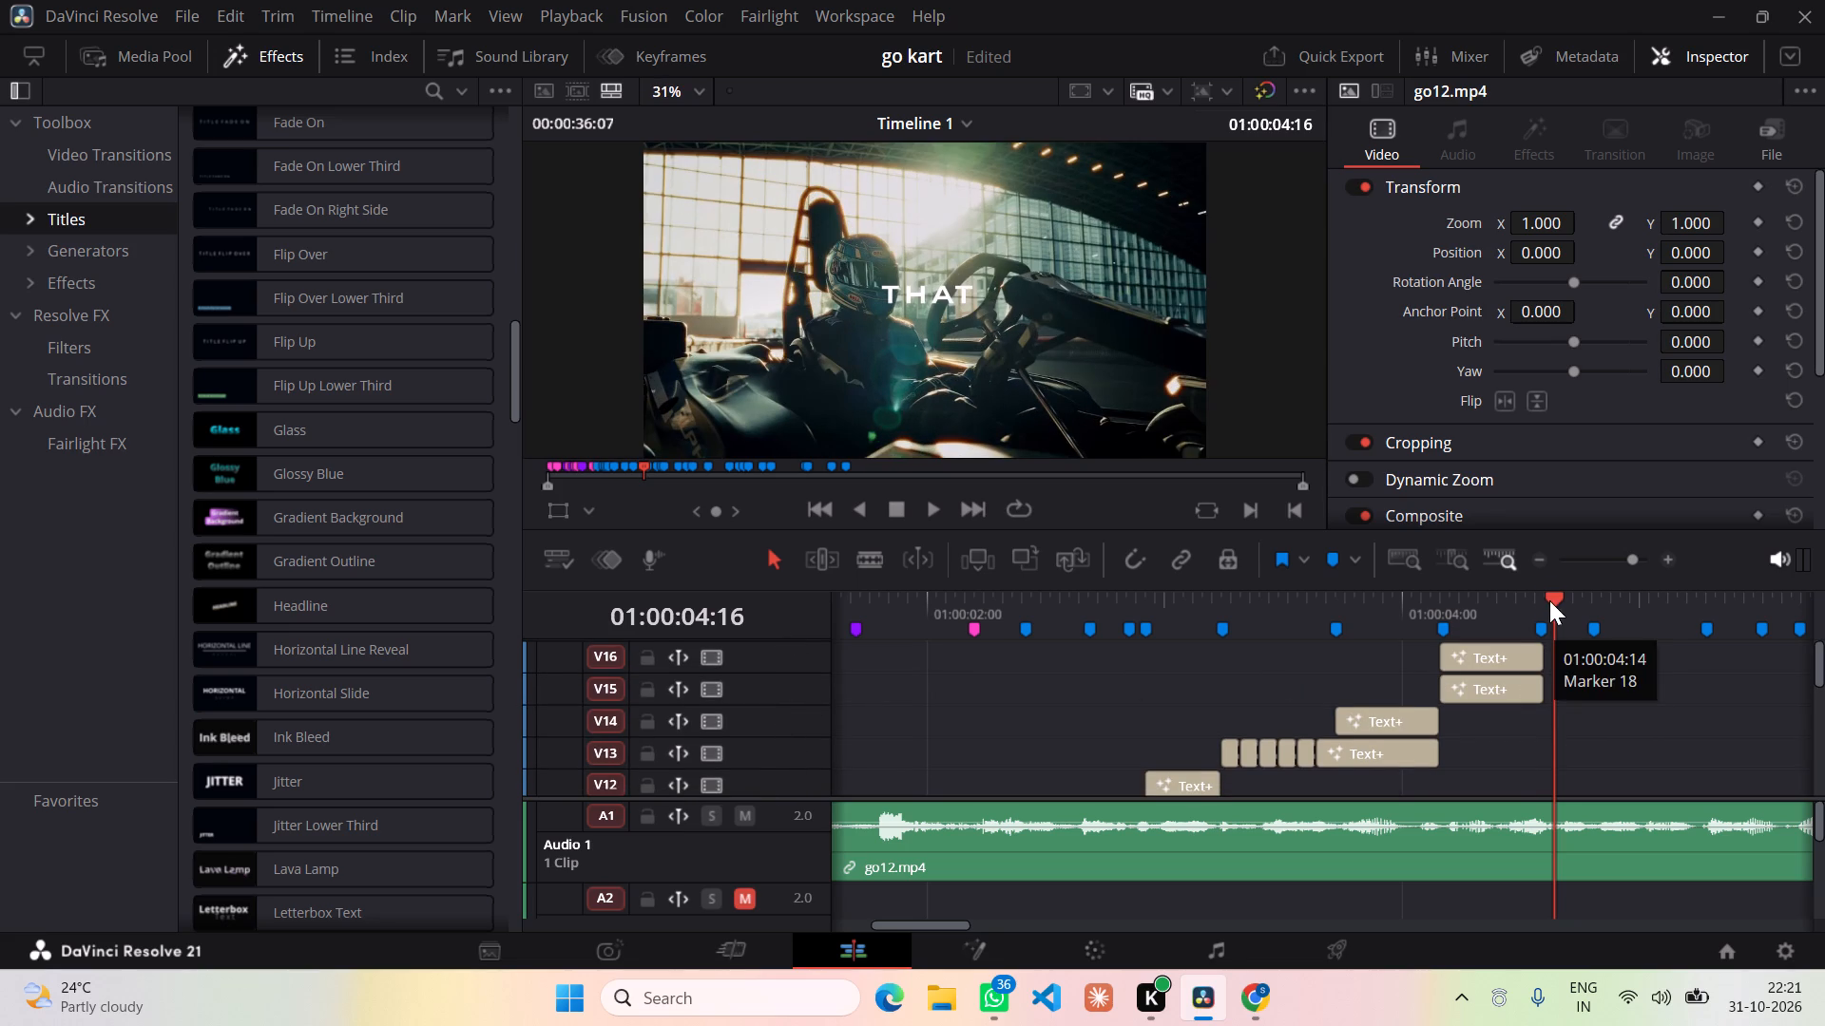
Browse the available fonts for the V15 Text+ title with the playhead at 01:00:04:10, comparing them with the reference lettering.
drag(1549, 598, 1501, 606)
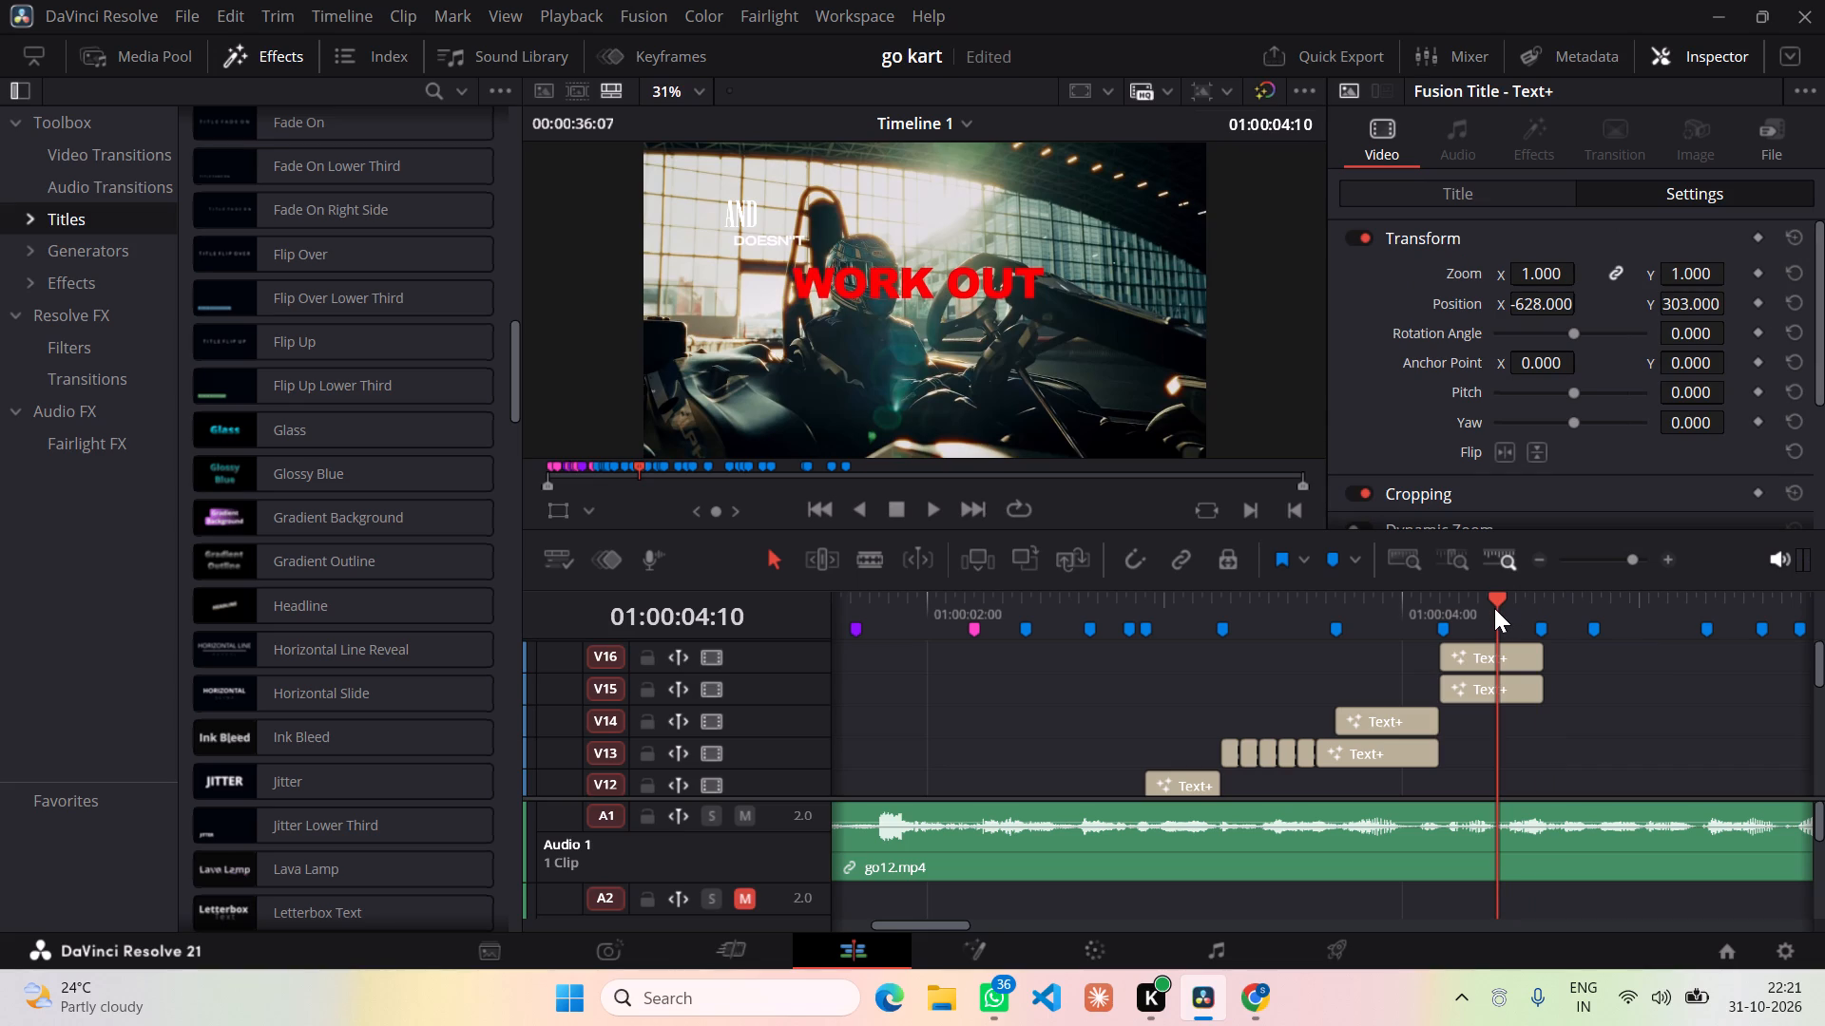
click(1480, 686)
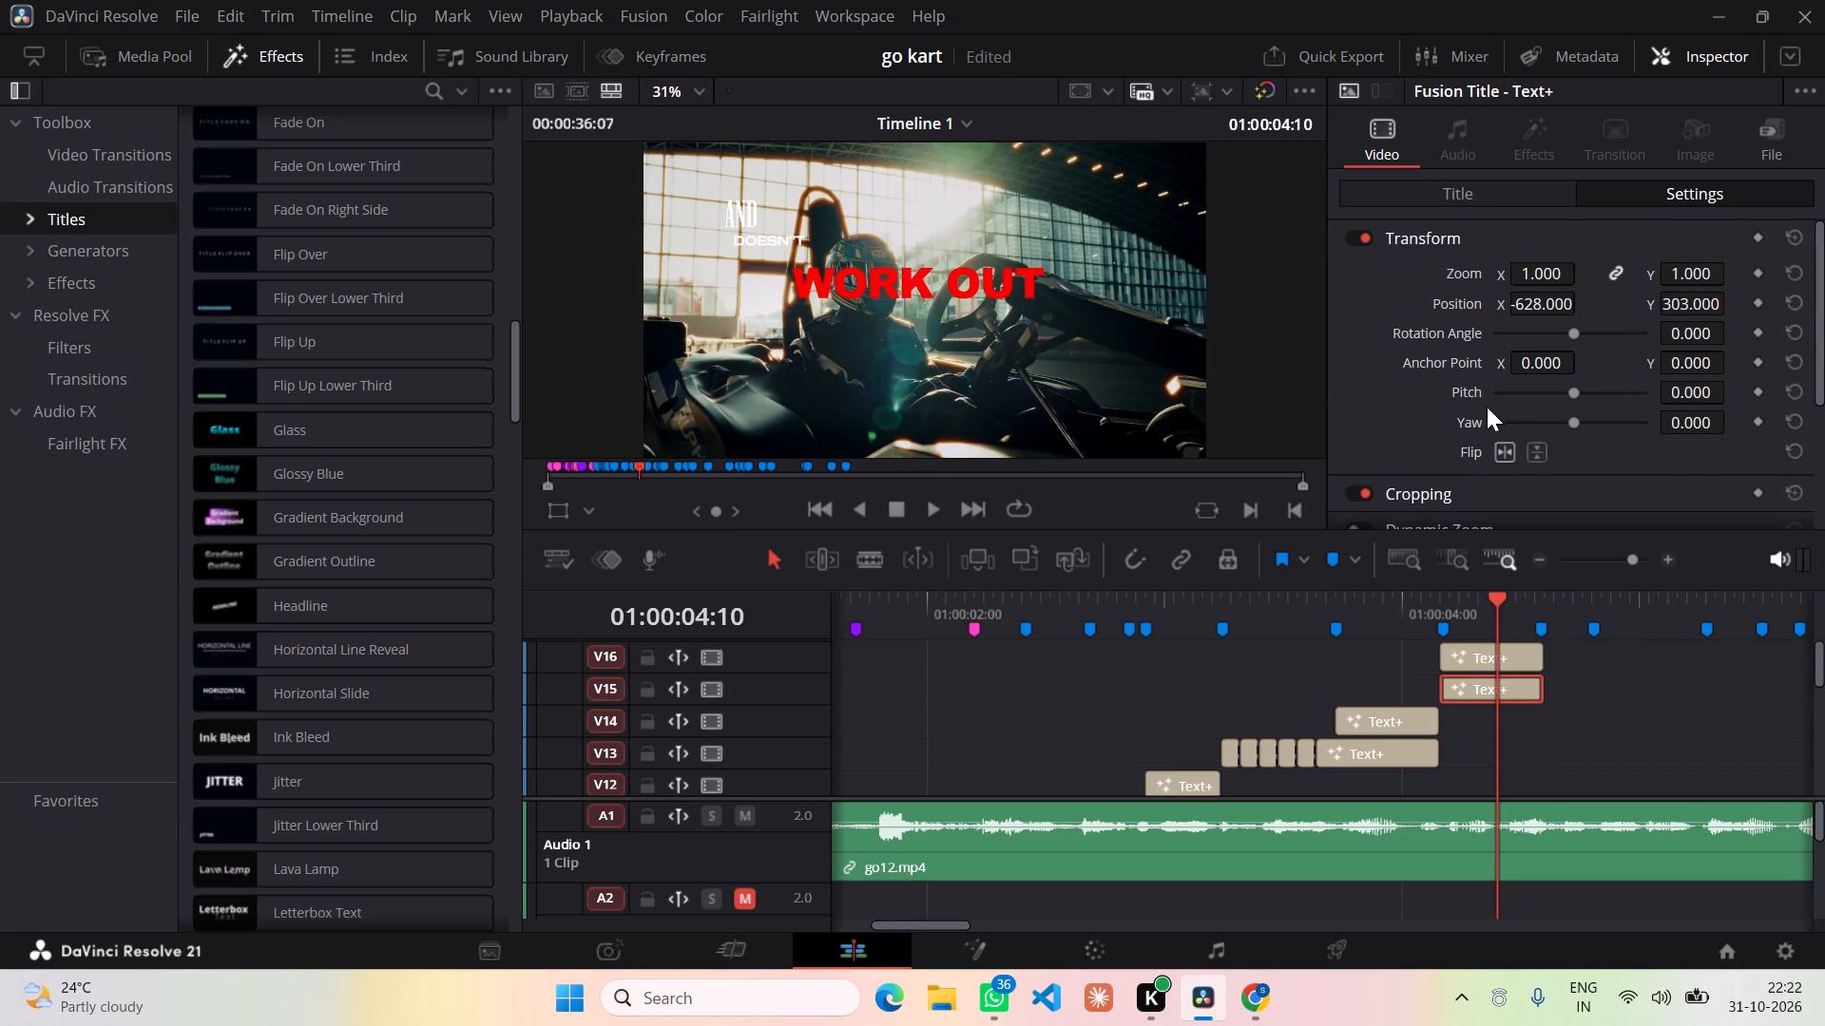
scroll(1485, 405, down, 1)
scroll(1485, 405, up, 3)
click(1452, 180)
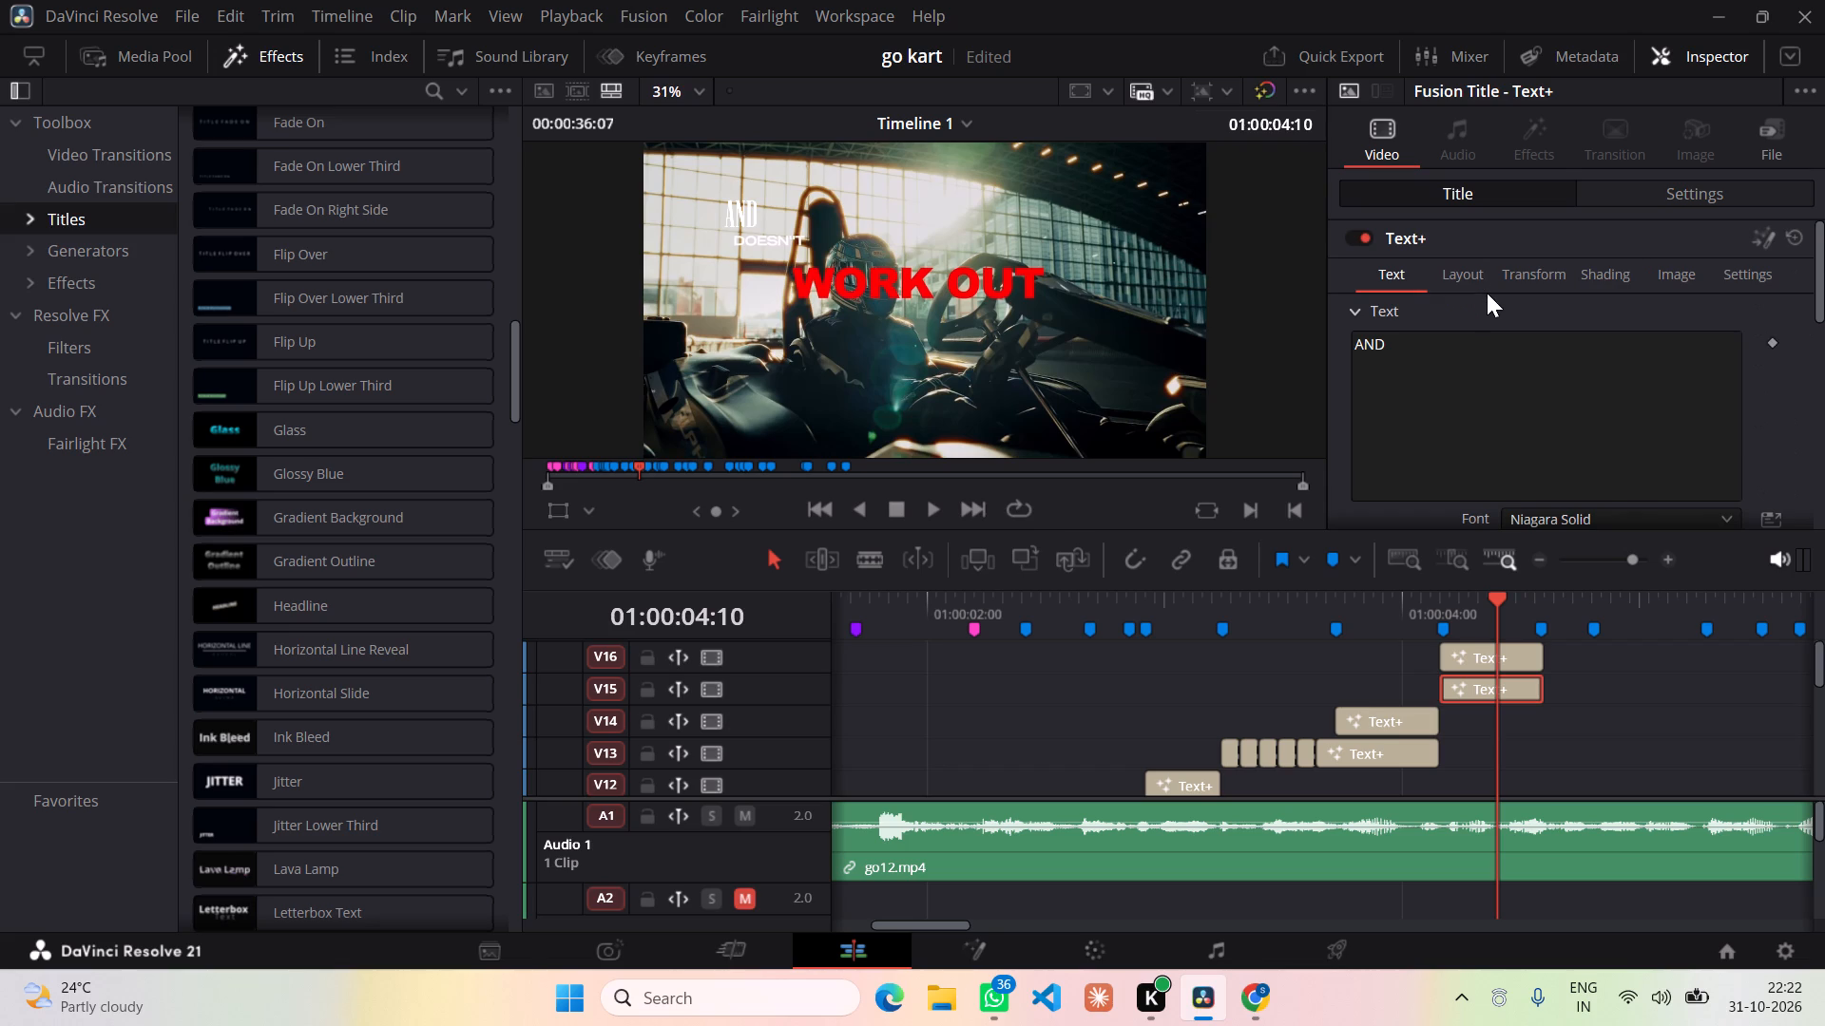
scroll(1539, 389, down, 1)
click(1604, 338)
click(1599, 348)
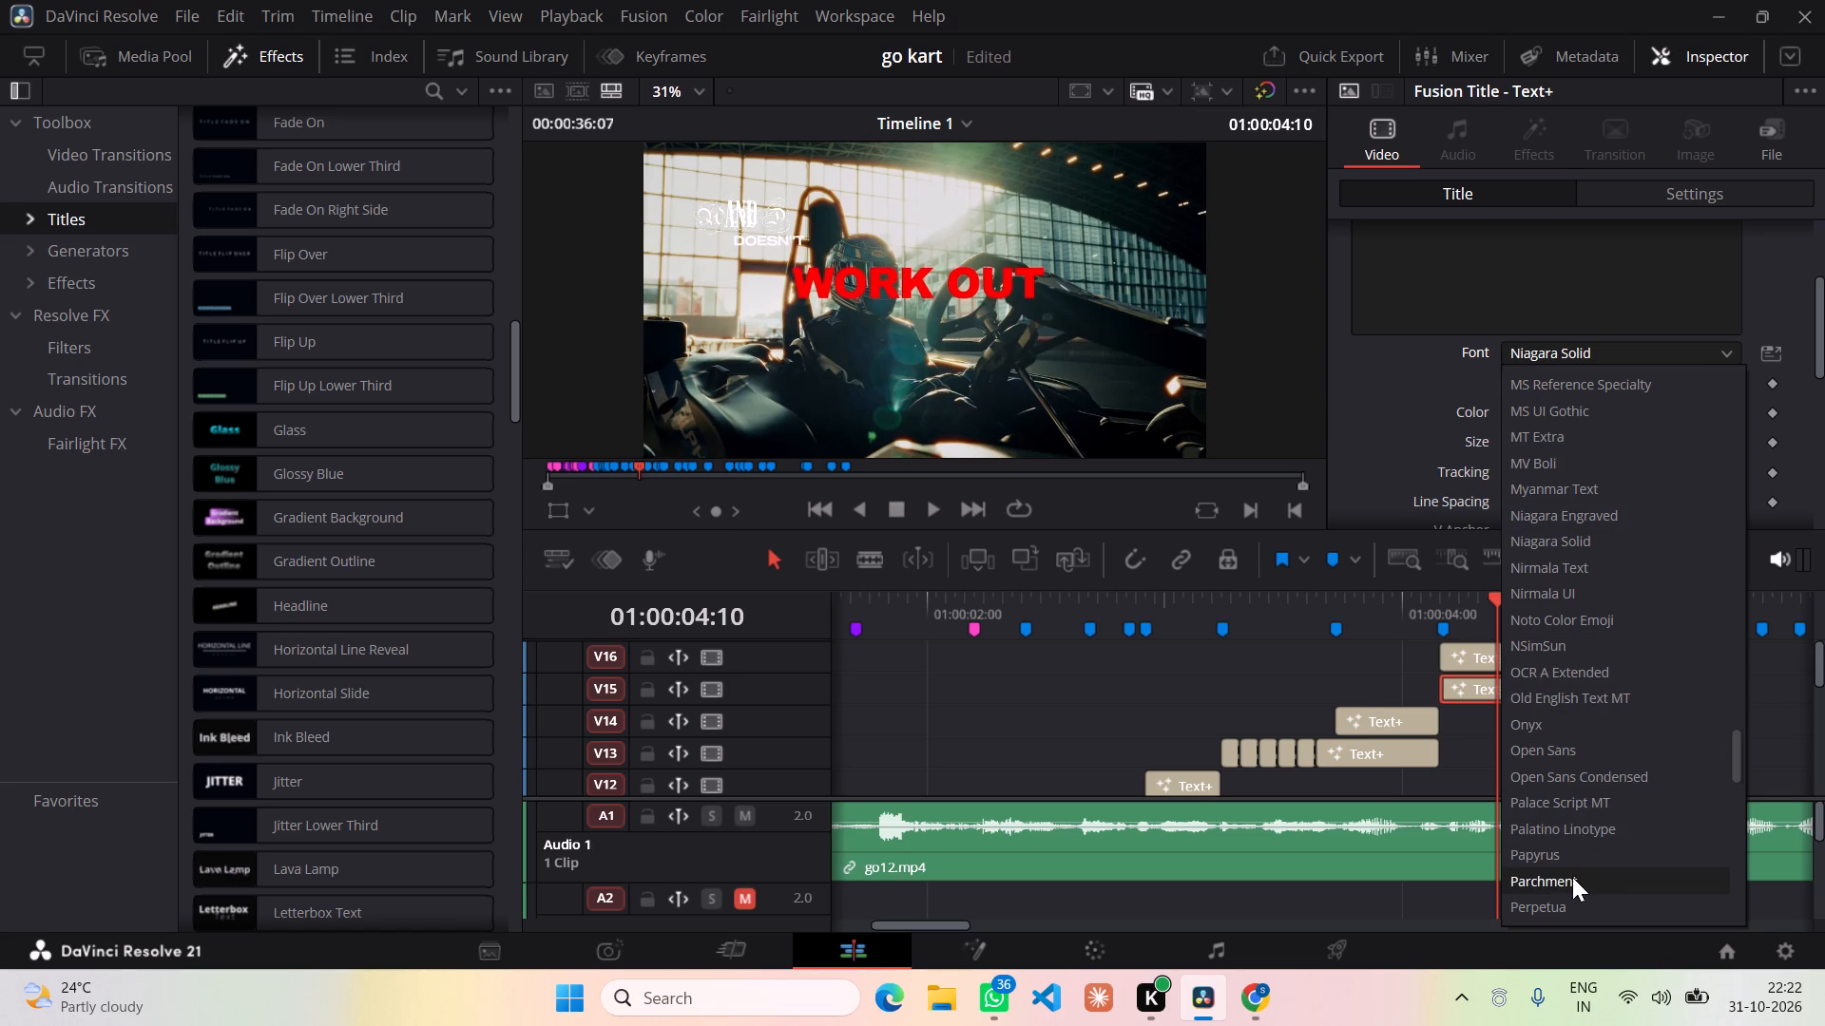
scroll(1558, 910, down, 1)
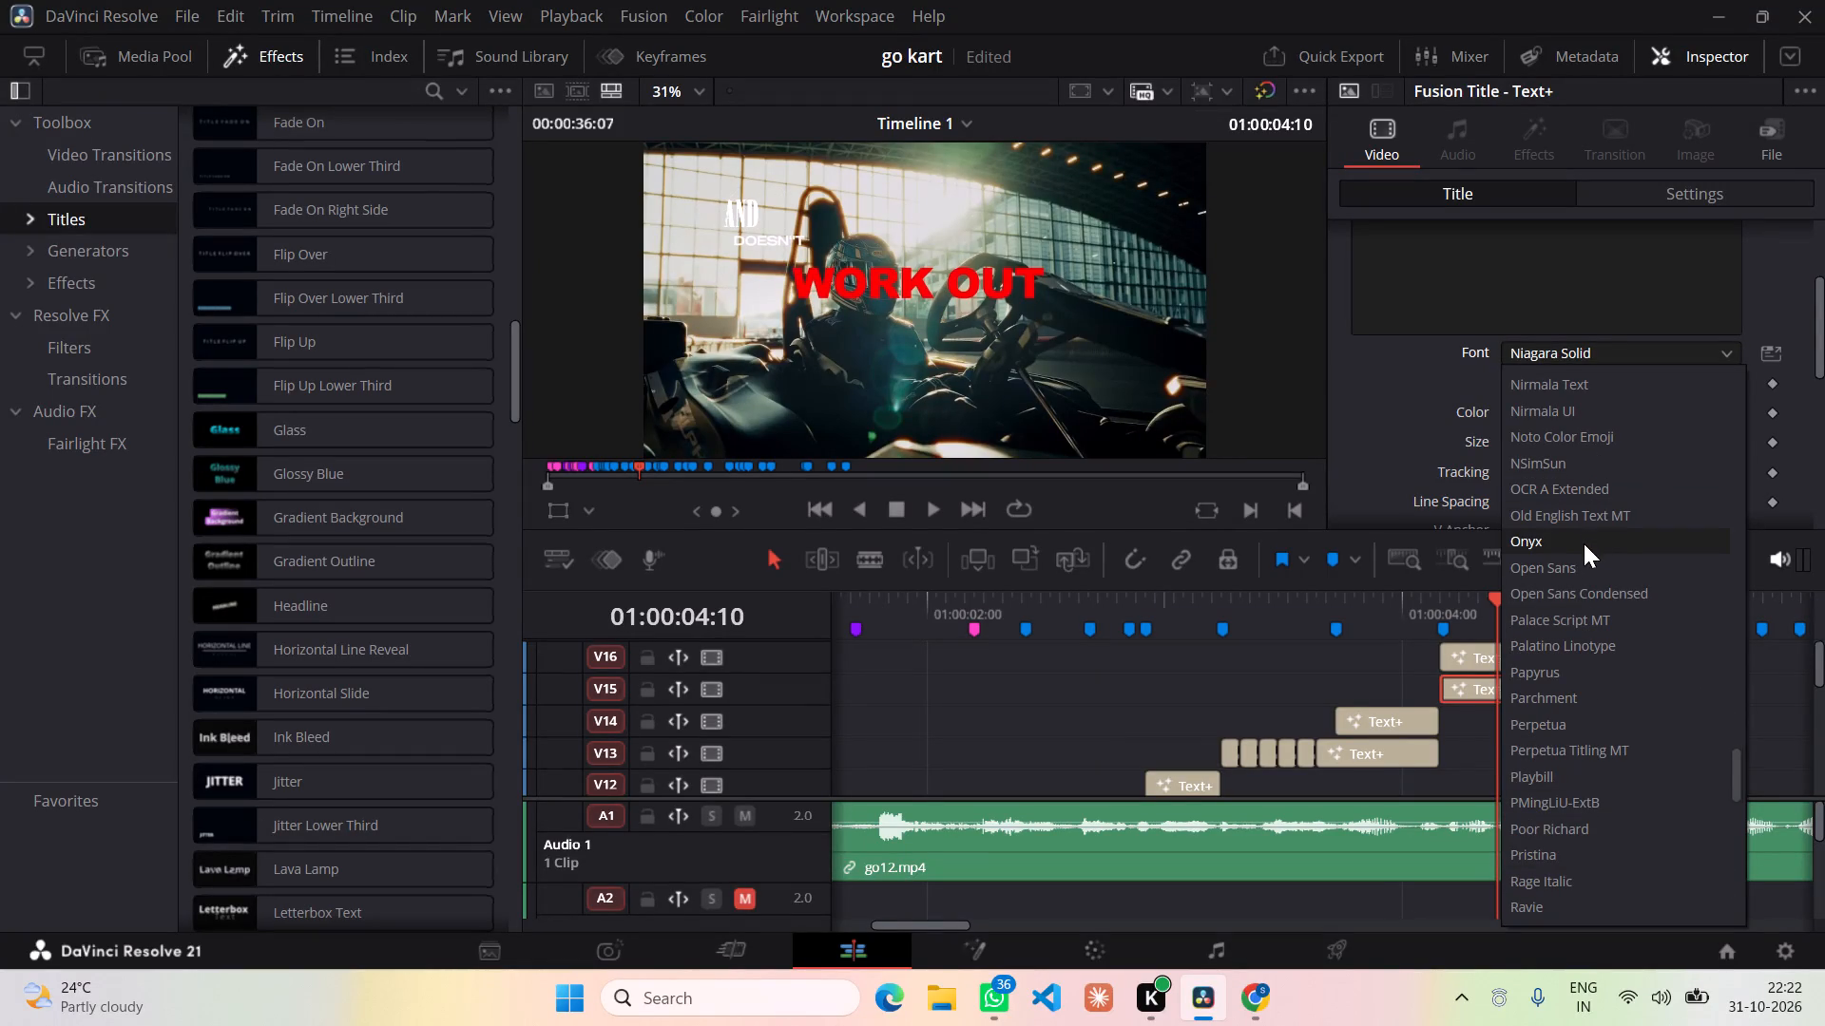
click(1211, 674)
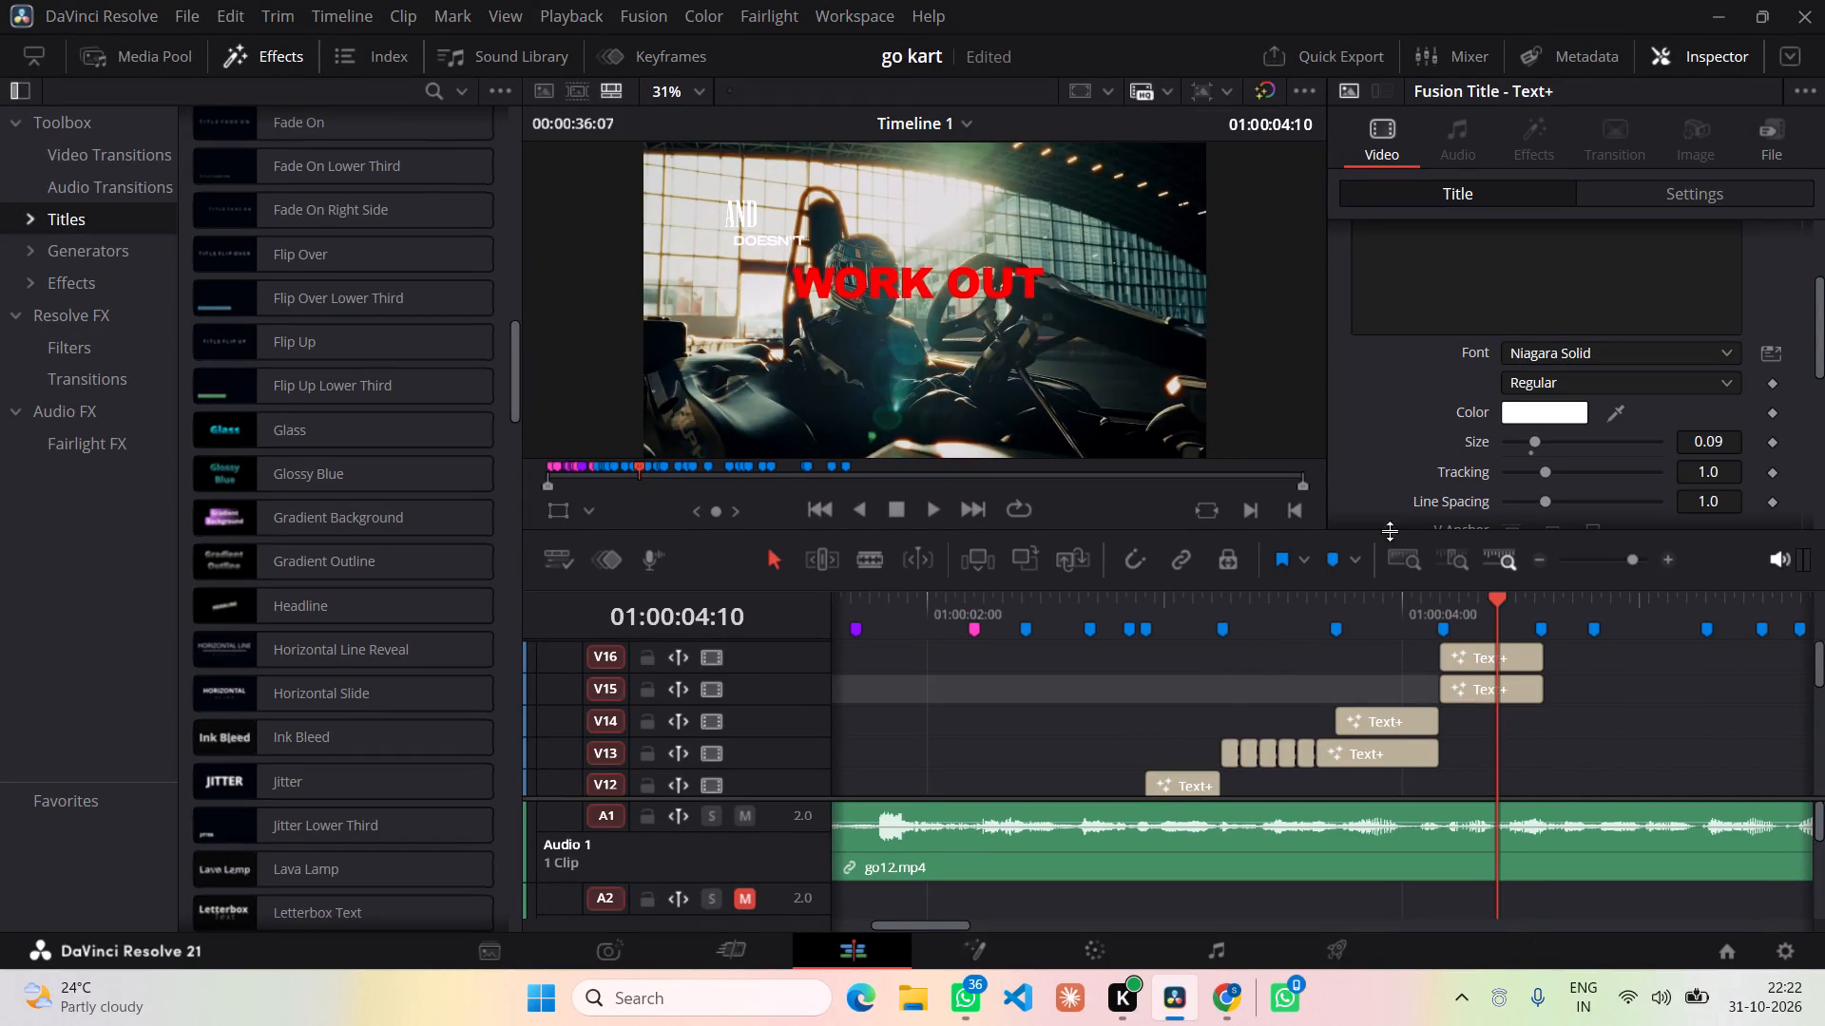
Replace the text of the V15 Text+ title with "DOESN'T".
click(1476, 682)
scroll(1497, 446, up, 2)
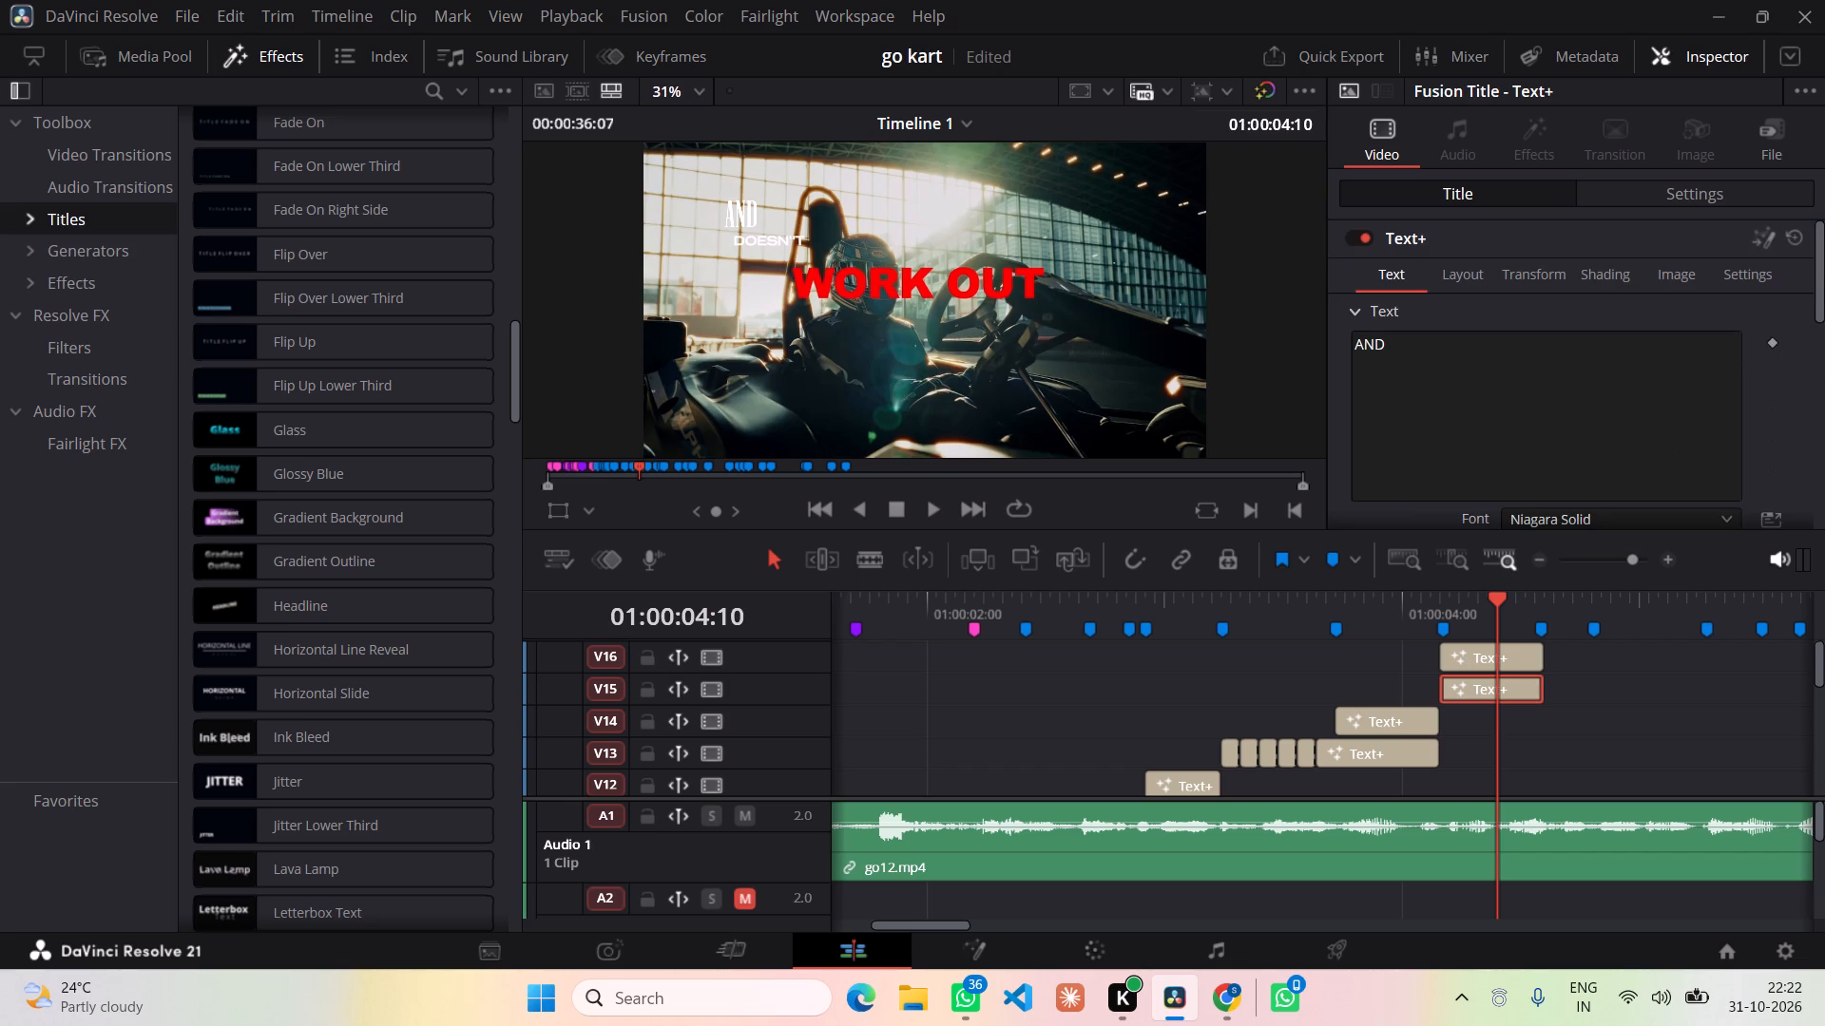
drag(1396, 343, 1215, 342)
drag(1215, 342, 1215, 340)
key(BackSpace)
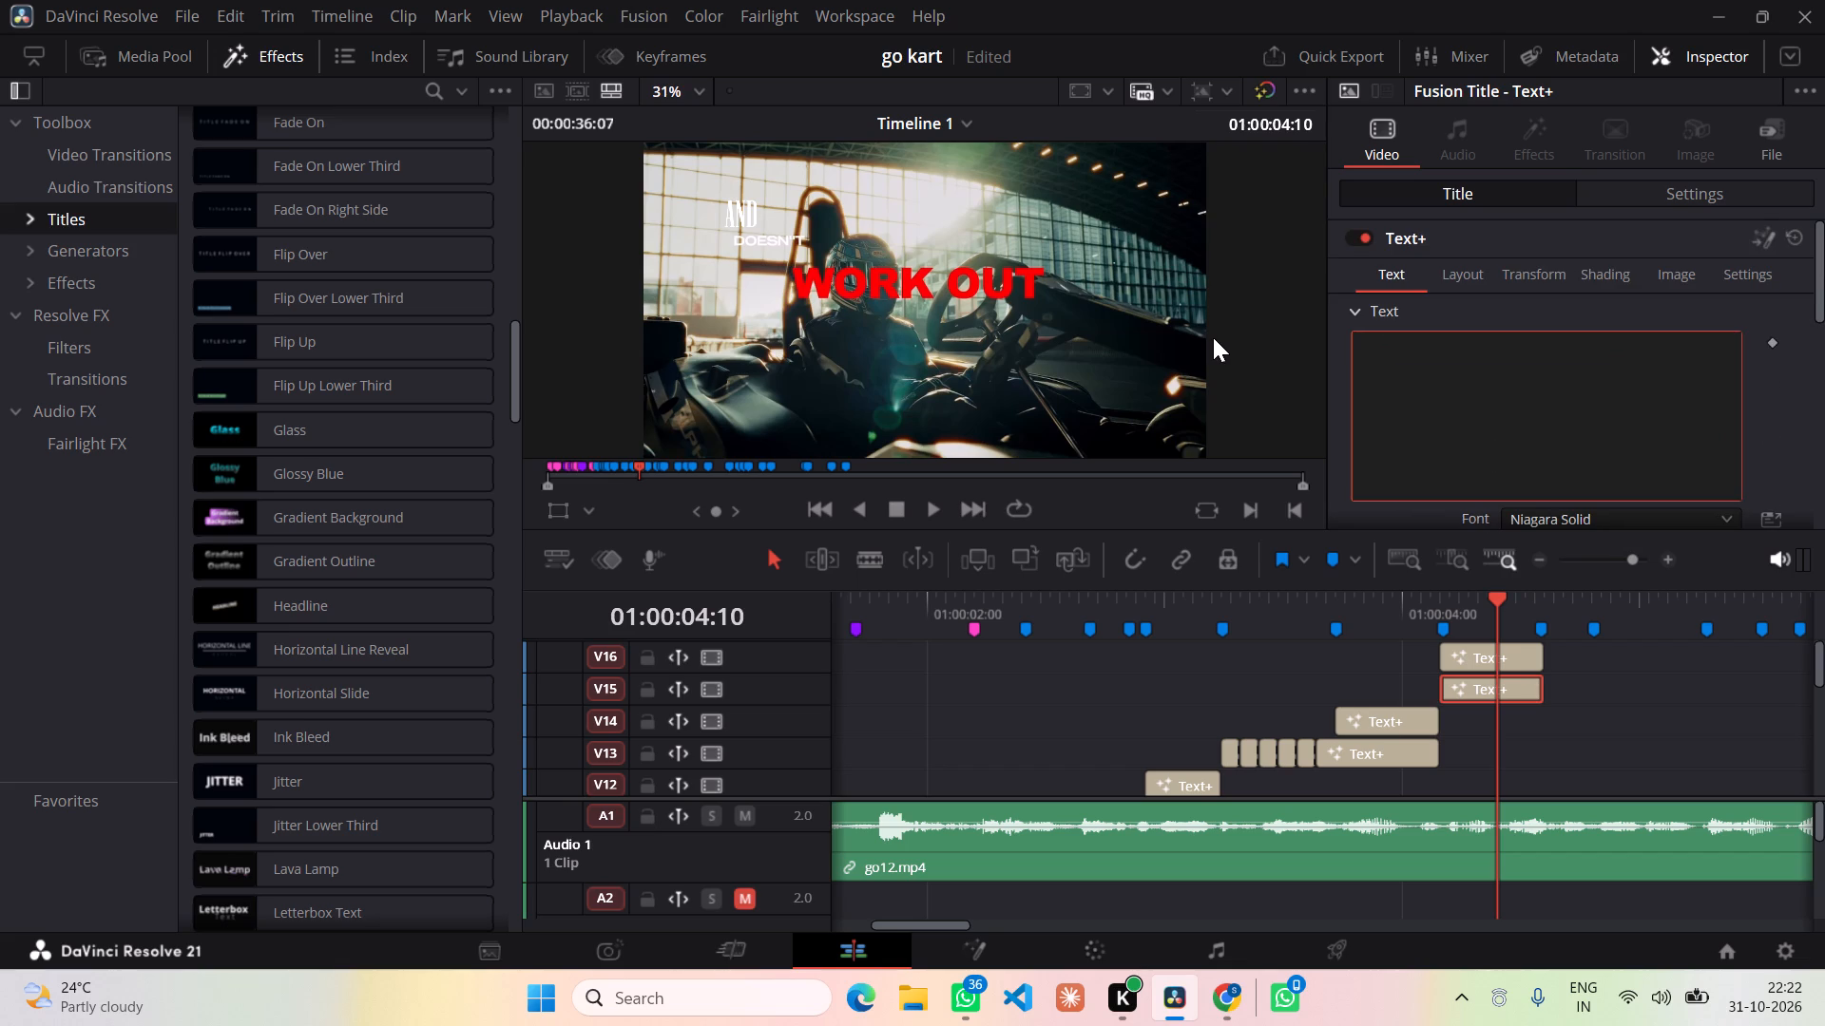
text(DOES)
key(n)
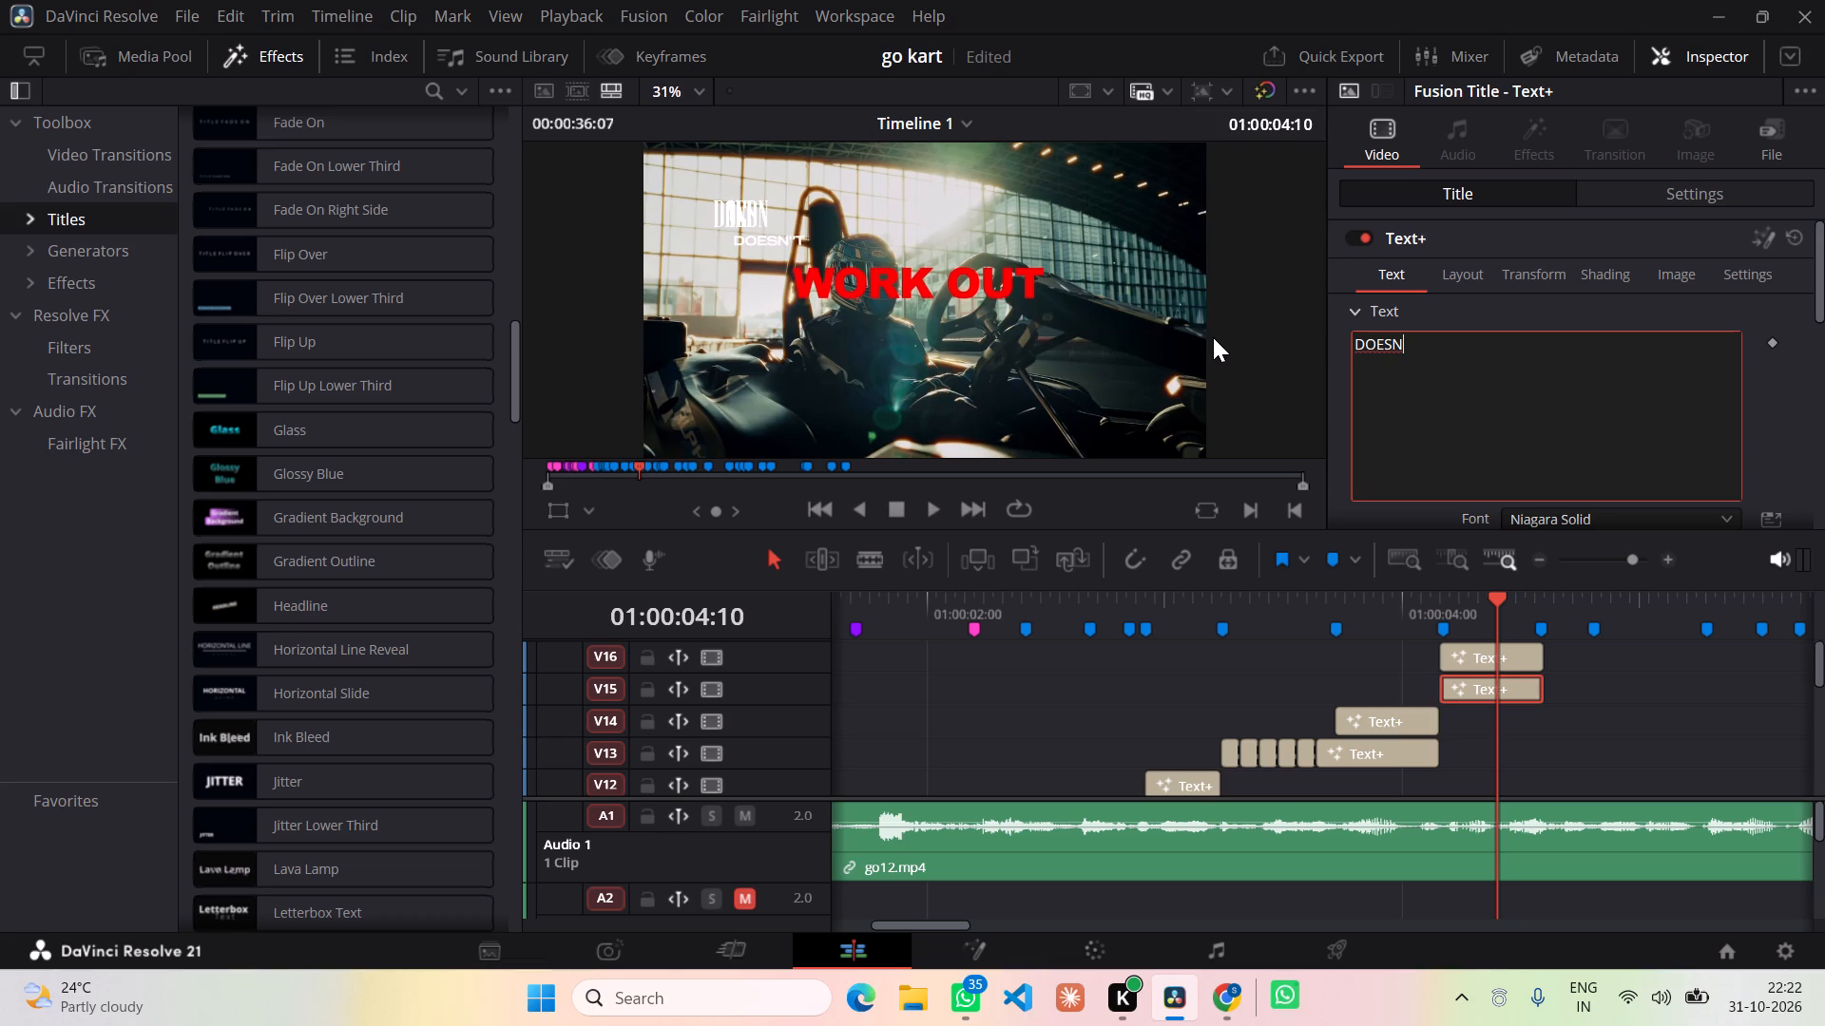
key(apostrophe)
key(t)
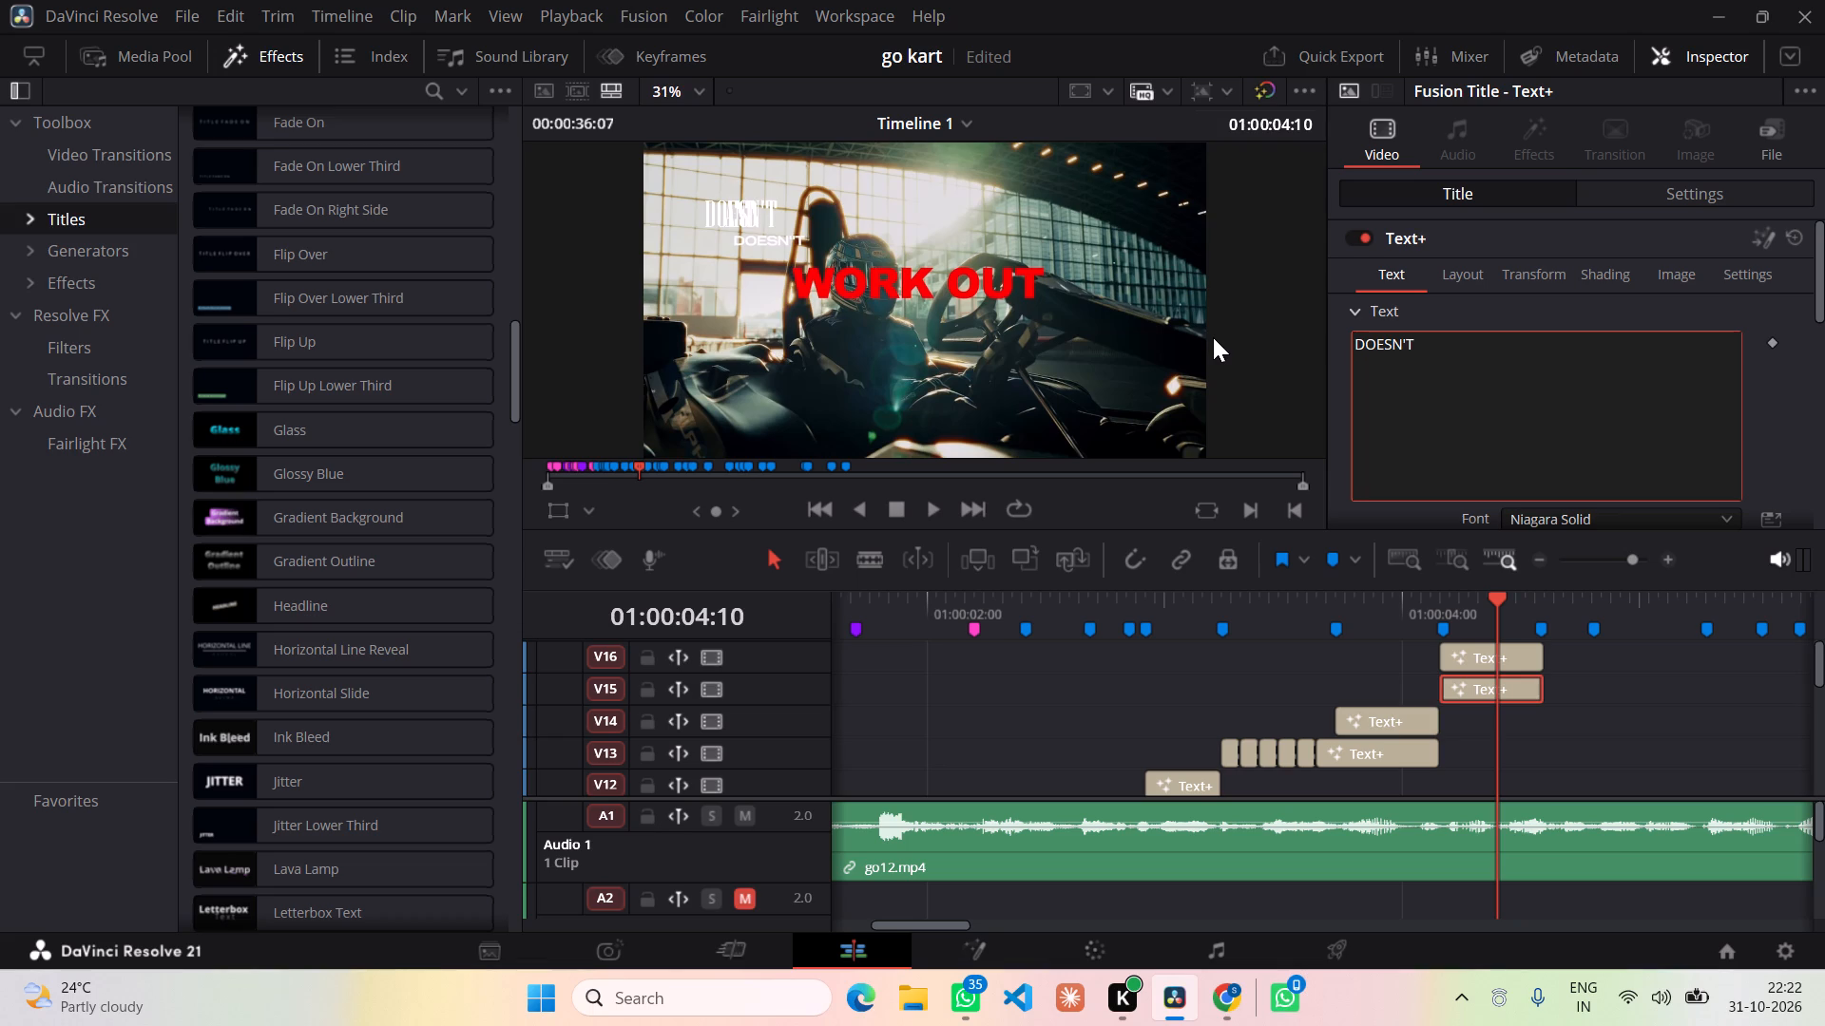
Position the V15 "DOESN'T" title at X -515, Y 199, over the matching reference word beneath "AND".
click(1622, 180)
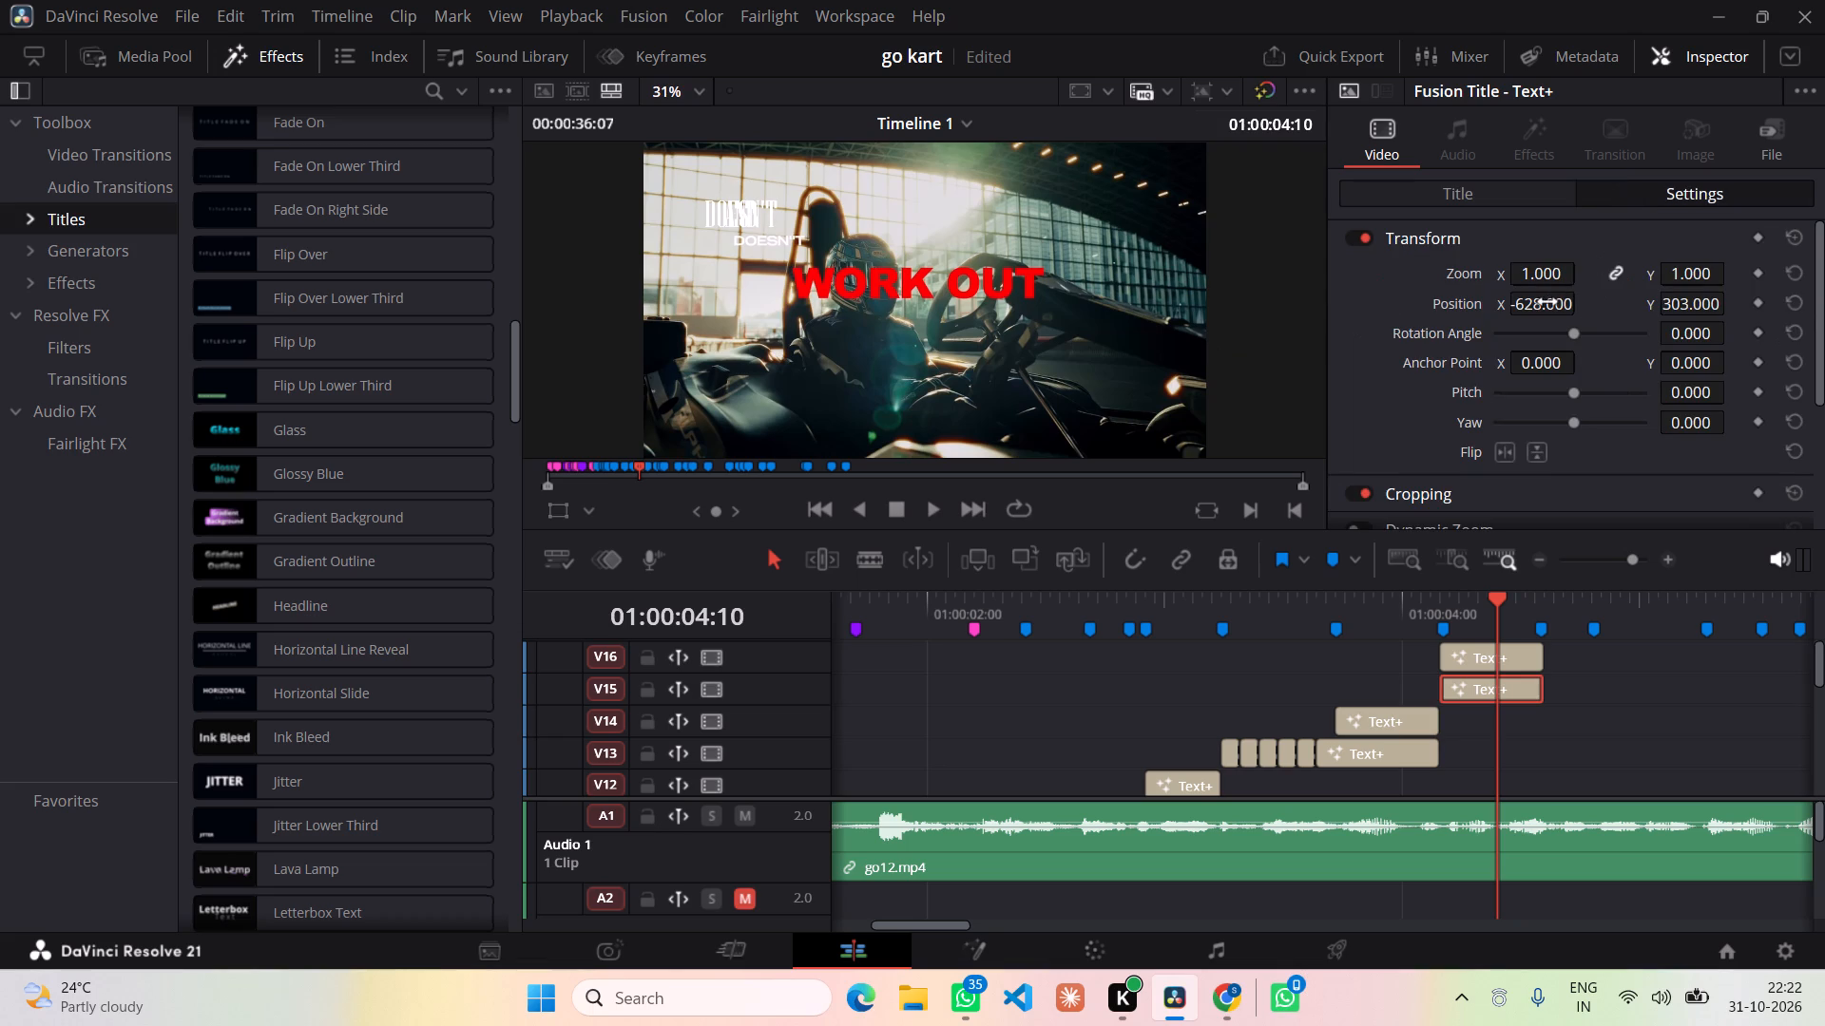
drag(1547, 302, 1733, 321)
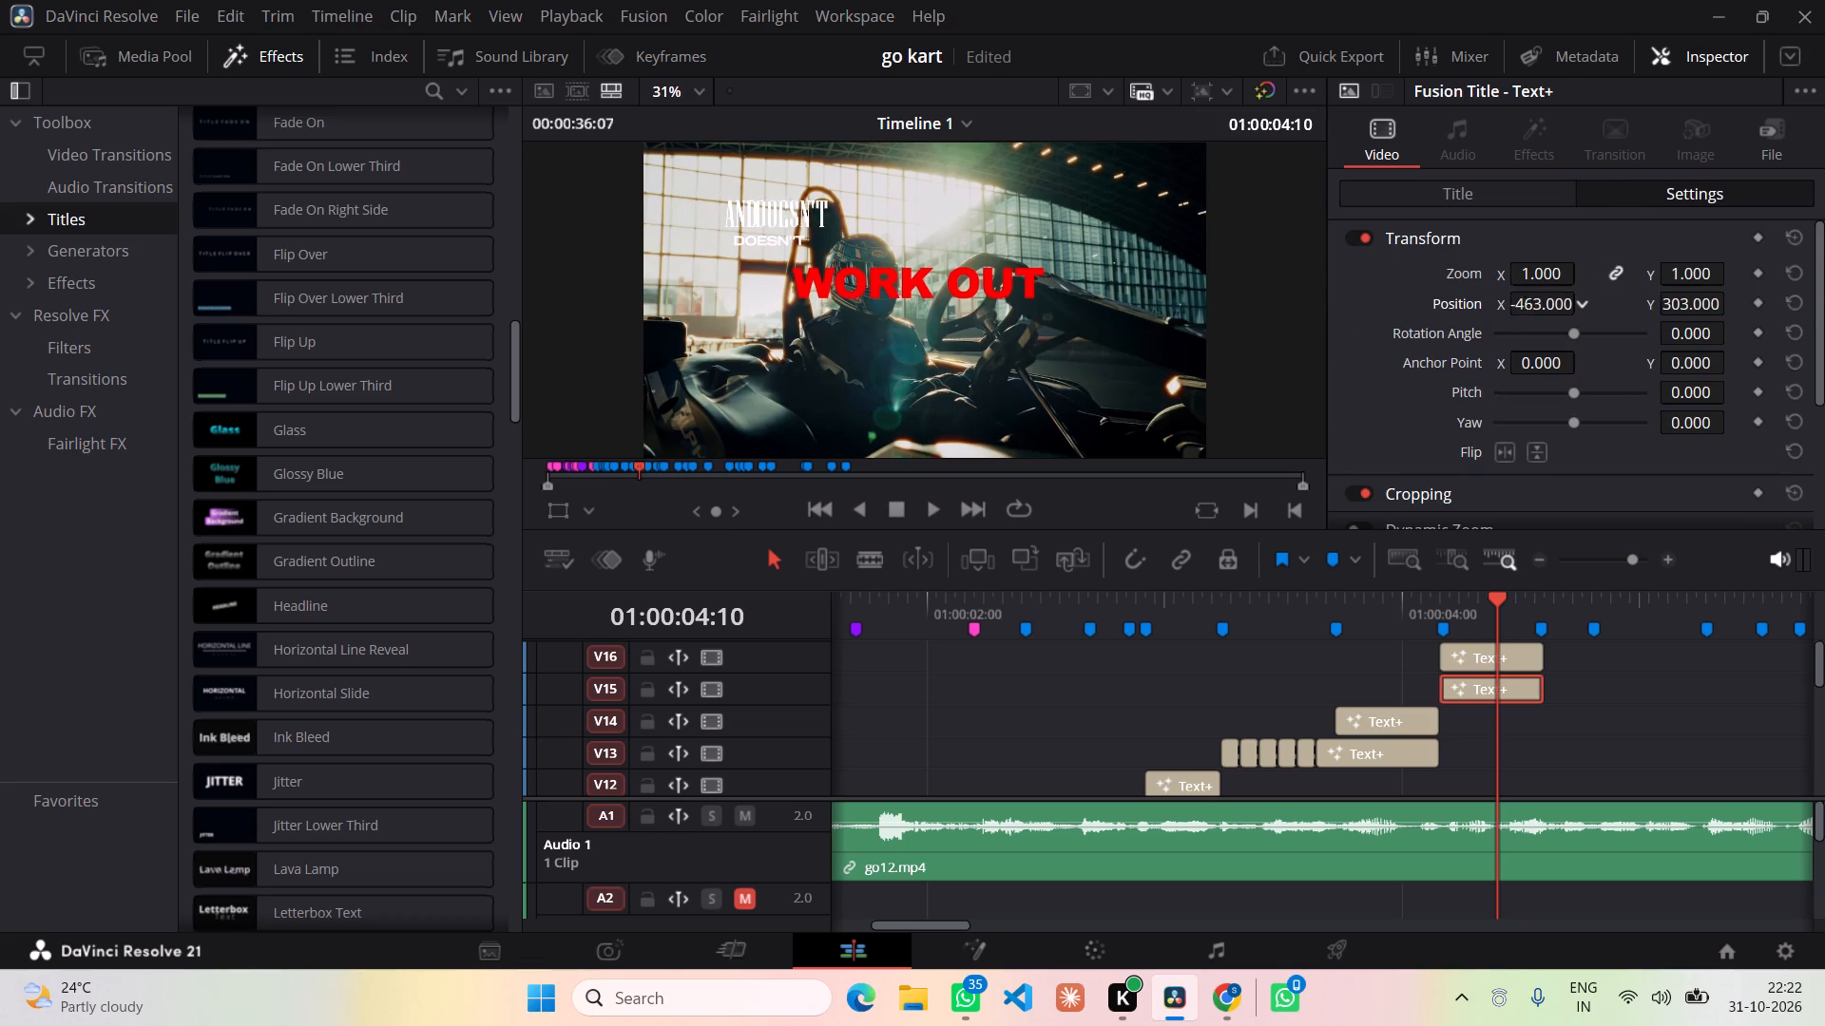
drag(1733, 321, 1681, 317)
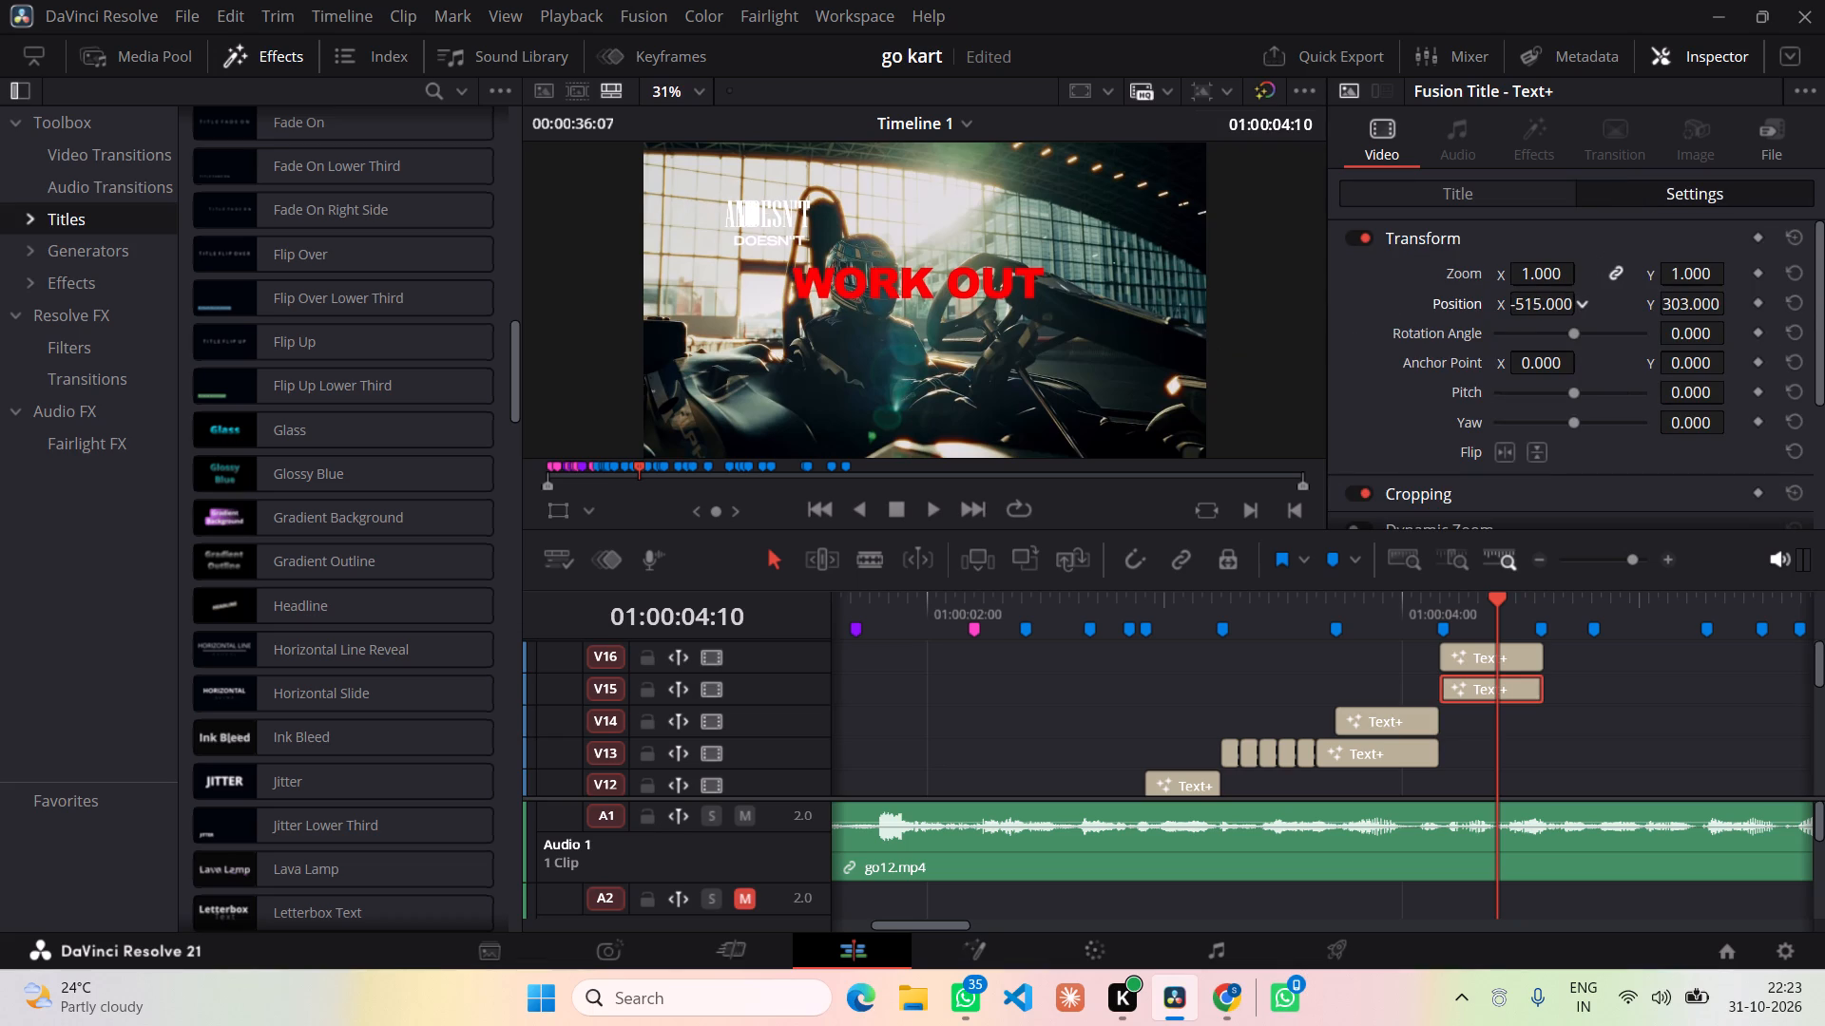
drag(1681, 317, 1681, 316)
drag(1685, 303, 1735, 315)
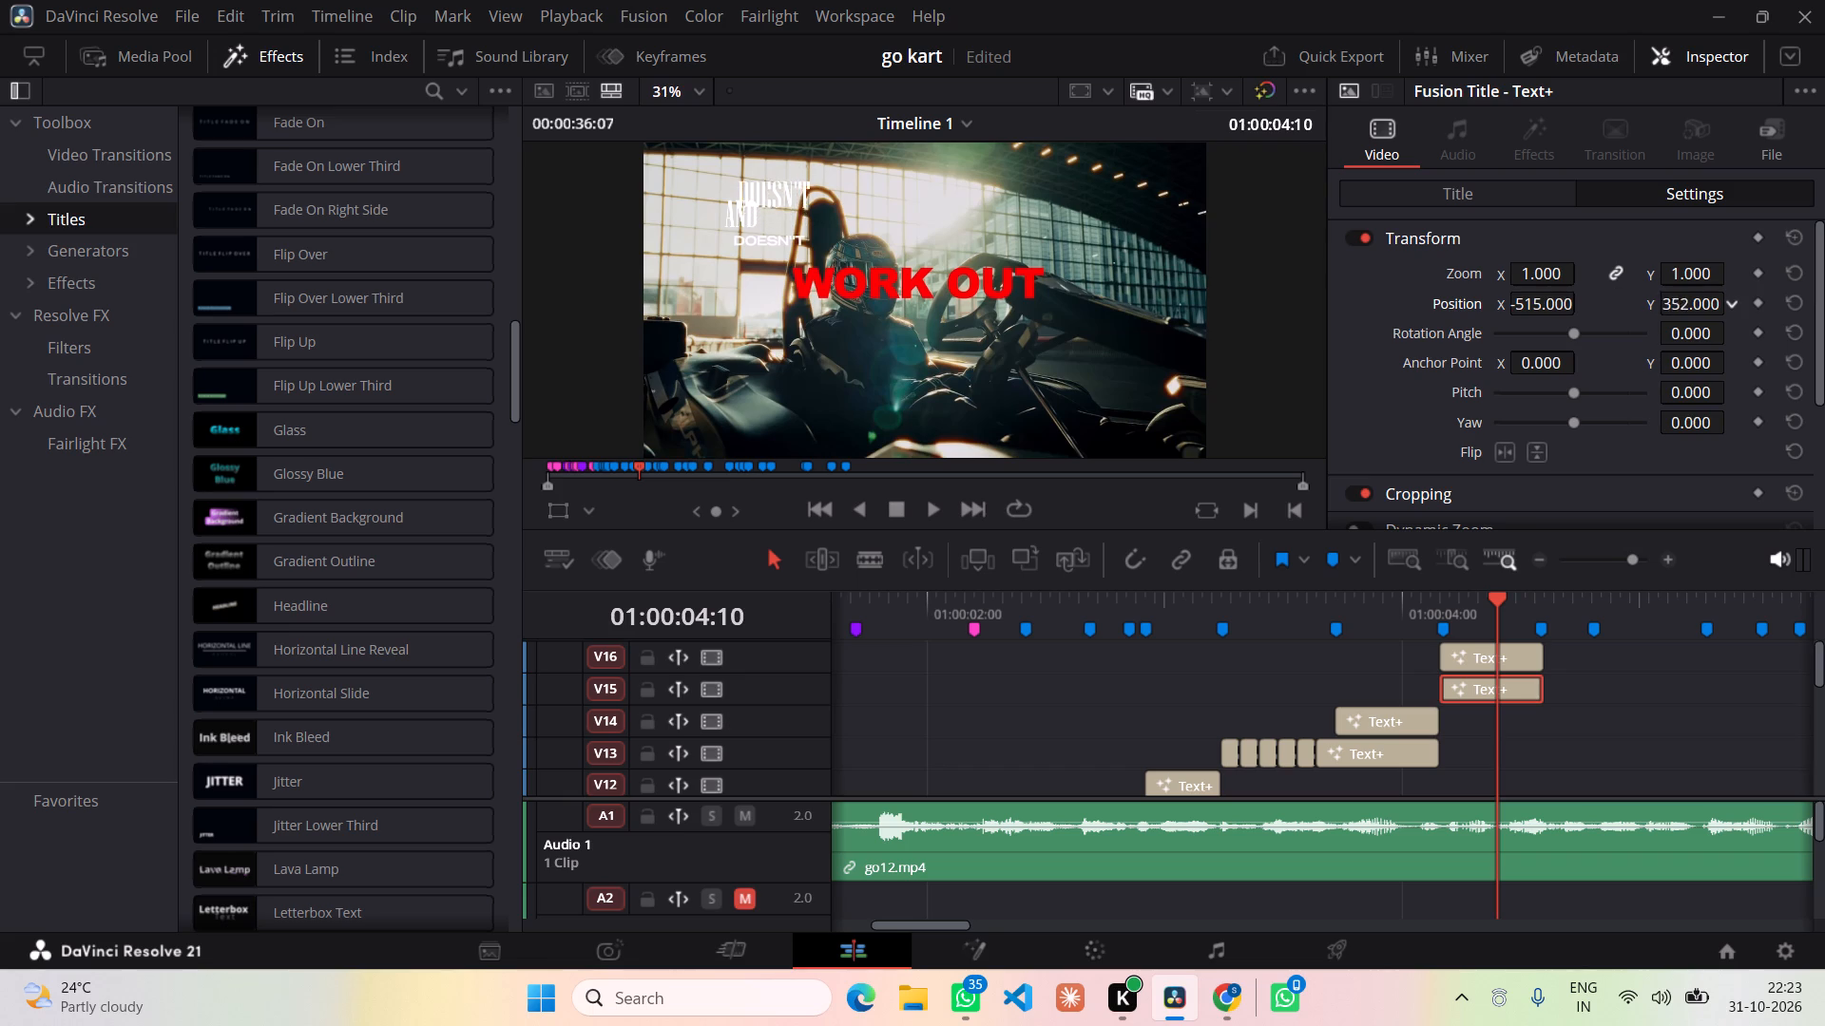
drag(1735, 315, 1565, 346)
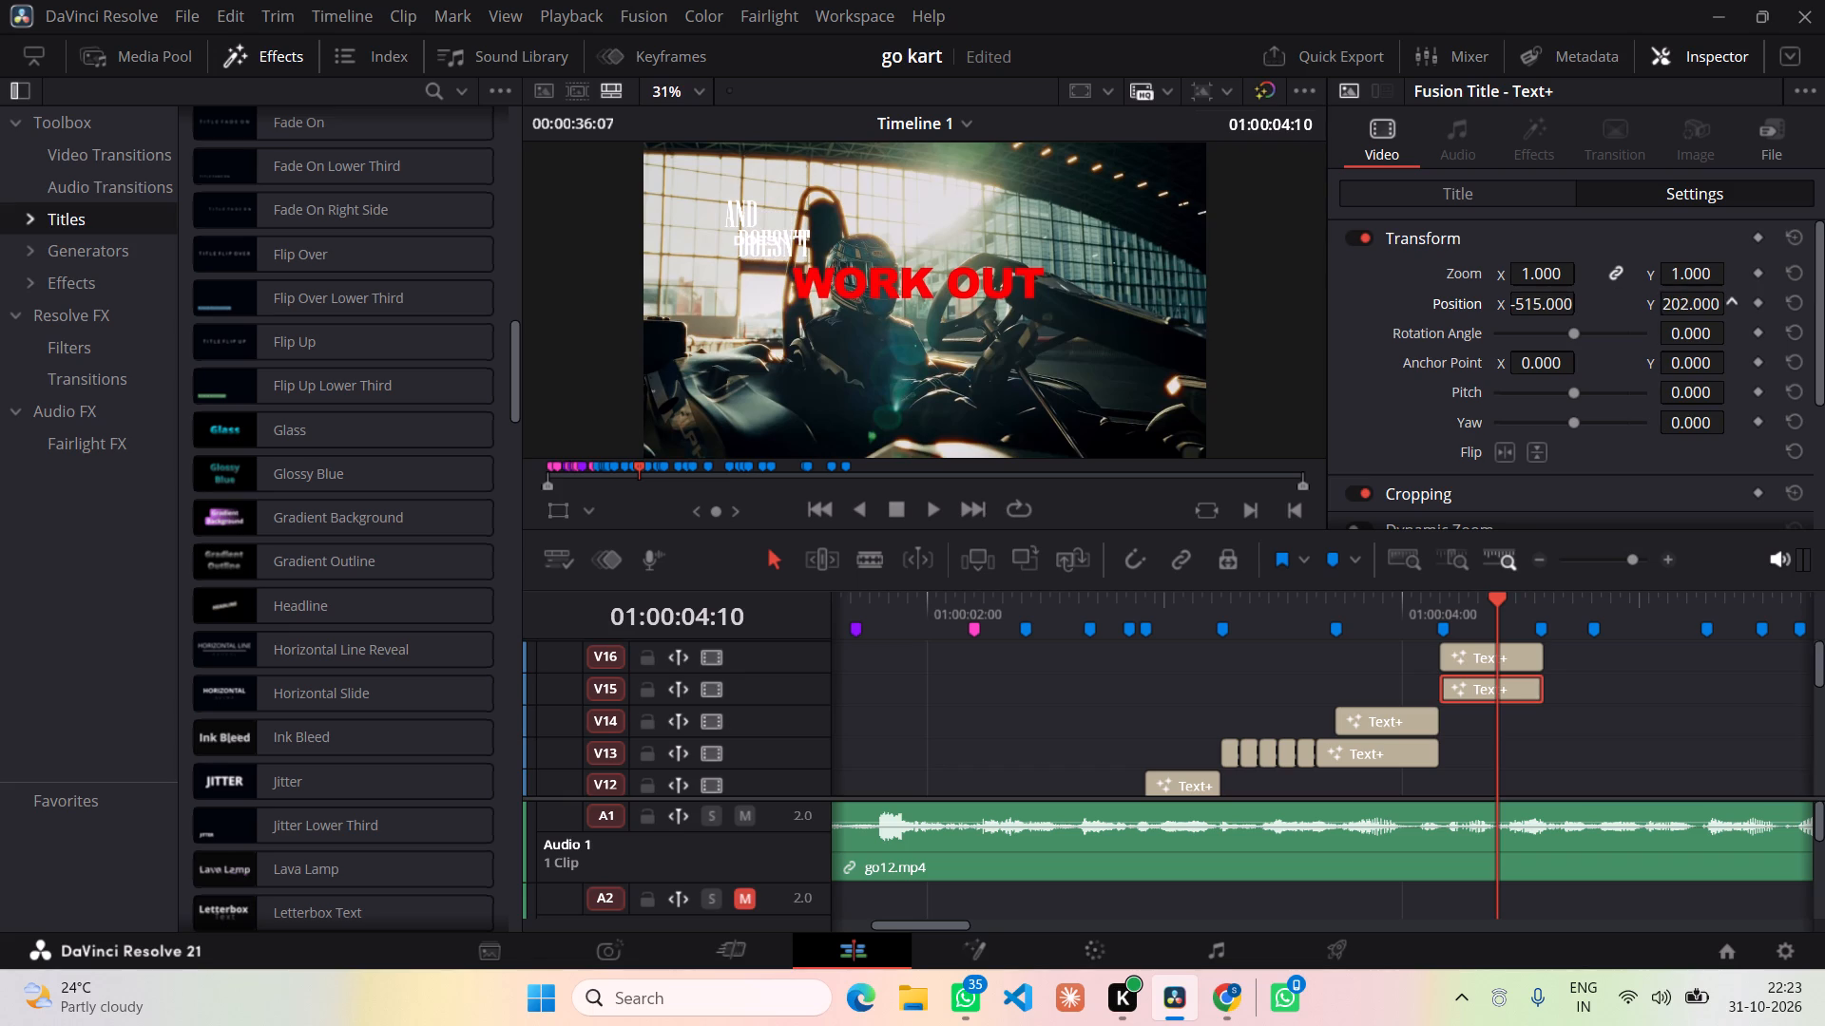
drag(1565, 346, 1562, 346)
Replace the text of the V16 Text+ title with "WORKOUT".
click(1496, 660)
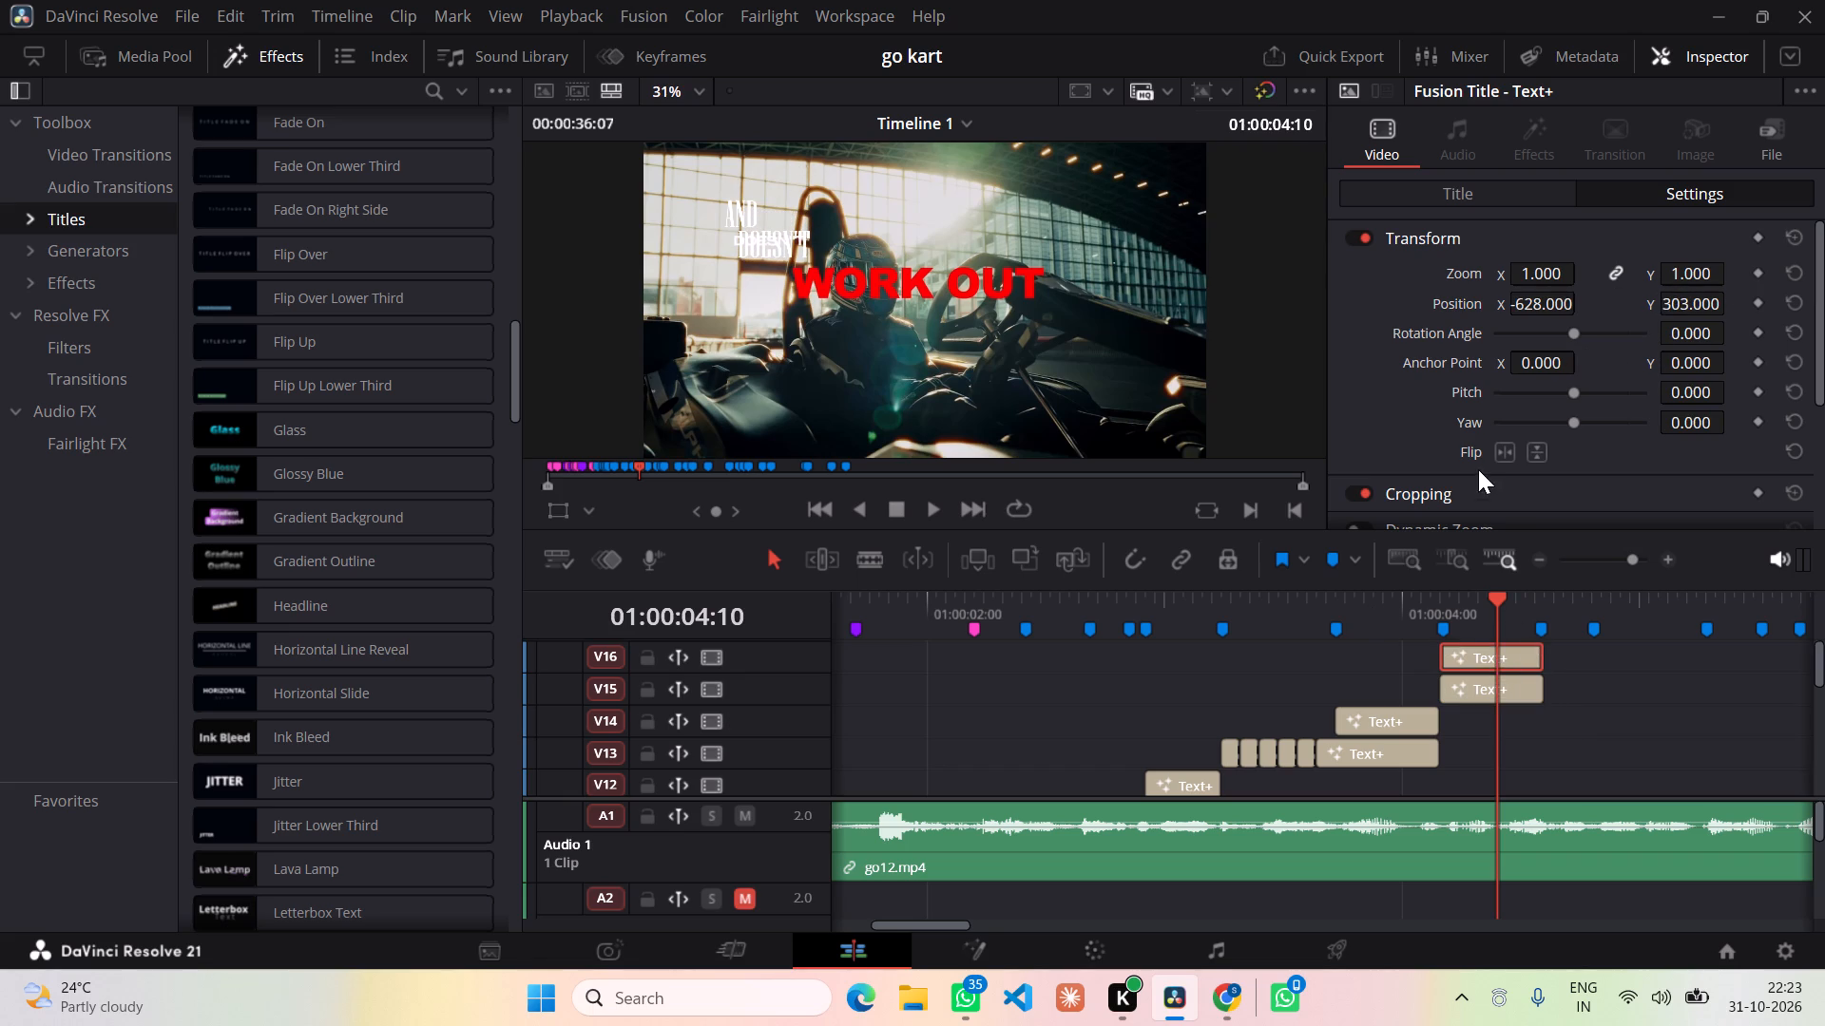
click(1503, 195)
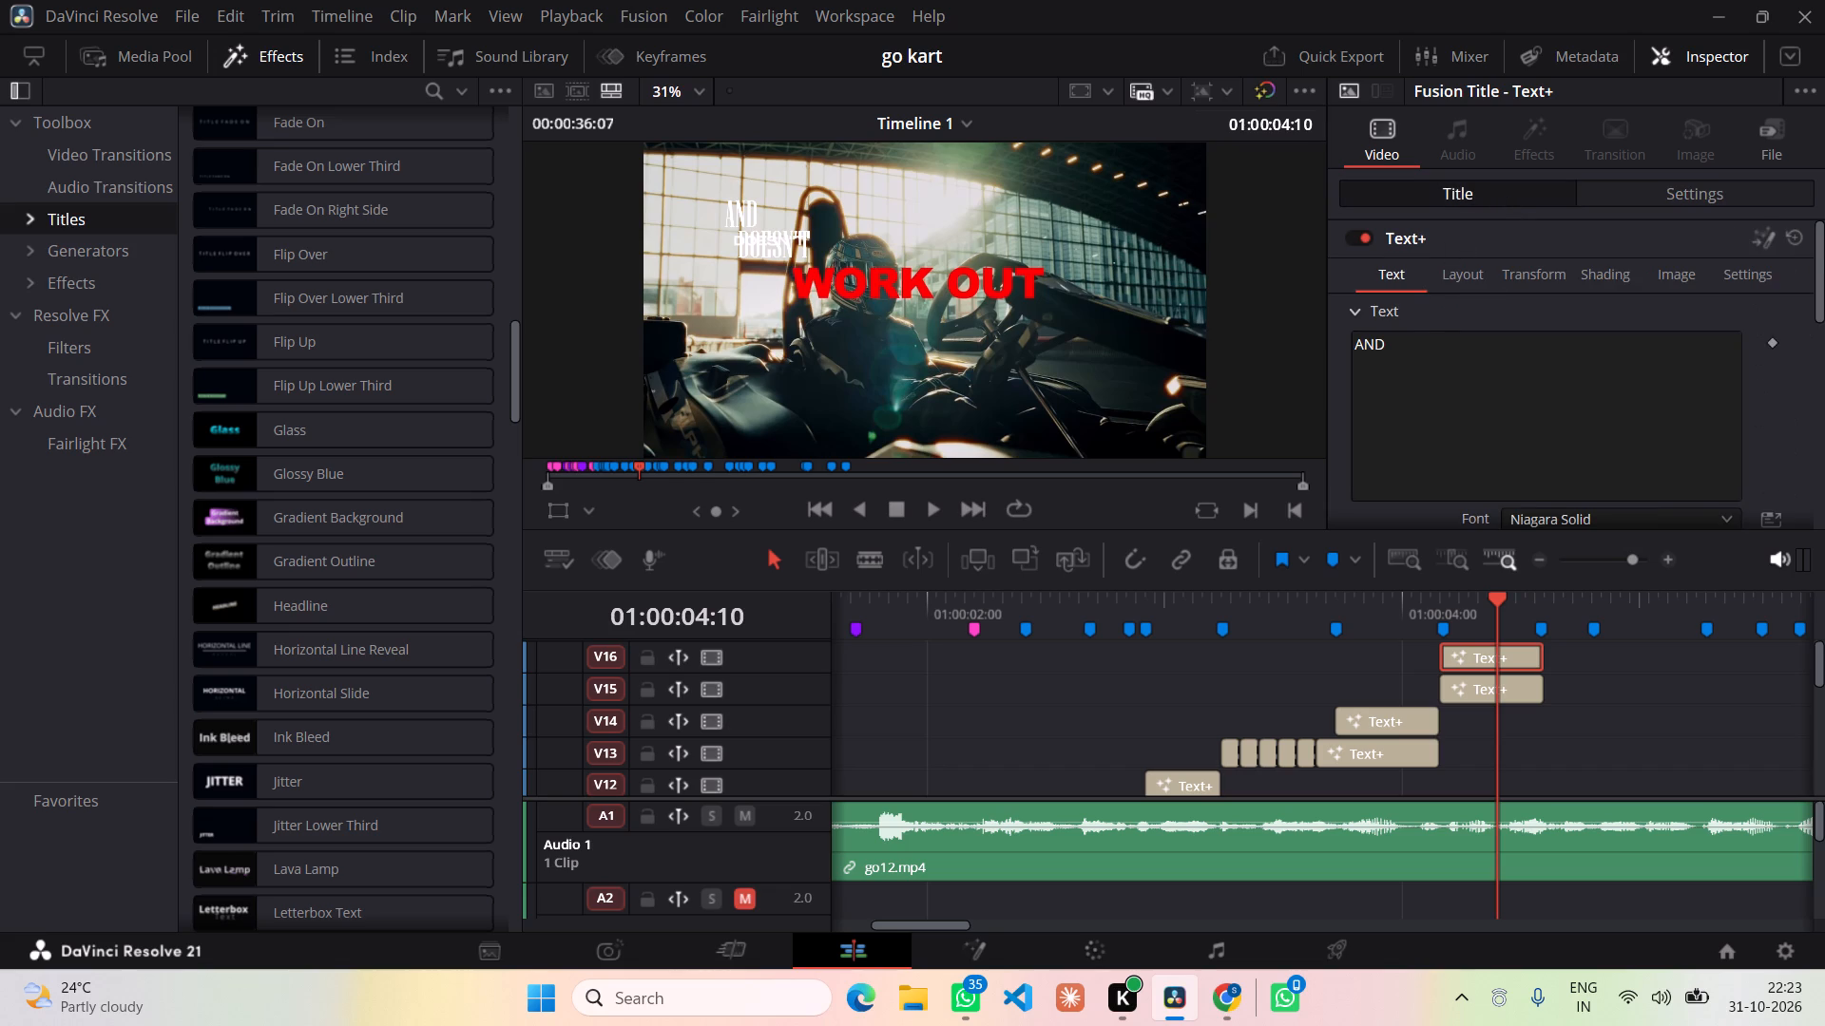
drag(1398, 351, 1286, 341)
key(BackSpace)
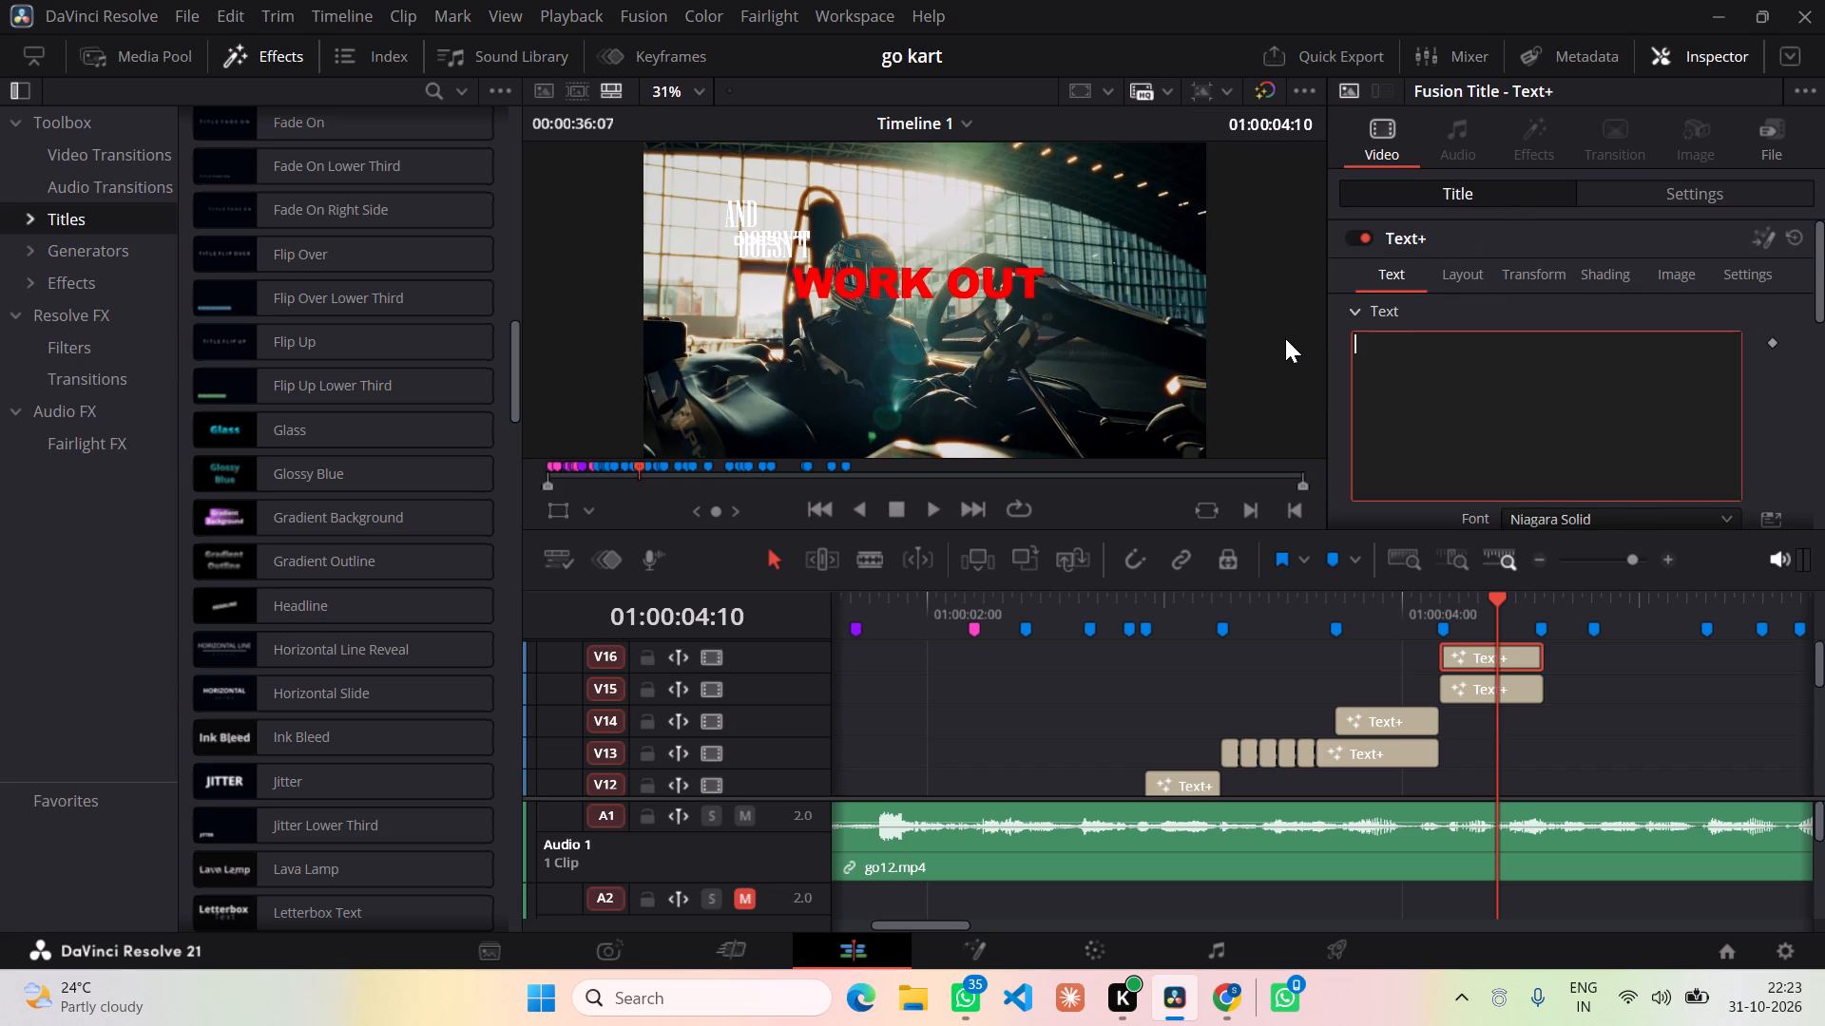
key(w)
text(OR)
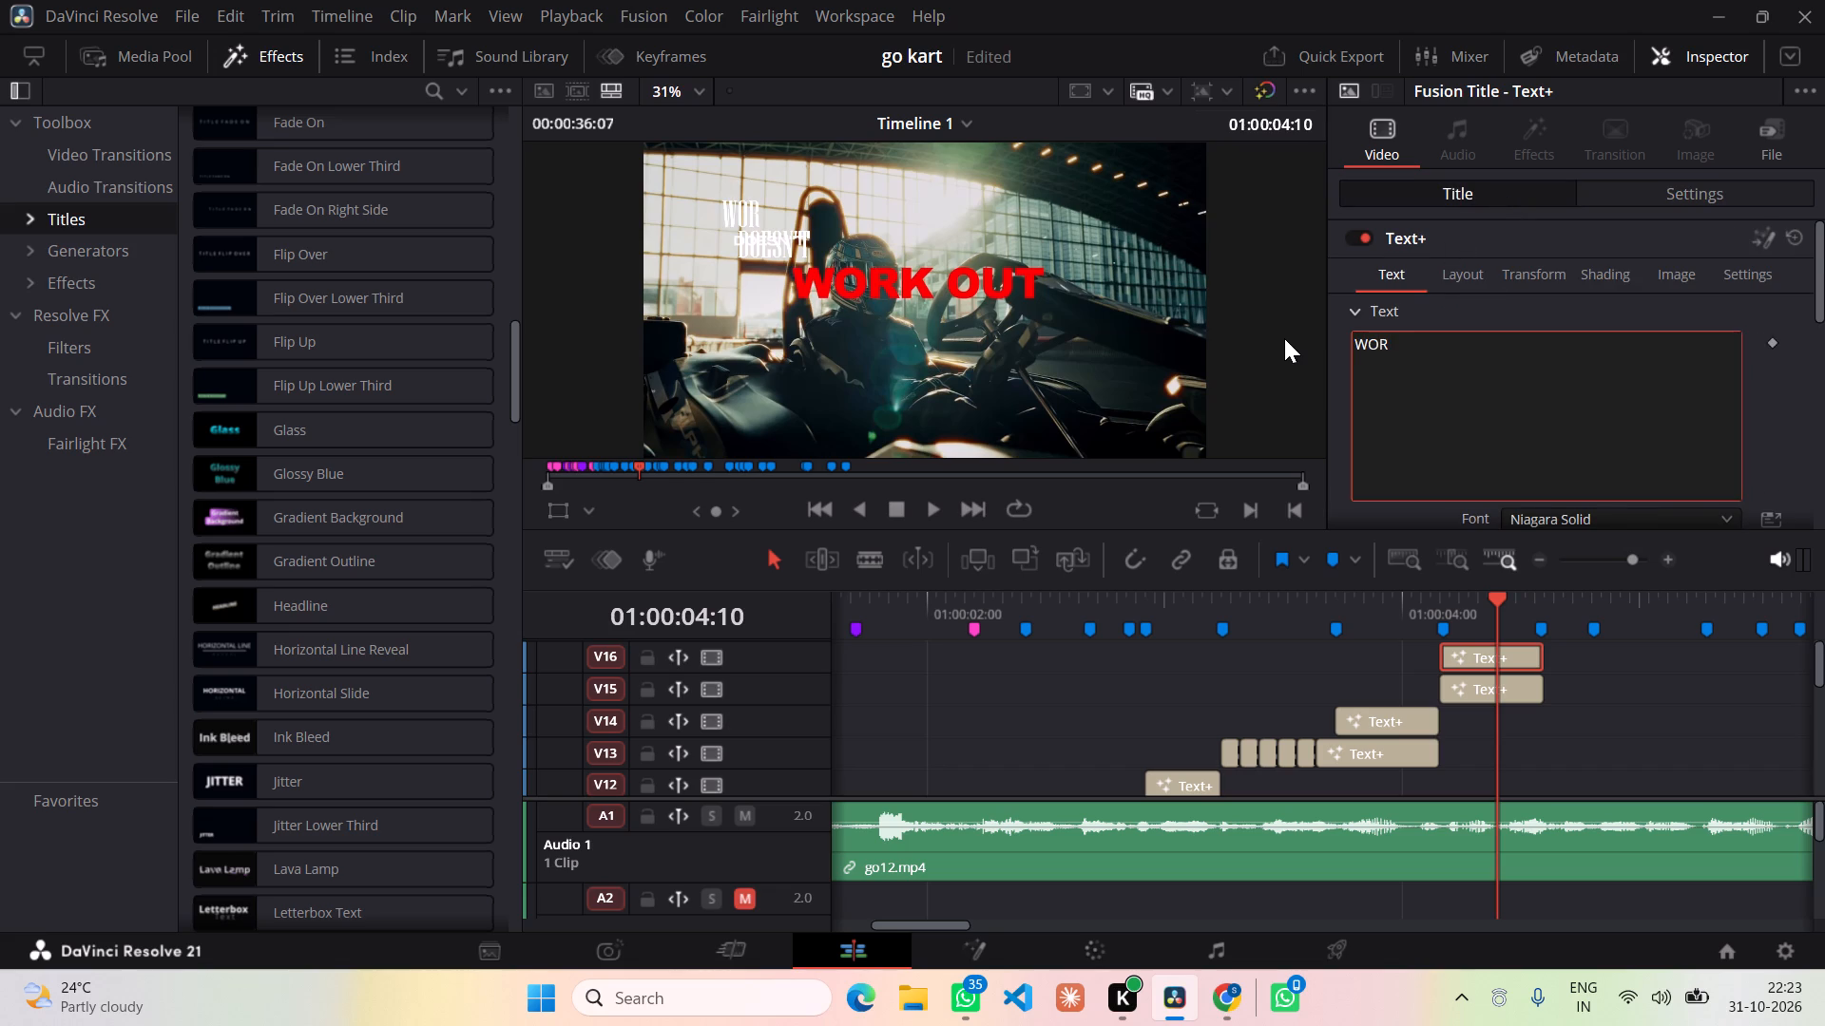
text(KO)
text(UT)
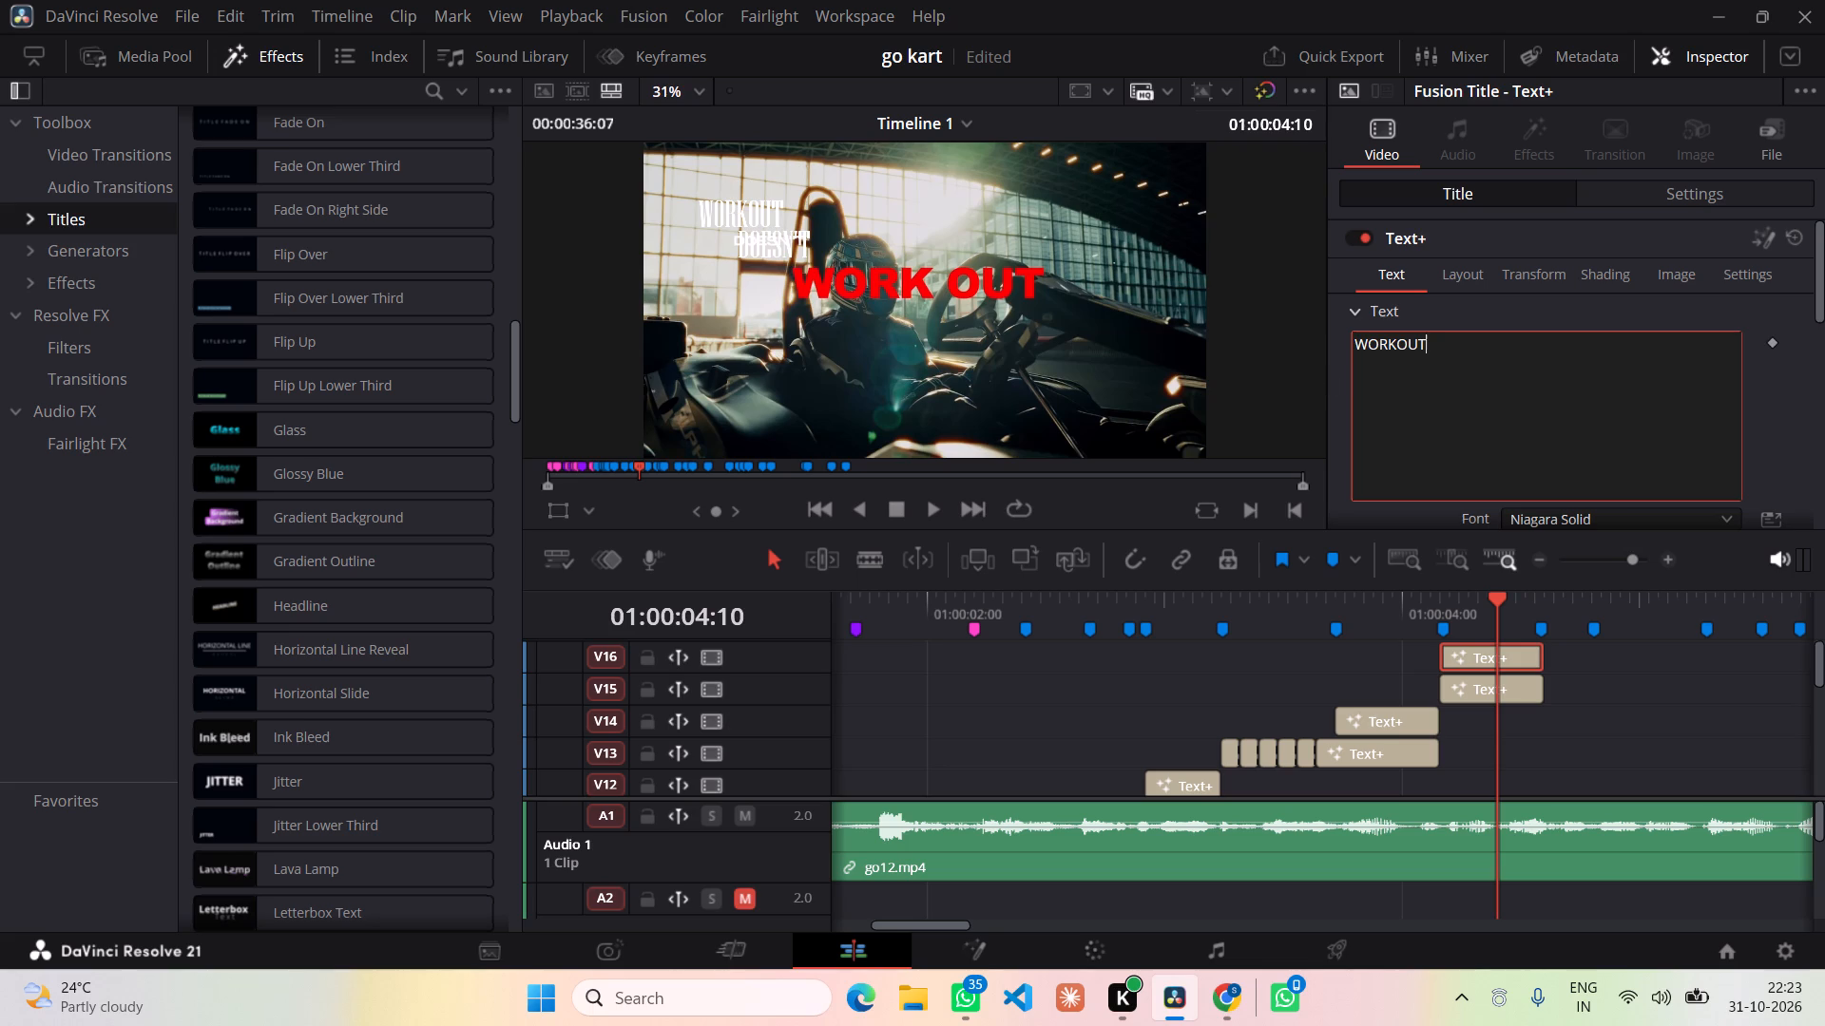
Browse the later part of the font list for the V16 title, comparing previews with the red reference lettering.
scroll(1598, 345, down, 1)
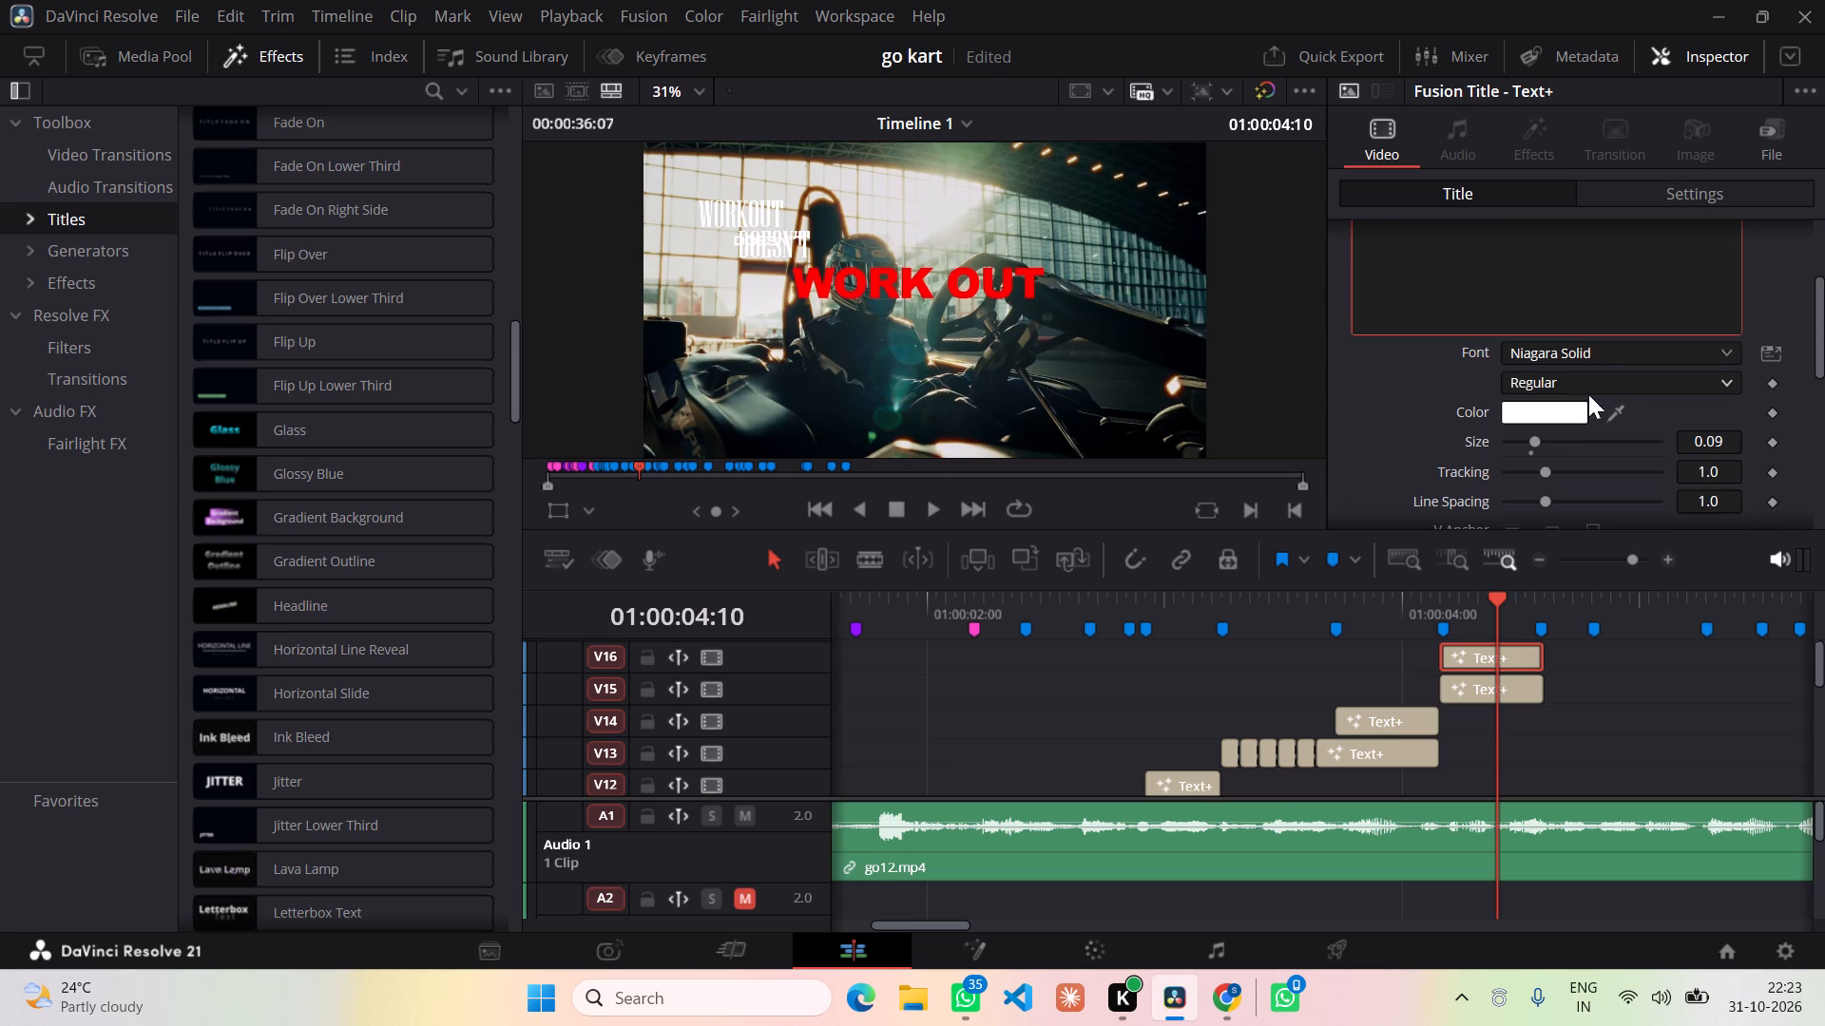
click(1609, 352)
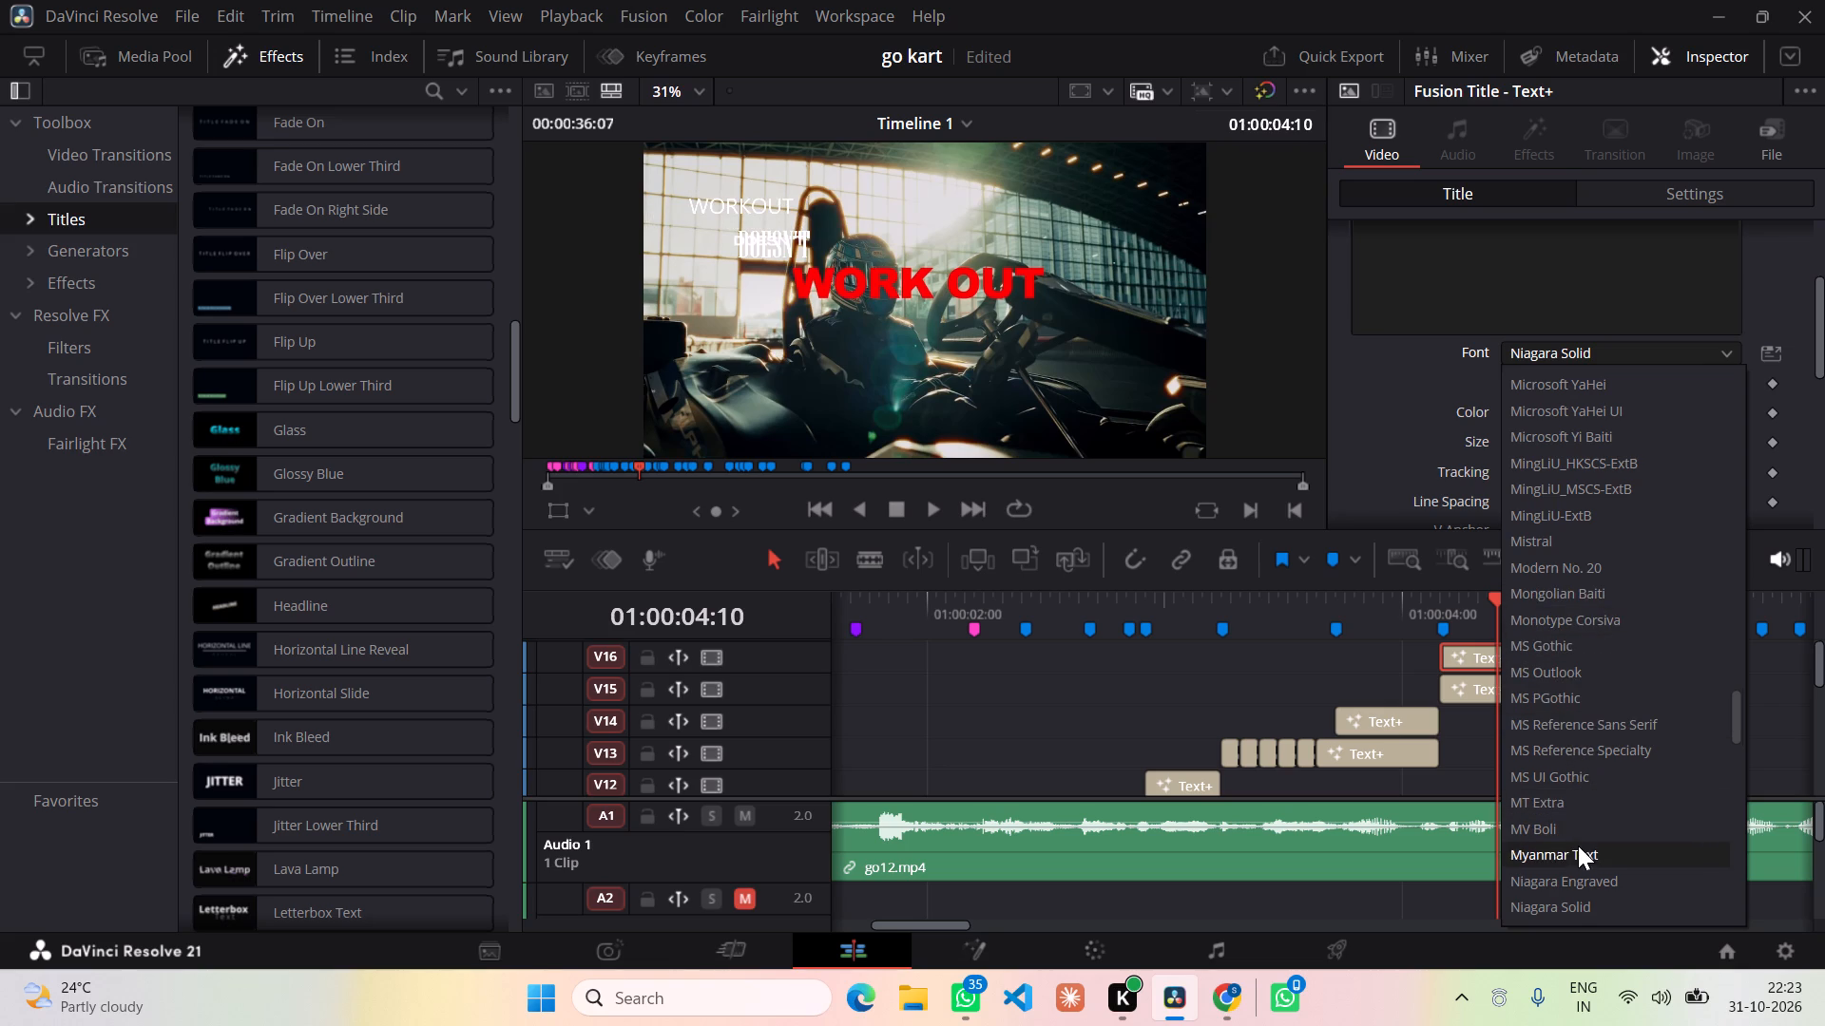
scroll(1578, 894, down, 2)
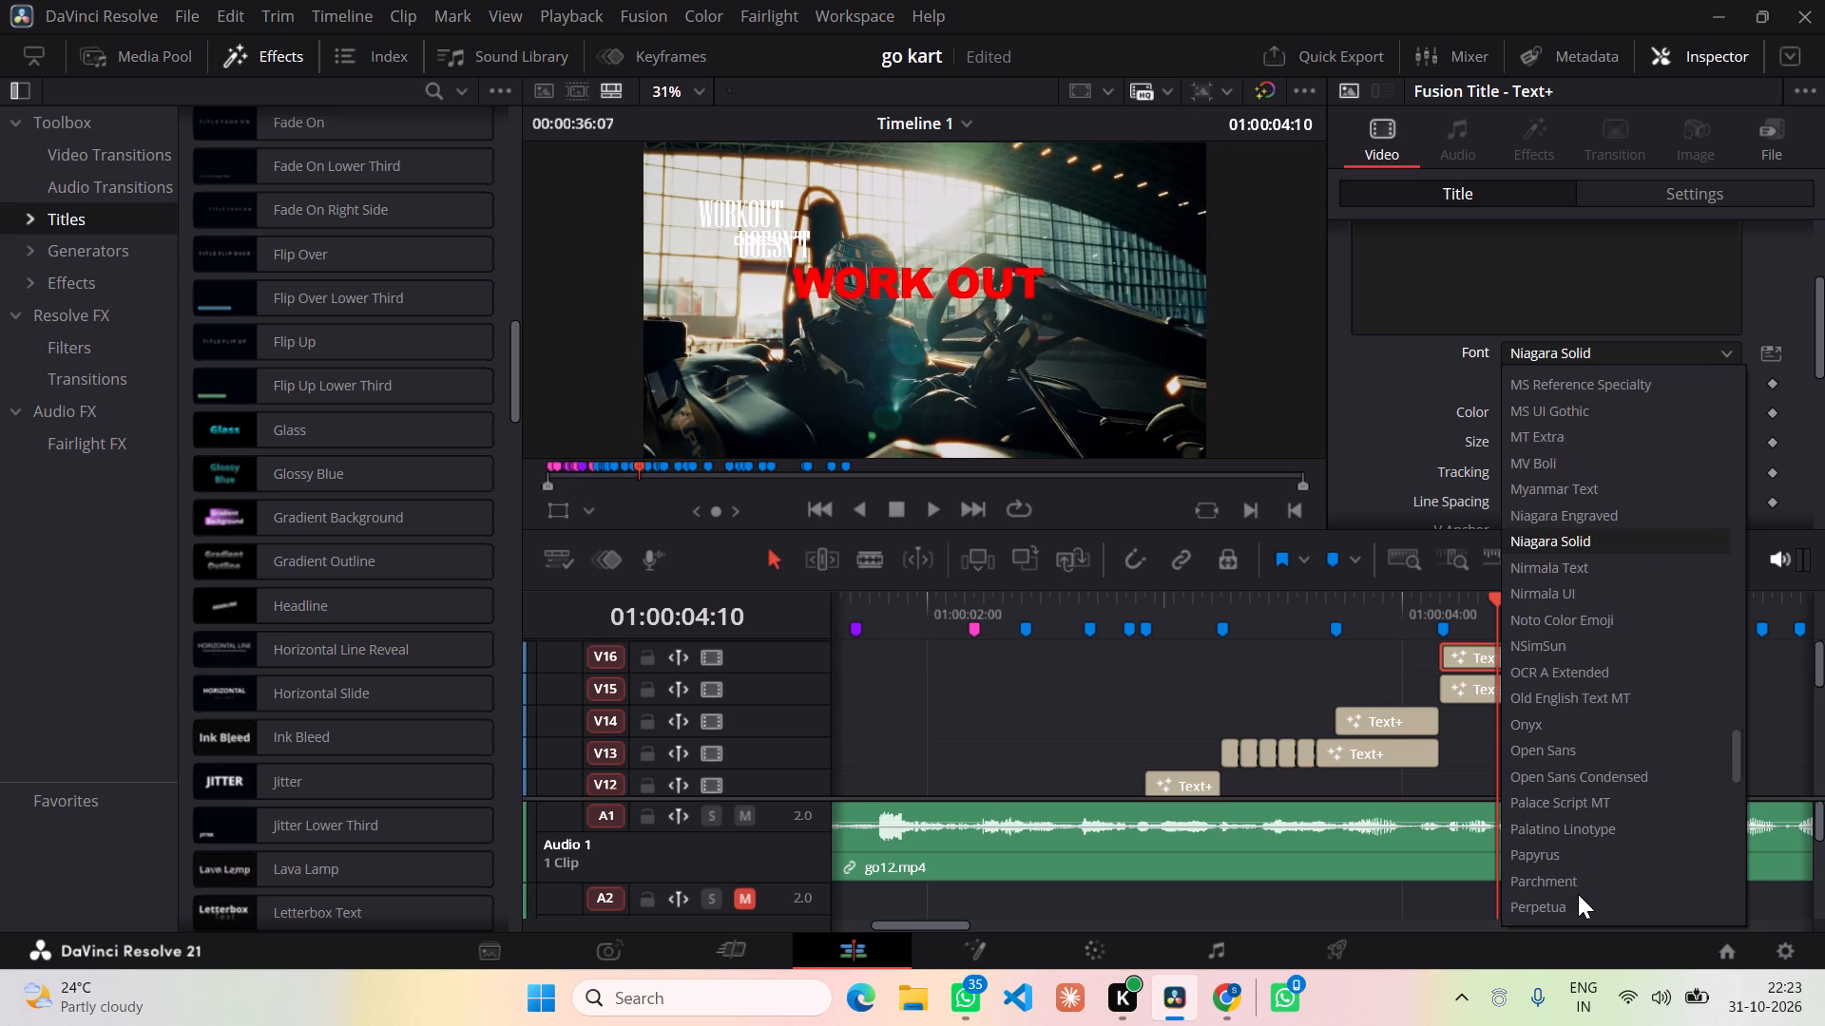
scroll(1578, 894, down, 6)
scroll(1590, 839, up, 1)
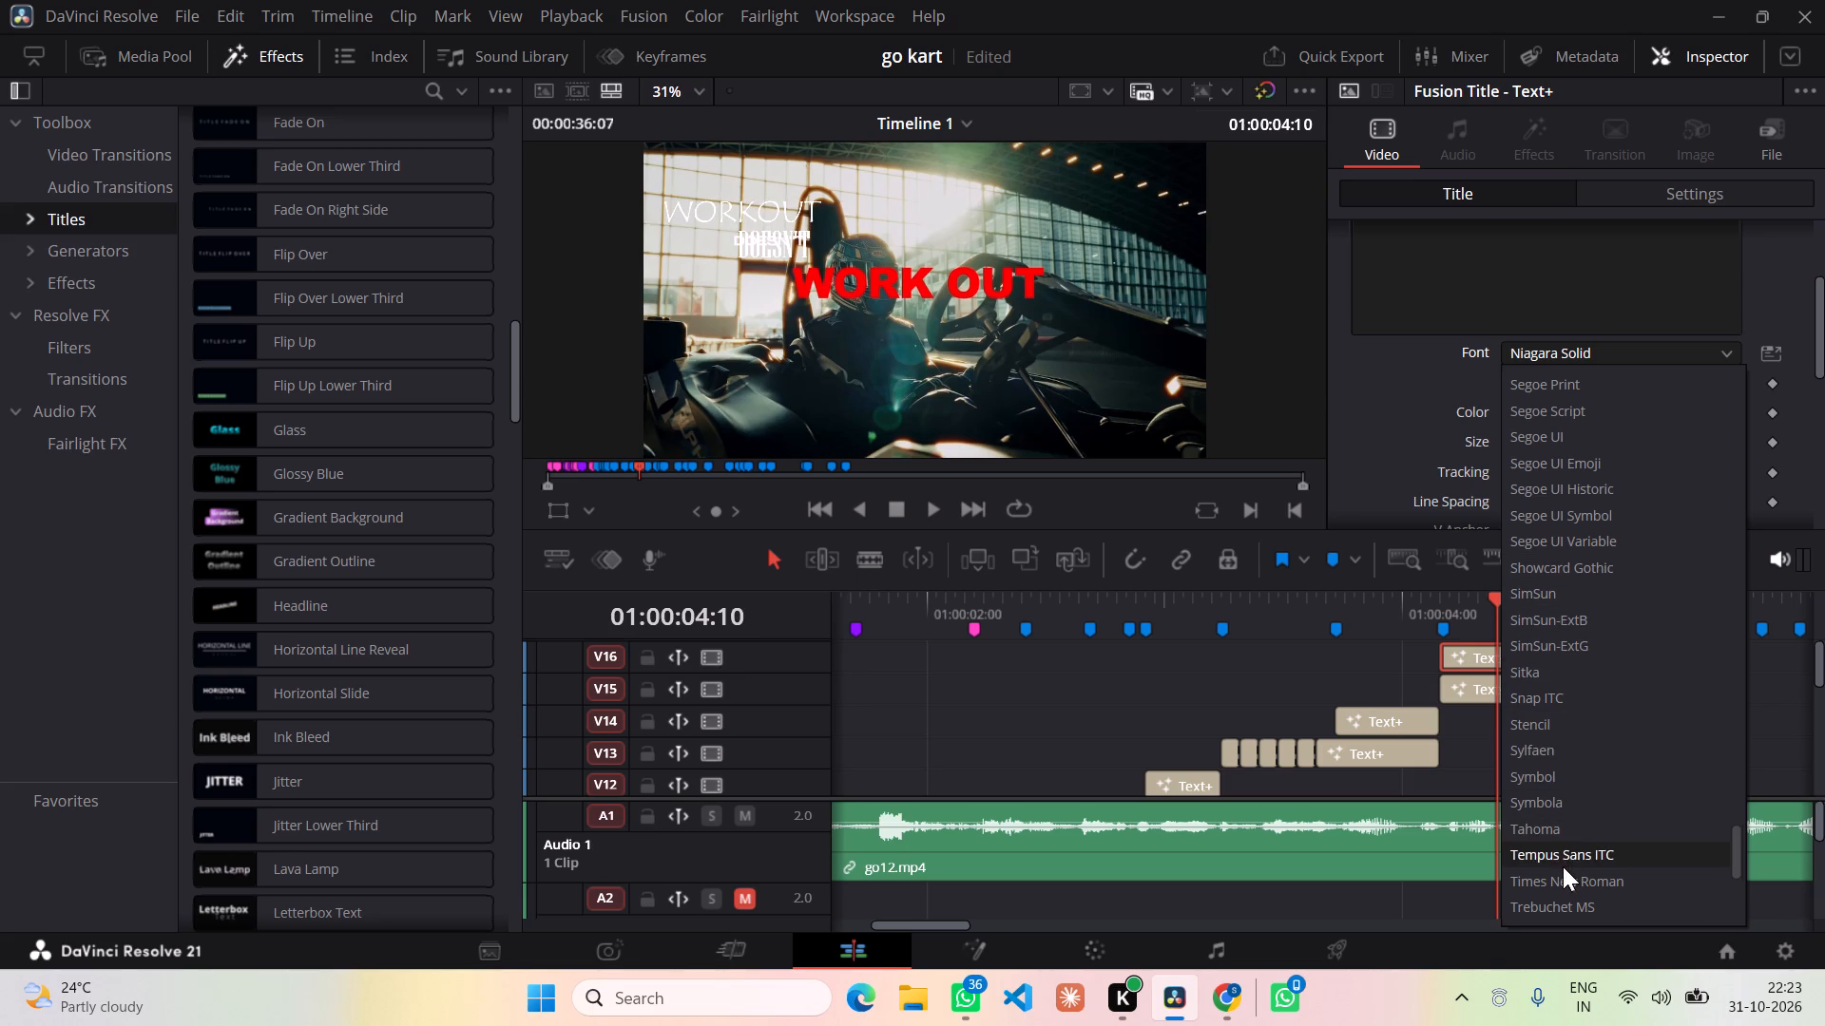
scroll(1570, 899, down, 2)
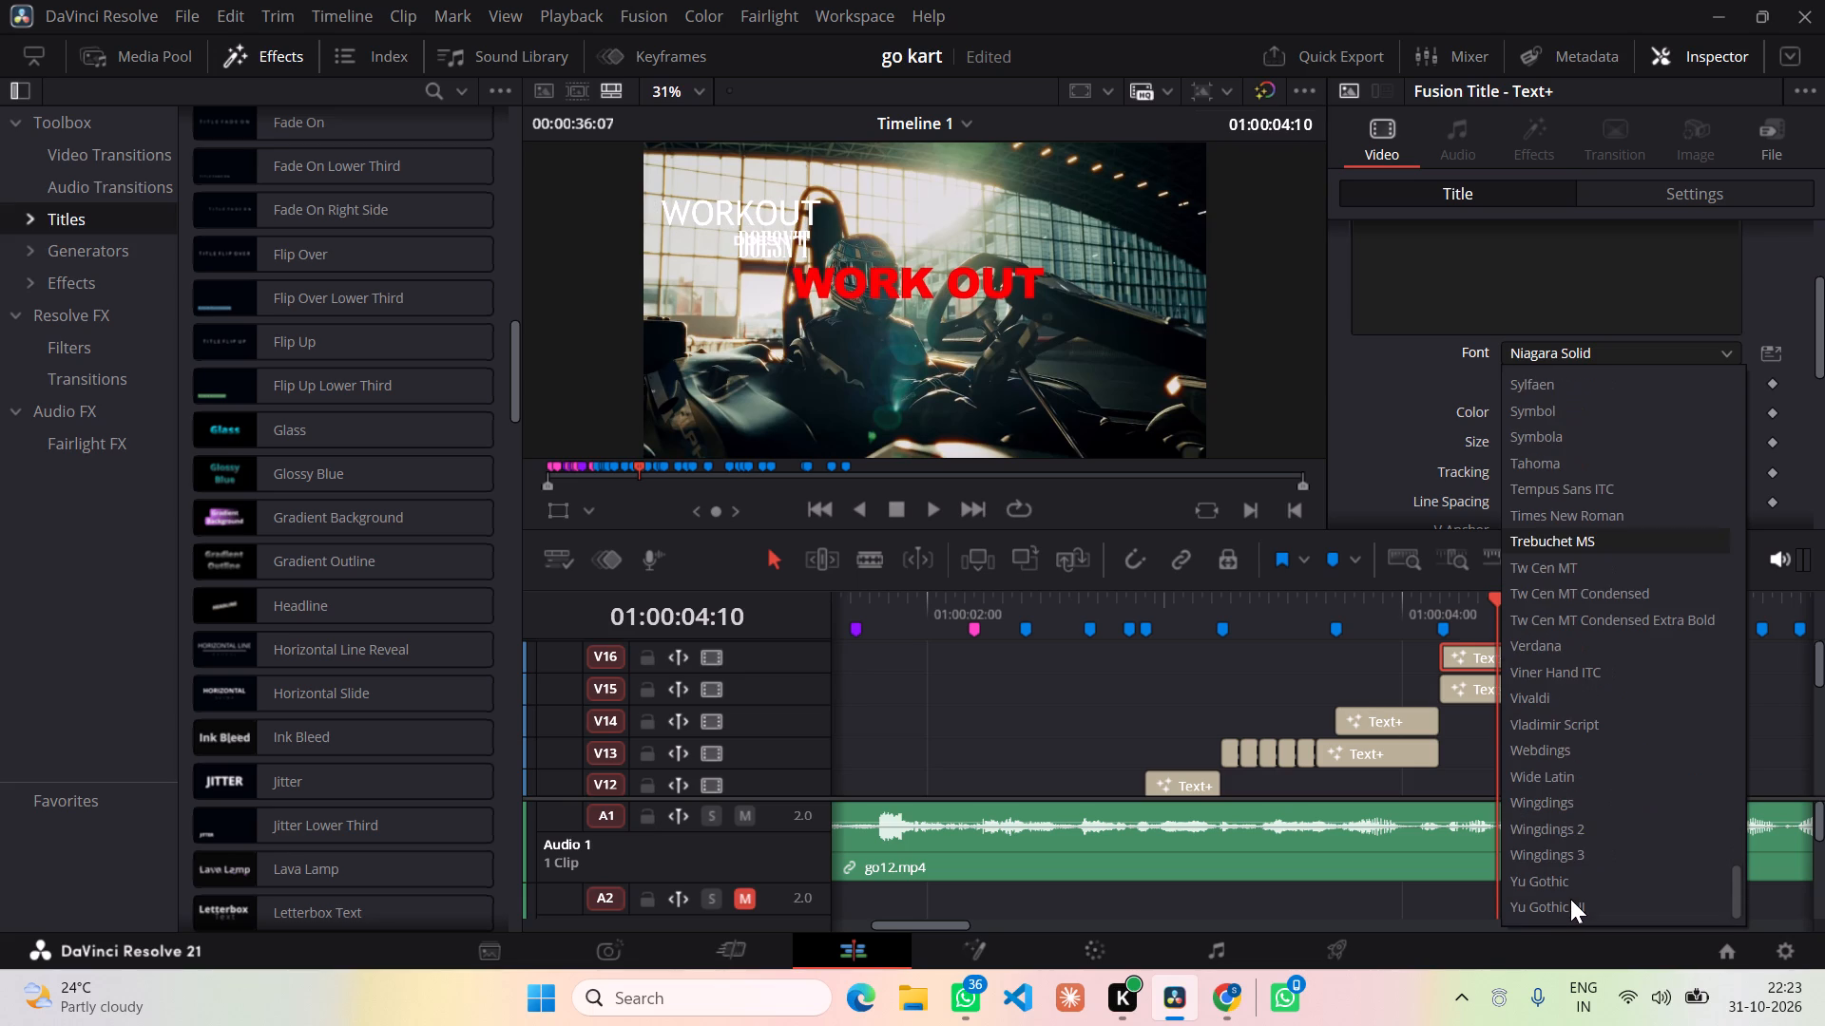
scroll(1570, 899, down, 4)
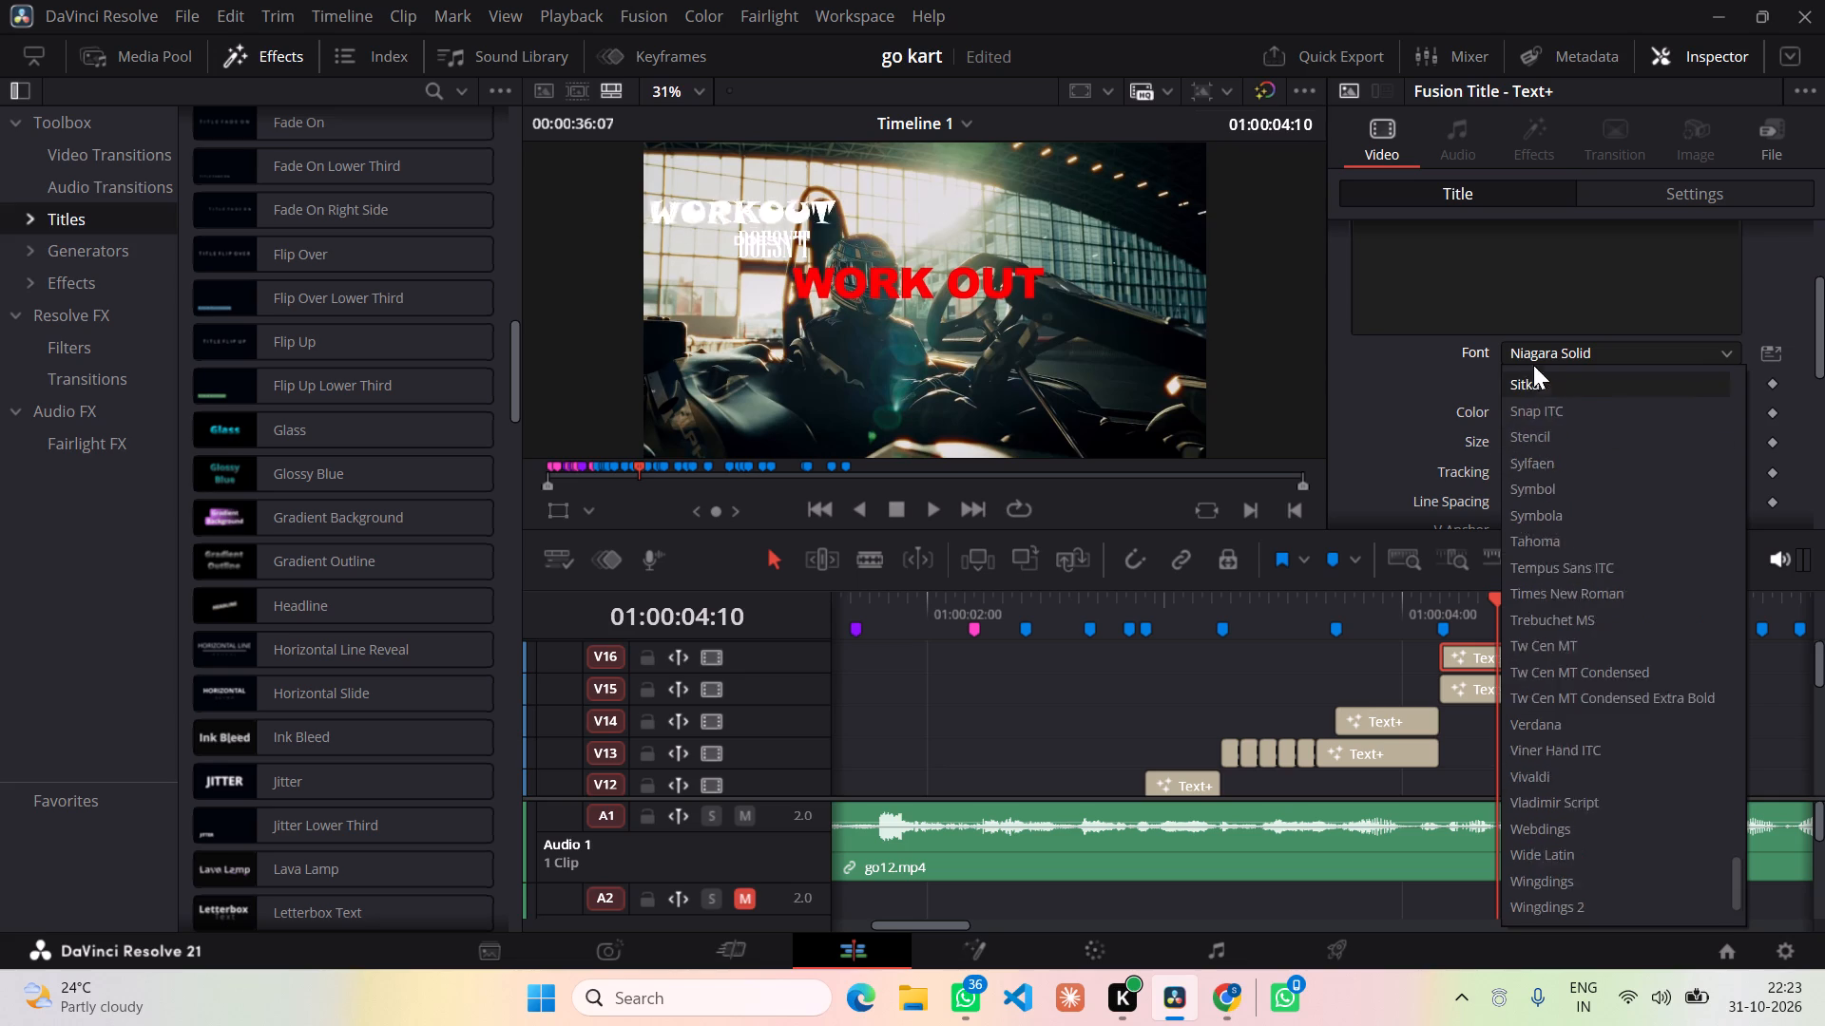
double_click(1589, 348)
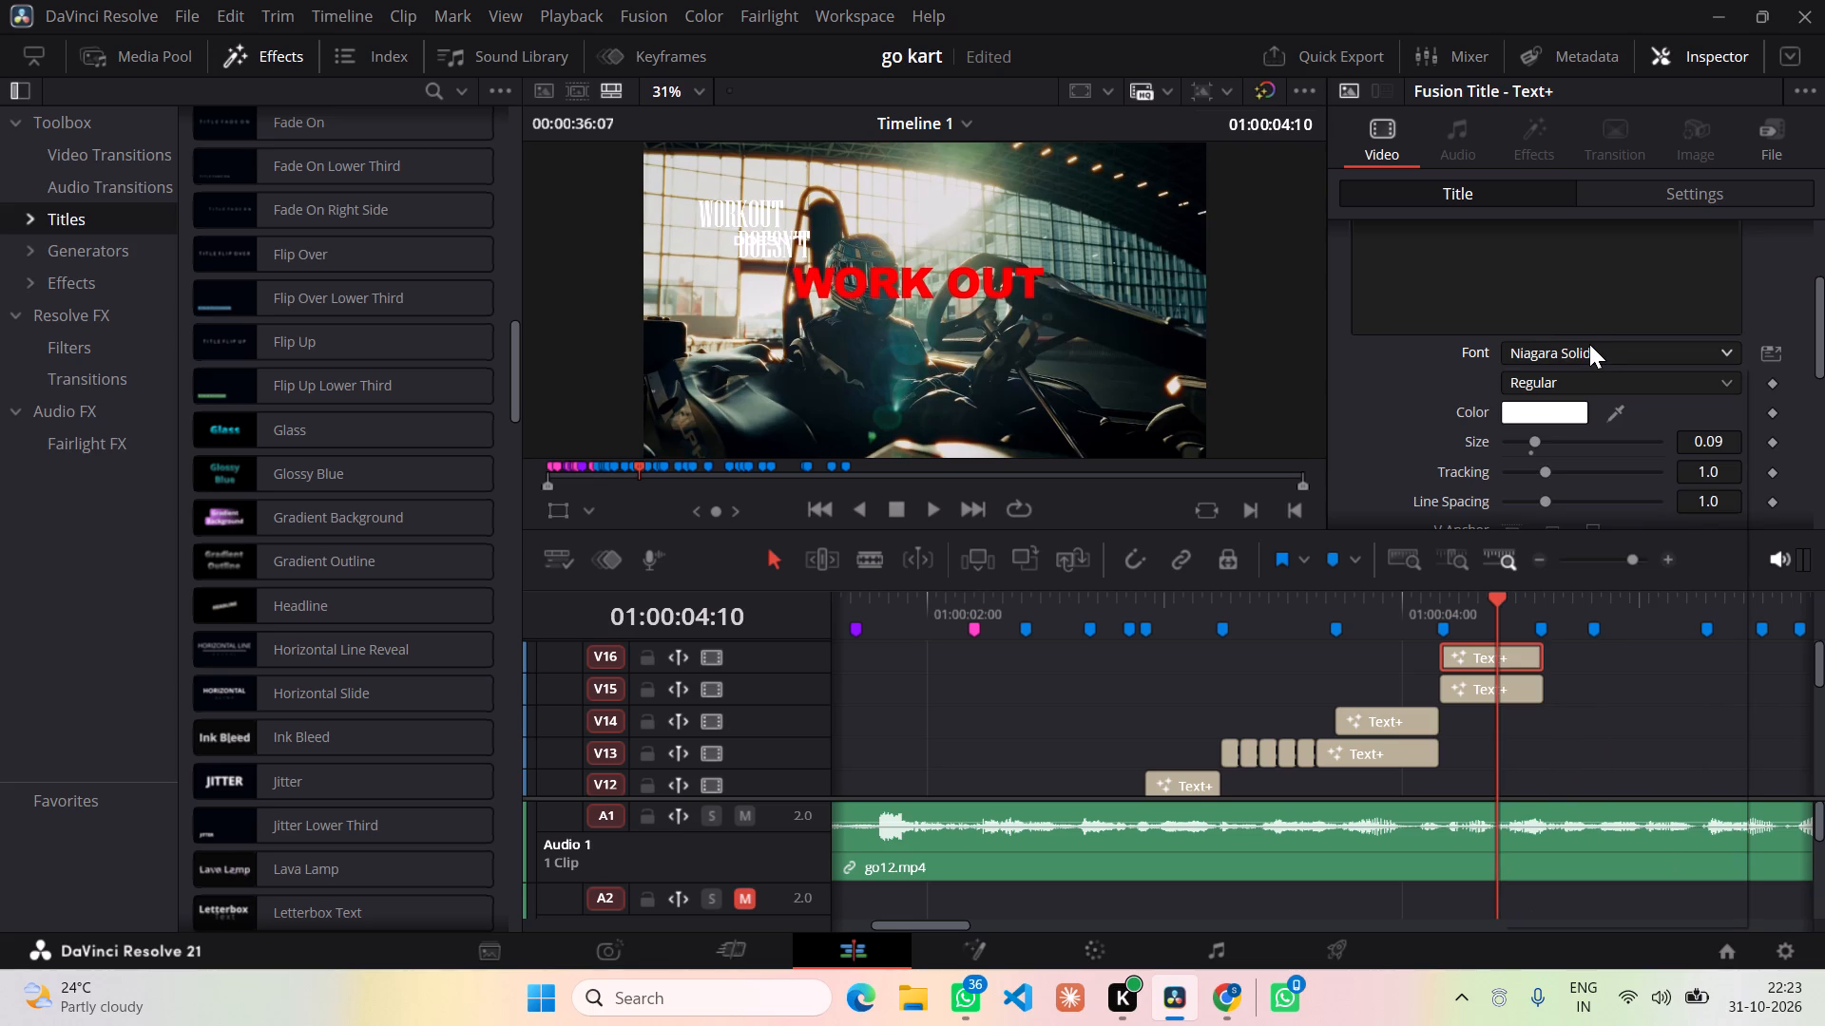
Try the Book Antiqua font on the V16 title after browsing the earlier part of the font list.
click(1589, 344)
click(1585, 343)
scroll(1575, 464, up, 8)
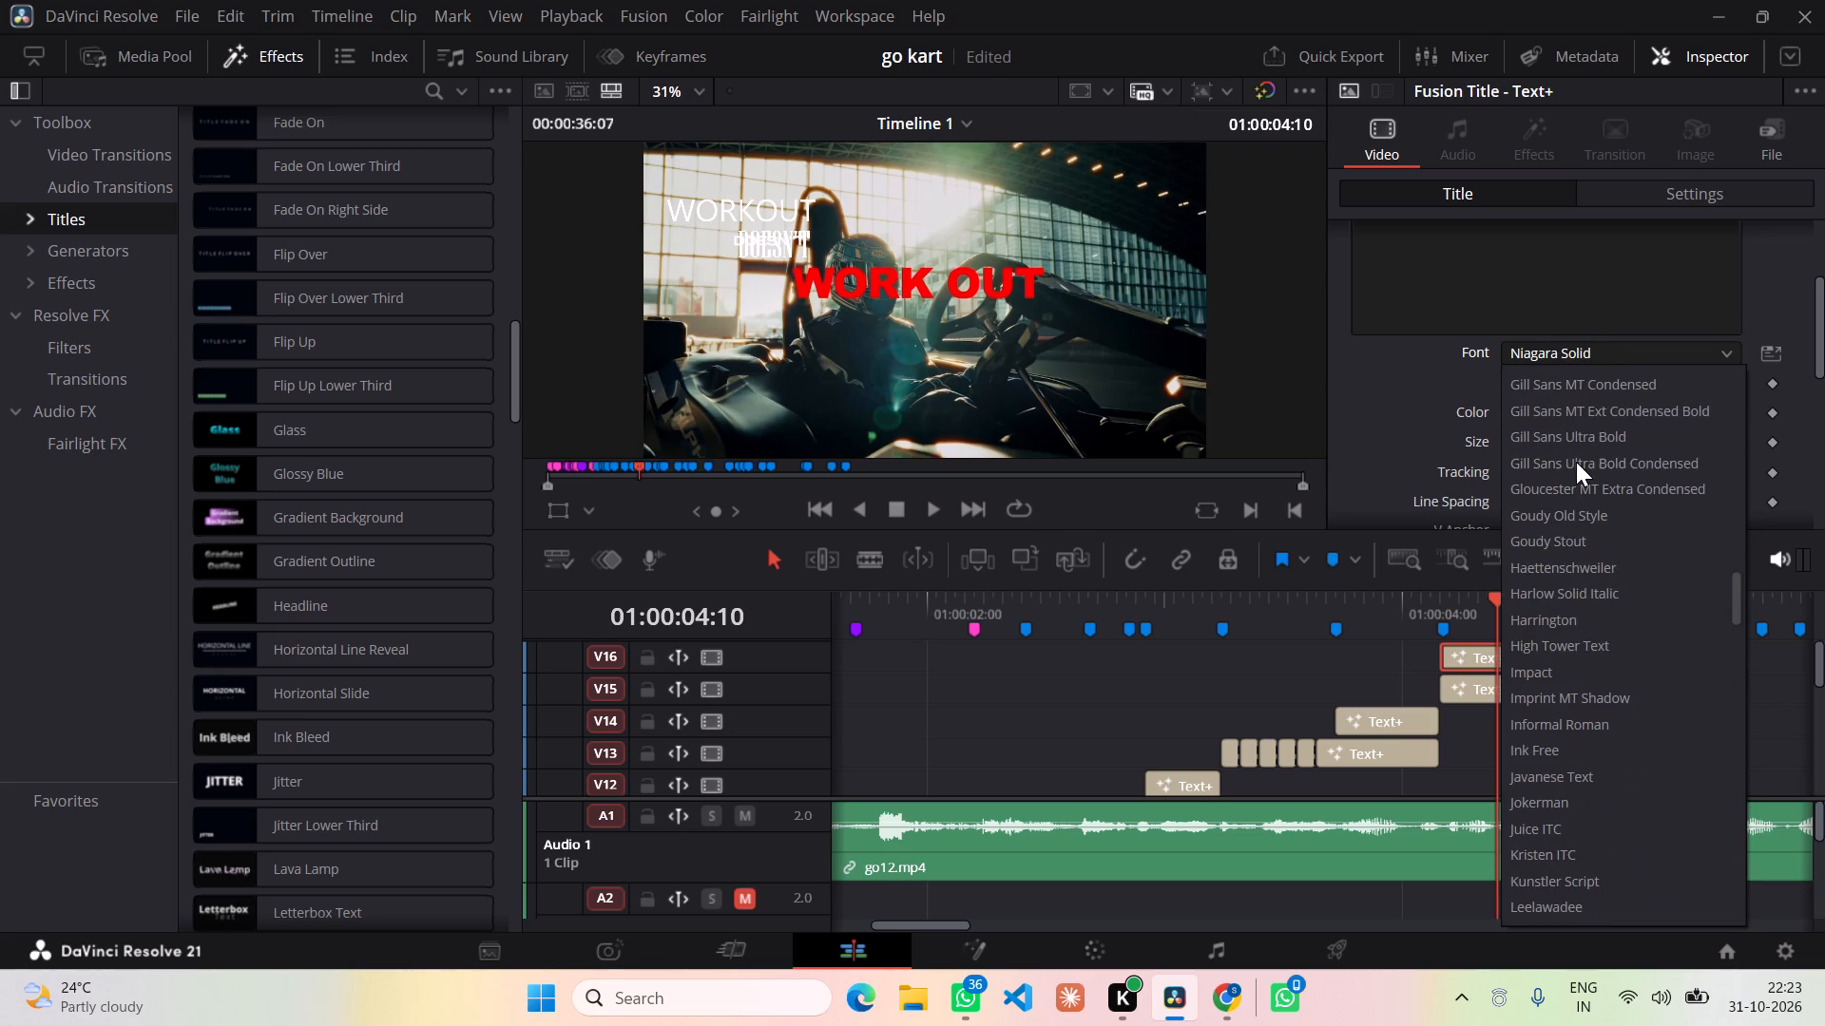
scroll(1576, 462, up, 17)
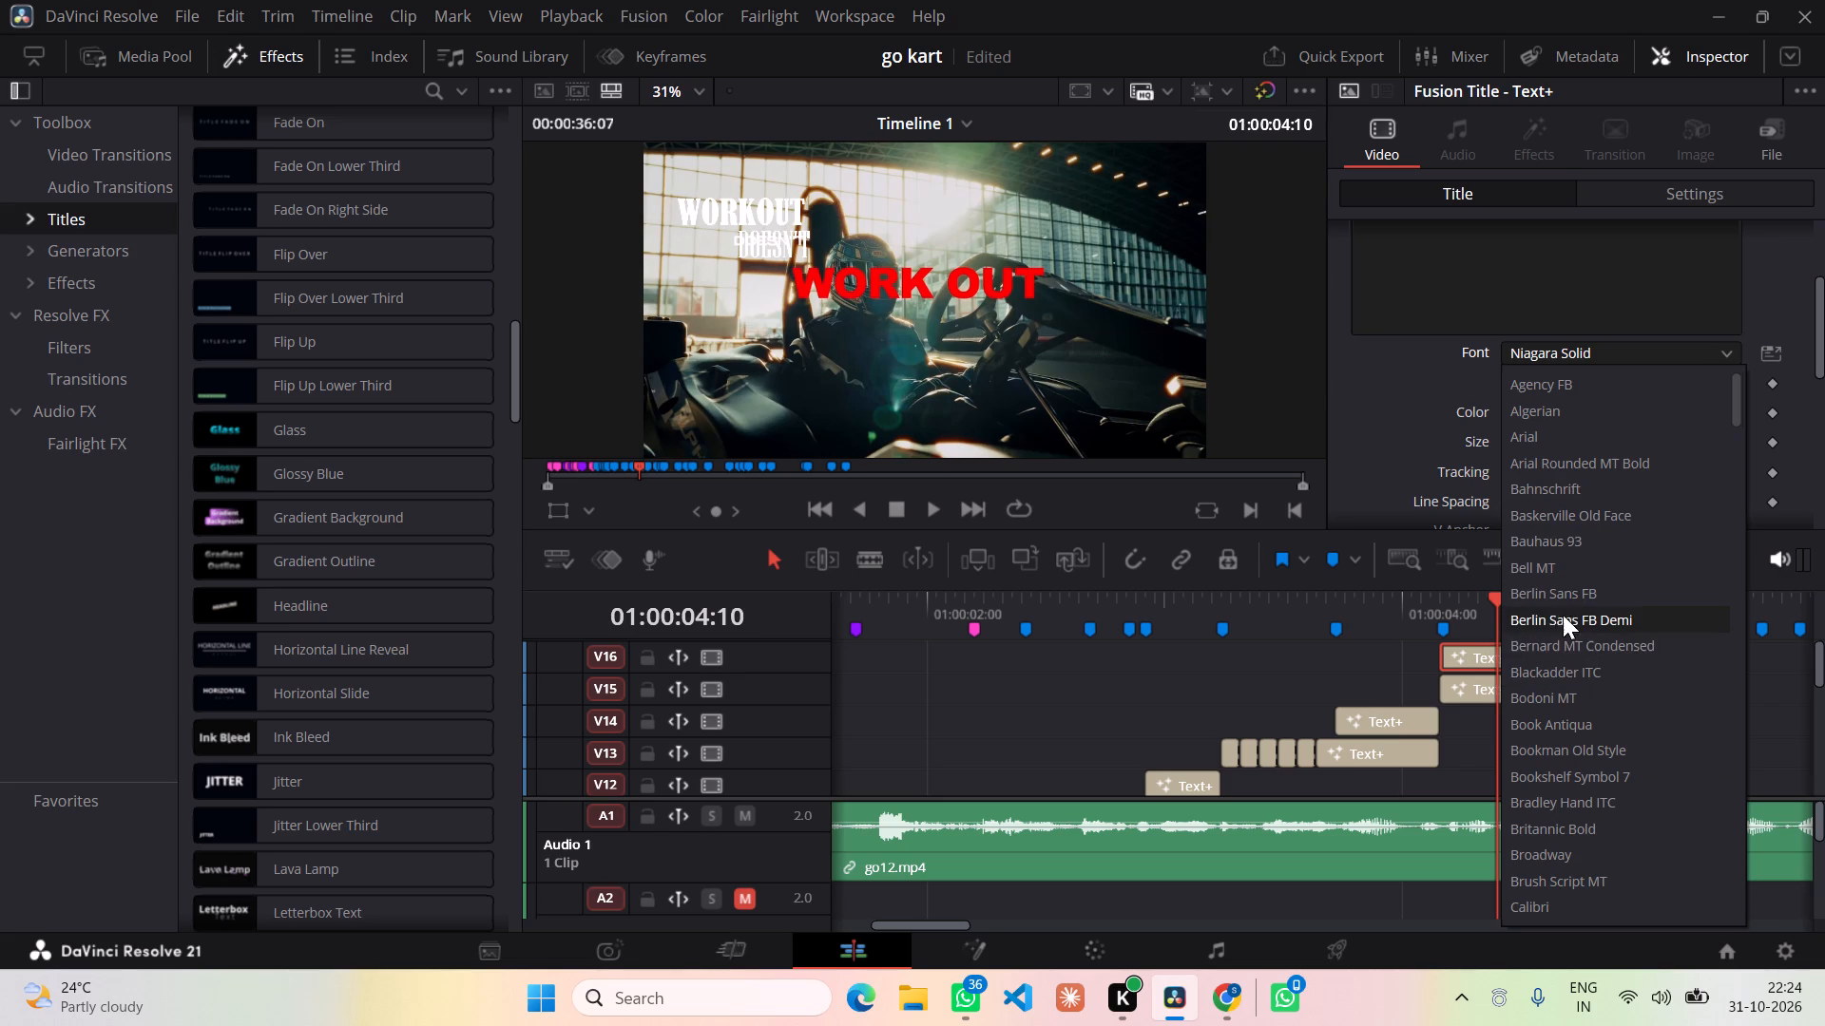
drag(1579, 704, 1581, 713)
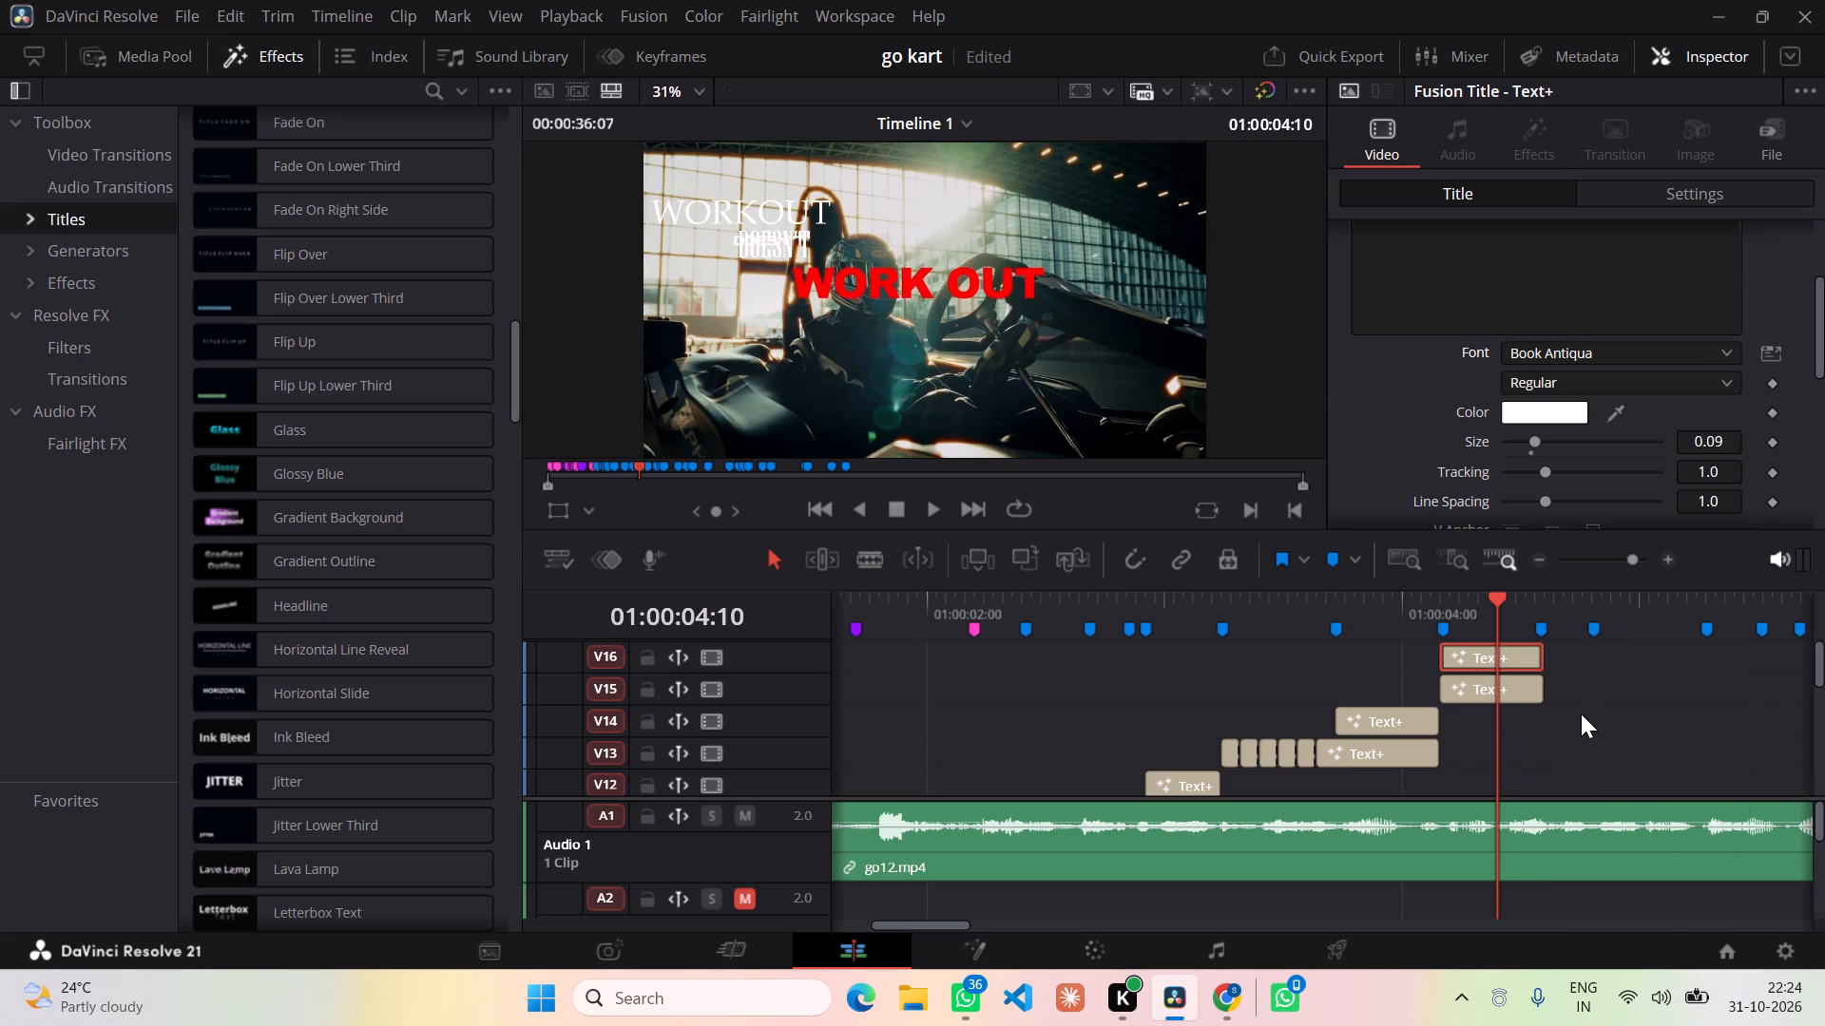
Set the V16 title's font to Calibri with the Bold Italic style.
double_click(1597, 351)
click(1615, 343)
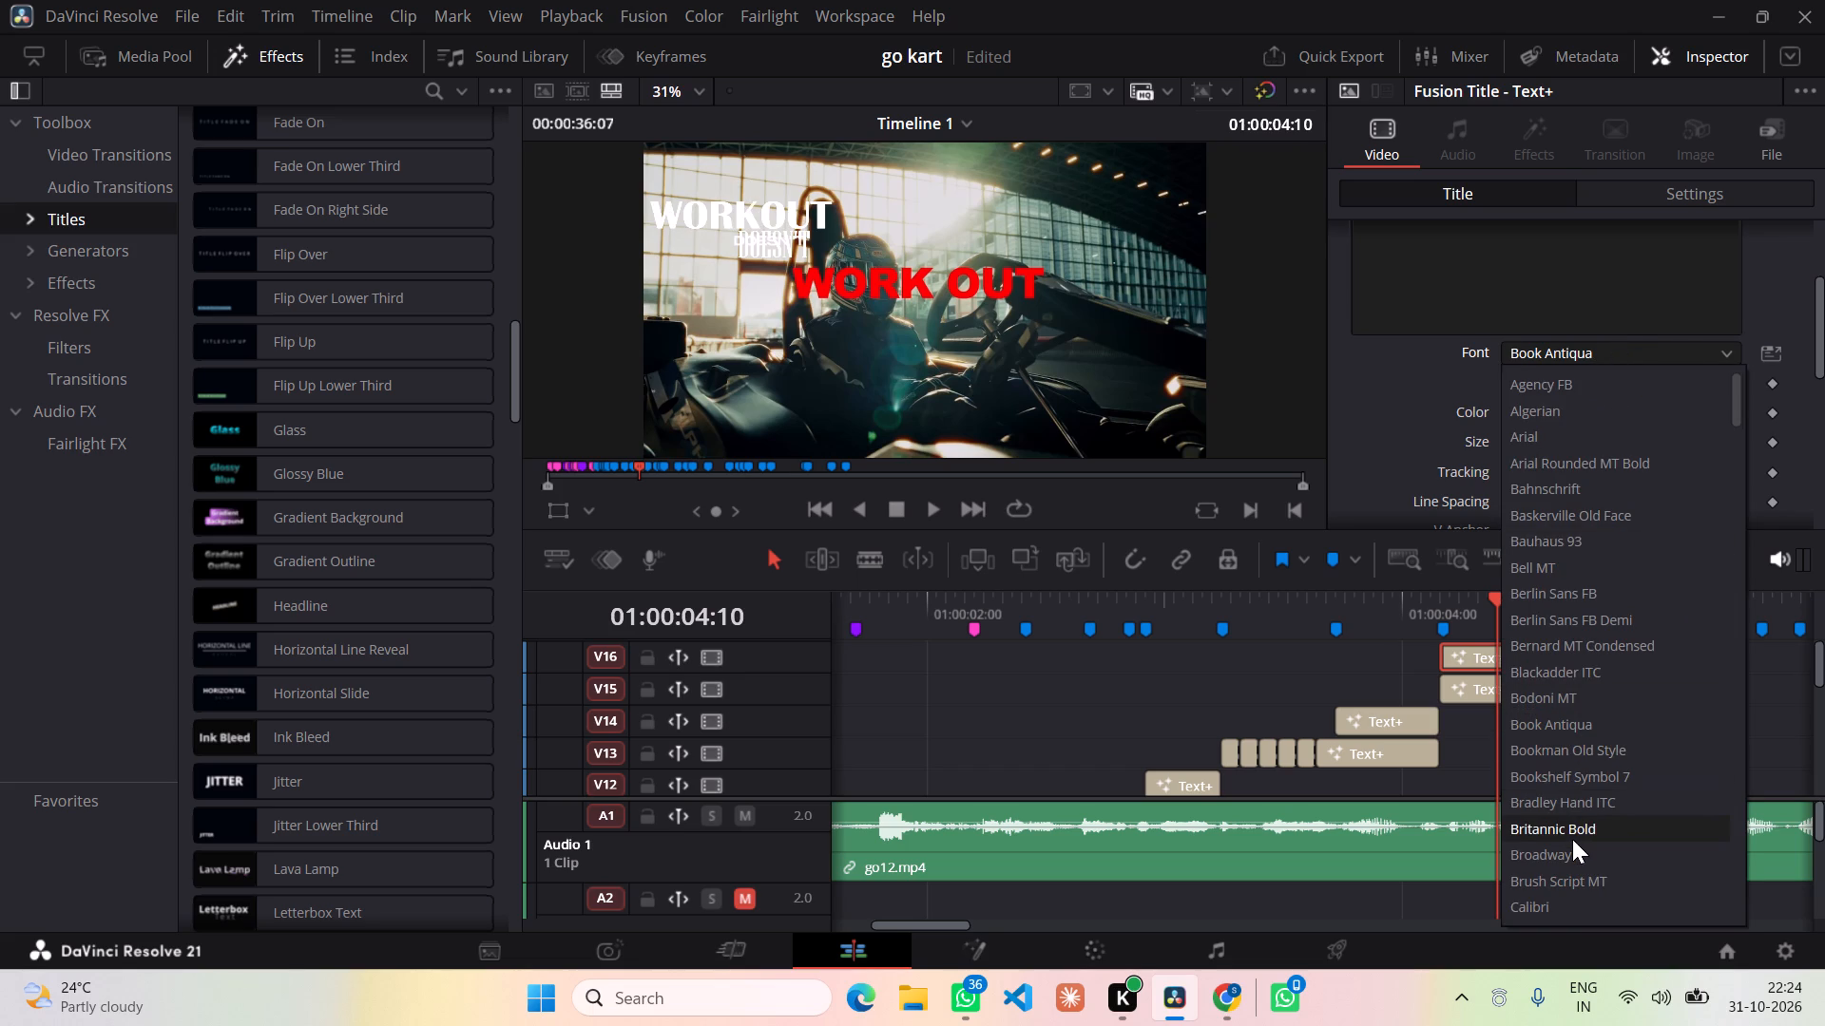
click(1578, 895)
click(1645, 378)
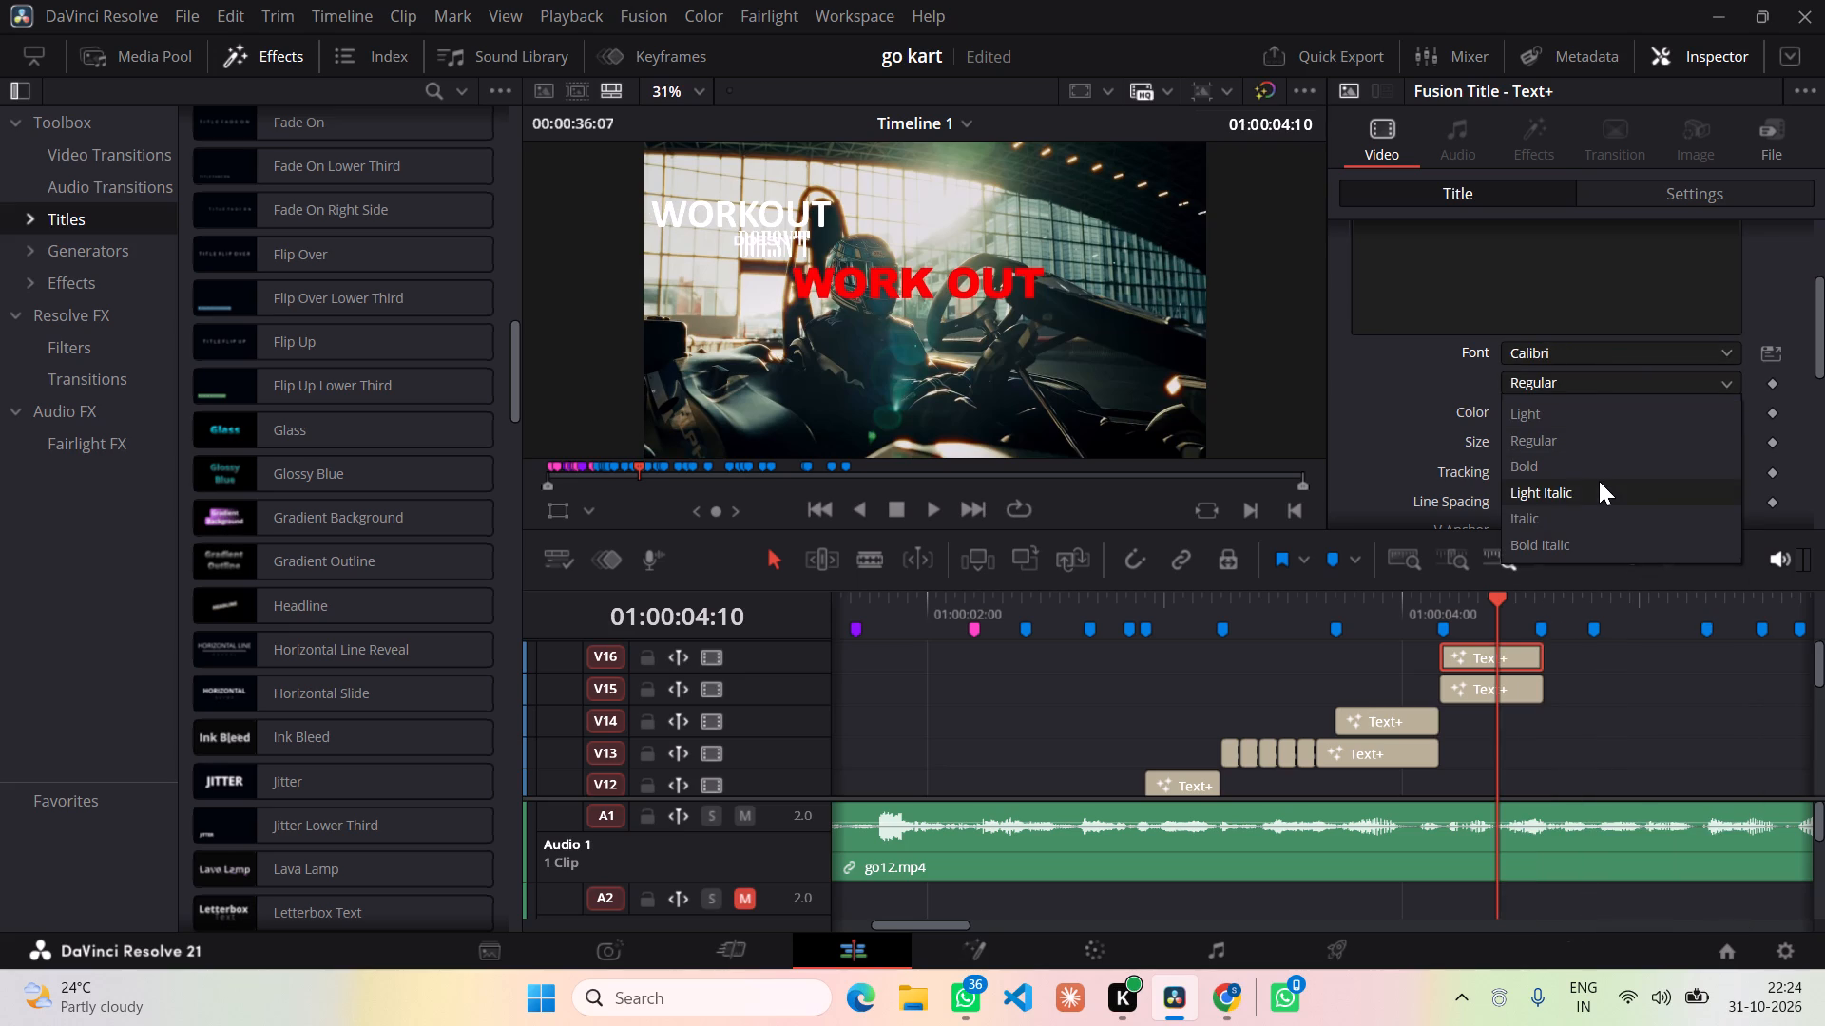
click(1586, 539)
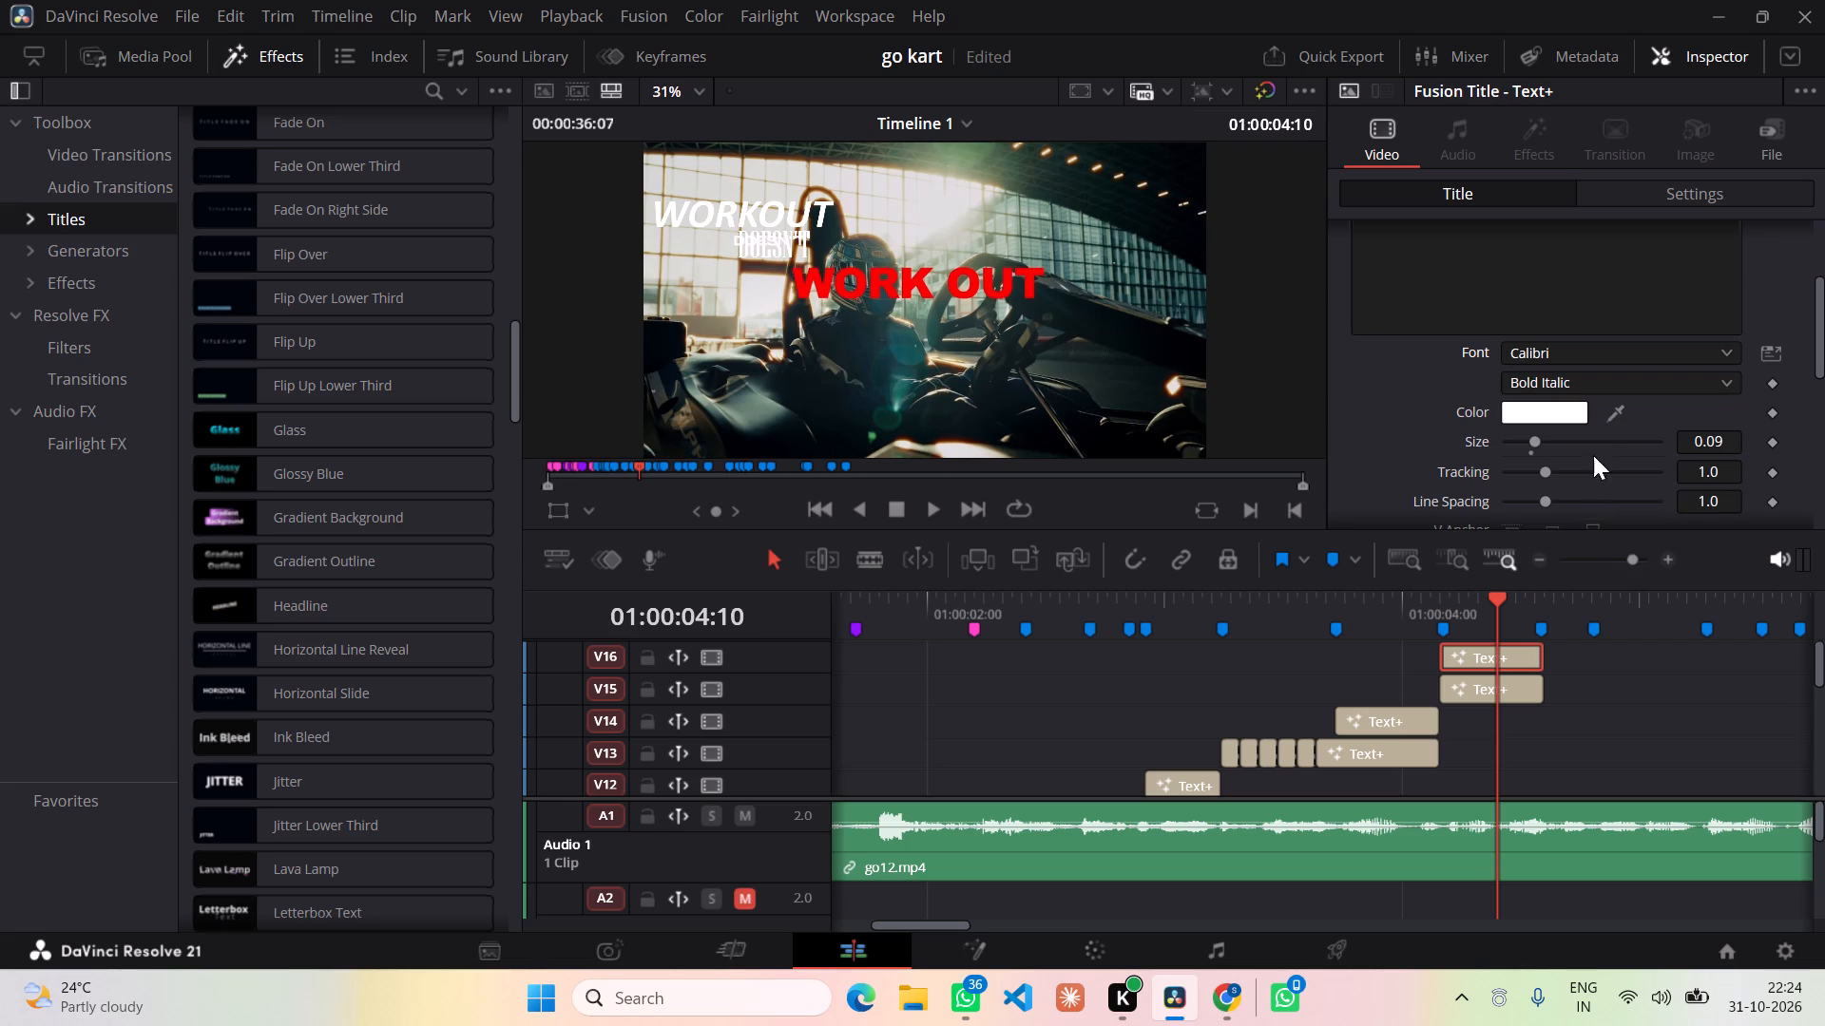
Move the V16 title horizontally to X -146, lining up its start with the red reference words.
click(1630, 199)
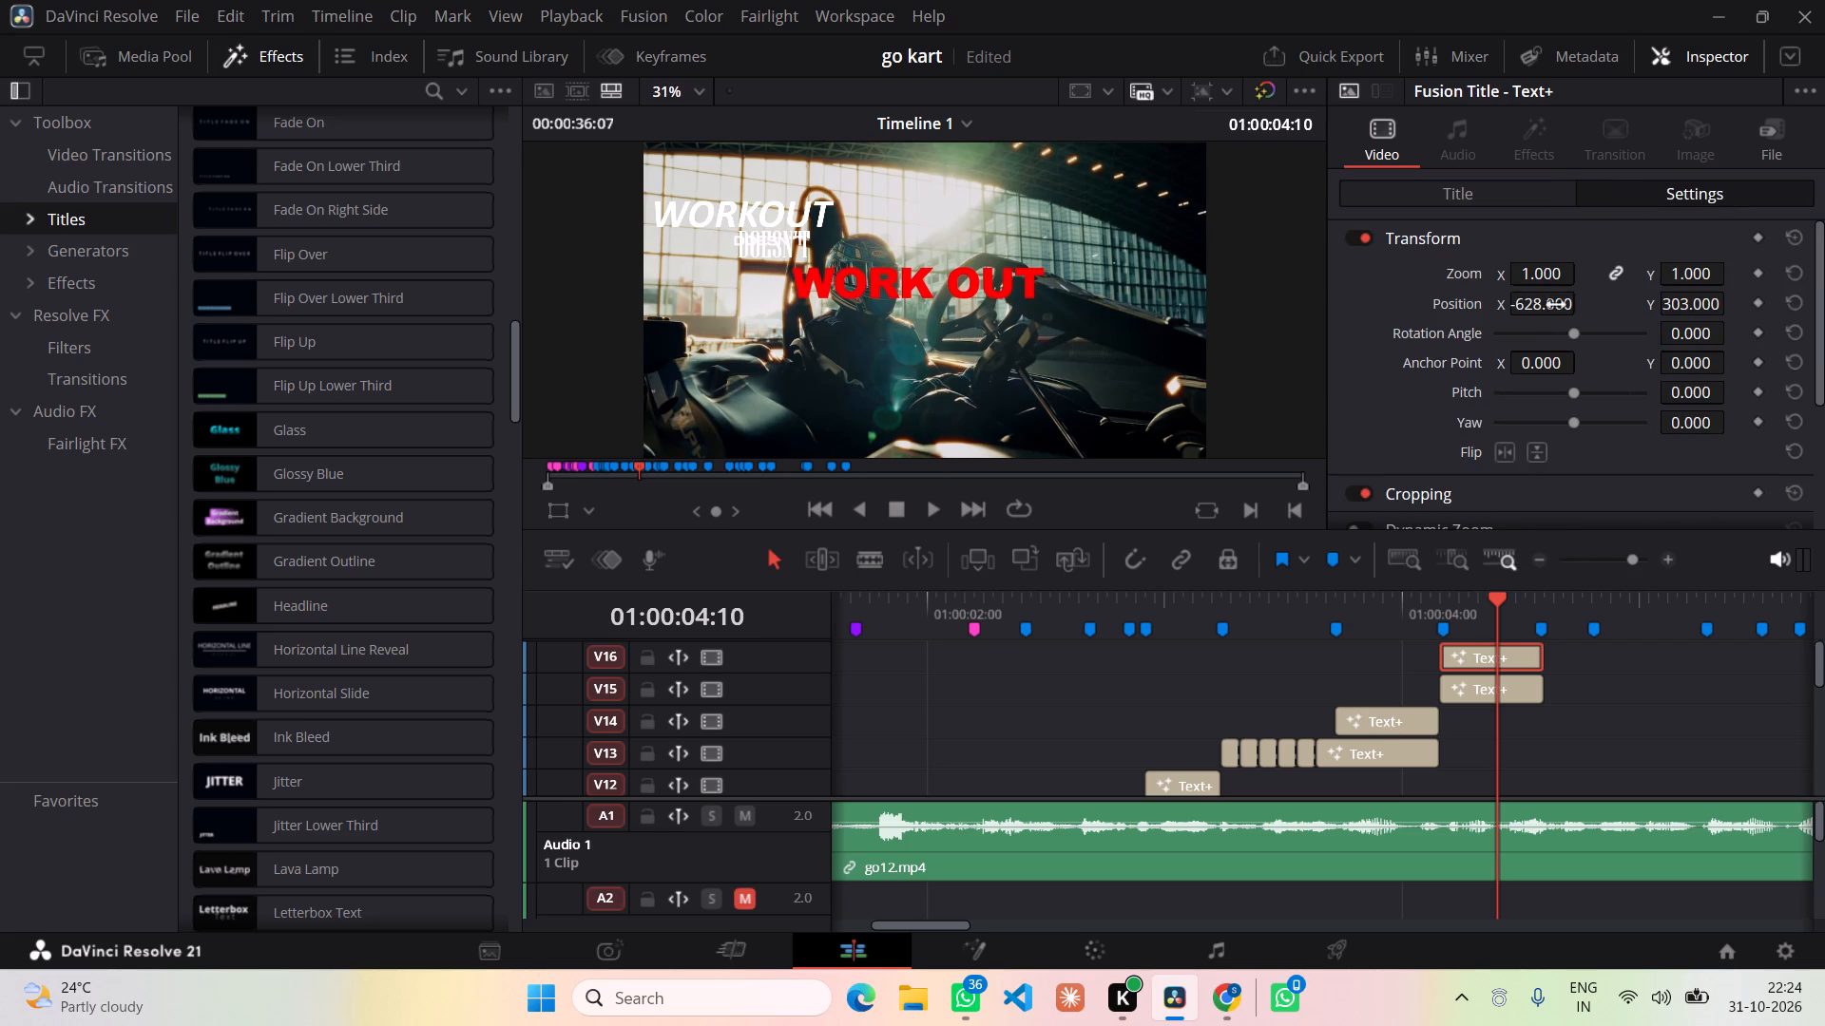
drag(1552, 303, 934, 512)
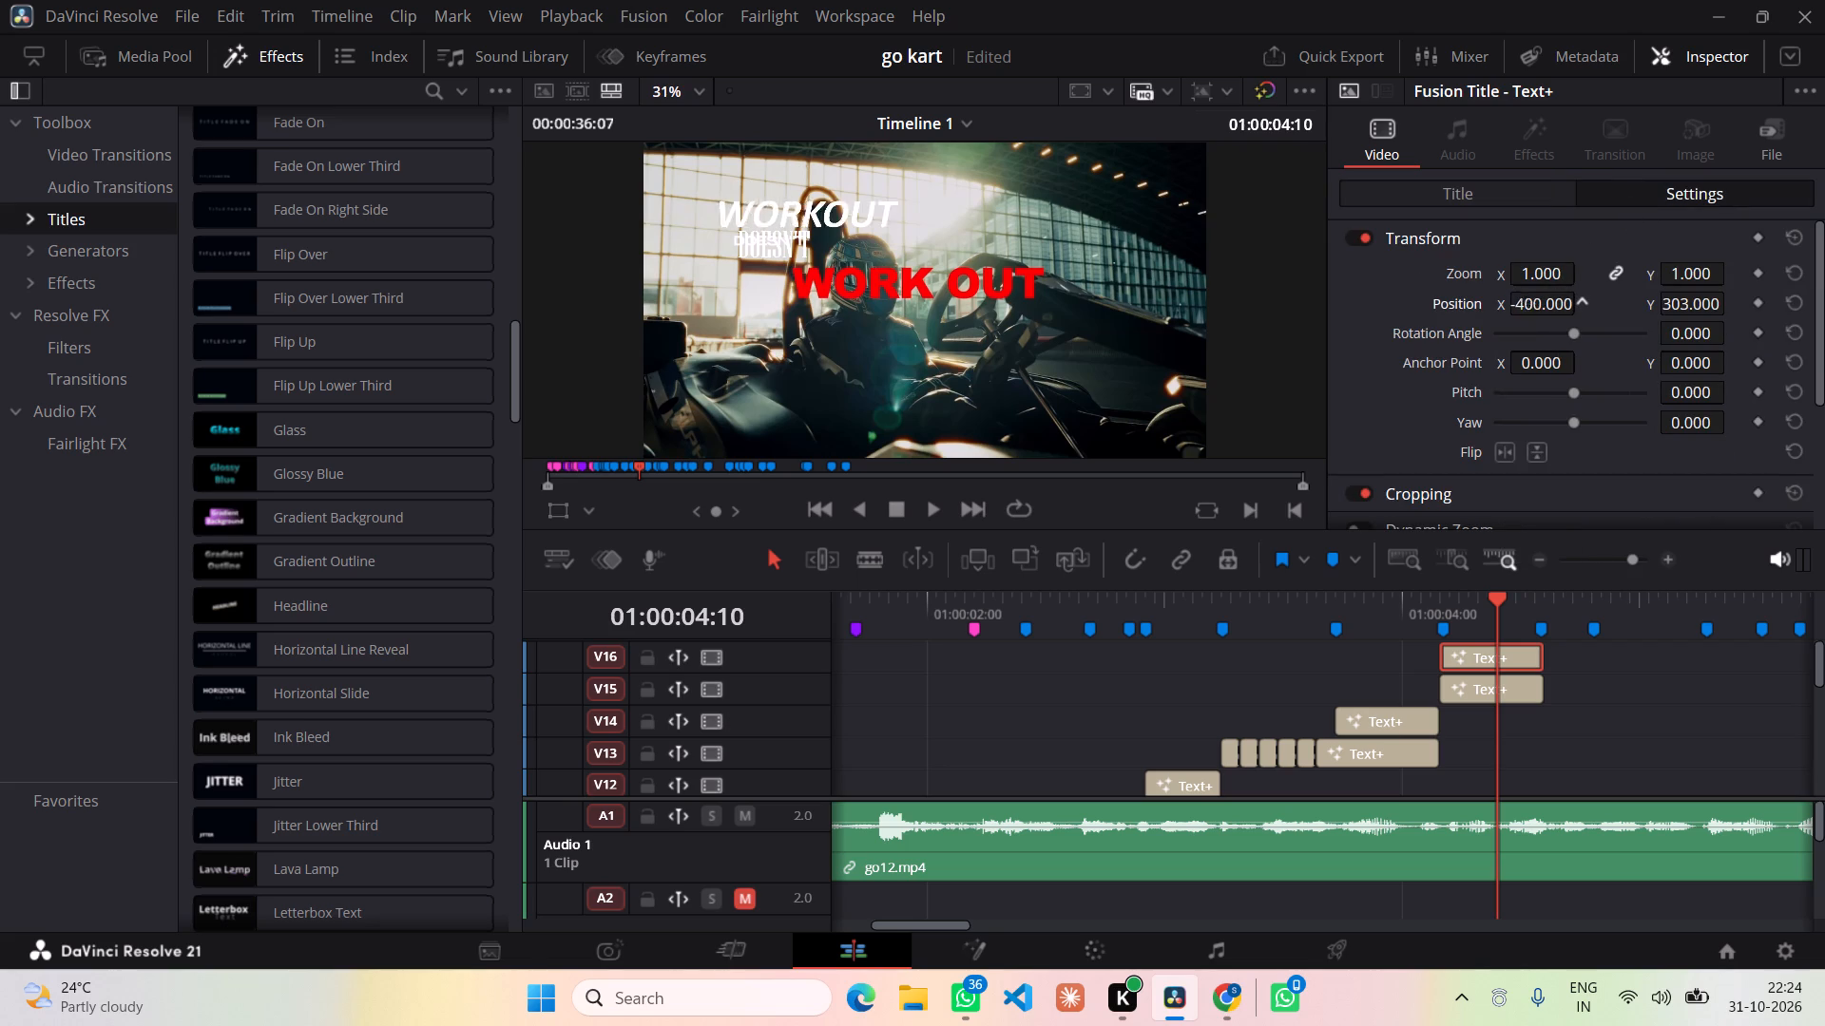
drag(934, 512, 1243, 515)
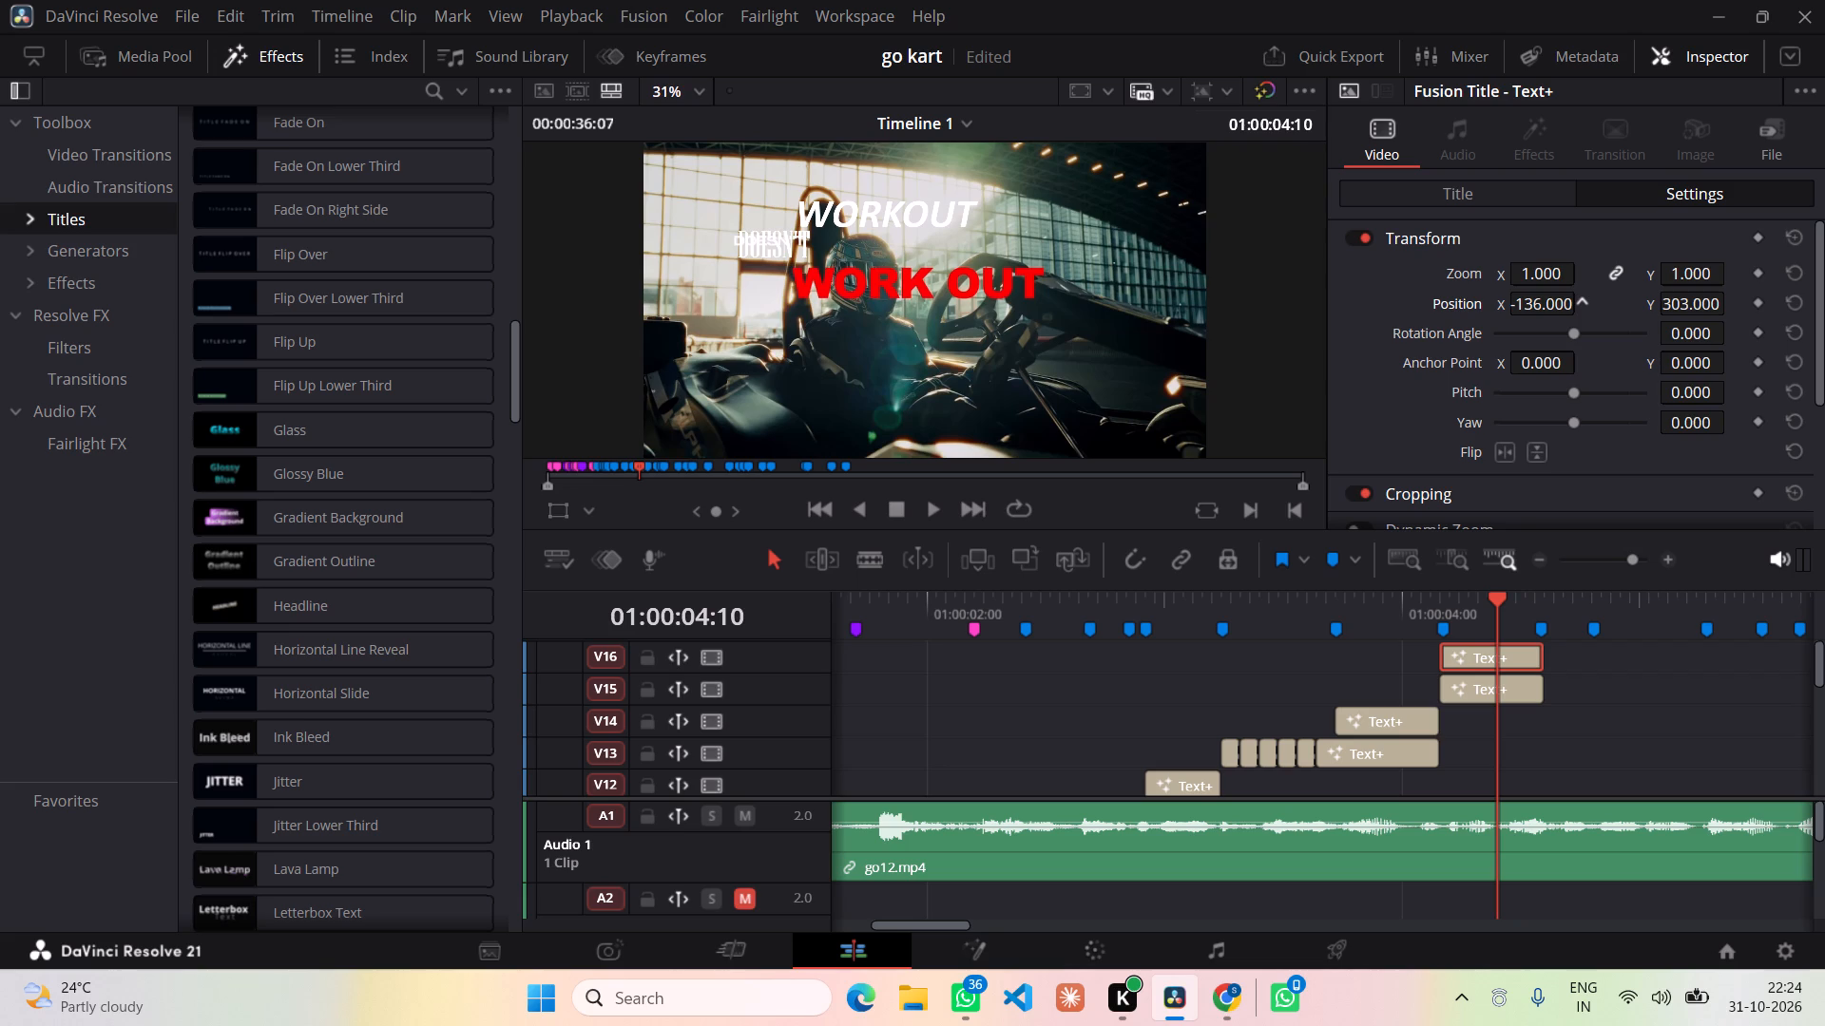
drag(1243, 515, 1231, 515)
Insert a space in the V16 title's text so it reads "WORK OUT".
click(1486, 197)
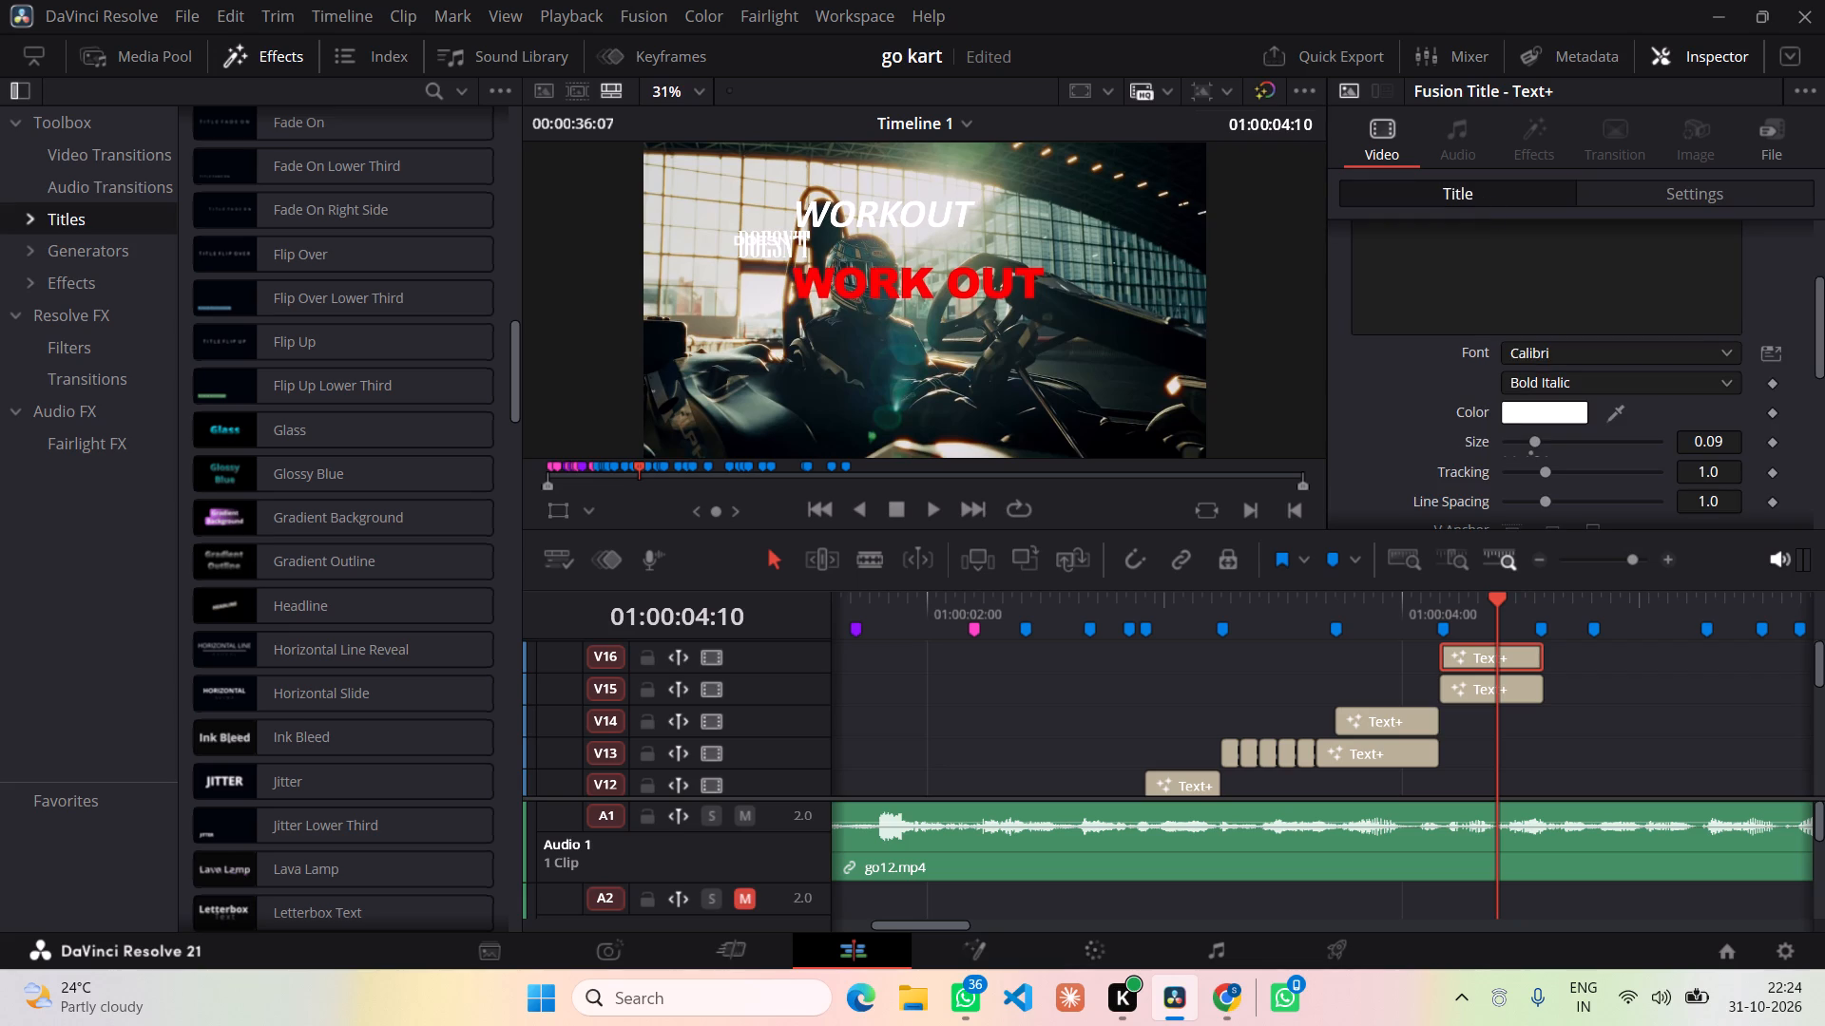
scroll(1463, 283, up, 1)
click(1398, 340)
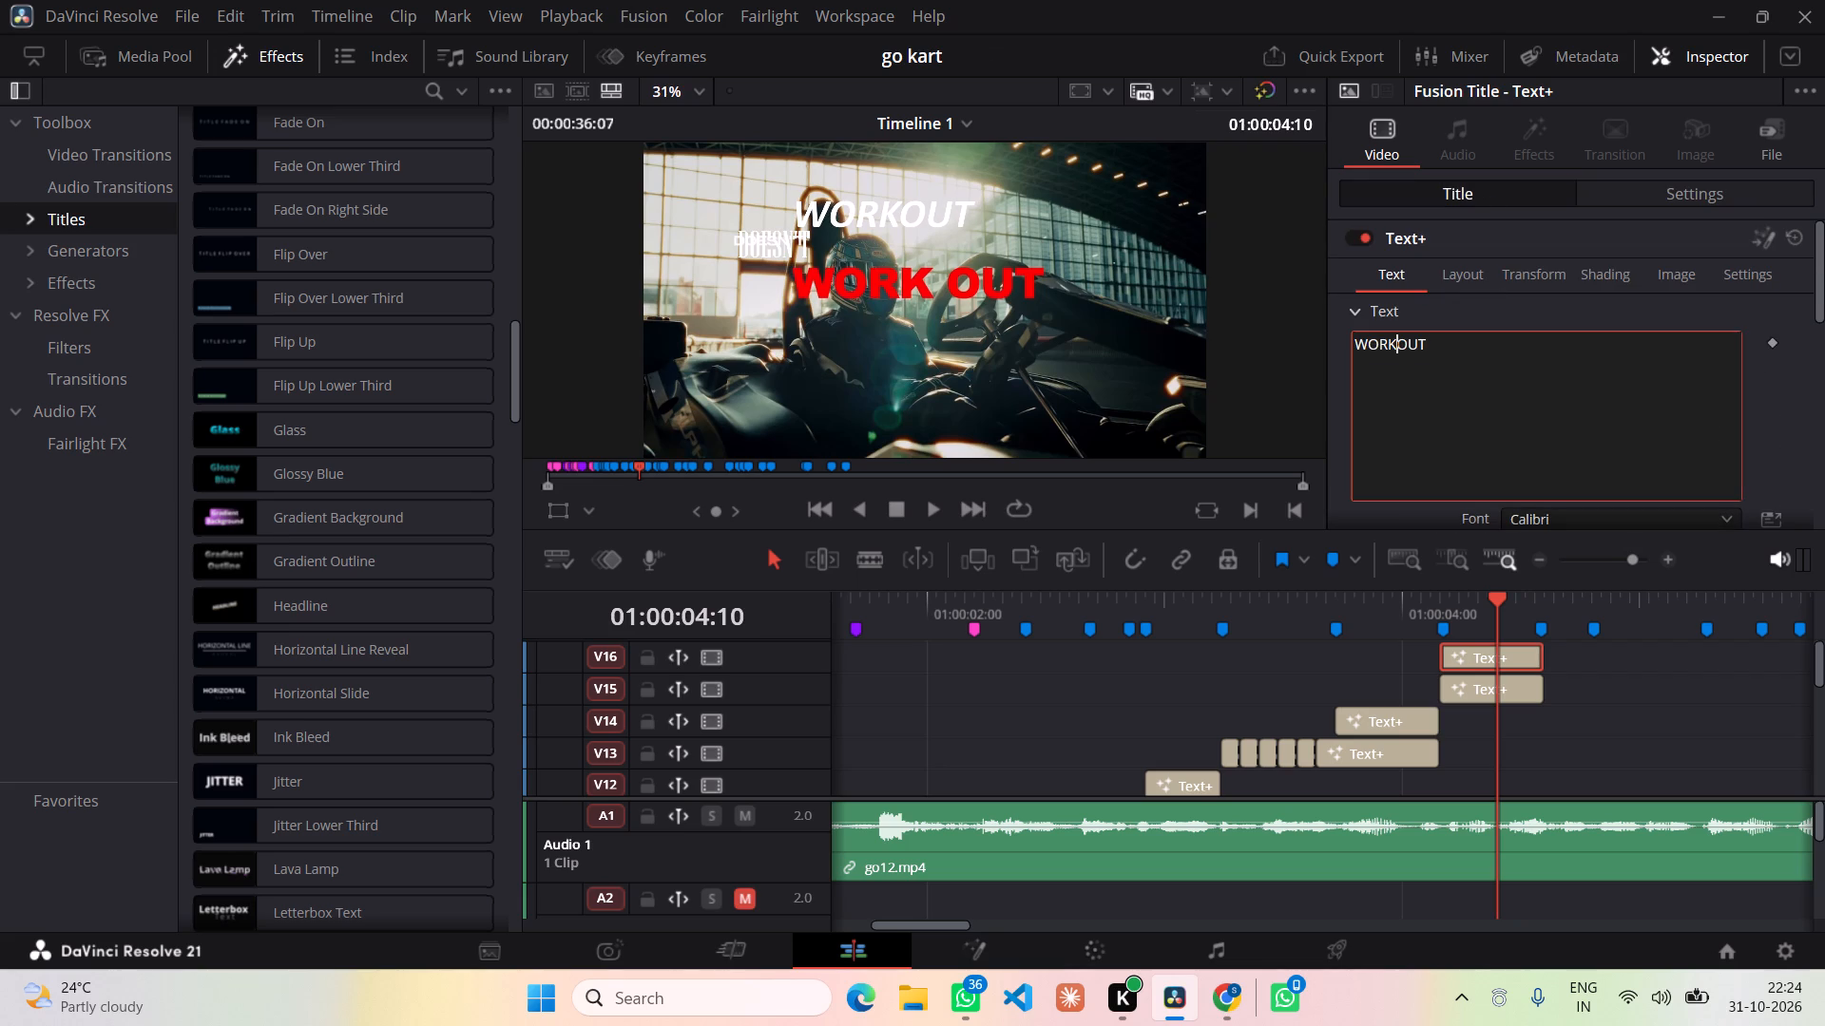
key(space)
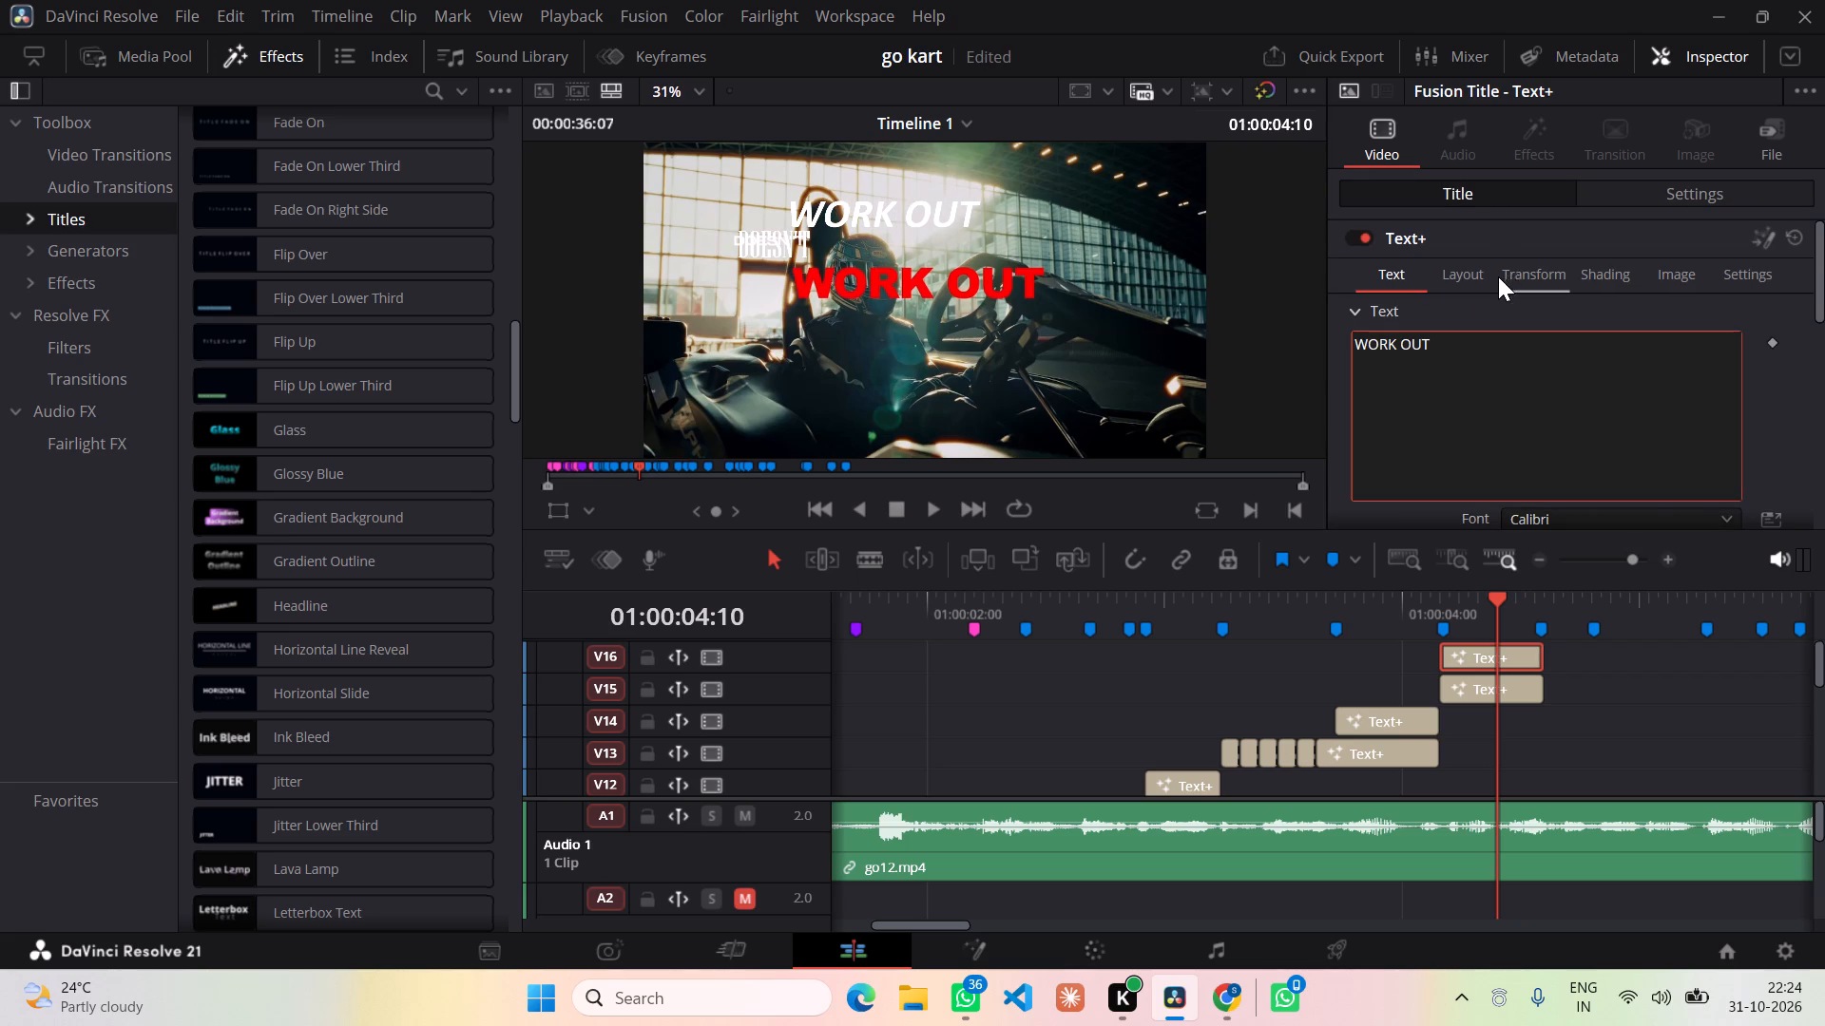
click(1638, 199)
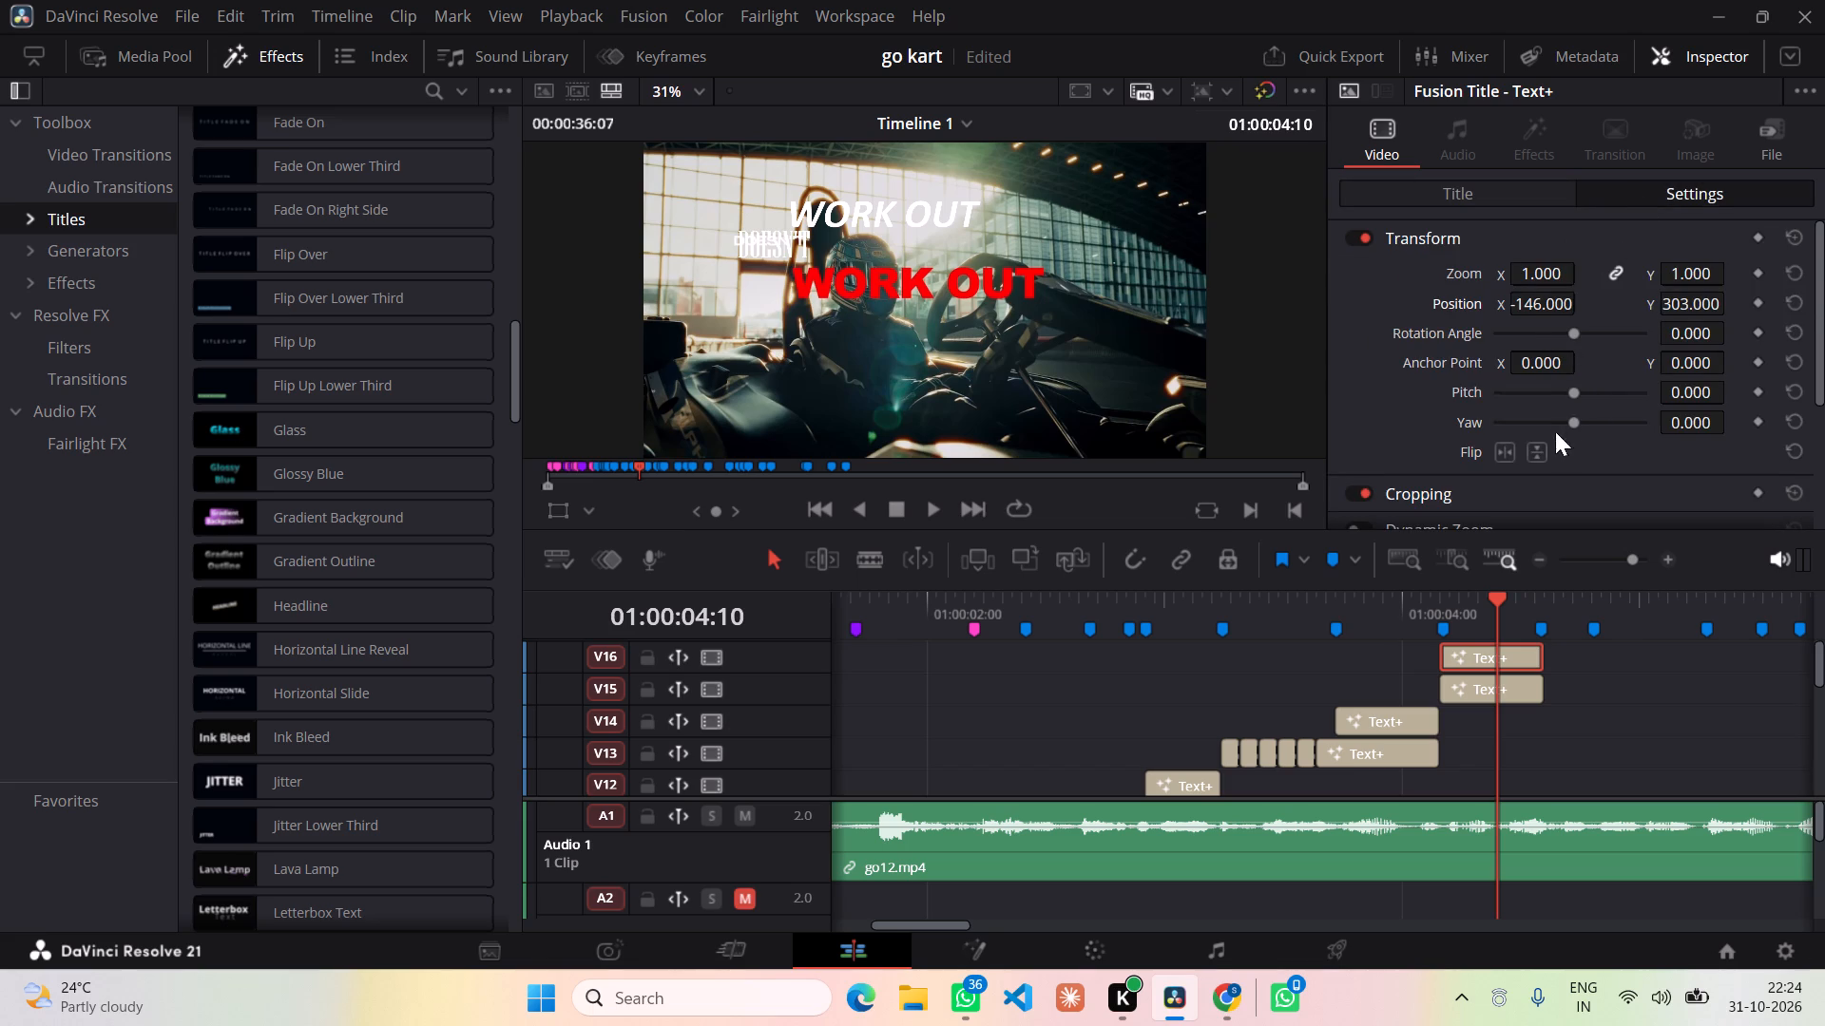
Change the V16 "WORK OUT" title's Calibri style to Bold.
click(1506, 195)
scroll(1529, 401, down, 1)
click(1579, 365)
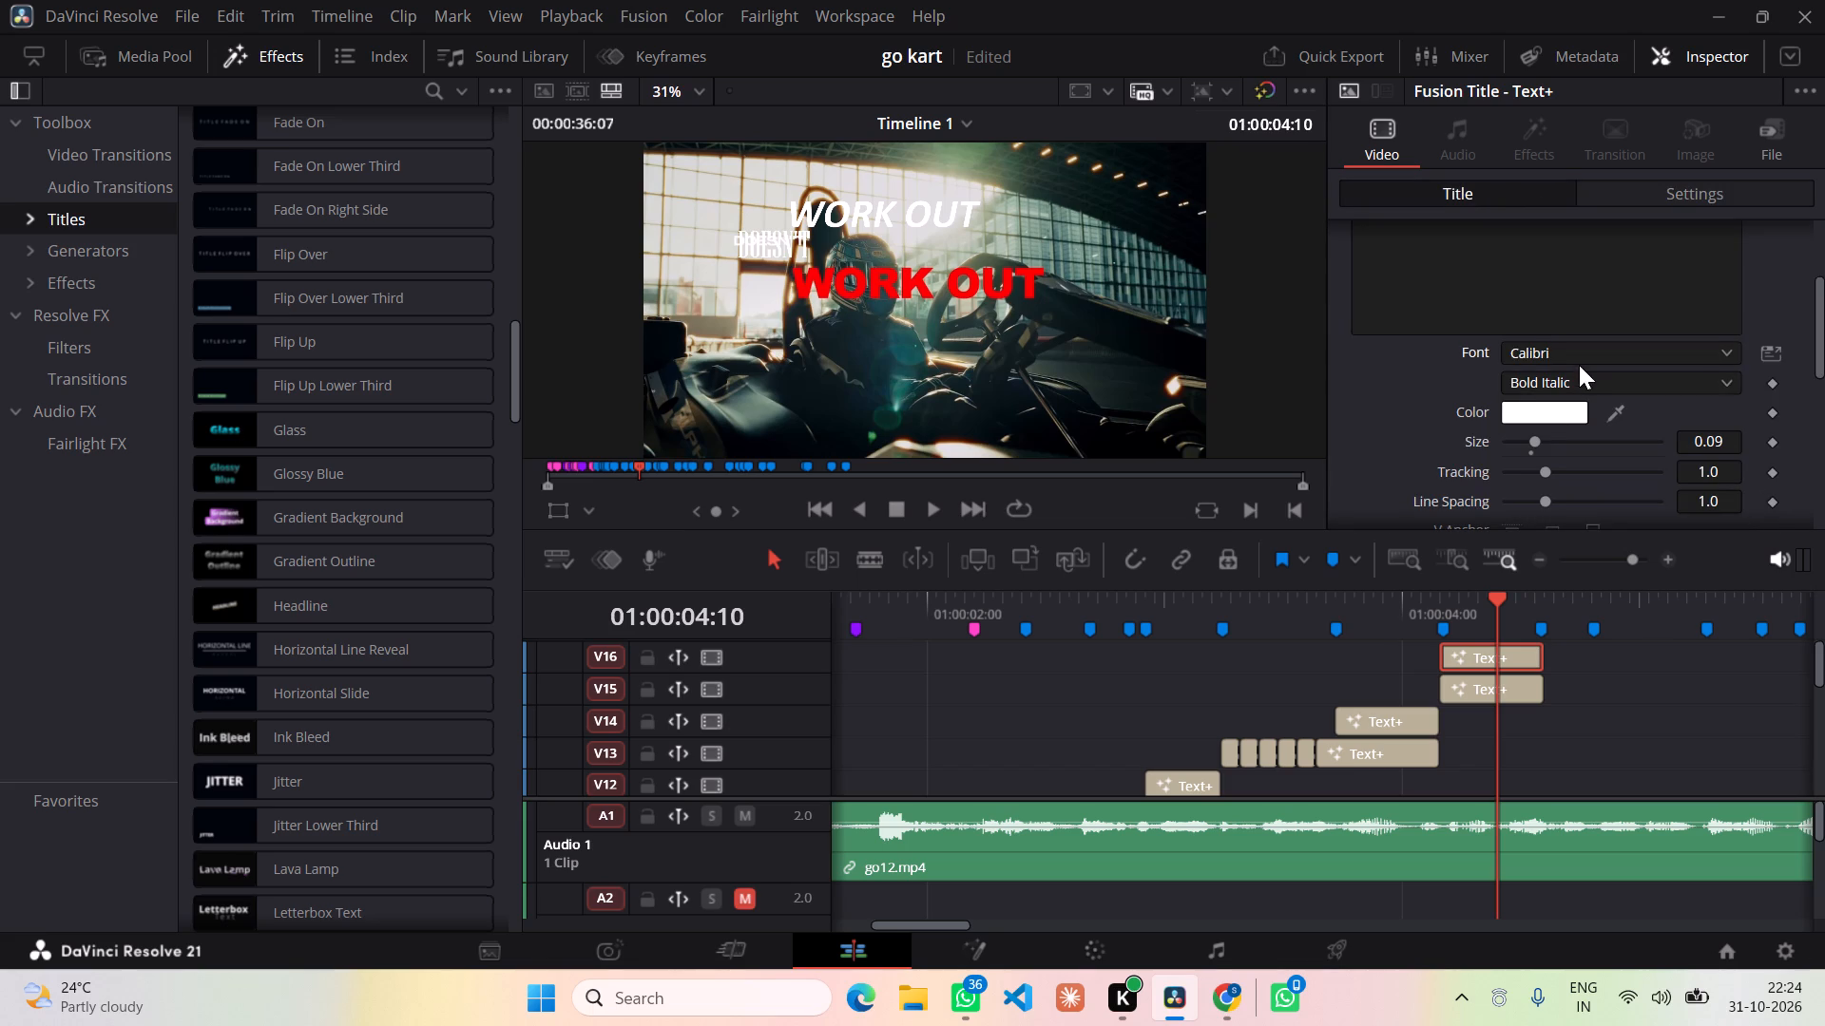
click(1571, 377)
click(1556, 462)
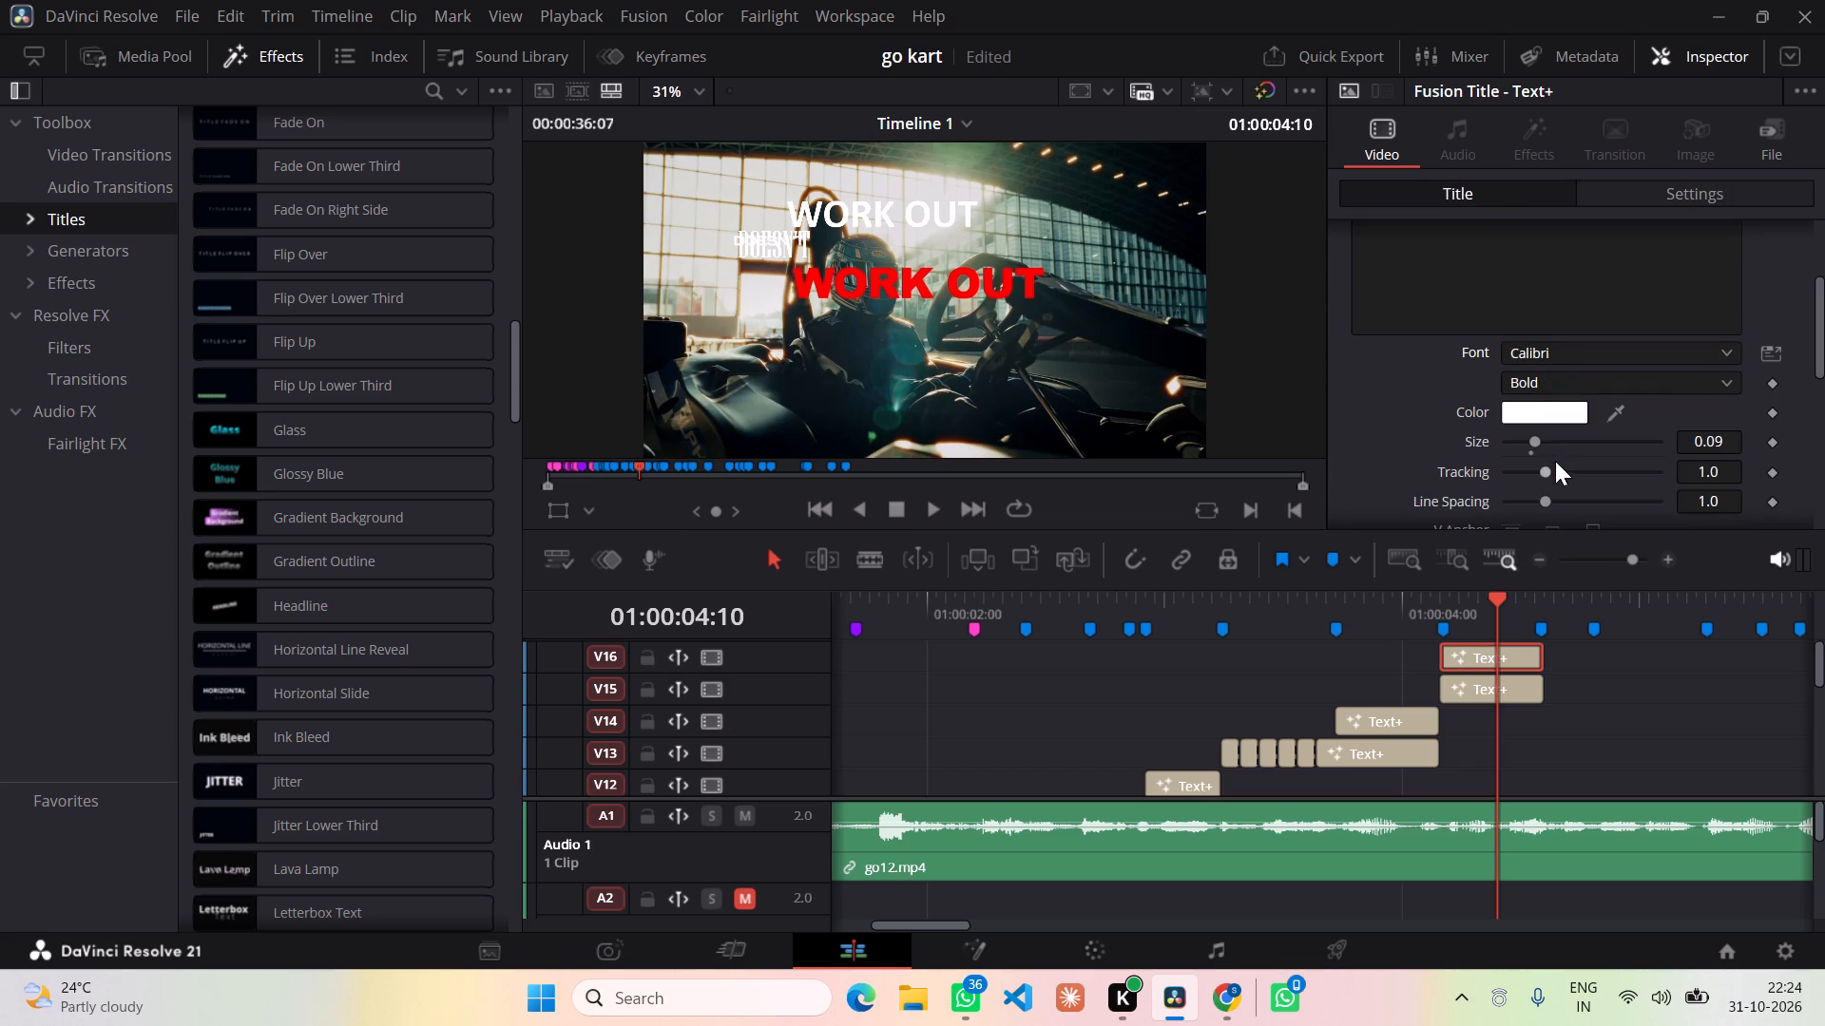
Scale the V16 "WORK OUT" title to a zoom of 1.300 to match the reference words' width.
scroll(1512, 254, up, 1)
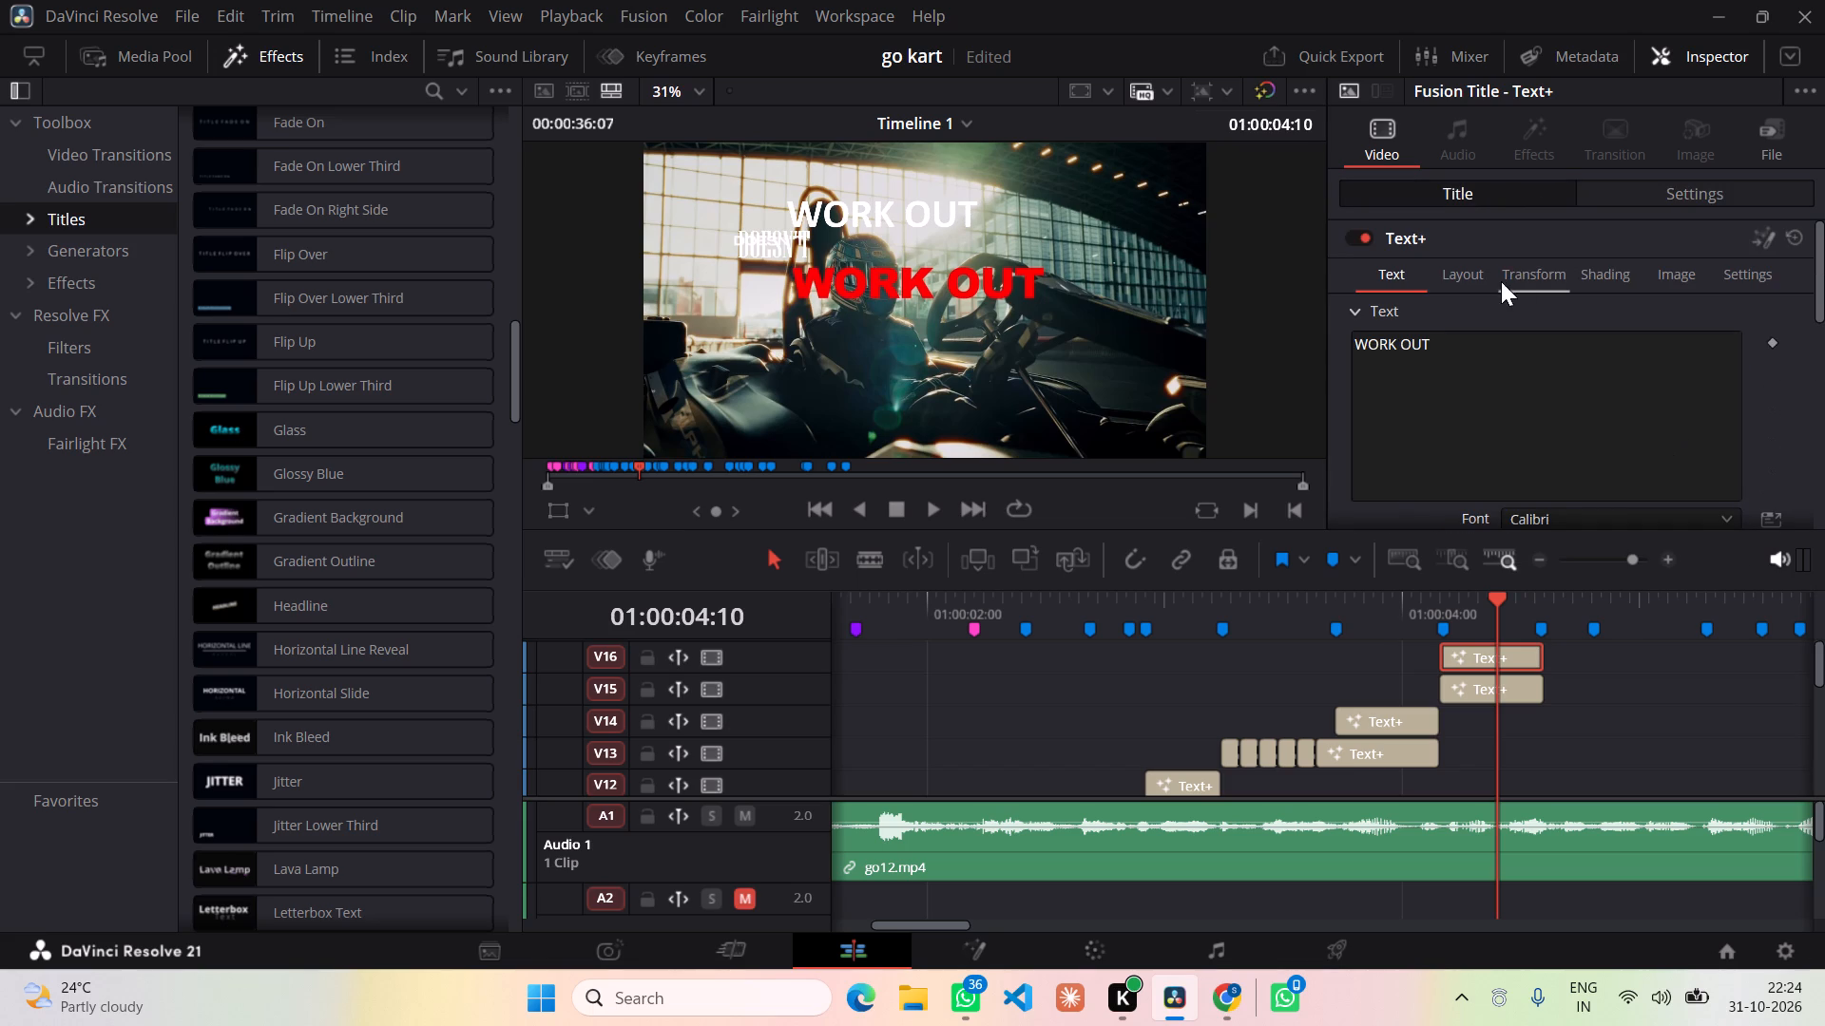
click(1653, 188)
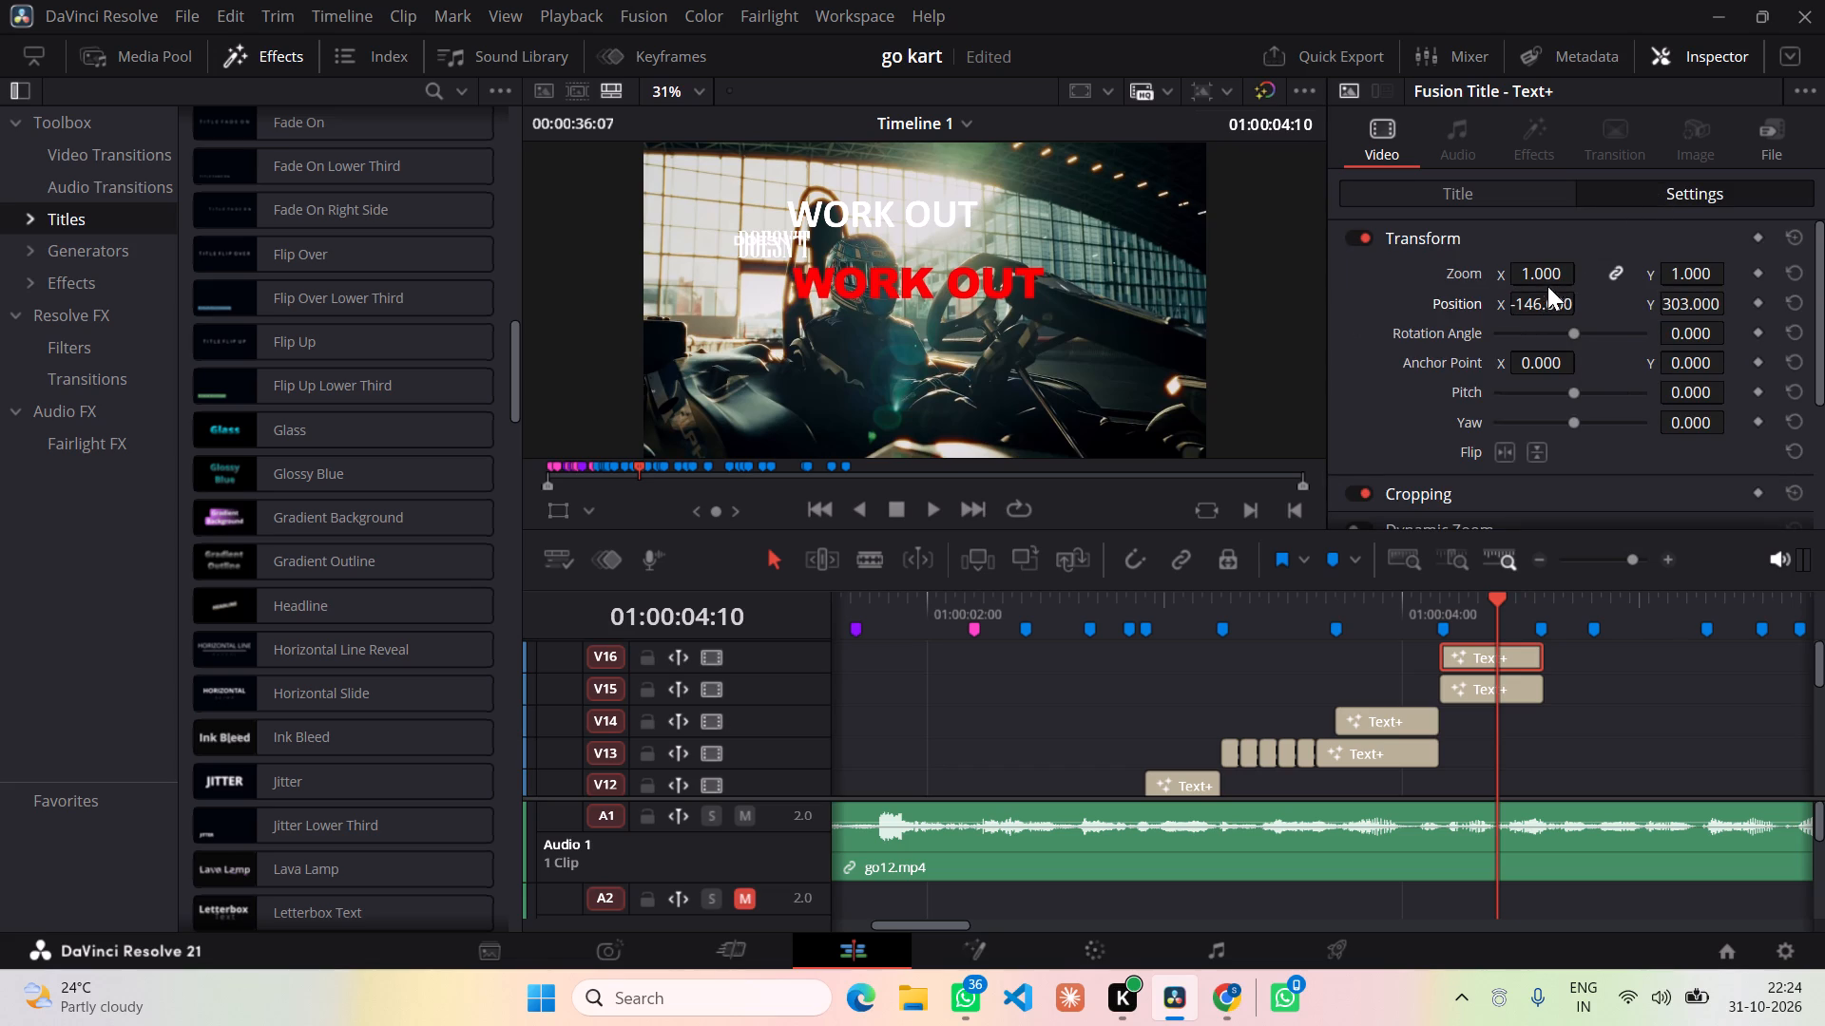
drag(1549, 275, 1526, 287)
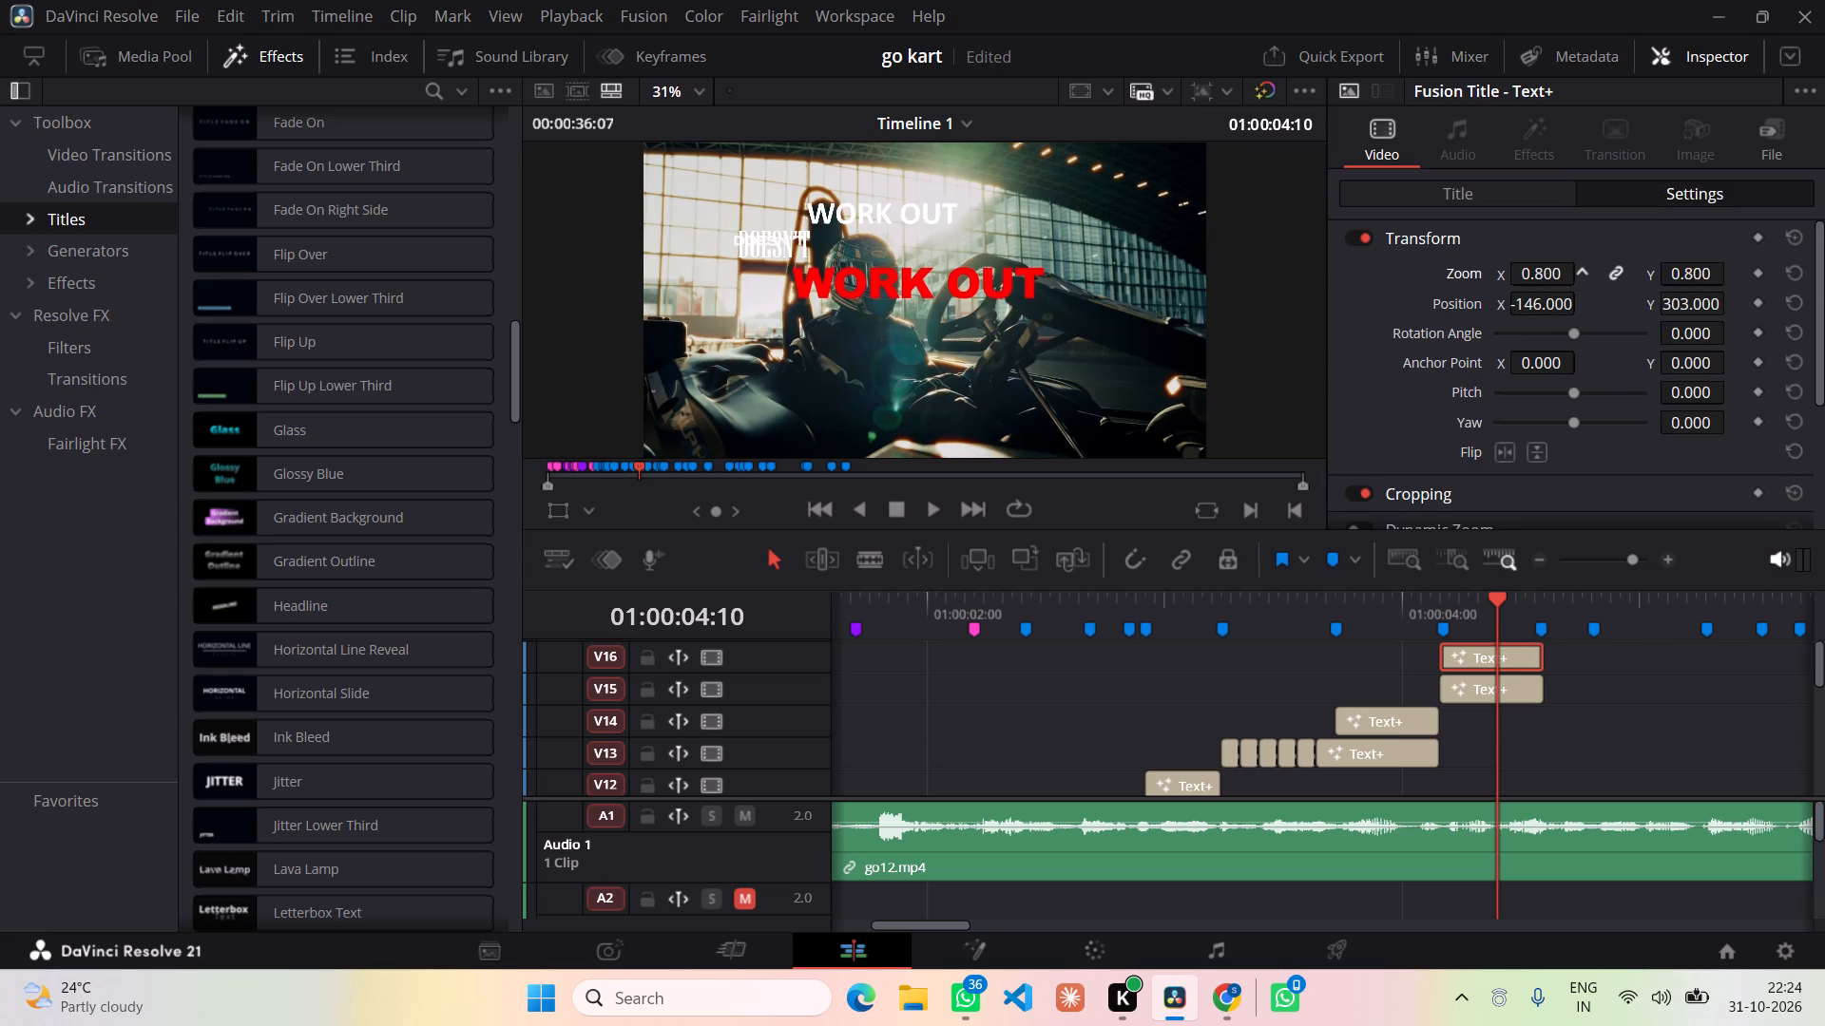
drag(1526, 287, 1588, 287)
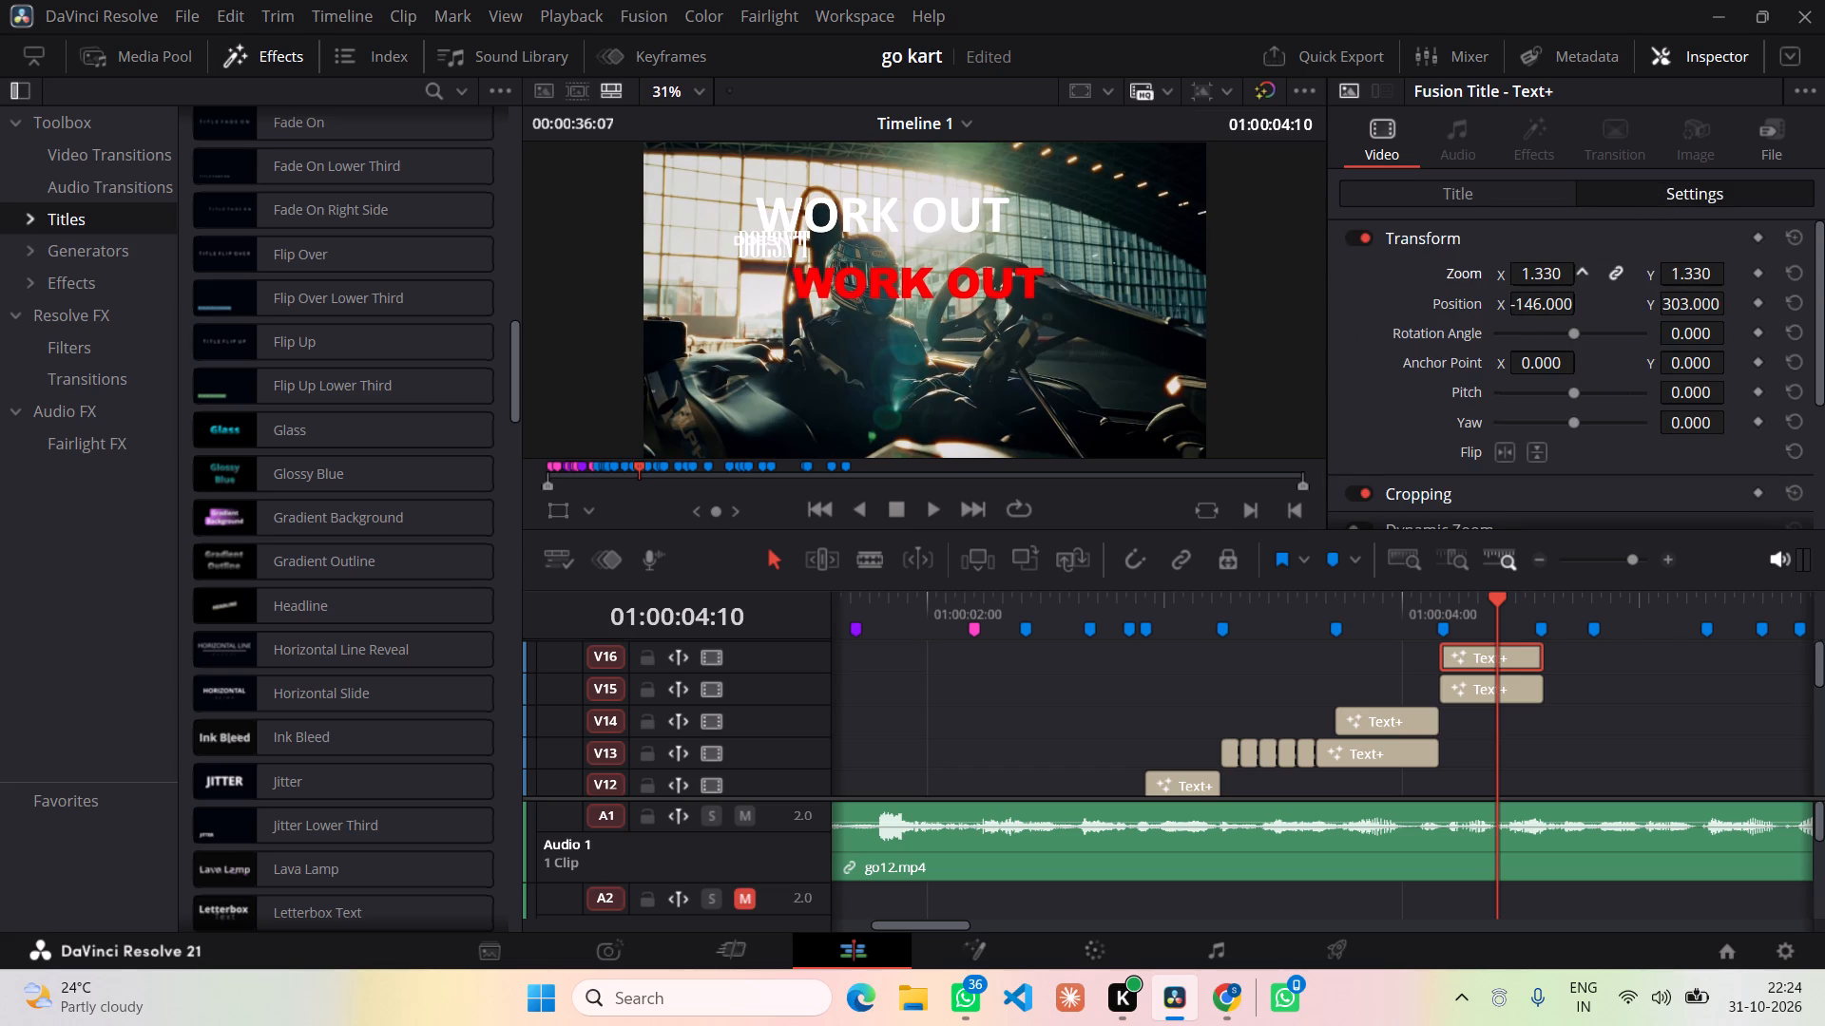
drag(1588, 287, 1585, 288)
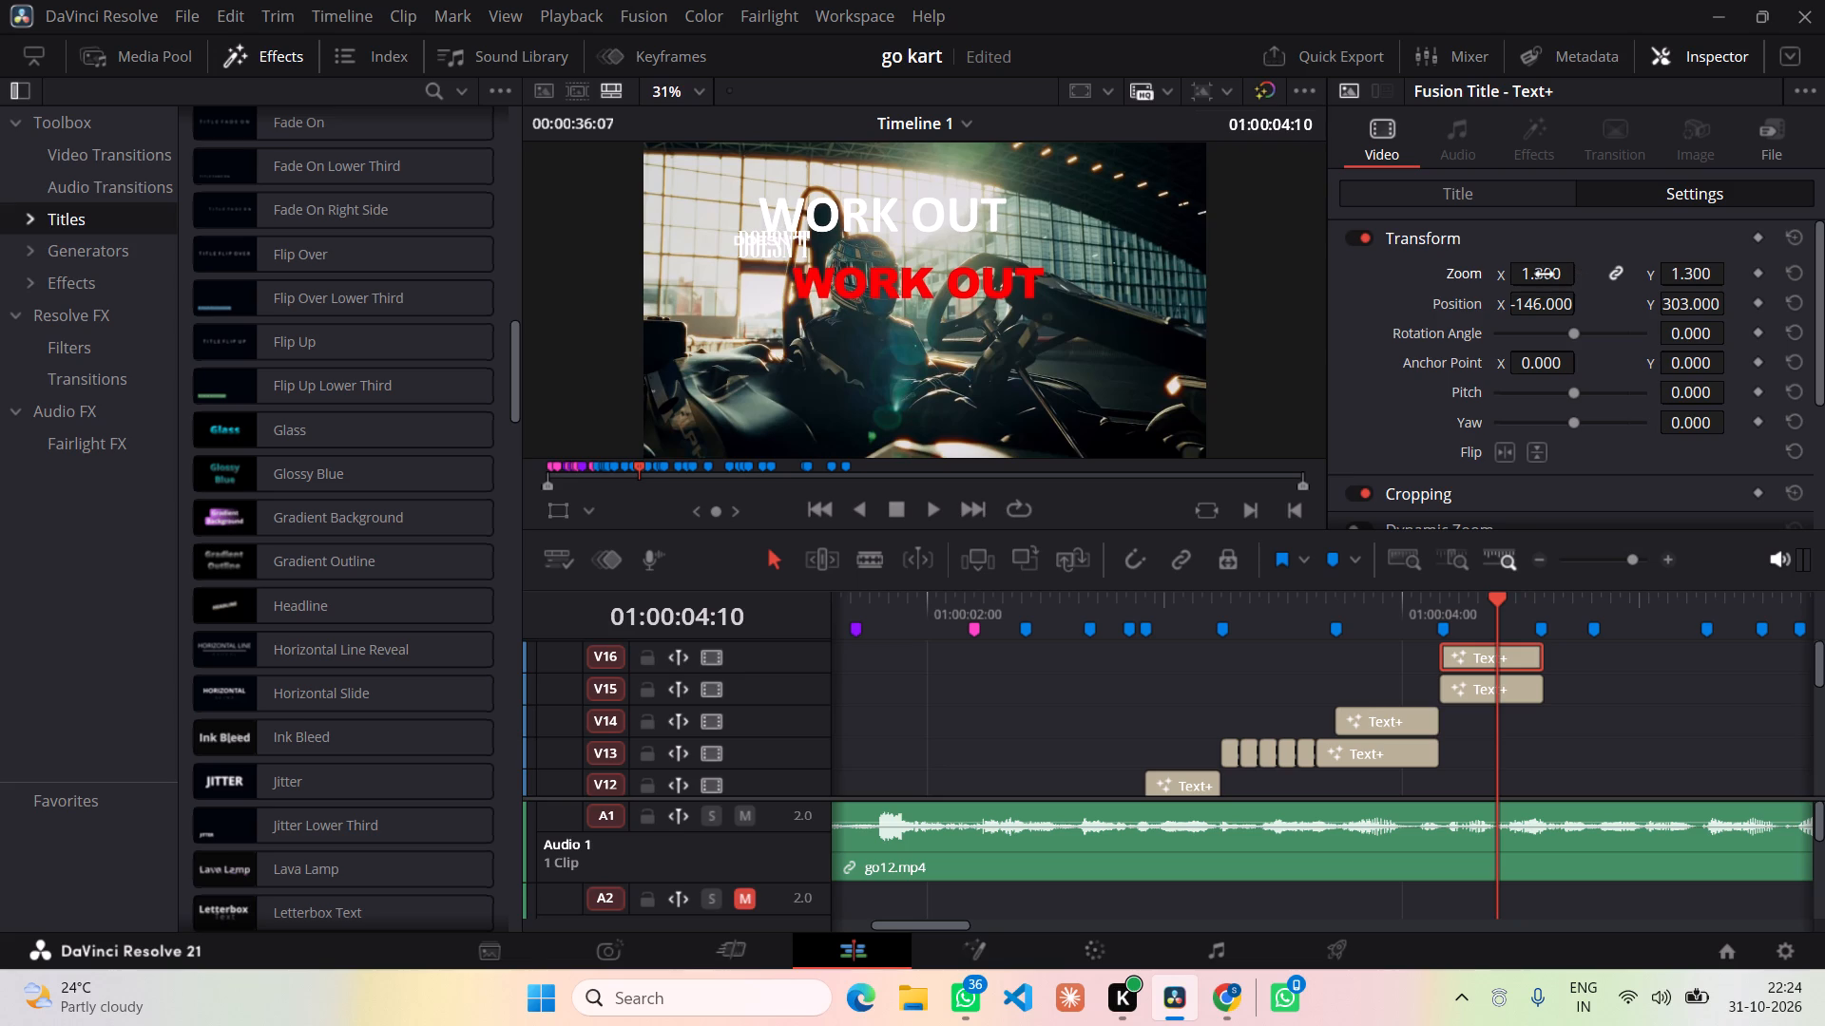
Shift the V16 "WORK OUT" title to position X -26 and enlarge it to a zoom of 1.470.
drag(1547, 308, 1553, 303)
drag(1553, 303, 1678, 307)
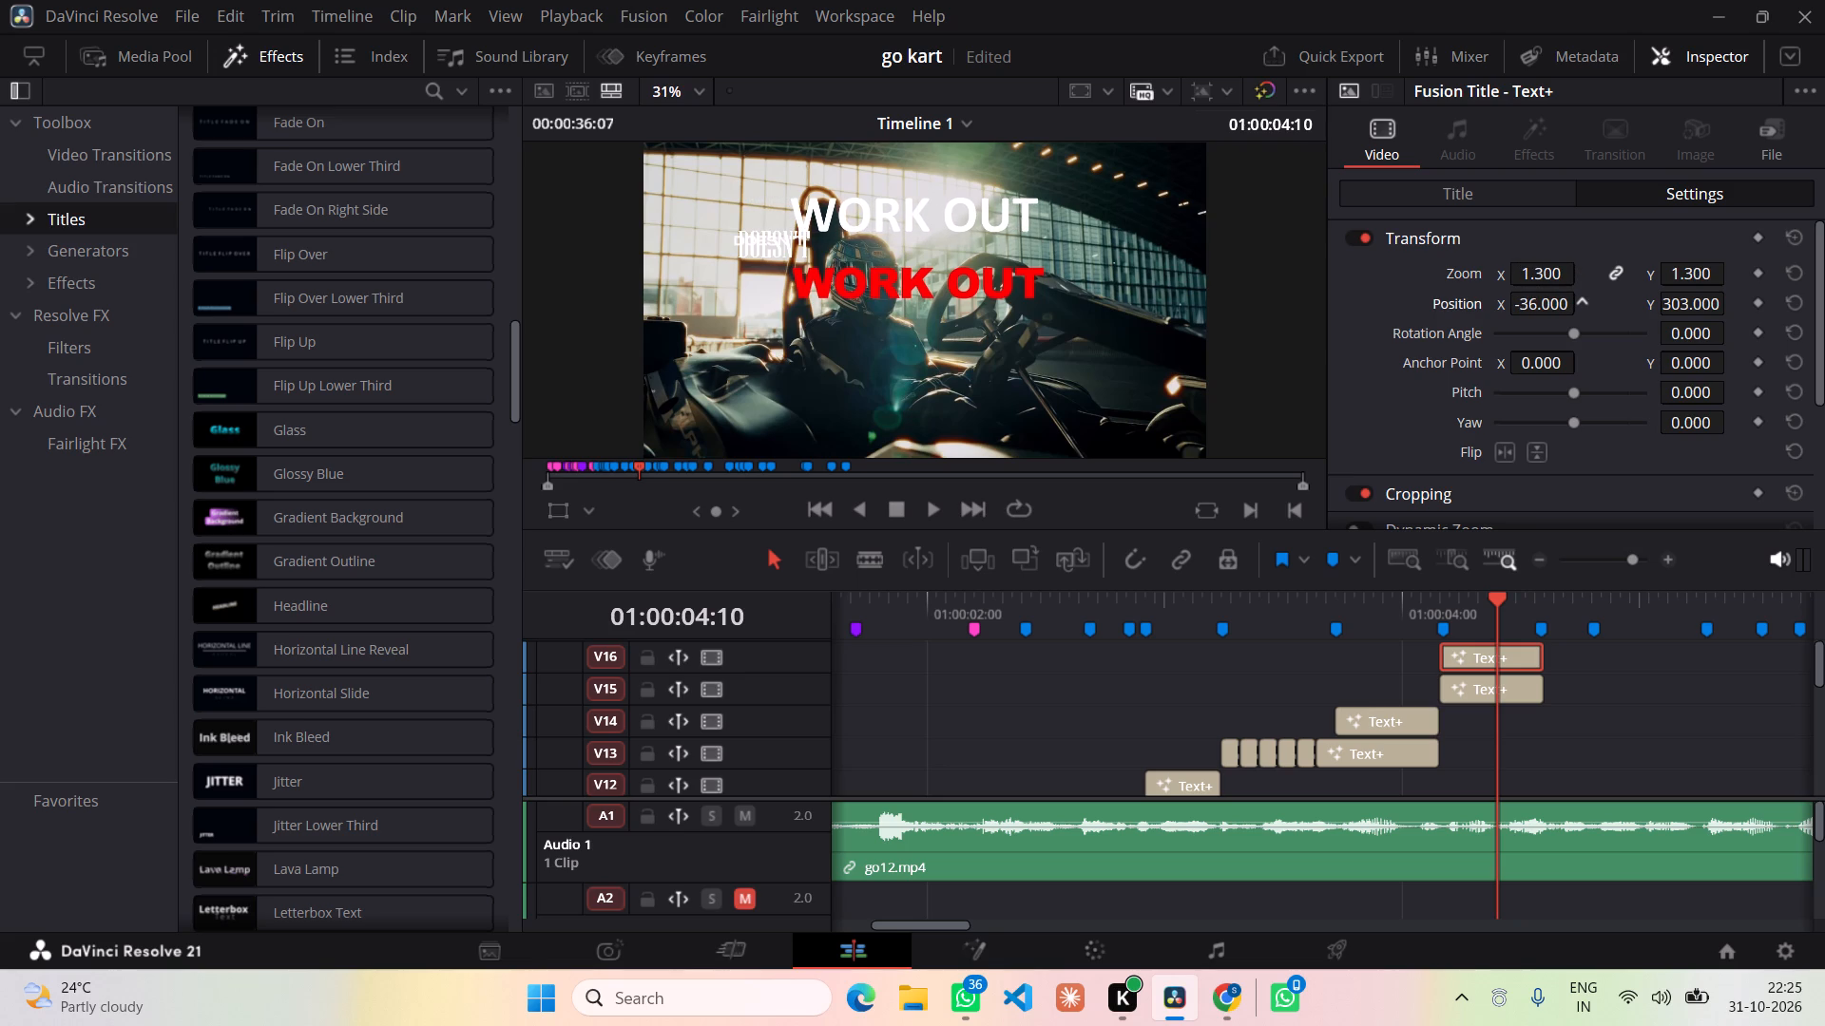
drag(1678, 307, 1690, 307)
drag(1543, 277, 1563, 277)
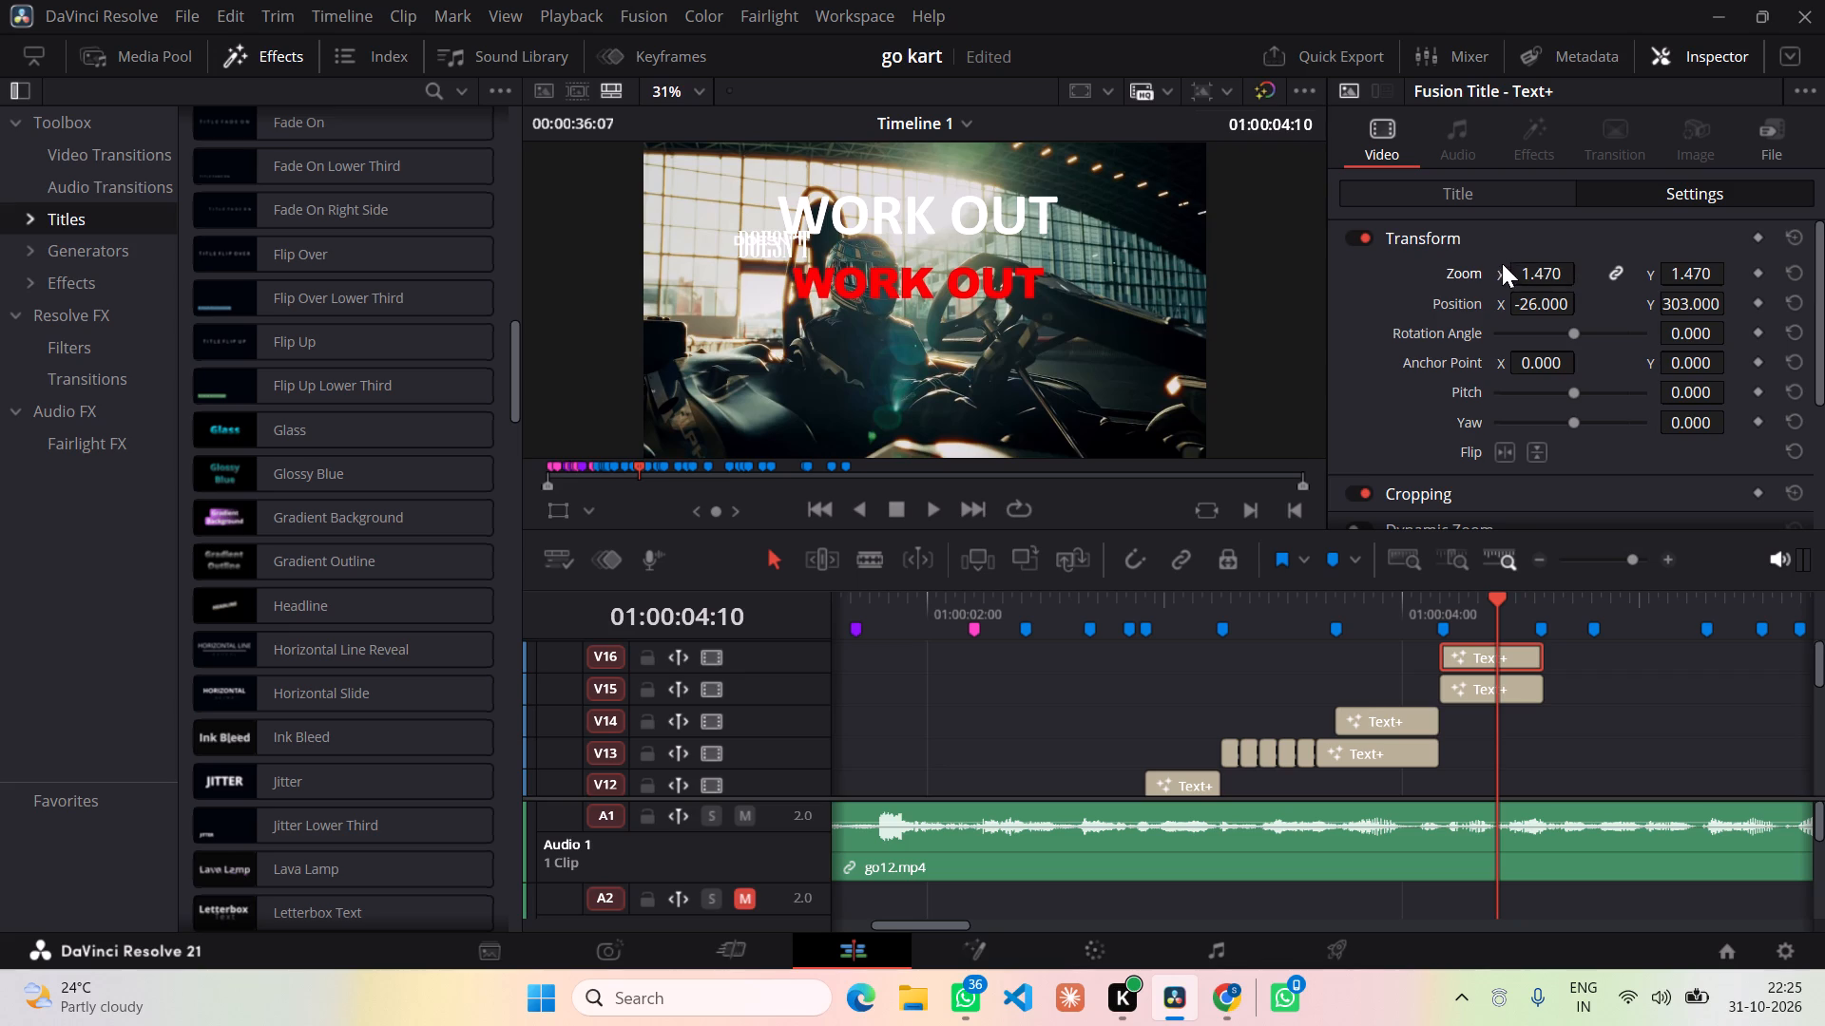
scroll(1490, 427, down, 1)
scroll(1474, 370, up, 1)
Change the V16 "WORK OUT" title's text color from the basic colors to pure red.
scroll(1474, 370, up, 1)
click(1465, 182)
scroll(1588, 420, down, 1)
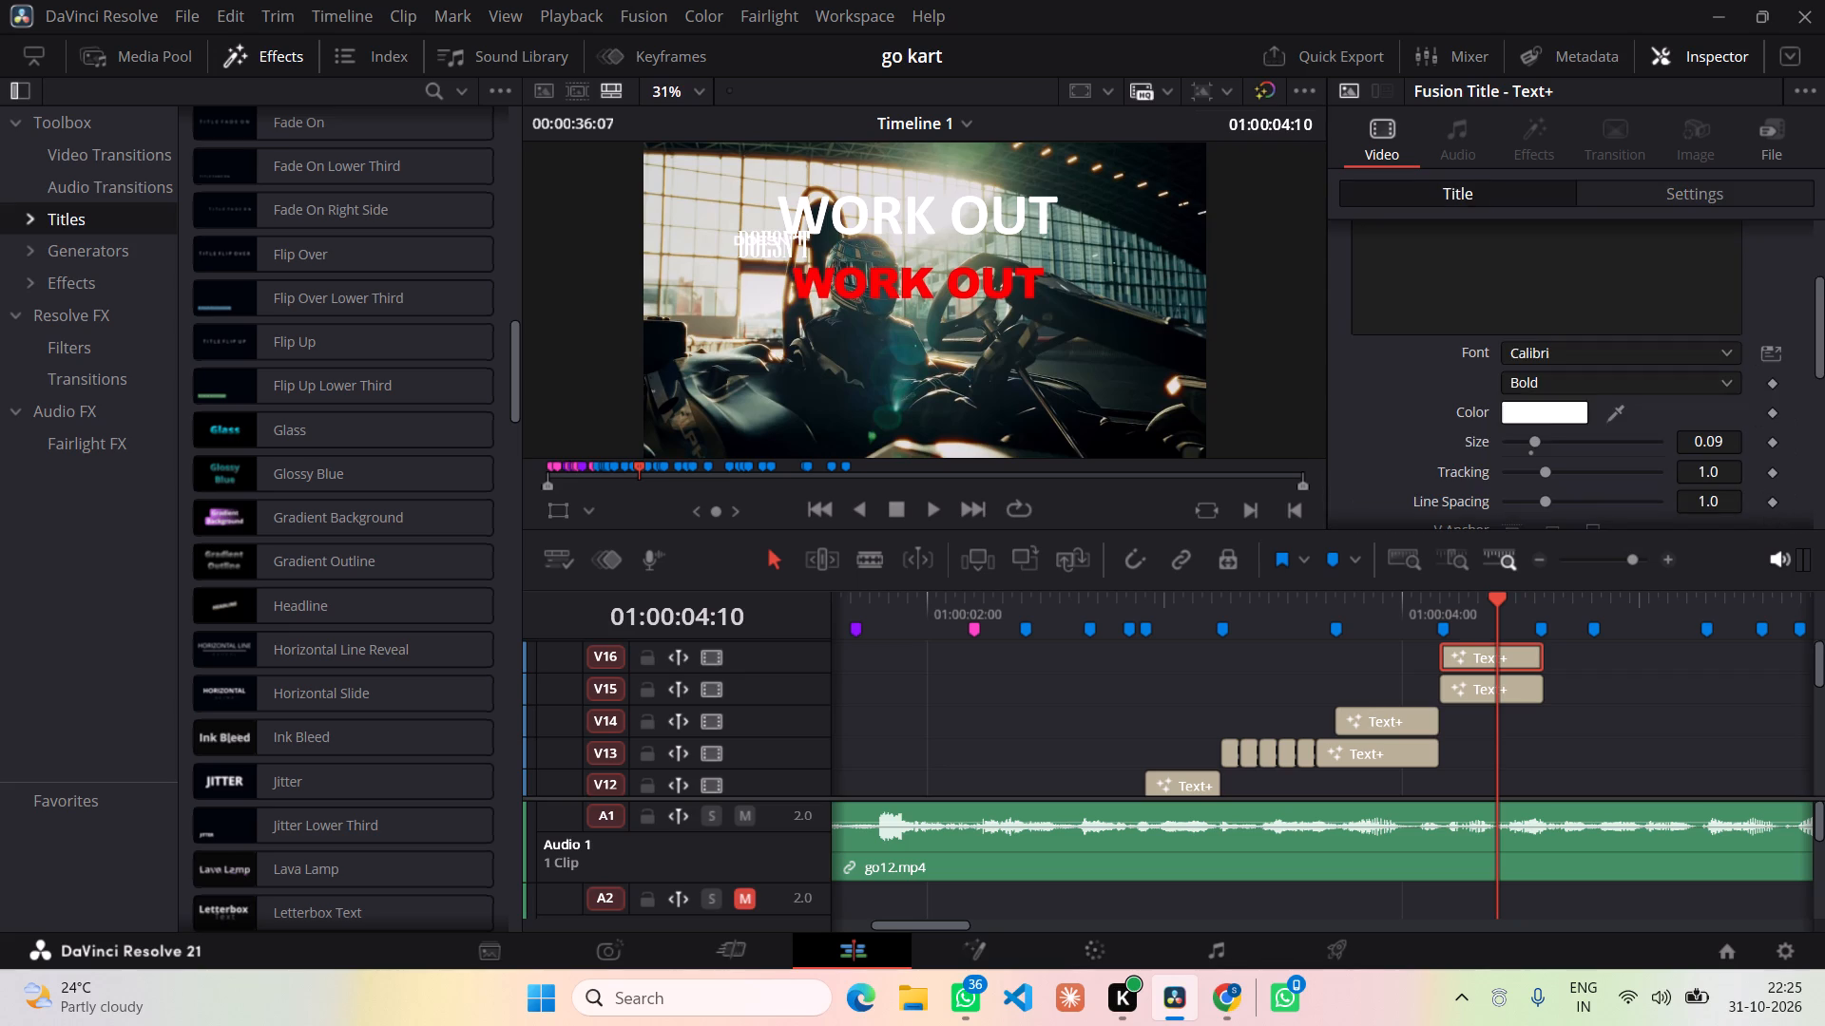
click(1566, 401)
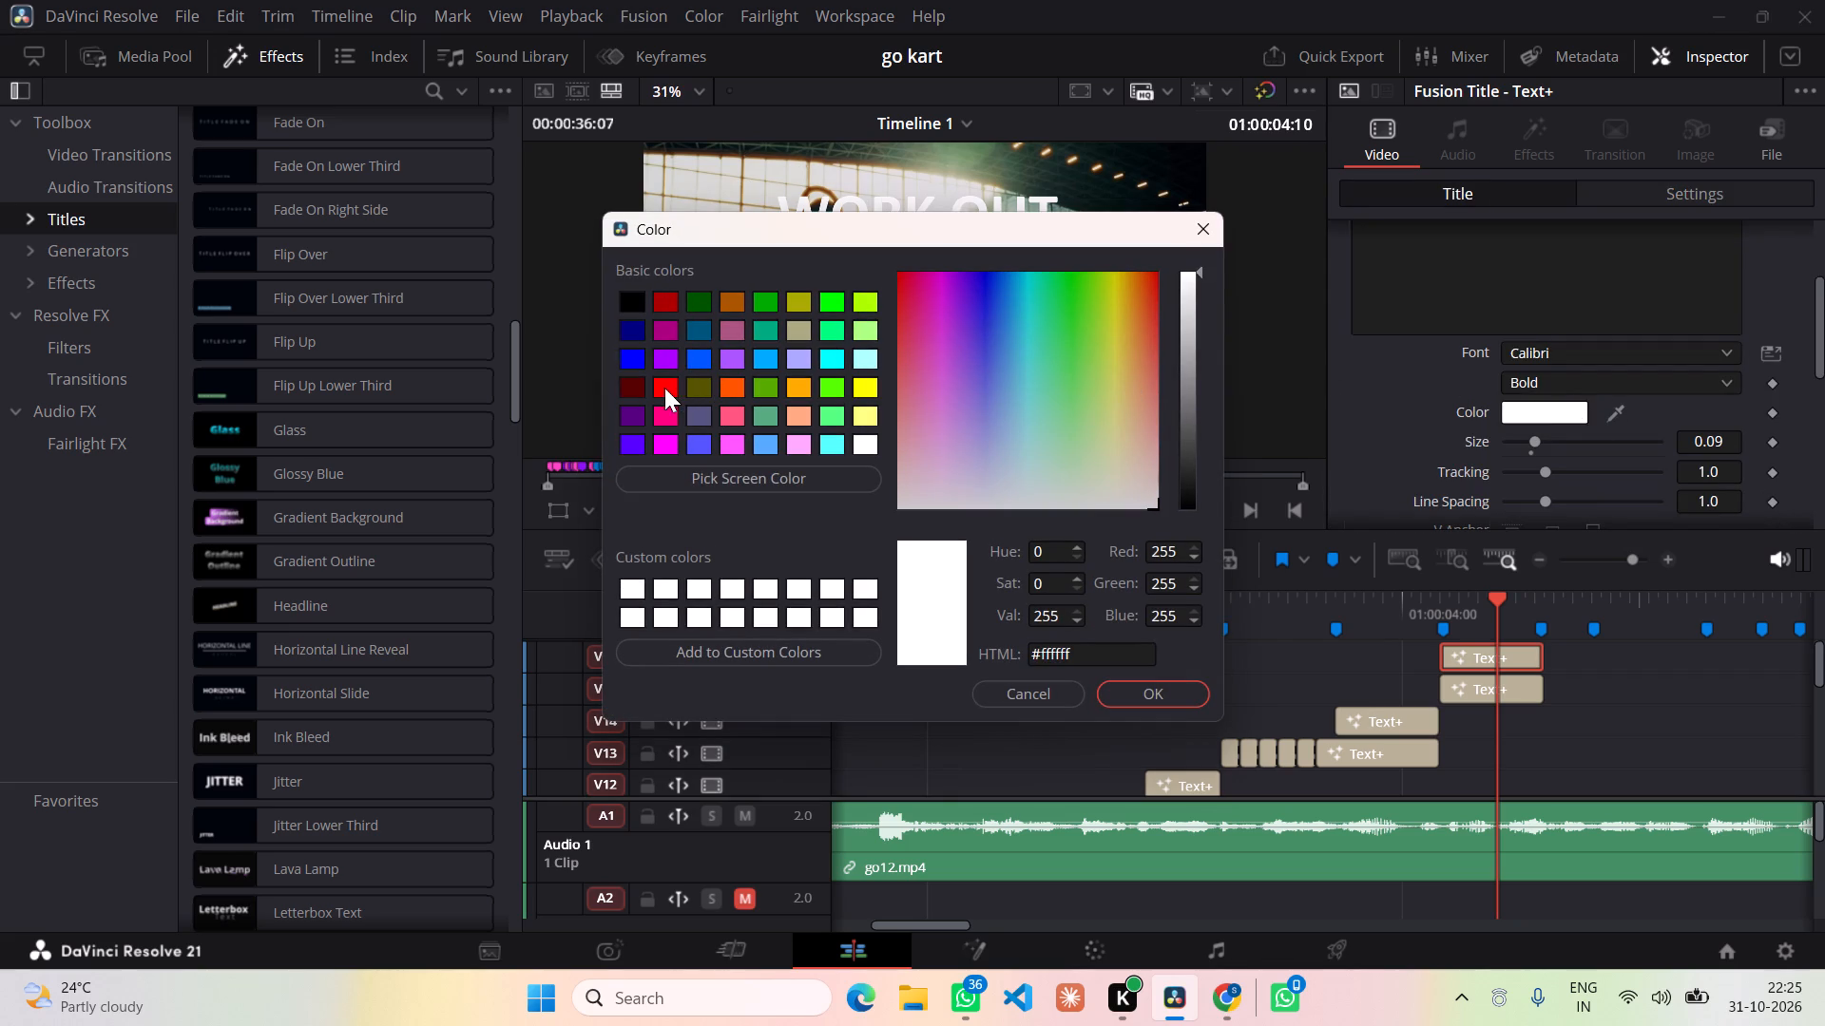
click(664, 388)
click(1158, 691)
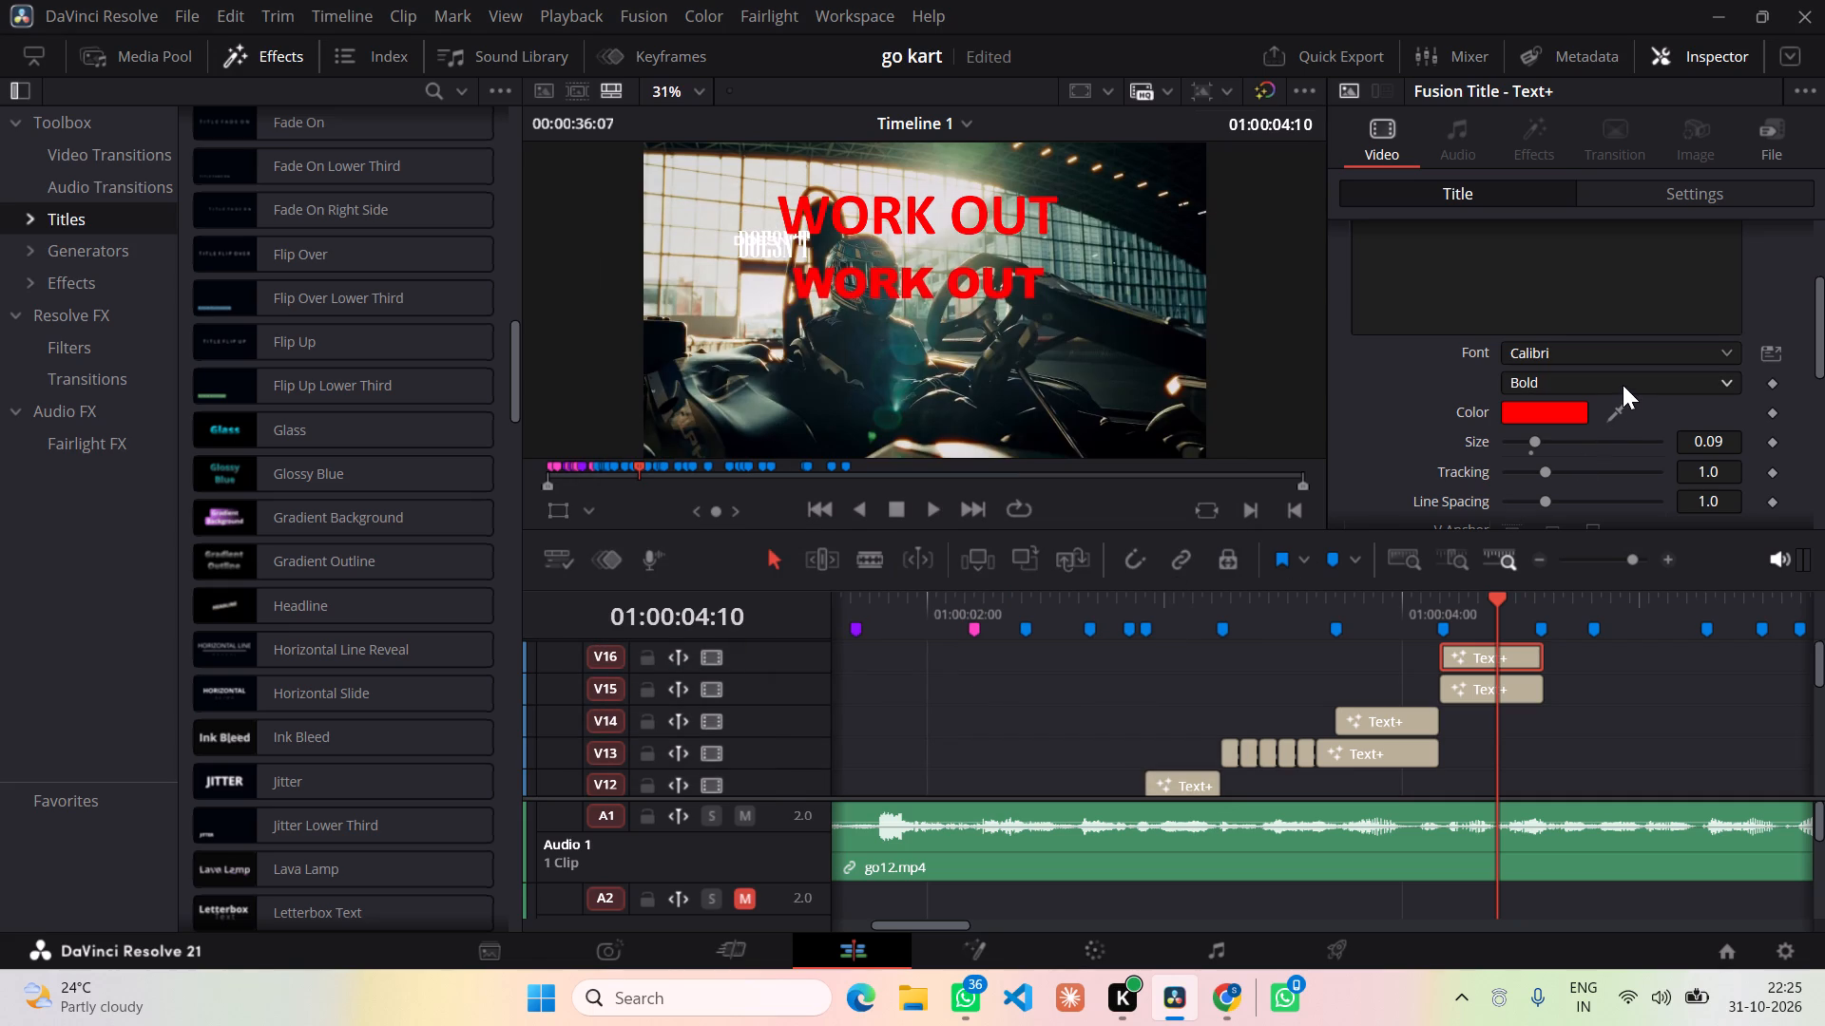
Place the V16 "WORK OUT" title over the red reference words at position X -31, Y 63.
scroll(1534, 362, up, 1)
scroll(1534, 353, down, 5)
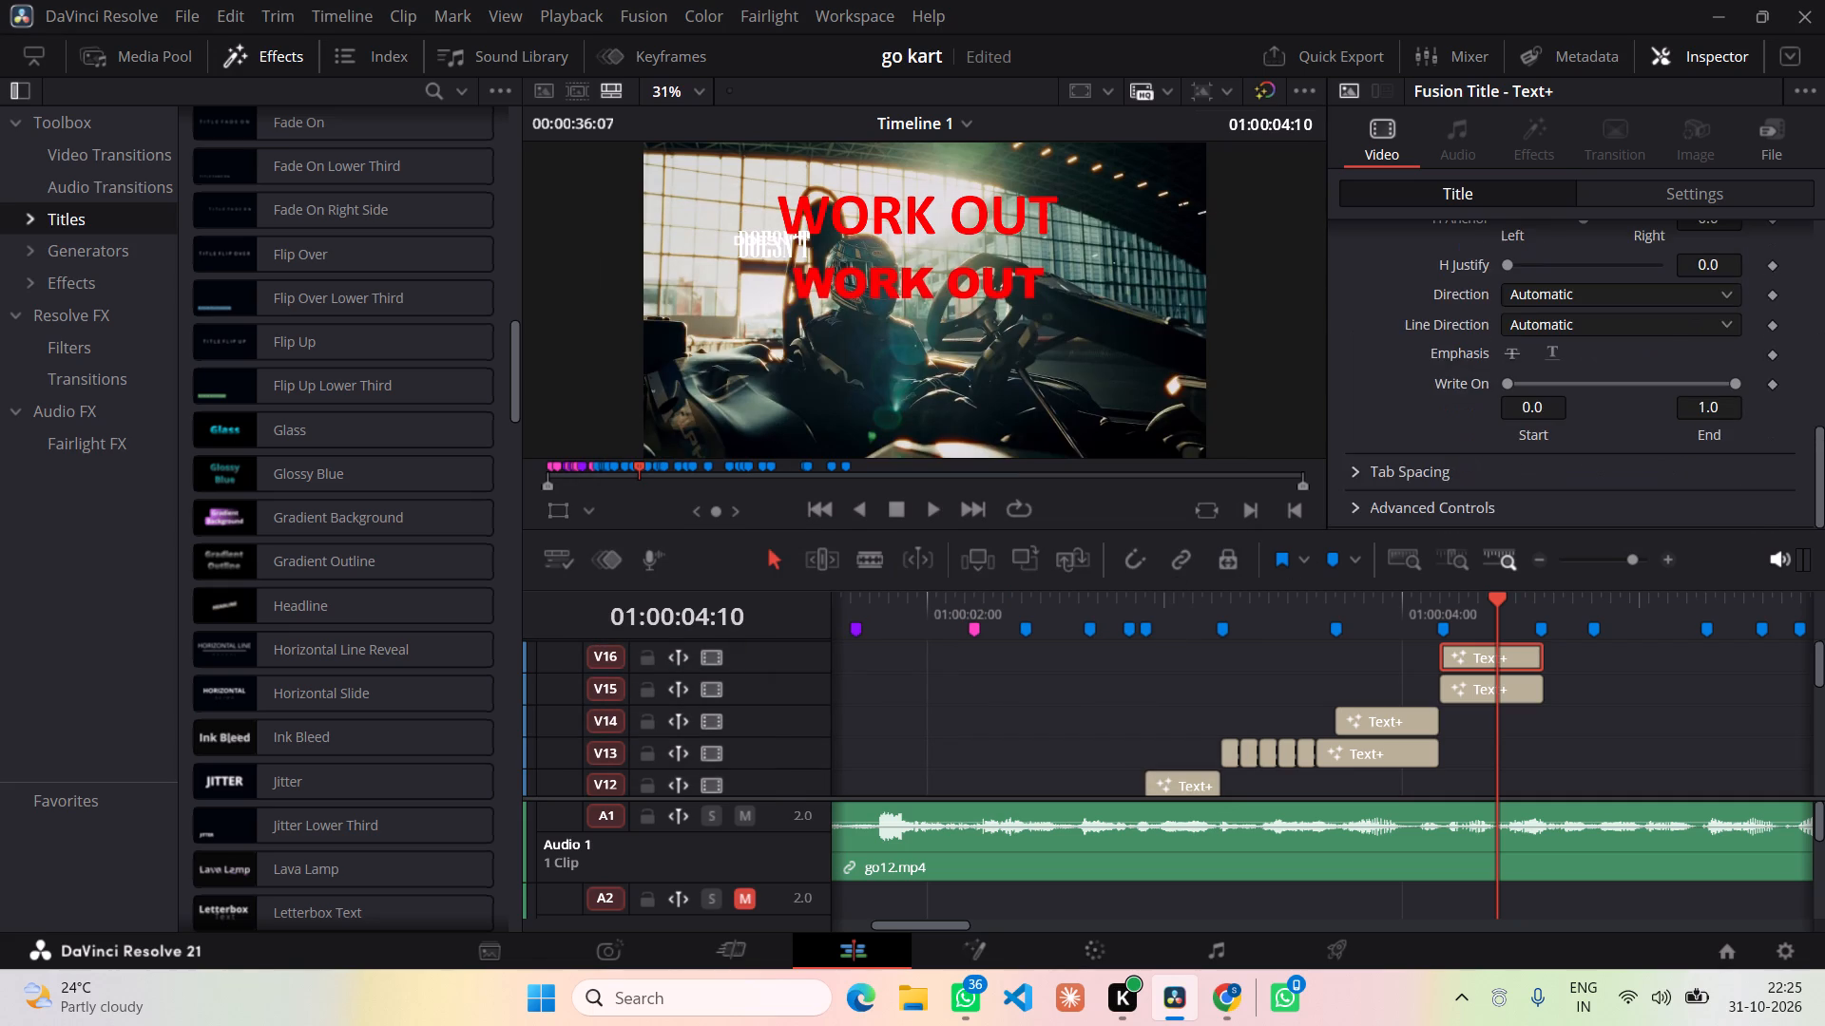
scroll(1534, 353, up, 6)
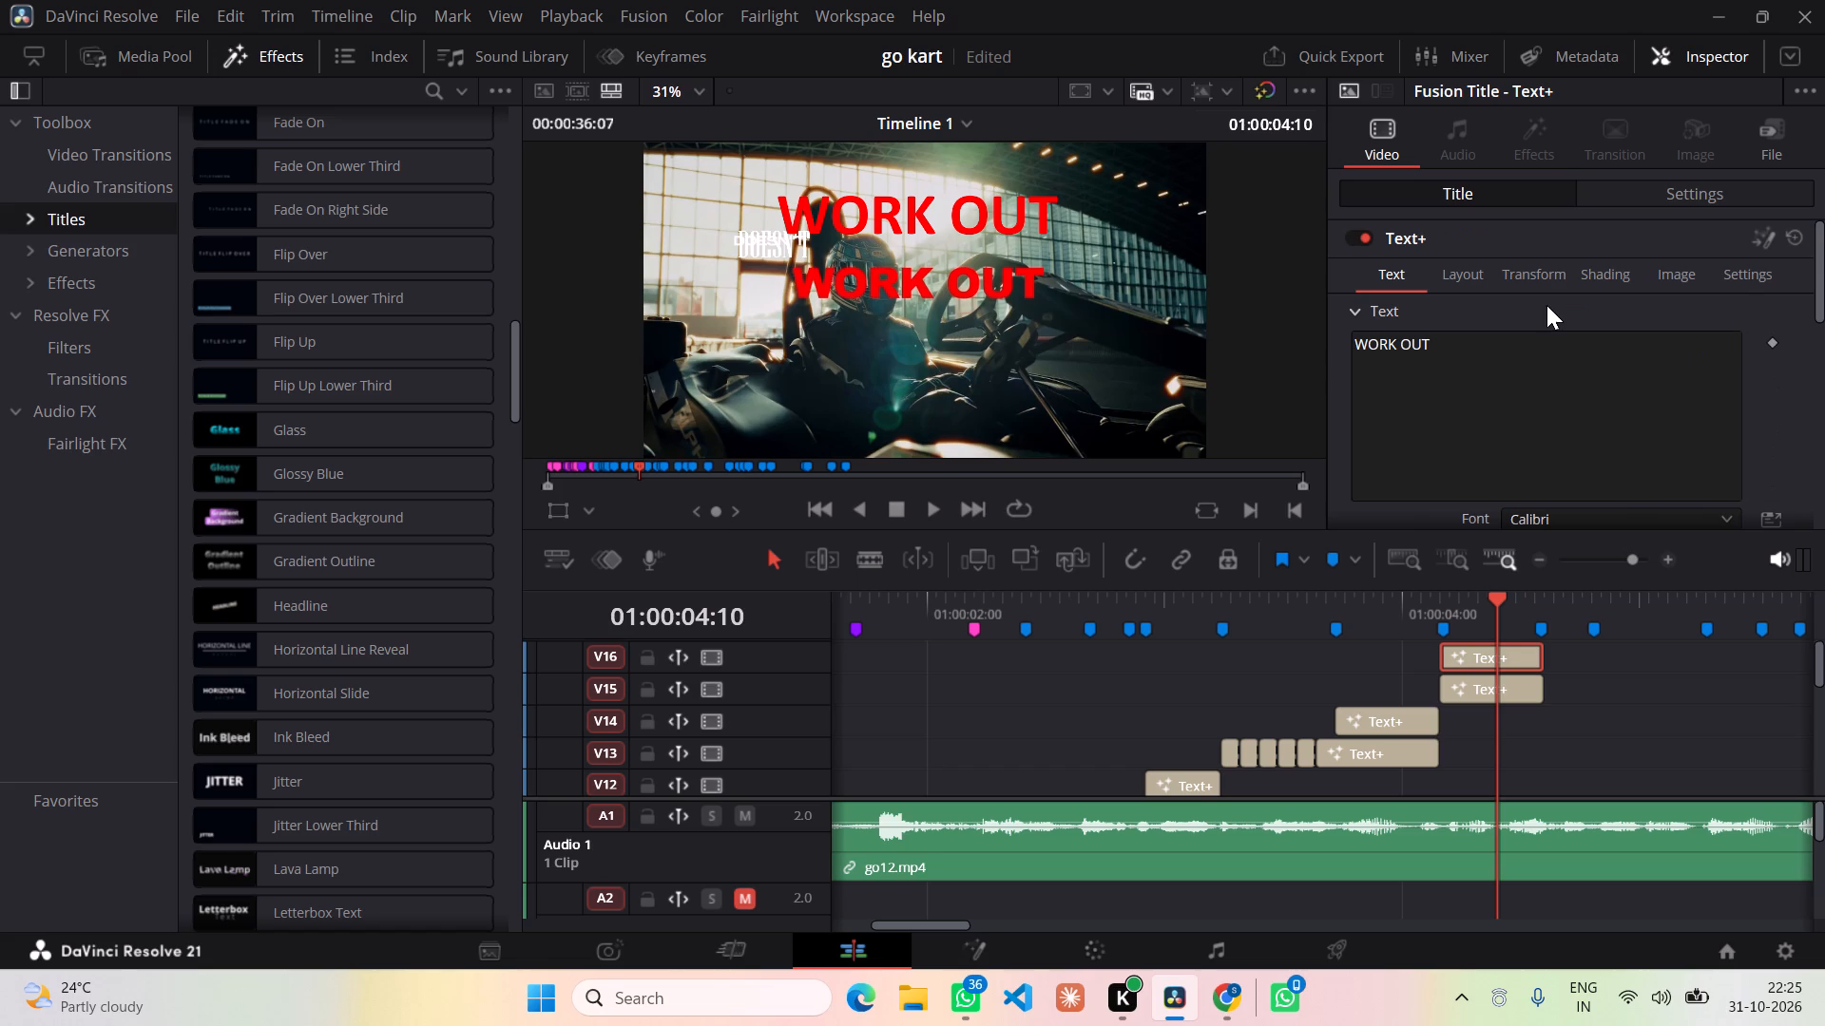
click(1664, 195)
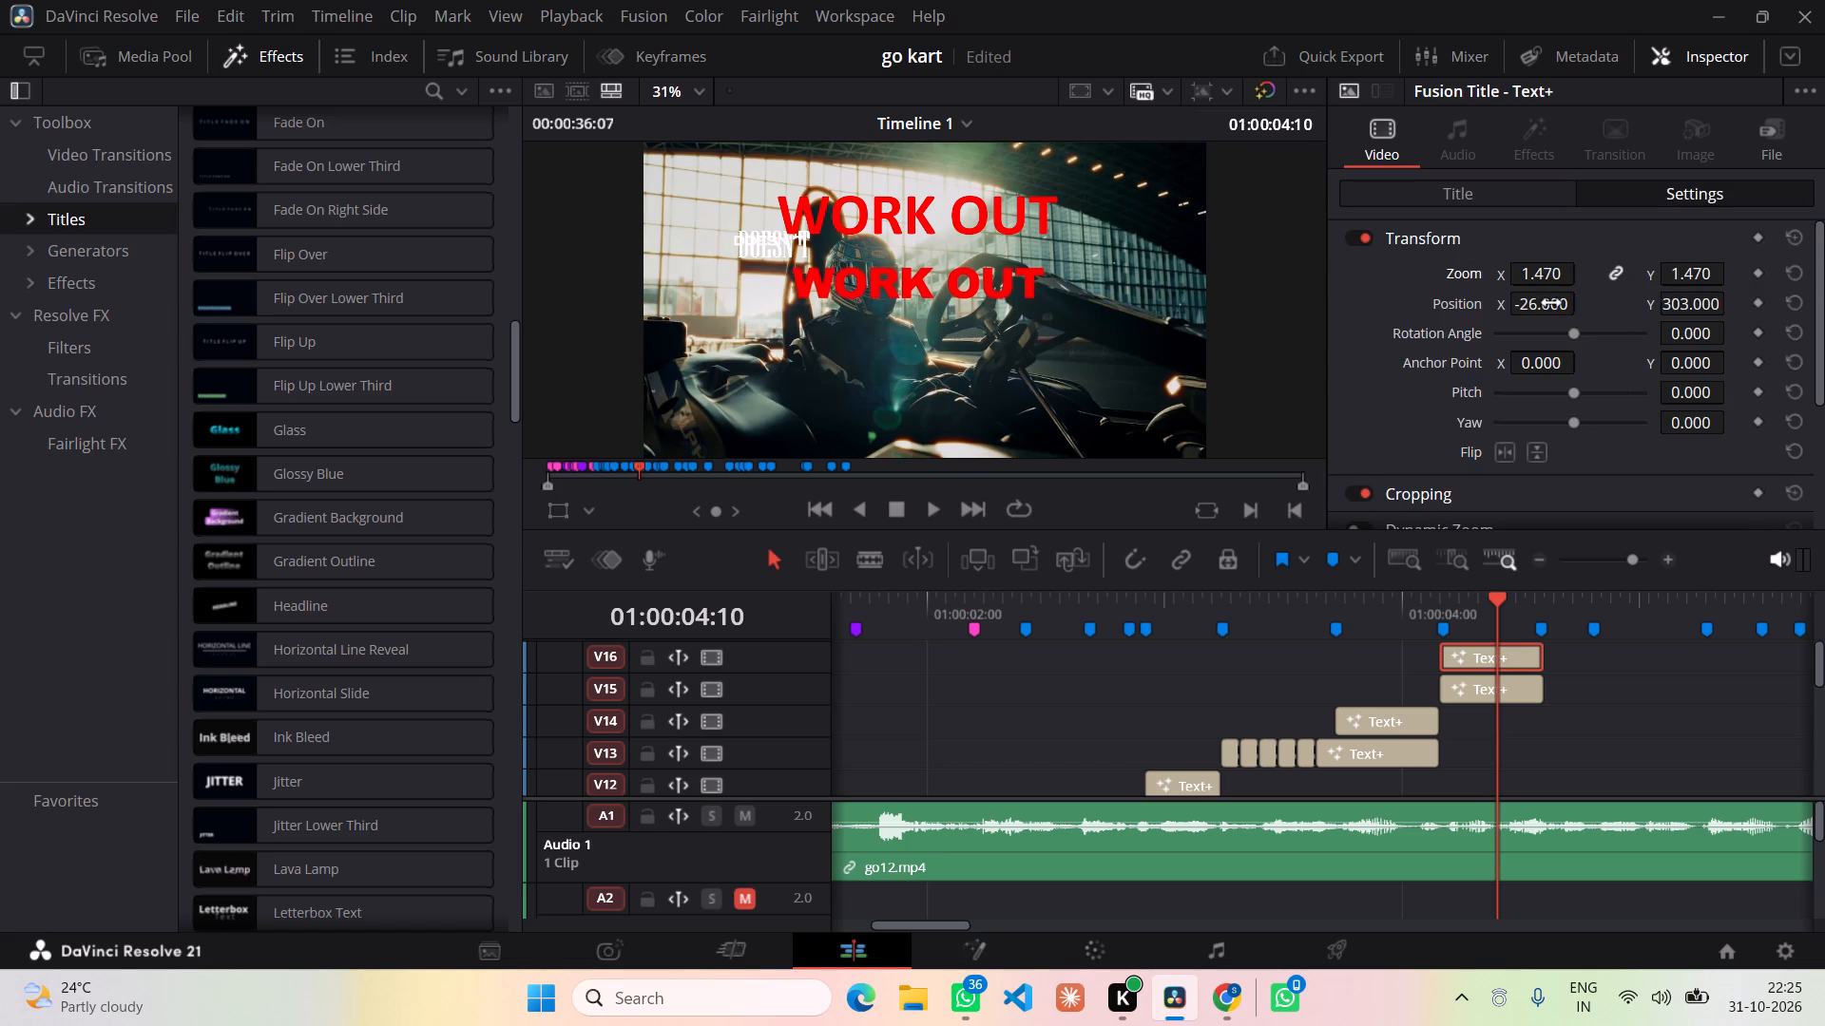
drag(1550, 309, 1554, 330)
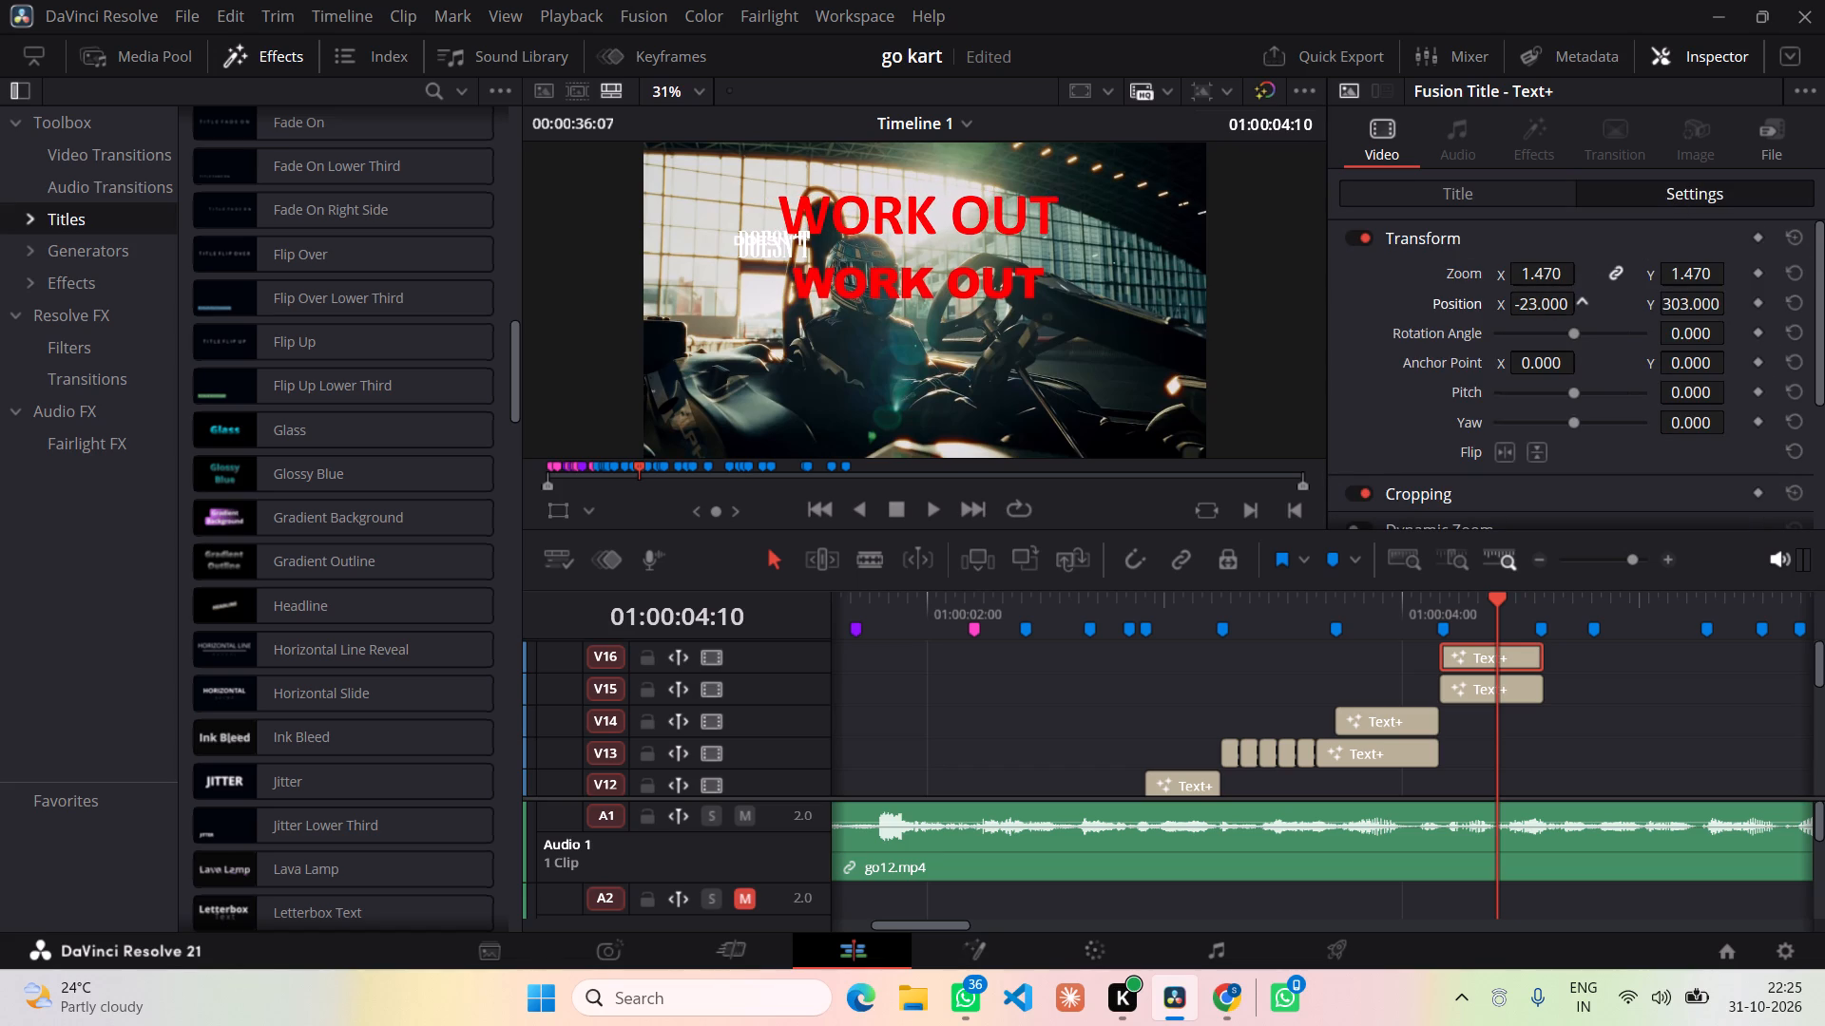
drag(1554, 330, 1545, 330)
drag(1681, 308, 1662, 303)
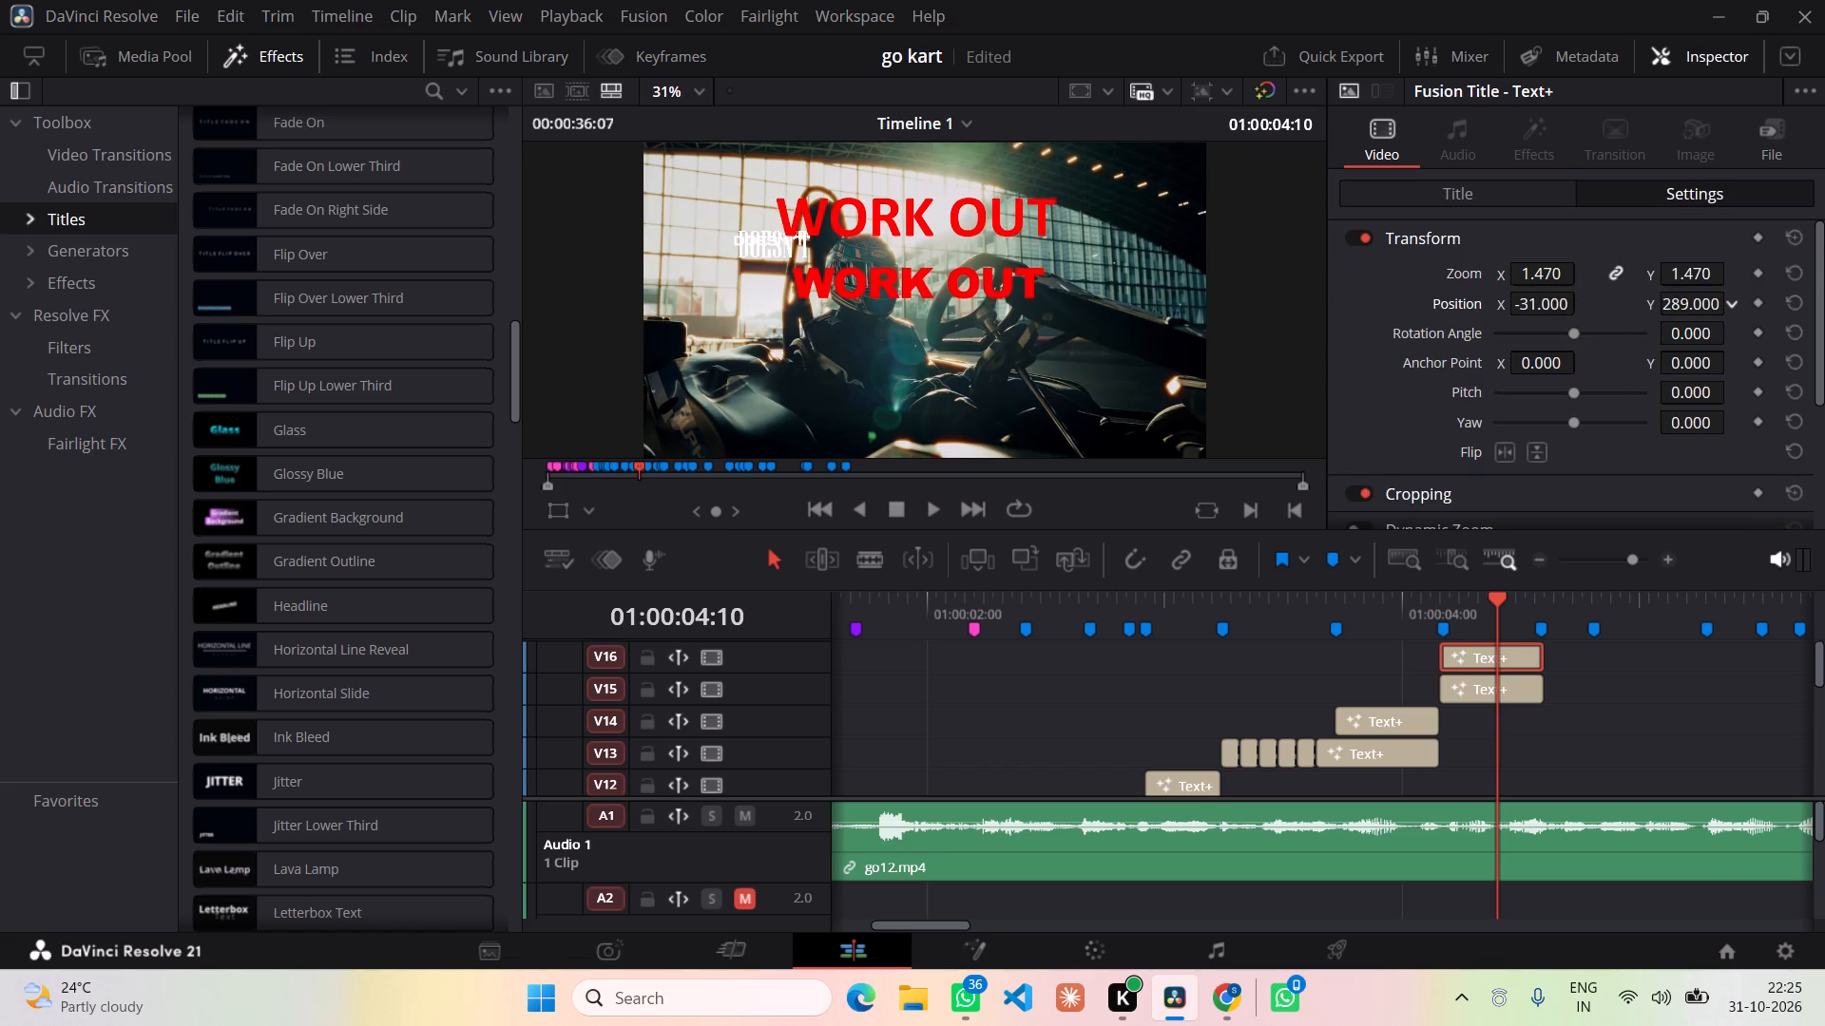
drag(1662, 303, 1421, 285)
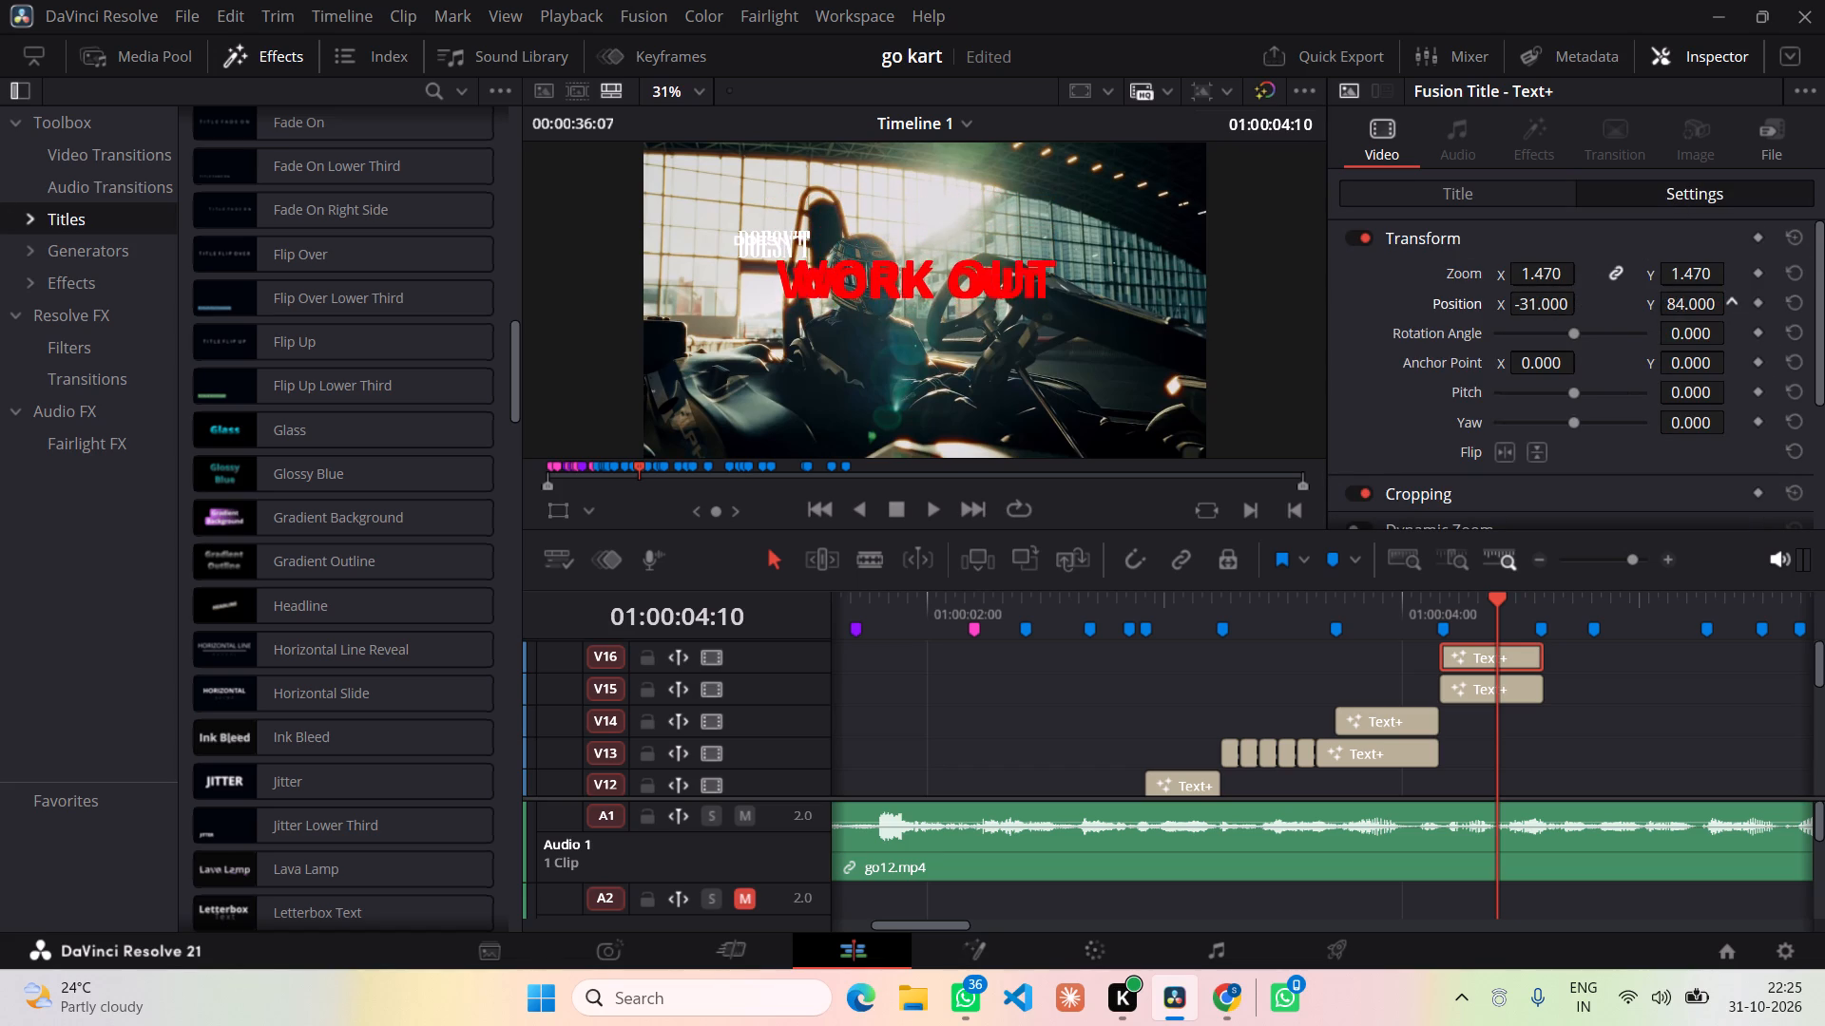
drag(1421, 285, 1396, 286)
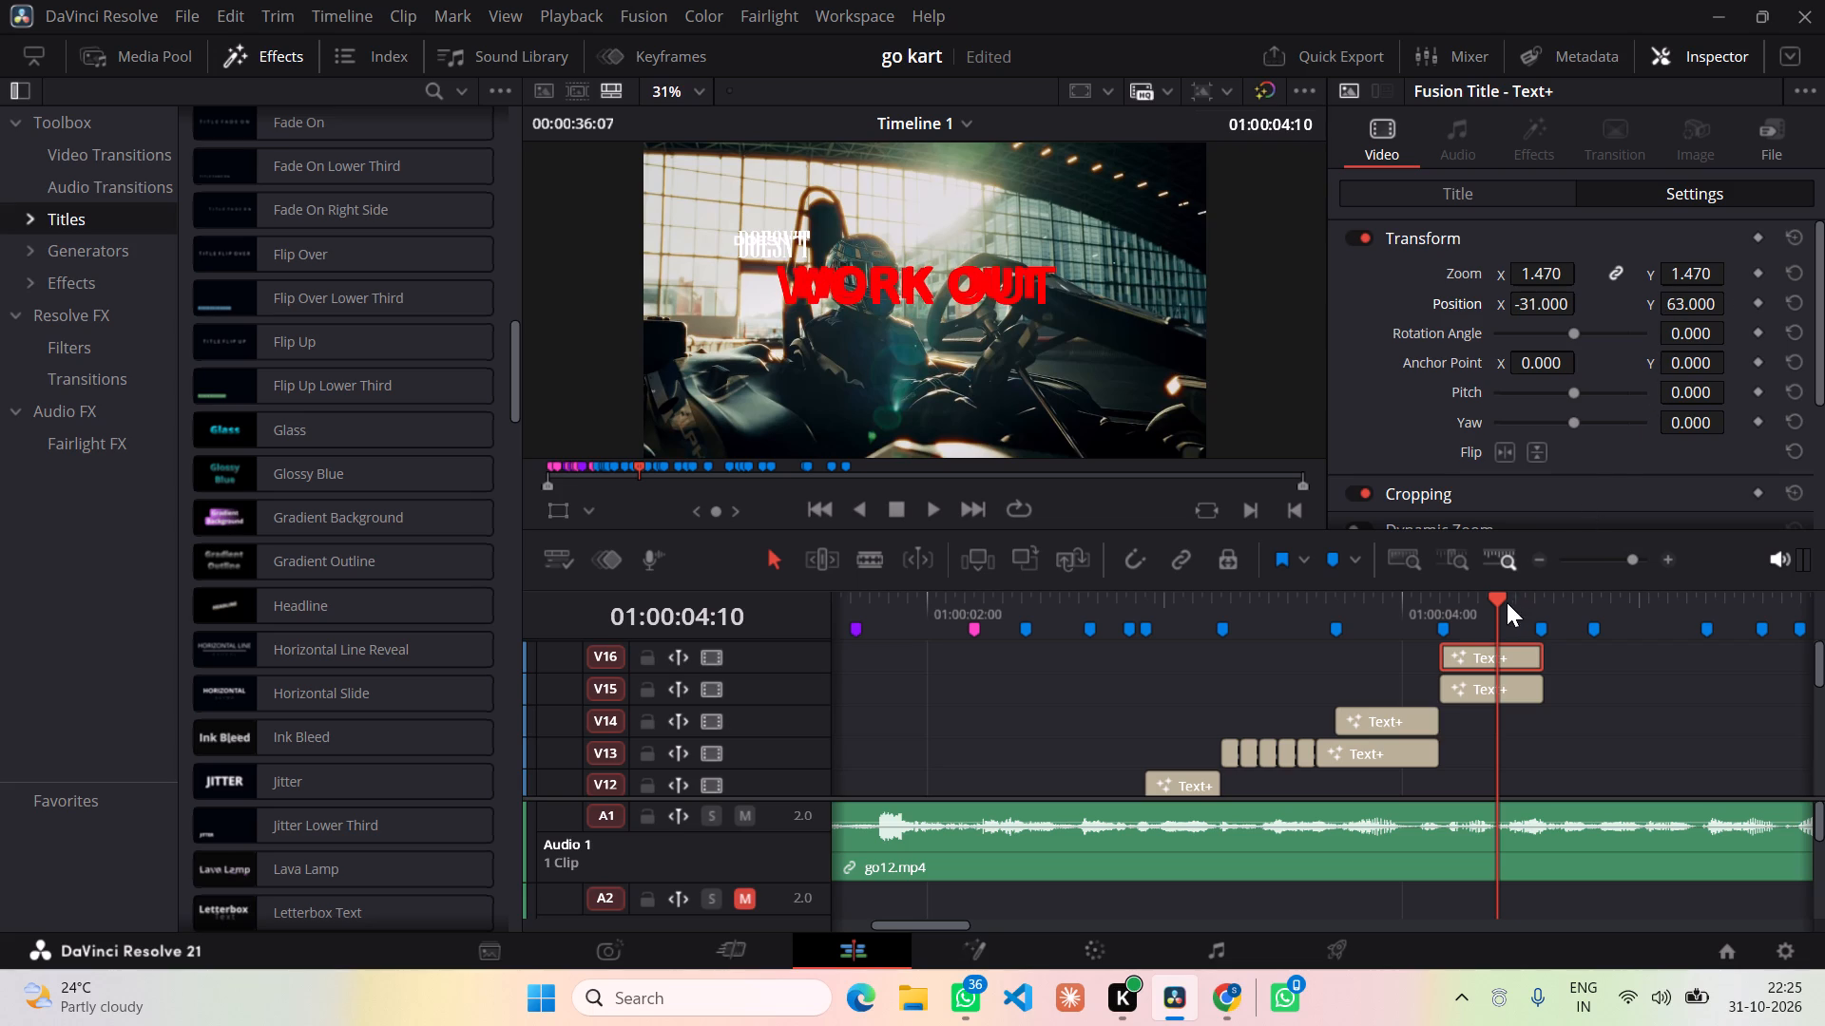
Split the V16 and V15 titles at 01:00:04:14 and delete the leftover end pieces.
drag(1500, 597, 1537, 592)
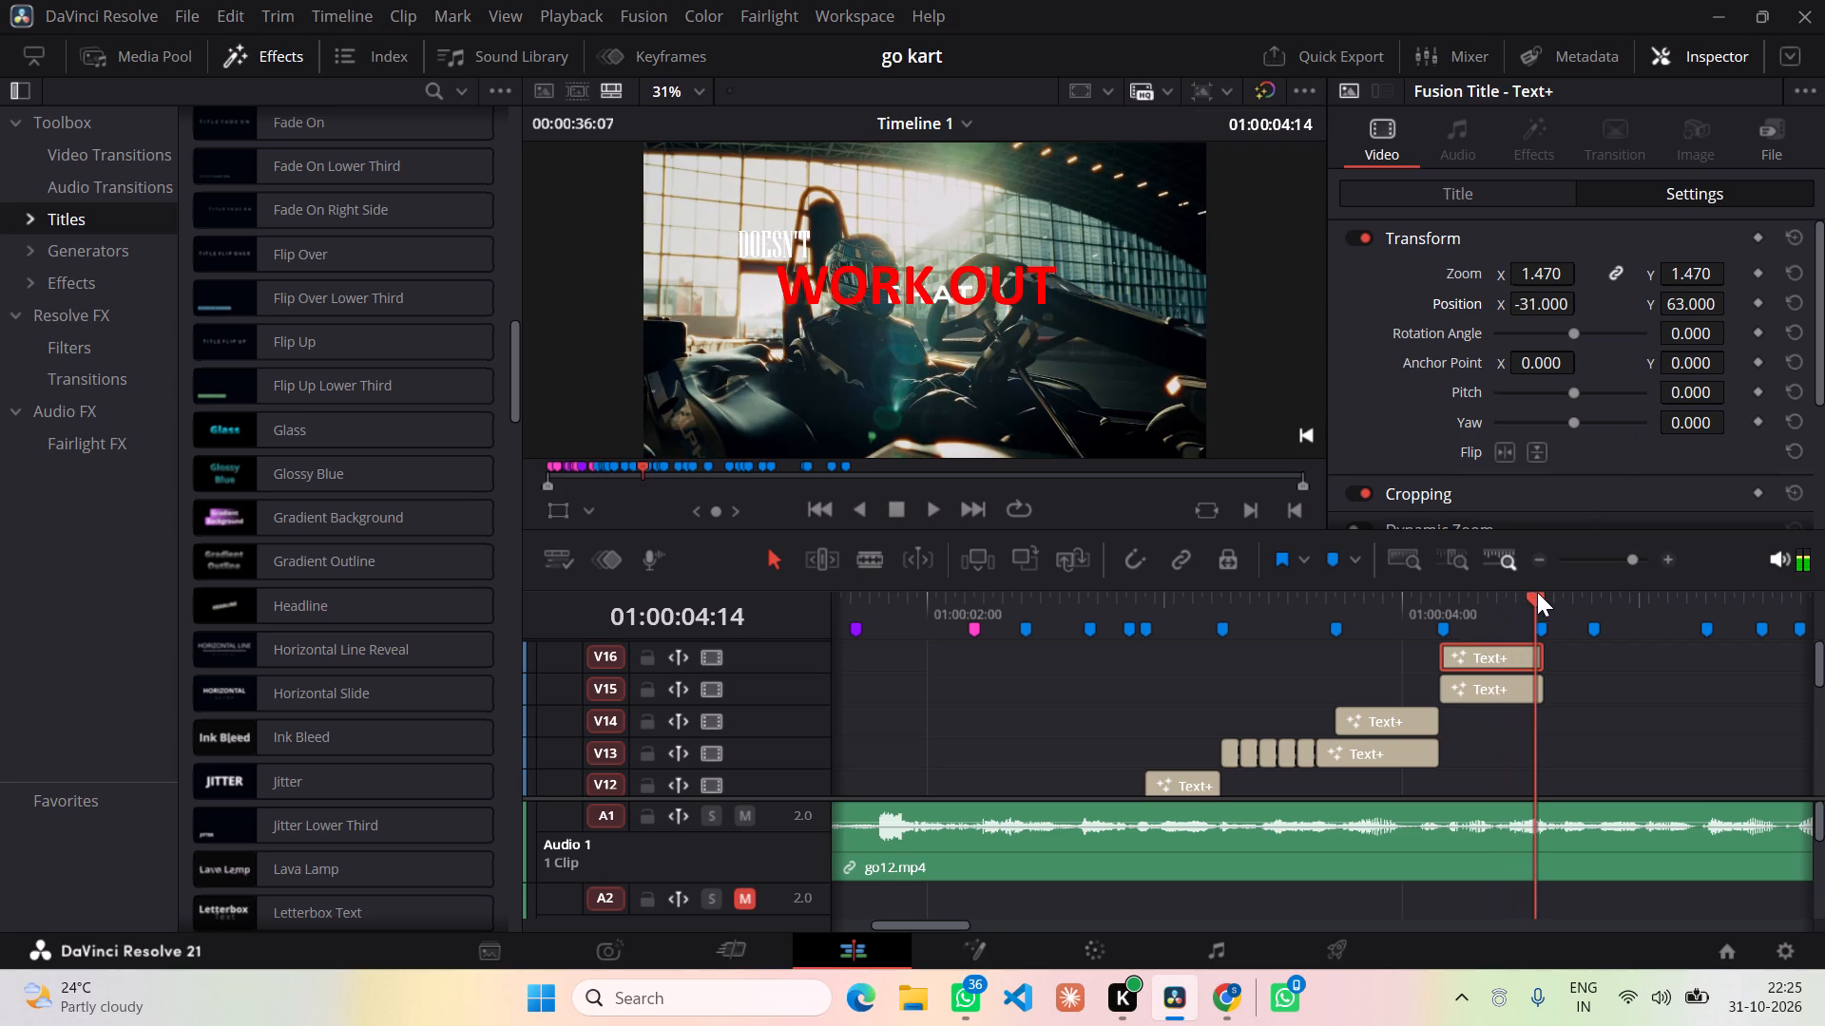
drag(1537, 592, 1537, 590)
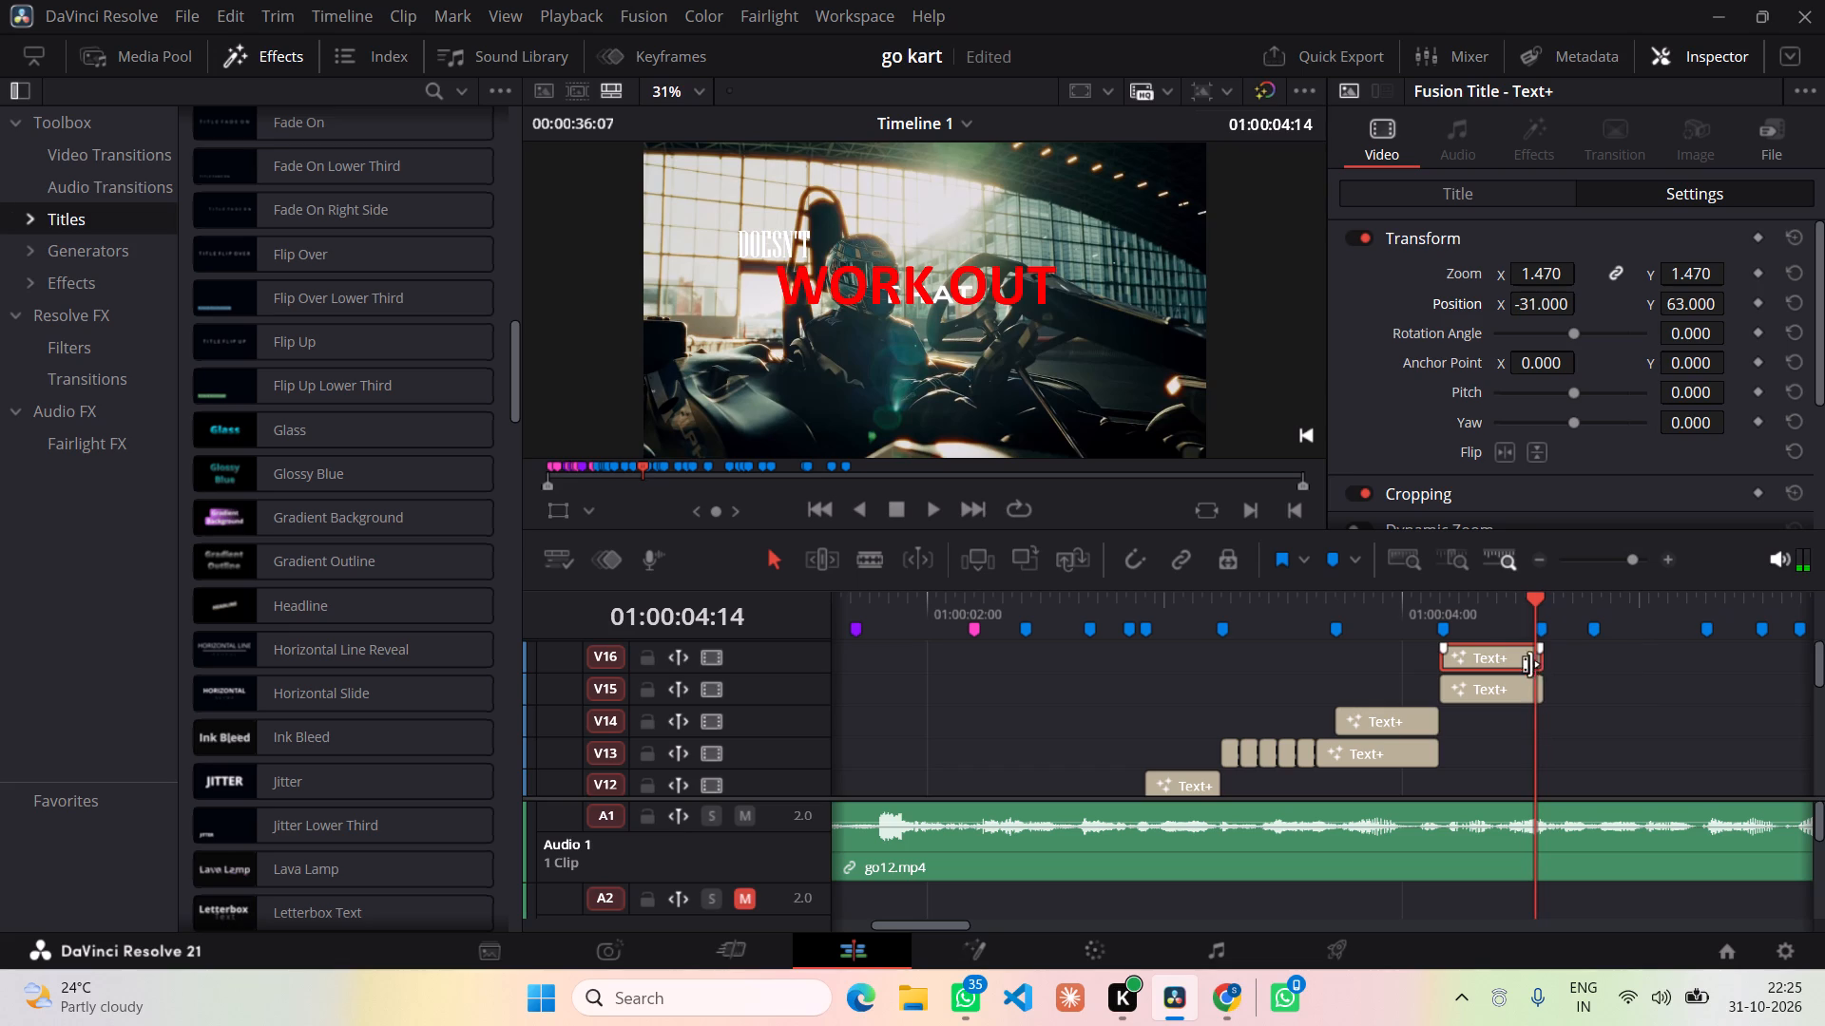
click(1521, 662)
key(ctrl+b)
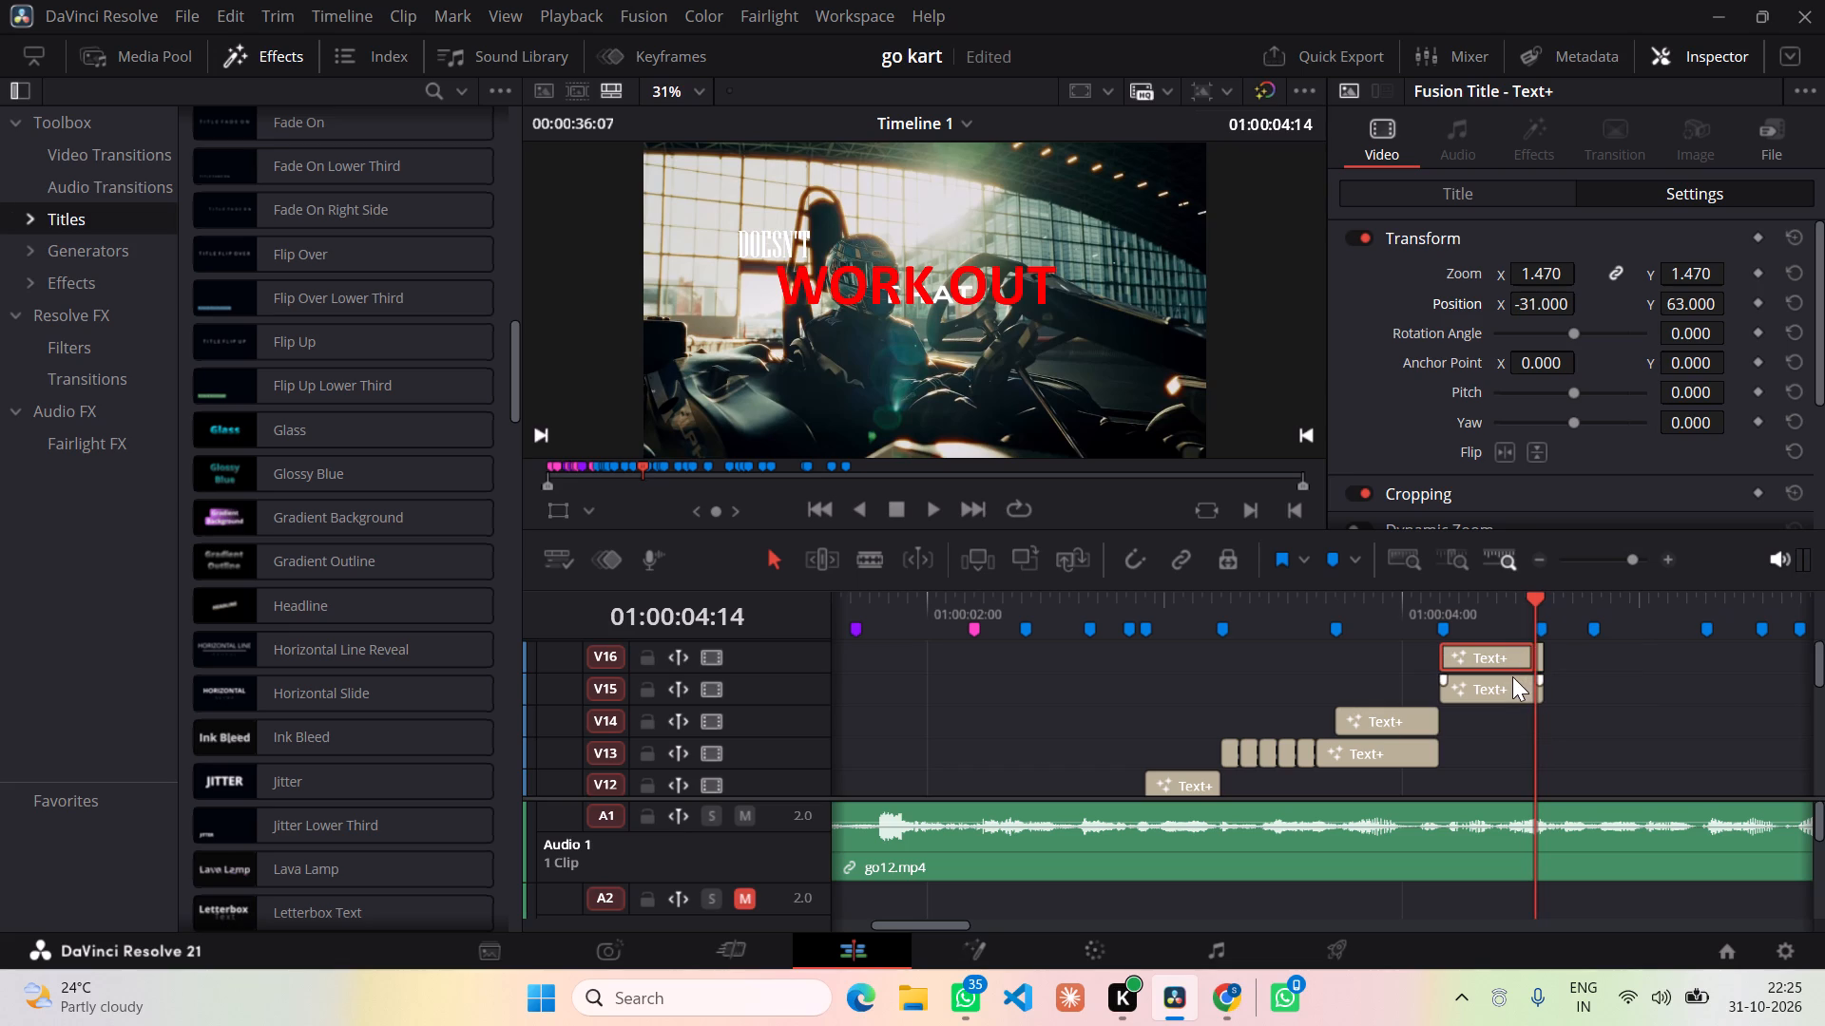
click(1510, 694)
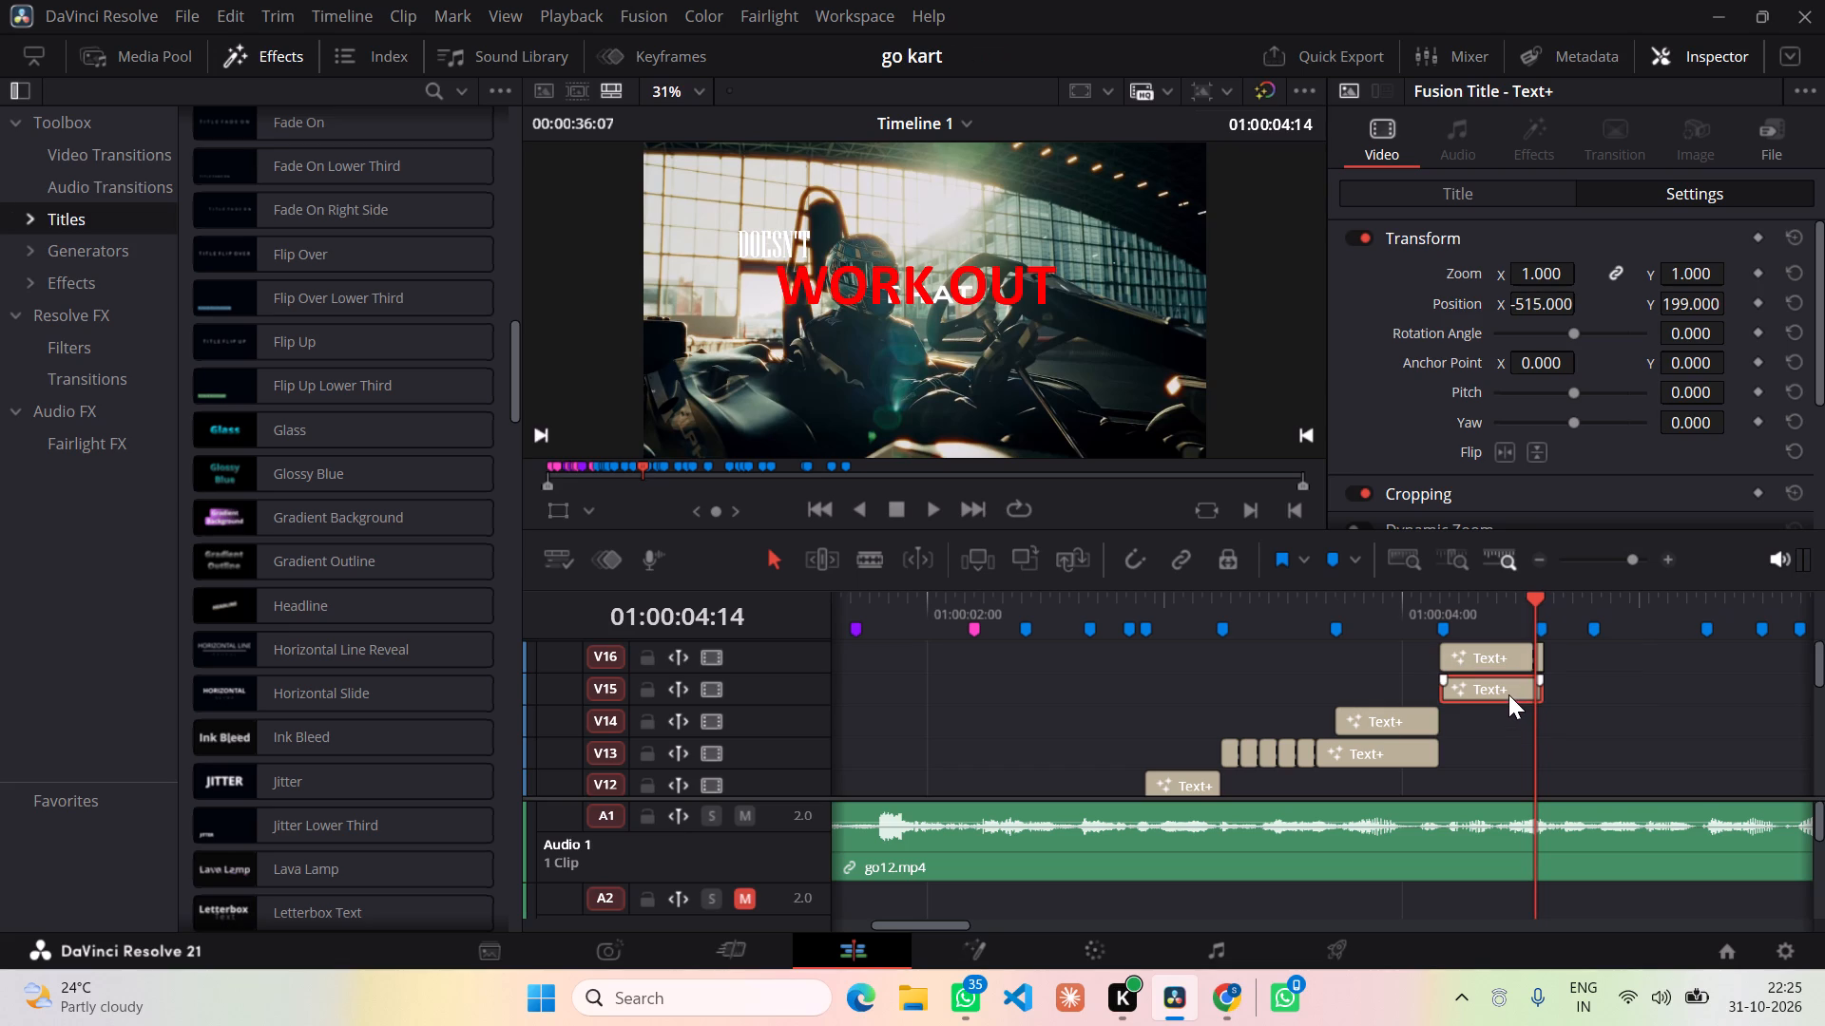
key(ctrl+b)
click(1558, 712)
click(1541, 693)
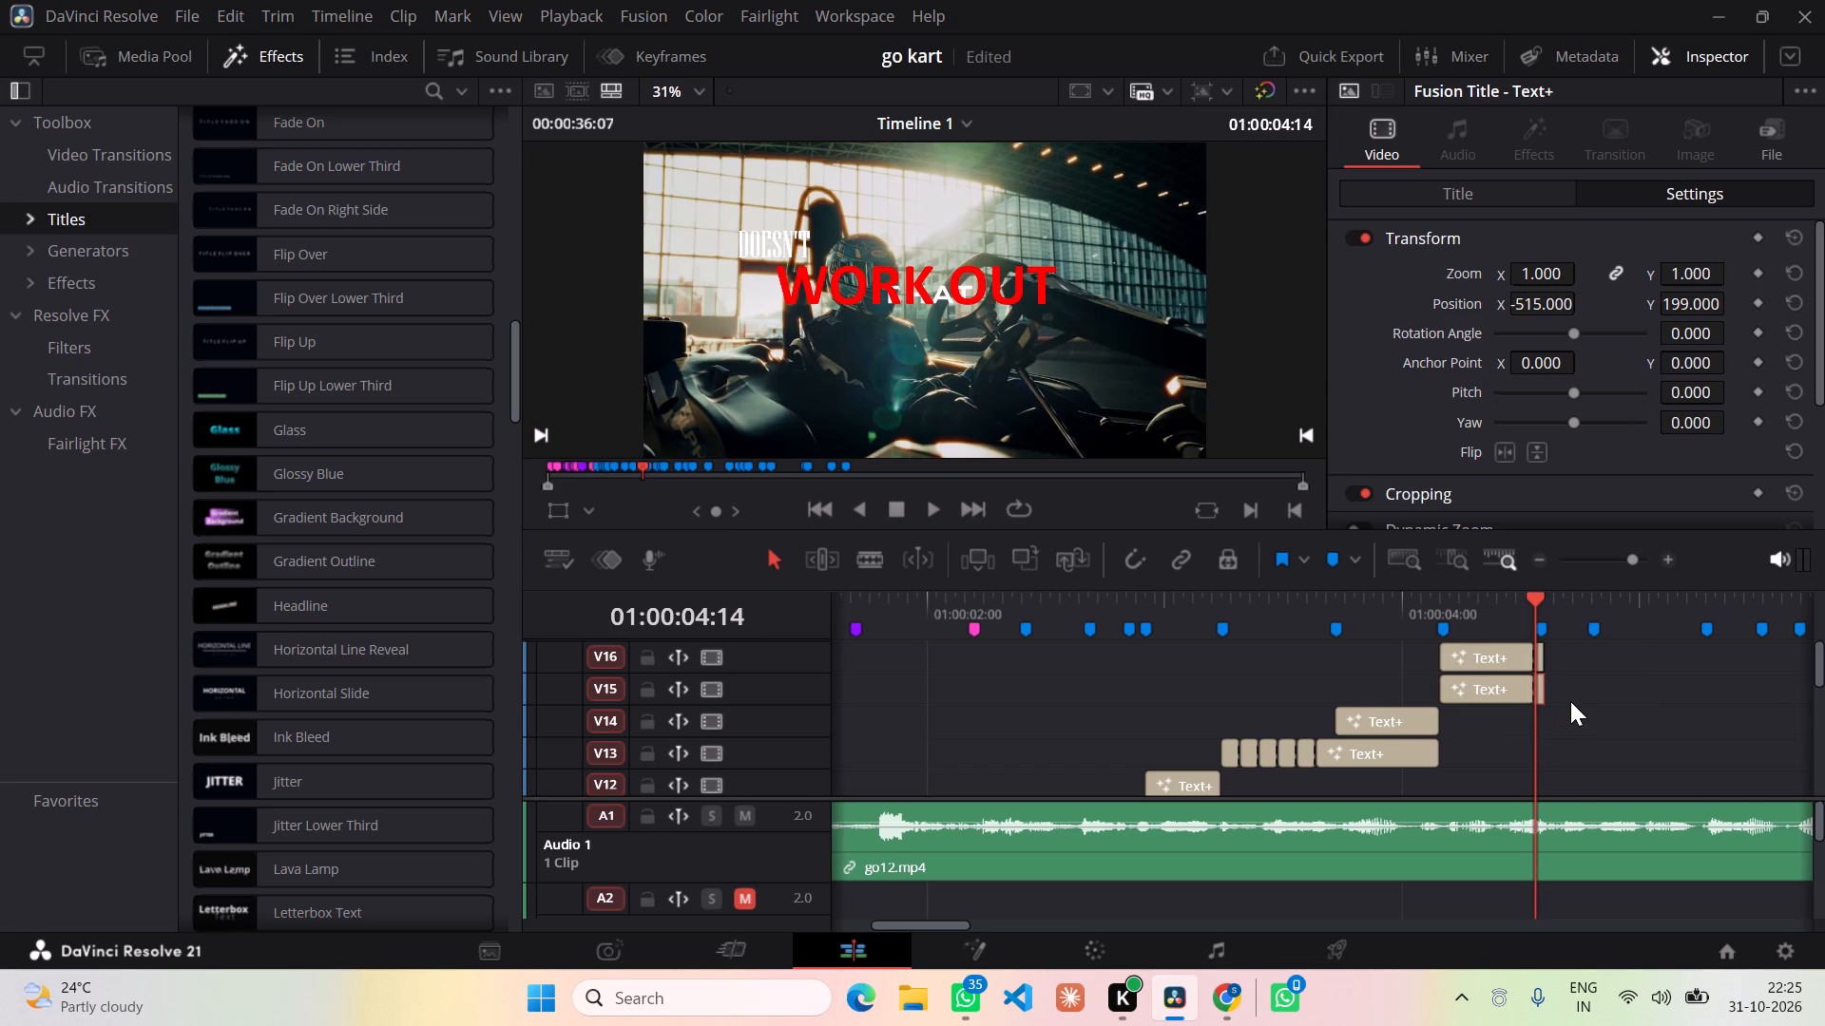
key(BackSpace)
click(1542, 661)
key(BackSpace)
Move Marker 18 to 01:00:04:13, near the trimmed end of the V15 and V16 titles.
drag(1541, 625, 1532, 625)
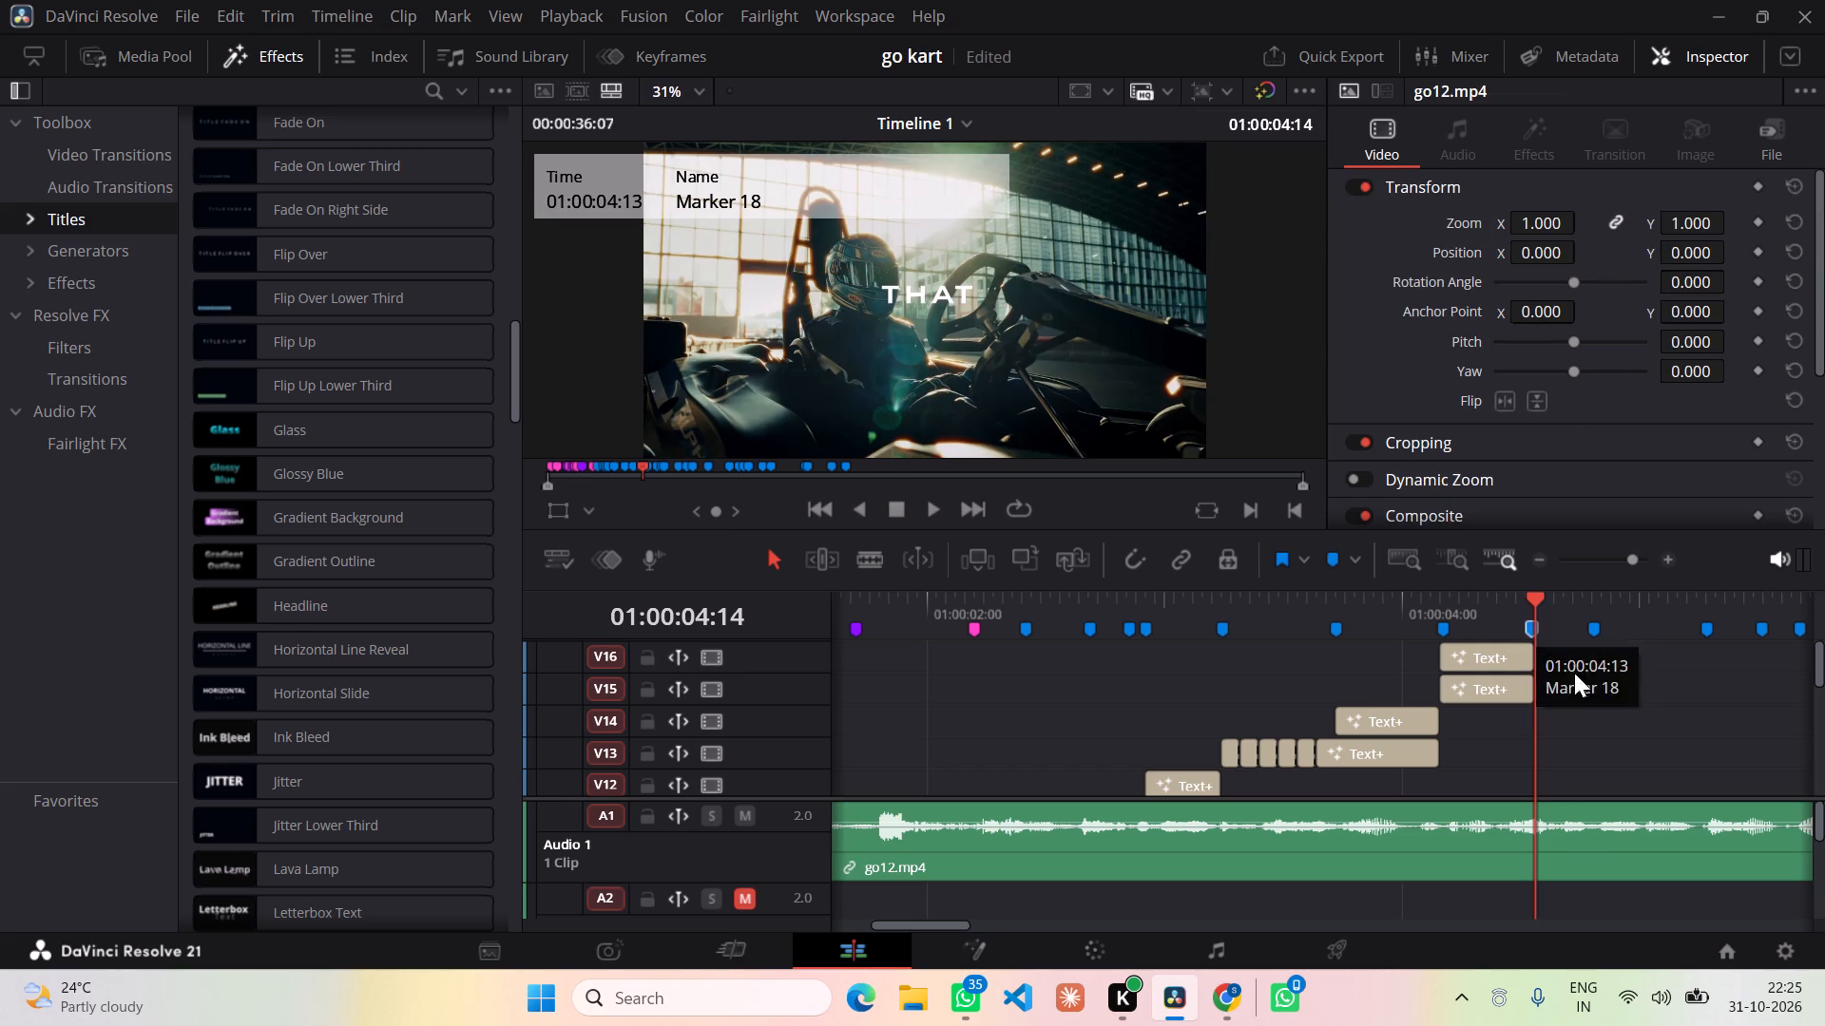
click(1577, 676)
Move the go12.mp4 reference video clip from track V6 down to track V1, beneath the edited clips.
scroll(1299, 686, down, 2)
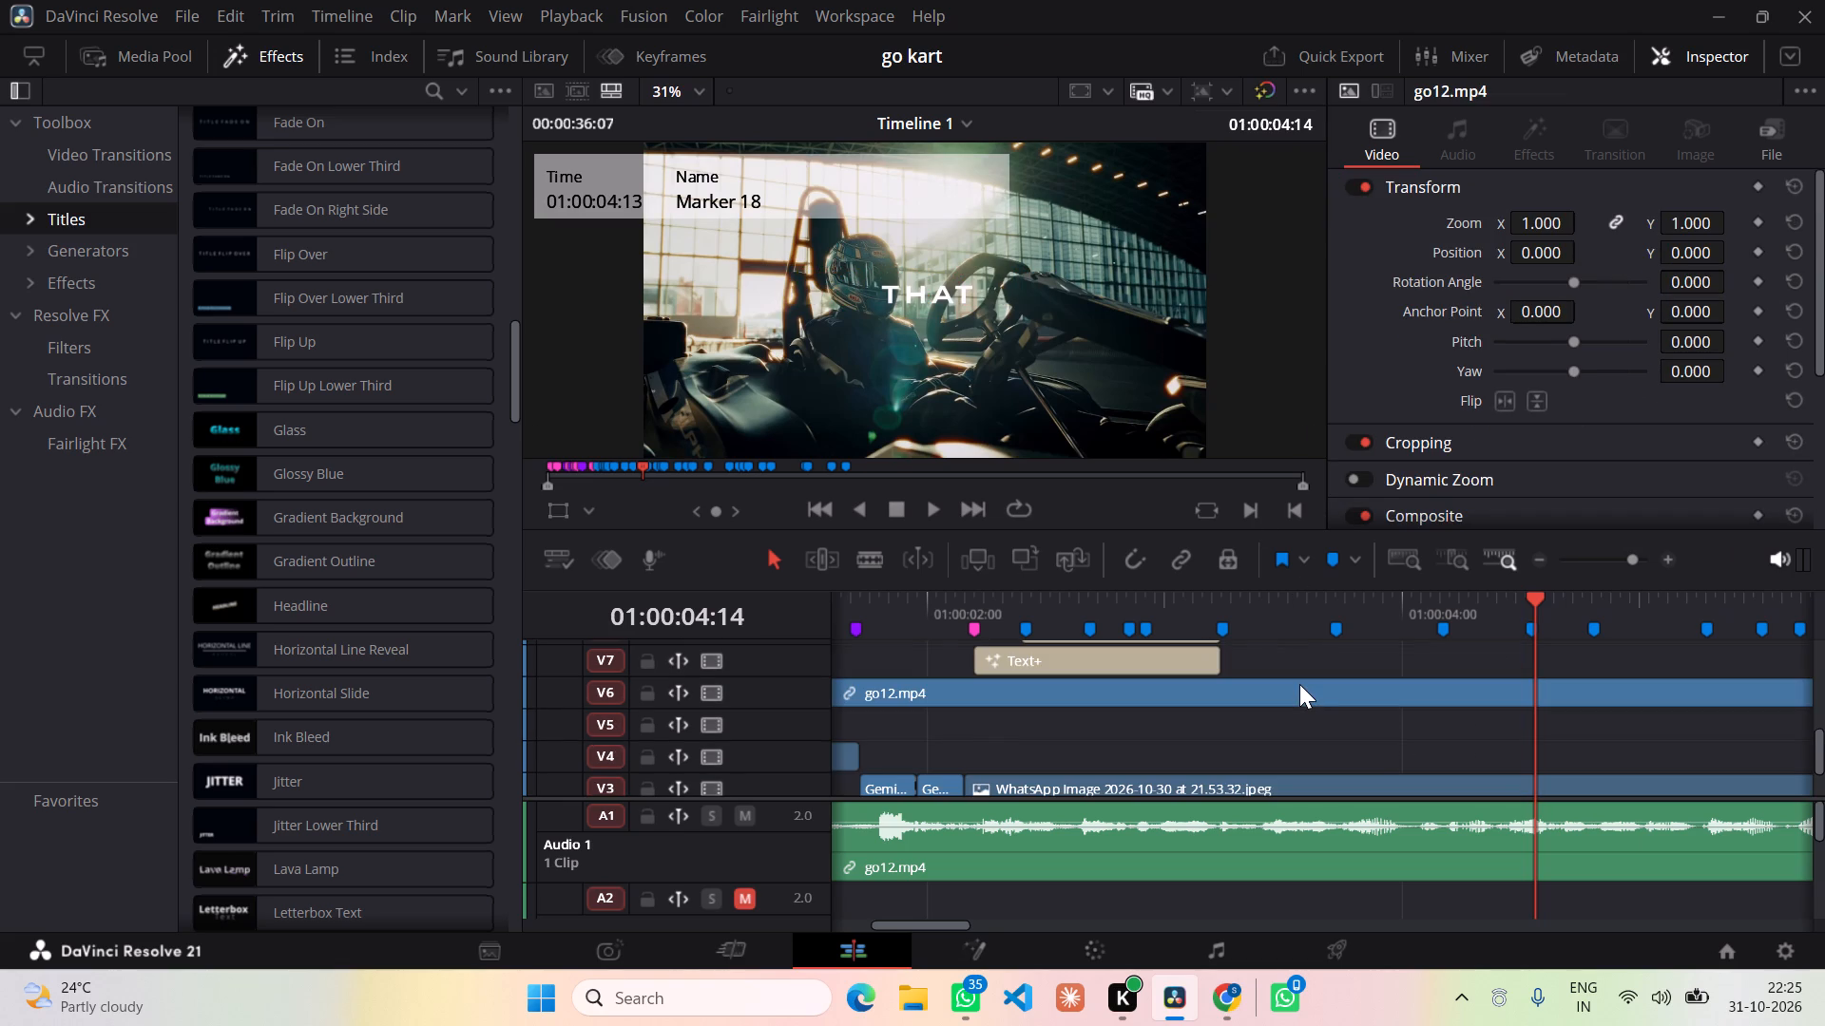
drag(1297, 684, 1291, 882)
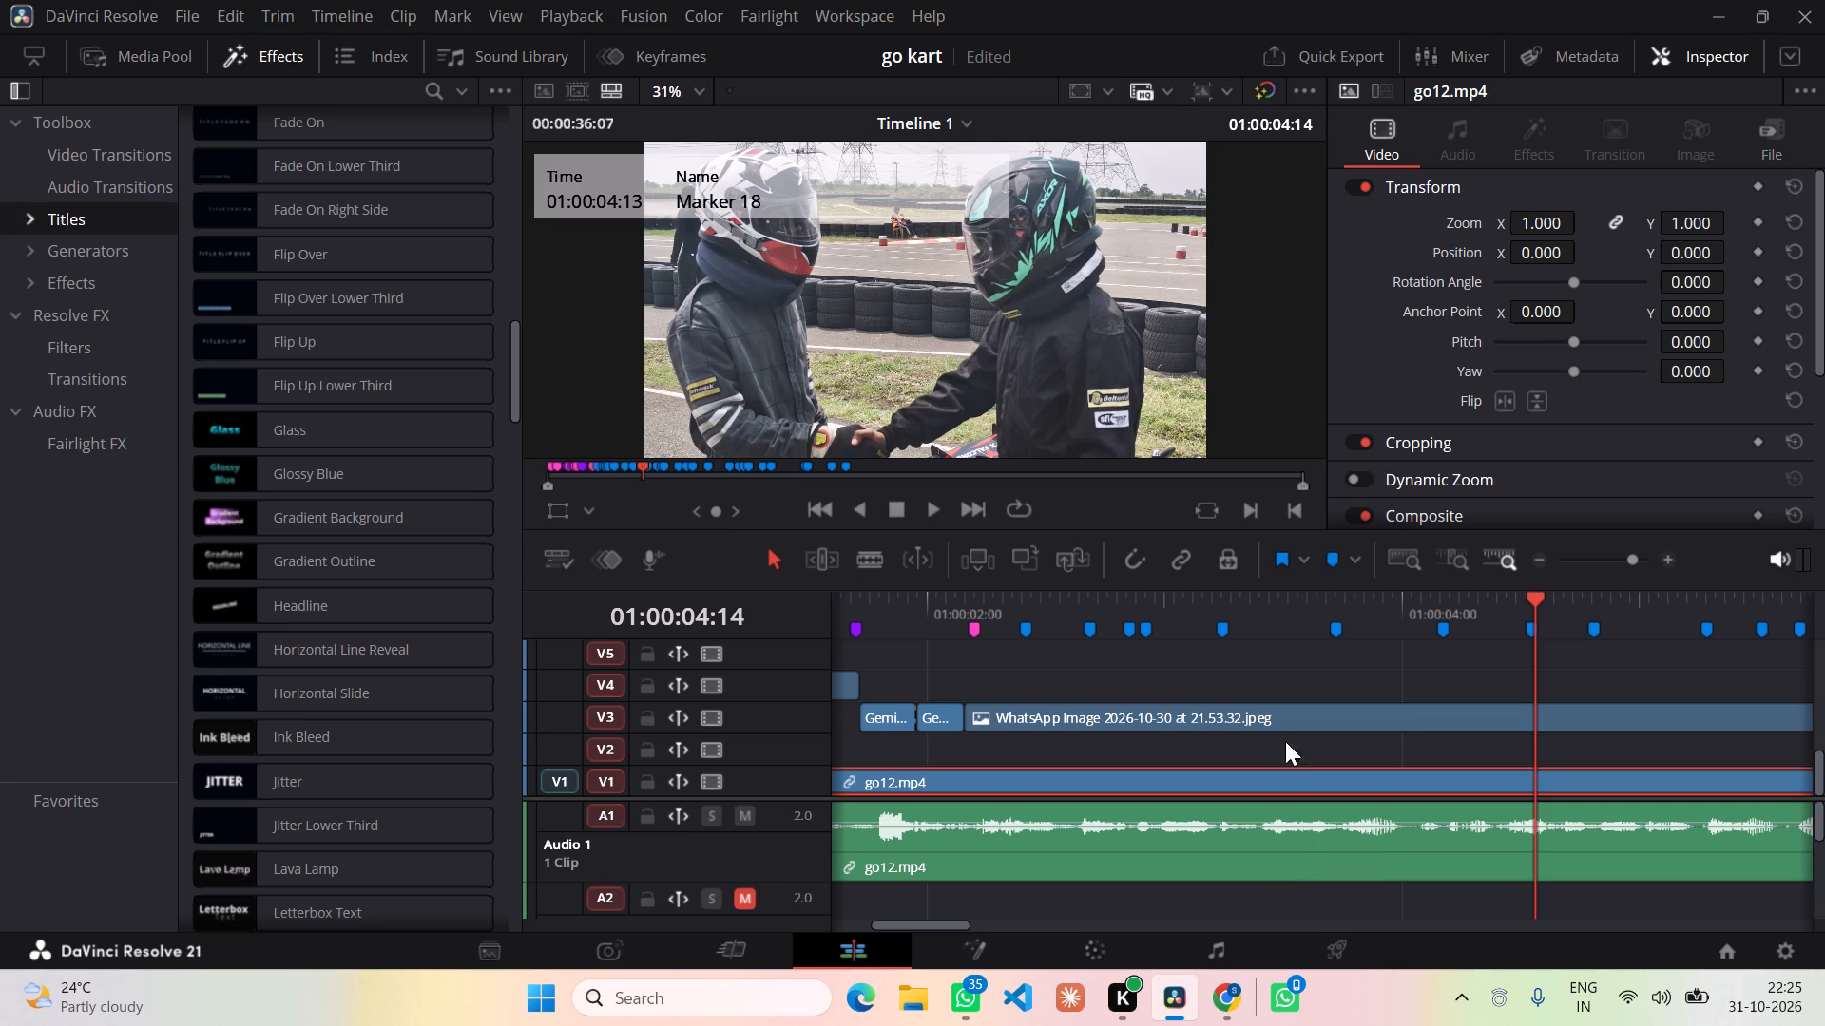
Return the playhead to the start of the timeline at 01:00:00:00.
drag(1535, 602, 607, 703)
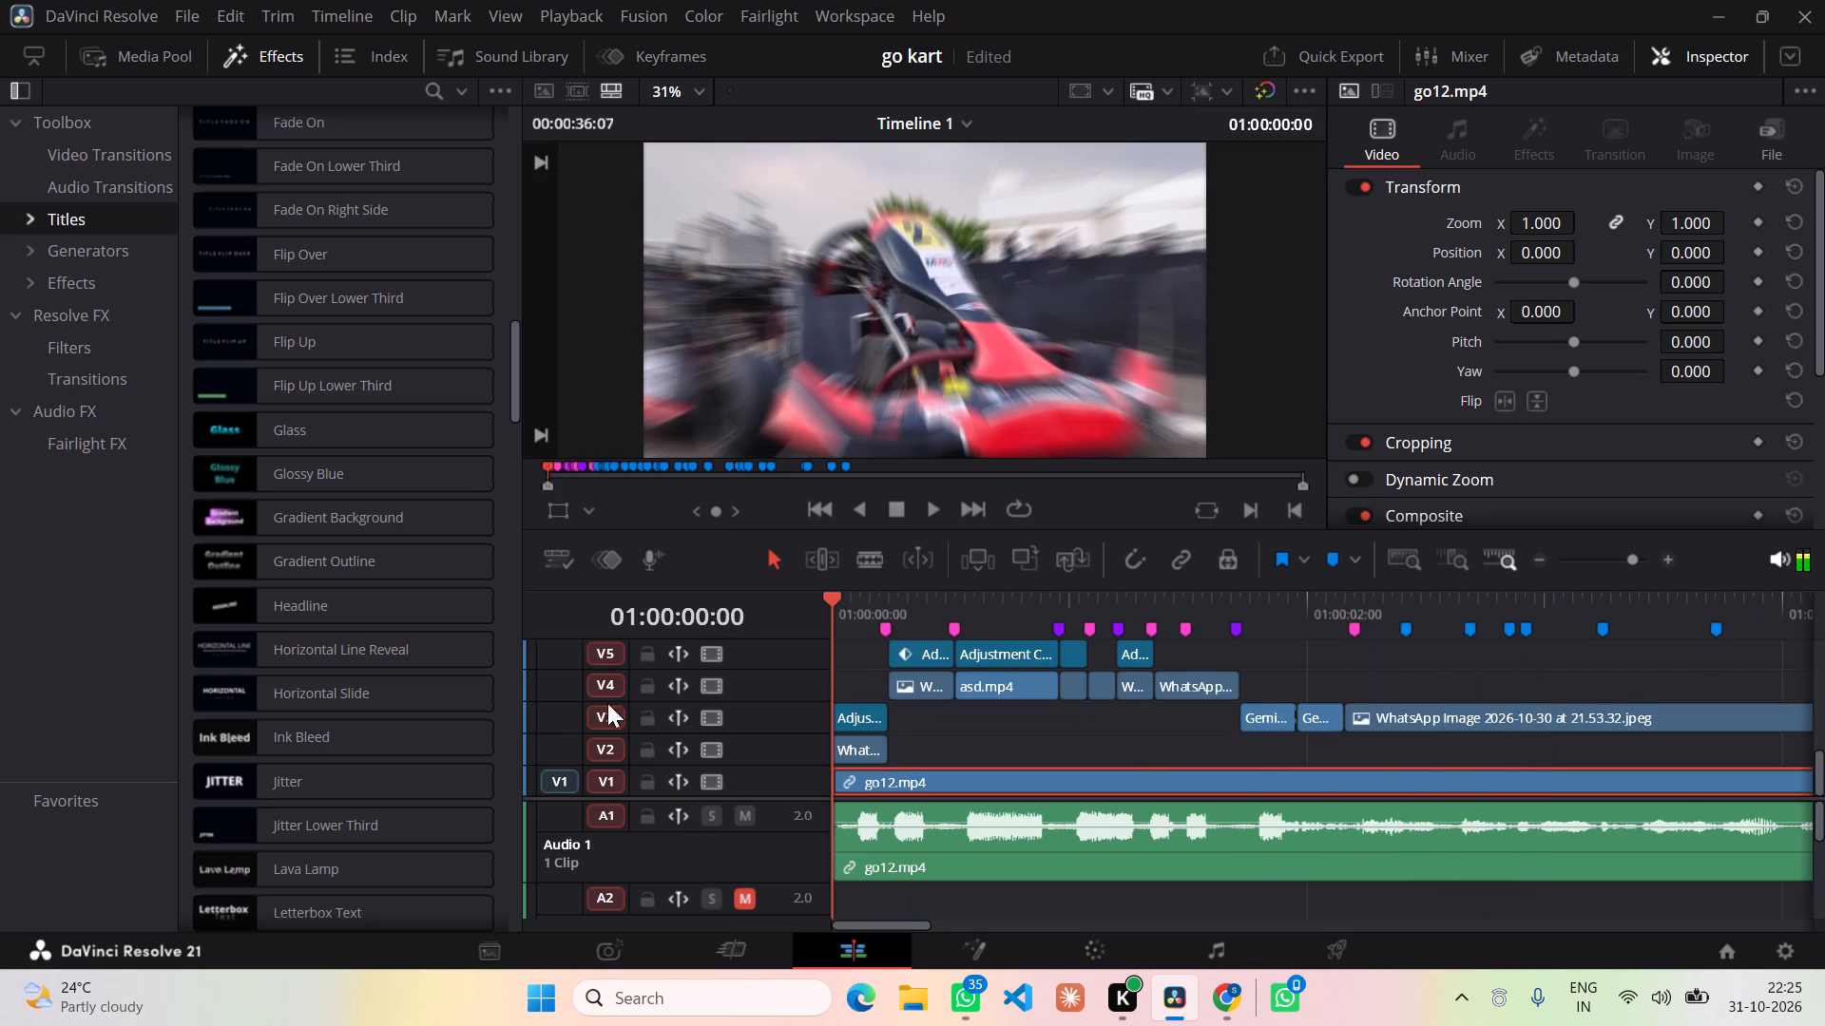
drag(607, 703, 555, 709)
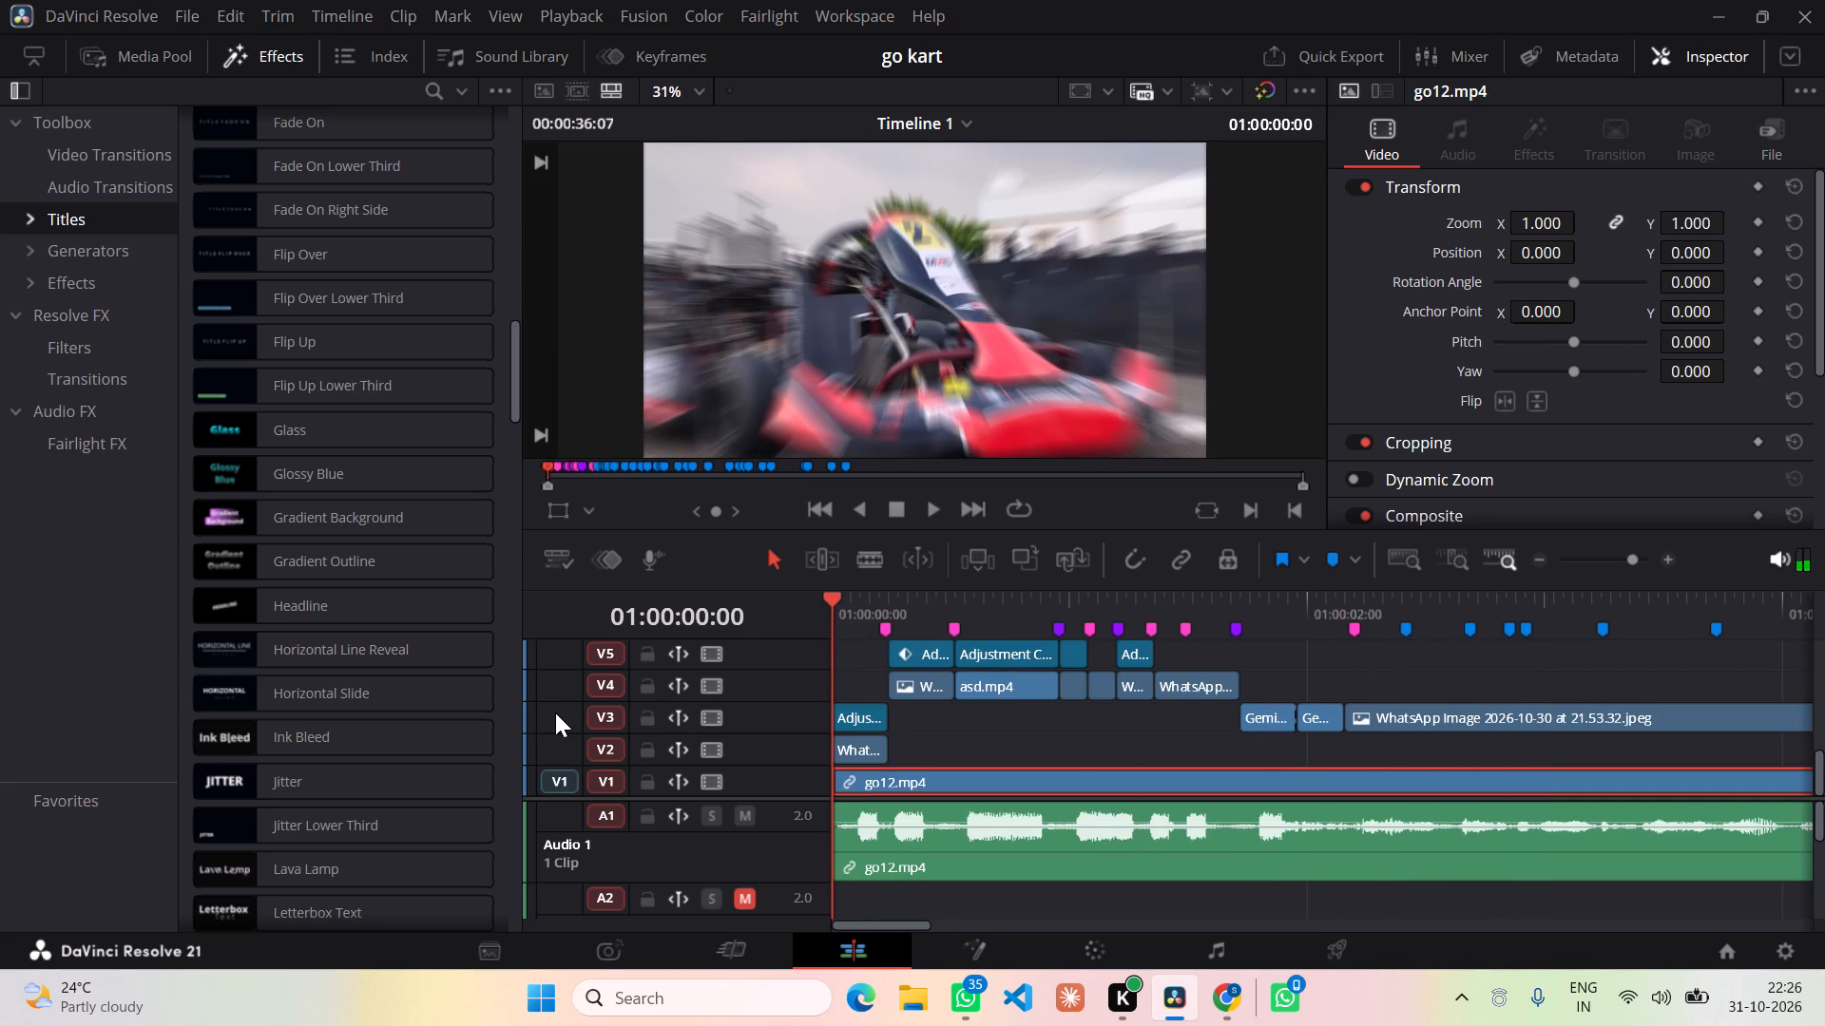
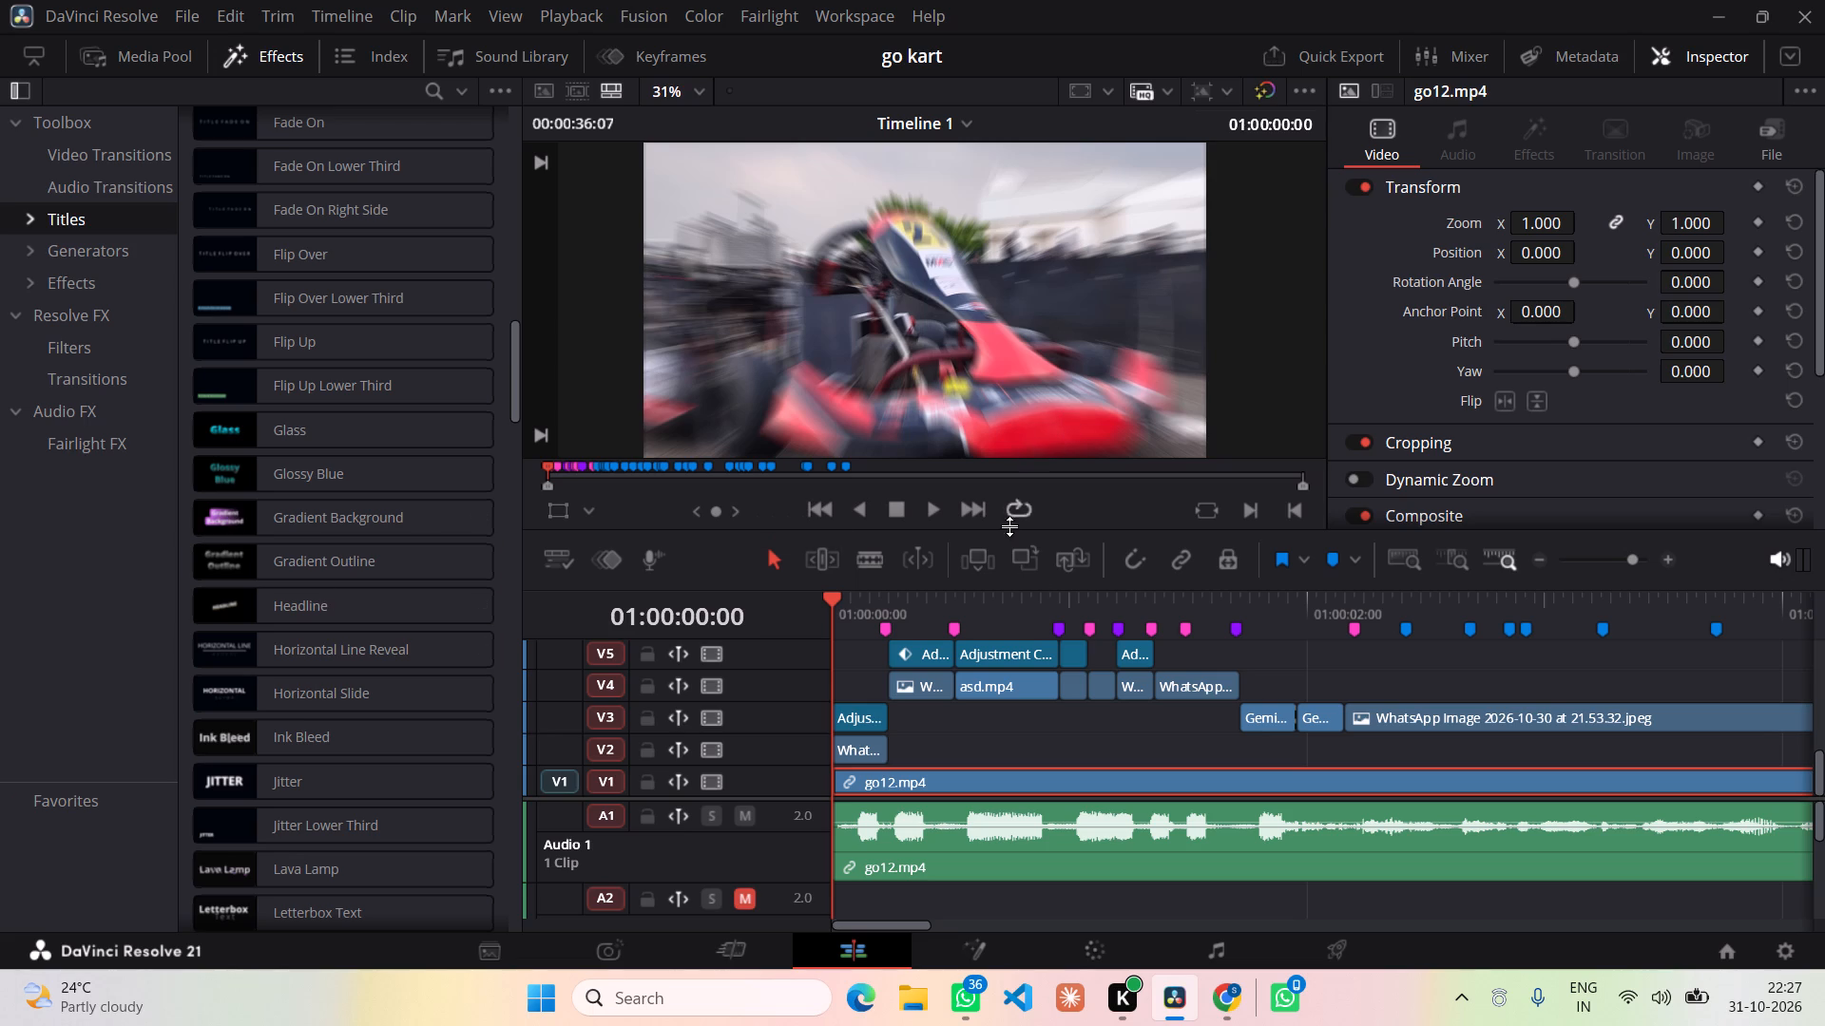
Review the opening seconds of Timeline 1, scrubbing through the first clips and playing the edit full screen from the start.
drag(826, 595, 891, 595)
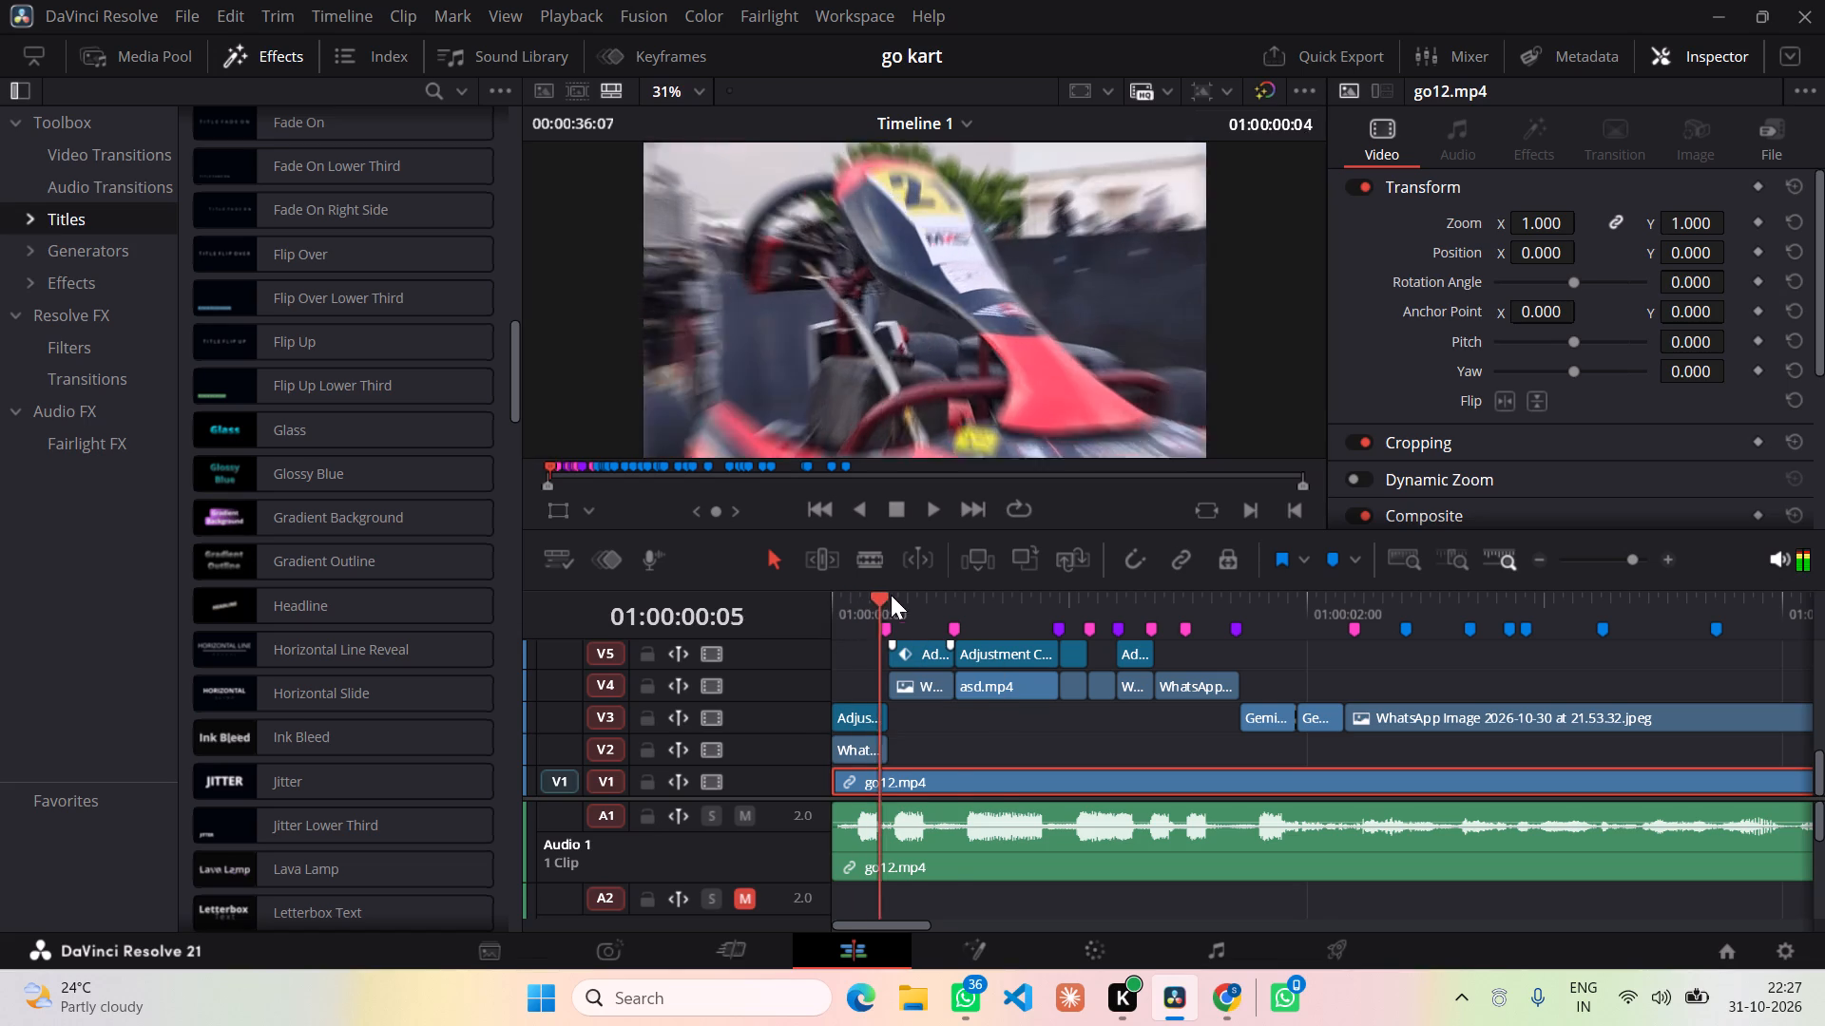
drag(891, 595, 1000, 618)
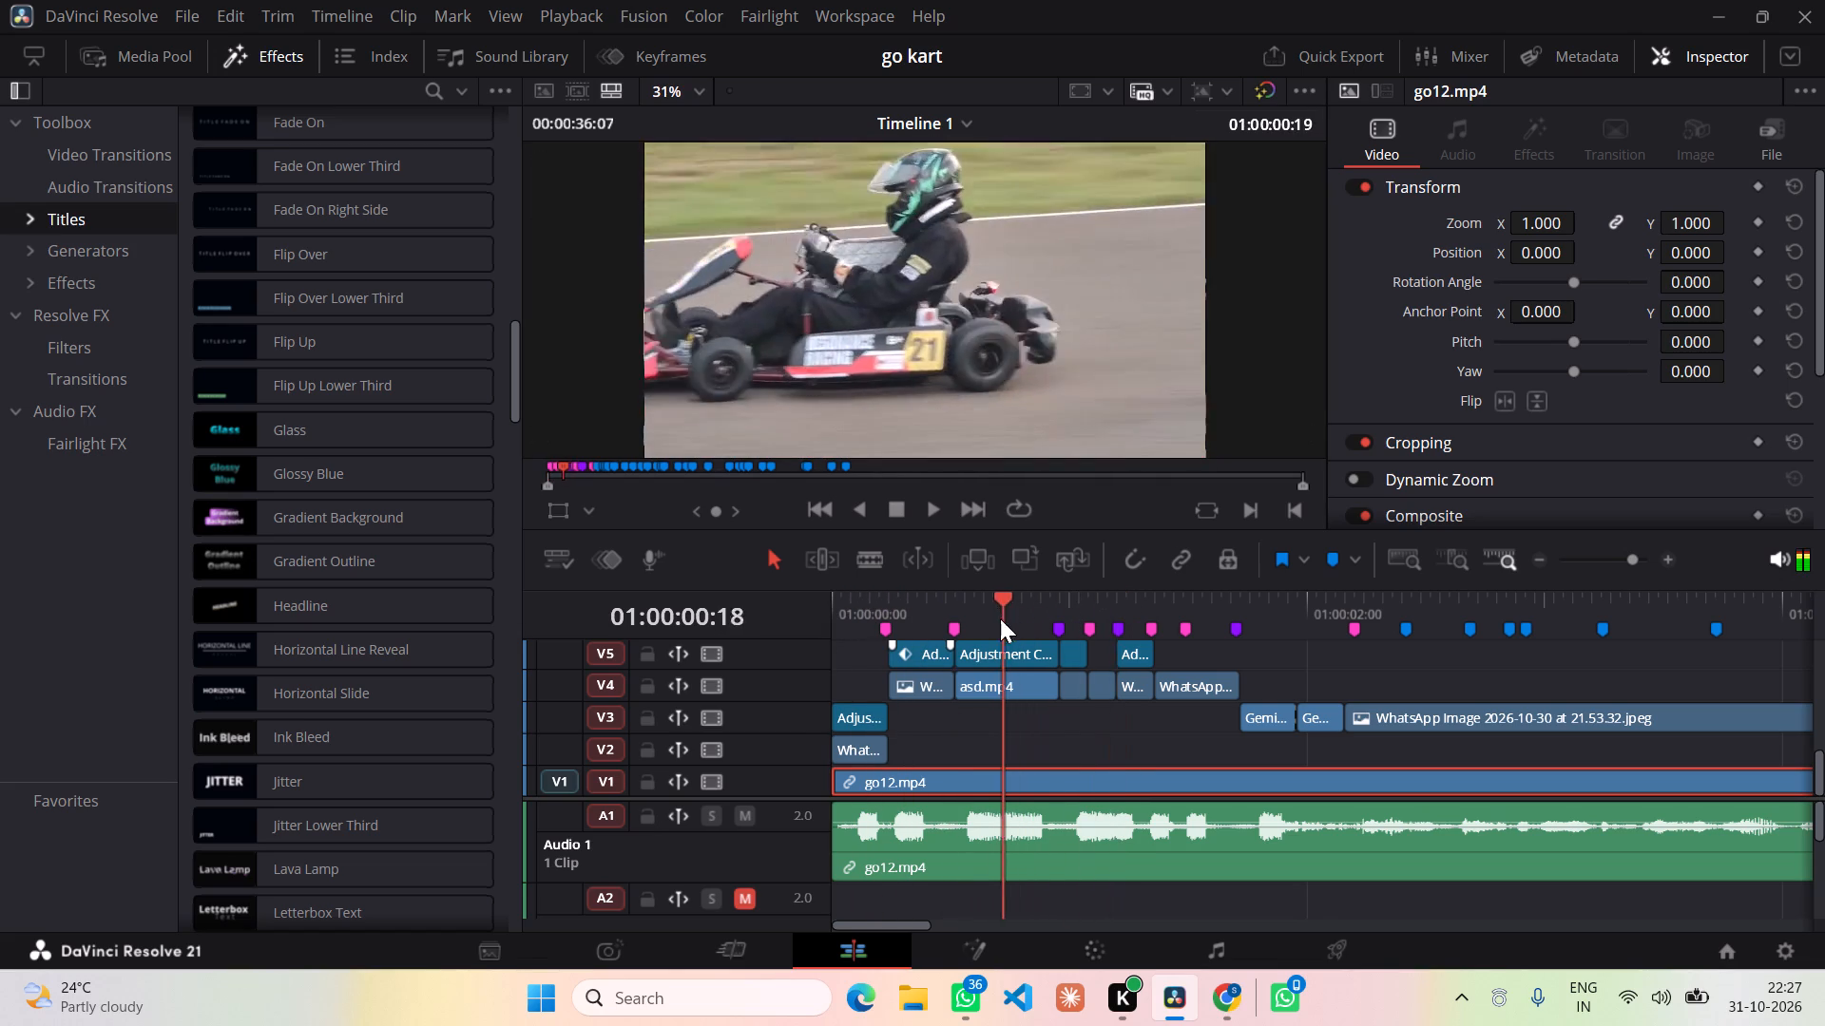
drag(1000, 618, 766, 674)
click(766, 674)
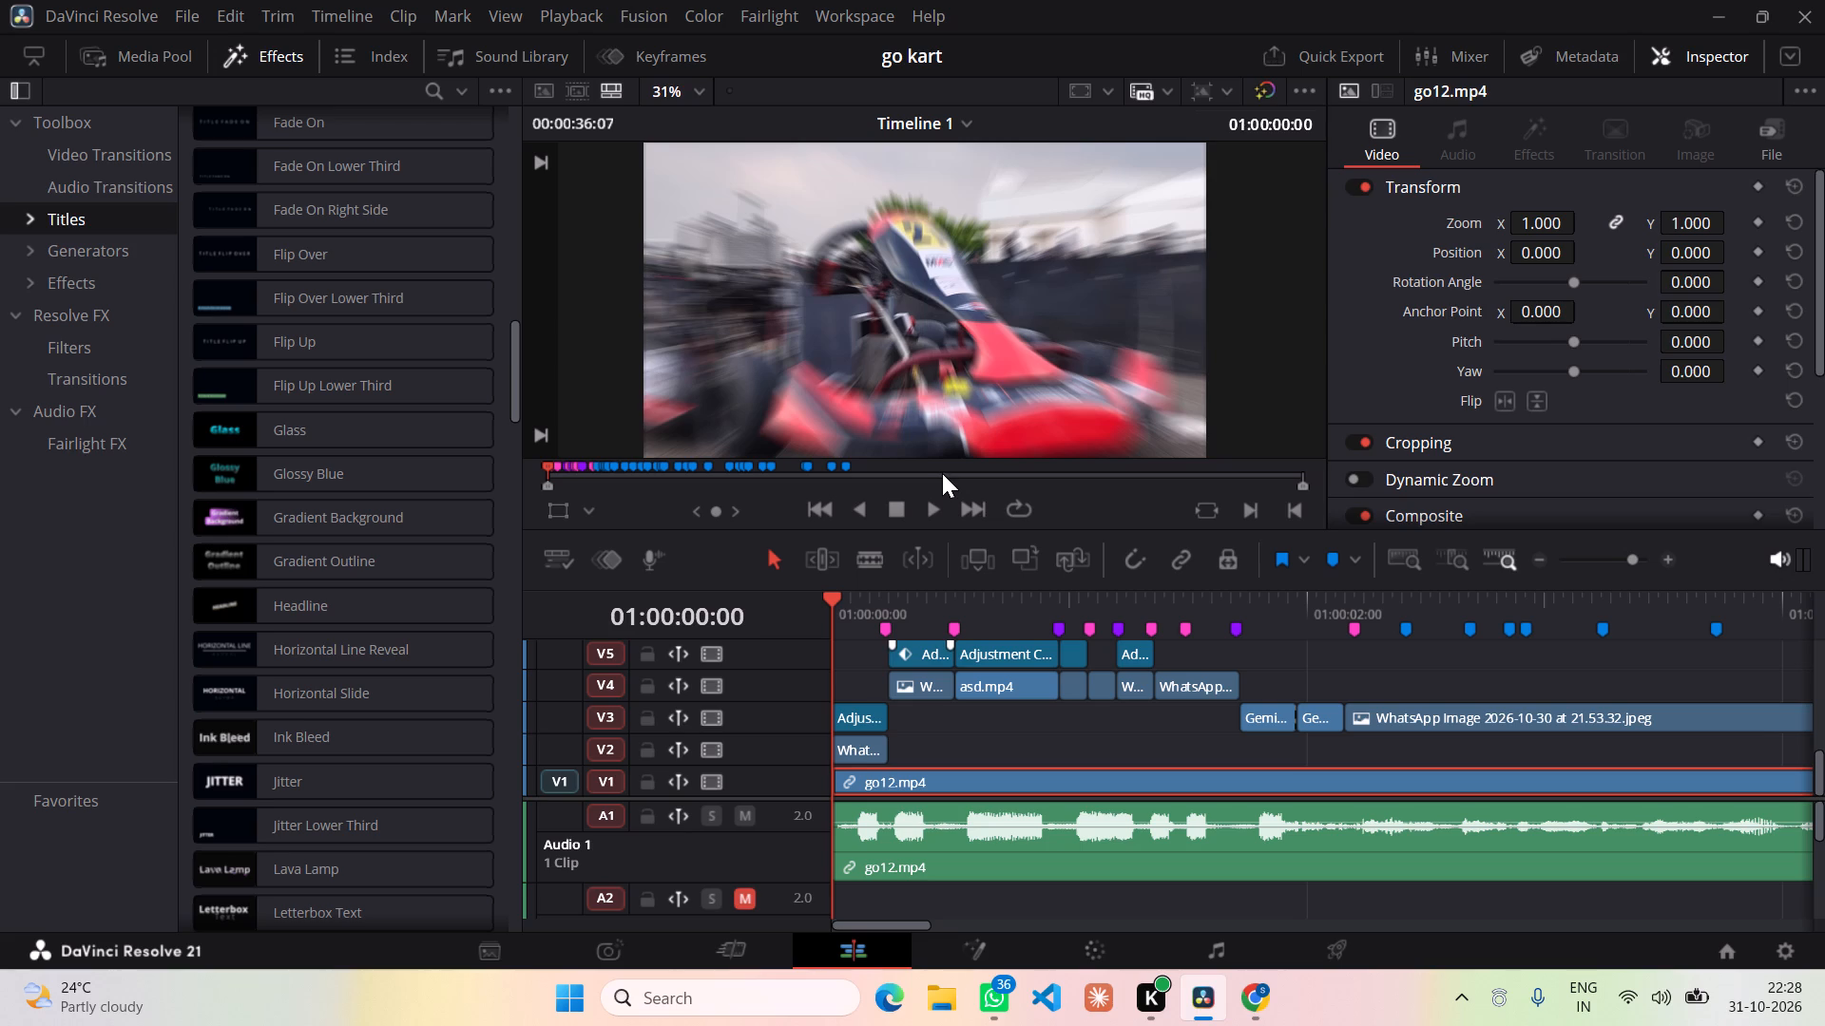
key(ctrl+f)
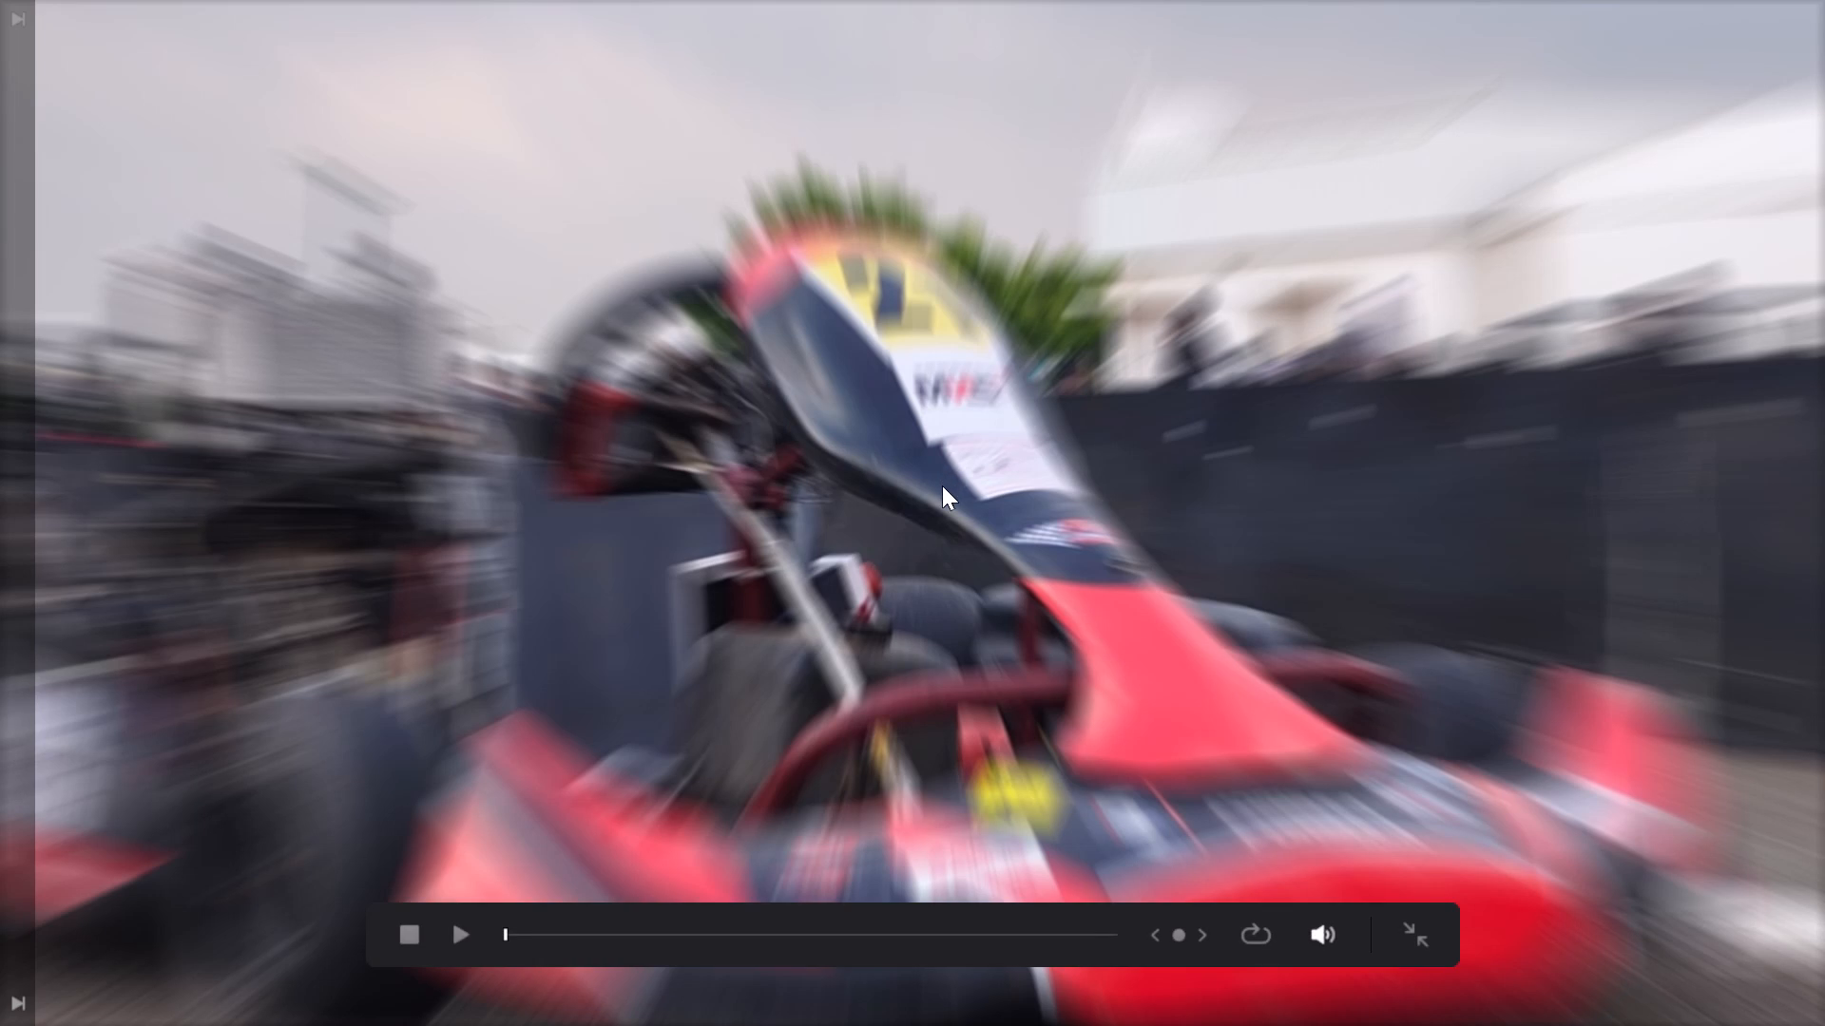
key(space)
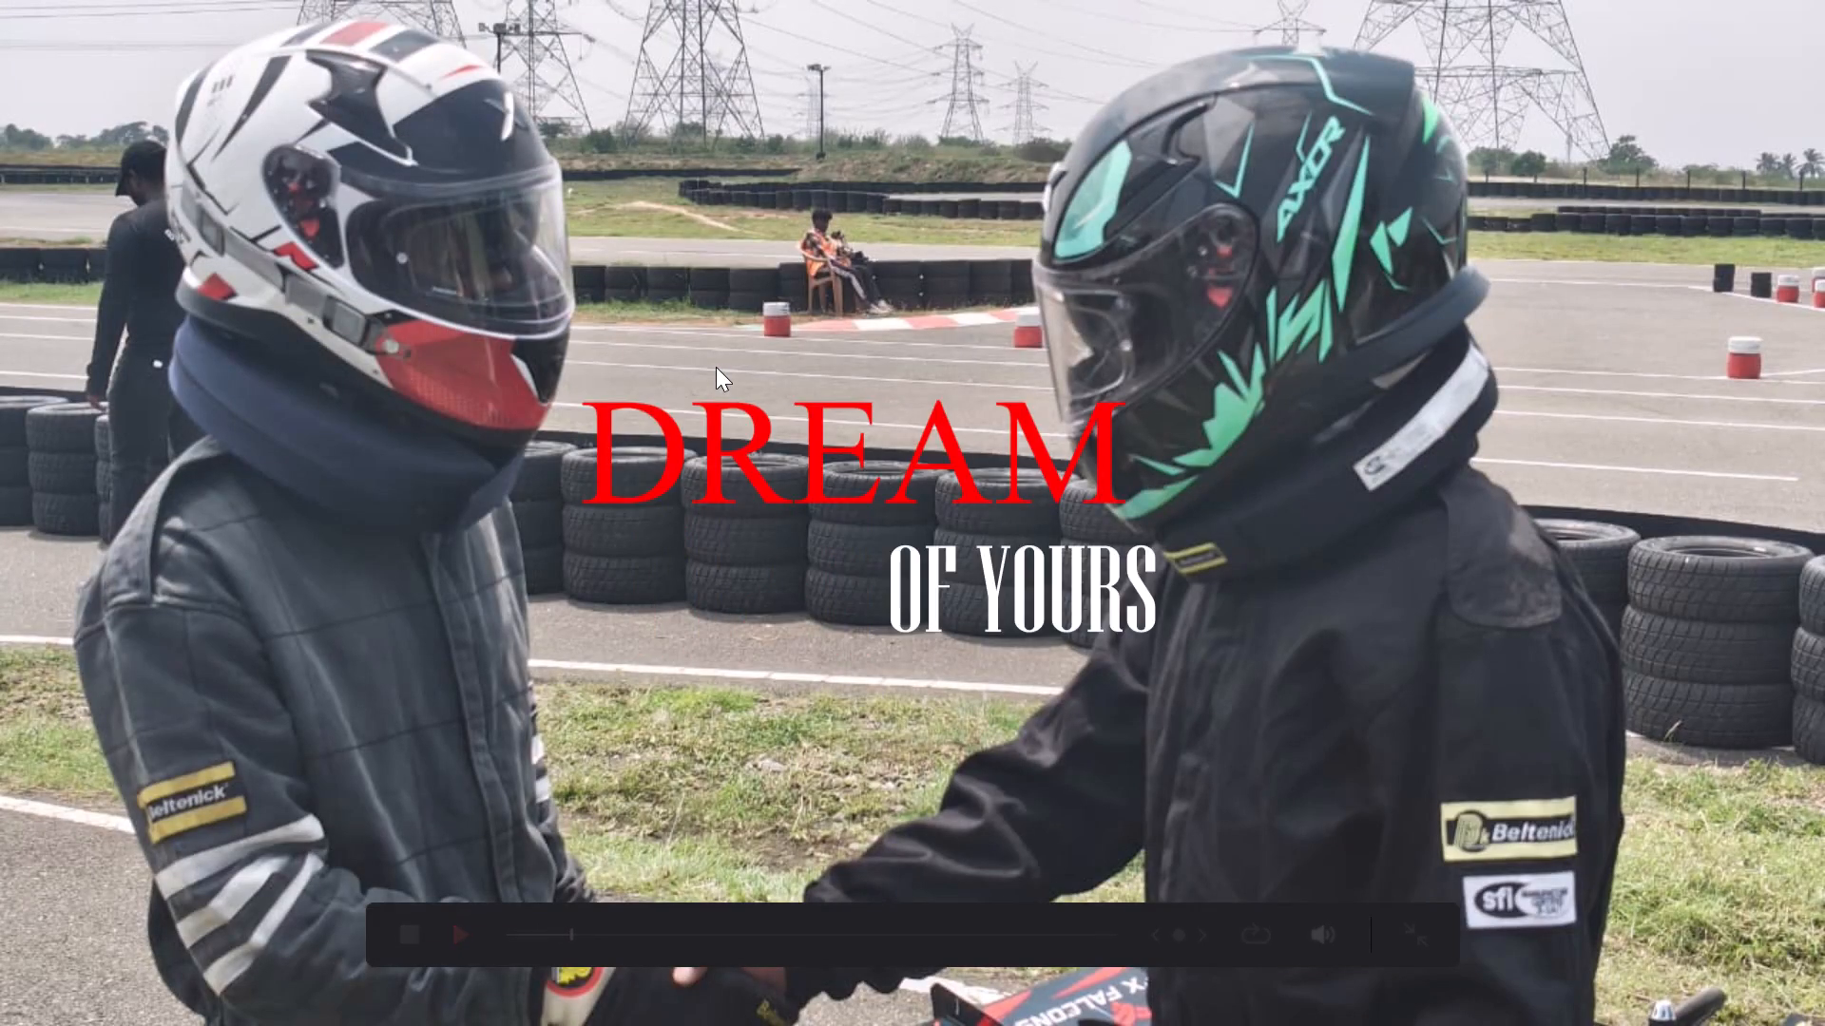
key(space)
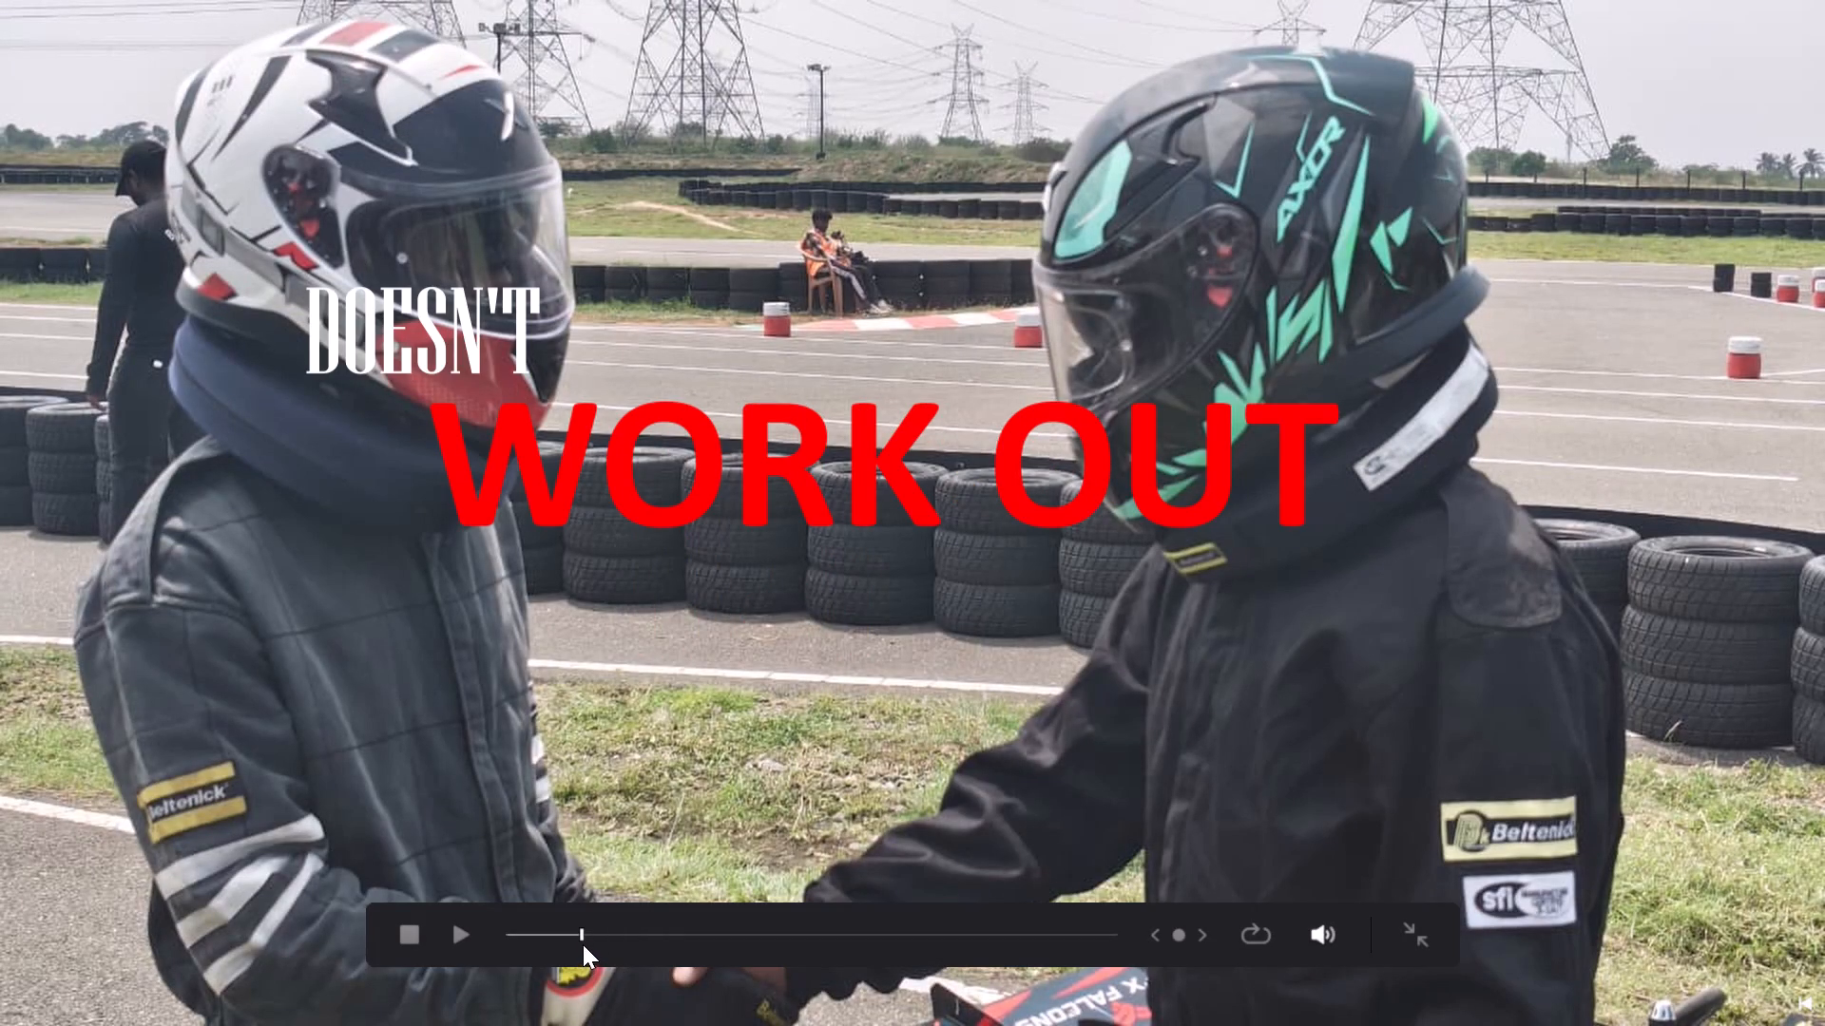
drag(580, 938, 447, 941)
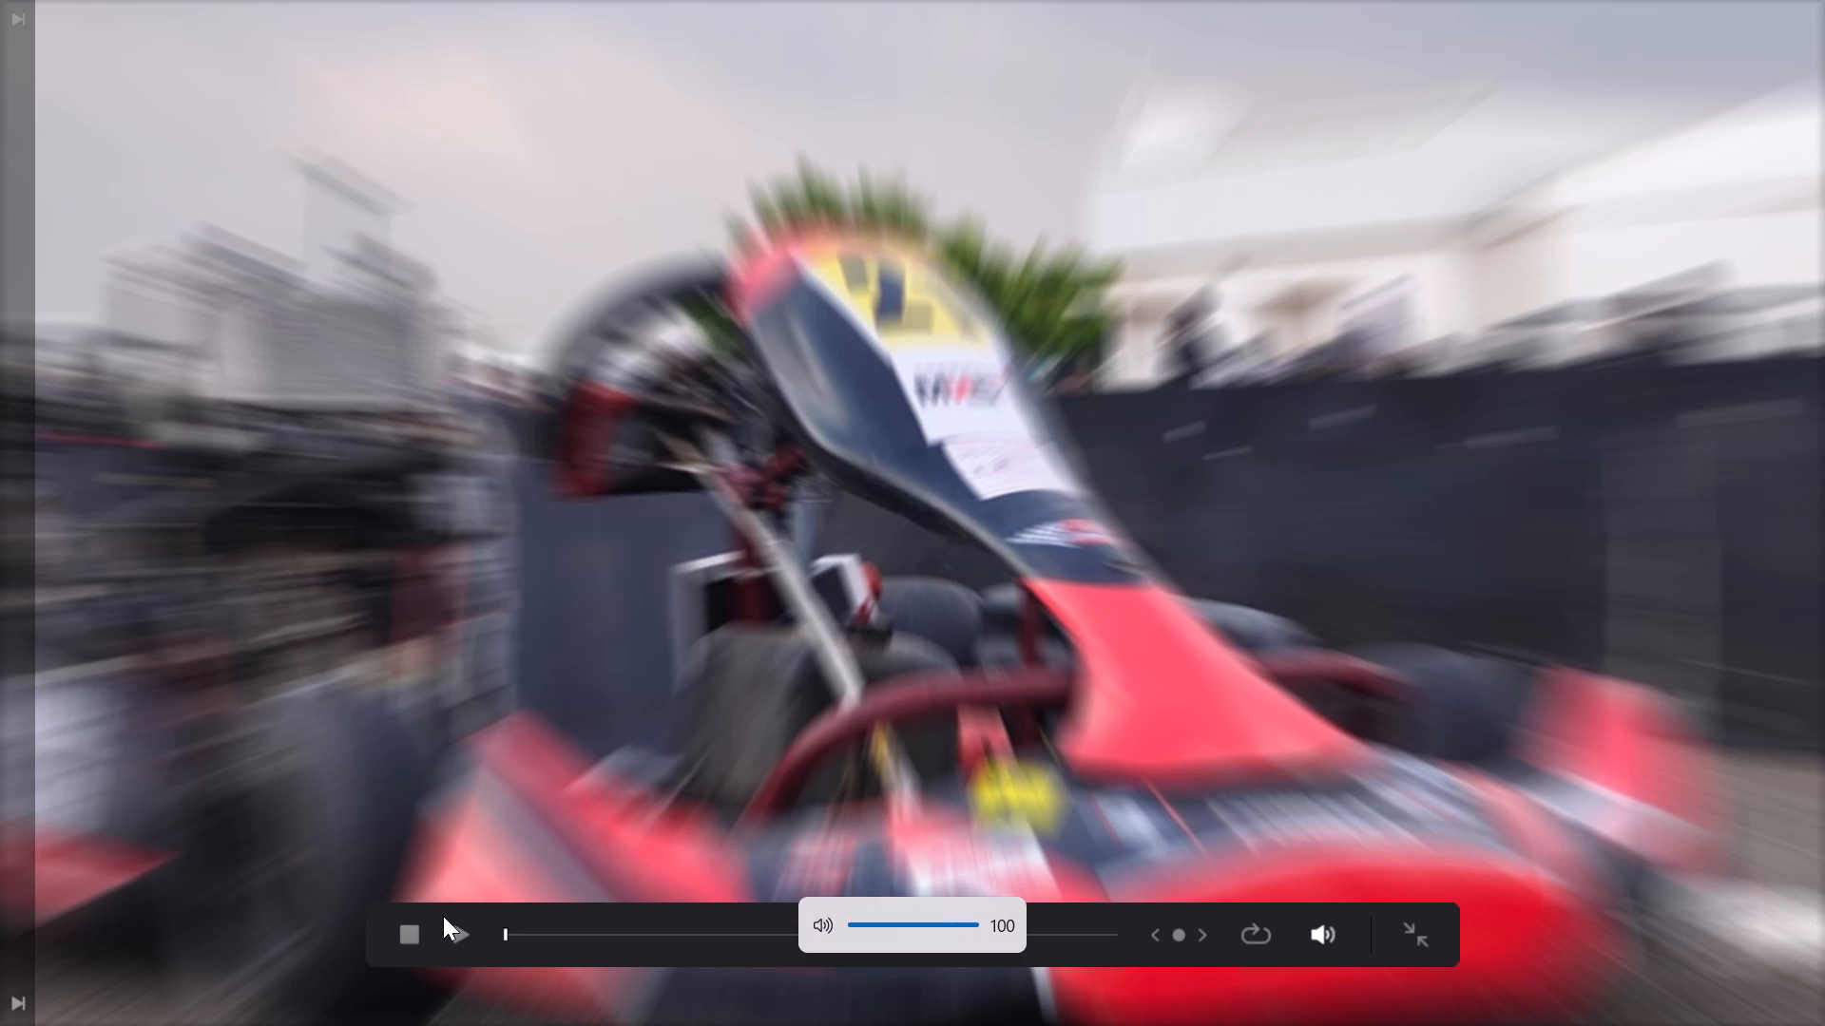
key(space)
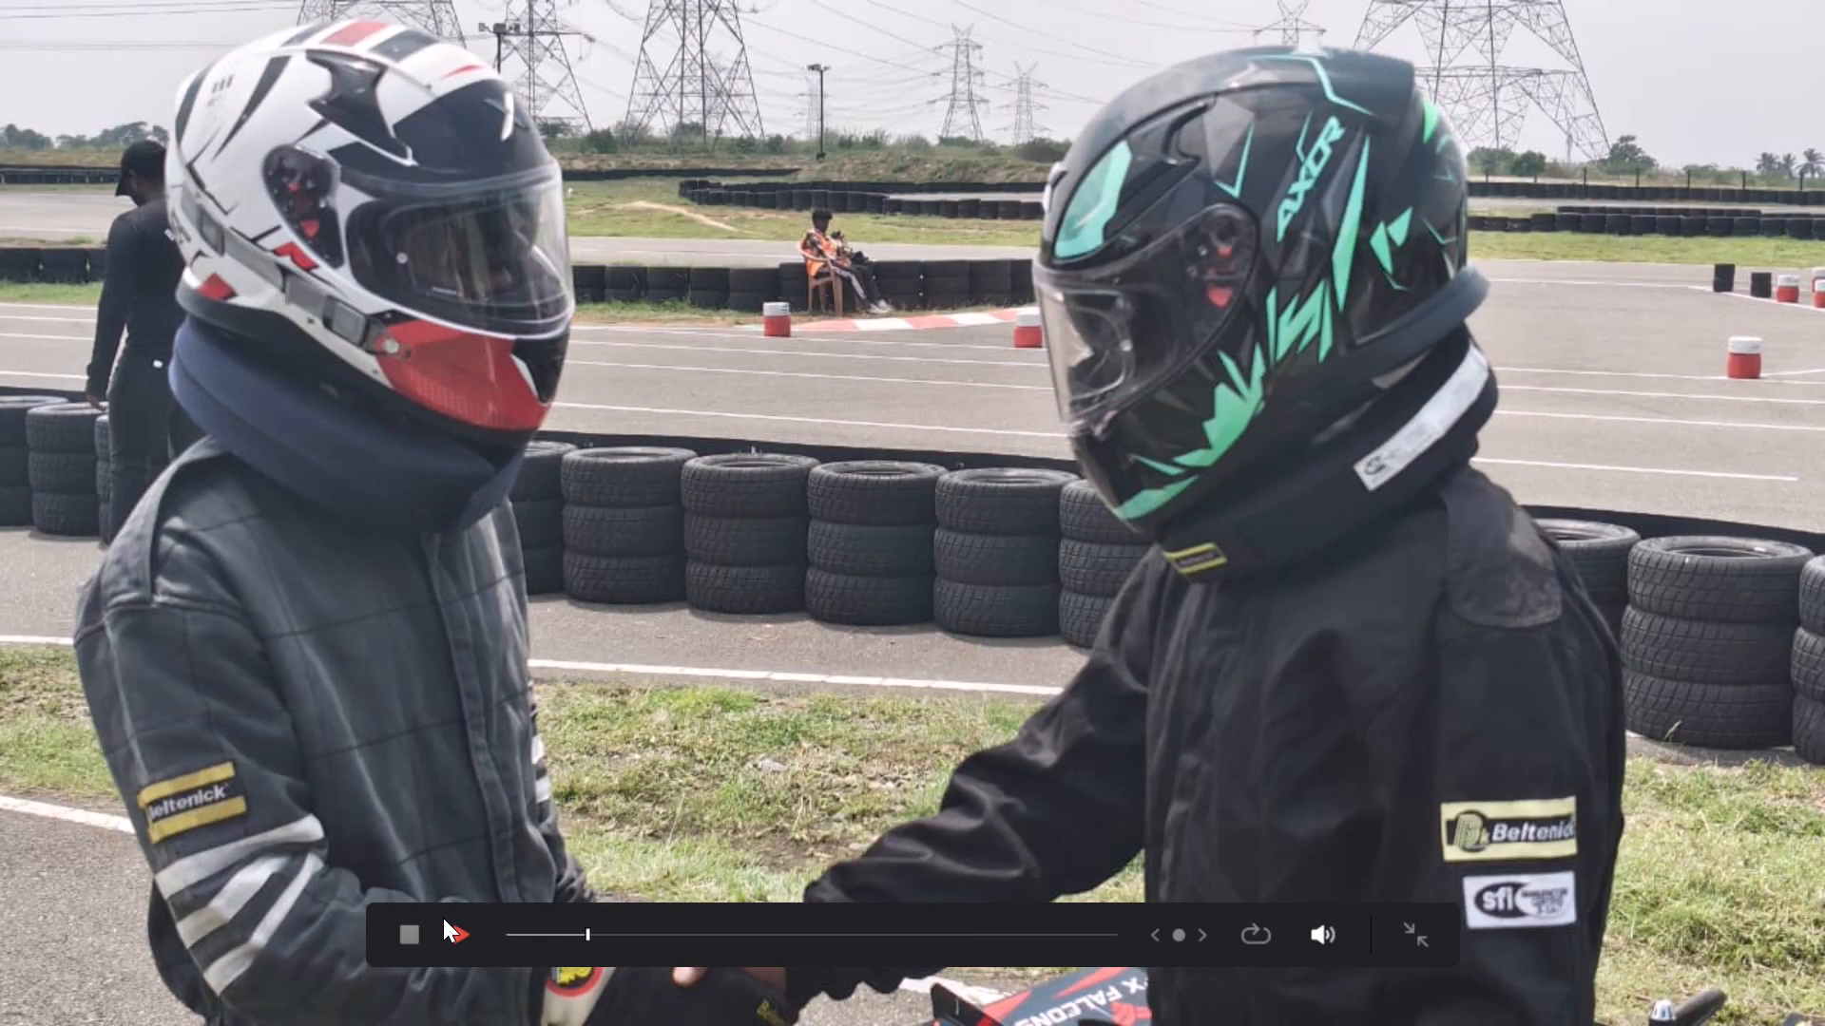
key(space)
drag(535, 940, 465, 952)
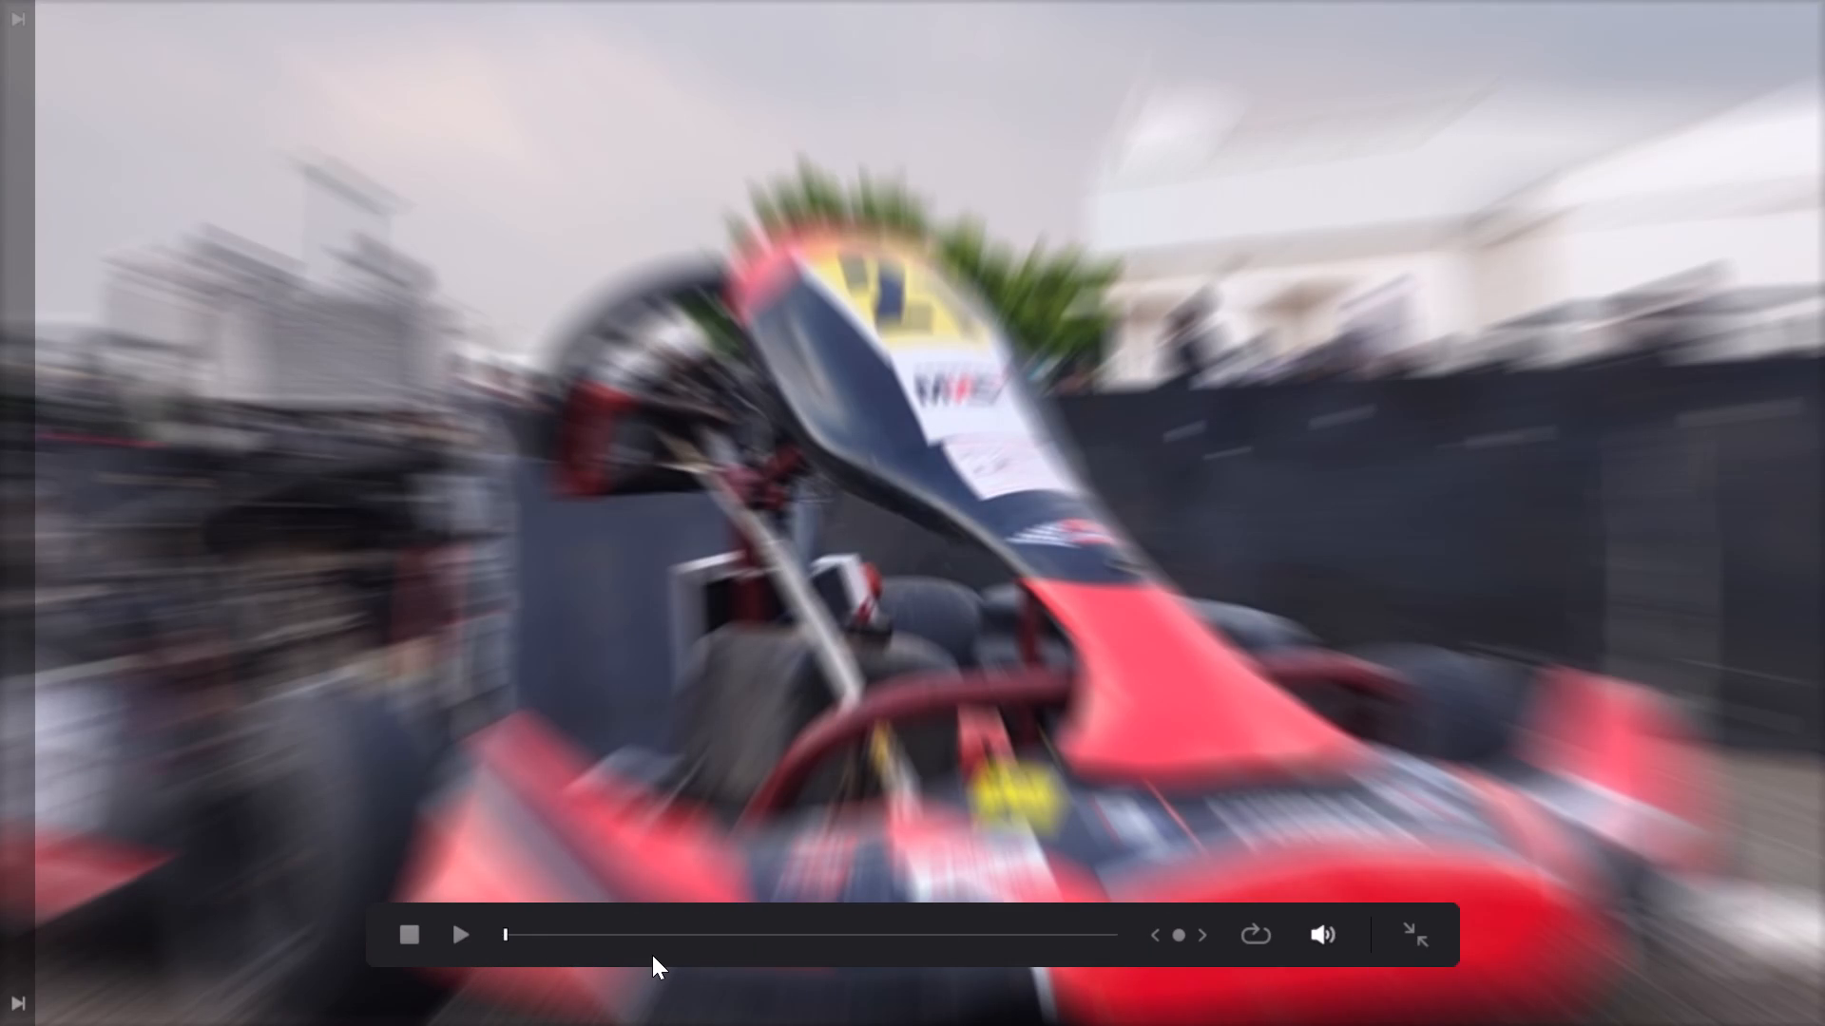
key(space)
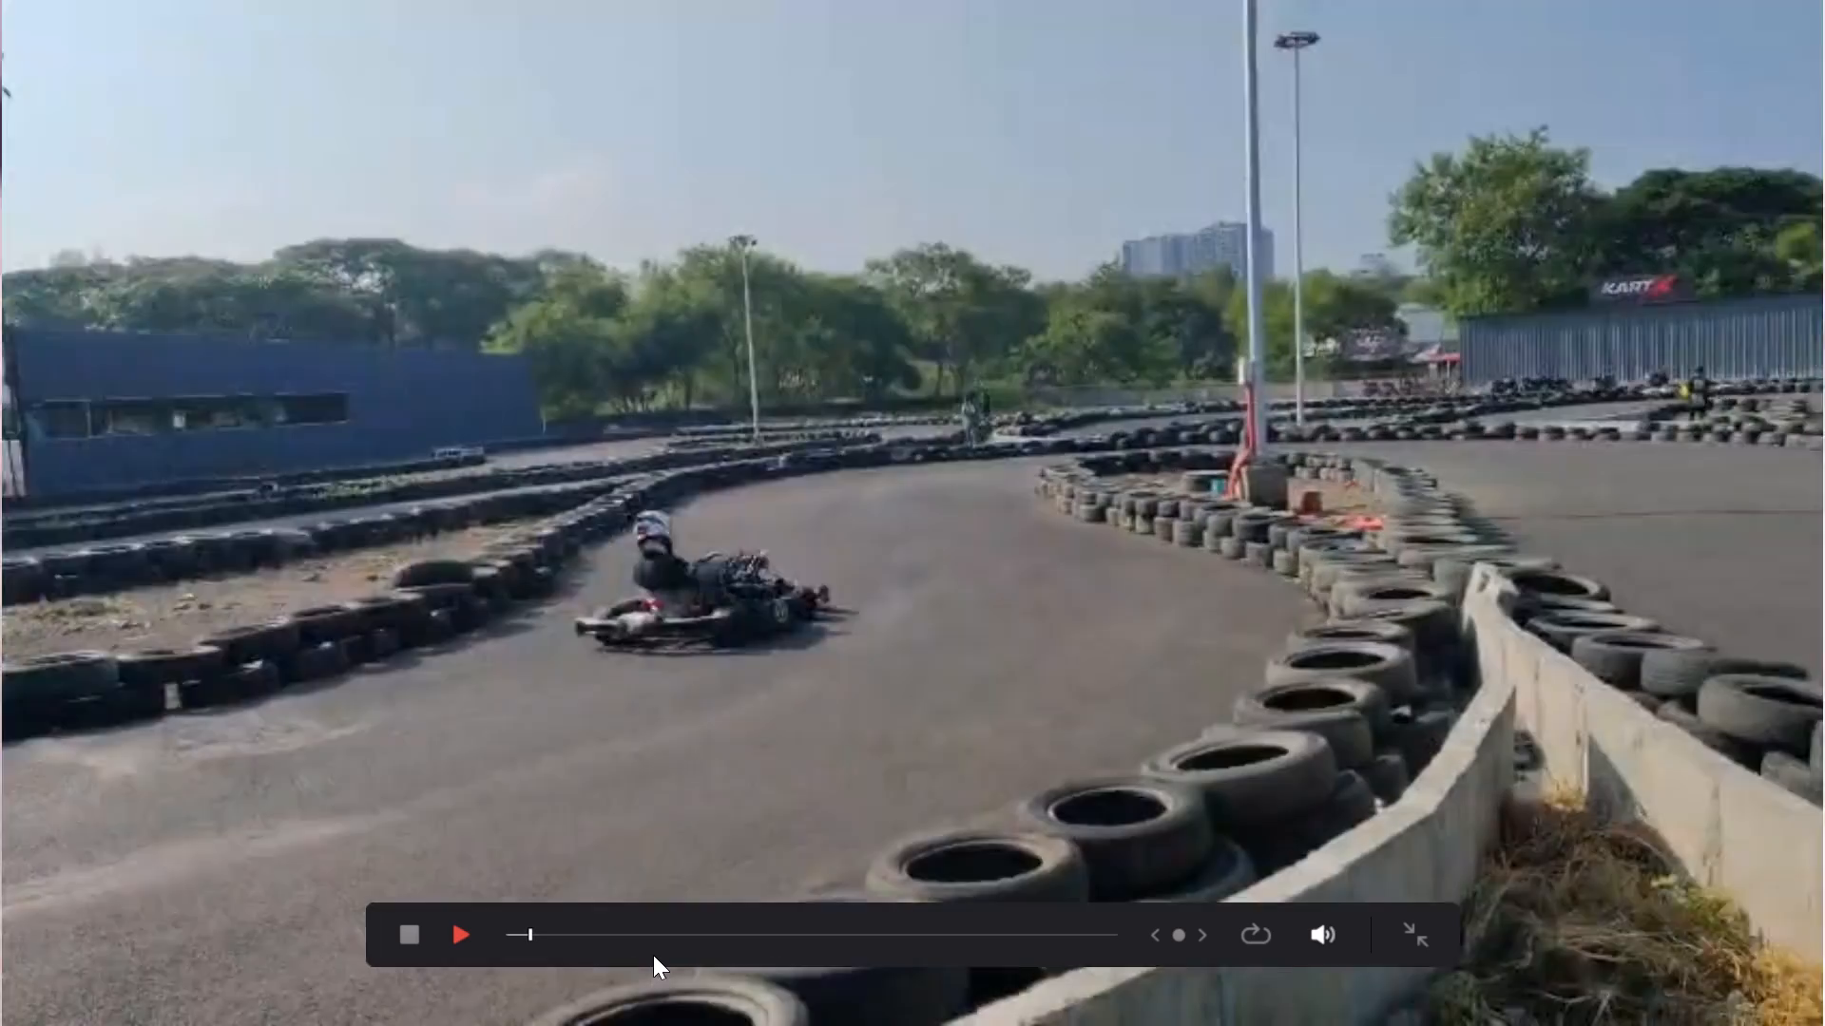
key(space)
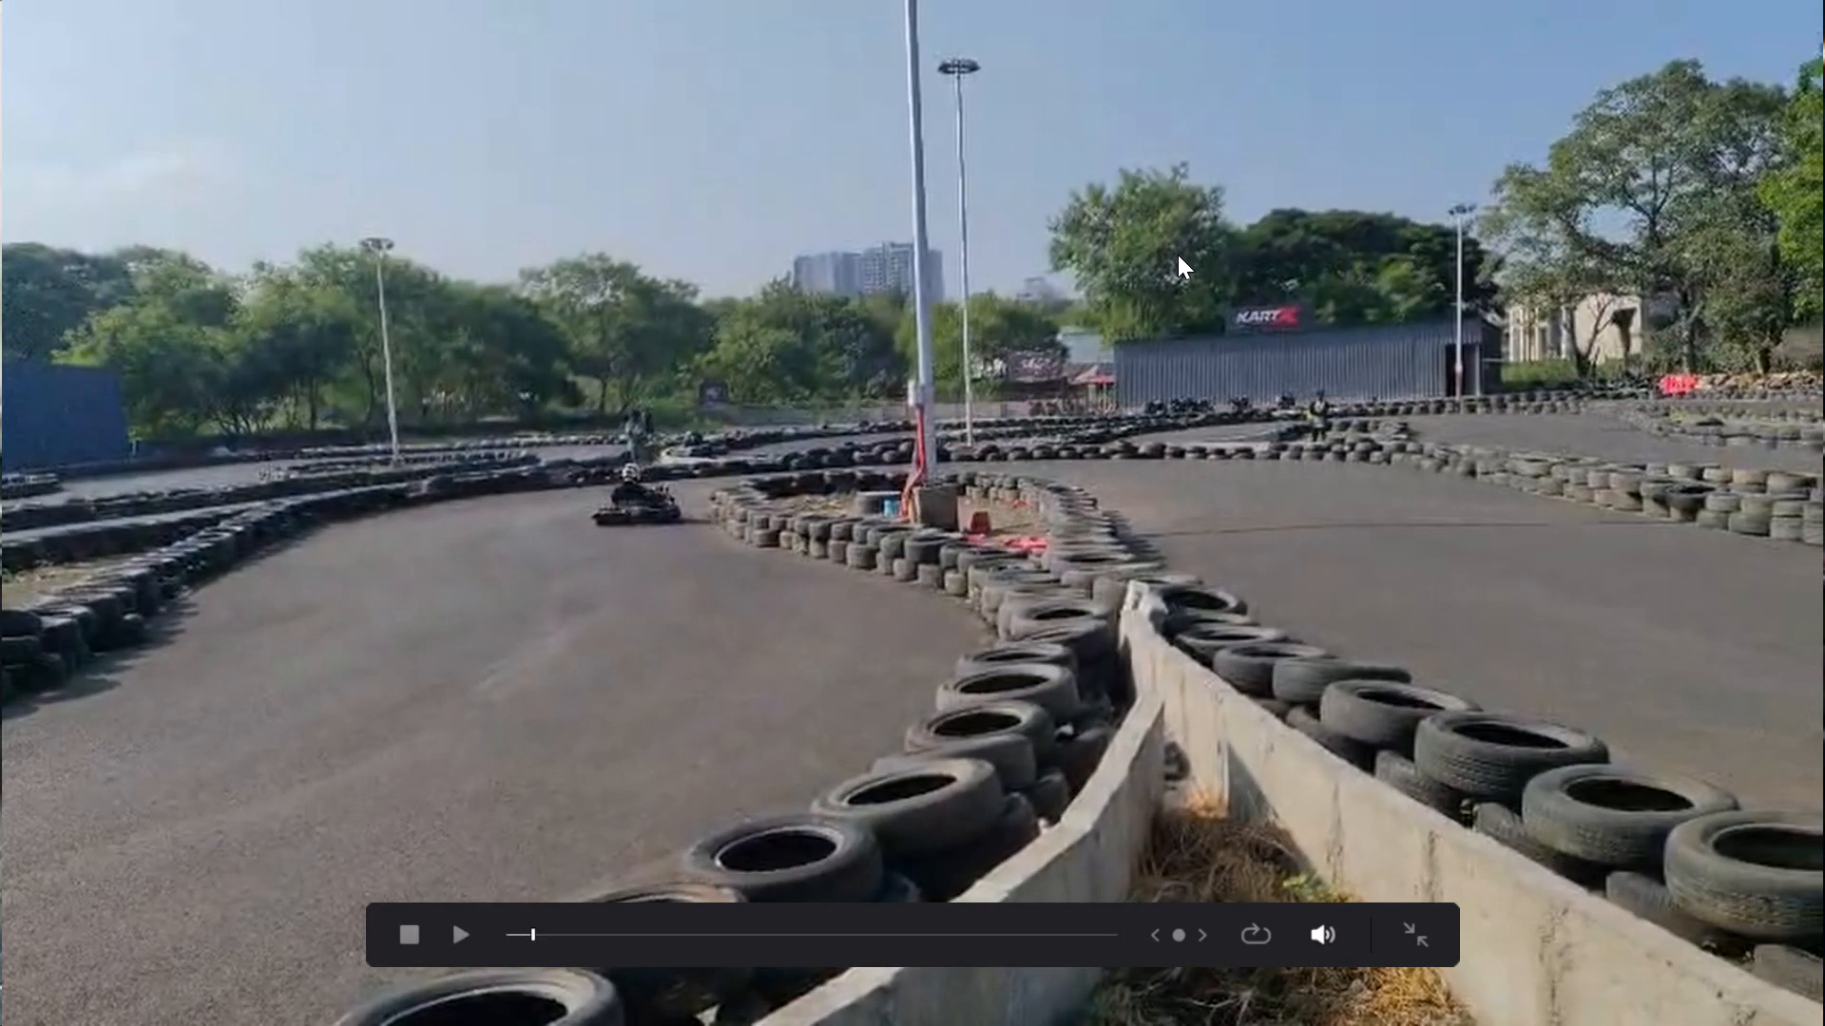
key(ctrl+f)
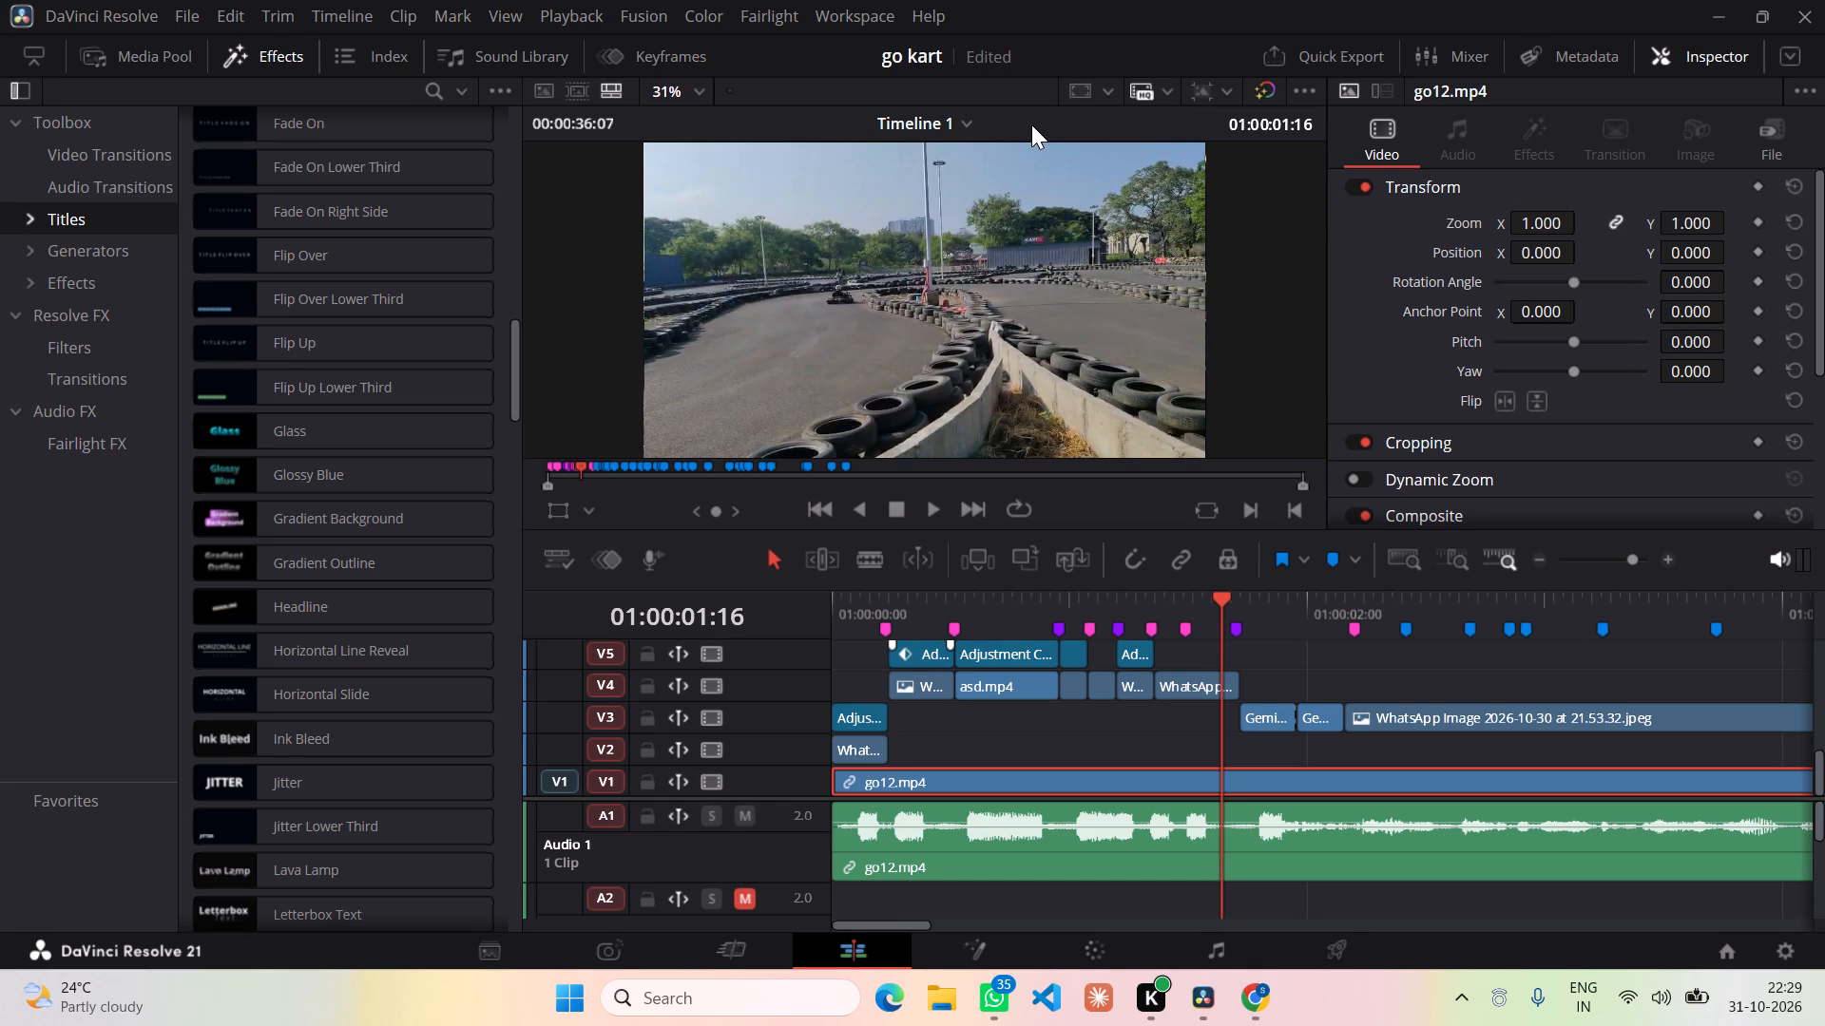
Roll the cut between the two short Gemini clips on V3 later, to about 01:00:02:01.
drag(1220, 600, 1209, 600)
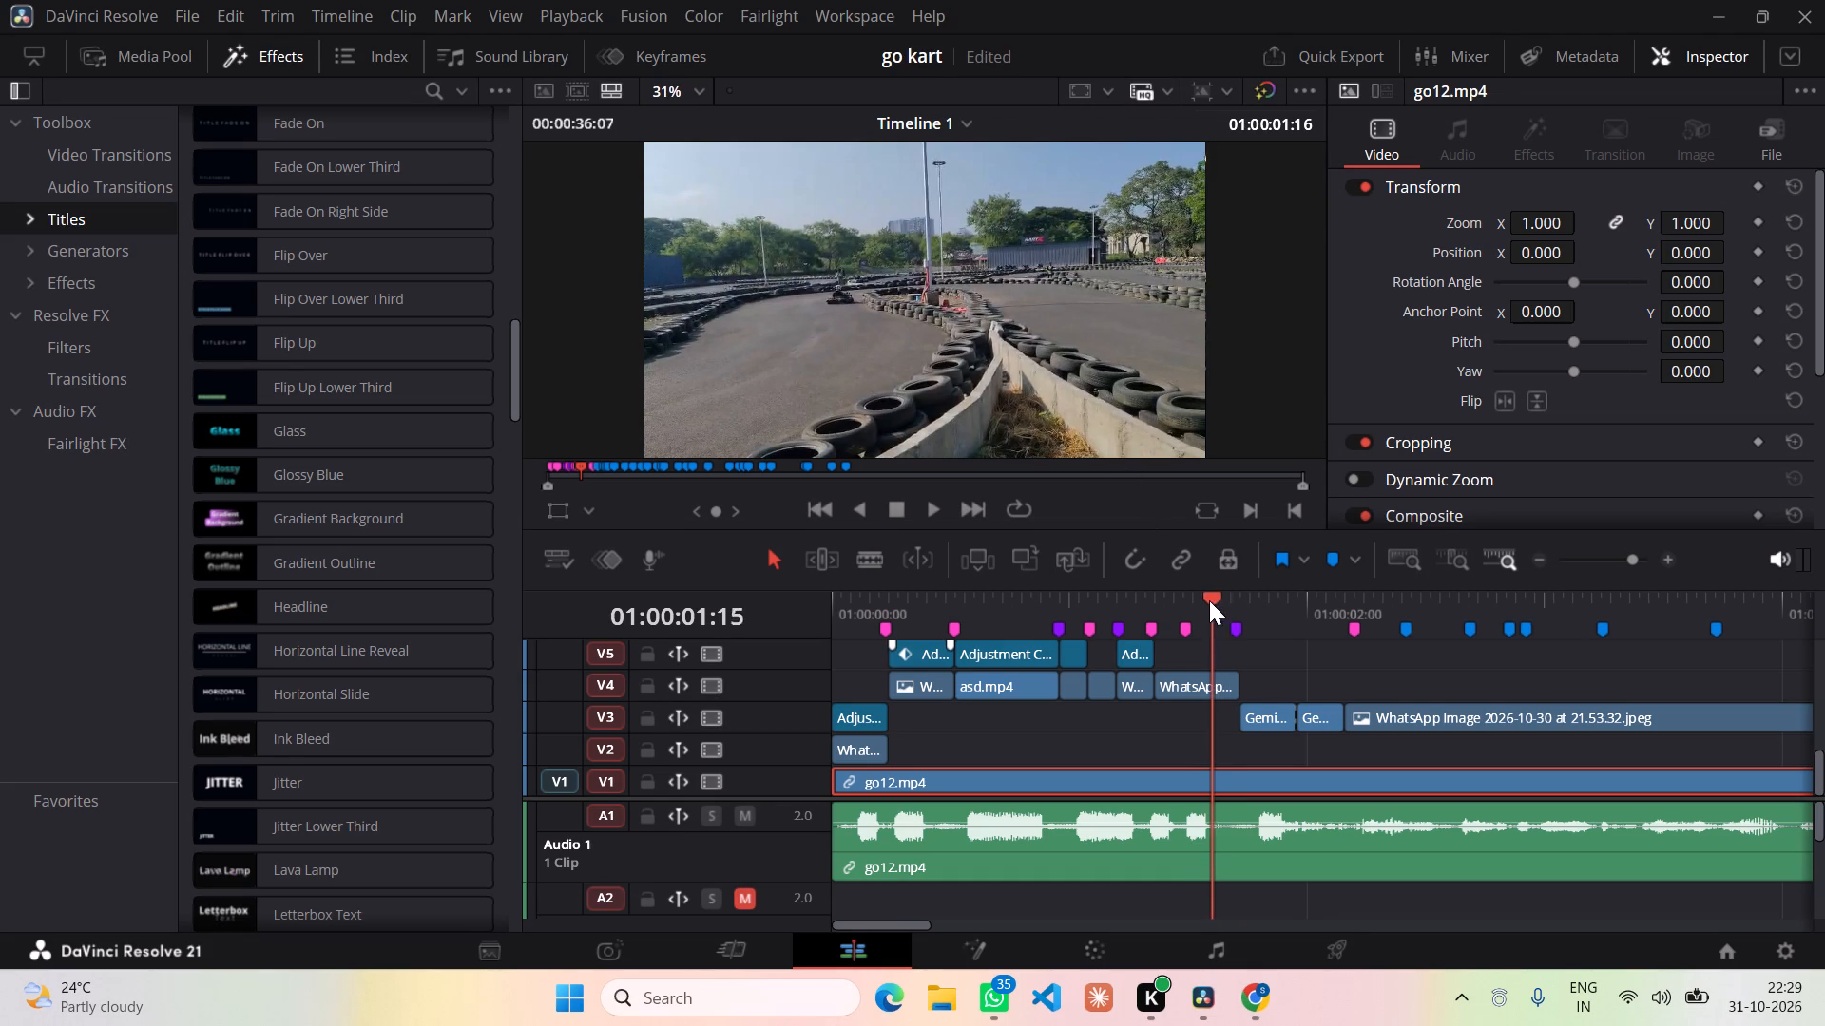
drag(1209, 600, 1068, 615)
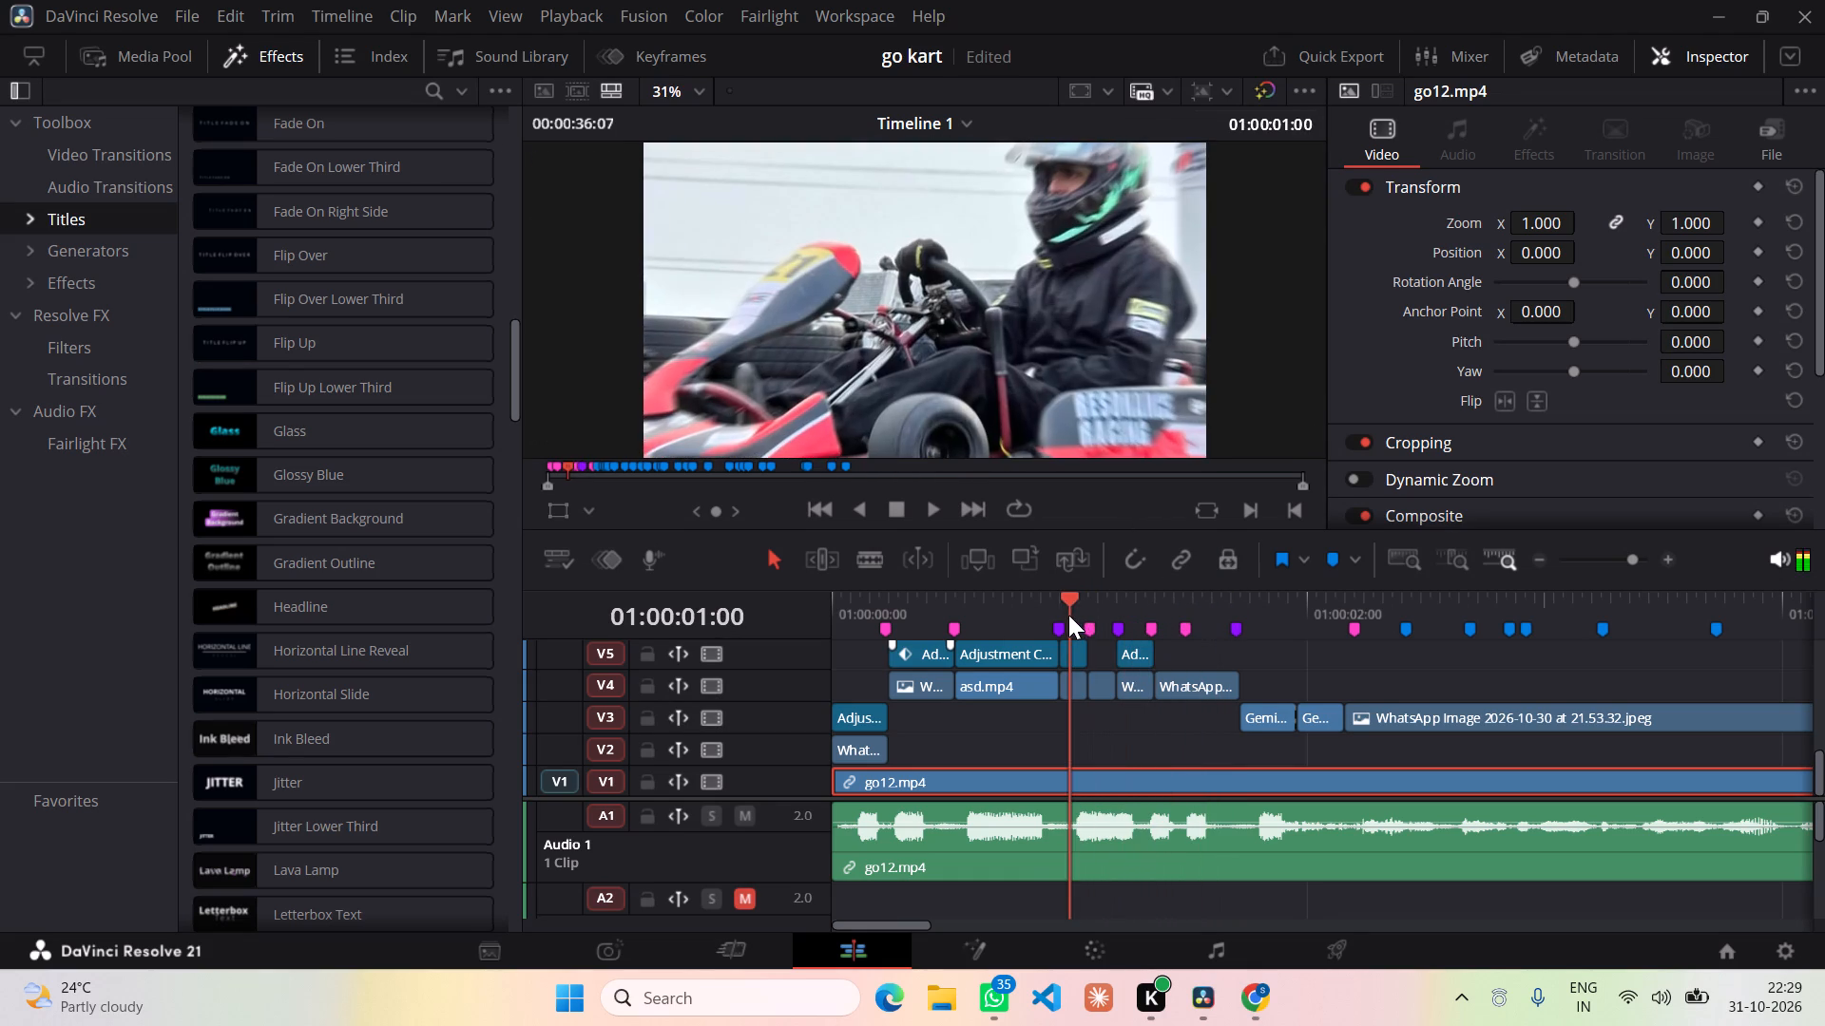
drag(1068, 615, 1101, 620)
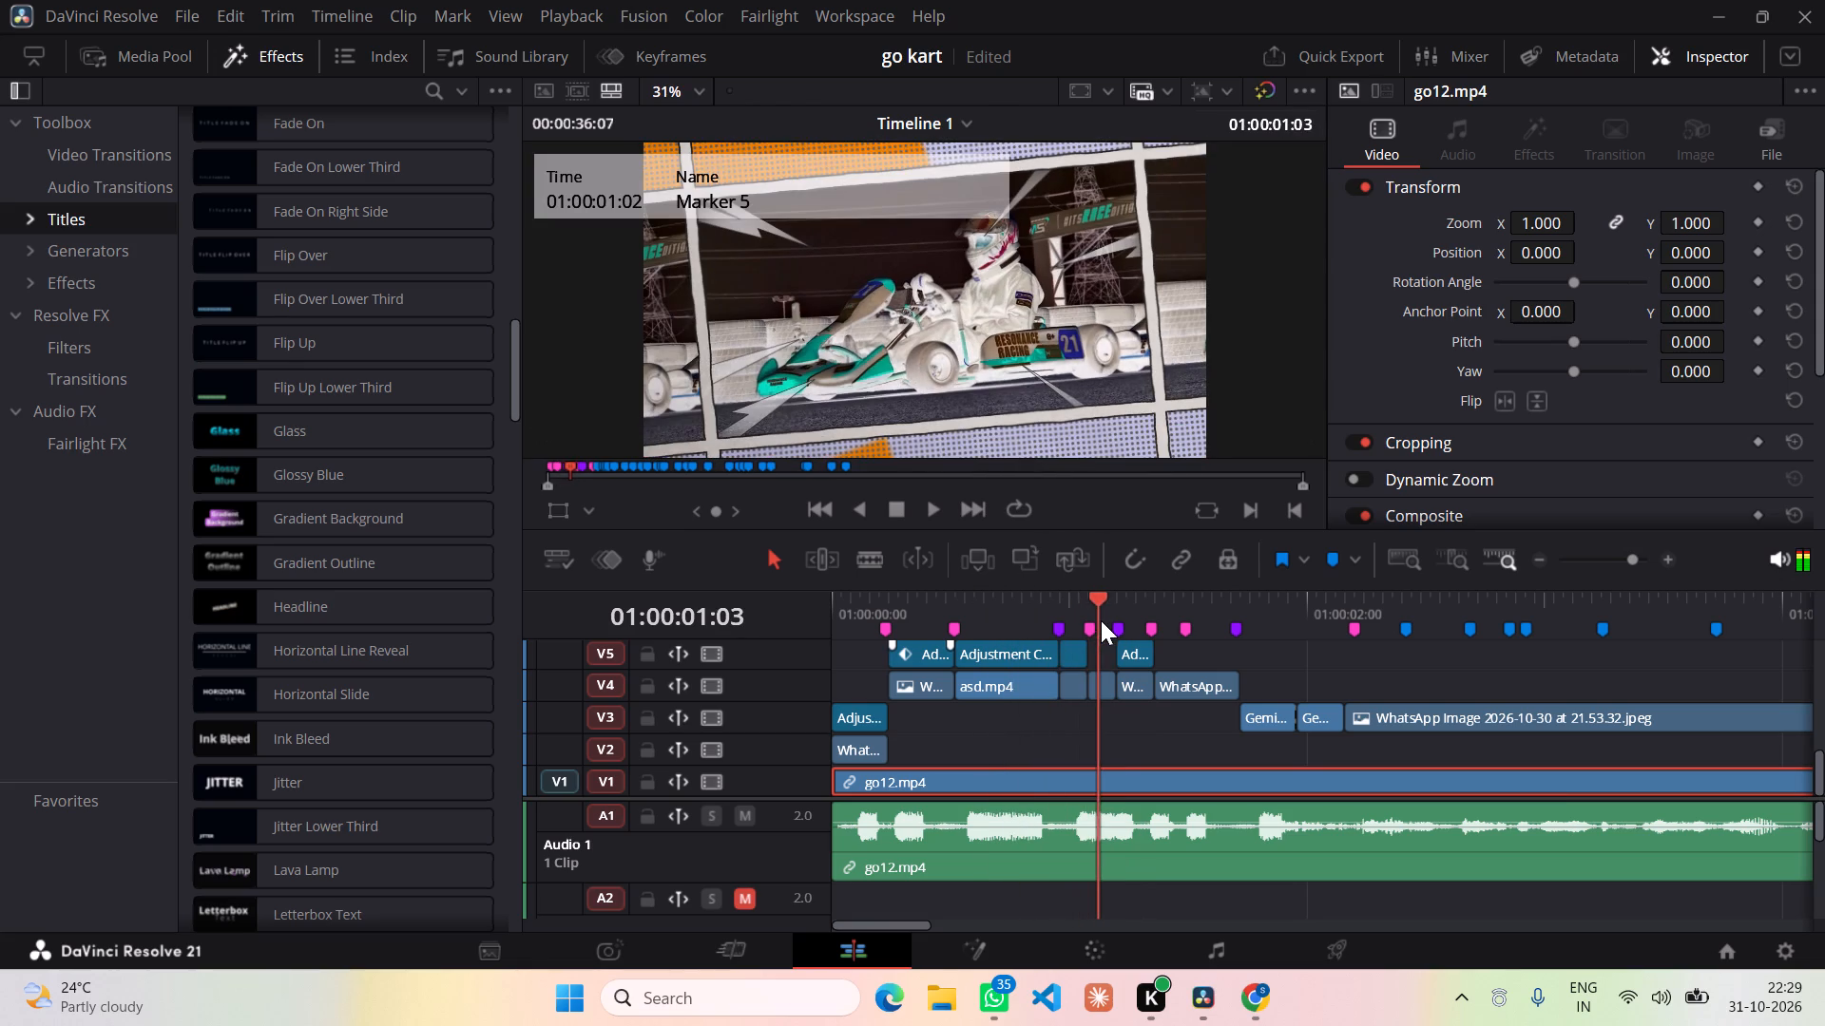
drag(1101, 620, 1162, 626)
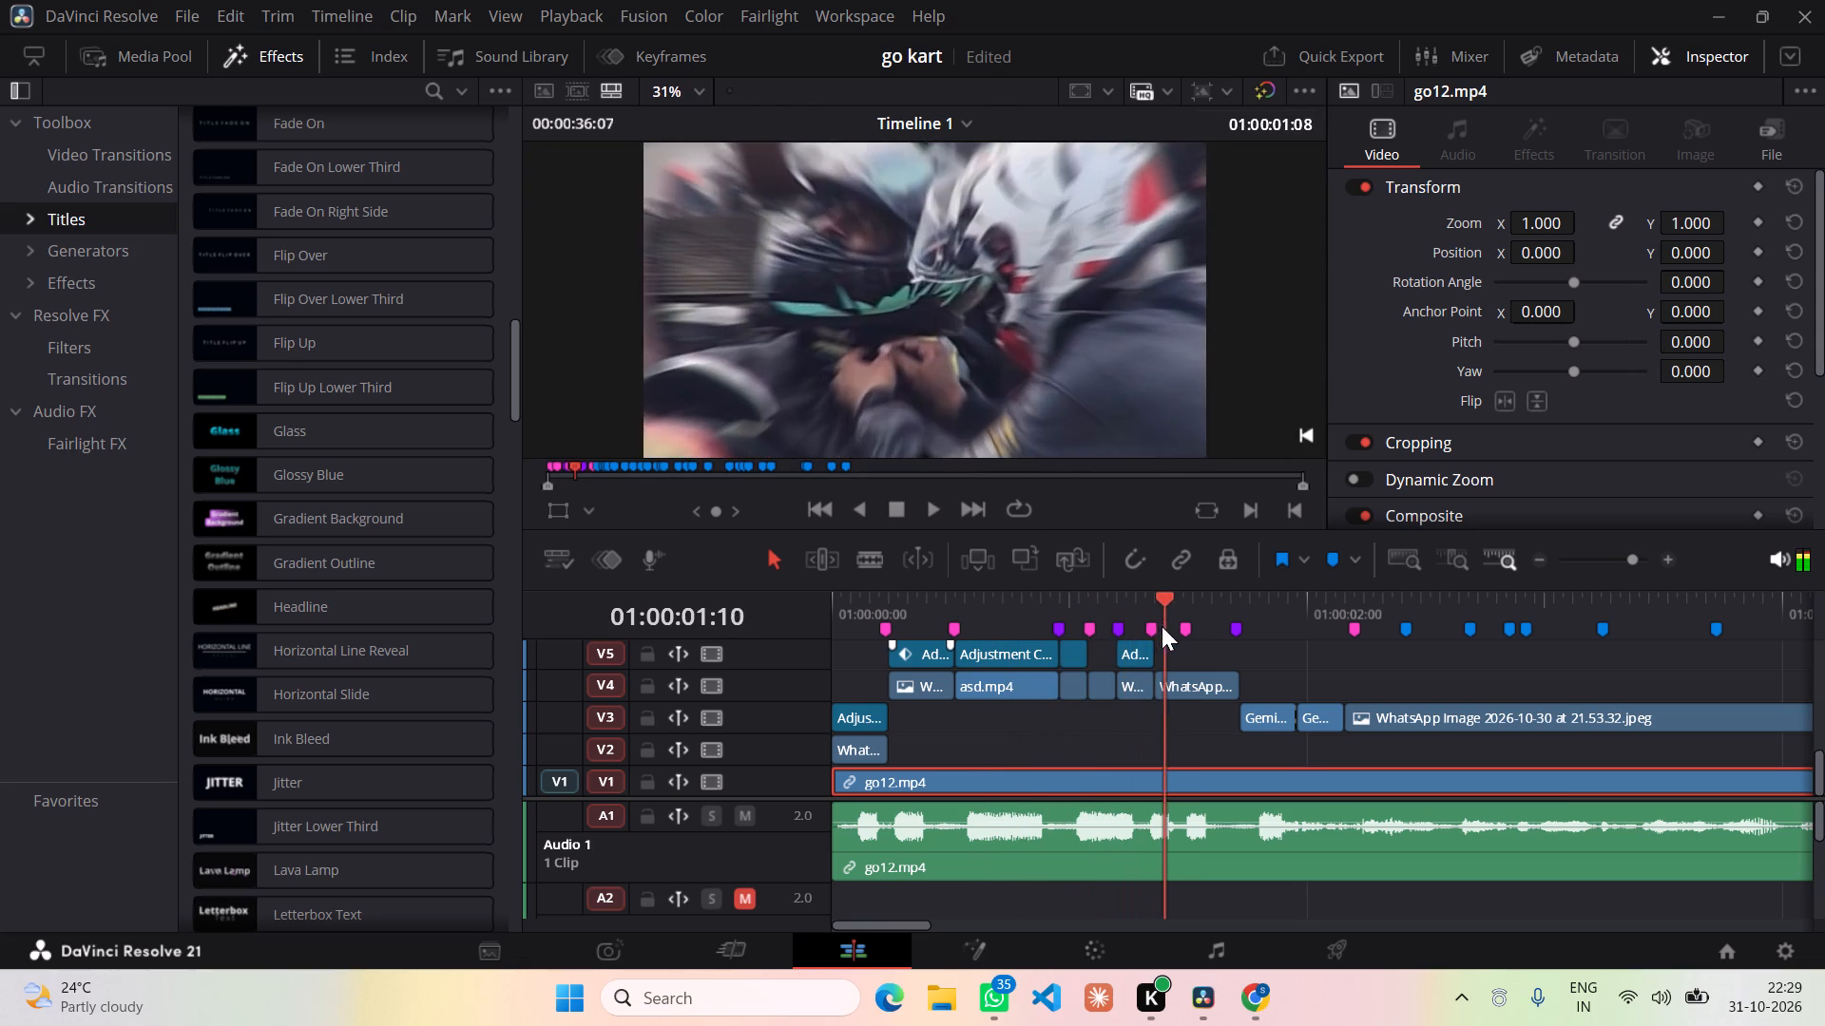
drag(1162, 626, 1264, 633)
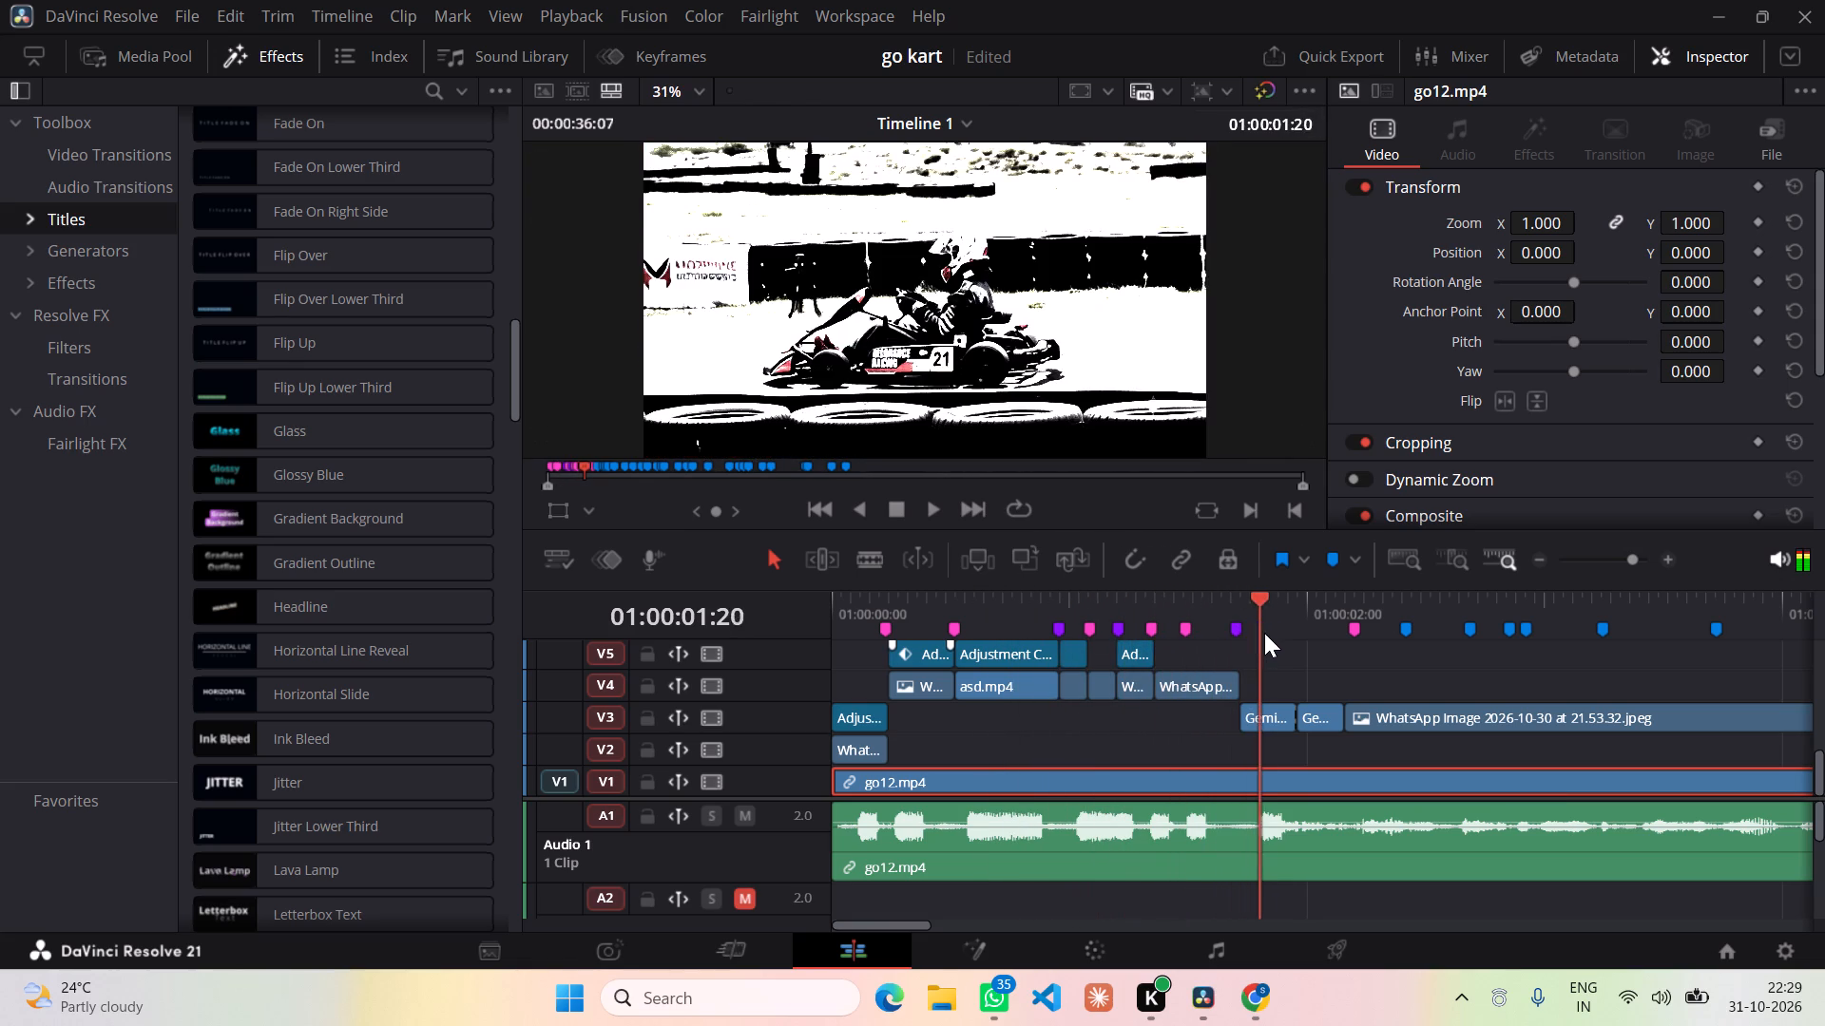
drag(1264, 633, 1318, 633)
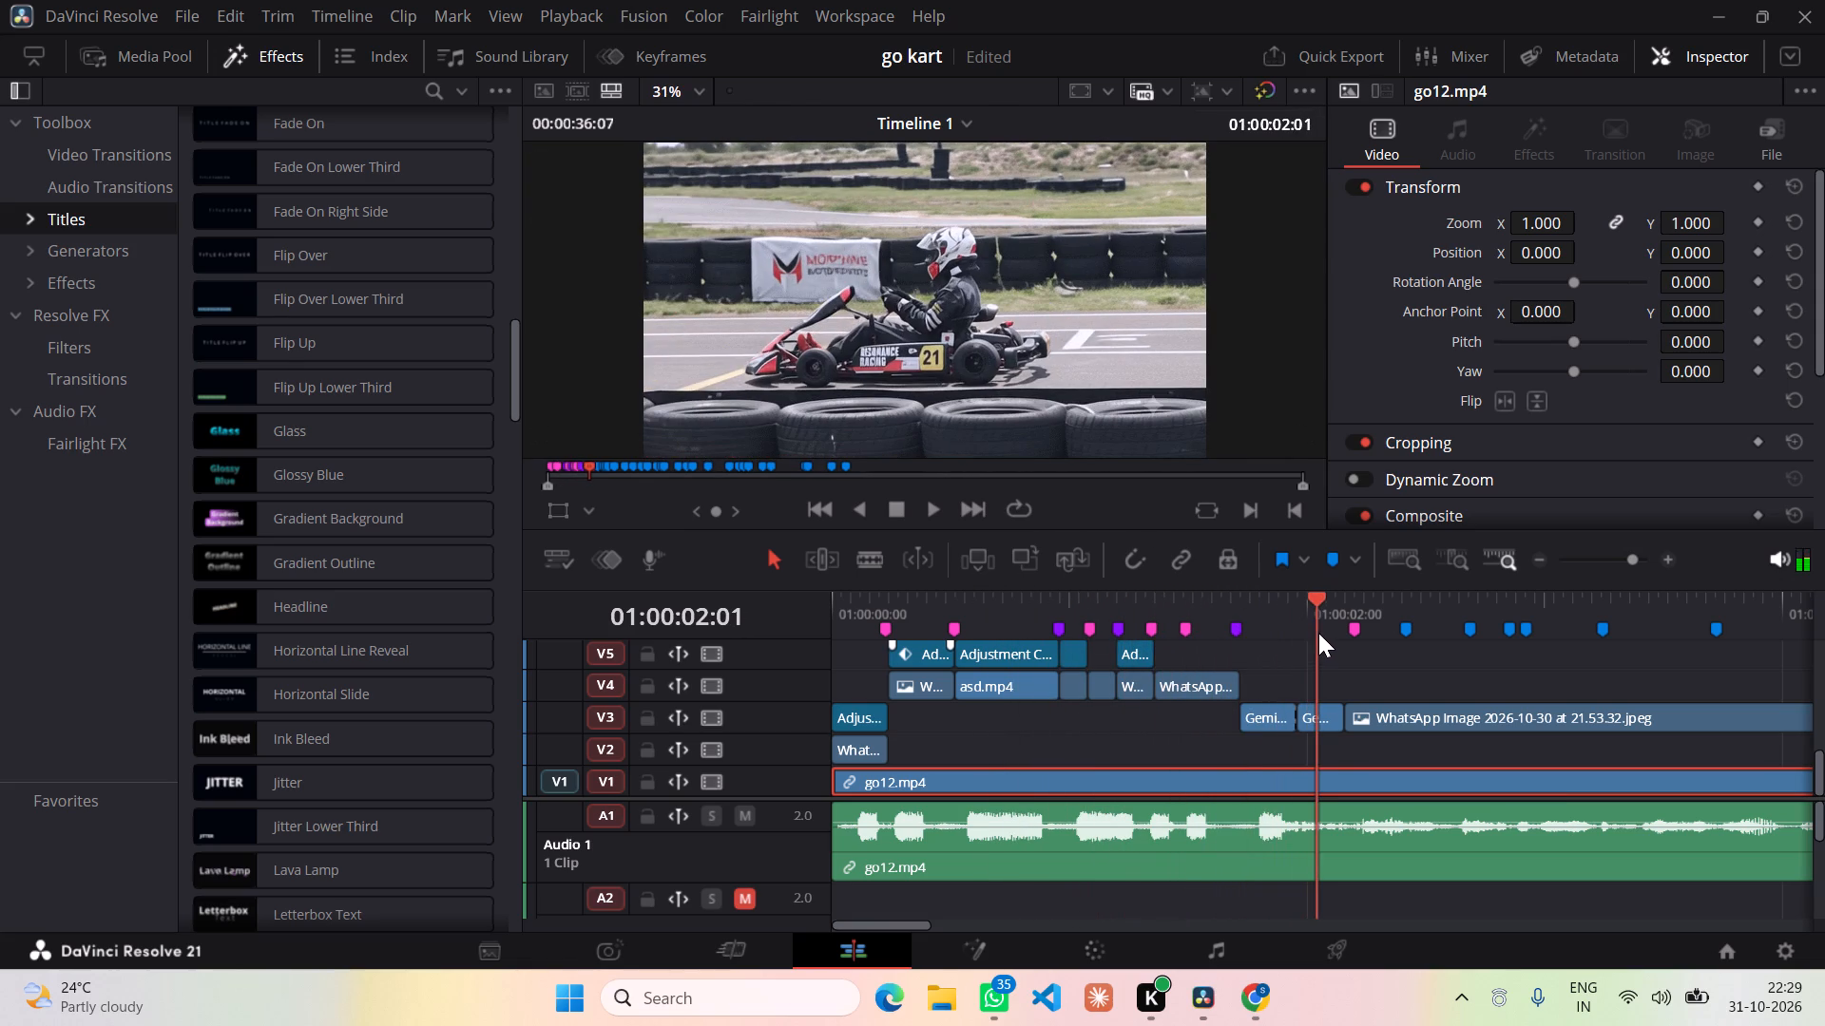
drag(1318, 633, 1316, 633)
drag(1296, 717, 1322, 717)
click(1322, 742)
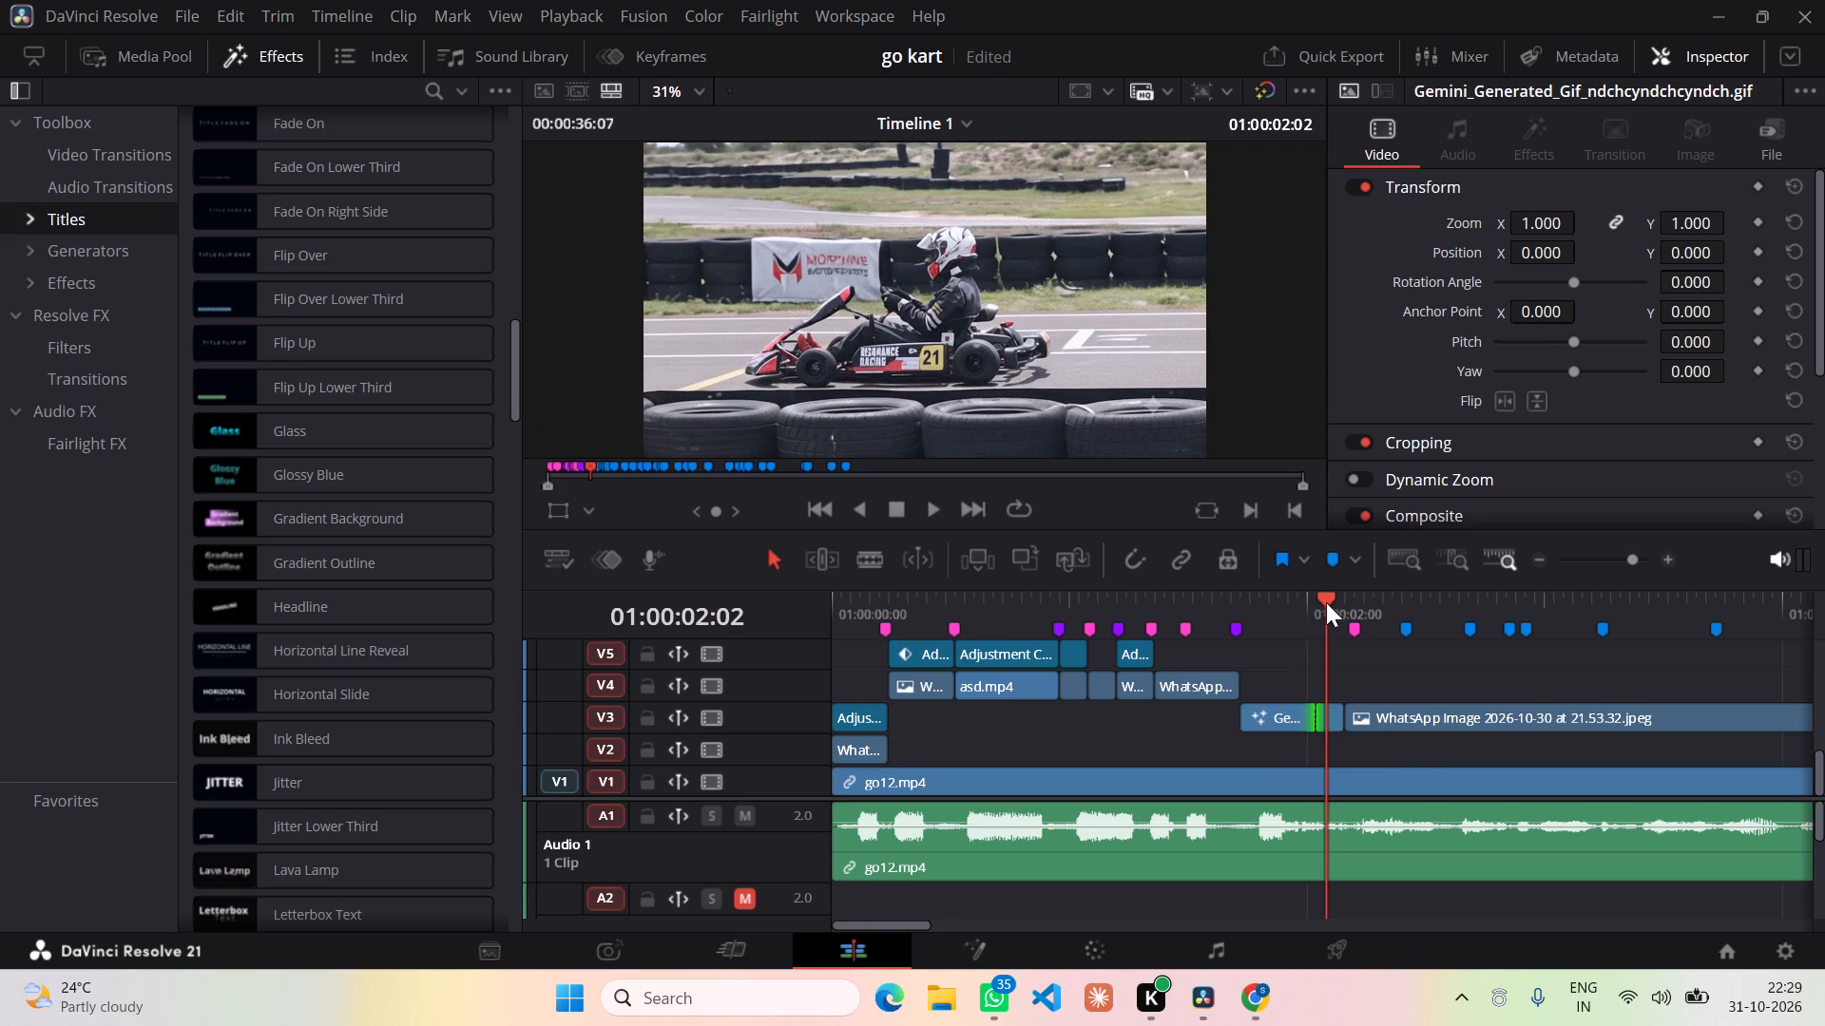
Play Timeline 1 full screen from the start to check the opening cuts and the titles over the handshake photo.
drag(1328, 599, 606, 643)
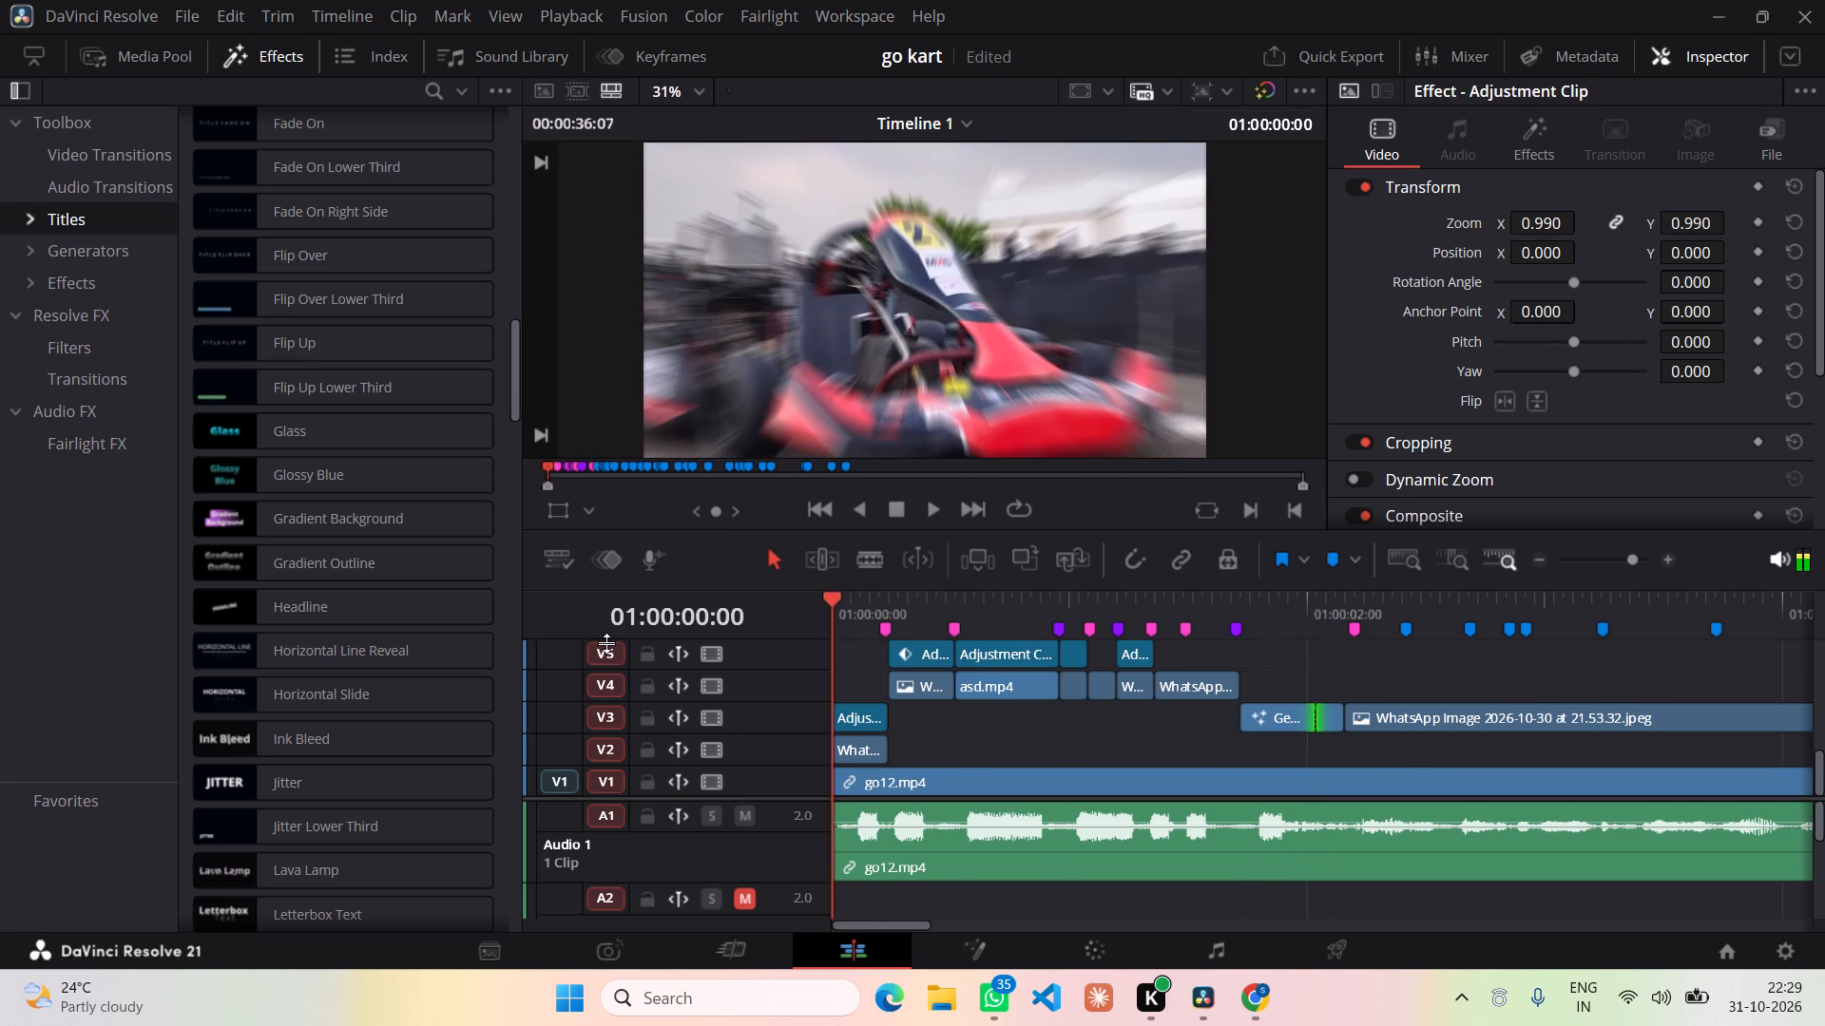
key(ctrl+f)
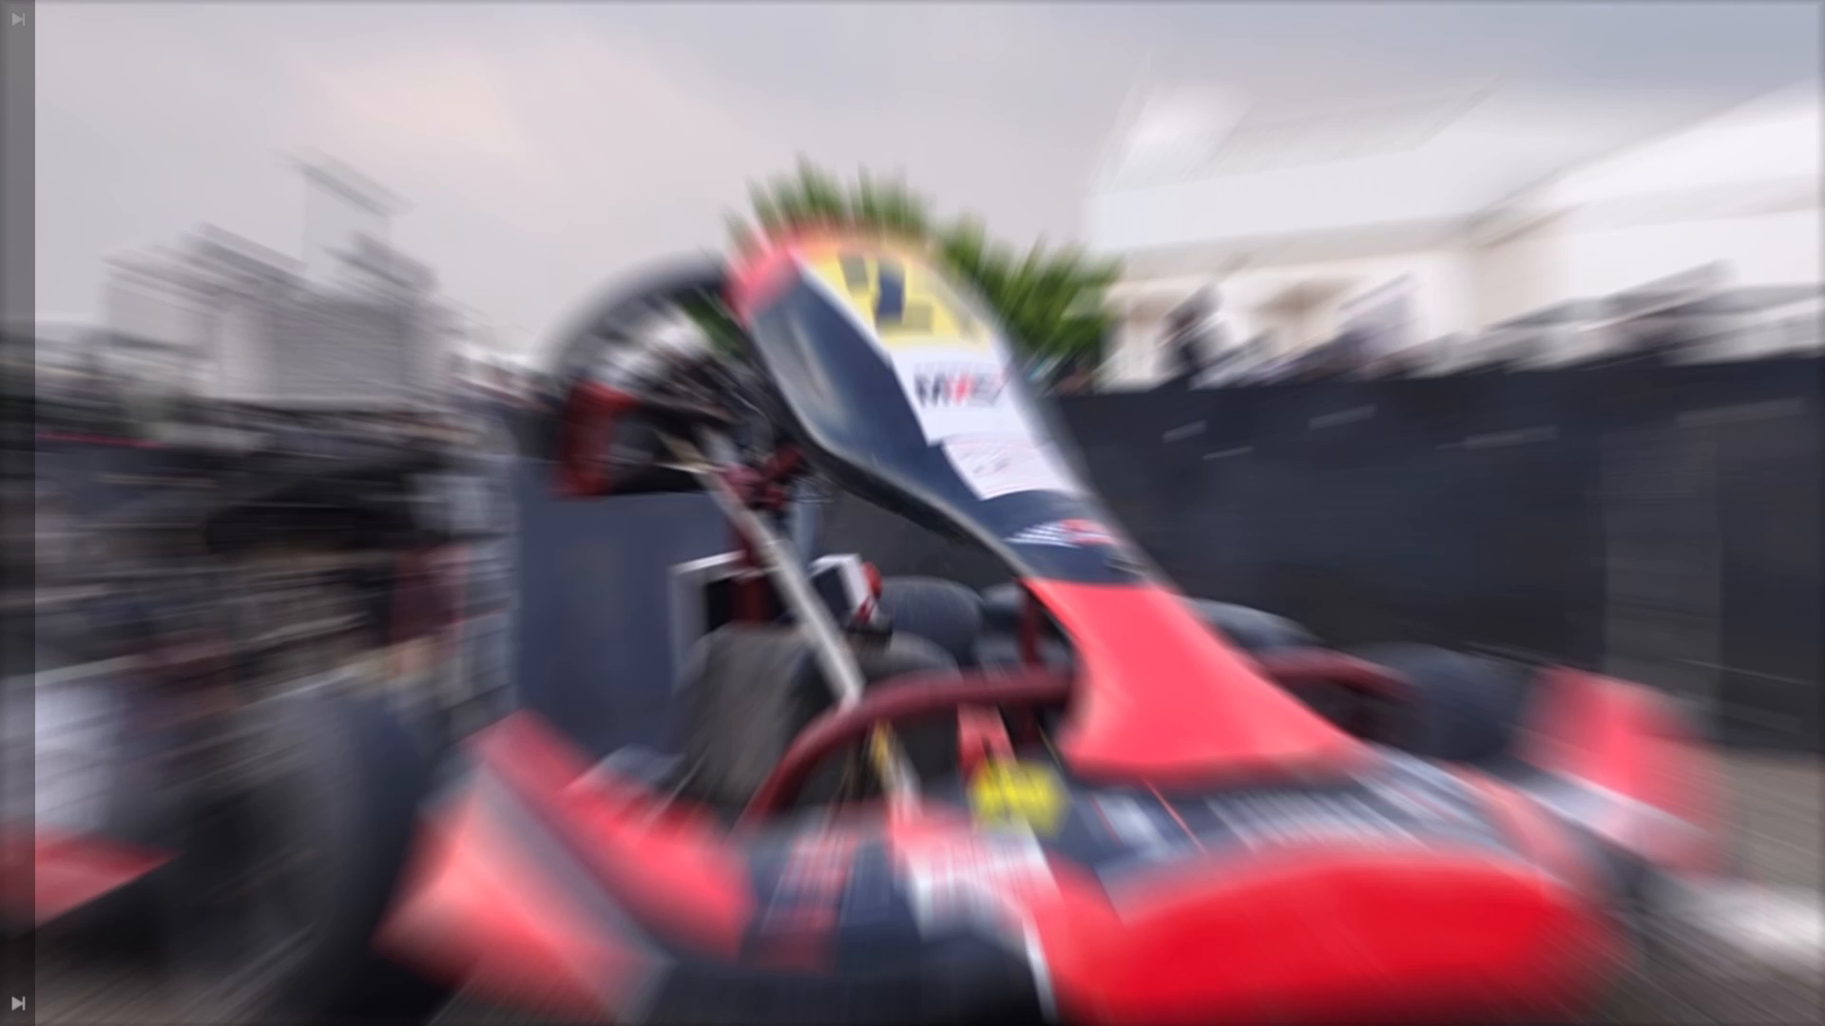
key(space)
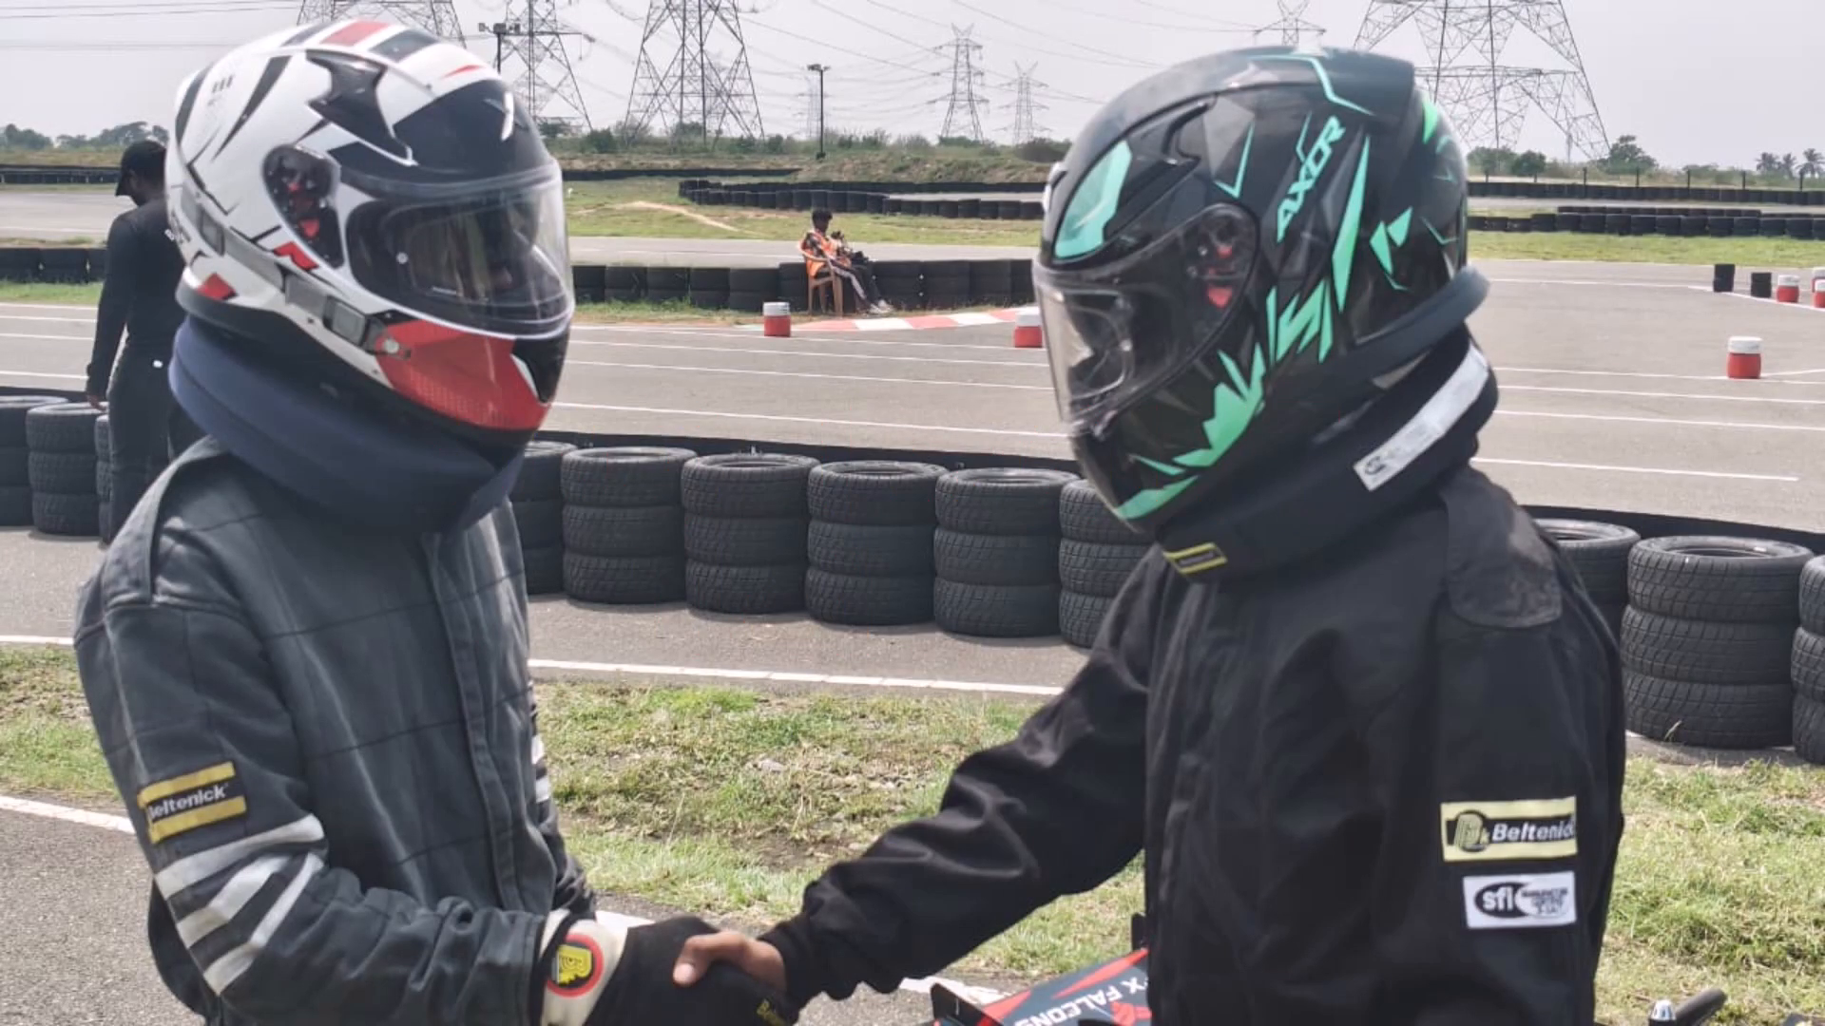
key(space)
key(ctrl+f)
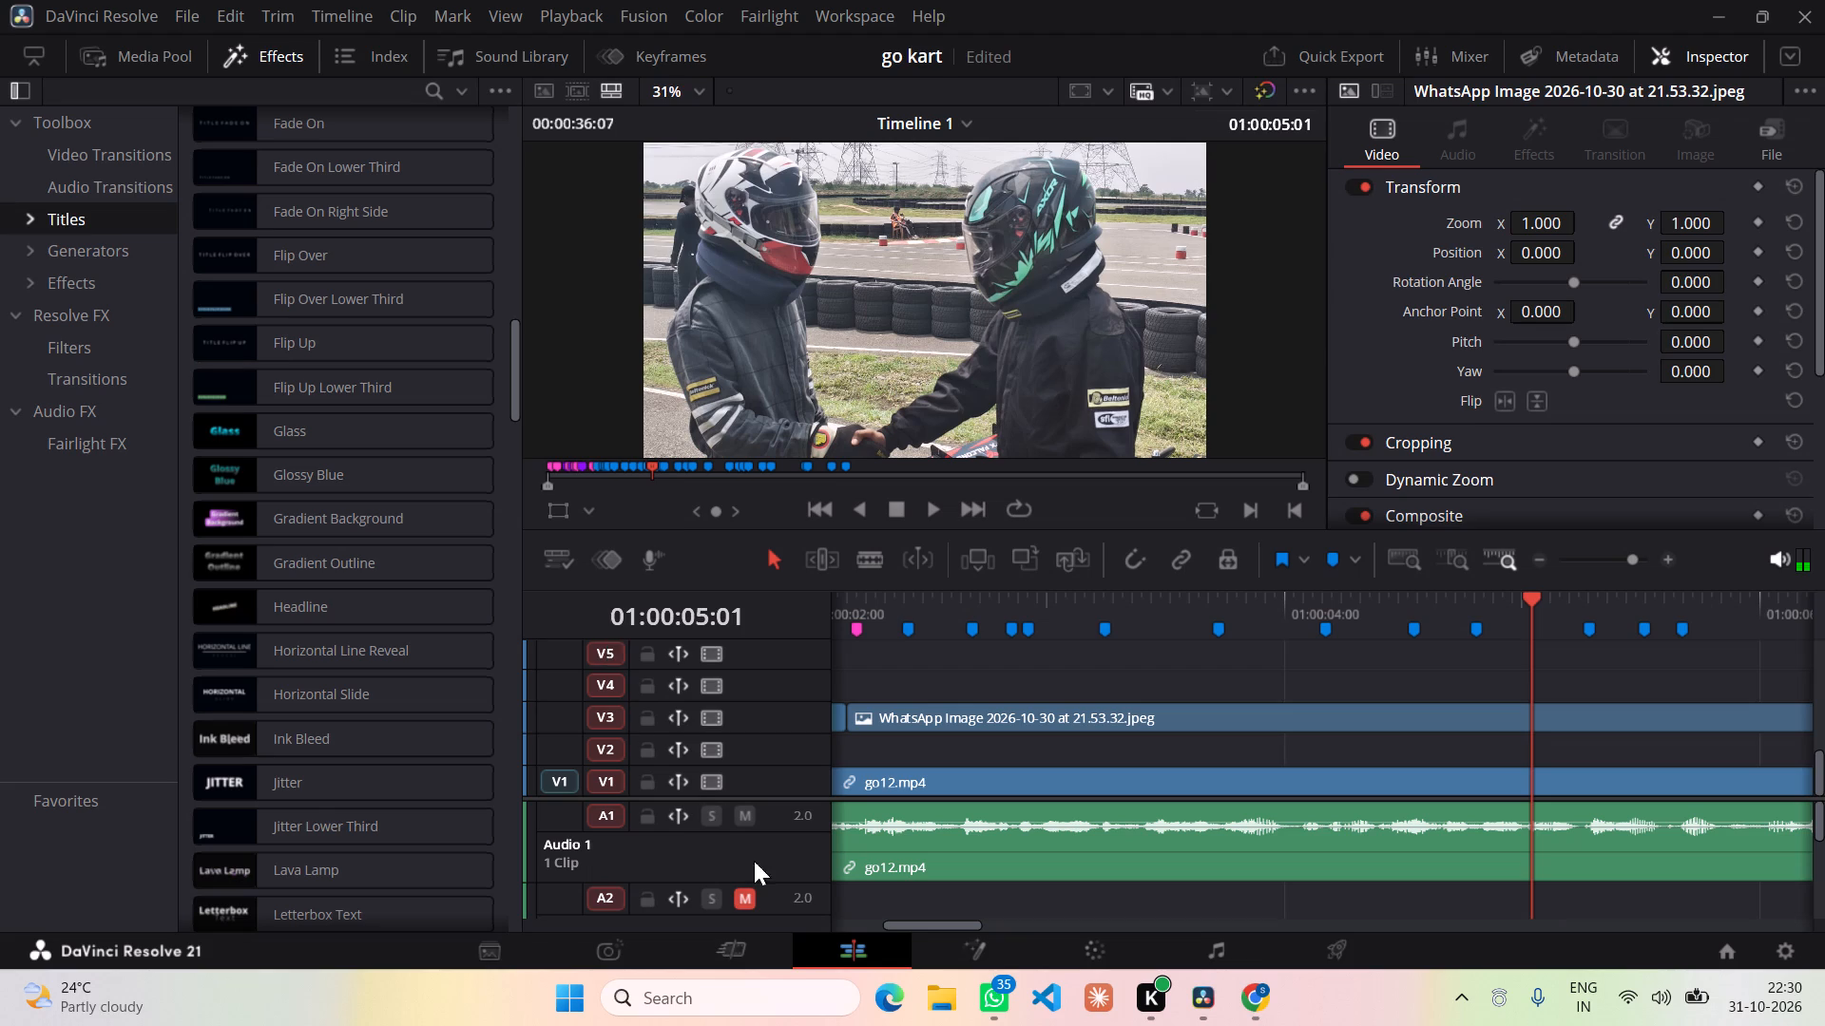
Move the "DOESN'T" title on V15 closer to "WORK OUT" by setting its position to X -478, Y 131.
drag(1530, 592, 1279, 613)
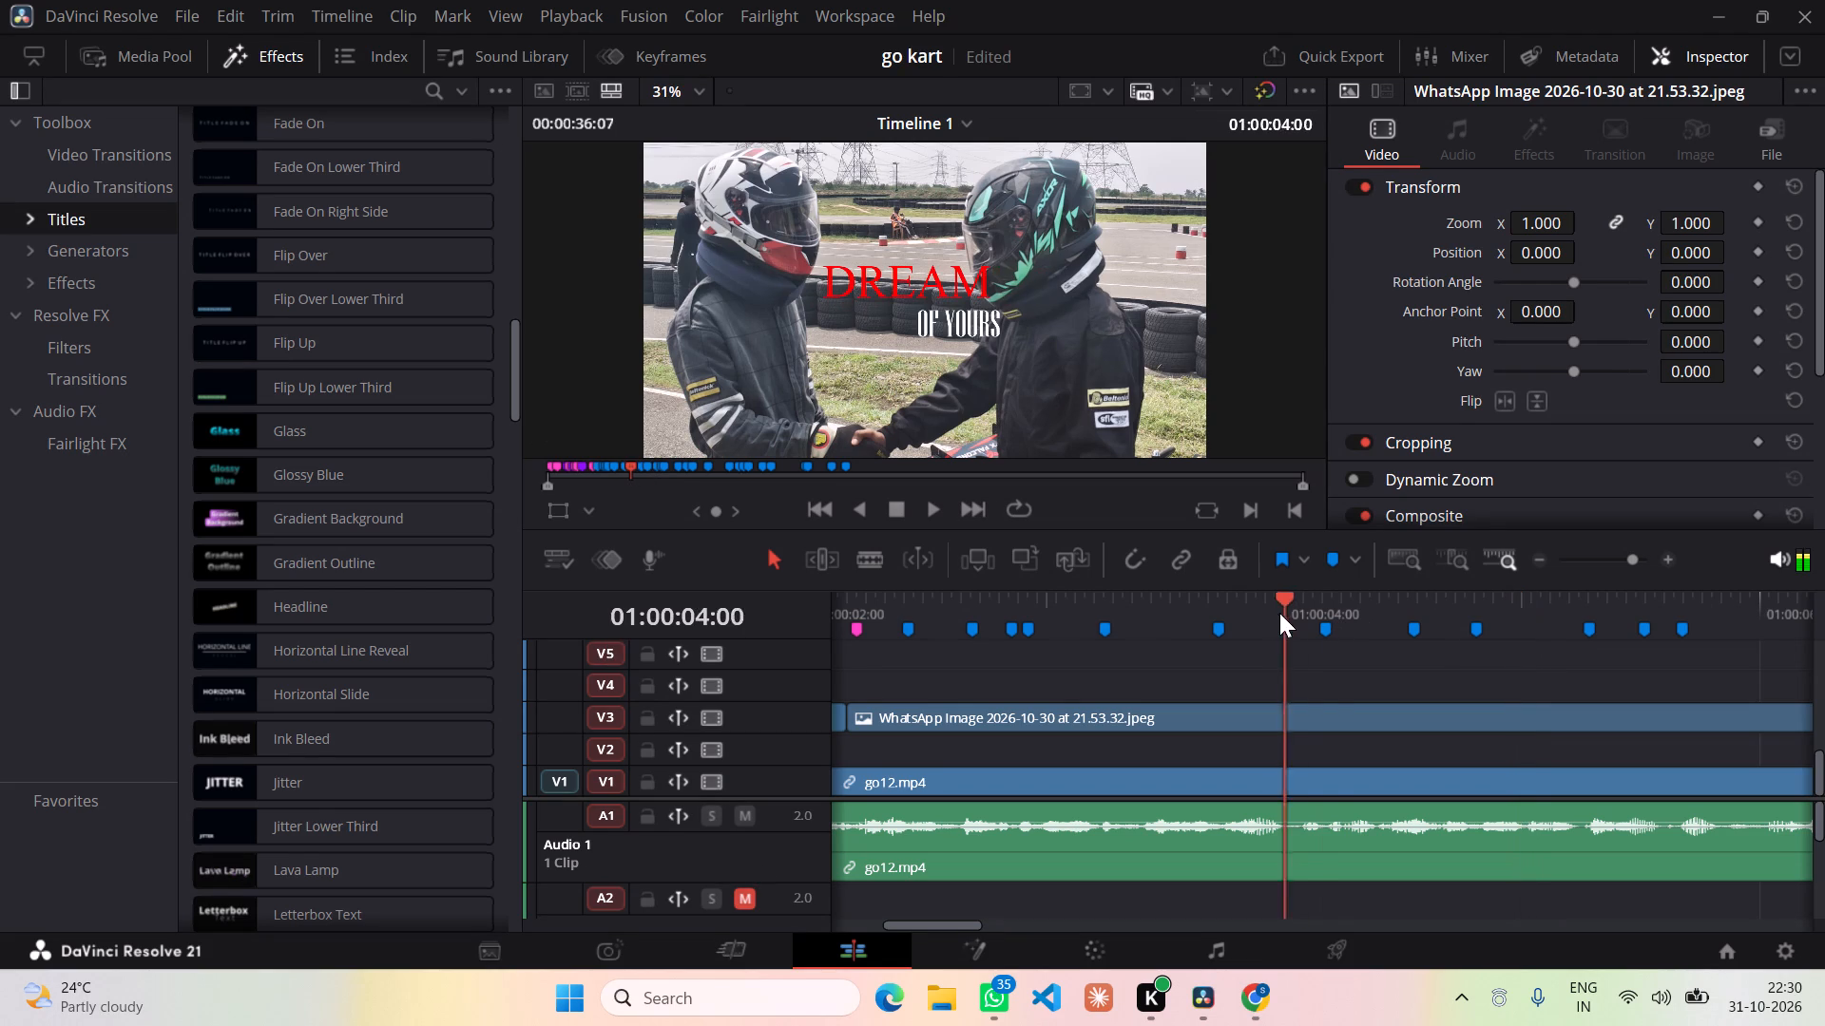
drag(1279, 613, 1268, 613)
scroll(1370, 665, up, 4)
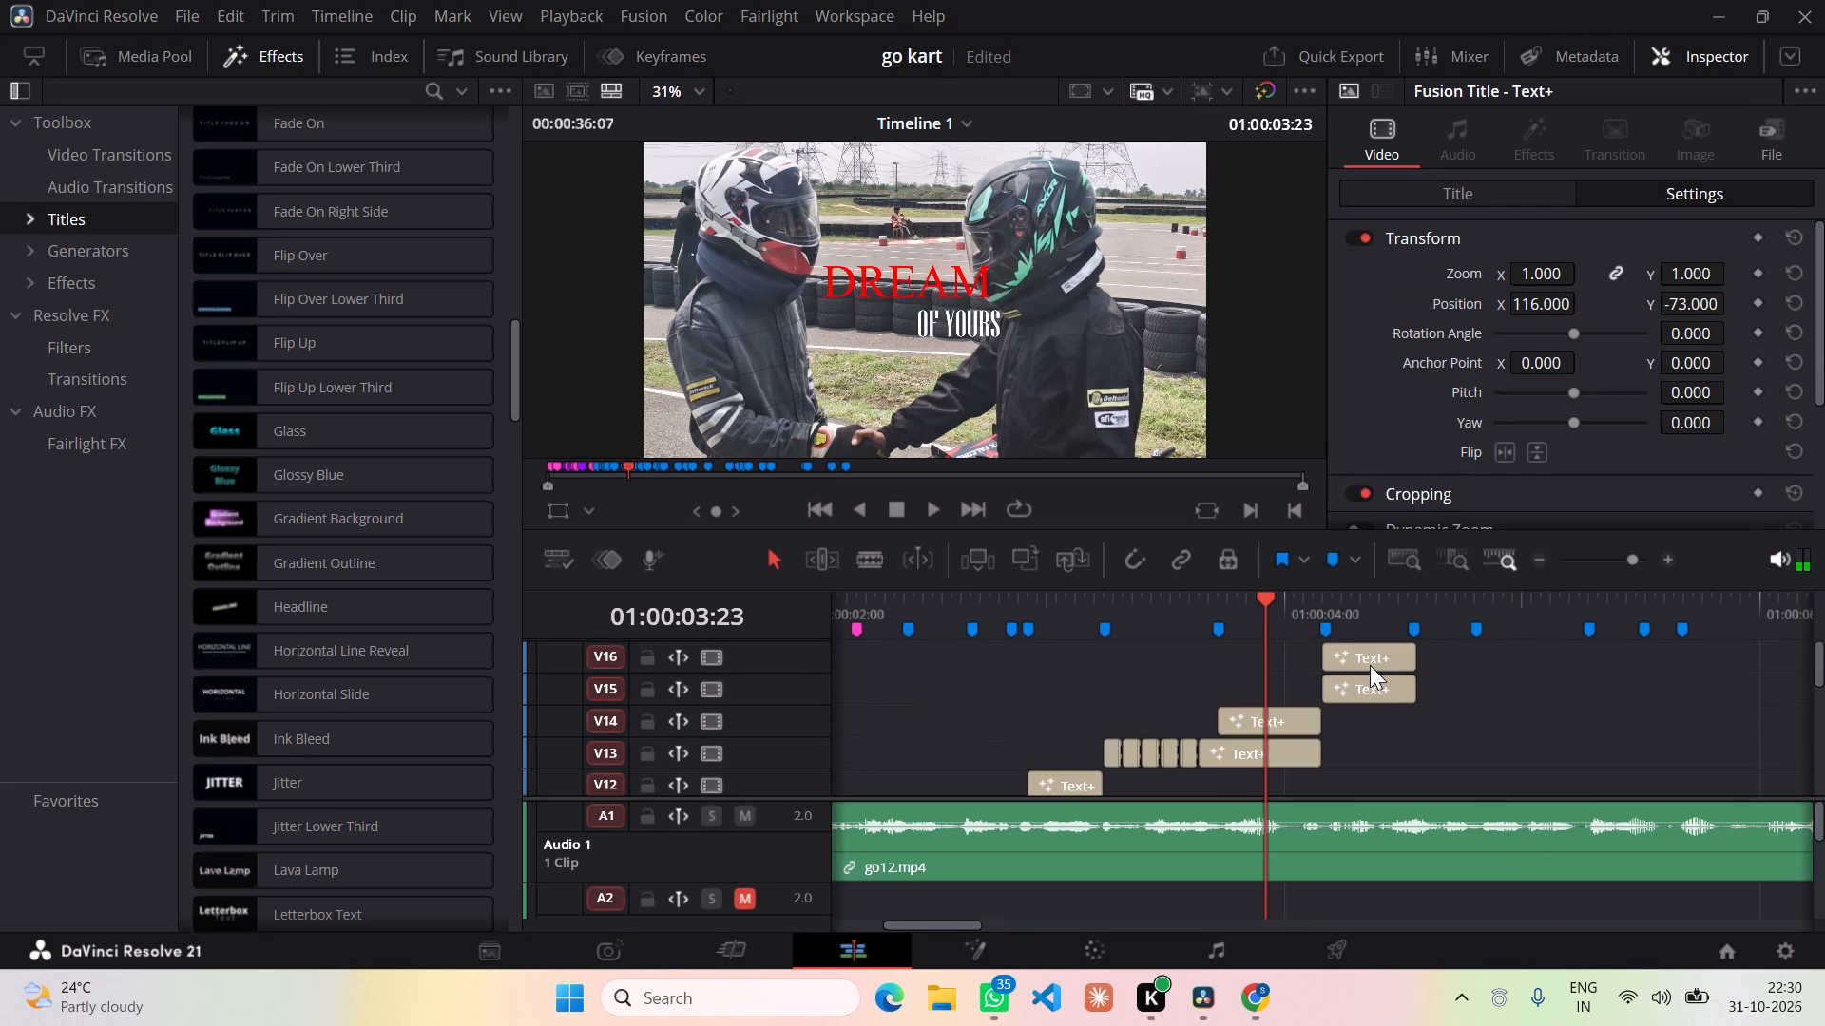
scroll(1370, 665, up, 1)
drag(1254, 598, 1313, 600)
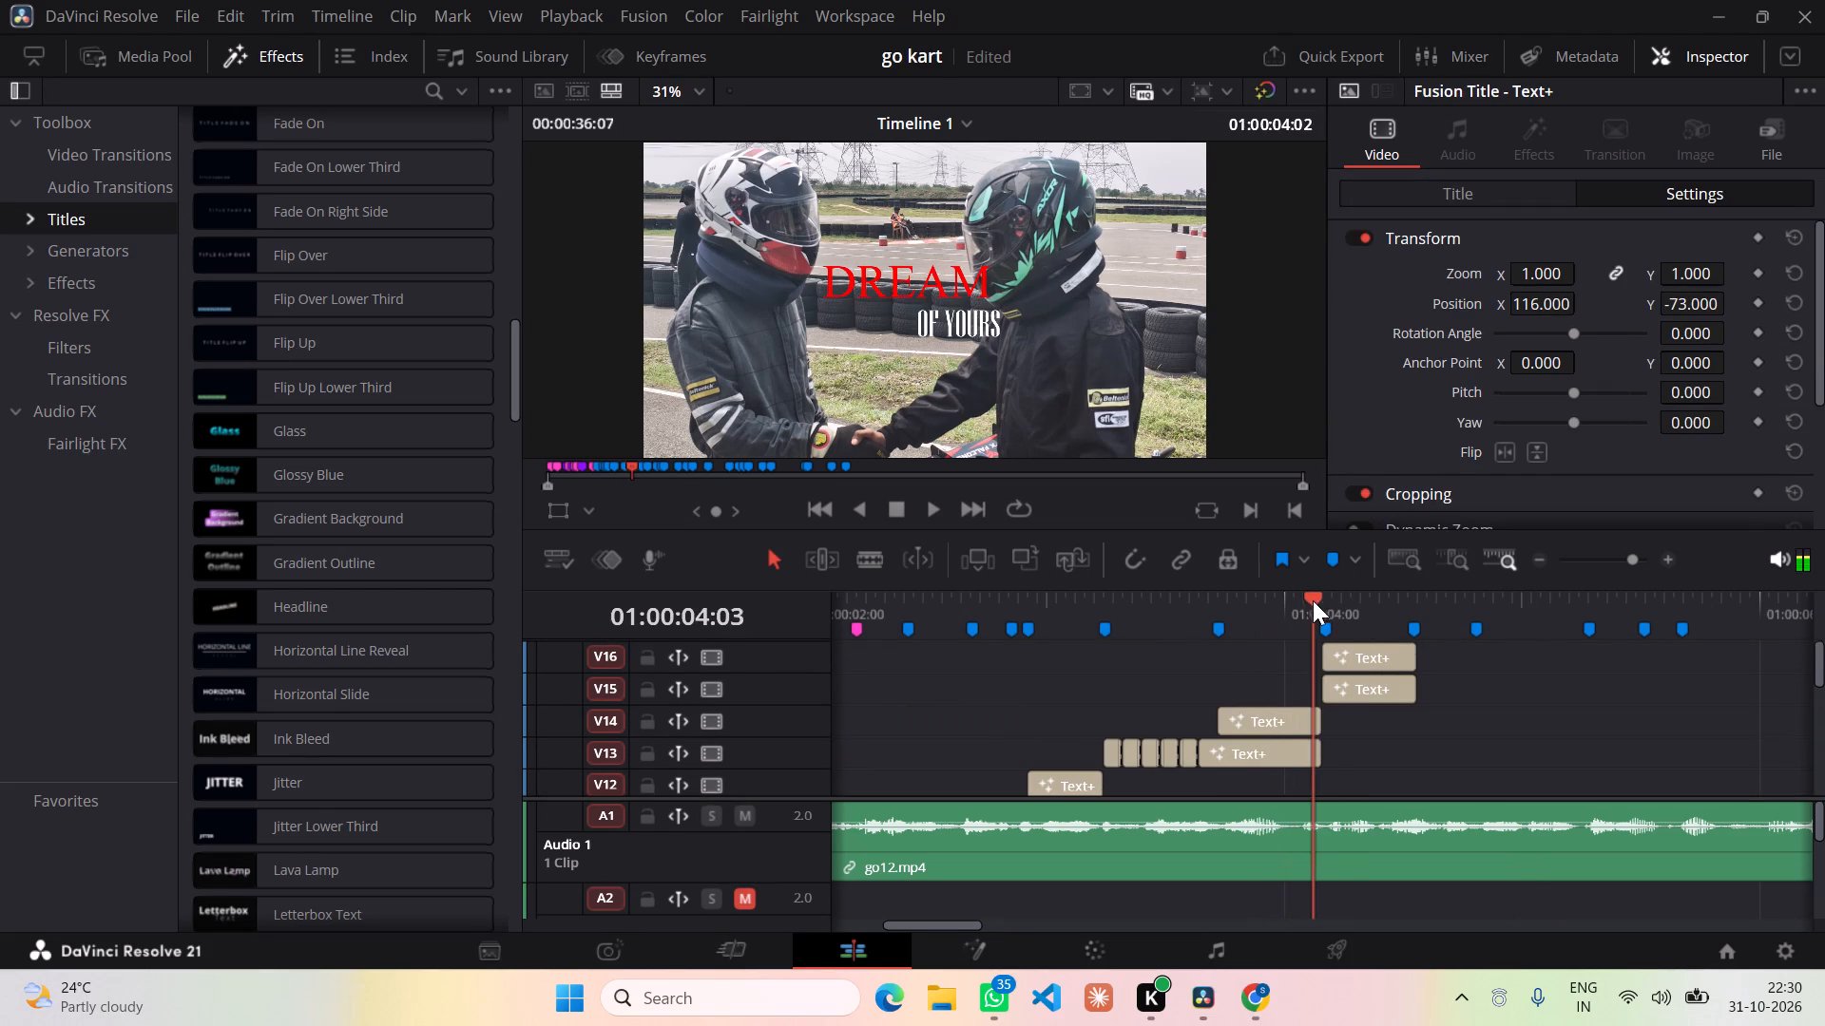
drag(1313, 600, 1376, 612)
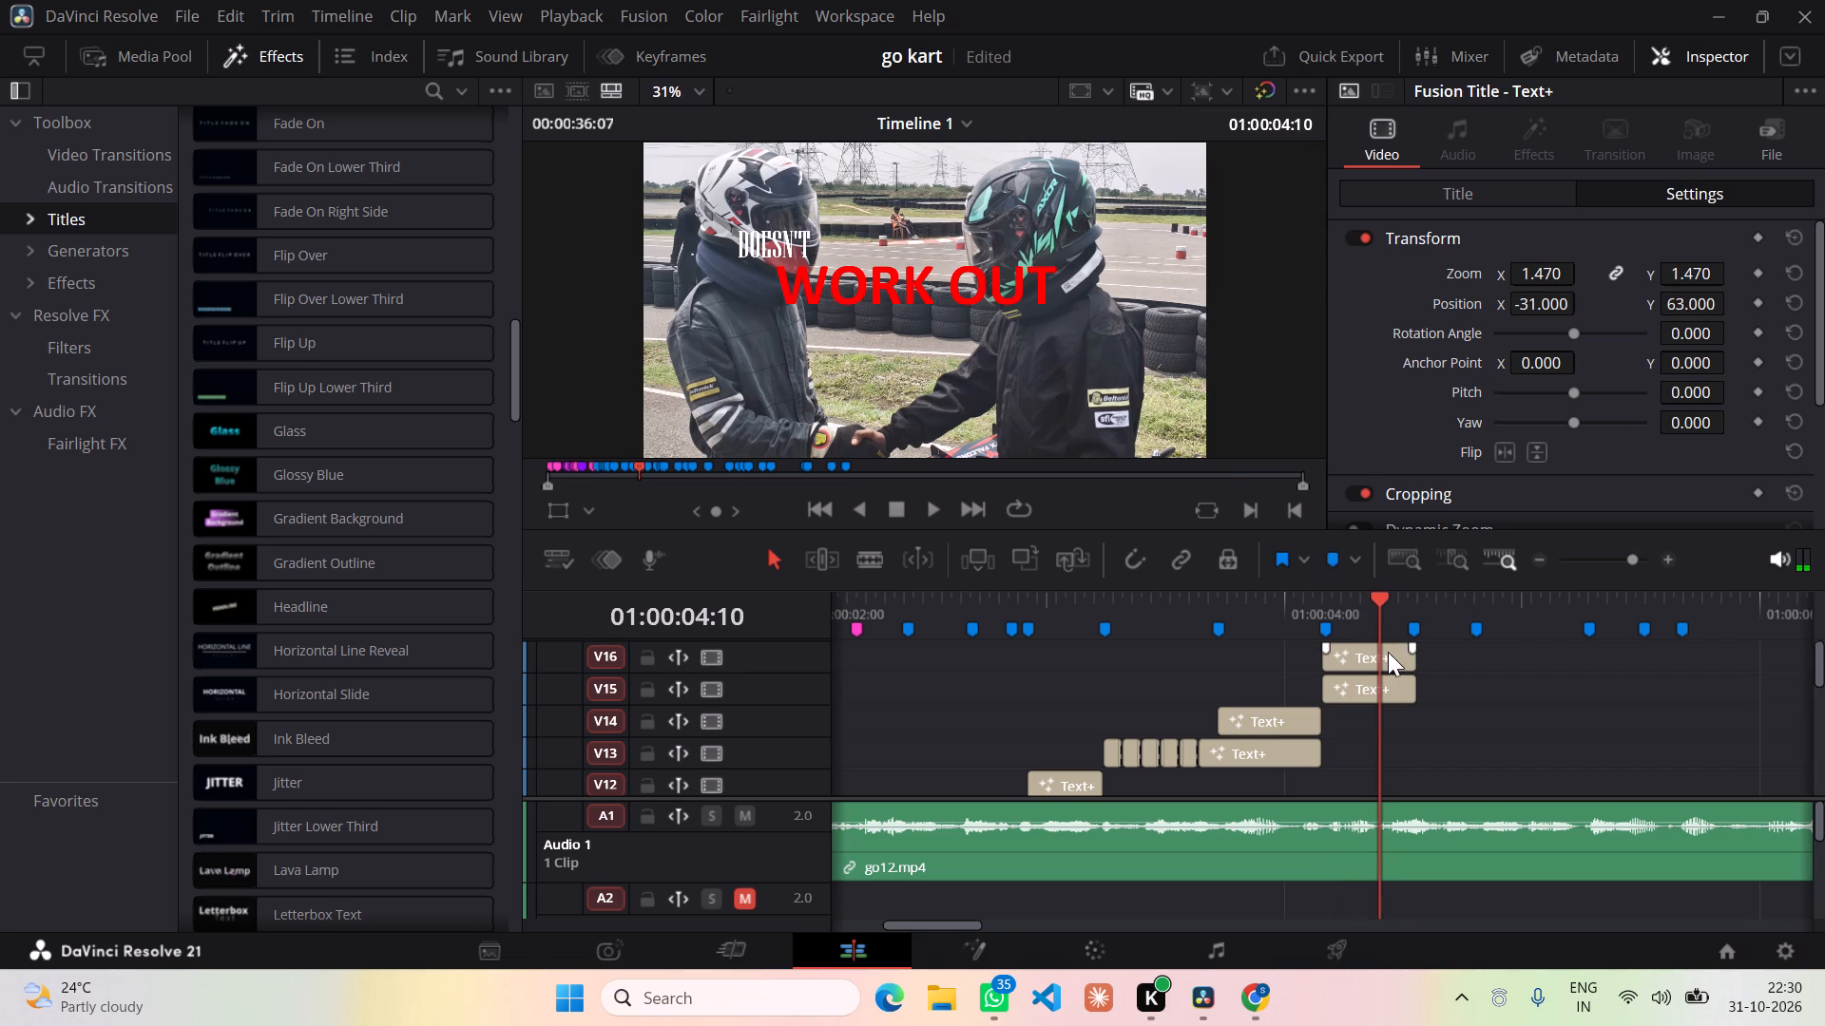
click(1381, 683)
click(1452, 193)
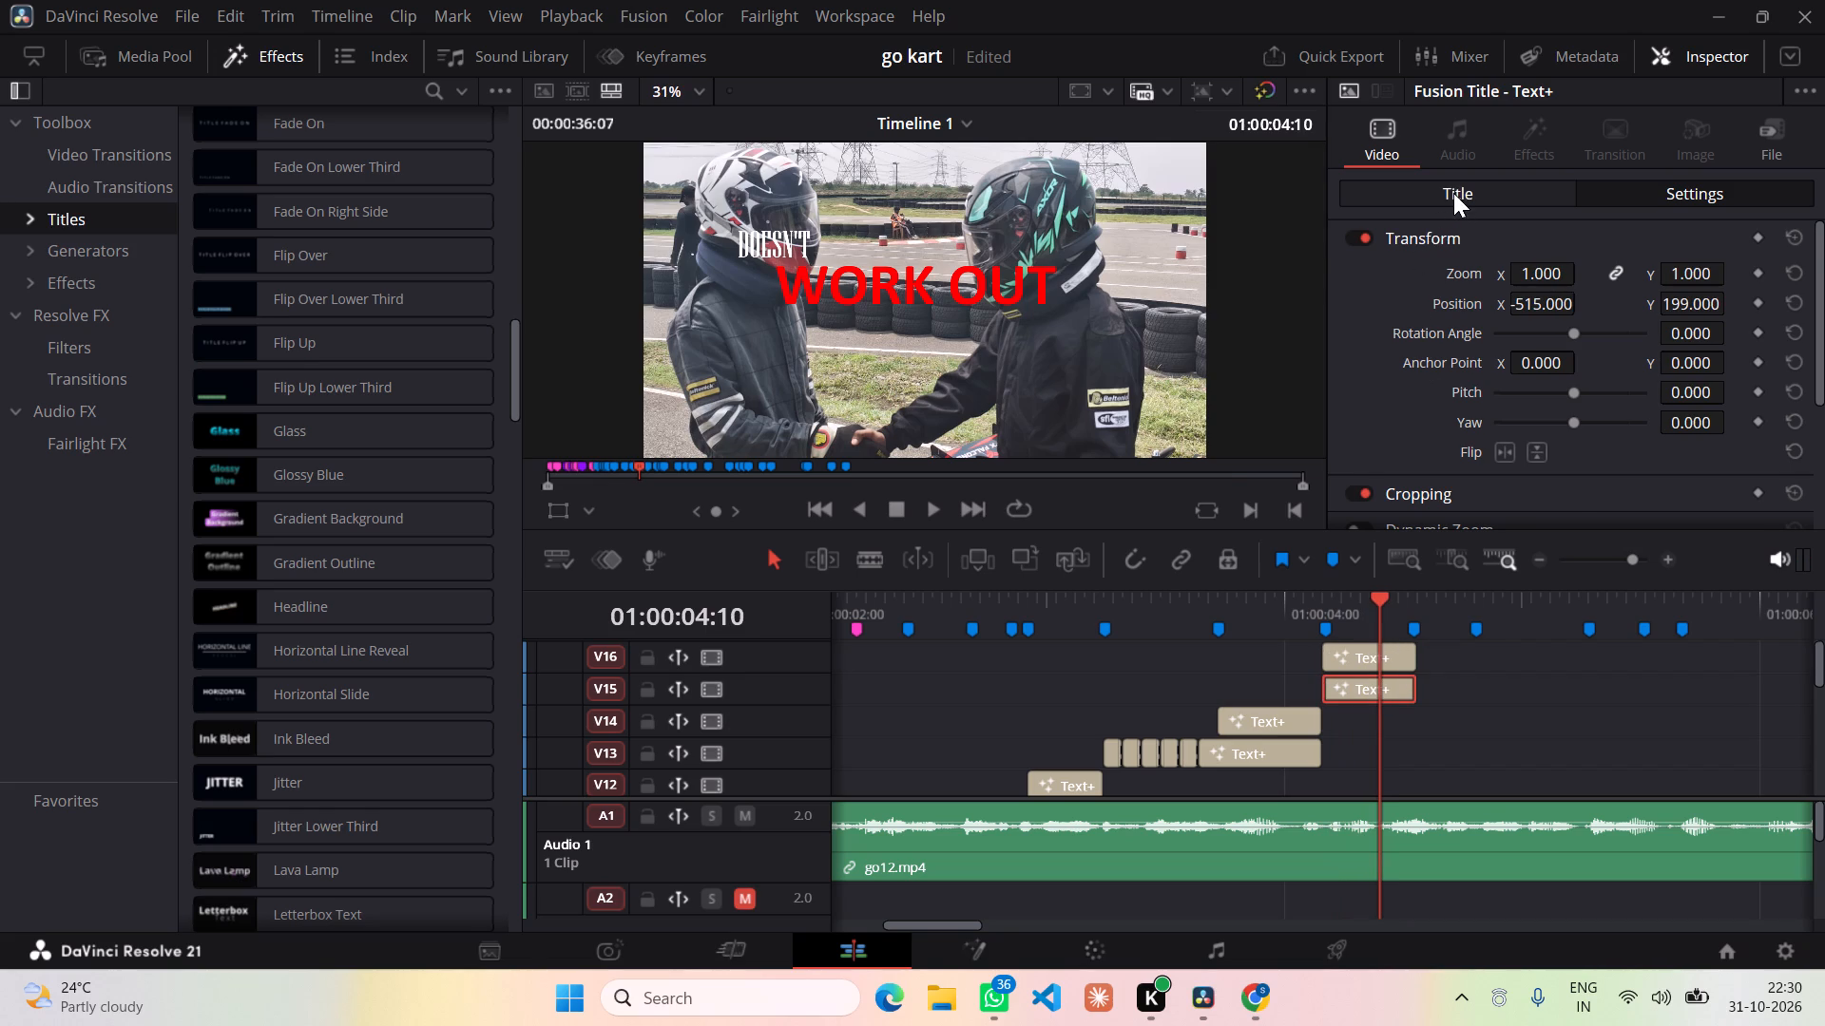
click(1625, 176)
click(1649, 189)
drag(1543, 301, 1556, 312)
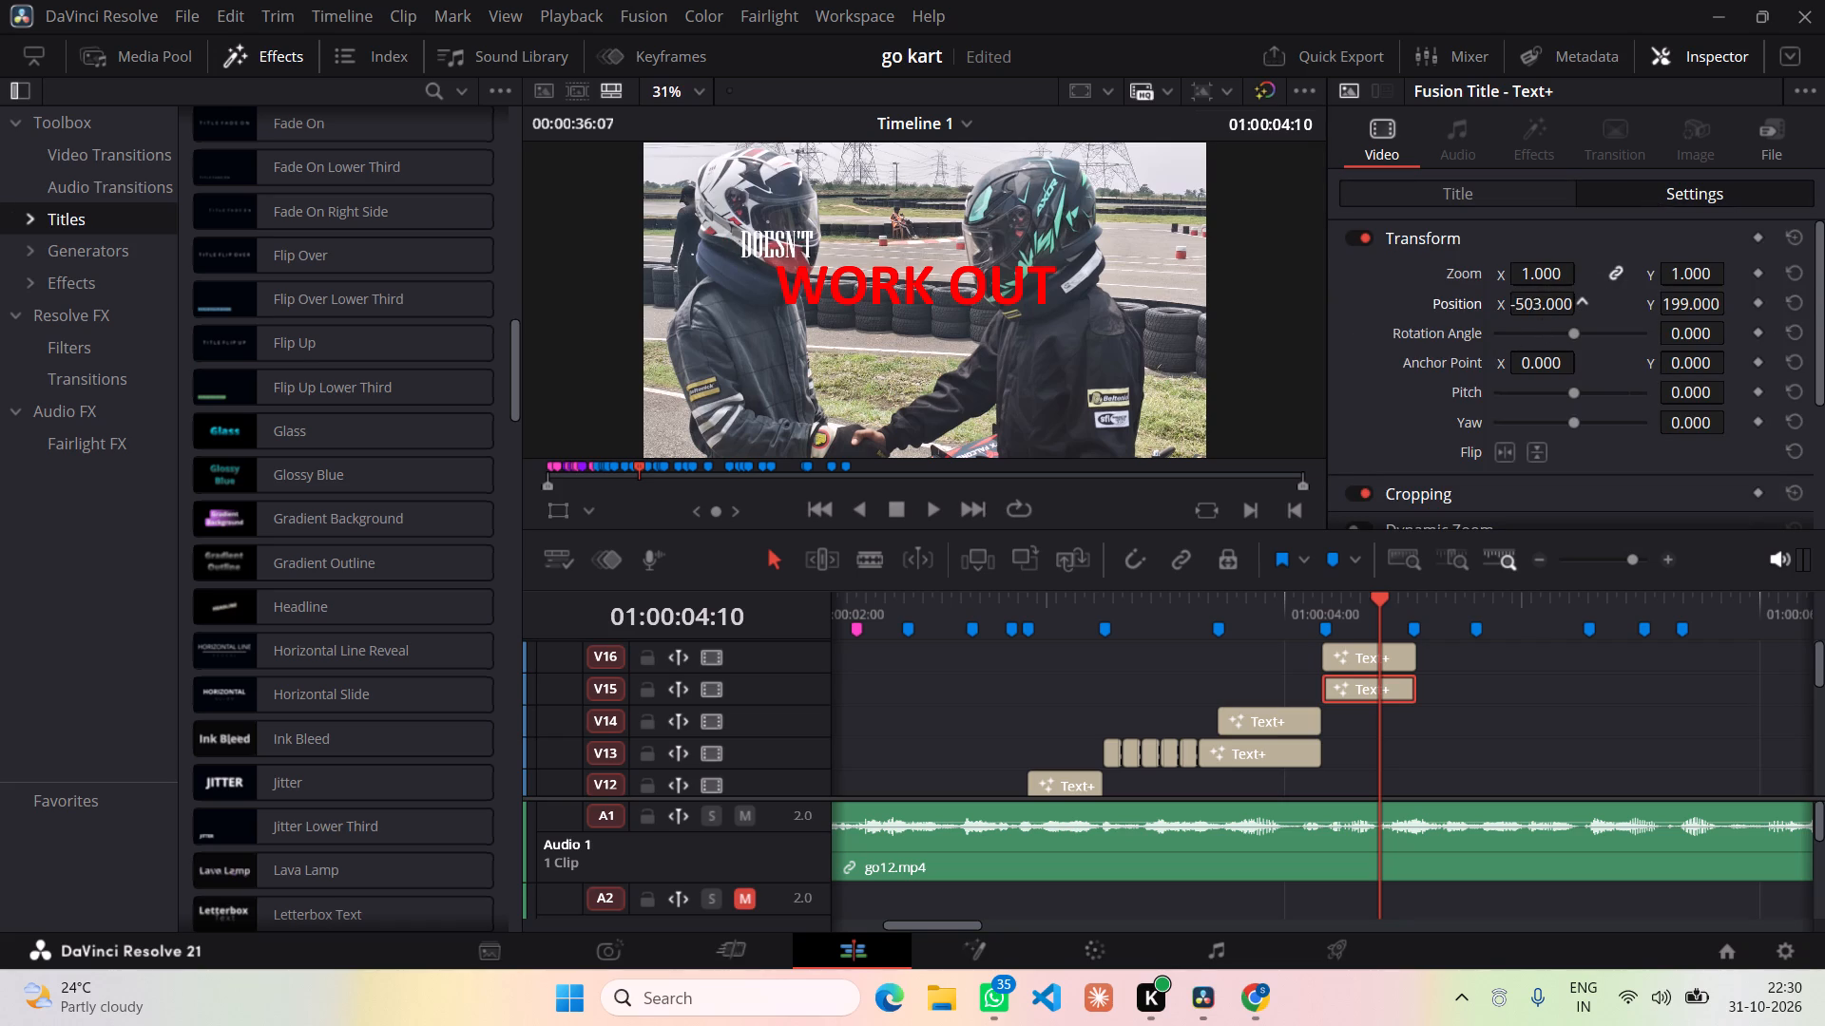
drag(1556, 312, 1586, 312)
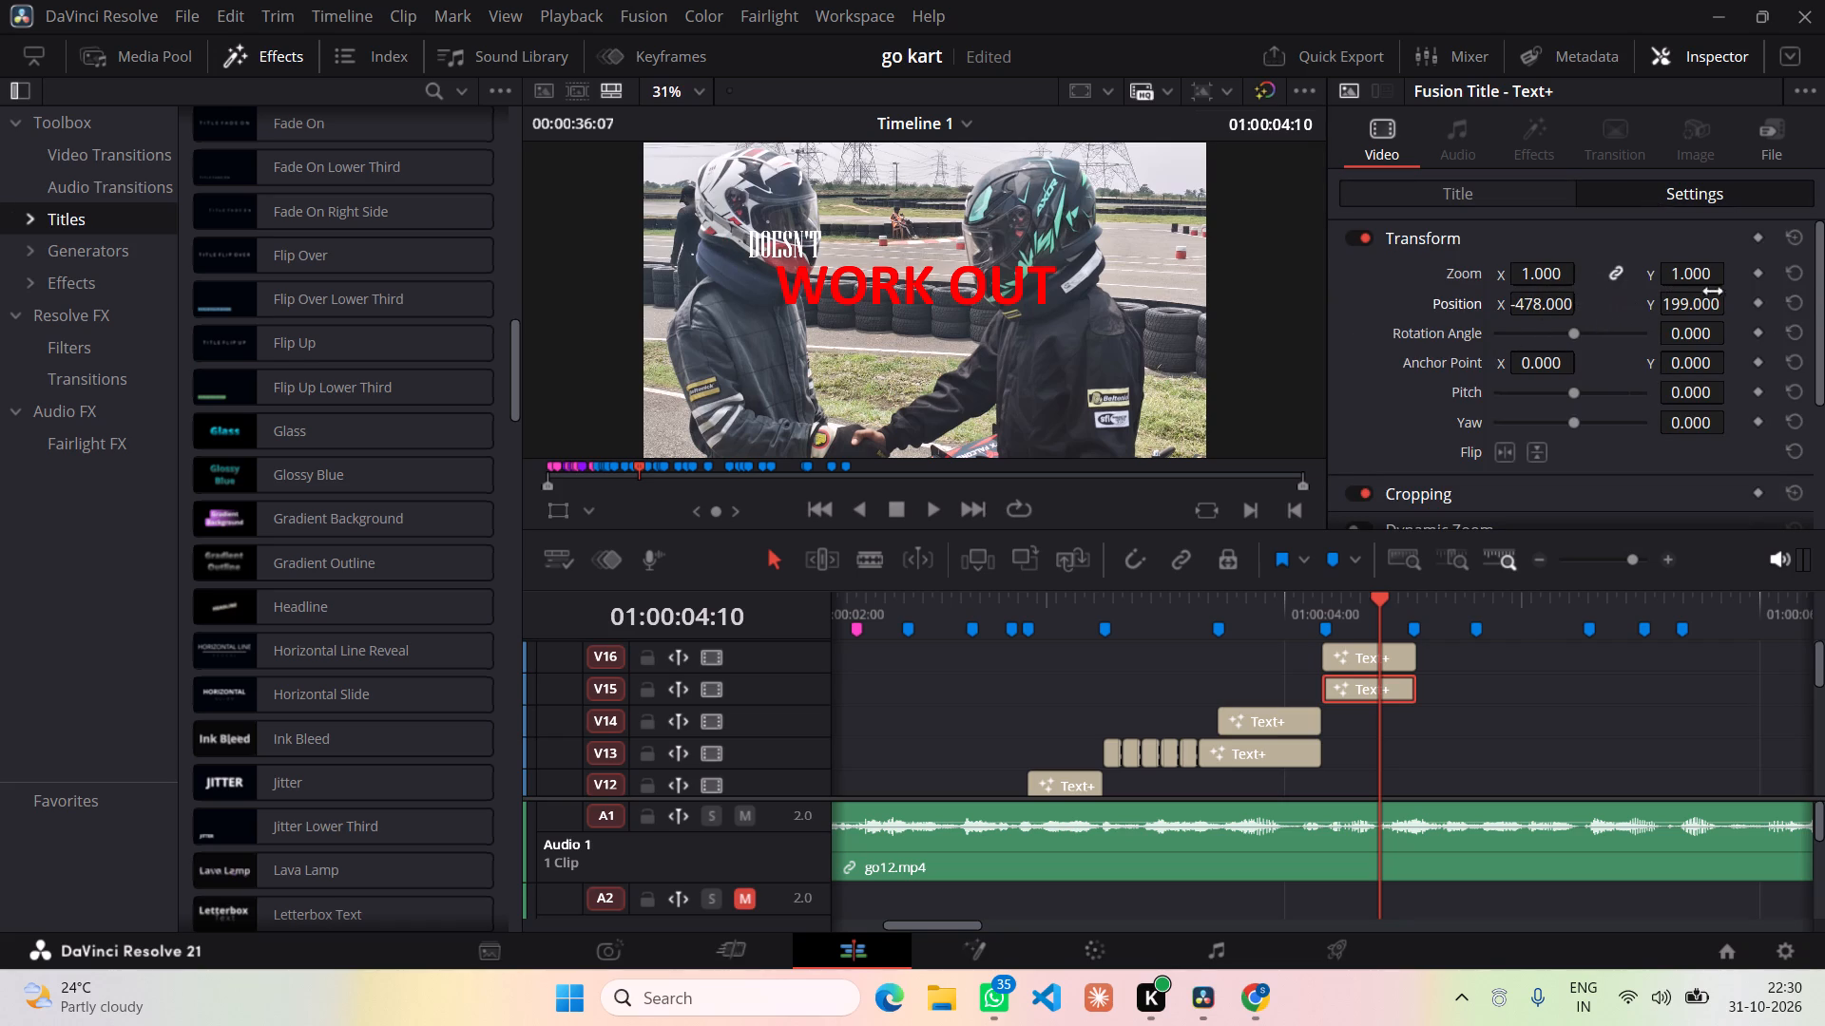
drag(1703, 305, 1623, 303)
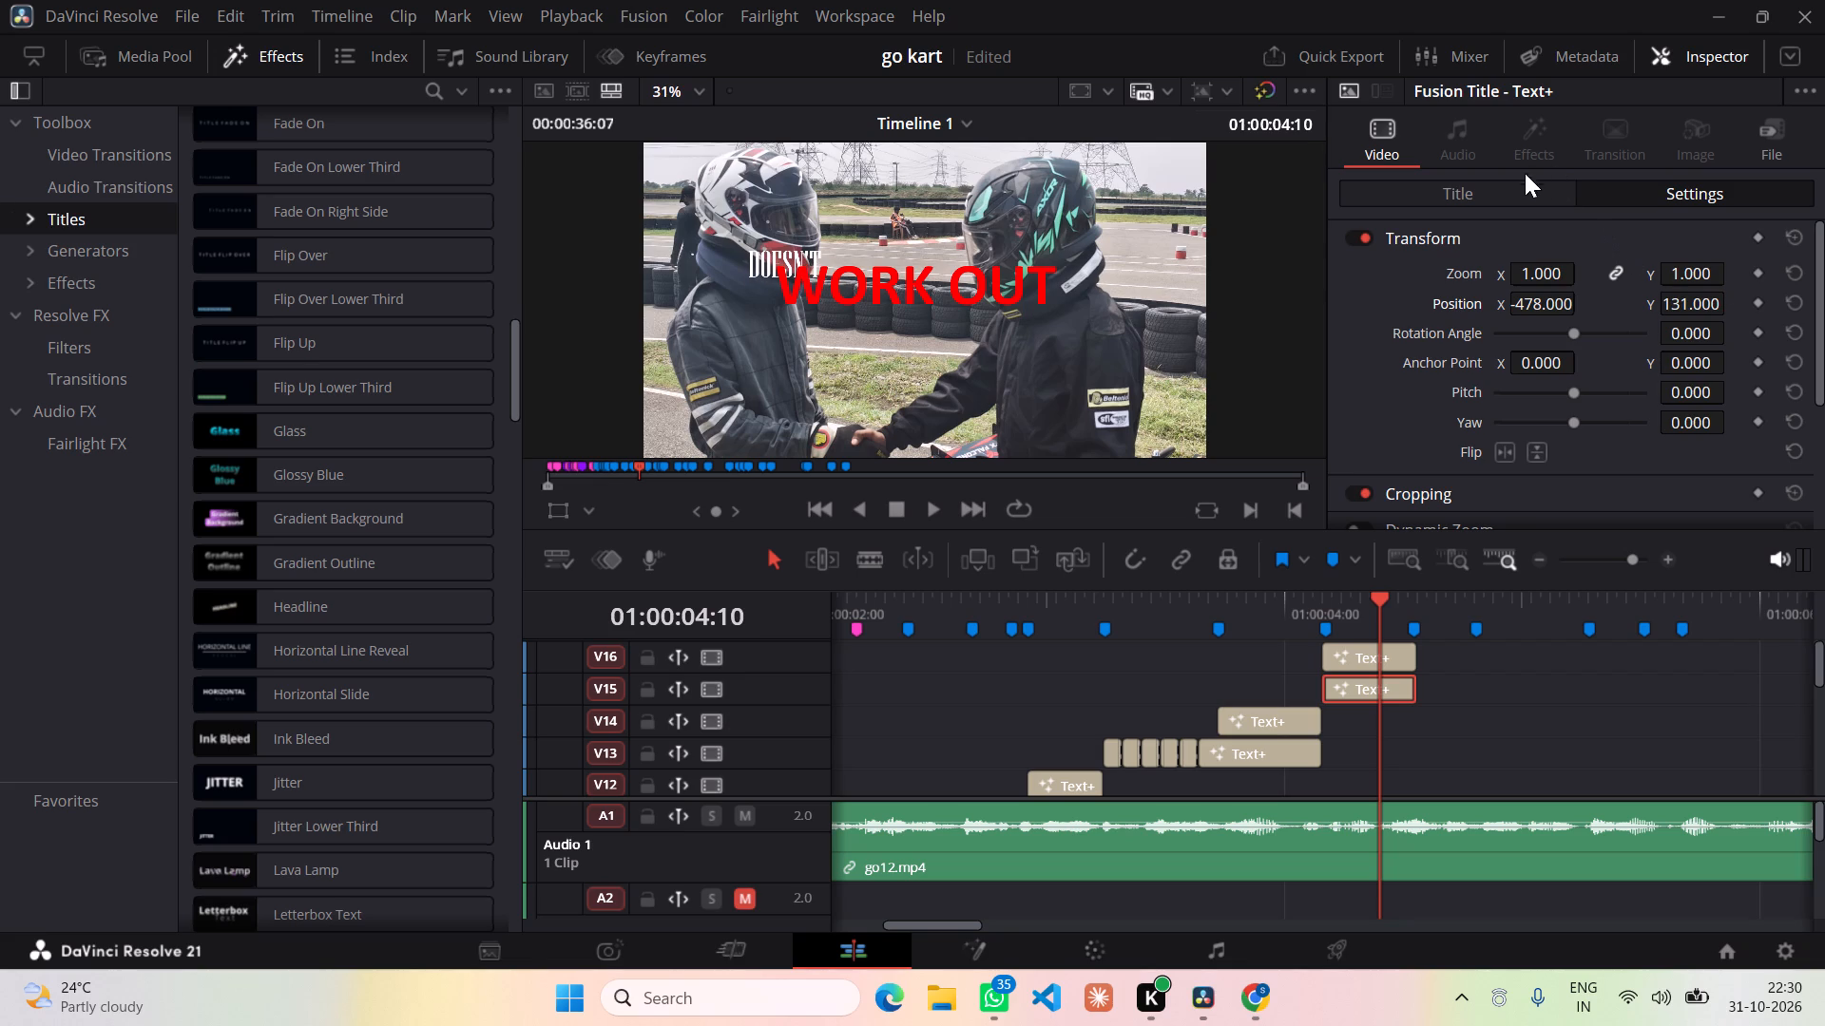
Lower the "WORK OUT" title on V16 by setting its position to X -30, Y -9.
click(1388, 651)
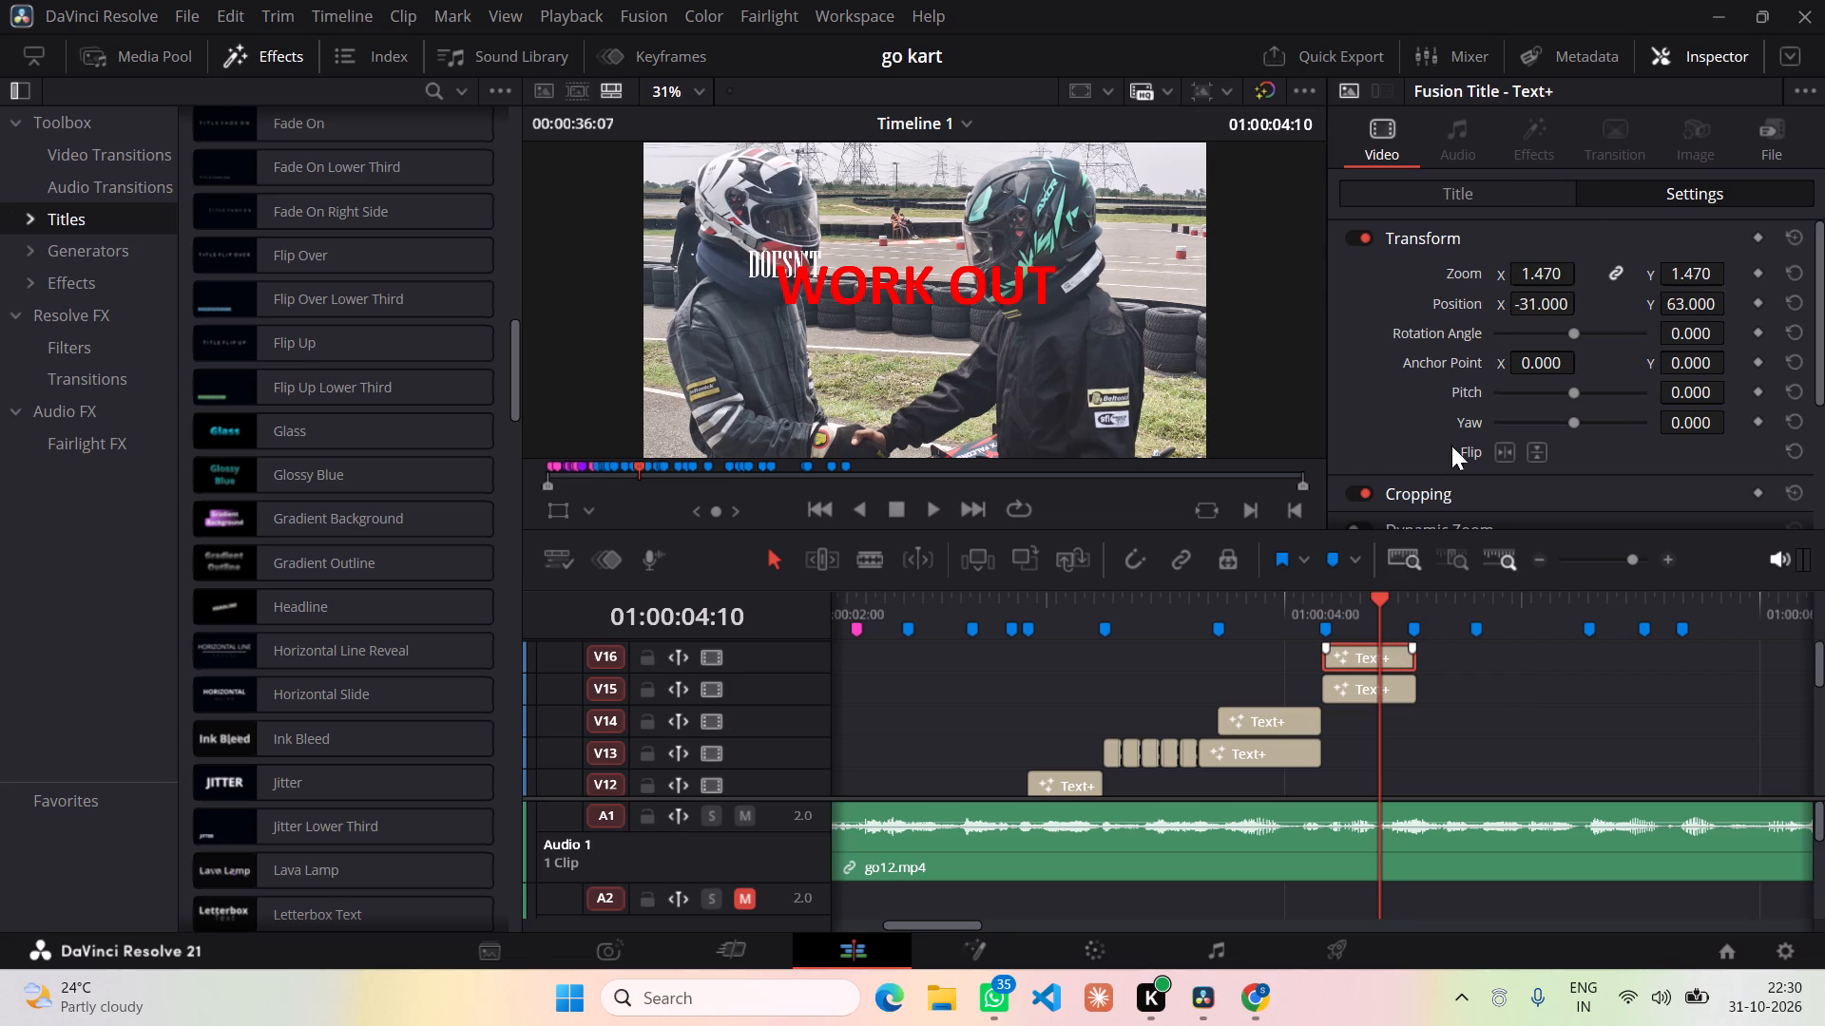
click(1479, 199)
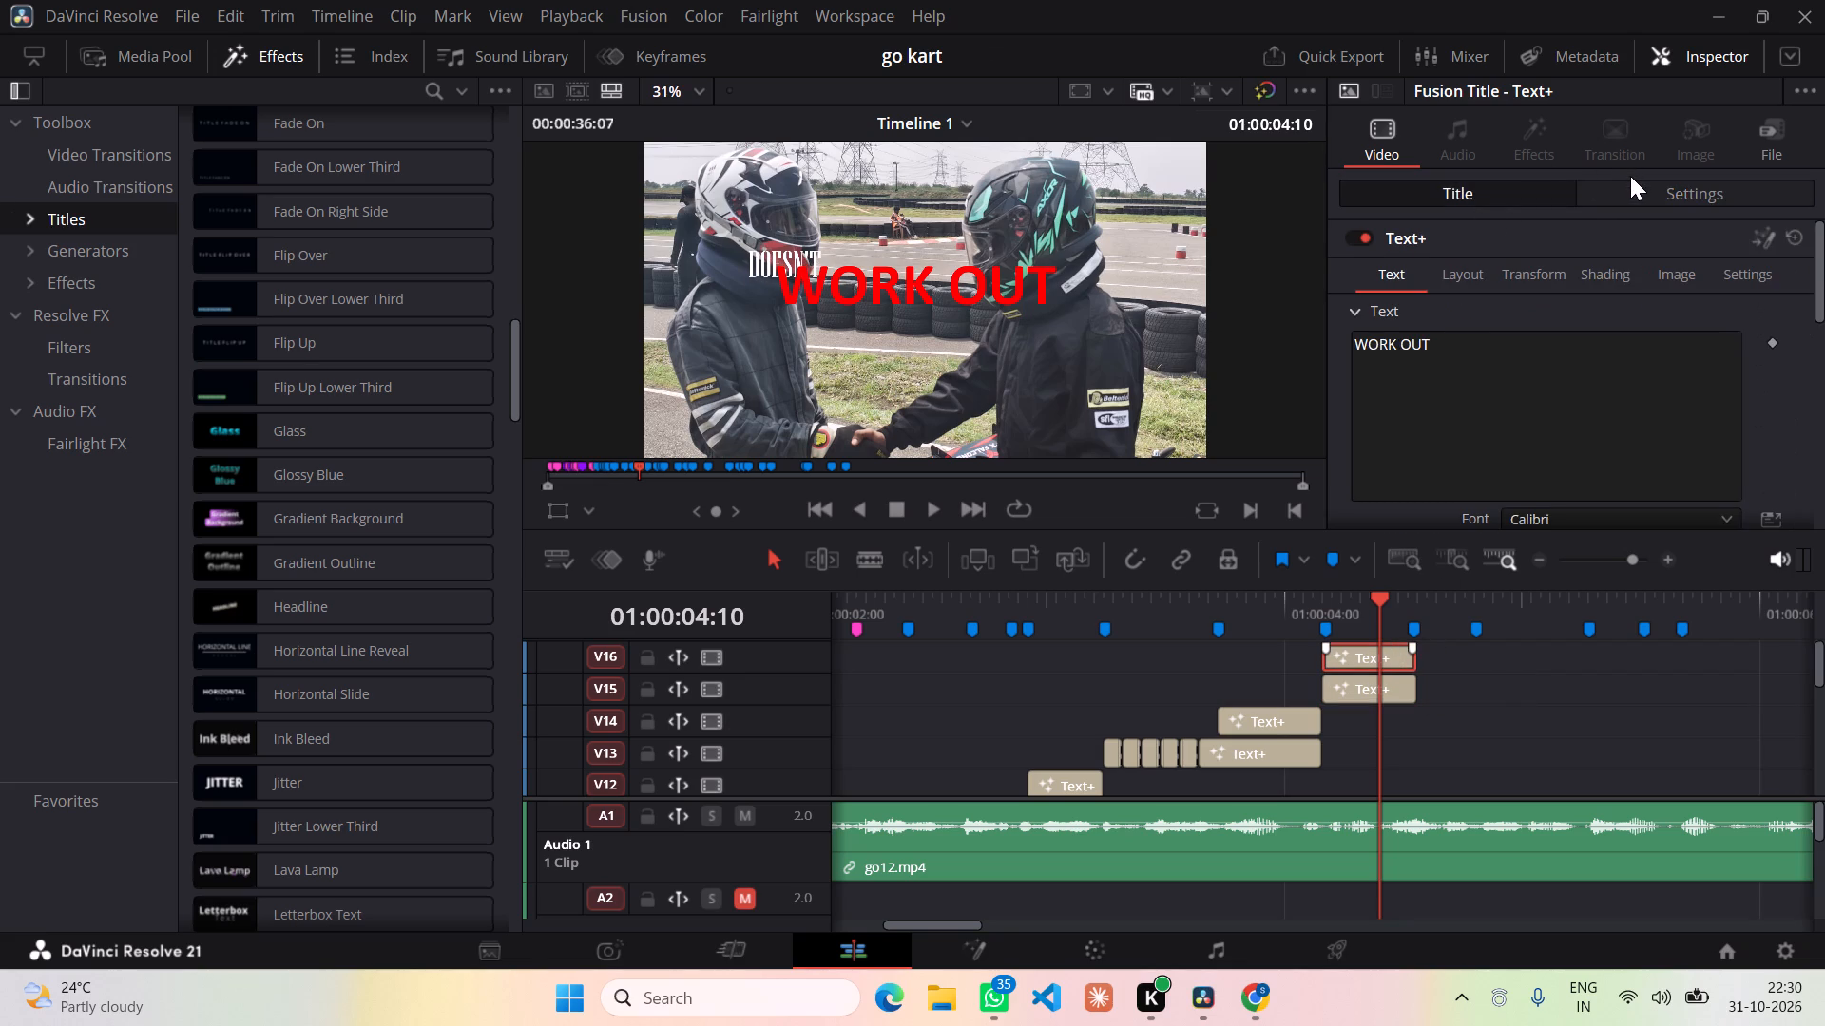
click(1630, 176)
click(1632, 192)
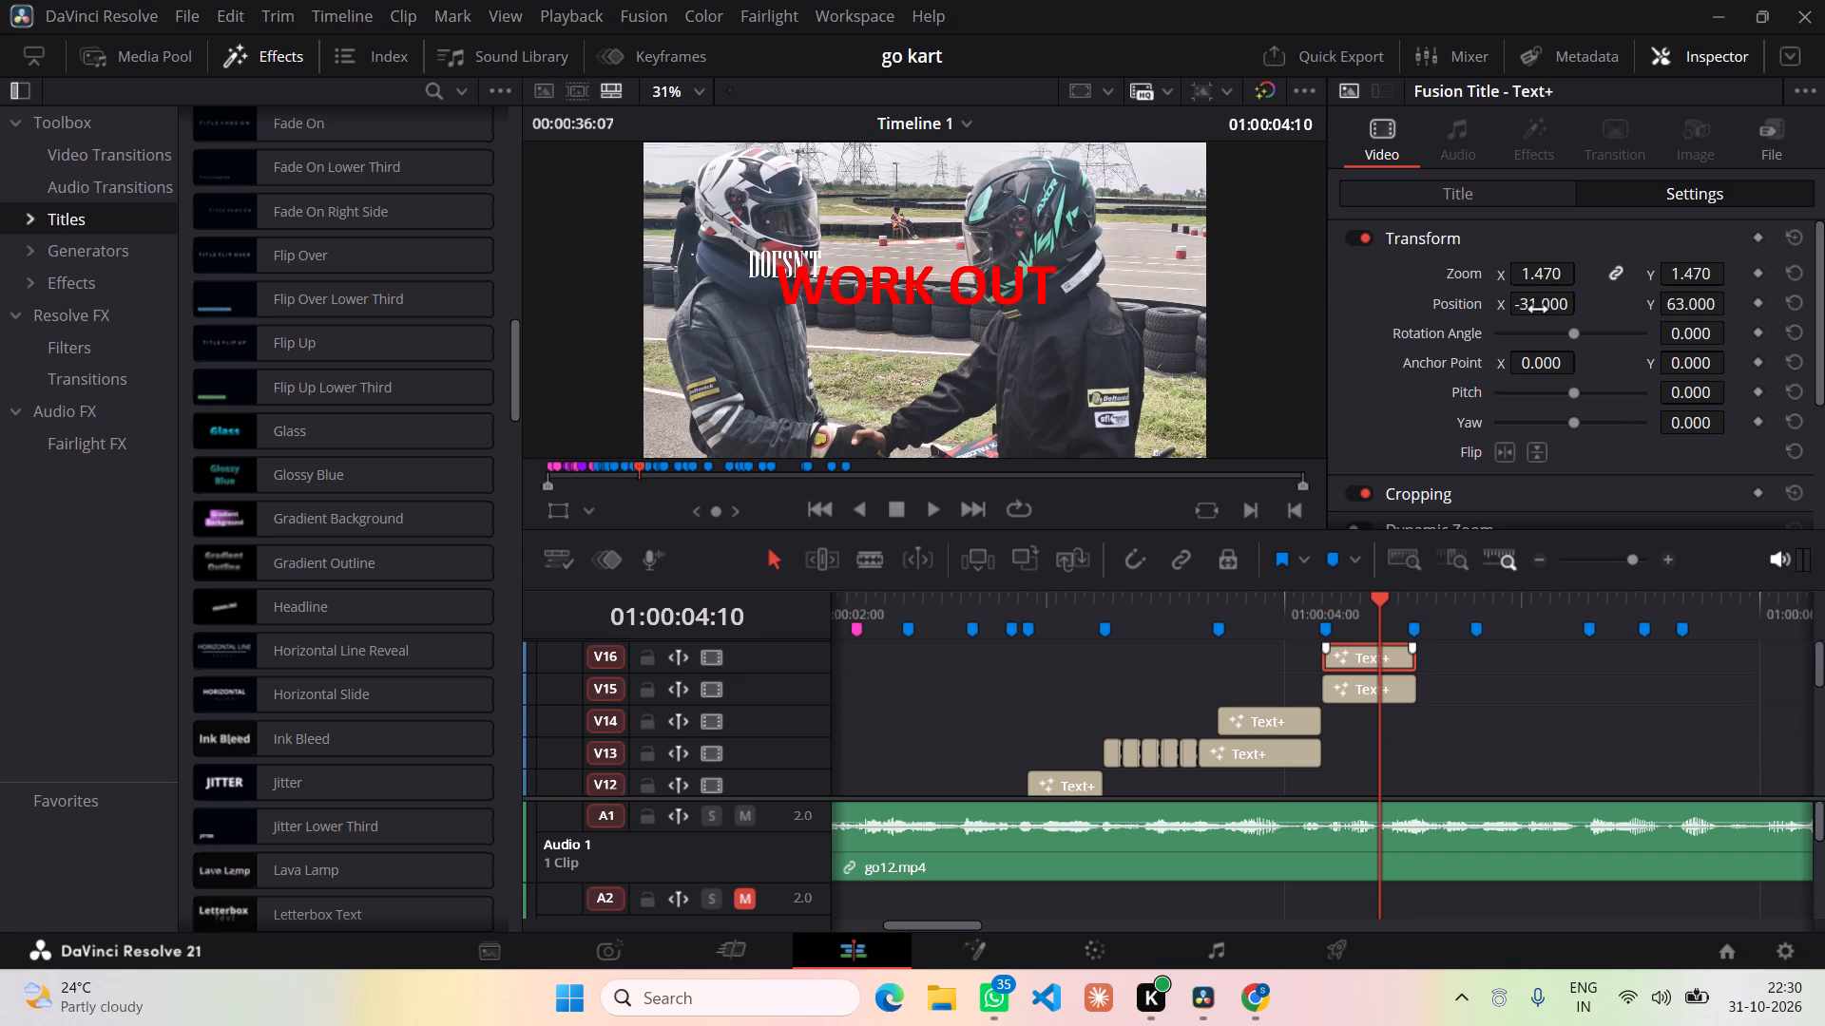
click(1538, 310)
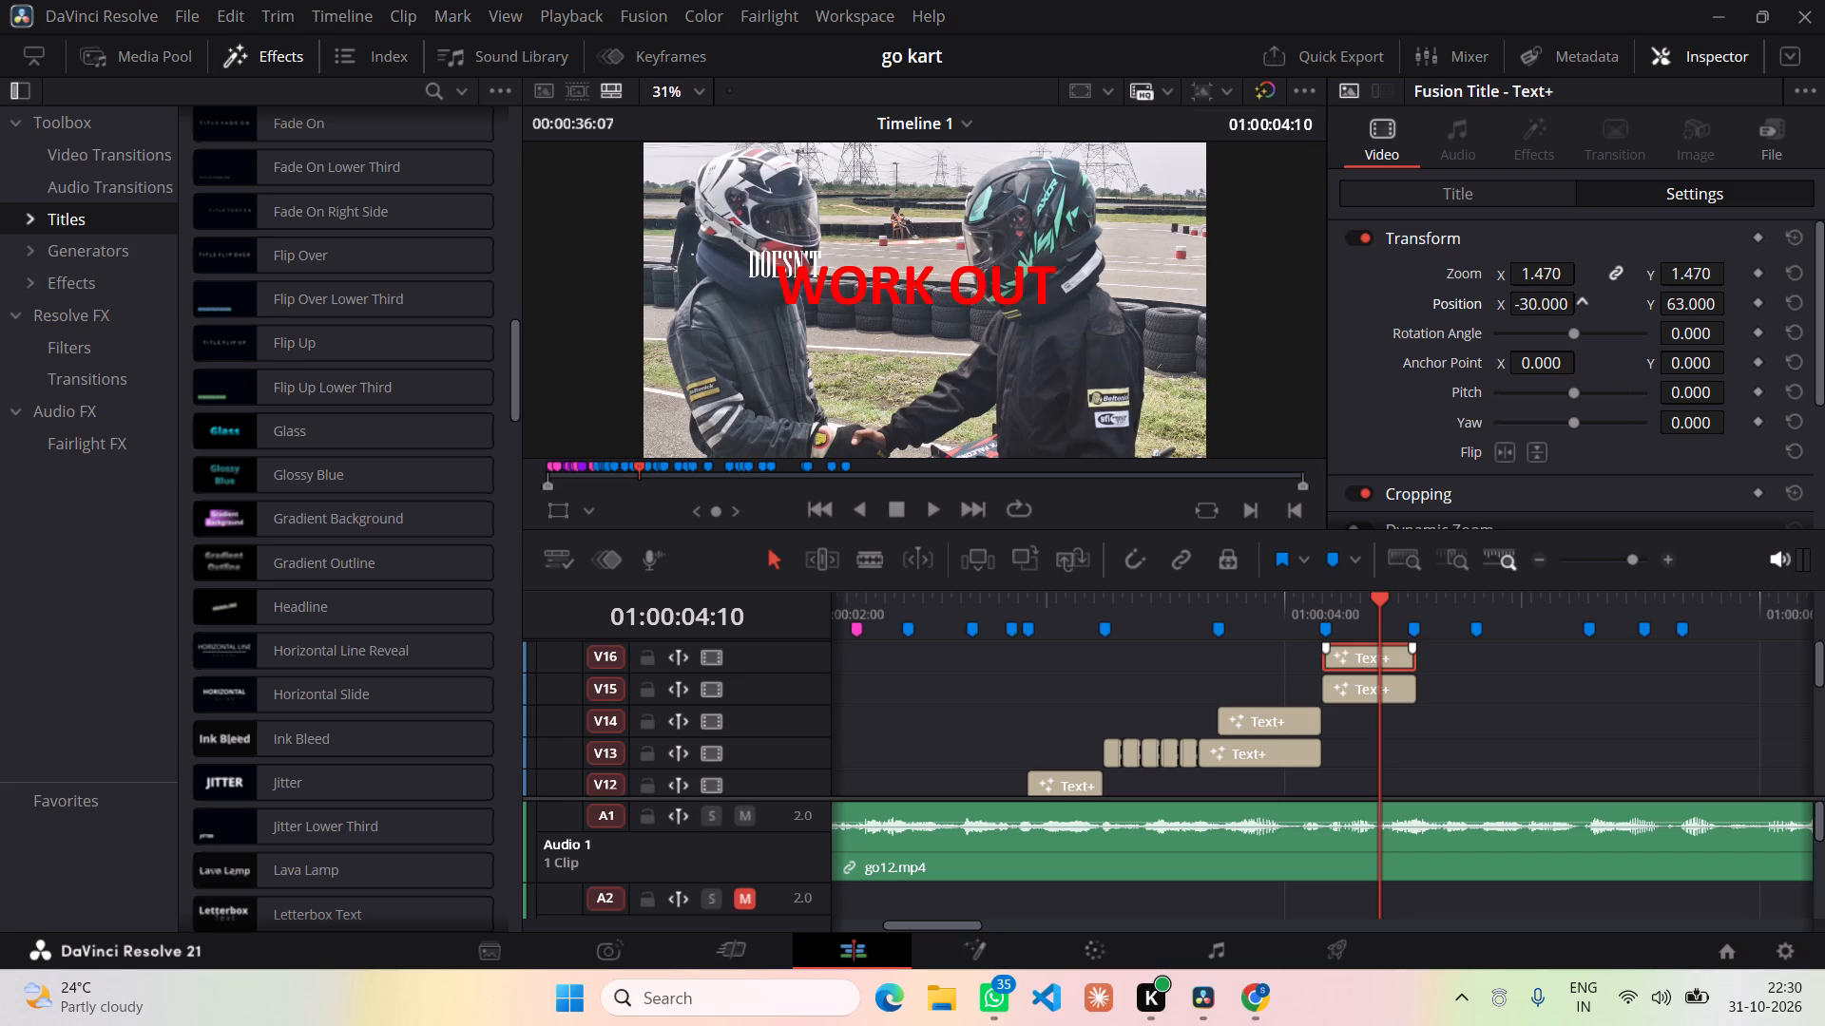
drag(1670, 305, 1604, 329)
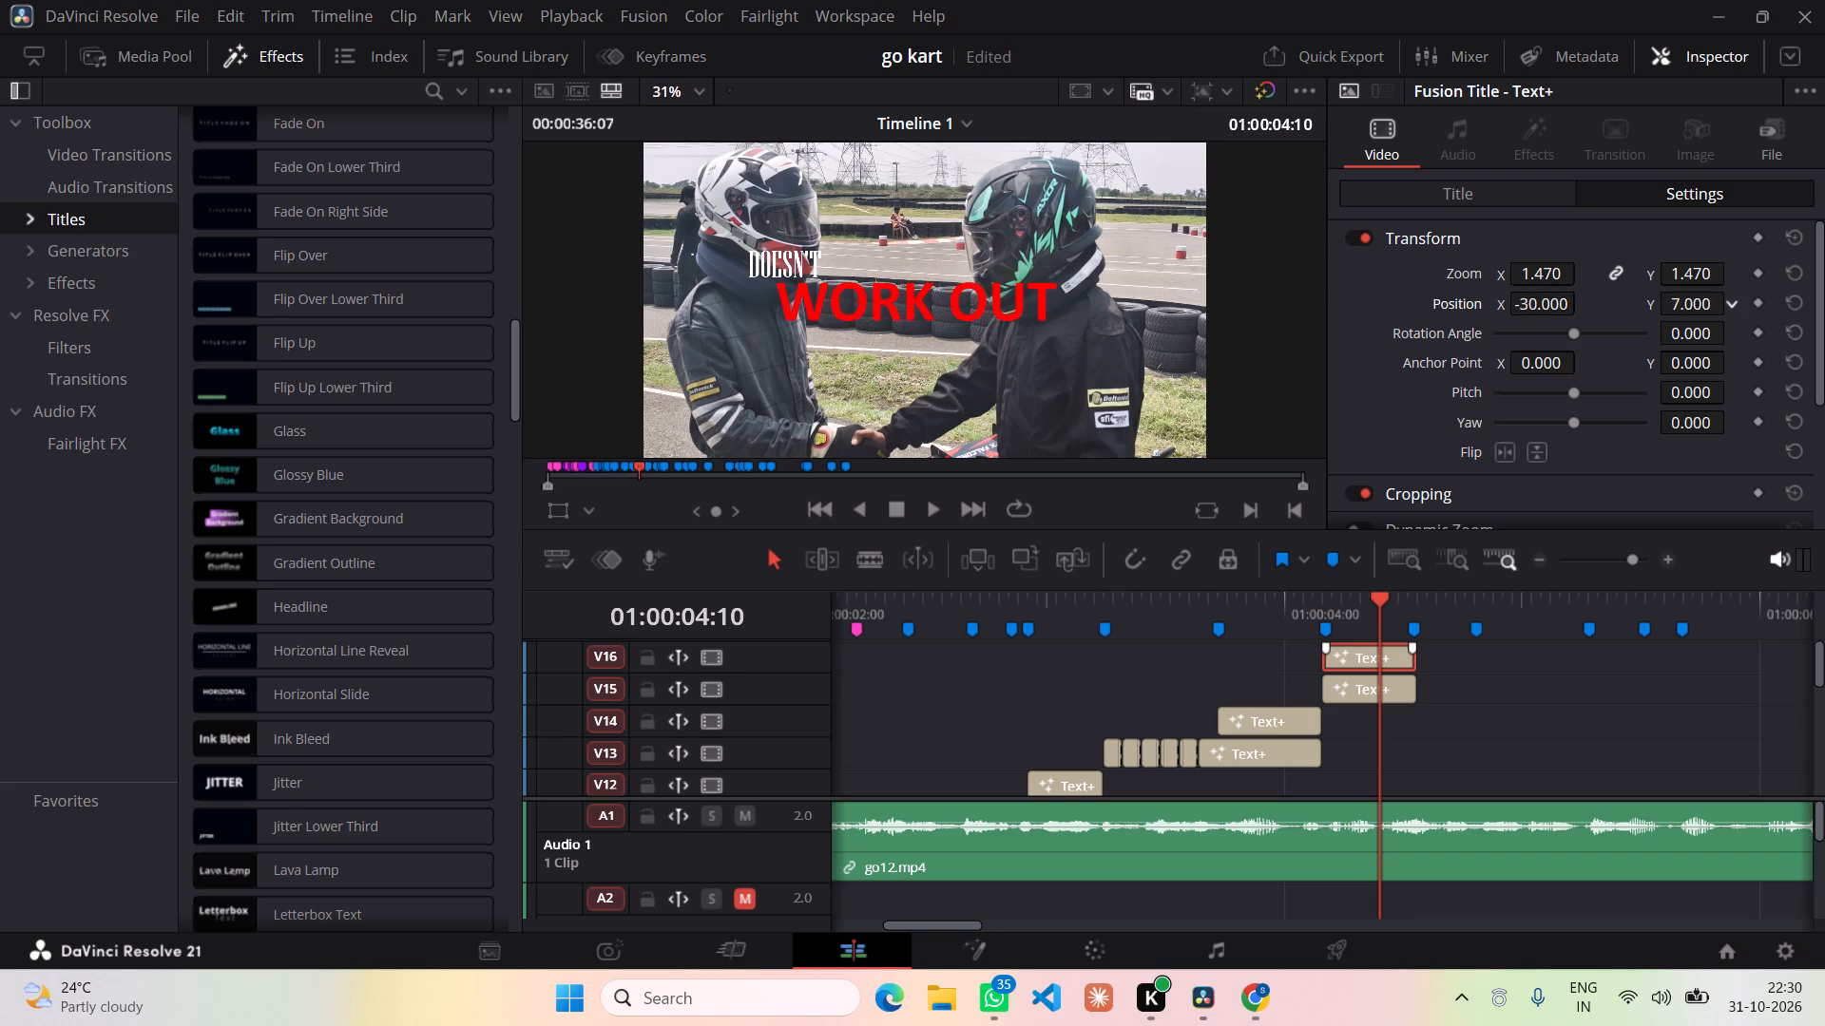
drag(1604, 329, 1585, 329)
click(1671, 305)
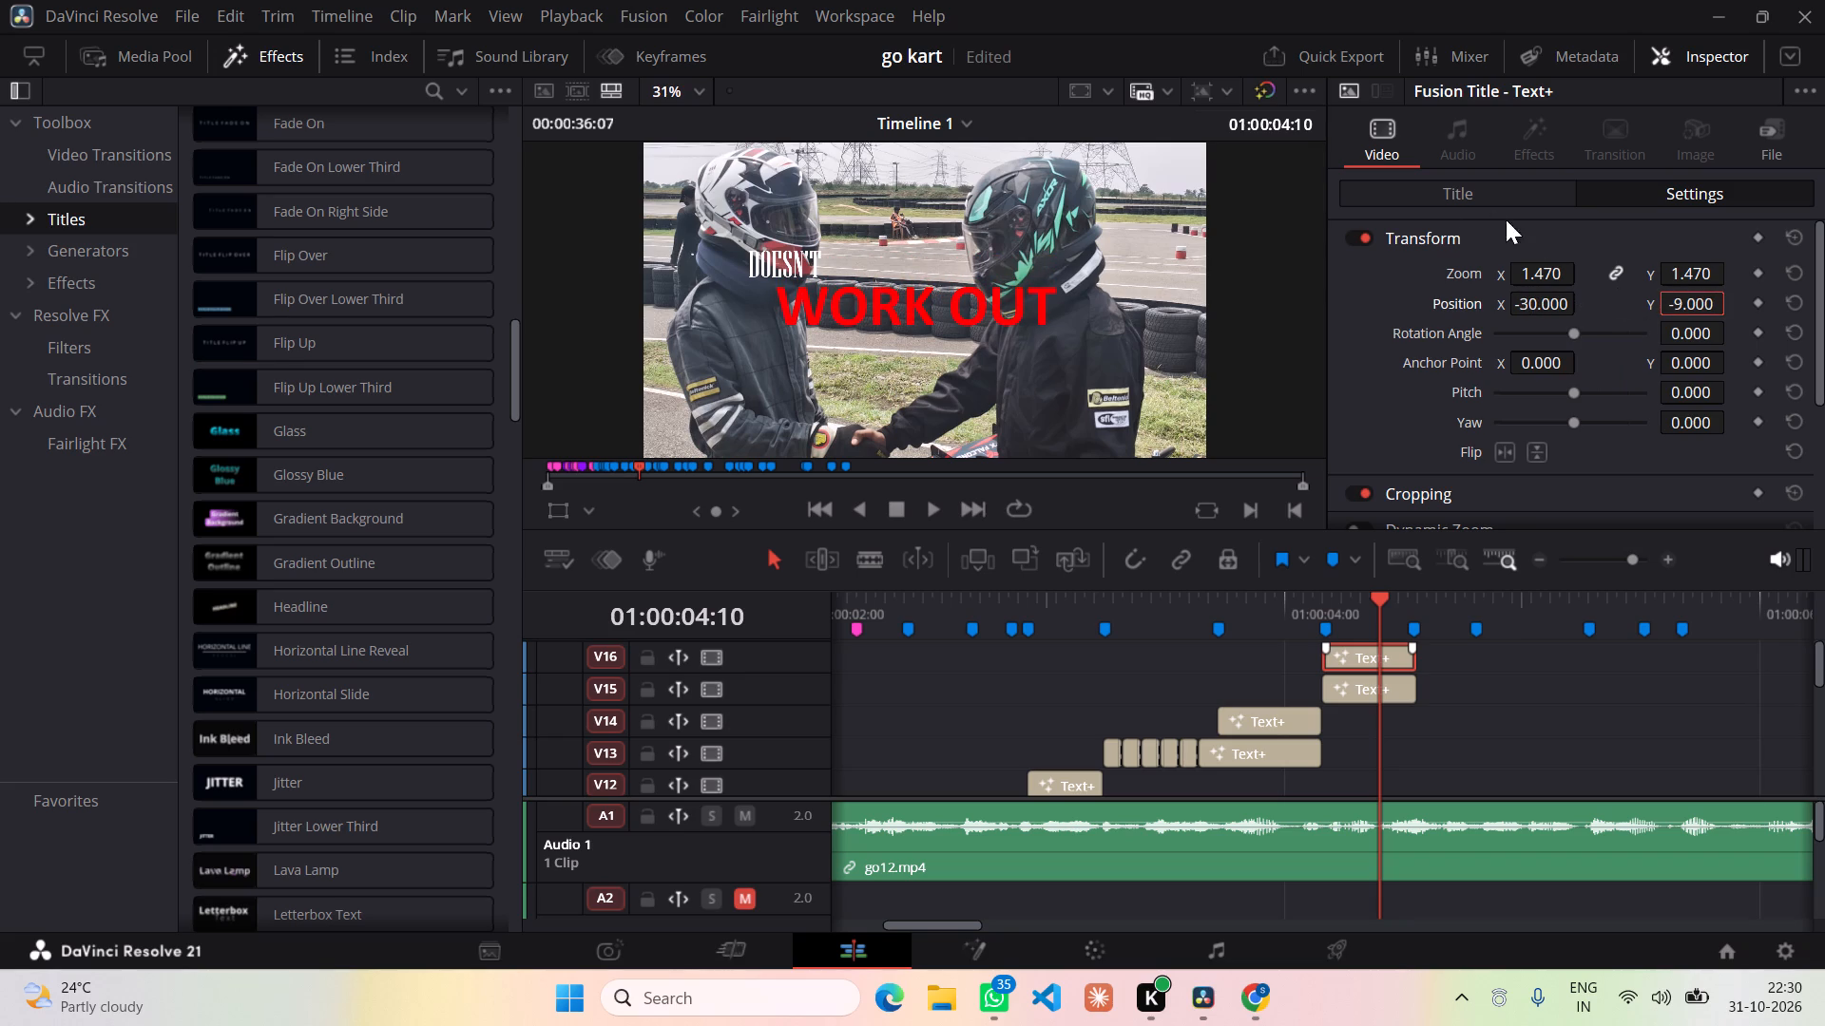
Move the "DOESN'T" title on V15 to position X -495, Y 58.
click(1392, 677)
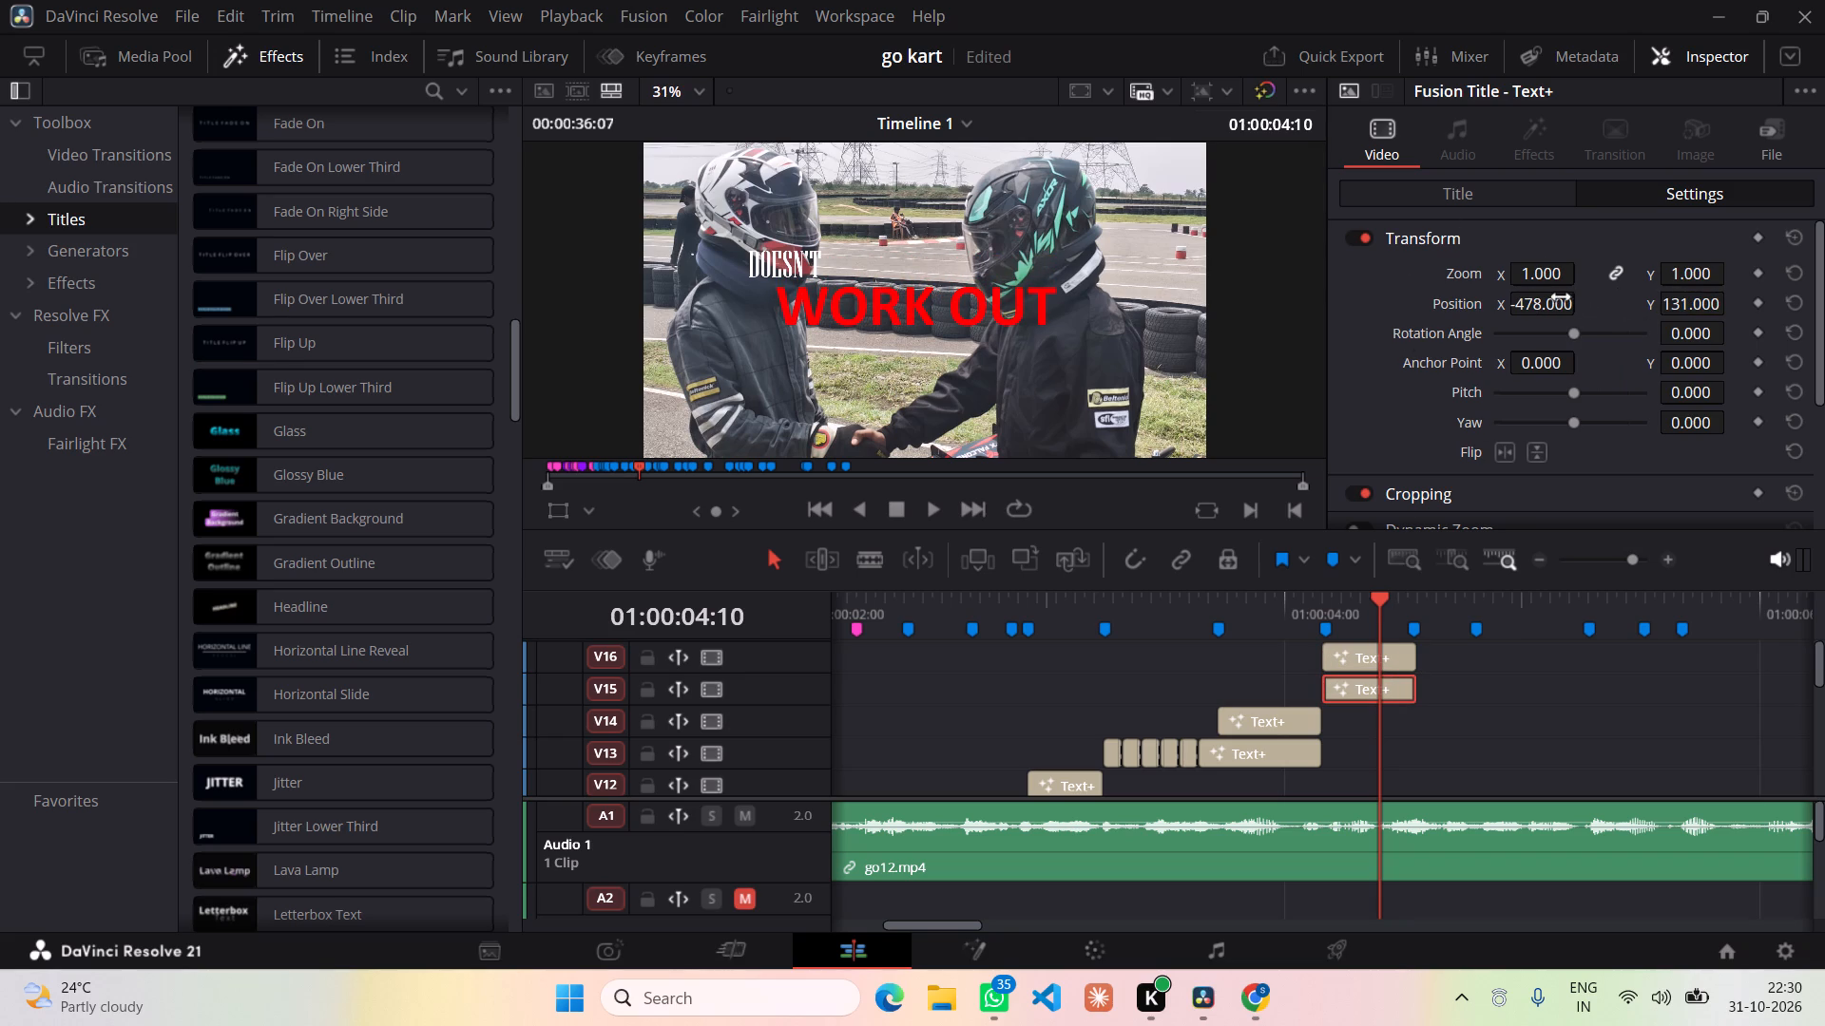
drag(1559, 305, 1528, 312)
drag(1528, 312, 1539, 315)
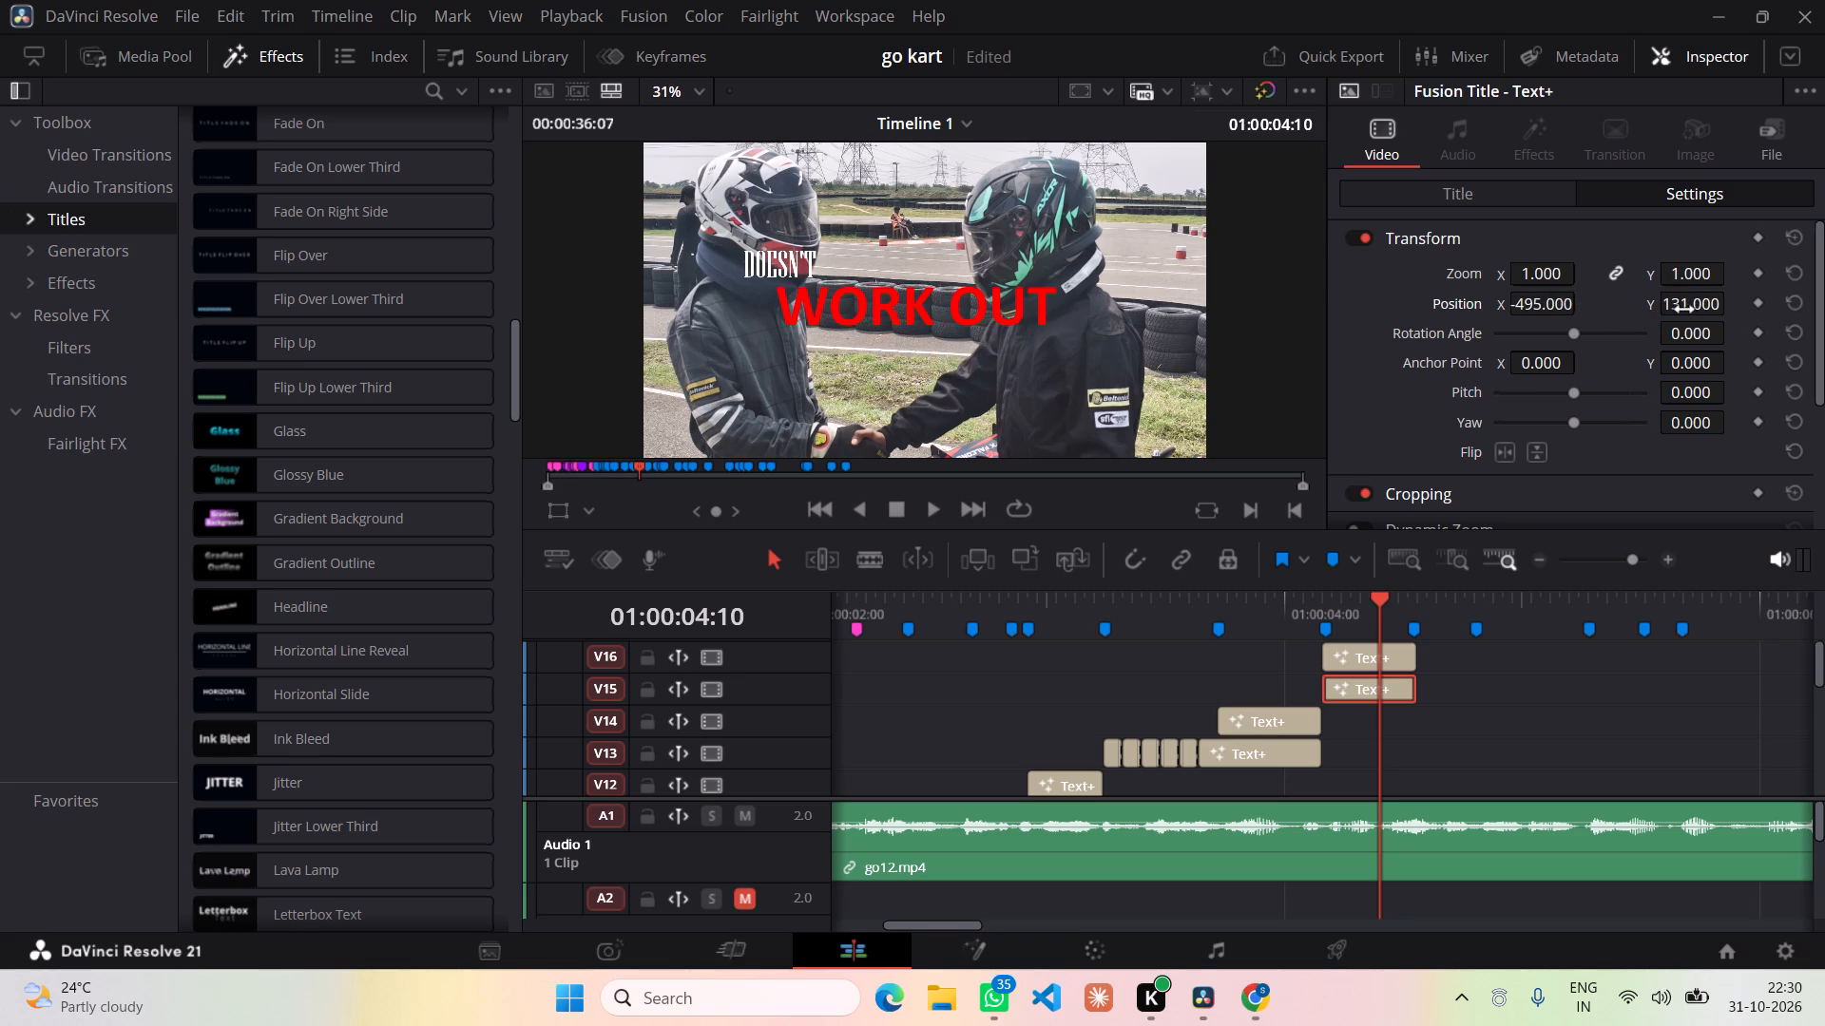
drag(1686, 310, 1600, 318)
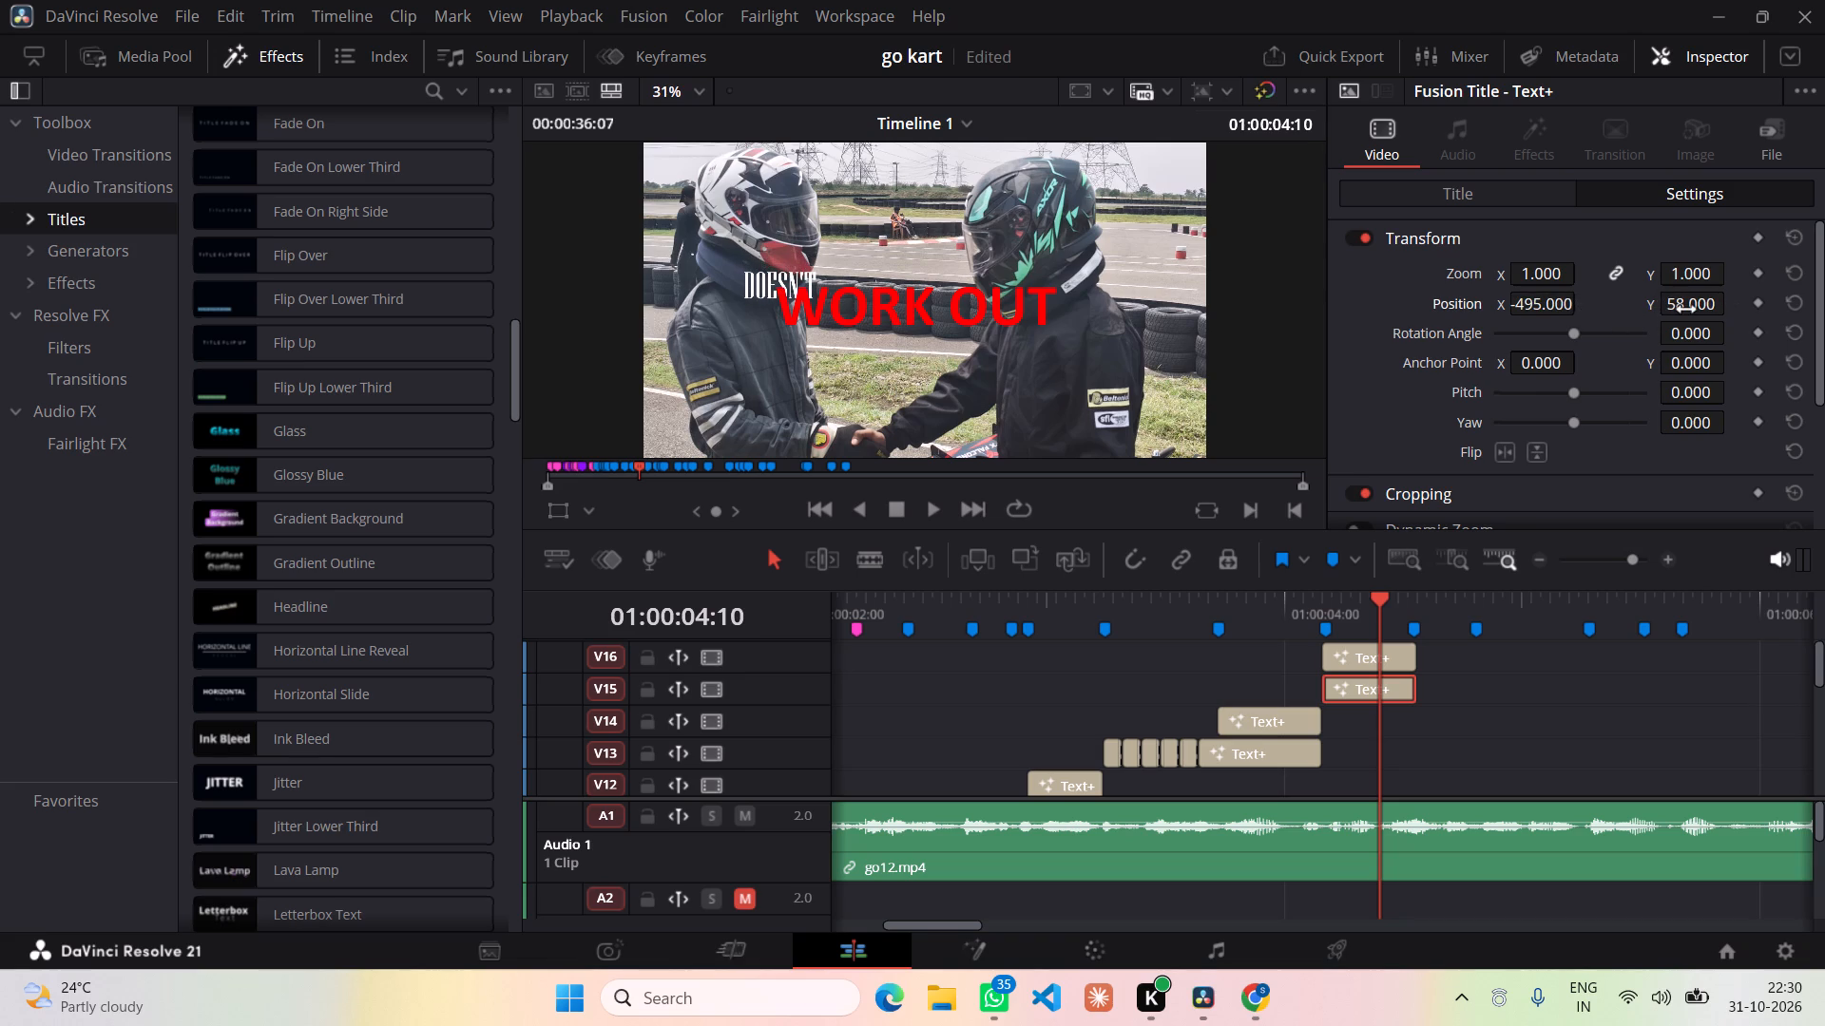
Place the "WORK OUT" title on V16 lower, below "DOESN'T", by setting its Y position to -58.
click(1406, 655)
click(1384, 661)
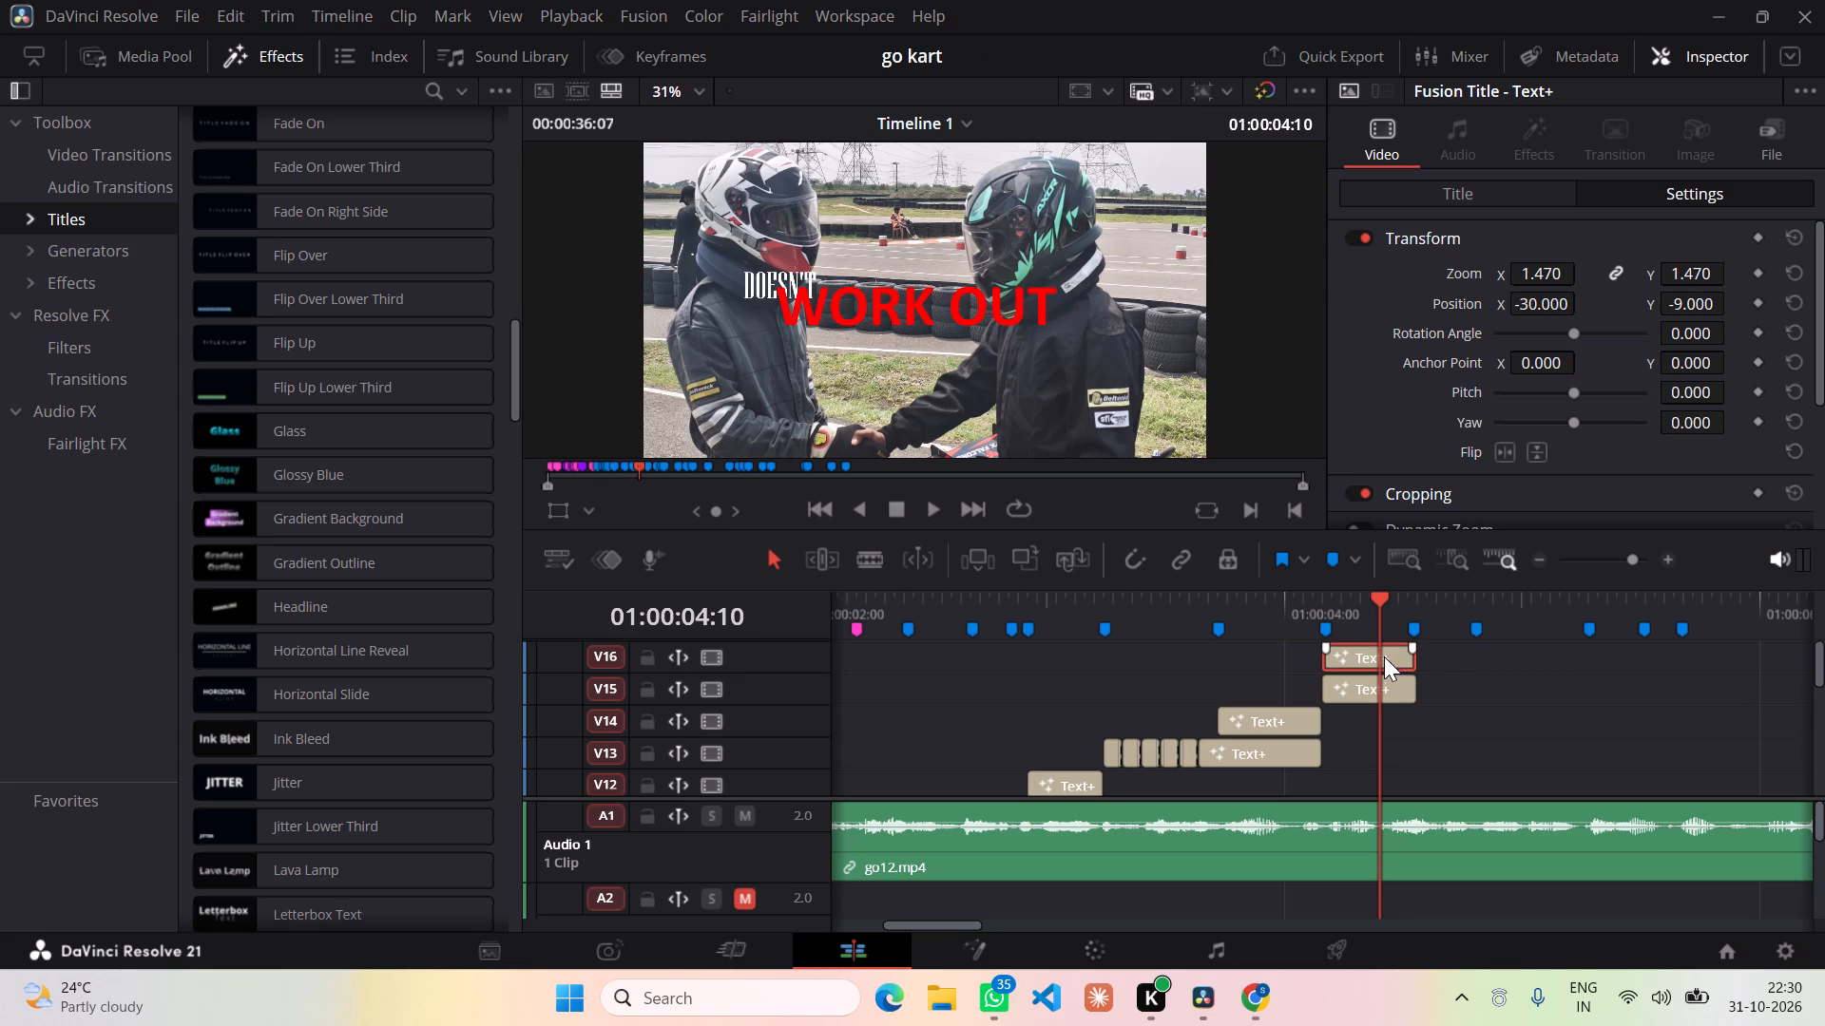
drag(1681, 313, 1714, 302)
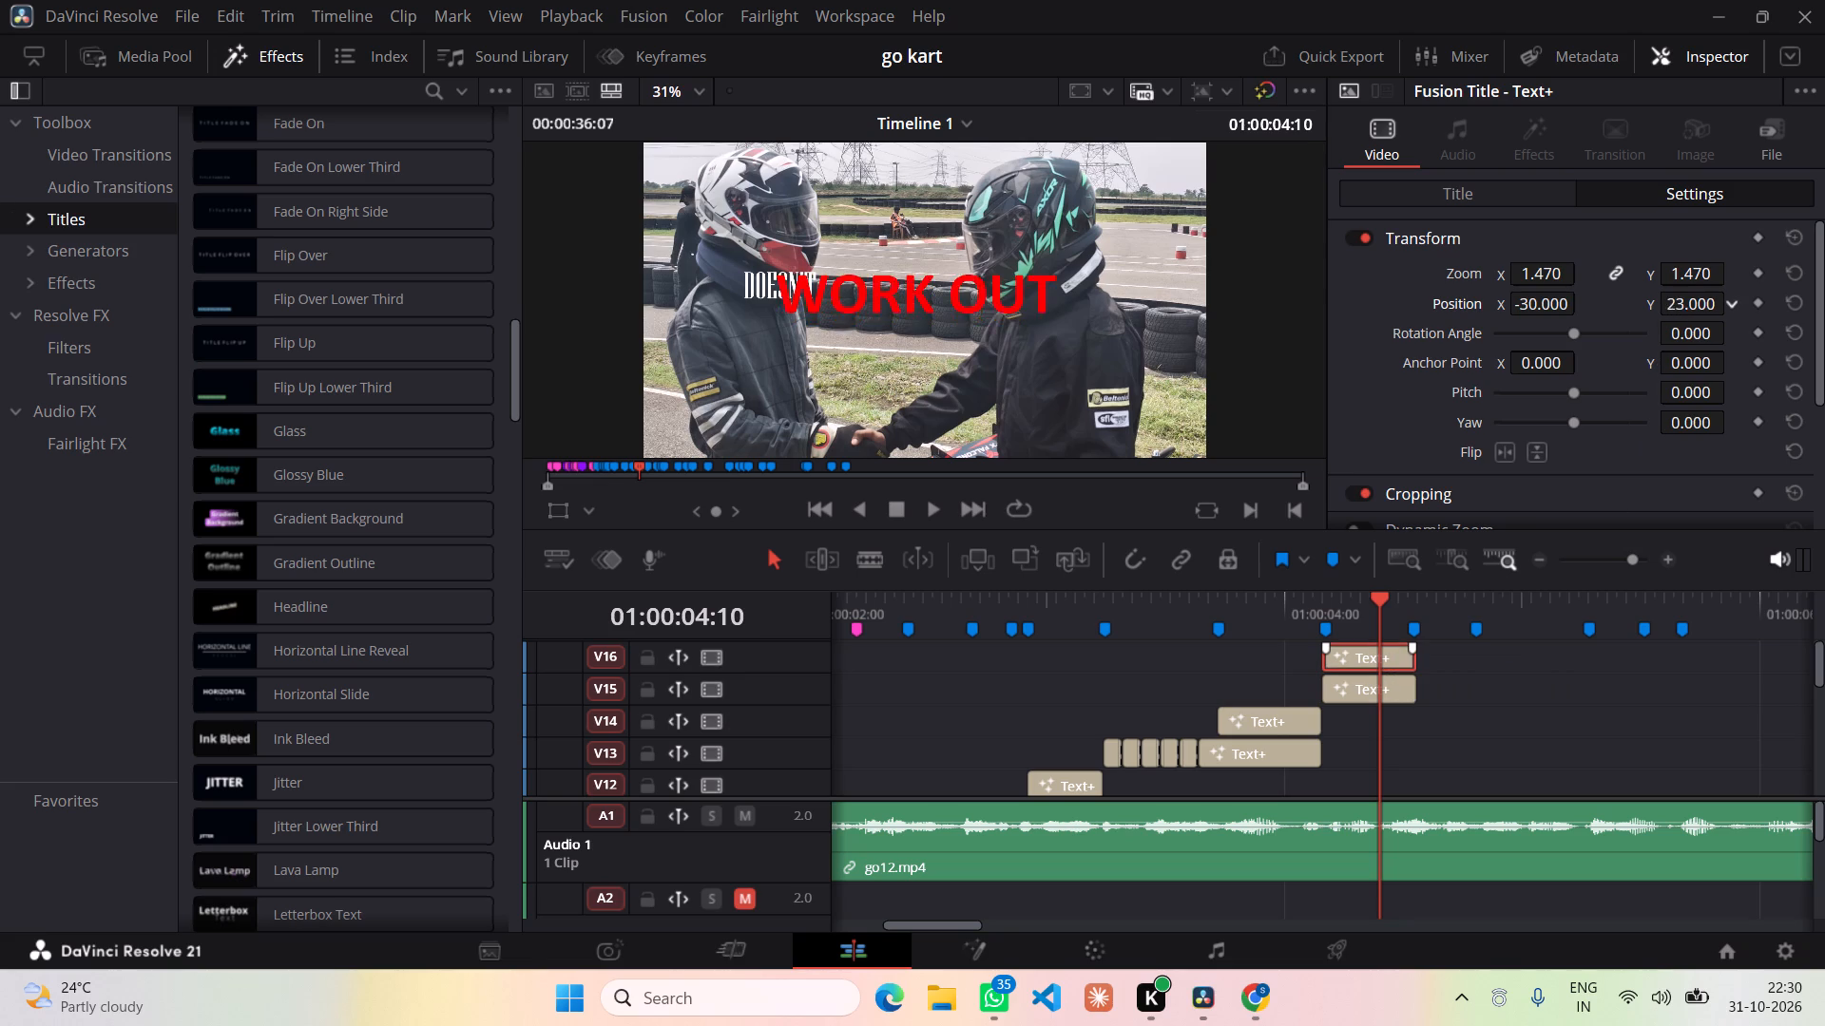
drag(1714, 302, 1623, 332)
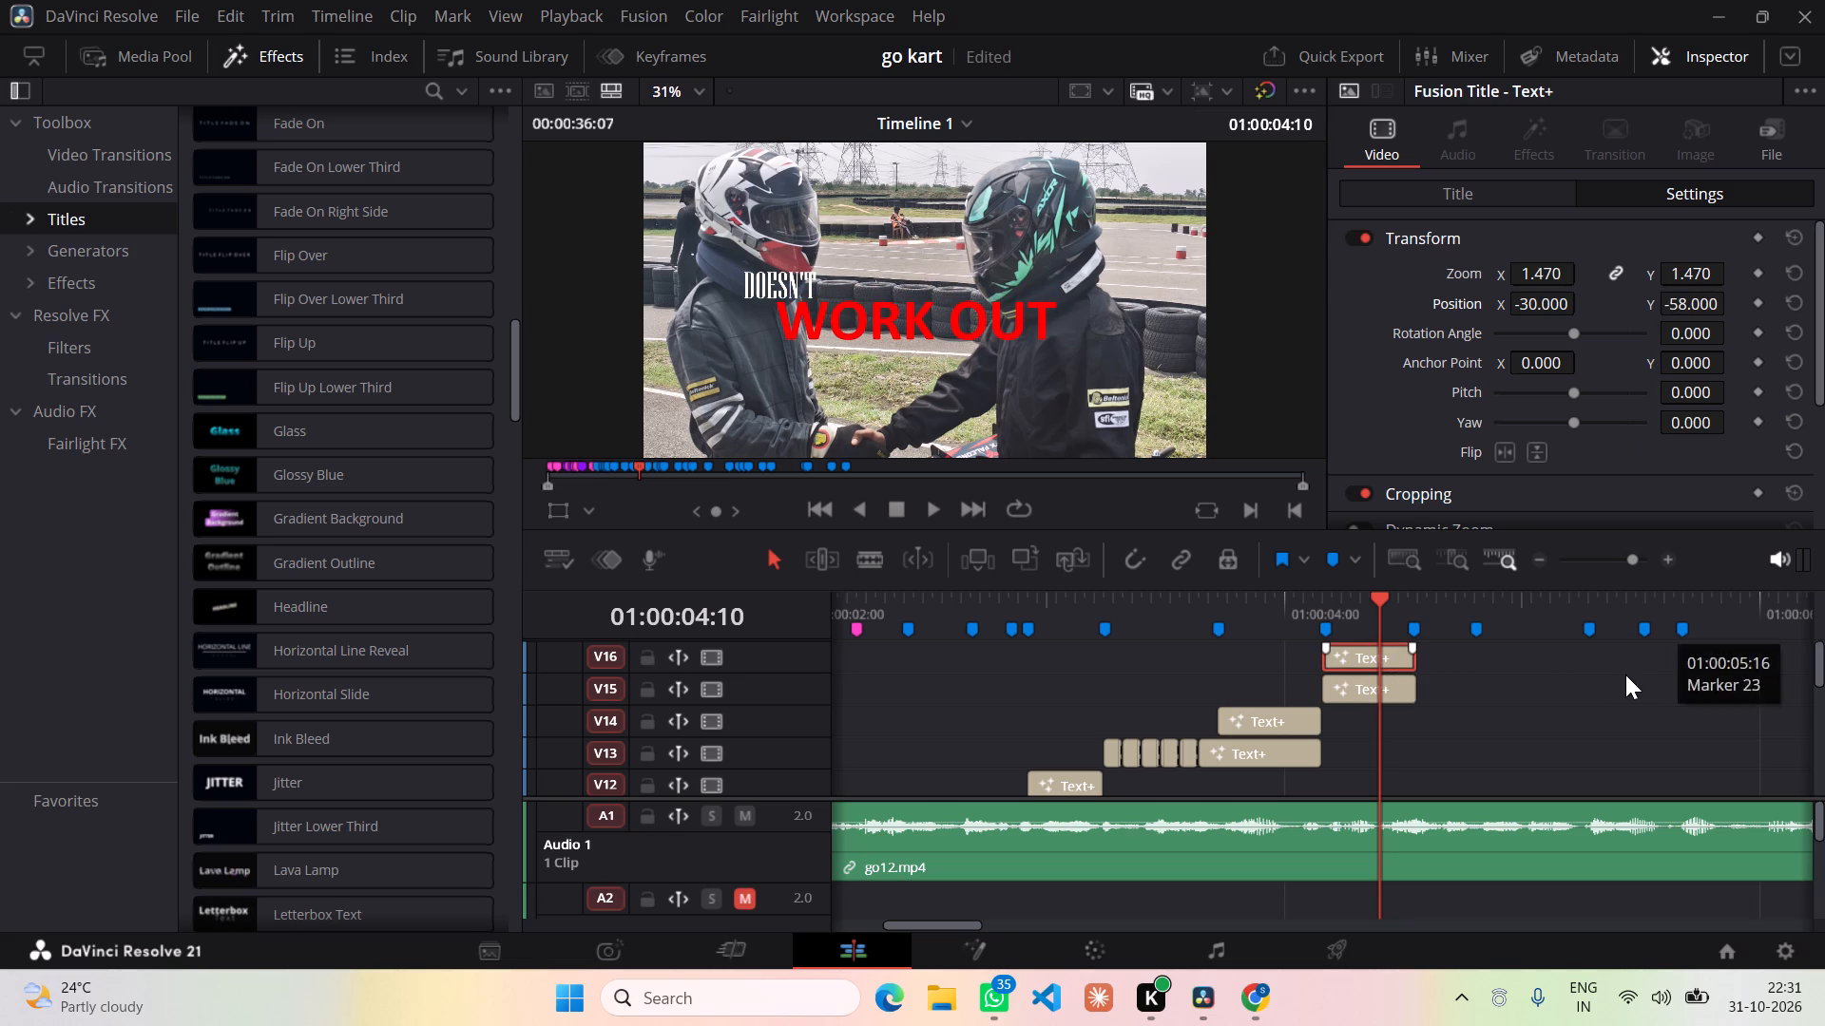
click(1620, 678)
Play Timeline 1 from the start to check the titles over the handshake photo.
drag(1379, 597, 707, 560)
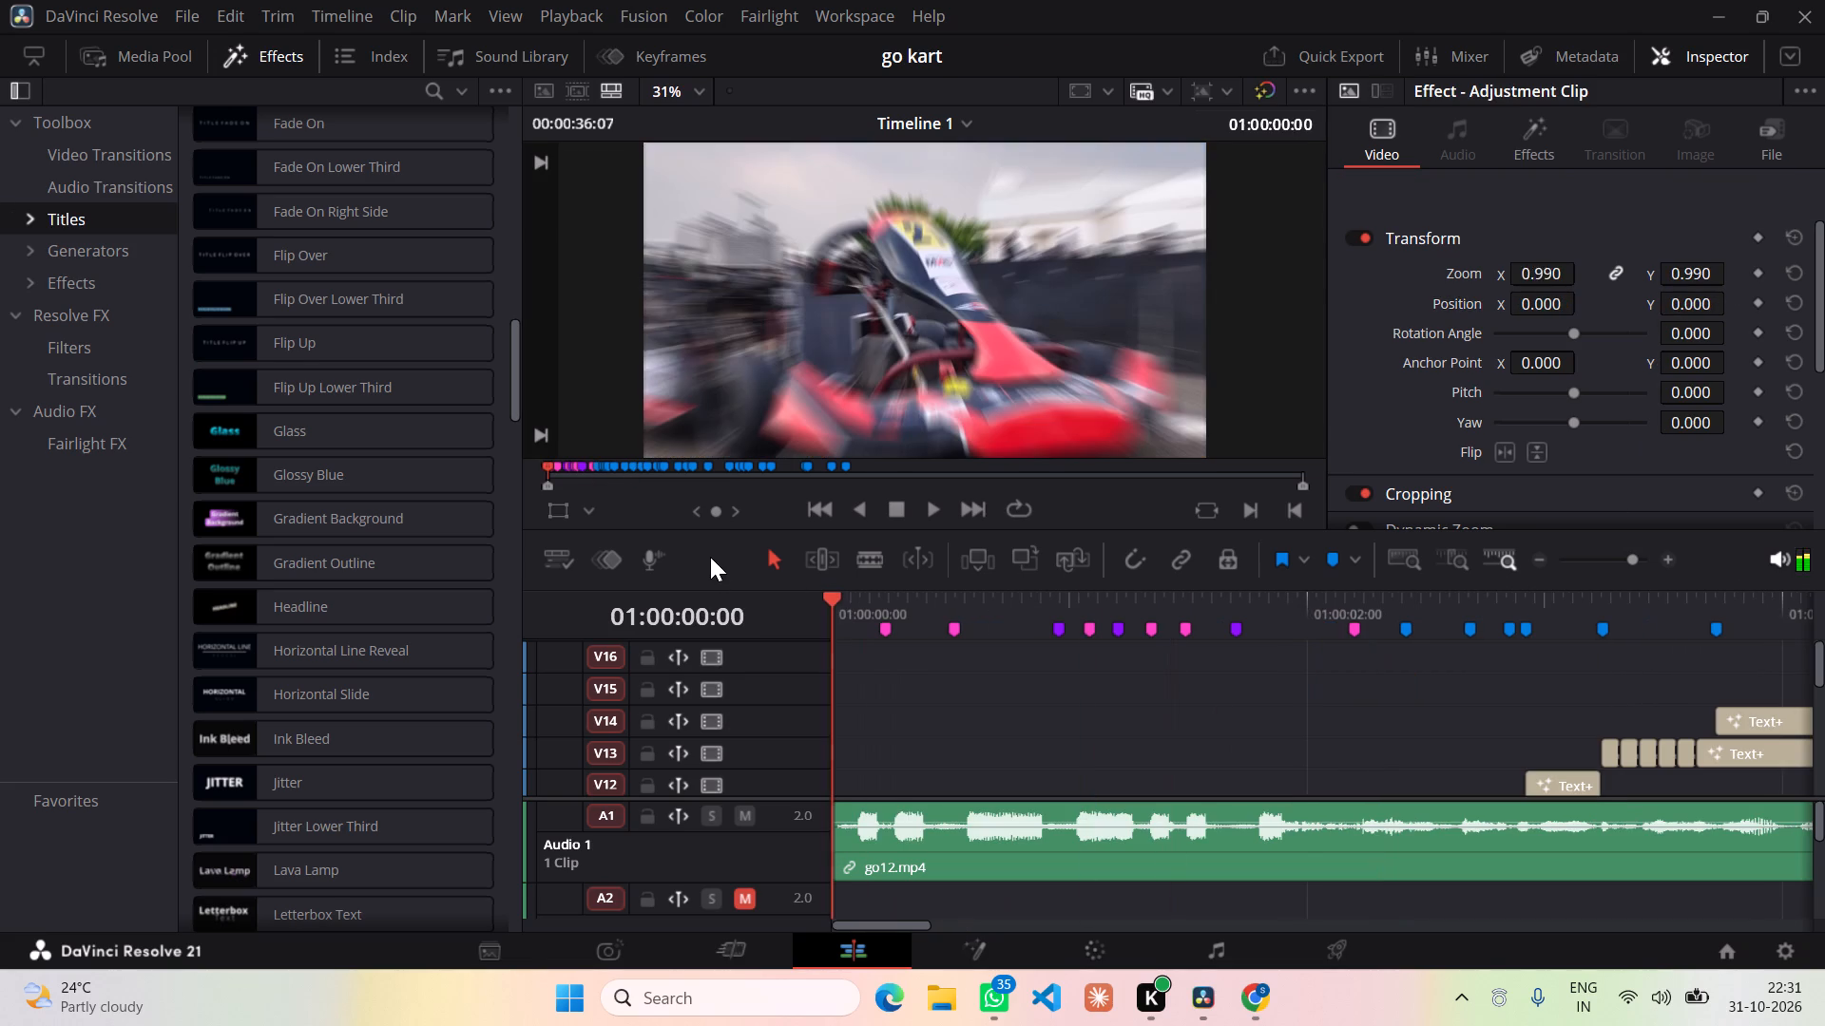
key(space)
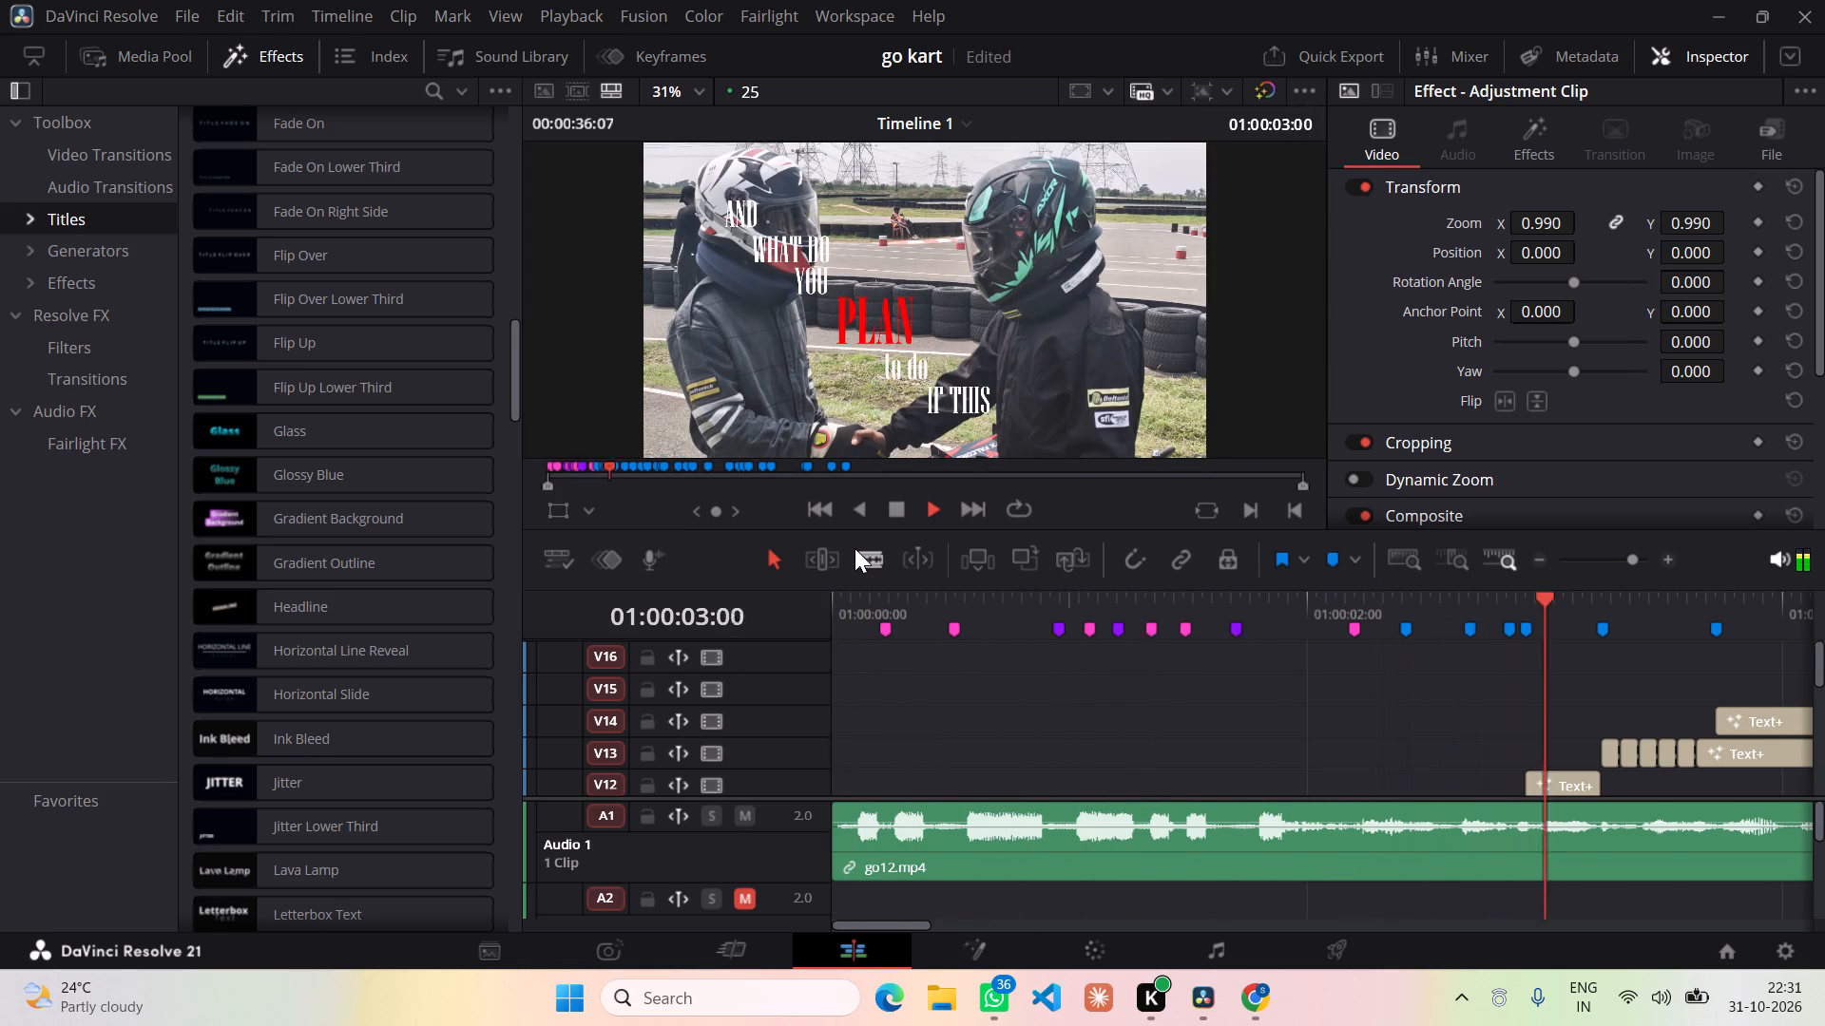
key(space)
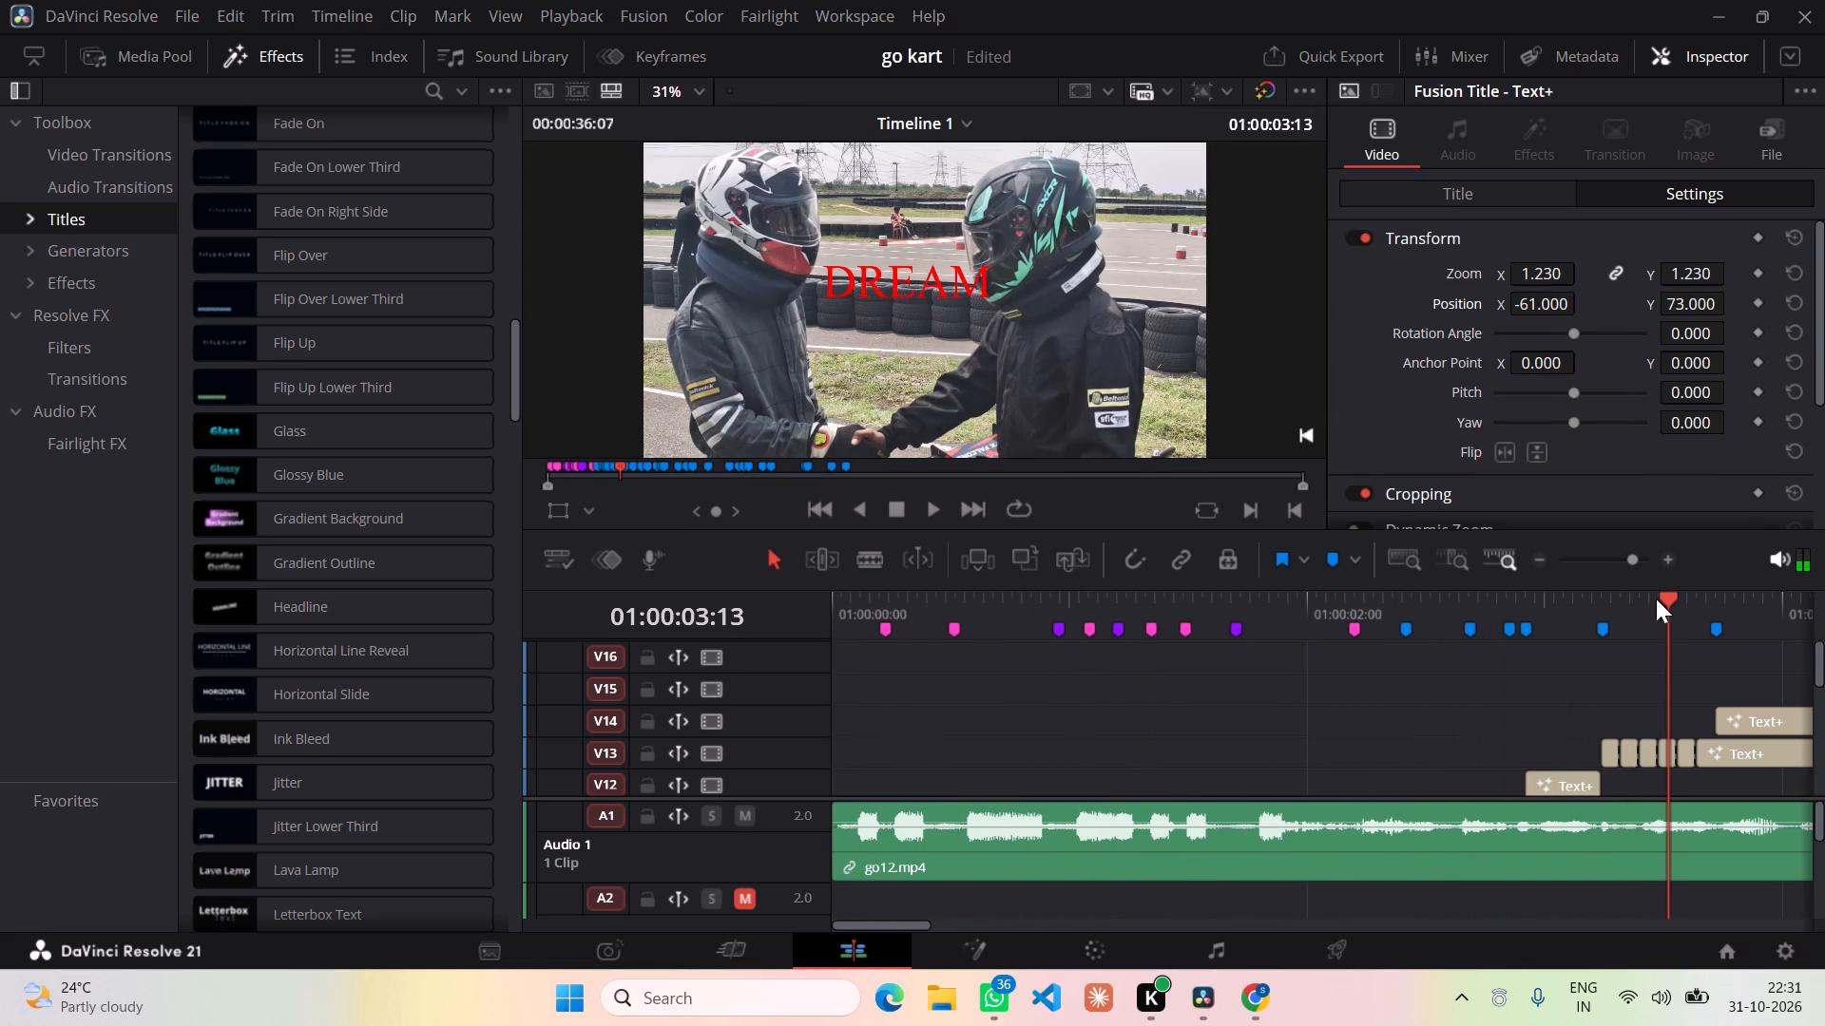
Scrub through the "AND WHAT DO YOU PLAN to do IF THIS" titles and inspect the text of the title on V7.
drag(1665, 596, 1494, 618)
scroll(1563, 692, up, 3)
scroll(1585, 702, down, 3)
scroll(1580, 700, up, 4)
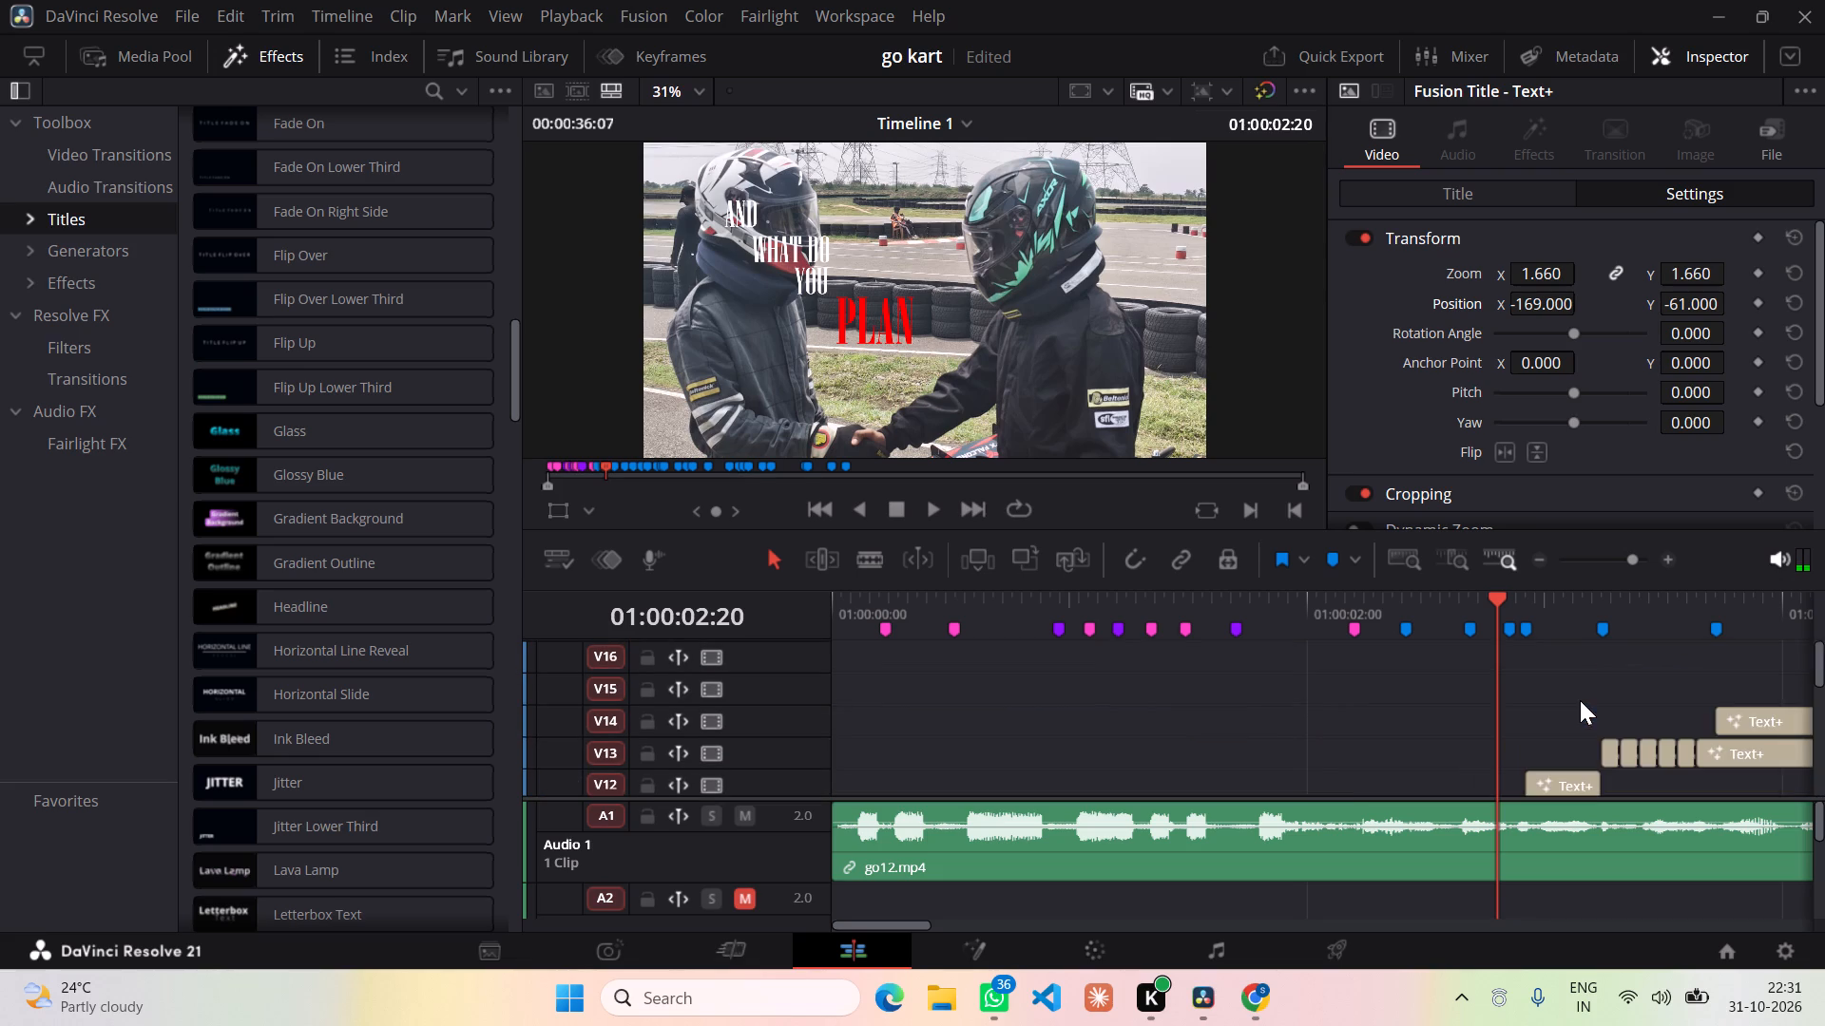
scroll(1580, 700, down, 2)
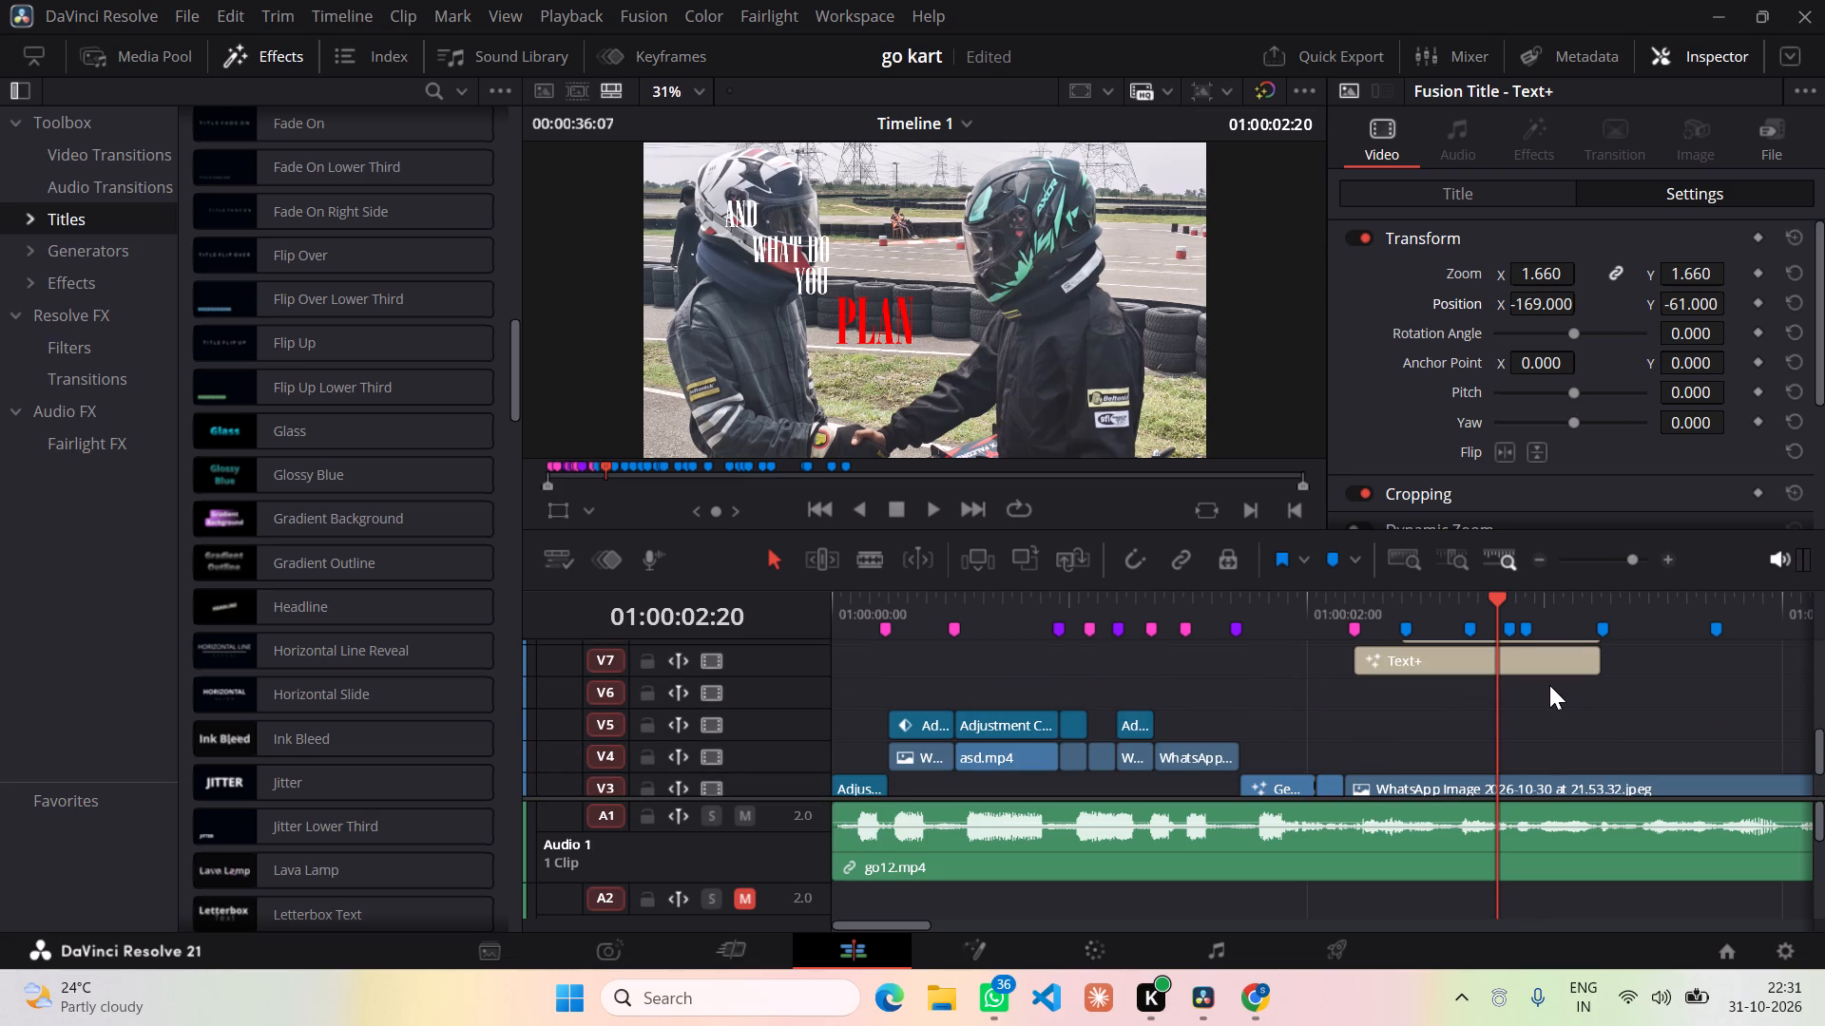
scroll(1549, 685, up, 1)
scroll(1549, 685, down, 1)
click(1520, 665)
click(1473, 182)
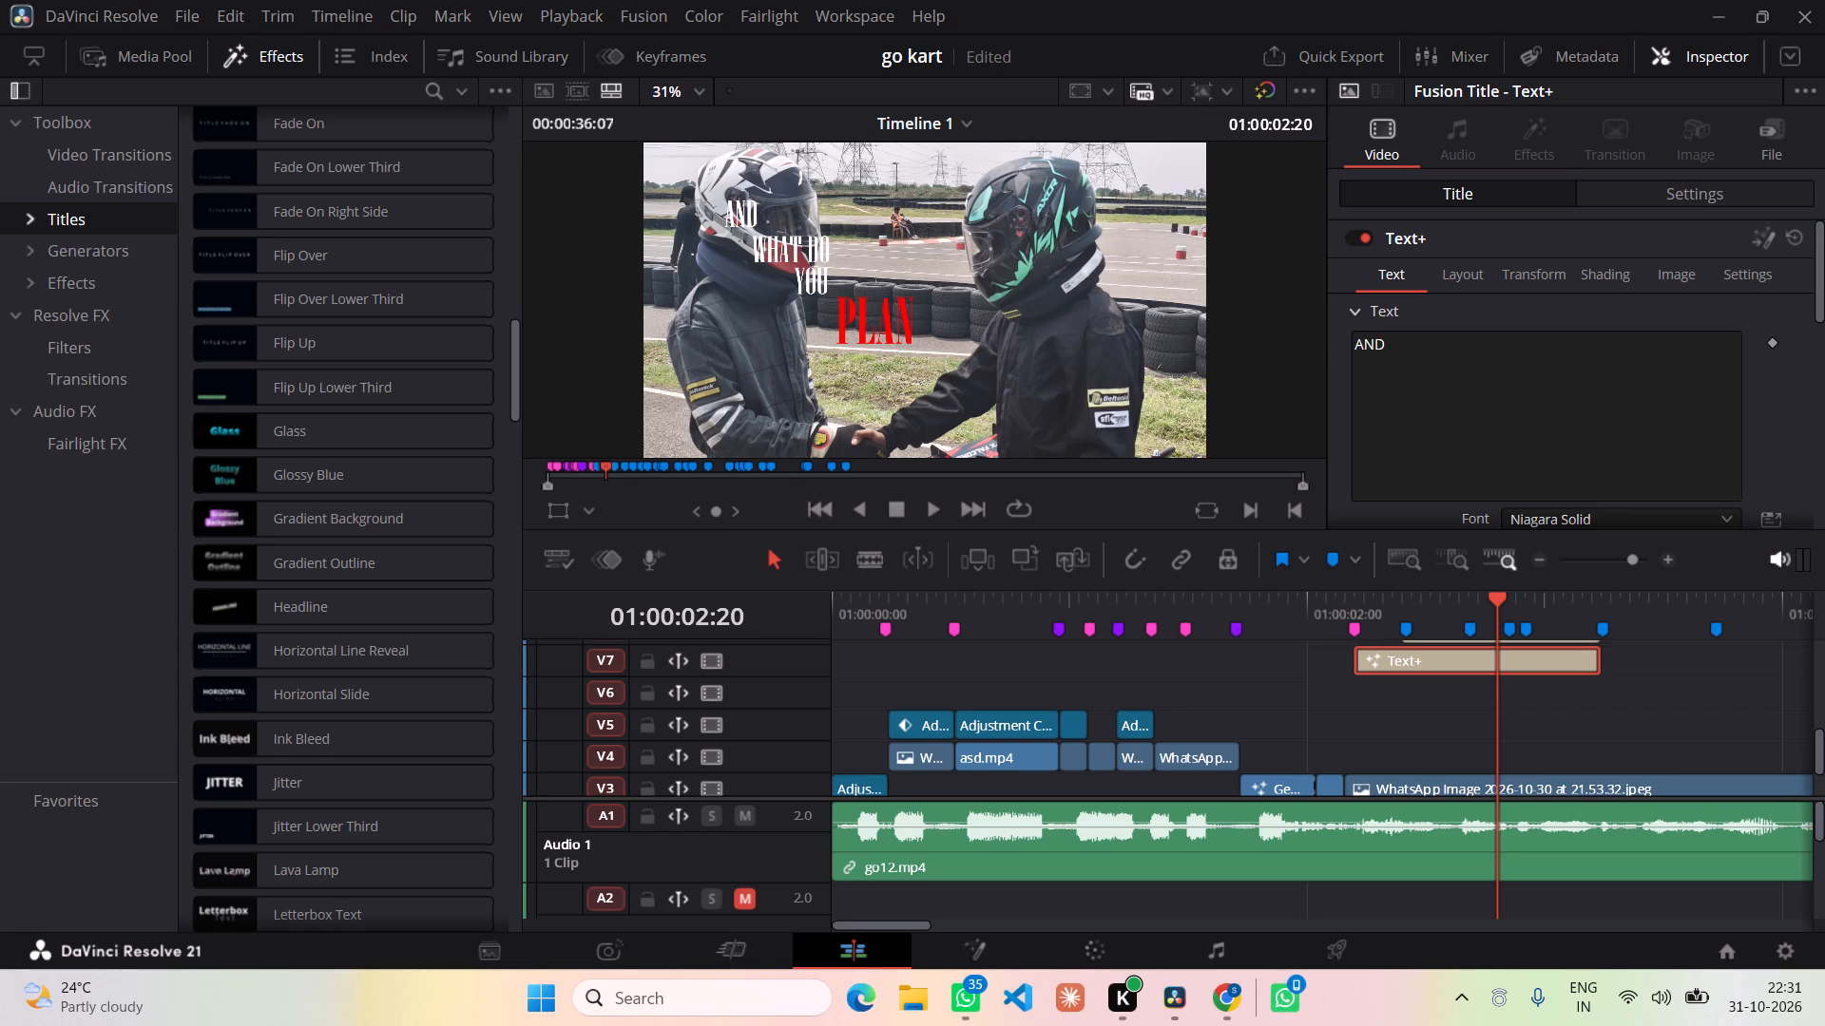
drag(1503, 594, 1536, 594)
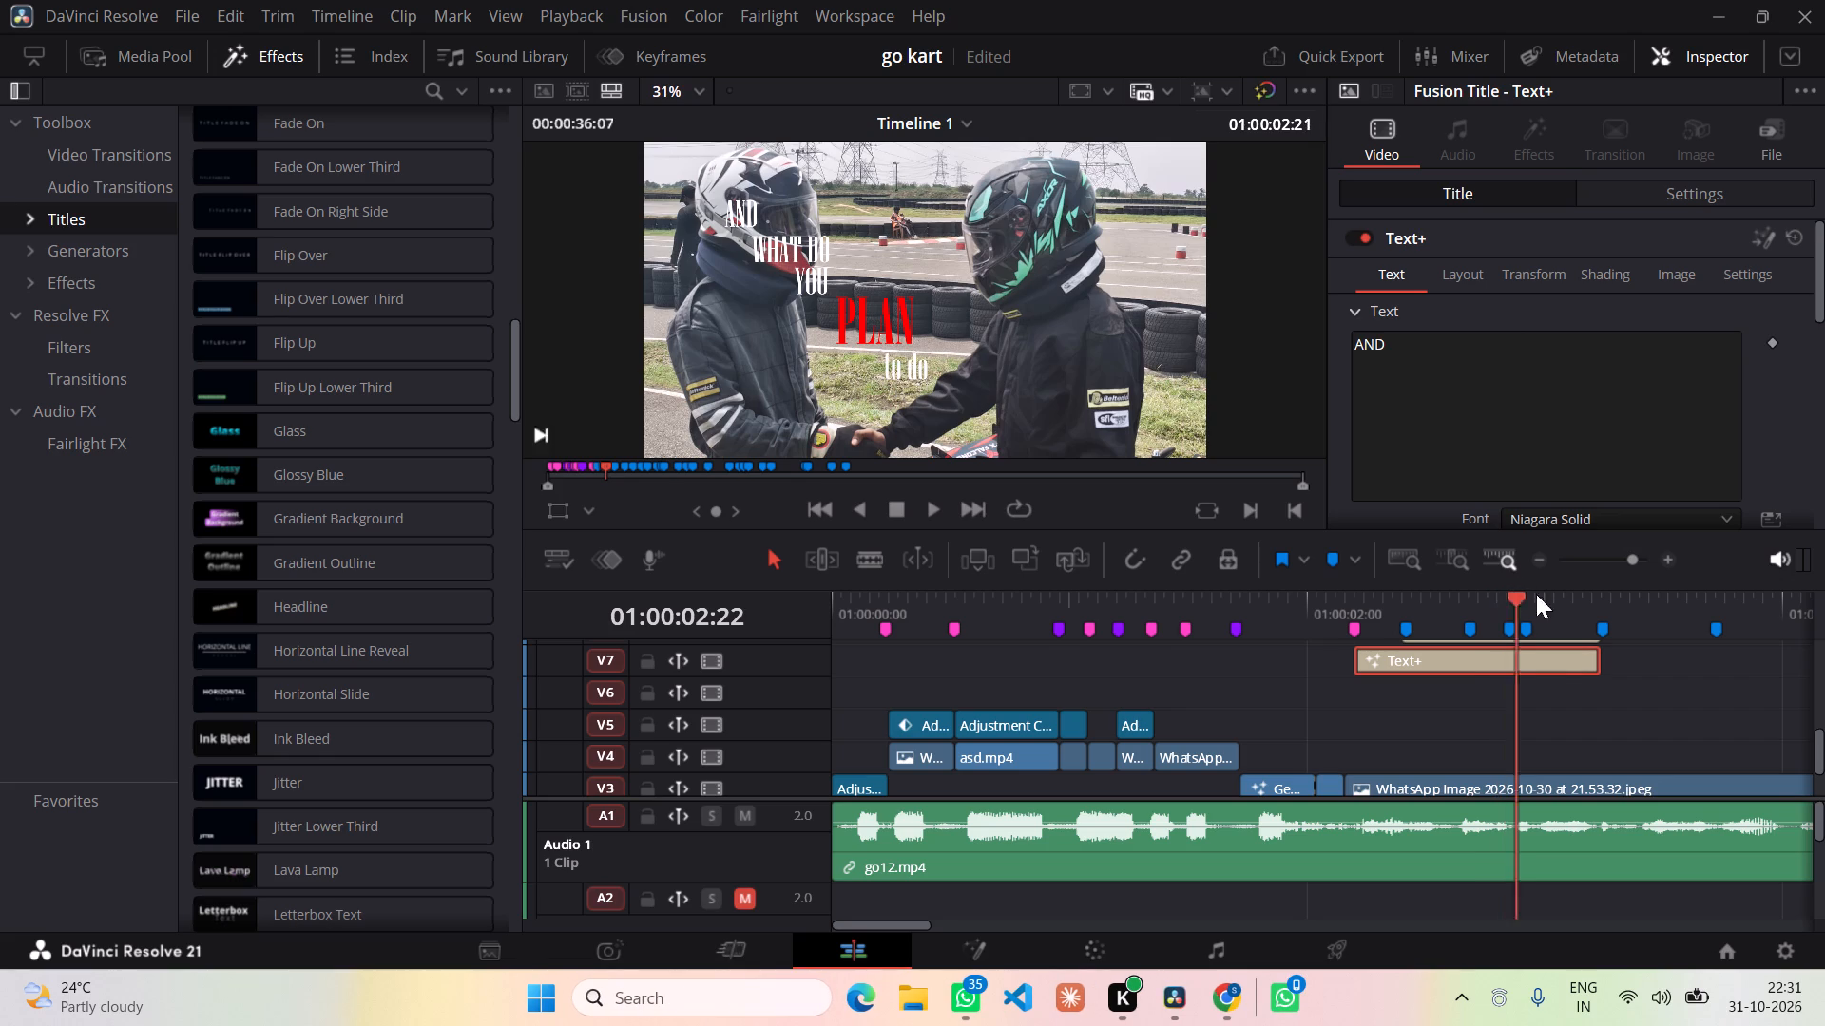
drag(1536, 594, 1574, 594)
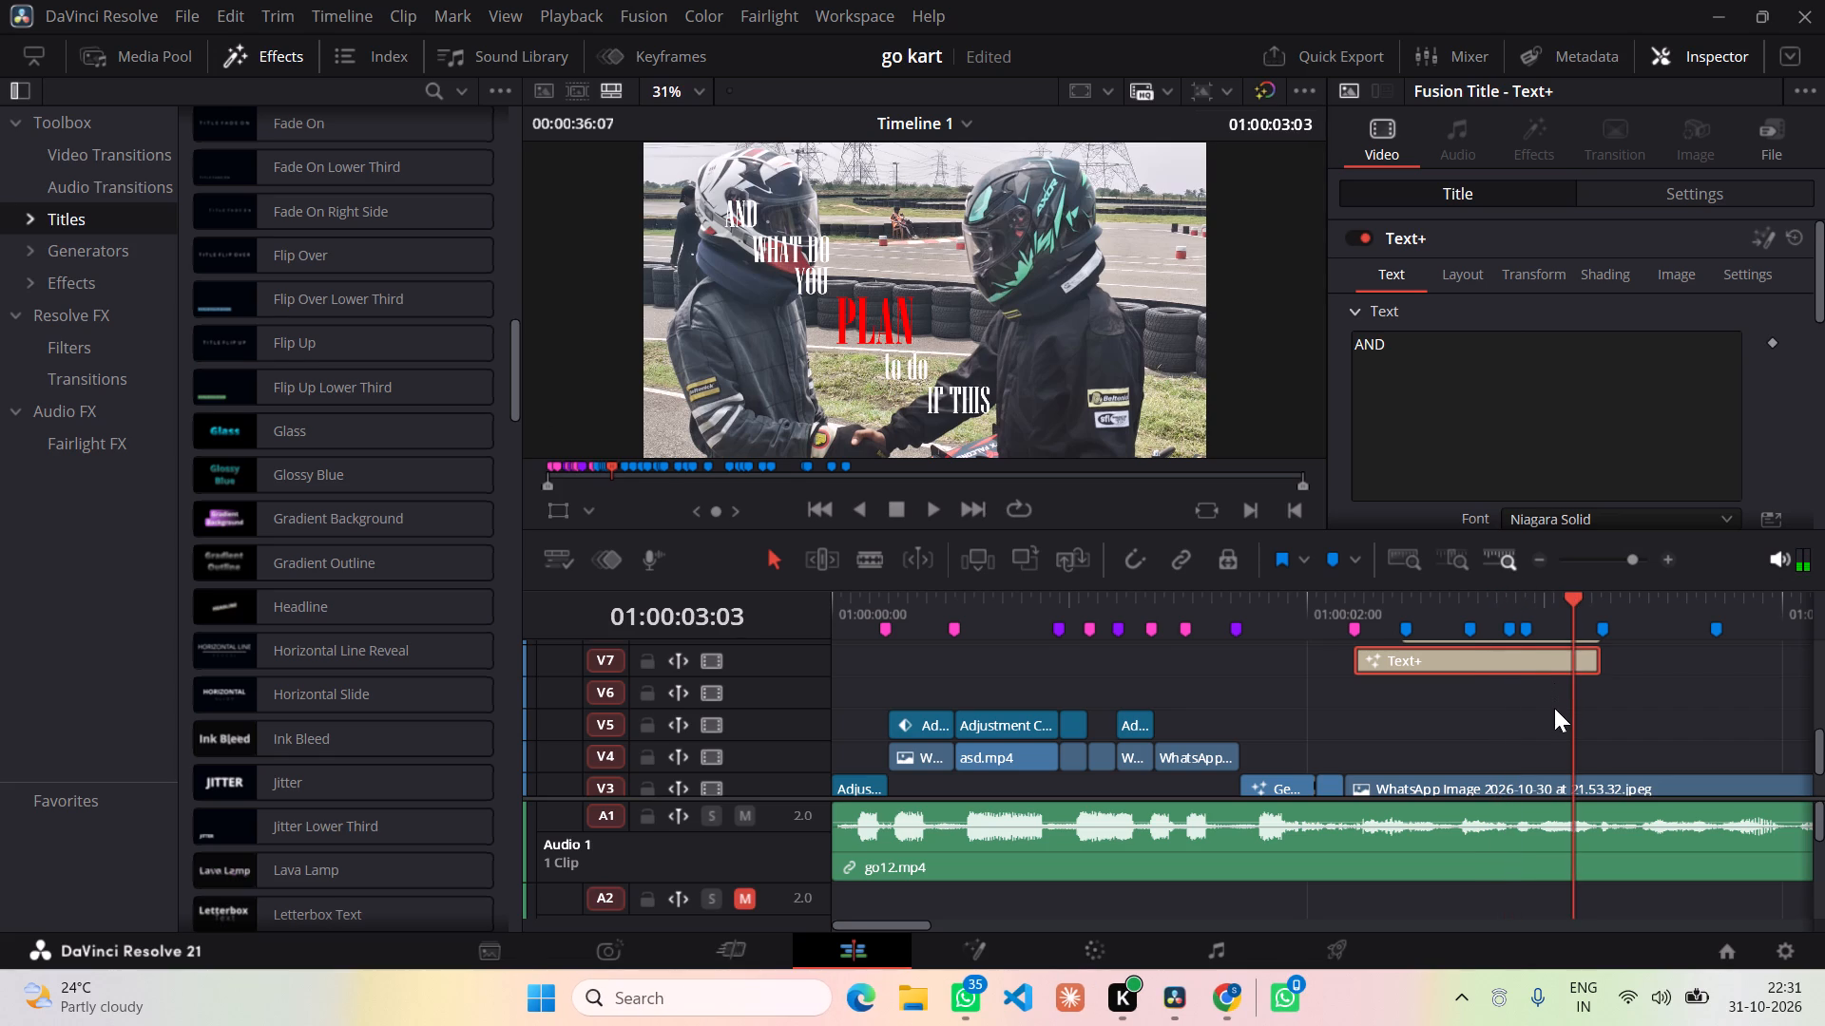
Shift the "IF THIS" title on V12 by setting its X position to 205 at 01:00:03:03.
scroll(1554, 708, up, 2)
scroll(1554, 708, down, 1)
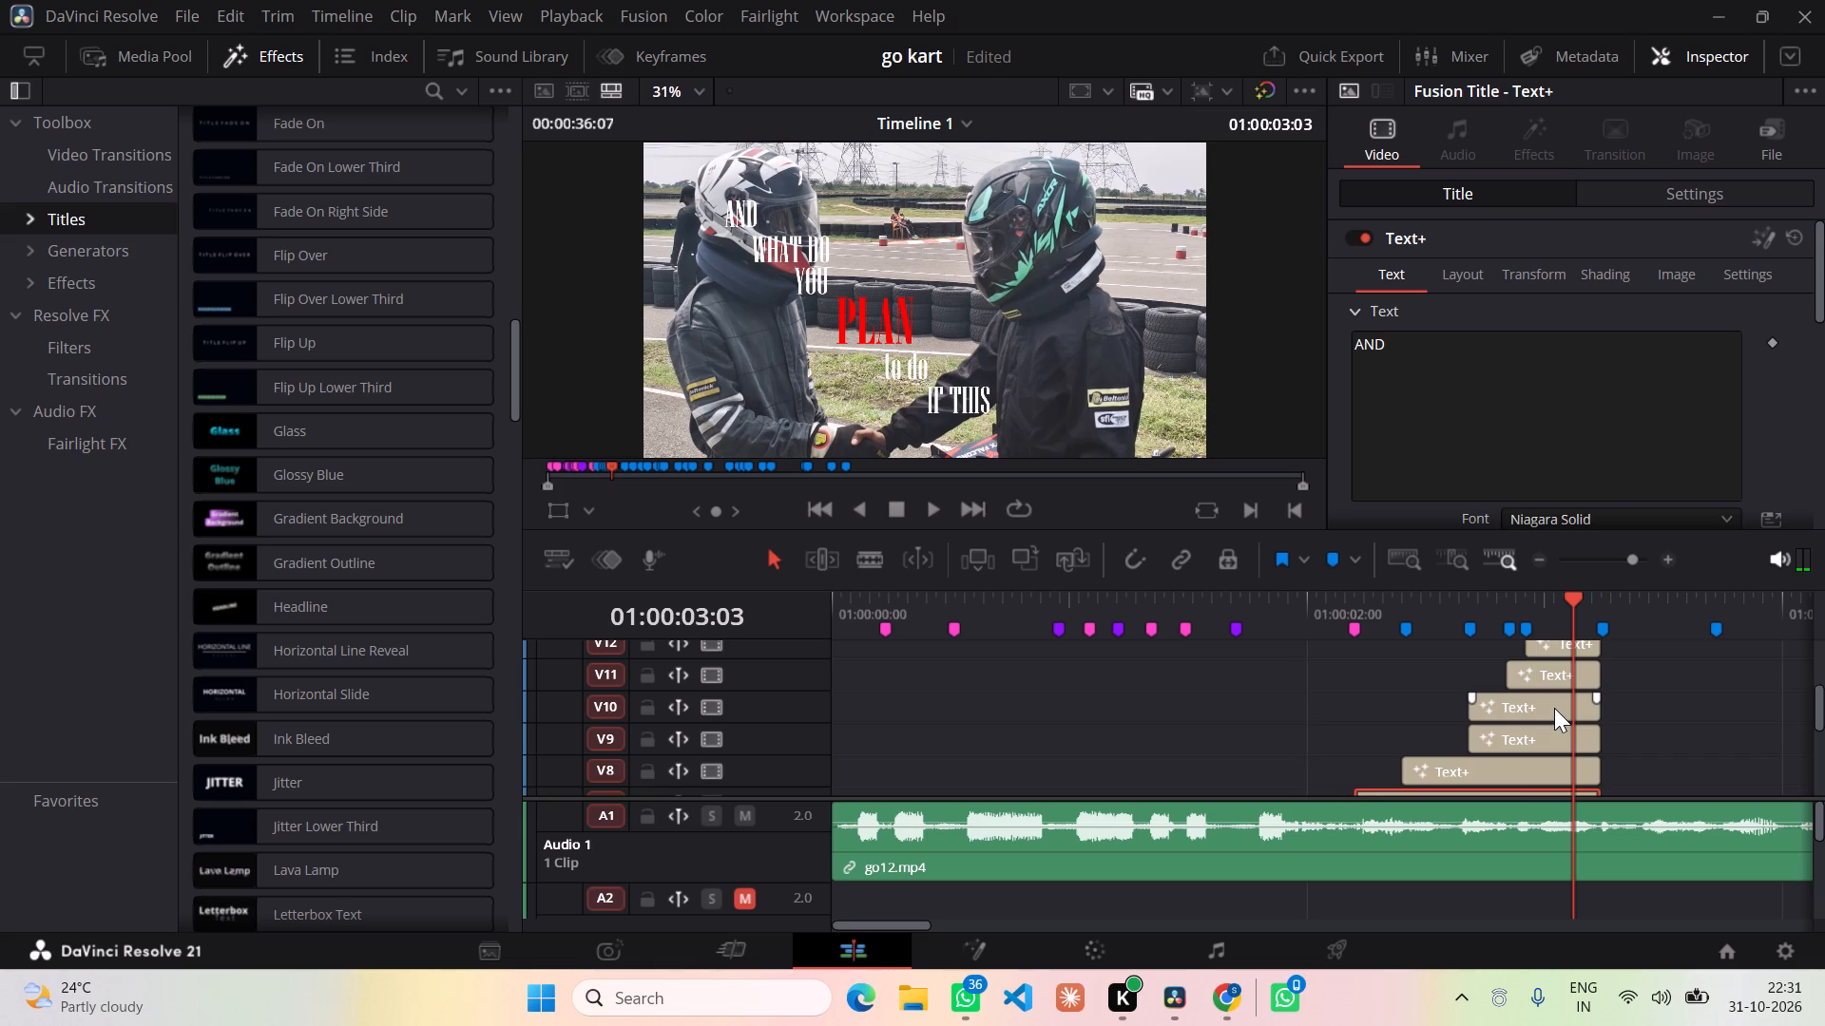
scroll(1554, 708, up, 1)
click(1554, 775)
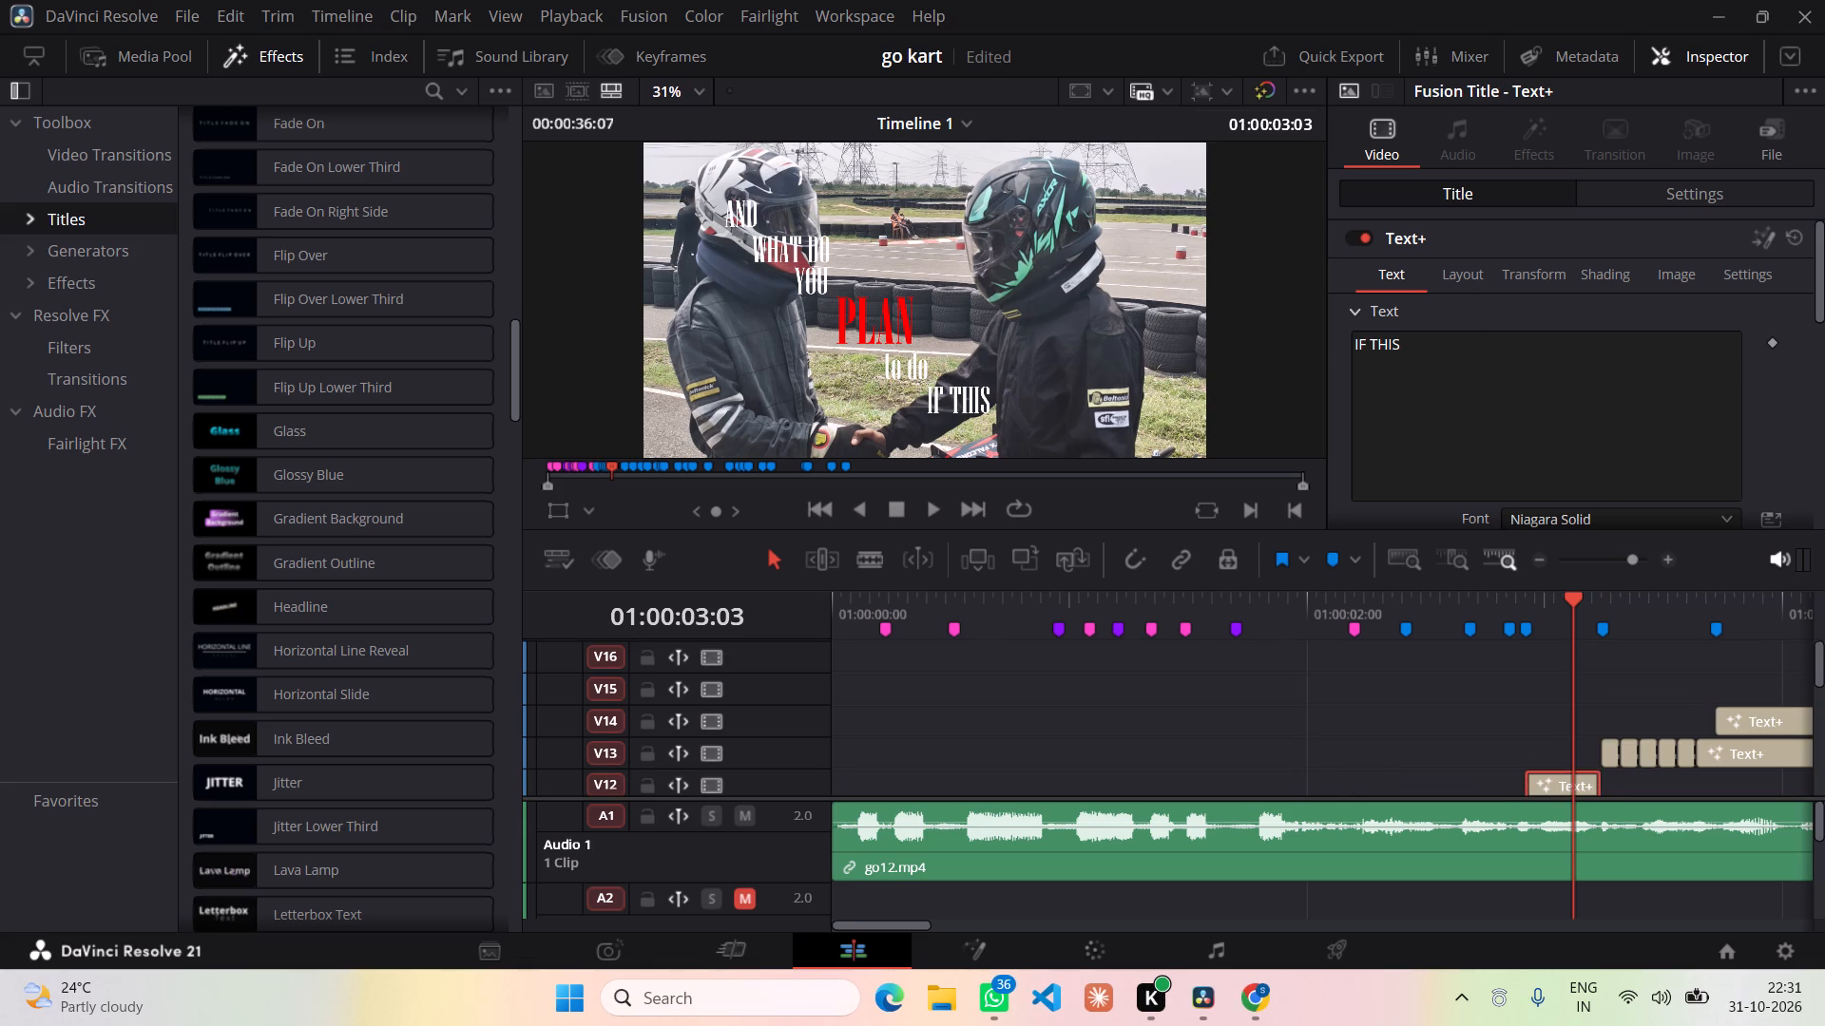
click(1678, 181)
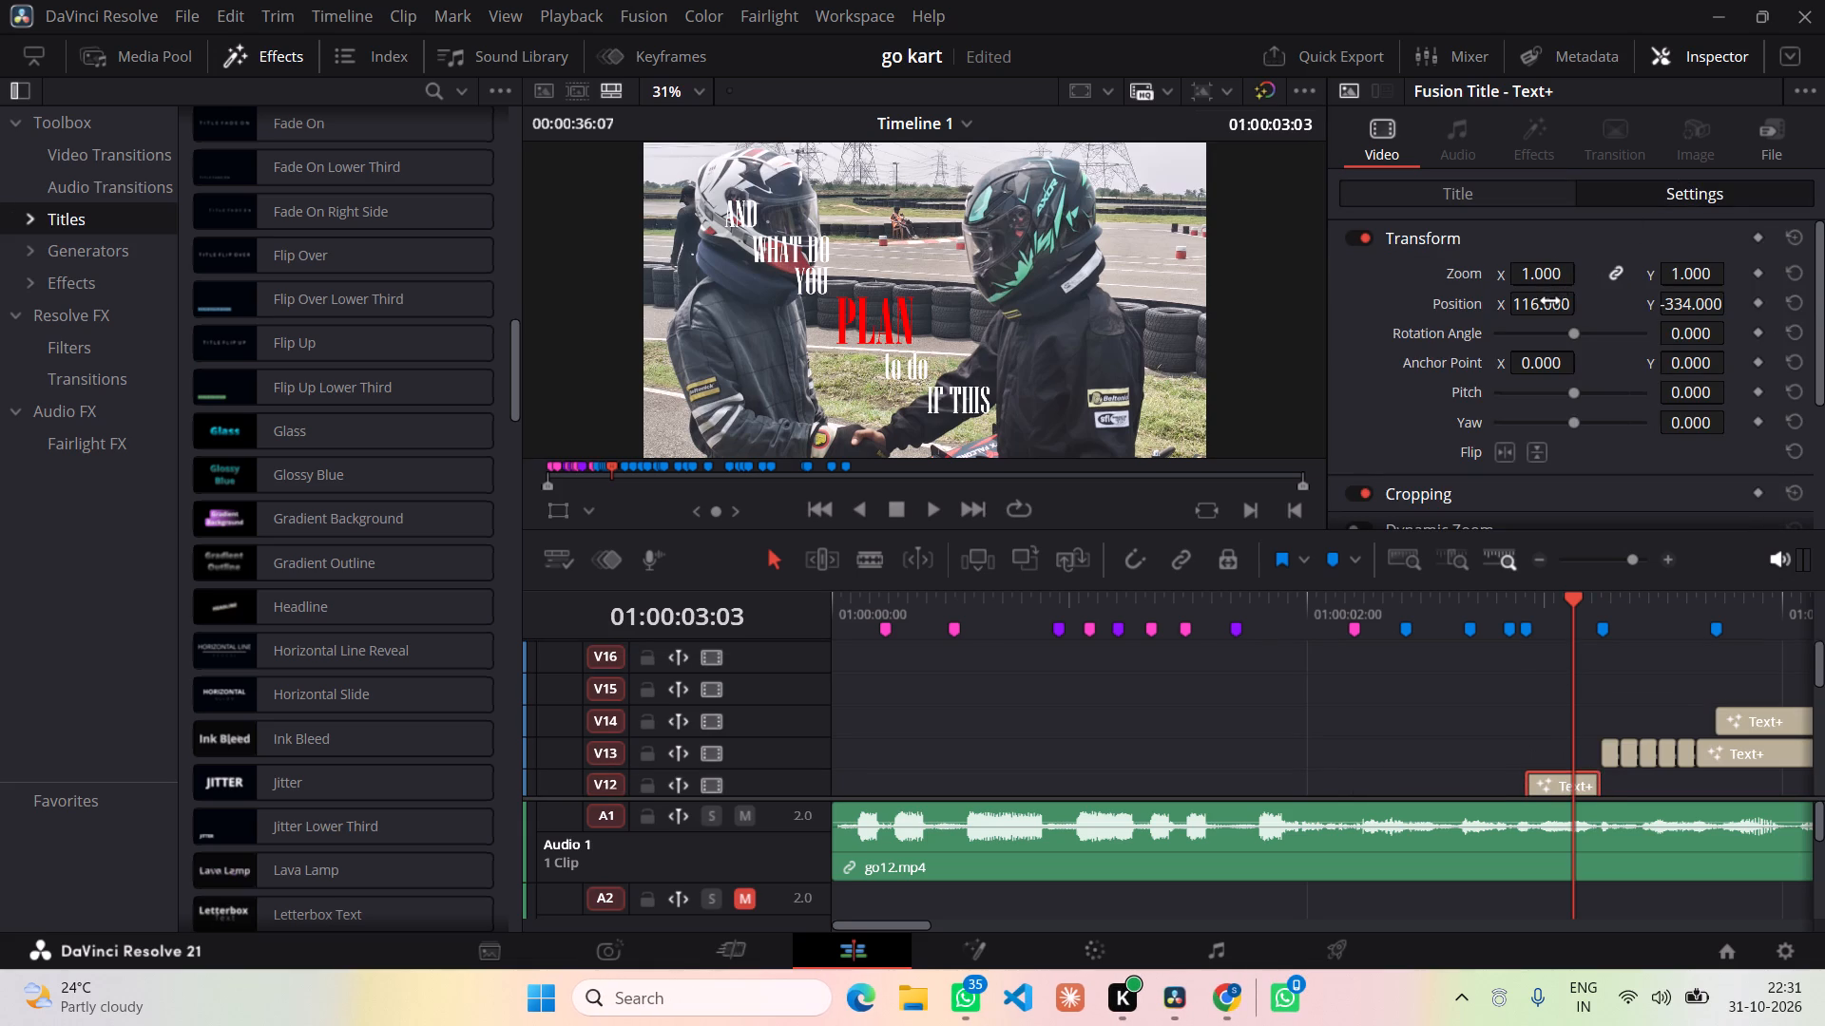
drag(1542, 310, 1623, 310)
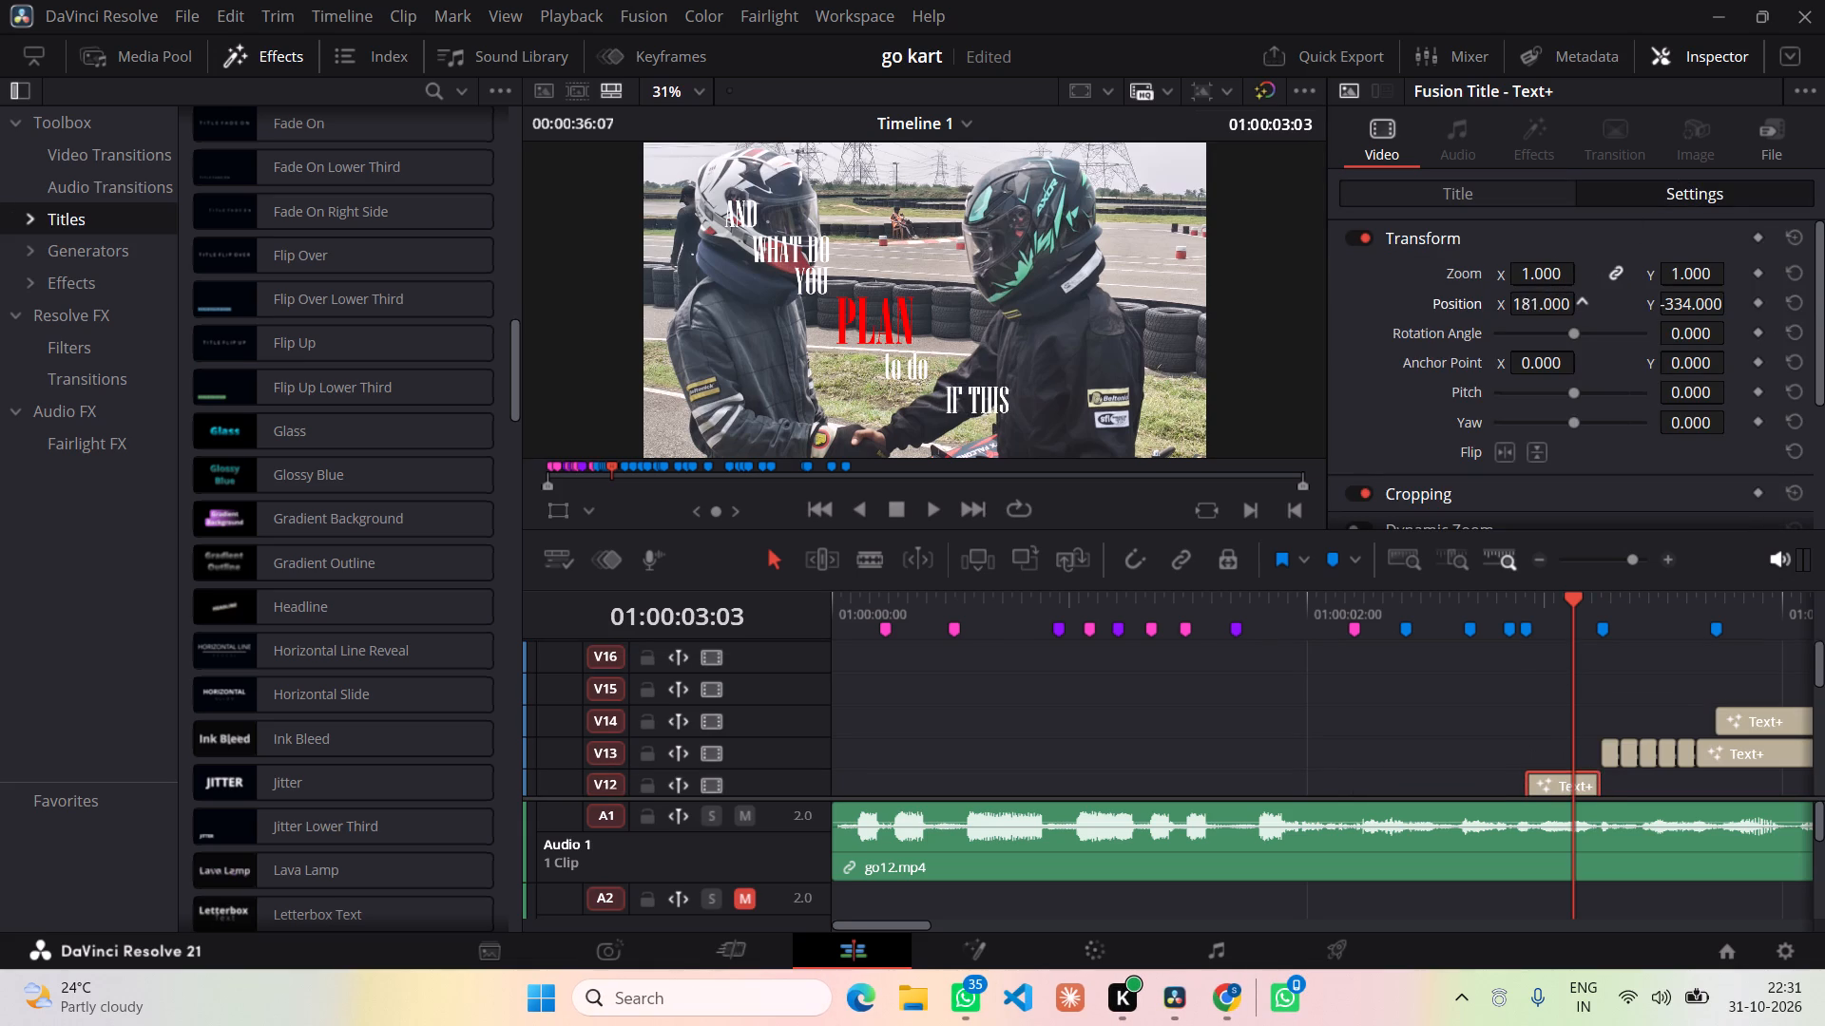
drag(1623, 310, 1648, 307)
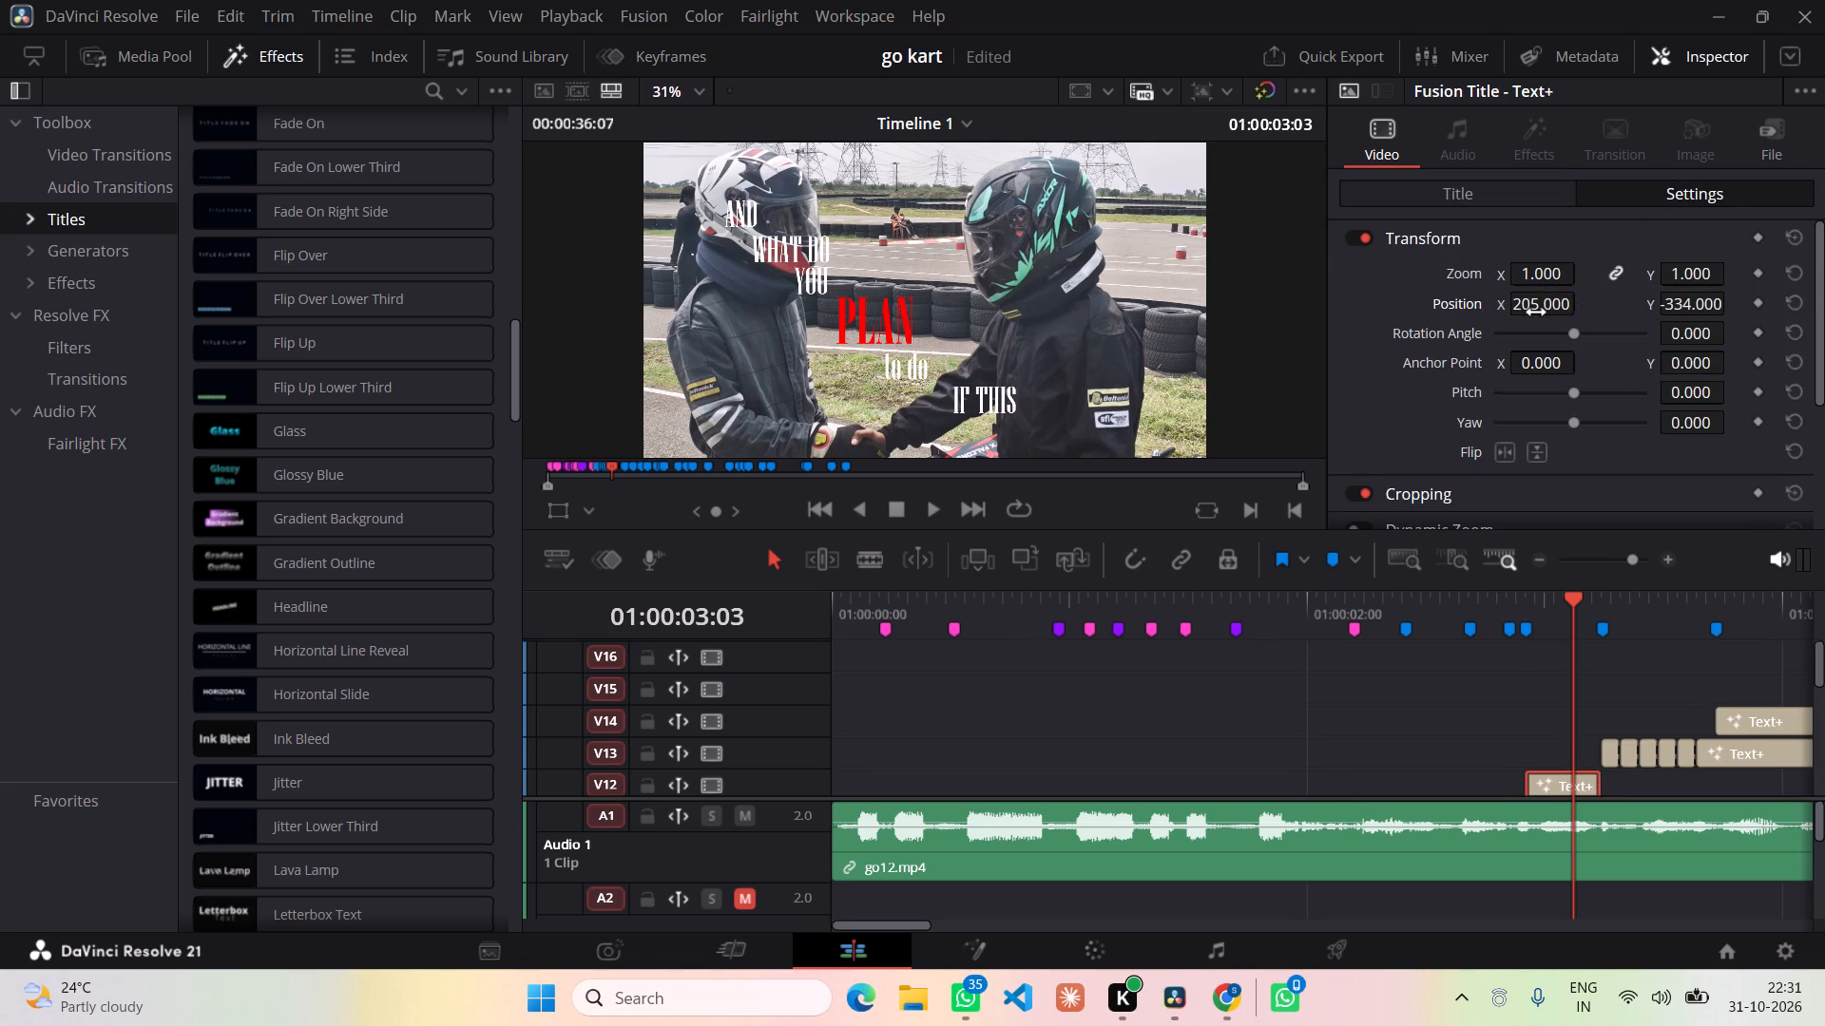
Move the "to do" title on V11 to position X 33, Y -229.
scroll(1459, 705, down, 1)
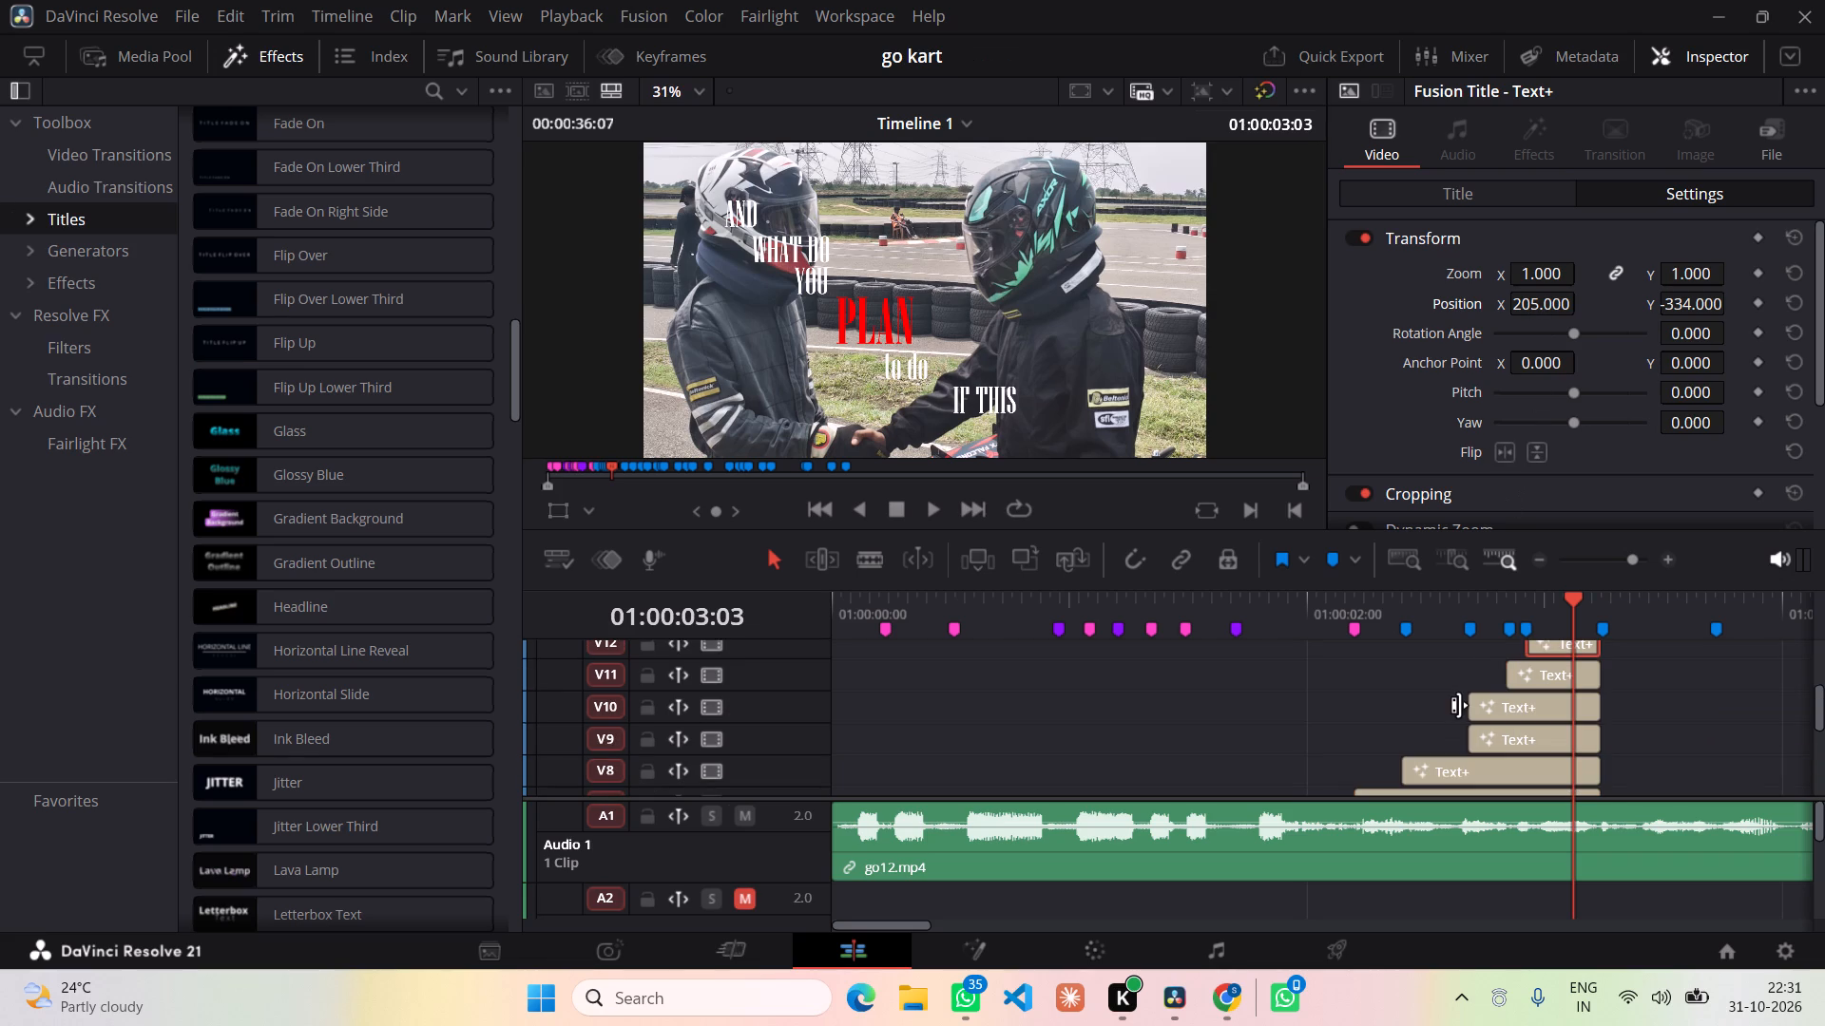
click(1546, 673)
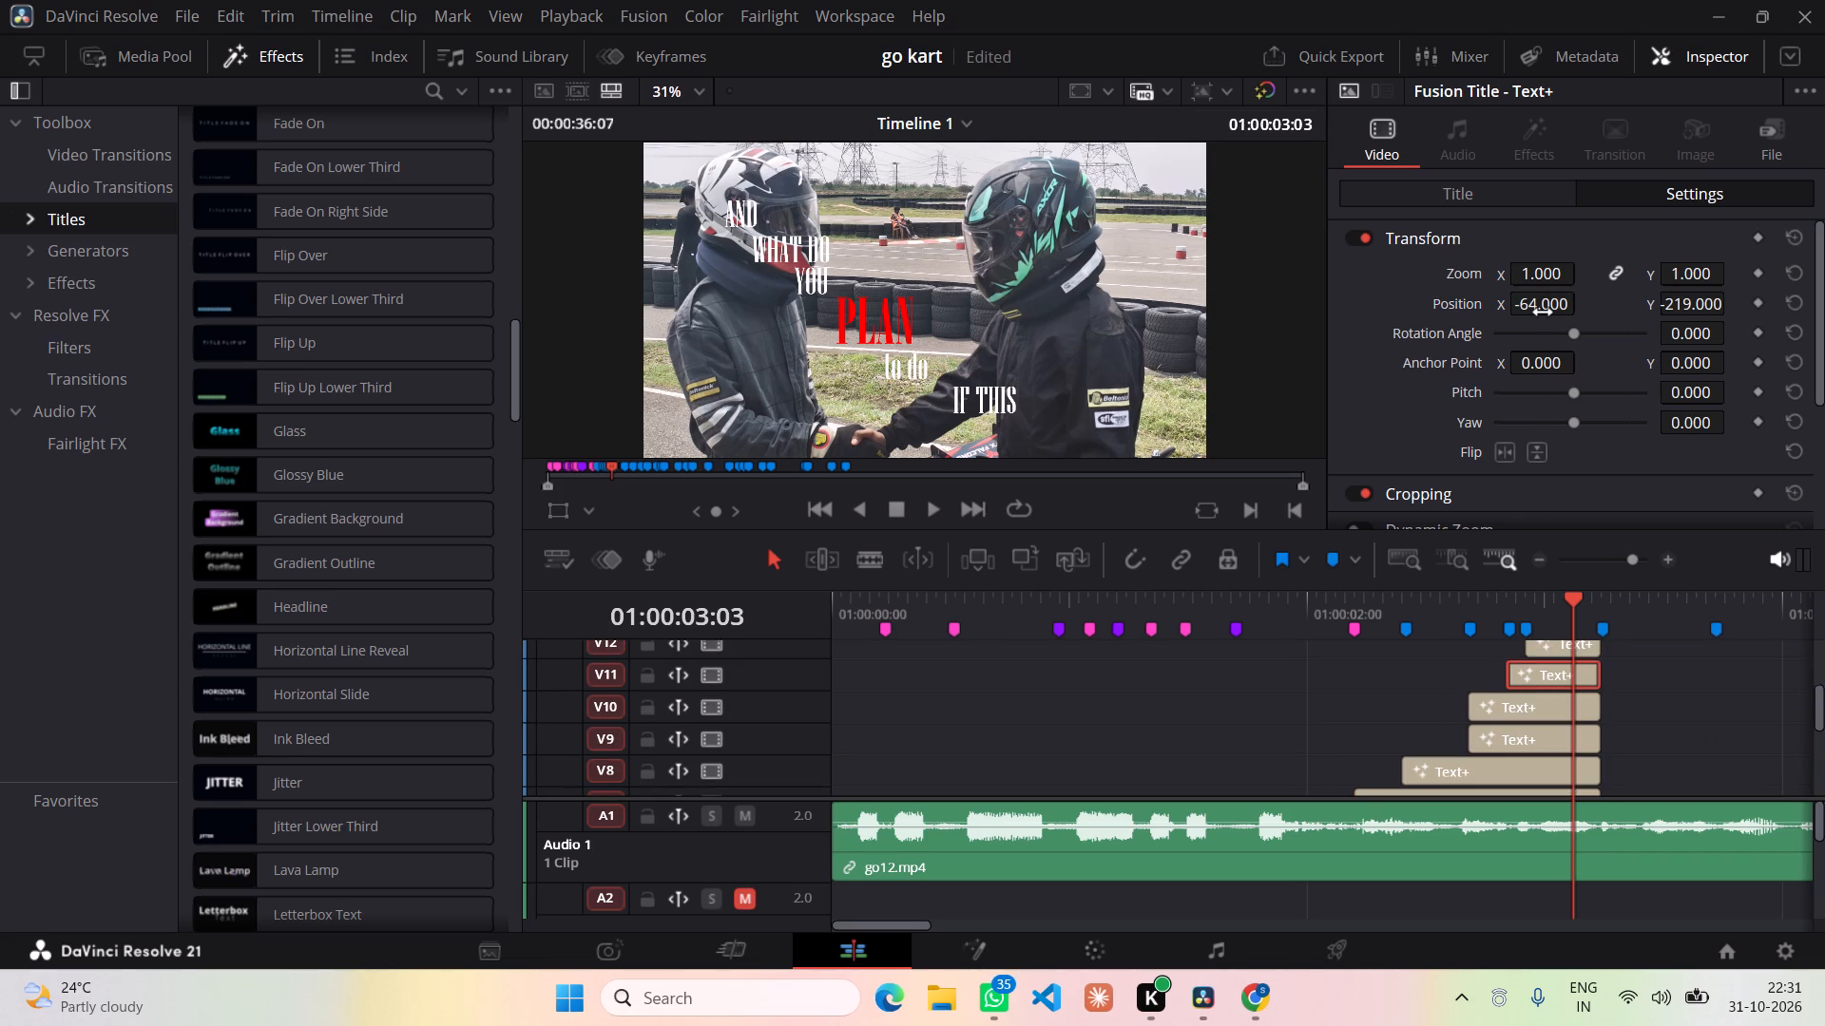
drag(1544, 312, 1659, 304)
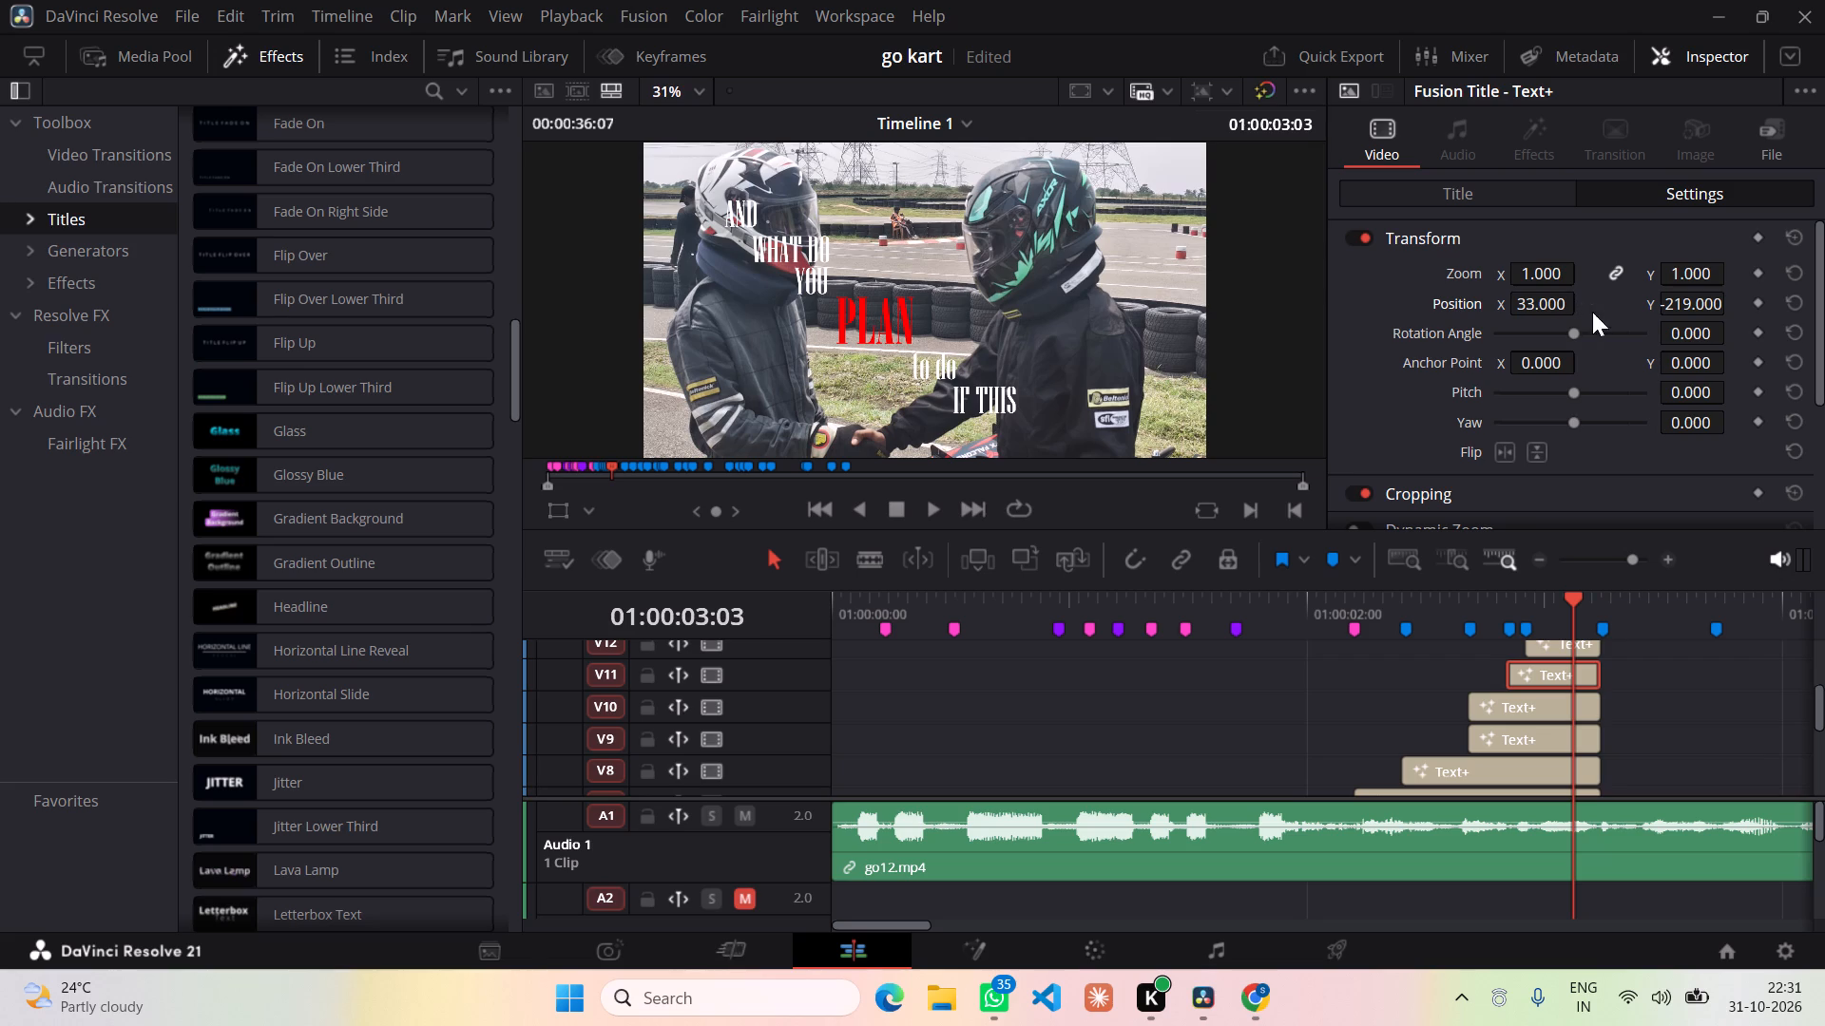
drag(1689, 300, 1651, 311)
drag(1651, 311, 1678, 311)
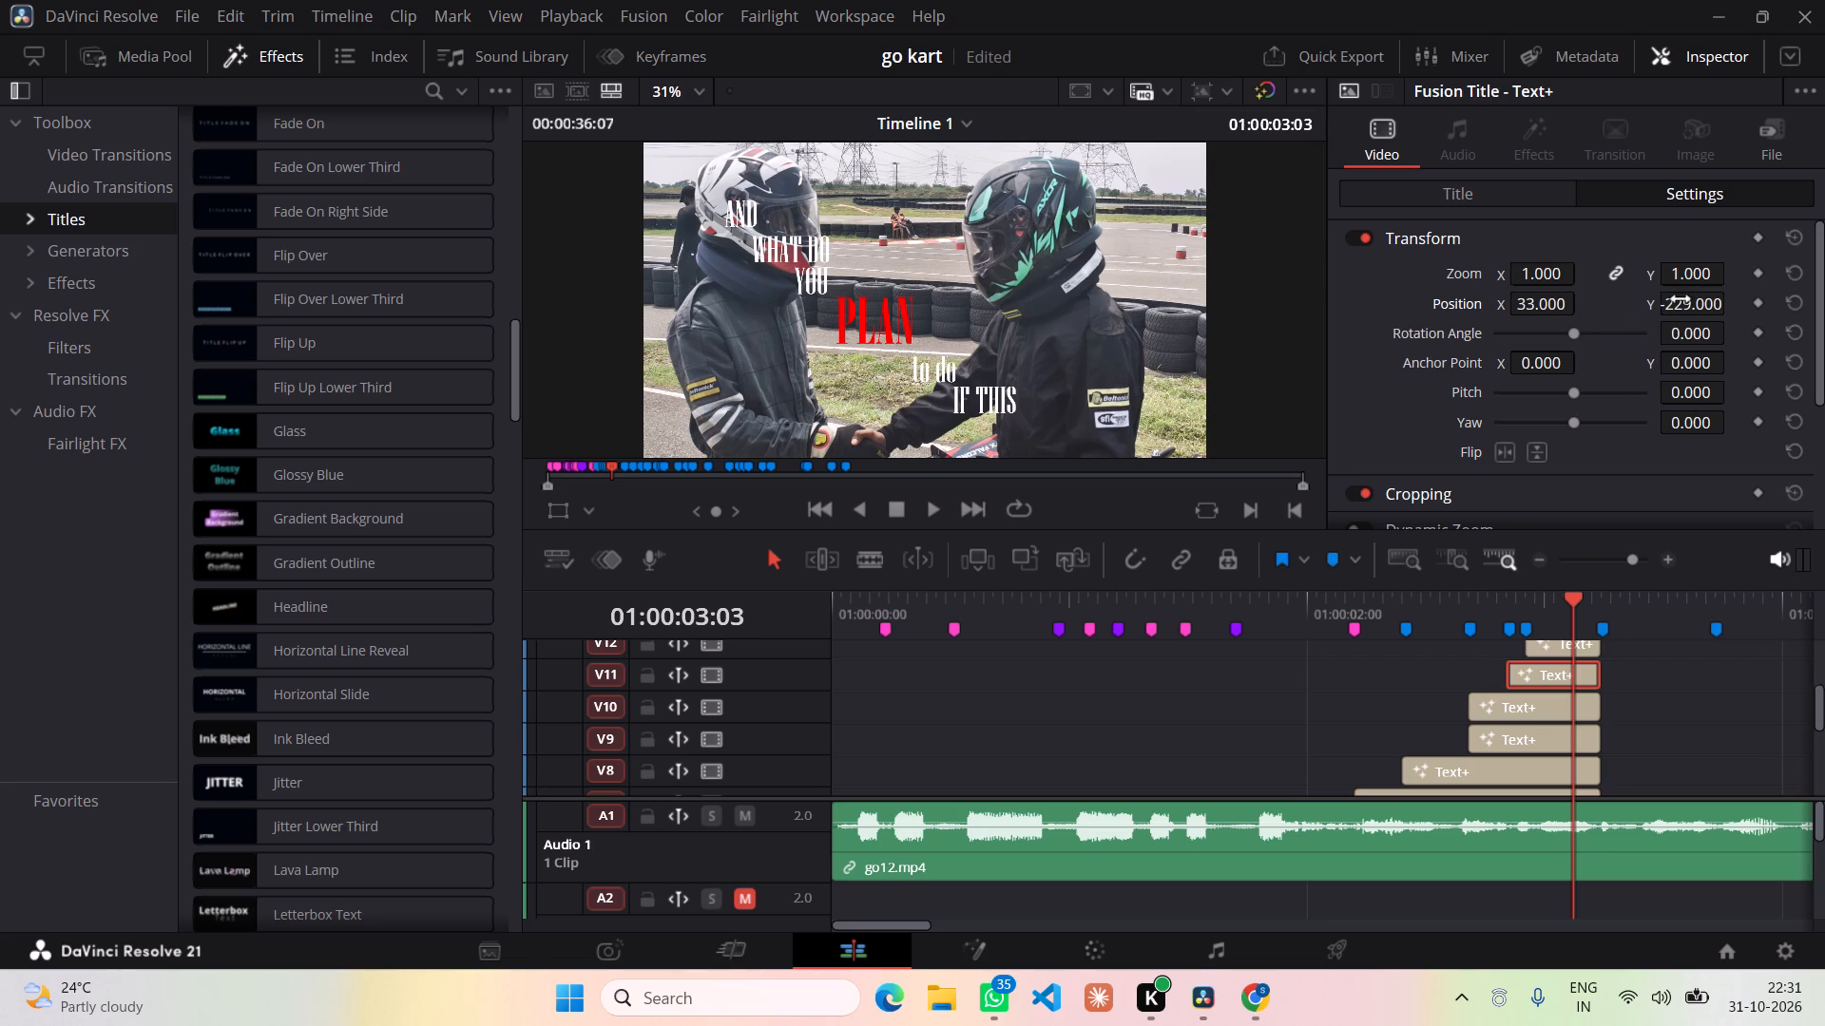
Move the red "PLAN" title on V10 to position X -142, Y about -84.
click(1542, 706)
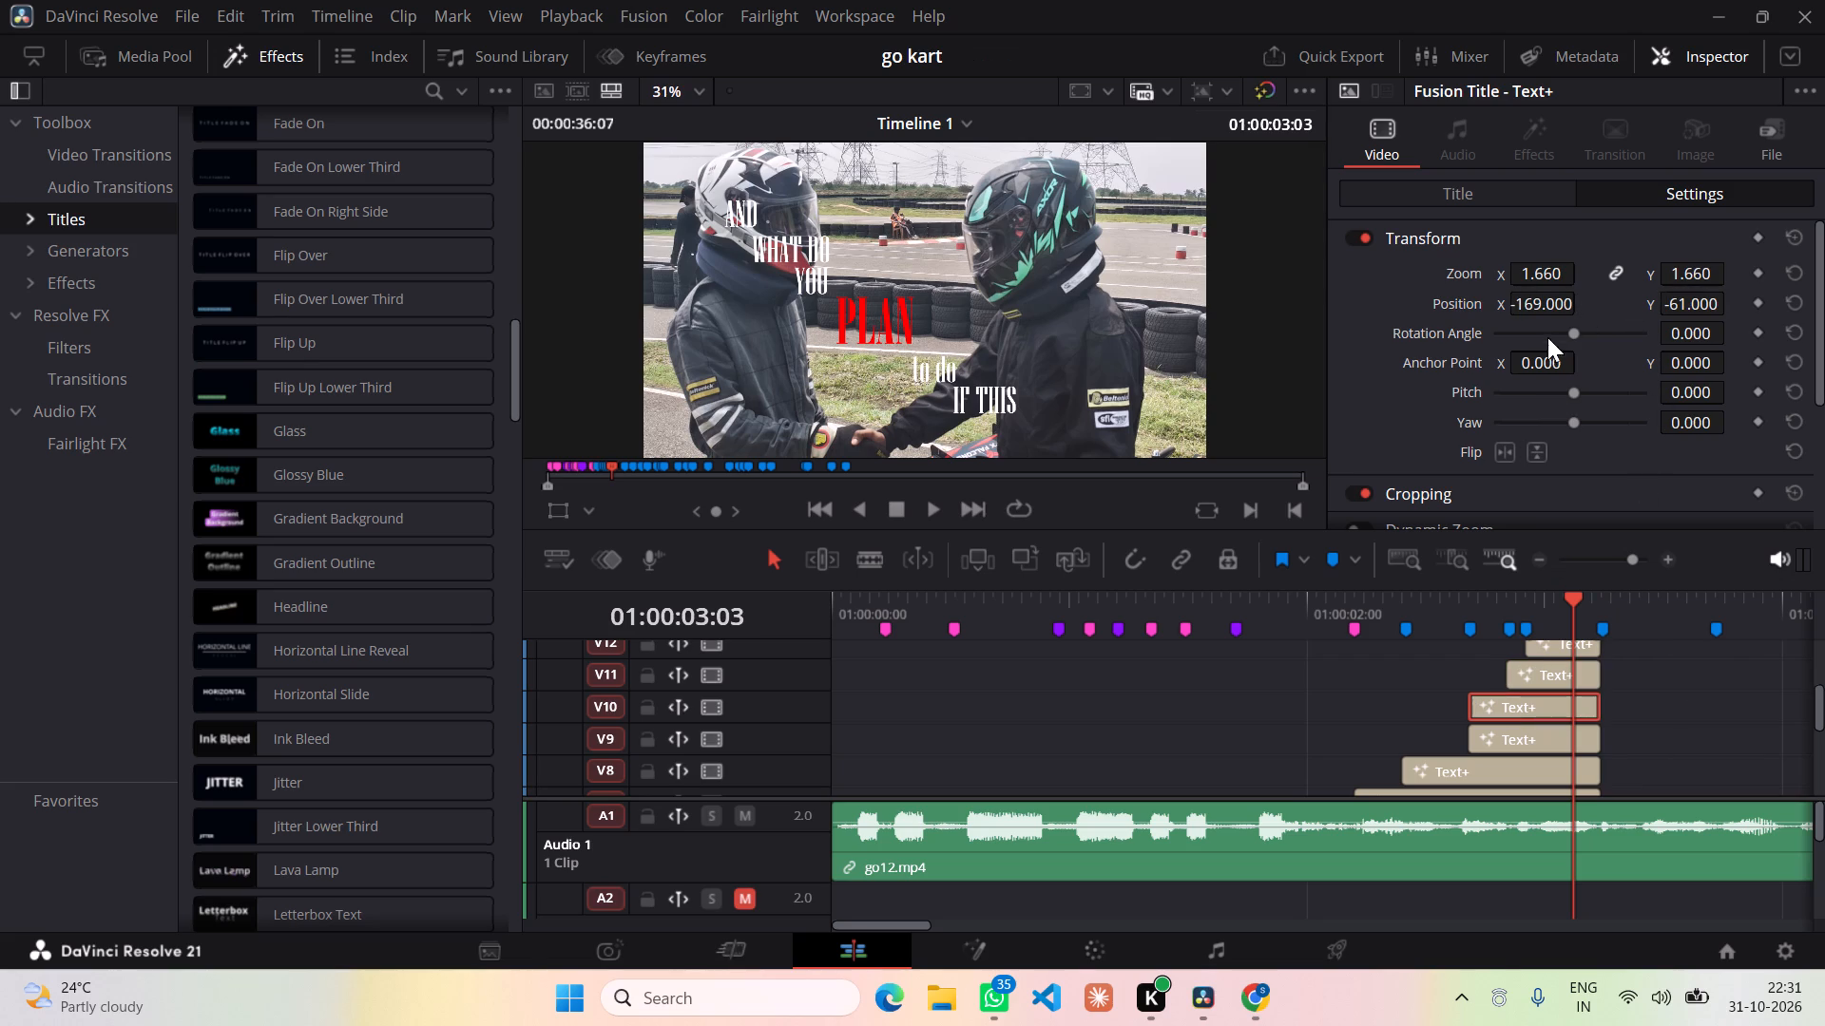
drag(1543, 303, 1516, 304)
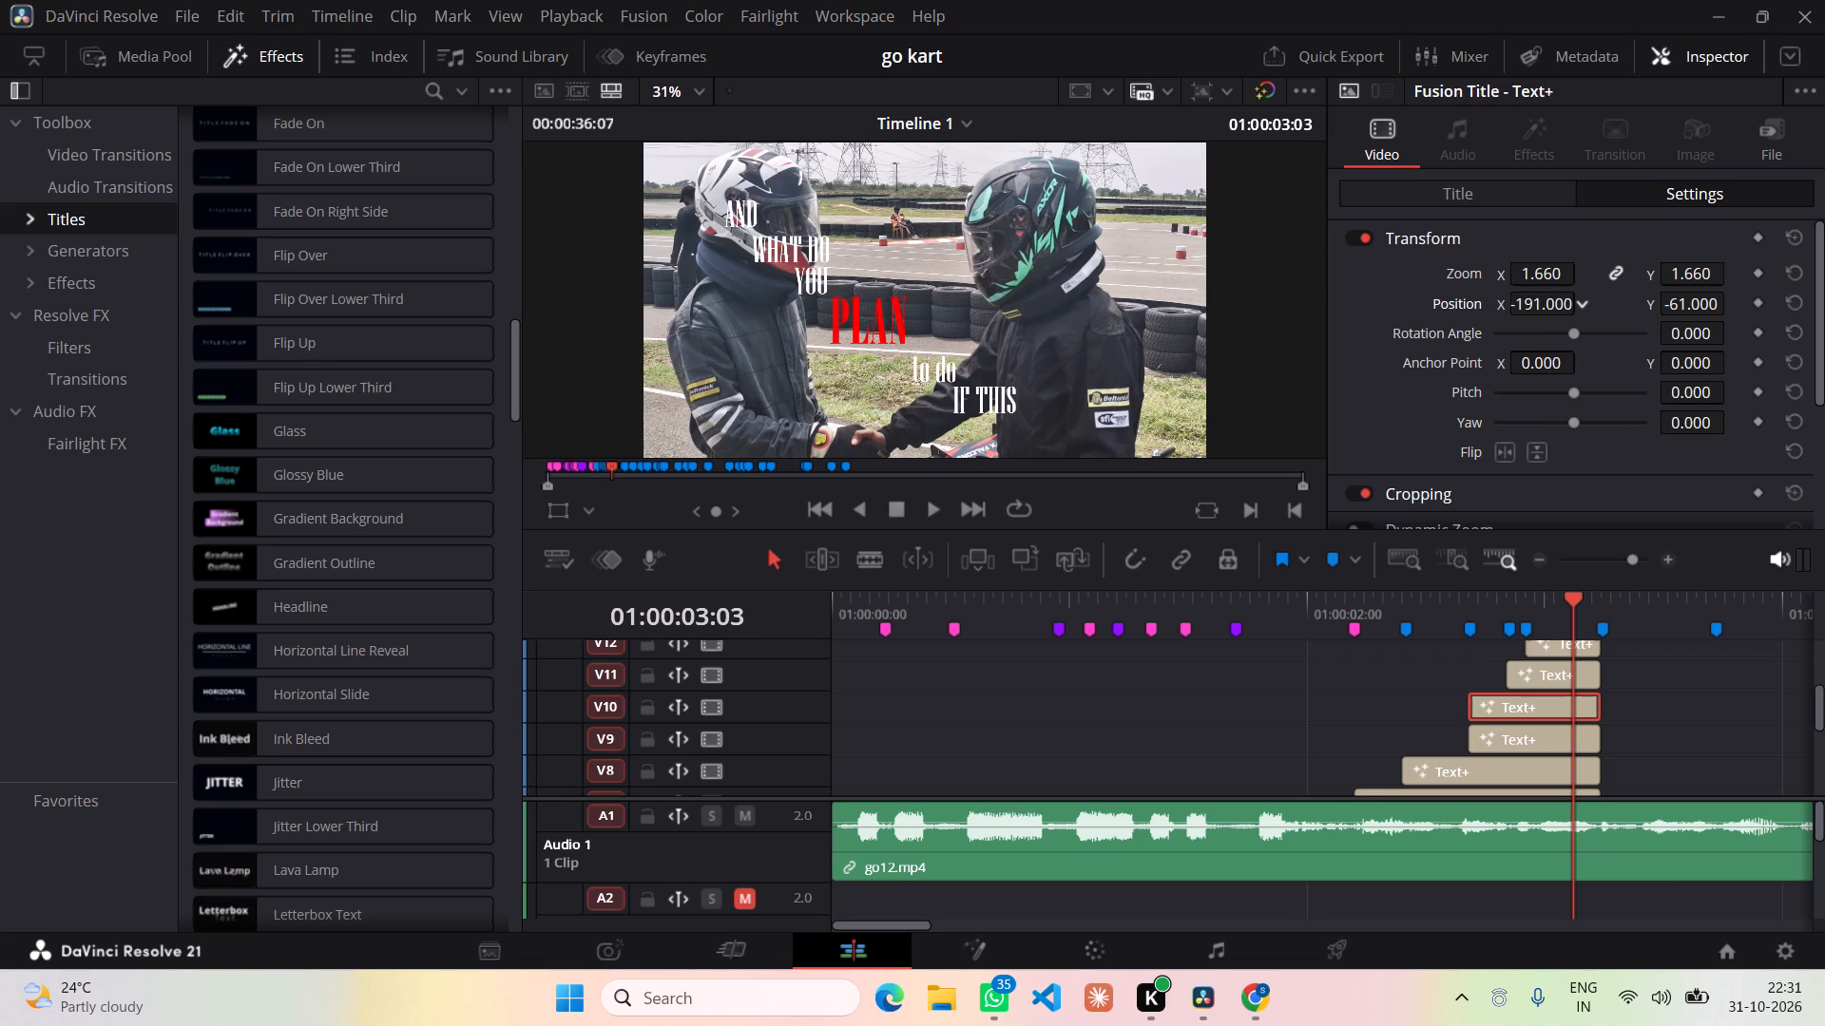
drag(1516, 304, 1574, 304)
drag(1674, 303, 1698, 303)
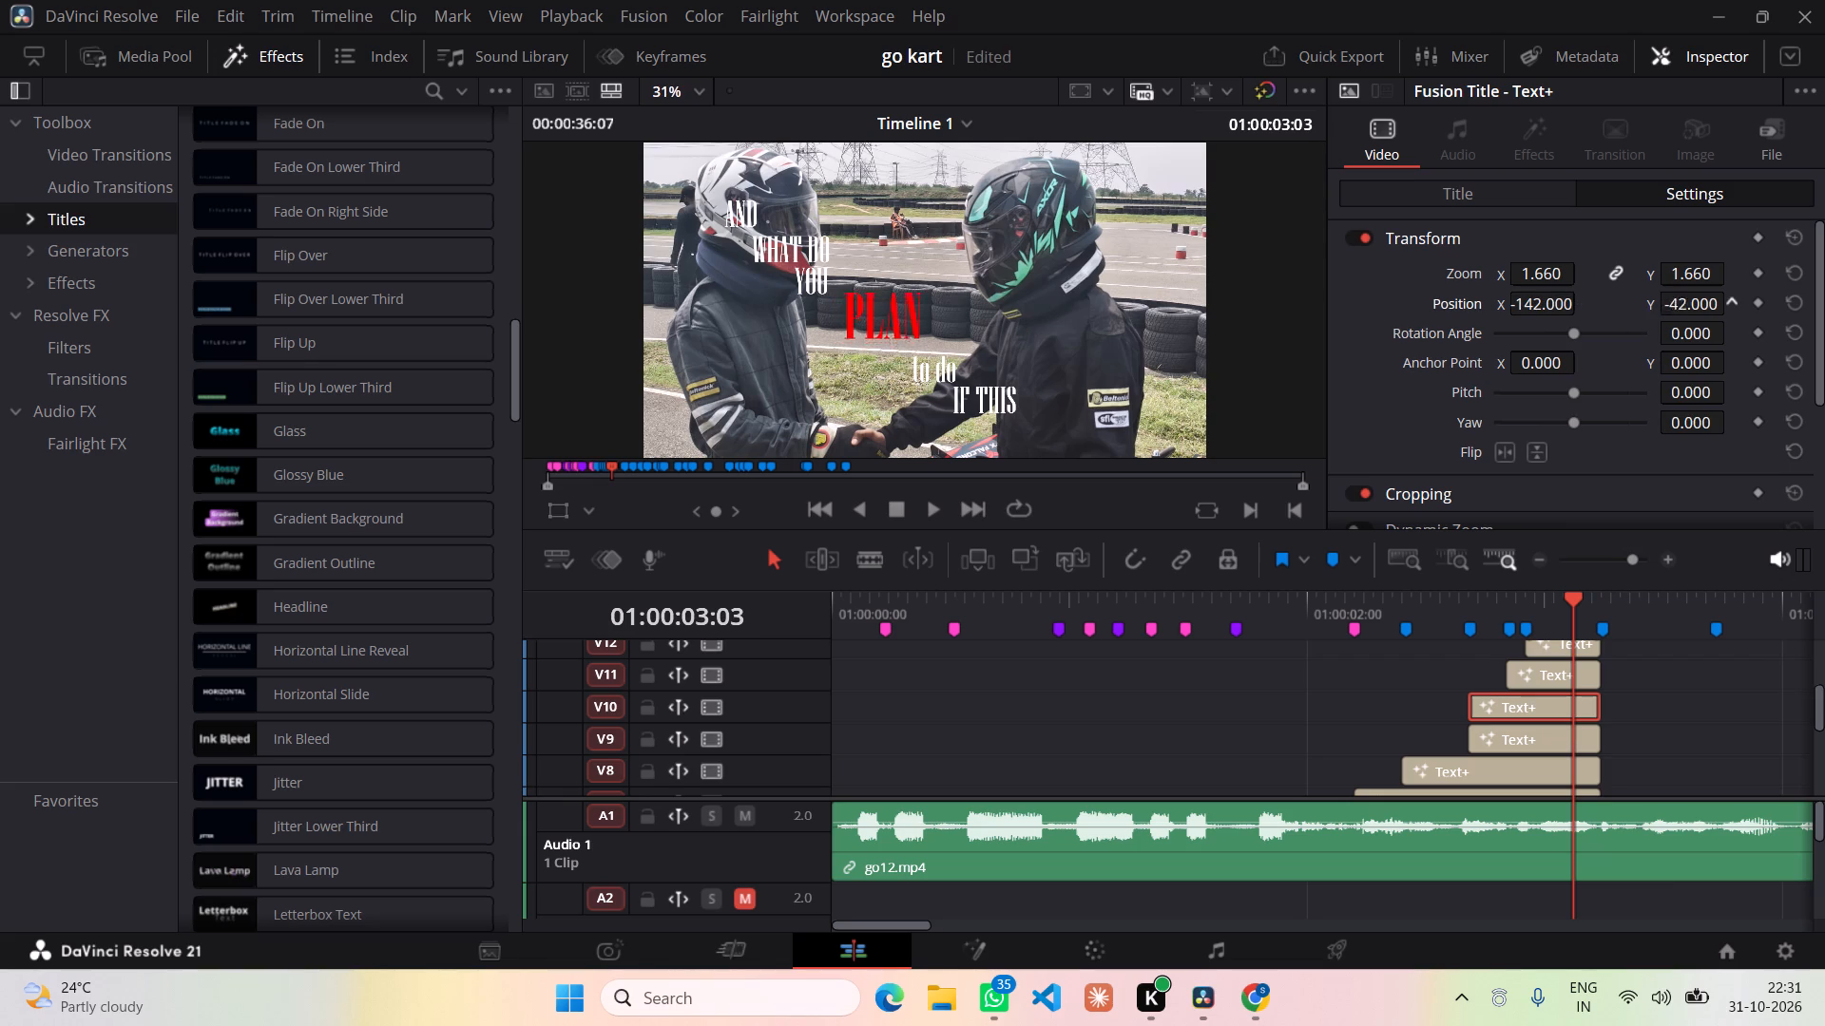
drag(1698, 303, 1647, 313)
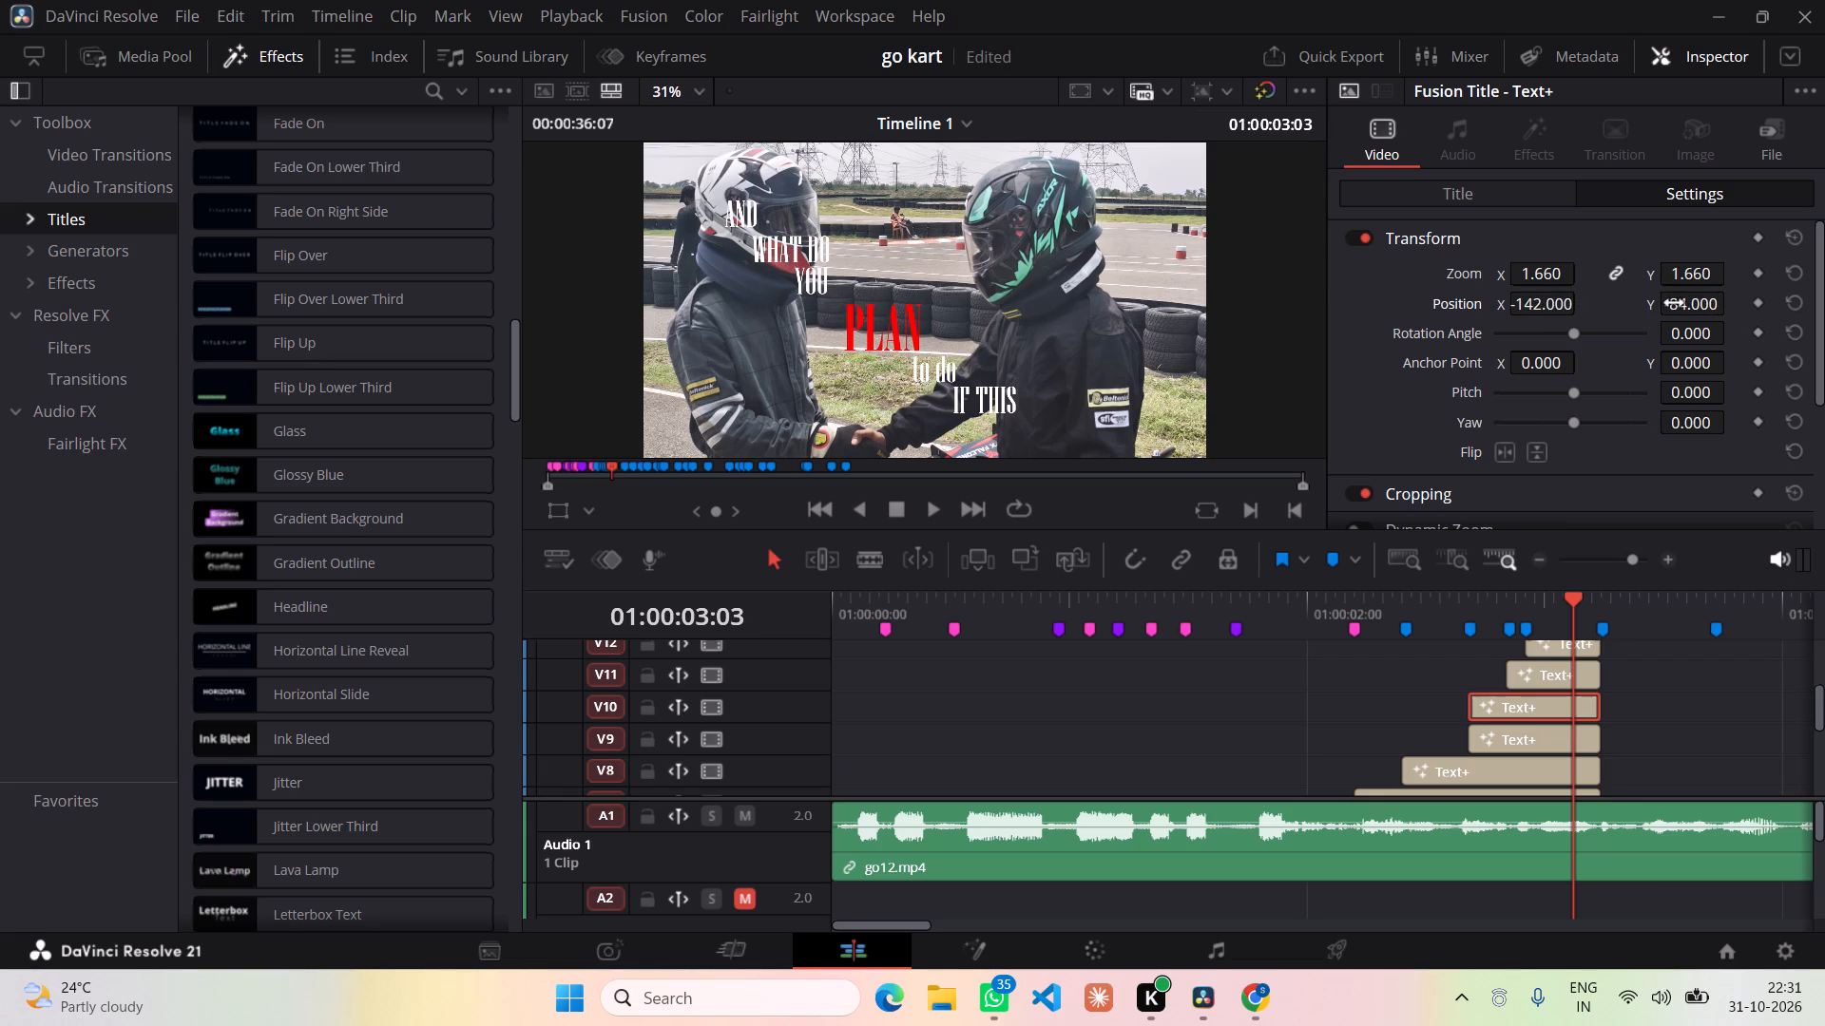
Set the "YOU" title on V9 to position X -334 and lower it slightly over the handshake photo.
click(1541, 740)
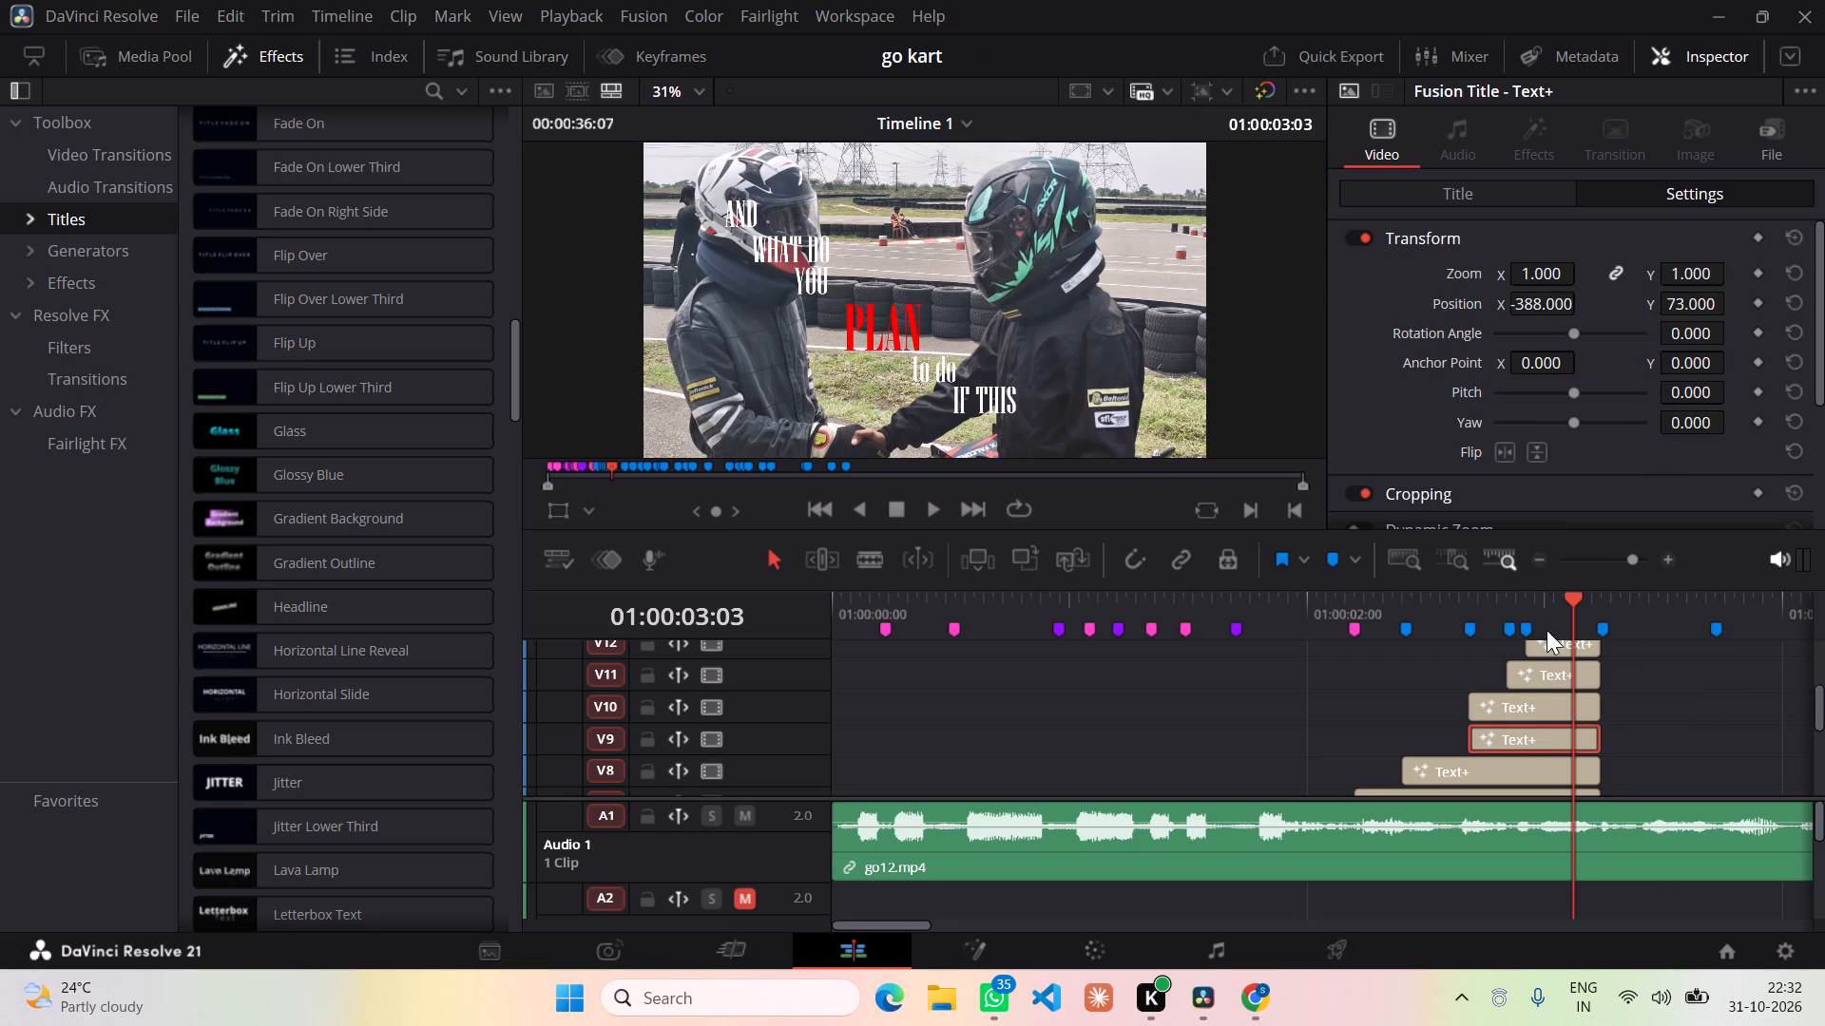
drag(1537, 306, 1509, 307)
drag(1509, 307, 1602, 307)
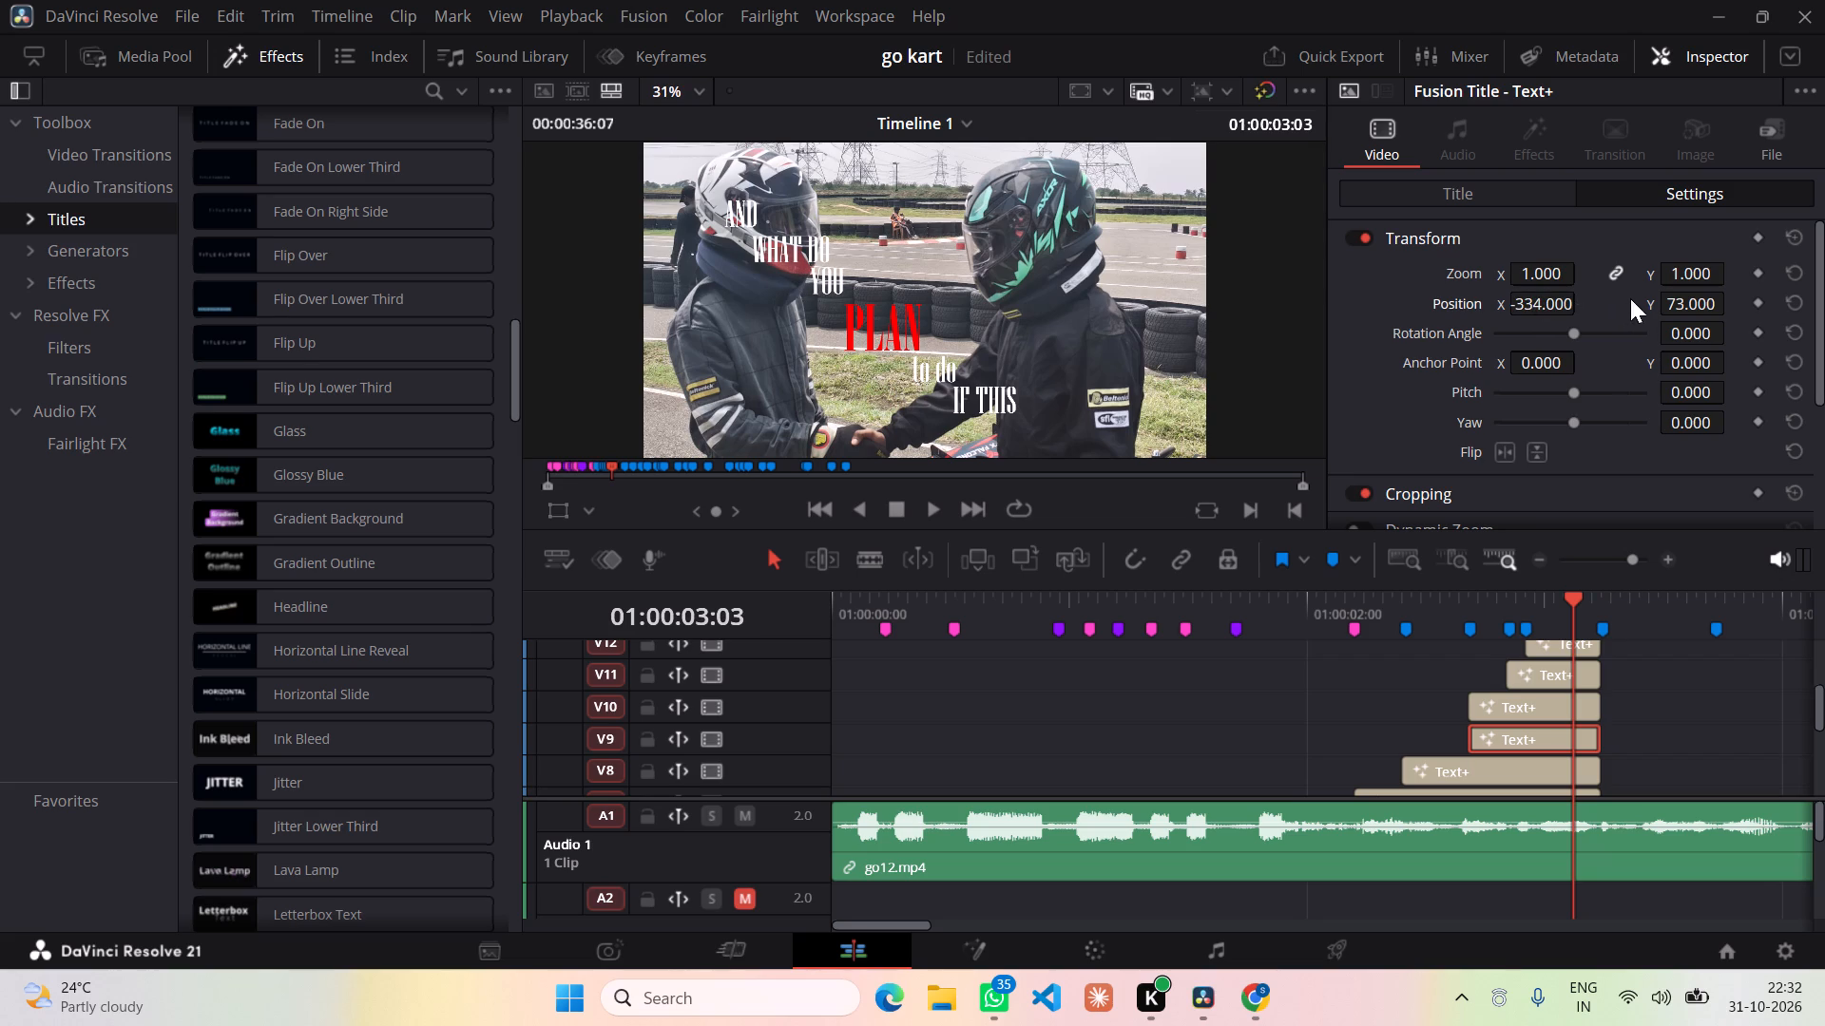
drag(1680, 302, 1629, 313)
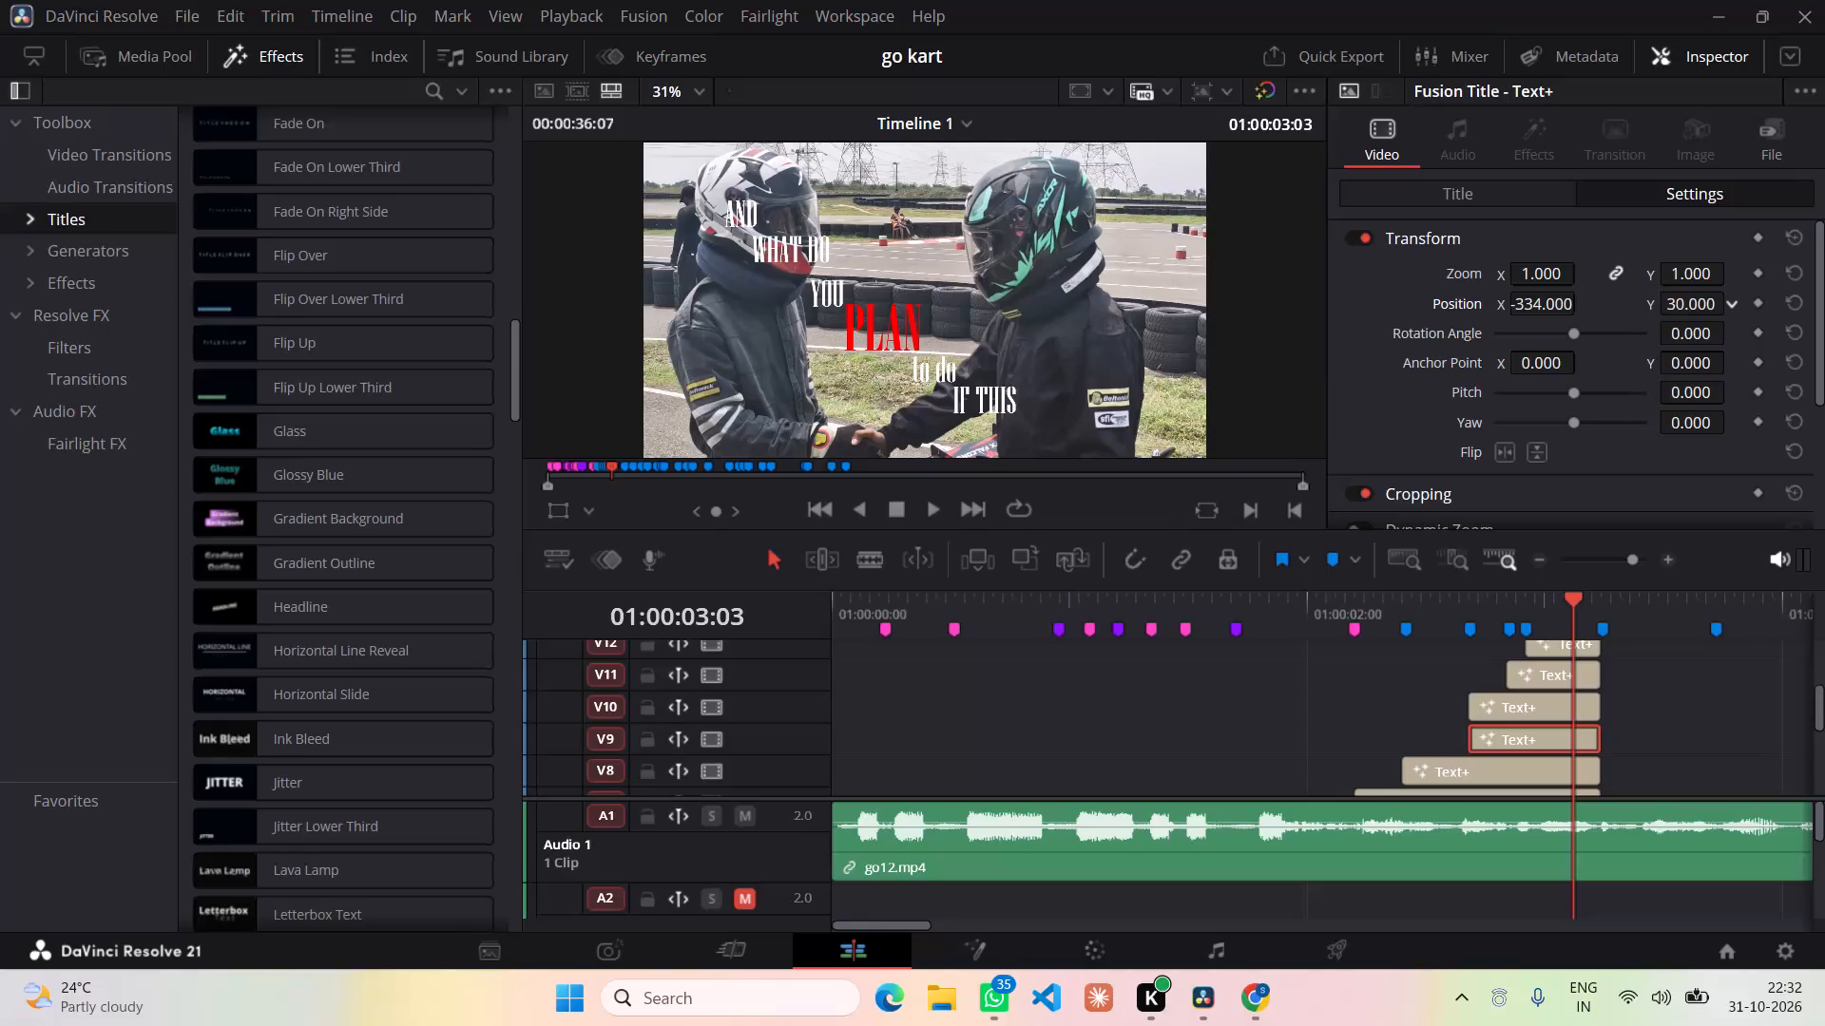
drag(1629, 313, 1655, 313)
Move the "WHAT DO" title on V8 to position X -479, Y 149.
click(1545, 764)
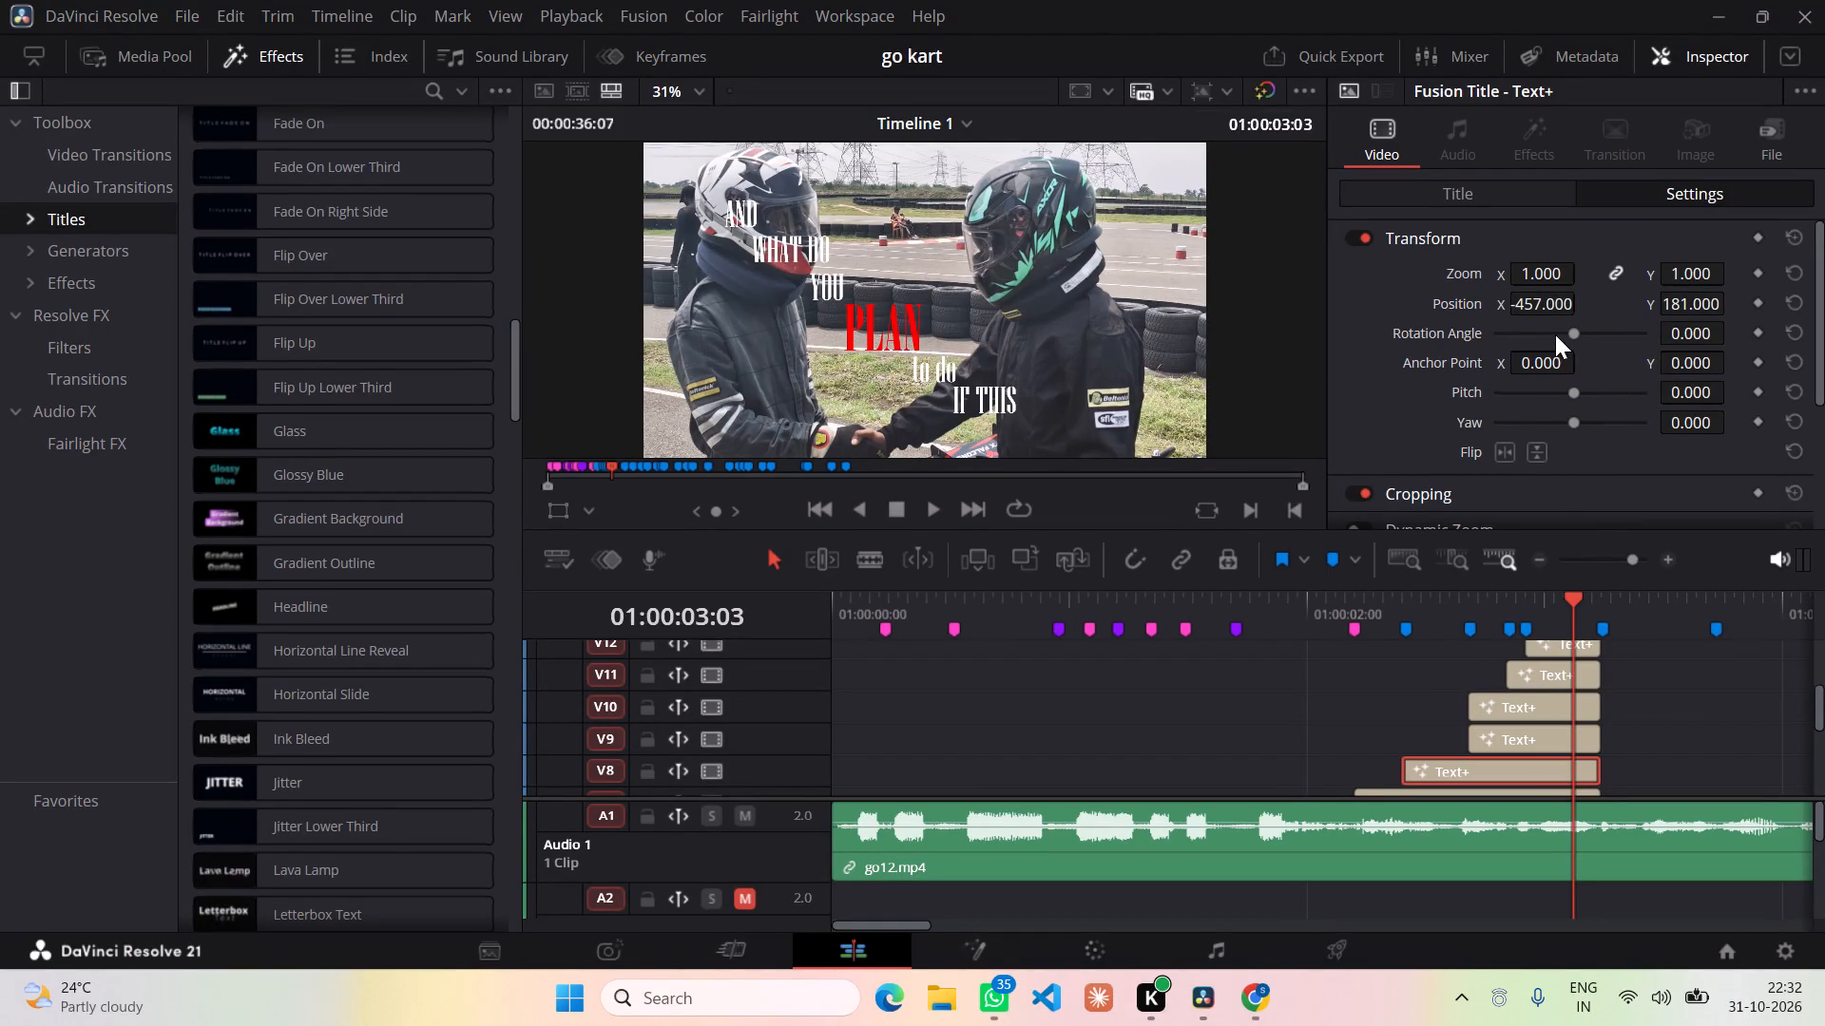
drag(1544, 310, 1500, 310)
drag(1500, 310, 1517, 310)
drag(1668, 303, 1696, 303)
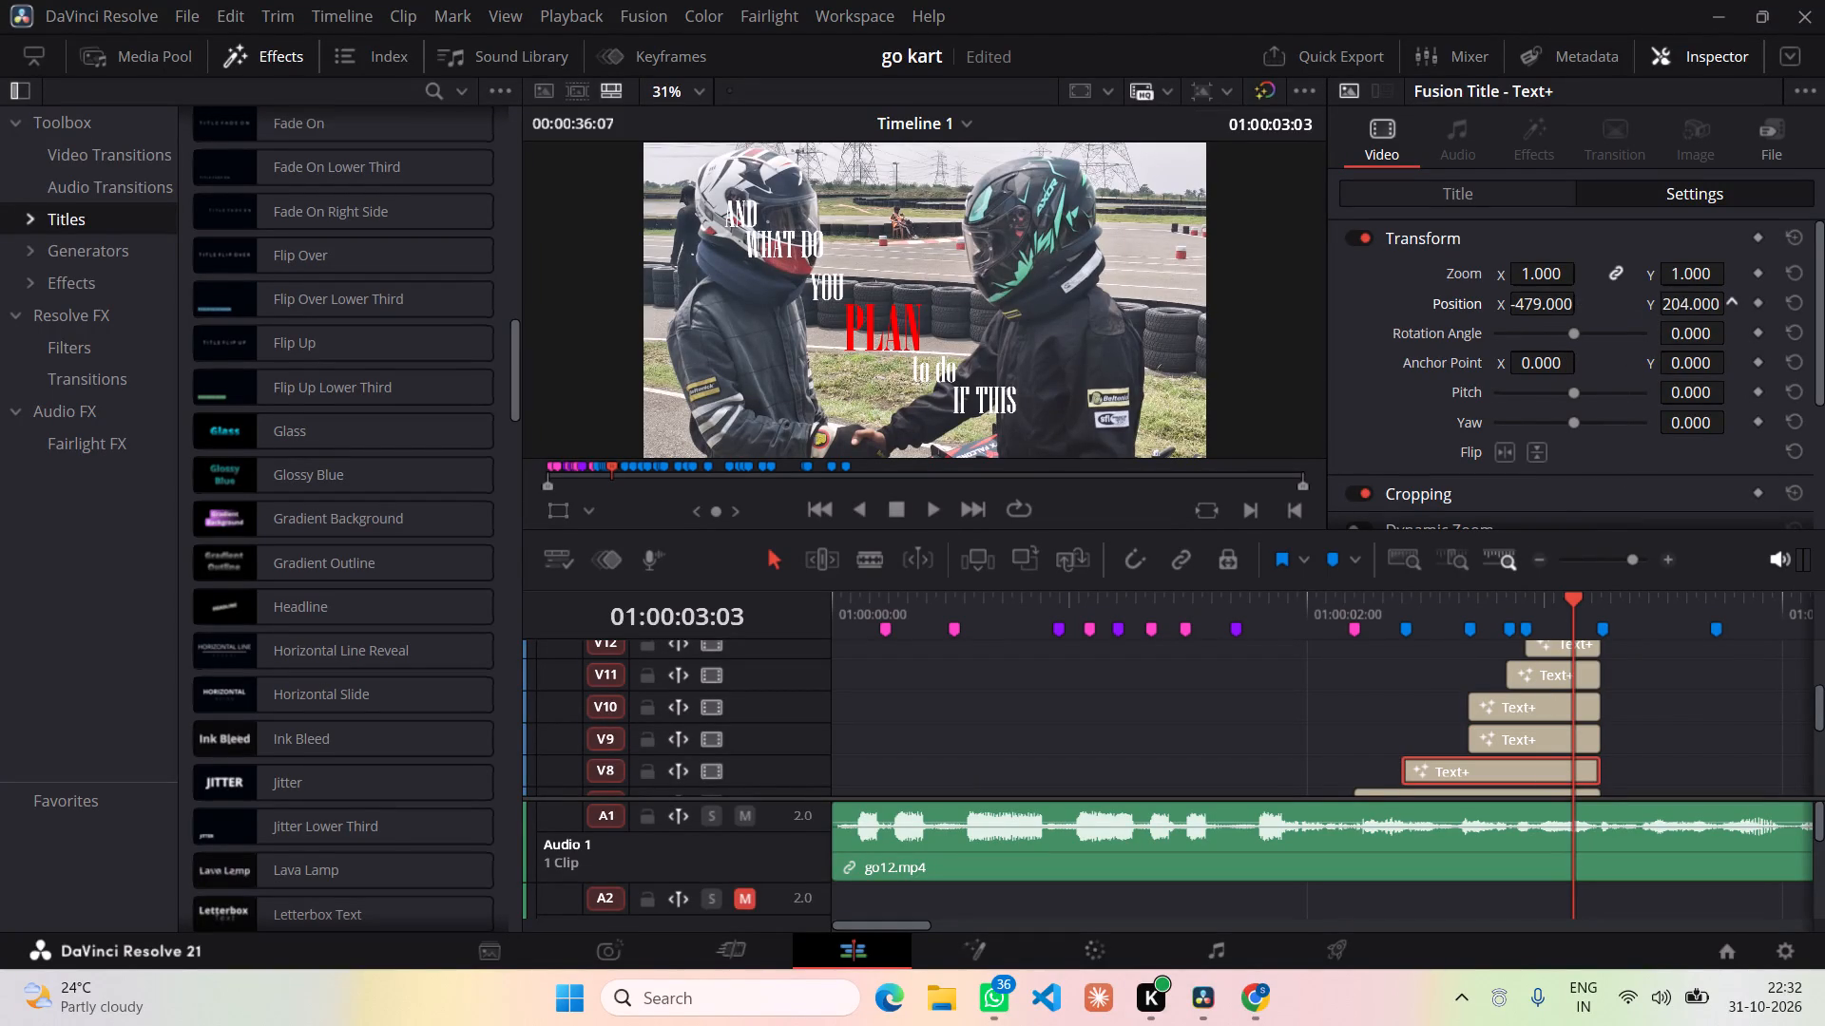
drag(1696, 303, 1630, 305)
click(1668, 303)
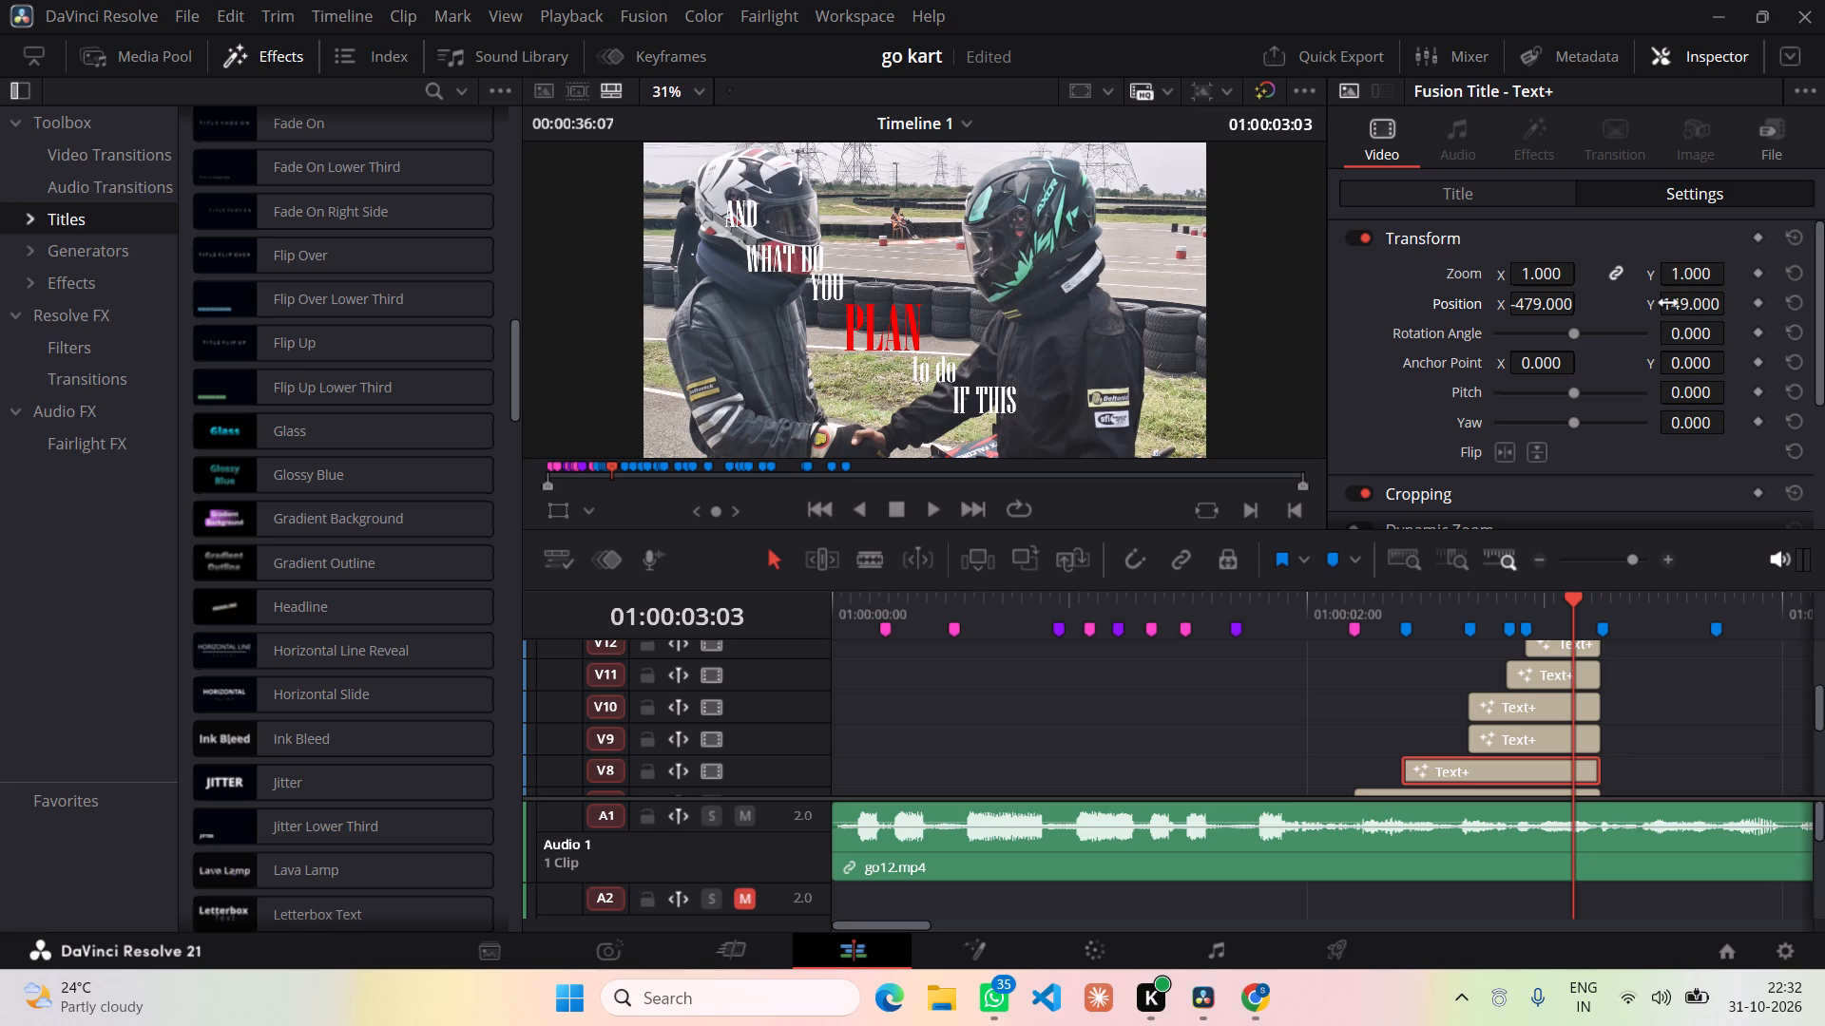
Move the "AND" title on V7 to position X -617, Y 267, and deselect it.
click(1509, 788)
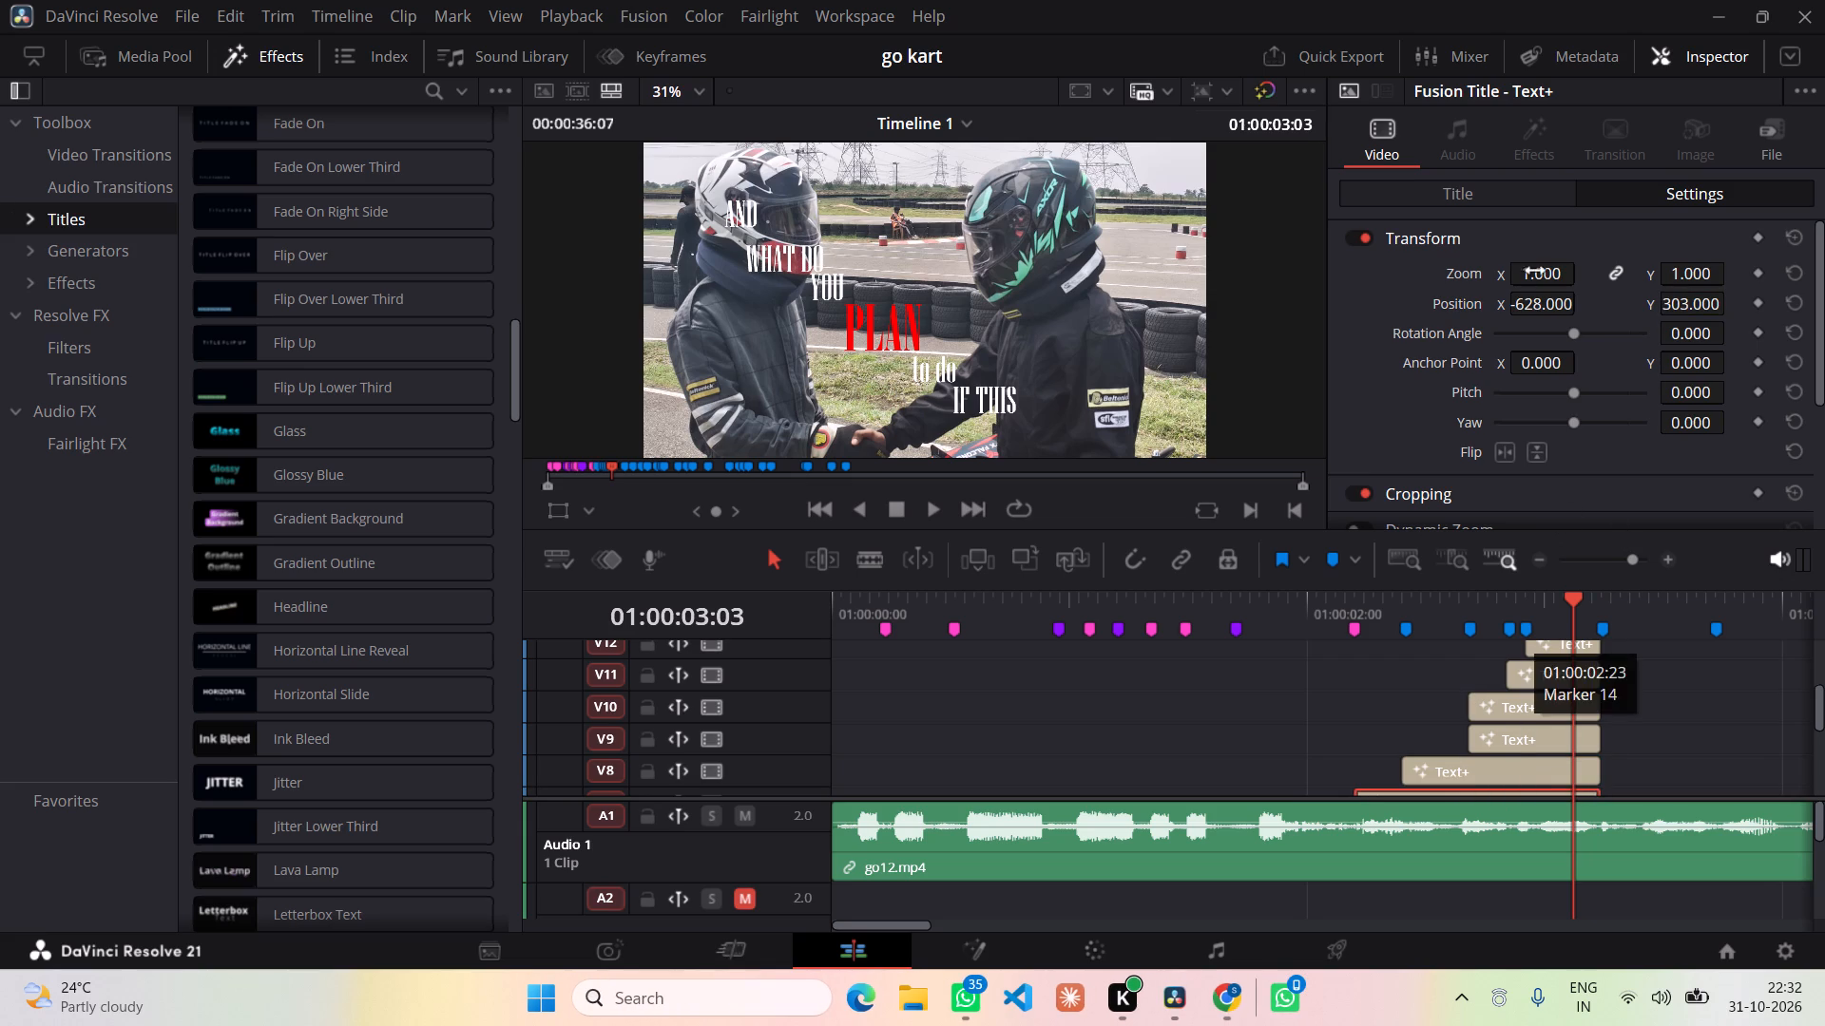
drag(1535, 307, 1505, 313)
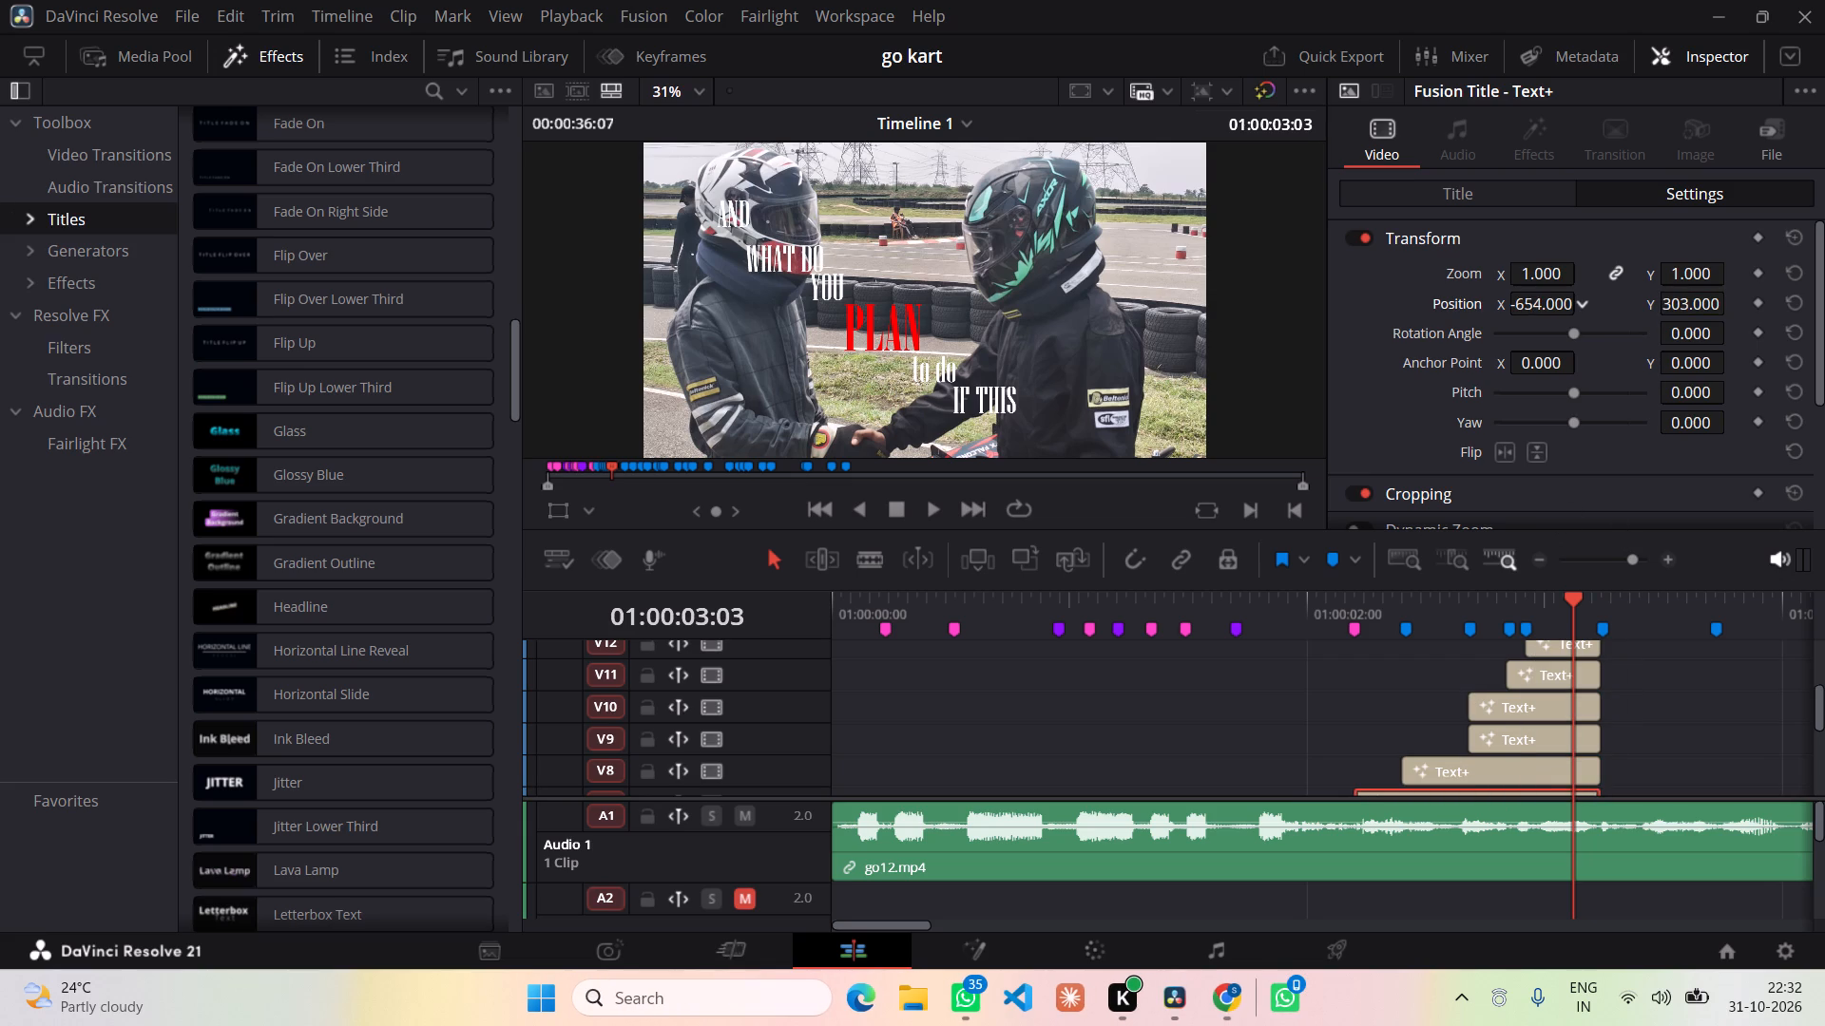
drag(1505, 313, 1548, 313)
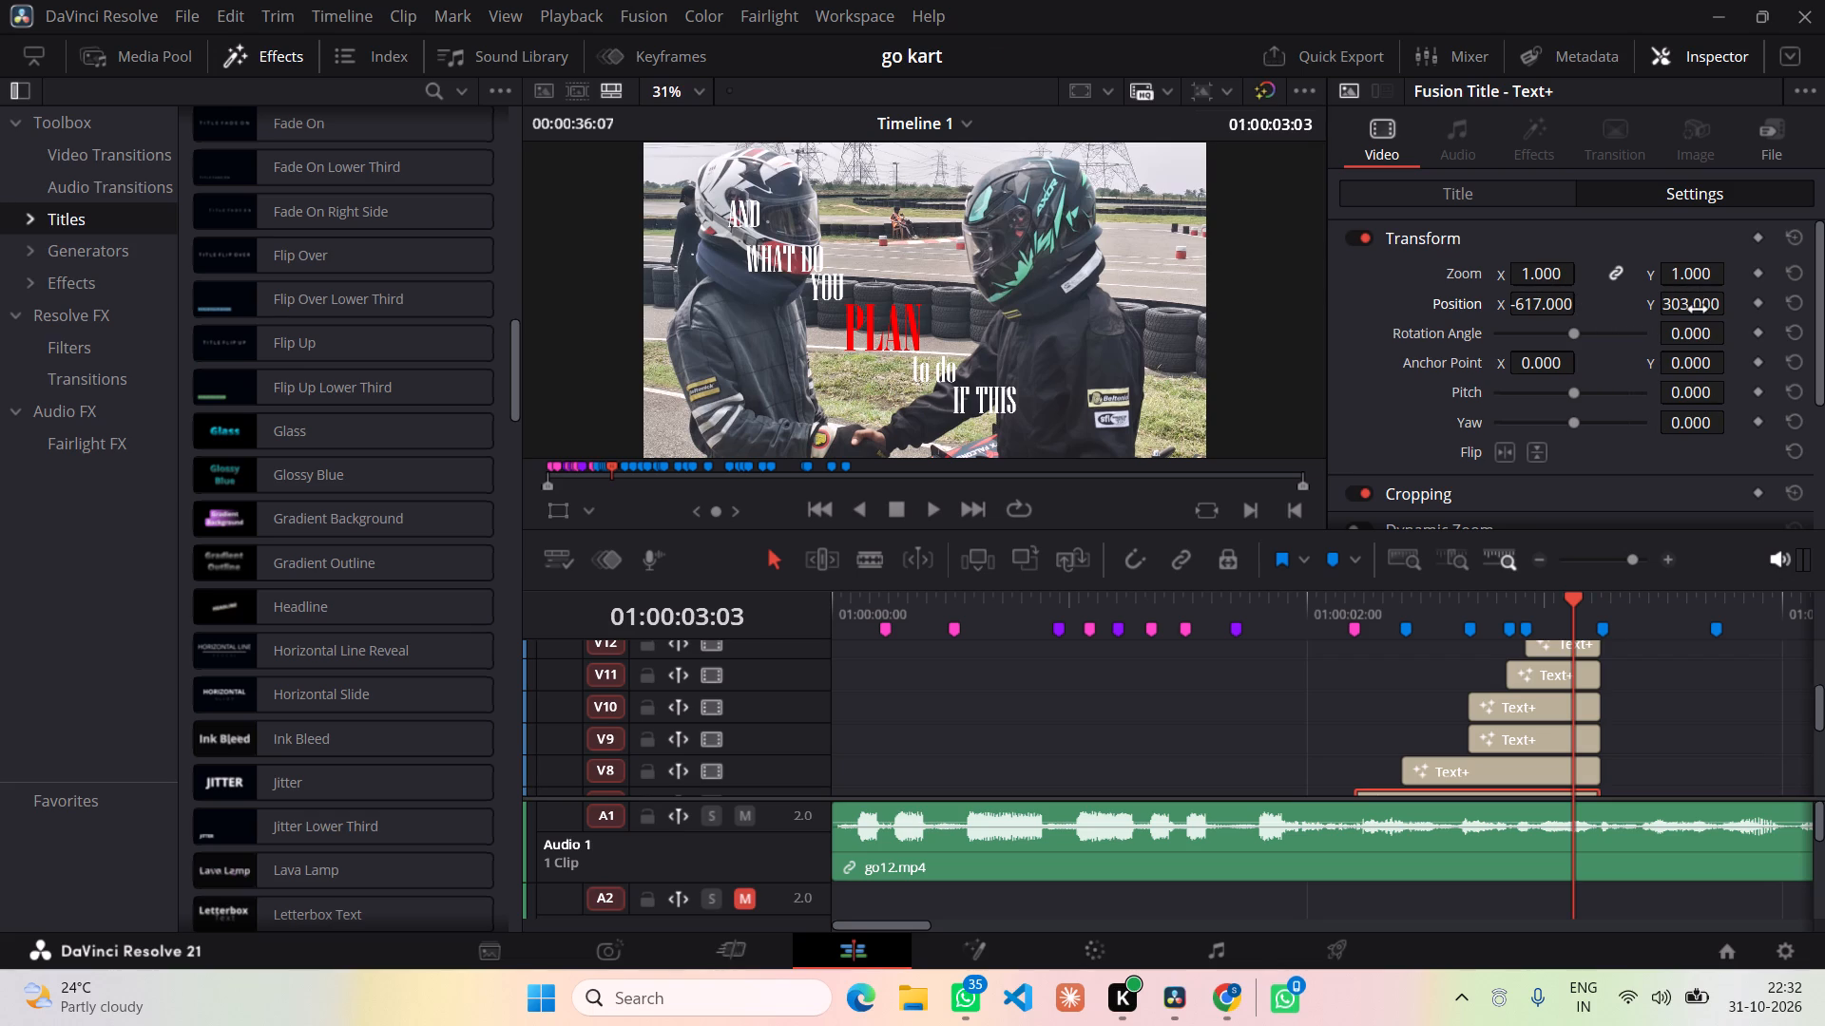
drag(1698, 310, 1655, 303)
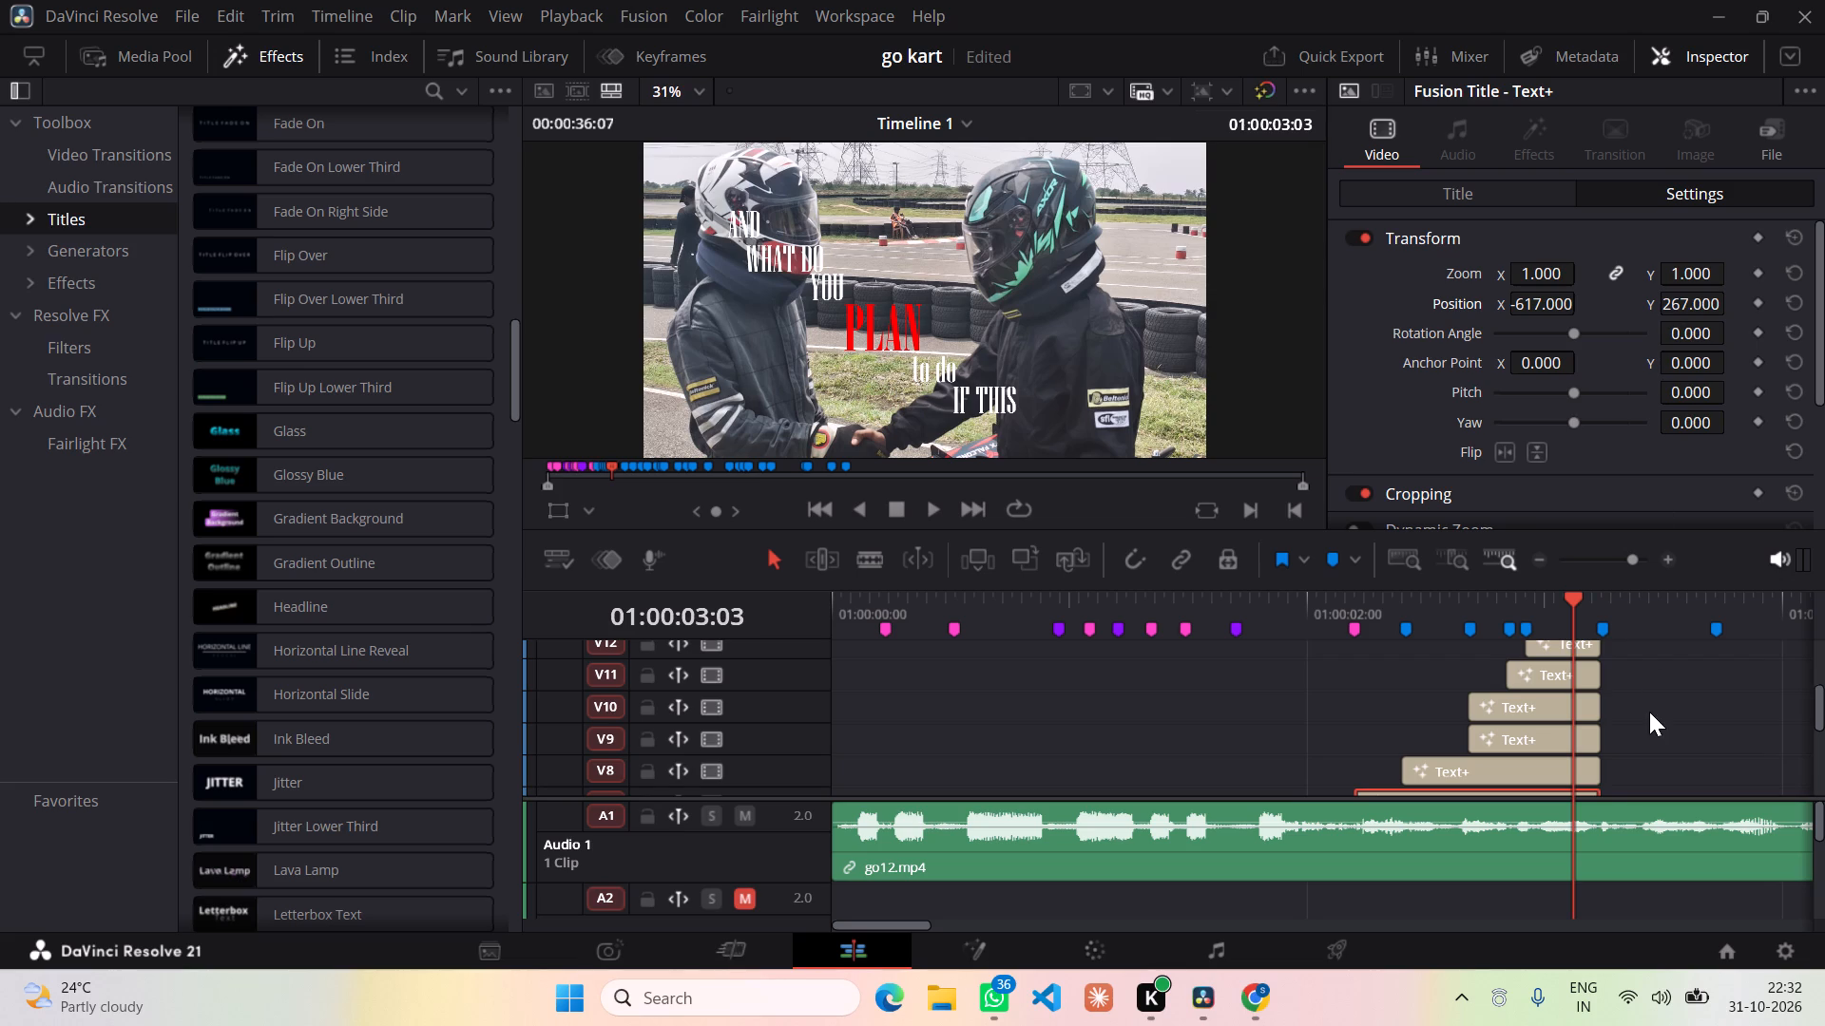
click(1649, 712)
Scrub from 01:00:03:03 to about 01:00:04:15 to check the "DREAM OF YOURS" and "DOESN'T WORK OUT" titles.
drag(1577, 598, 1647, 605)
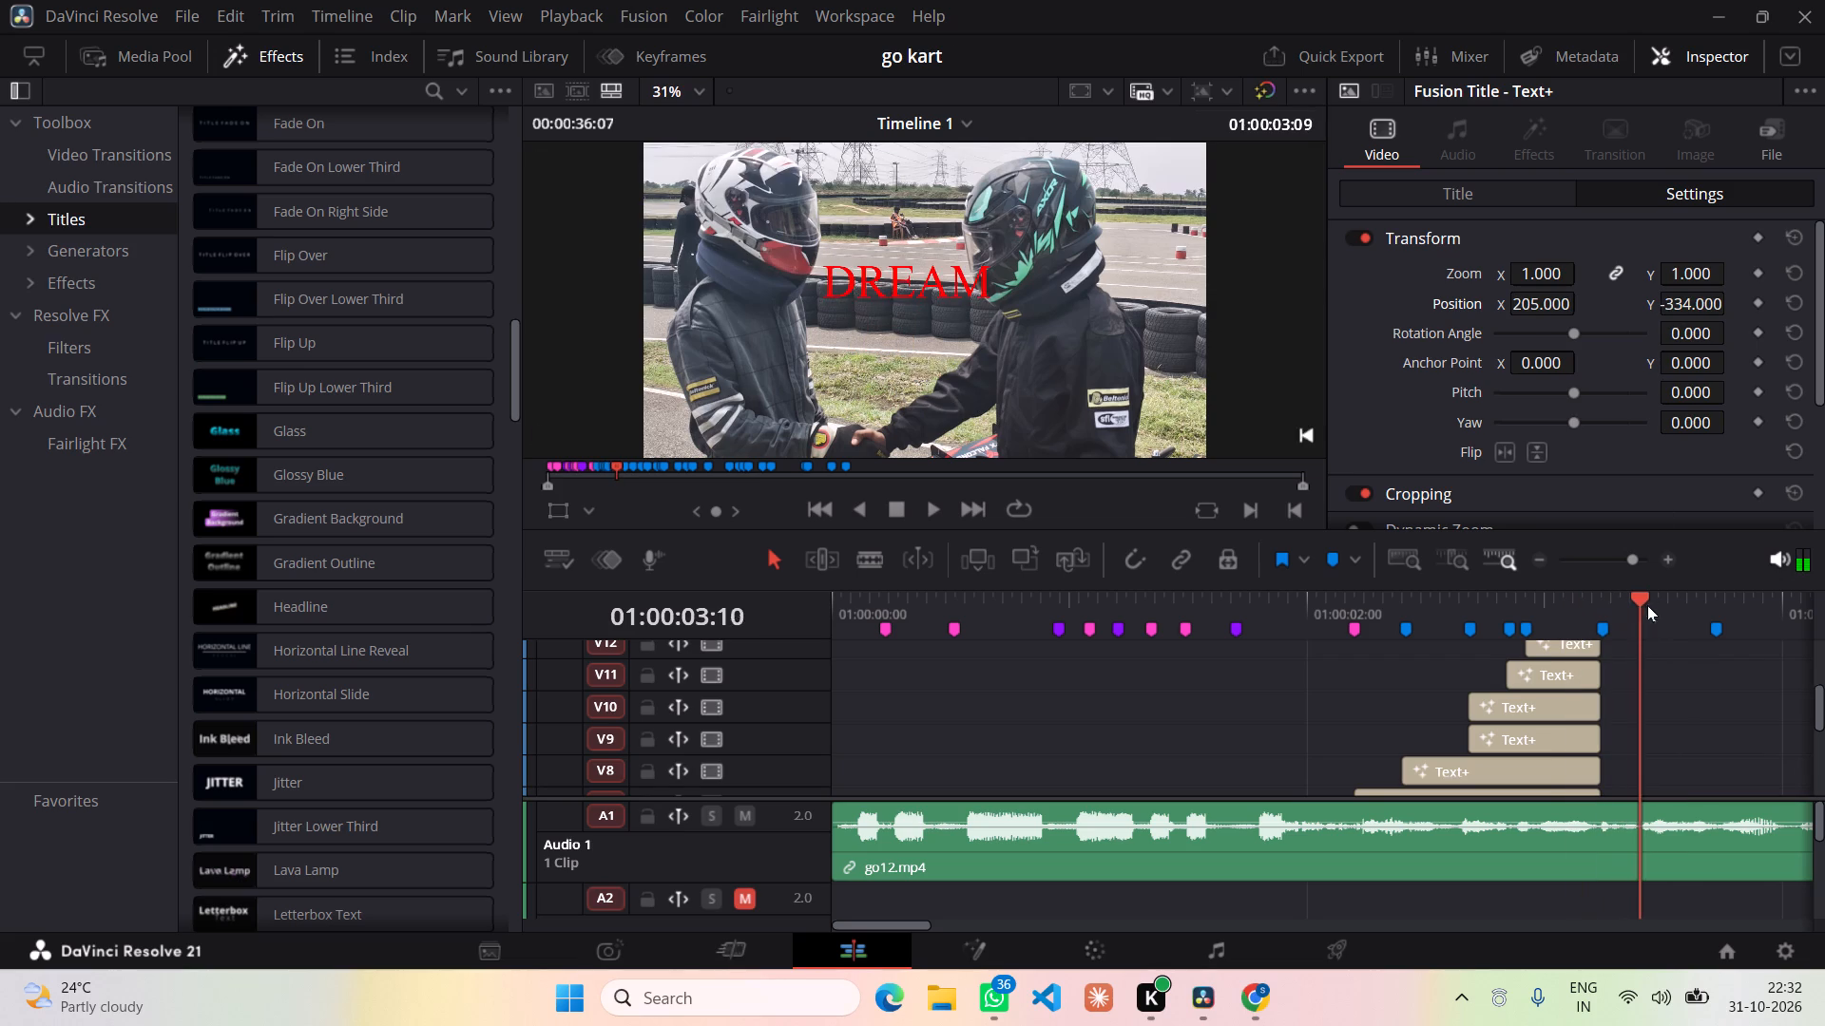
drag(1647, 605, 1720, 611)
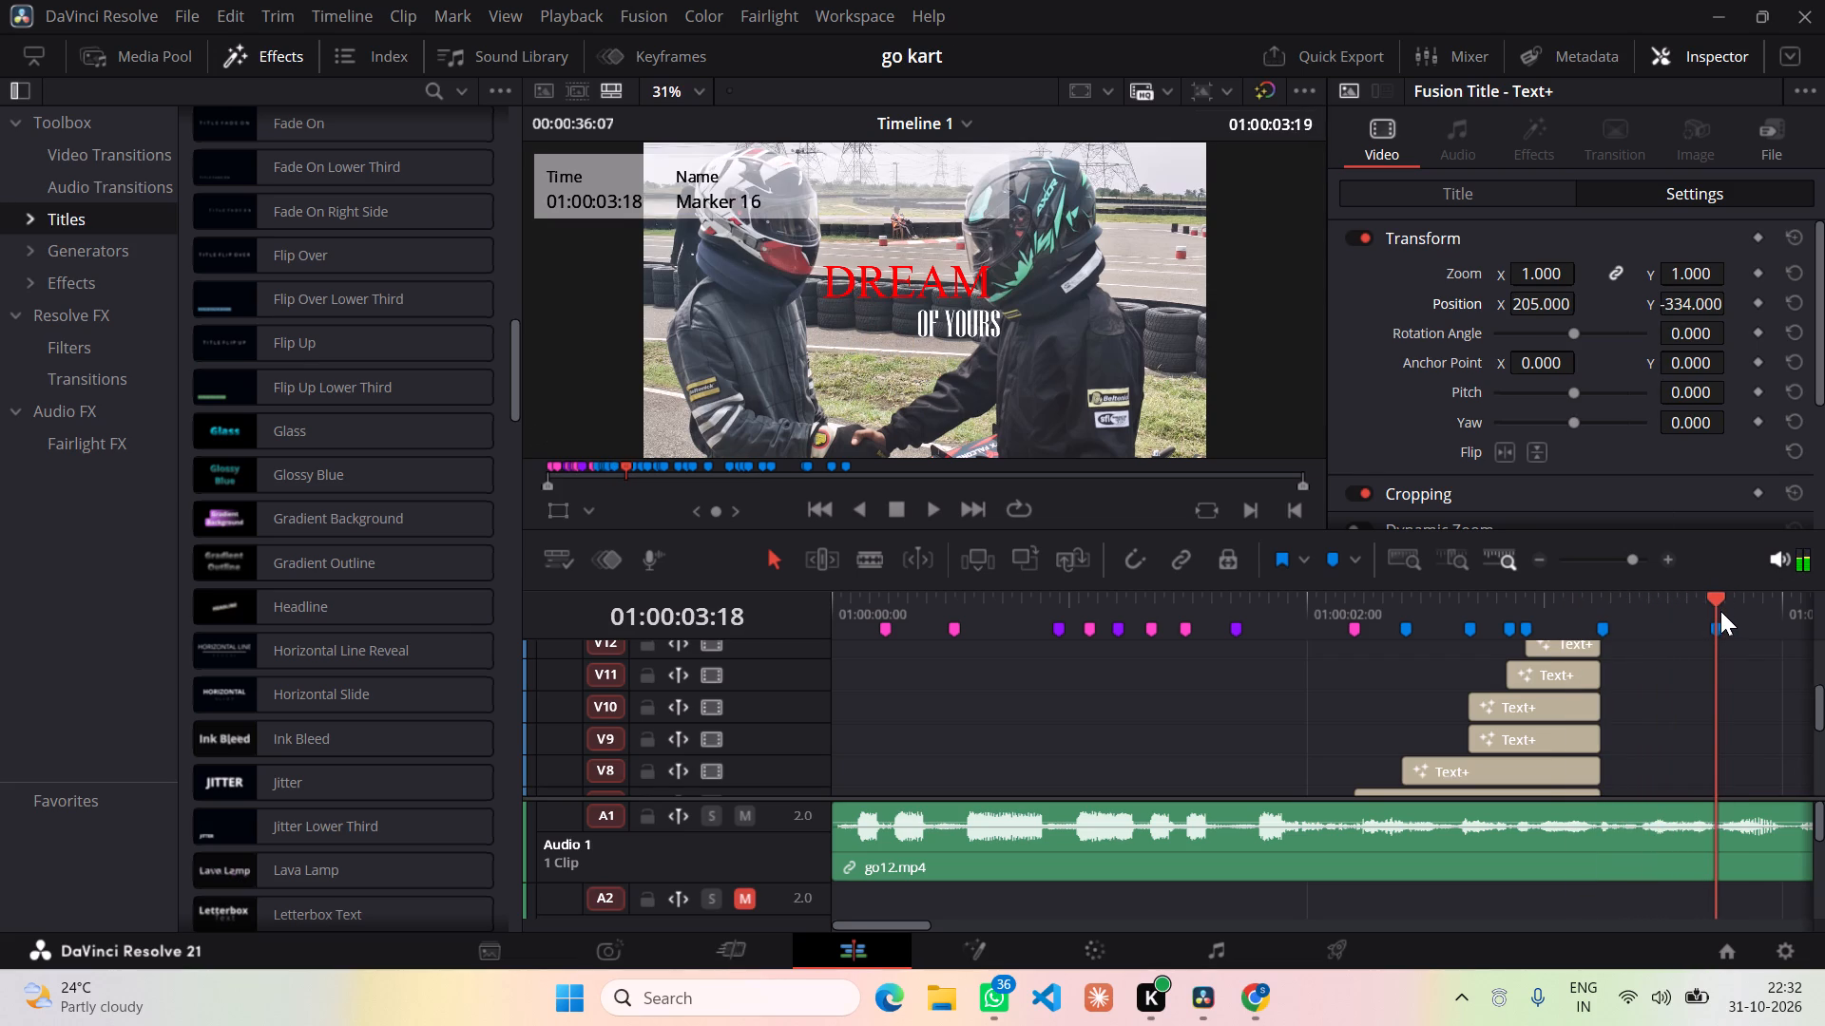
drag(1720, 611, 1737, 611)
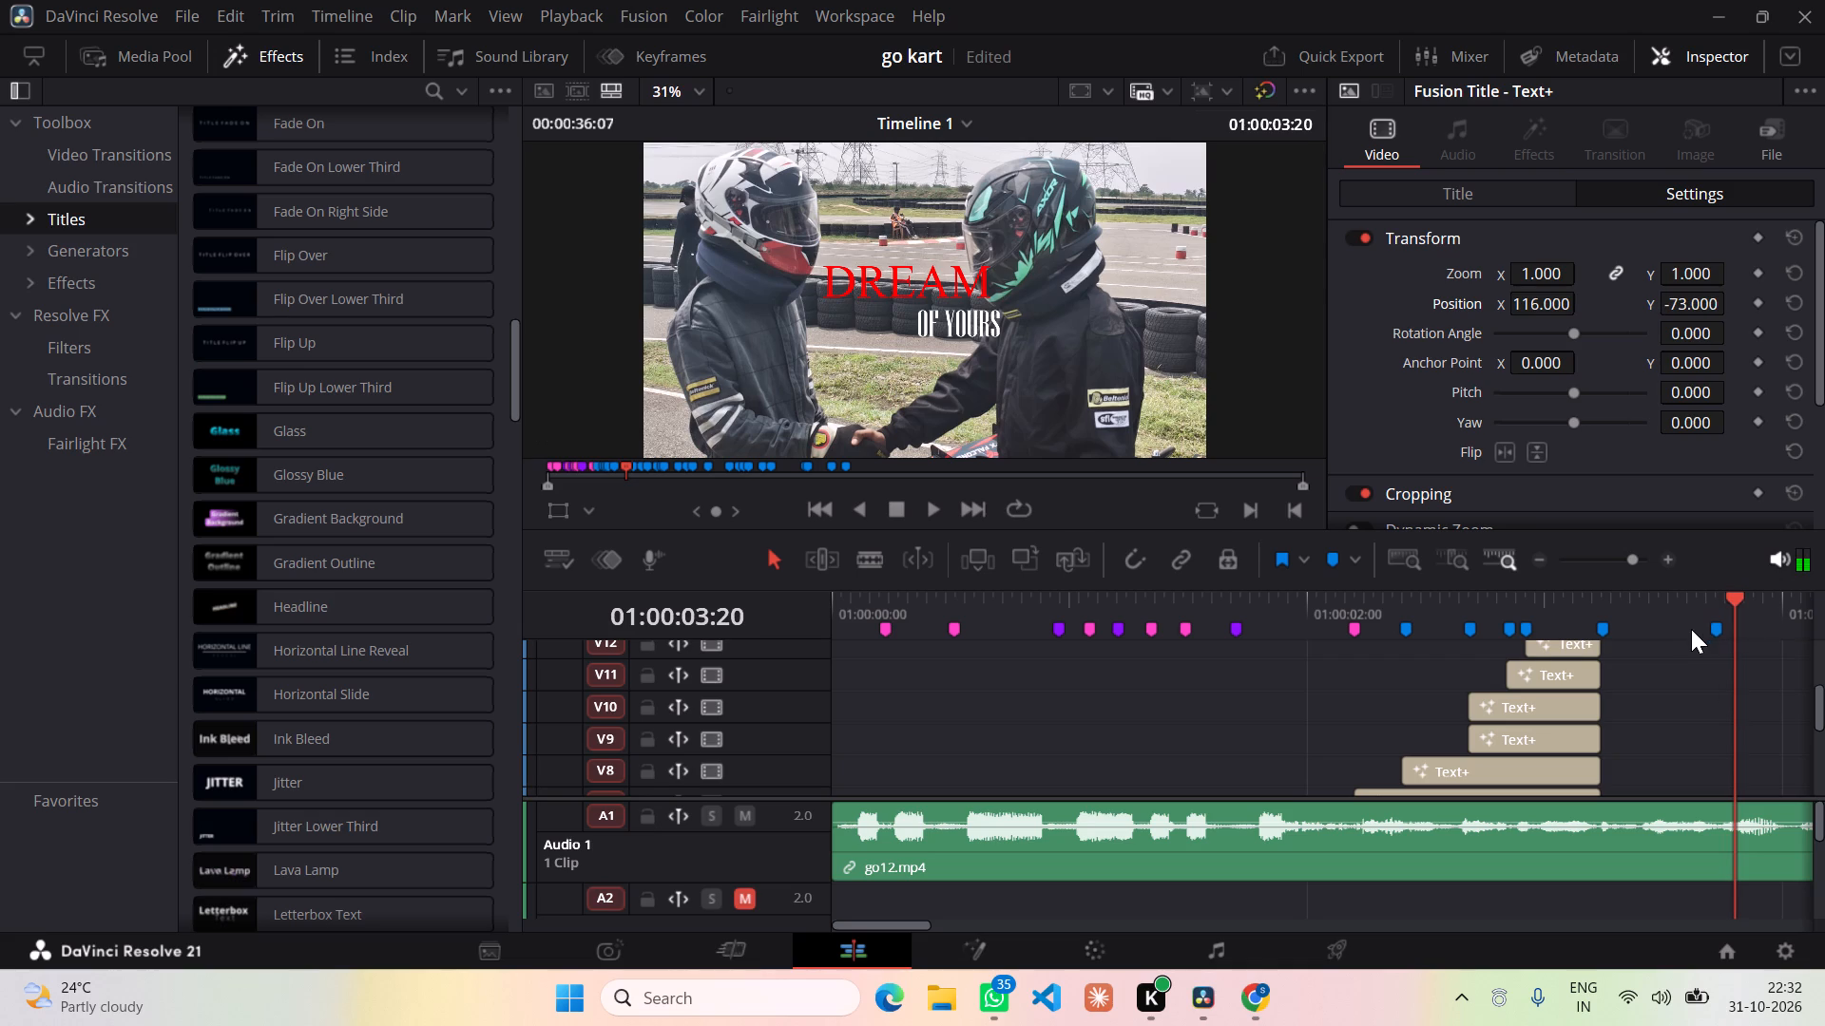
scroll(1691, 637, left, 2)
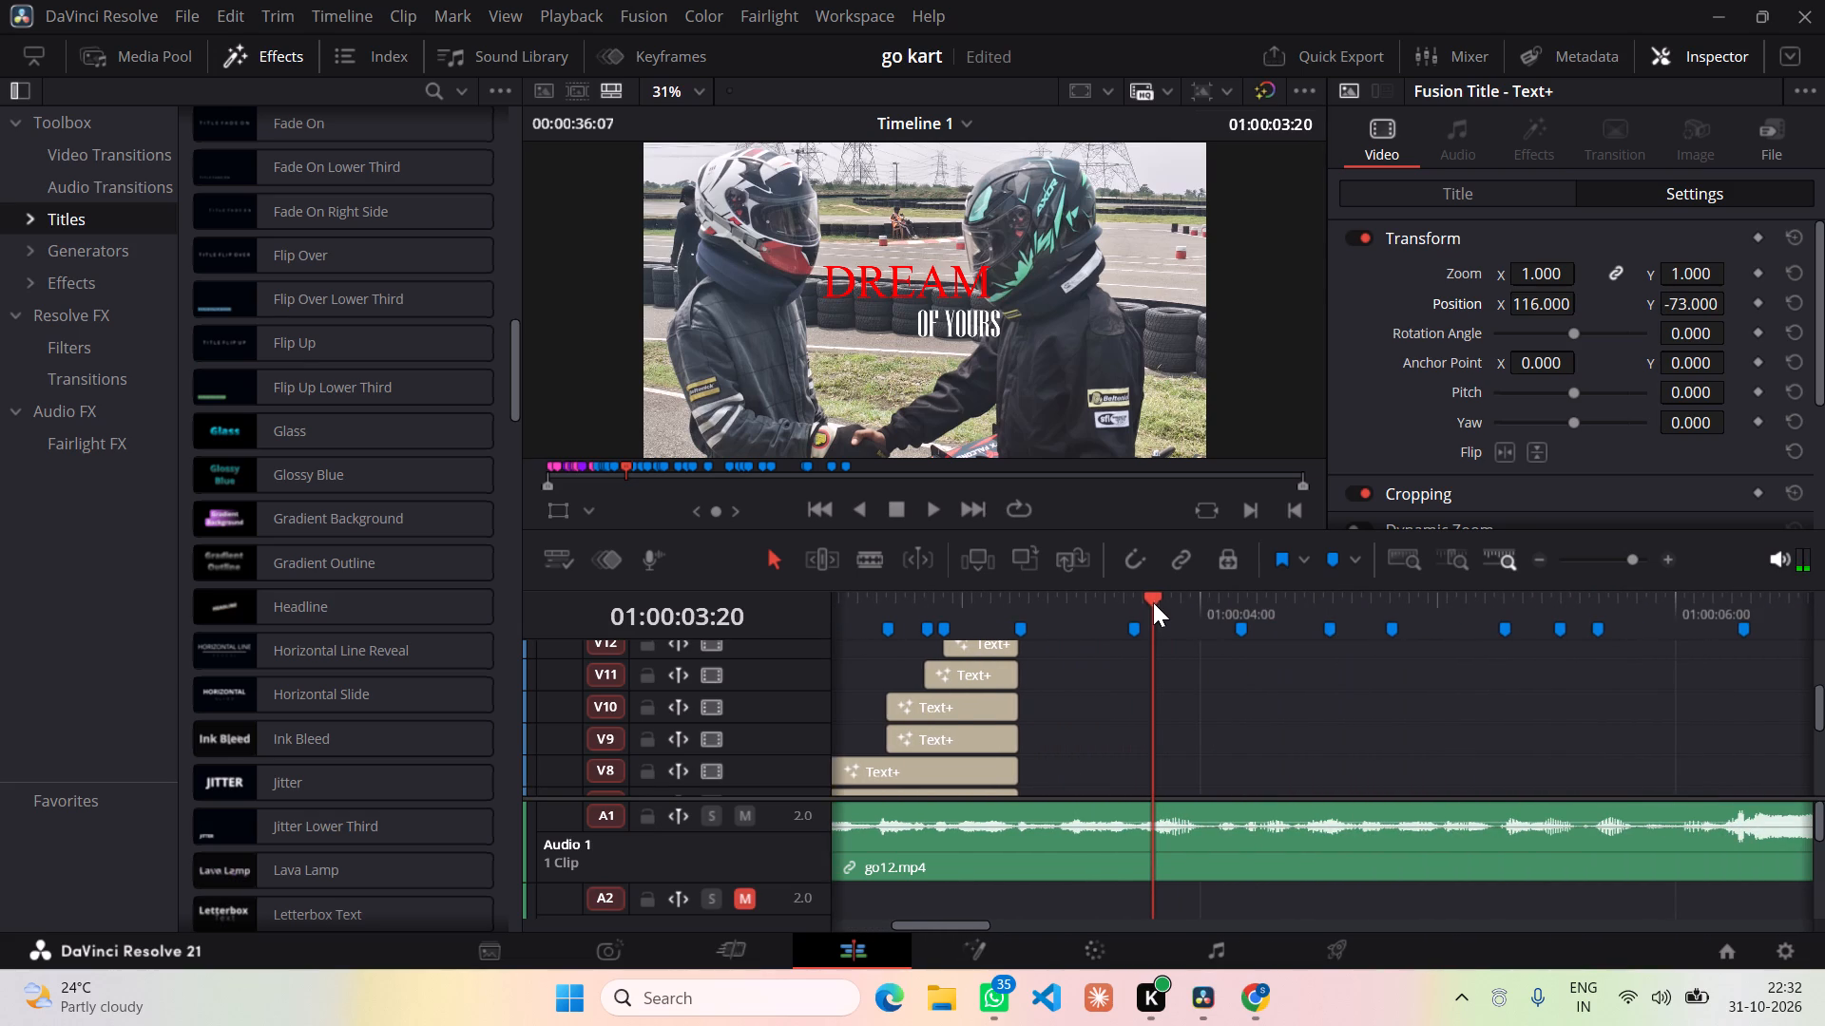
drag(1153, 596, 1270, 601)
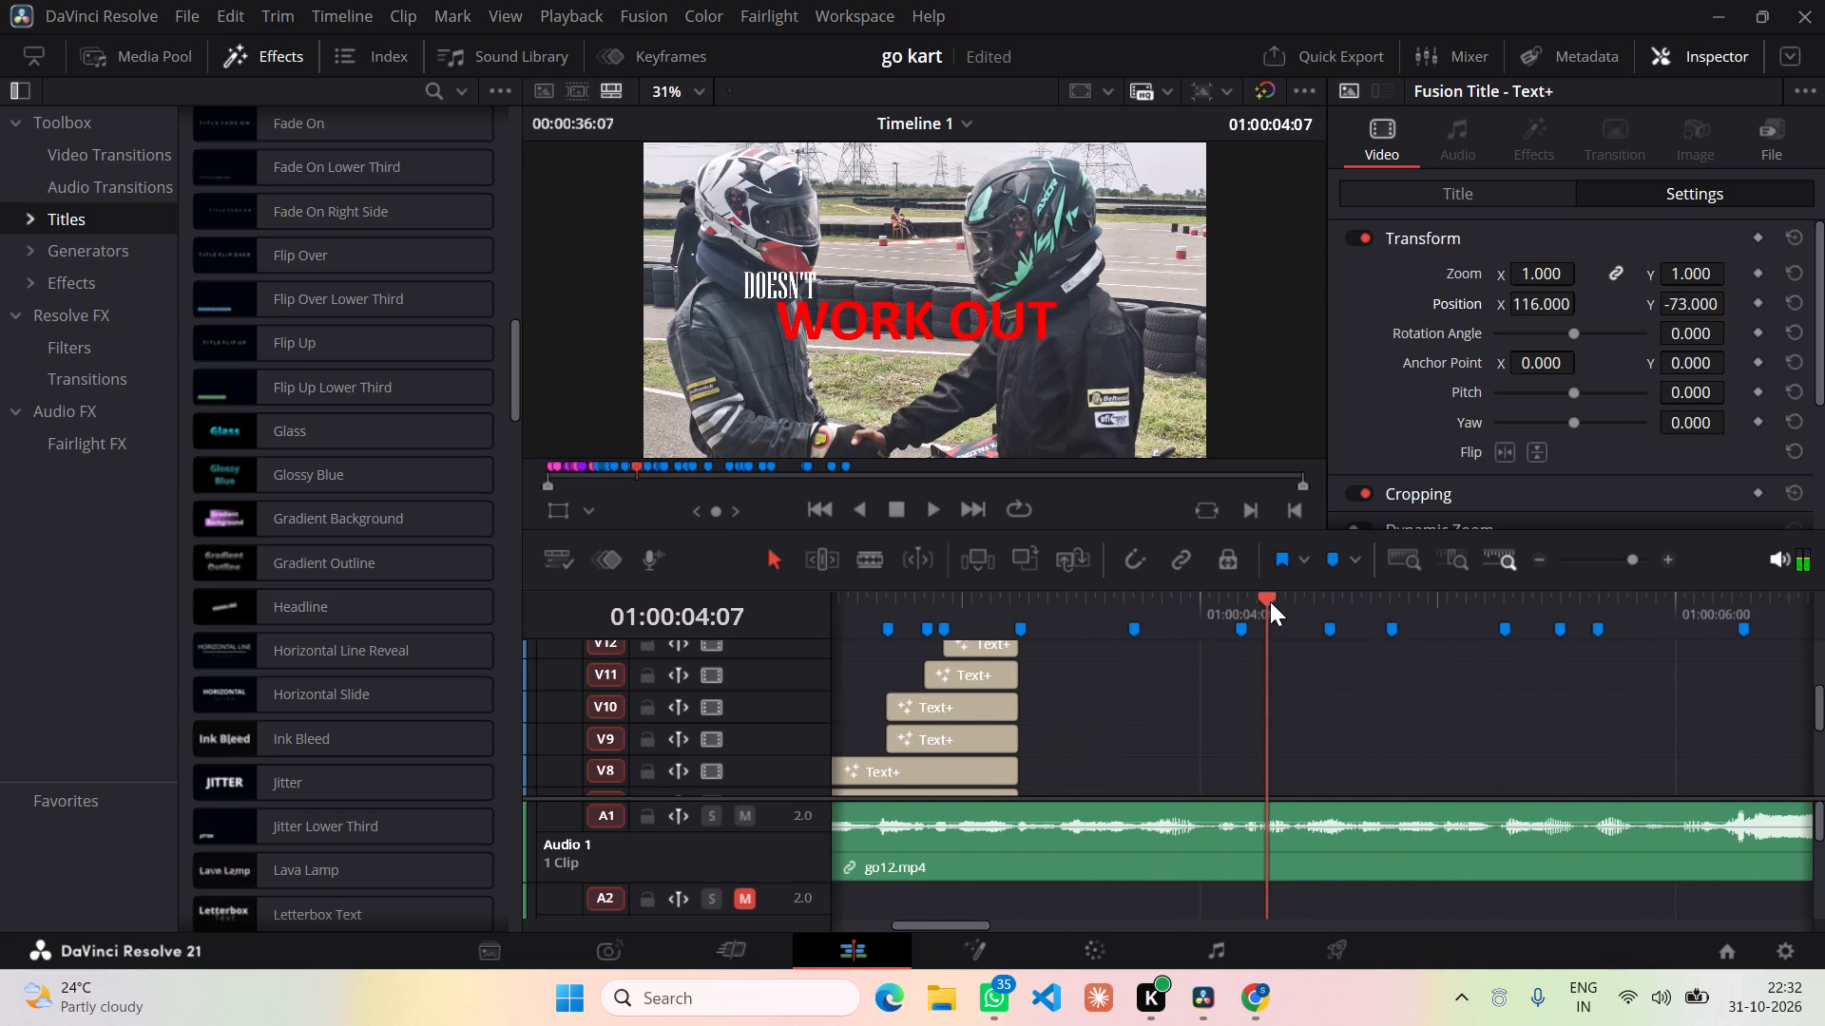
drag(1270, 601, 1364, 614)
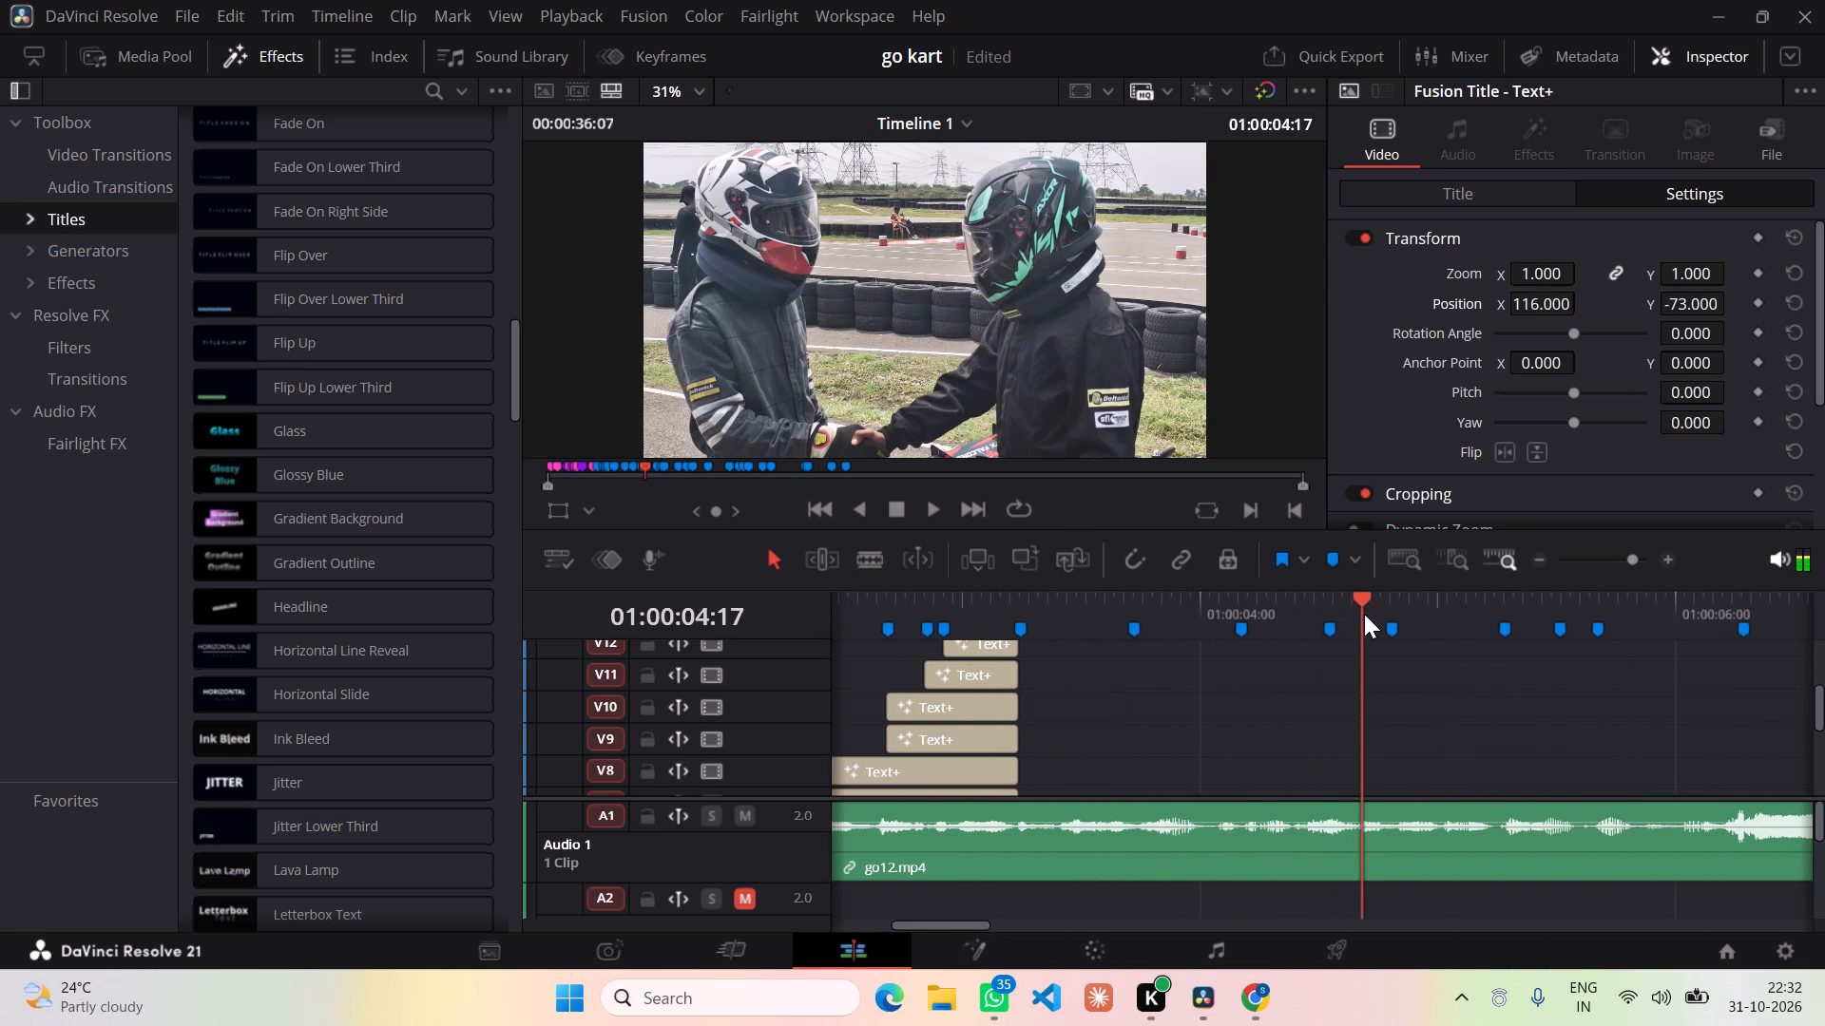
drag(1364, 614, 1348, 617)
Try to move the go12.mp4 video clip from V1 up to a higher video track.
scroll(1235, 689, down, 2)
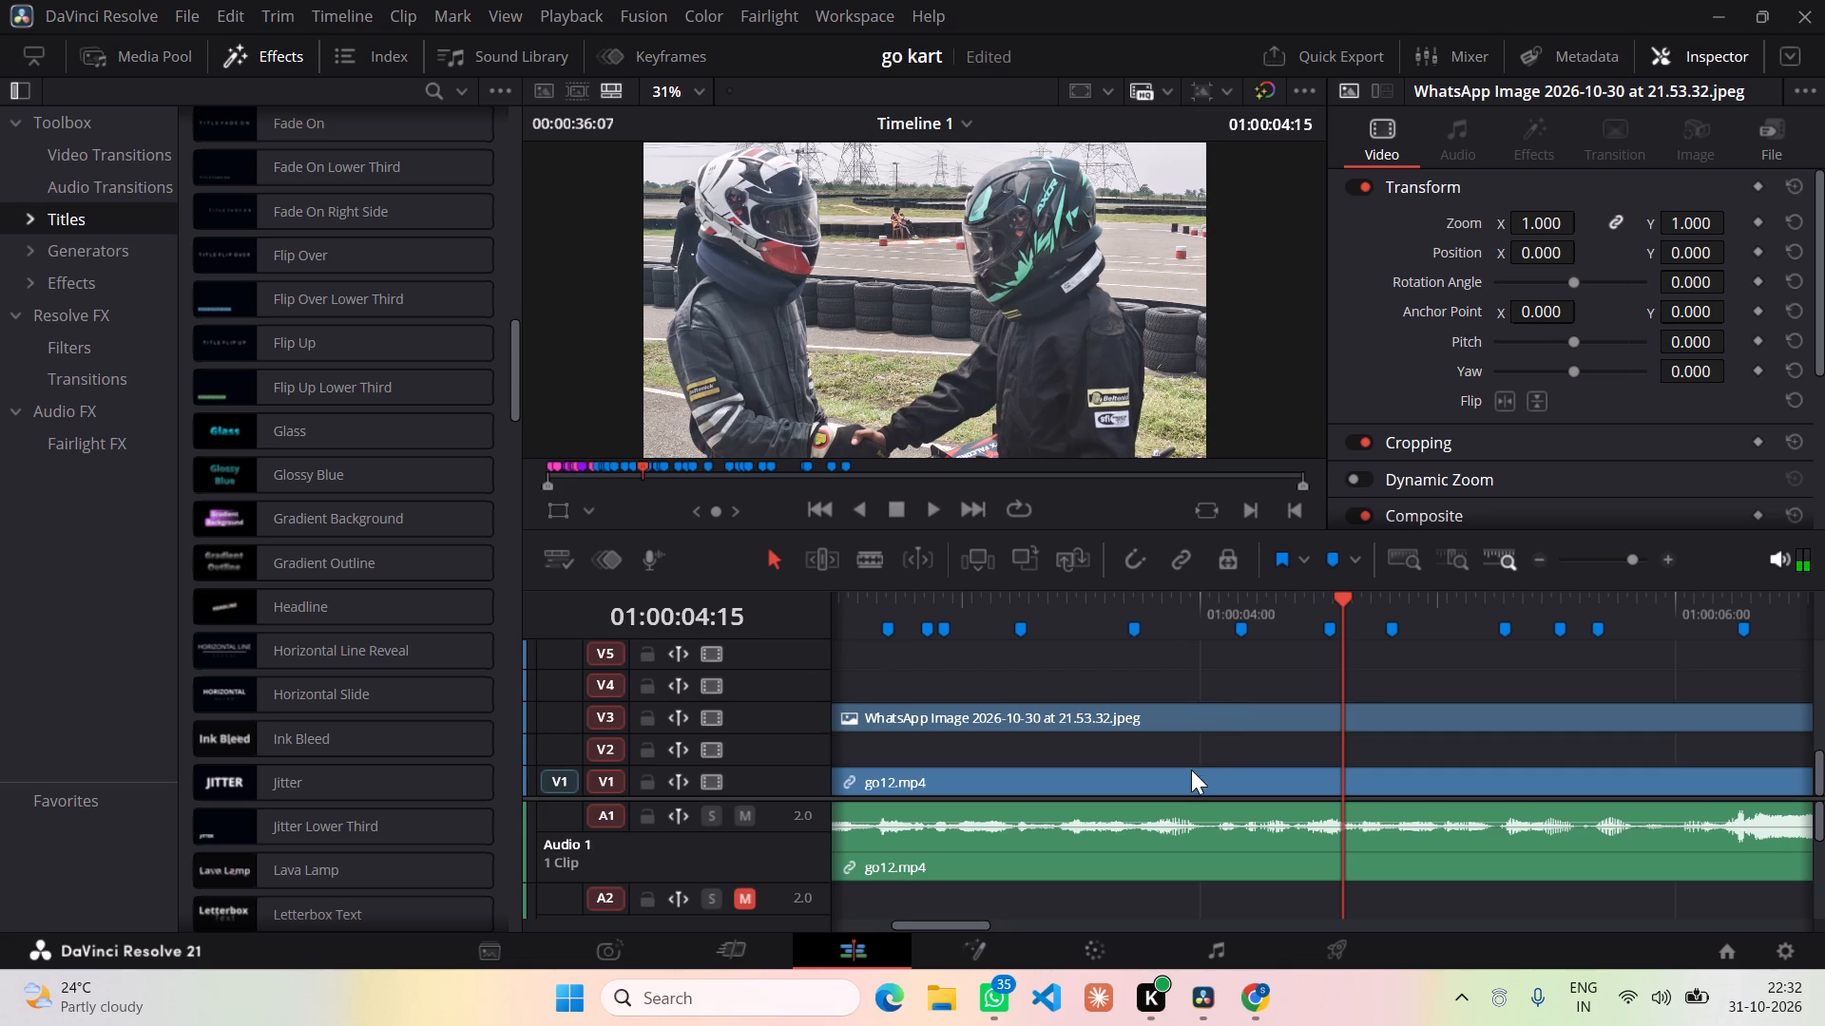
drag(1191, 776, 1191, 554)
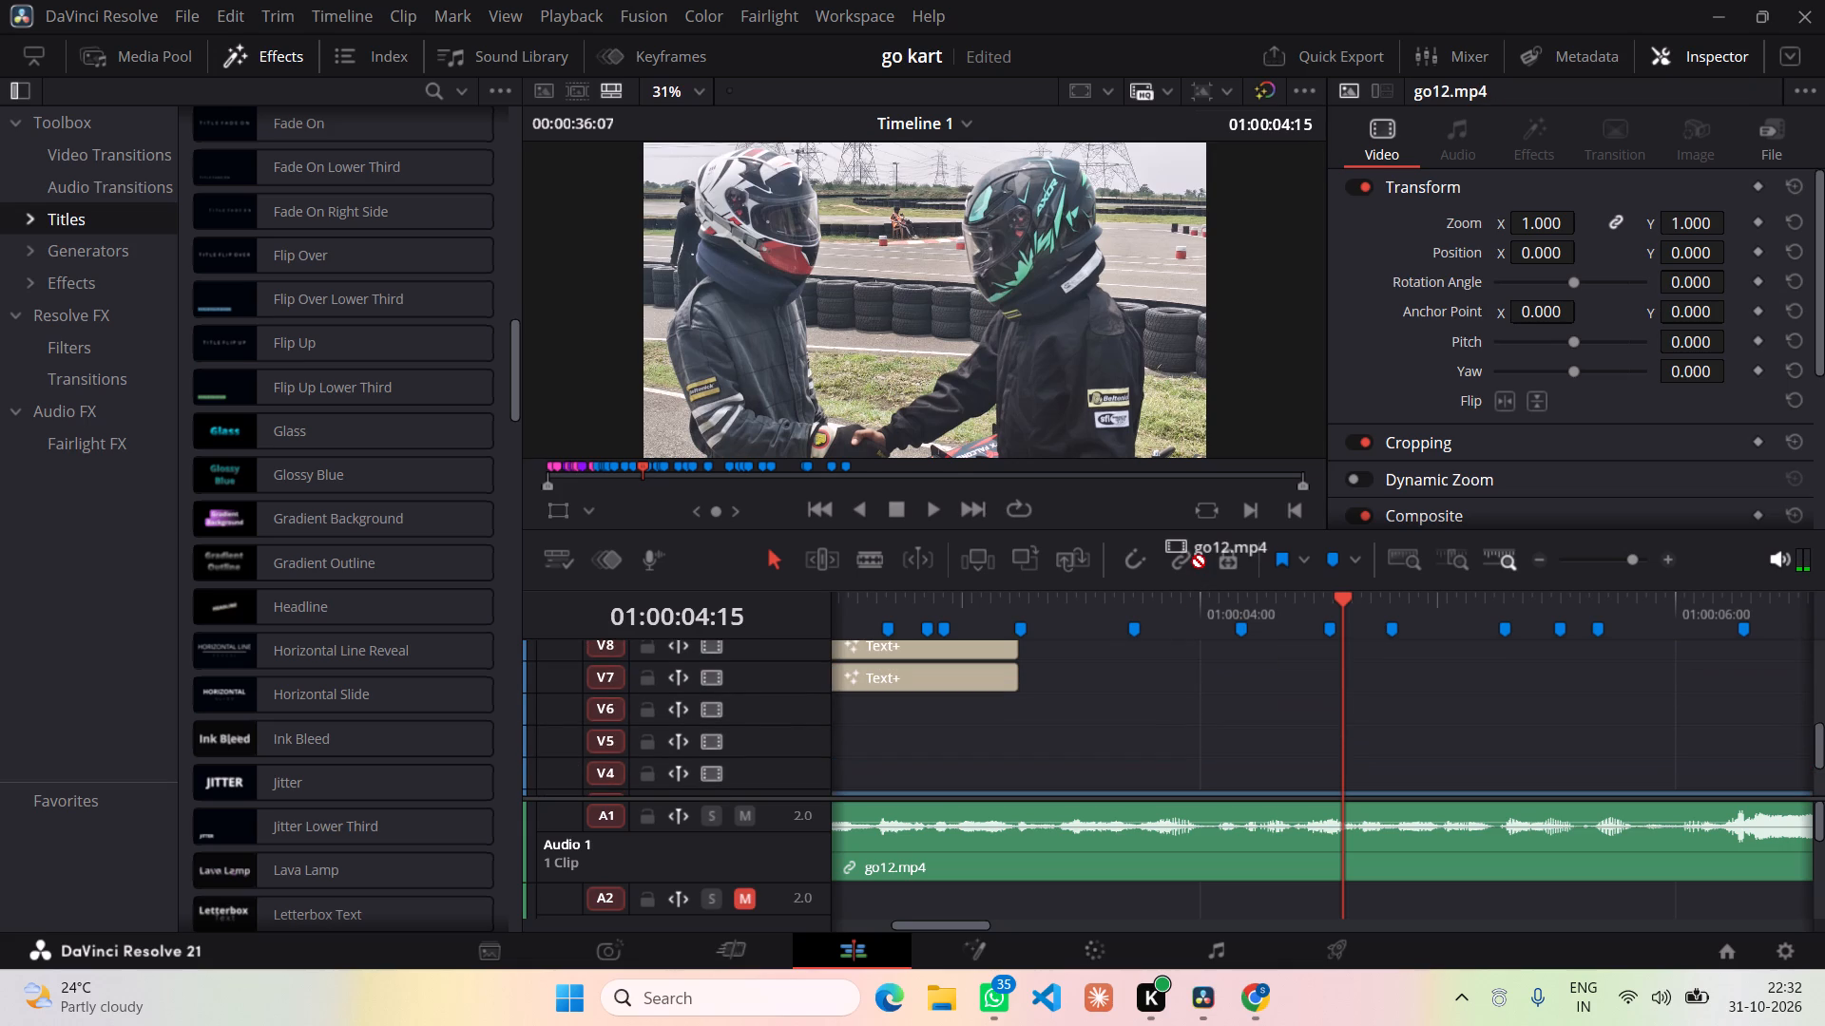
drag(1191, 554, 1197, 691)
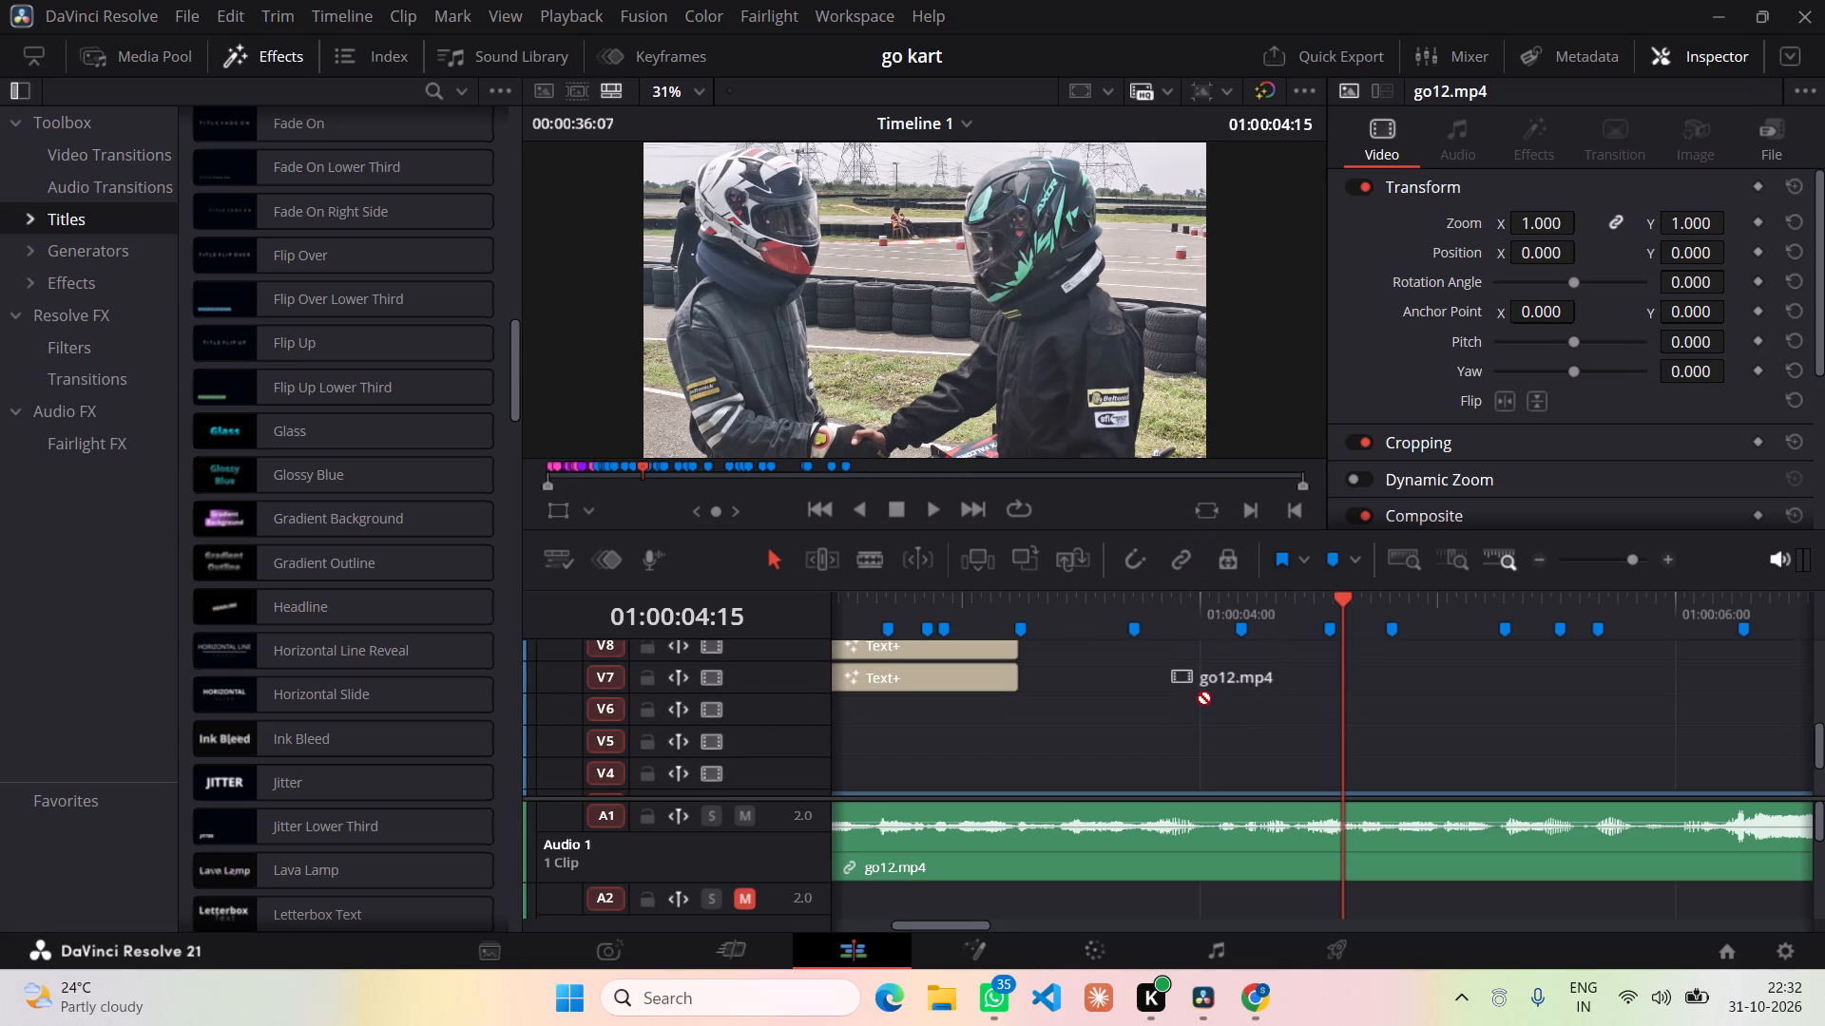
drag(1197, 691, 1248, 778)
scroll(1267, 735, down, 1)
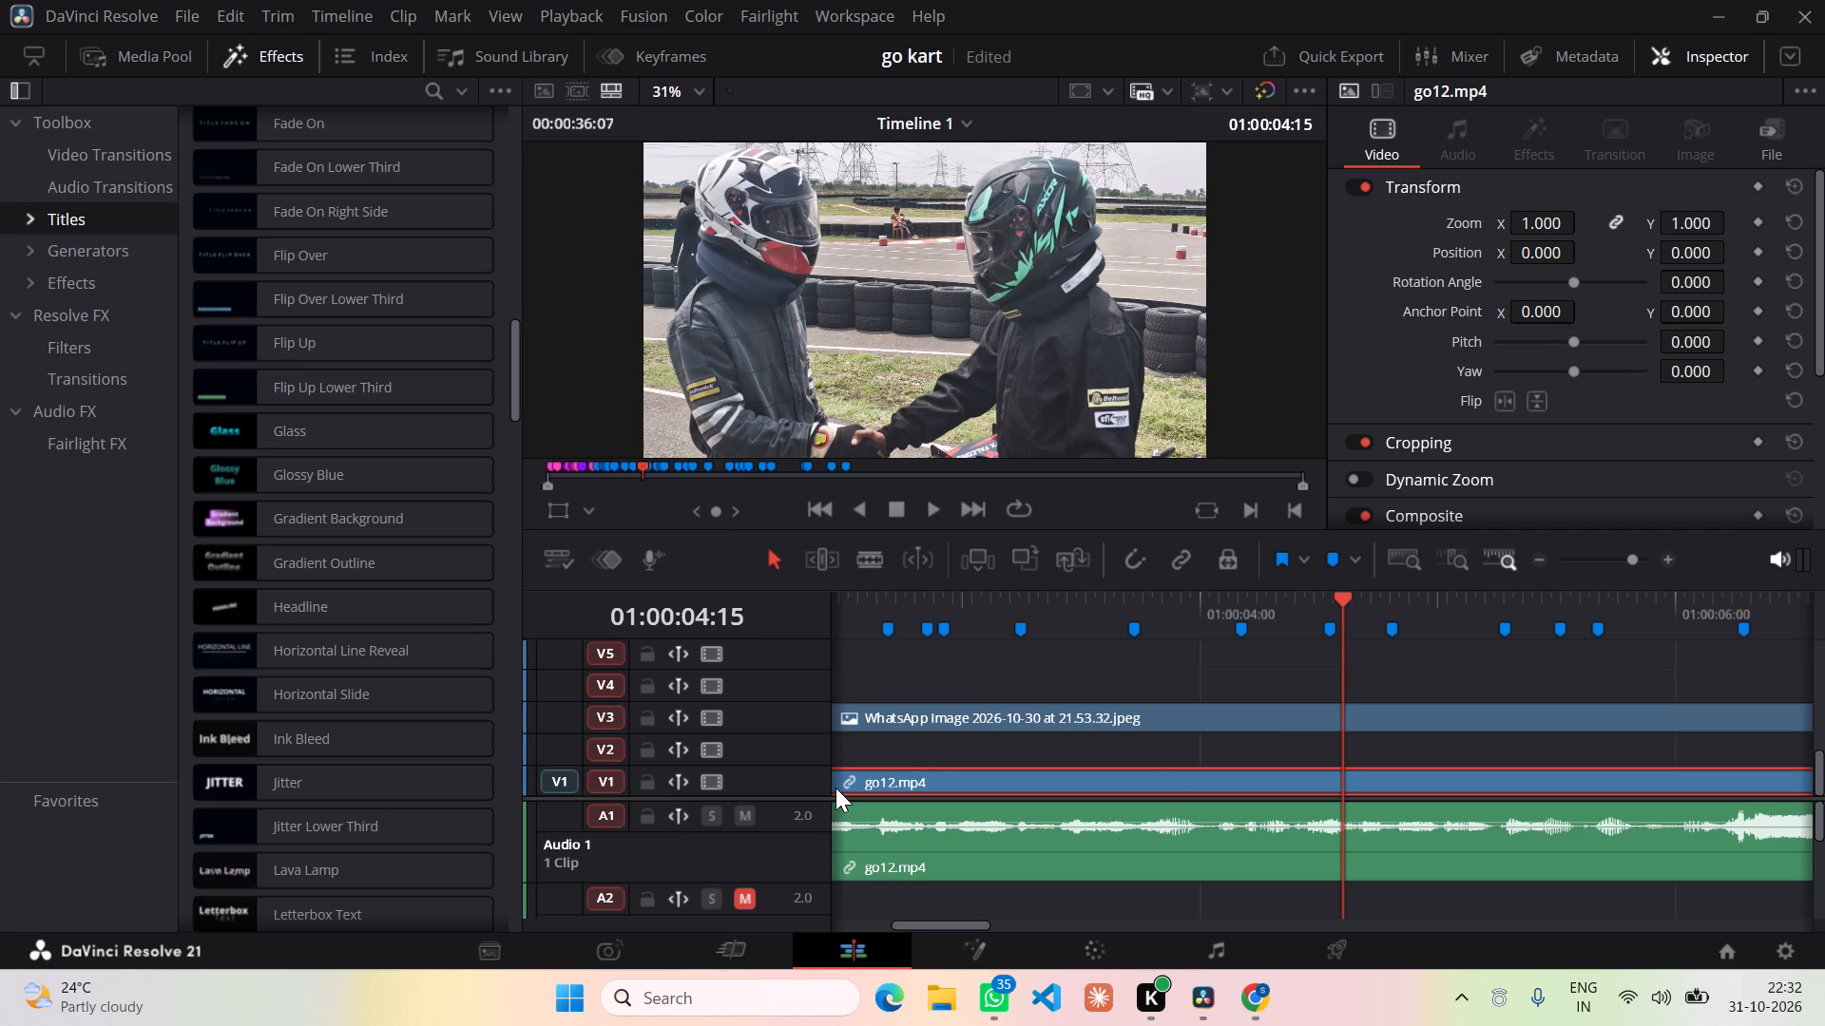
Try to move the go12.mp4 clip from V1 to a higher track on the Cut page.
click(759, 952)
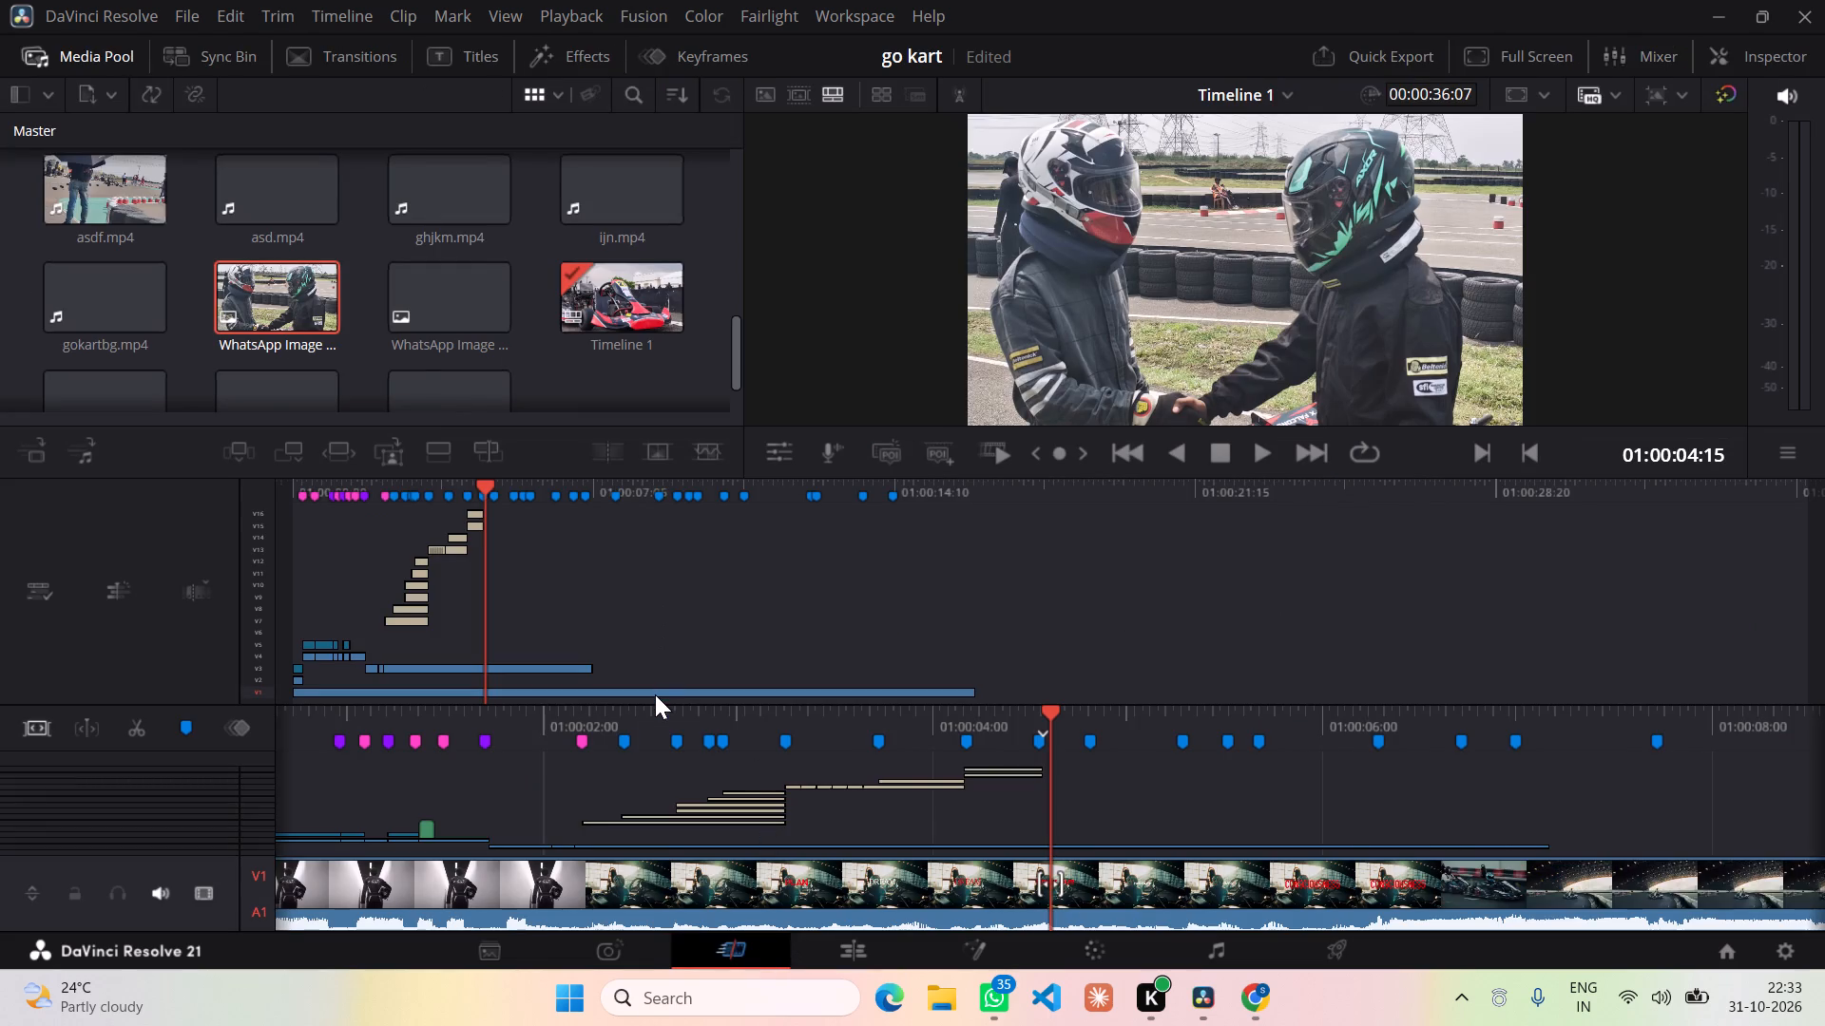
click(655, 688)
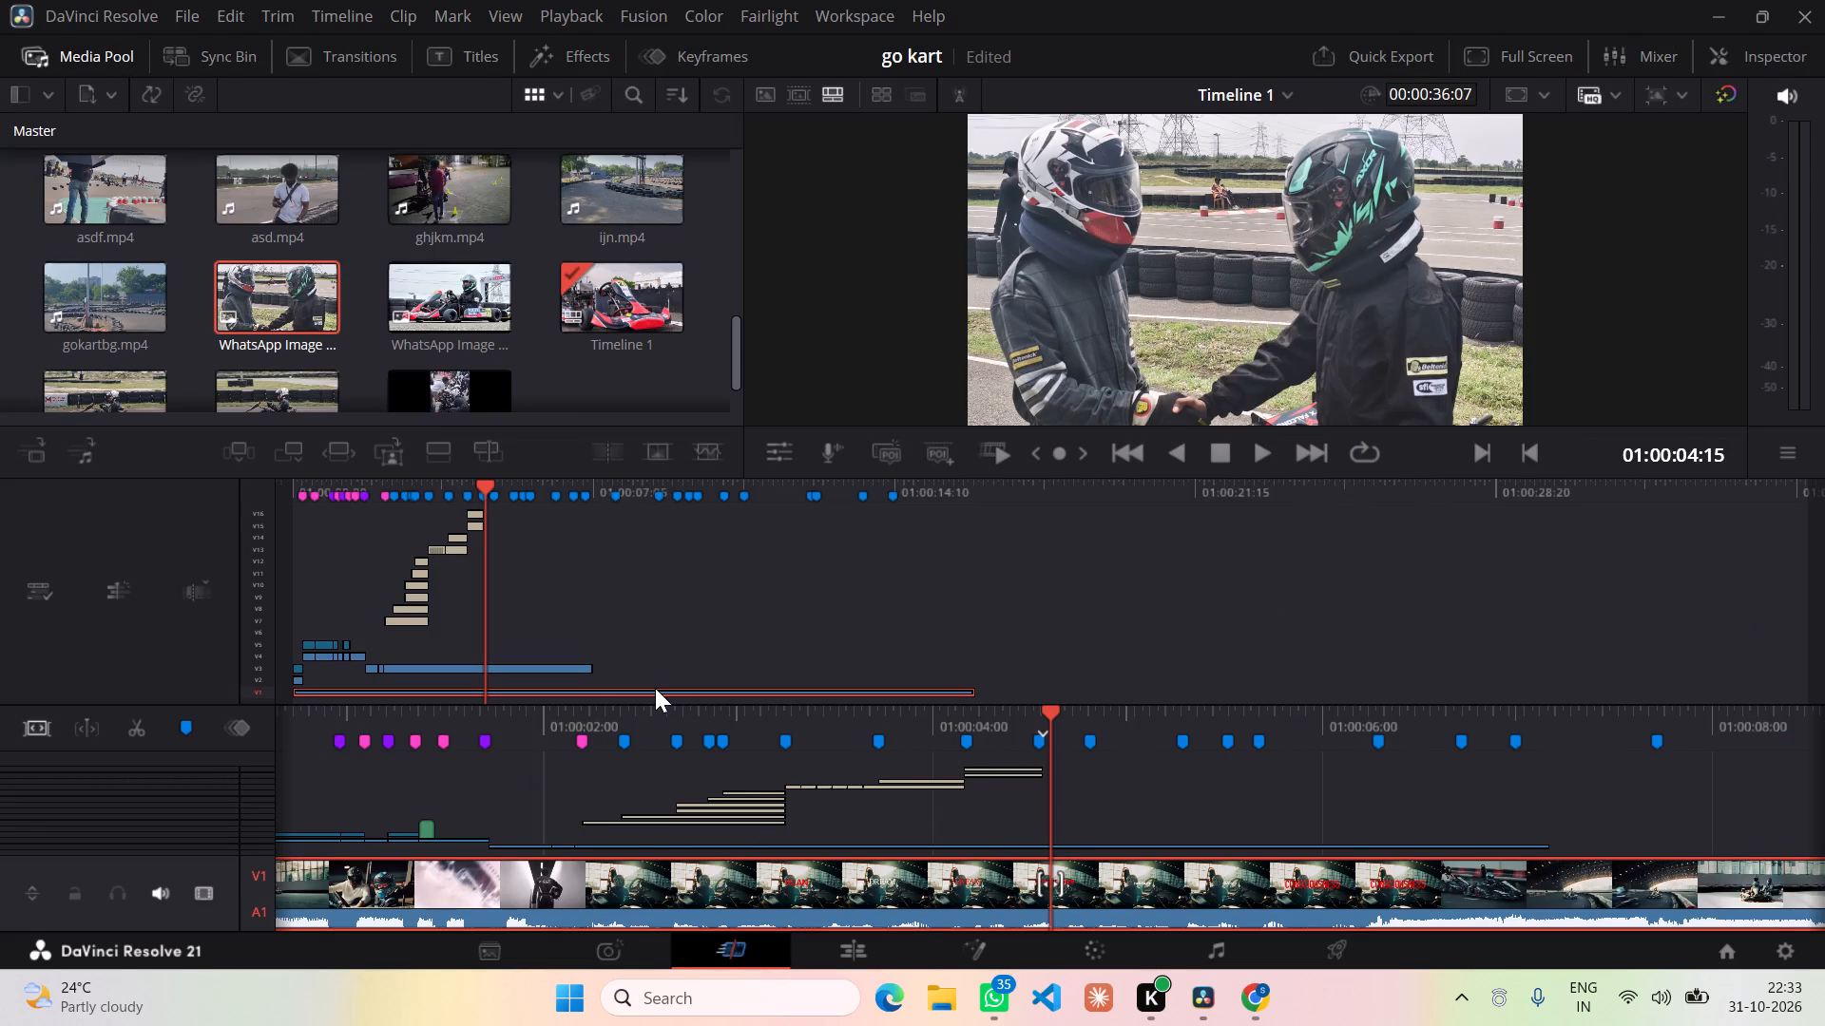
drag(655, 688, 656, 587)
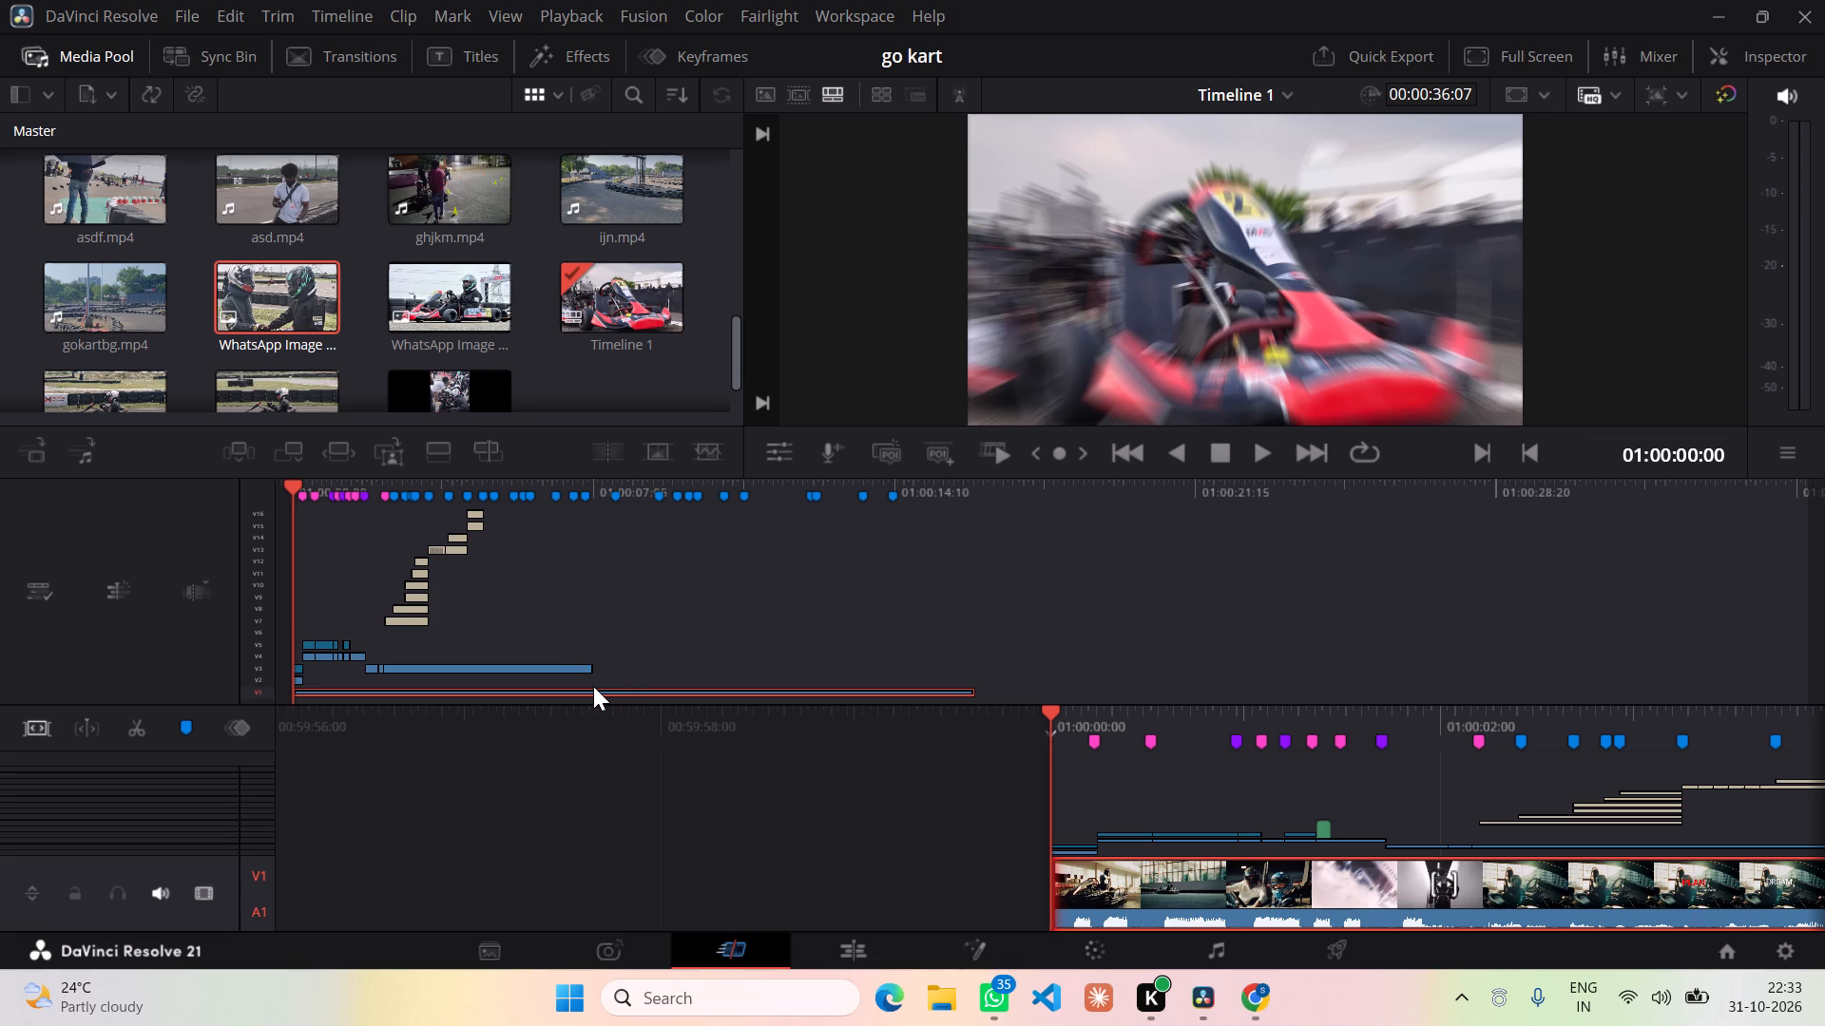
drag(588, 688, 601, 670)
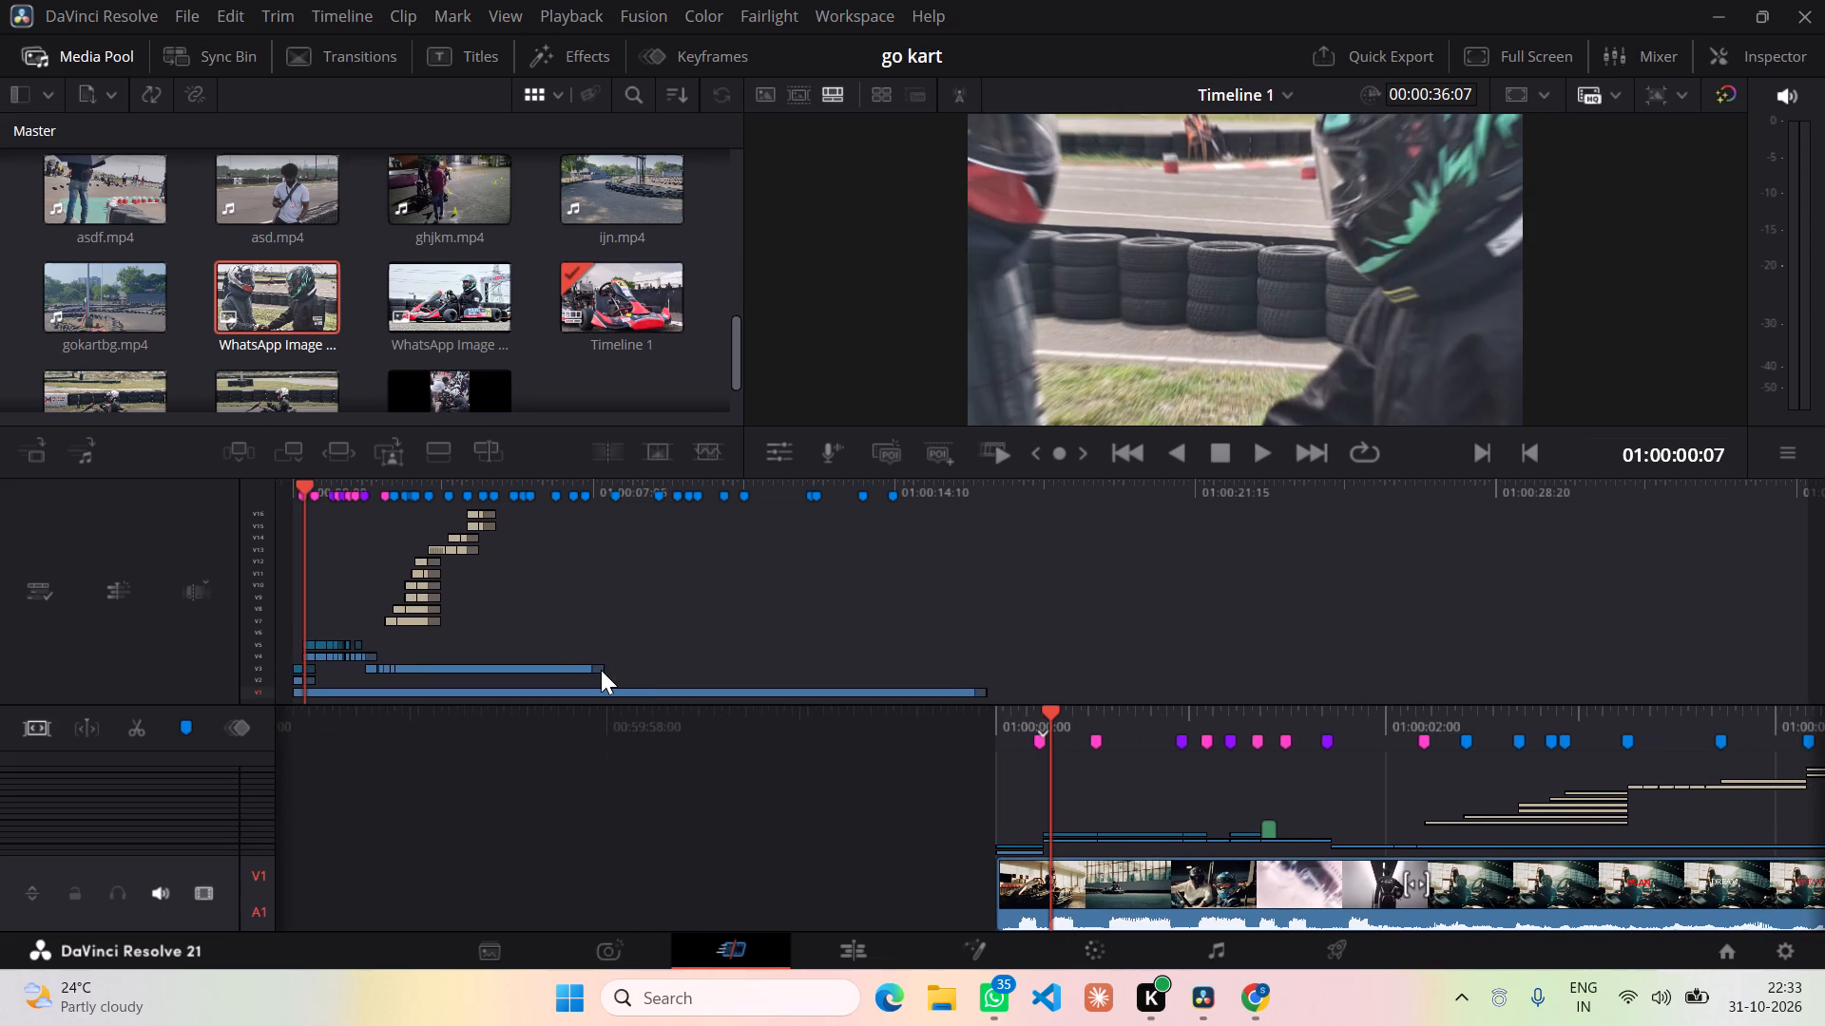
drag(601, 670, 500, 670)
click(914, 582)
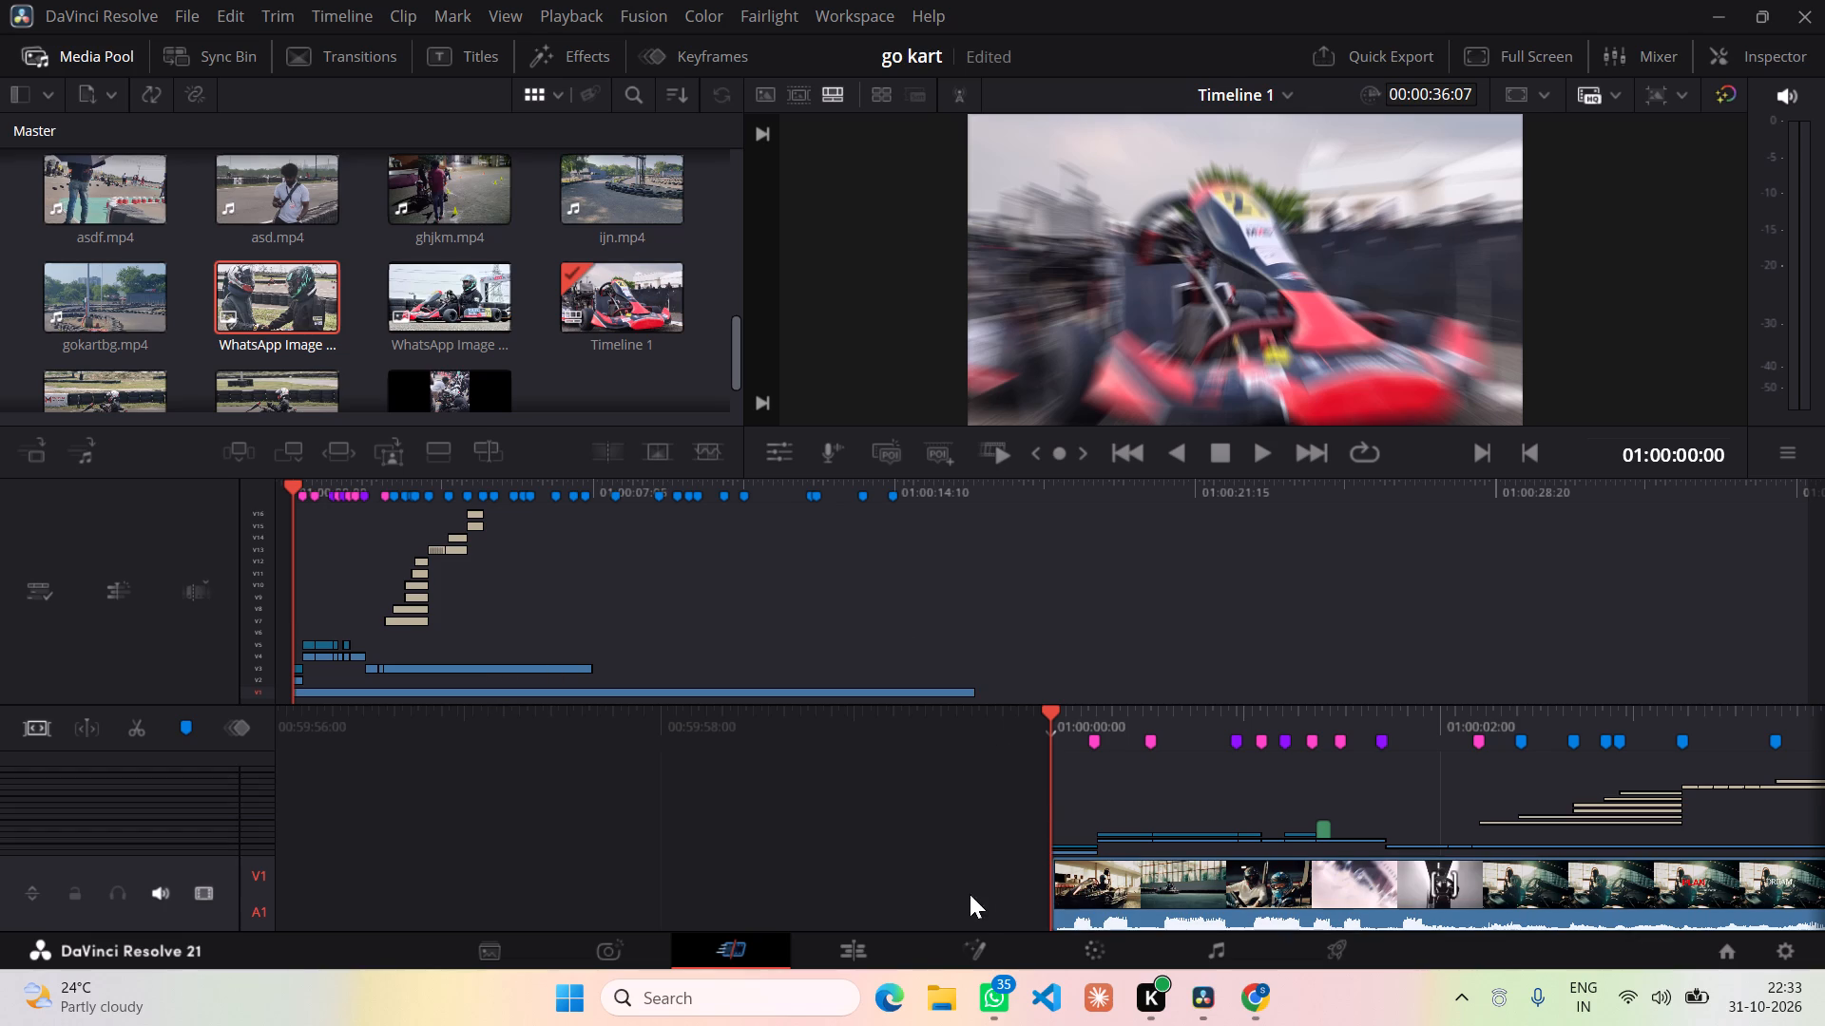
On the Edit page, move the go12.mp4 video clip from V1 up to V17, above all titles, and reduce that track's height.
drag(893, 928, 886, 937)
click(876, 948)
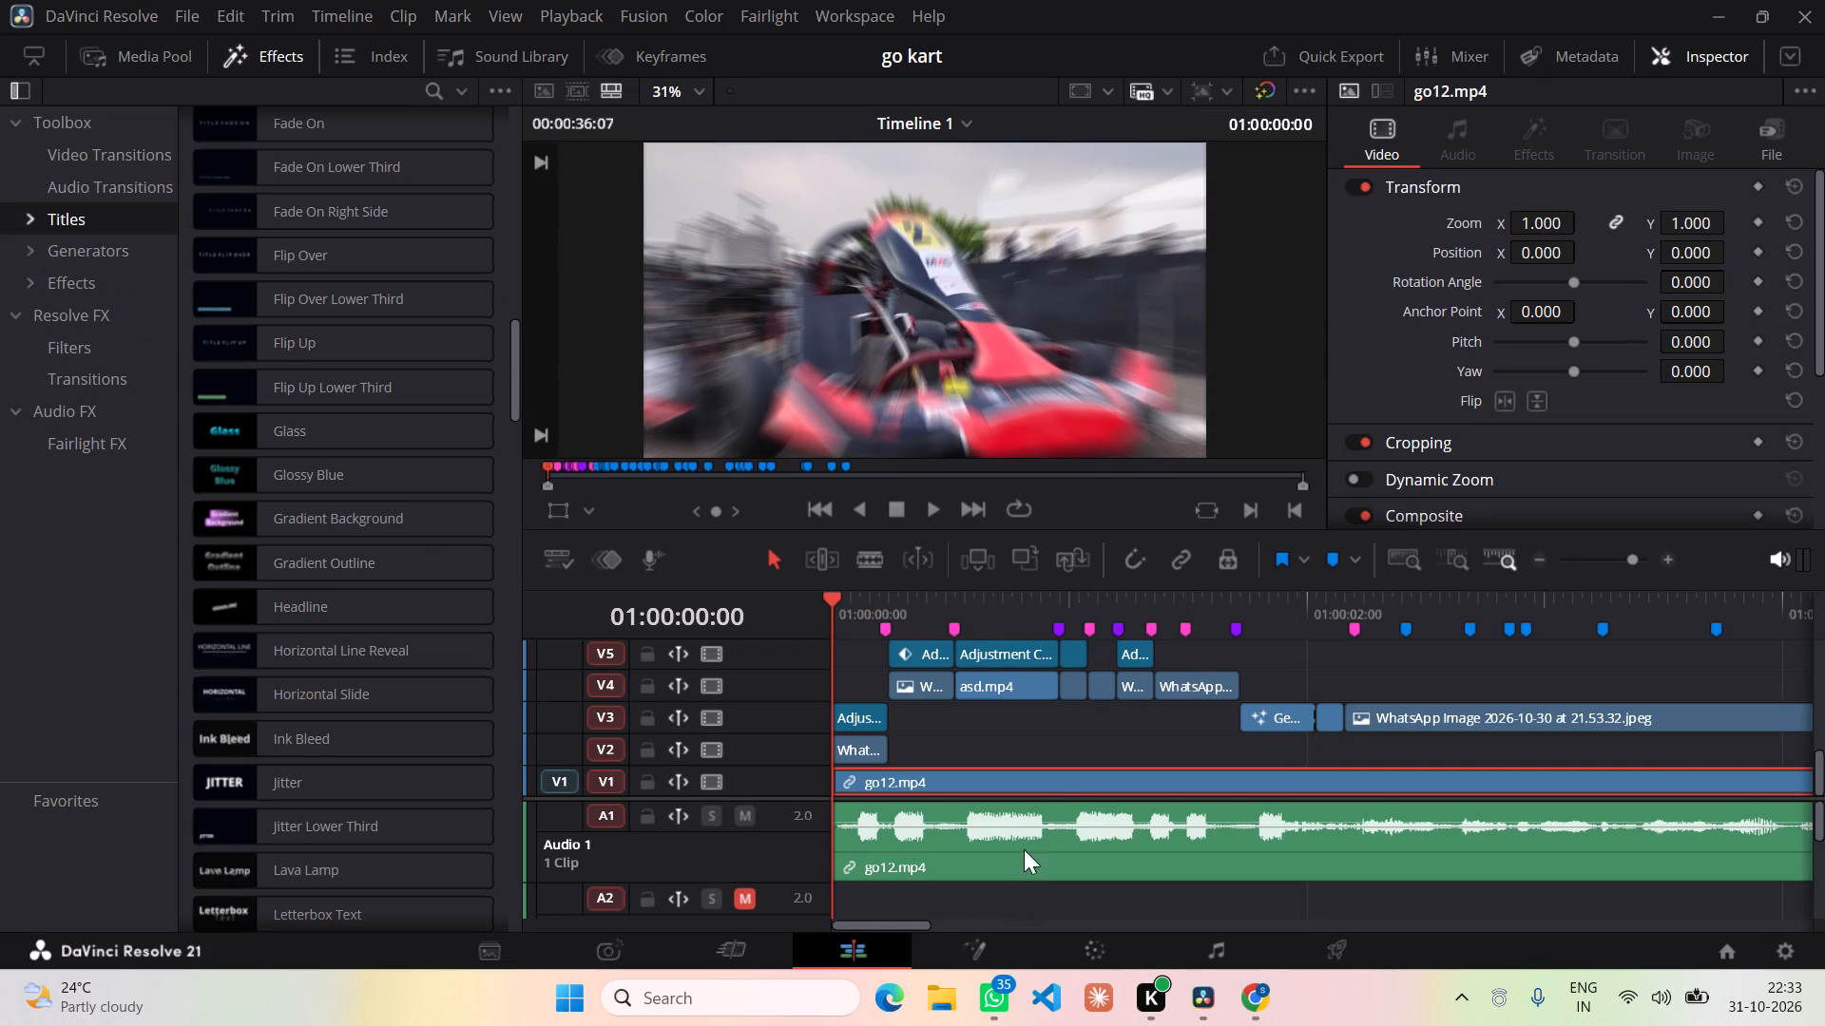
drag(990, 779, 946, 607)
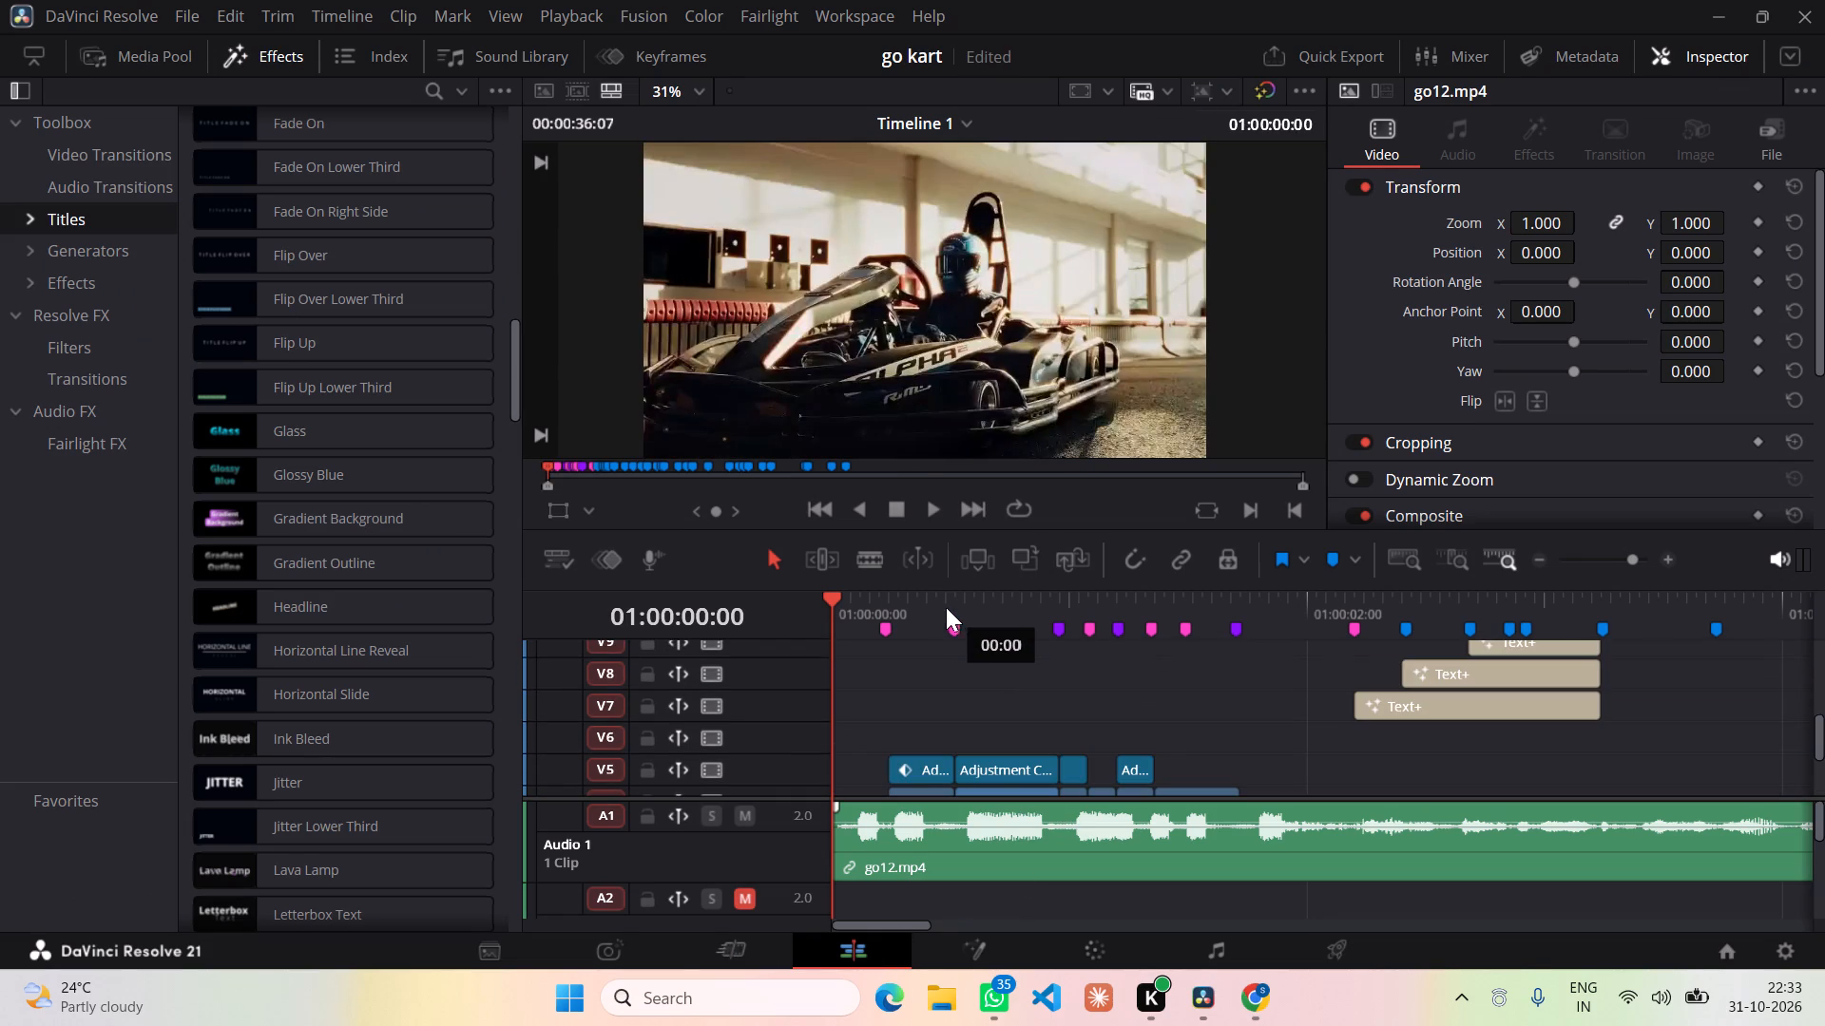
drag(946, 607, 935, 631)
scroll(937, 690, up, 1)
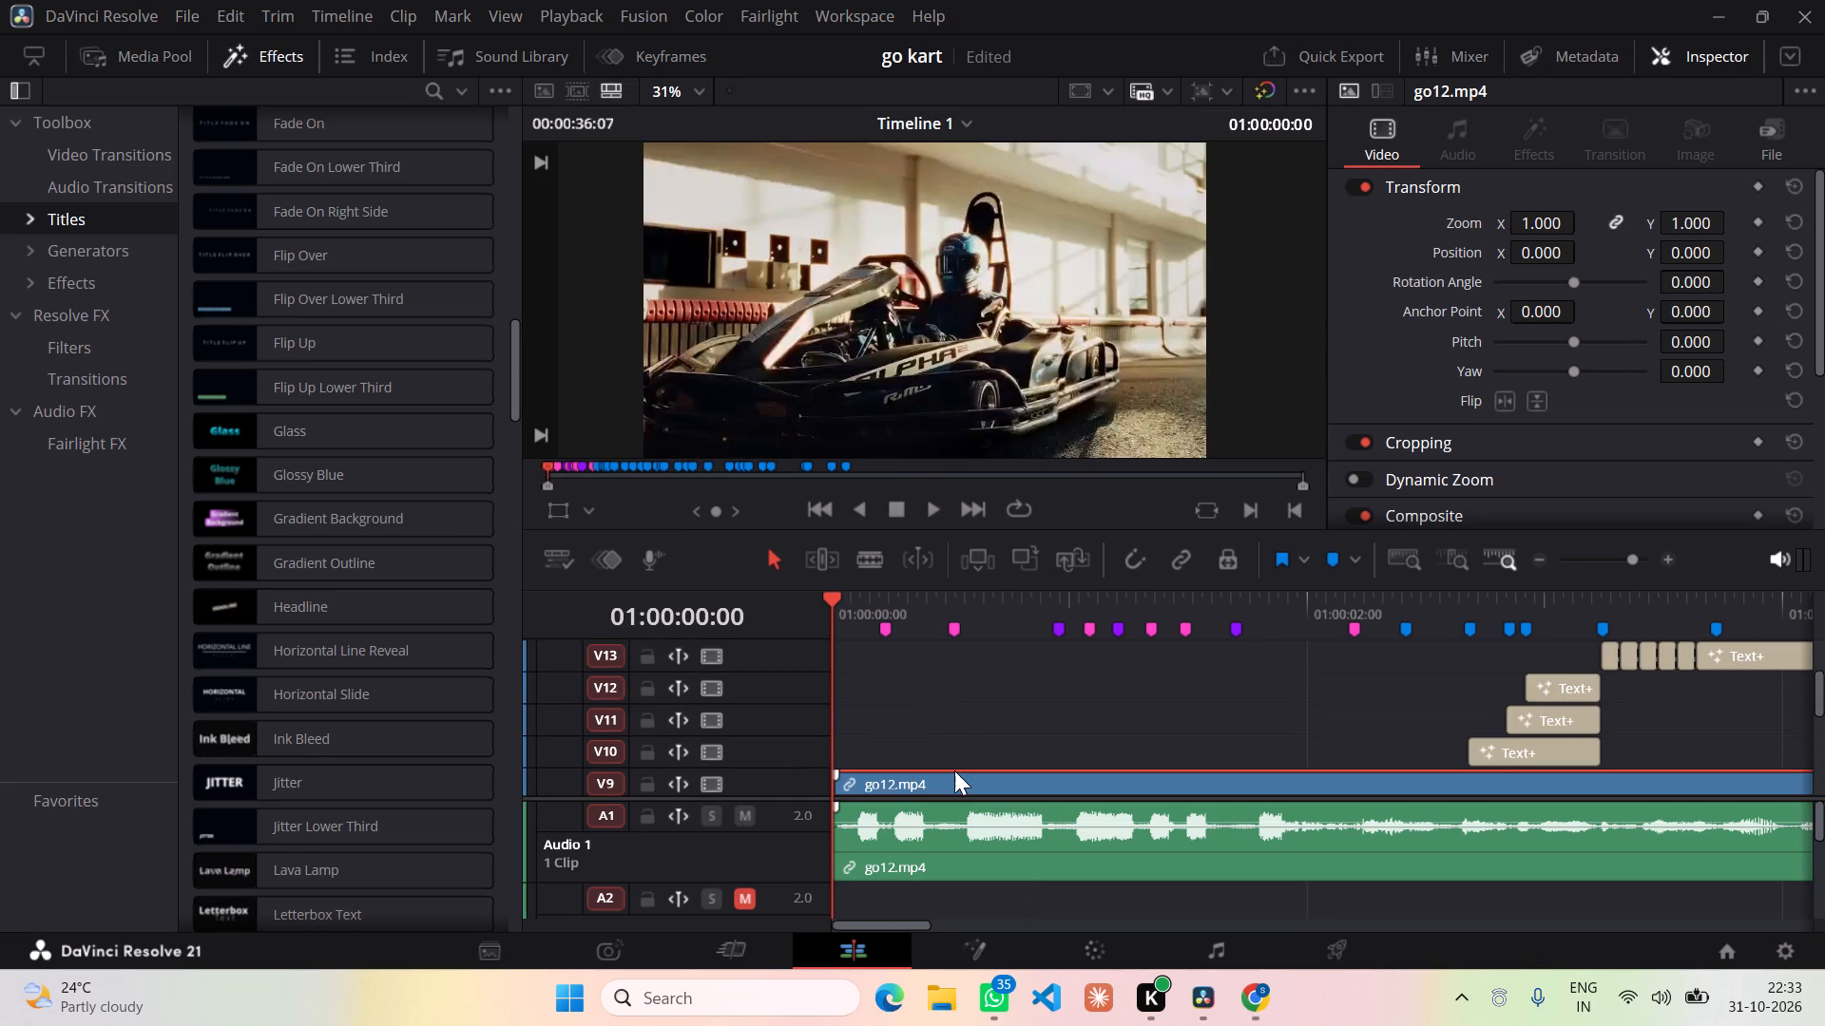
drag(954, 770, 951, 625)
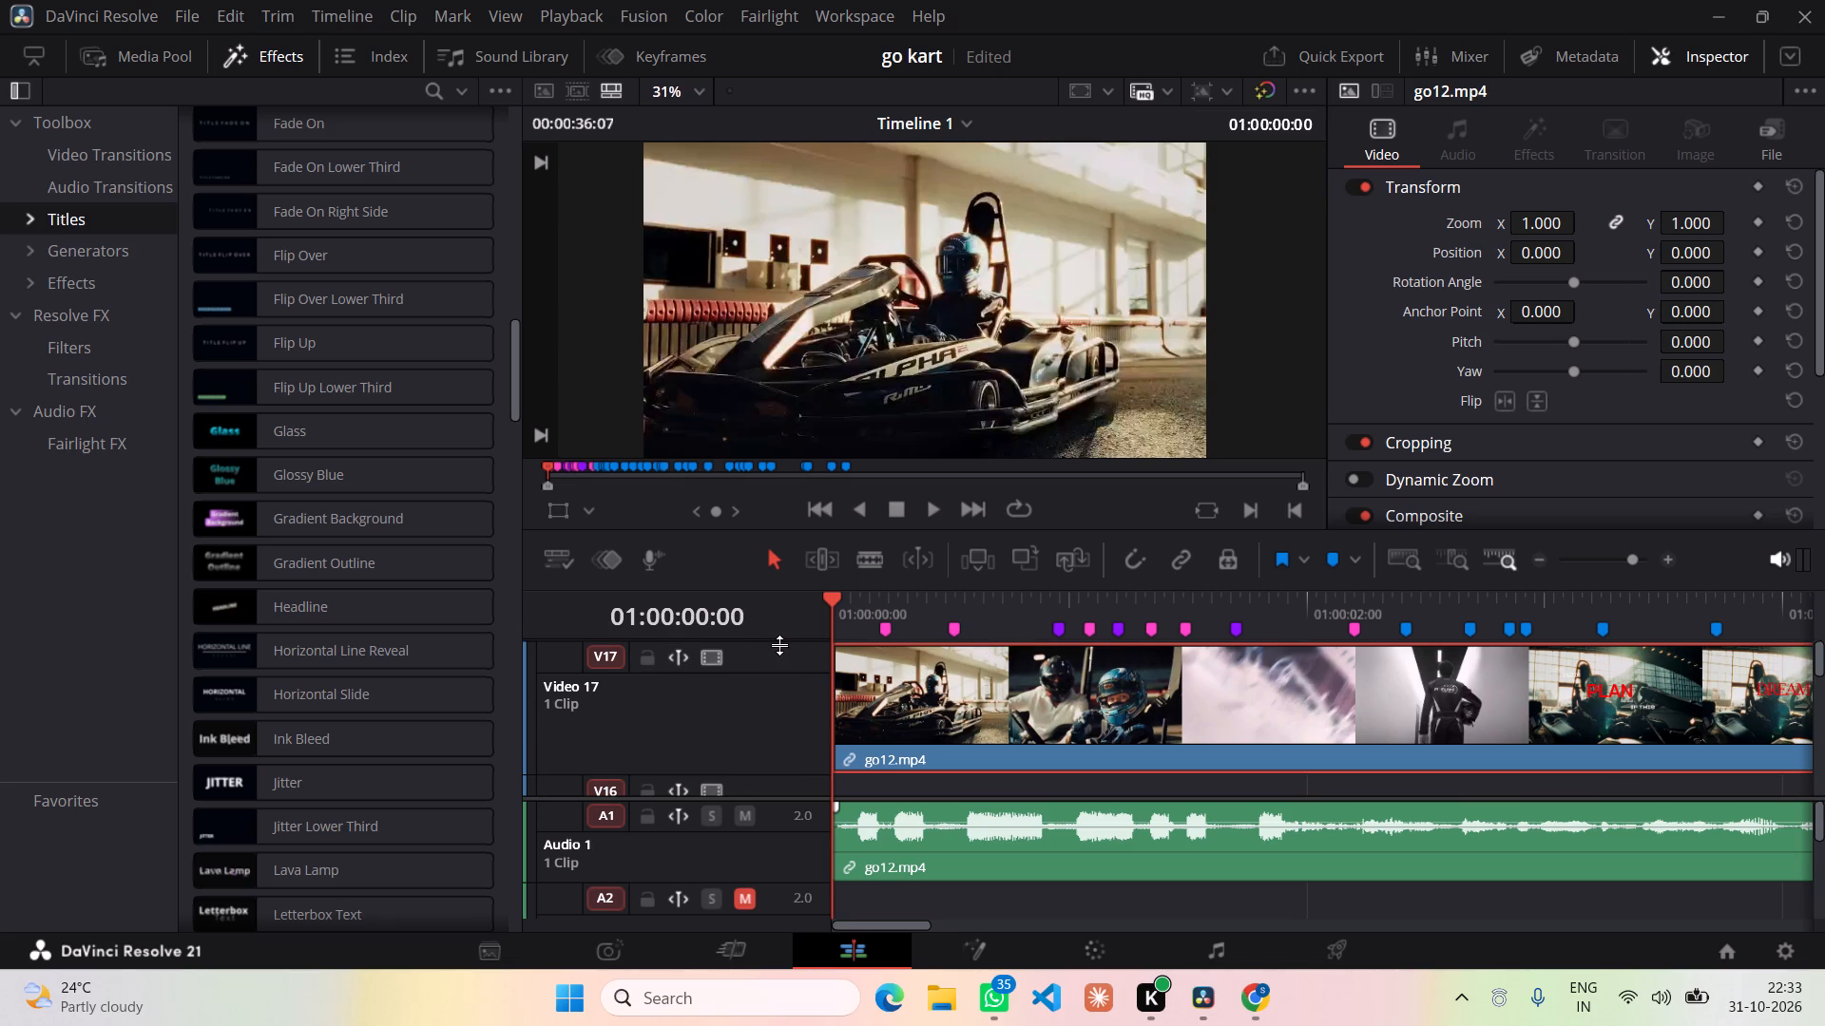
click(779, 638)
drag(780, 641, 782, 782)
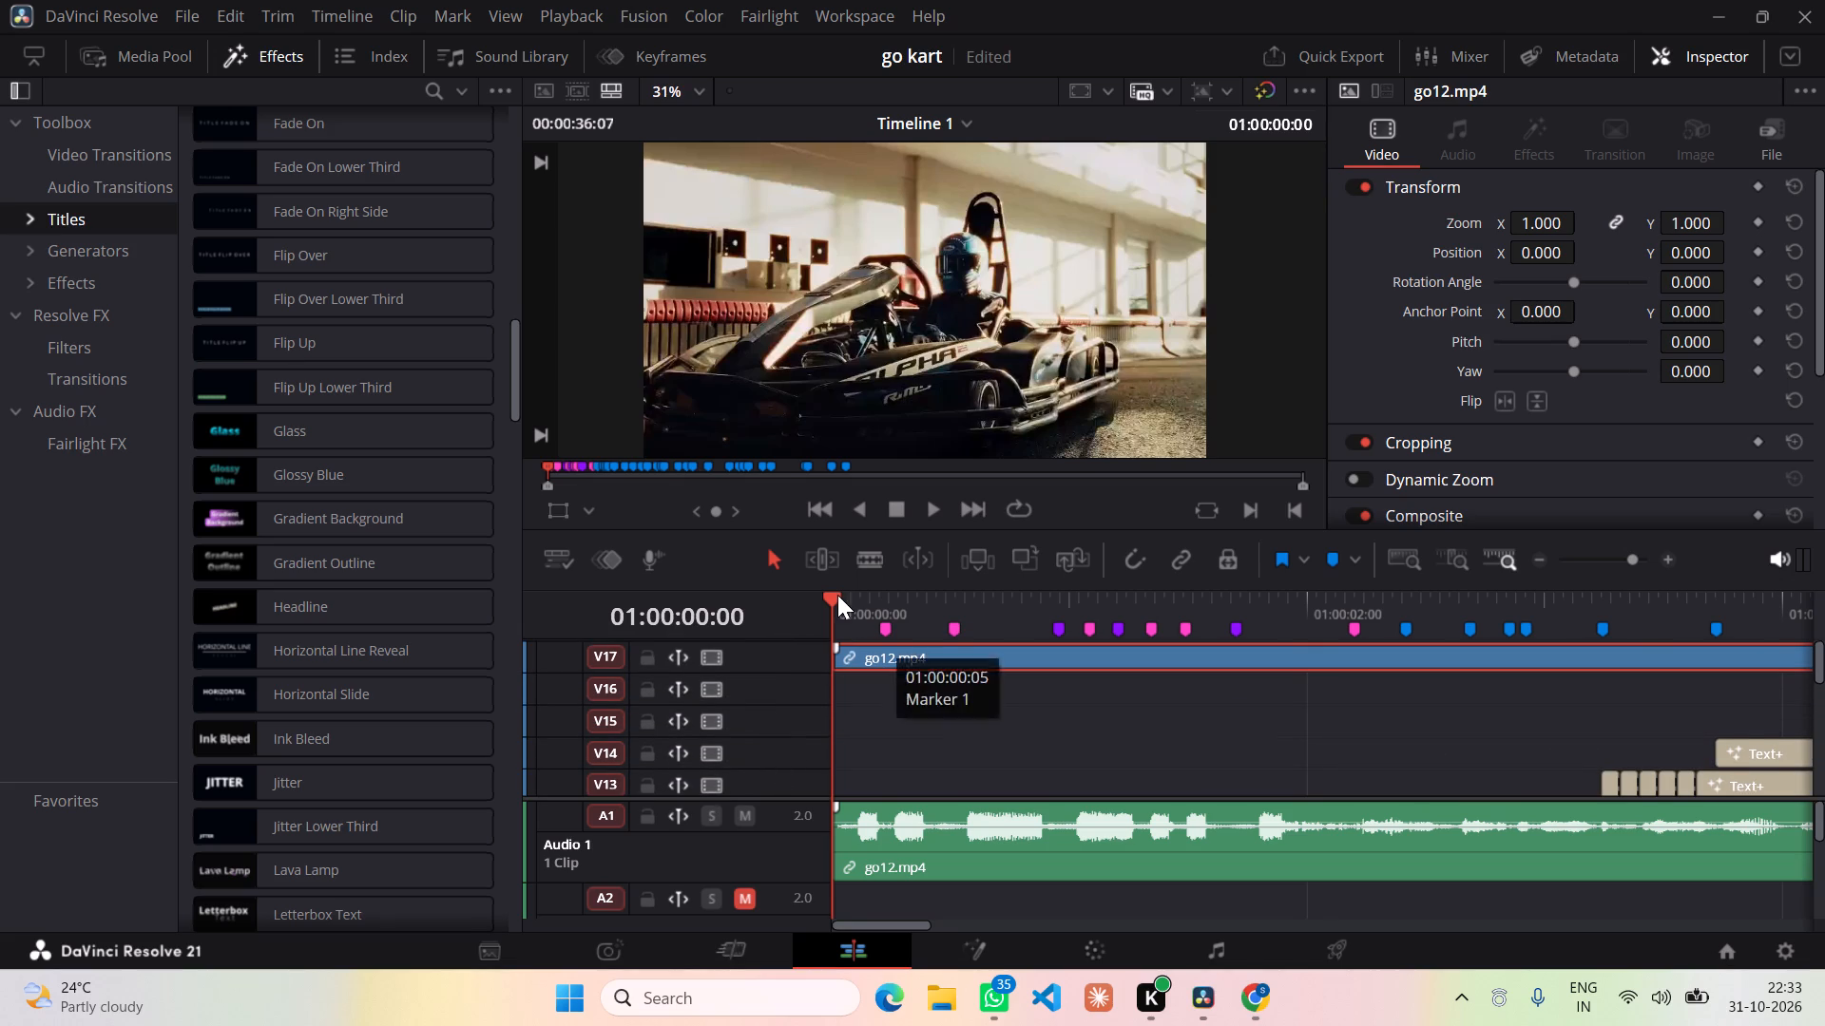
Scrub between about 01:00:04:12 and 01:00:07:05 to examine the wording and timing of the reference titles in go12.mp4.
drag(835, 593, 1806, 617)
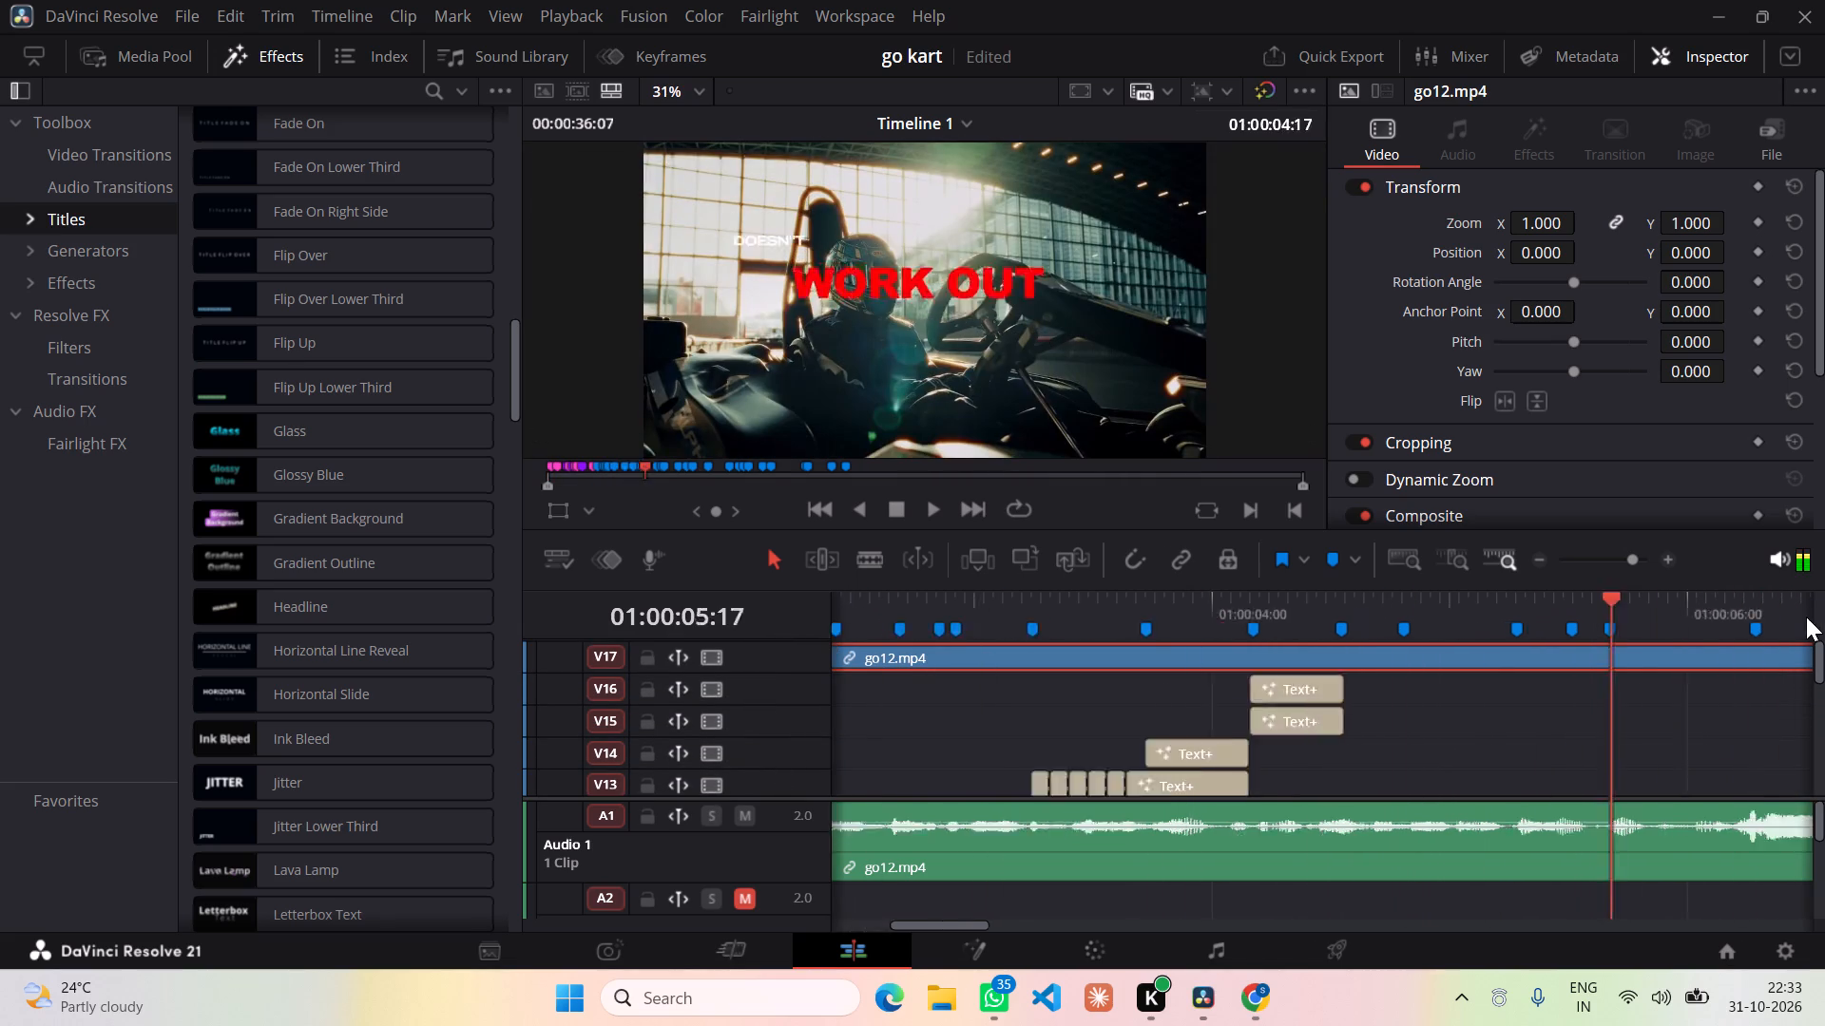
drag(1806, 617, 1778, 618)
drag(1734, 623, 1685, 625)
drag(1682, 600, 1635, 598)
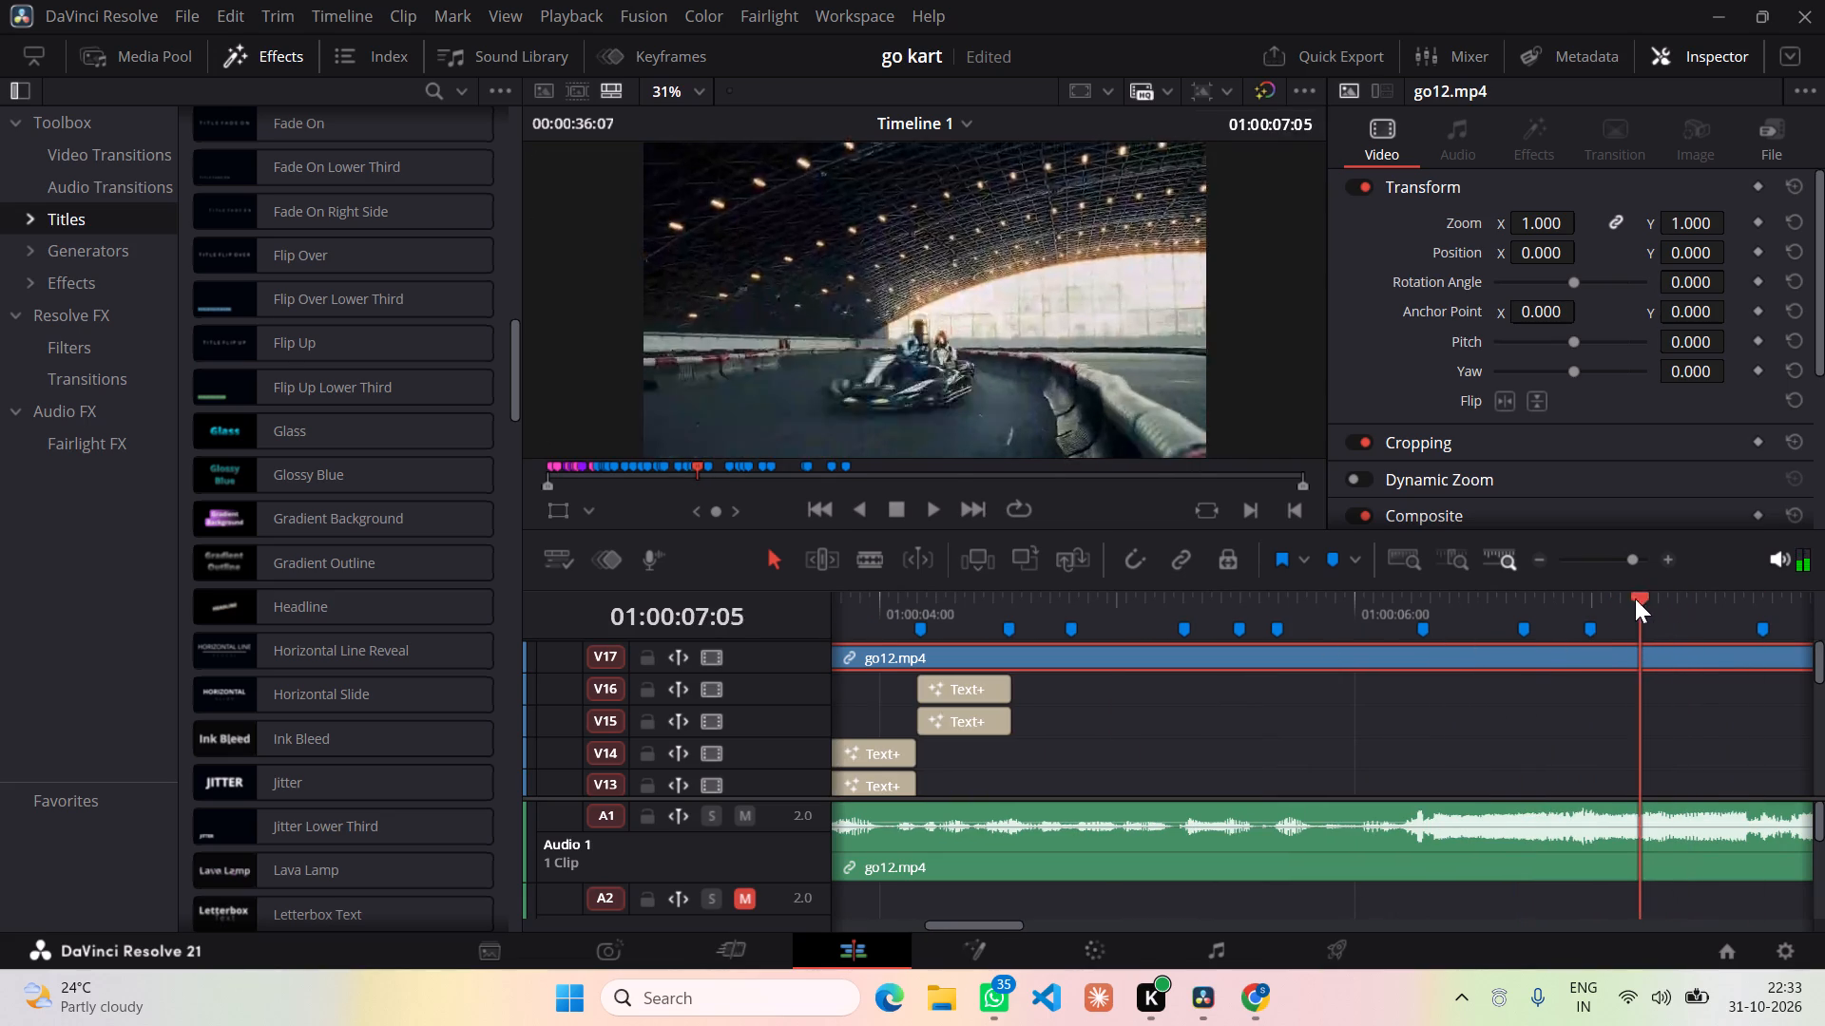
drag(1635, 598, 1141, 609)
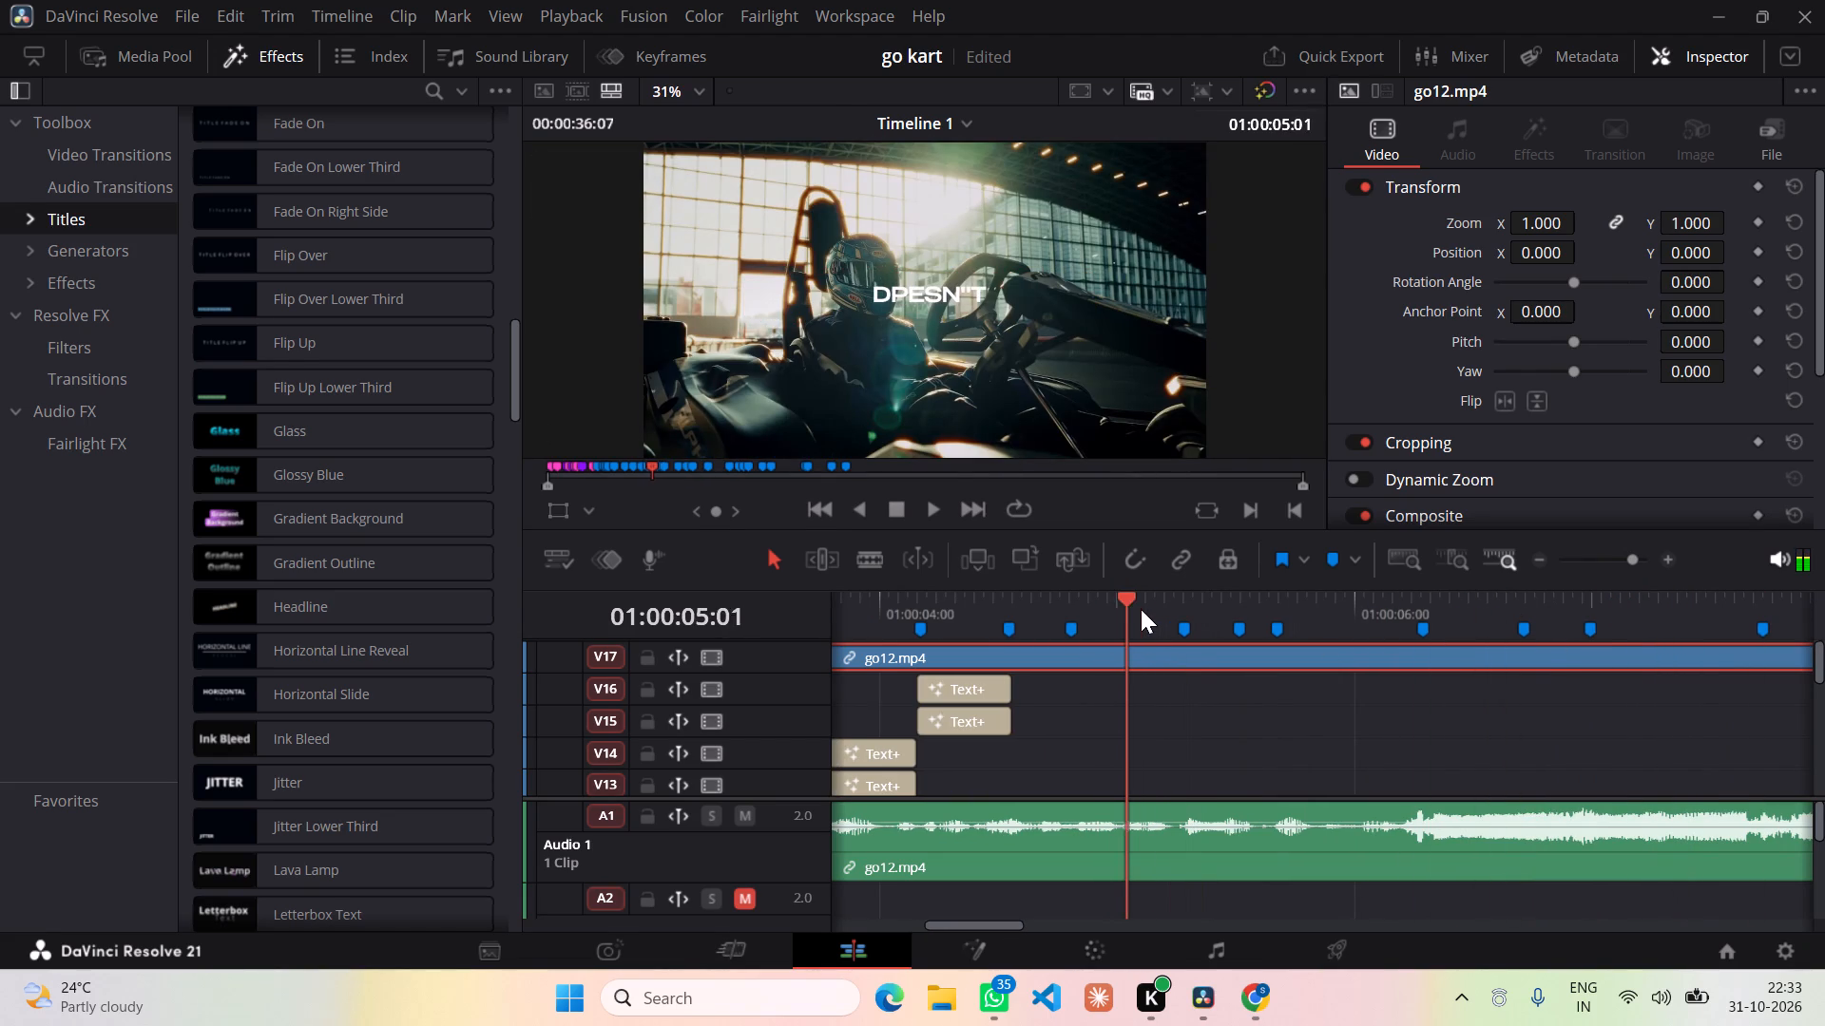
drag(1141, 609, 1210, 636)
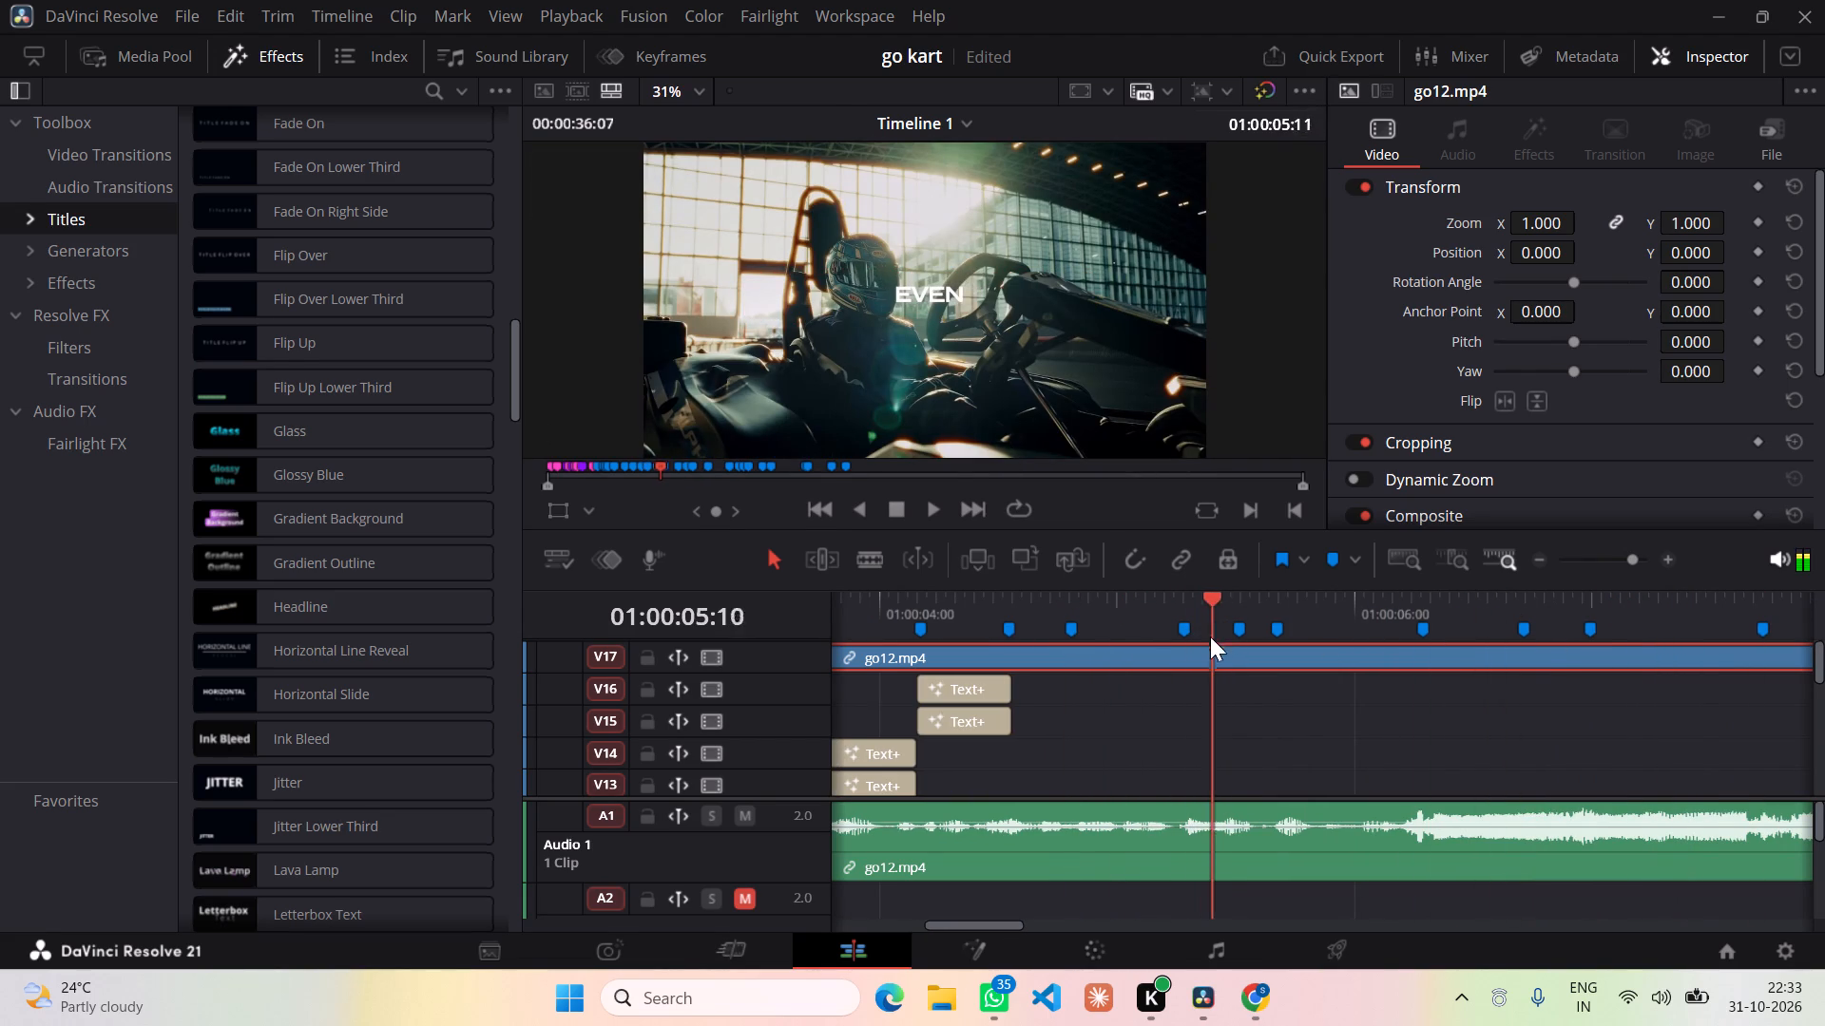
drag(1210, 636, 1002, 649)
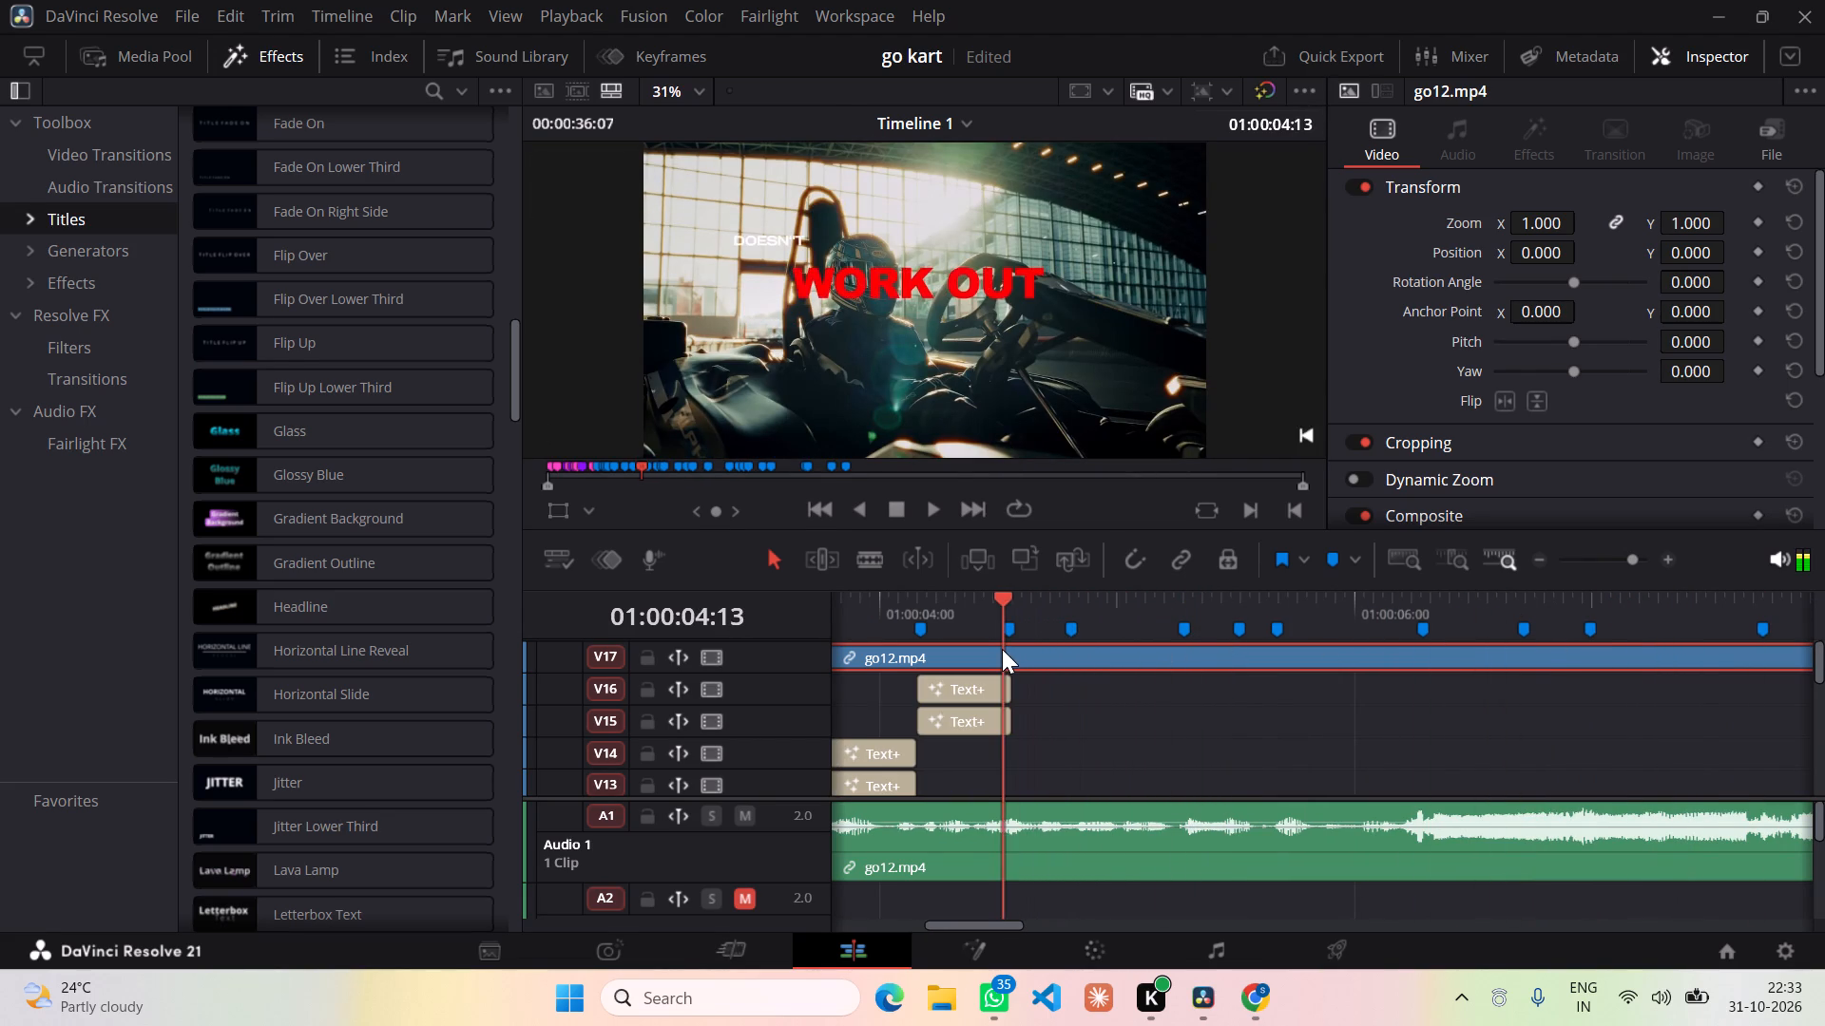
drag(1002, 649, 998, 655)
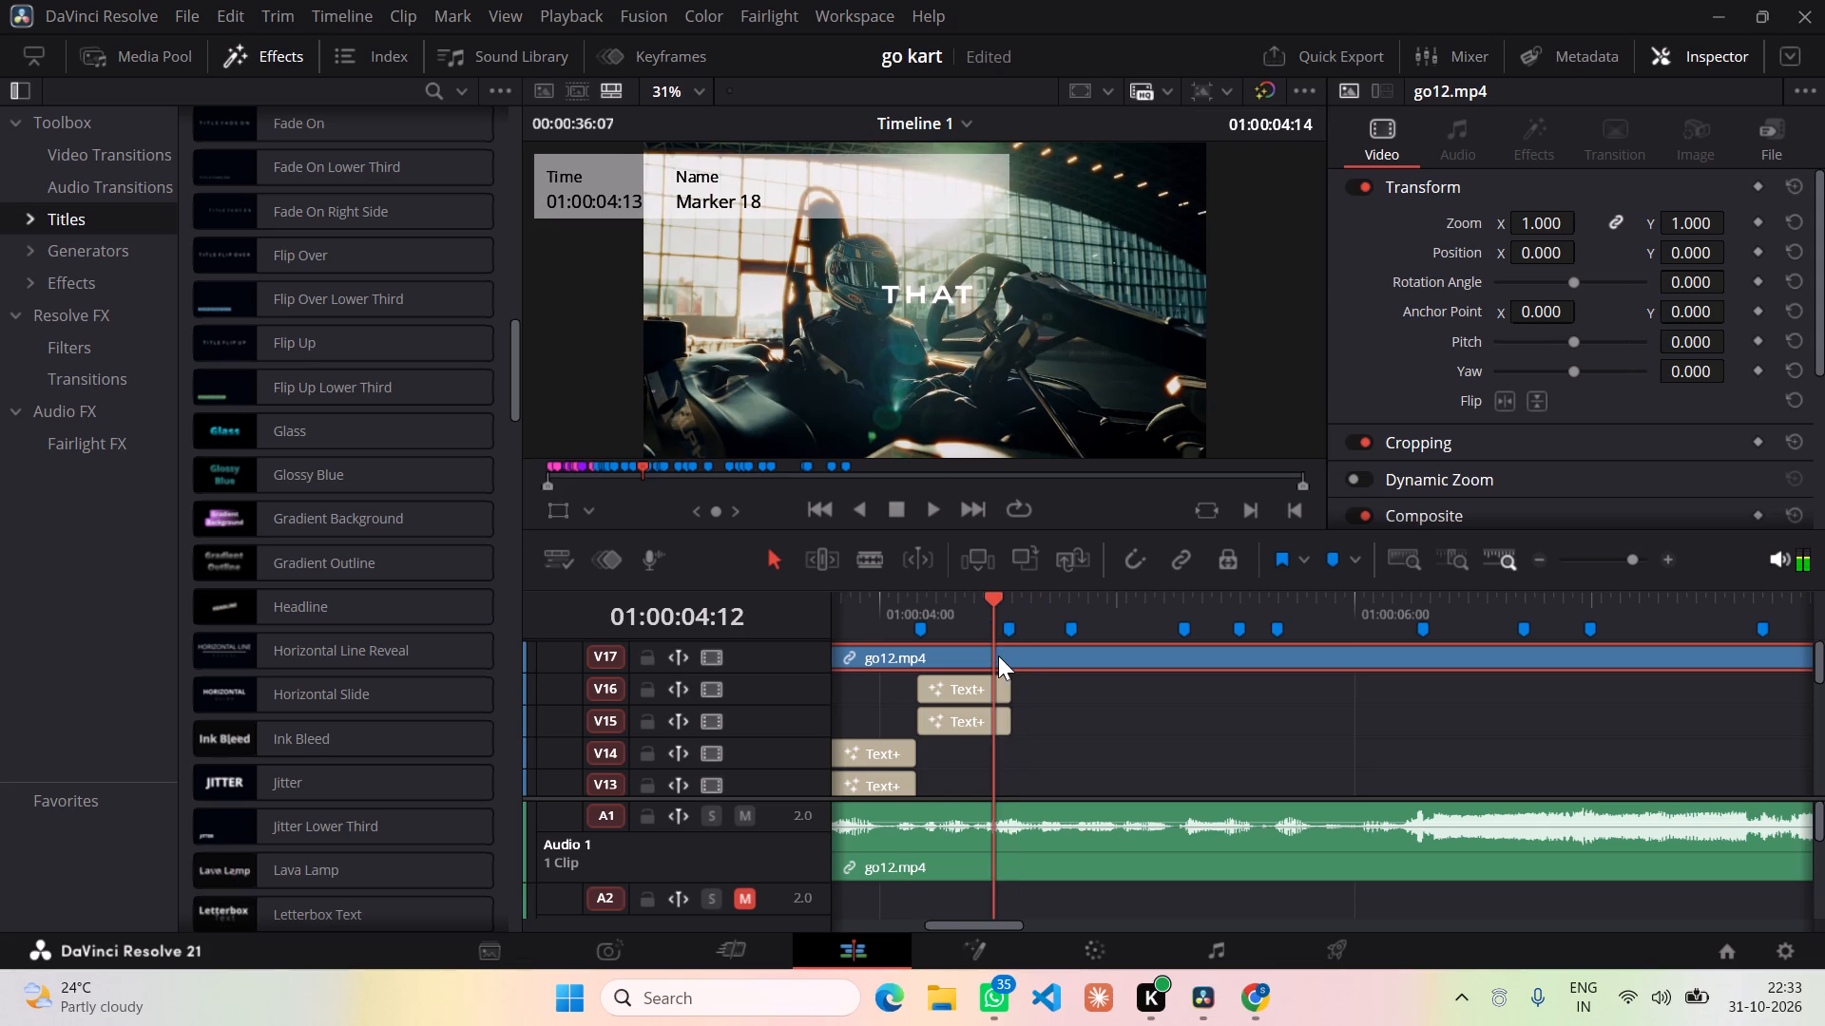
drag(998, 655, 1048, 658)
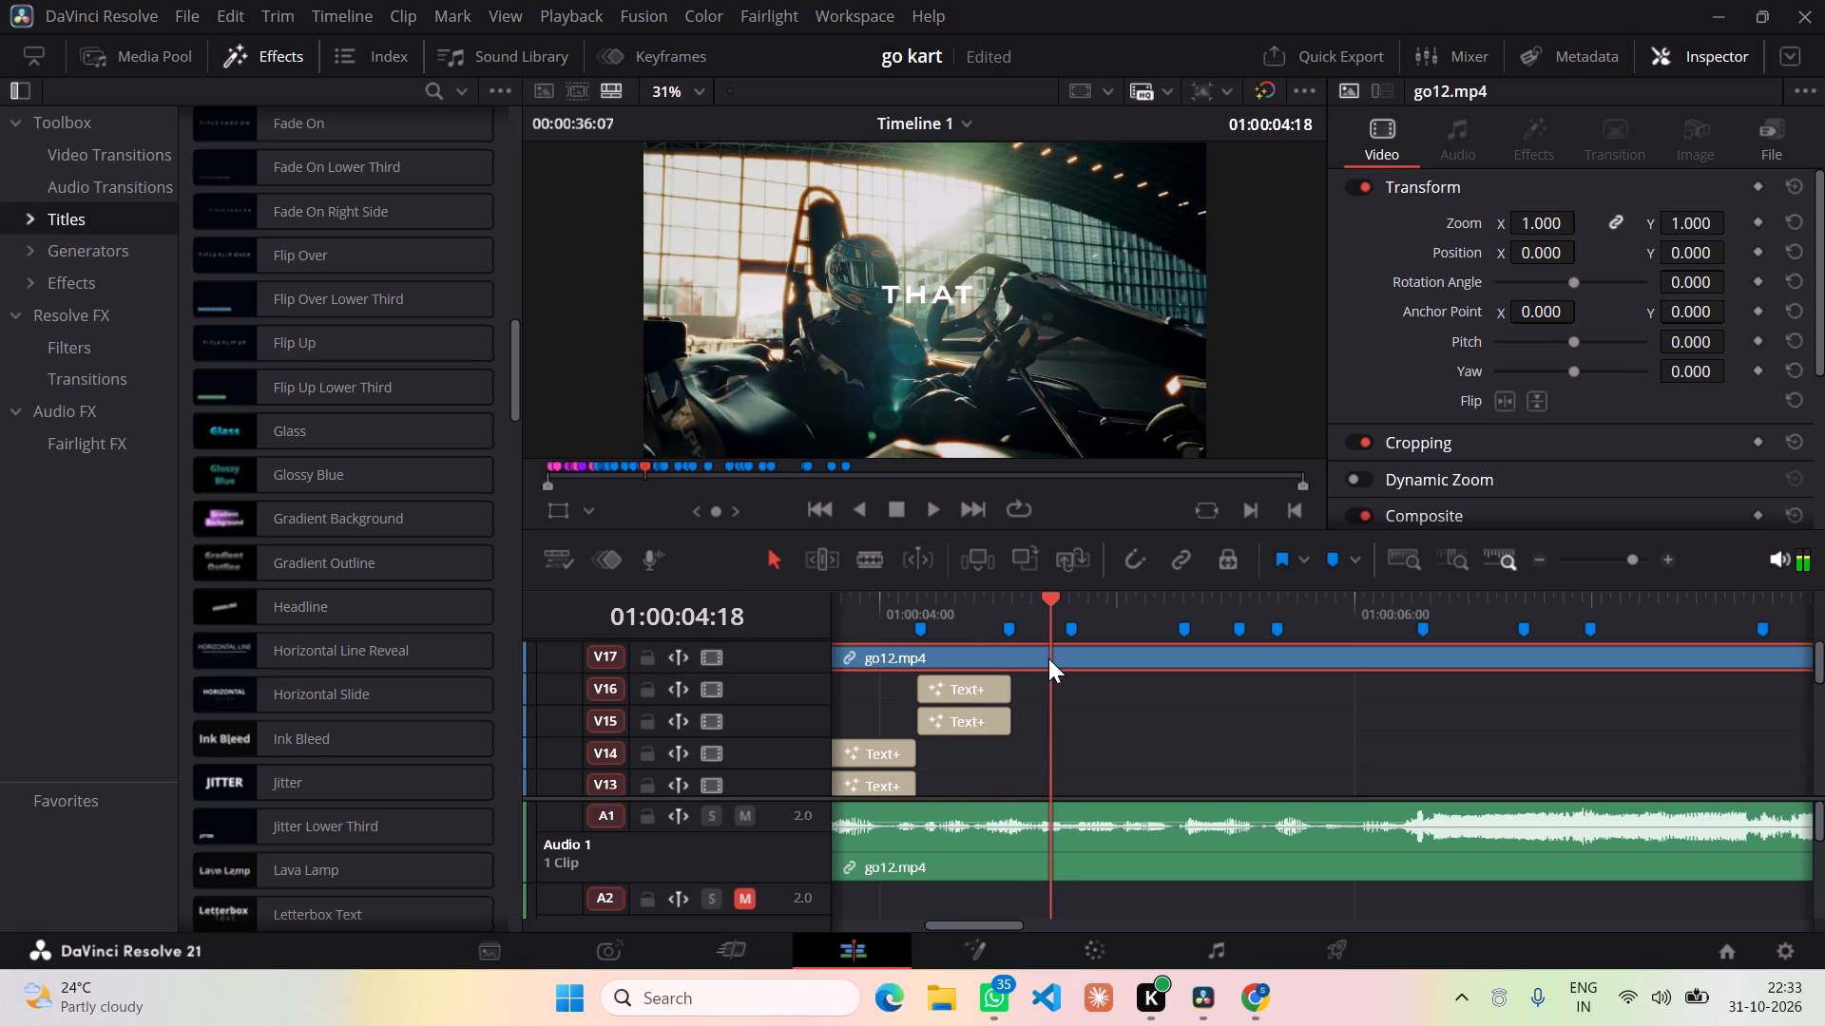
drag(1048, 658, 1070, 658)
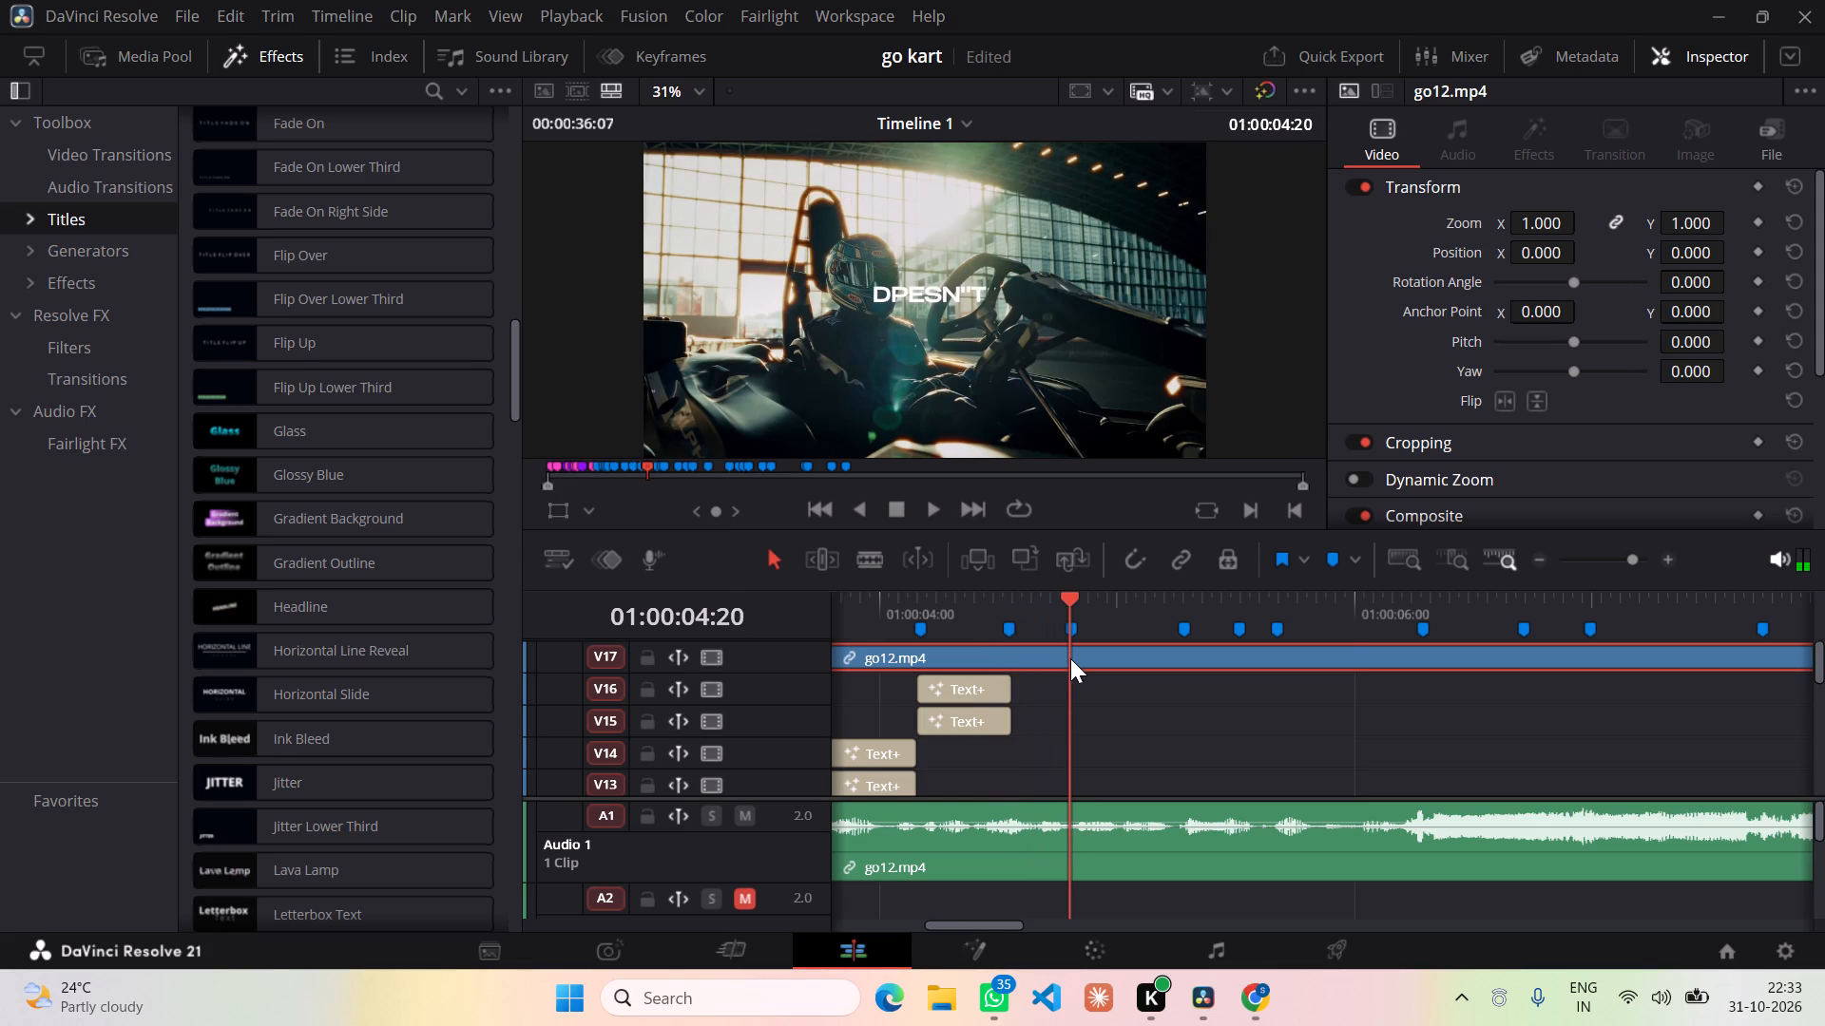
drag(1070, 658, 1066, 657)
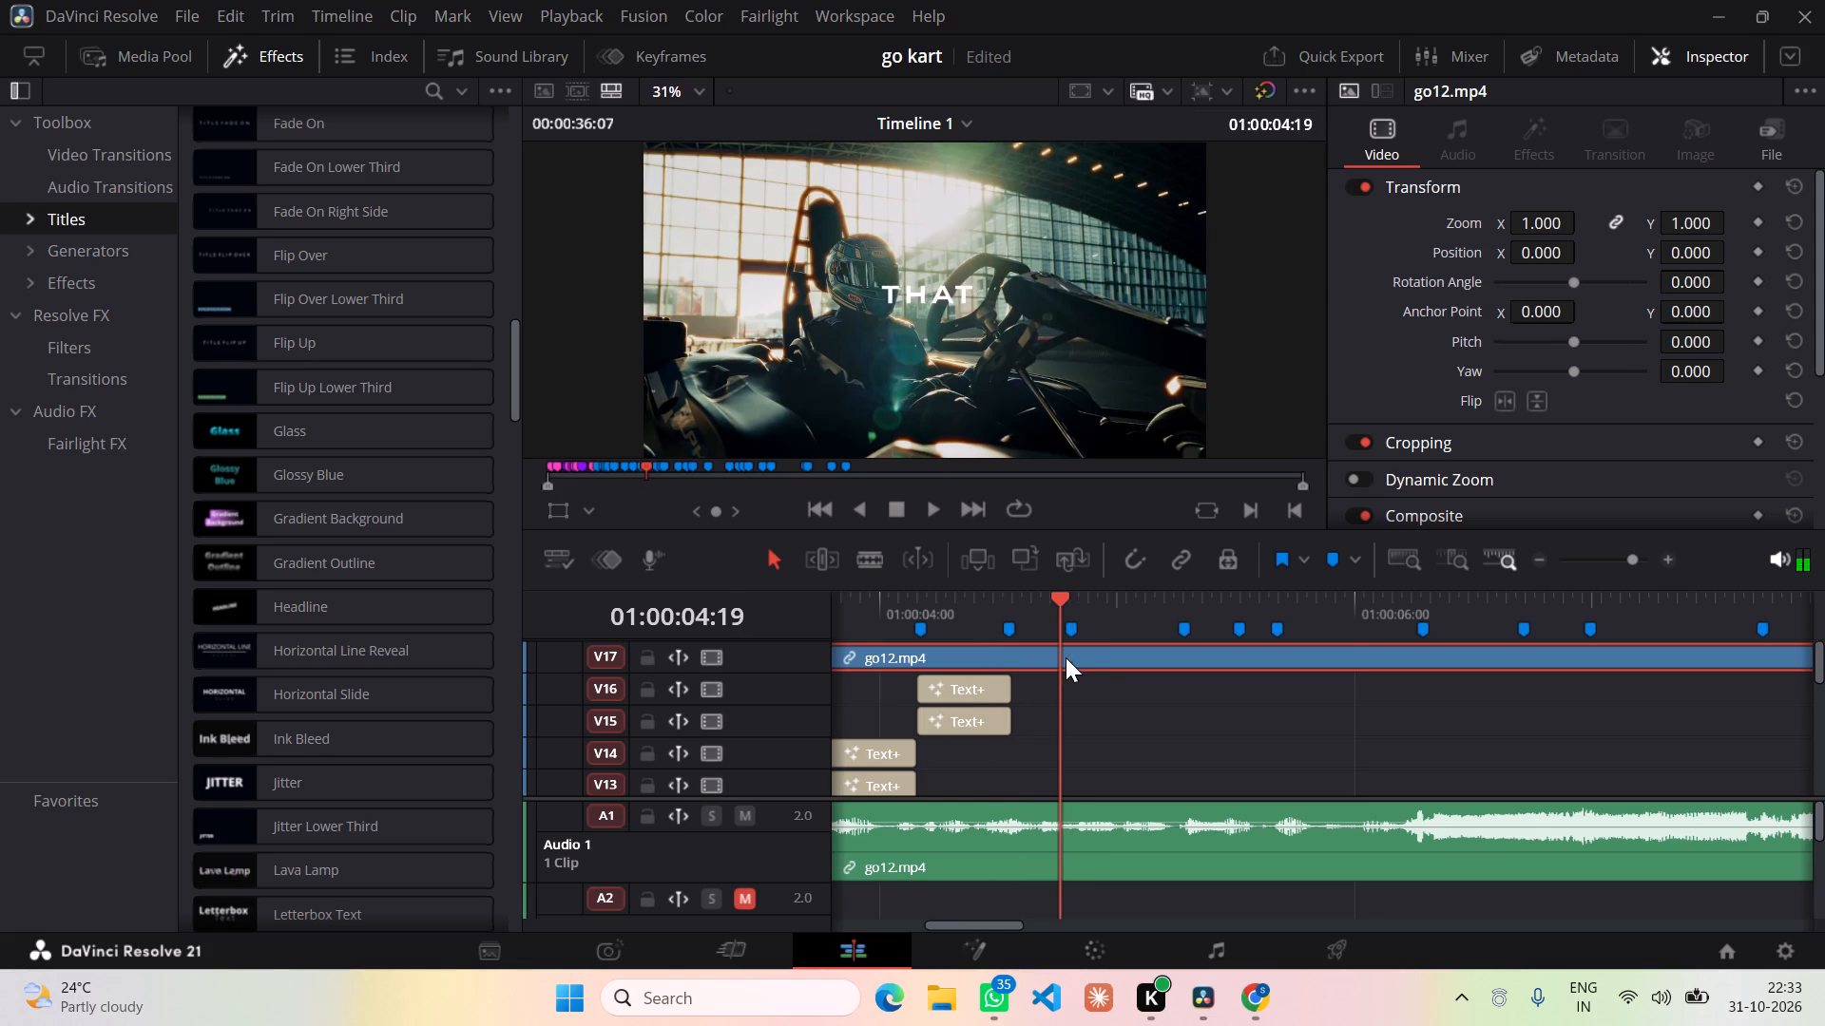
drag(1066, 657, 1198, 668)
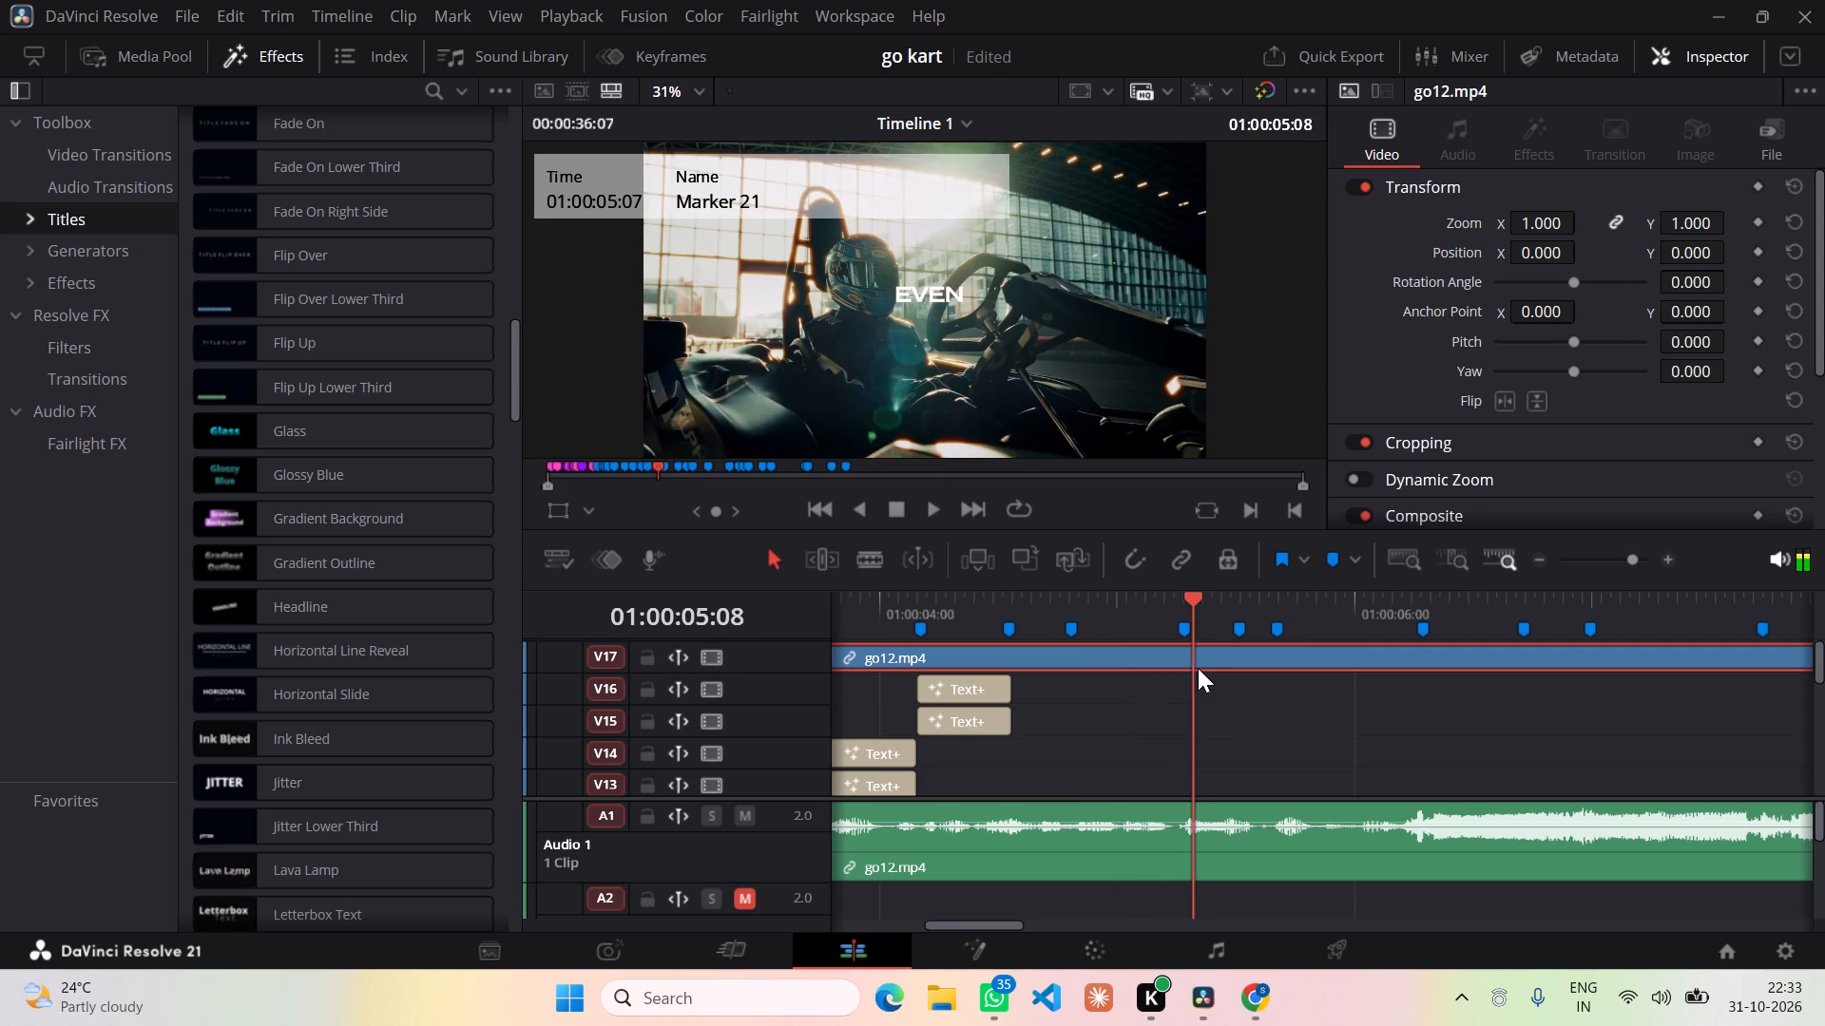
drag(1198, 668, 1028, 687)
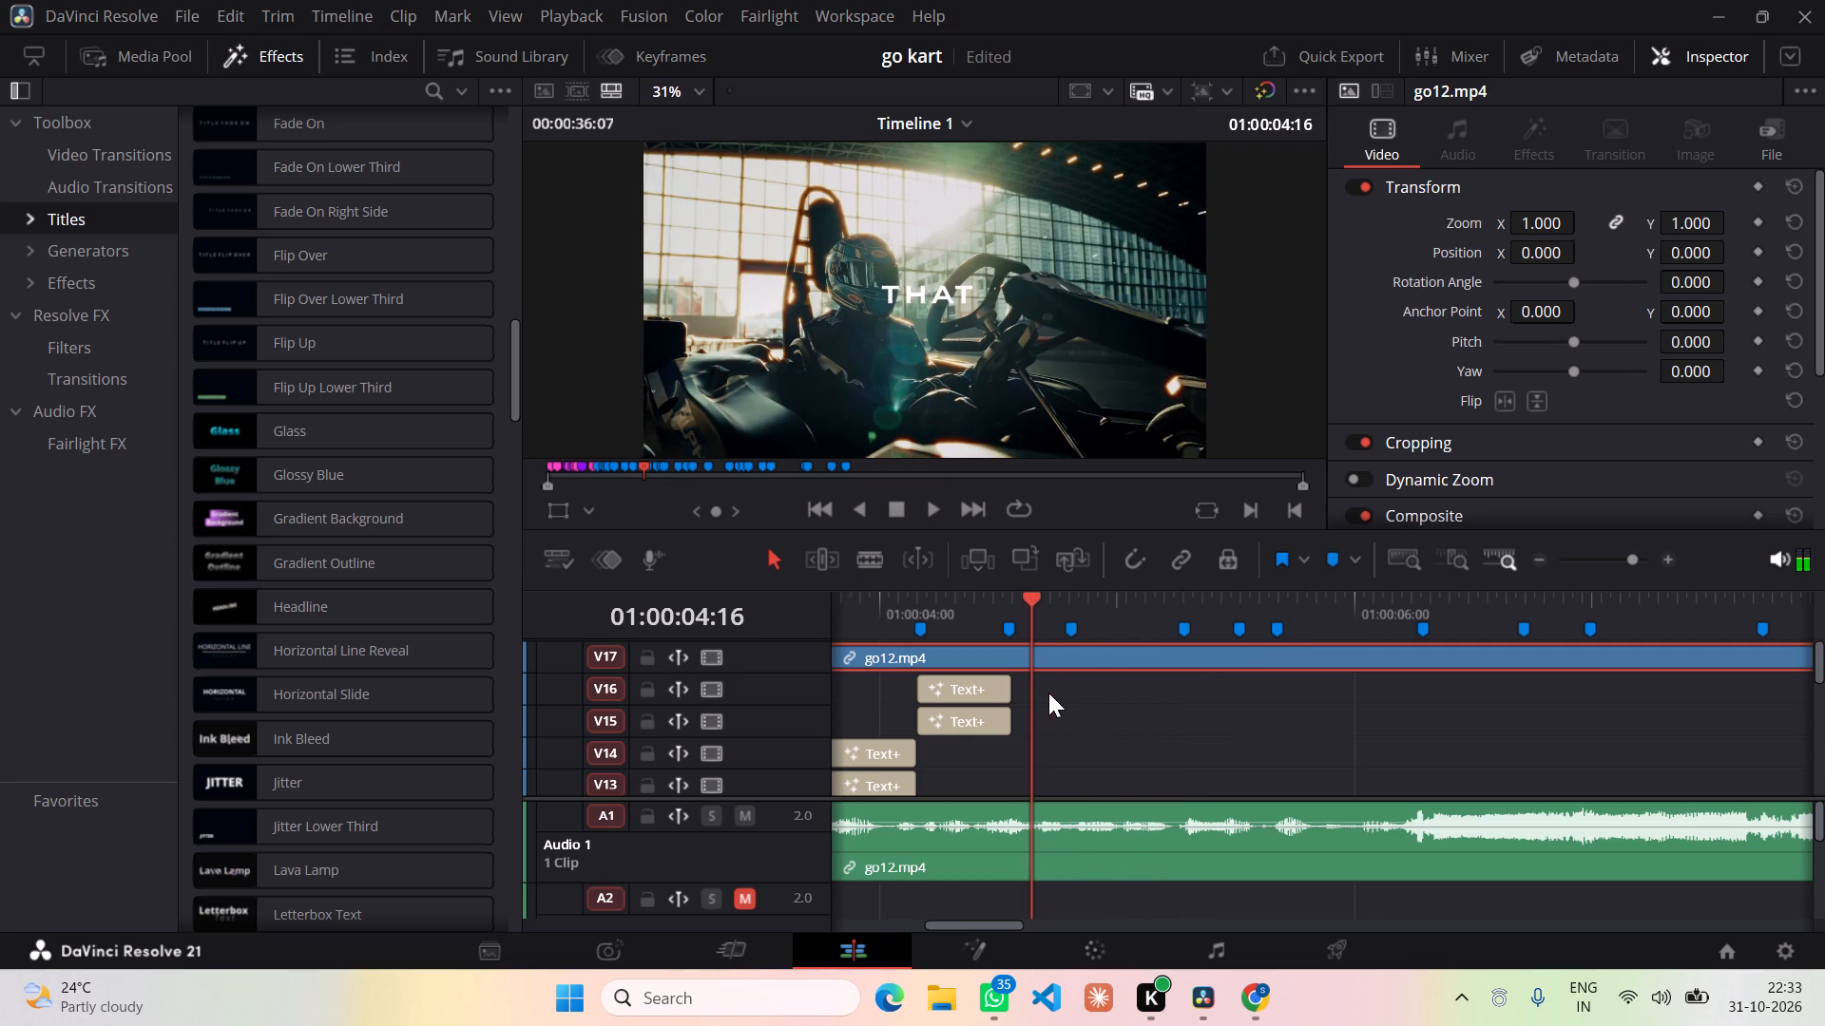
Paste the copied Text+ title, place it on V16 directly after the existing title there, and extend its end slightly.
click(1187, 714)
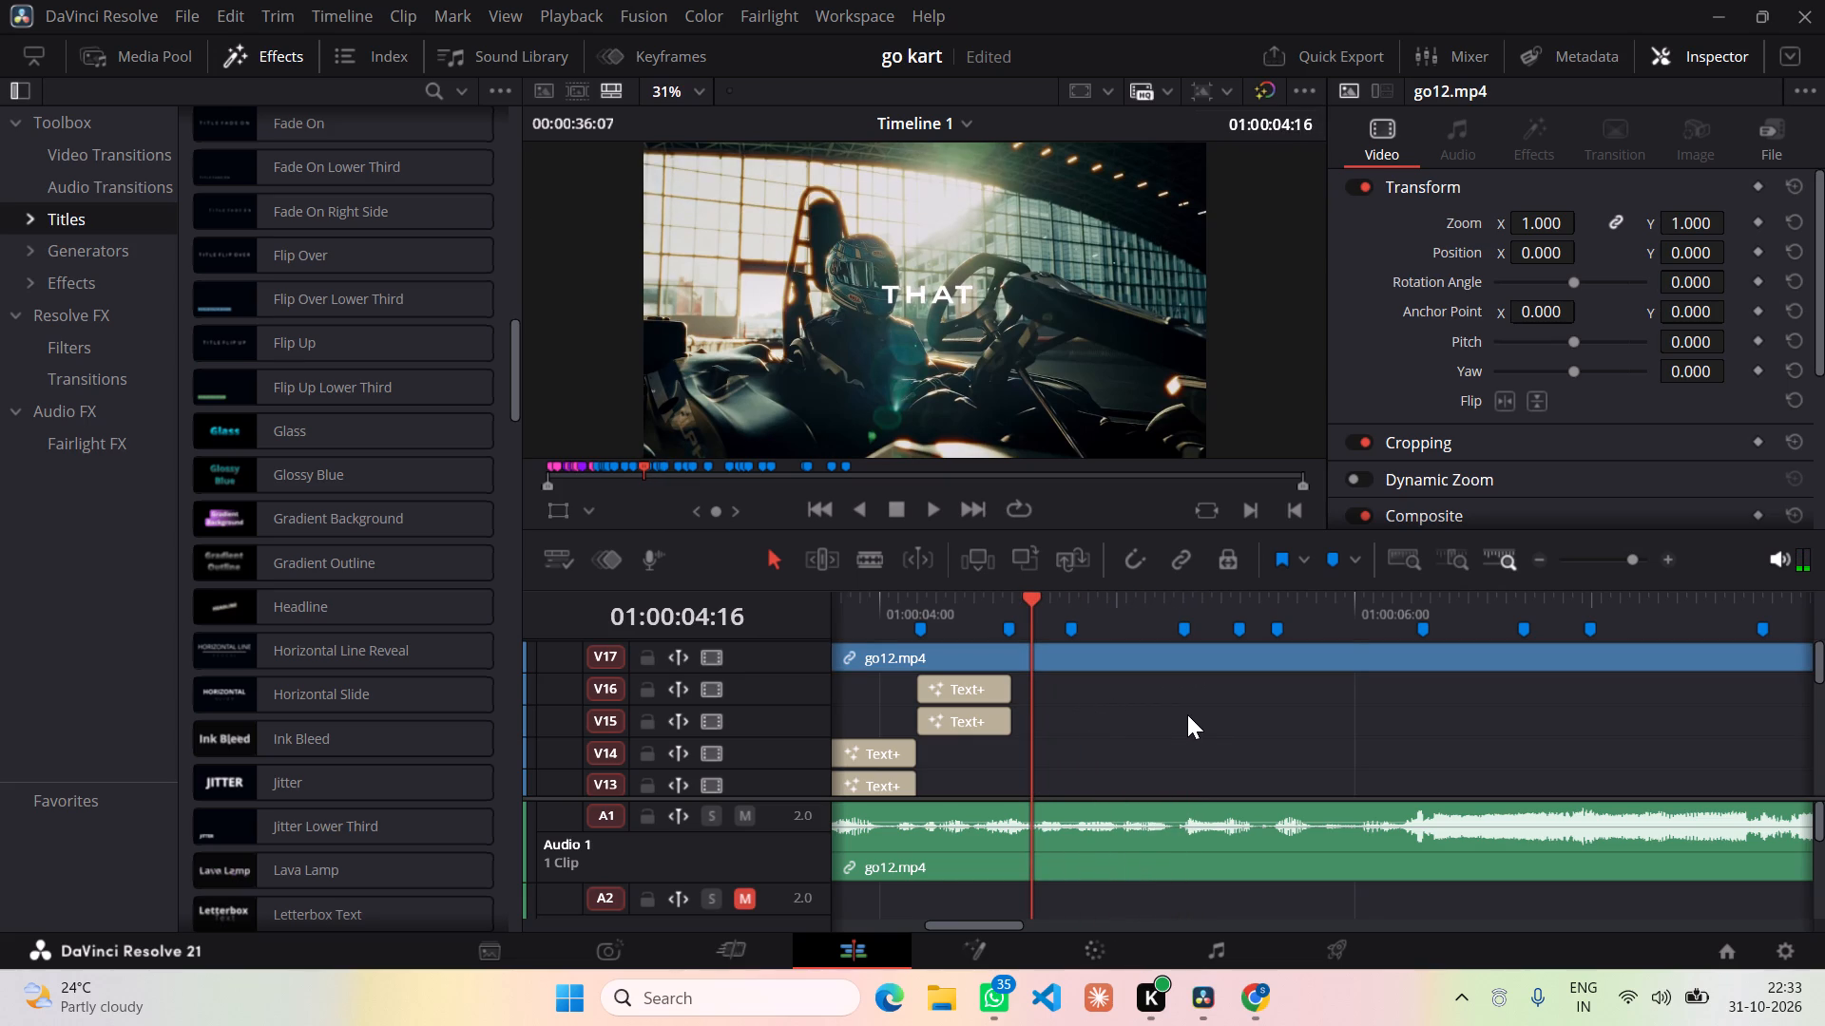
key(ctrl+v)
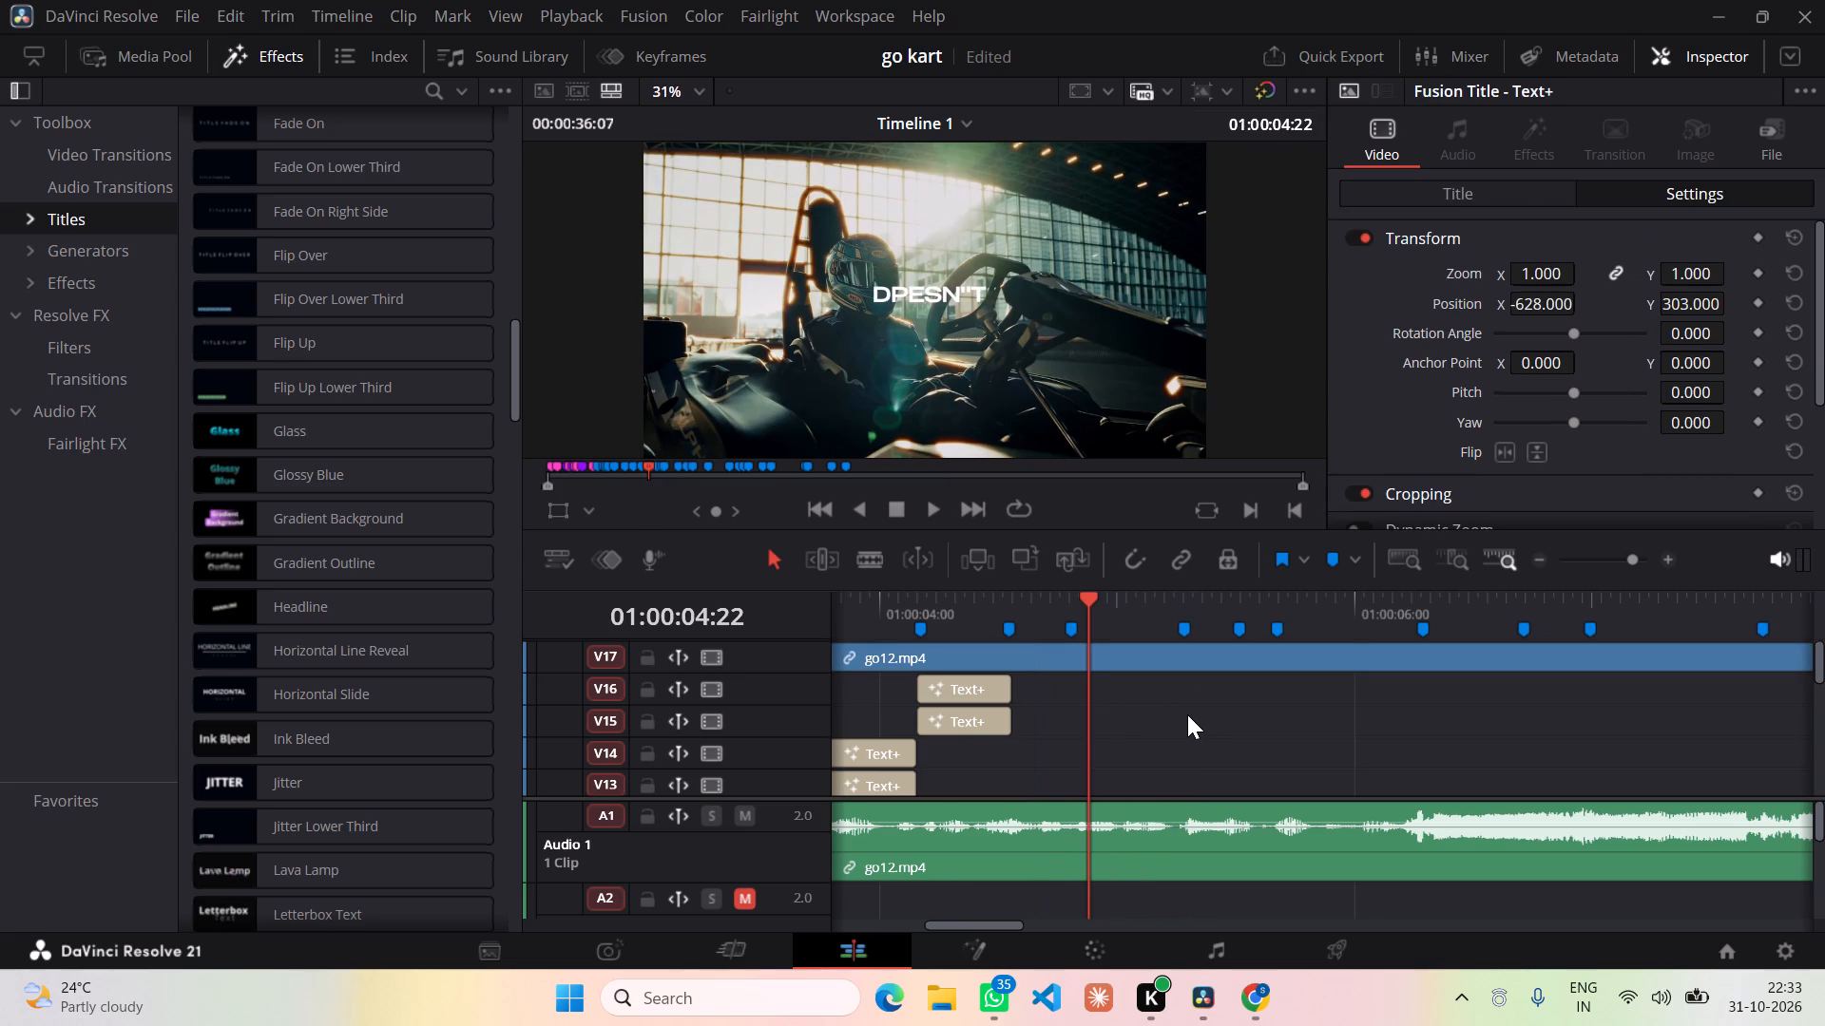
scroll(1163, 714, down, 3)
scroll(1105, 690, up, 1)
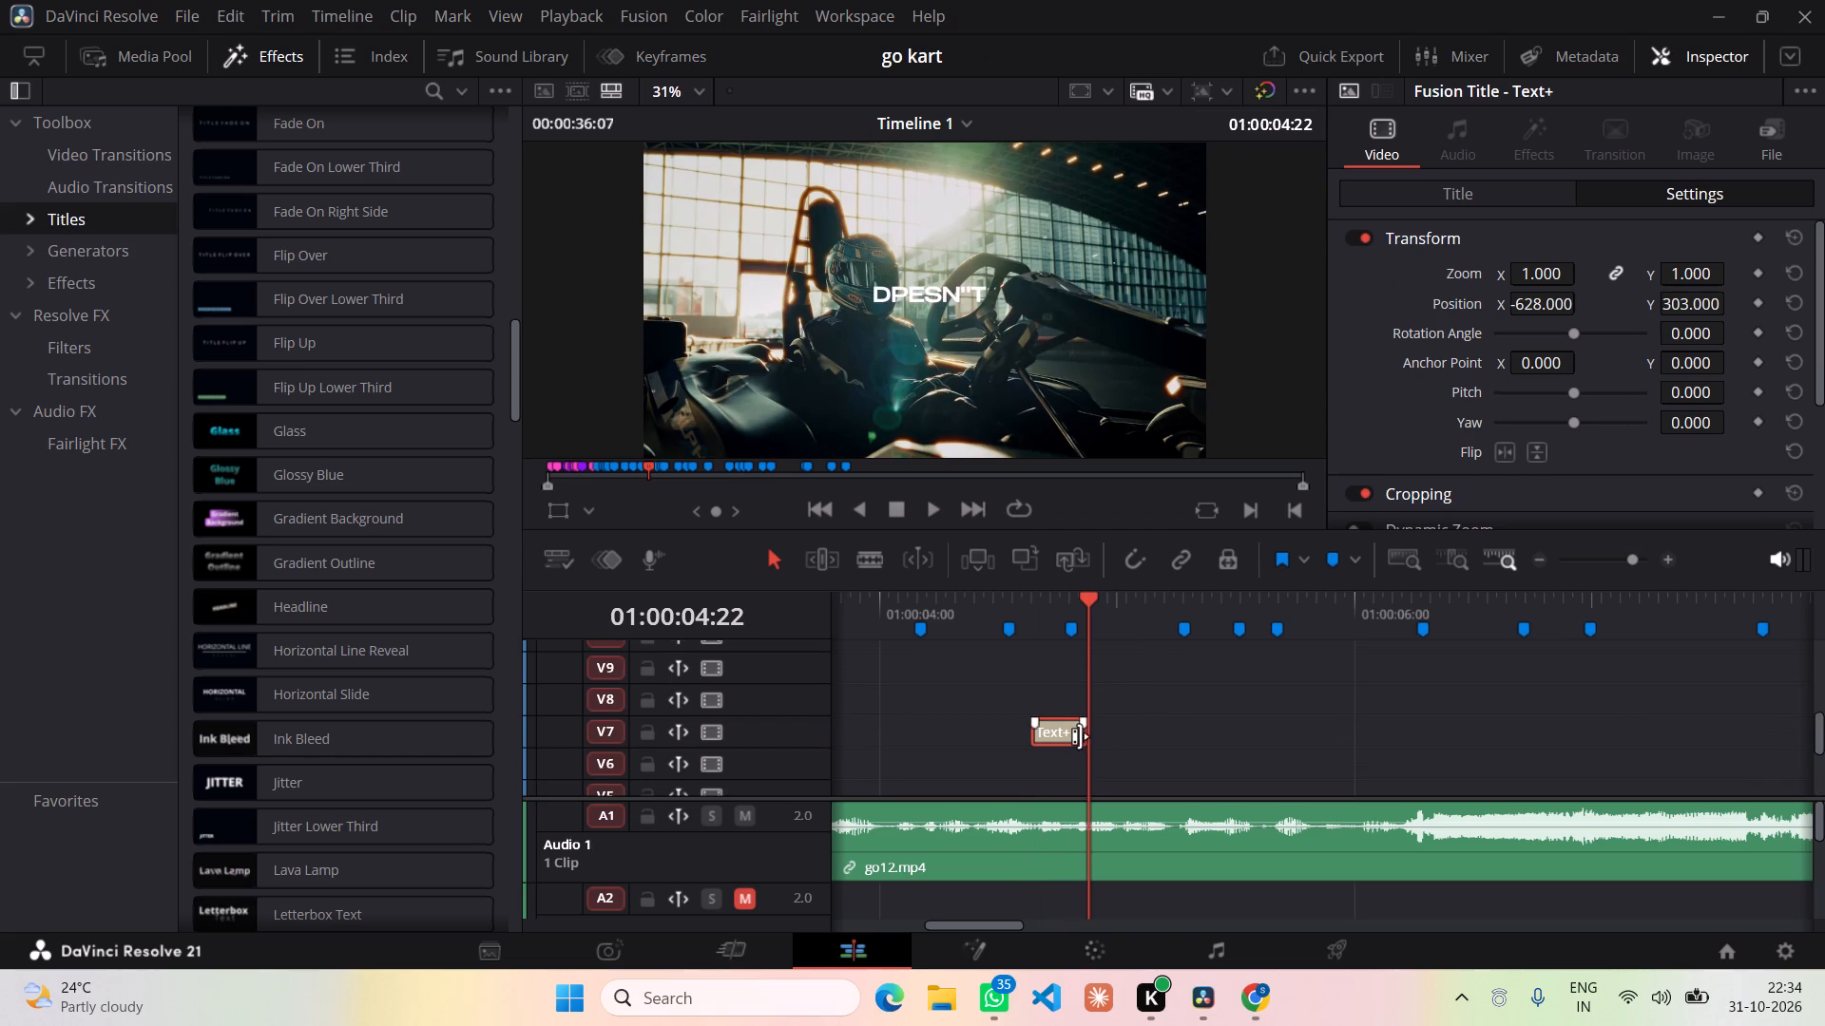
click(1080, 736)
drag(1072, 732, 1063, 623)
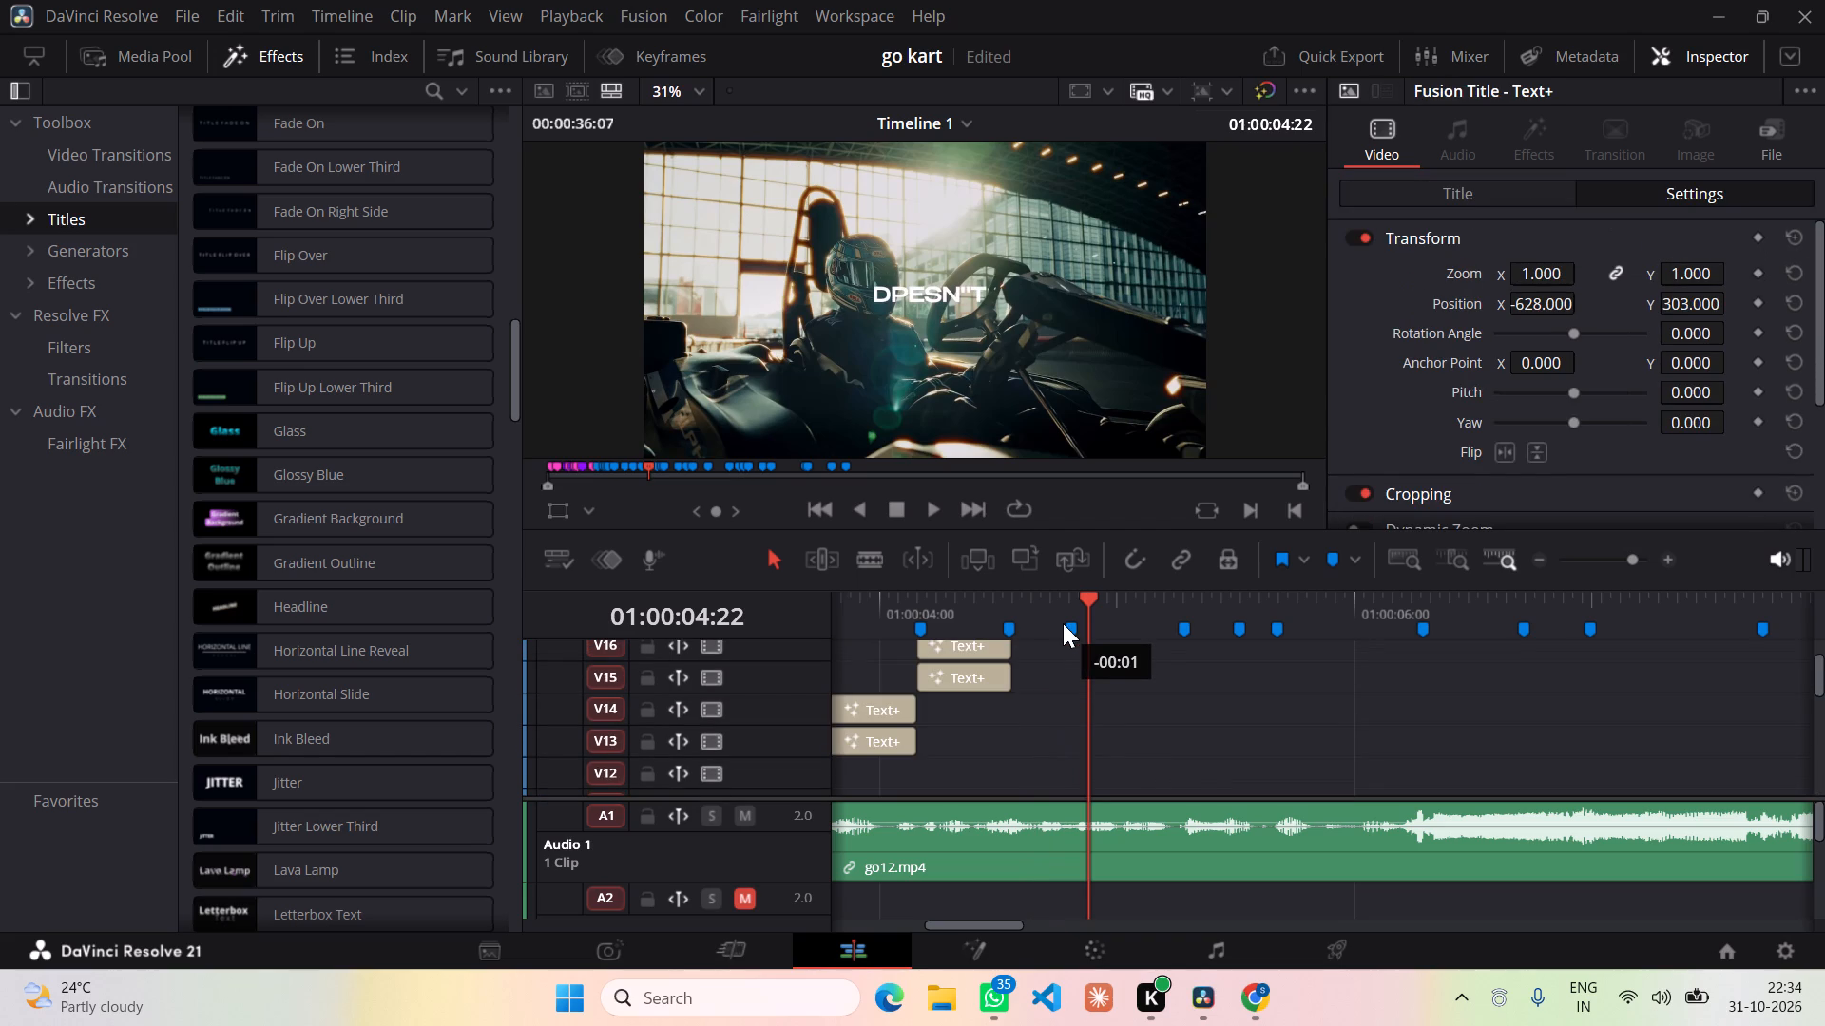
drag(1063, 623, 1049, 663)
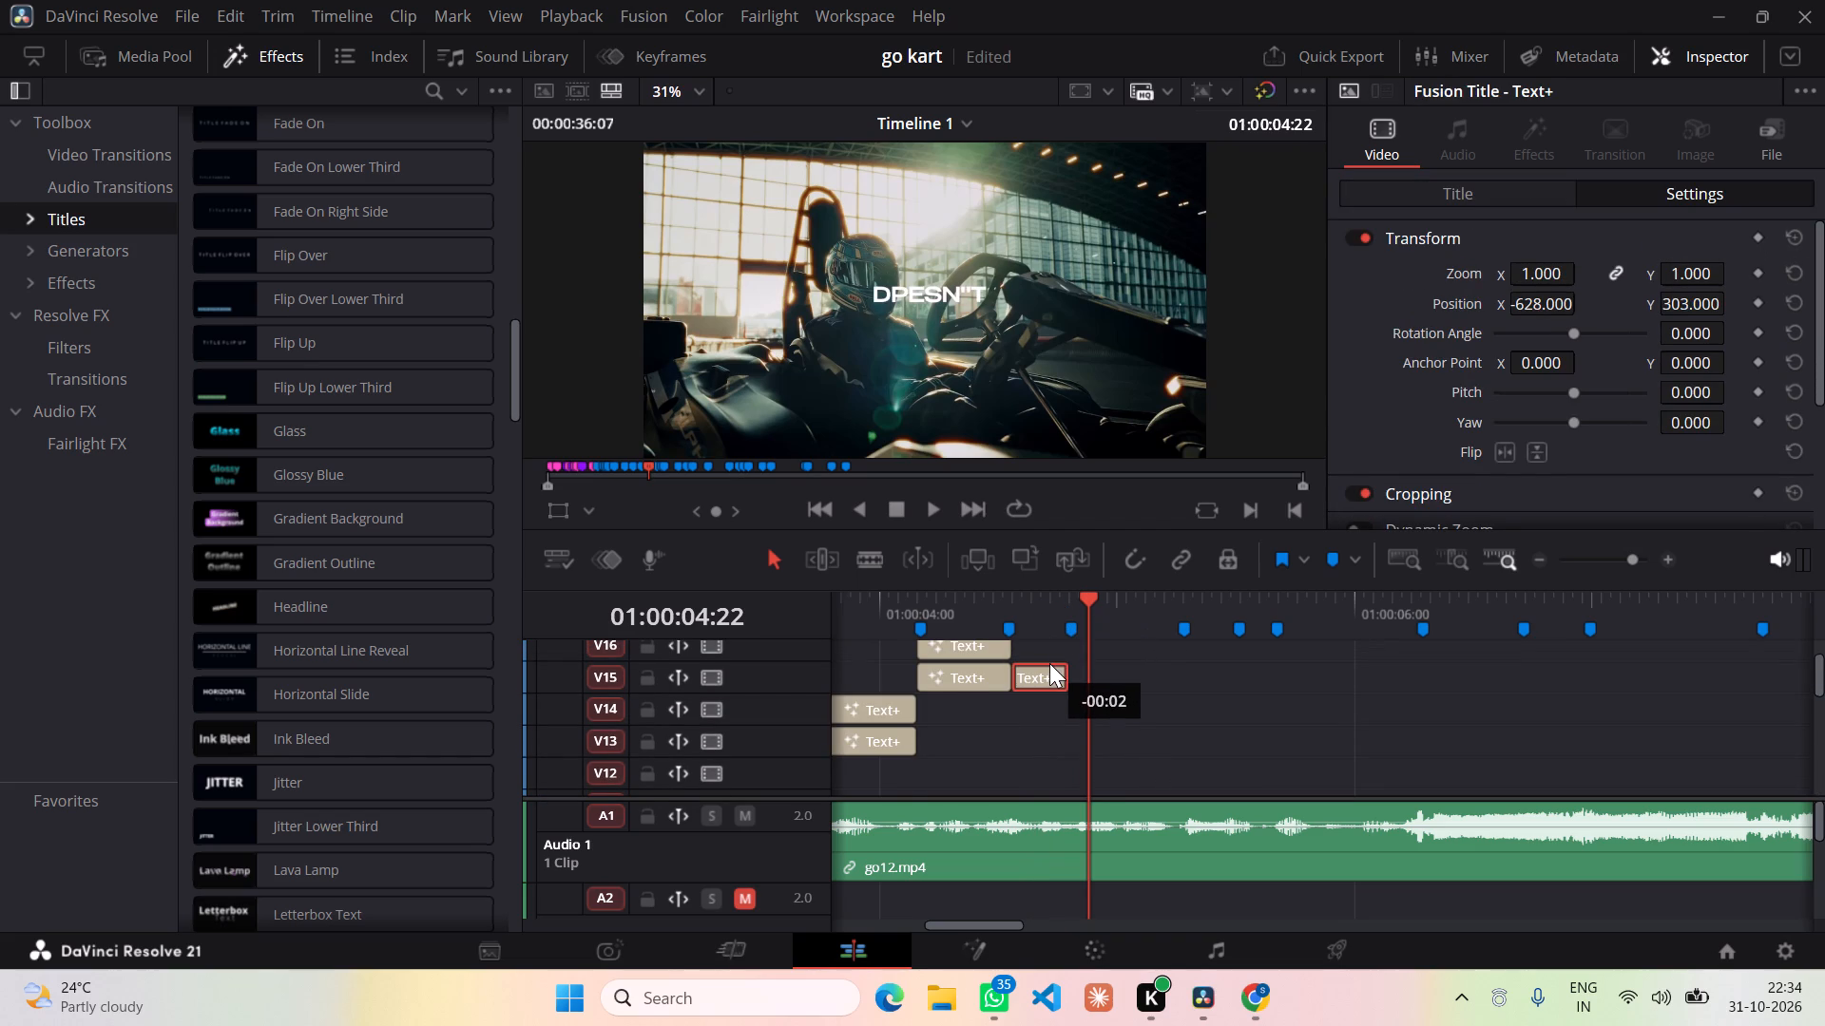
scroll(1108, 694, up, 1)
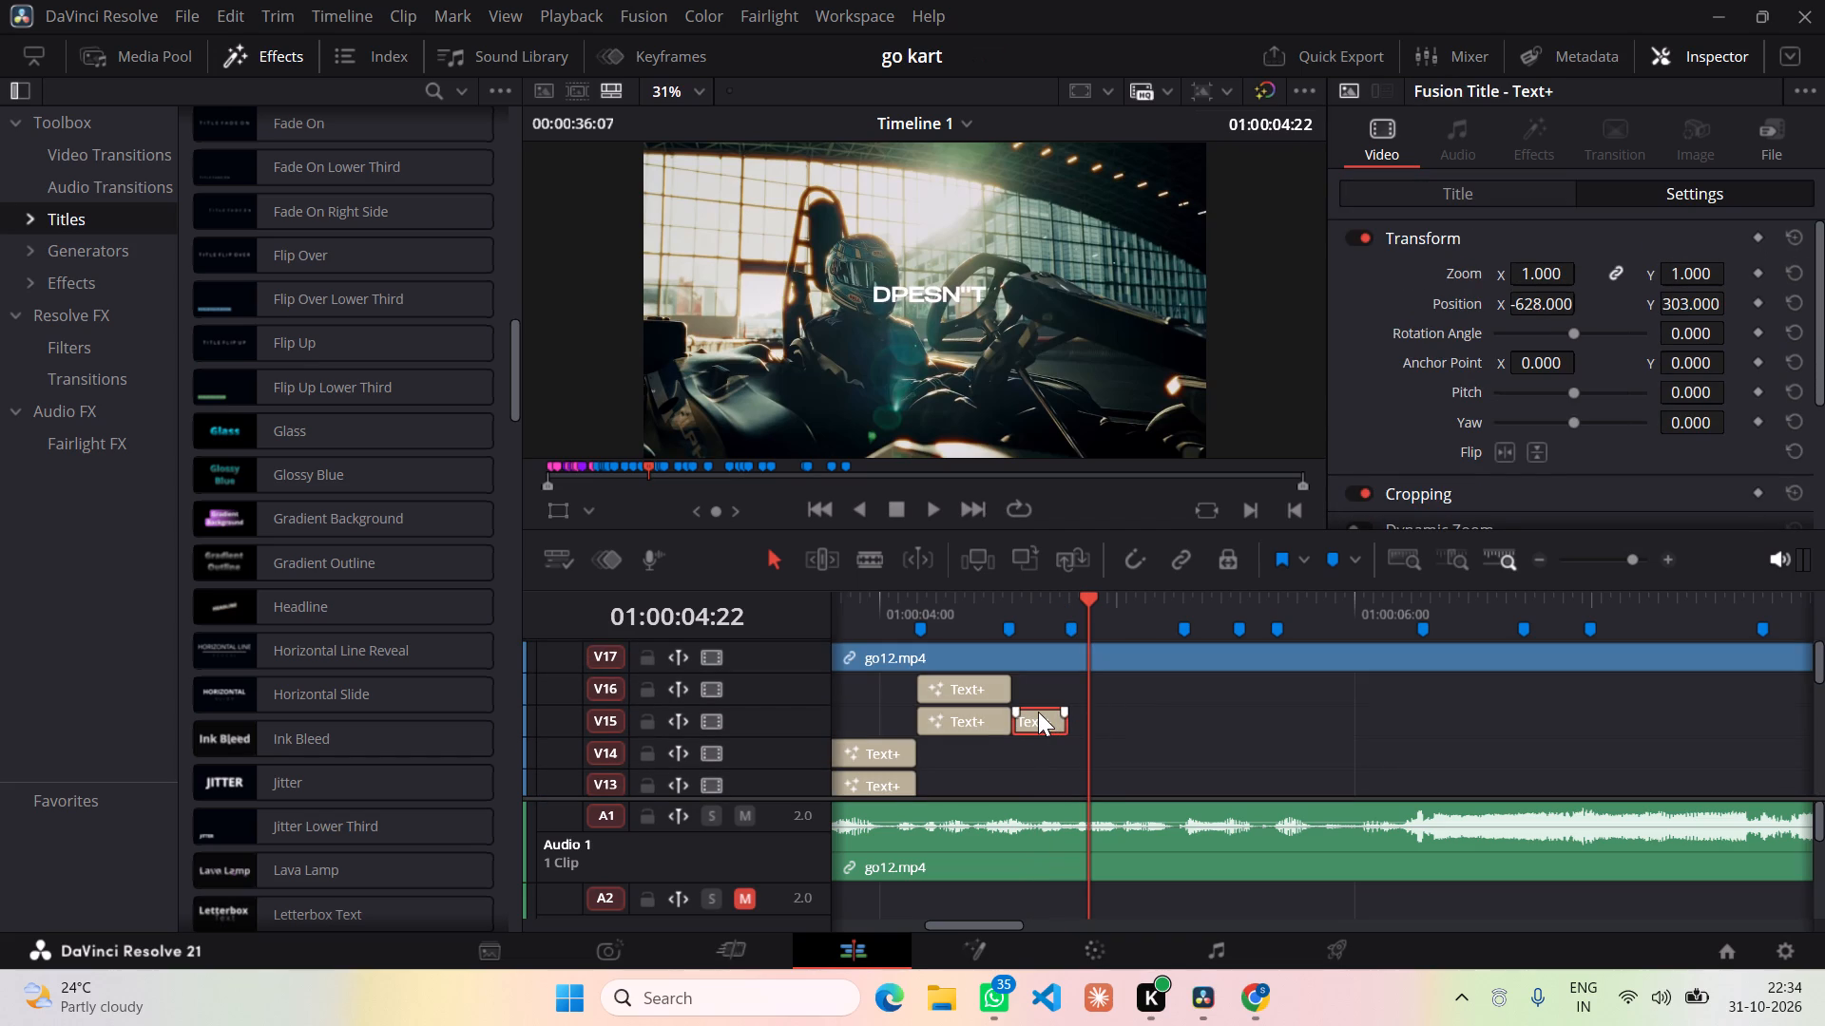
drag(1042, 712, 1047, 699)
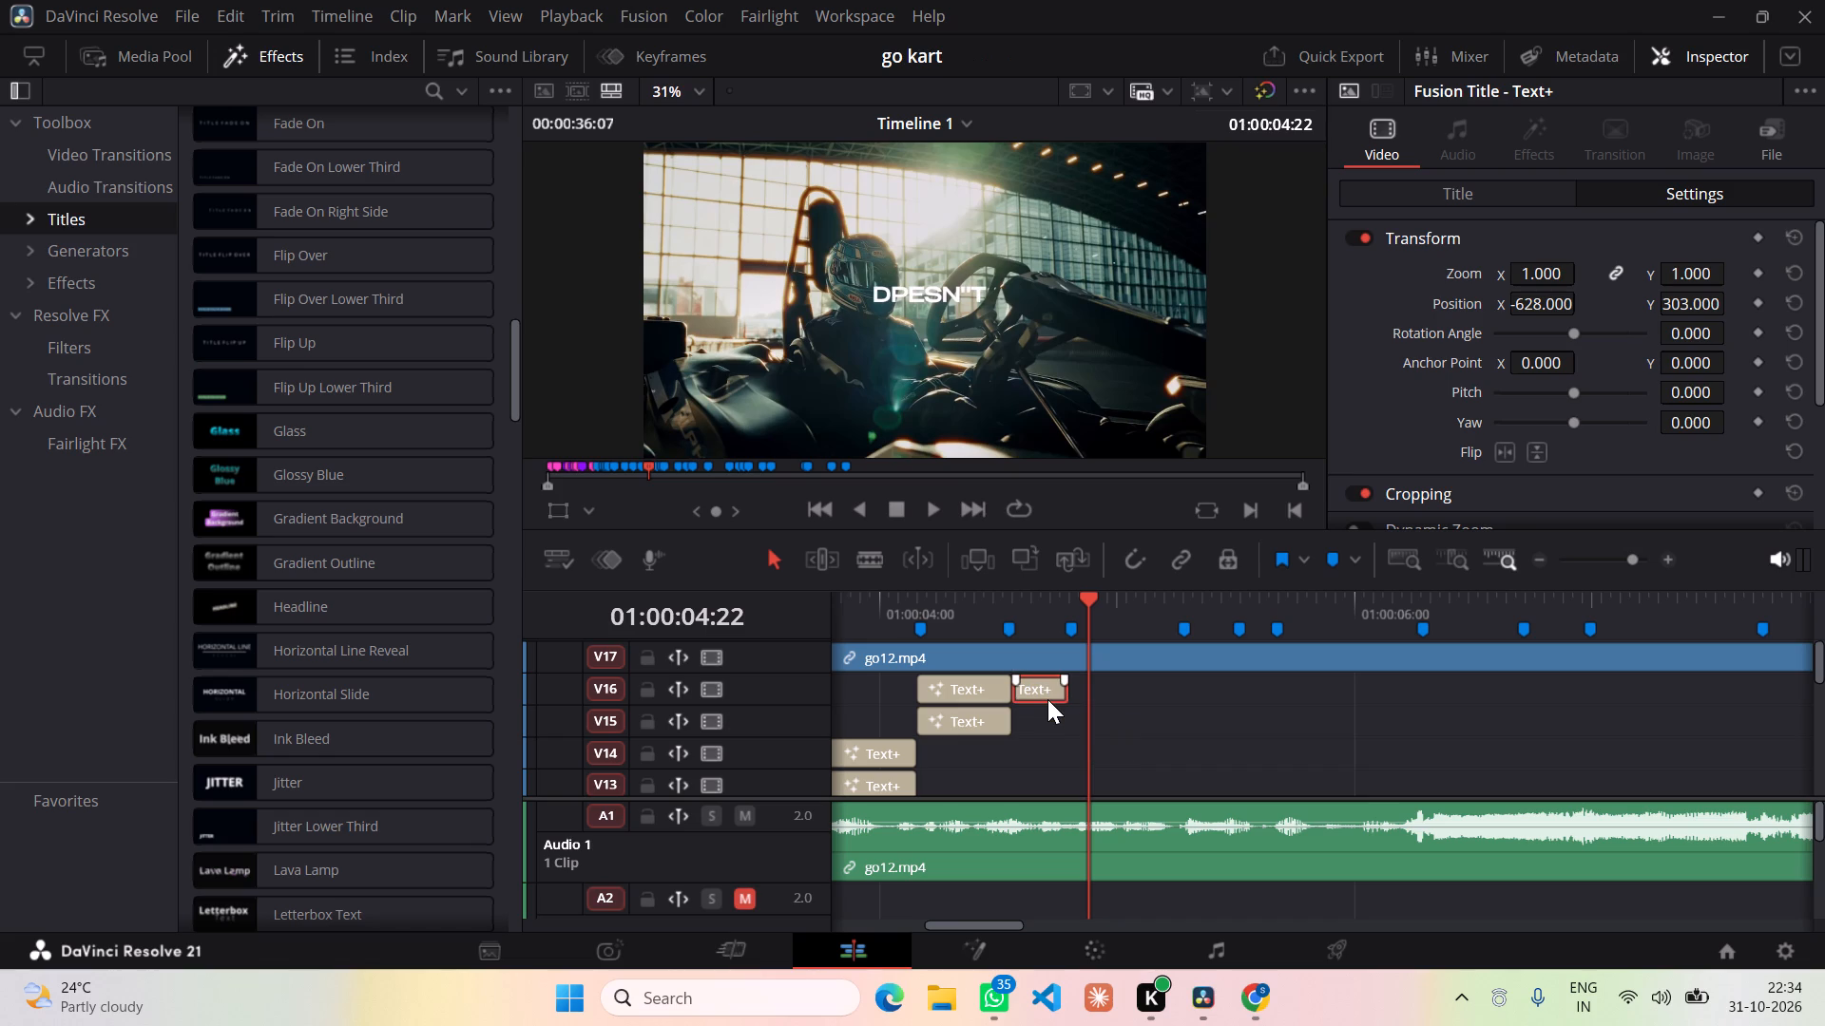
drag(1066, 696, 1076, 696)
click(1156, 734)
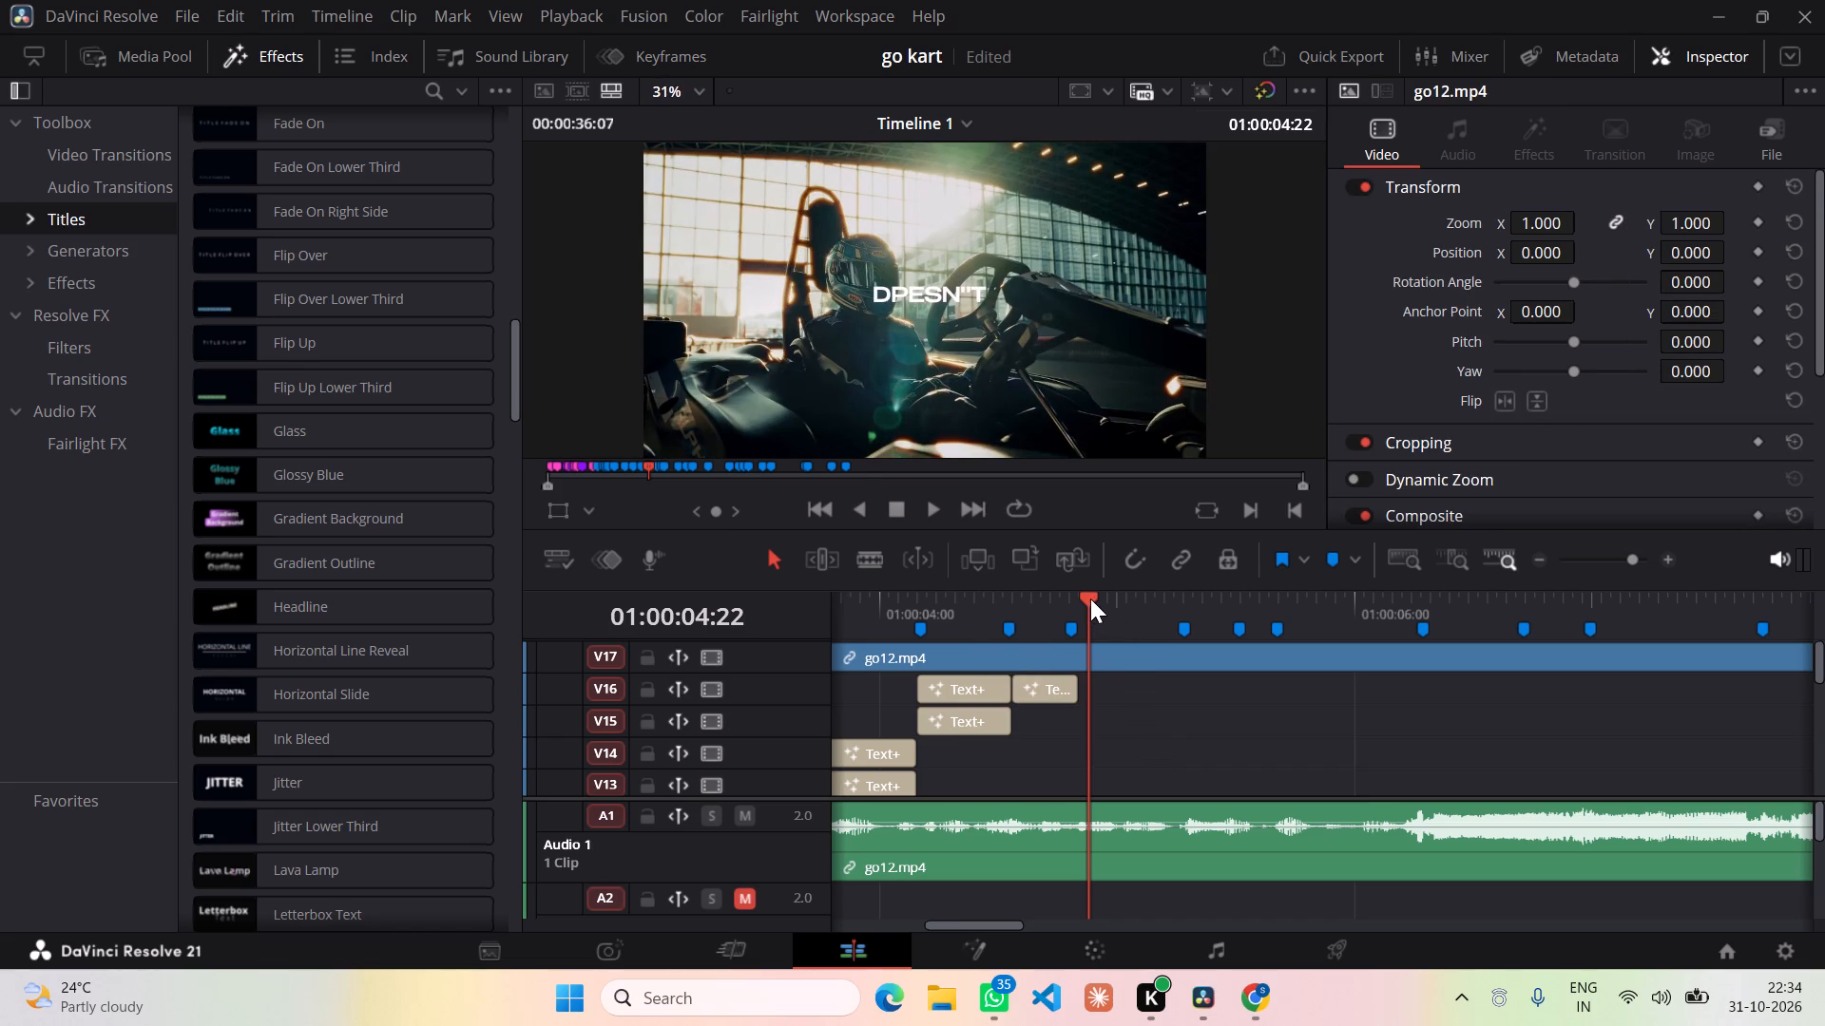
Split the pasted V16 title at 01:00:04:20 and delete the leftover piece after the cut.
drag(1087, 598, 1059, 598)
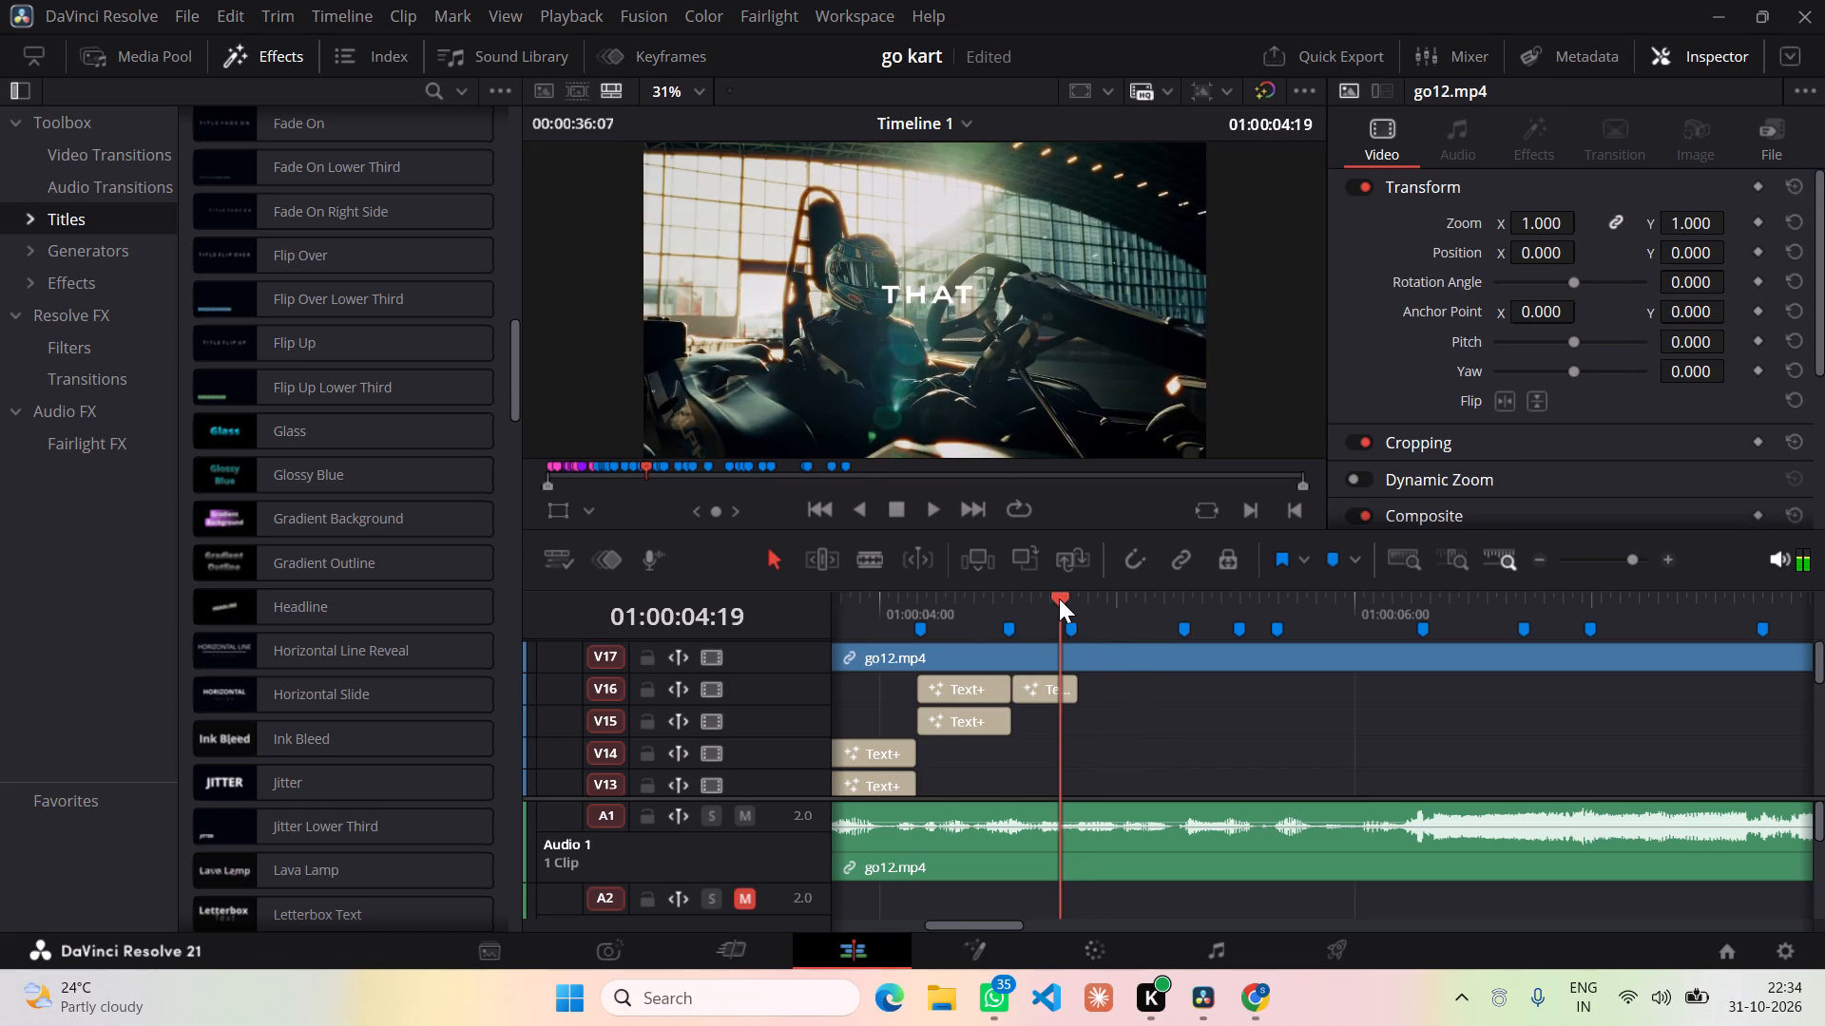
drag(1059, 598, 1066, 602)
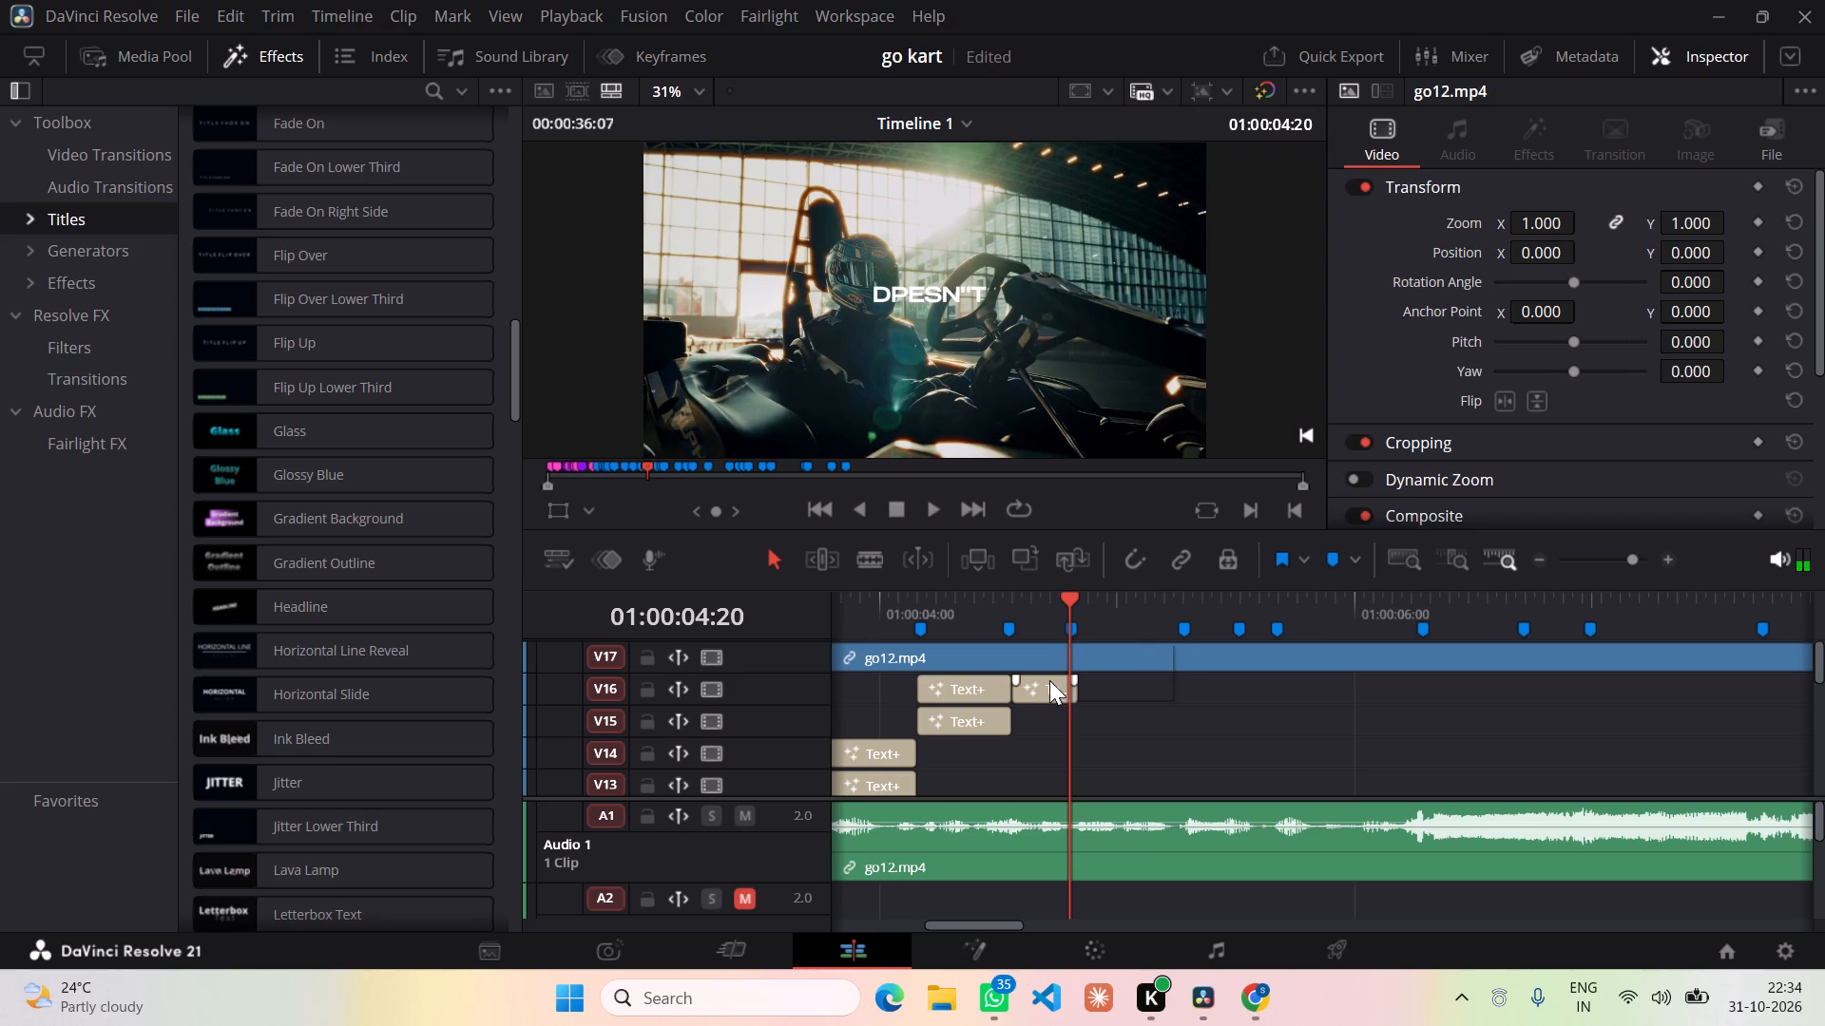
click(1049, 680)
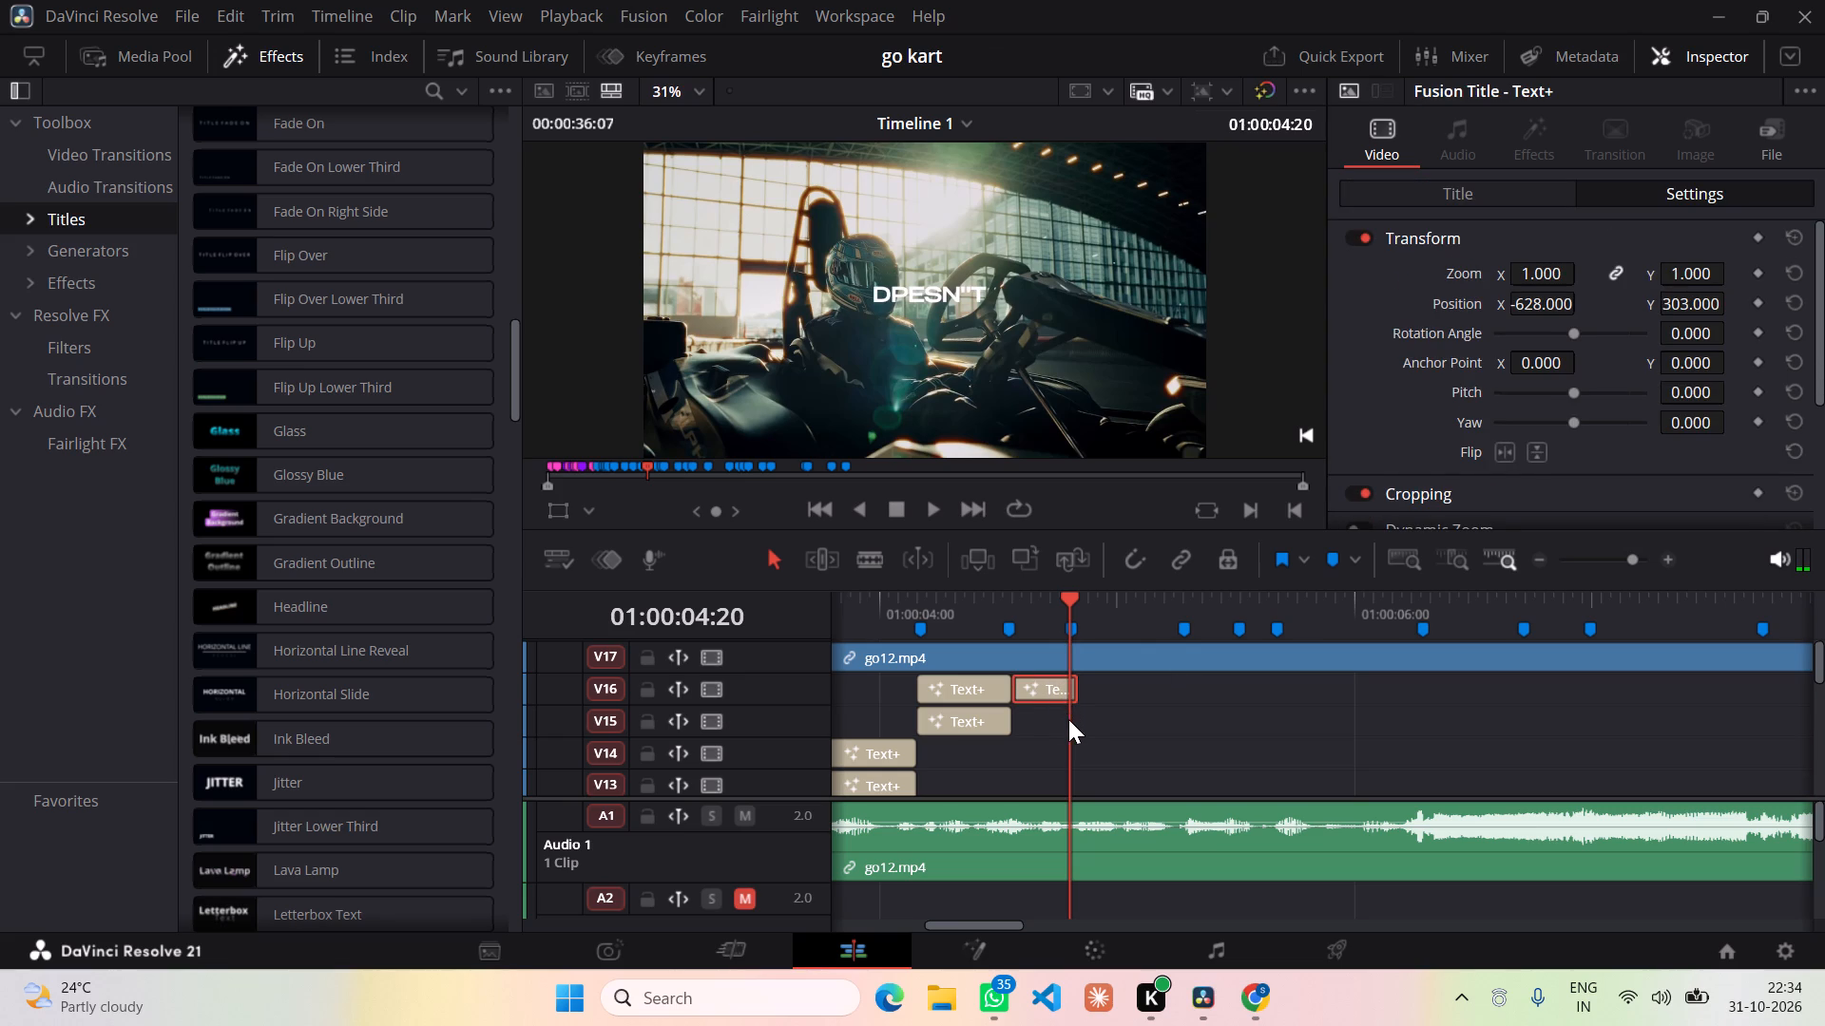
key(ctrl+b)
ctrl+click(1110, 724)
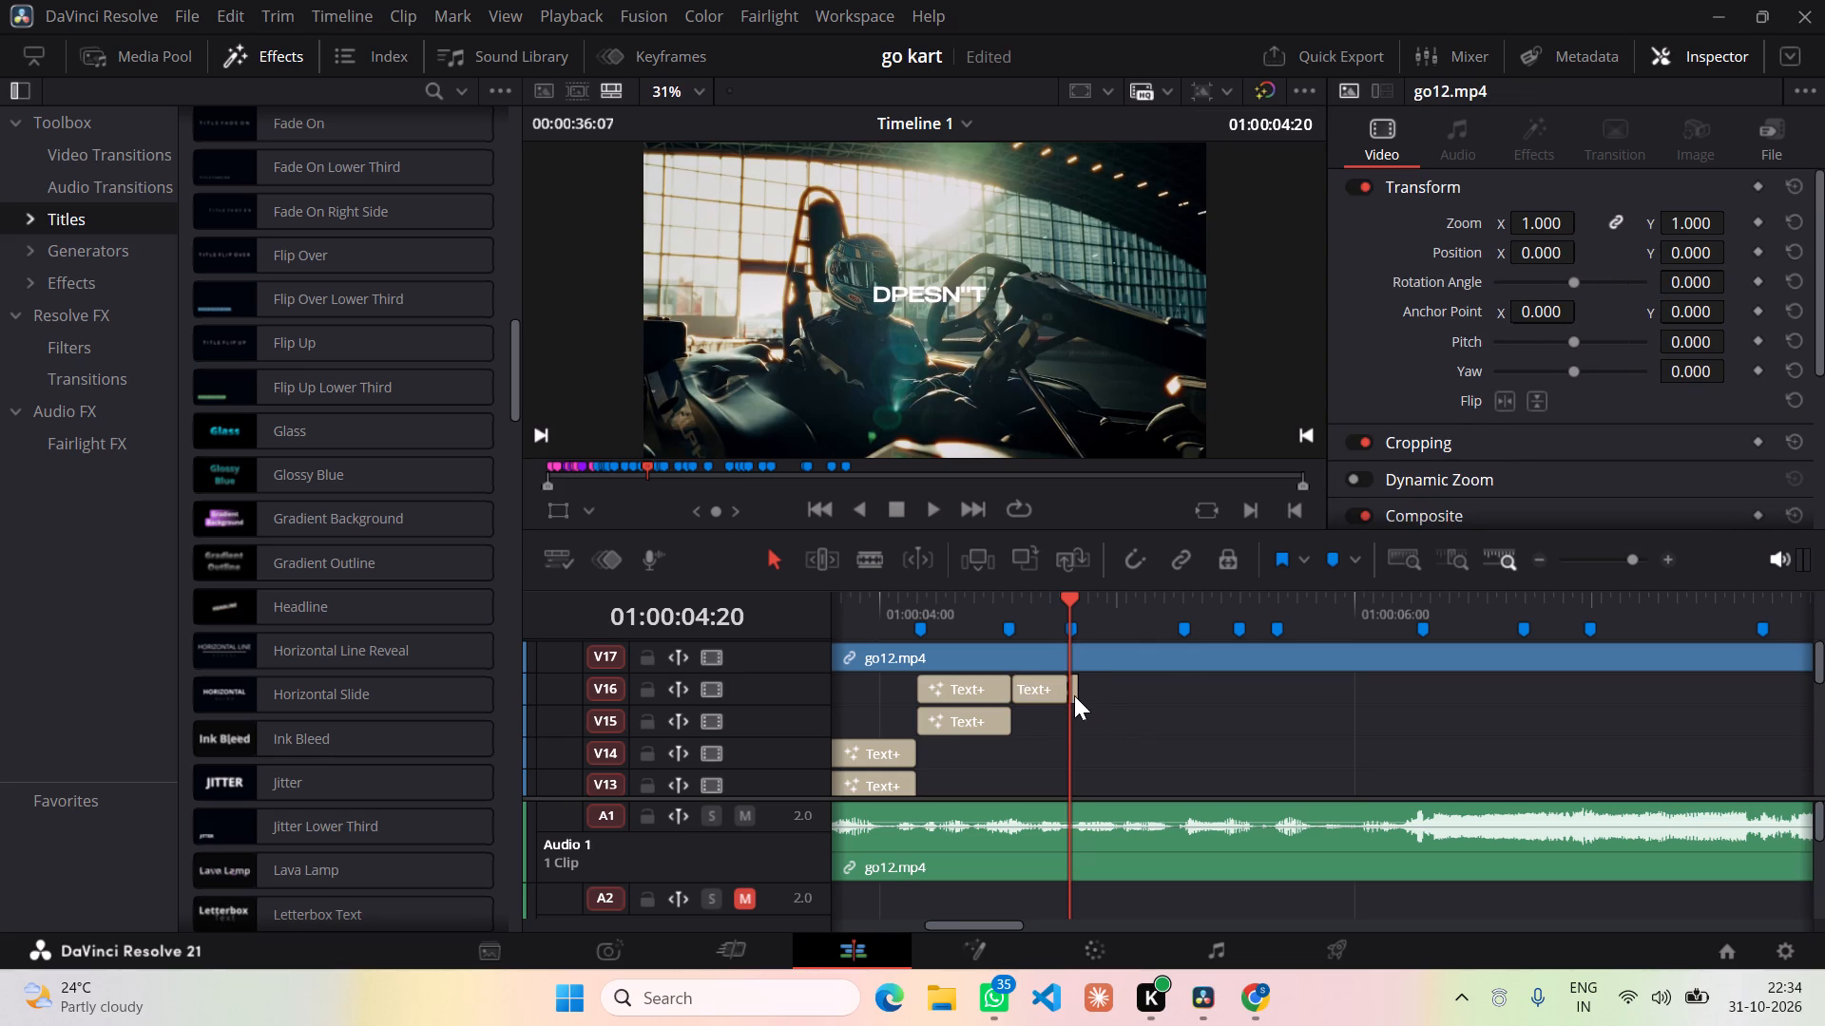
click(1074, 695)
key(BackSpace)
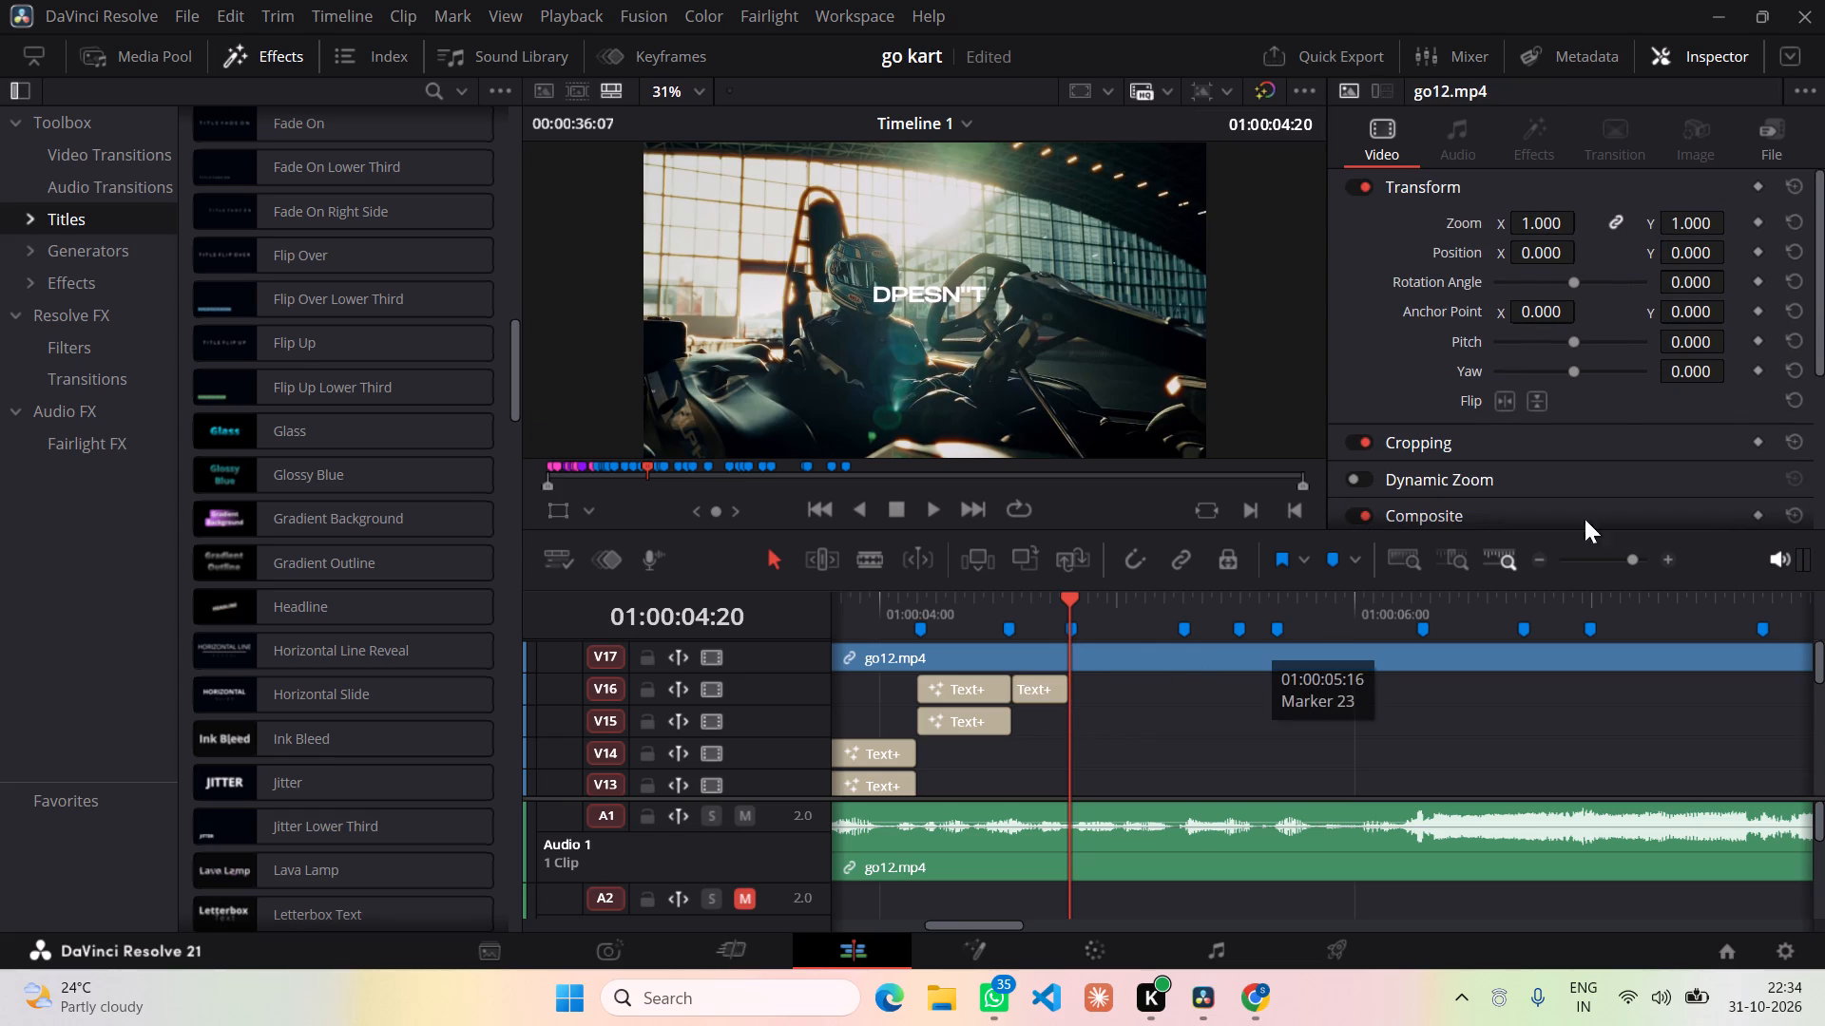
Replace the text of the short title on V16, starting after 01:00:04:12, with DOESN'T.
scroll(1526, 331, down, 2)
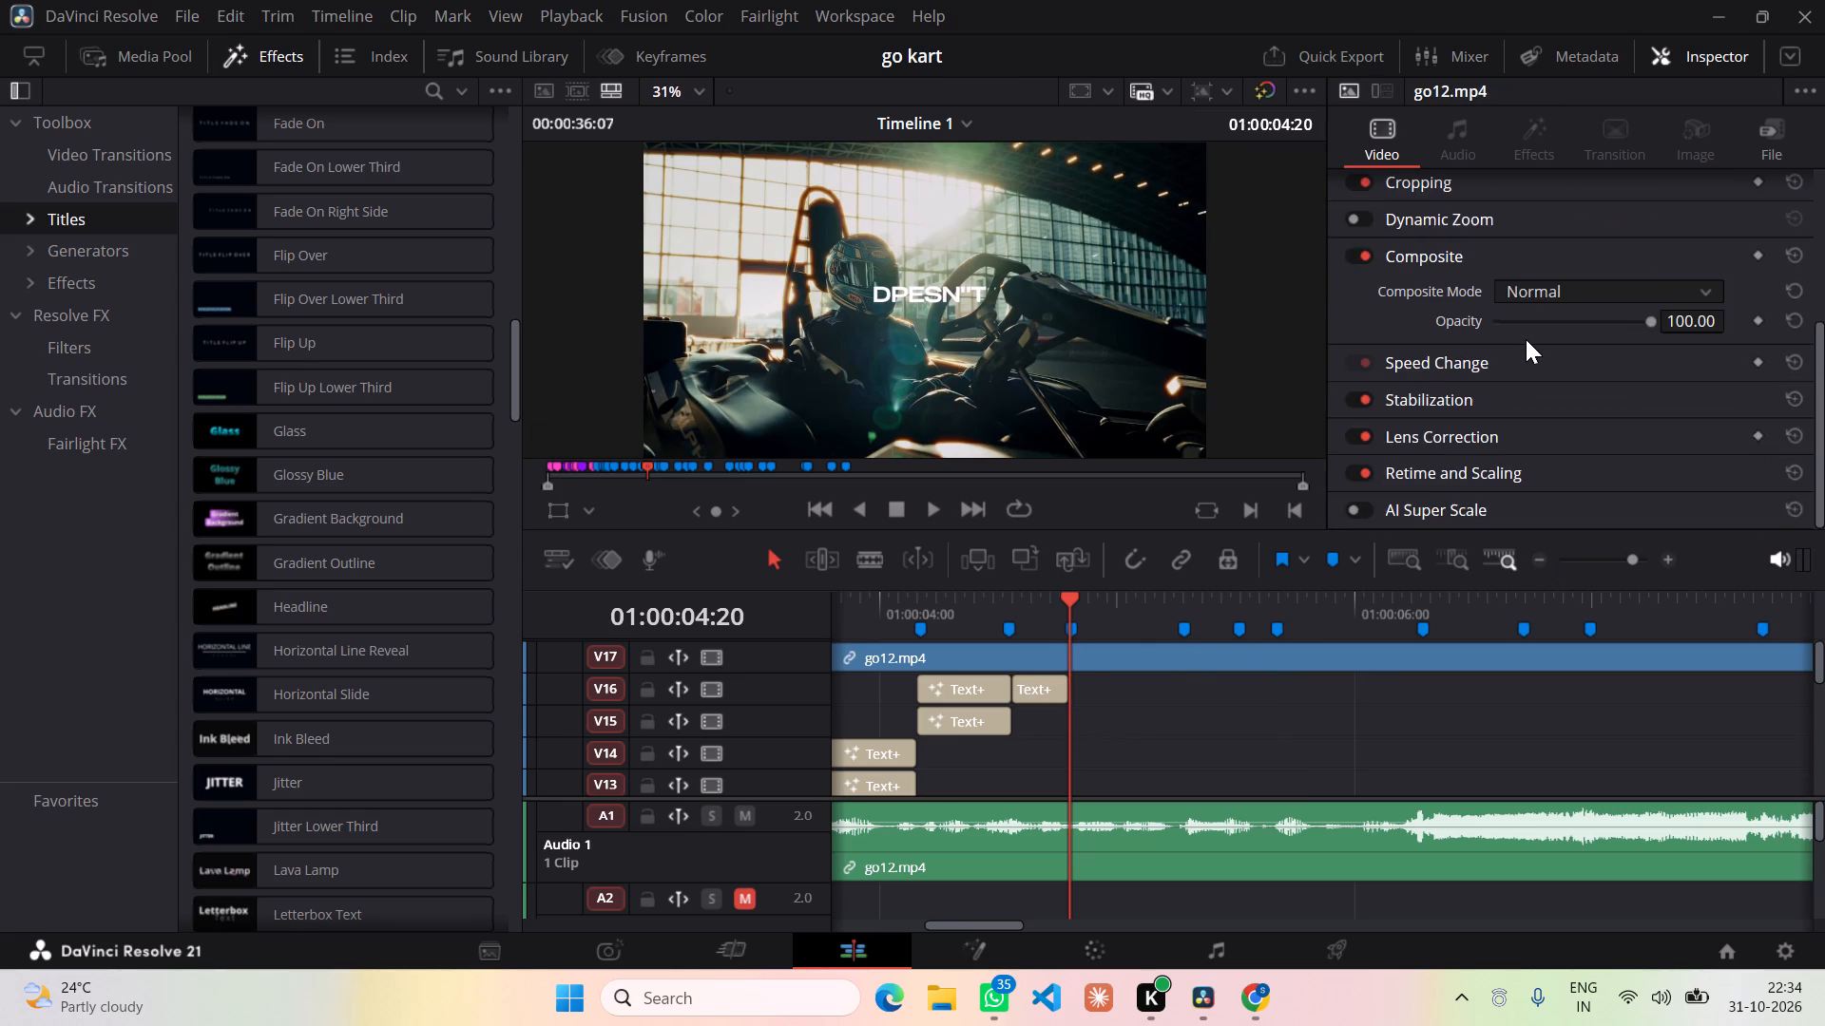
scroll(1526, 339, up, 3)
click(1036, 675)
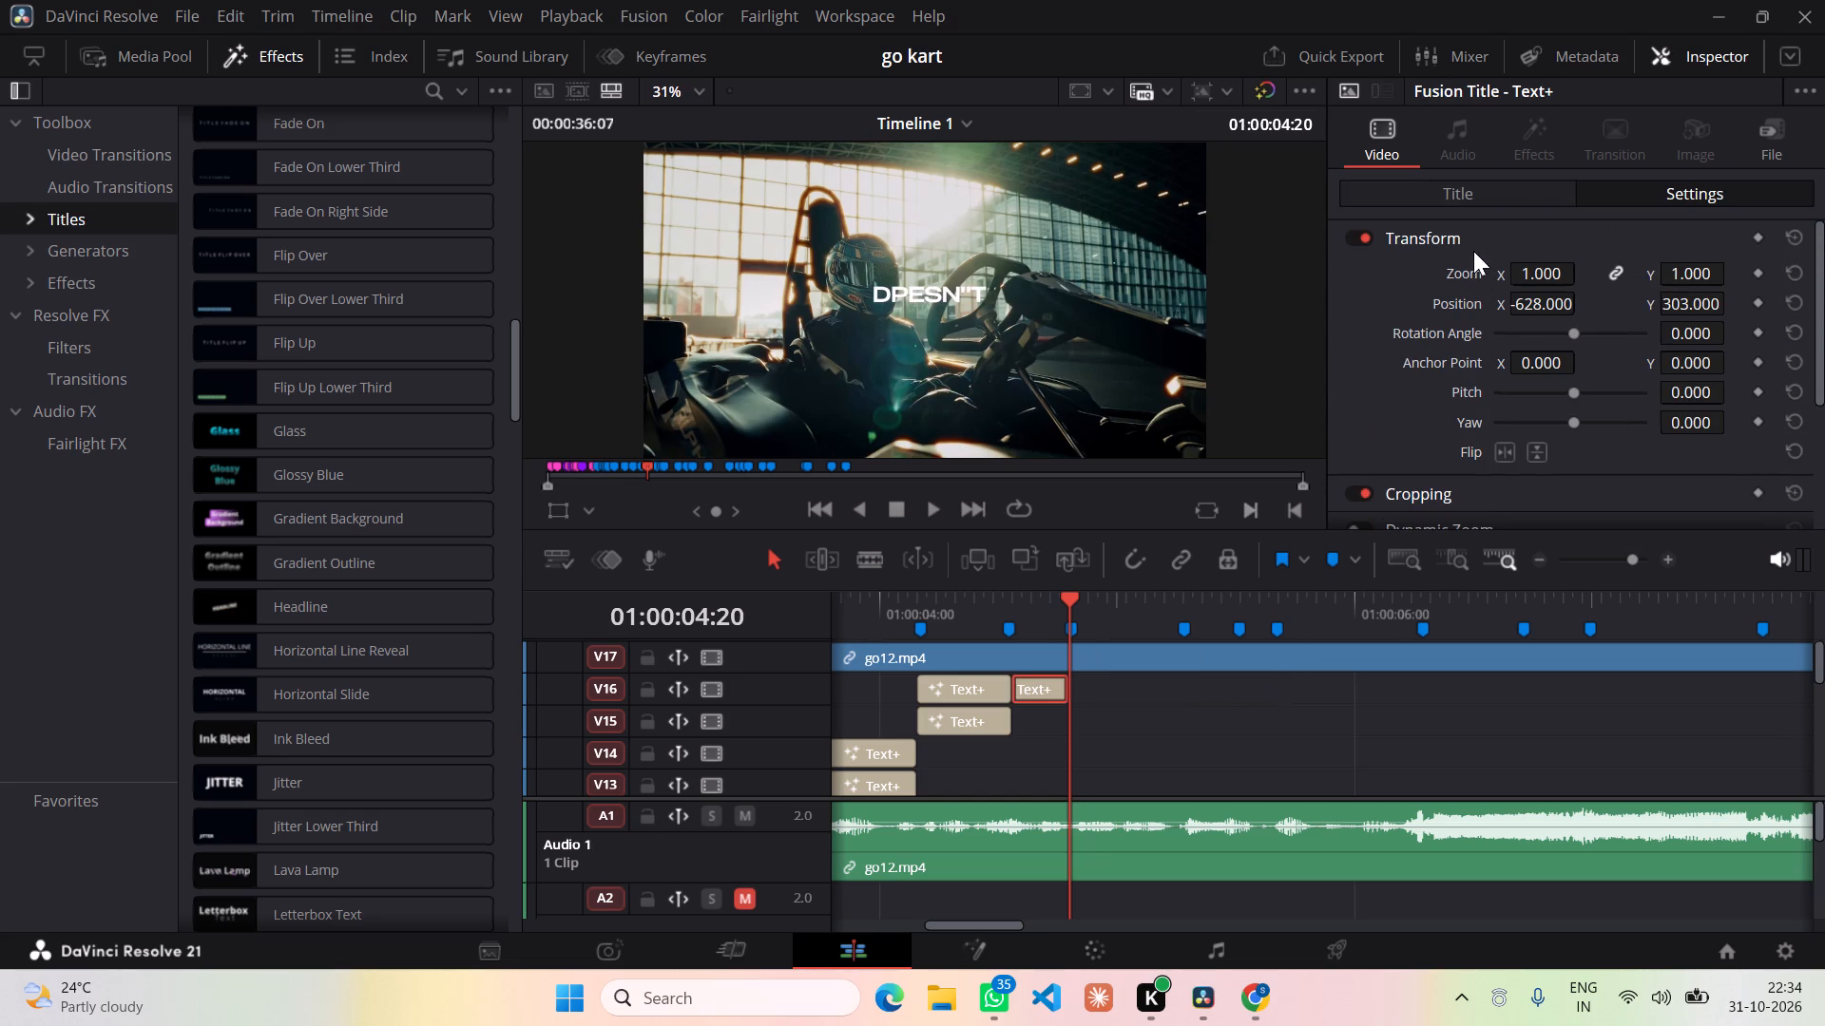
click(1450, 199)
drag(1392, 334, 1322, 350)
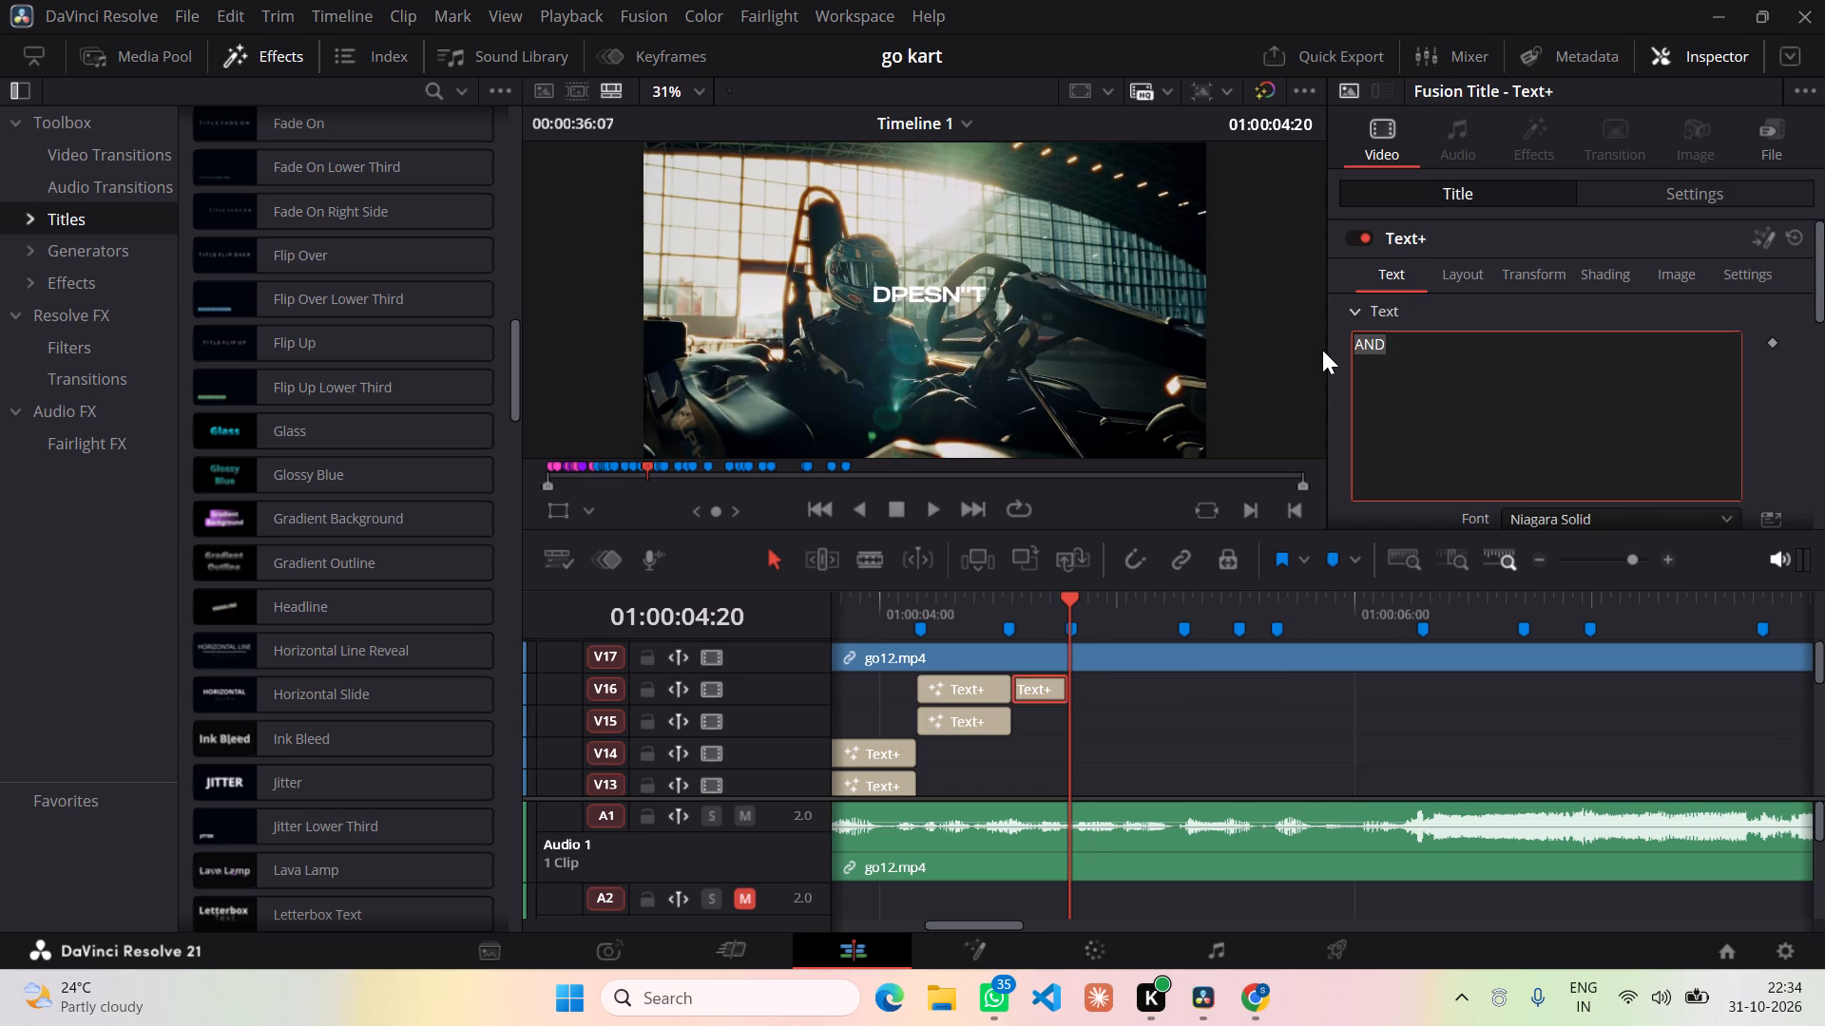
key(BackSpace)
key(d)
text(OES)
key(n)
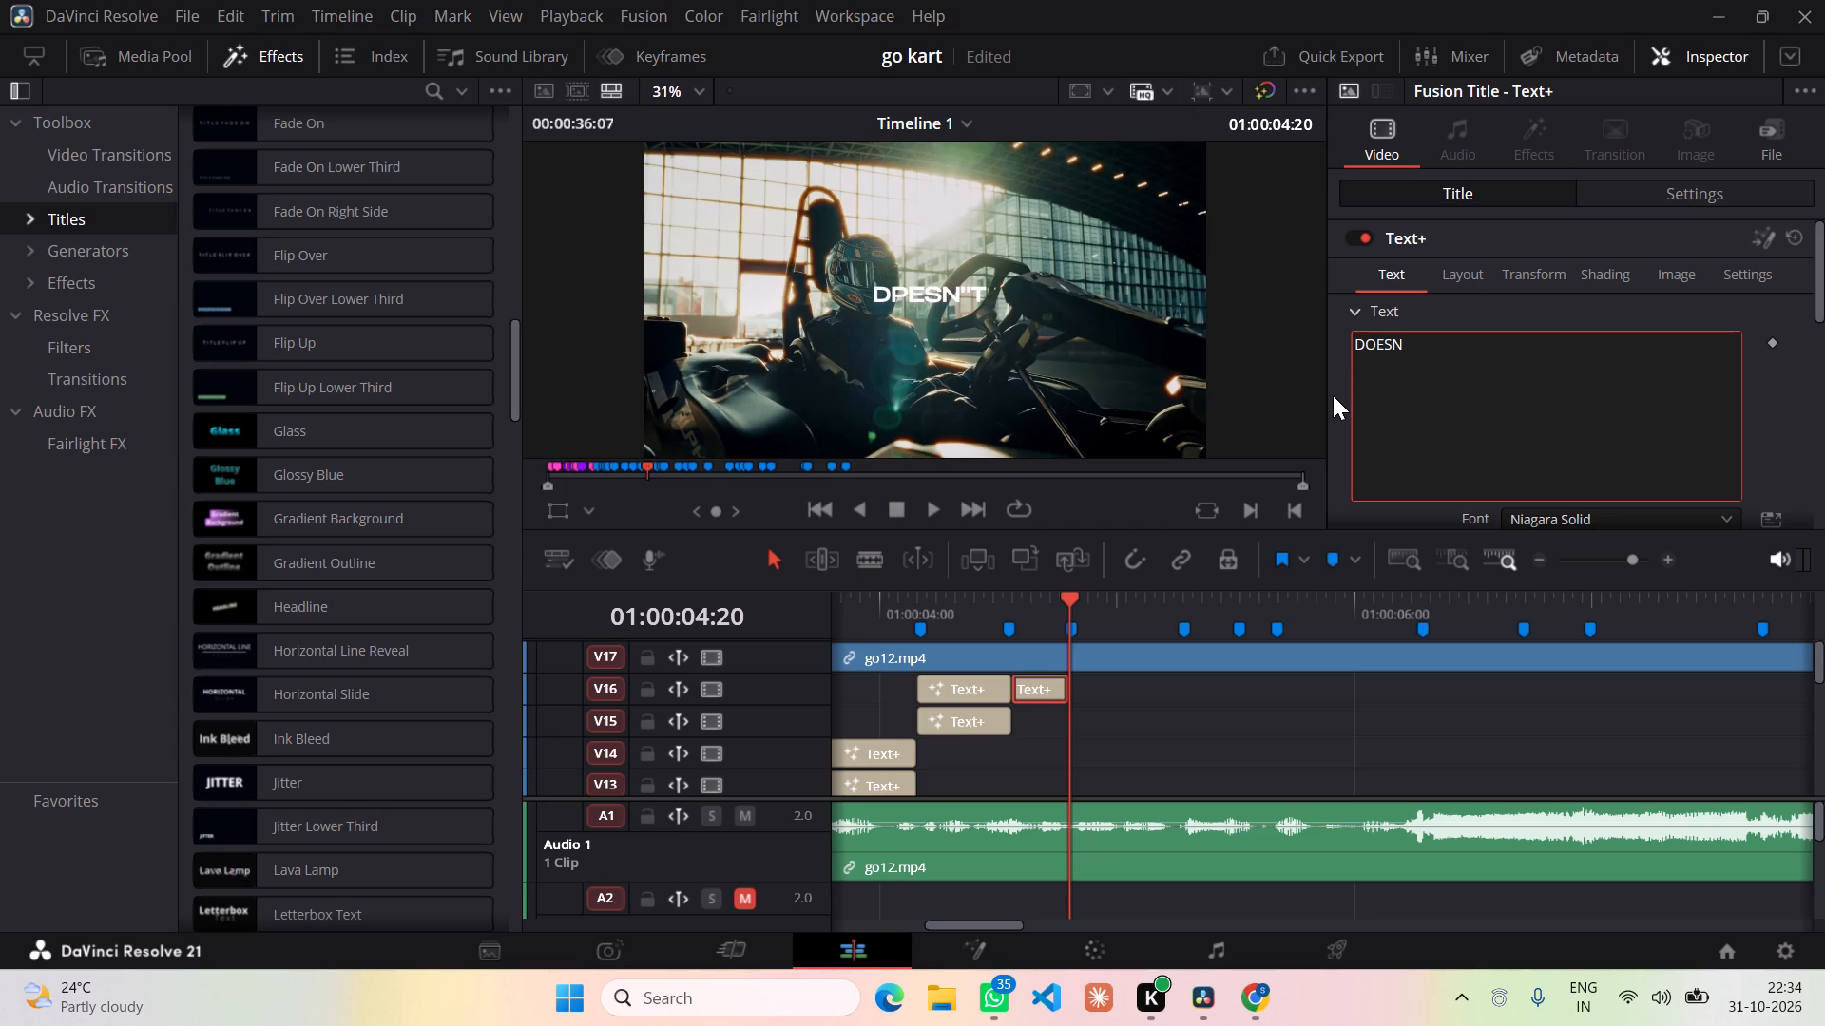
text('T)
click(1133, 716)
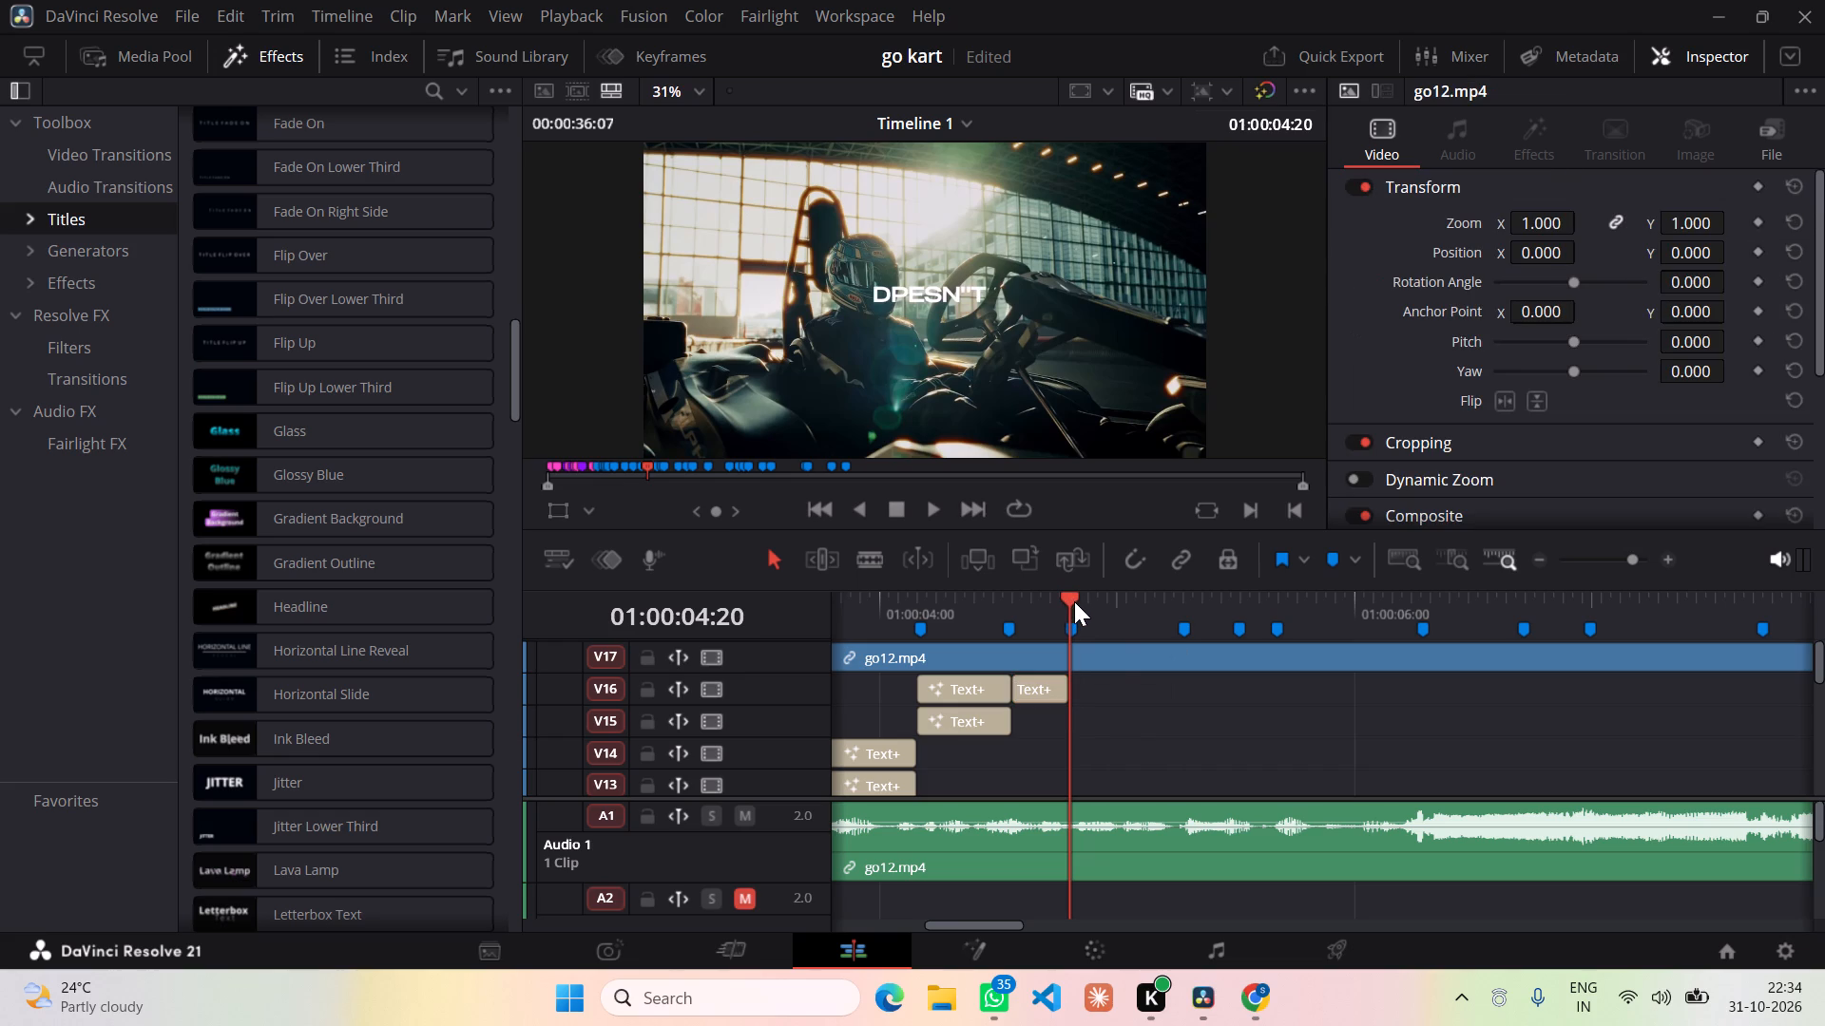
Paste the copied Text+ title at 01:00:04:20, move it up to V16 after the short title, and lengthen its end to 12 frames.
key(ctrl+v)
scroll(1116, 690, down, 2)
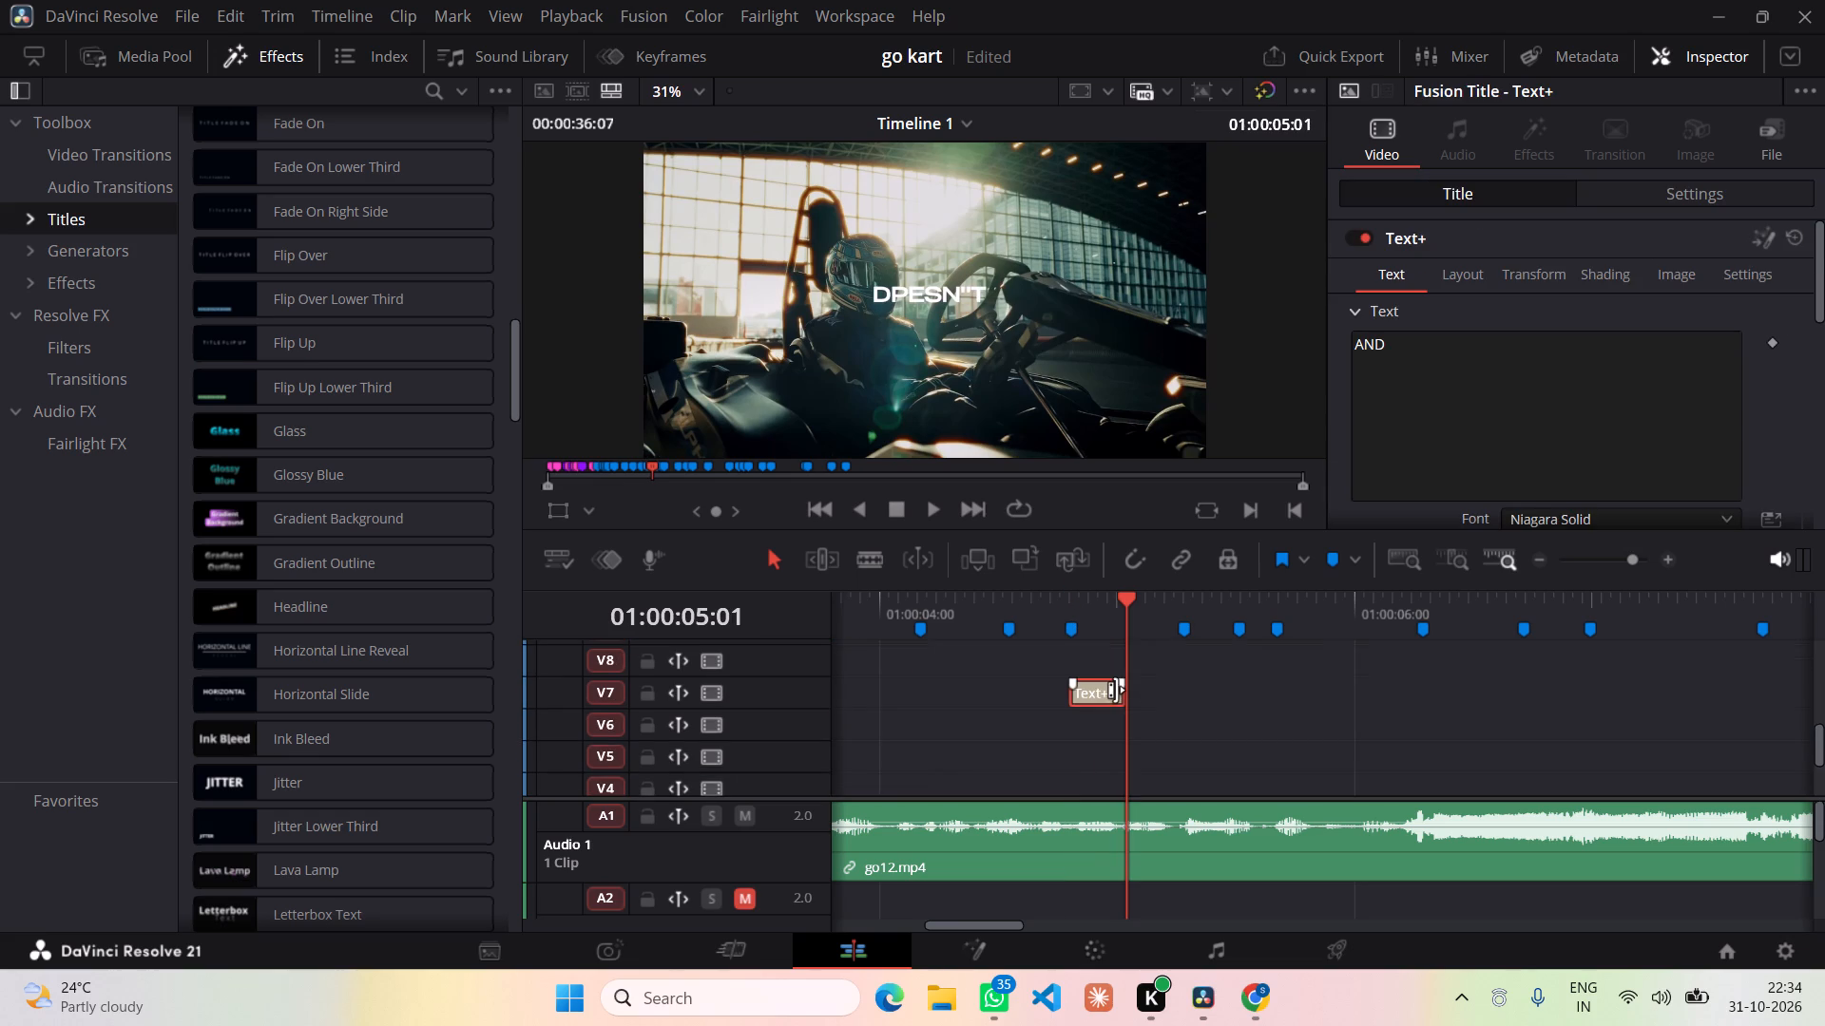
drag(1103, 693, 1102, 618)
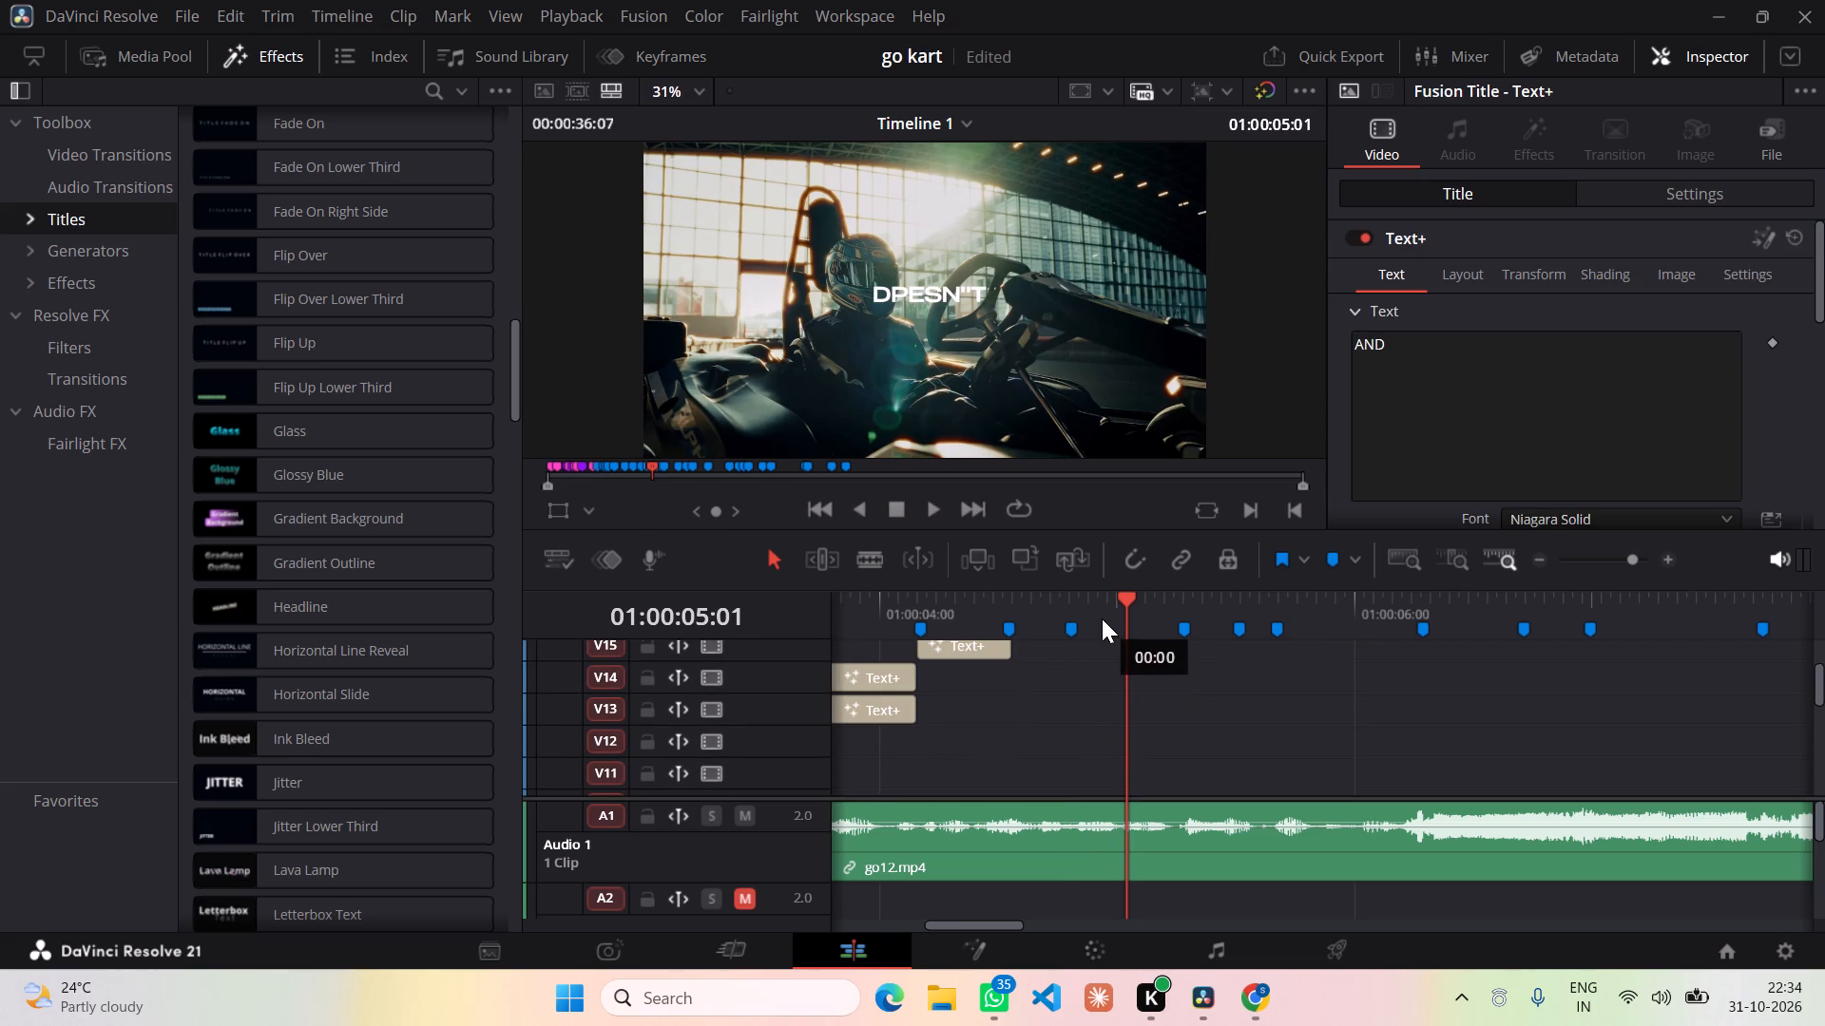
drag(1102, 618, 1098, 641)
scroll(1106, 680, up, 1)
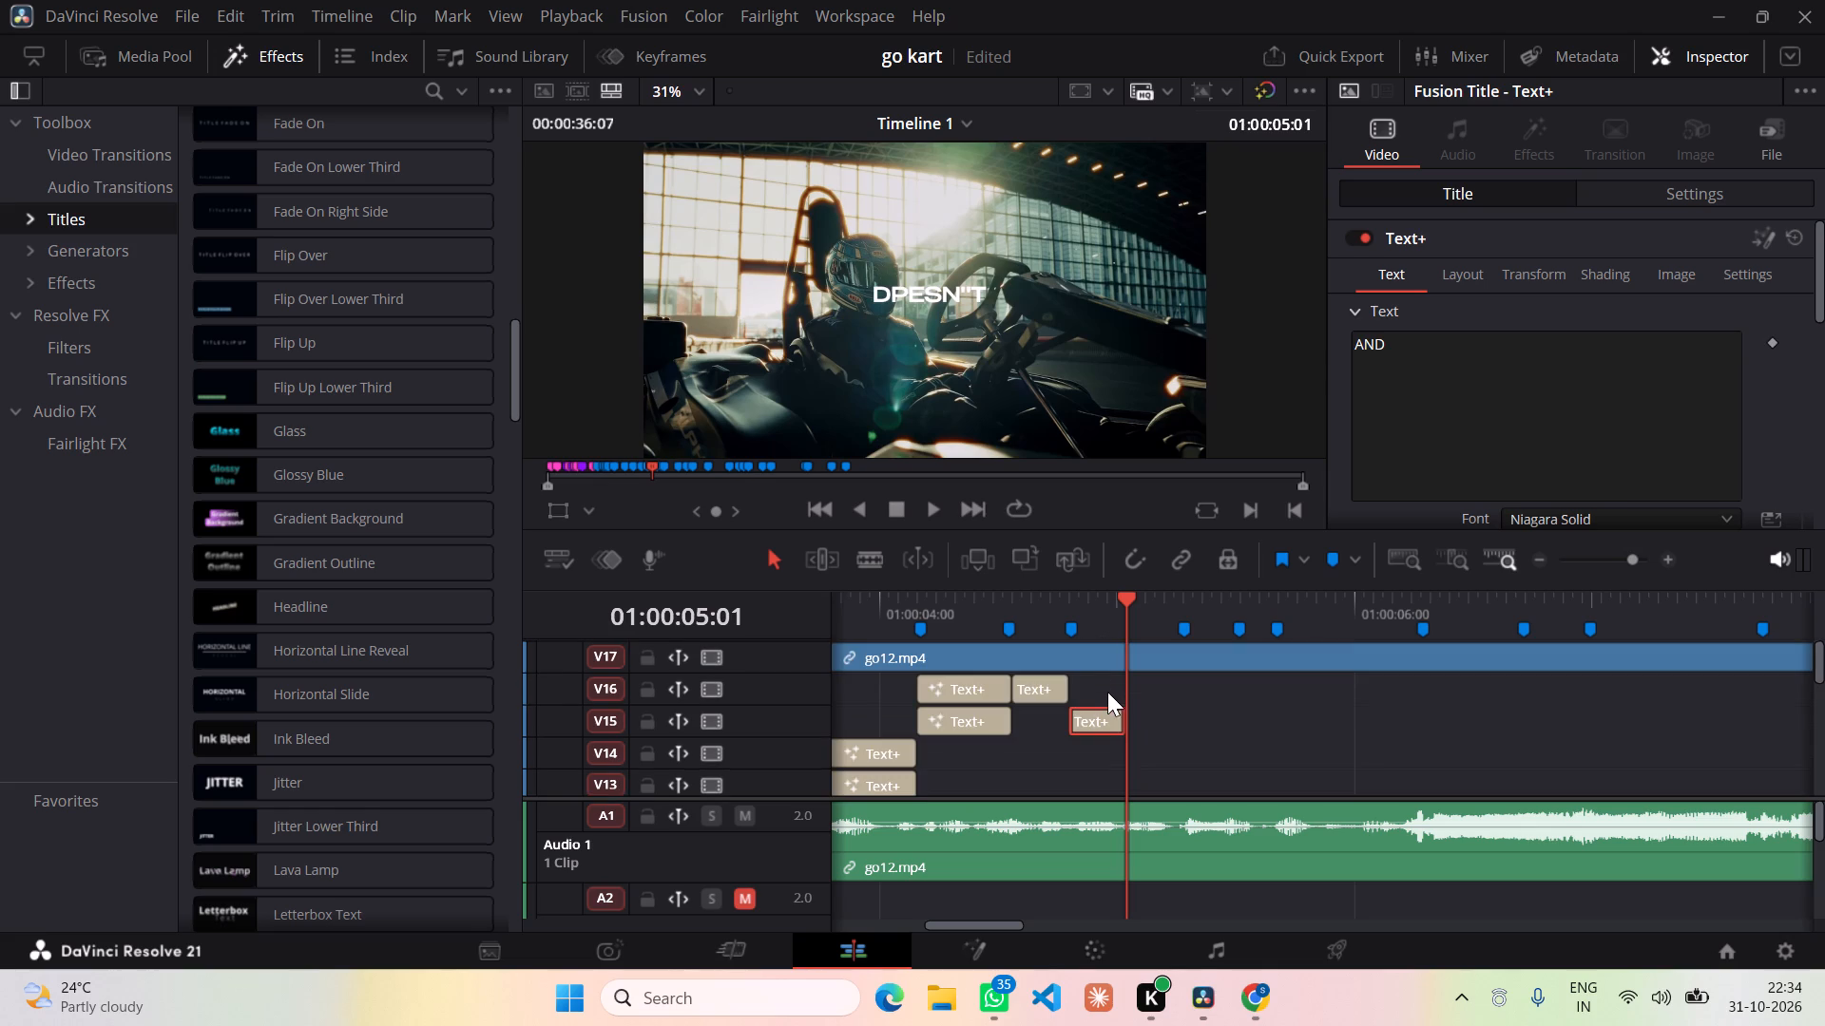
drag(1097, 719, 1097, 693)
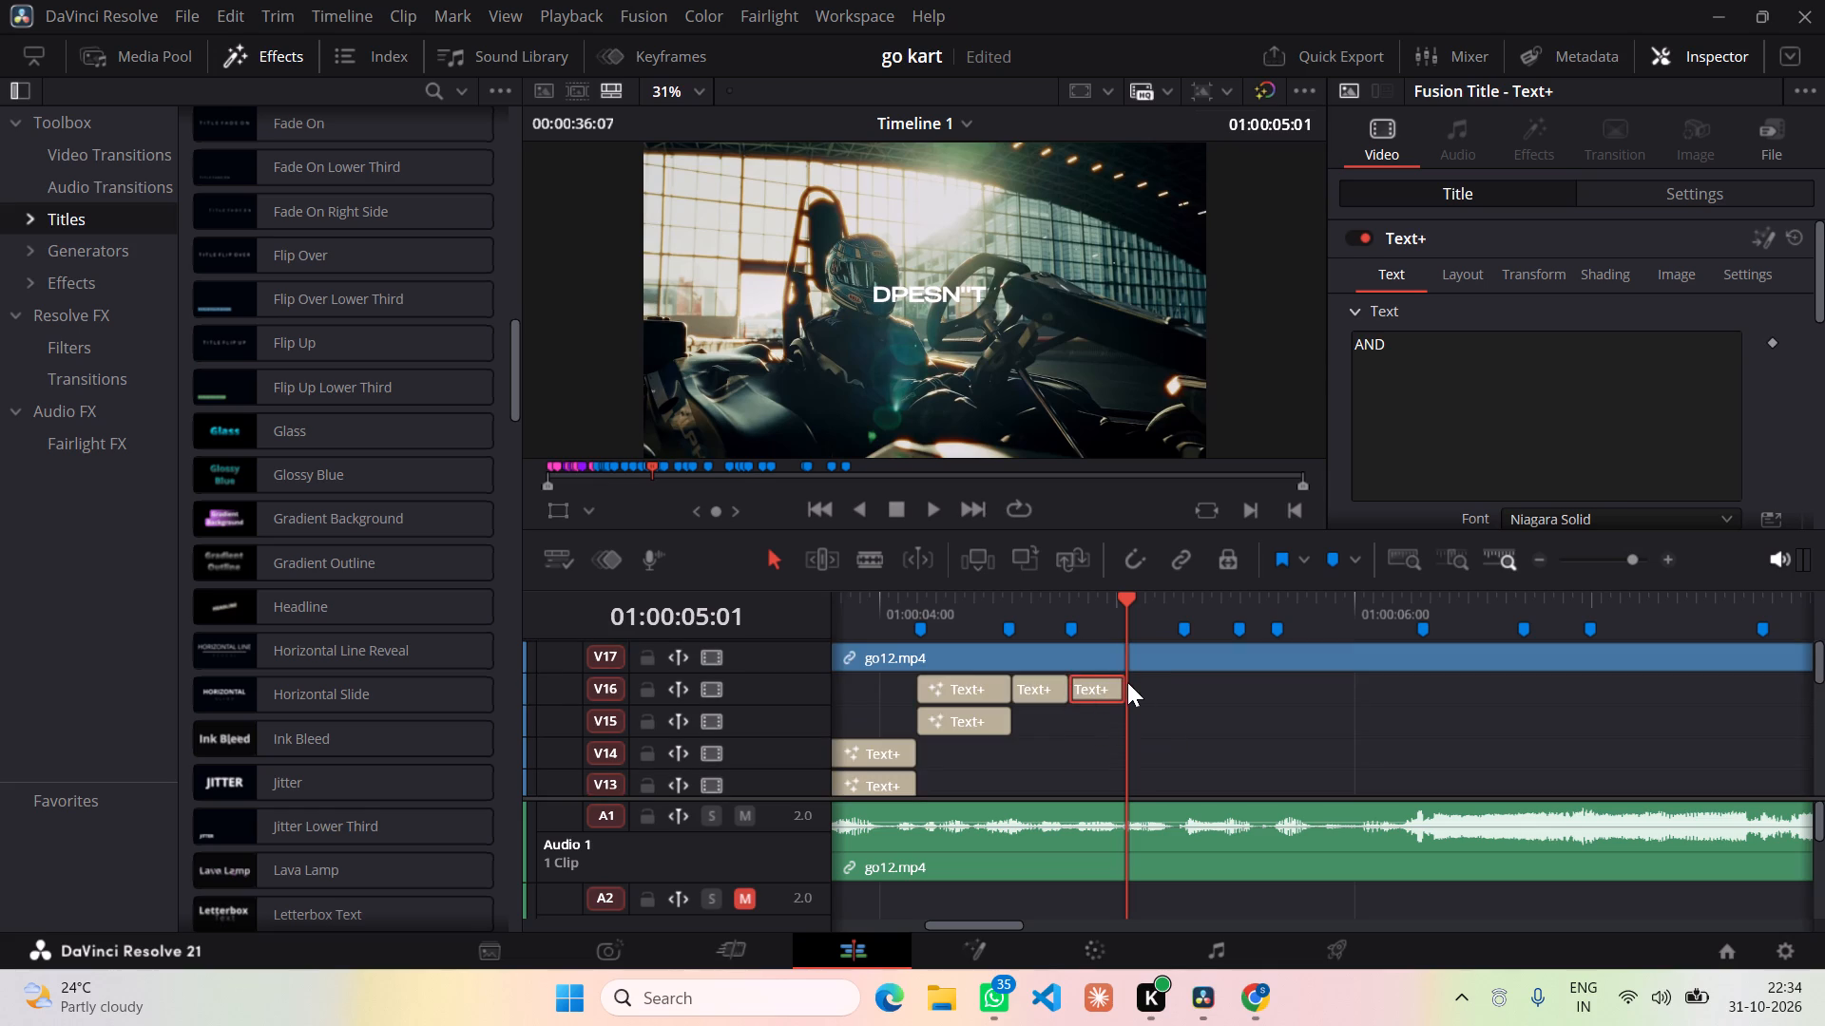
drag(1123, 691, 1181, 691)
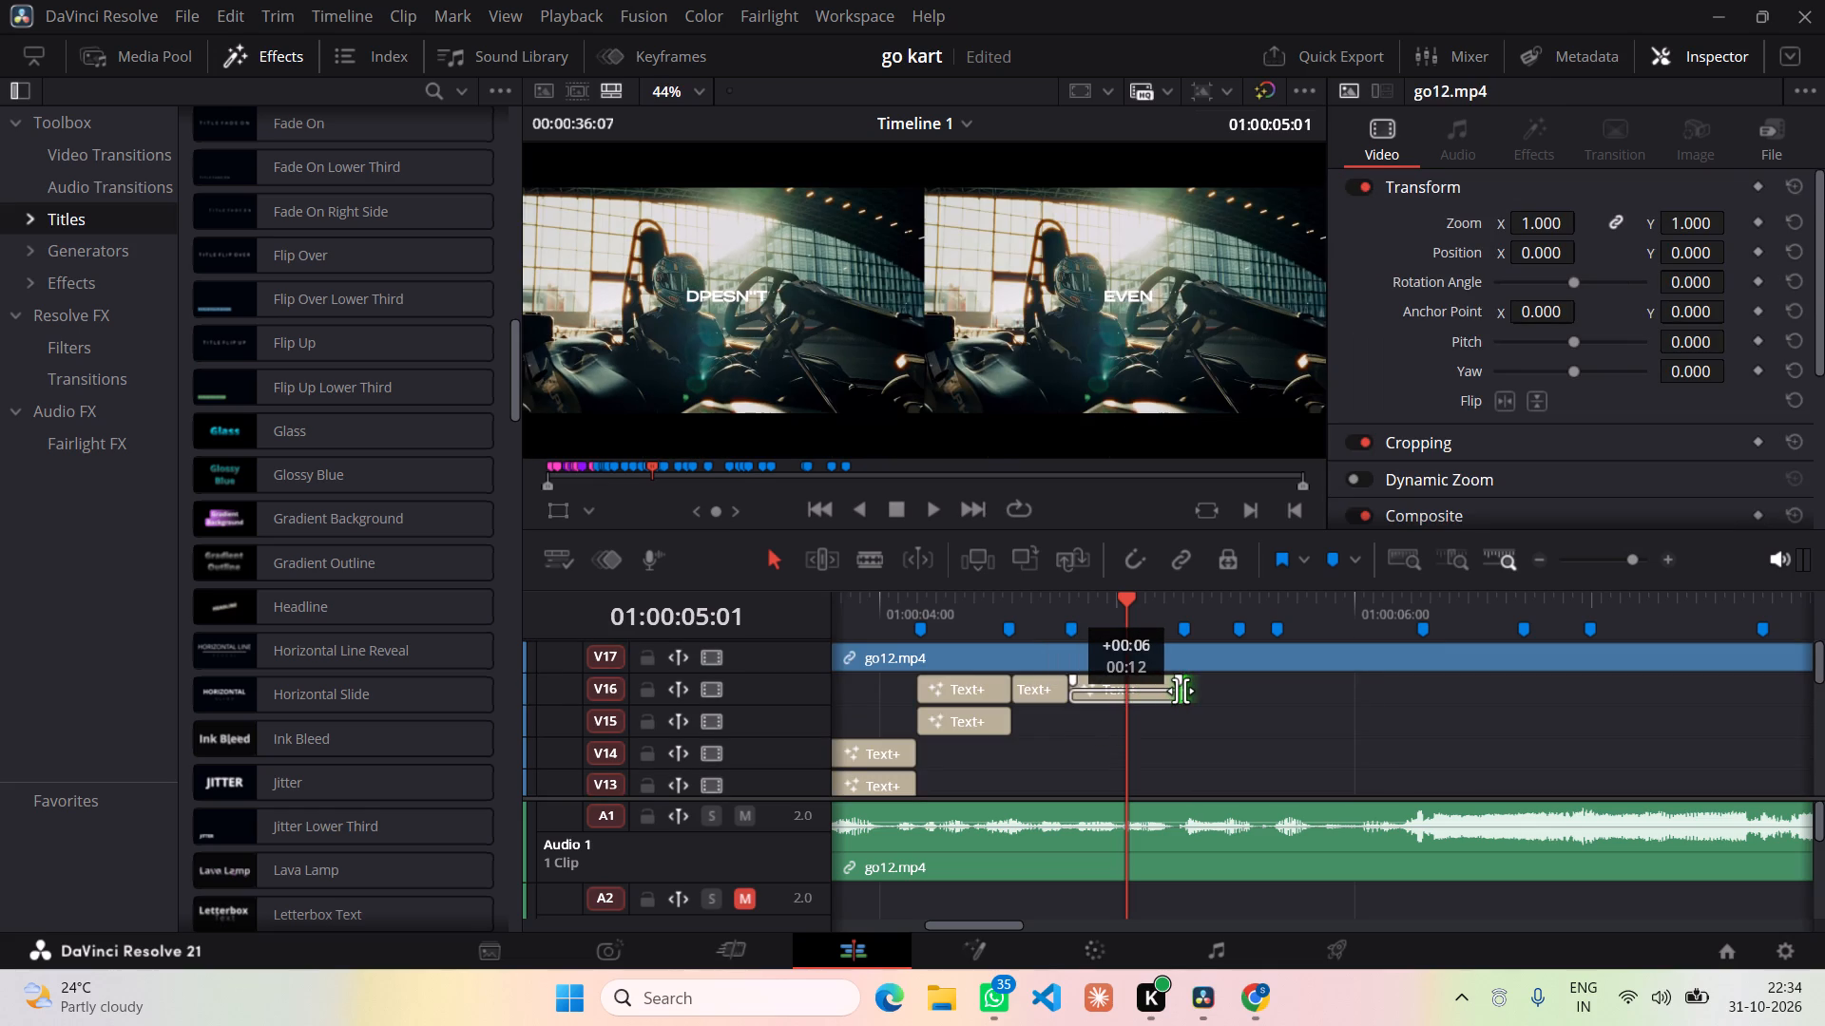
drag(1181, 691, 1180, 691)
click(1188, 736)
Check the reference wording at 01:00:04:15 and replace the text of the short middle title on V16 with THAT.
drag(1131, 595, 1128, 595)
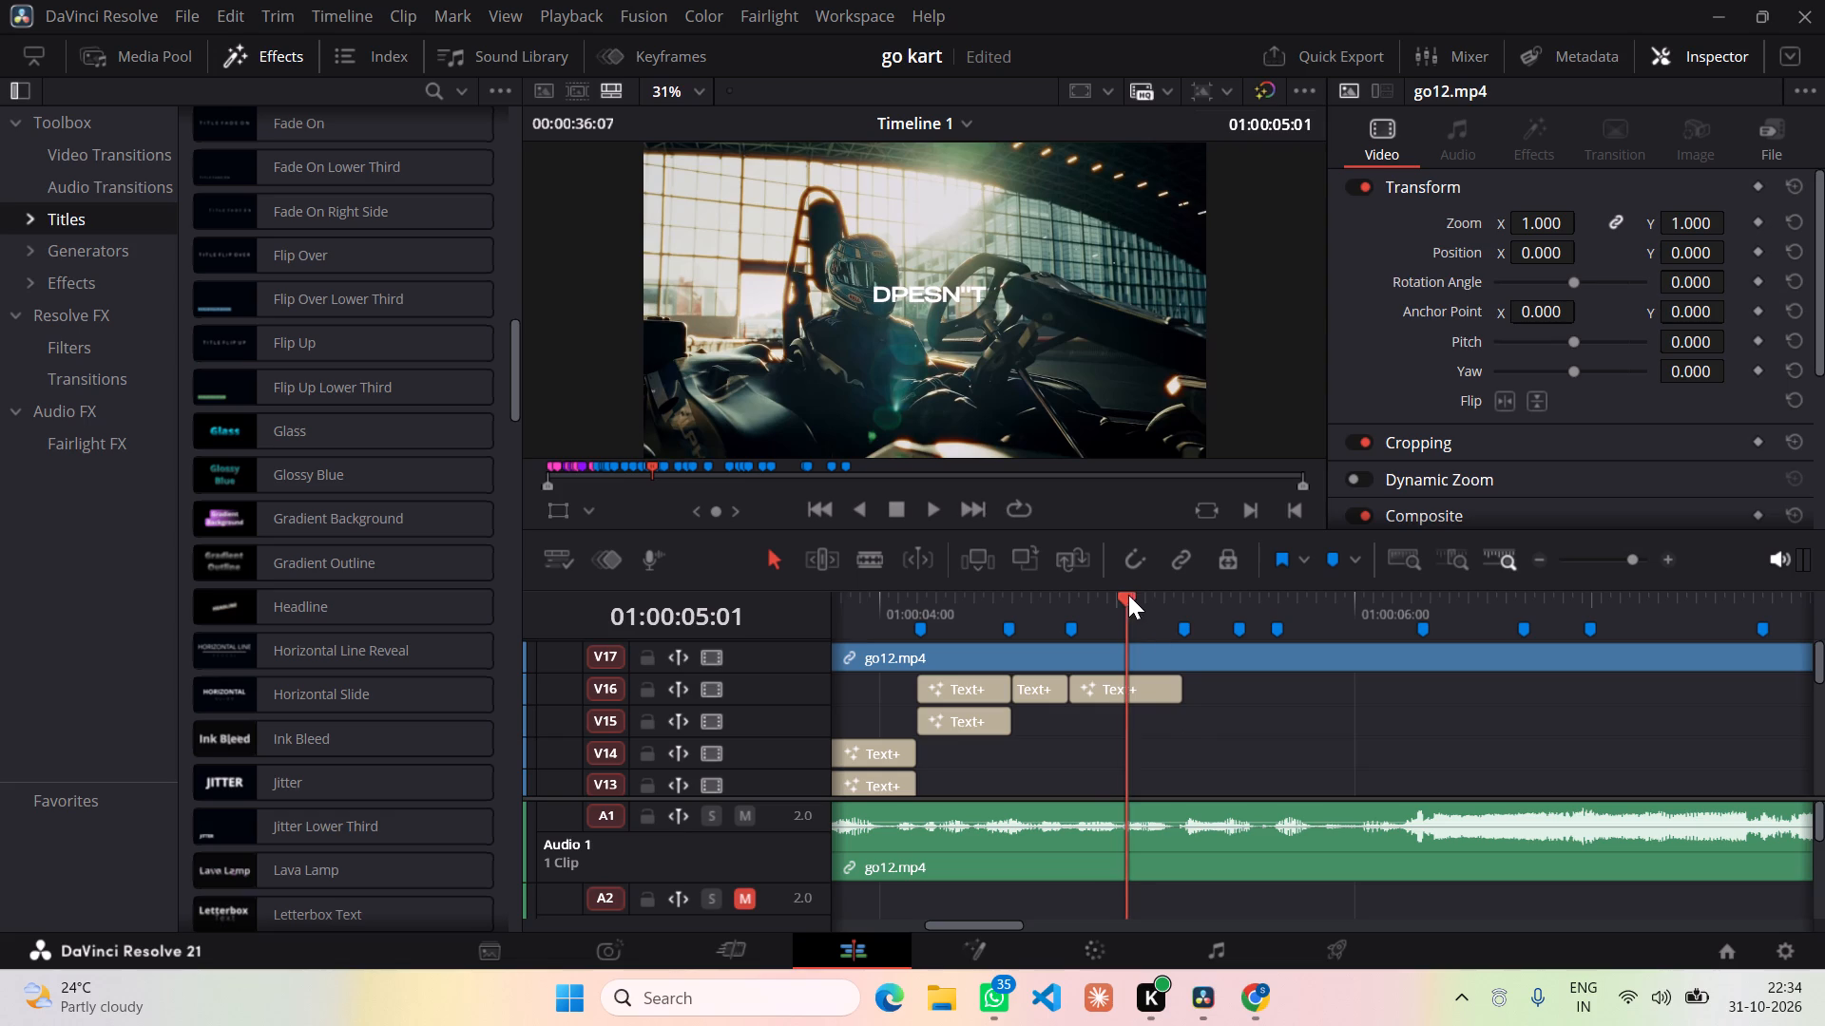
drag(1128, 595, 978, 606)
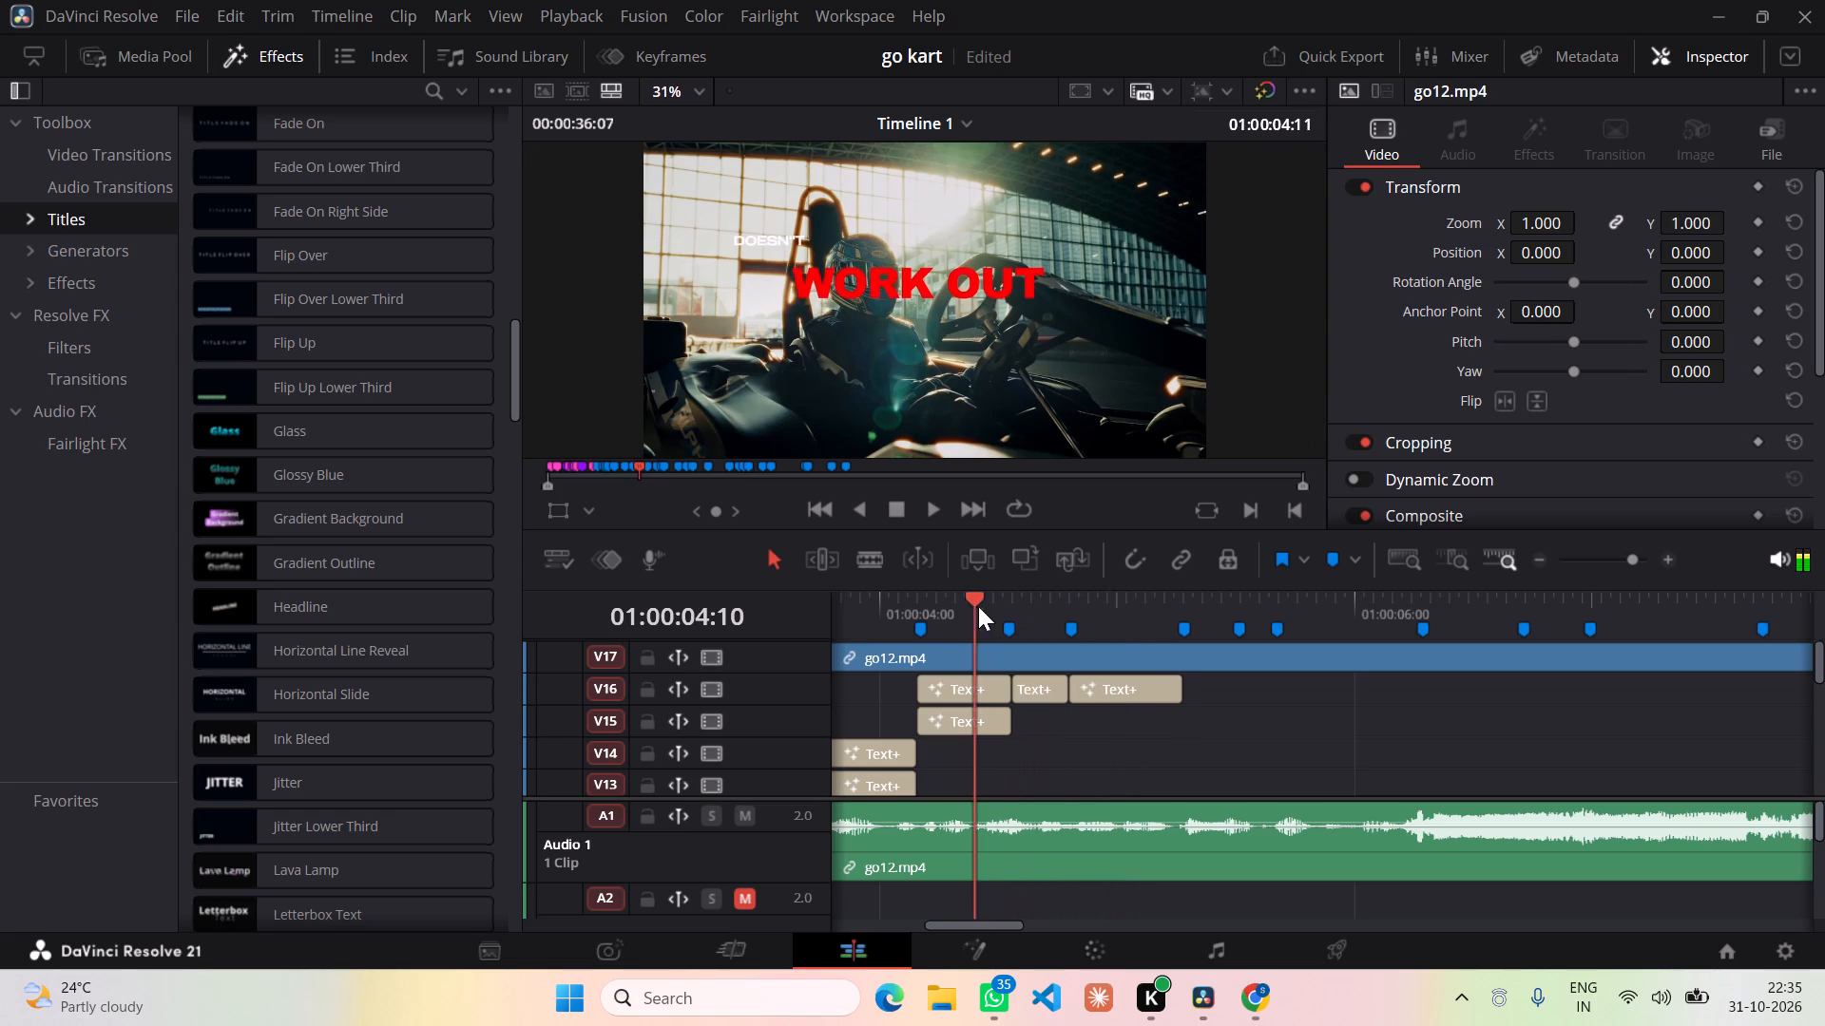
drag(978, 606, 1021, 613)
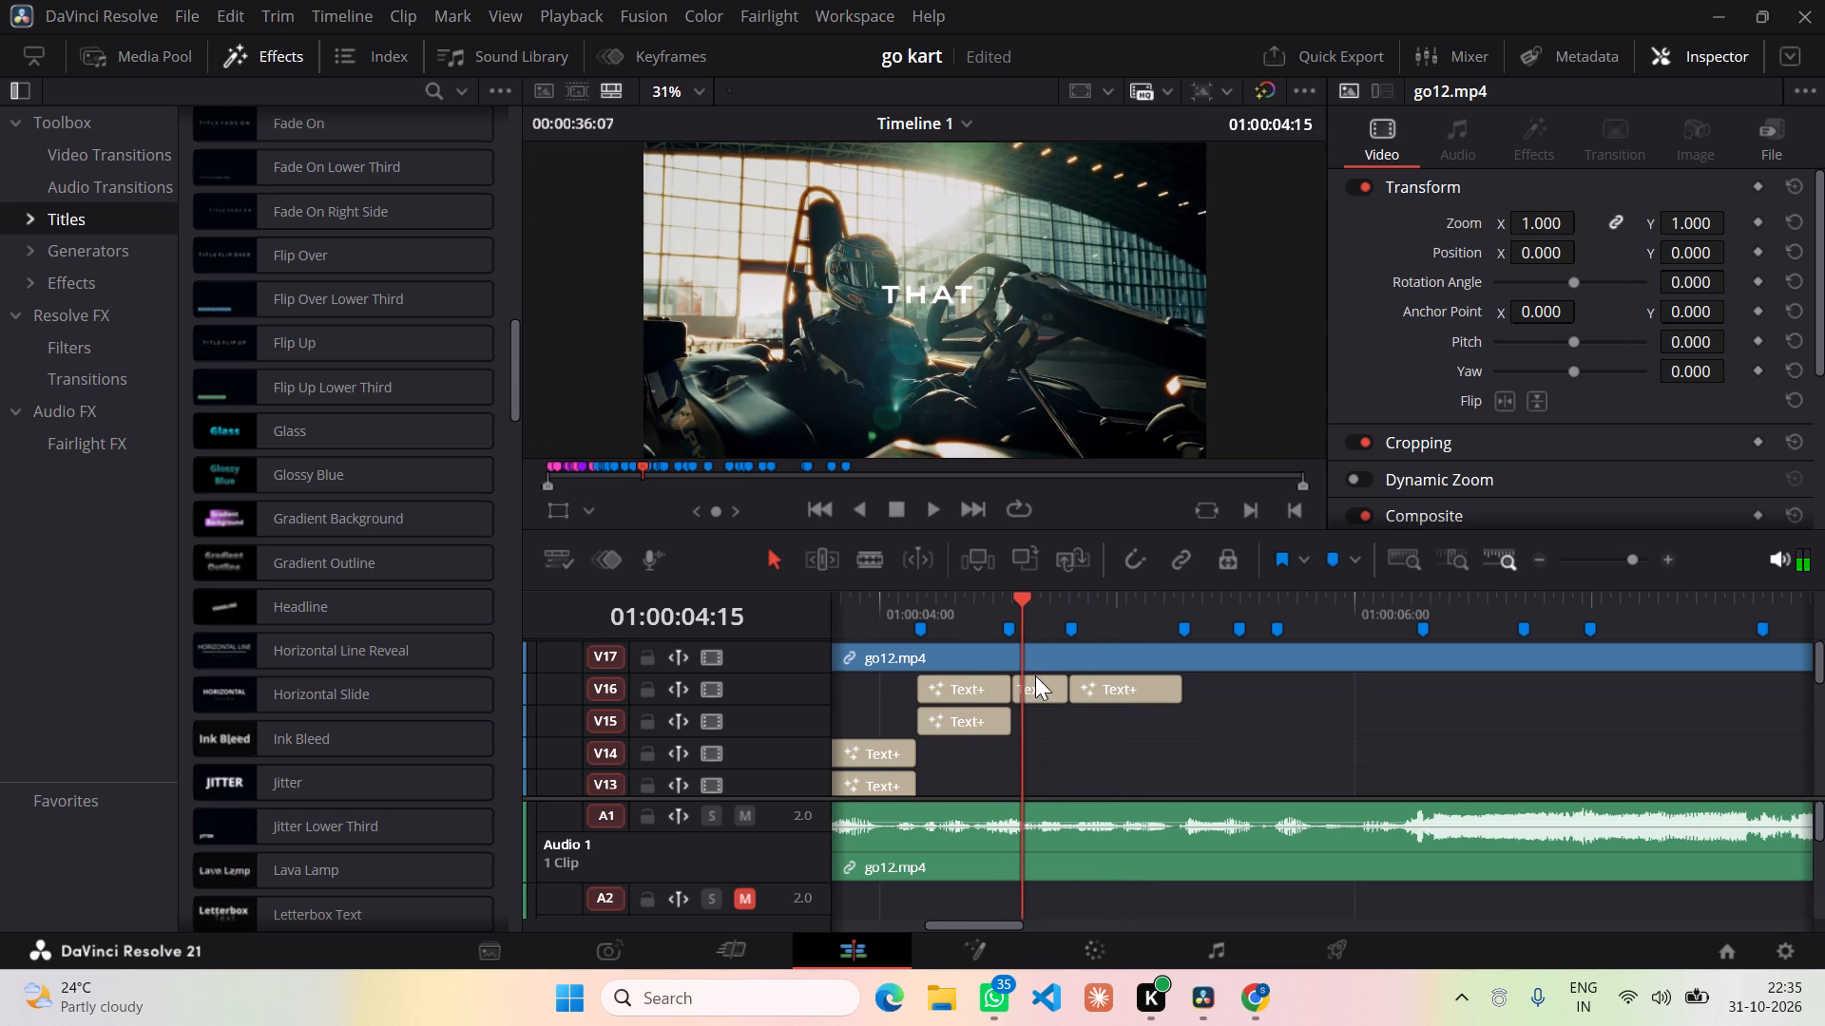
click(1039, 693)
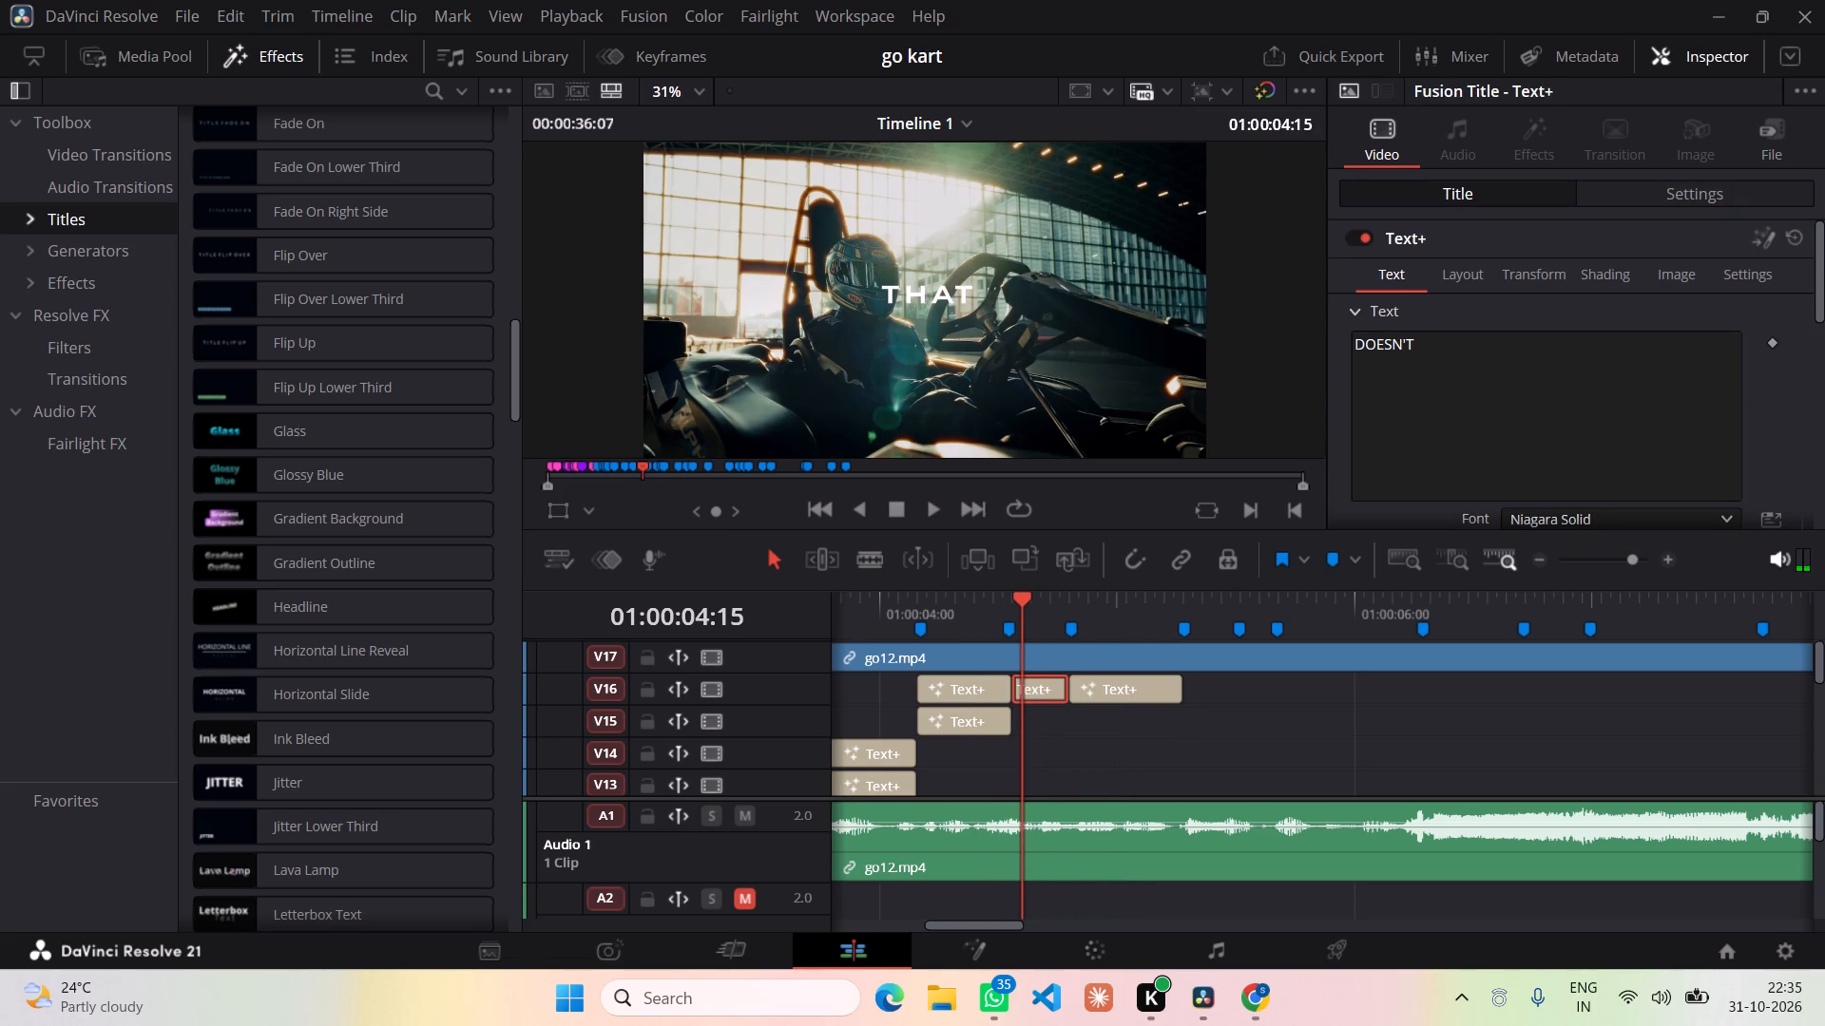
drag(1432, 348, 1263, 331)
key(BackSpace)
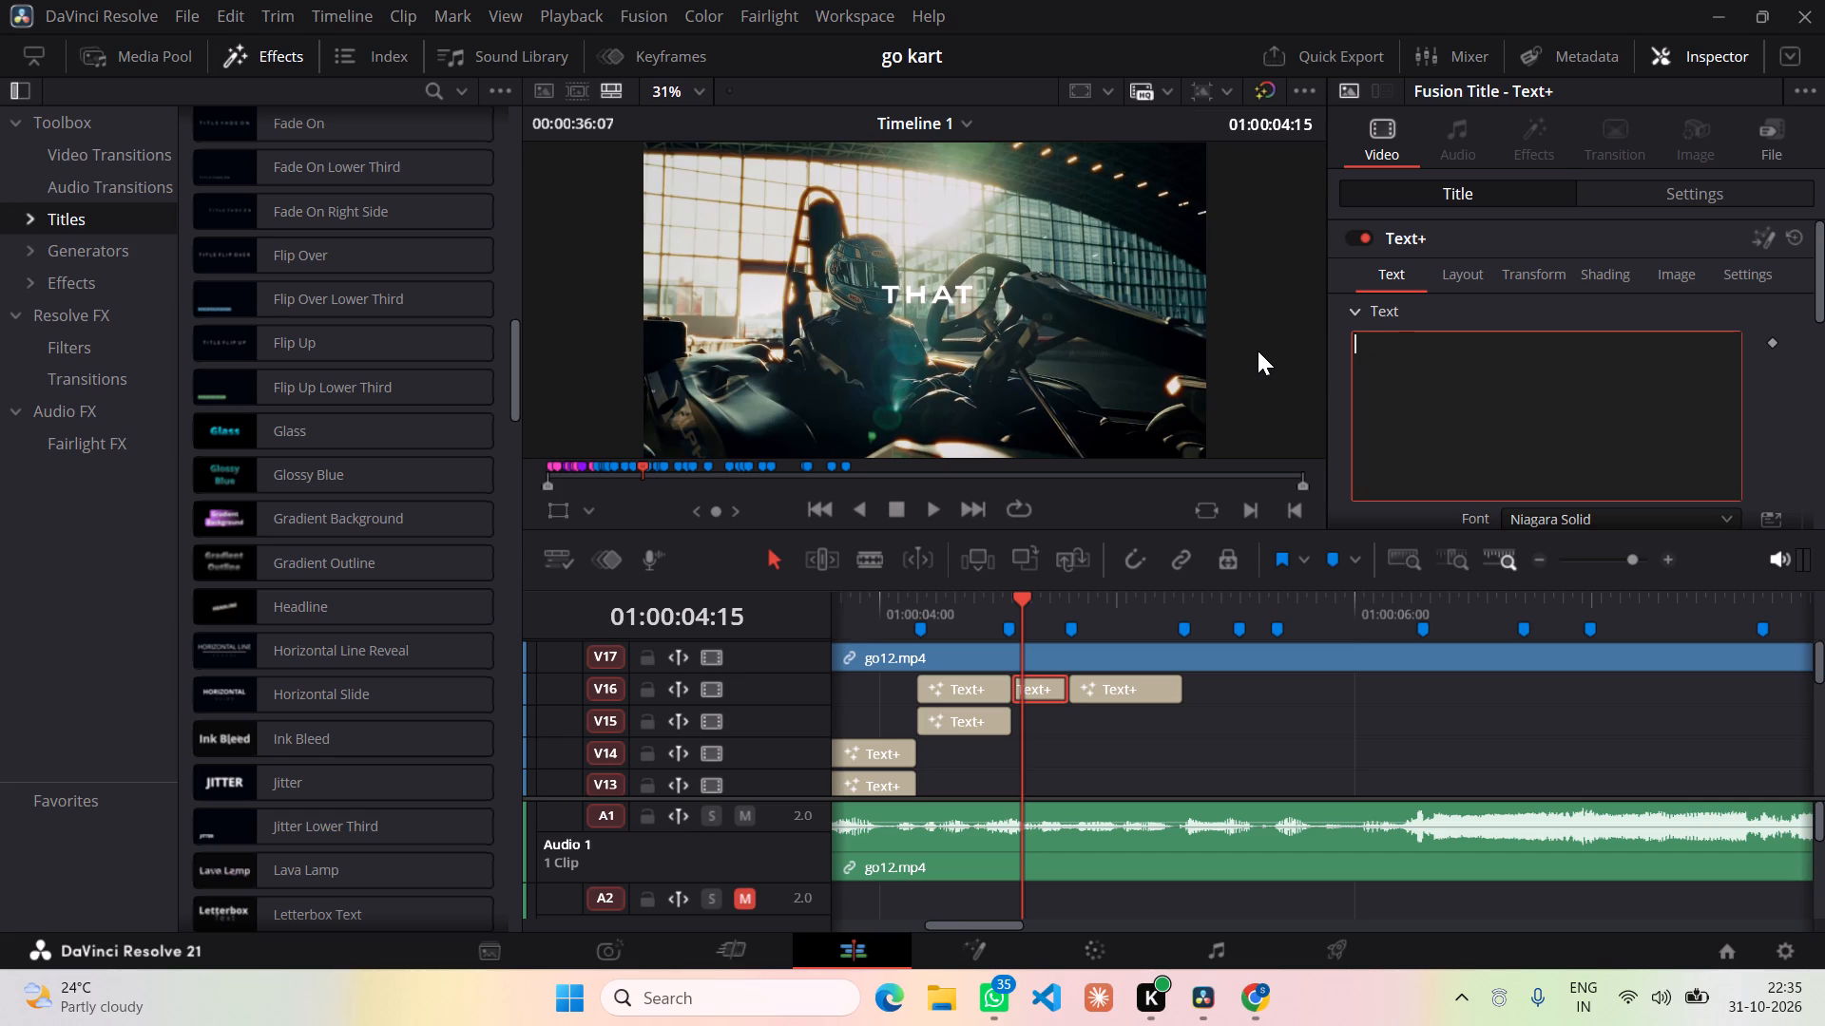
key(t)
text(HA)
key(t)
click(1262, 730)
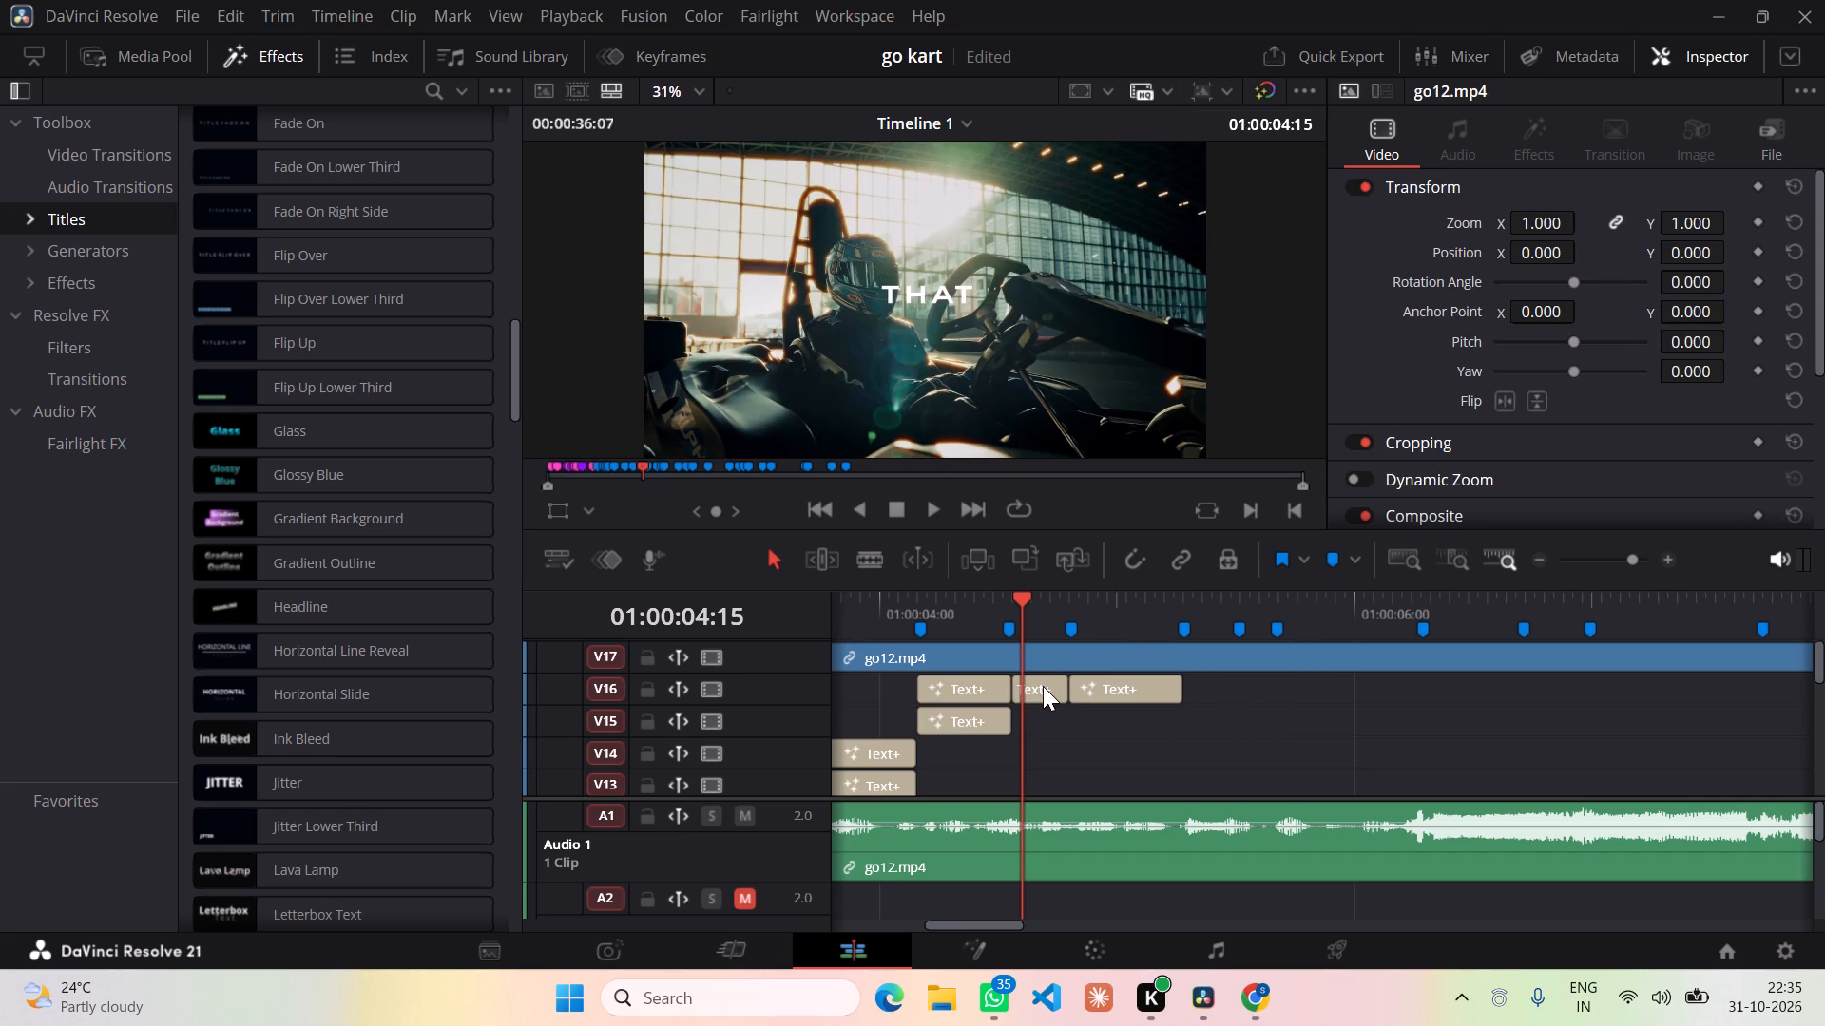
Move the go12.mp4 video clip from V17 down to V9, finishing the move on the Cut page, and return to the Edit page.
drag(1059, 655, 1051, 761)
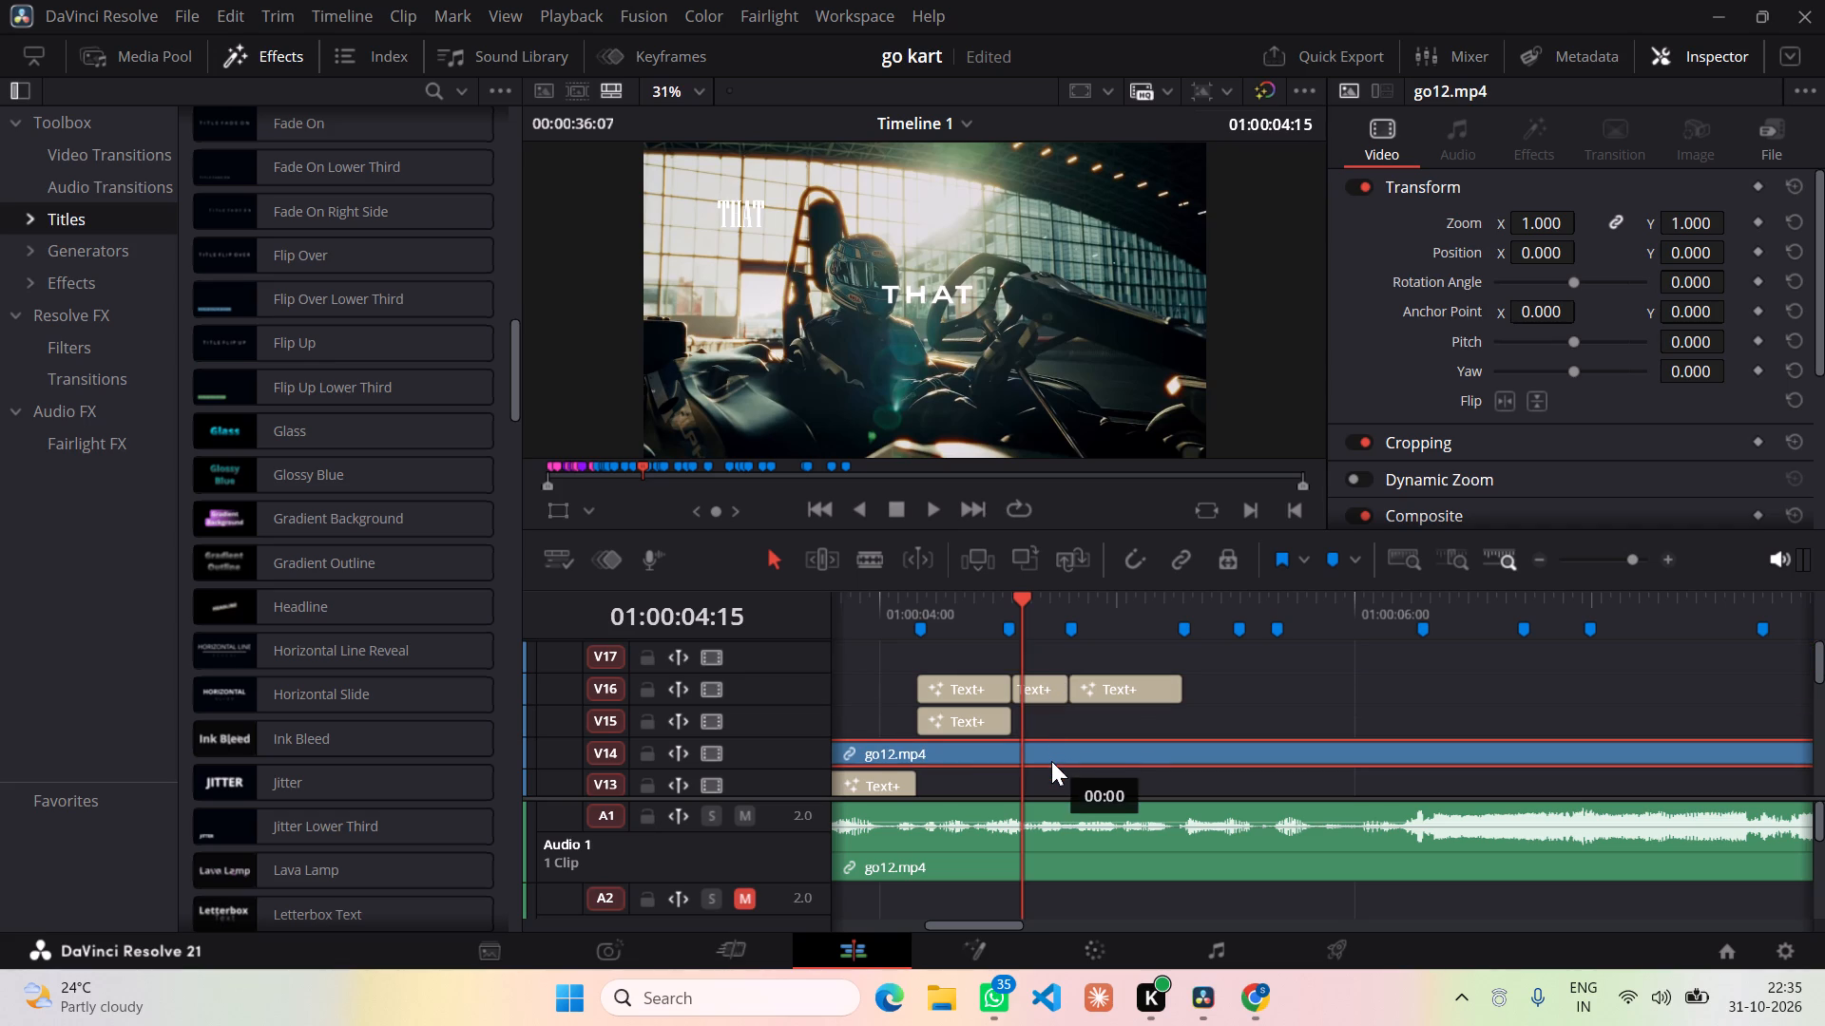
drag(1051, 761, 1051, 785)
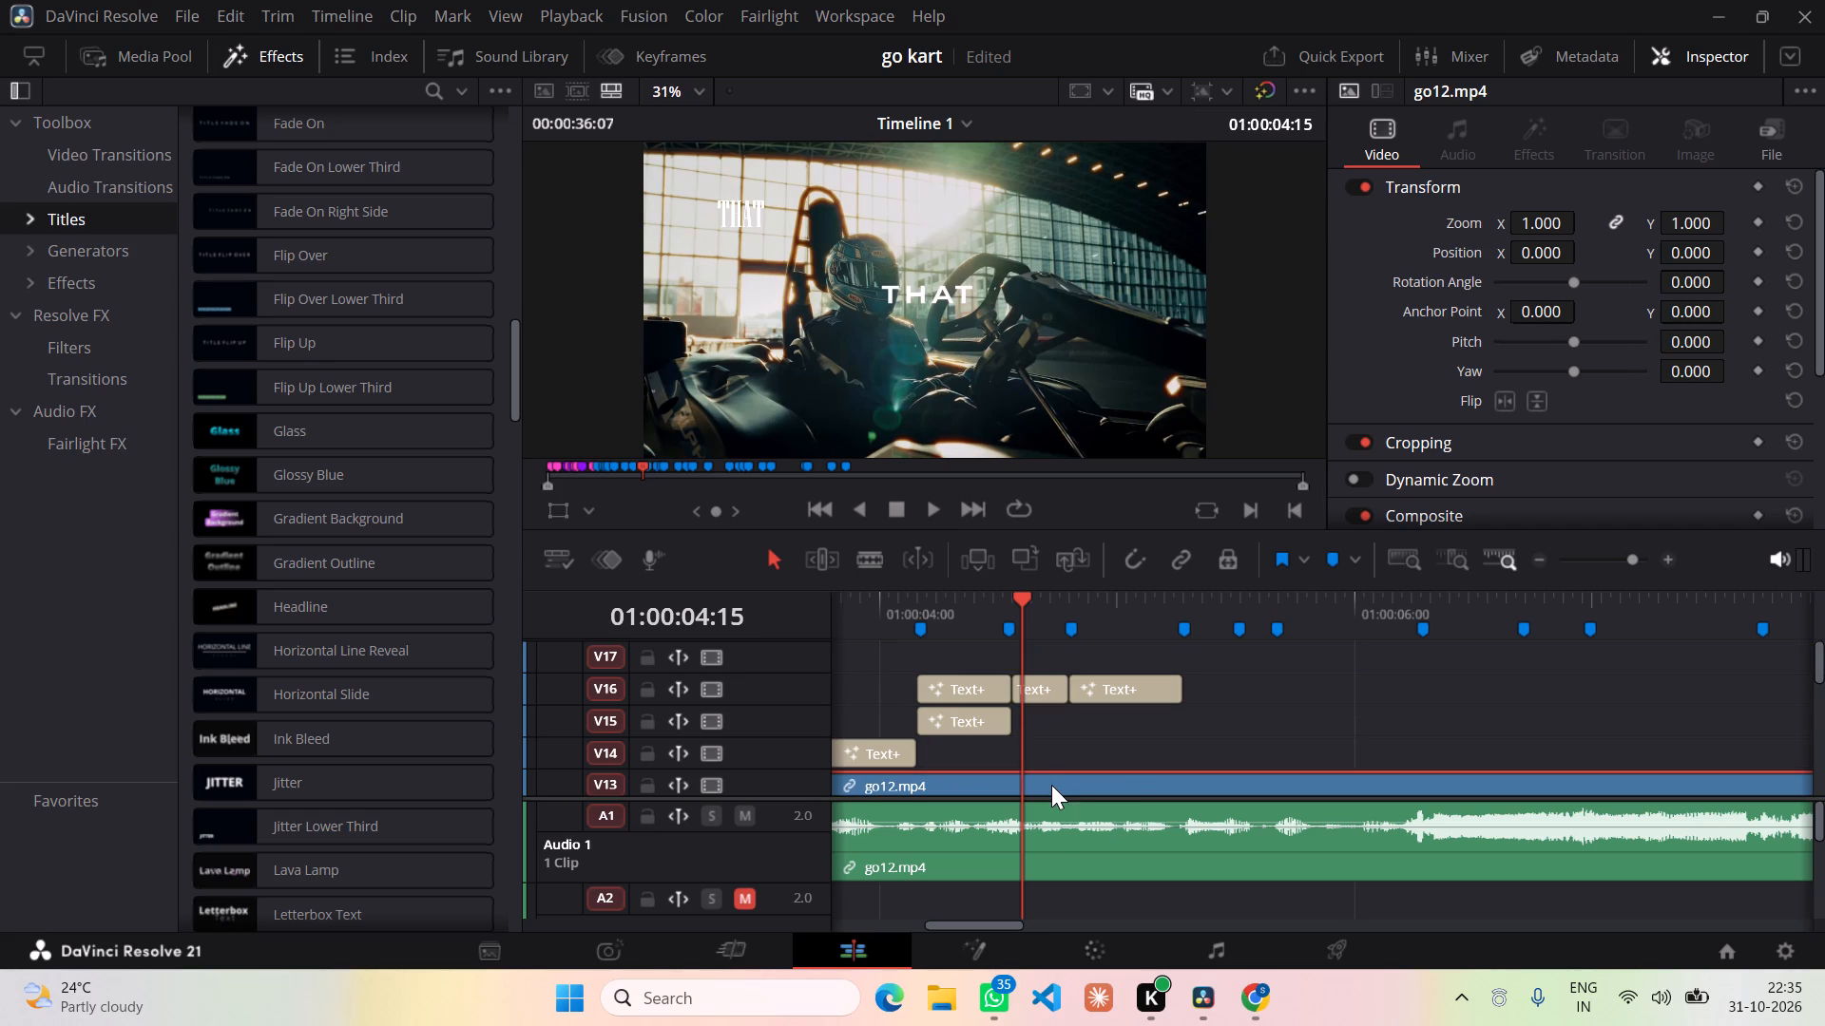
scroll(1048, 708, down, 1)
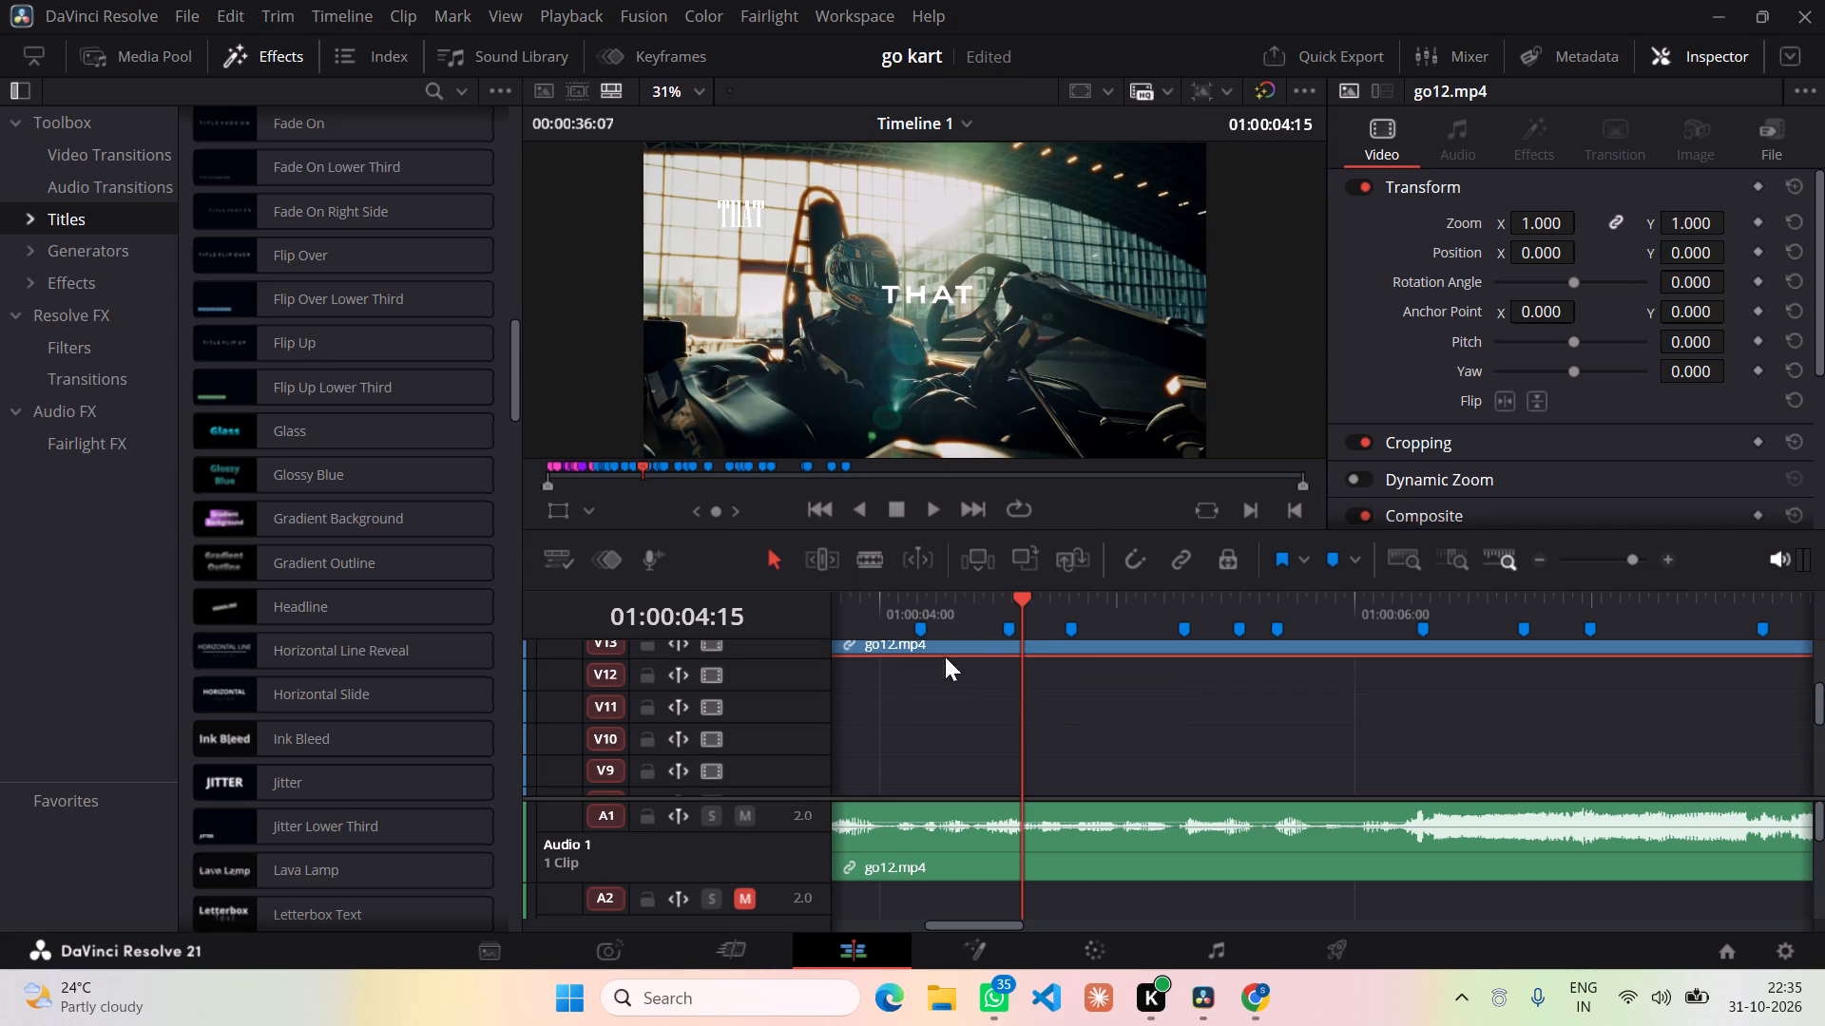
click(750, 940)
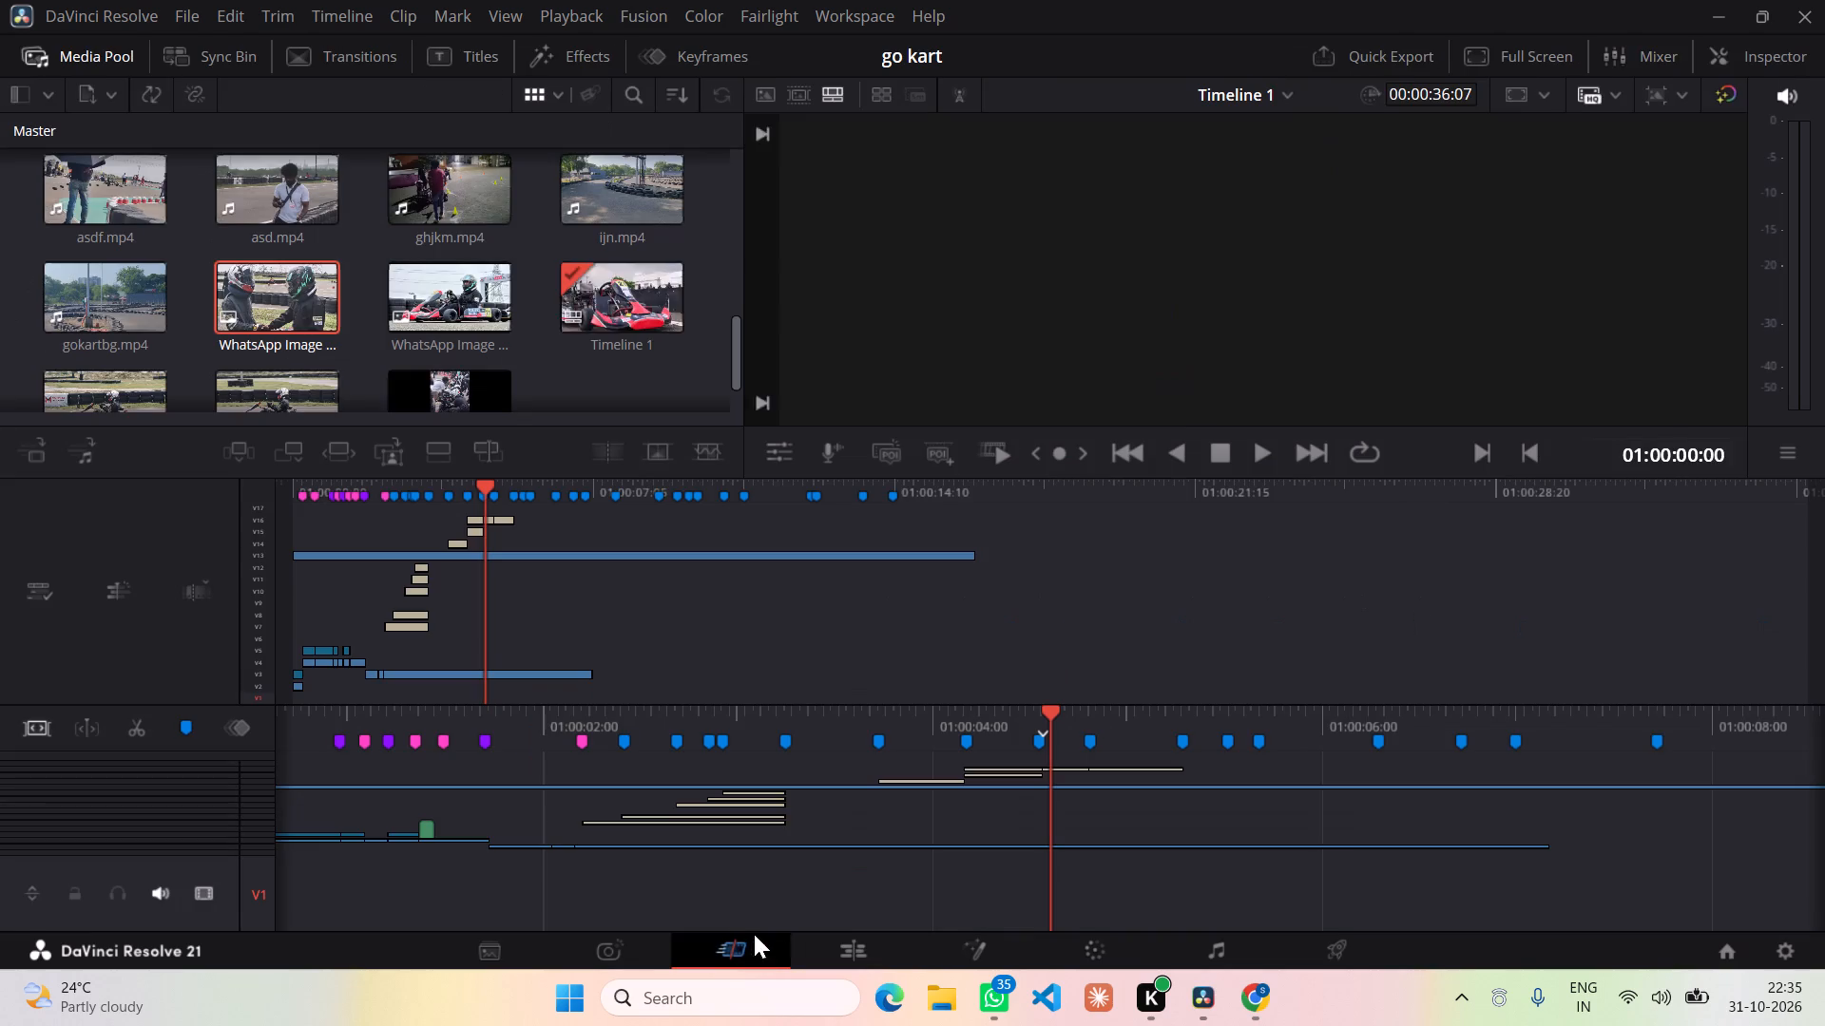
drag(740, 554, 740, 608)
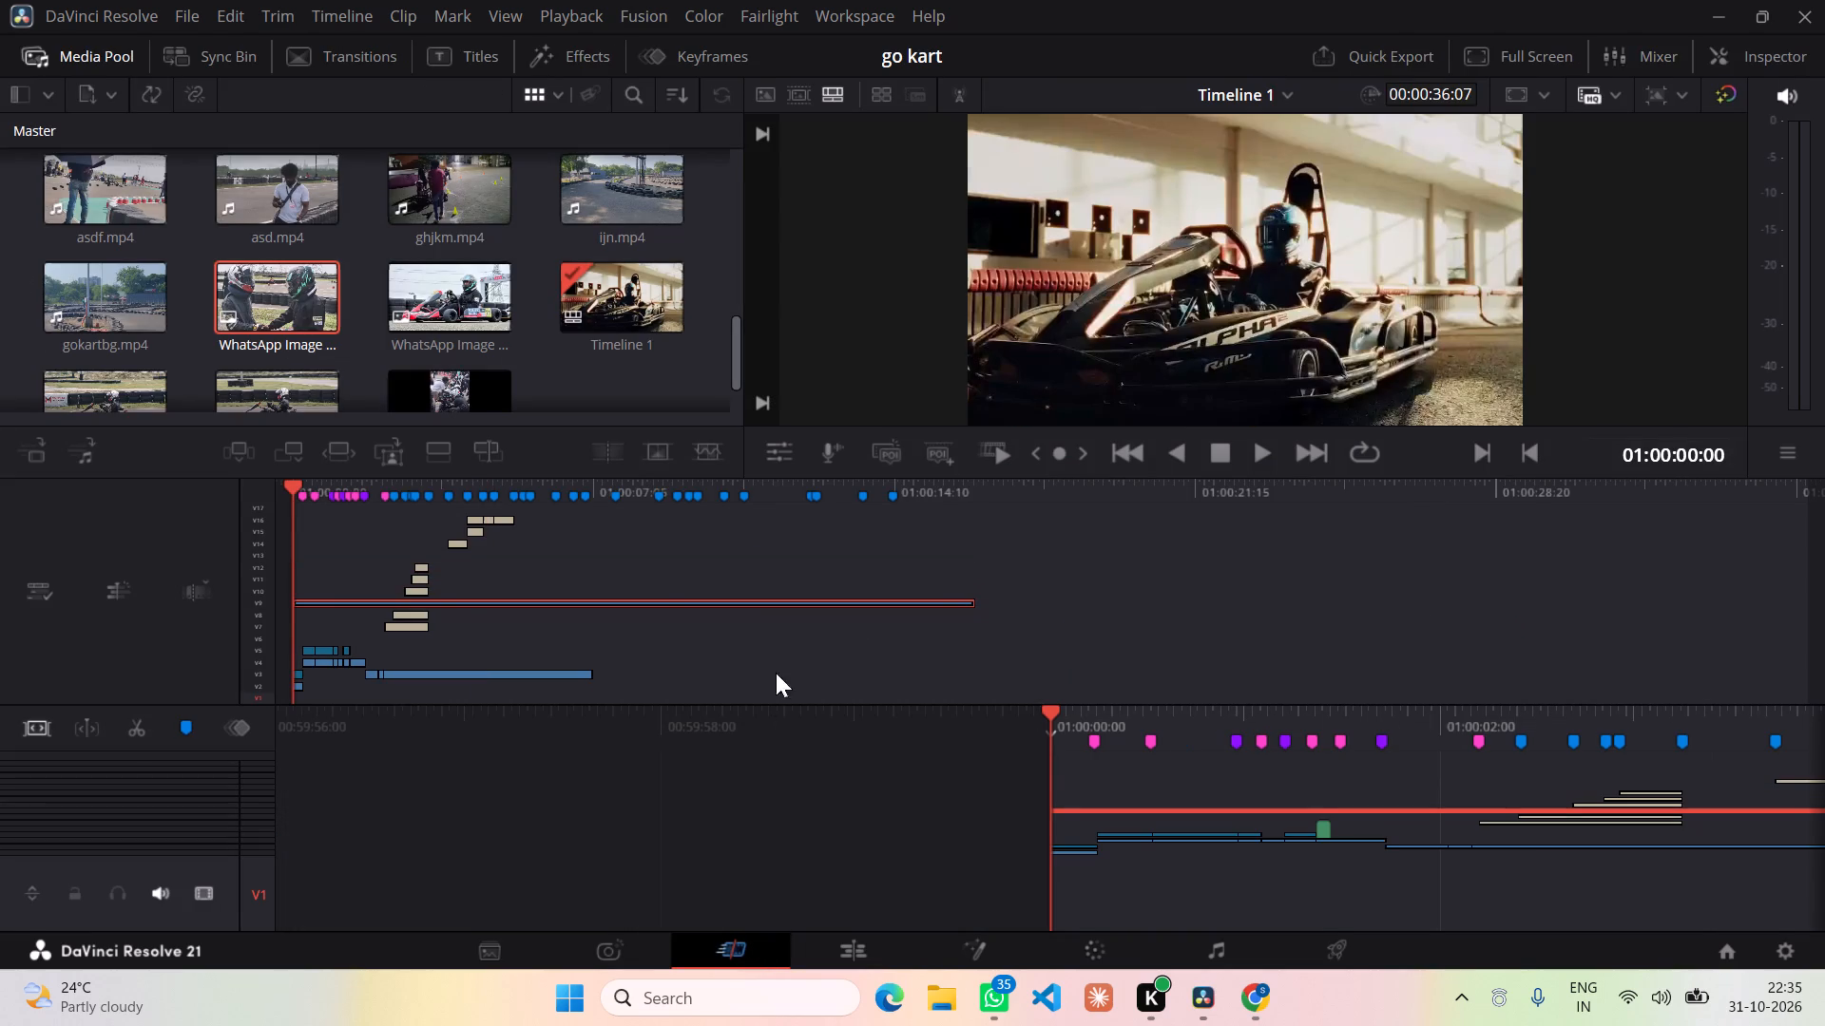
click(864, 945)
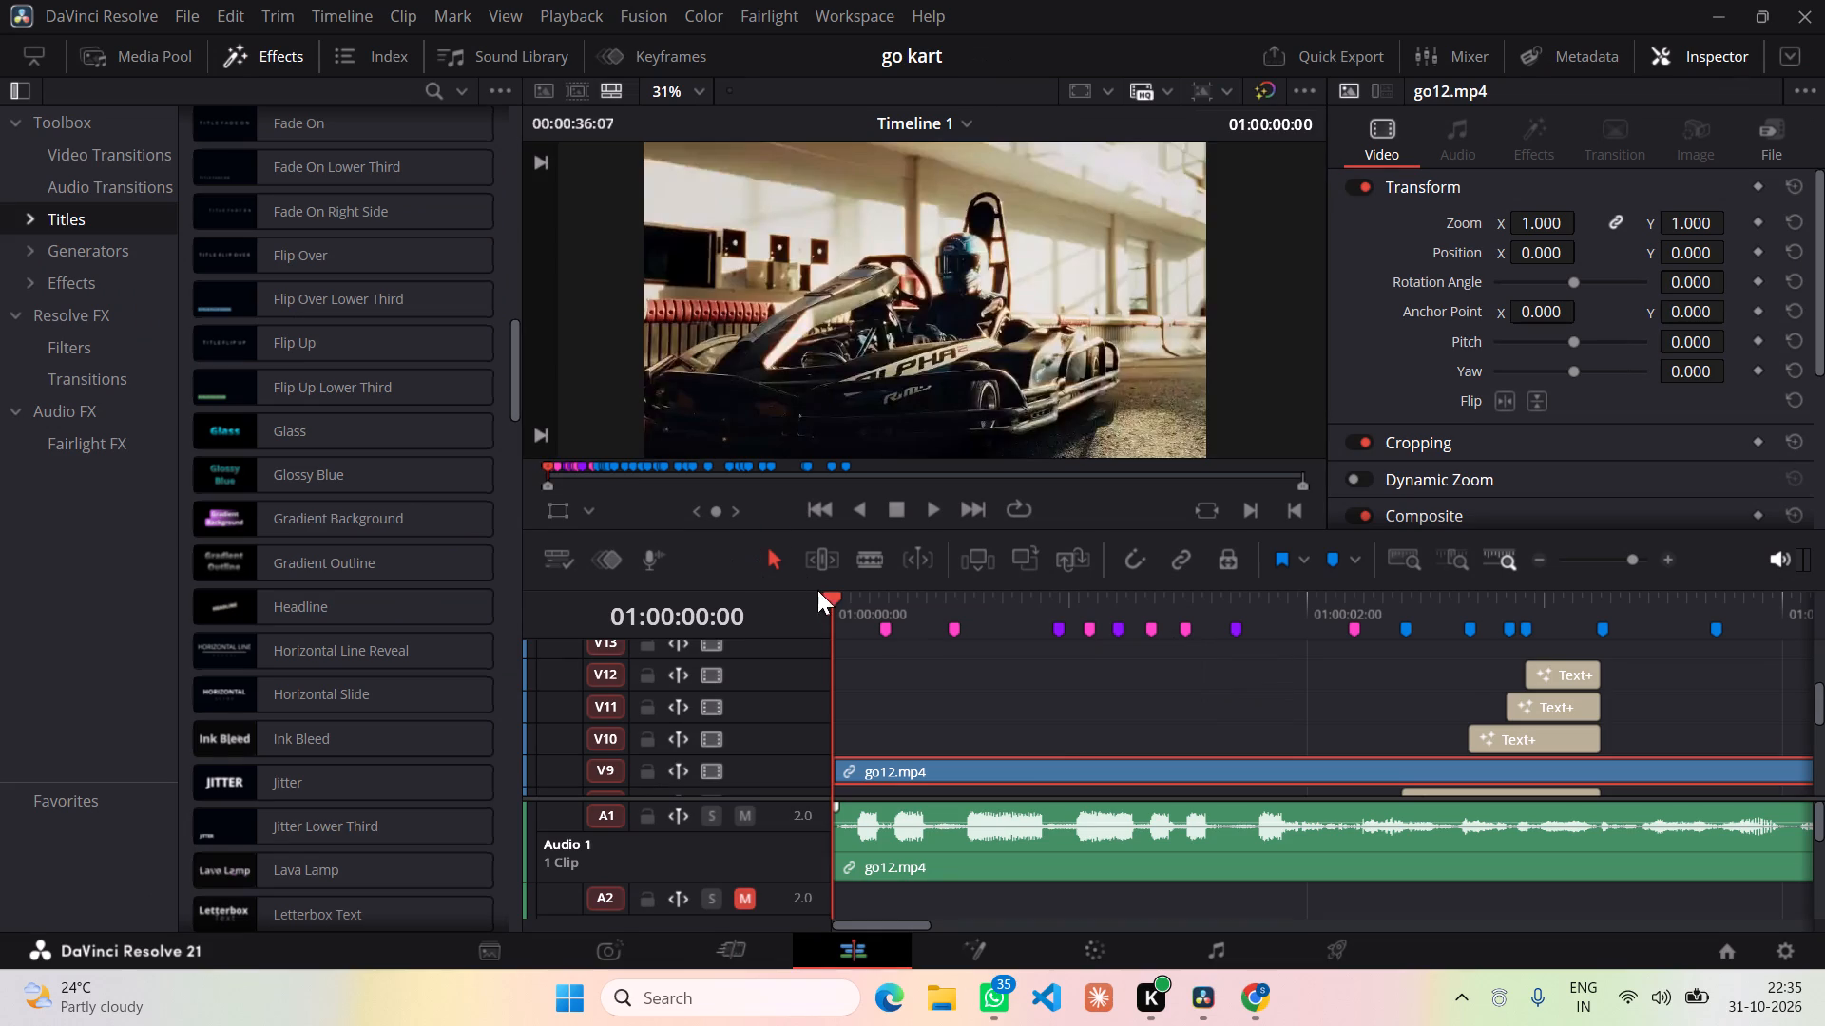
click(893, 655)
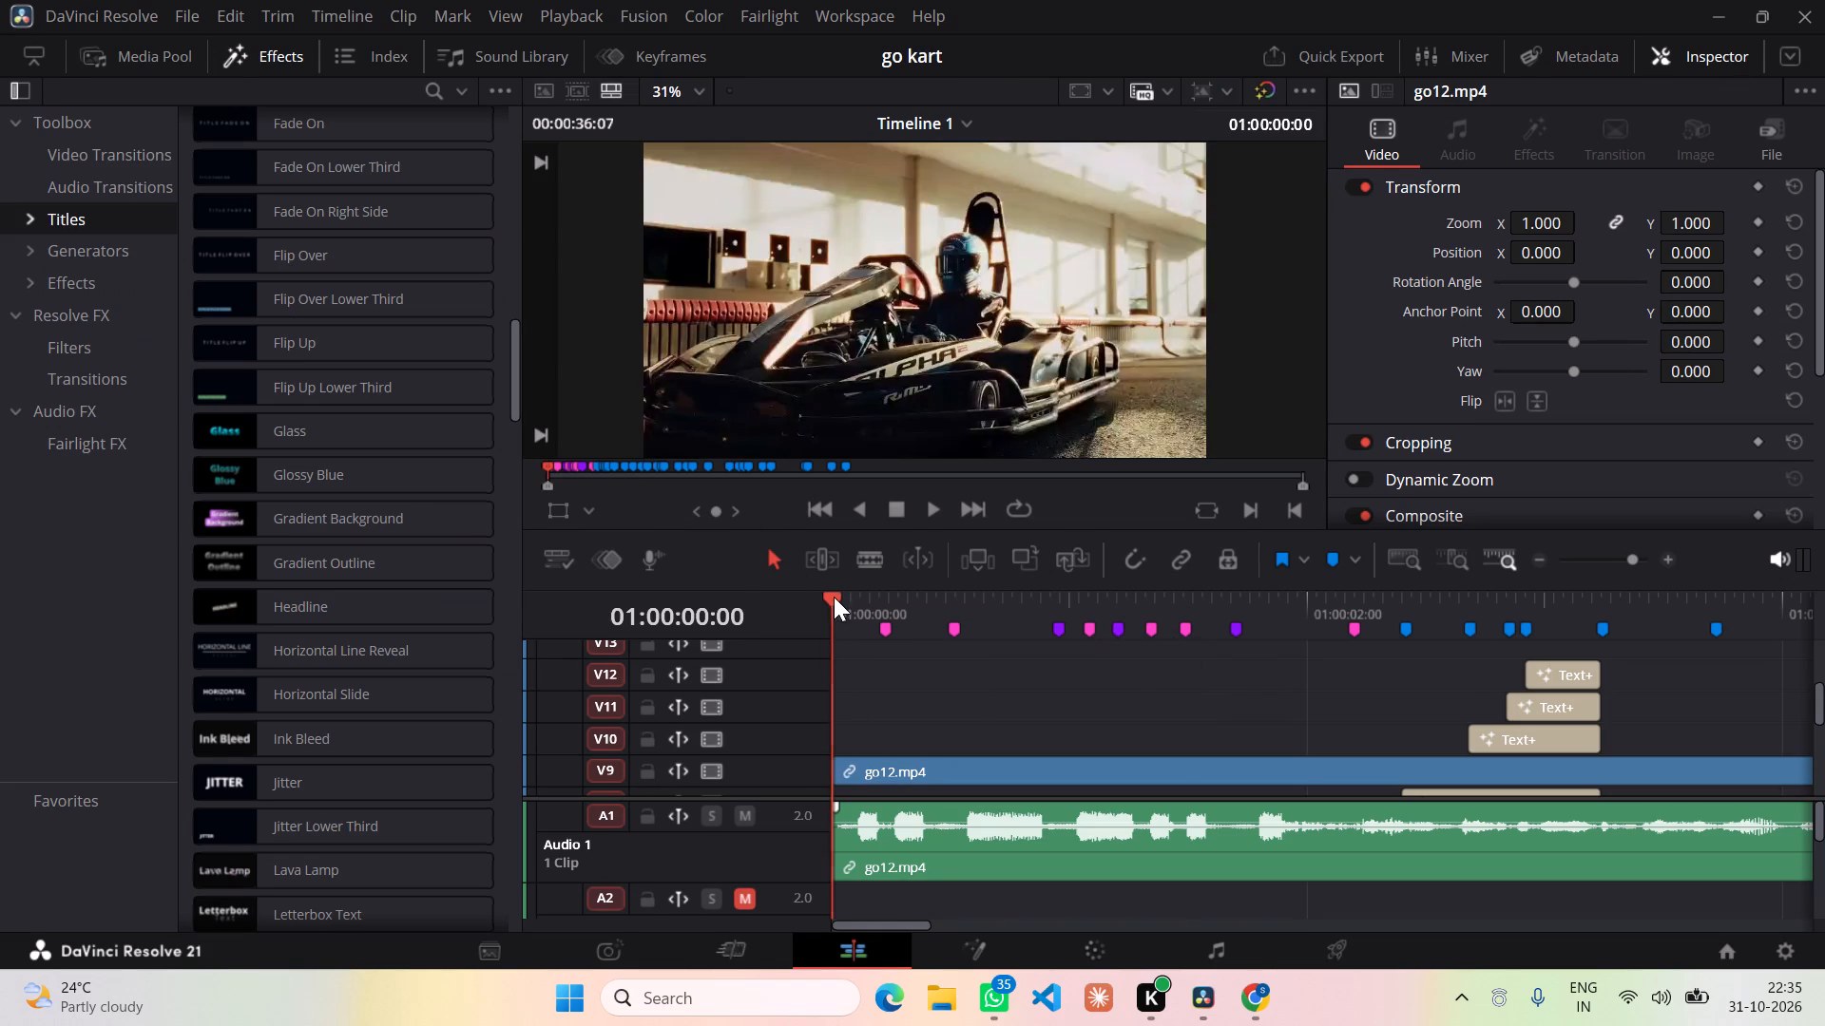
Scrub from the timeline start to 01:00:04:15 to compare the added titles with the reference titles in go12.mp4.
drag(834, 597, 1637, 655)
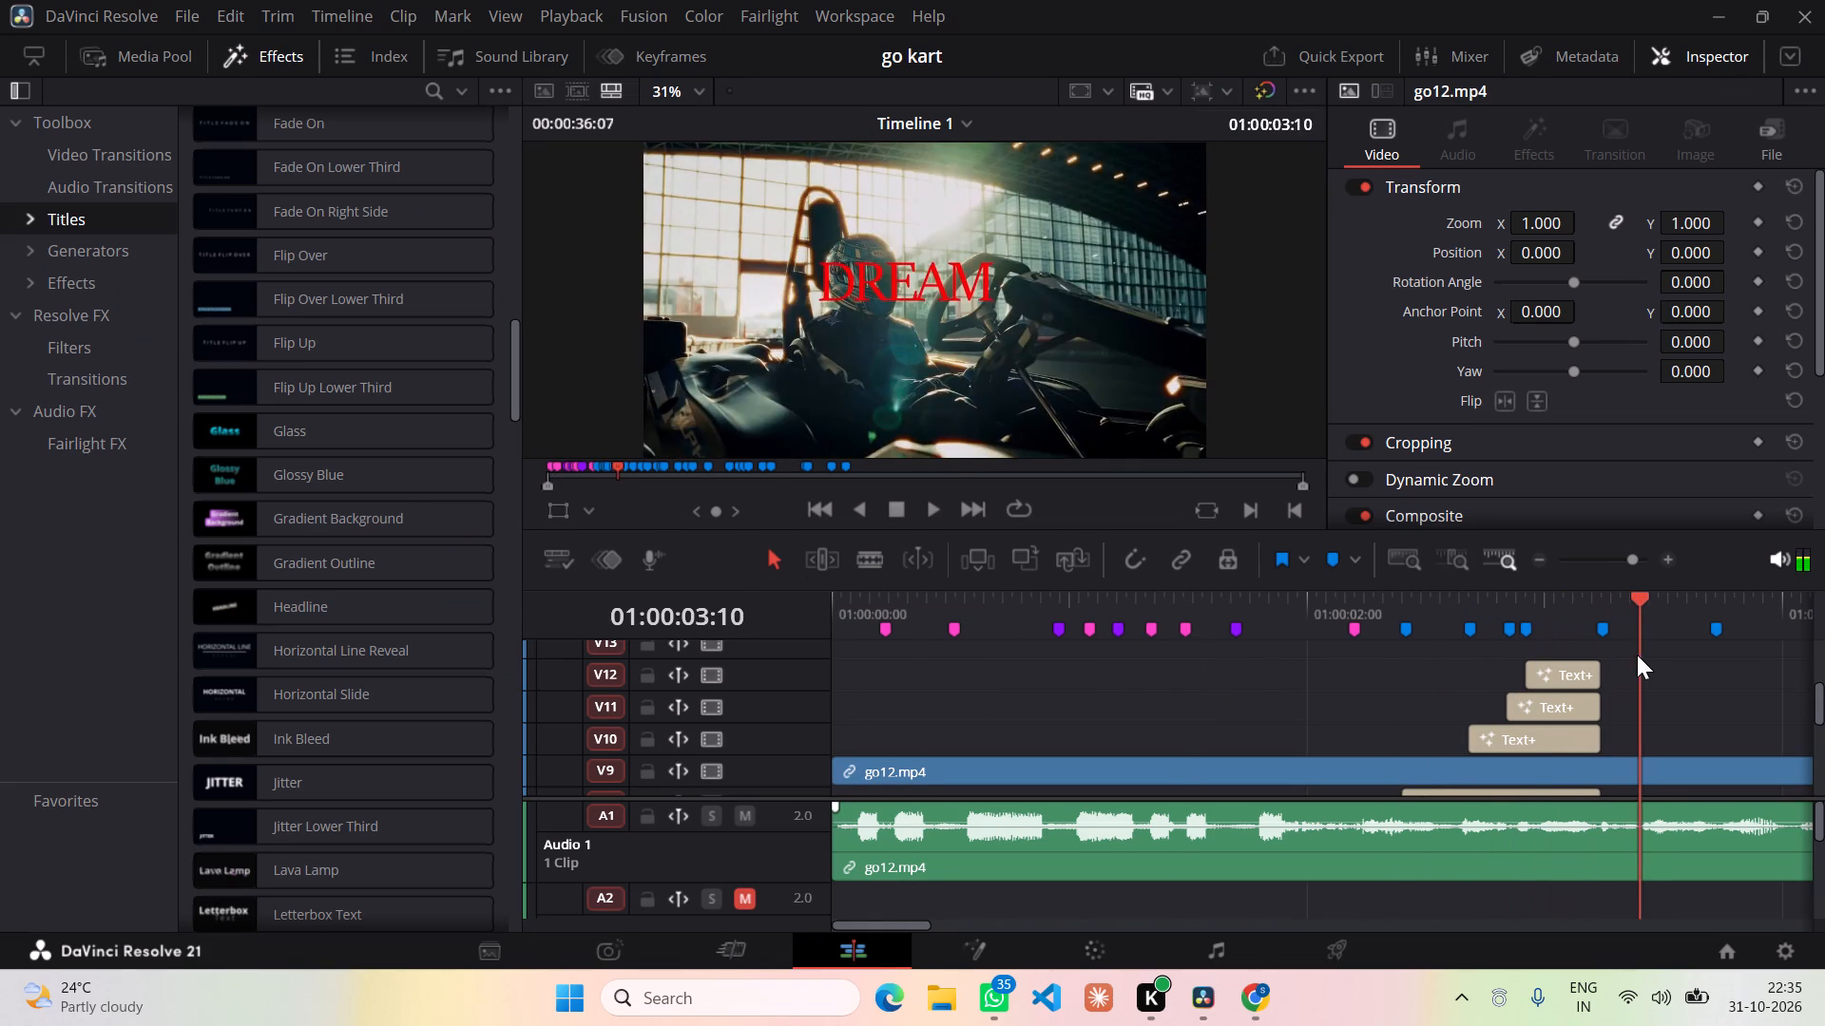
drag(1637, 655, 1686, 655)
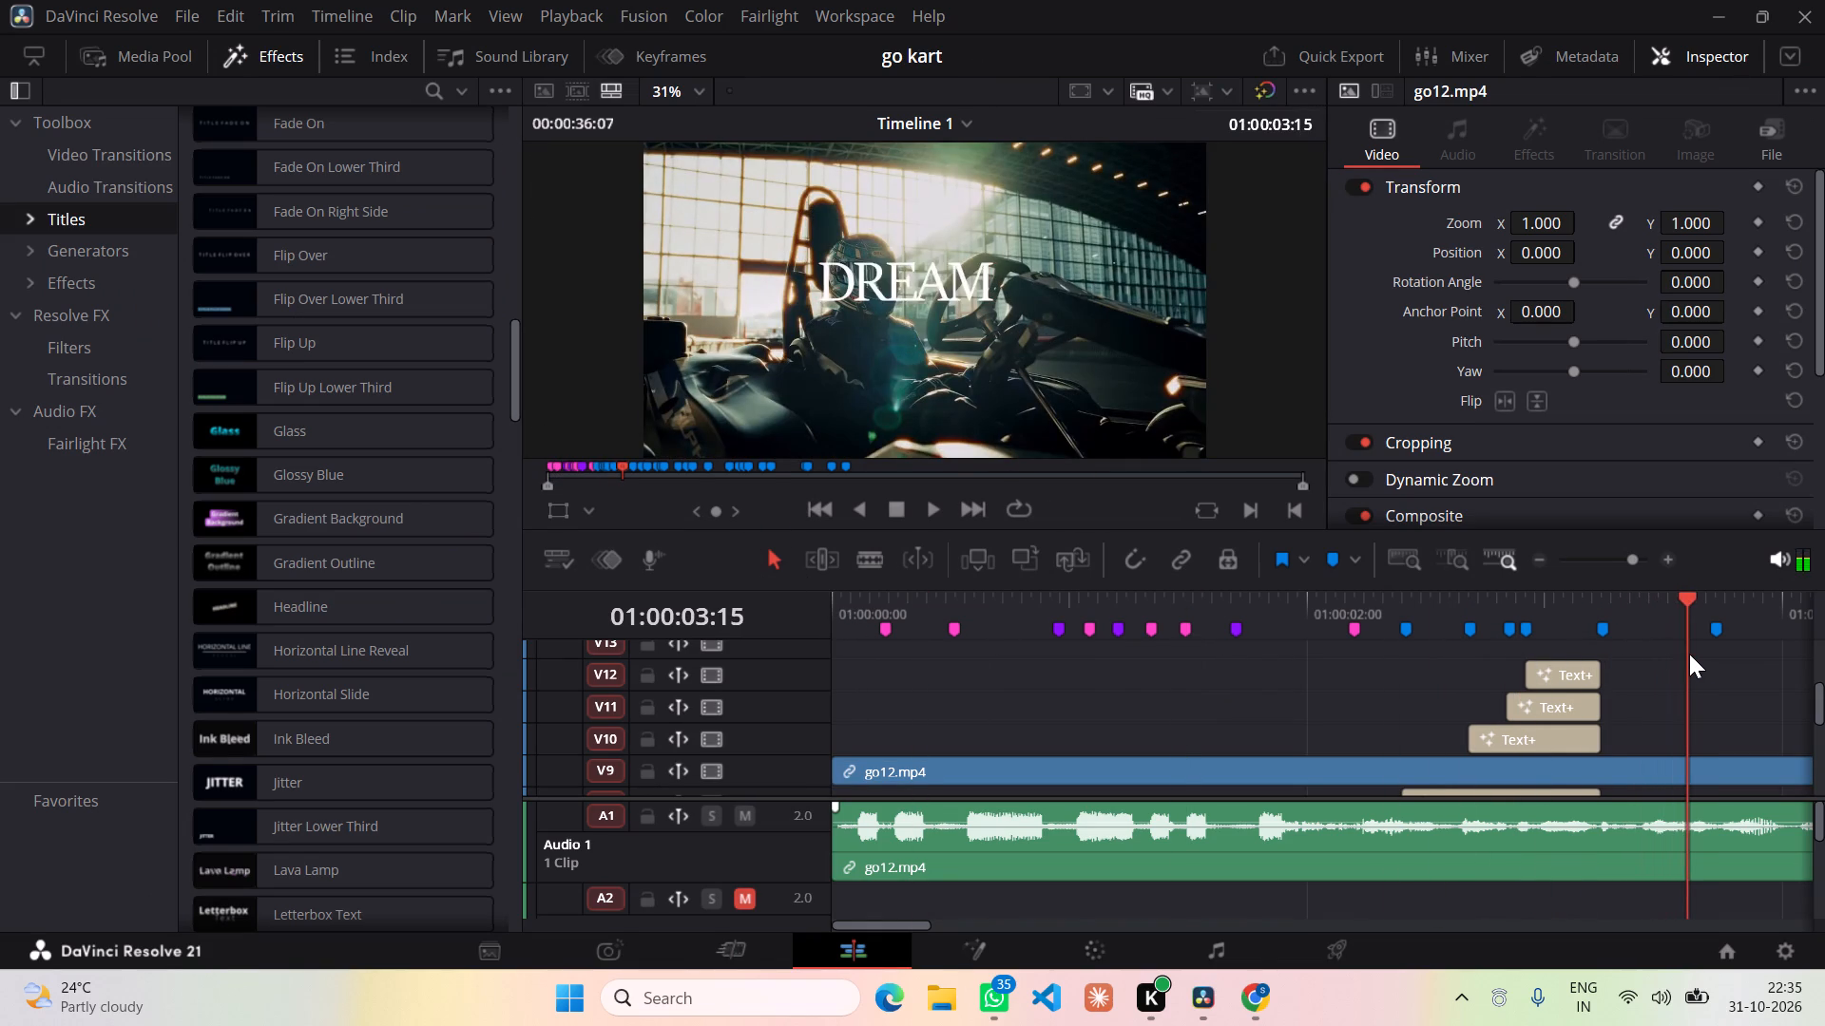
scroll(1688, 654, left, 1)
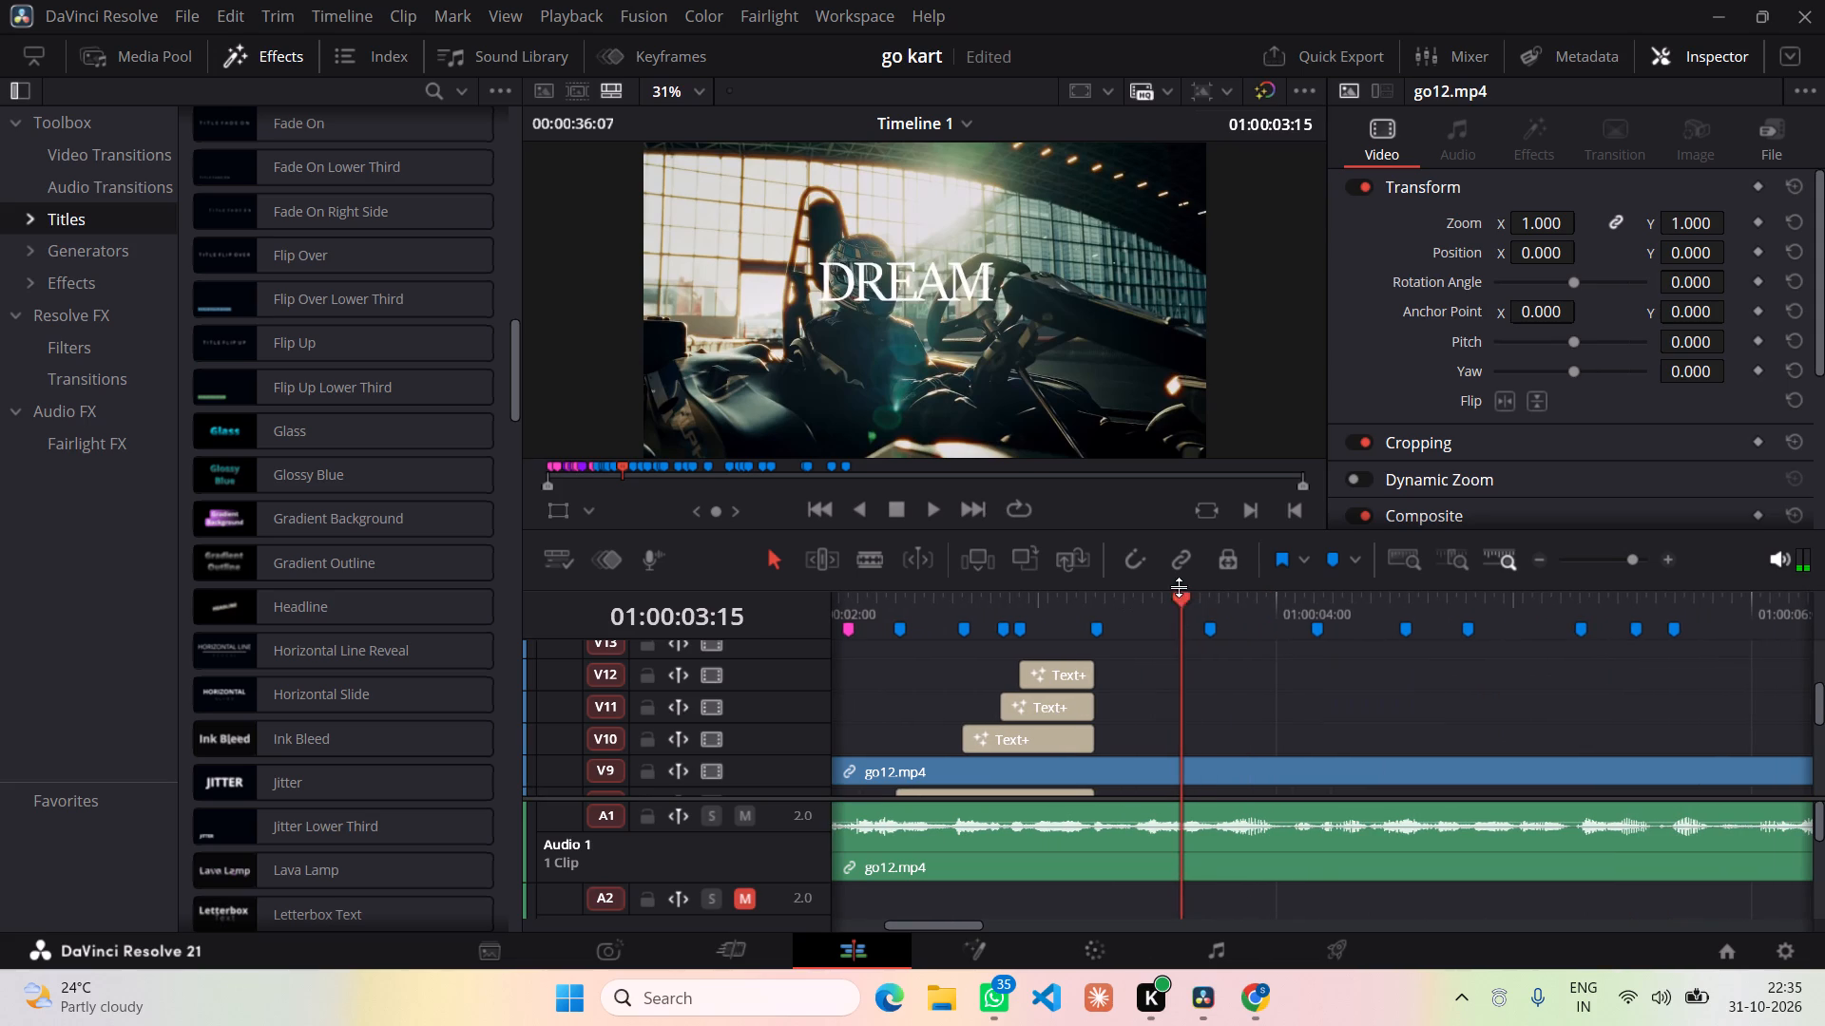
drag(1181, 595, 1347, 641)
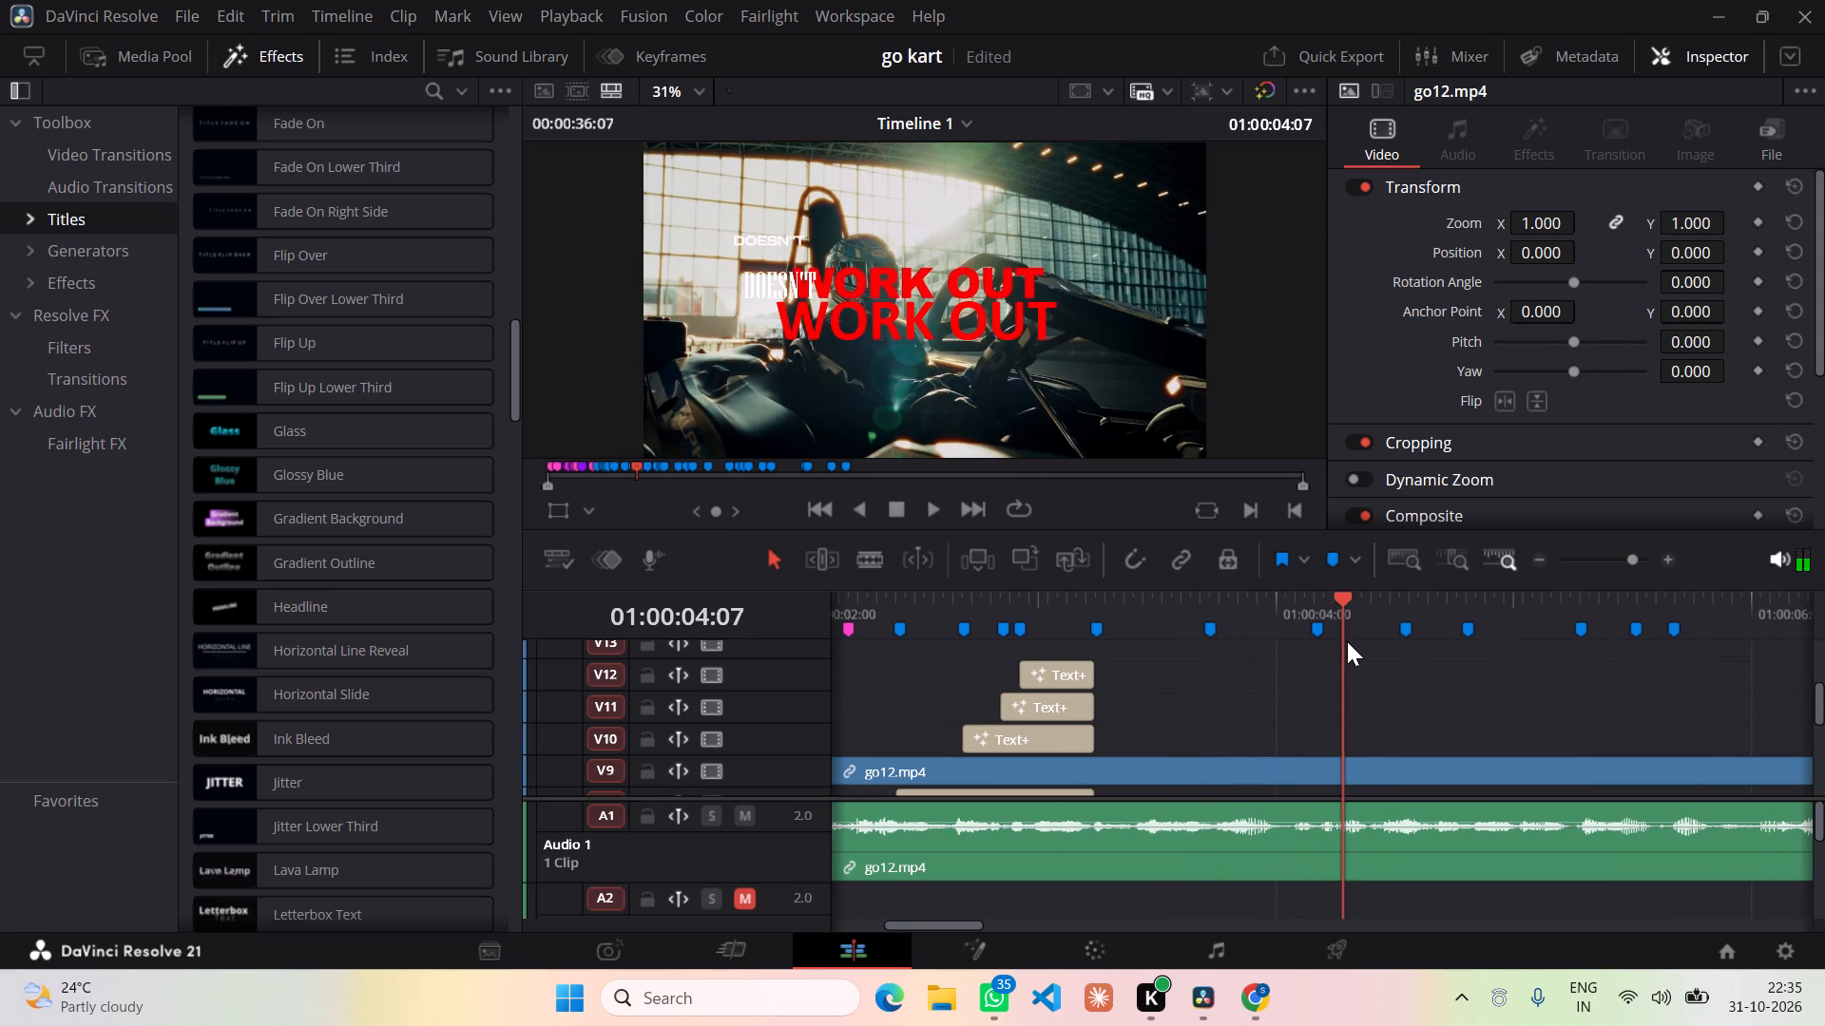
drag(1347, 641, 1420, 655)
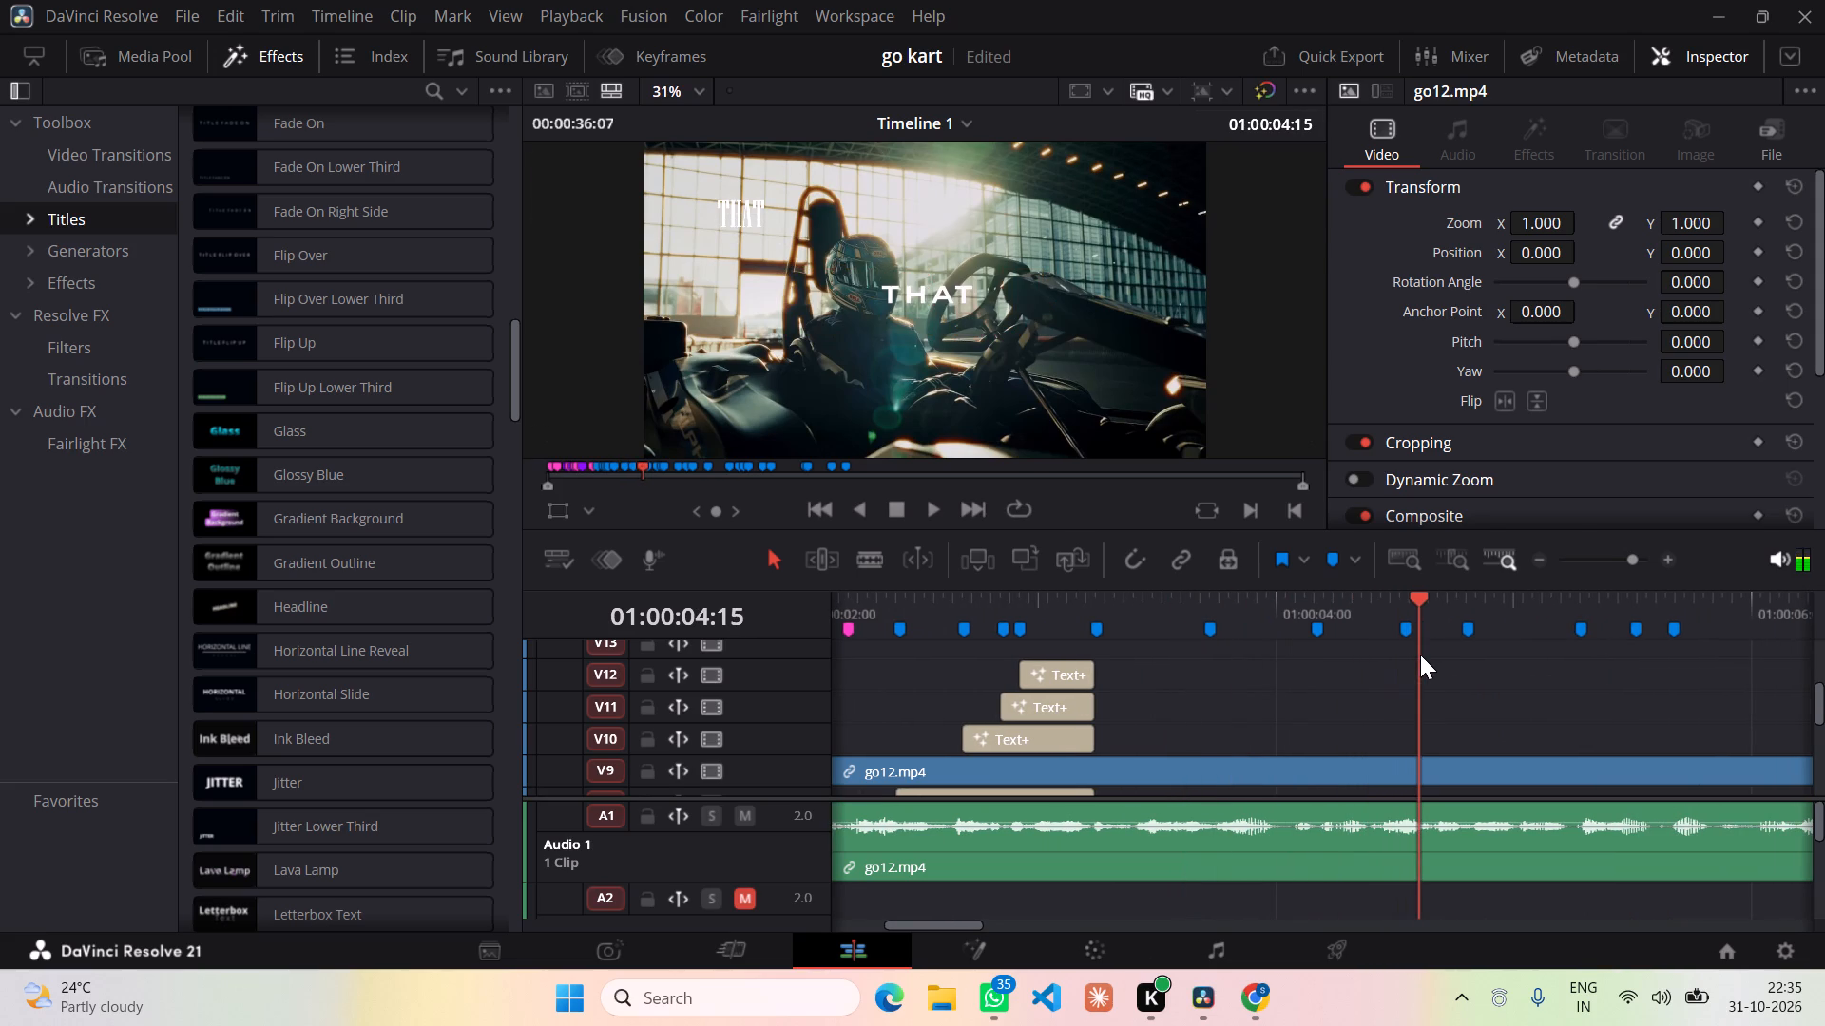
drag(1420, 655, 1417, 655)
Reposition the THAT title on V16 over the reference word at X -22, Y 34 and scale it to zoom 1.250.
scroll(1410, 681, up, 2)
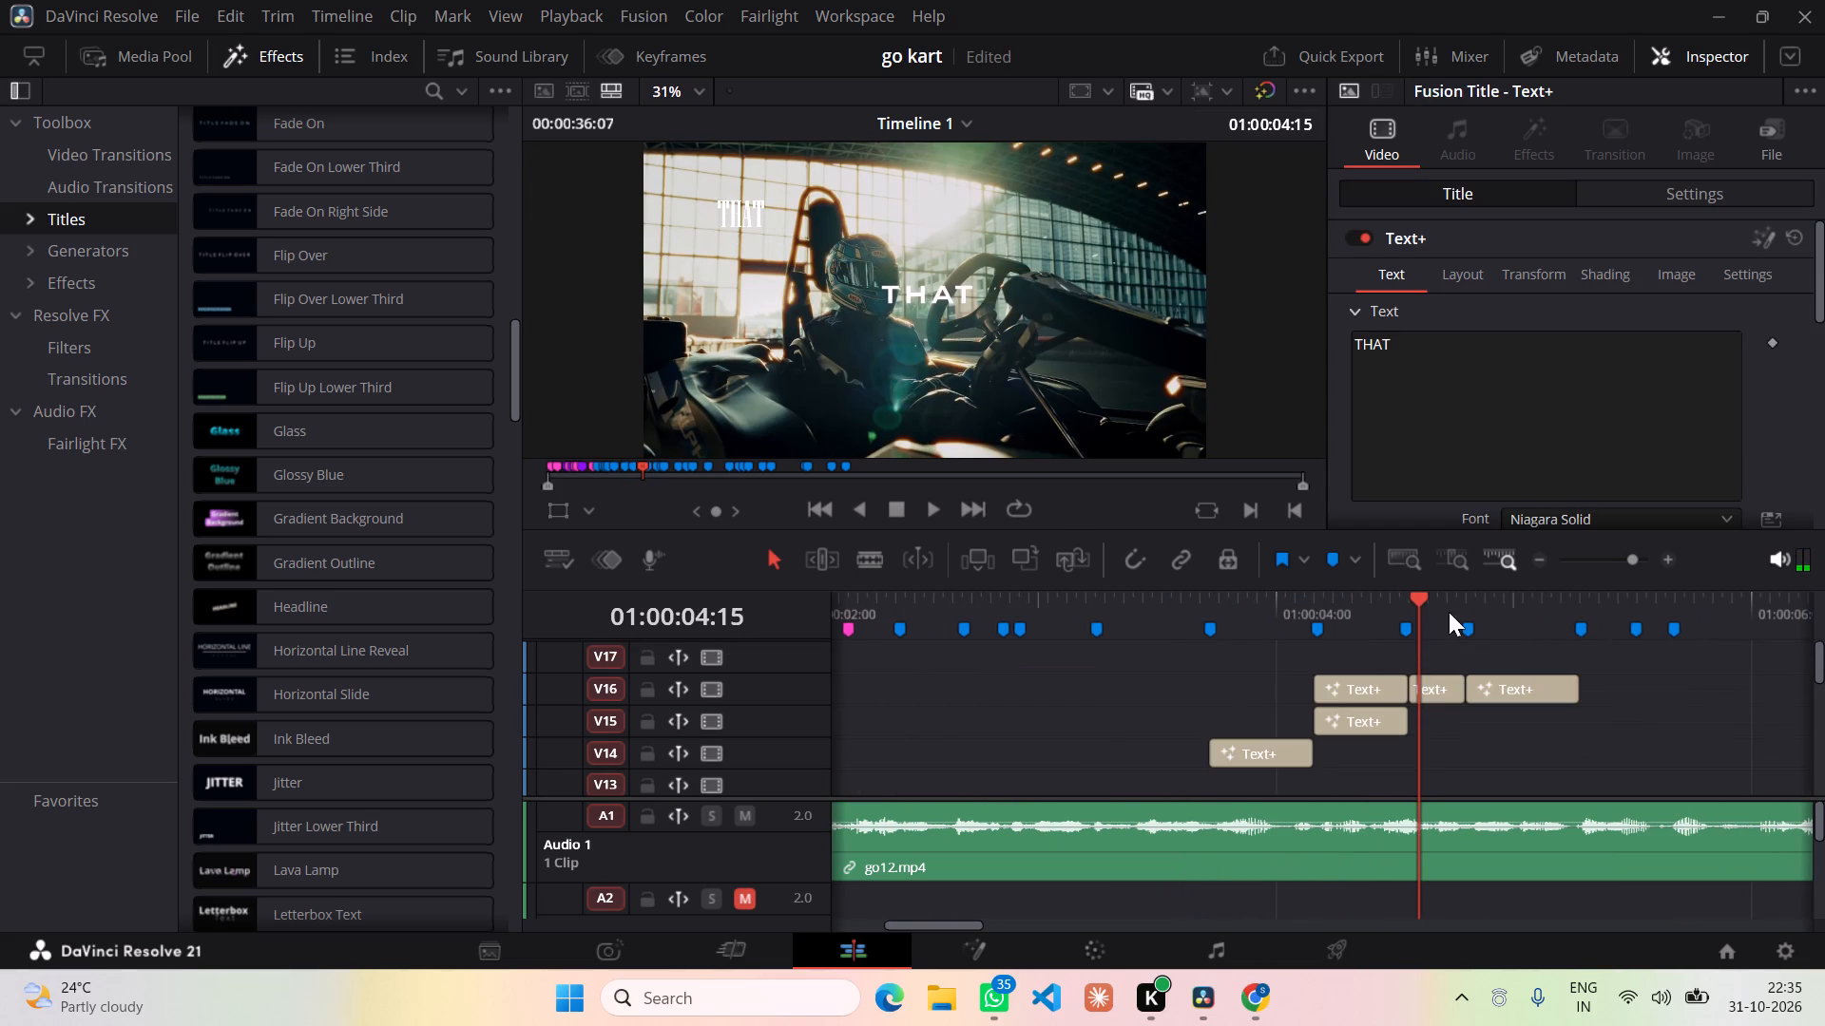
drag(1416, 602, 1433, 614)
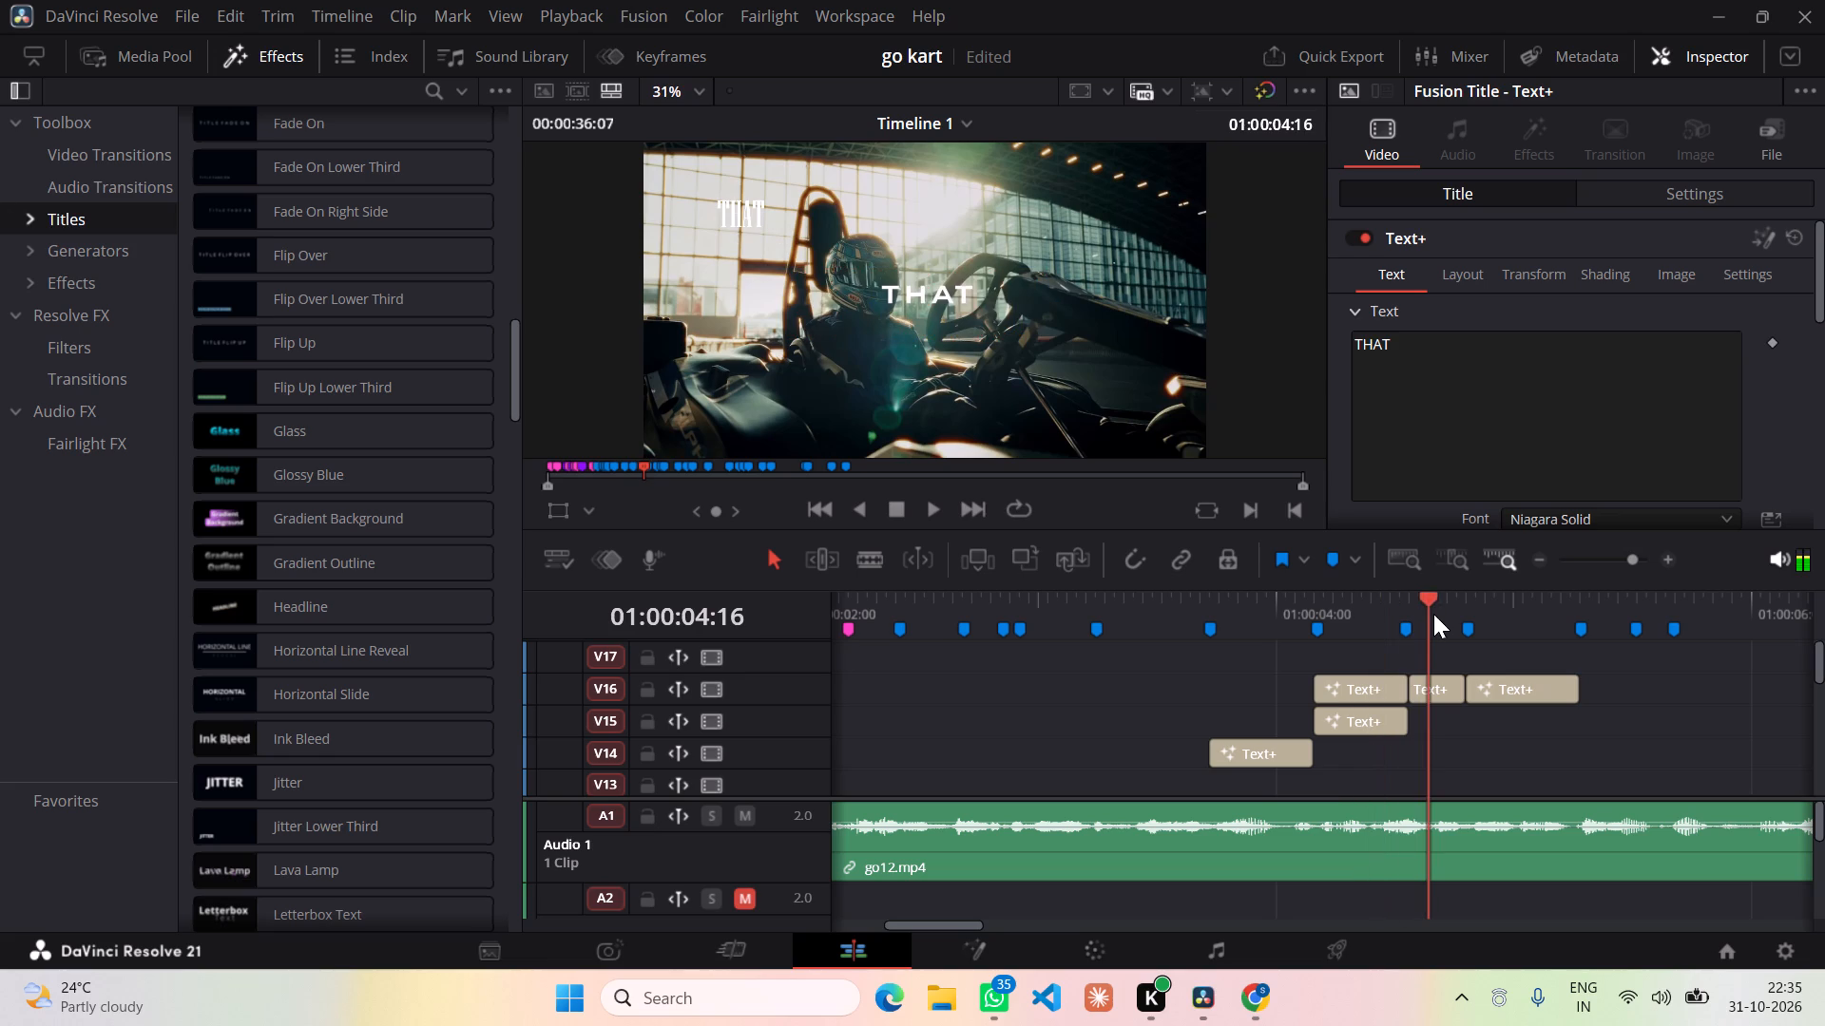
drag(1433, 614, 1433, 615)
click(1668, 198)
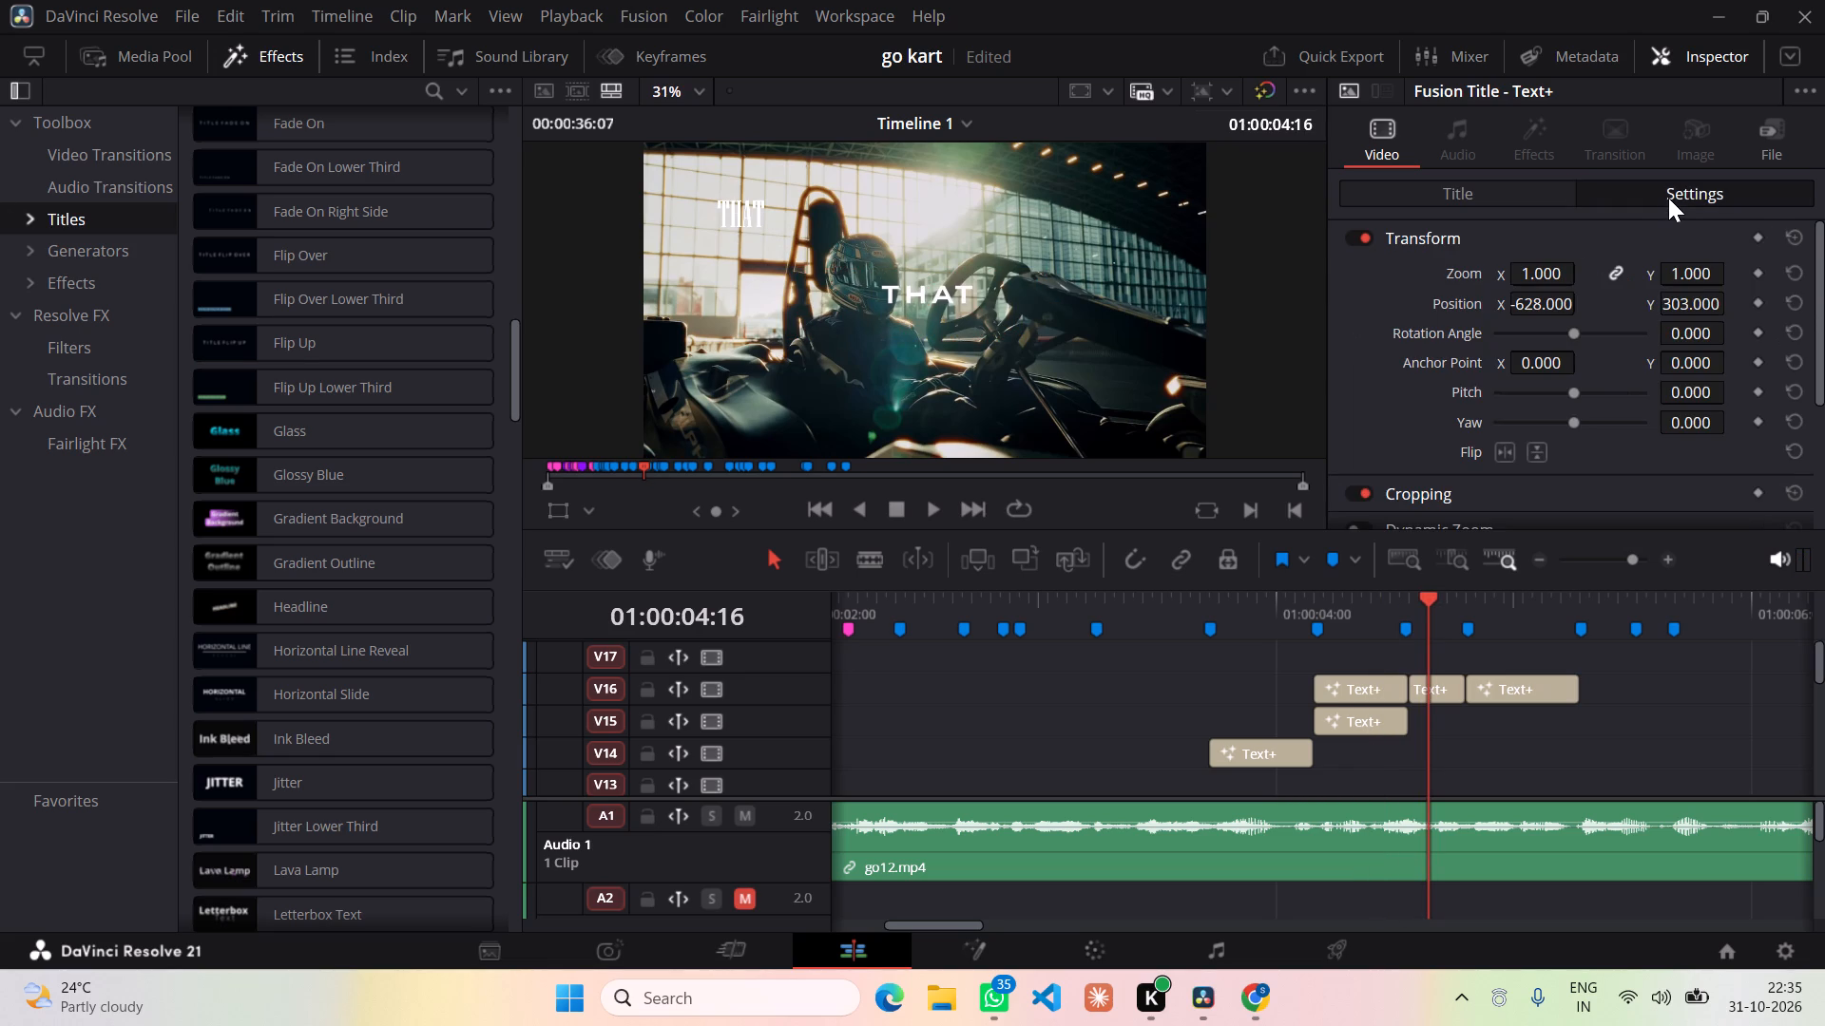
click(1464, 199)
scroll(1470, 219, down, 2)
scroll(1471, 245, up, 2)
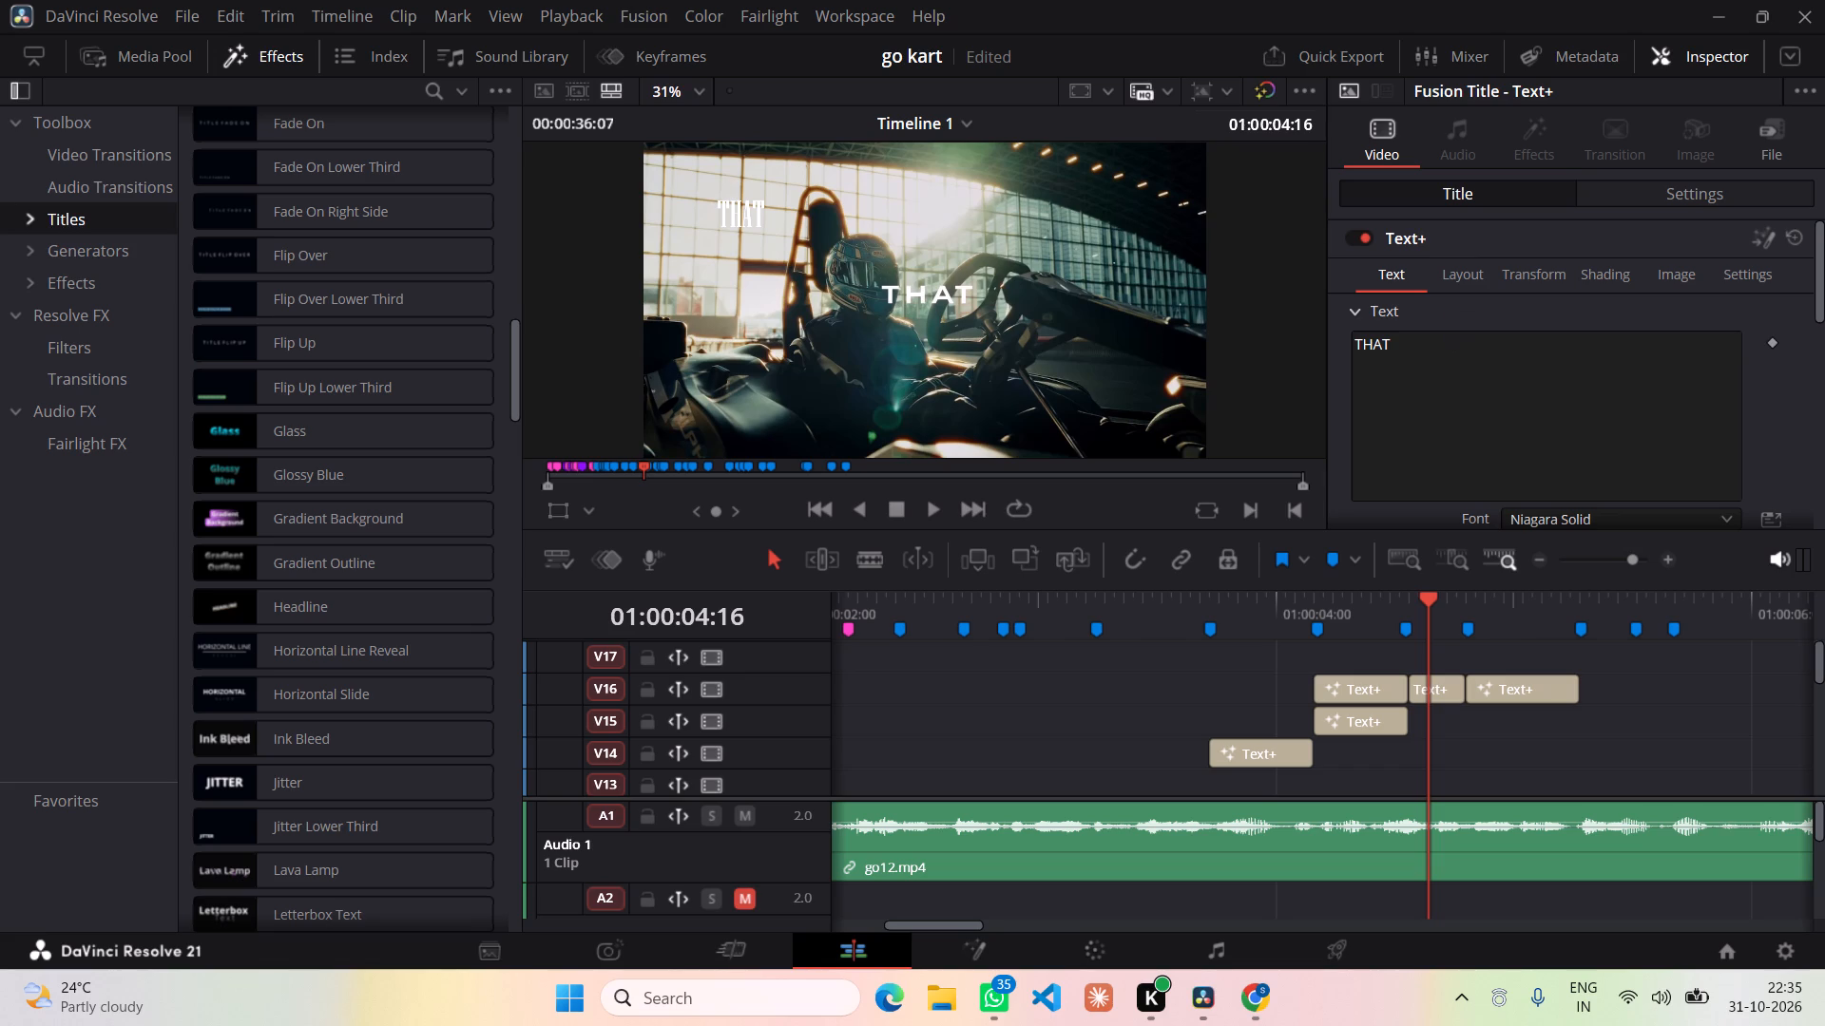
click(1672, 206)
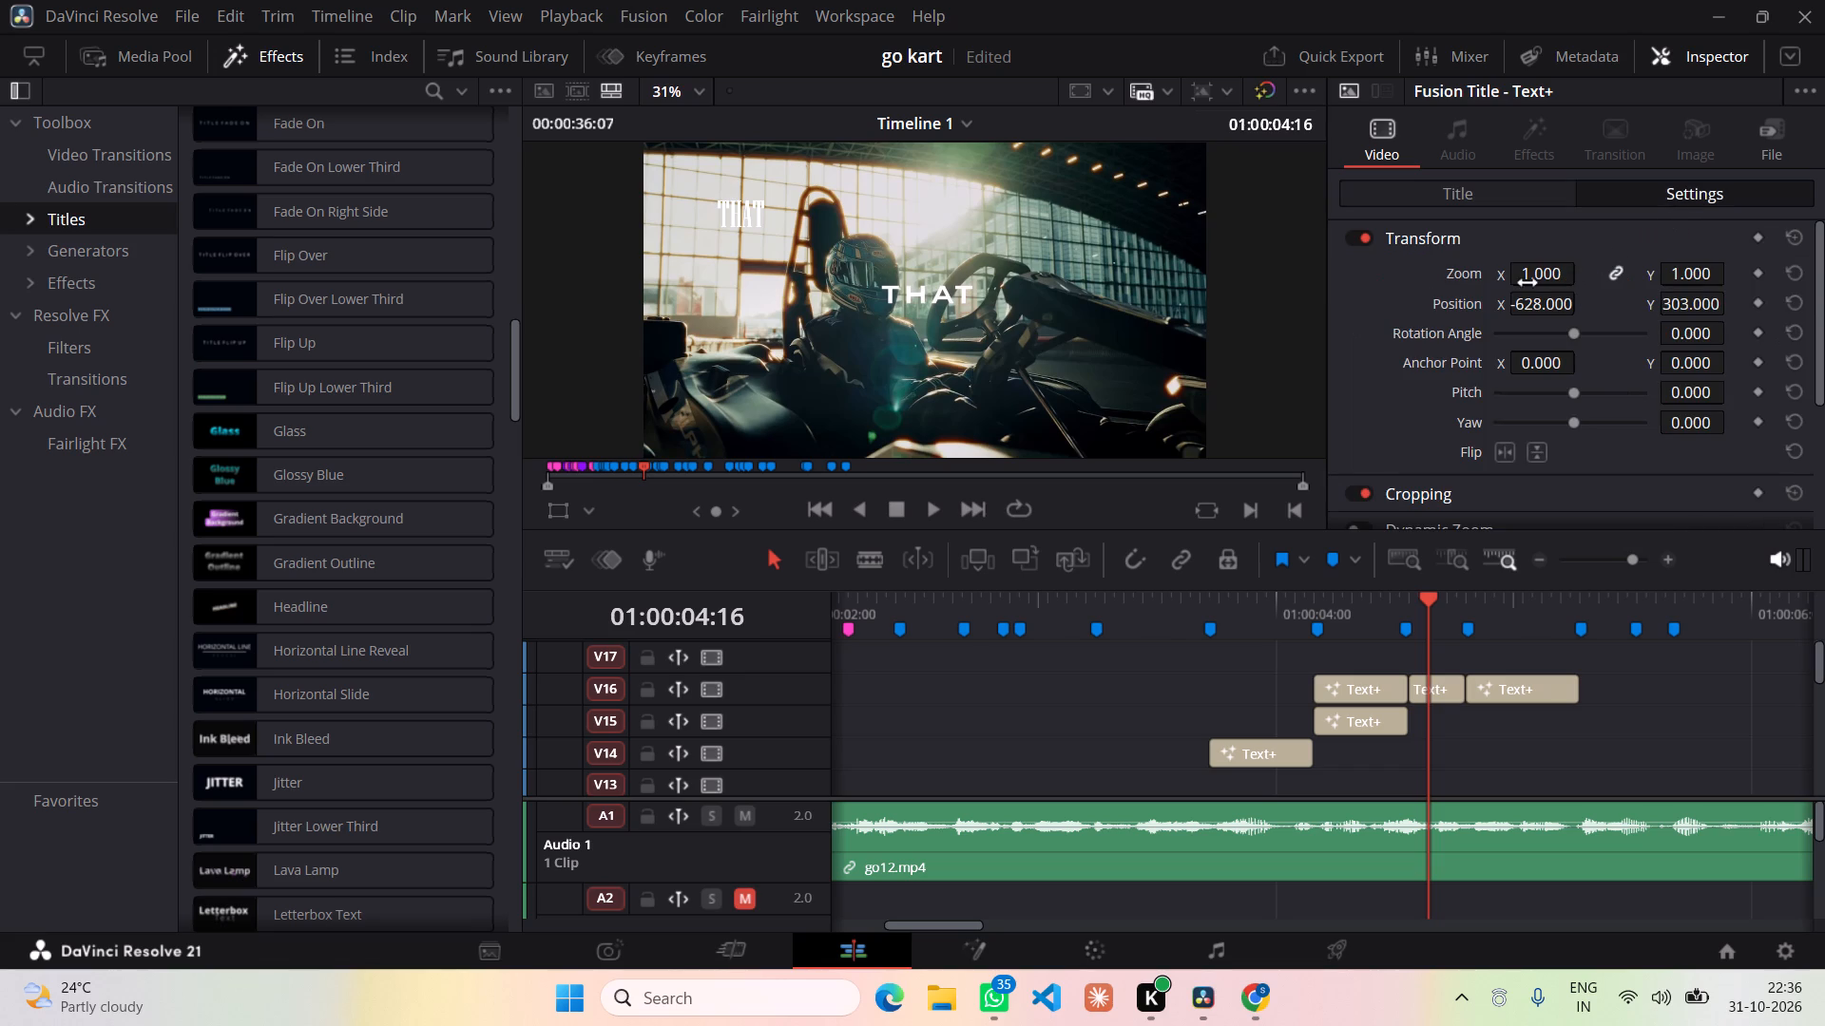
drag(1546, 307, 1743, 327)
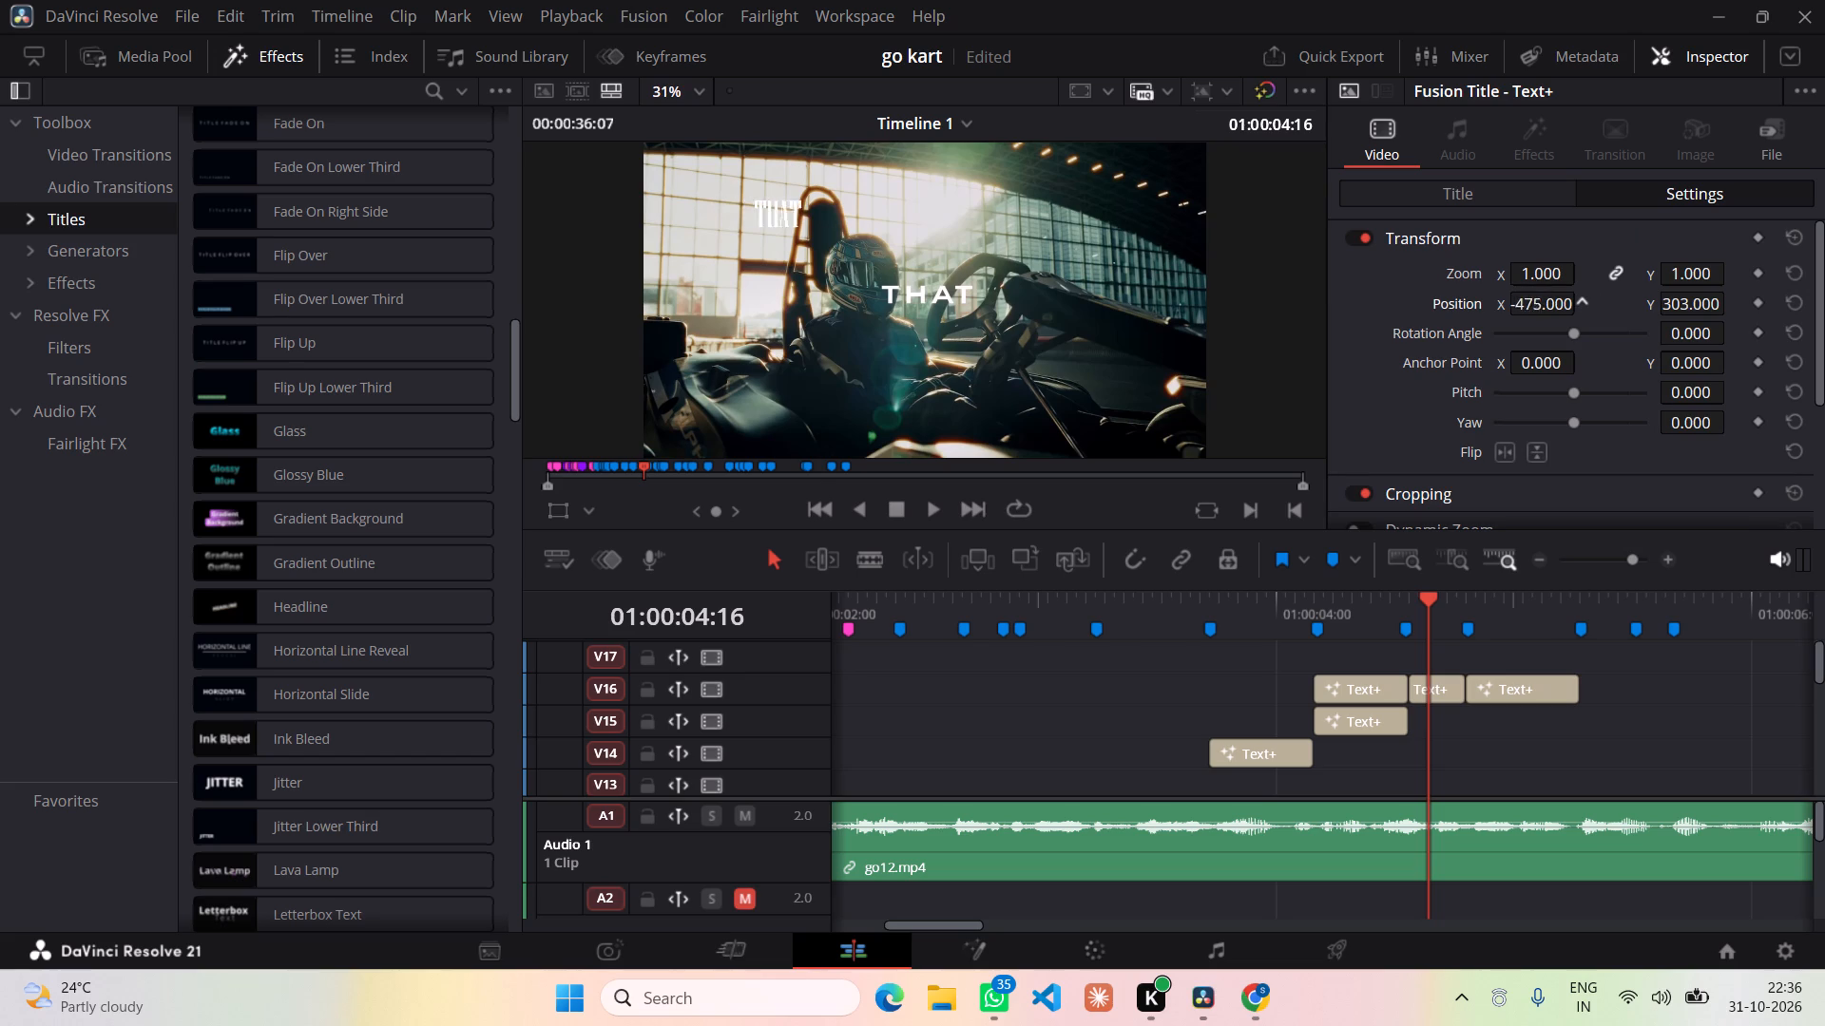
drag(1743, 327, 1365, 524)
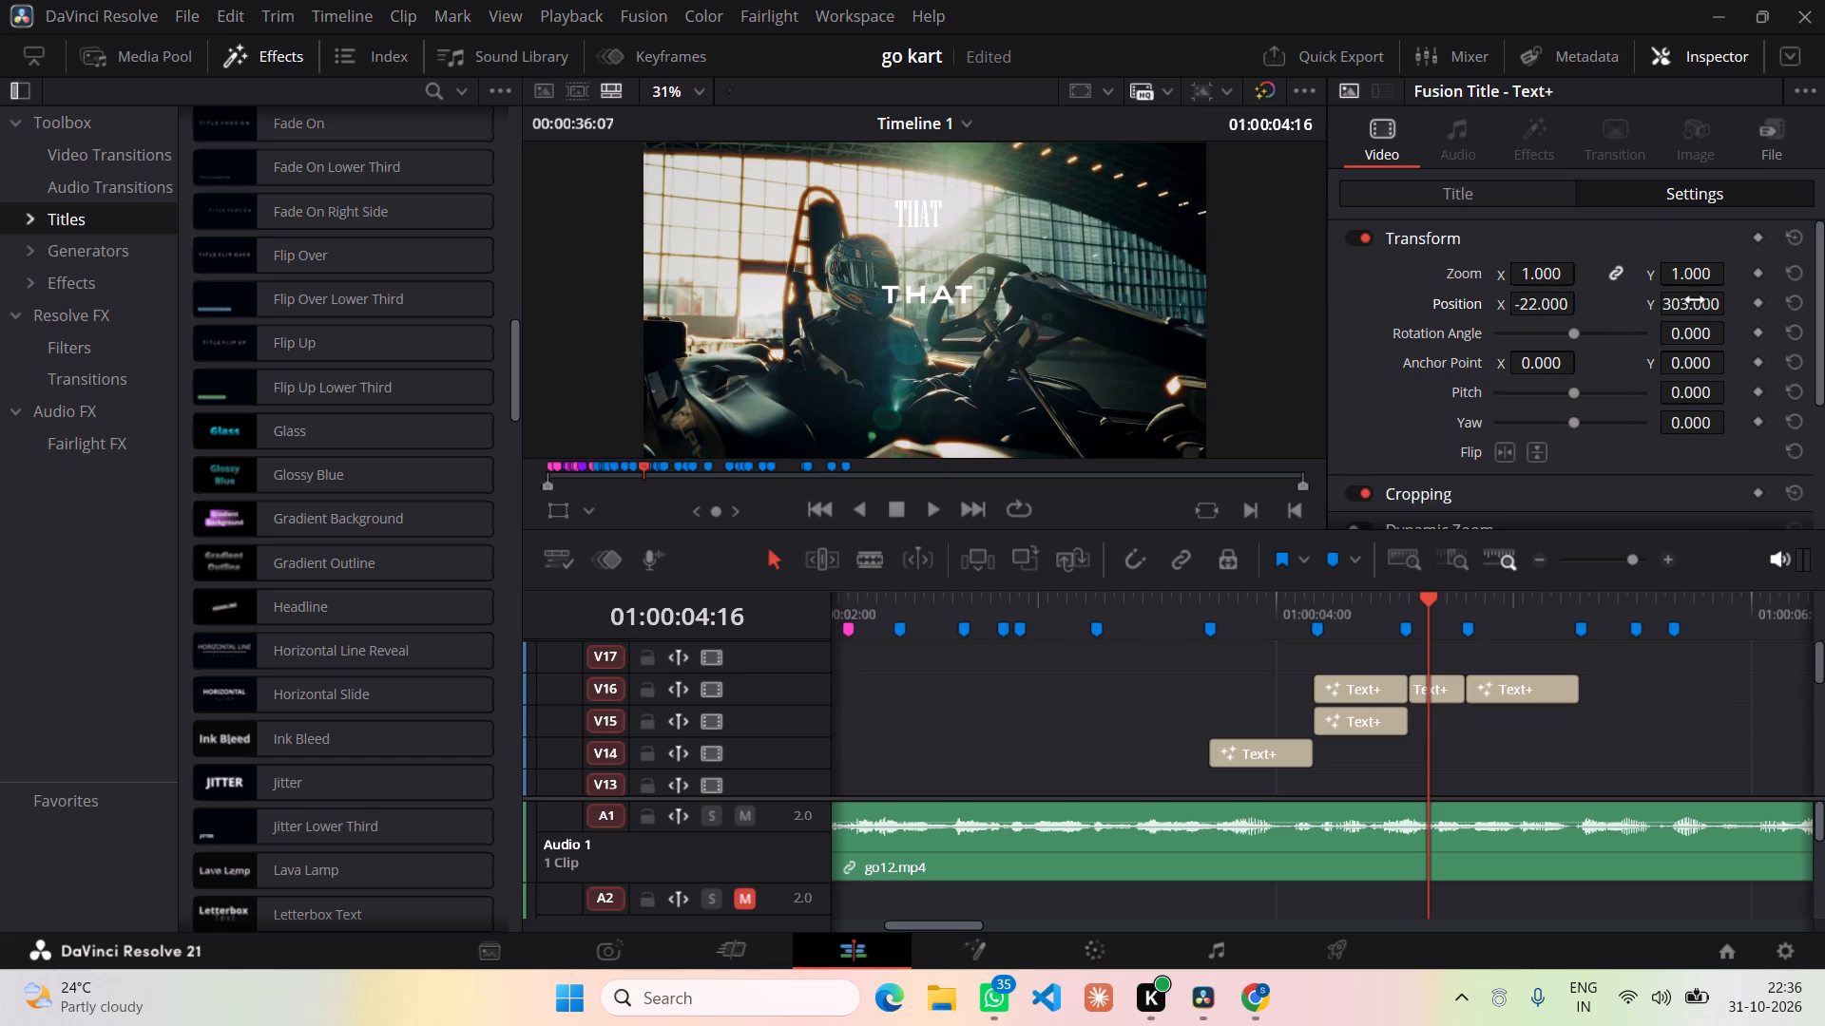
drag(1695, 300, 482, 575)
drag(1538, 275, 1585, 275)
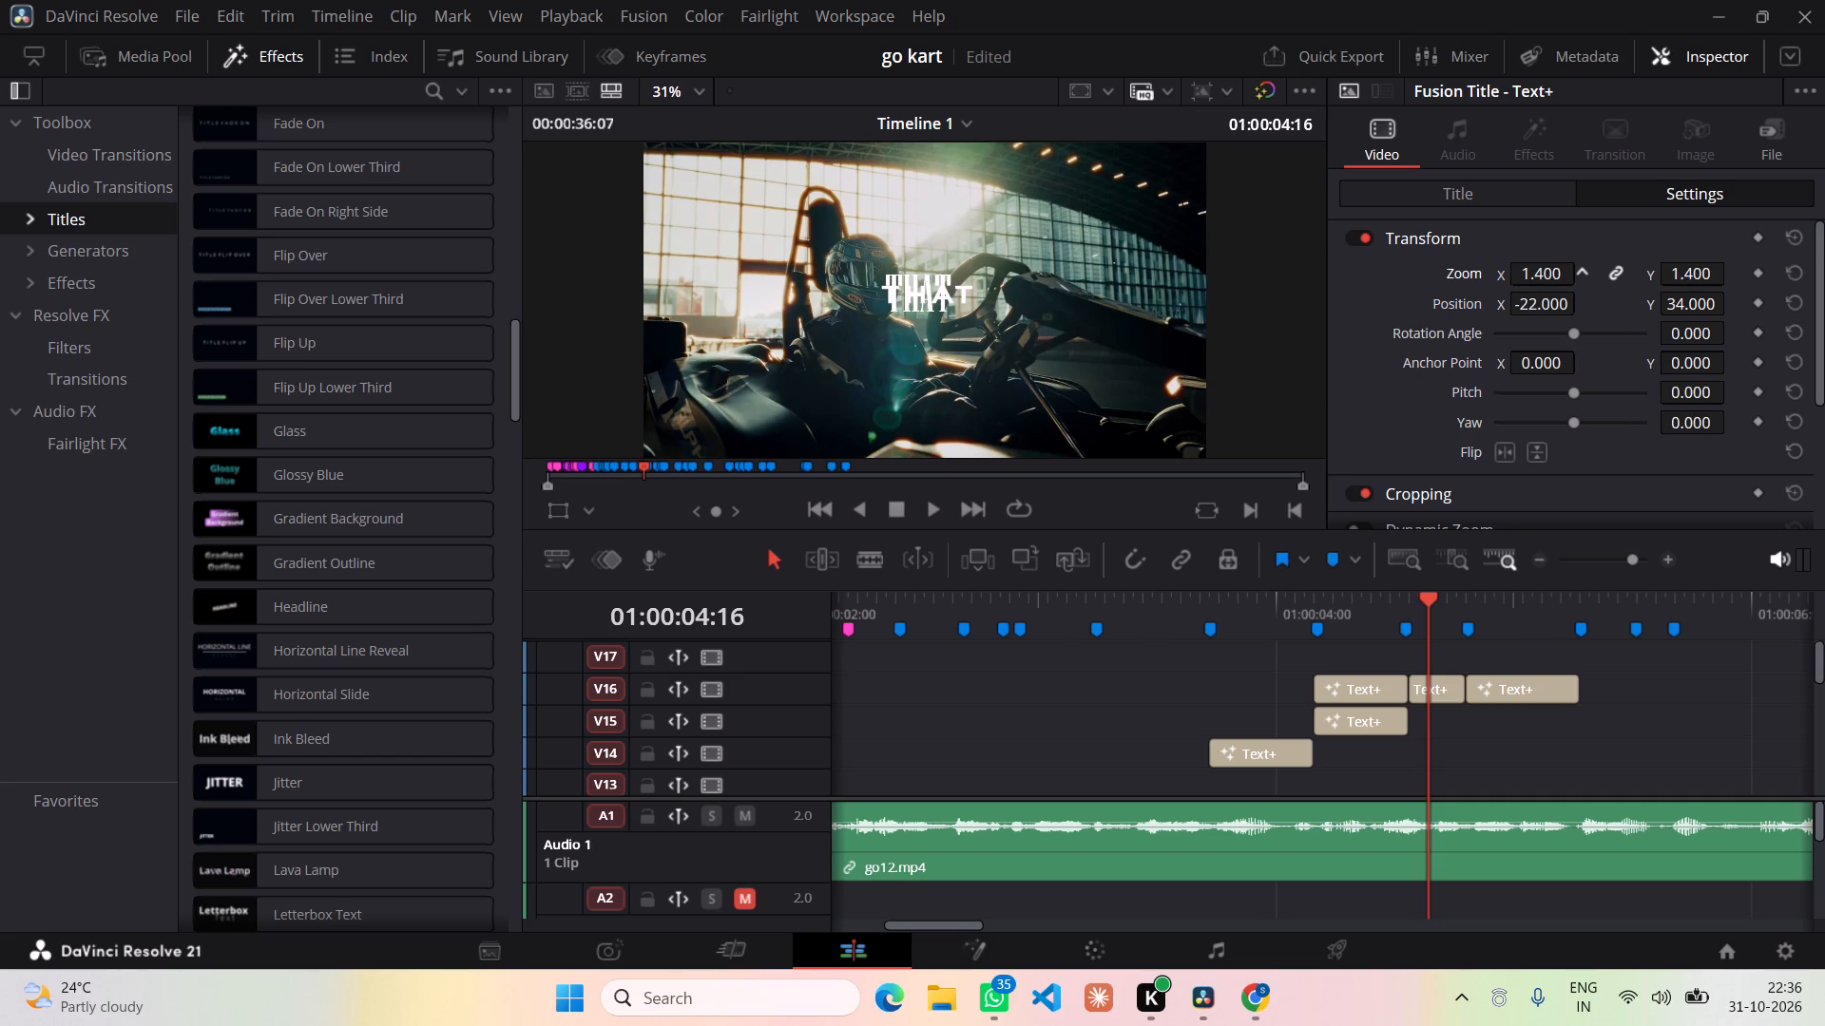
drag(1585, 275, 1567, 275)
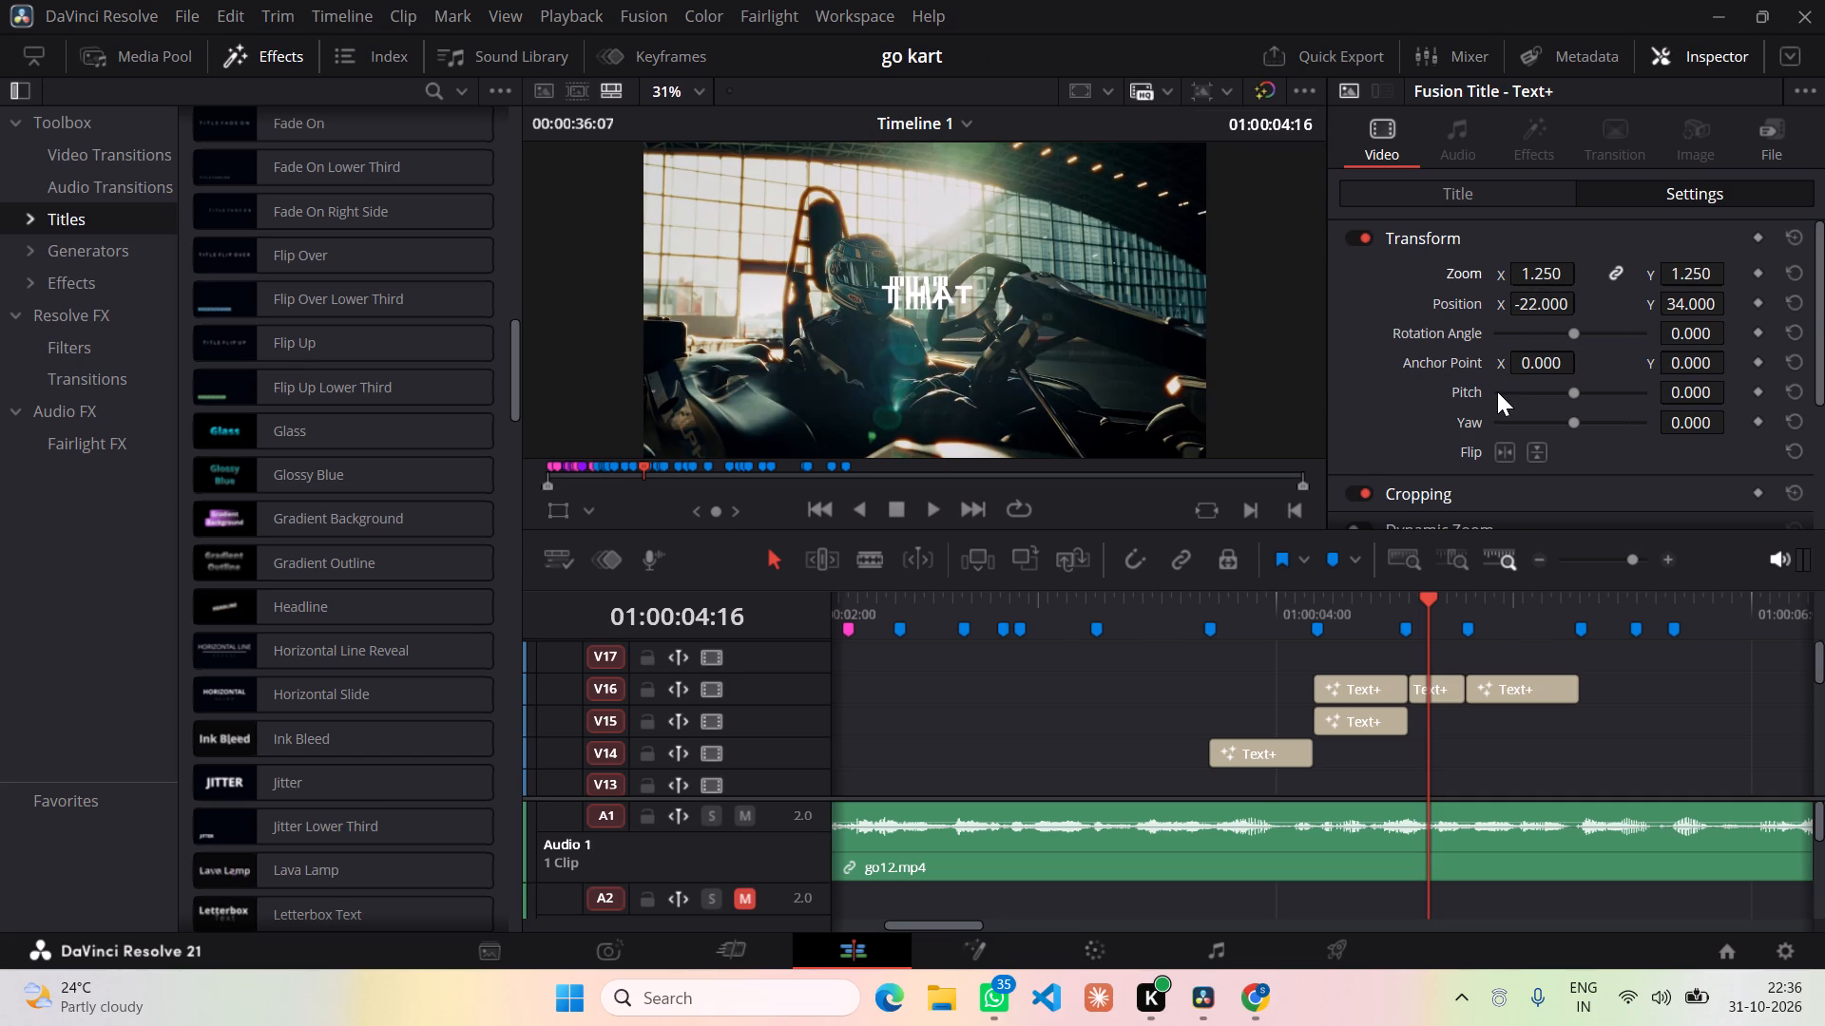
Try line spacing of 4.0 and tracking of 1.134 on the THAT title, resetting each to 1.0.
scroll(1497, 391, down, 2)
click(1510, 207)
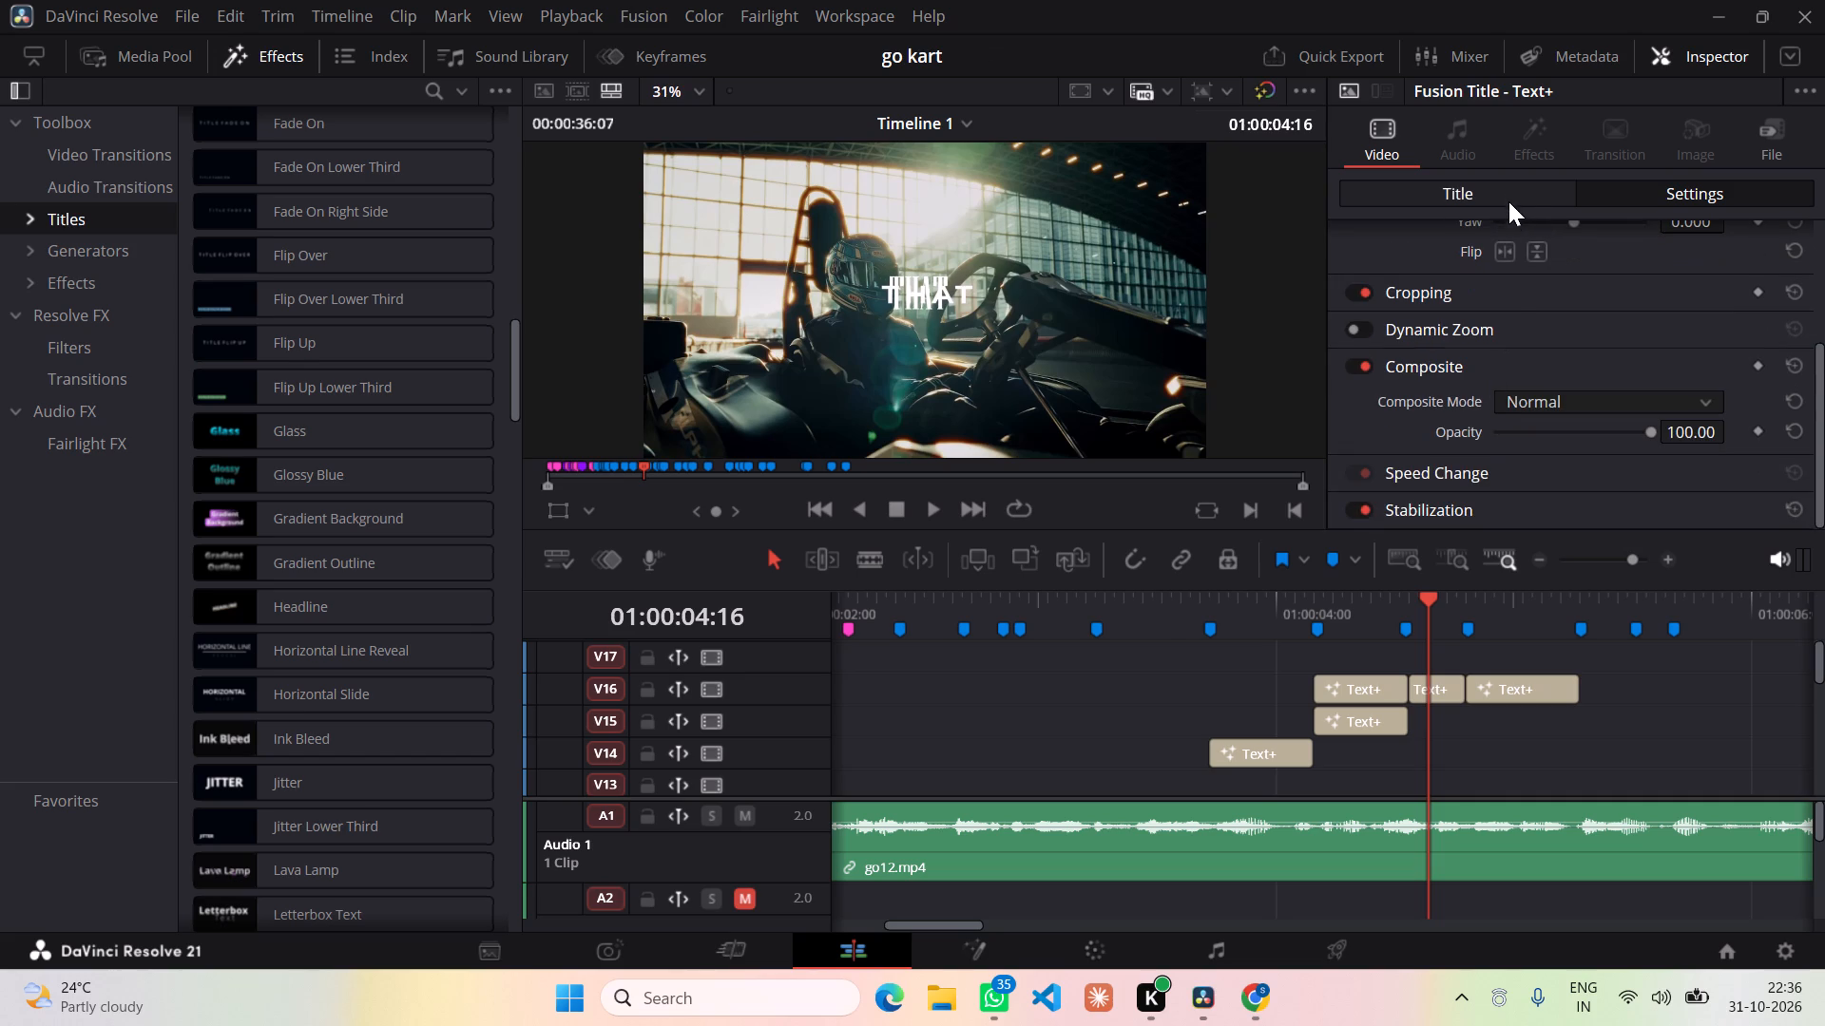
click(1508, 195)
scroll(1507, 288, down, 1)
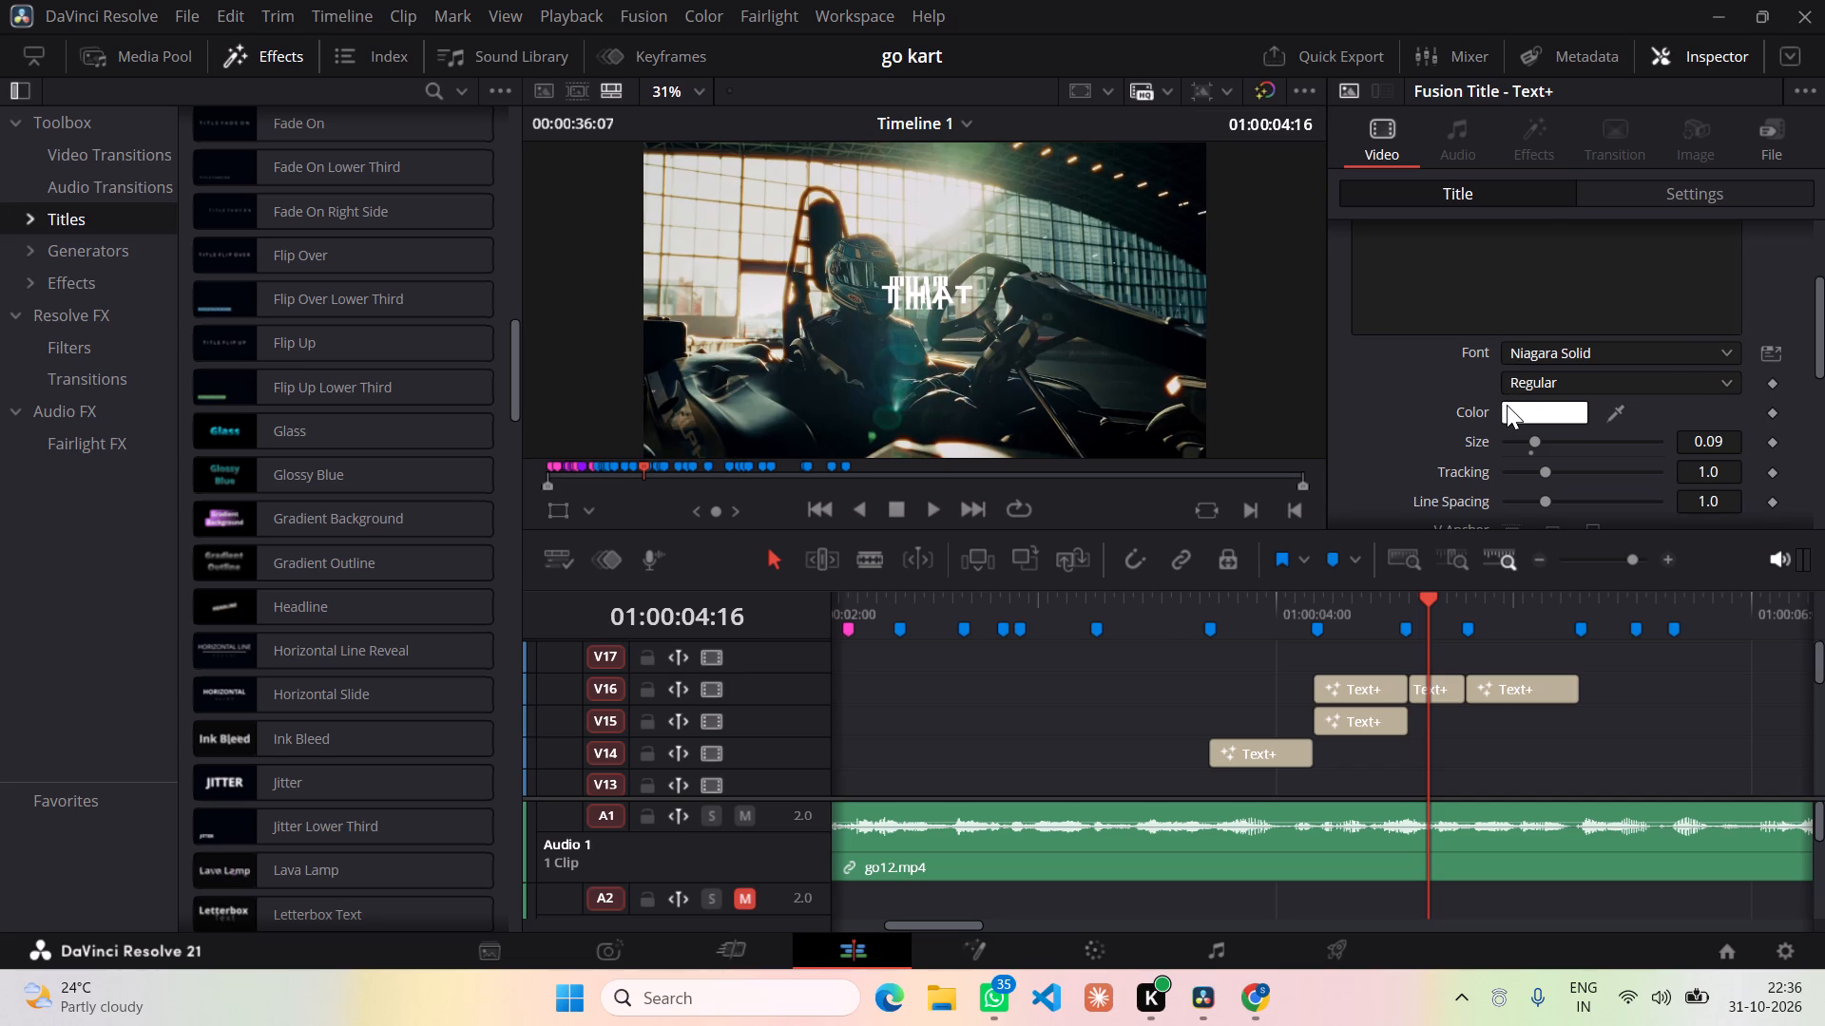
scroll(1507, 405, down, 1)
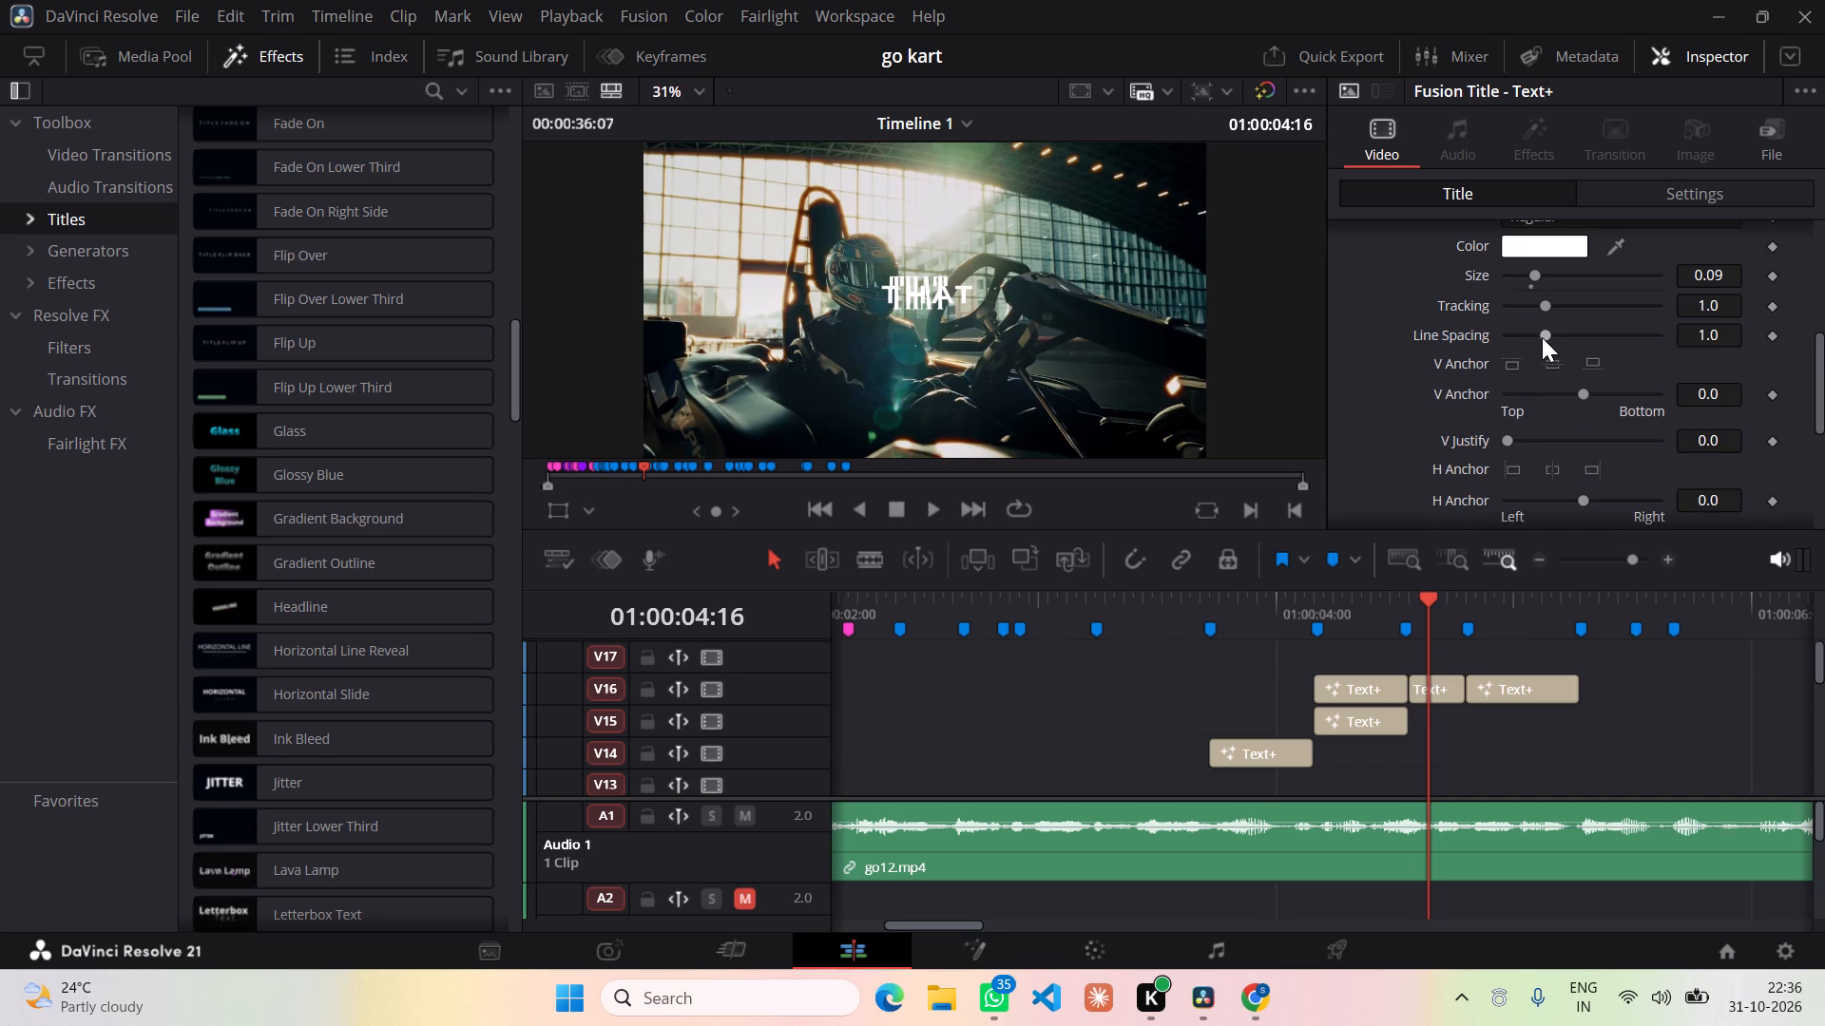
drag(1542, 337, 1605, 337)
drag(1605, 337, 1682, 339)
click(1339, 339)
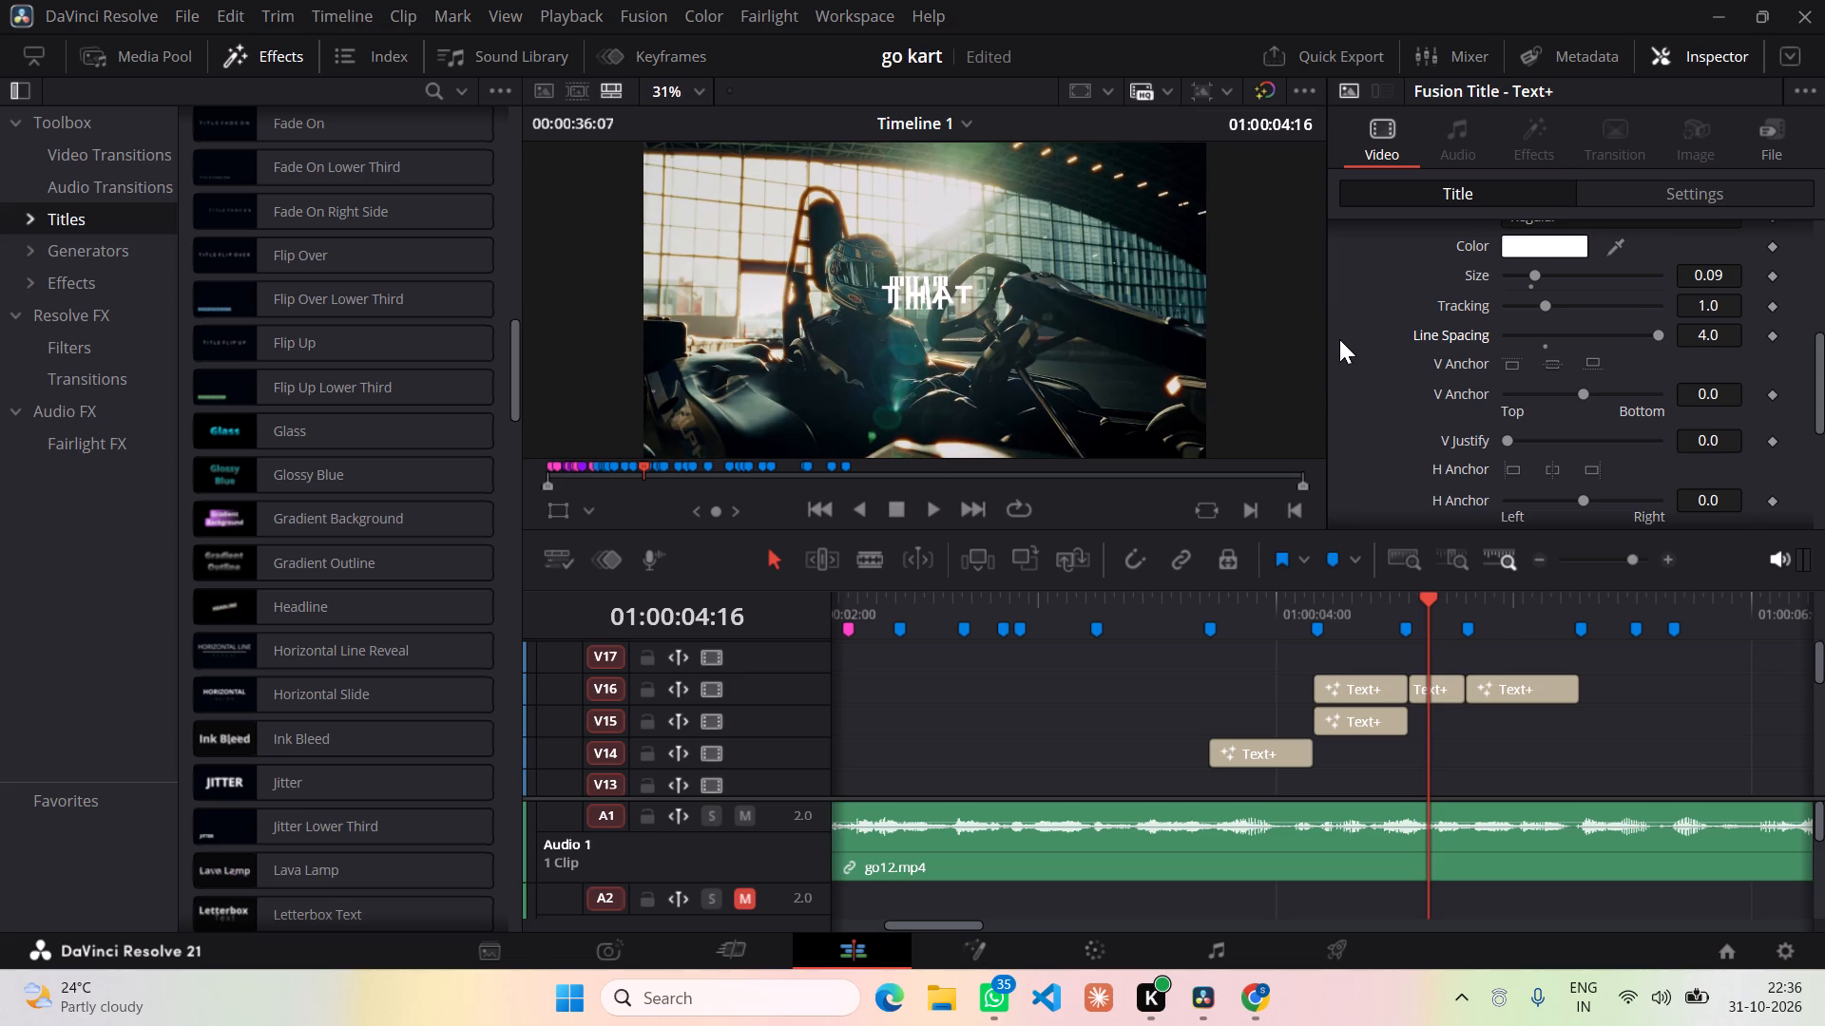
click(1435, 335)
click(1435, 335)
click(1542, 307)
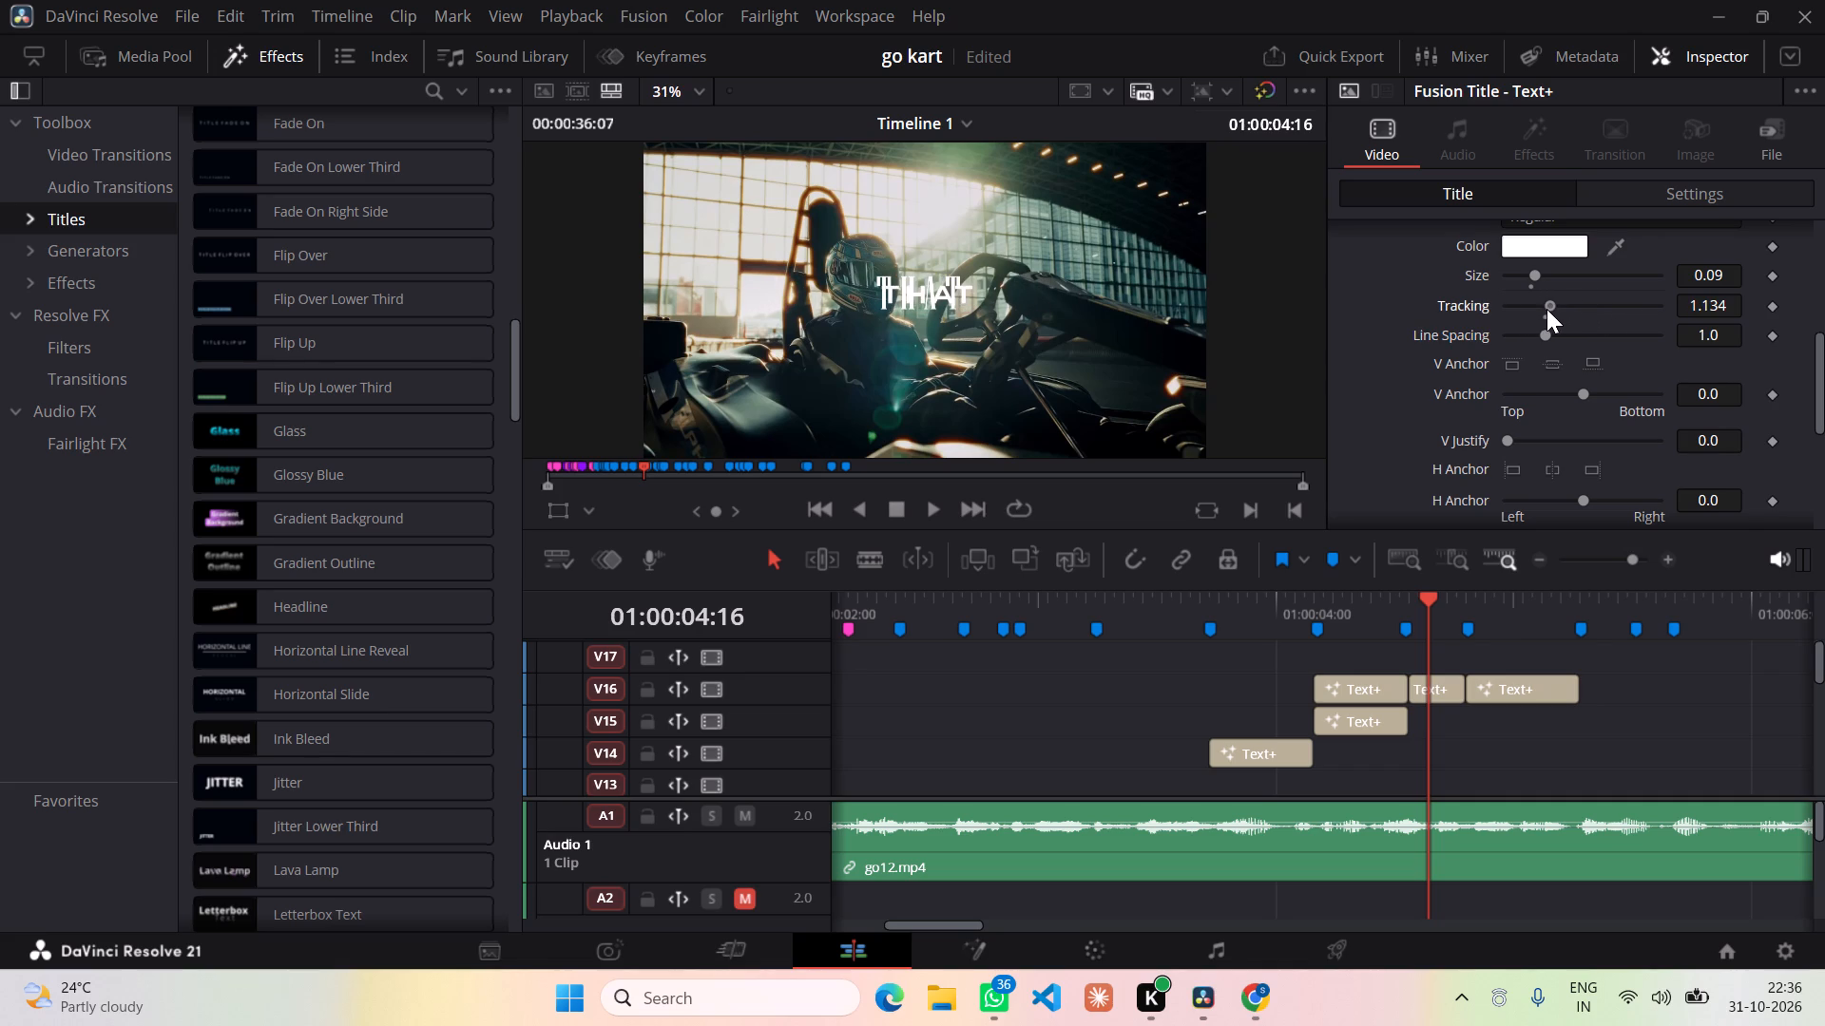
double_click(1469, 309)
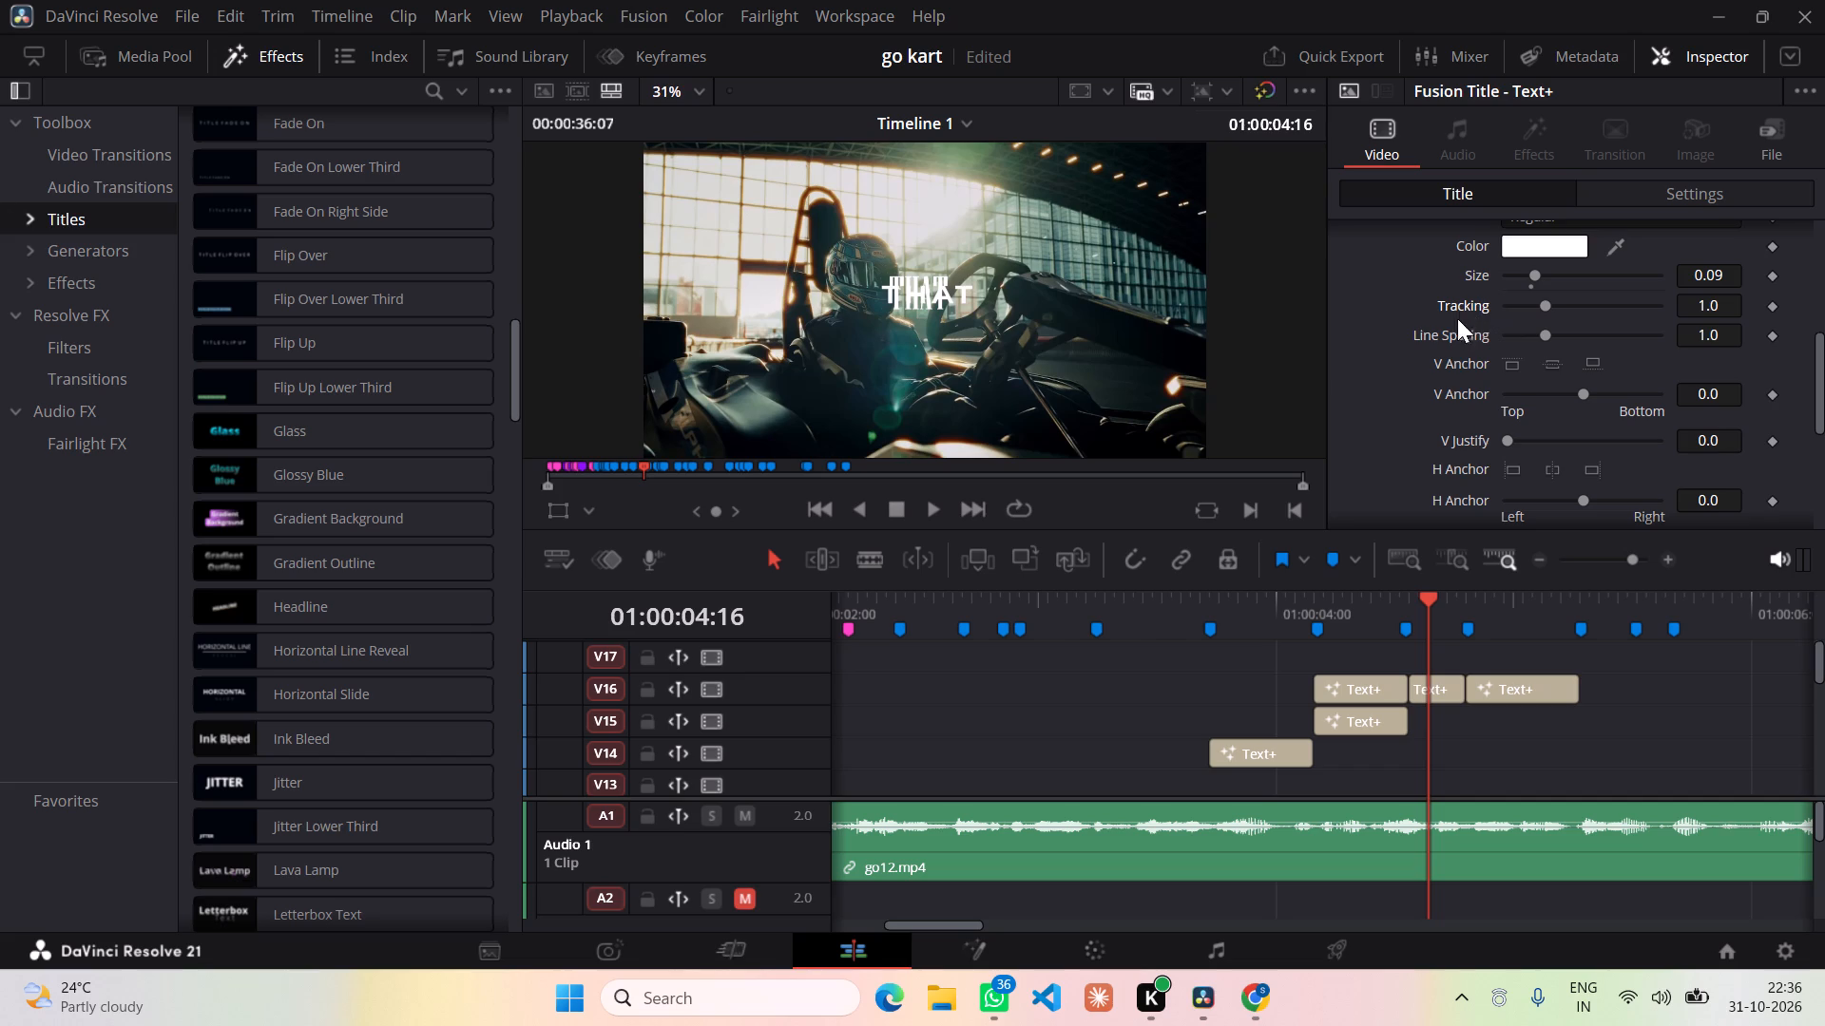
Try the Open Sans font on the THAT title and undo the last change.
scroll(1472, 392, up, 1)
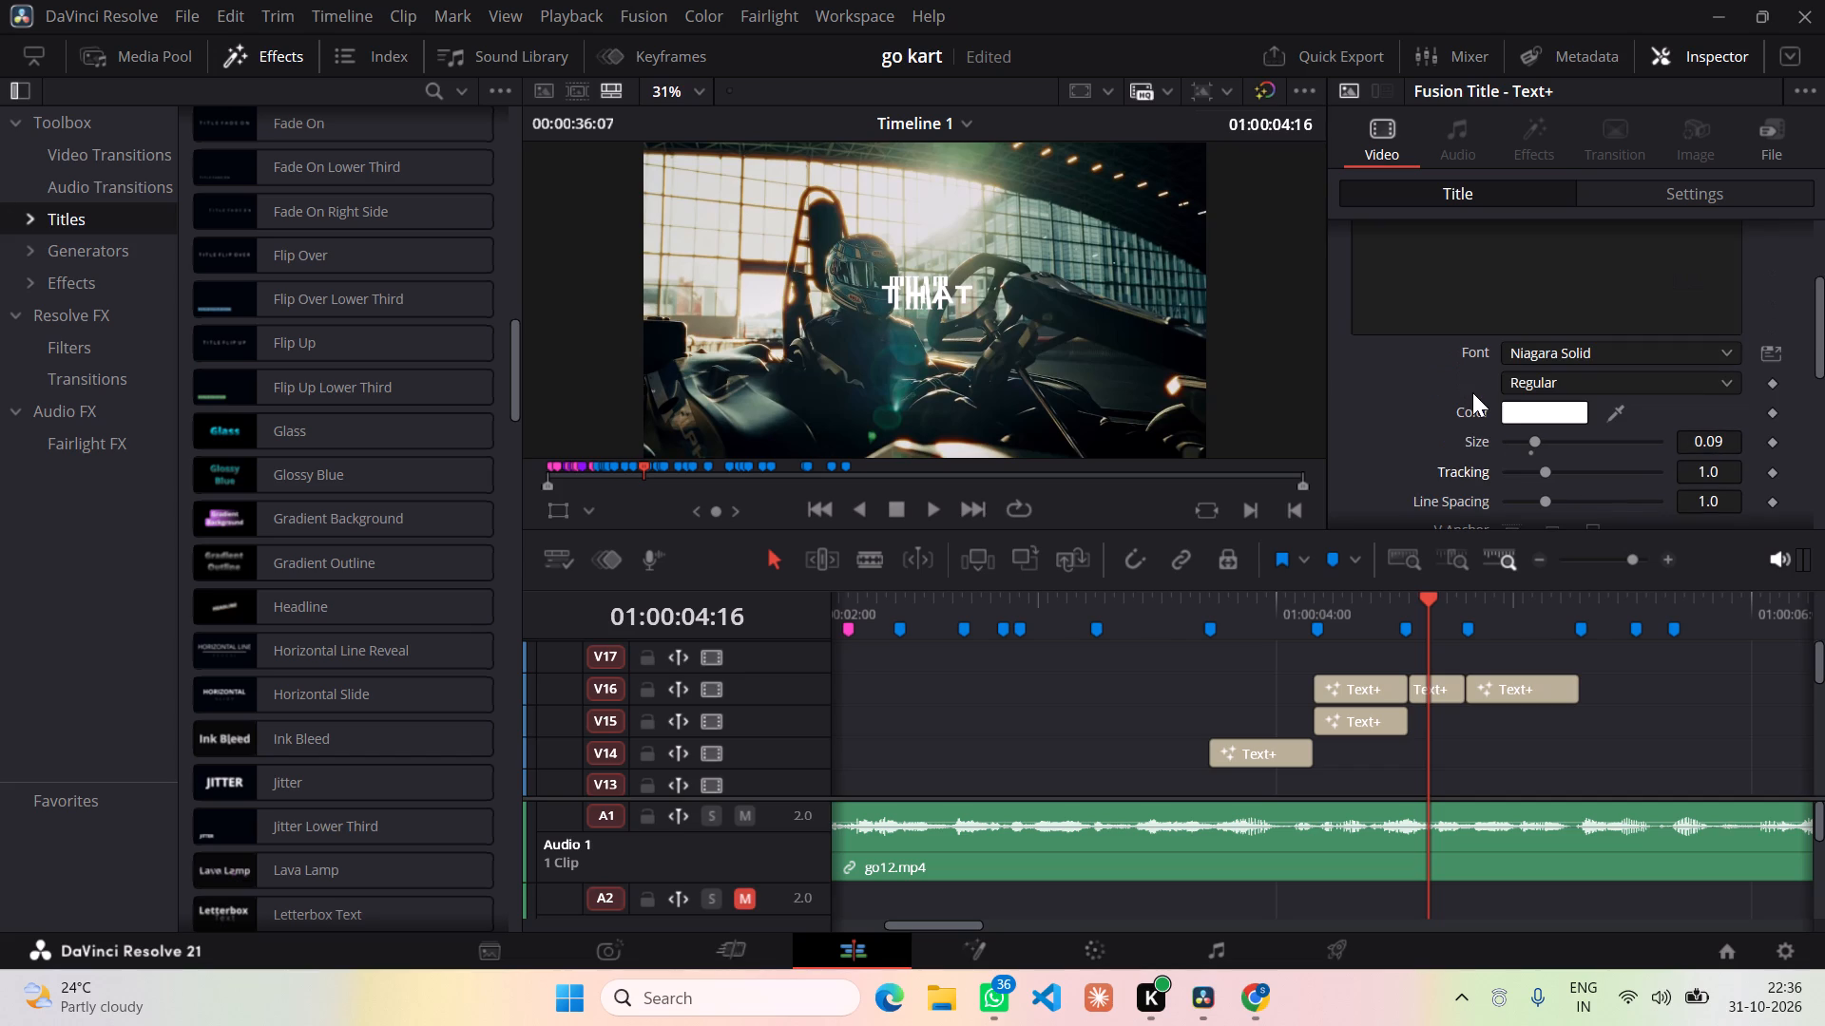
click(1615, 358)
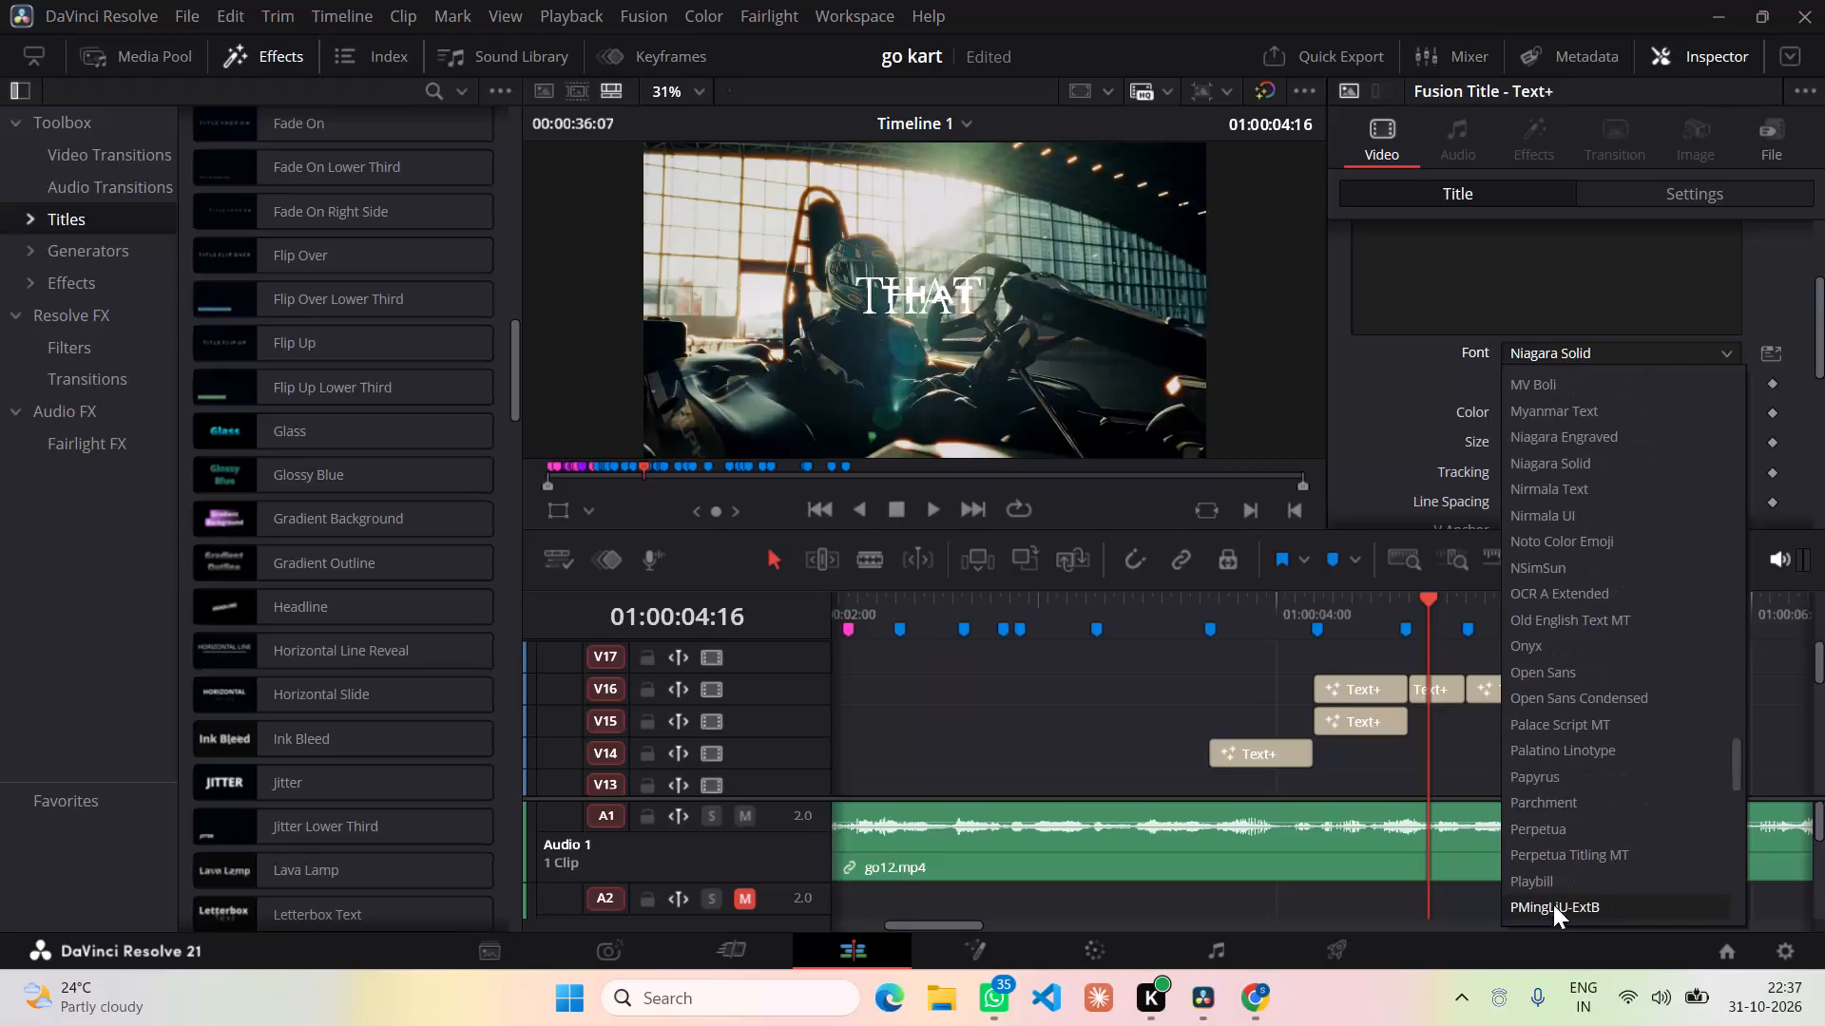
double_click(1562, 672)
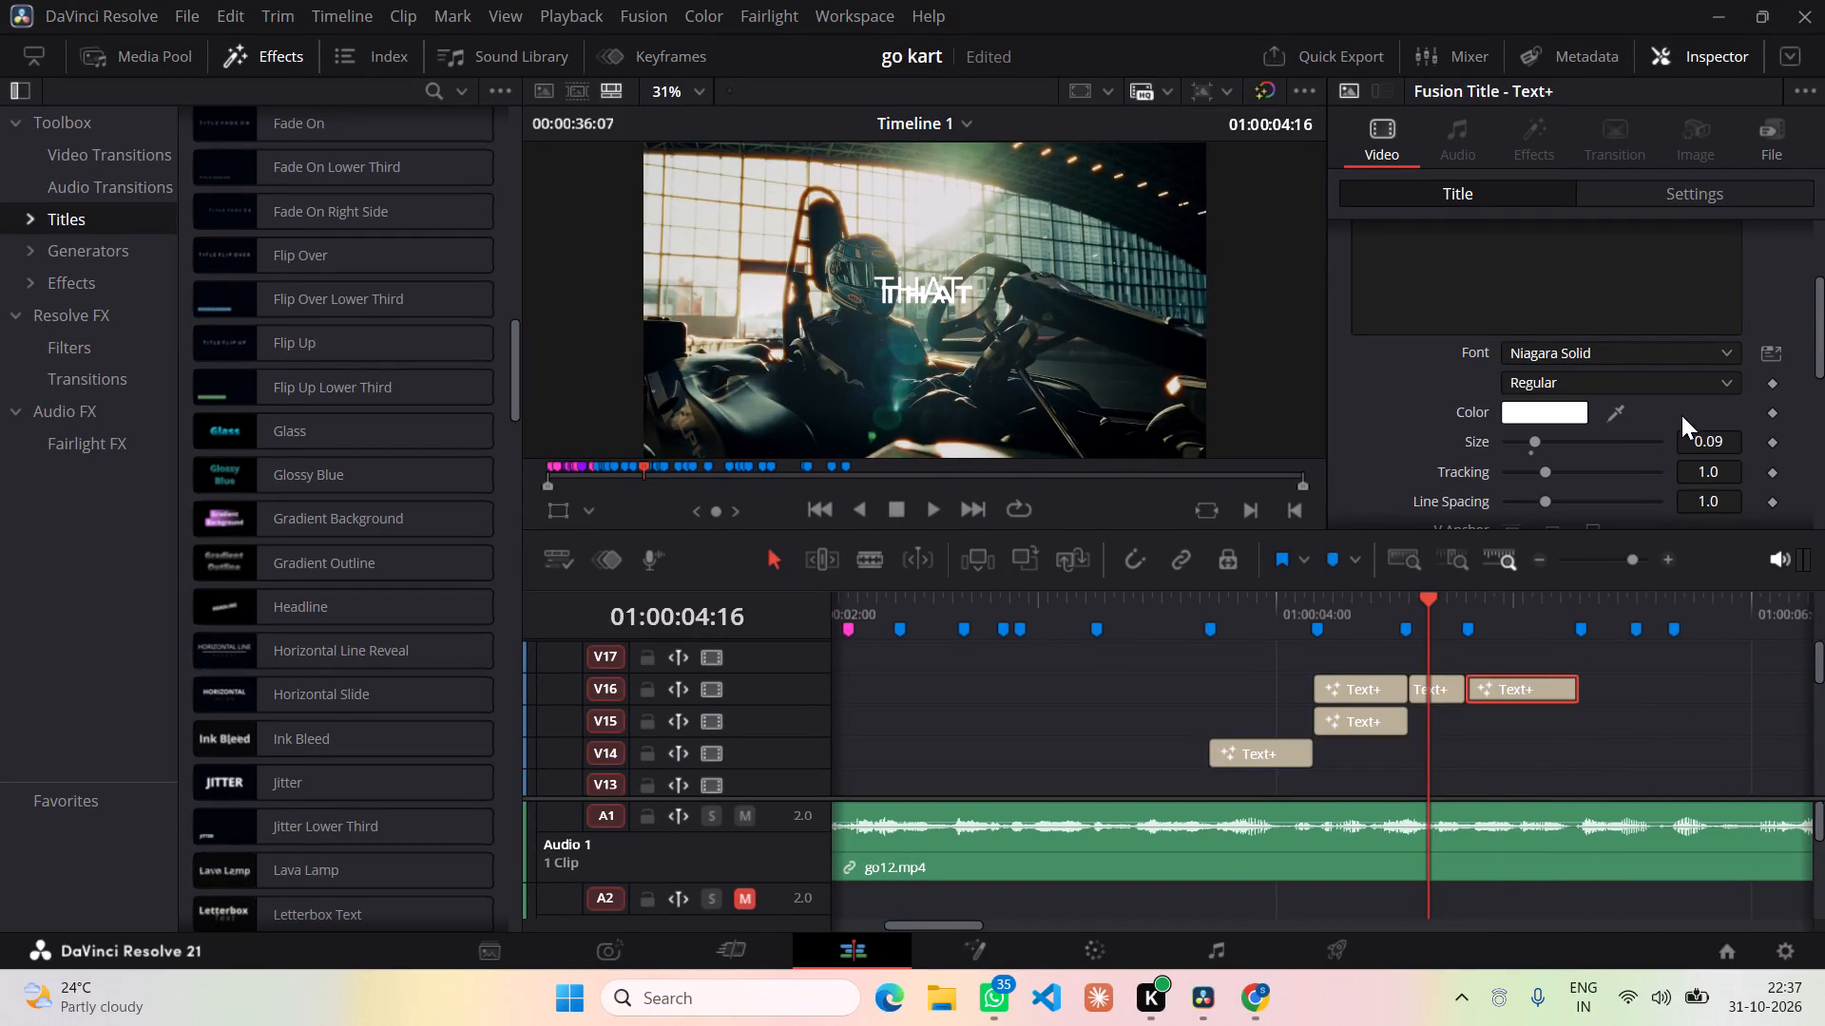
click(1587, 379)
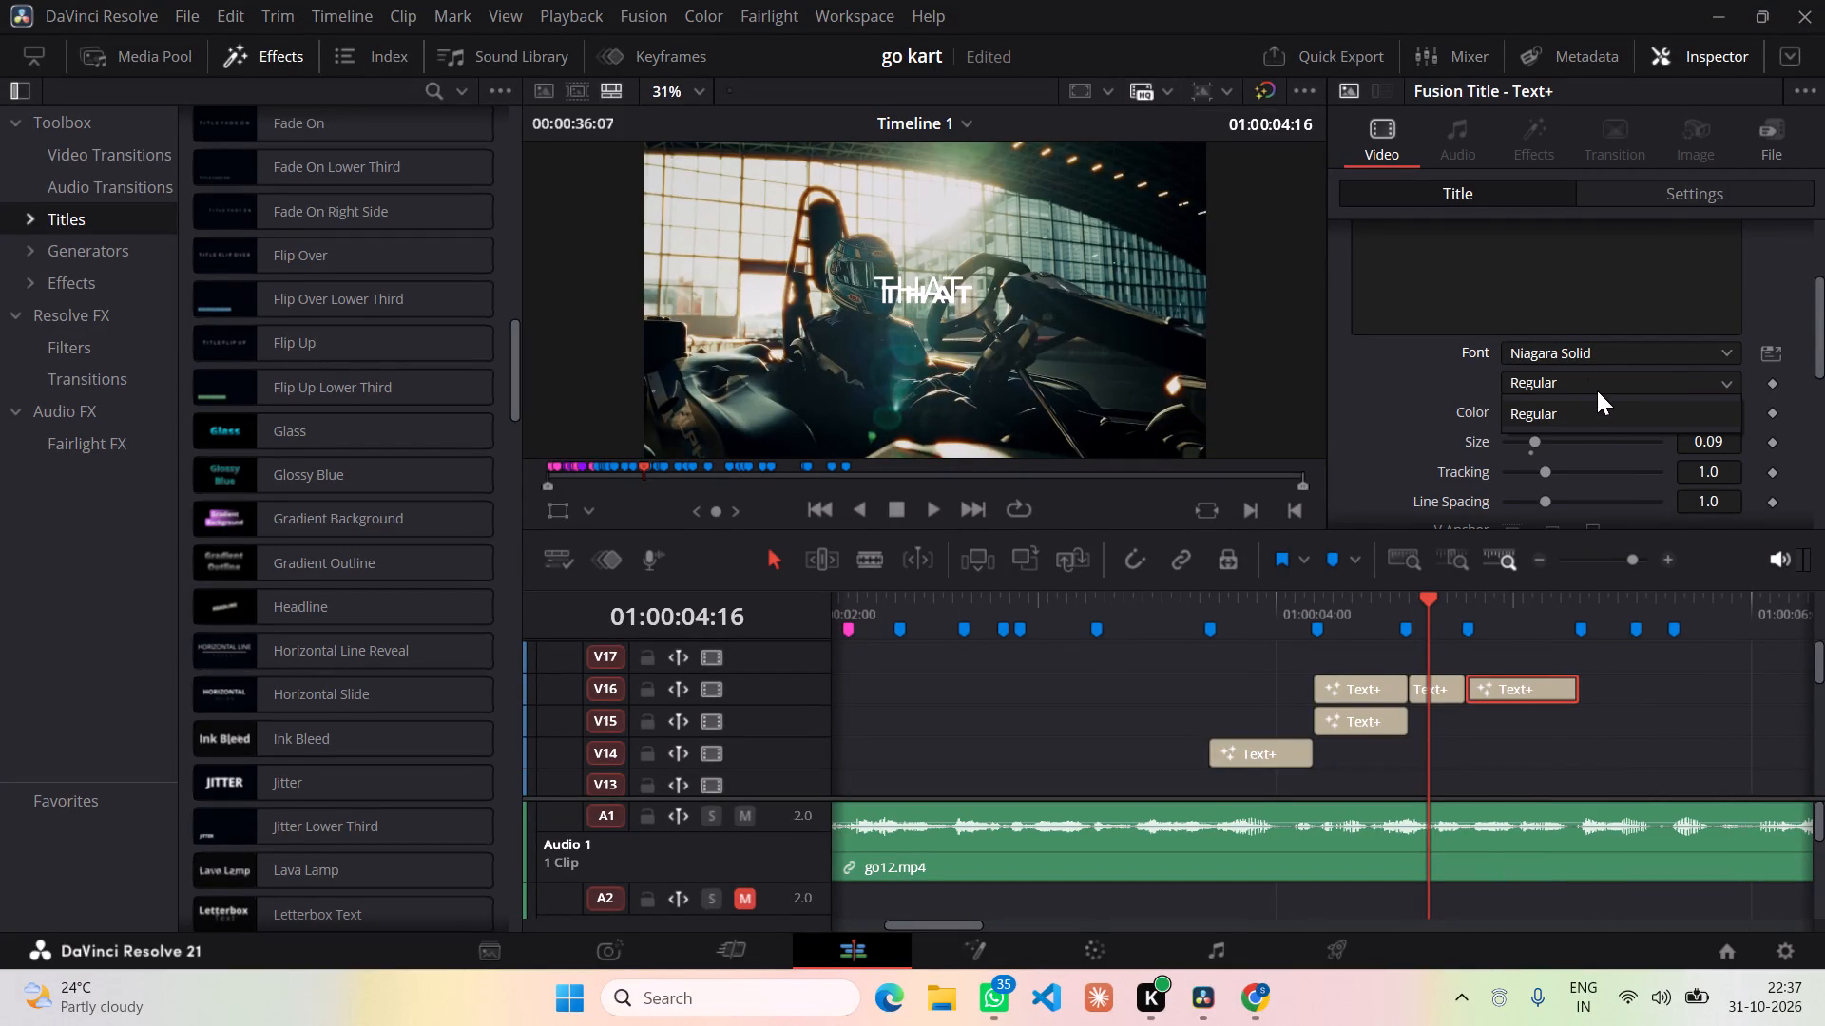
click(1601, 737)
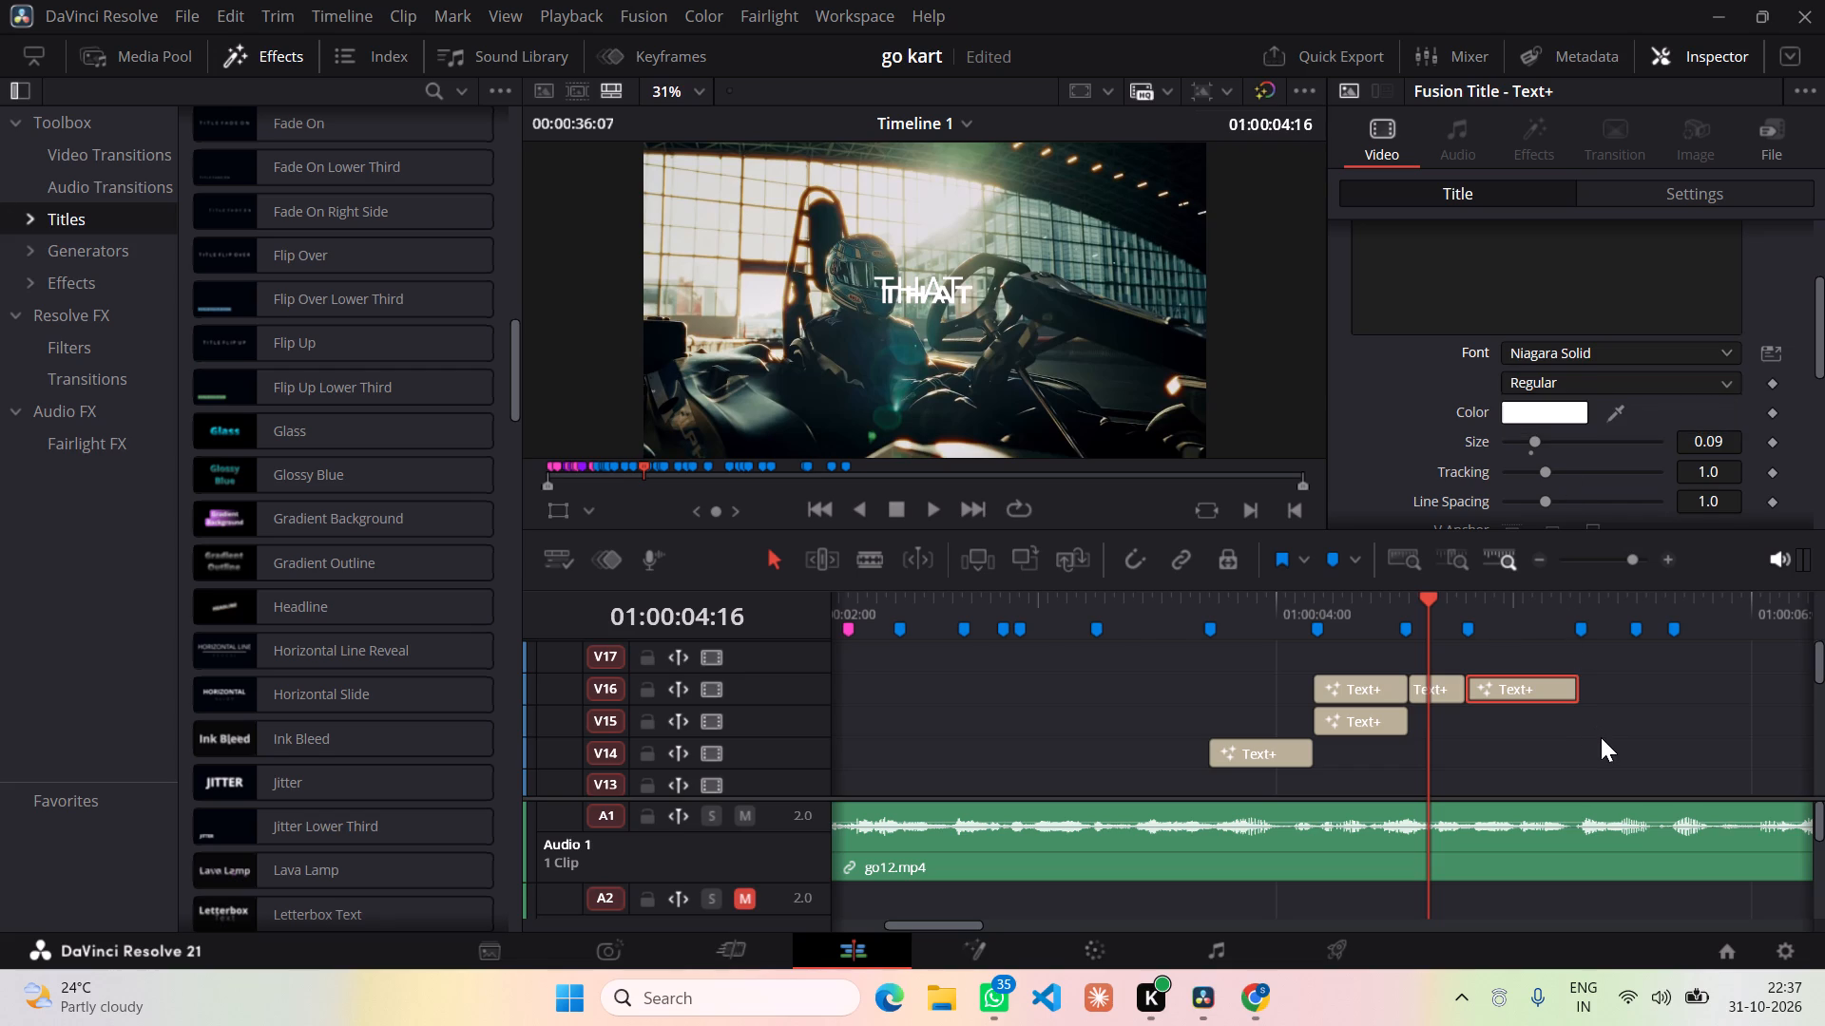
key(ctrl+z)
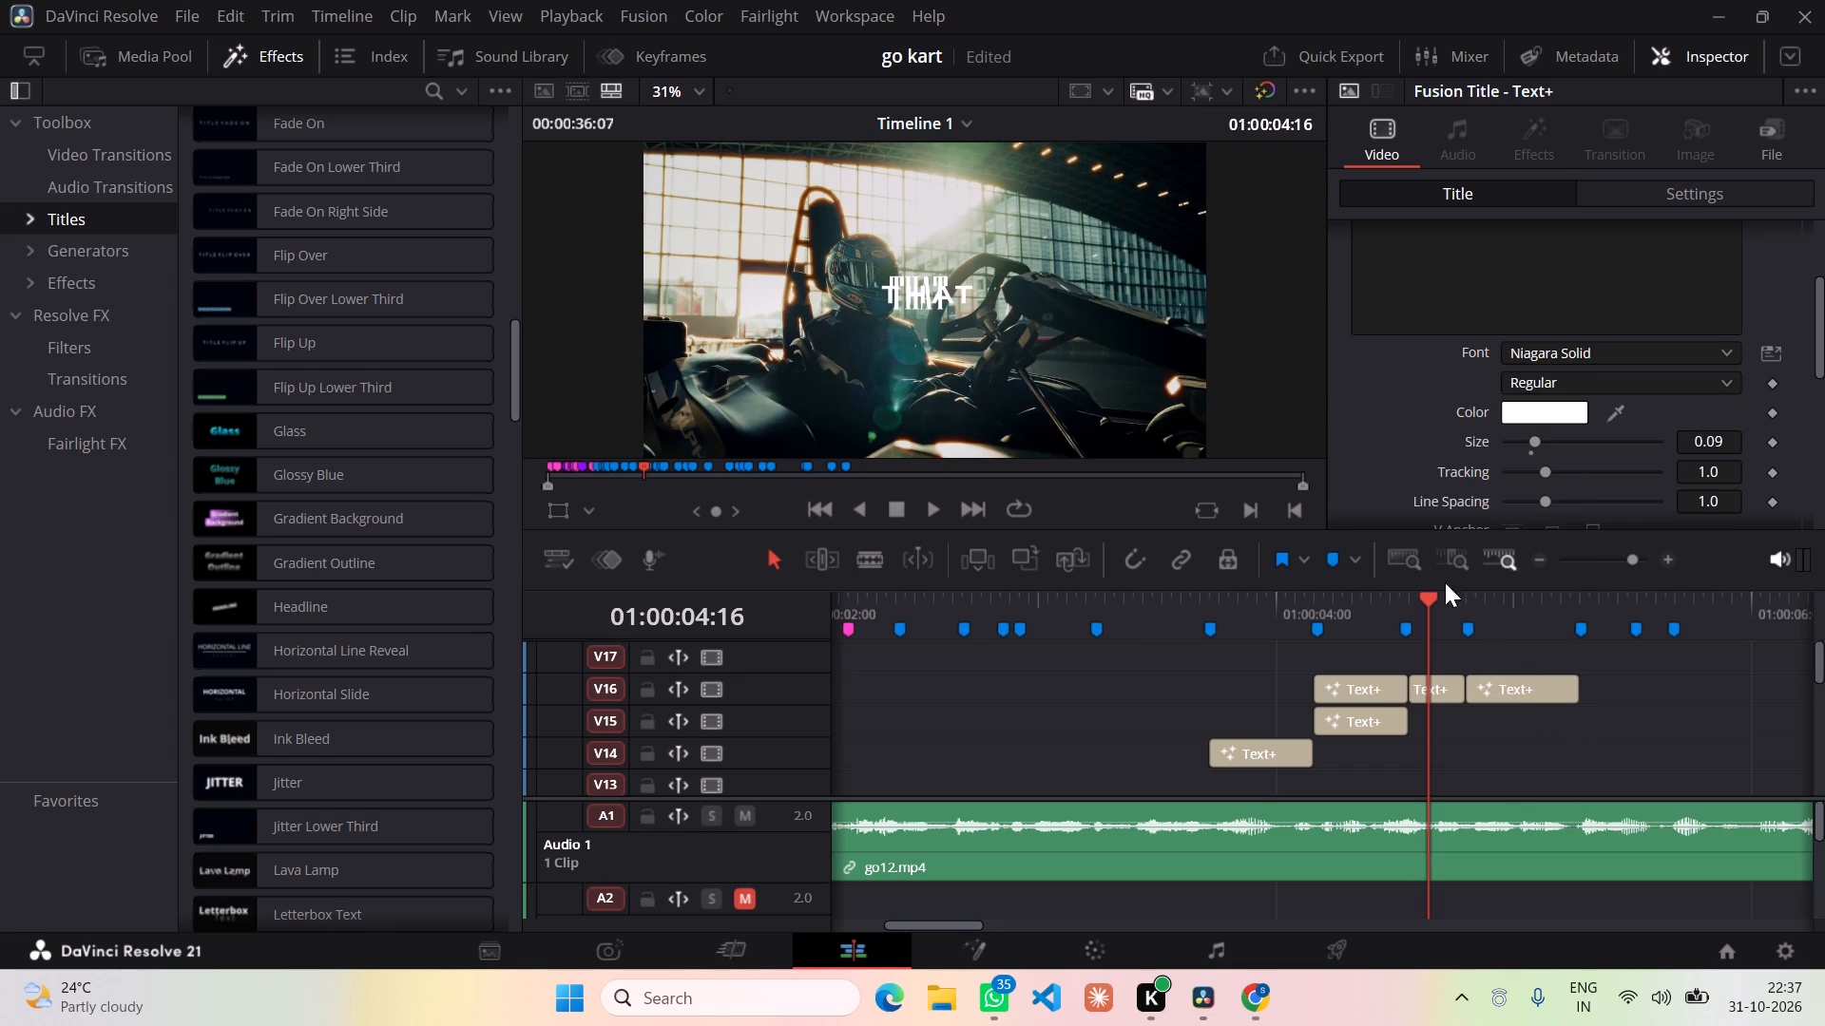
Check the reference wording at 01:00:04:22 and replace the text of the last title on V16 with DOESN'T.
drag(1431, 591, 1446, 591)
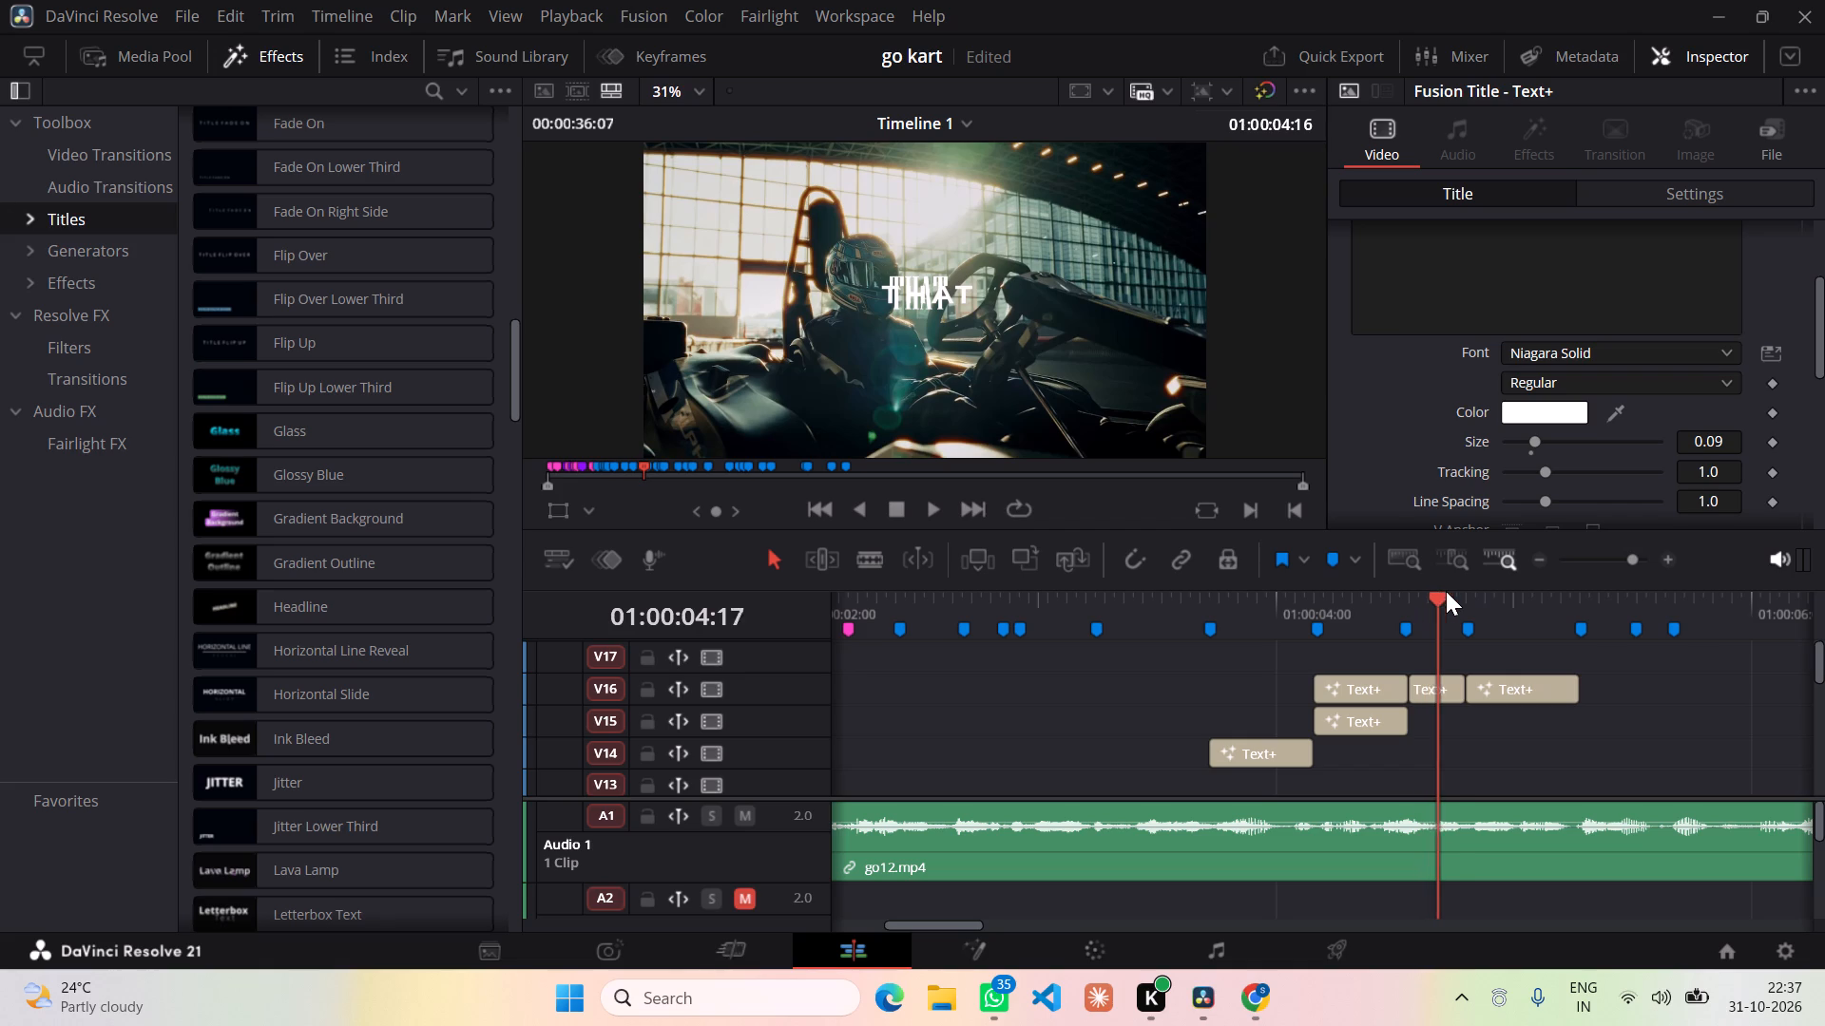
drag(1446, 591, 1482, 591)
click(1482, 591)
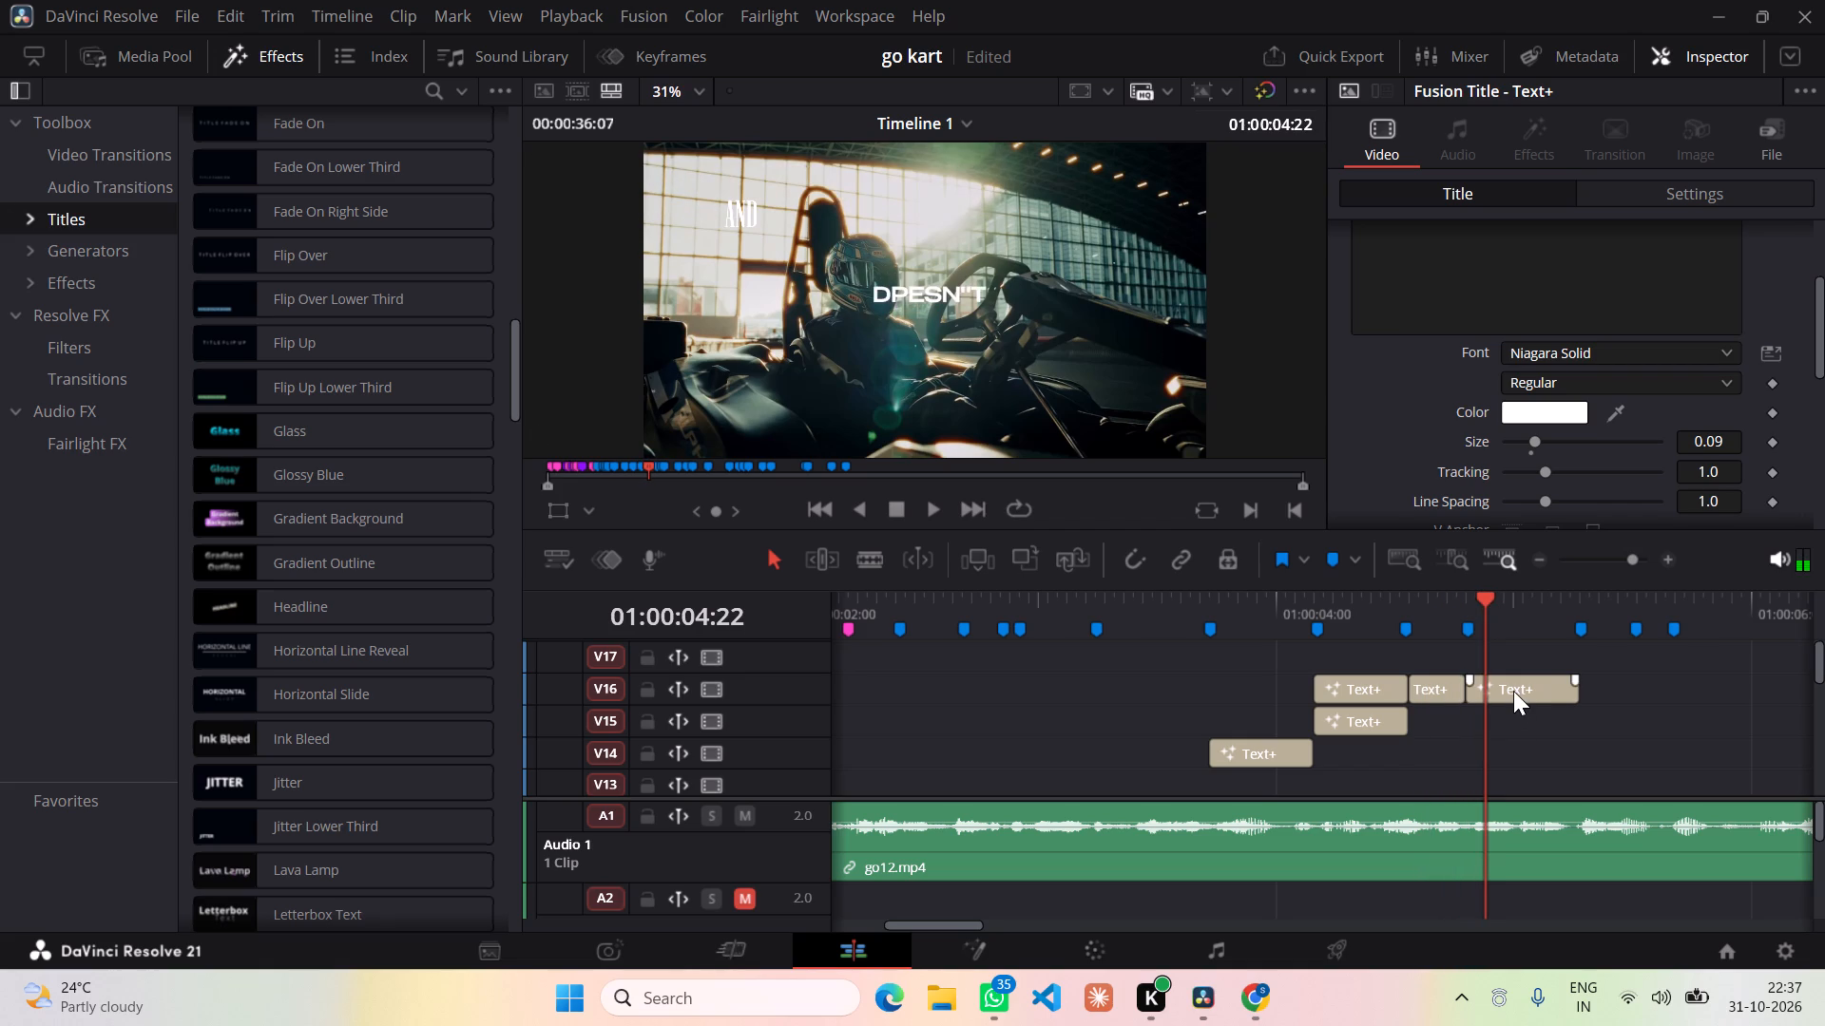
click(1513, 691)
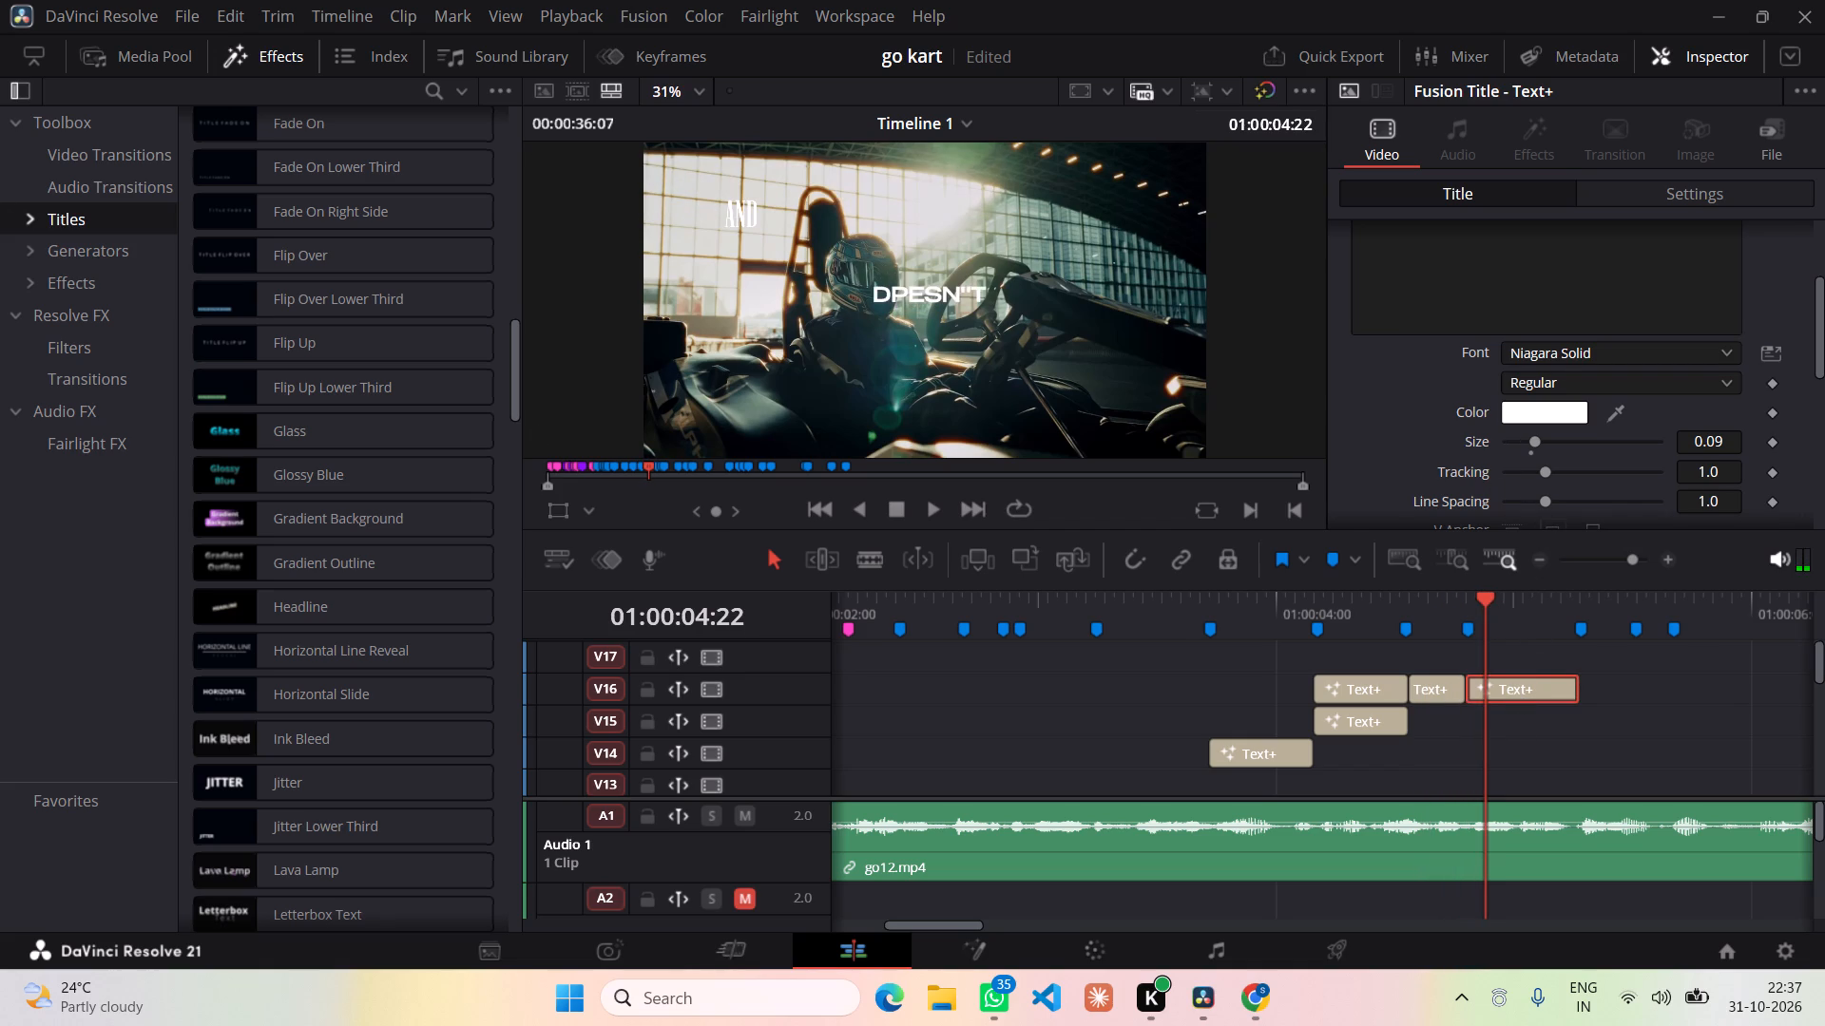
scroll(1540, 276, up, 1)
drag(1412, 355, 1241, 351)
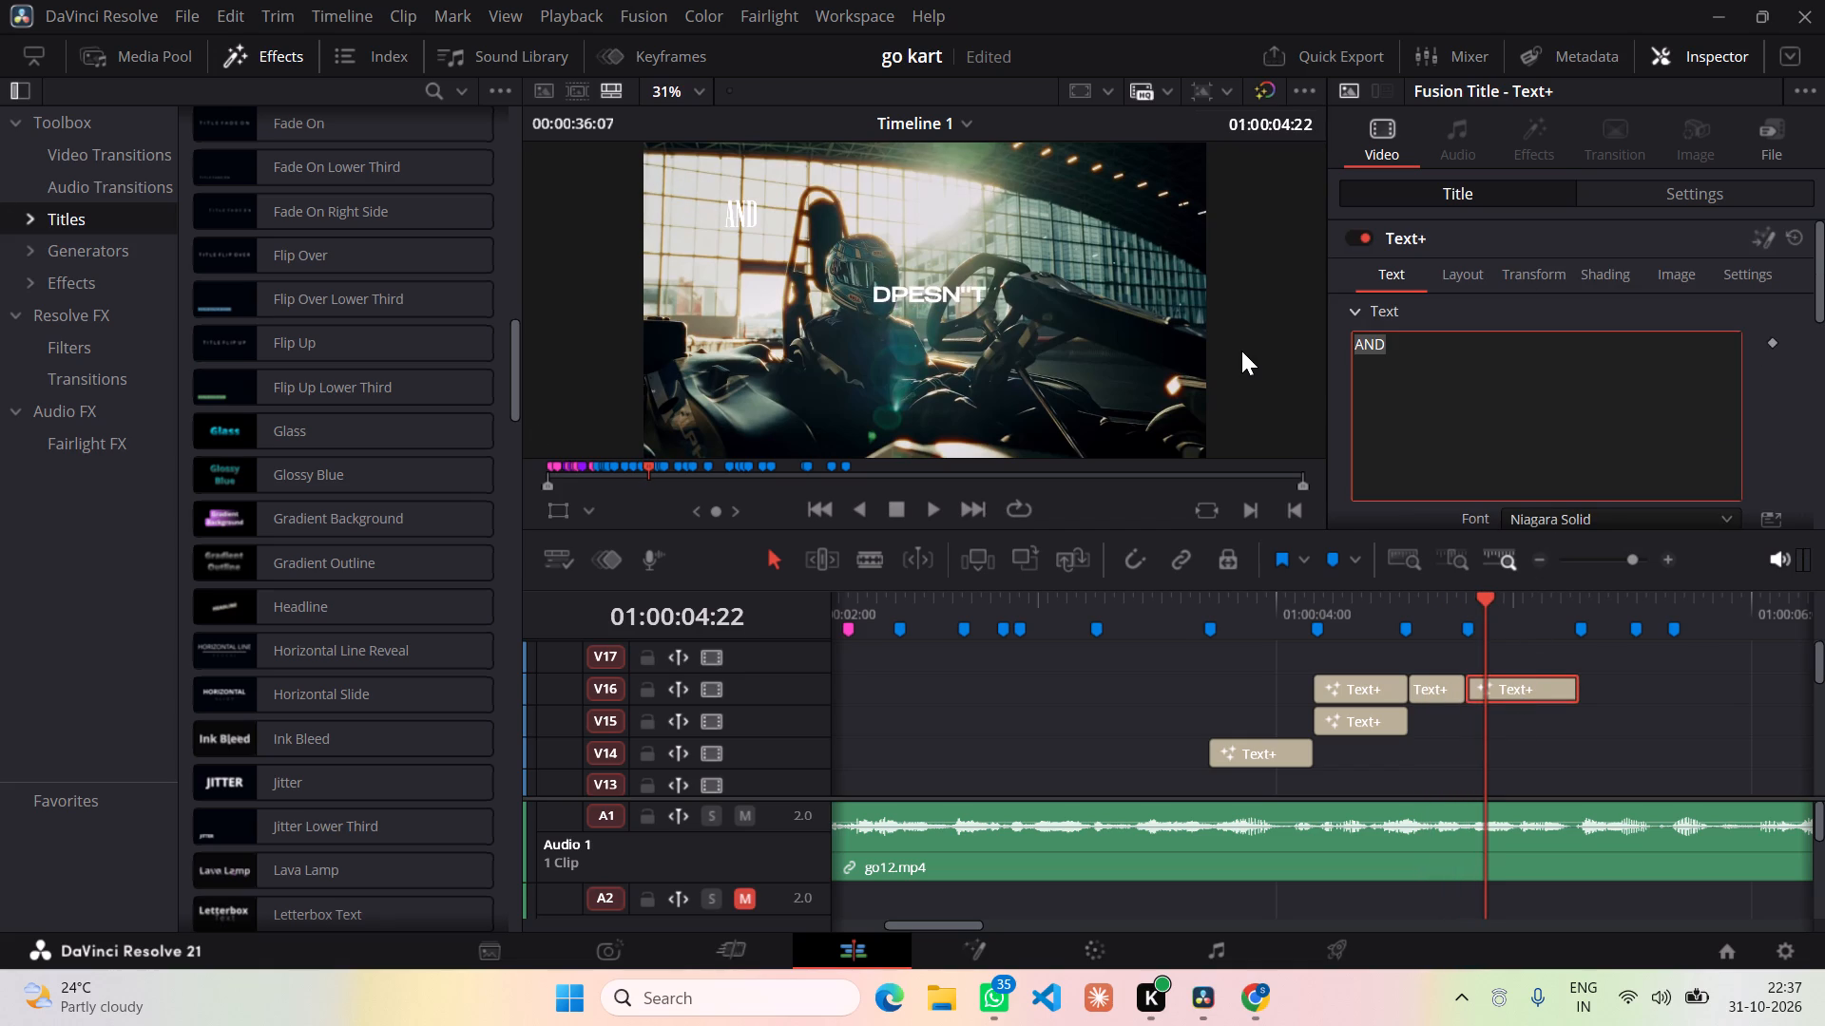
key(BackSpace)
text(DO)
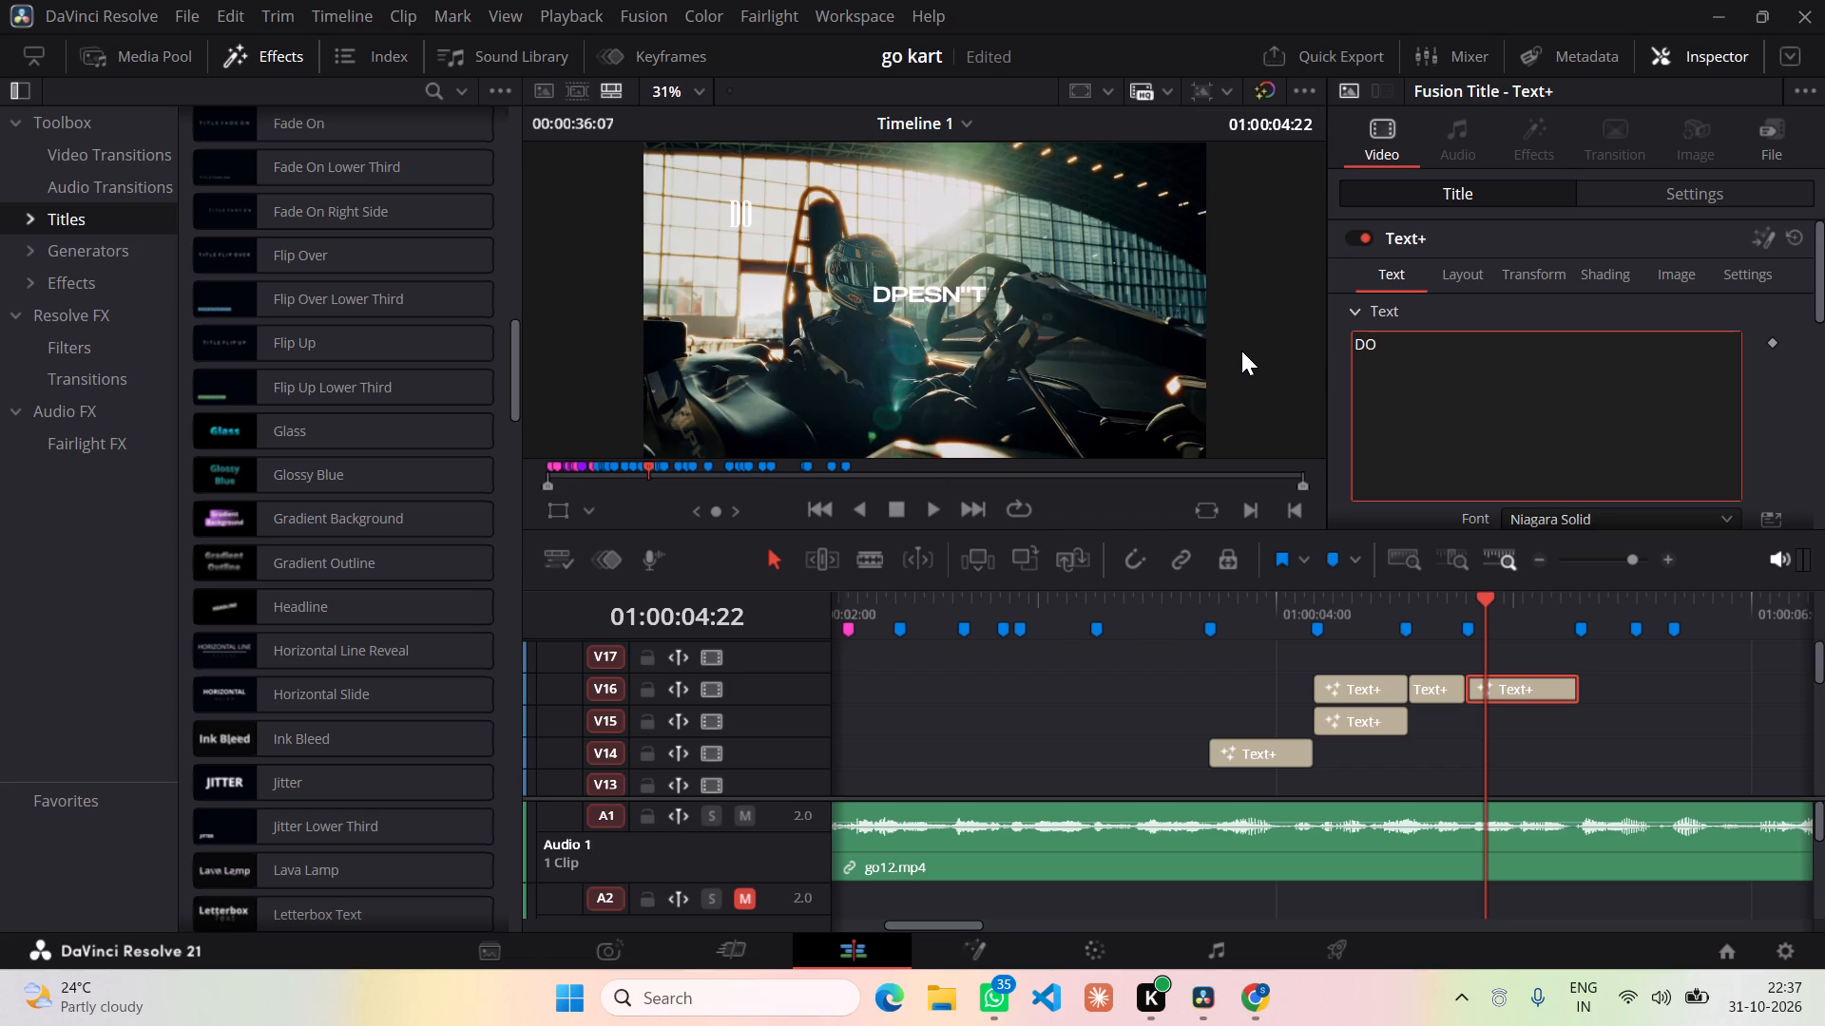
text(EN)
key(BackSpace)
key(s)
key(n)
key(apostrophe)
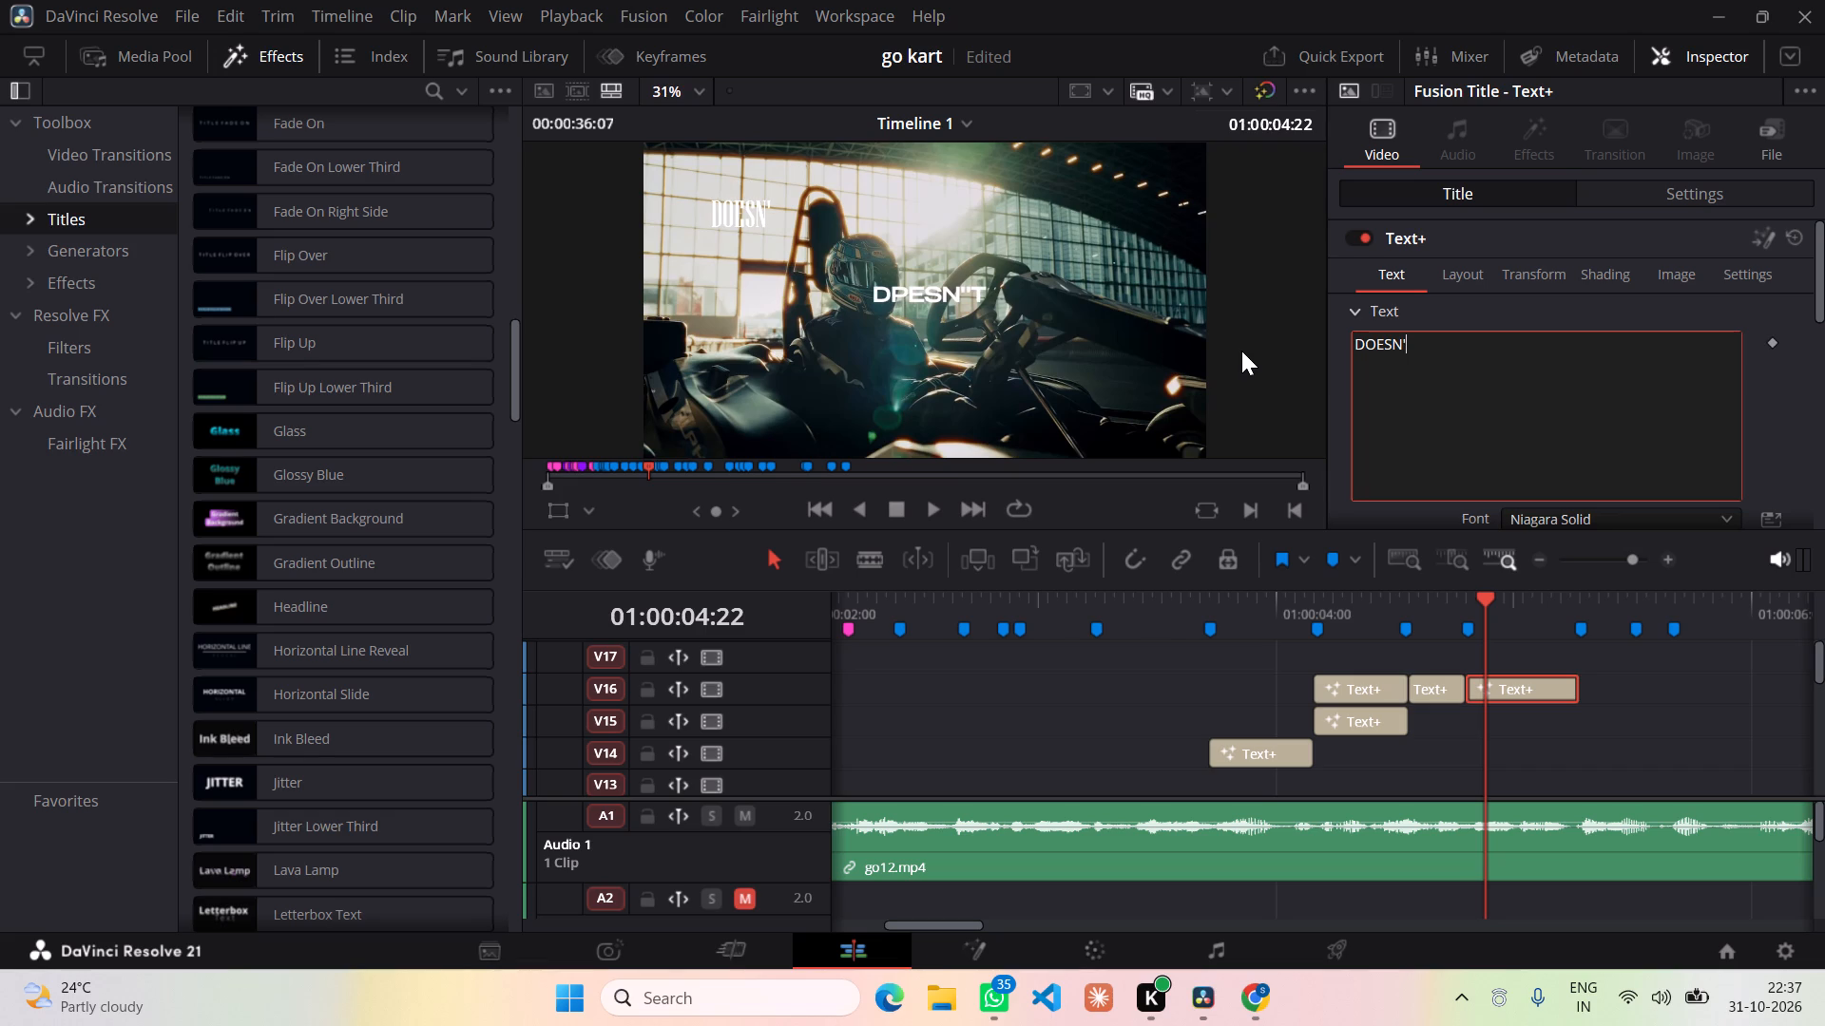
key(y)
key(BackSpace)
key(t)
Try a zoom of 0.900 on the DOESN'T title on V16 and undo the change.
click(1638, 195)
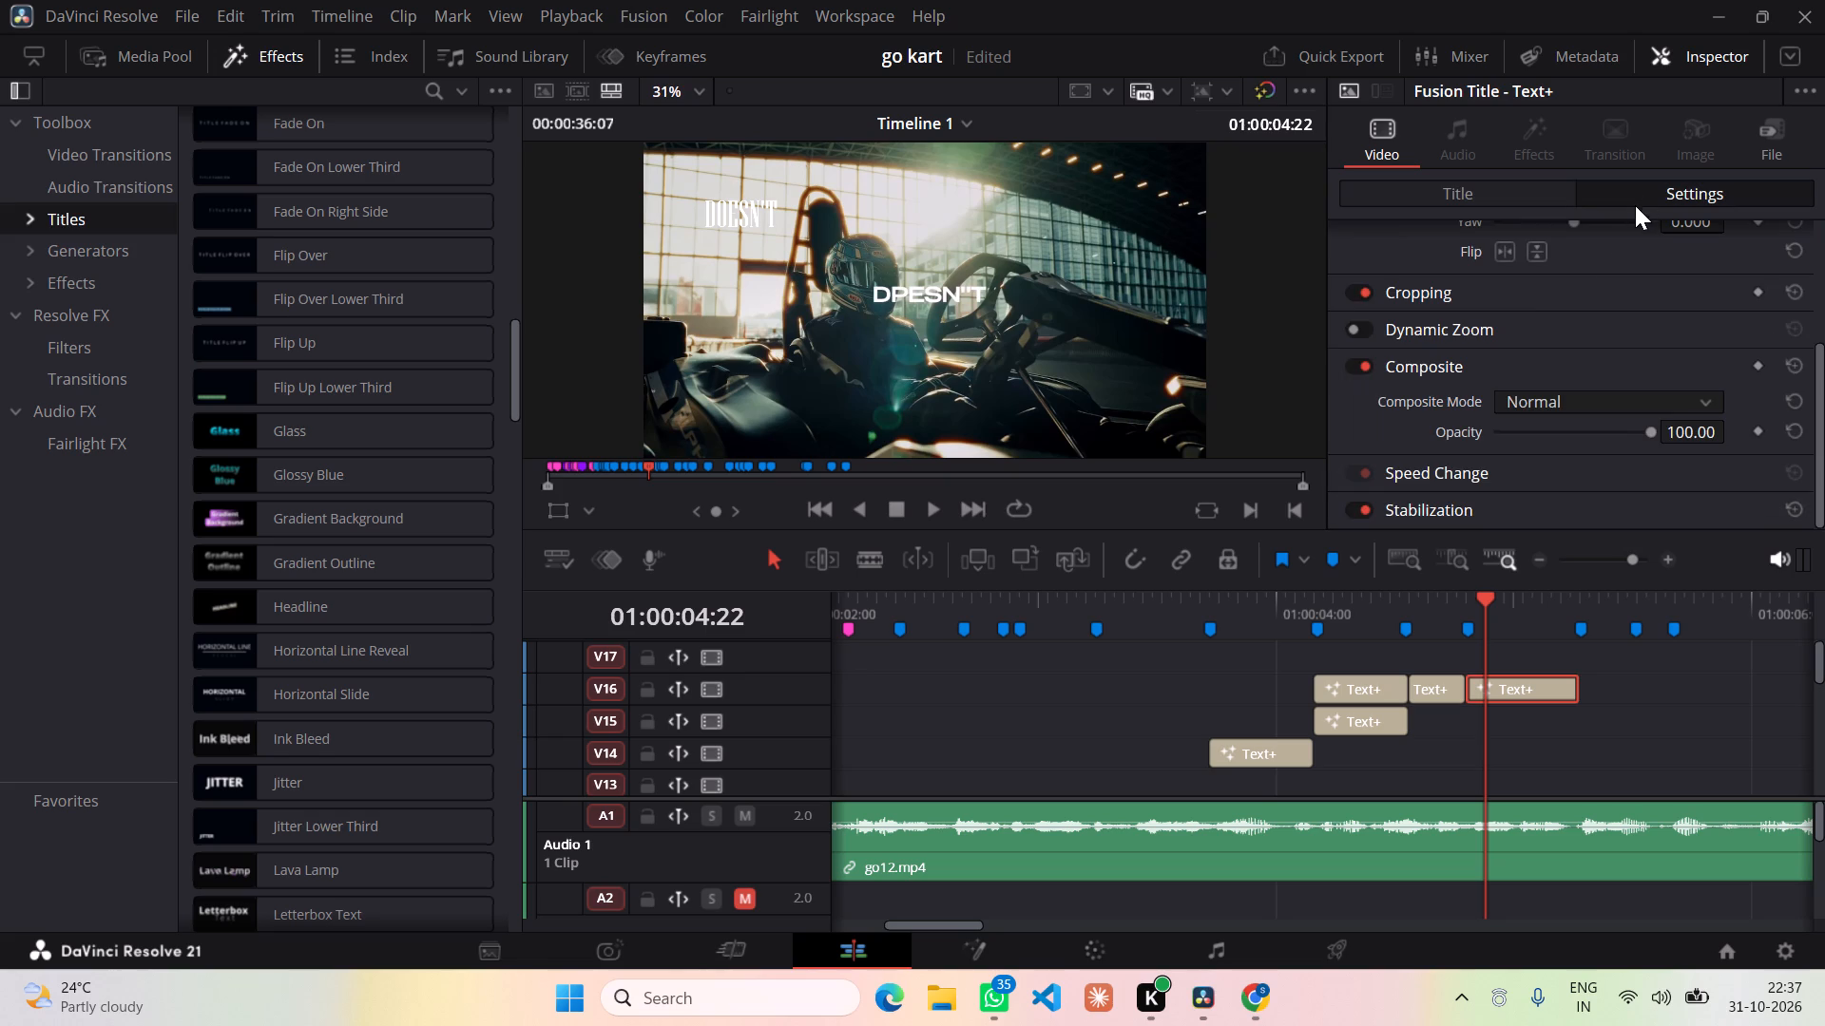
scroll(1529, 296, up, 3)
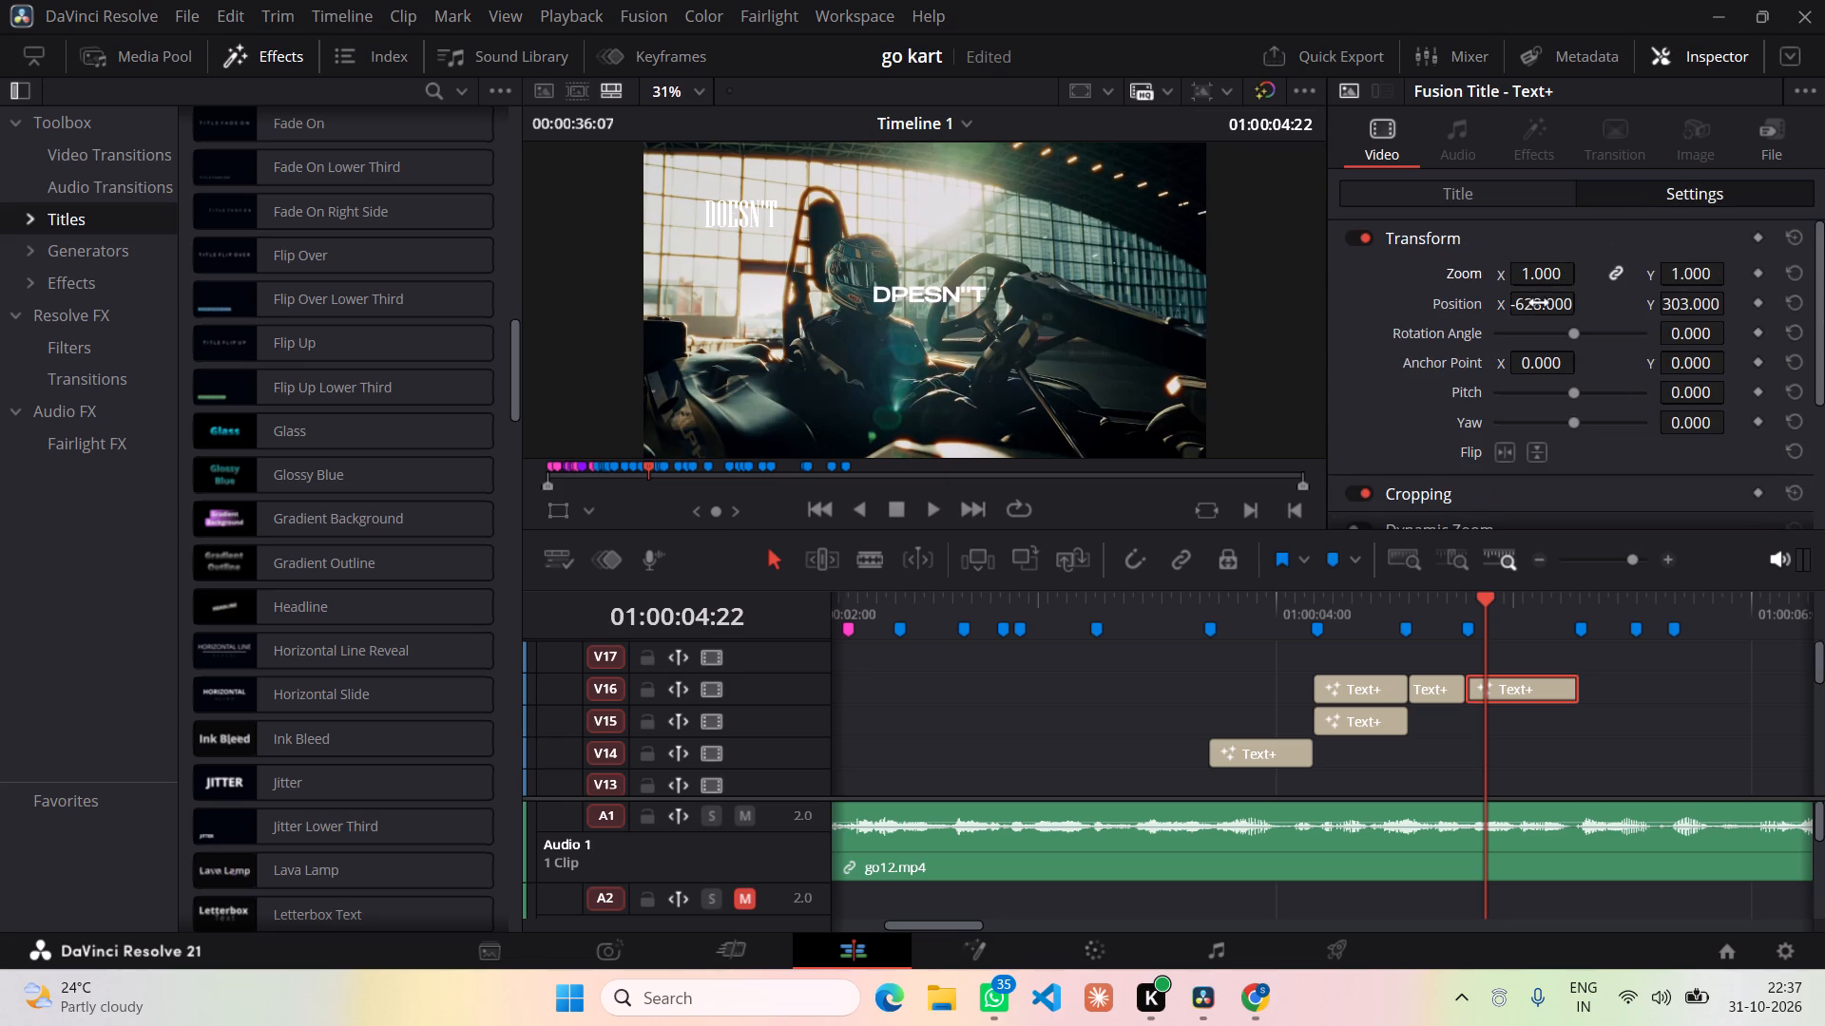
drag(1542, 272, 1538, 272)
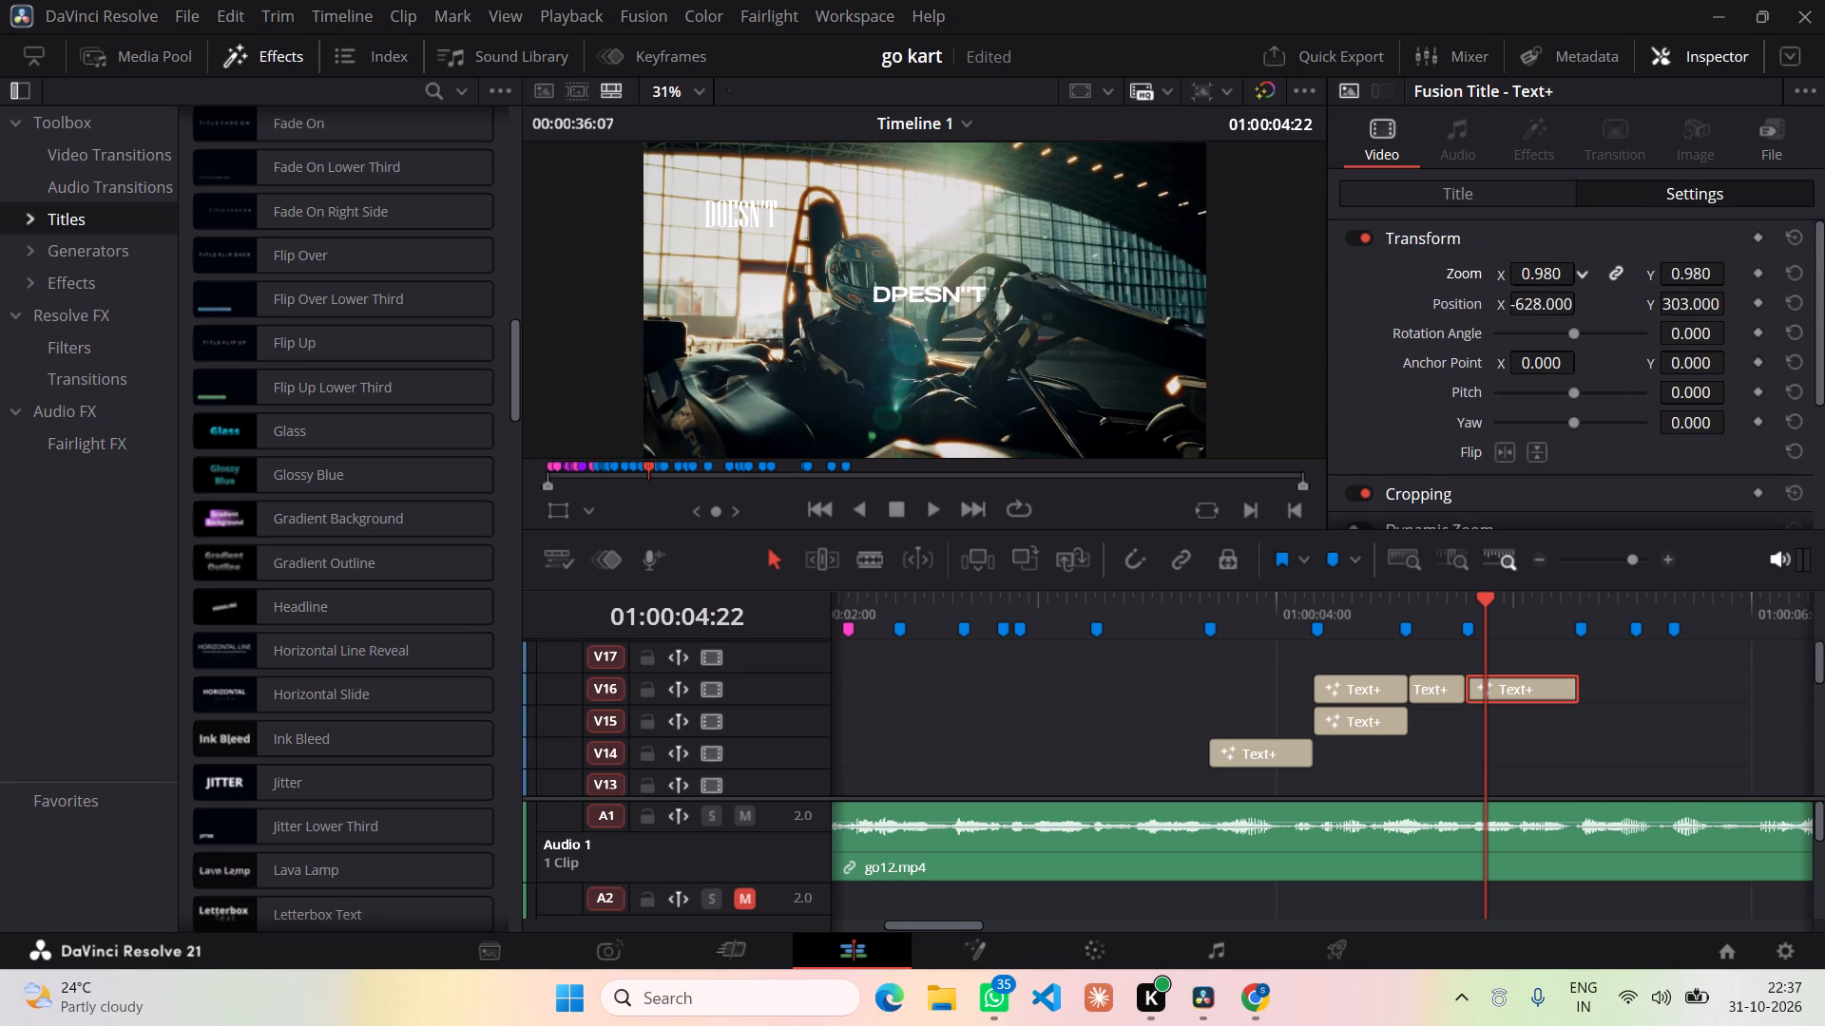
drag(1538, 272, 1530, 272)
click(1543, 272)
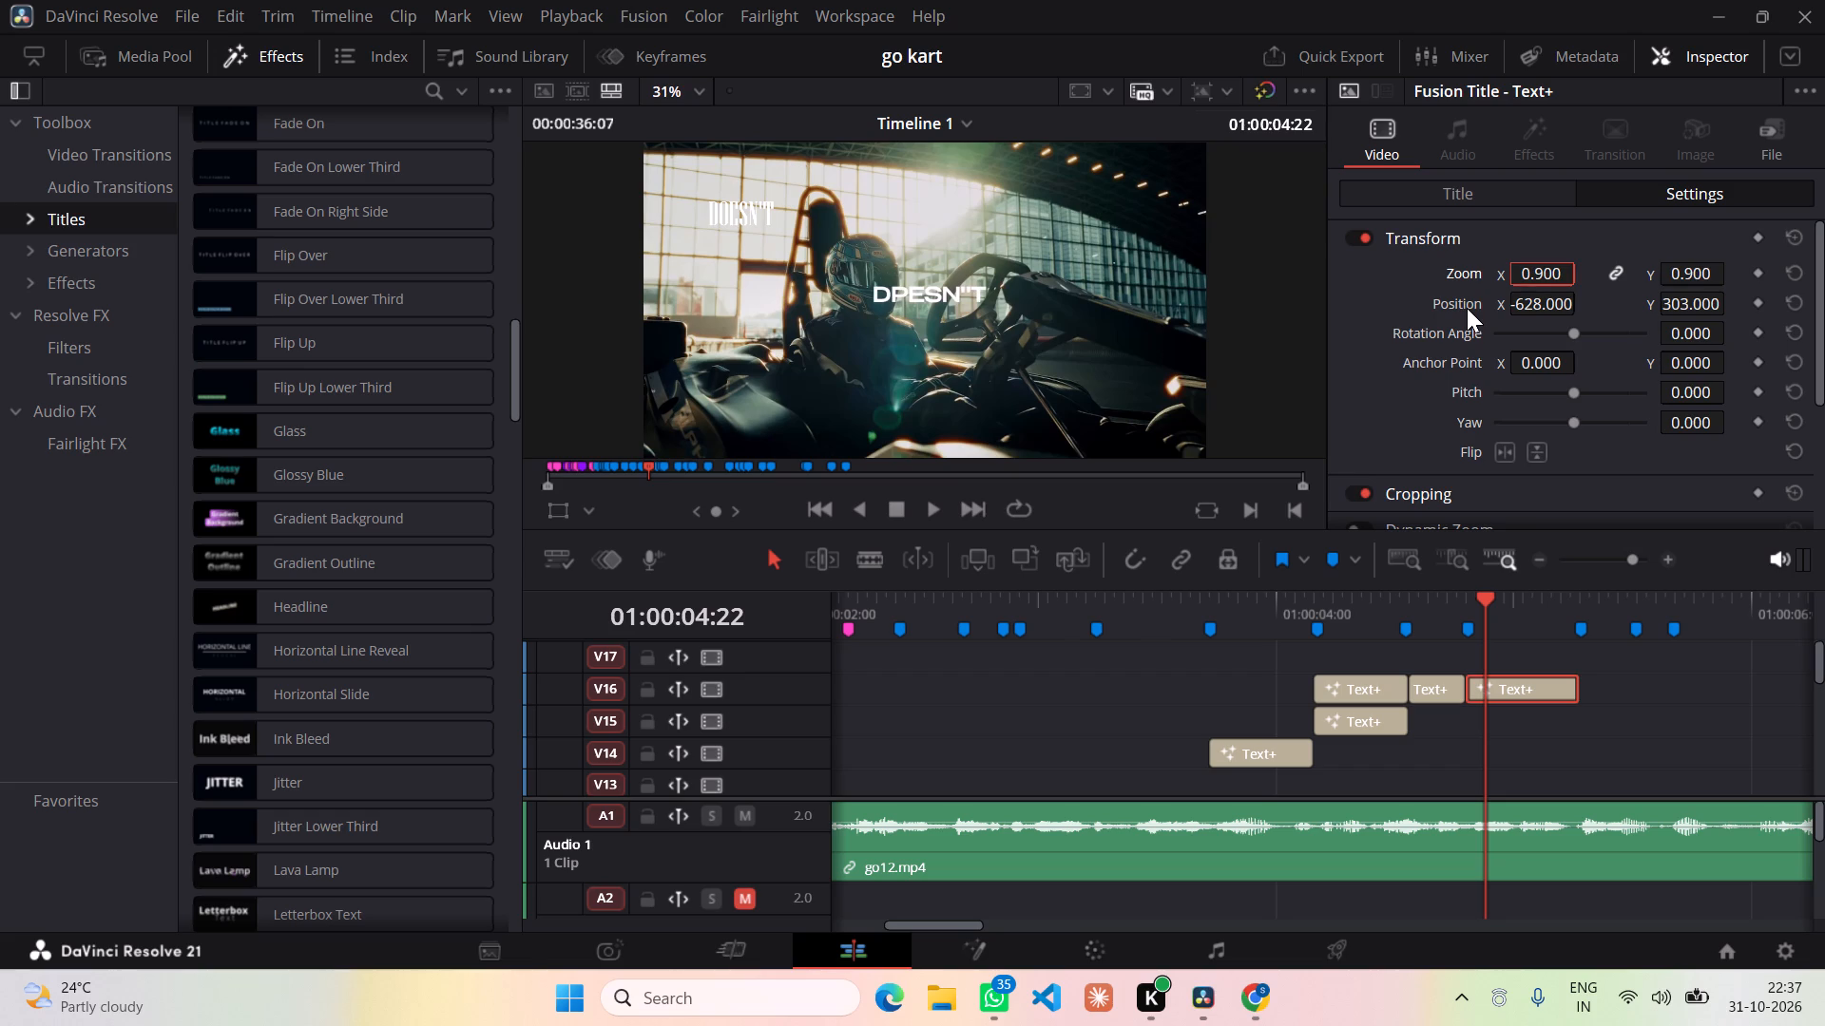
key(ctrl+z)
Reposition the DOESN'T title over the matching reference word at X -38, Y 27.
drag(1533, 308, 1481, 307)
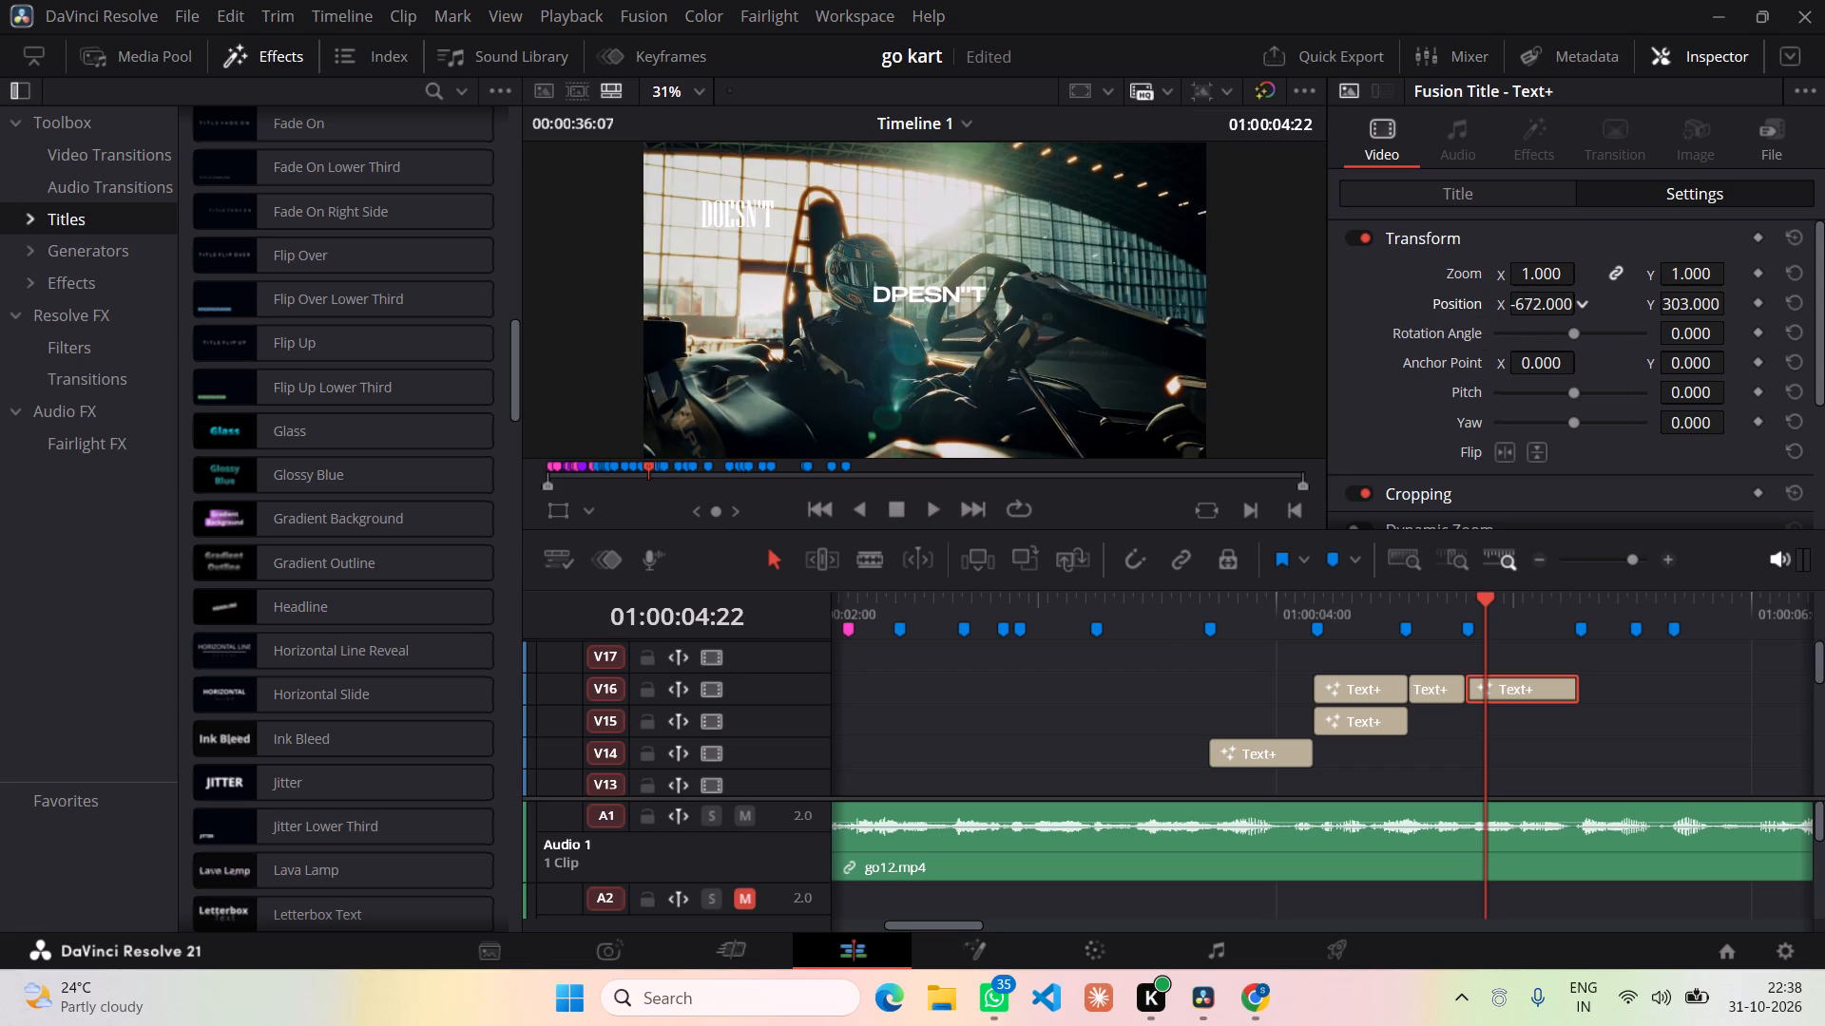
drag(1481, 307, 1338, 562)
drag(1689, 303, 587, 598)
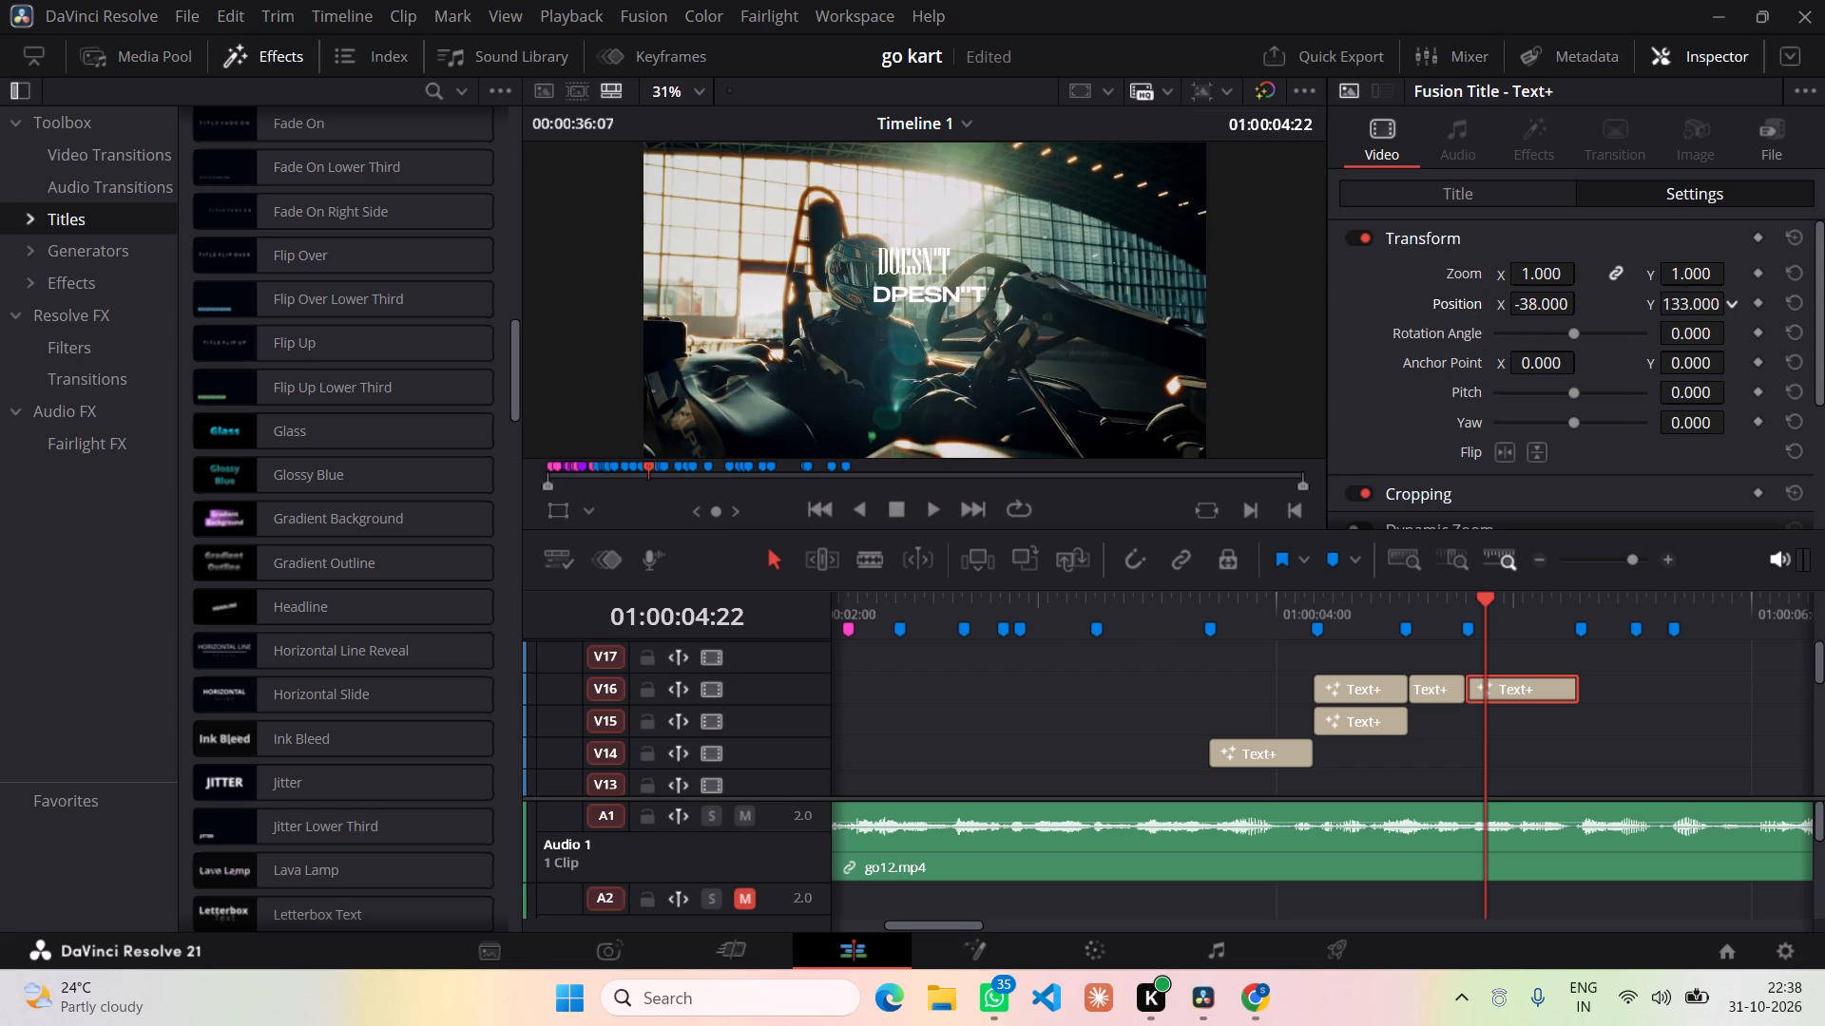
drag(587, 598, 470, 642)
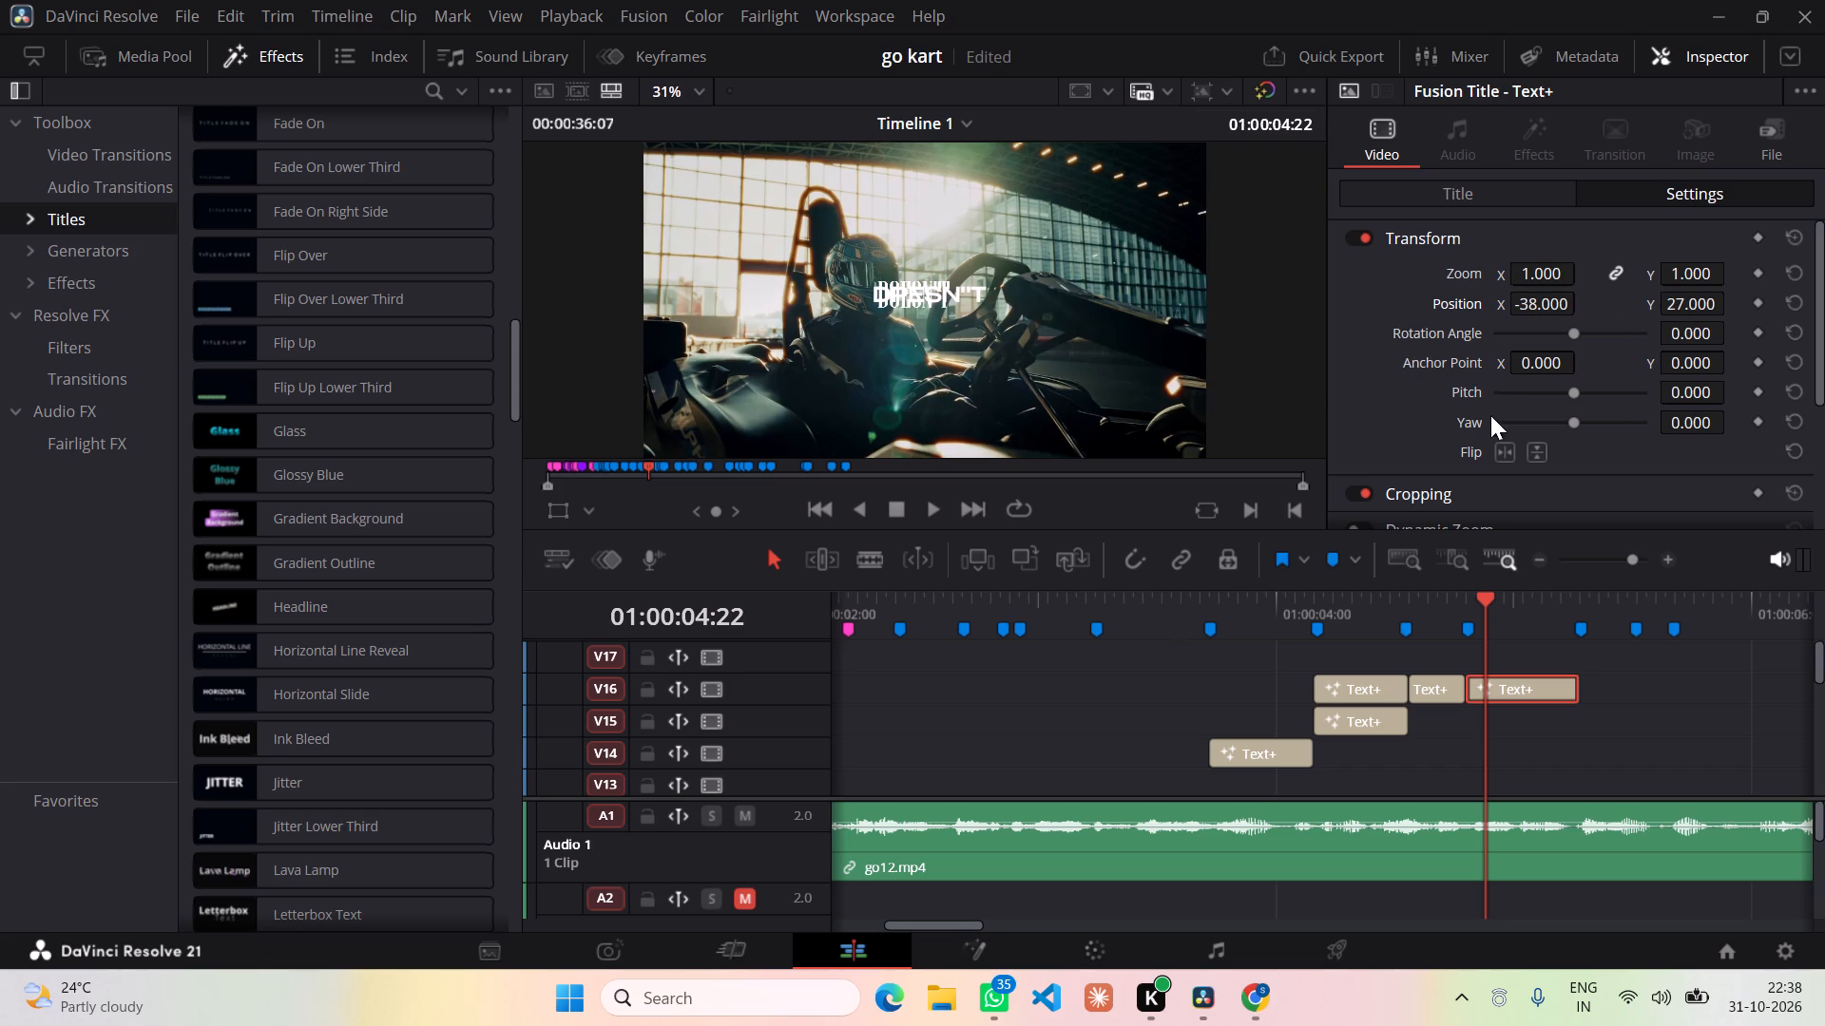
Paste the copied Text+ title at 01:00:05:07 and move it up to V16, directly after the DOESN'T title.
drag(1482, 597, 1525, 599)
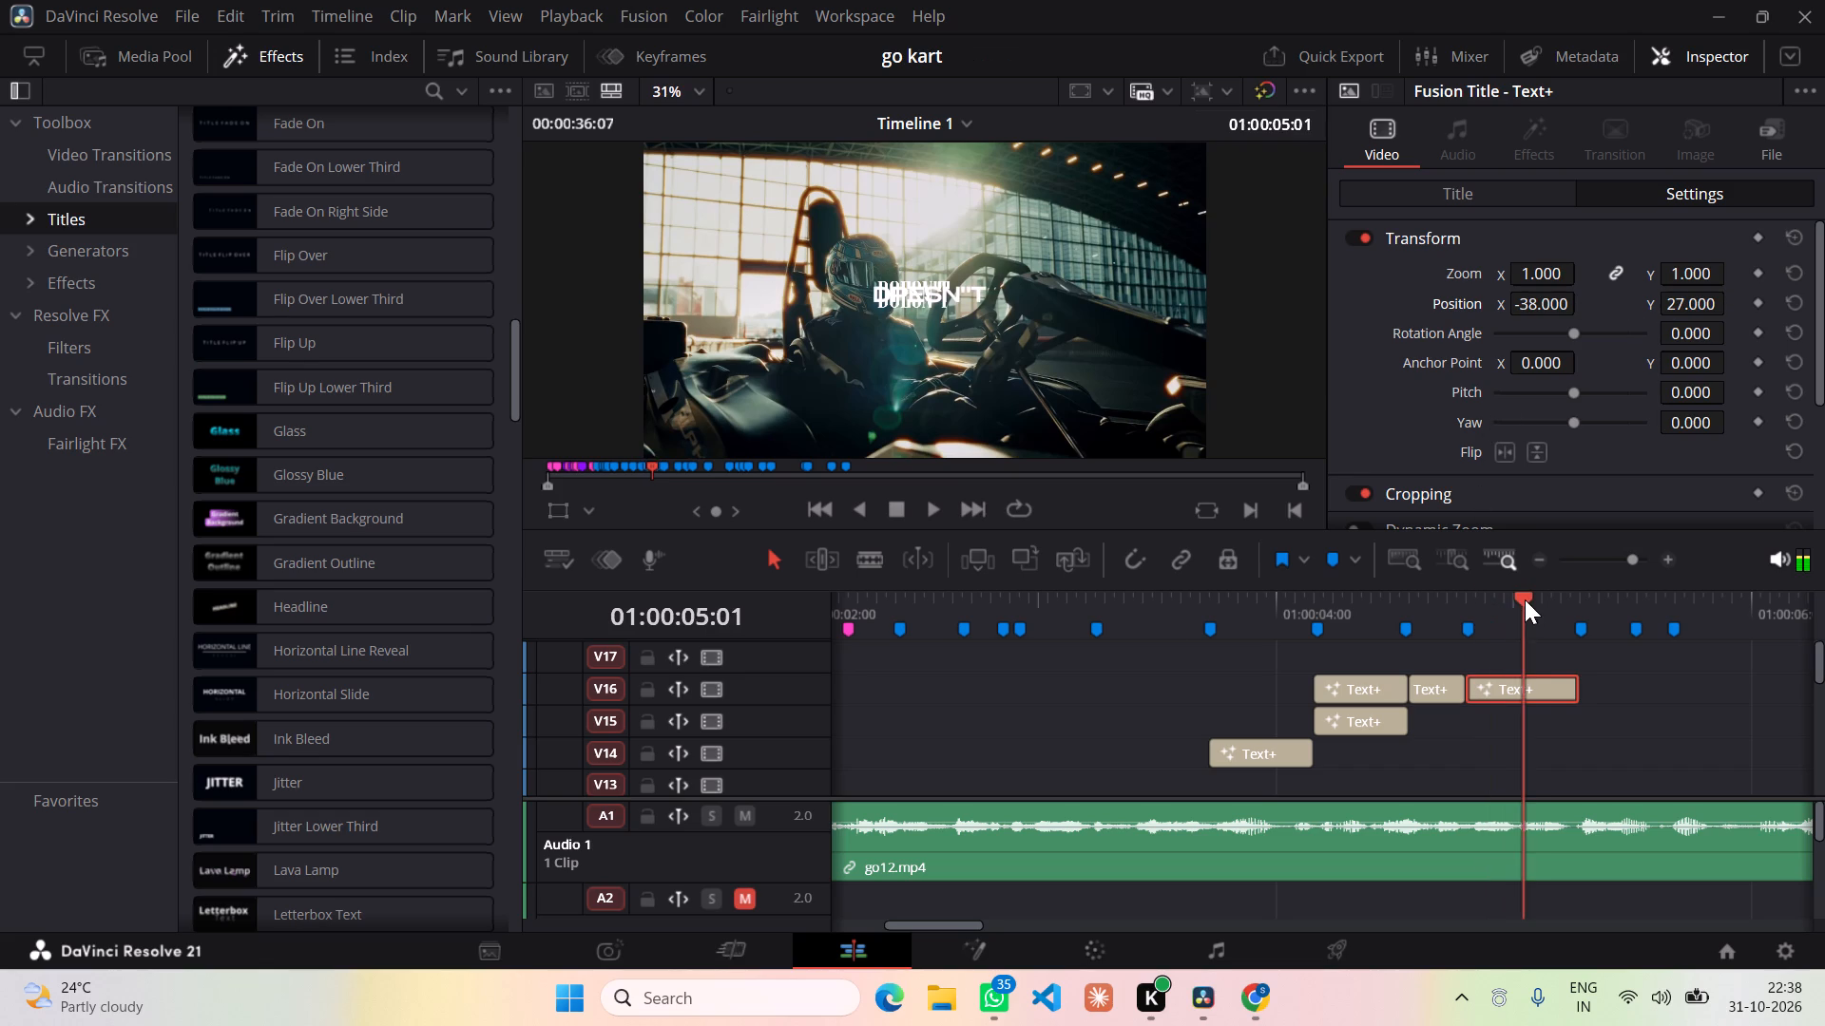
drag(1525, 599, 1587, 599)
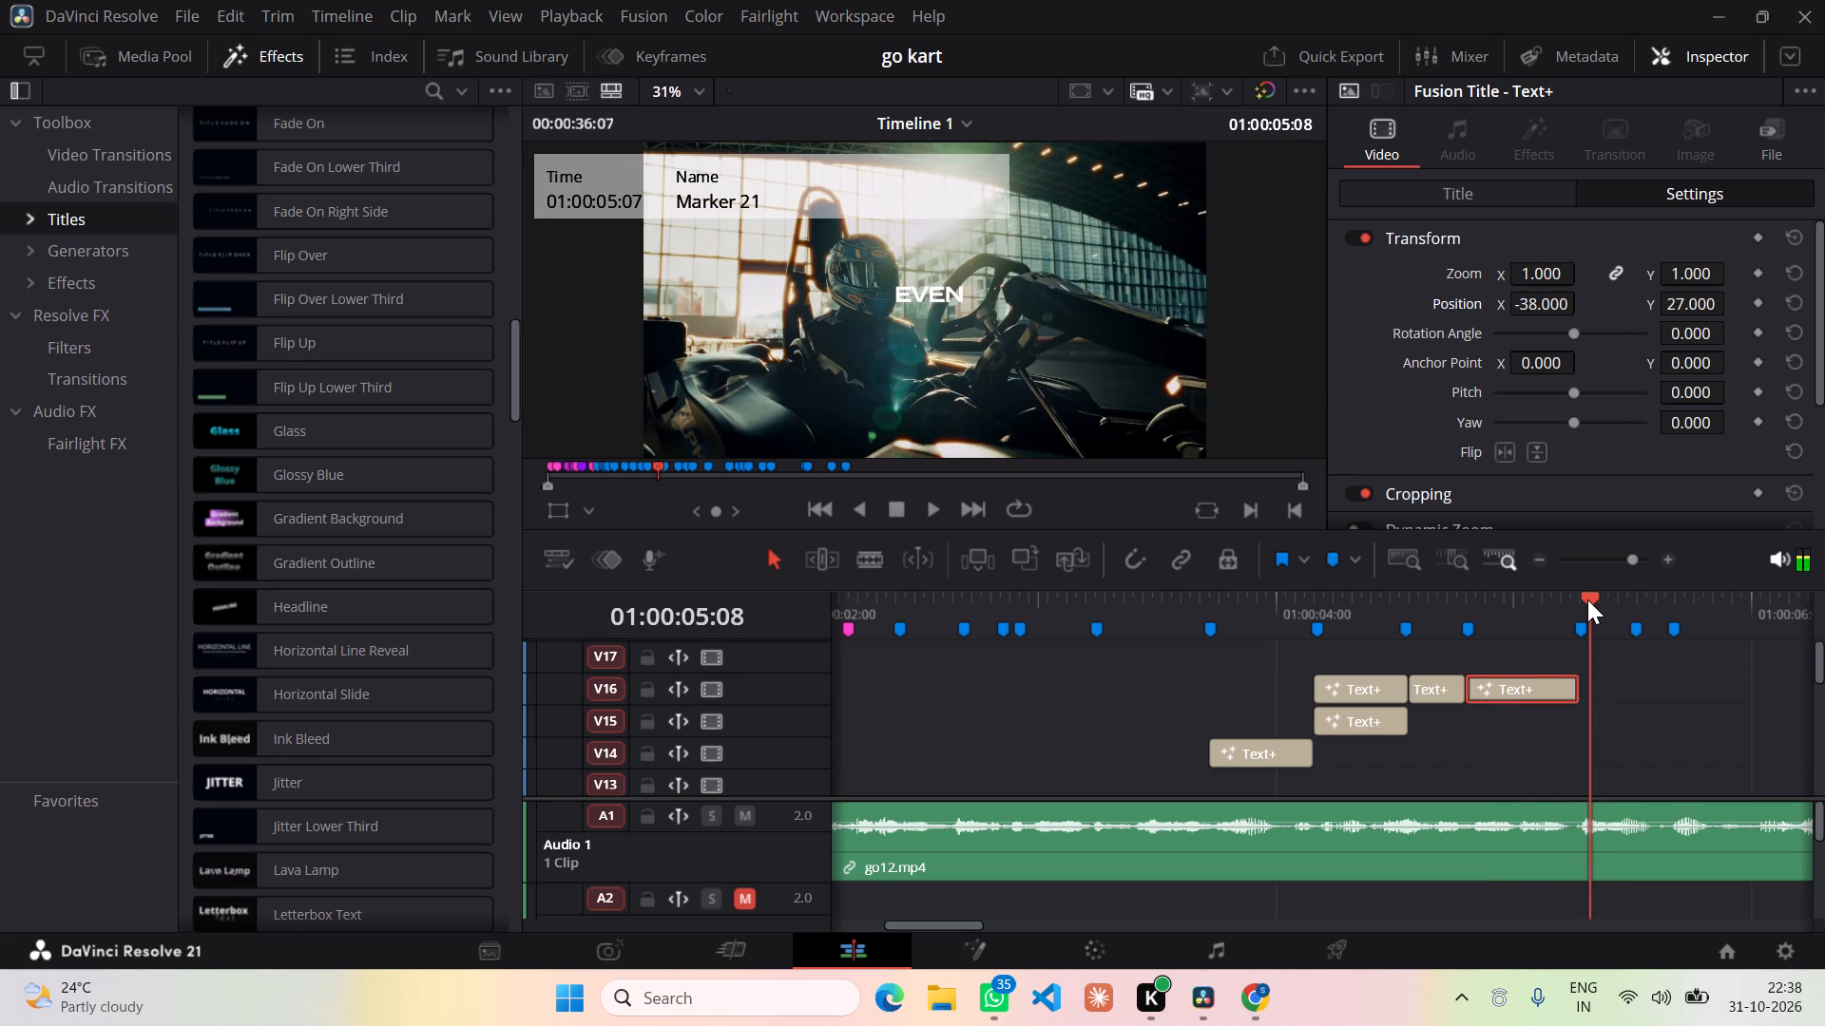
drag(1587, 599, 1580, 599)
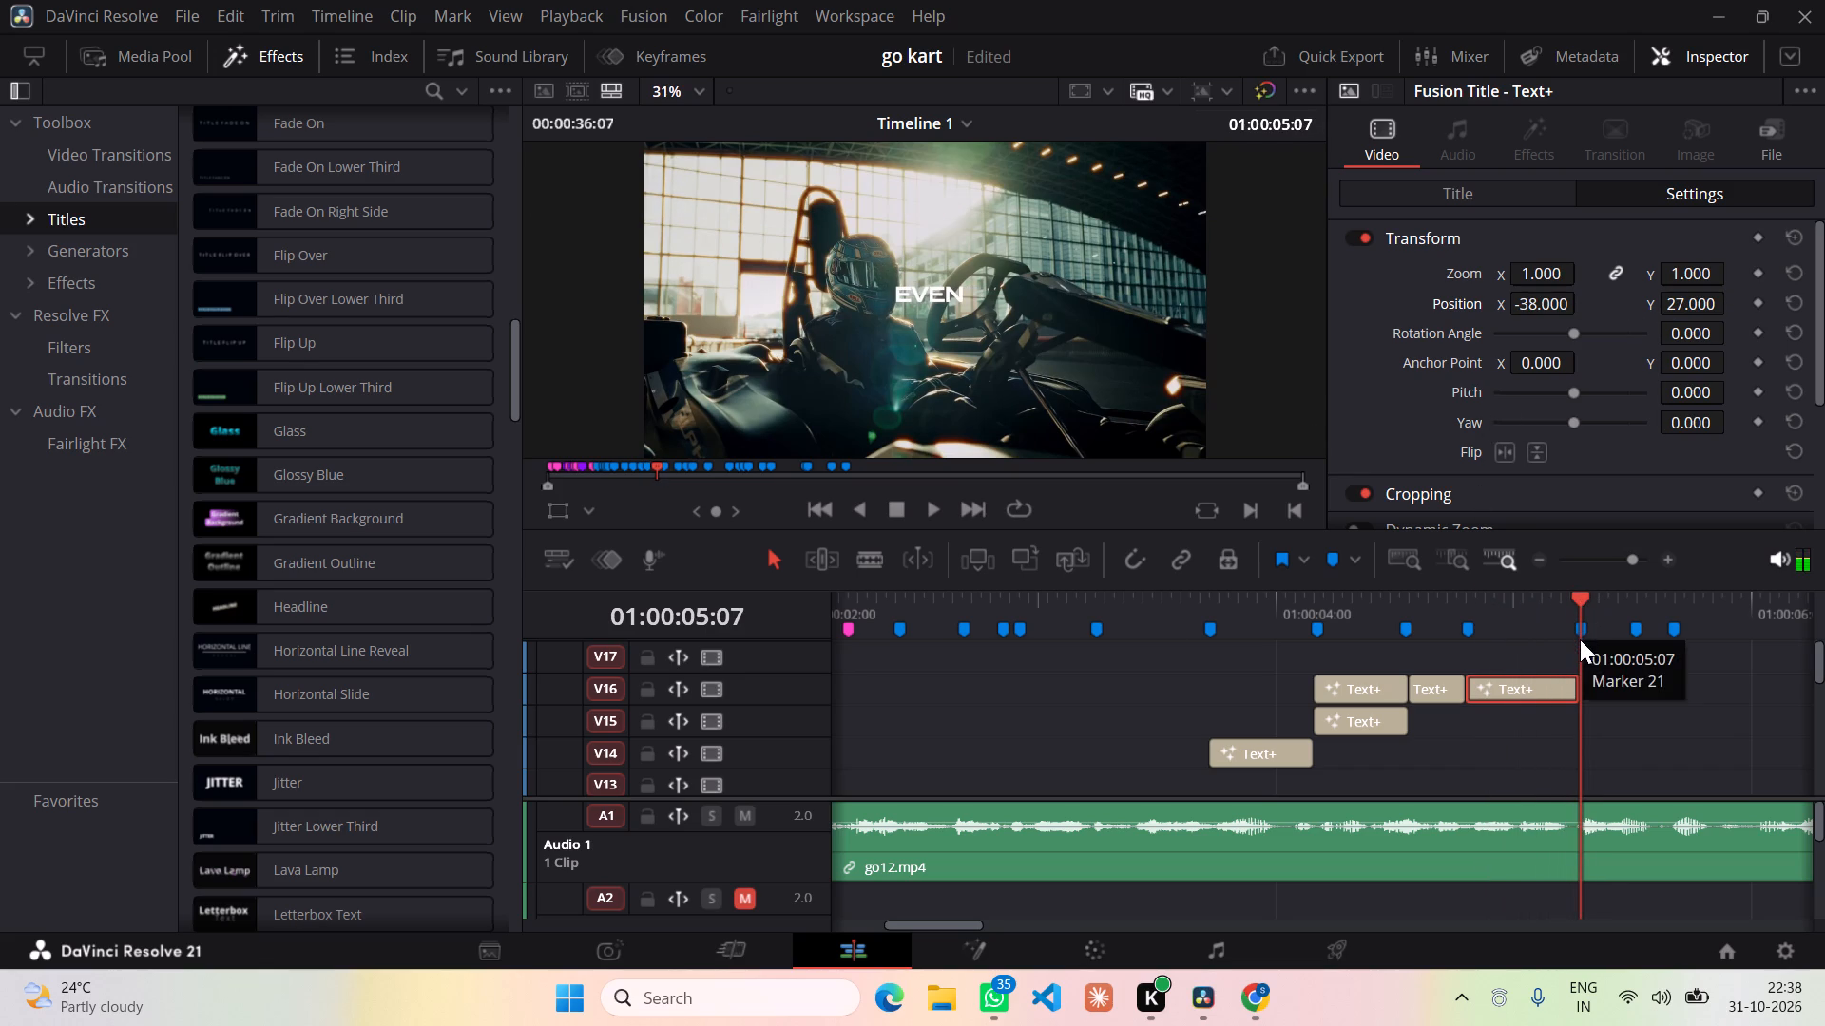
key(ctrl+v)
scroll(1611, 693, down, 2)
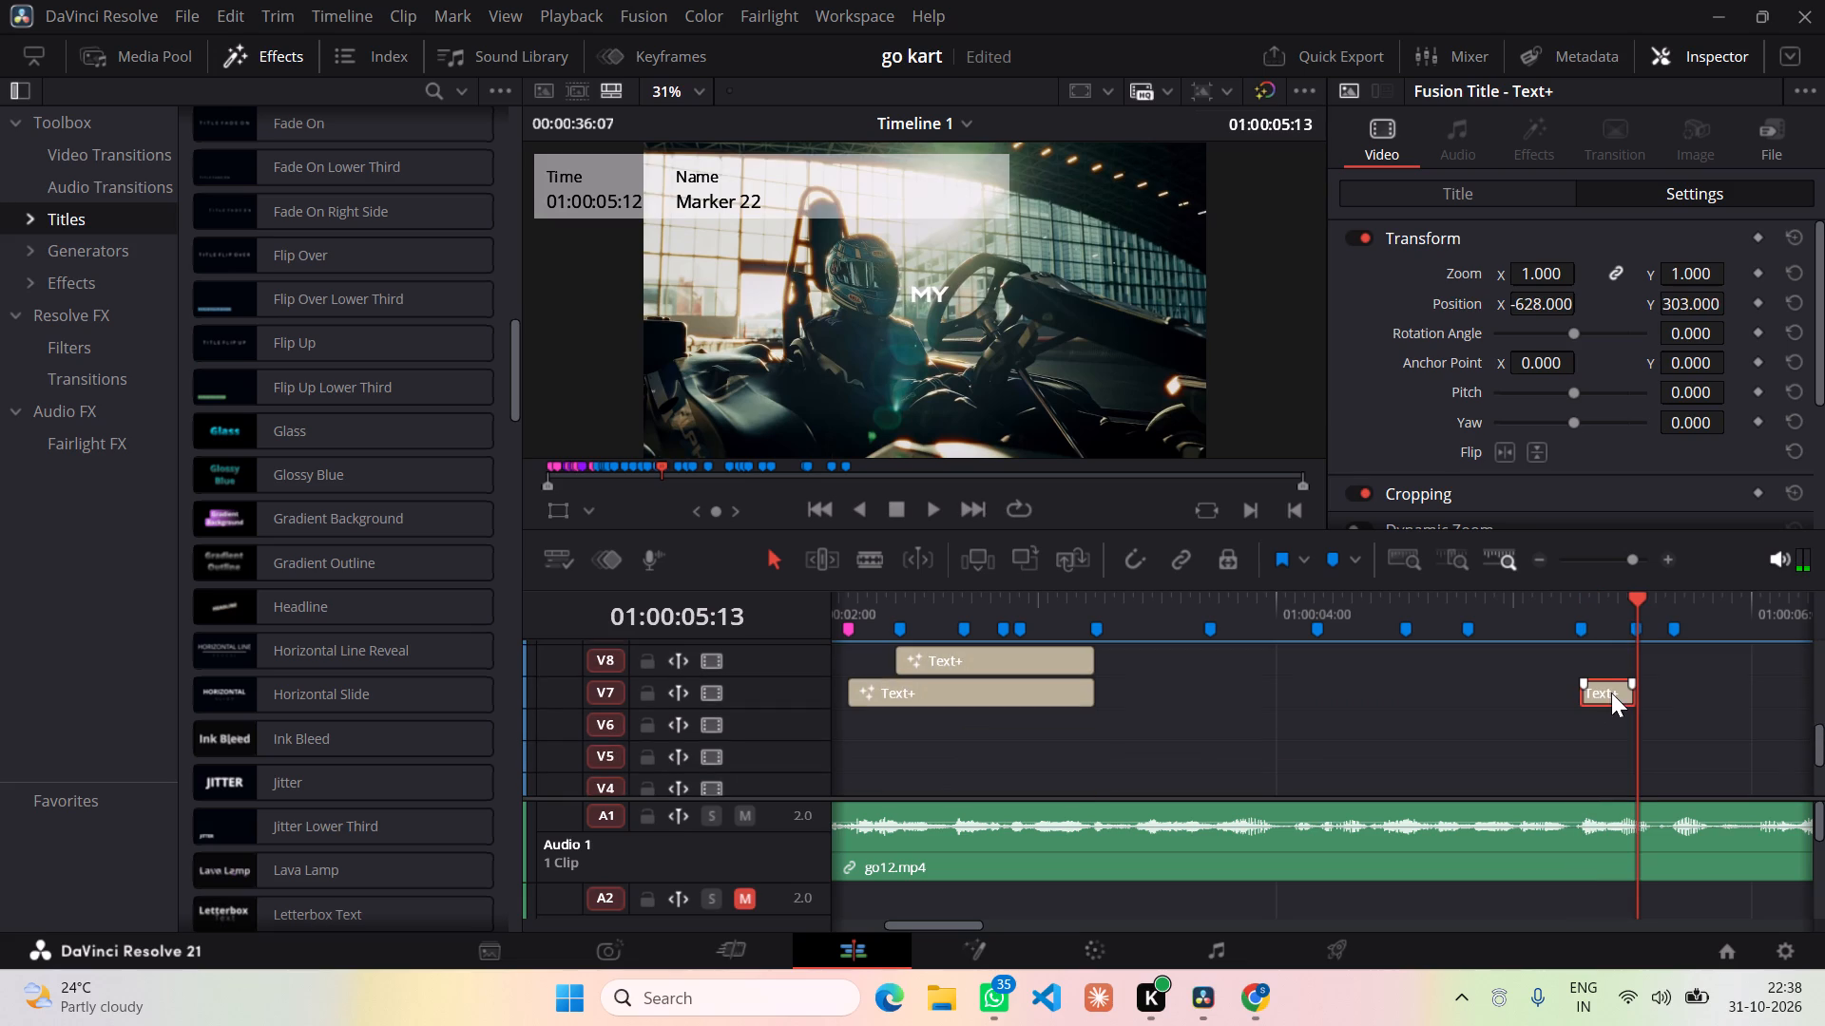
drag(1608, 691, 1588, 657)
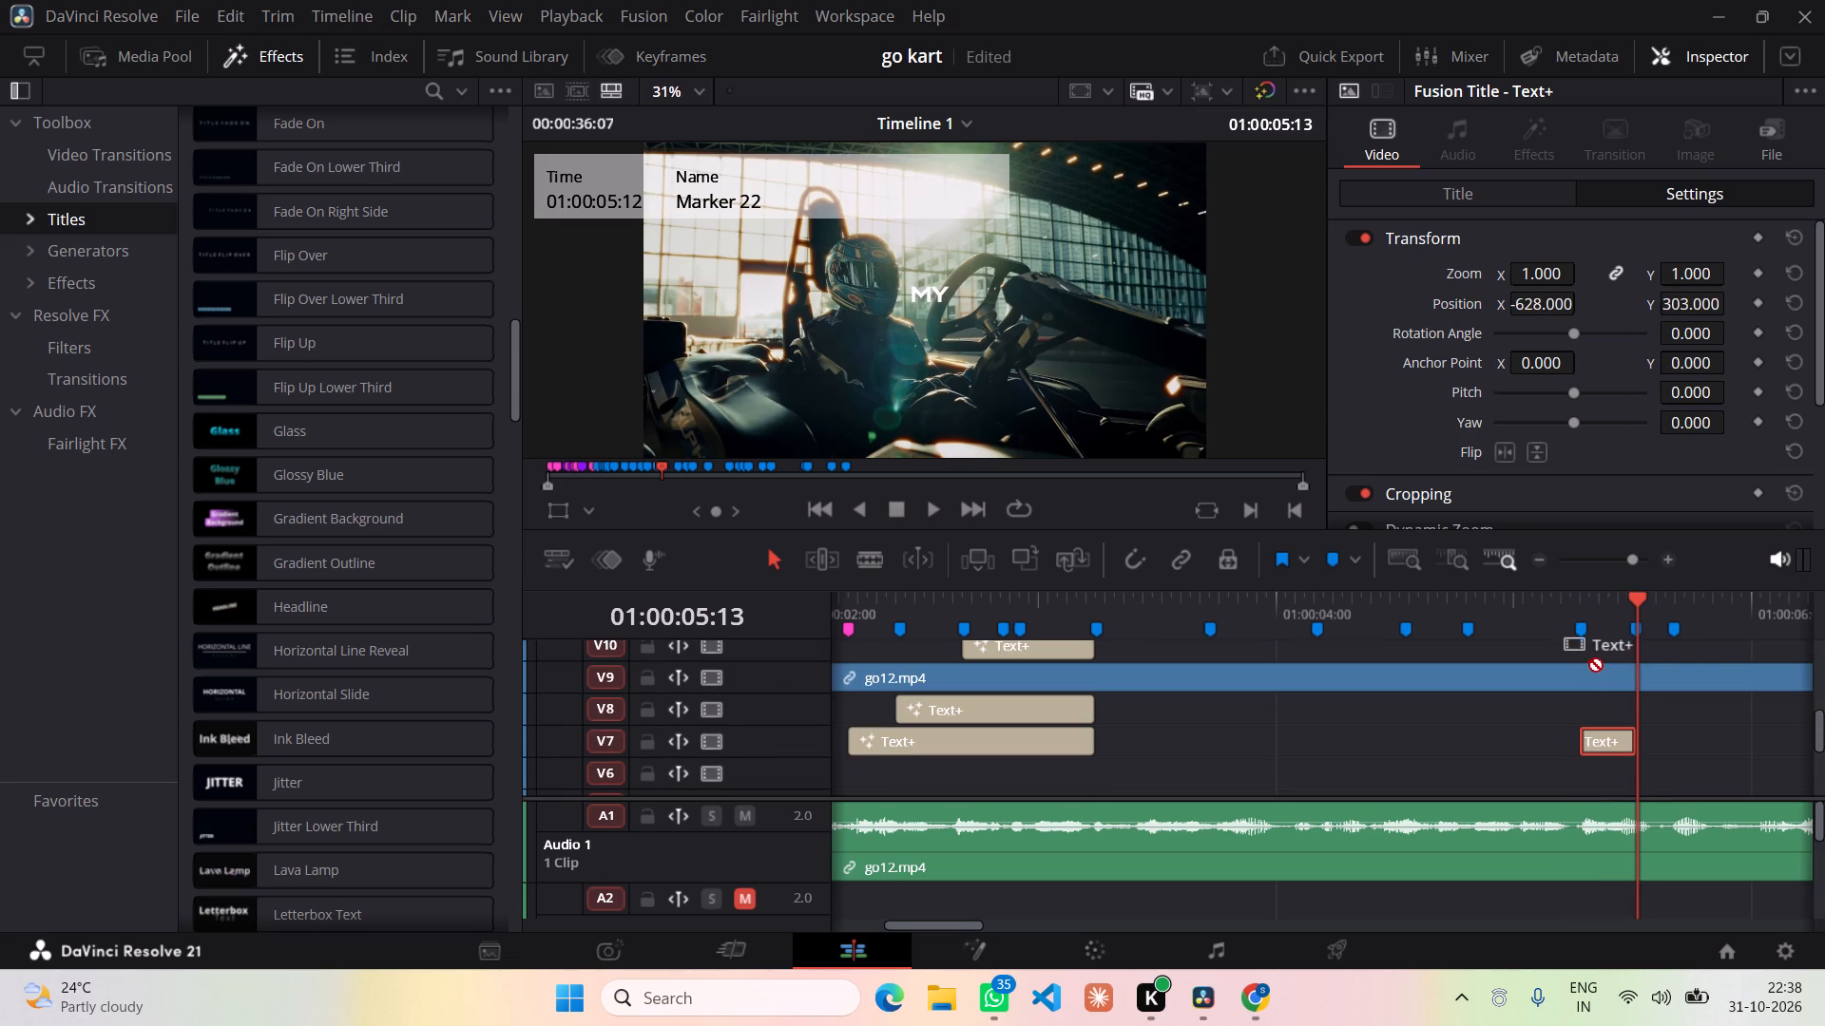
drag(1588, 657, 1589, 728)
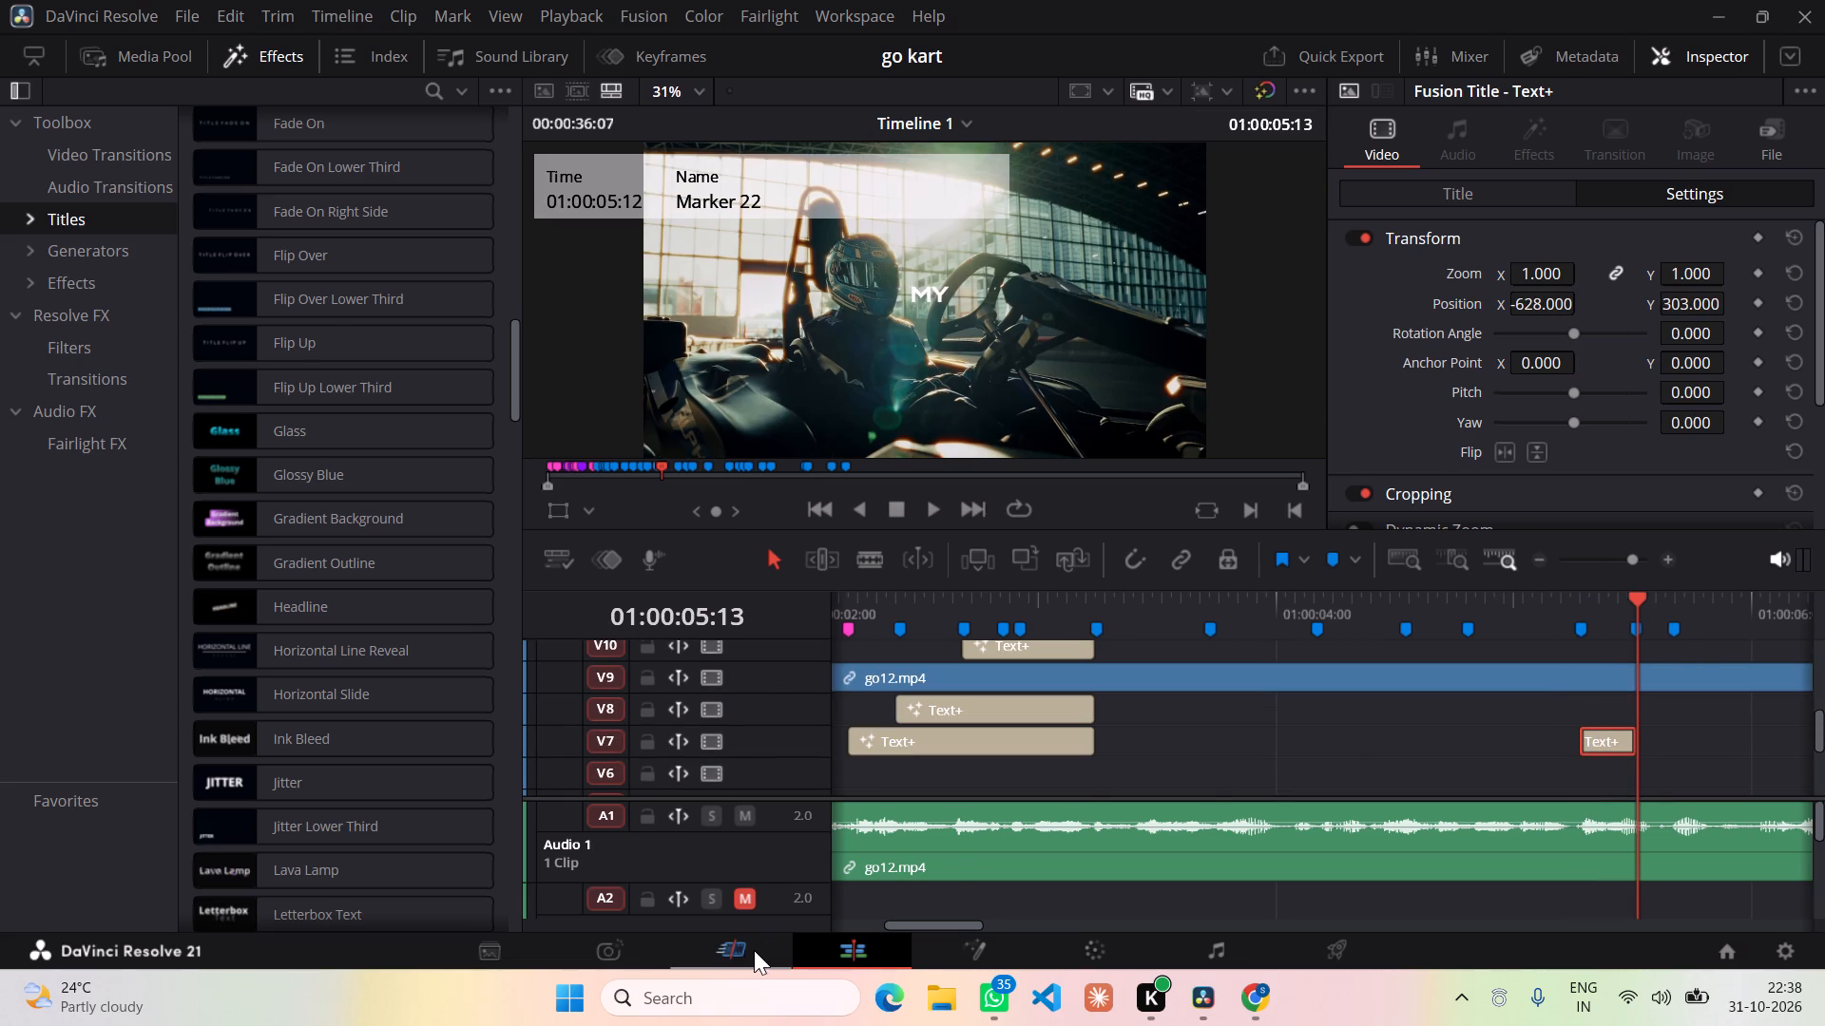
click(759, 950)
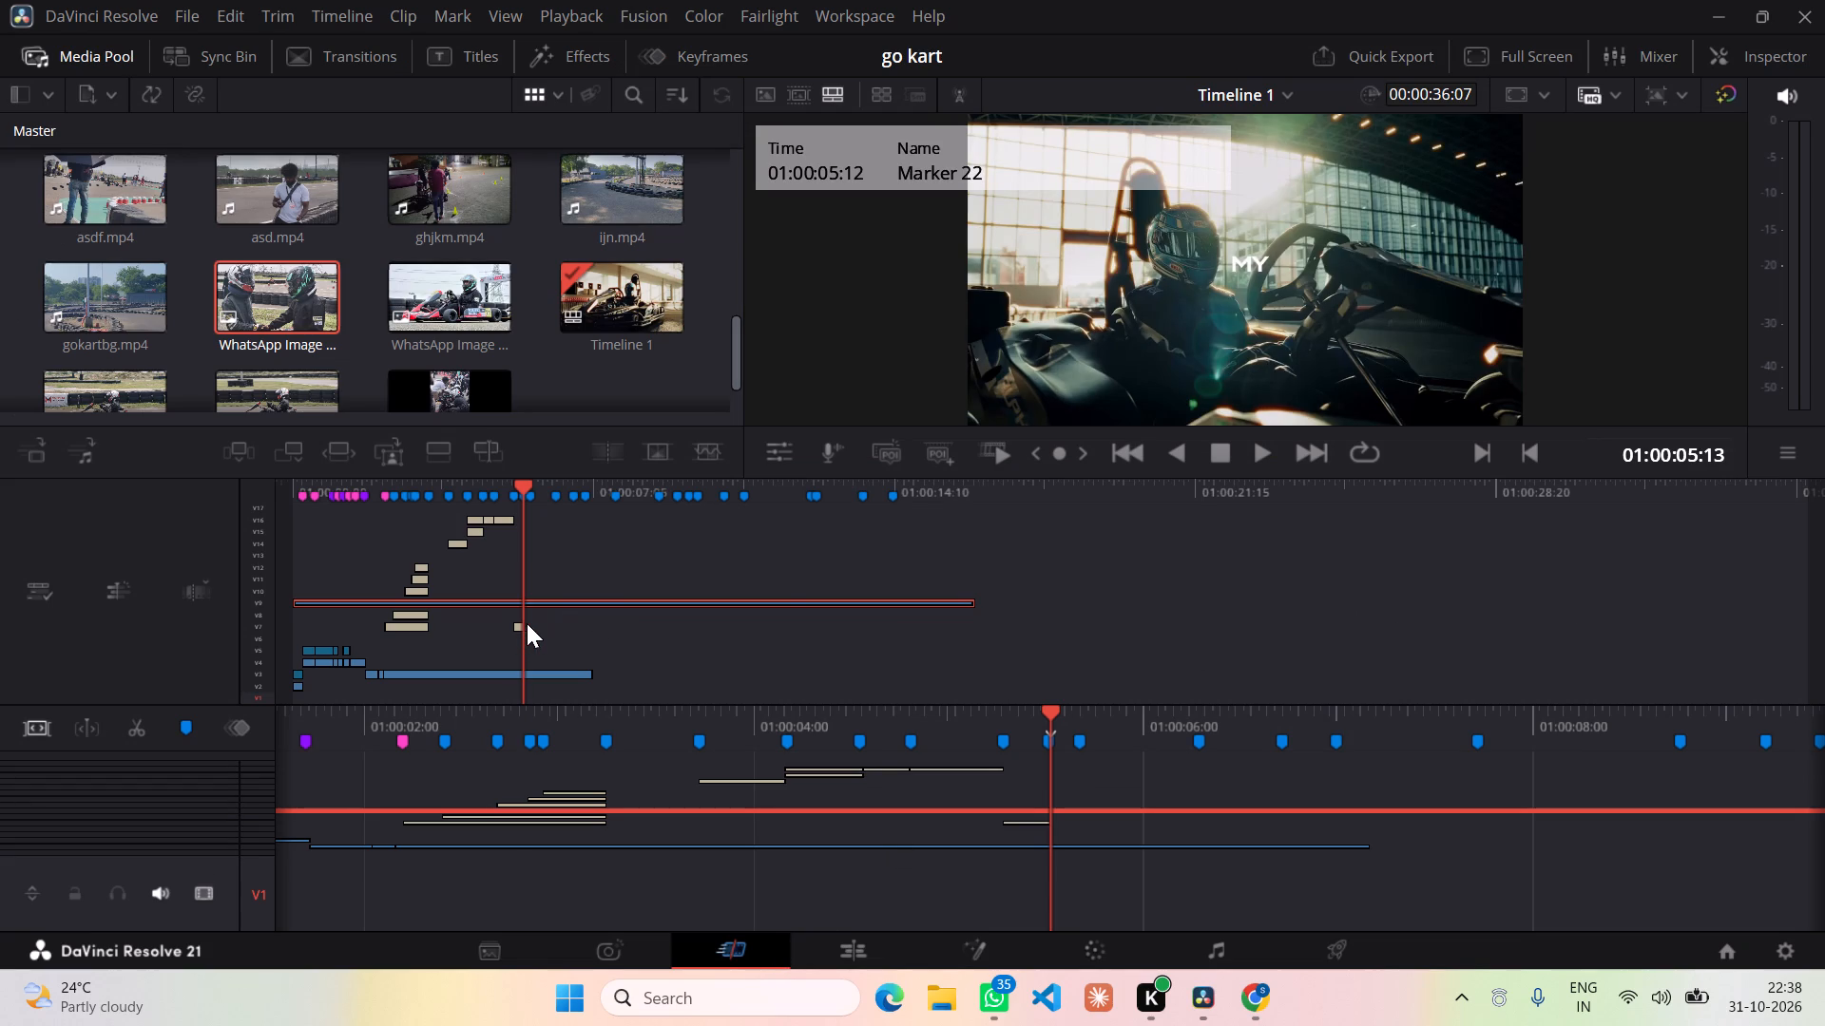
drag(520, 623, 517, 547)
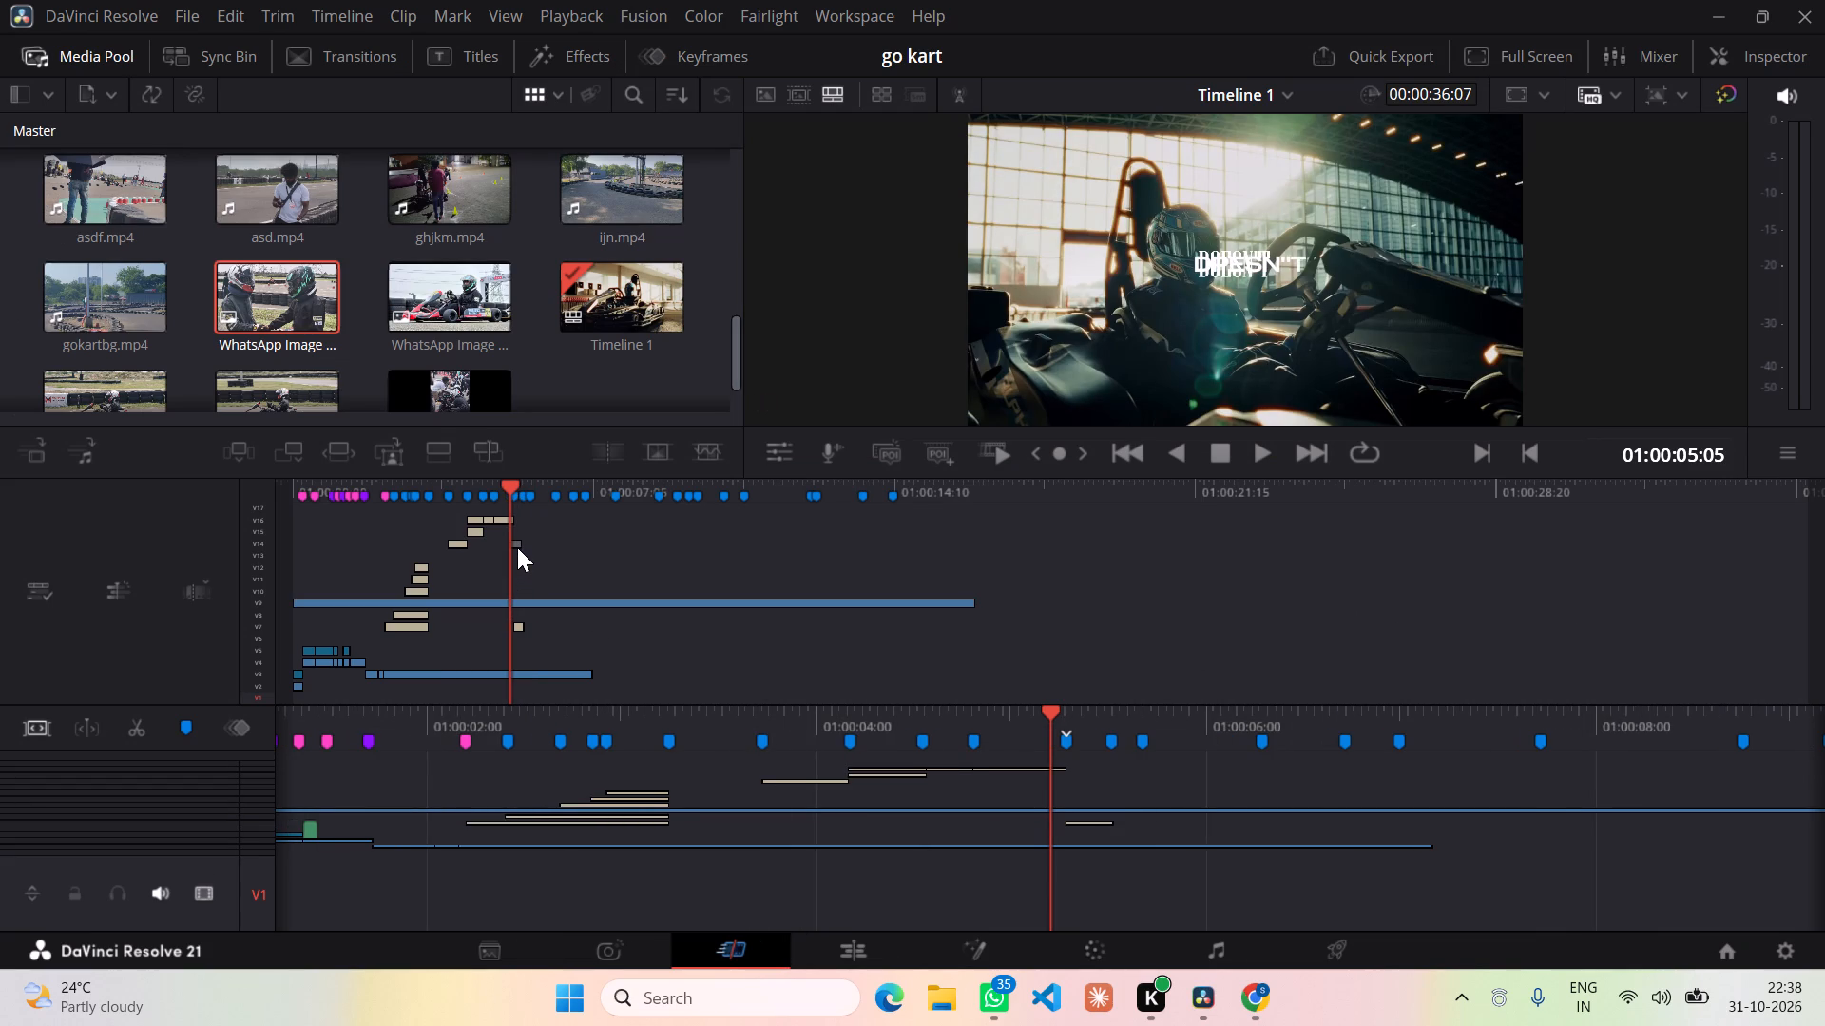
drag(517, 547, 518, 518)
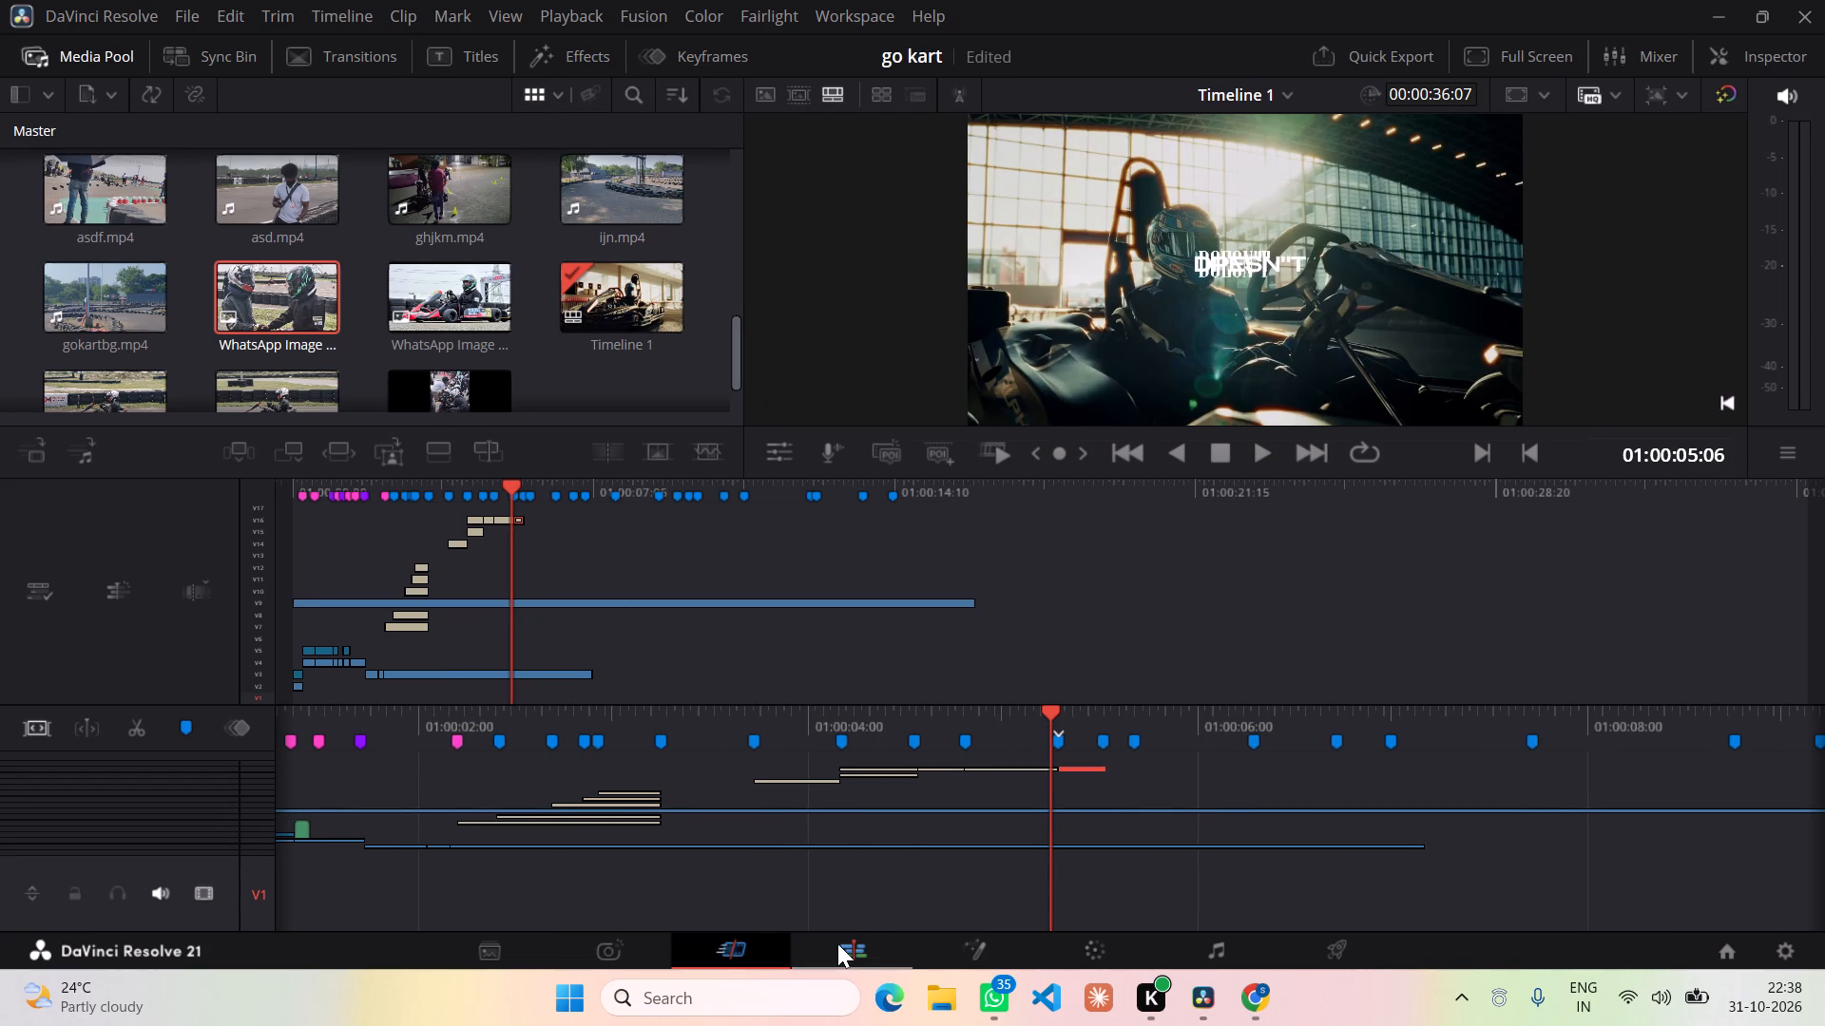
click(837, 943)
scroll(1334, 738, up, 3)
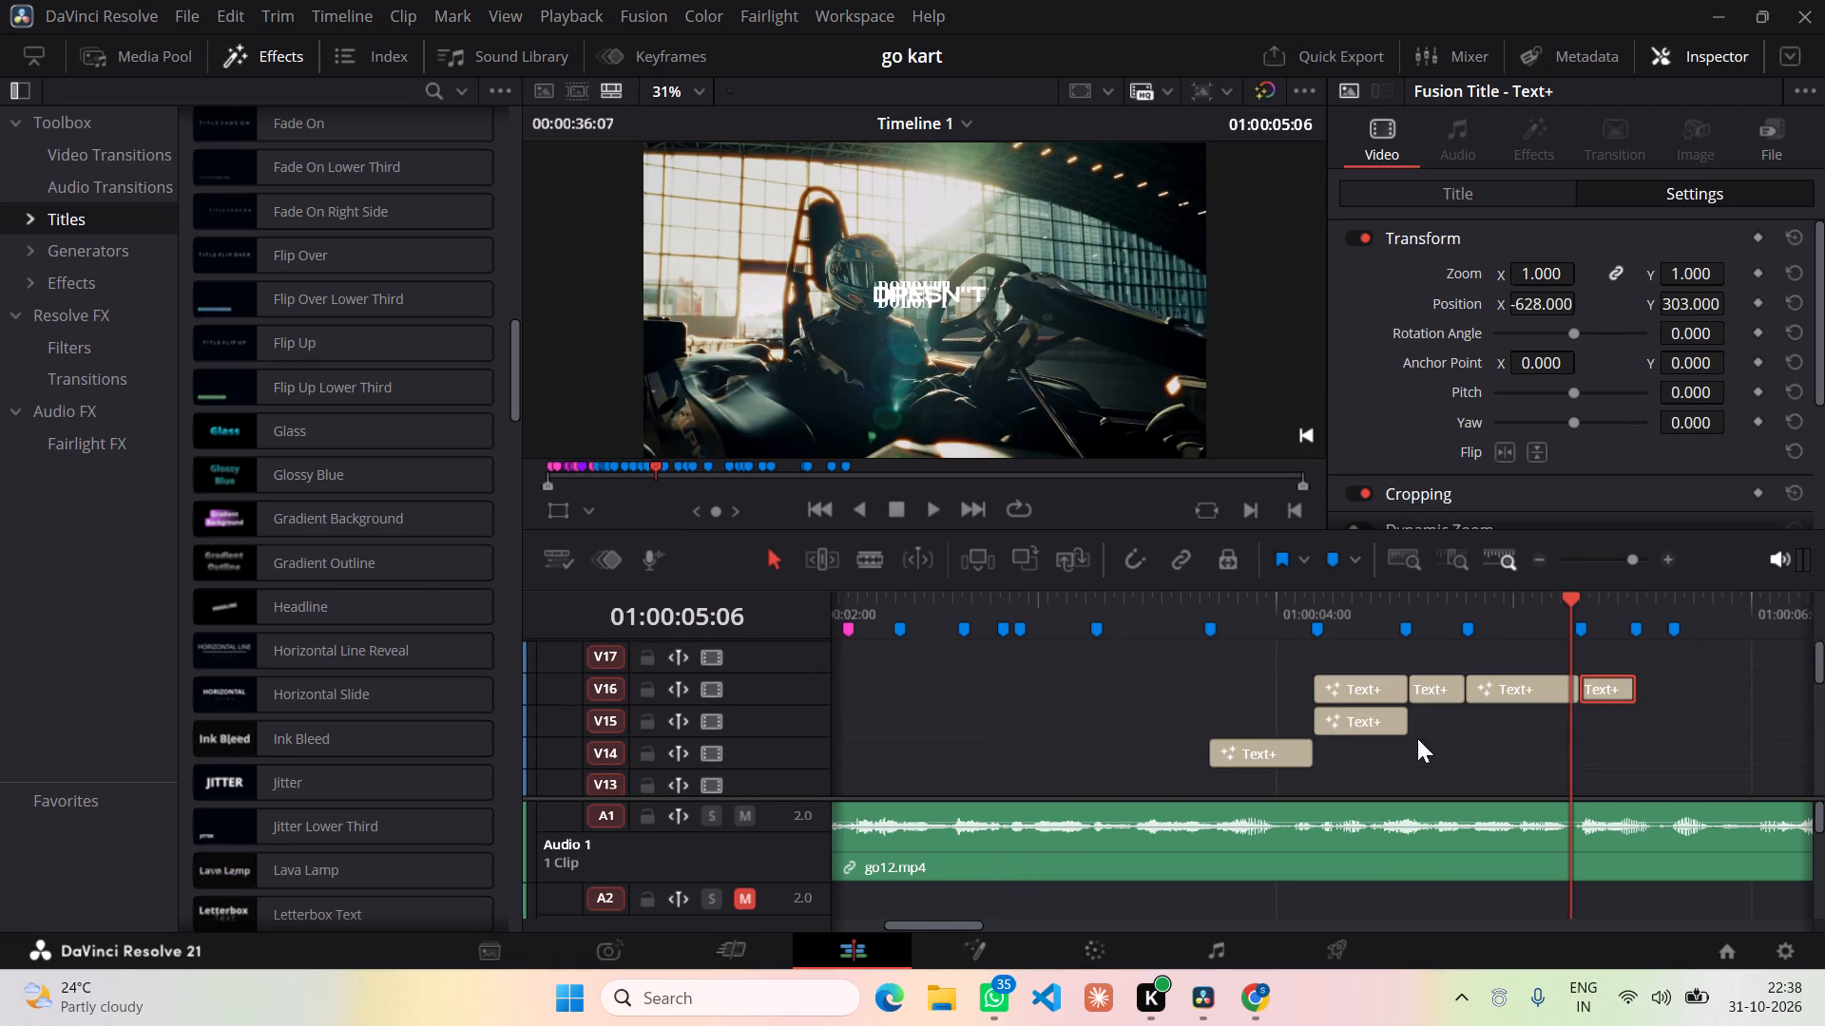
Check the reference wording at 01:00:05:08 and replace the text of the new title on V16 with EVEN.
drag(1567, 593, 1594, 596)
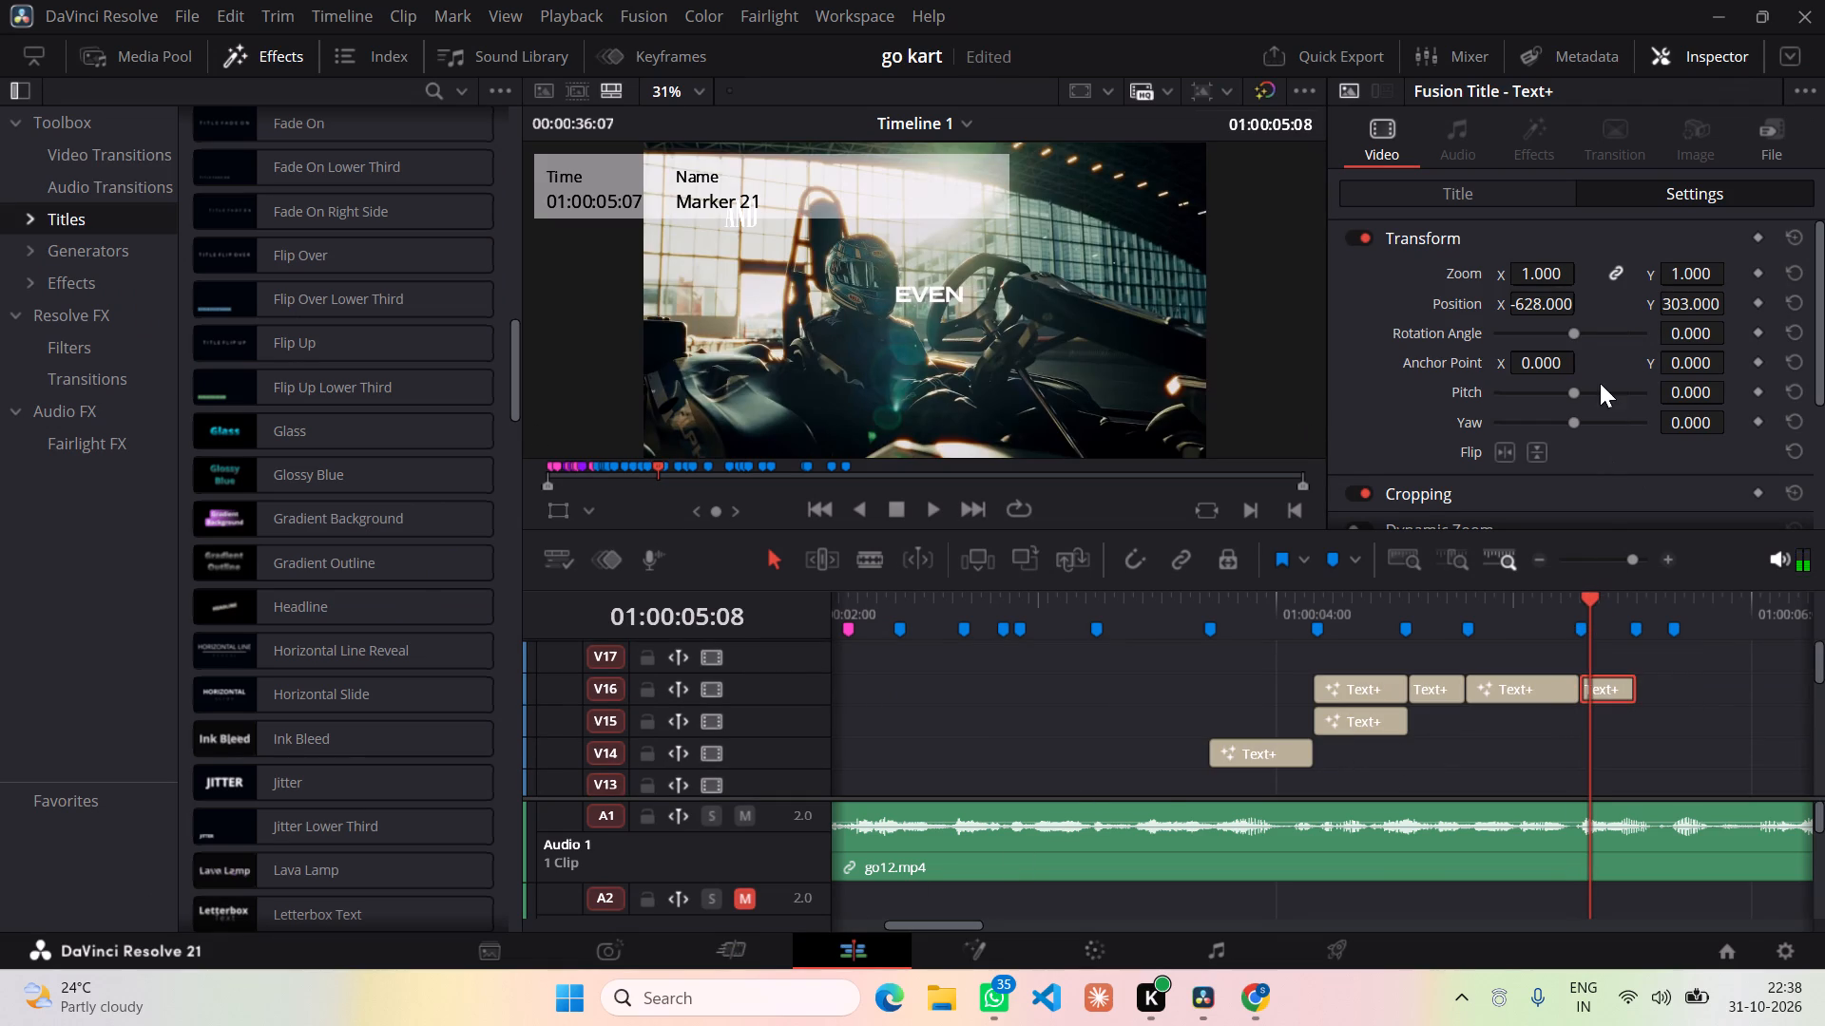
scroll(1600, 383, up, 1)
click(1482, 181)
drag(1386, 346, 1354, 344)
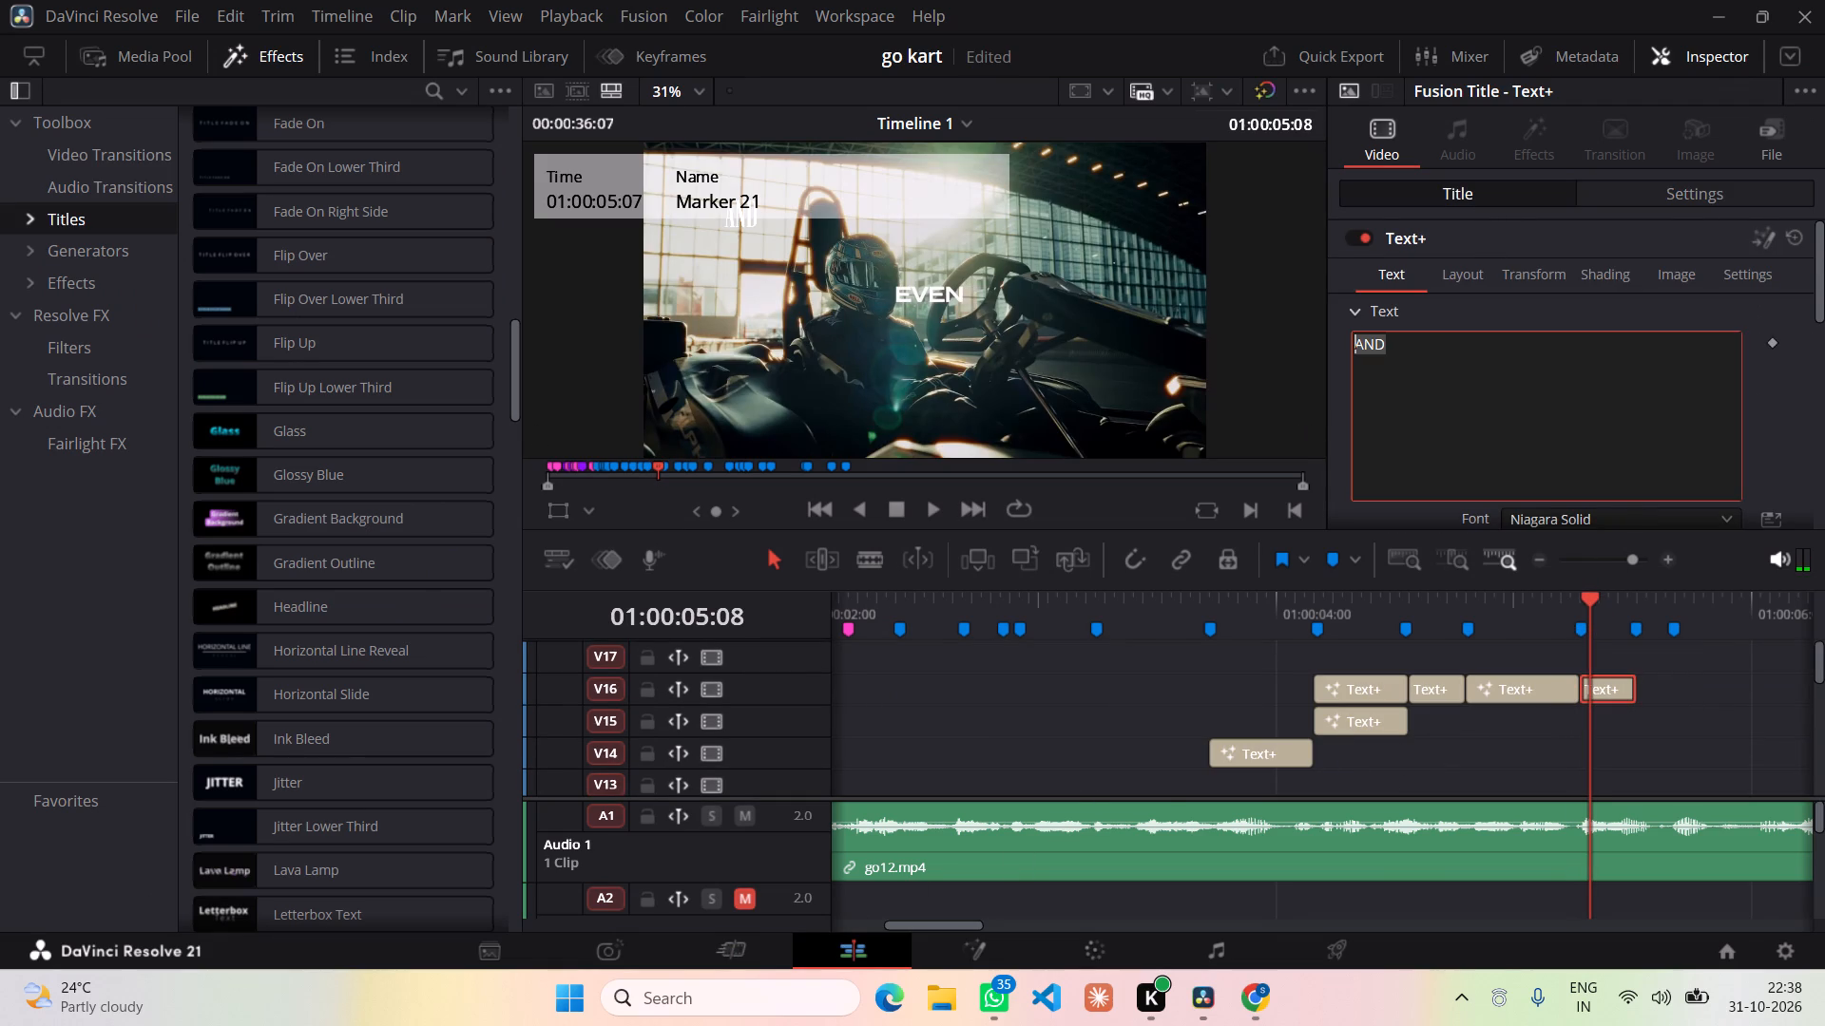
drag(1354, 344, 1286, 342)
key(BackSpace)
key(e)
text(VEN)
Reposition the EVEN title over the matching reference word at X 3, Y 30.
click(1619, 195)
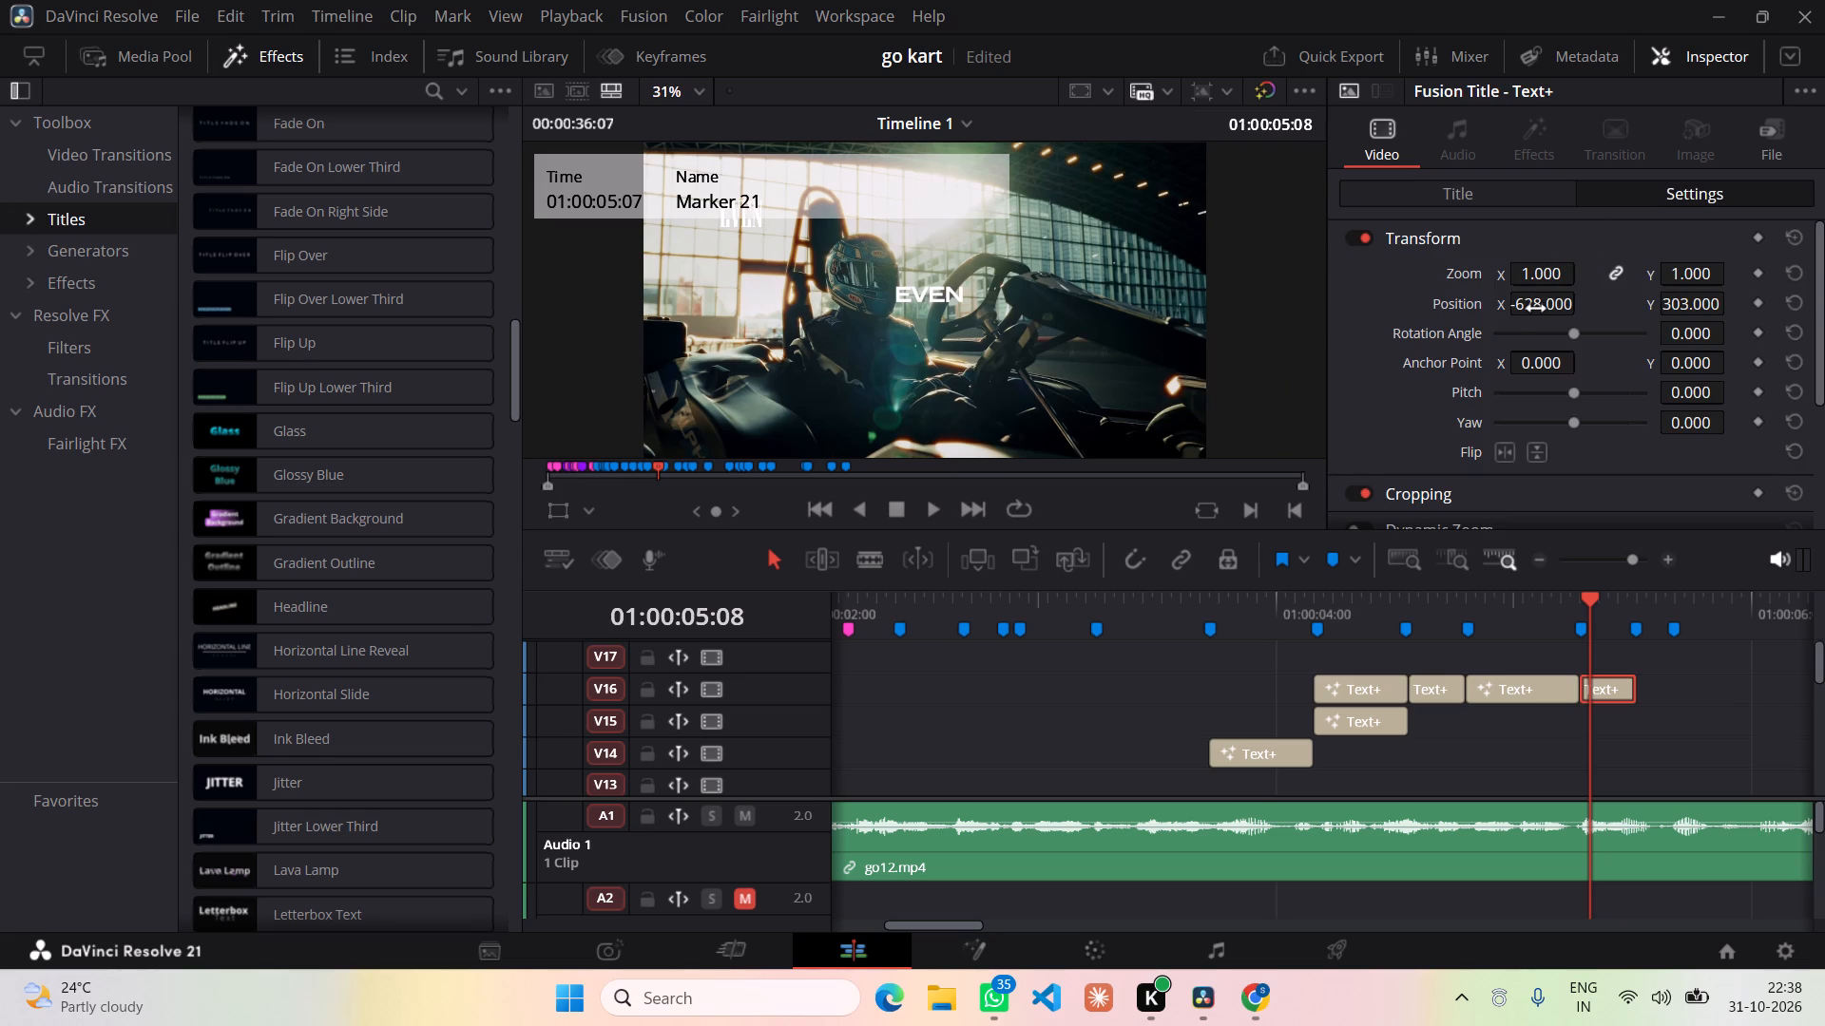
drag(1536, 304, 1659, 308)
drag(1659, 308, 1429, 523)
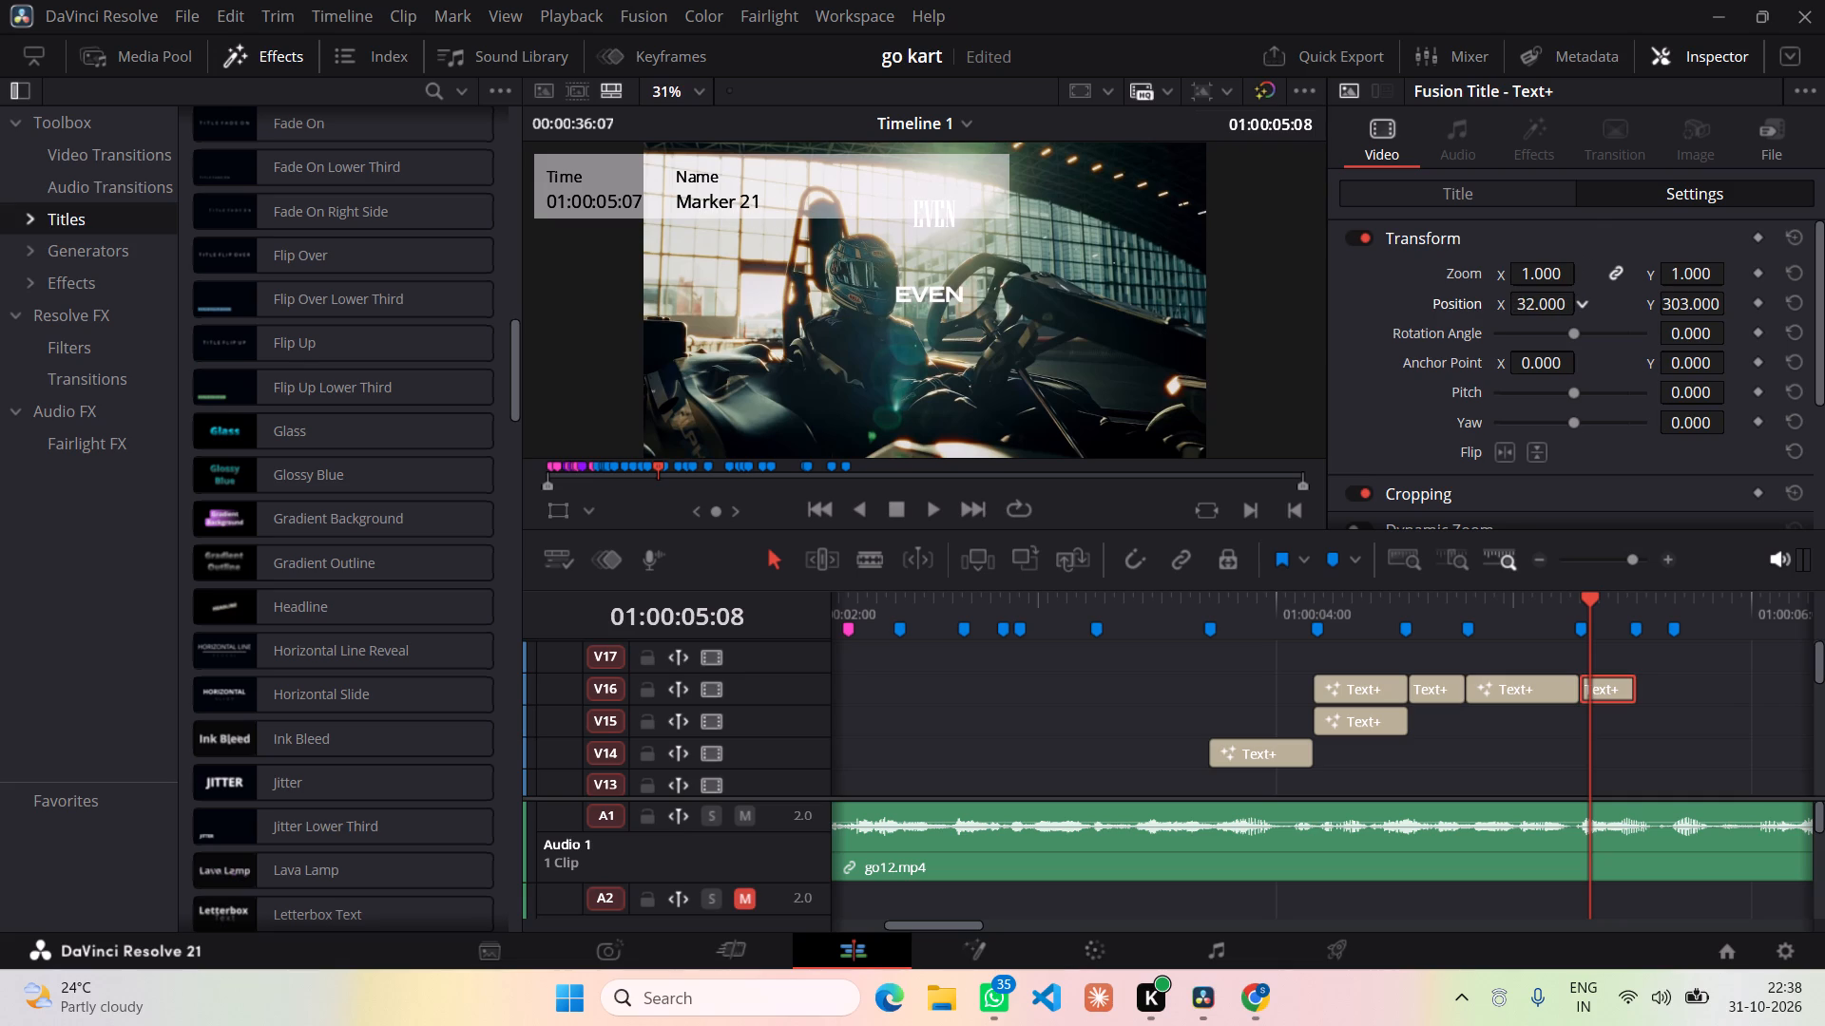
drag(1429, 523, 1393, 530)
drag(1700, 299, 1372, 332)
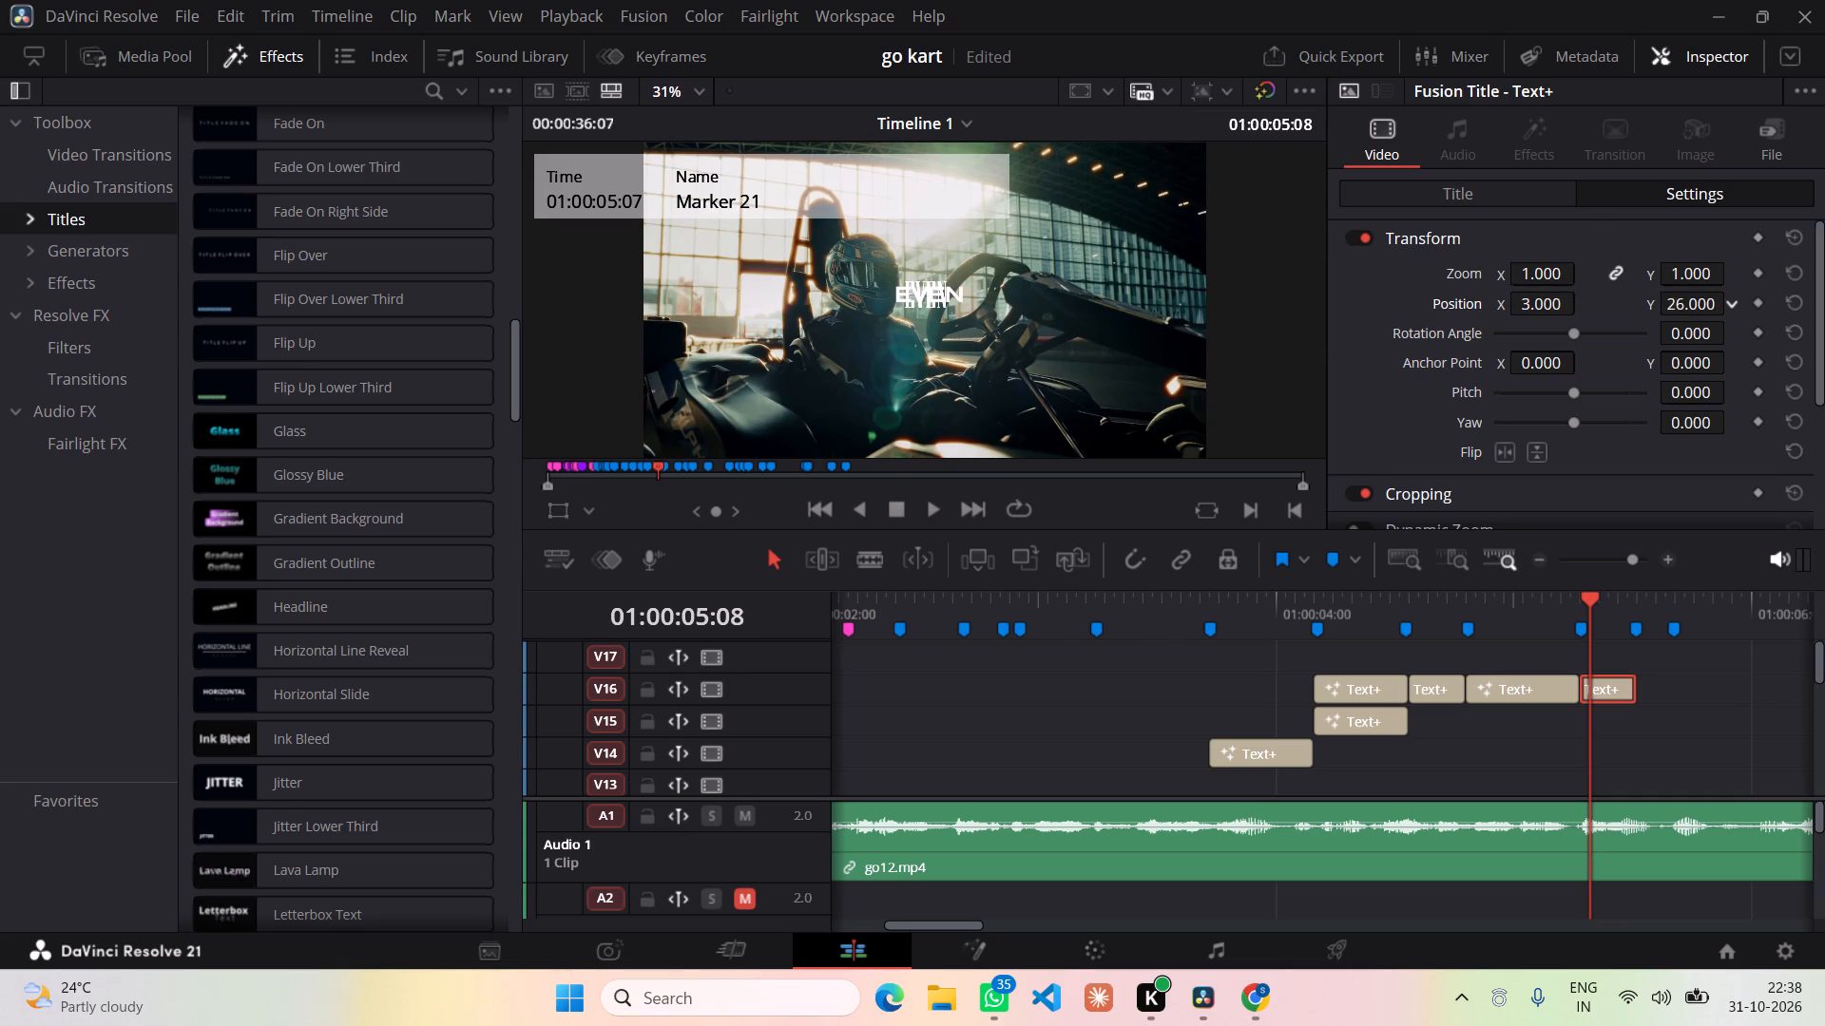
drag(1372, 332, 1375, 332)
Paste another copy of the Text+ title at 01:00:05:13 and move it up to V16, directly after the EVEN title.
drag(1592, 597, 1658, 595)
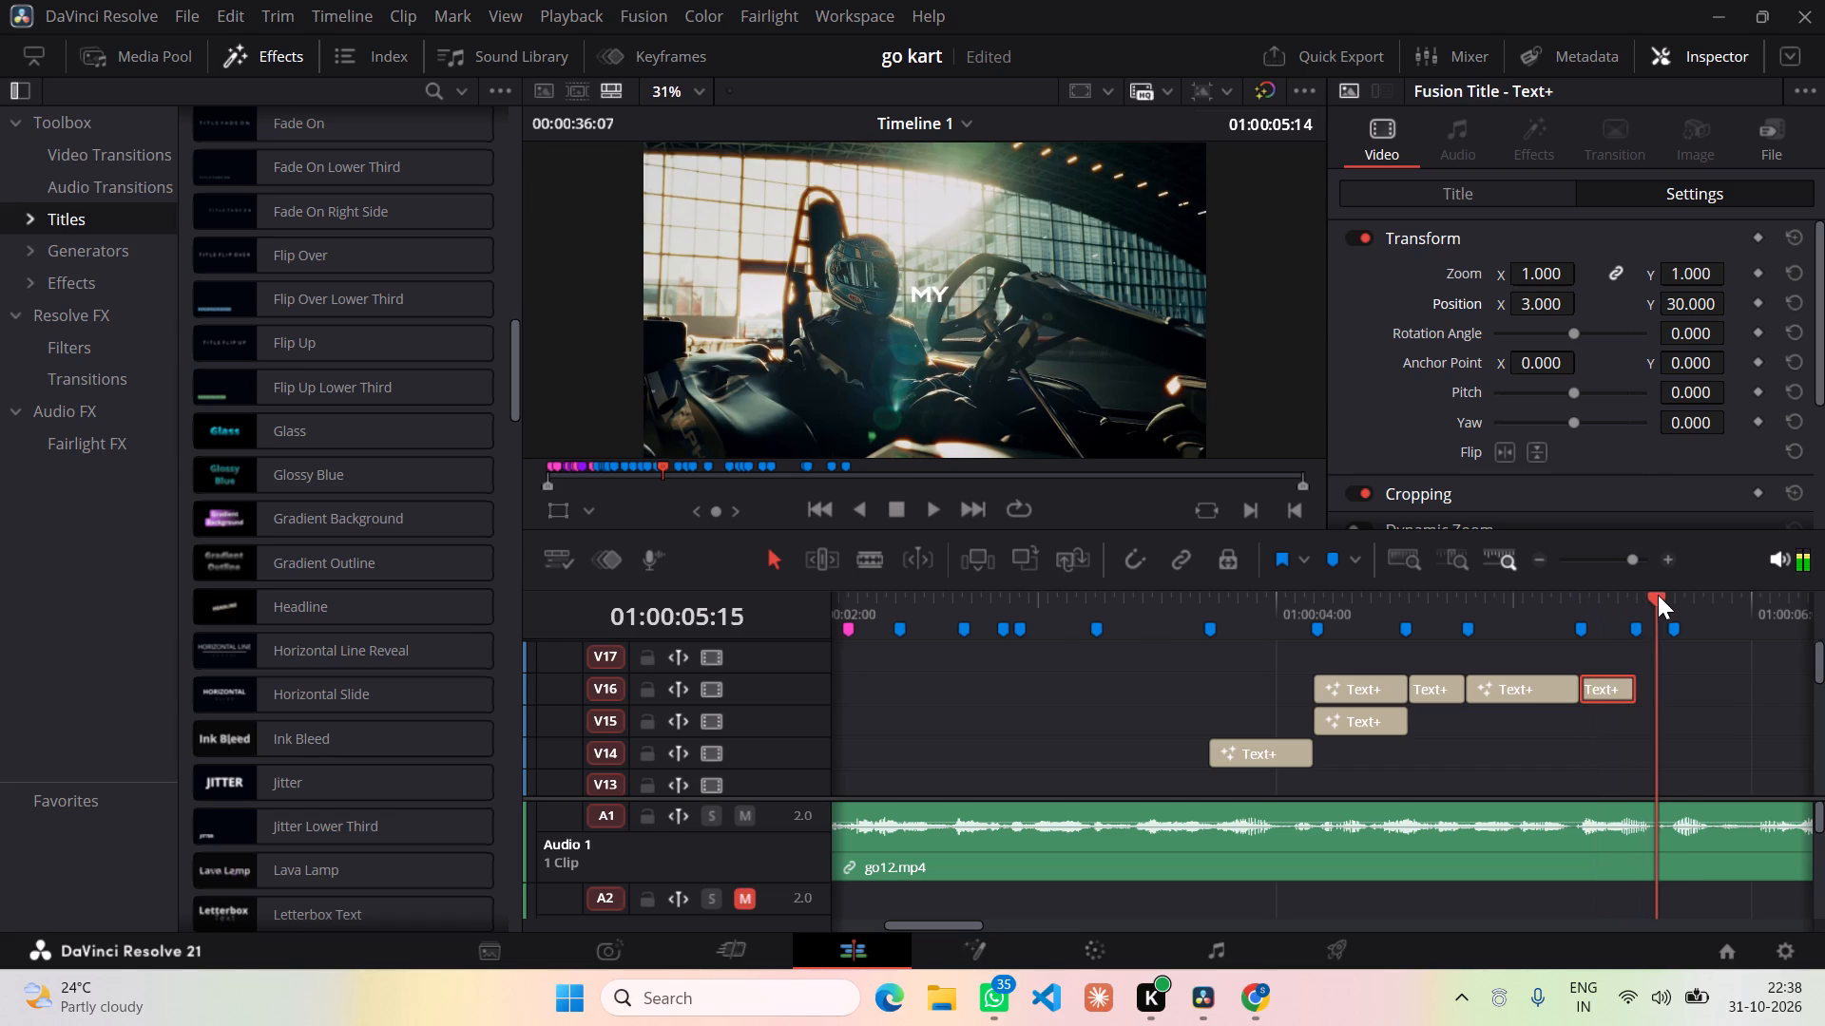
drag(1658, 595, 1638, 595)
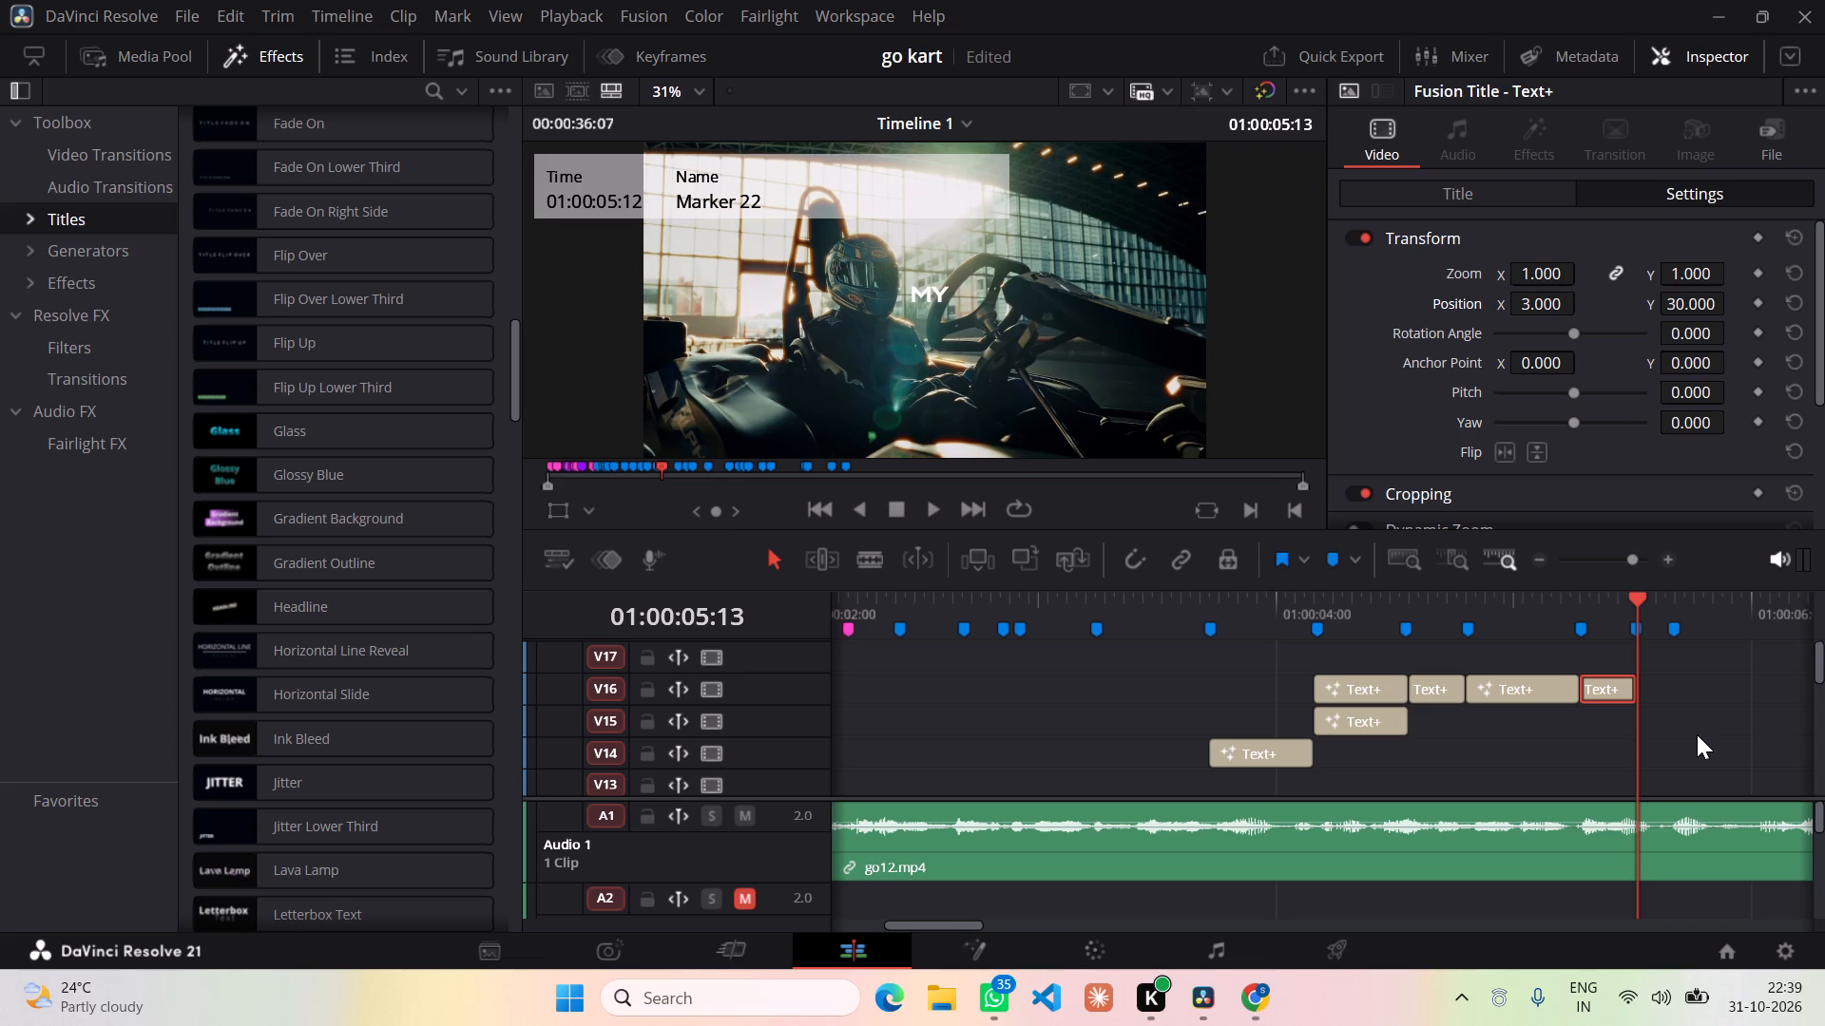
key(ctrl+v)
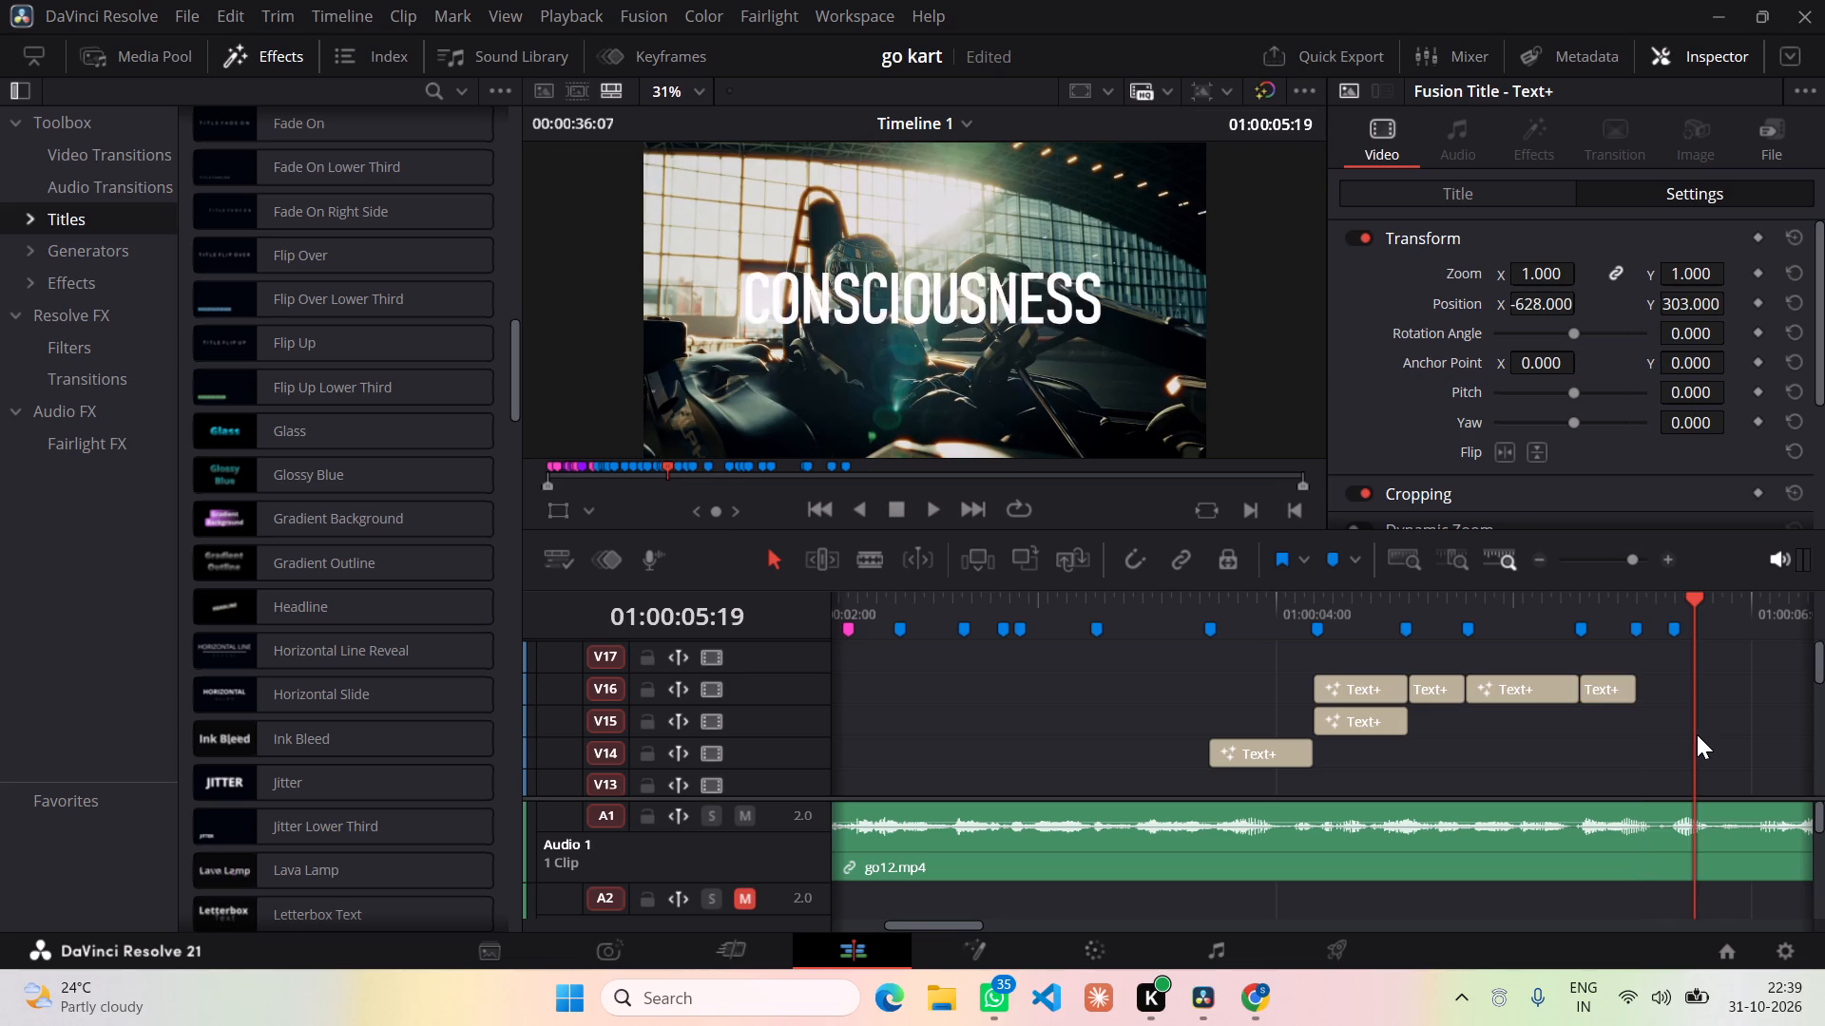
scroll(1697, 734, down, 4)
scroll(1666, 712, up, 1)
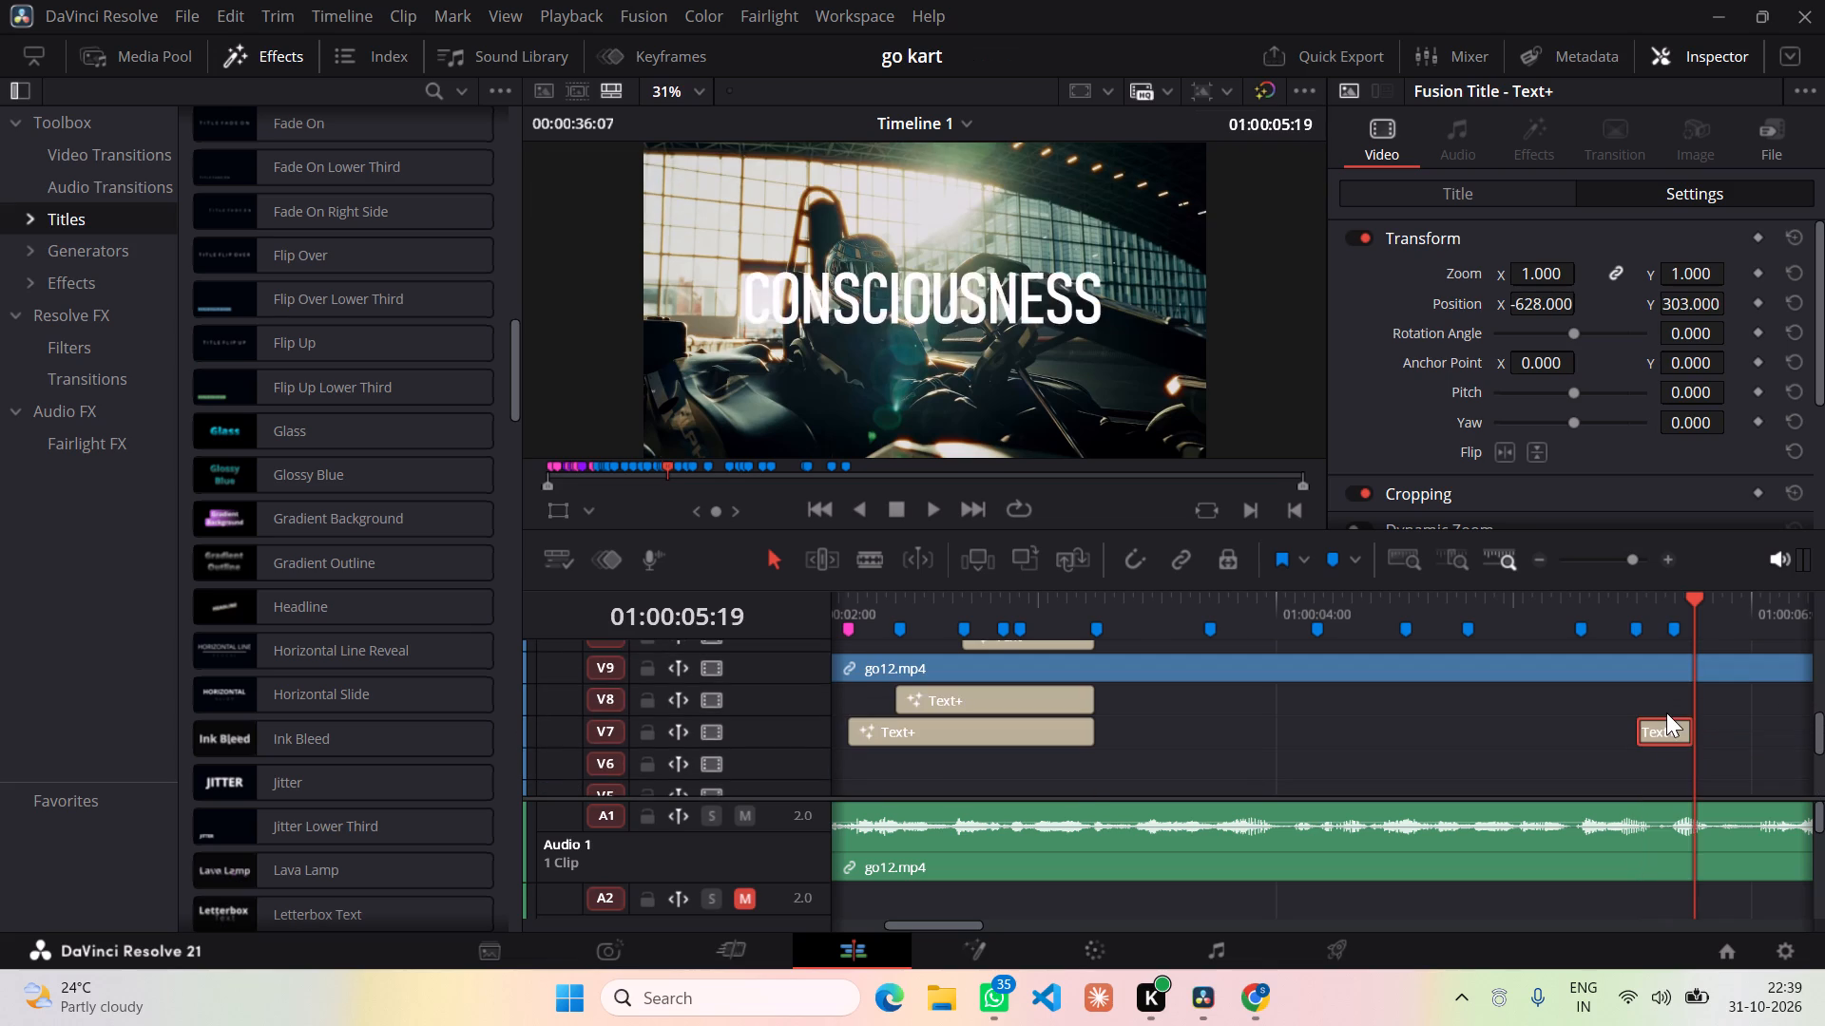
click(713, 963)
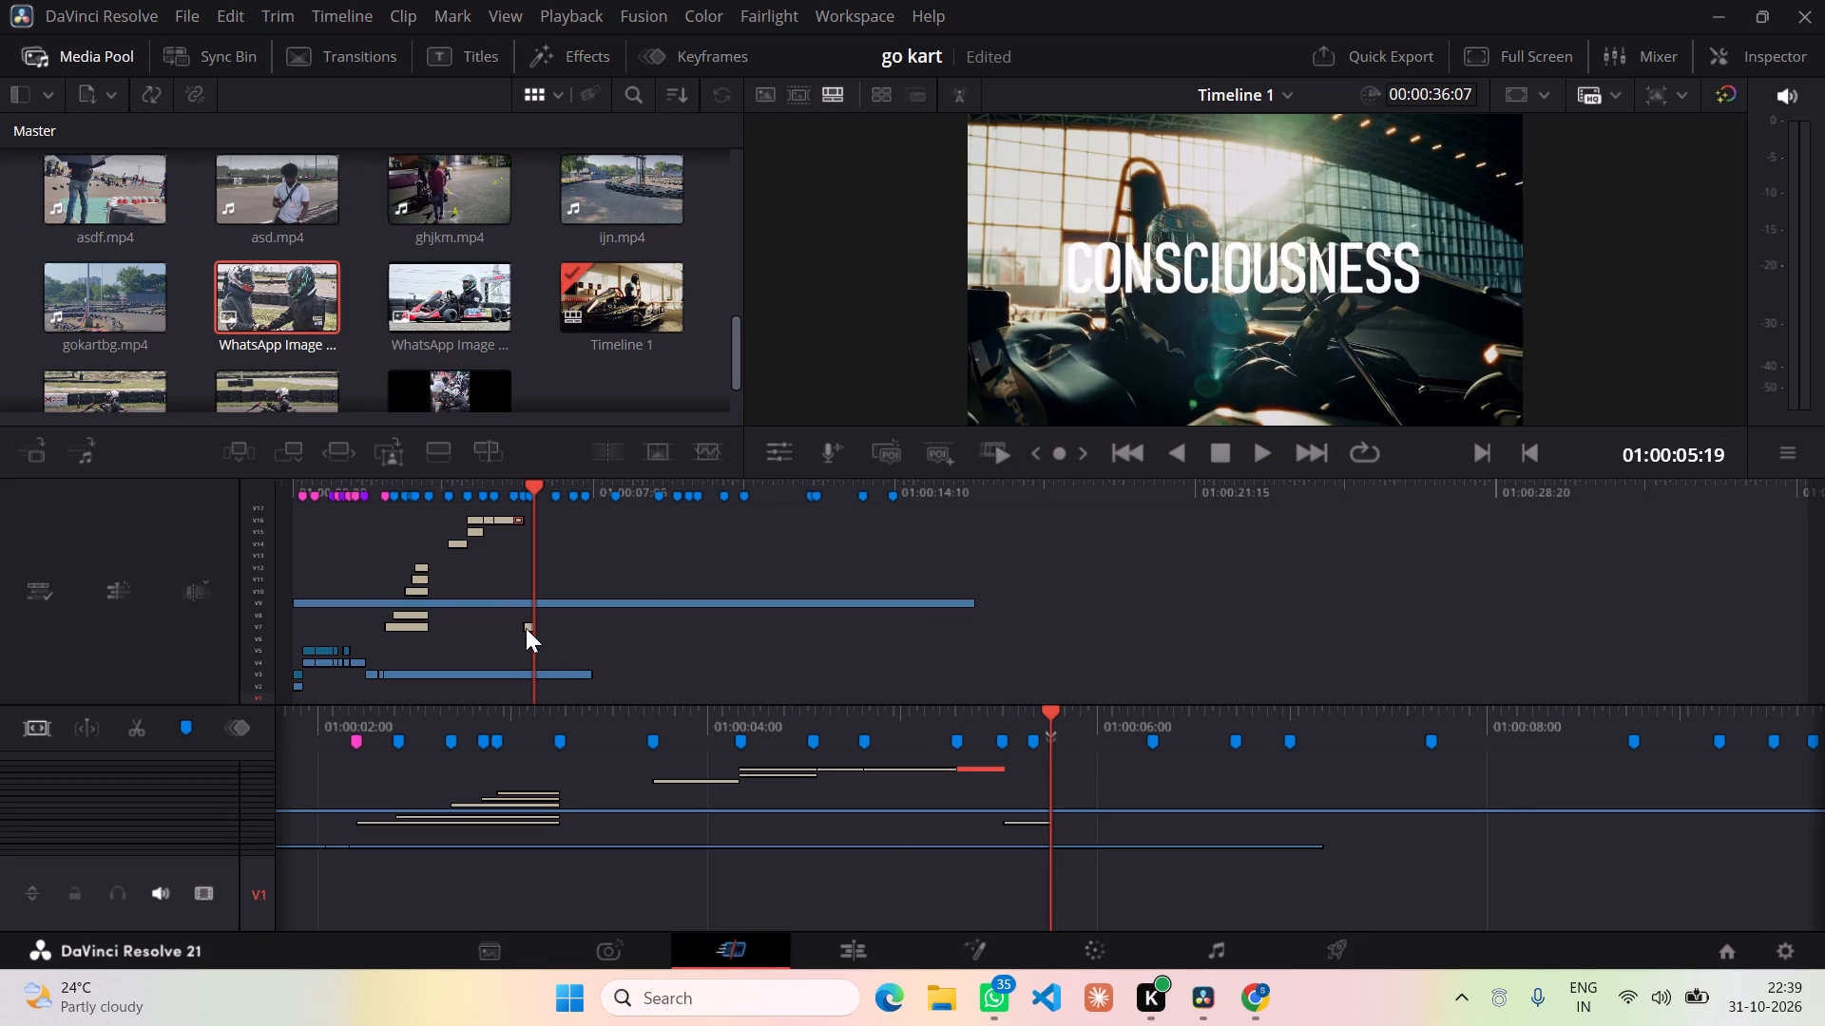
drag(526, 628, 530, 508)
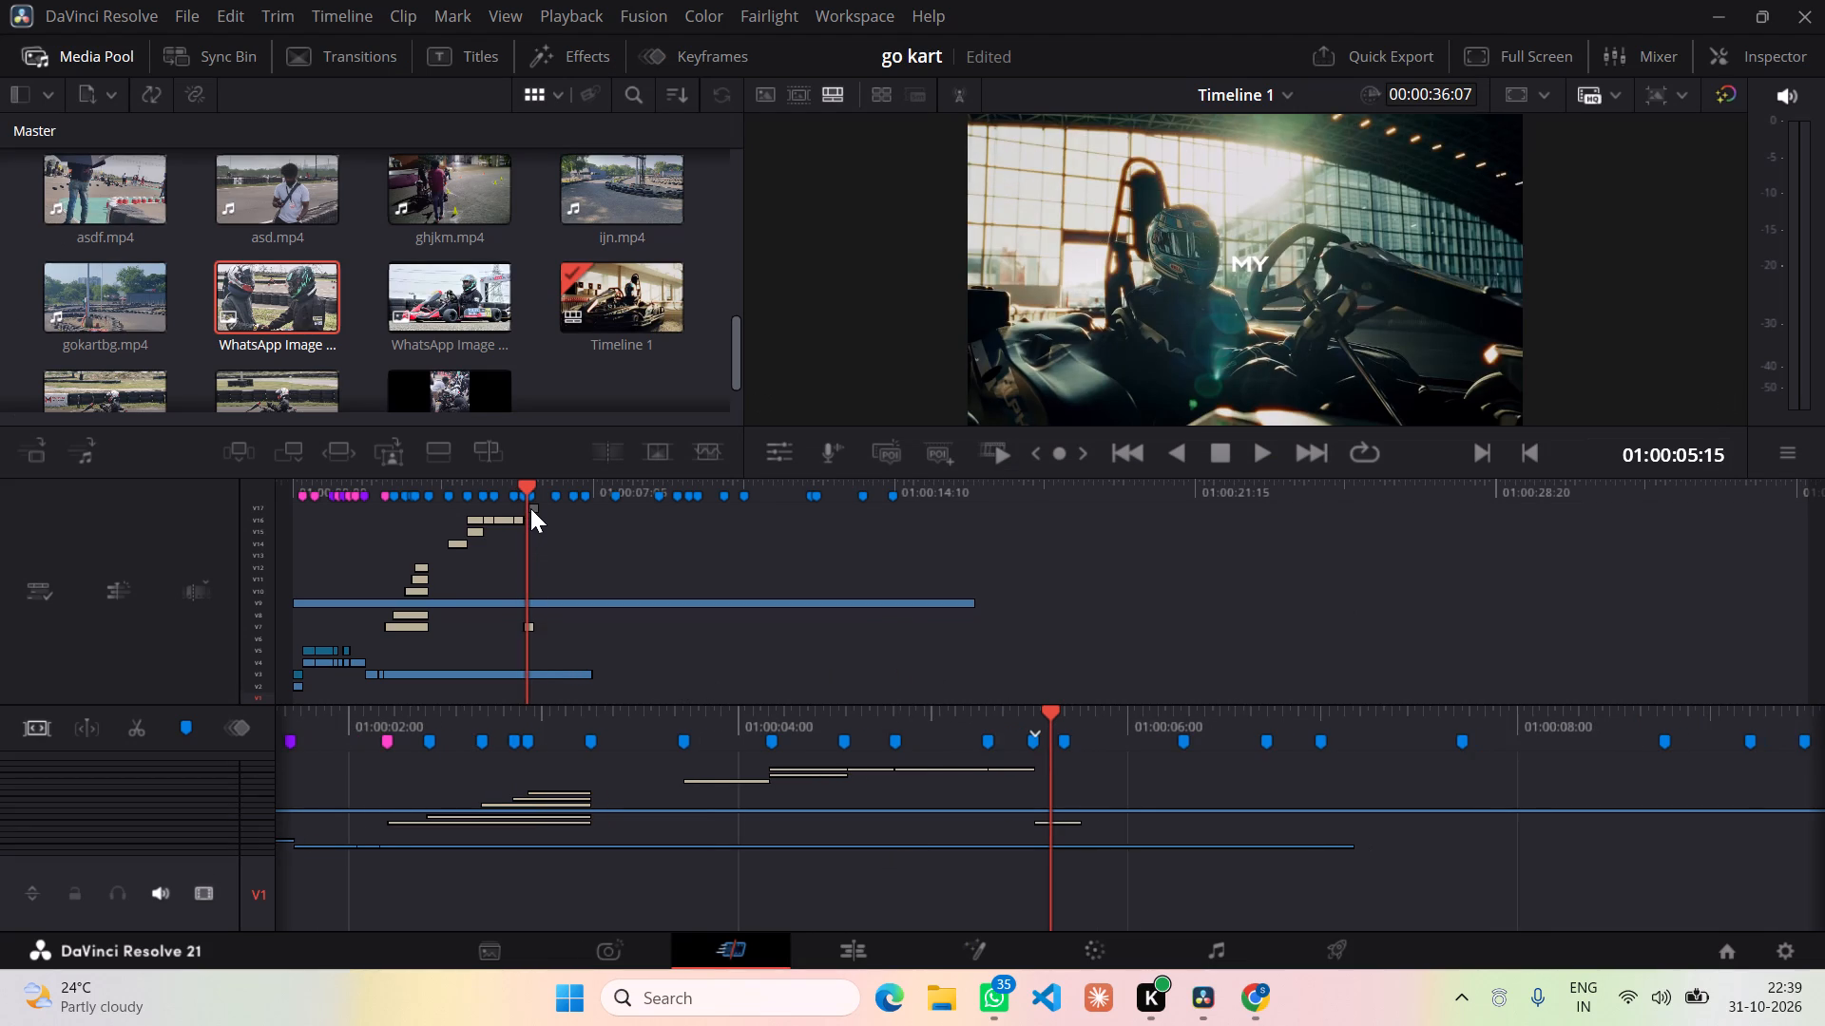
drag(530, 508, 528, 517)
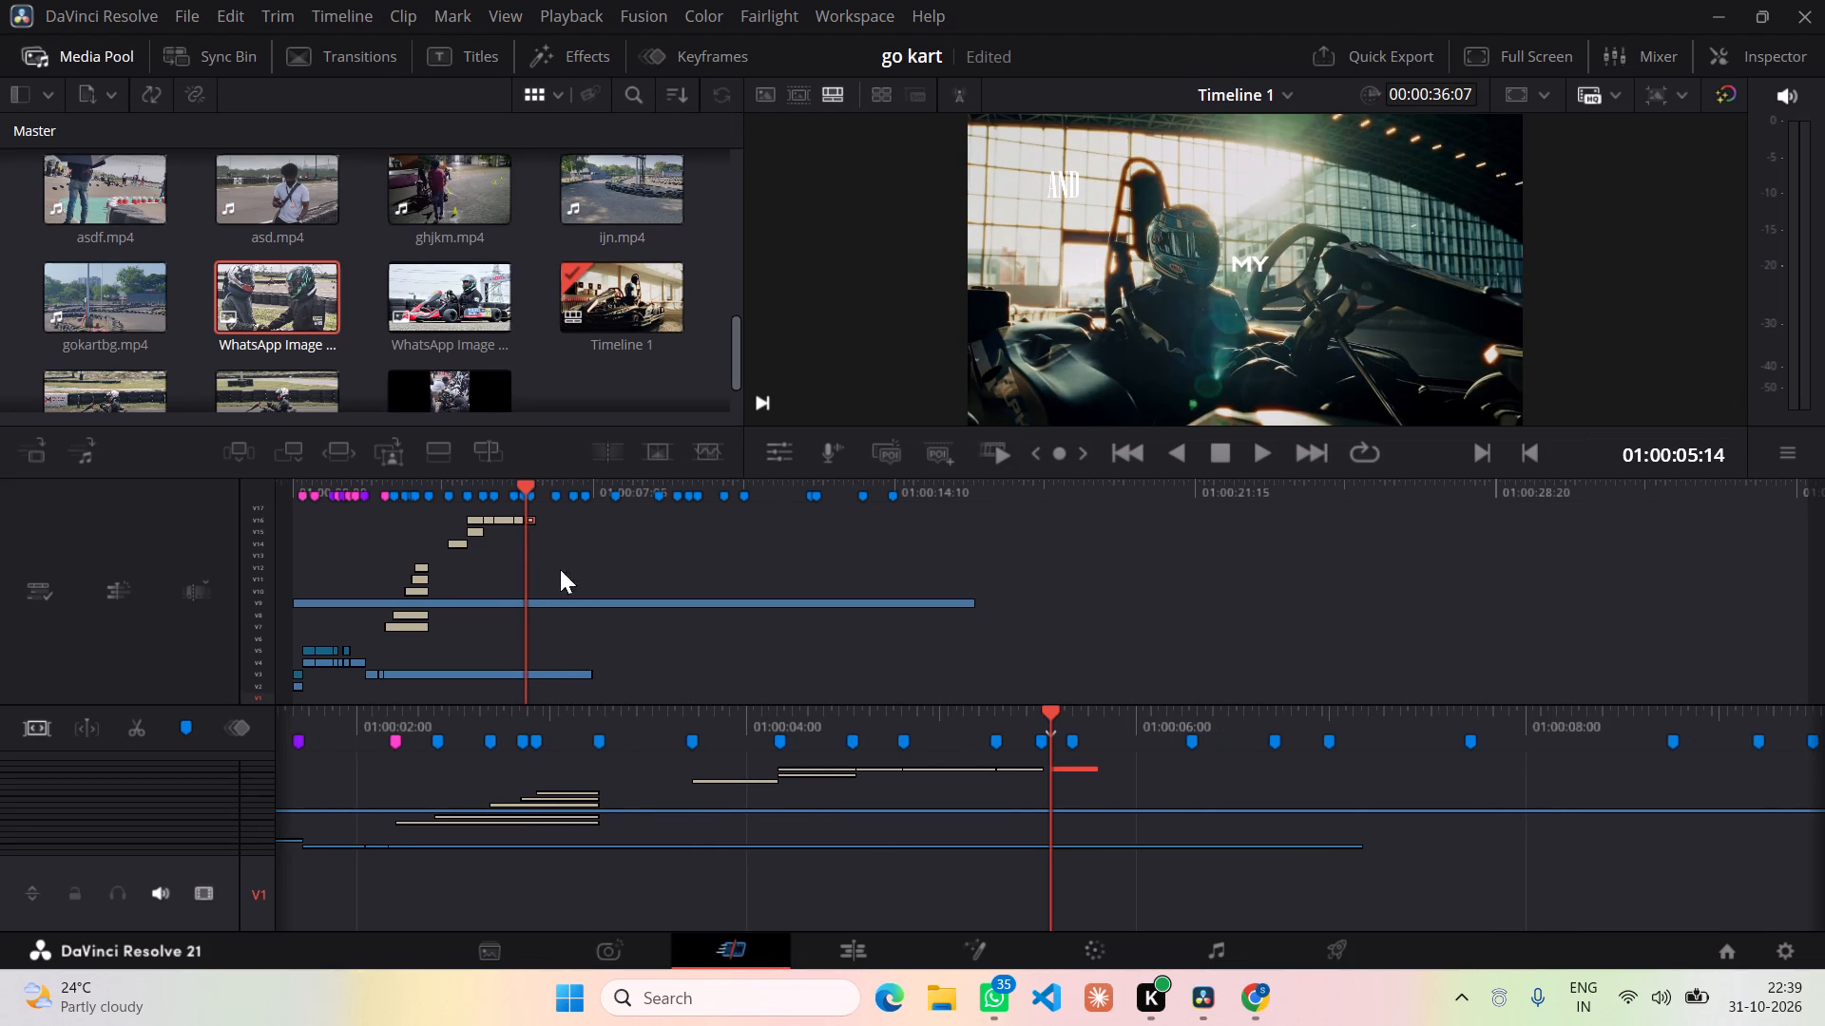
click(822, 930)
click(832, 946)
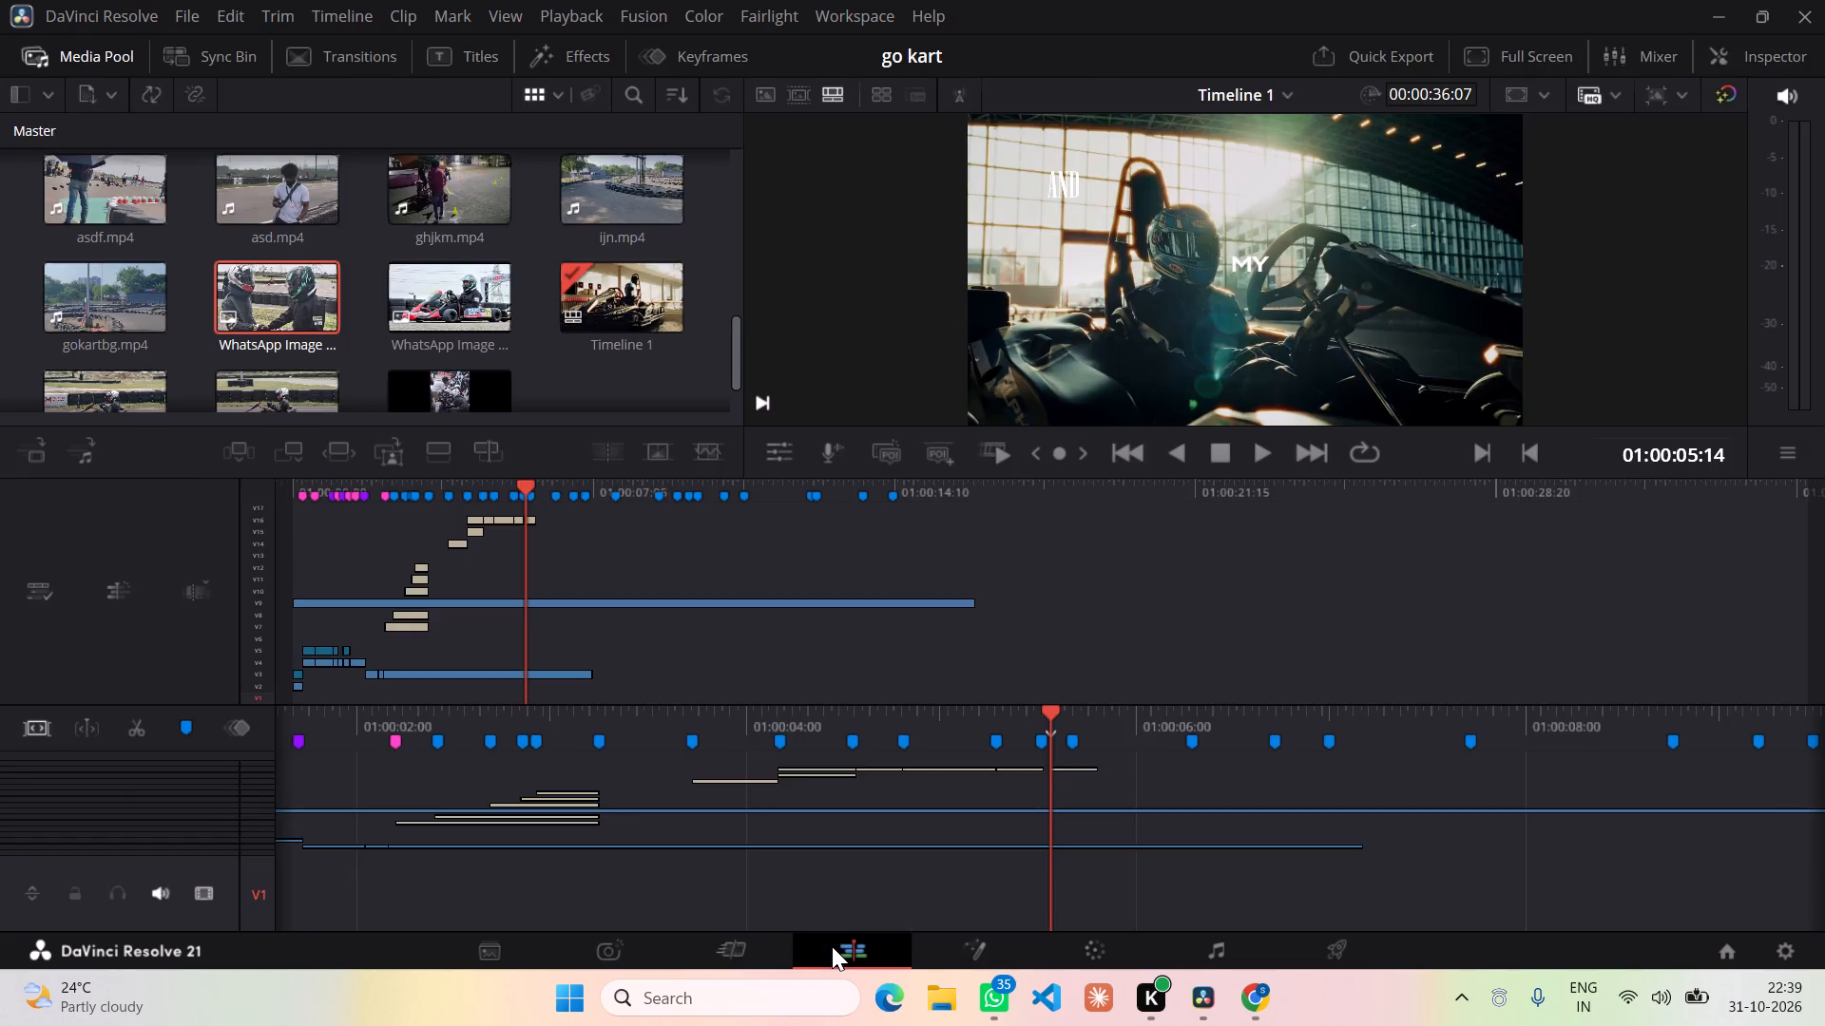
Move the new V16 title against the end of the EVEN title, split at 01:00:05:17 and delete the title's leftover piece.
scroll(1357, 694, up, 5)
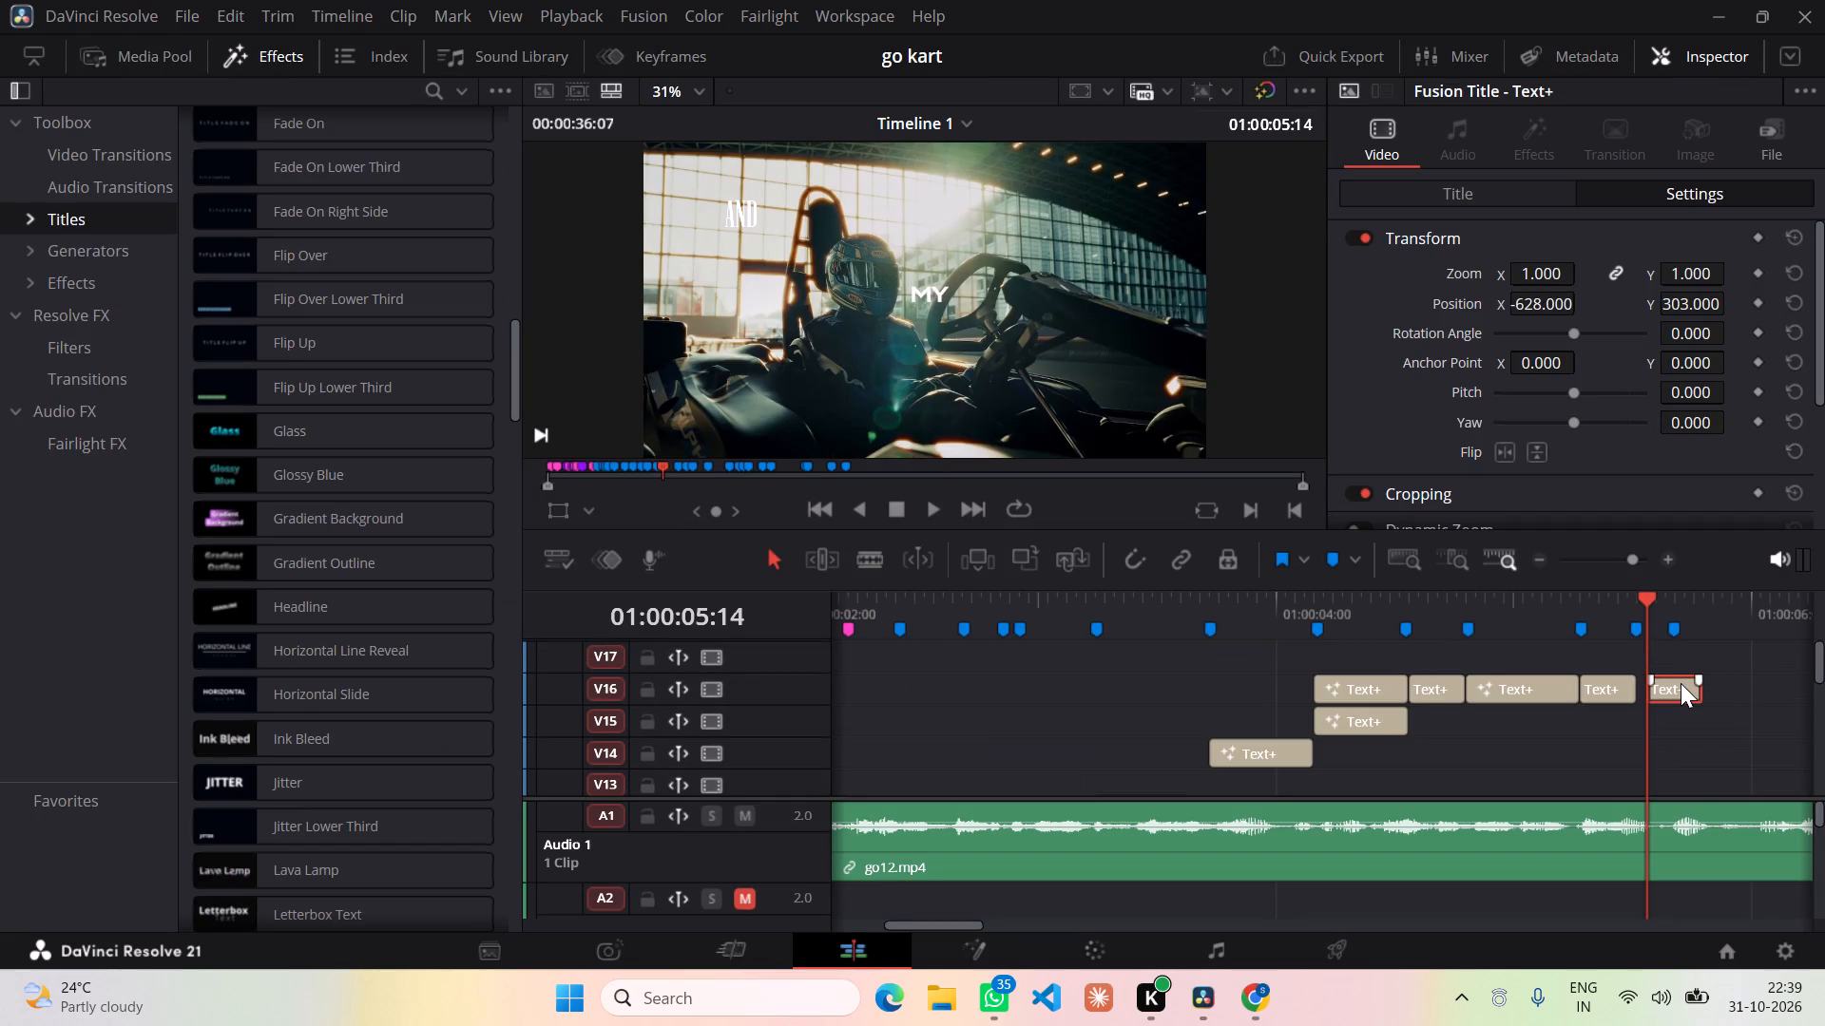
drag(1681, 683, 1665, 684)
click(1678, 727)
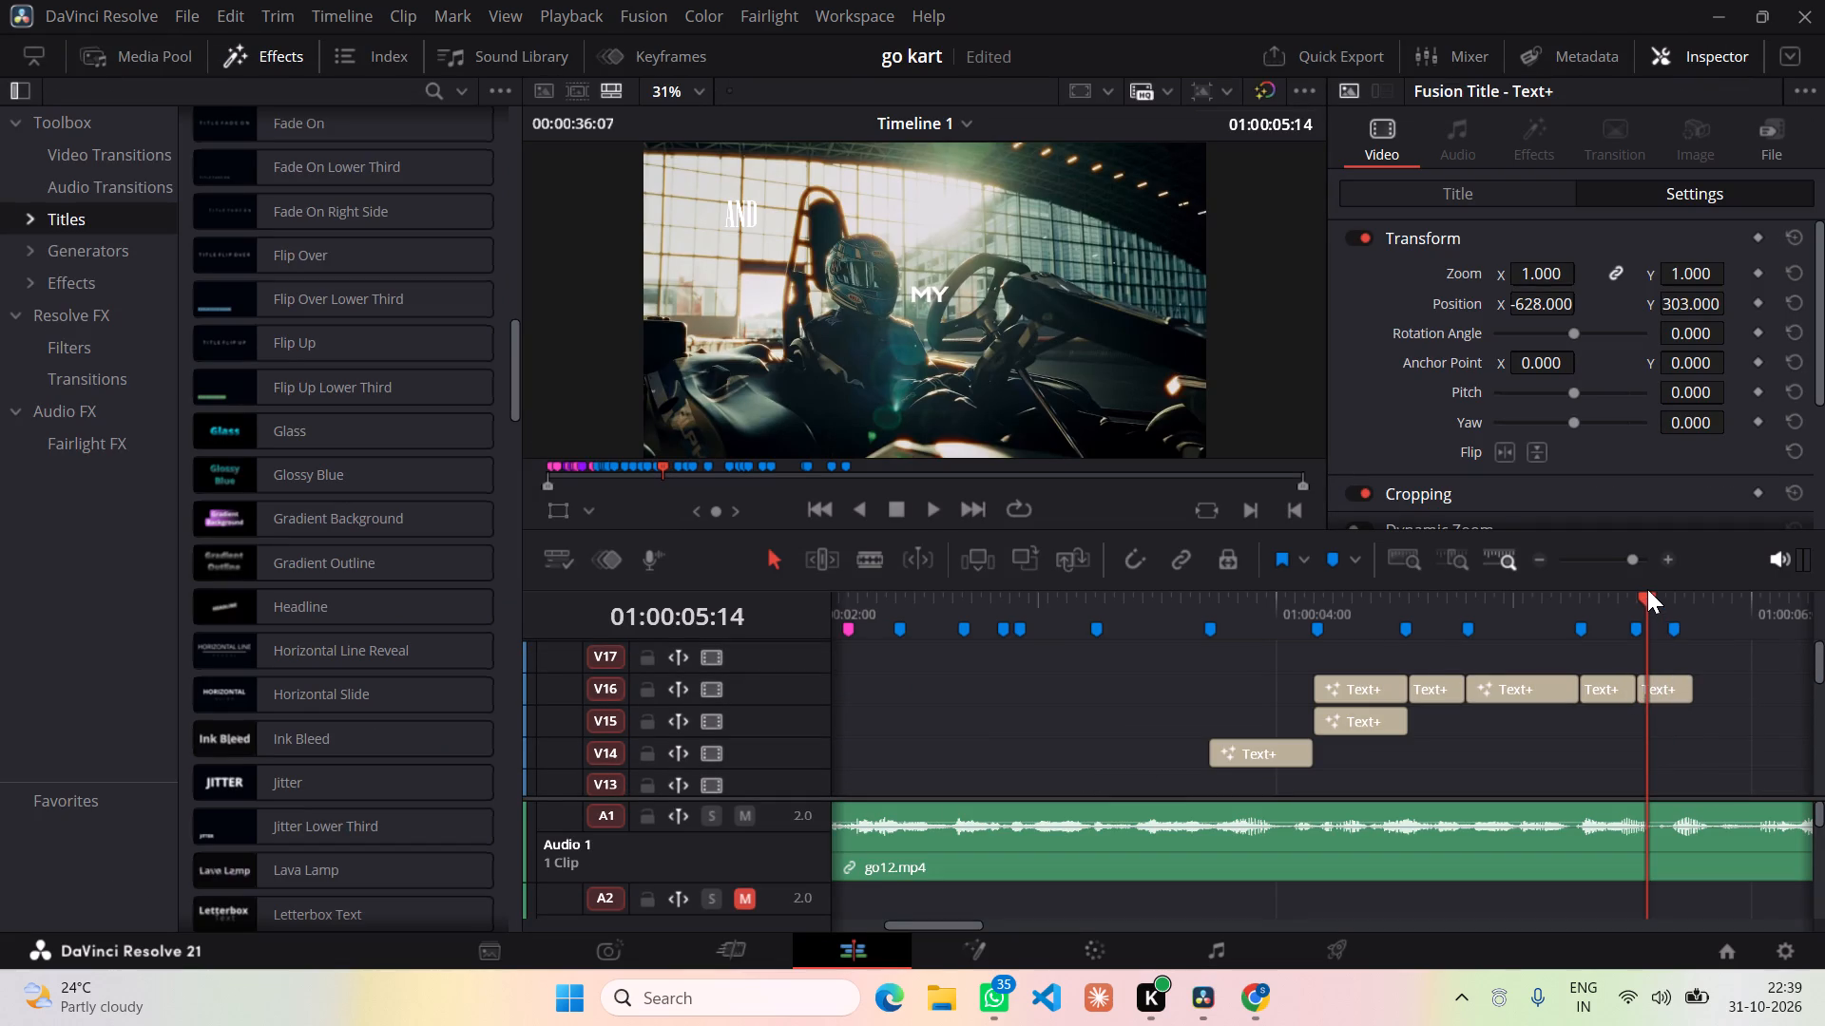
drag(1647, 595, 1675, 598)
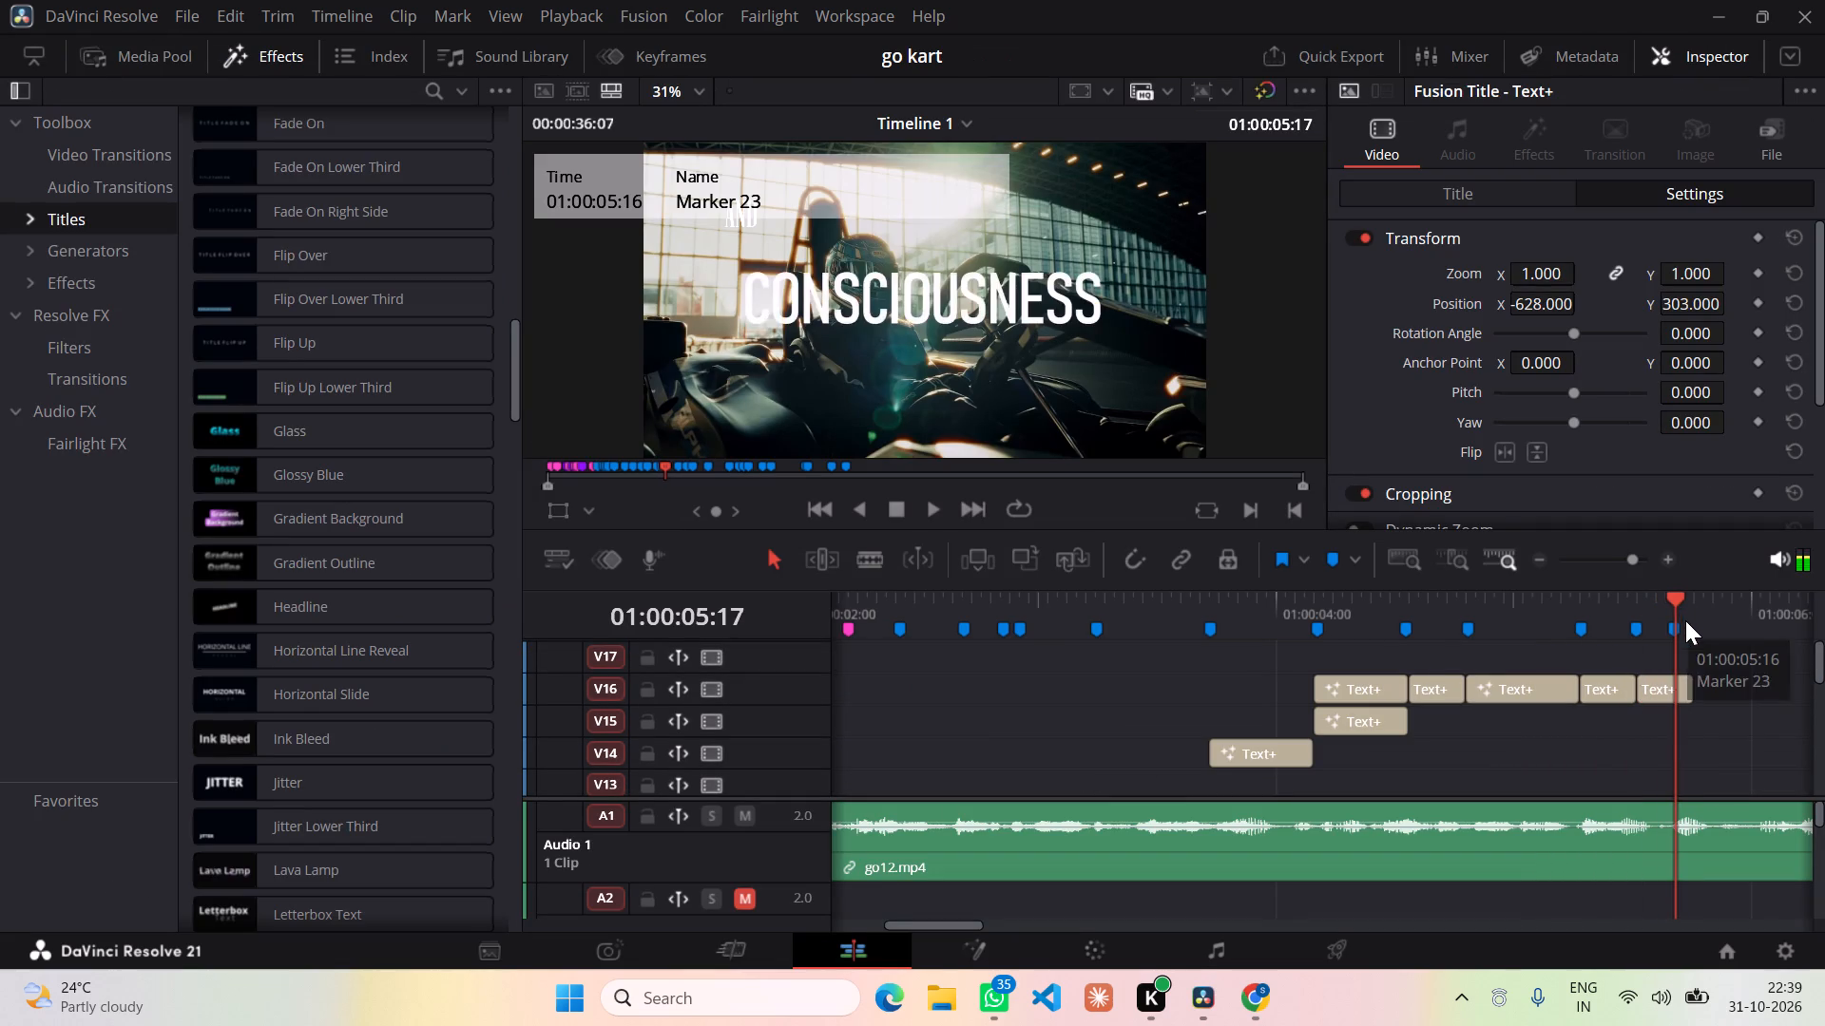
key(ctrl+b)
click(1688, 685)
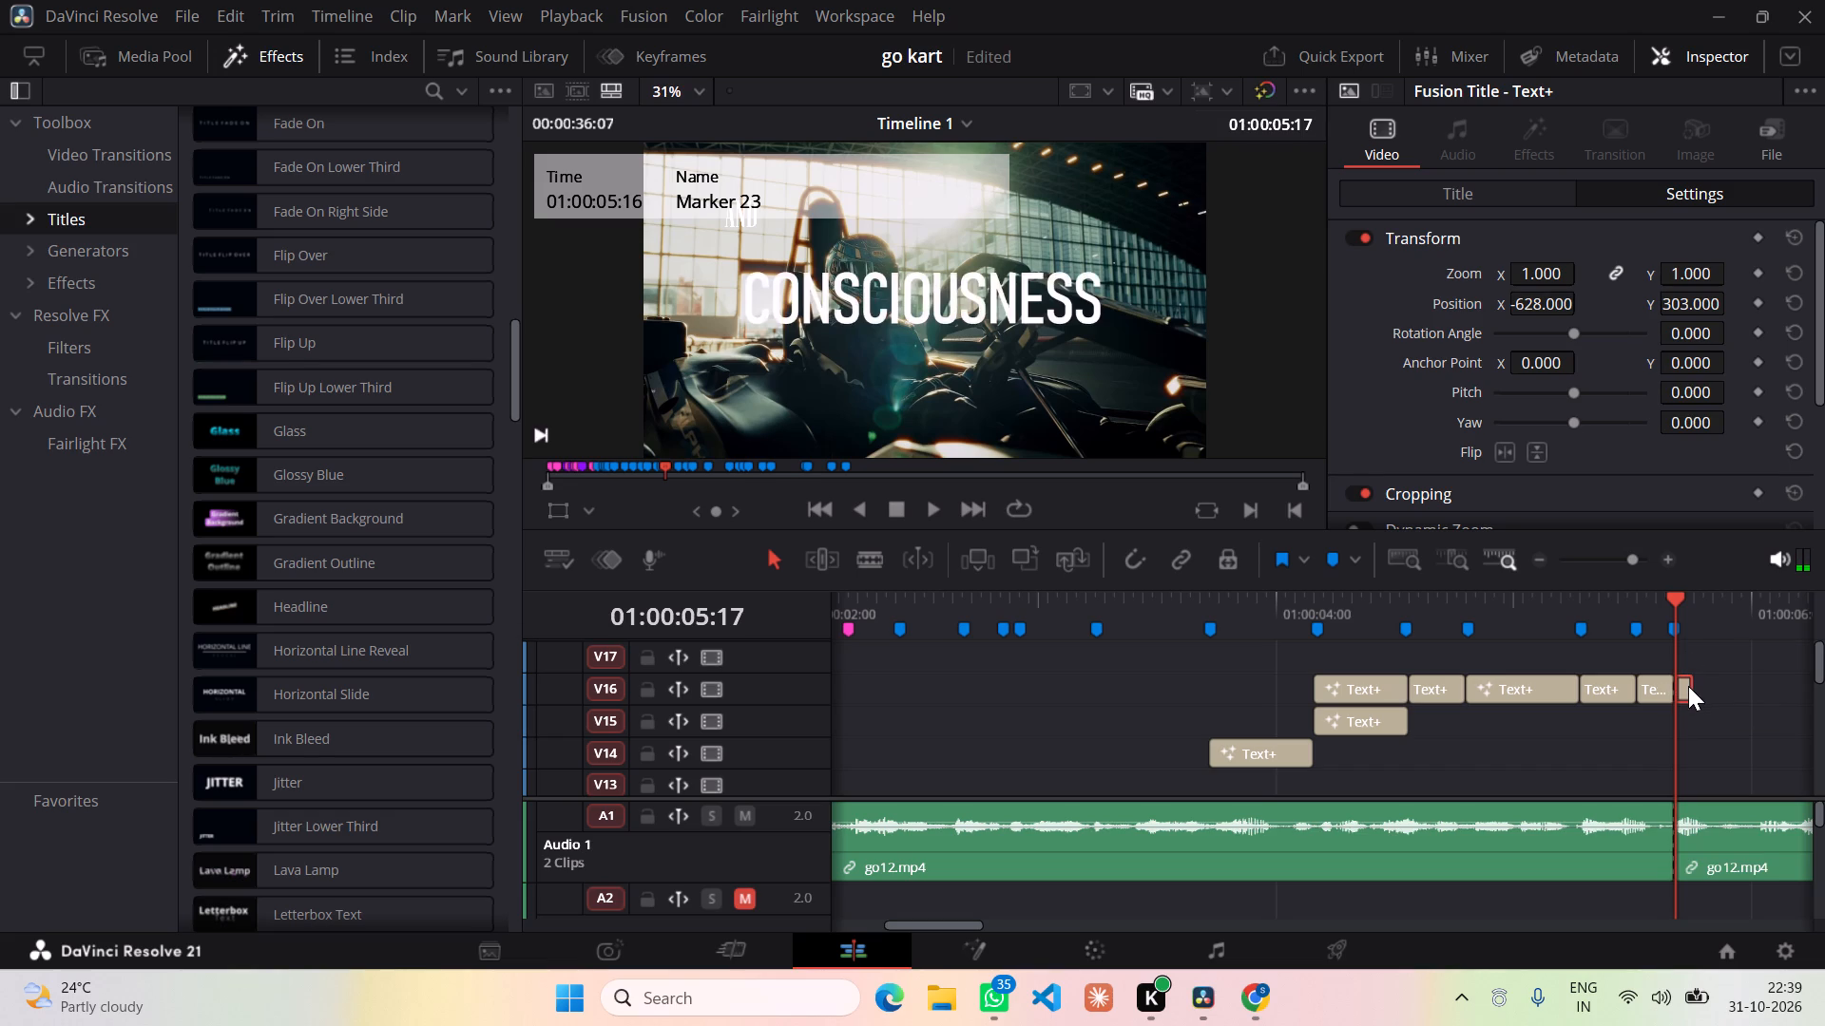
key(BackSpace)
Check the reference wording at 01:00:05:15 and replace the text of the trimmed V16 title with MY.
click(1651, 691)
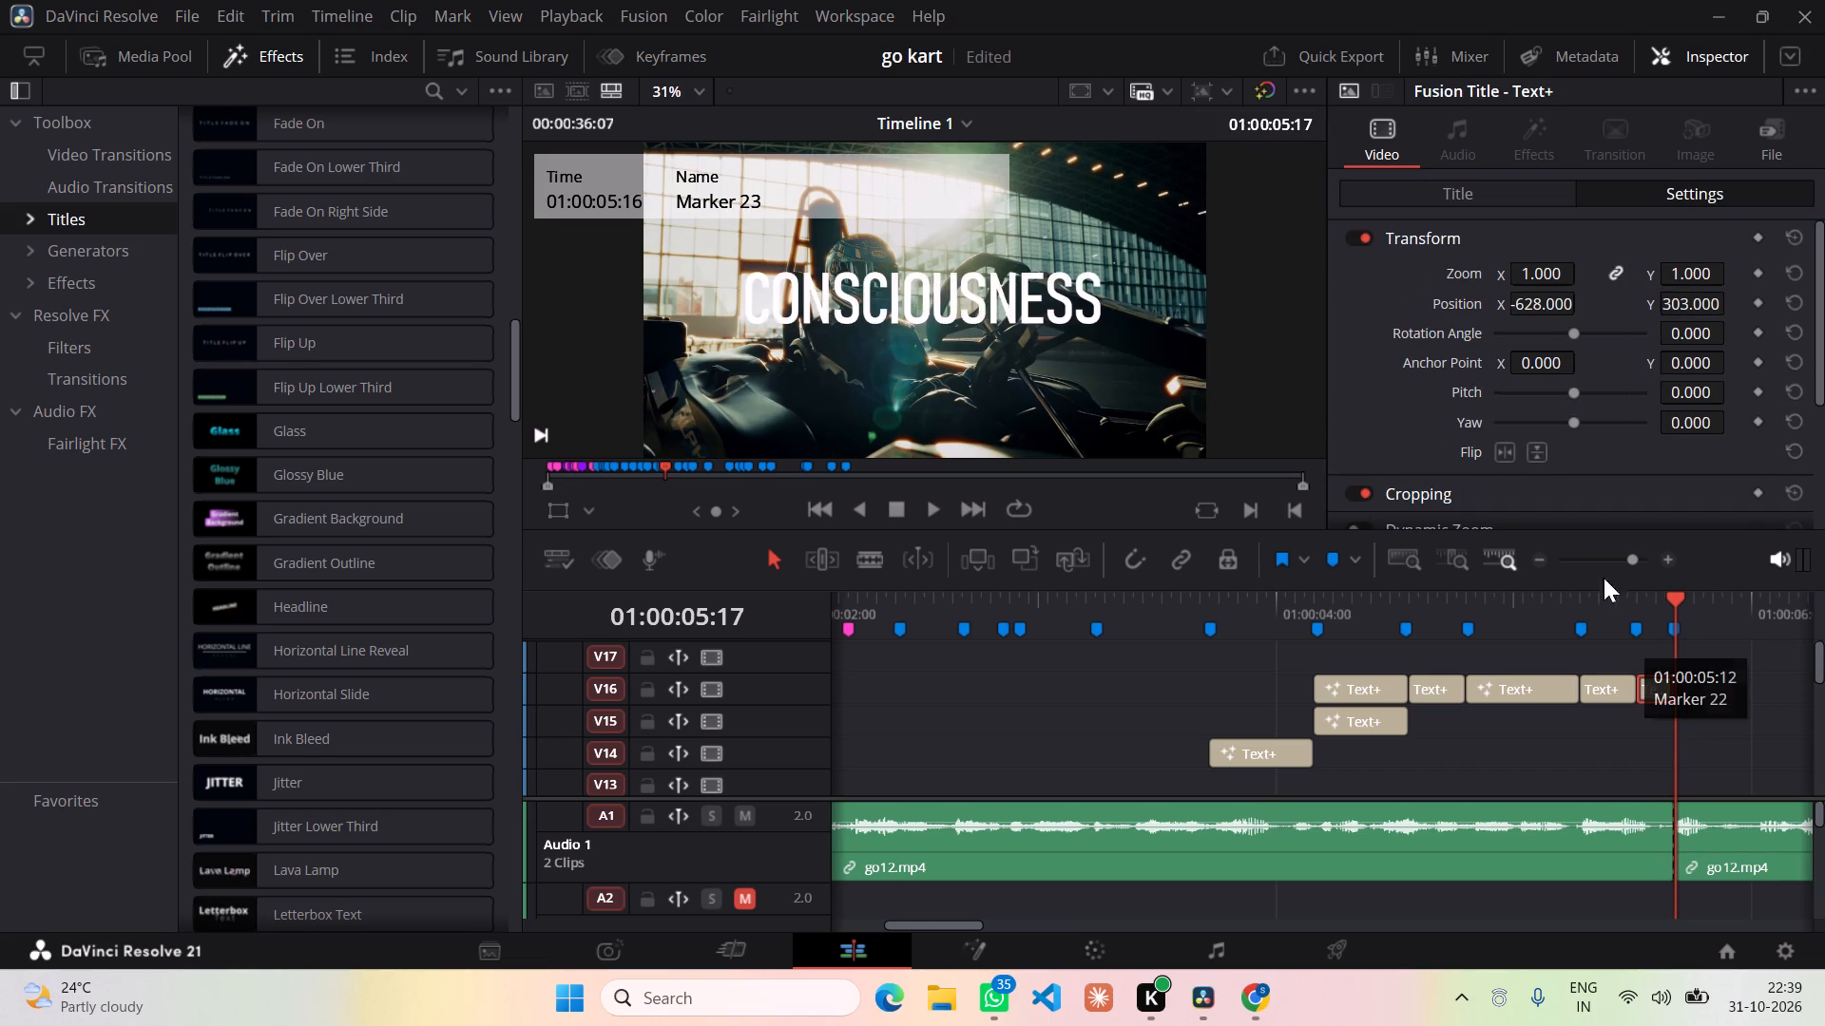
double_click(1474, 201)
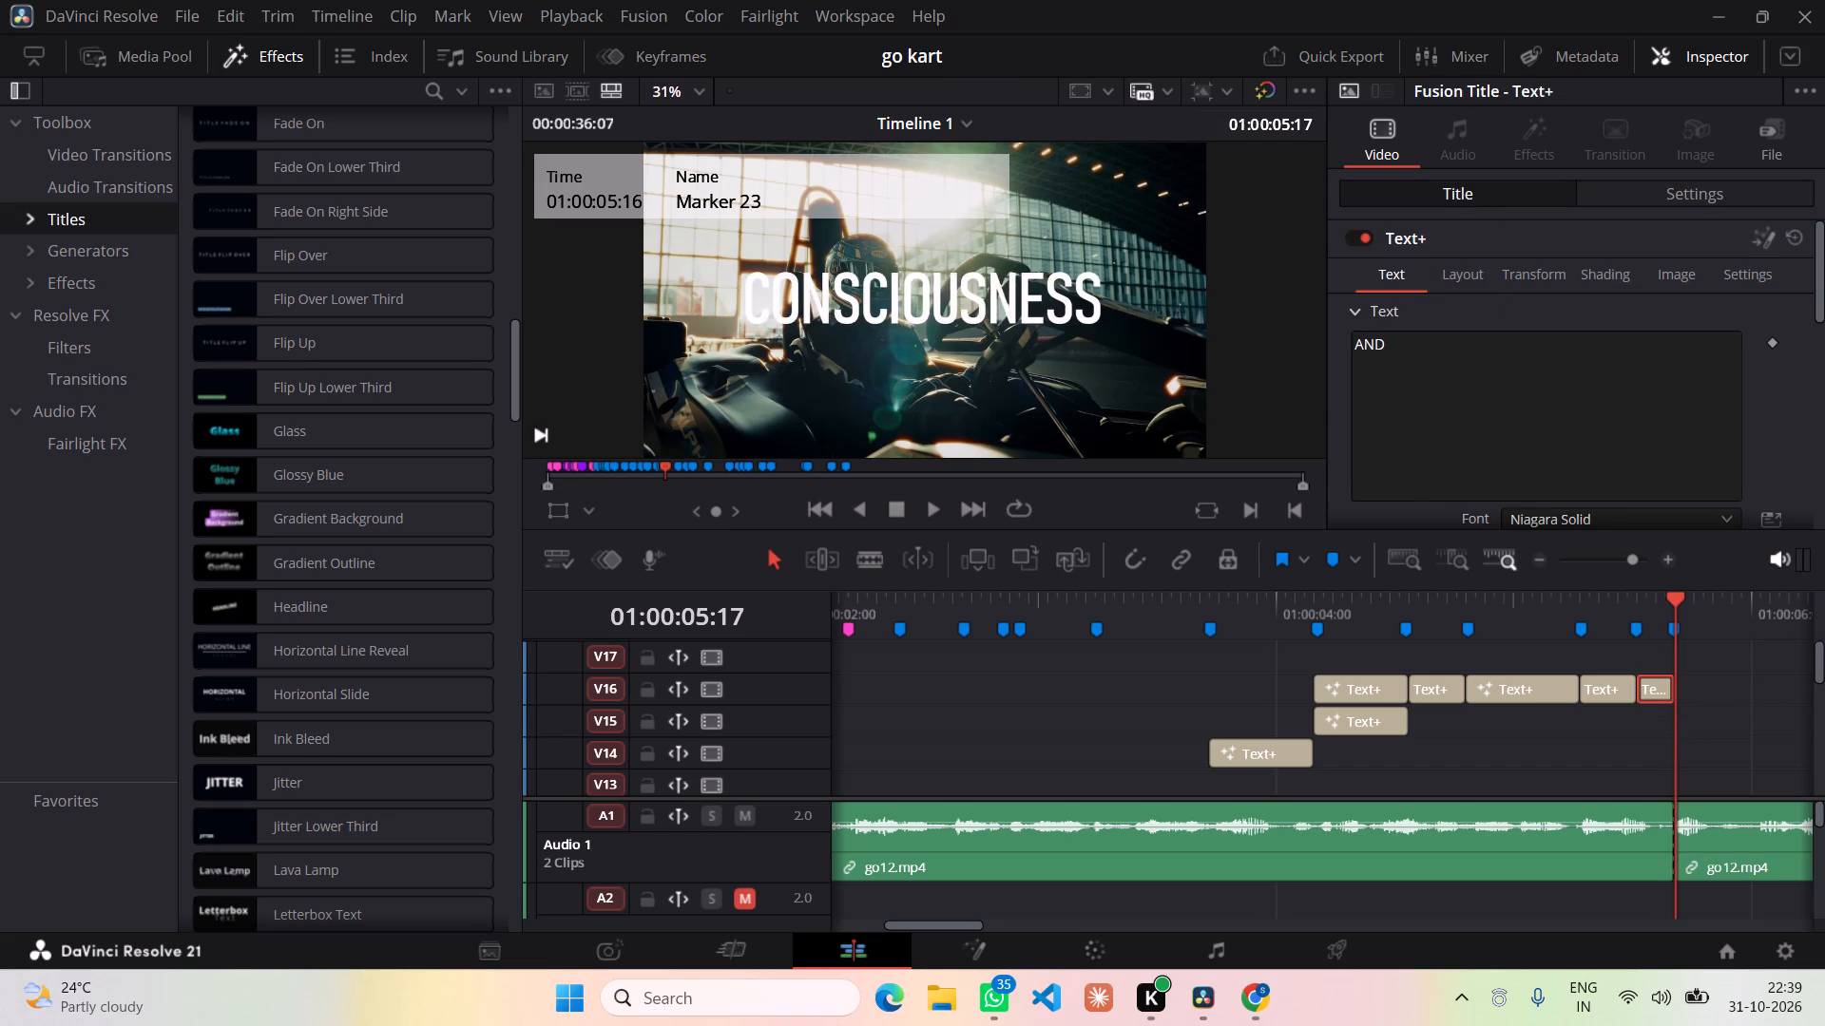
drag(1397, 350, 1321, 351)
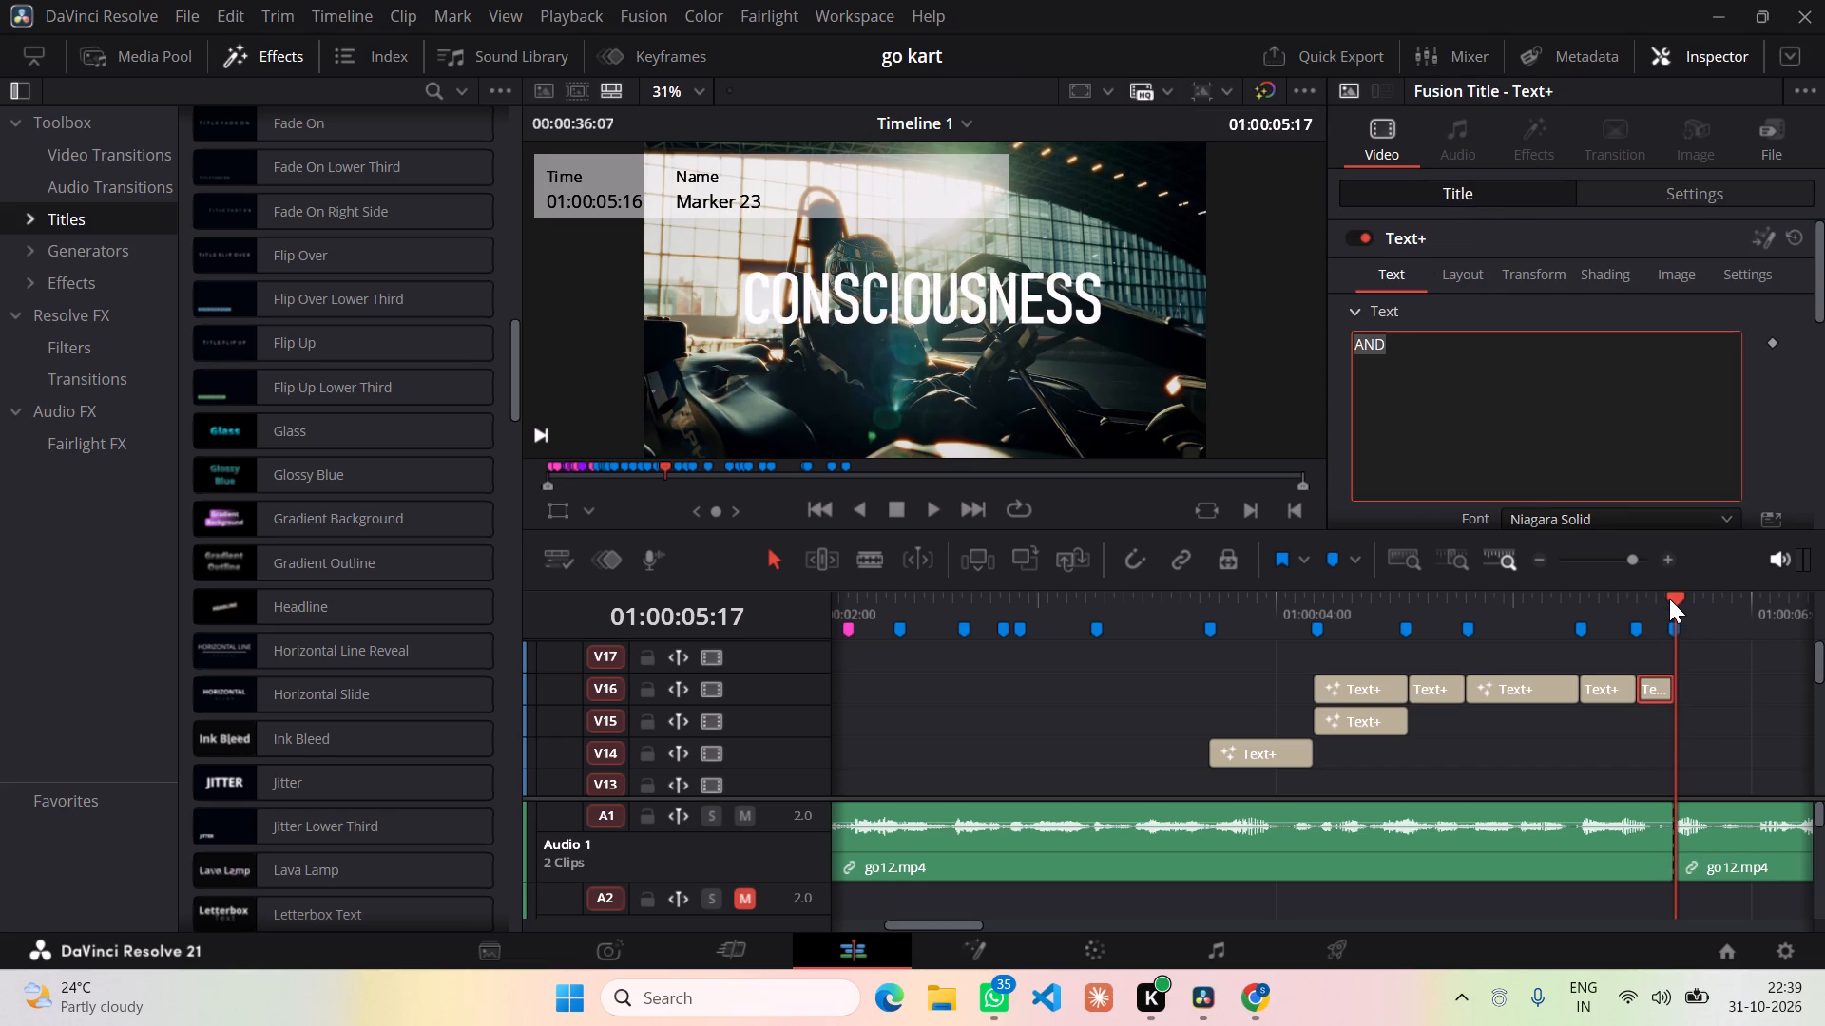
drag(1669, 598, 1657, 599)
click(1655, 599)
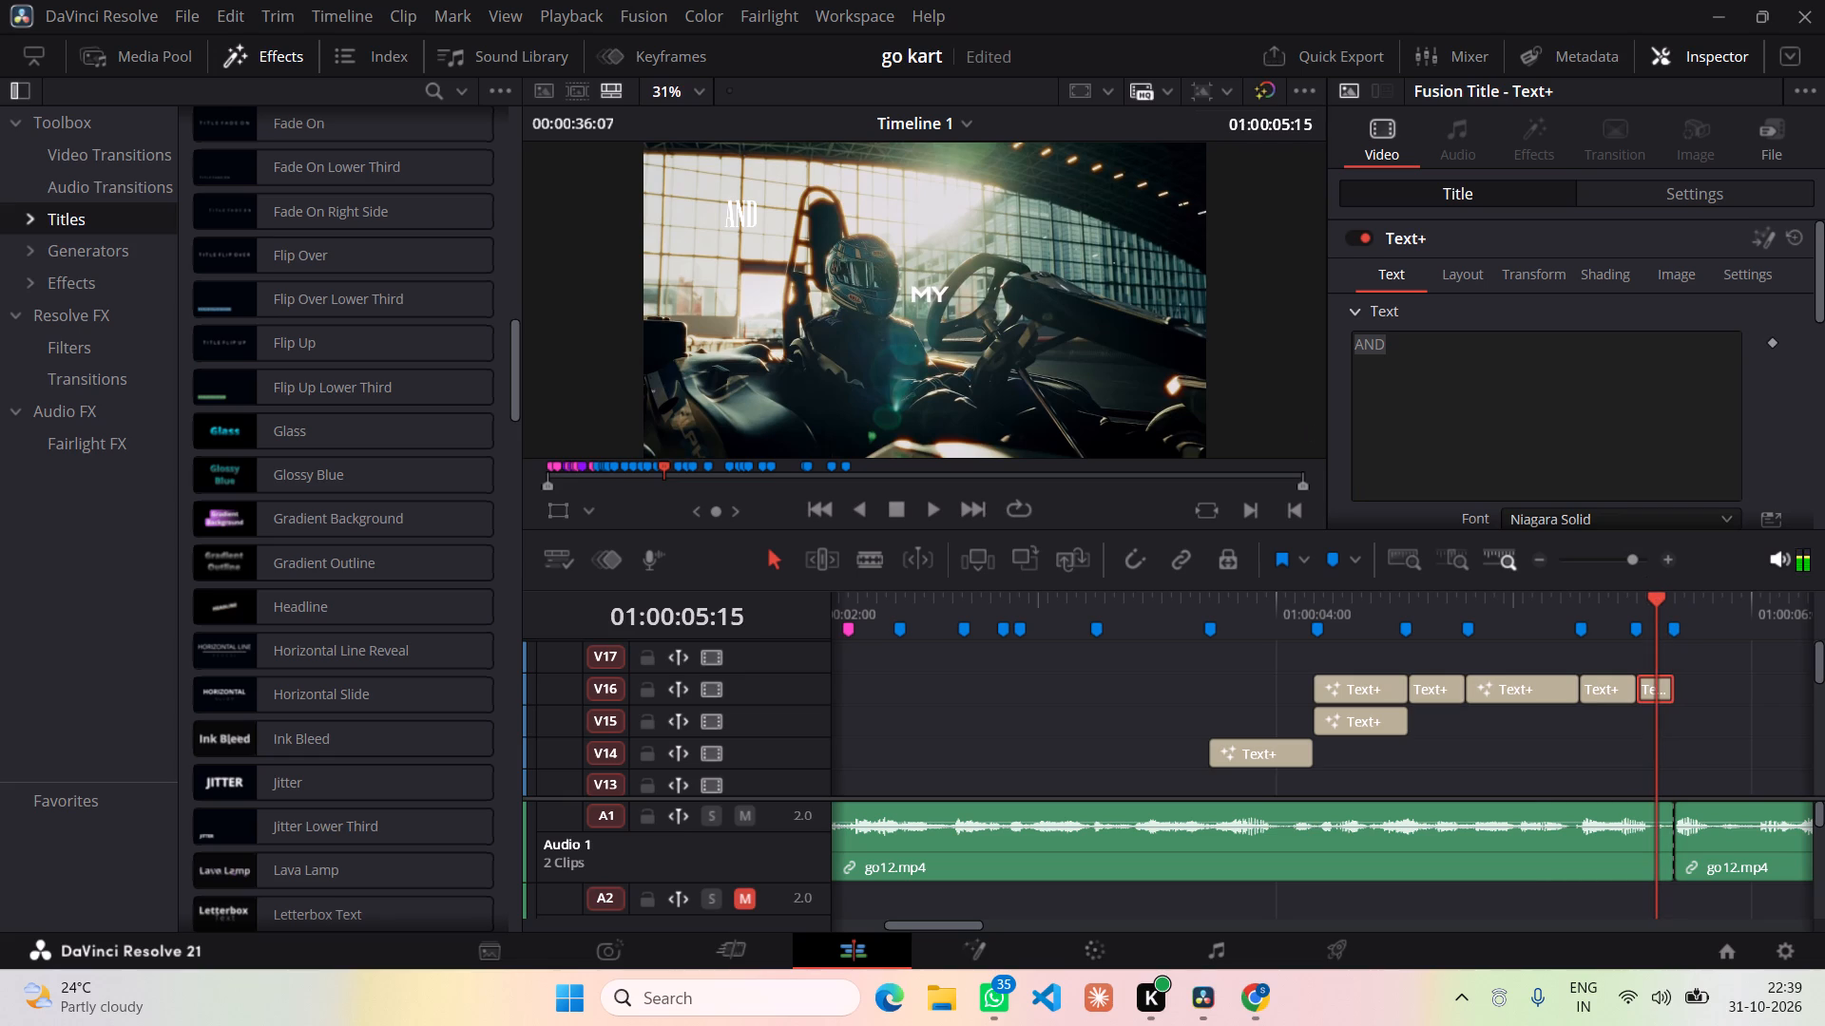
drag(1410, 352, 1305, 352)
key(BackSpace)
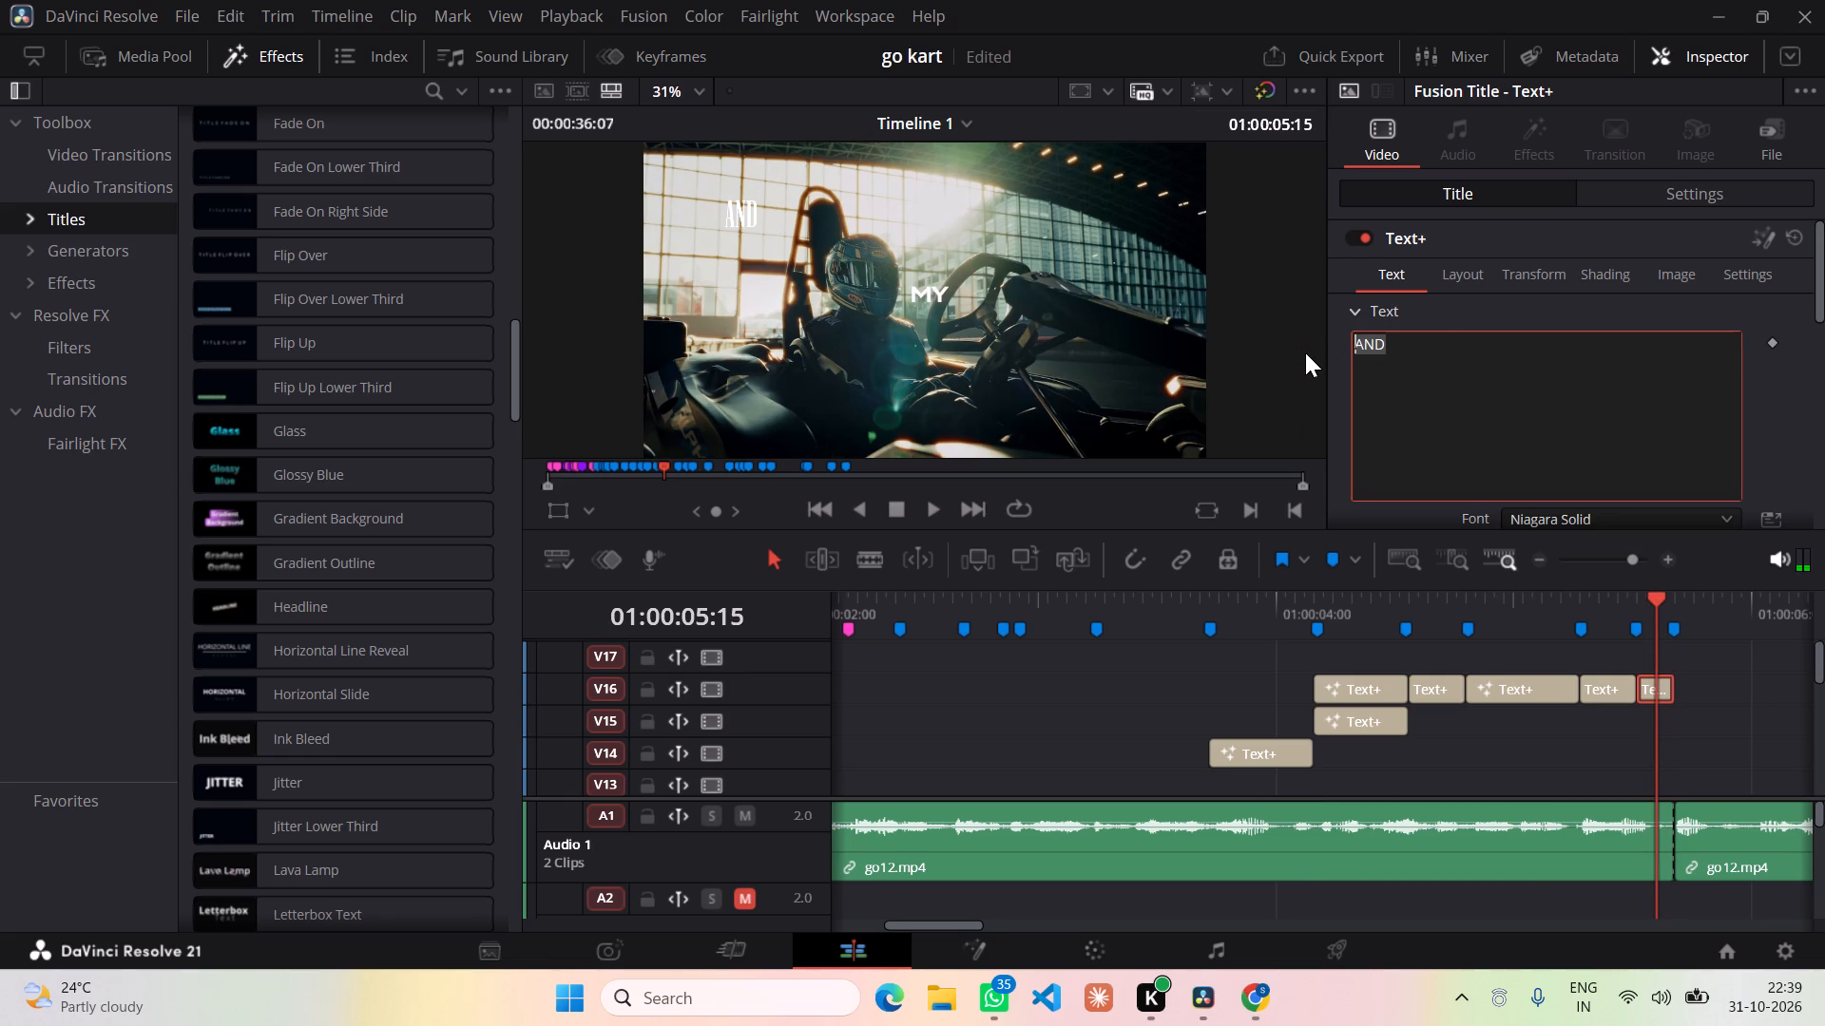
drag(1412, 357, 1390, 357)
click(1390, 357)
drag(1391, 350, 1349, 350)
drag(1349, 350, 1320, 356)
key(BackSpace)
key(BackSpace)
key(BackSpace)
text(MY)
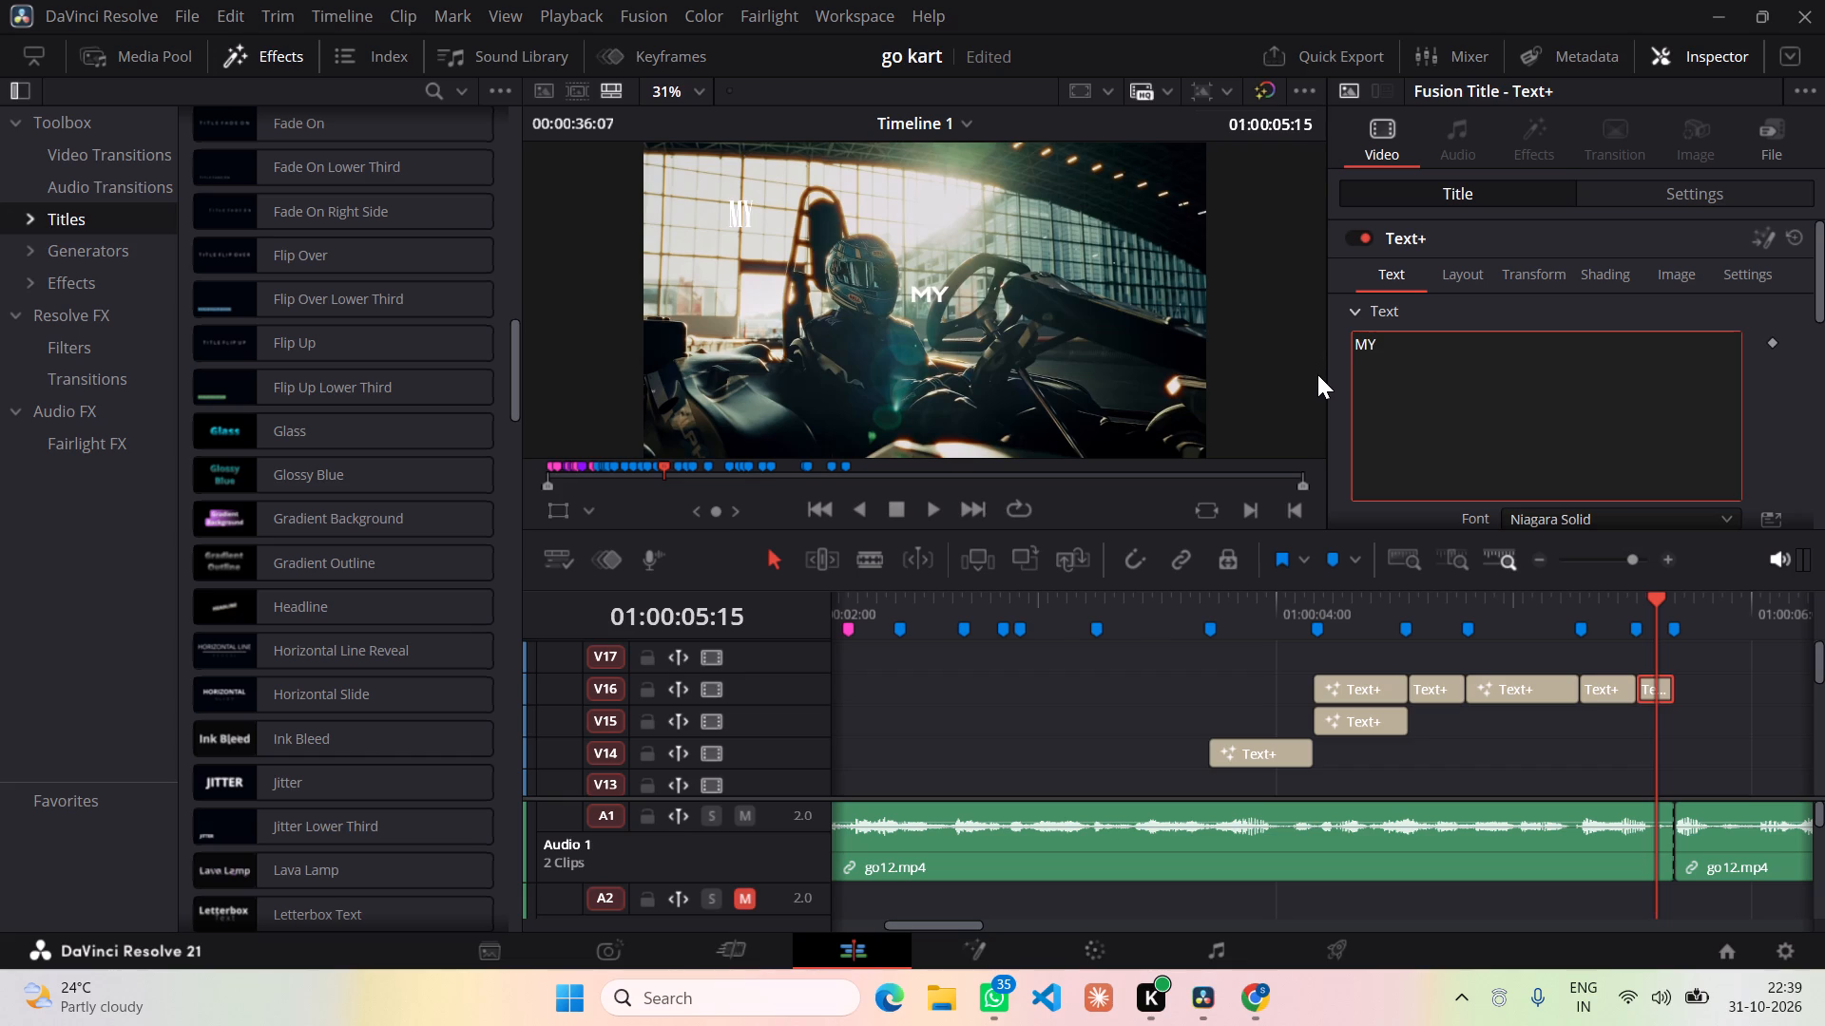
Reposition the MY title over the matching reference word at X 24, Y 35.
click(1617, 197)
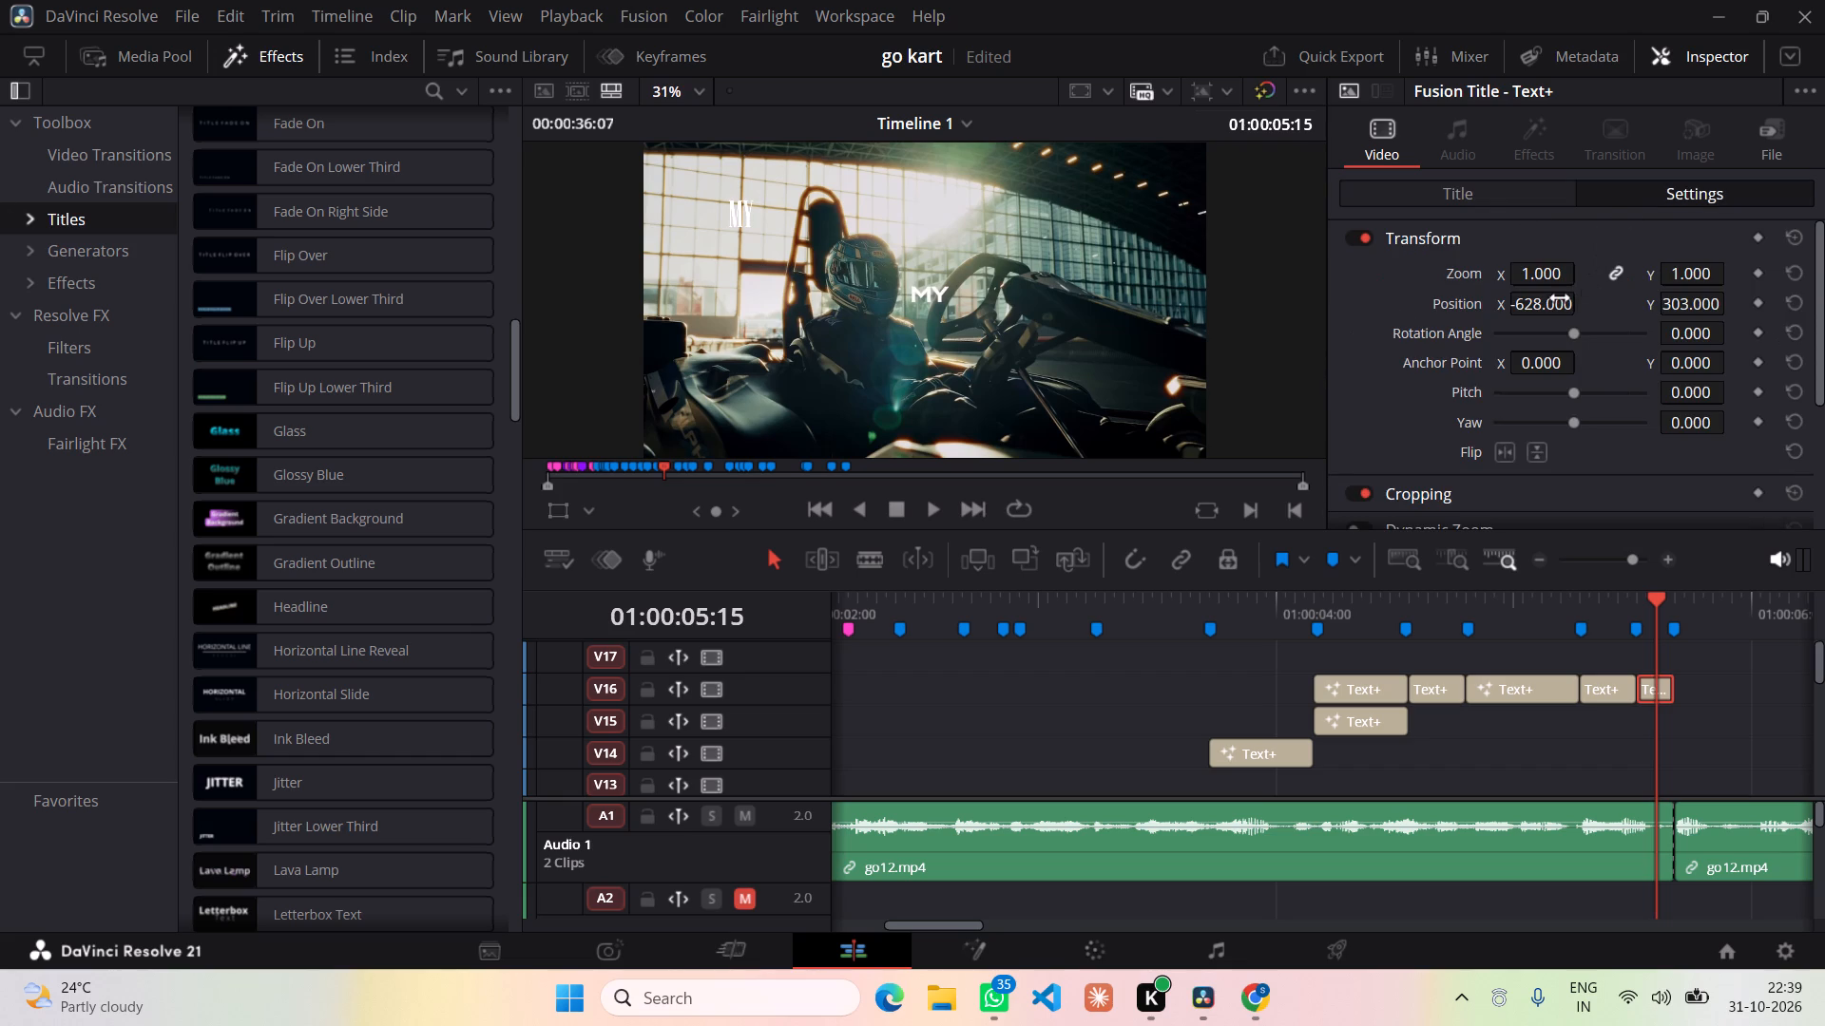
drag(1554, 309, 1166, 532)
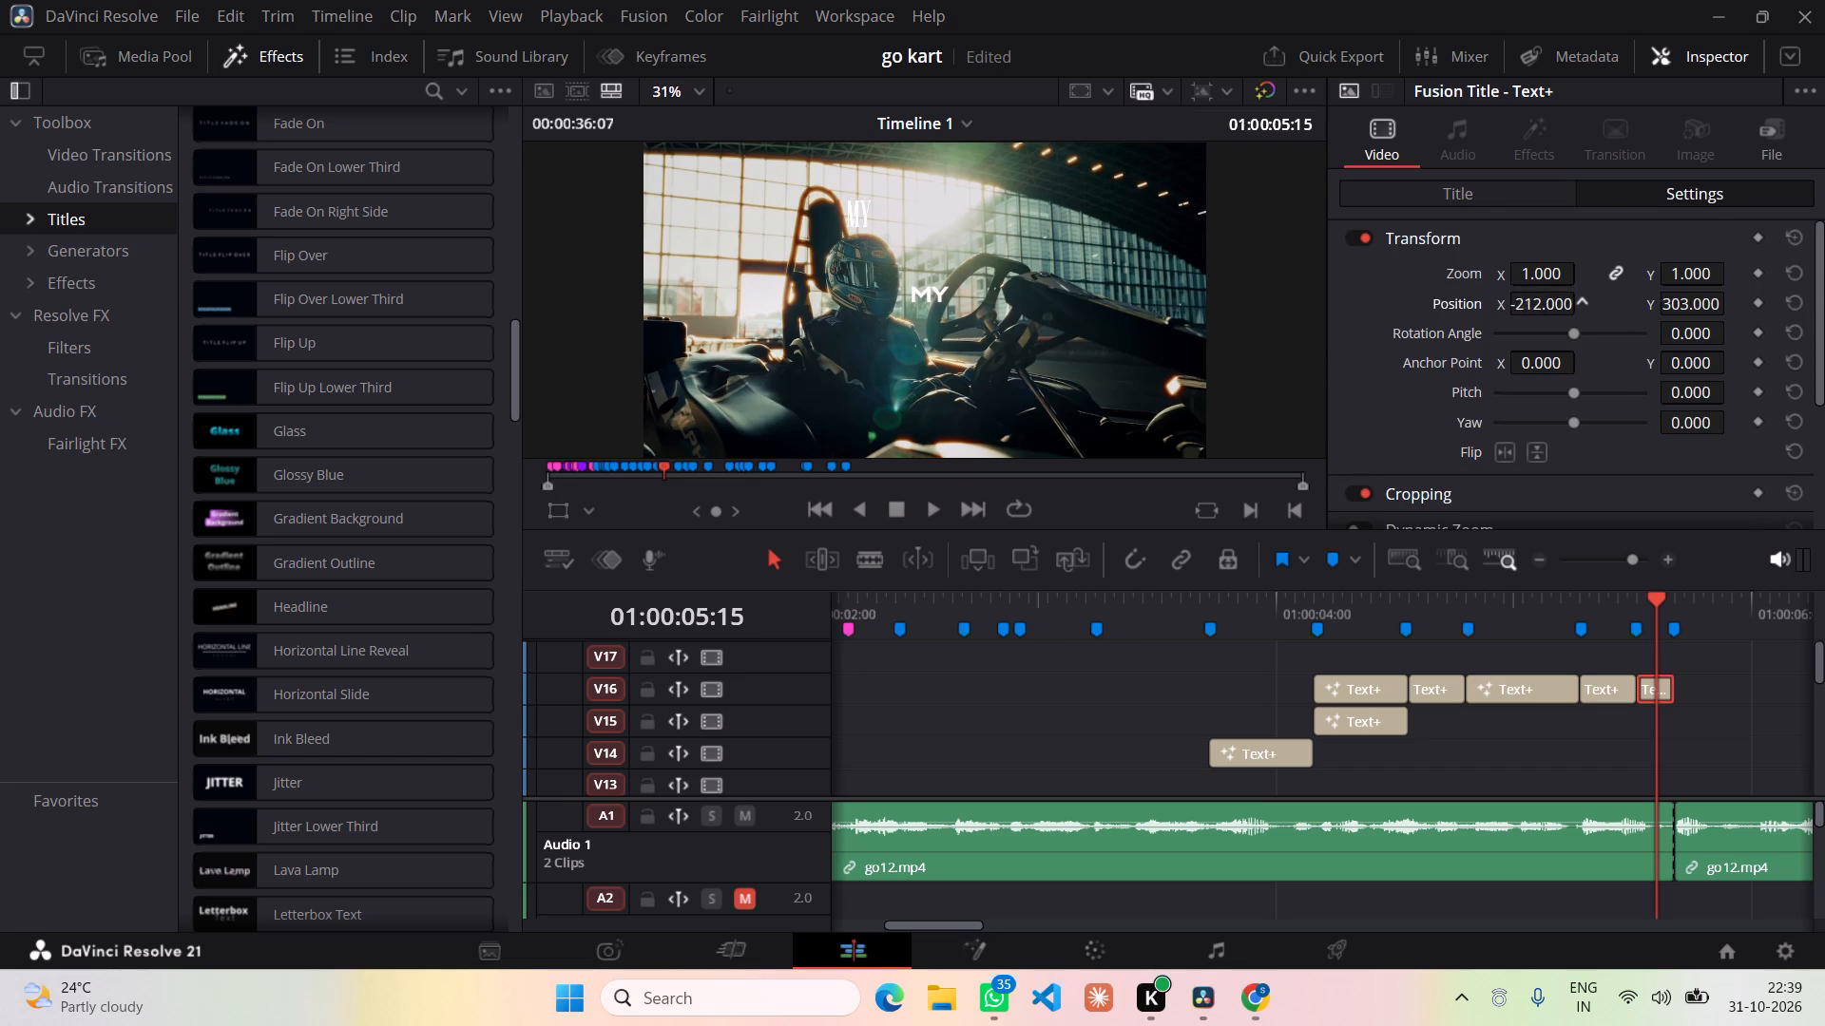
drag(1166, 532, 1439, 555)
drag(1715, 305, 1699, 305)
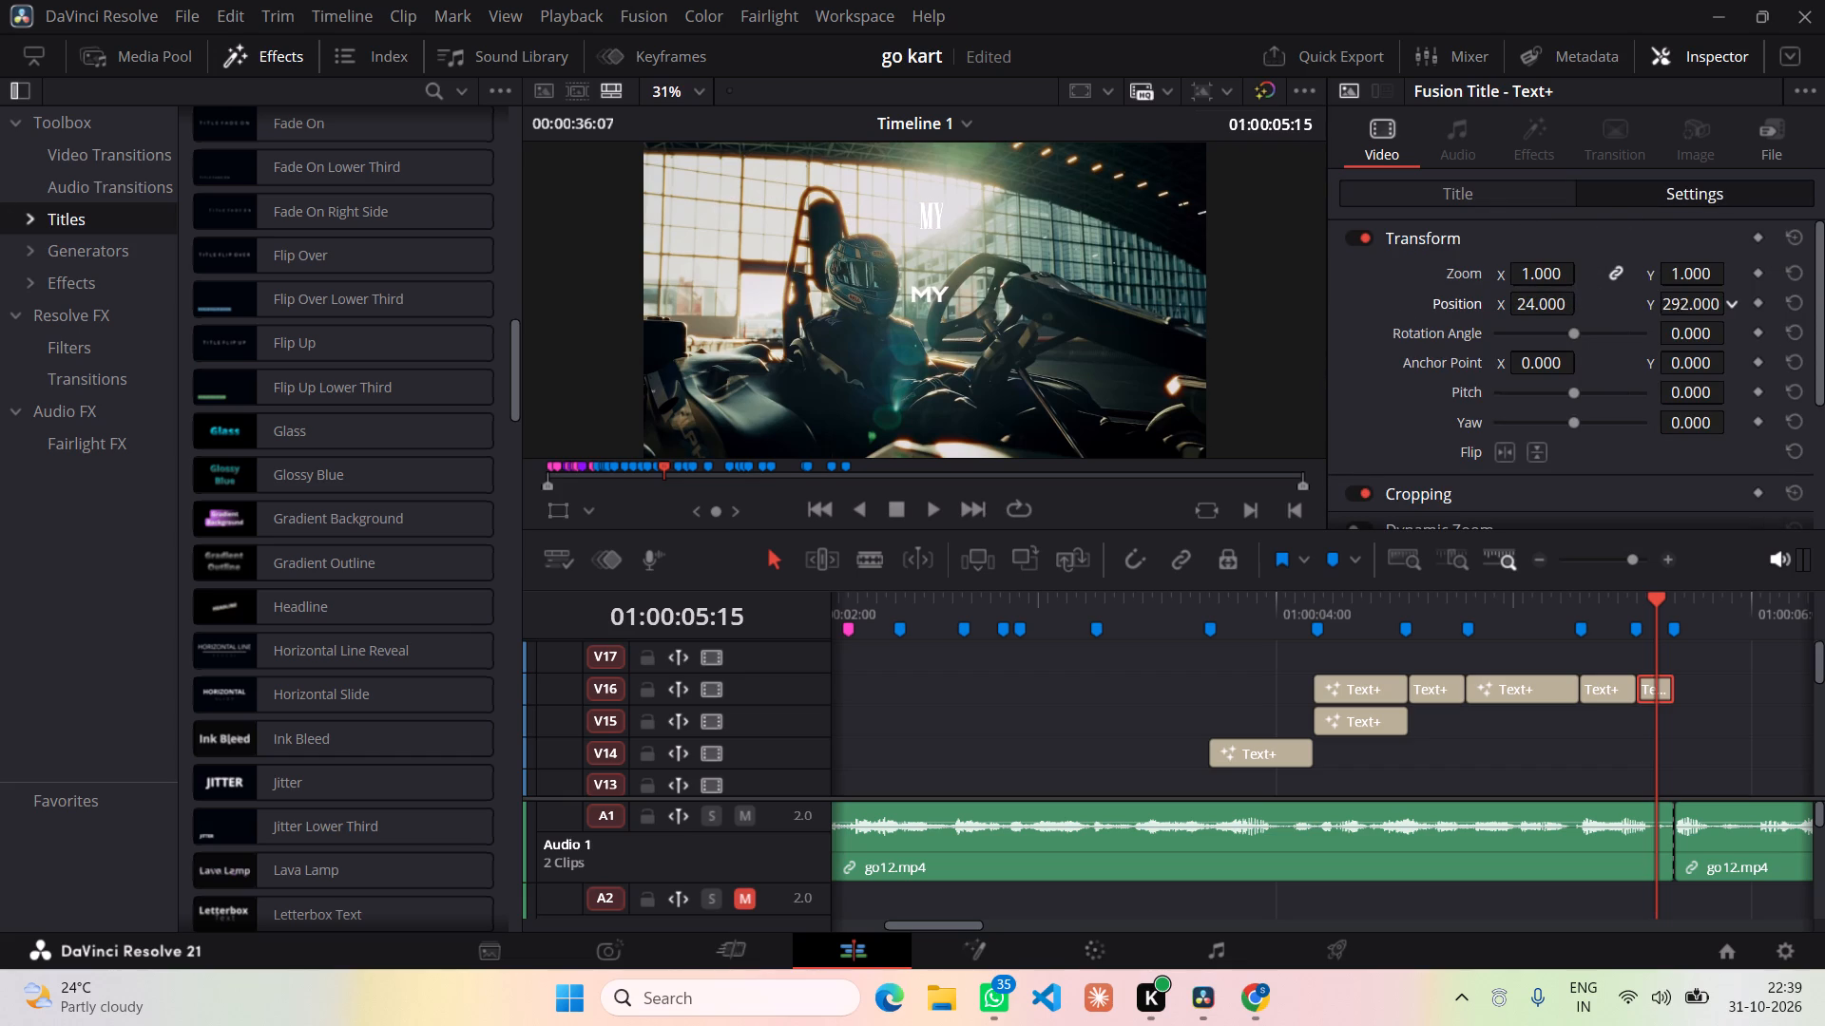
drag(1699, 305, 1394, 335)
drag(1394, 335, 1396, 335)
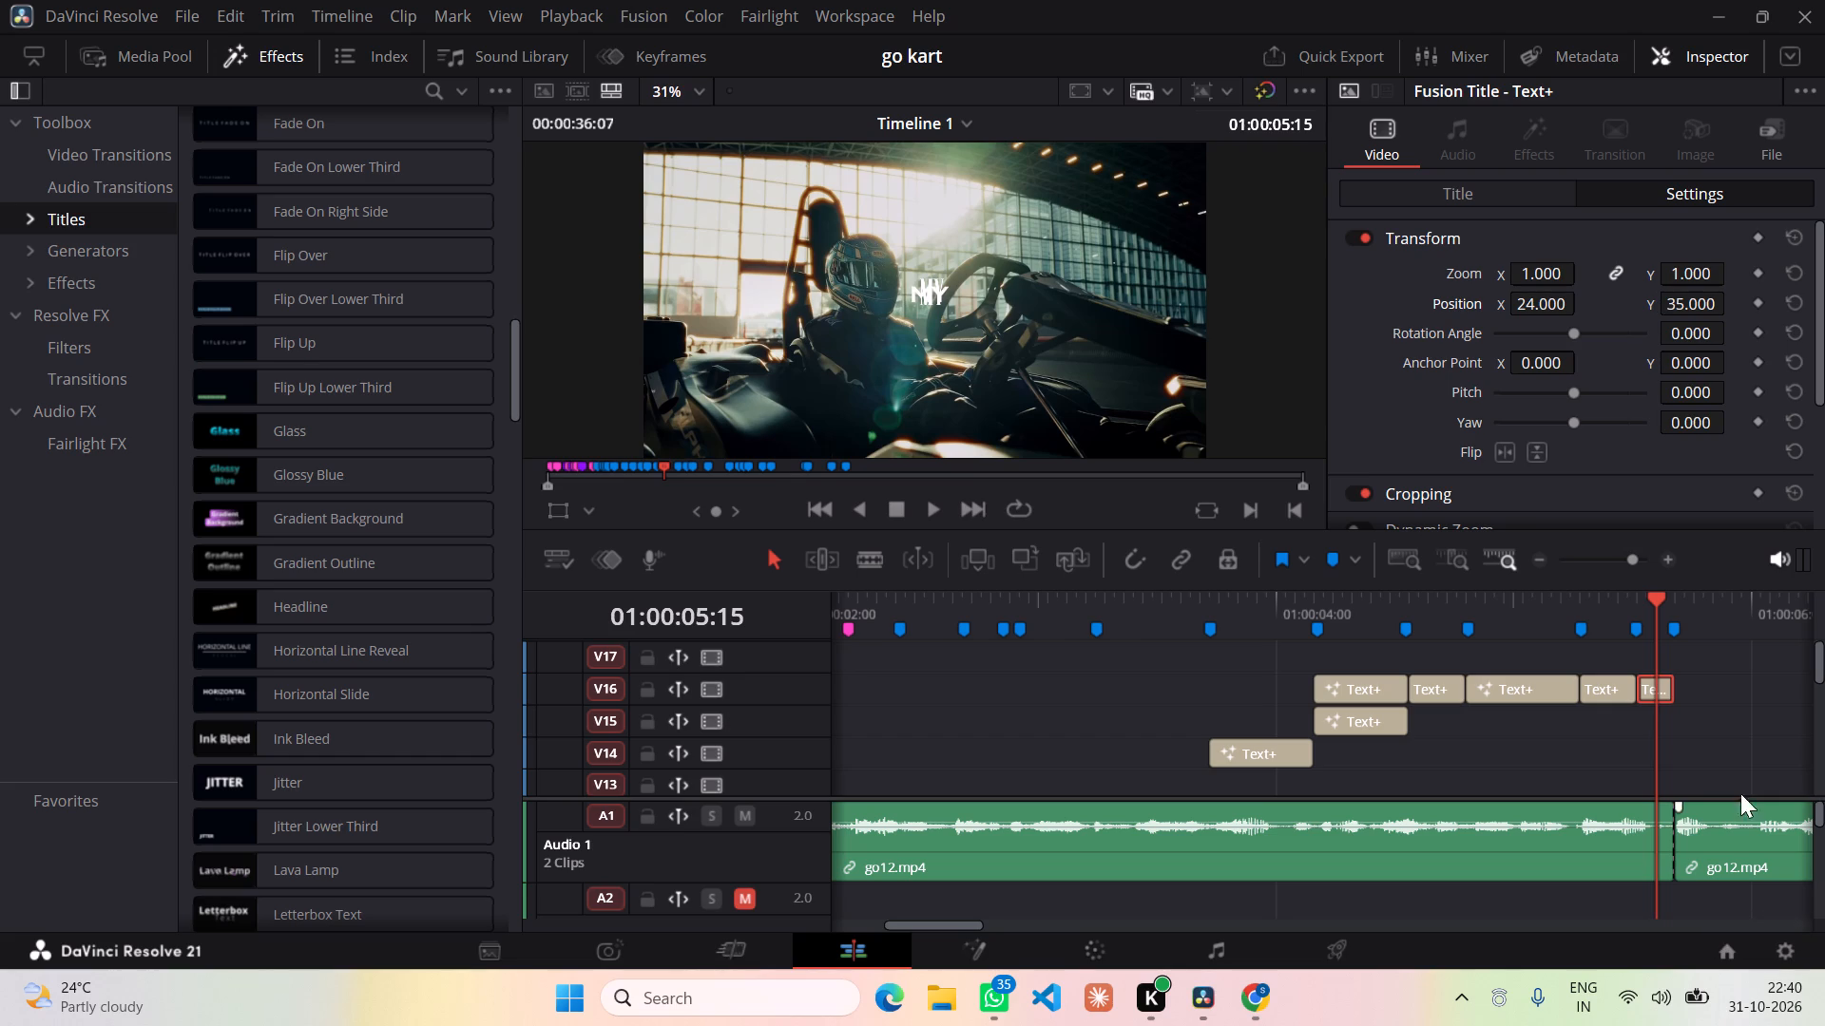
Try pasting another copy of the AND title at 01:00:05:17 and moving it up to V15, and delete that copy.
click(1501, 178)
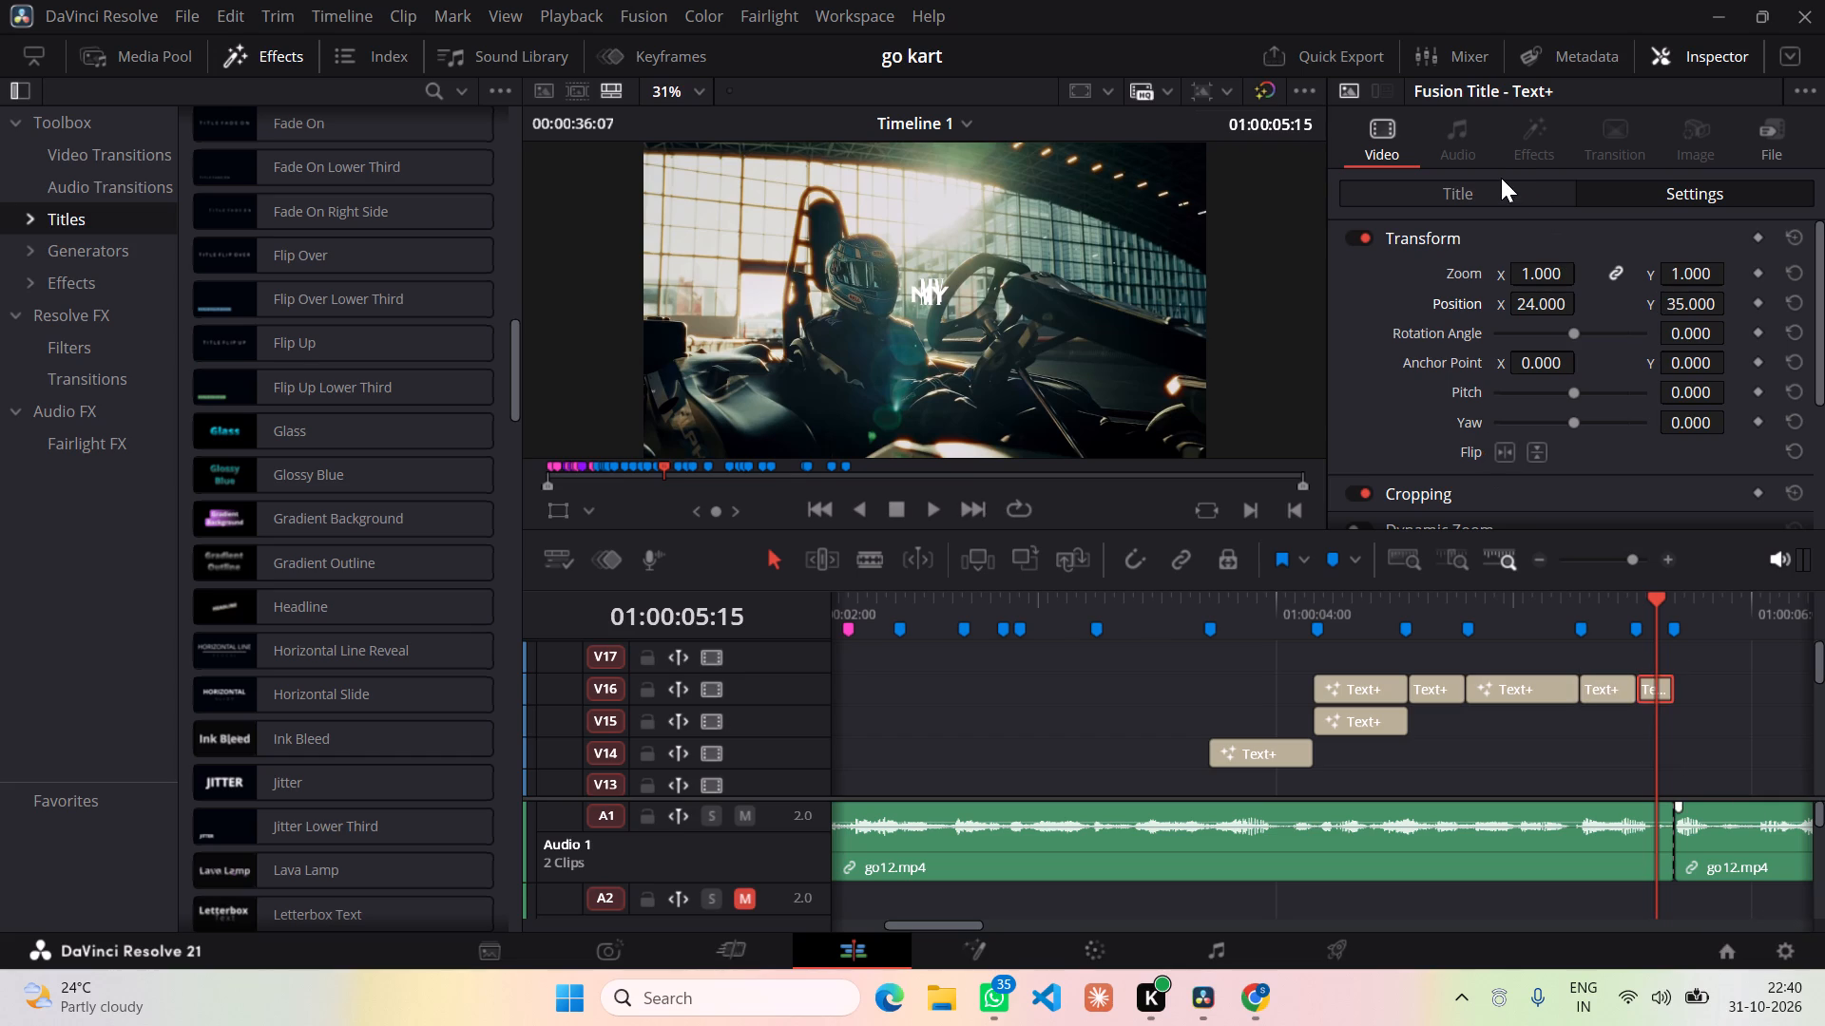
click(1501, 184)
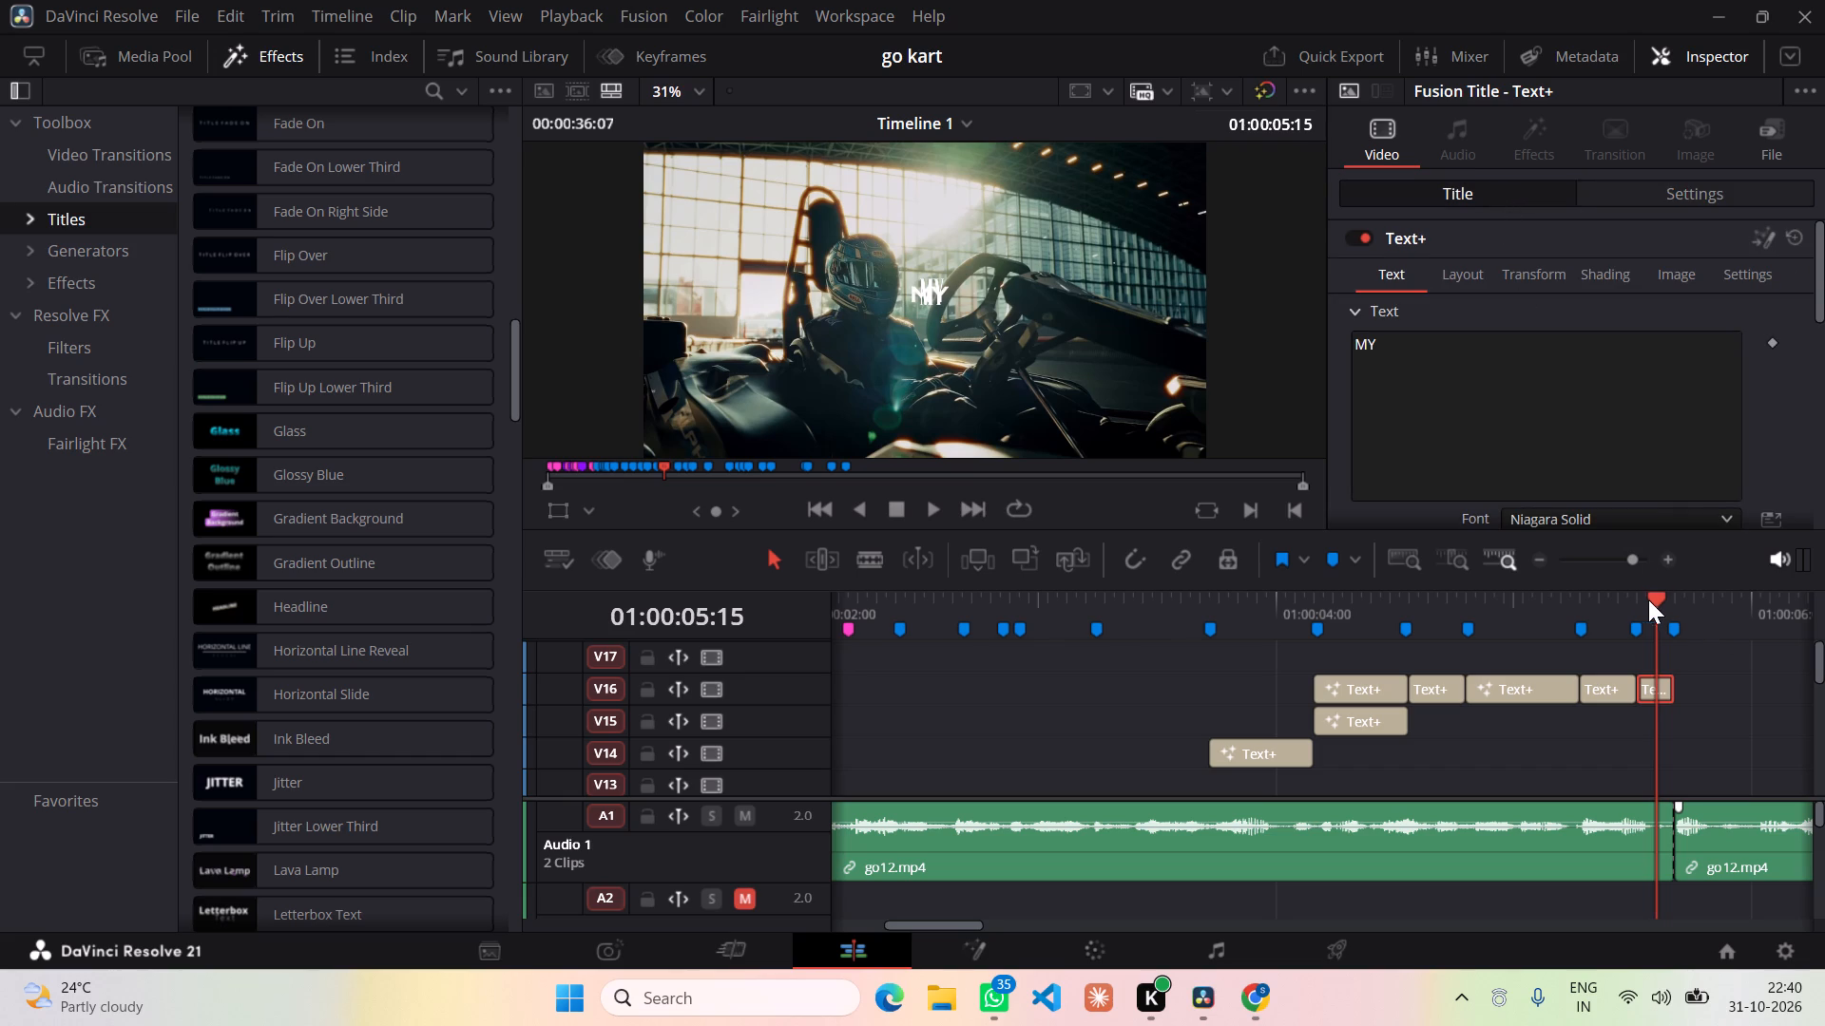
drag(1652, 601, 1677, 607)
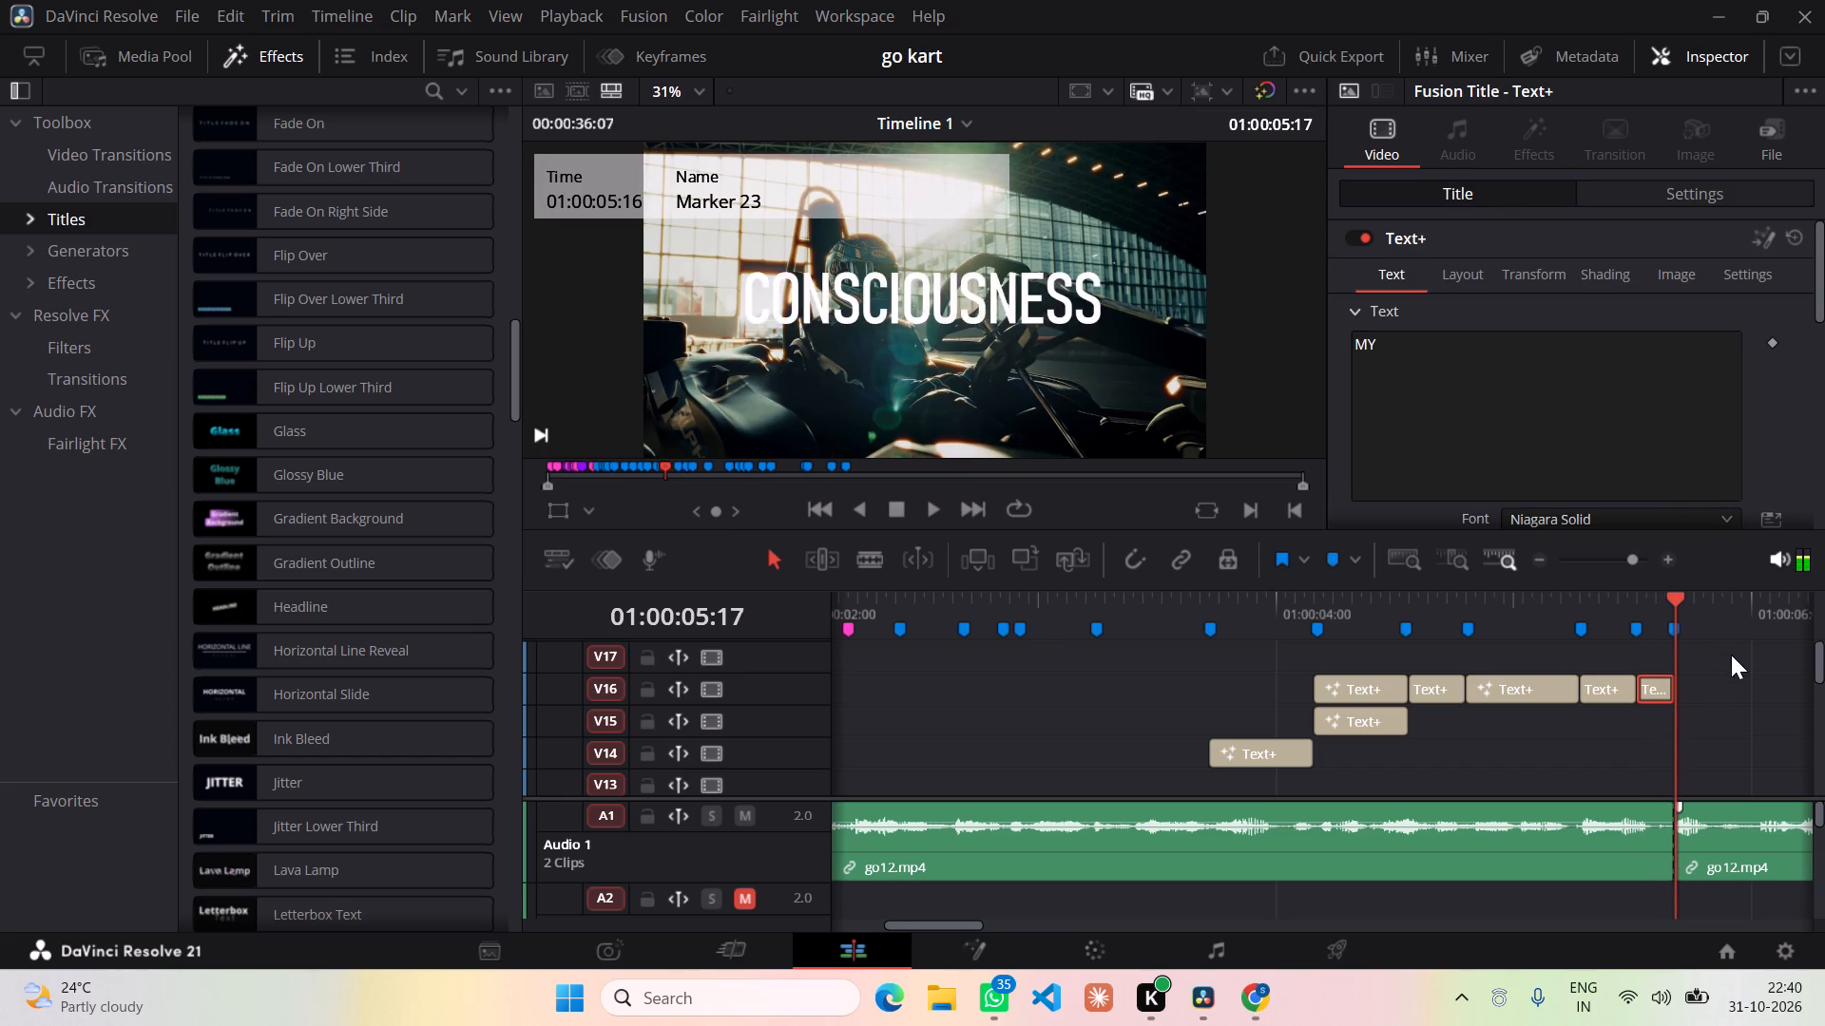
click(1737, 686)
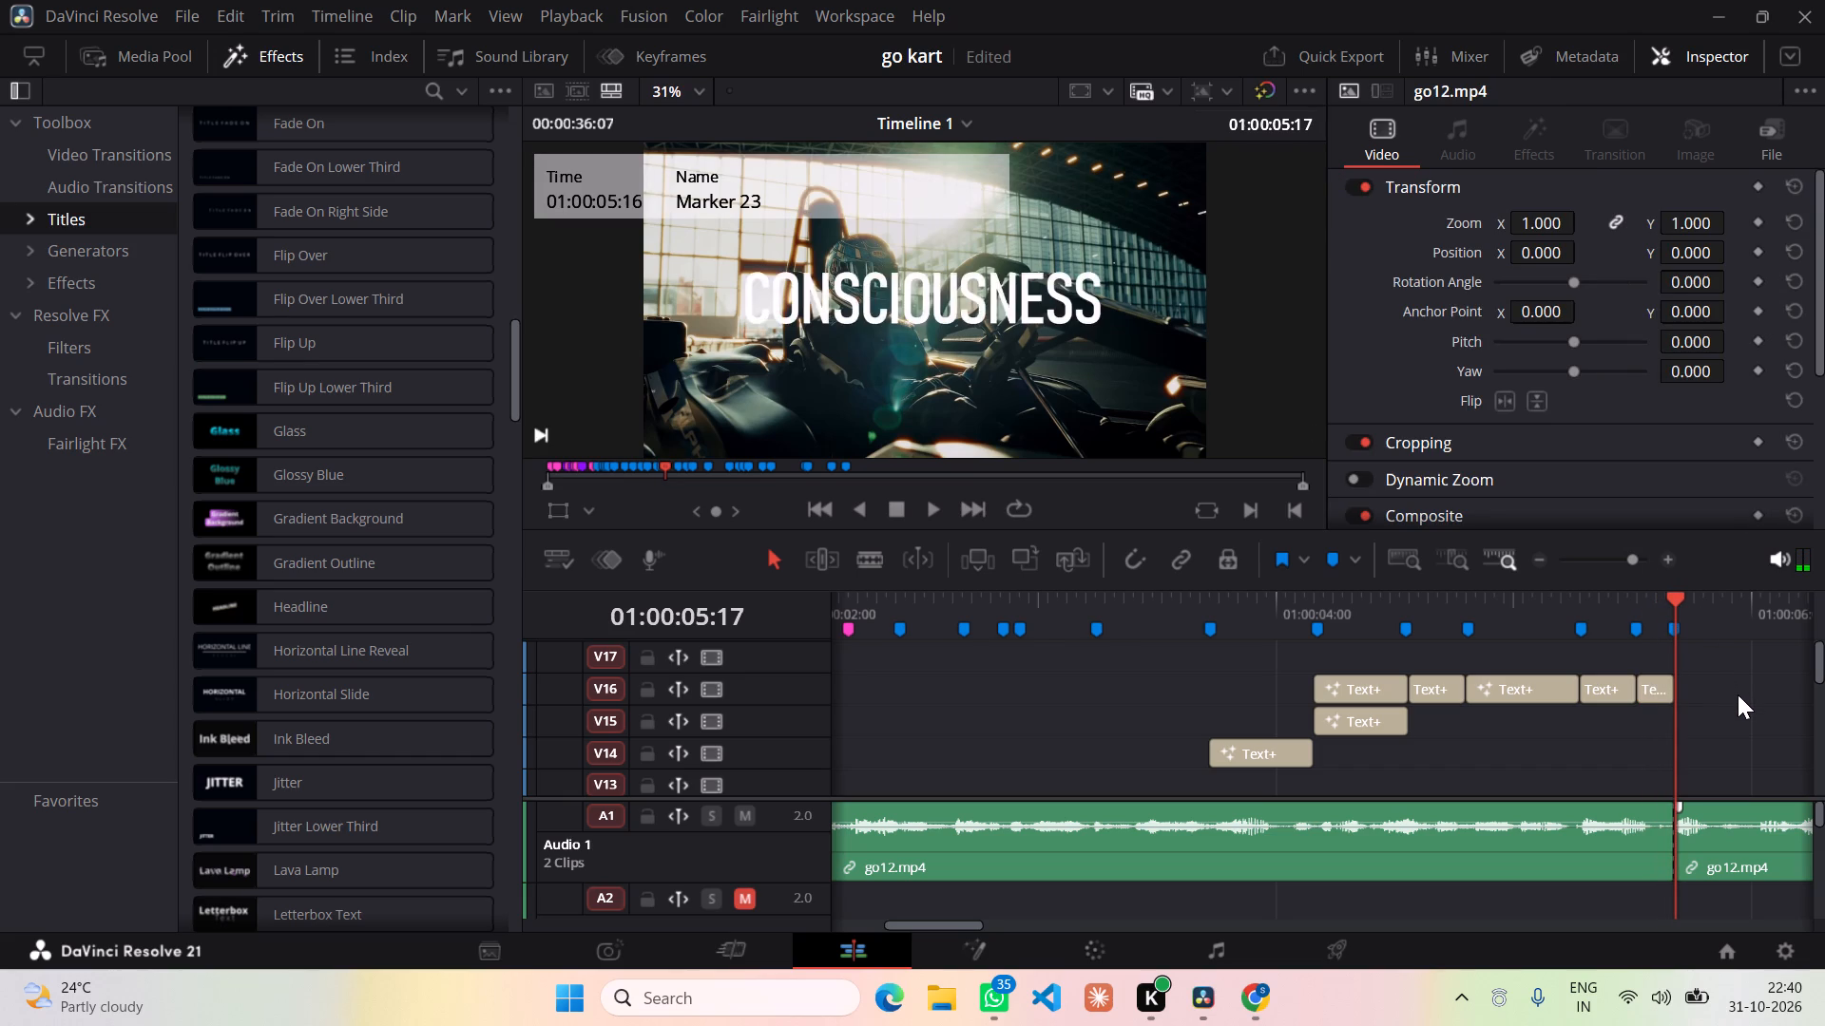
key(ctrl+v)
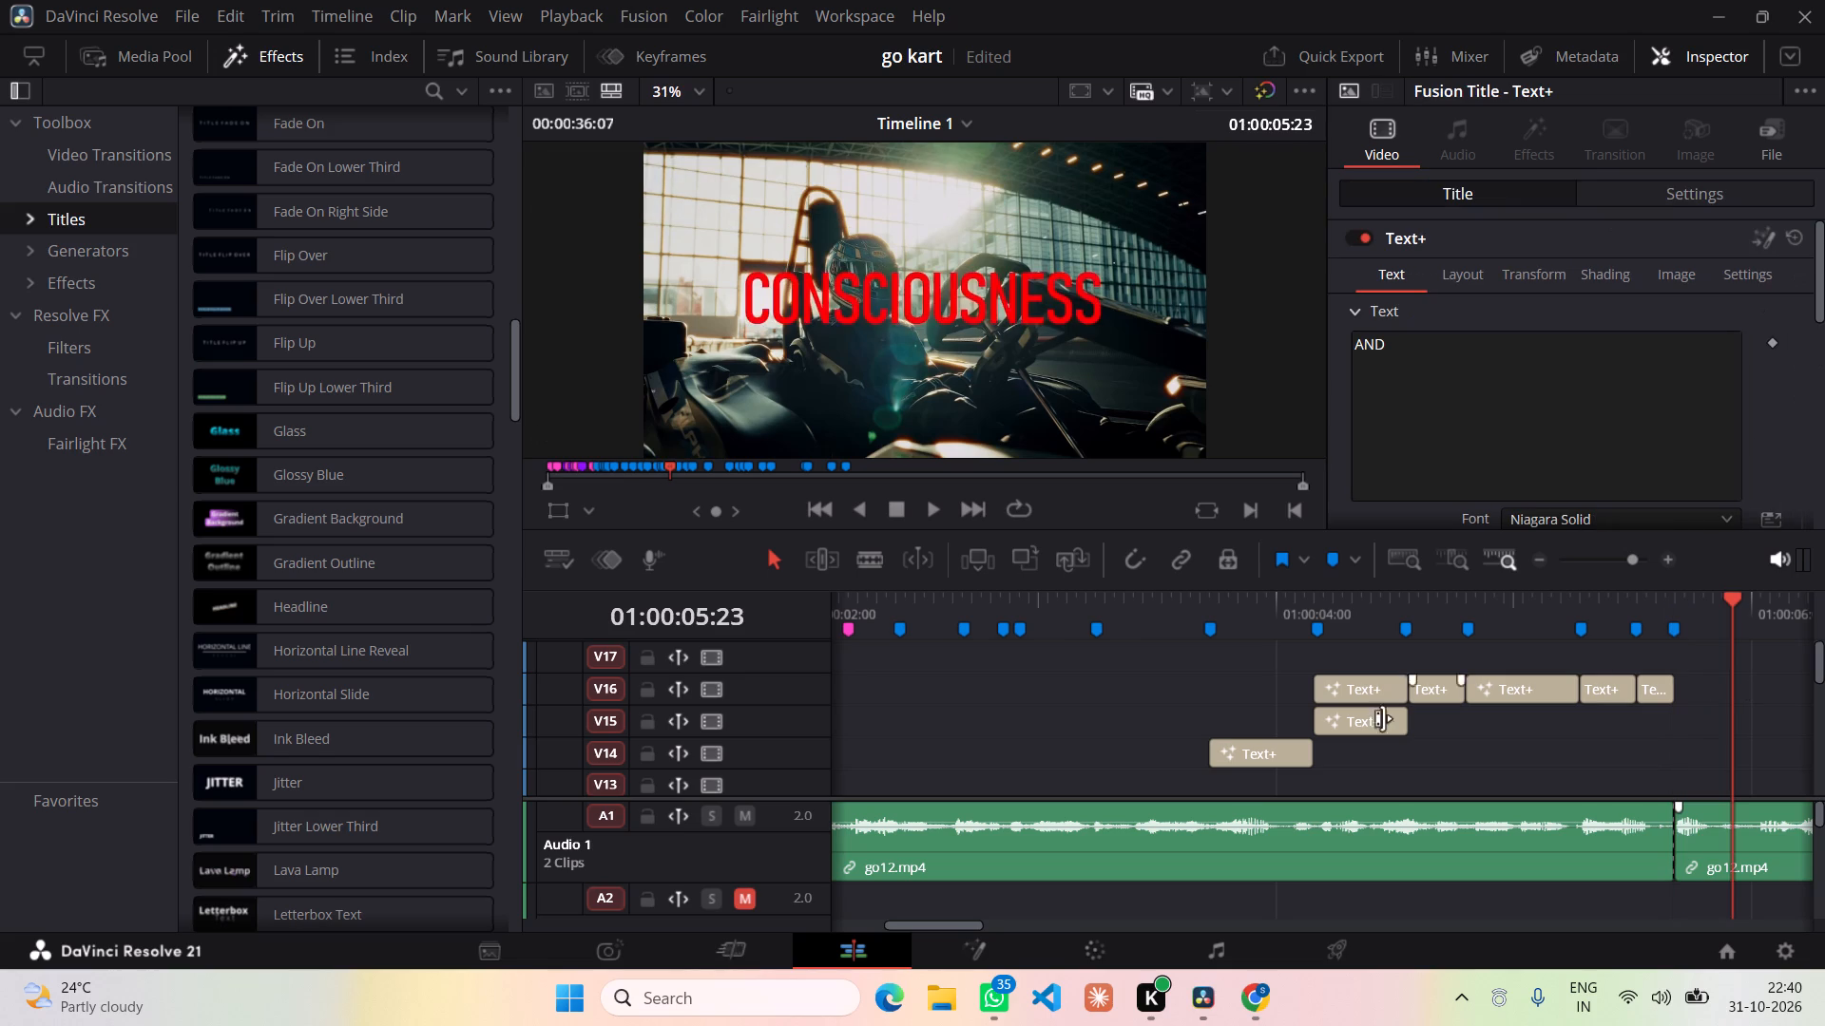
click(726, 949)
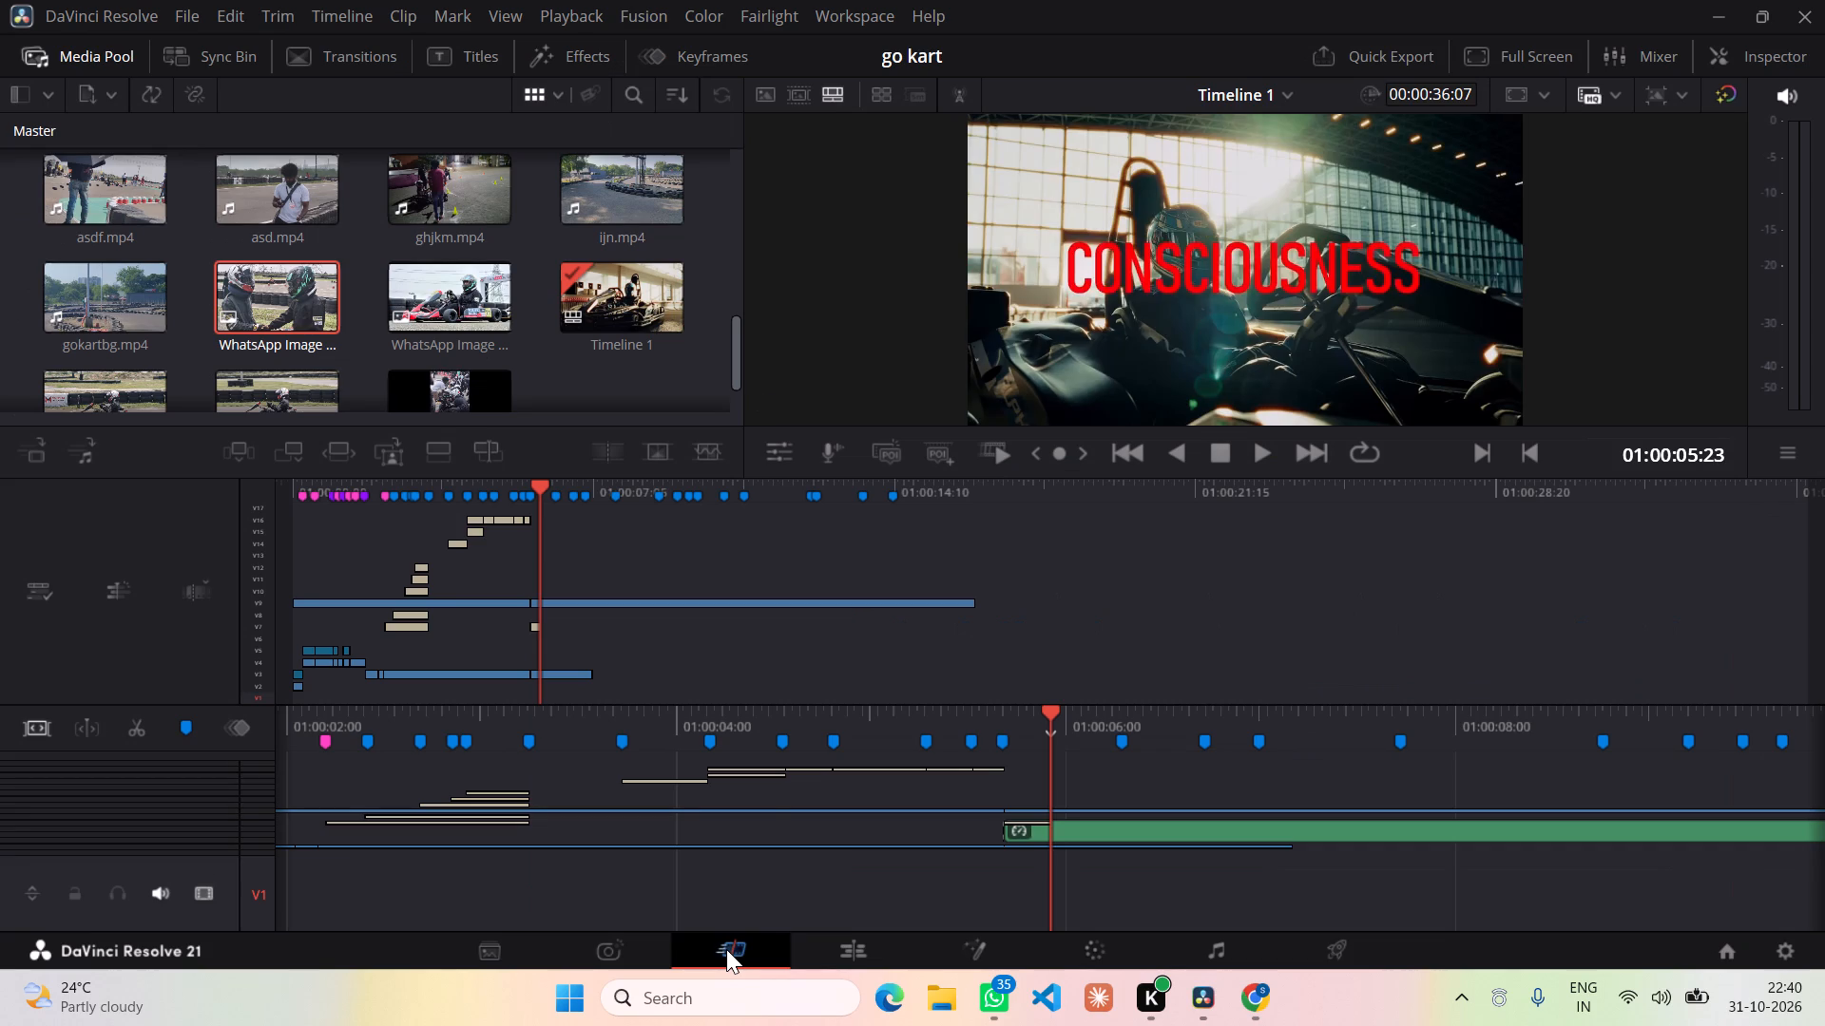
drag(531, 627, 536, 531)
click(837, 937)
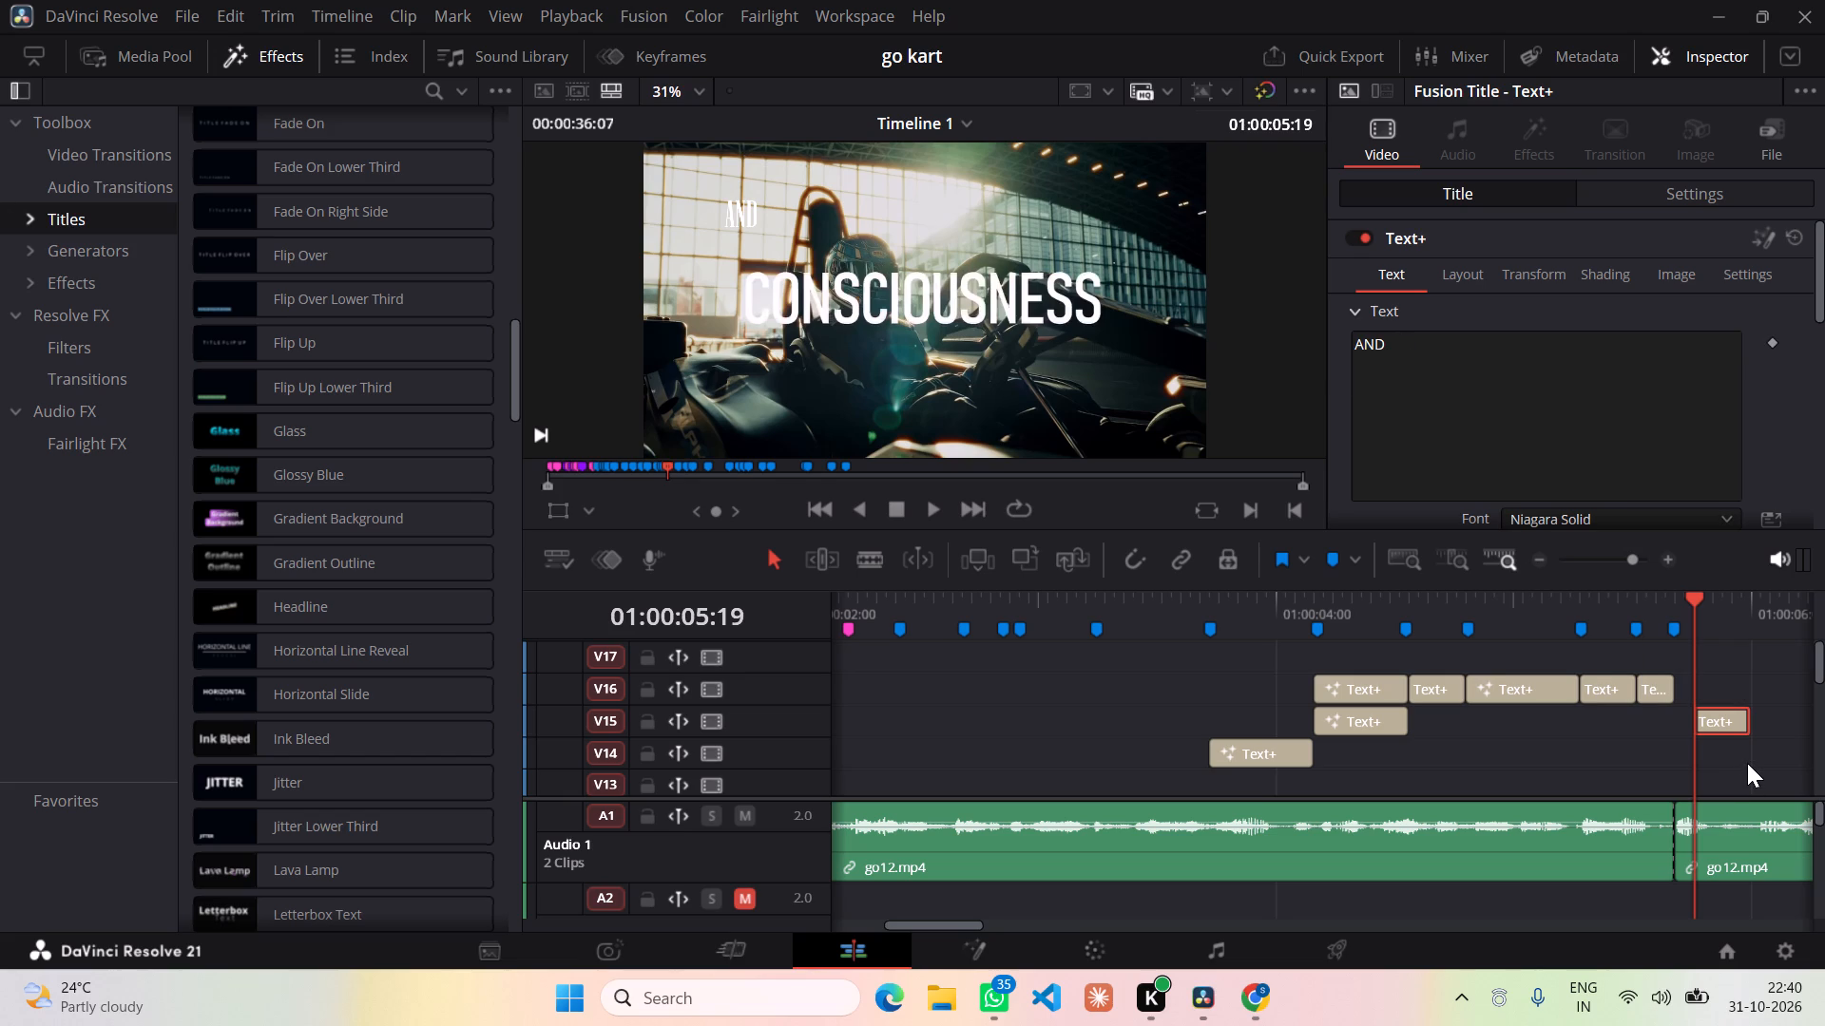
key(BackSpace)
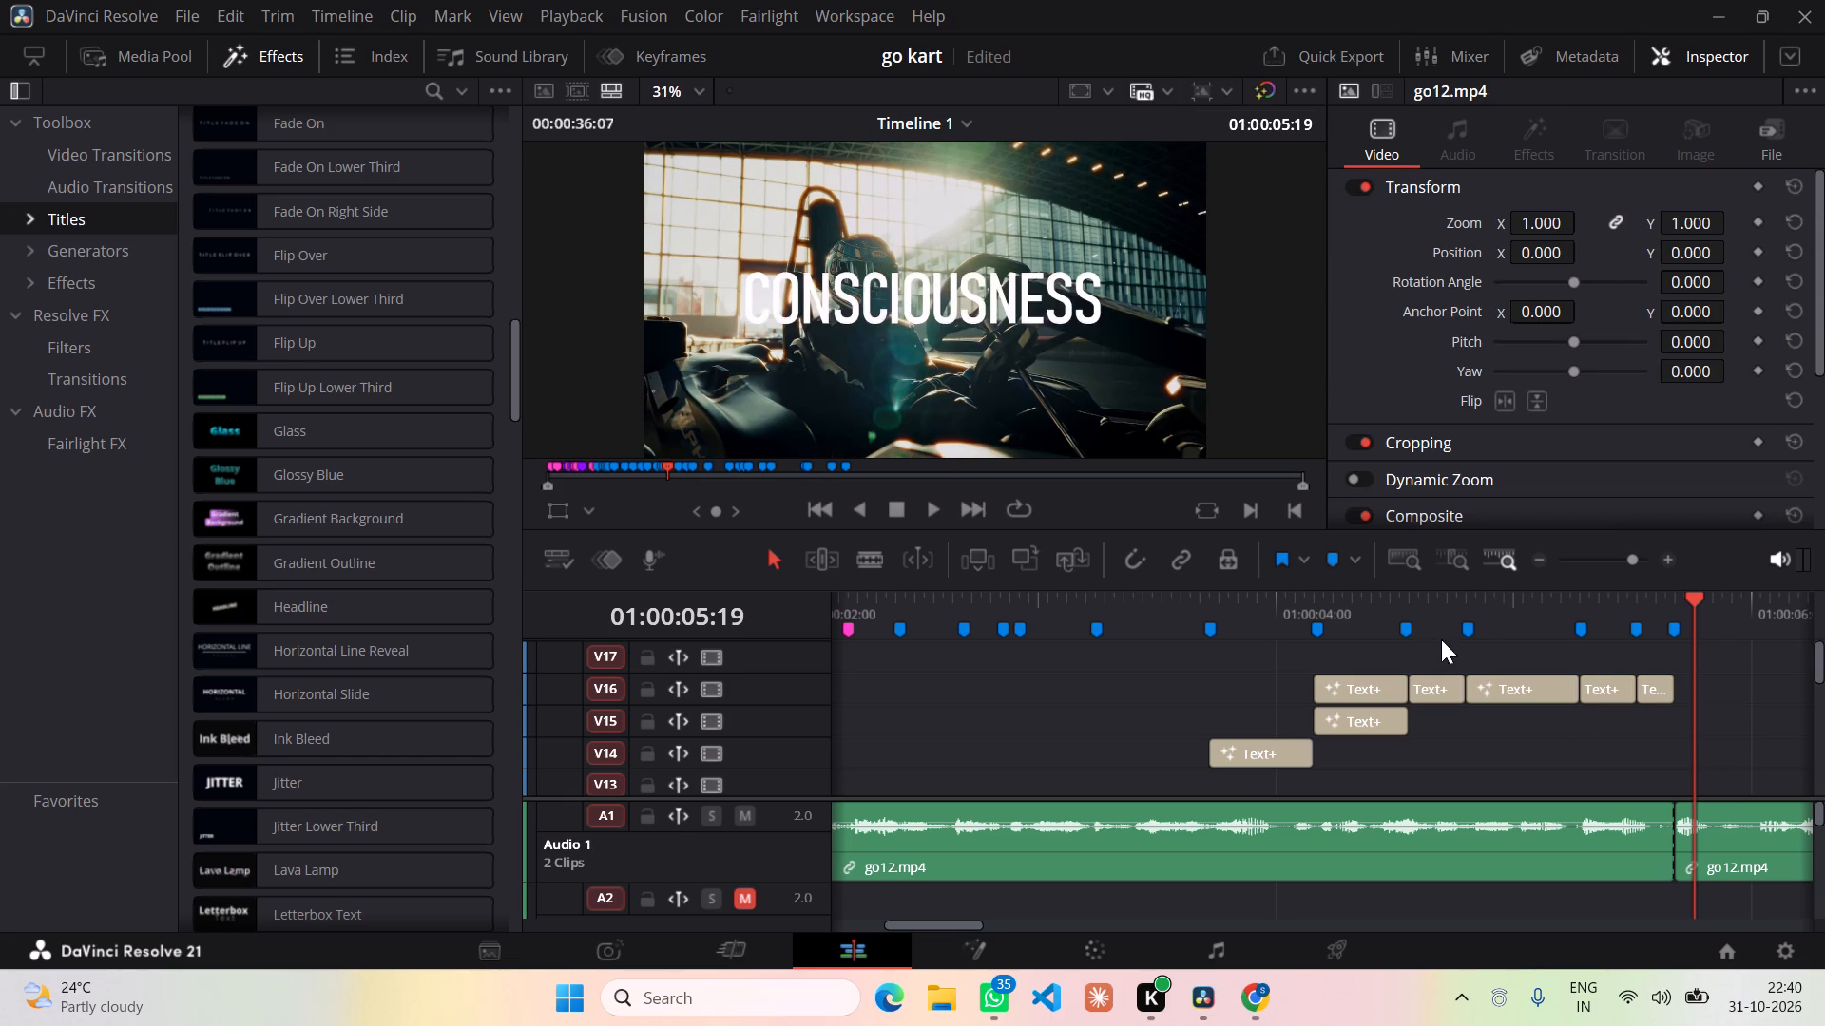
Go back to 01:00:03:06, find the PLAN title on V10 and copy it.
drag(1695, 597, 1606, 599)
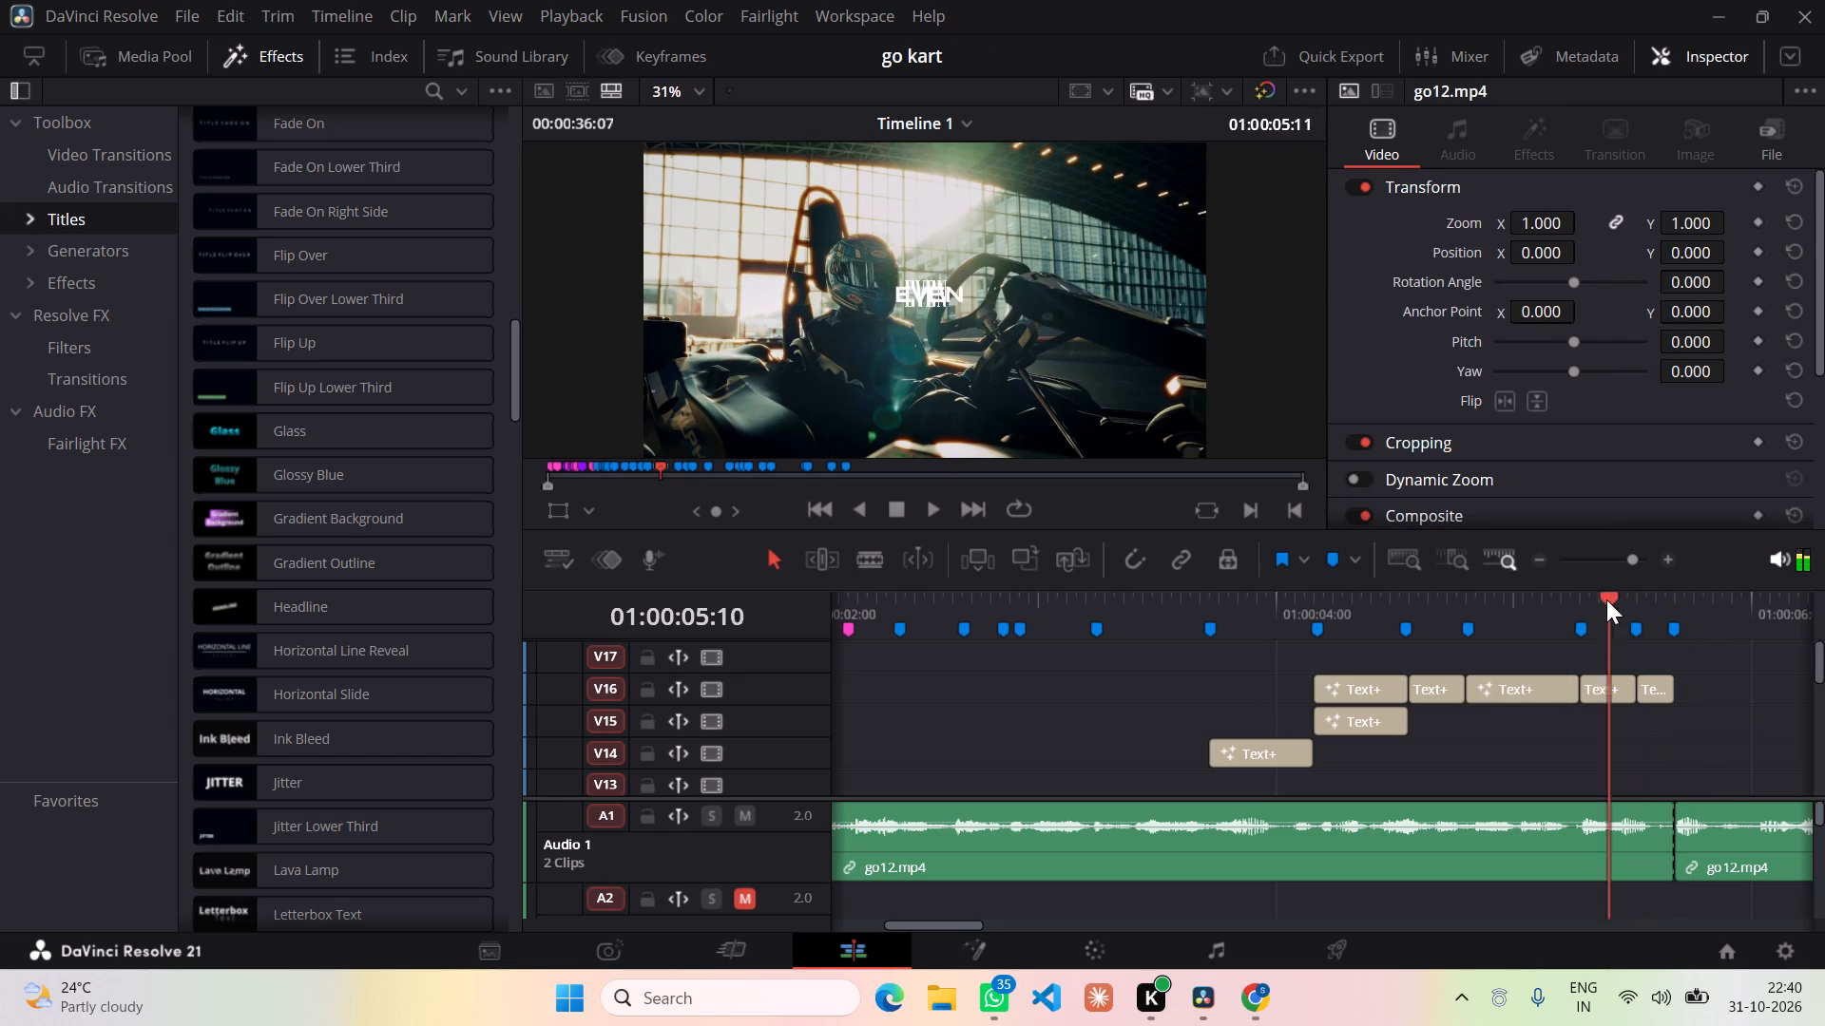
drag(1606, 599, 1088, 655)
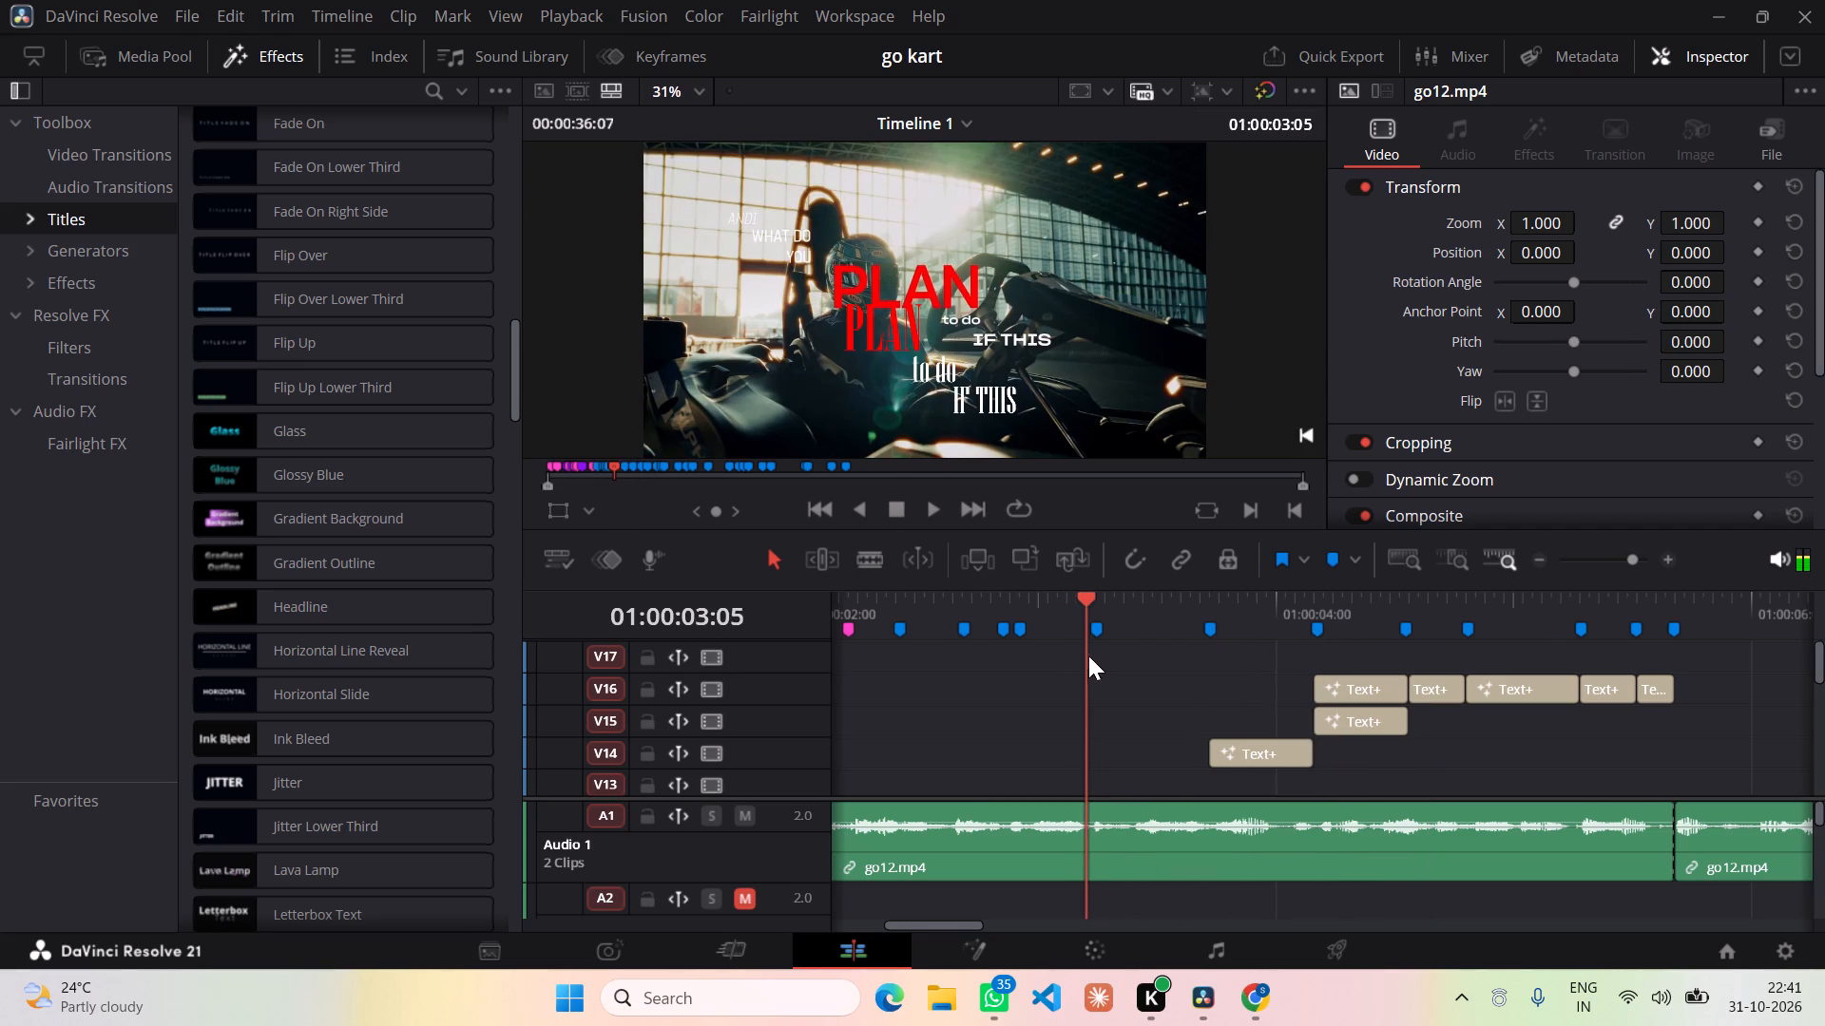
drag(1088, 655, 1092, 655)
scroll(1091, 655, down, 2)
scroll(1091, 655, up, 1)
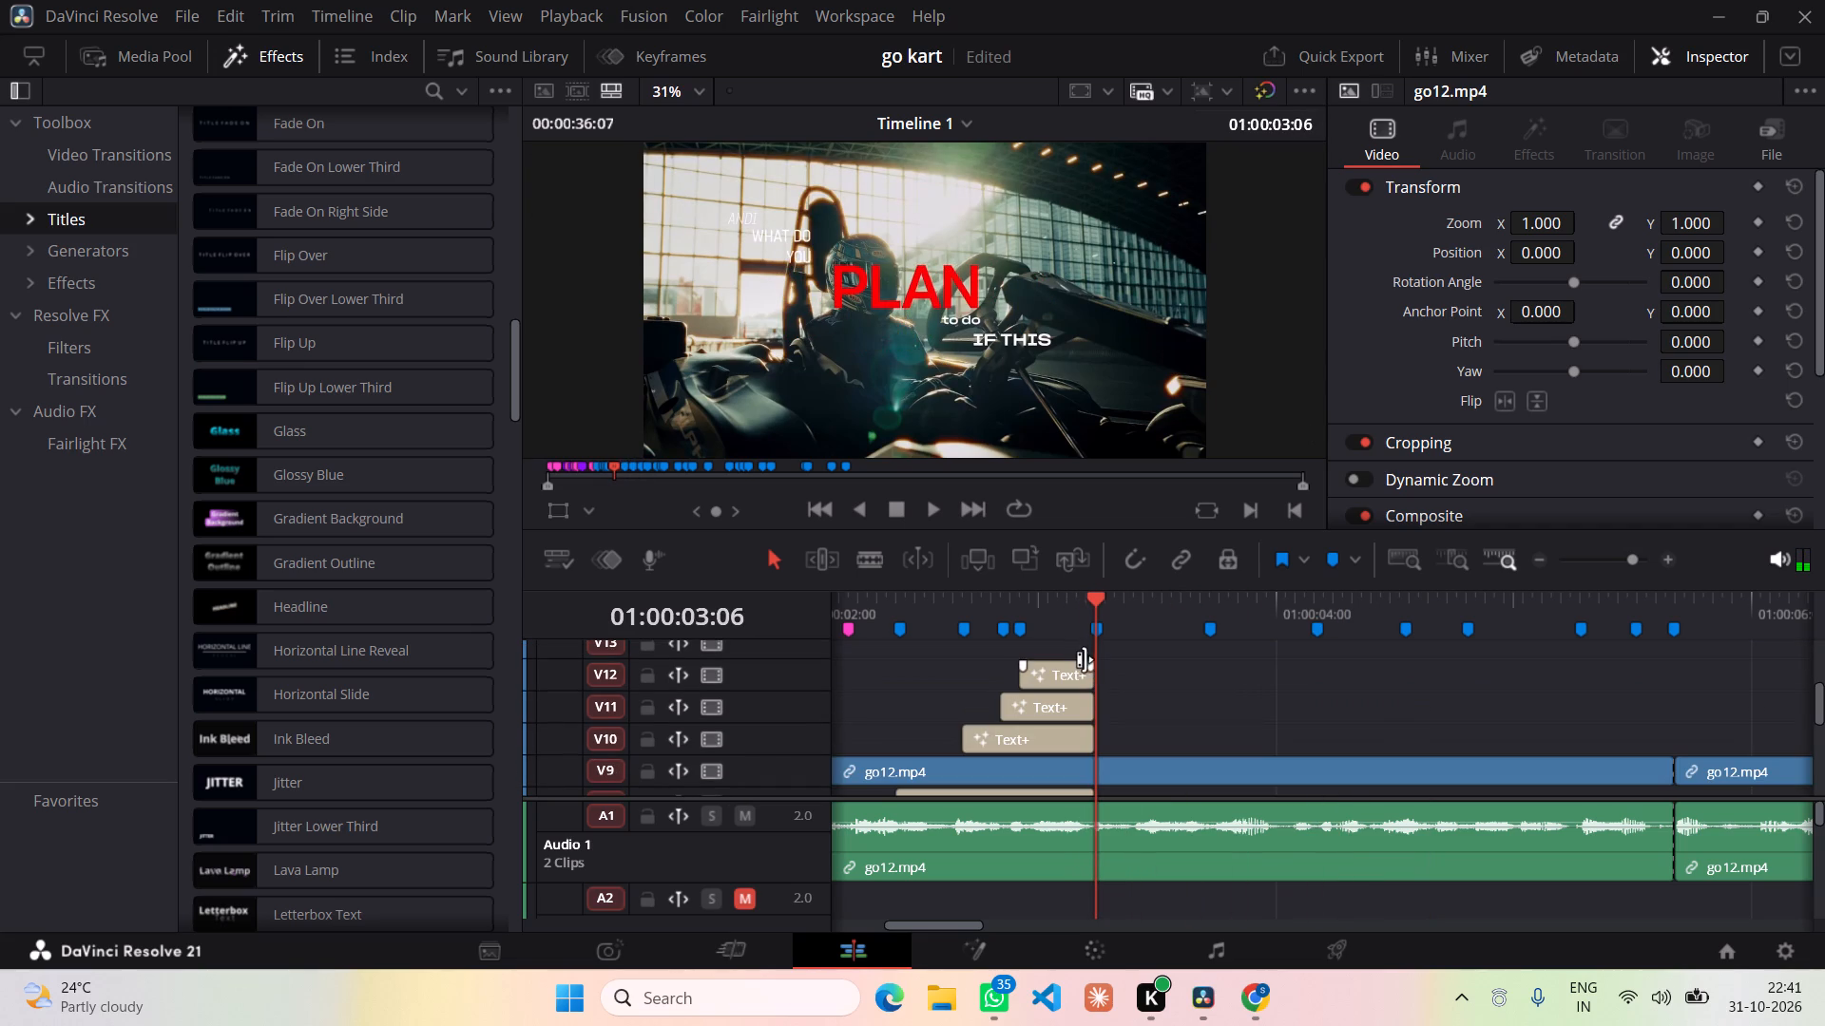
click(1064, 684)
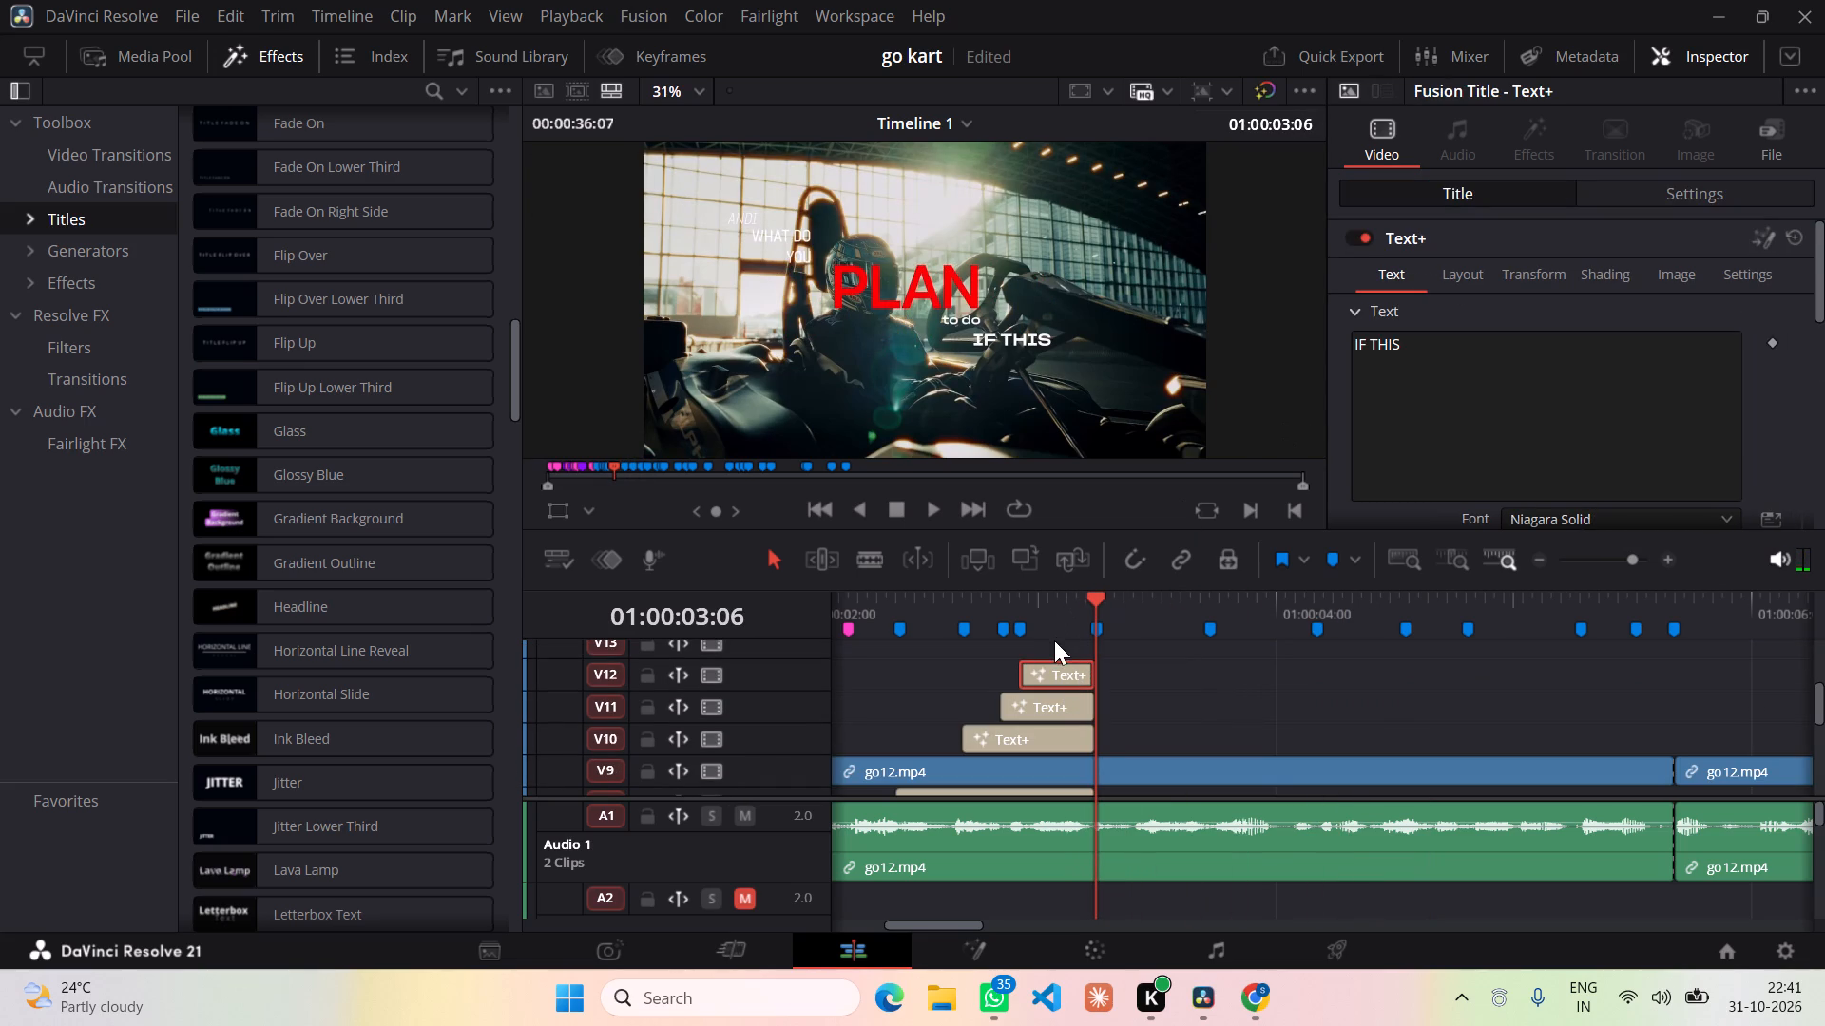
click(1050, 699)
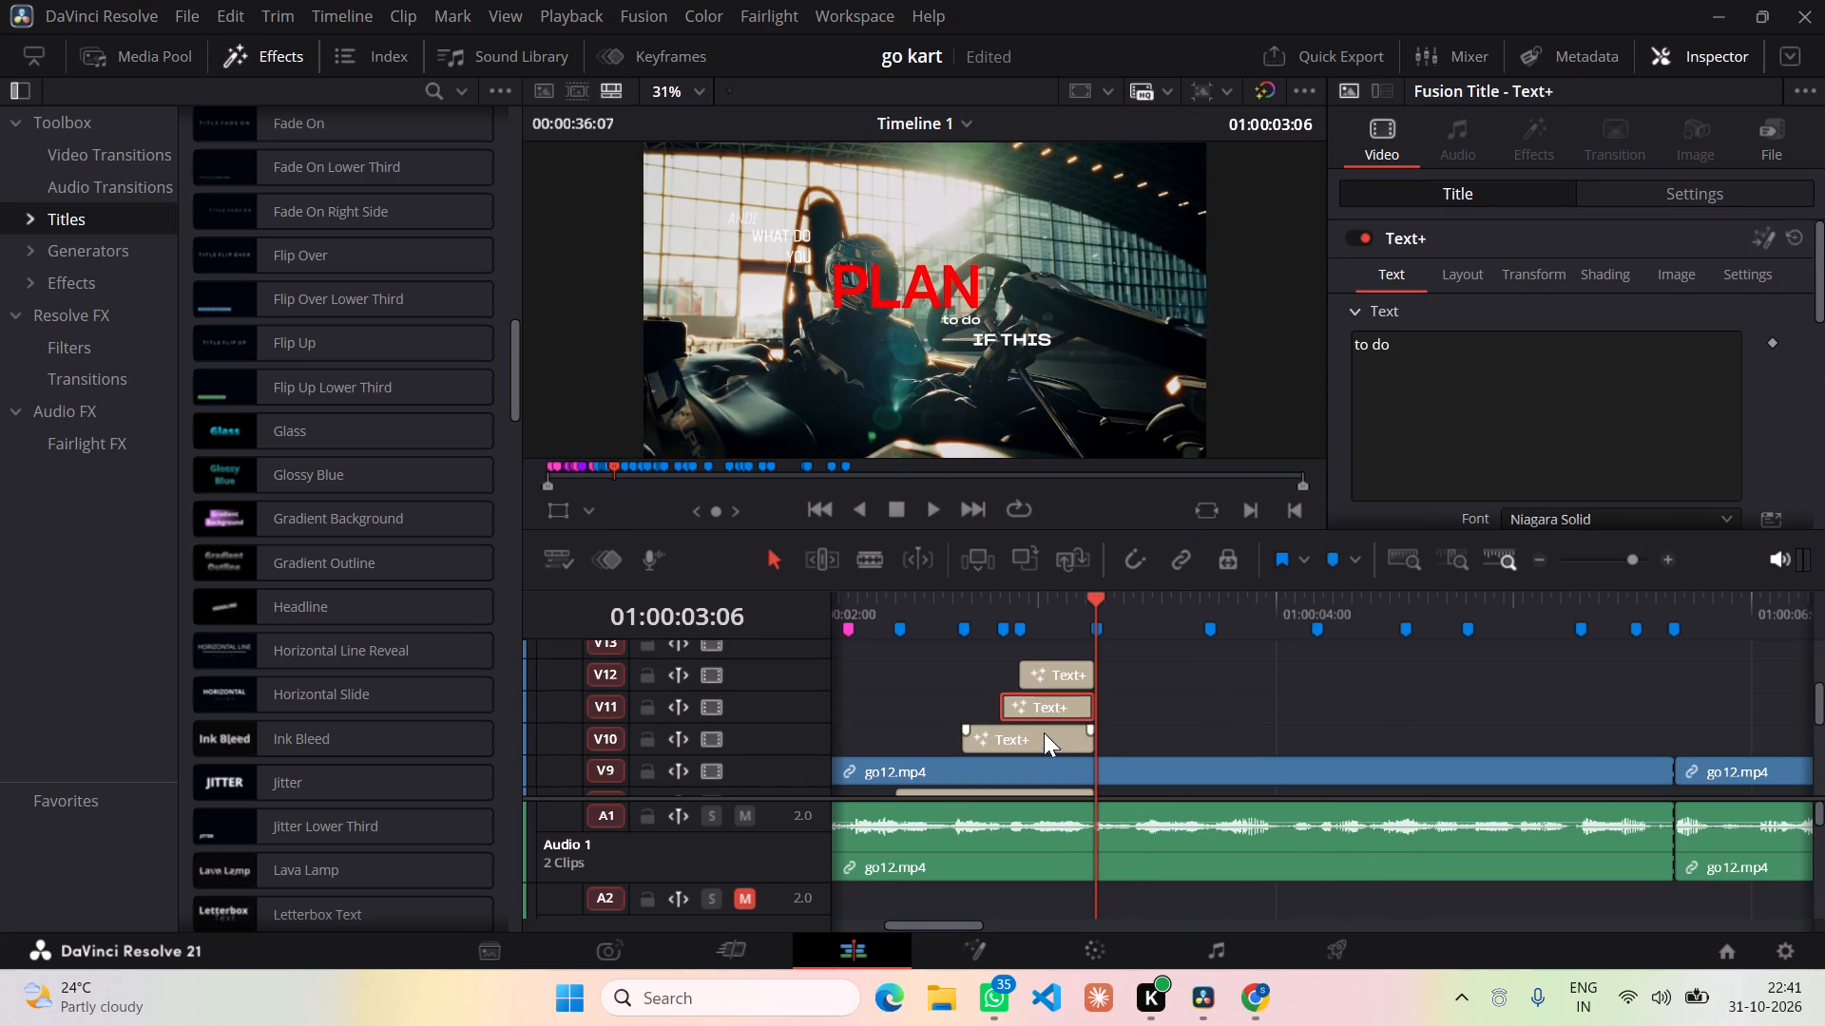
click(1042, 738)
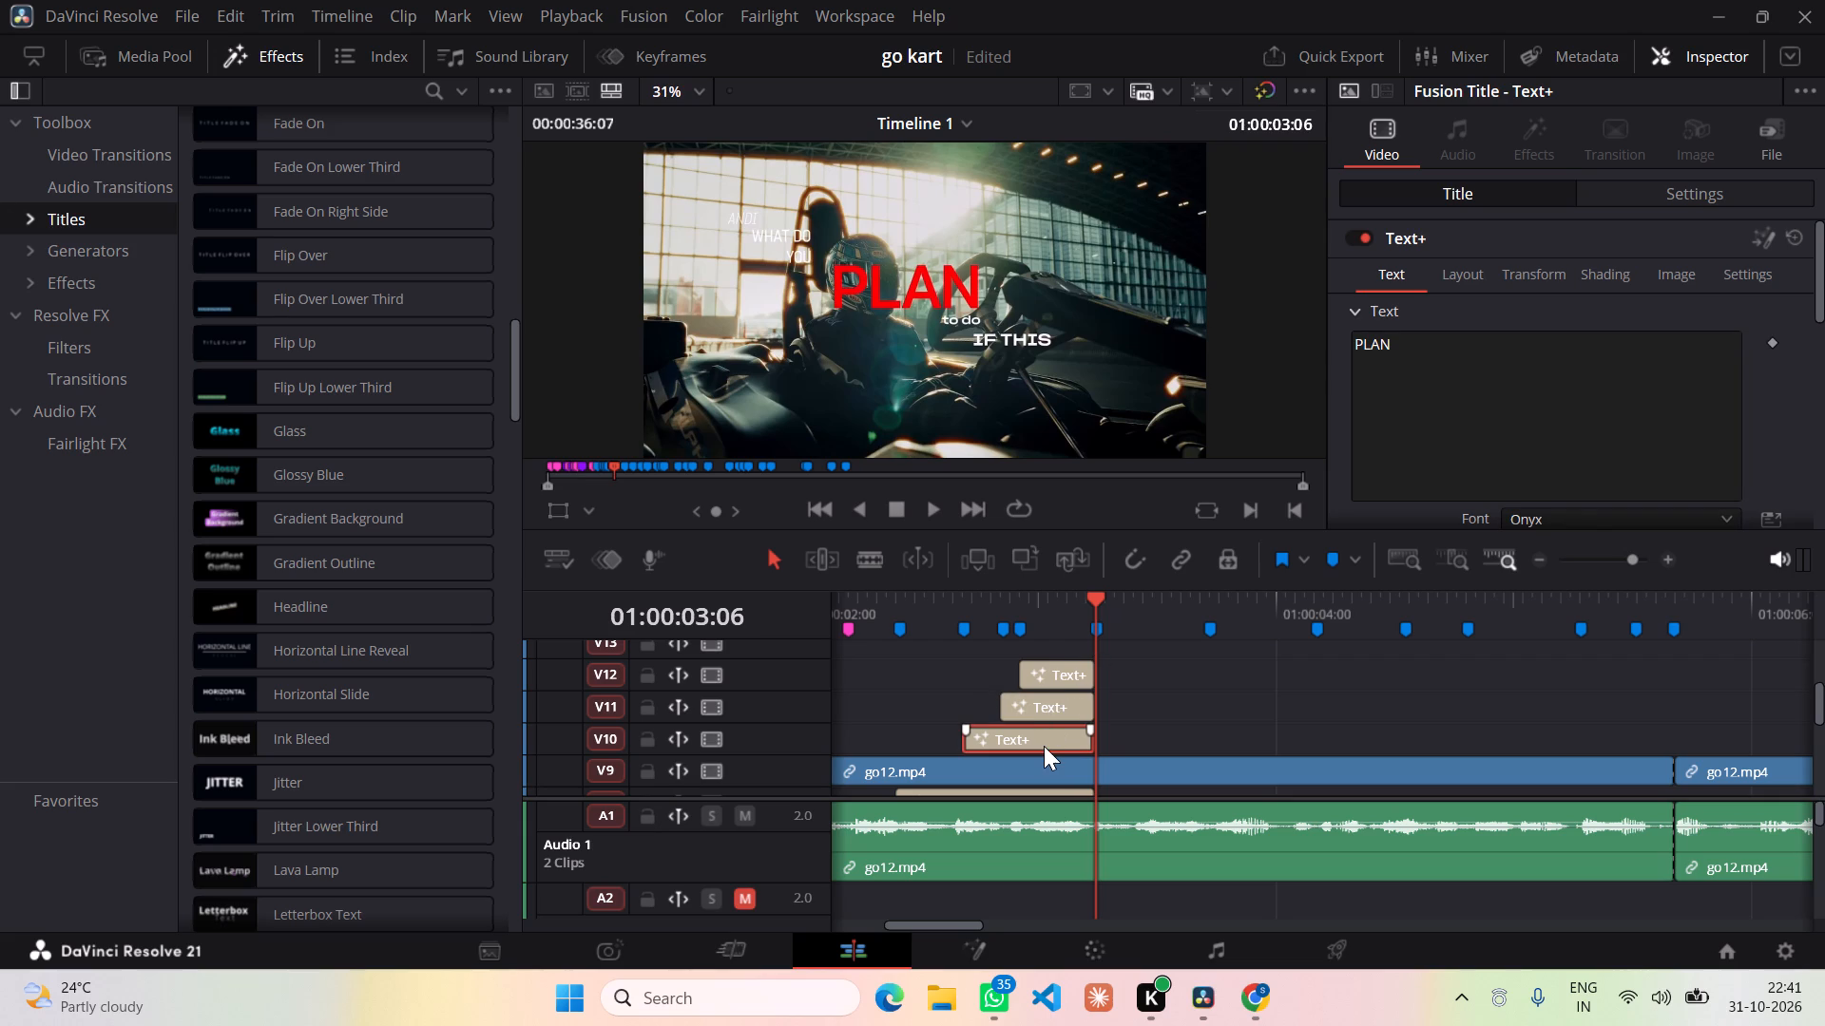
key(ctrl+c)
Check the reference wording around 01:00:05:22, and undo the recent edits back past the go12.mp4 cut and the trim of the last V16 title.
drag(1098, 598, 1724, 602)
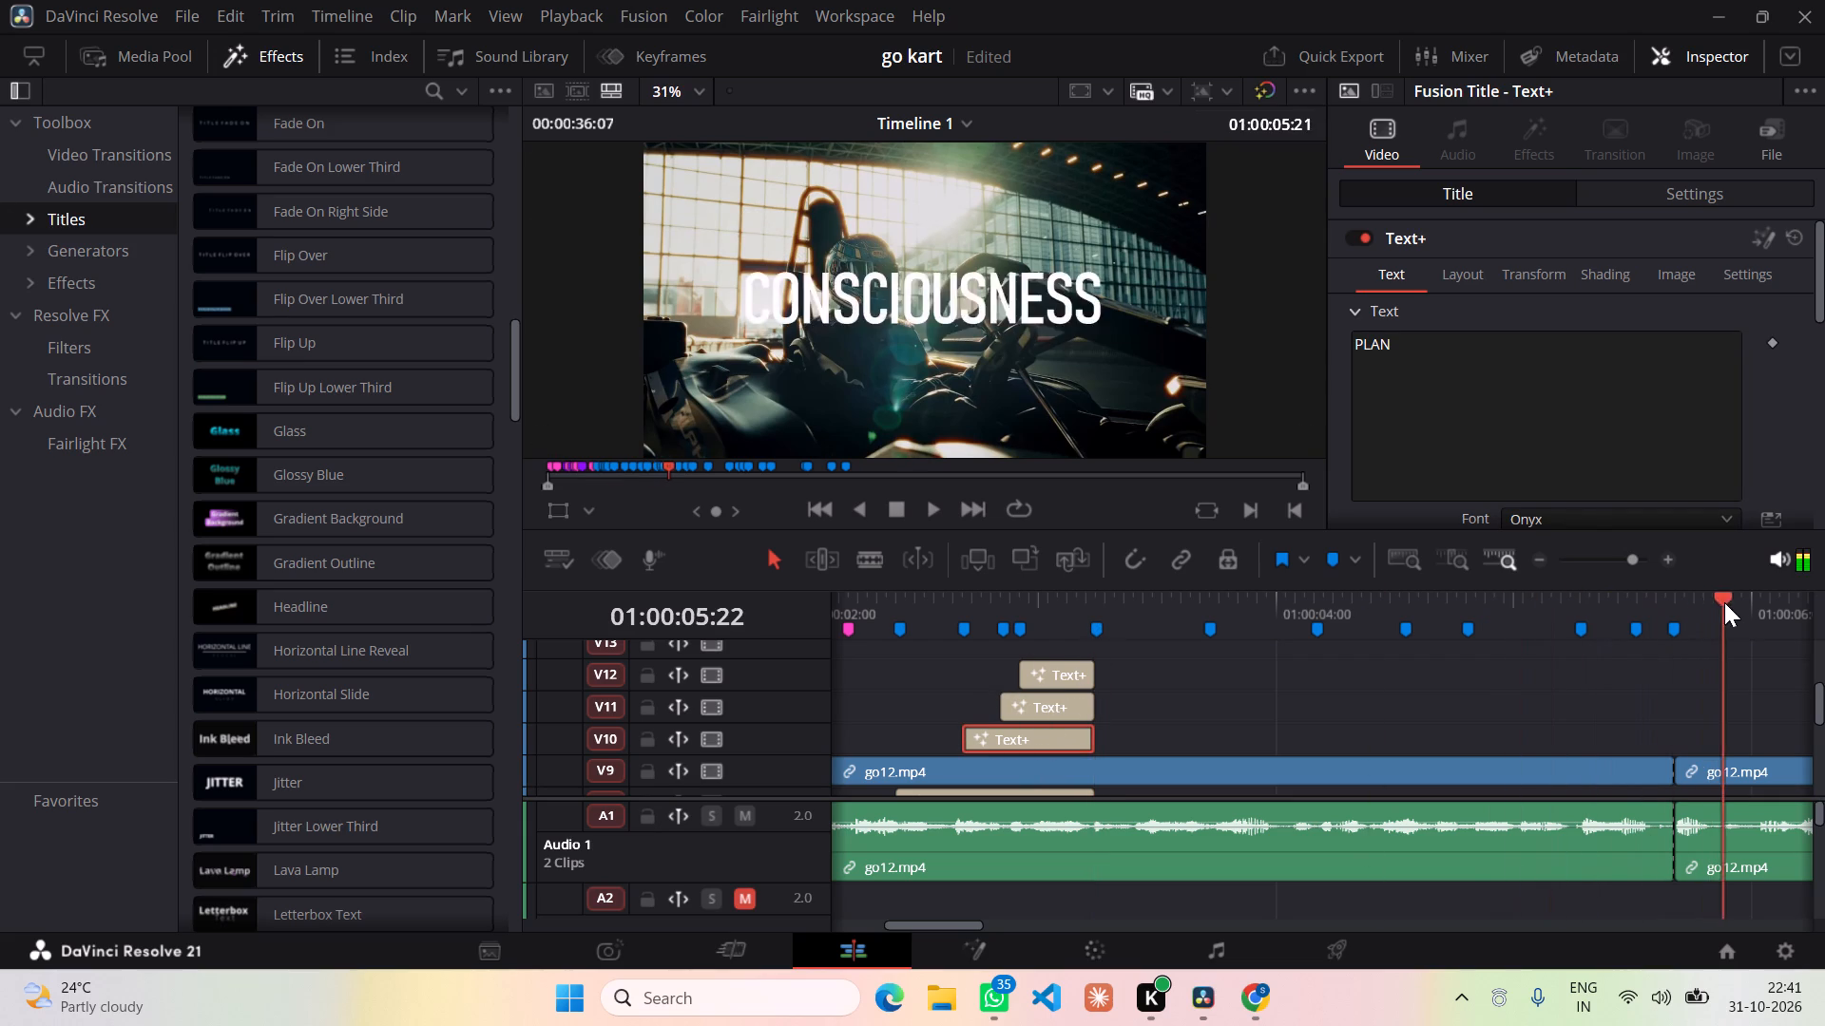
drag(1724, 602, 1641, 617)
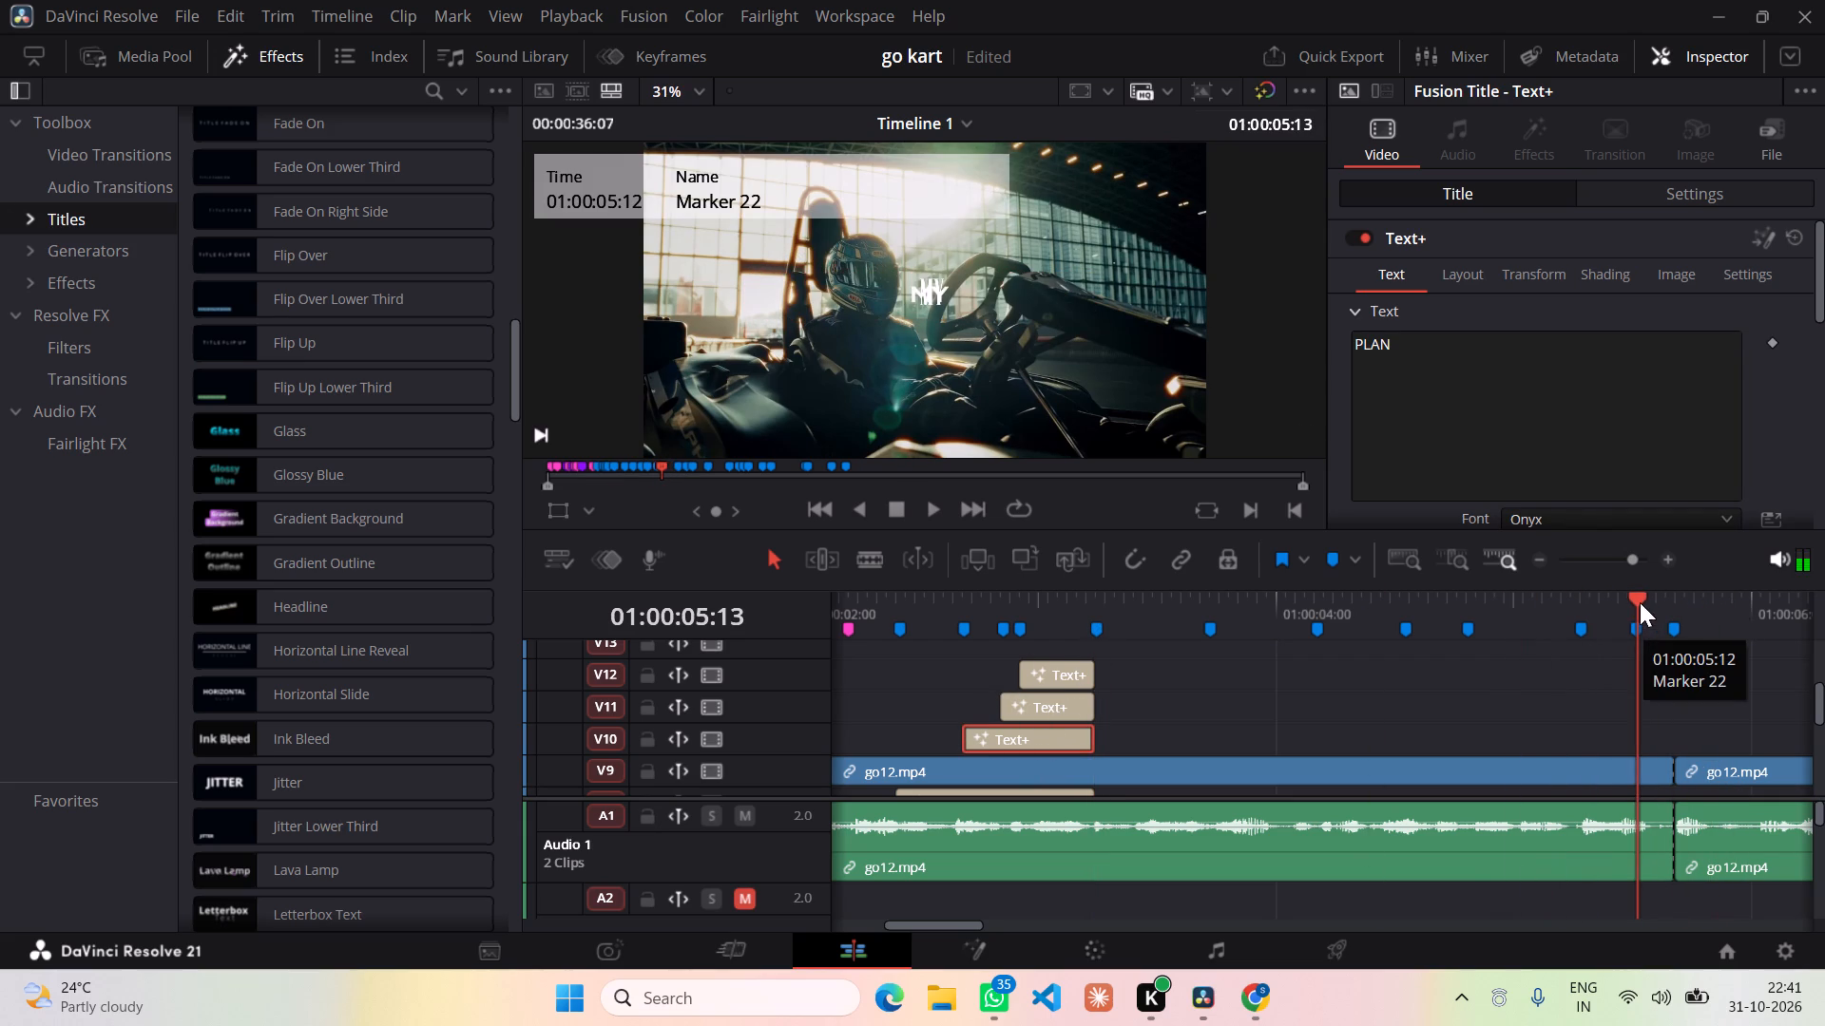
drag(1640, 596, 1724, 599)
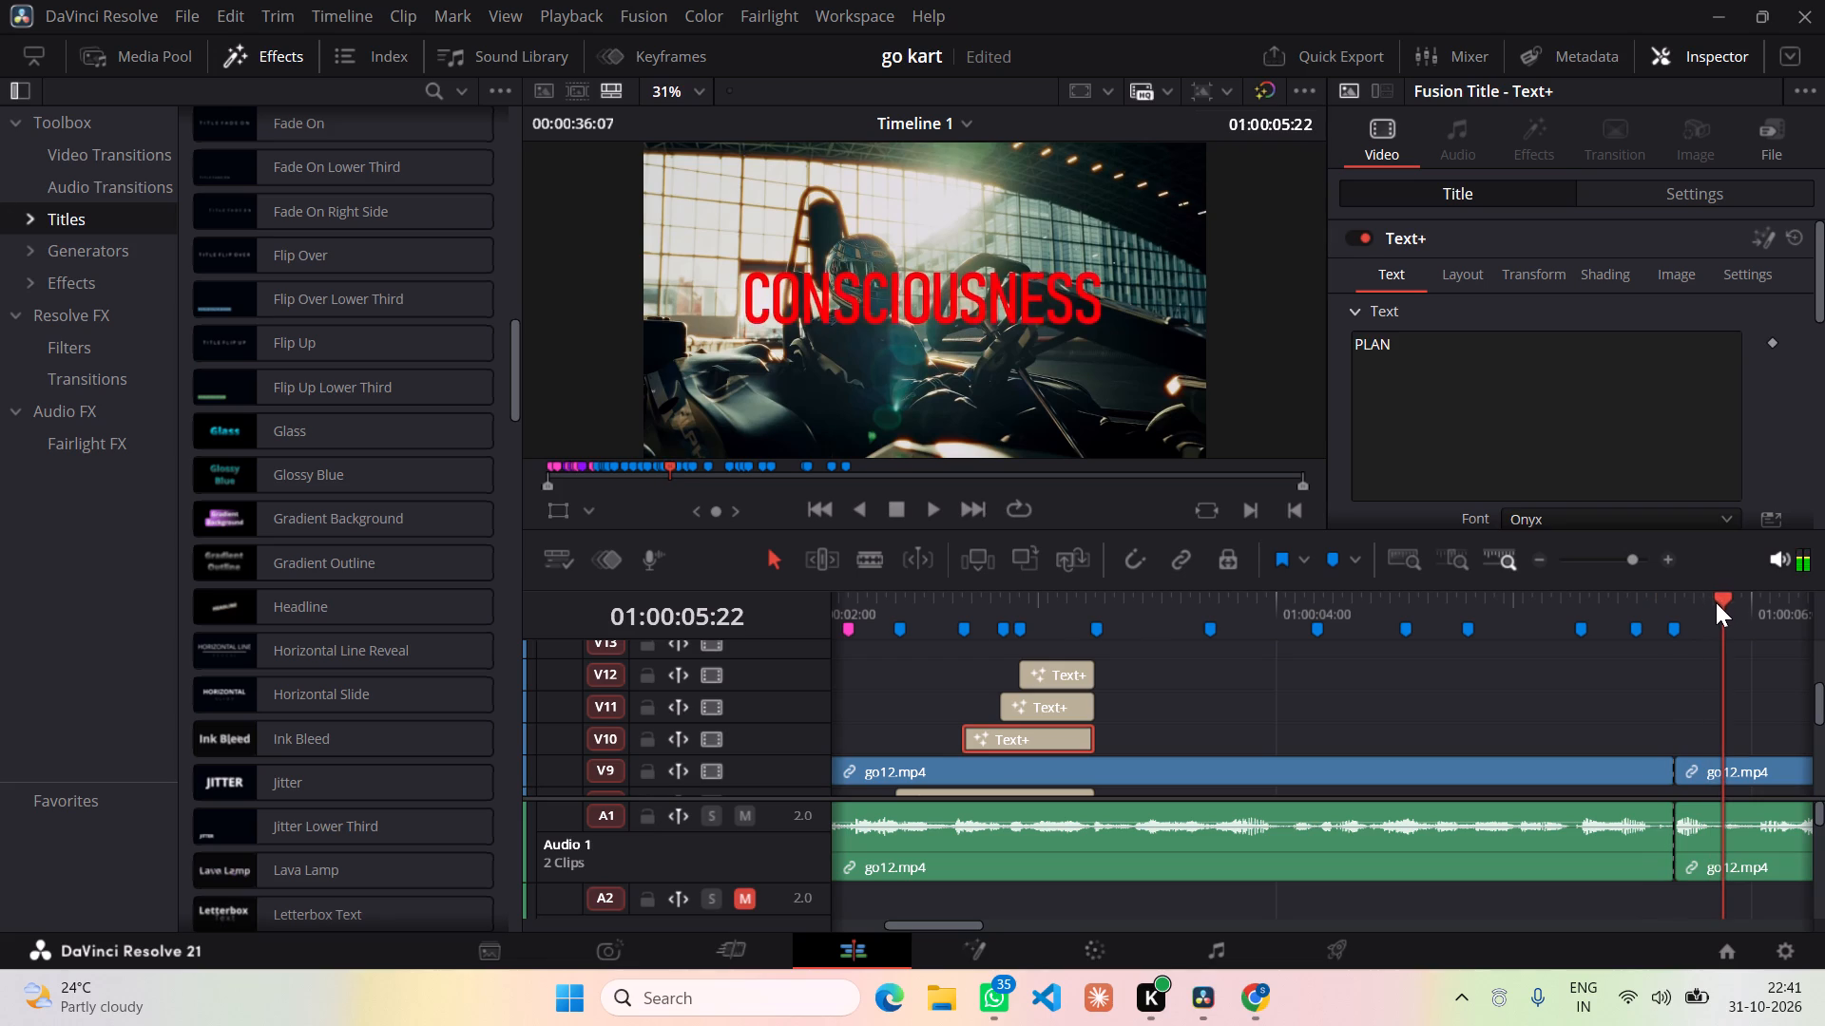
key(ctrl+z)
key(ctrl+z)
key(ctrl+z)
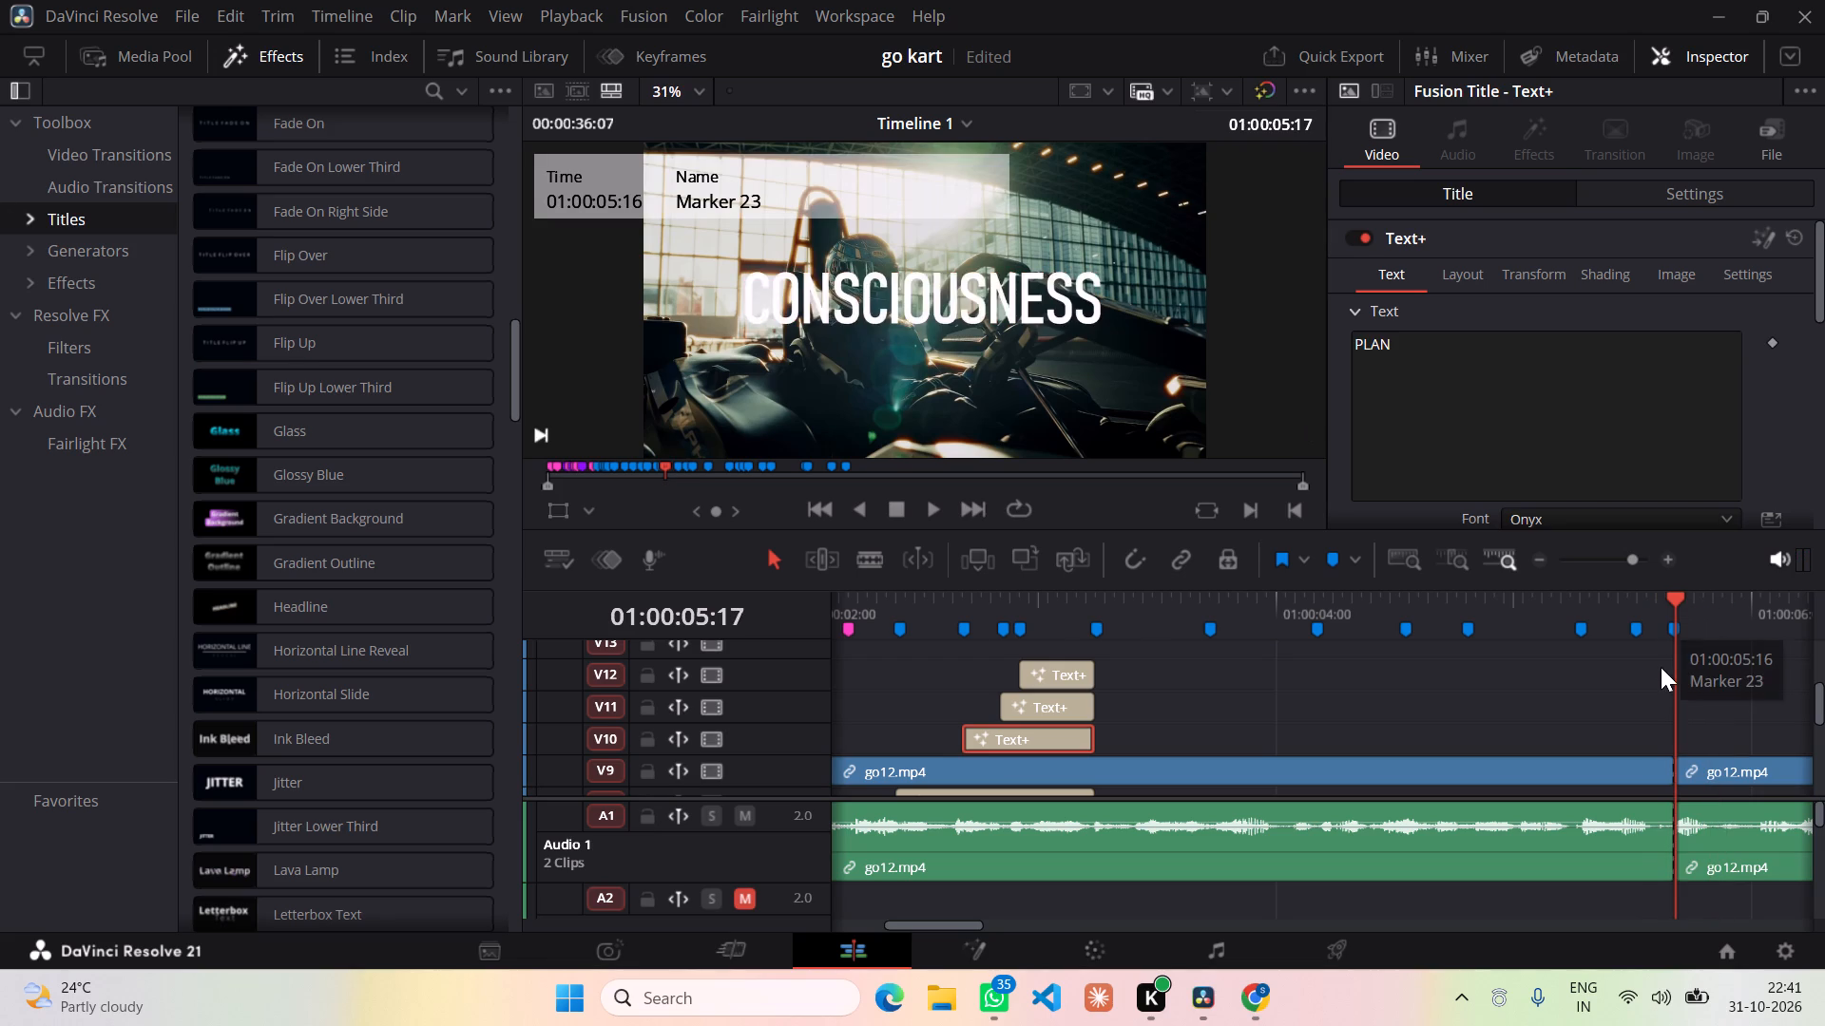
scroll(1661, 678, up, 1)
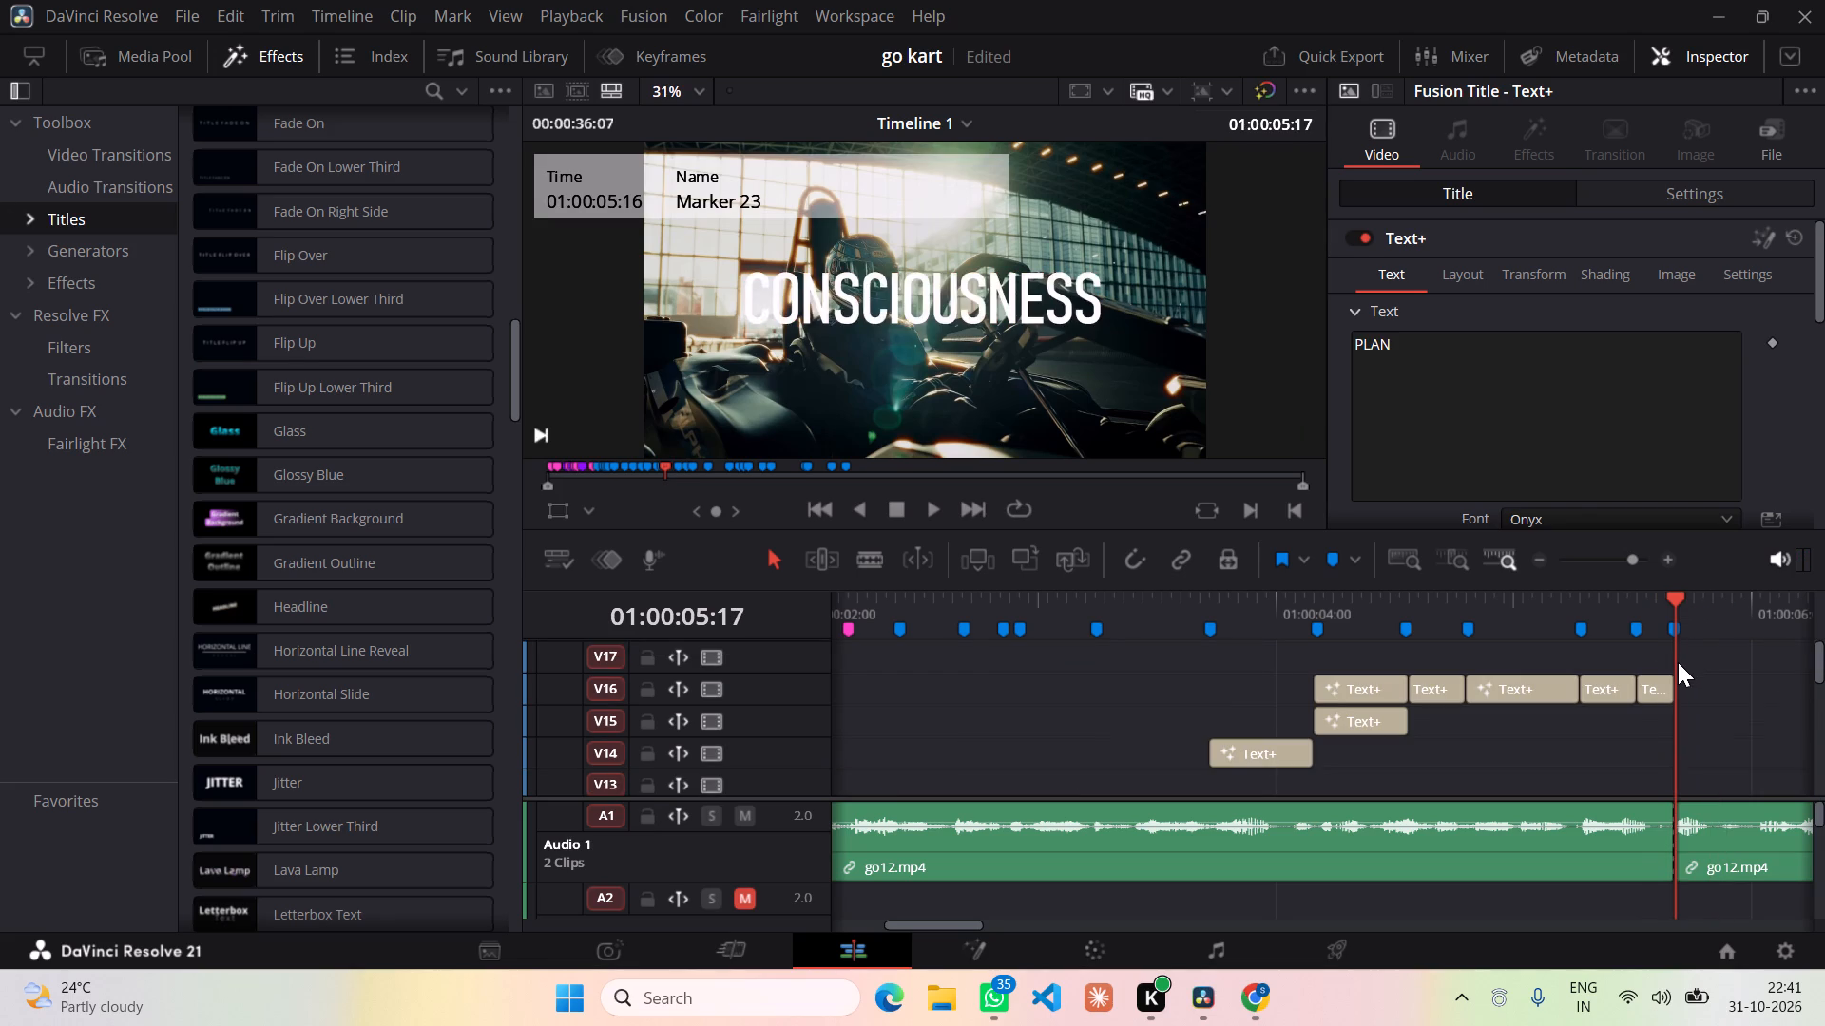
drag(1673, 594, 1690, 598)
key(ctrl+z)
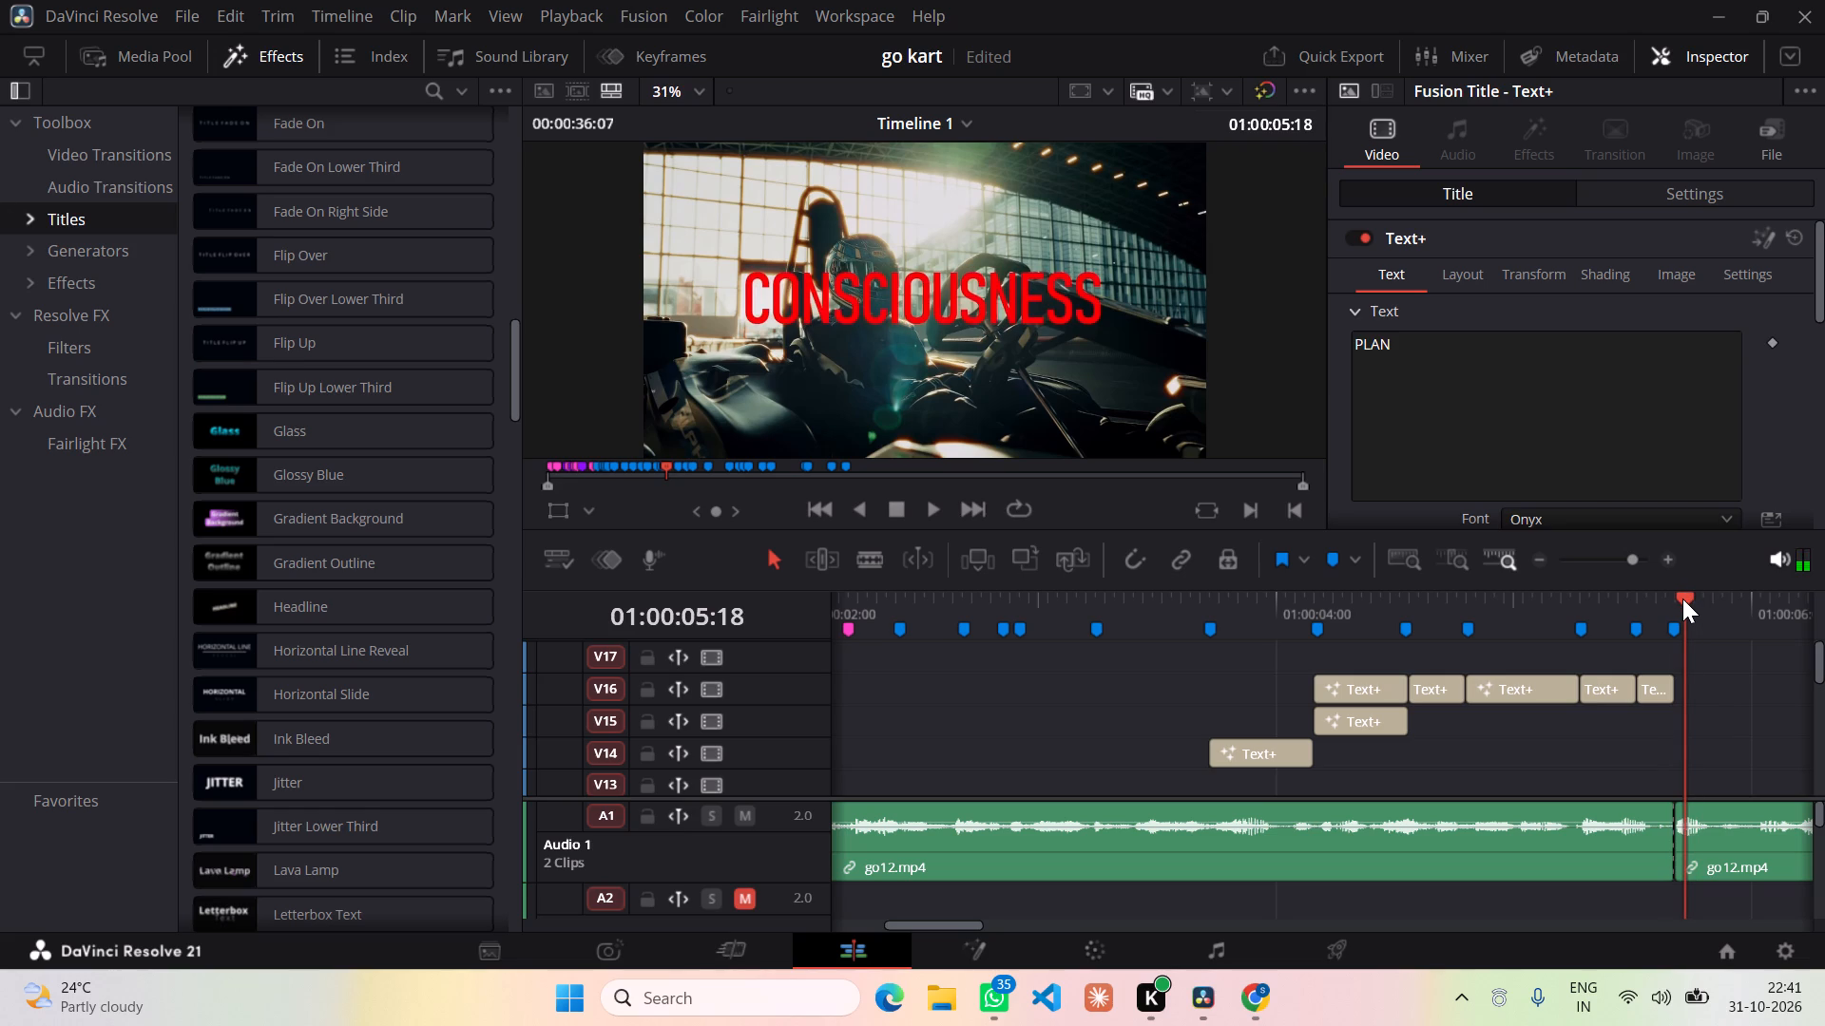
key(ctrl+z)
key(ctrl+z)
key(ctrl+z)
key(ctrl+z)
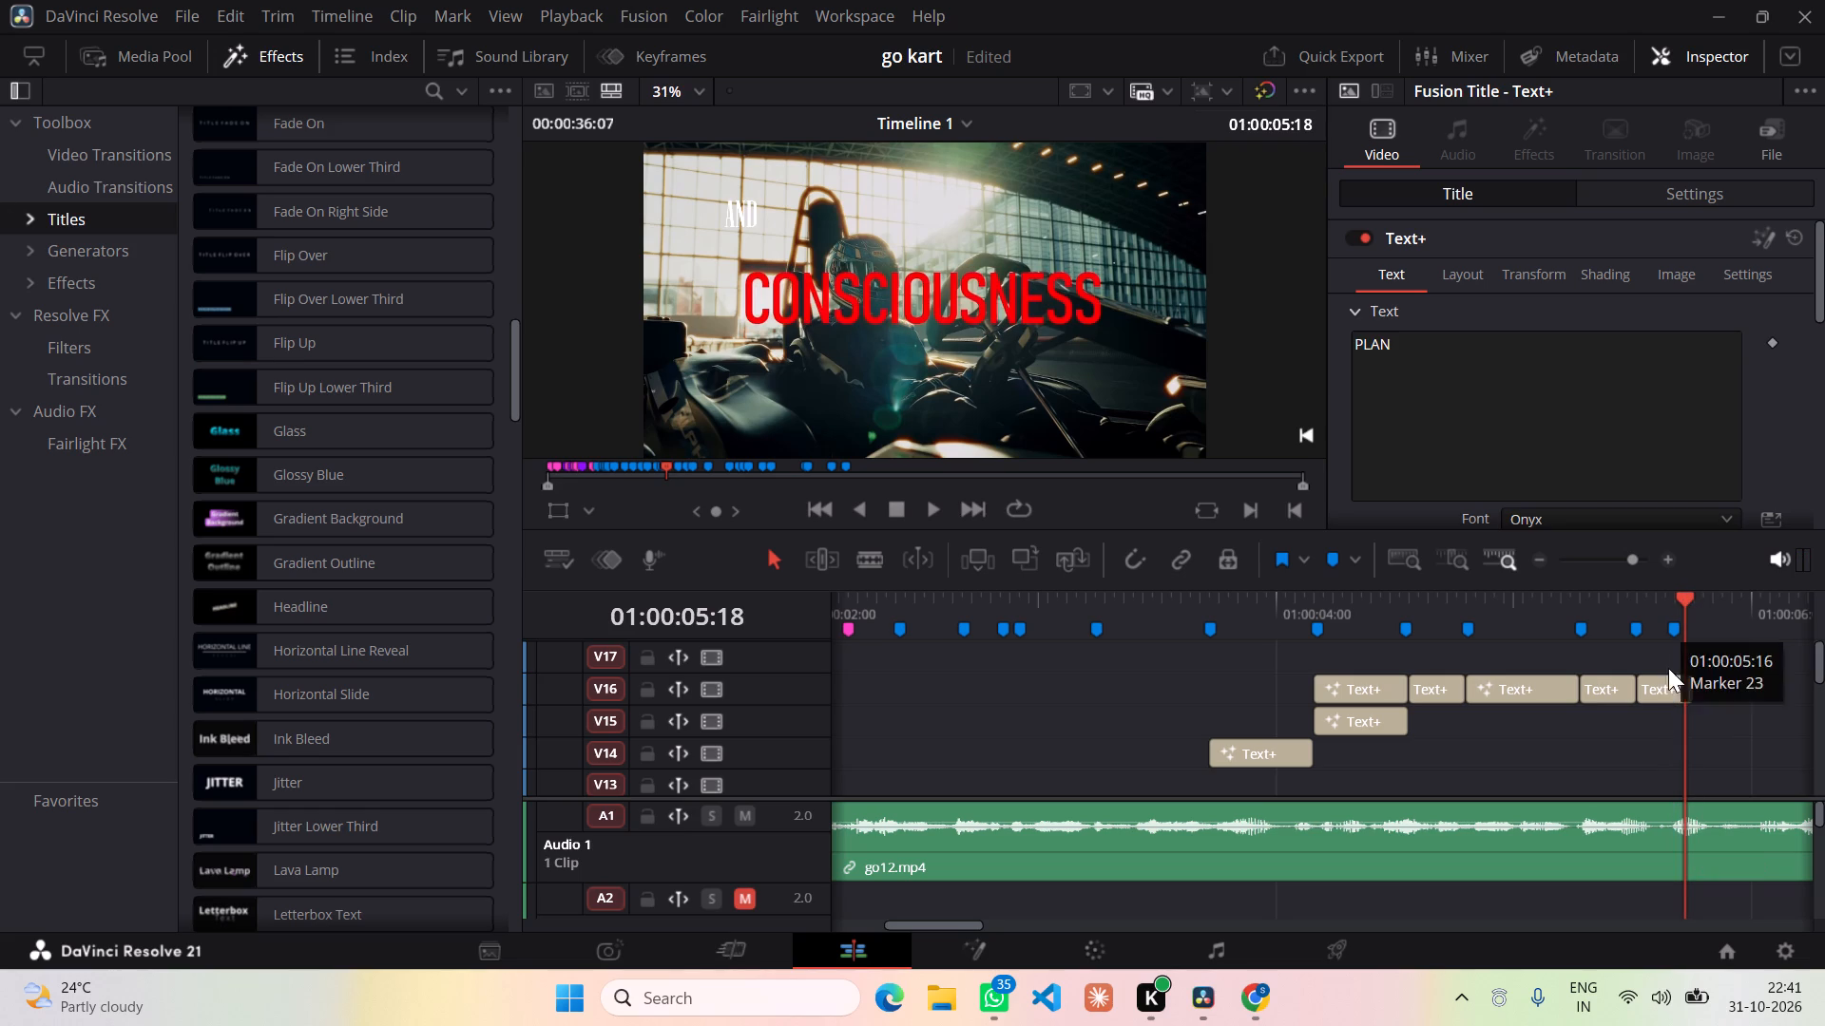
Split the last V16 title at 01:00:05:17 and delete the piece after the cut.
click(1686, 598)
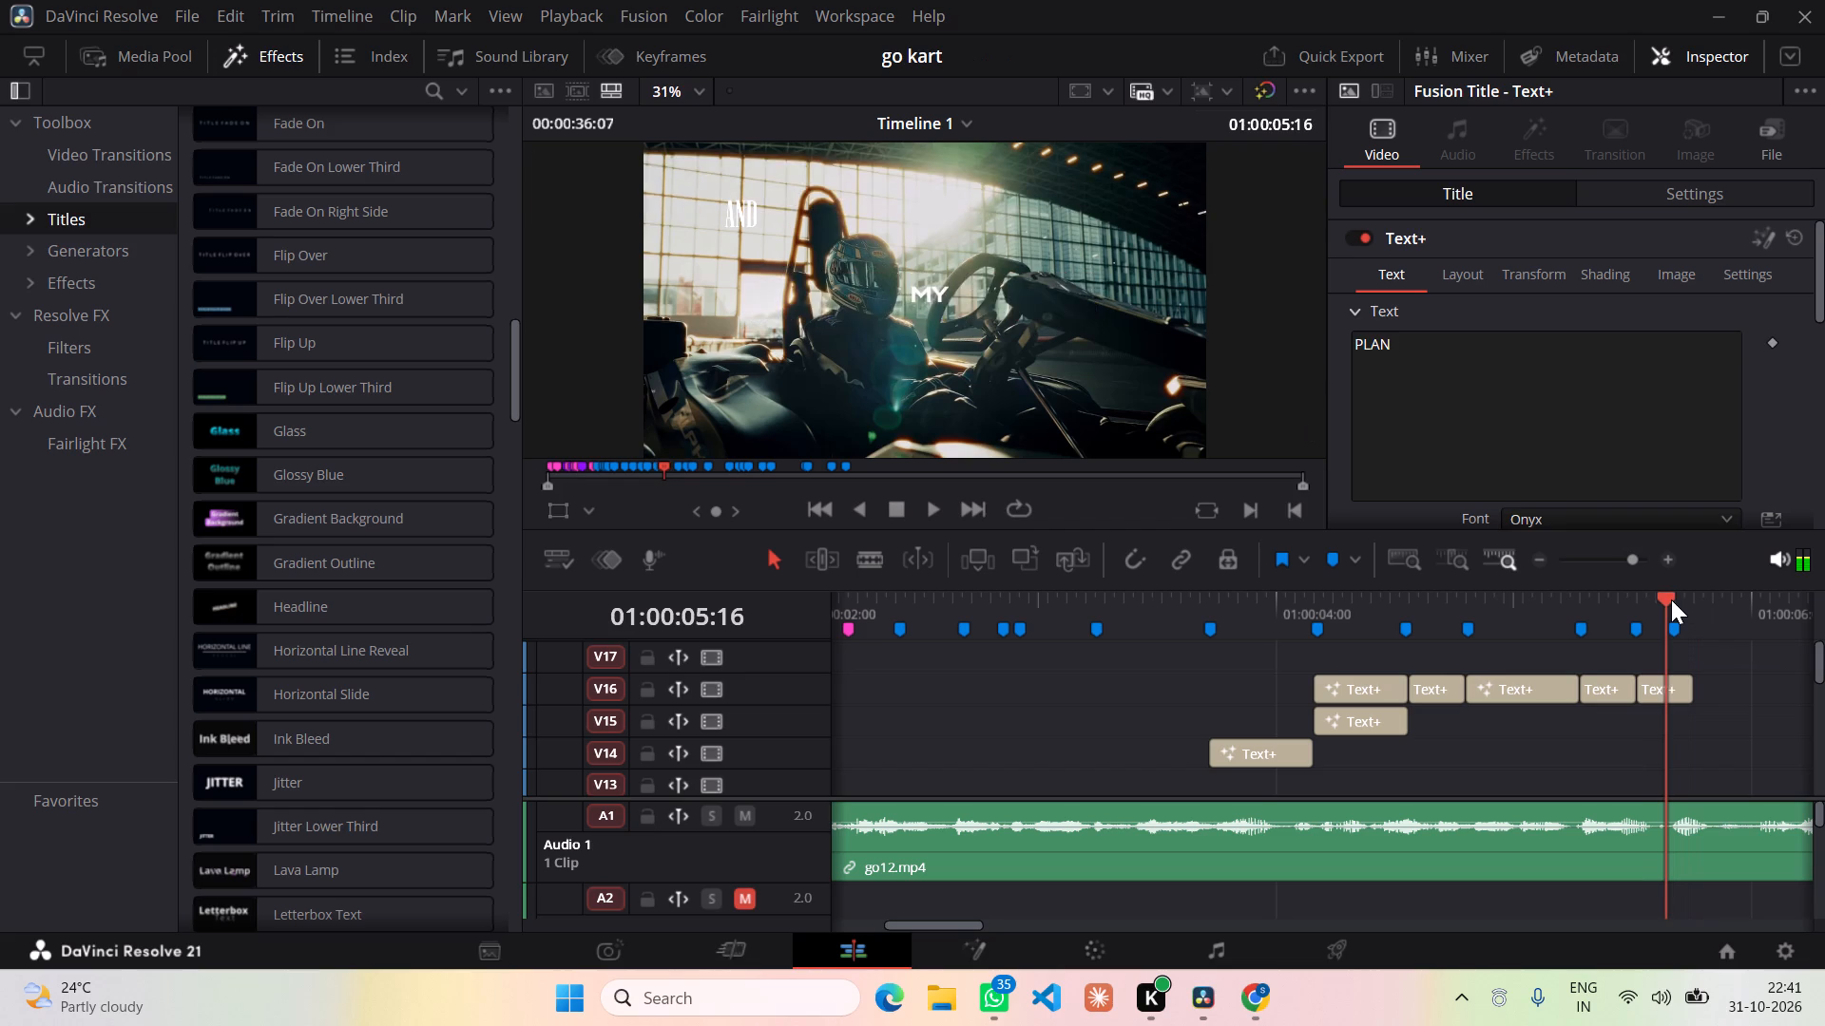
click(1649, 685)
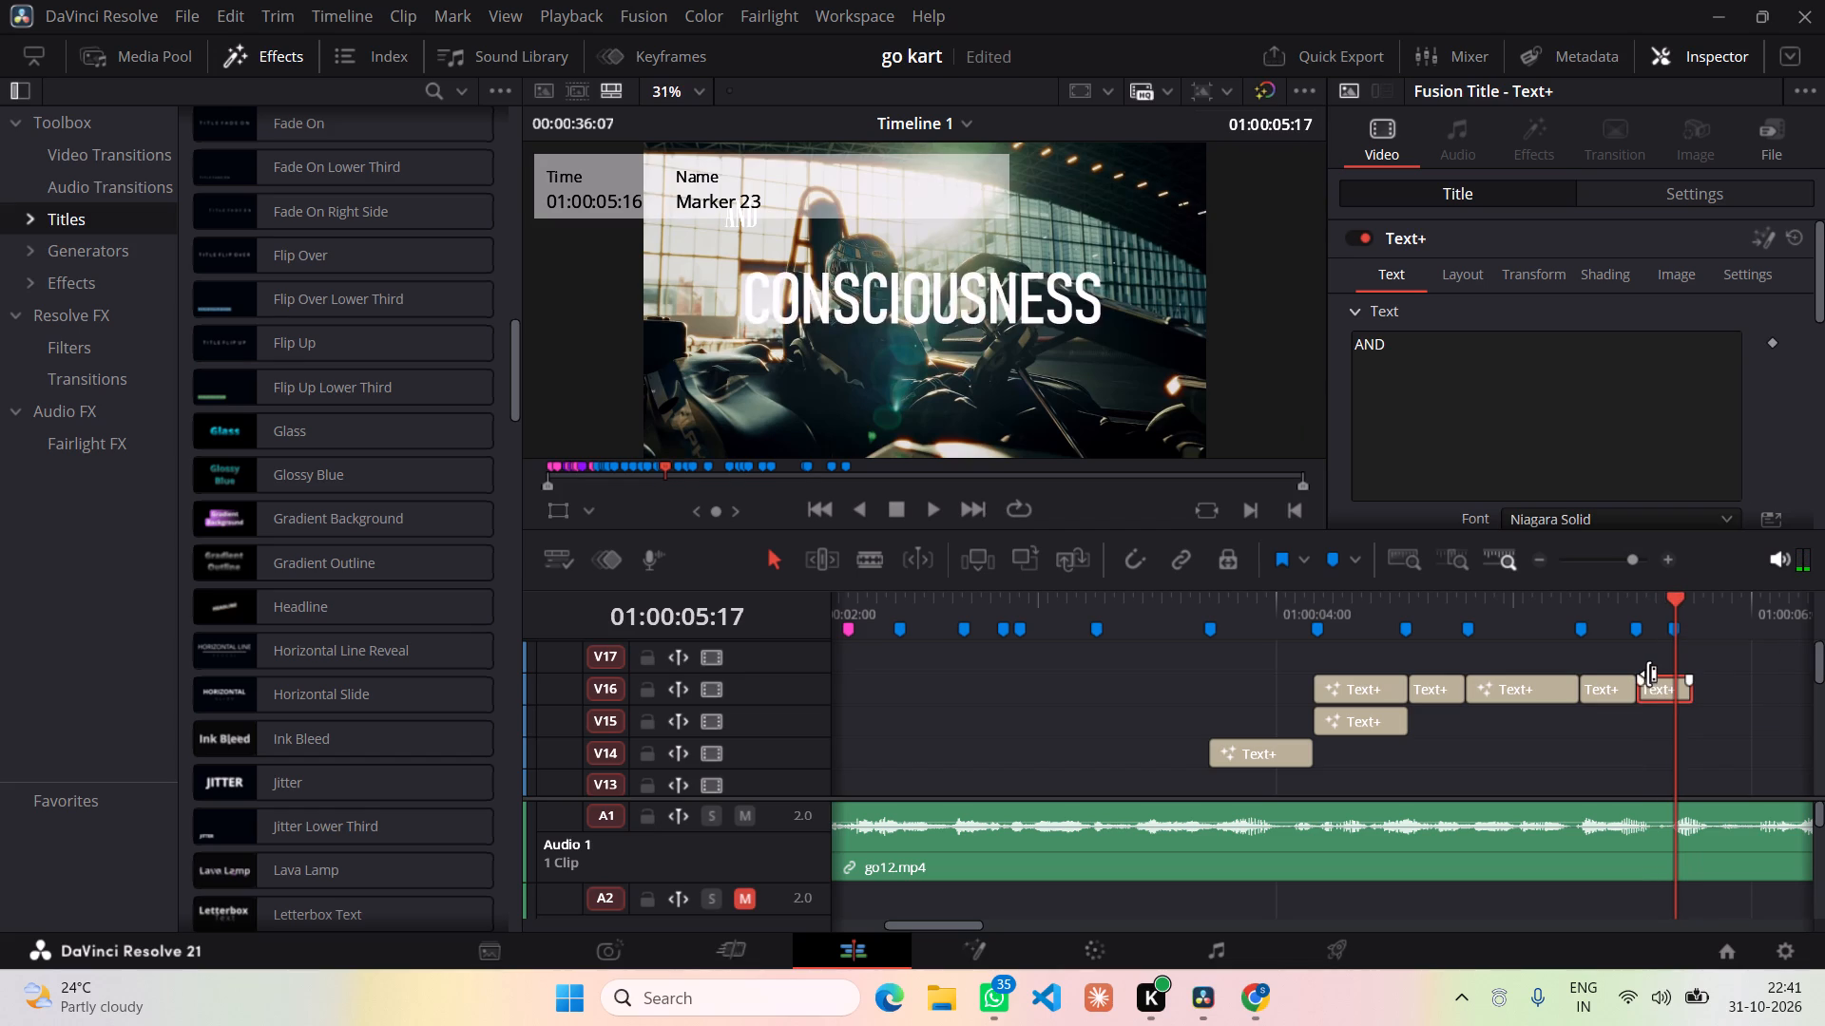
key(ctrl+b)
click(1662, 728)
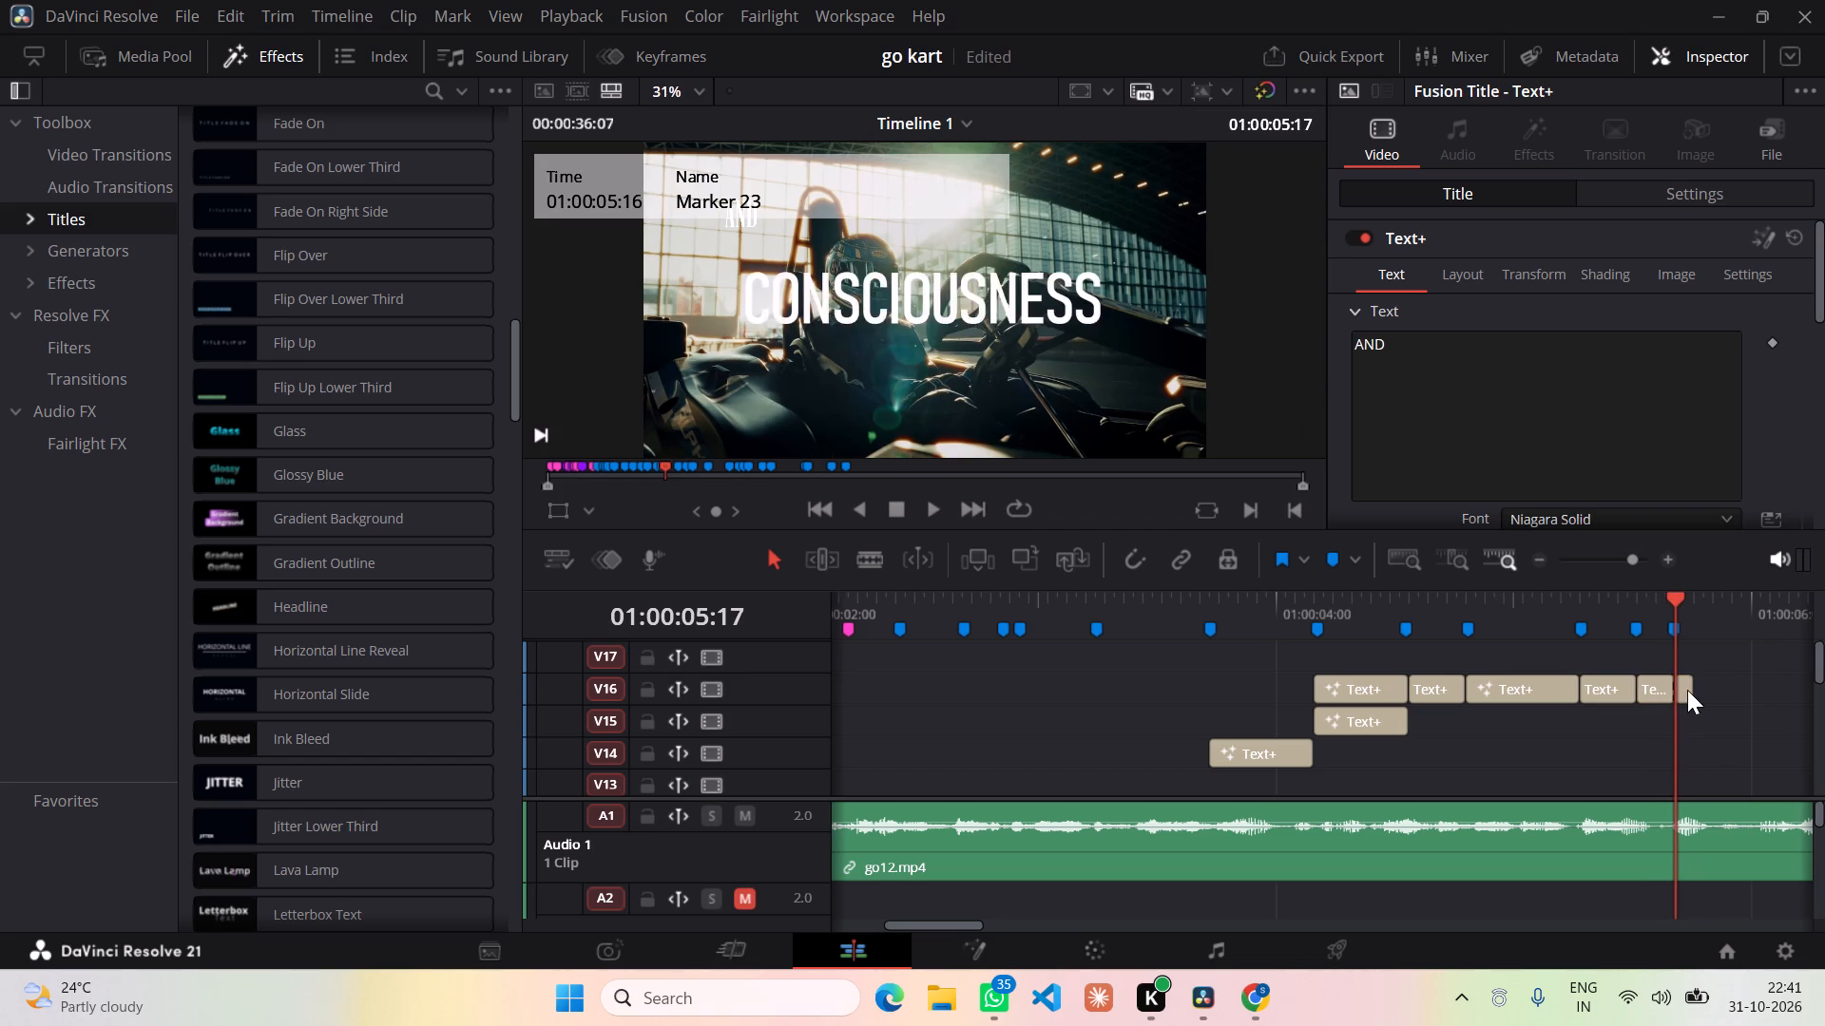
click(1687, 689)
key(BackSpace)
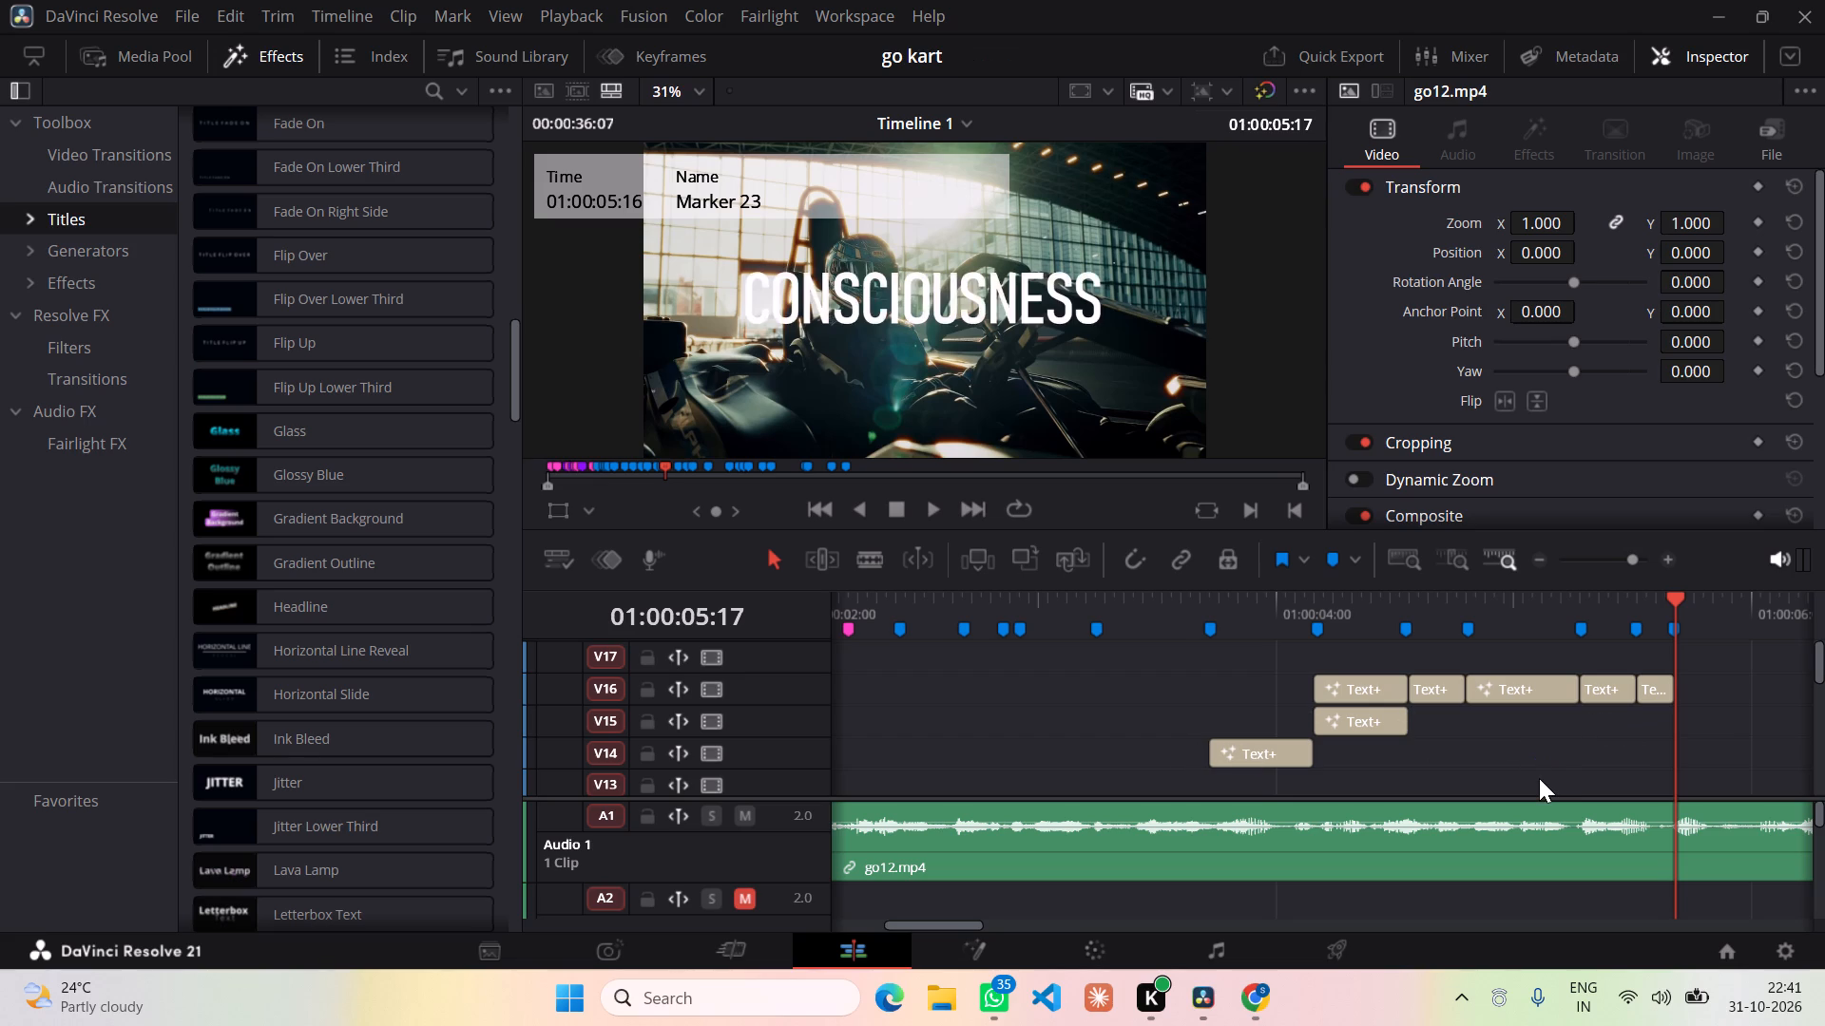
Paste the copied PLAN title at 01:00:05:17 and move it up to V16, directly after the trimmed title.
key(ctrl+v)
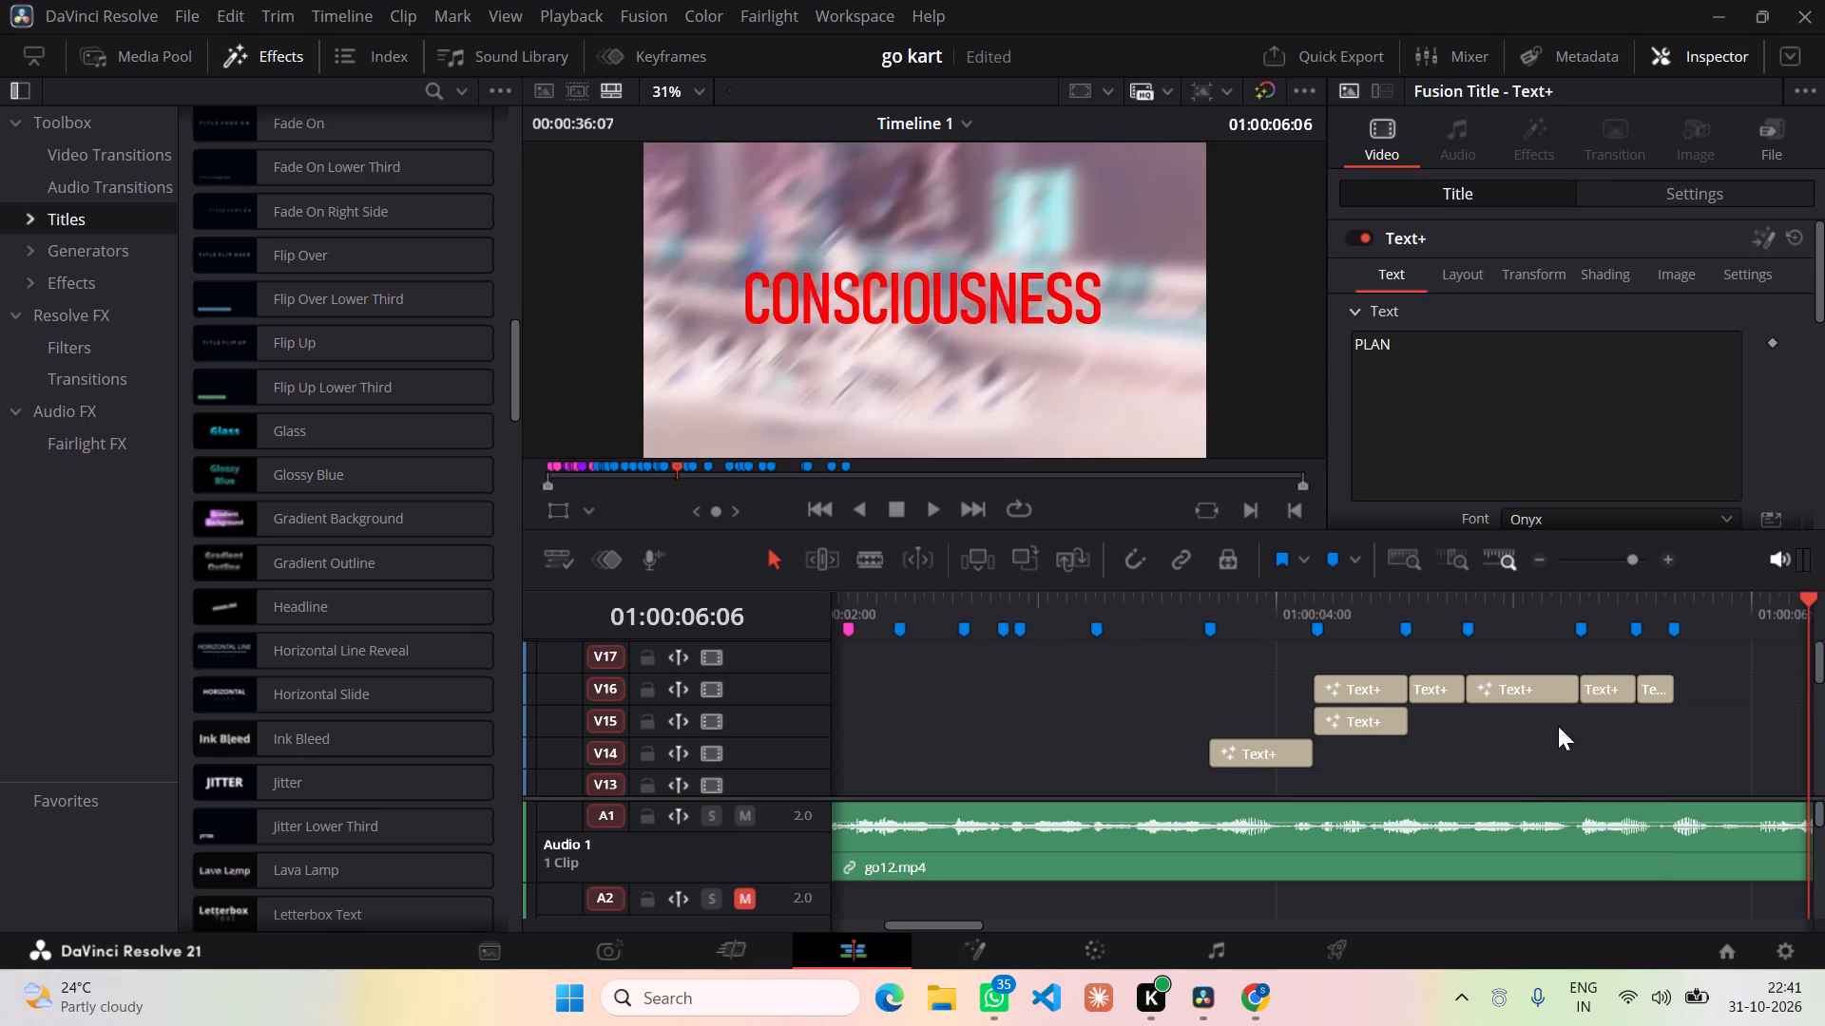
click(720, 943)
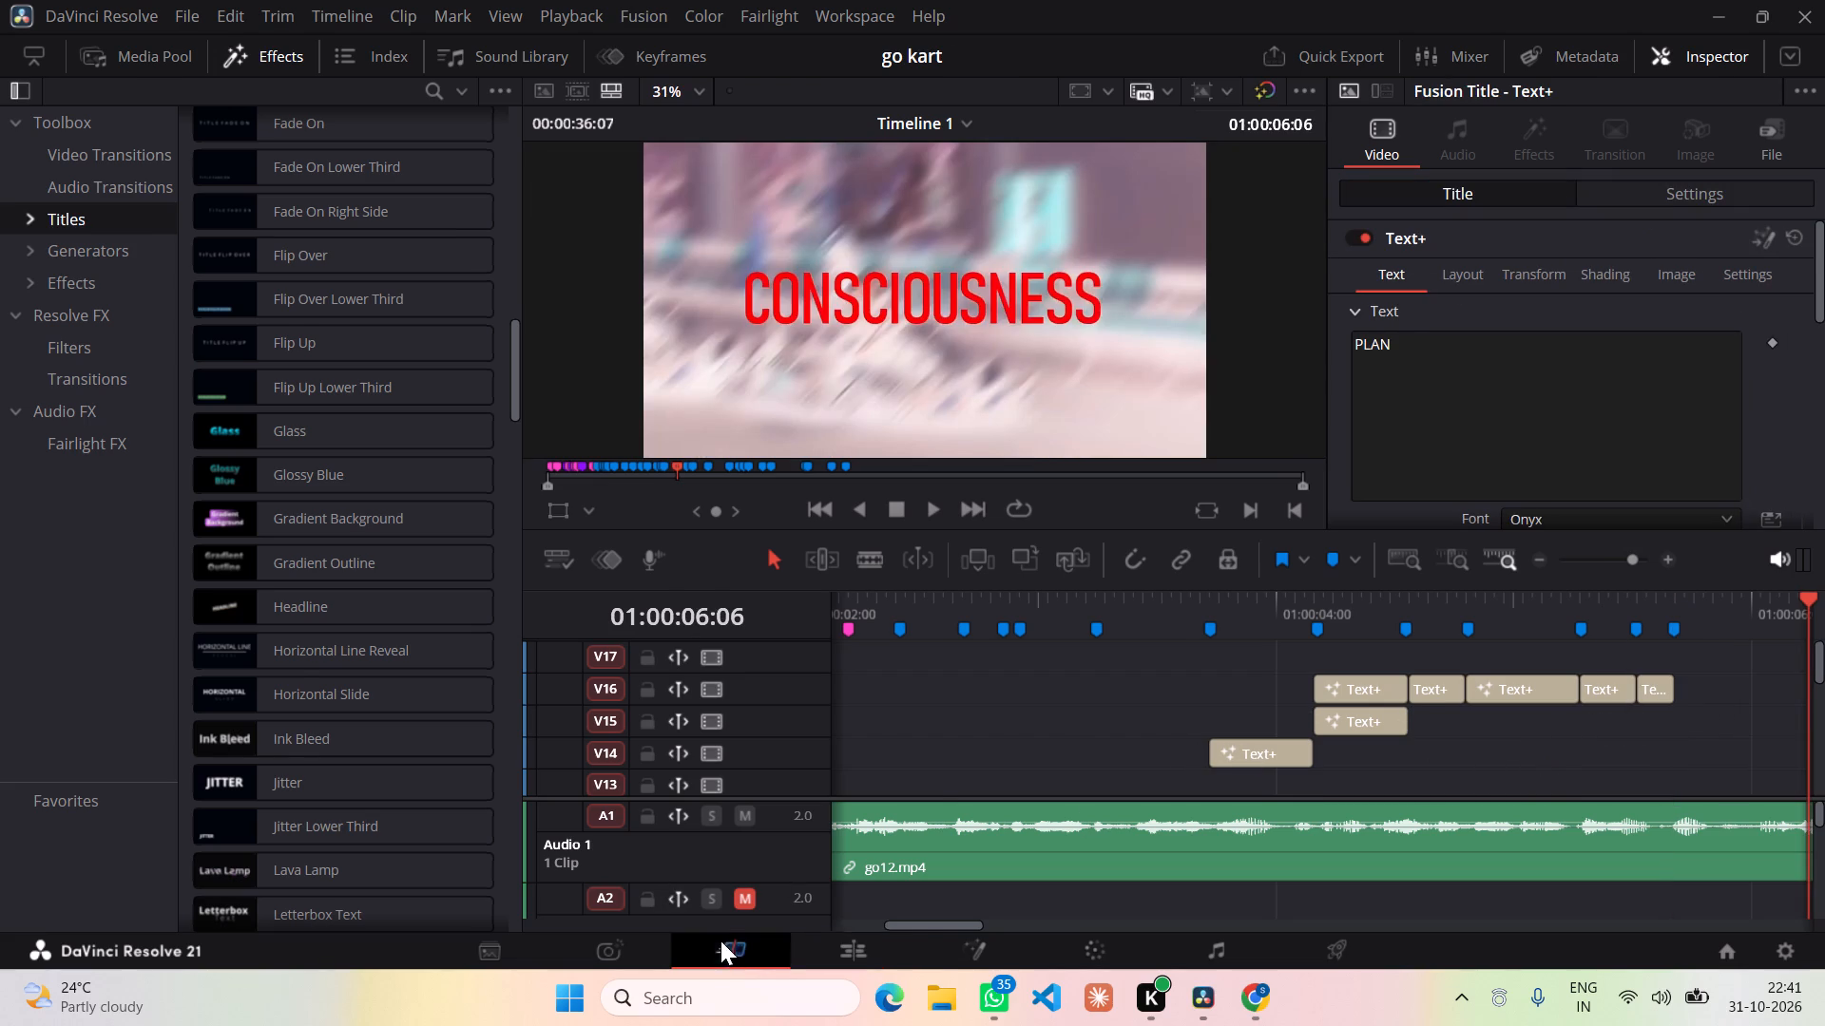
drag(534, 593, 552, 542)
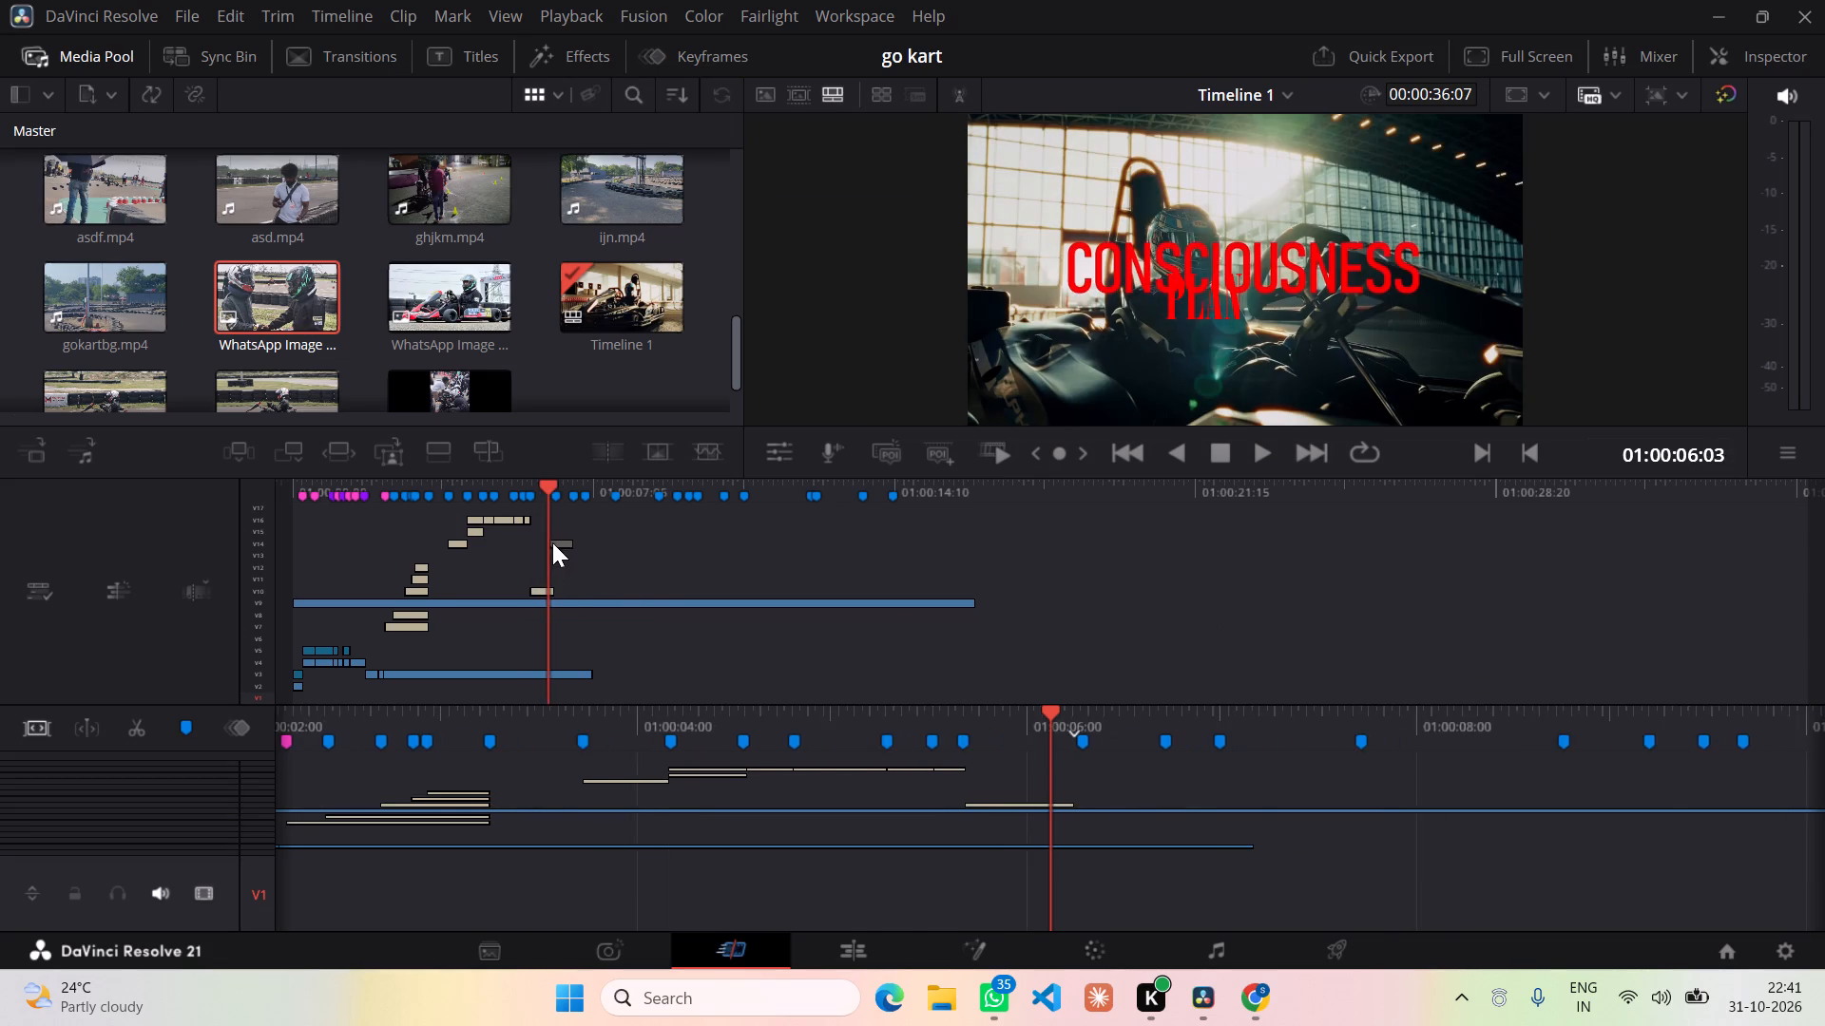
drag(552, 542, 538, 522)
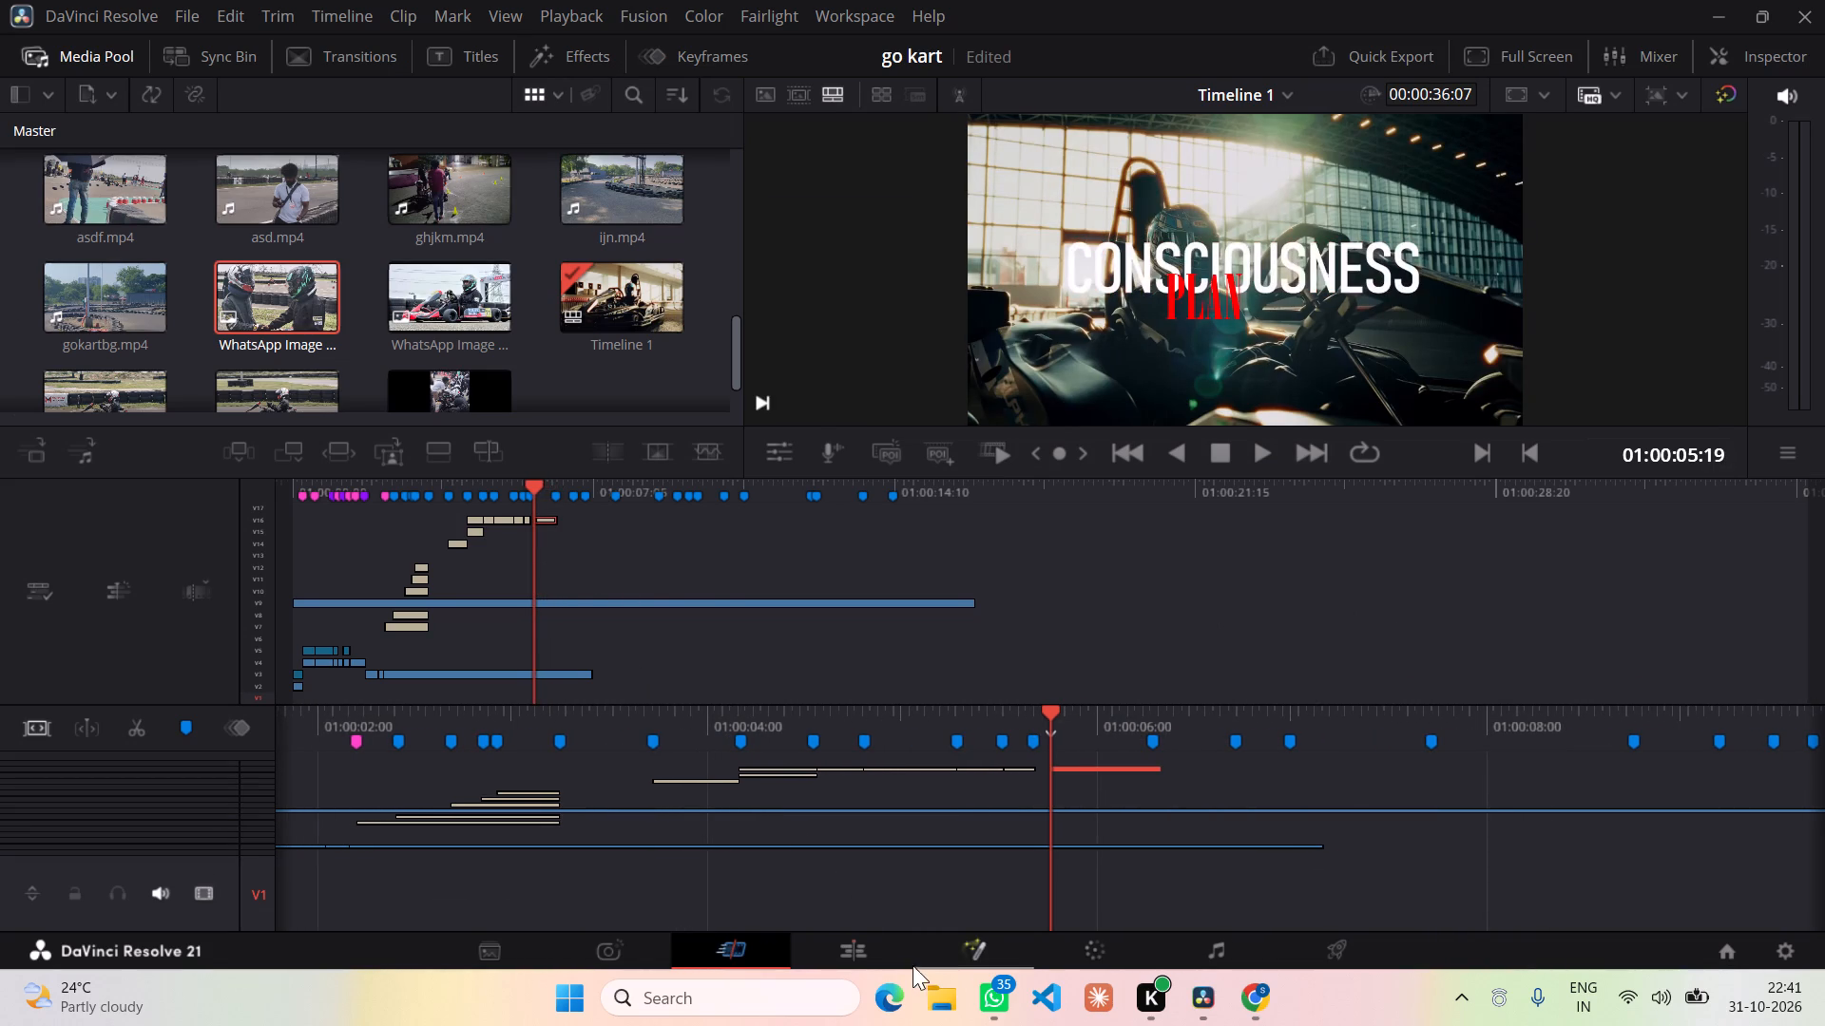
click(852, 935)
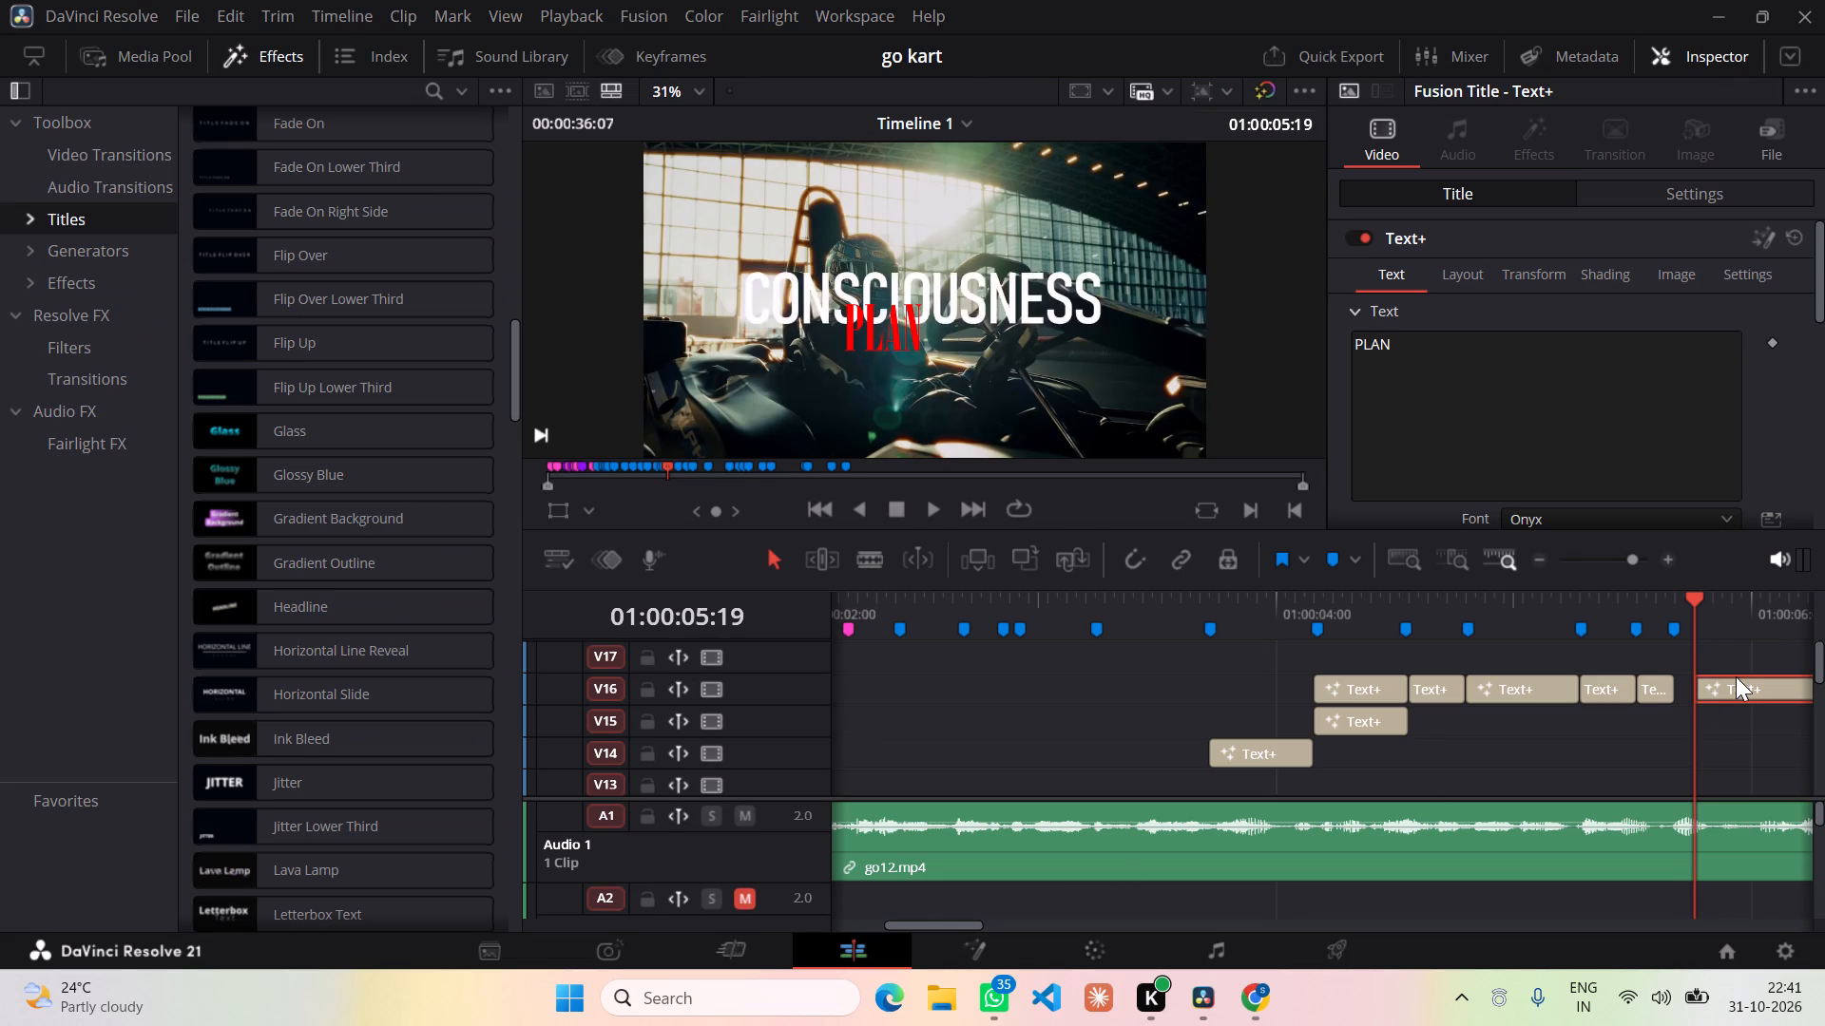
drag(1736, 676, 1716, 674)
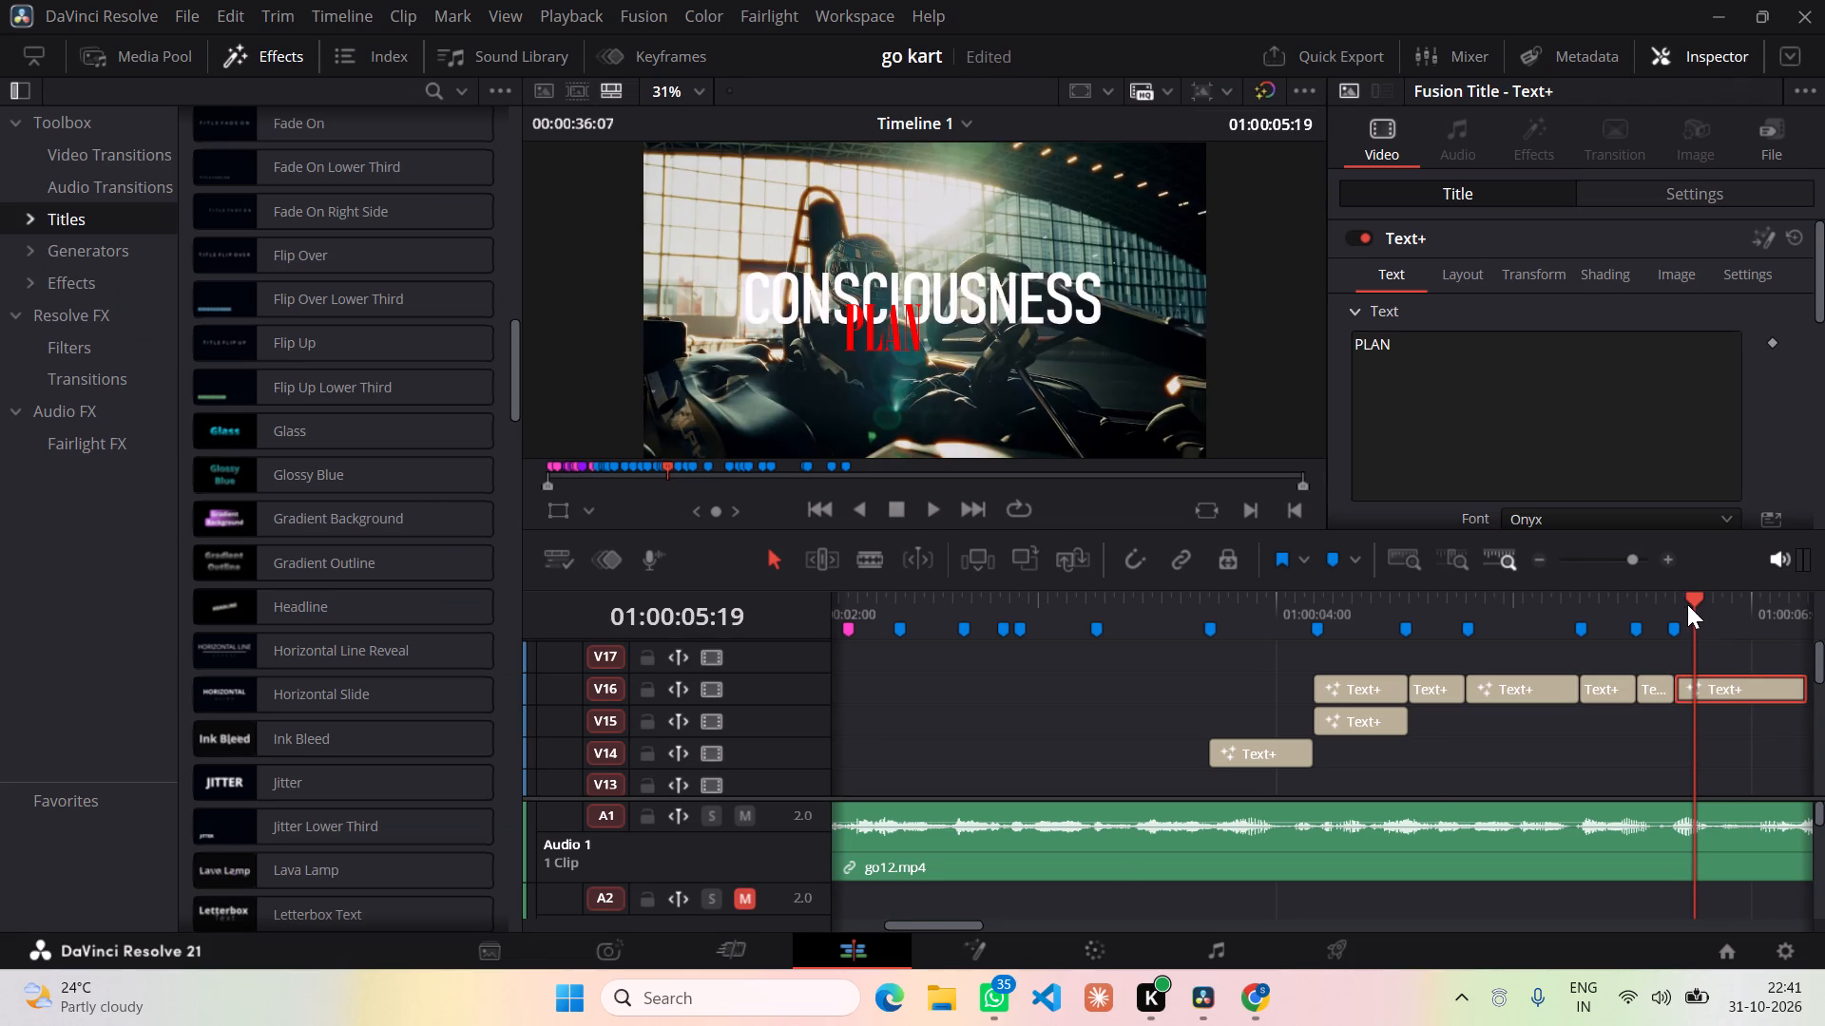
Extend the end of the pasted V16 title to the marker at 01:00:06:07.
scroll(1684, 606, left, 1)
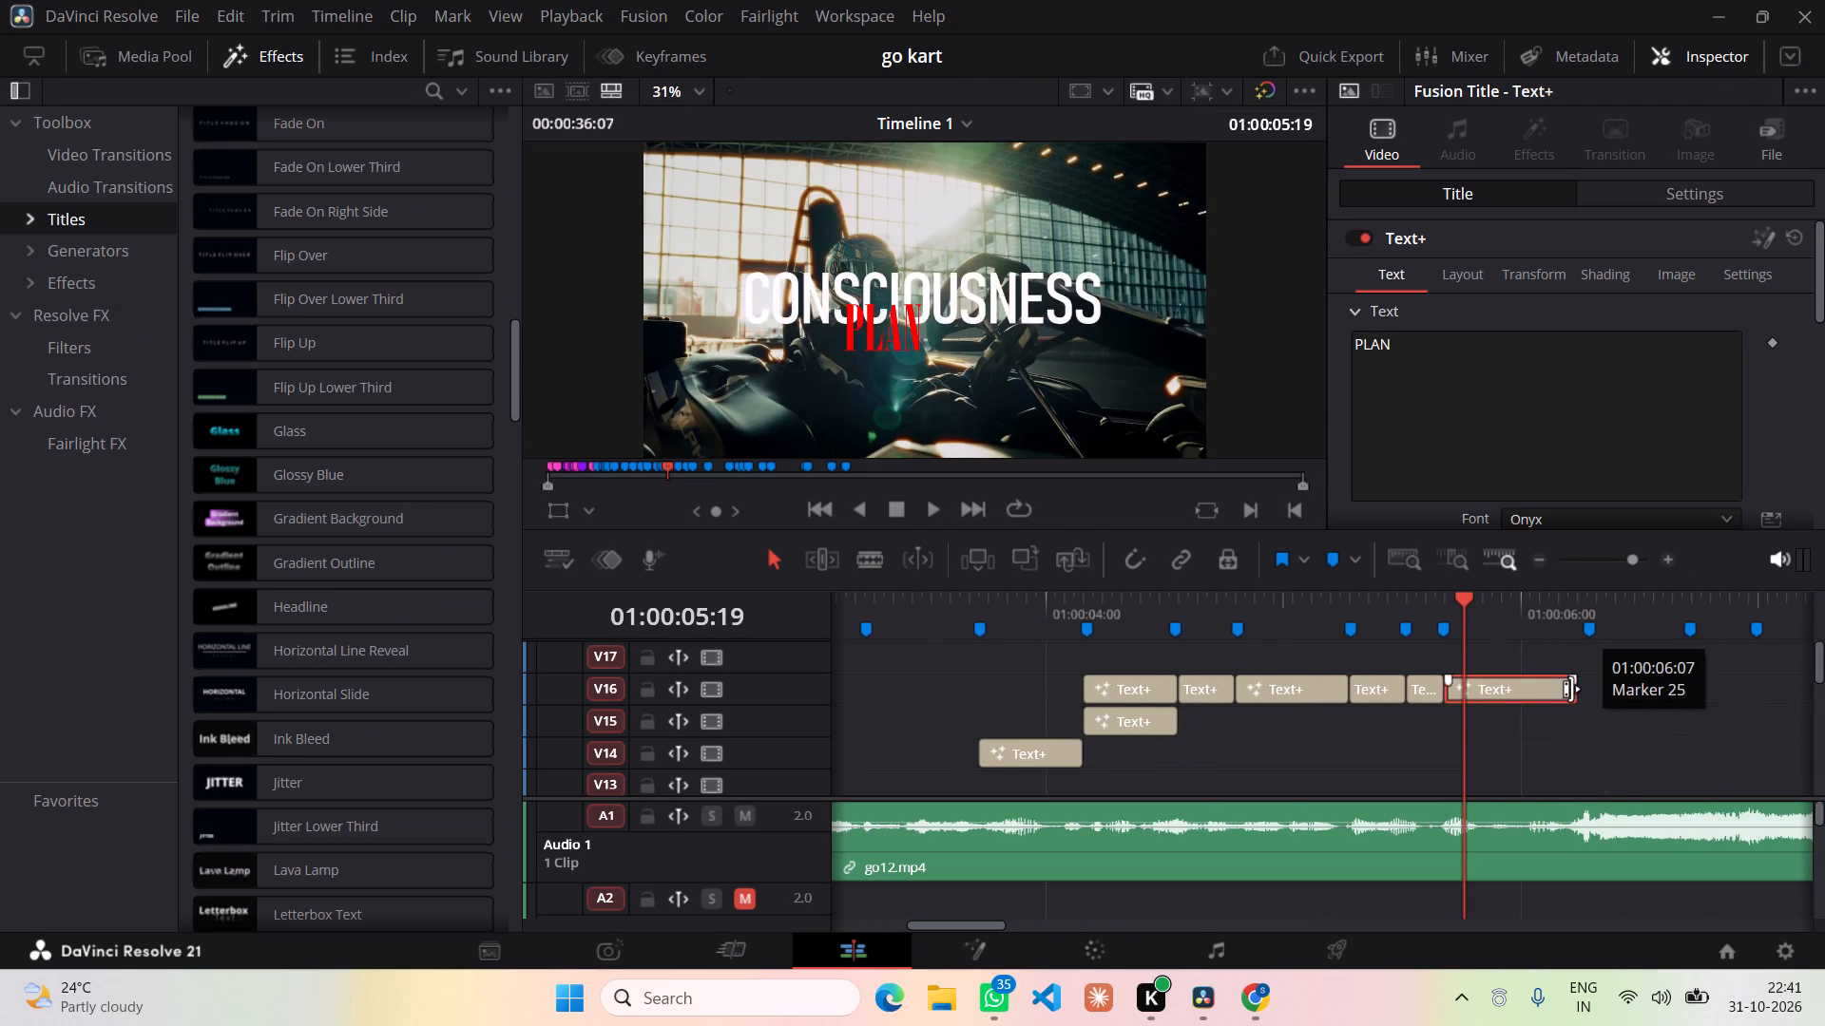
drag(1573, 689, 1586, 689)
click(1604, 732)
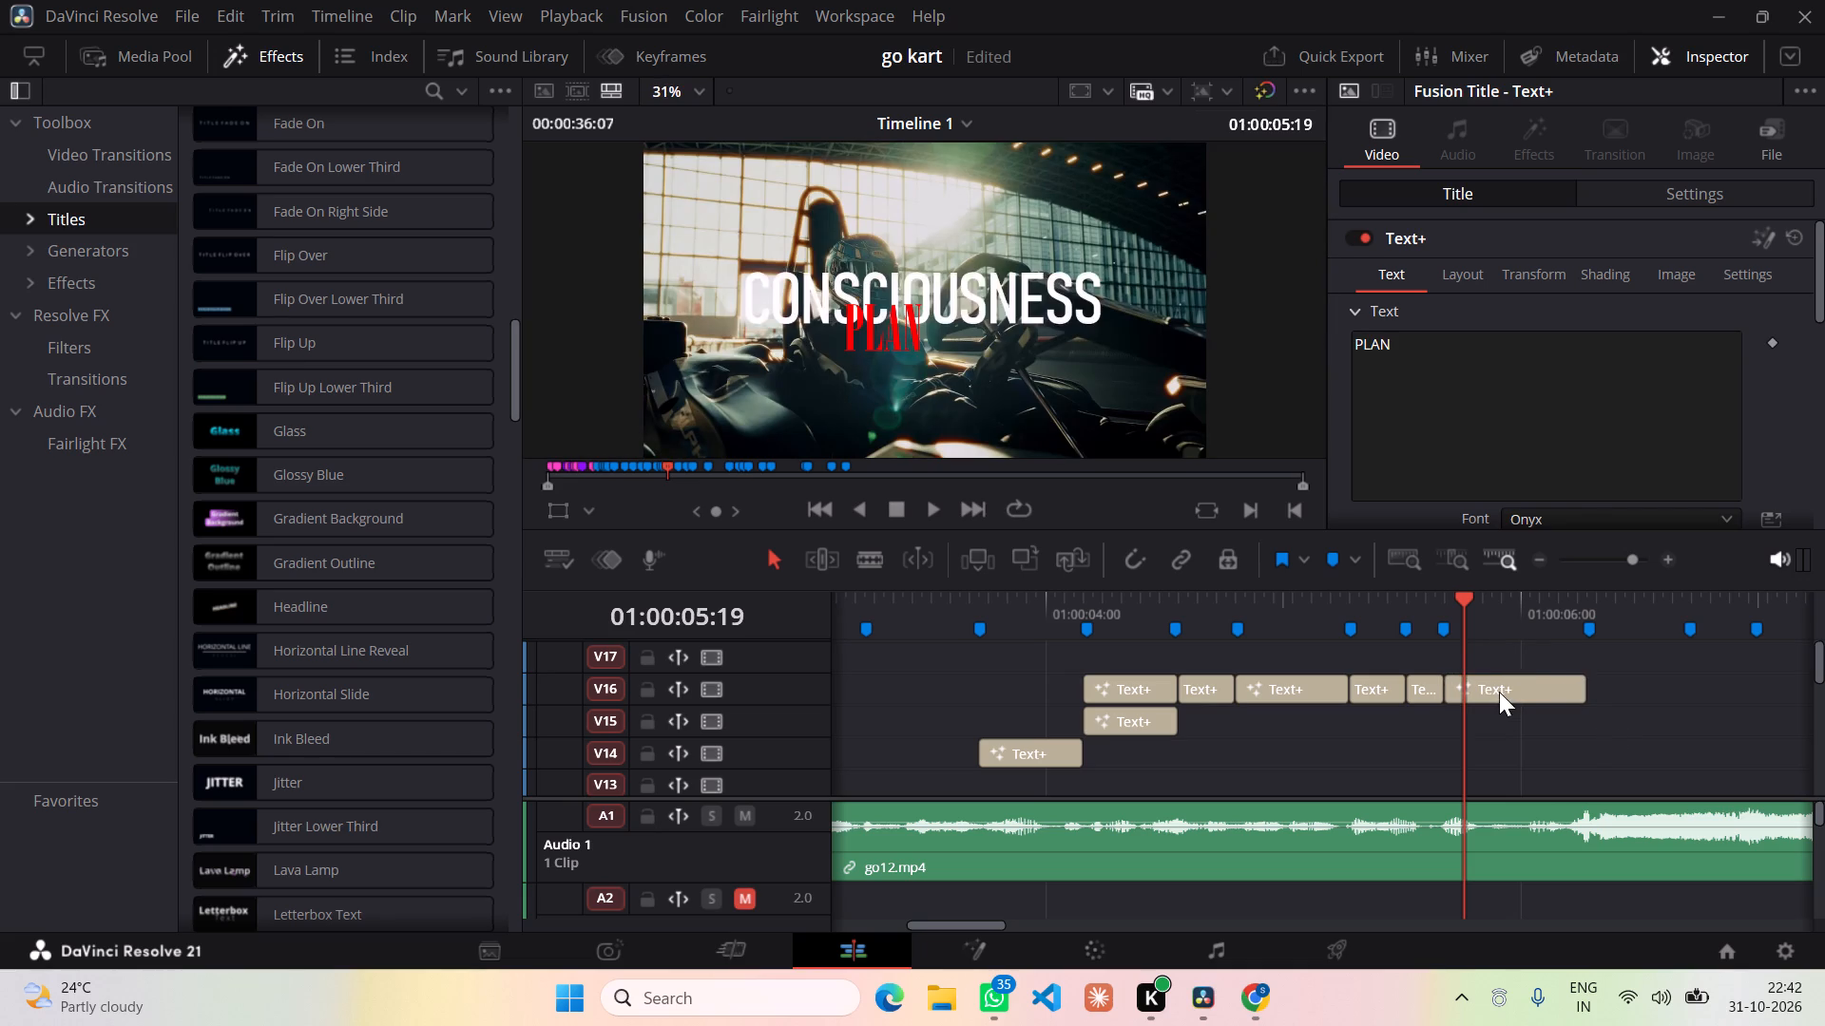
Replace the text of the pasted V16 title with CONSCIOUSNESS.
click(1499, 692)
drag(1435, 368, 1316, 335)
key(BackSpace)
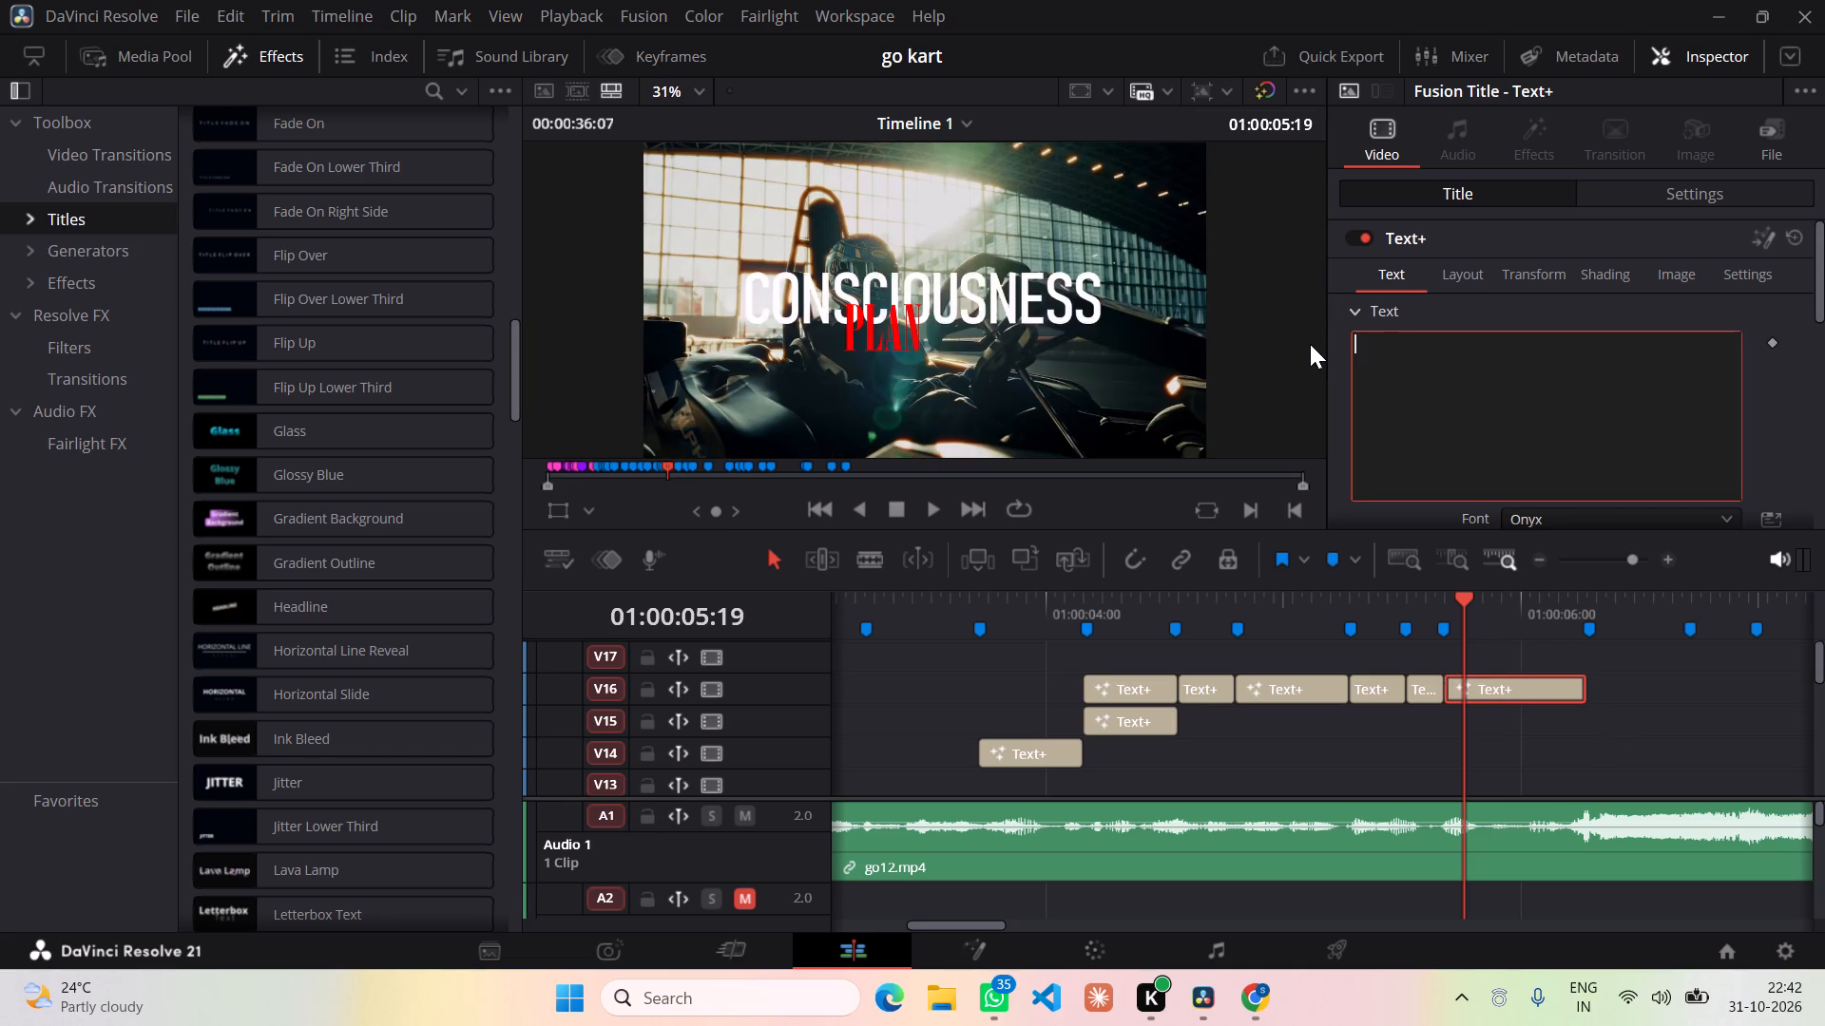
text(CO)
key(n)
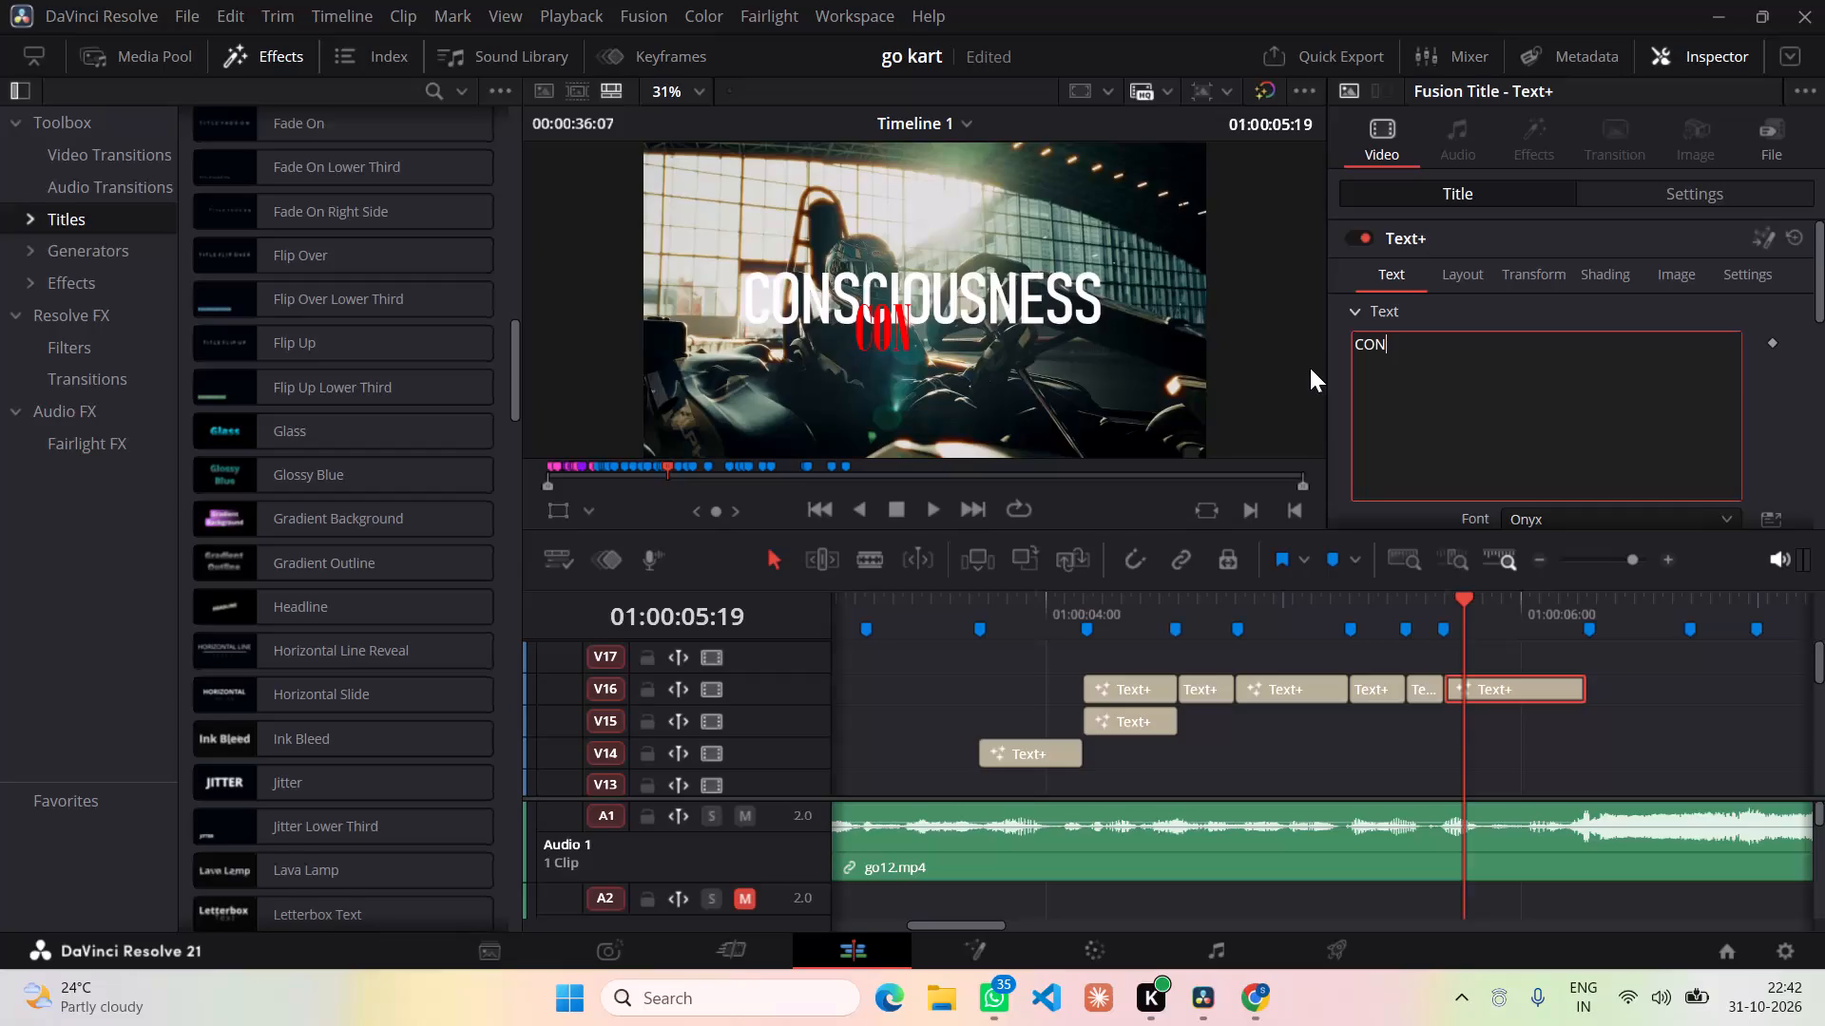
text(SCI)
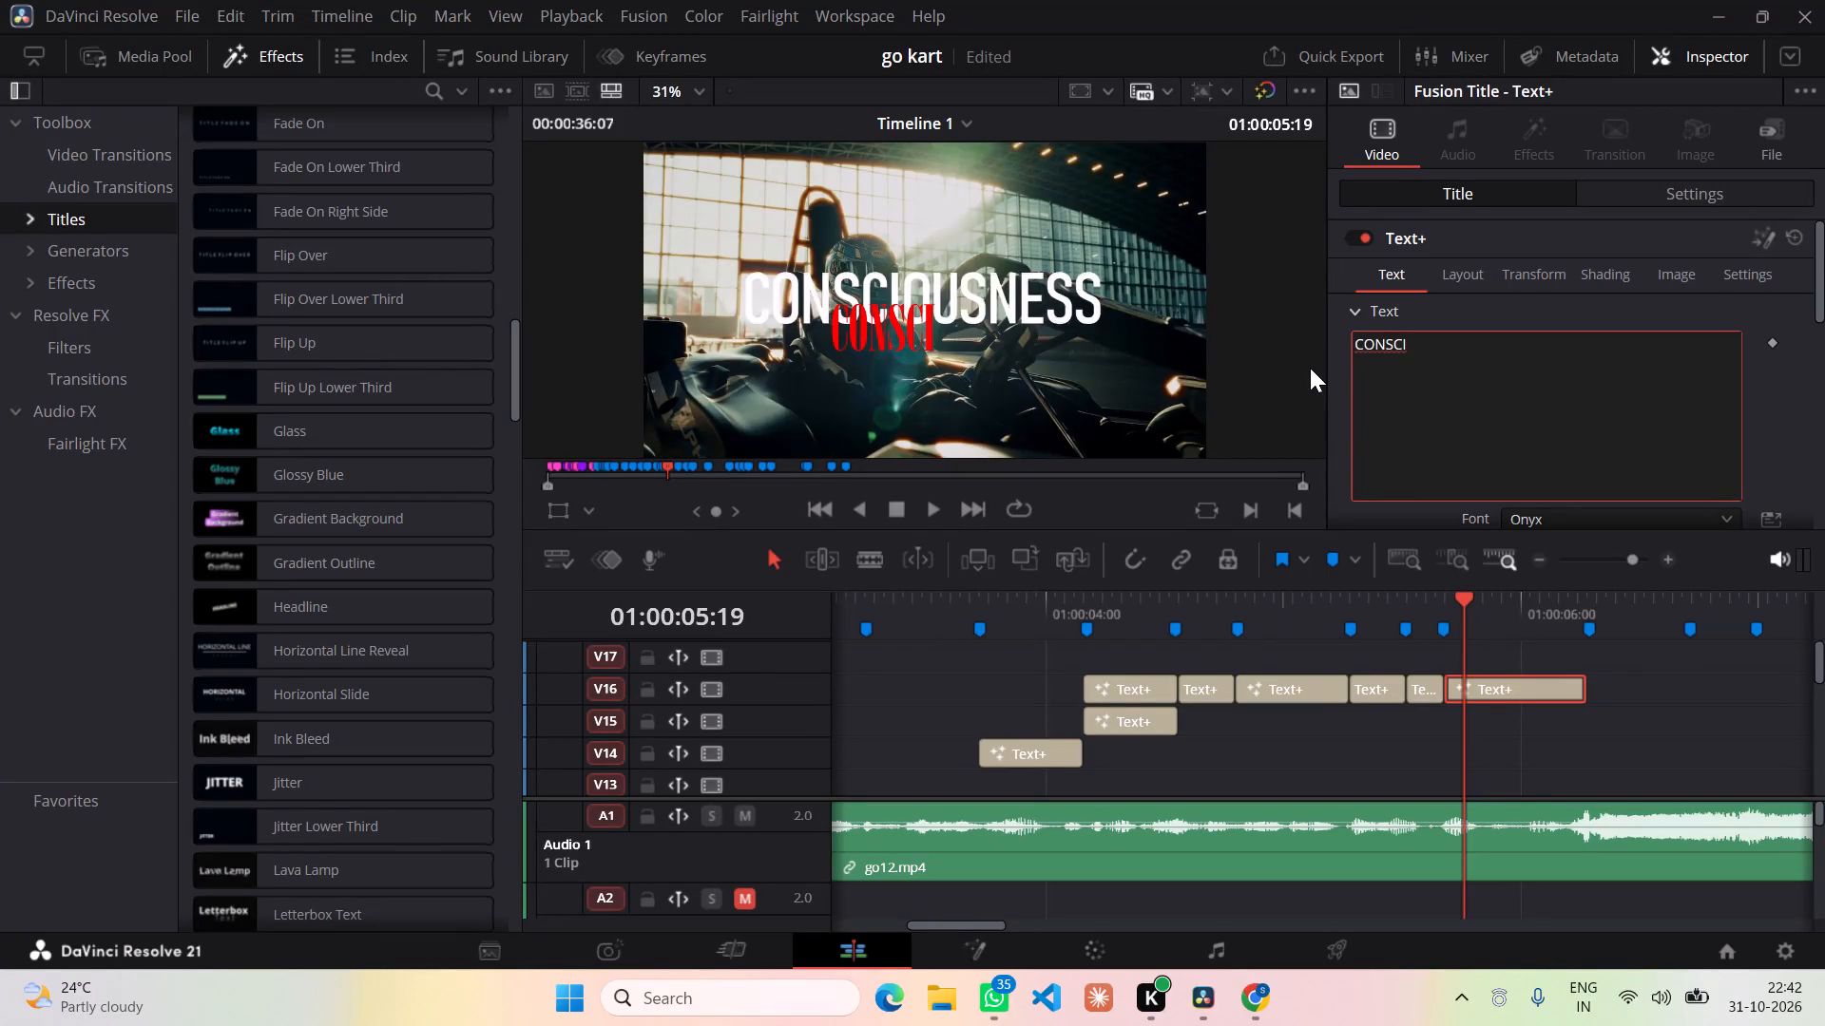
text(OU)
text(SNE)
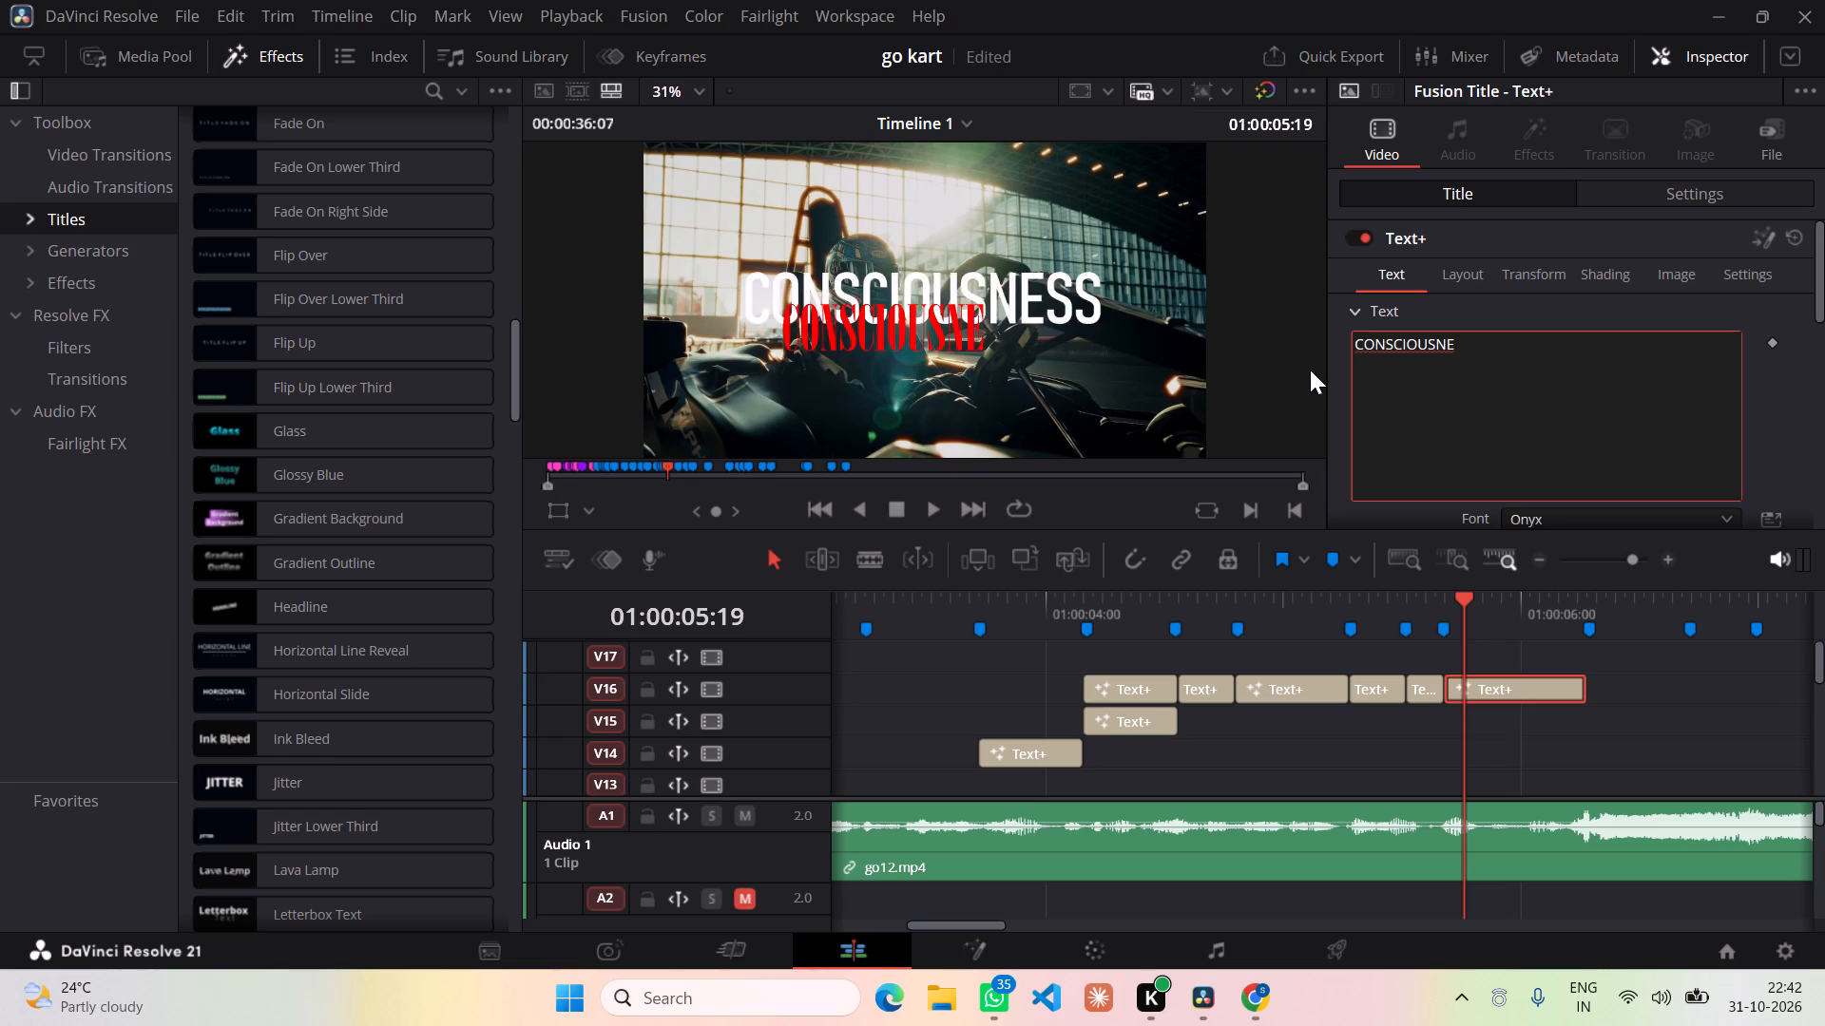
text(SS)
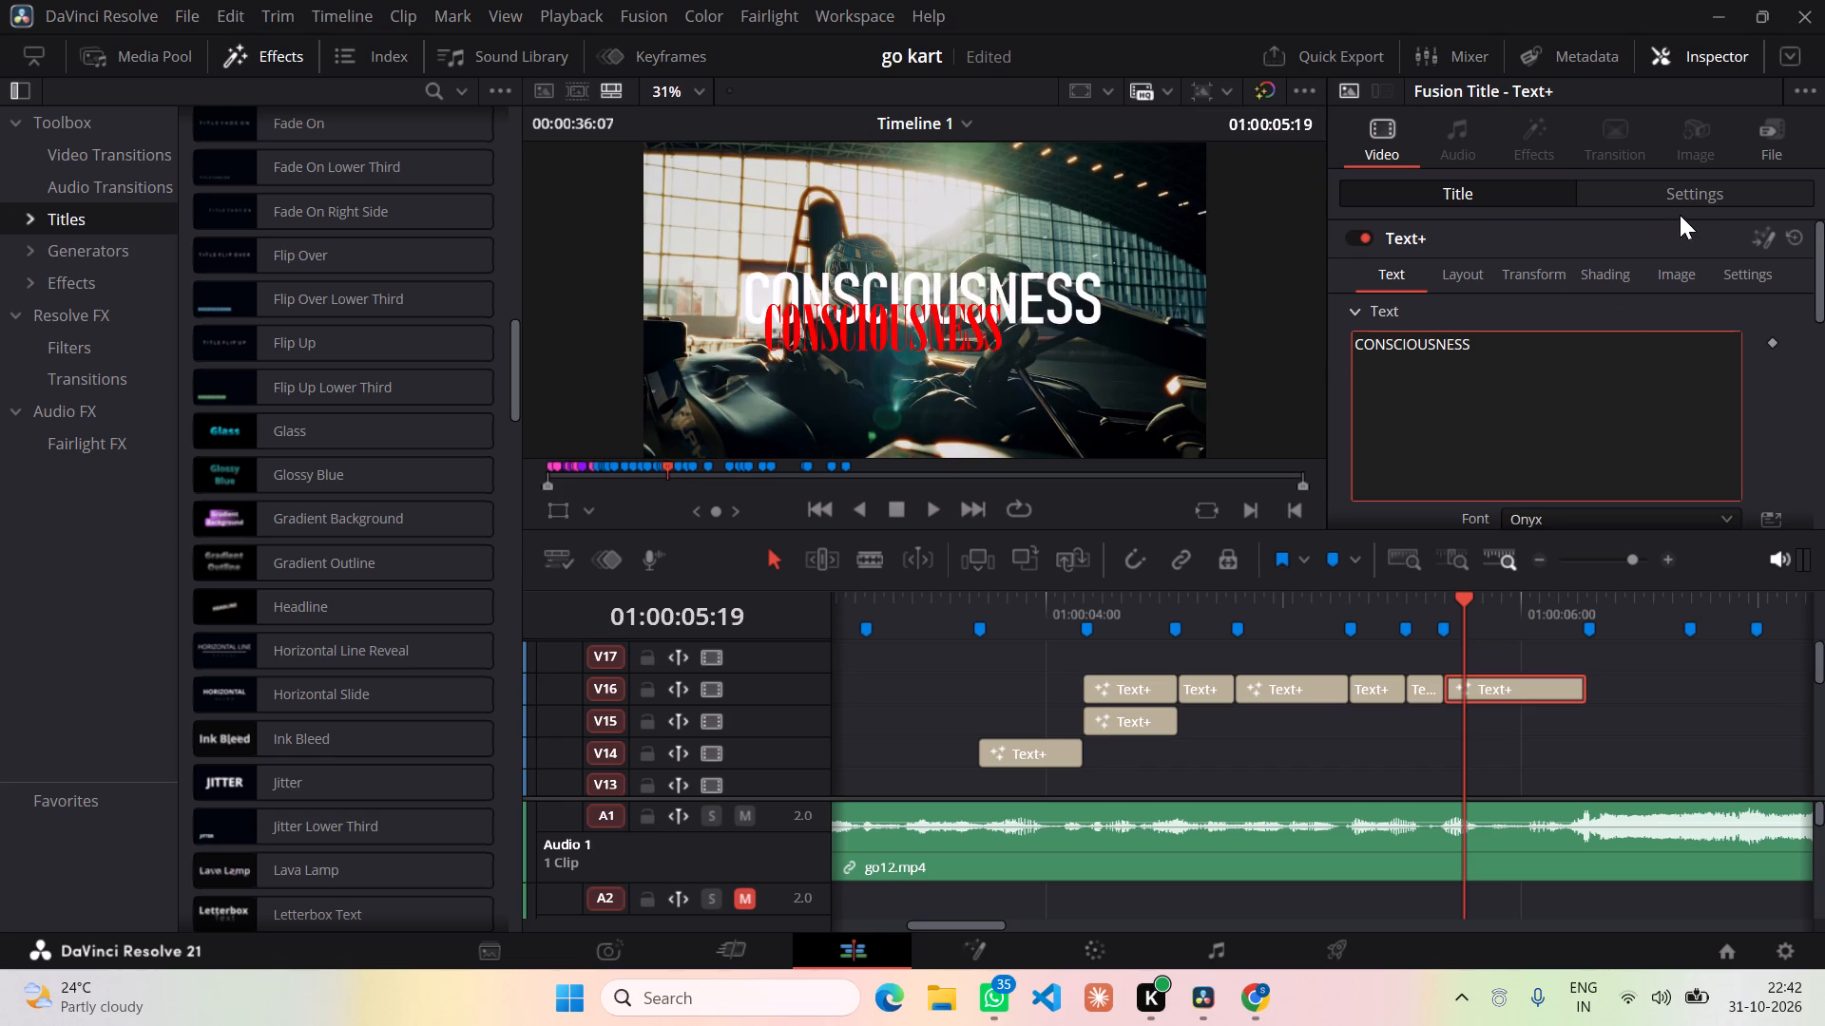
Scale the CONSCIOUSNESS title to a zoom of 2.24 and place it over the reference word at X -1, Y 7.
click(1718, 199)
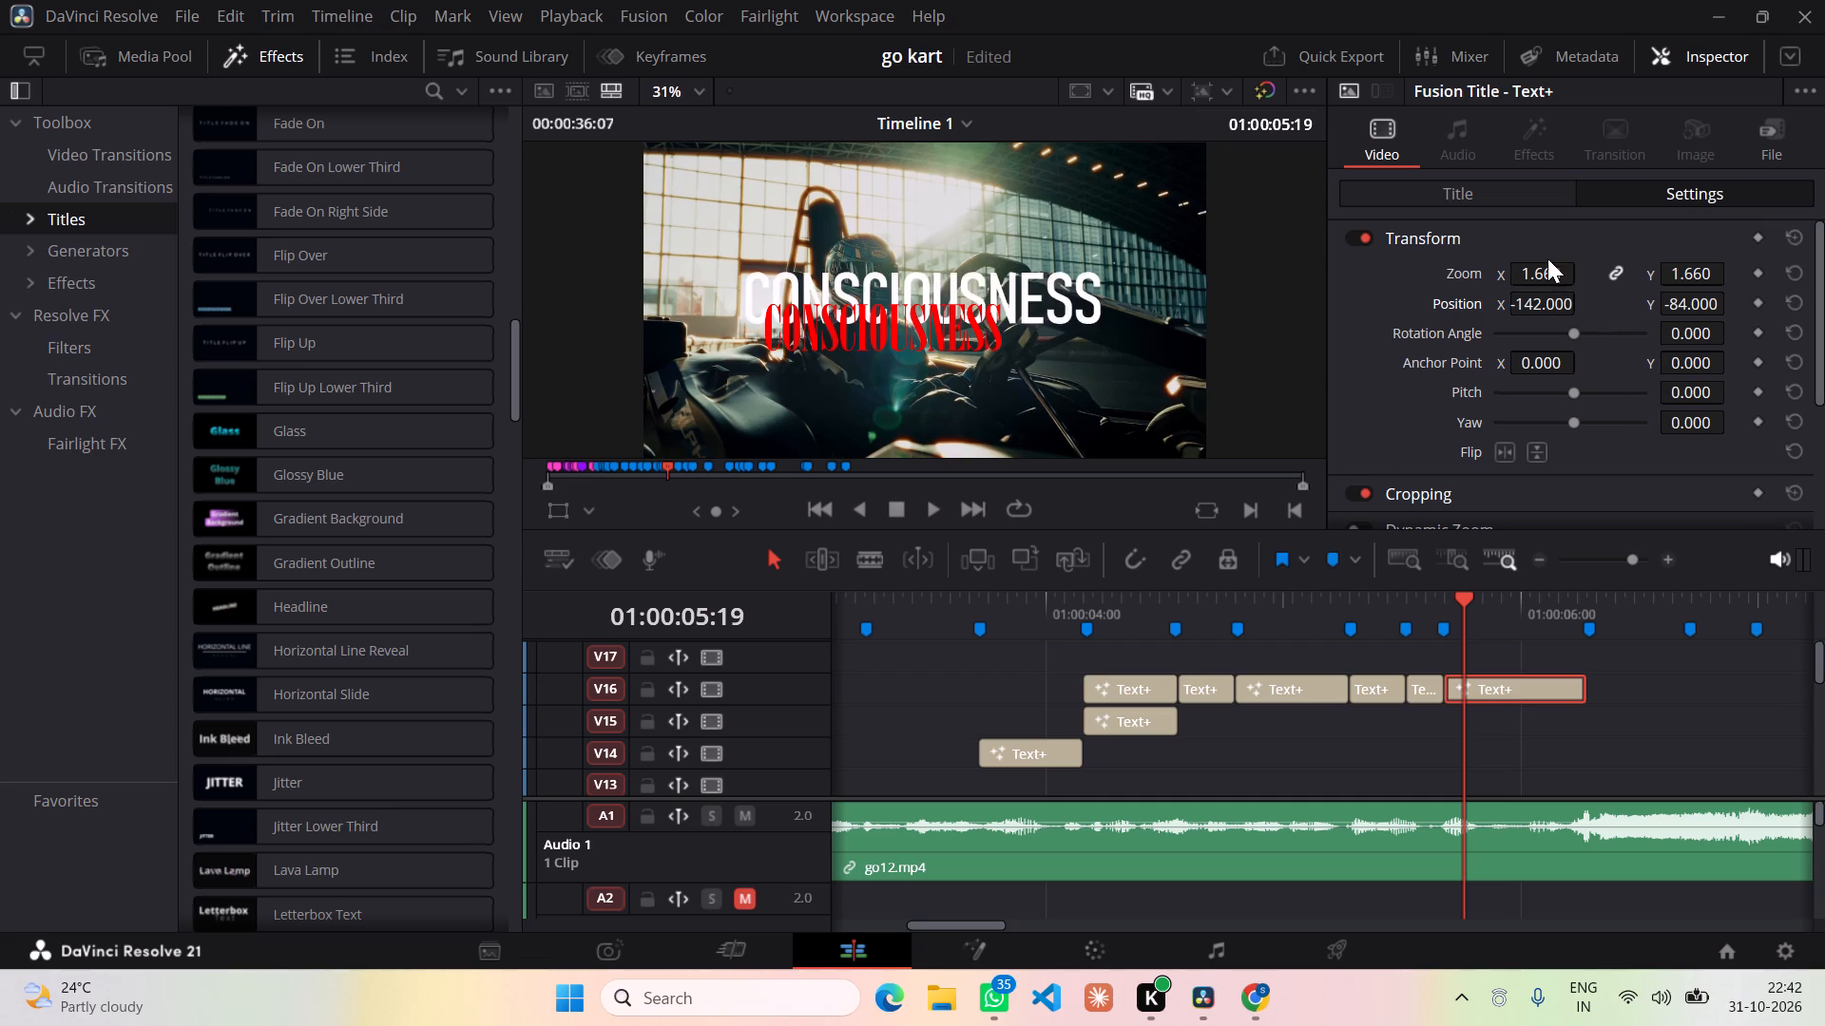
drag(1547, 275, 1553, 282)
drag(1553, 282, 1599, 284)
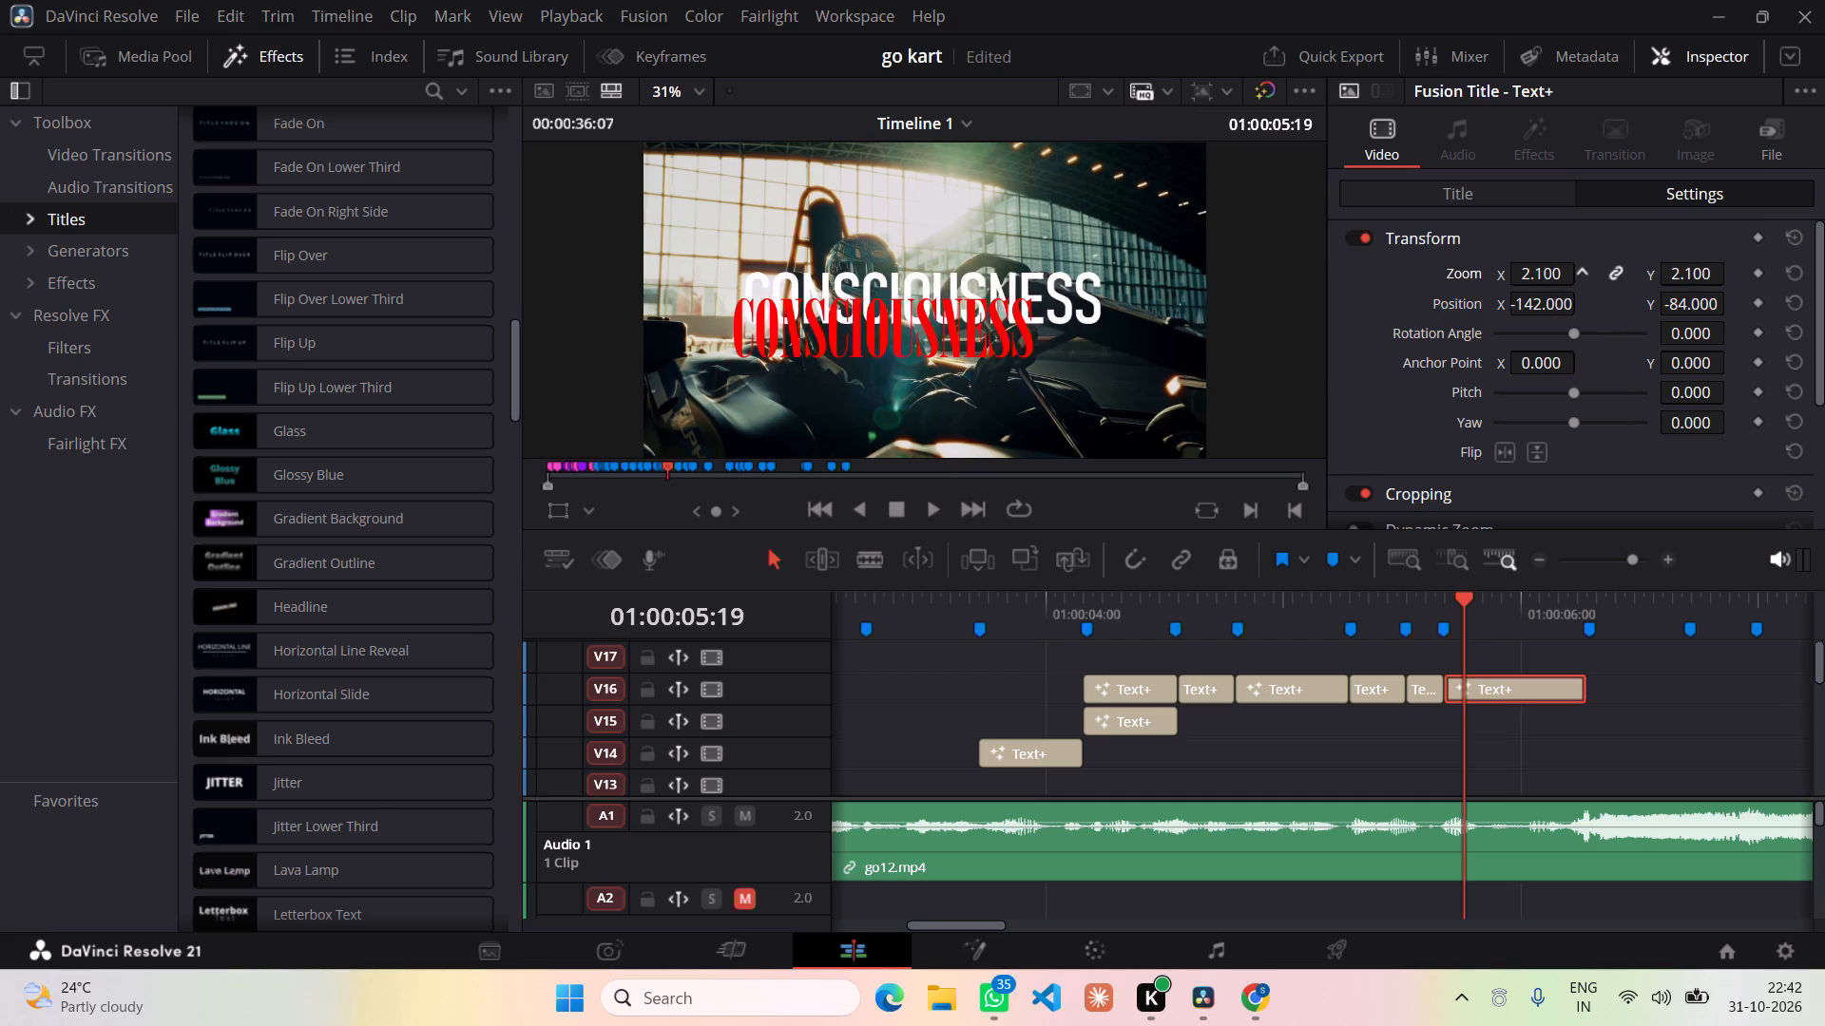
drag(1599, 284, 1616, 284)
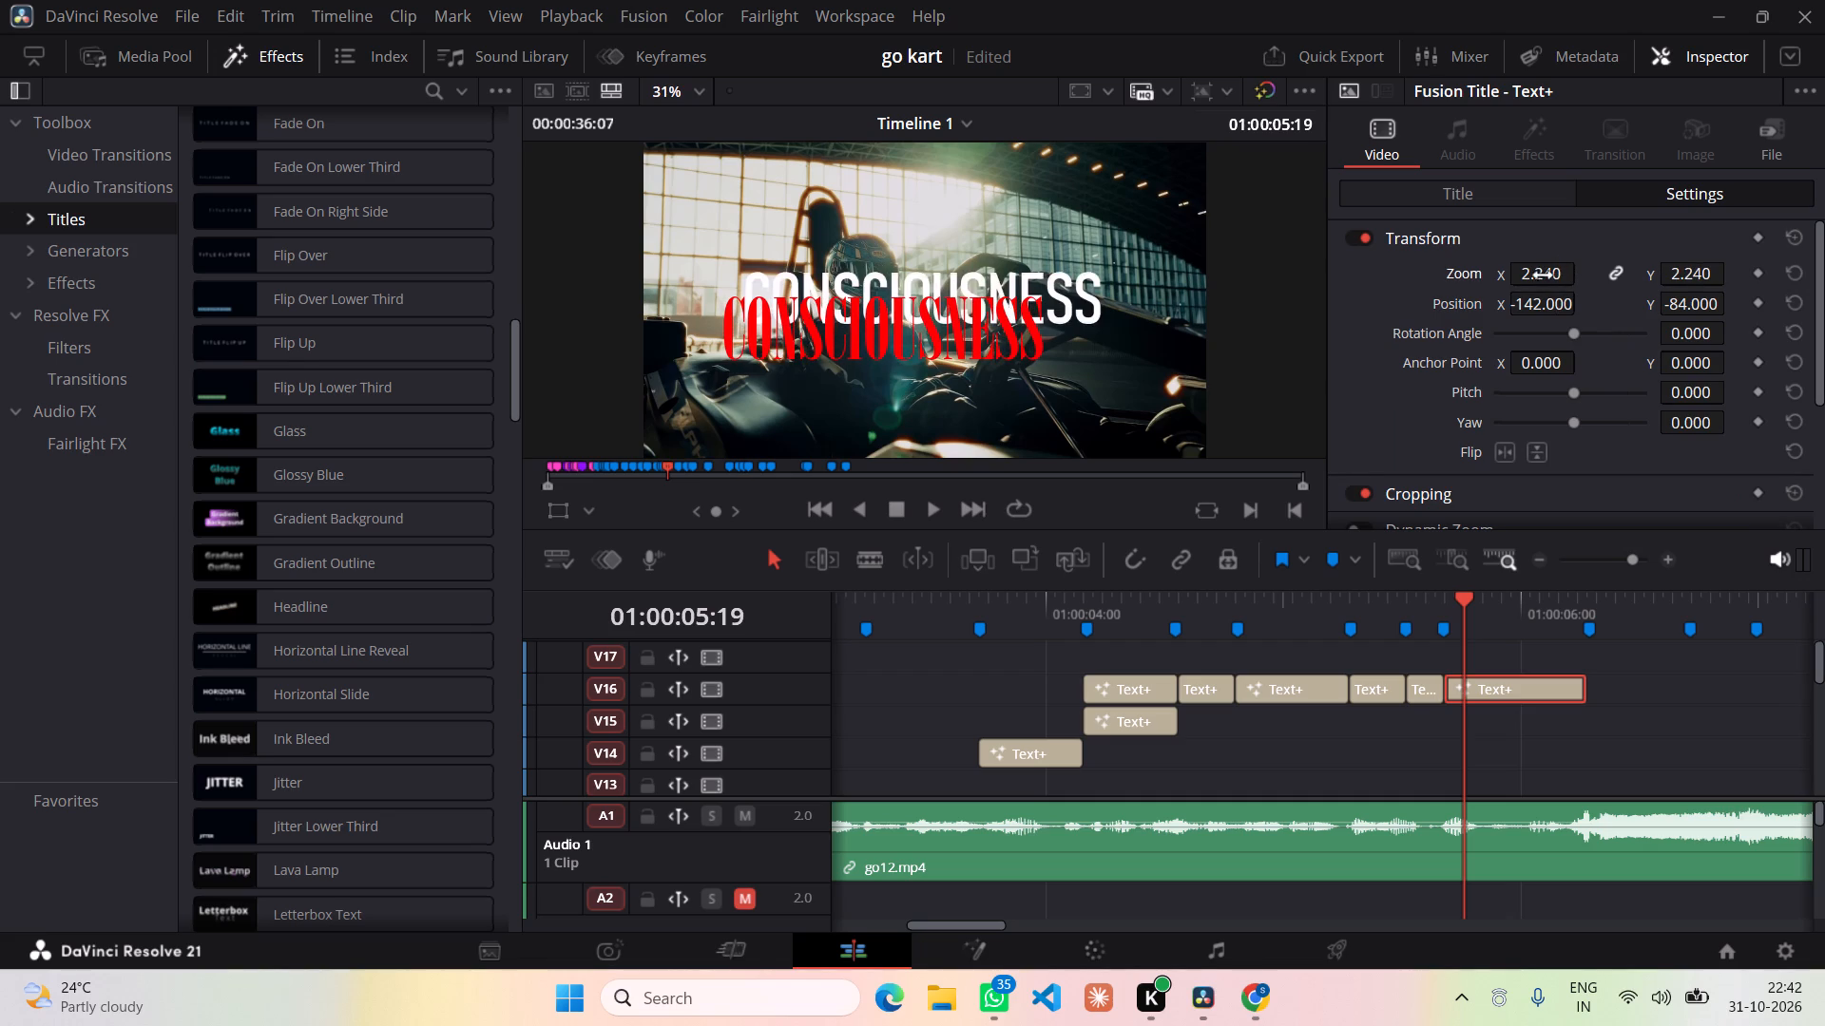
drag(1539, 303, 1632, 313)
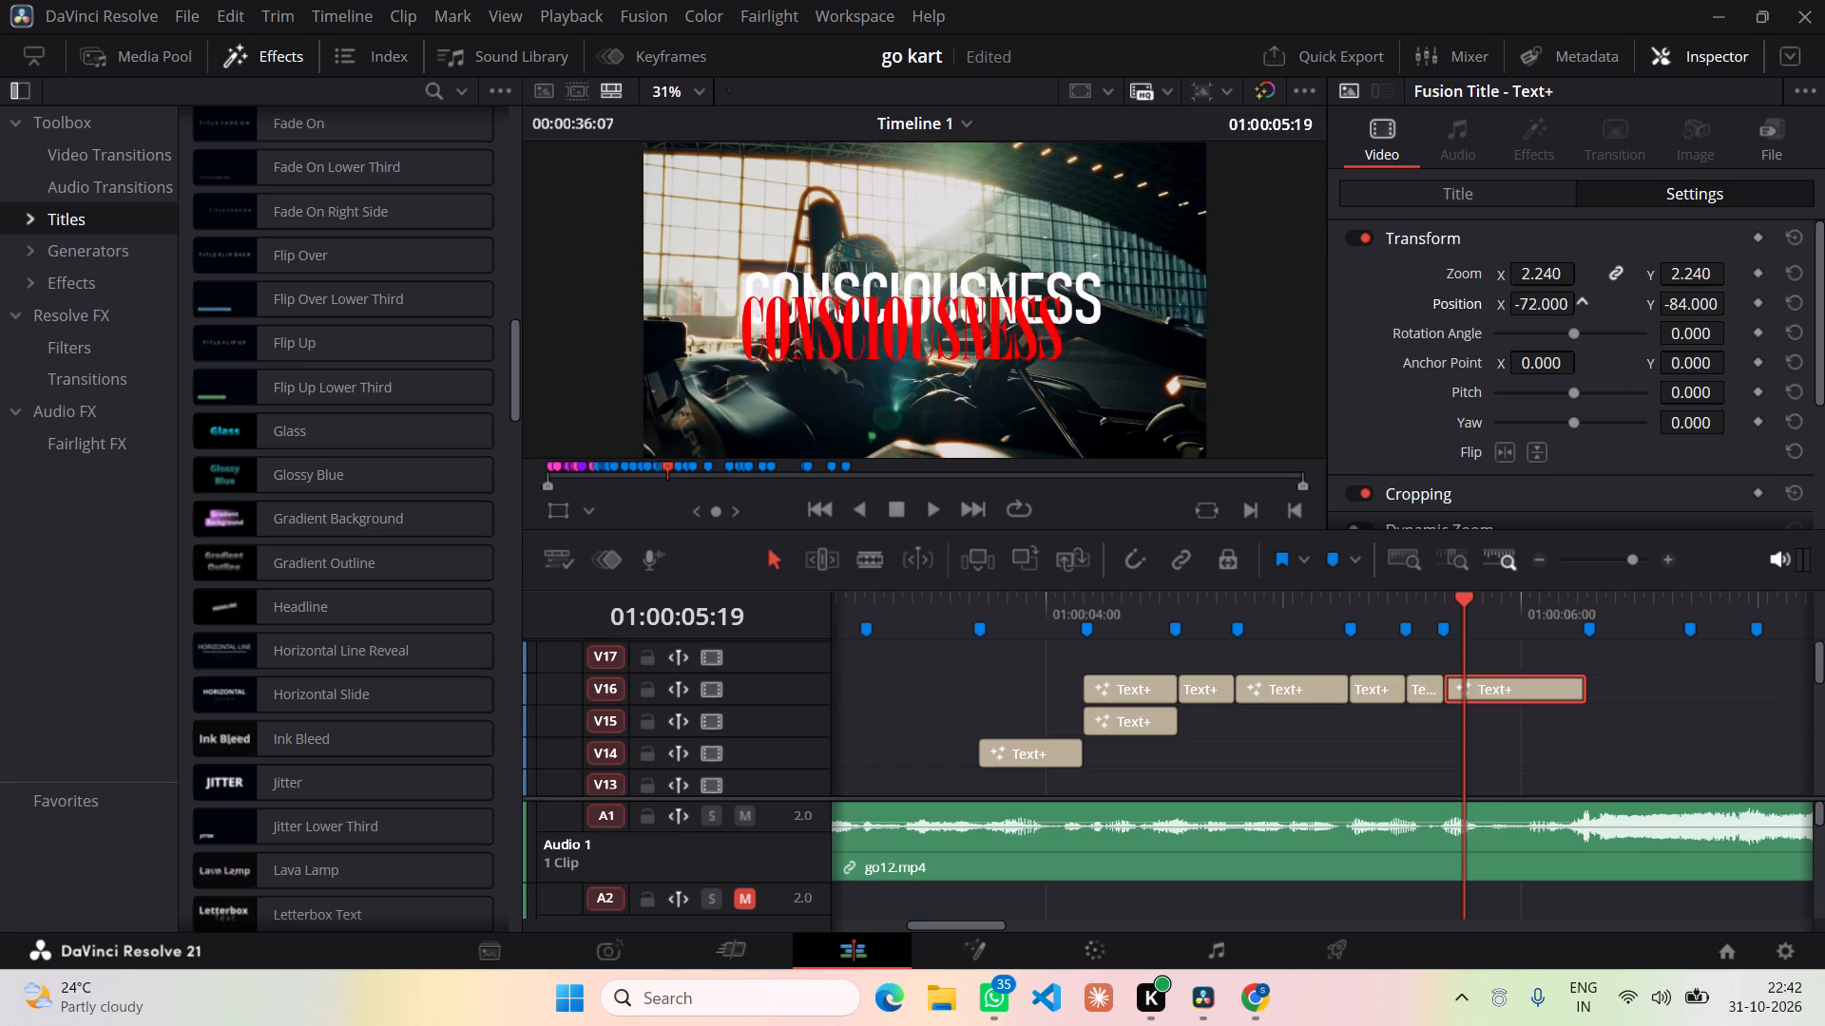
drag(1632, 313, 1539, 303)
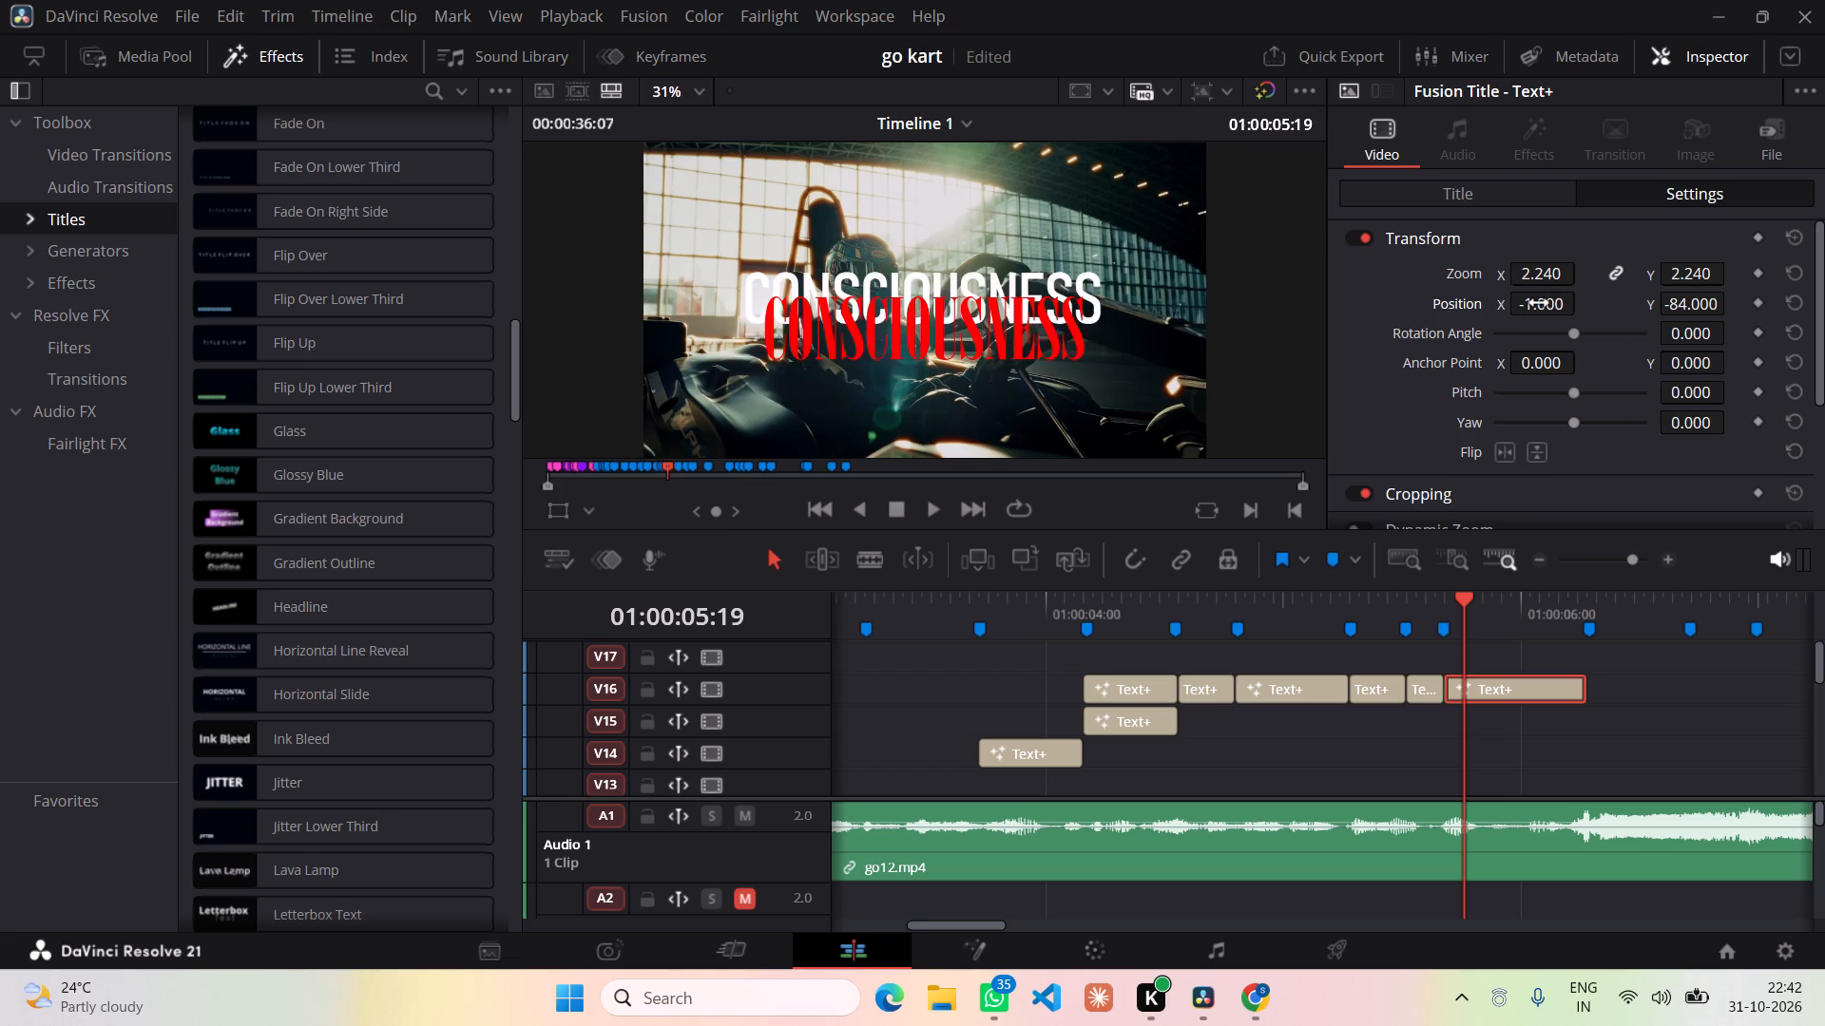
drag(1539, 303, 1706, 313)
drag(1690, 300, 1735, 307)
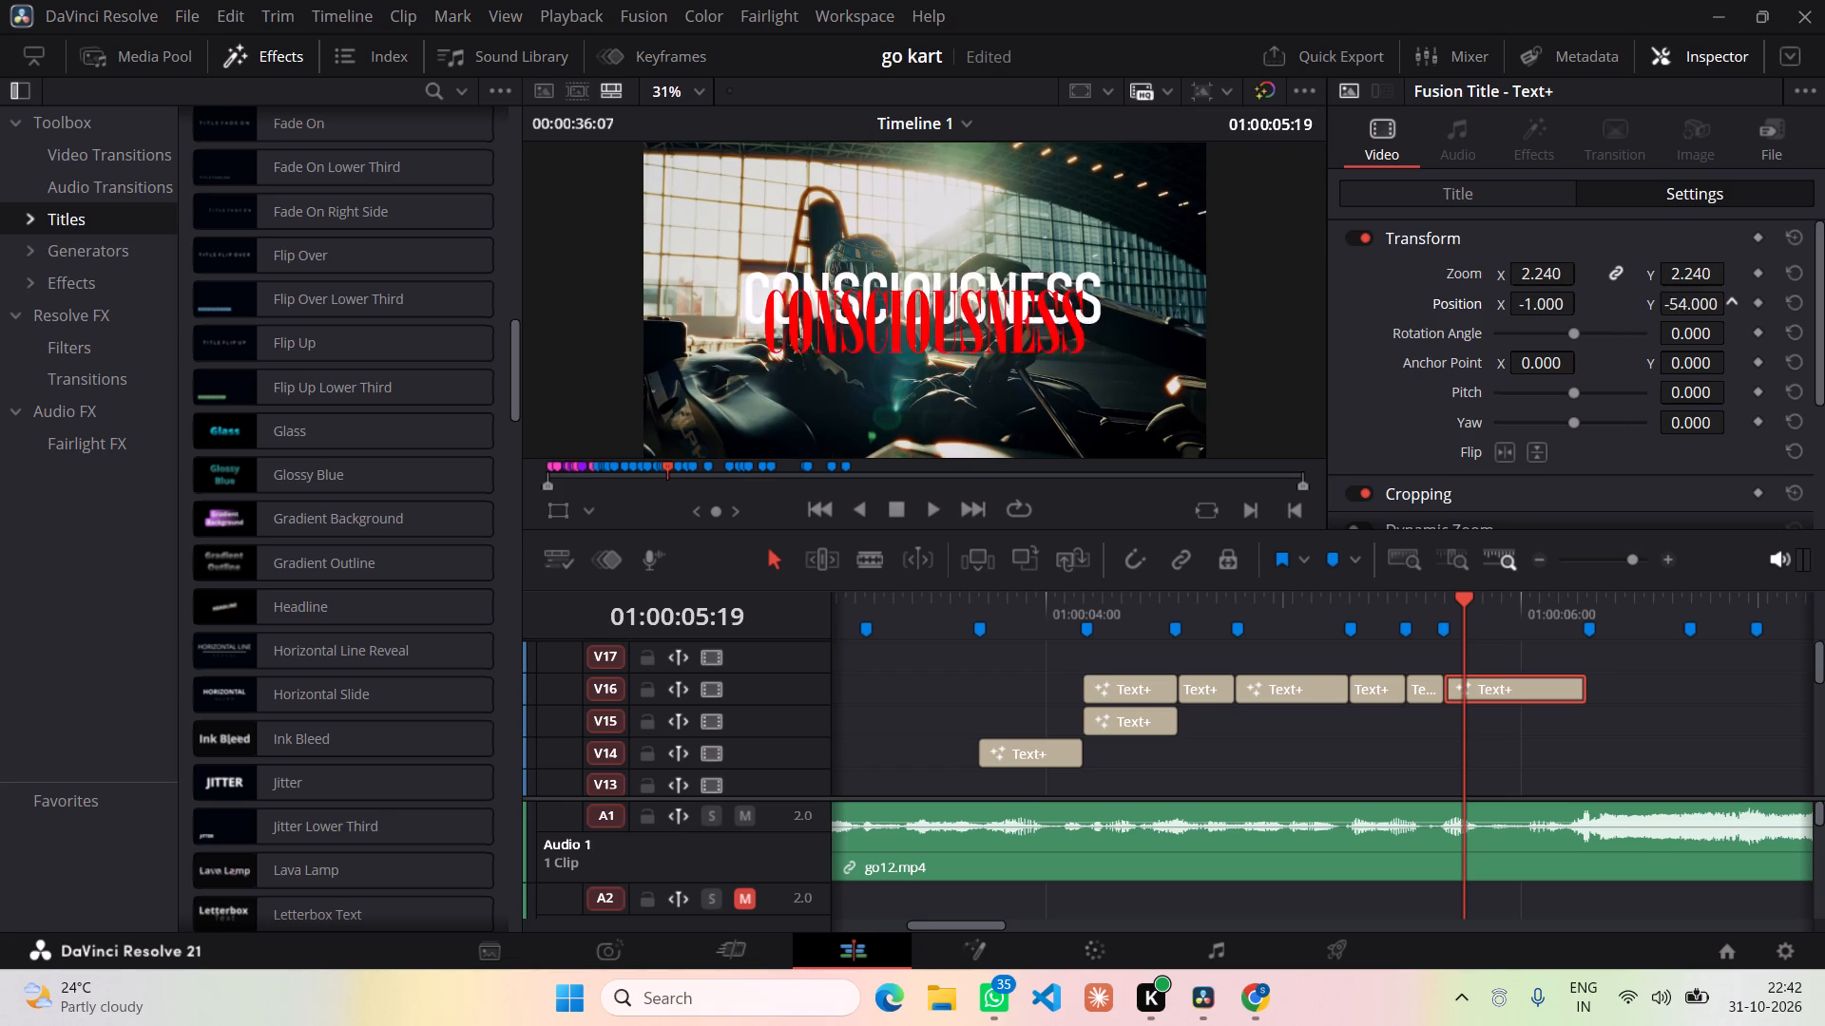
drag(1735, 307, 1797, 307)
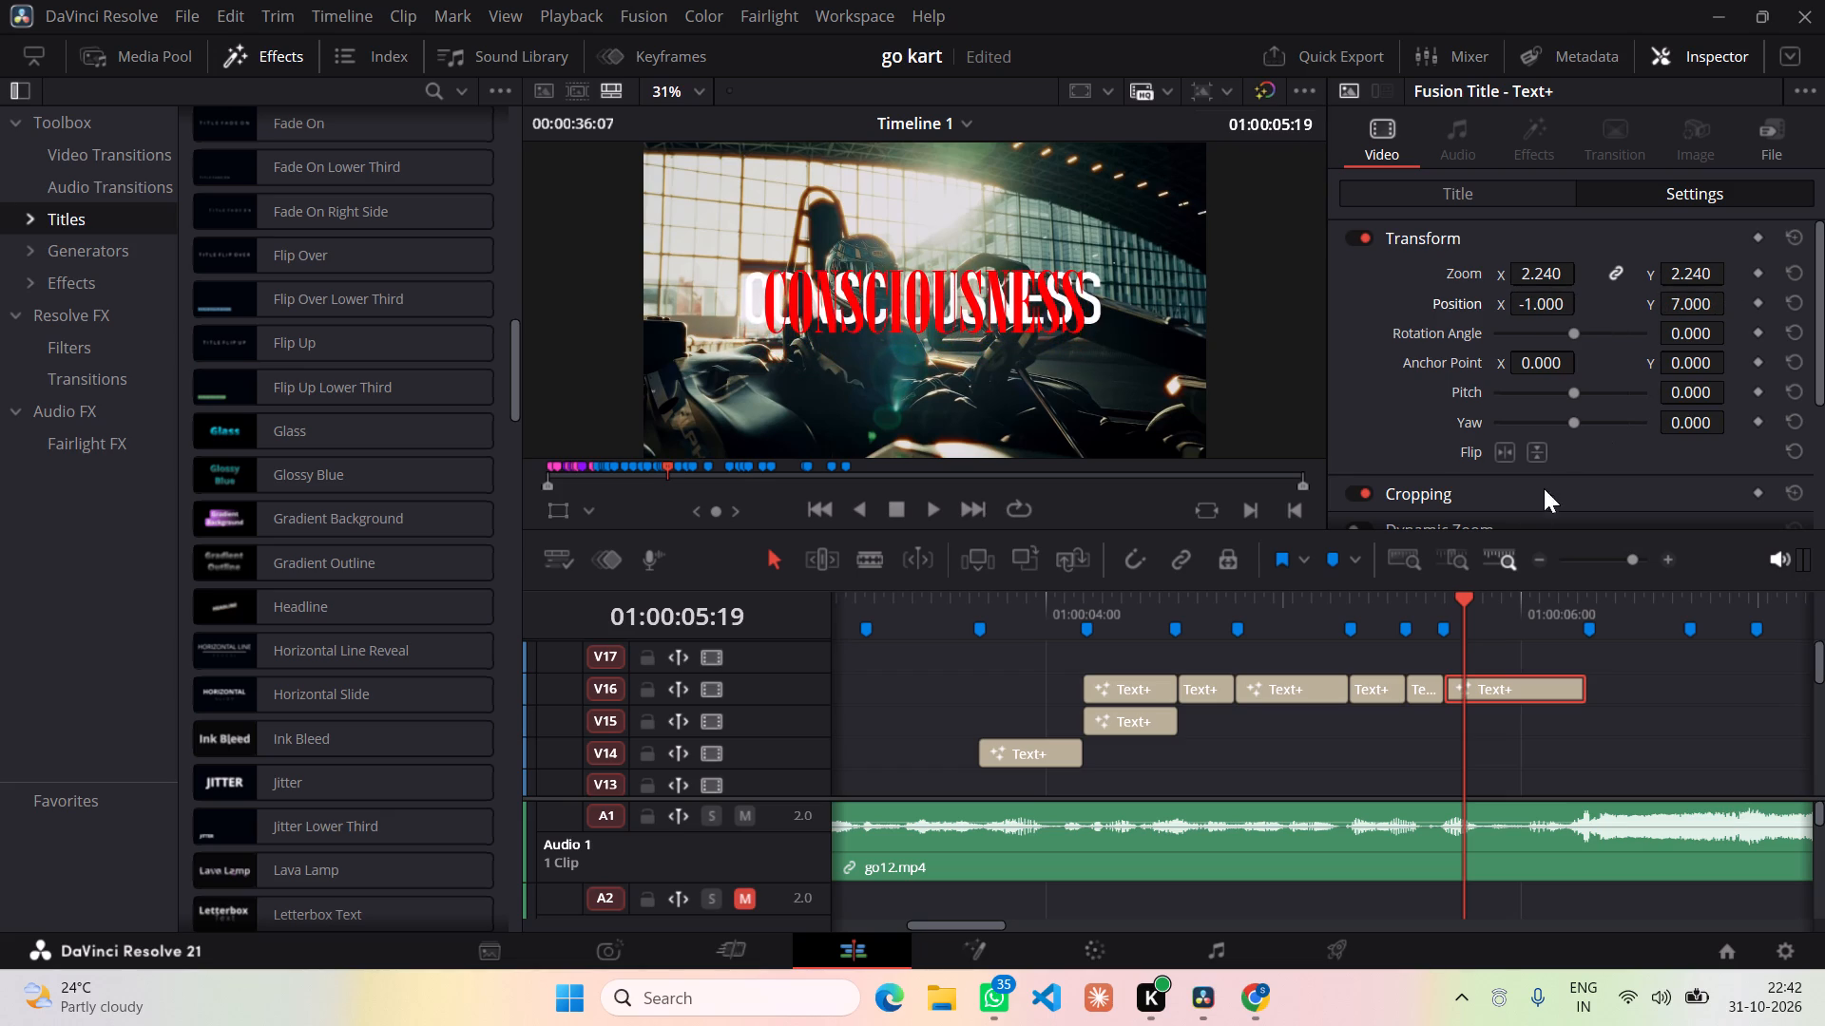
click(1490, 751)
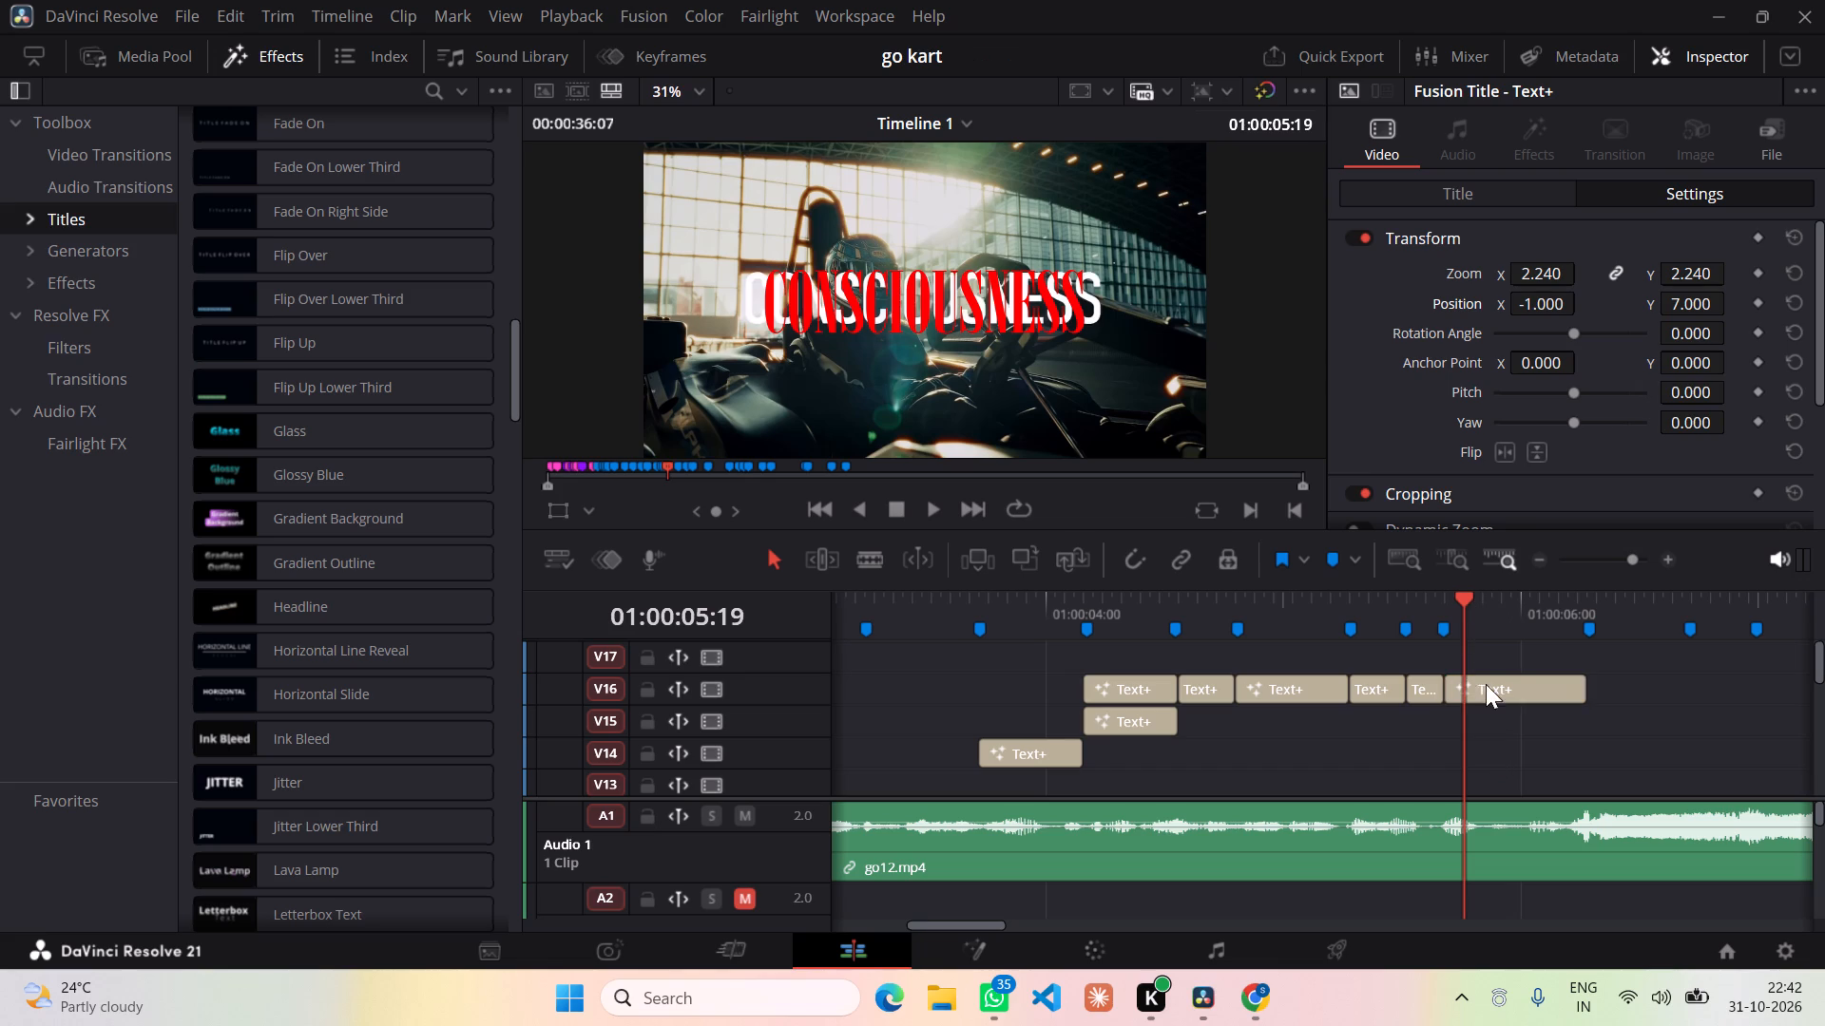
Split the CONSCIOUSNESS title on V16 at 01:00:05:19, 01:00:05:21 and 01:00:05:23.
click(1460, 601)
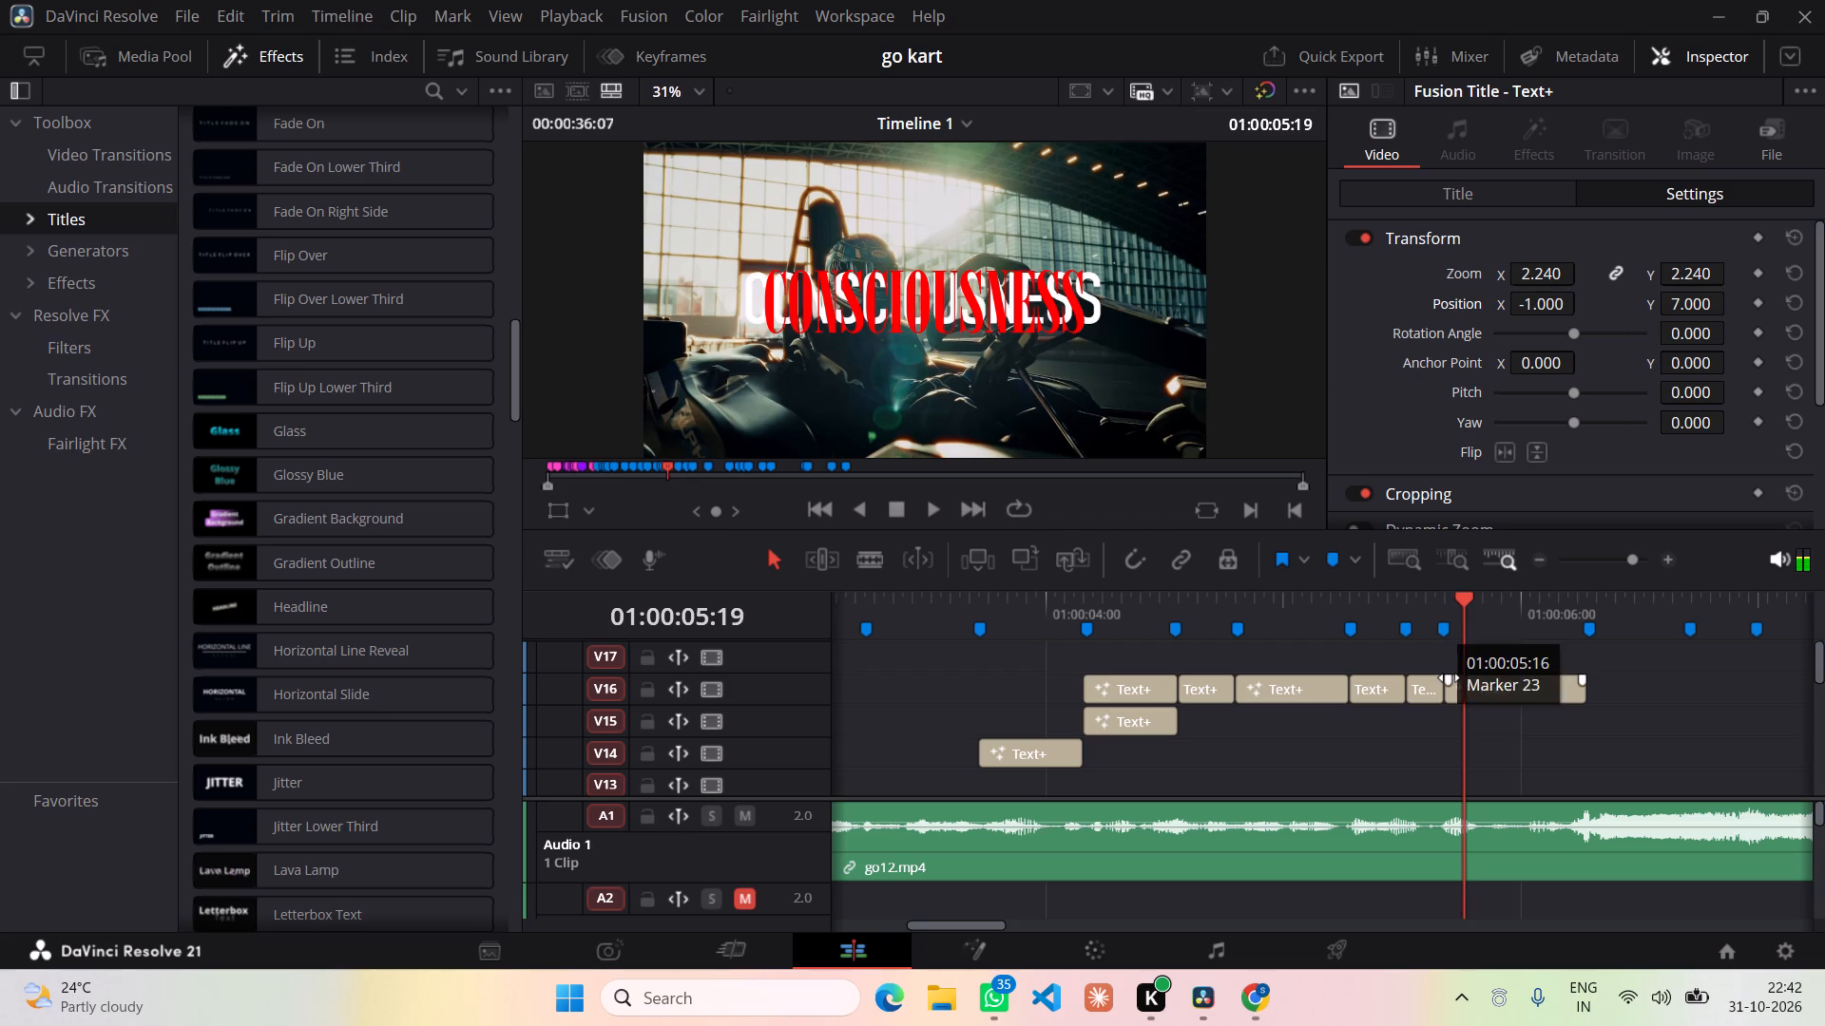
click(1484, 687)
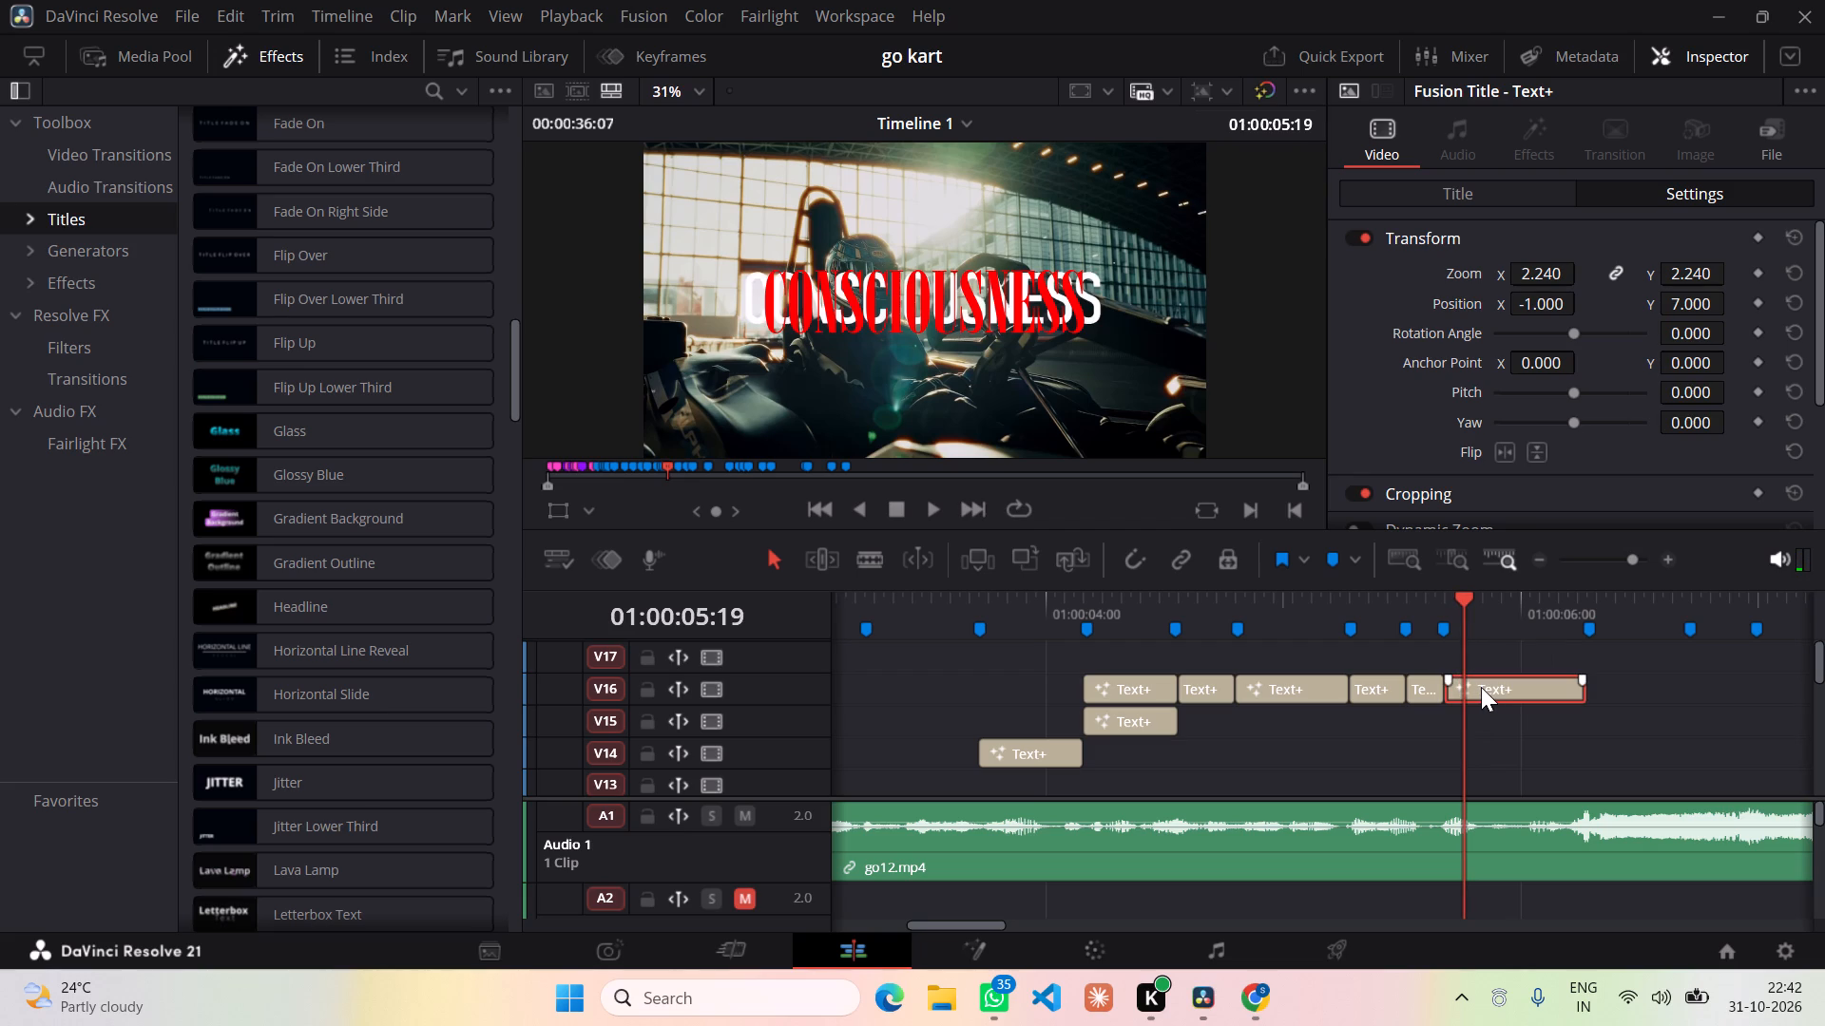
key(ctrl+b)
ctrl+click(1477, 725)
ctrl+click(1496, 694)
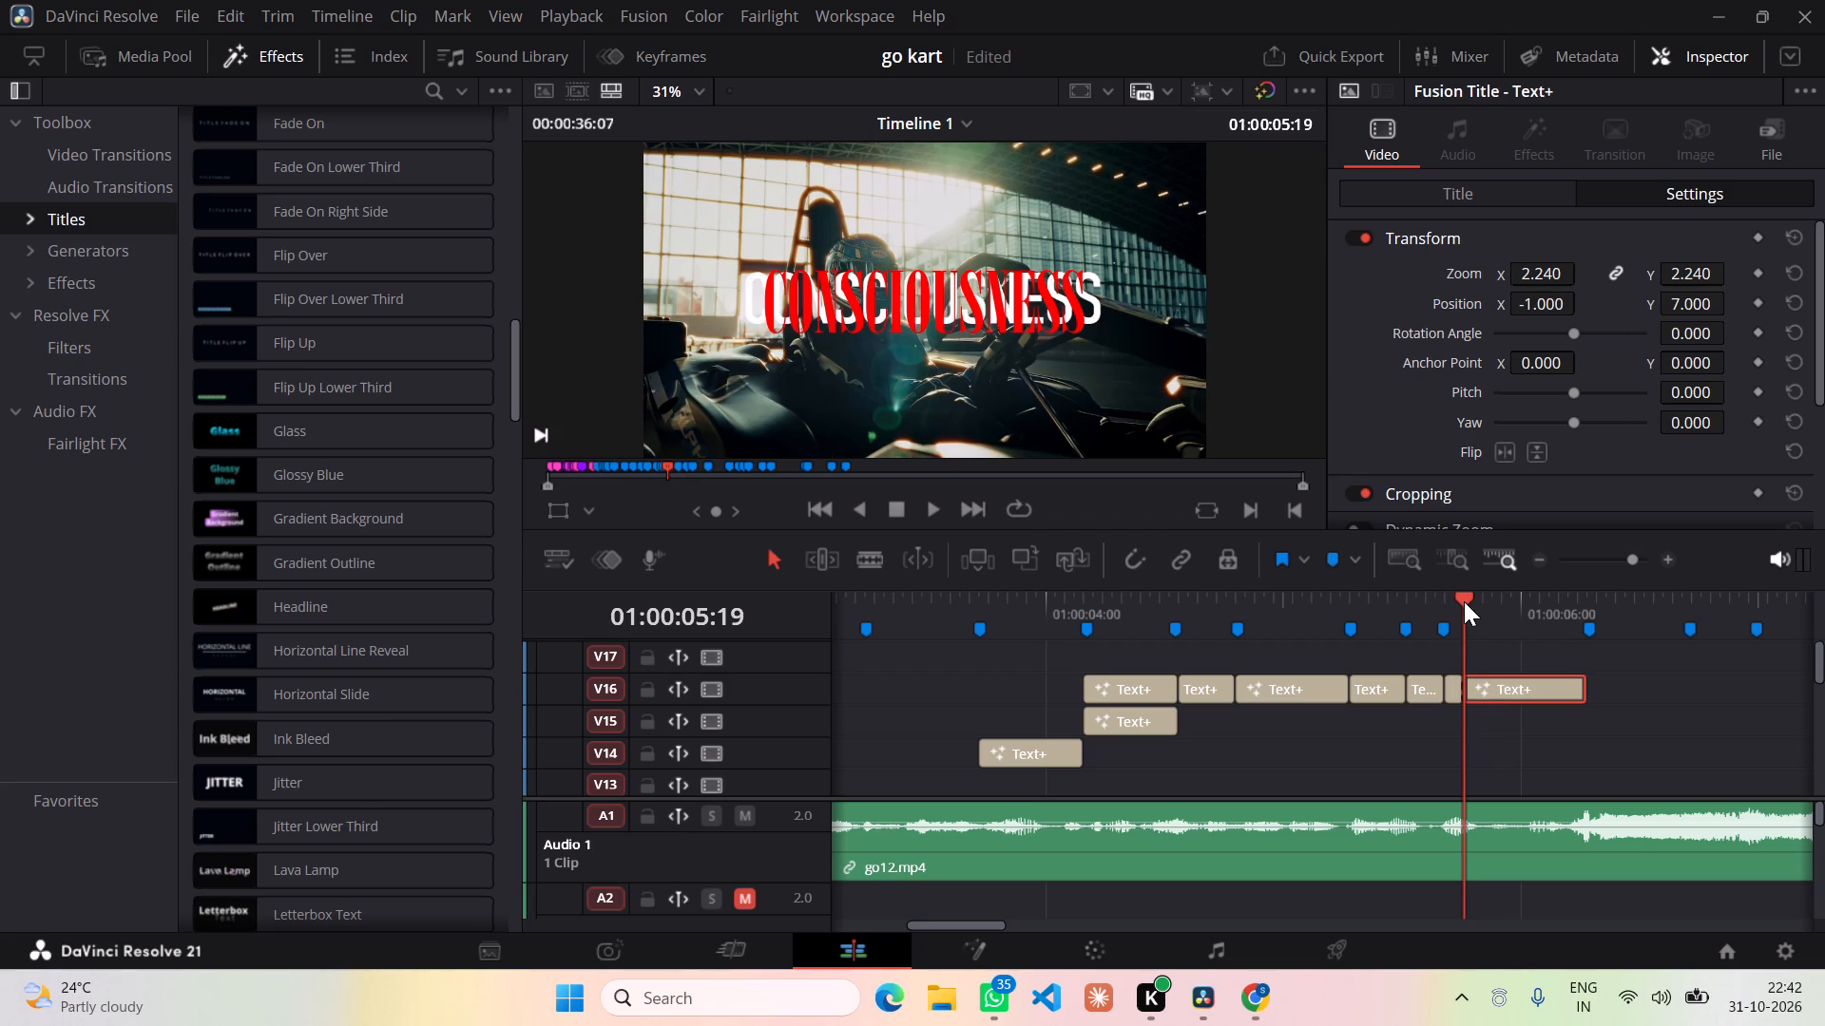
ctrl+drag(1464, 601, 1480, 603)
ctrl+click(1480, 603)
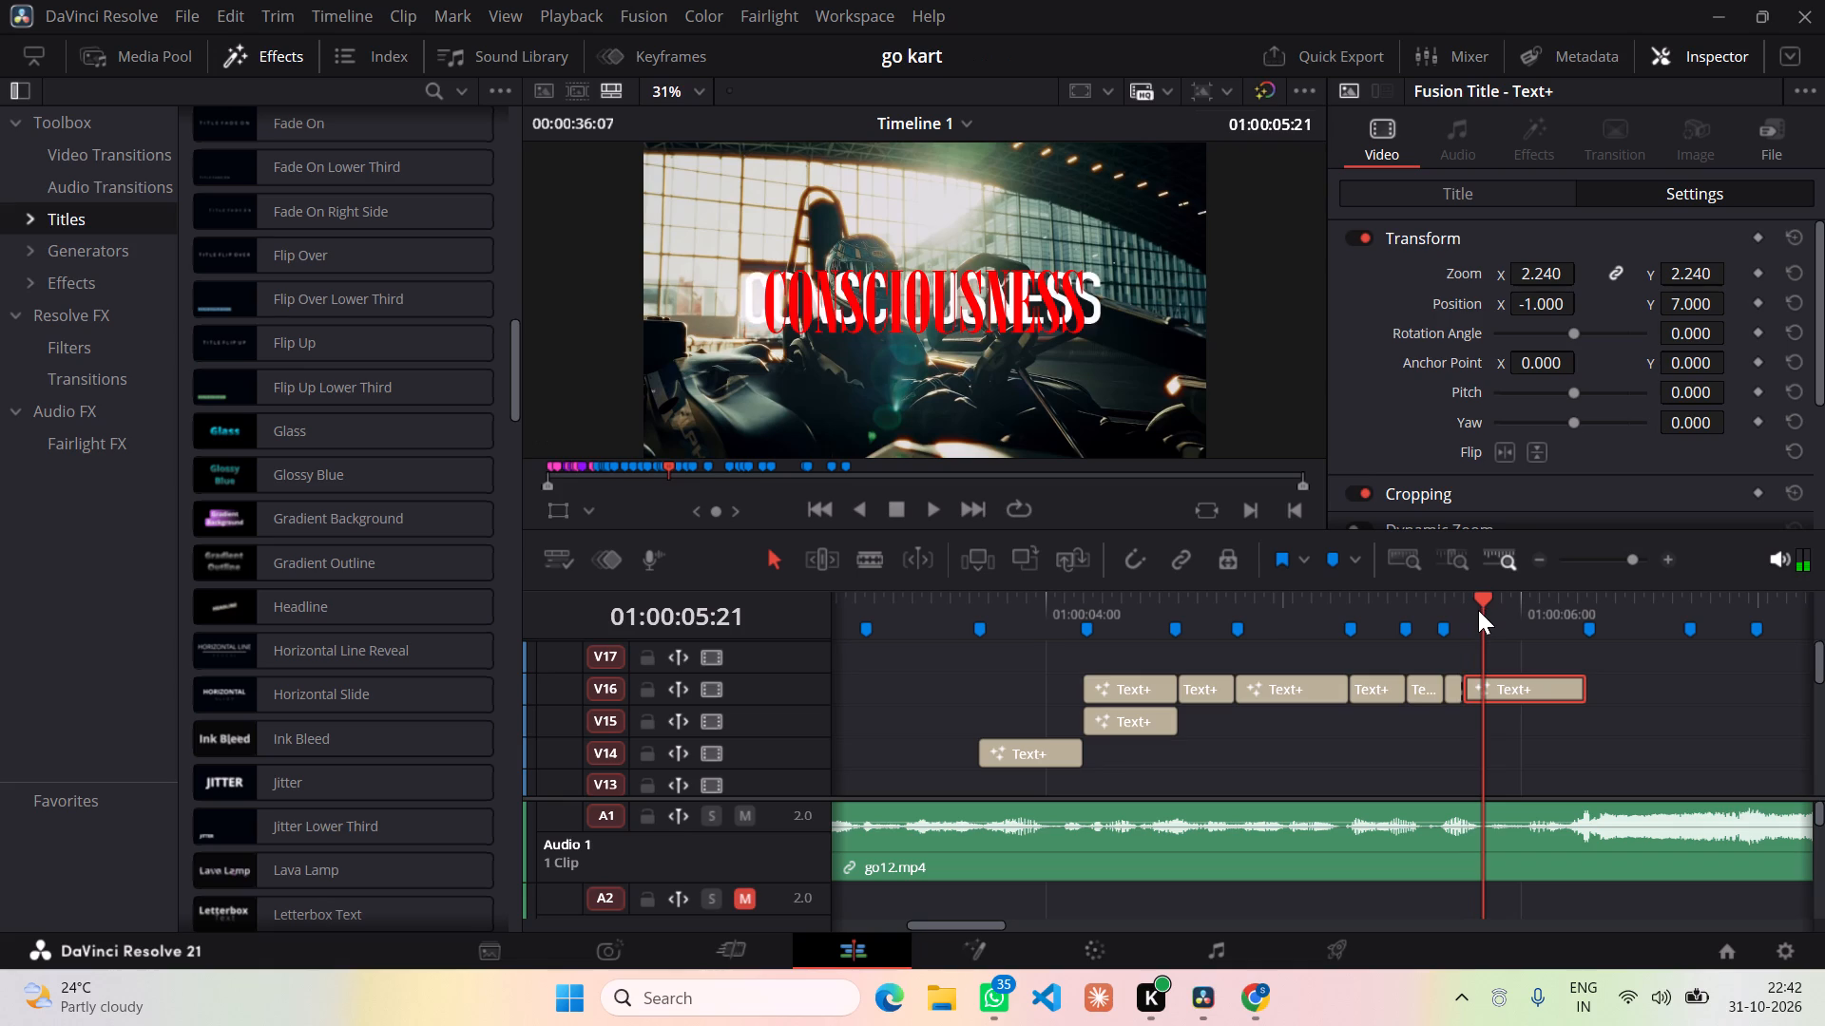
key(ctrl+b)
ctrl+click(1508, 685)
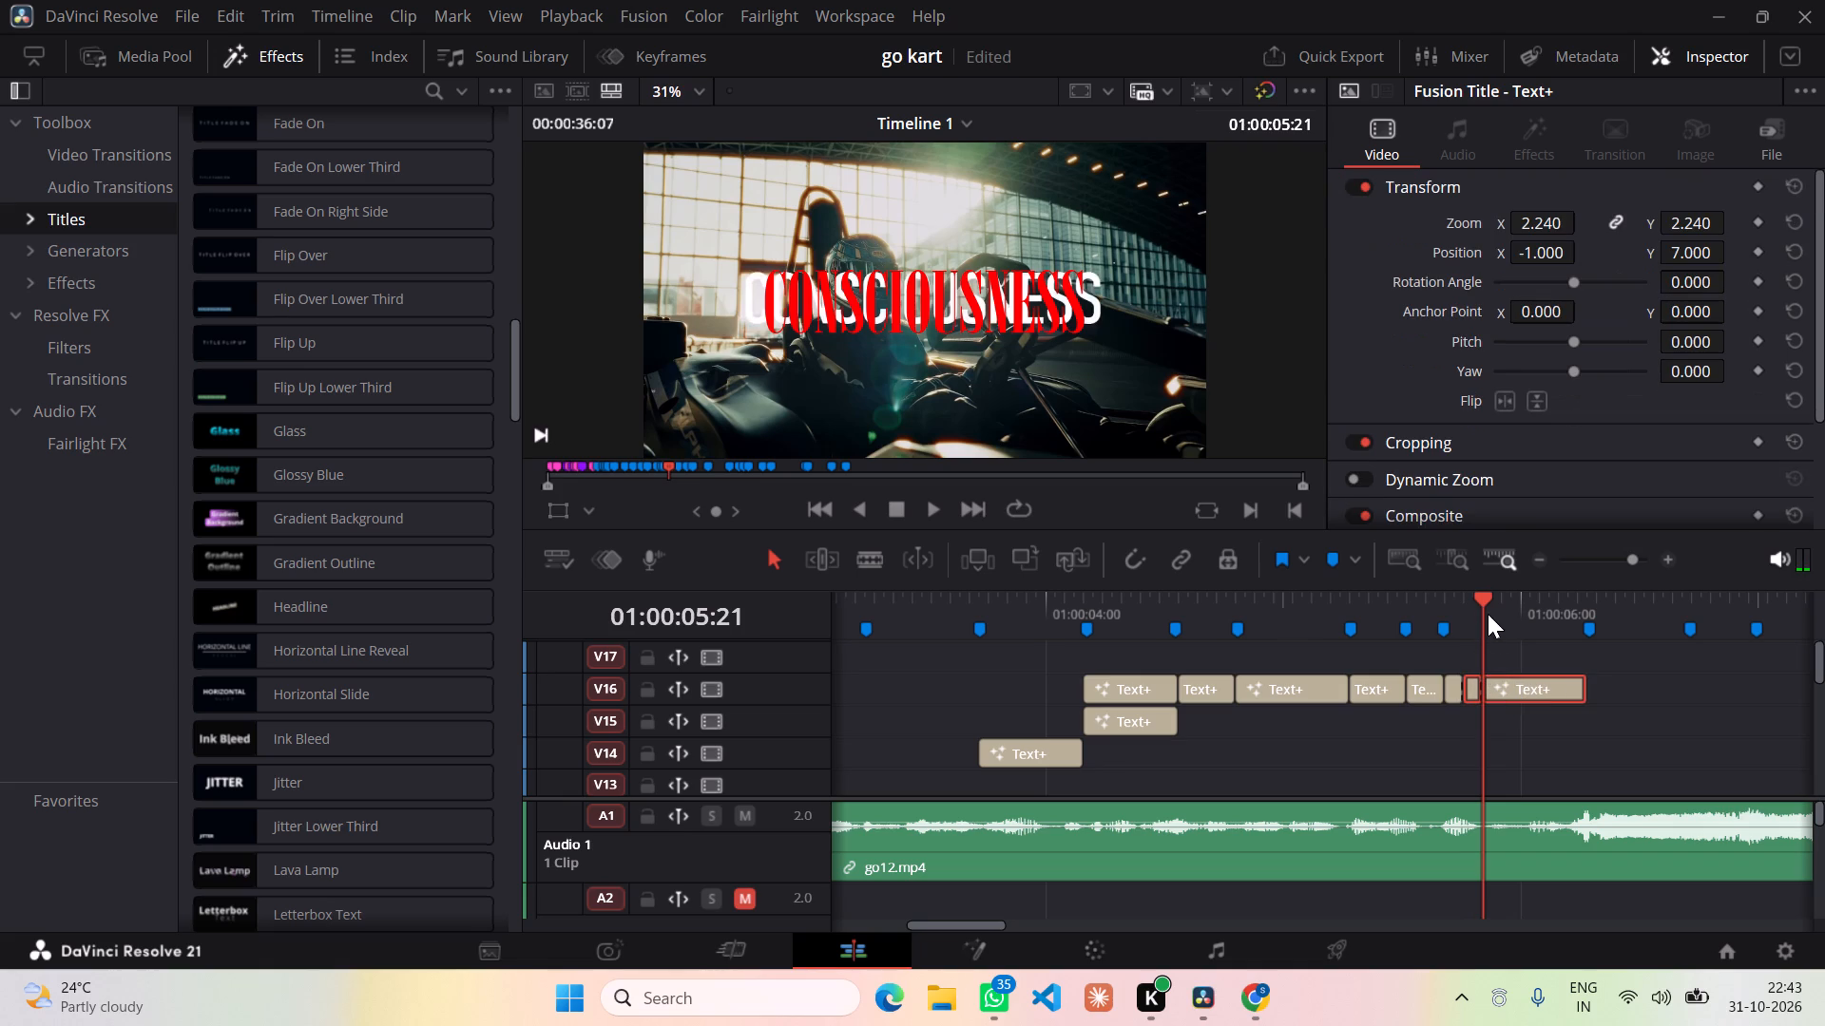
ctrl+drag(1481, 598, 1500, 606)
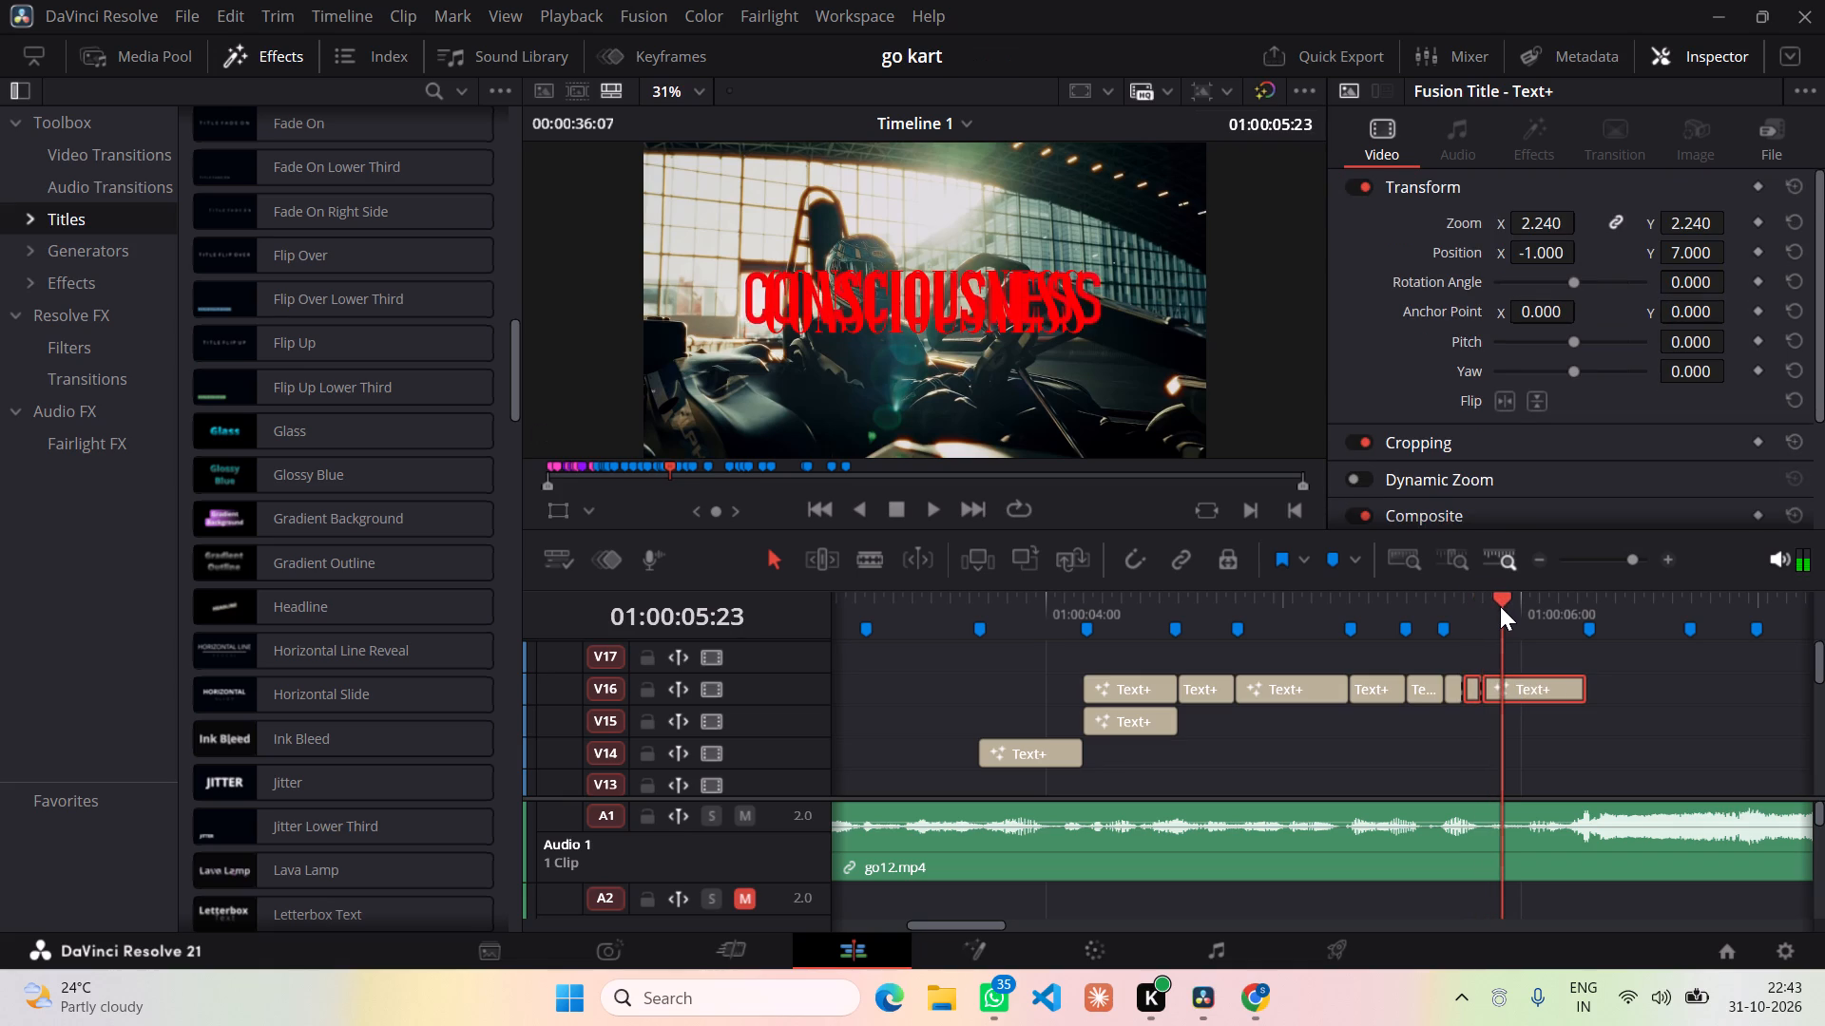
key(ctrl+b)
Split the remaining last piece of the CONSCIOUSNESS title on V16 at 01:00:06:00 and 01:00:06:02.
ctrl+click(1529, 682)
ctrl+drag(1497, 599, 1526, 603)
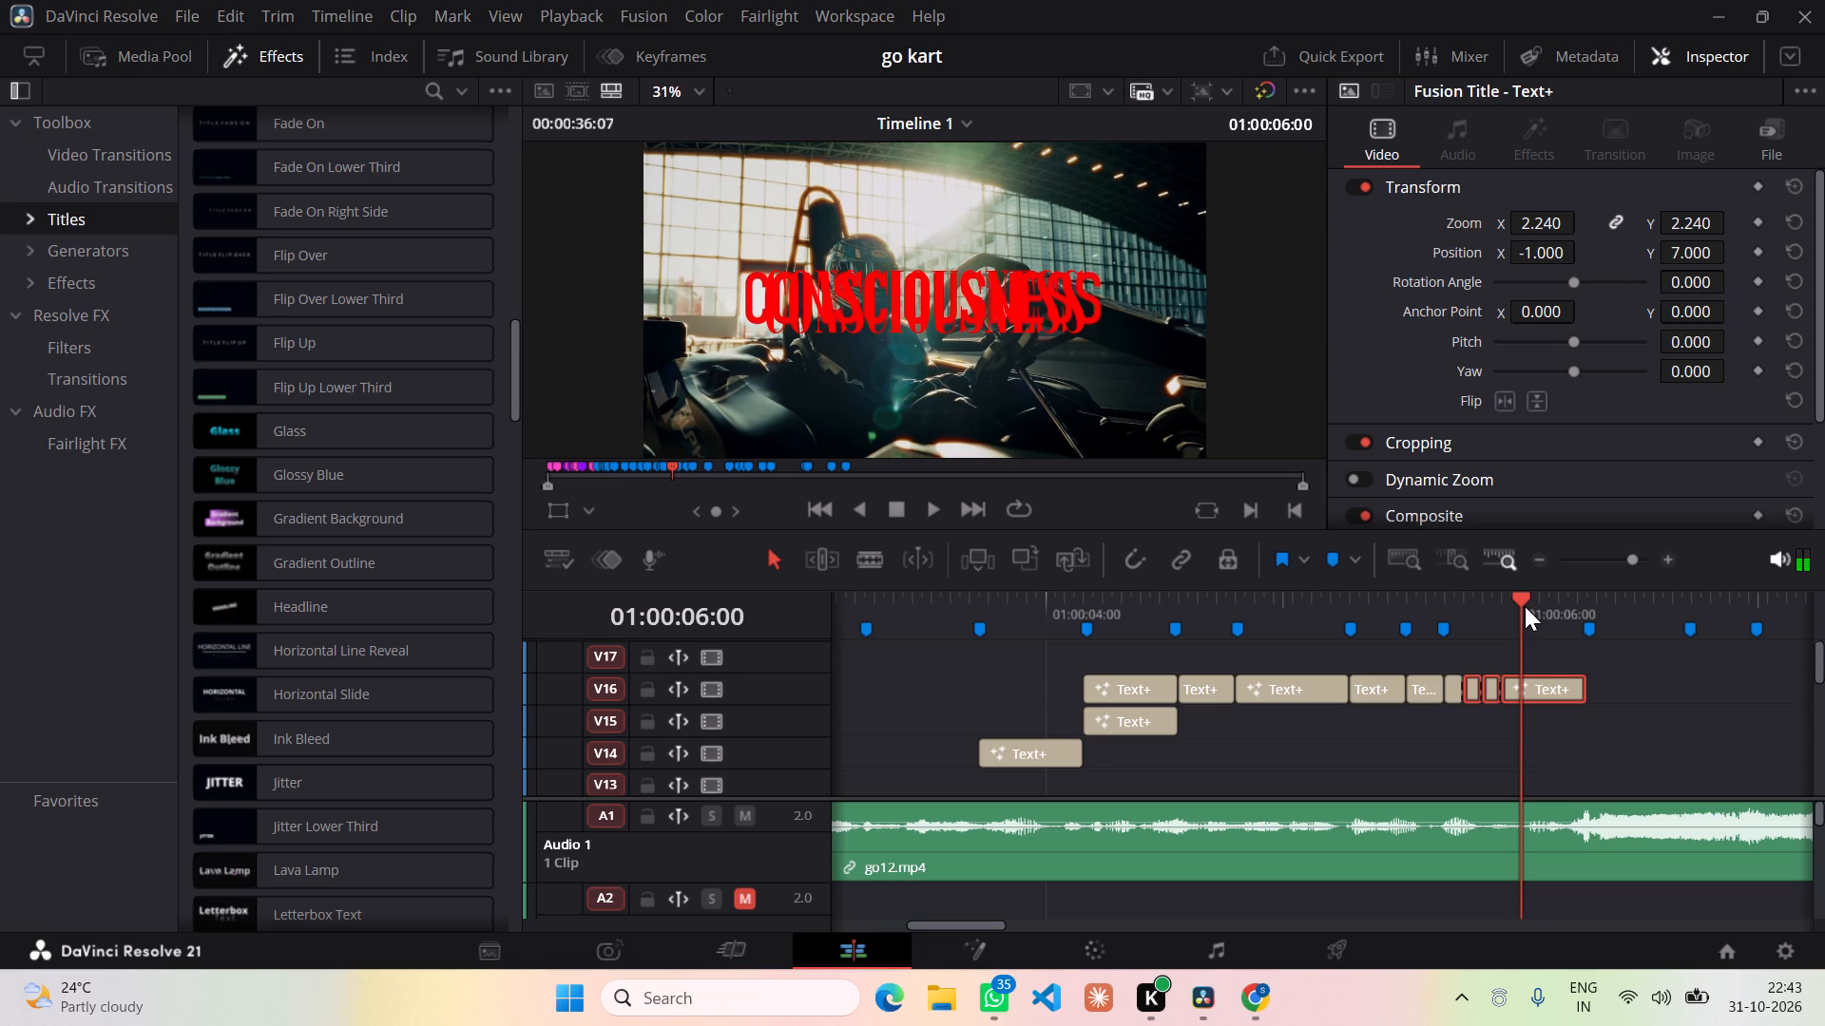
key(ctrl+b)
ctrl+click(1538, 689)
ctrl+drag(1526, 598, 1539, 604)
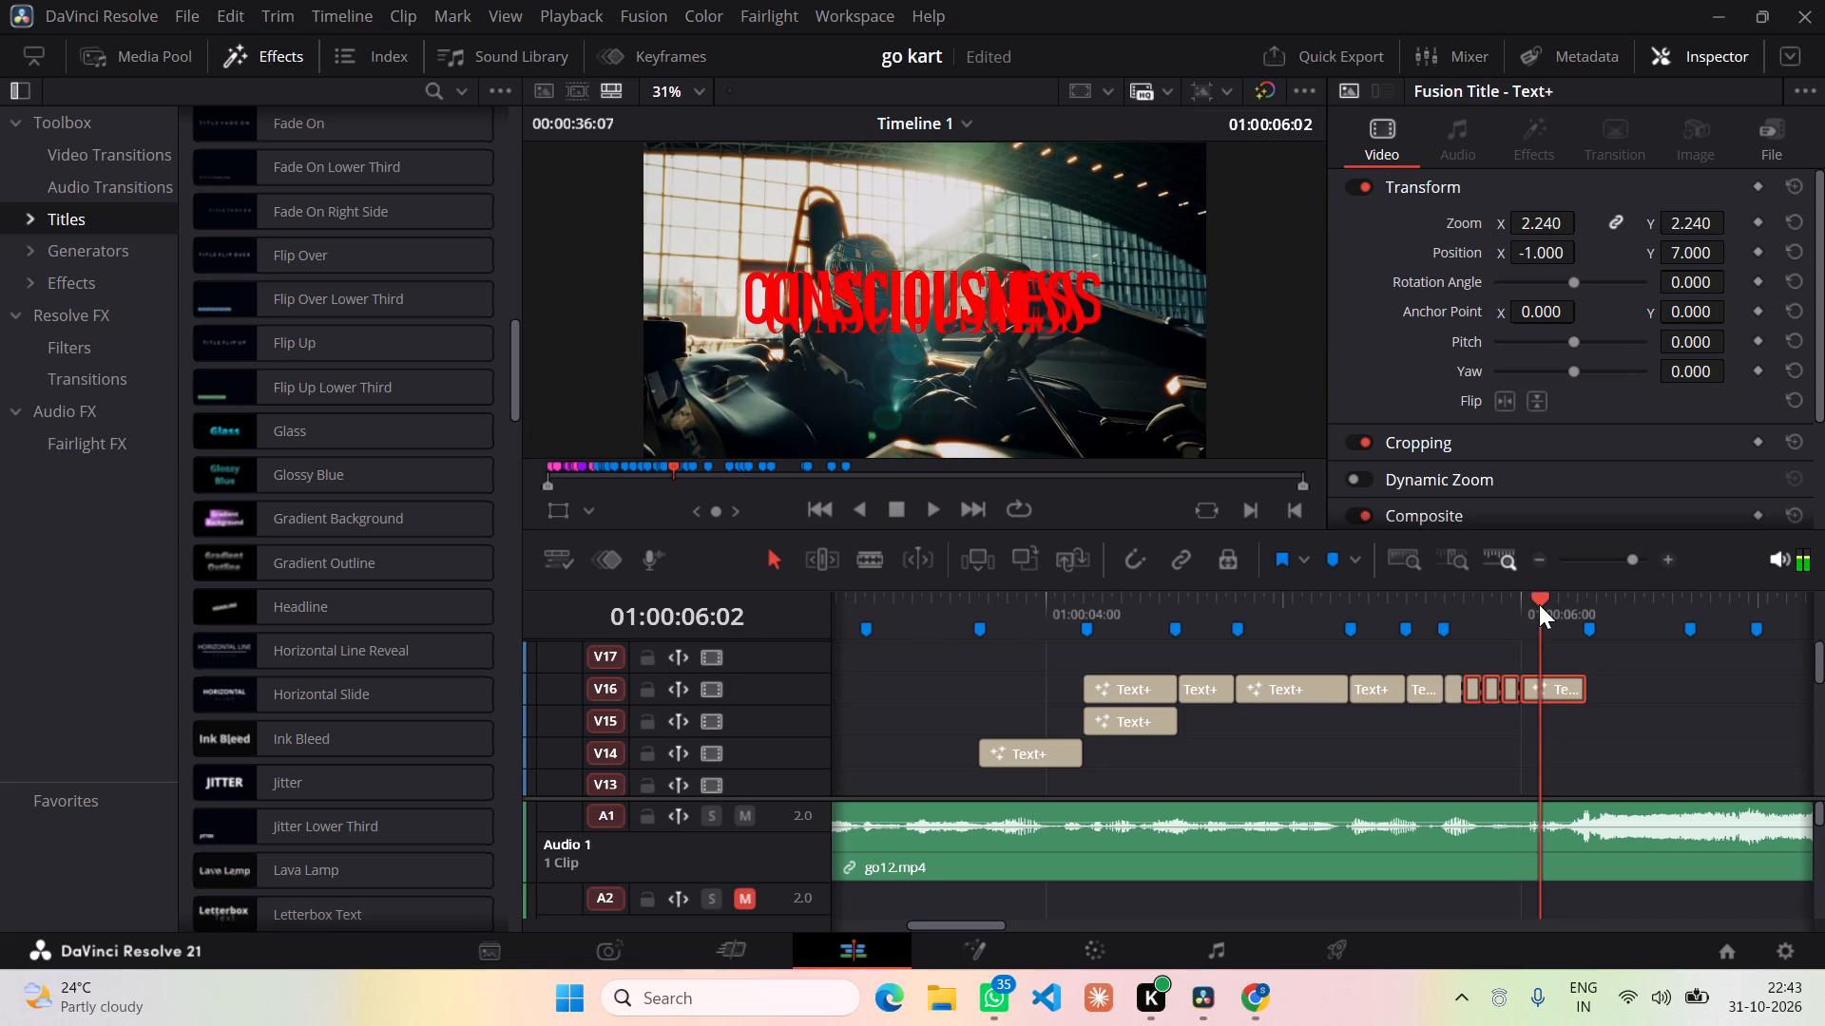
key(ctrl+b)
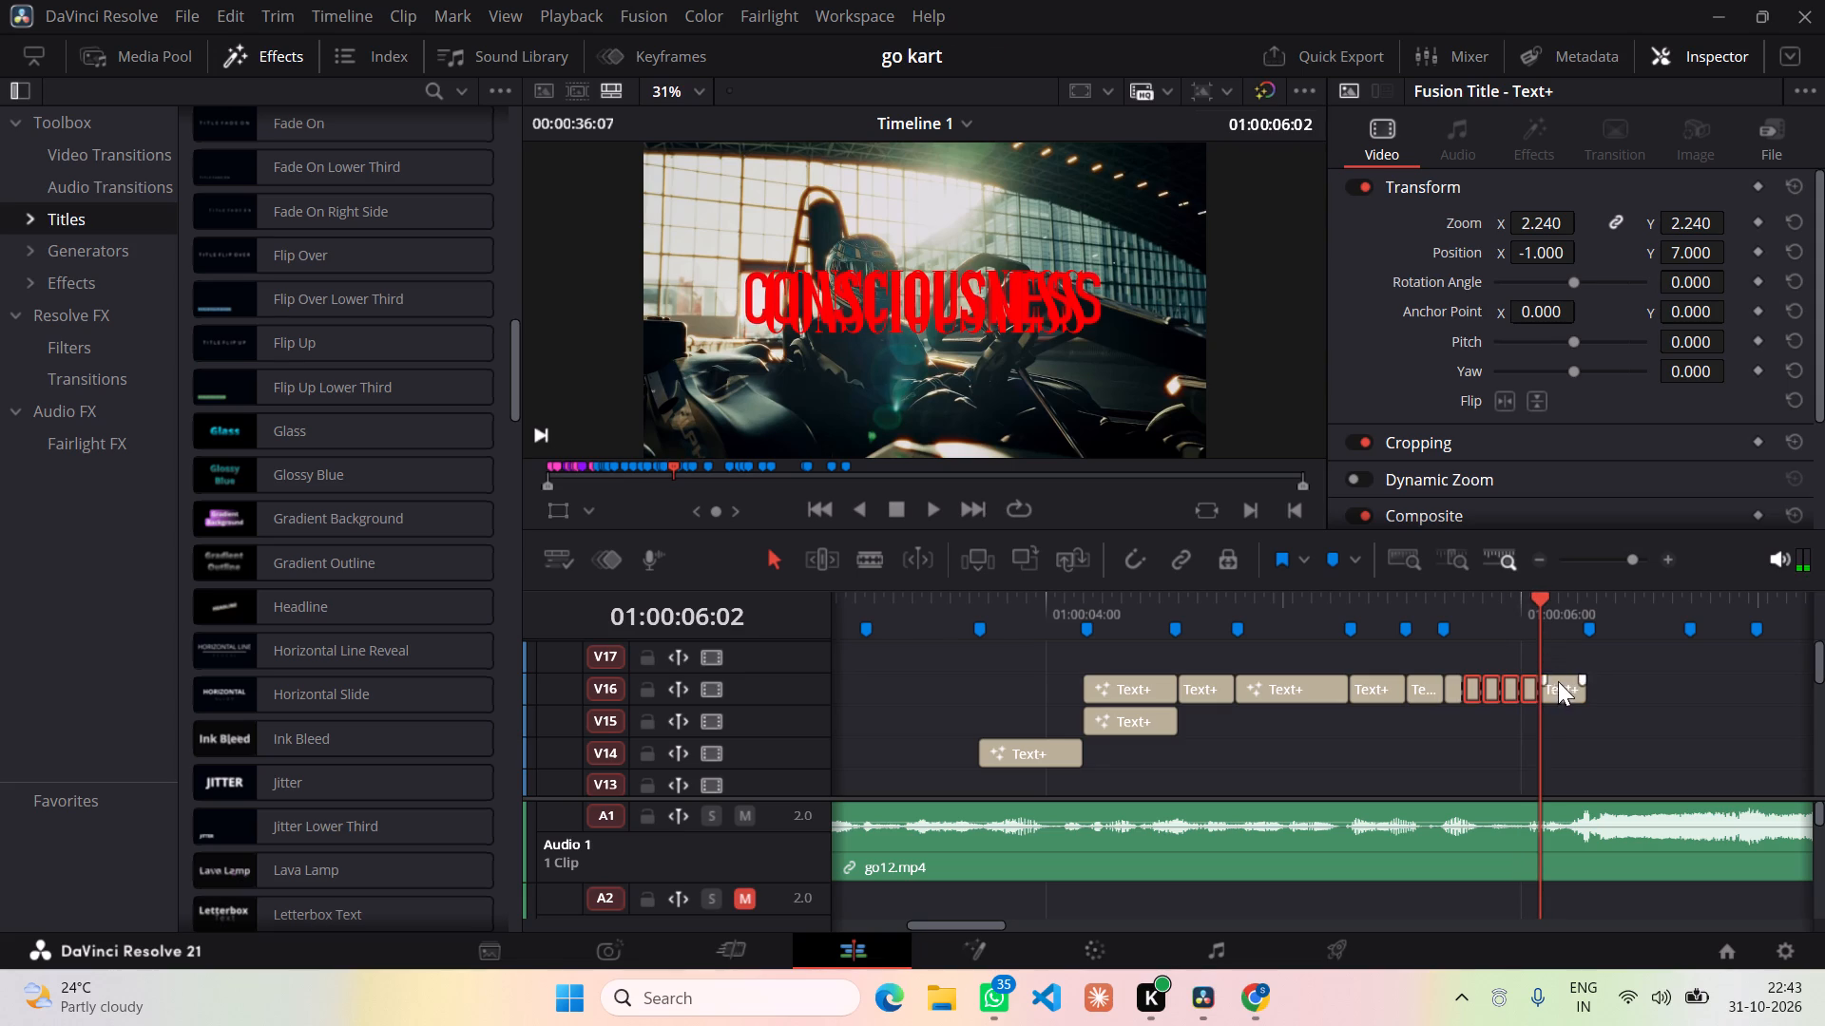
Split the last piece of the CONSCIOUSNESS title again at 01:00:06:04 and 01:00:06:05, and clear the selection.
ctrl+click(1560, 682)
ctrl+click(1538, 597)
ctrl+drag(1545, 601, 1551, 604)
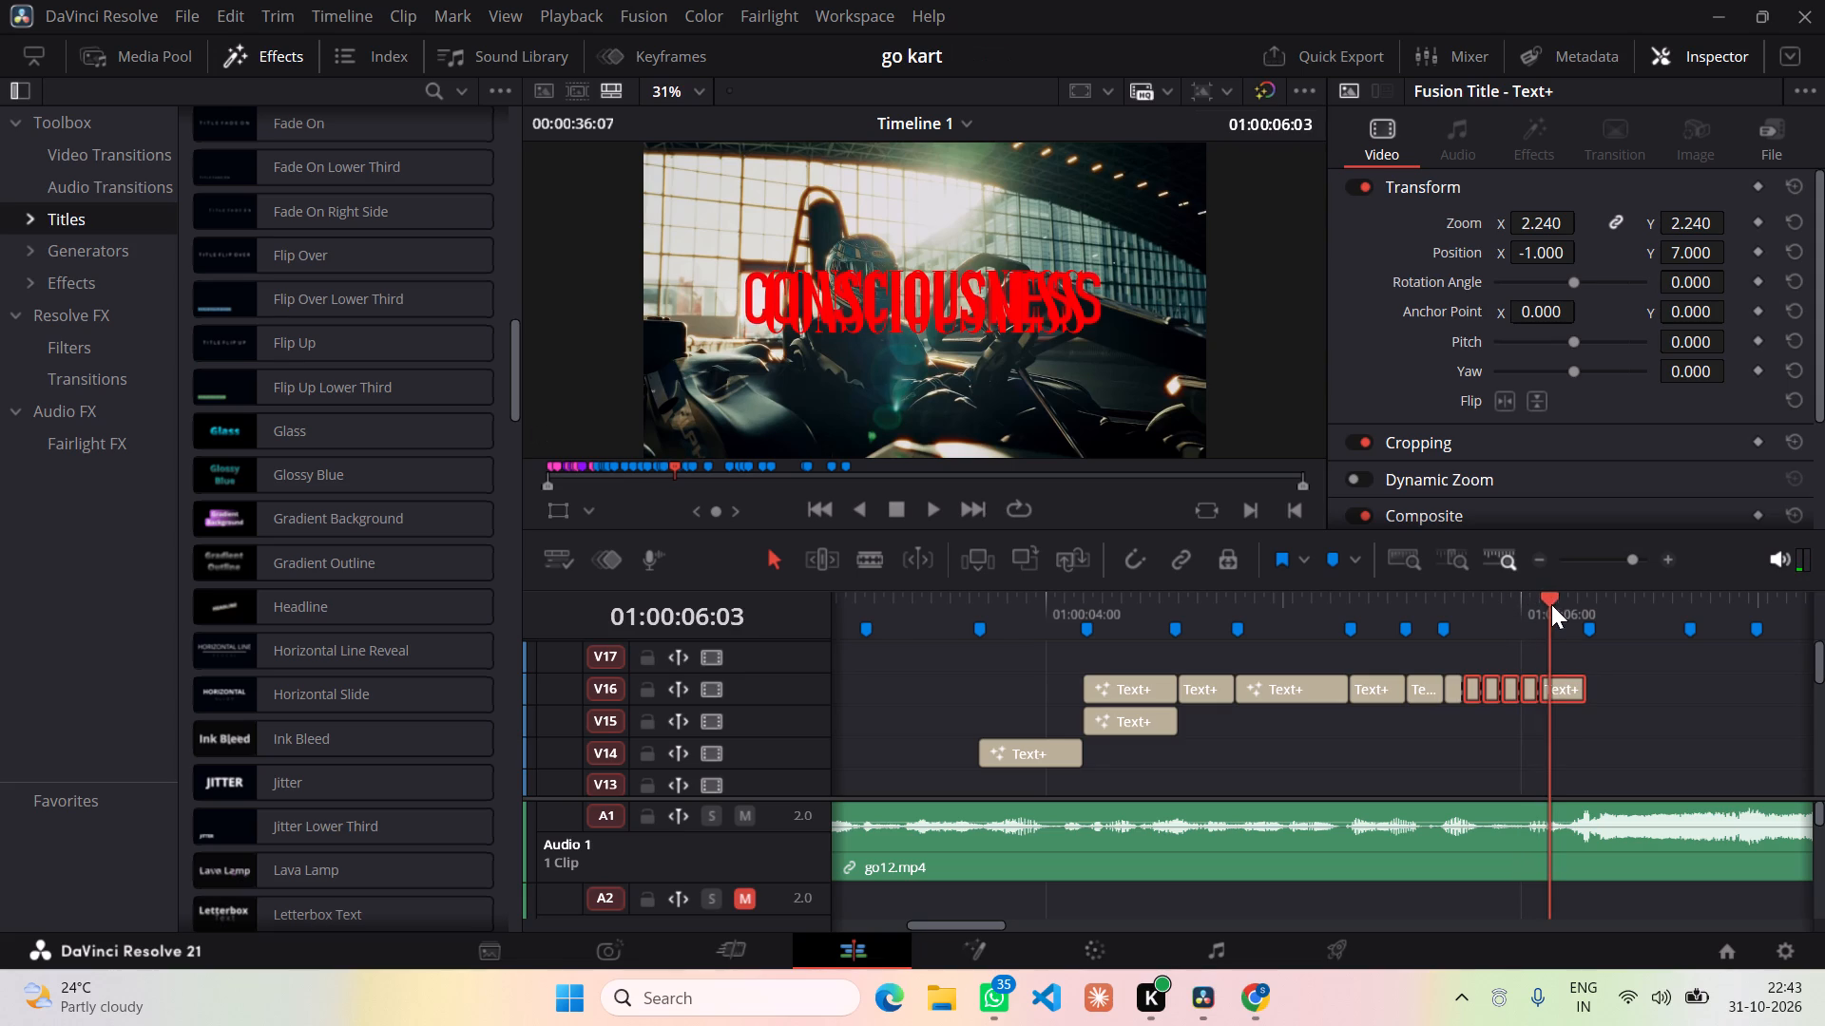
ctrl+drag(1551, 604, 1557, 606)
key(ctrl+b)
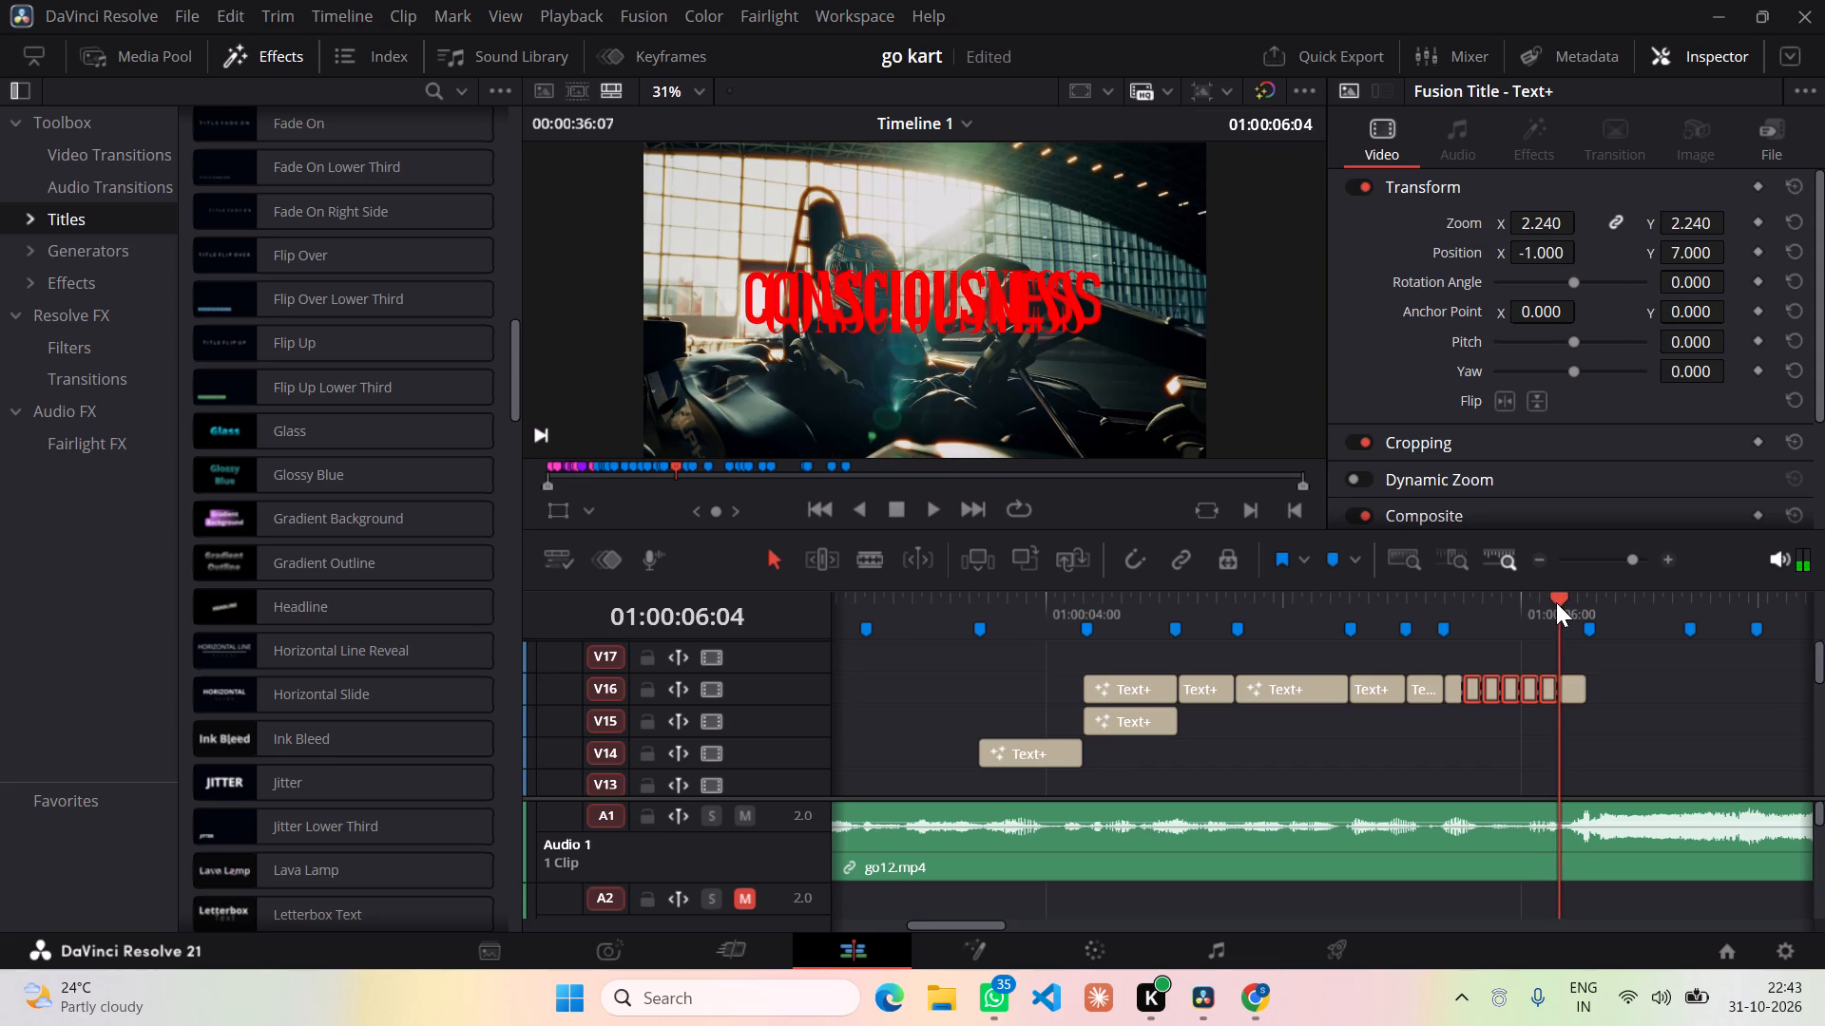
ctrl+click(1575, 688)
ctrl+drag(1557, 599, 1566, 604)
key(ctrl+b)
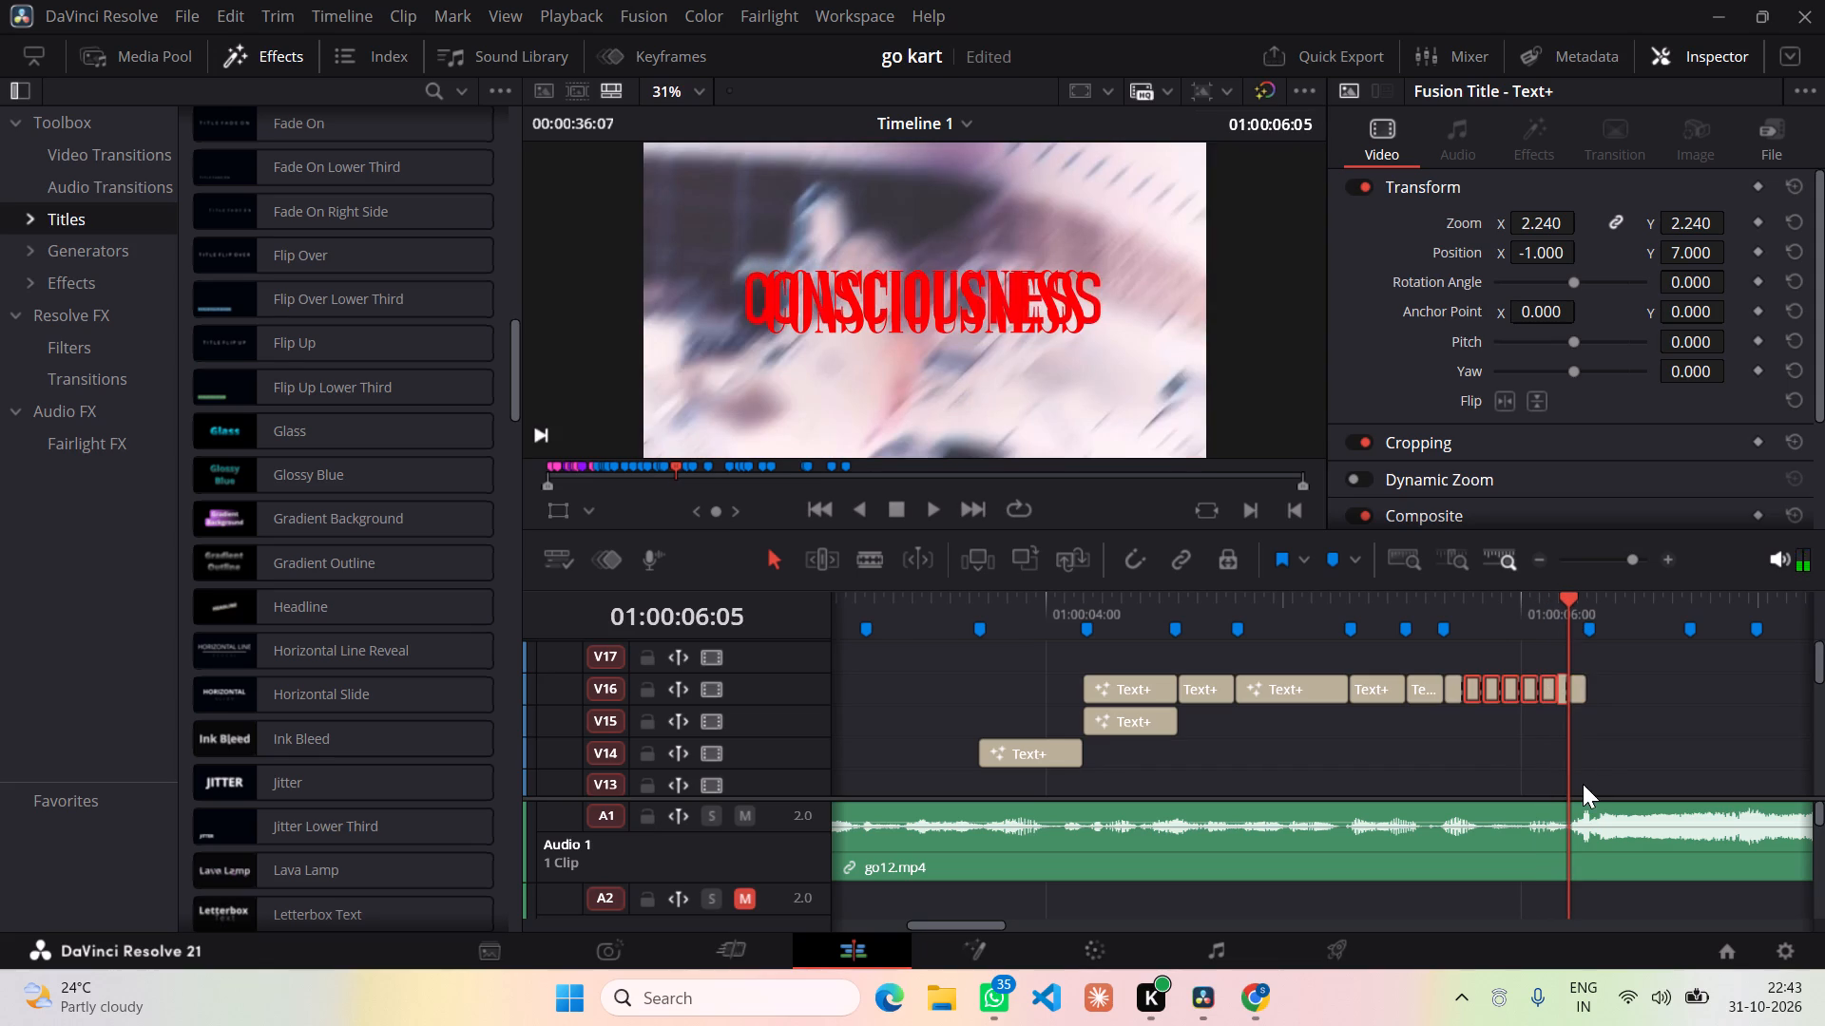
click(1587, 774)
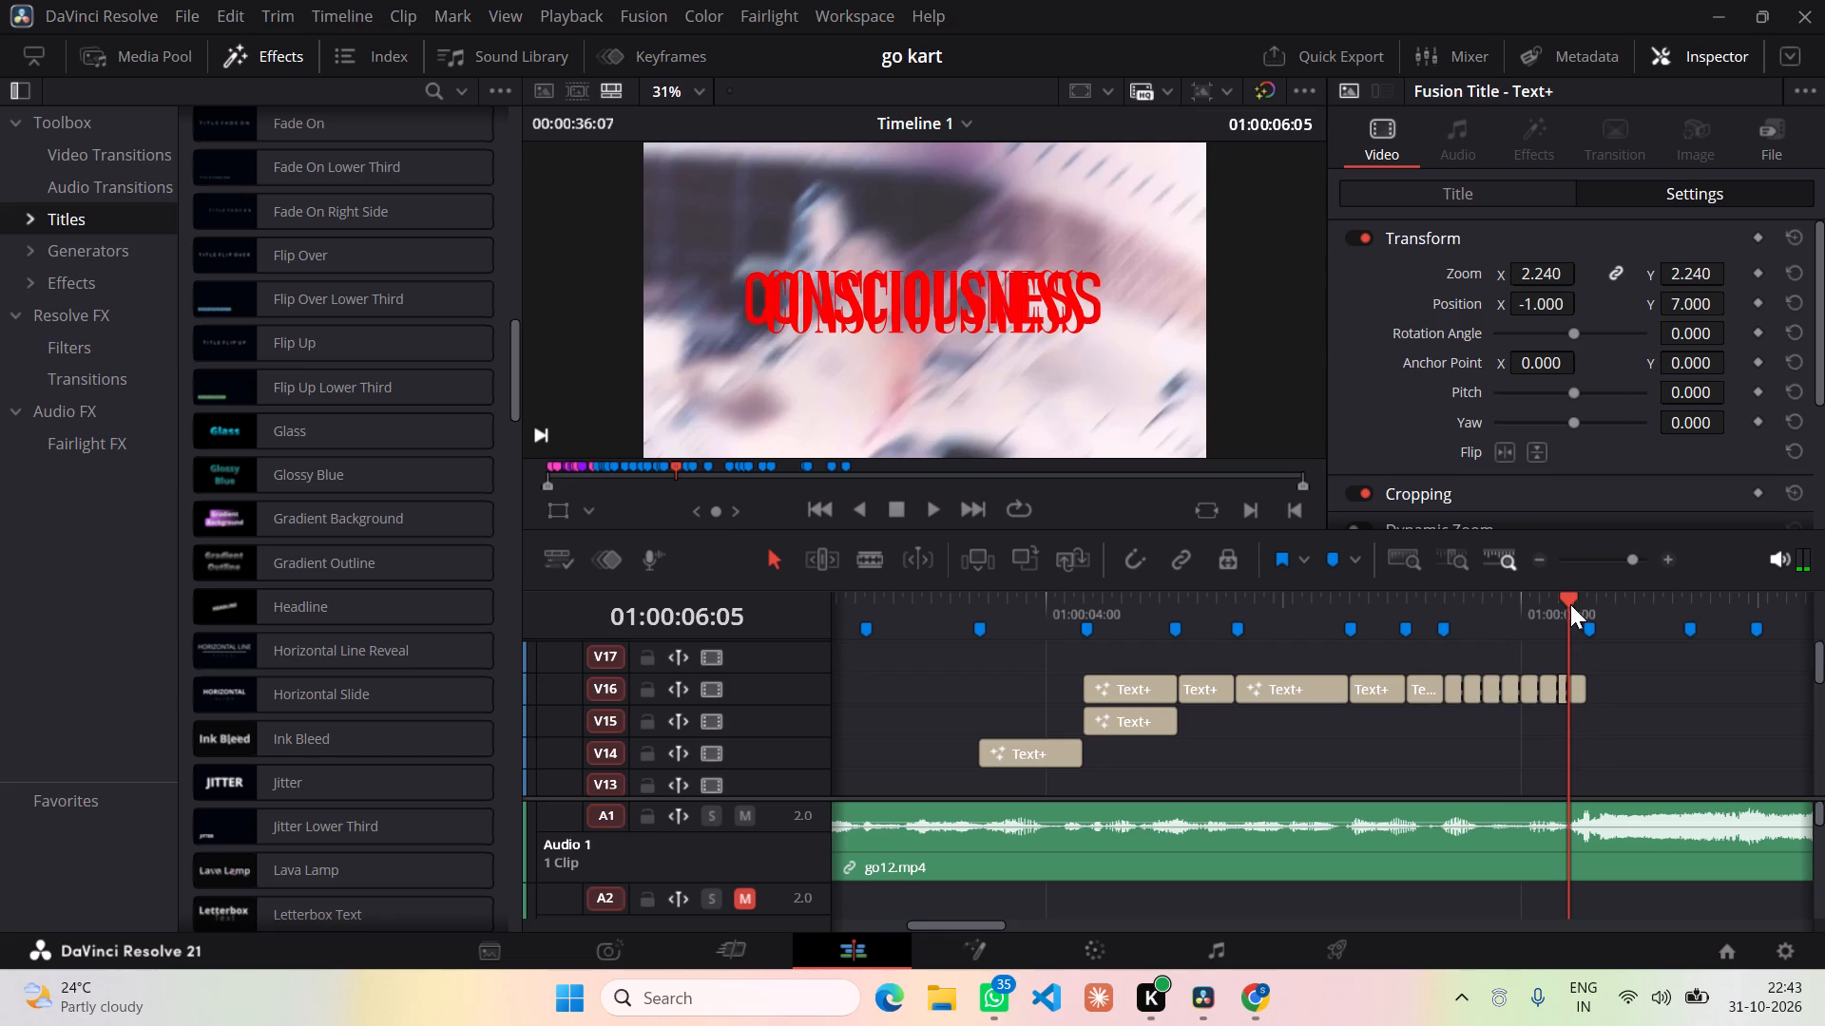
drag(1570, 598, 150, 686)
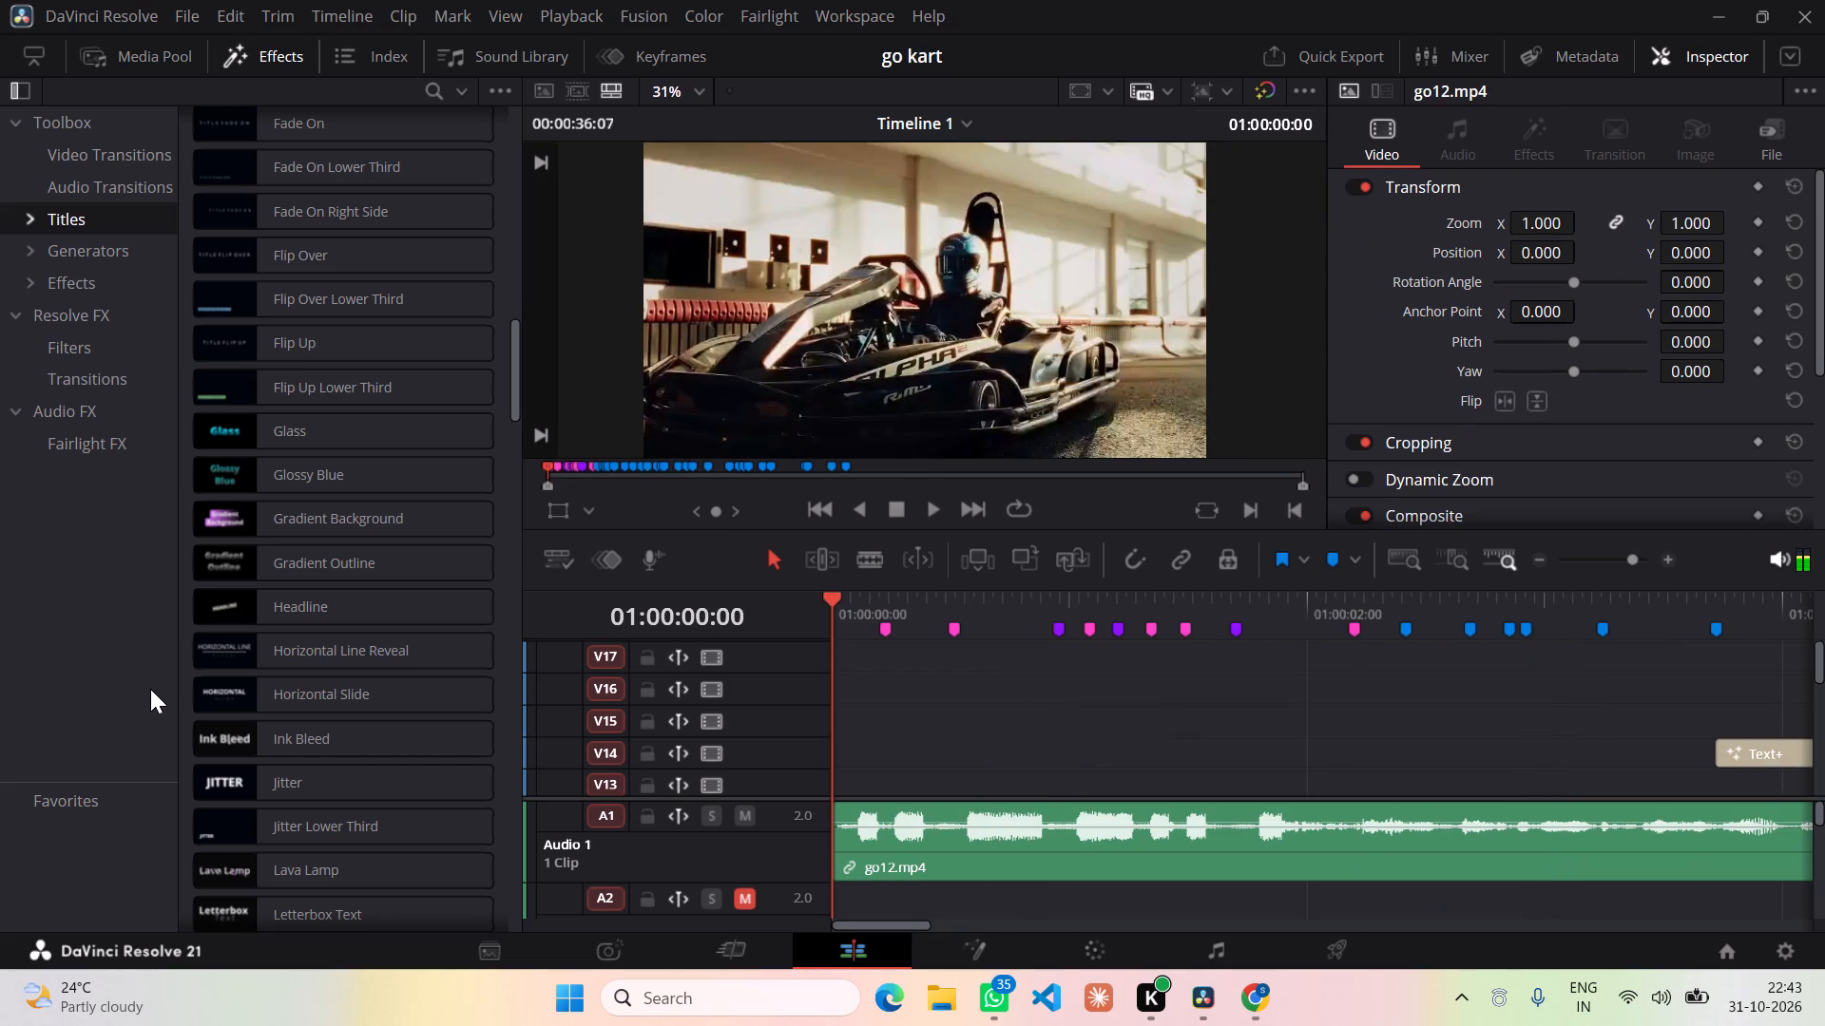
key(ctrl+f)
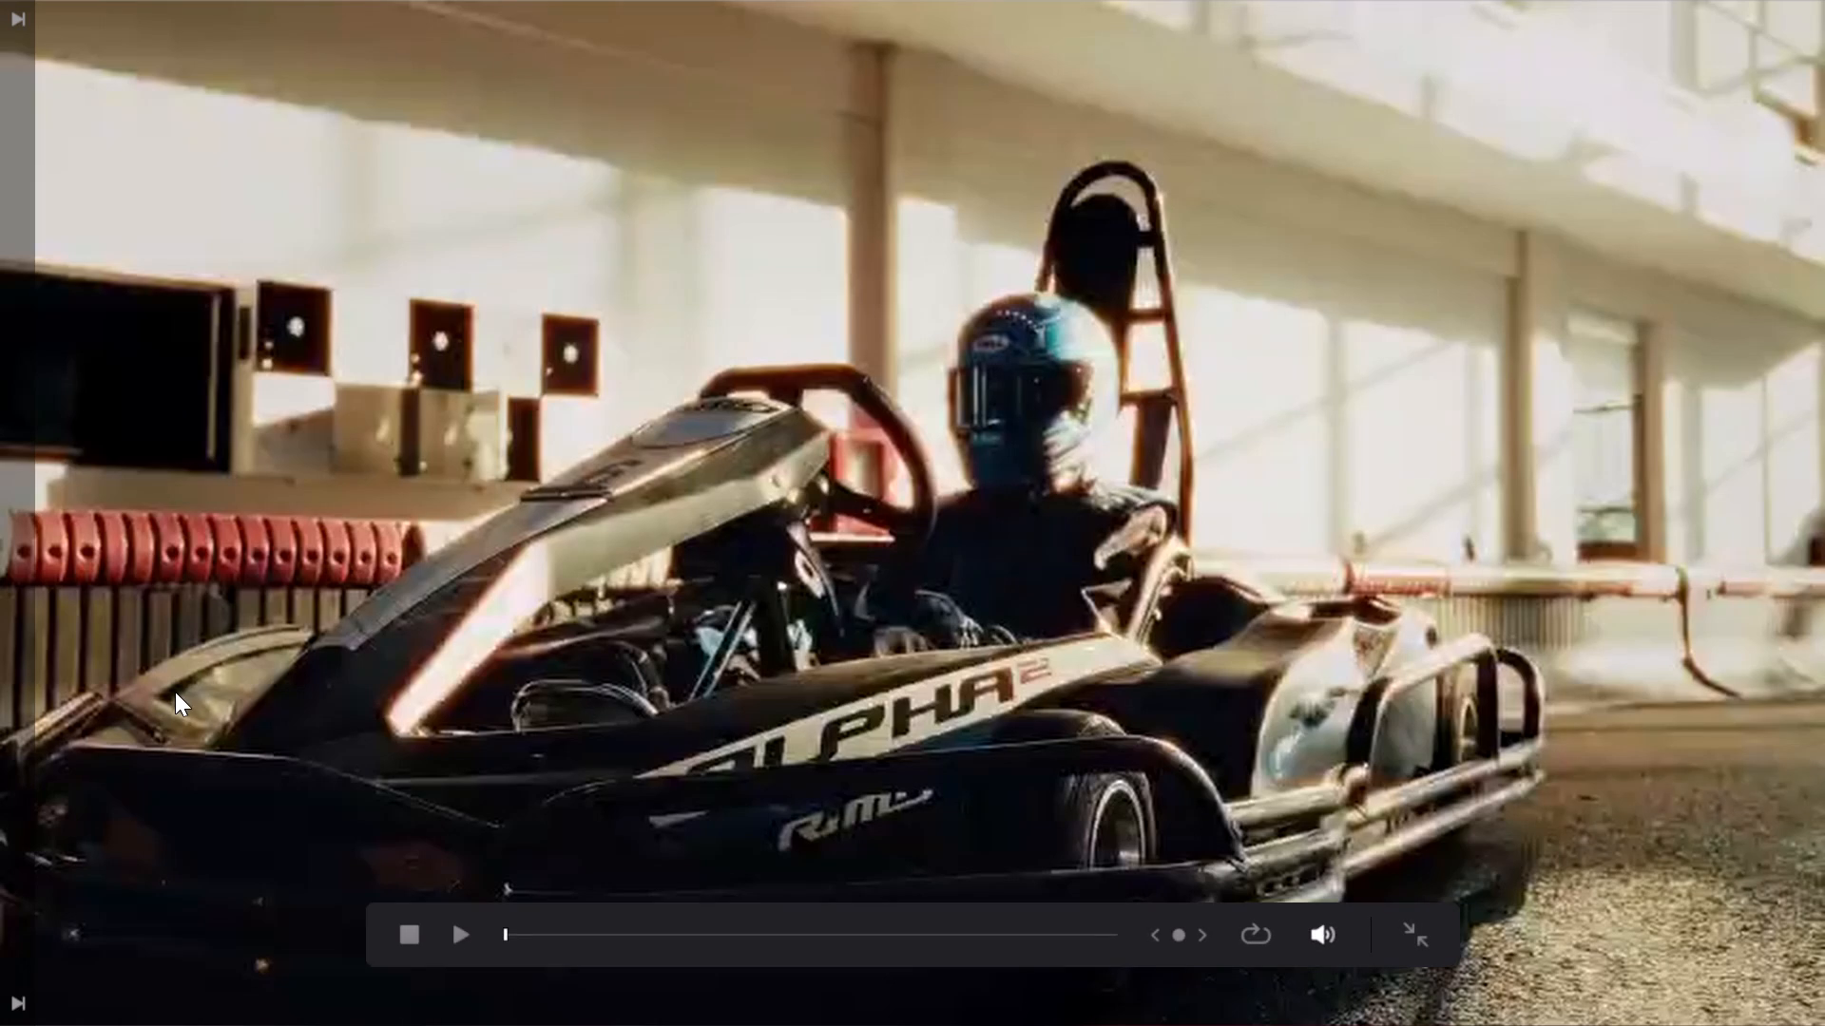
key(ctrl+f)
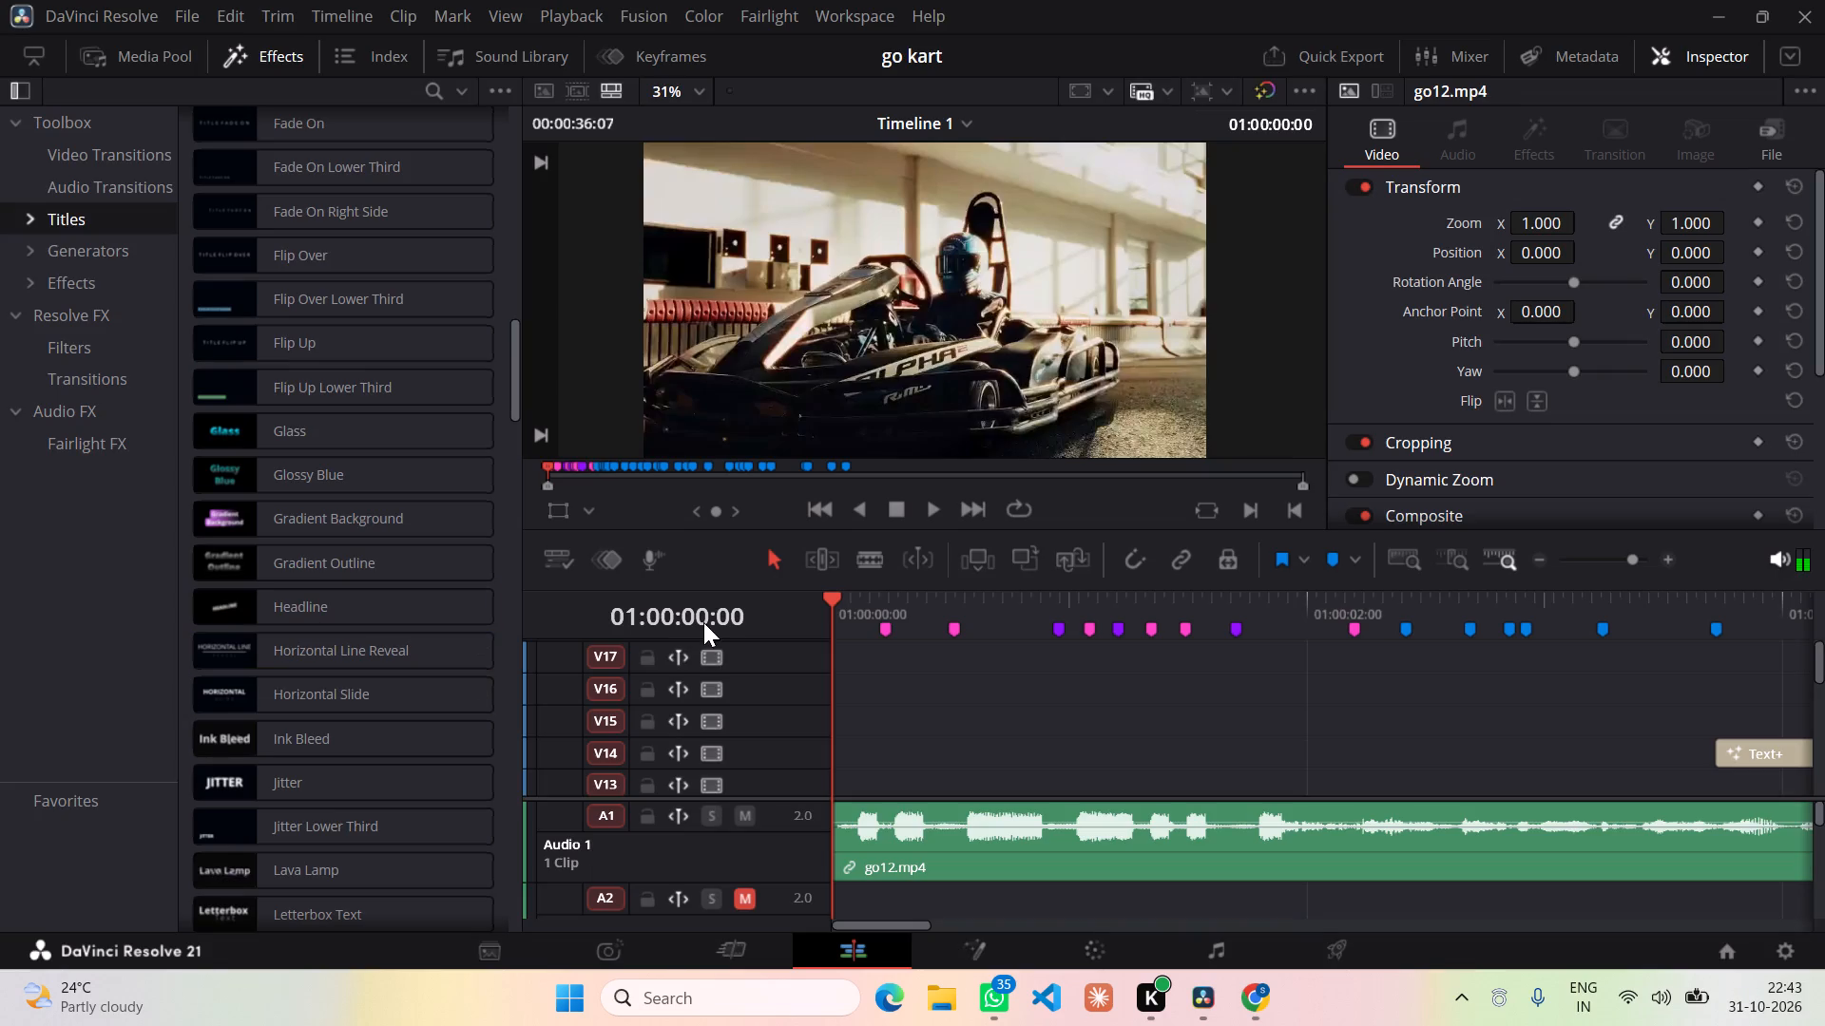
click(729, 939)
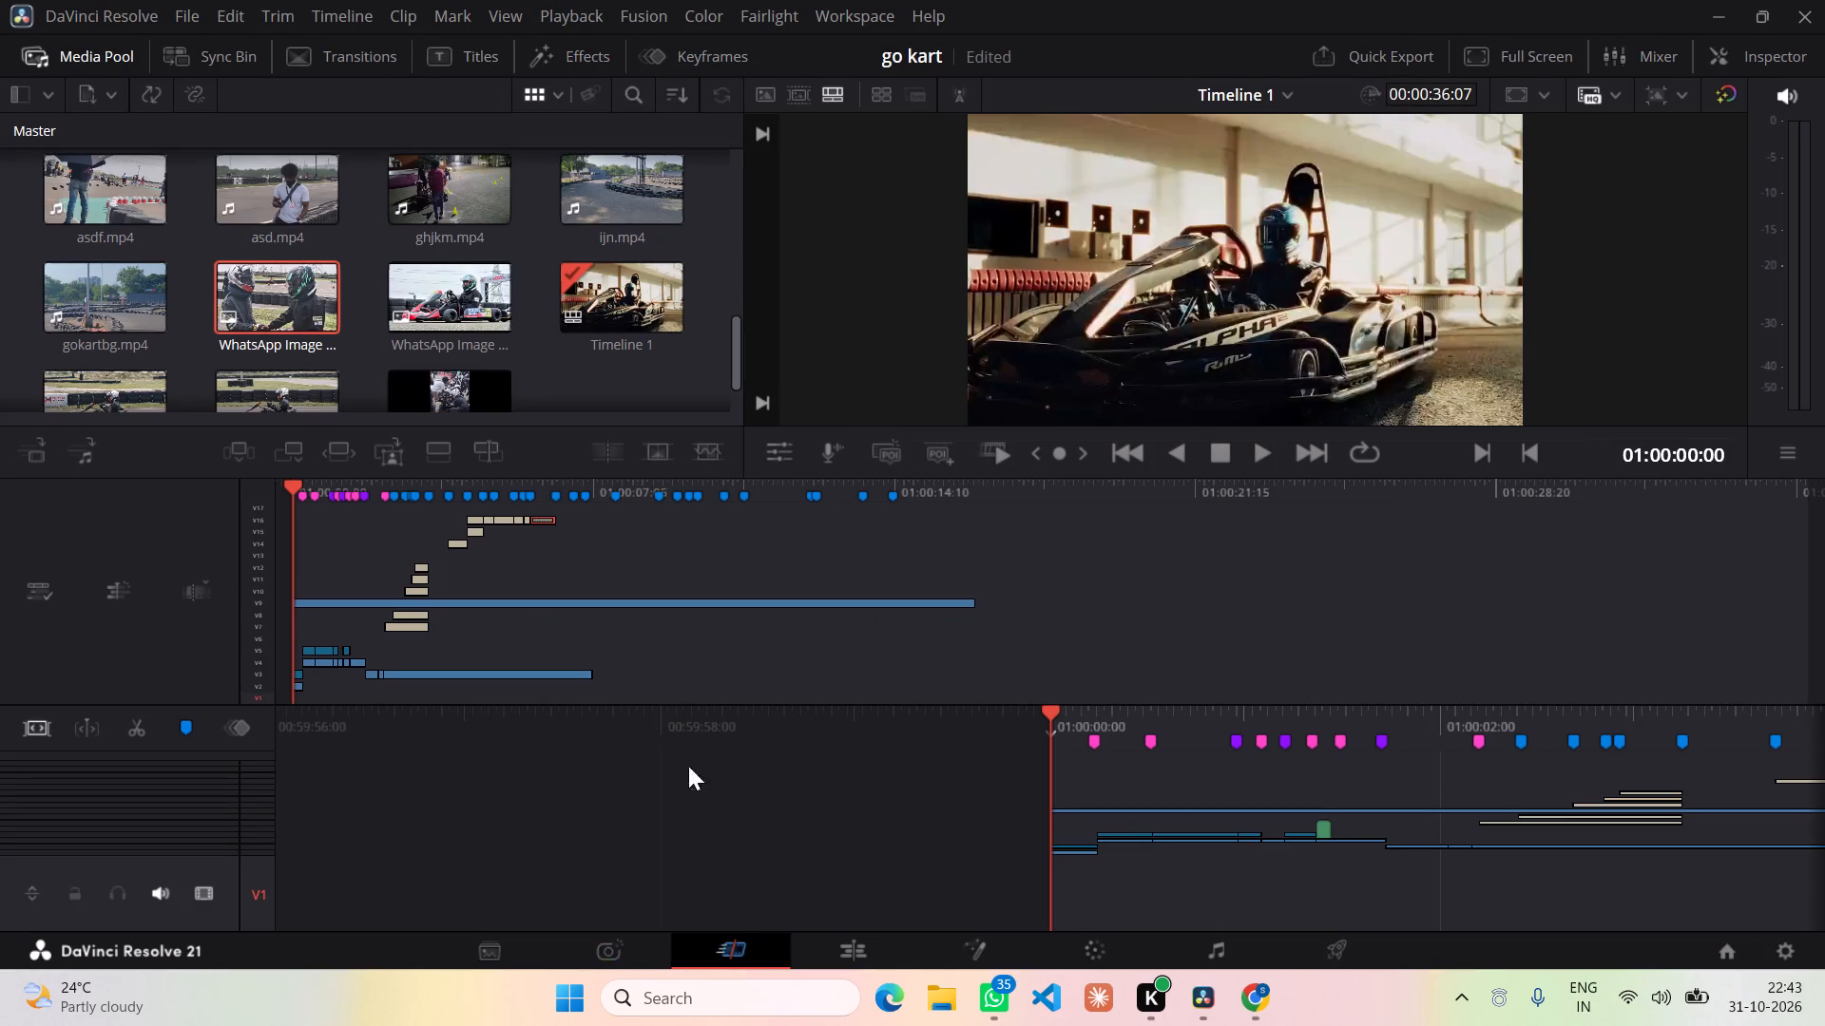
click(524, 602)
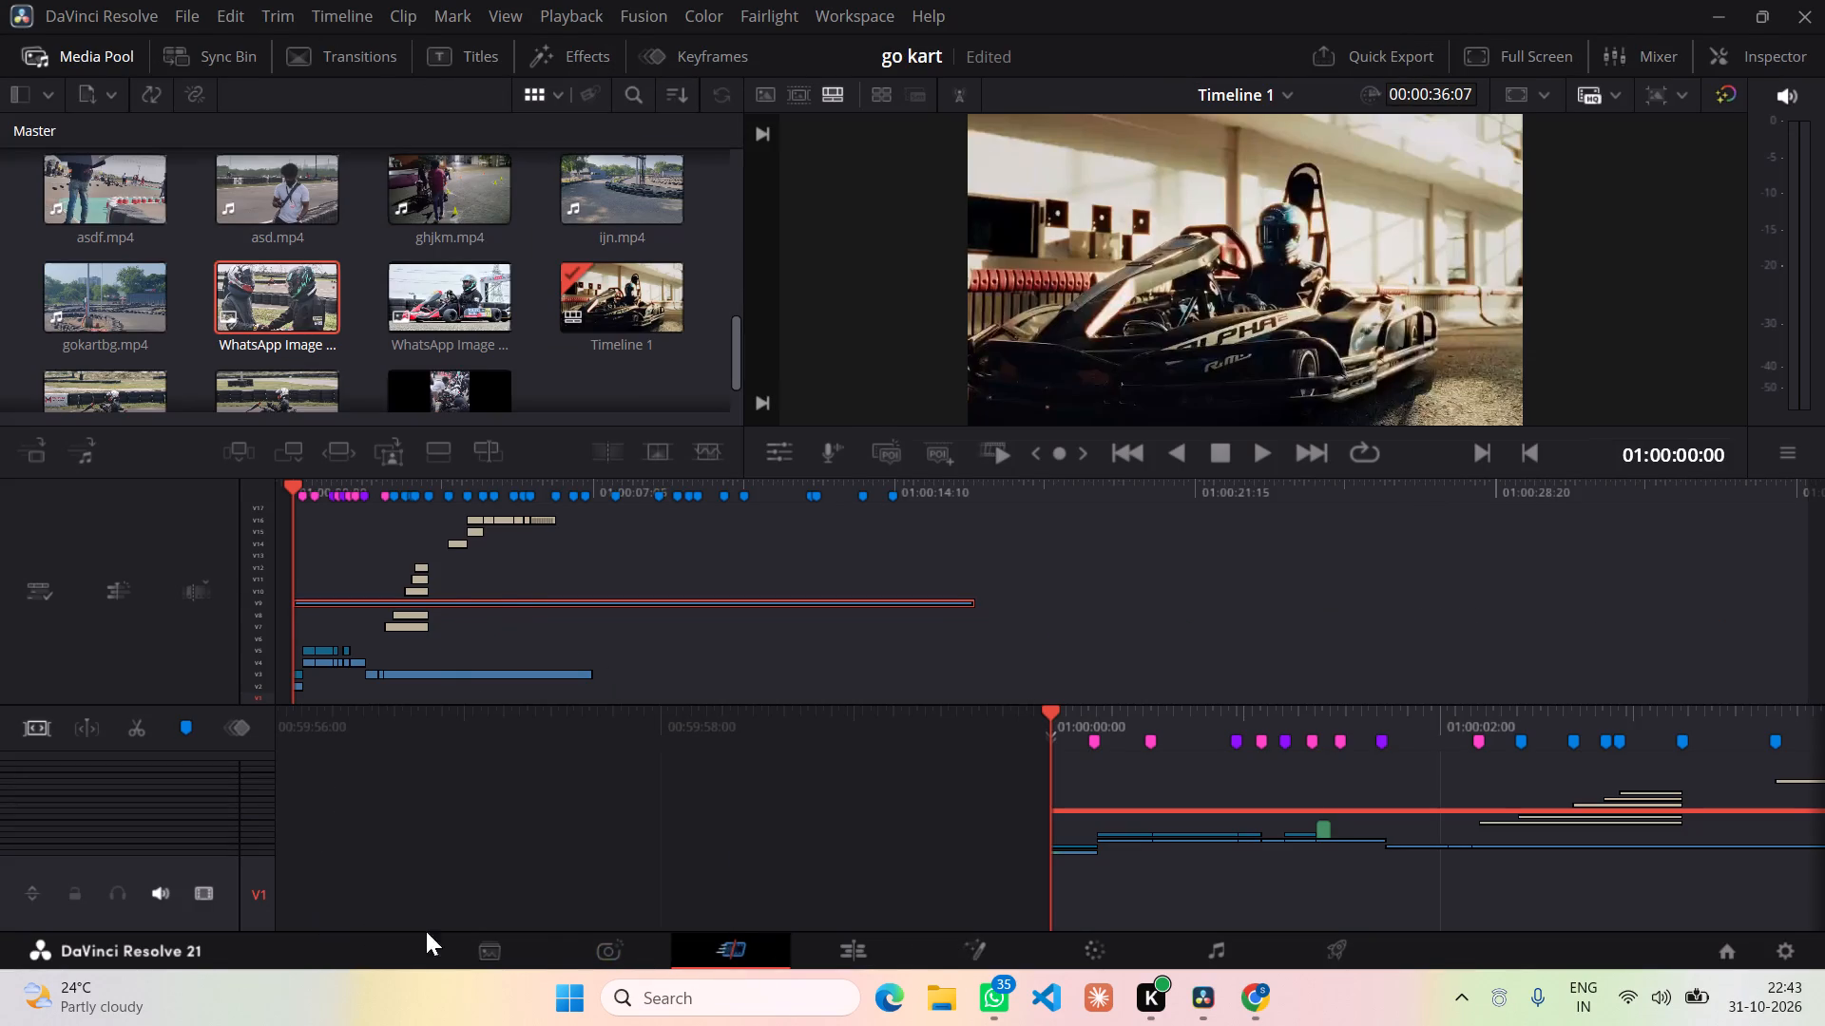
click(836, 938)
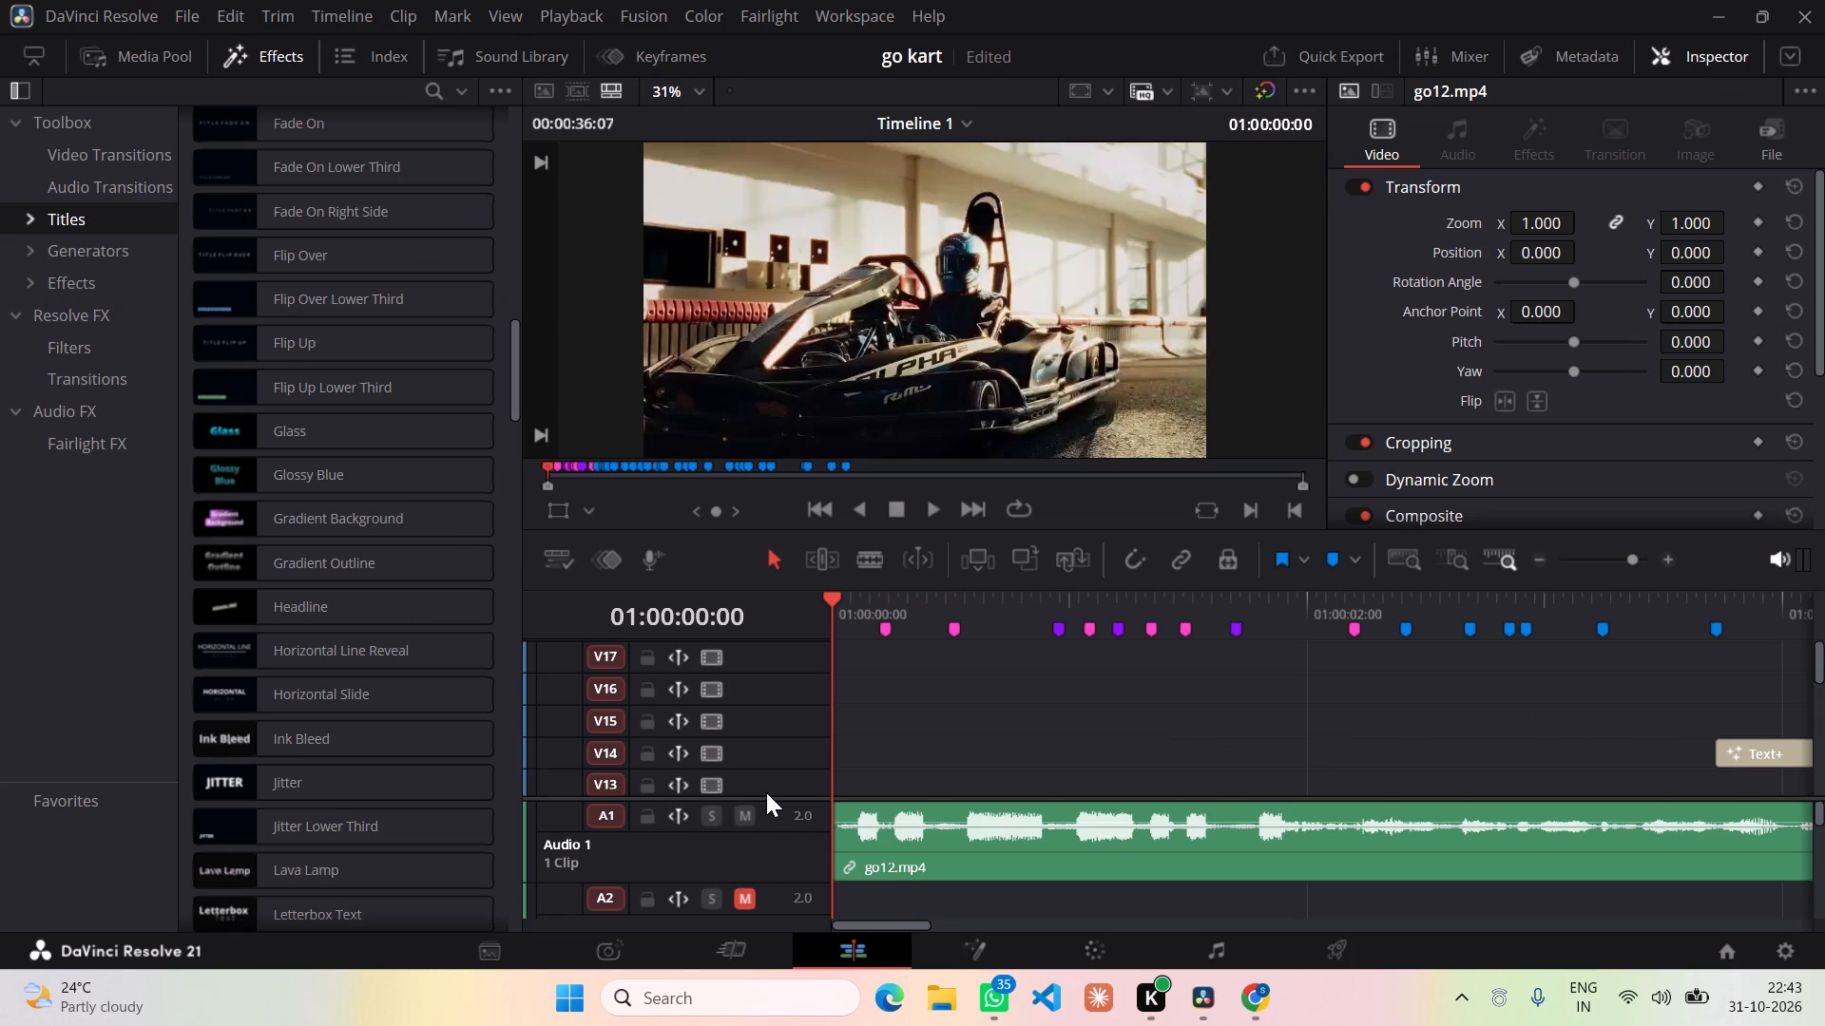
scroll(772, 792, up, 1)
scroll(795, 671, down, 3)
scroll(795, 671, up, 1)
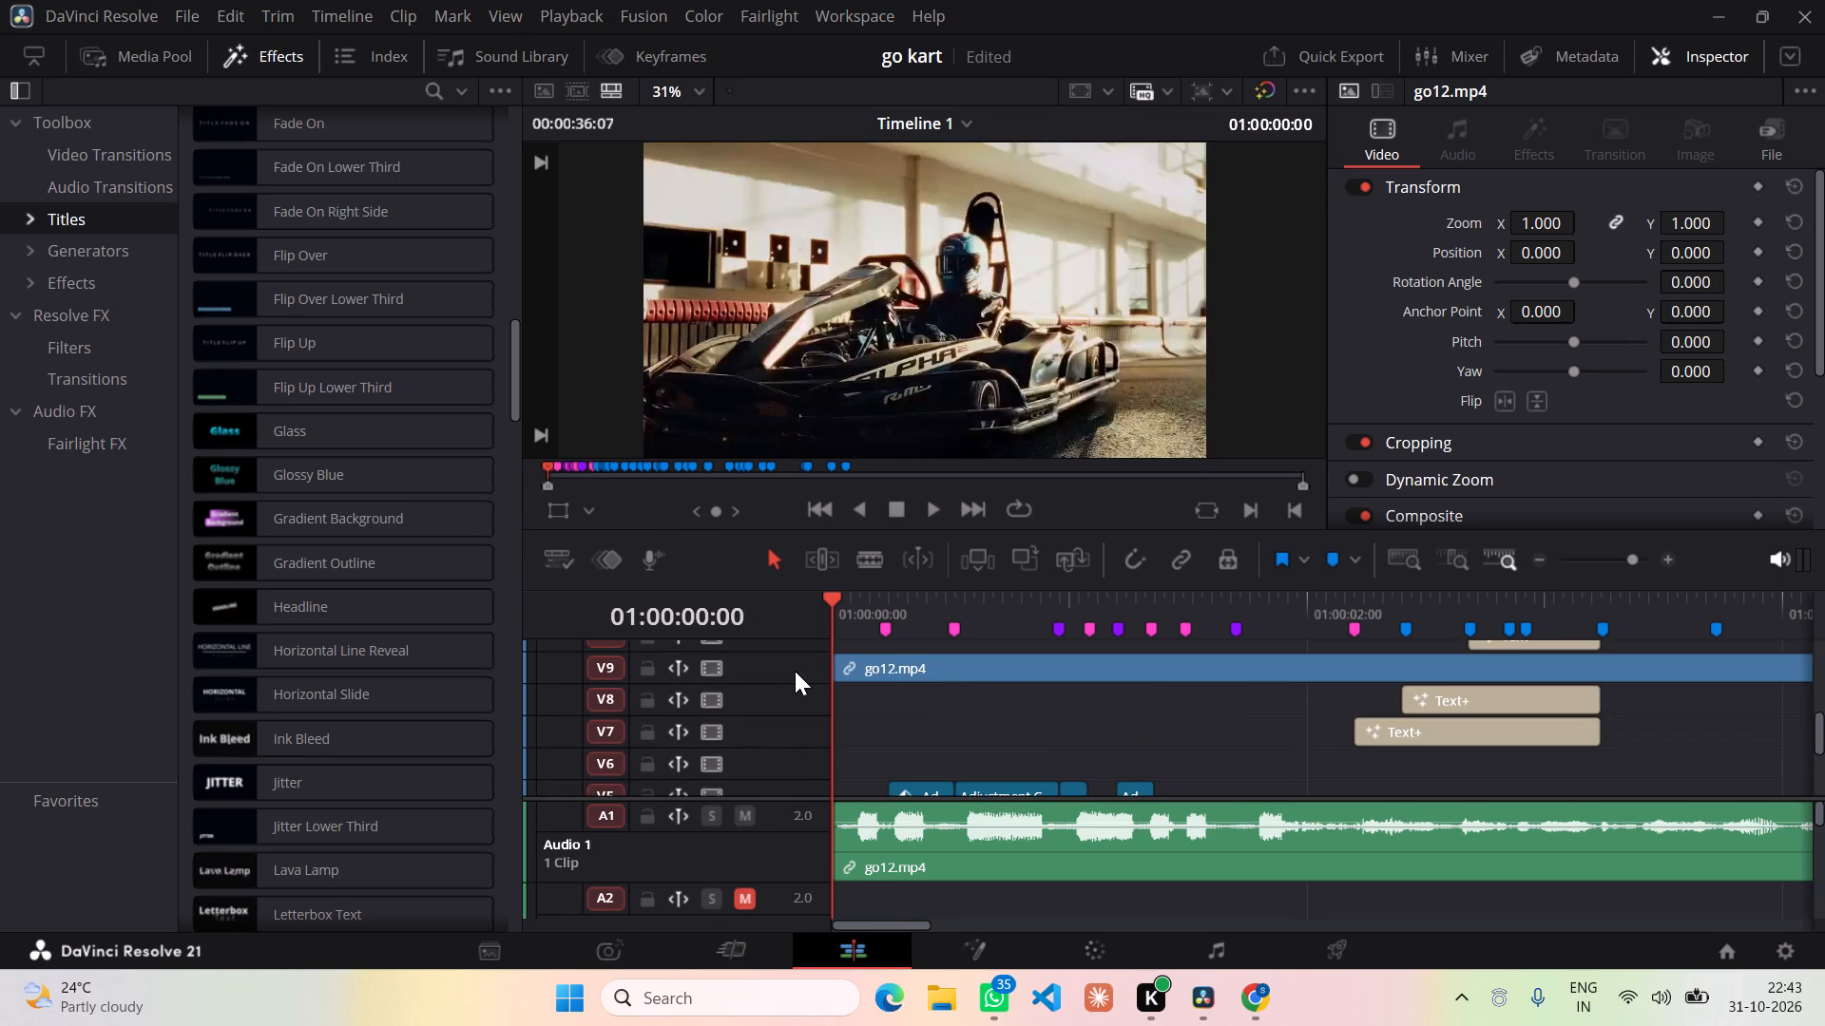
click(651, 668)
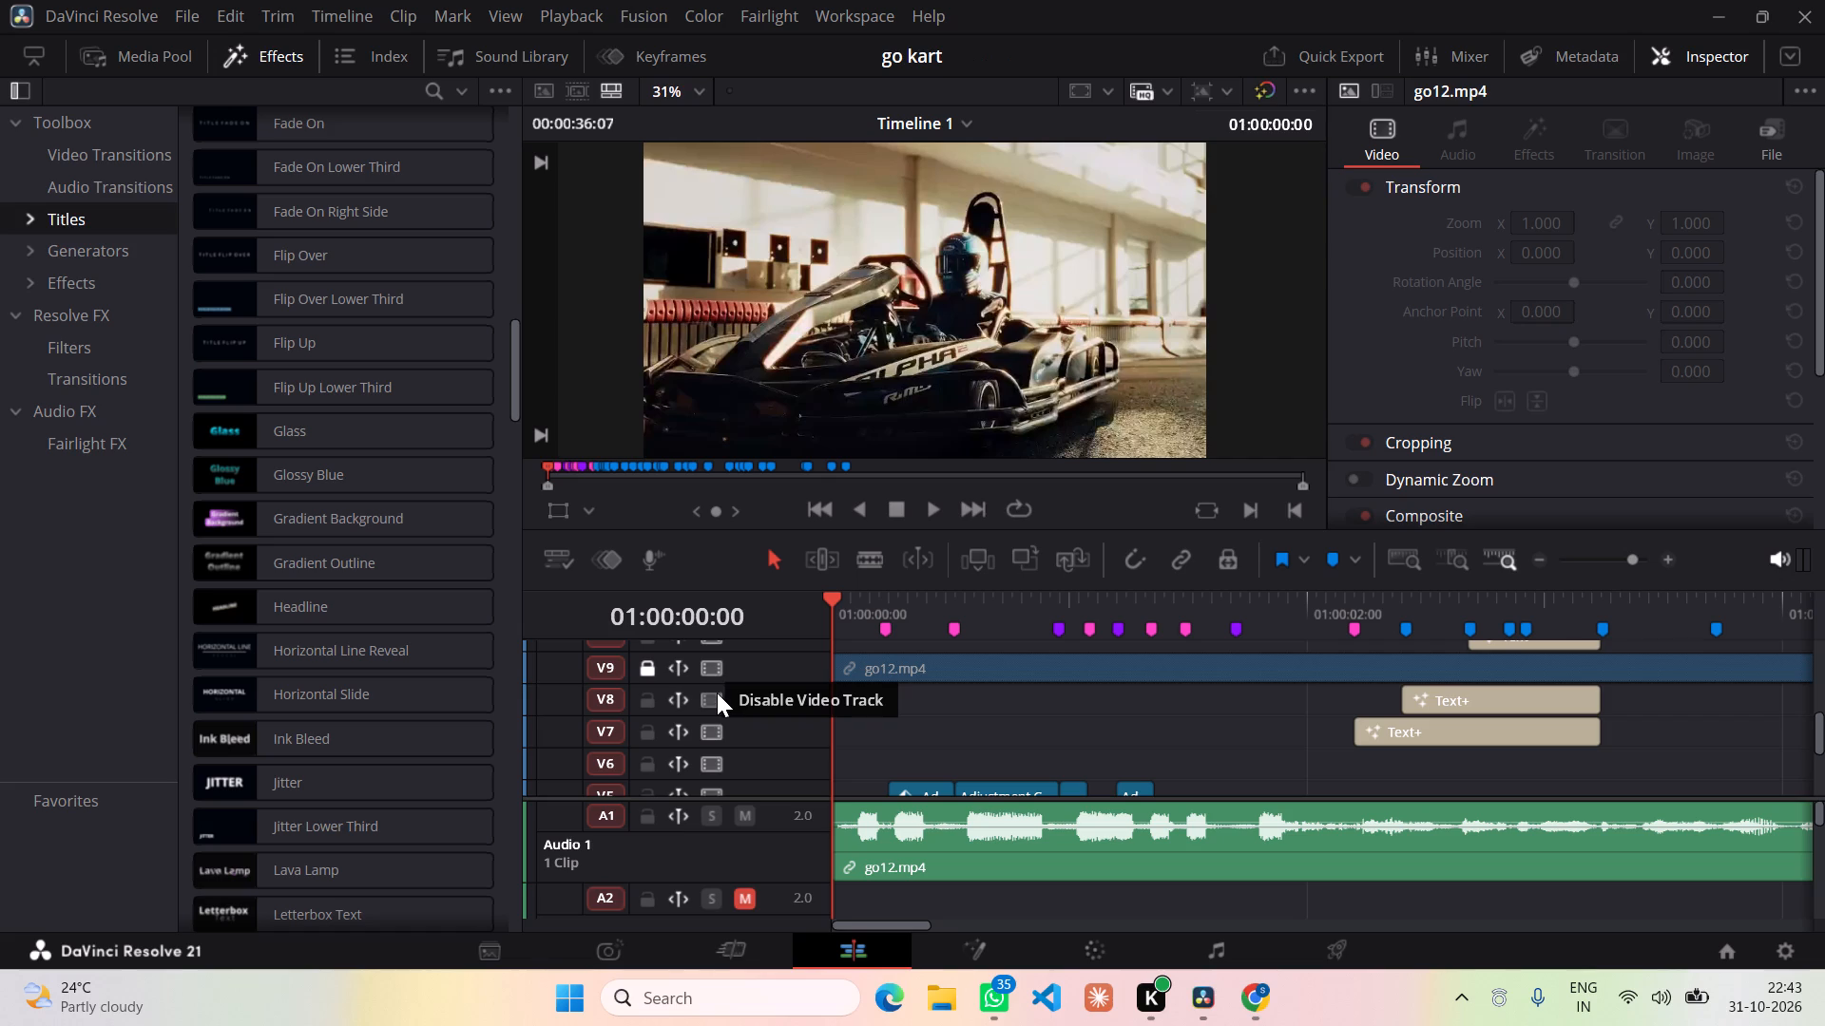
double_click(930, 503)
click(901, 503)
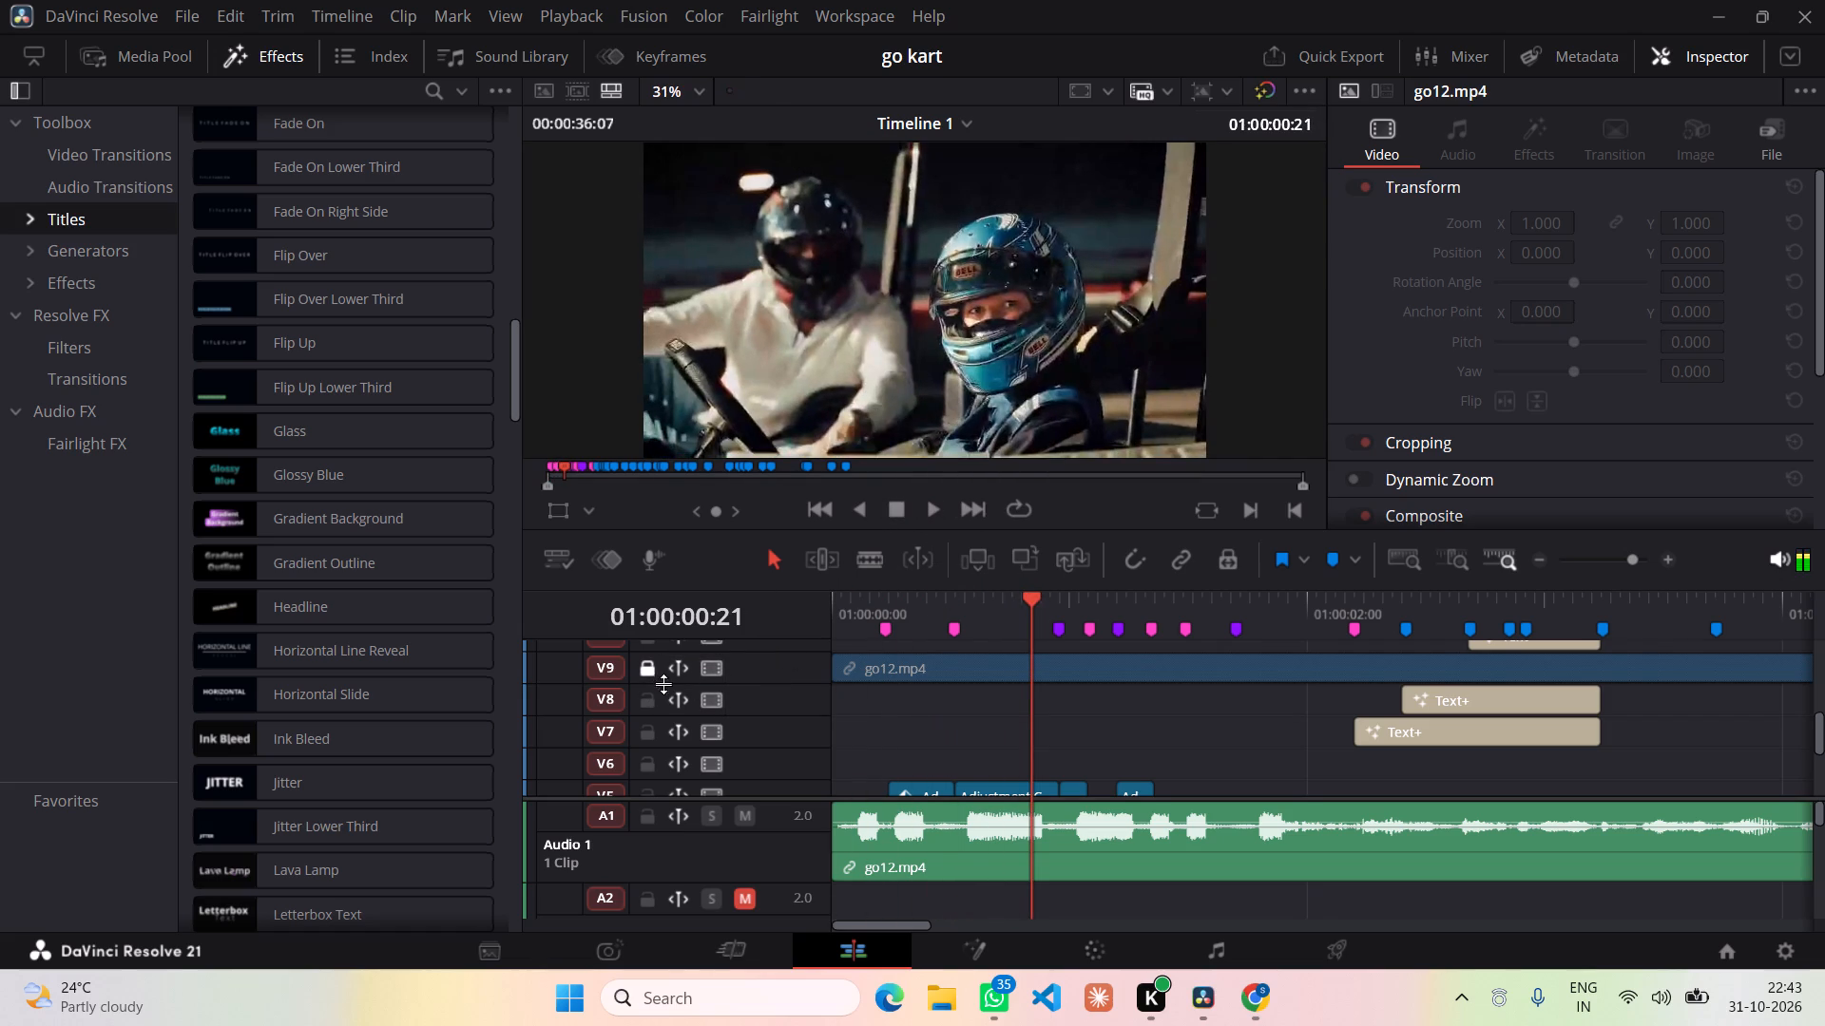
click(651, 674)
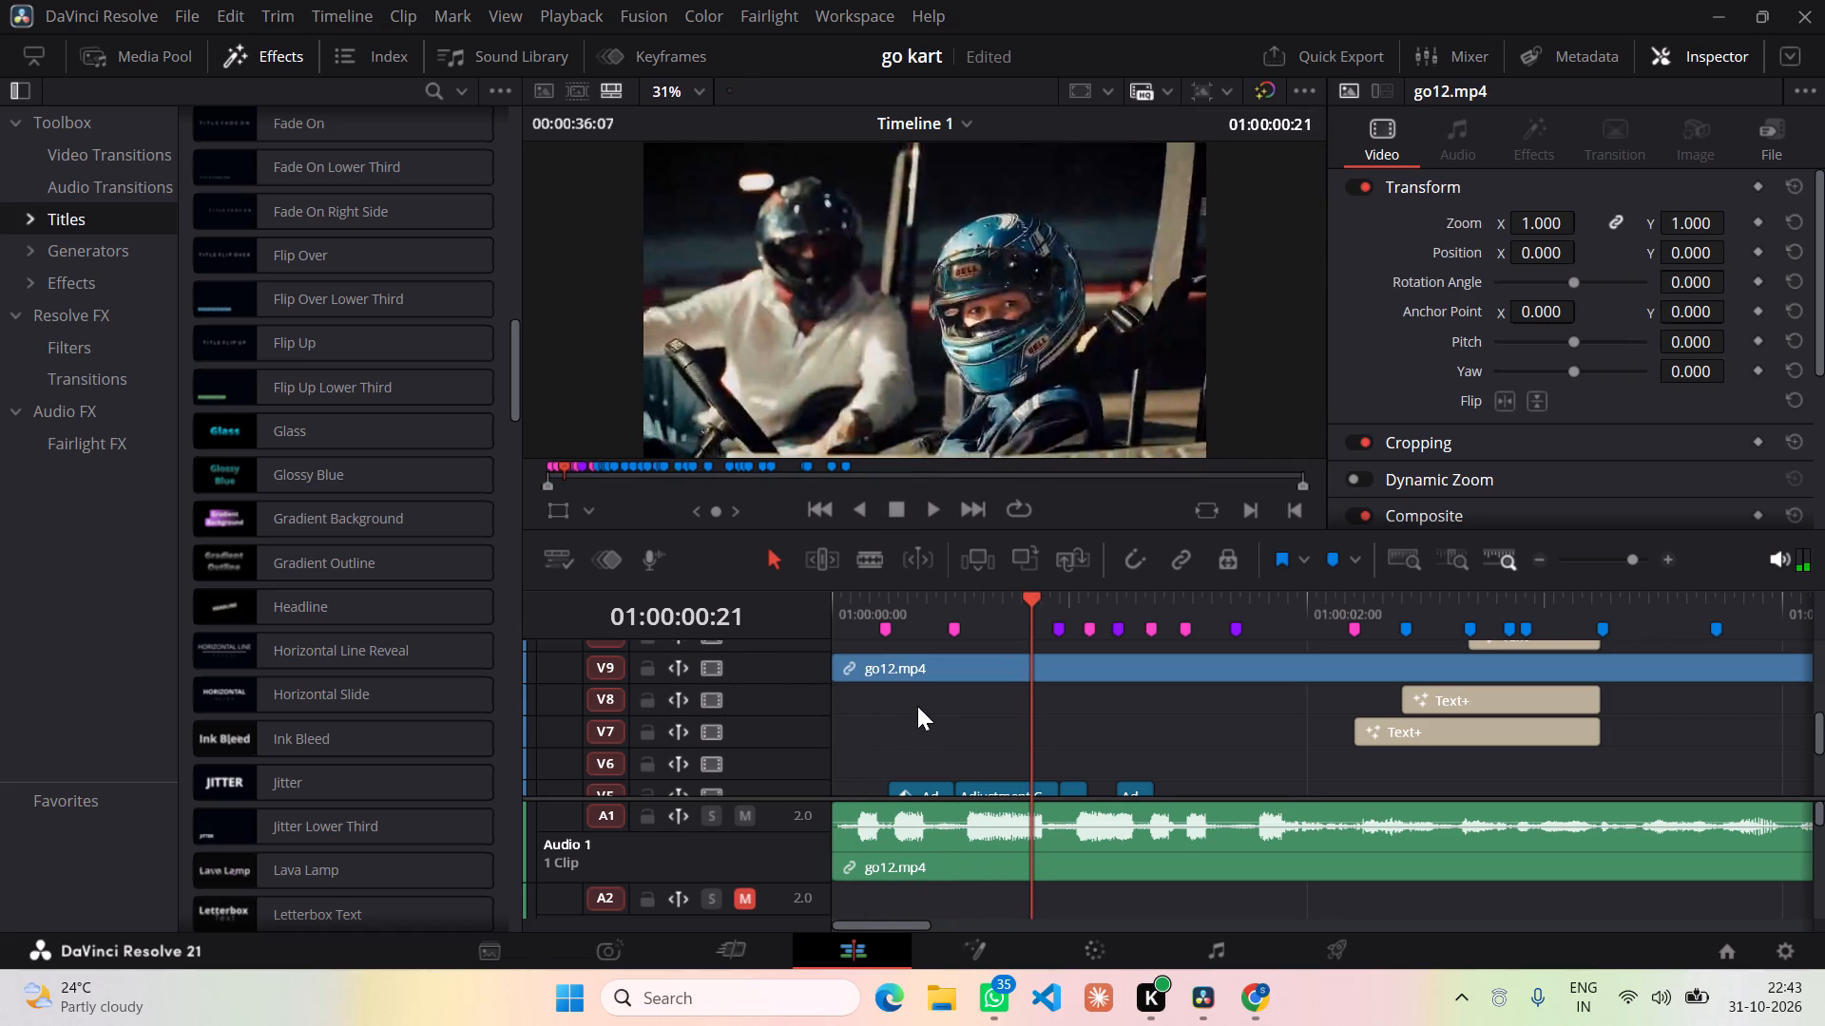
Preview the edit full screen from the start with the go12.mp4 video track V9 temporarily disabled.
click(710, 672)
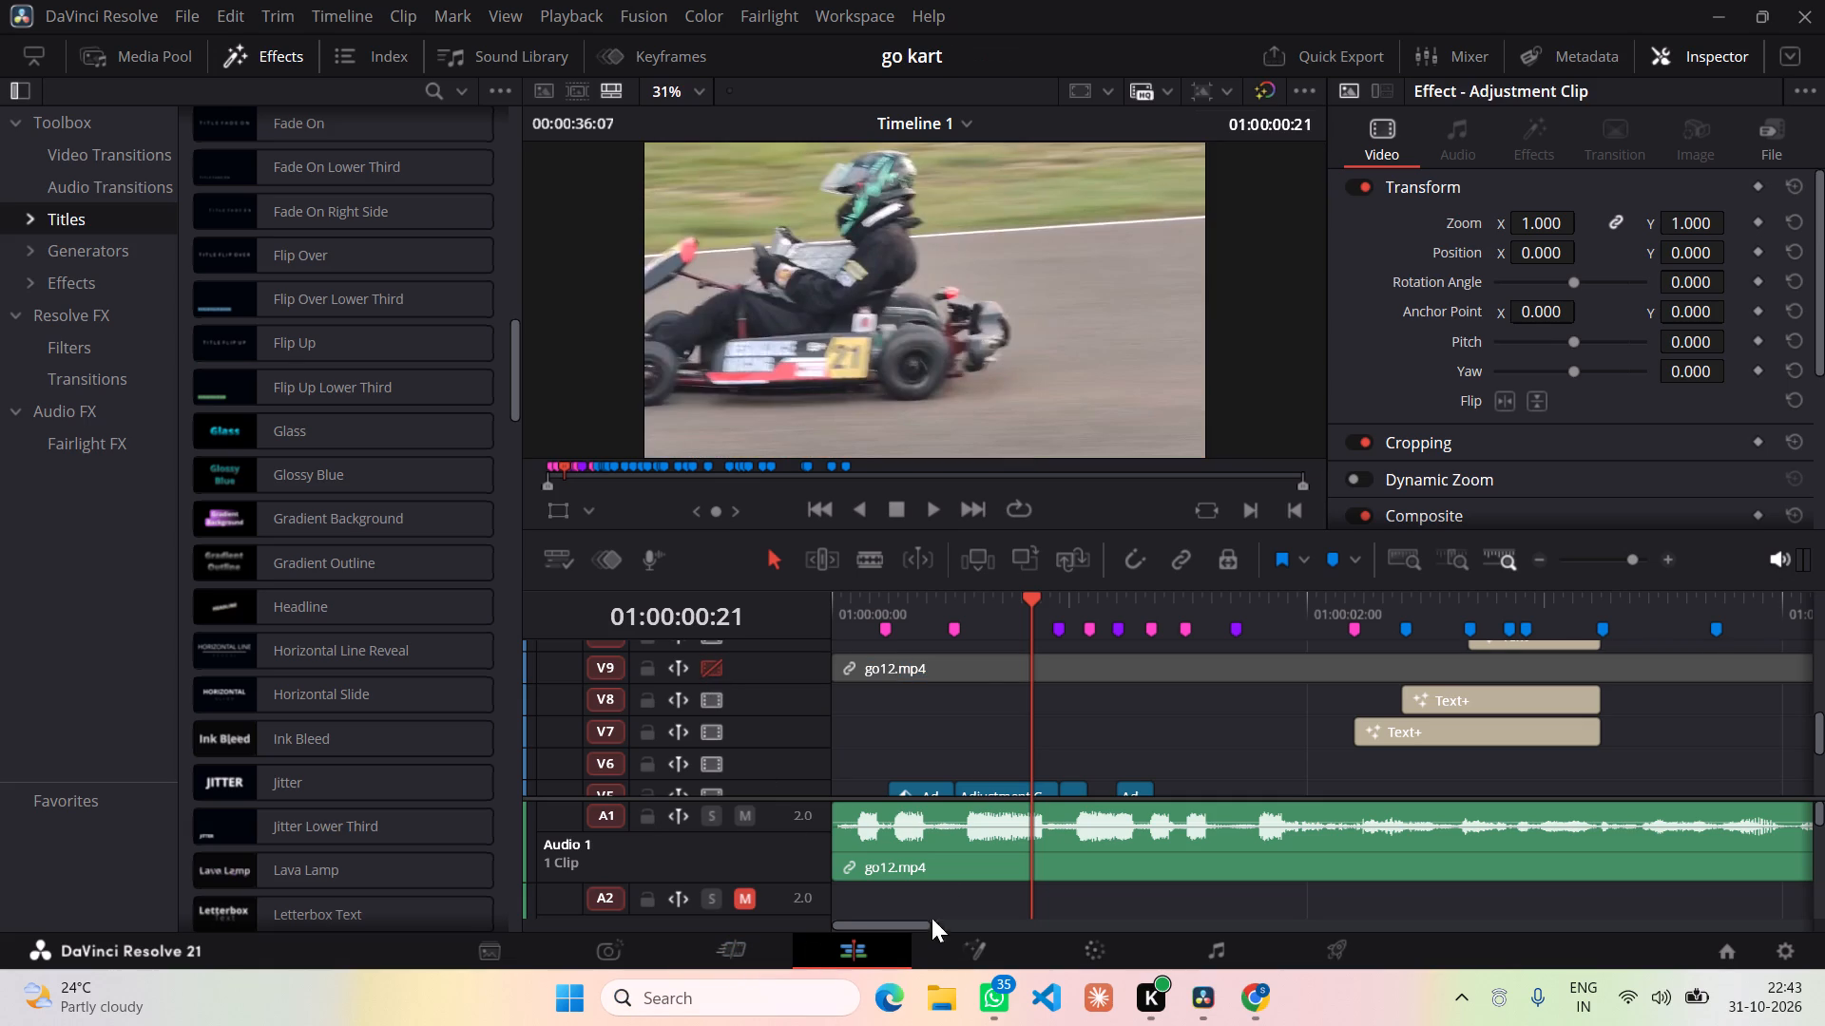
drag(1037, 597, 811, 597)
click(811, 597)
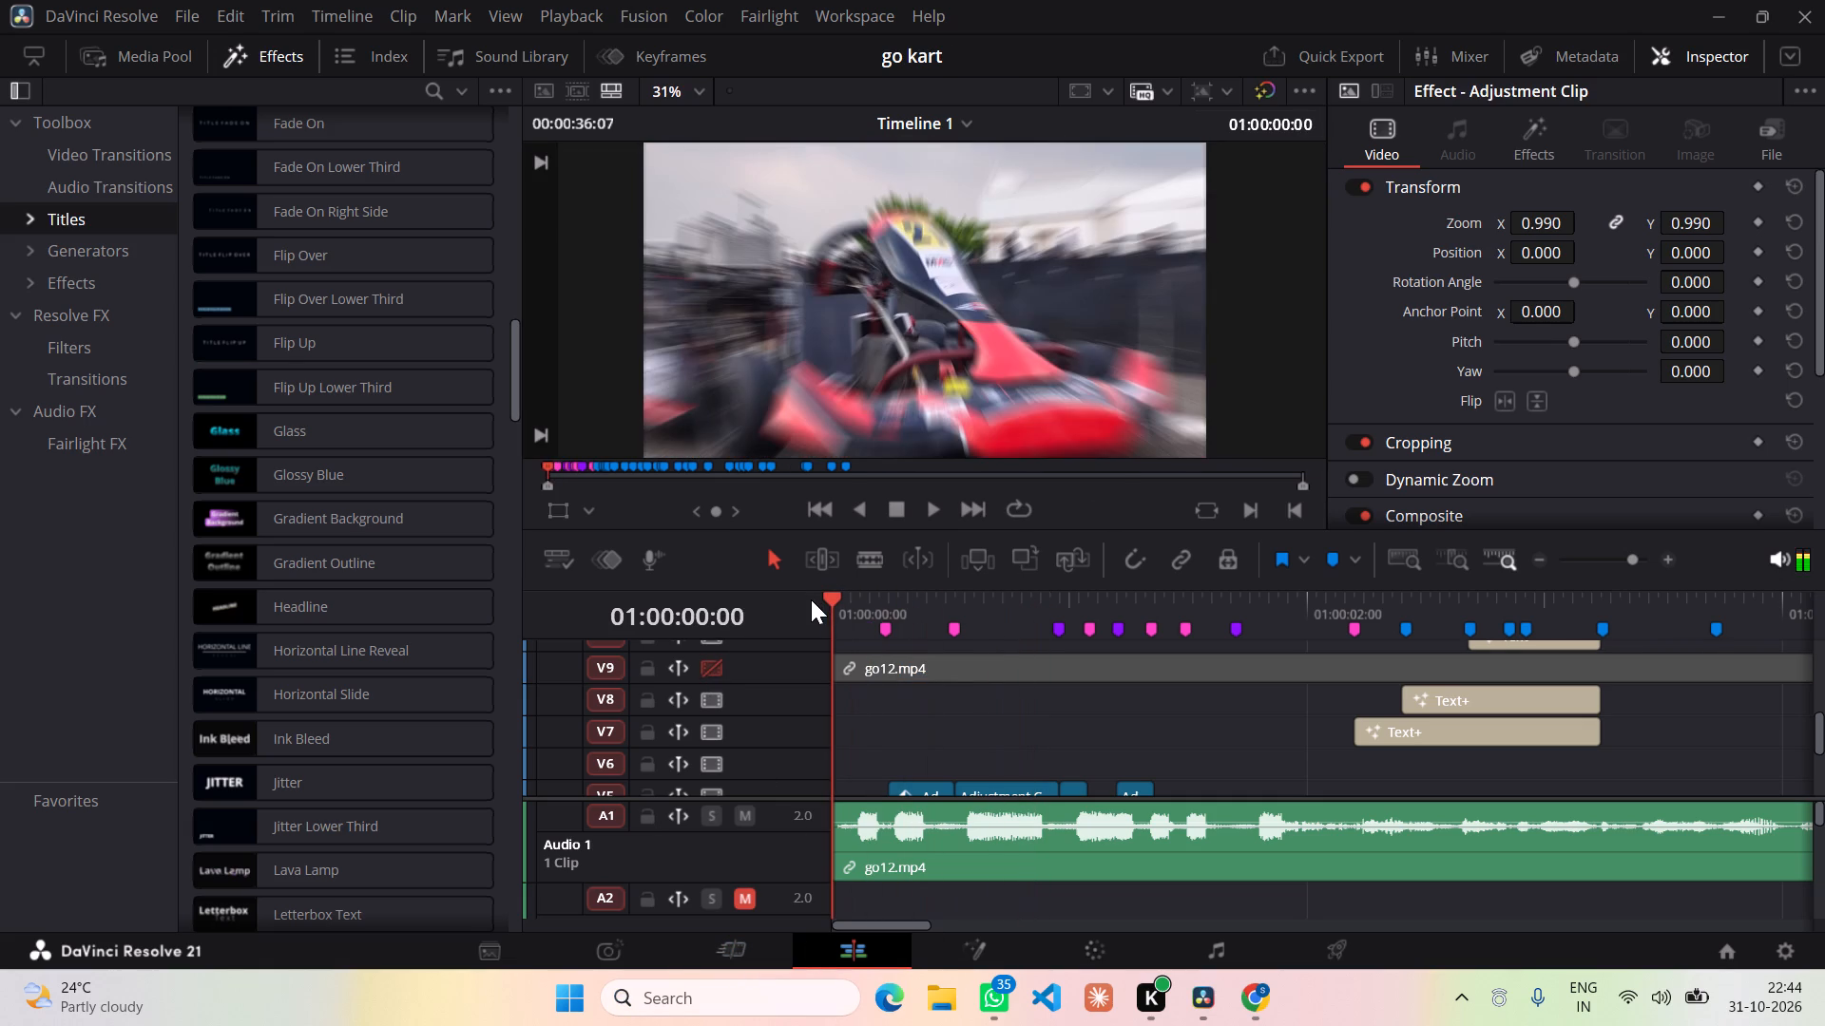
key(ctrl+f)
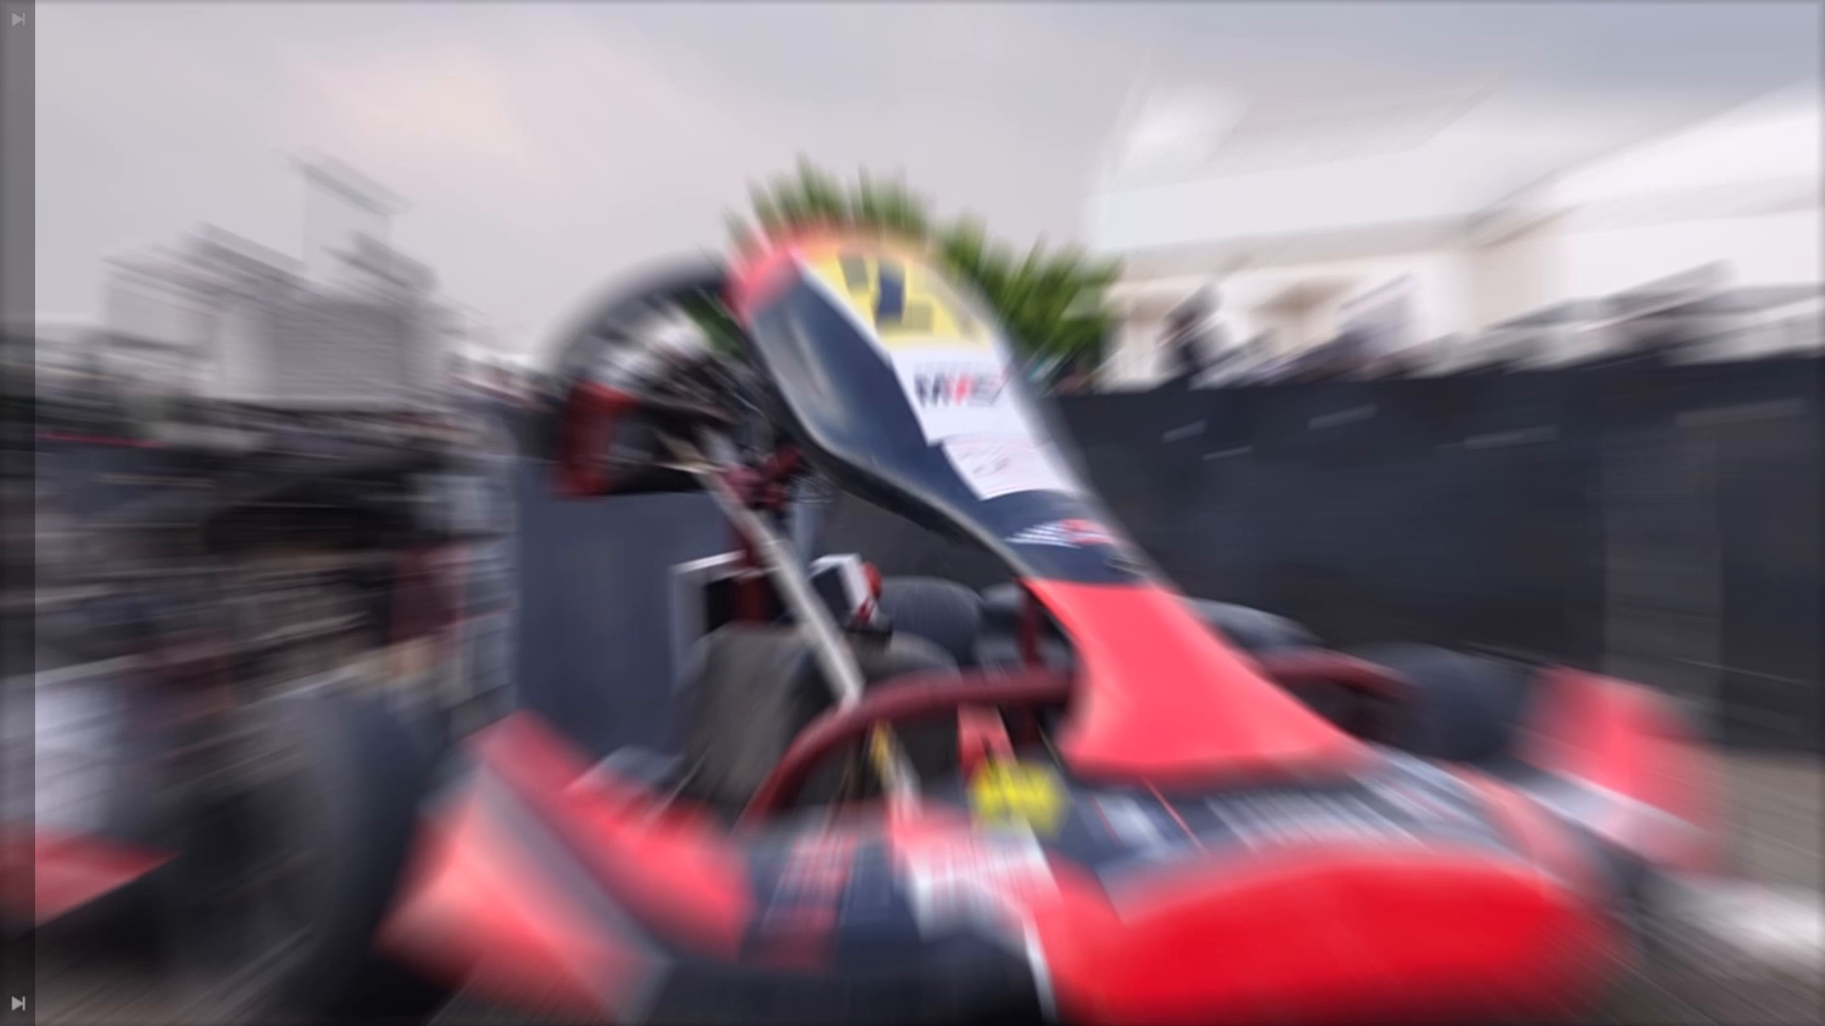
key(space)
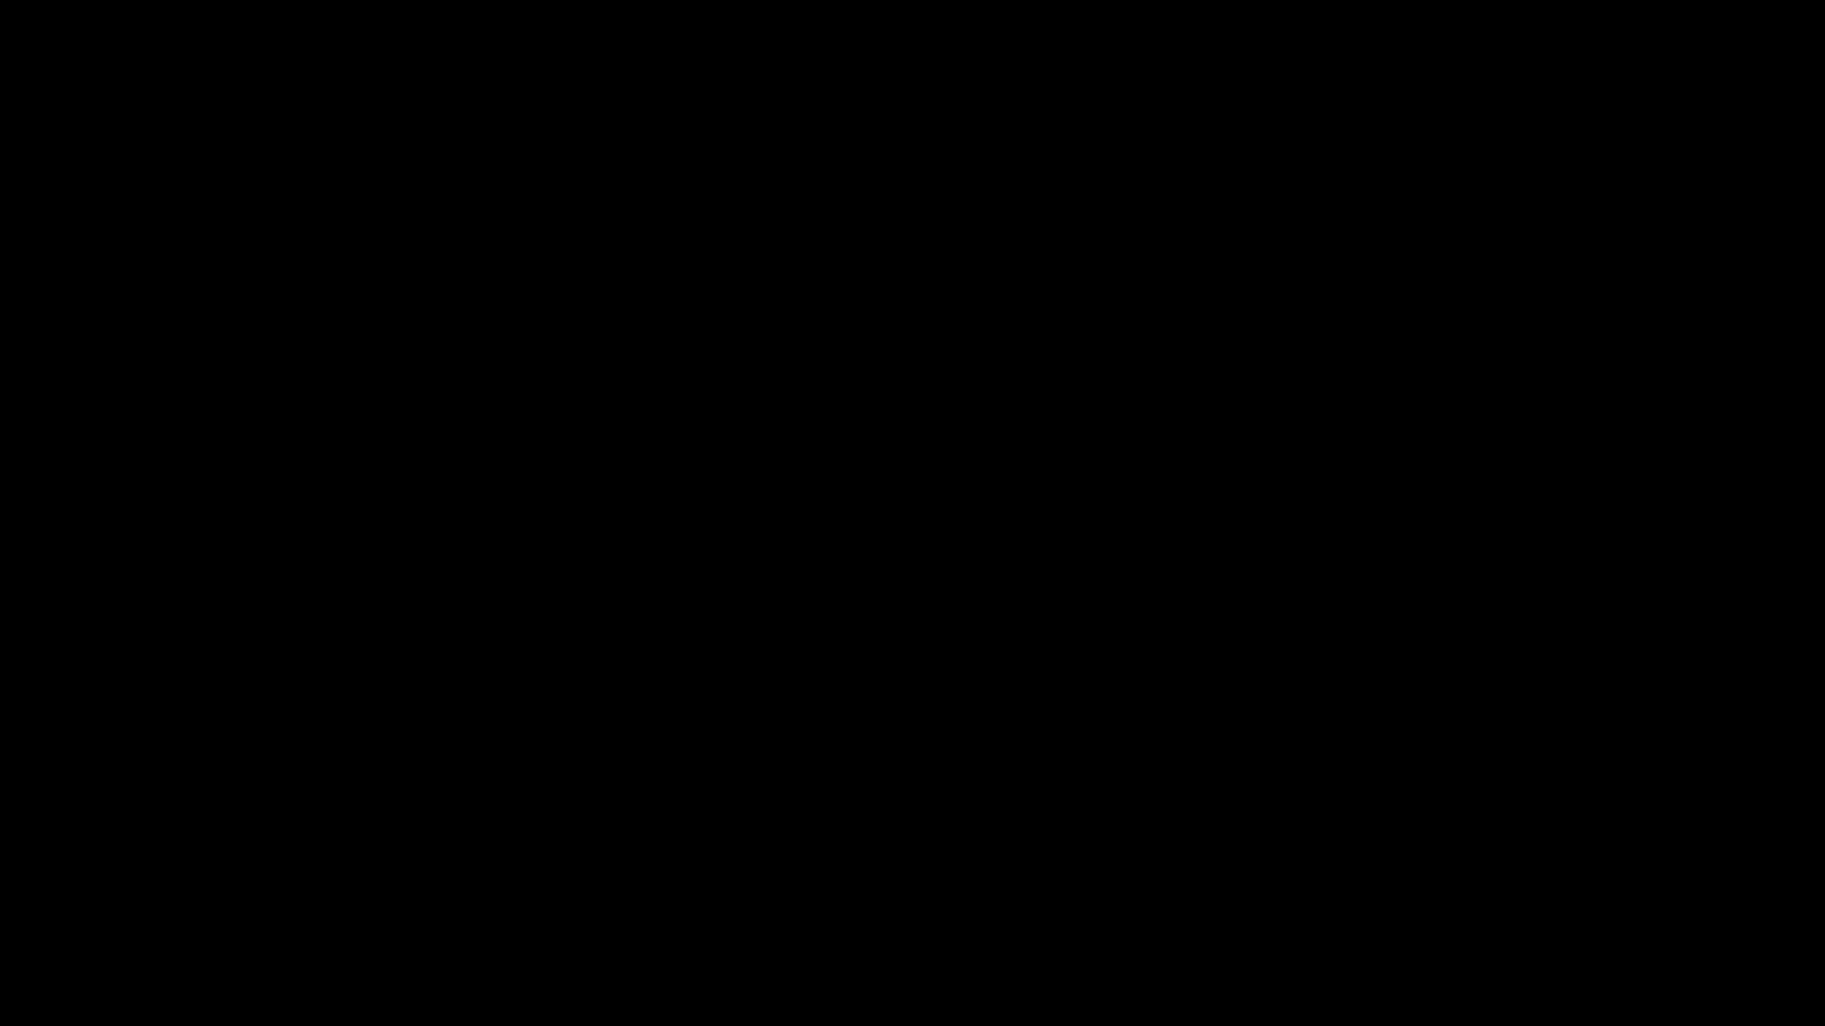
key(space)
key(ctrl+f)
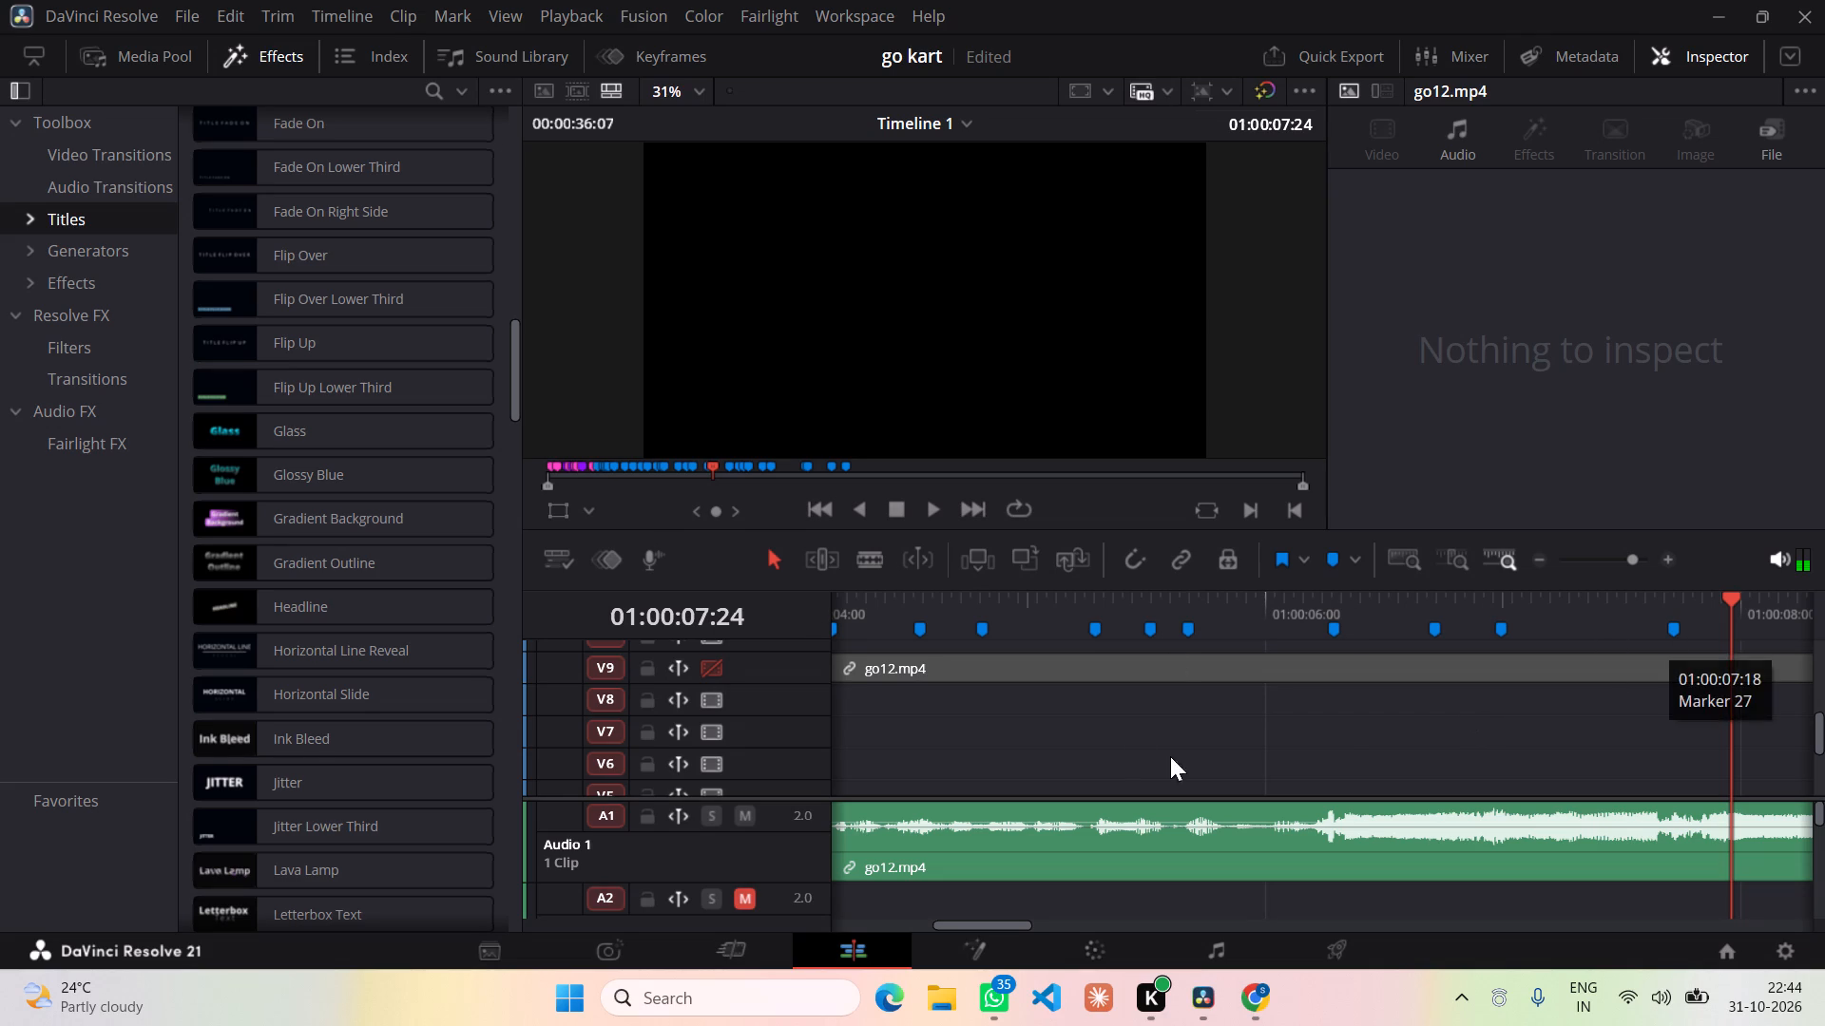
click(706, 671)
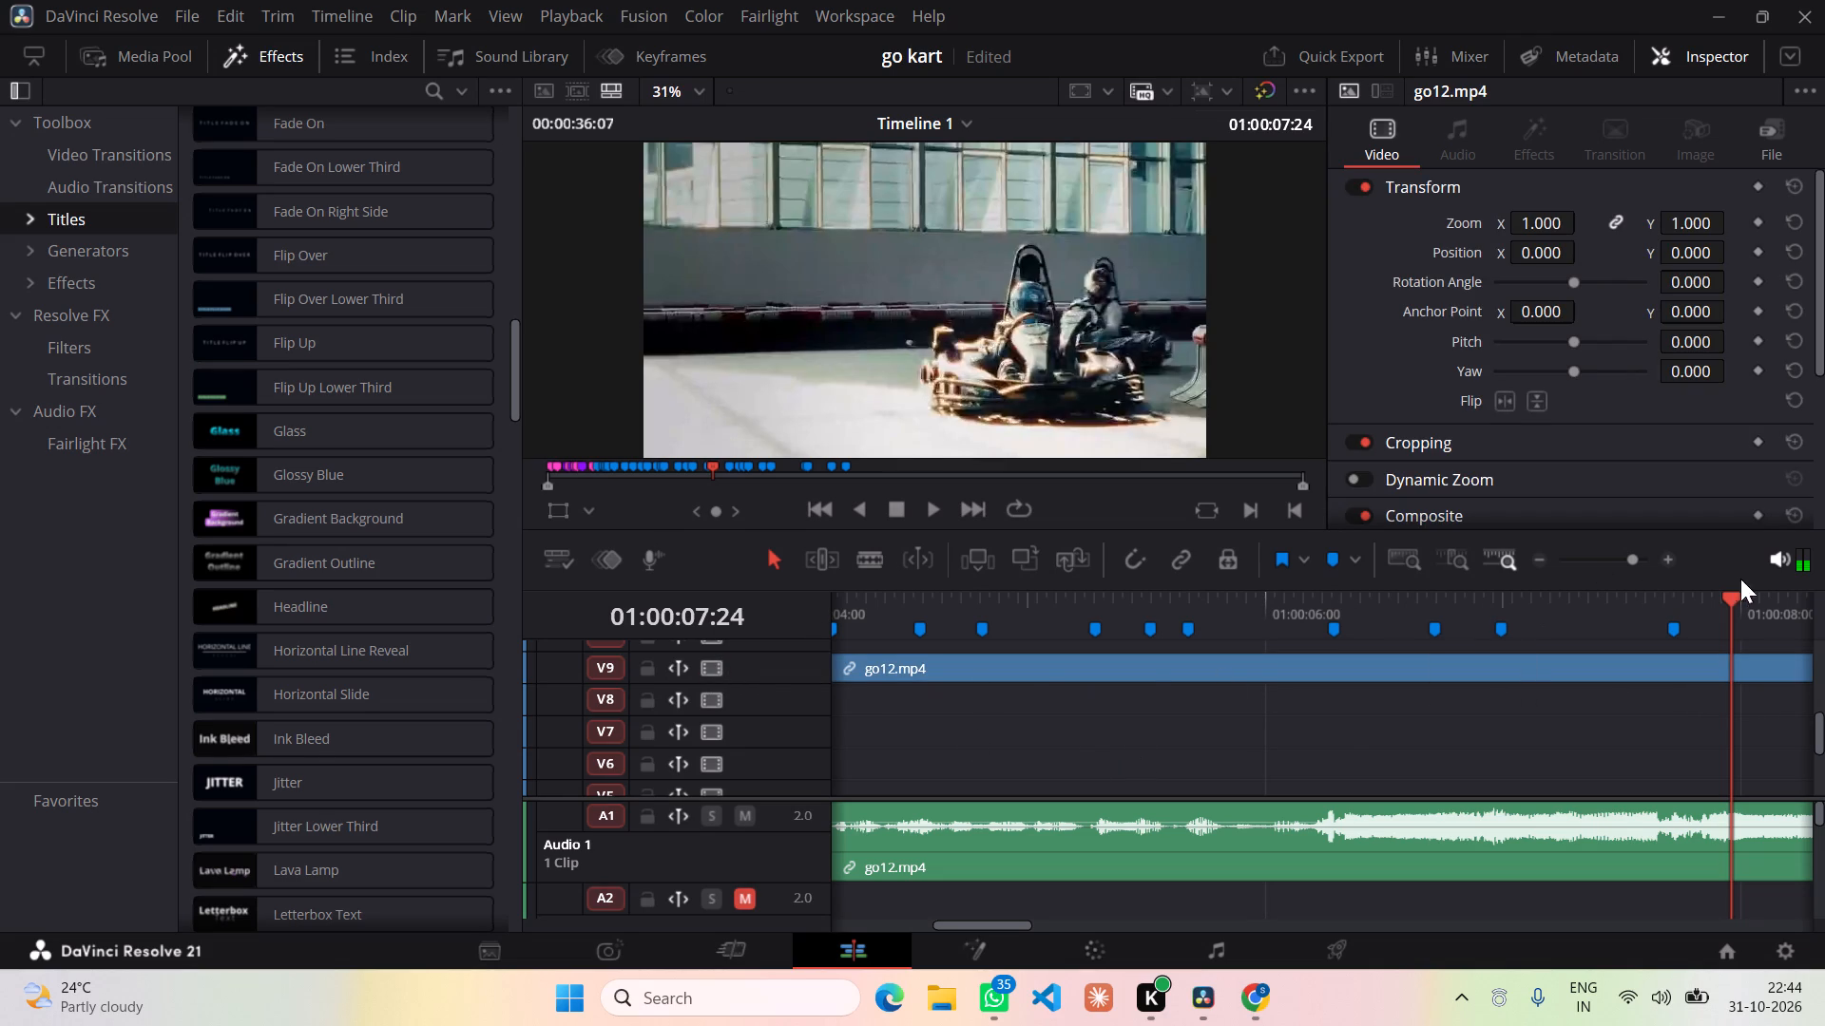
Review the overlaid titles between about 01:00:01:21 and 01:00:07:09, checking the DOESN'T and WORK OUT titles near 01:00:04:08.
drag(1726, 598, 1593, 597)
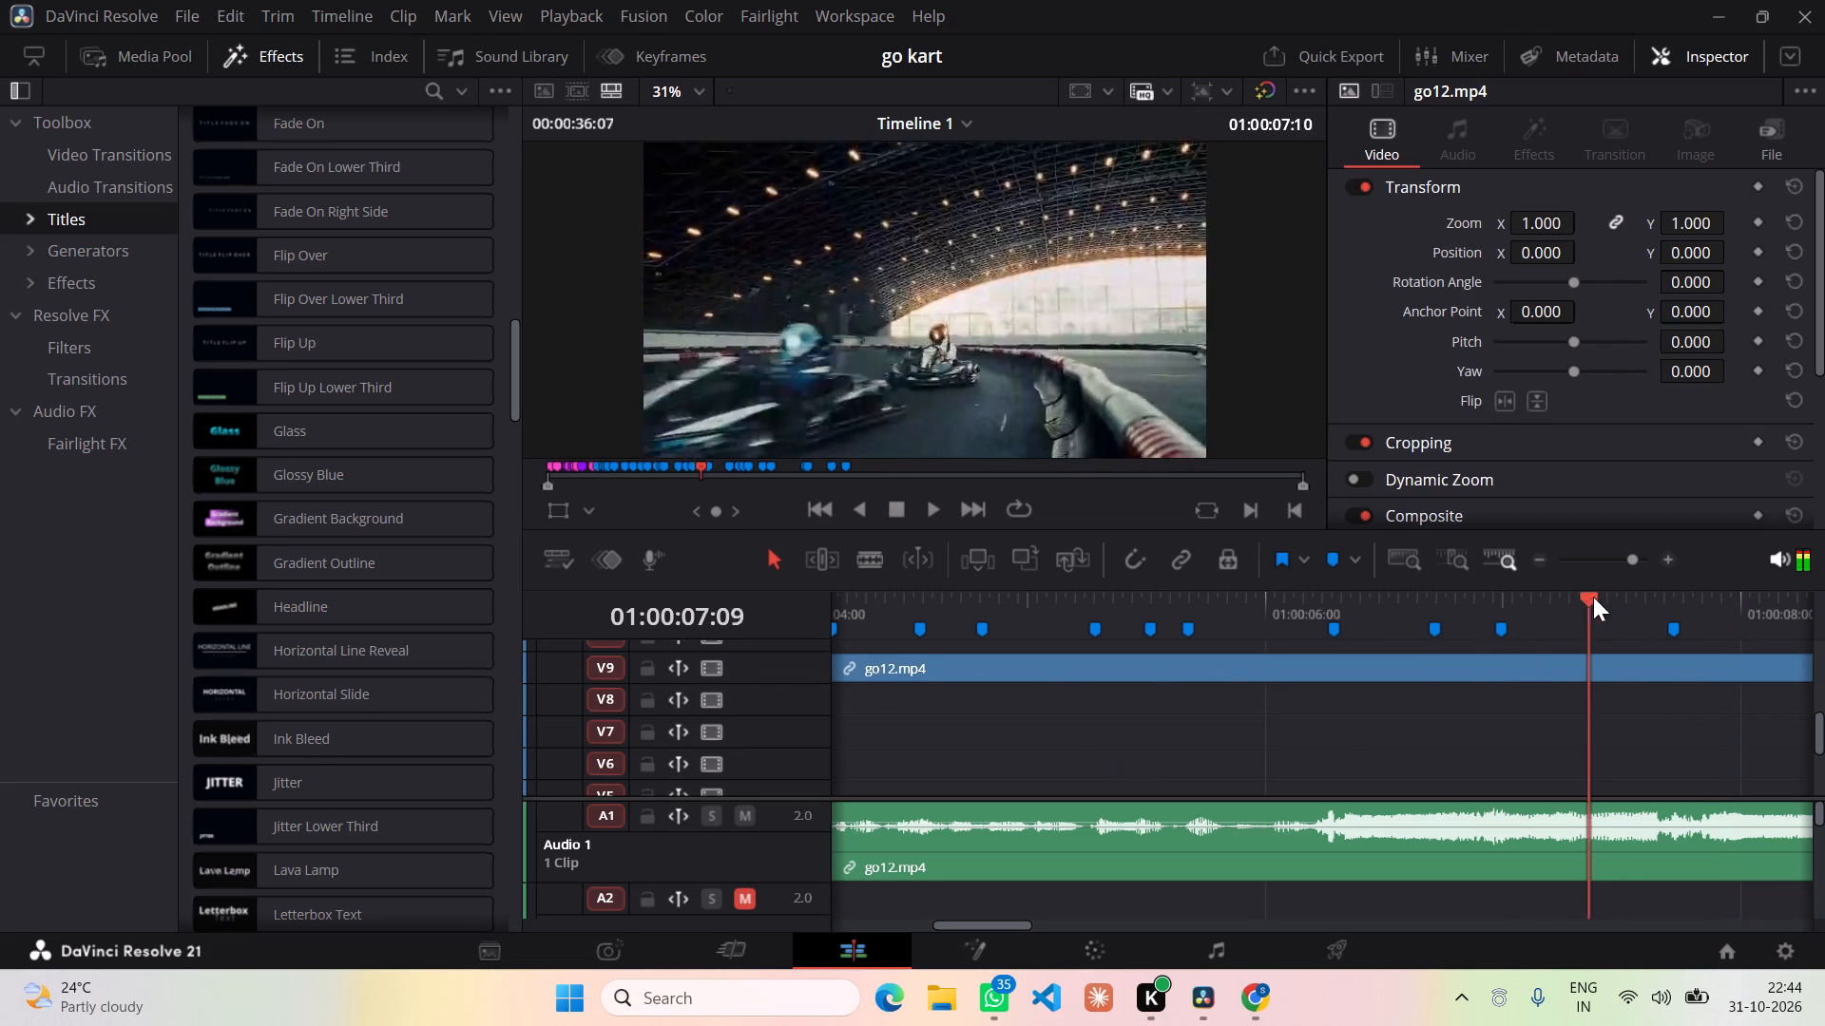
drag(1593, 597, 1253, 664)
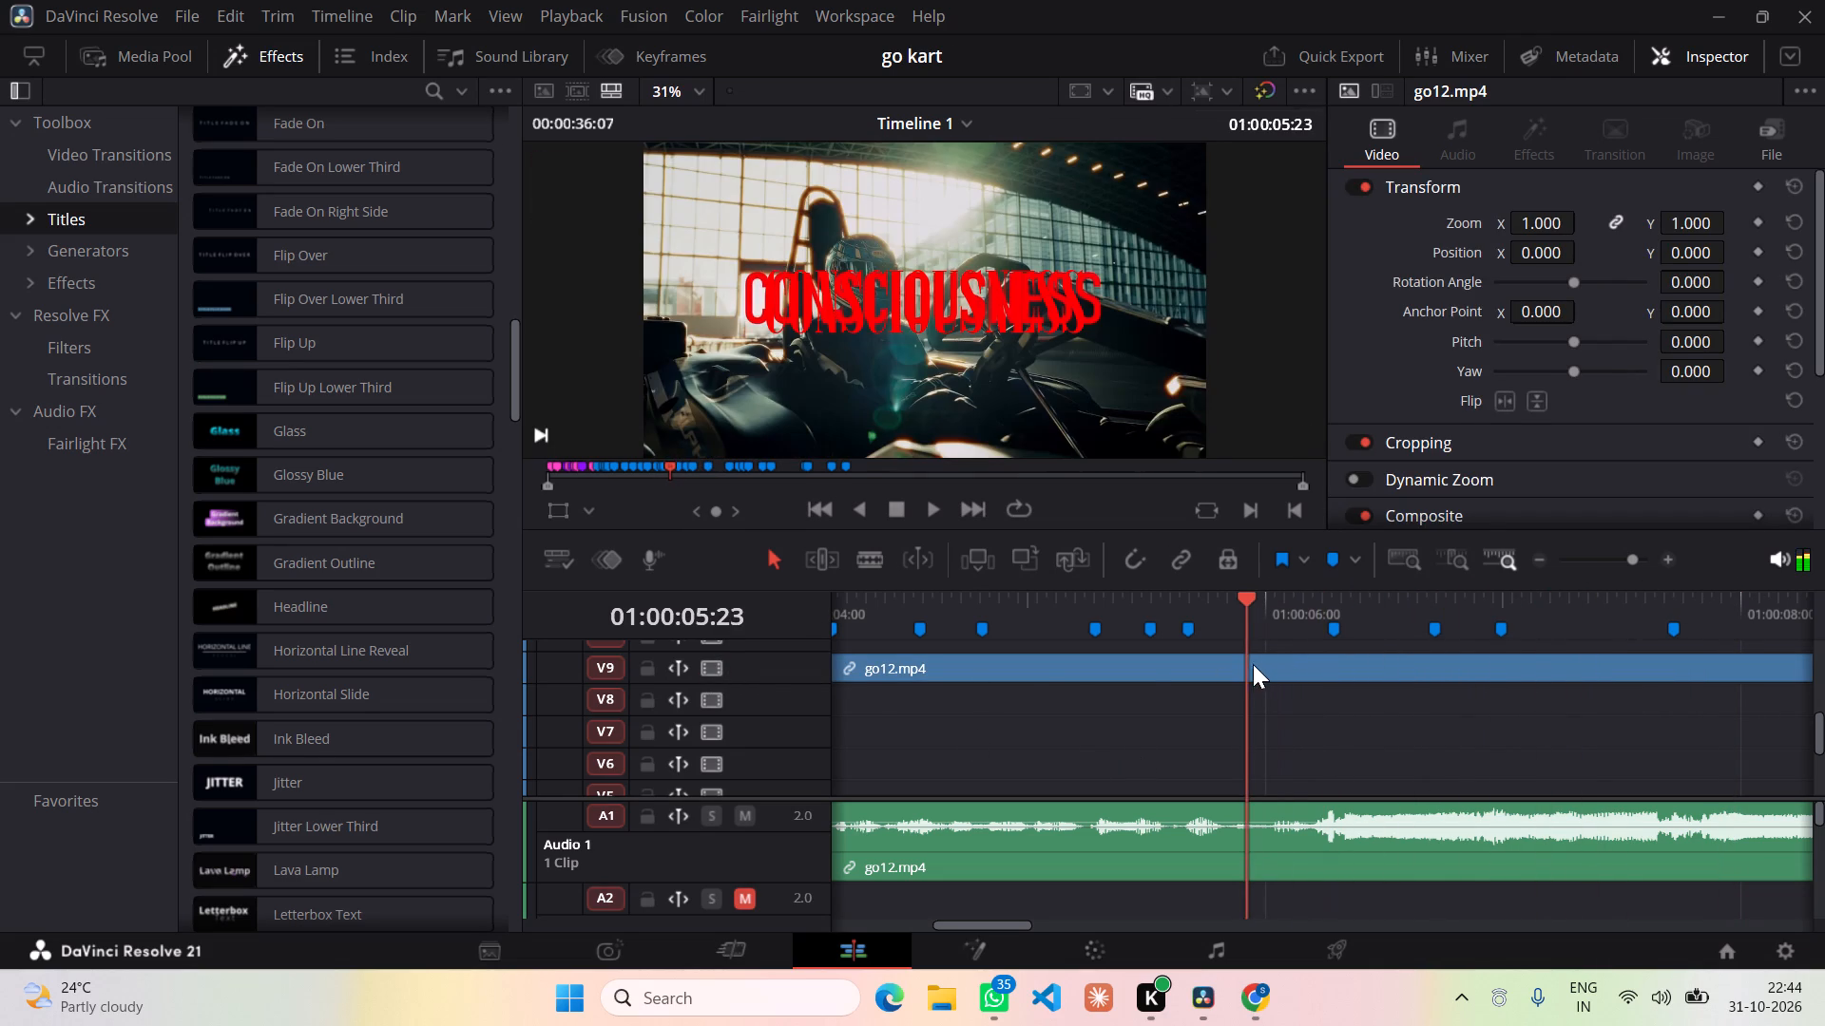
drag(1253, 664, 1254, 664)
scroll(1212, 743, up, 2)
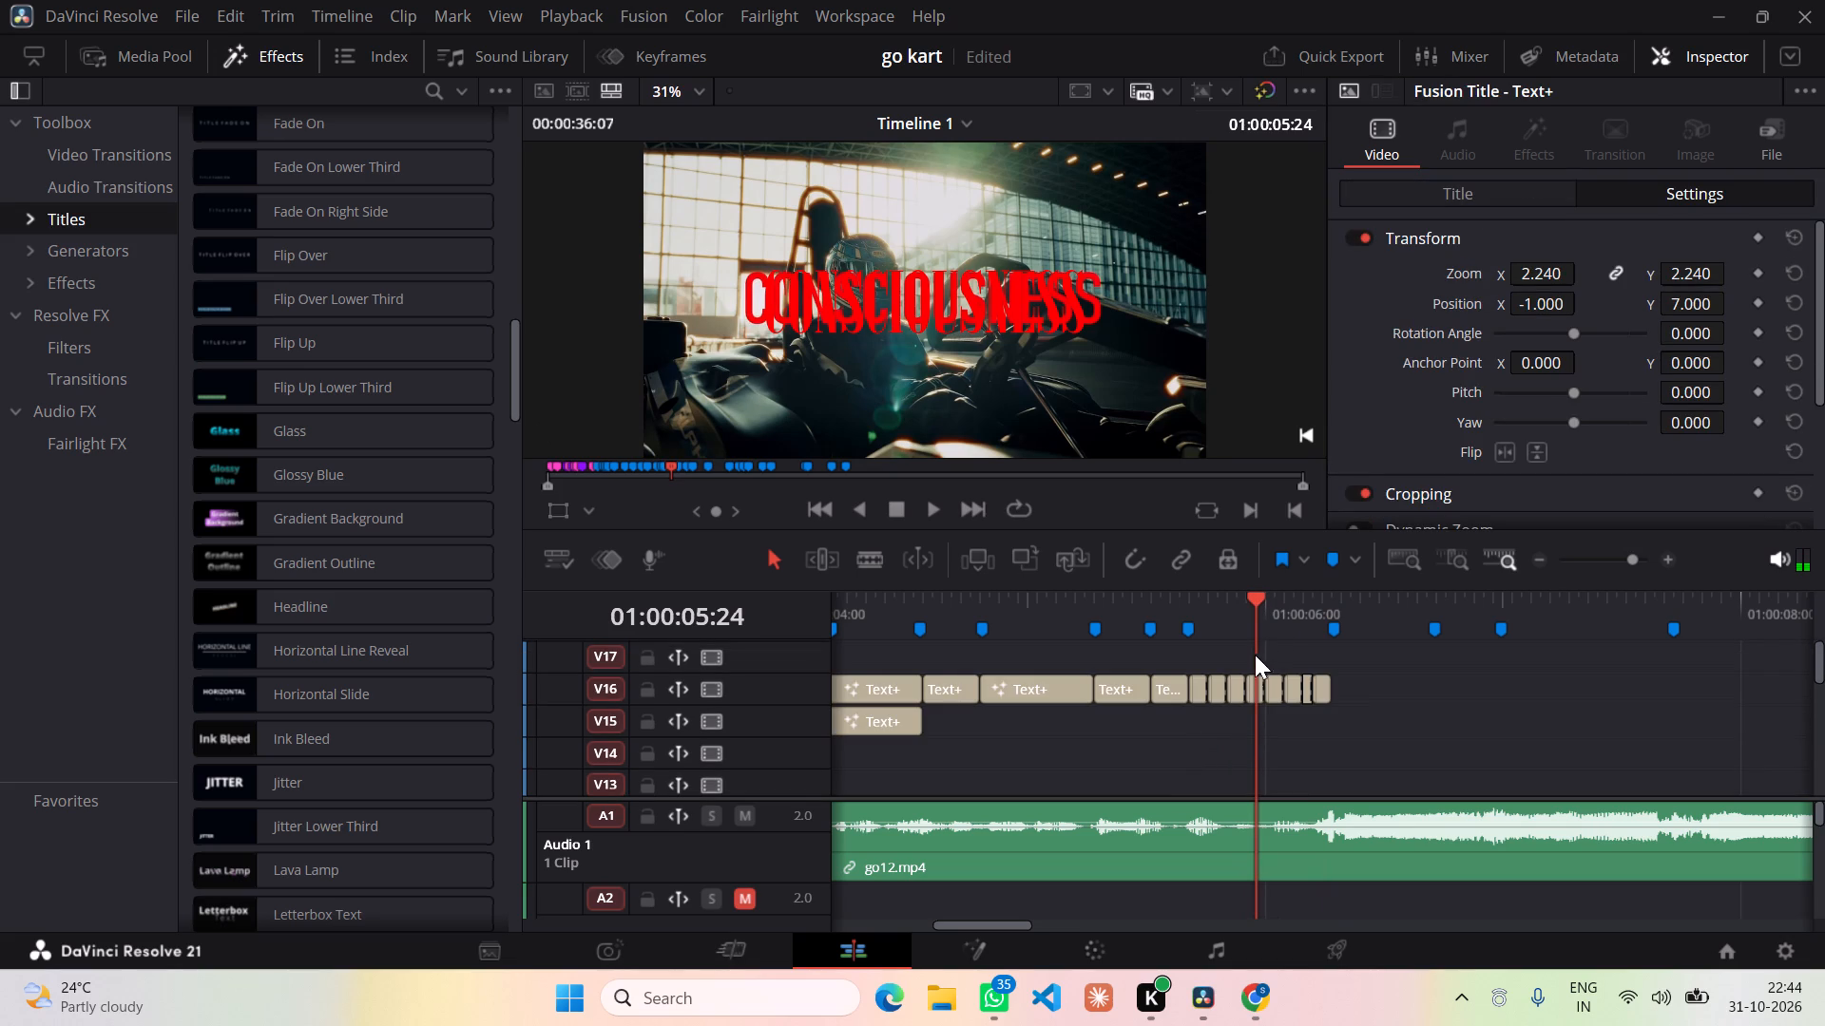
drag(1254, 603, 1159, 617)
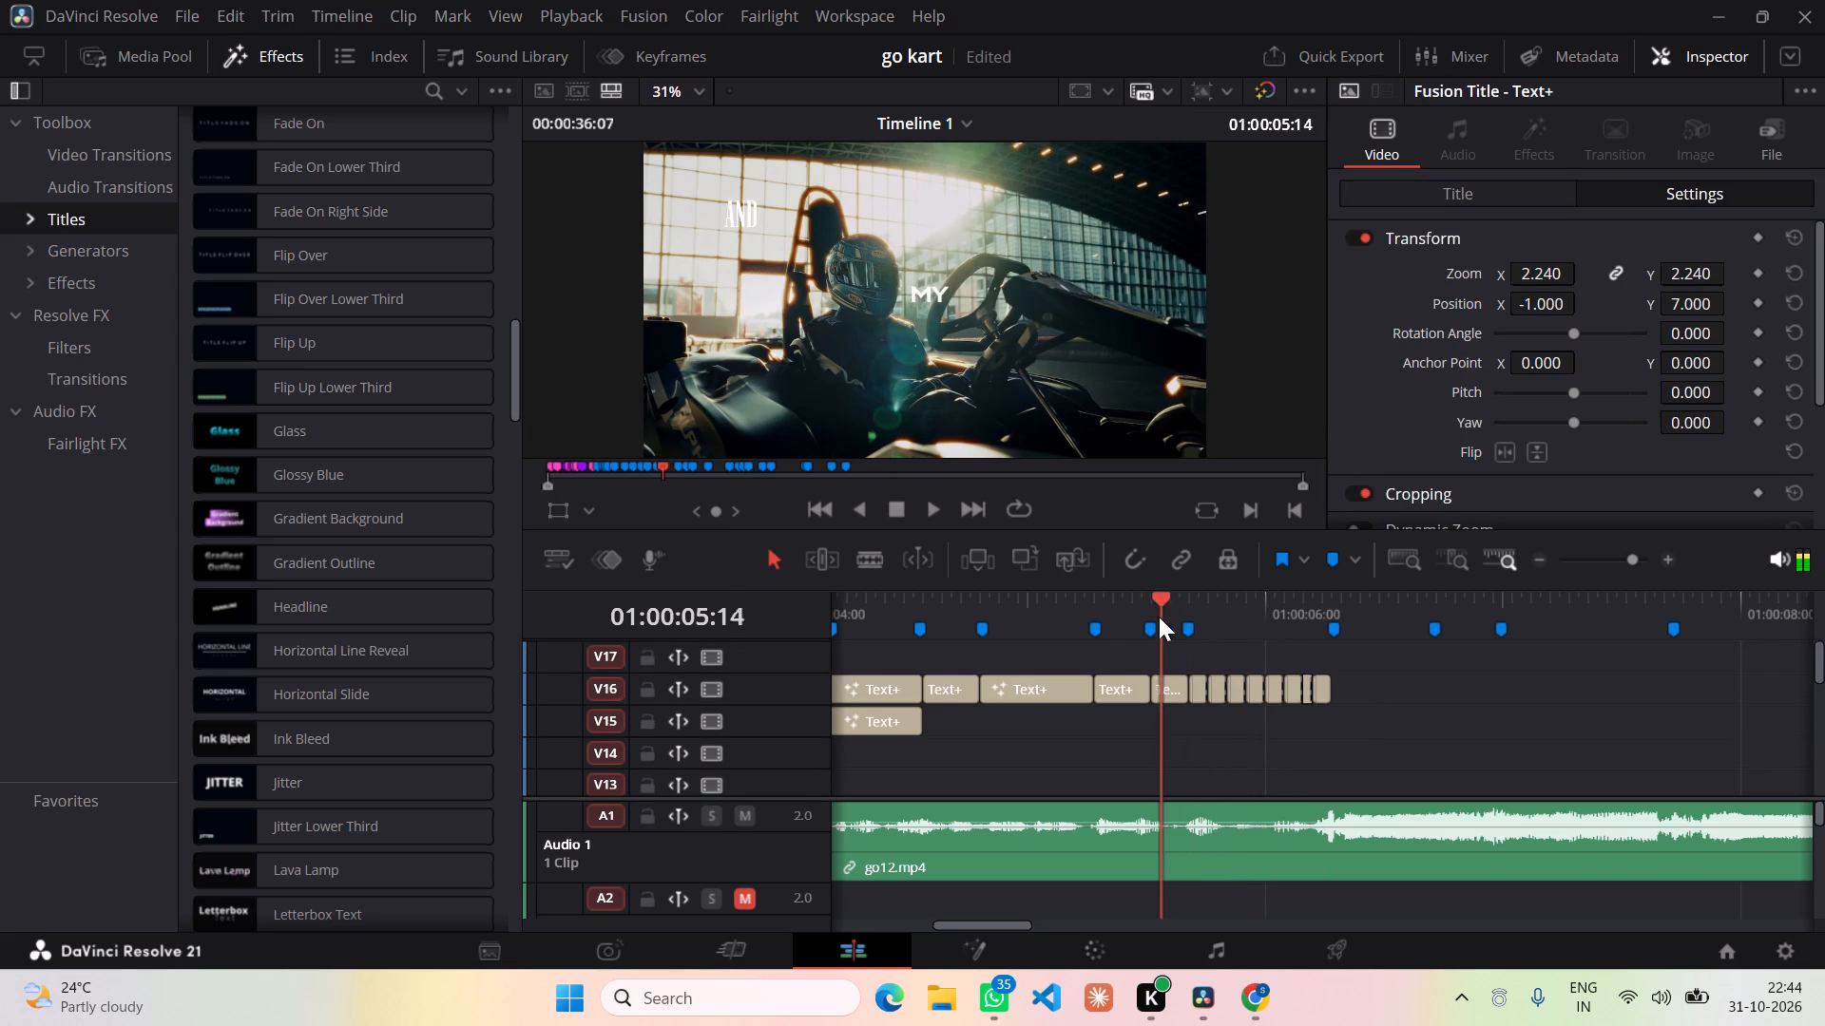
drag(1159, 617, 1007, 650)
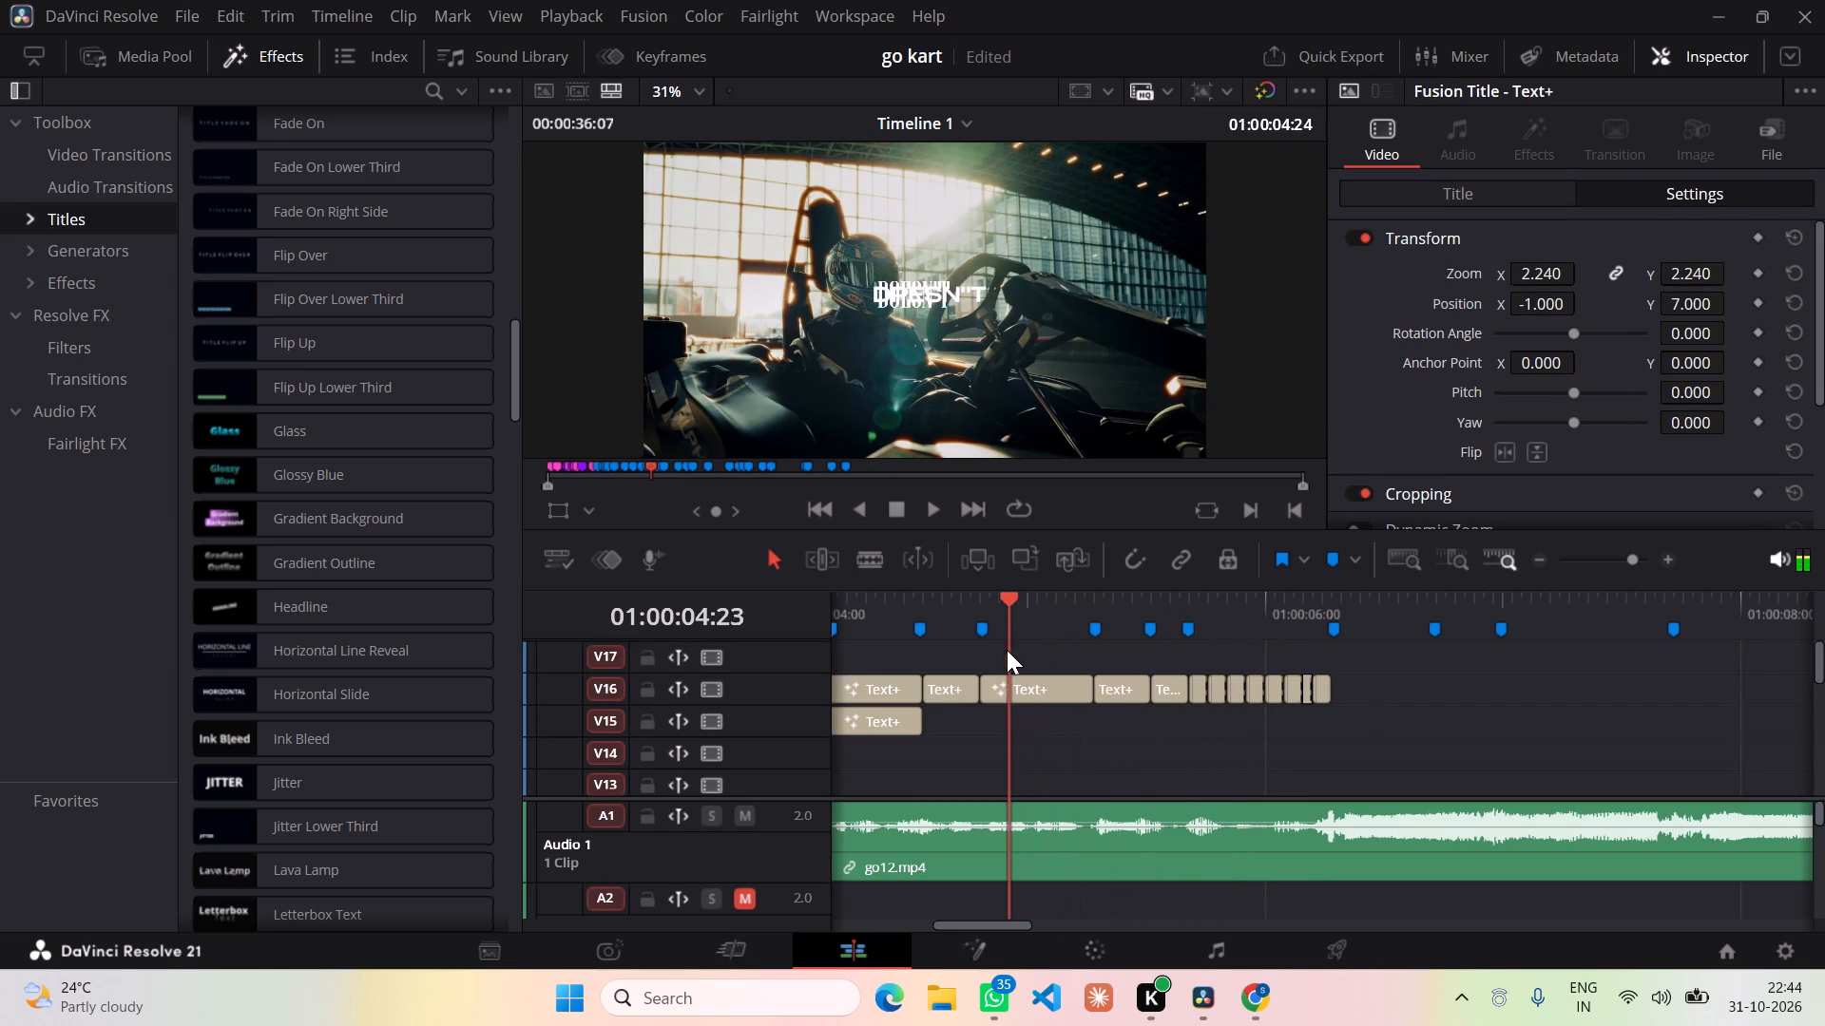
drag(1007, 650, 844, 681)
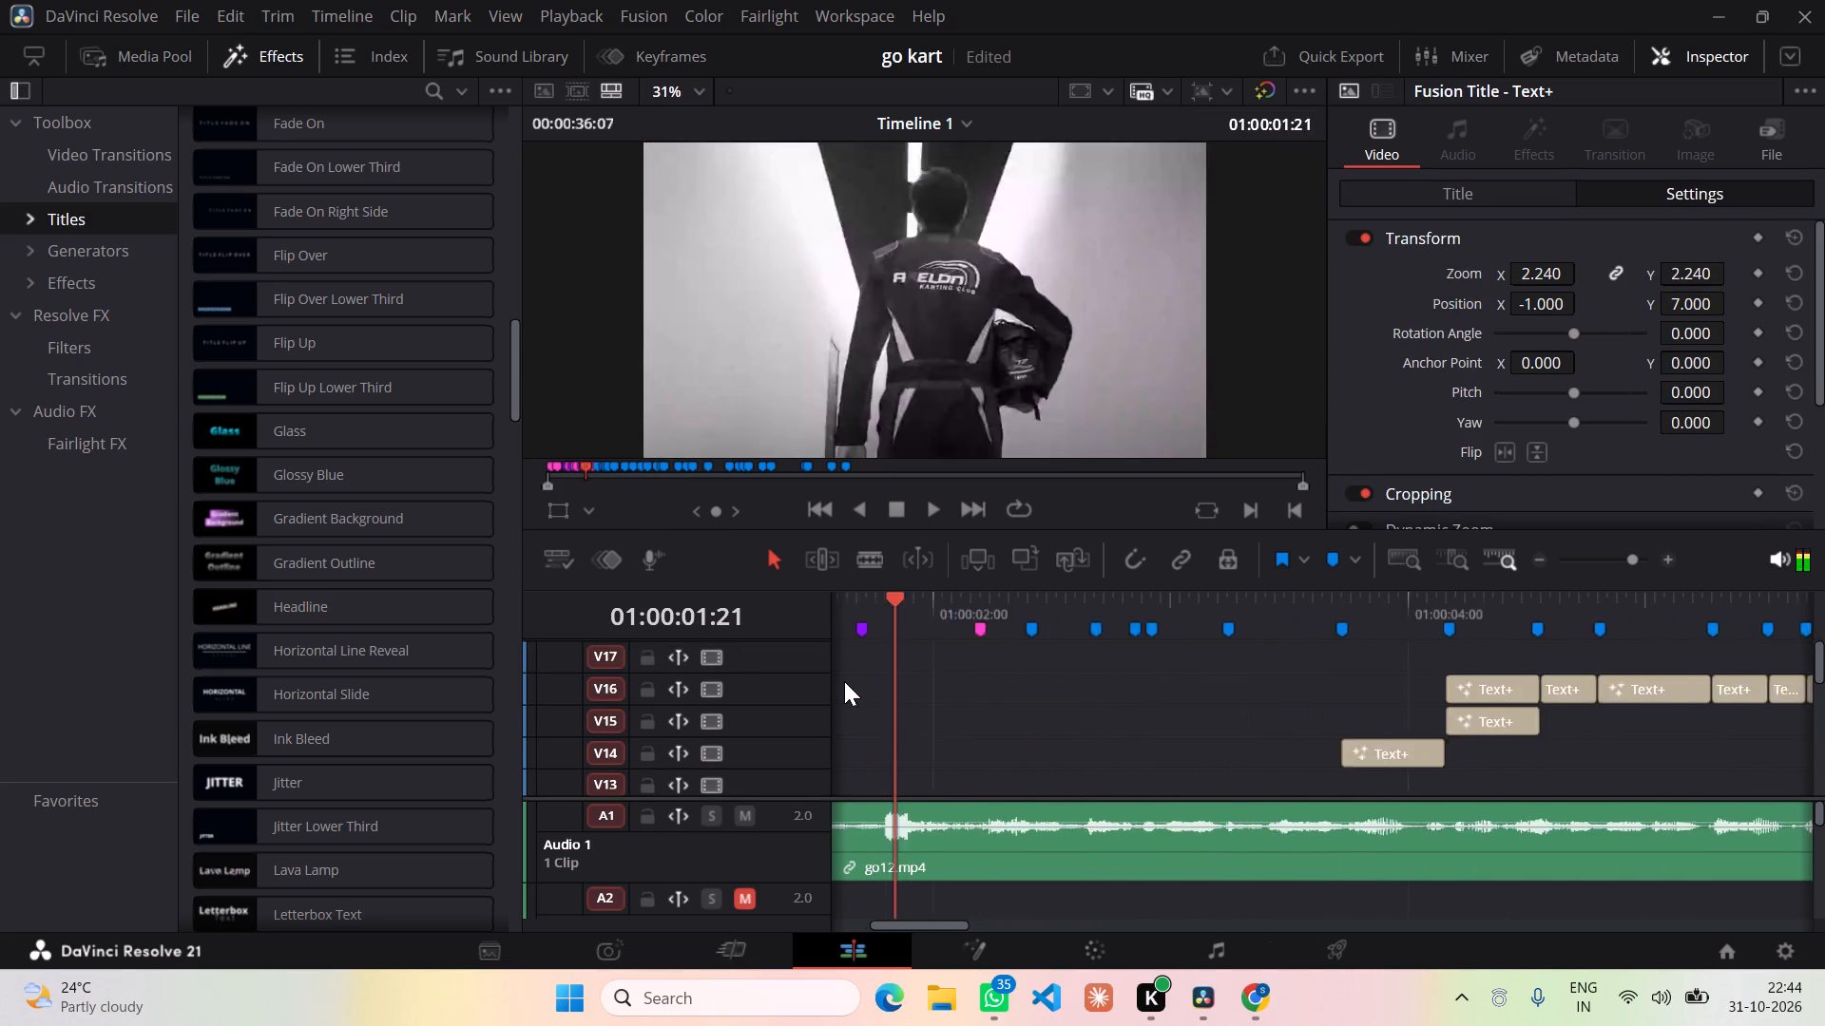
drag(844, 681, 1676, 688)
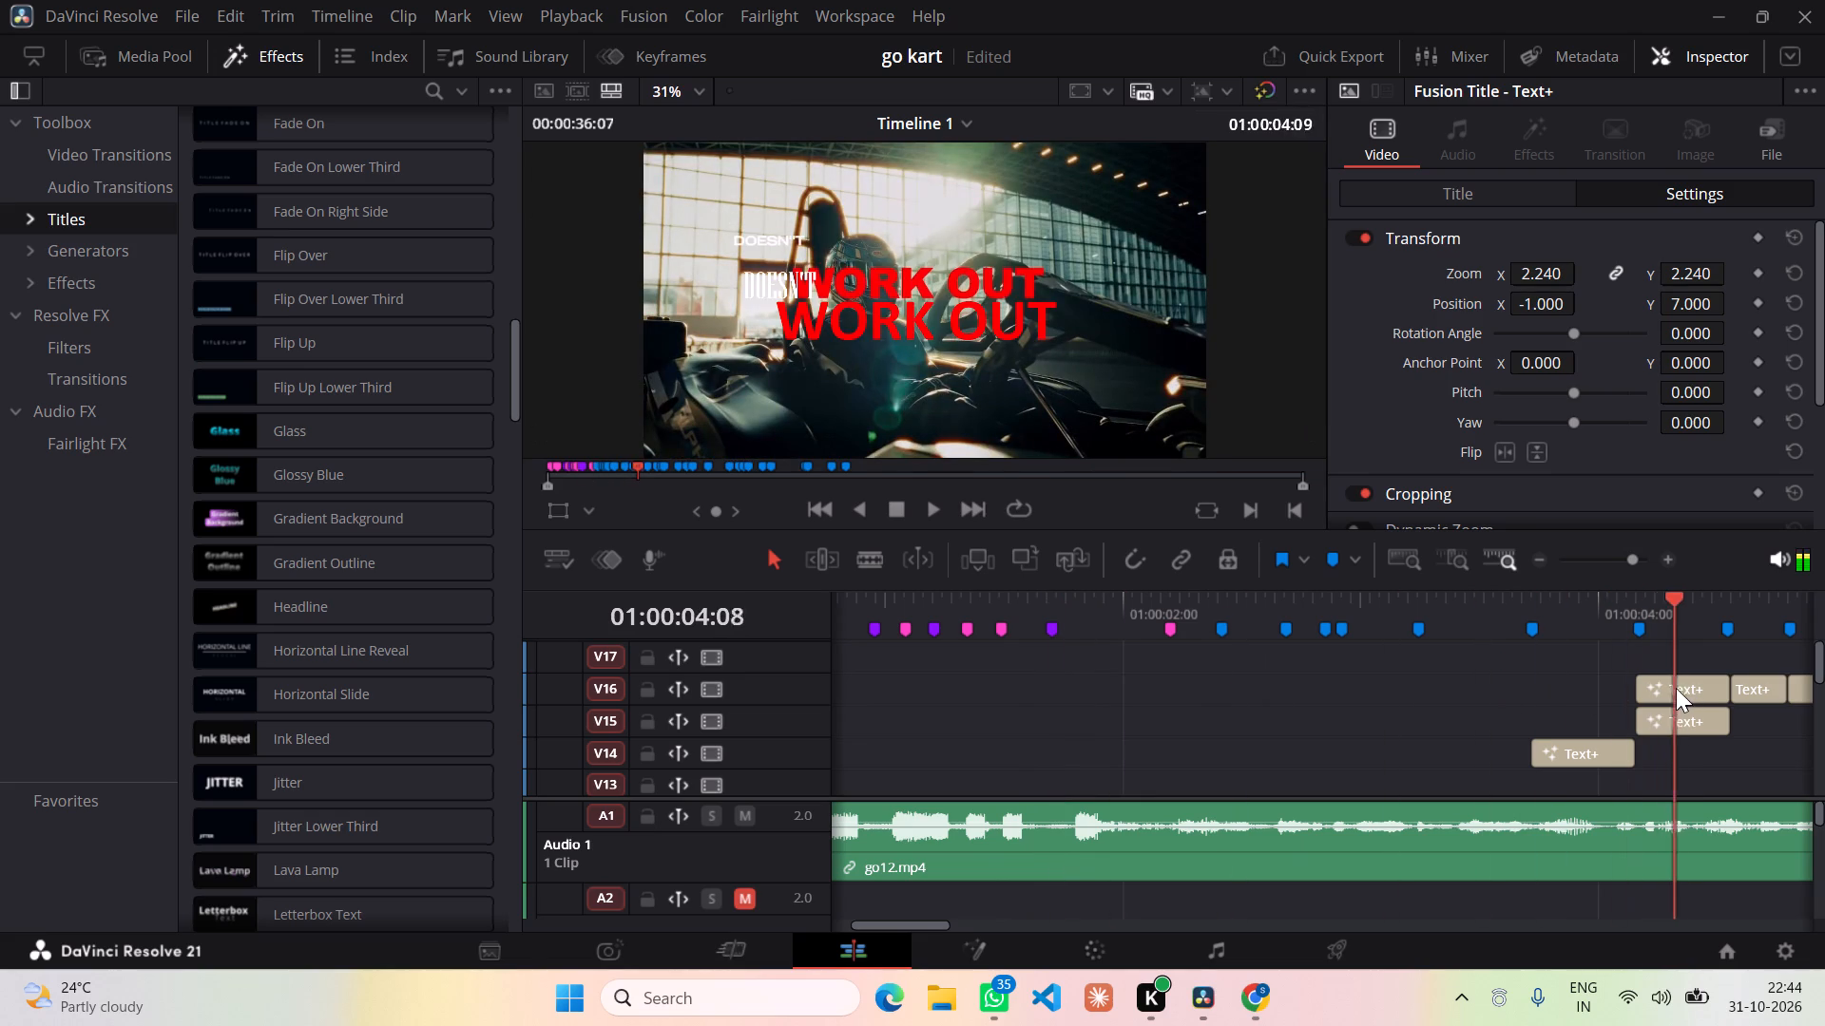
drag(1676, 688, 1248, 724)
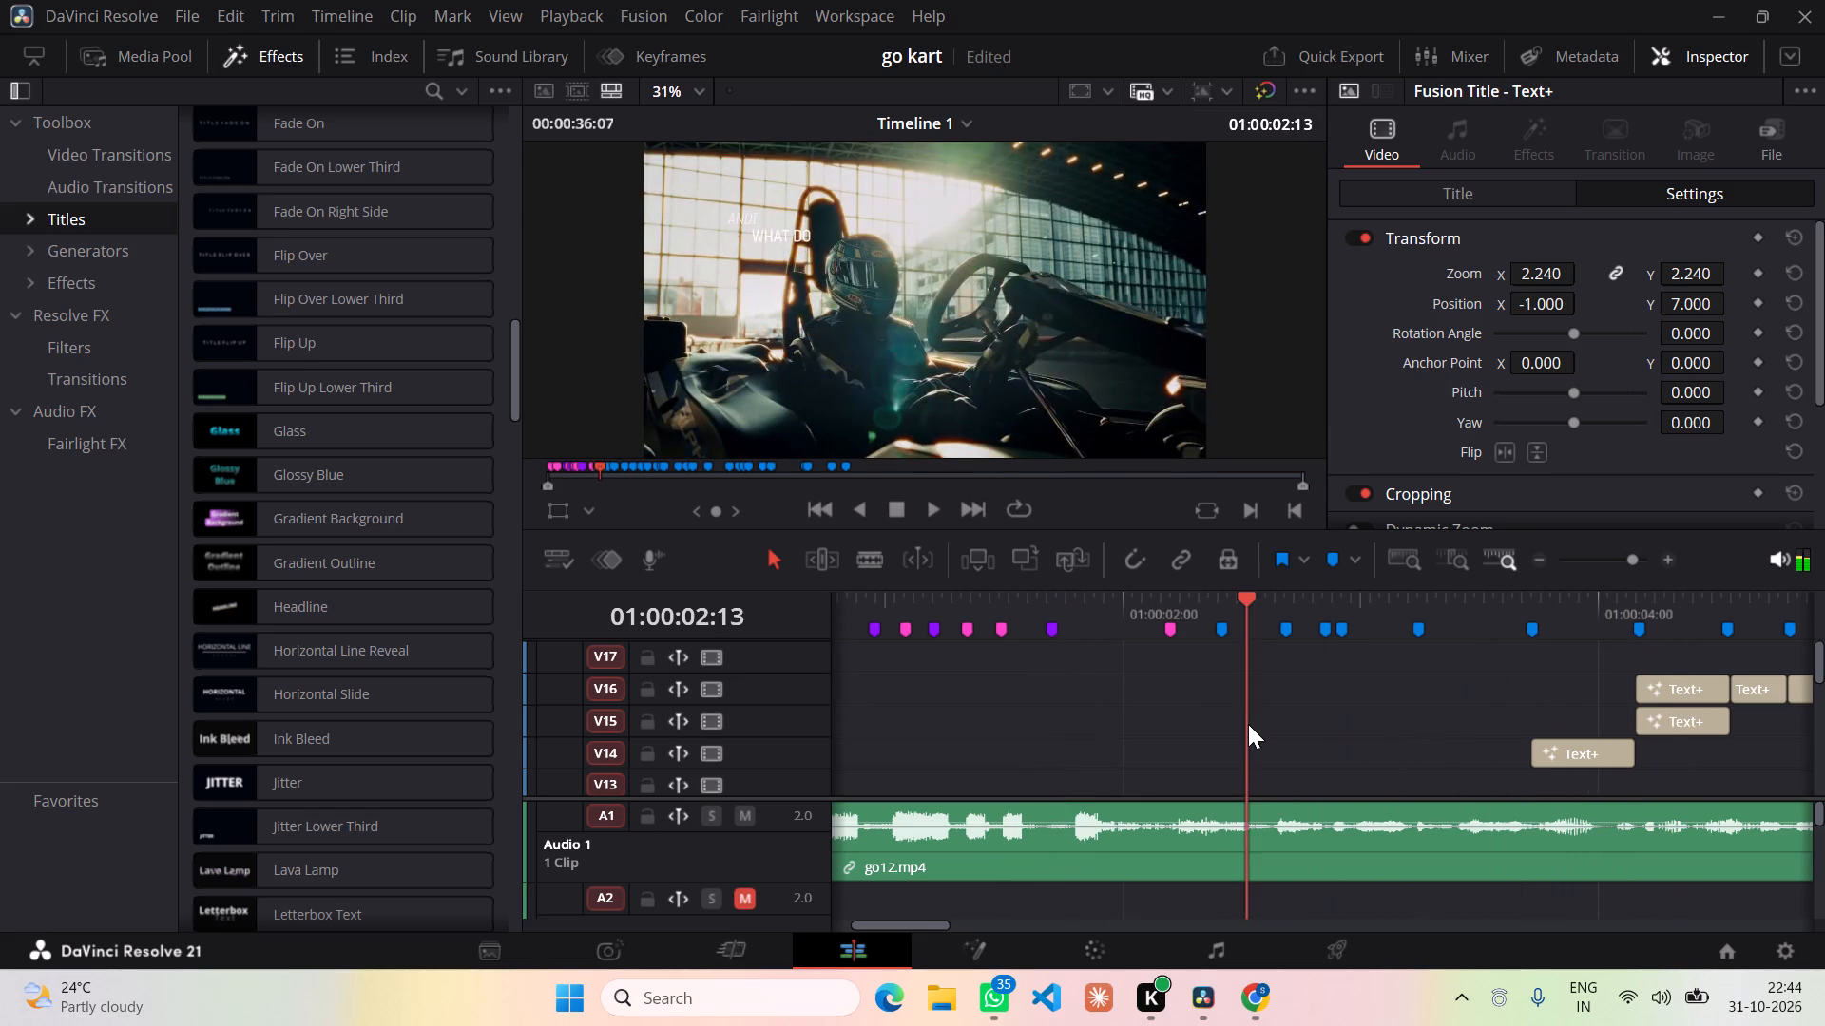
drag(1248, 724, 1480, 725)
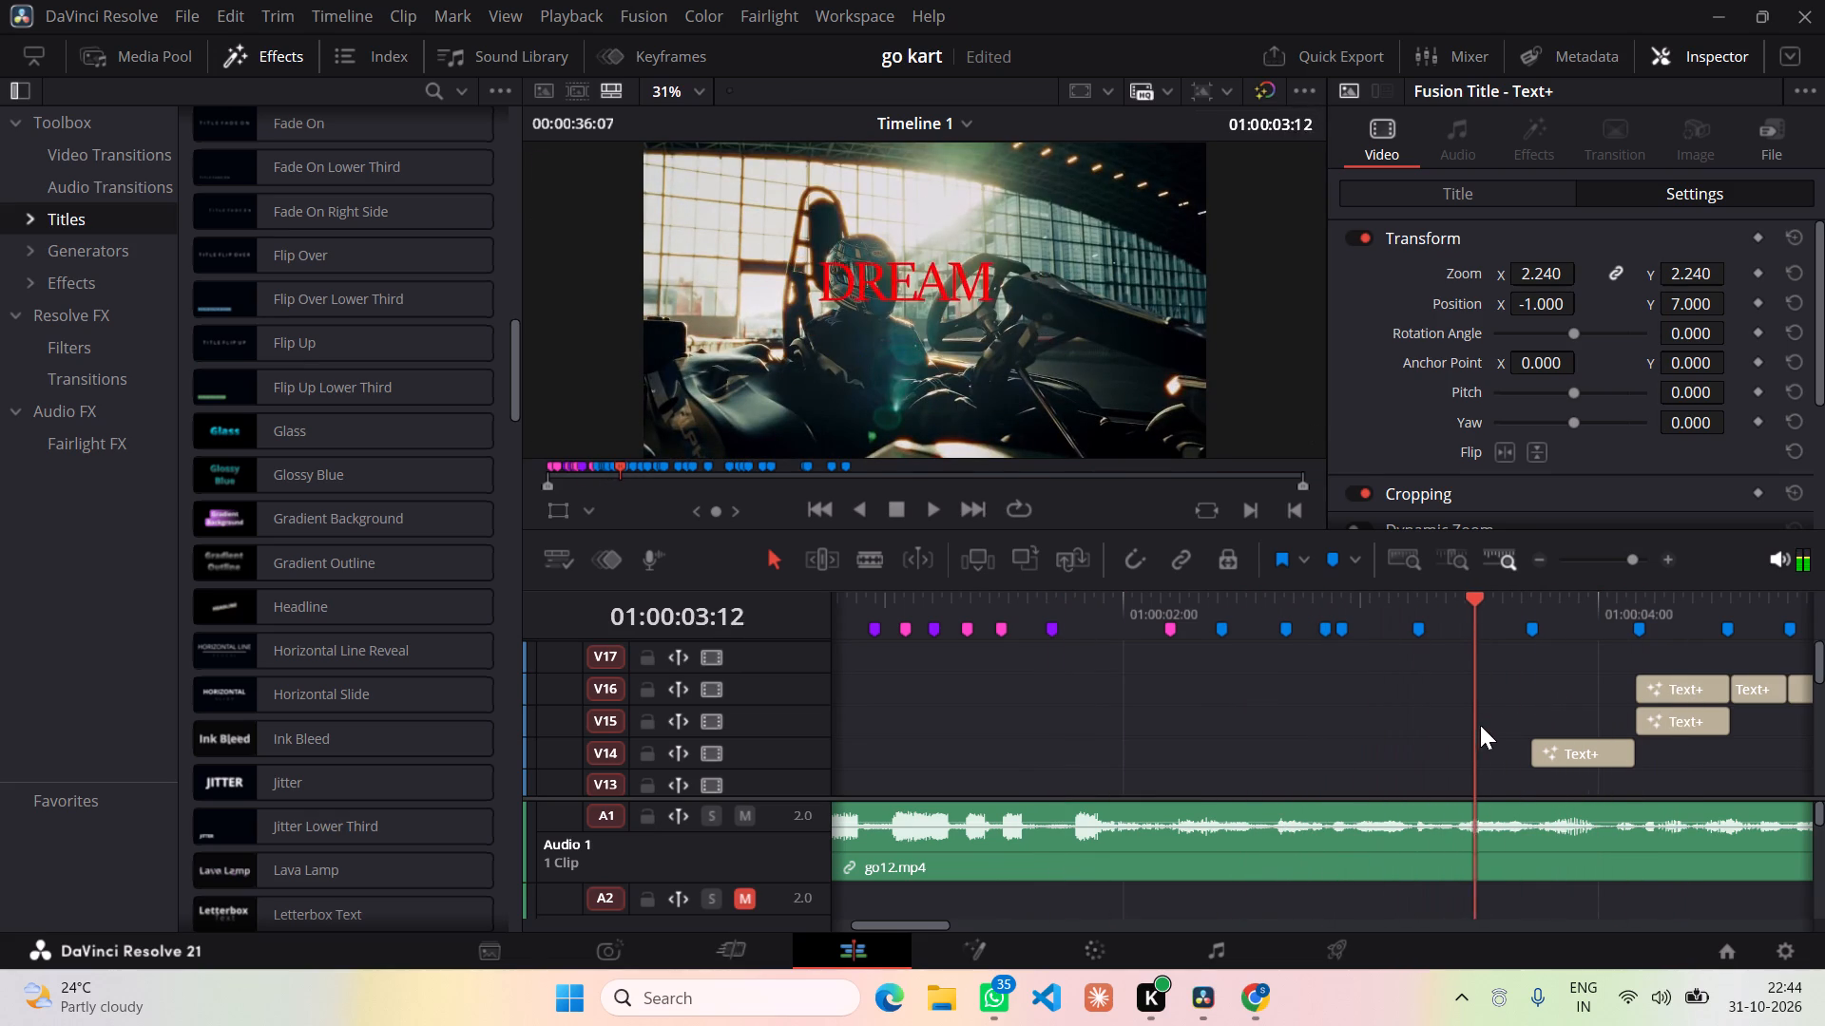
drag(1480, 725, 1674, 722)
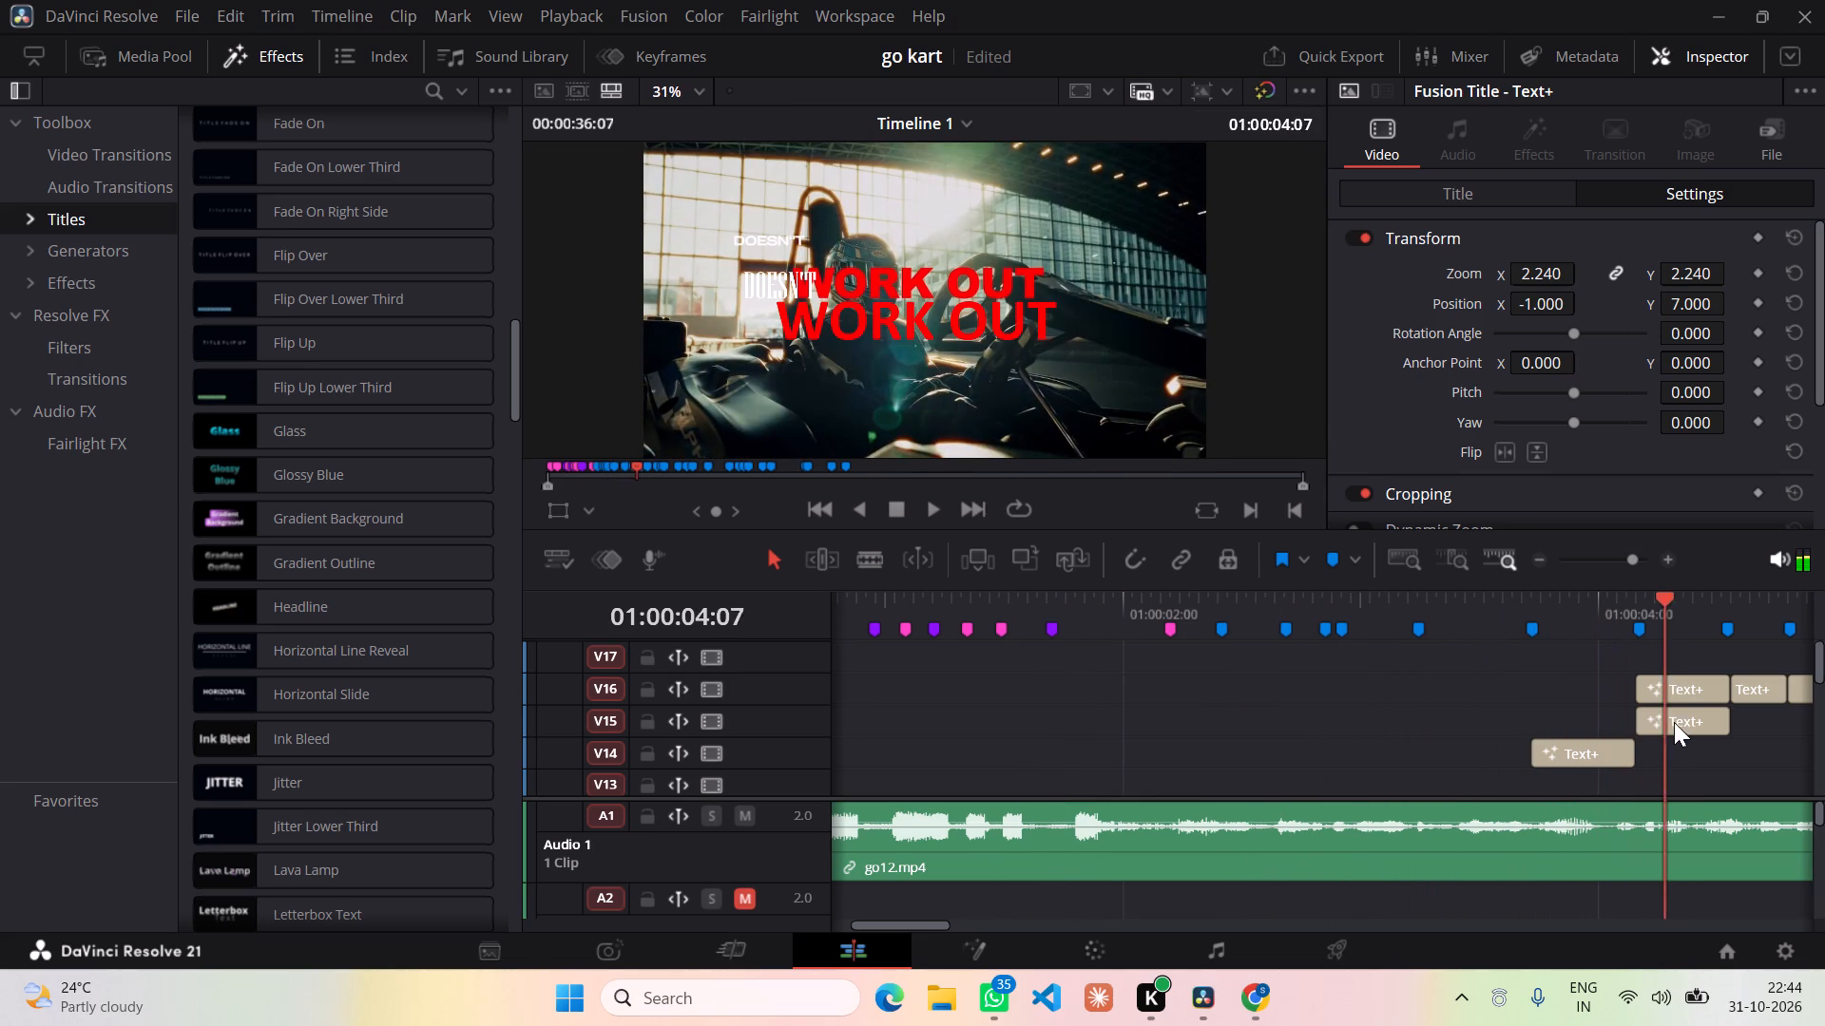
drag(1674, 722, 1665, 733)
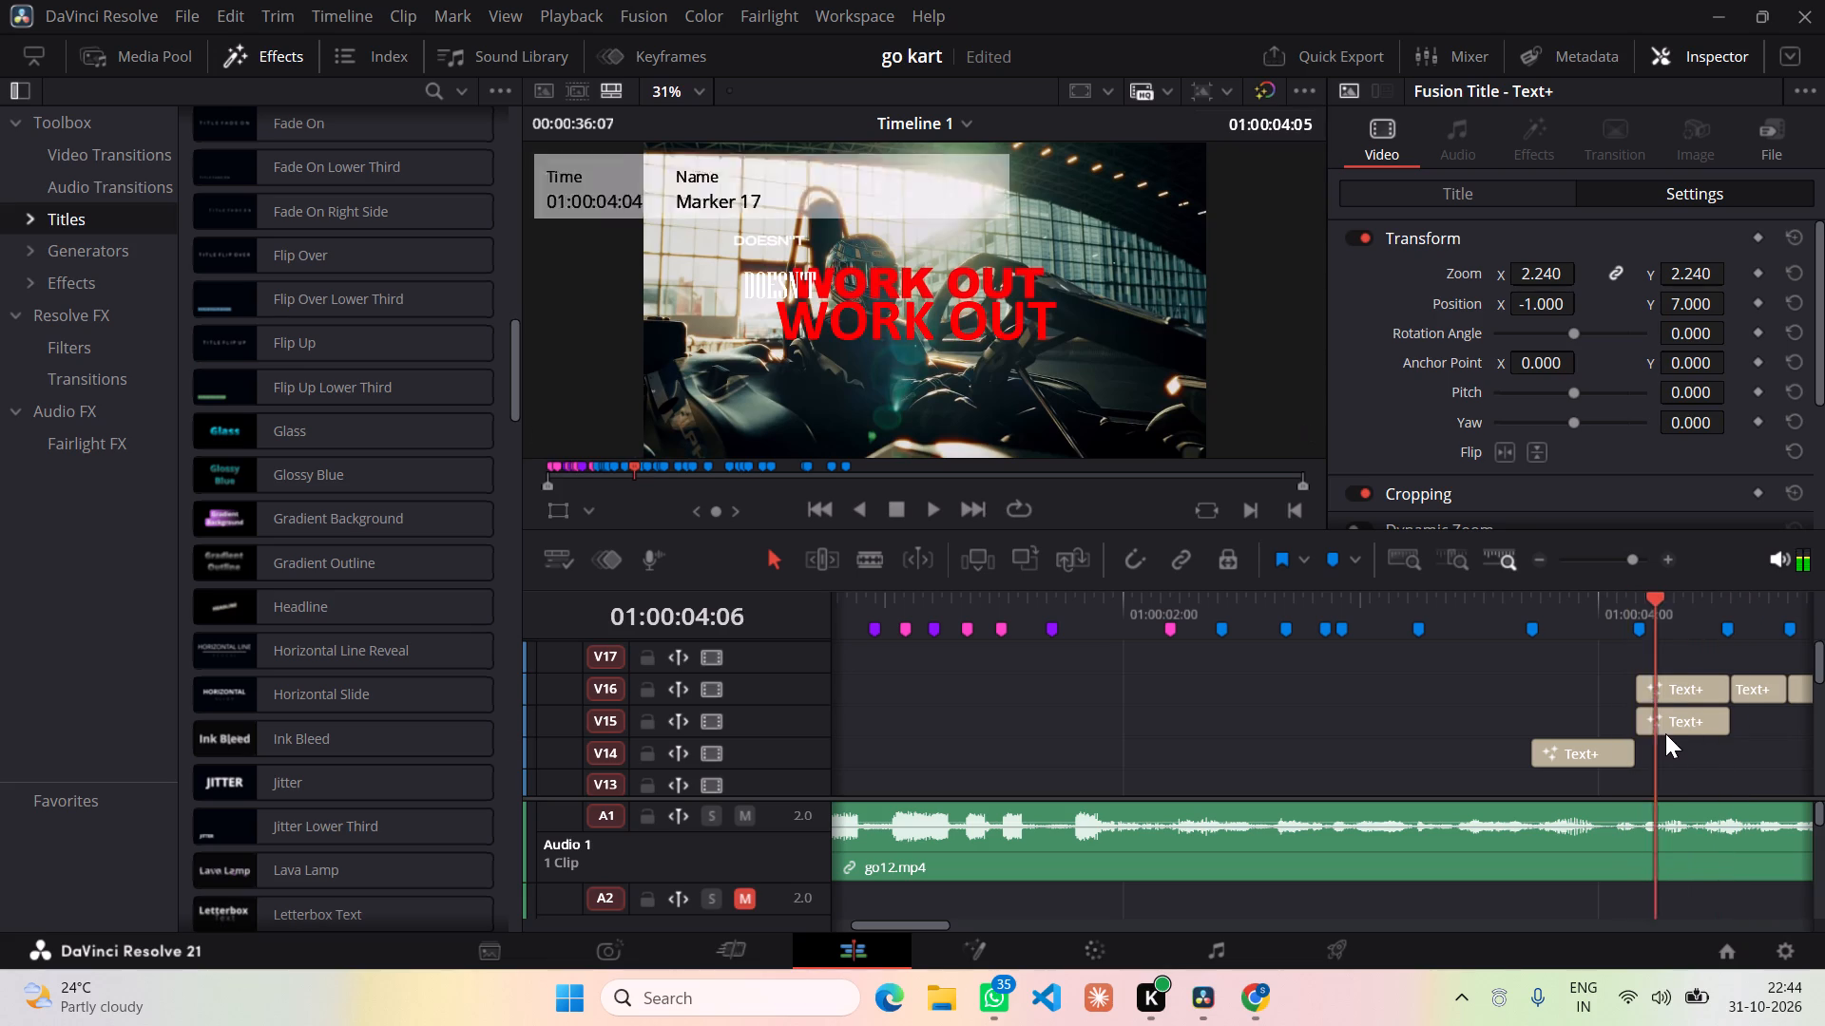
drag(1665, 733, 1671, 733)
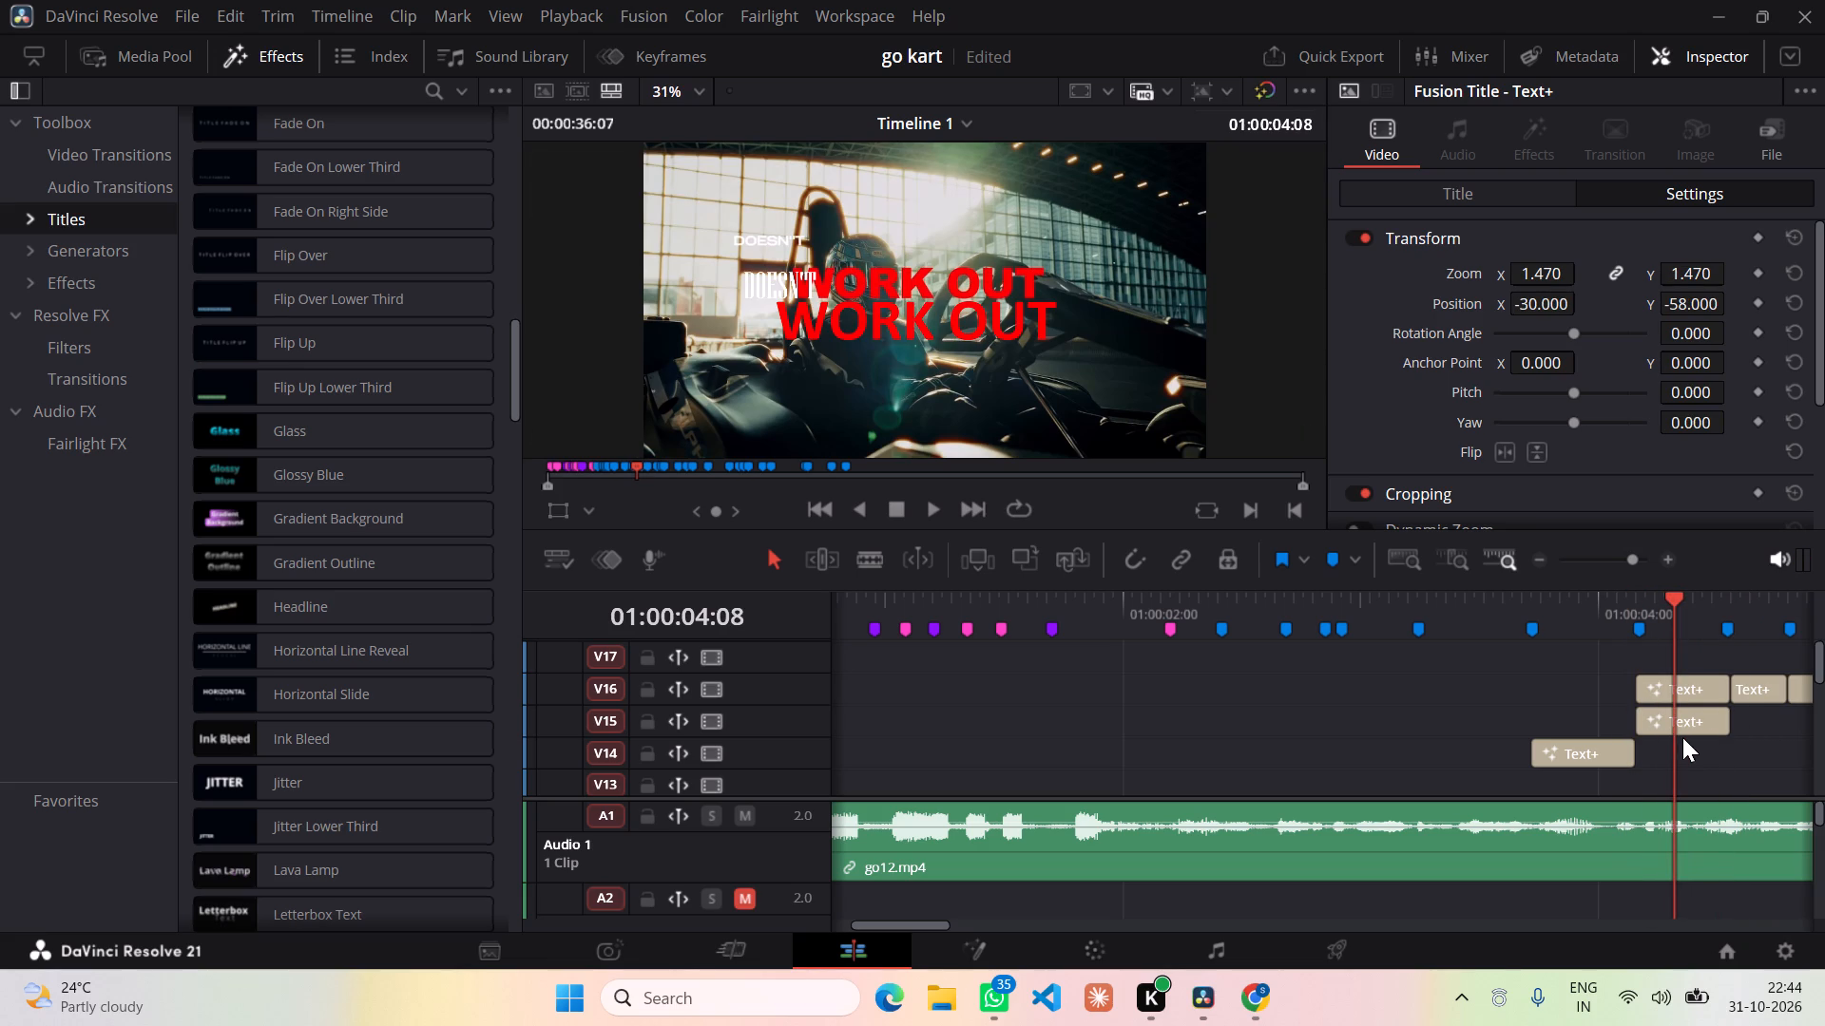
click(1683, 725)
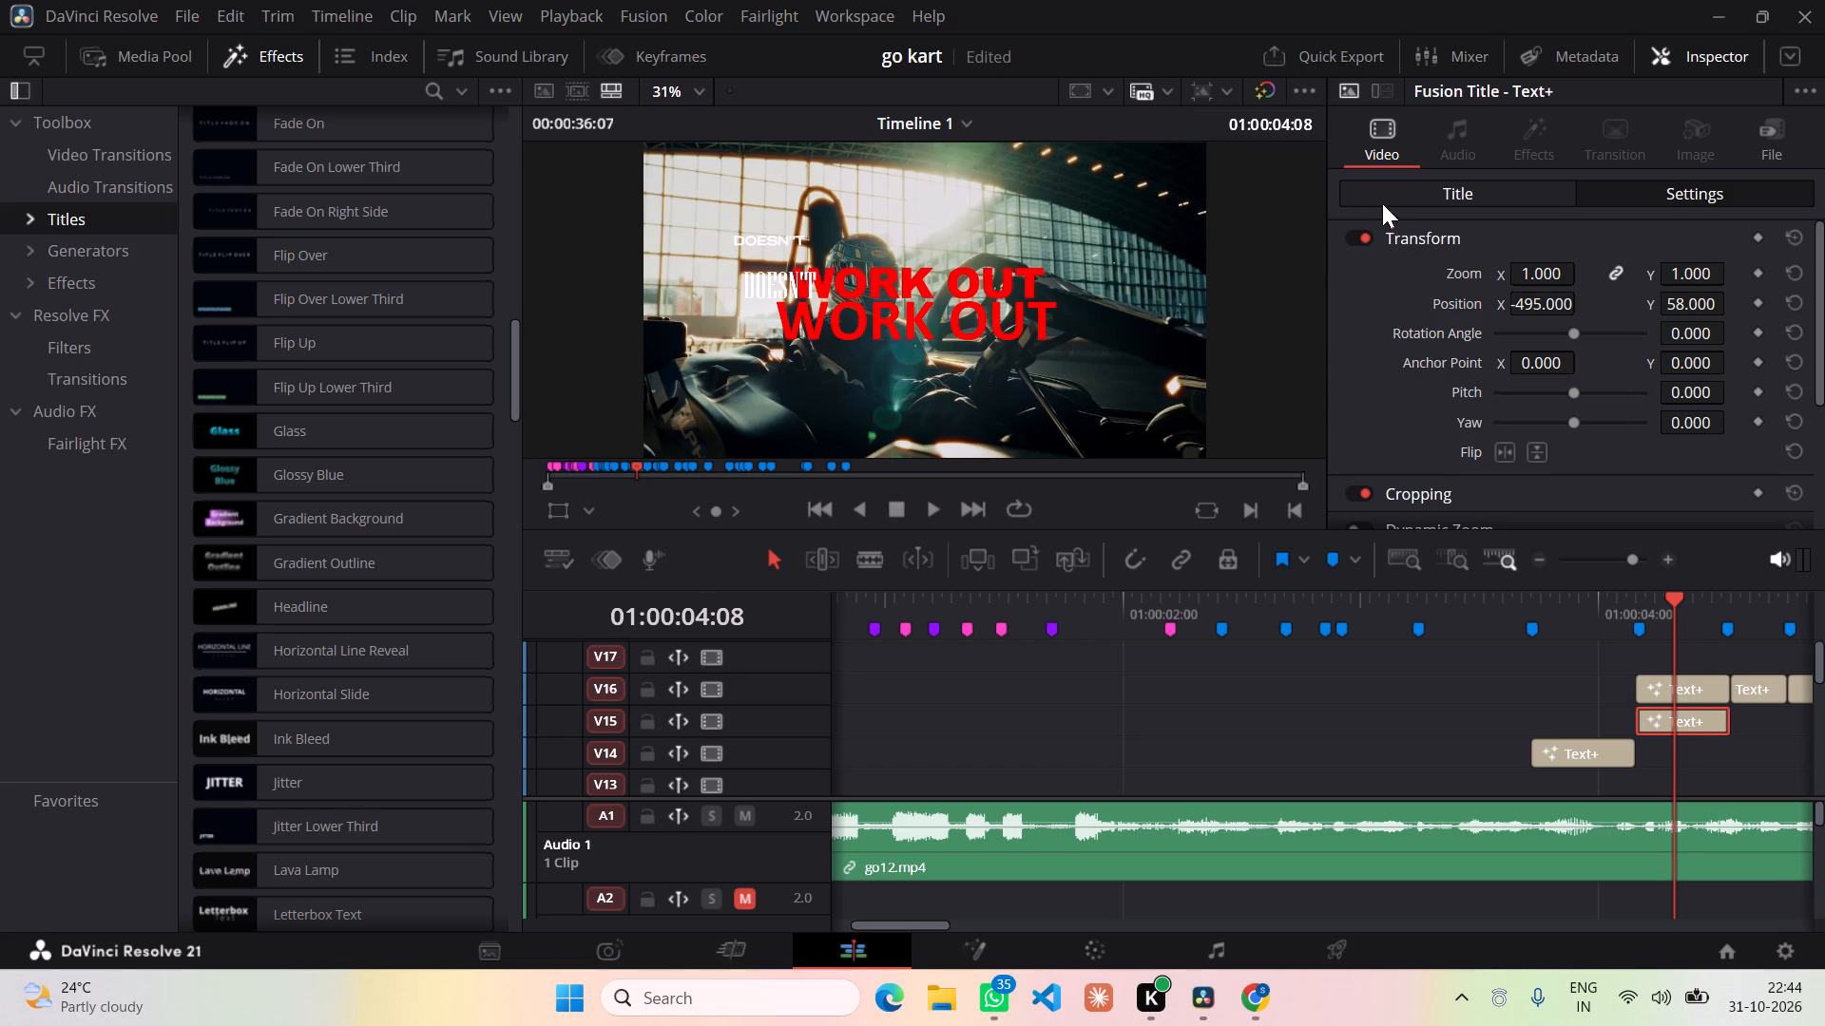
click(1393, 197)
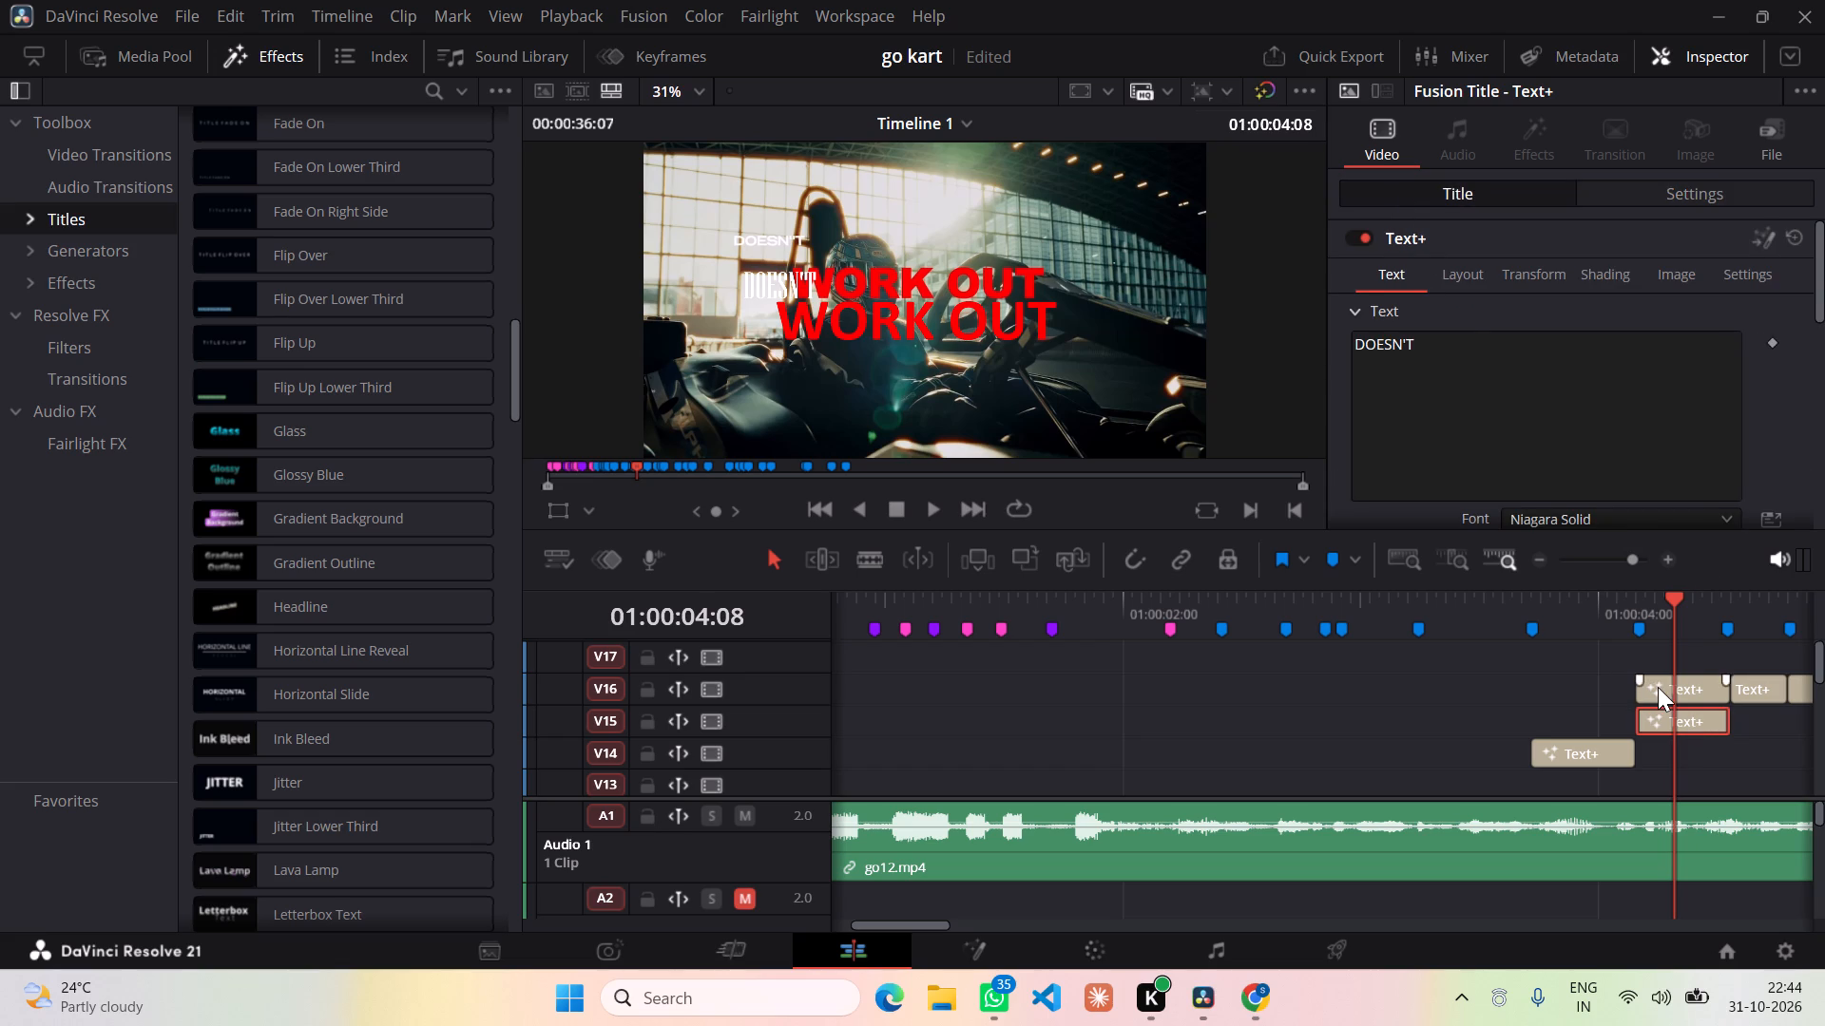
click(1660, 687)
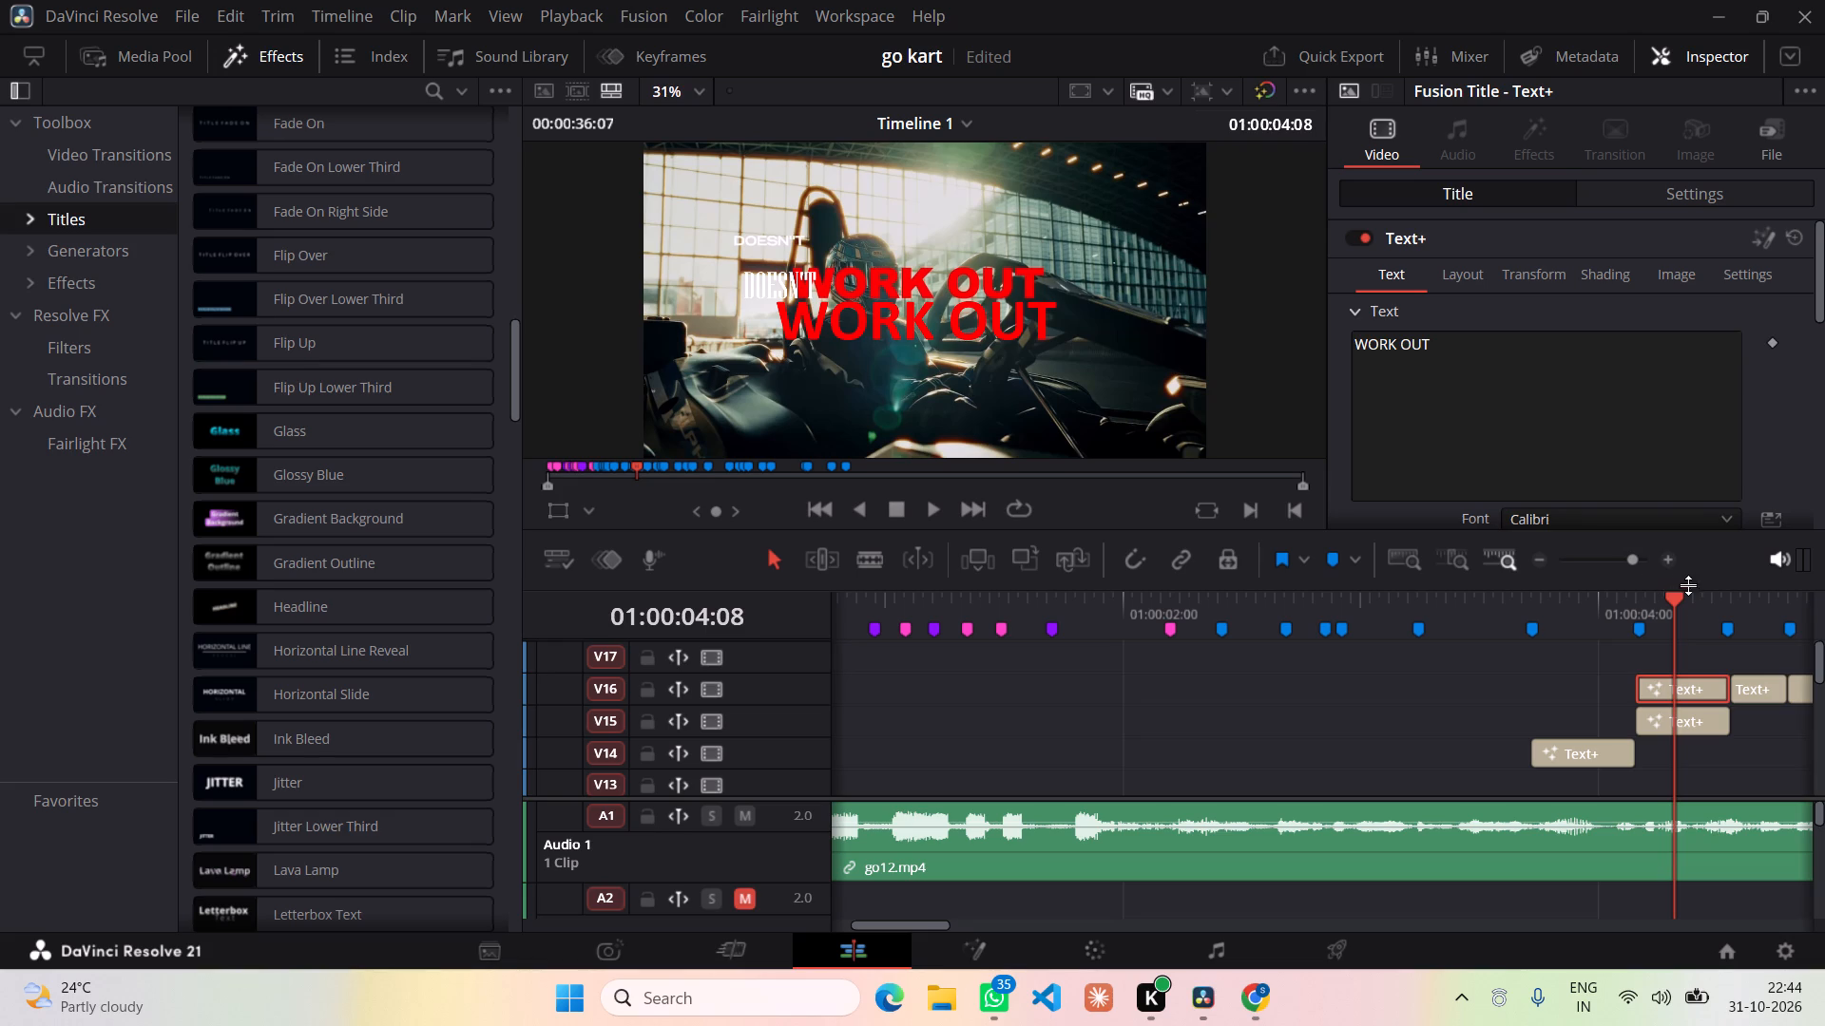
Scrub through the titles from OF YOURS to the split CONSCIOUSNESS pieces and examine how each one looks.
drag(1668, 592, 1754, 605)
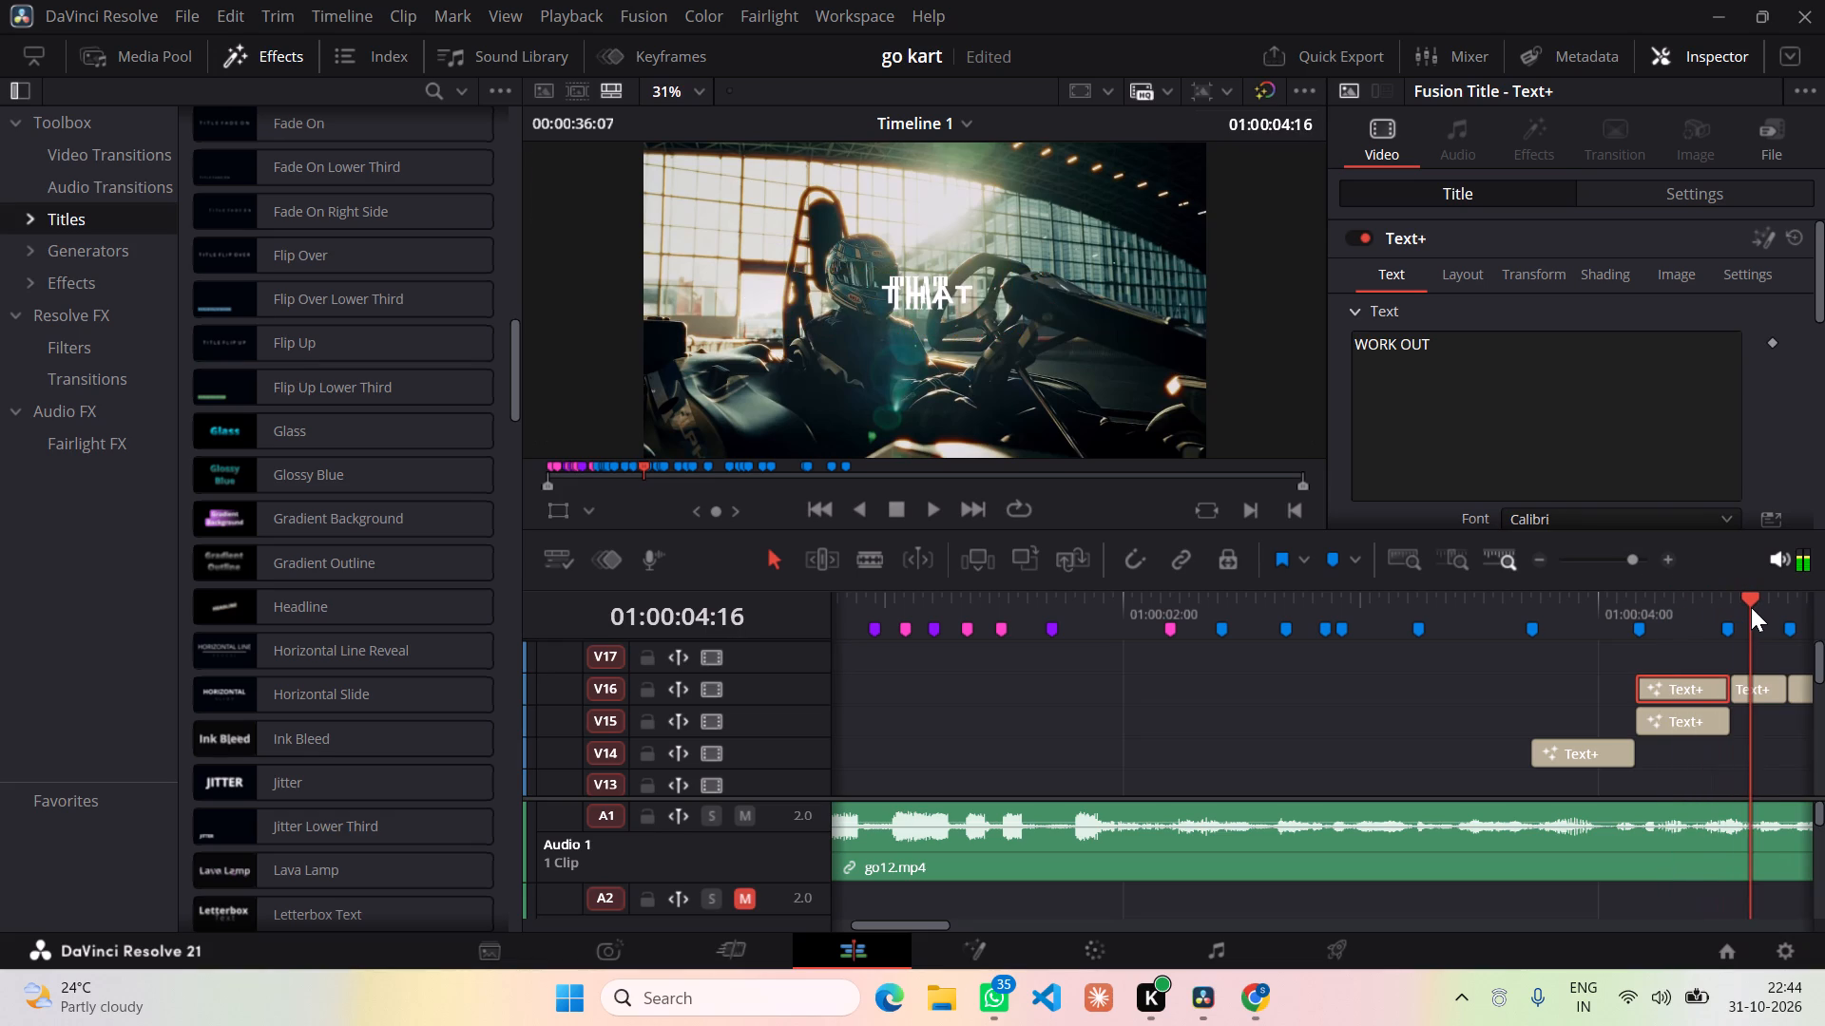
scroll(1750, 608, left, 1)
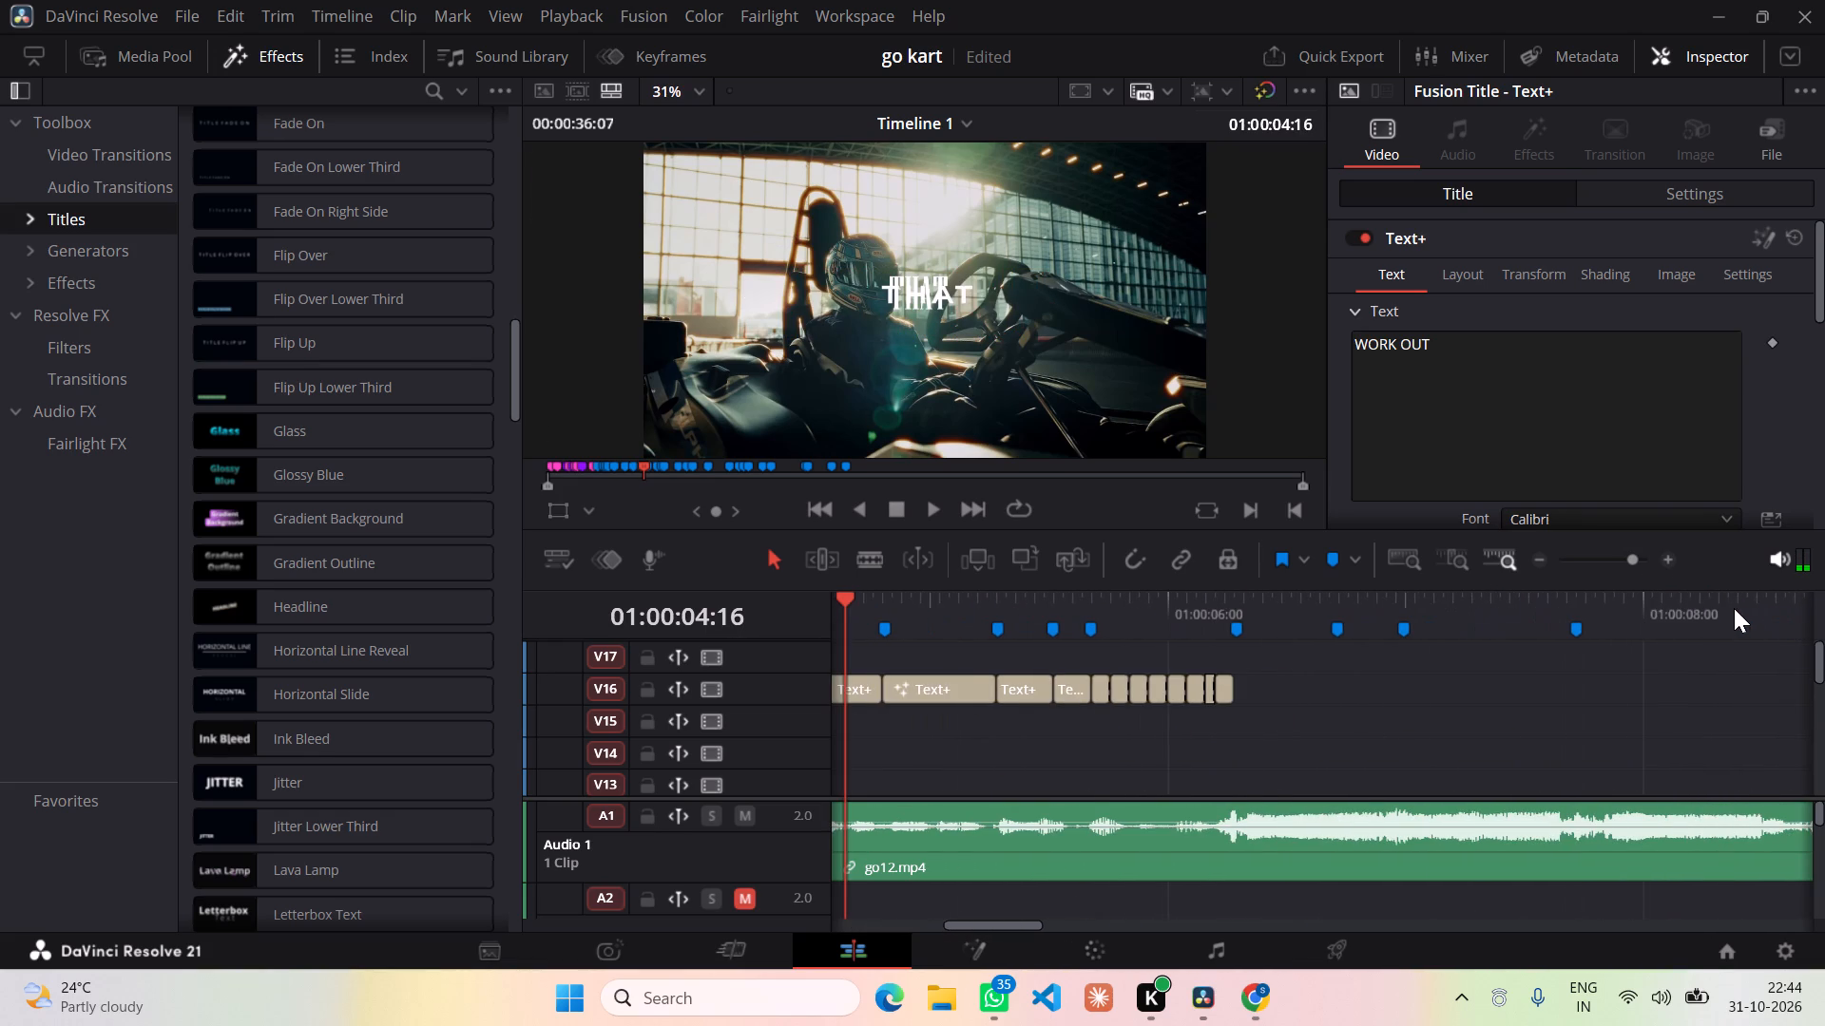
drag(840, 595, 853, 595)
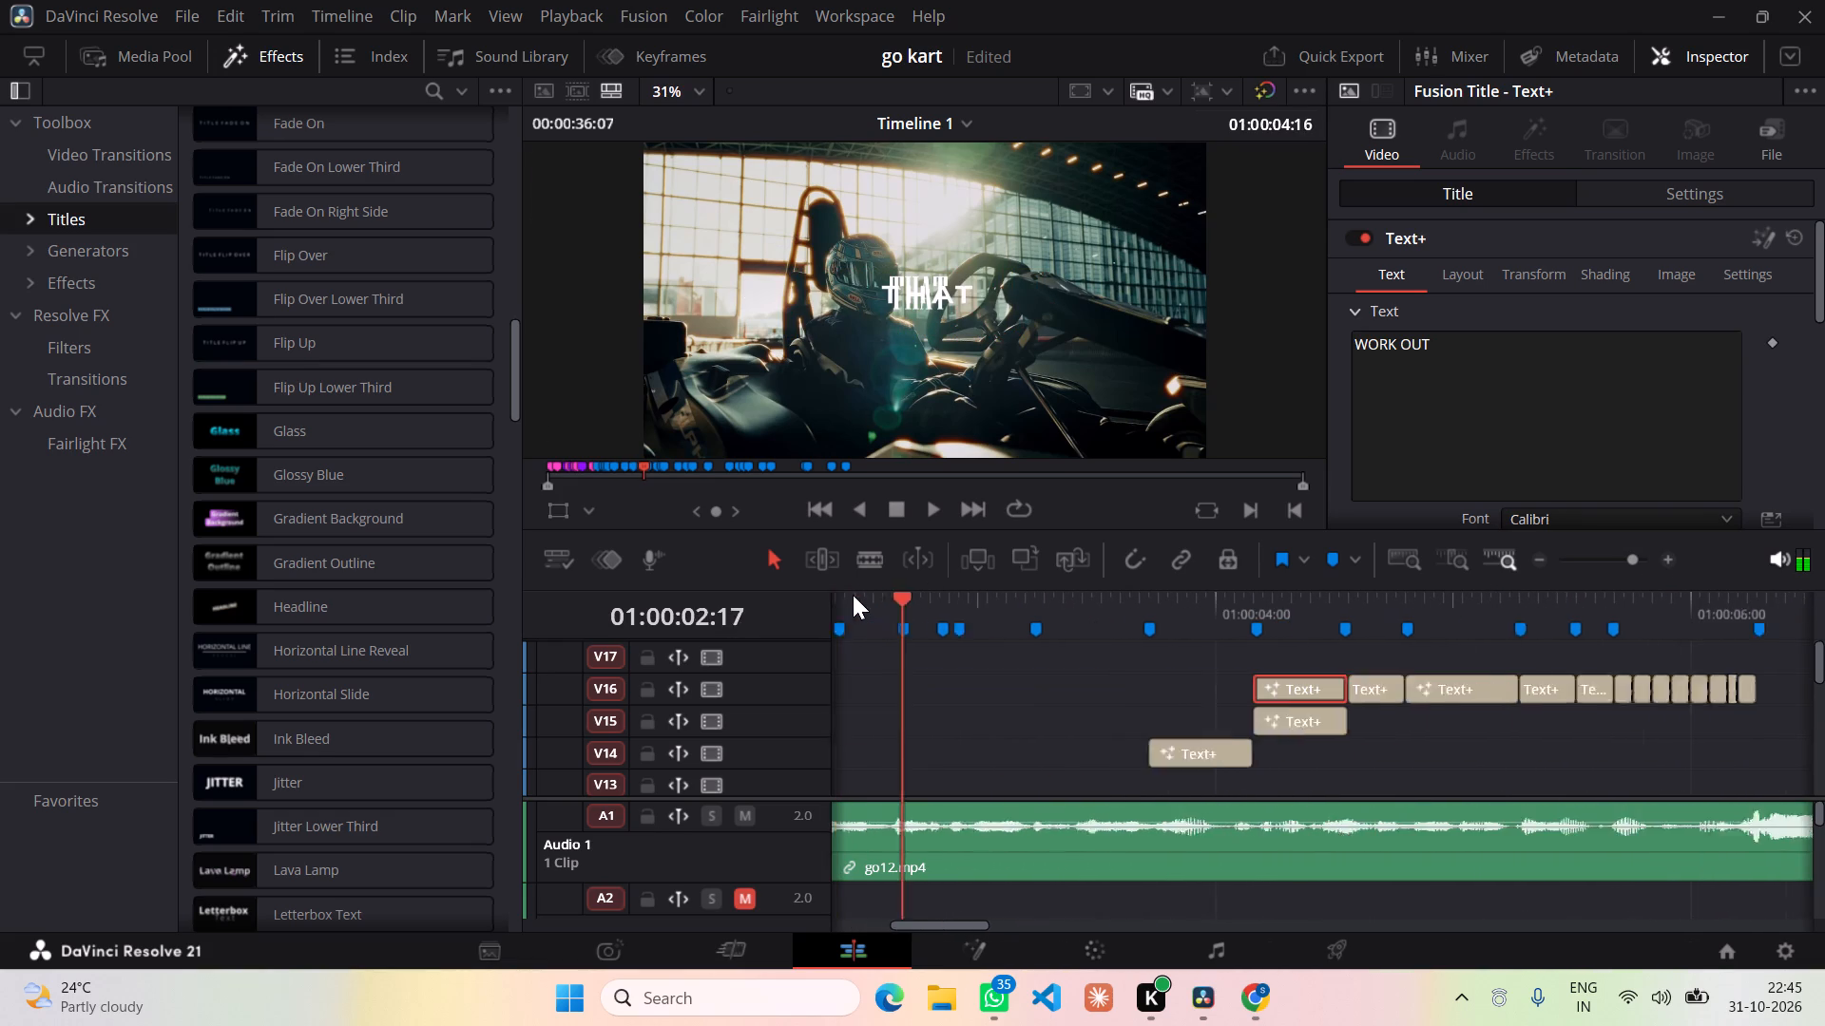
drag(853, 595, 864, 597)
drag(903, 602, 1796, 607)
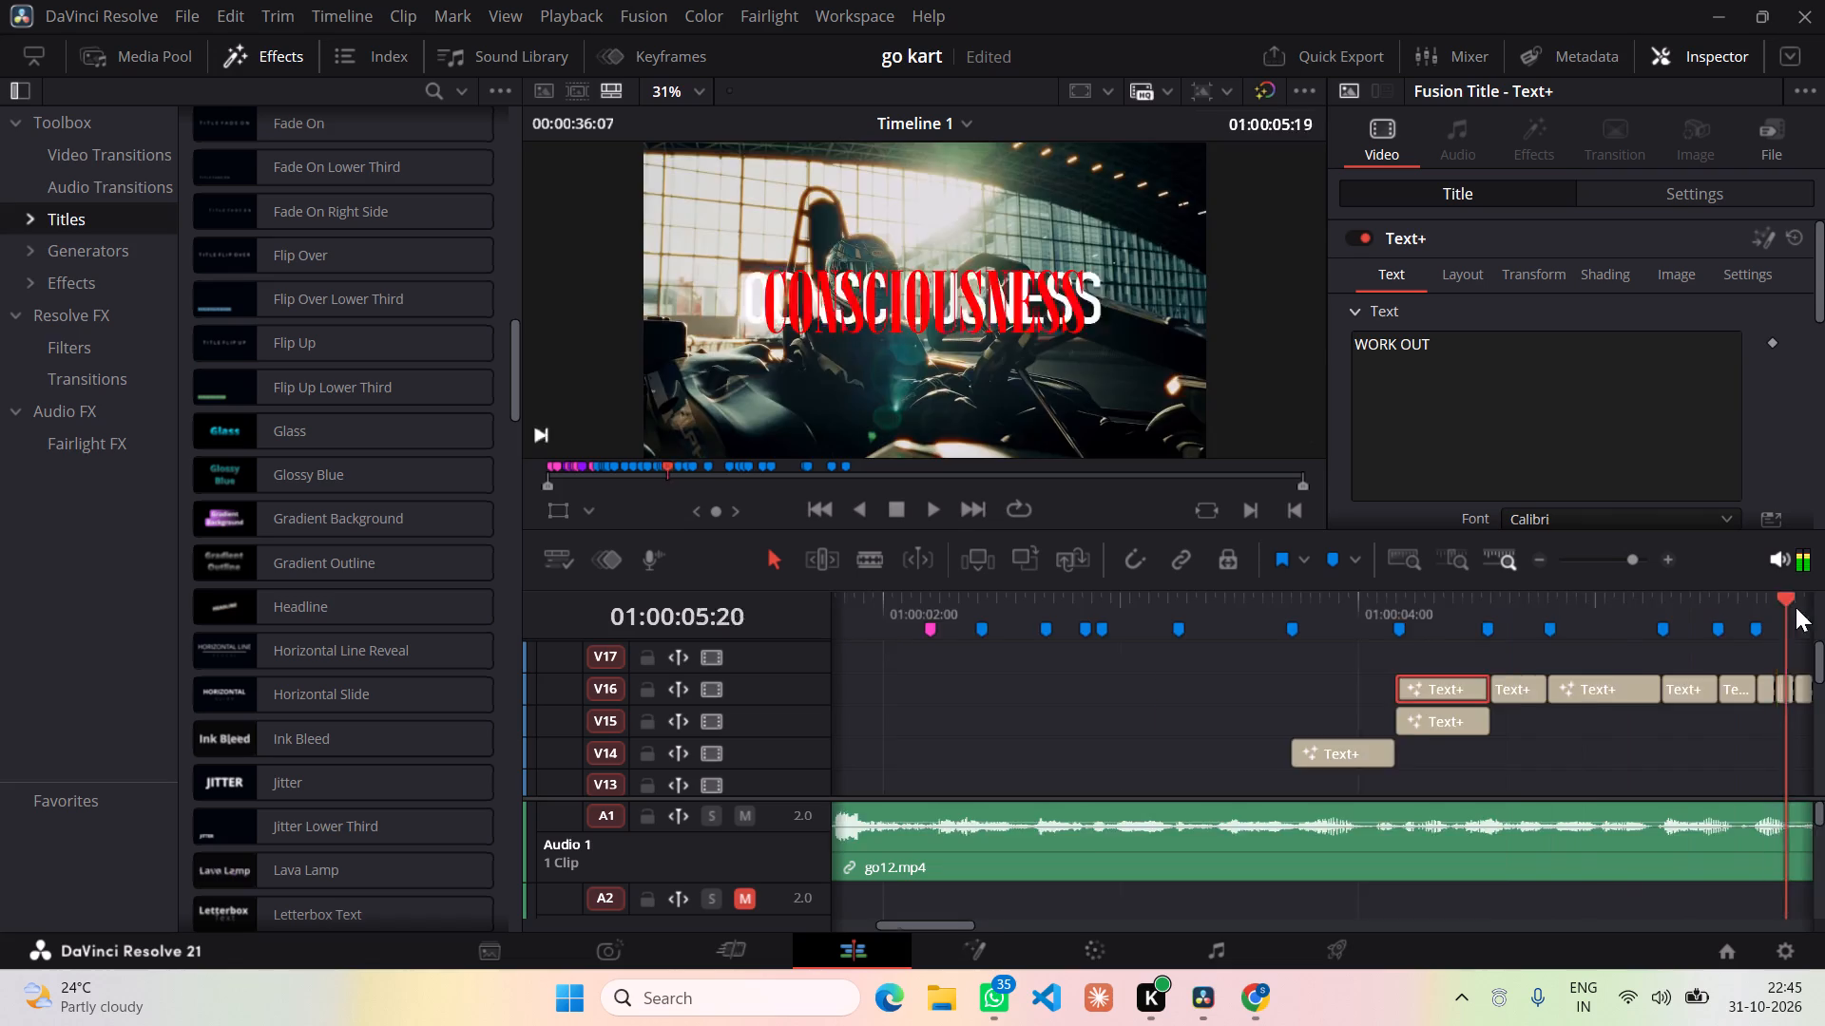
drag(1796, 607, 1713, 618)
scroll(1712, 617, left, 1)
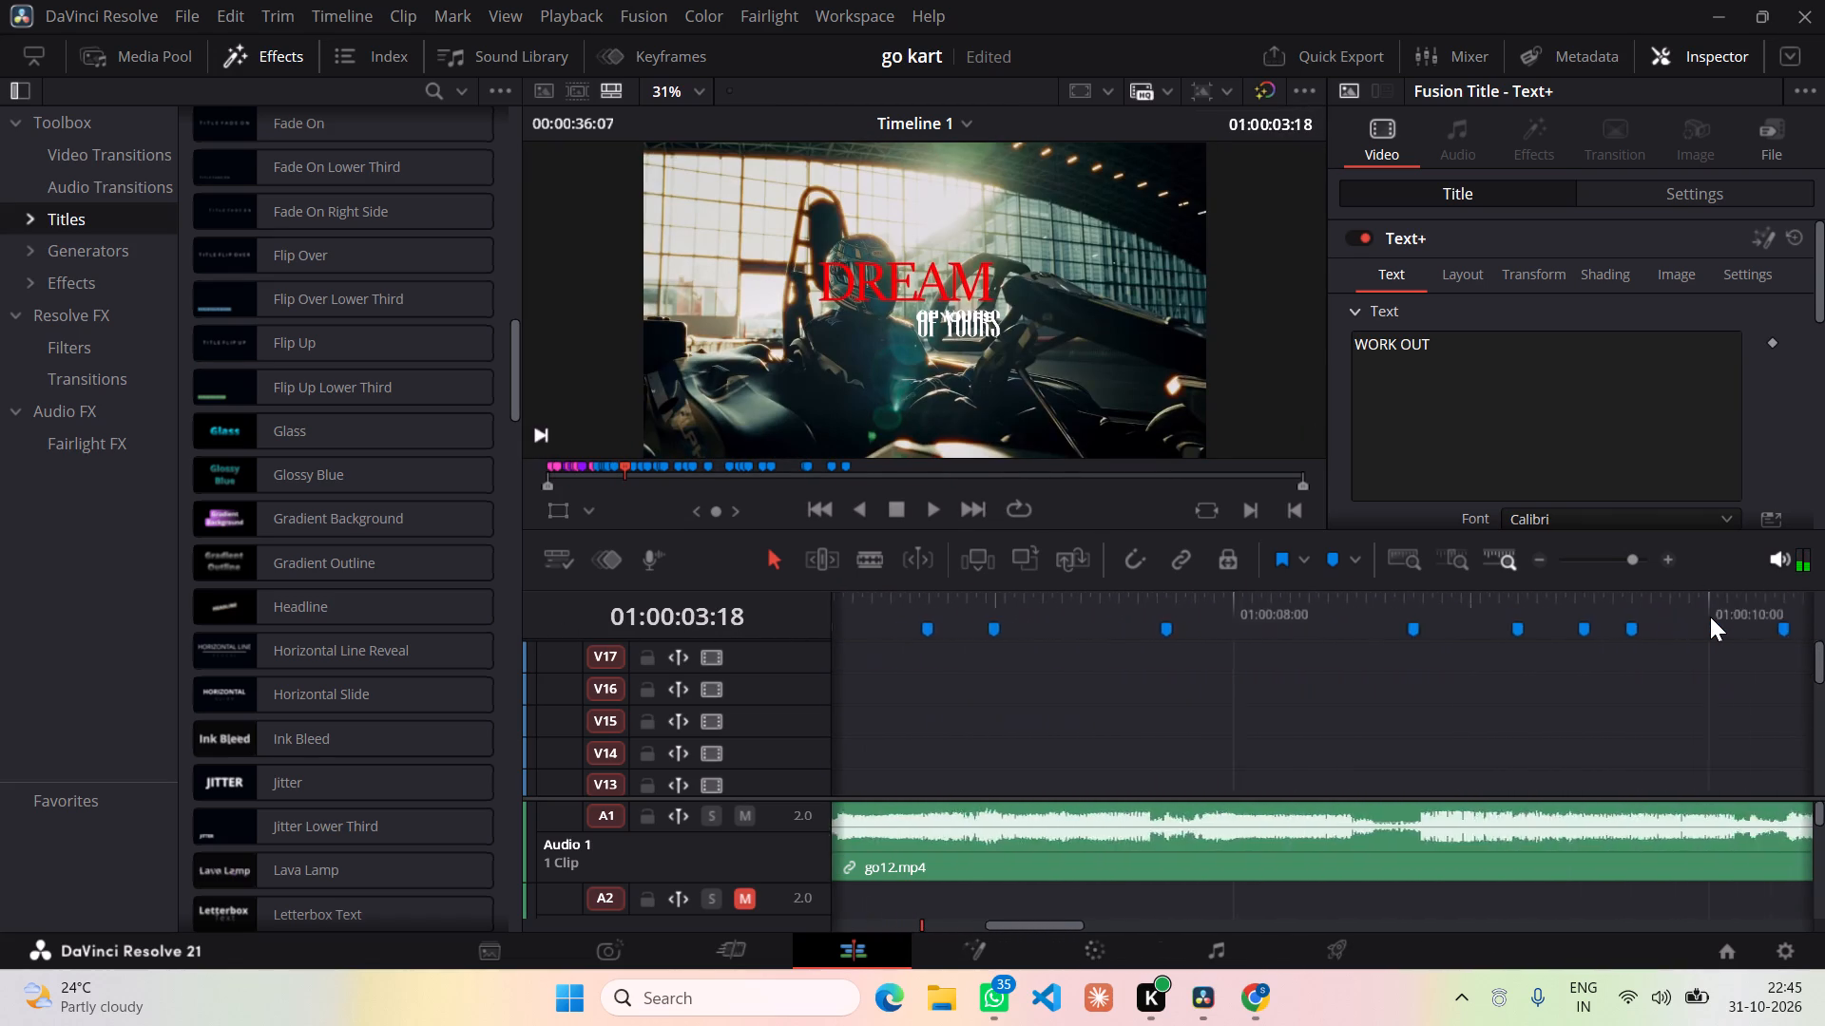
scroll(1710, 617, left, 1)
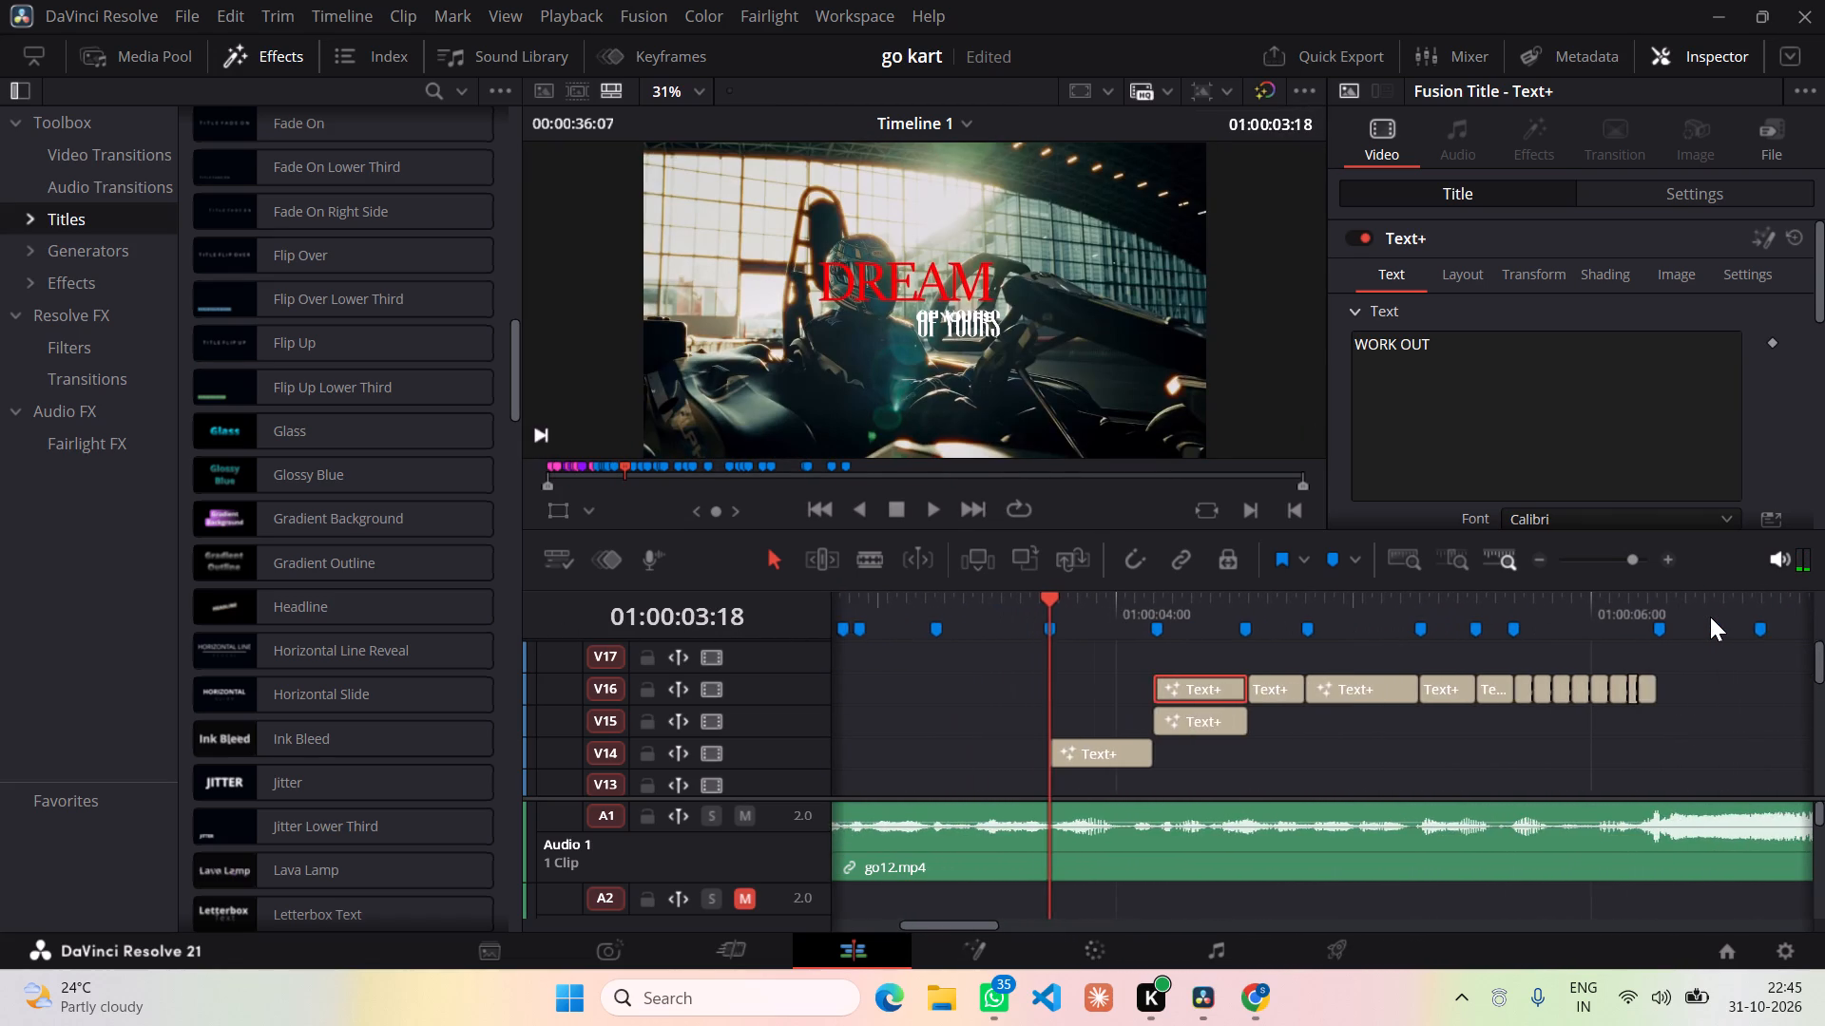
scroll(1710, 617, left, 1)
click(1695, 693)
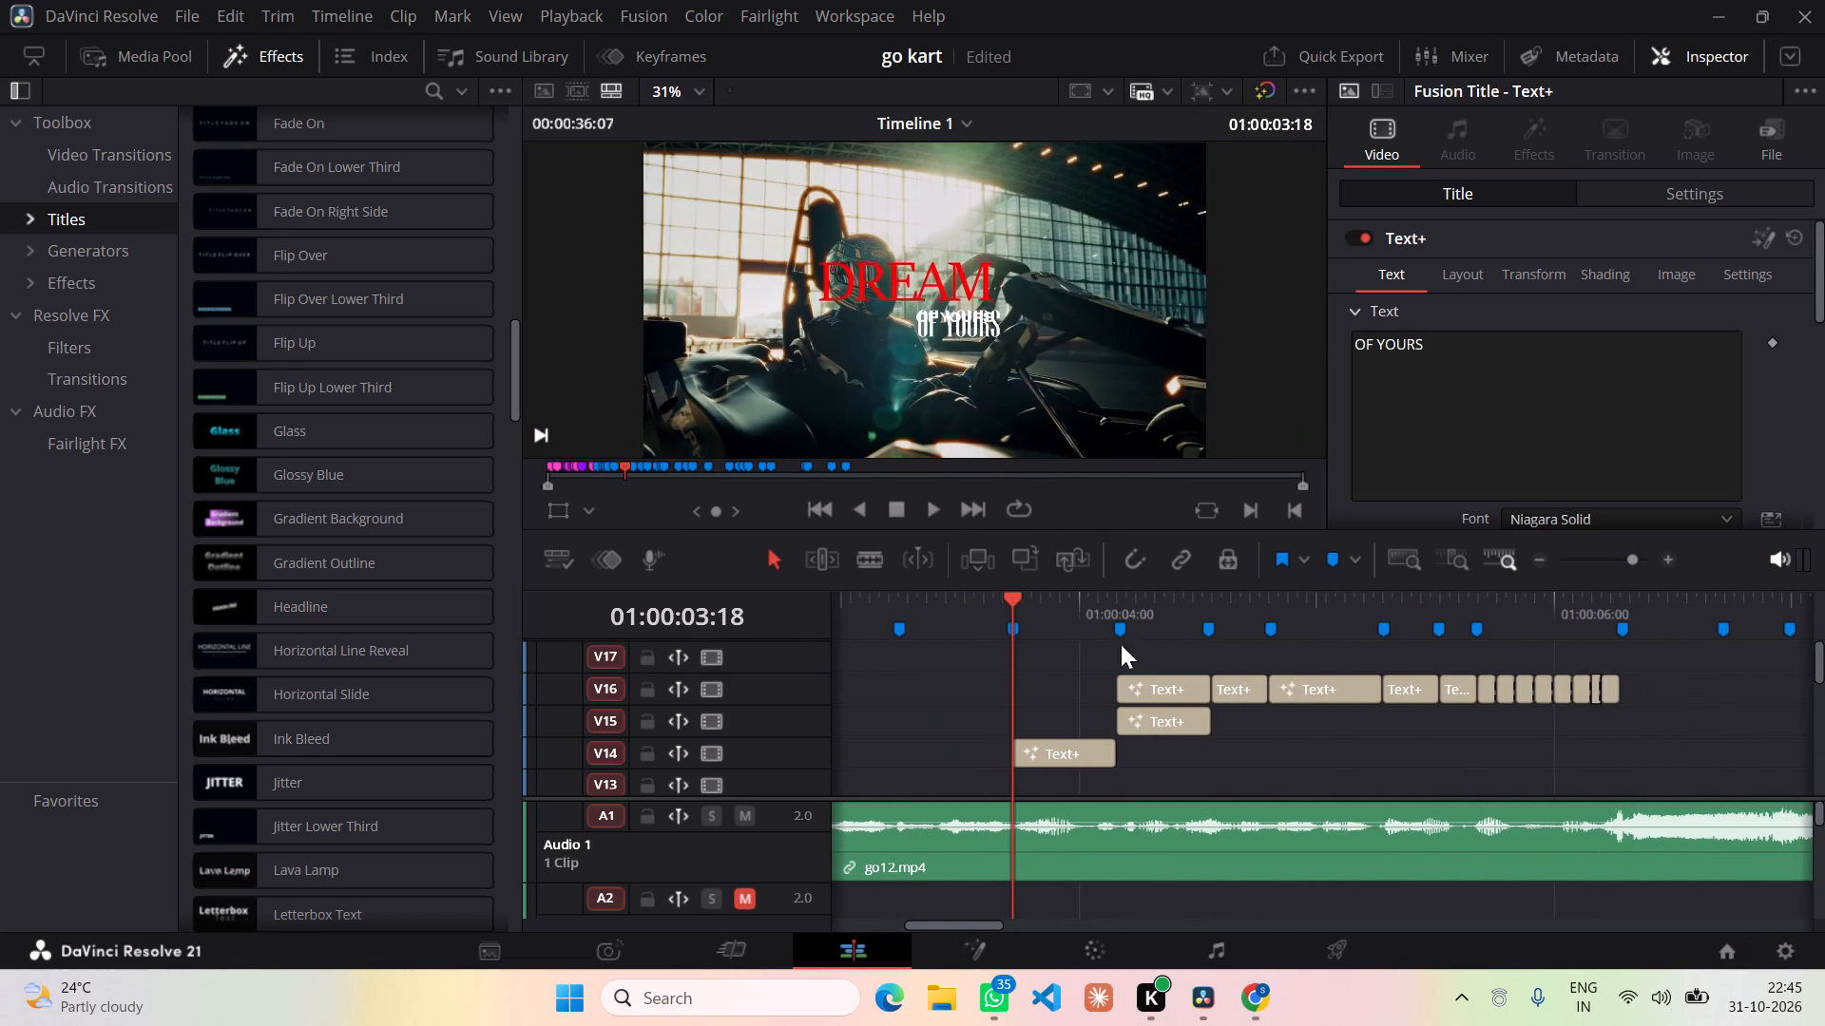
drag(1014, 598, 1025, 598)
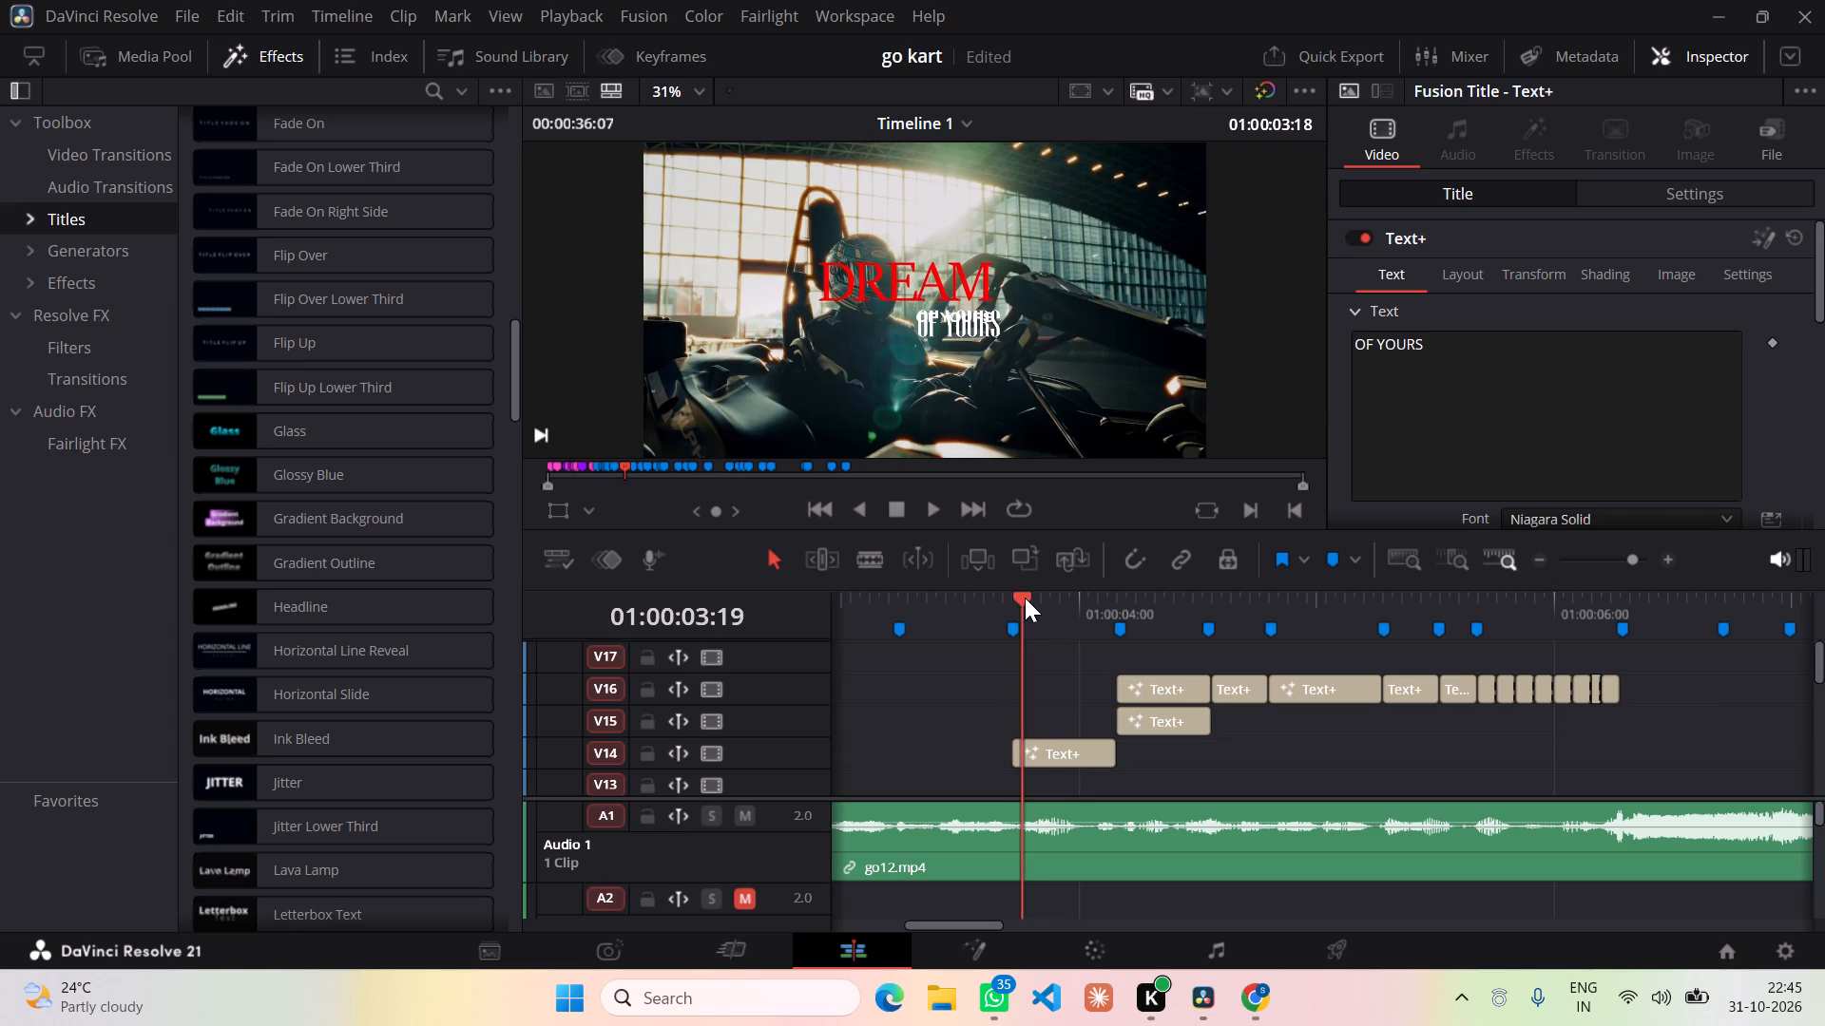
drag(1025, 598, 1143, 602)
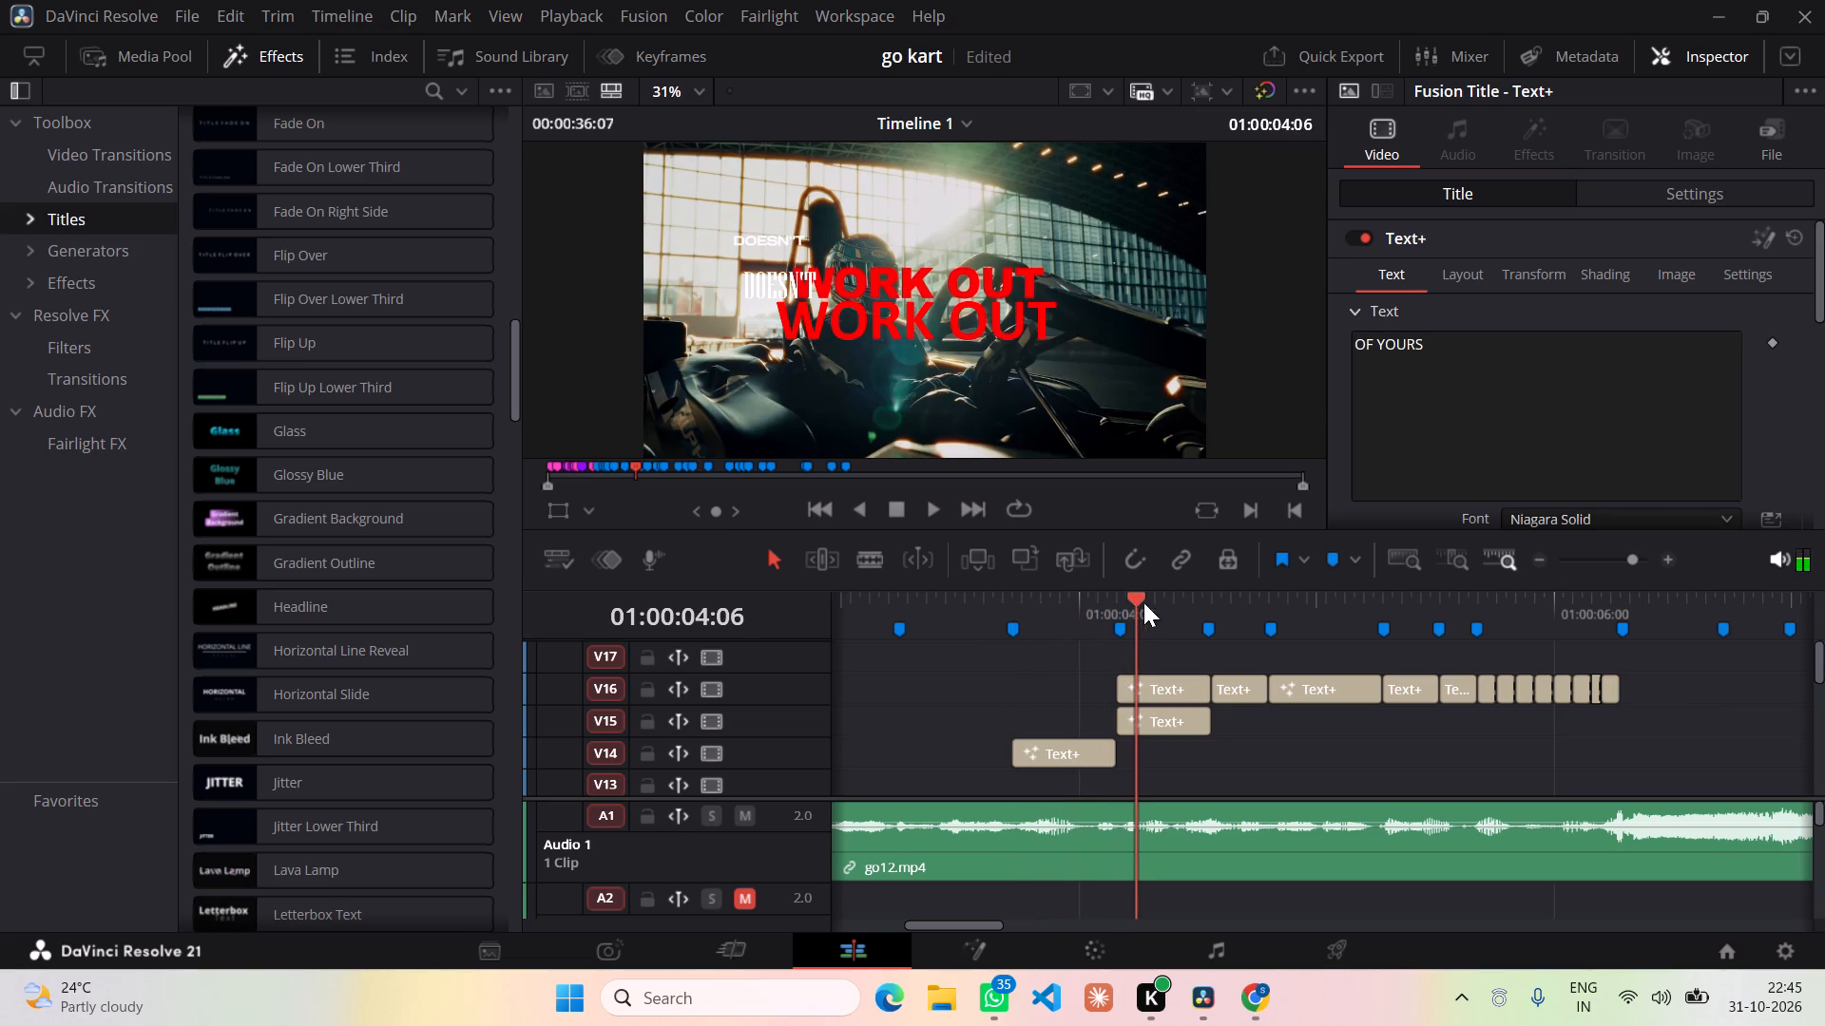
drag(1143, 602, 1354, 602)
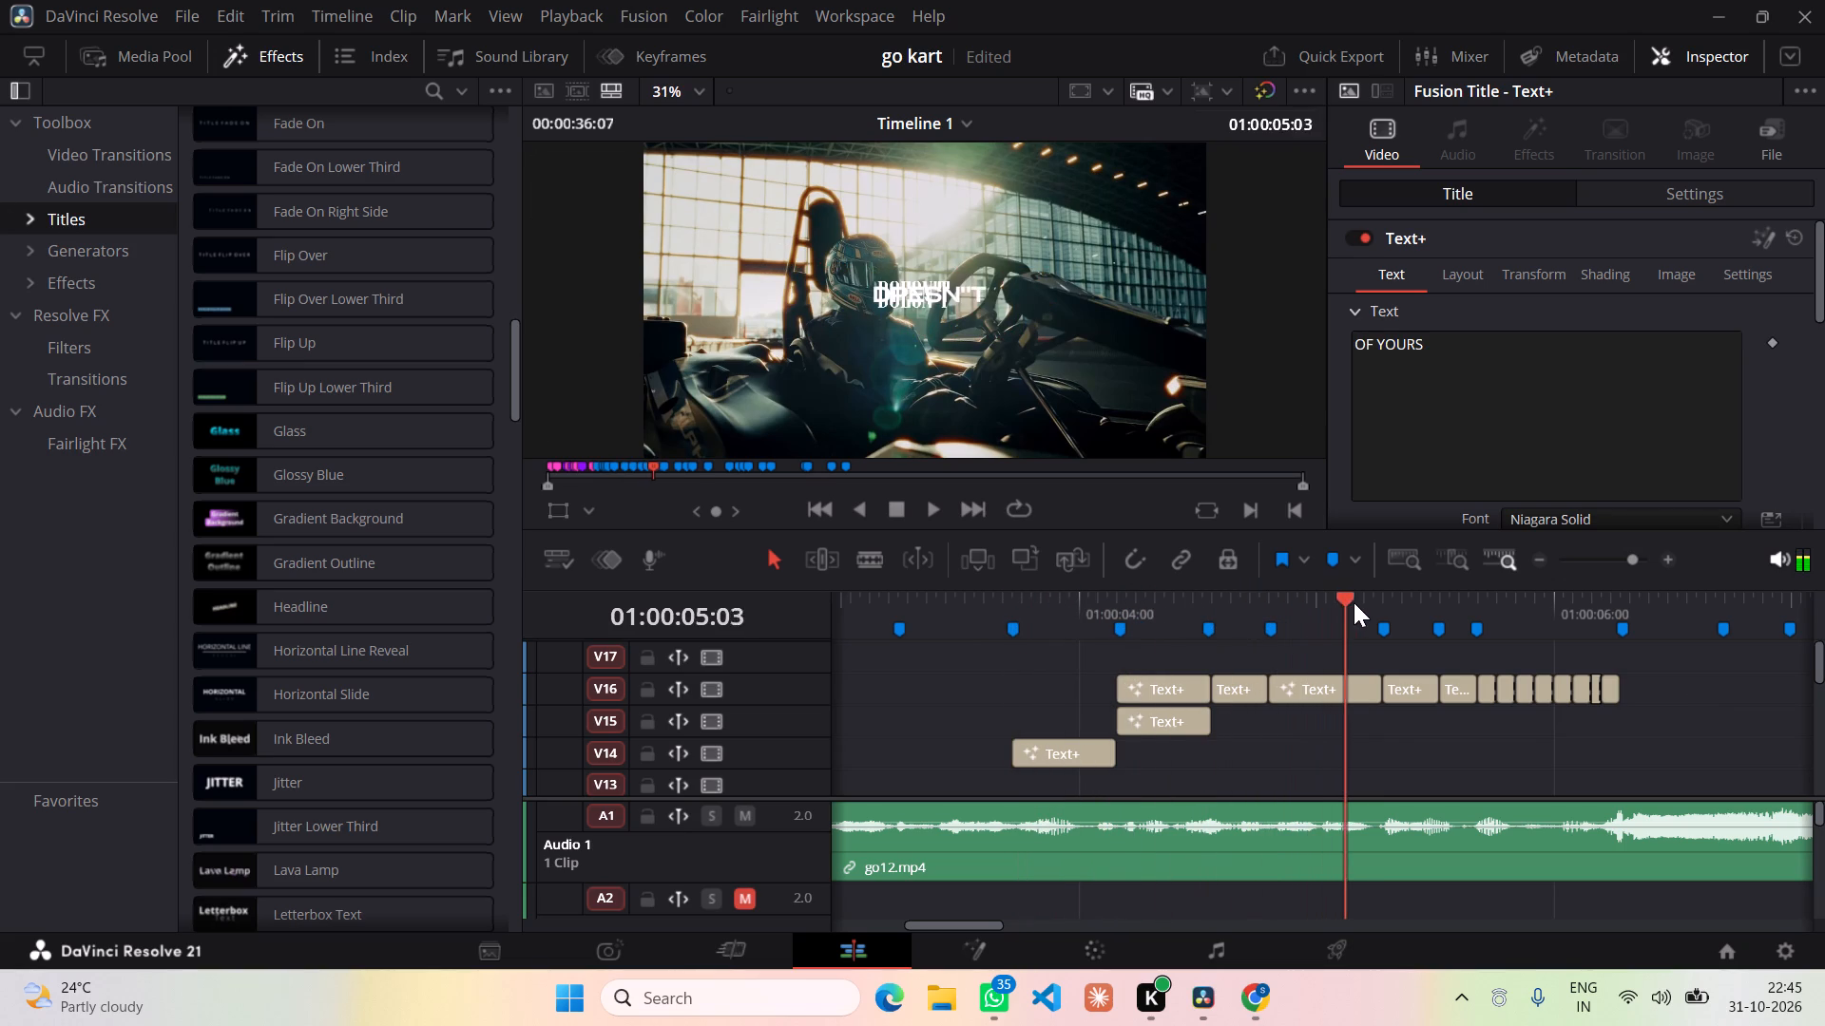
drag(1354, 602, 1443, 612)
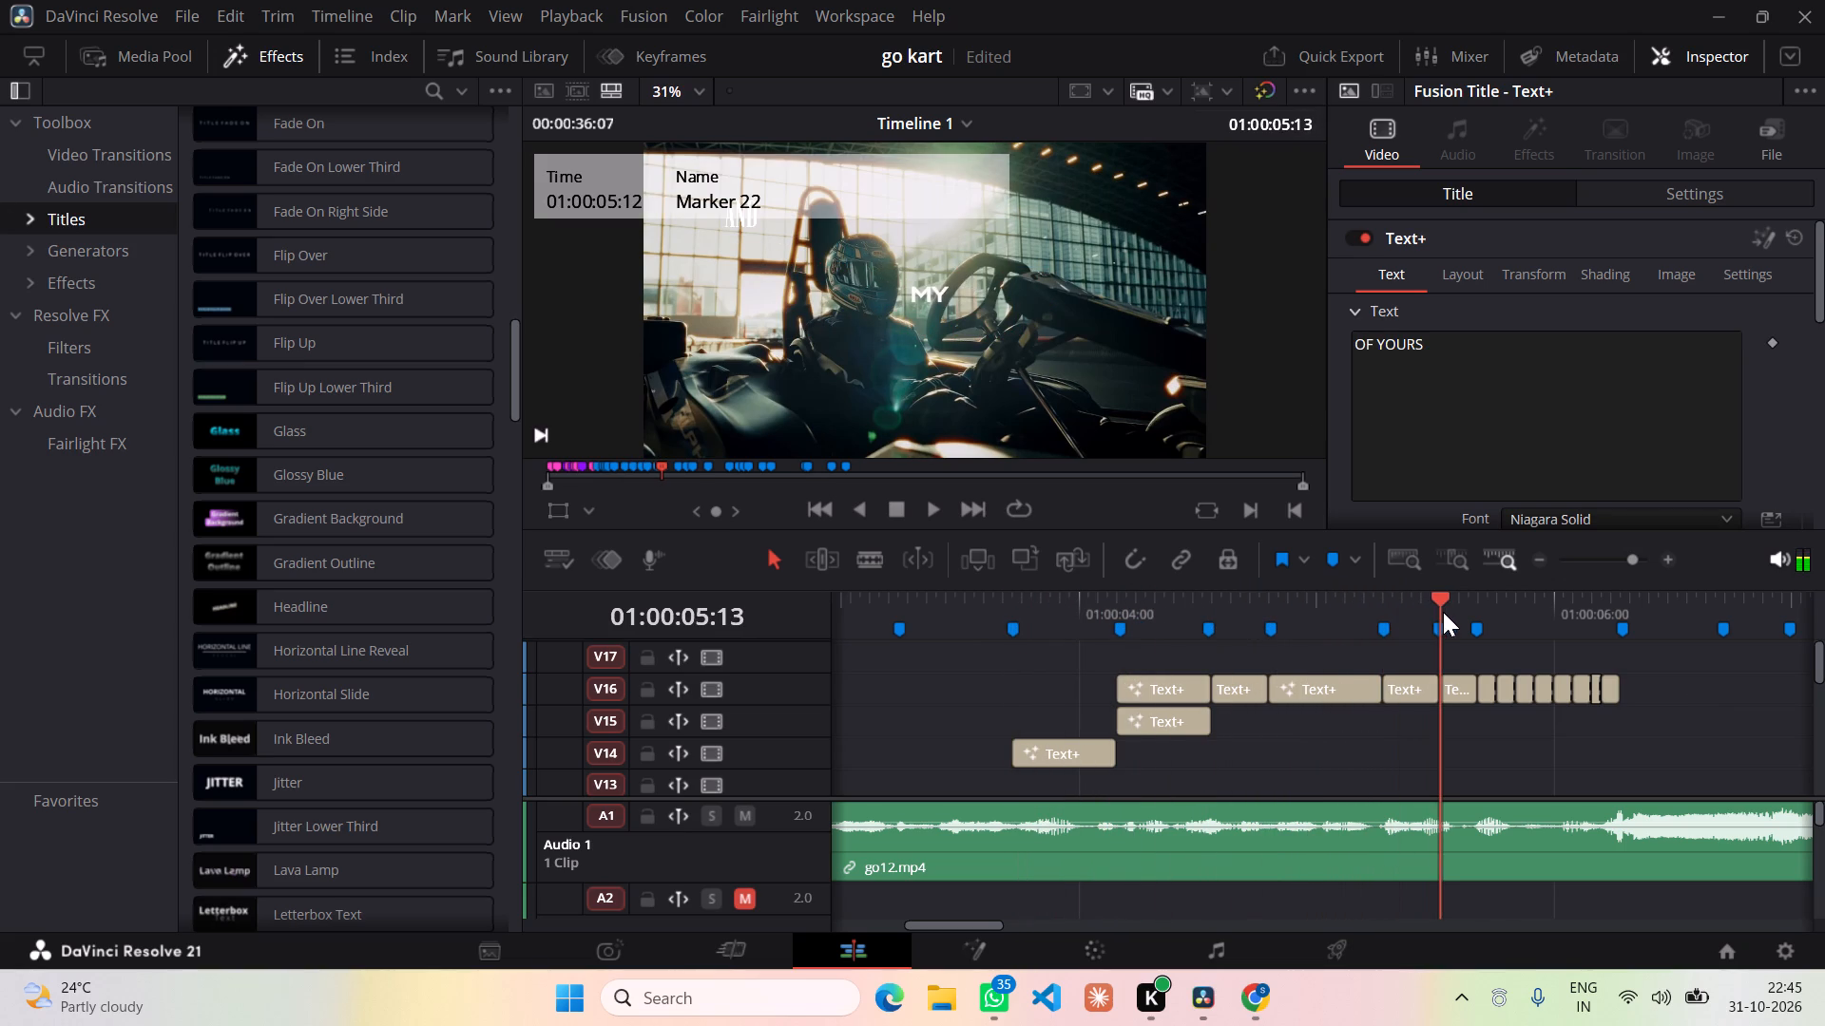
drag(1443, 612, 1503, 612)
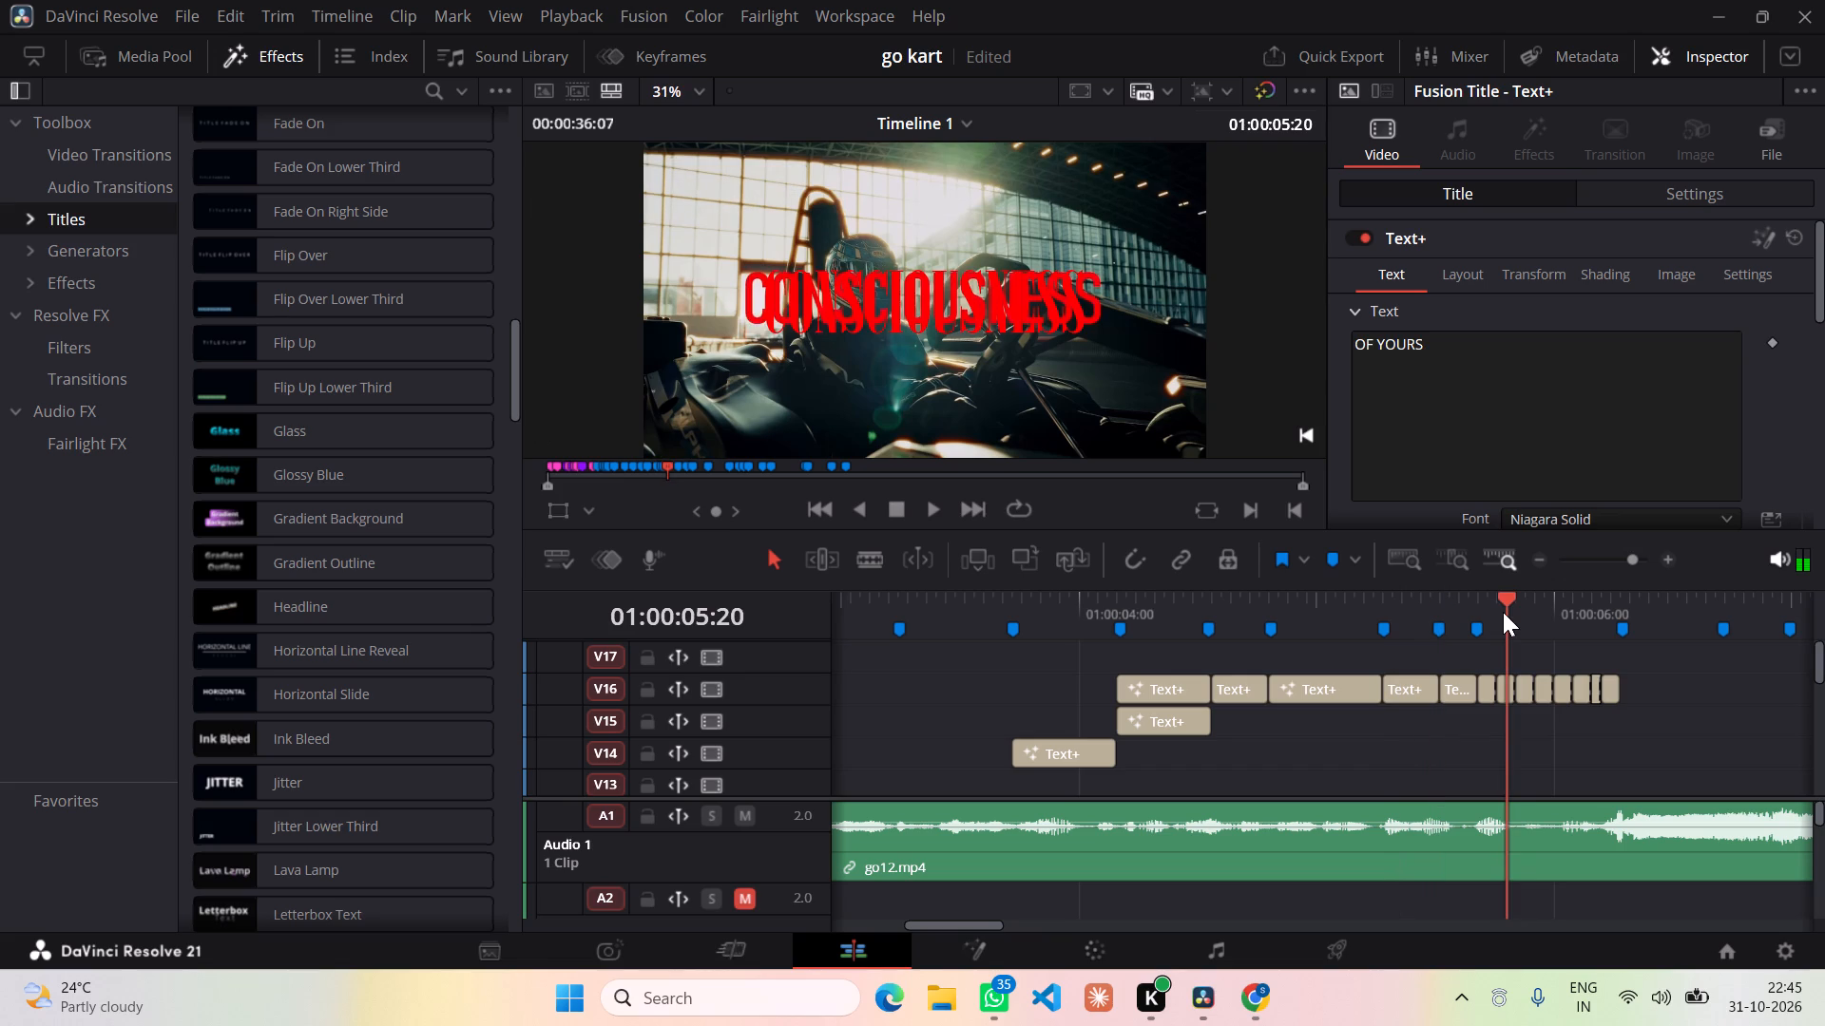
drag(1503, 612, 1572, 612)
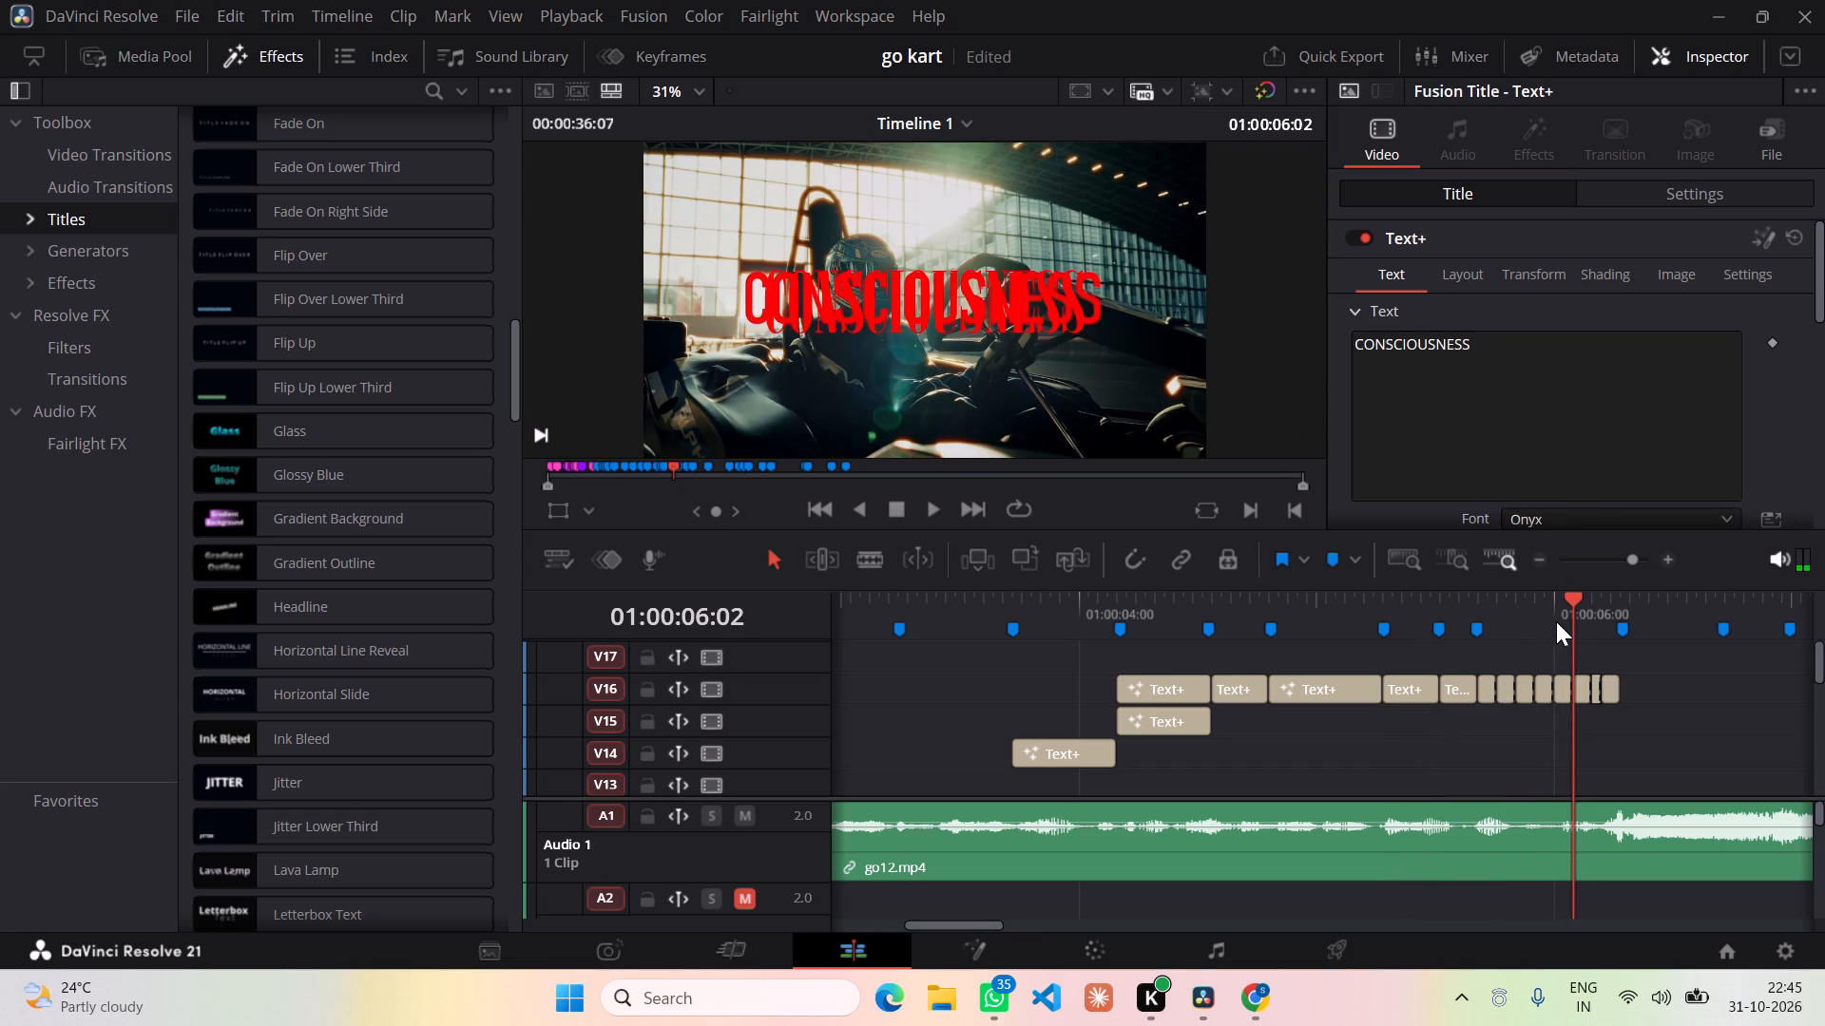
Set the text colour of the first CONSCIOUSNESS piece on V16 to white (#ffffff).
click(1501, 684)
scroll(1502, 444, down, 1)
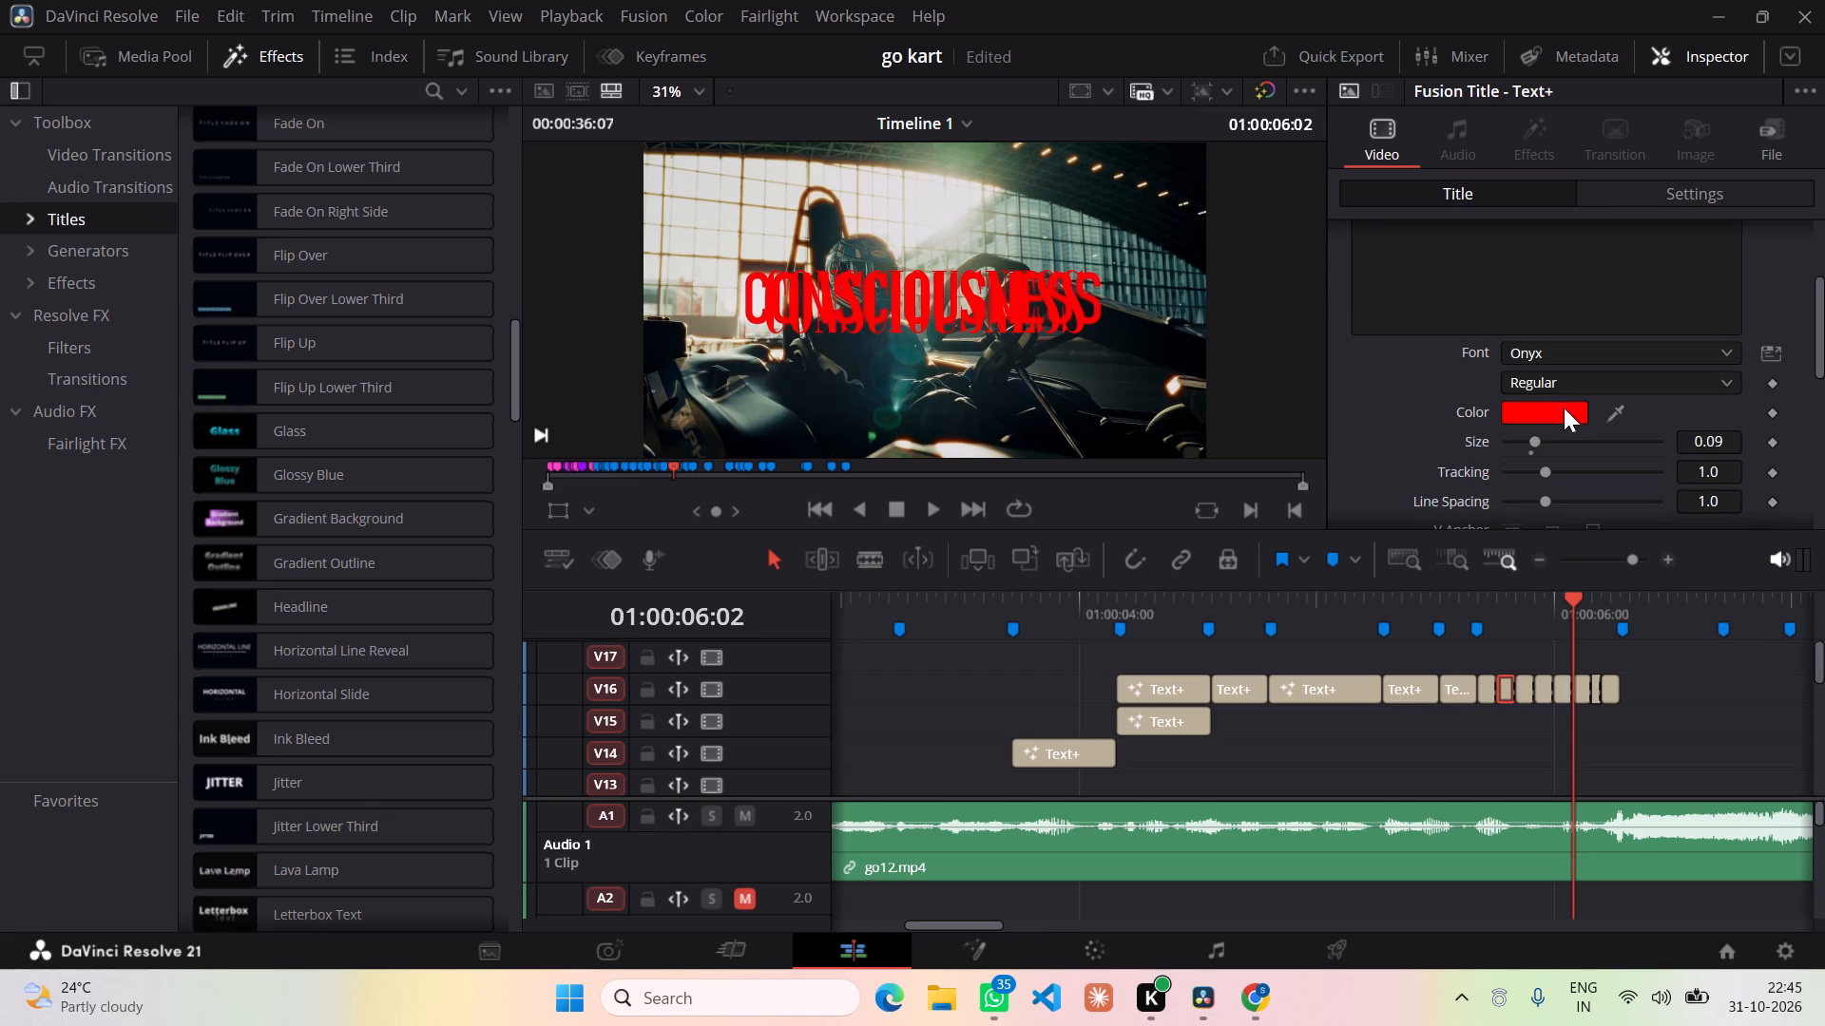
click(1489, 692)
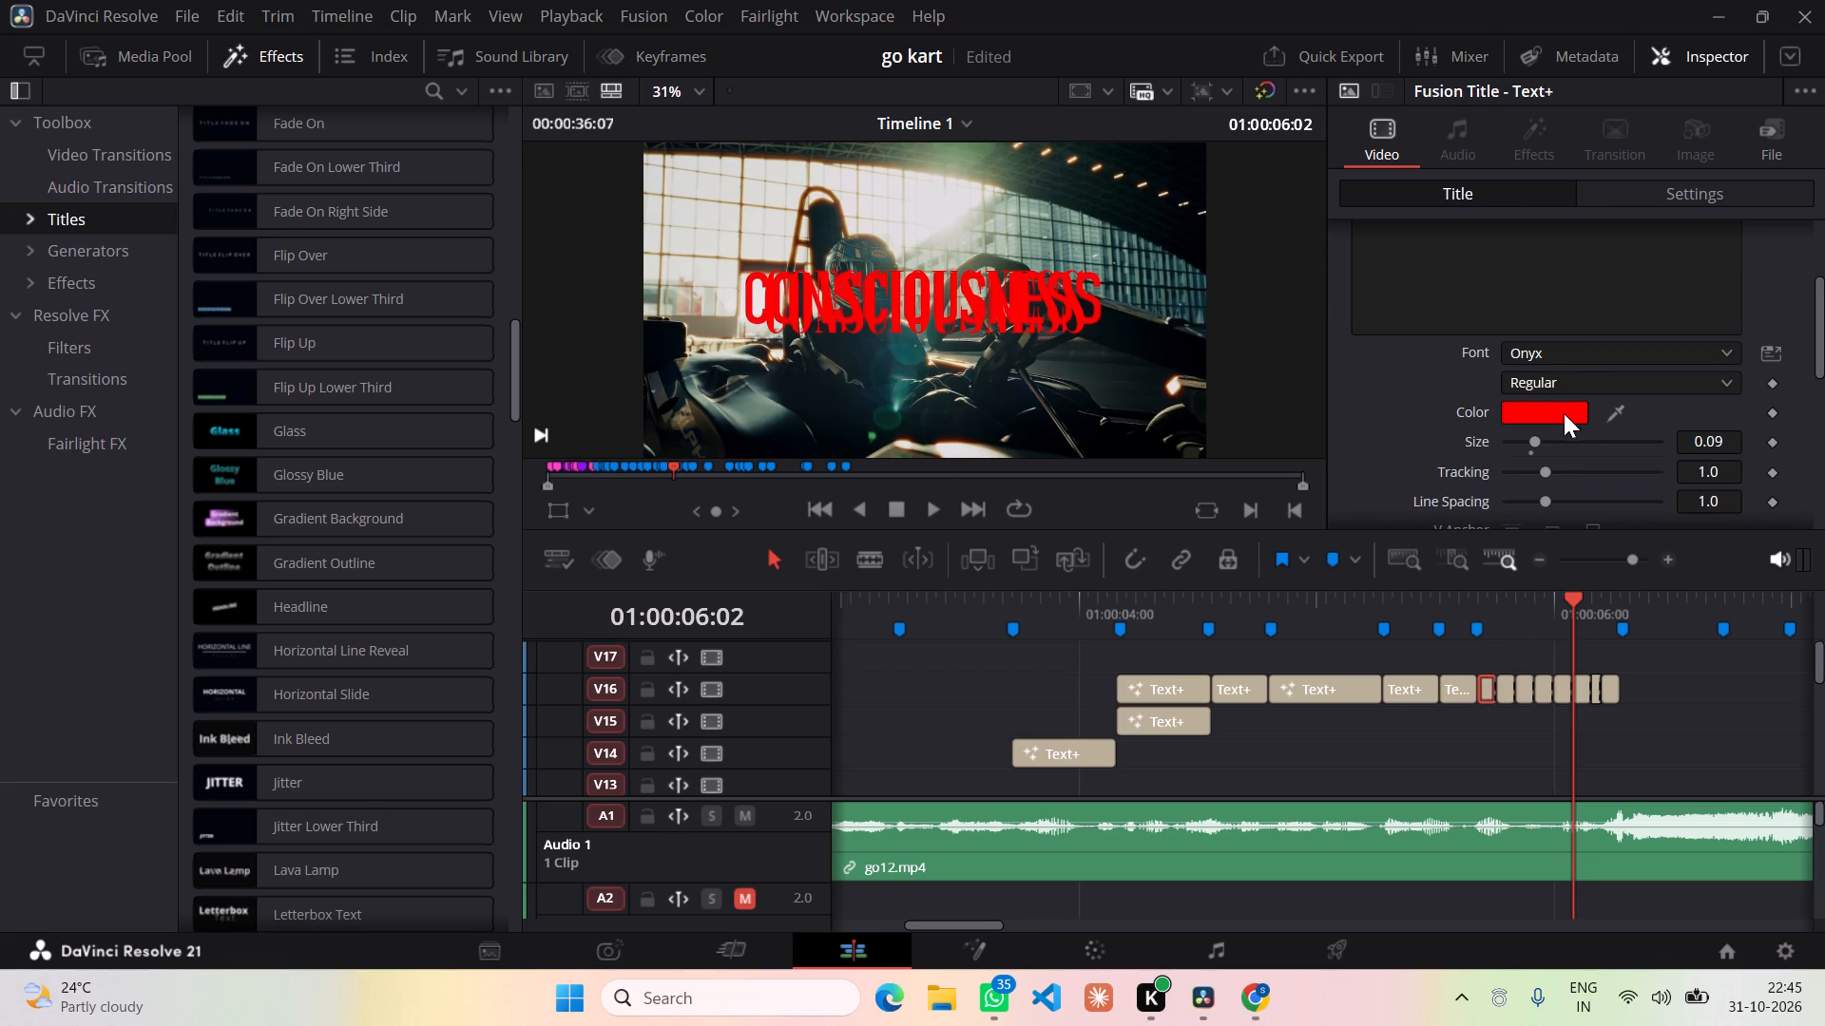
click(1561, 408)
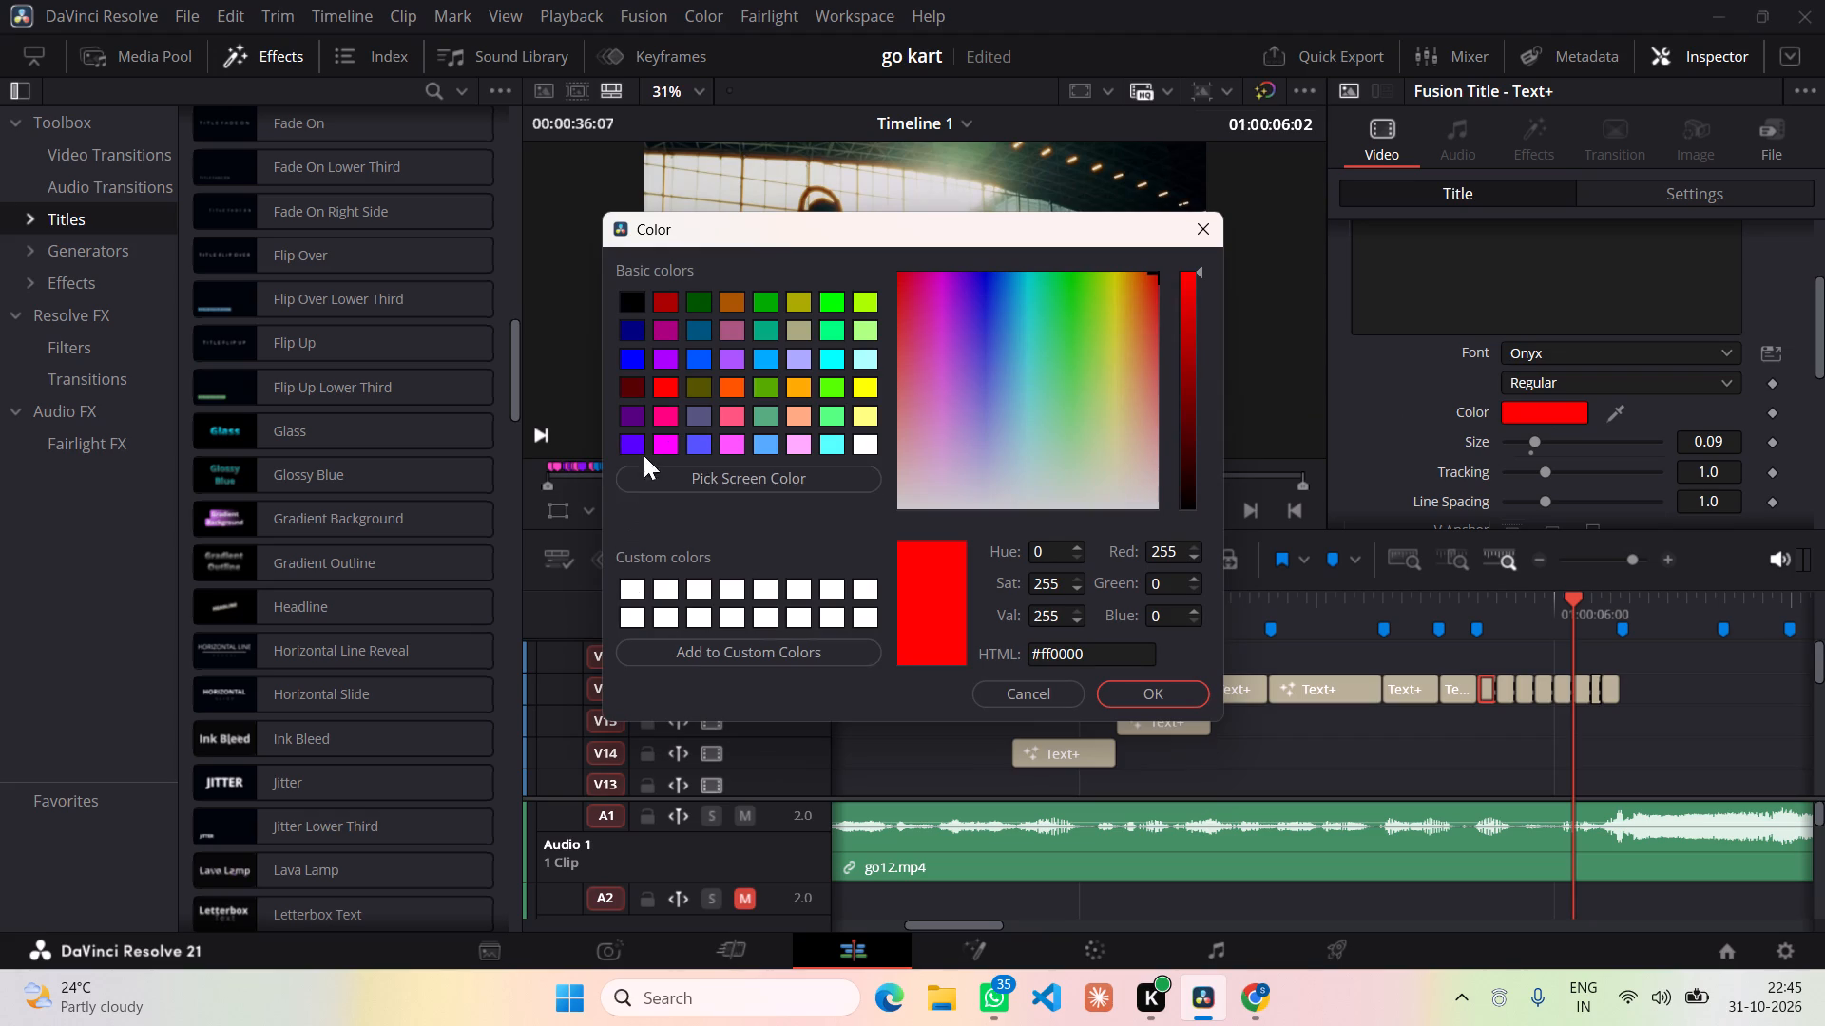
double_click(672, 582)
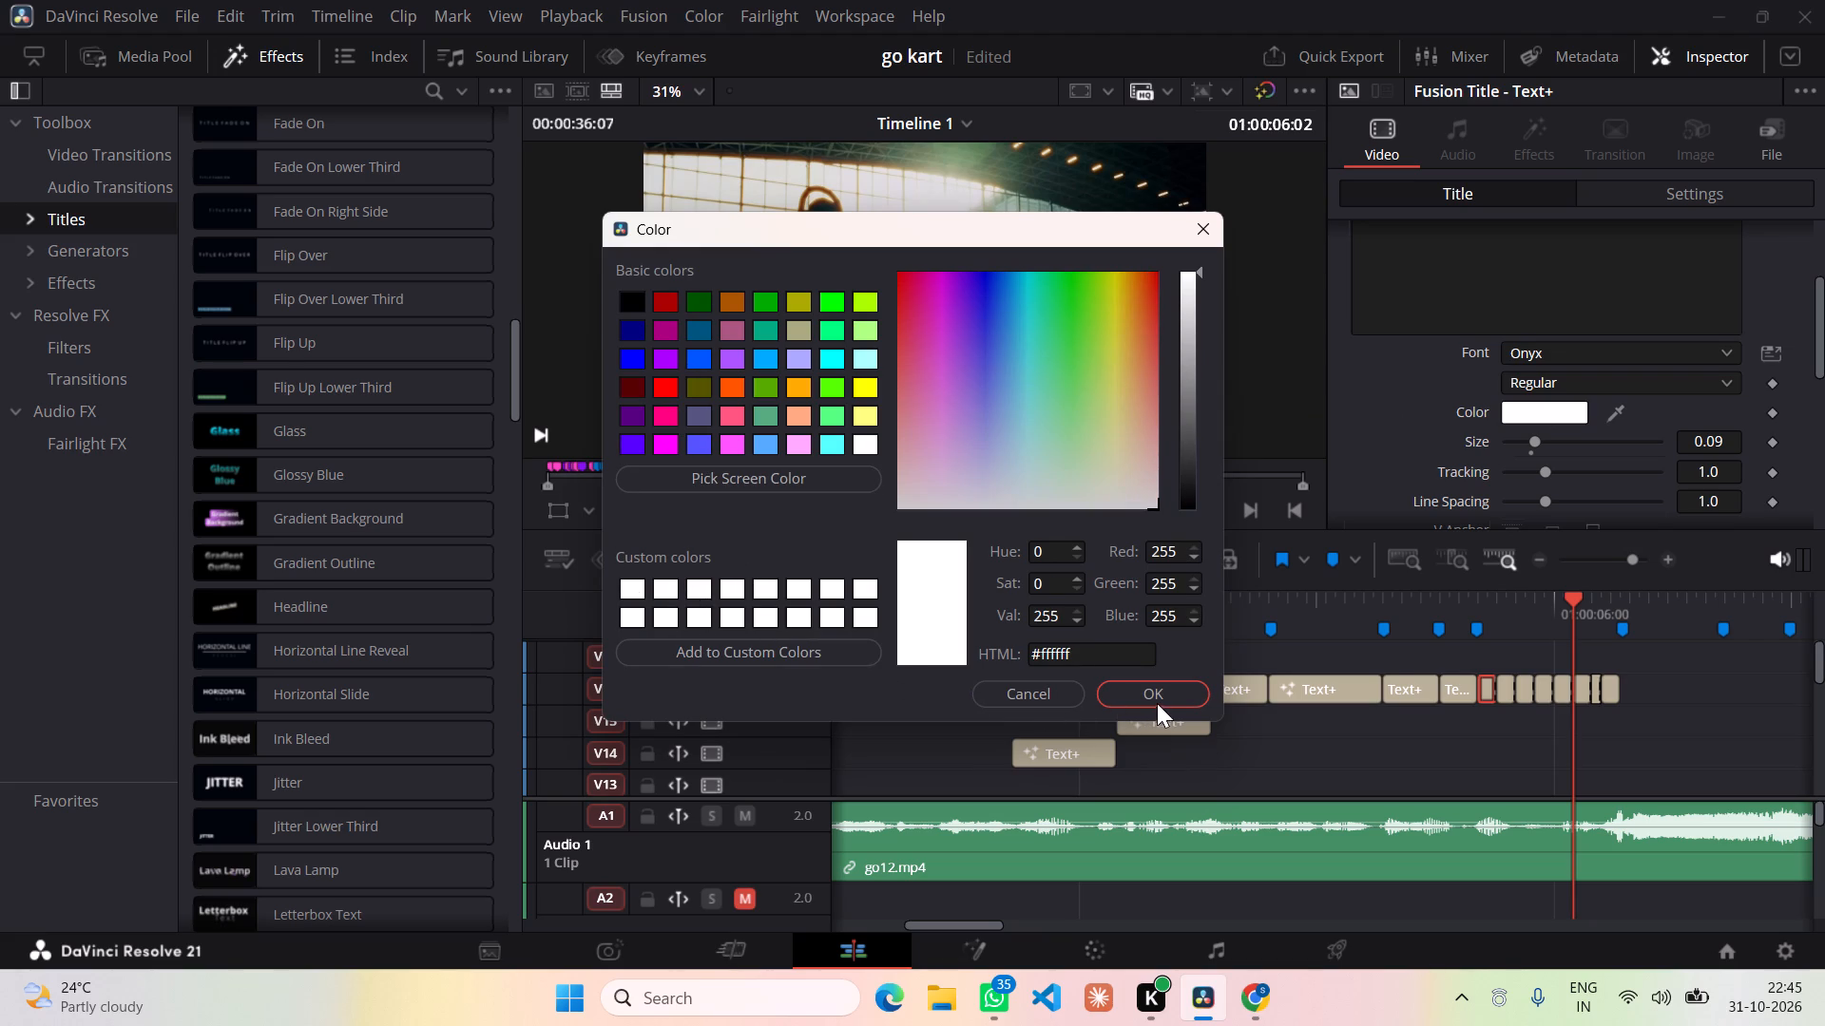
click(1158, 694)
Set the text colour of the third, fifth and seventh CONSCIOUSNESS pieces on V16 to white (#ffffff).
click(1523, 682)
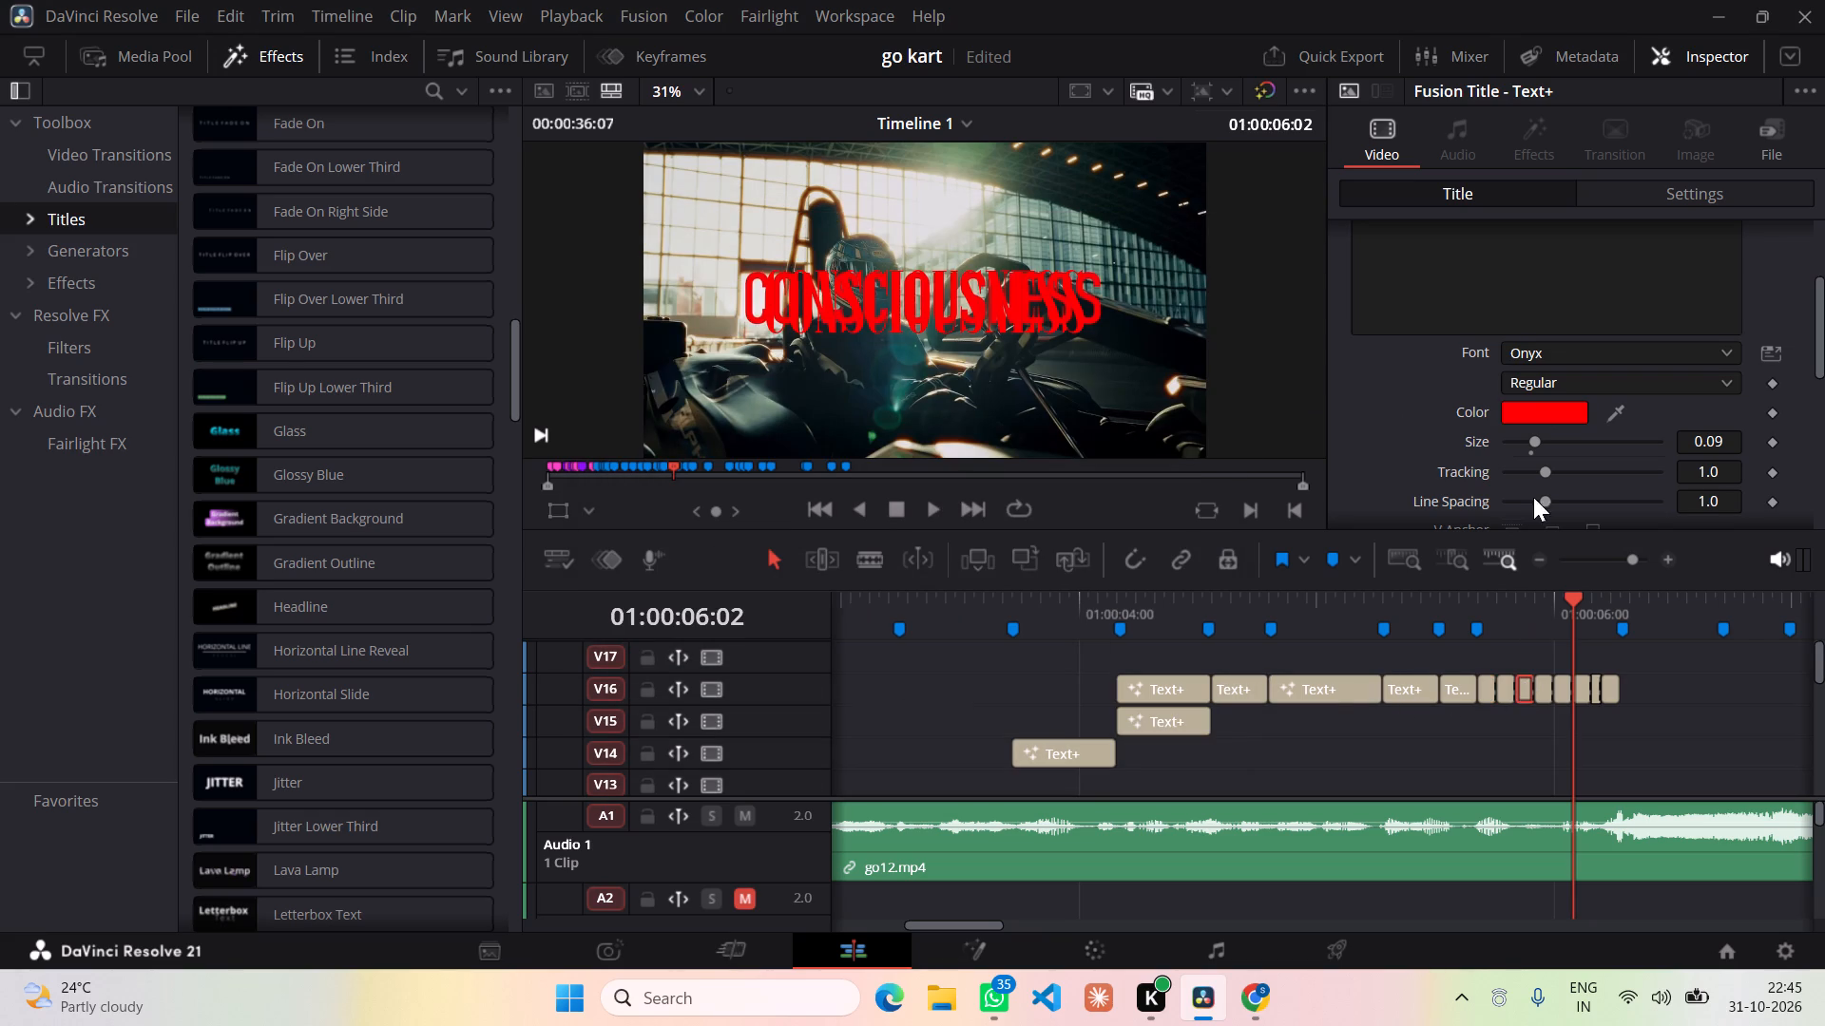
click(1547, 409)
click(710, 590)
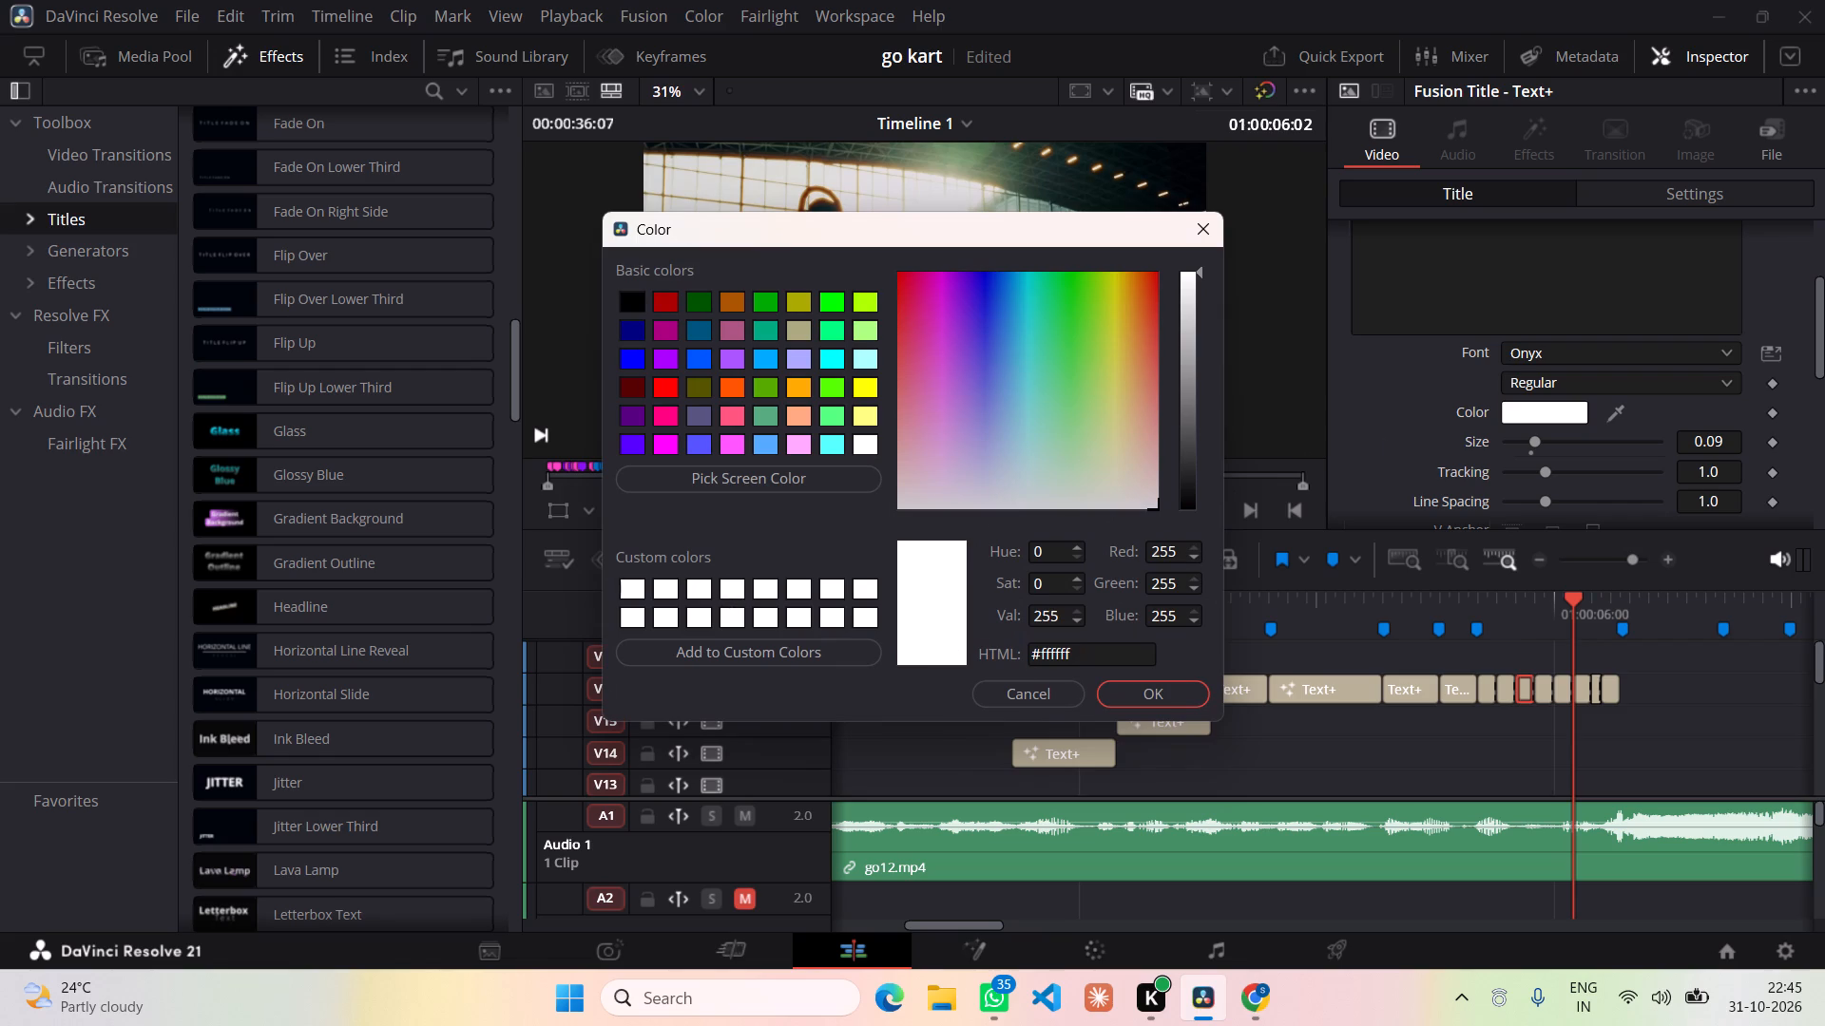
click(1162, 685)
click(1563, 683)
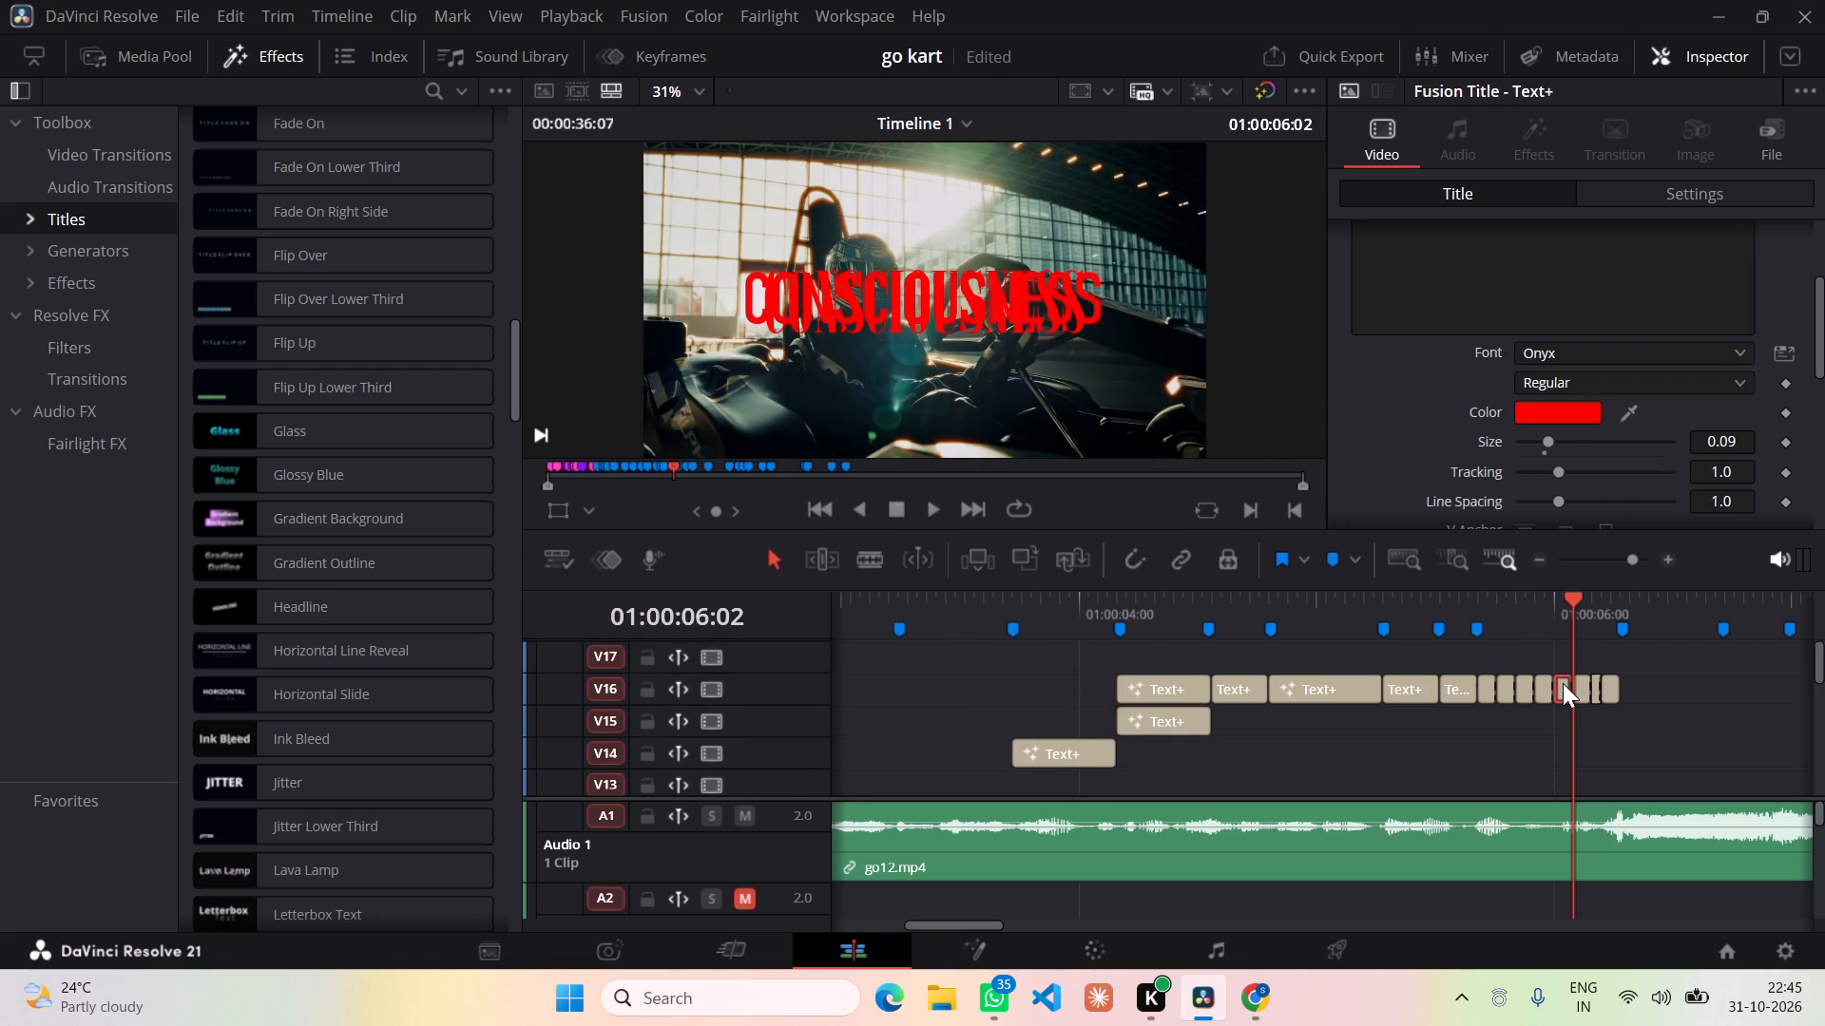
click(1554, 414)
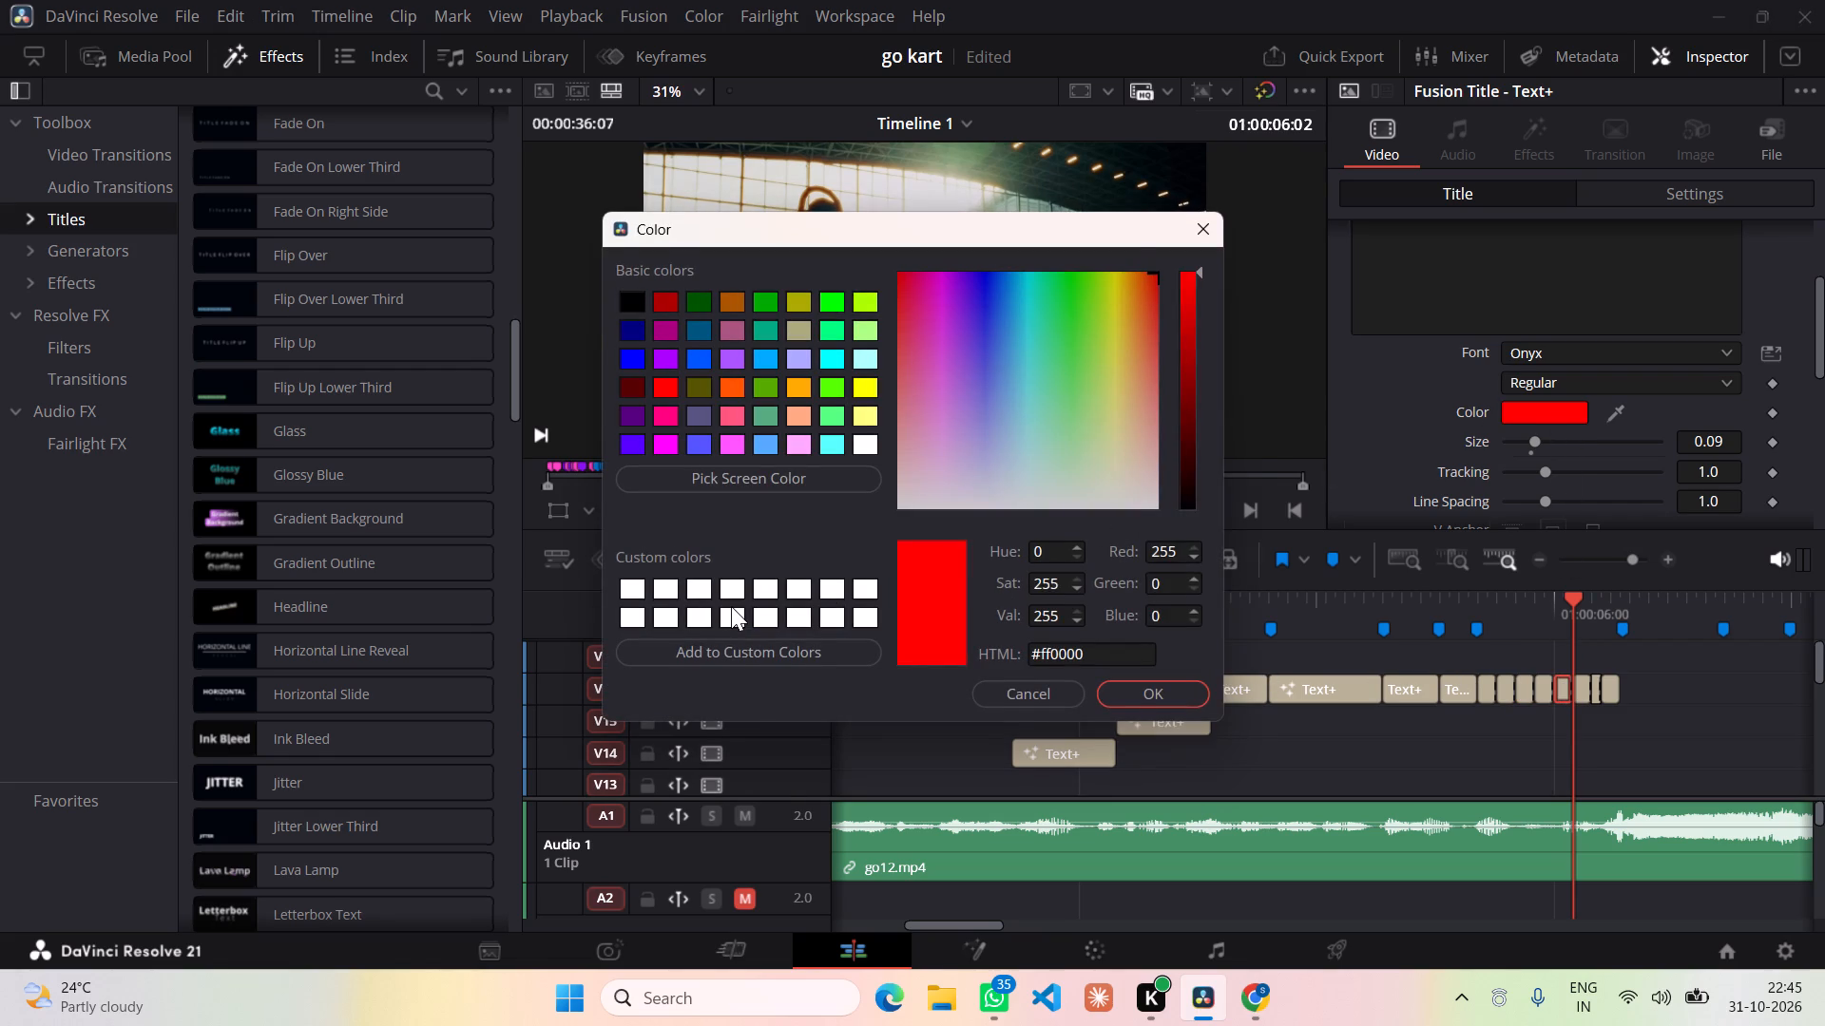
click(731, 606)
click(1148, 690)
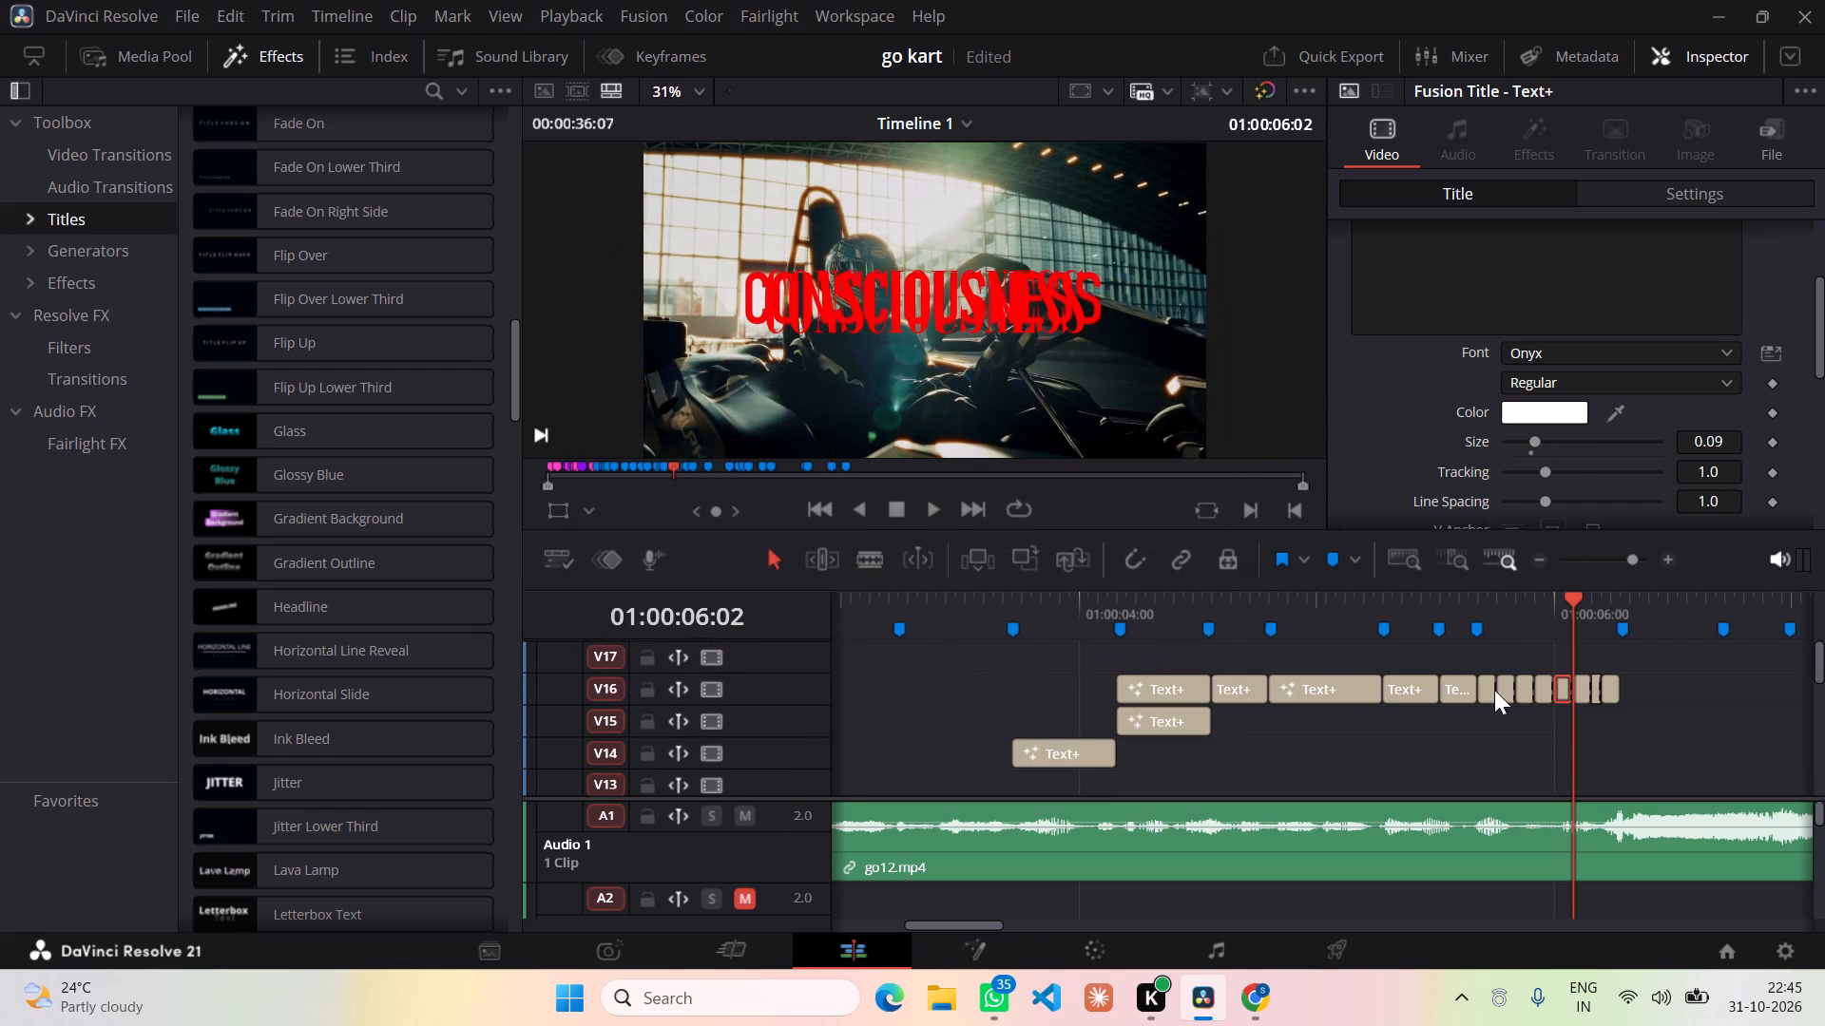
click(1597, 682)
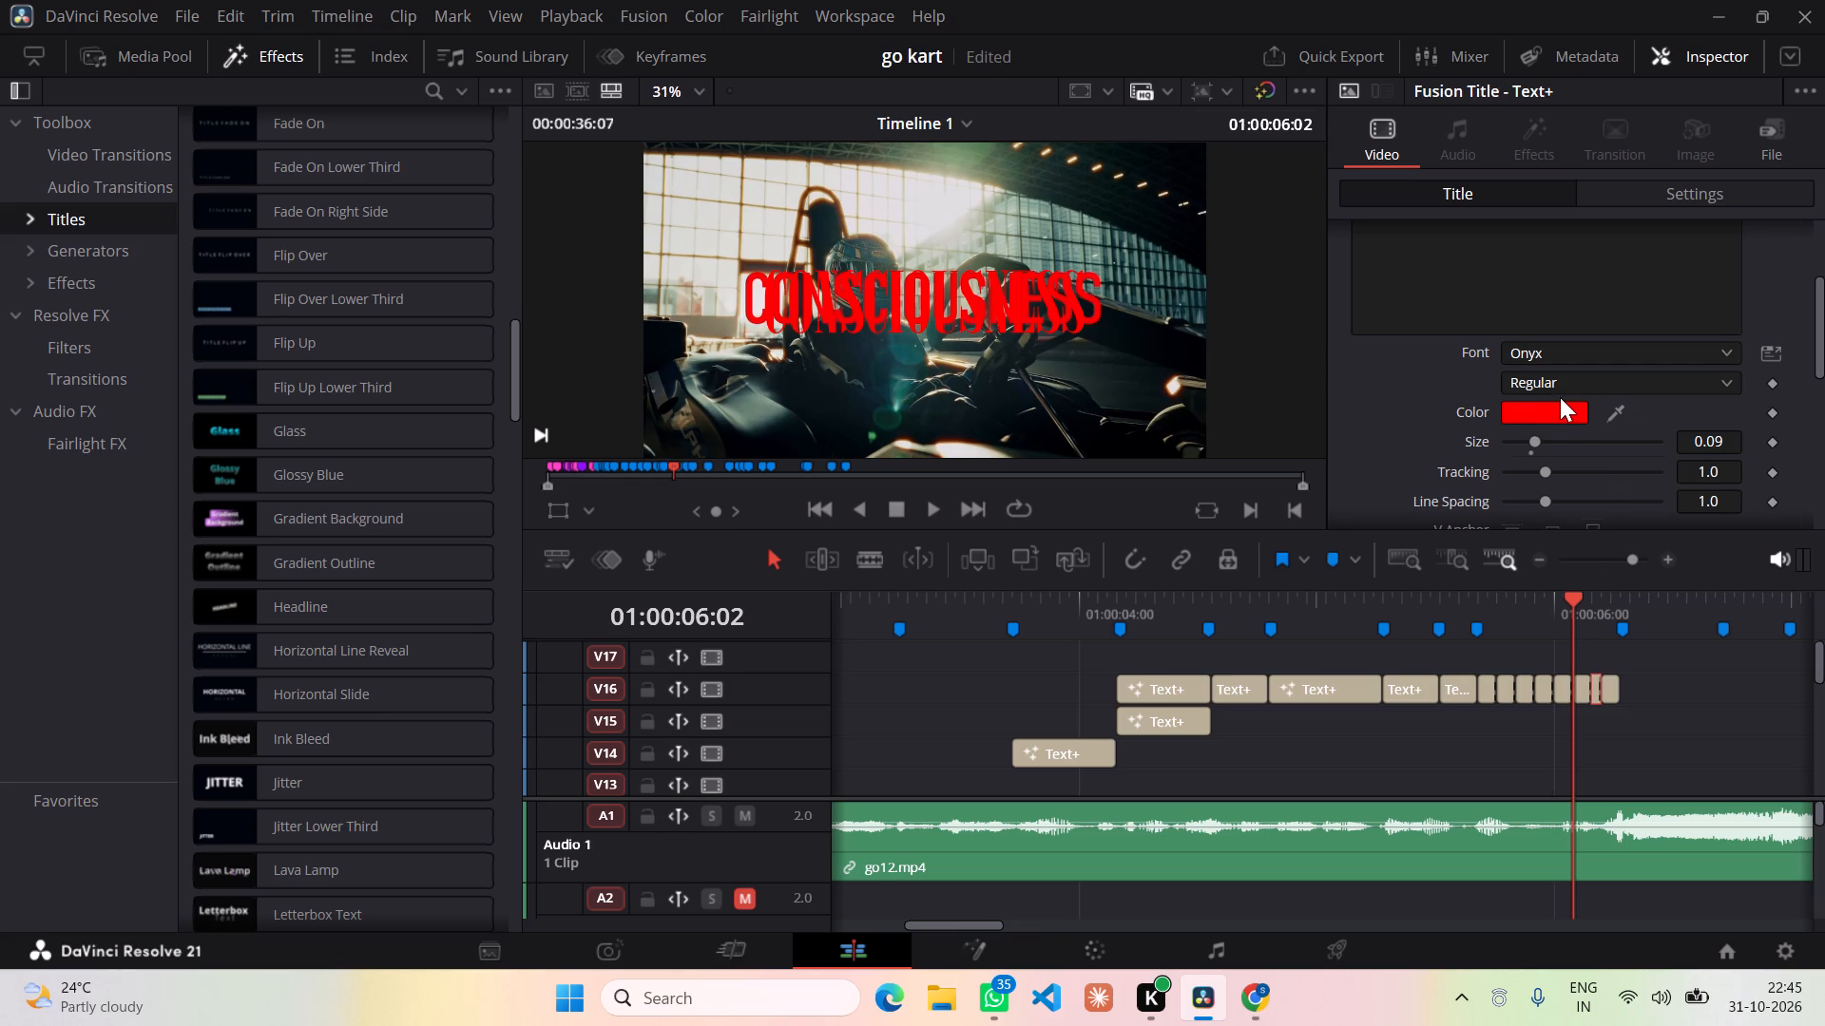
click(1560, 397)
click(1527, 415)
click(822, 590)
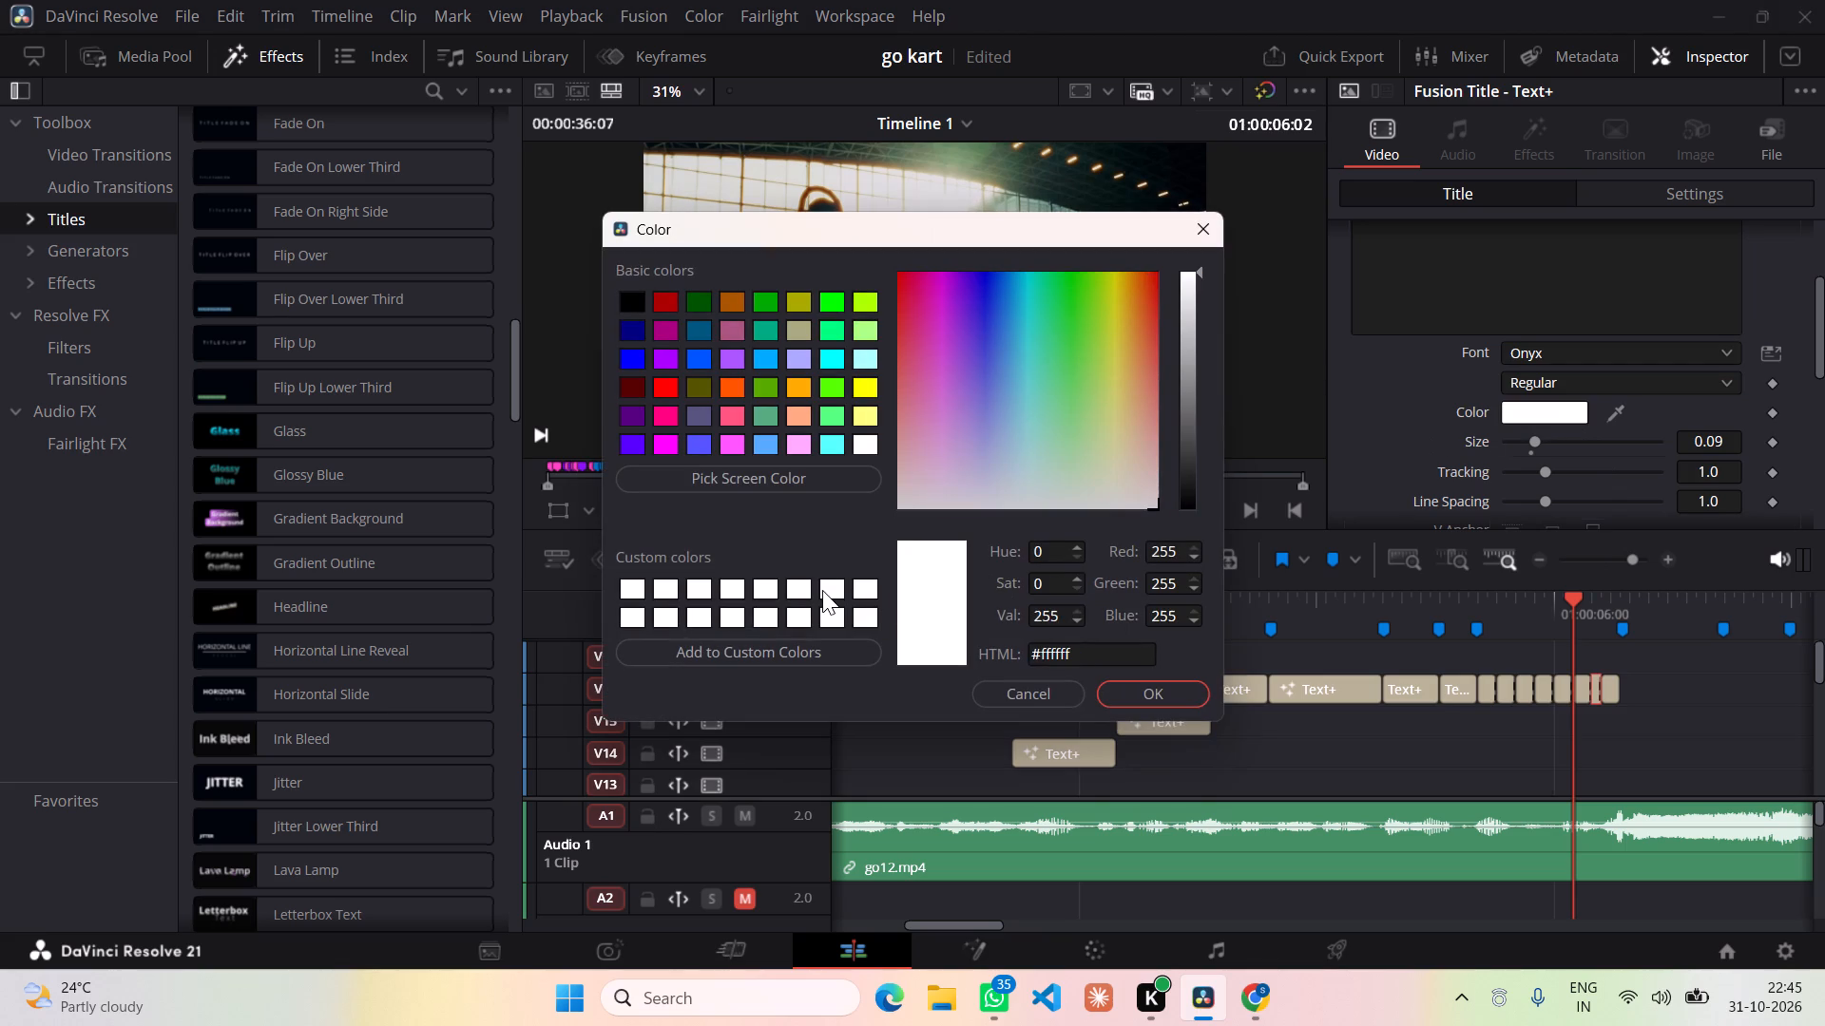
click(1130, 692)
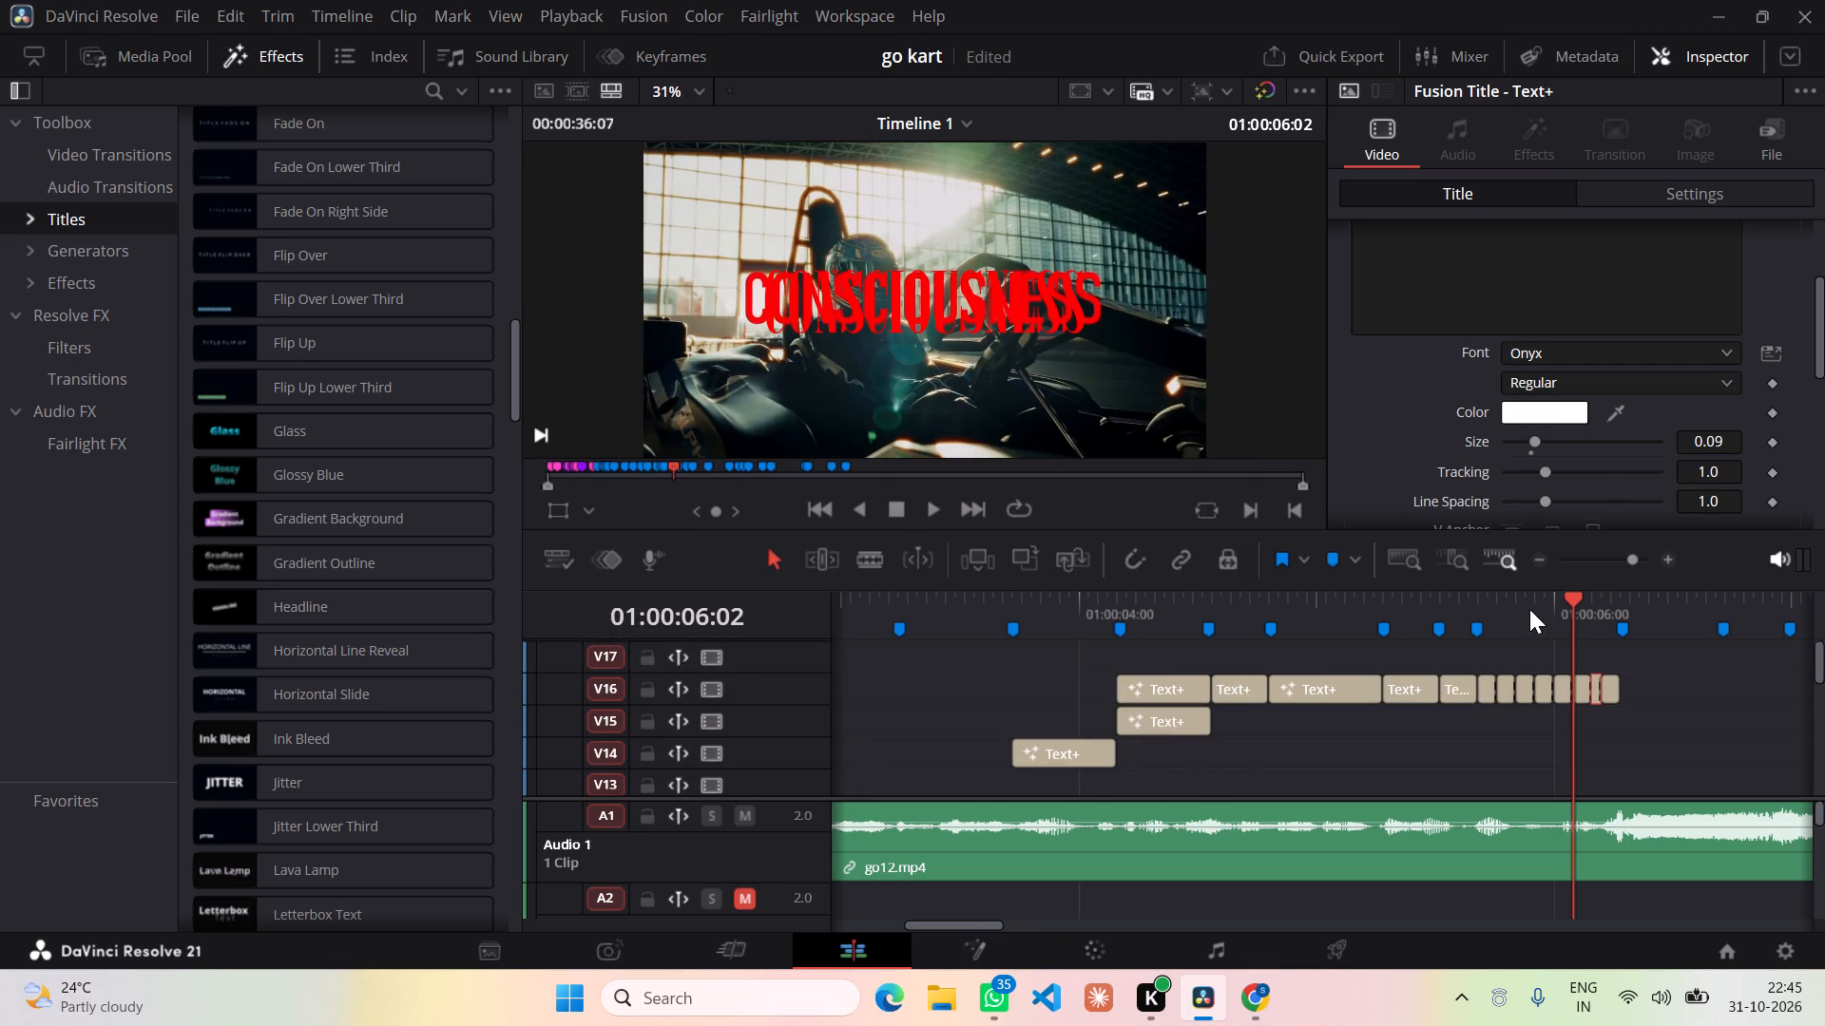
Scrub between about 01:00:06:00 and 01:00:06:10, examining the last CONSCIOUSNESS pieces, the shot change near the 01:00:06:07 marker, and the V3 photo beneath.
drag(1575, 594, 1600, 595)
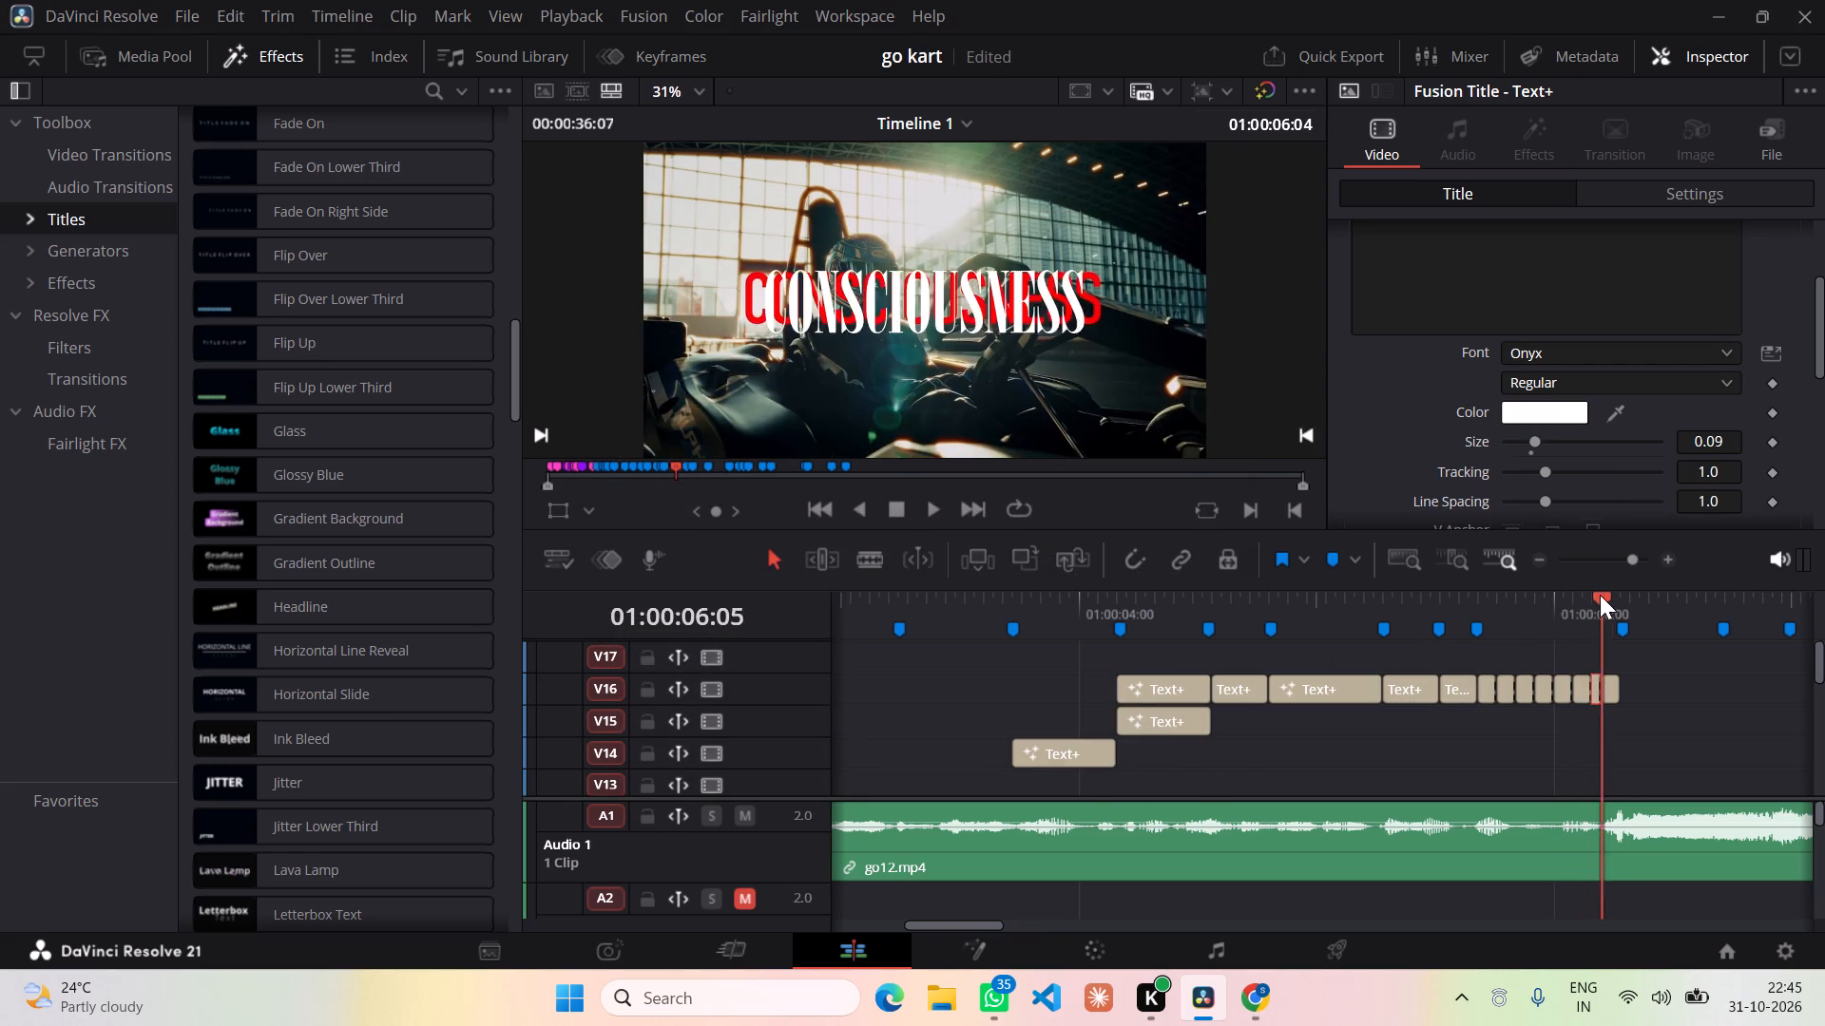
drag(1600, 595, 1631, 602)
drag(1631, 602, 1621, 605)
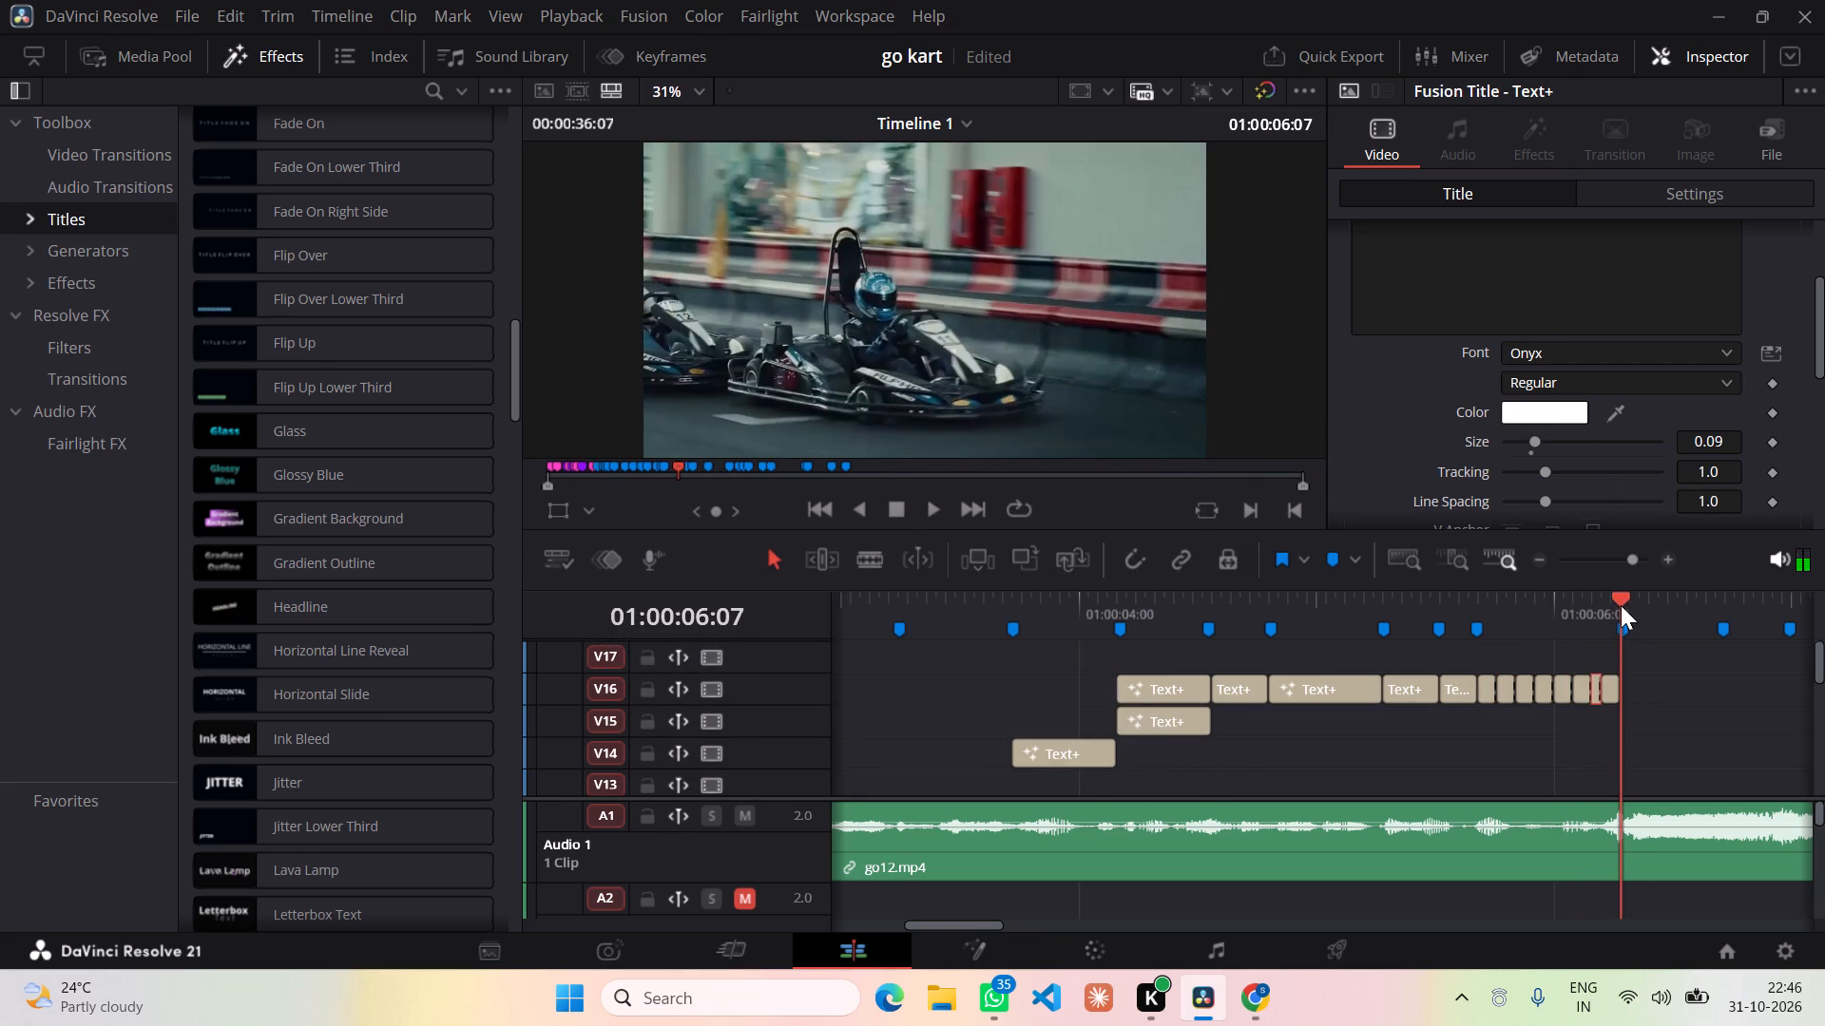
drag(1621, 605, 1587, 616)
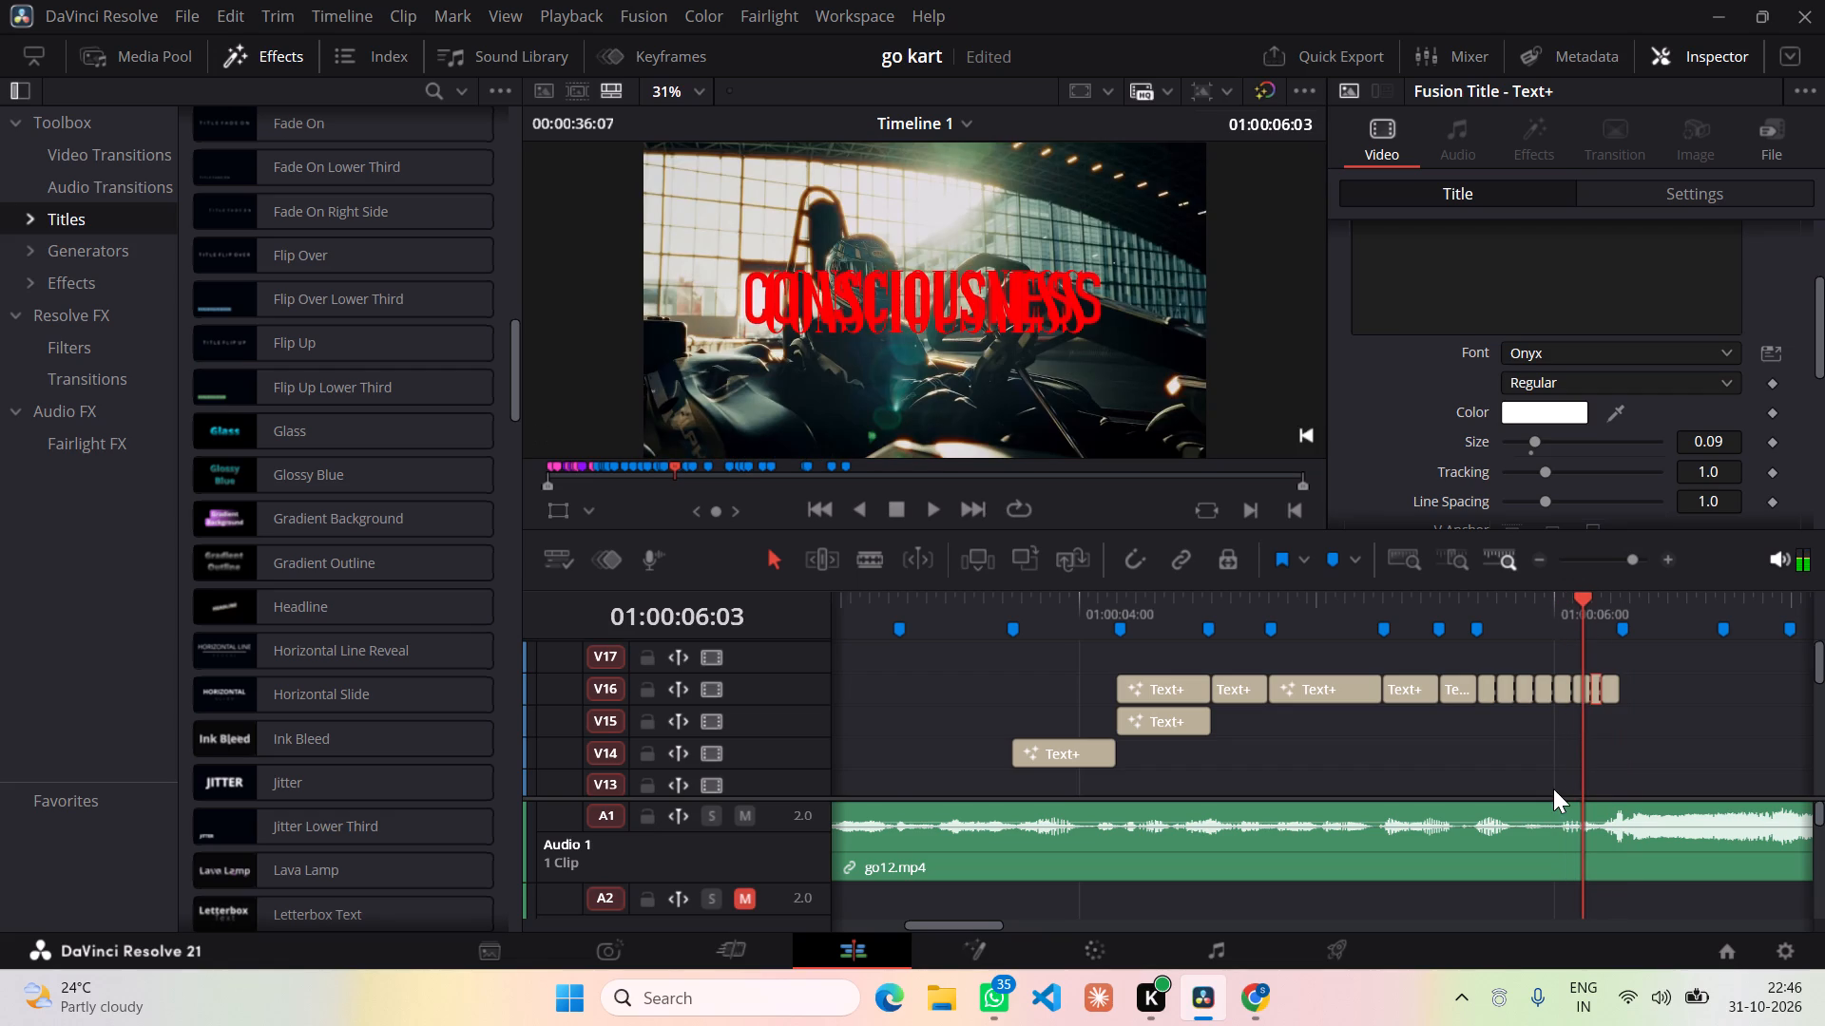
scroll(1552, 786, down, 2)
scroll(1538, 755, up, 2)
scroll(1538, 752, down, 3)
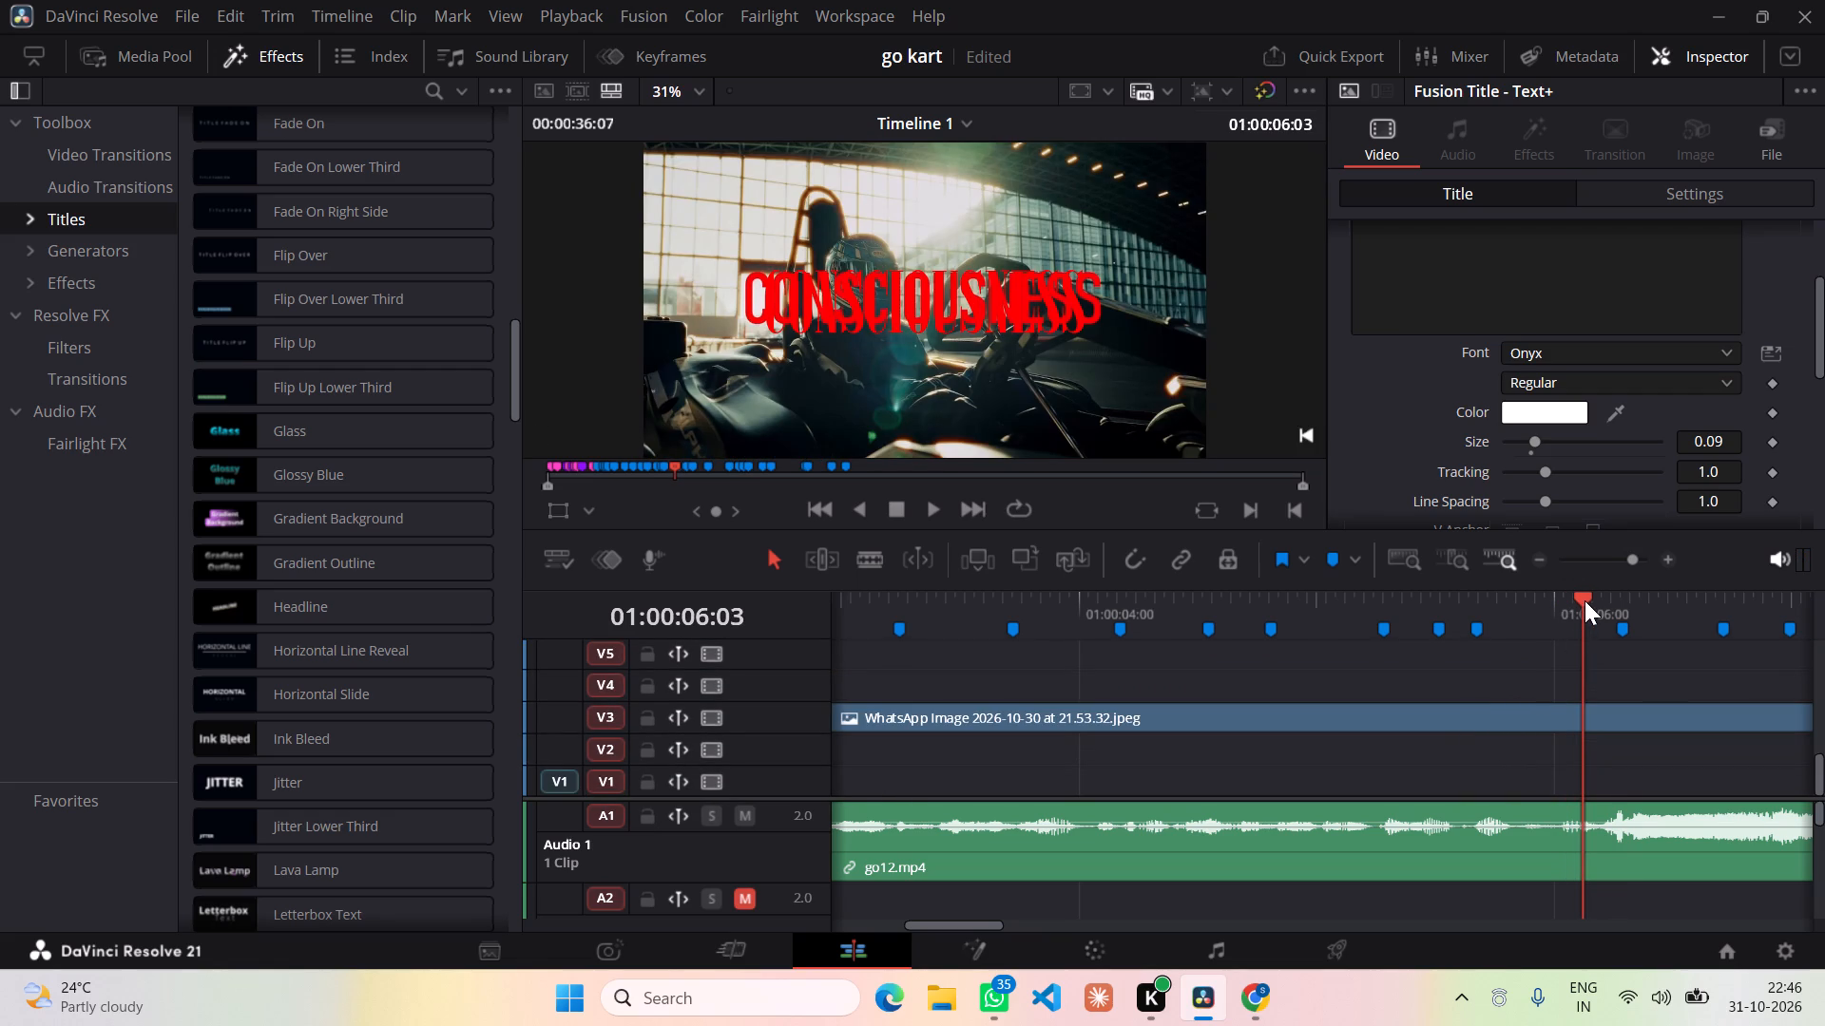
drag(1583, 598, 1640, 609)
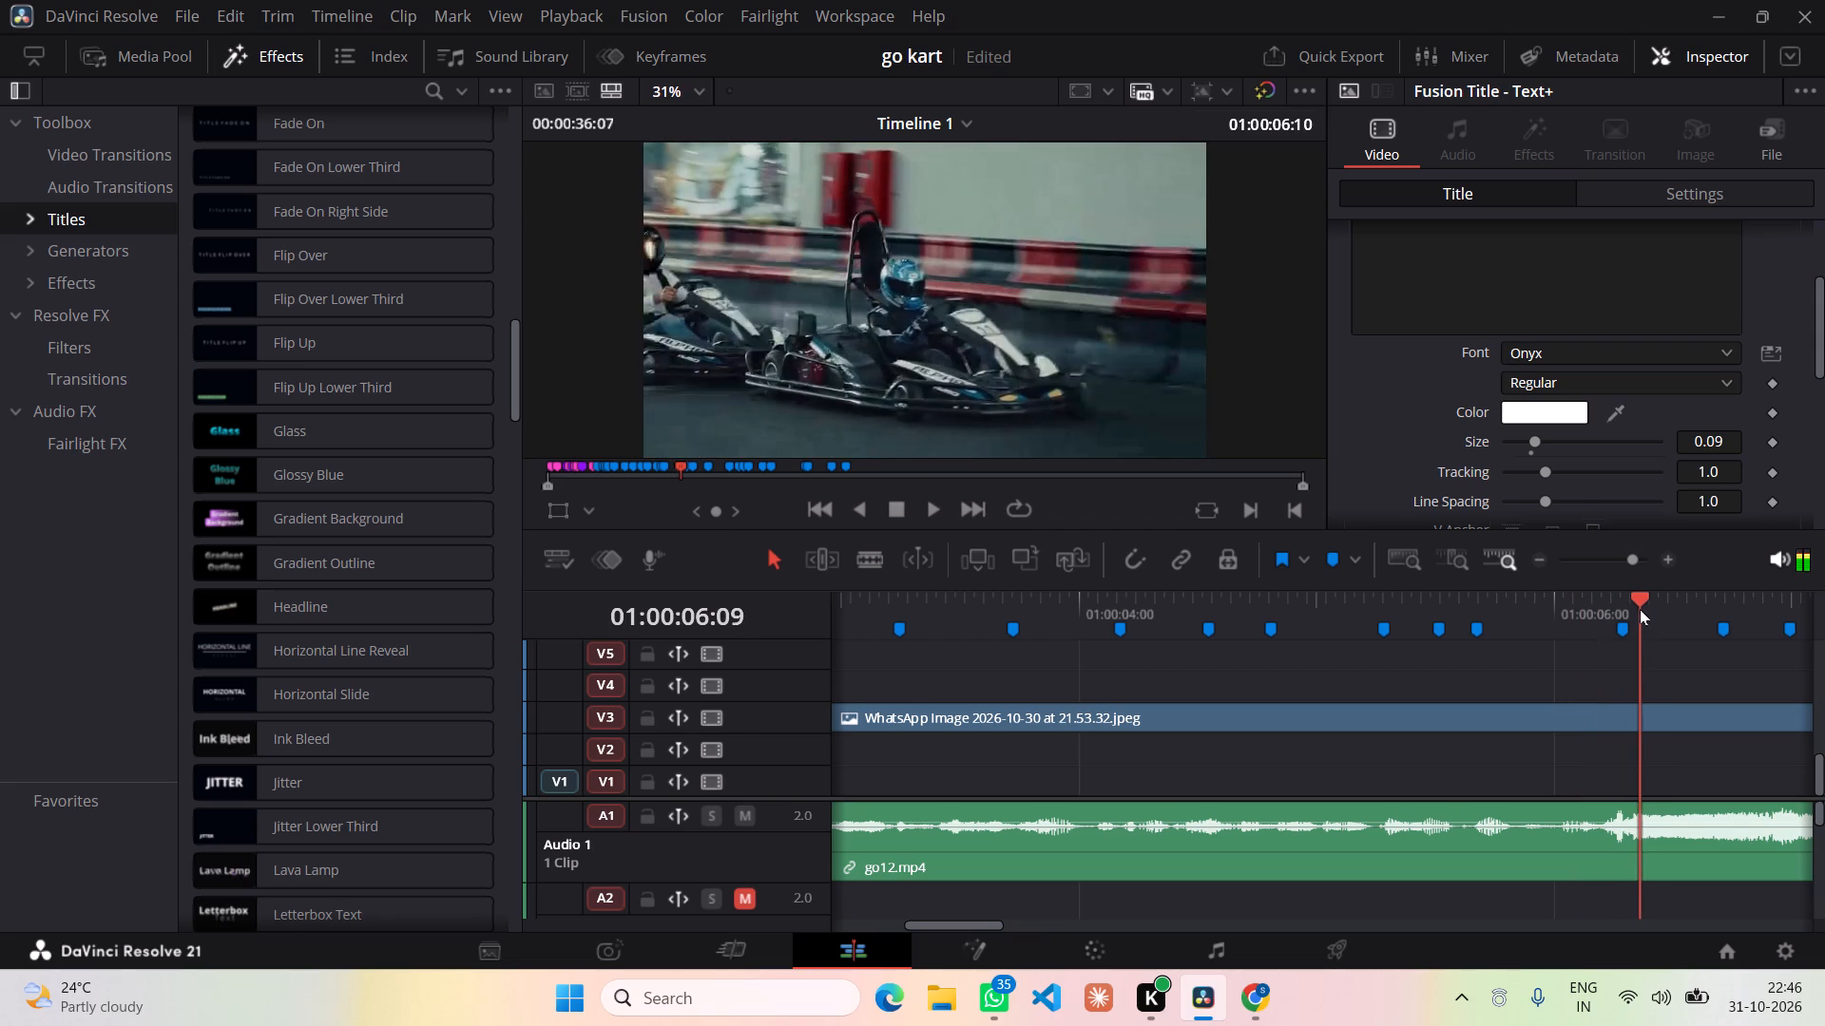
drag(1640, 609, 1622, 613)
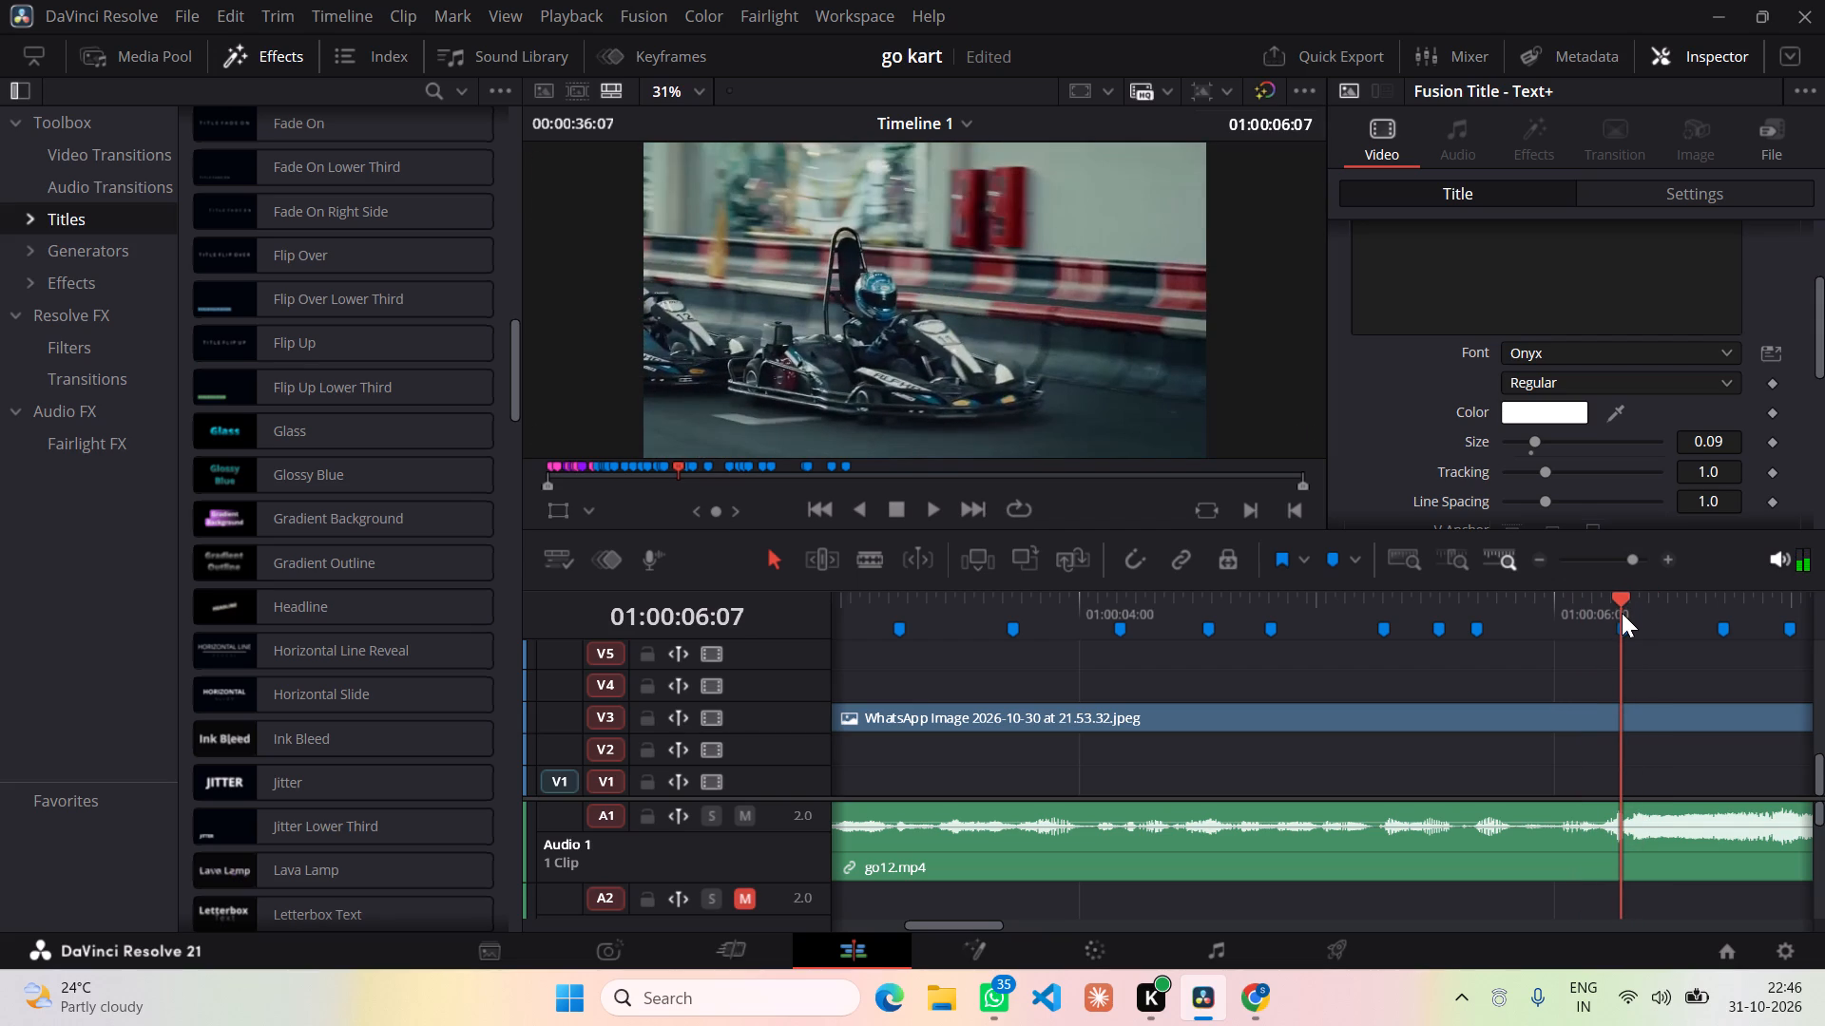
drag(1622, 613, 1618, 617)
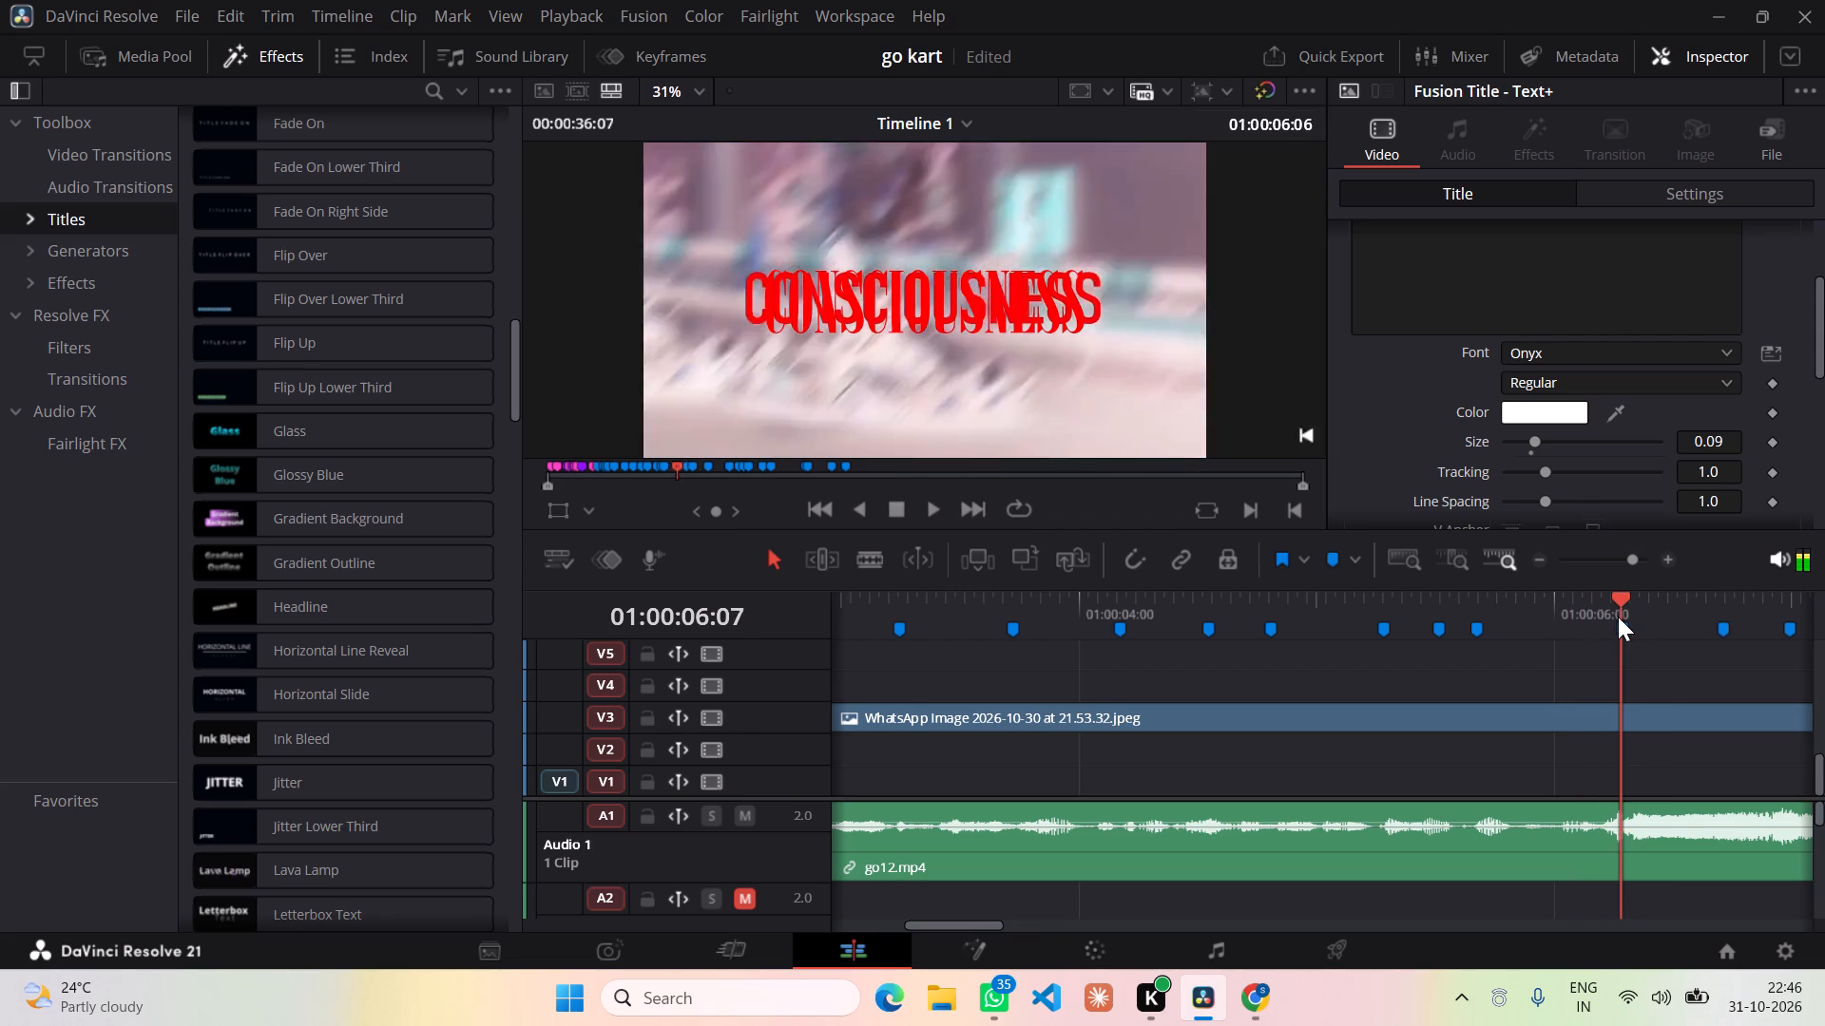
drag(1618, 617, 1551, 625)
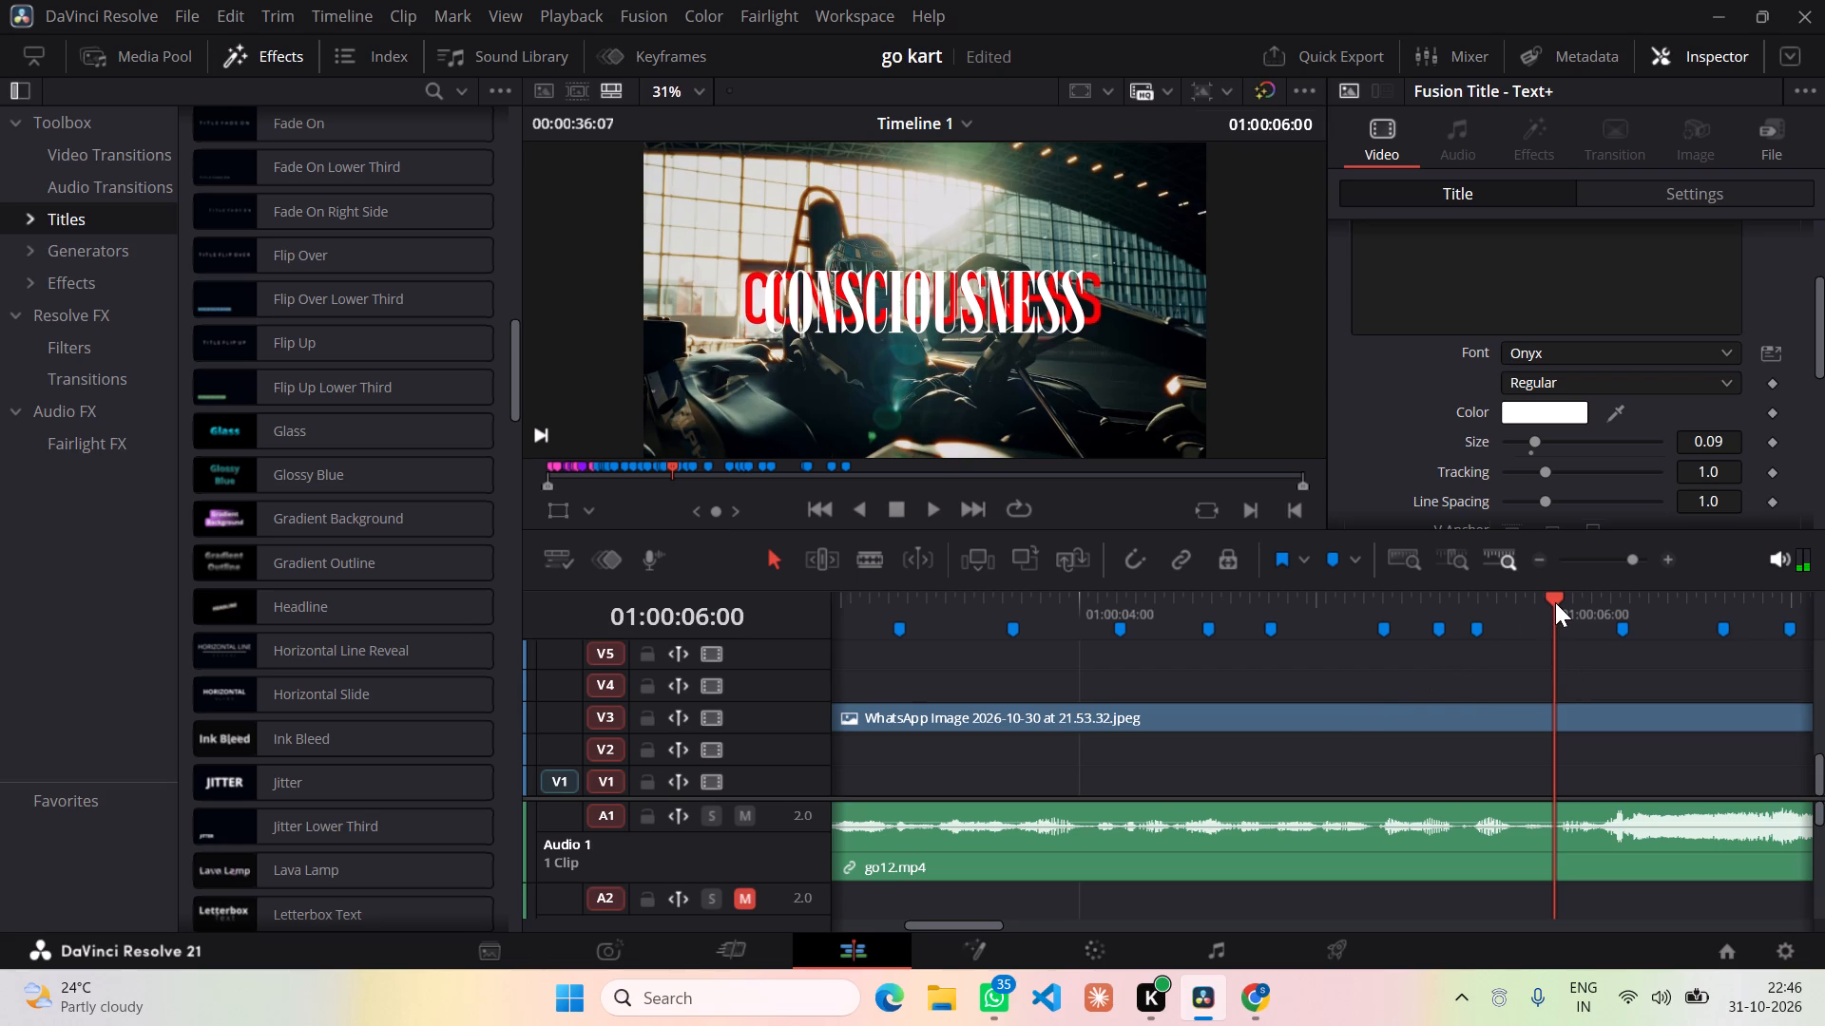
drag(1555, 599, 1624, 608)
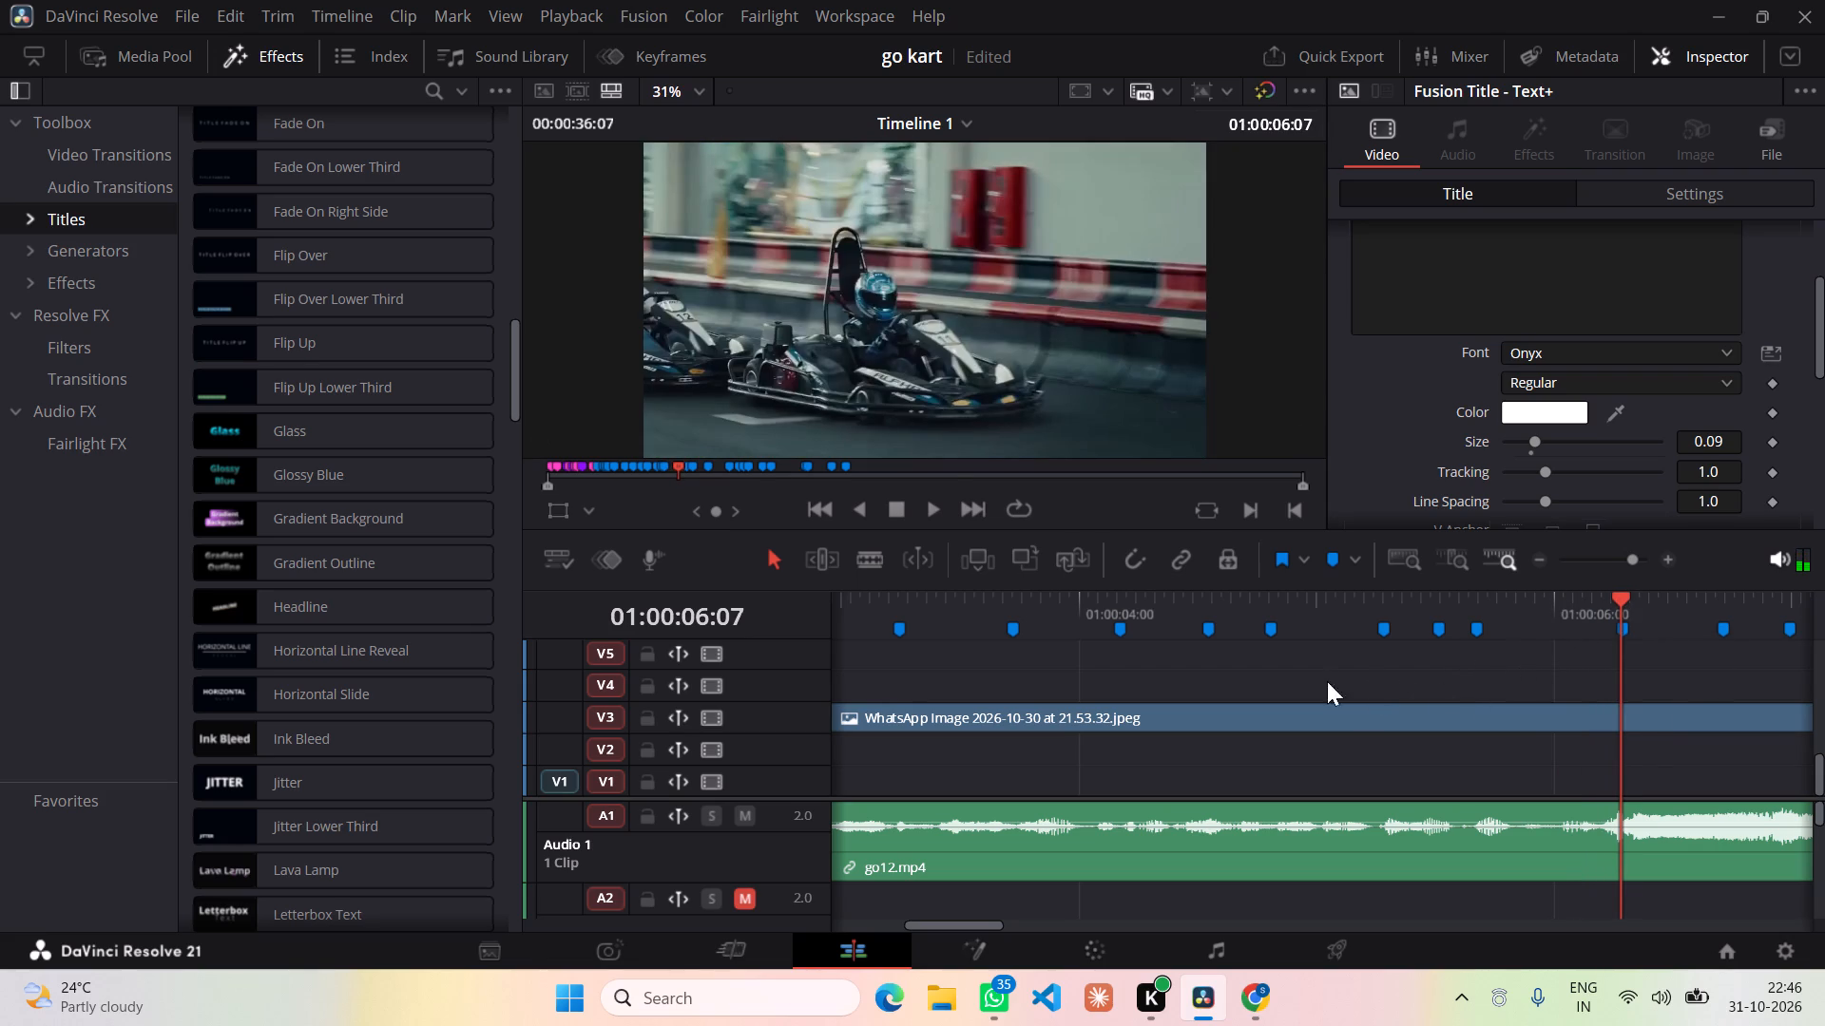
click(1096, 714)
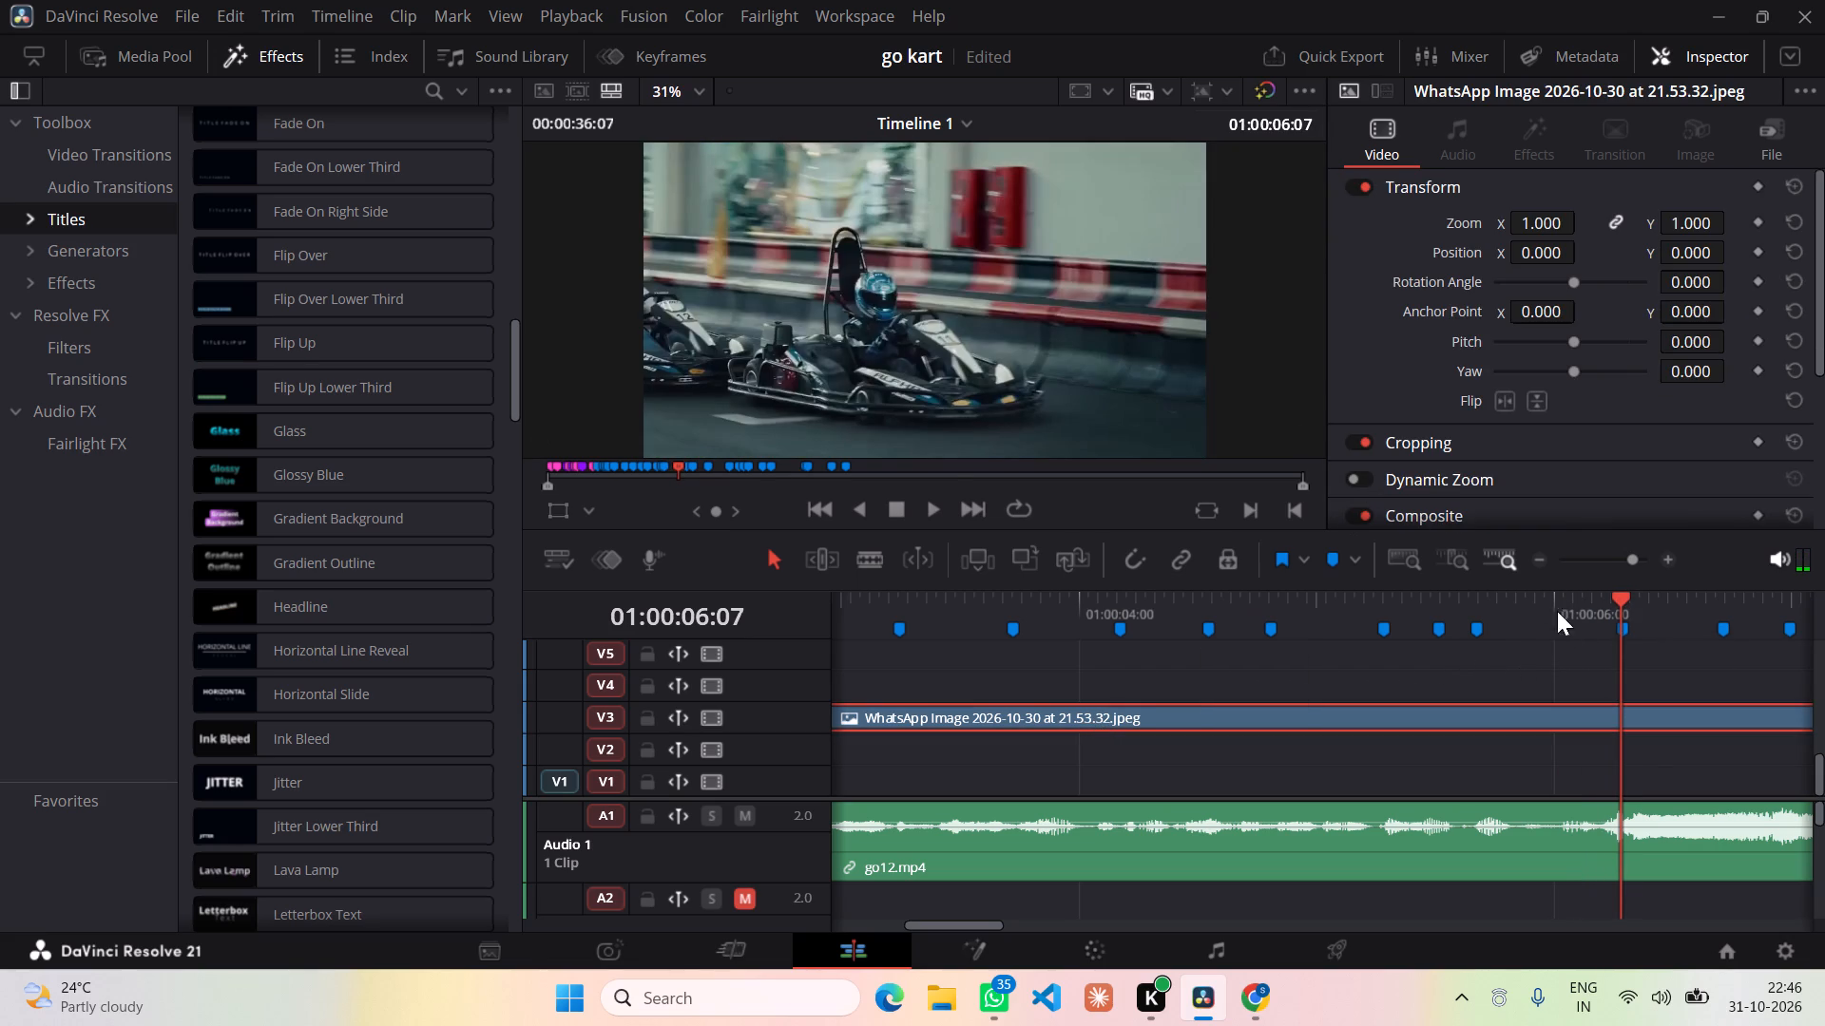
click(1527, 659)
scroll(1527, 659, up, 4)
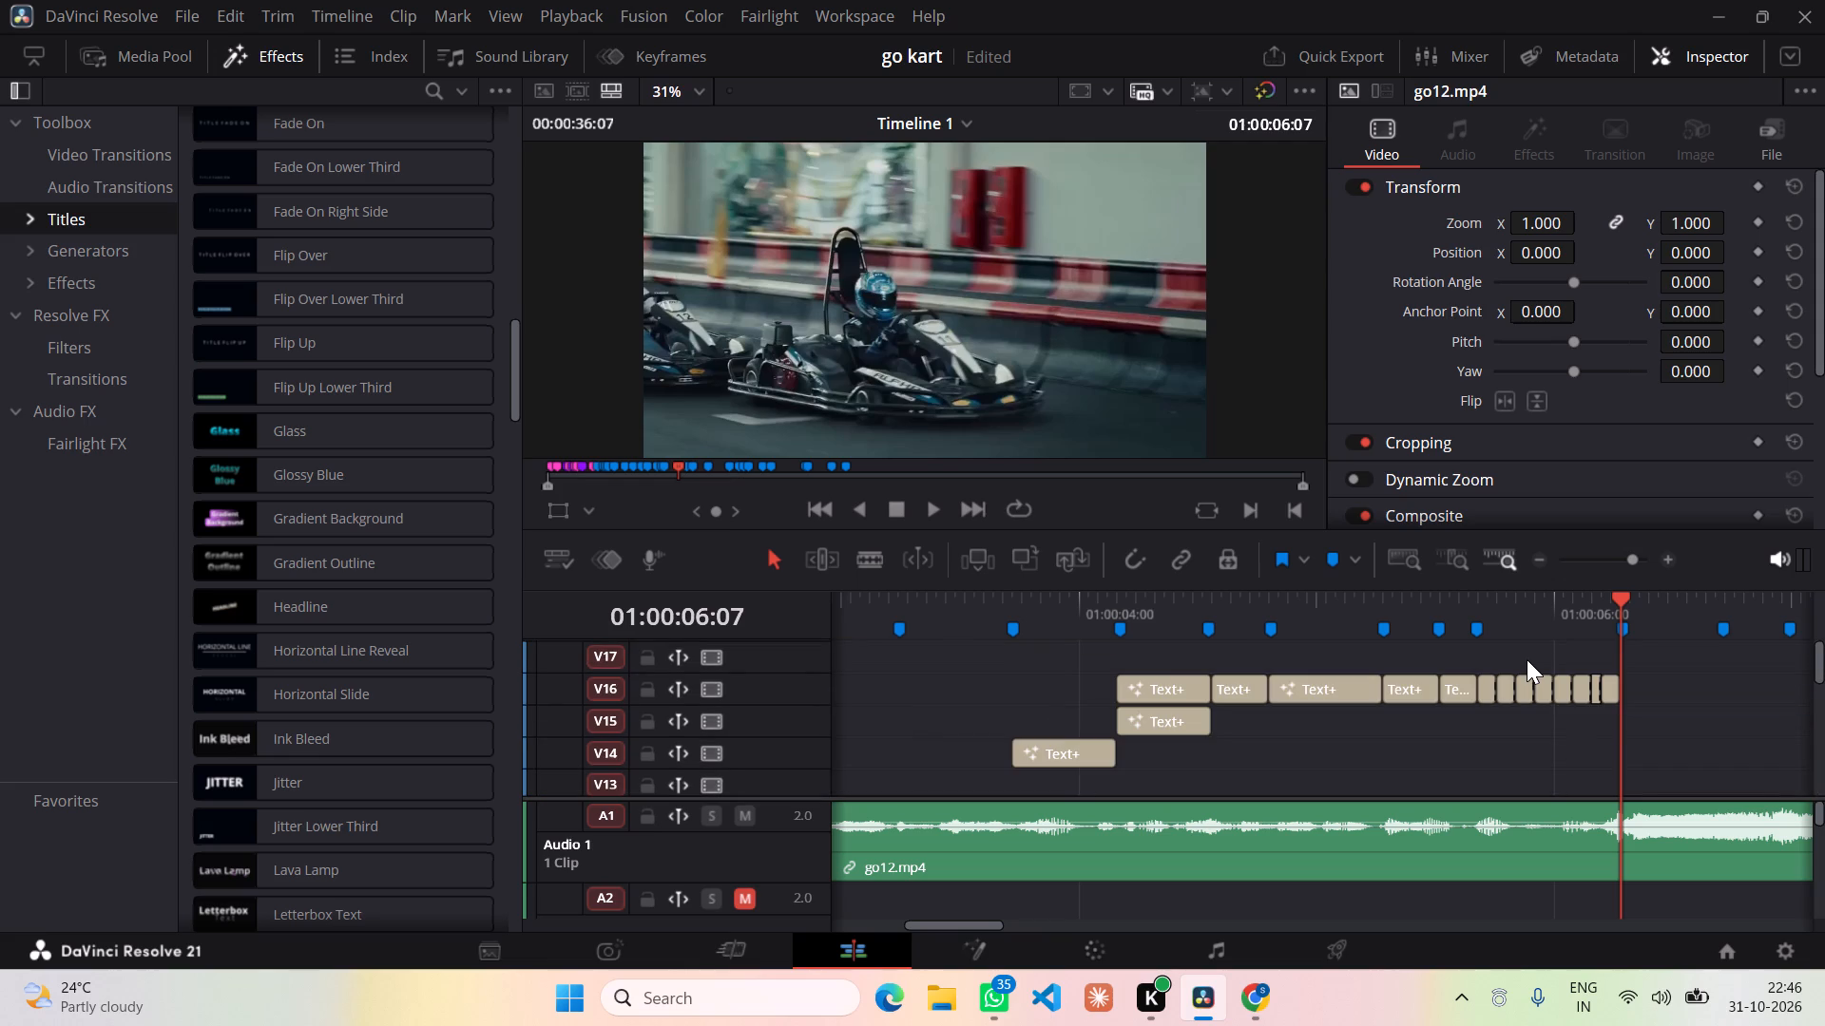
On the Cut page, move the full-length go12.mp4 clip from V9 down to V1 beneath the other clips, and return to the Edit page.
scroll(1527, 659, up, 2)
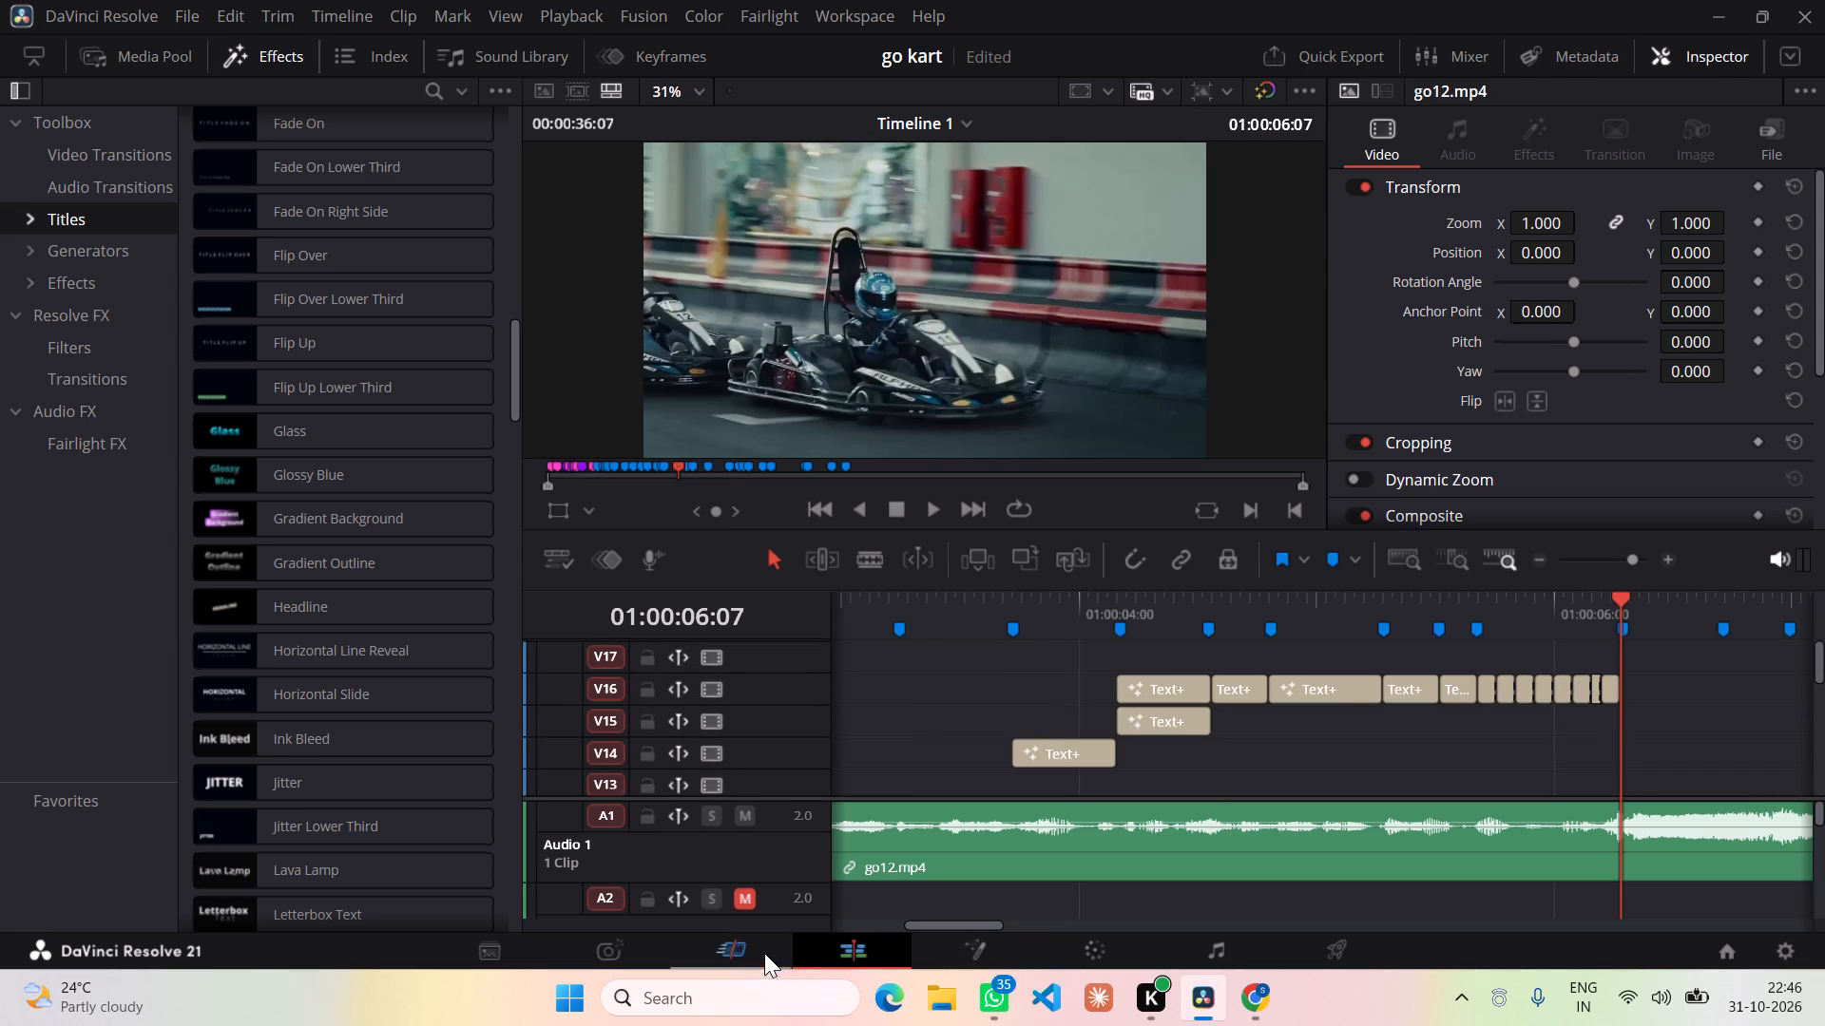
click(764, 953)
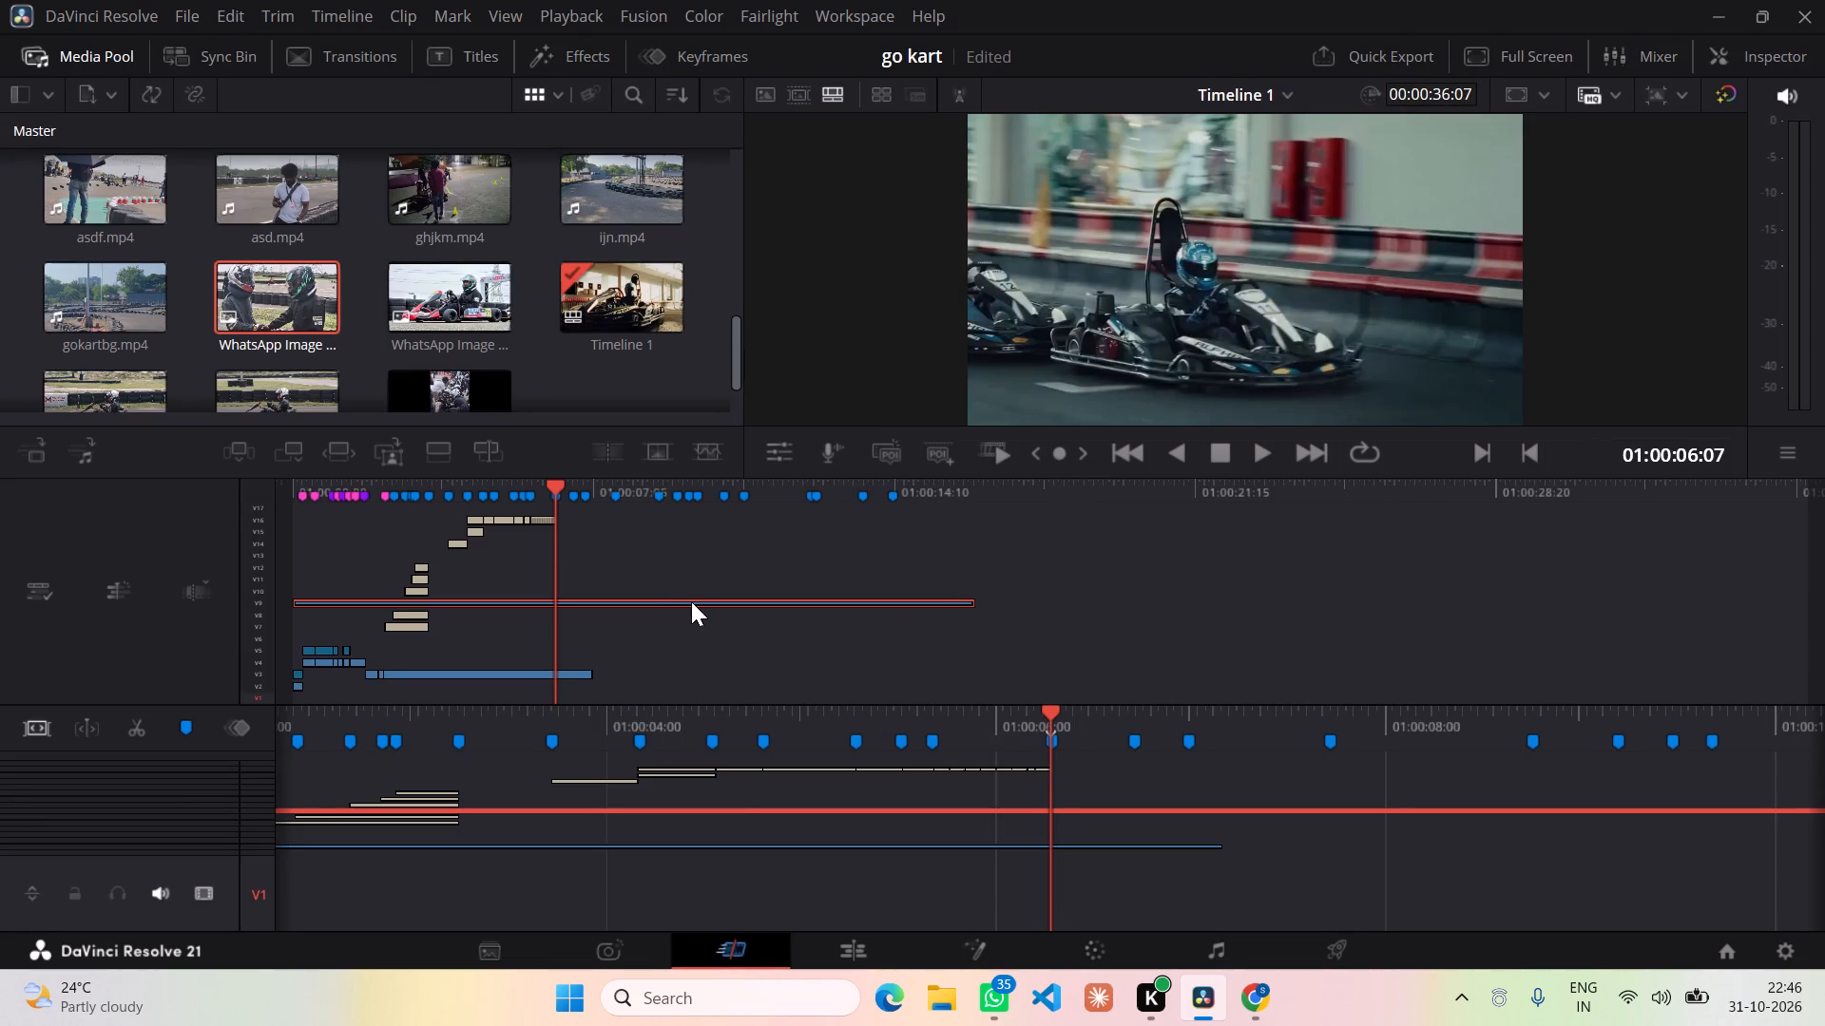
drag(691, 601, 680, 695)
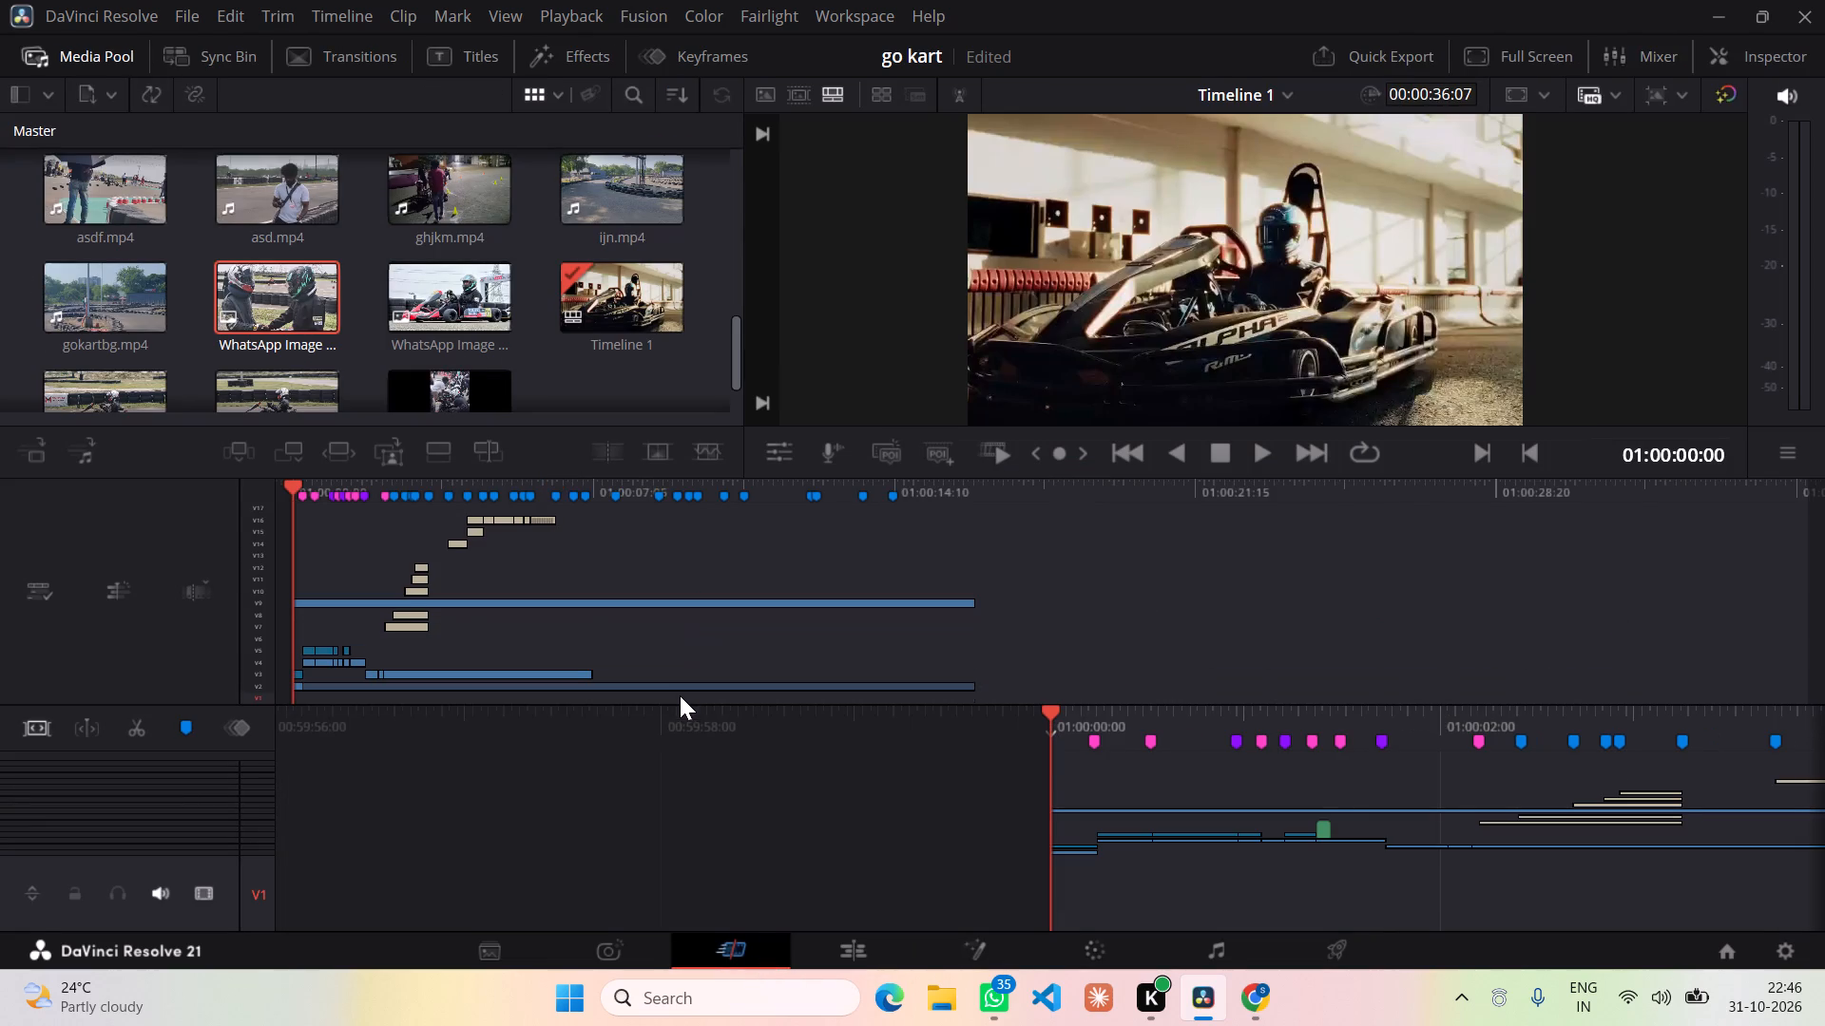
drag(680, 695, 672, 702)
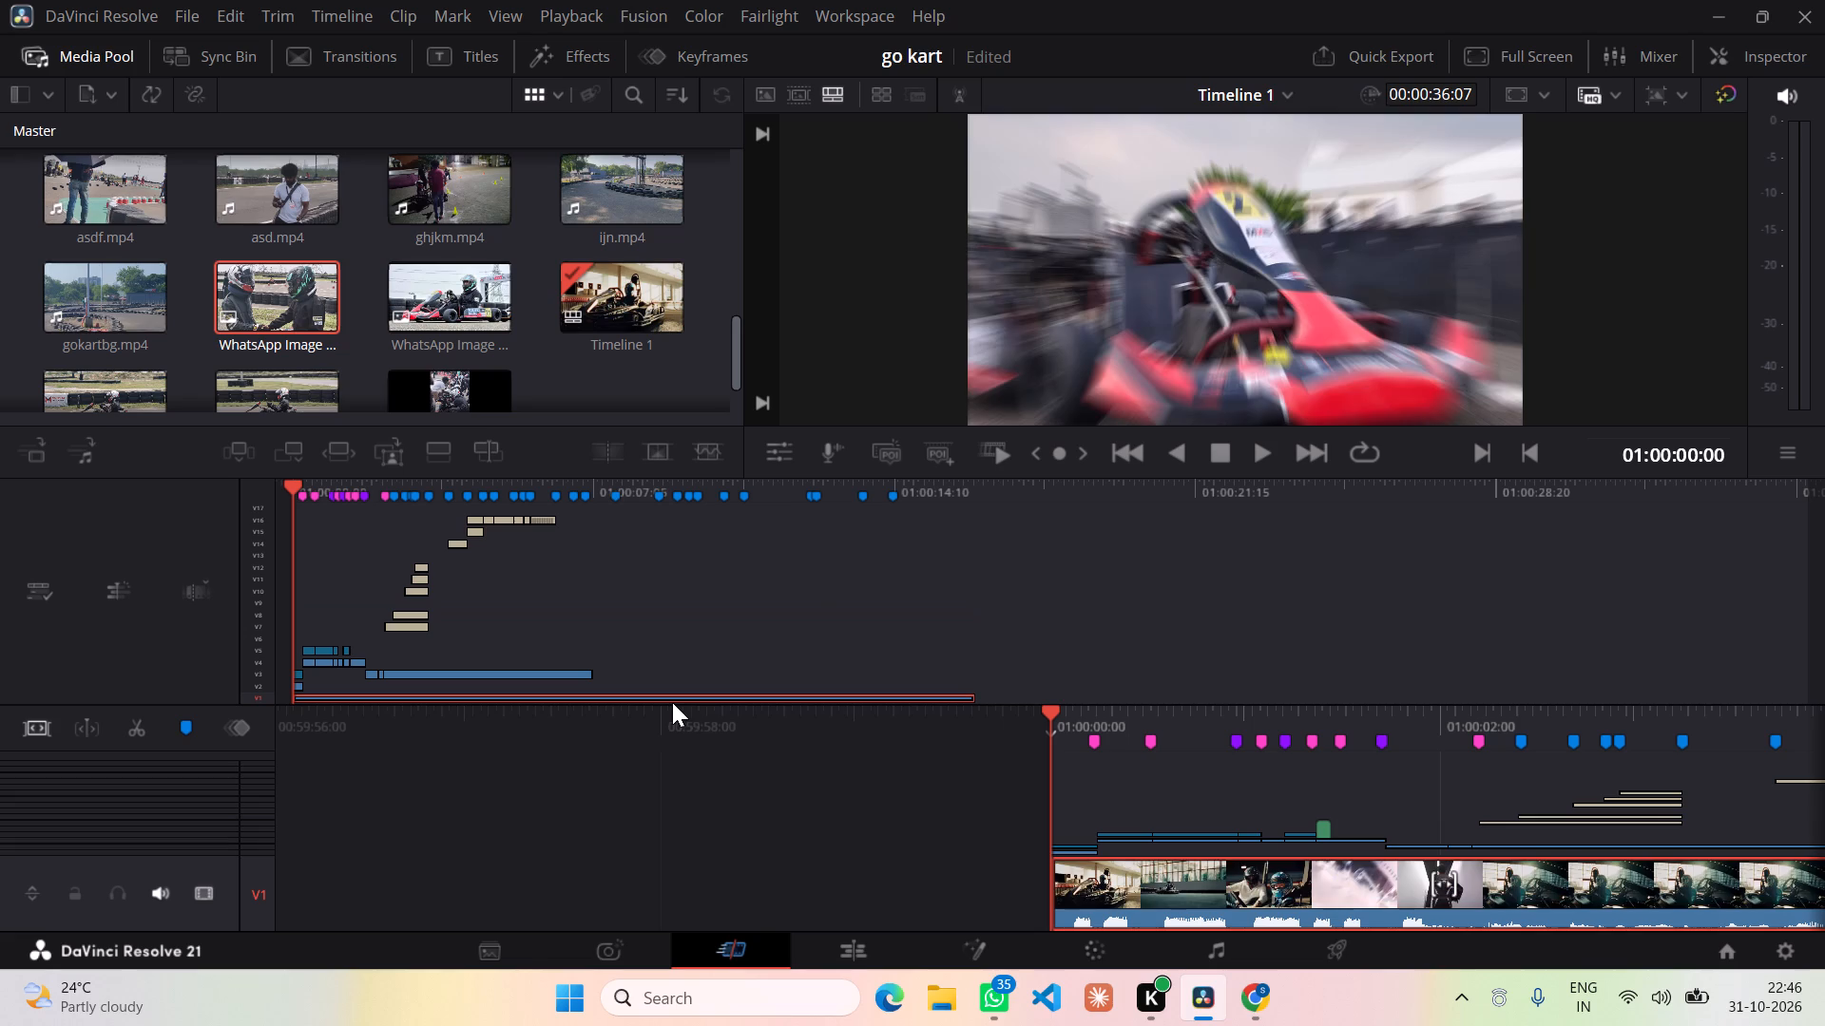
click(882, 931)
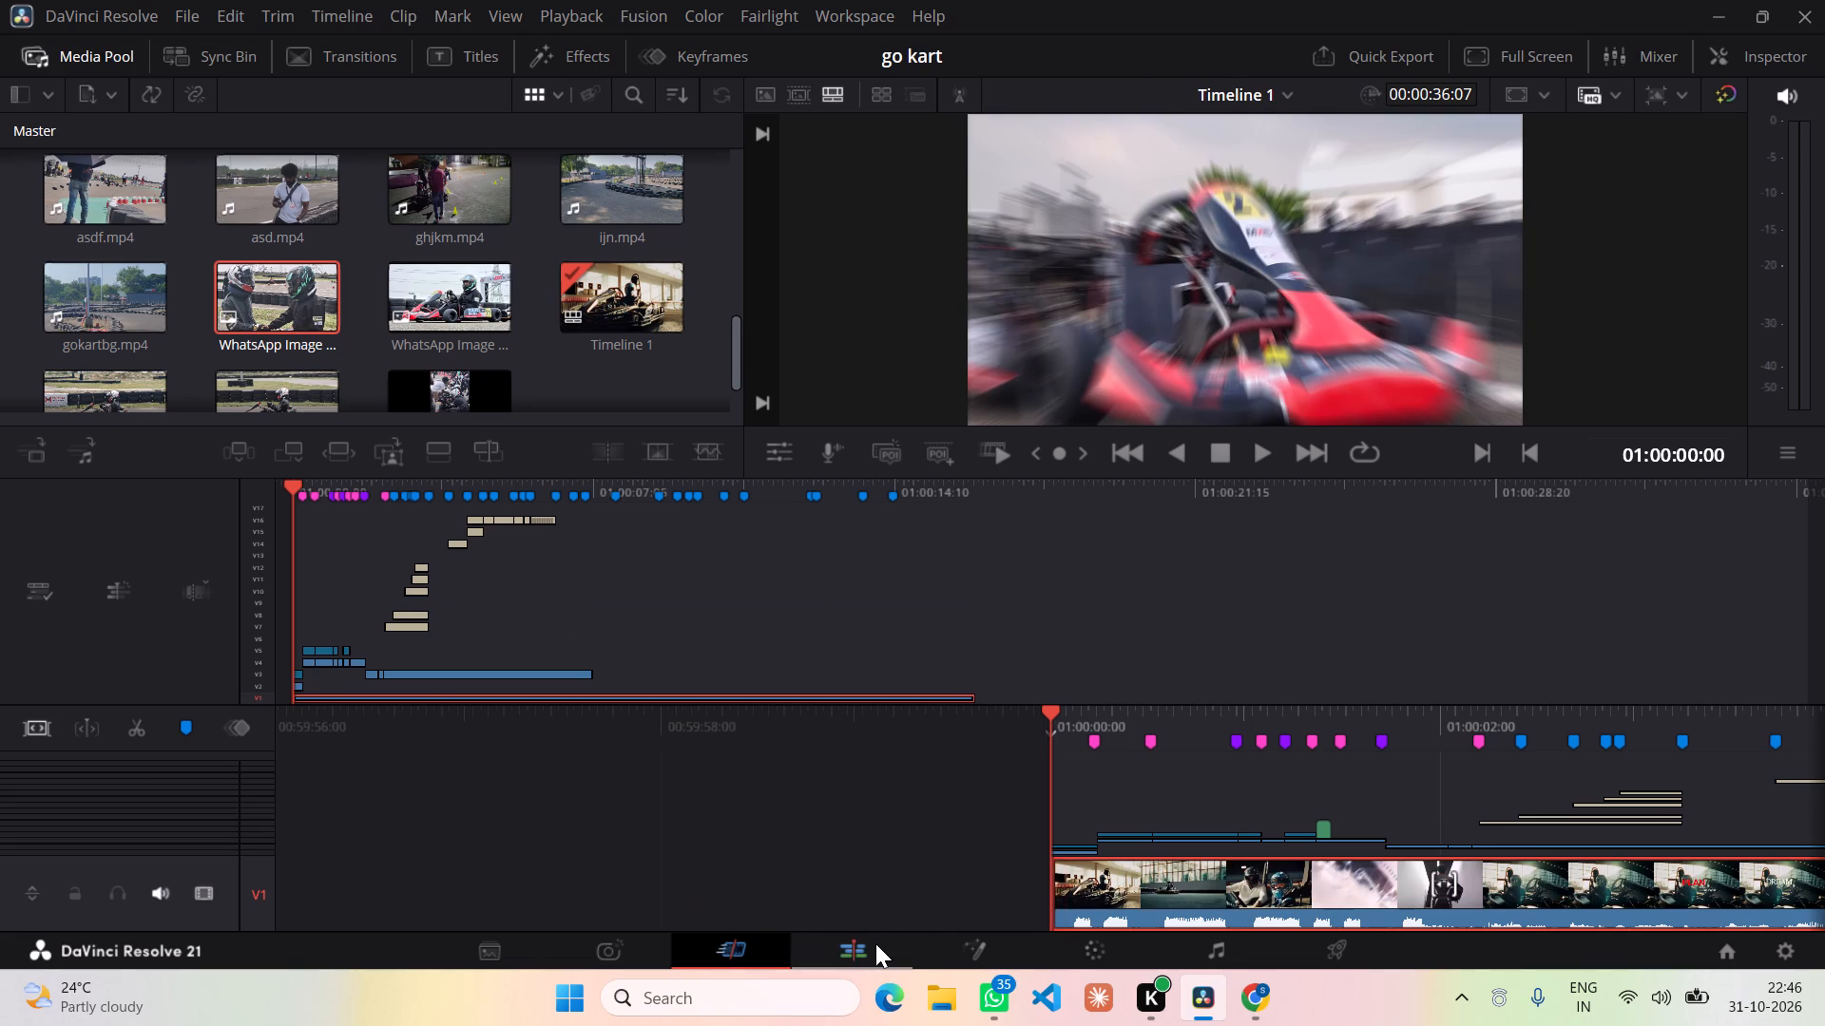
click(875, 943)
Play the edit from 01:00:00:00 past the CONSCIOUSNESS titles to about 01:00:08:09, with the effects library hidden for a wider view.
click(836, 598)
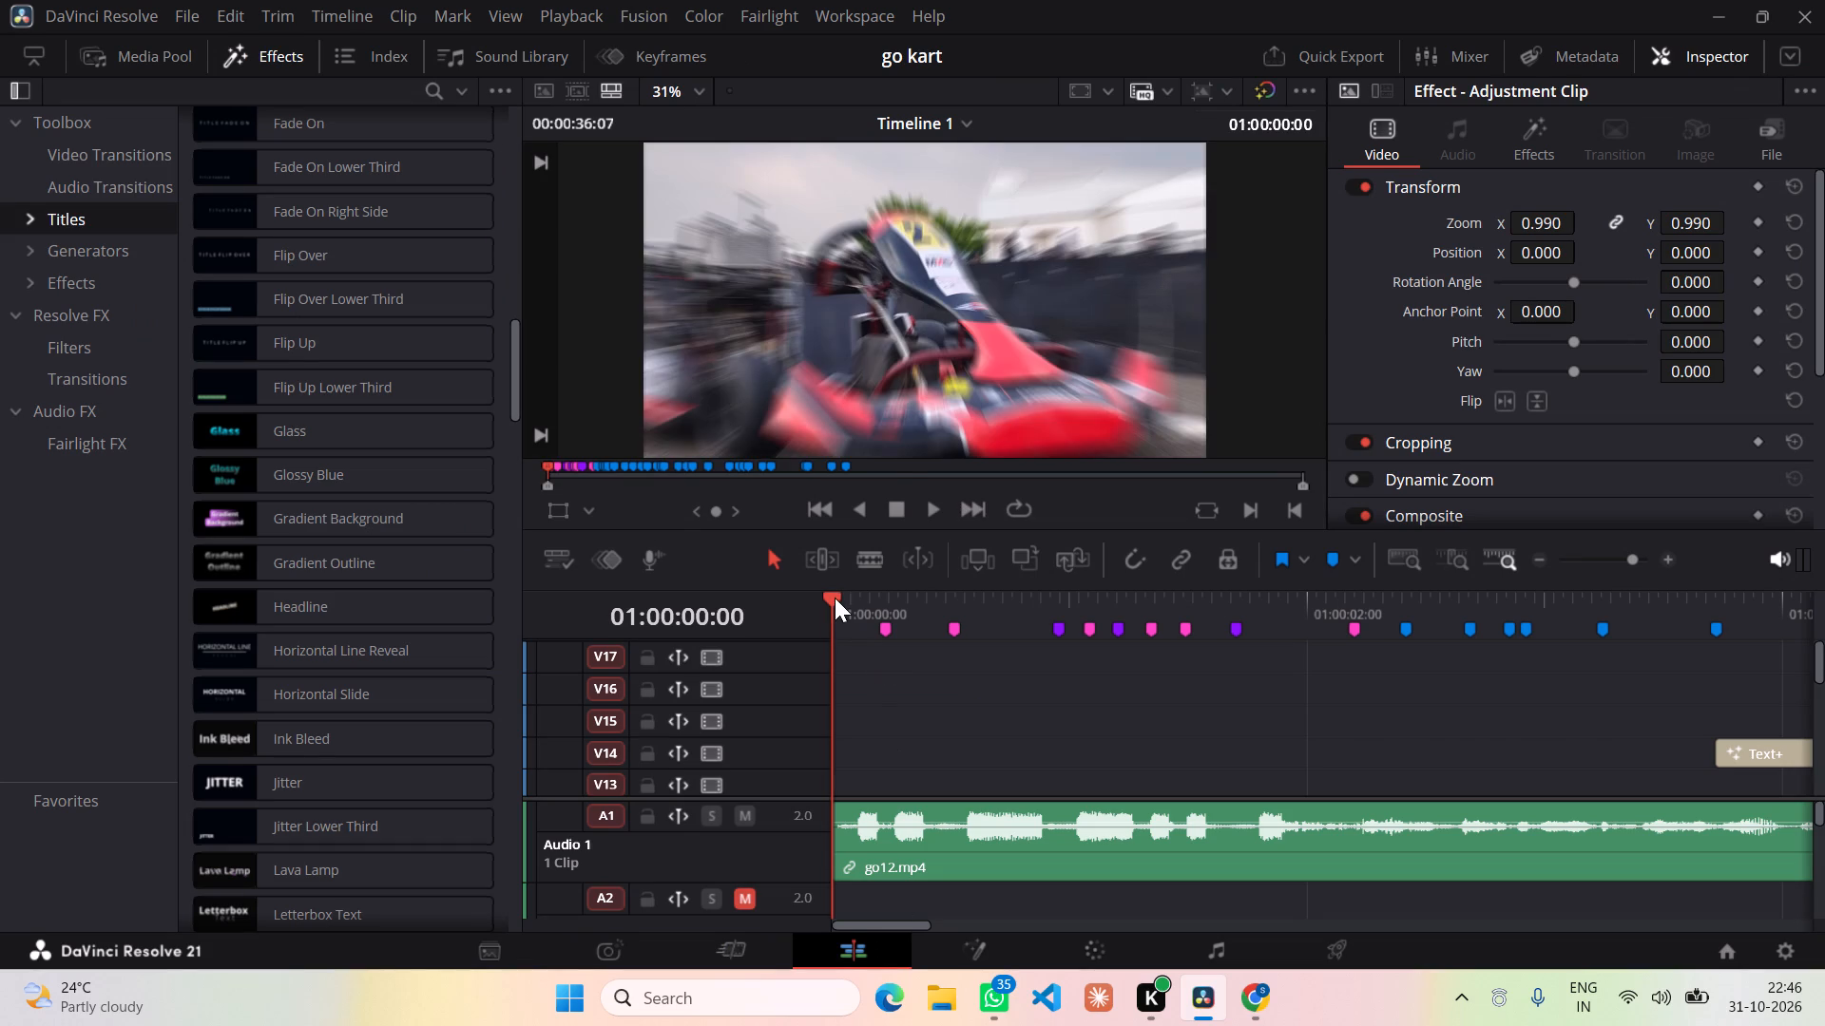
click(946, 514)
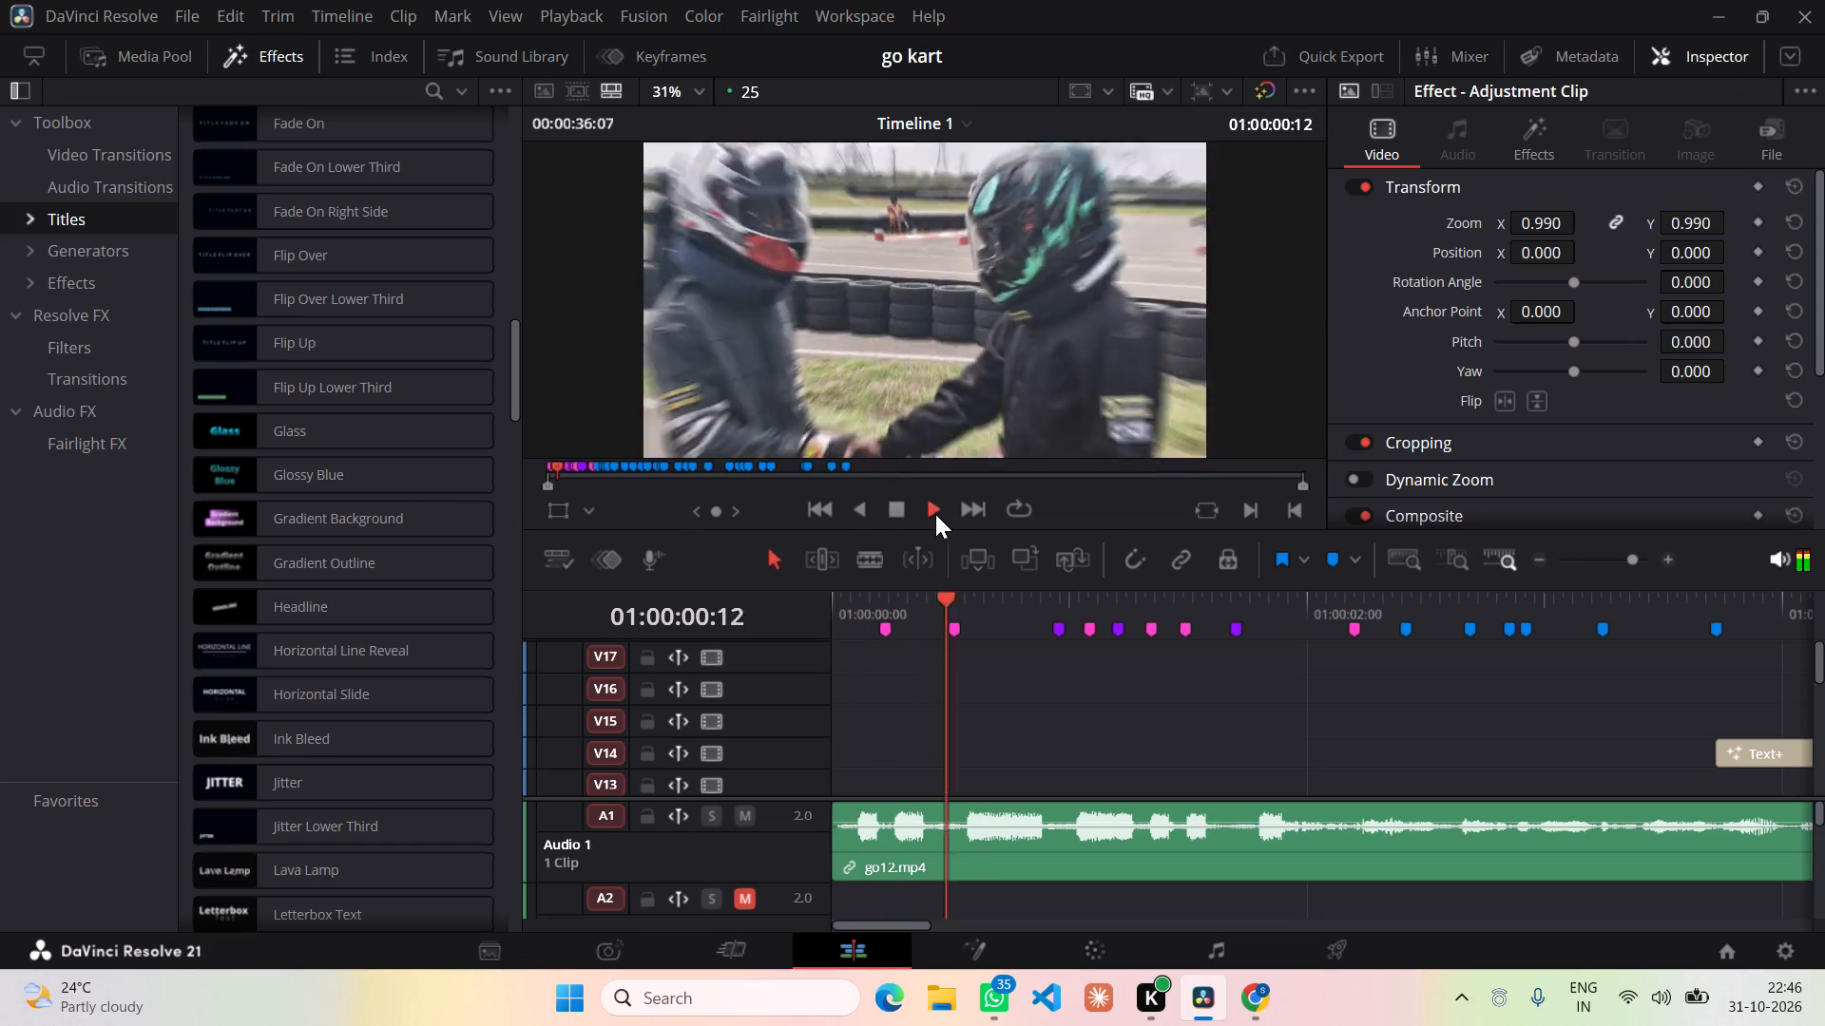
click(908, 510)
click(99, 47)
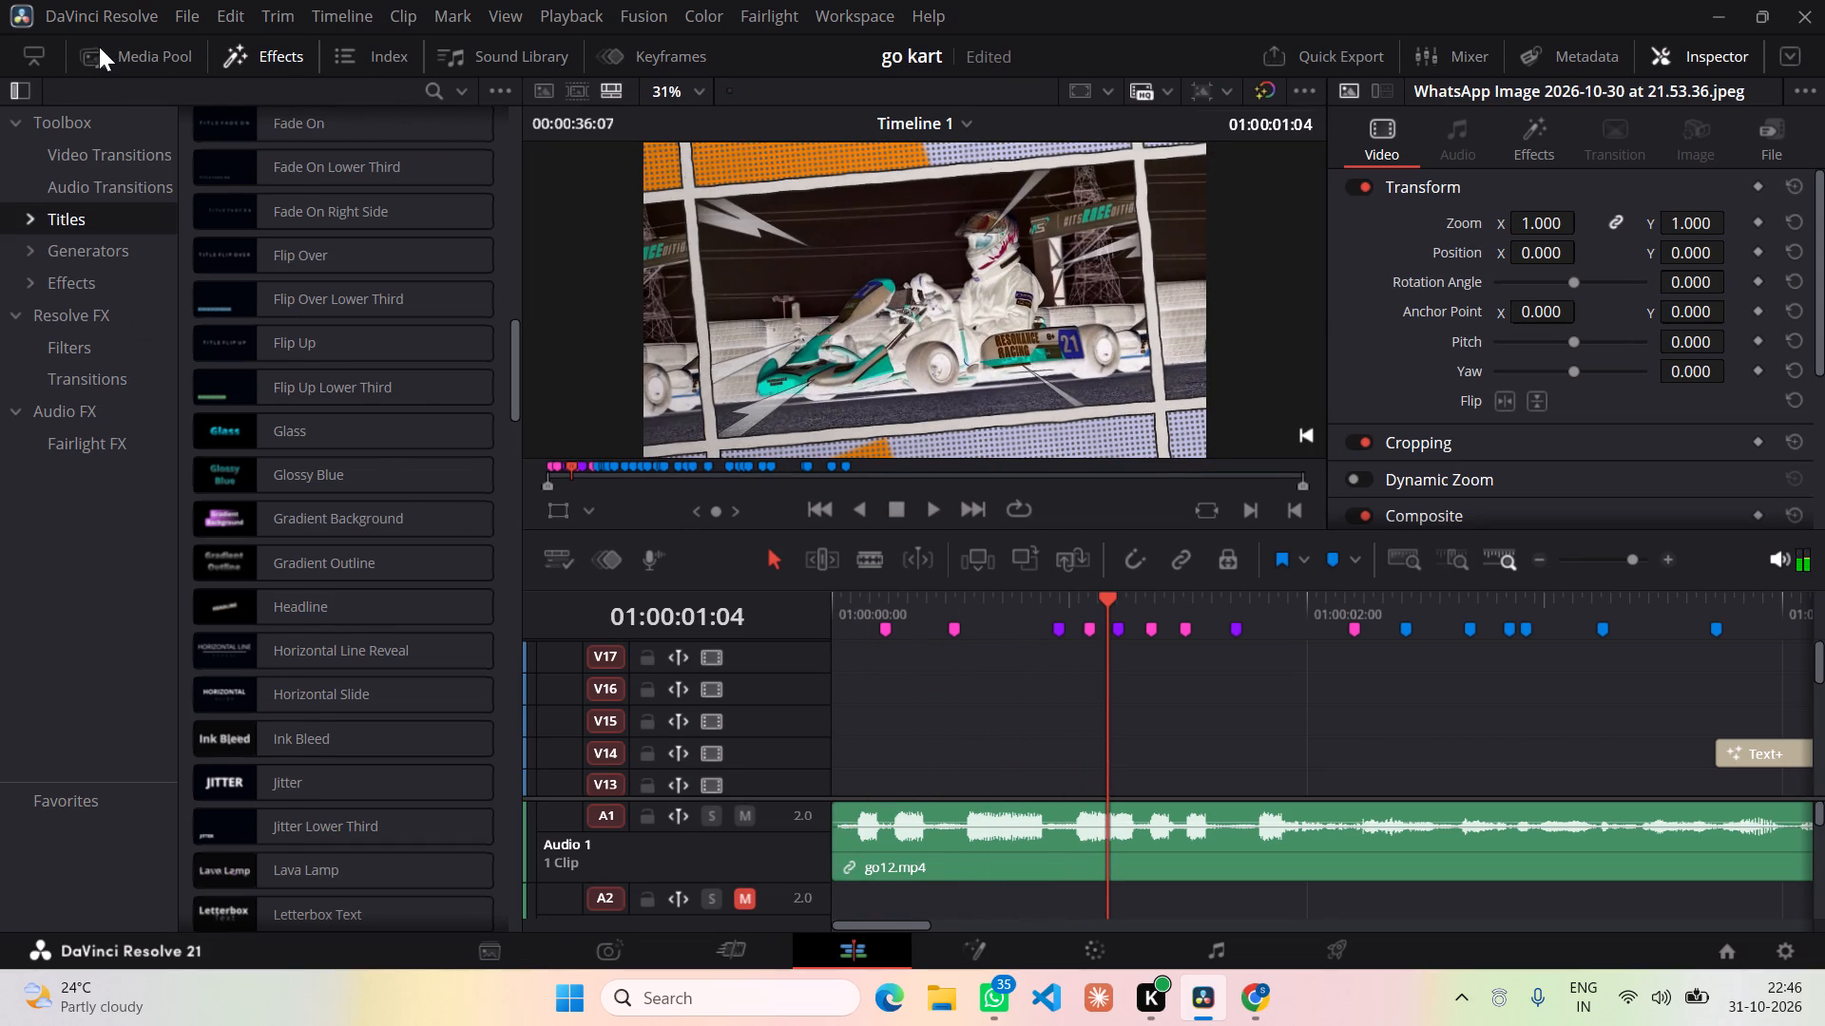
click(270, 58)
click(150, 54)
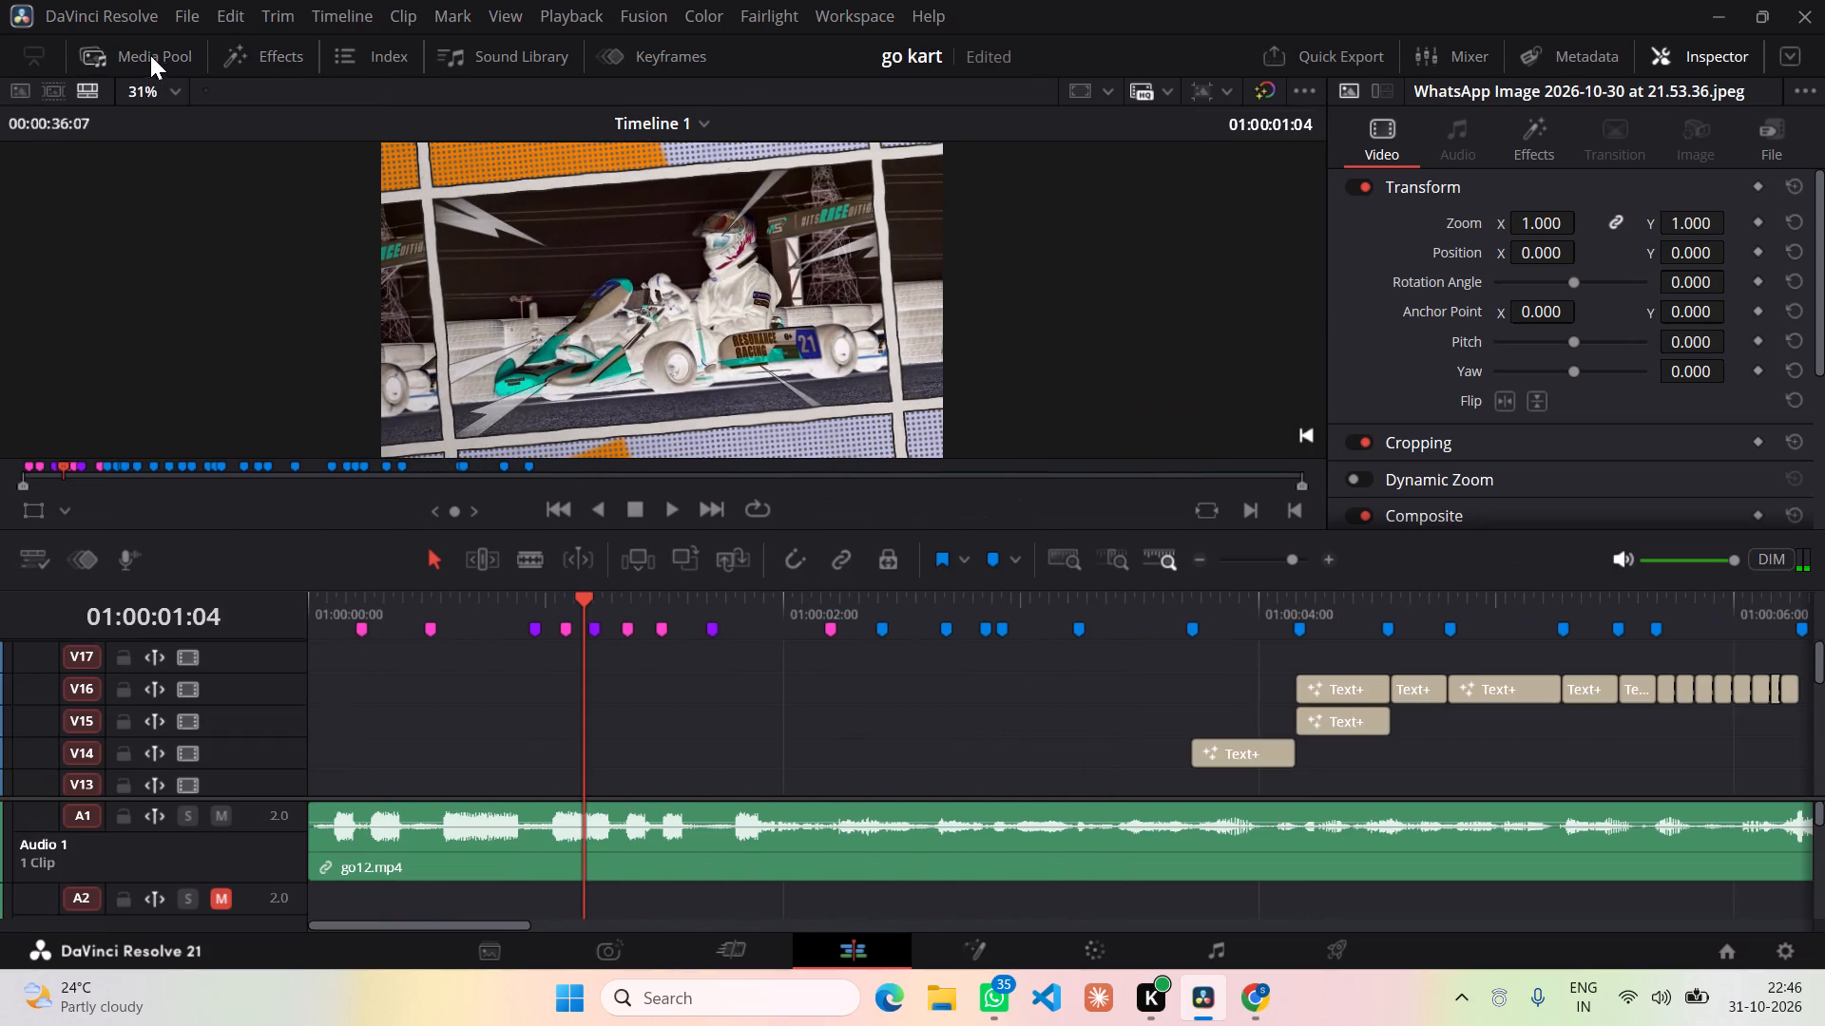
drag(578, 596, 310, 581)
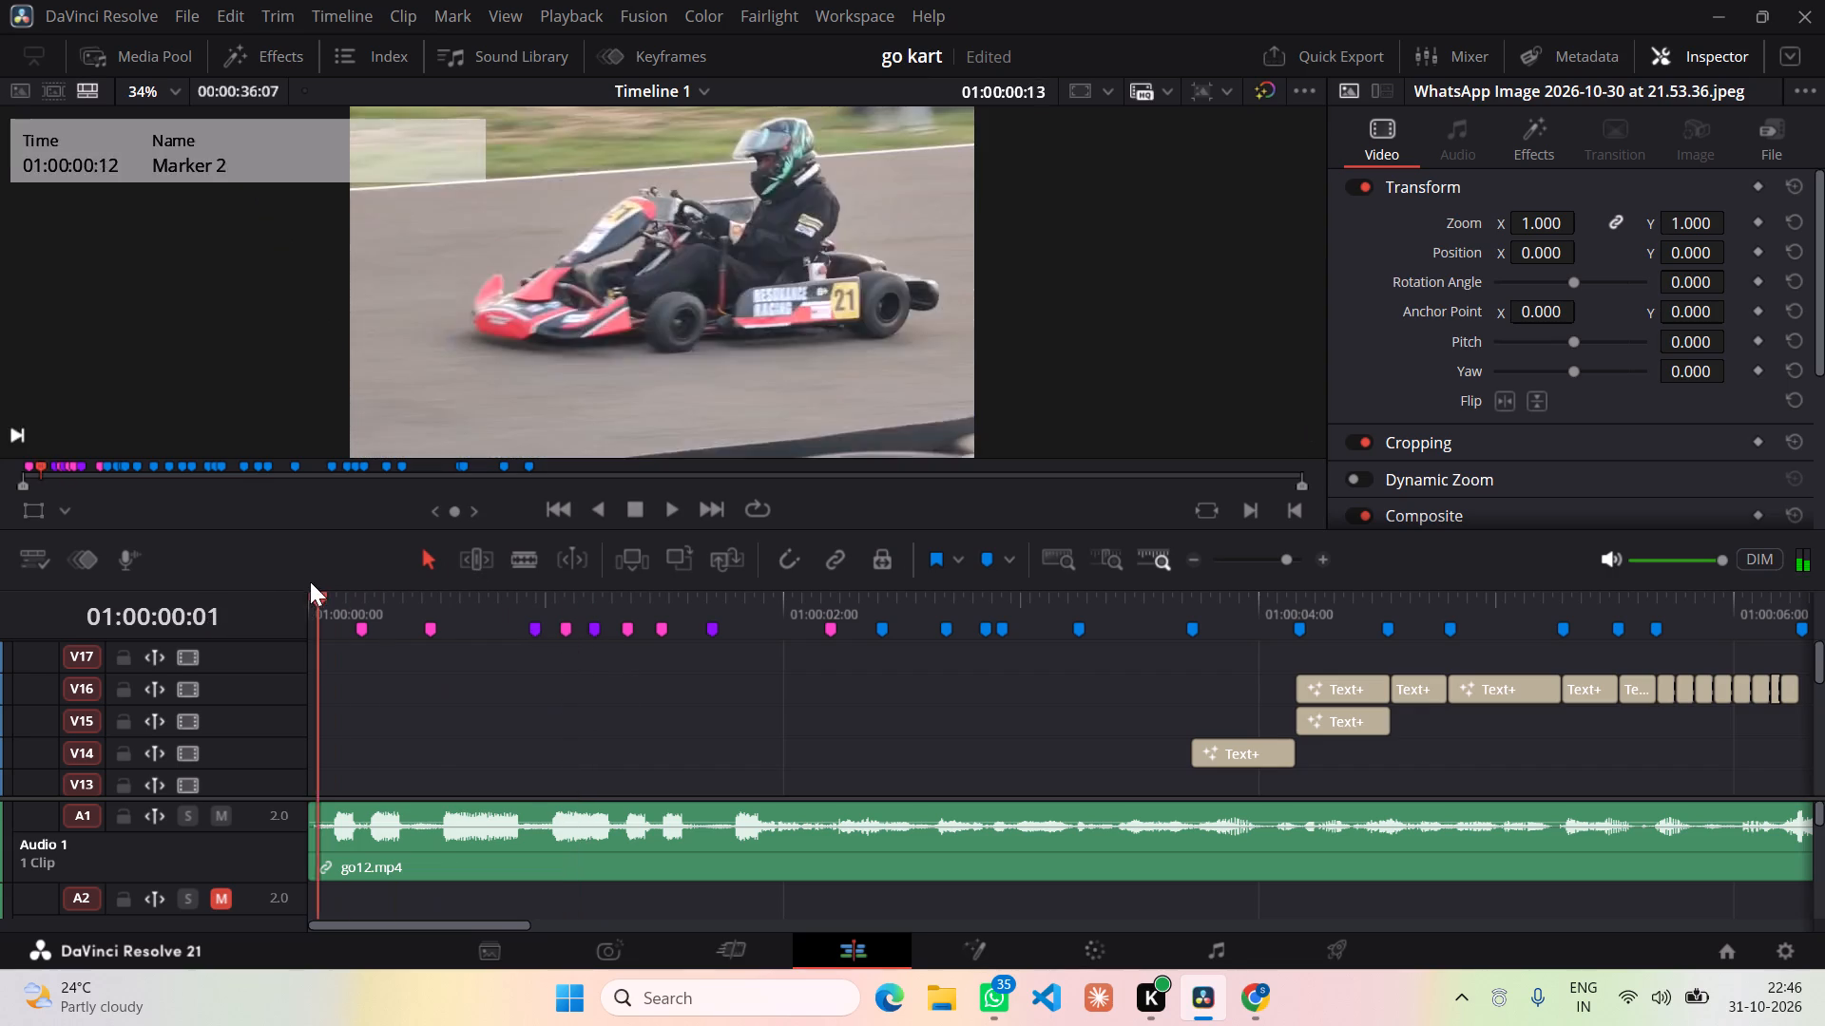
drag(310, 581, 291, 578)
click(665, 506)
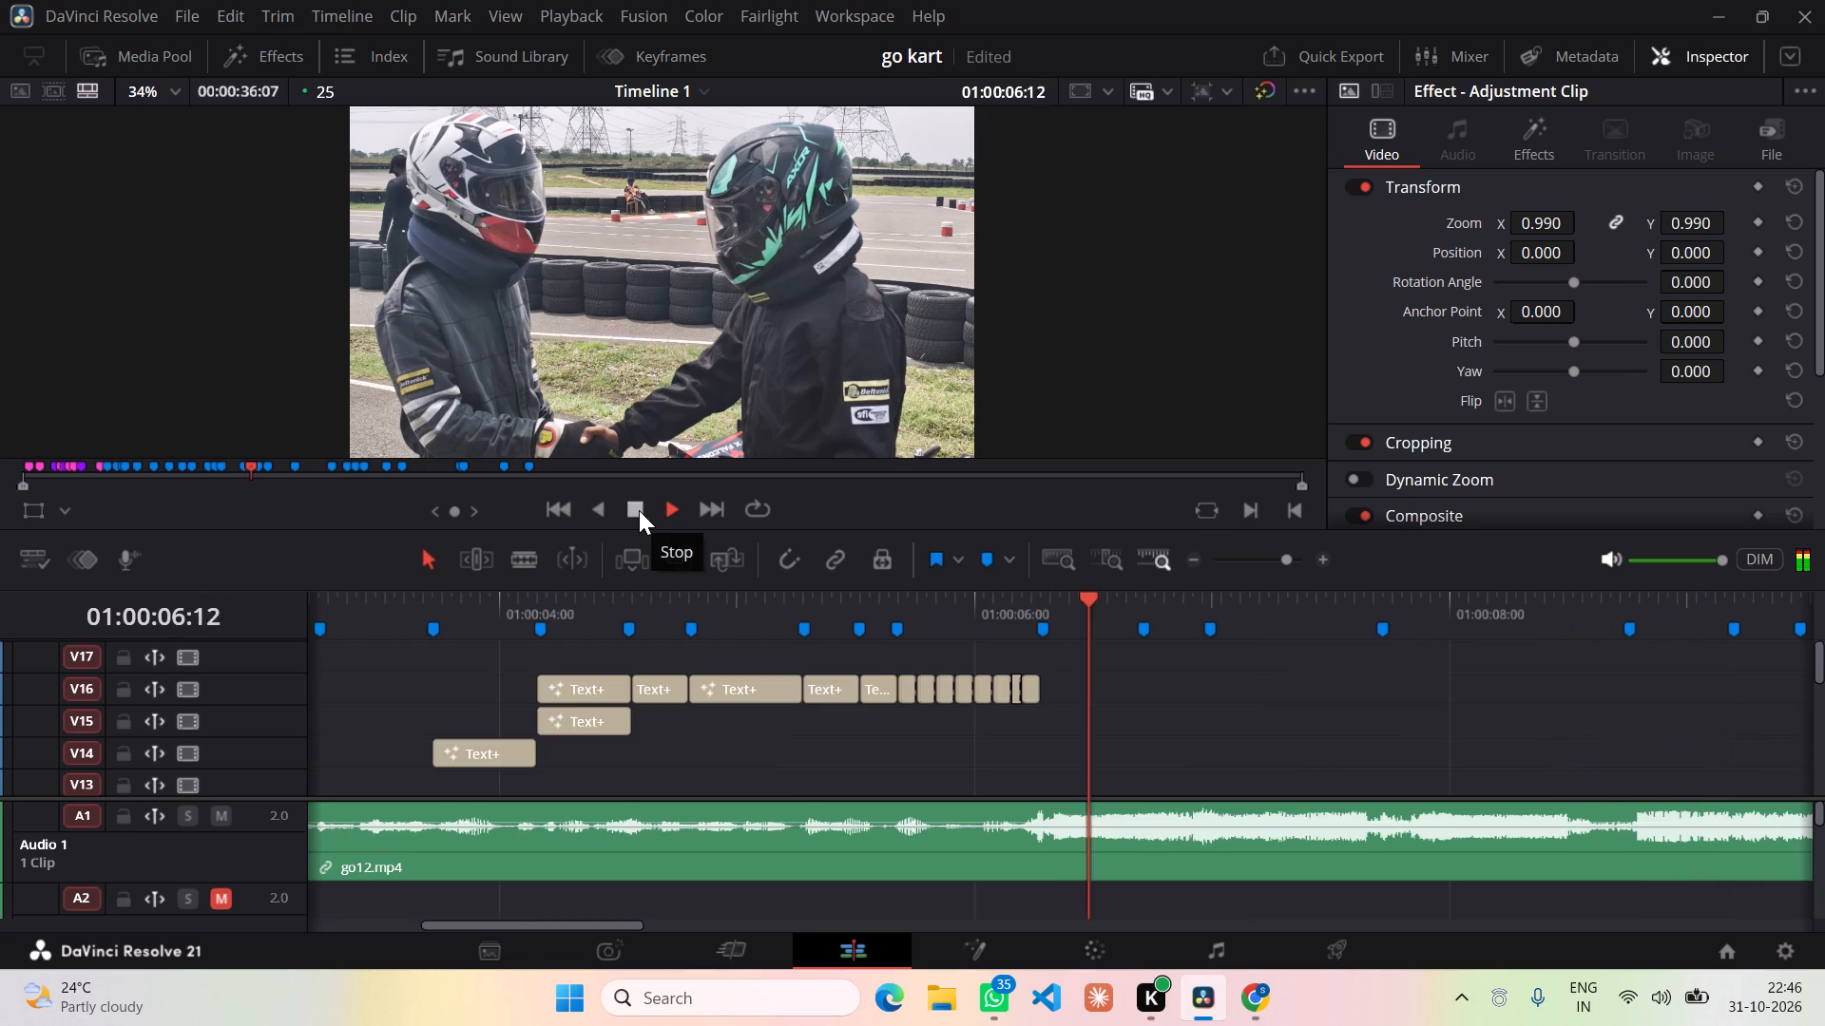
click(641, 502)
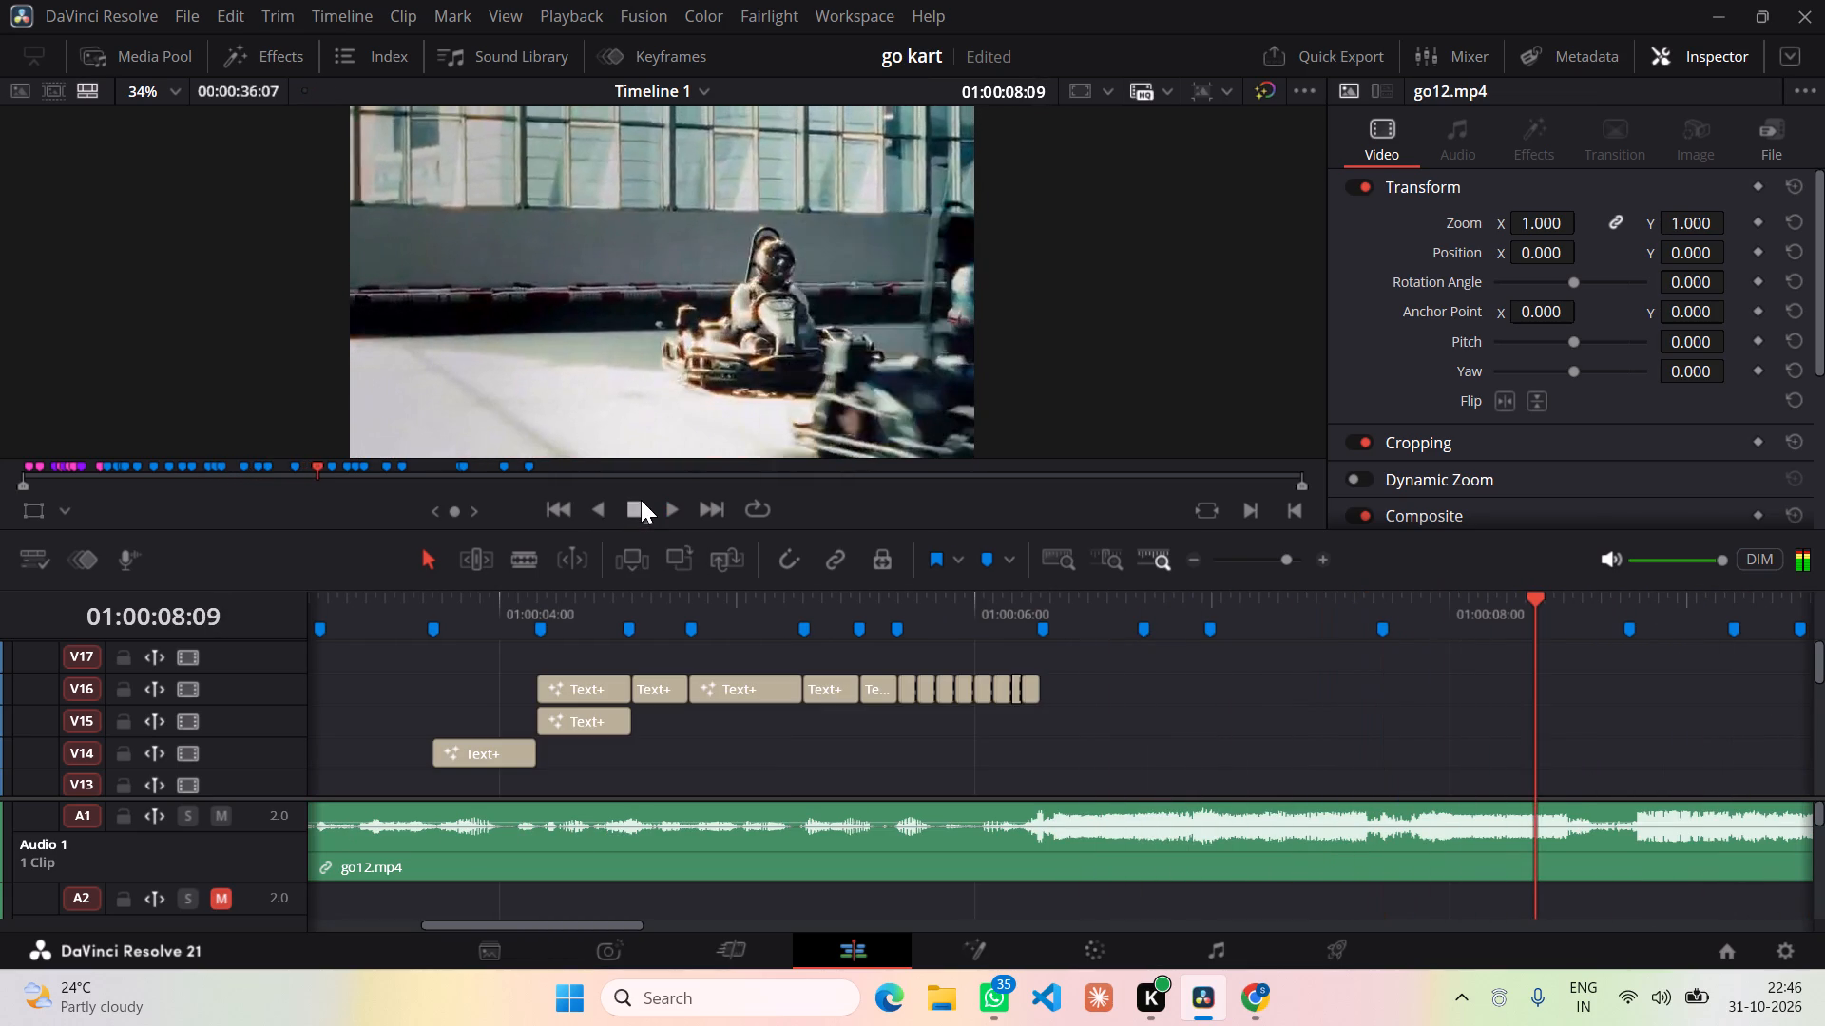
Split the WhatsApp Image 21.53.32 photo on V3 at the 01:00:06:07 marker and delete the part after the cut.
drag(1537, 601, 1535, 601)
drag(1535, 601, 1013, 655)
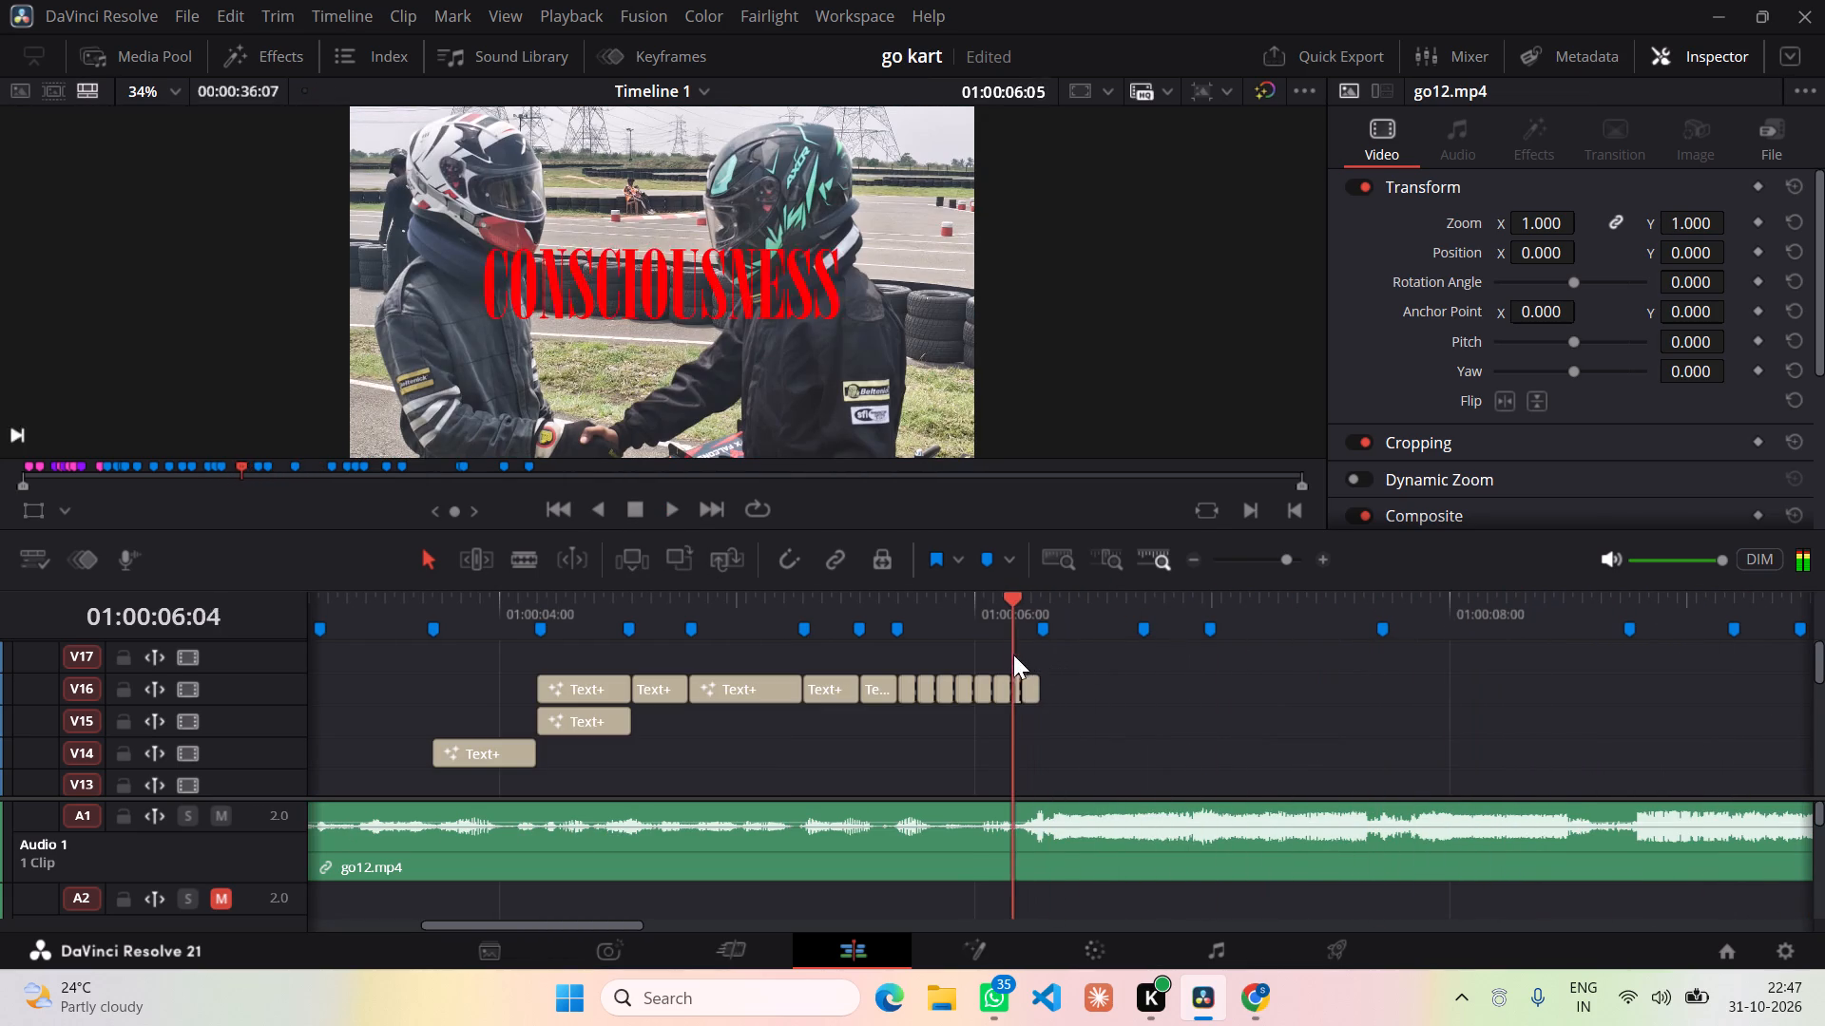
drag(1013, 655, 1029, 657)
scroll(1042, 670, down, 2)
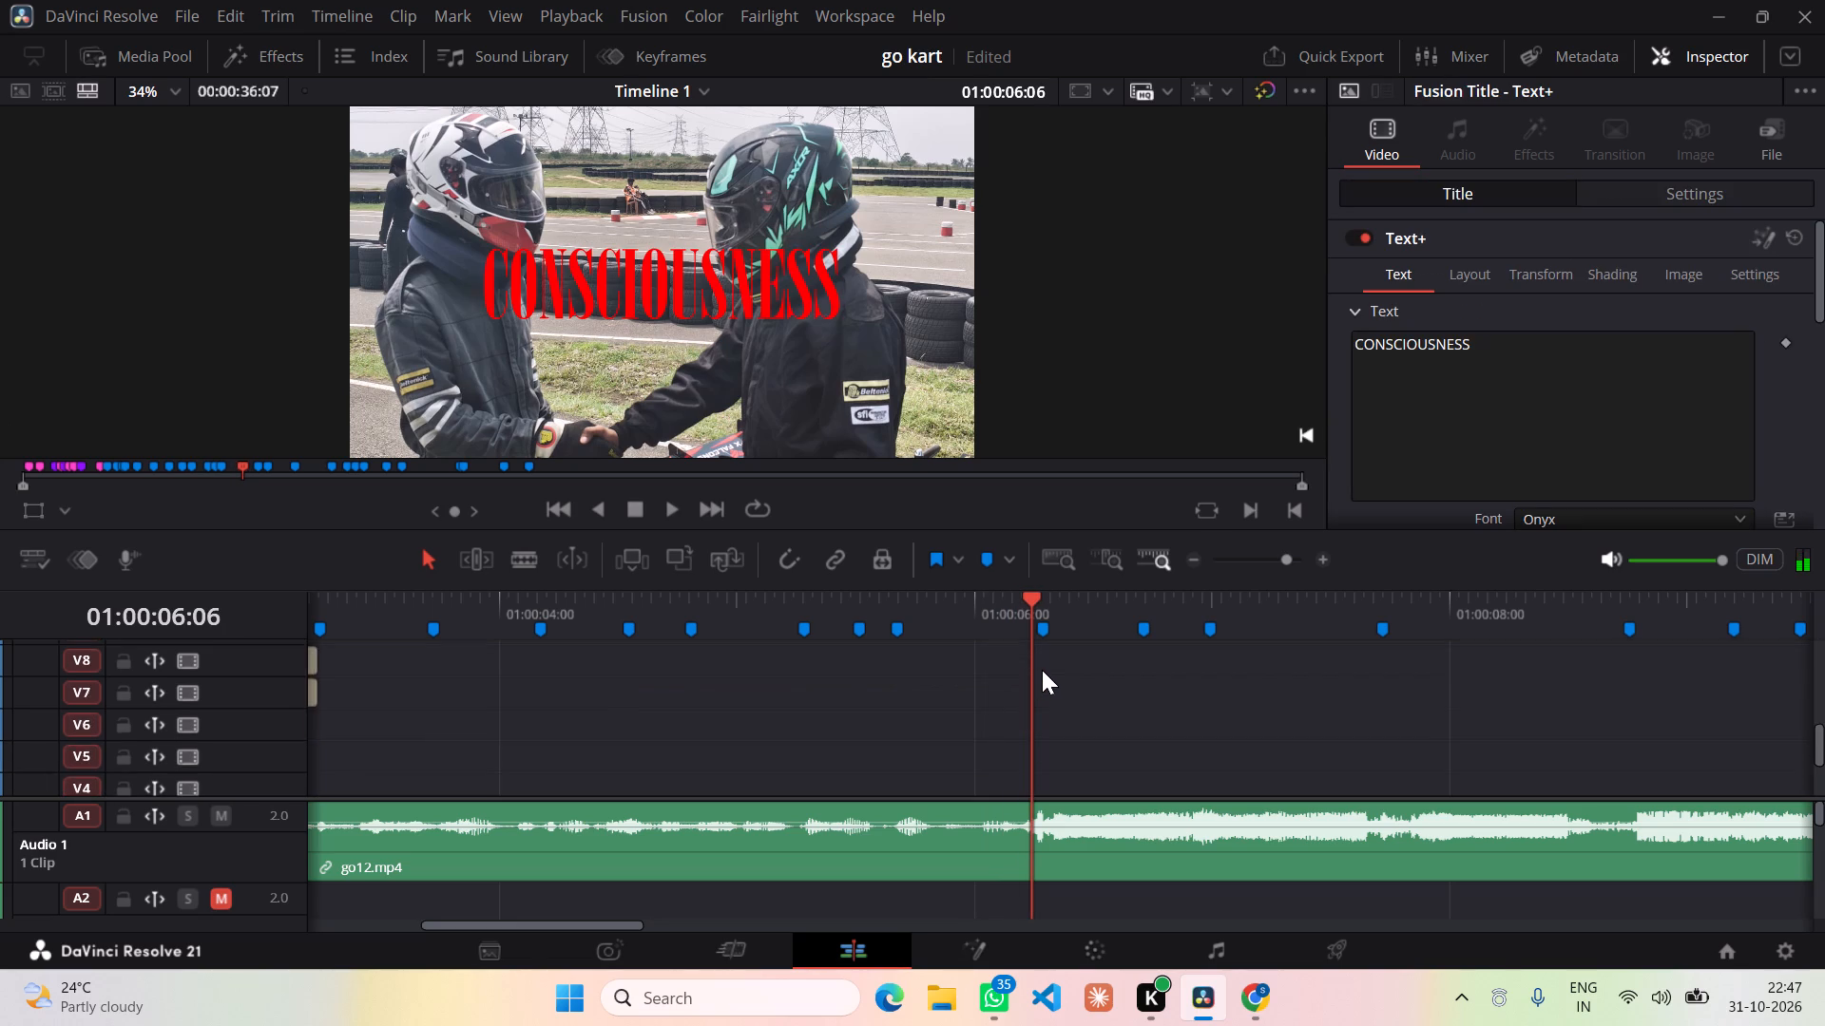
scroll(1042, 670, down, 3)
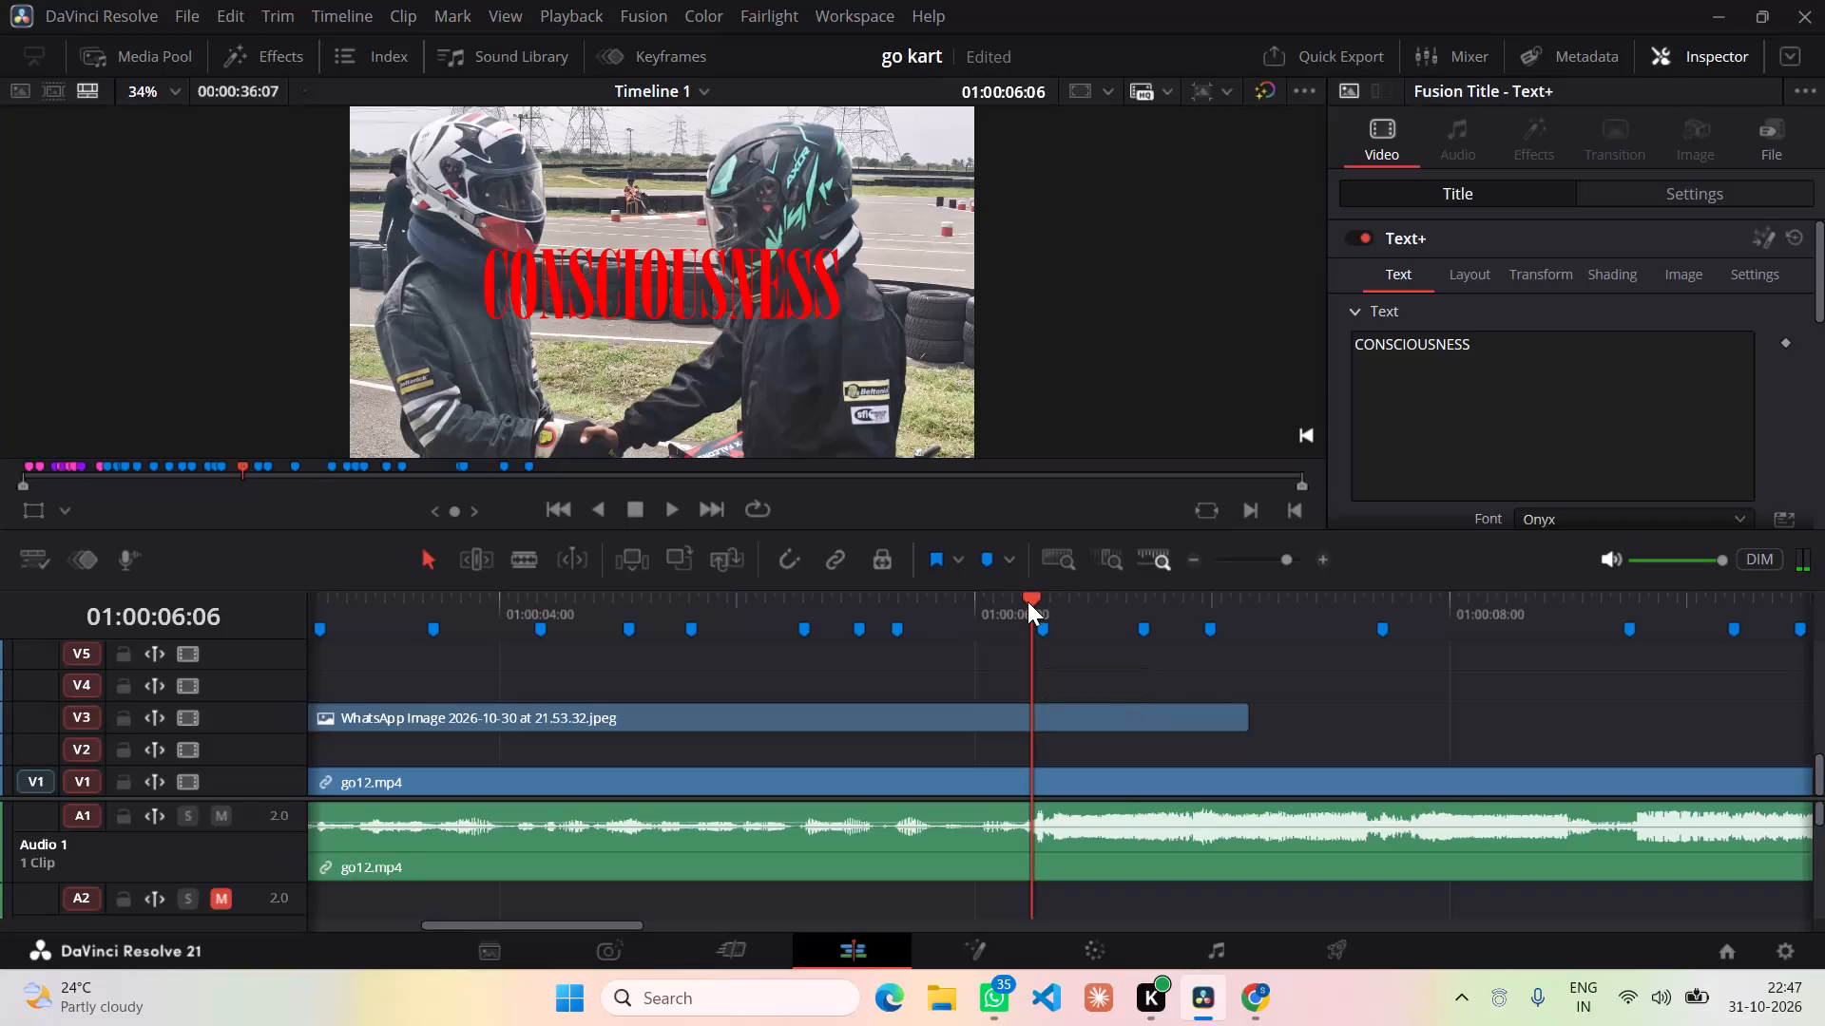
drag(1028, 601, 1046, 611)
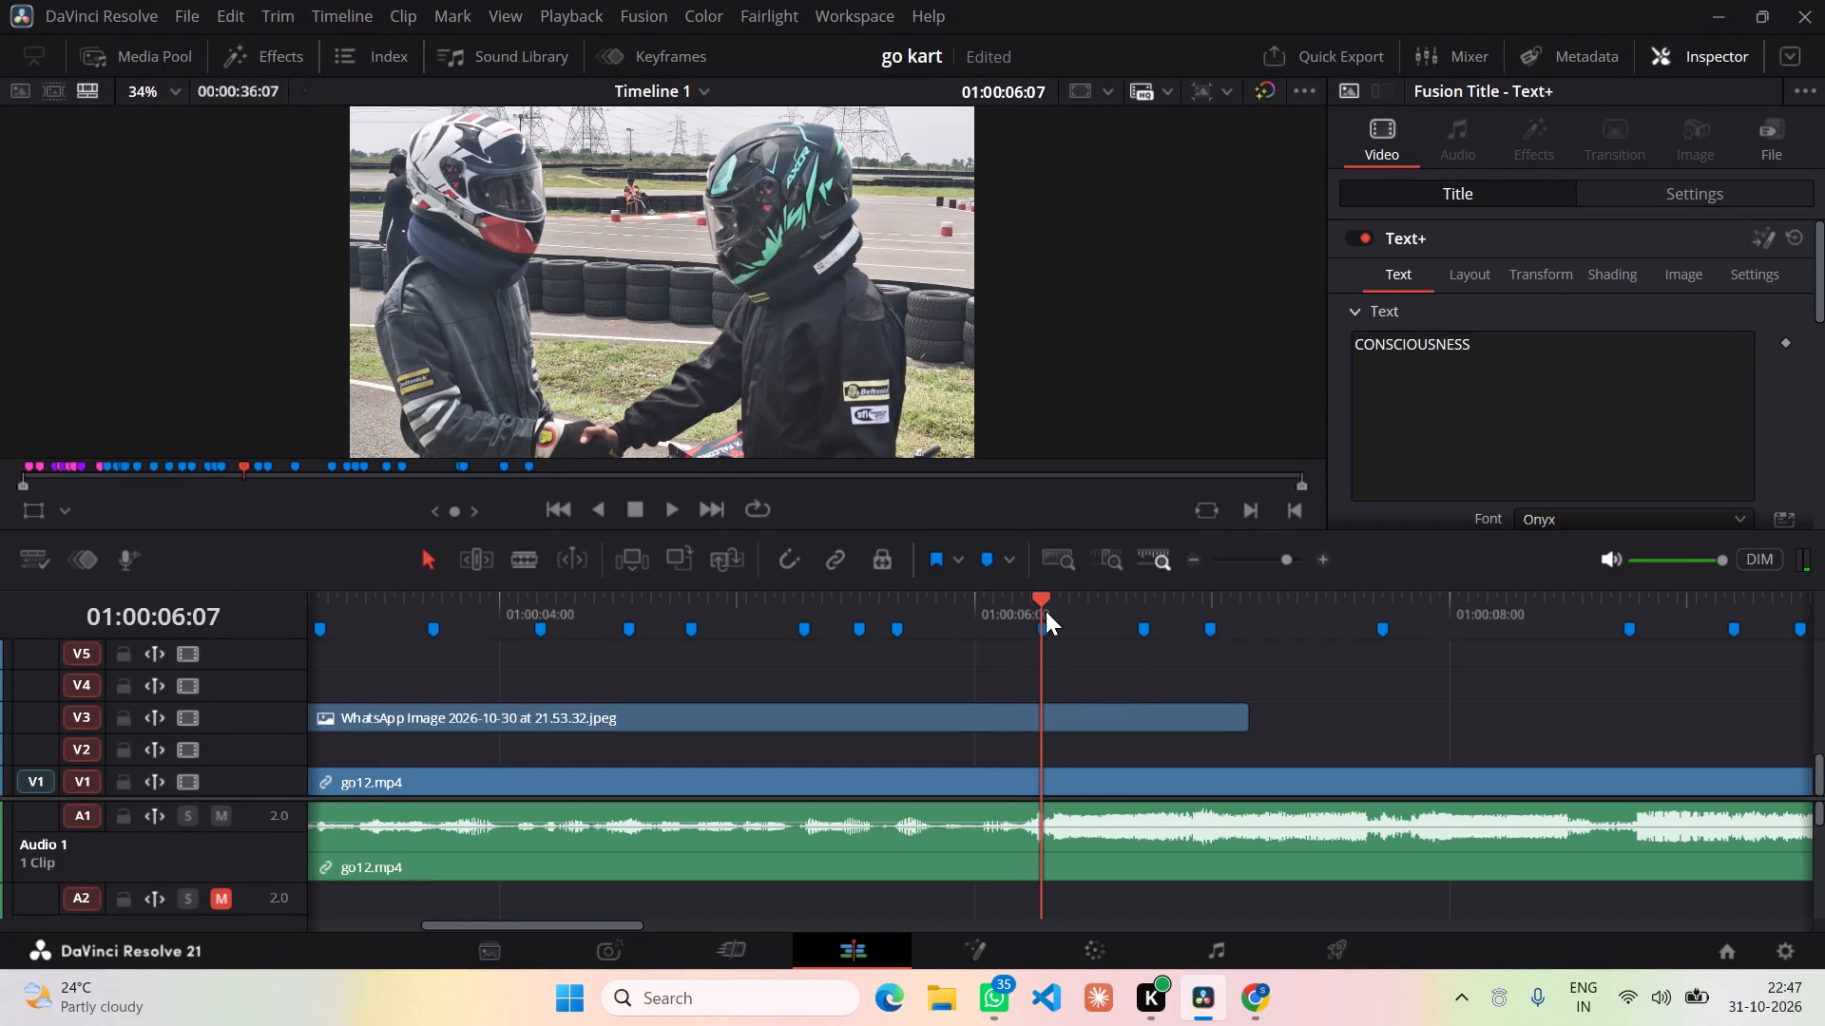
drag(1046, 611, 1045, 614)
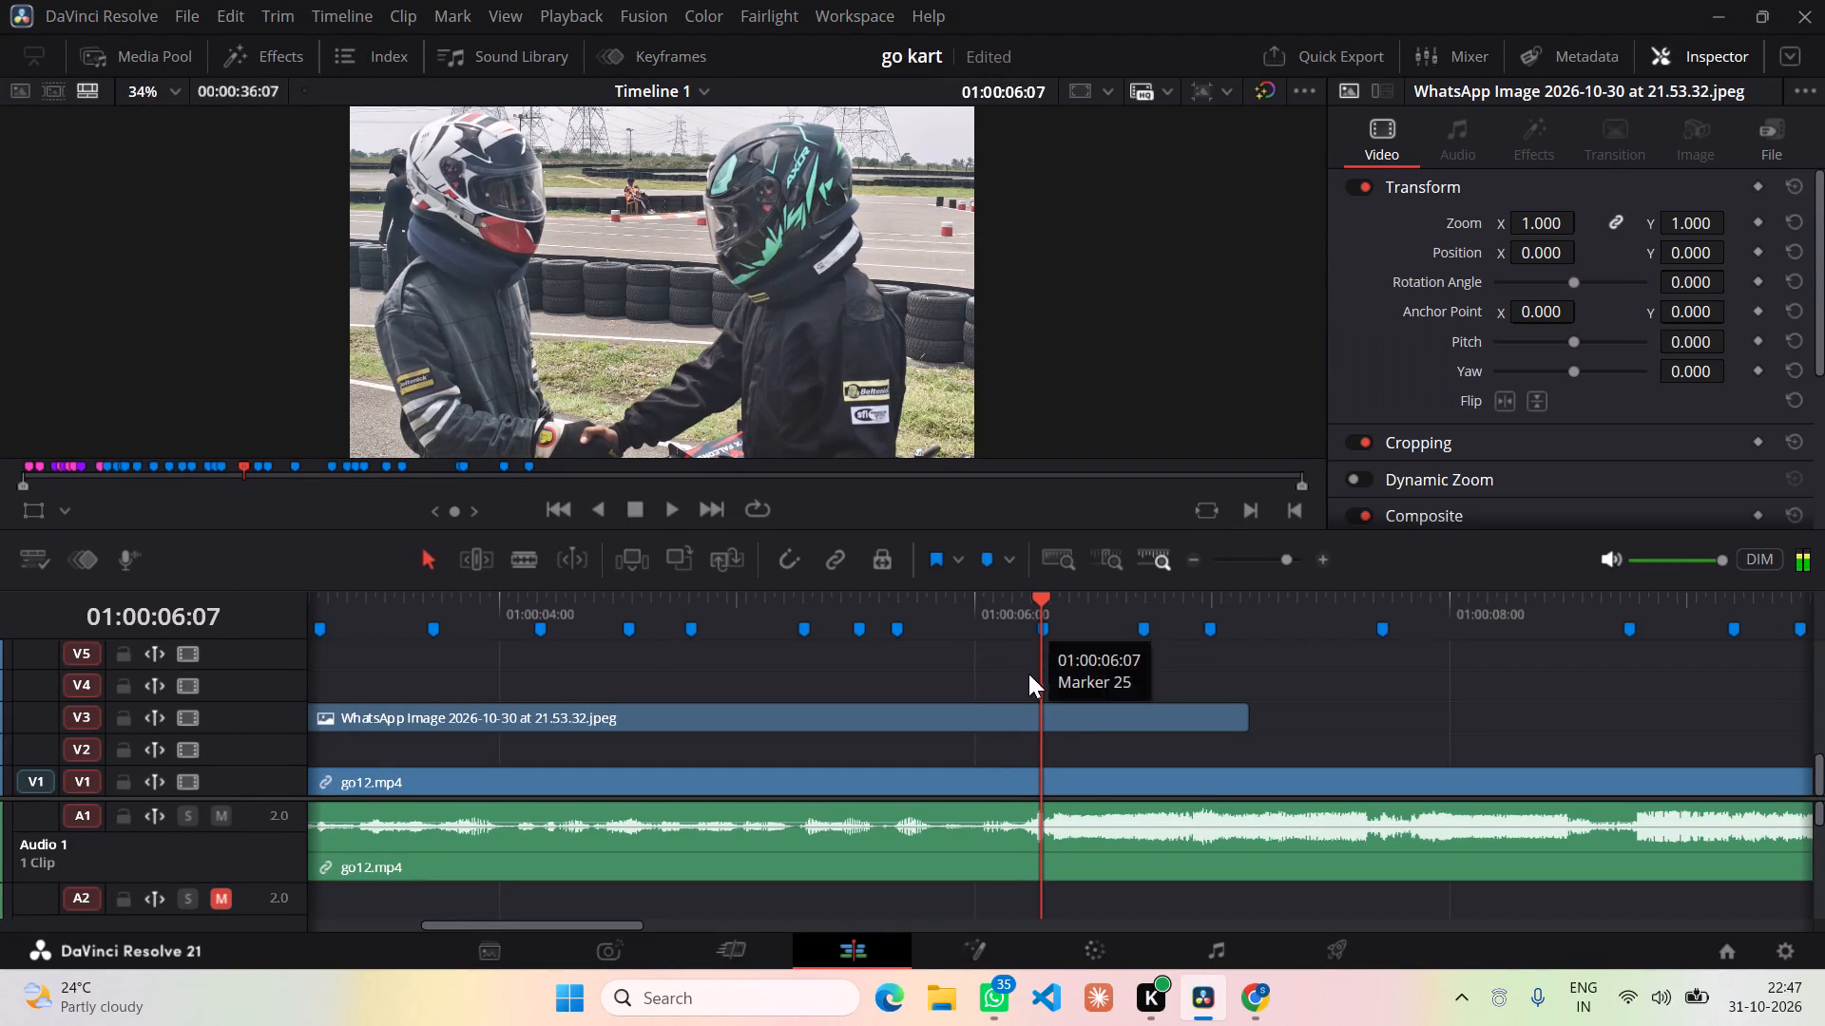
click(1025, 697)
click(1020, 709)
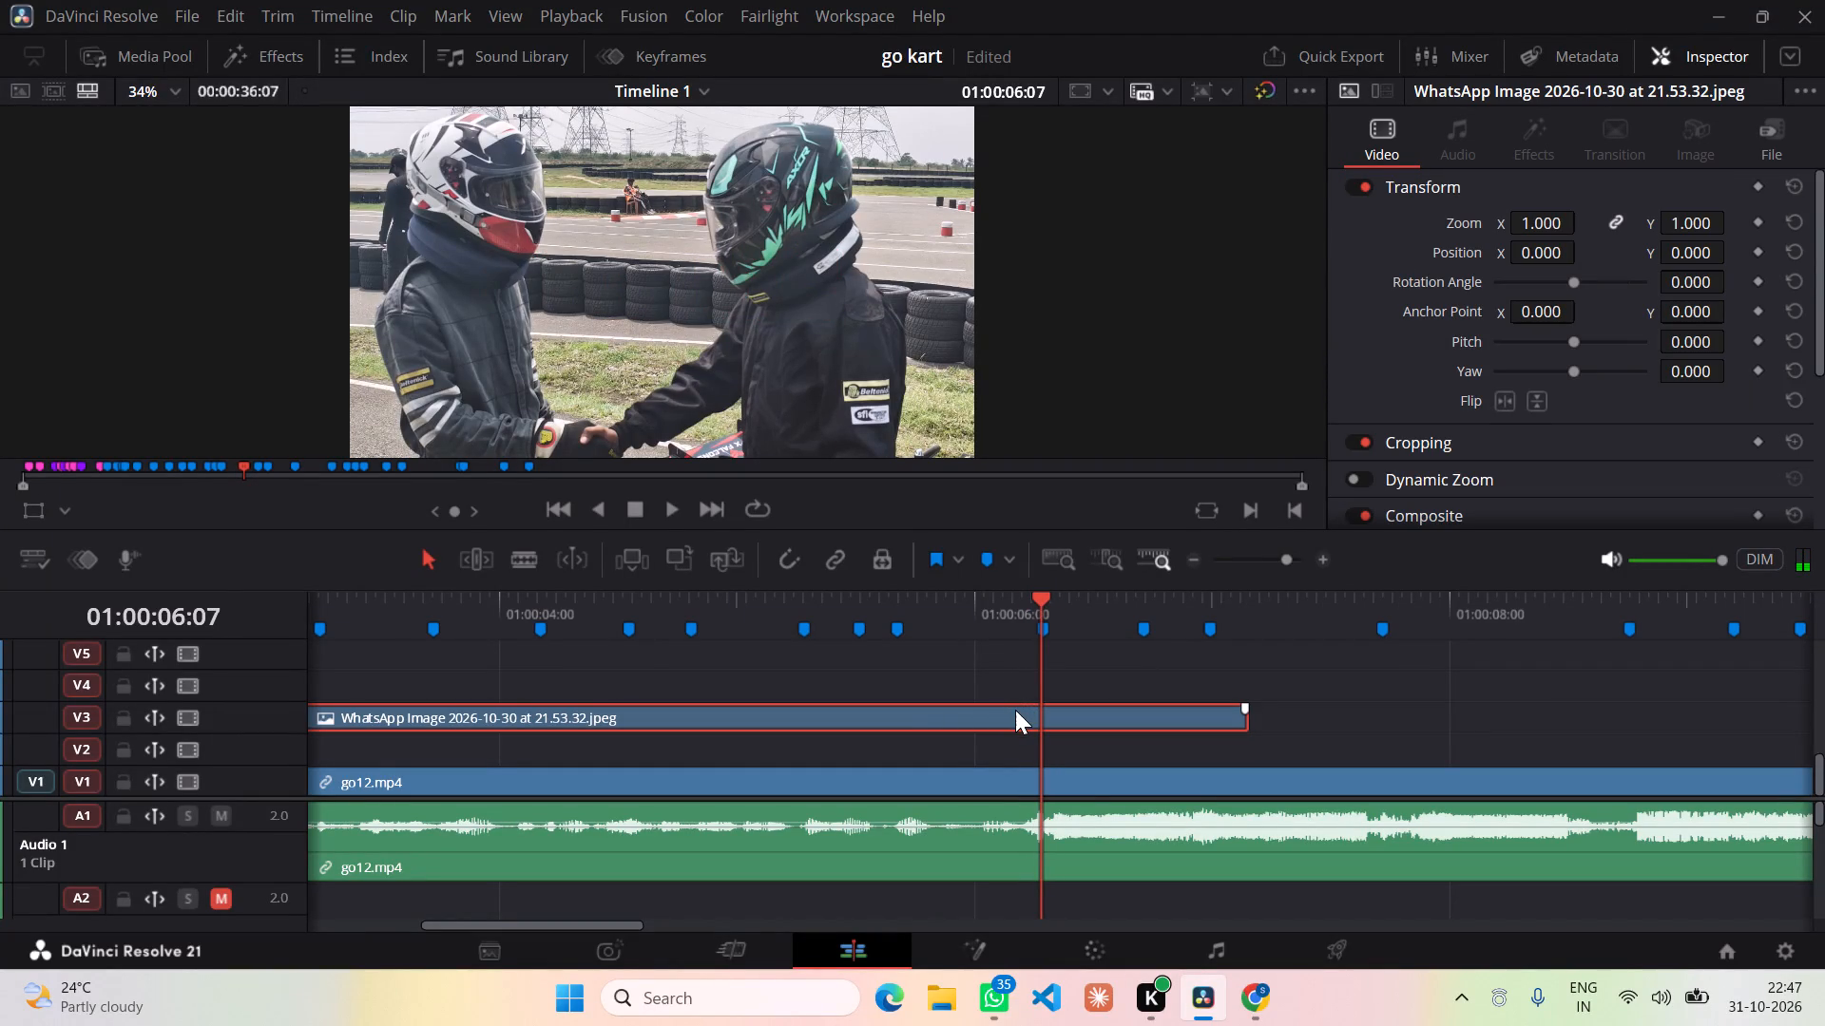
key(ctrl+b)
click(1081, 713)
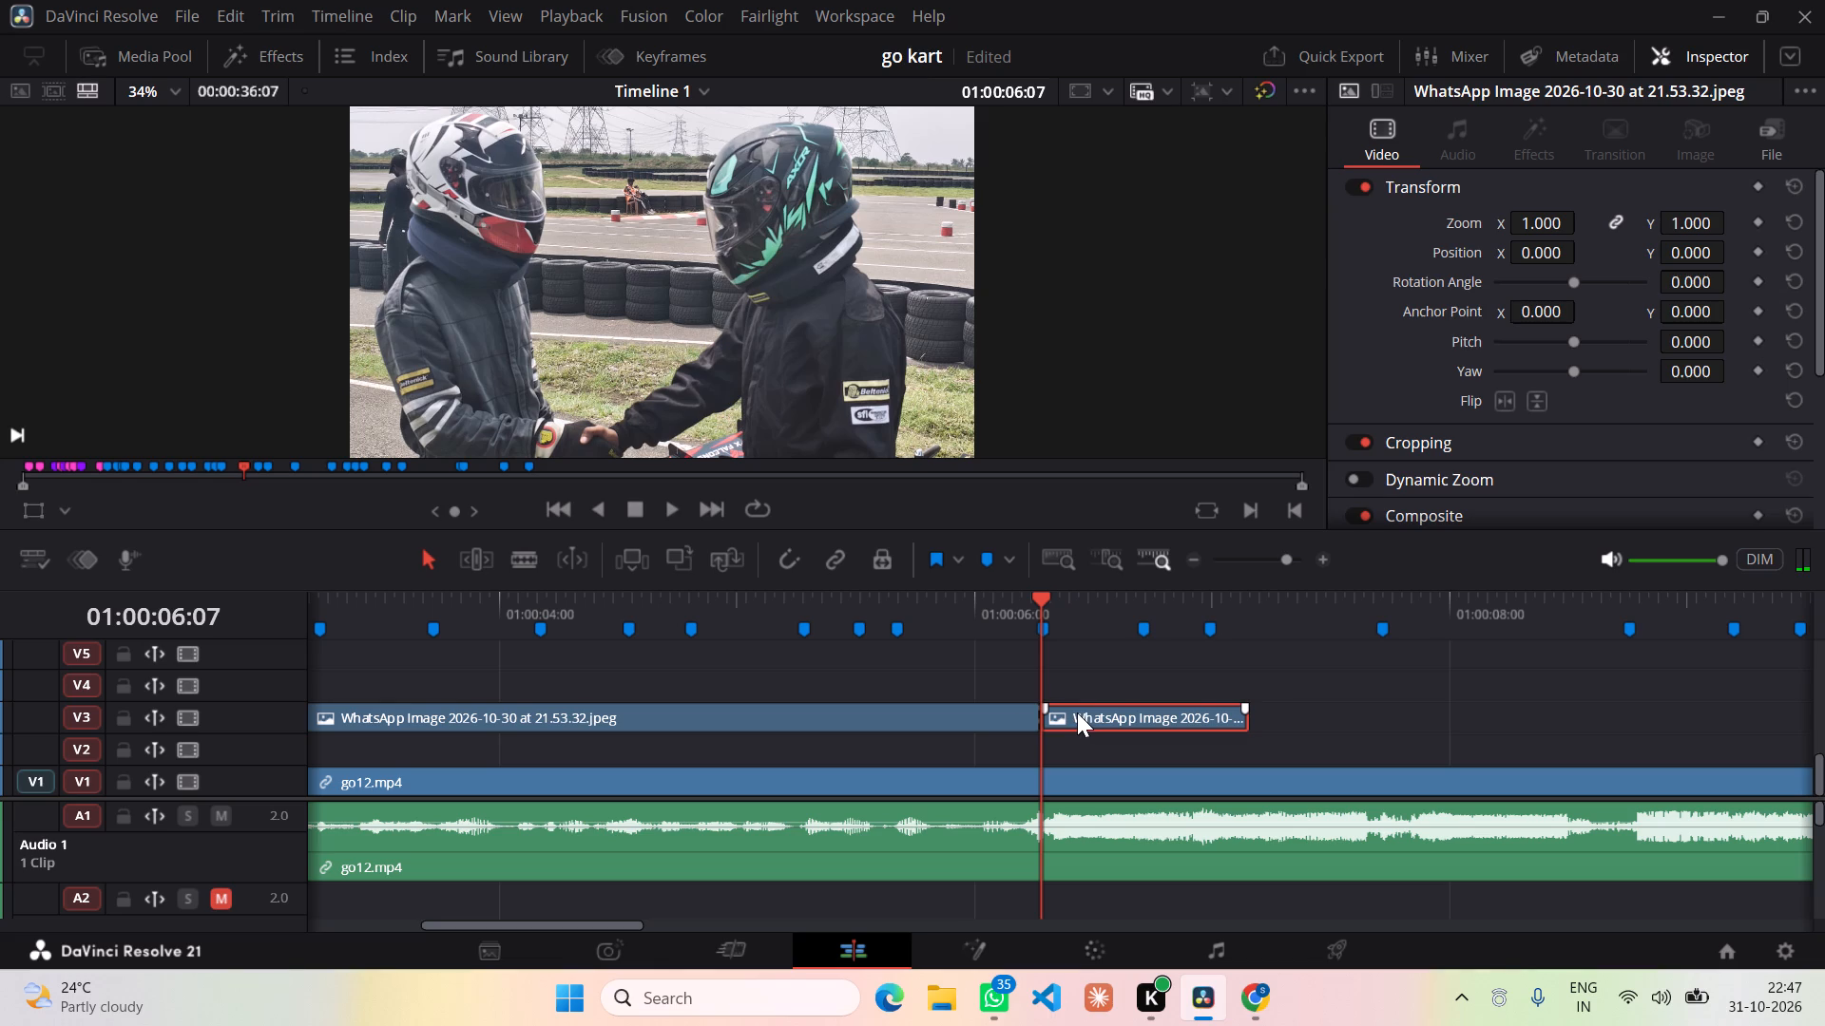
key(BackSpace)
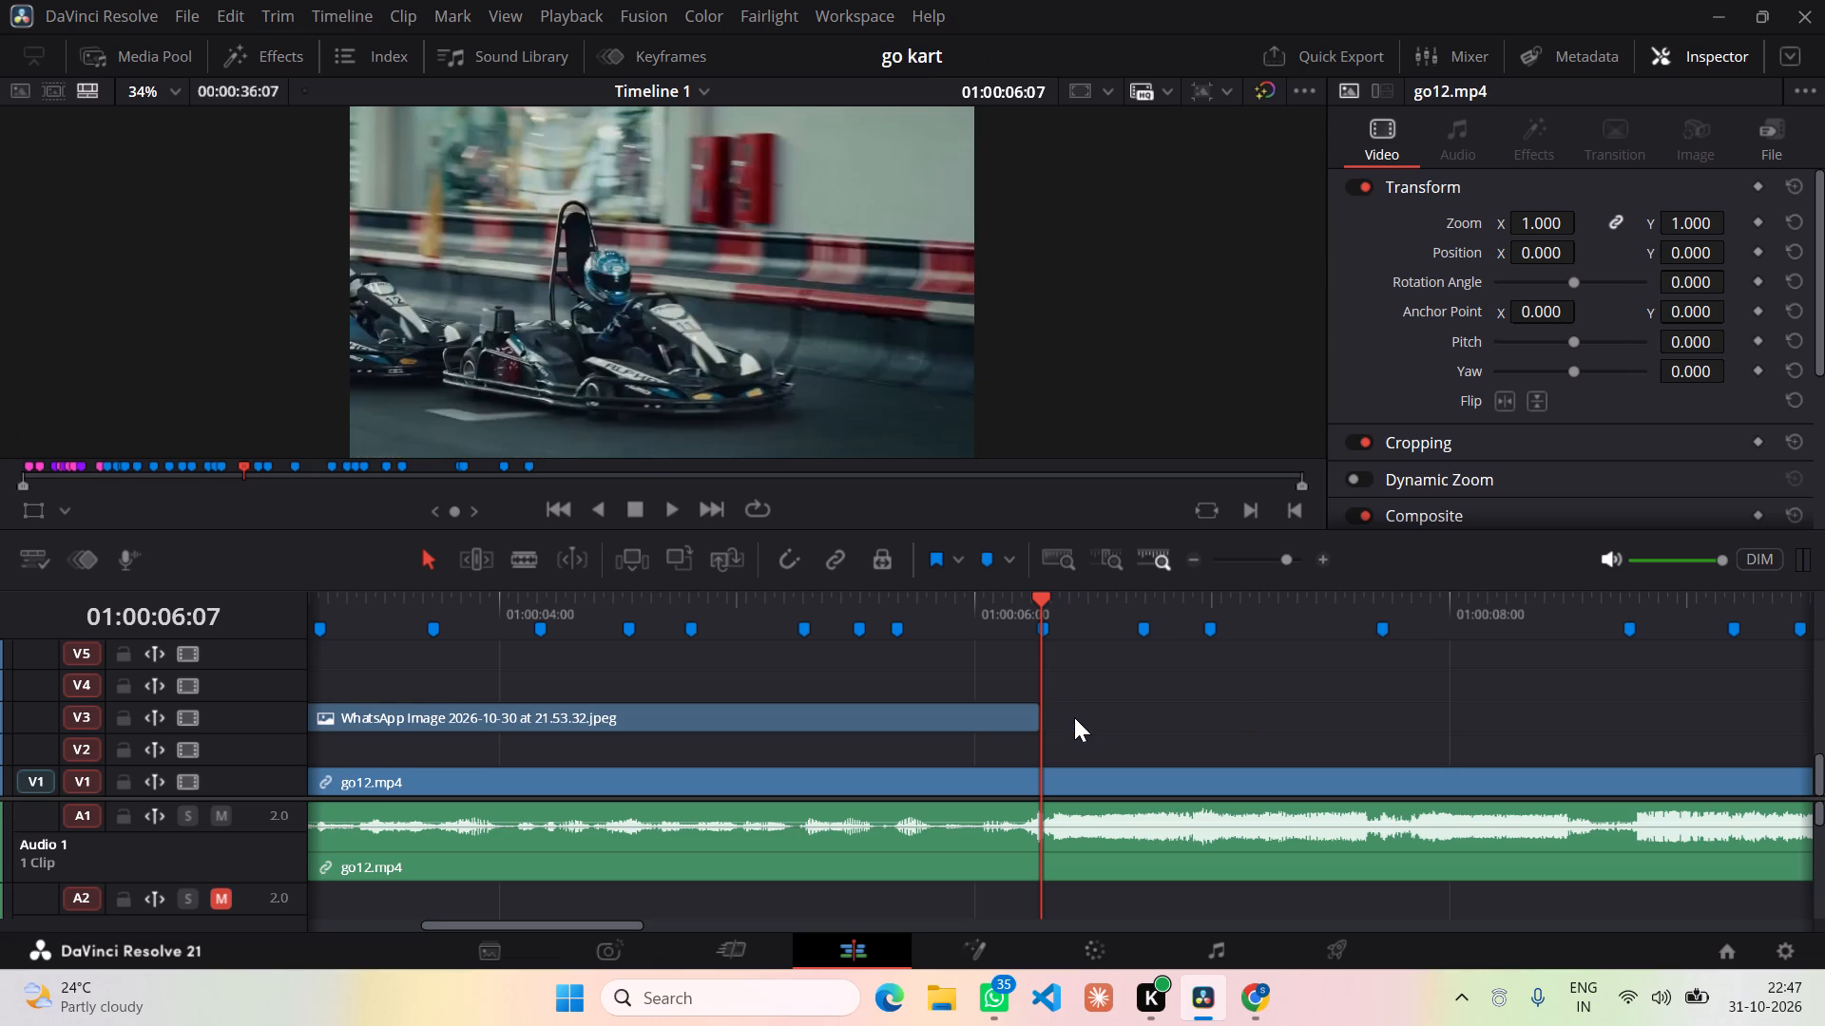
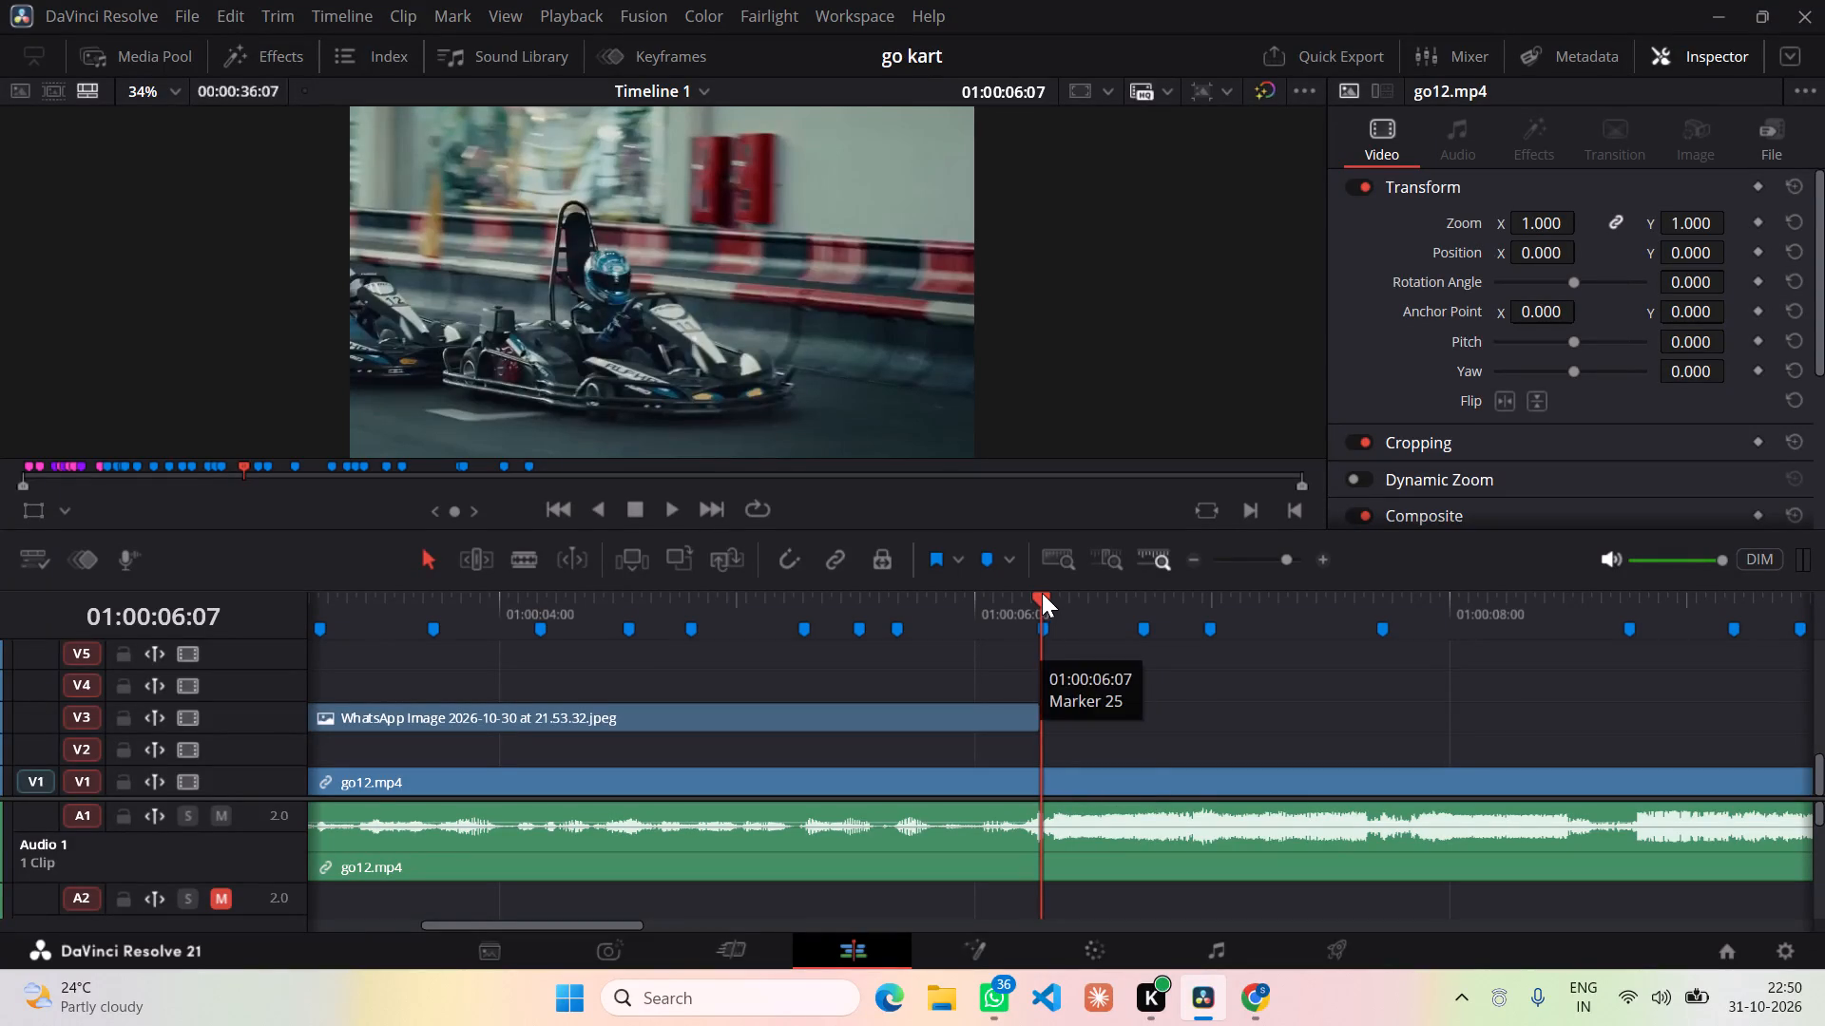
Return the playhead to the start of the timeline at 01:00:00:00.
drag(1044, 593, 64, 677)
click(57, 677)
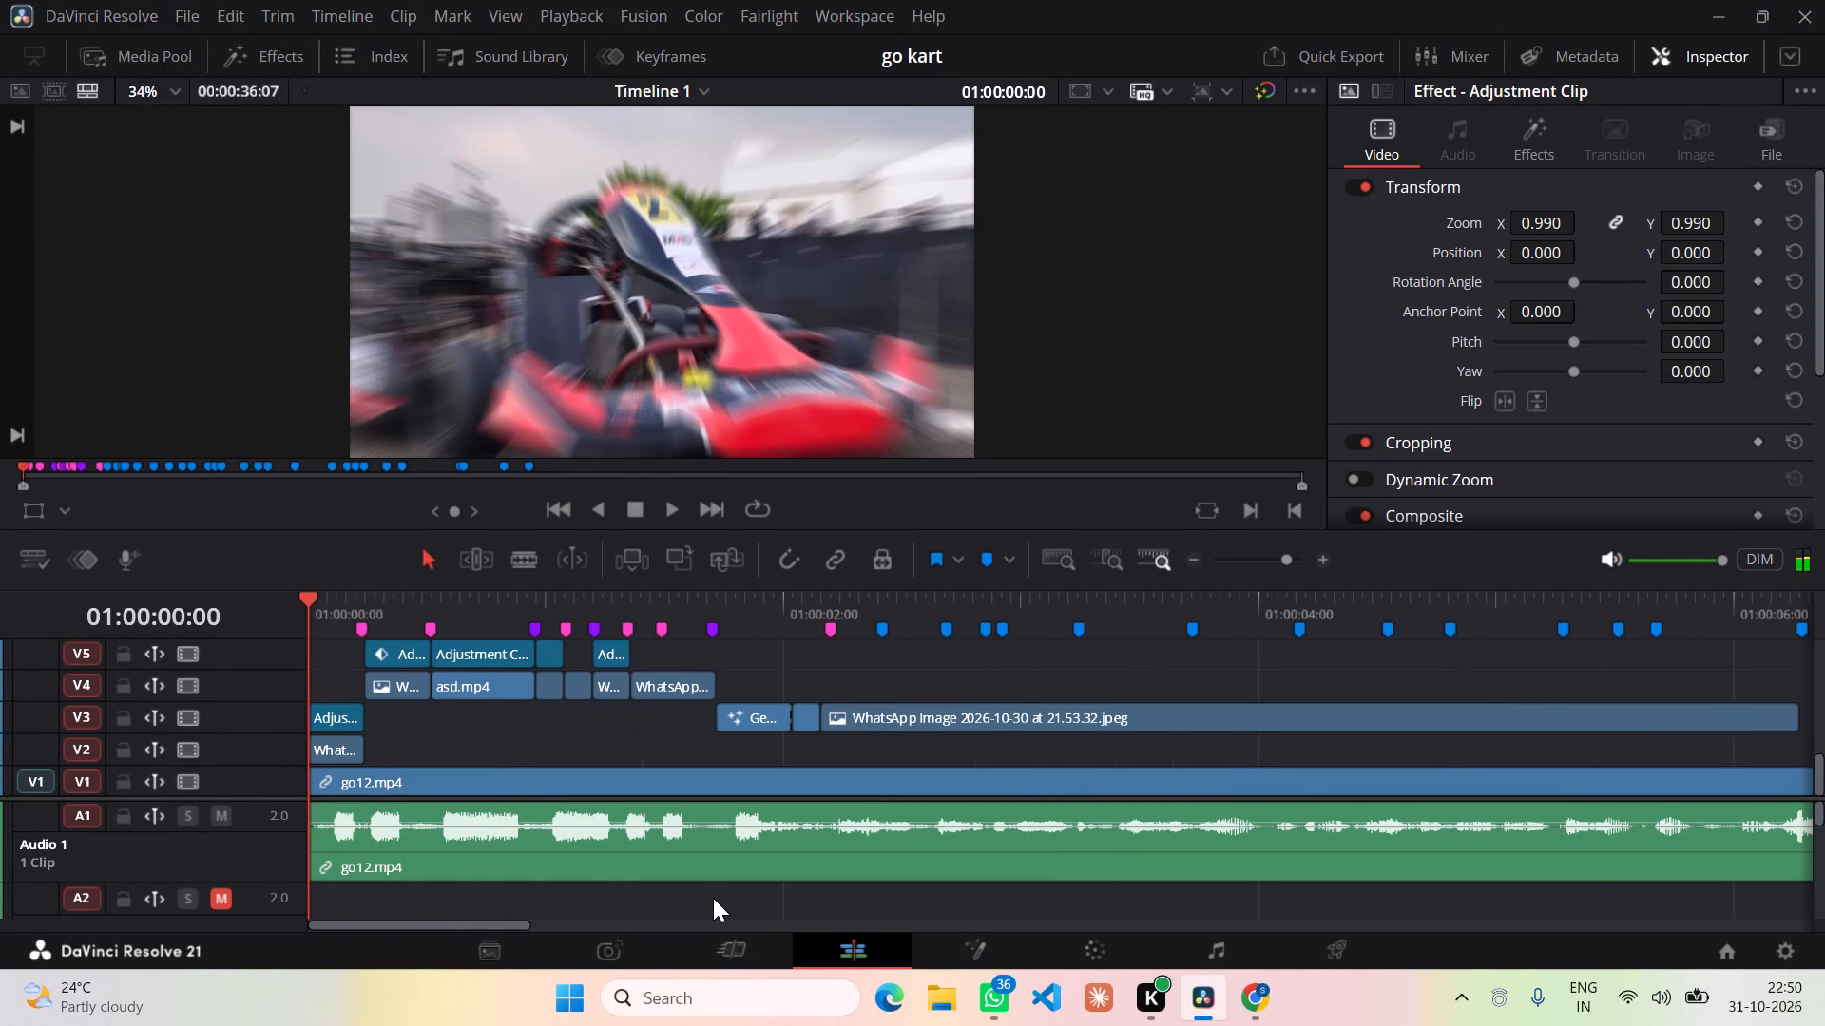
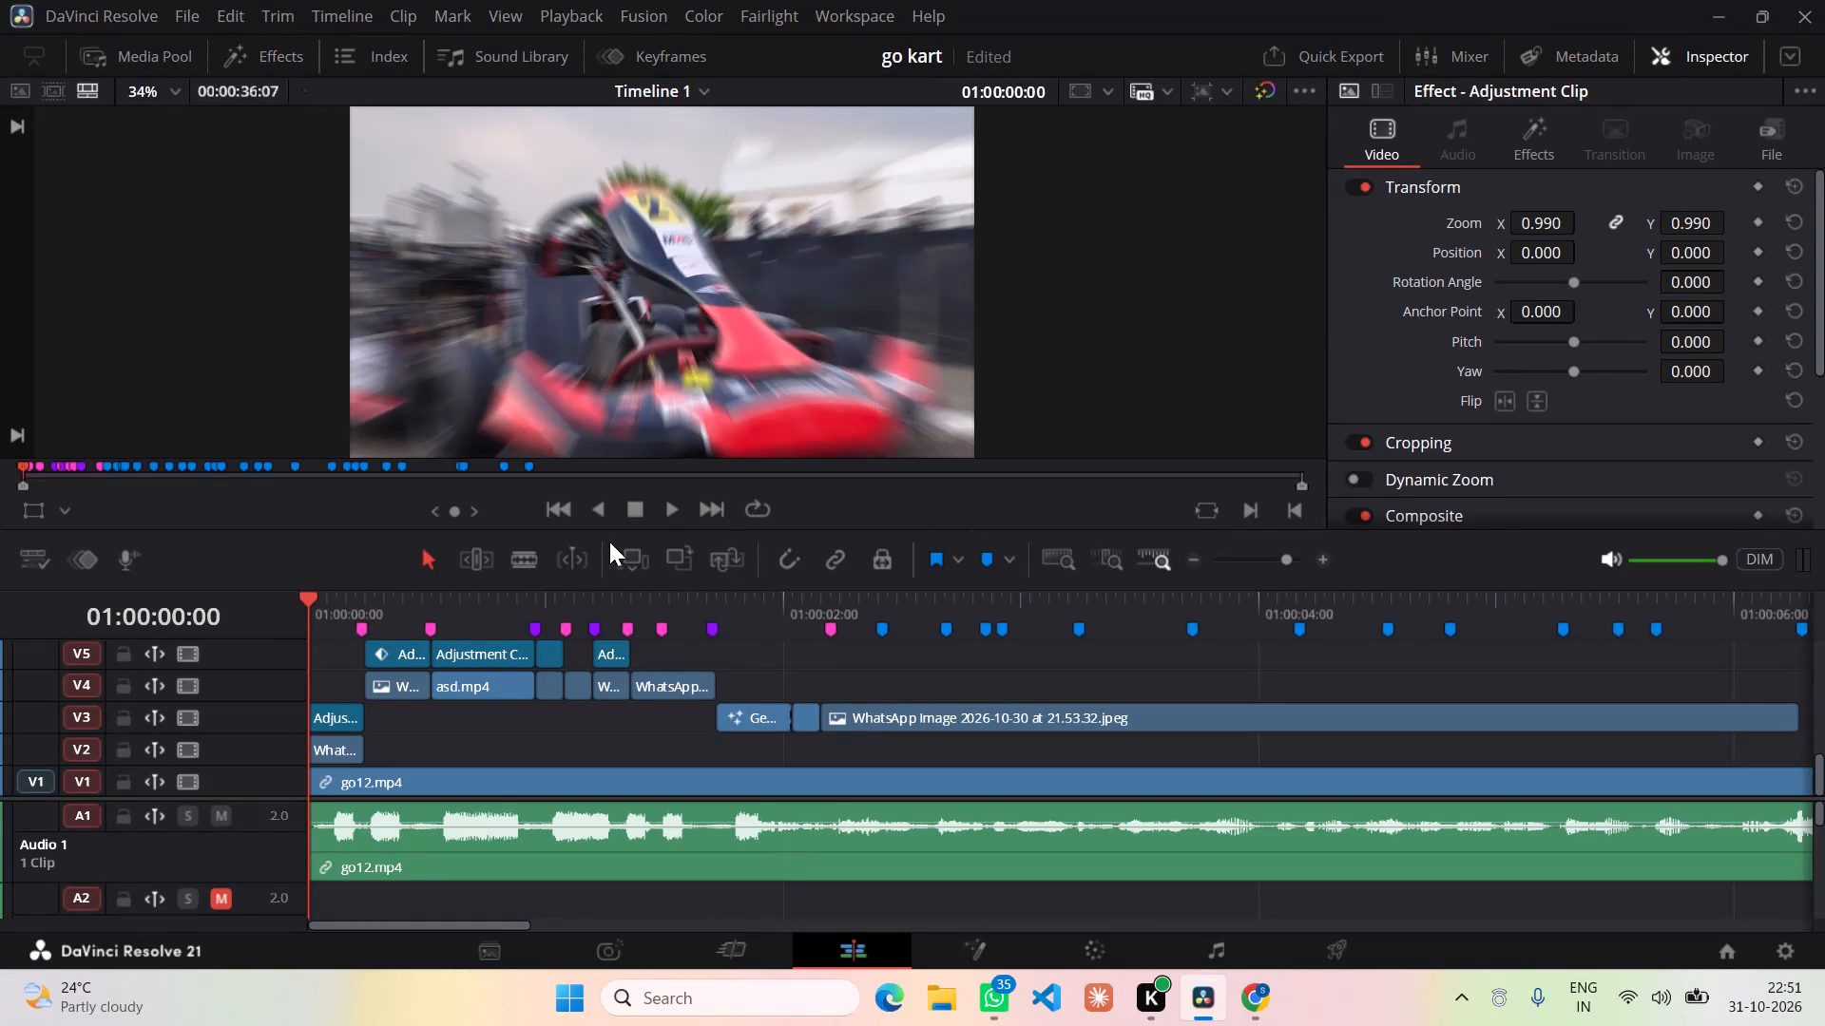
Play the edit from the start and scrub back to the handshake image titles at 01:00:03:04.
click(666, 510)
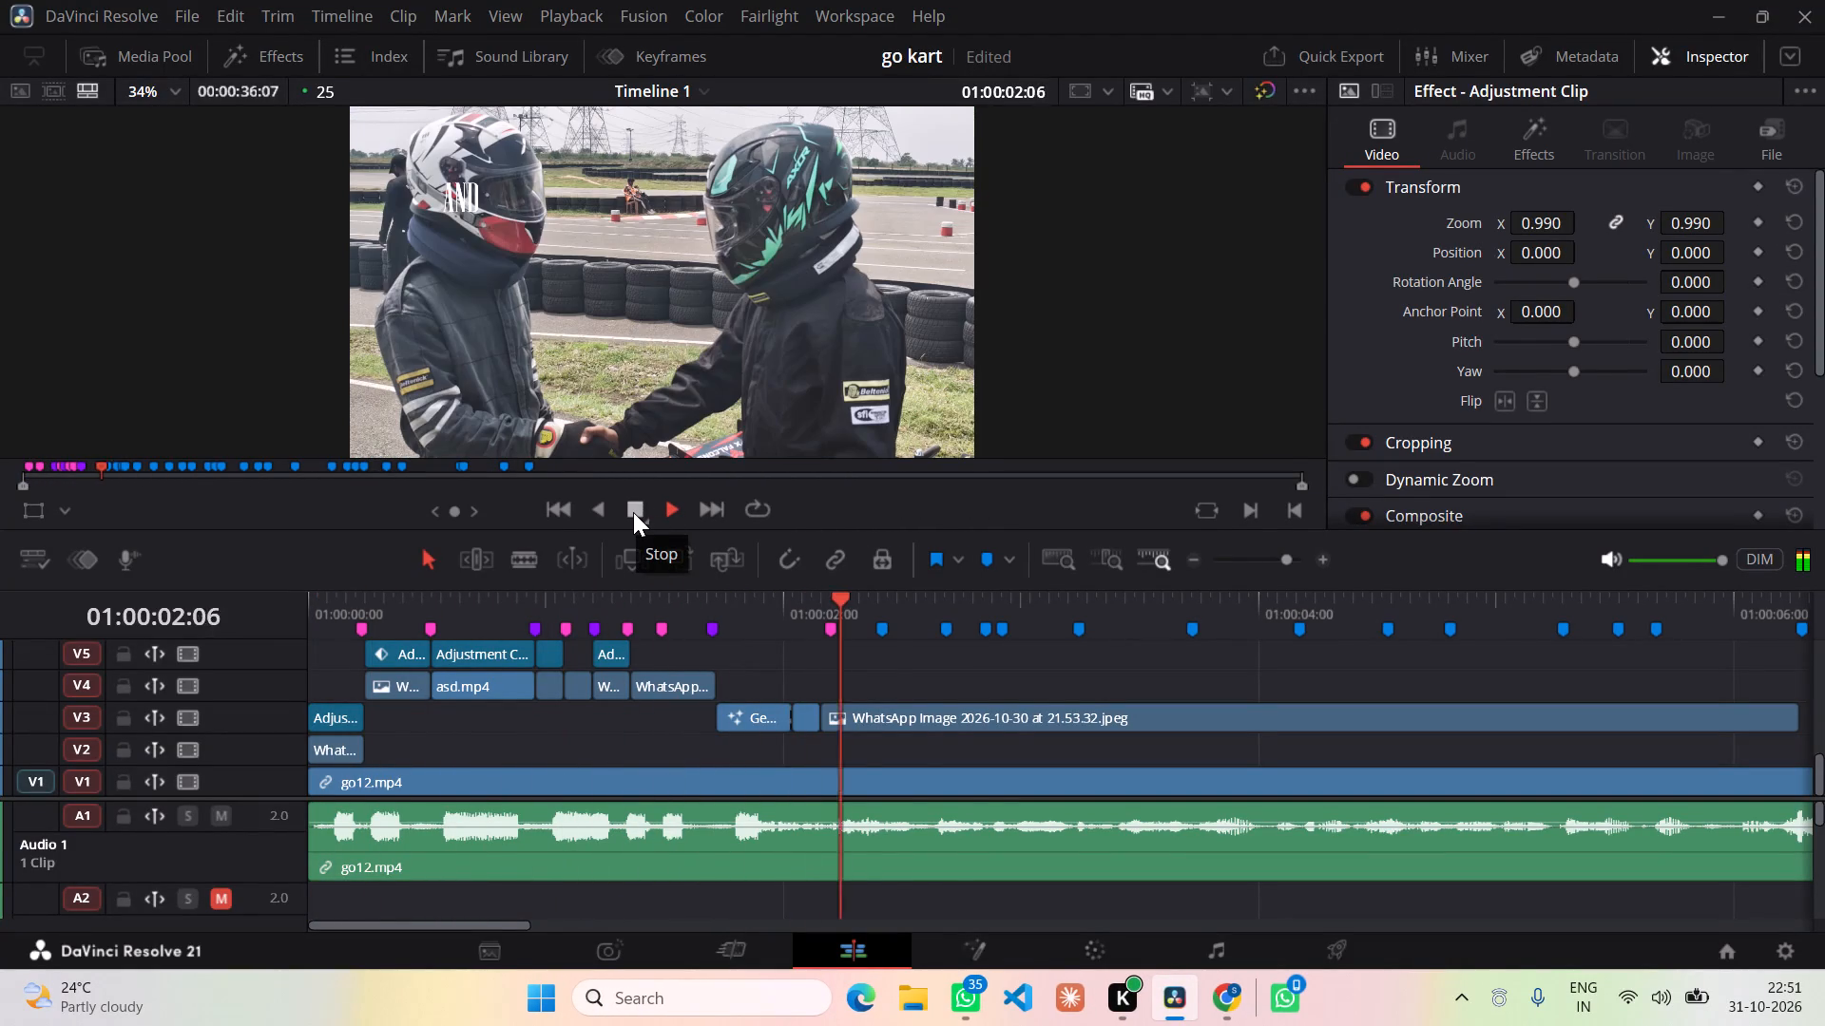
click(633, 512)
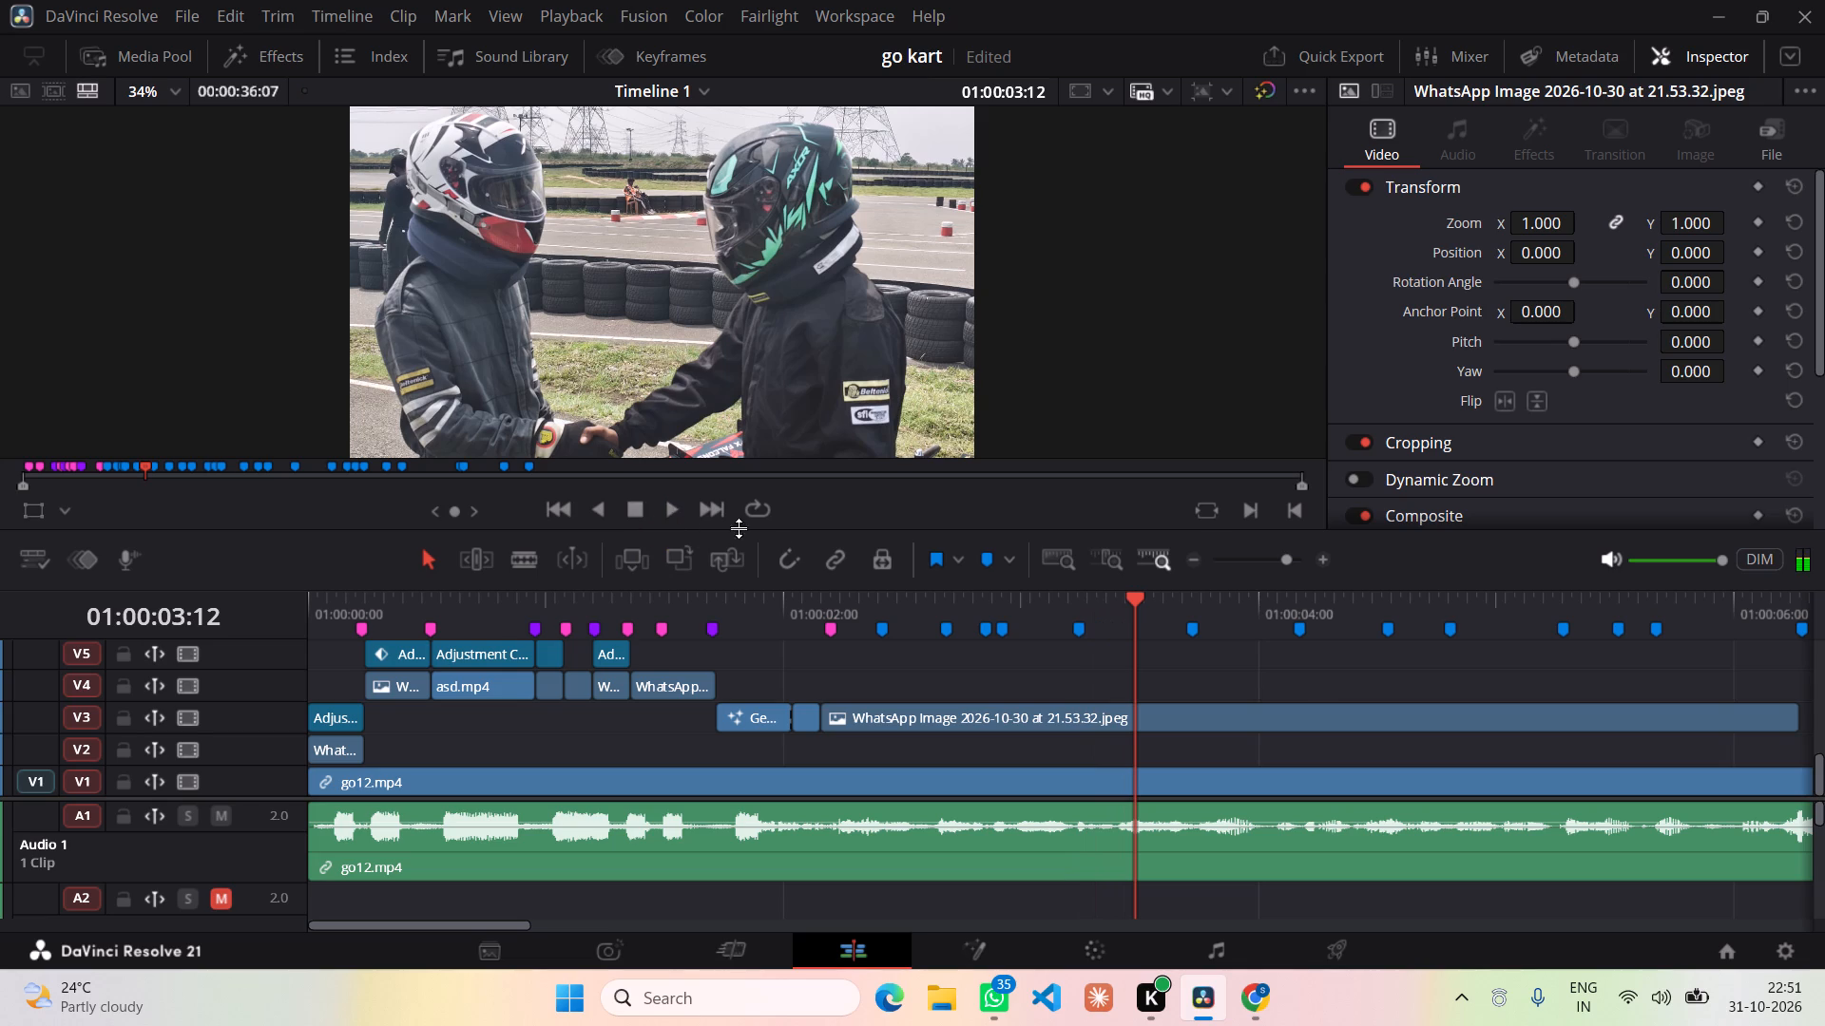
drag(1126, 597, 1097, 597)
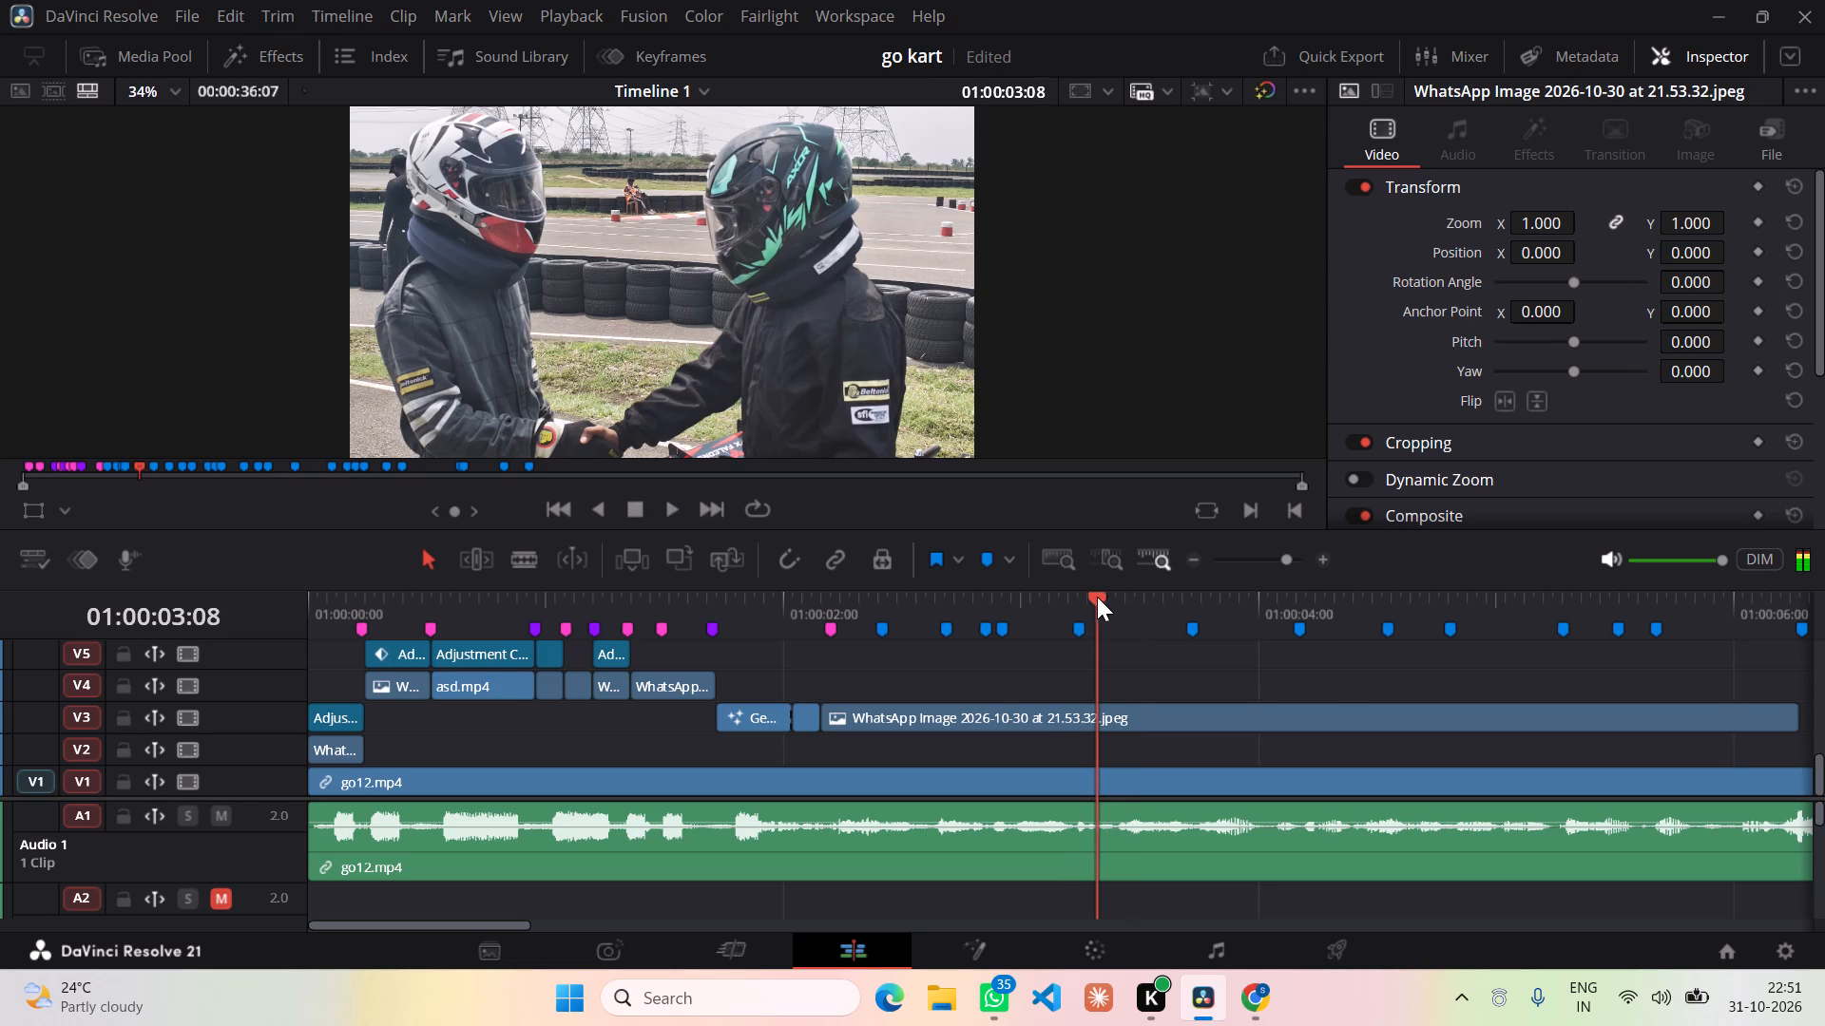
drag(1097, 597, 1061, 598)
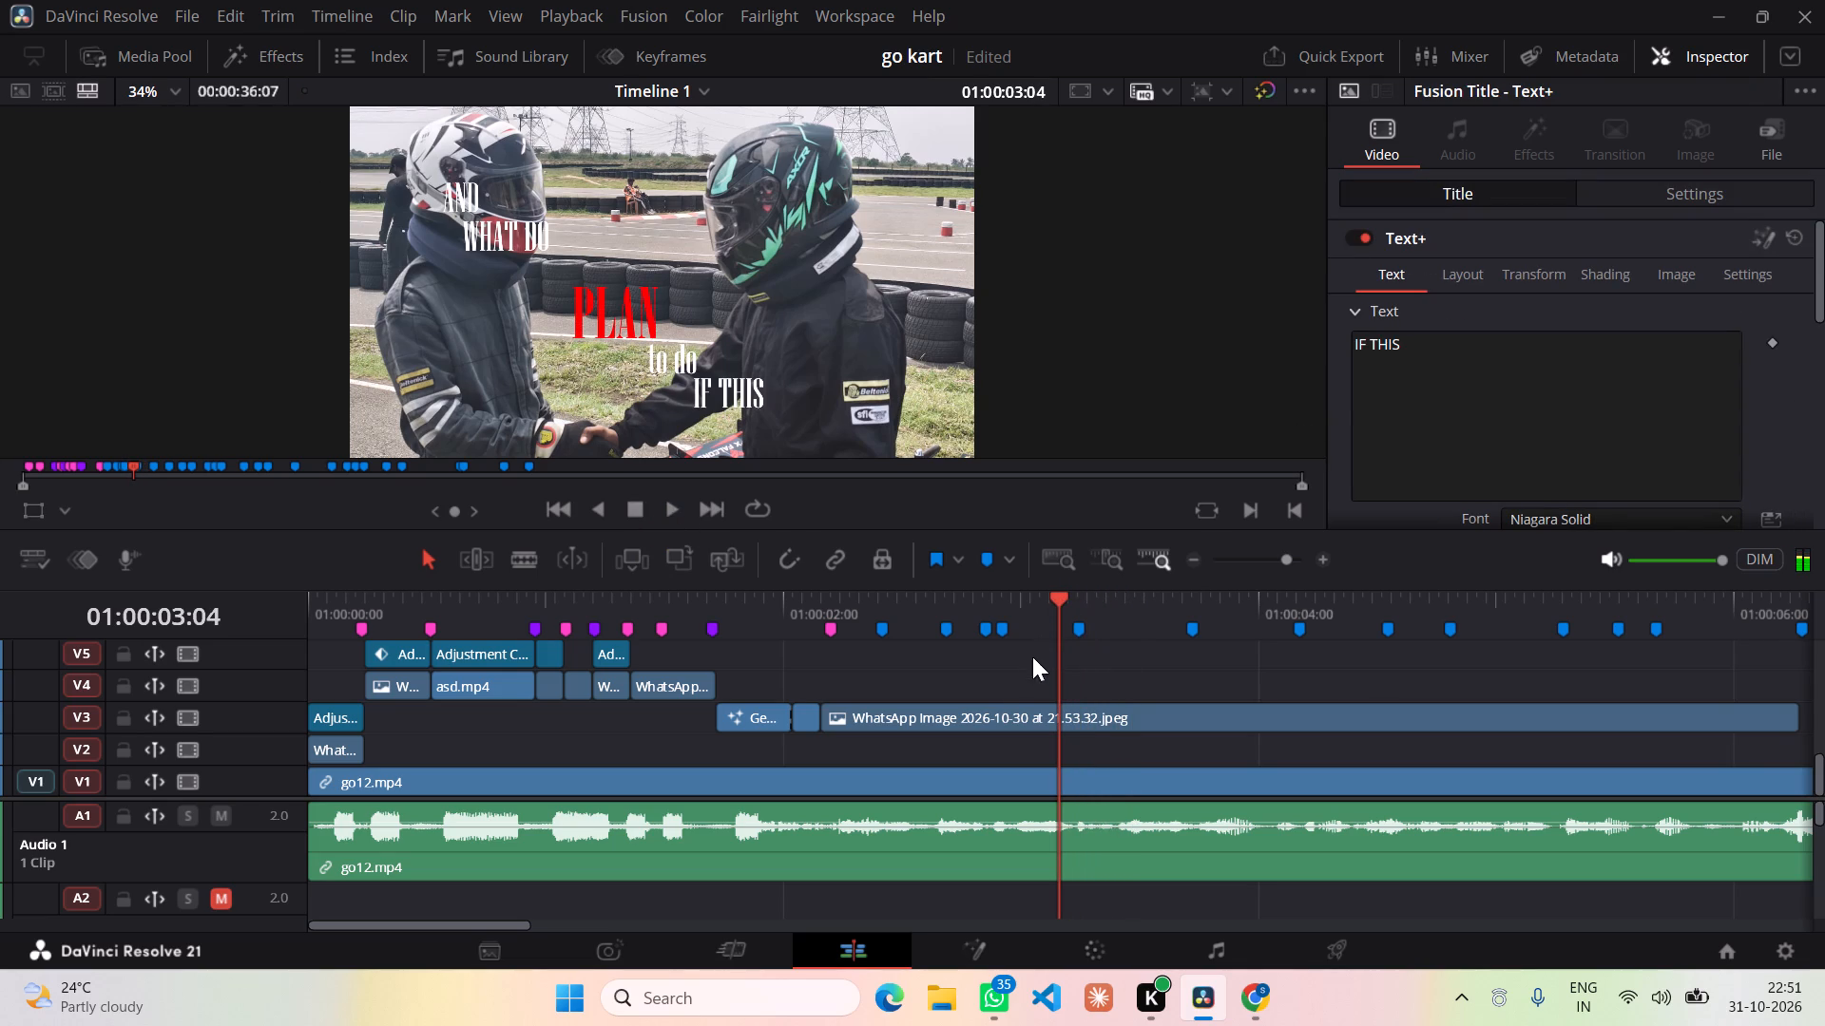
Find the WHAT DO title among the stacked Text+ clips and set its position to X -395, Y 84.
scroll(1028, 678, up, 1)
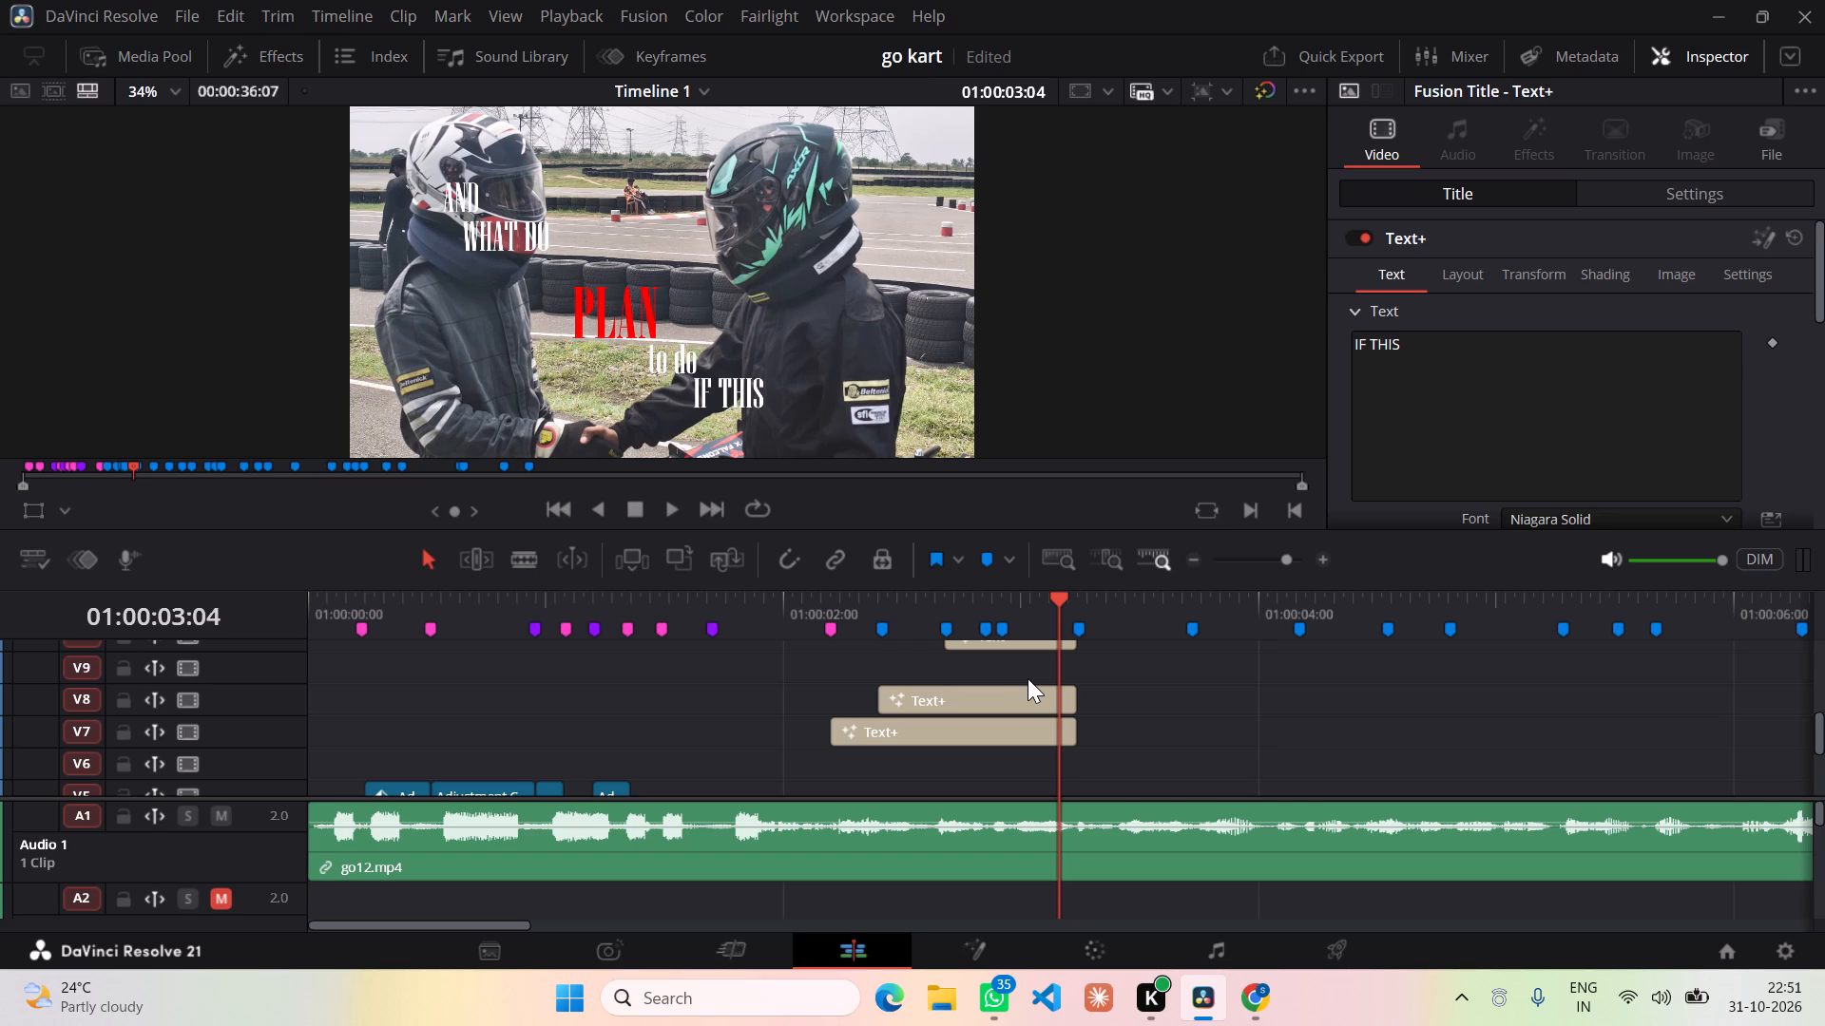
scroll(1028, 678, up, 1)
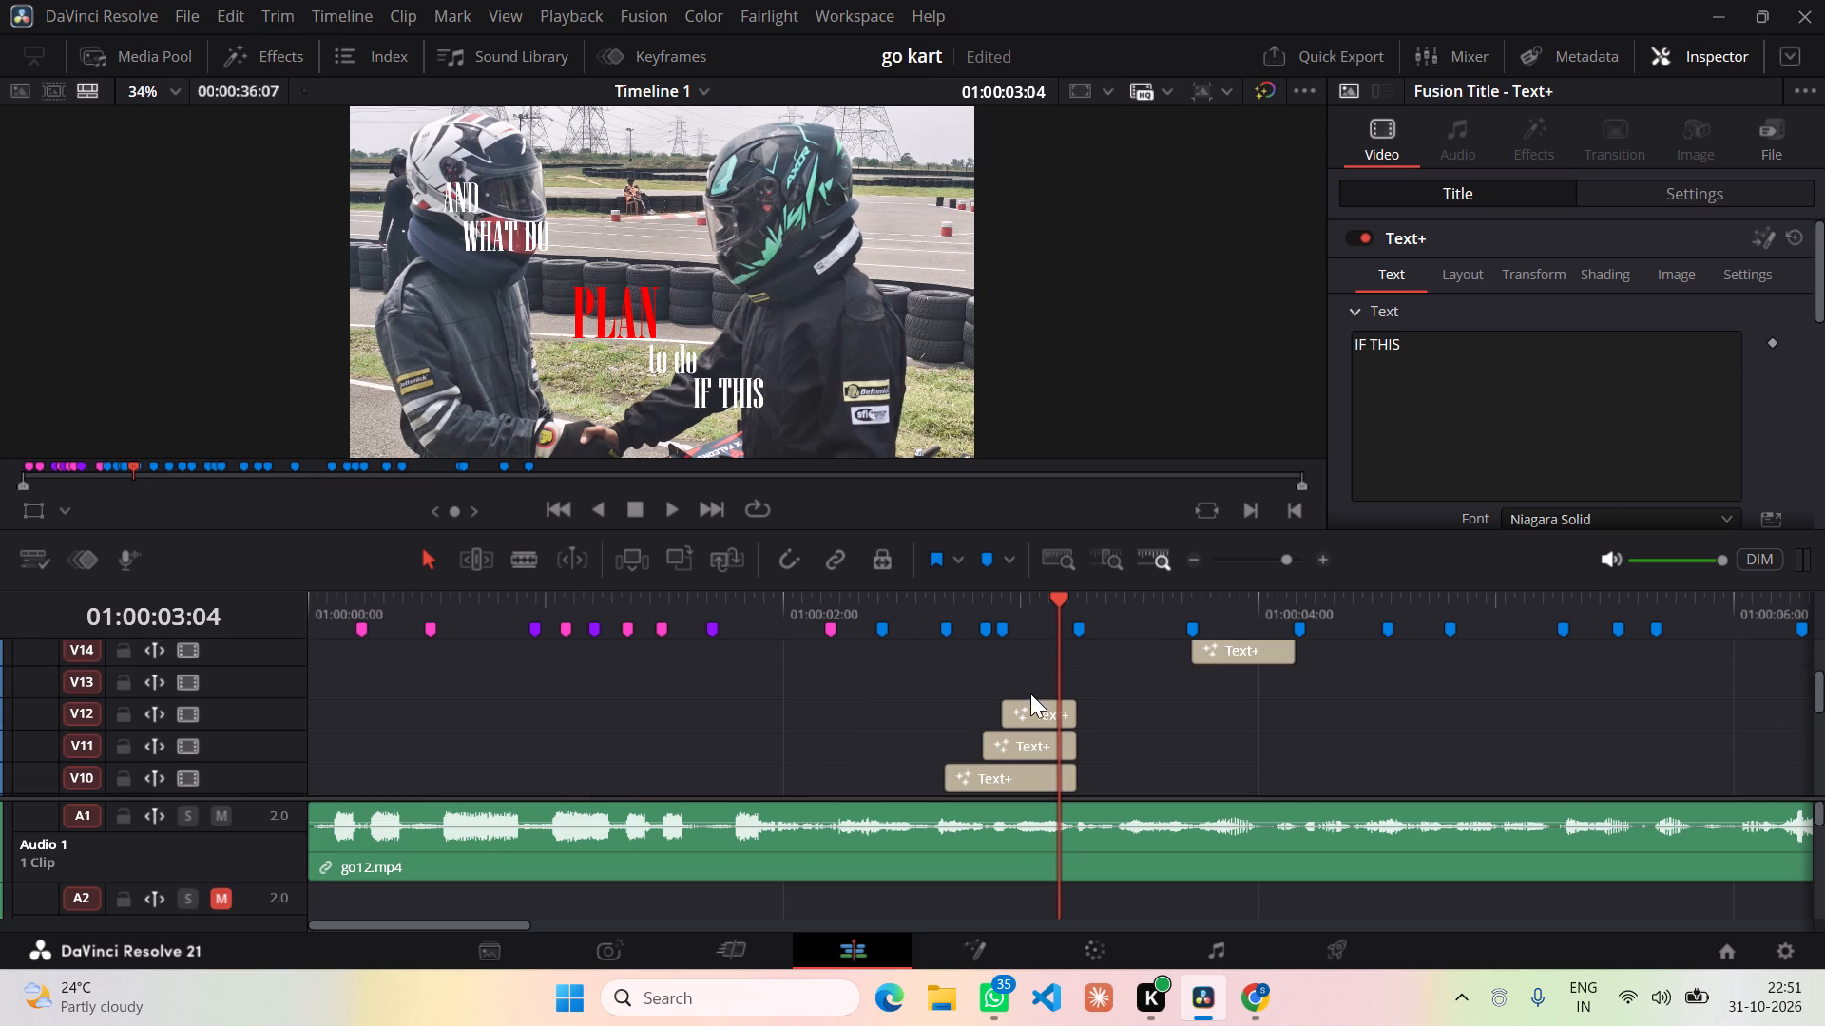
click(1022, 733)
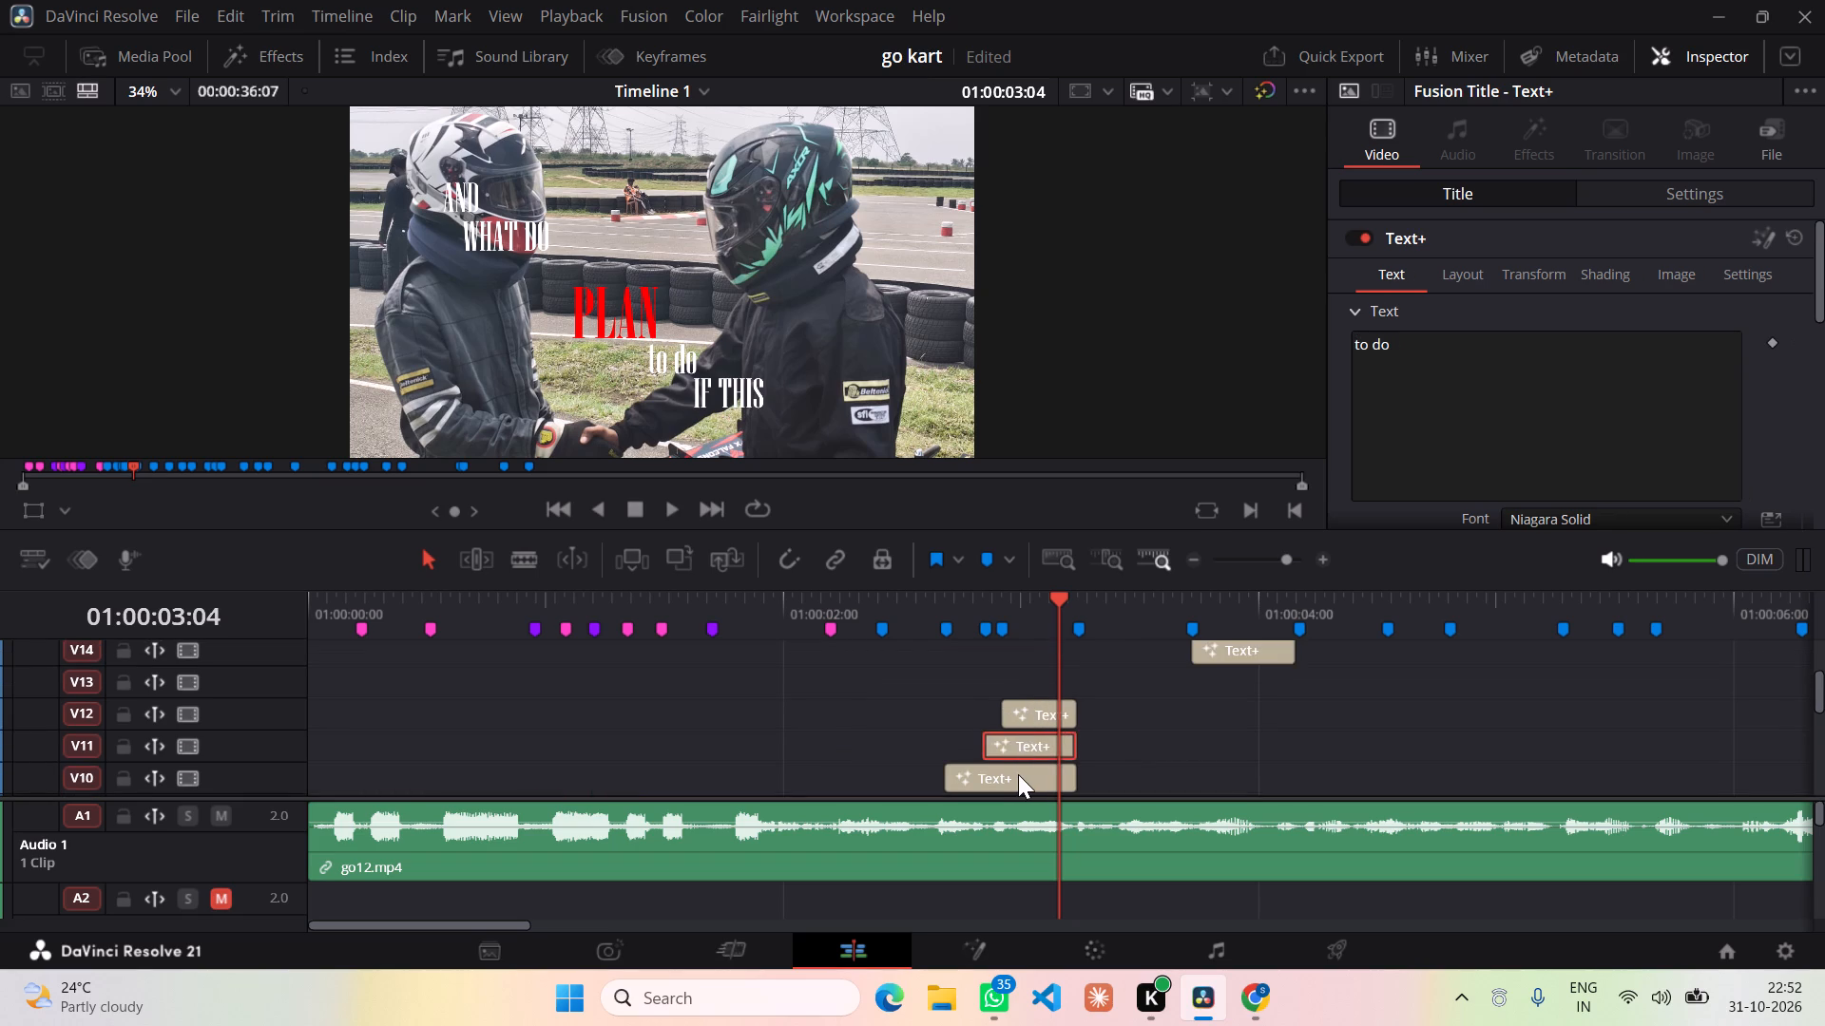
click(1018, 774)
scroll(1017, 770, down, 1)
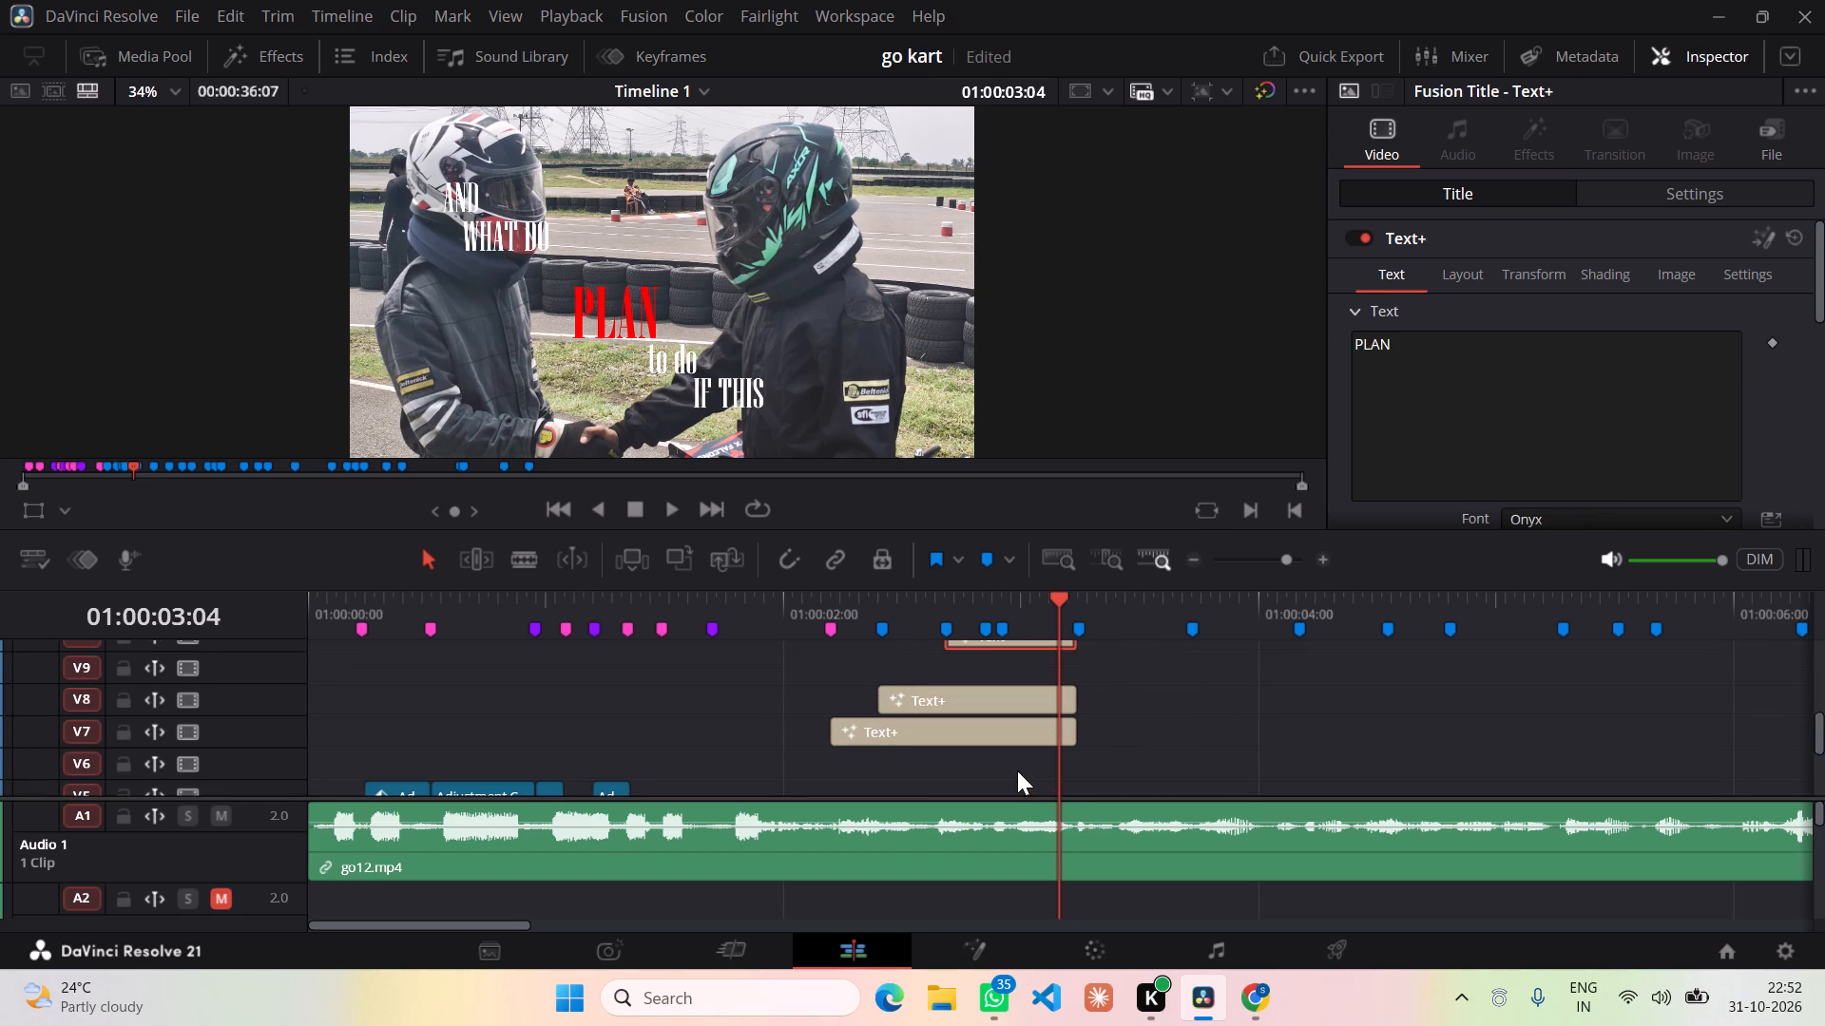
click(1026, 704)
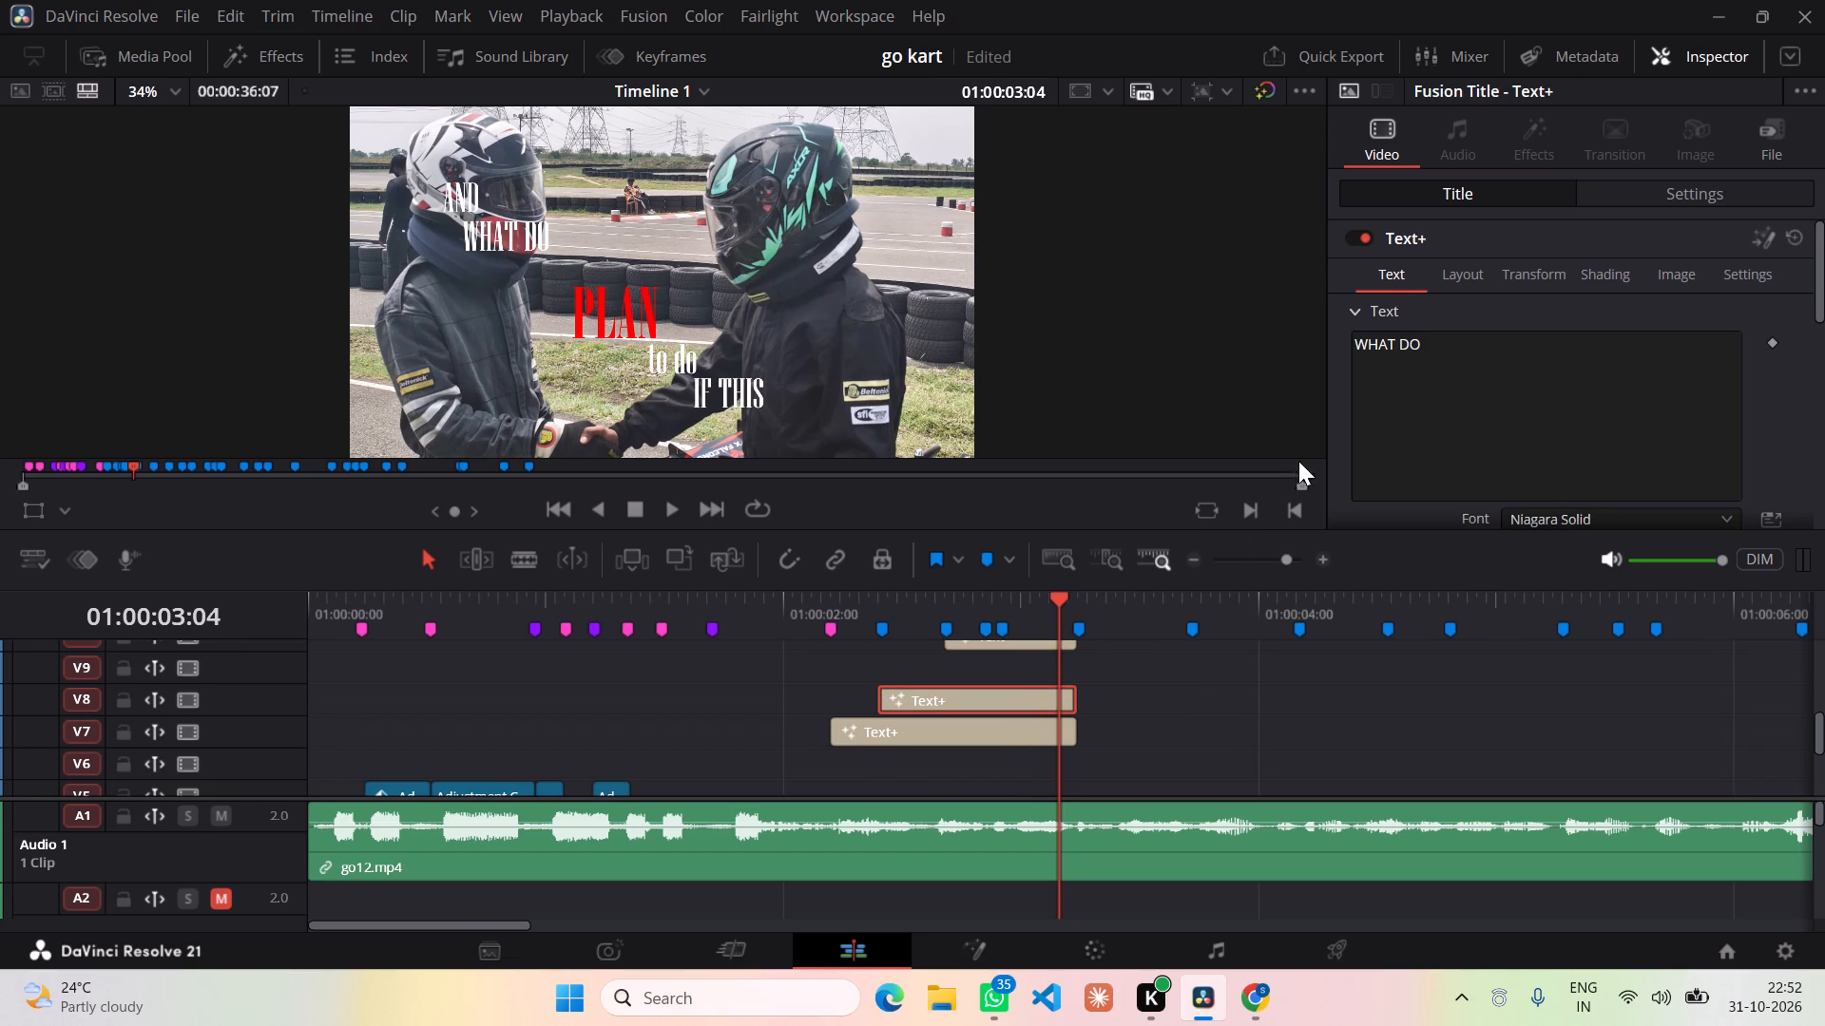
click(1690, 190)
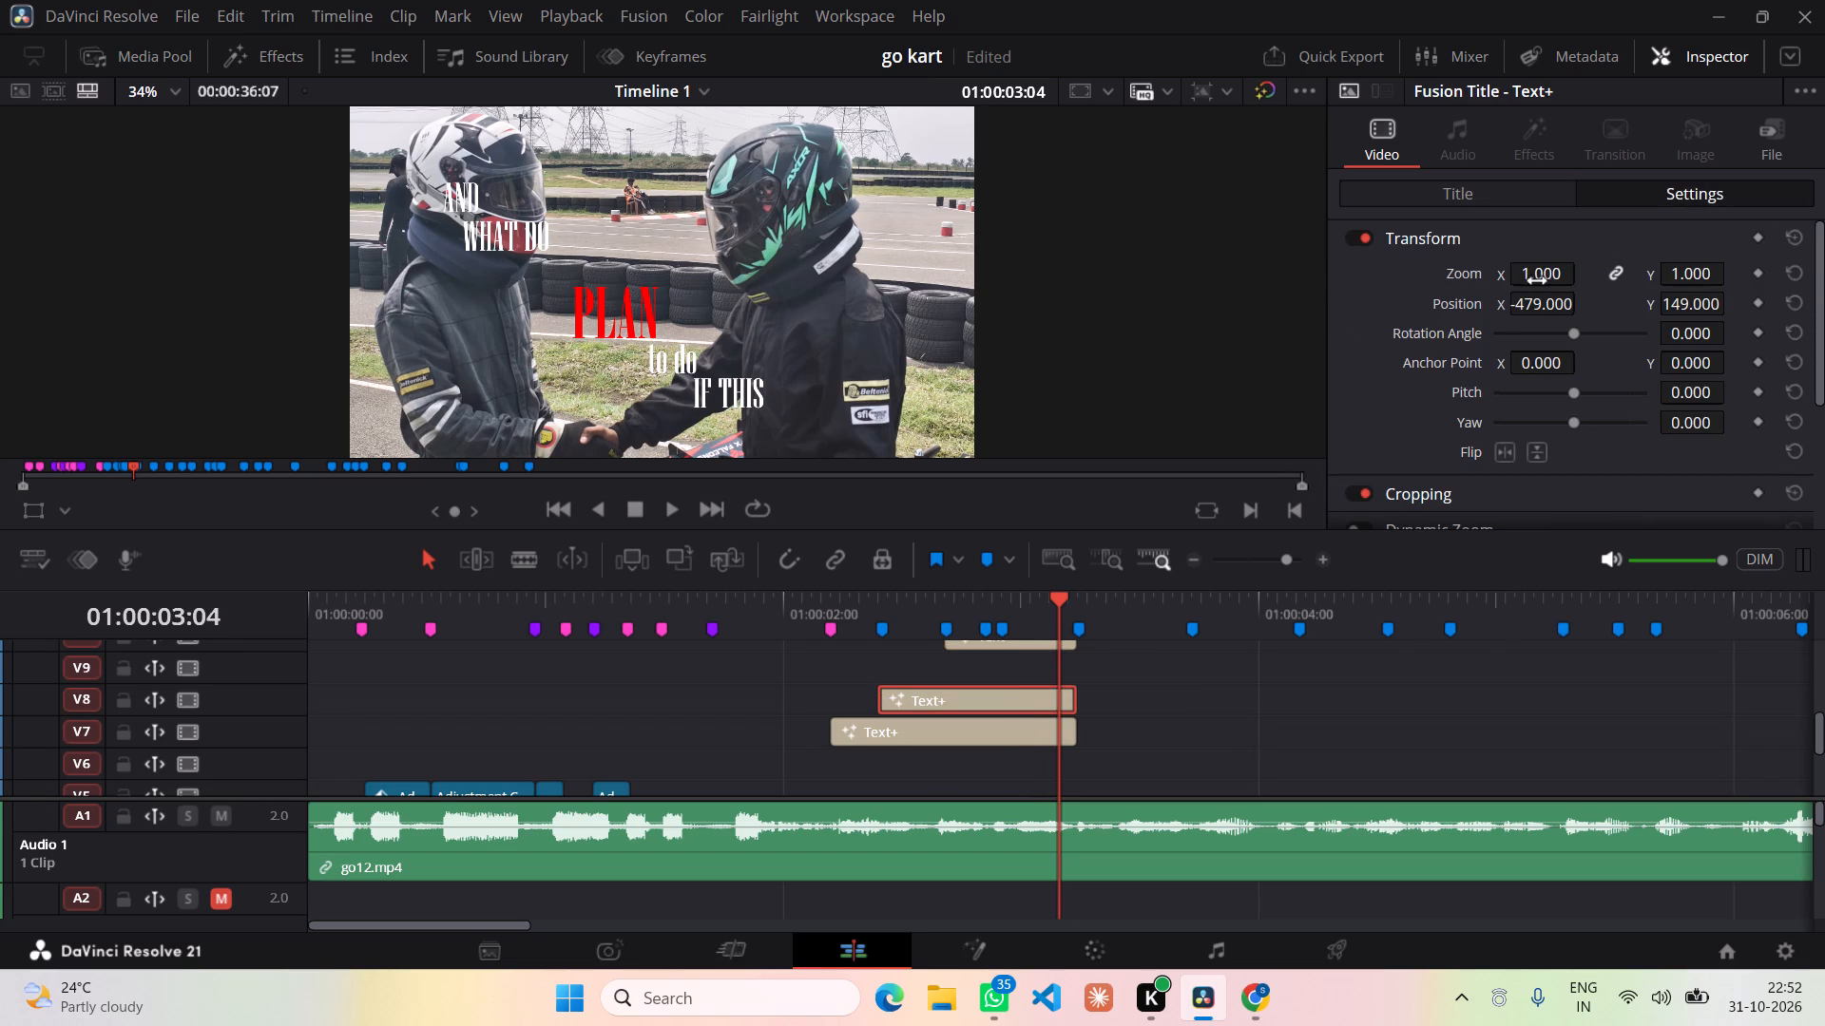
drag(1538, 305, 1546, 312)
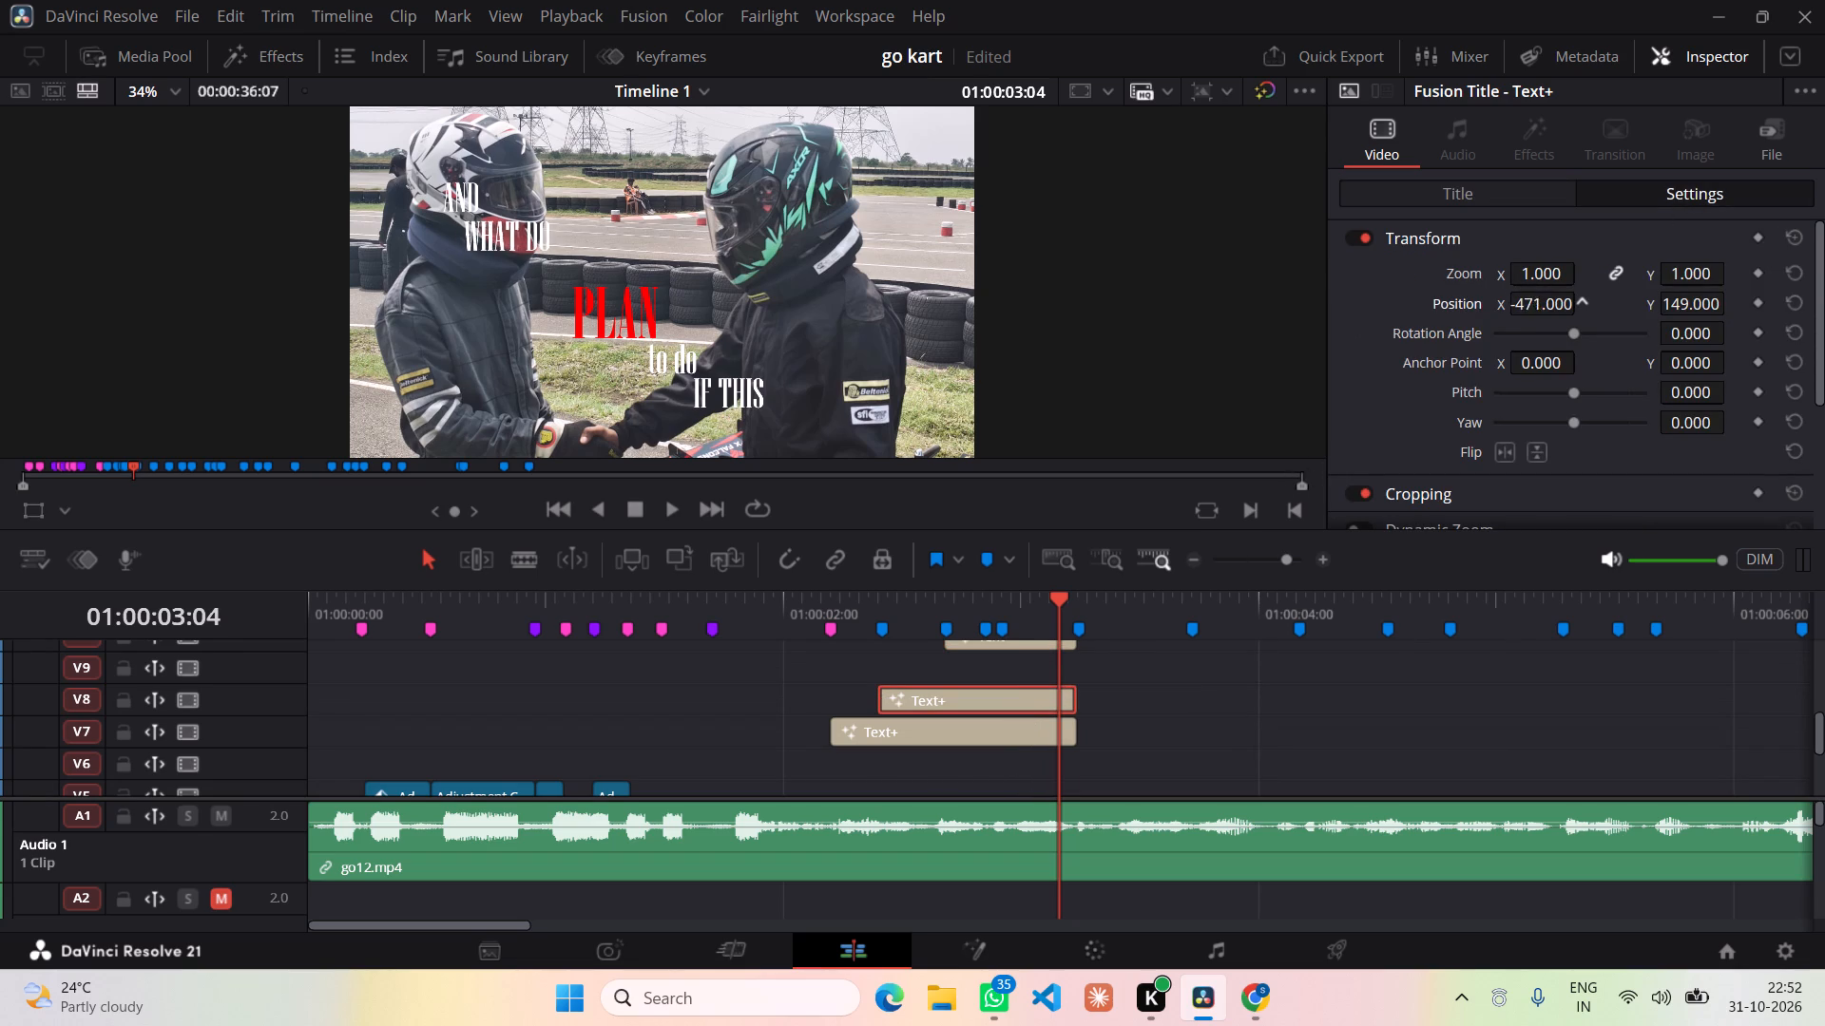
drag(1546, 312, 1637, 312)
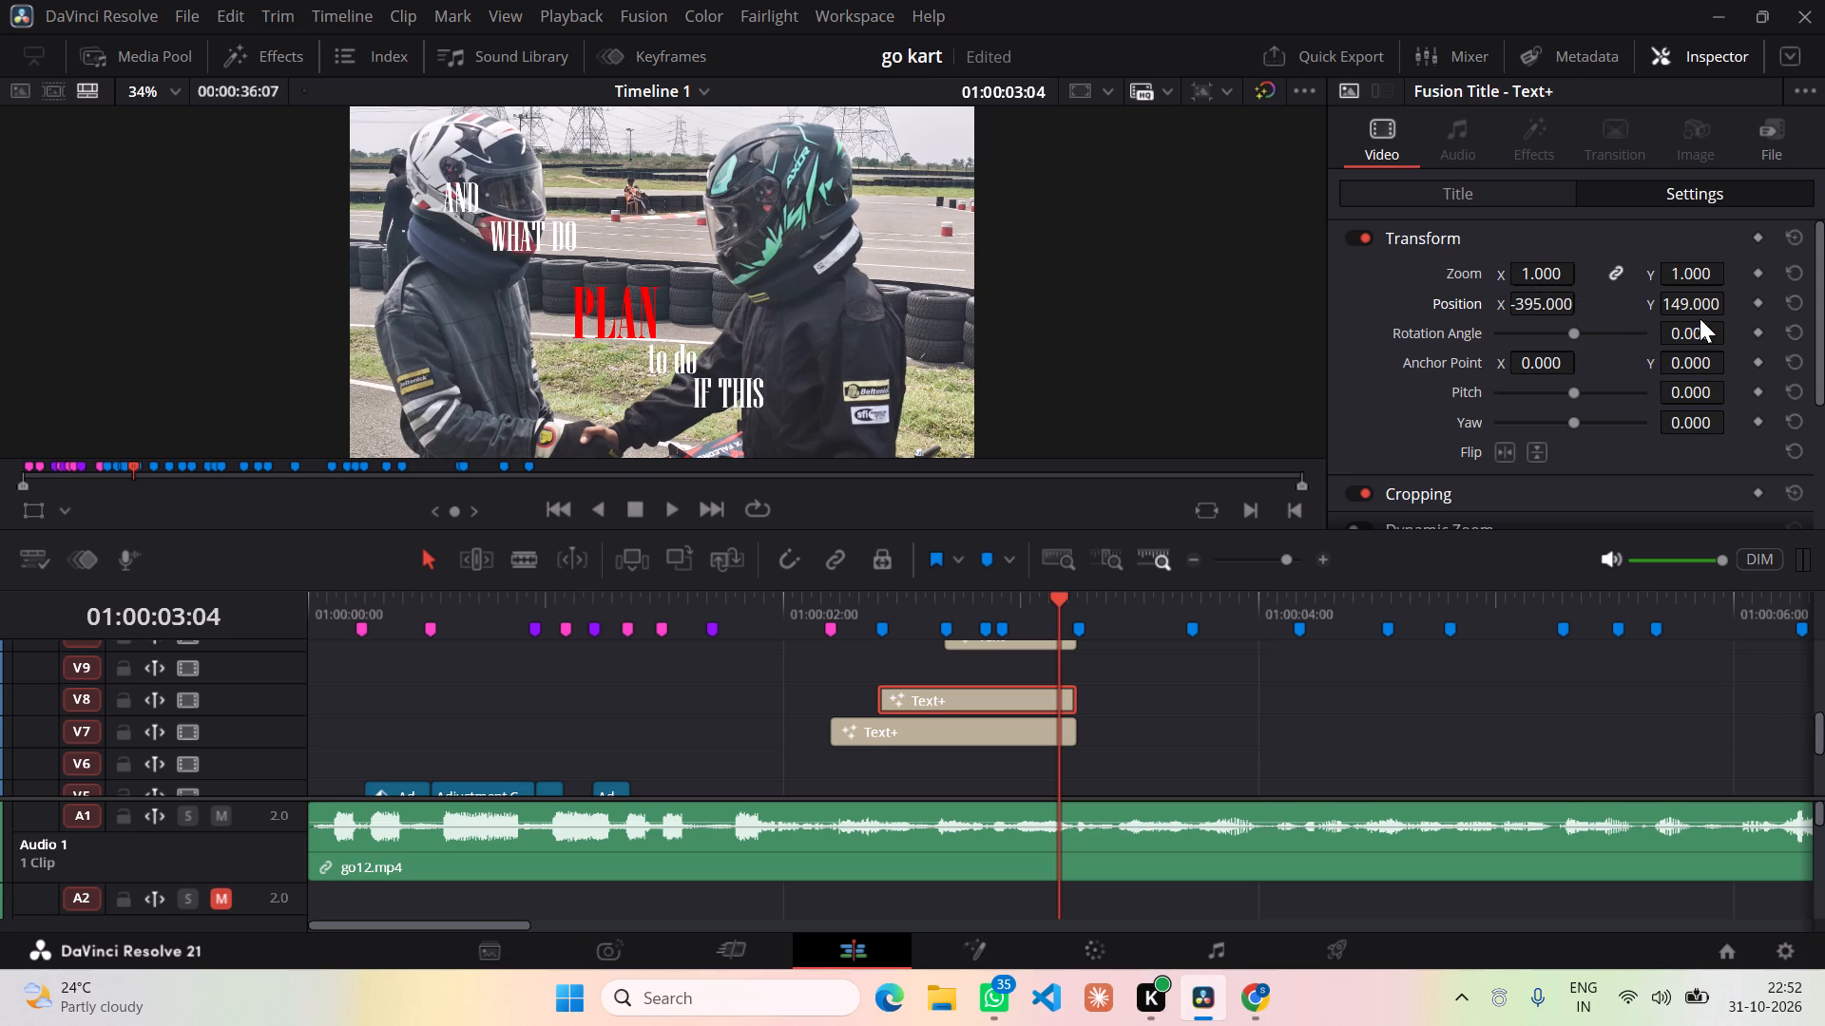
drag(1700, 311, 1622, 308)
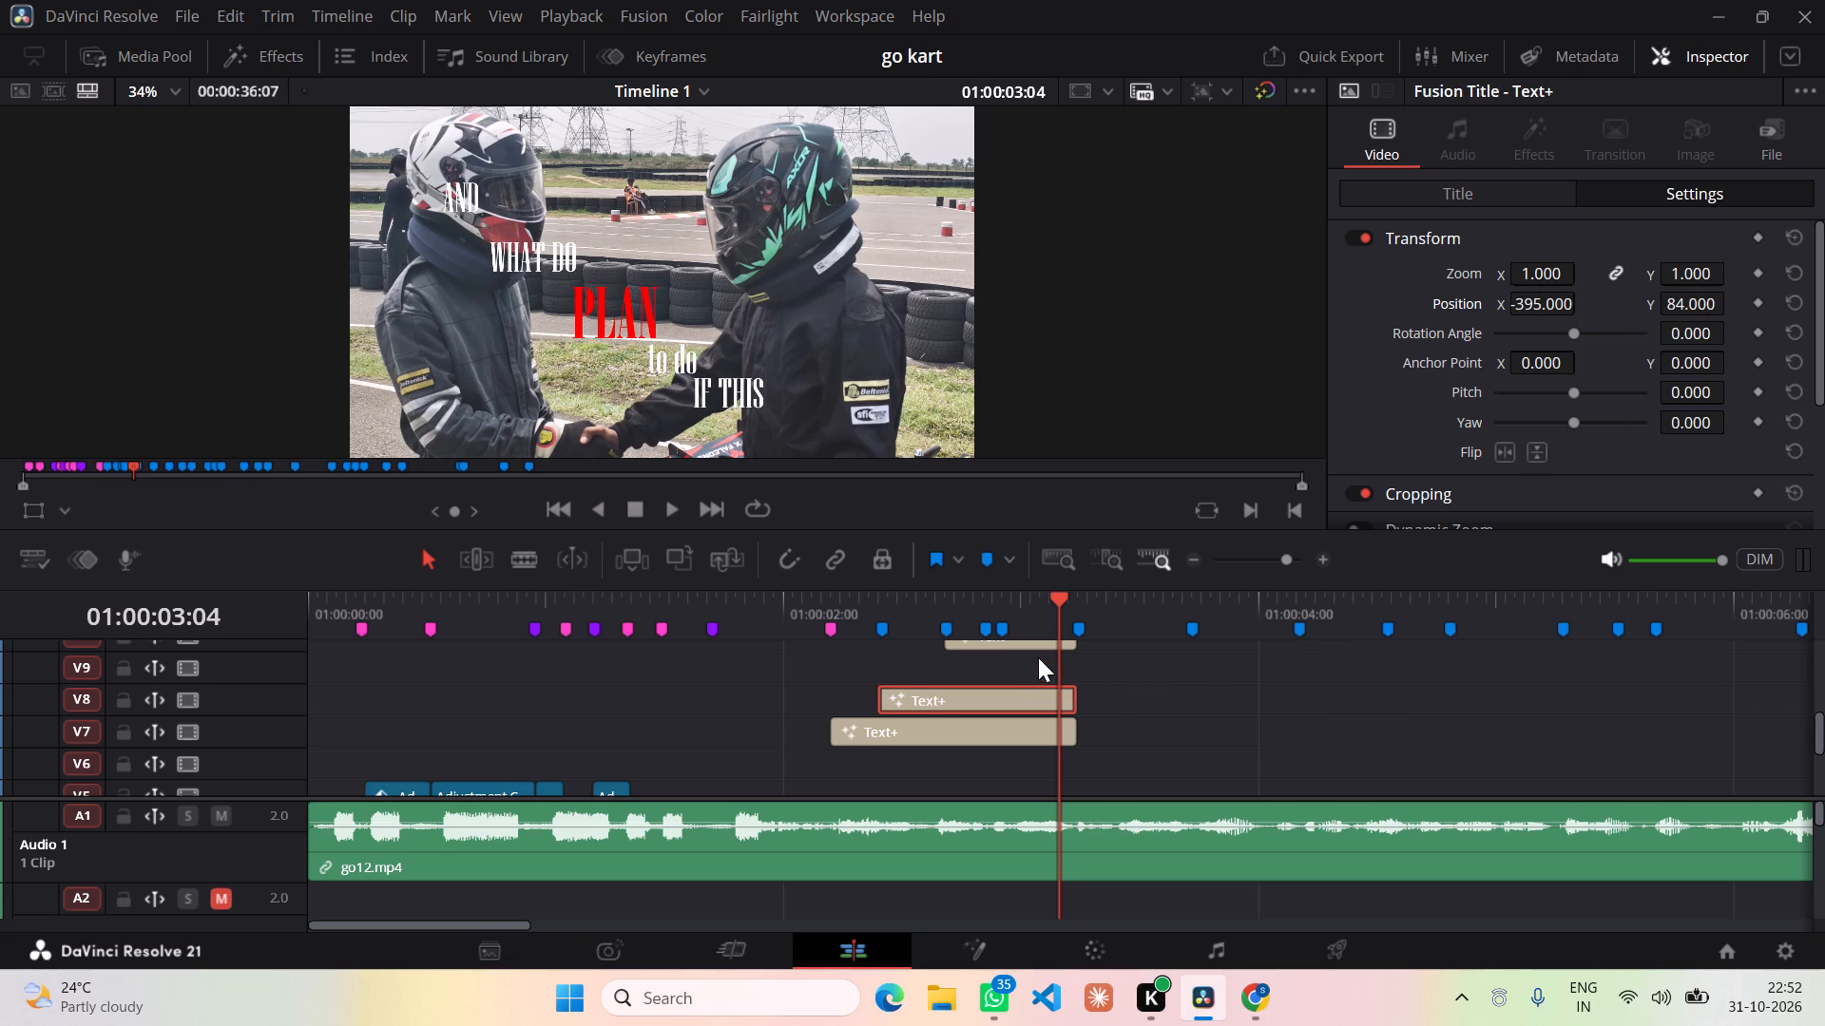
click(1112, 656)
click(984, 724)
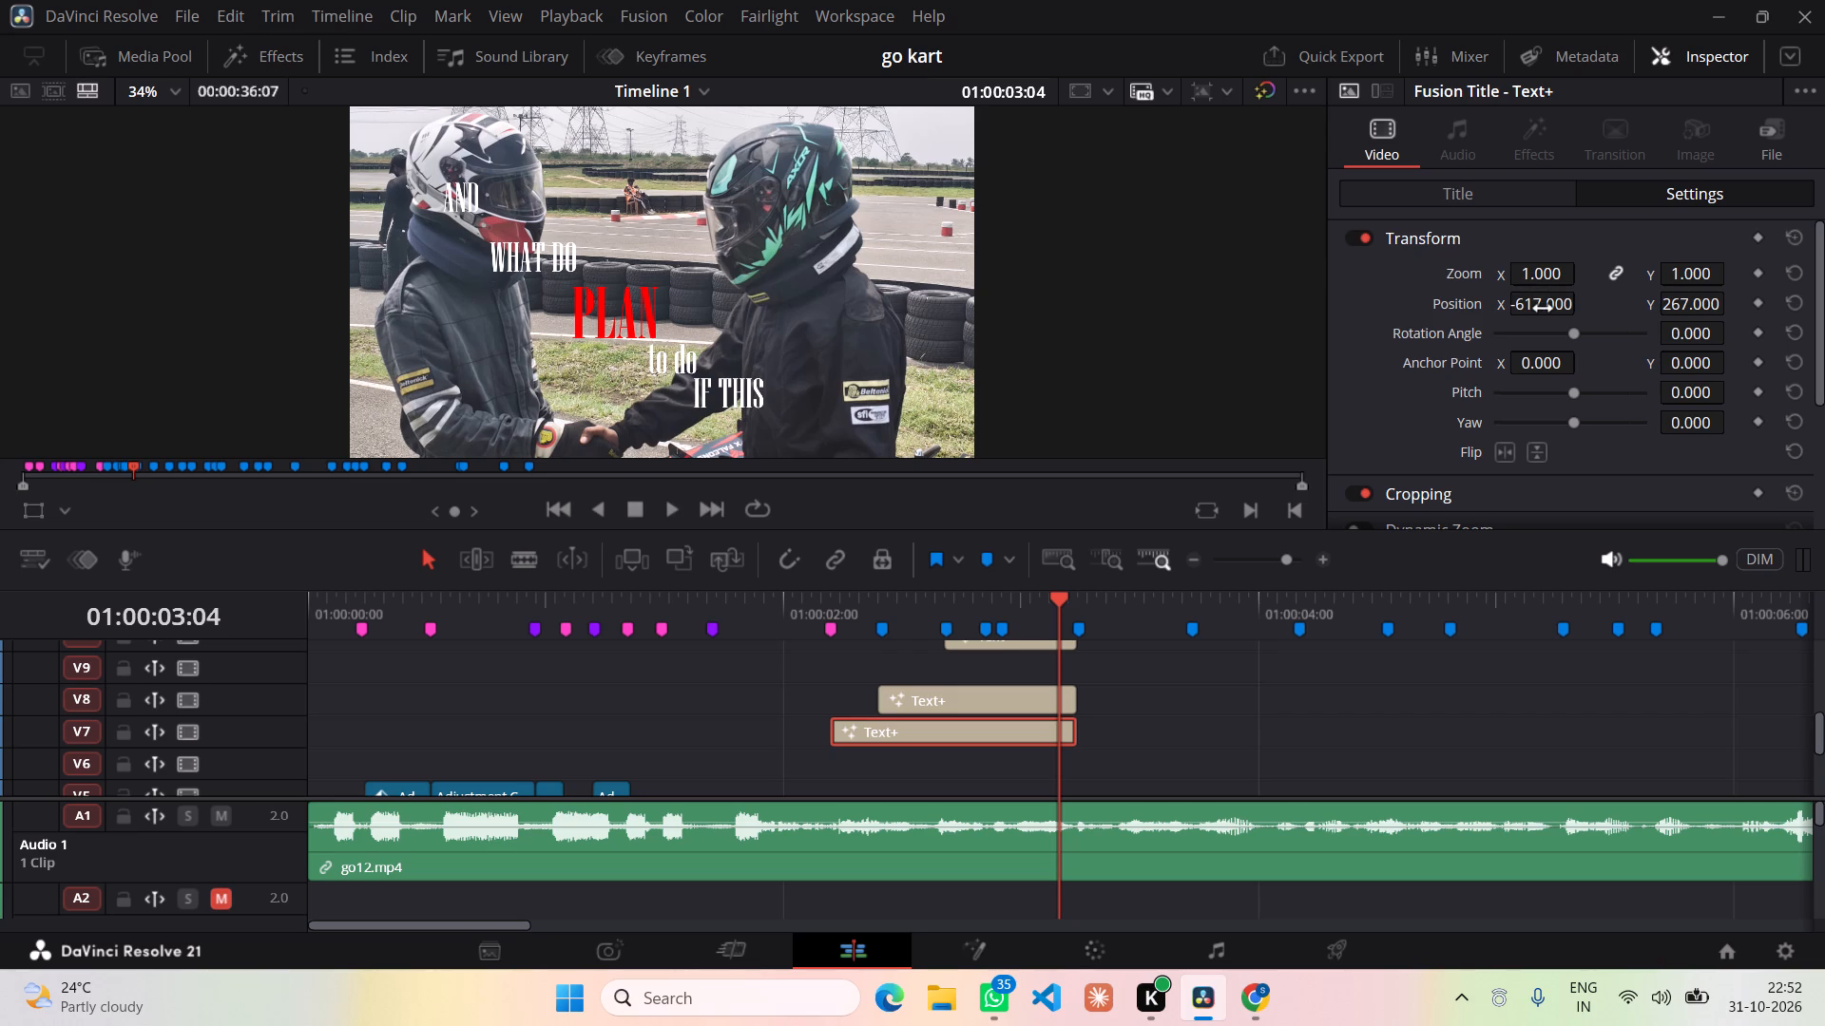
Set the AND title's position on the handshake image to X -593 and Y about 227.
drag(1543, 309, 1571, 308)
drag(1690, 307, 1642, 302)
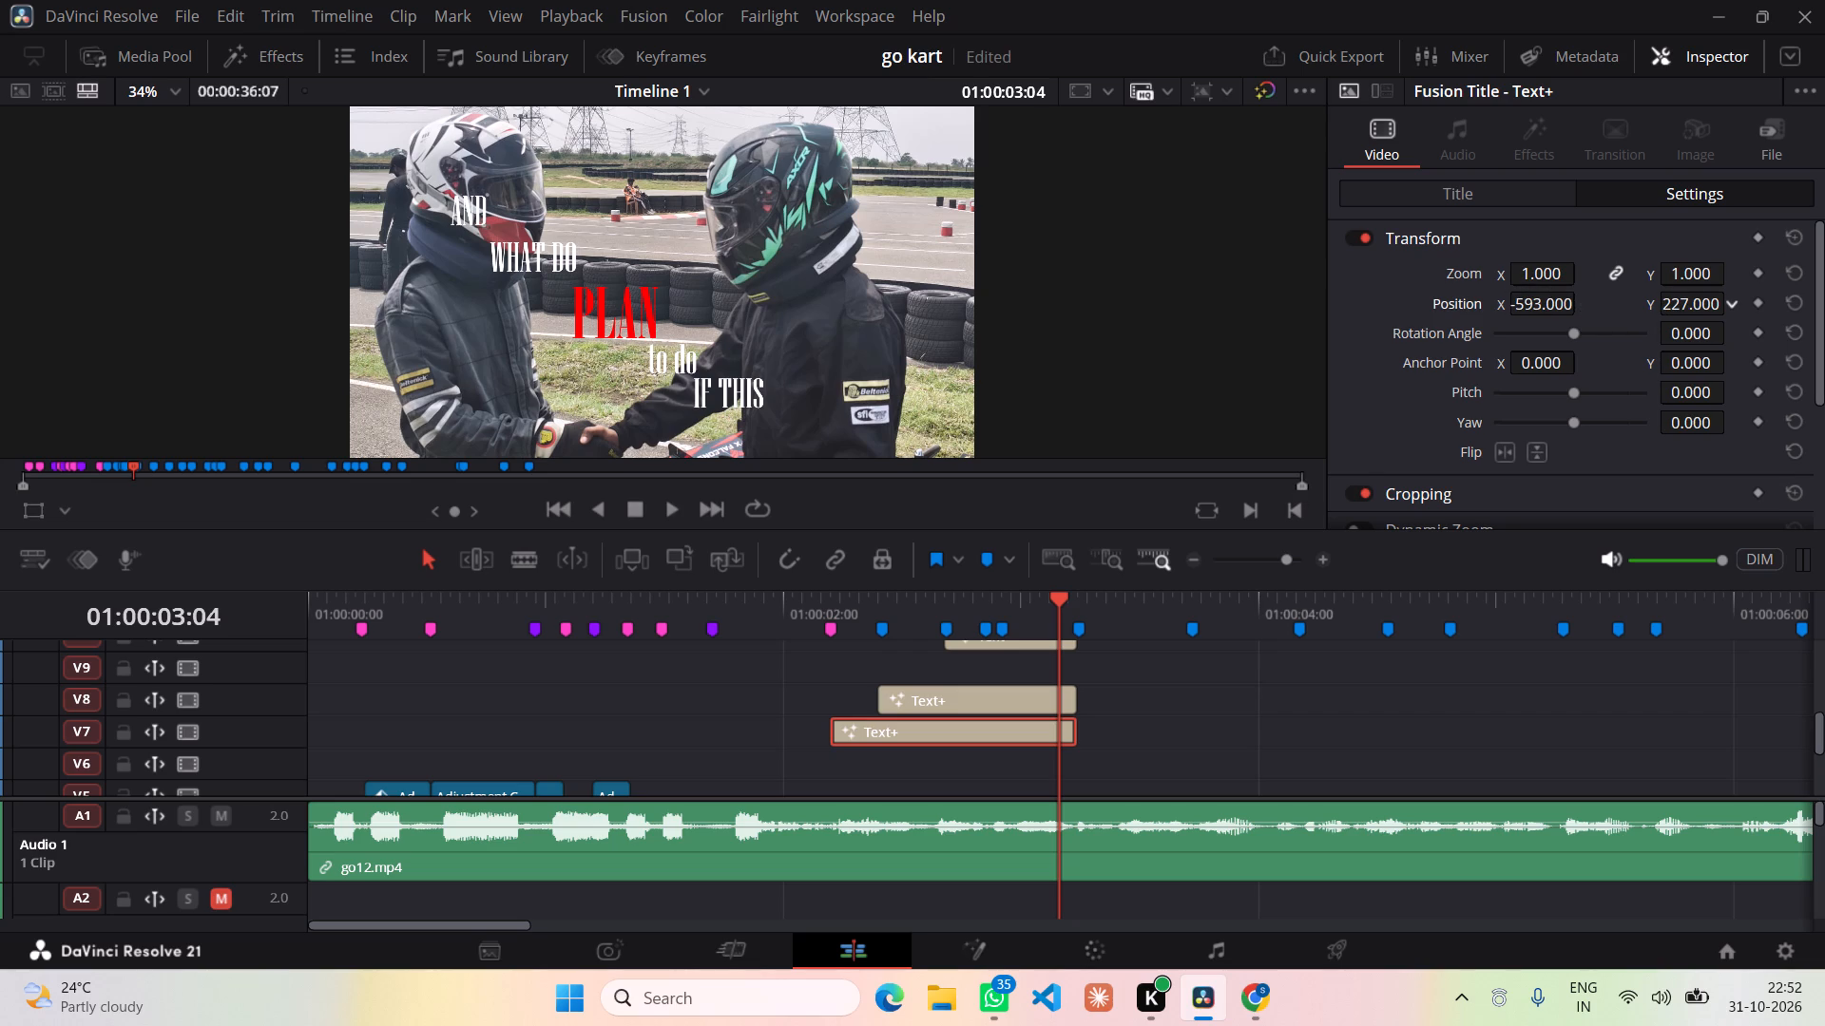
drag(1642, 302, 1637, 302)
click(1354, 653)
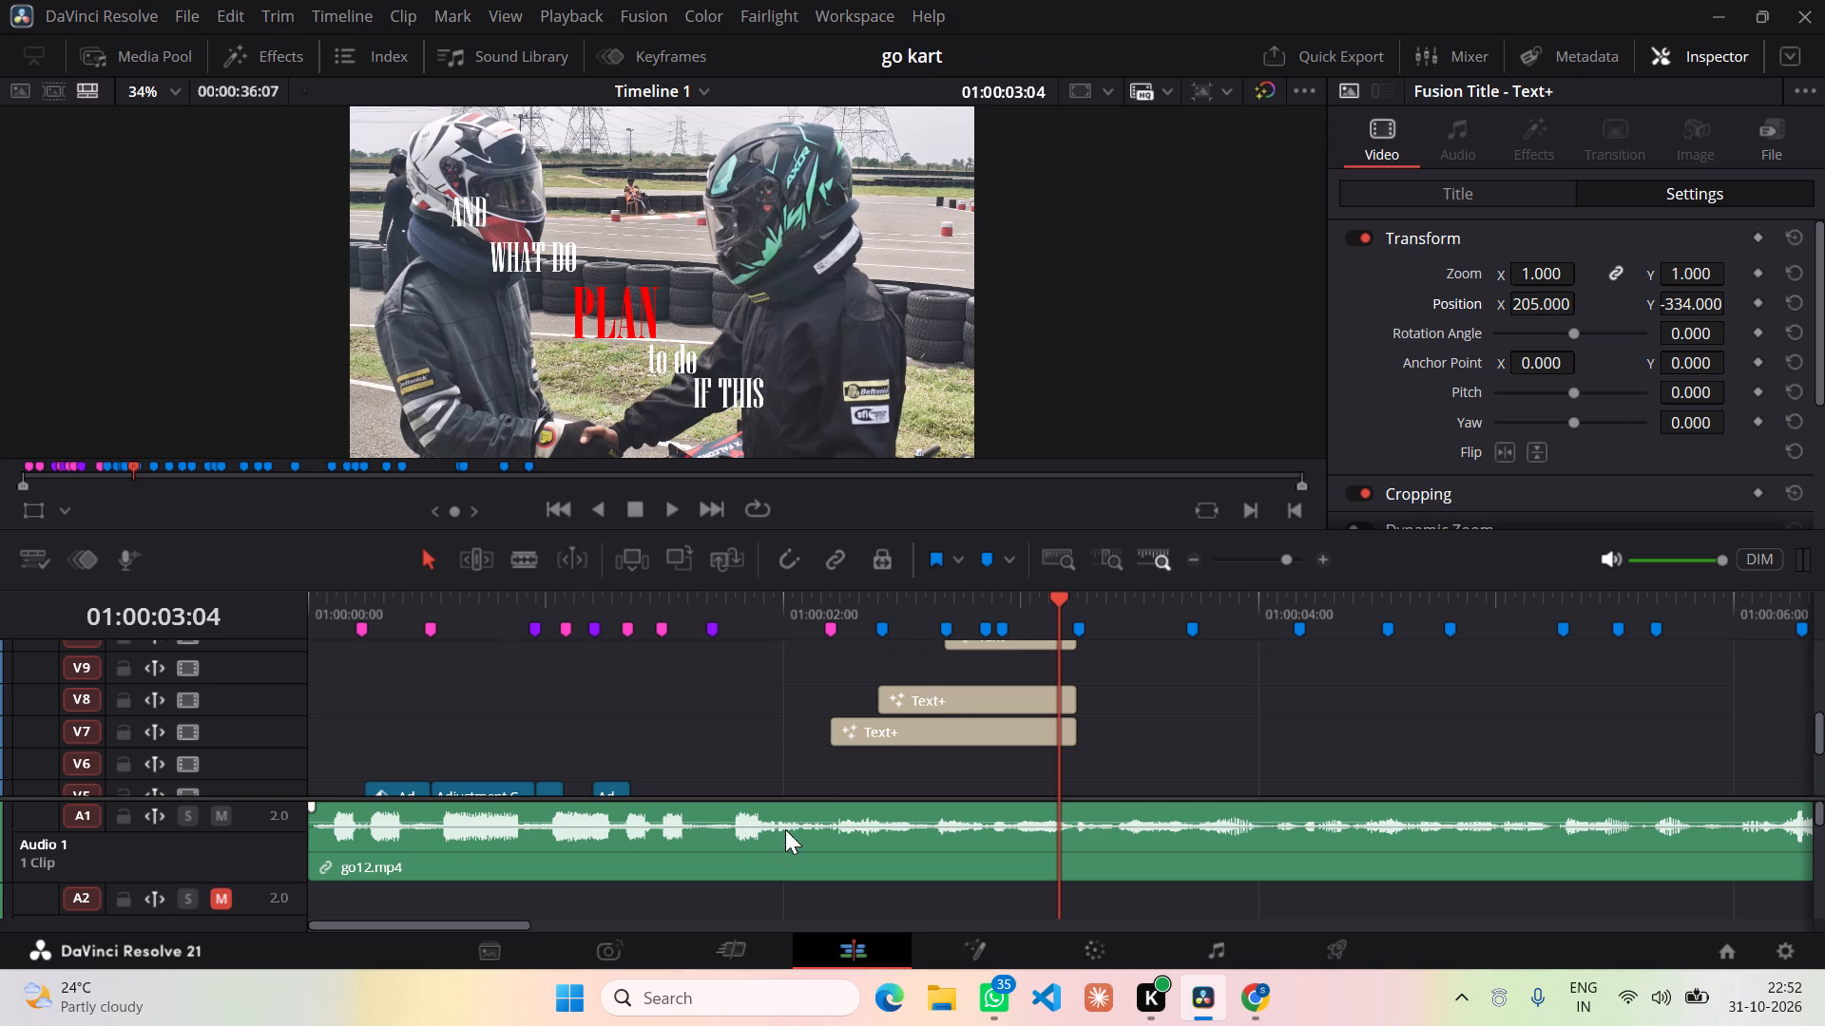
Scrub past the handshake titles to 01:00:03:16, return to the timeline start and play the edit through the AND title.
drag(1057, 593, 1067, 593)
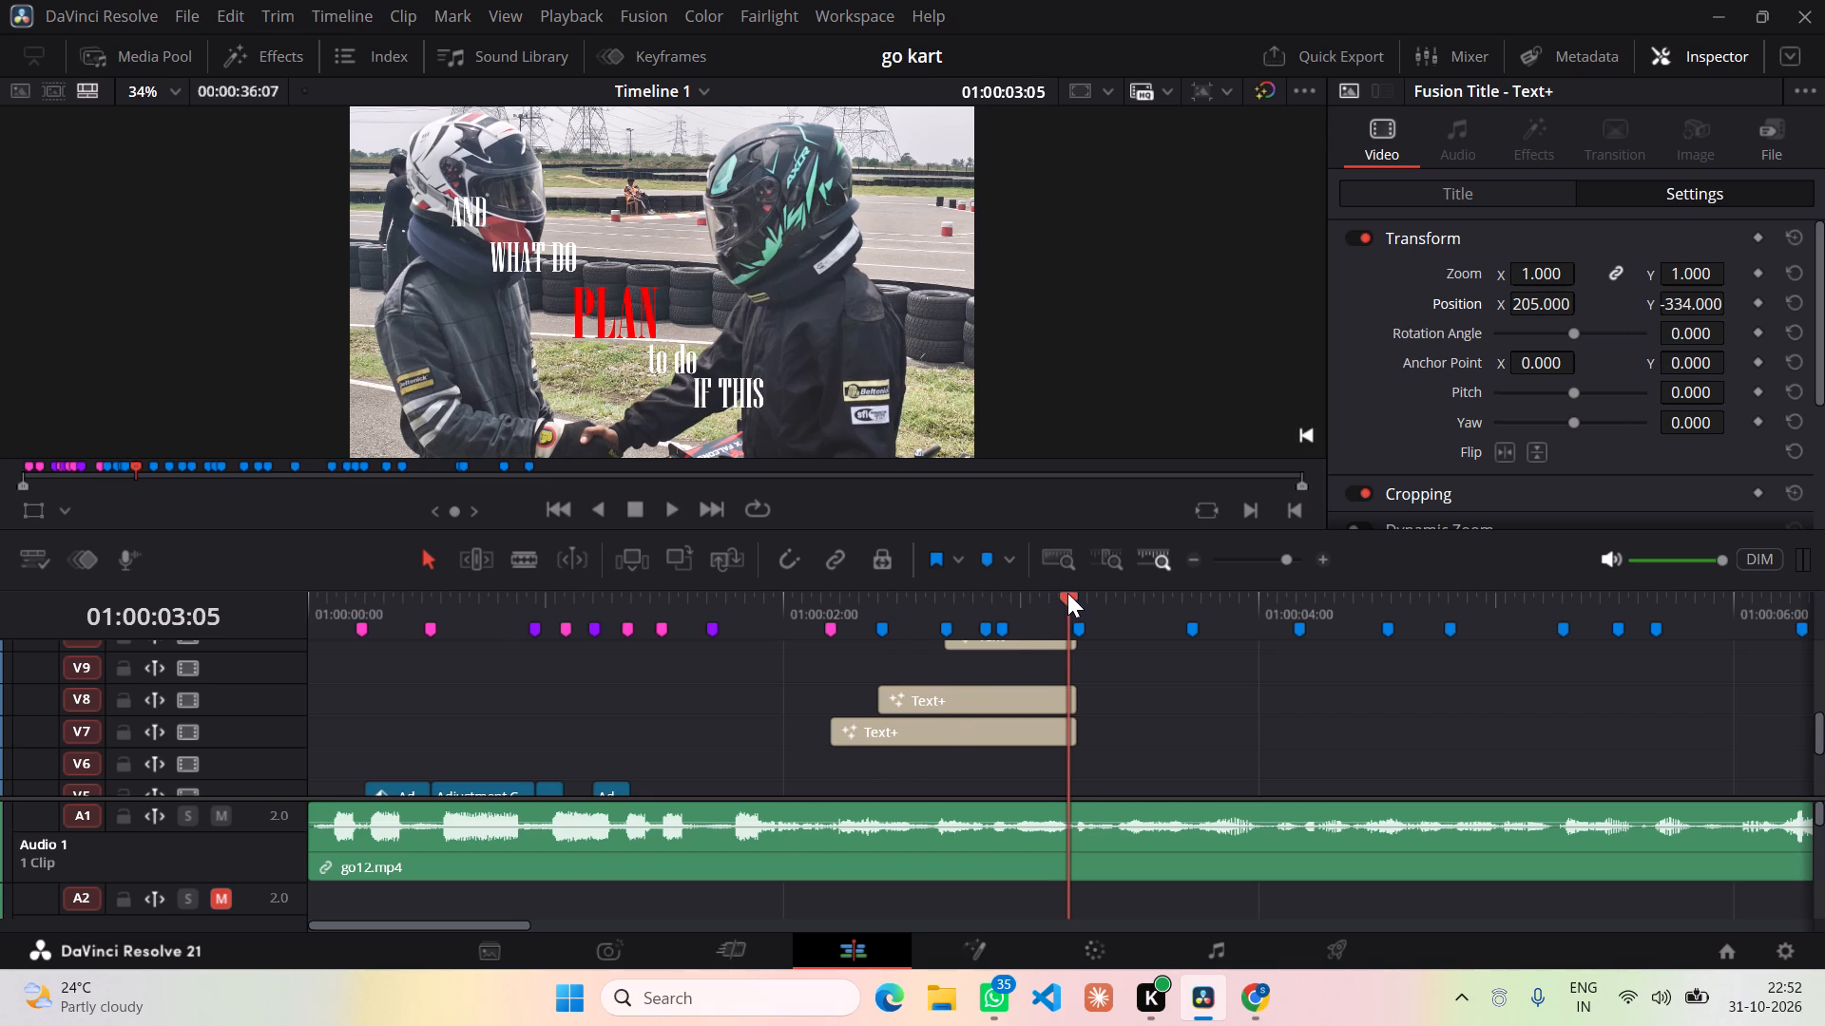
drag(1067, 593, 1172, 596)
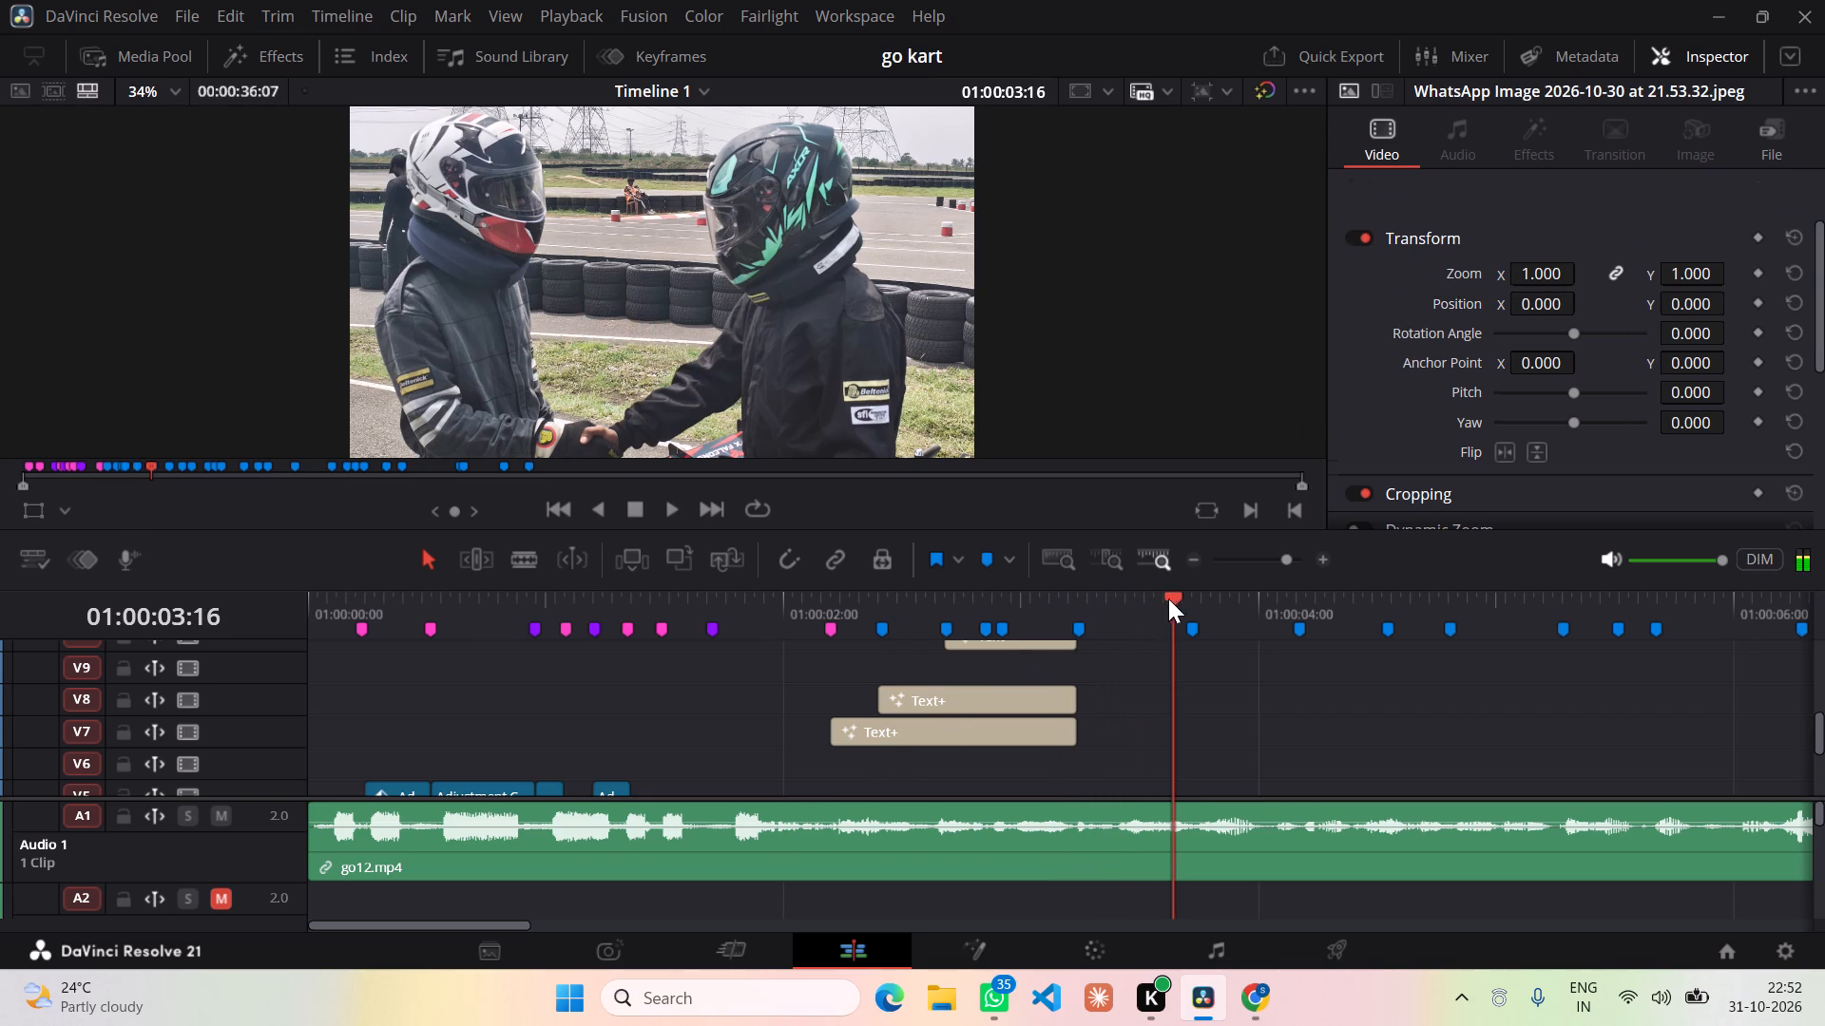
scroll(1110, 703, up, 3)
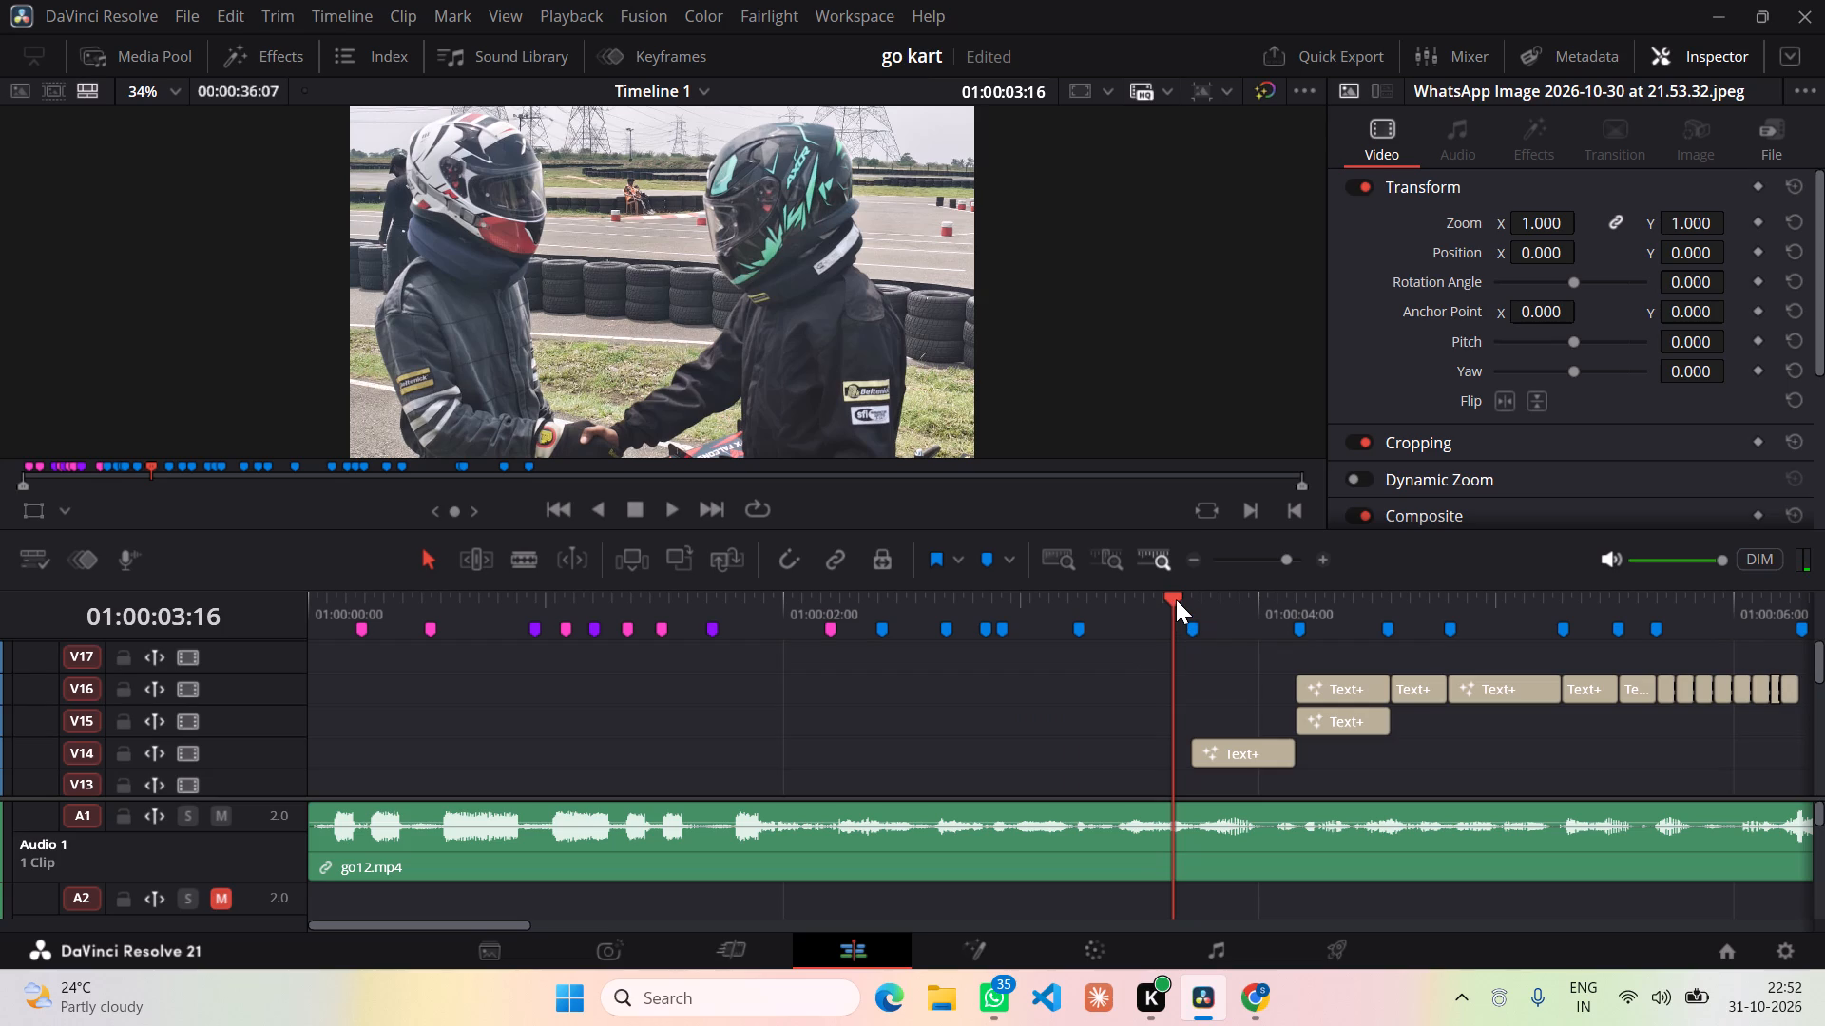
drag(1176, 599, 635, 691)
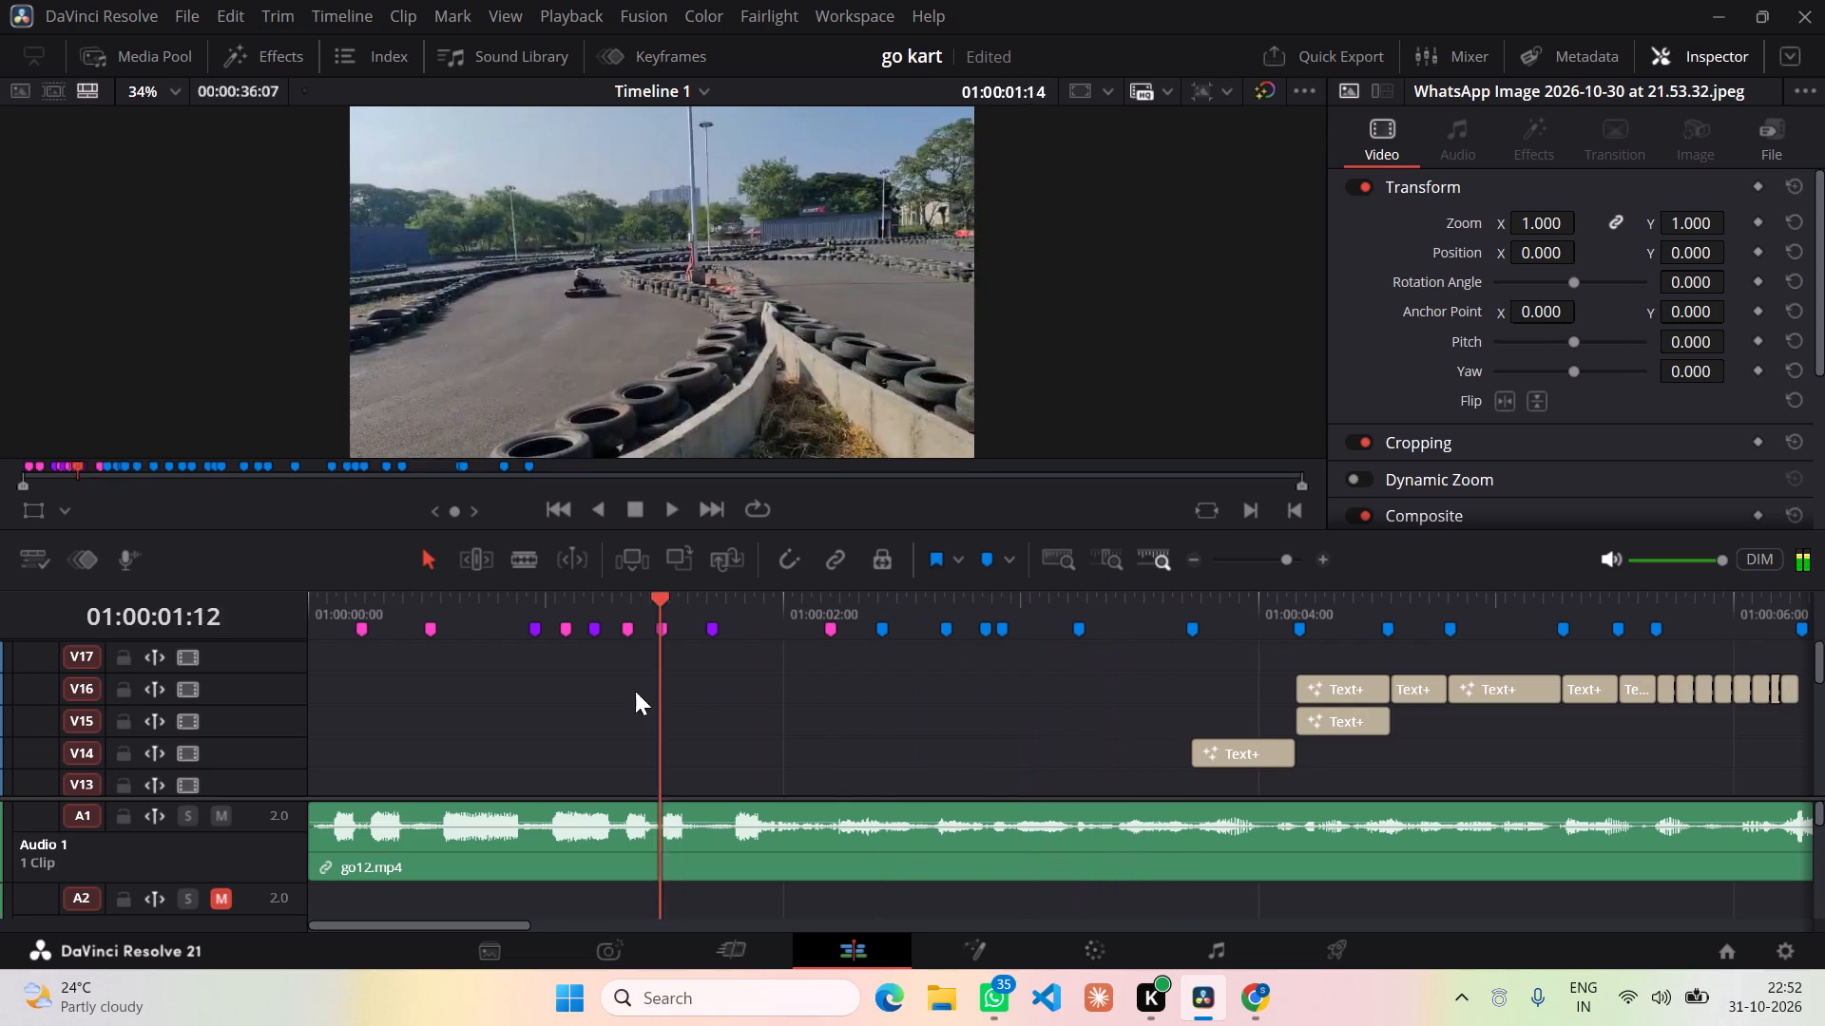
drag(635, 691, 0, 747)
click(663, 503)
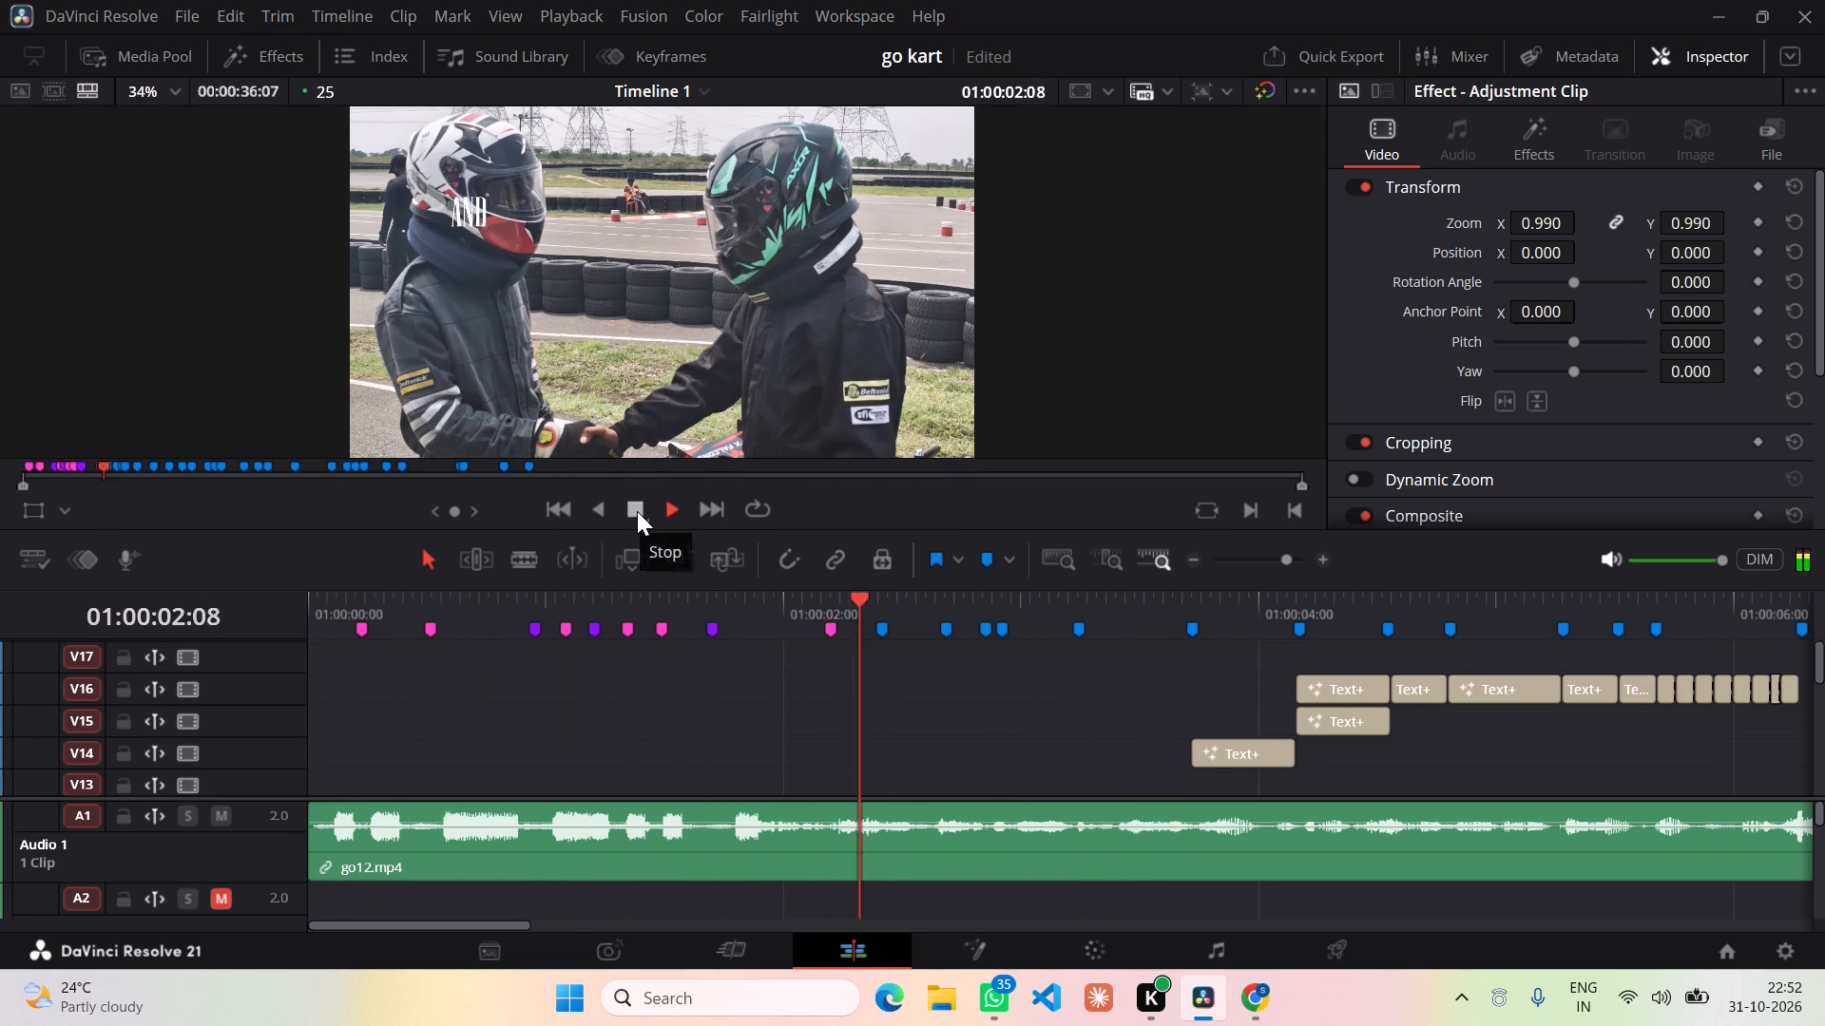
click(637, 511)
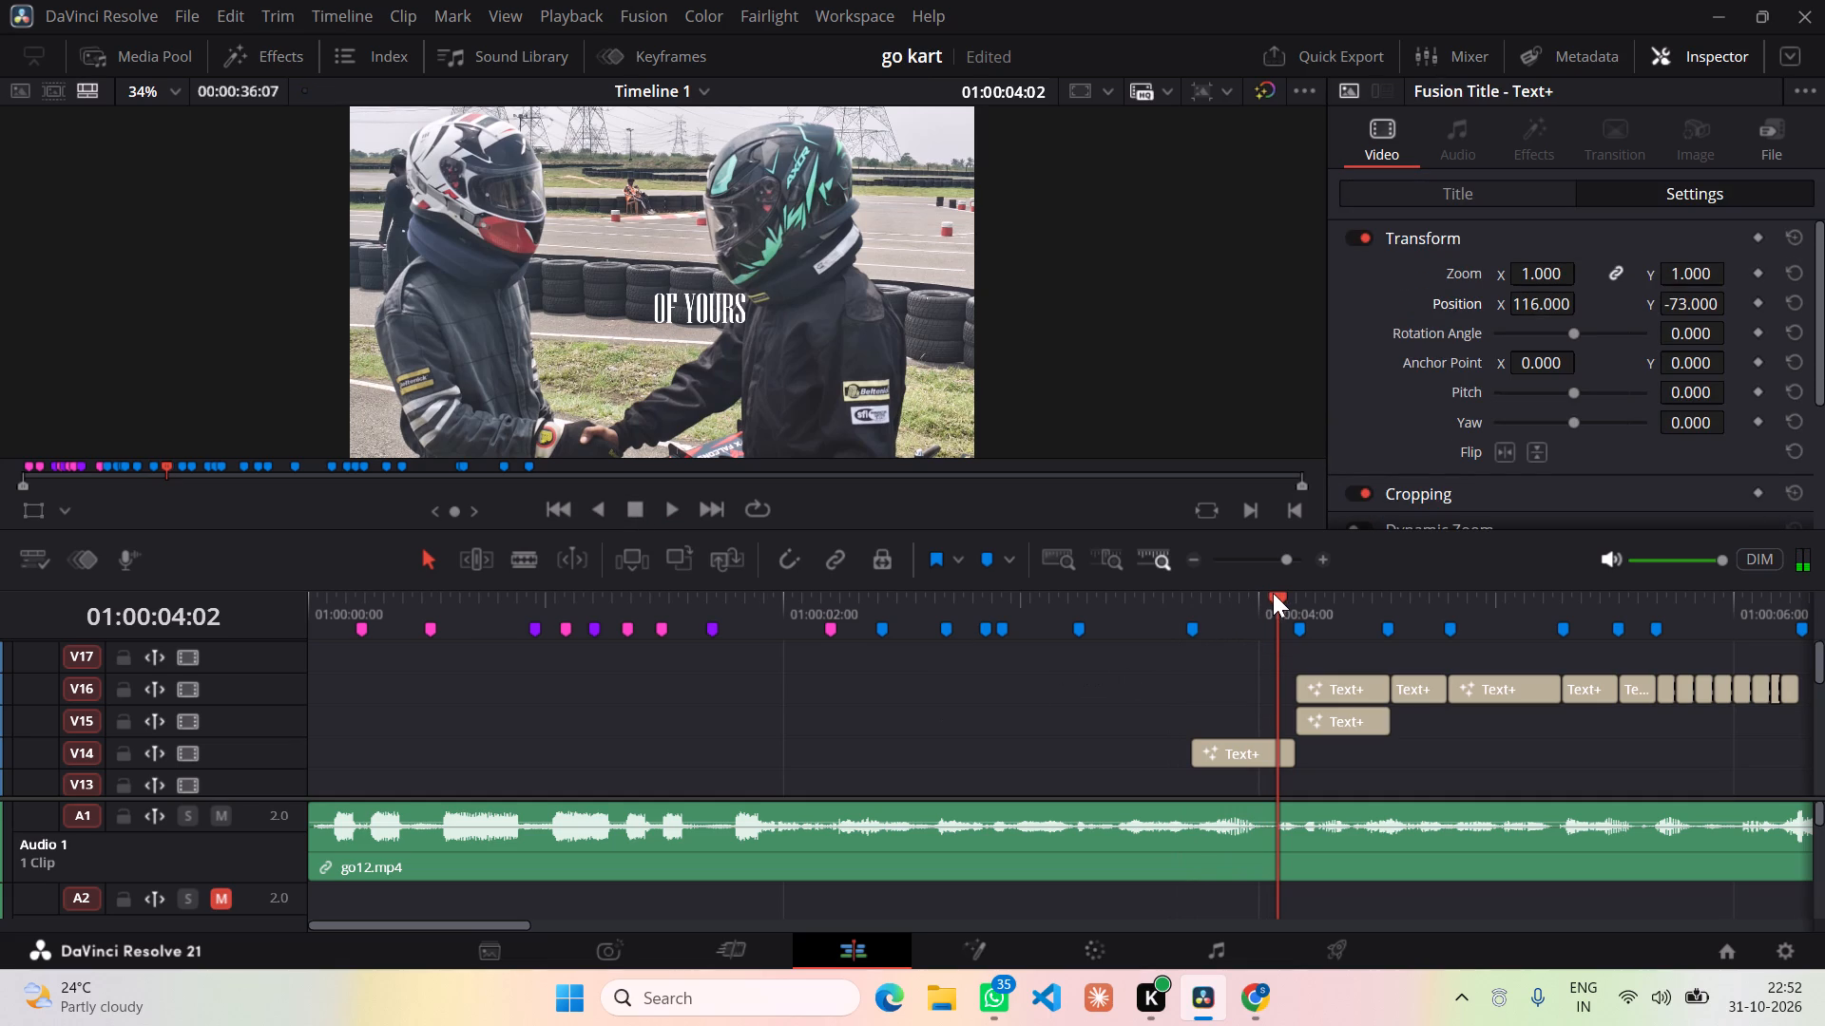
Scrub between about 01:00:03:02 and 01:00:04:07 to examine the OF YOURS and DOESN'T WORK OUT titles and their tracks.
drag(1264, 595, 1204, 603)
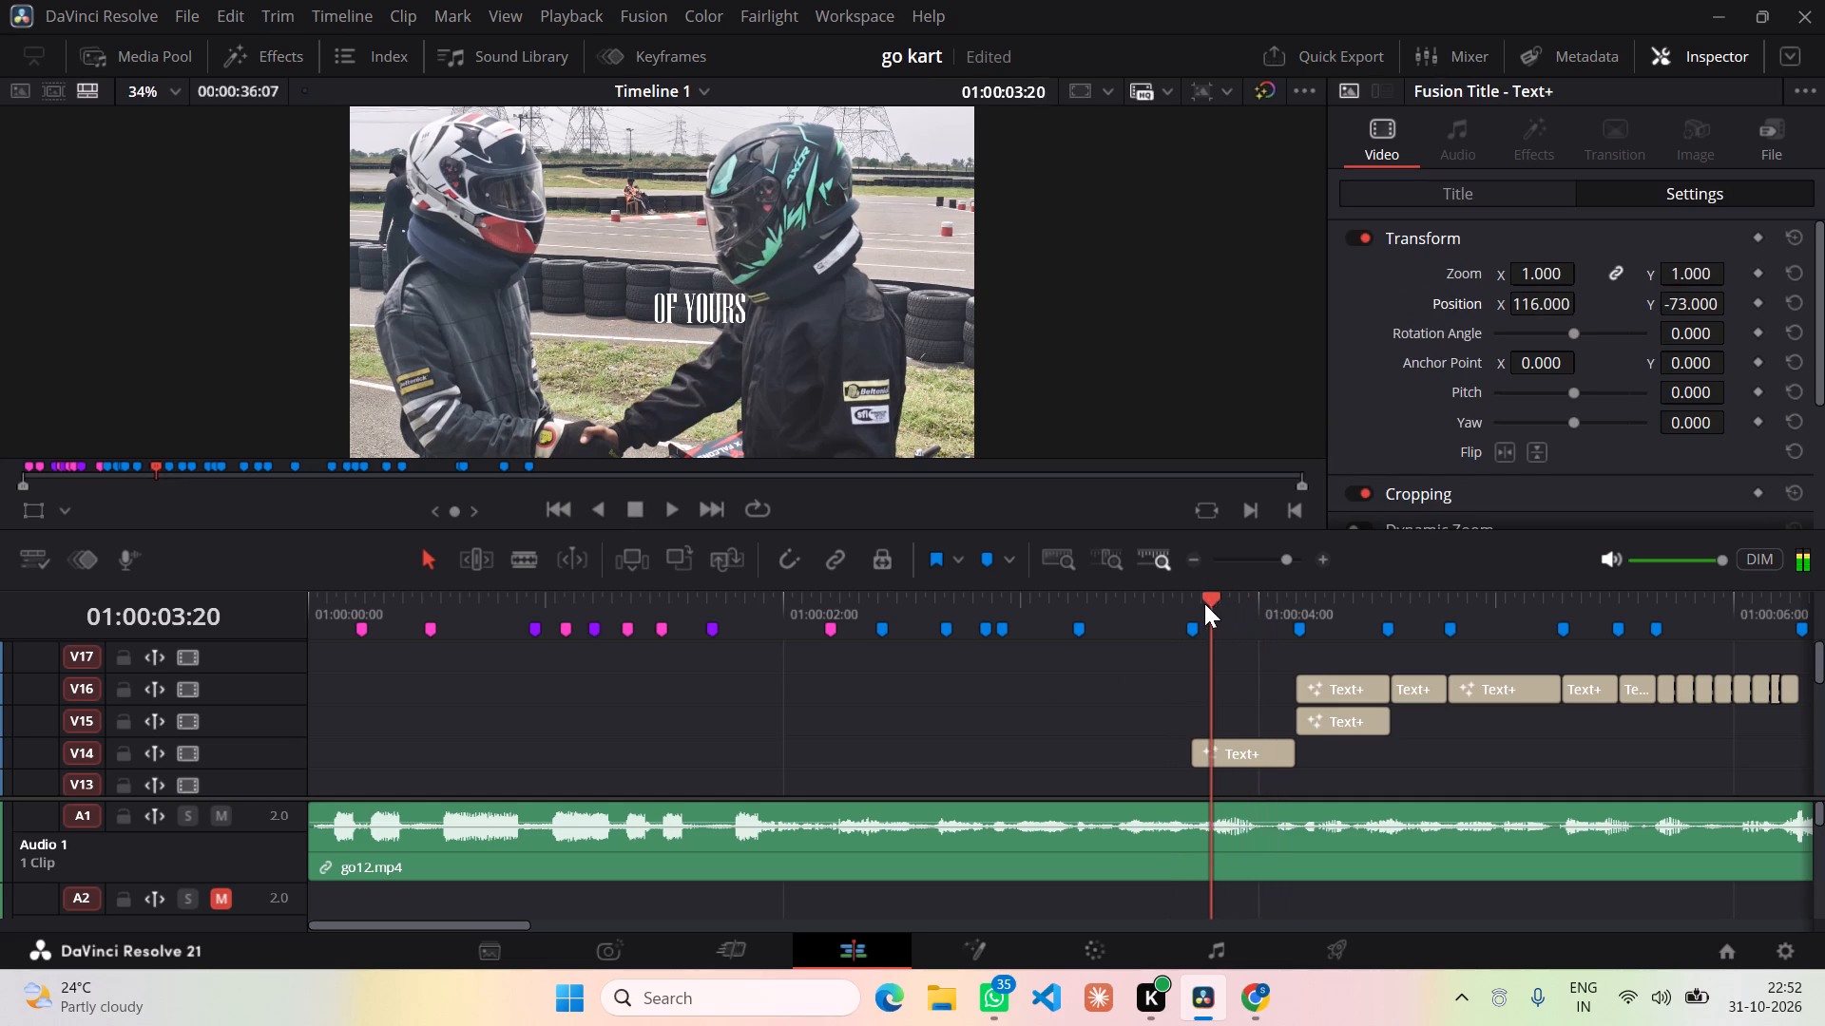
drag(1204, 603, 1323, 617)
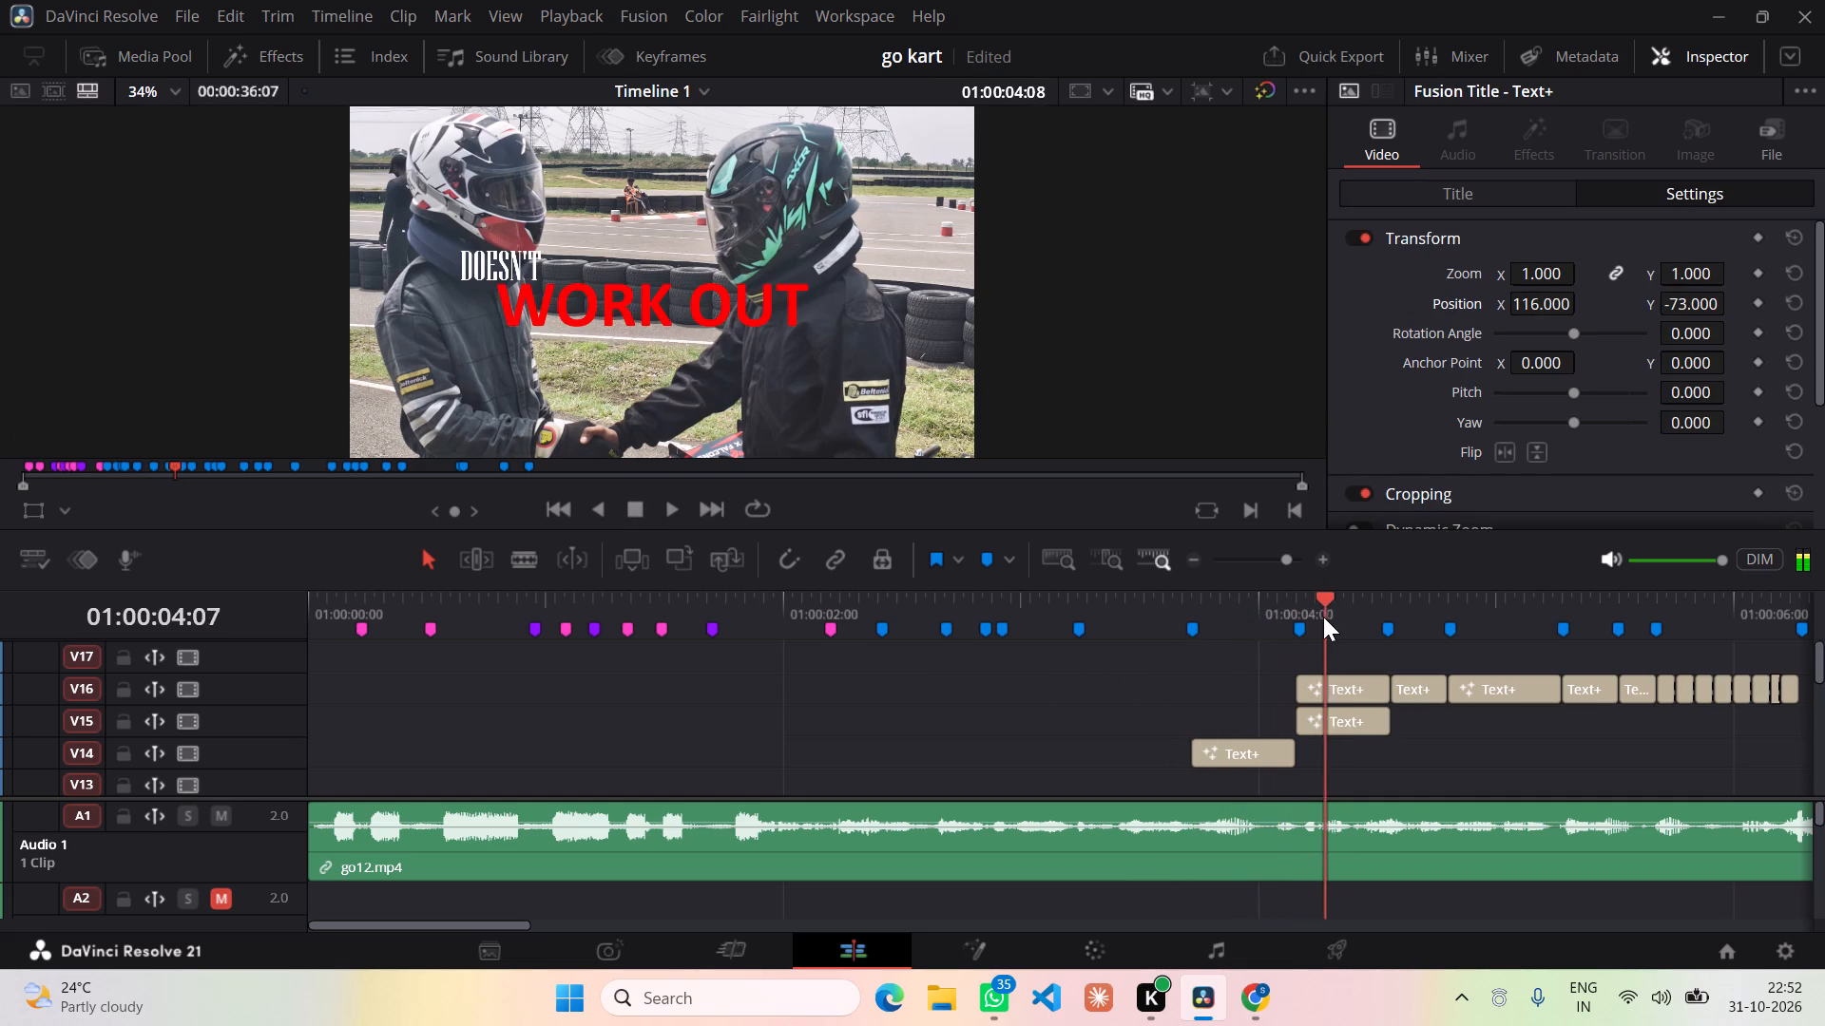
drag(1323, 617, 1258, 620)
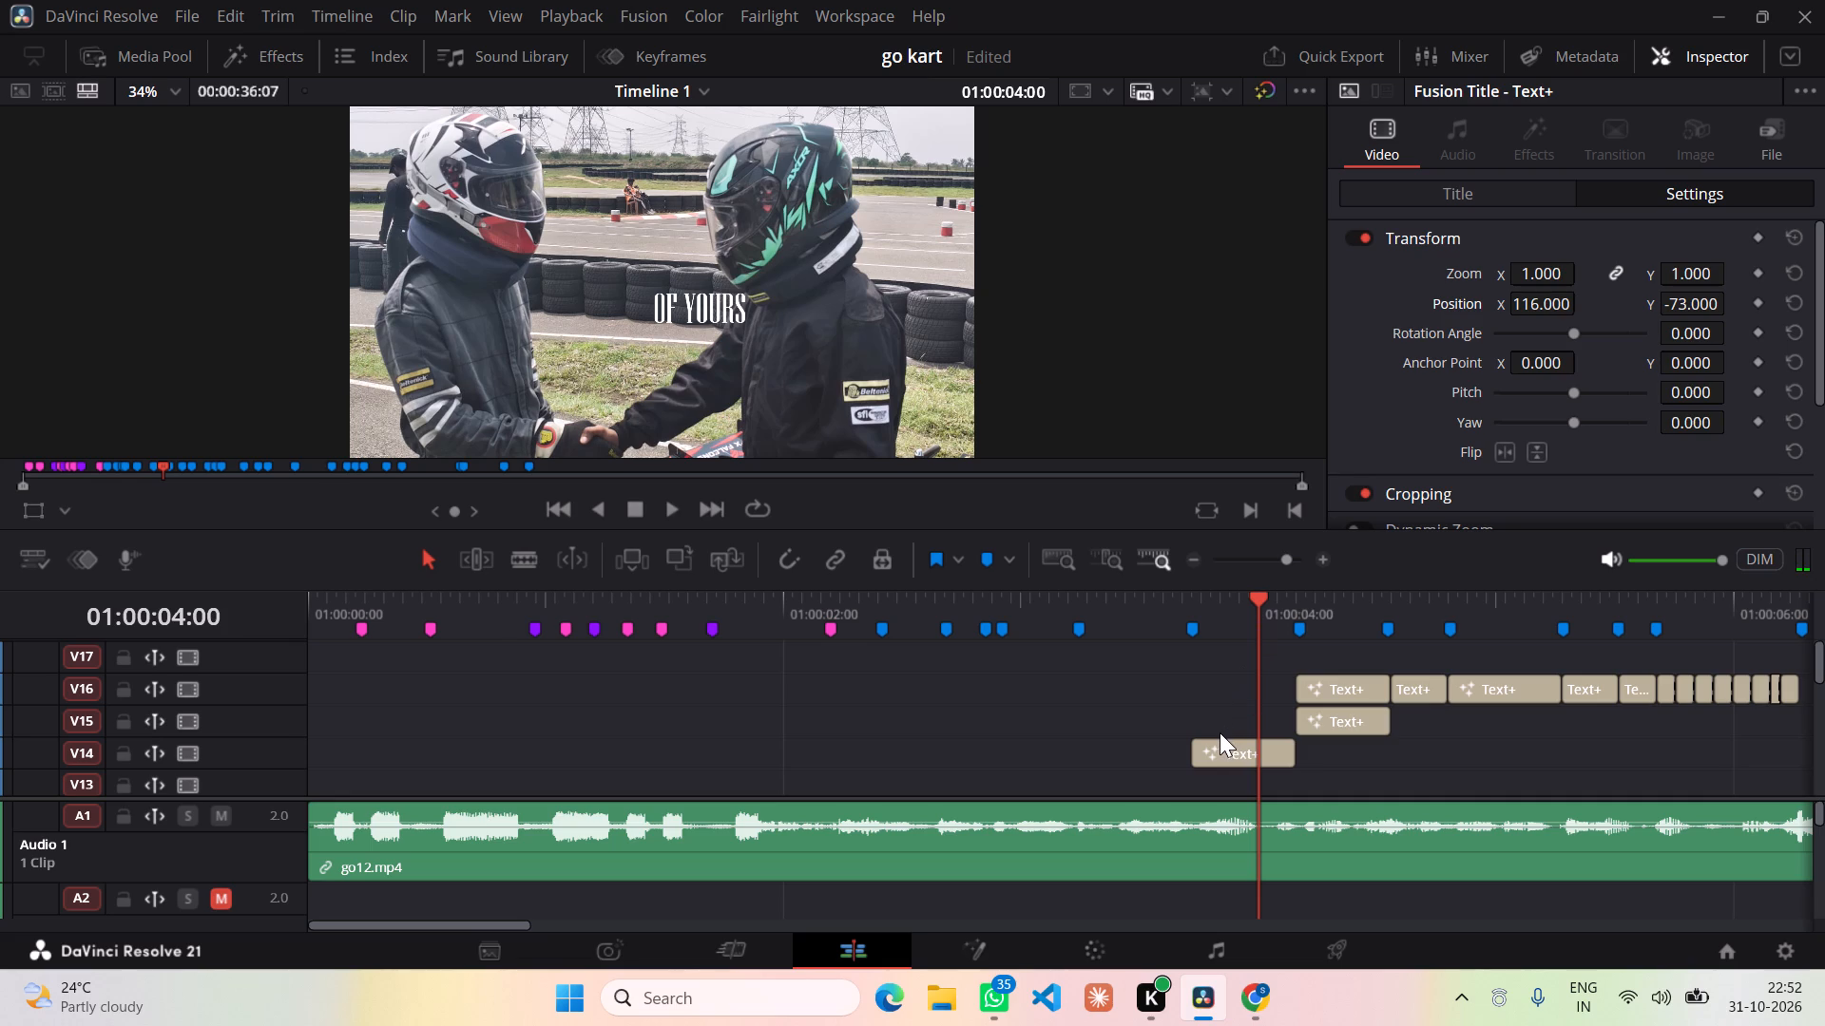
drag(1257, 600, 1254, 600)
drag(1254, 600, 1040, 625)
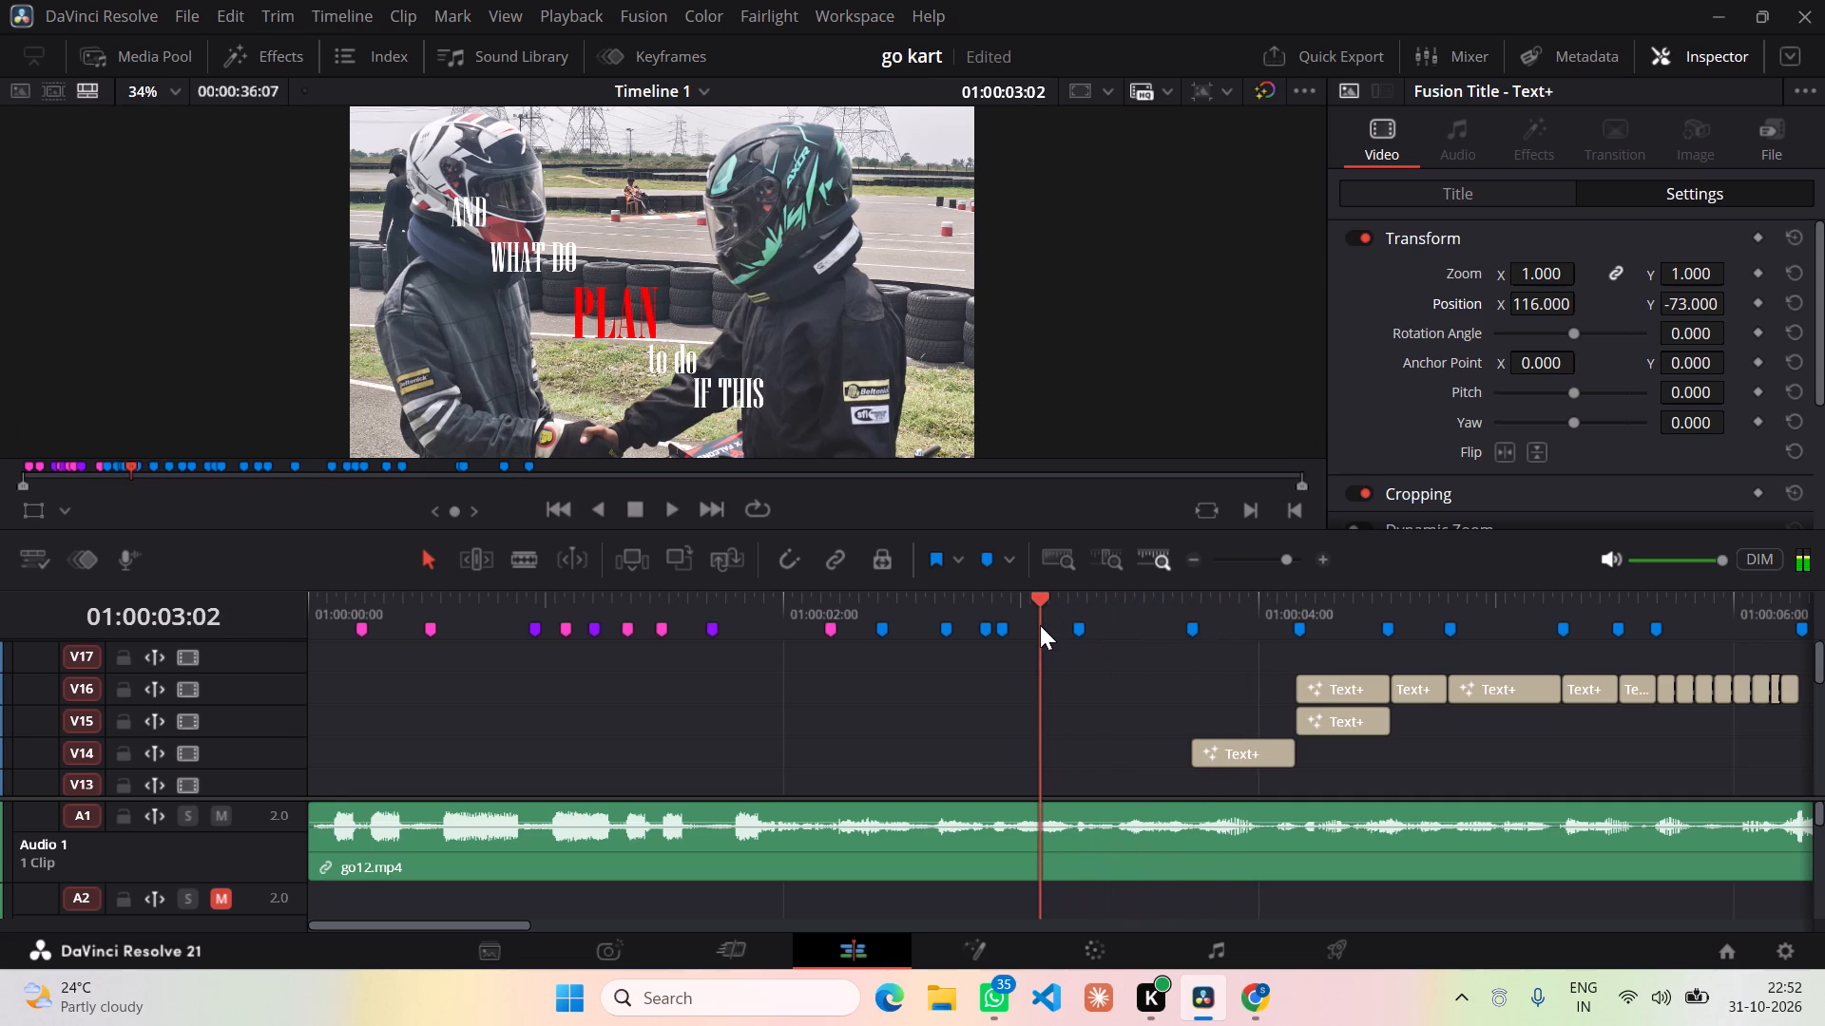
drag(1040, 625, 1096, 625)
scroll(1144, 680, down, 2)
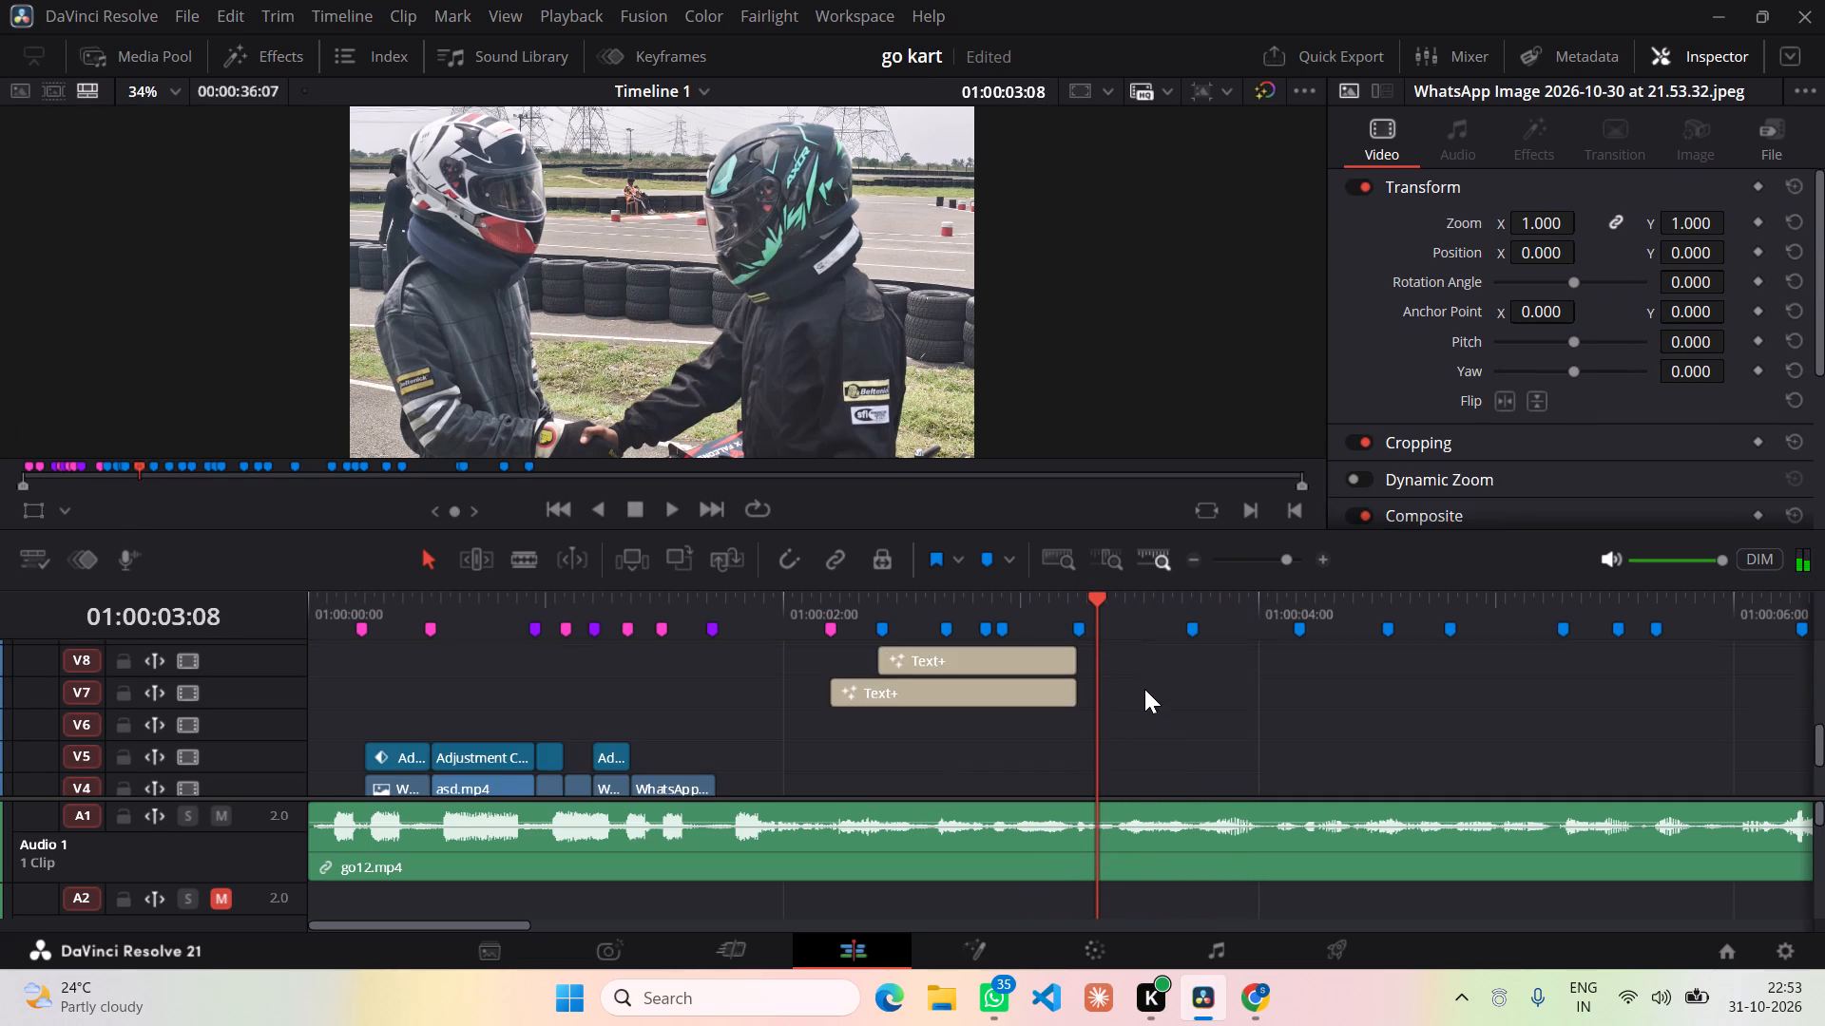
scroll(1144, 689, down, 4)
scroll(1142, 693, up, 5)
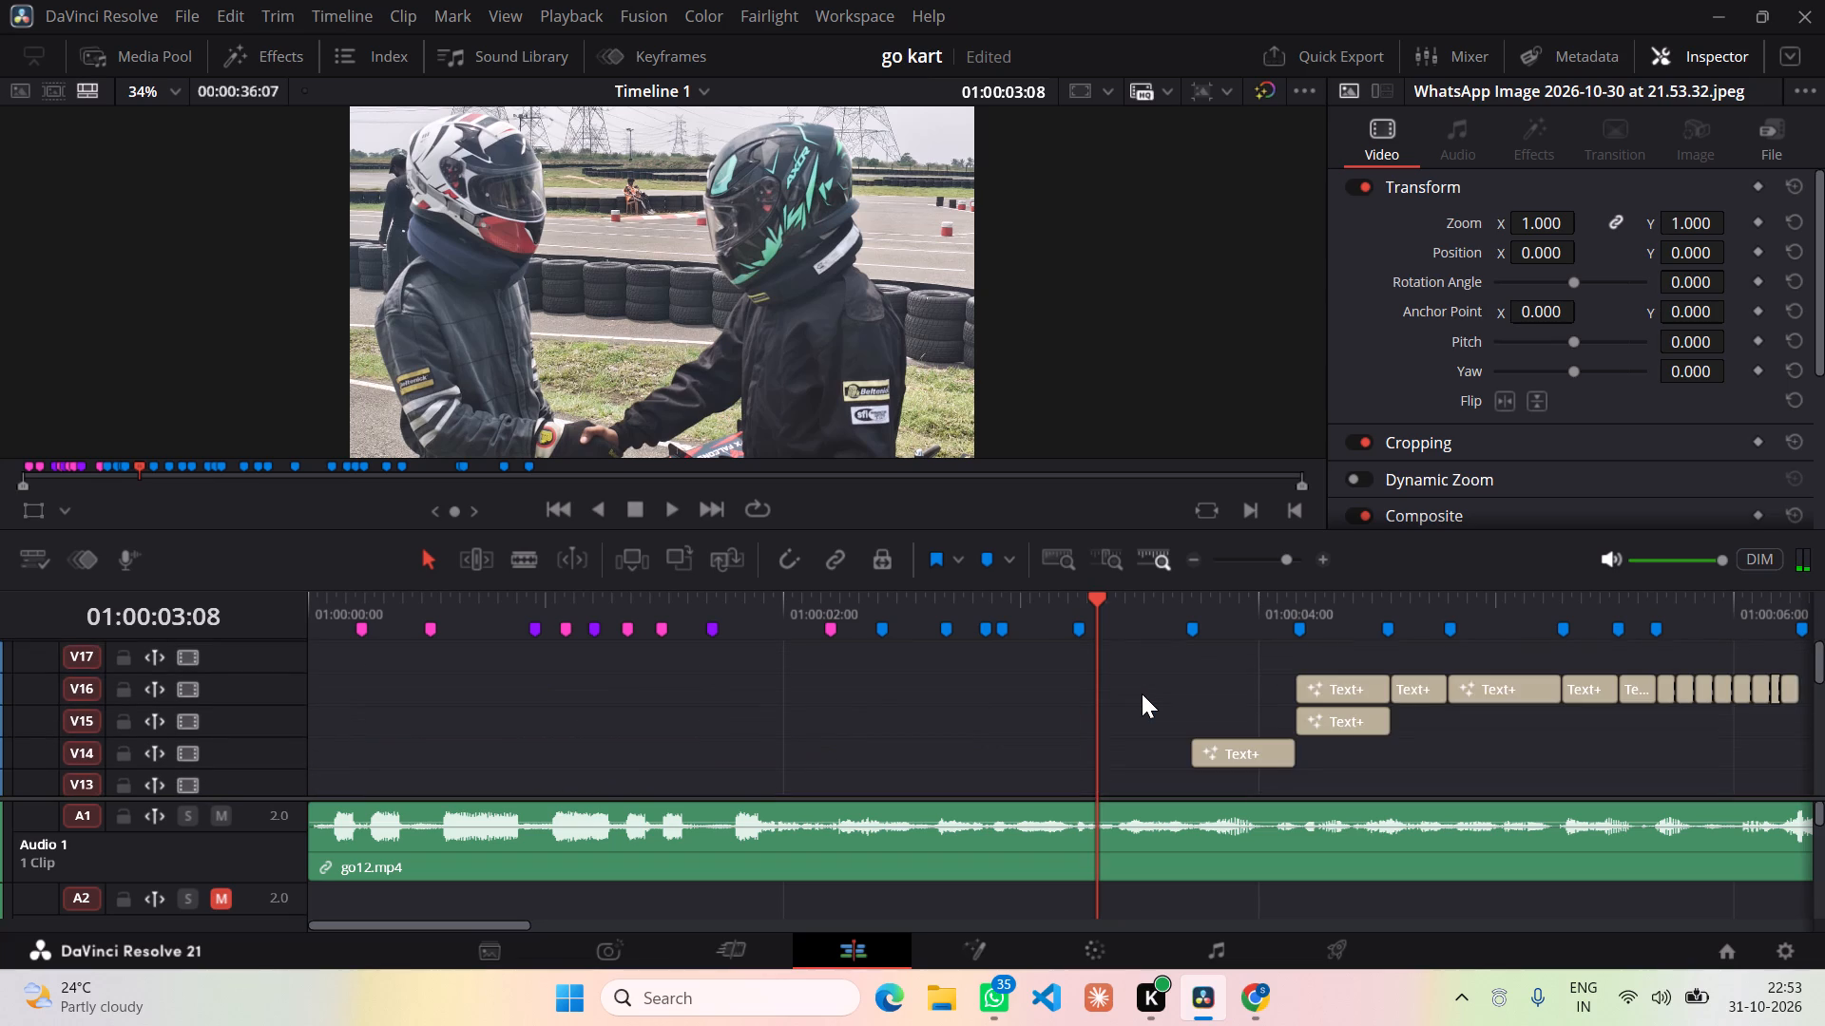
scroll(1142, 693, up, 2)
scroll(1142, 693, down, 3)
scroll(1142, 693, up, 3)
Switch to the Cut page for an overview of the whole timeline.
click(701, 952)
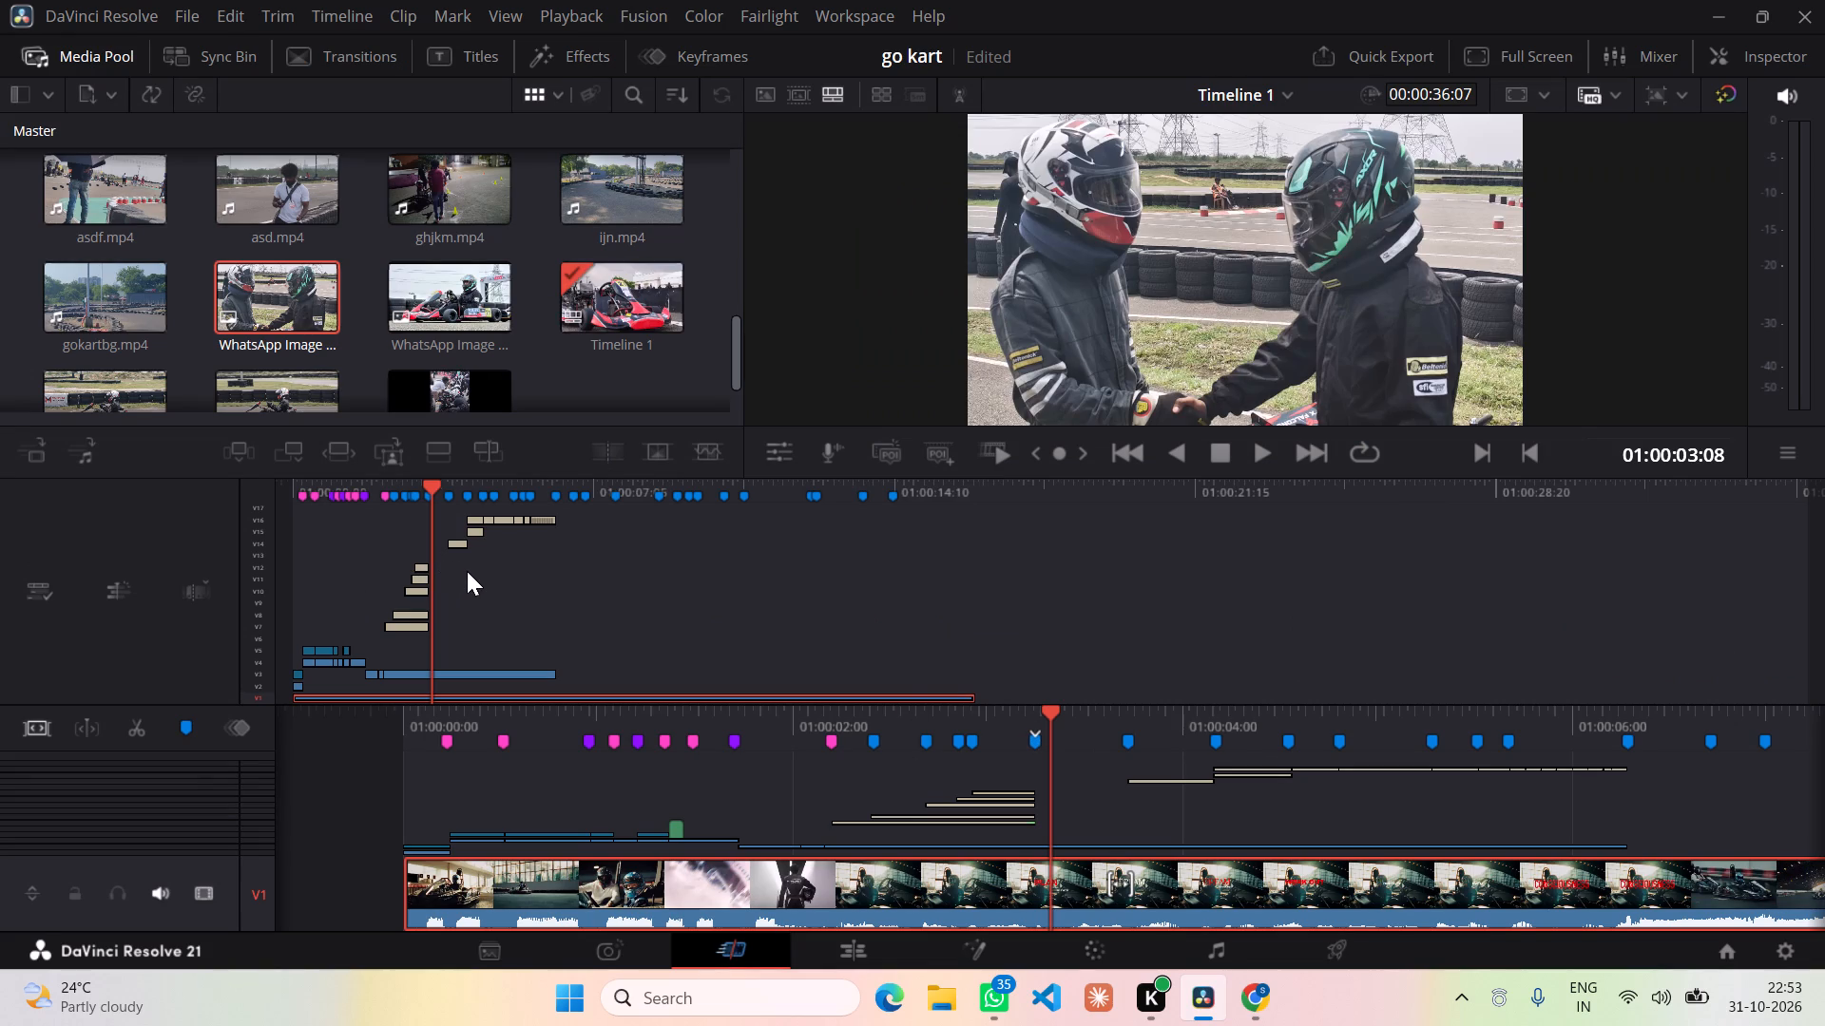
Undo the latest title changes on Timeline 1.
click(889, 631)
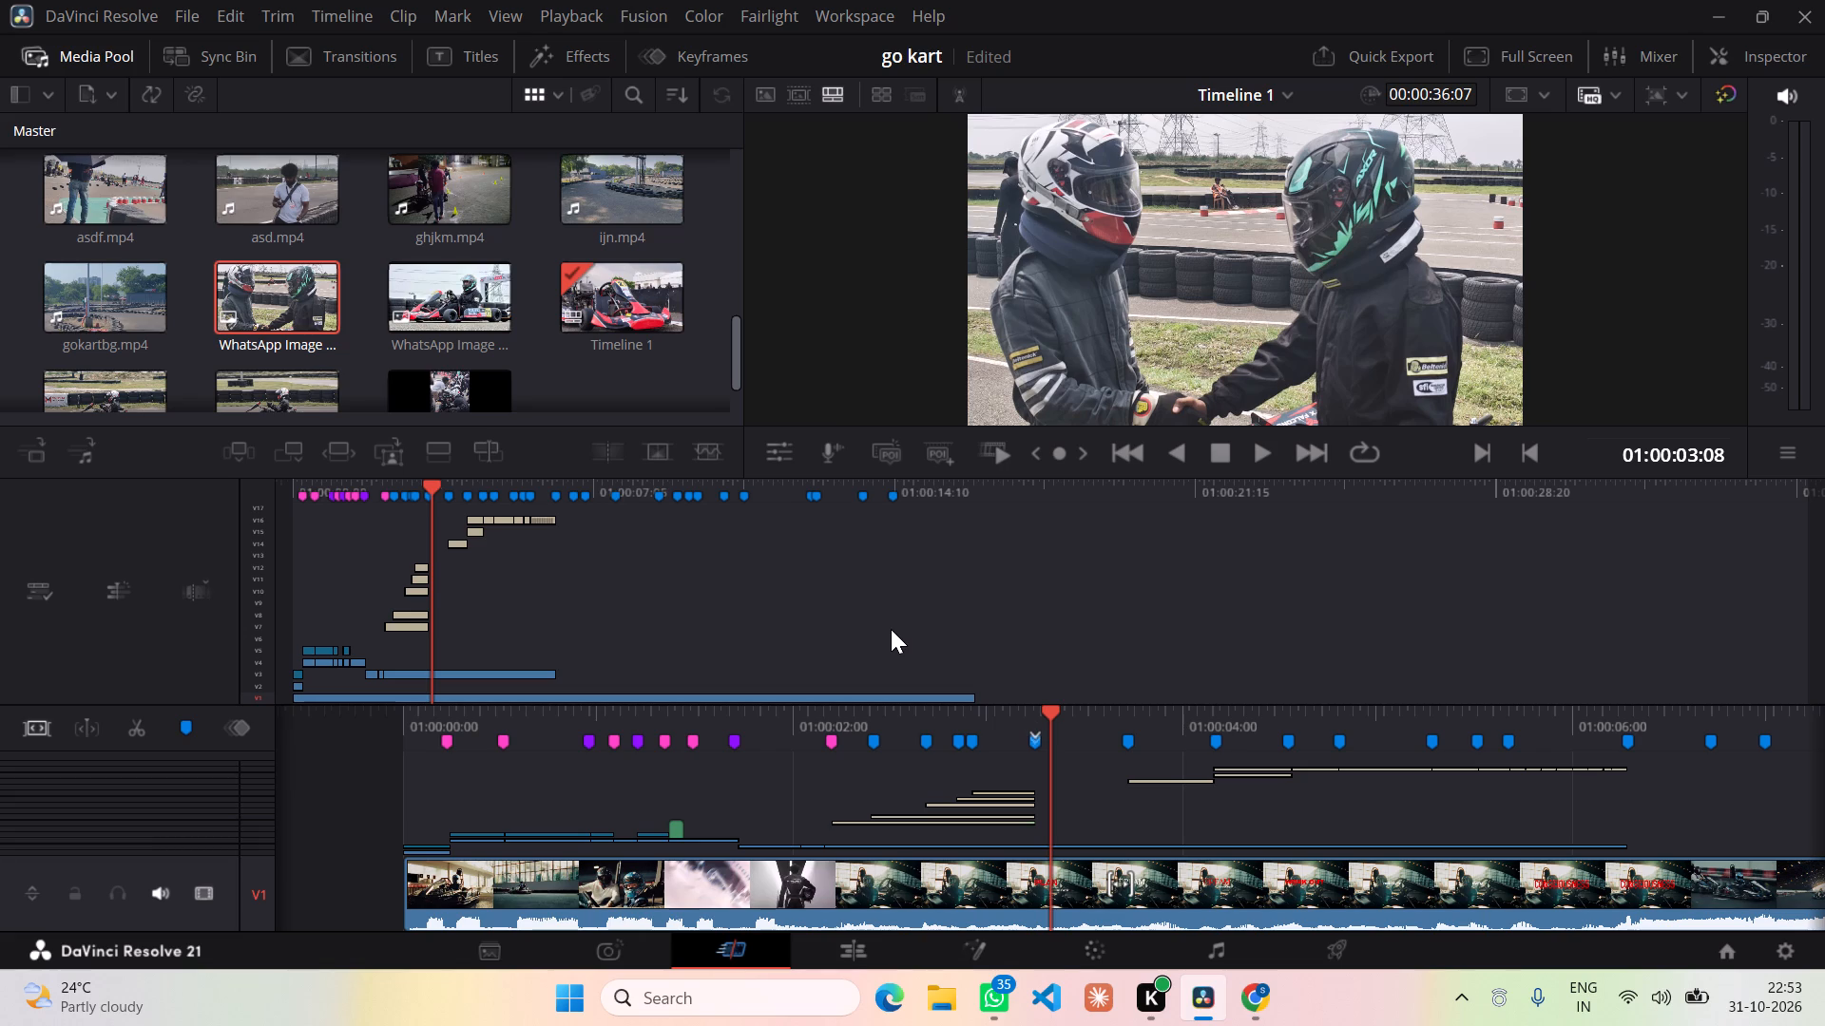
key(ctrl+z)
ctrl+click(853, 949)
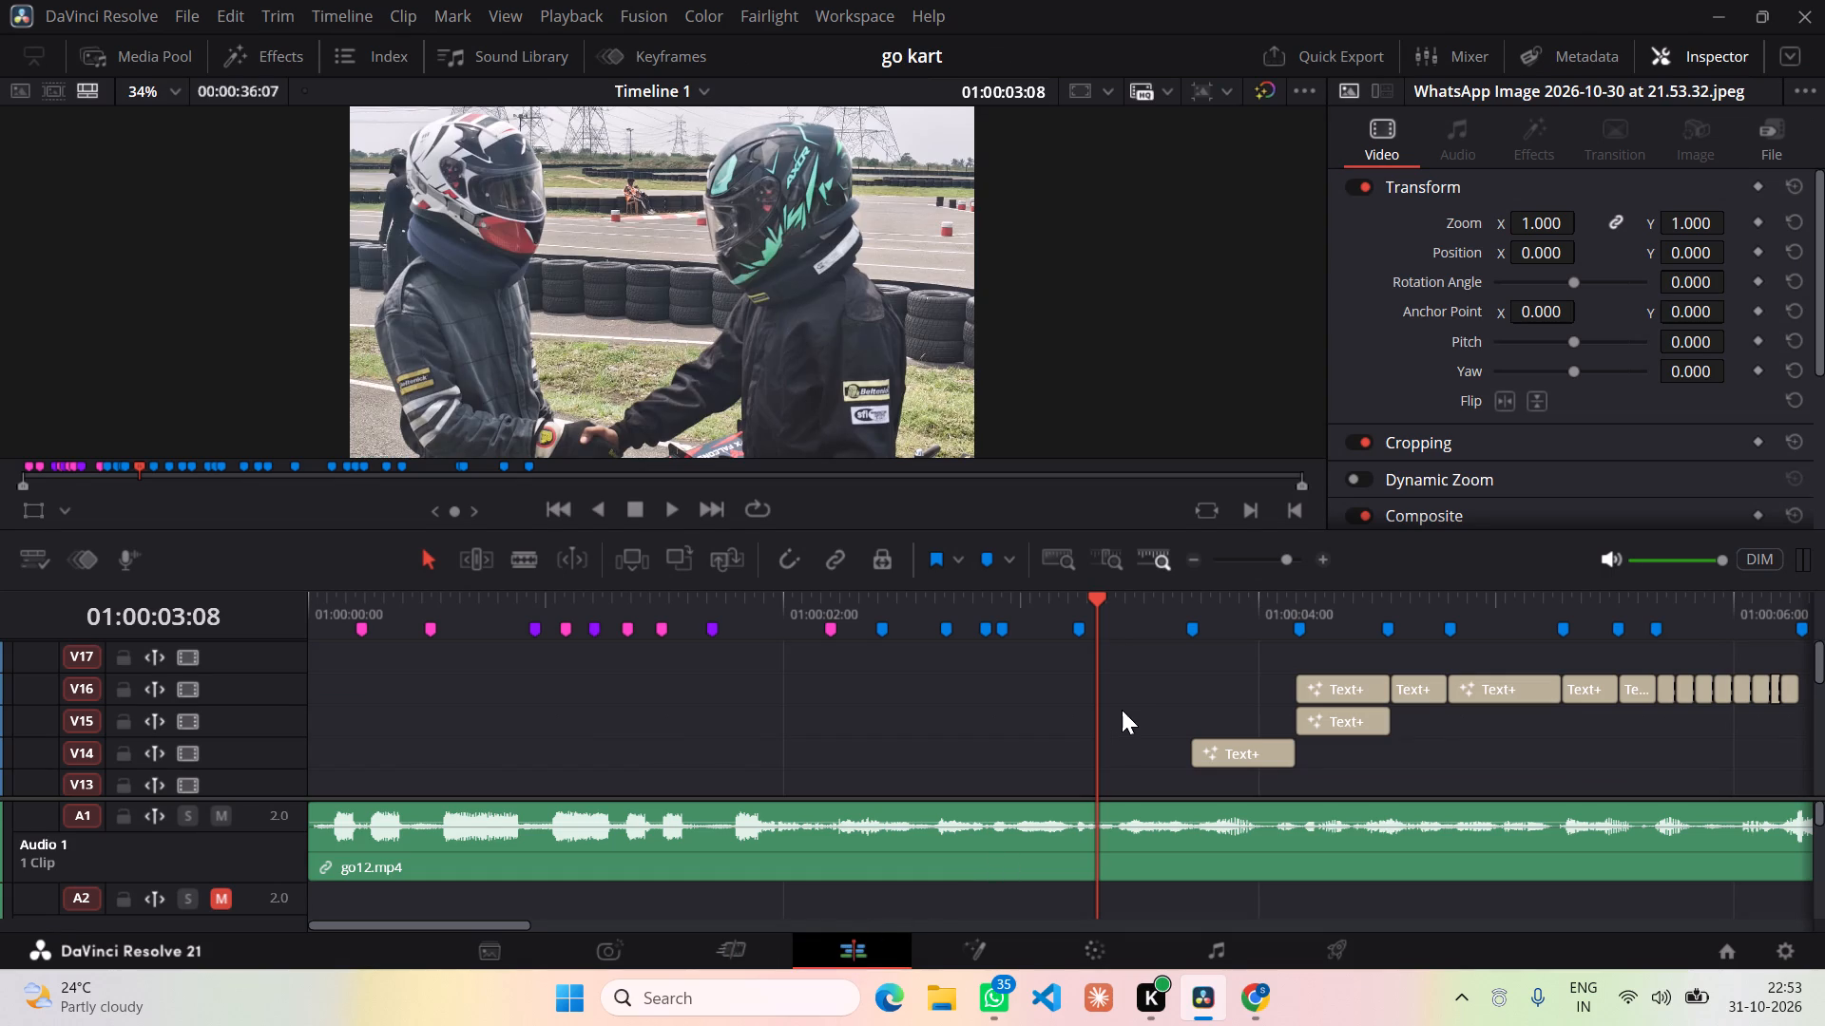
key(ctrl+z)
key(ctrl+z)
Look along the timeline at the Text+ clips on V14 to V16 and the section following them.
ctrl+scroll(1113, 710, down, 1)
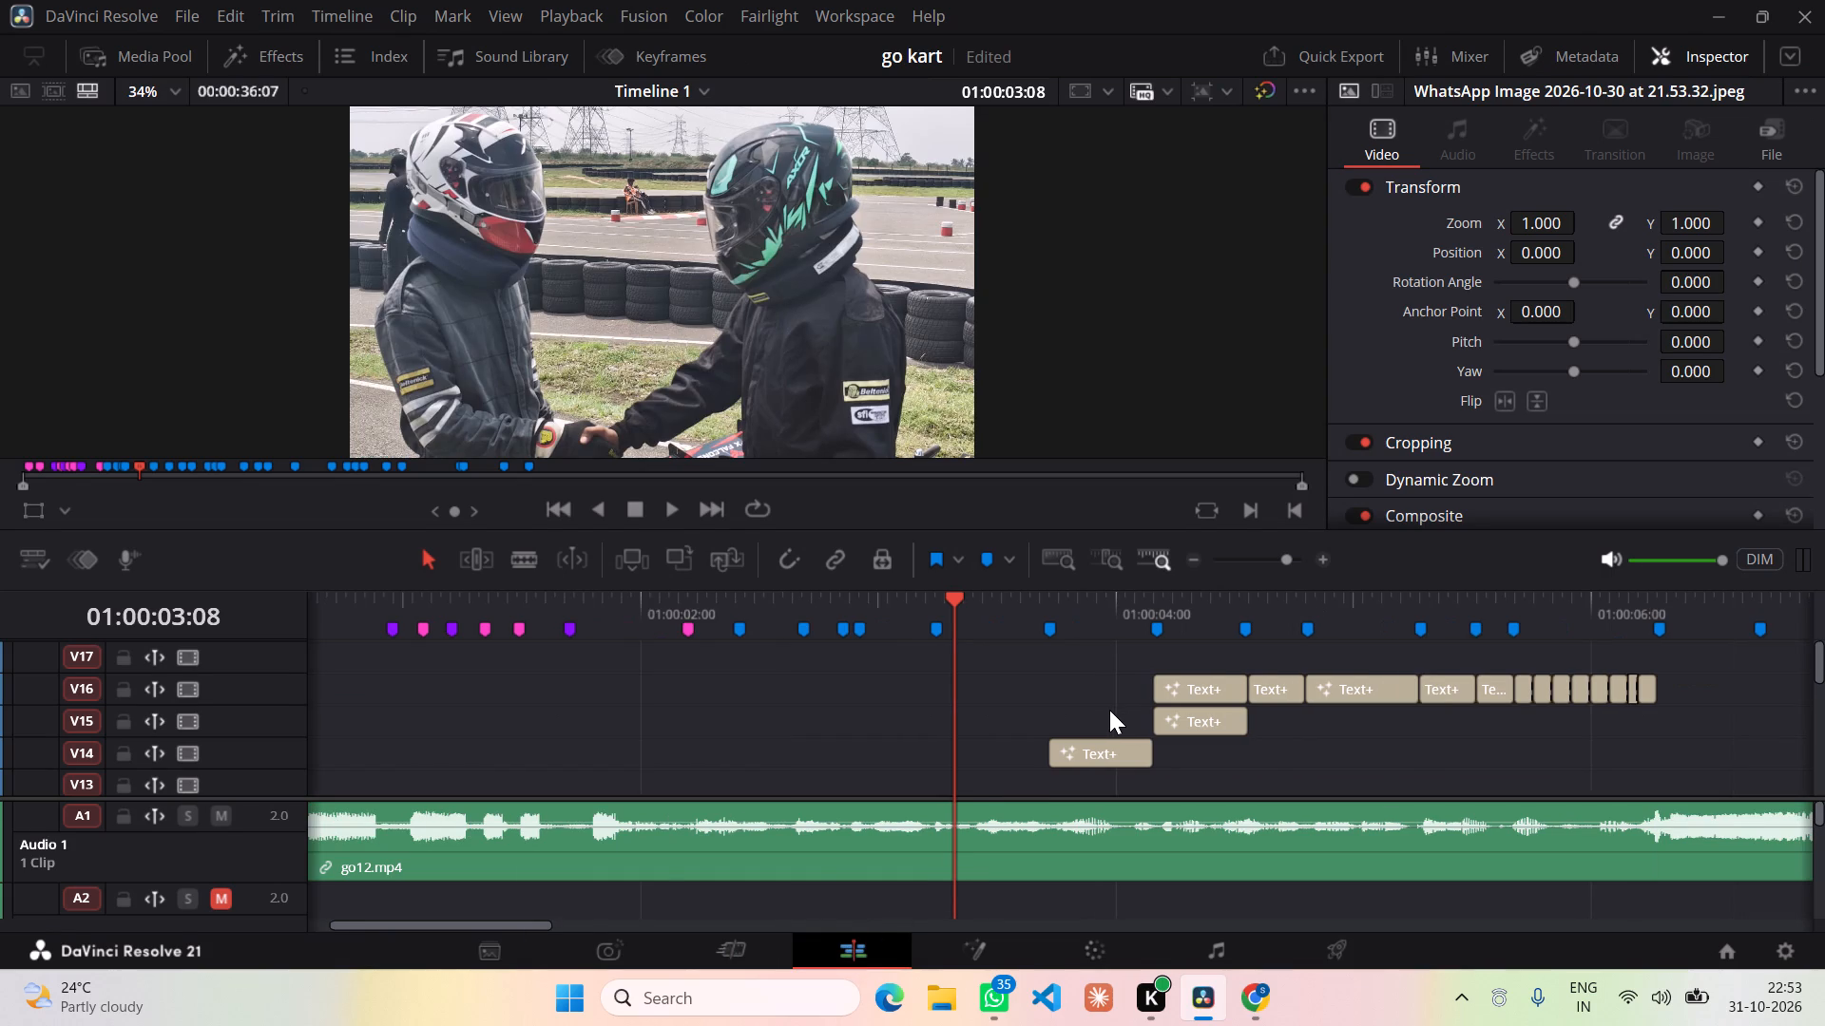
ctrl+scroll(1109, 710, down, 2)
ctrl+scroll(1107, 709, up, 3)
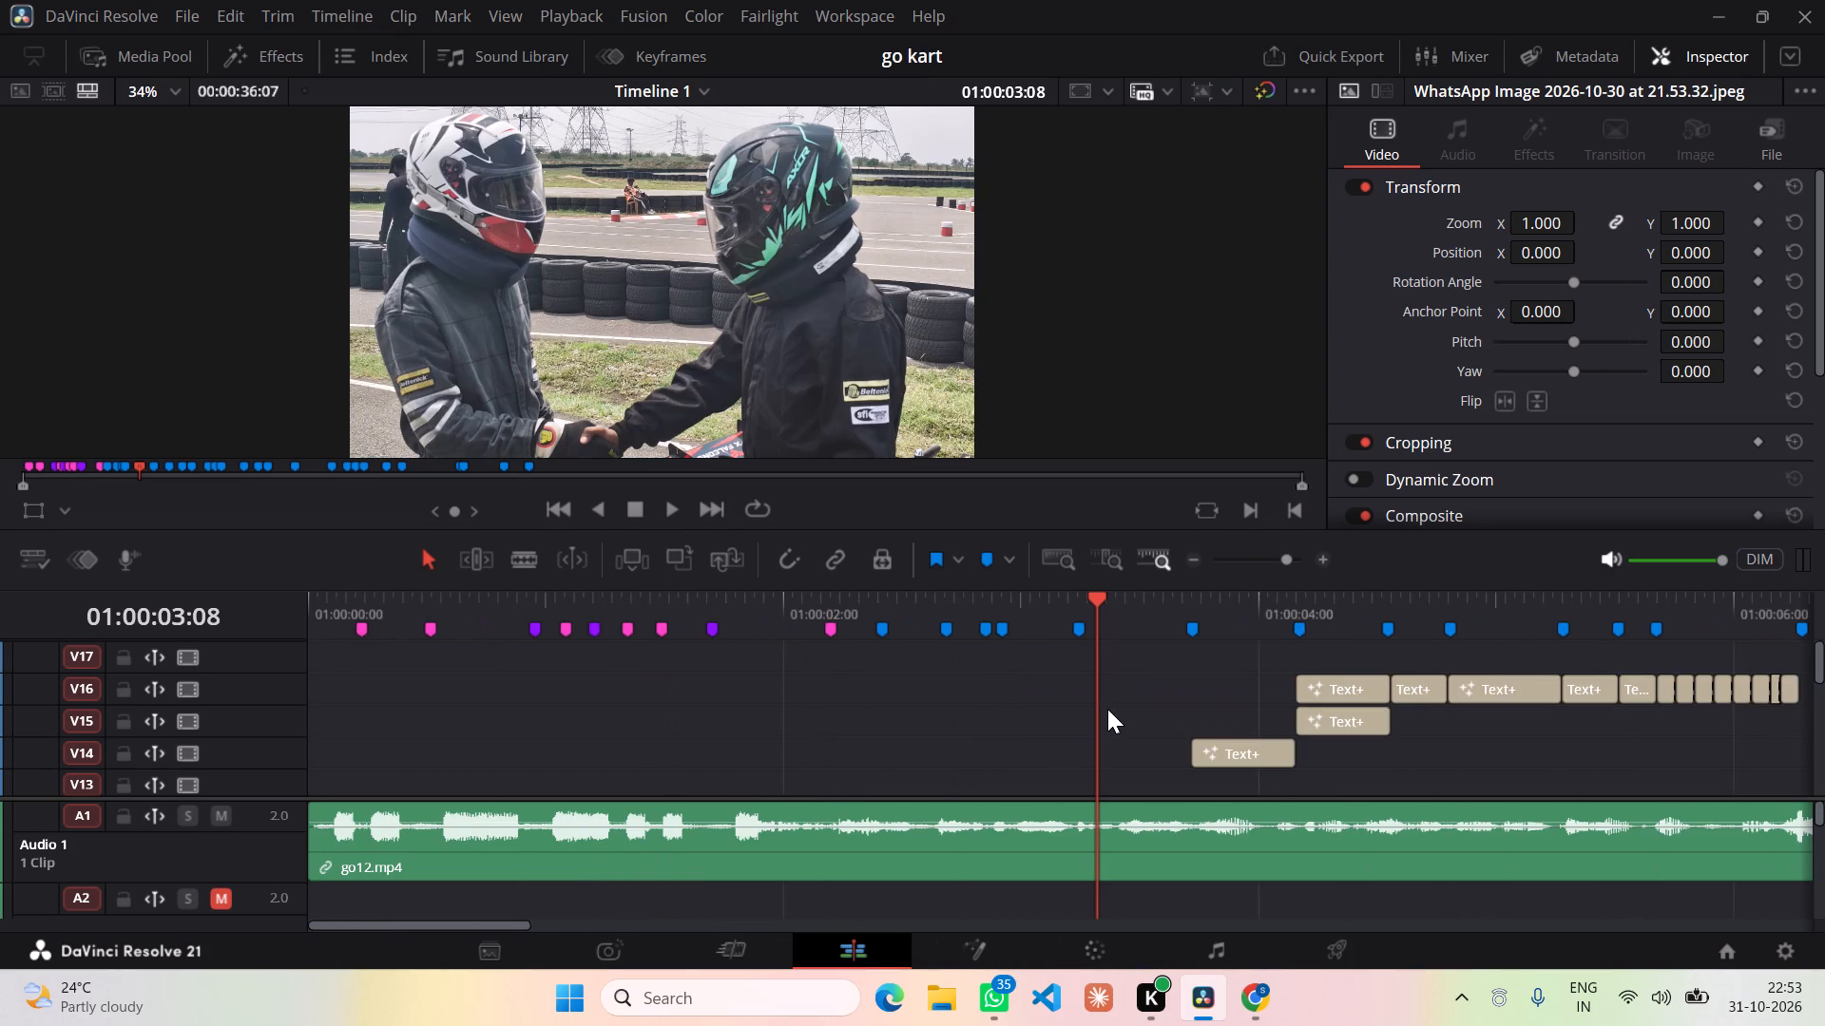
ctrl+scroll(1107, 709, down, 8)
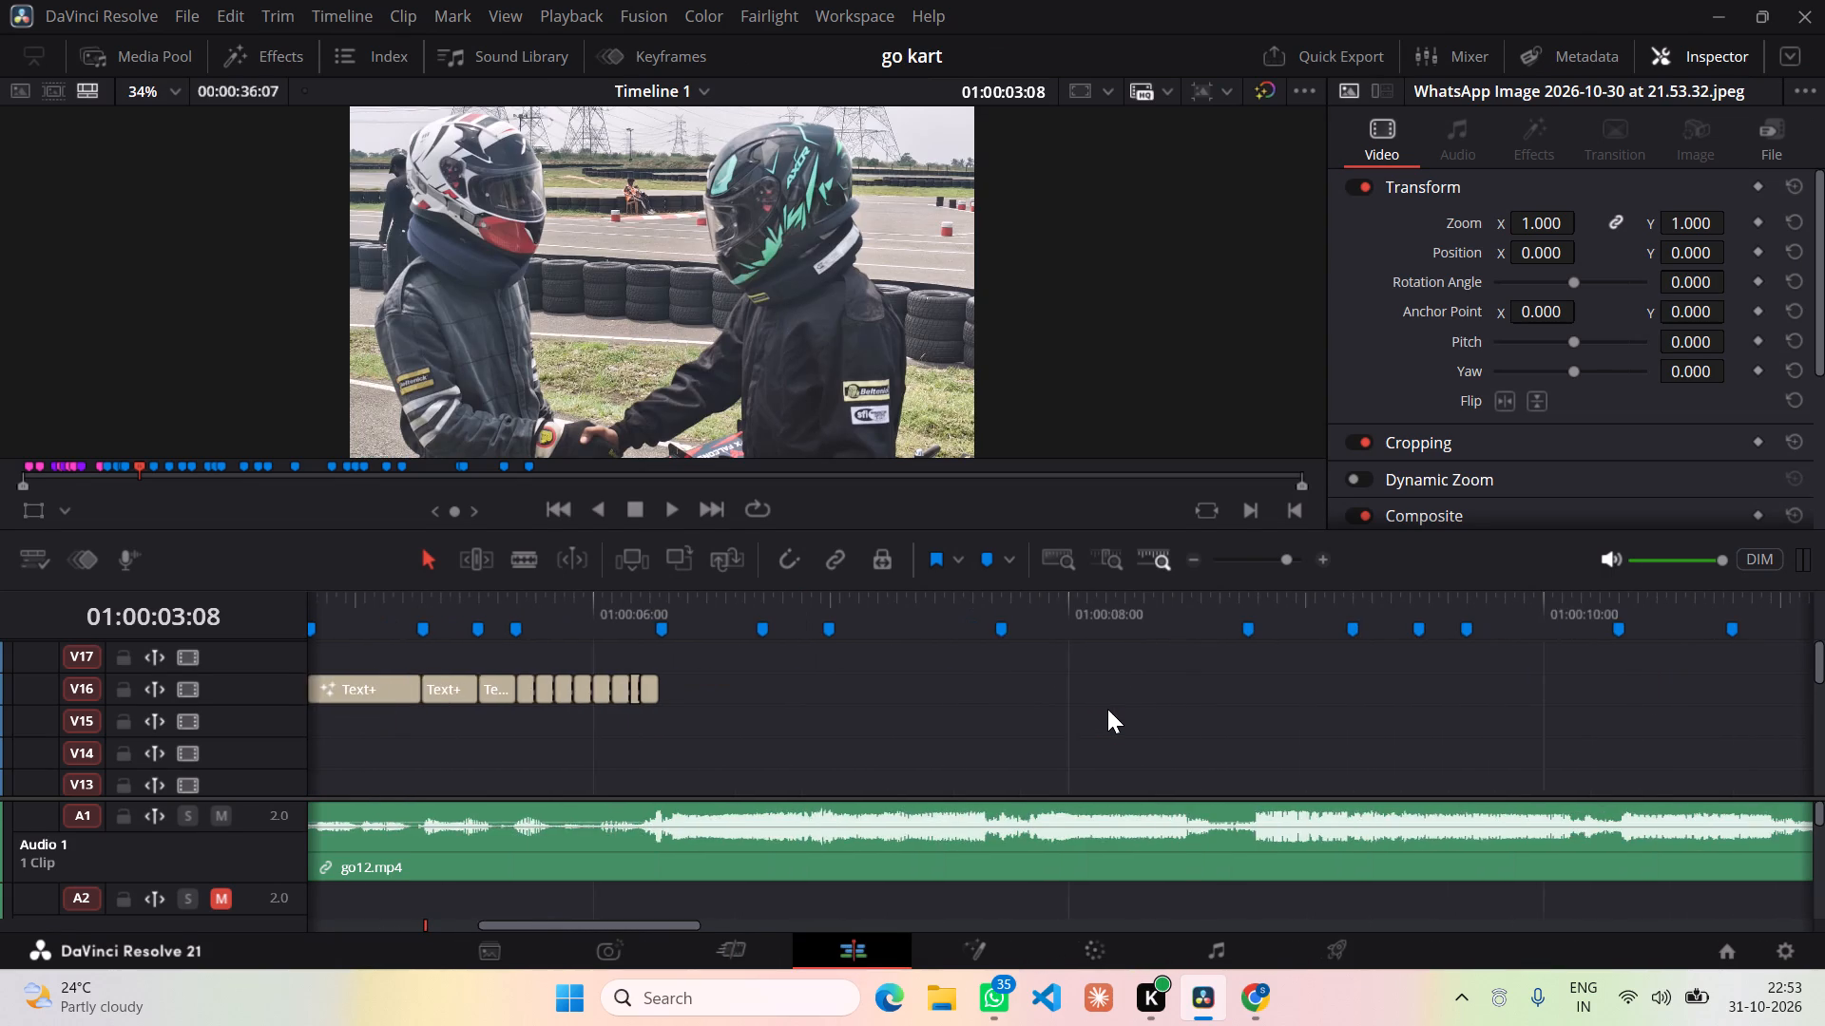
ctrl+scroll(1107, 709, down, 3)
ctrl+scroll(1107, 709, up, 8)
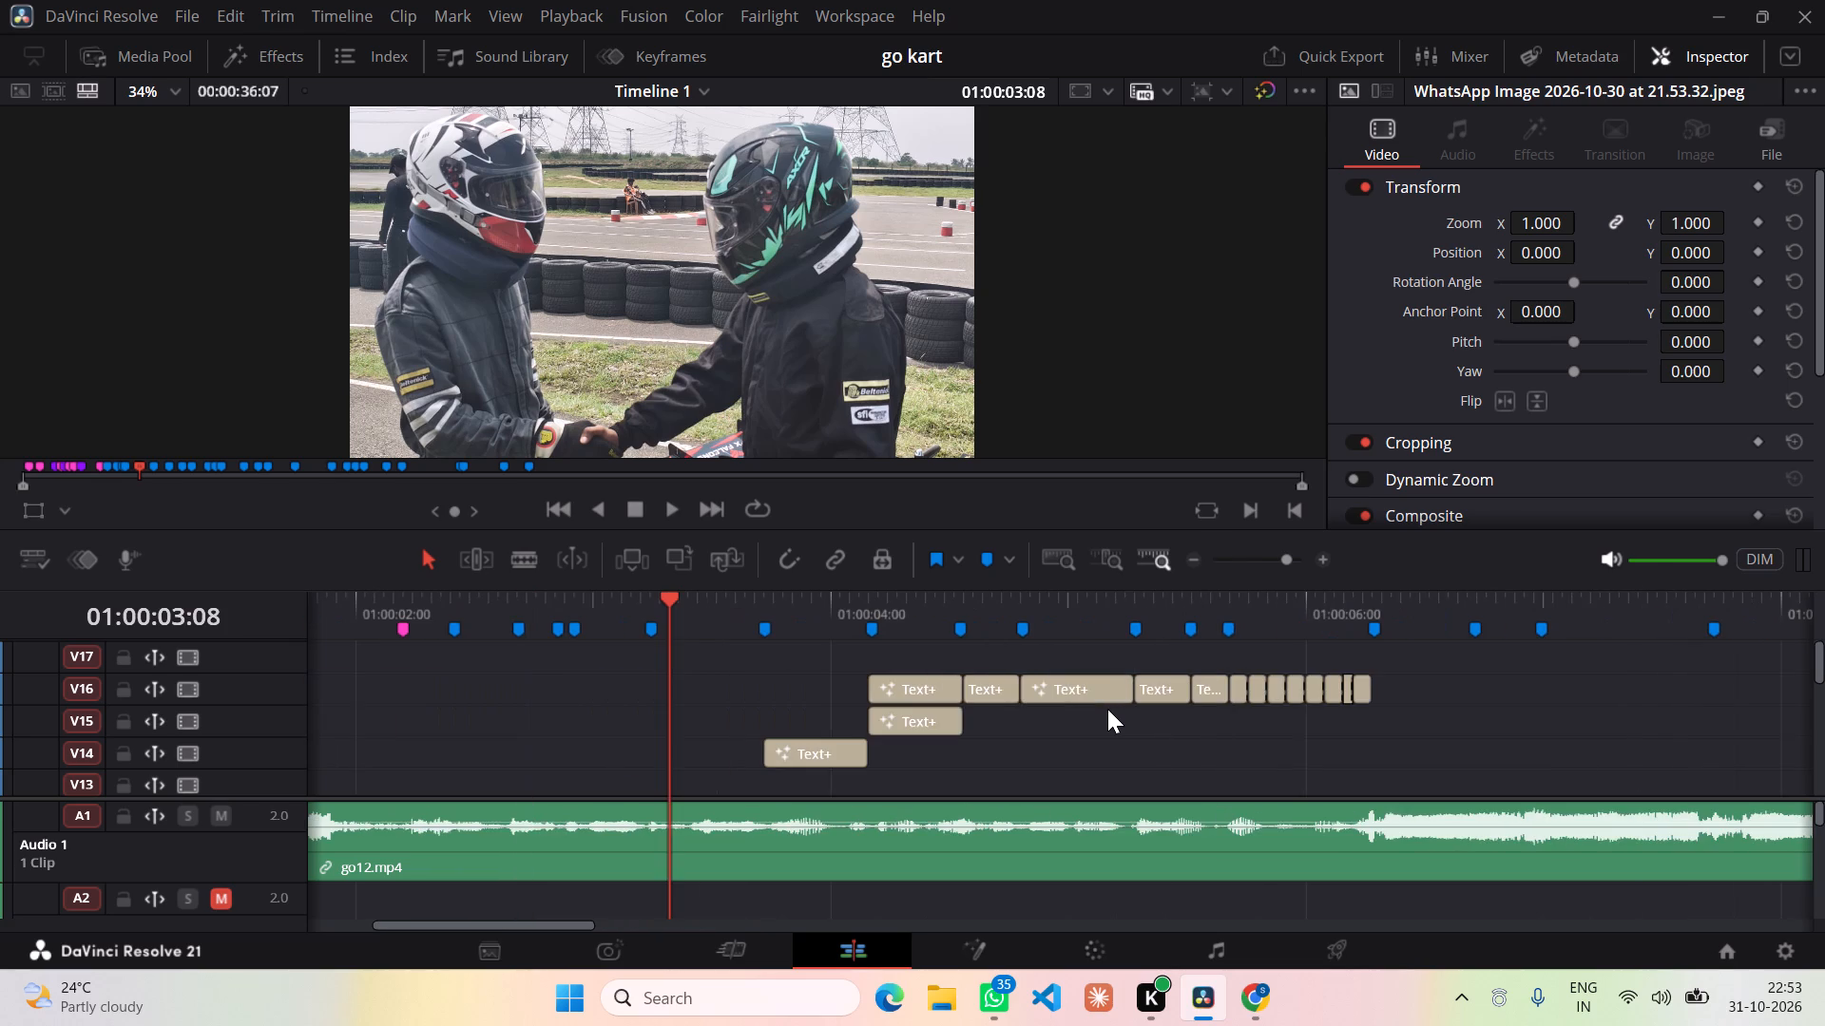
ctrl+scroll(1107, 709, up, 5)
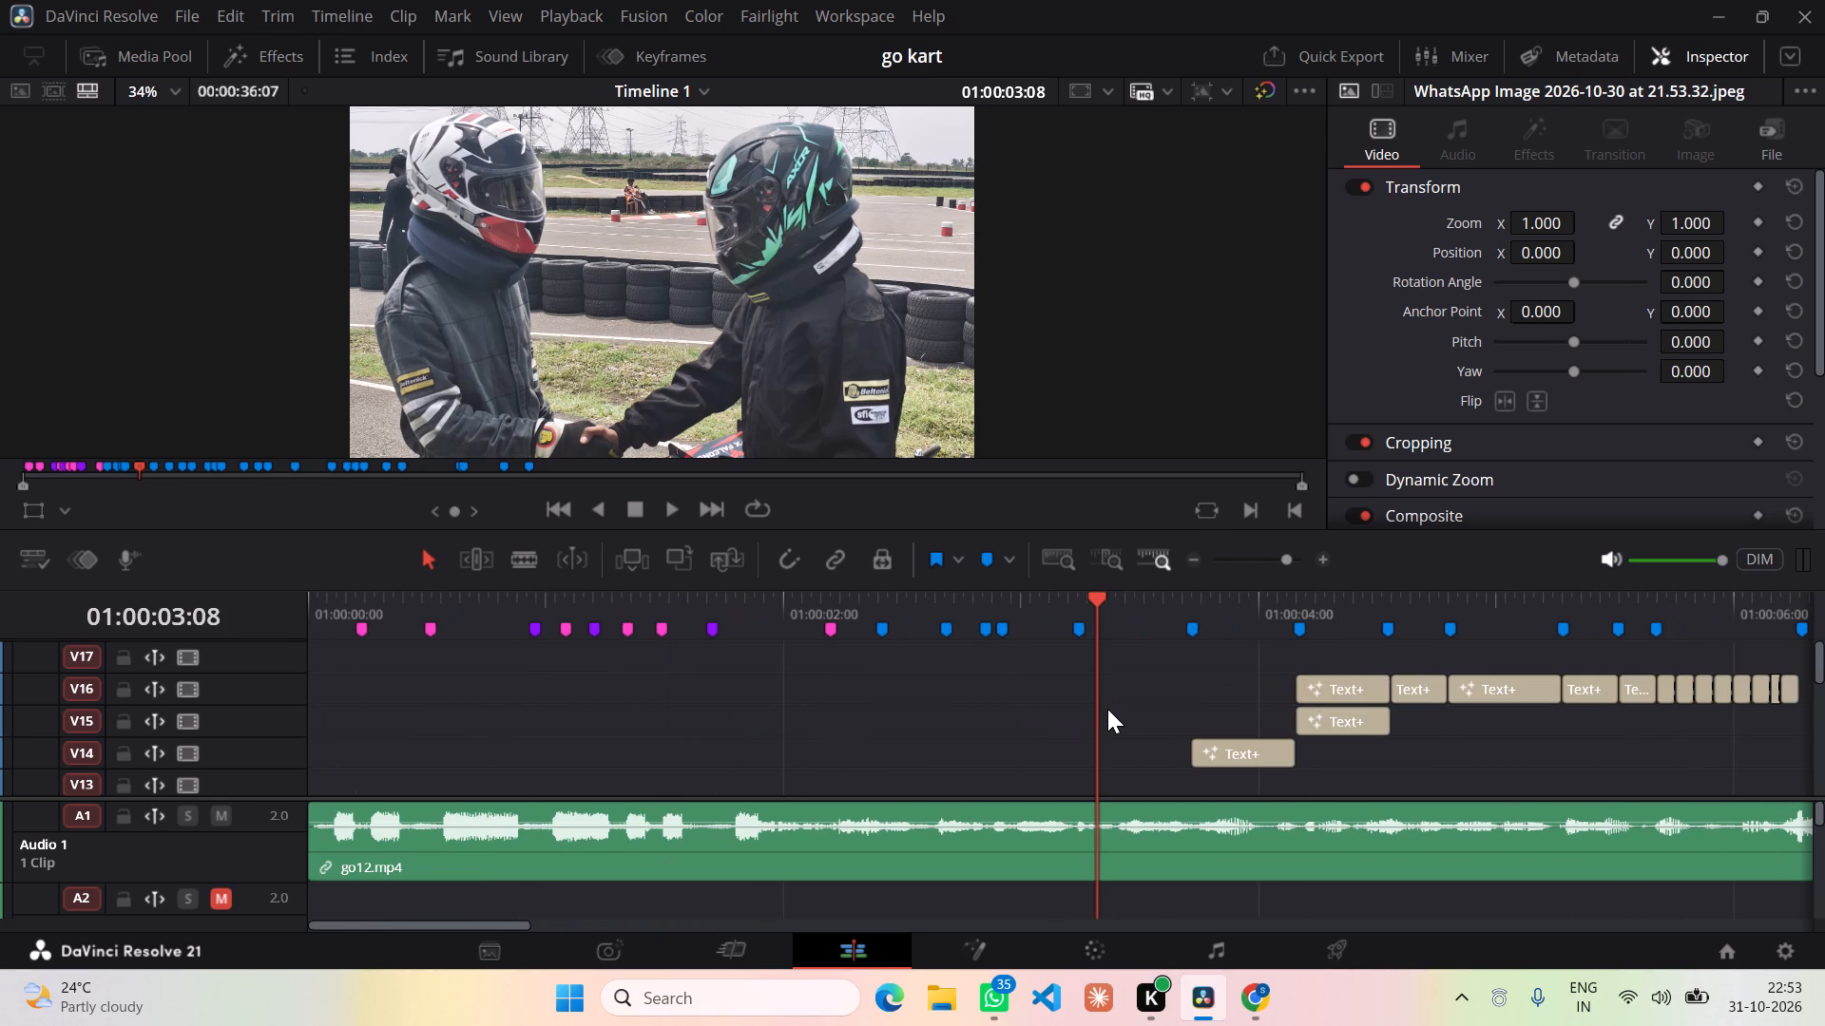
Undo the edits that put go12.mp4 on V1 and shortened the handshake image clip.
key(ctrl+z)
key(ctrl+z)
key(ctrl+z)
key(ctrl+z)
key(ctrl+z)
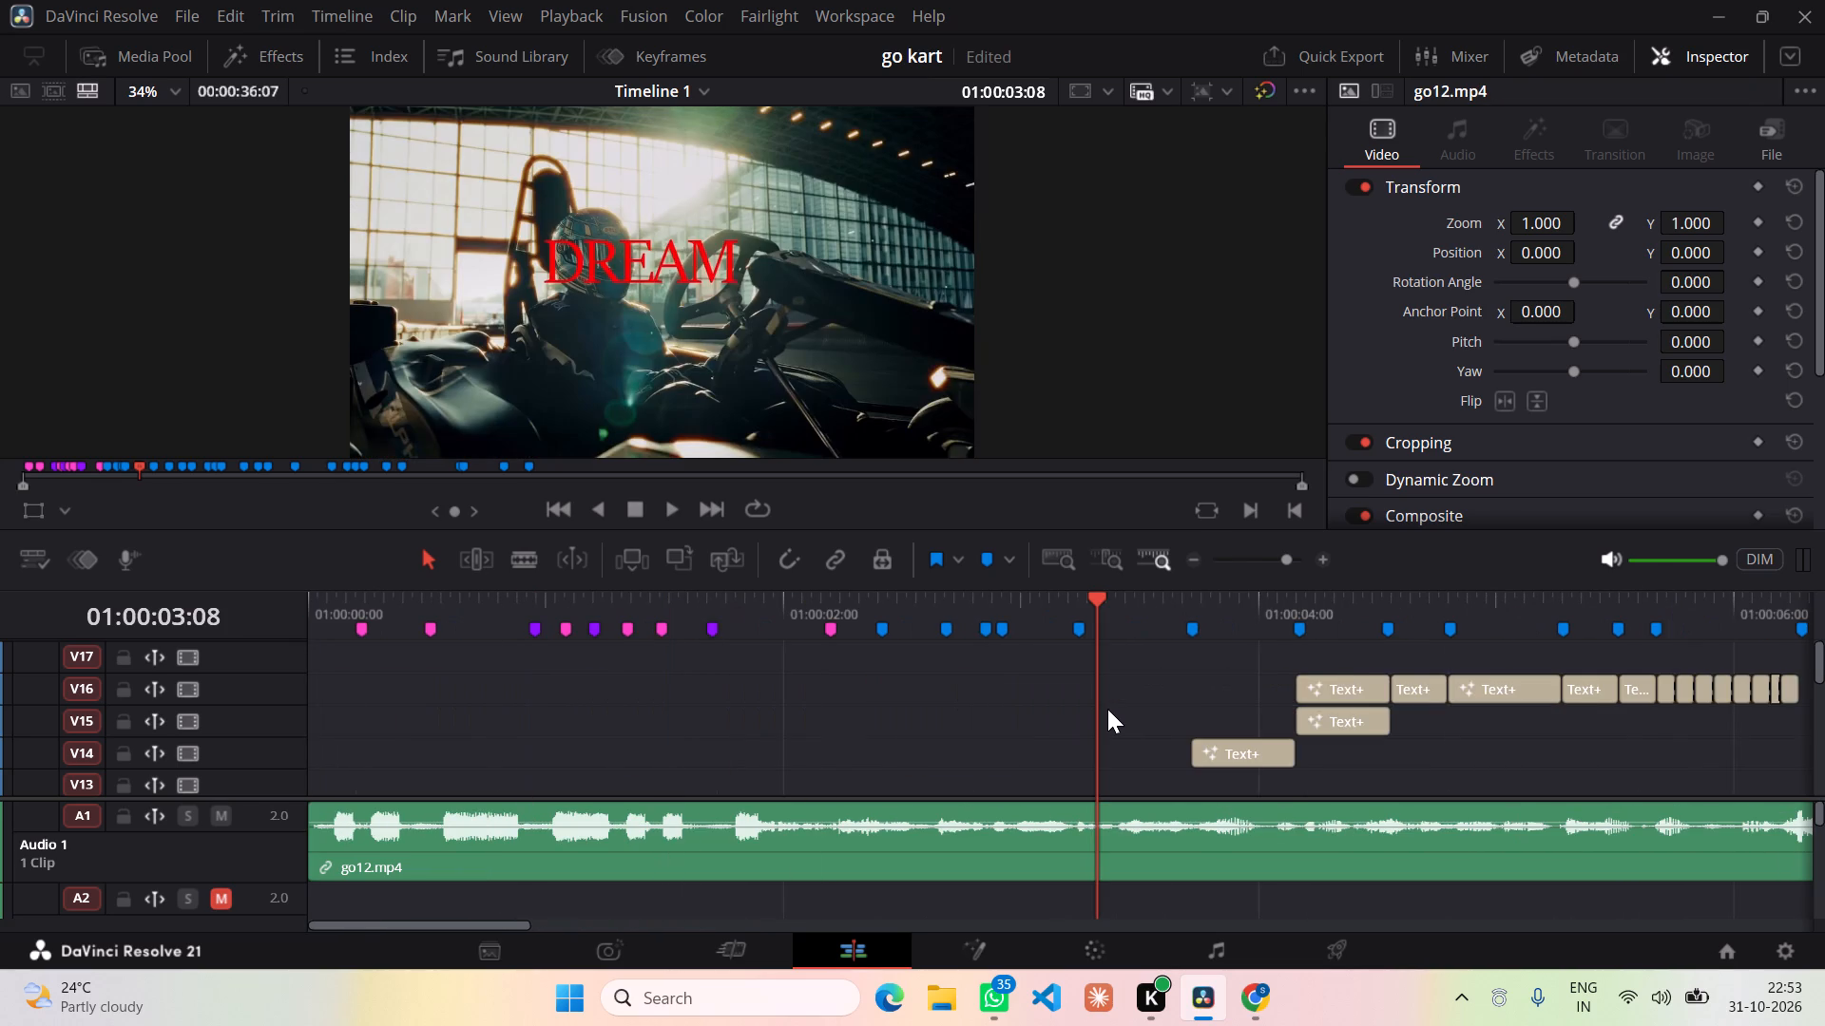
Scrub through go12.mp4 between about 01:00:03:06 and 01:00:03:16 to examine its original titles.
ctrl+scroll(1107, 709, down, 1)
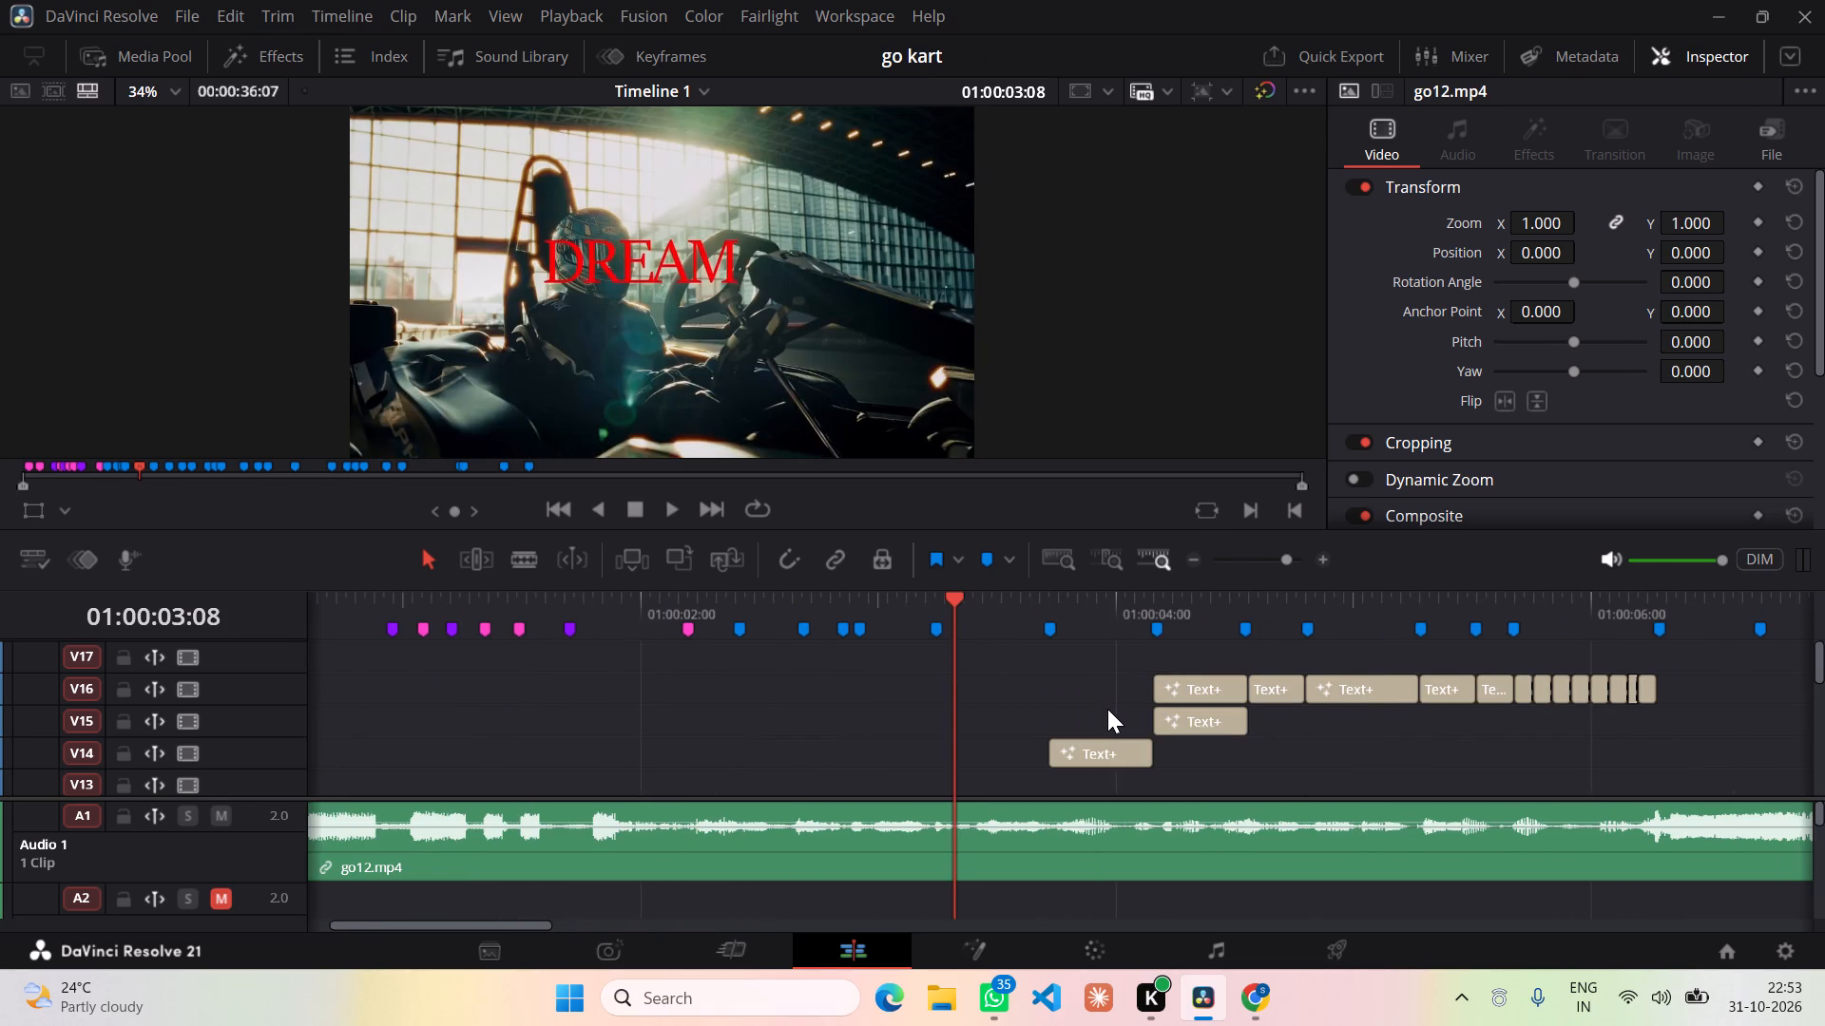
ctrl+scroll(1107, 709, down, 2)
ctrl+scroll(1107, 709, up, 1)
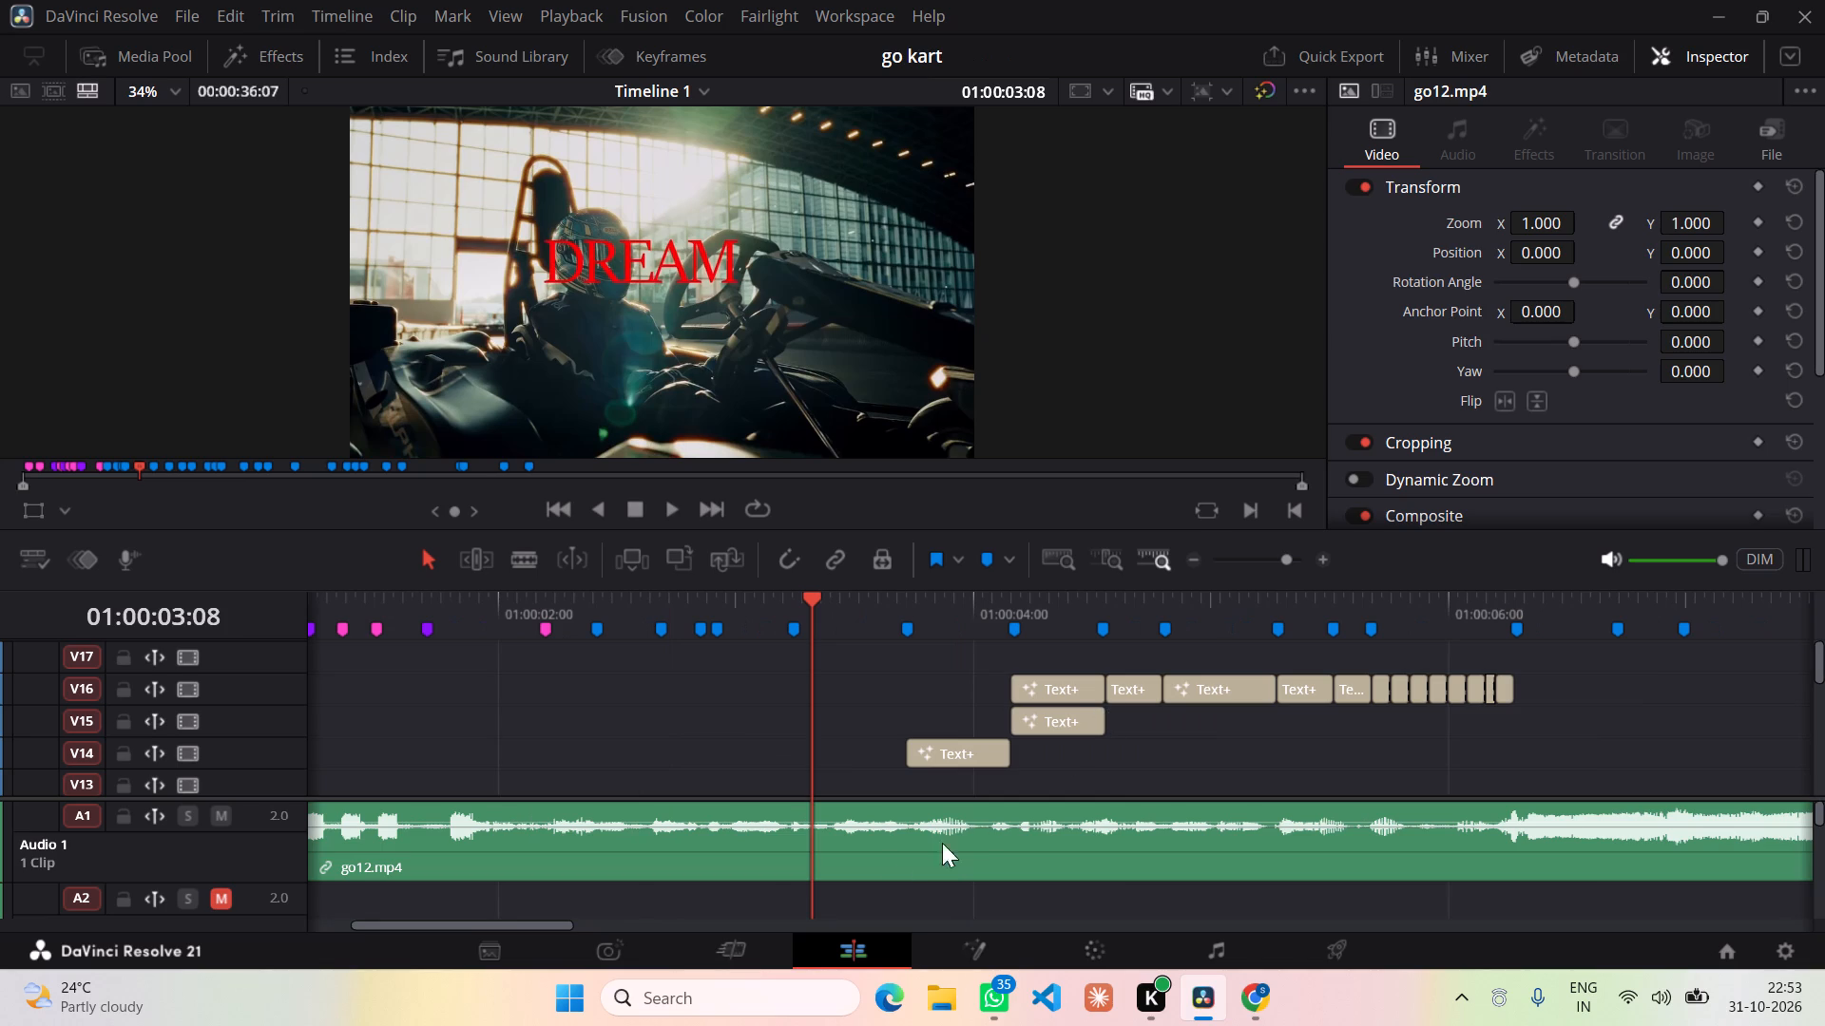
click(746, 942)
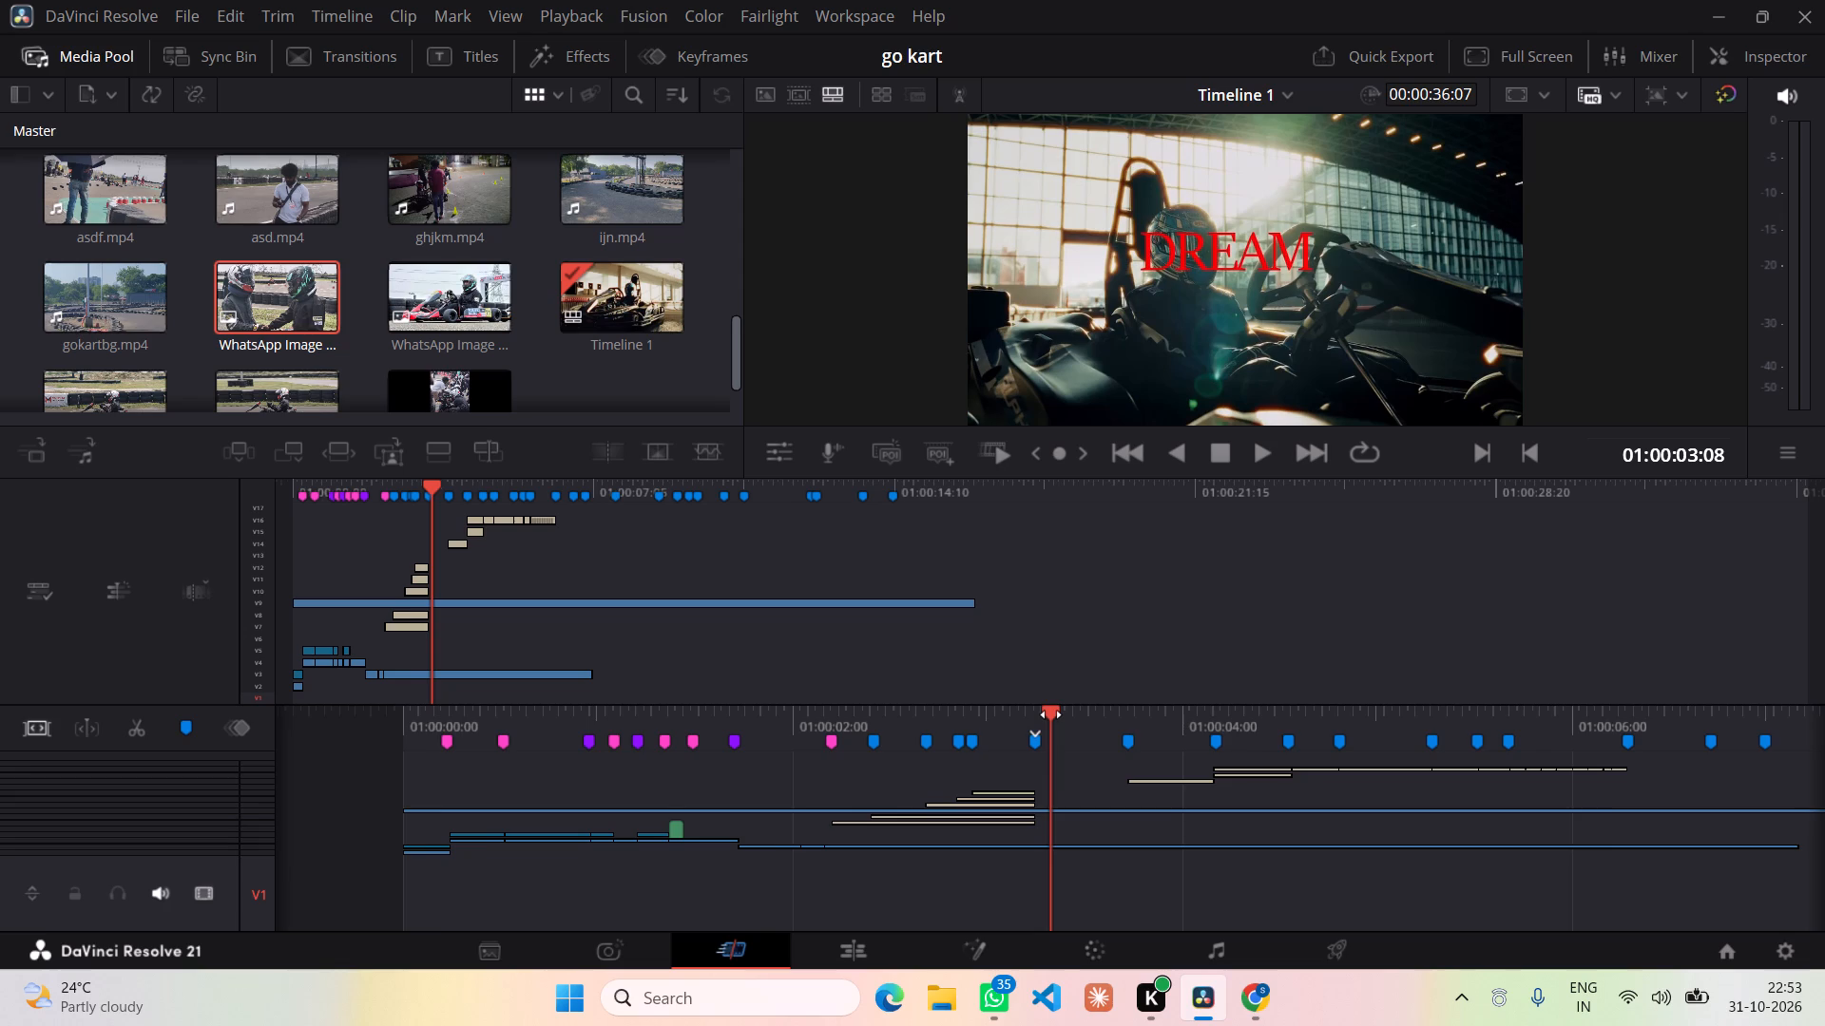
drag(1051, 714, 1064, 710)
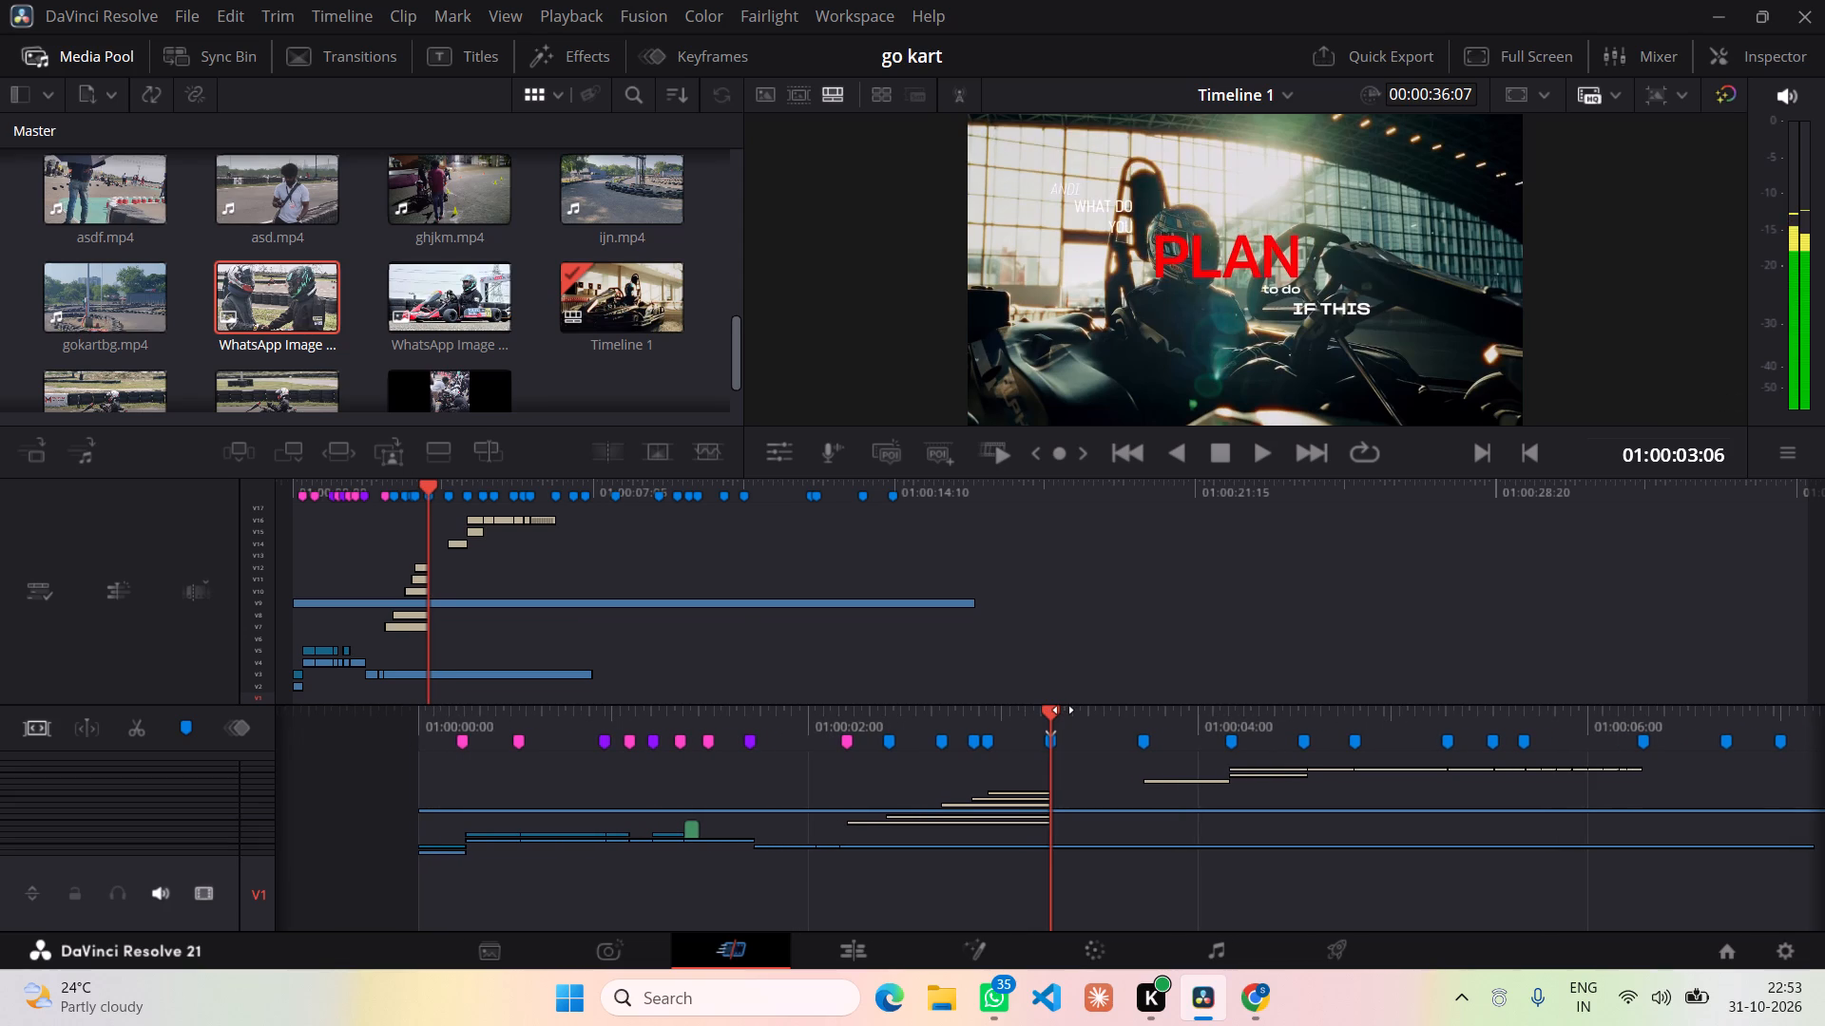
drag(1064, 710, 982, 714)
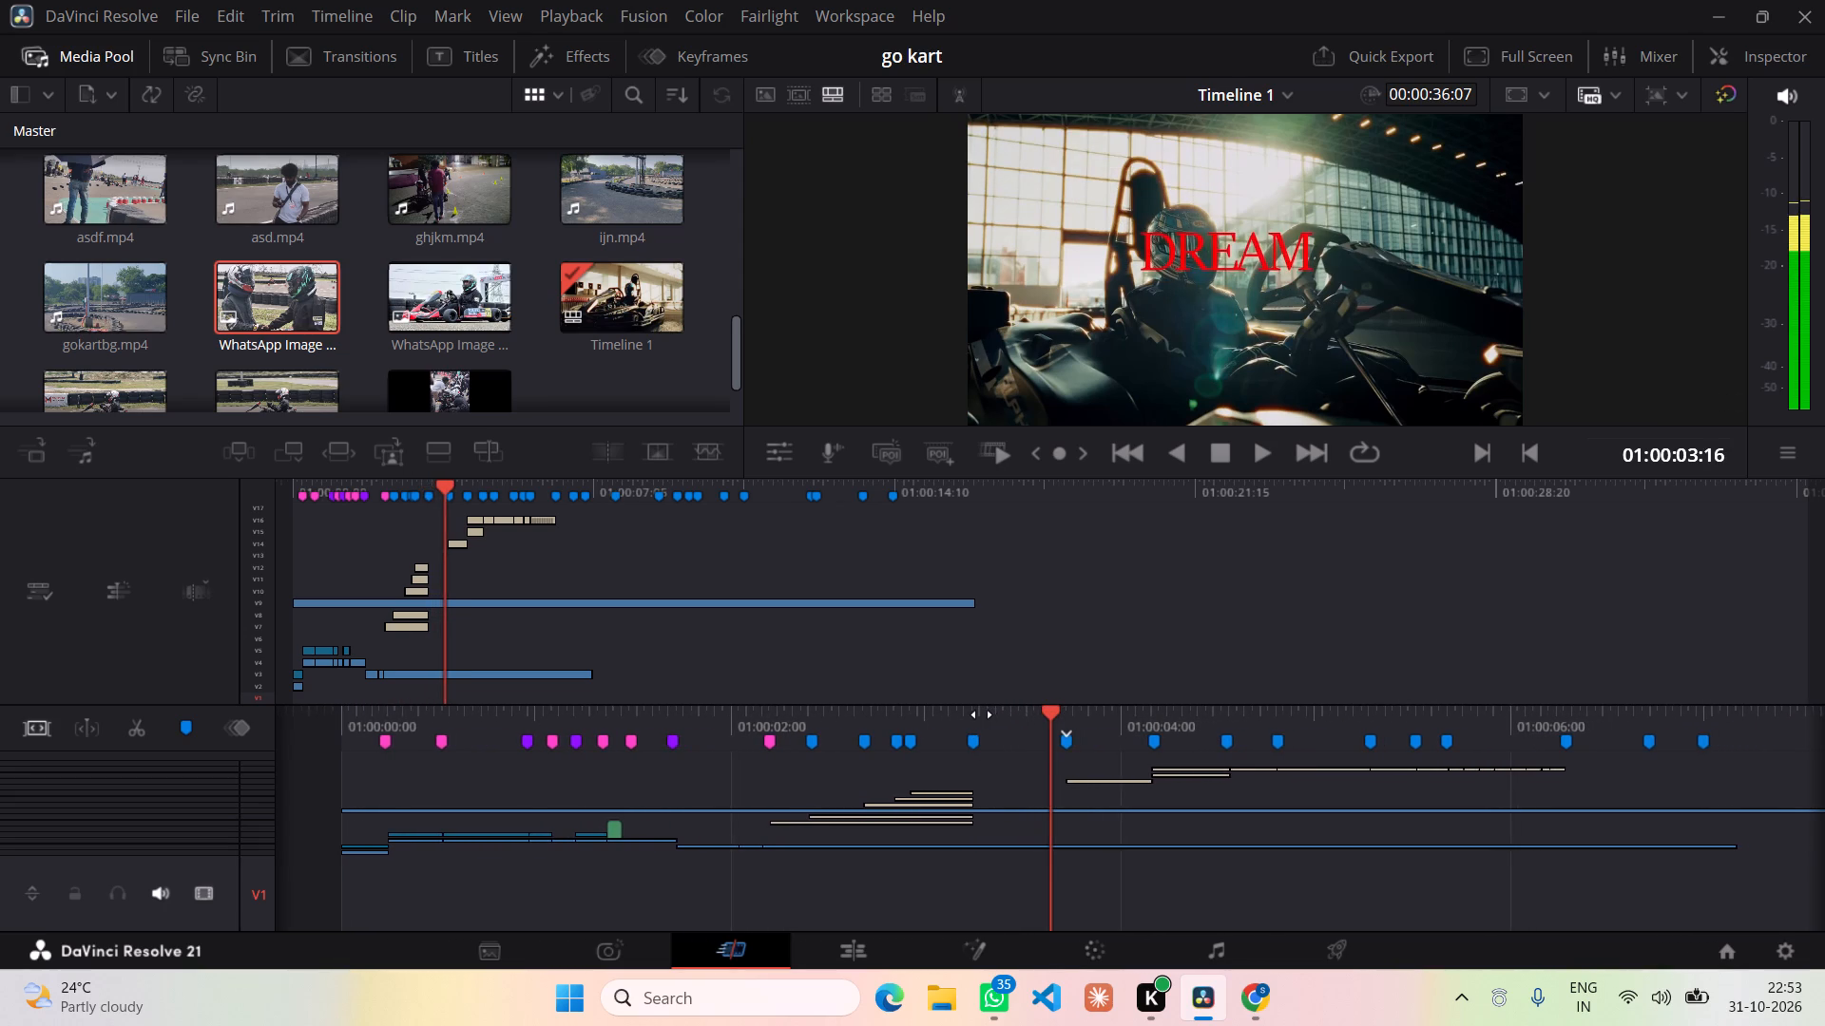
drag(982, 714, 1015, 715)
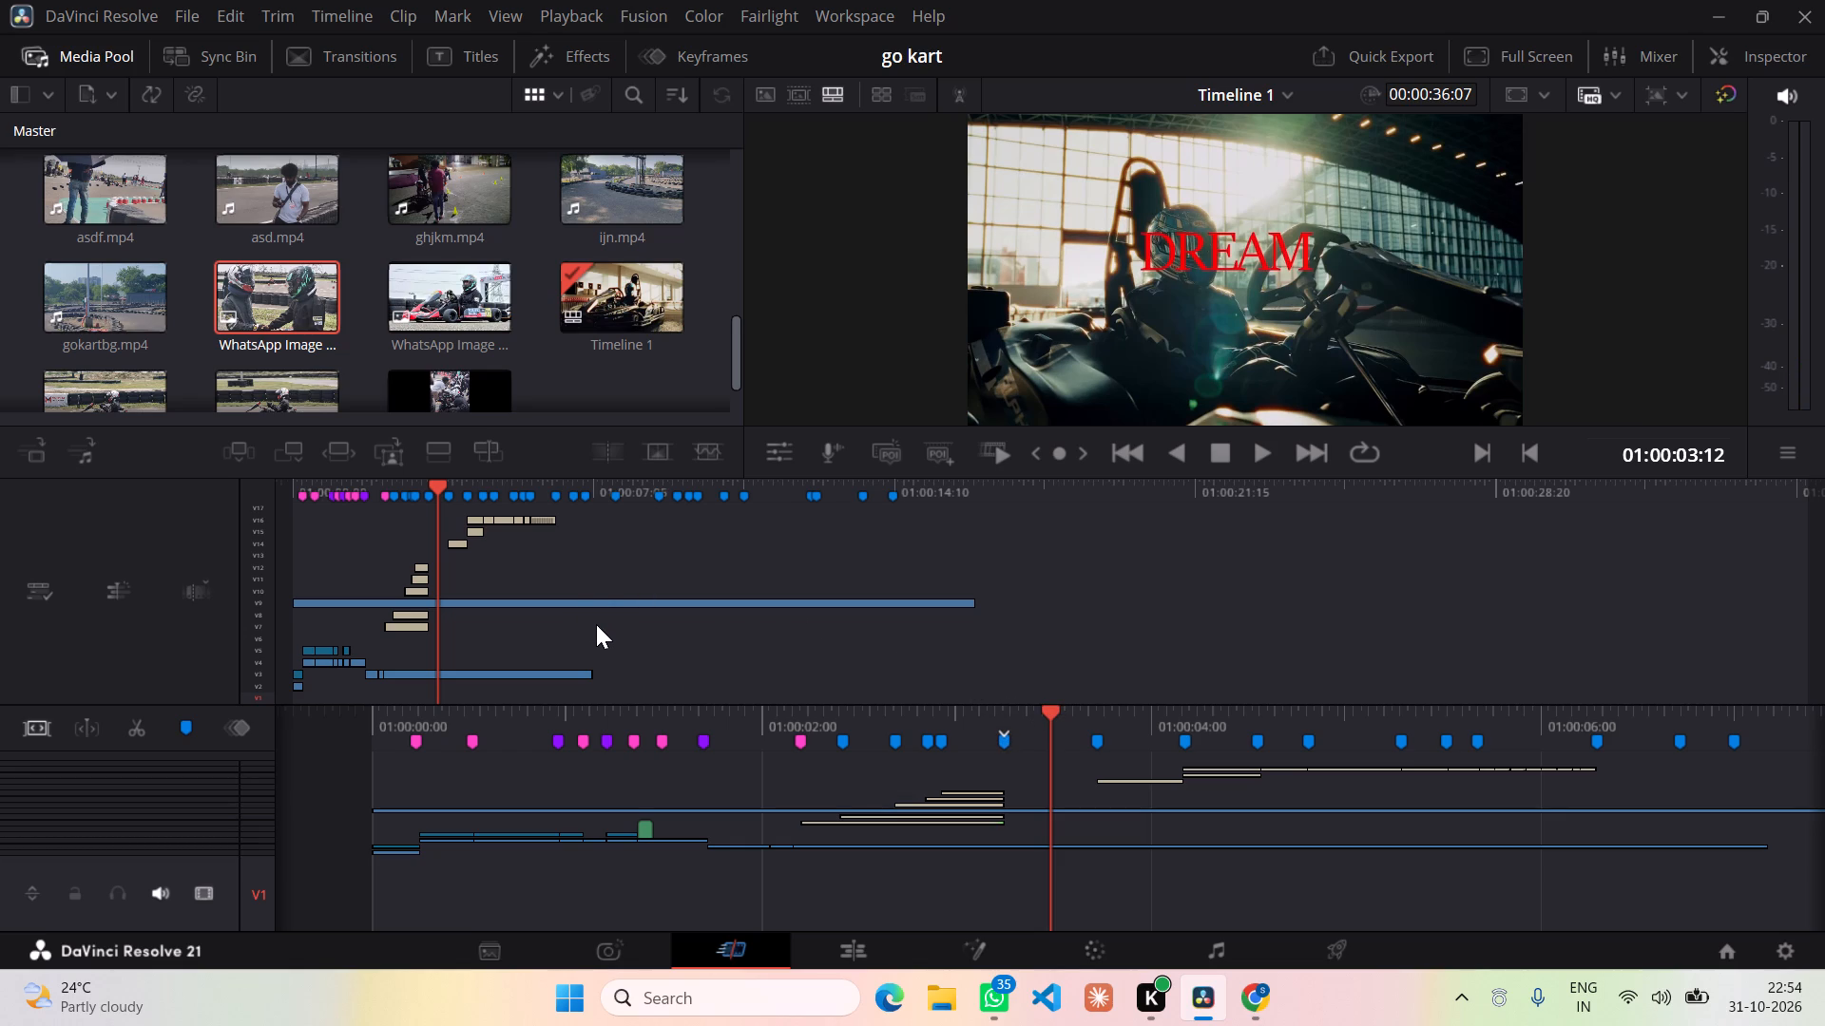
Undo the earlier changes to how go12.mp4 is stacked with the handshake image.
click(843, 953)
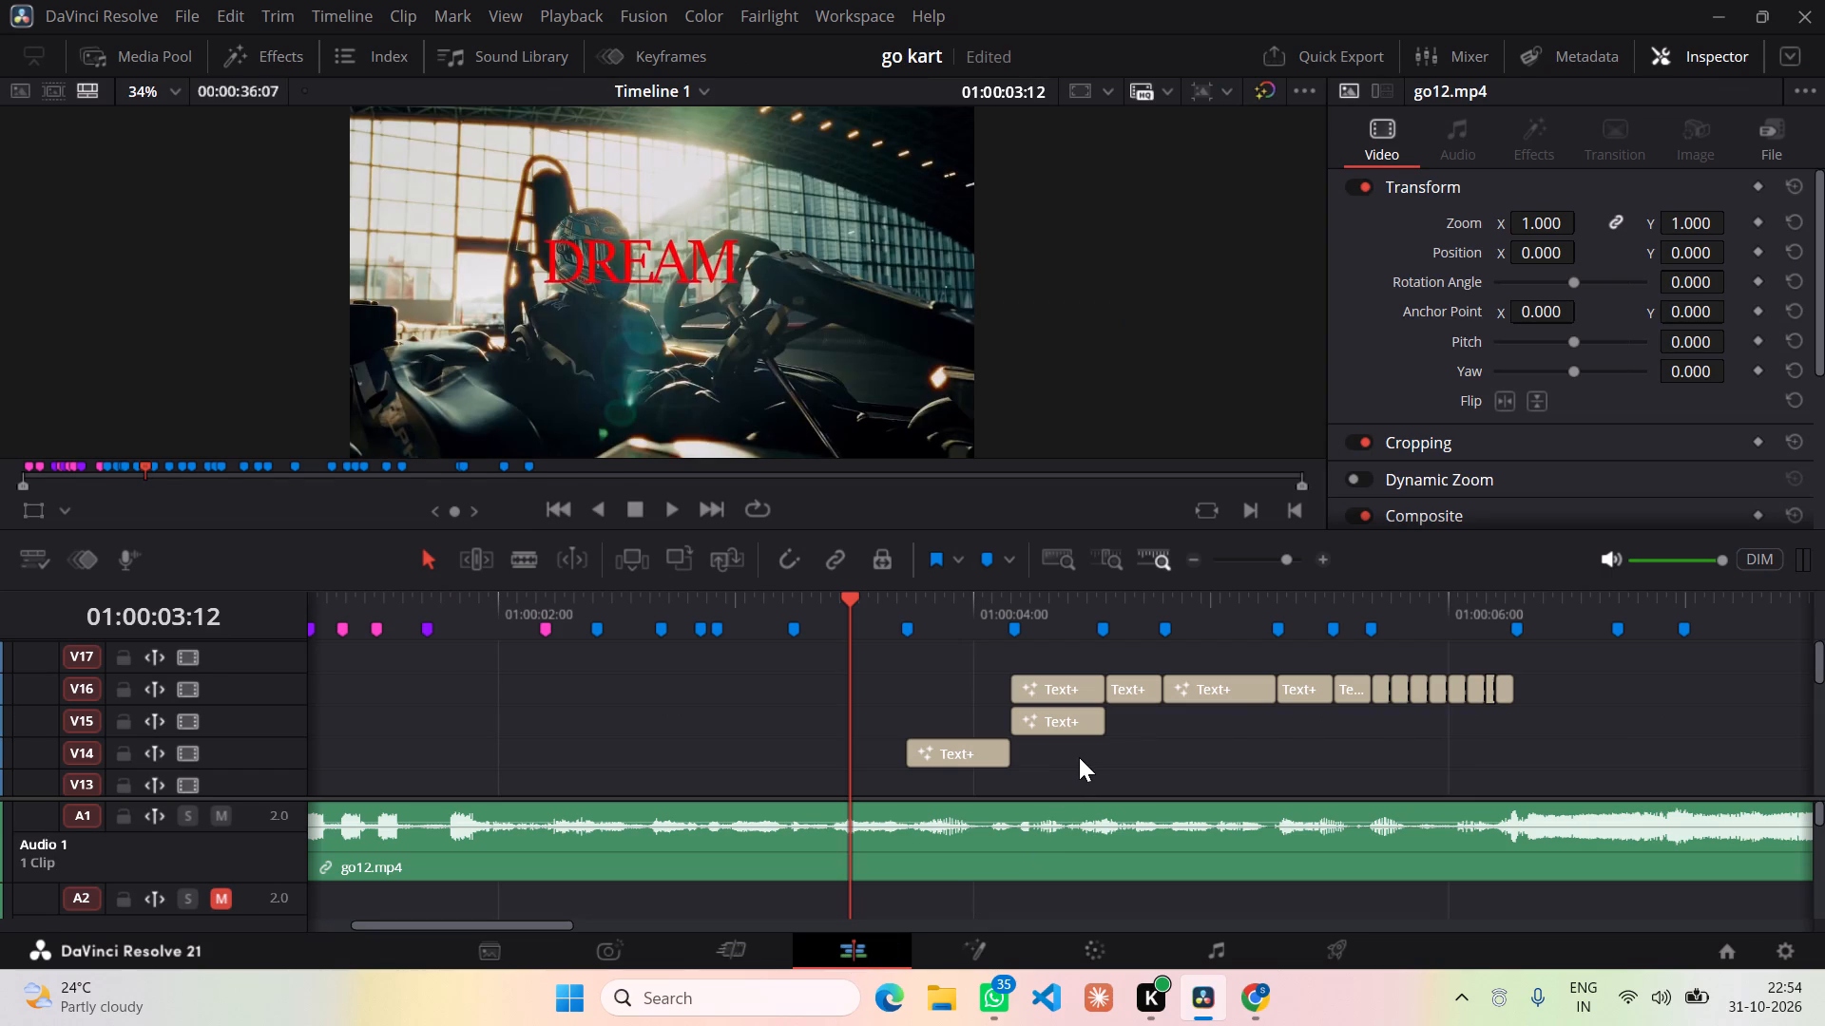
key(ctrl+z)
key(ctrl+z)
key(ctrl+z)
key(ctrl+z)
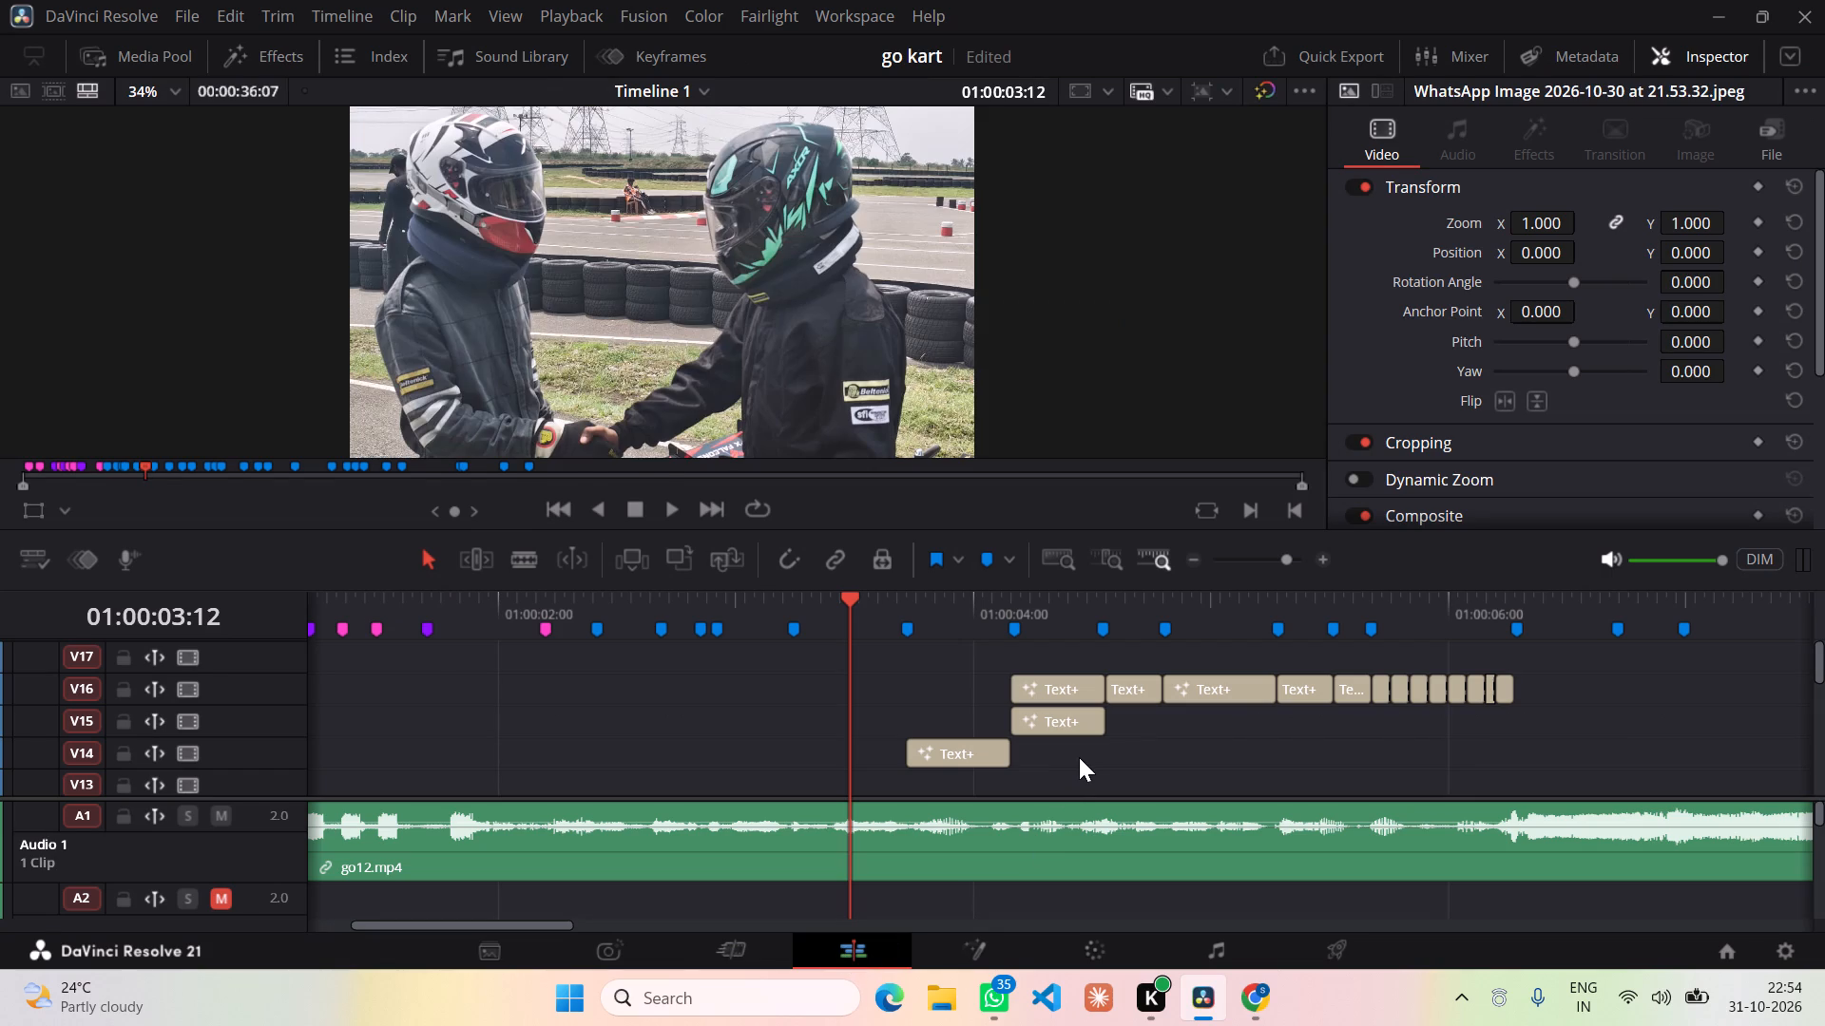
key(ctrl+z)
key(ctrl+z)
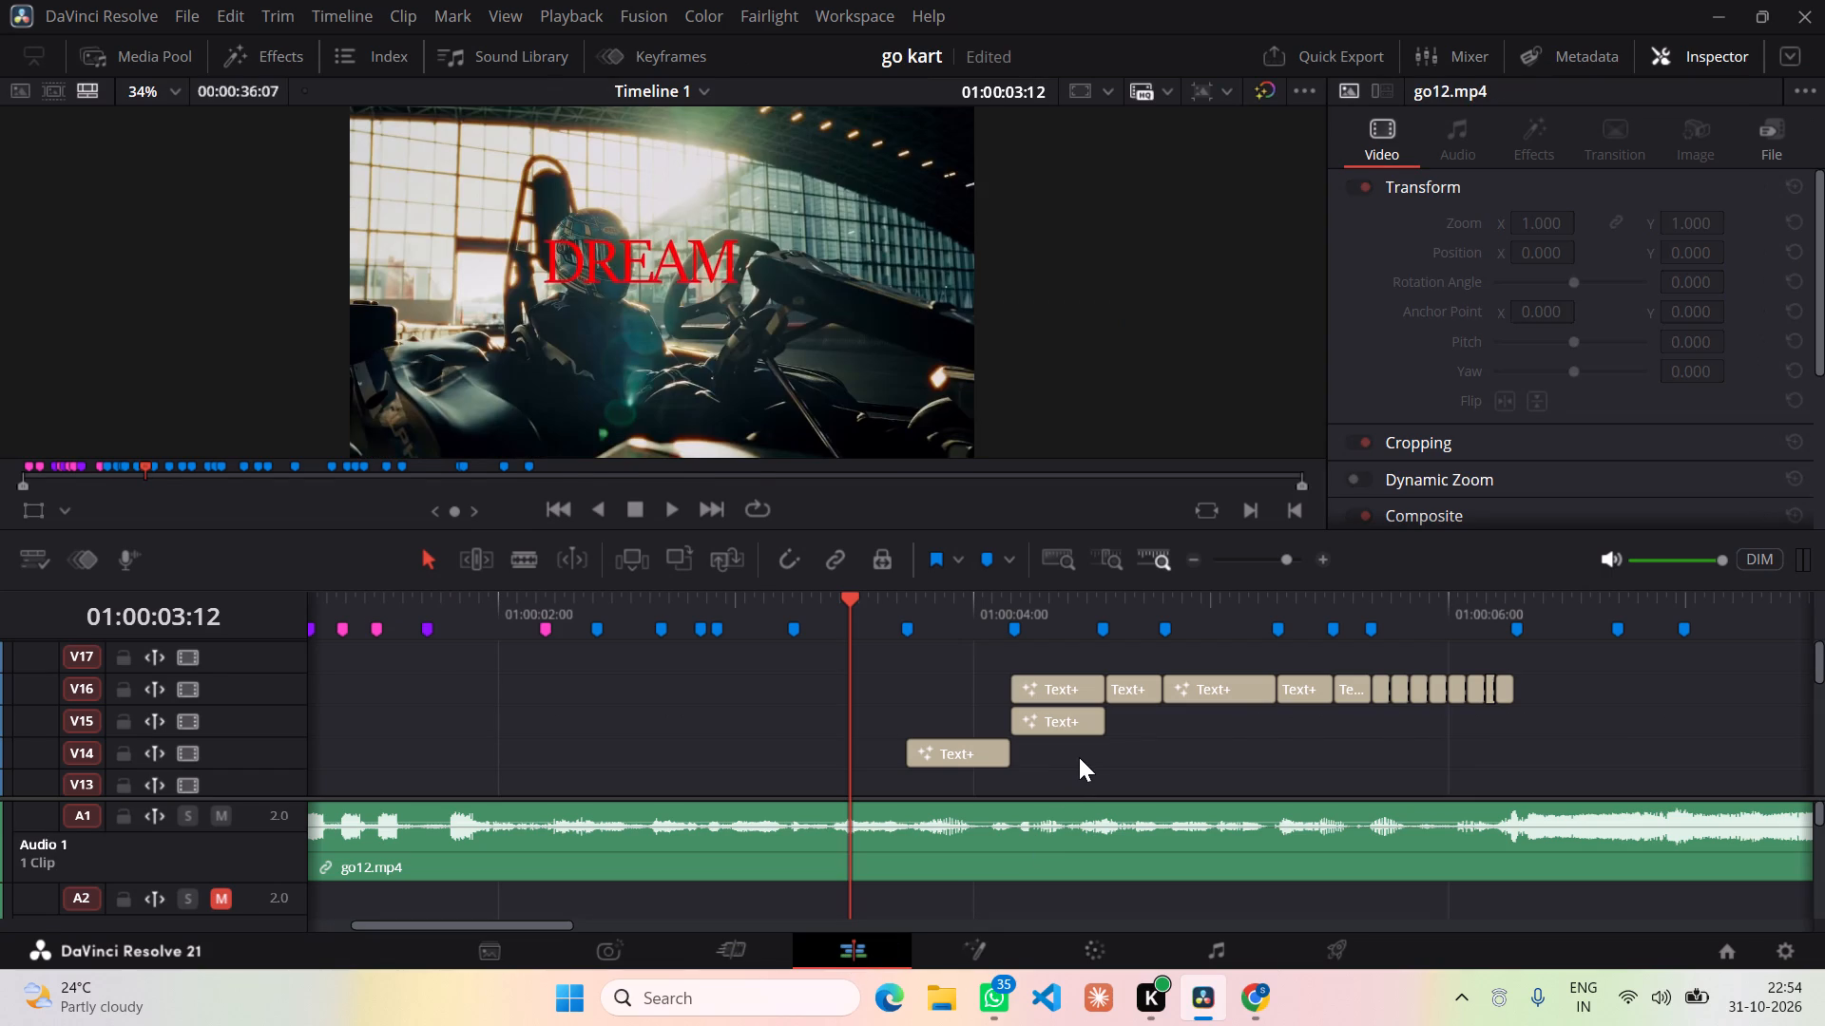
key(ctrl+z)
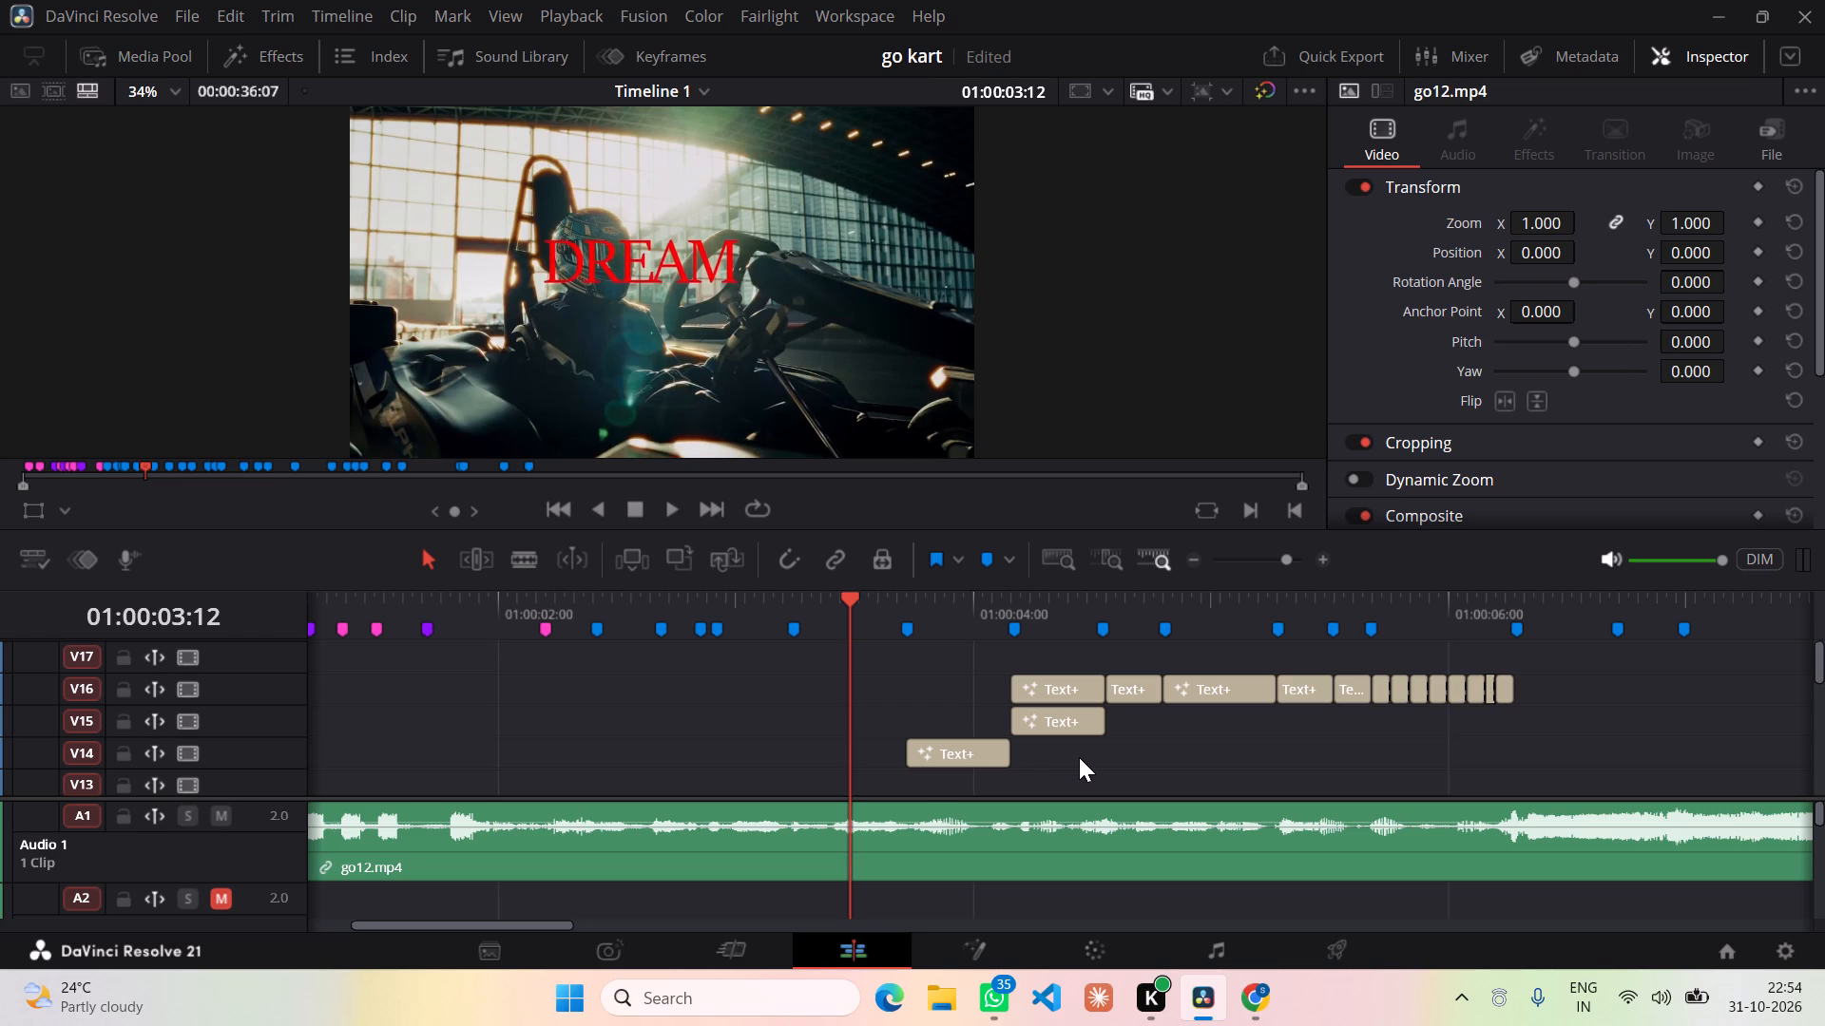
Undo the splits in the last Text+ title on V16 until it is one clip again.
key(ctrl+z)
key(ctrl+z)
key(ctrl+z)
key(ctrl+z)
key(ctrl+z)
key(ctrl+z)
key(ctrl+z)
key(ctrl+z)
key(ctrl+z)
key(ctrl+z)
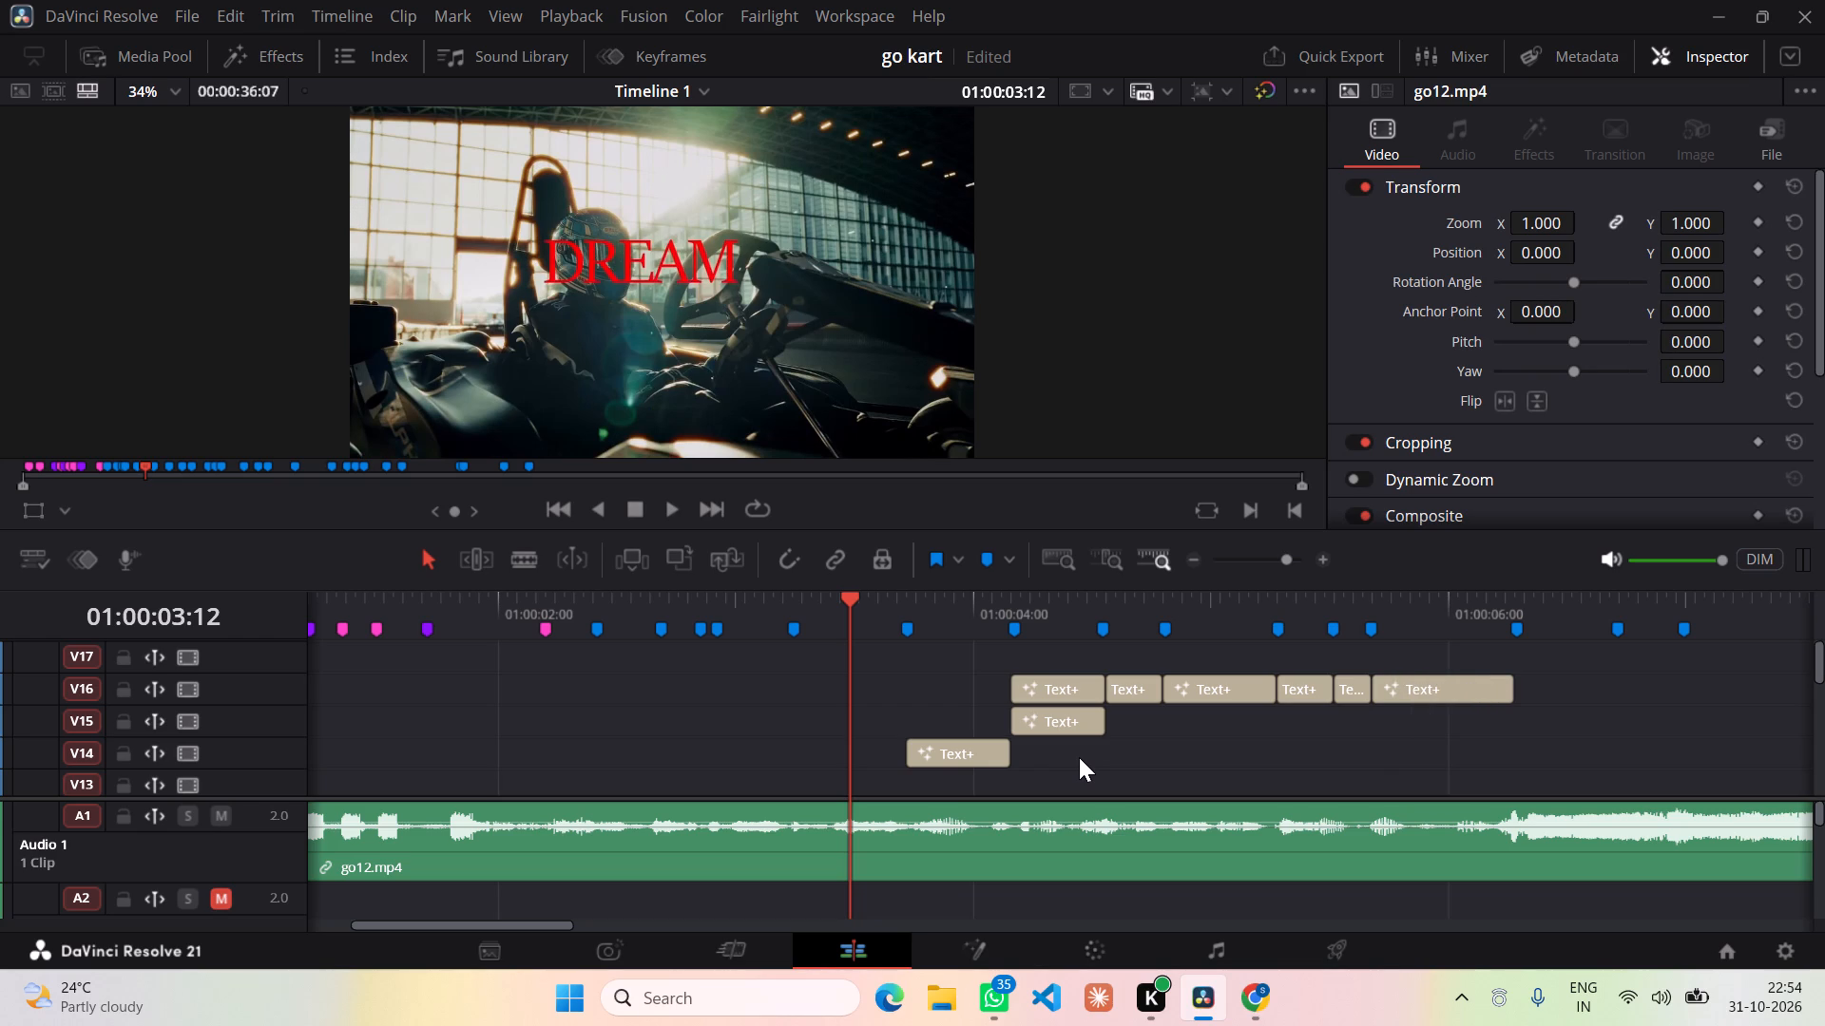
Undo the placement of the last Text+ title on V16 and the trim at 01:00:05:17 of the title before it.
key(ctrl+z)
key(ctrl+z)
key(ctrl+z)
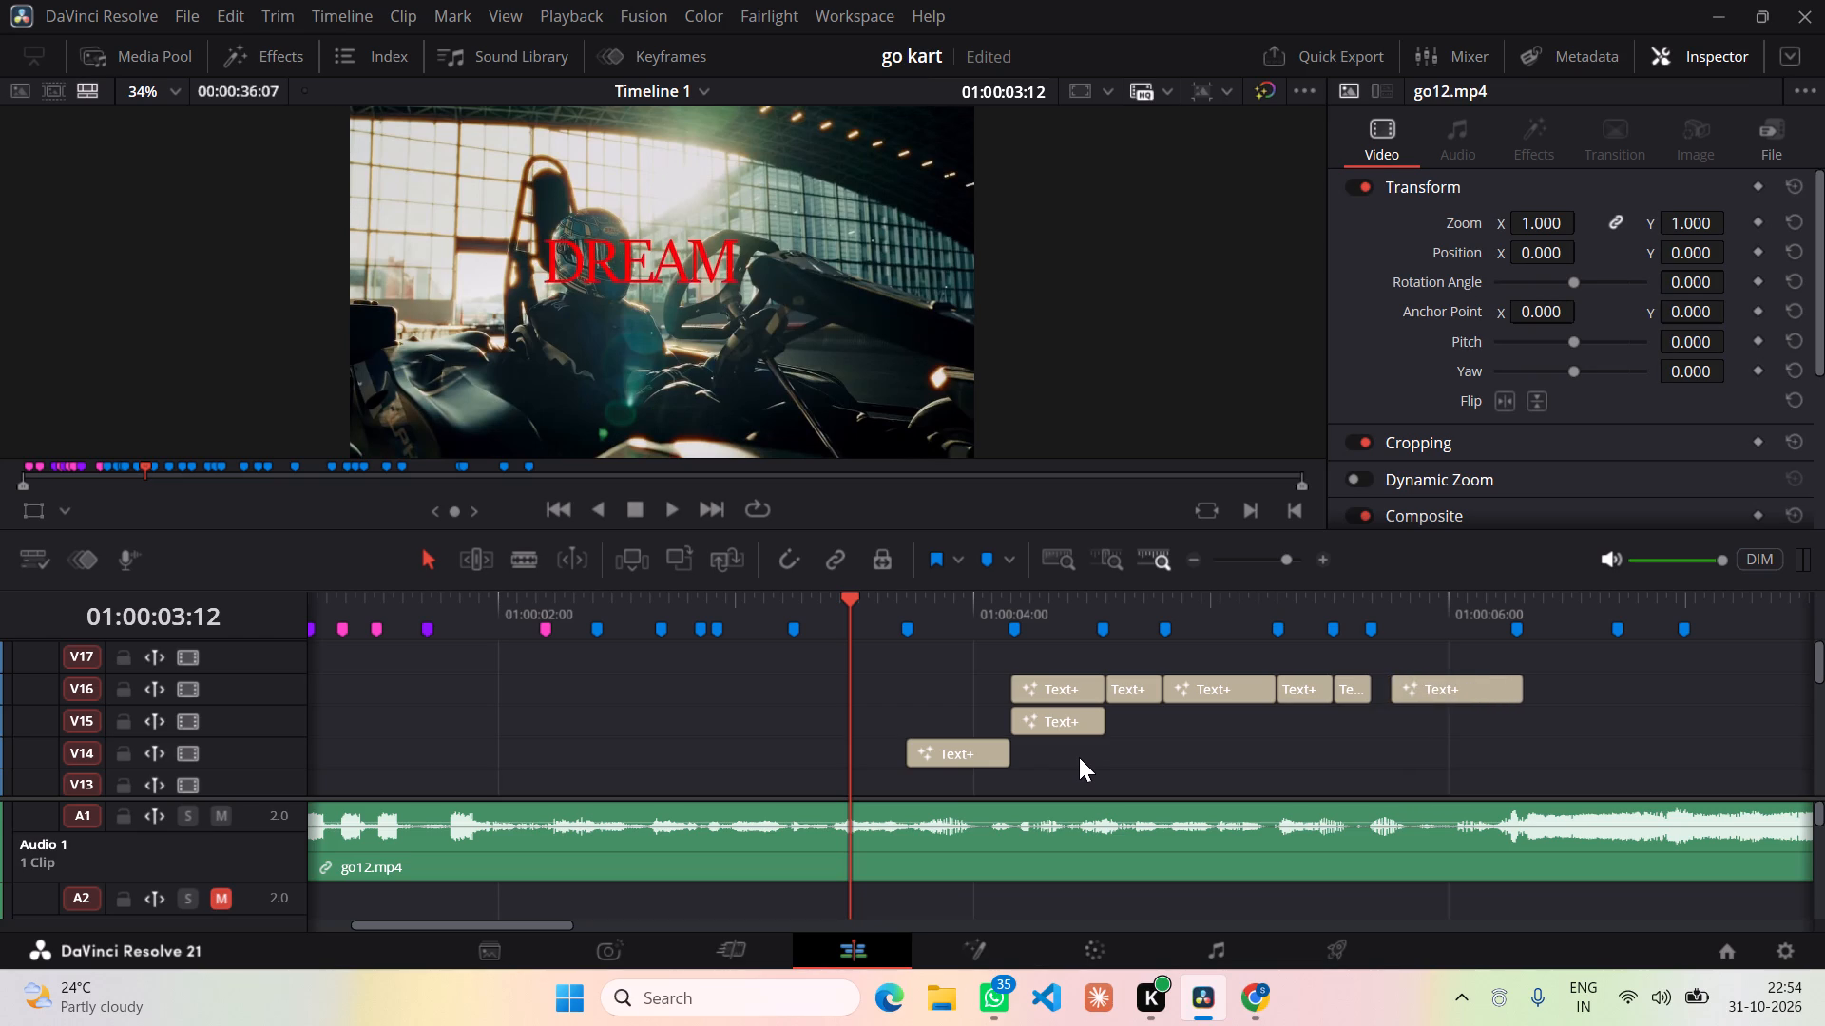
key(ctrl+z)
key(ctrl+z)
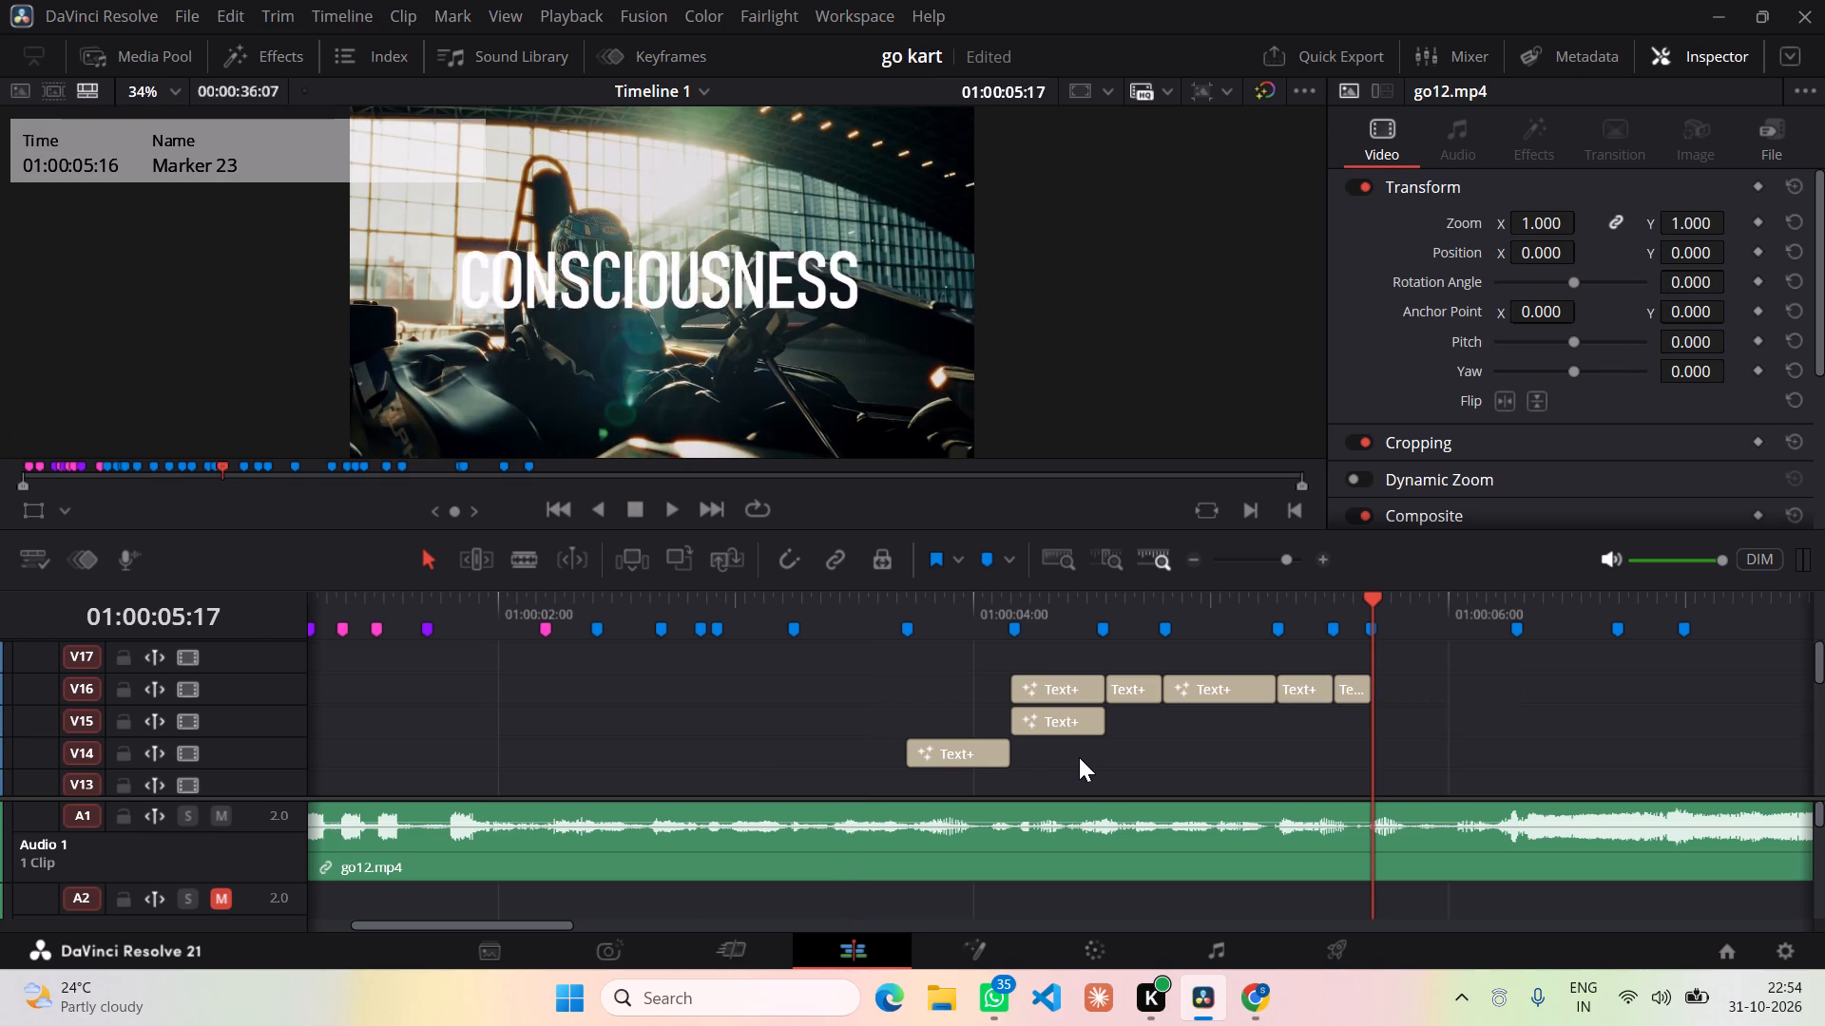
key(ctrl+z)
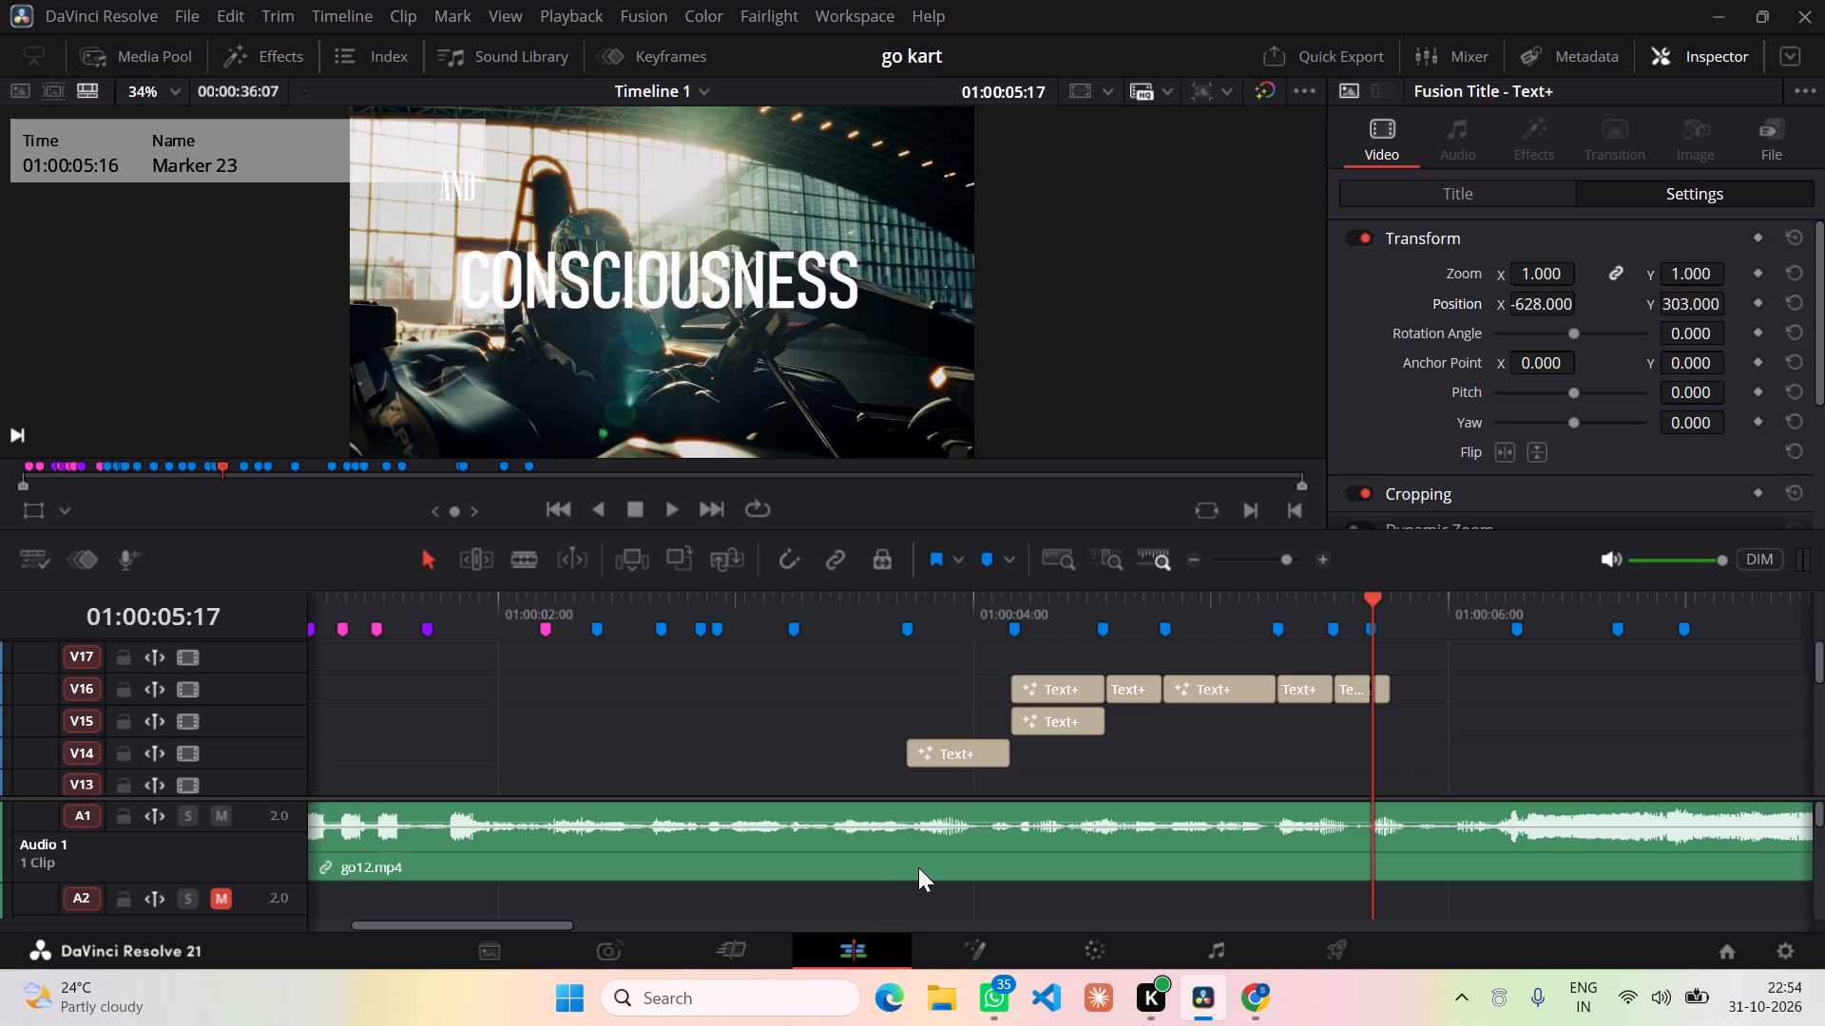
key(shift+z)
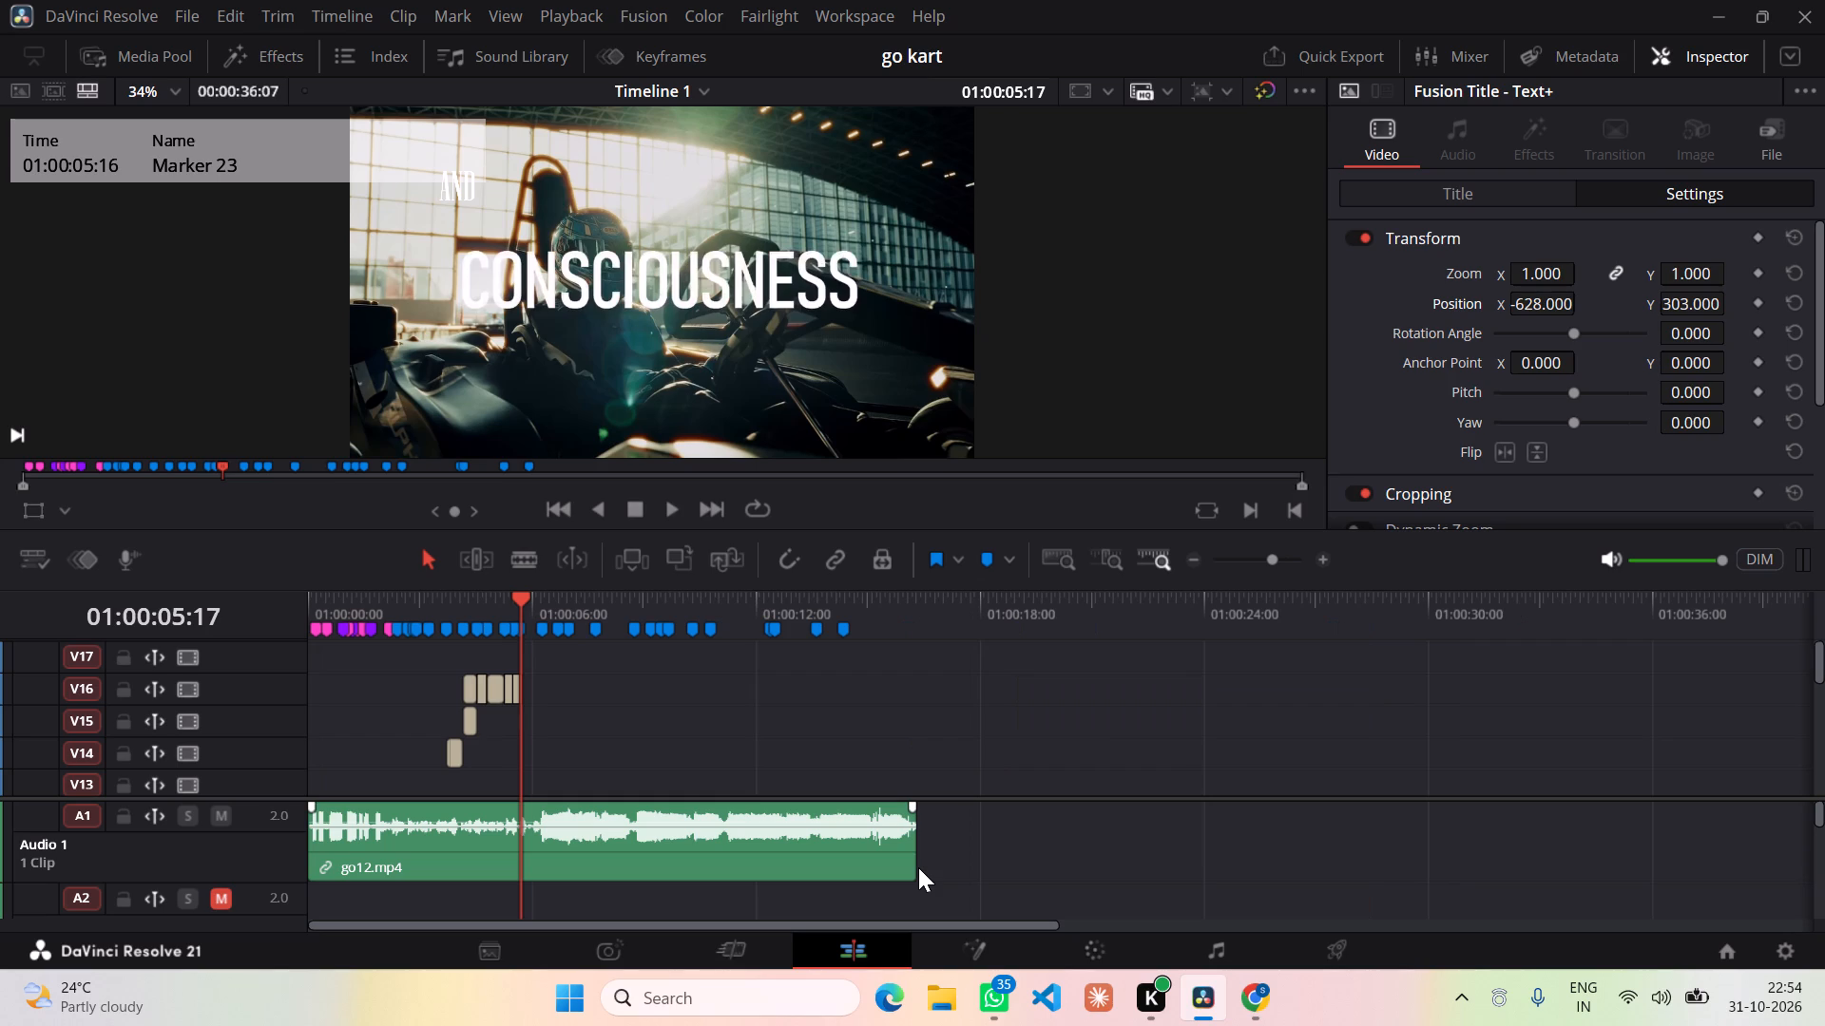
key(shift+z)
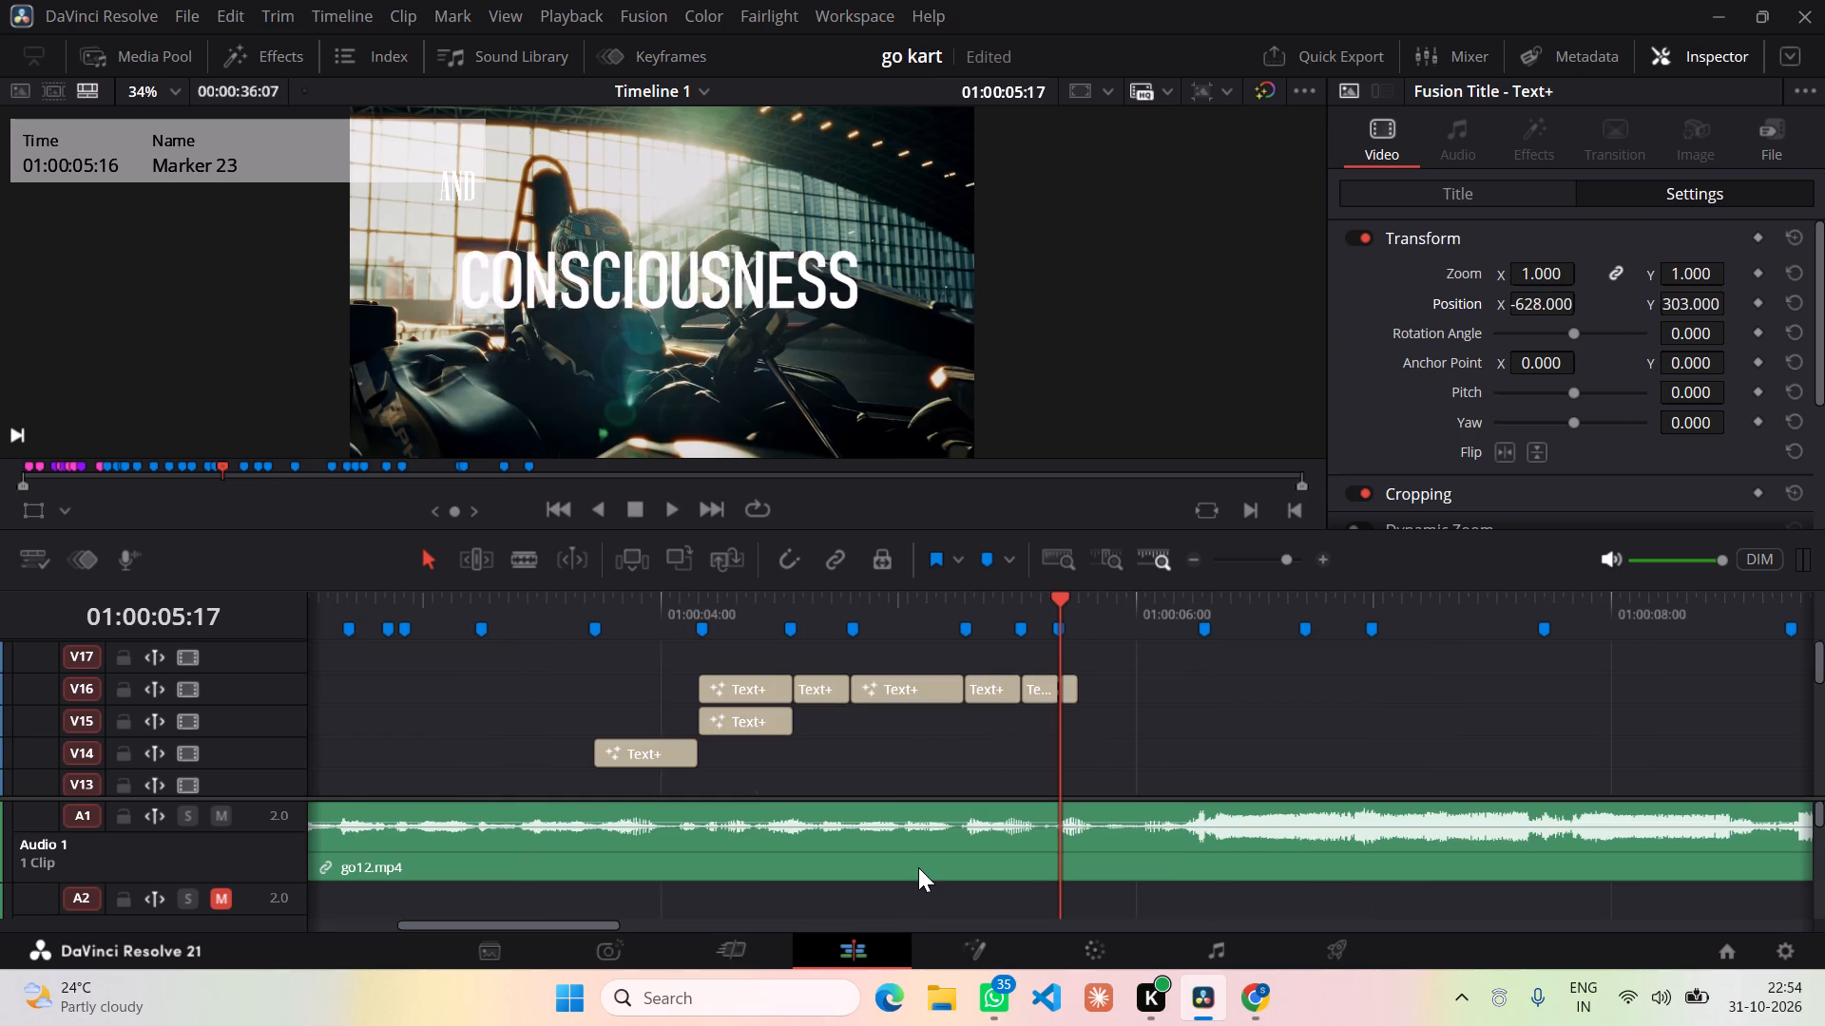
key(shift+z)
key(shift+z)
Redo the trim at 01:00:05:17 and the last V16 title's placement and edits, up to CONSCIOUSNESS at zoom 2.240, position -1, 7.
key(ctrl+shift+z)
key(ctrl+shift+z)
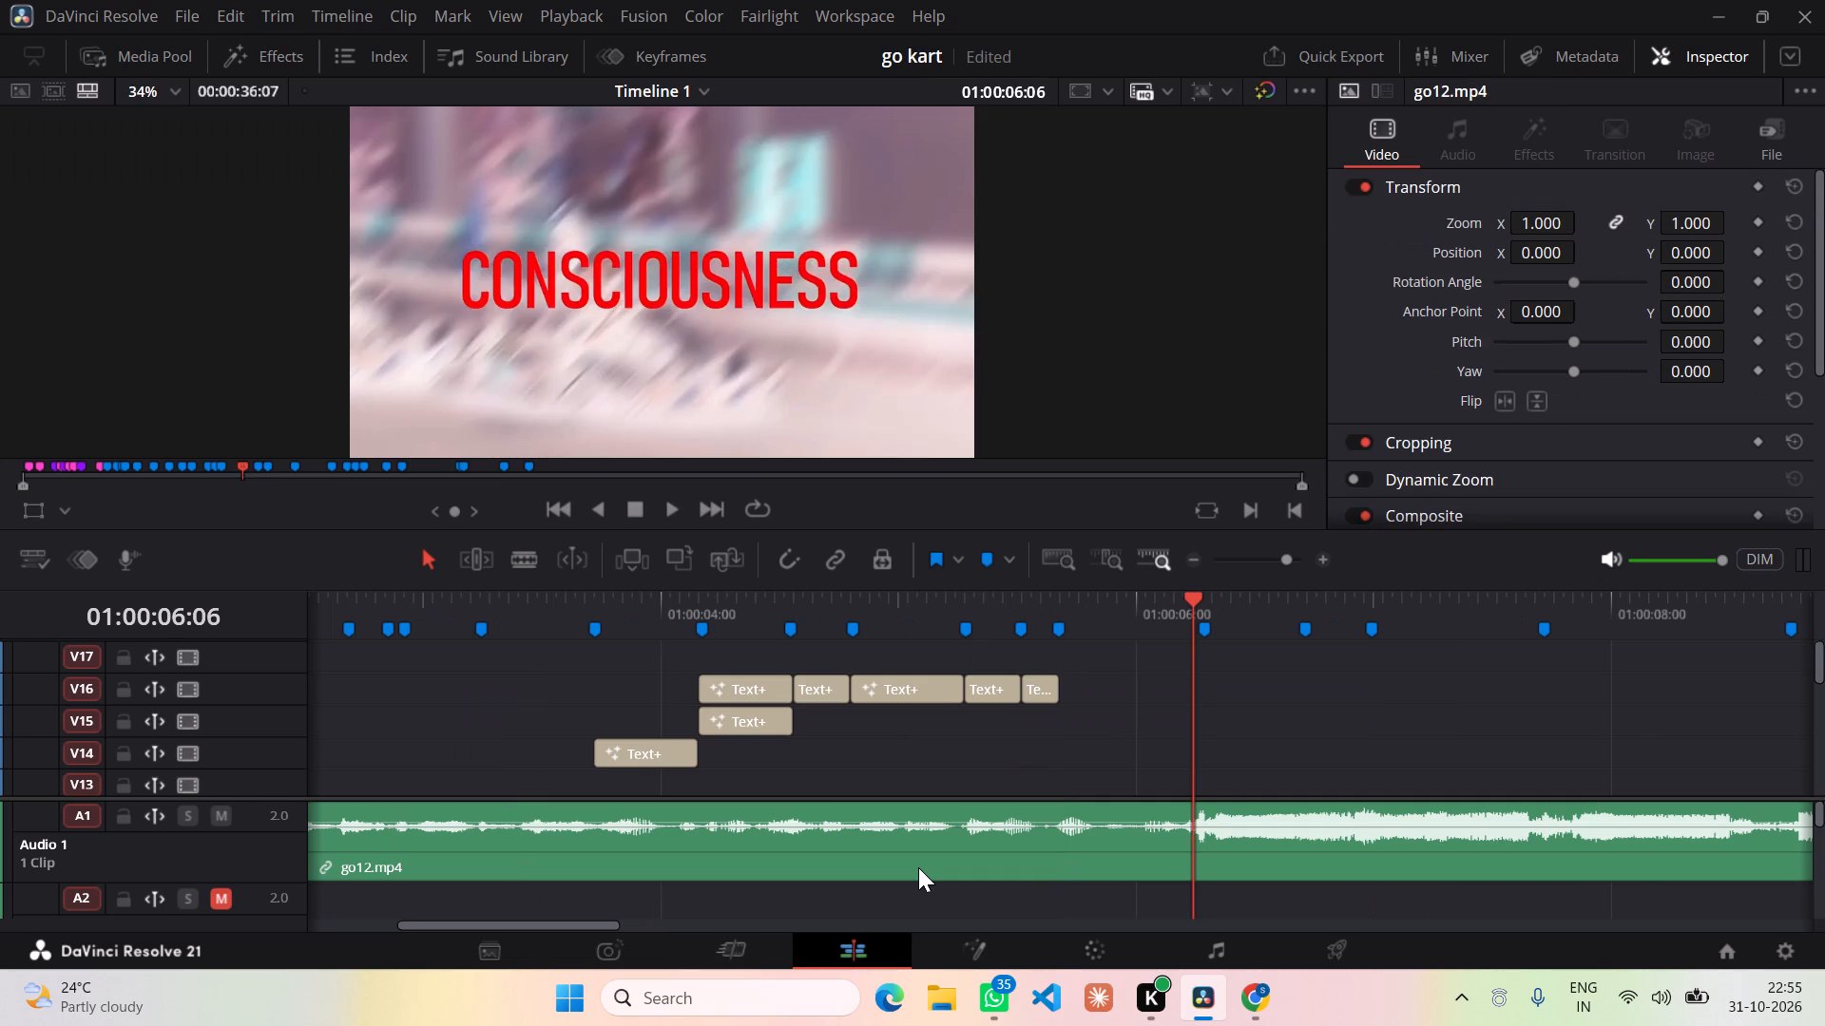
key(ctrl+shift+z)
key(ctrl+shift+z)
key(ctrl+shift+z)
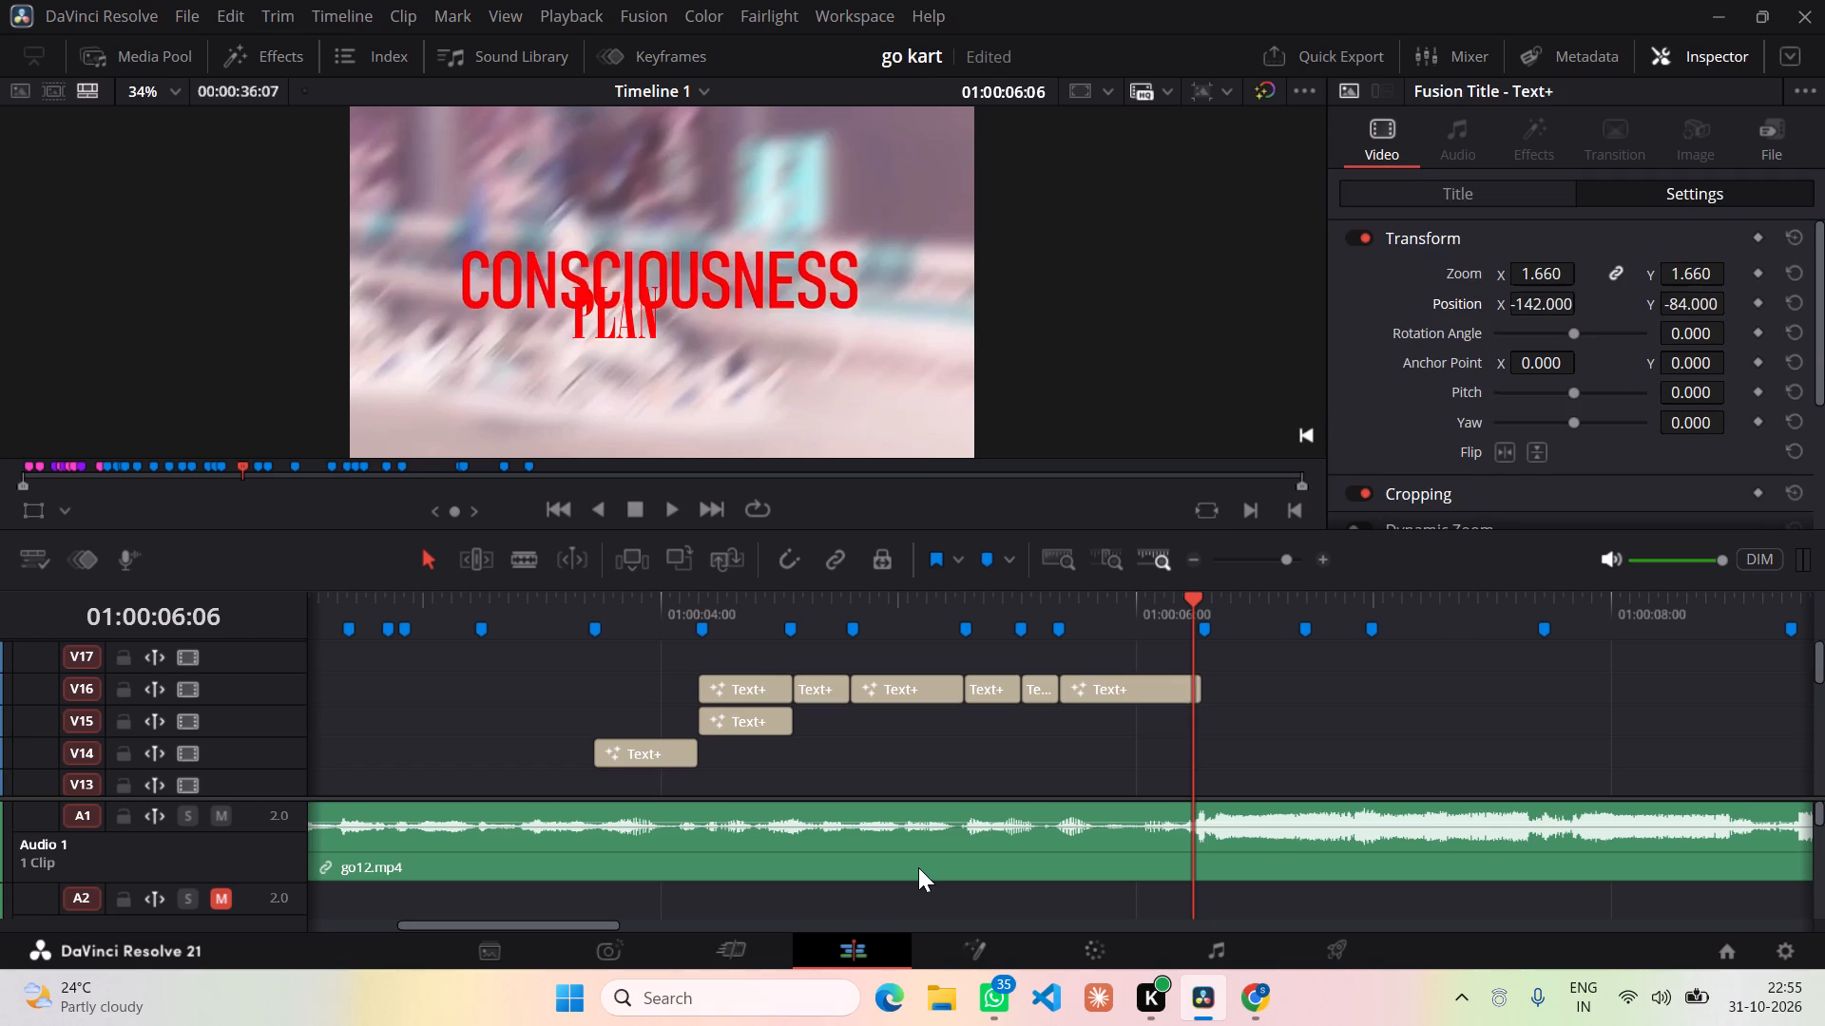
key(ctrl+shift+z)
key(ctrl+shift+z)
key(ctrl+shift+z)
key(ctrl+shift+z)
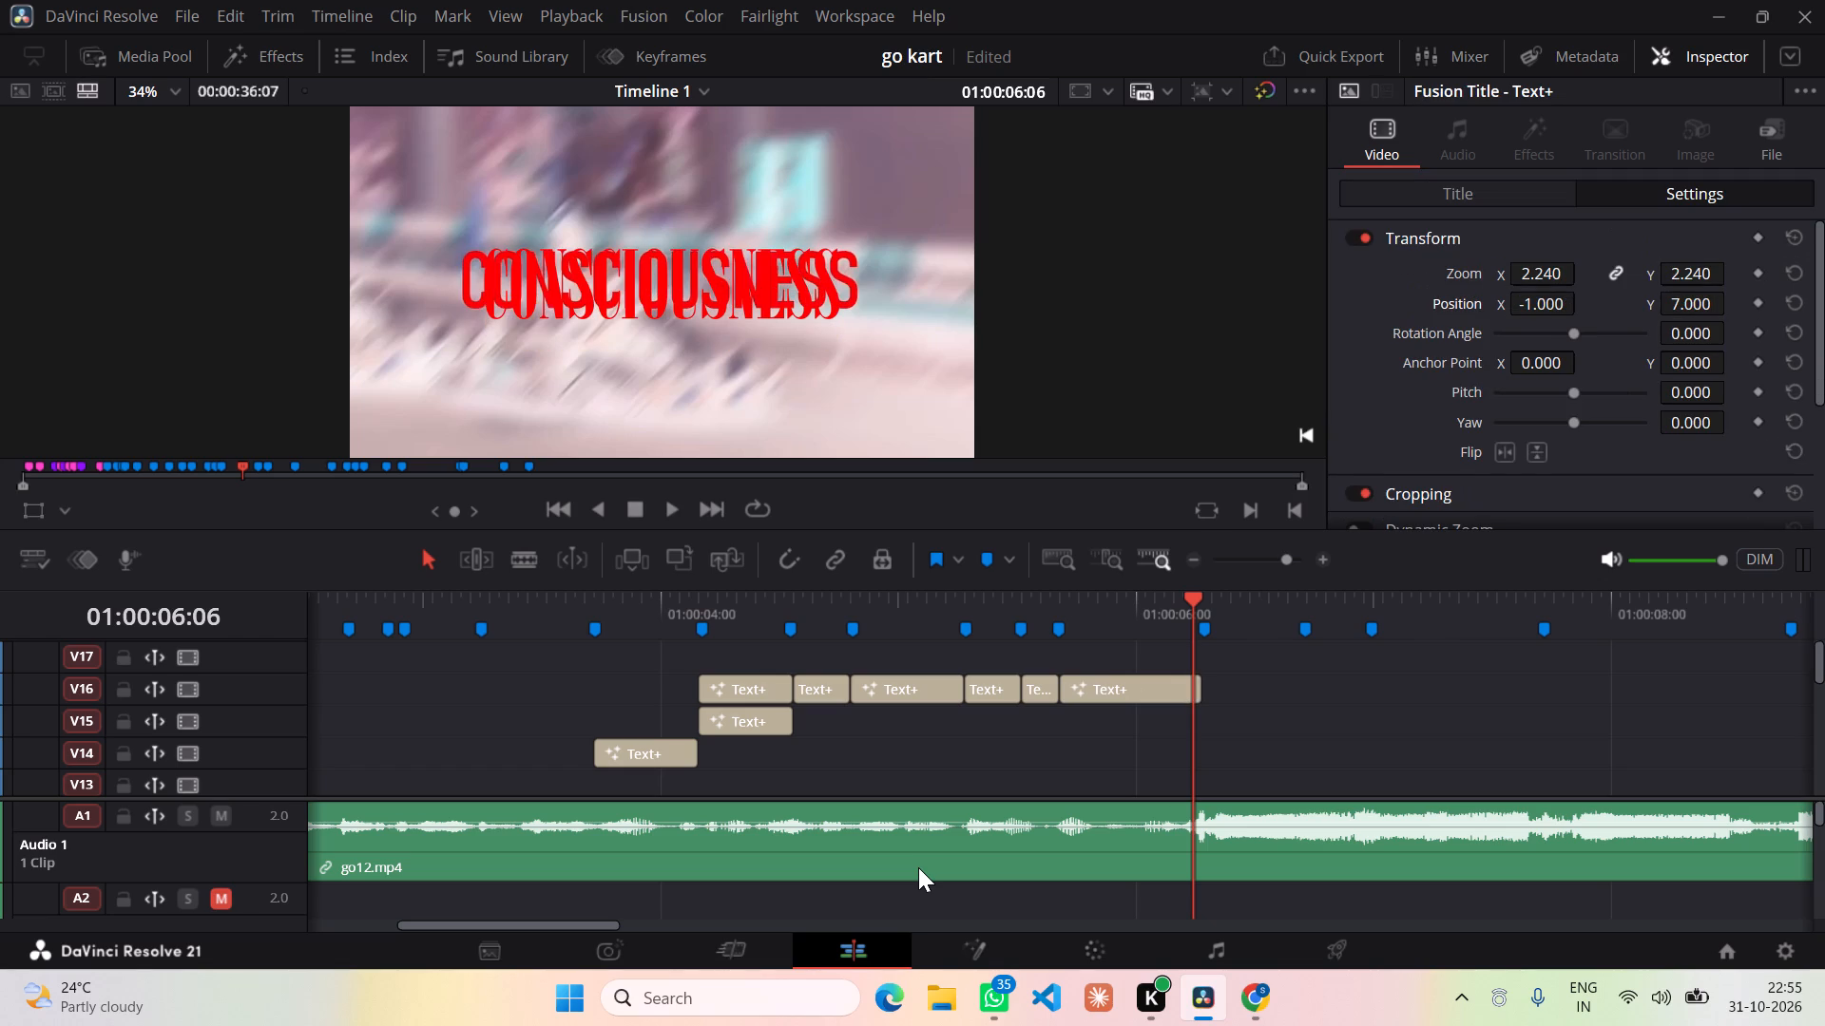
Redo the edits that split the last Text+ title on V16 into a row of short pieces ending near 01:00:06:06.
key(ctrl+shift+z)
key(ctrl+shift+z)
key(ctrl+shift+z)
key(ctrl+shift+z)
key(ctrl+shift+z)
key(ctrl+shift+z)
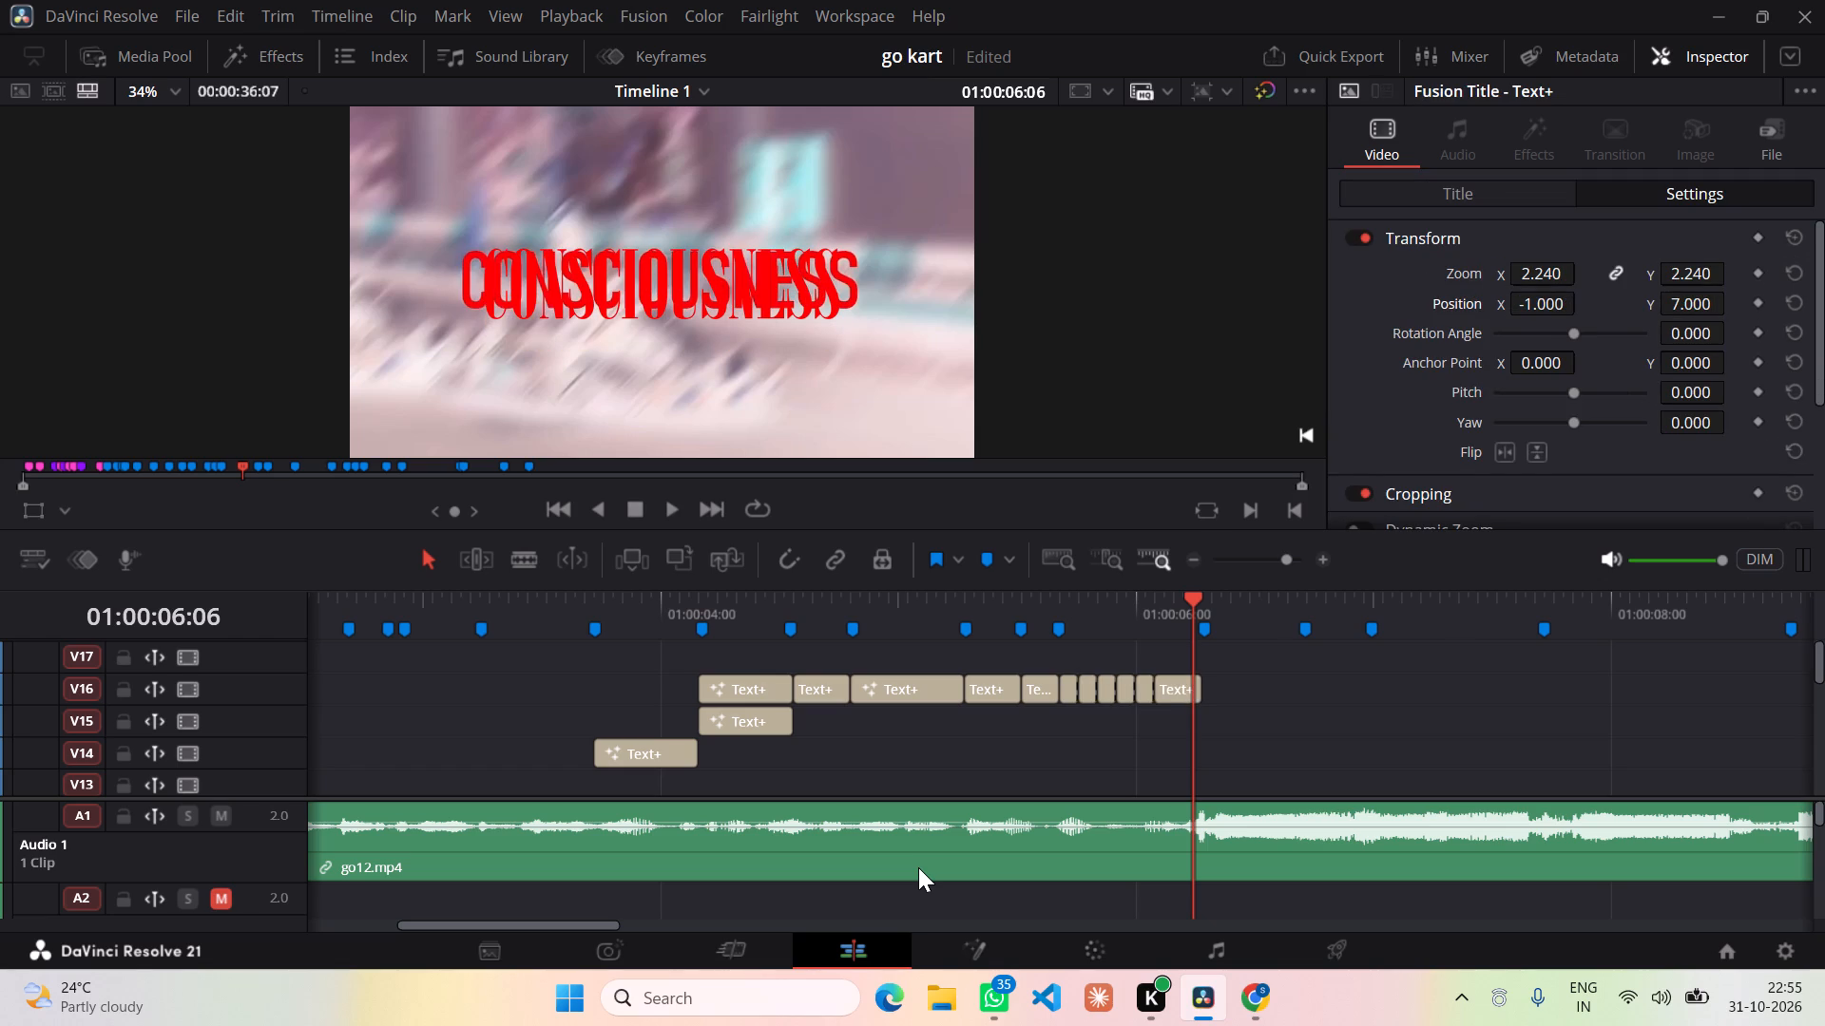
key(ctrl+shift+z)
key(ctrl+shift+z)
key(ctrl+shift+z)
key(ctrl+shift+z)
key(ctrl+shift+z)
key(ctrl+shift+z)
key(ctrl+shift+z)
Play the edit from 01:00:00:00 to about 01:00:01:01 and look over the clips stacked on the lower and upper video tracks.
drag(1189, 596, 0, 709)
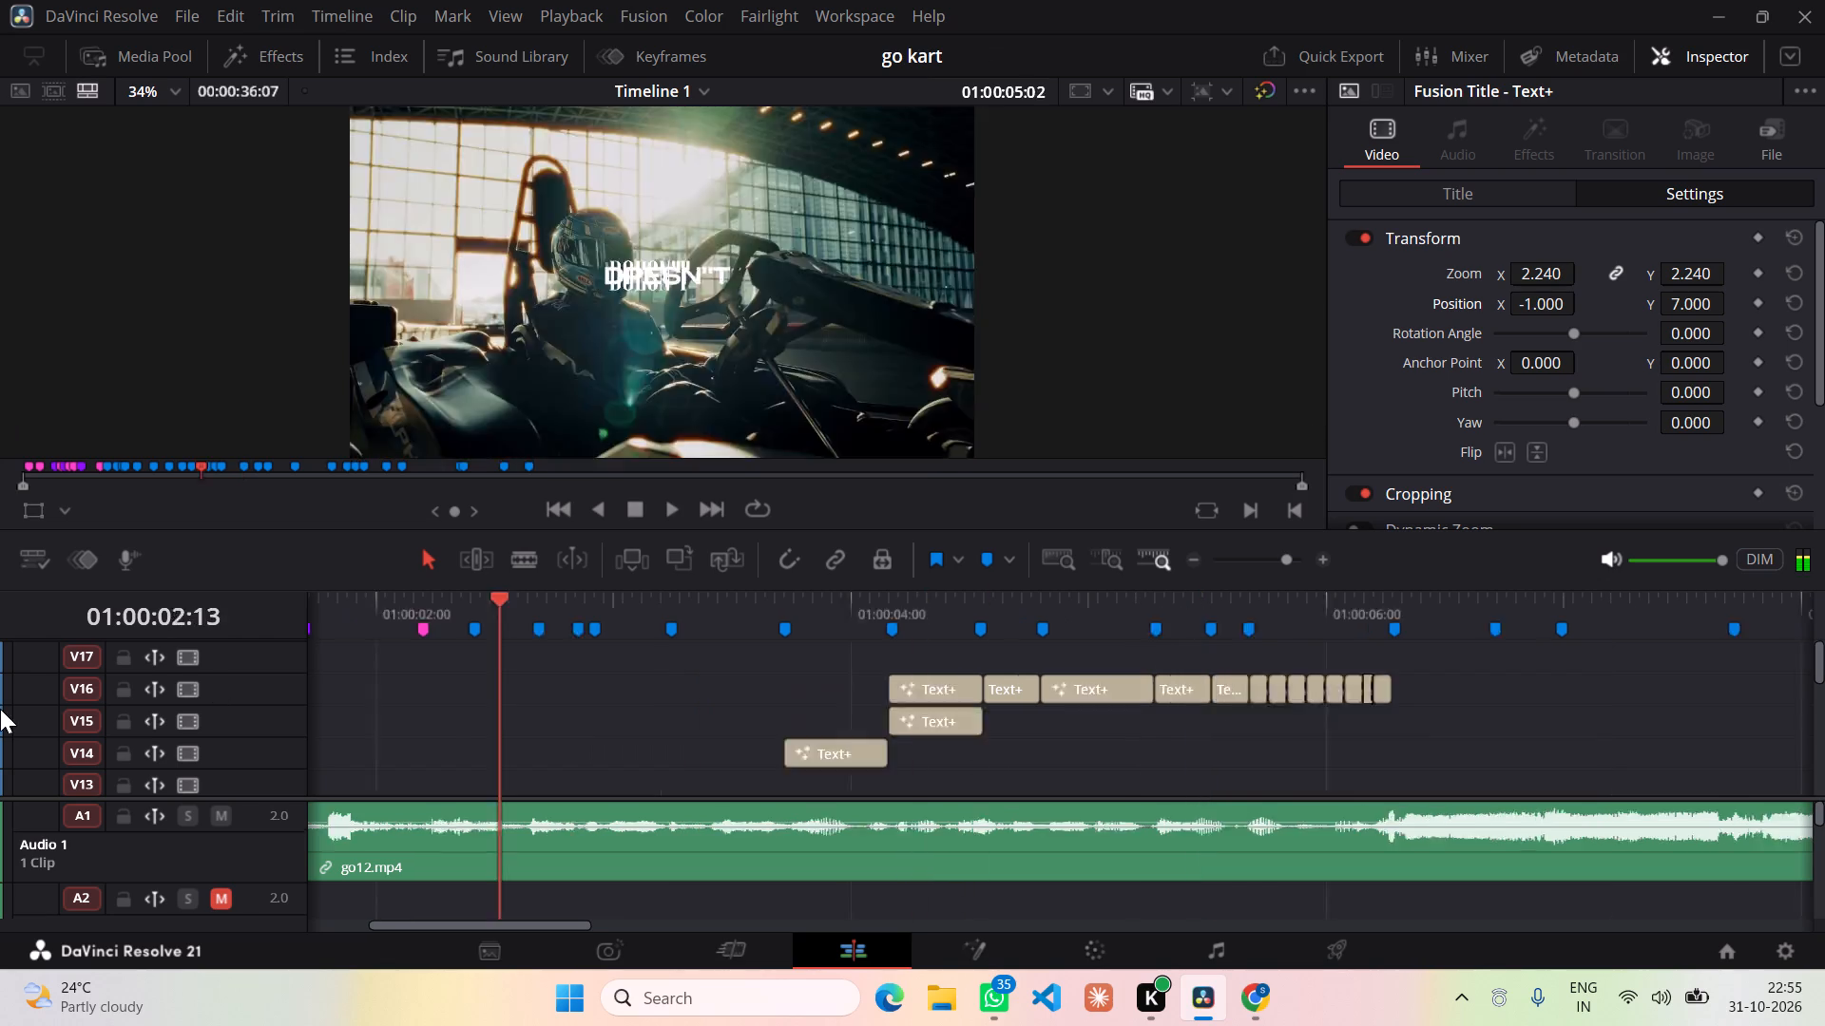
drag(0, 709, 0, 711)
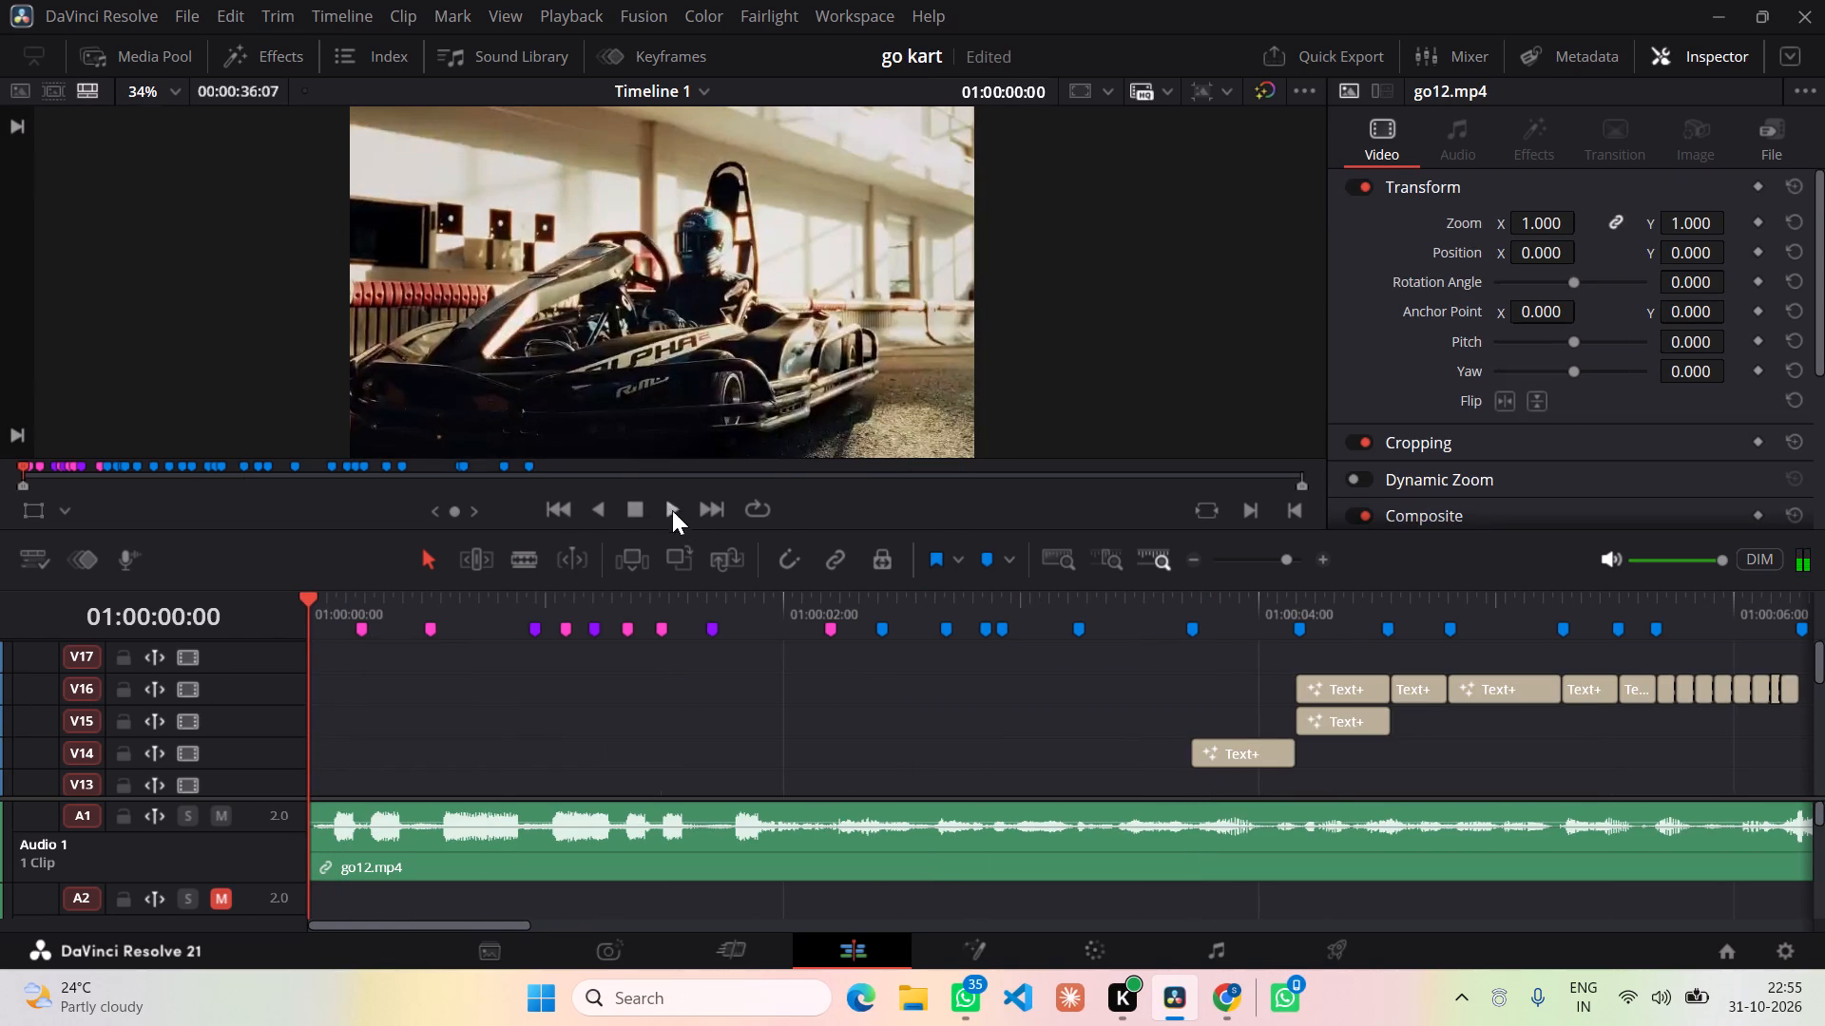
click(667, 504)
click(624, 504)
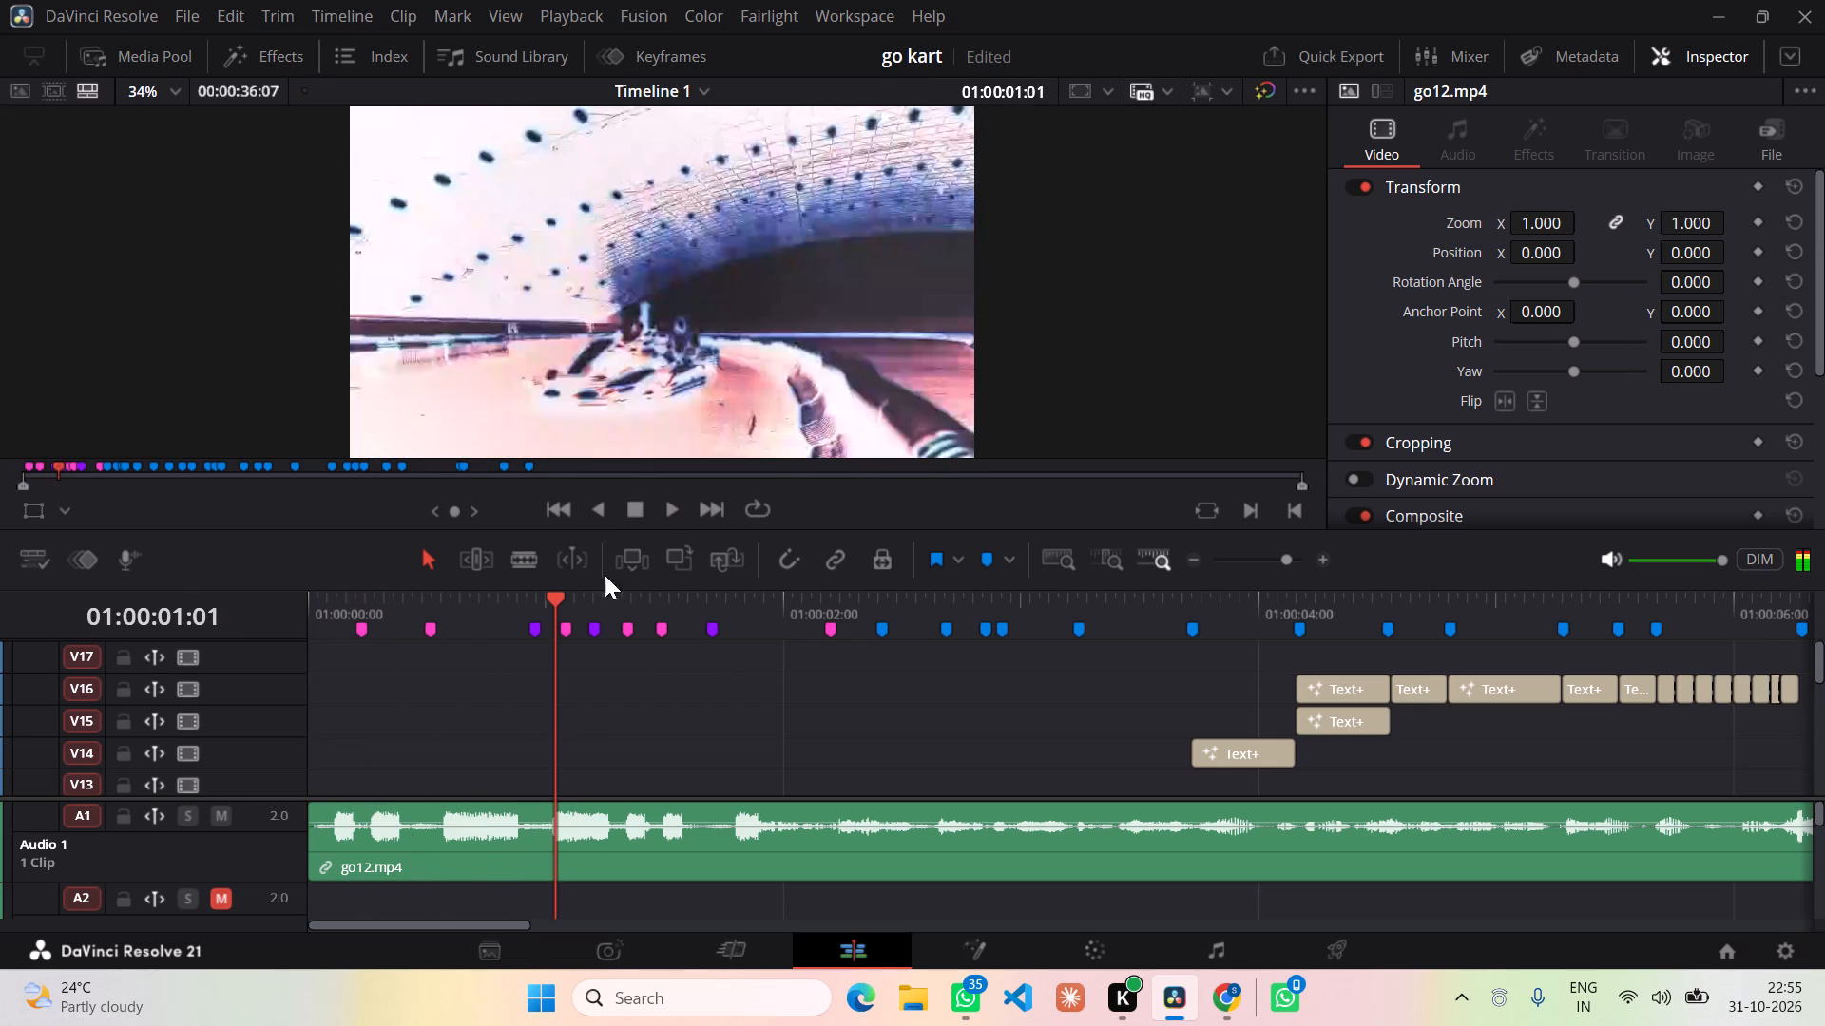
scroll(618, 738, up, 3)
scroll(618, 738, down, 4)
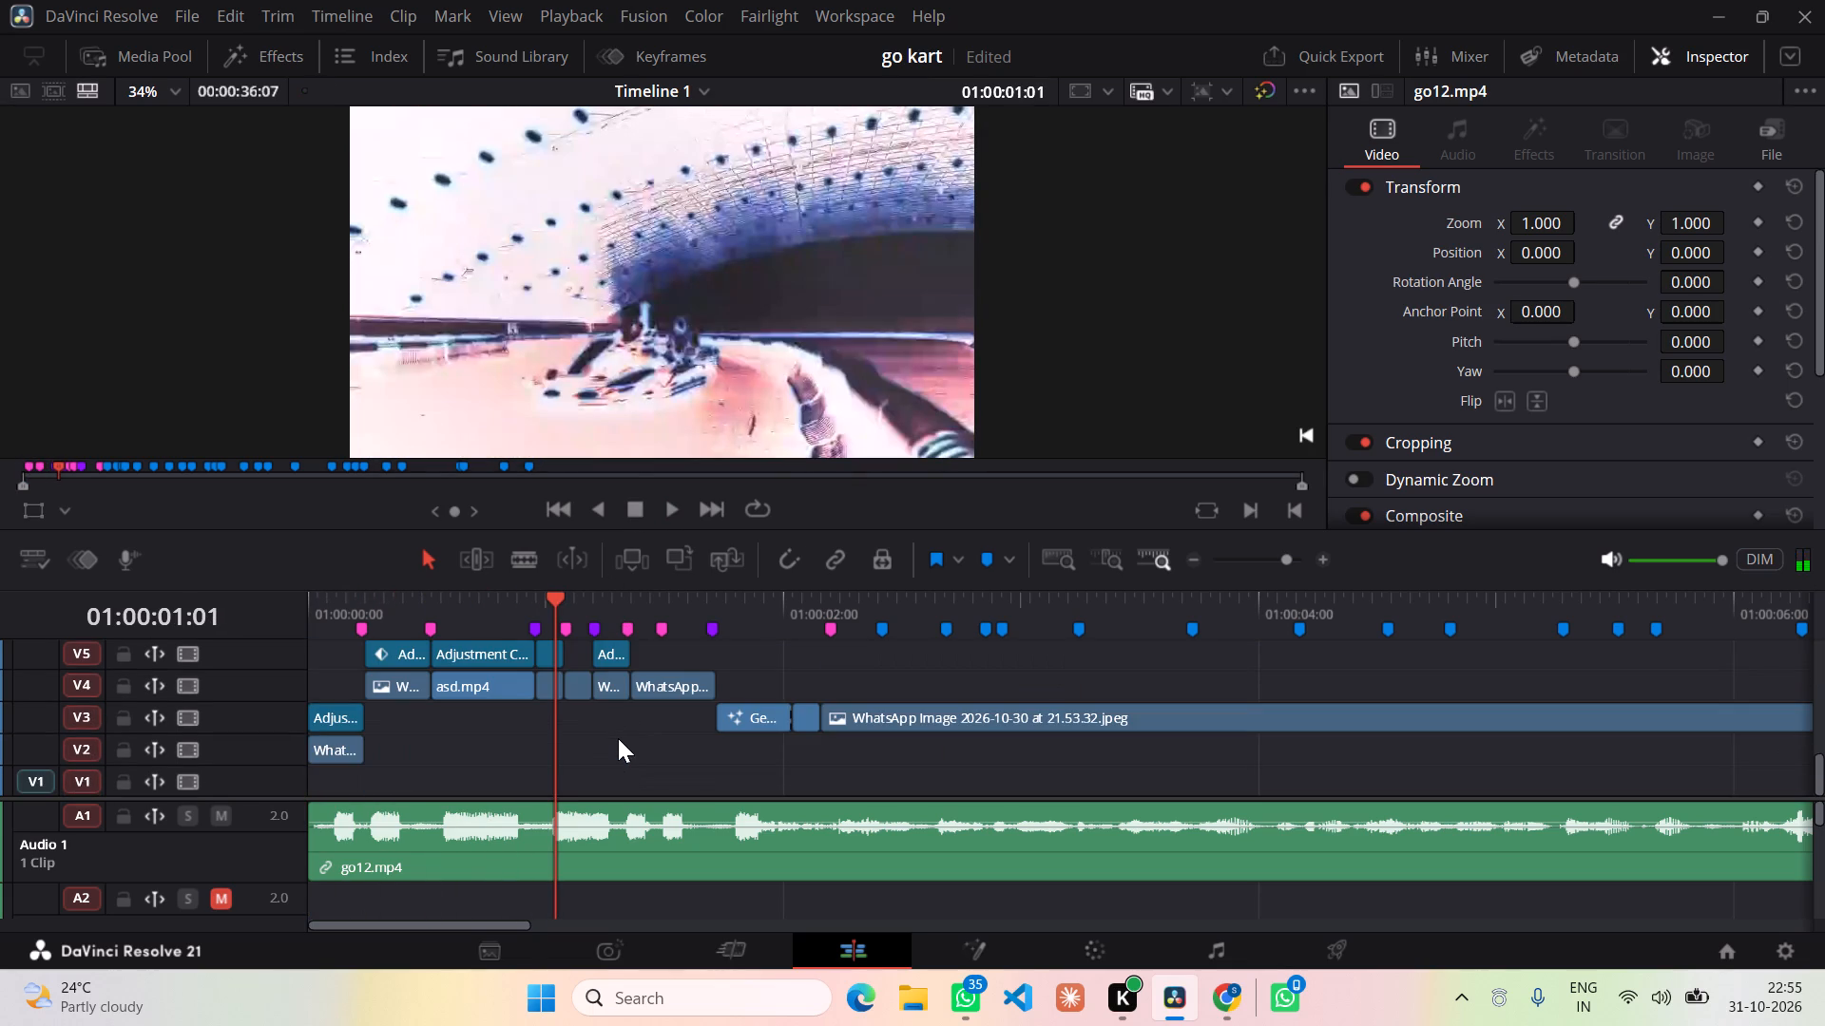
scroll(618, 738, down, 3)
scroll(618, 738, up, 10)
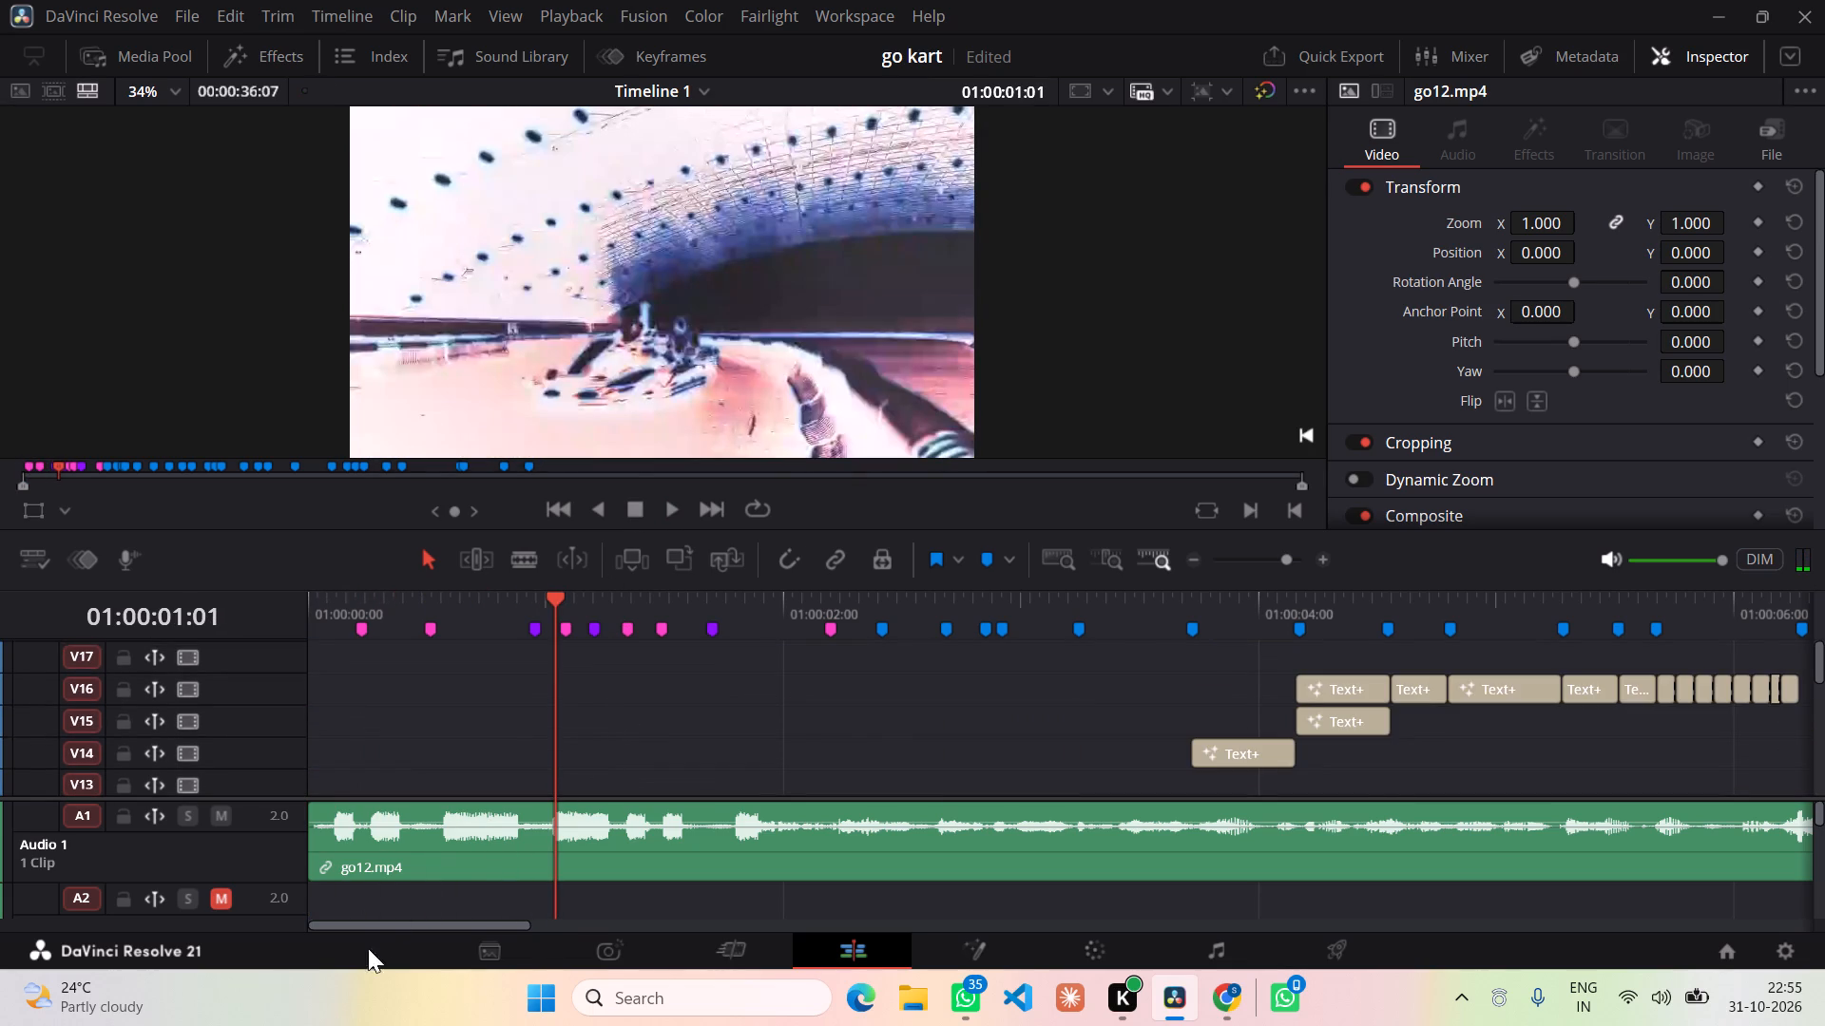
Switch to the Cut page and move the long go12.mp4 clip down to V1, beneath all the other video clips.
click(732, 954)
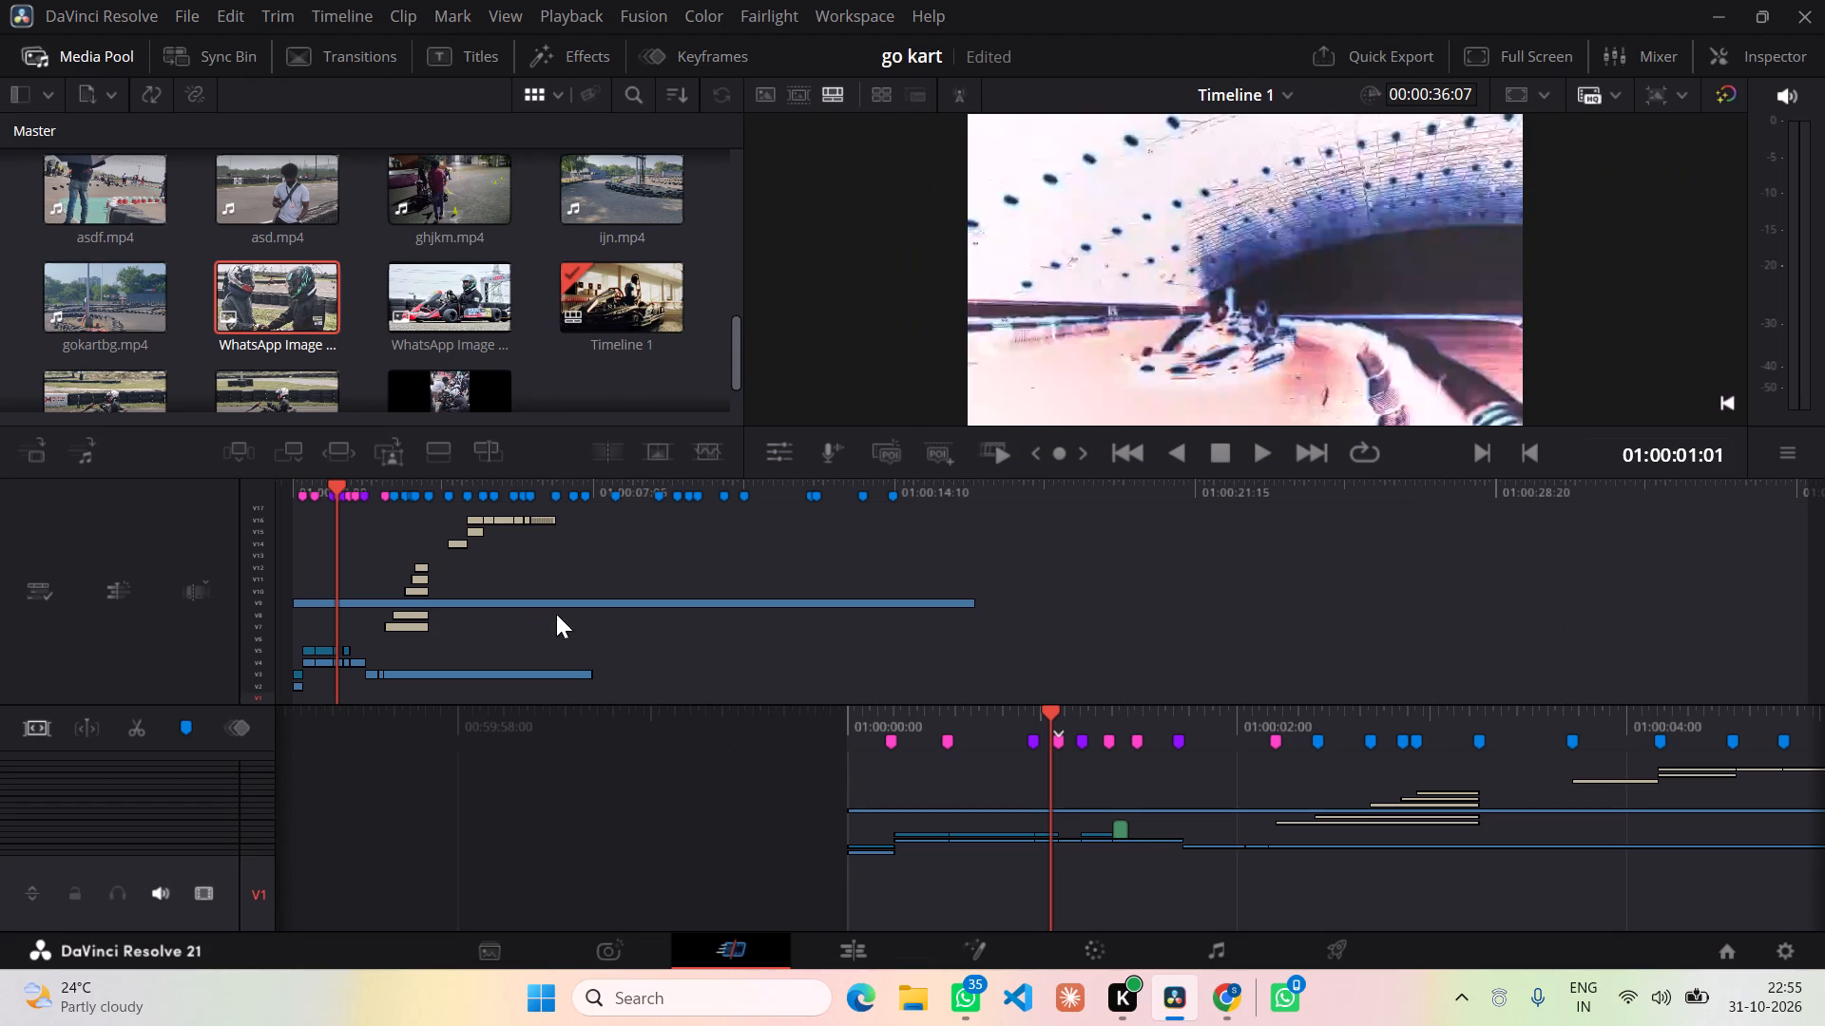
drag(560, 598, 562, 628)
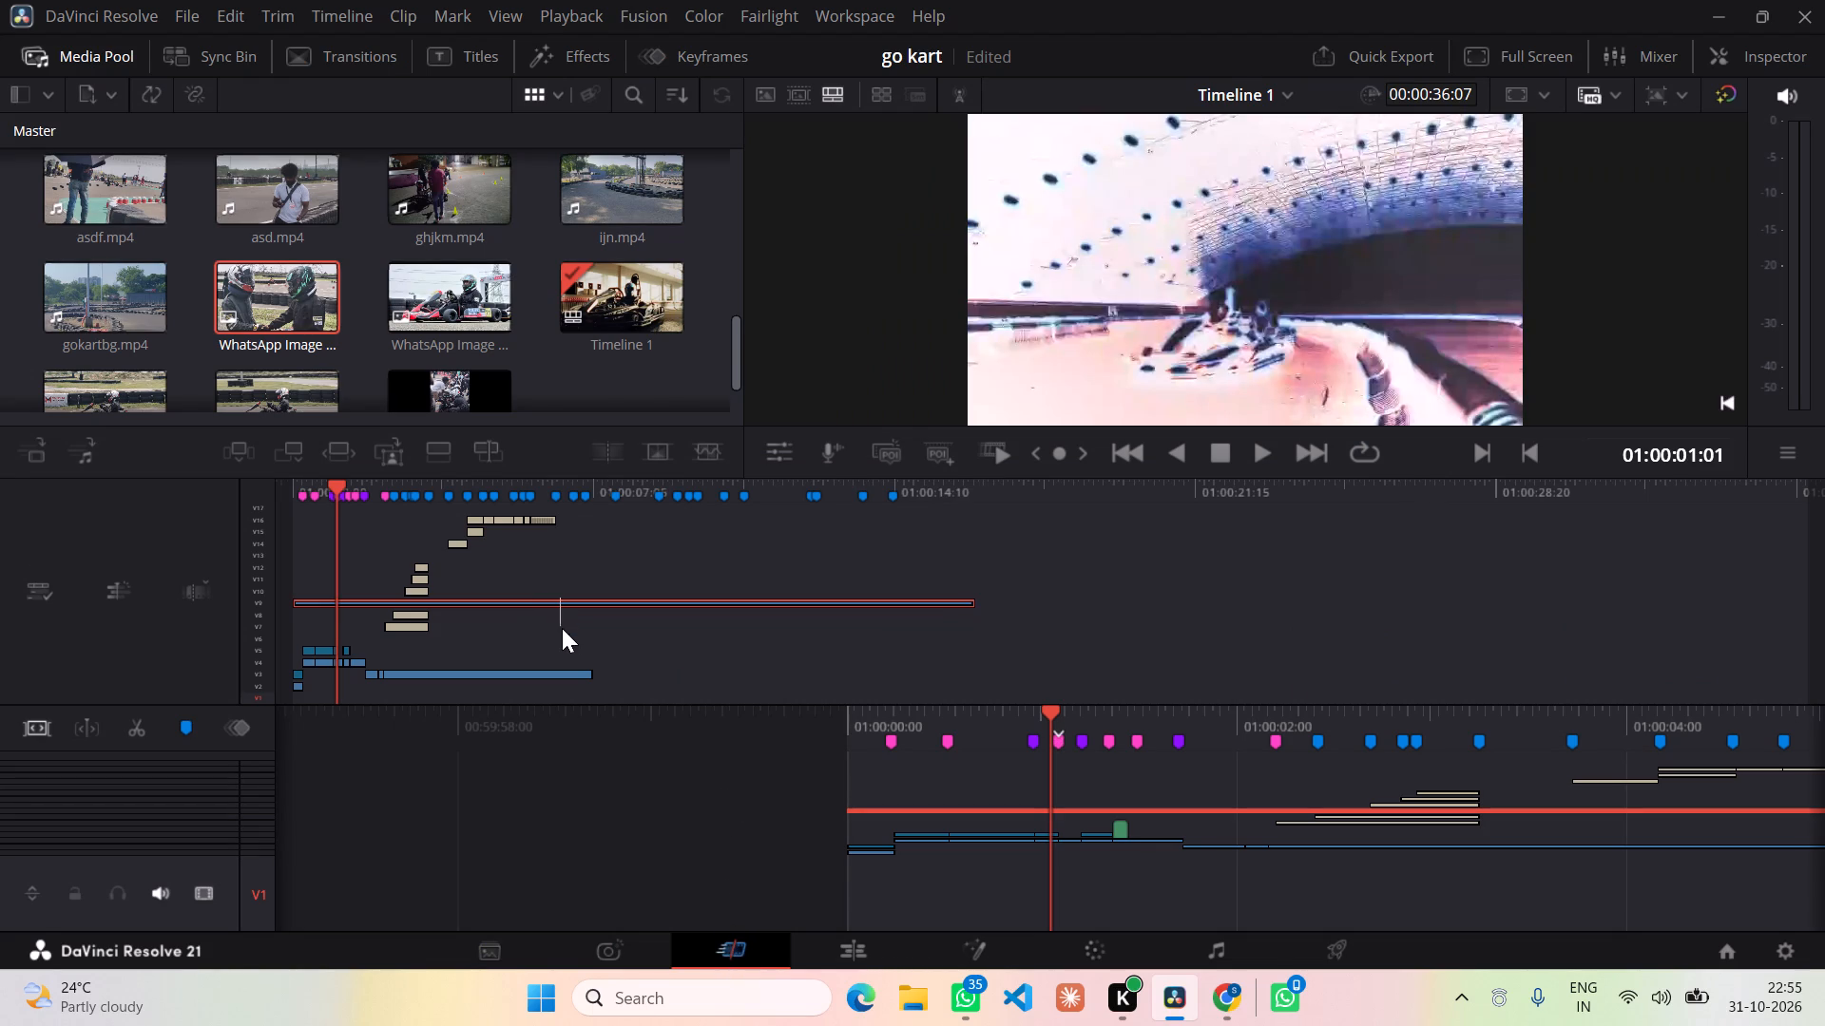
drag(562, 628, 562, 699)
click(562, 699)
drag(800, 606, 789, 694)
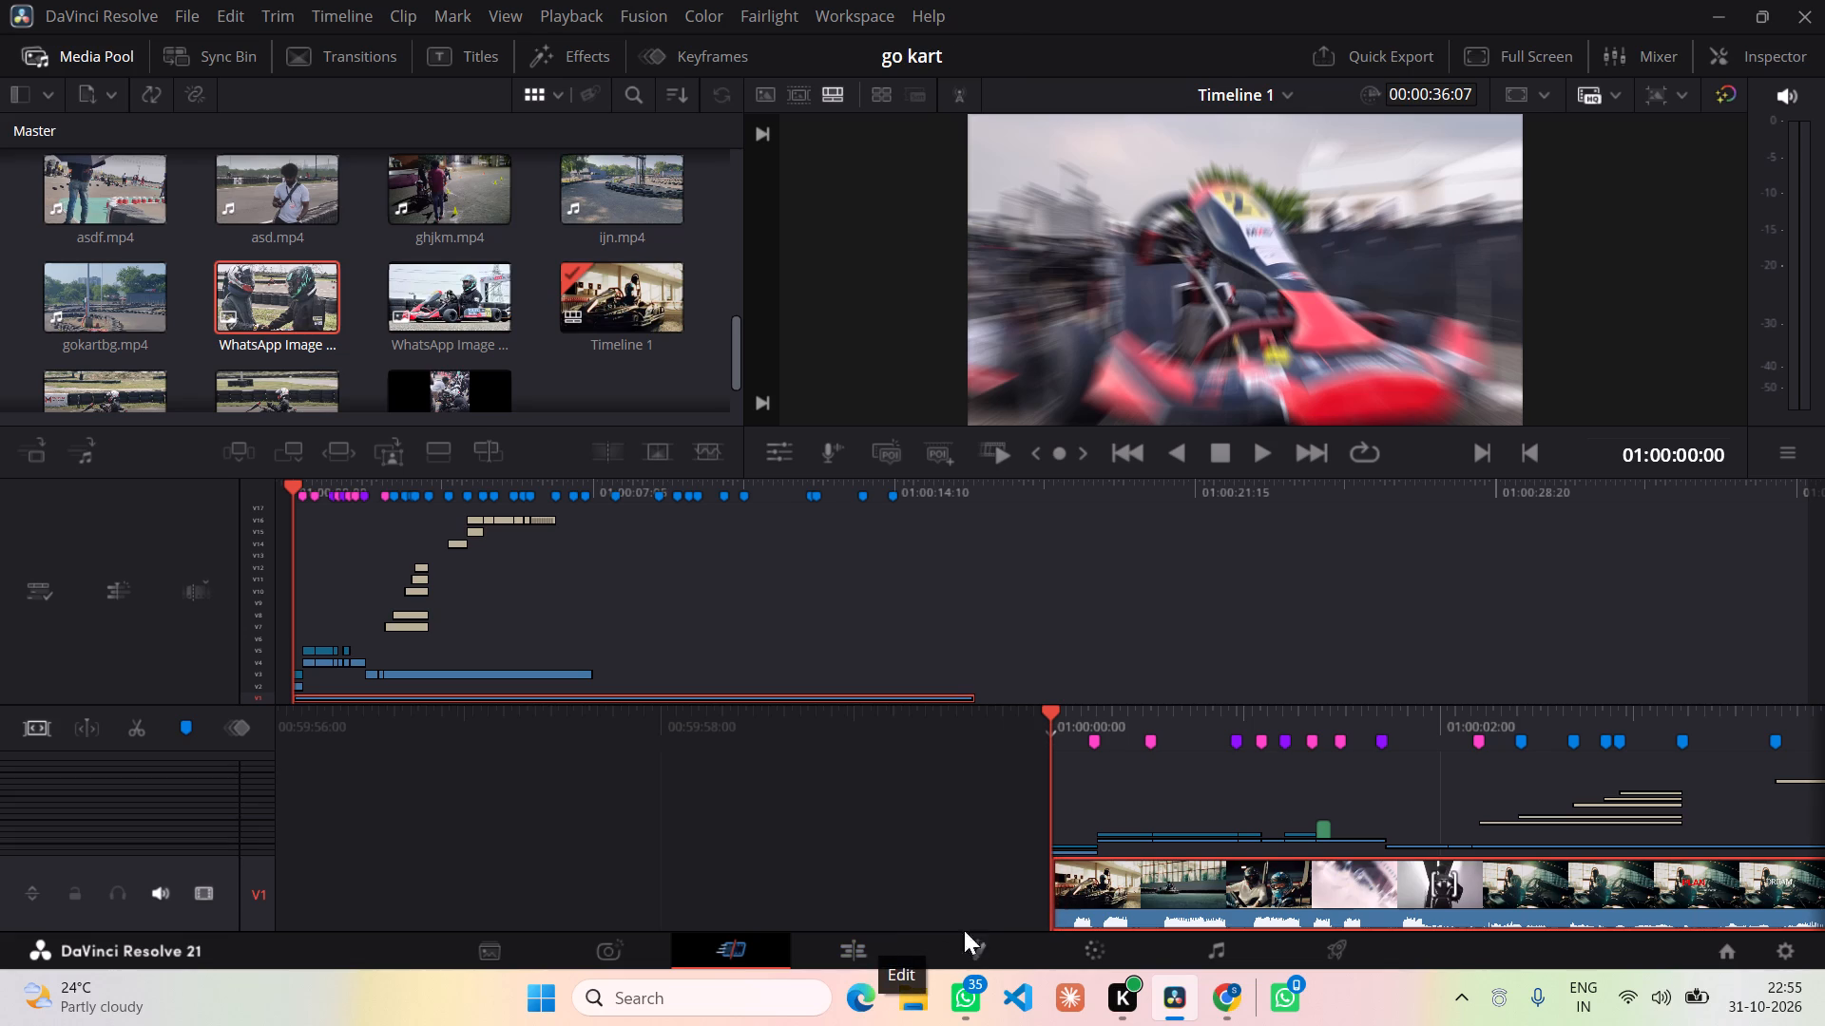
Play the edit from 01:00:00:00 to about 01:00:04:01 to review it with the go12.mp4 clip on V1.
click(1269, 449)
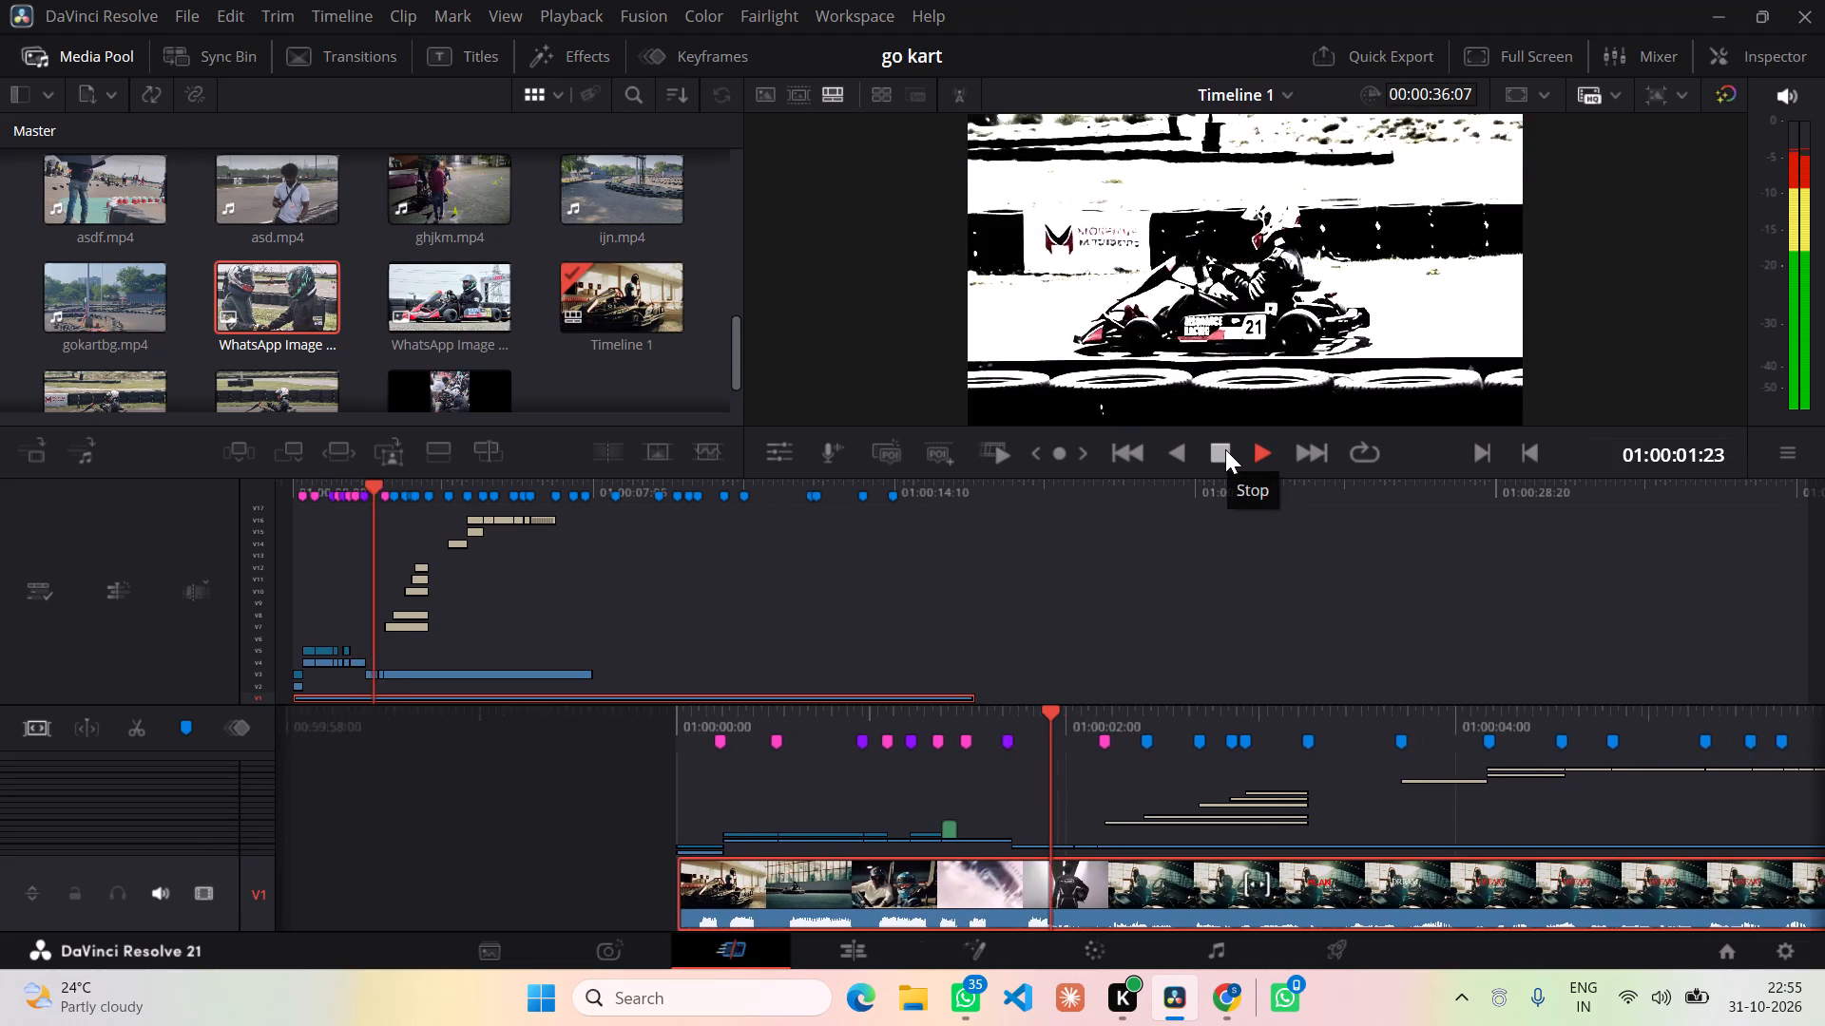
double_click(1225, 449)
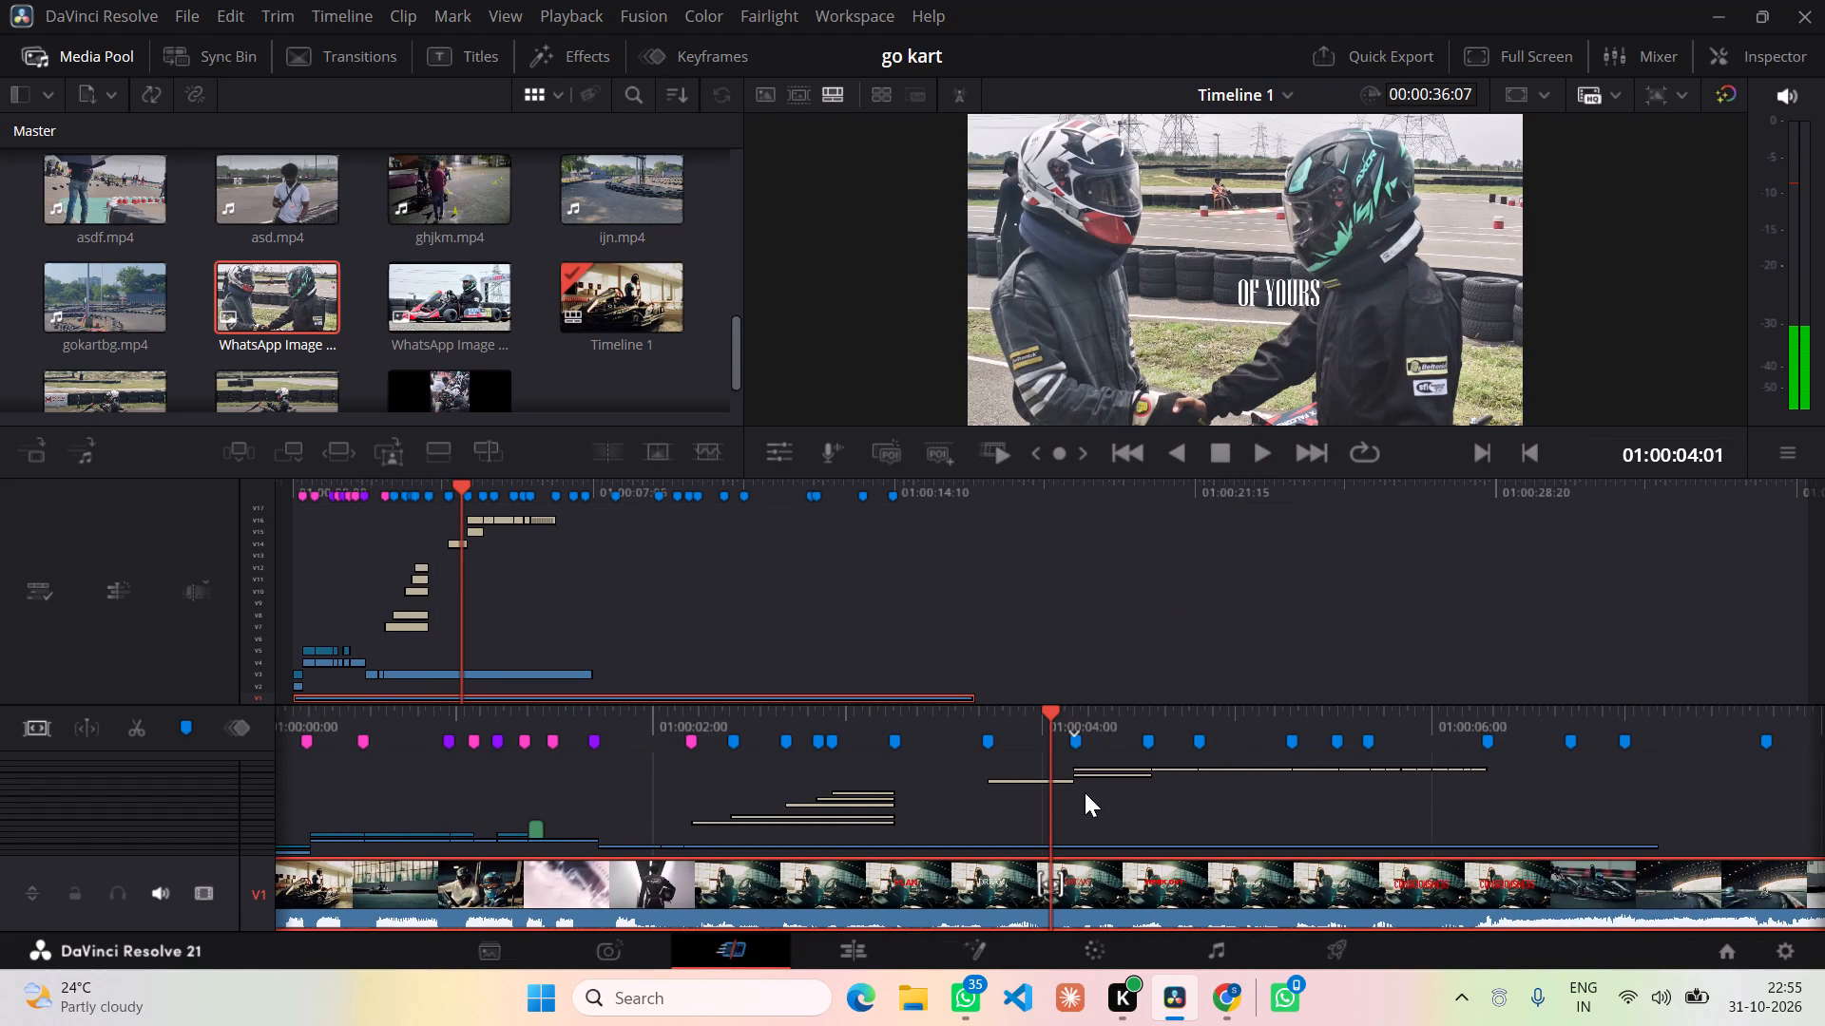
Switch to the Edit page, move the playhead back to 01:00:03:14 and look over the Text+ titles on the upper video tracks.
click(868, 943)
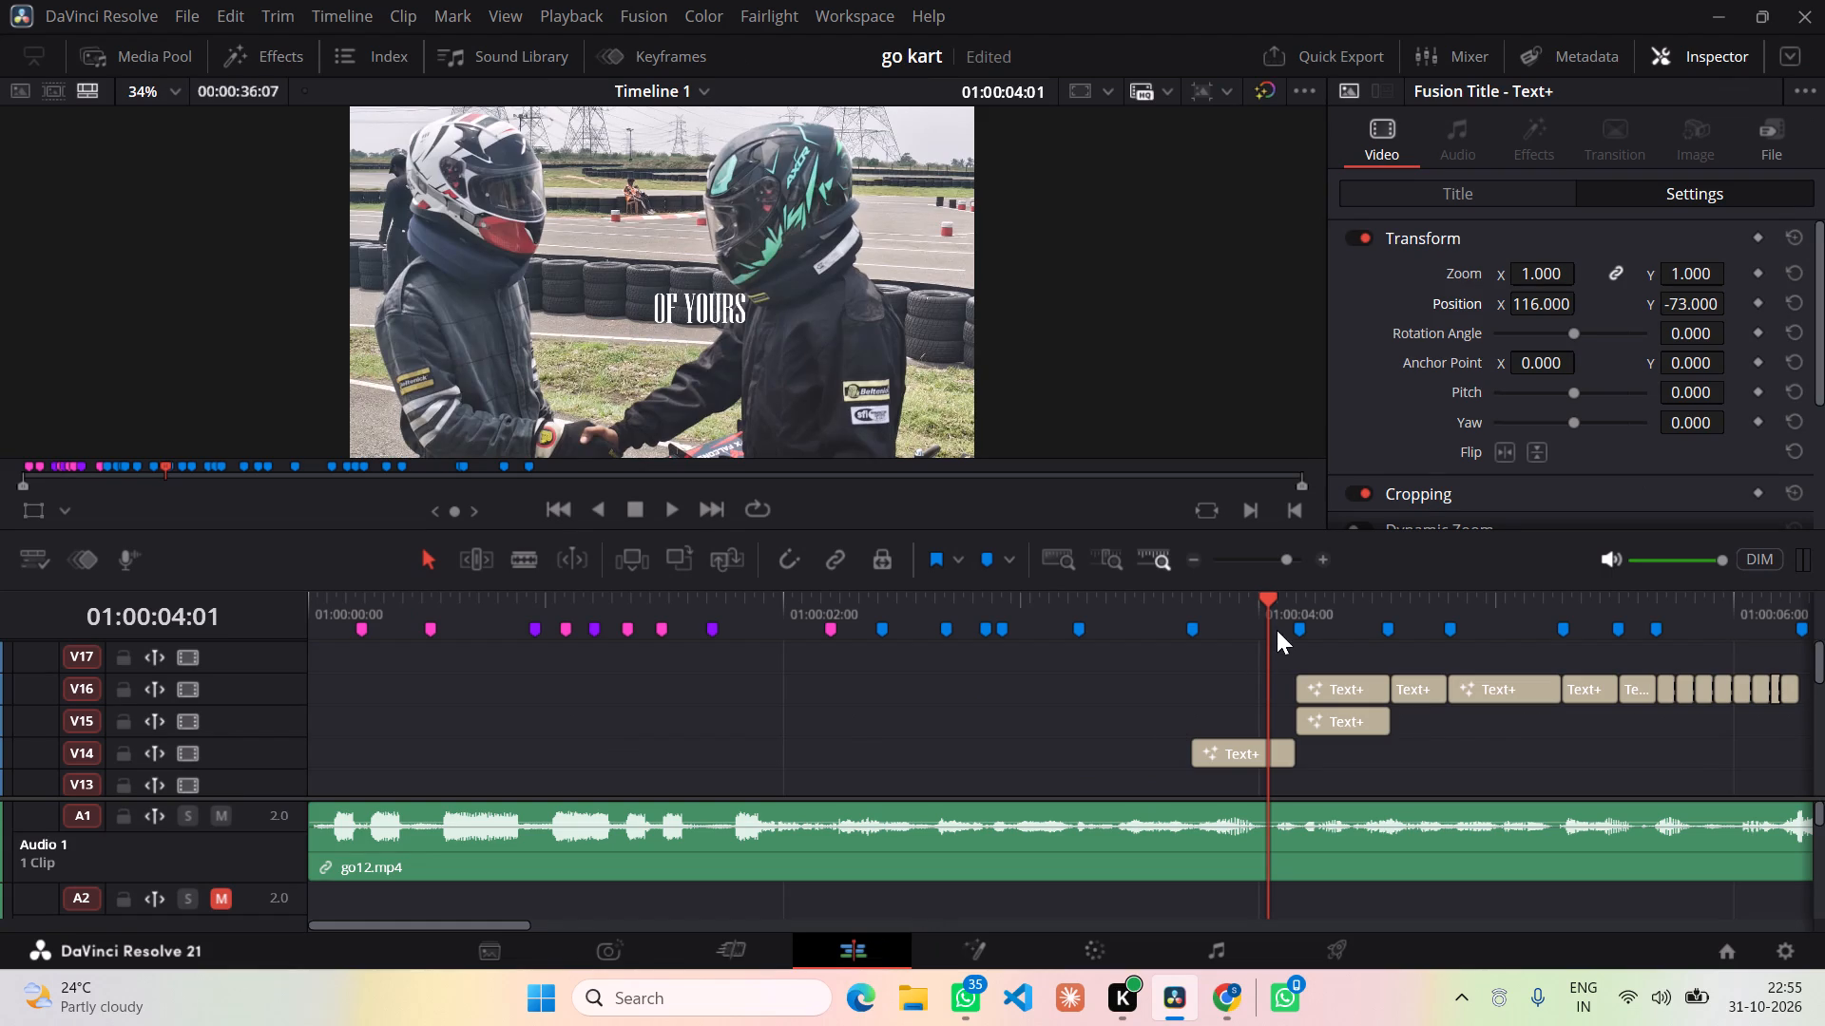
drag(1263, 594, 1159, 594)
scroll(1123, 662, down, 1)
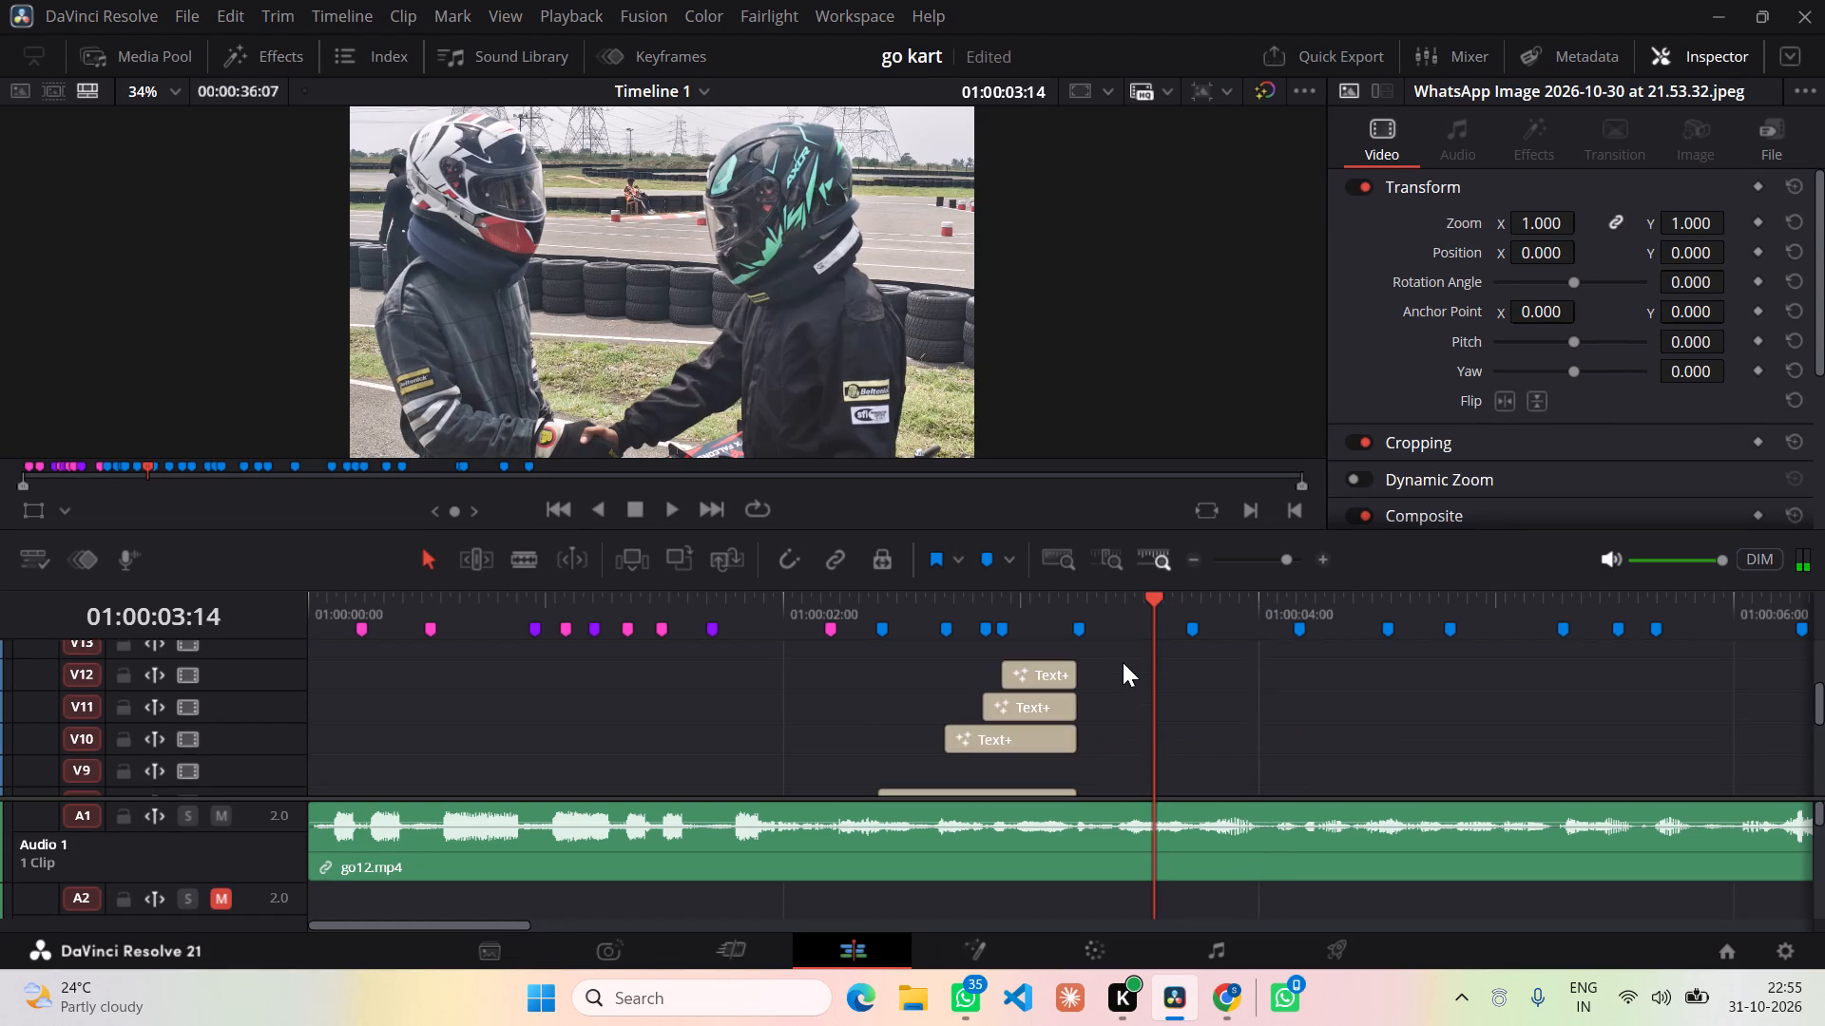
scroll(1123, 662, up, 1)
scroll(1123, 662, down, 1)
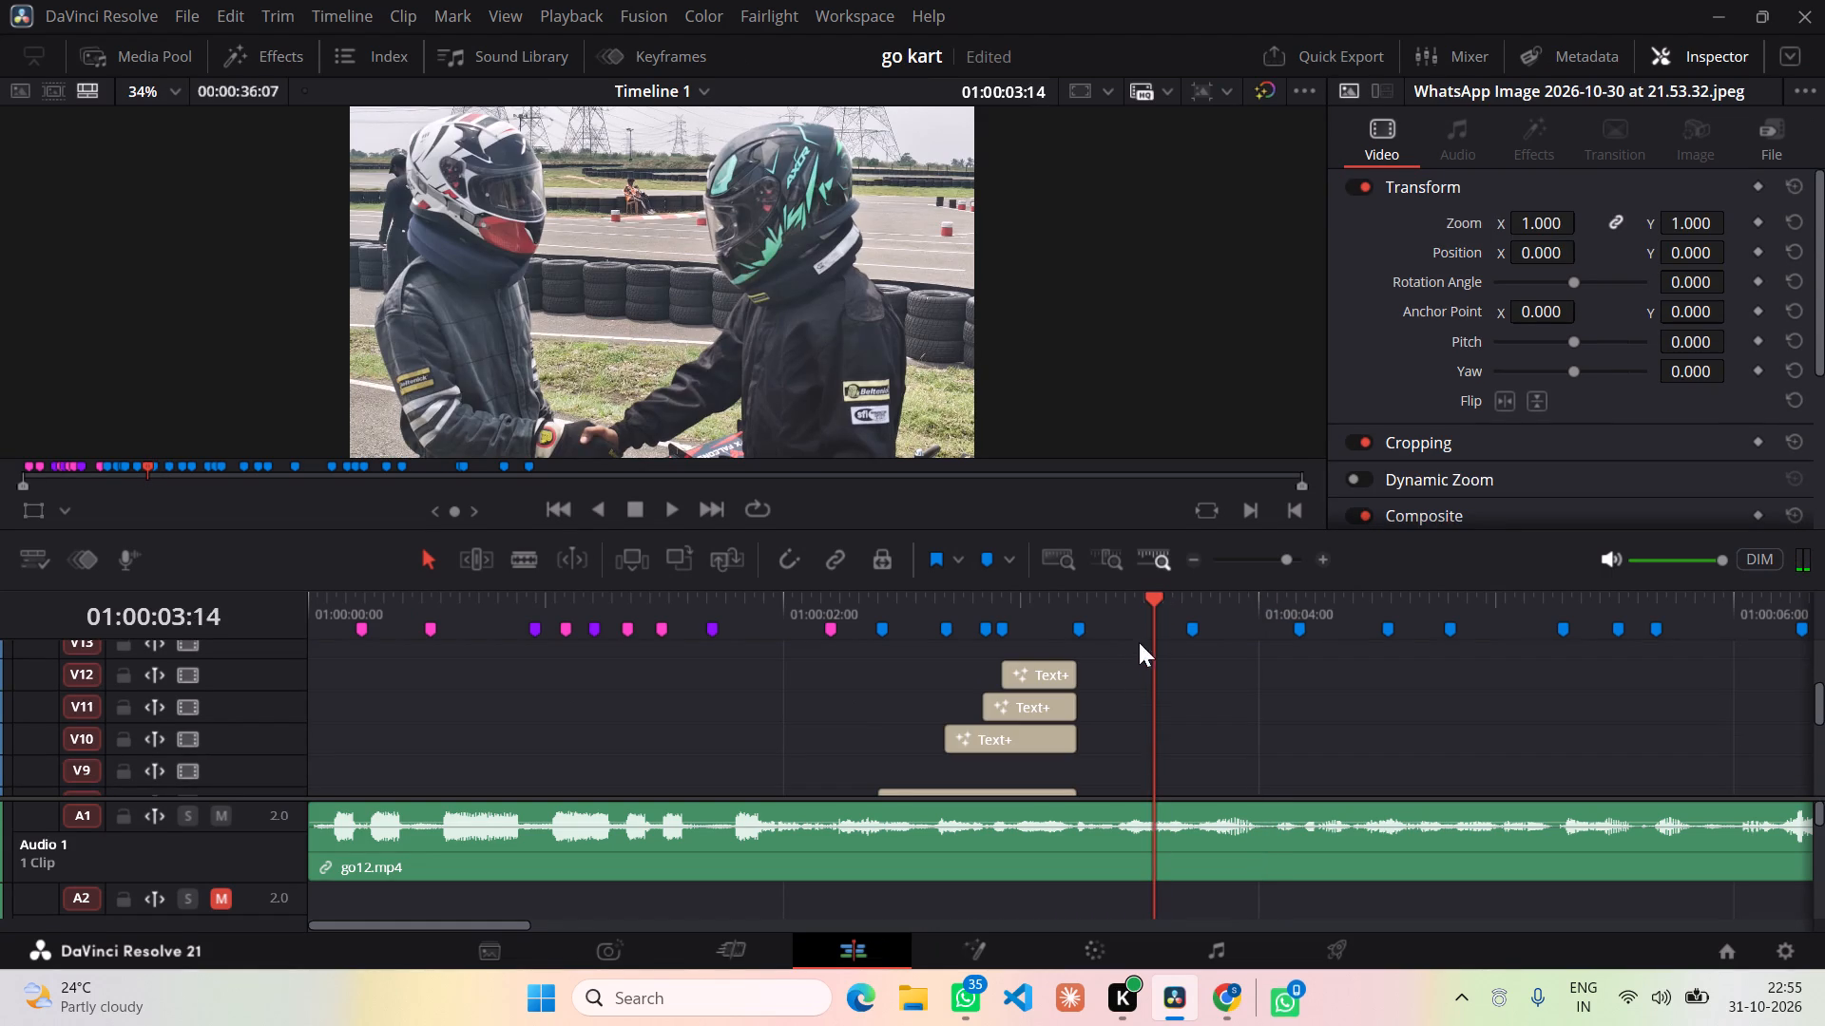
Return the playhead to 01:00:00:00 and show the edit full screen for review.
drag(1149, 595, 66, 593)
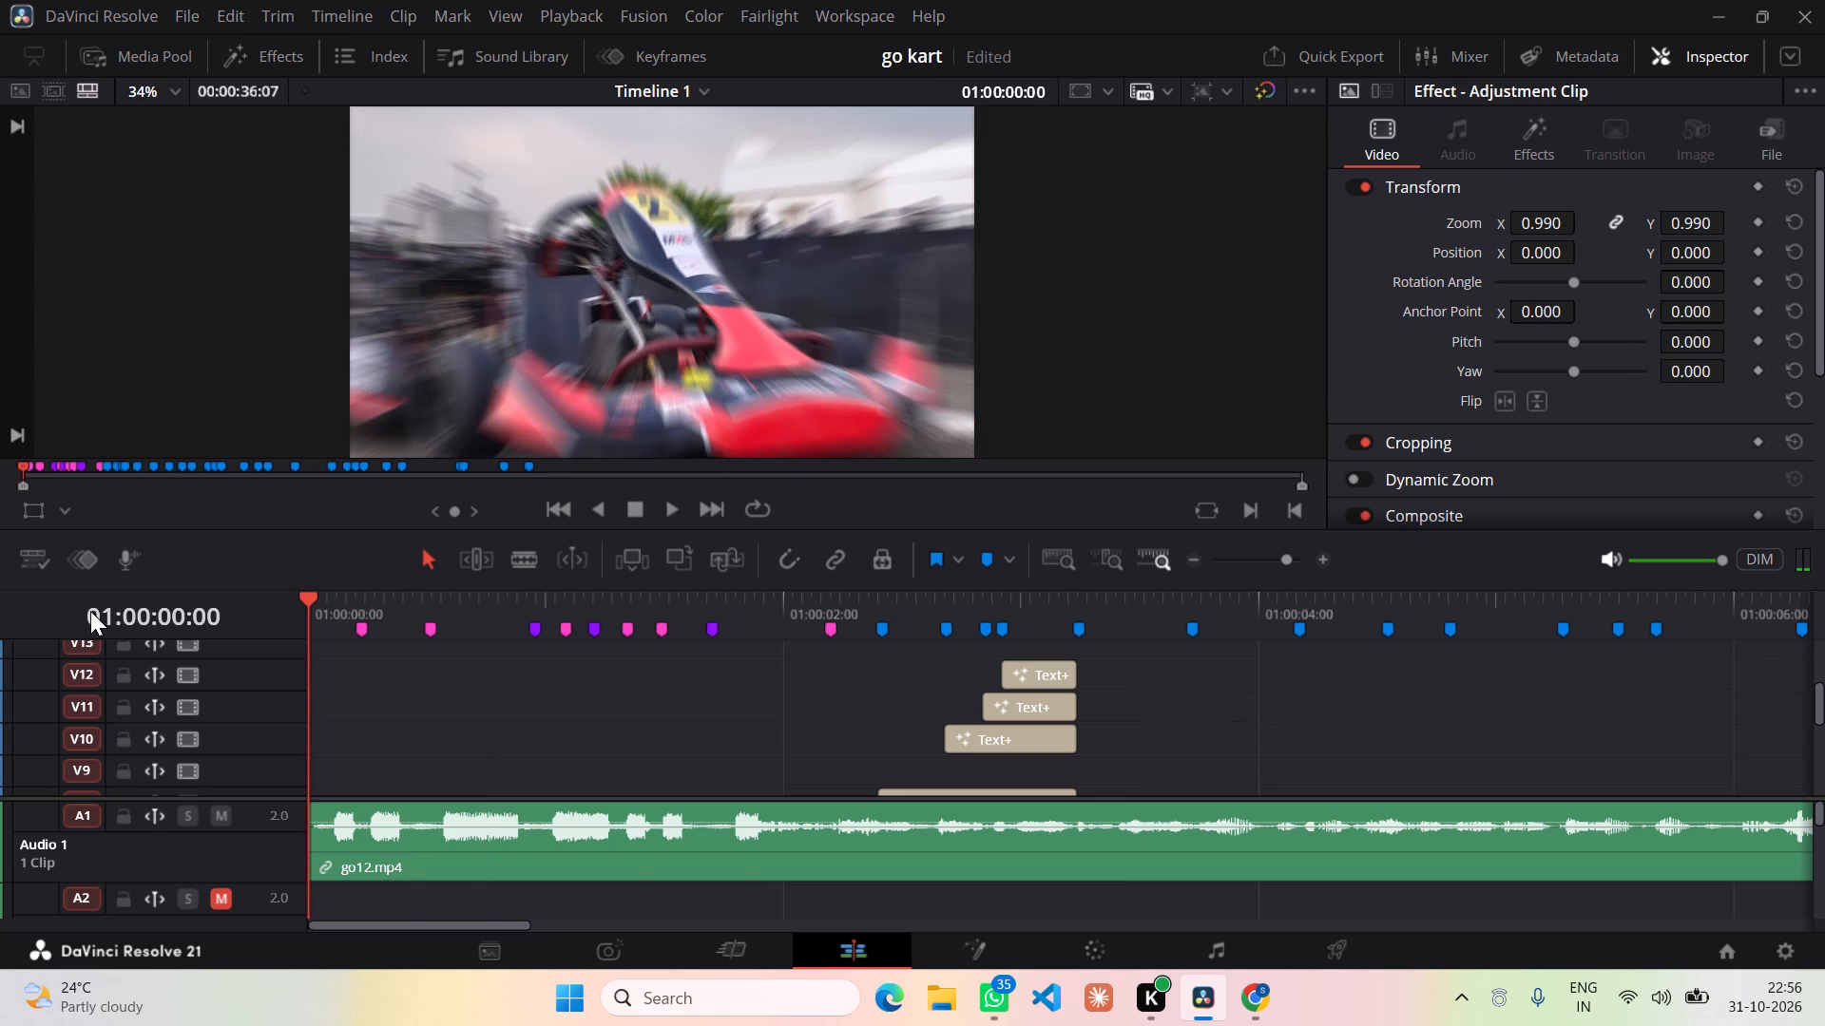
key(ctrl+f)
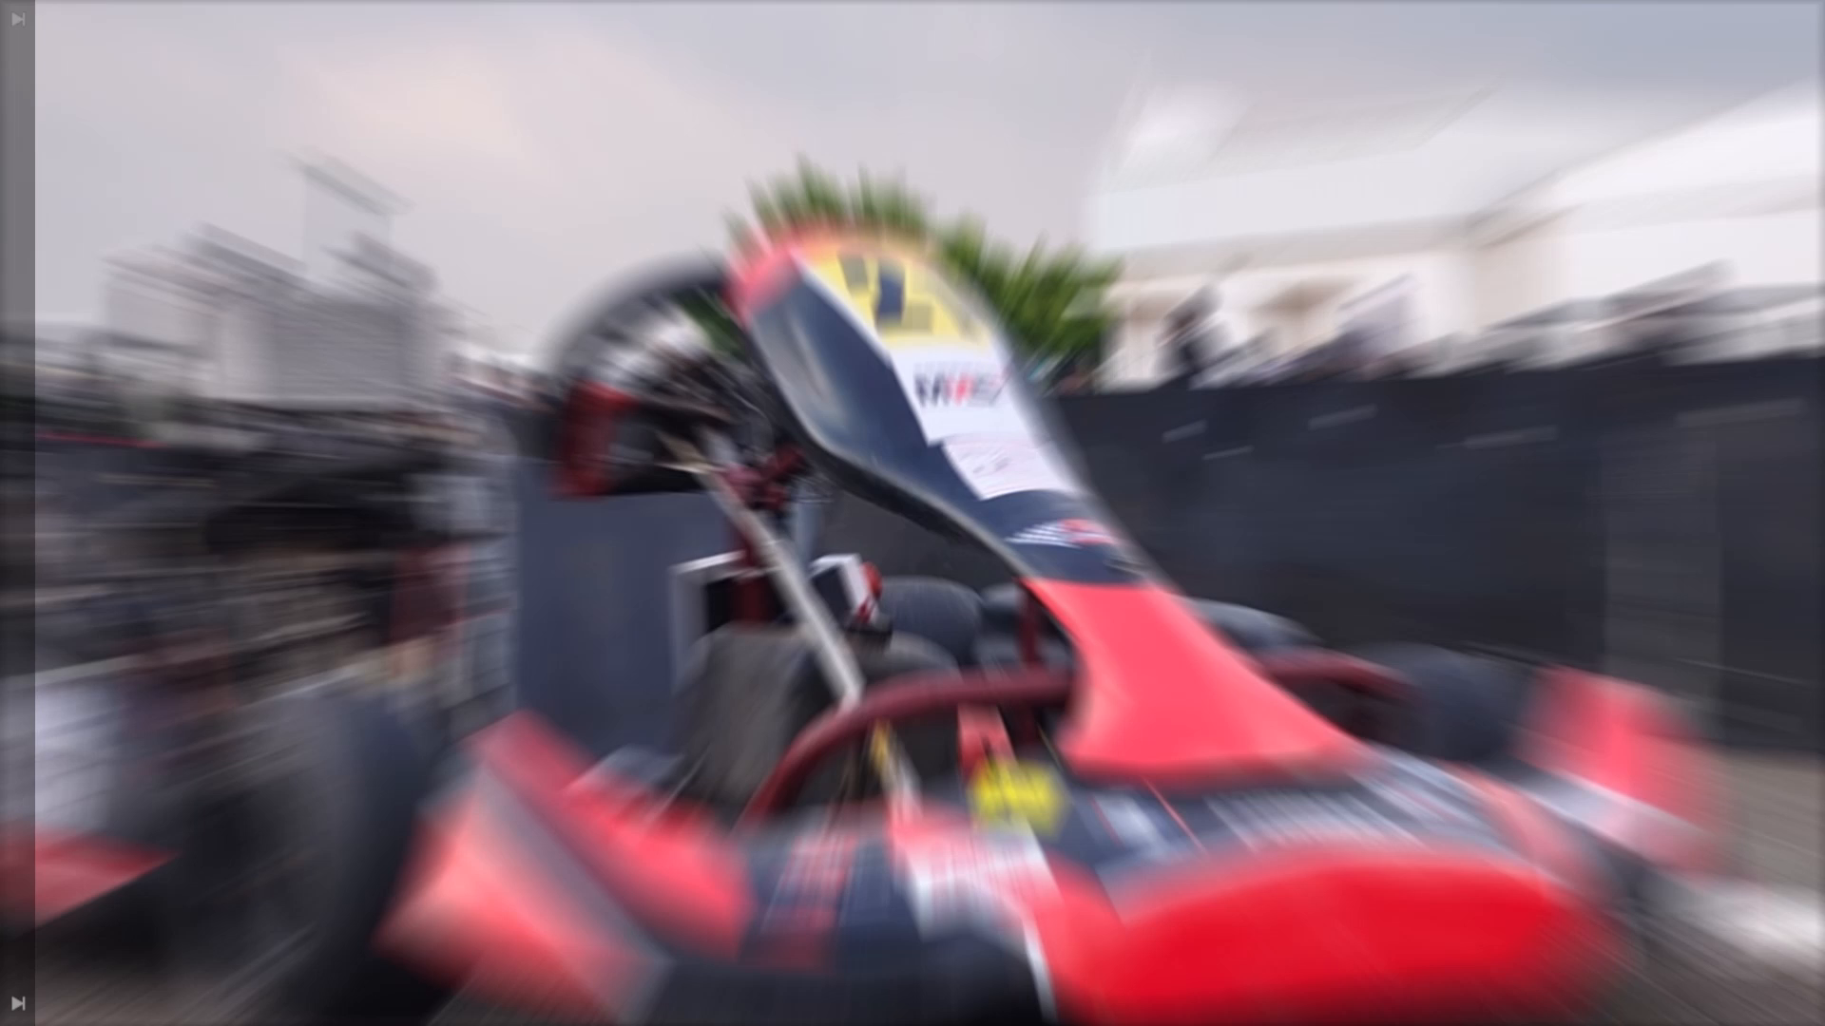
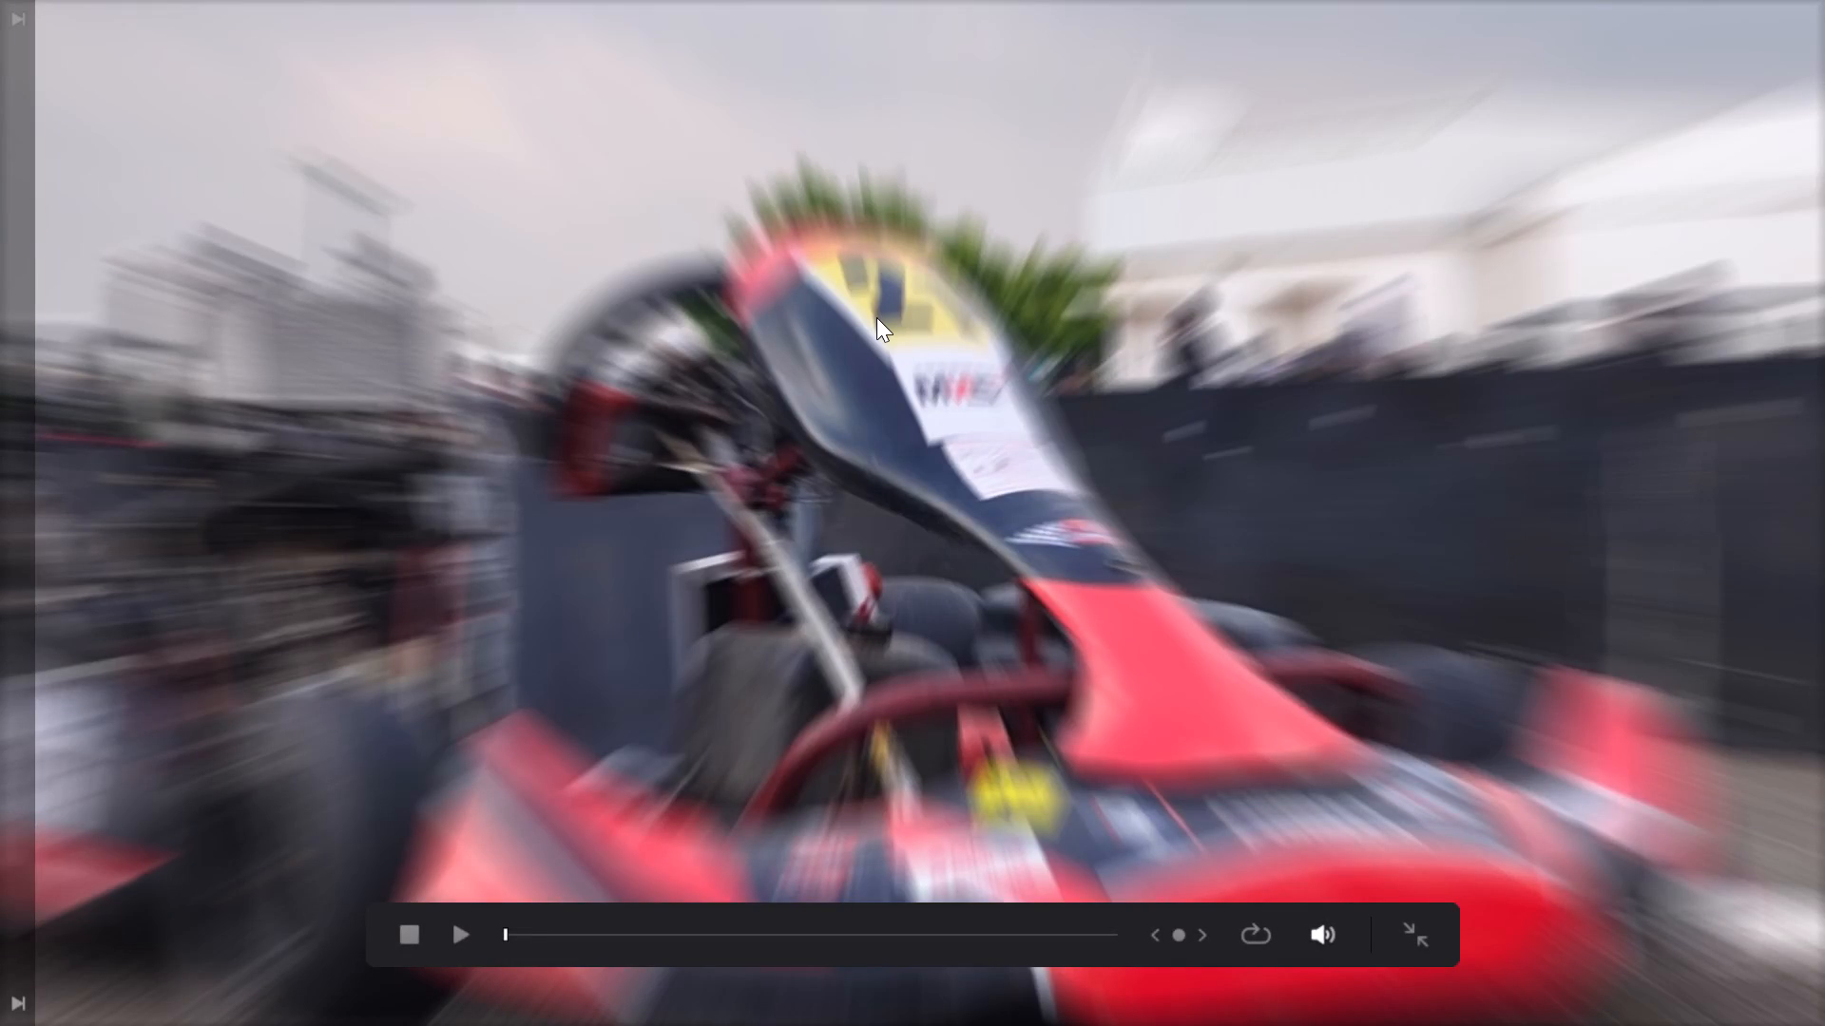
Leave the full-screen view and scrub from 01:00:00:00 to 01:00:02:23, reviewing the footage and the handshake shot's titles.
key(ctrl+f)
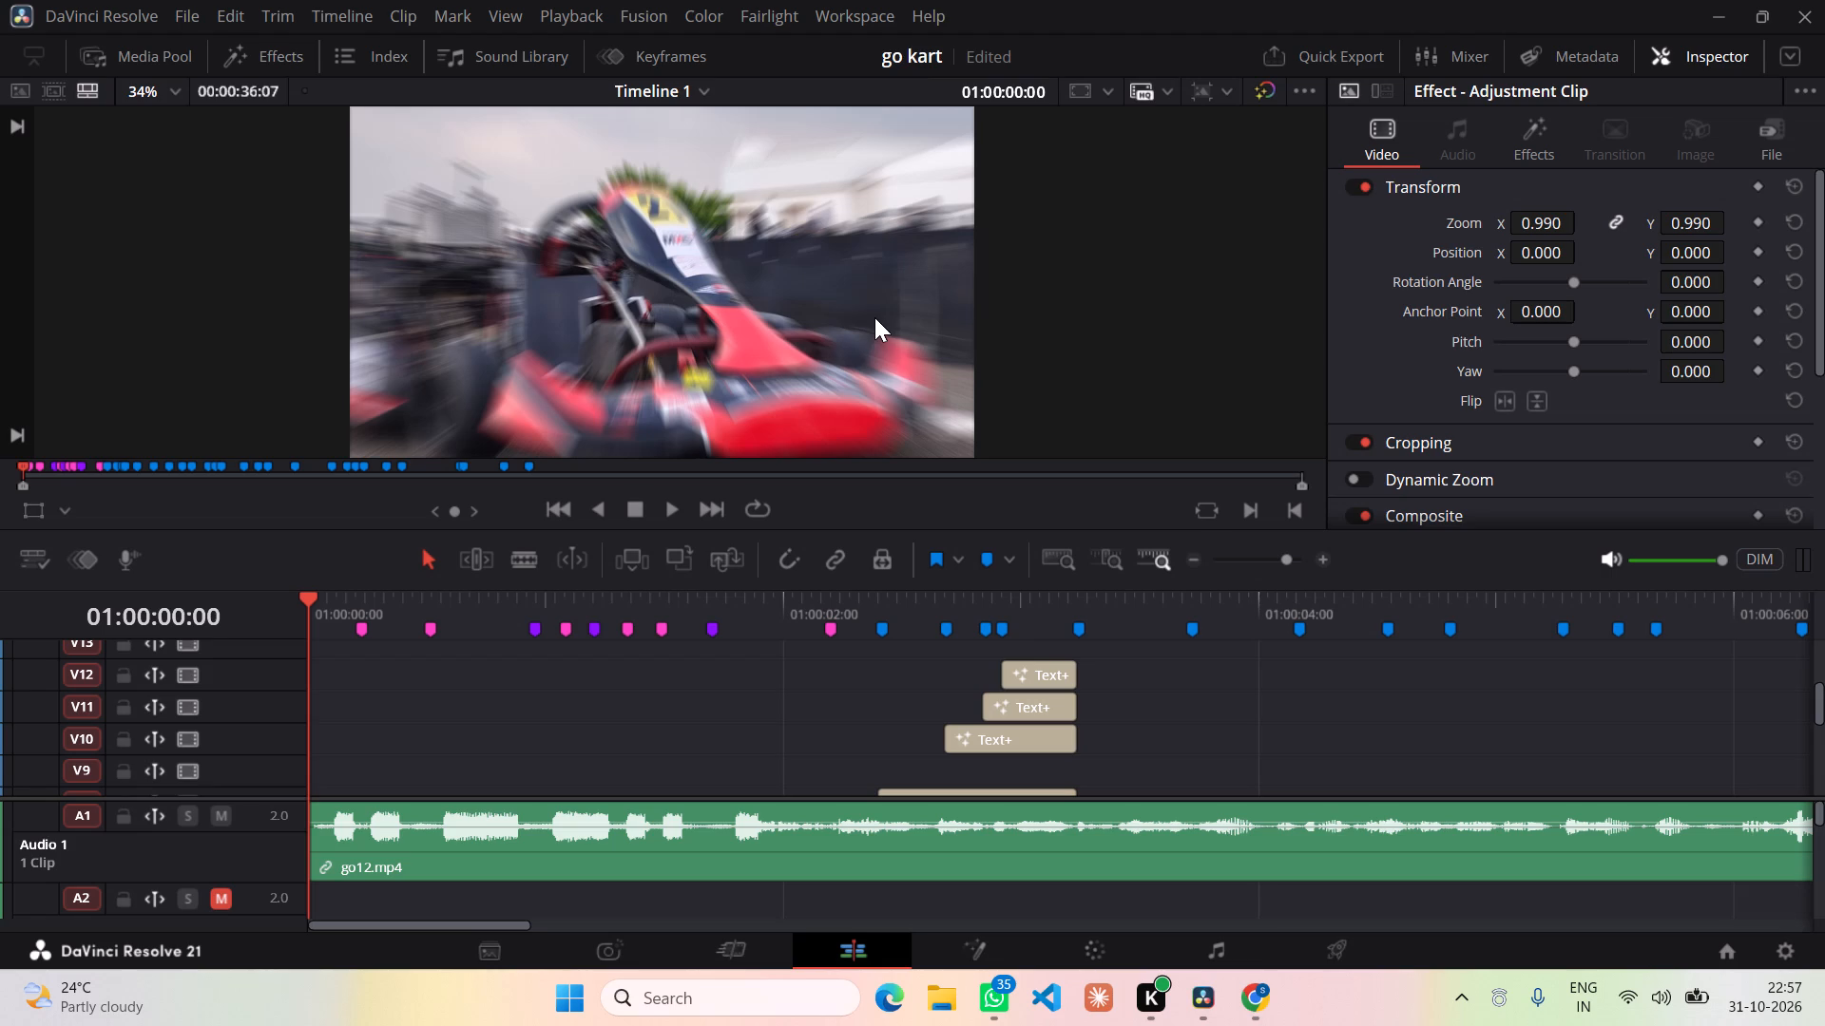
scroll(533, 709, down, 1)
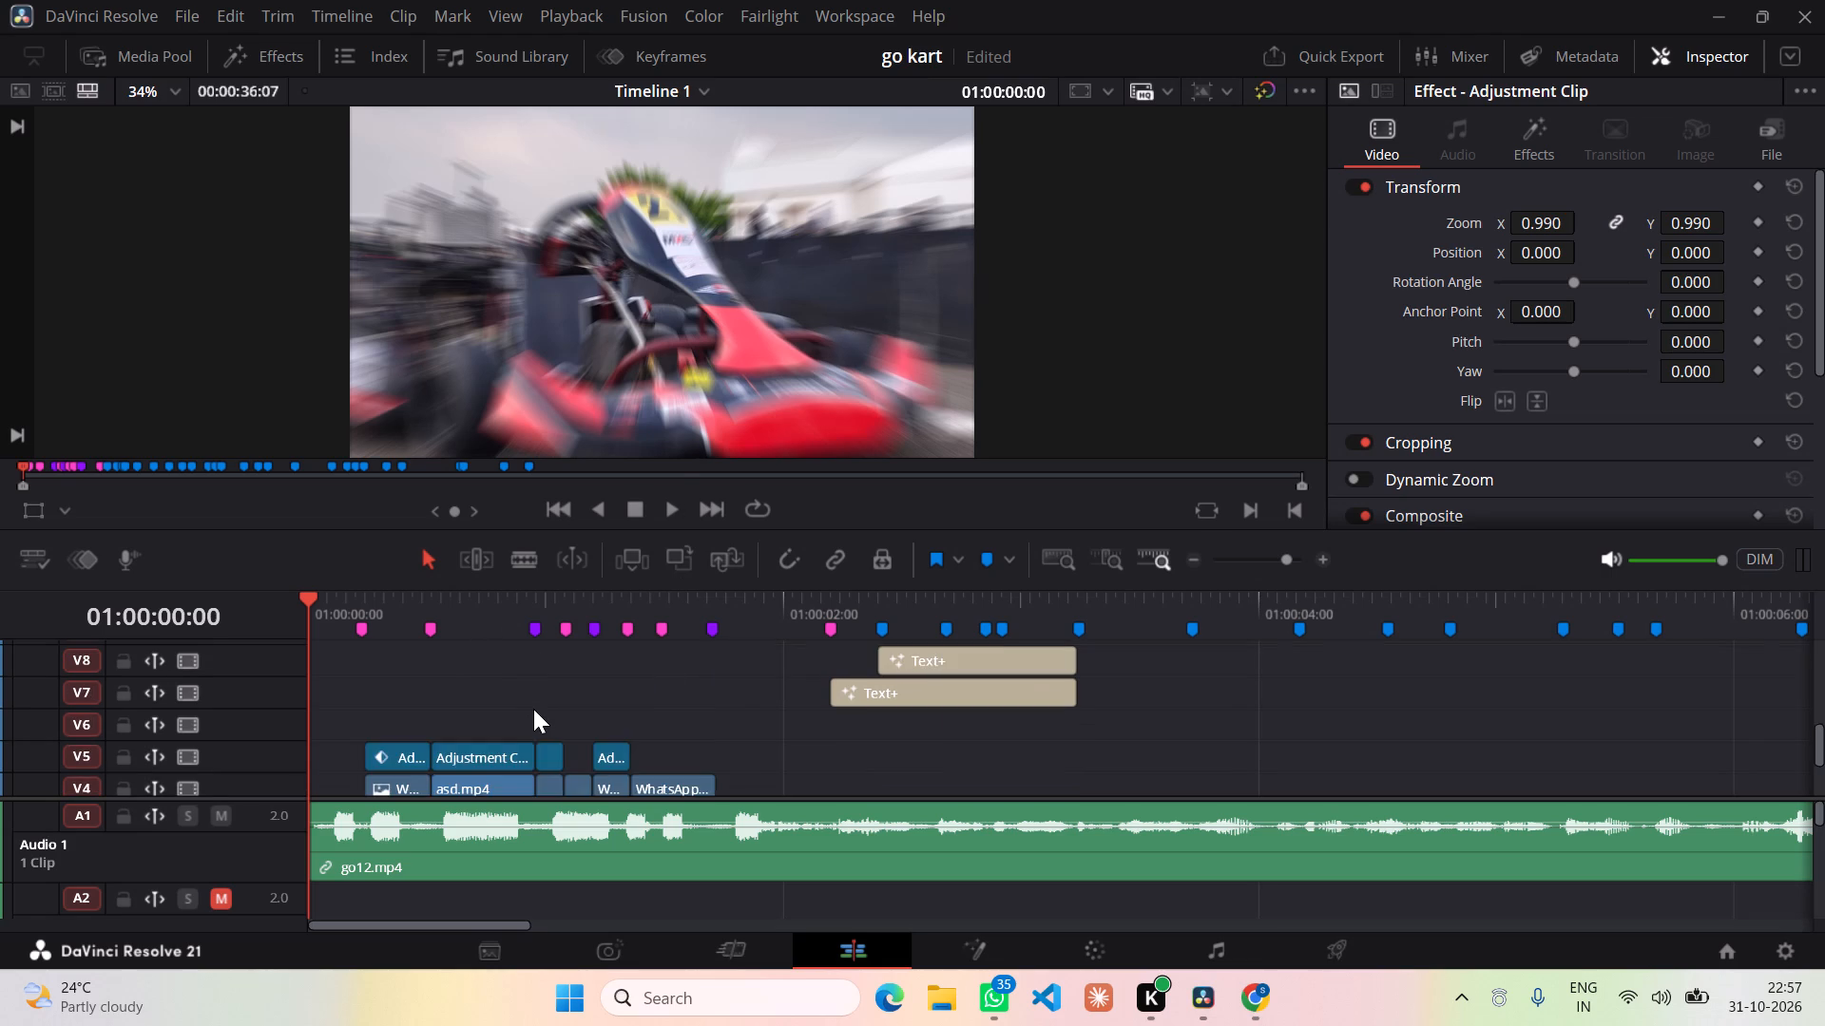
scroll(534, 709, up, 2)
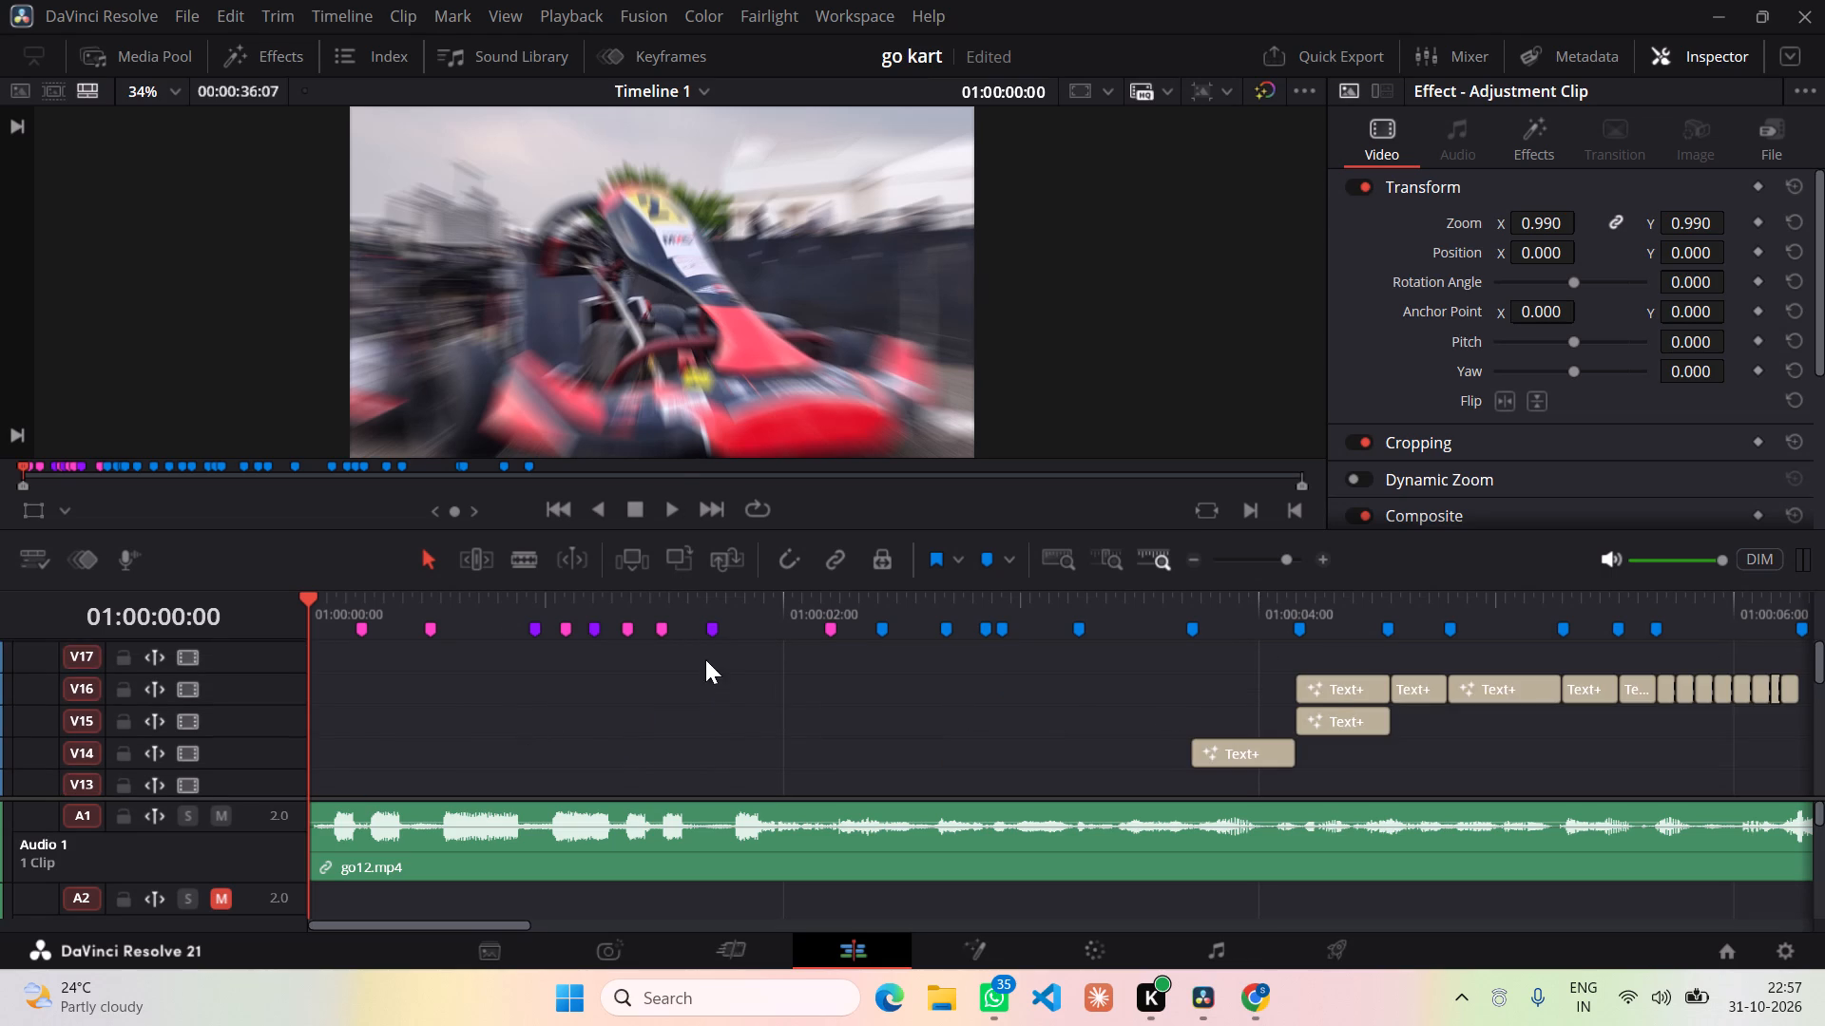
drag(309, 598, 772, 609)
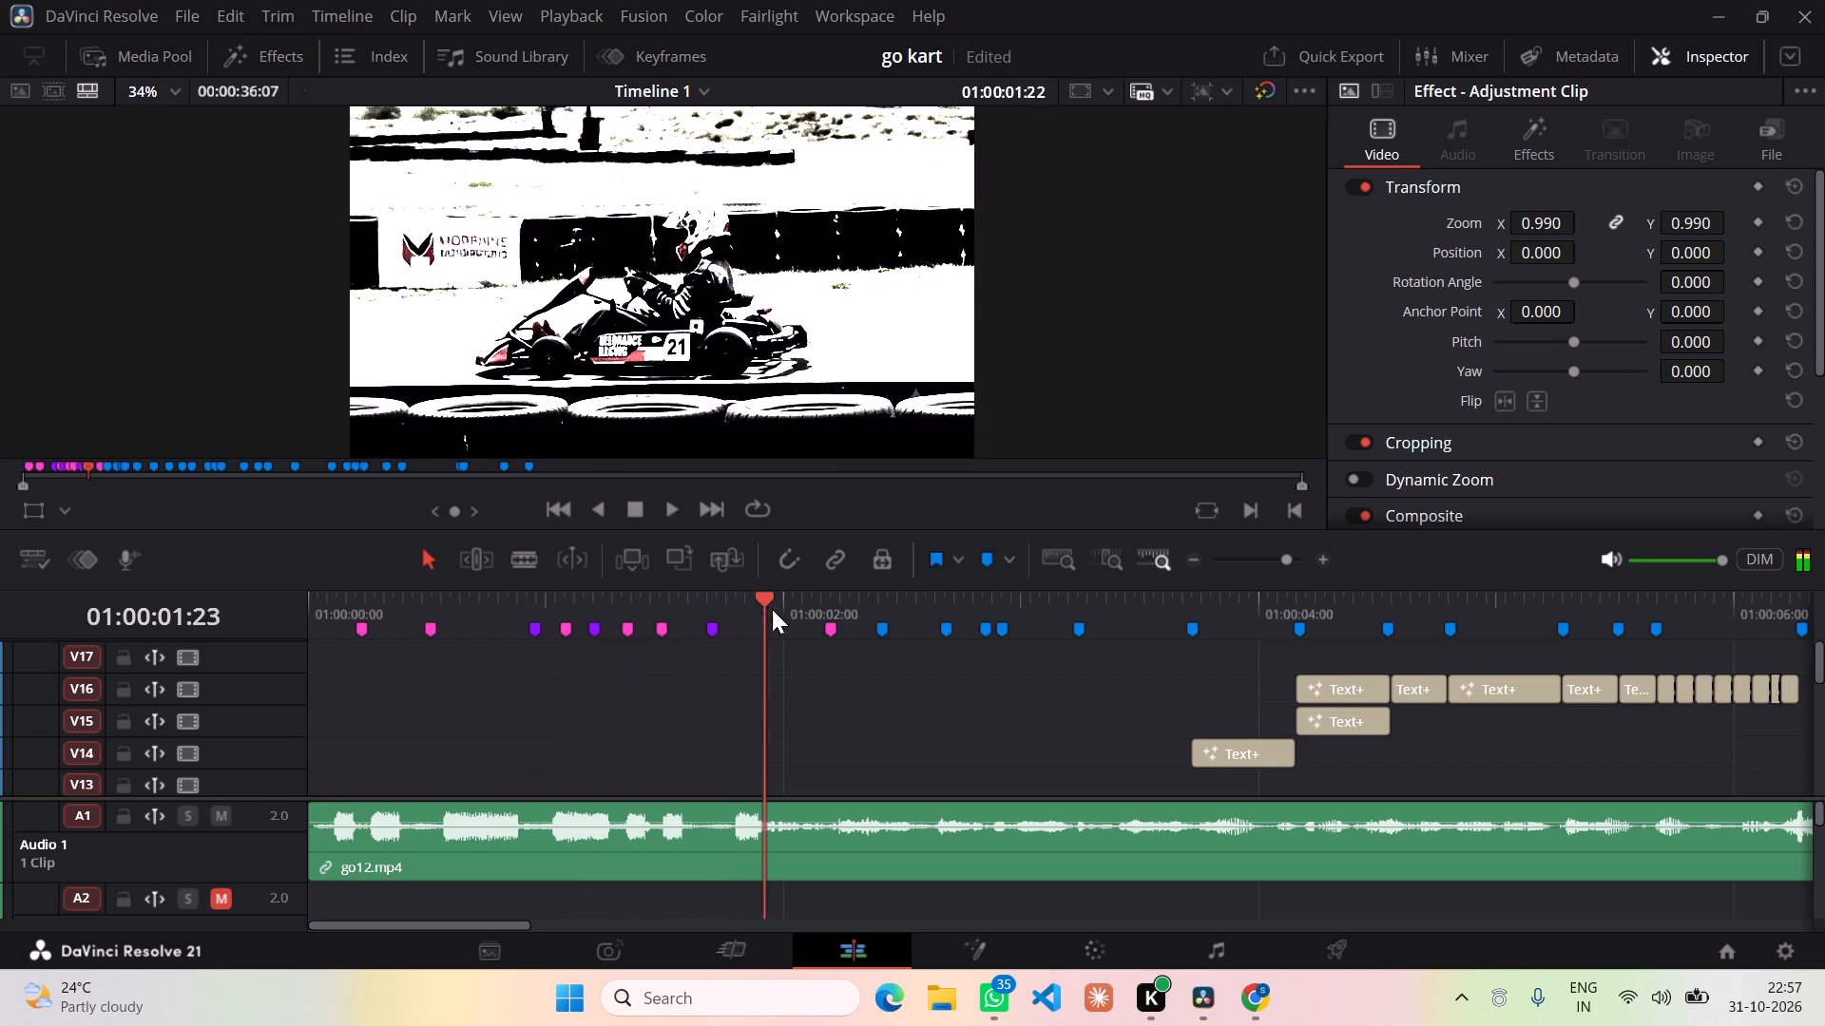
drag(772, 609, 932, 631)
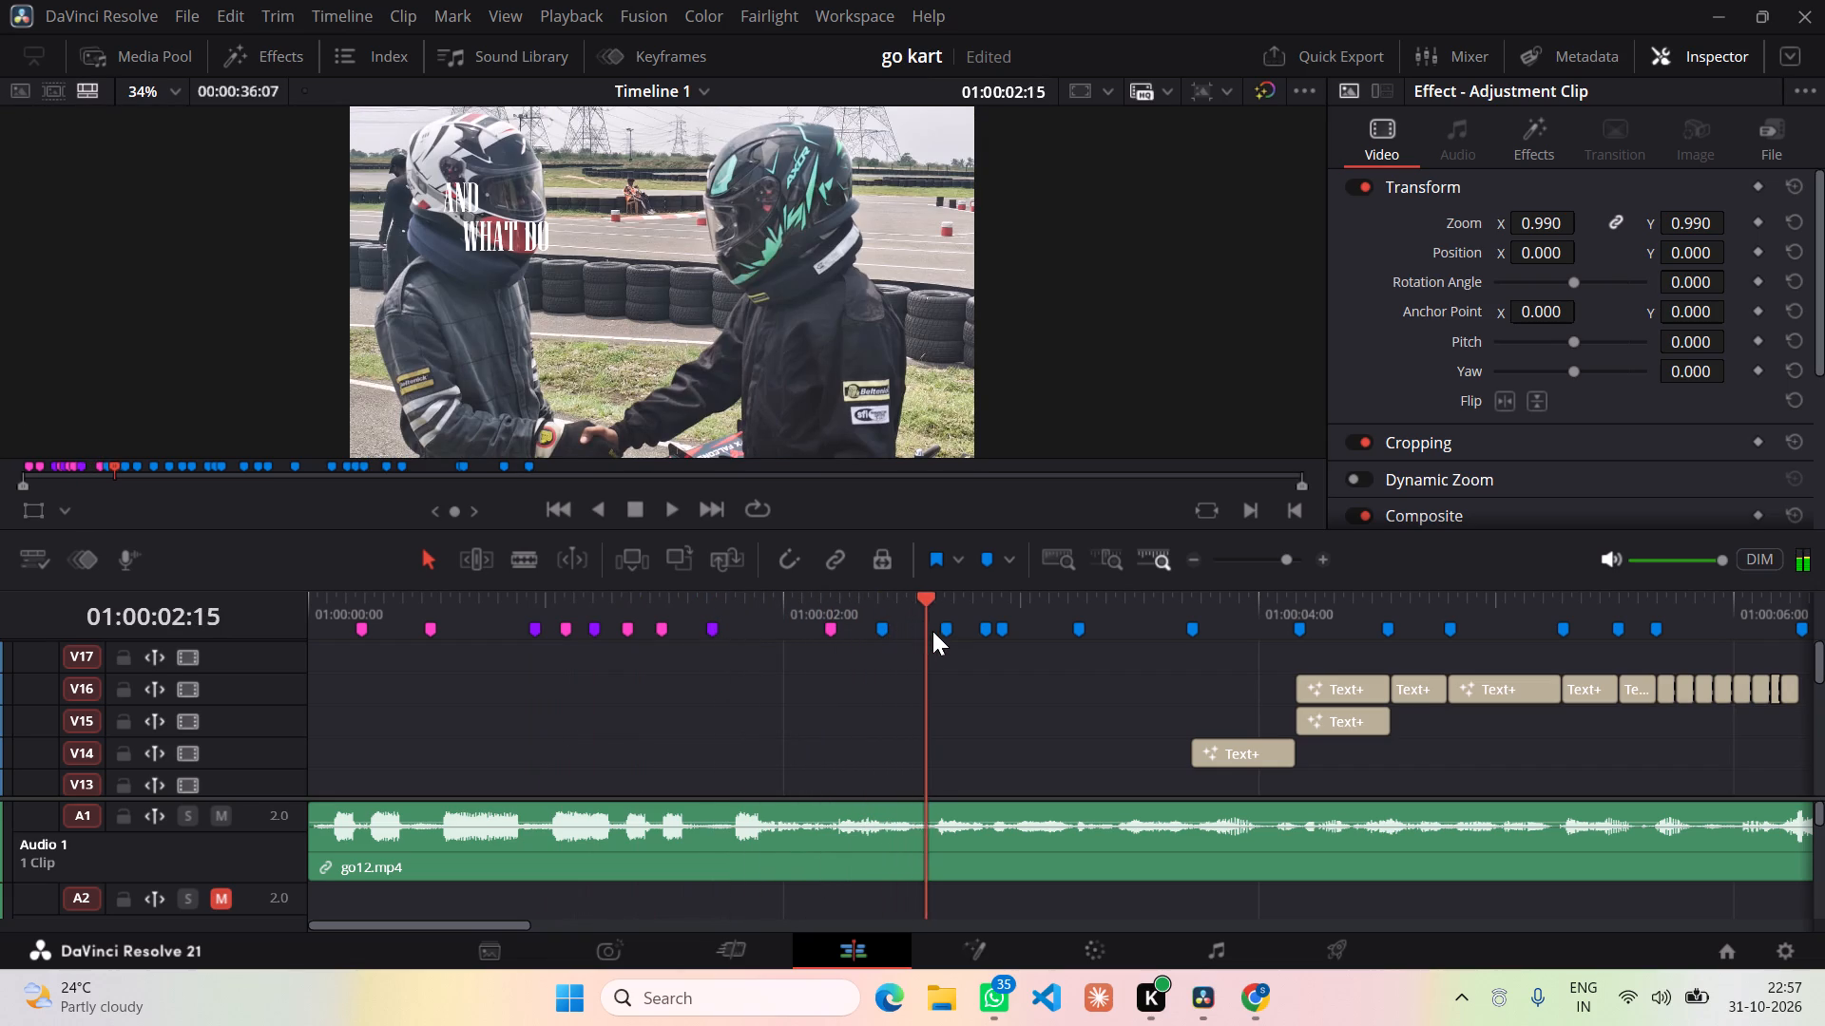
drag(932, 631, 960, 636)
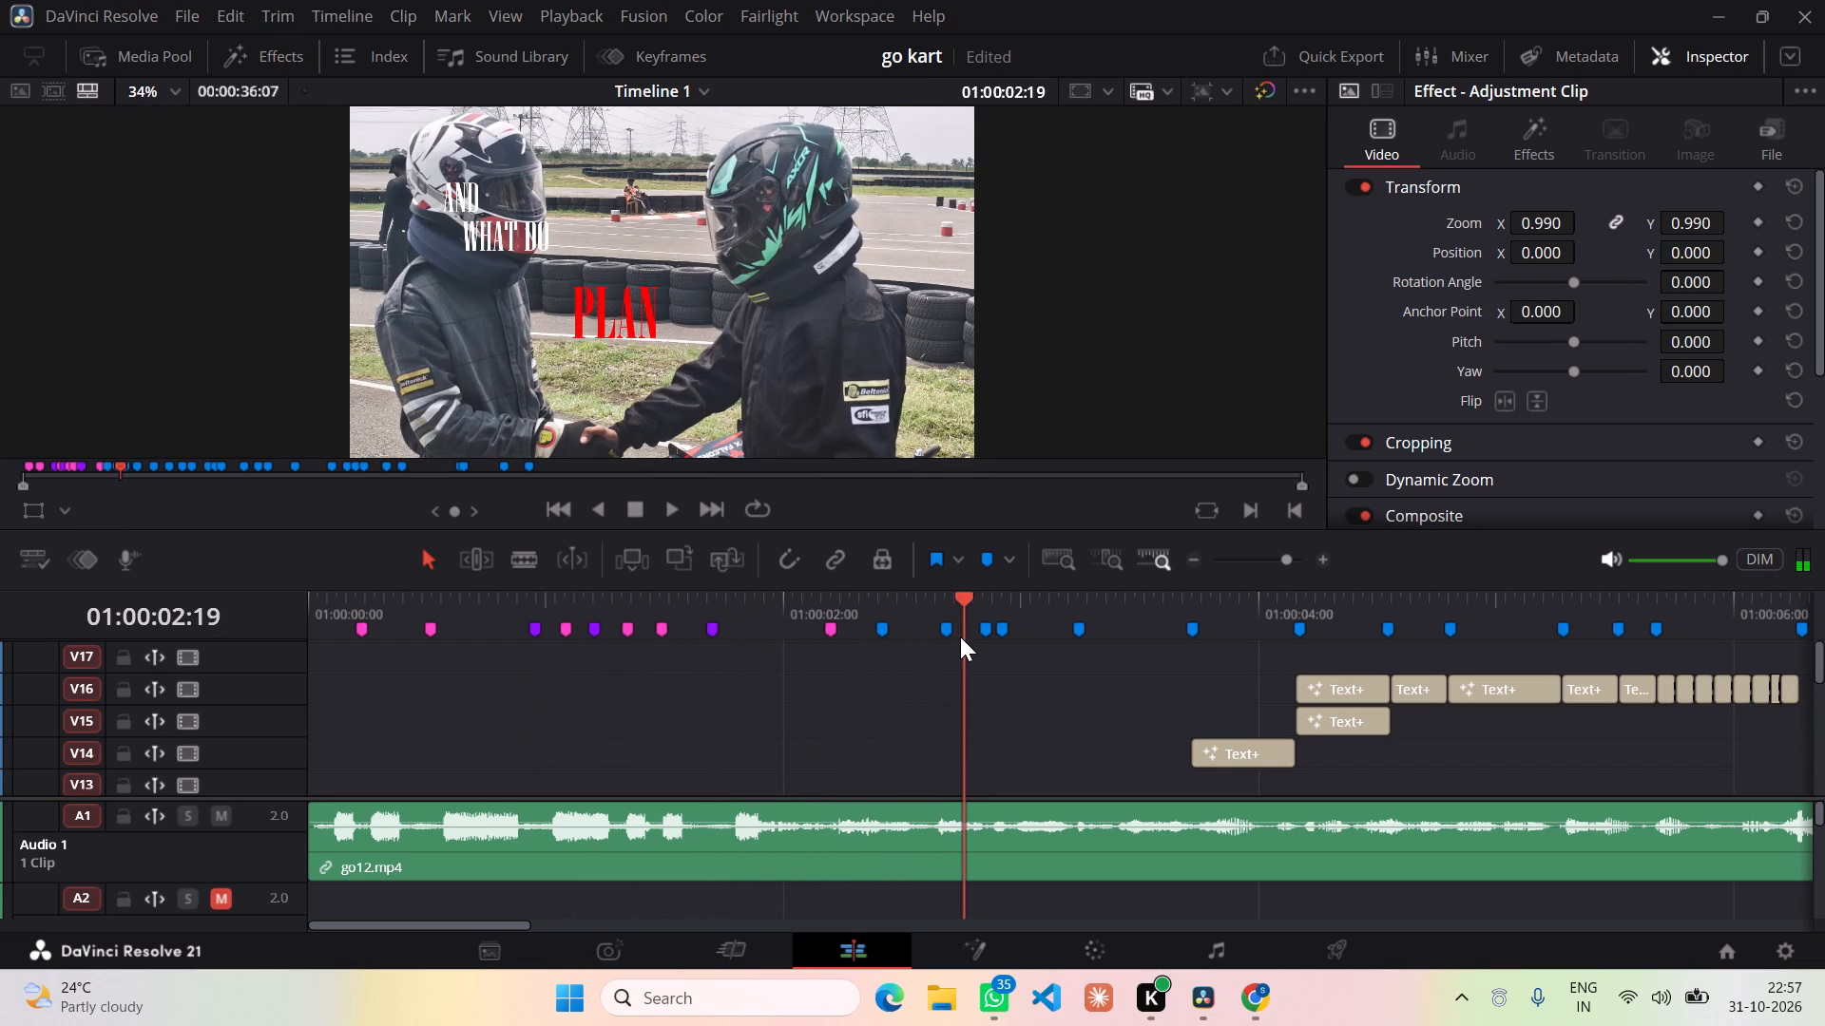
drag(960, 636, 1007, 640)
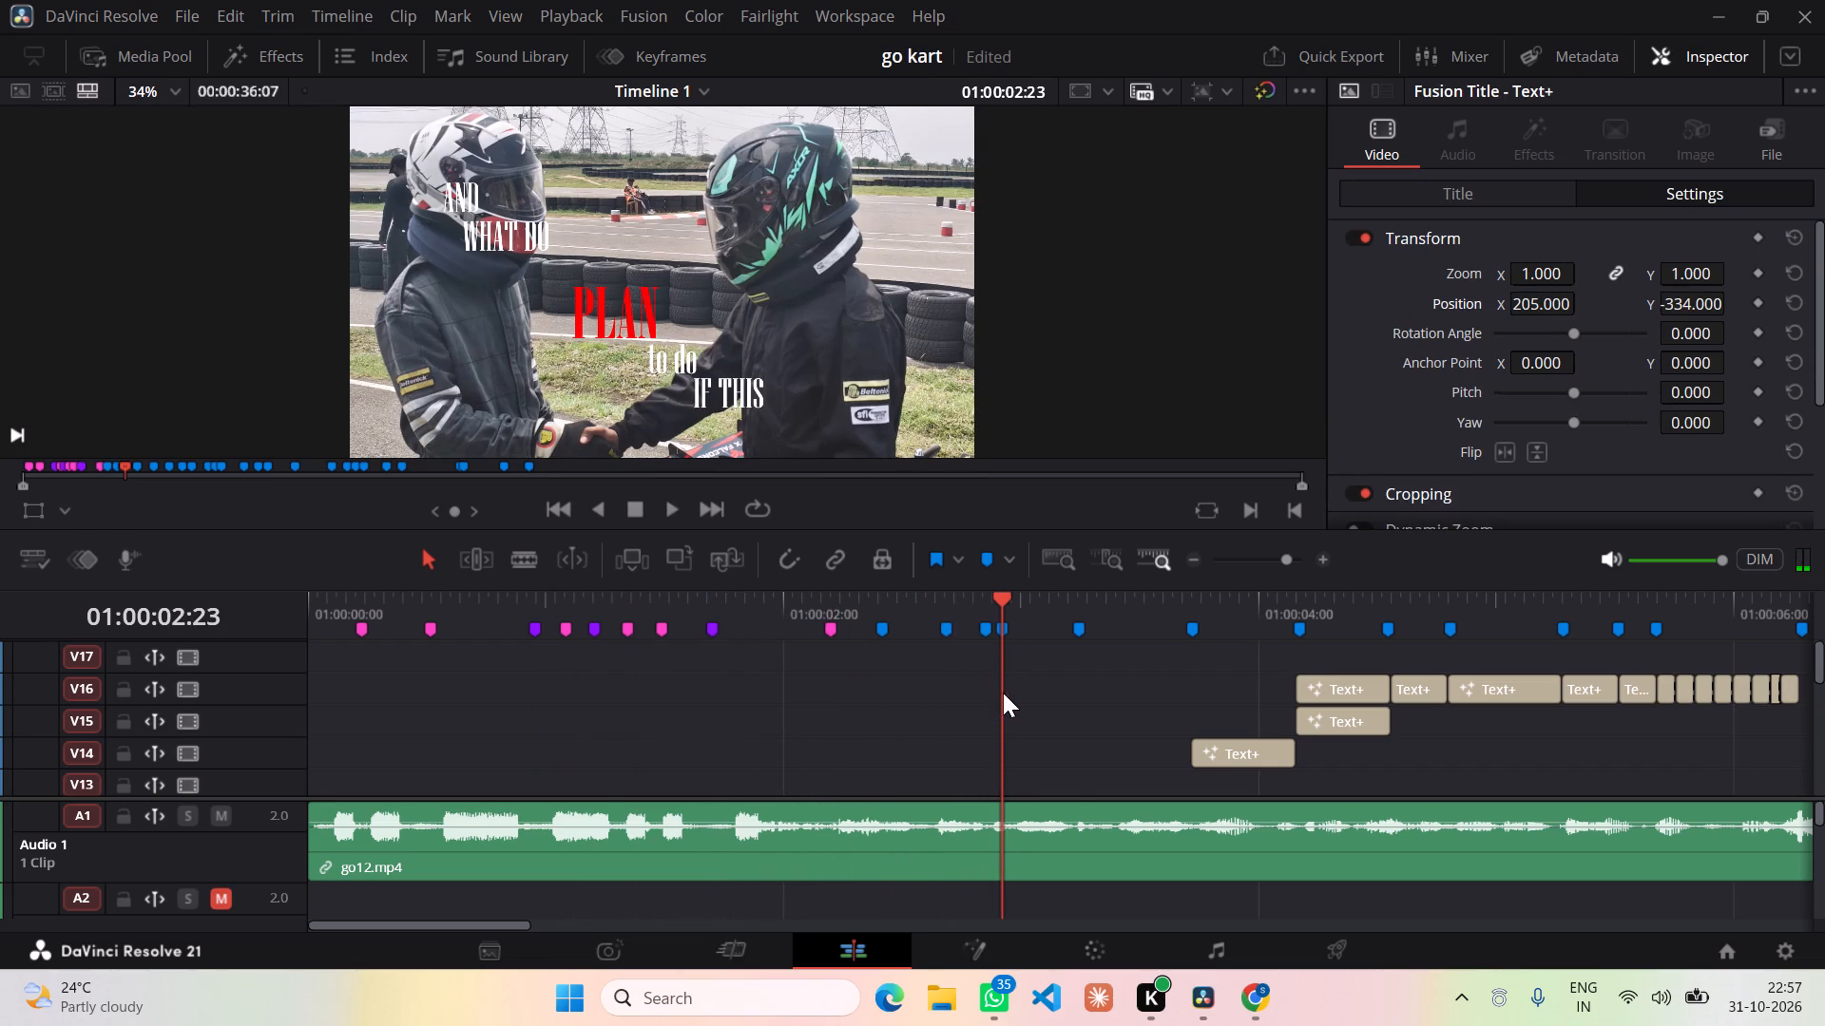
Reposition the WHAT DO title on V8, lowering it to about Y 61 and shifting it sideways toward PLAN.
scroll(1003, 693, down, 2)
click(1004, 690)
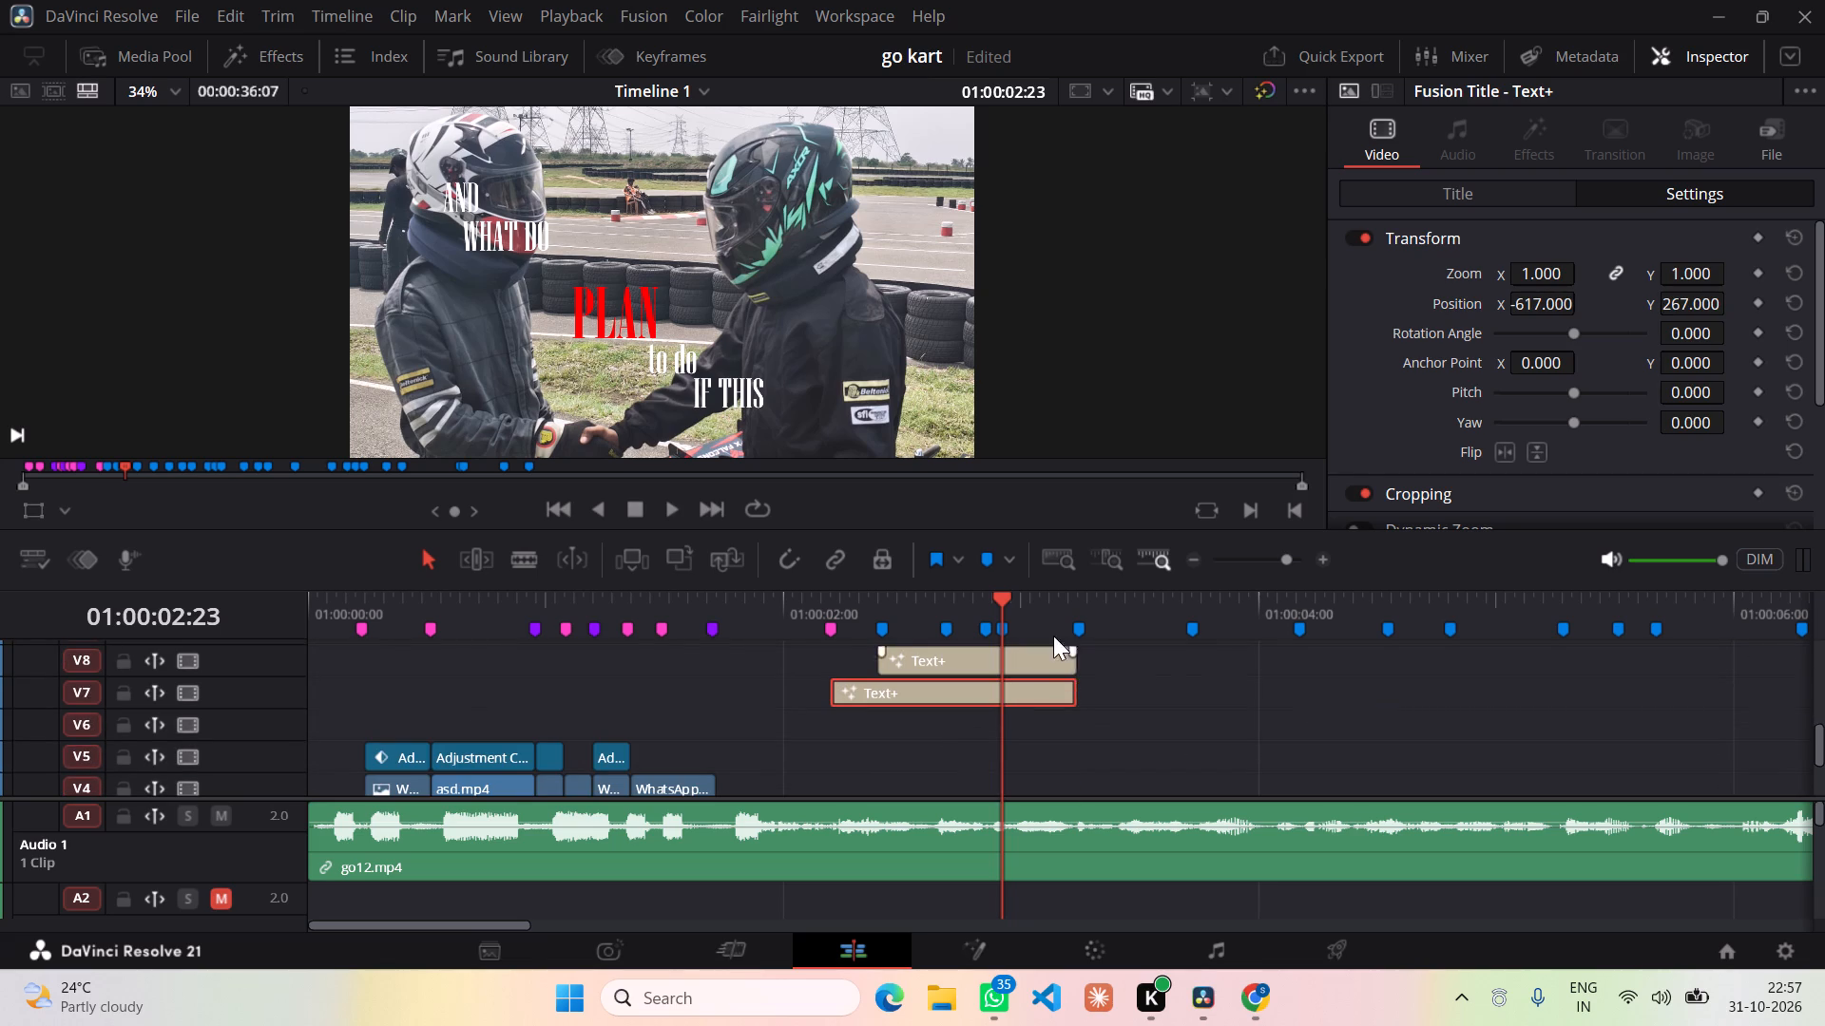
click(1479, 195)
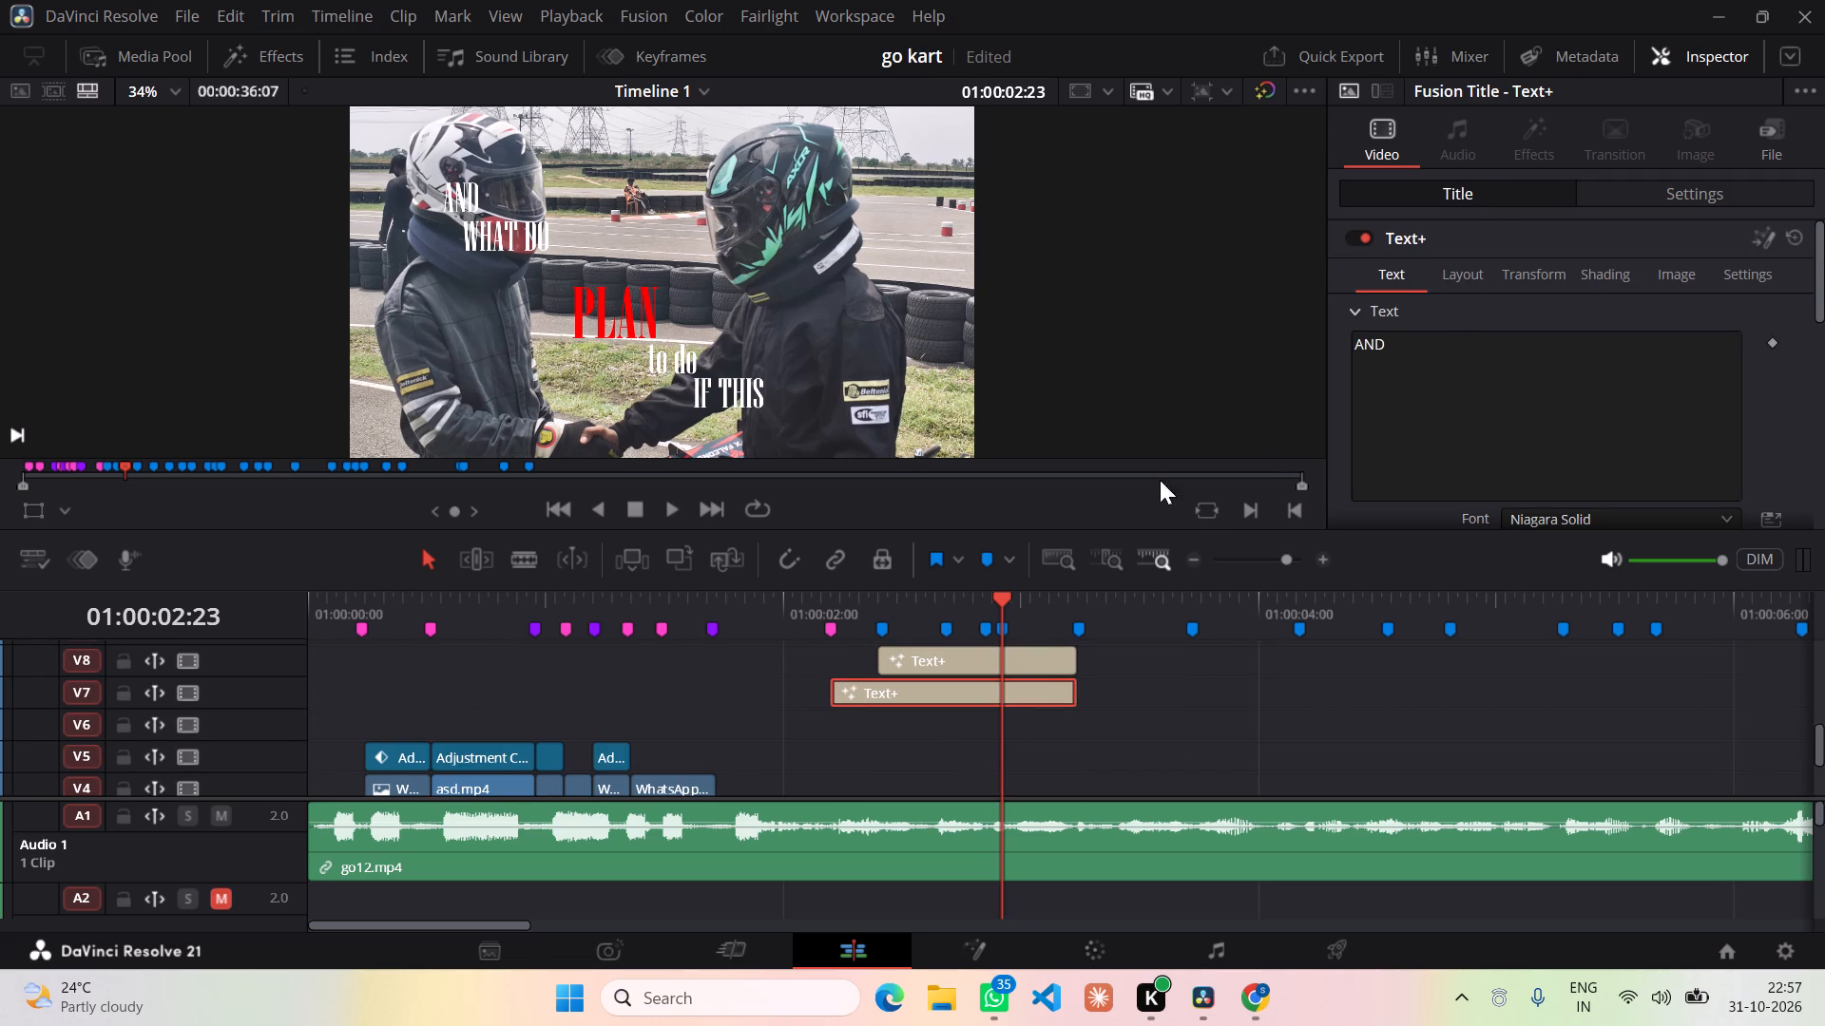
click(1026, 657)
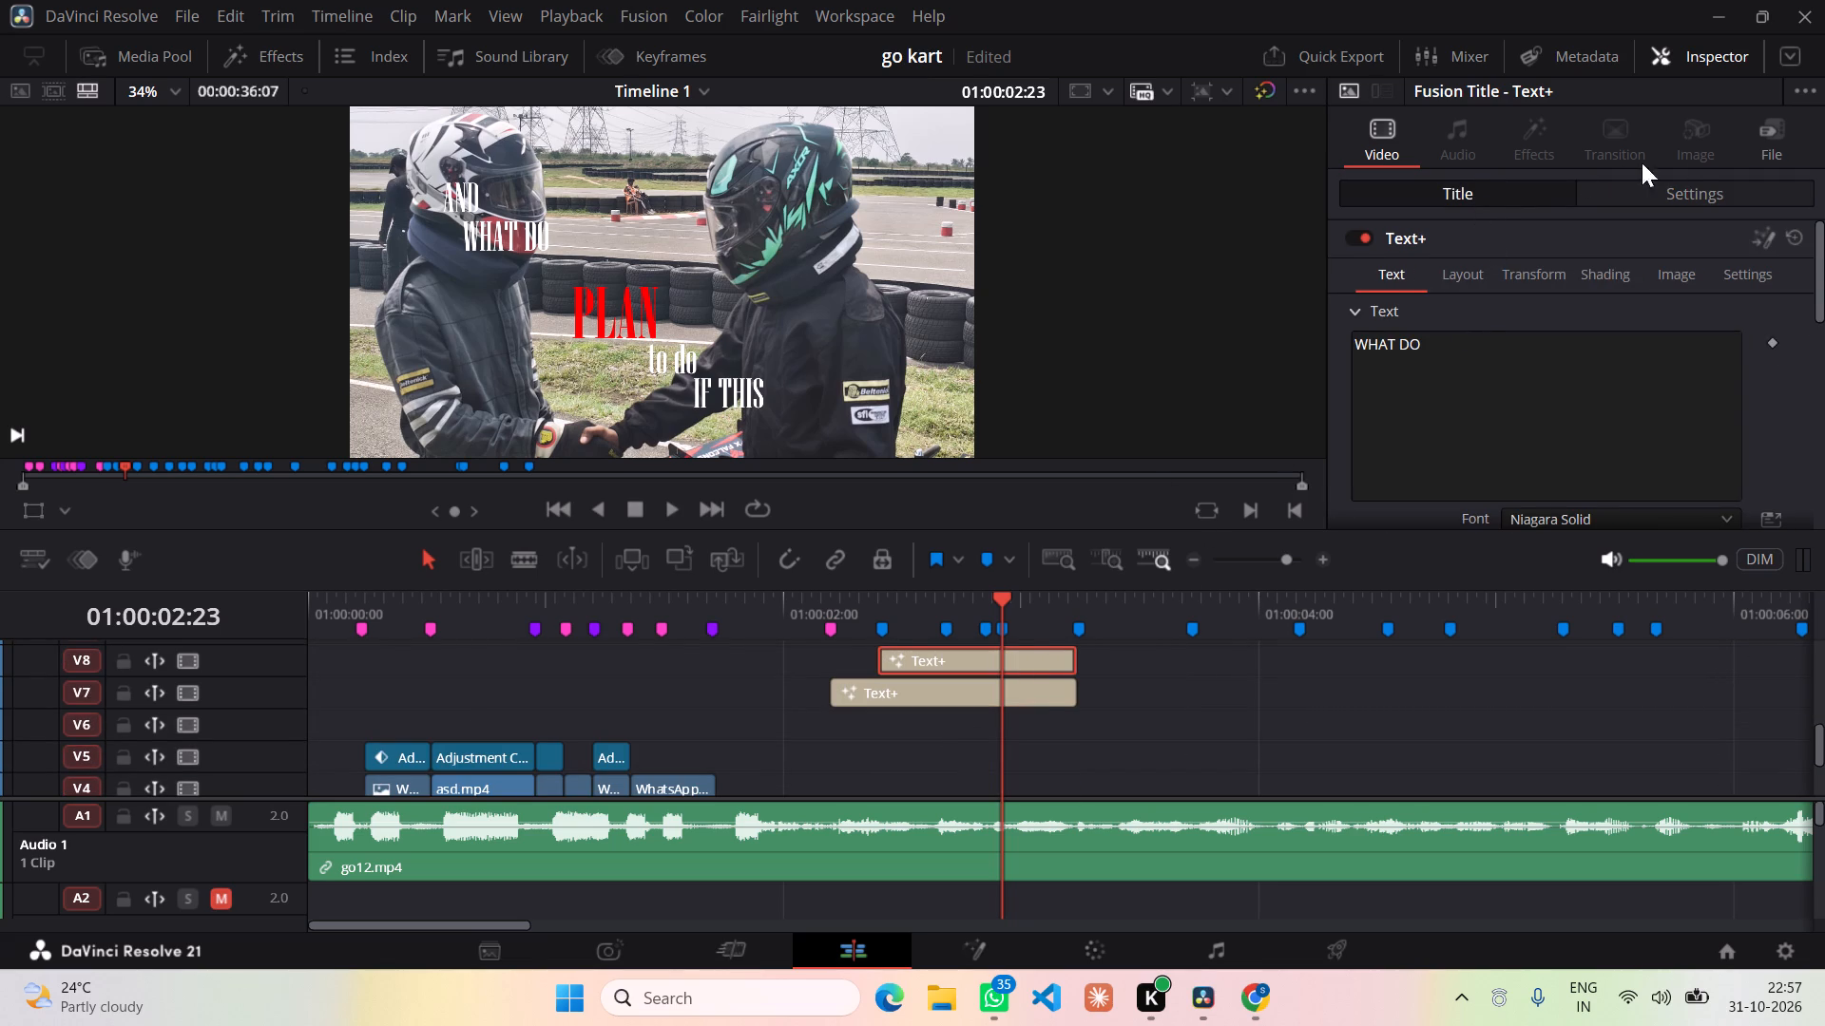
click(1683, 188)
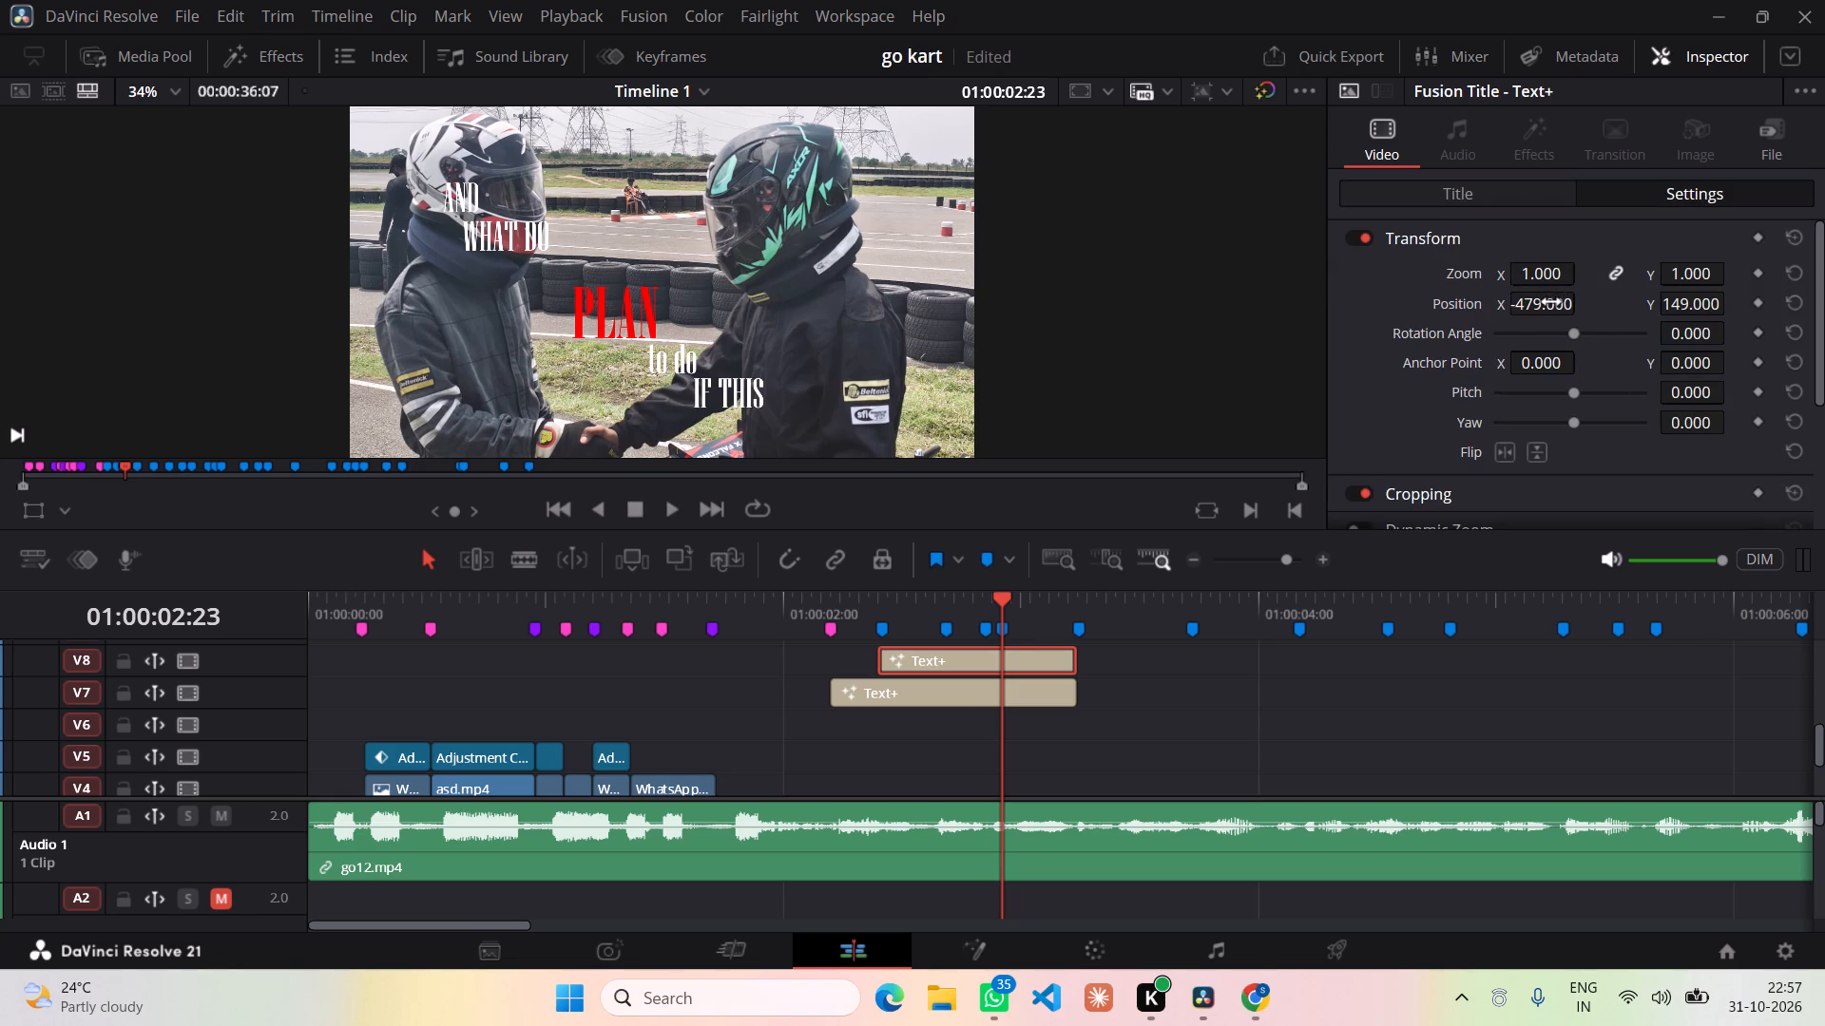
drag(1682, 307, 1775, 310)
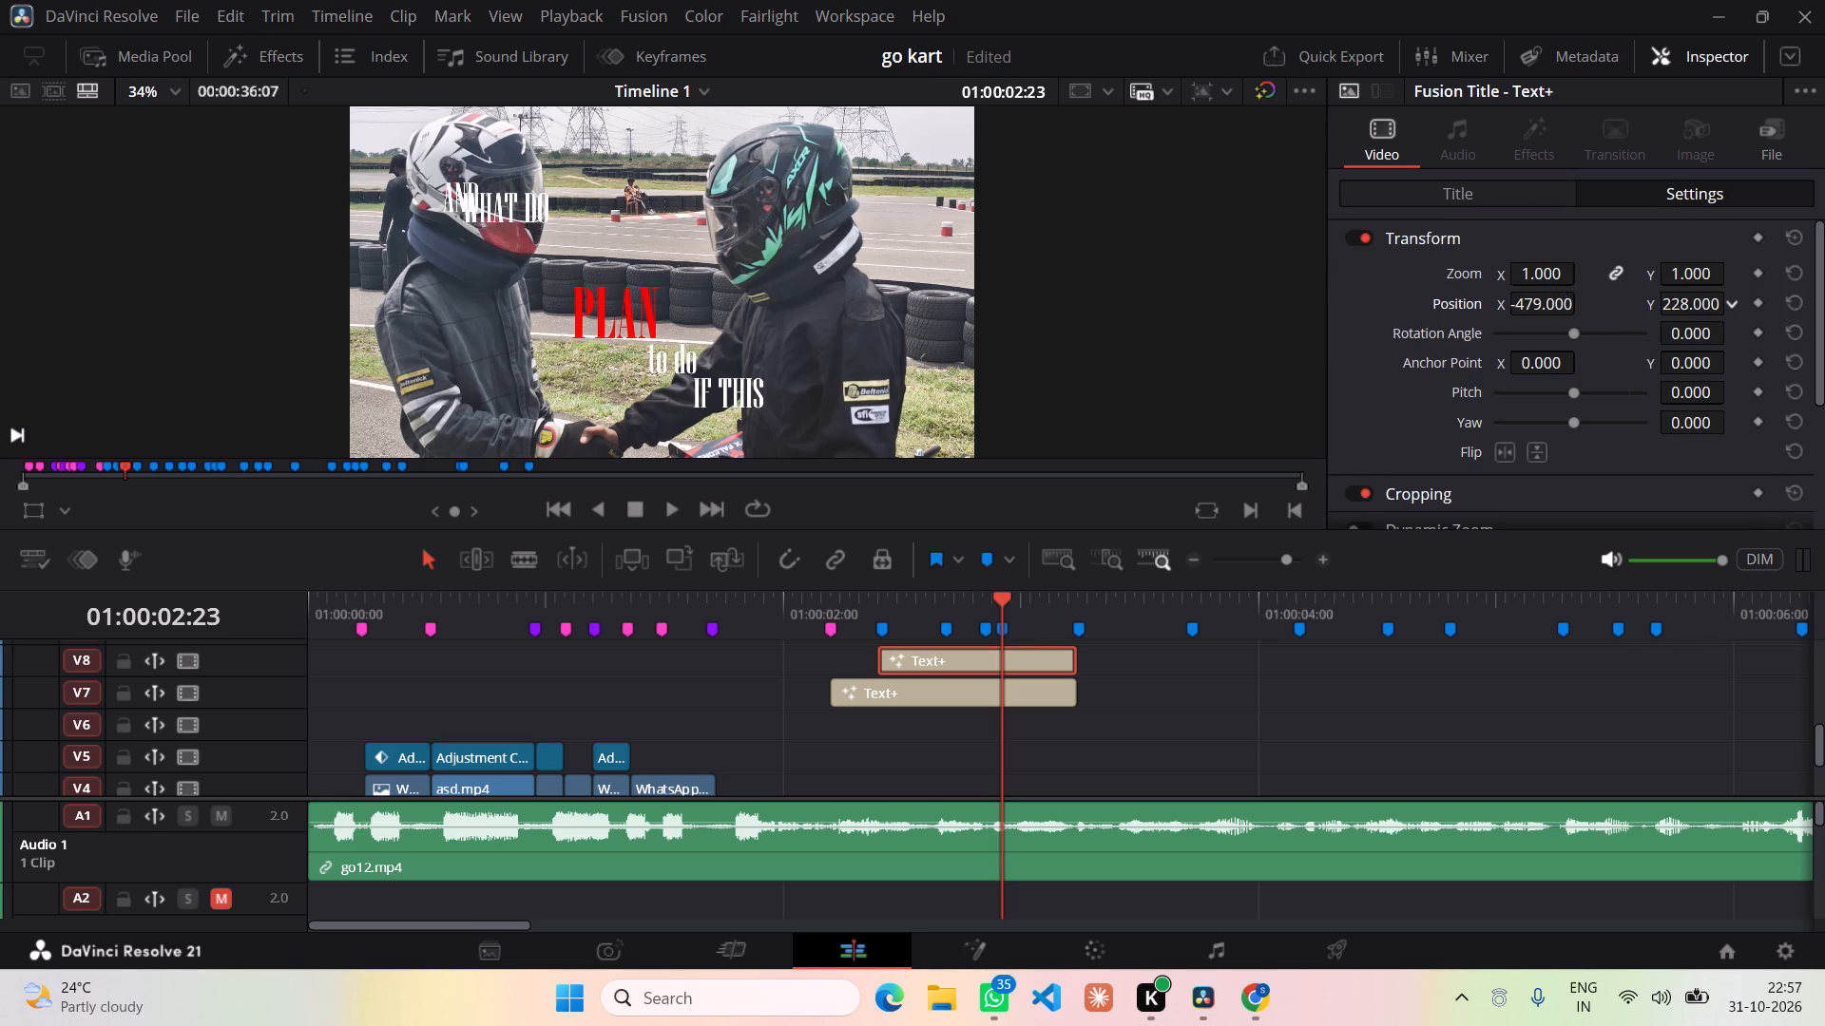
drag(1775, 310, 1578, 344)
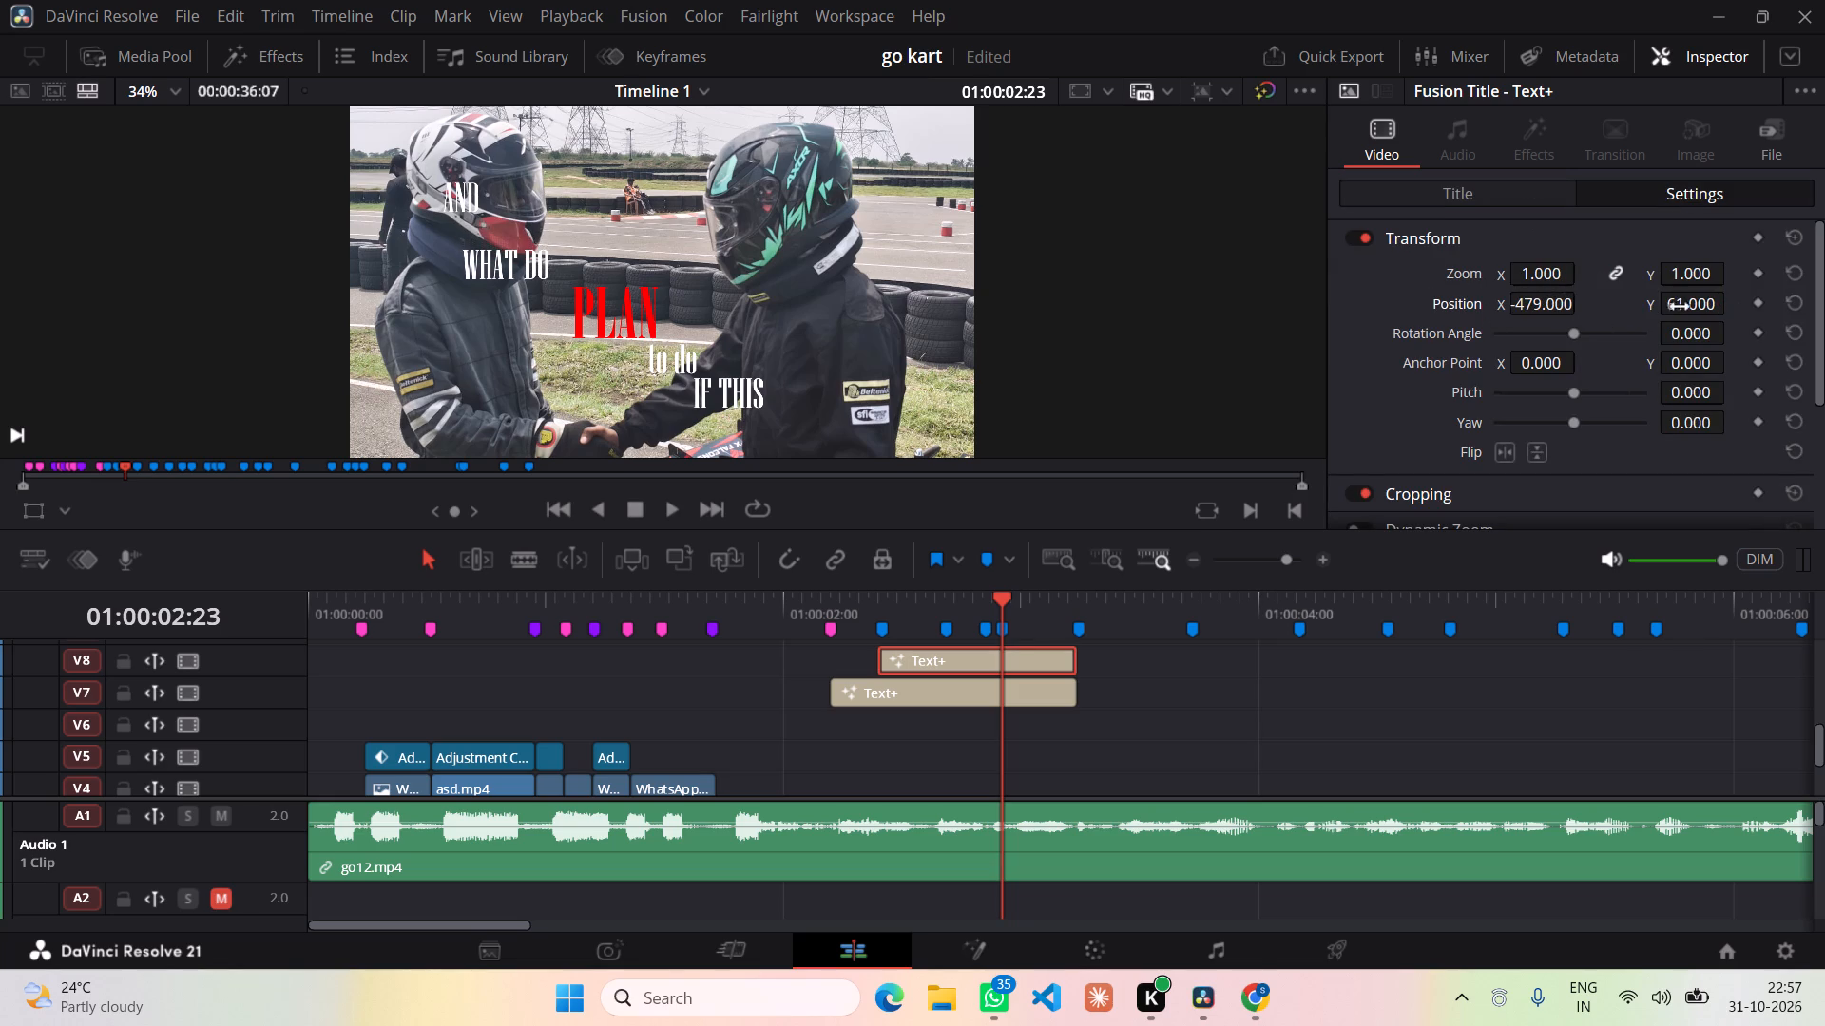
drag(1537, 305, 1623, 302)
Move the AND title on V7 to position X -536, Y 186, just above WHAT DO.
click(951, 682)
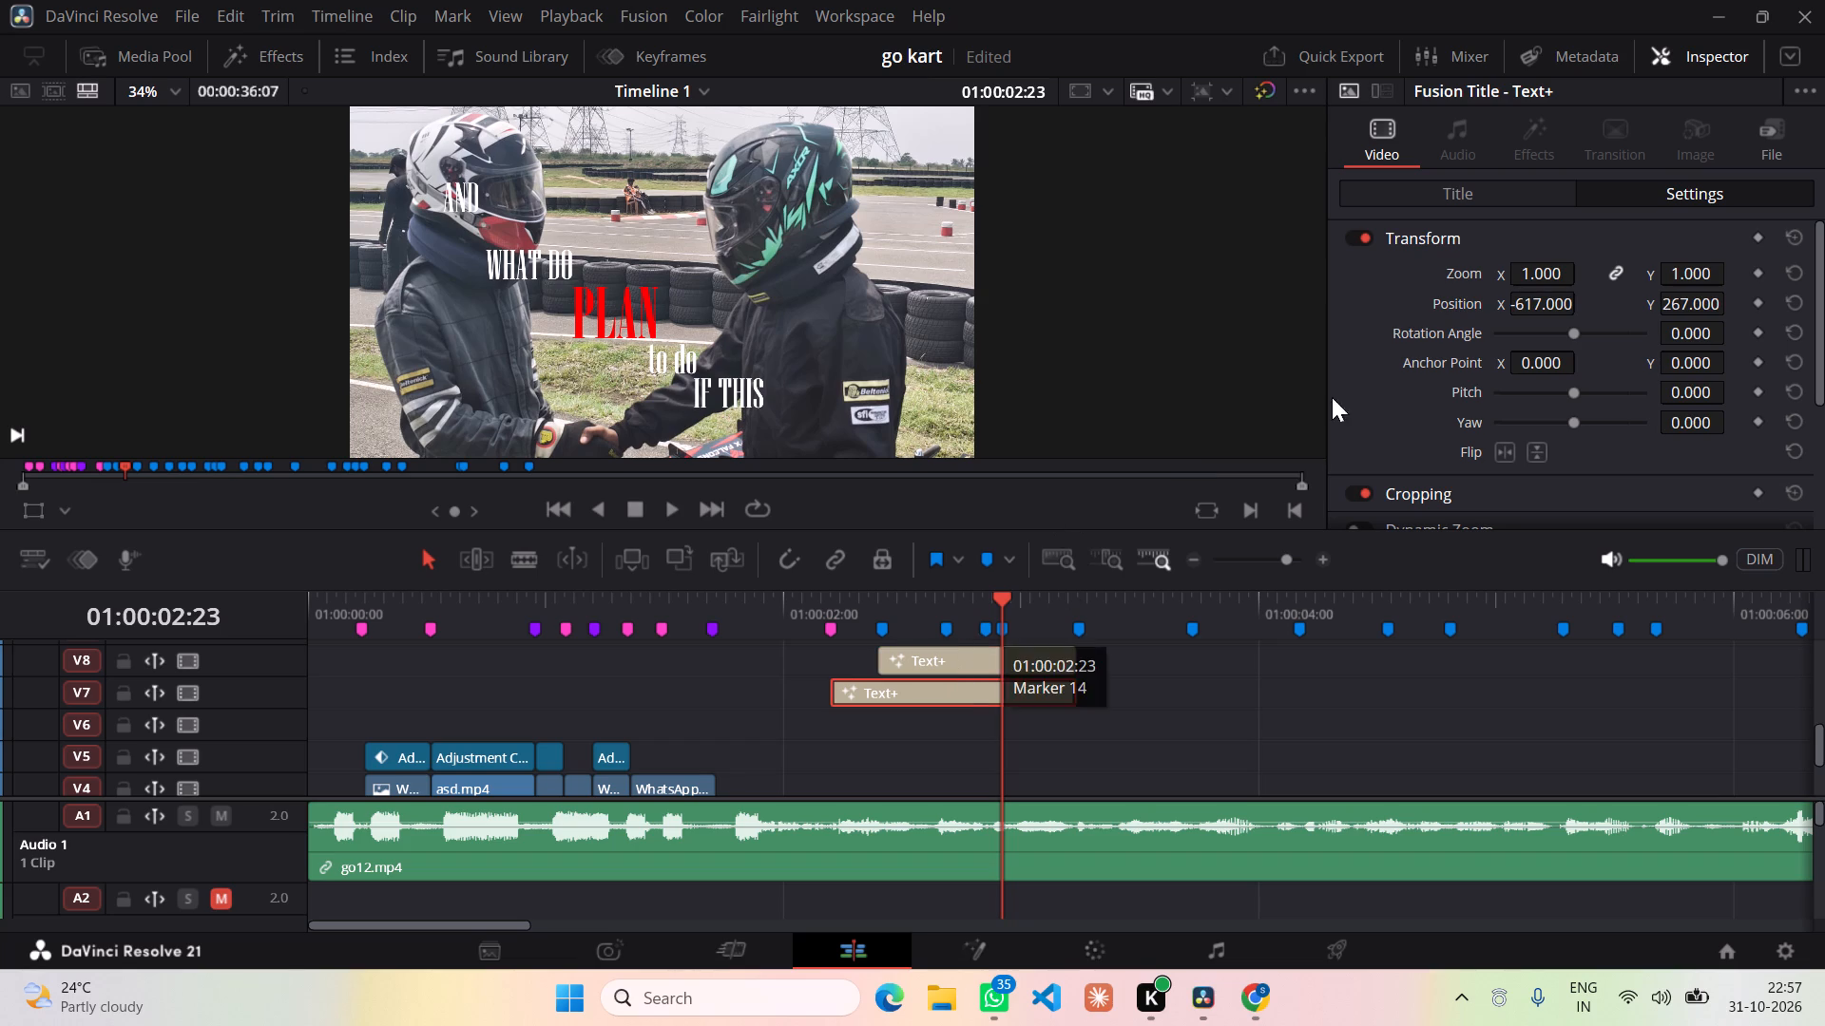
drag(1685, 309, 1649, 313)
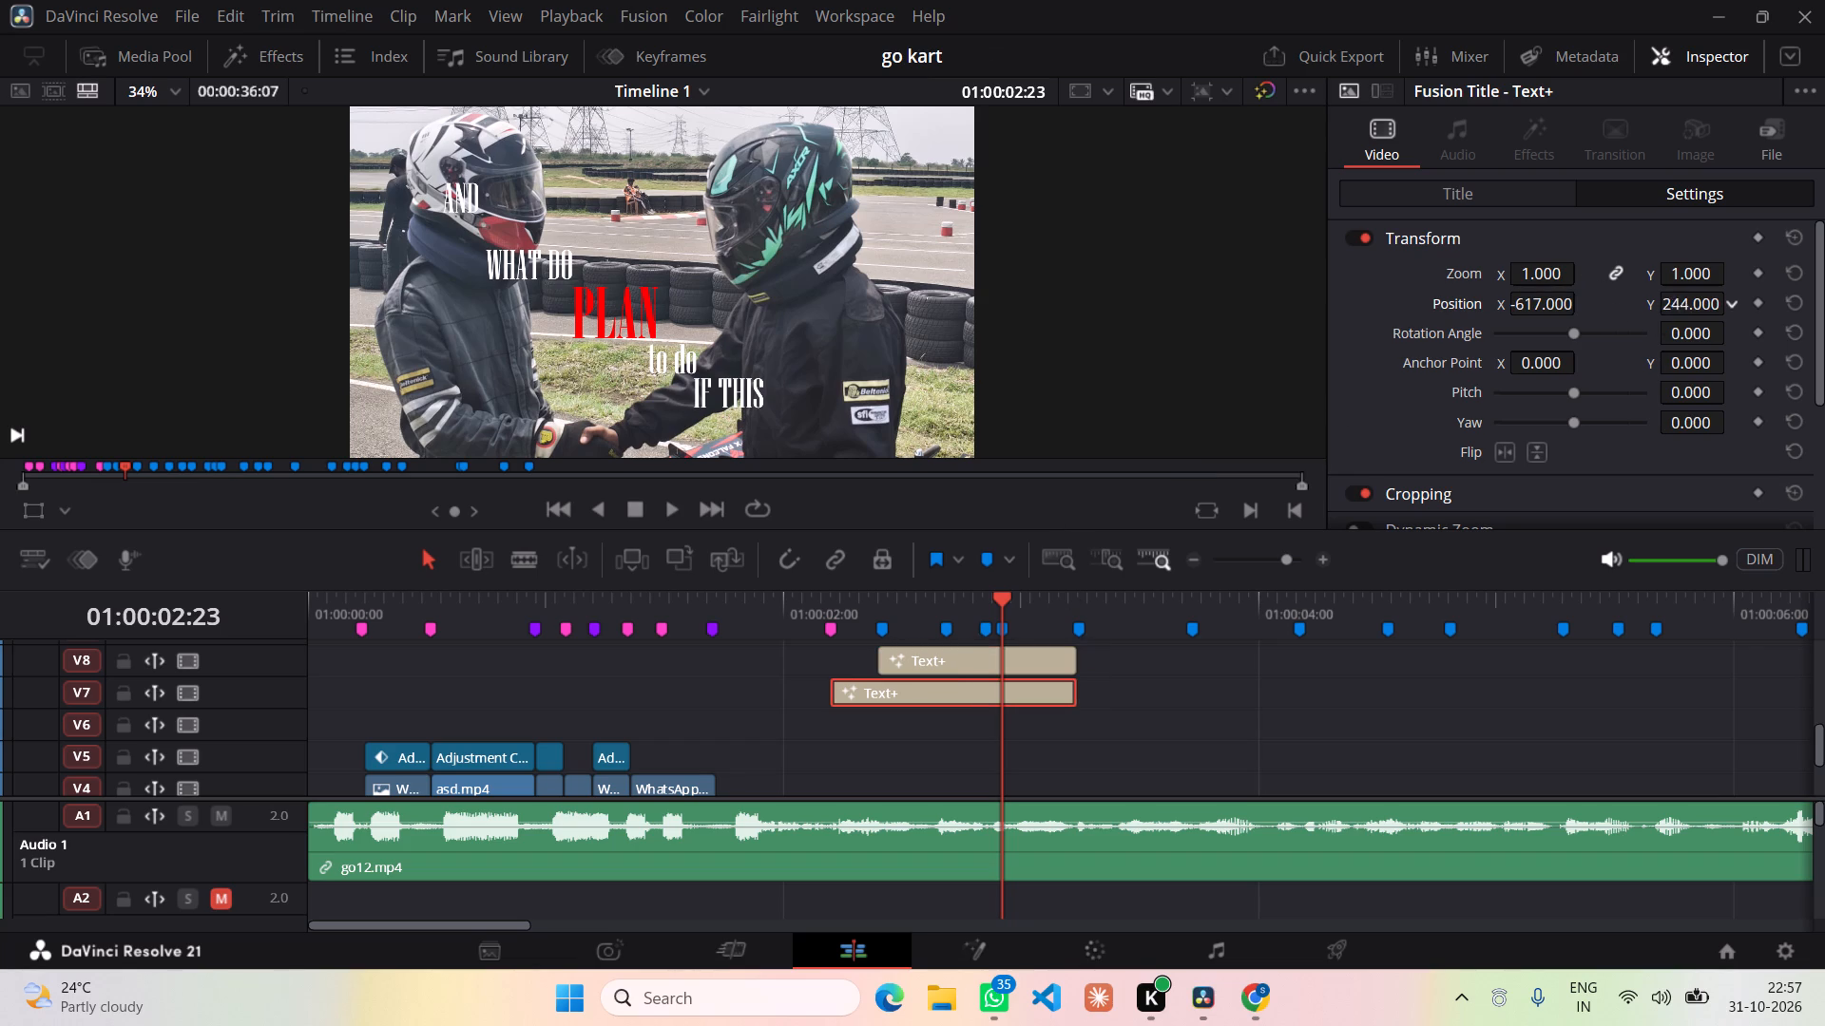
drag(1649, 313, 1588, 322)
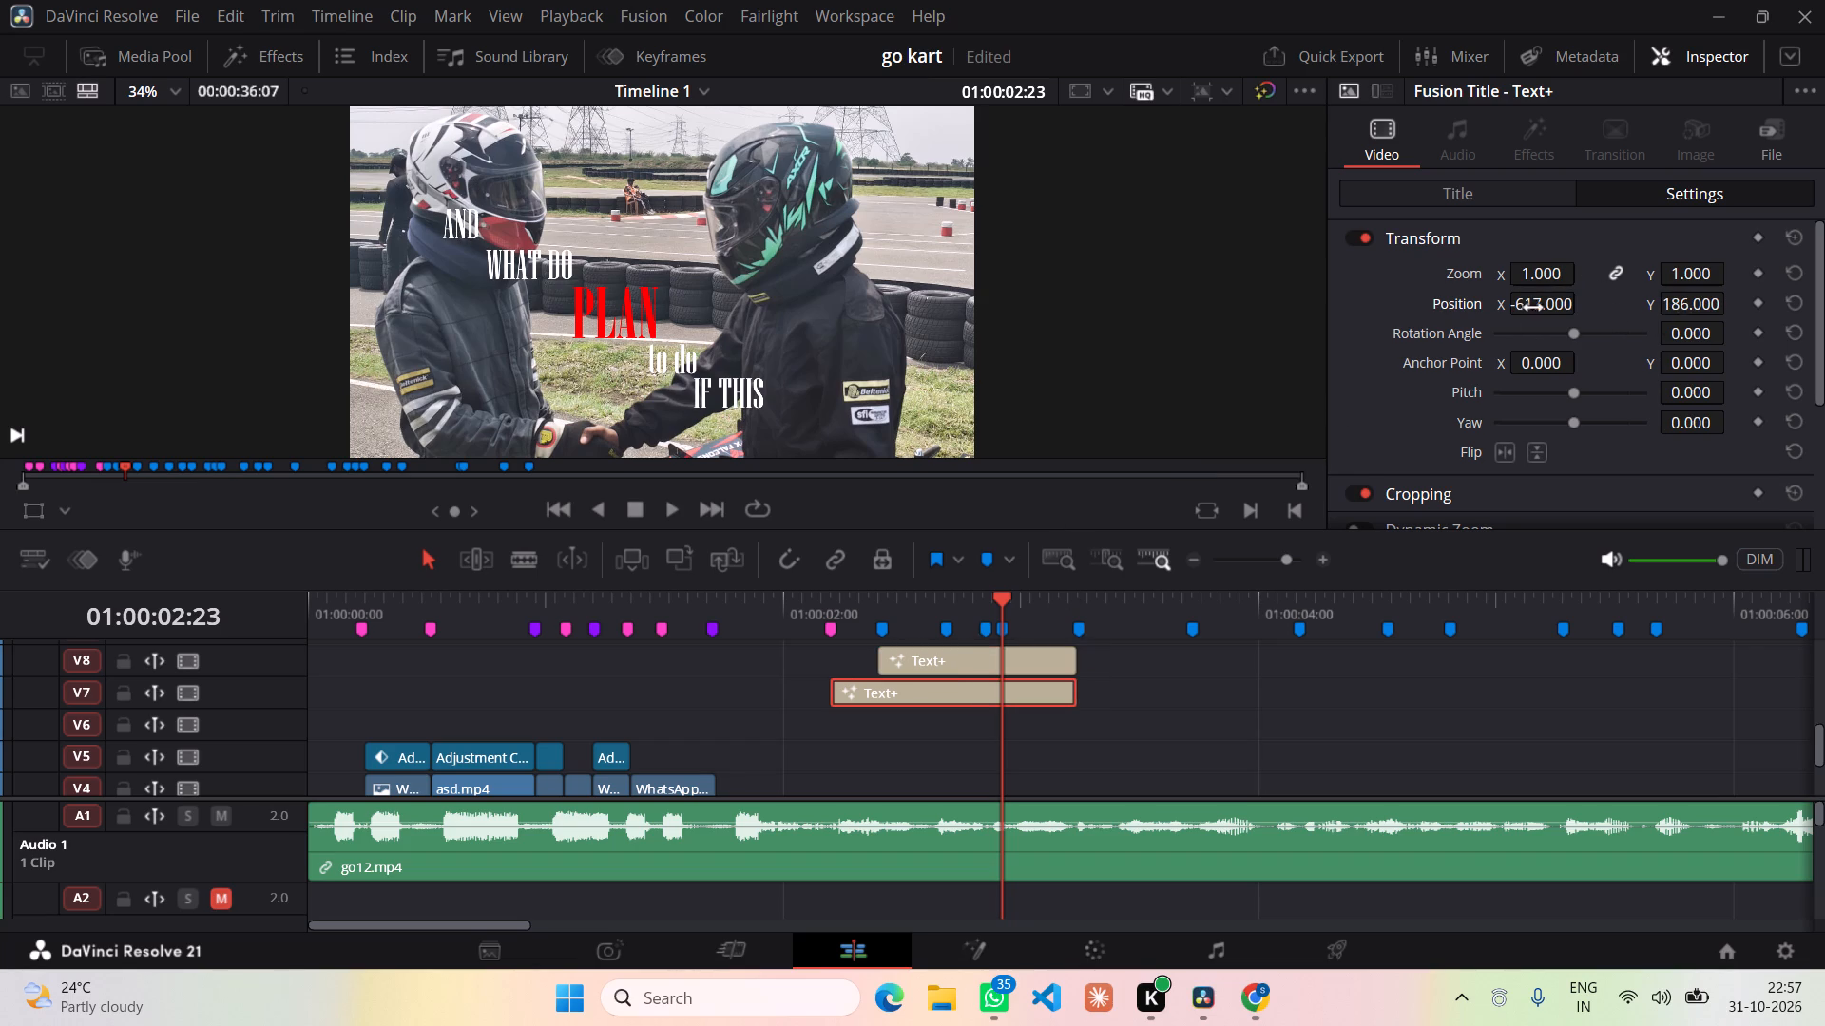
drag(1537, 305, 1634, 301)
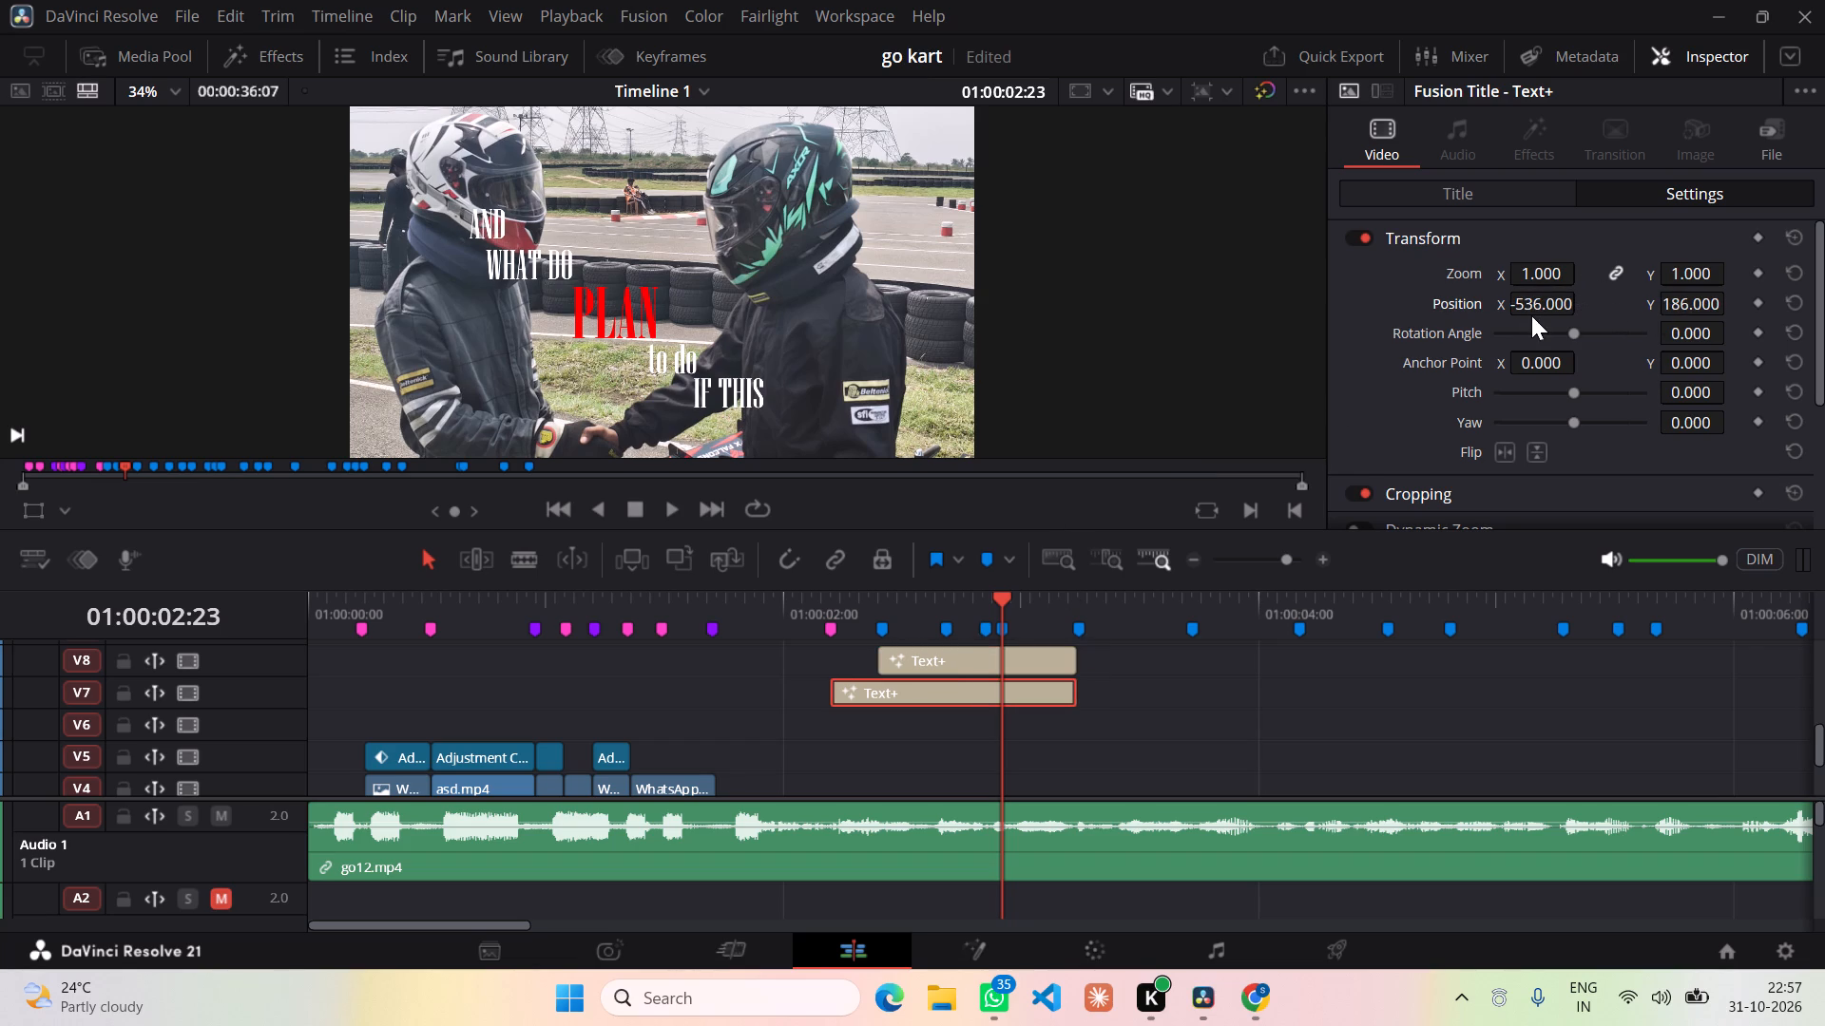
Paste the copied PLAN title on V10 at 01:00:03:06, directly after the existing one.
drag(997, 598, 1009, 595)
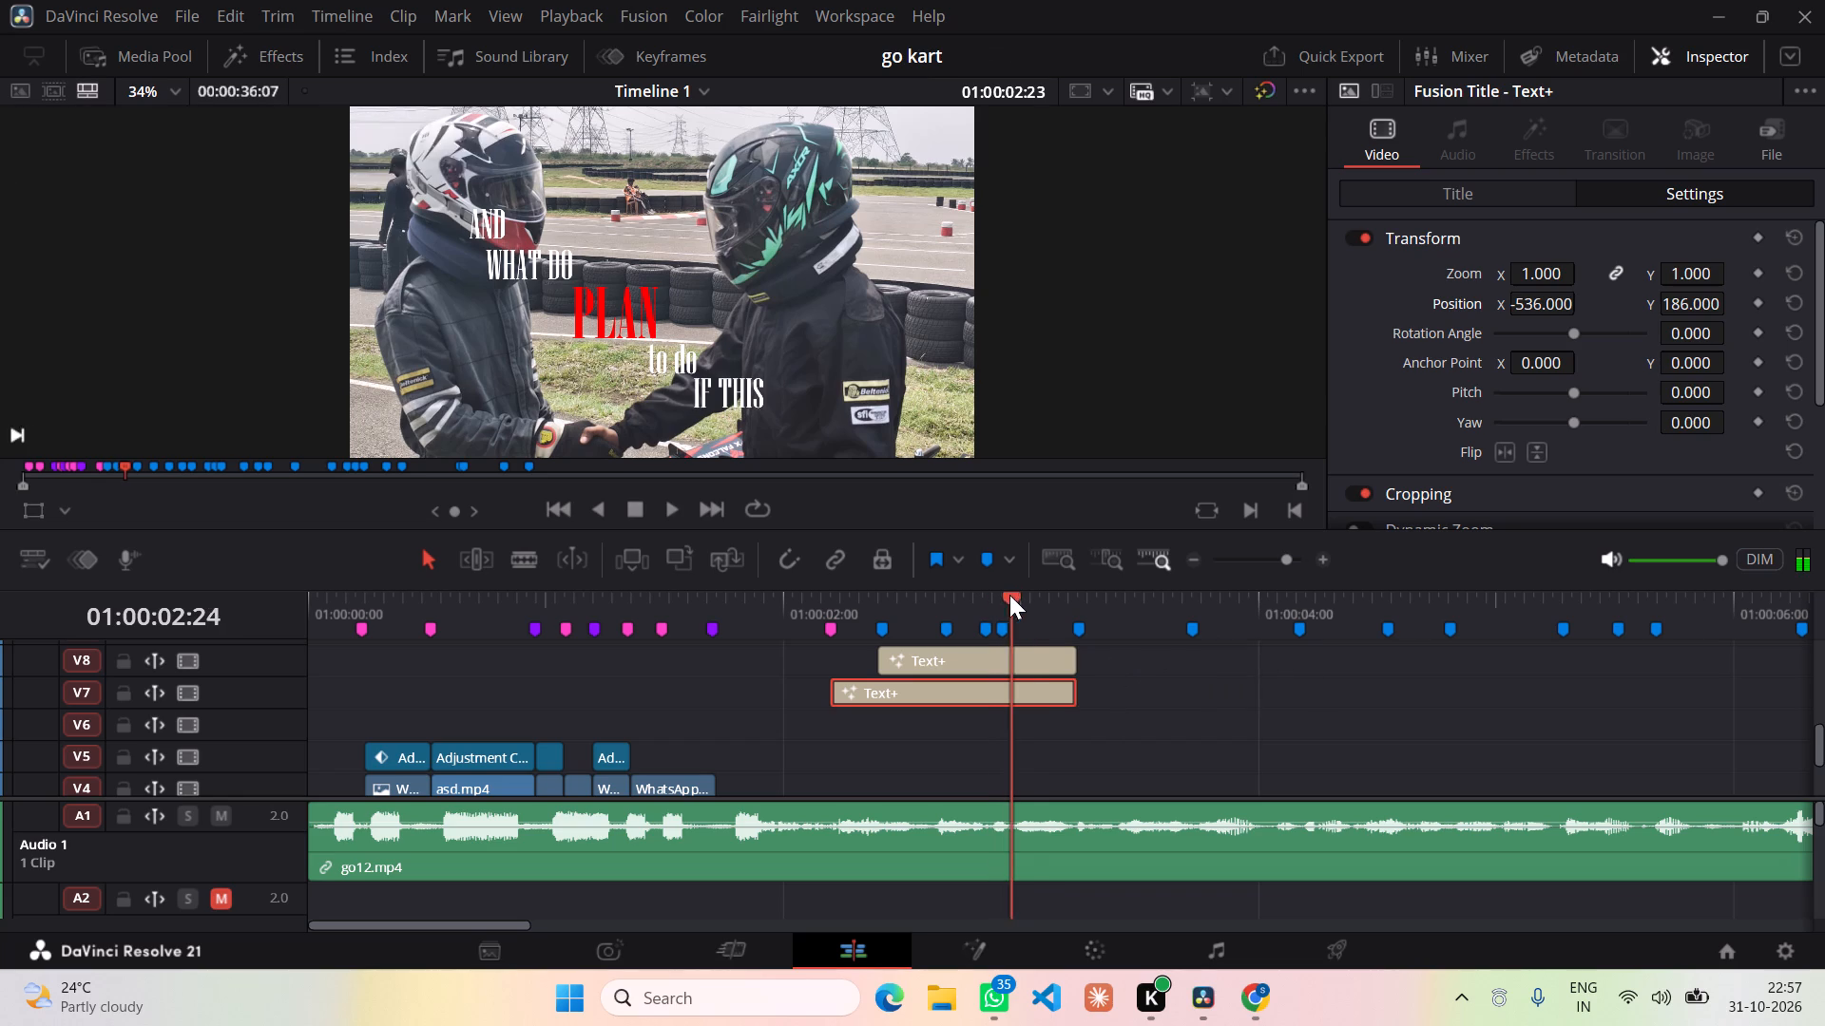
drag(1009, 595, 1093, 591)
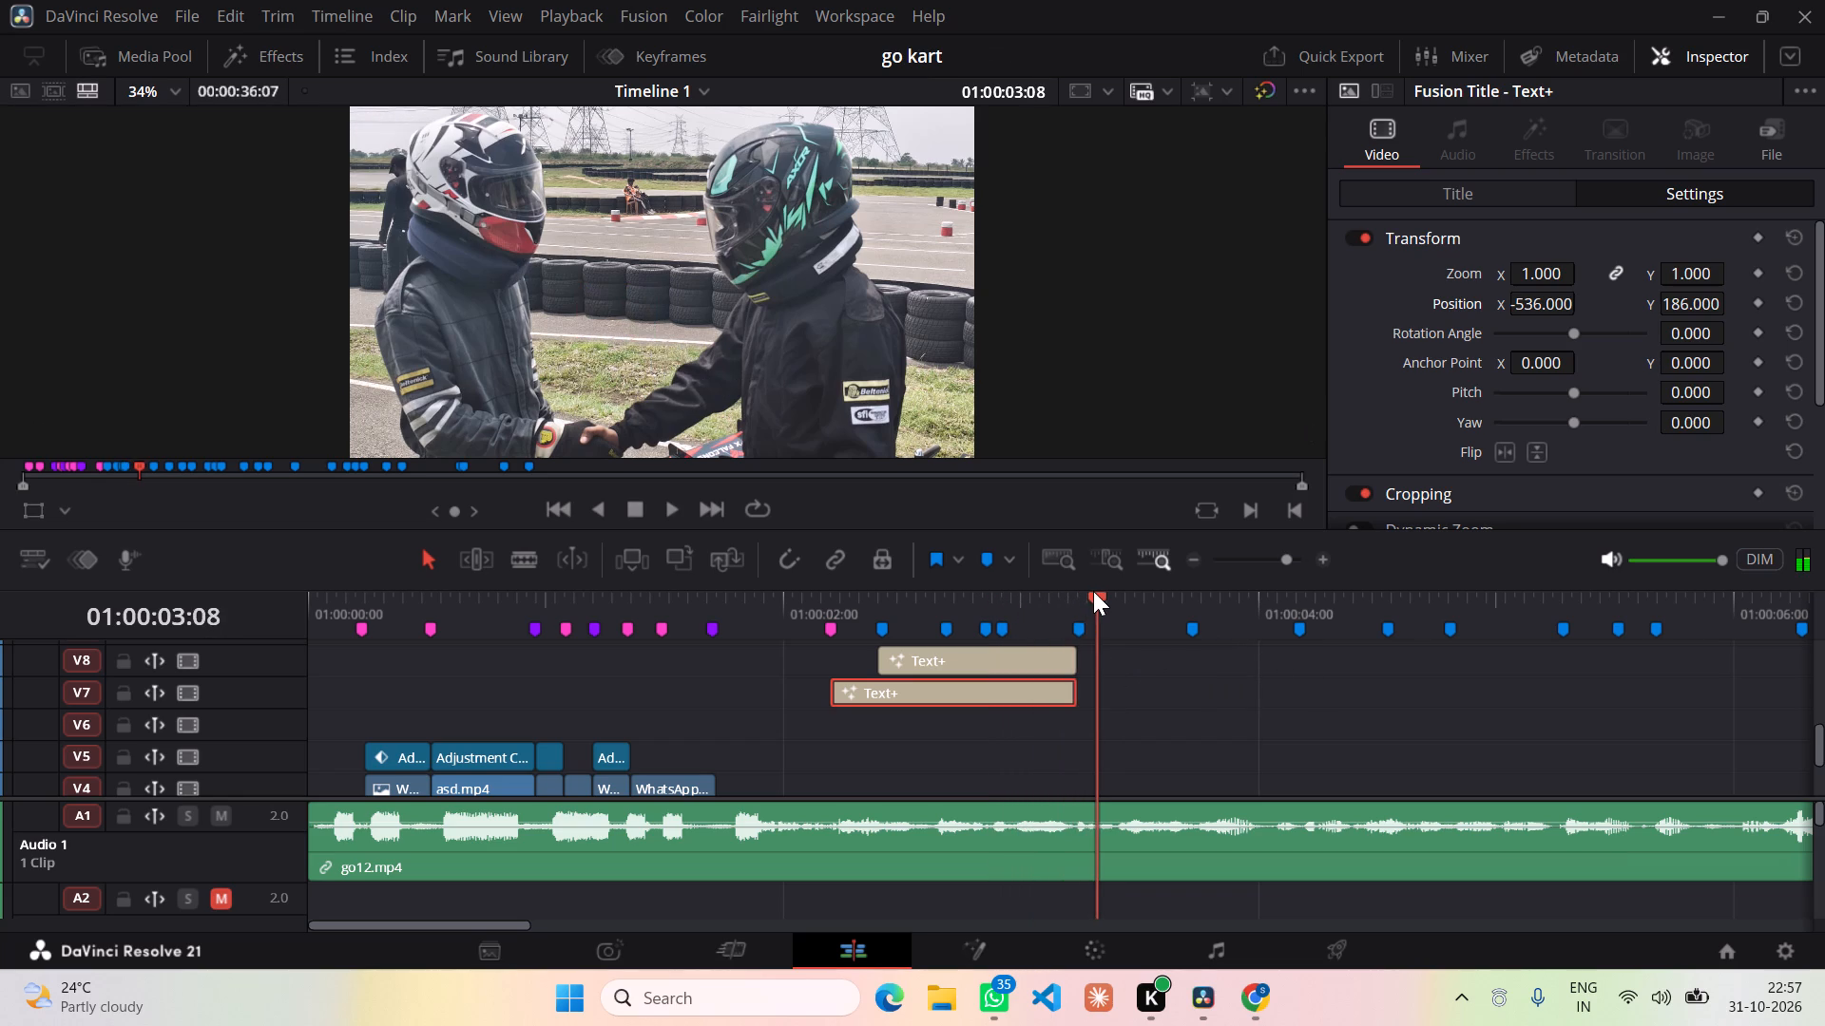
drag(1093, 591, 1141, 604)
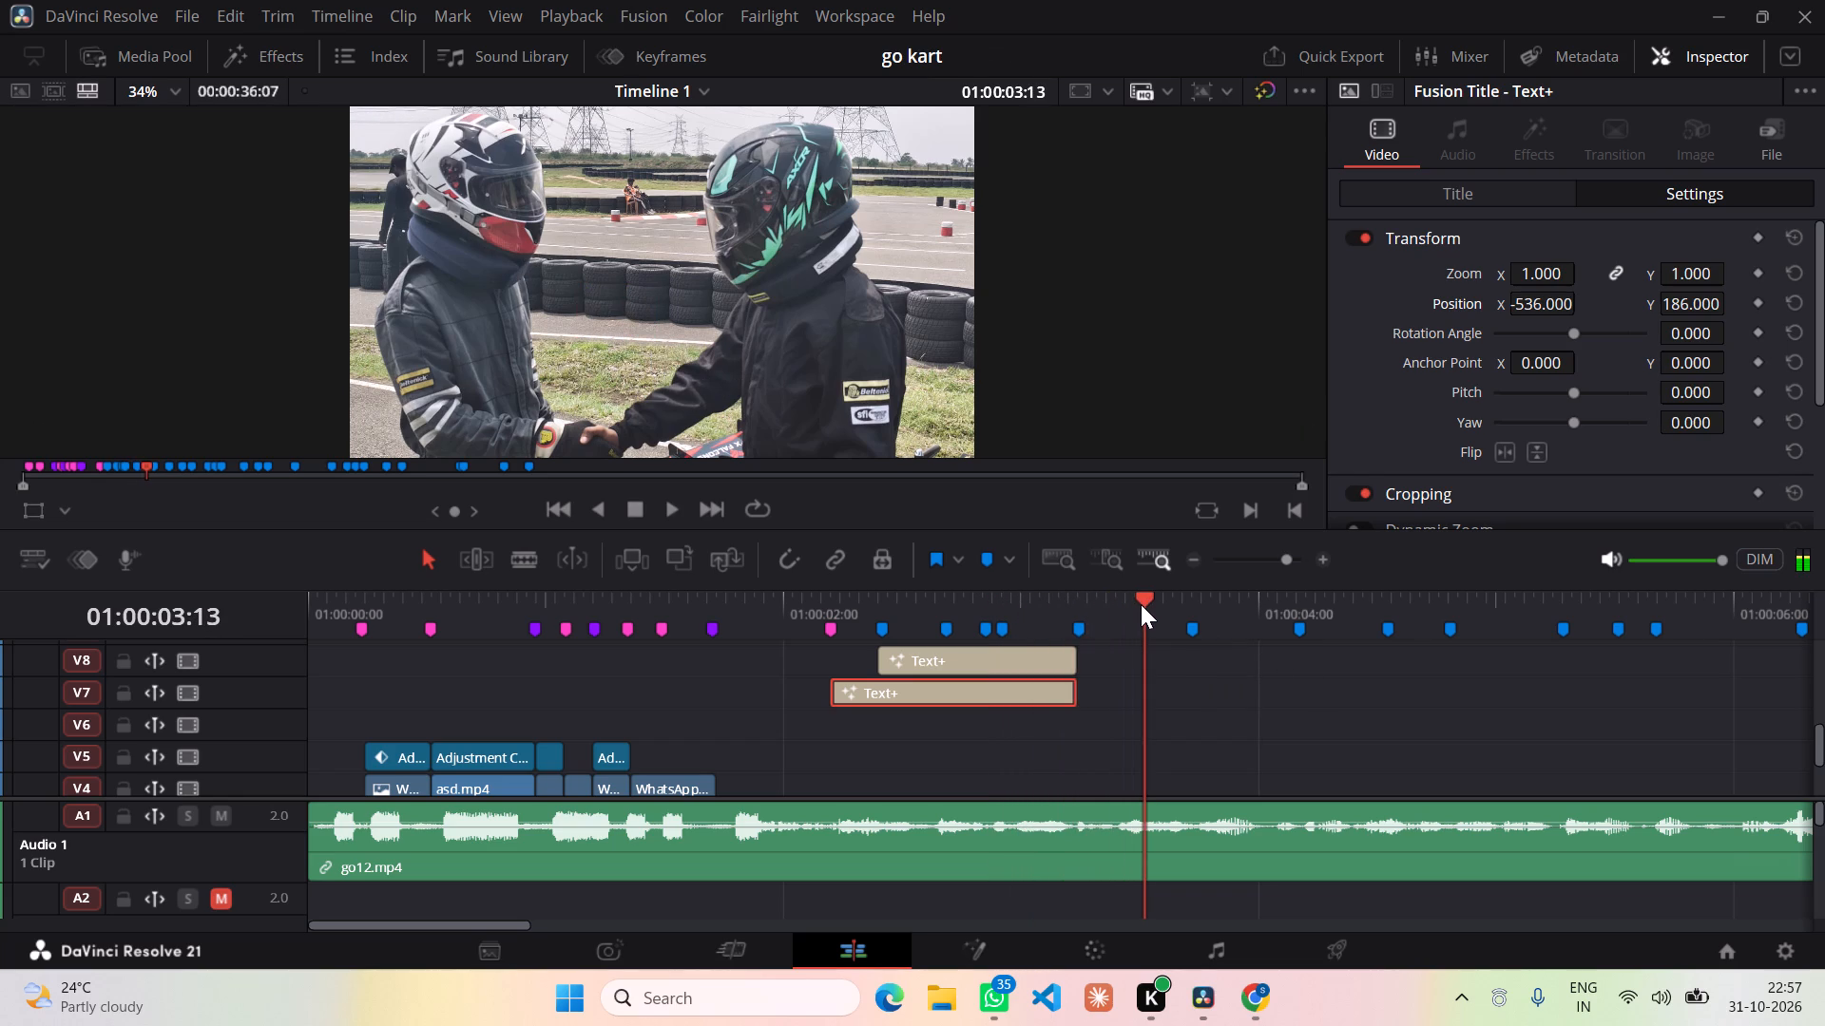
scroll(1134, 657, up, 2)
scroll(1134, 659, down, 1)
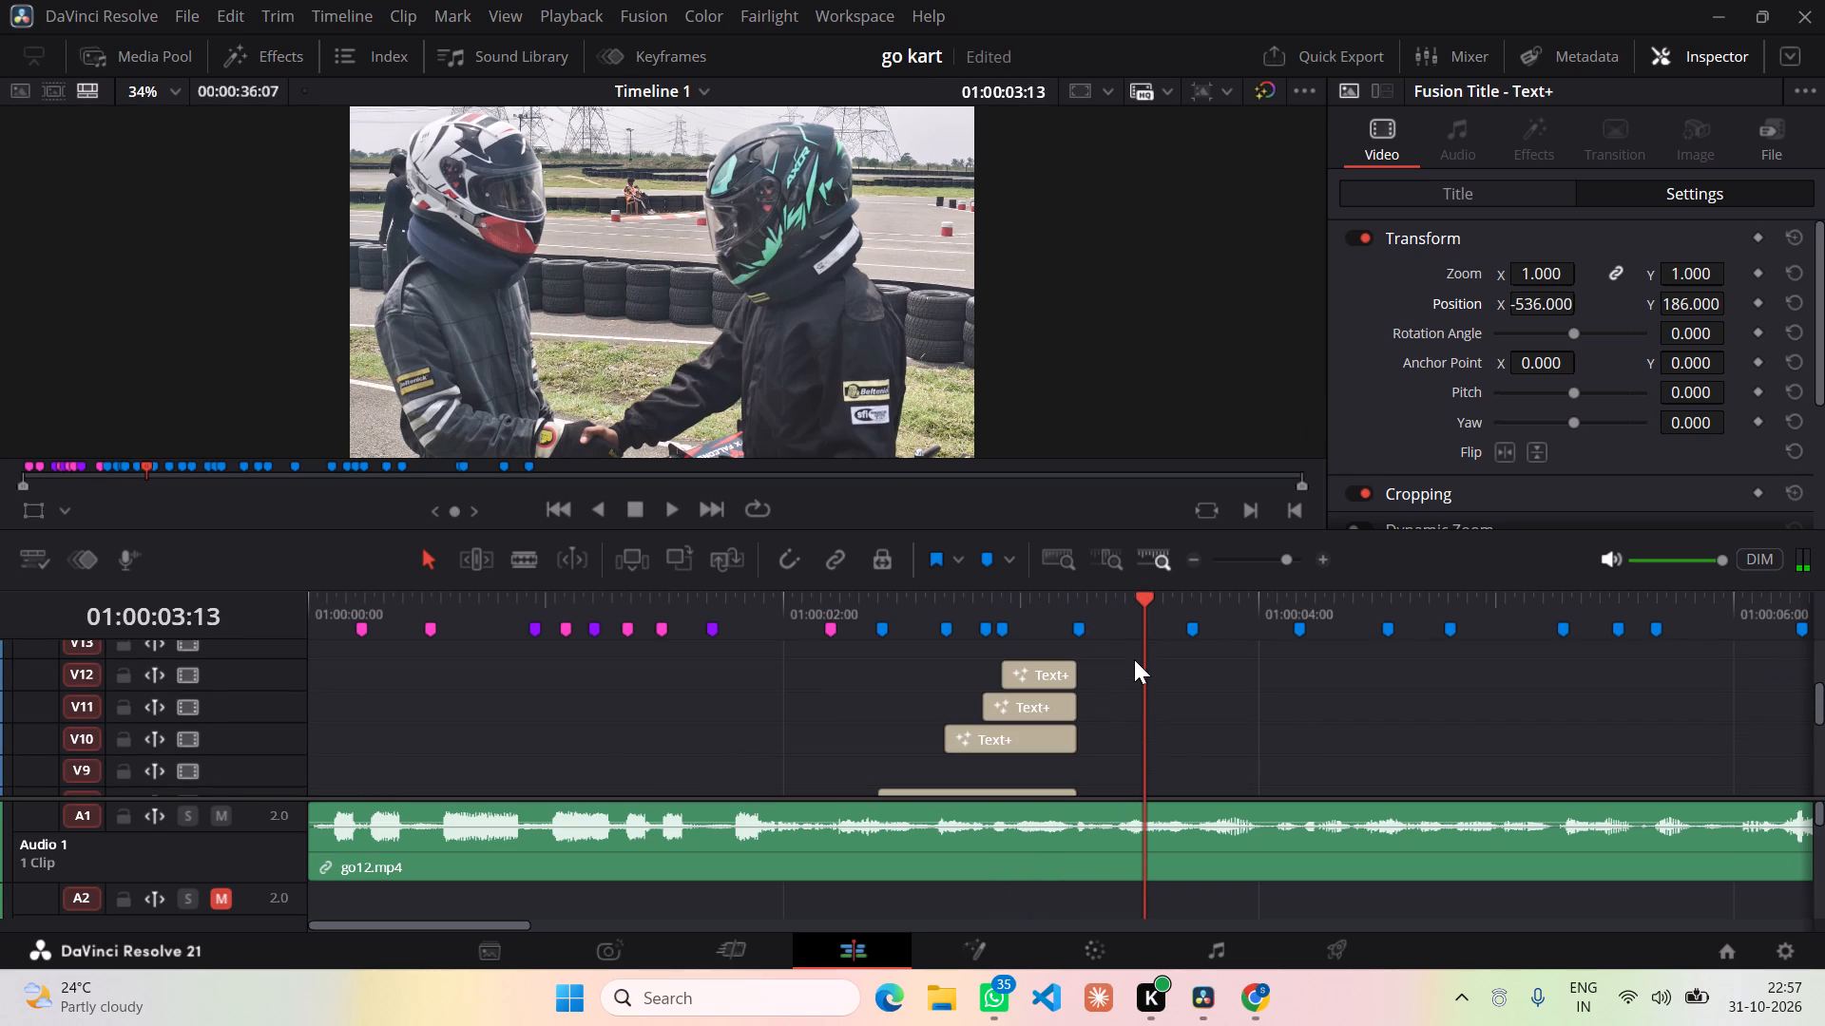
drag(1144, 596, 1095, 598)
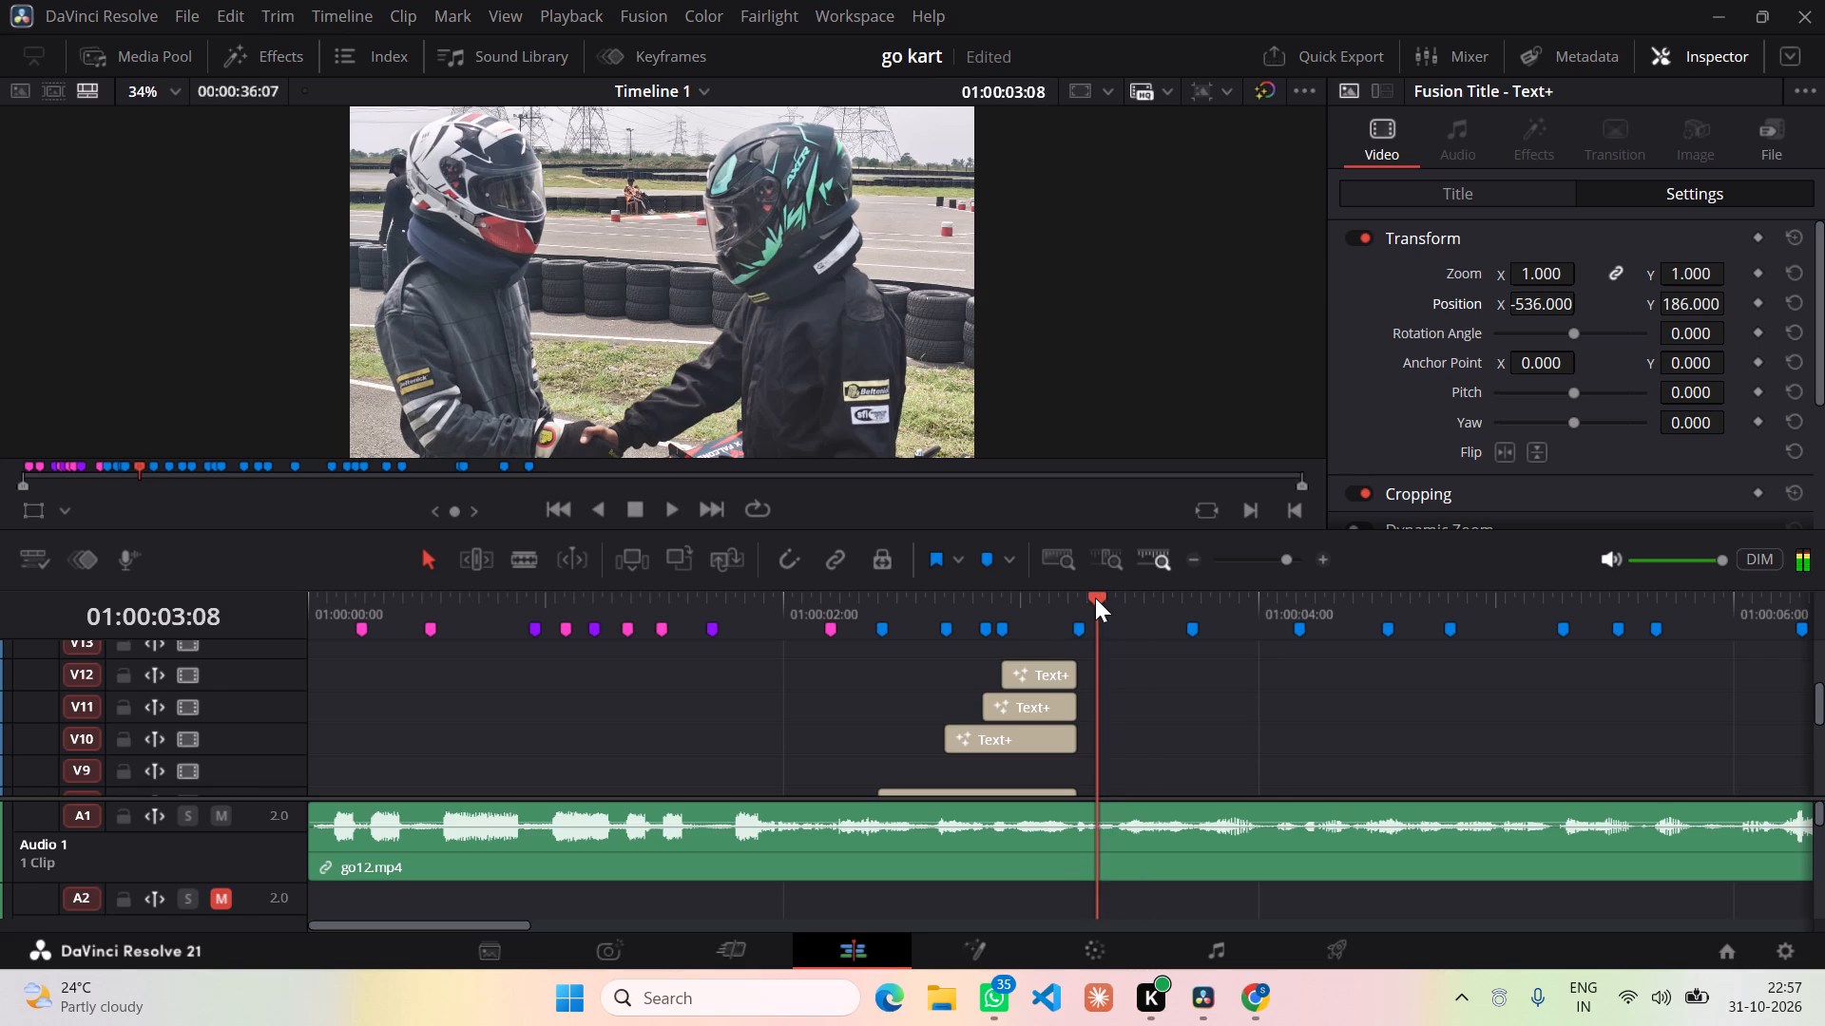
drag(1095, 598, 1082, 598)
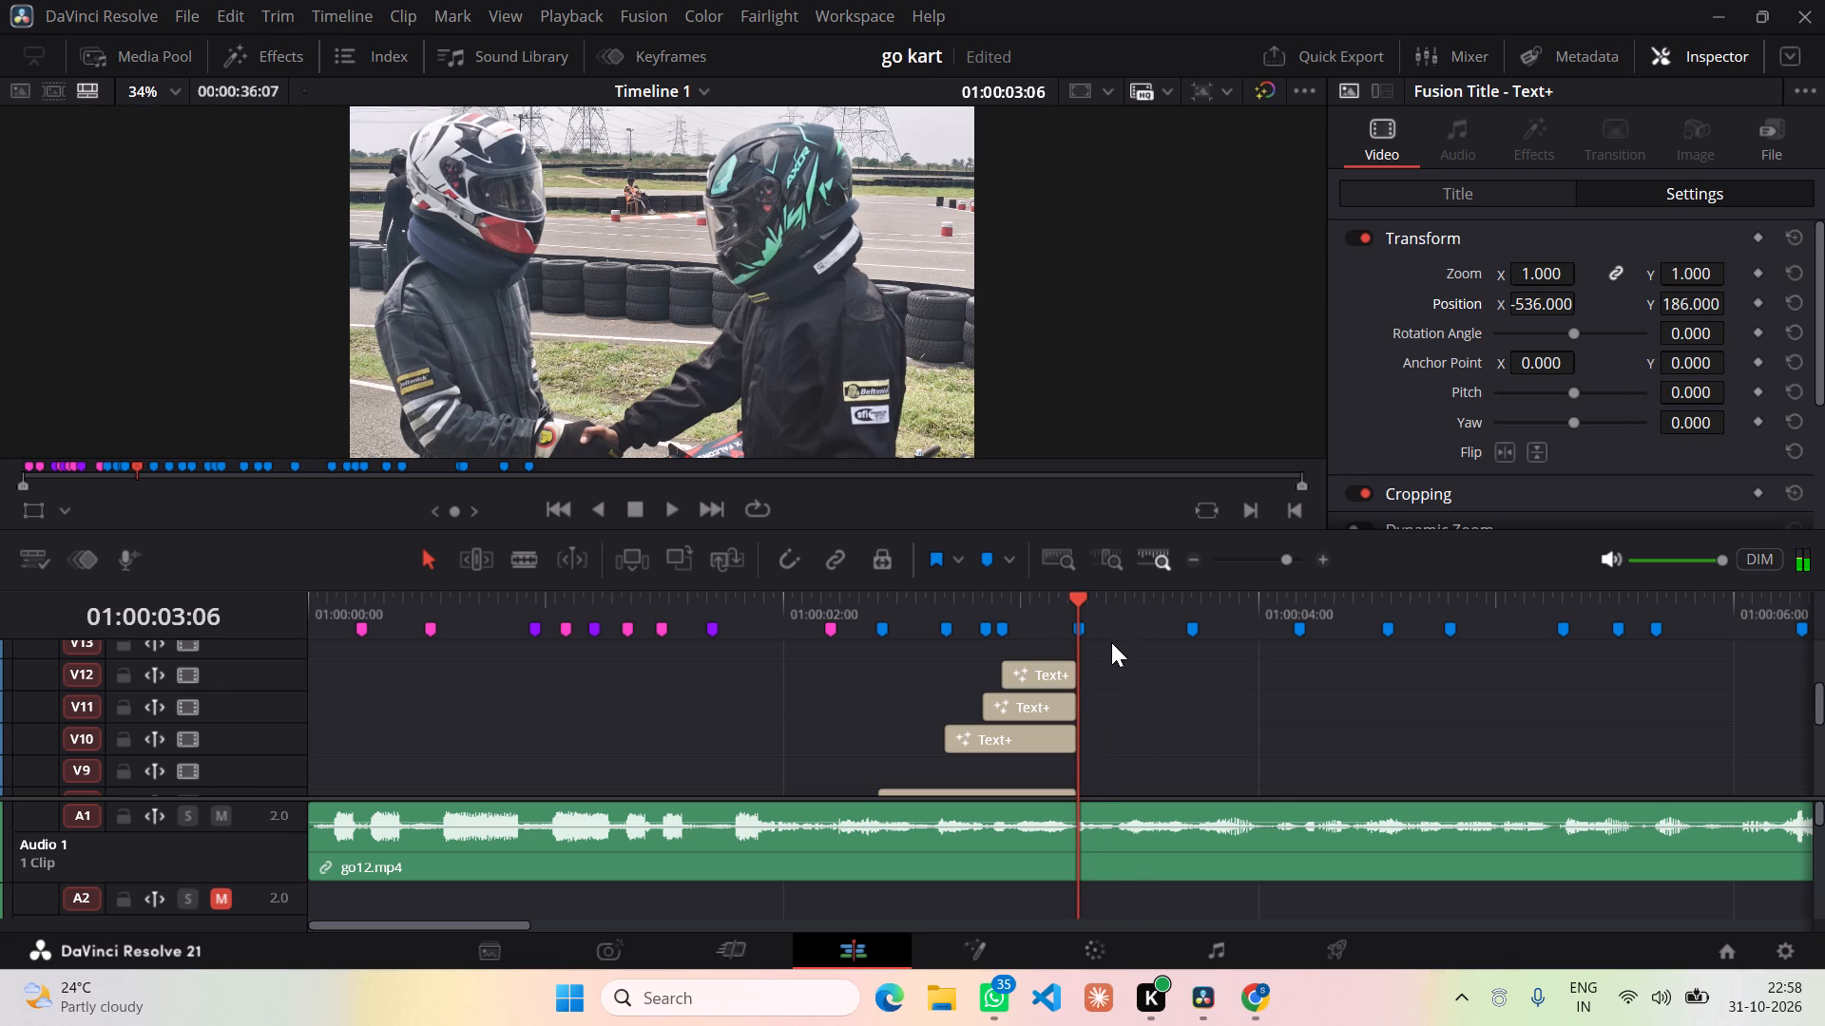
key(ctrl+v)
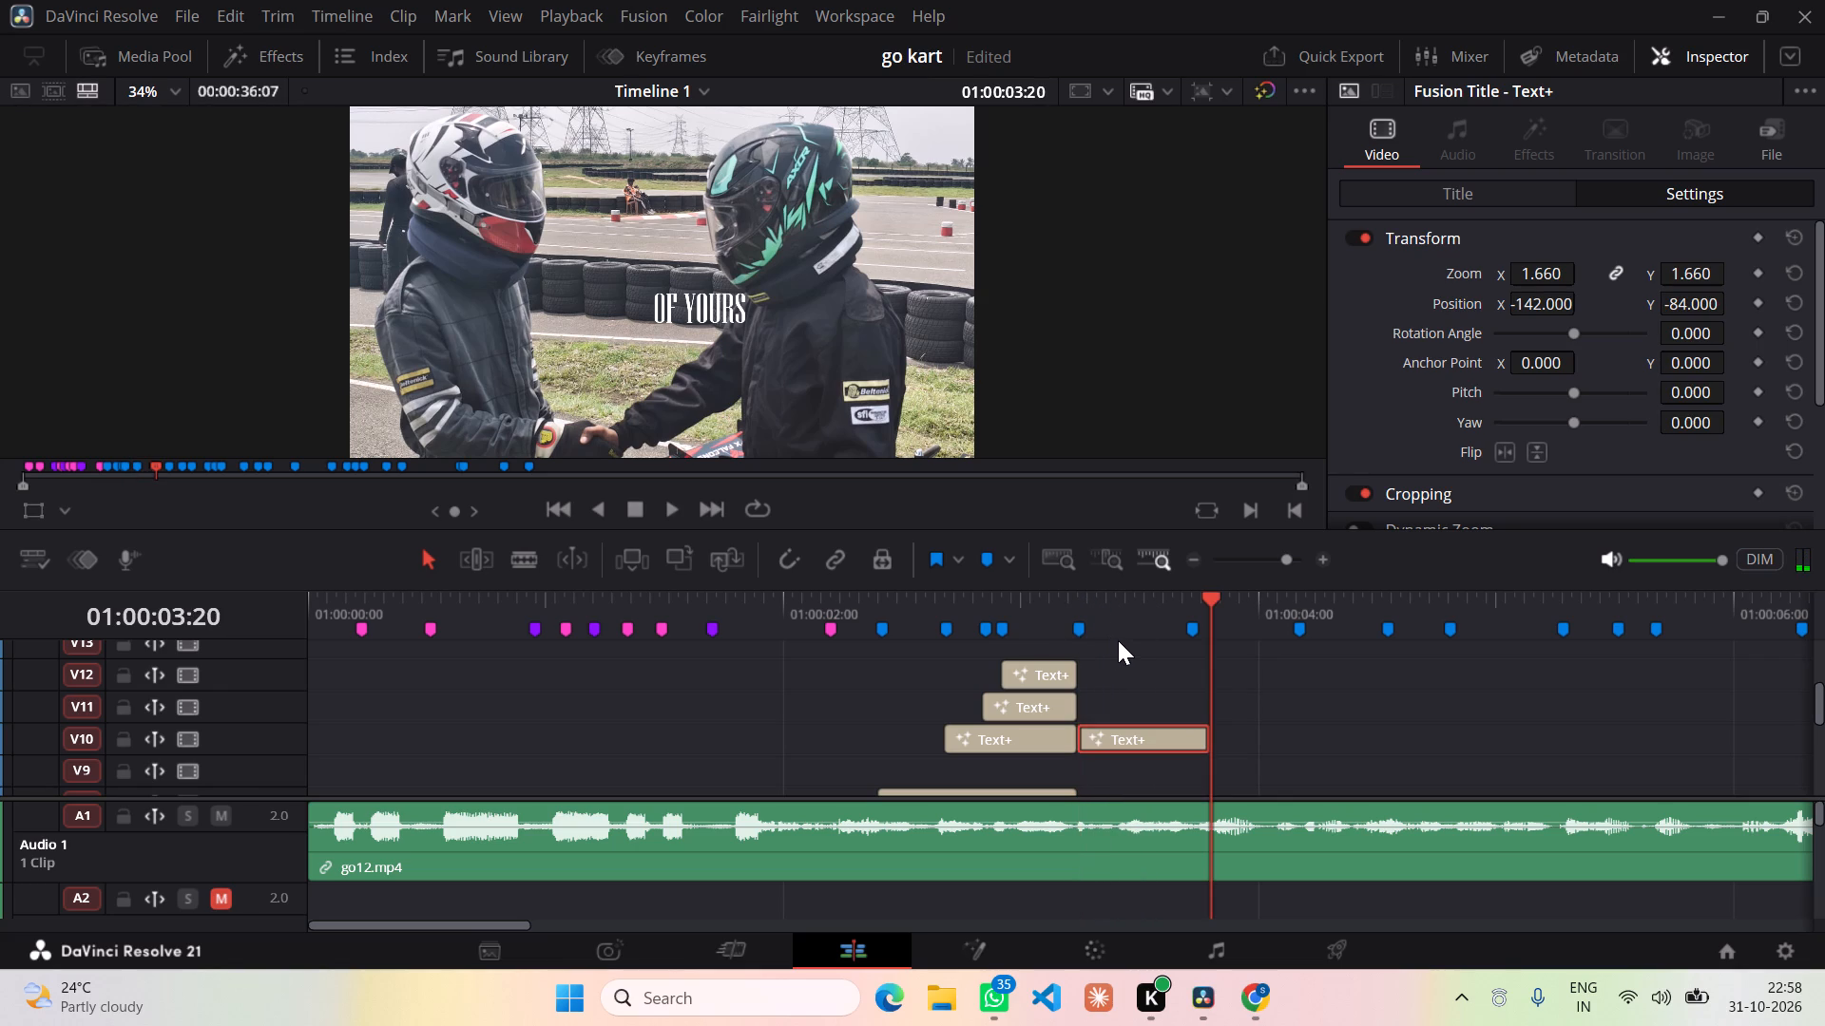
Split the pasted V10 title at the 01:00:03:18 marker and delete the leftover piece after it.
drag(1207, 597, 1208, 597)
drag(1208, 597, 1194, 599)
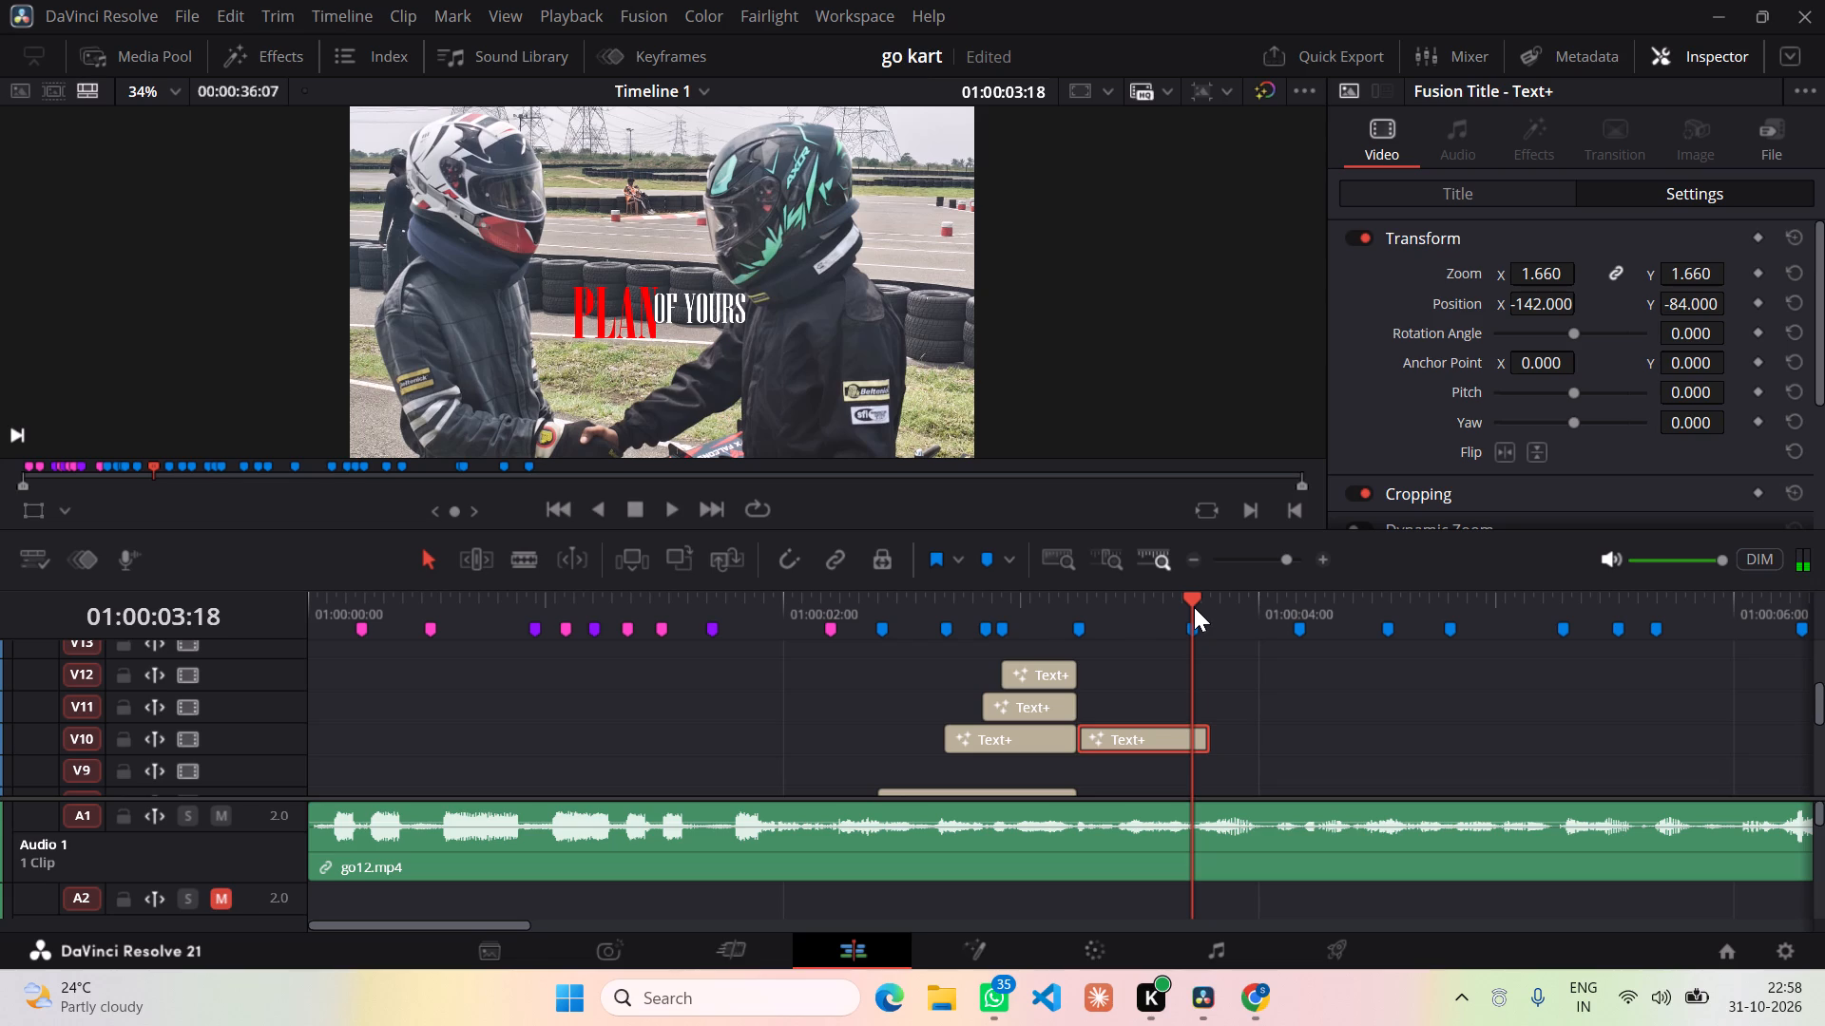
key(ctrl+b)
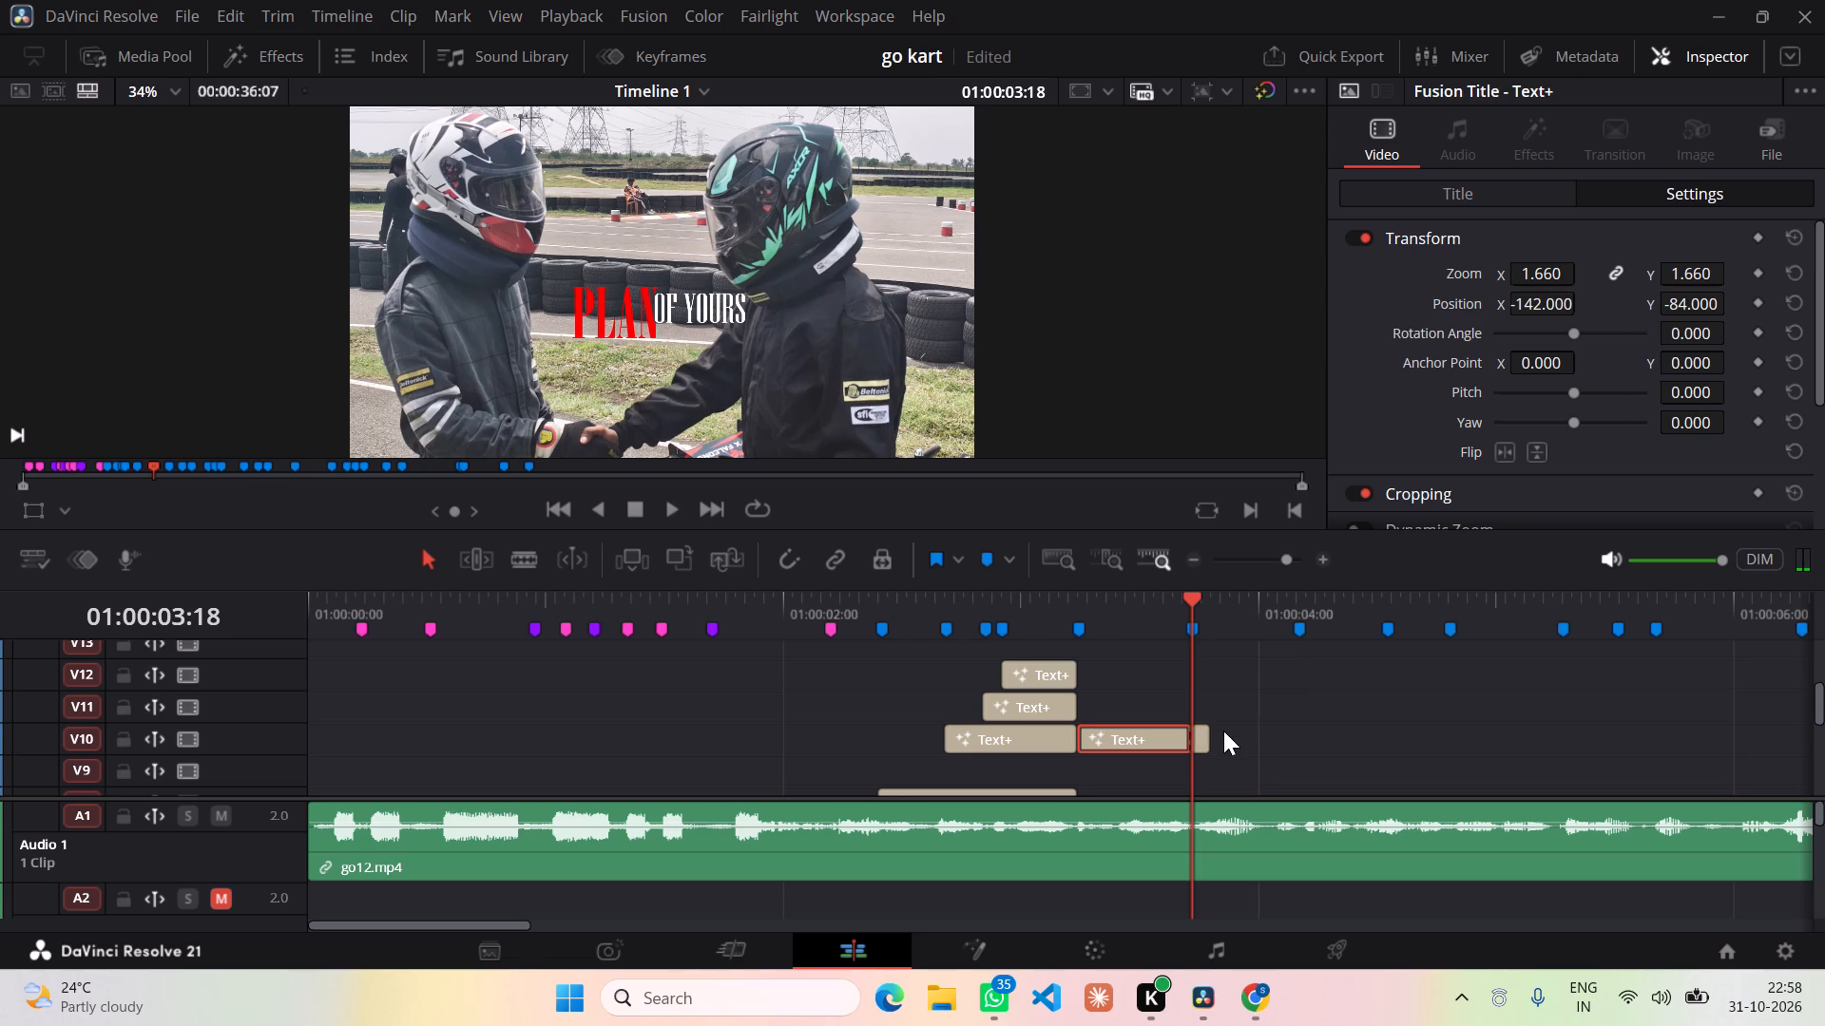
click(1201, 733)
key(BackSpace)
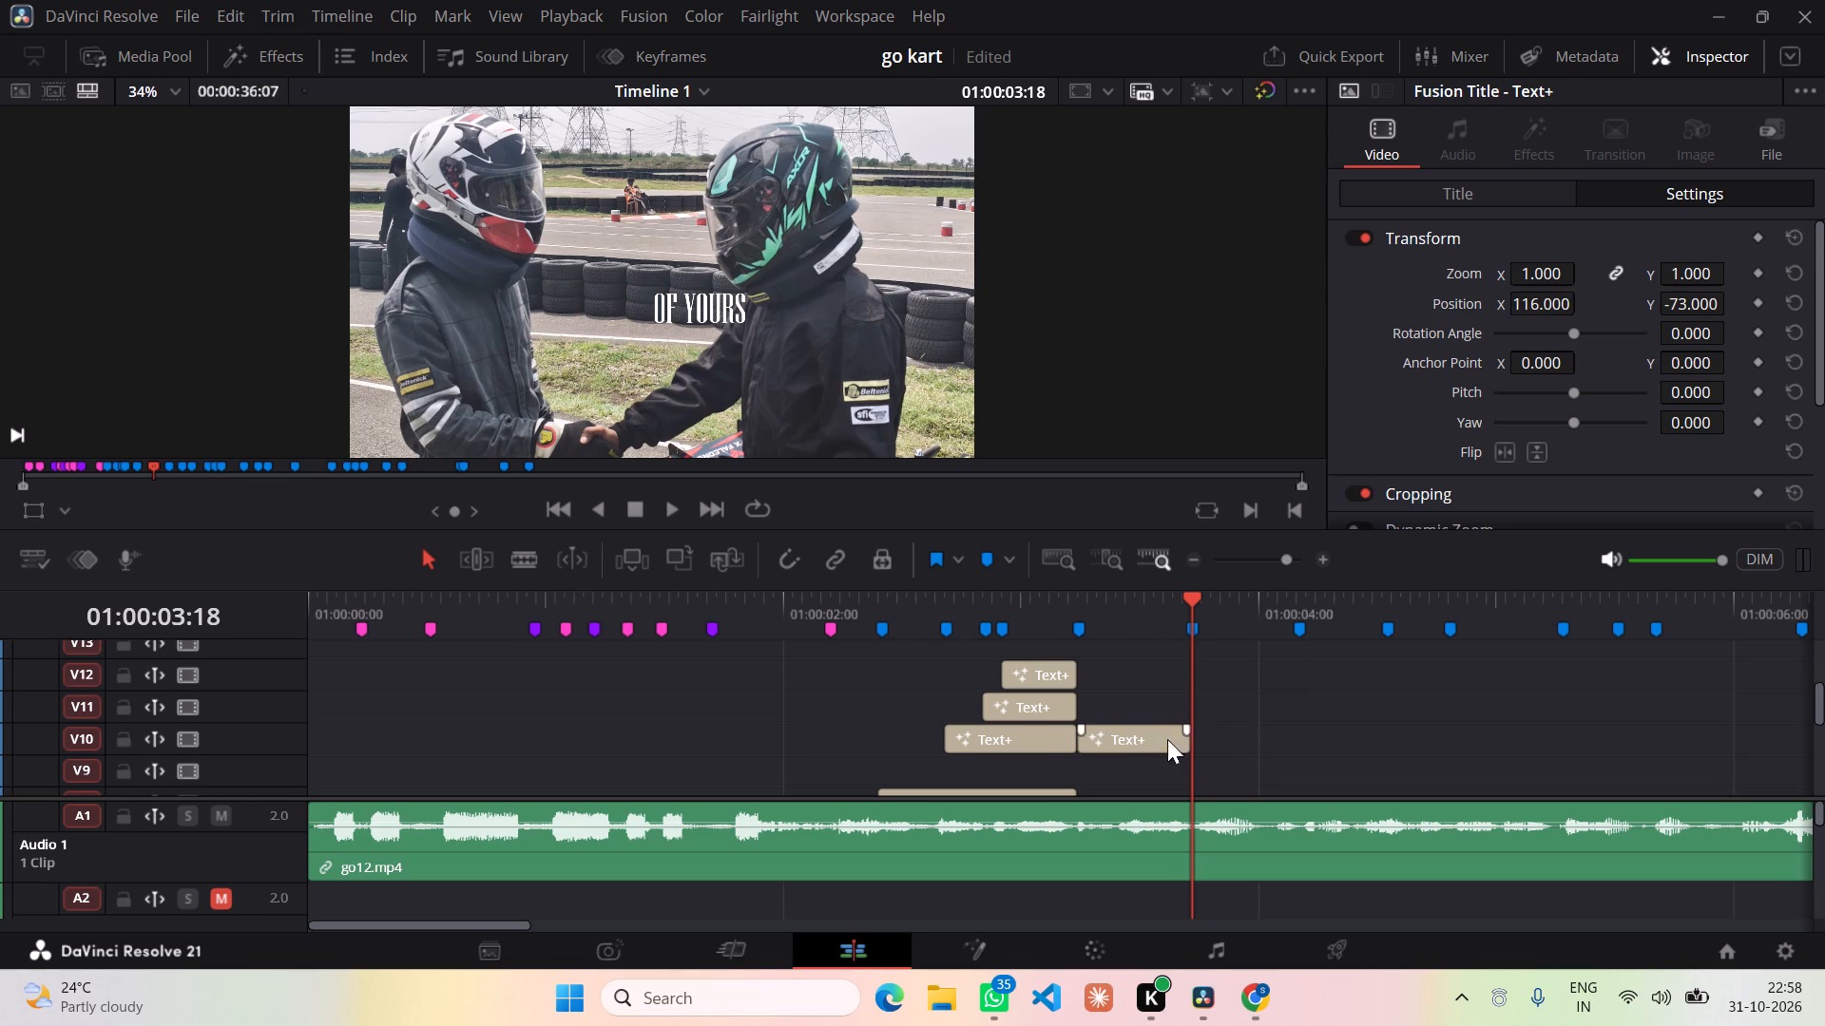
Change the text of the second V10 title, starting at 01:00:03:06, to DREAM.
scroll(1177, 701, up, 1)
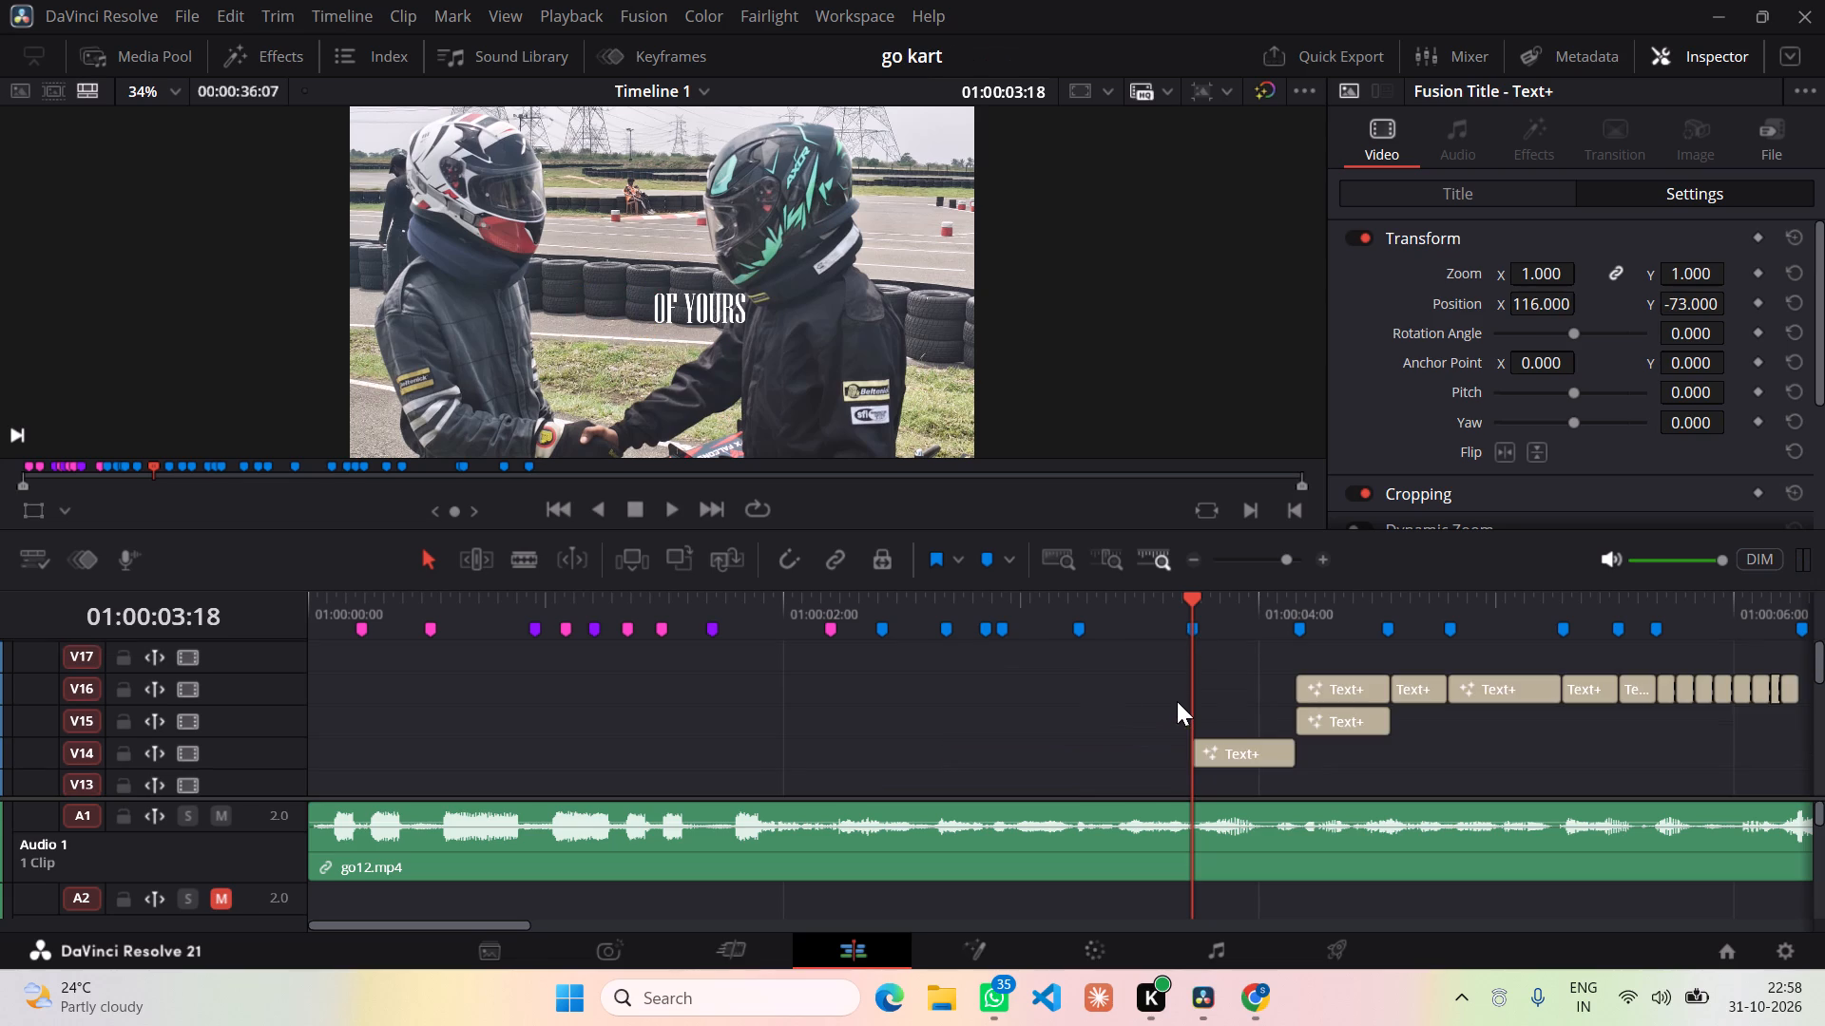
drag(1194, 598, 1186, 598)
drag(1186, 598, 1134, 604)
scroll(1134, 613, down, 3)
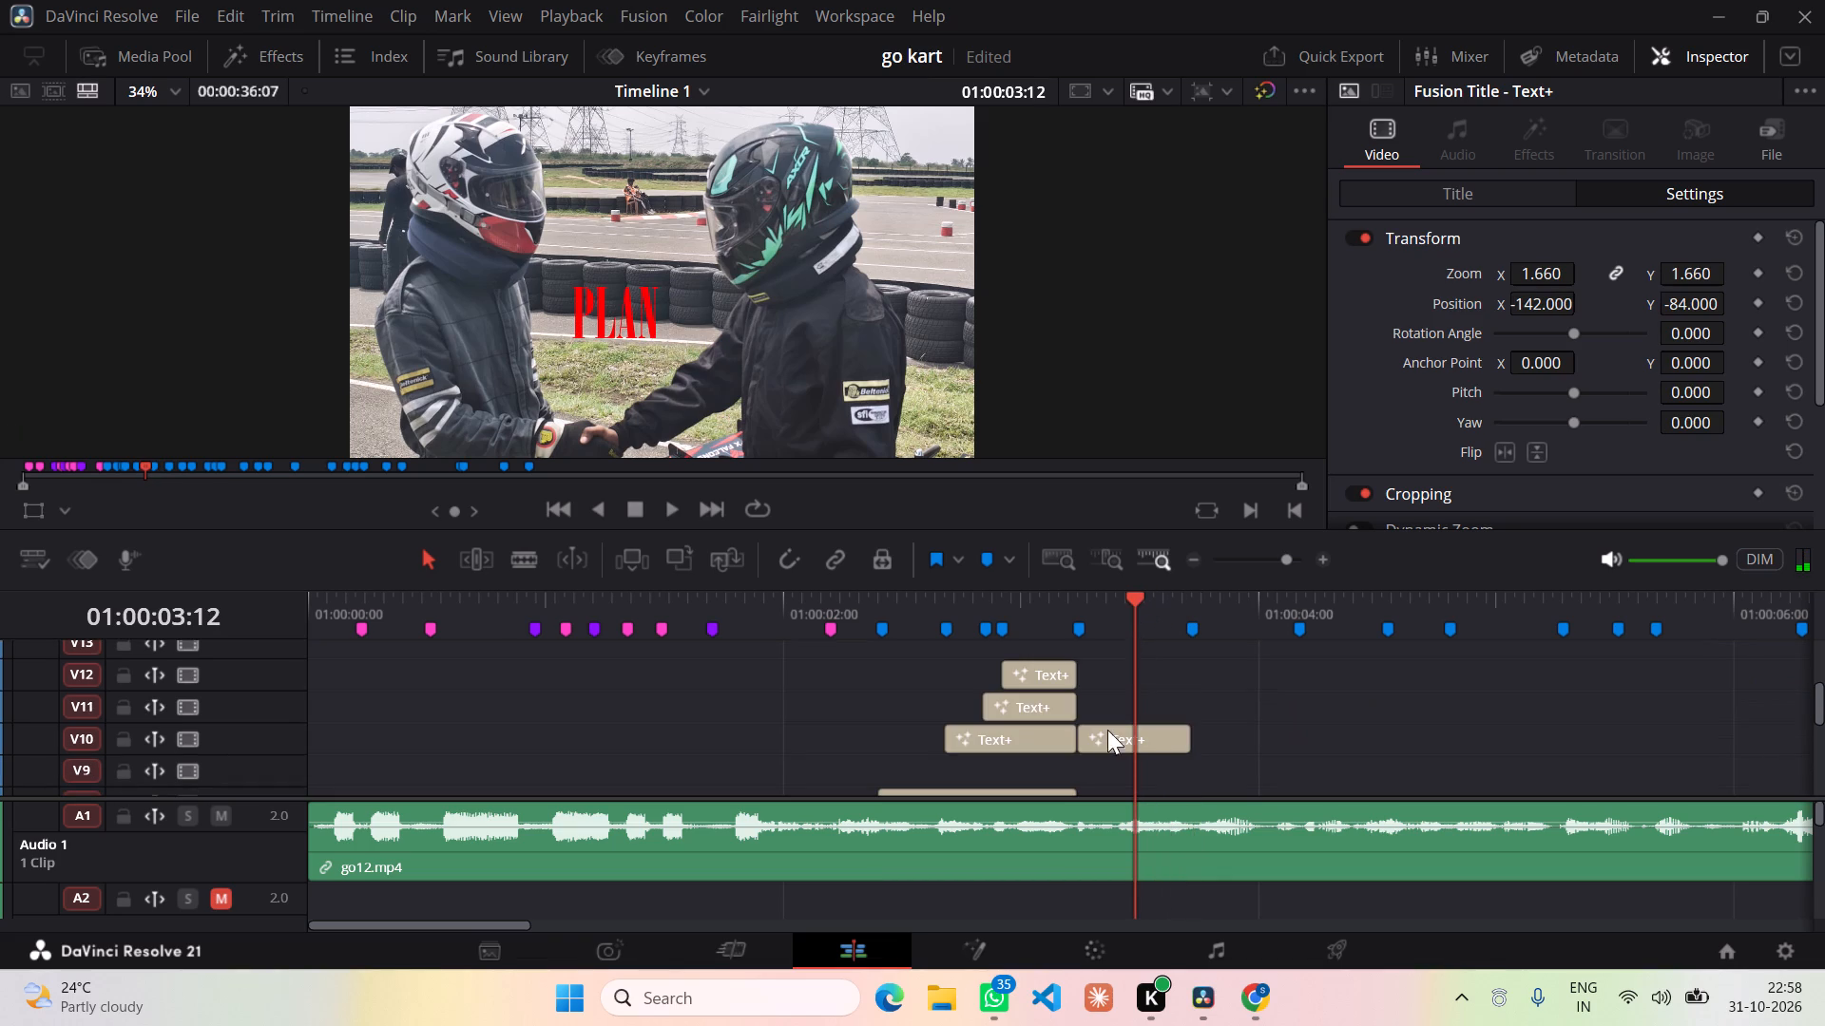
click(1105, 735)
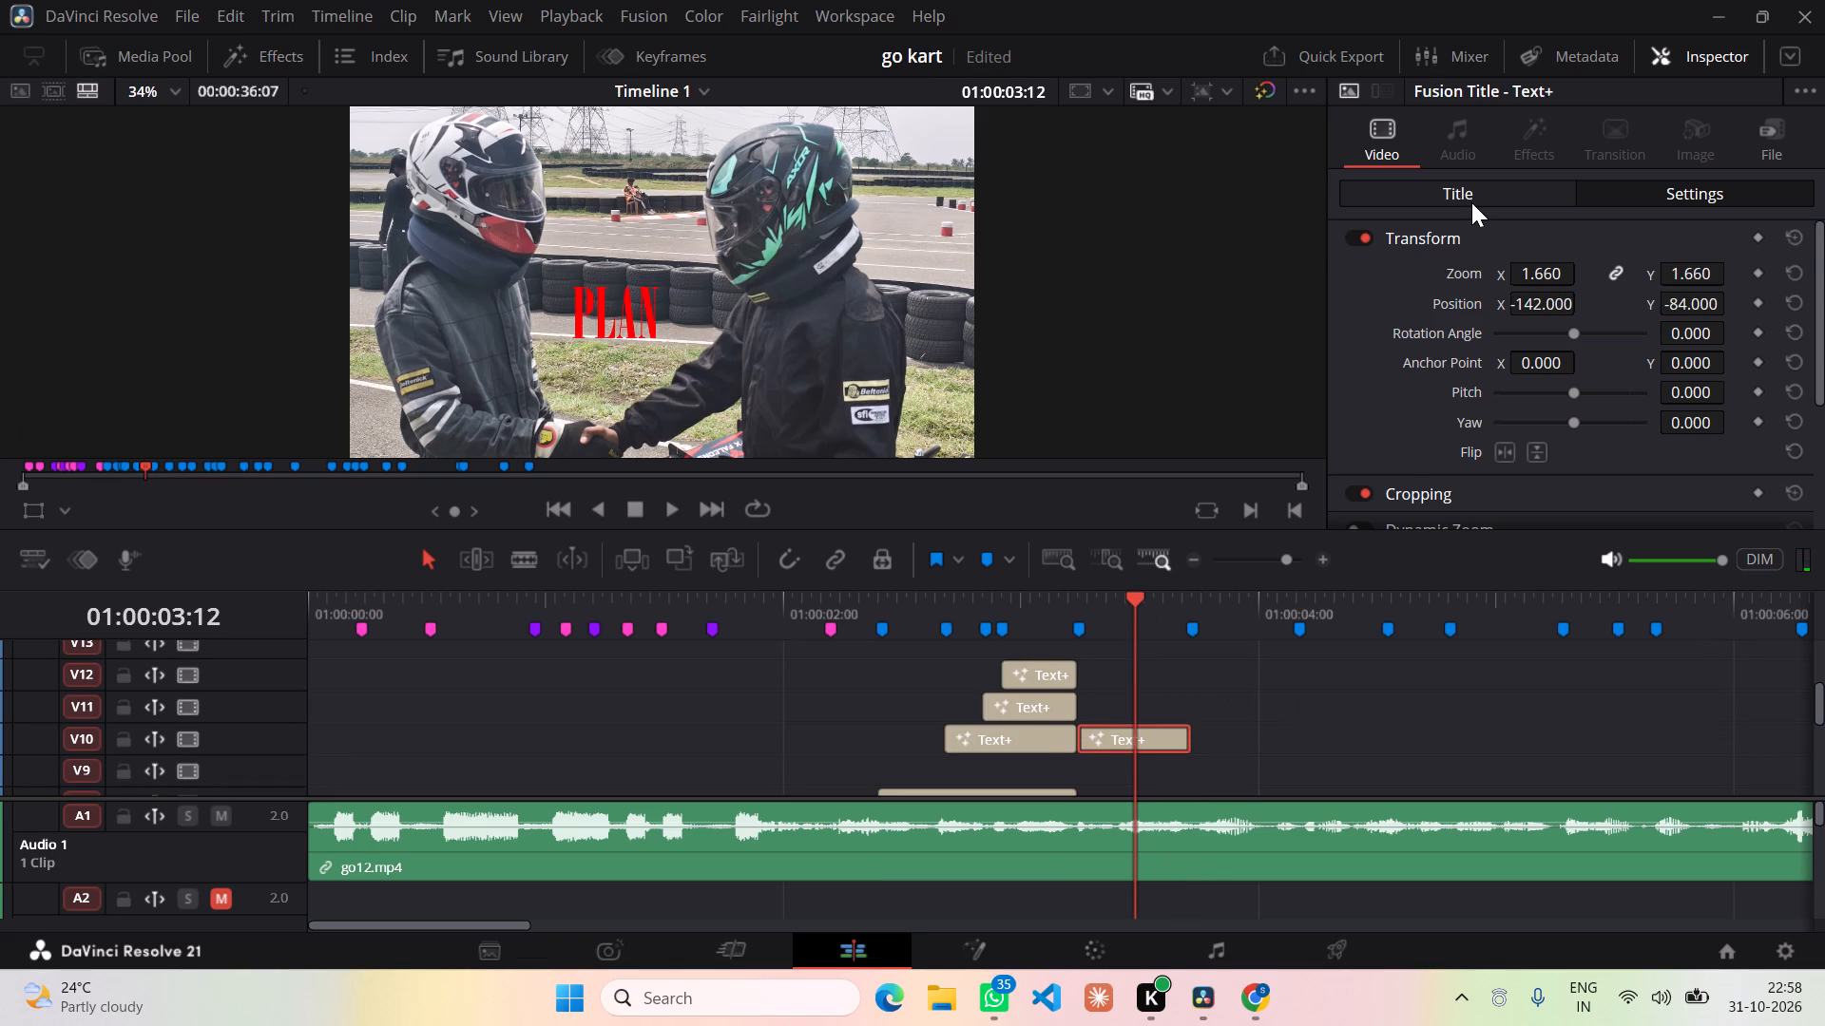
click(1471, 202)
drag(1424, 357, 1258, 341)
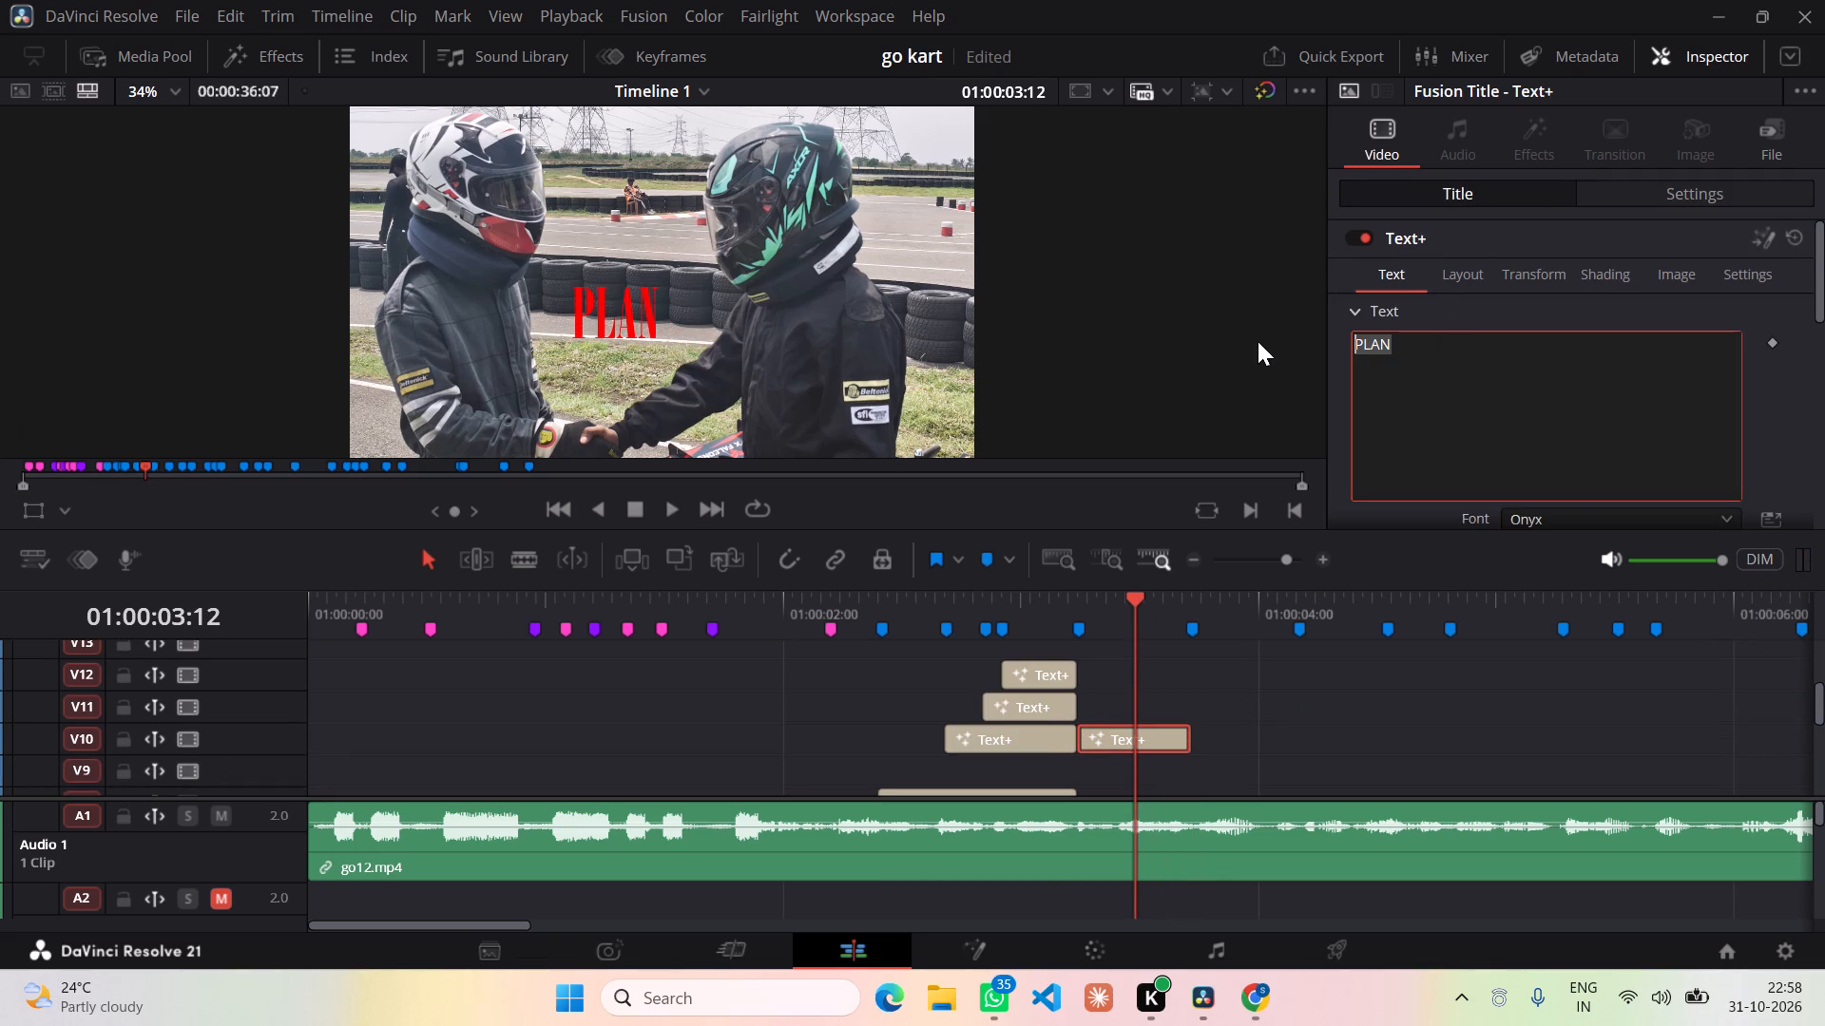
key(BackSpace)
text(DREA)
key(m)
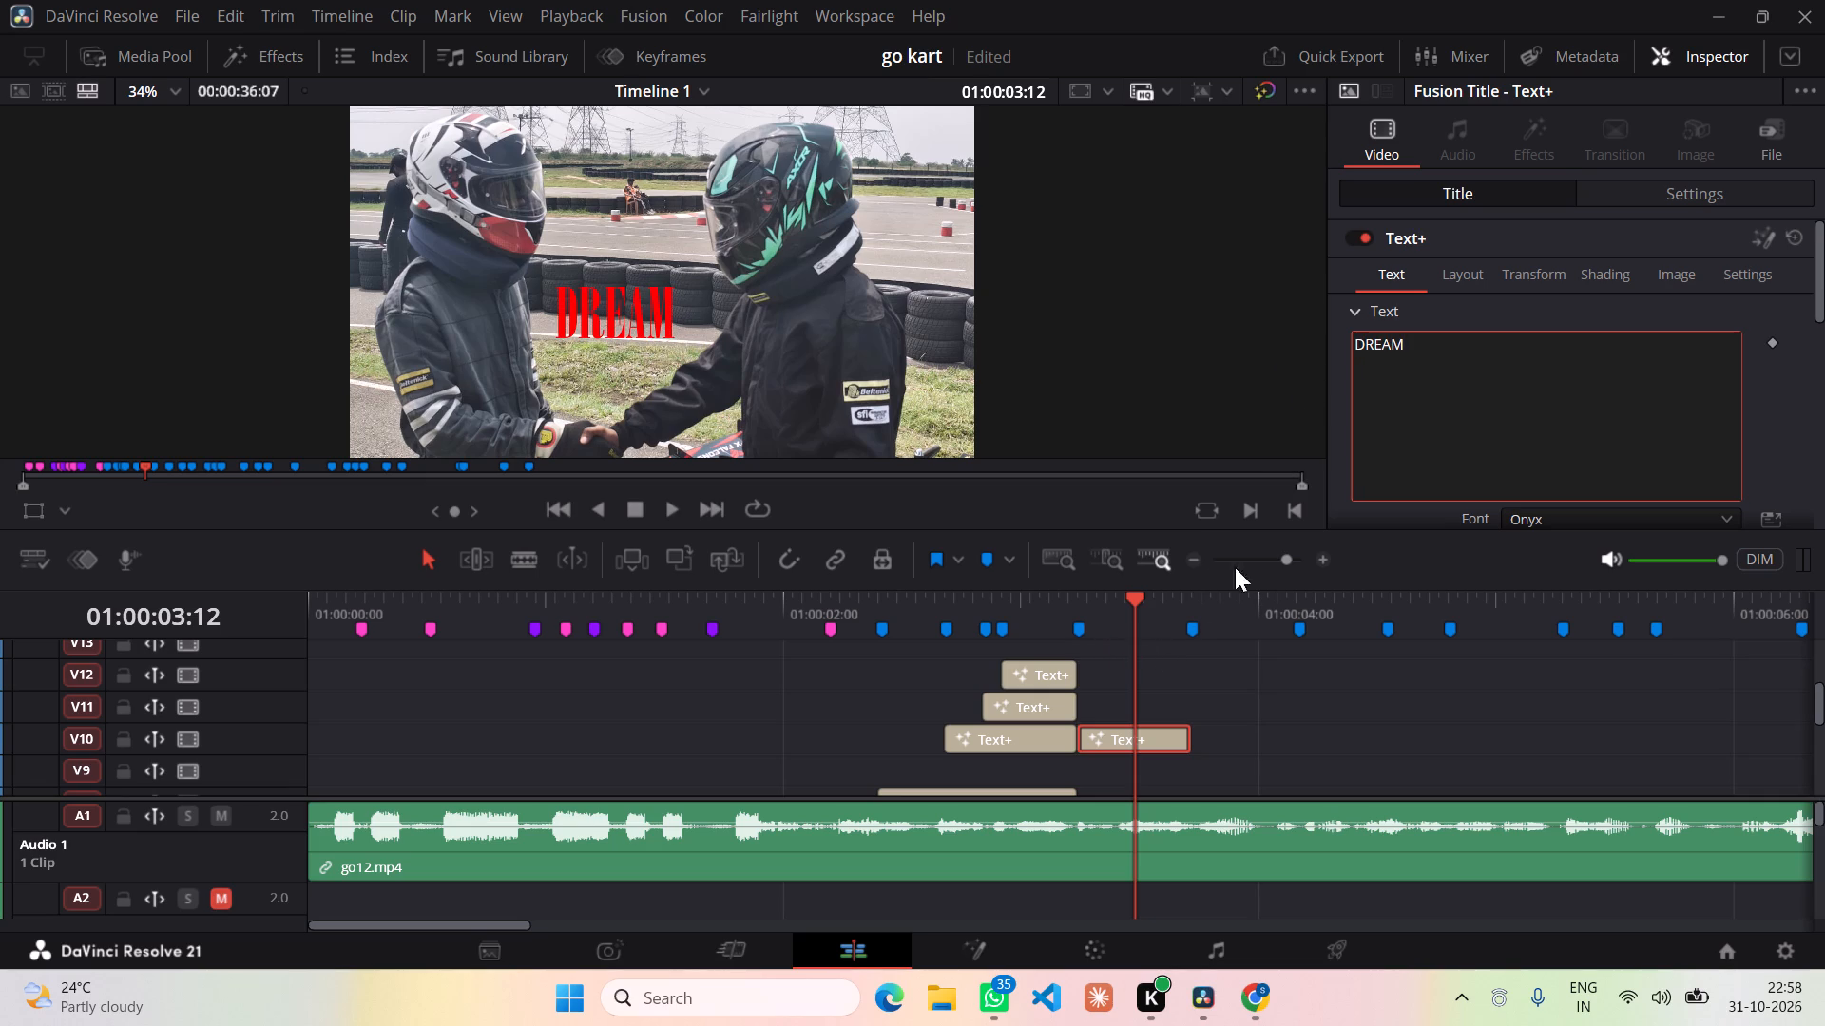
Move the DREAM title over the handshake shot to position X -72, Y -17.
click(1650, 182)
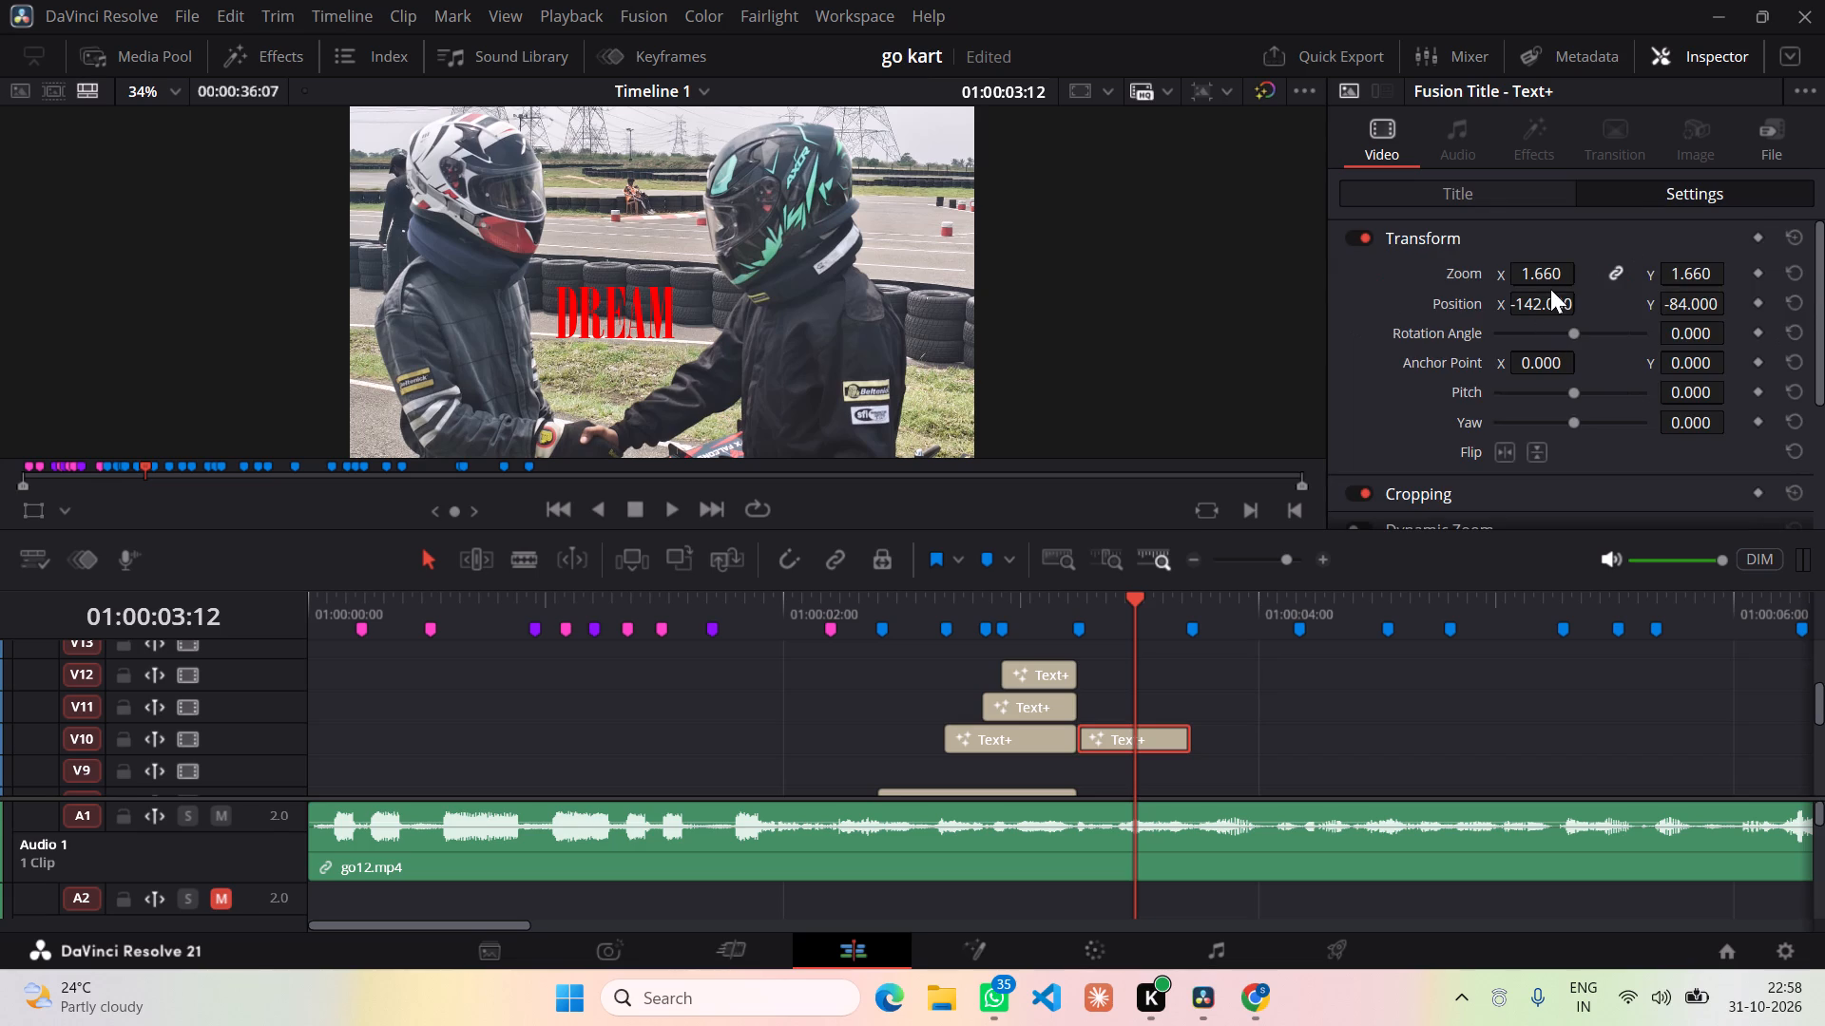
drag(1547, 306, 1640, 299)
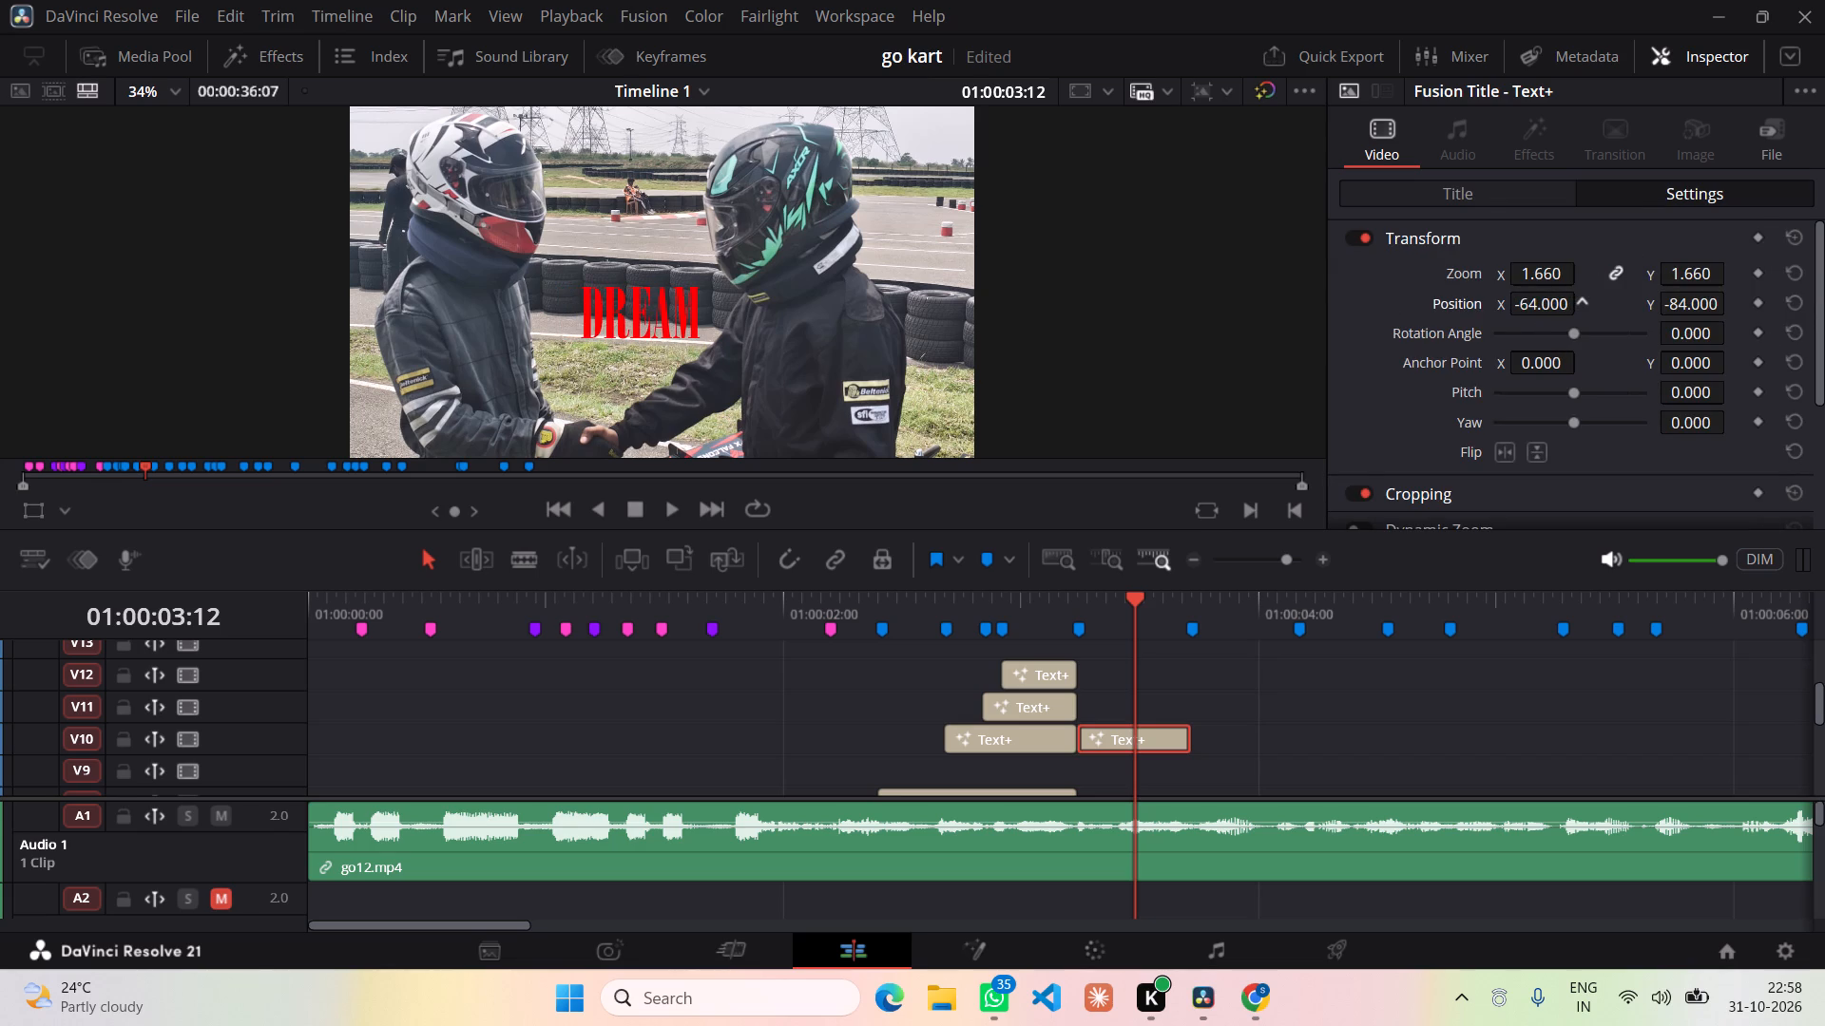
drag(1640, 299, 1630, 299)
click(1547, 307)
drag(1682, 304, 1719, 304)
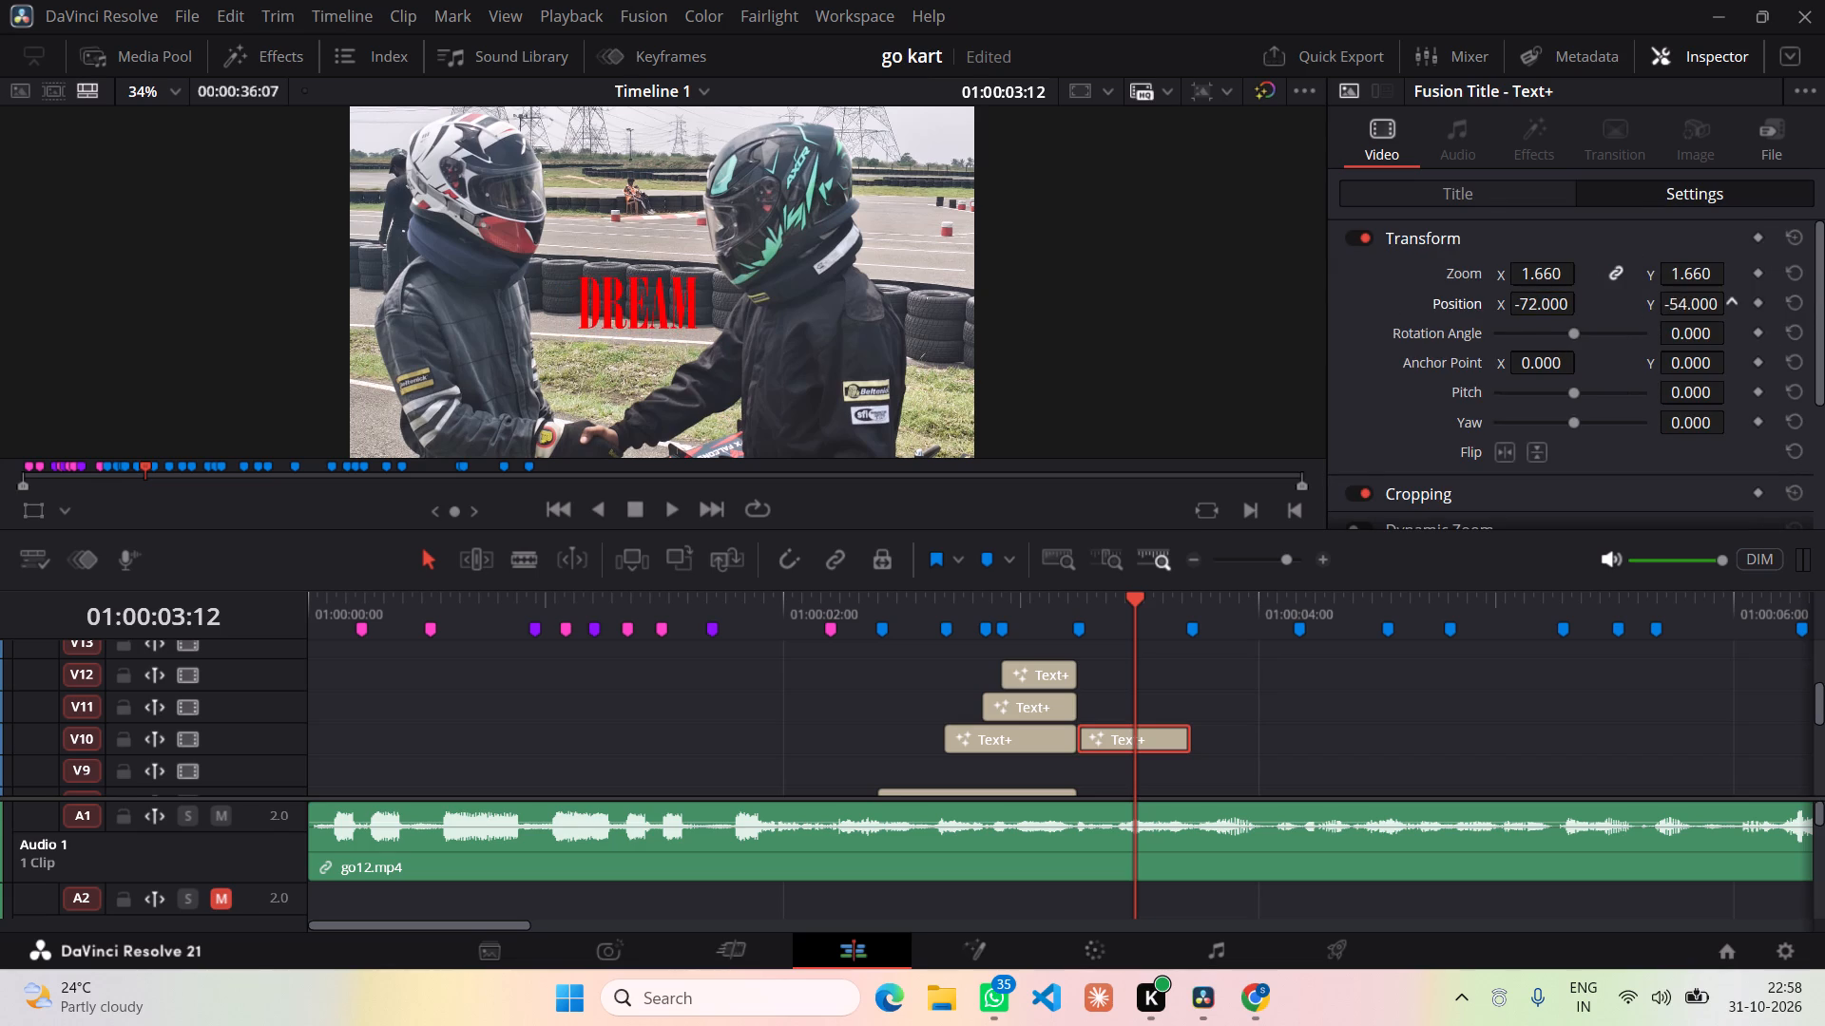
drag(1719, 304, 1762, 297)
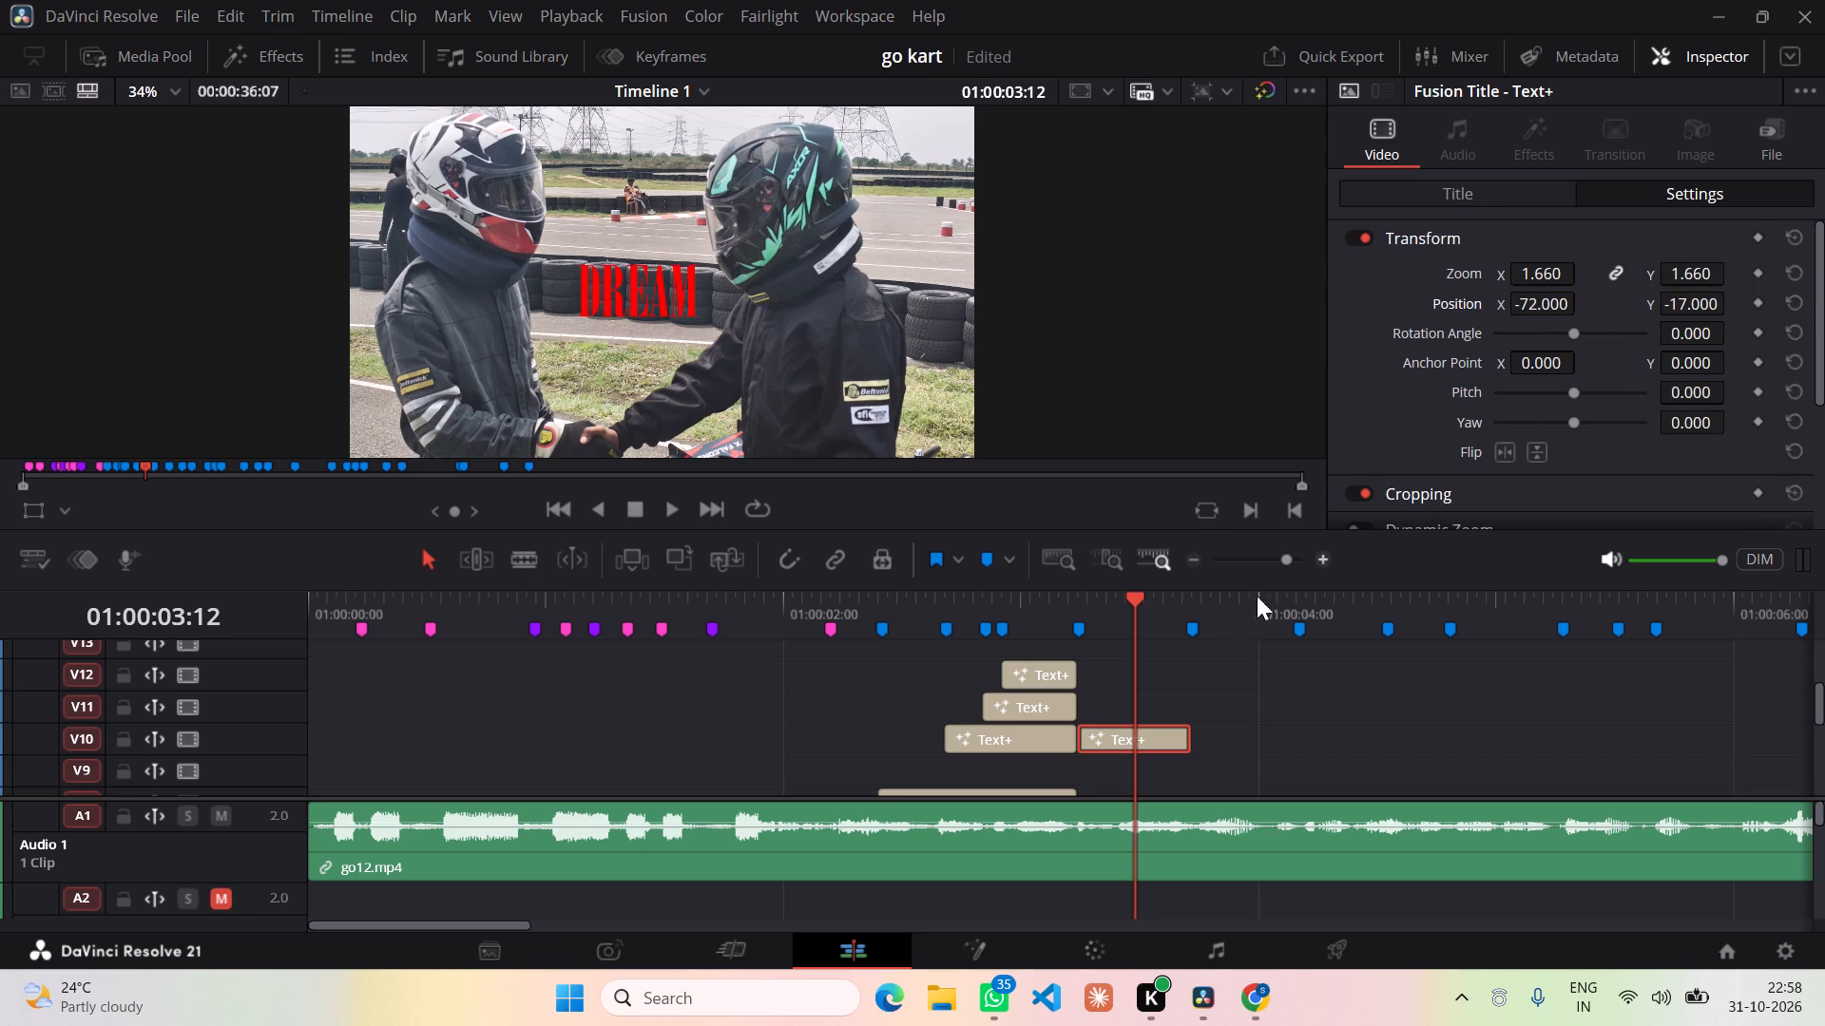
Split only the DREAM title on V10 at 01:00:03:08 and 01:00:03:10, leaving the go12.mp4 audio uncut.
drag(1136, 598, 1104, 593)
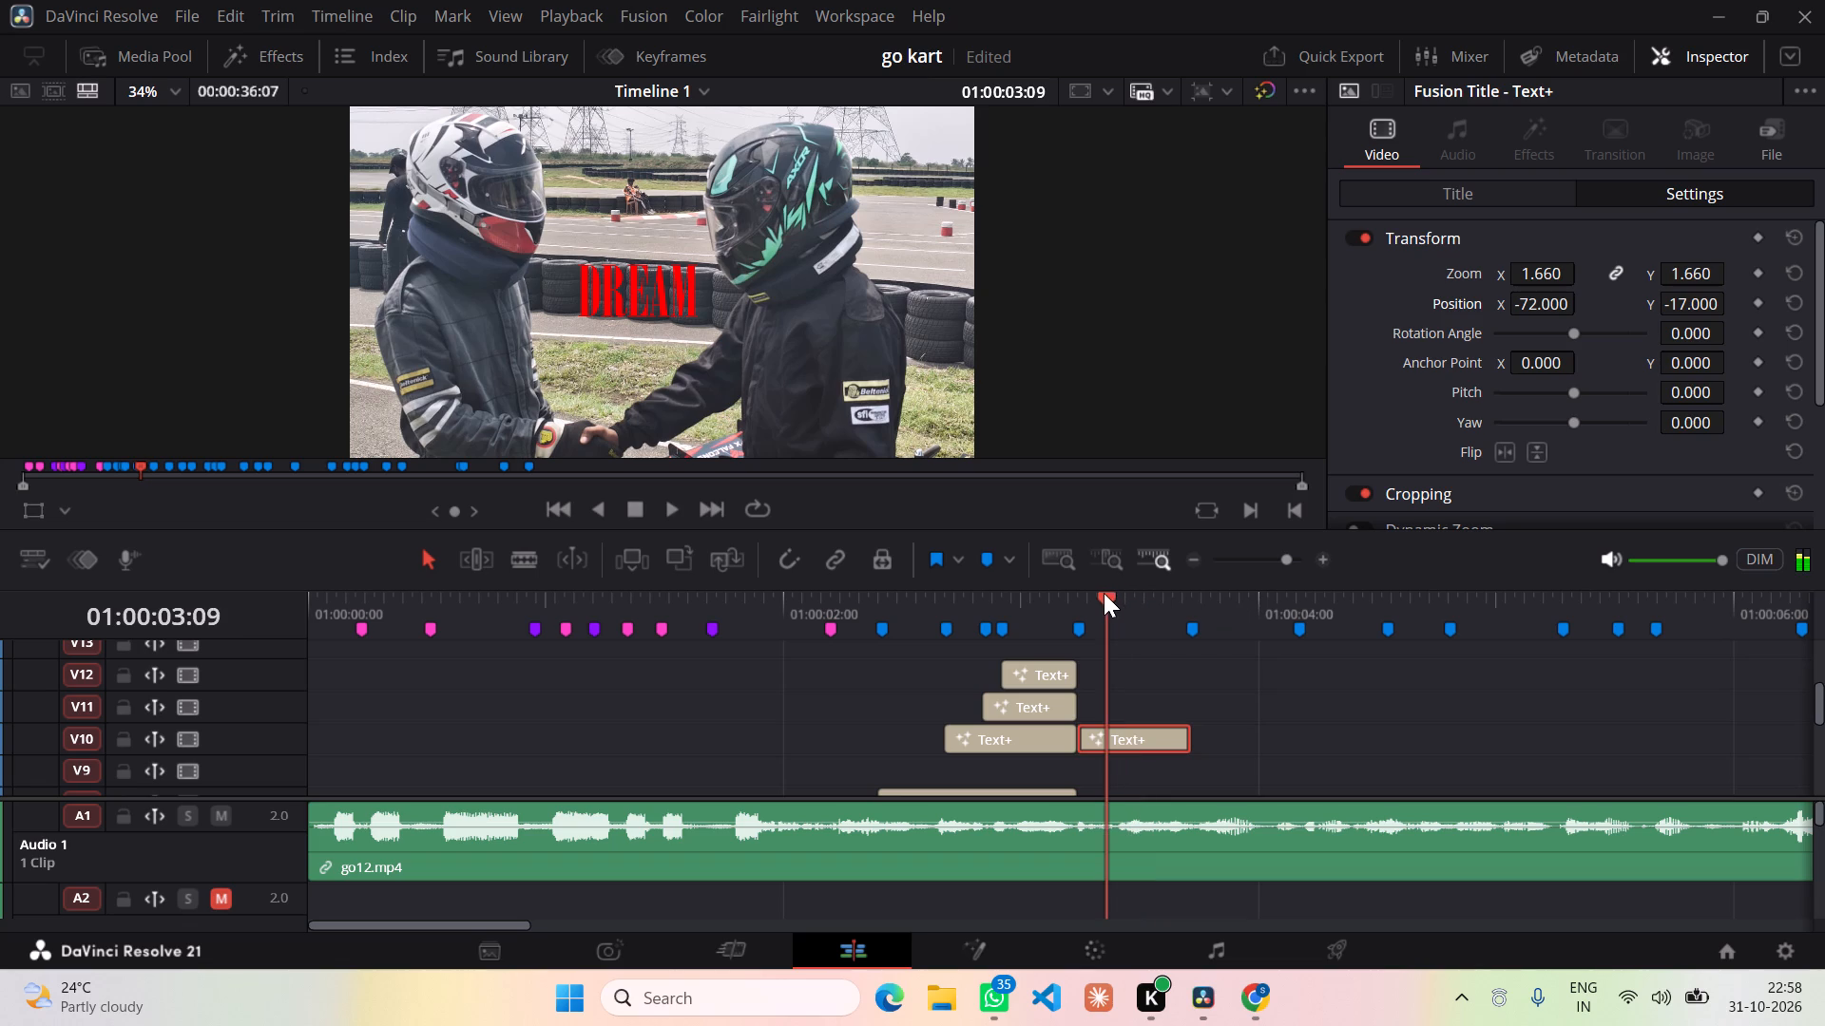
drag(1104, 593, 1098, 593)
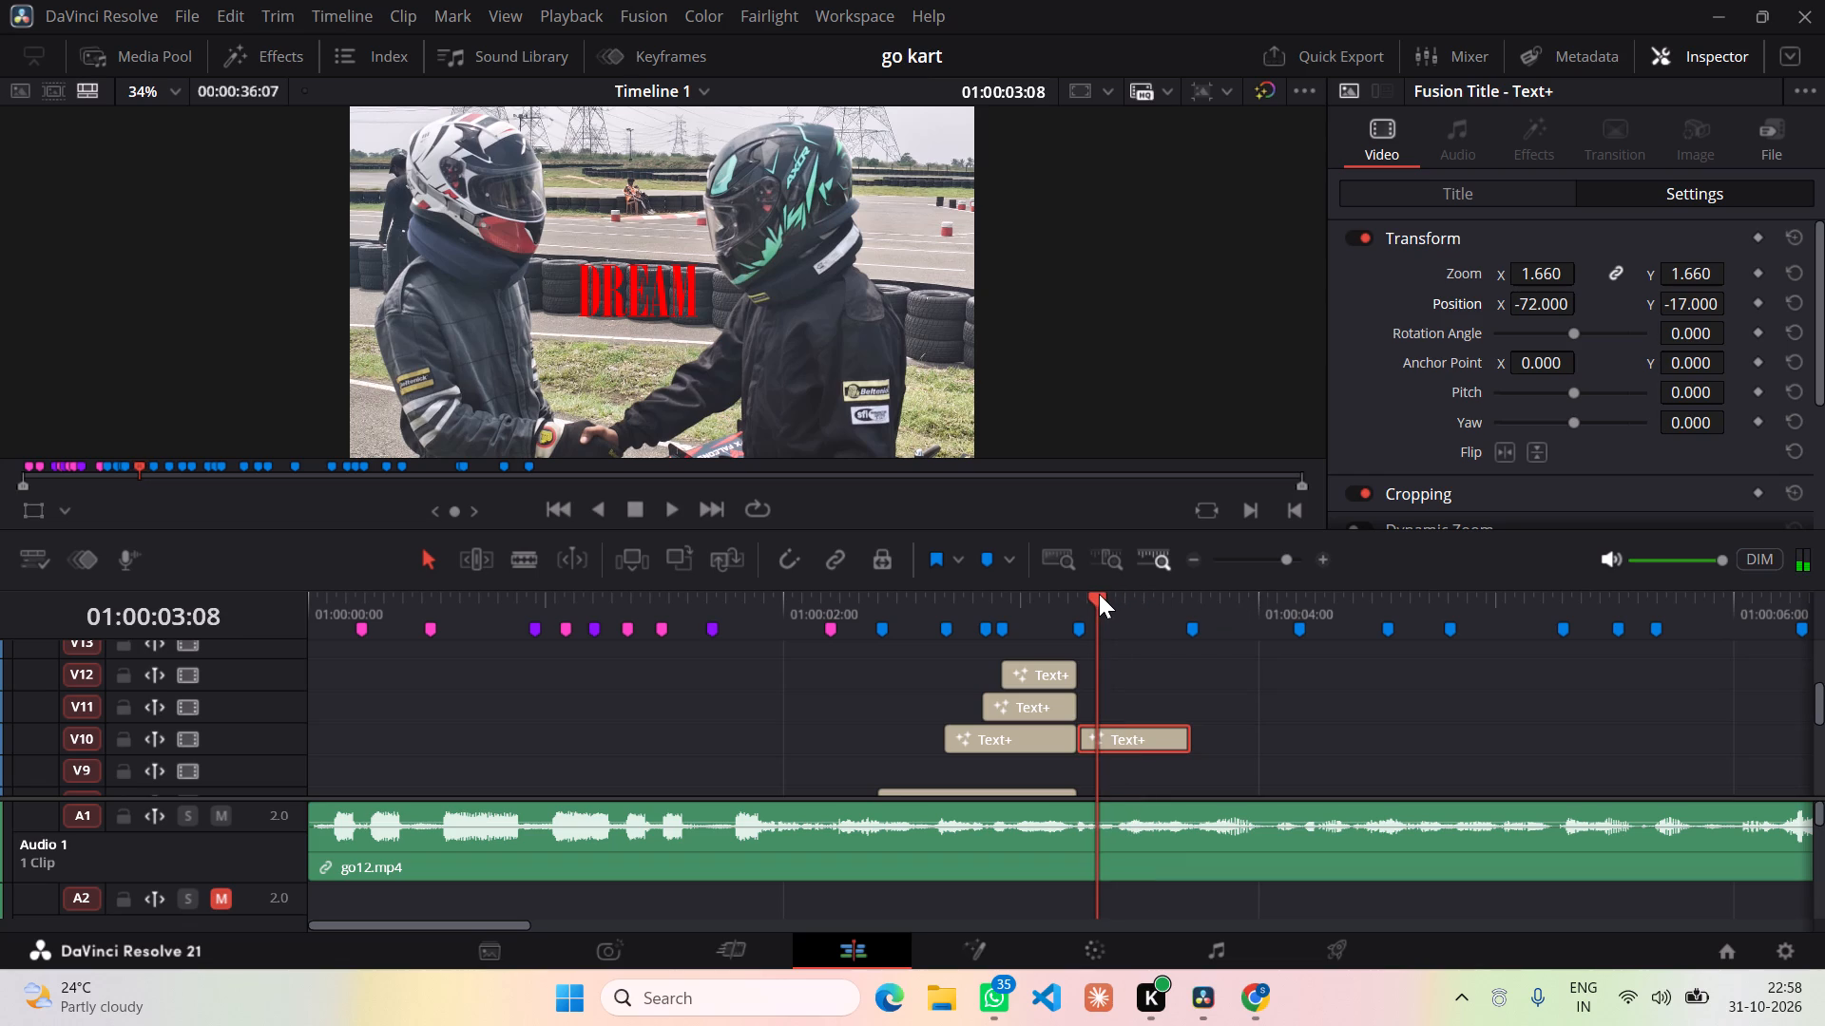
key(ctrl+b)
ctrl+drag(1100, 592, 1116, 594)
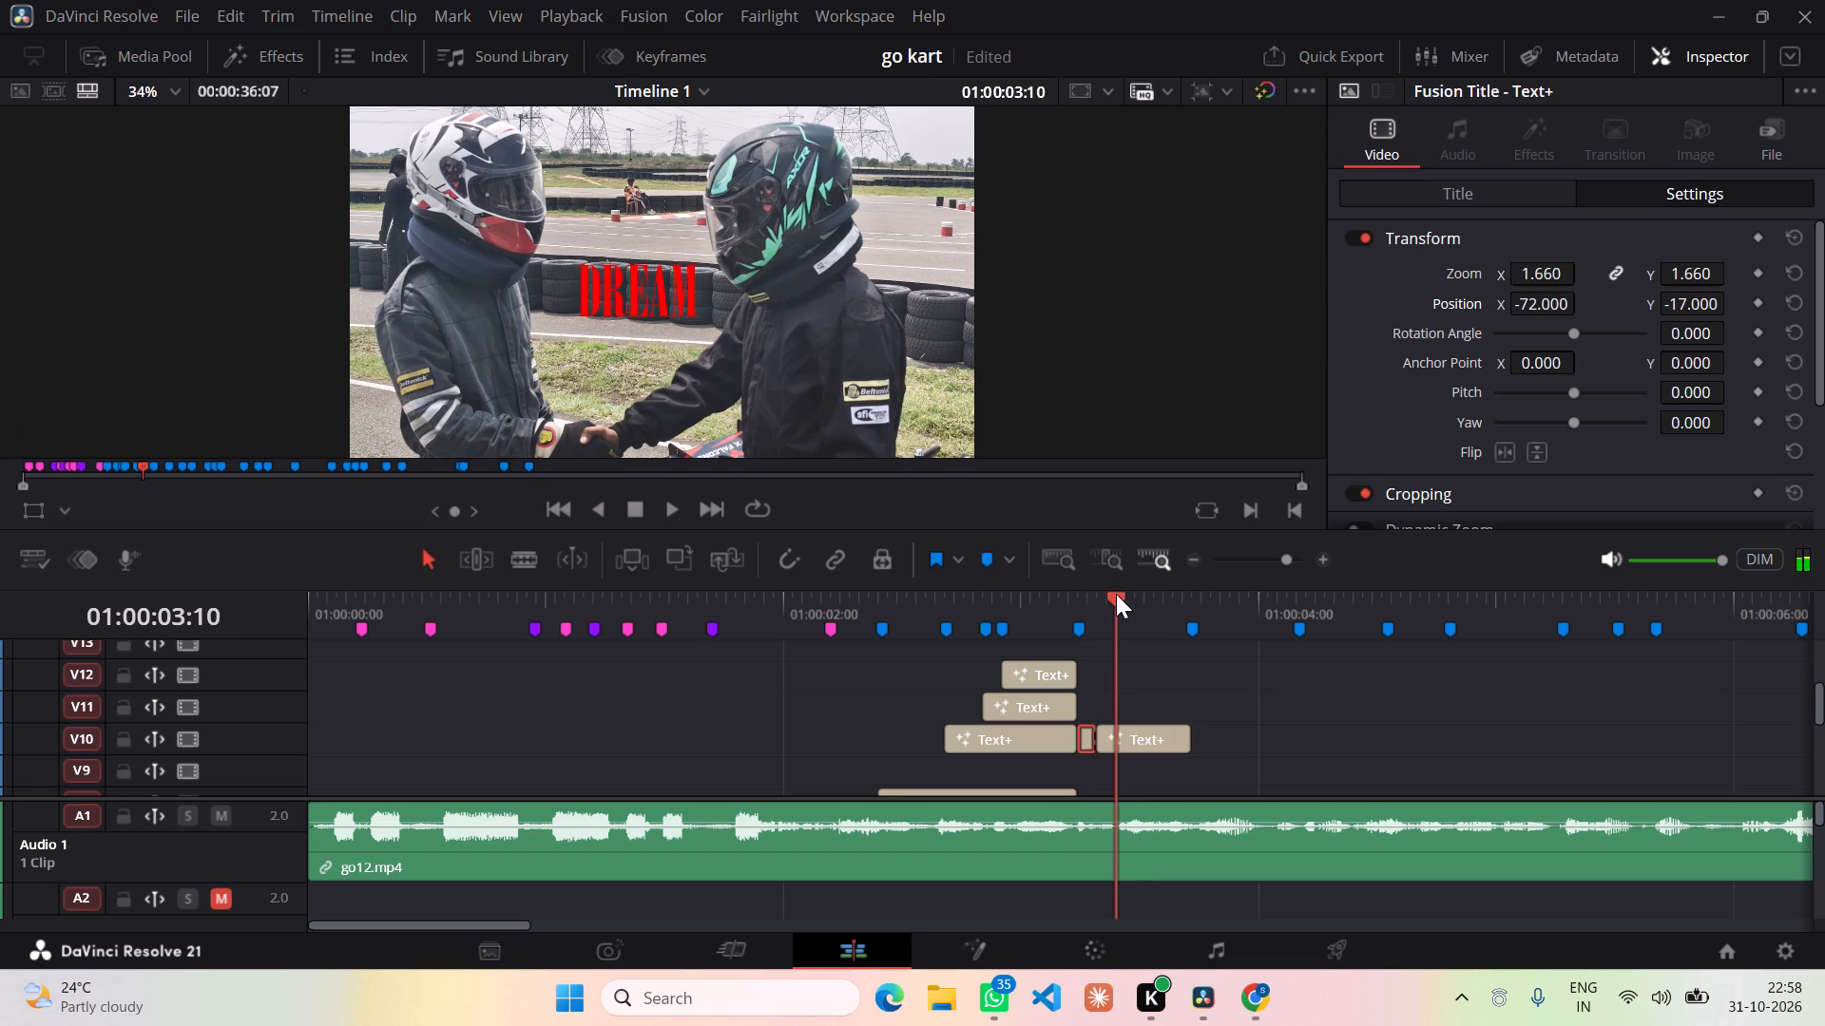
ctrl+drag(1116, 594, 1115, 594)
key(ctrl+b)
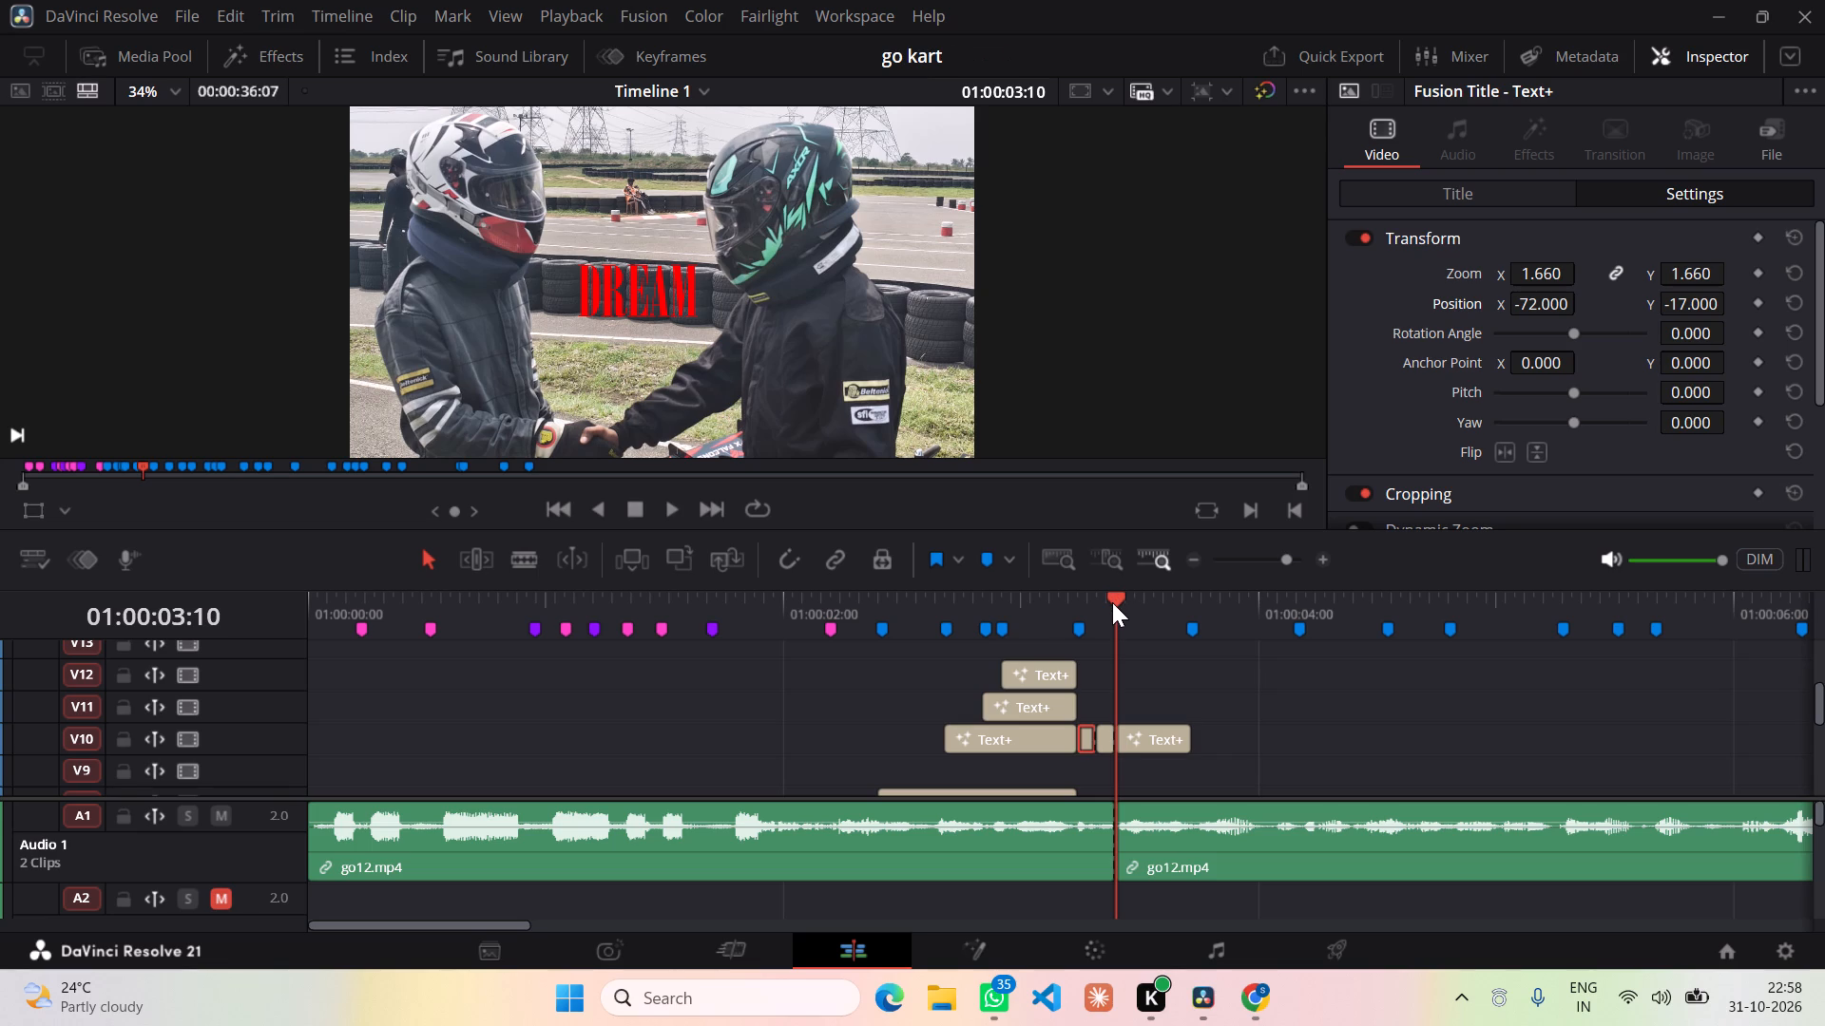
key(ctrl+z)
ctrl+click(1246, 666)
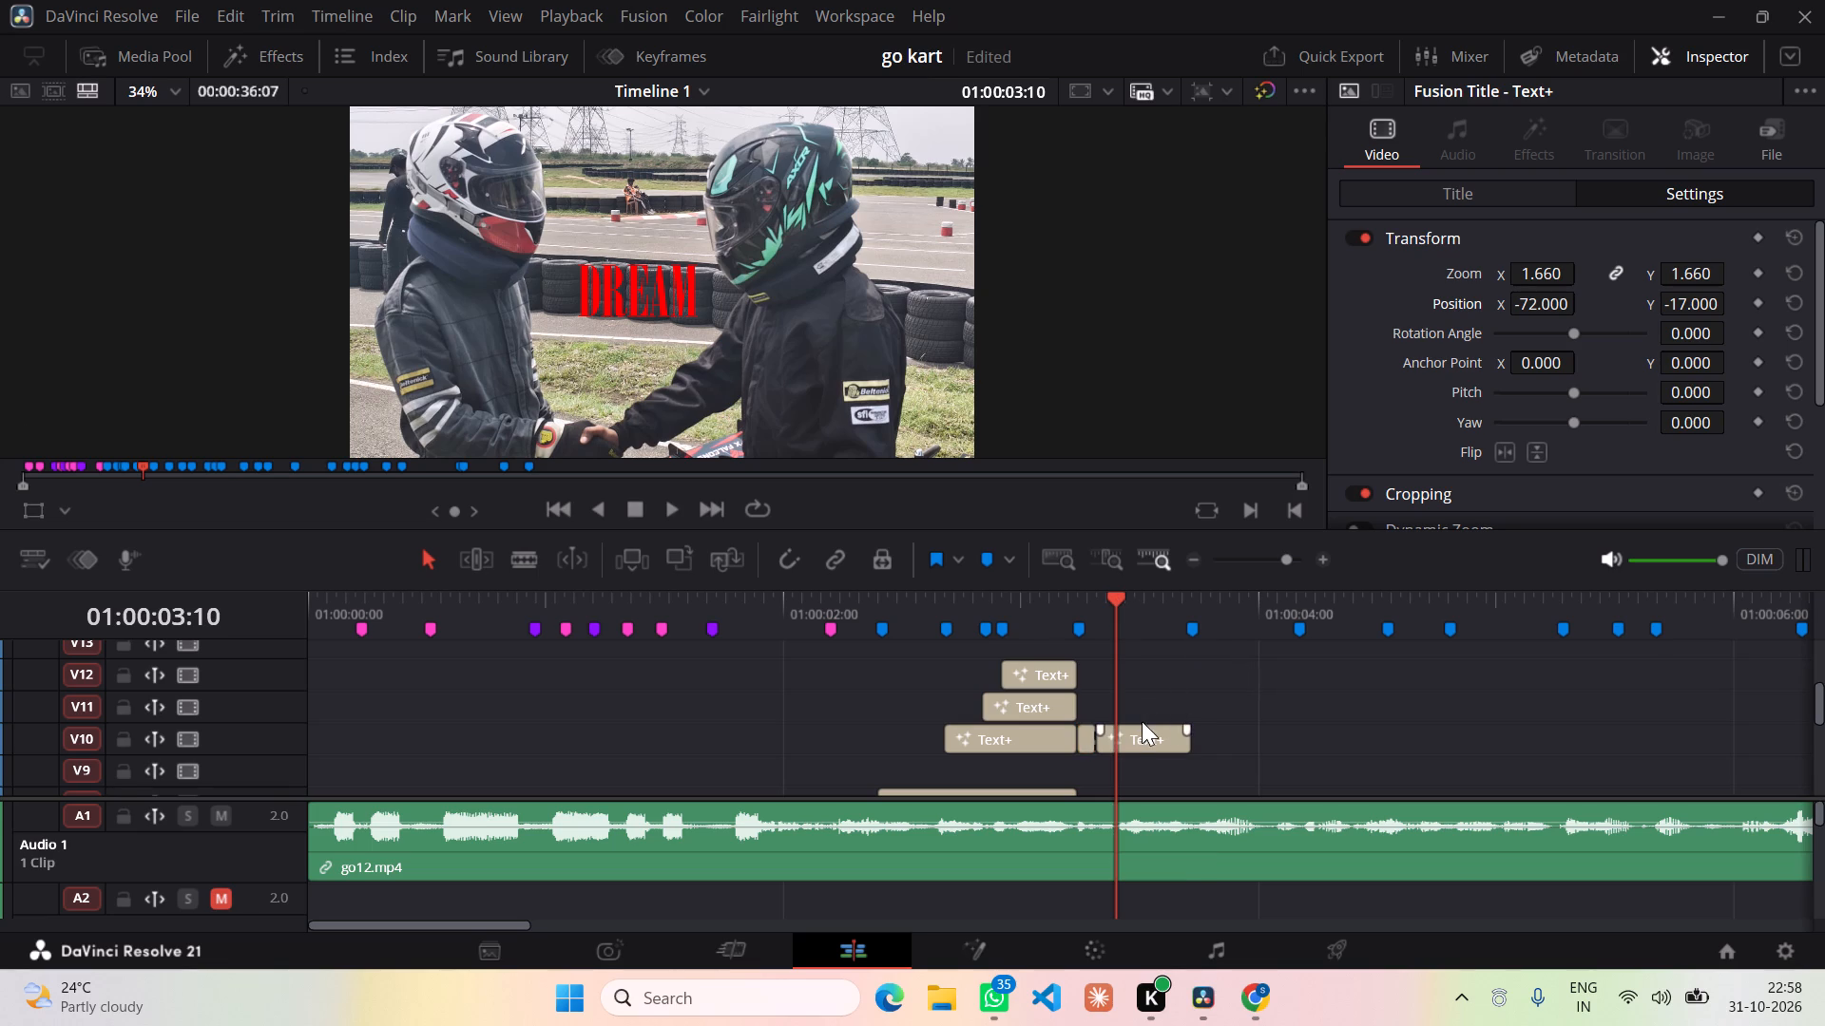
ctrl+click(1140, 724)
key(ctrl+b)
ctrl+click(1239, 735)
Continue splitting the rest of the DREAM title every two frames, at 01:00:03:12, 01:00:03:14 and 01:00:03:16.
ctrl+click(1144, 726)
ctrl+drag(1112, 594, 1131, 603)
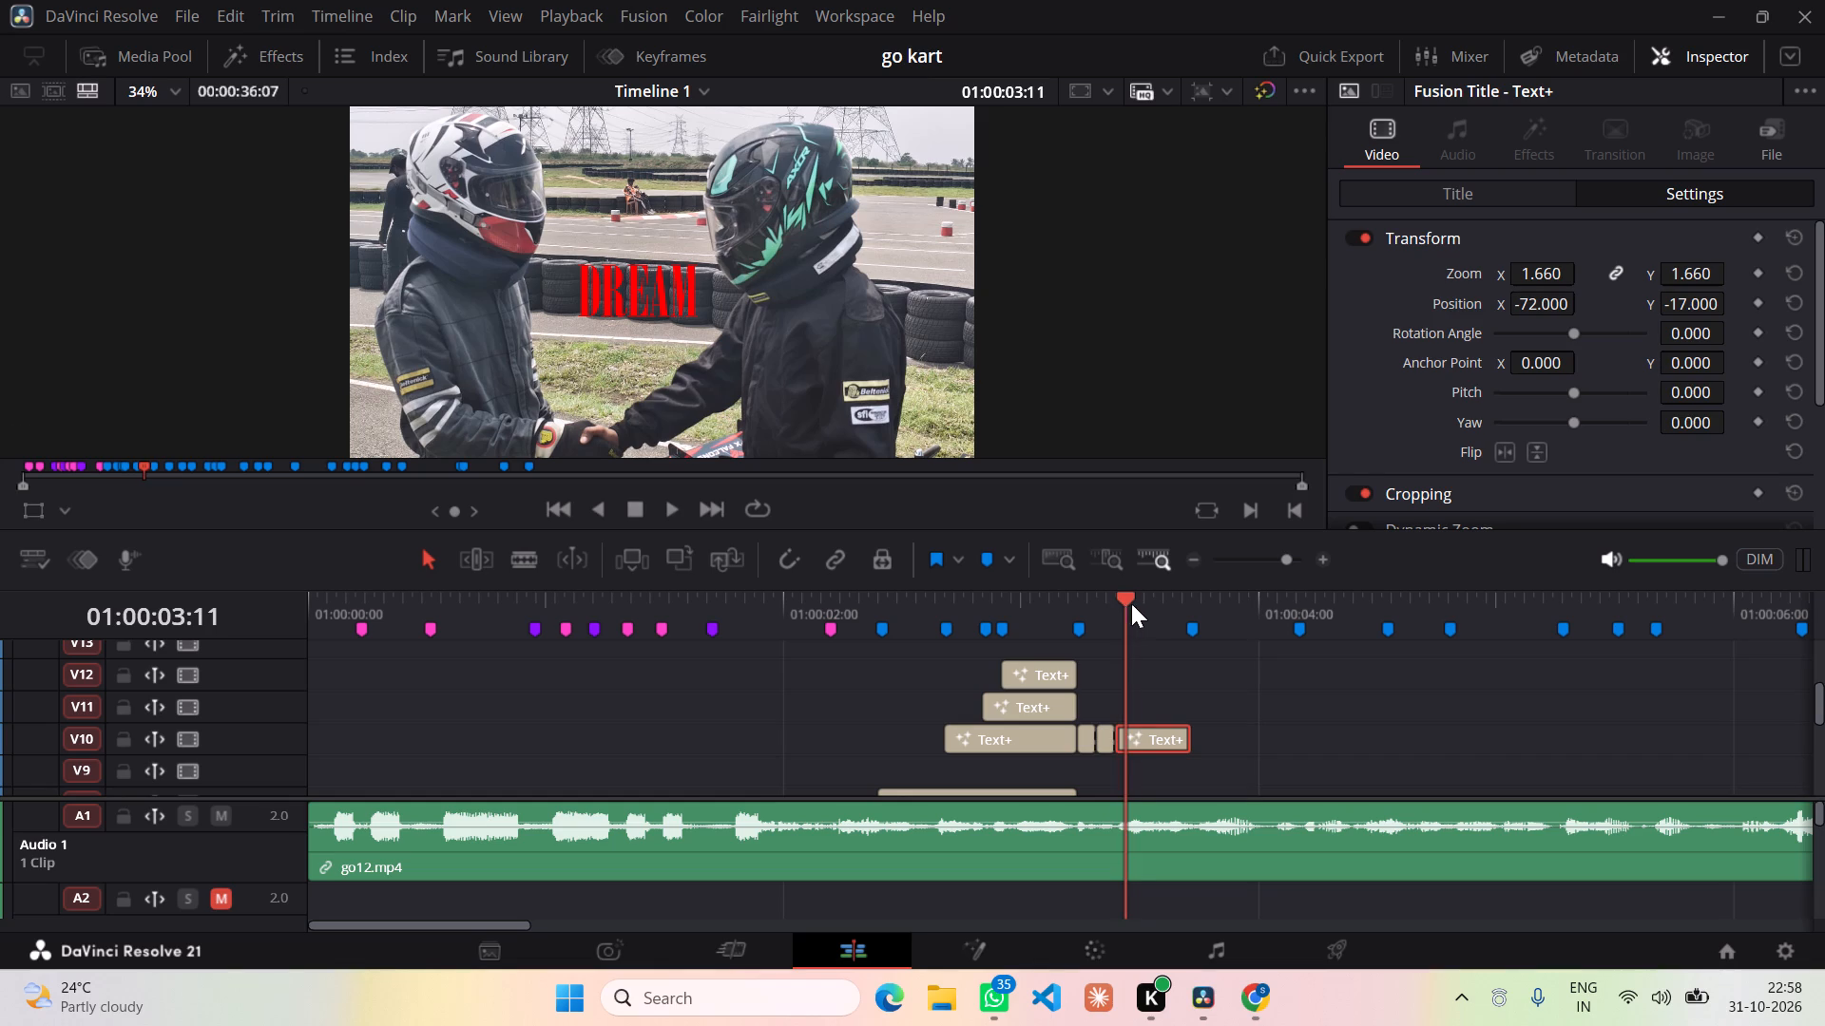
ctrl+drag(1131, 603, 1132, 604)
key(ctrl+b)
ctrl+click(1255, 659)
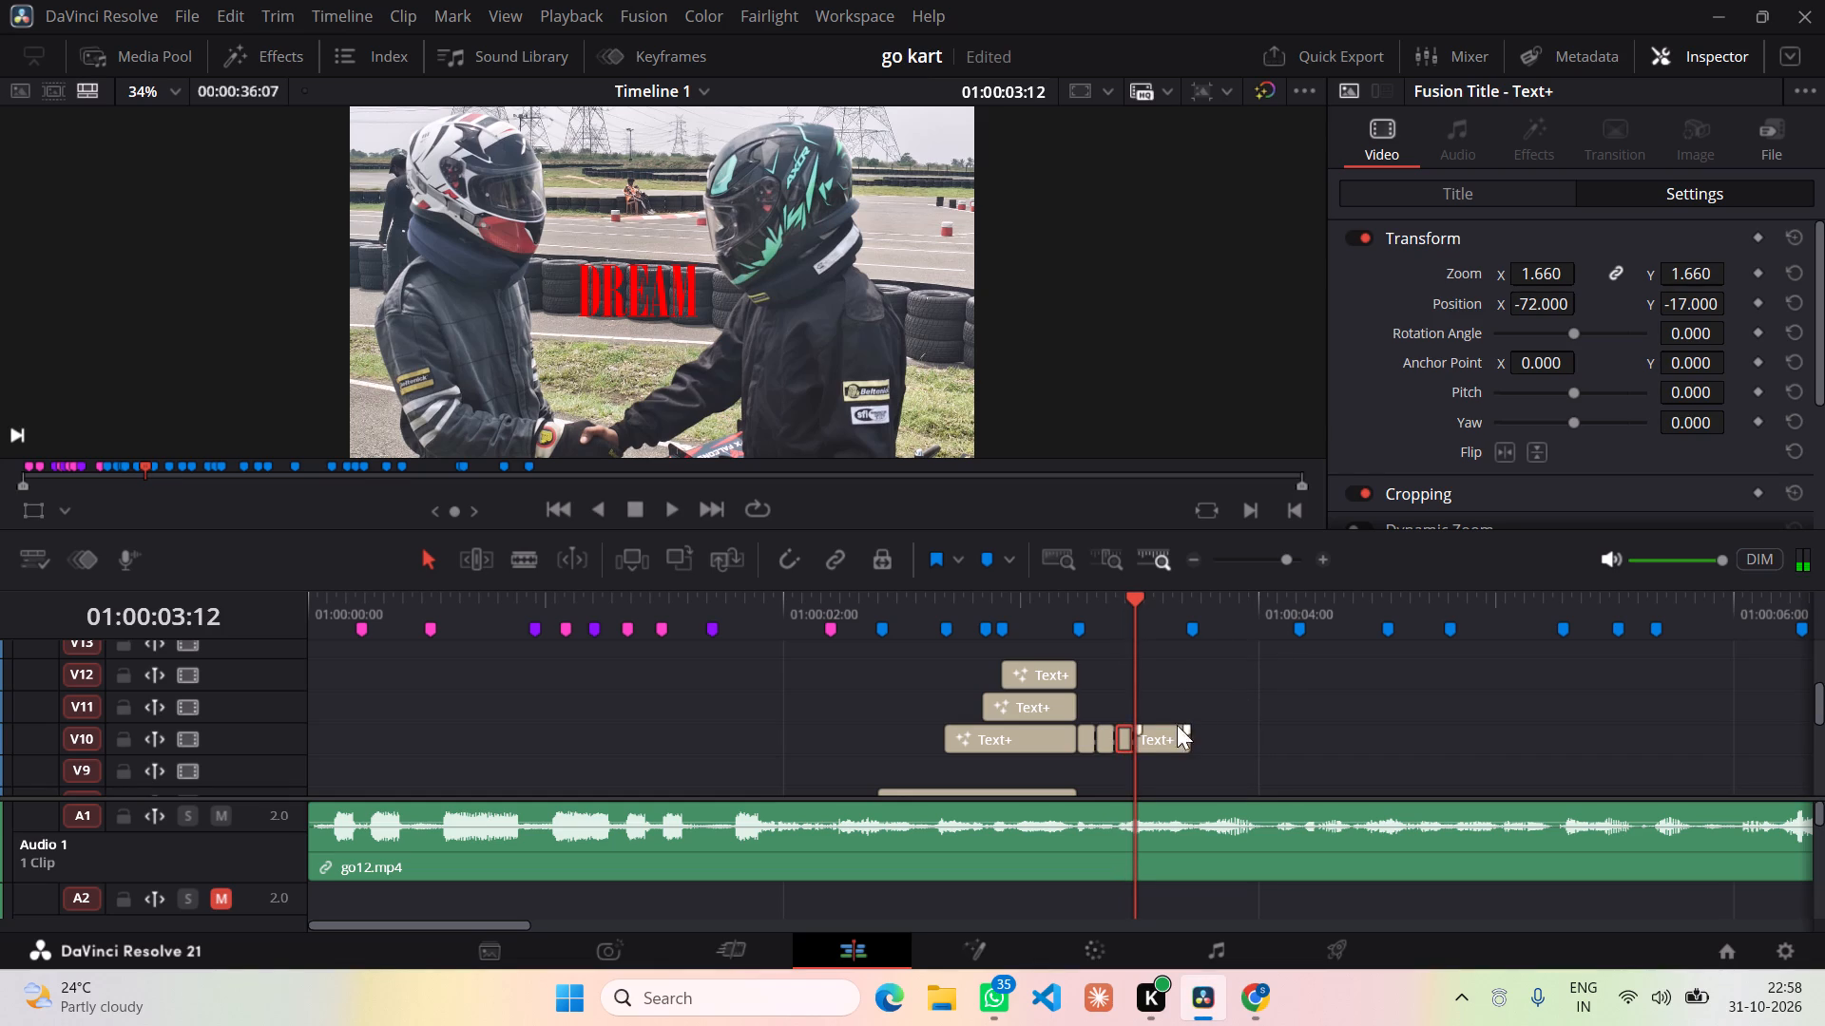
ctrl+click(1167, 726)
ctrl+drag(1130, 599, 1156, 601)
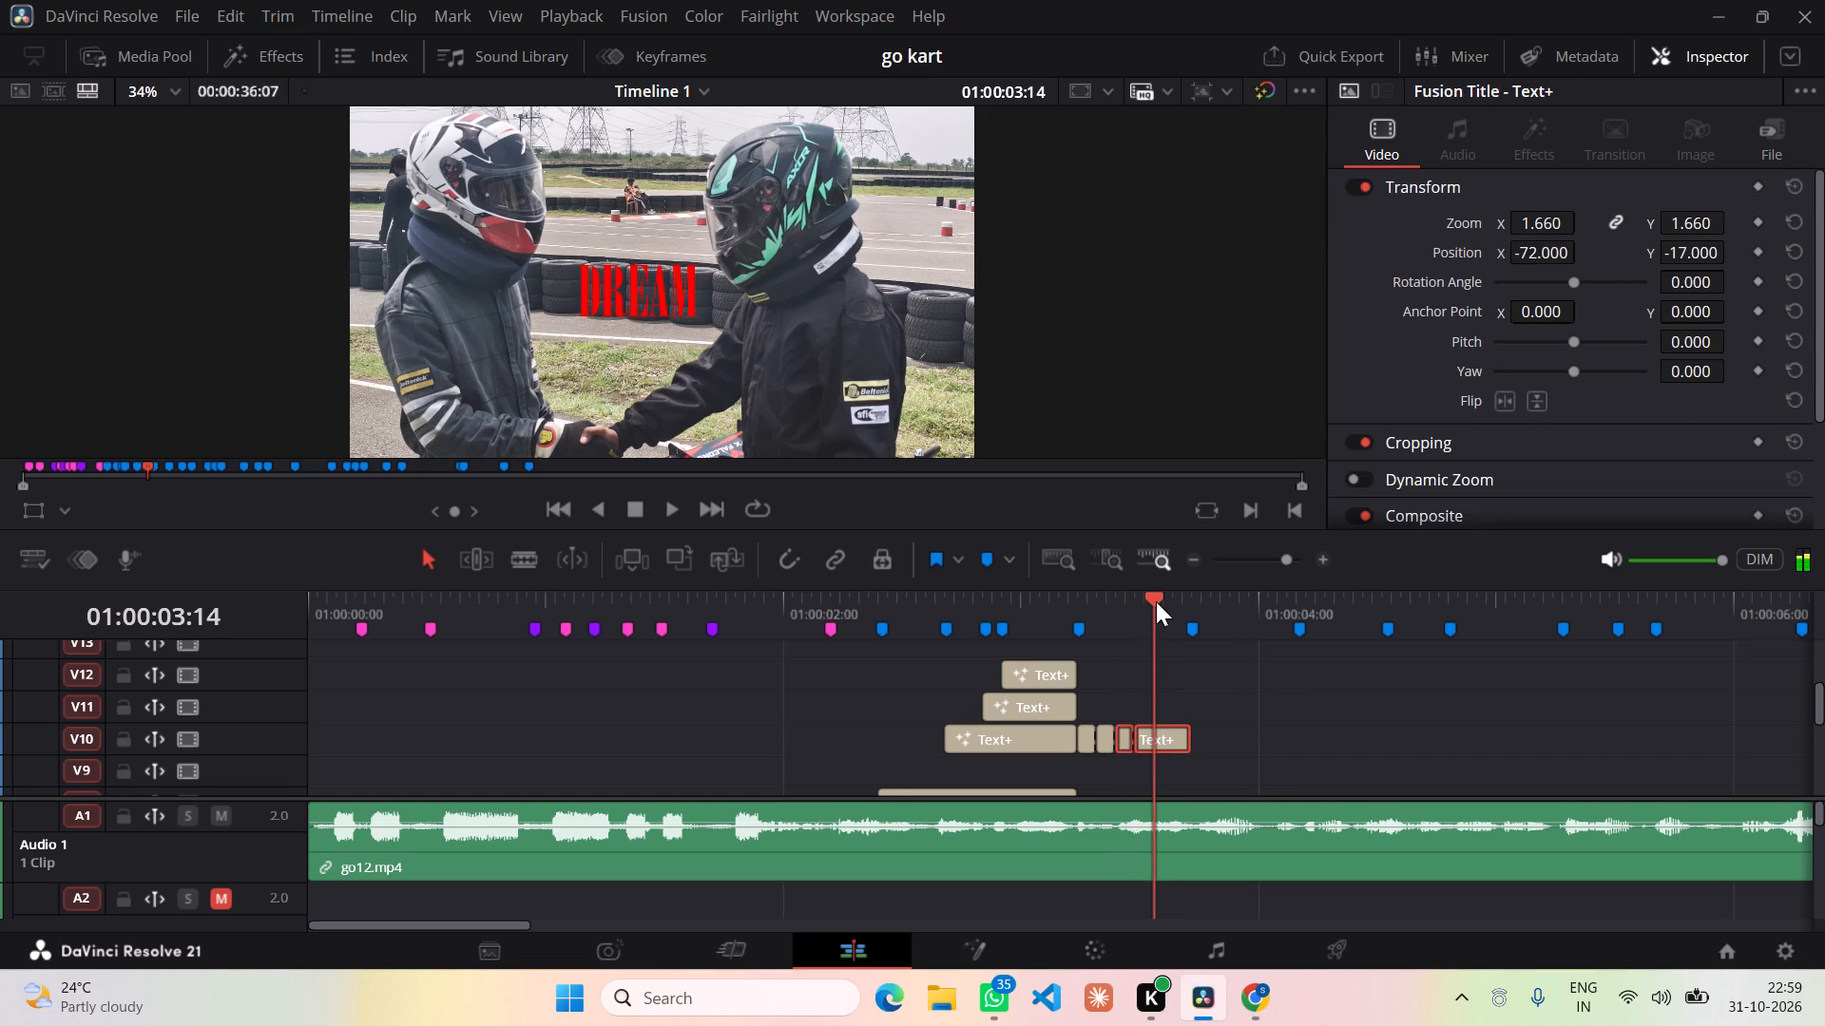
ctrl+drag(1156, 601, 1158, 601)
key(ctrl+b)
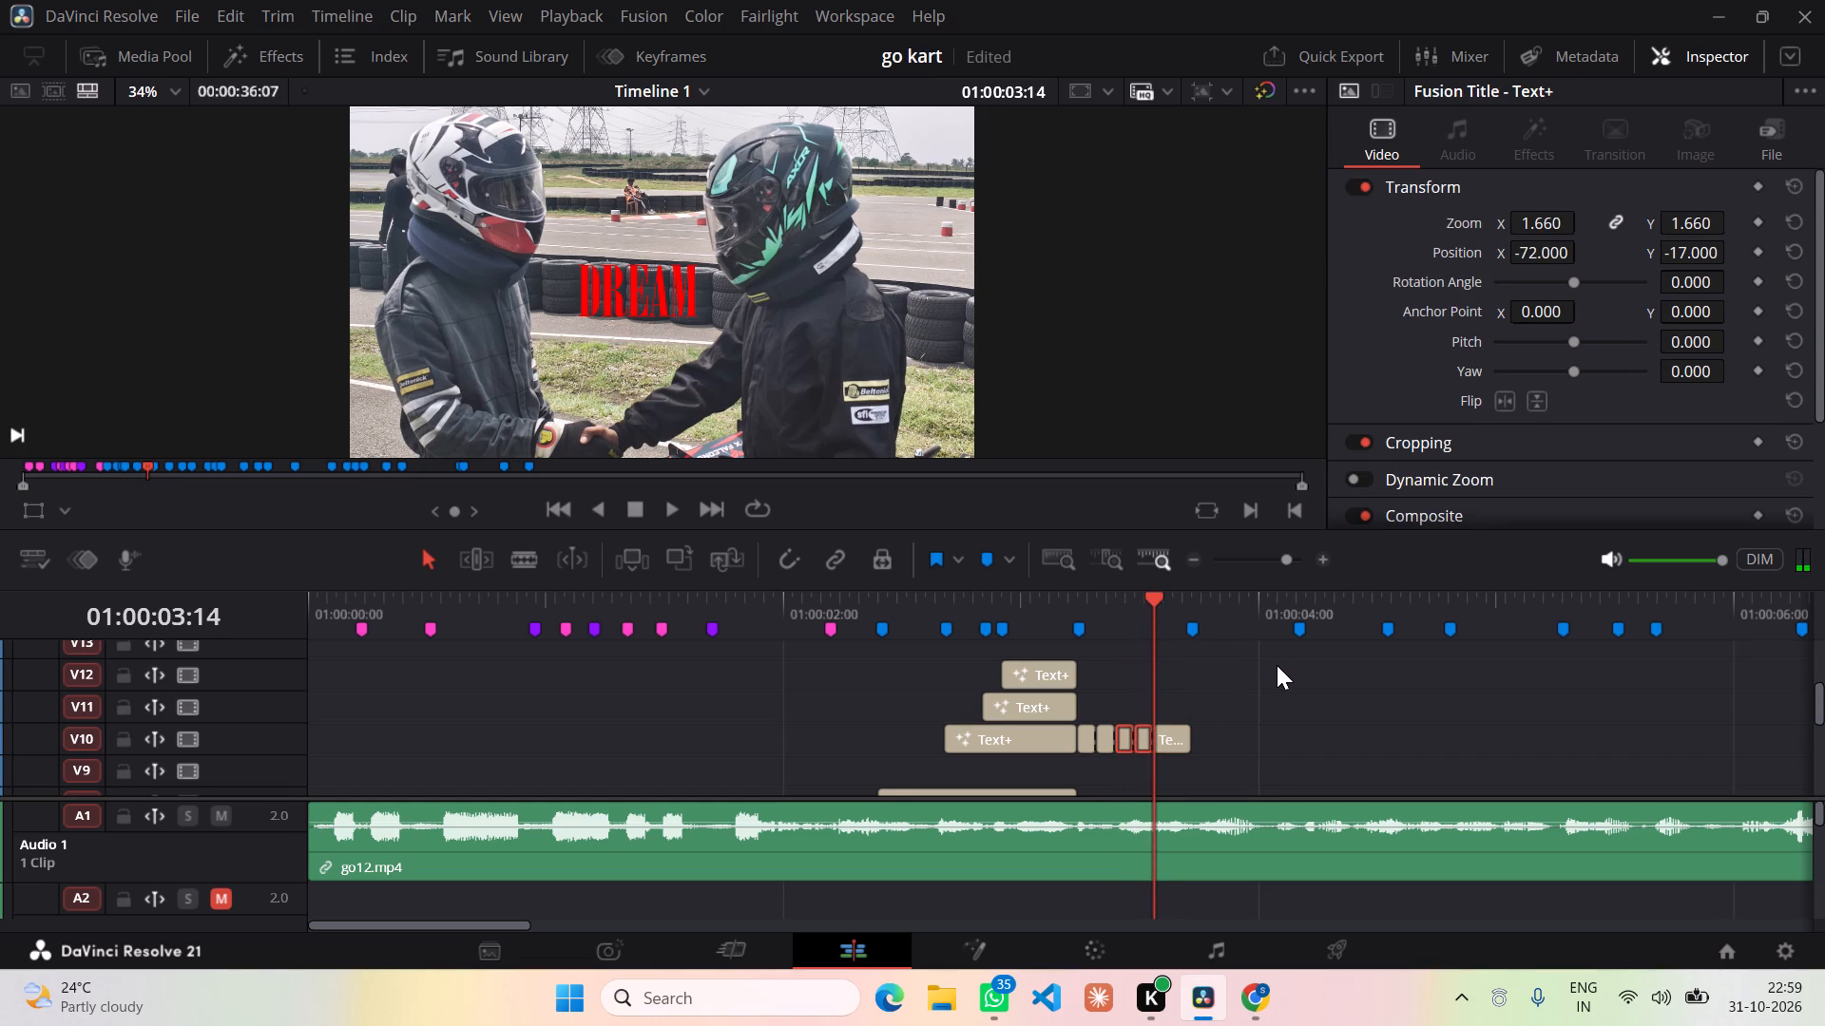
ctrl+click(1277, 665)
ctrl+click(1176, 726)
ctrl+drag(1151, 600, 1171, 600)
key(ctrl+b)
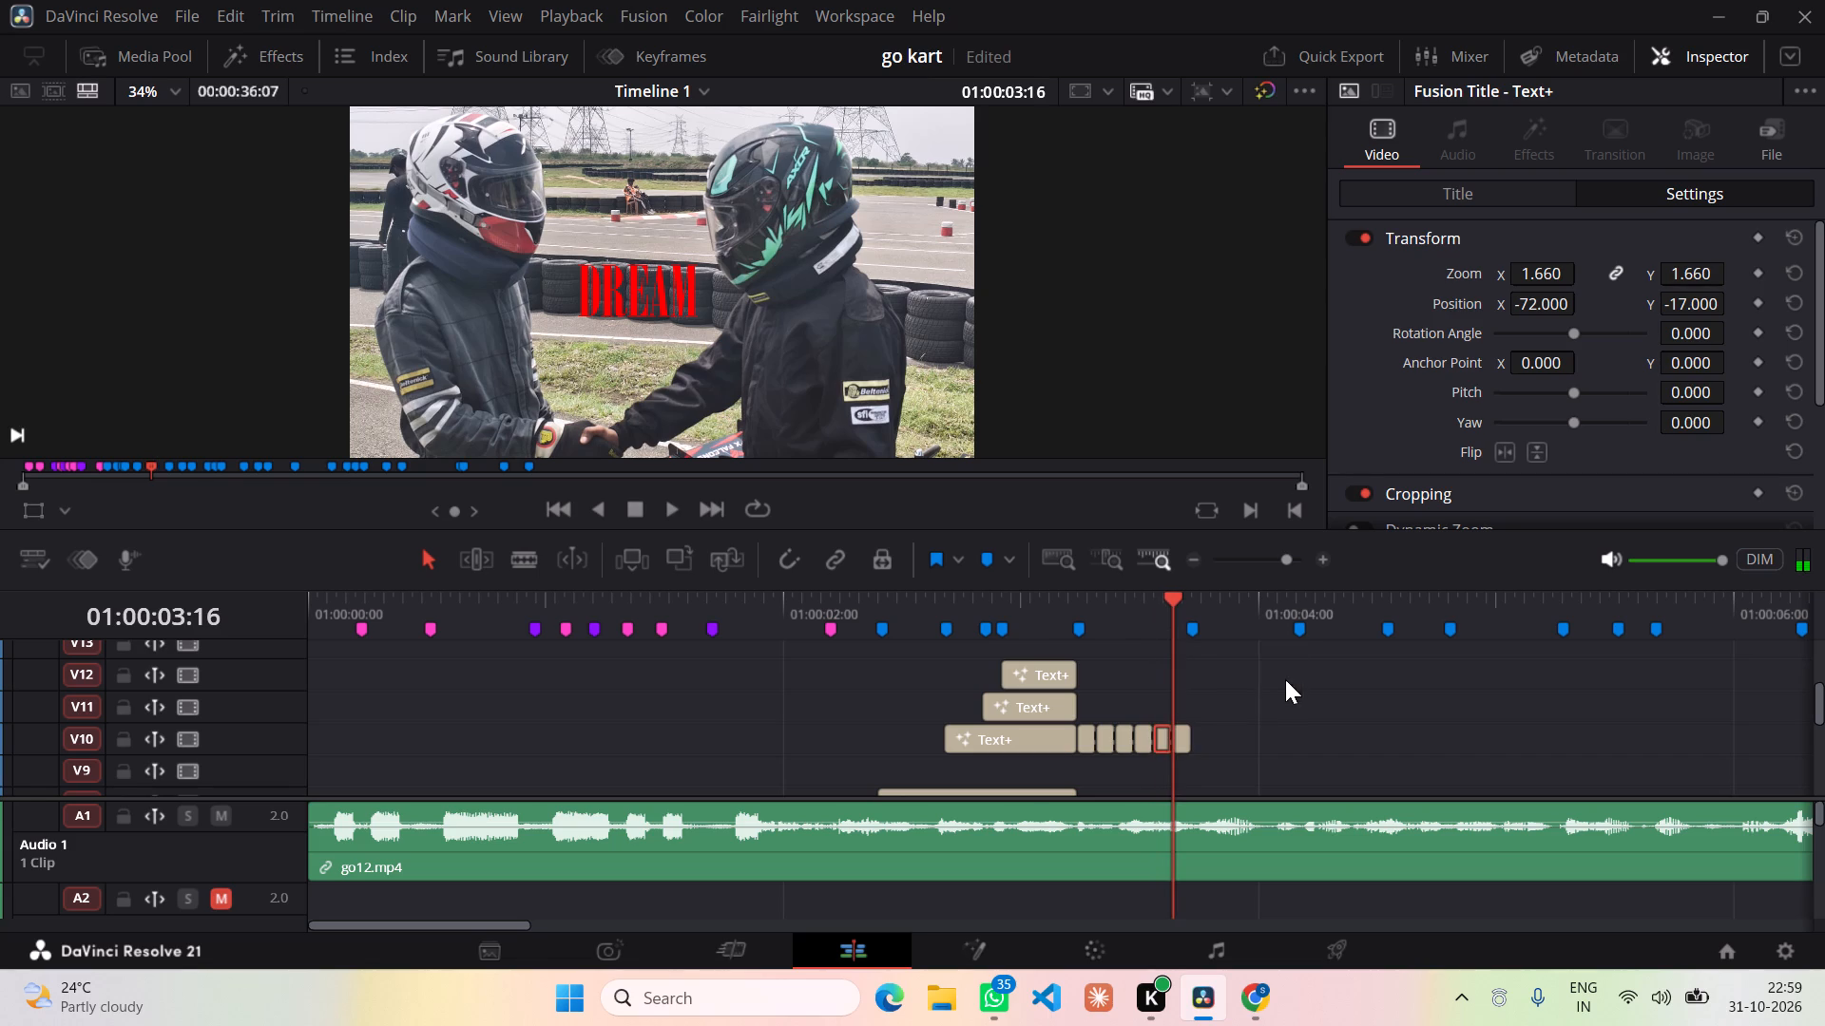
ctrl+click(1285, 679)
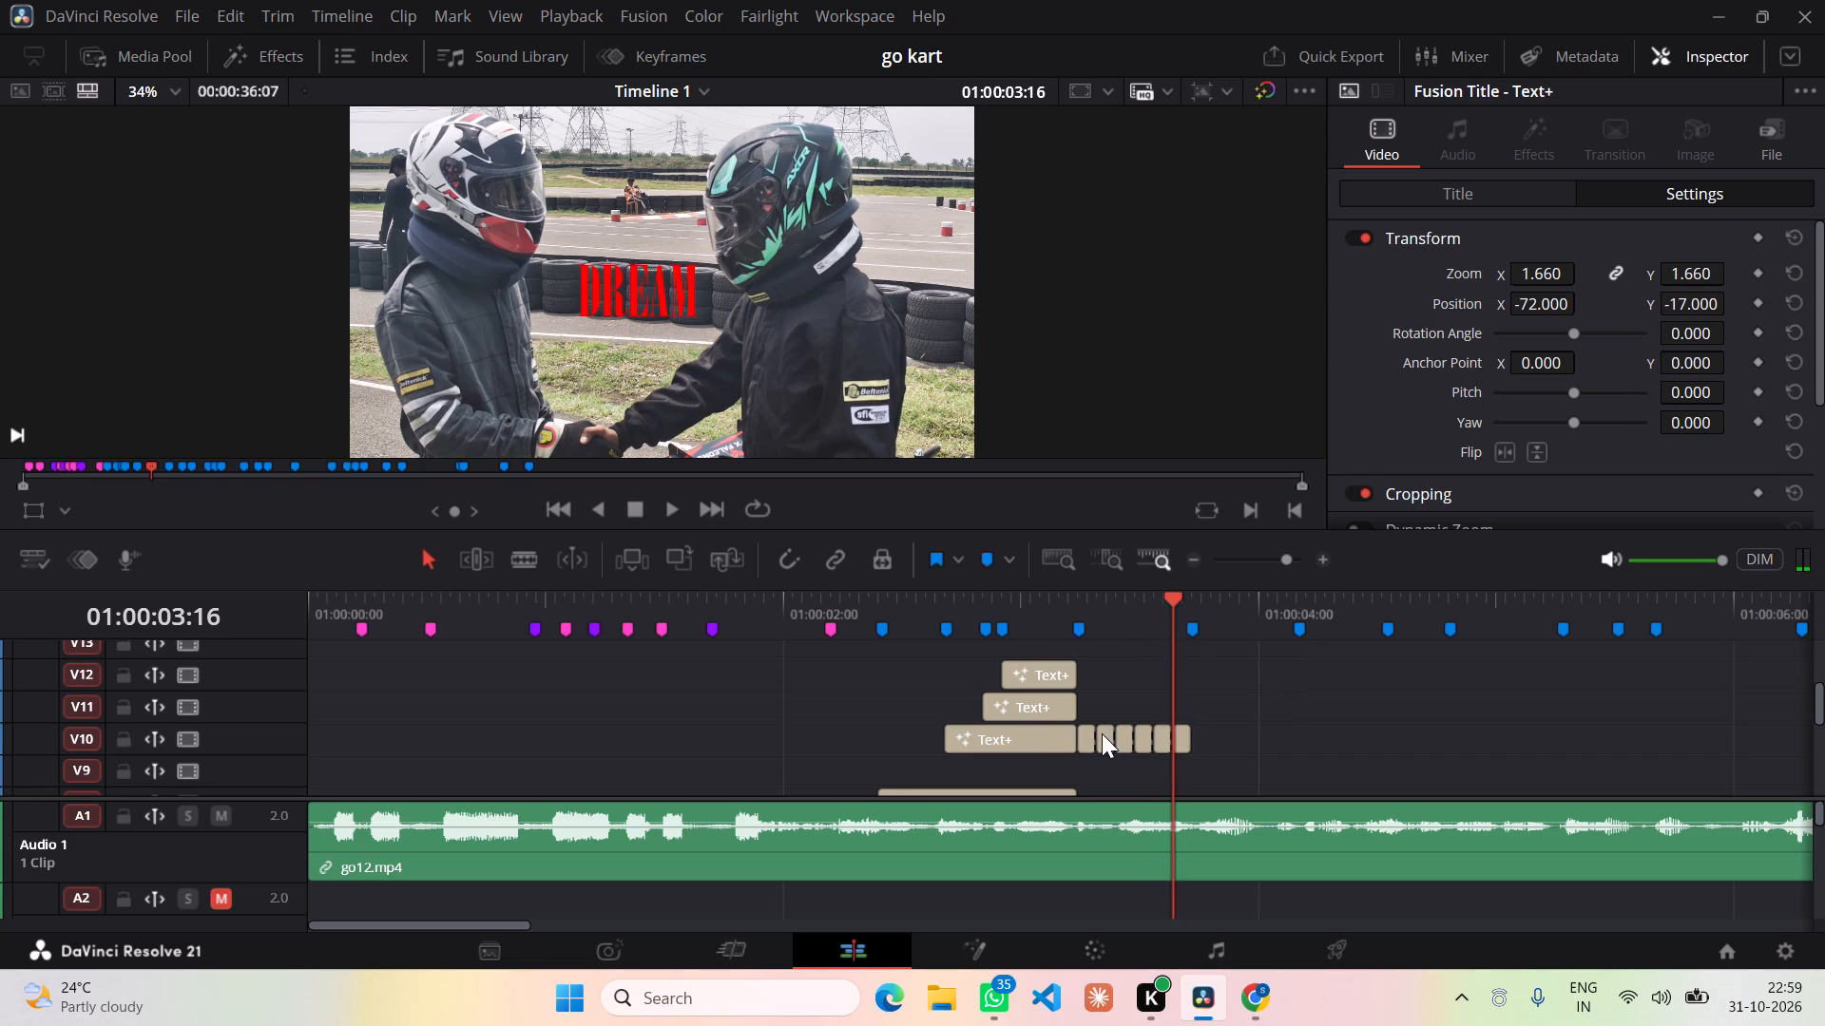
Set the text color of the second DREAM piece on V10, starting at 01:00:03:08, to white (#ffffff).
click(1098, 732)
click(1476, 172)
click(1472, 200)
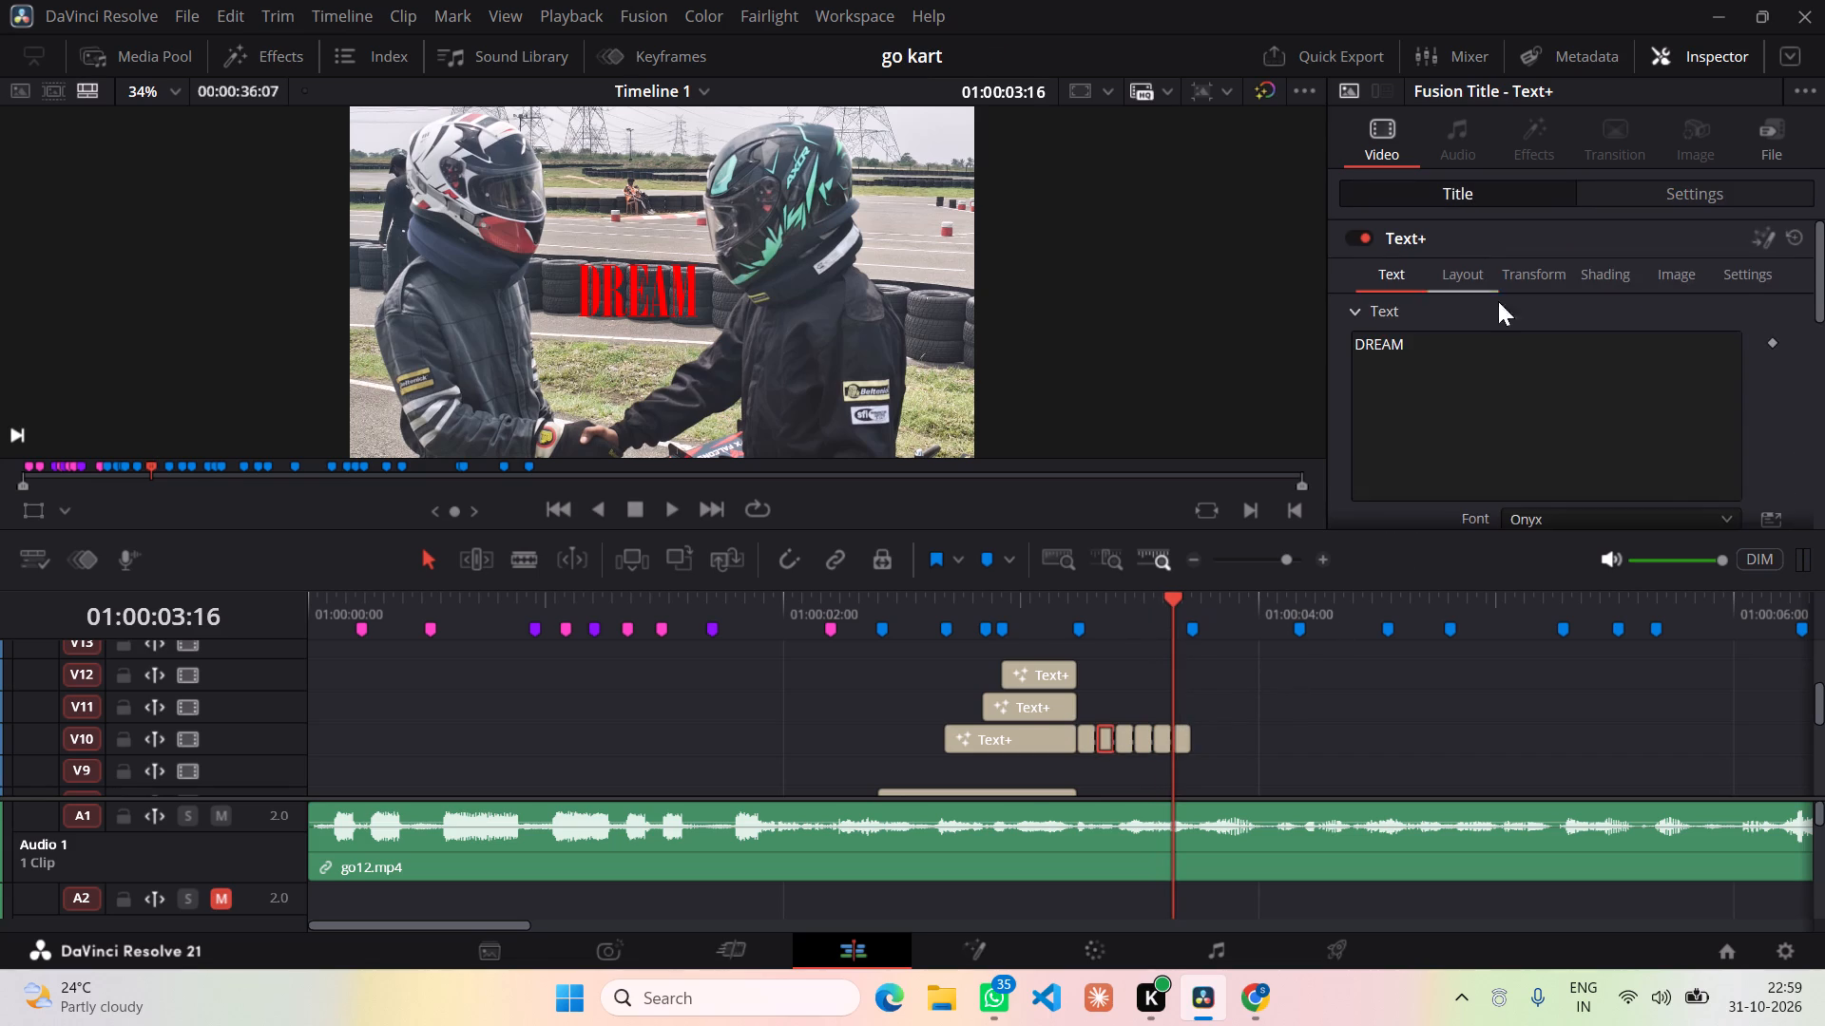
scroll(1562, 479, down, 1)
click(1552, 405)
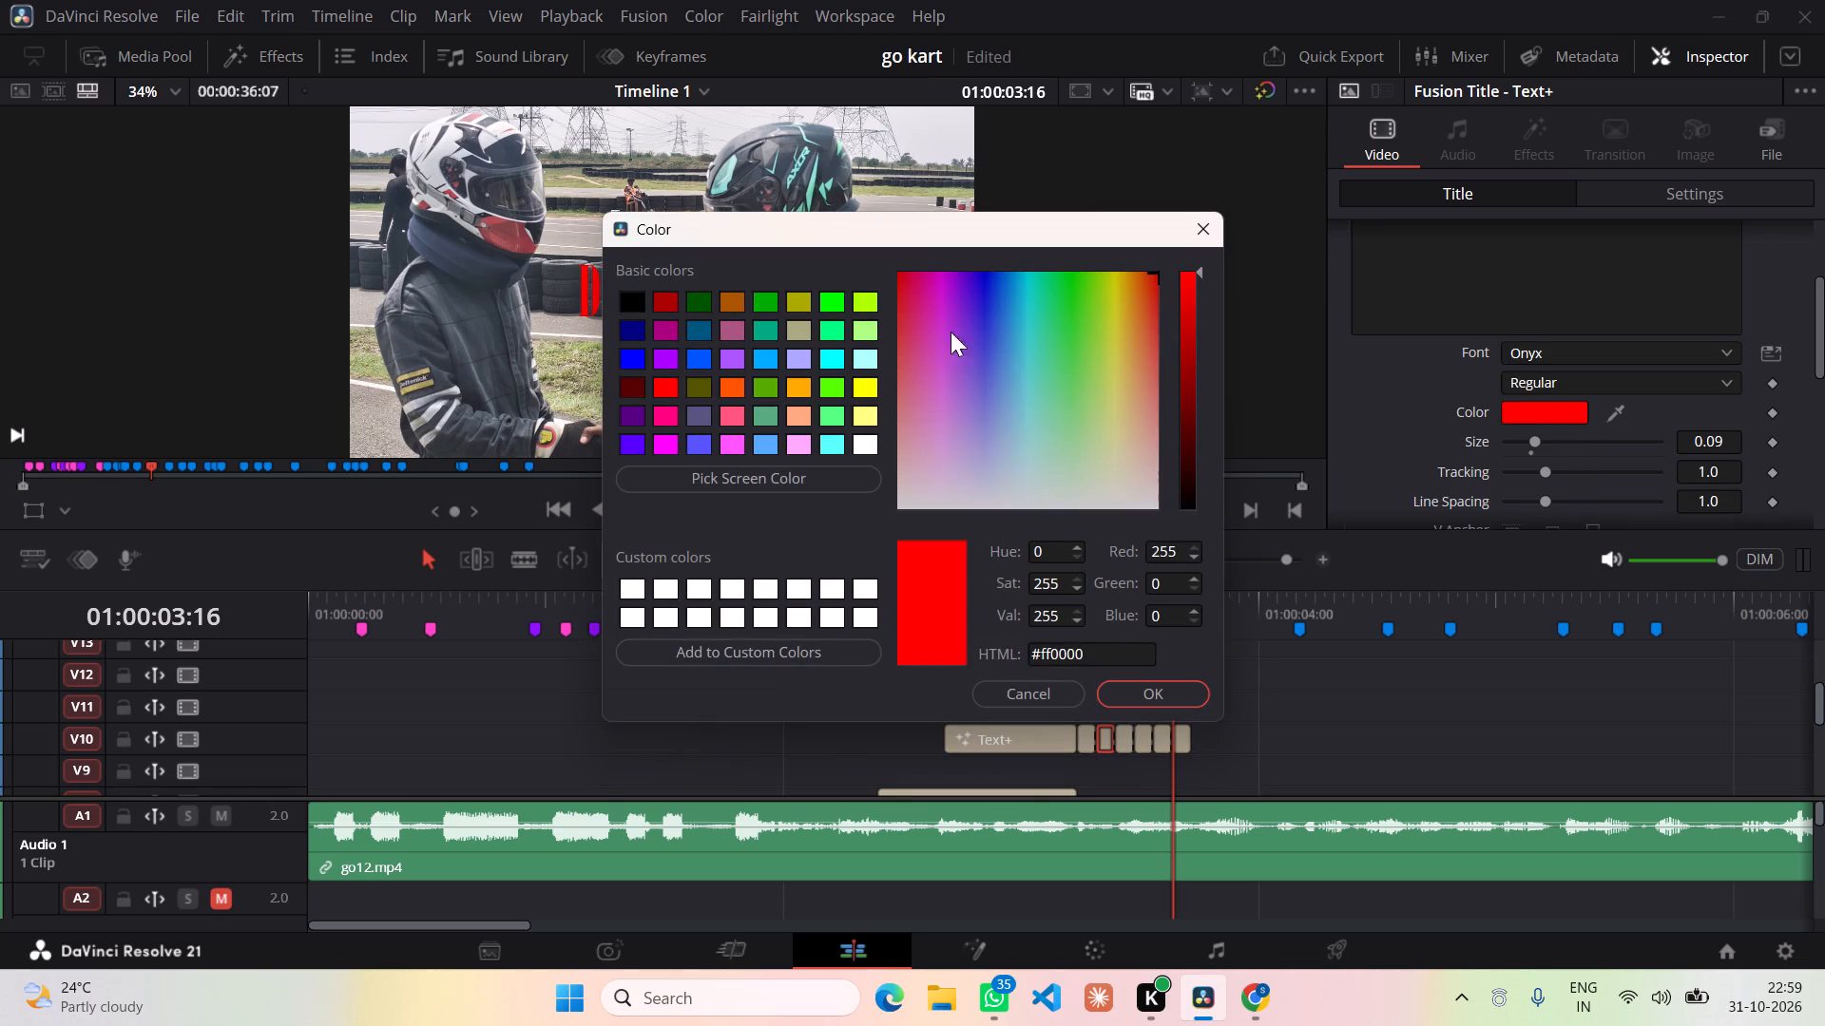
click(663, 584)
click(1164, 676)
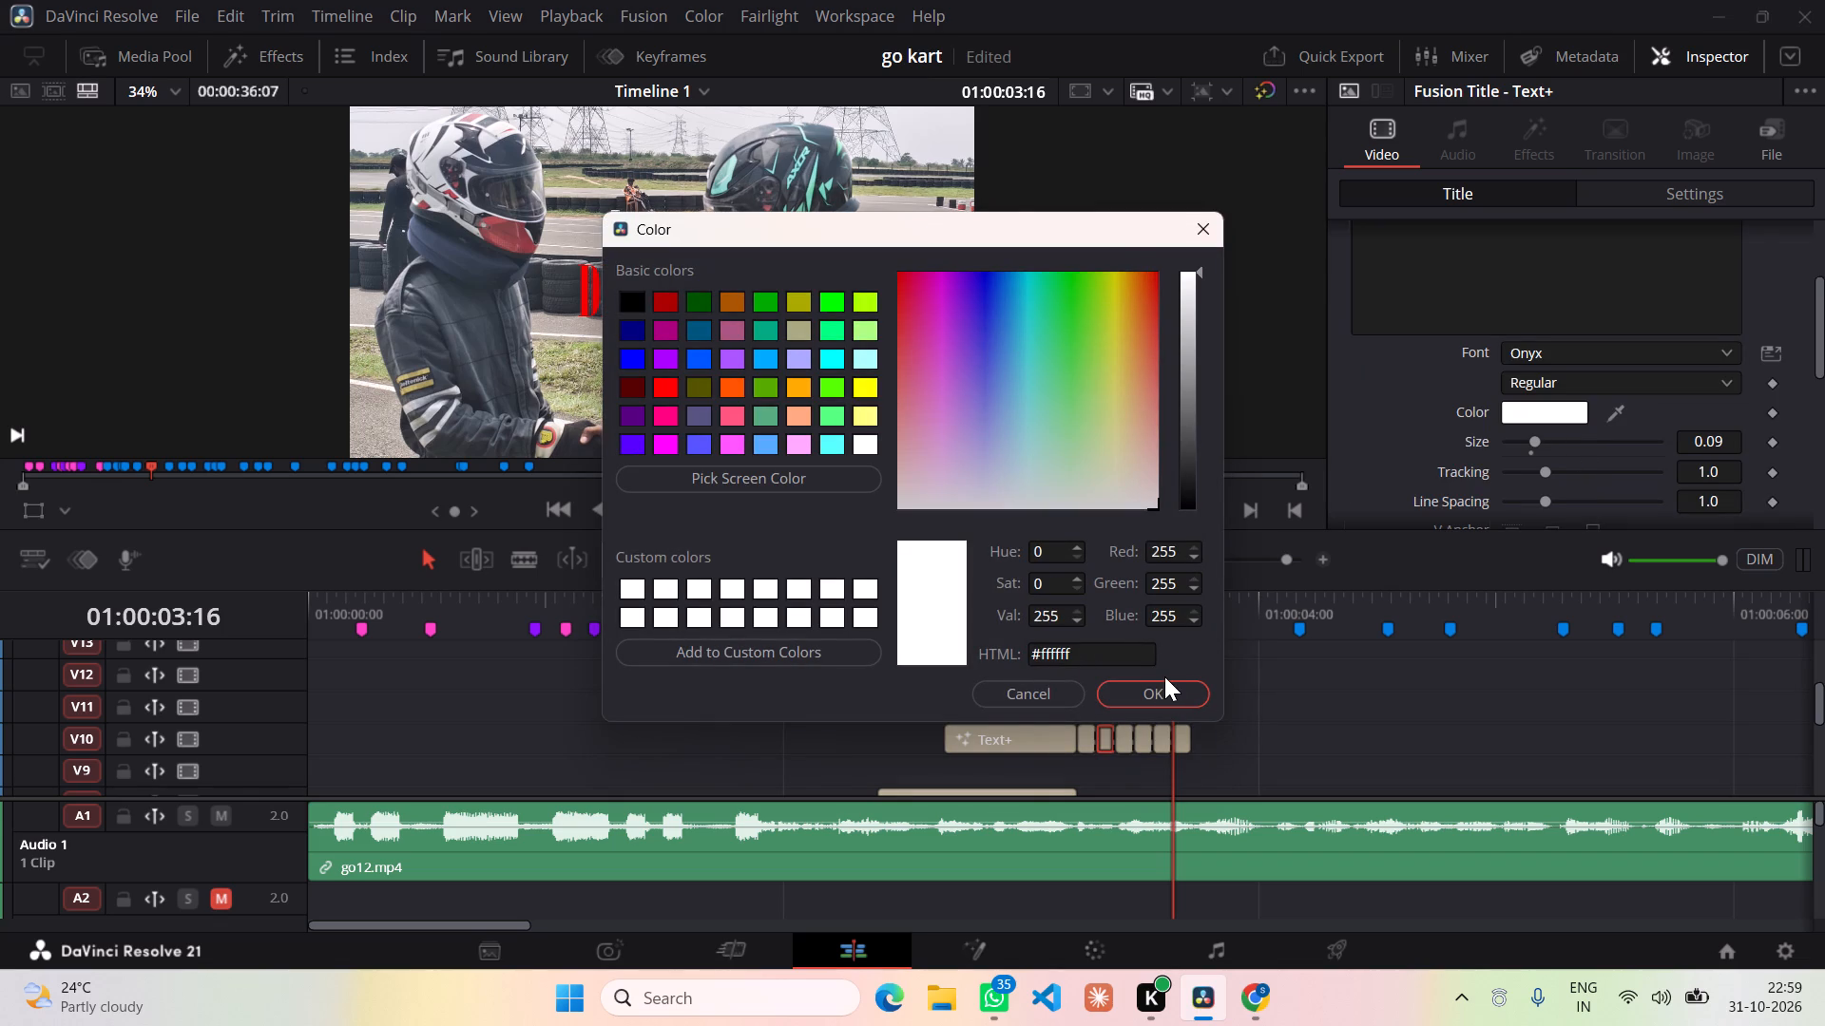
click(1151, 693)
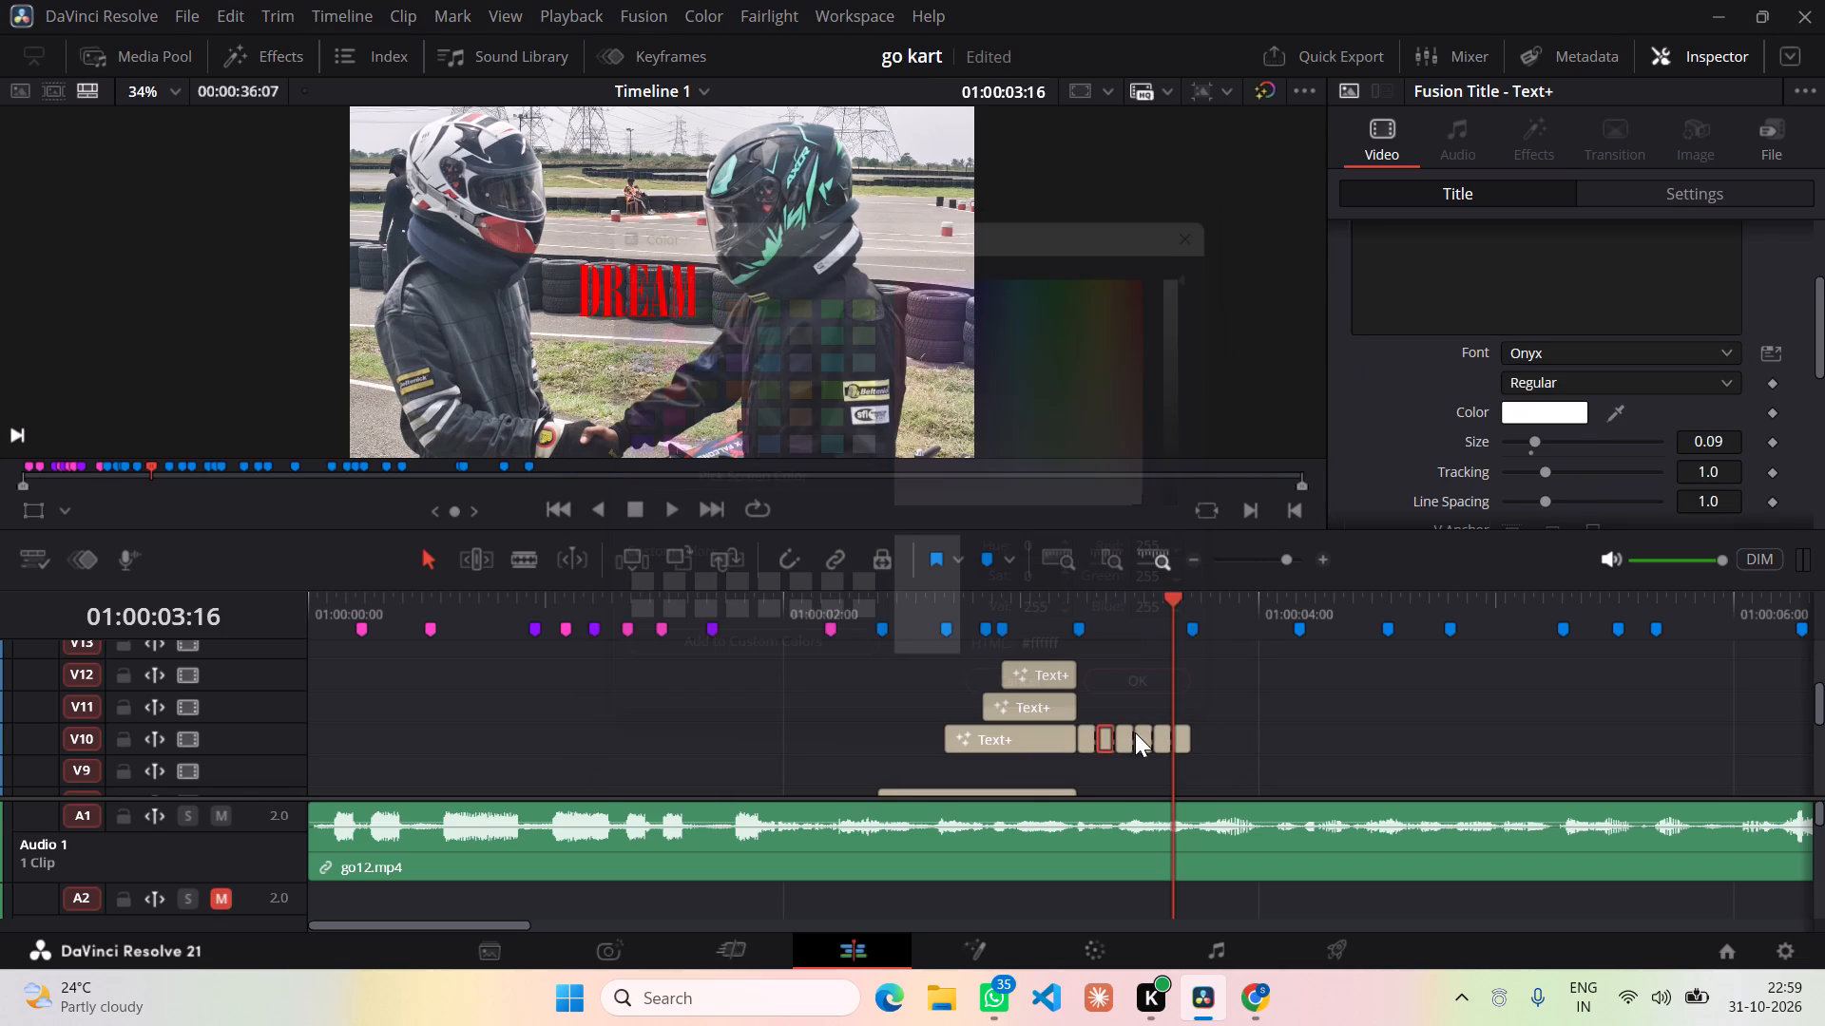
Set the text color of the fourth and sixth DREAM pieces on V10 to white (#ffffff), alternating with the red ones.
click(1135, 732)
click(1529, 410)
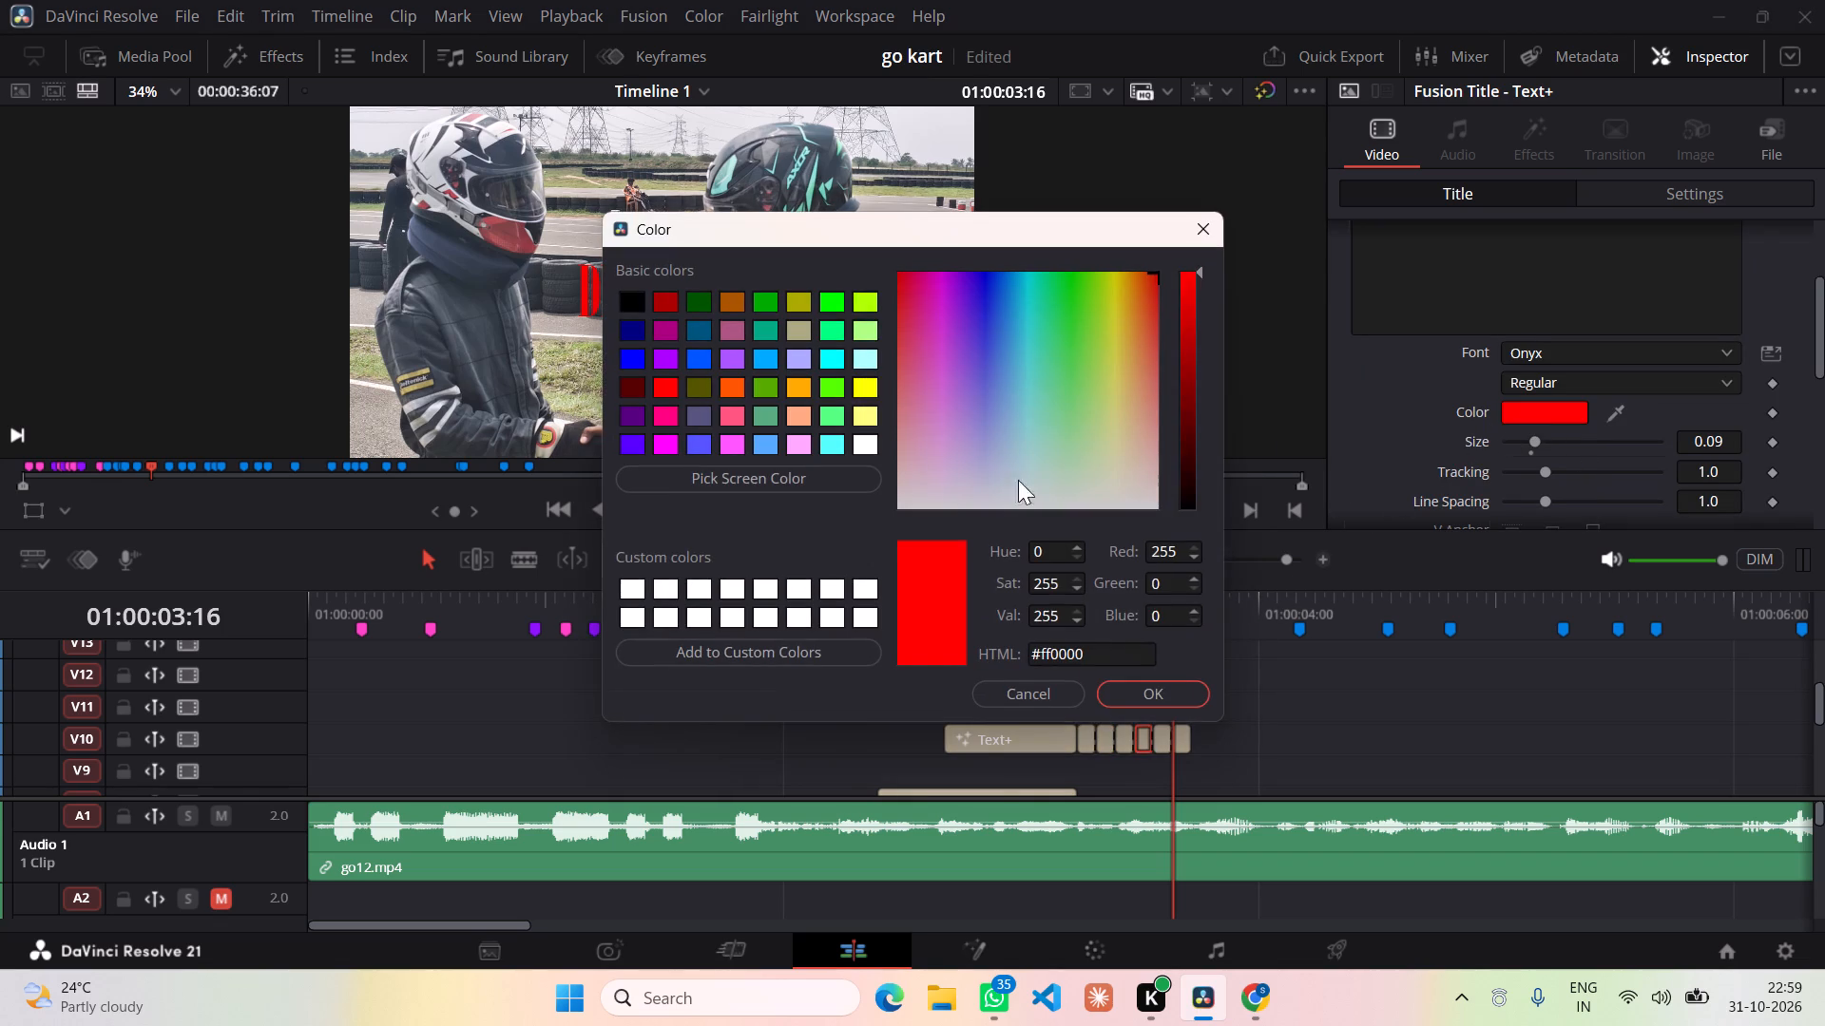
click(762, 579)
click(1128, 688)
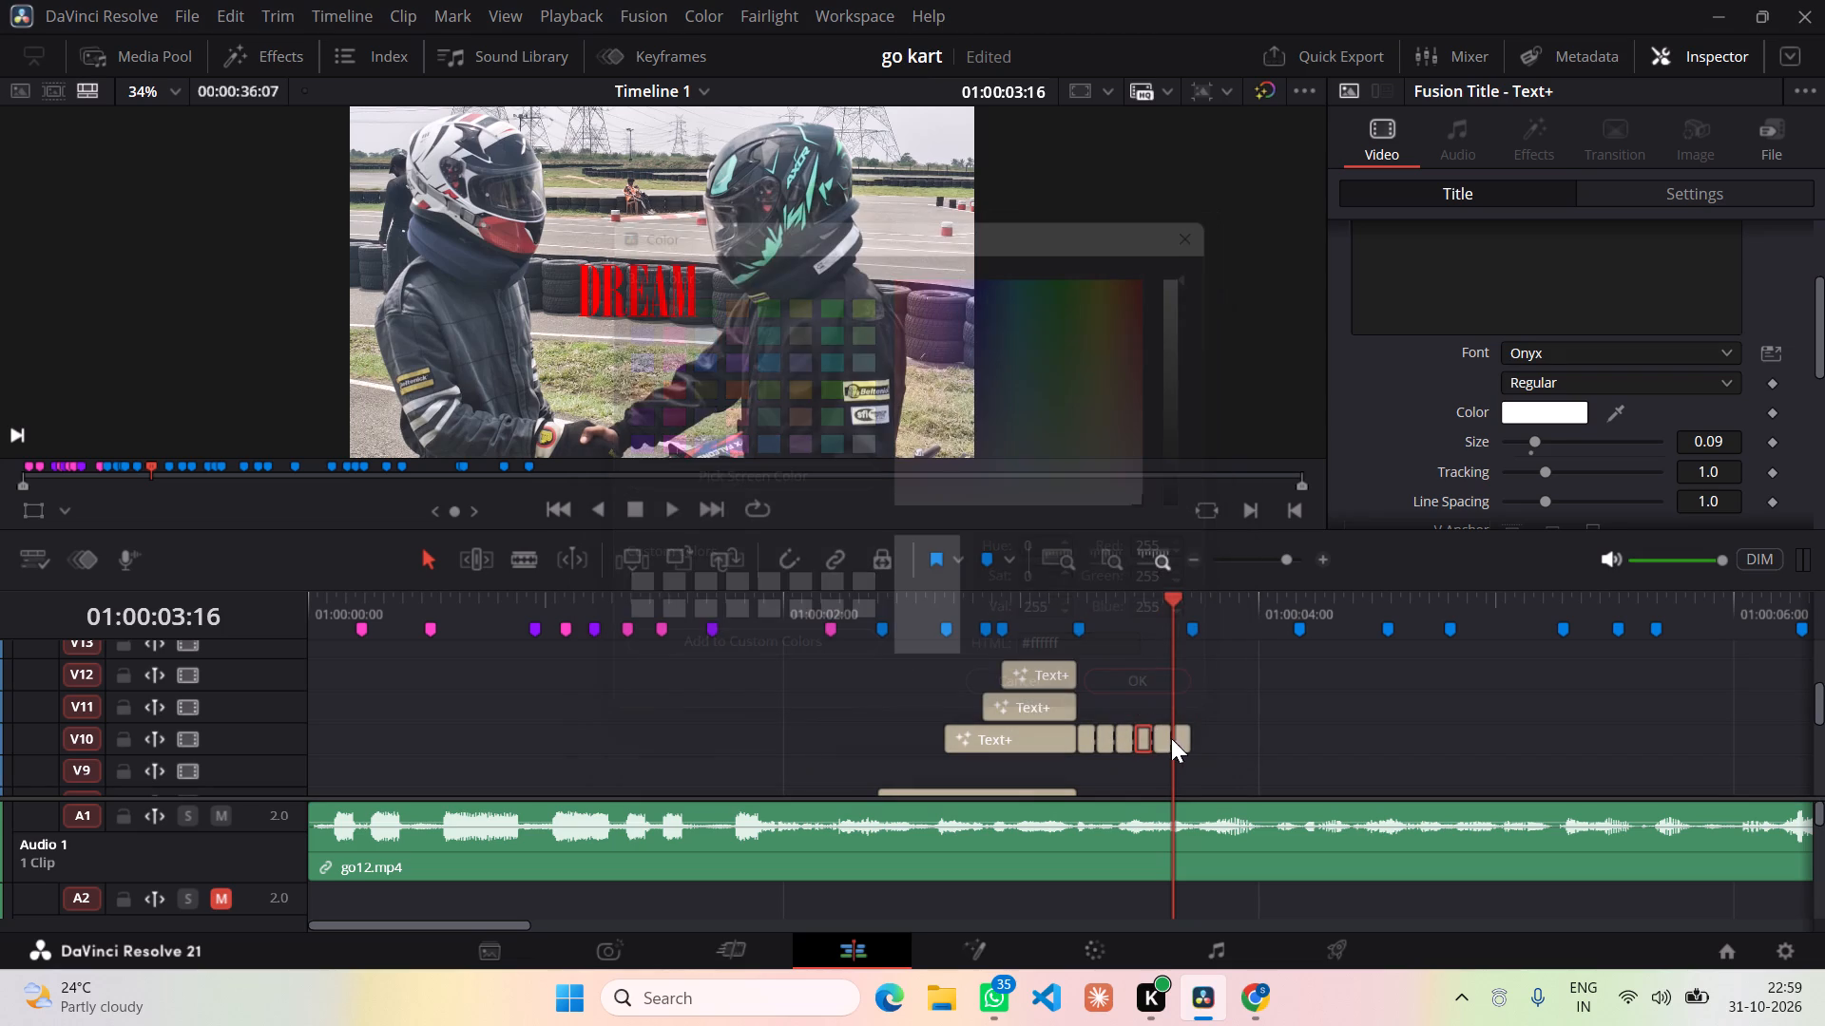
click(1183, 736)
click(1548, 408)
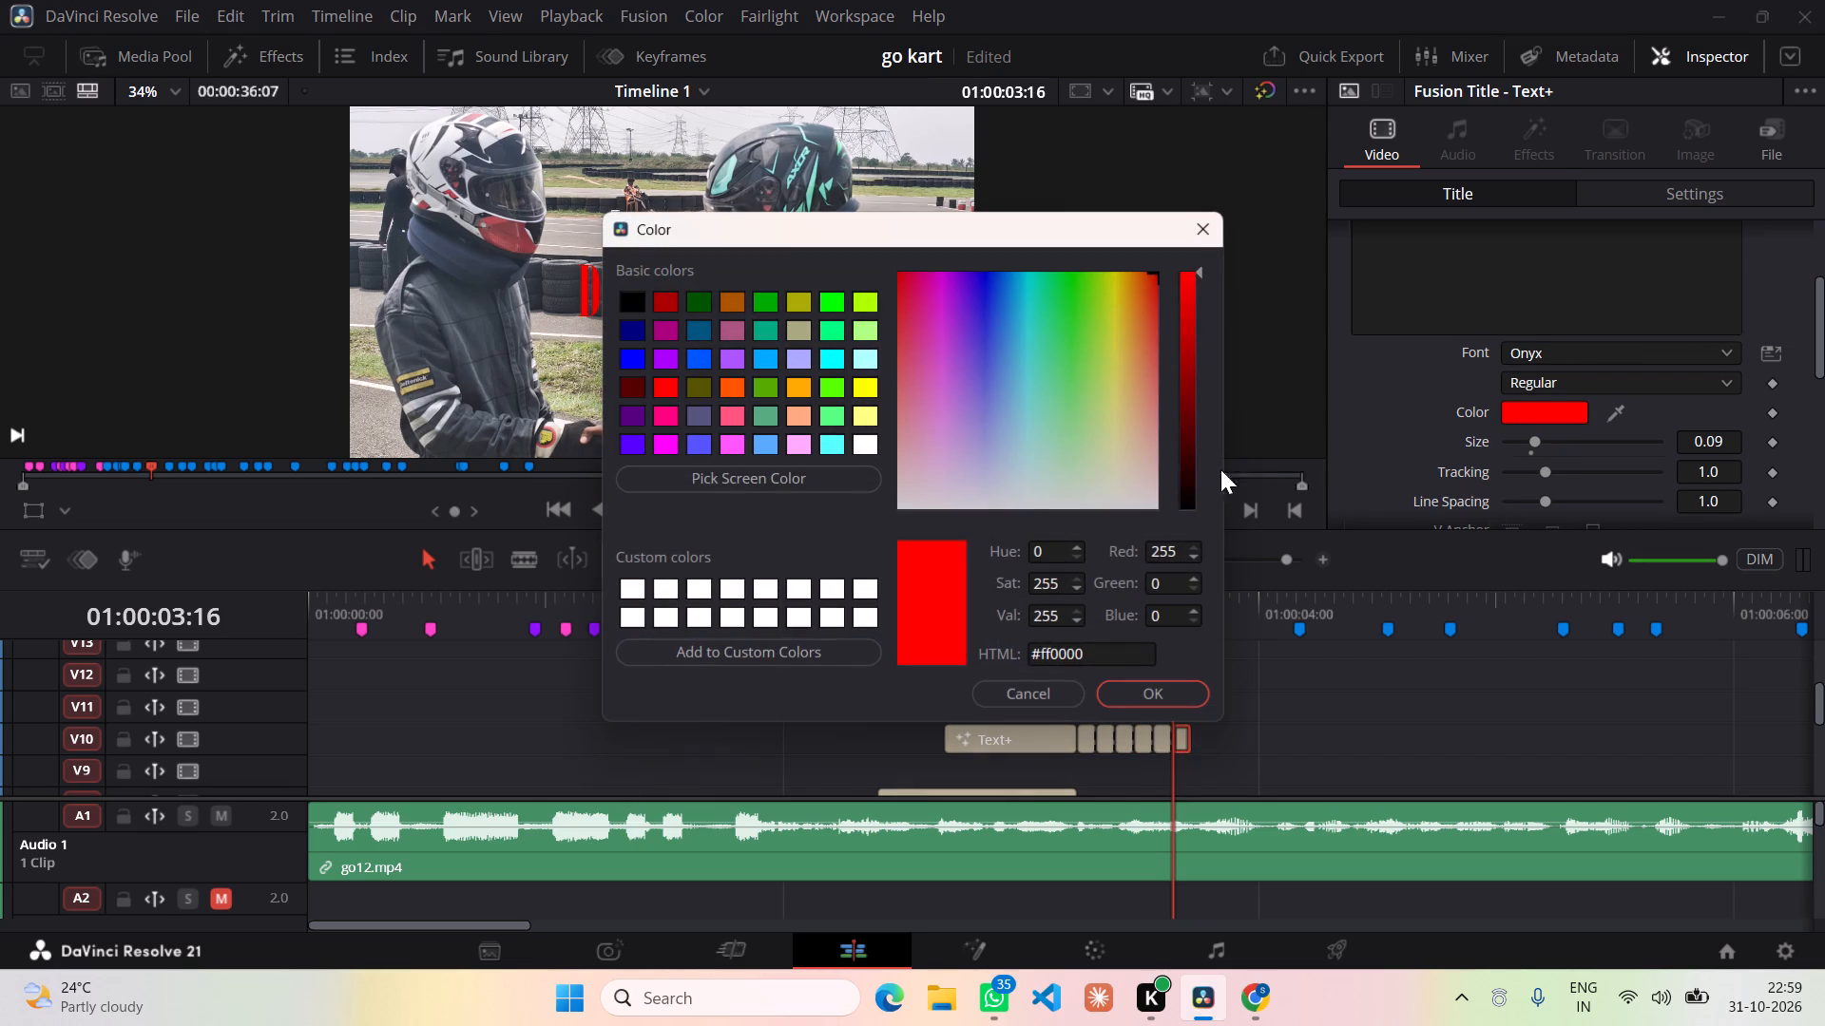
click(769, 575)
click(1149, 699)
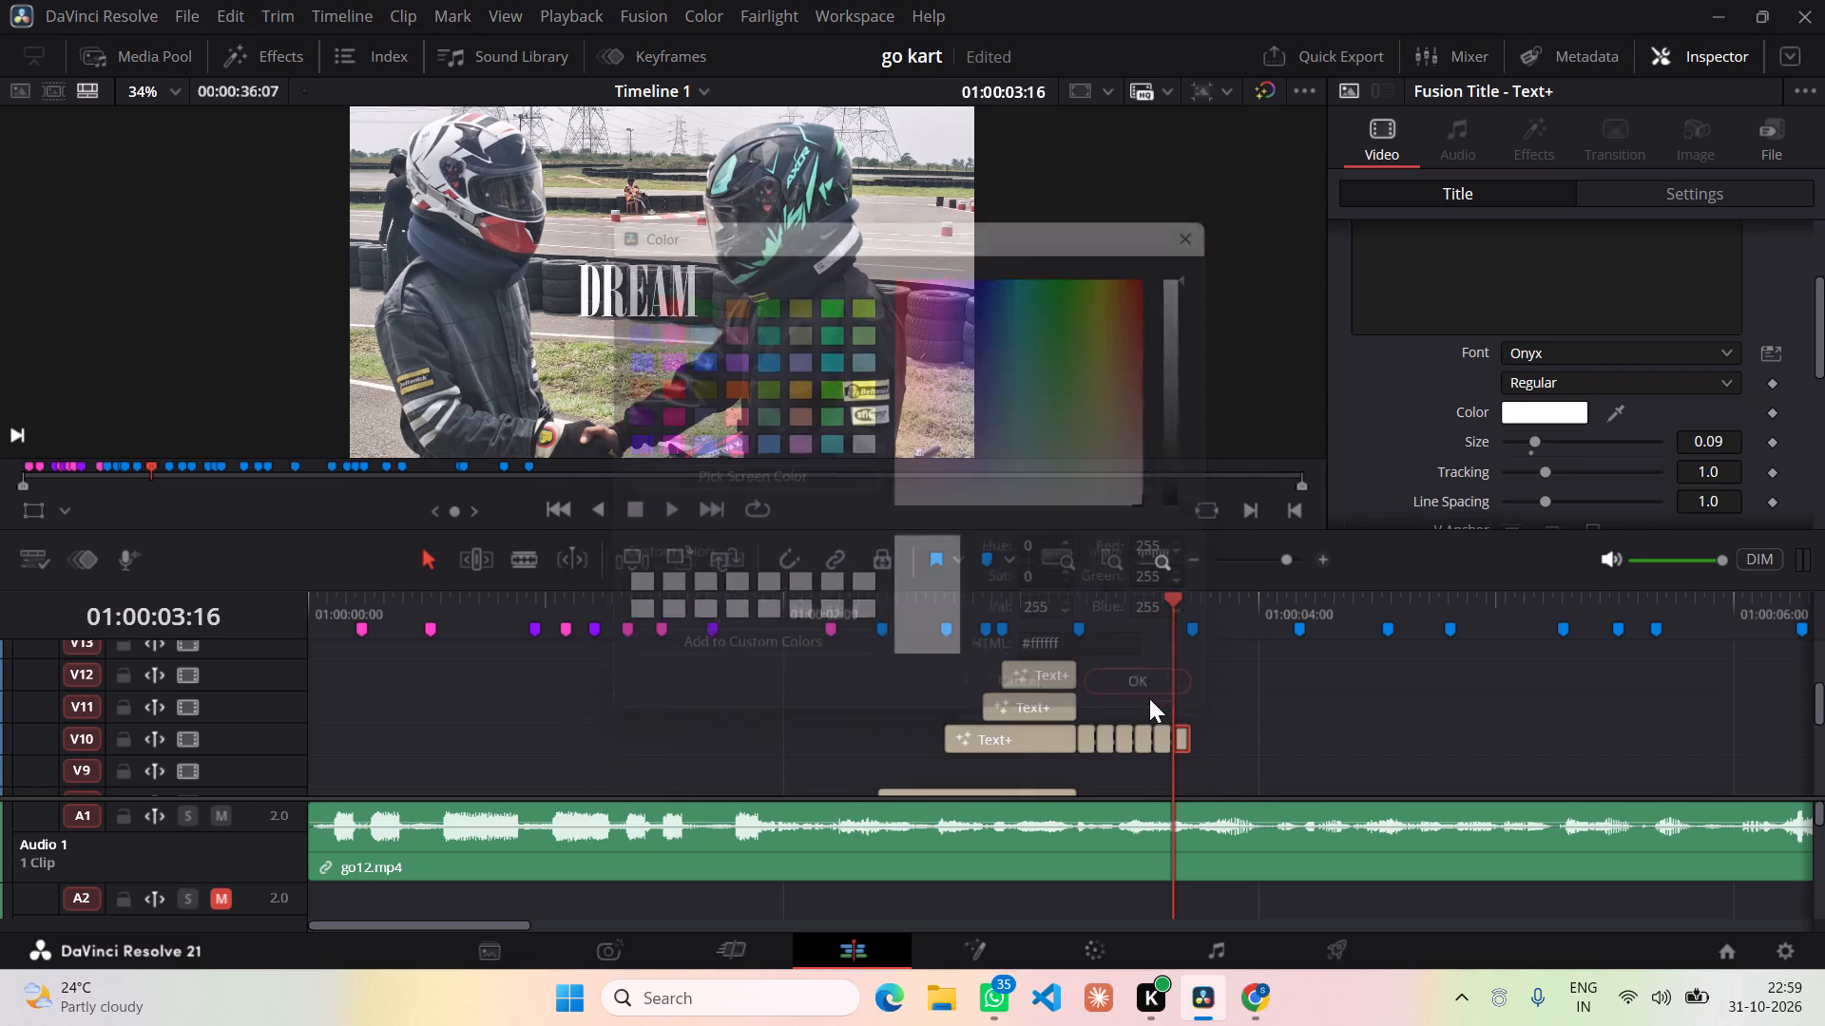
click(1334, 748)
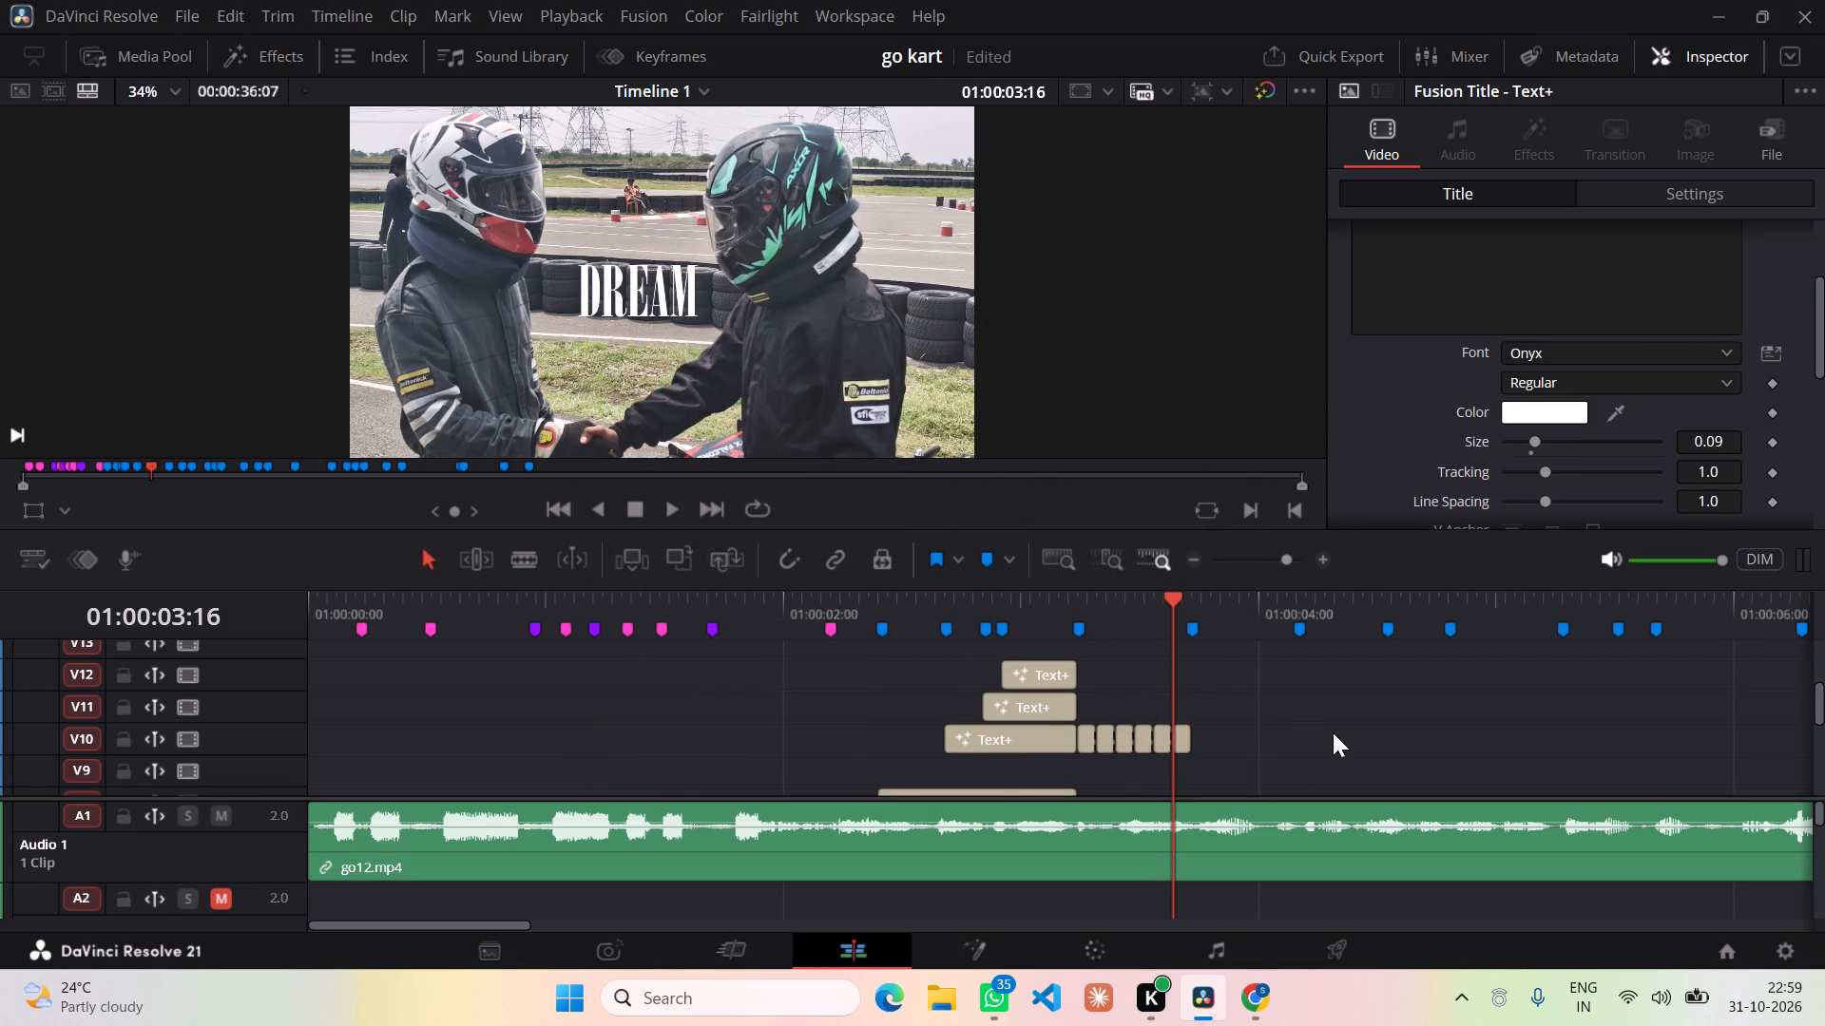
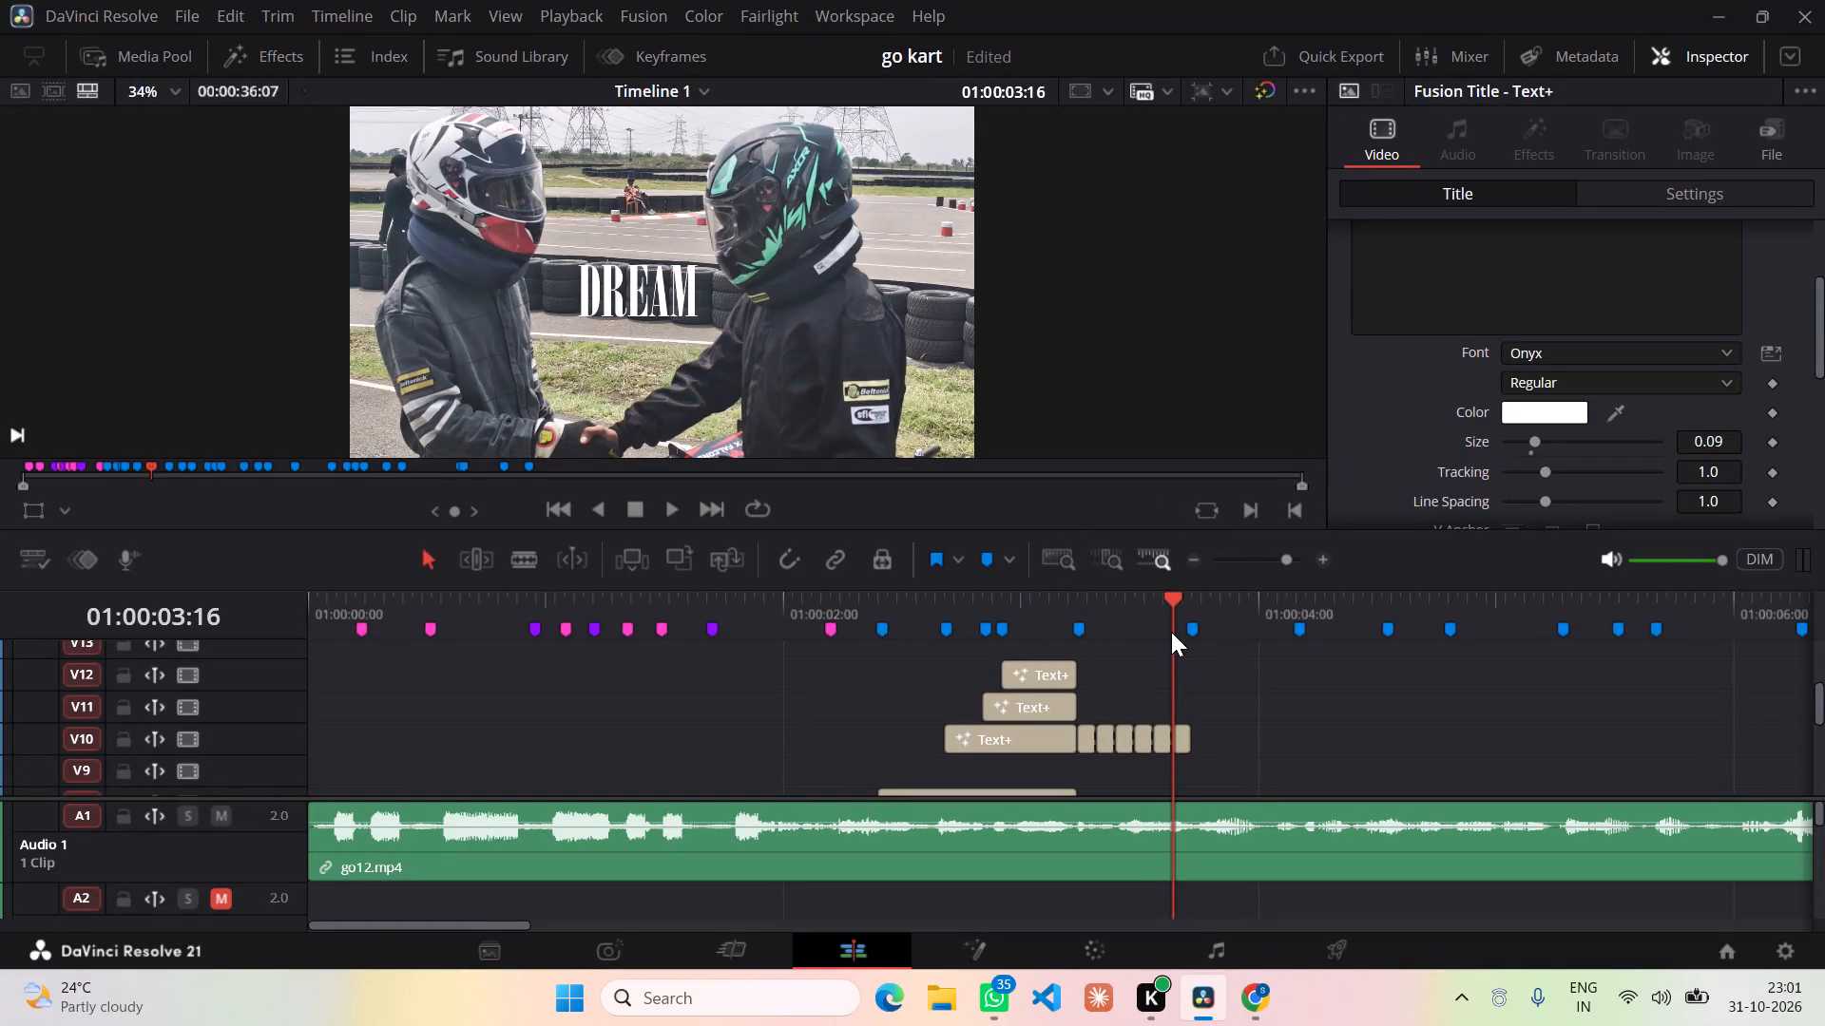
Examine the handover from the DREAM pieces on V10 to the OF YOURS title on V14 around 01:00:03:18.
drag(1176, 598, 1193, 606)
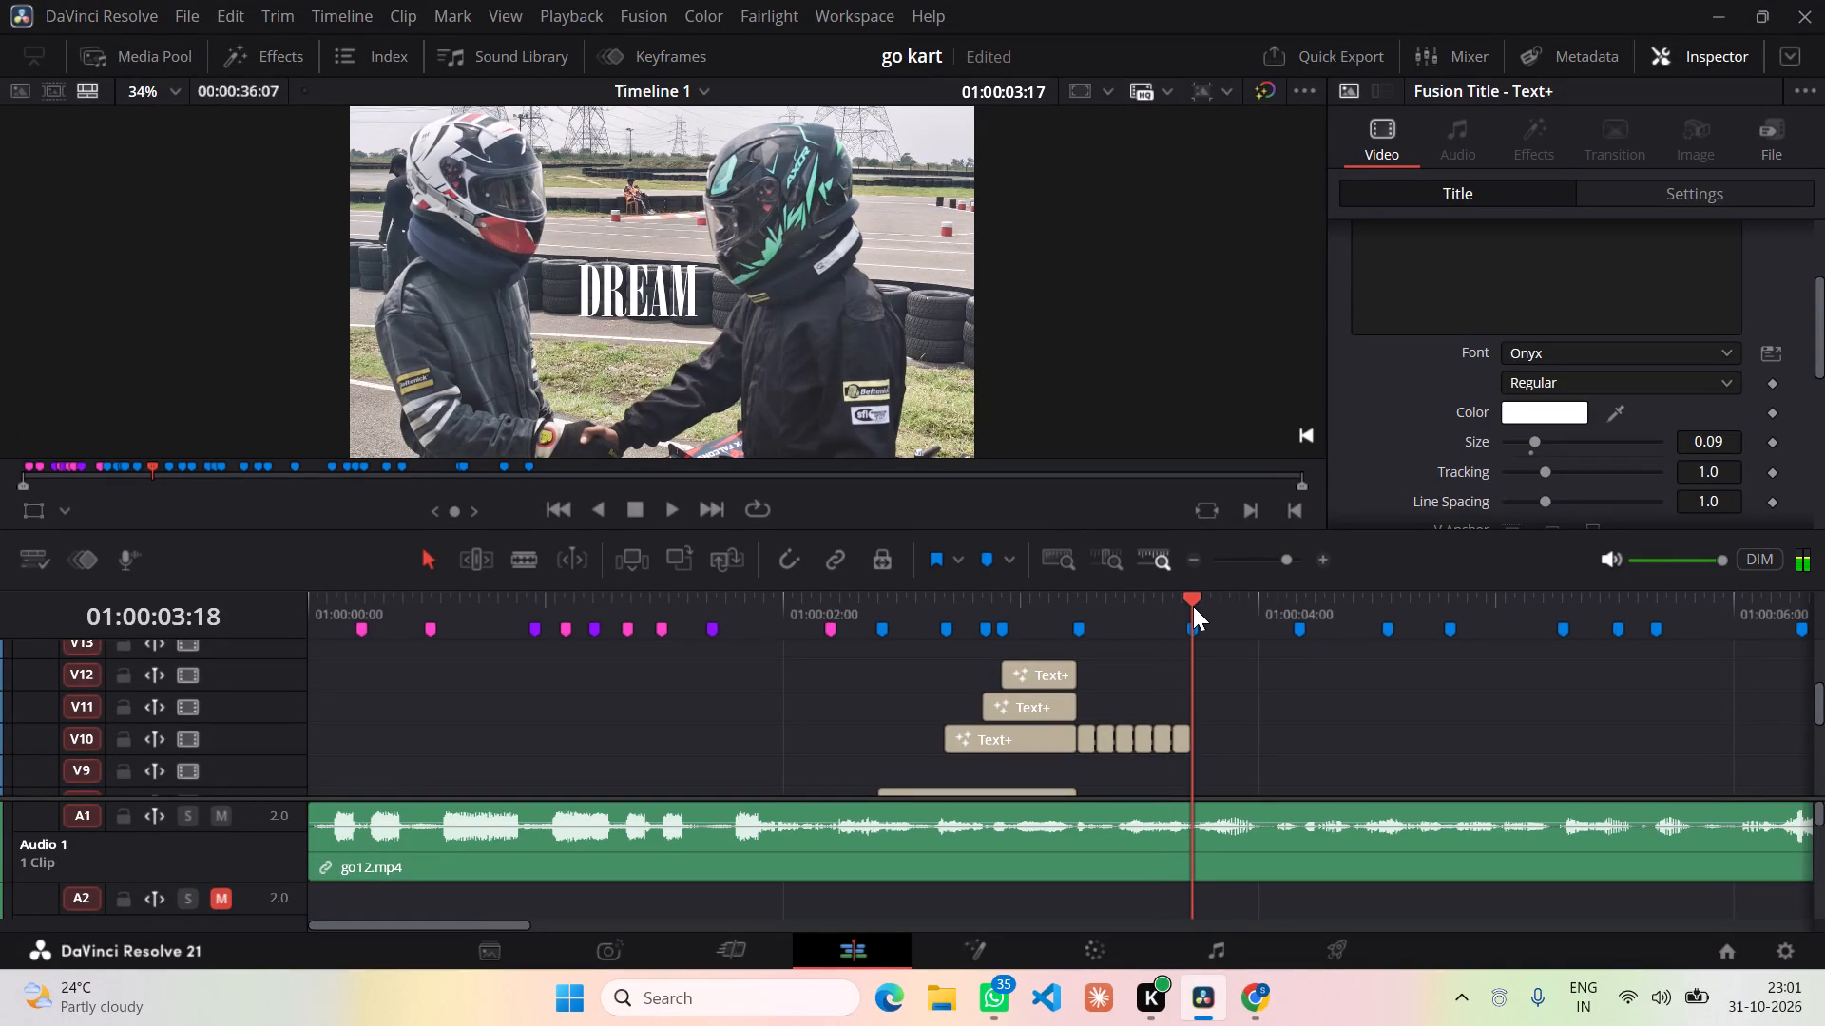
drag(1193, 606, 1195, 609)
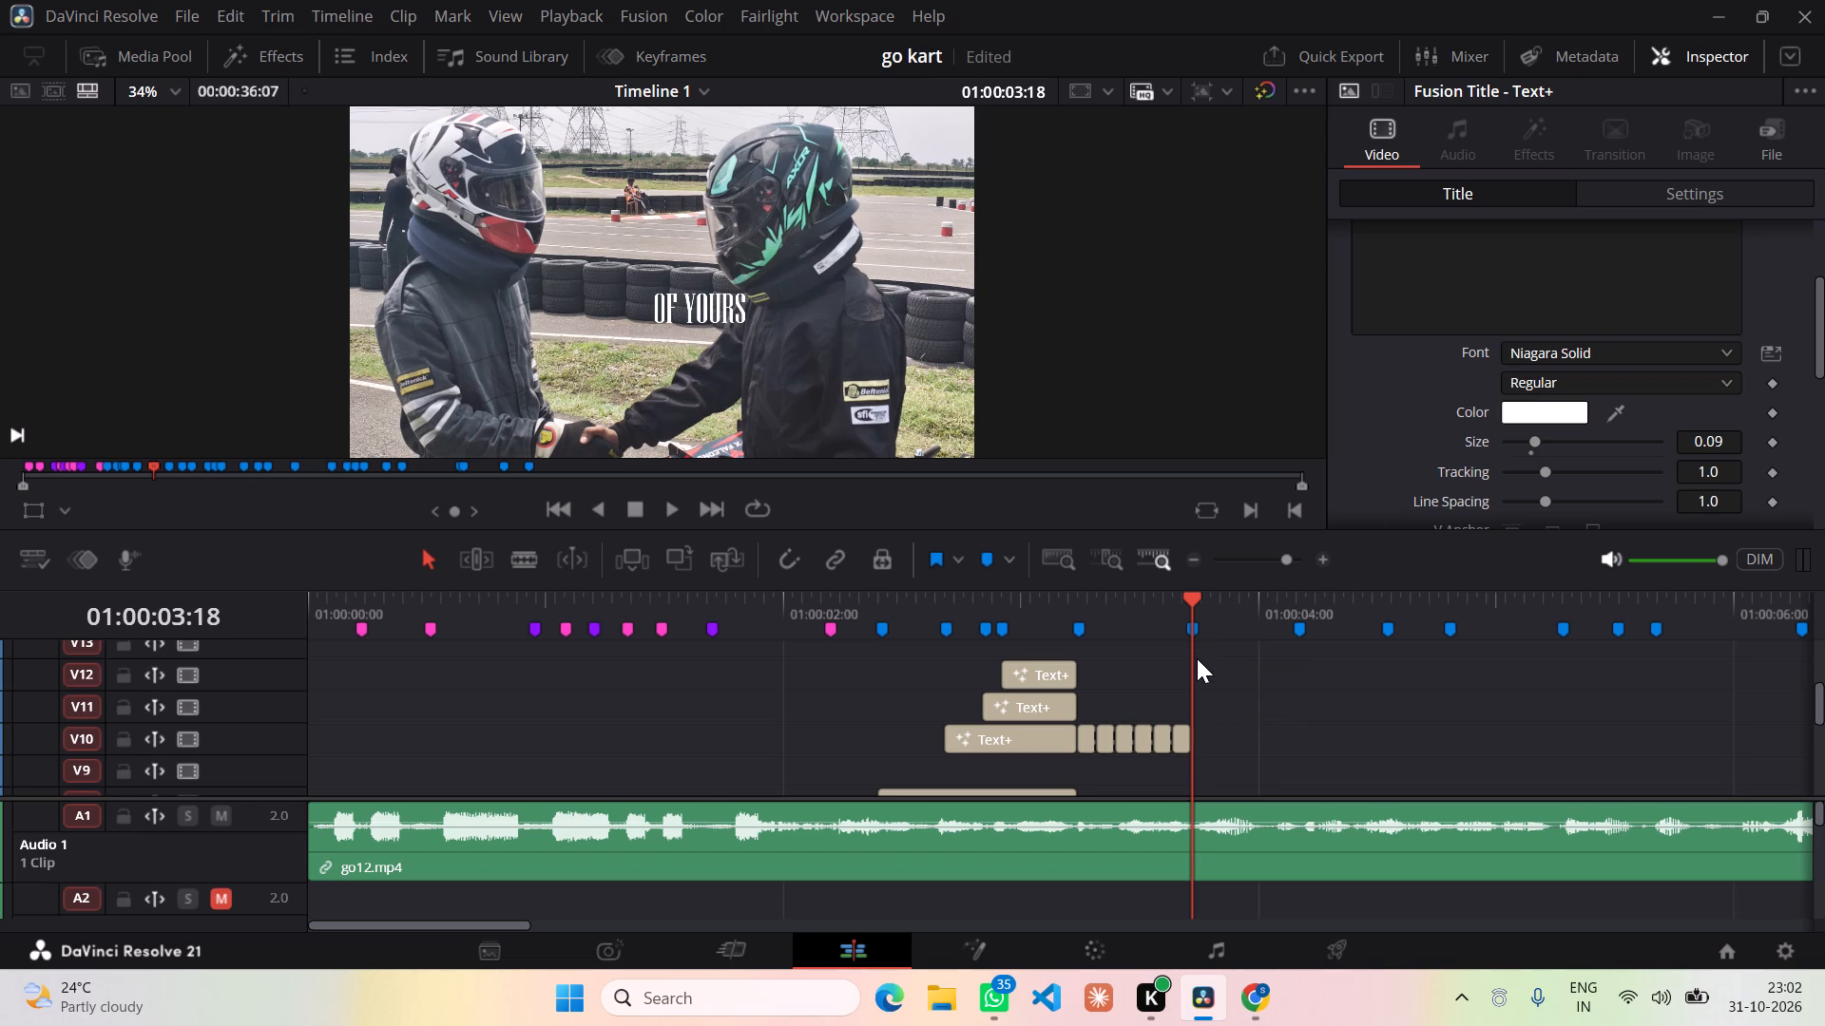
scroll(1197, 671, down, 1)
scroll(1197, 676, up, 2)
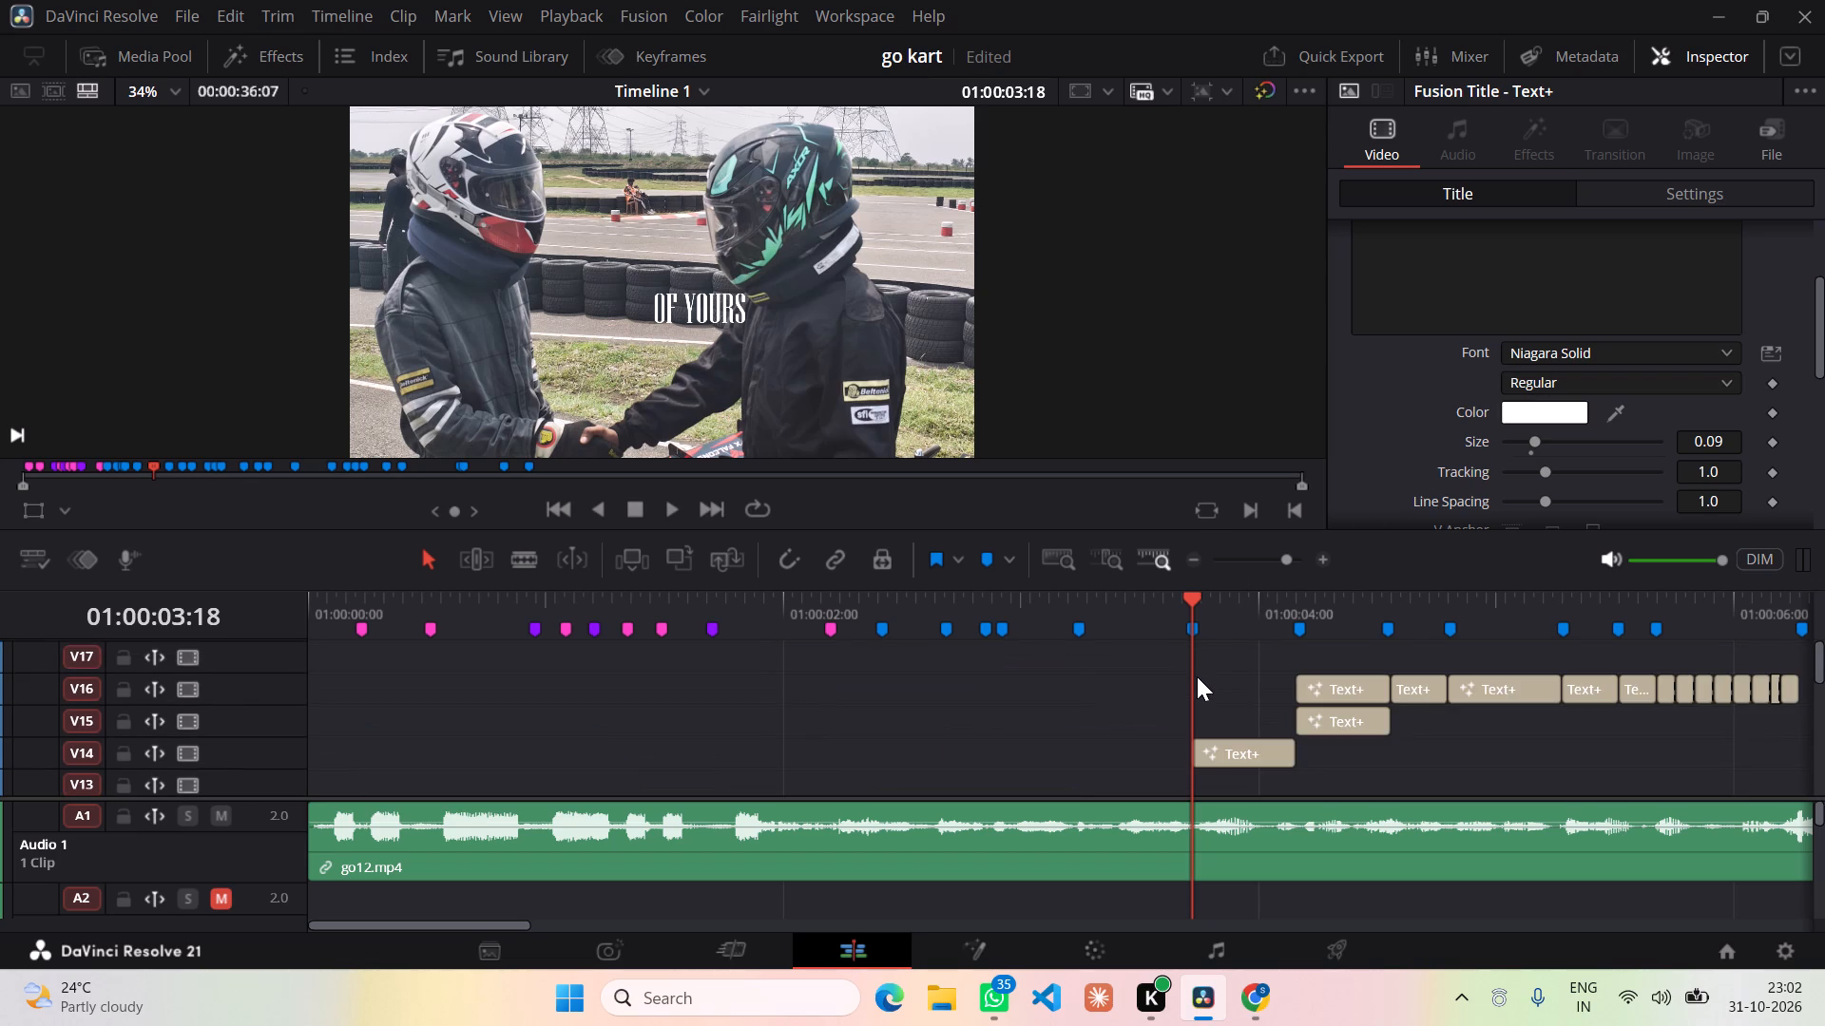
scroll(1197, 676, down, 1)
scroll(1197, 675, up, 1)
drag(1188, 597, 1208, 597)
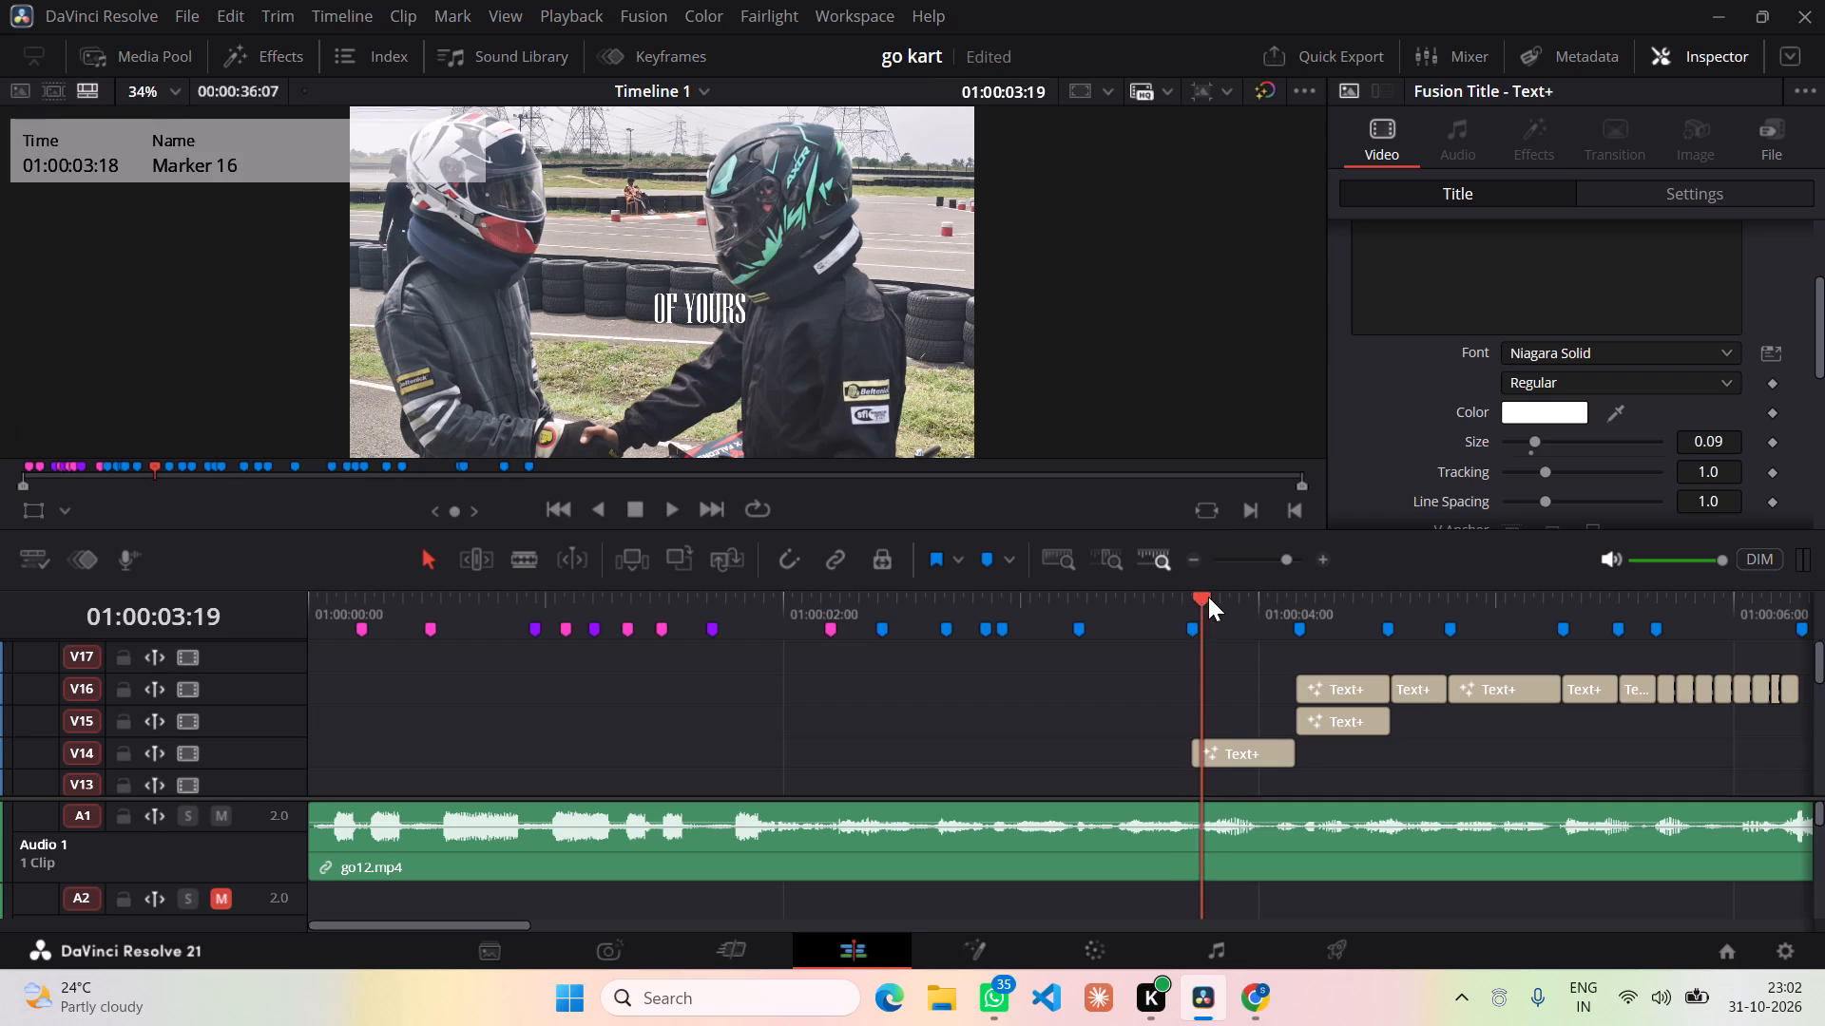
drag(1208, 597, 1223, 597)
scroll(1456, 357, up, 1)
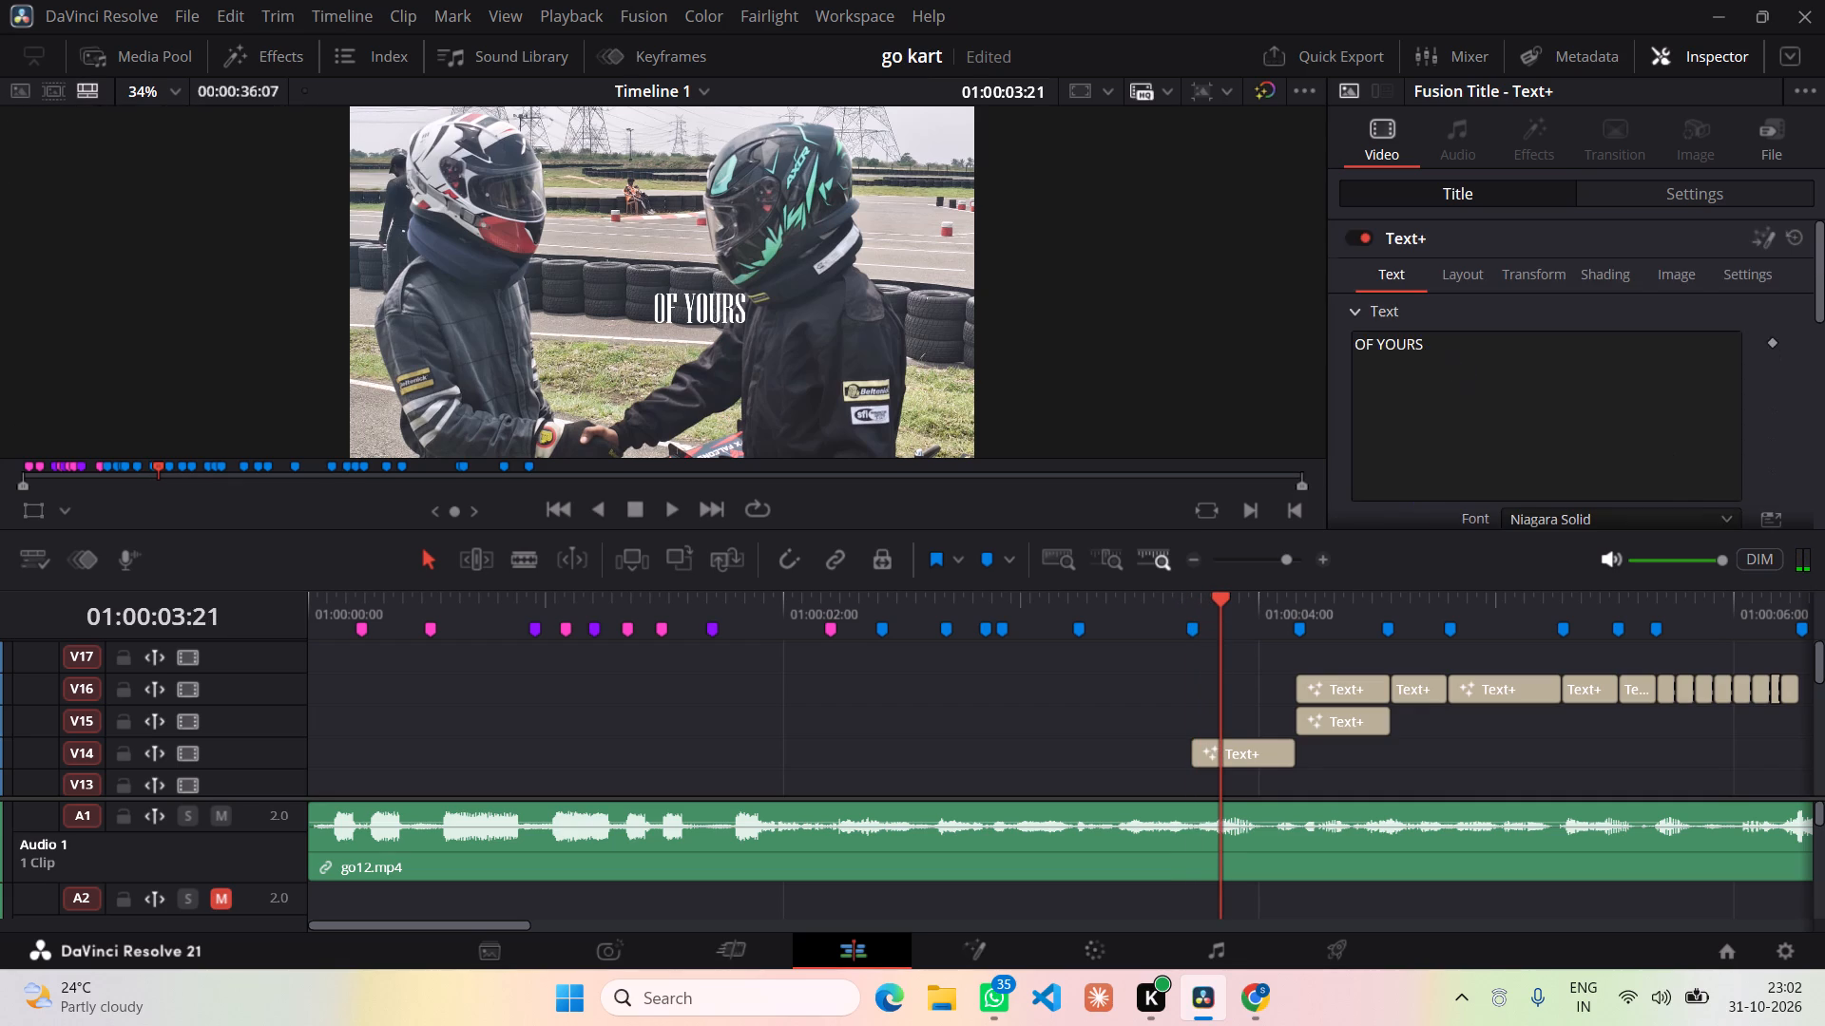
scroll(1454, 361, down, 1)
scroll(1212, 711, down, 1)
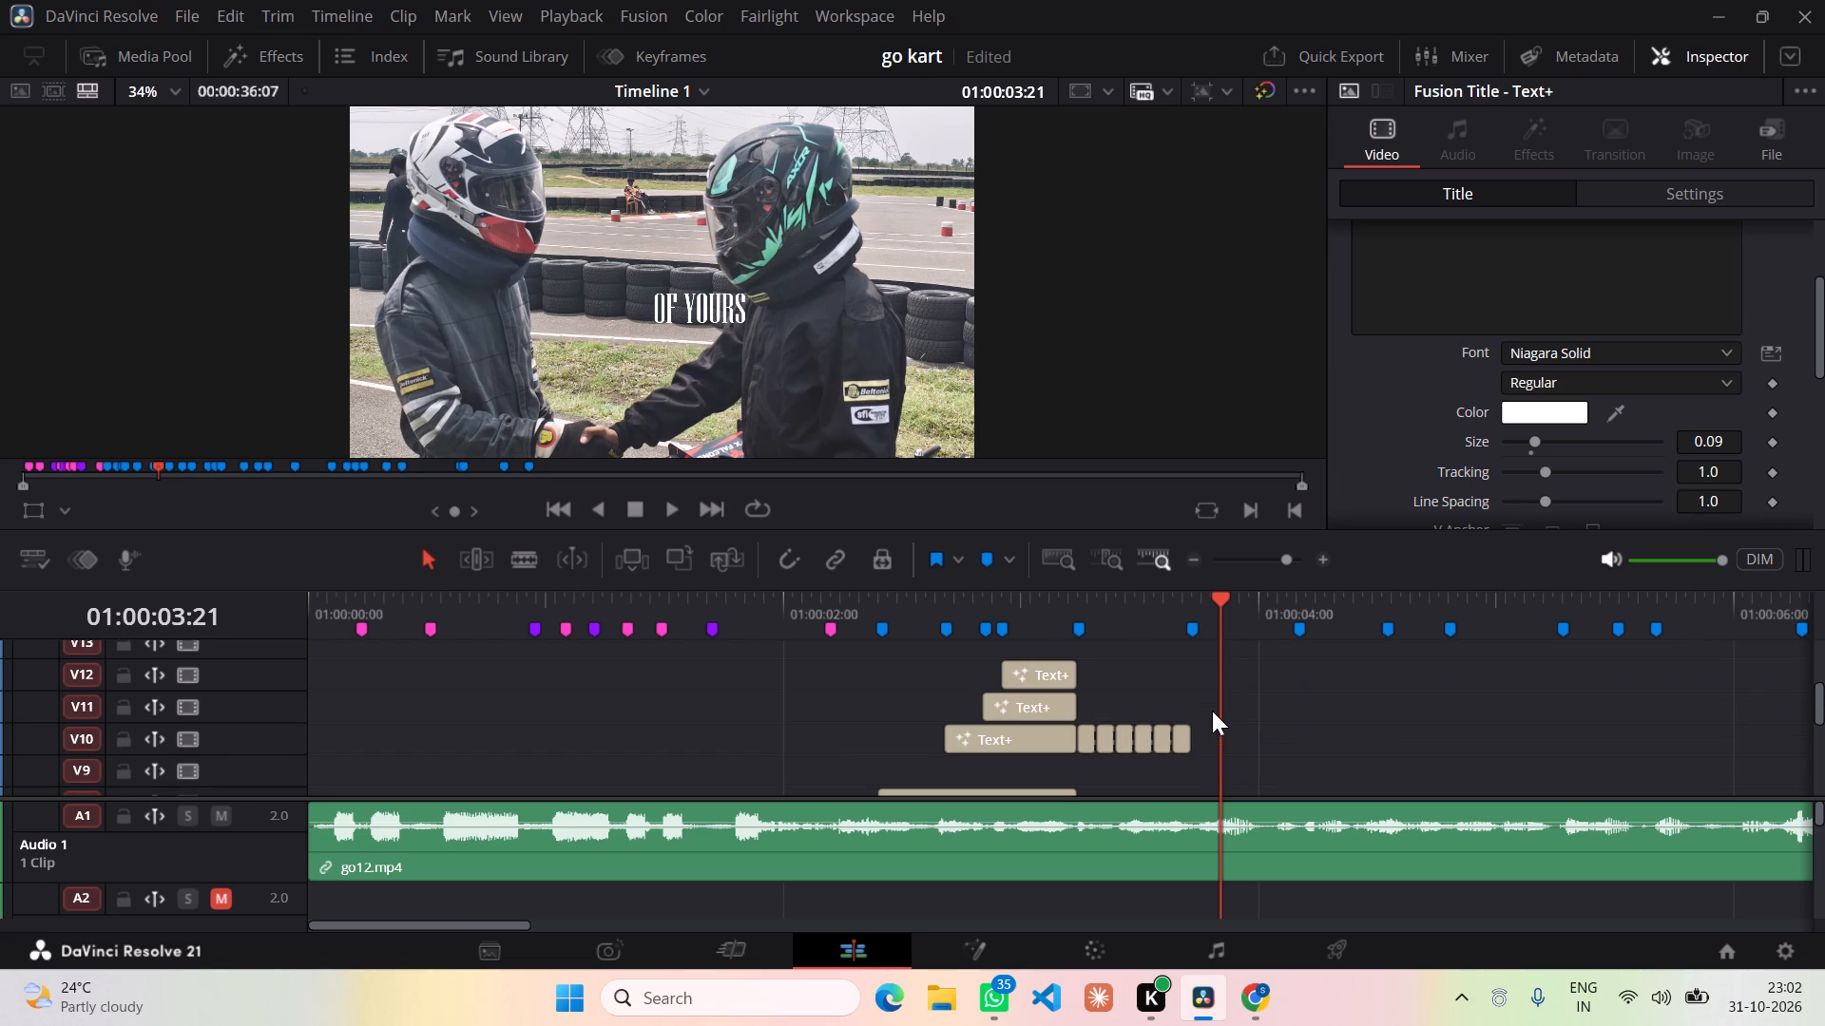
Undo the white recoloring of the DREAM pieces and their splits after 01:00:03:10 on V10.
click(1182, 727)
key(ctrl+z)
key(ctrl+z)
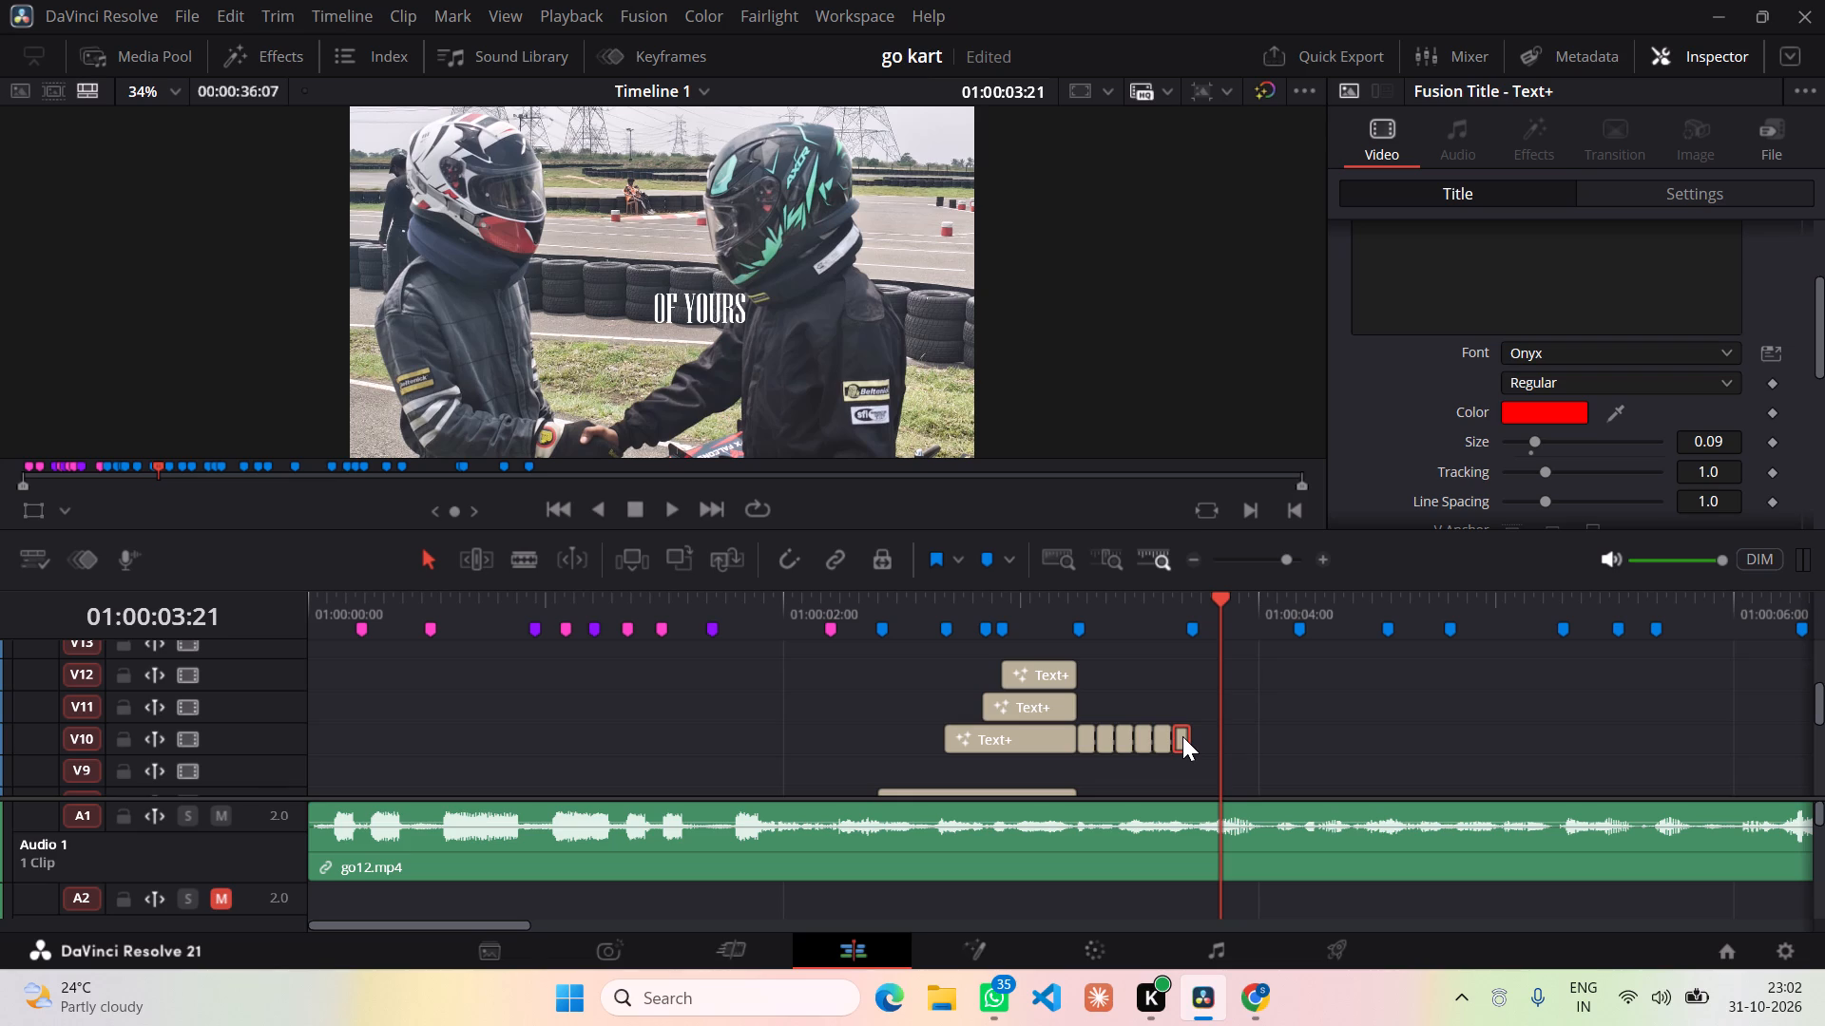
key(ctrl+z)
key(ctrl+z)
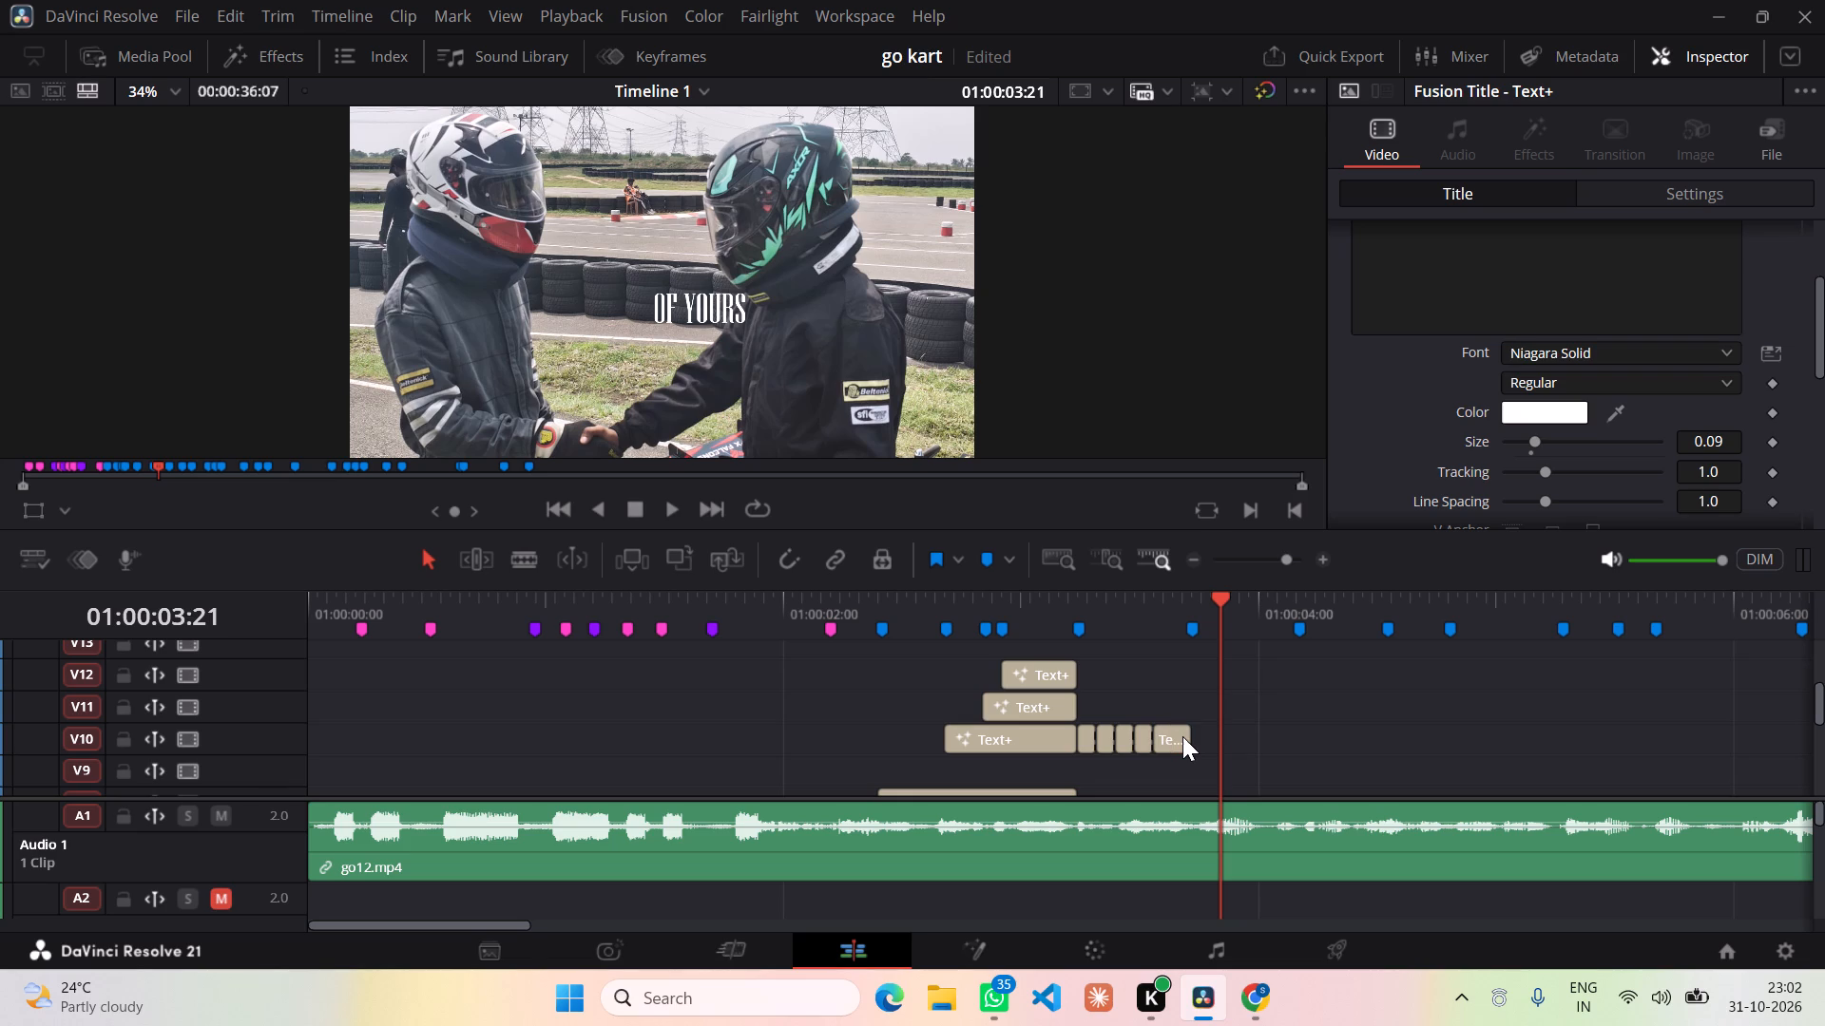
key(ctrl+z)
key(ctrl+z)
Extend the end of the last DREAM piece on V10 by about 10 frames so it overlaps the OF YOURS title.
drag(1188, 742, 1202, 742)
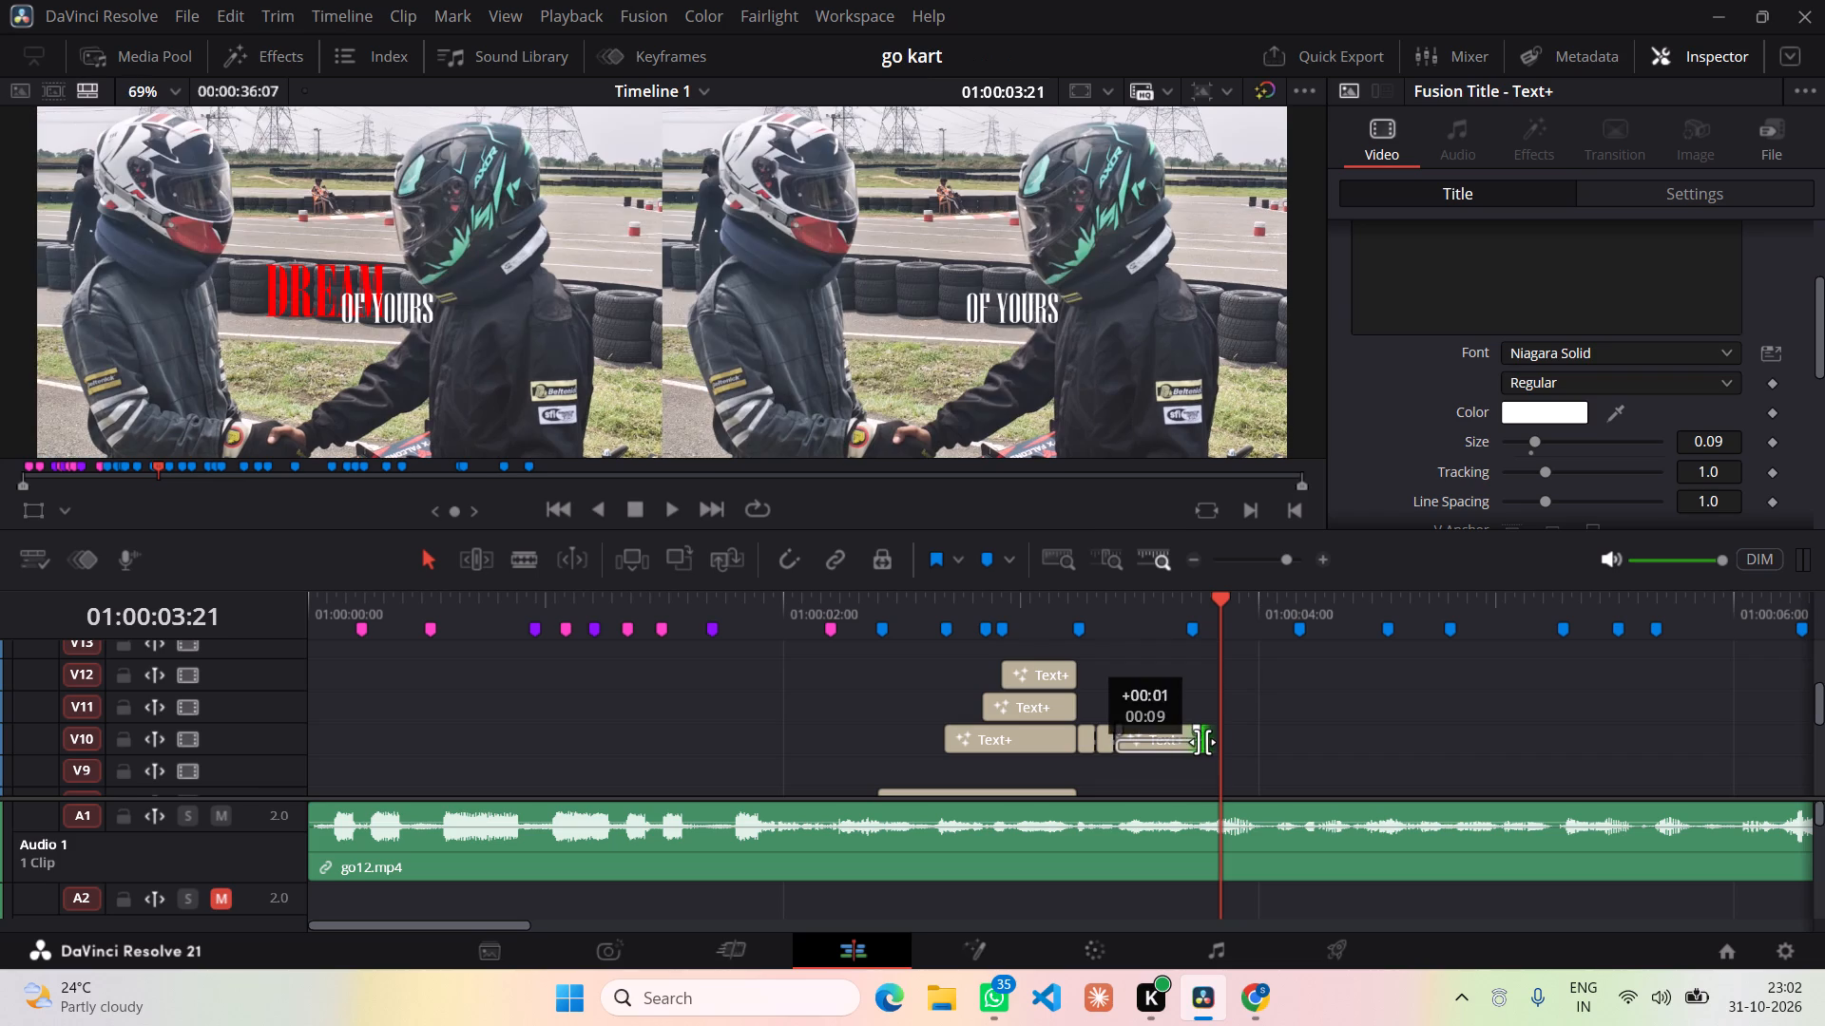
drag(1202, 742, 1293, 741)
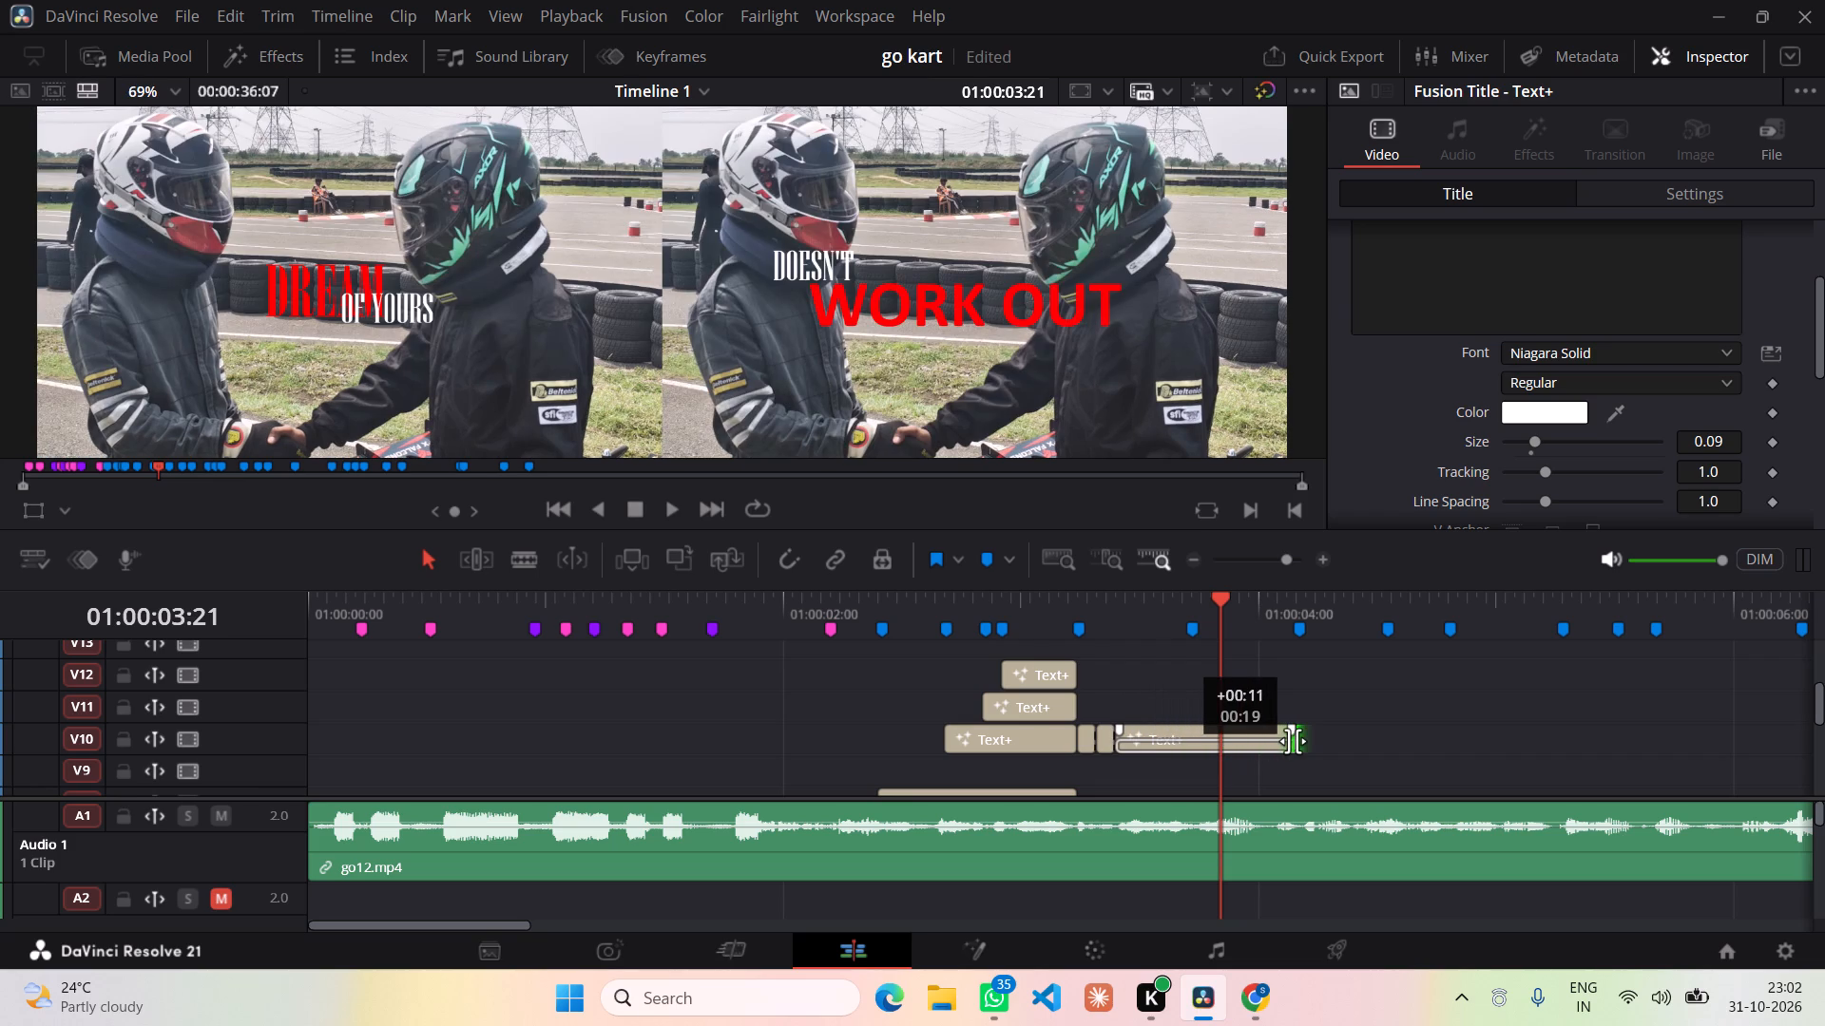
drag(1293, 741, 1285, 741)
click(1354, 762)
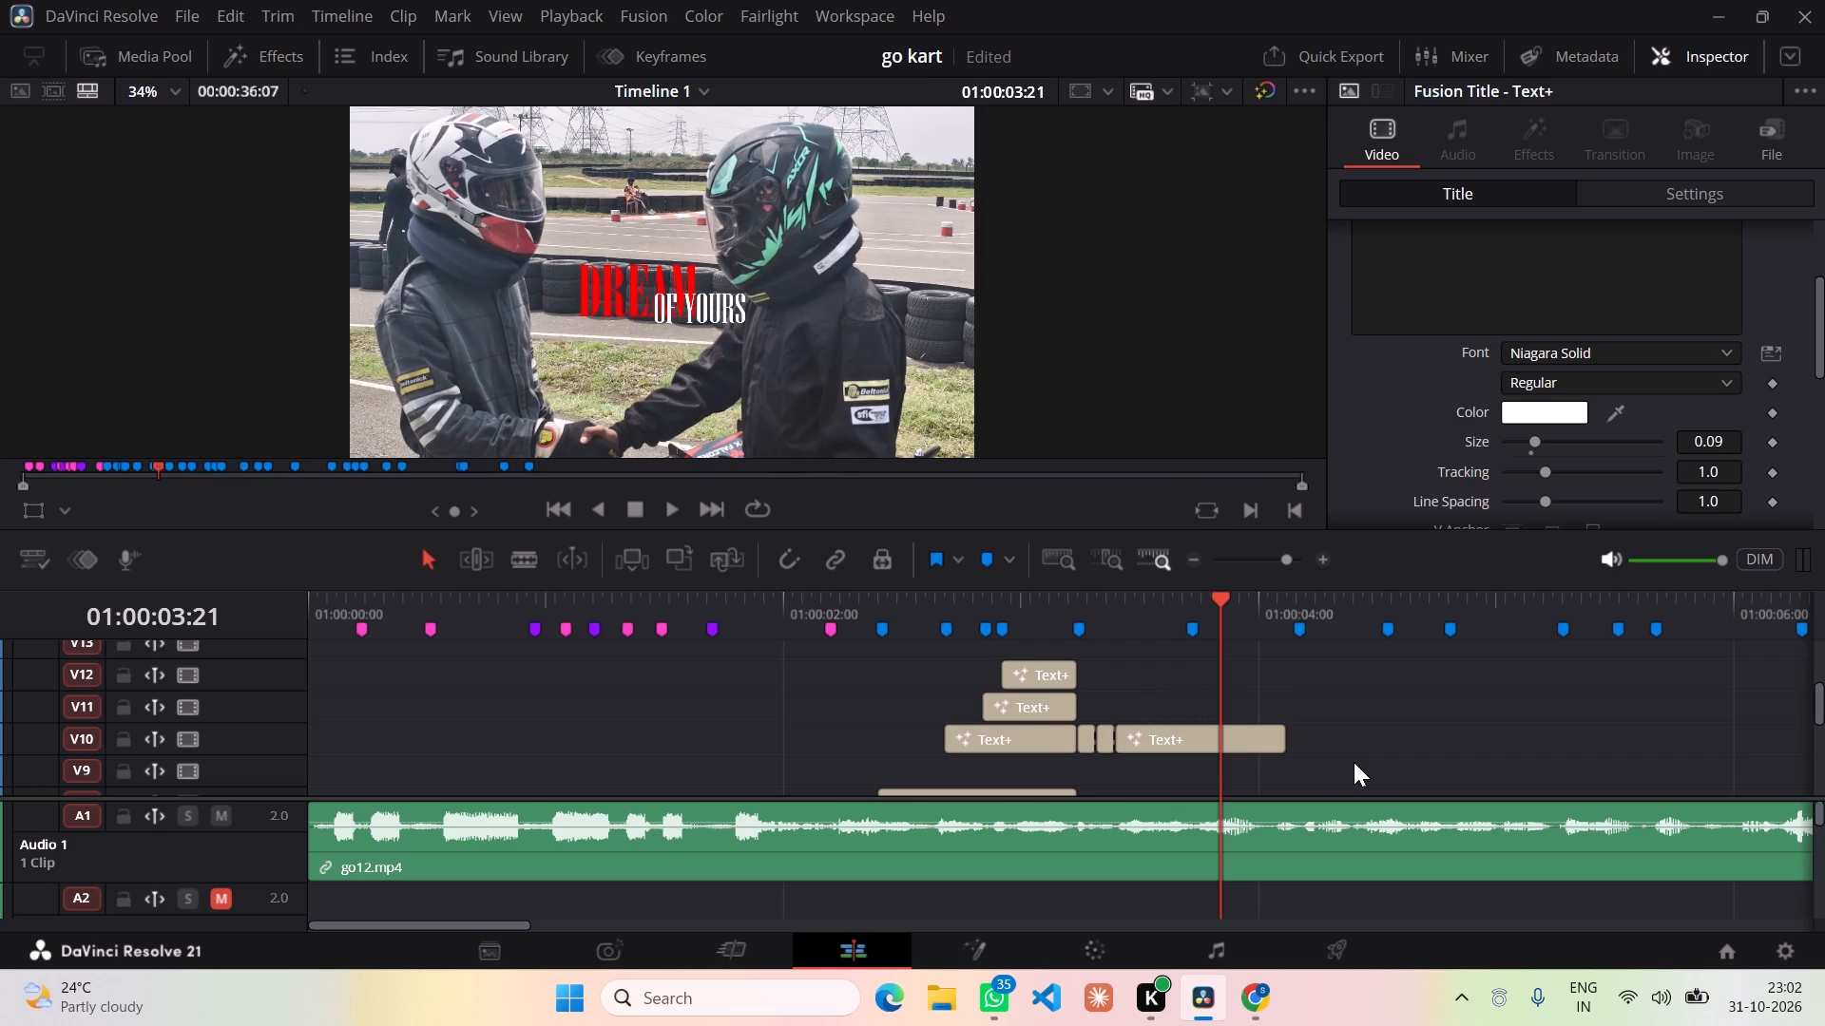
scroll(1269, 715, up, 1)
scroll(1269, 714, down, 1)
Split only the extended DREAM title on V10 at 01:00:03:18, keeping the go12.mp4 audio uncut.
drag(1217, 603, 1187, 600)
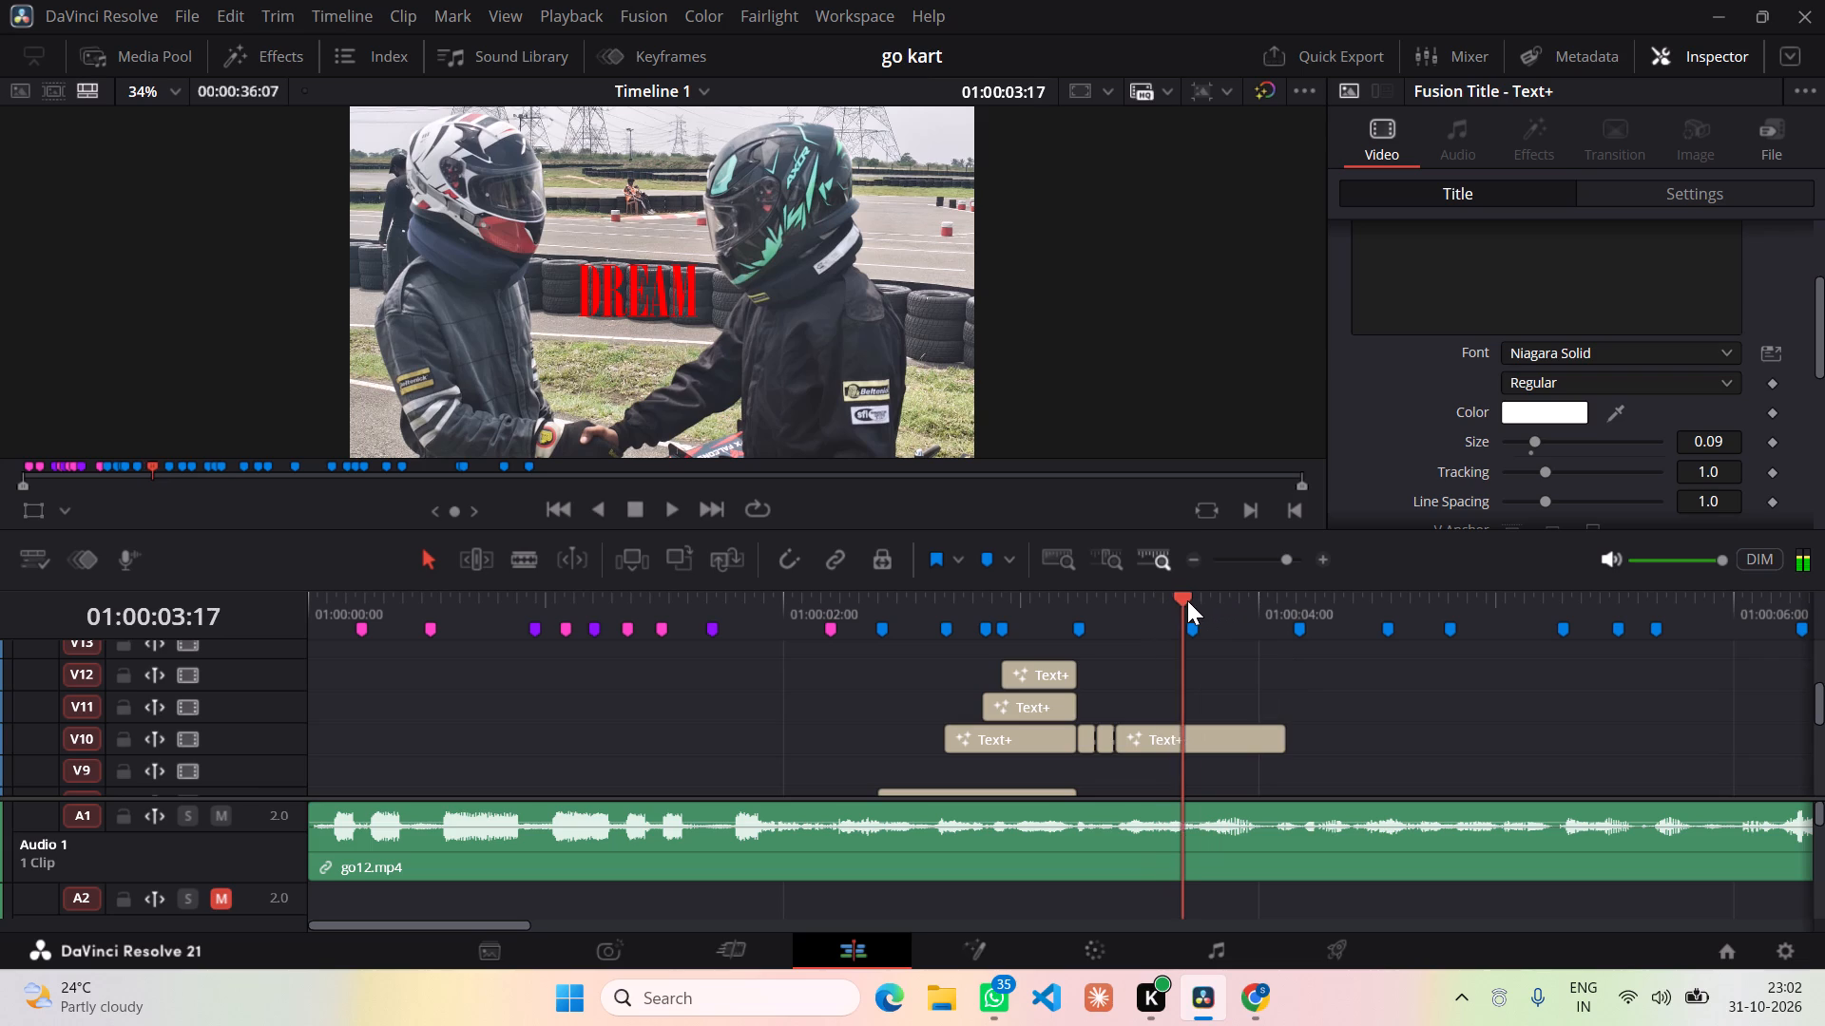
drag(1187, 600, 1190, 598)
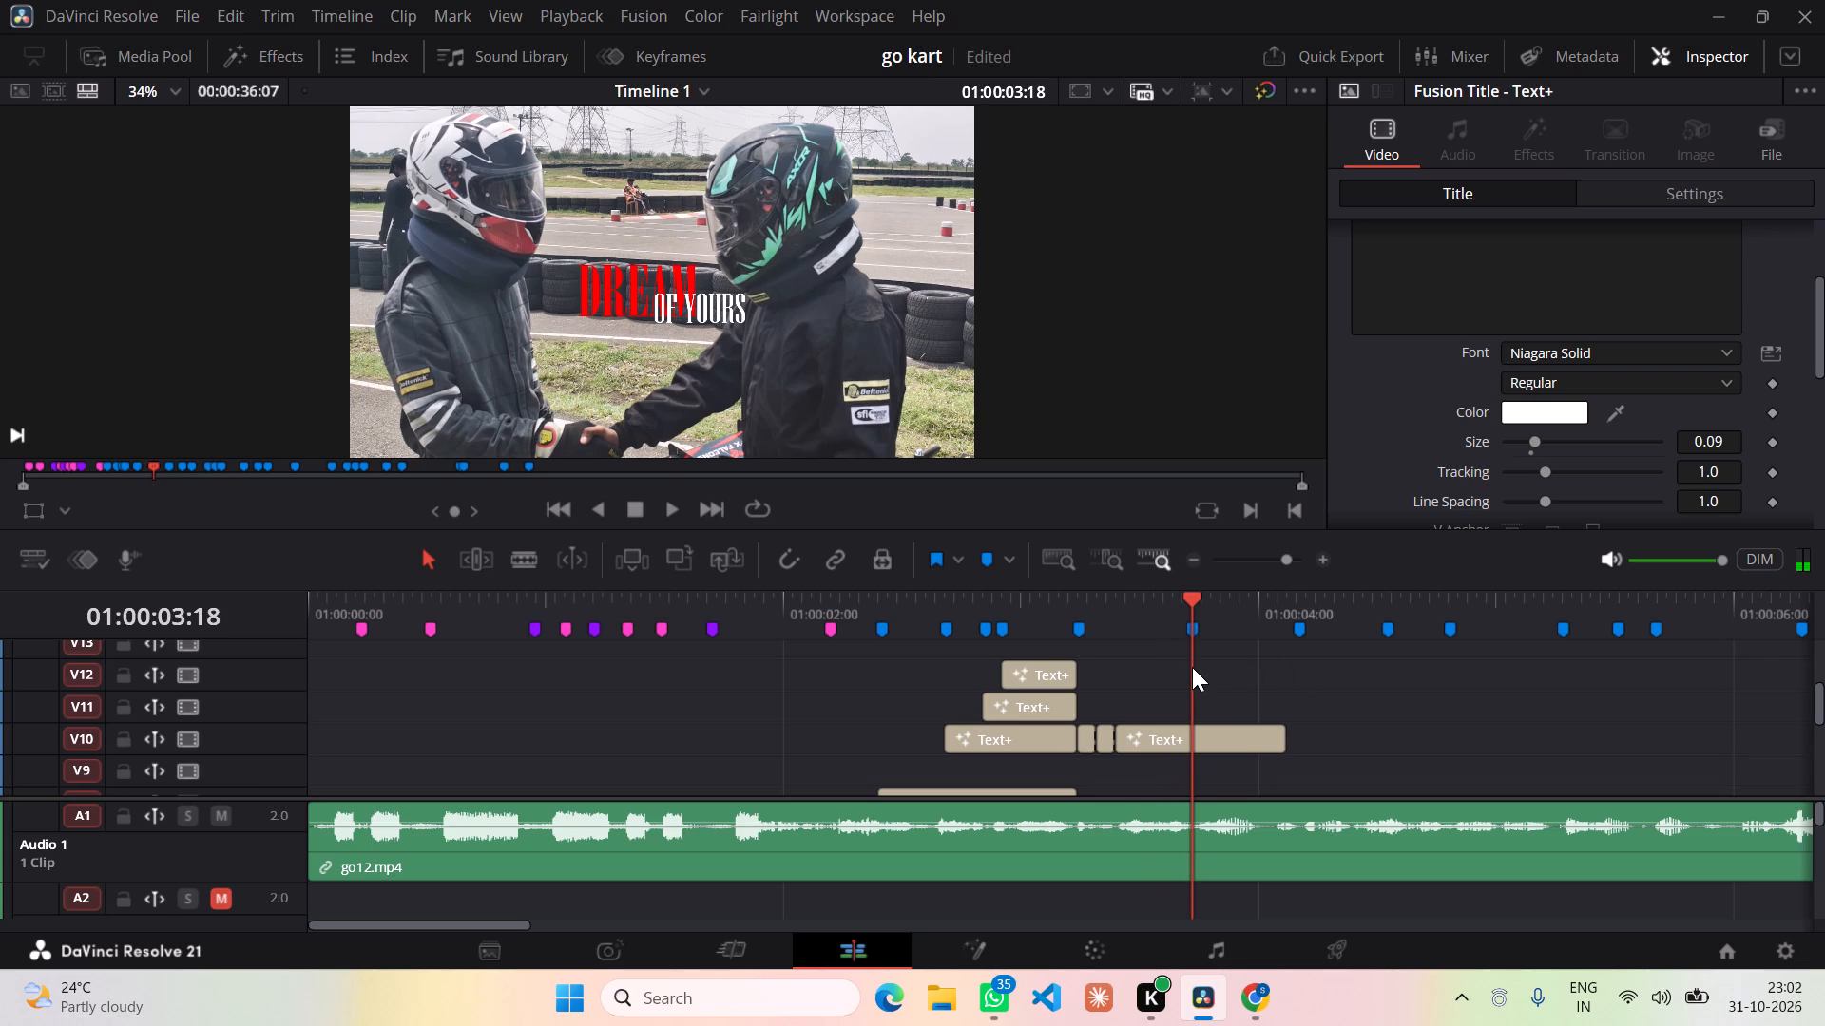
key(ctrl+b)
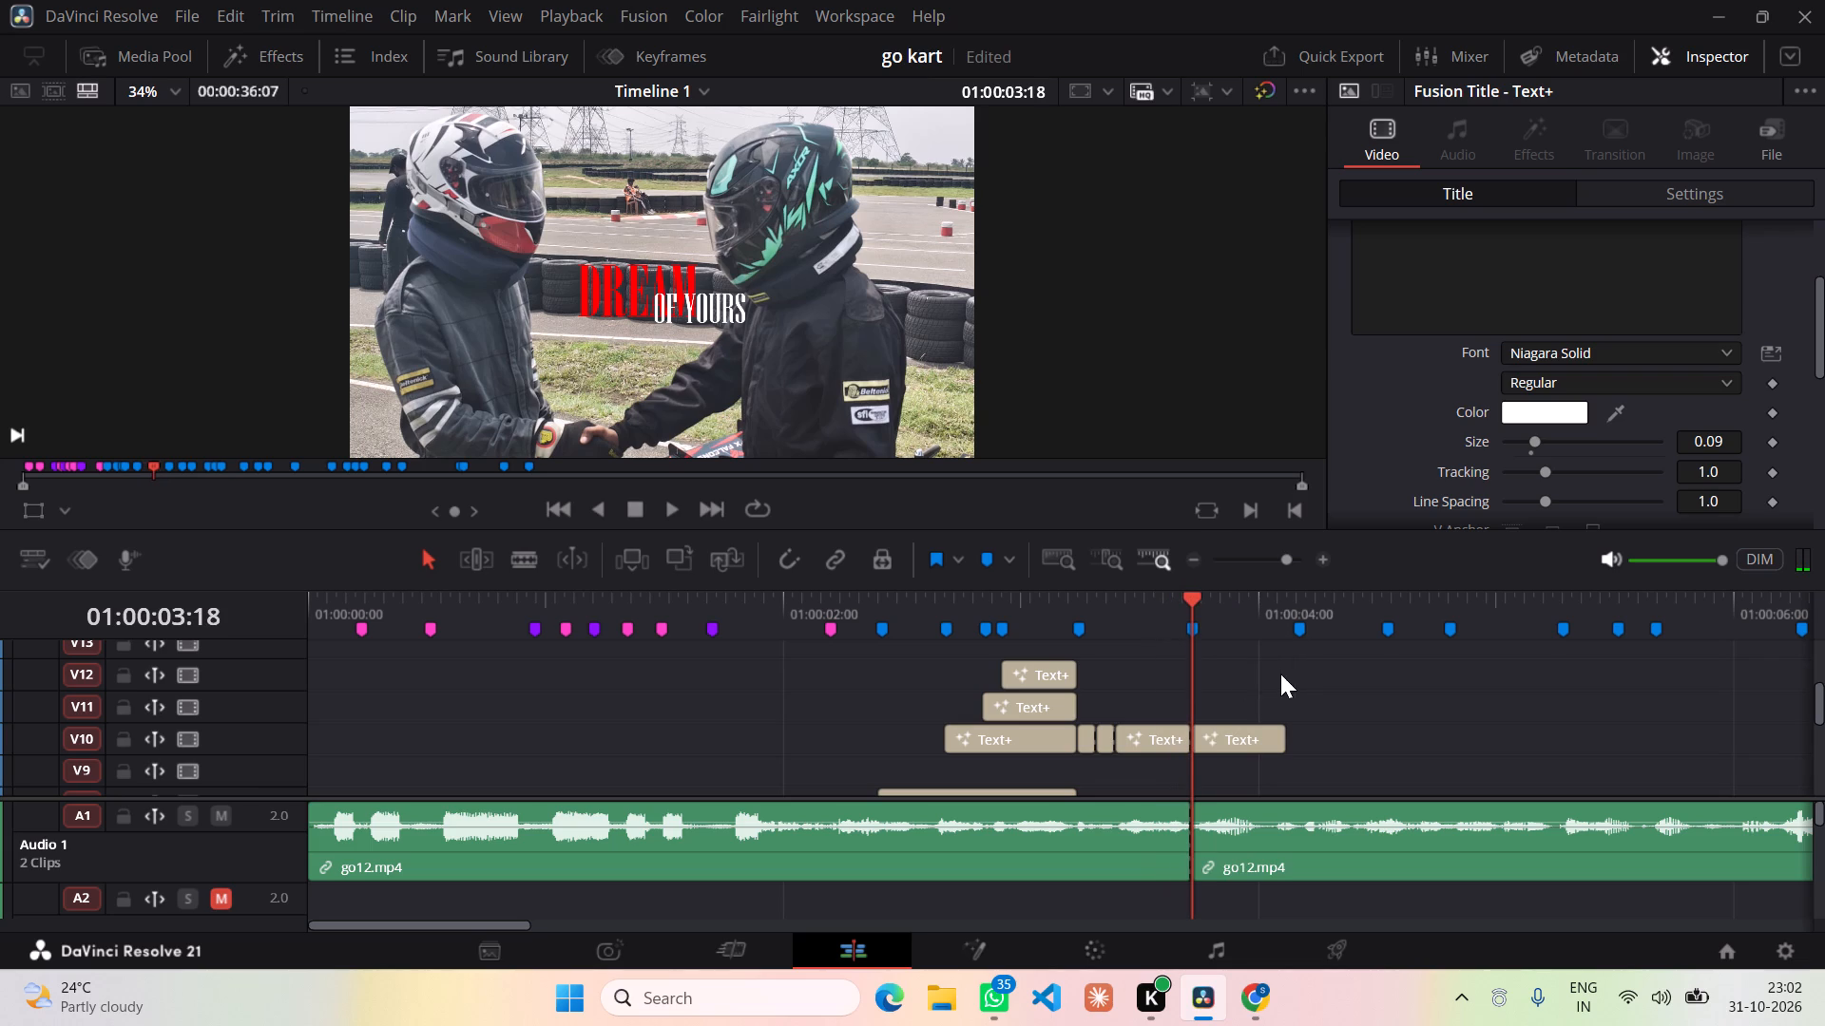
click(1280, 674)
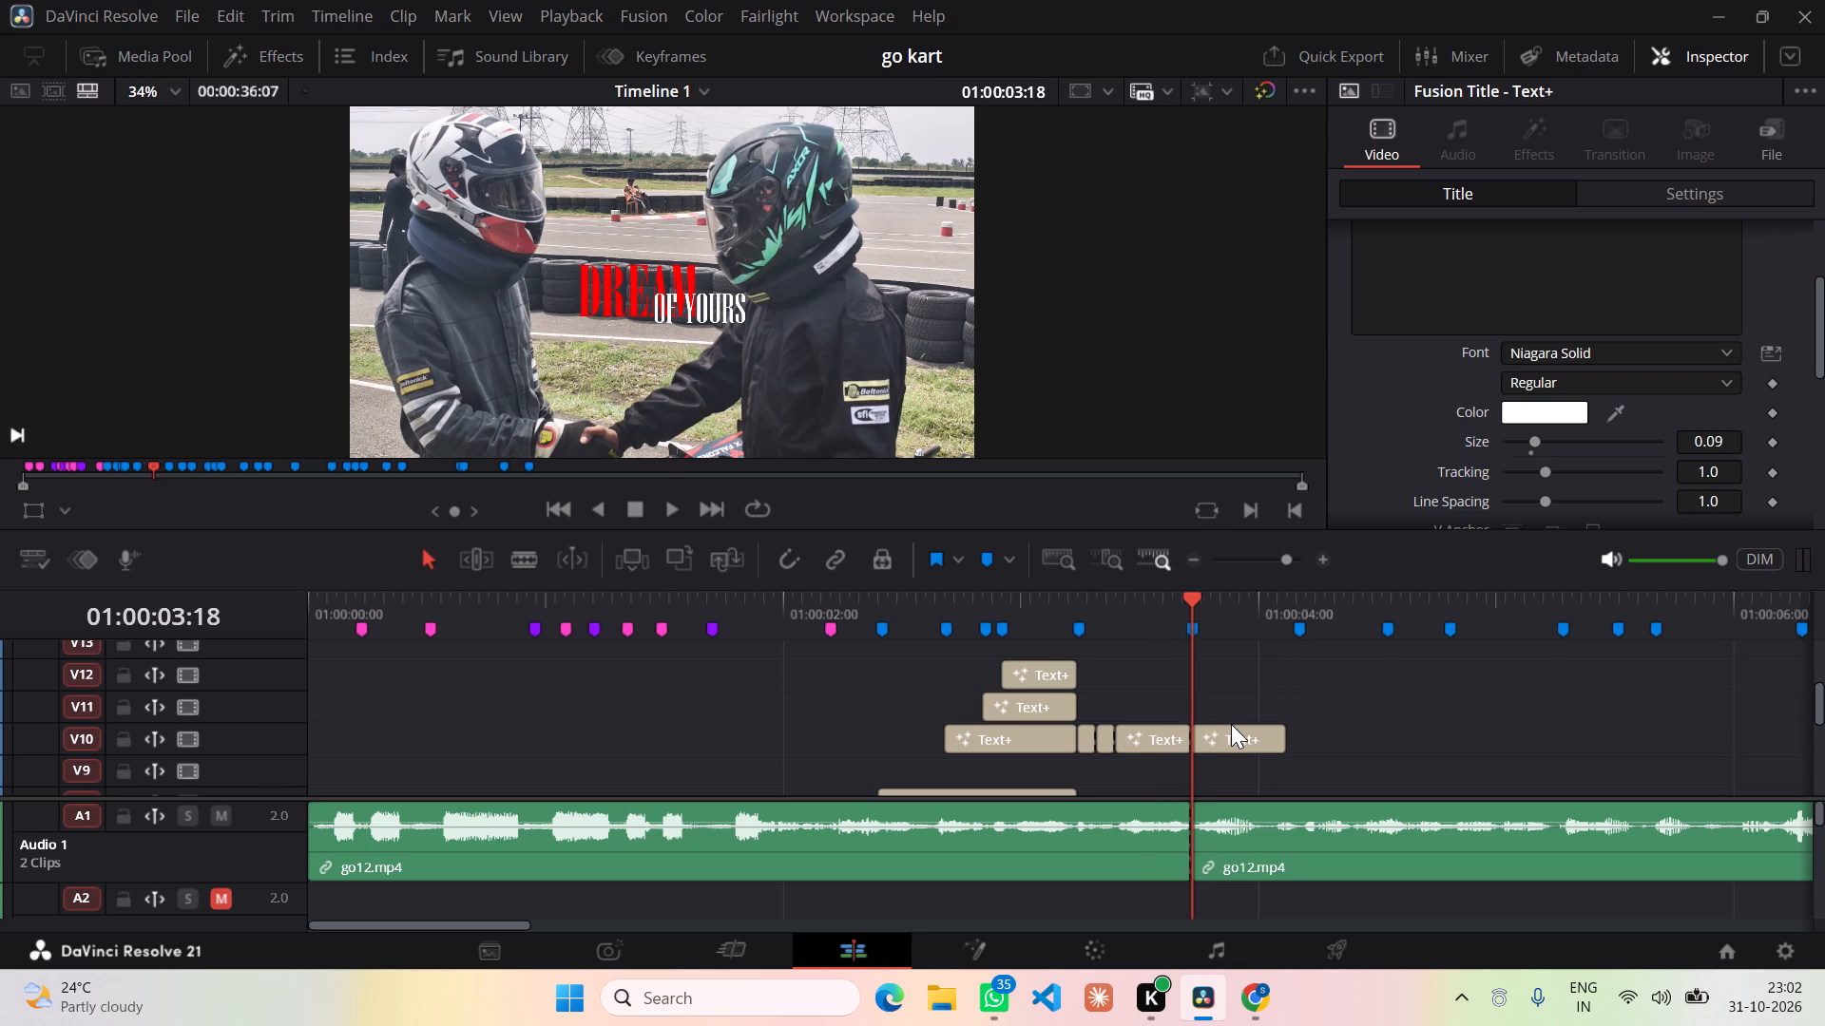
key(ctrl+z)
click(1239, 746)
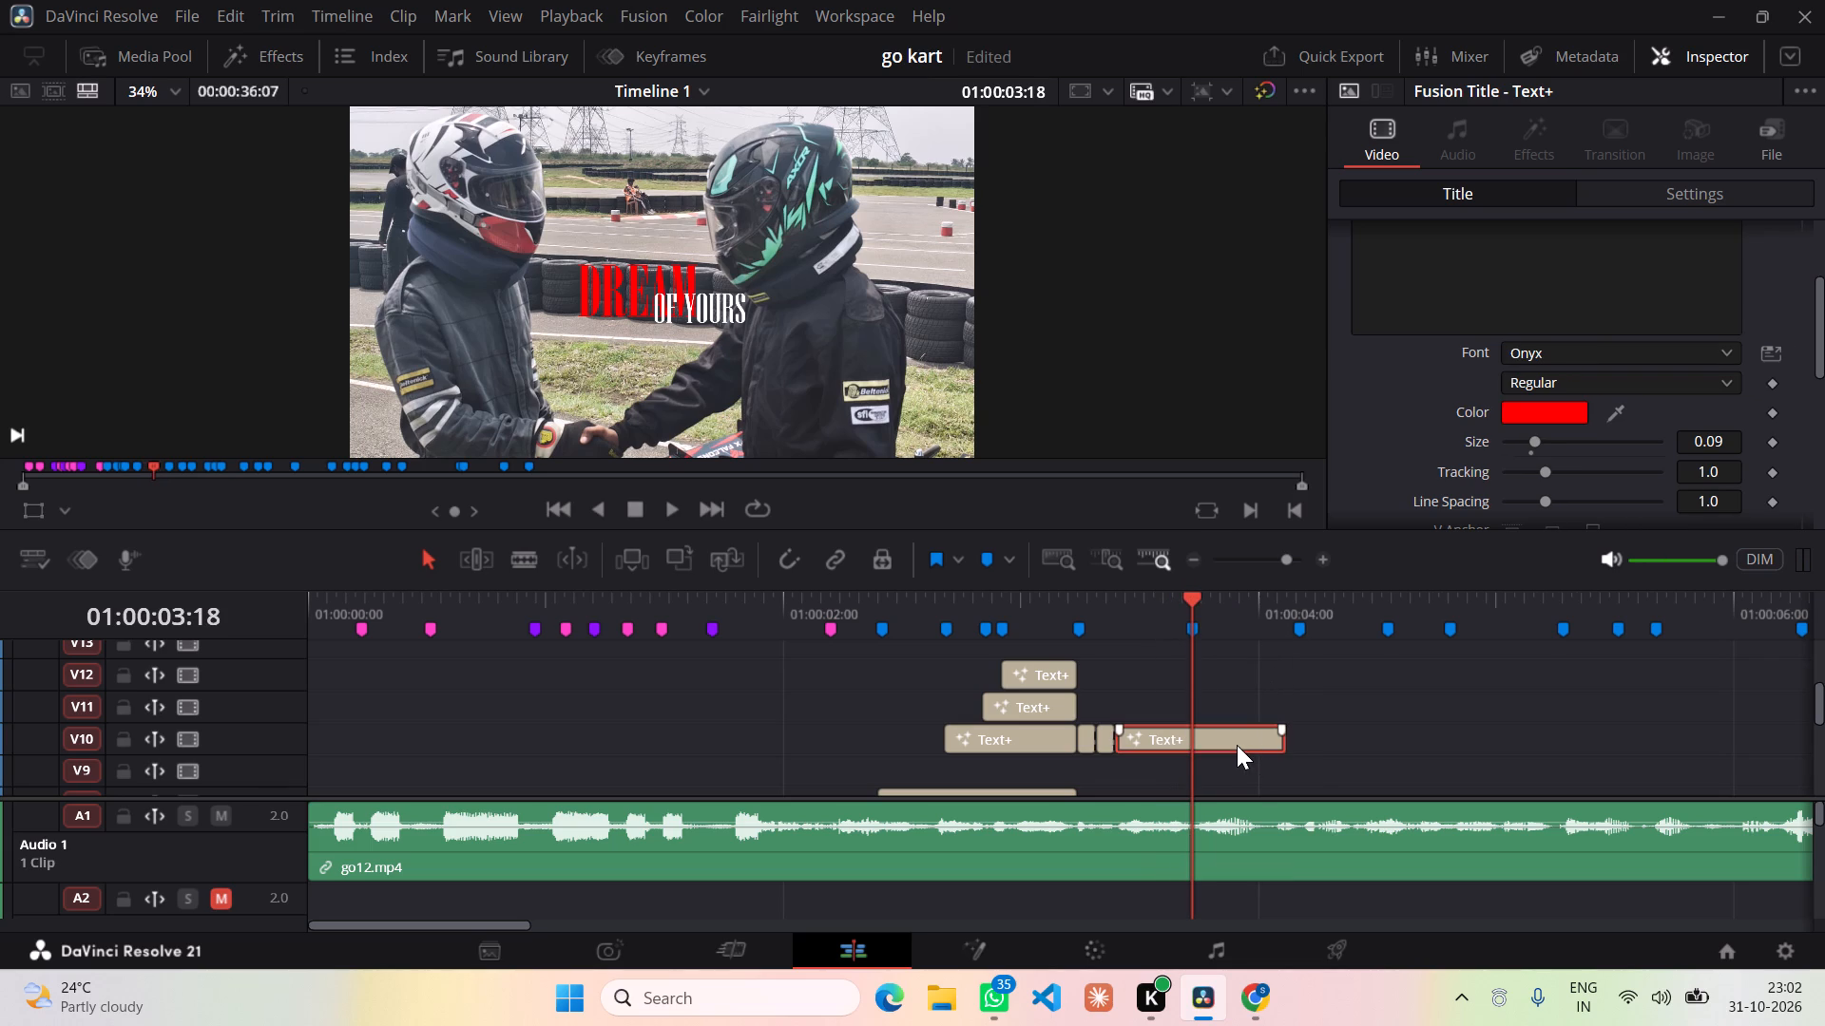
key(ctrl+b)
click(1393, 713)
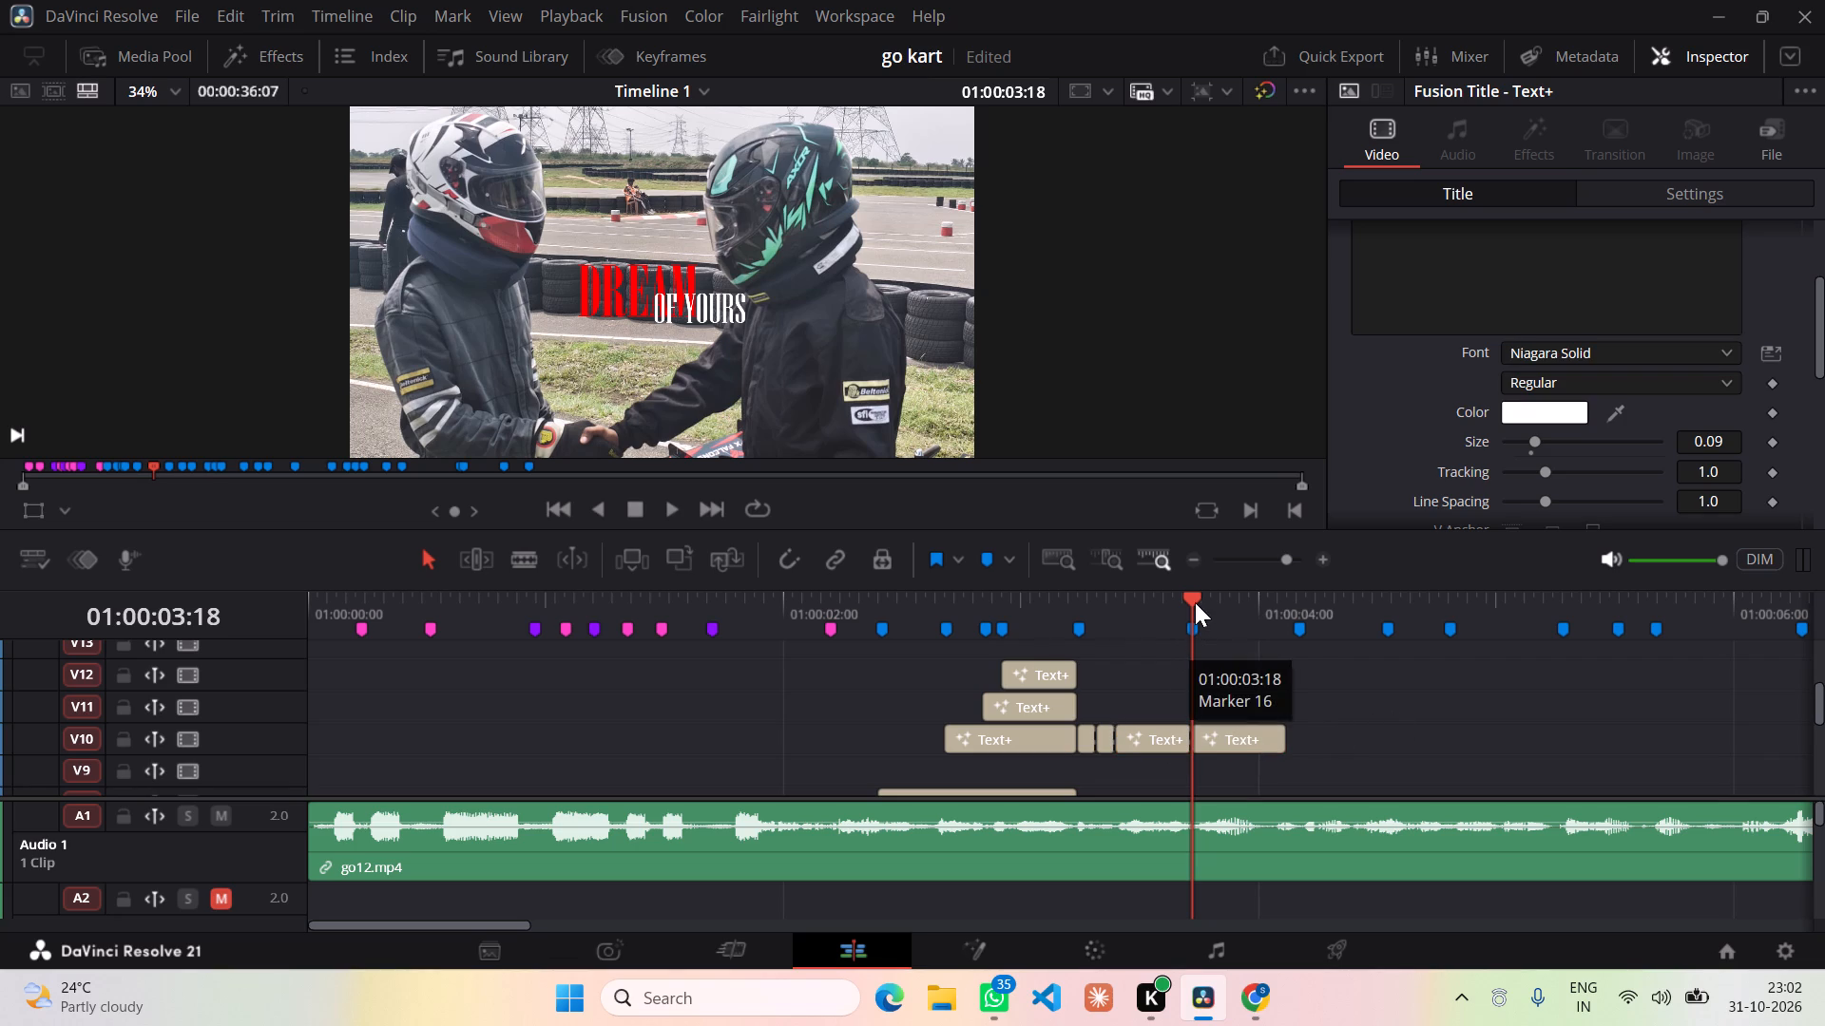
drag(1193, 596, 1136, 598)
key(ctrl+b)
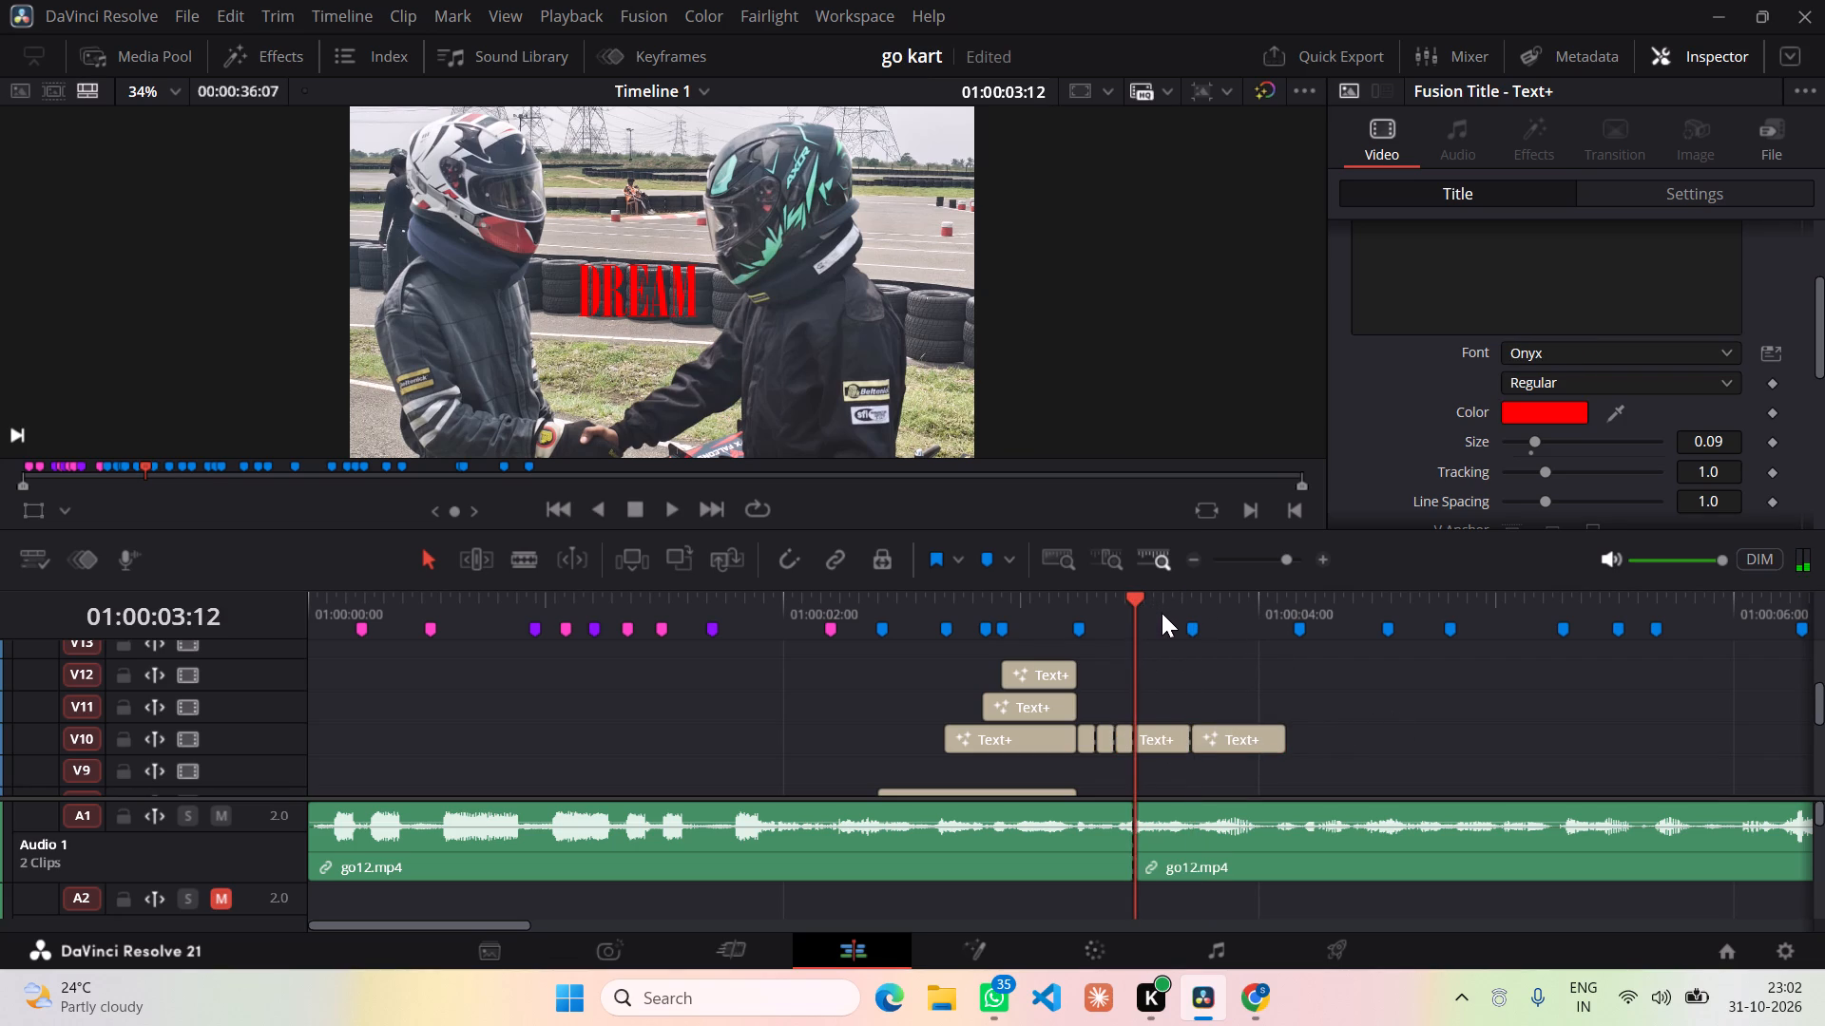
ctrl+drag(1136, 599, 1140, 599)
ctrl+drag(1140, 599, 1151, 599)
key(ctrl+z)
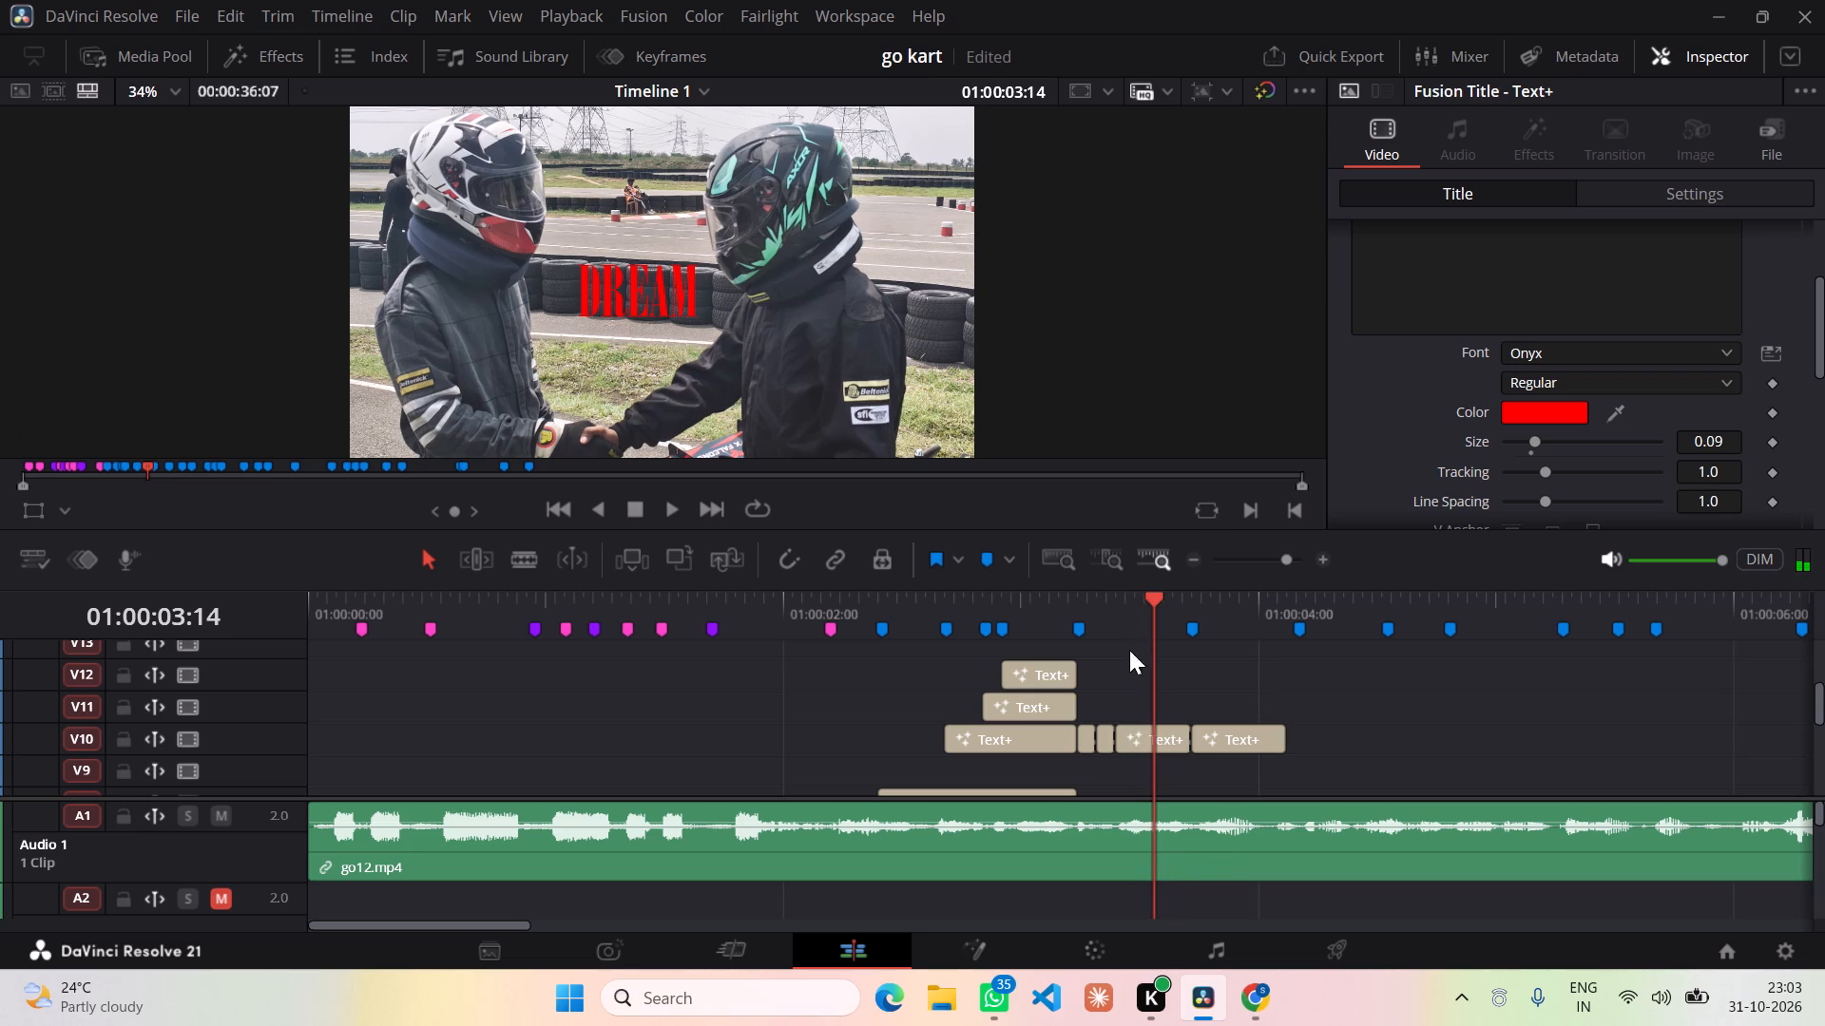
Split only the DREAM piece before 01:00:03:18 on V10 every two frames, at 01:00:03:12, 01:00:03:14 and 01:00:03:16.
ctrl+click(1138, 728)
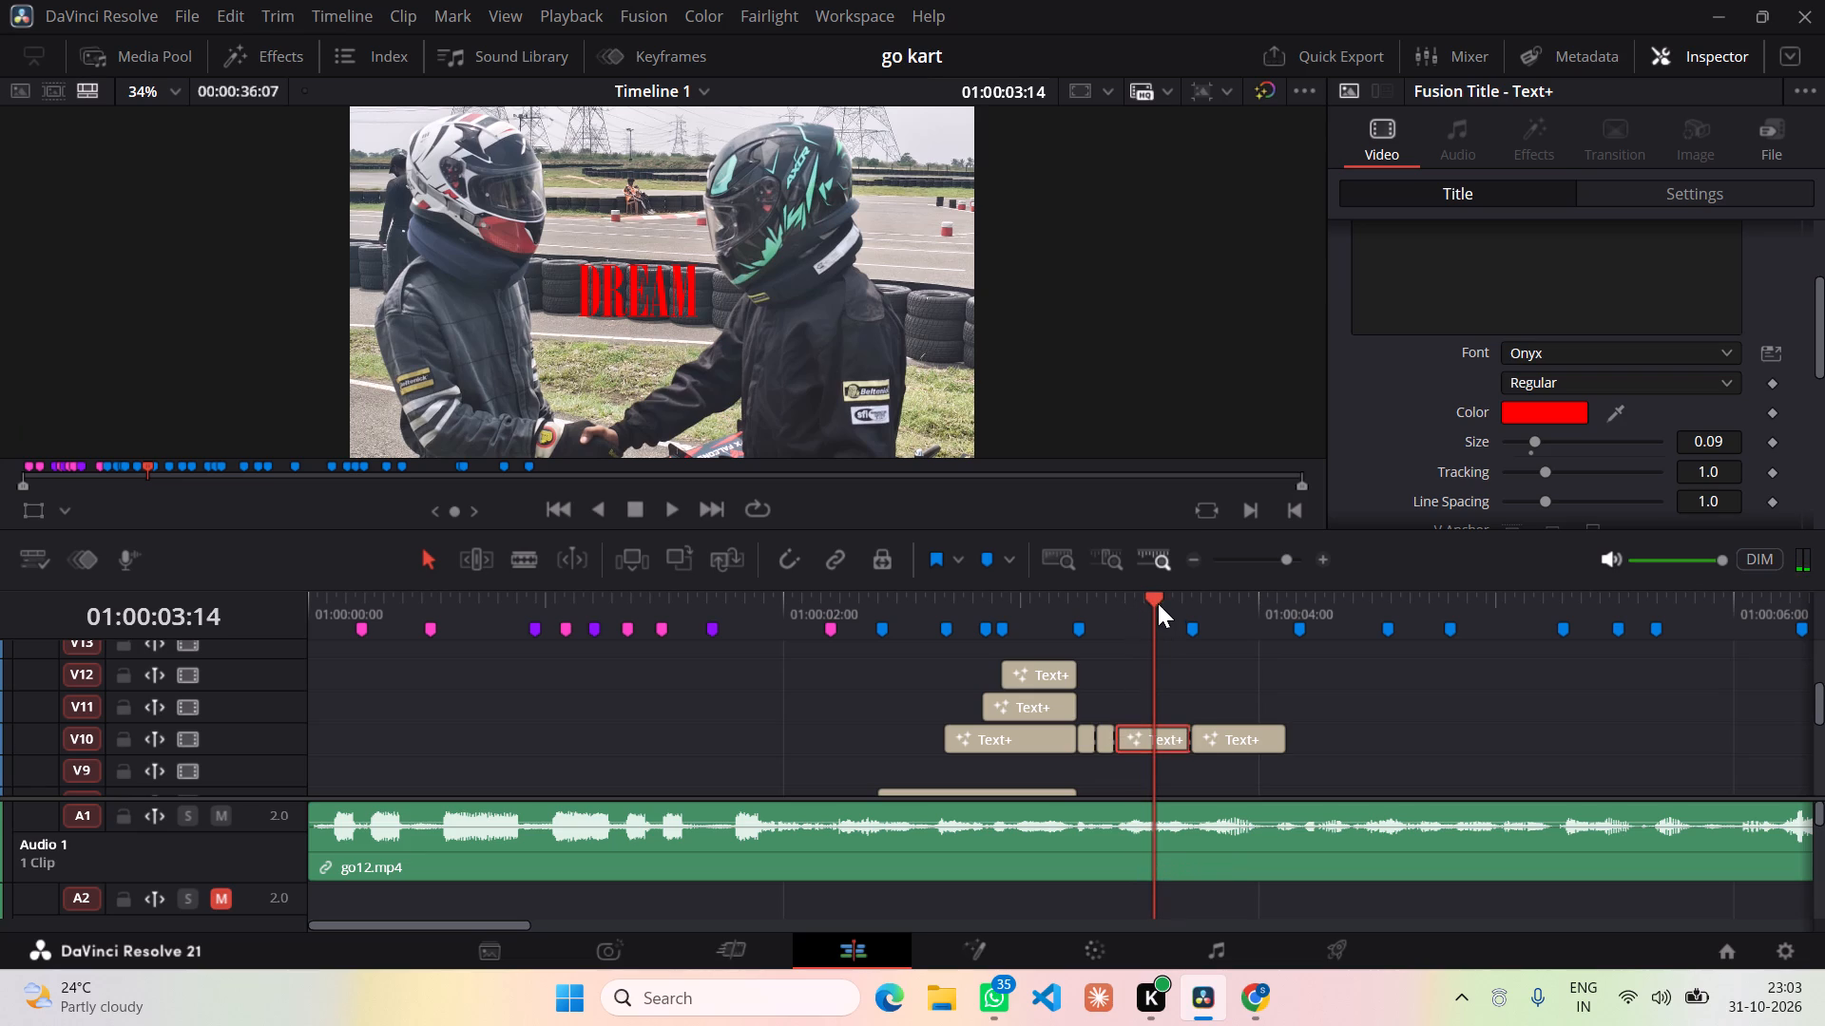
ctrl+drag(1155, 600, 1133, 600)
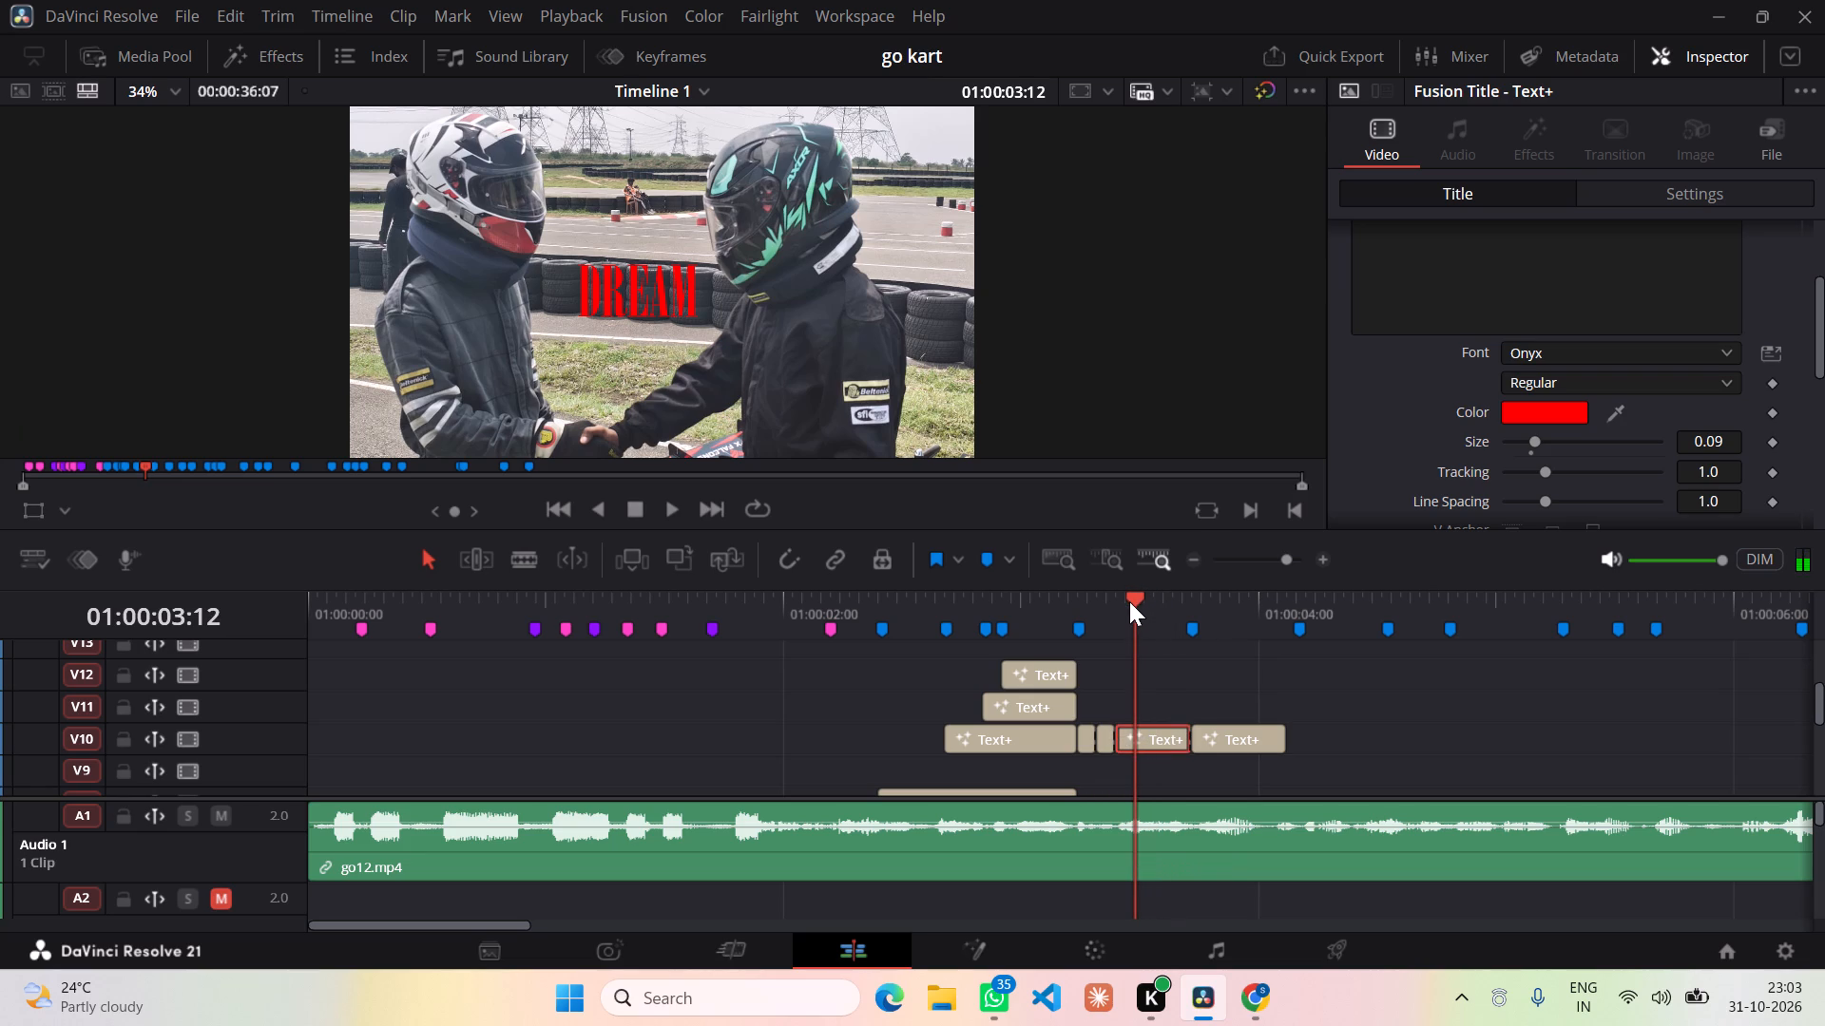
key(ctrl+b)
ctrl+drag(1132, 600, 1141, 602)
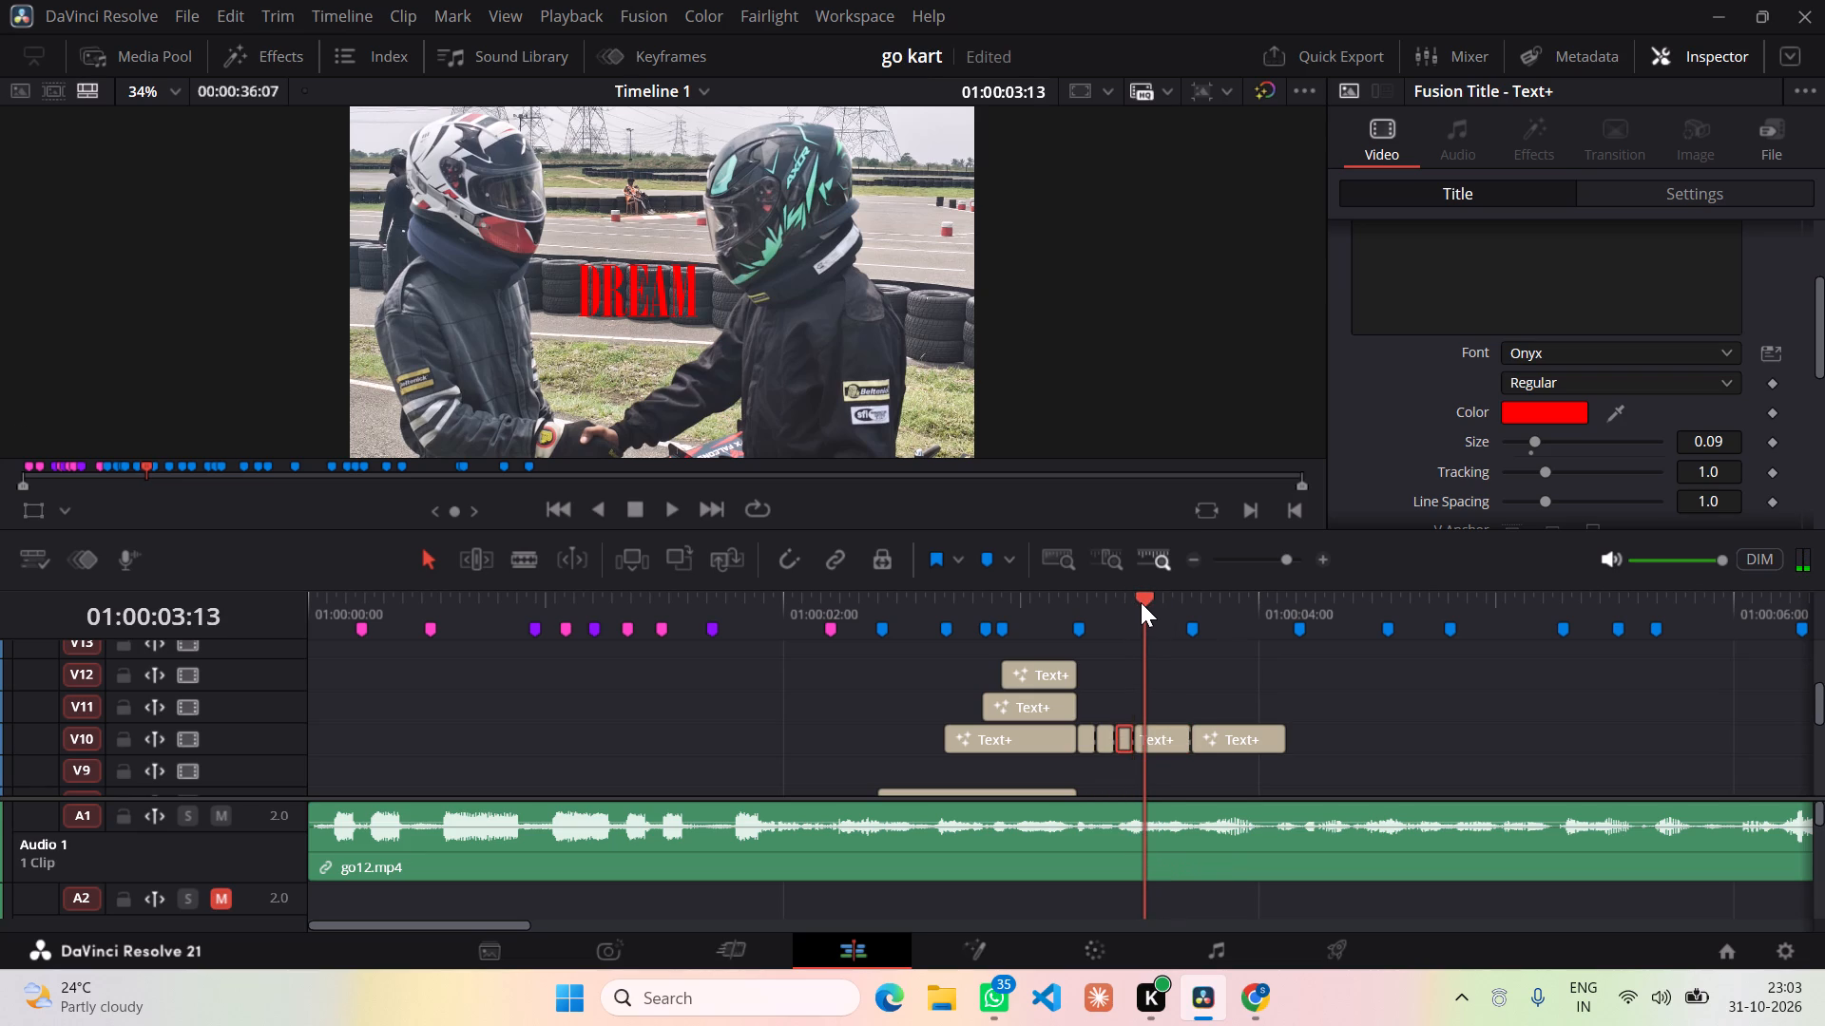
ctrl+drag(1141, 602, 1152, 605)
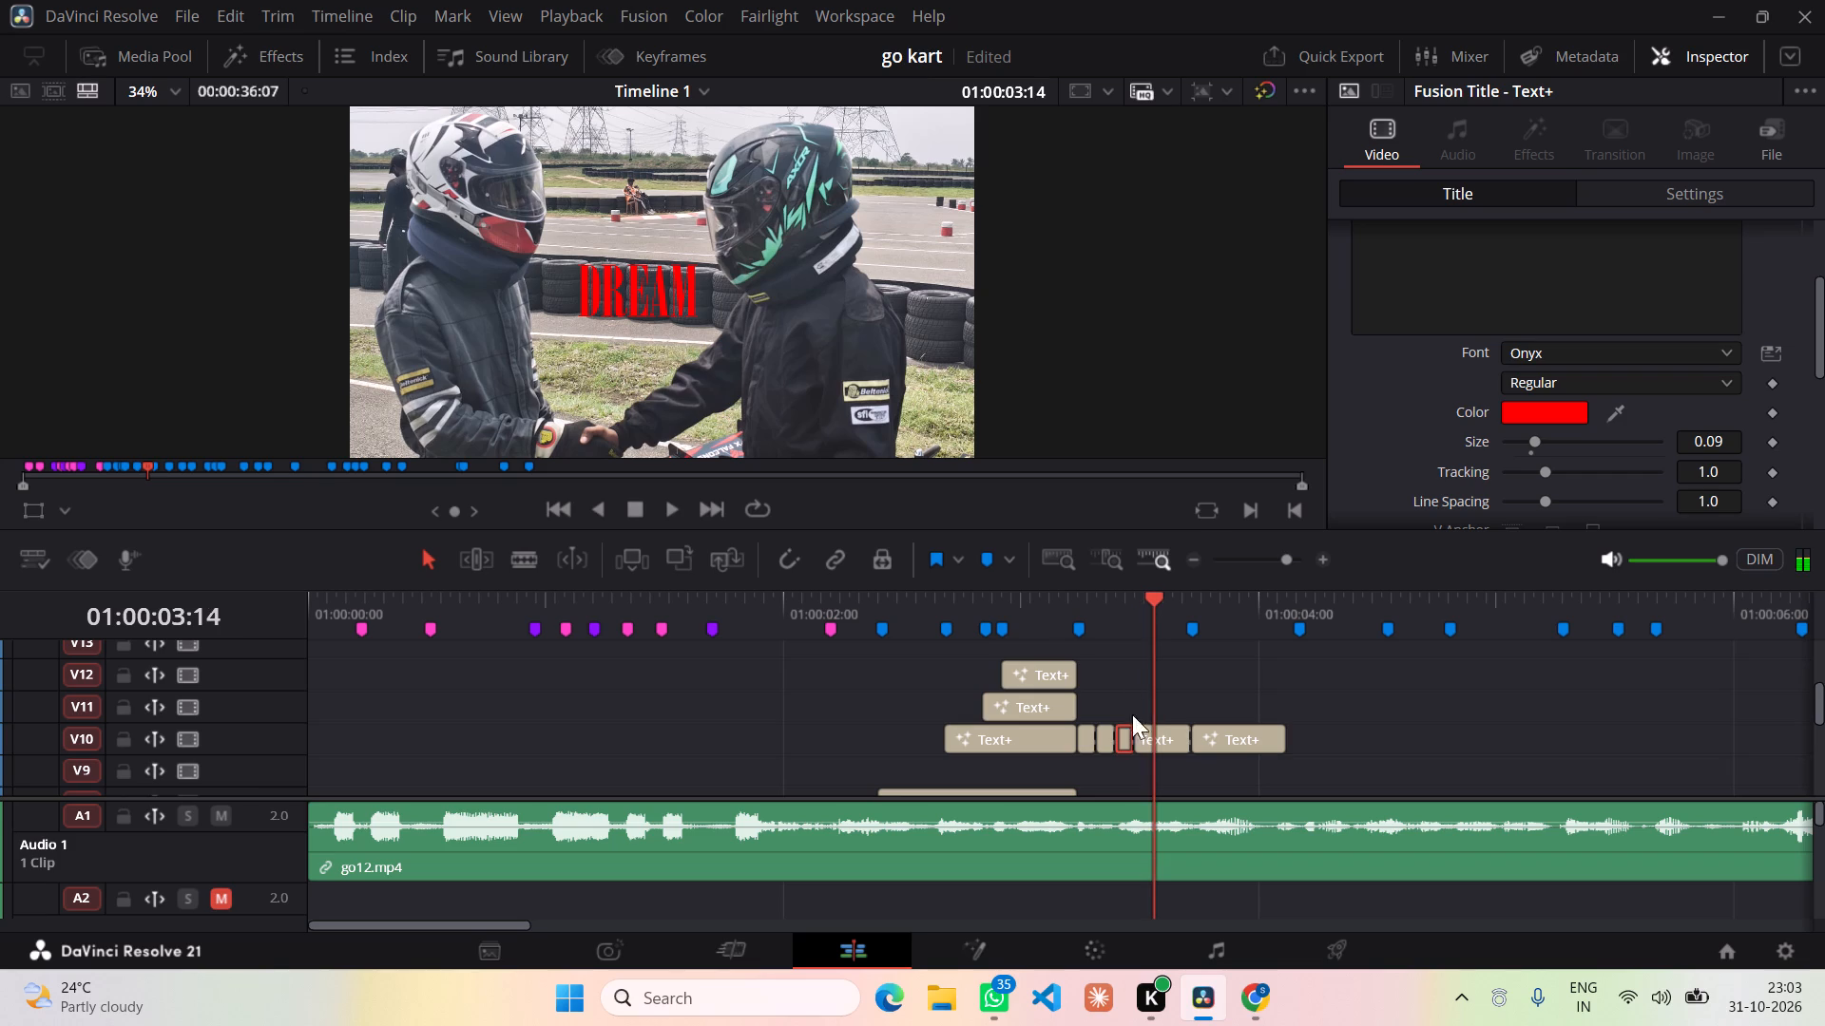
ctrl+click(1153, 730)
key(ctrl+b)
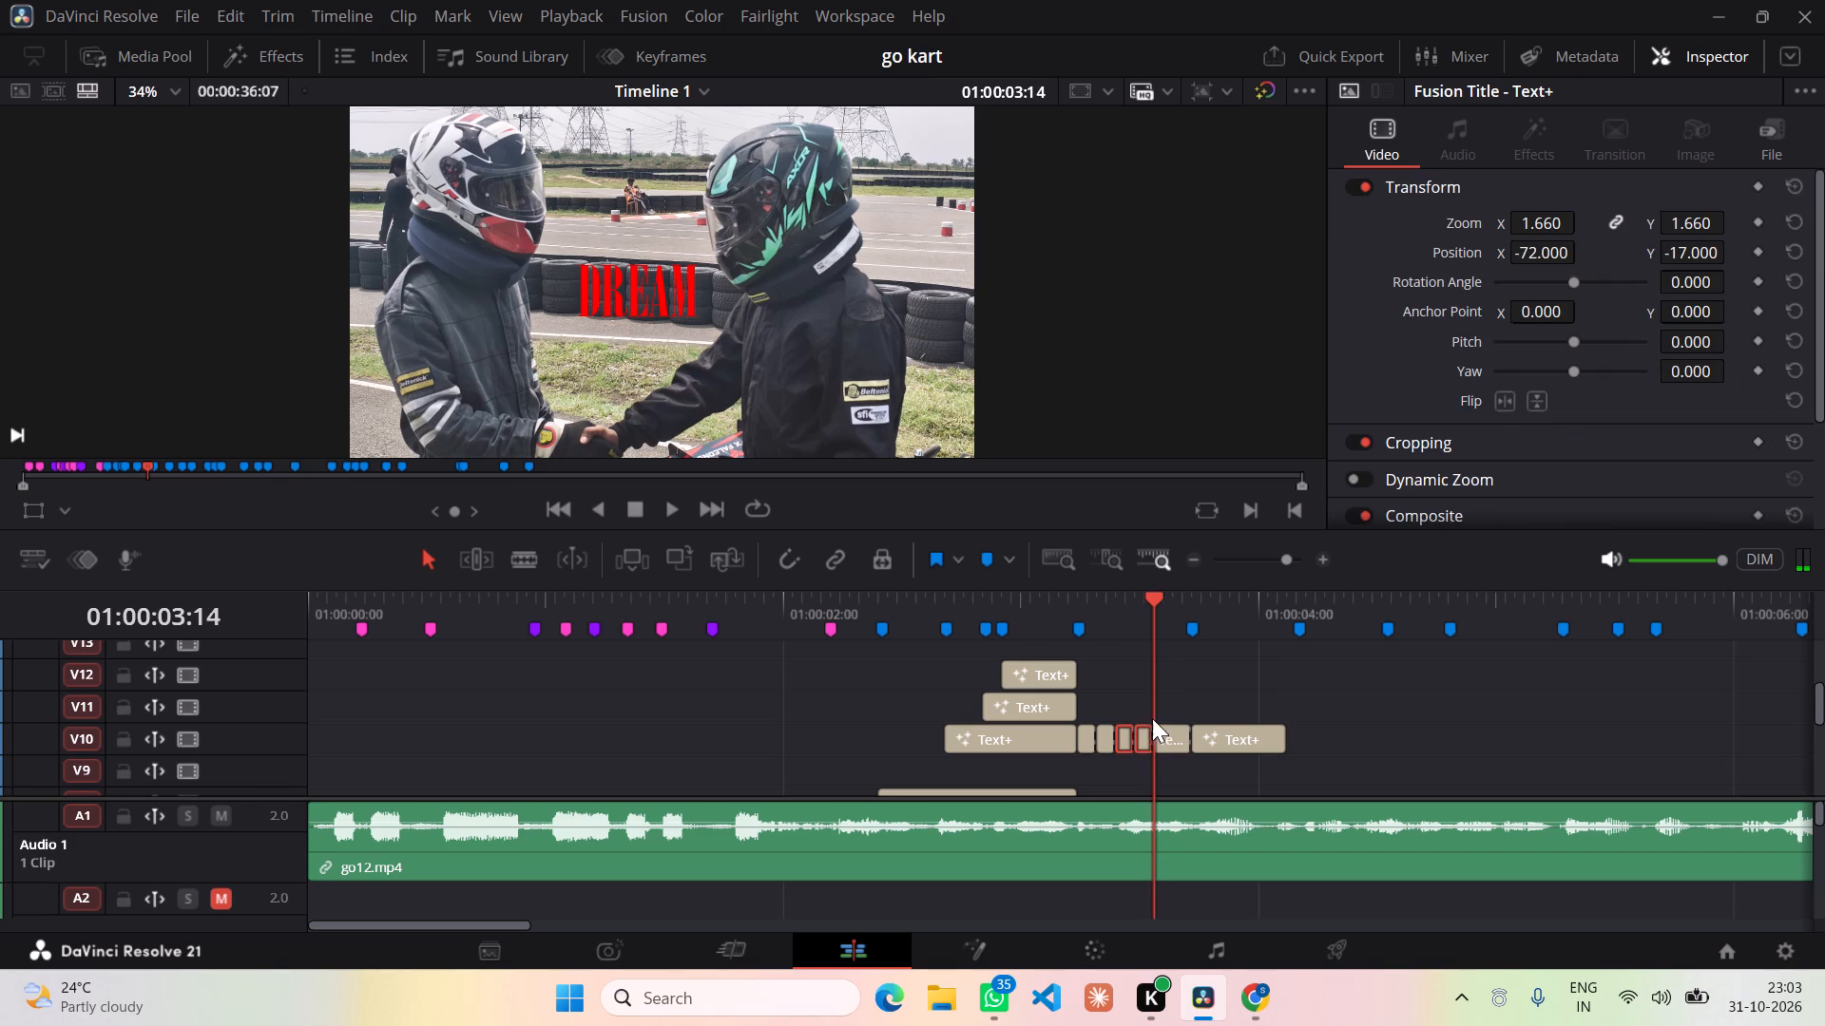
ctrl+drag(1156, 601, 1166, 606)
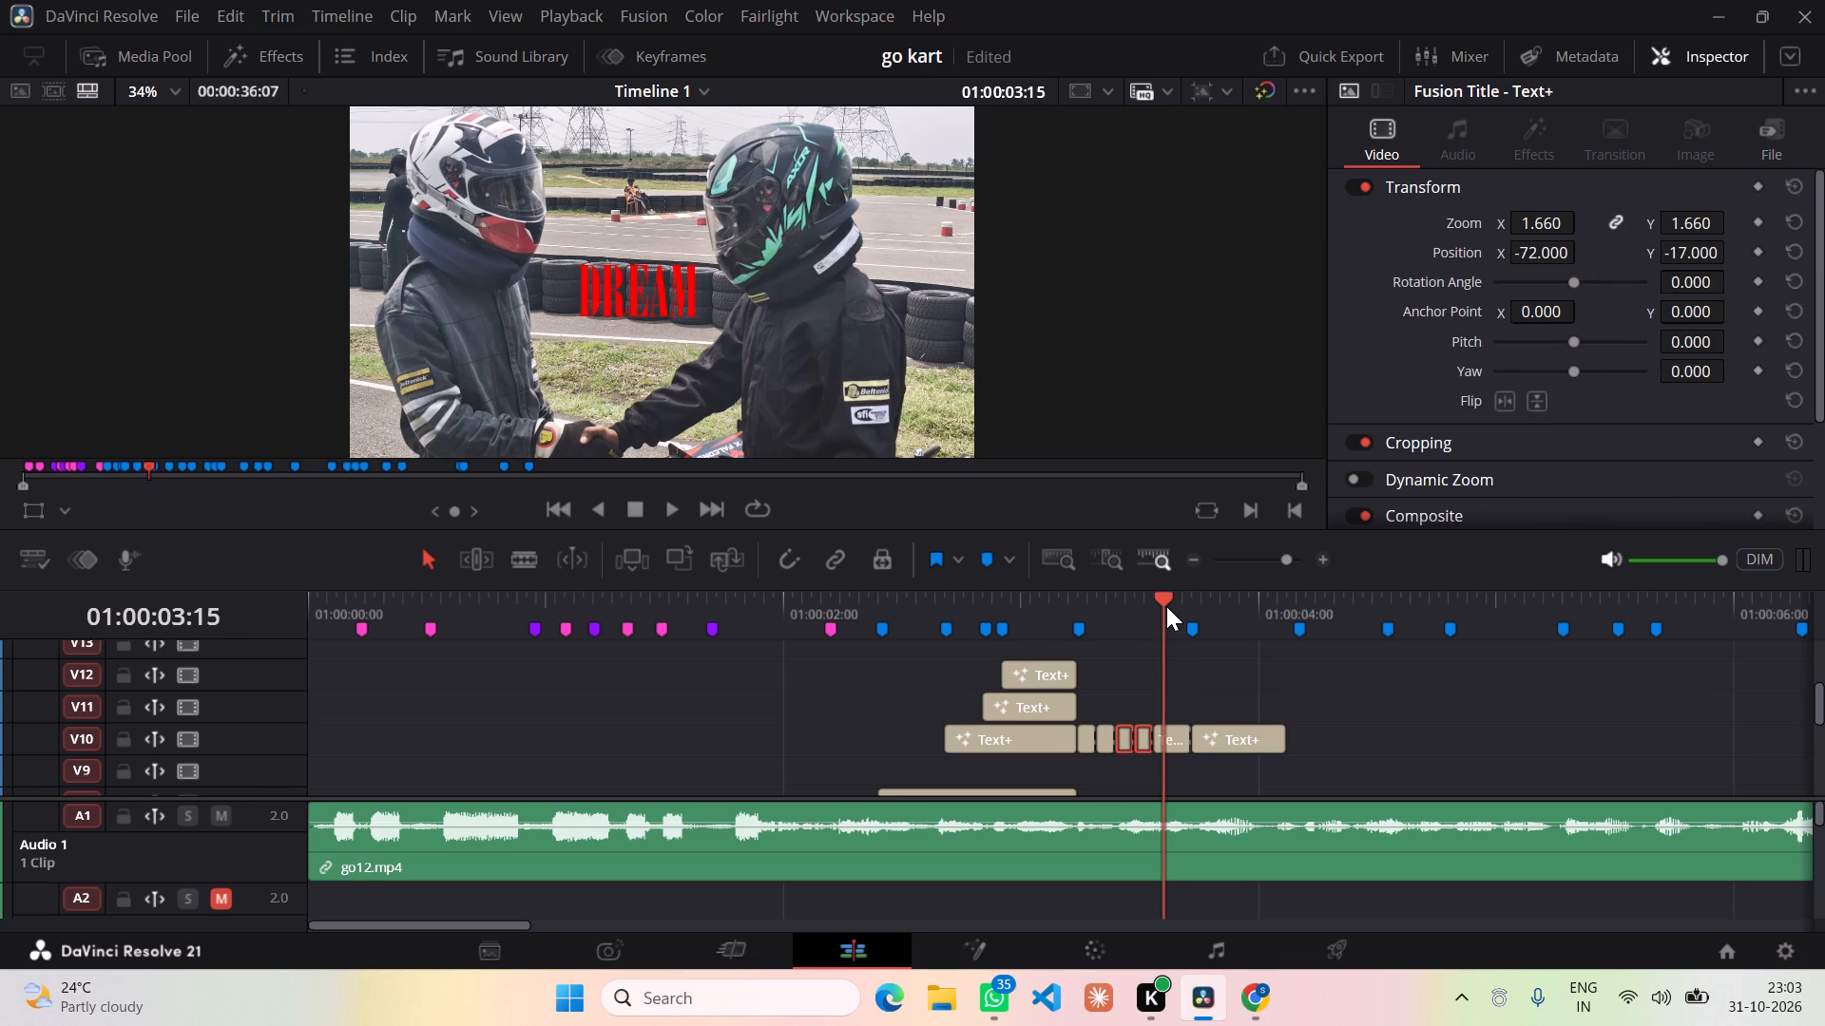
ctrl+drag(1166, 606, 1171, 606)
ctrl+click(1174, 740)
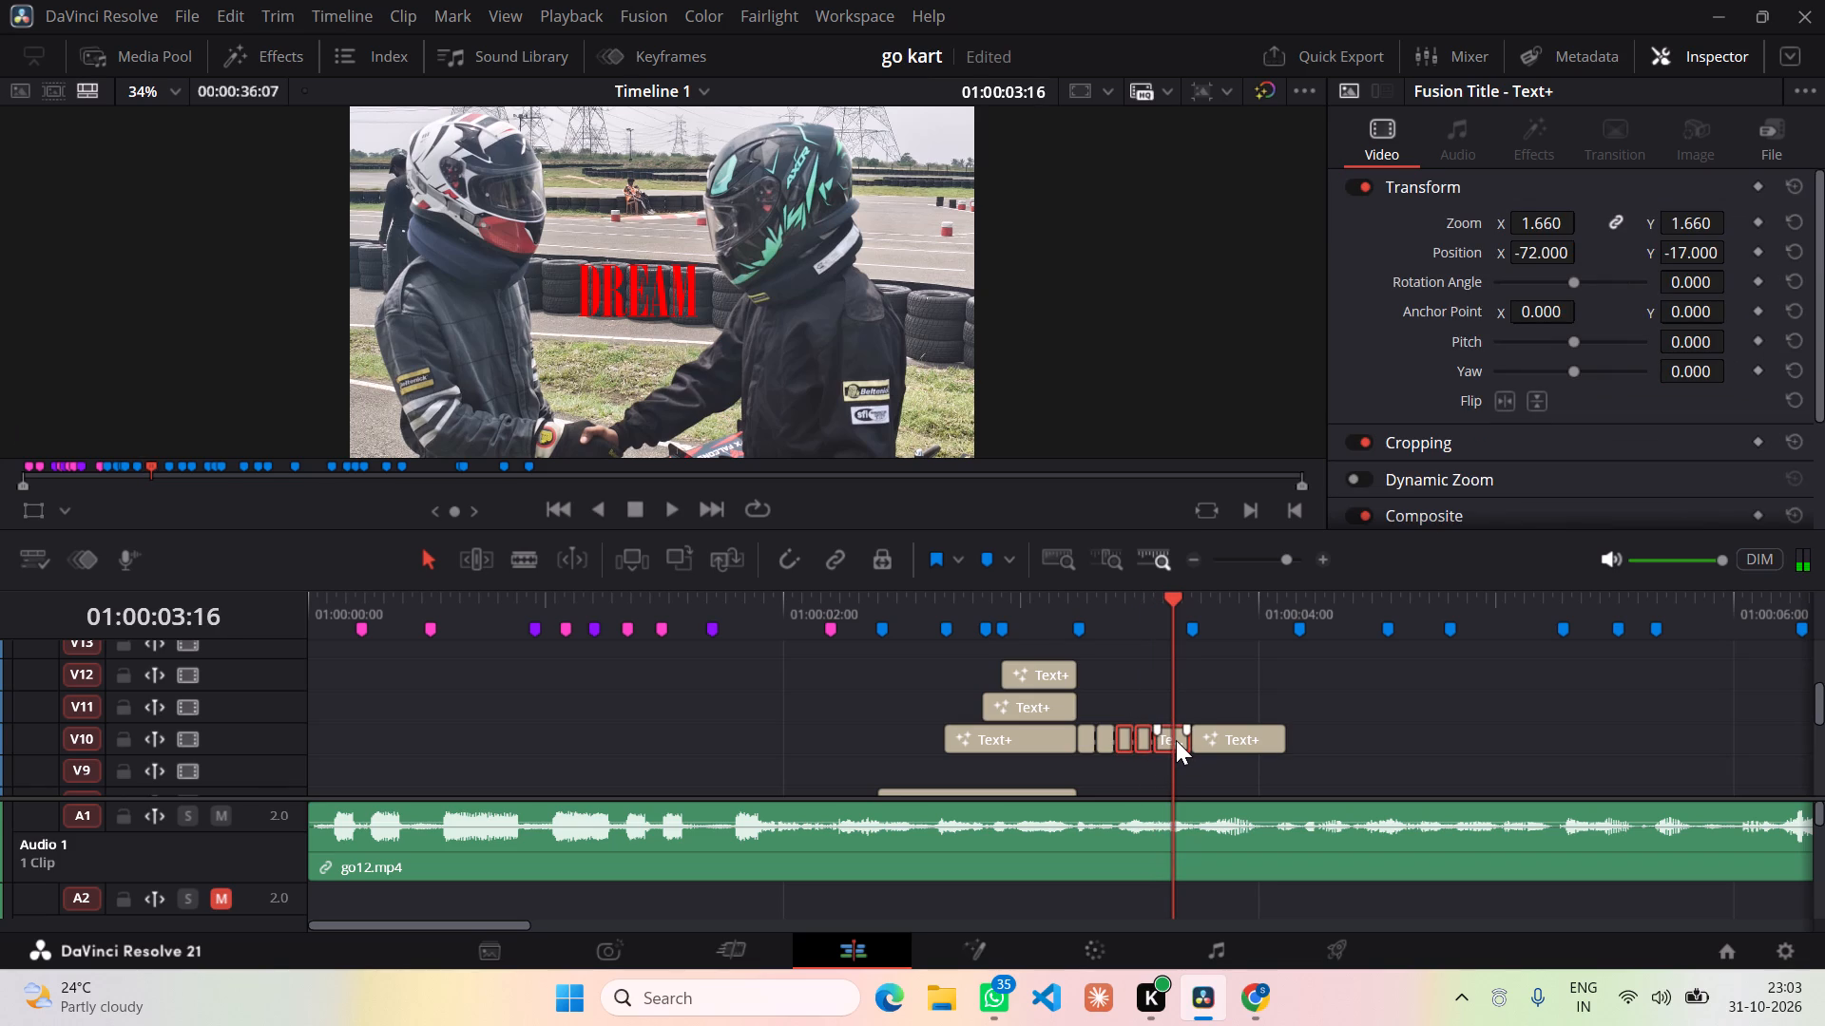
key(ctrl+b)
click(1404, 655)
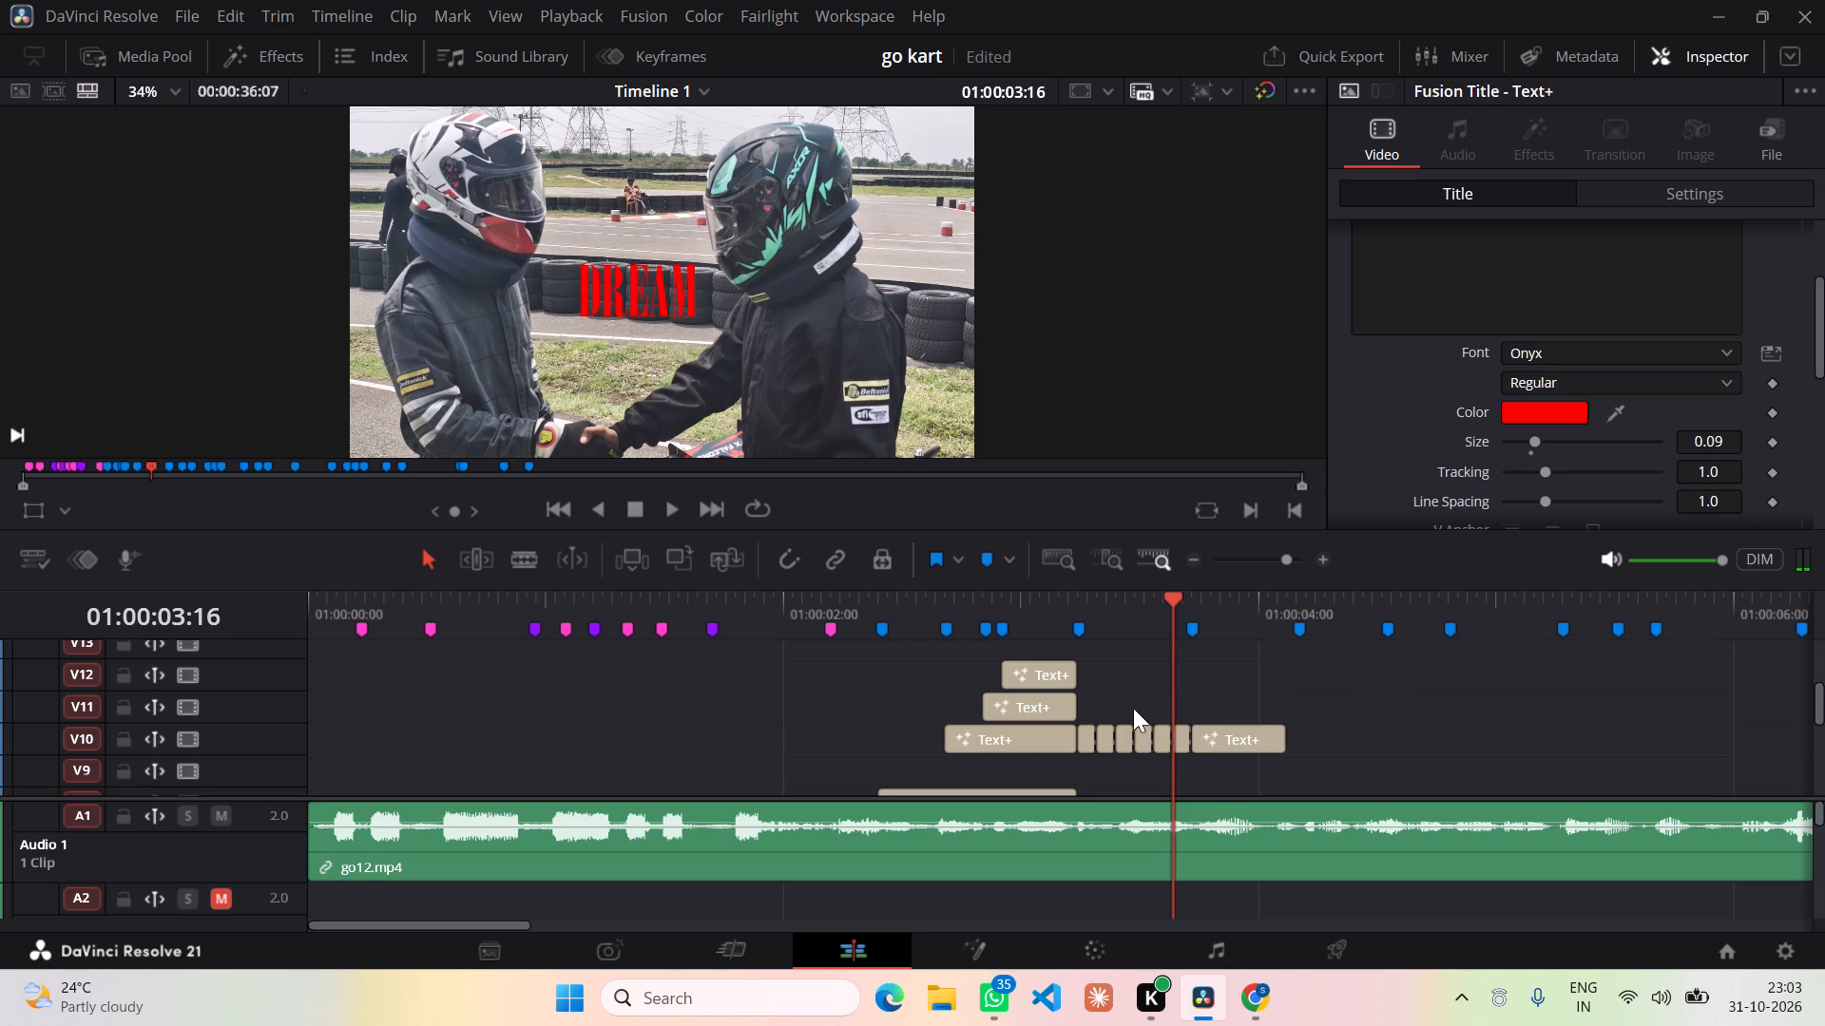
Recolor the second, fourth and sixth short DREAM pieces on V10 white (#ffffff), leaving the alternating pieces red.
click(1090, 732)
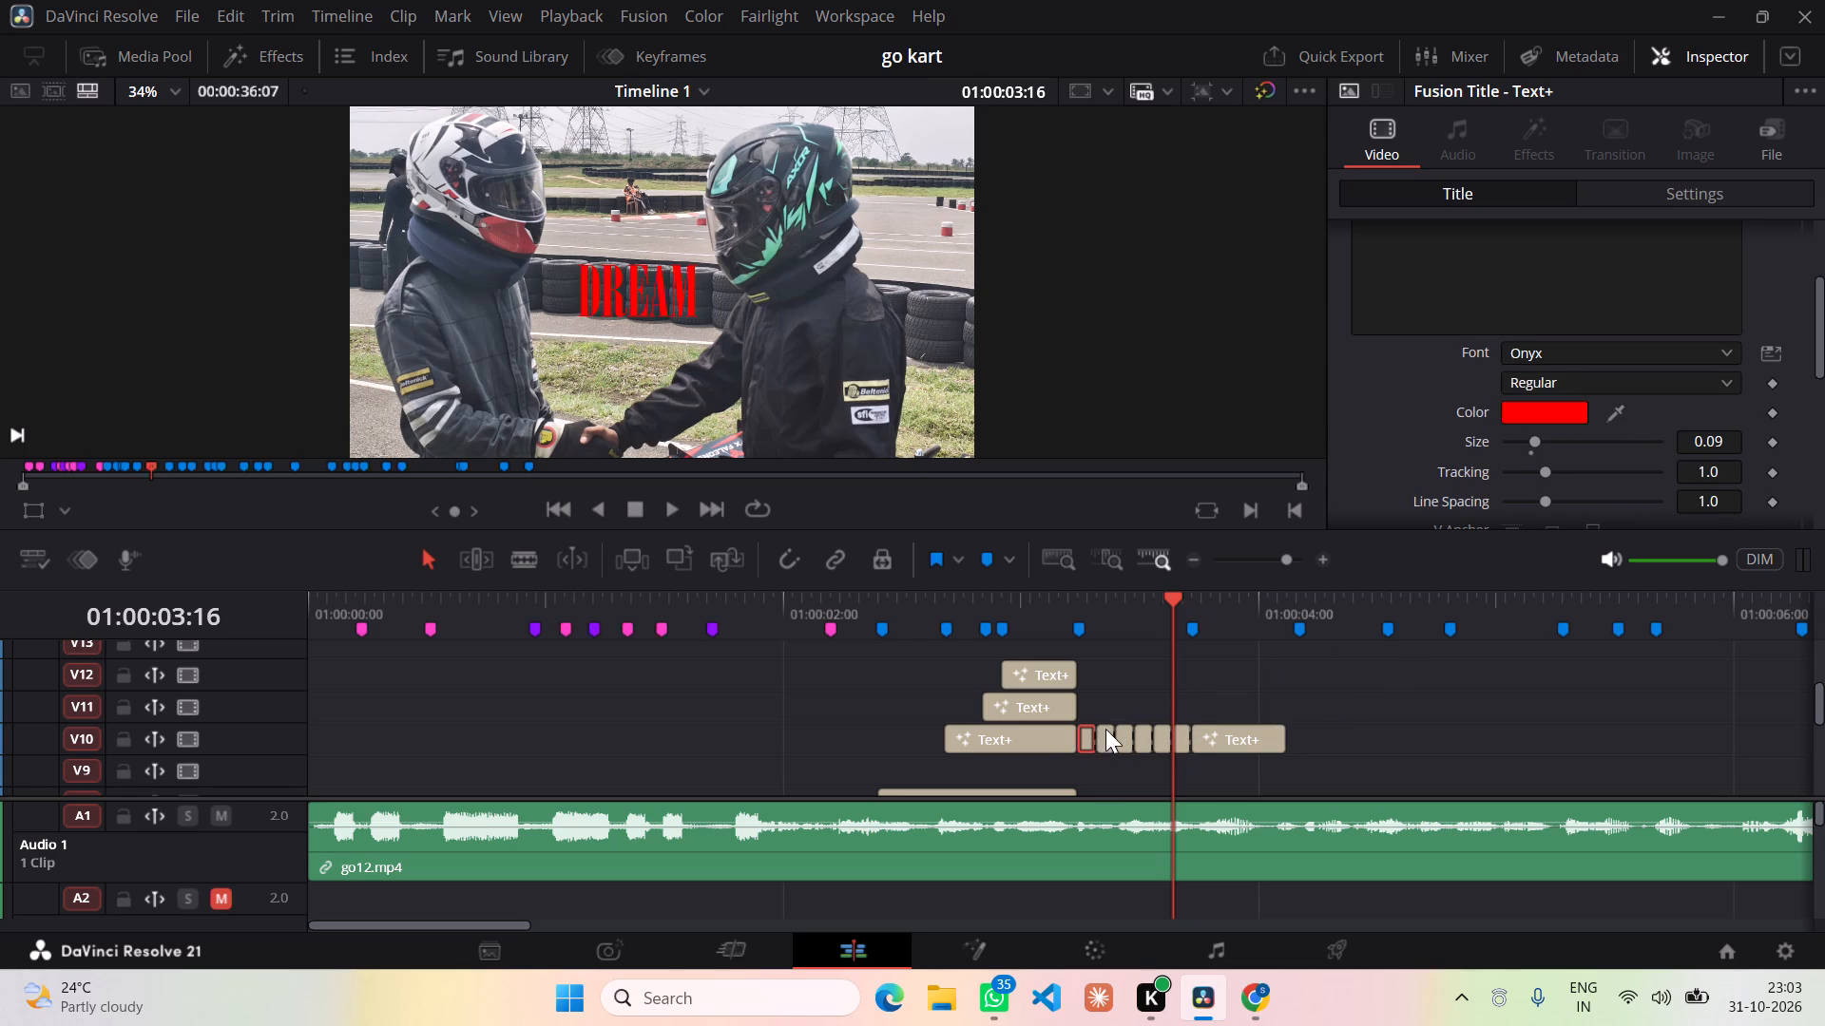
click(1108, 729)
click(1536, 402)
click(711, 615)
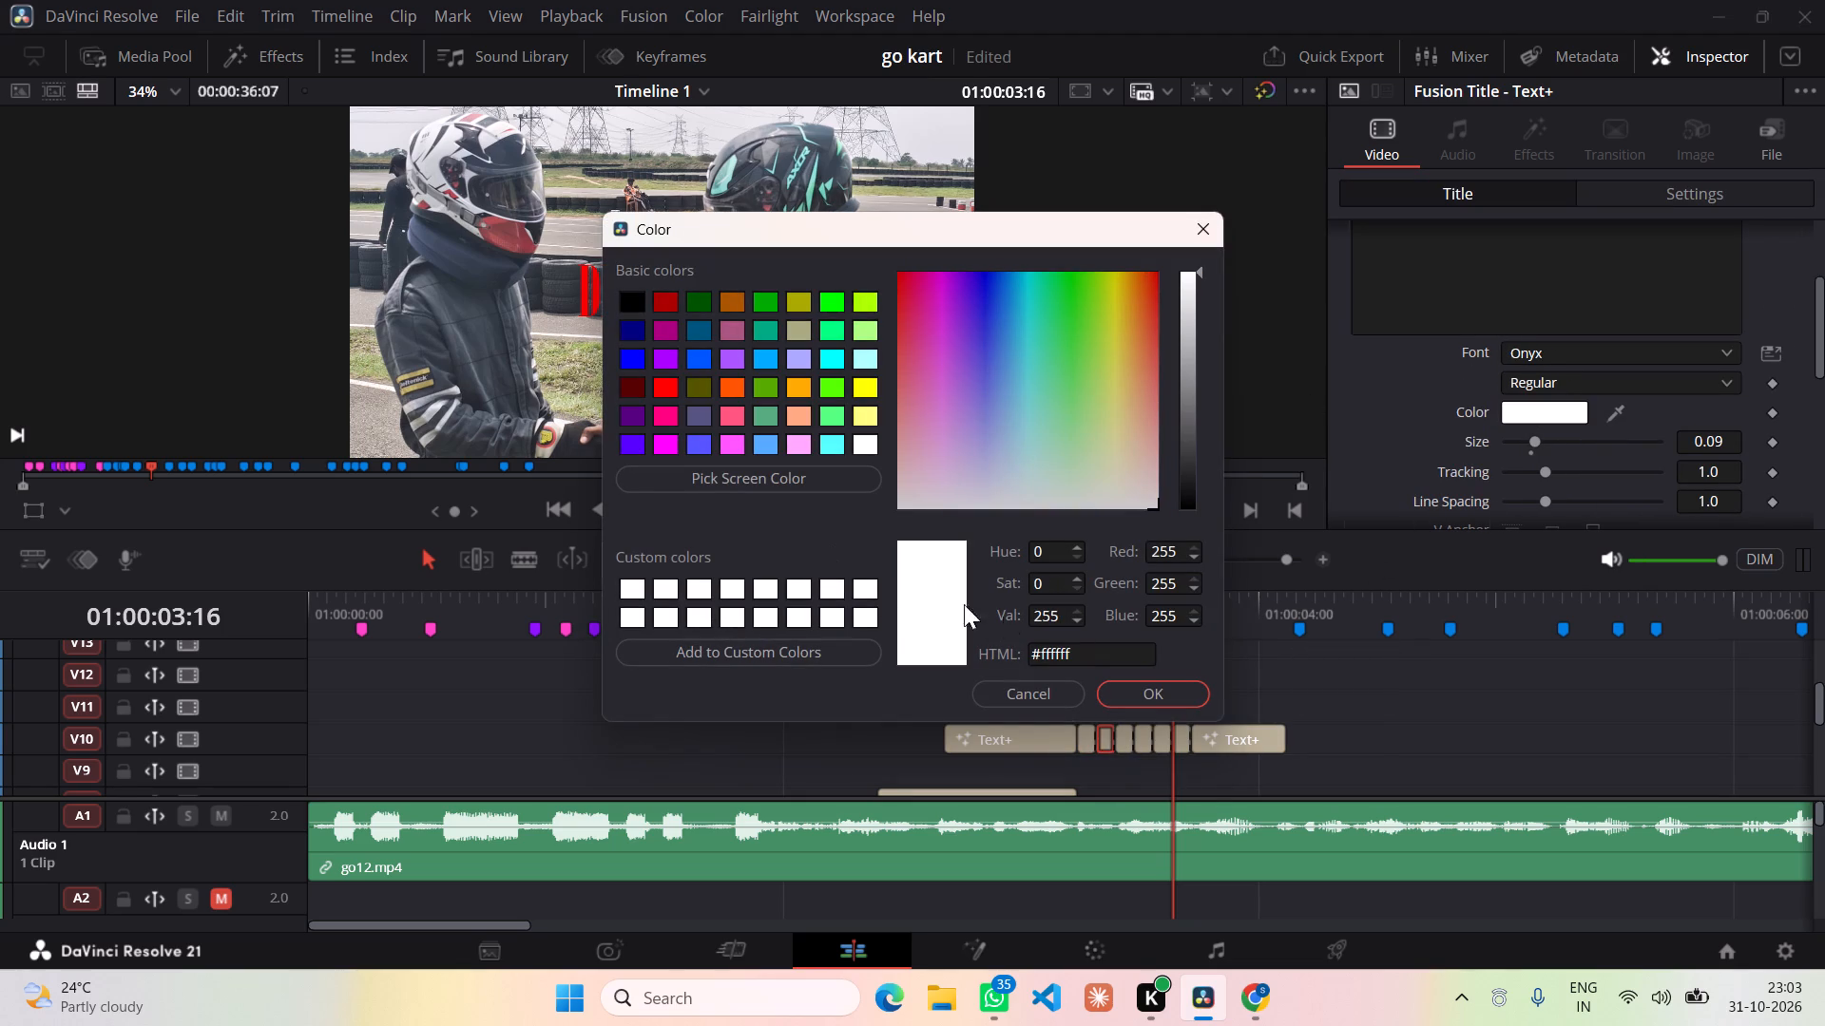
double_click(1133, 697)
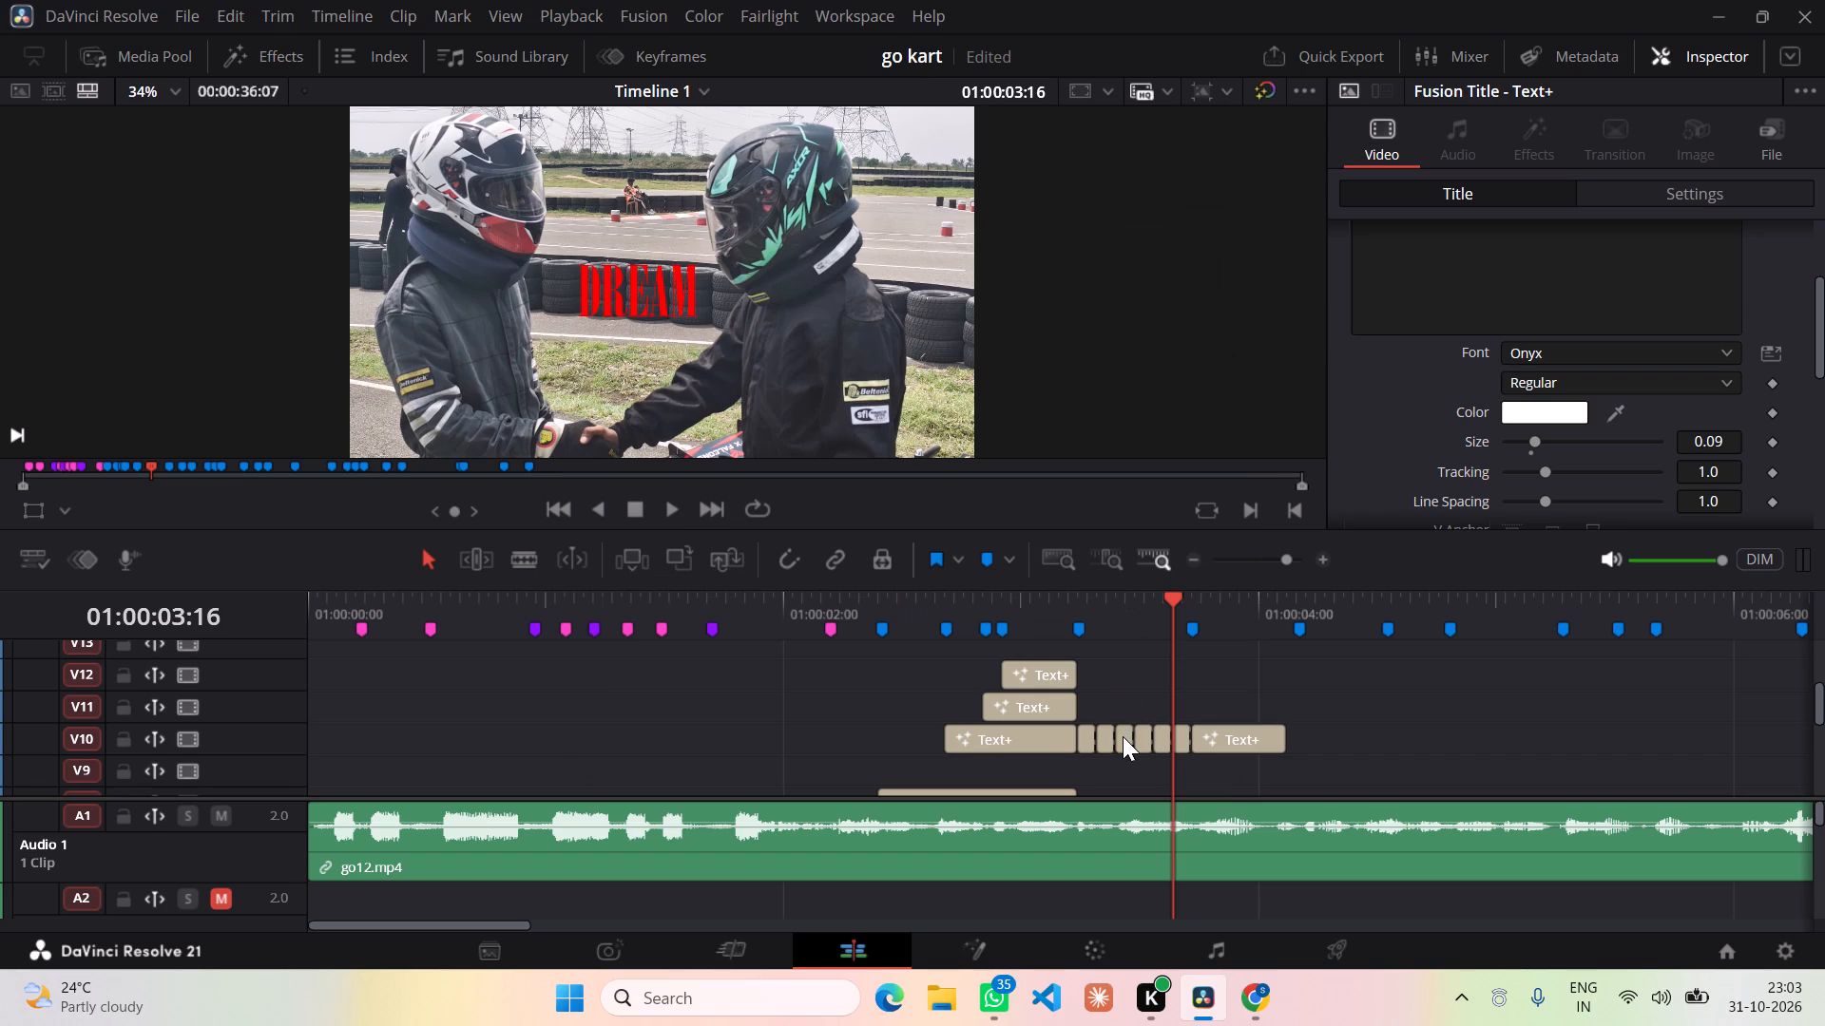
click(1123, 736)
click(1140, 731)
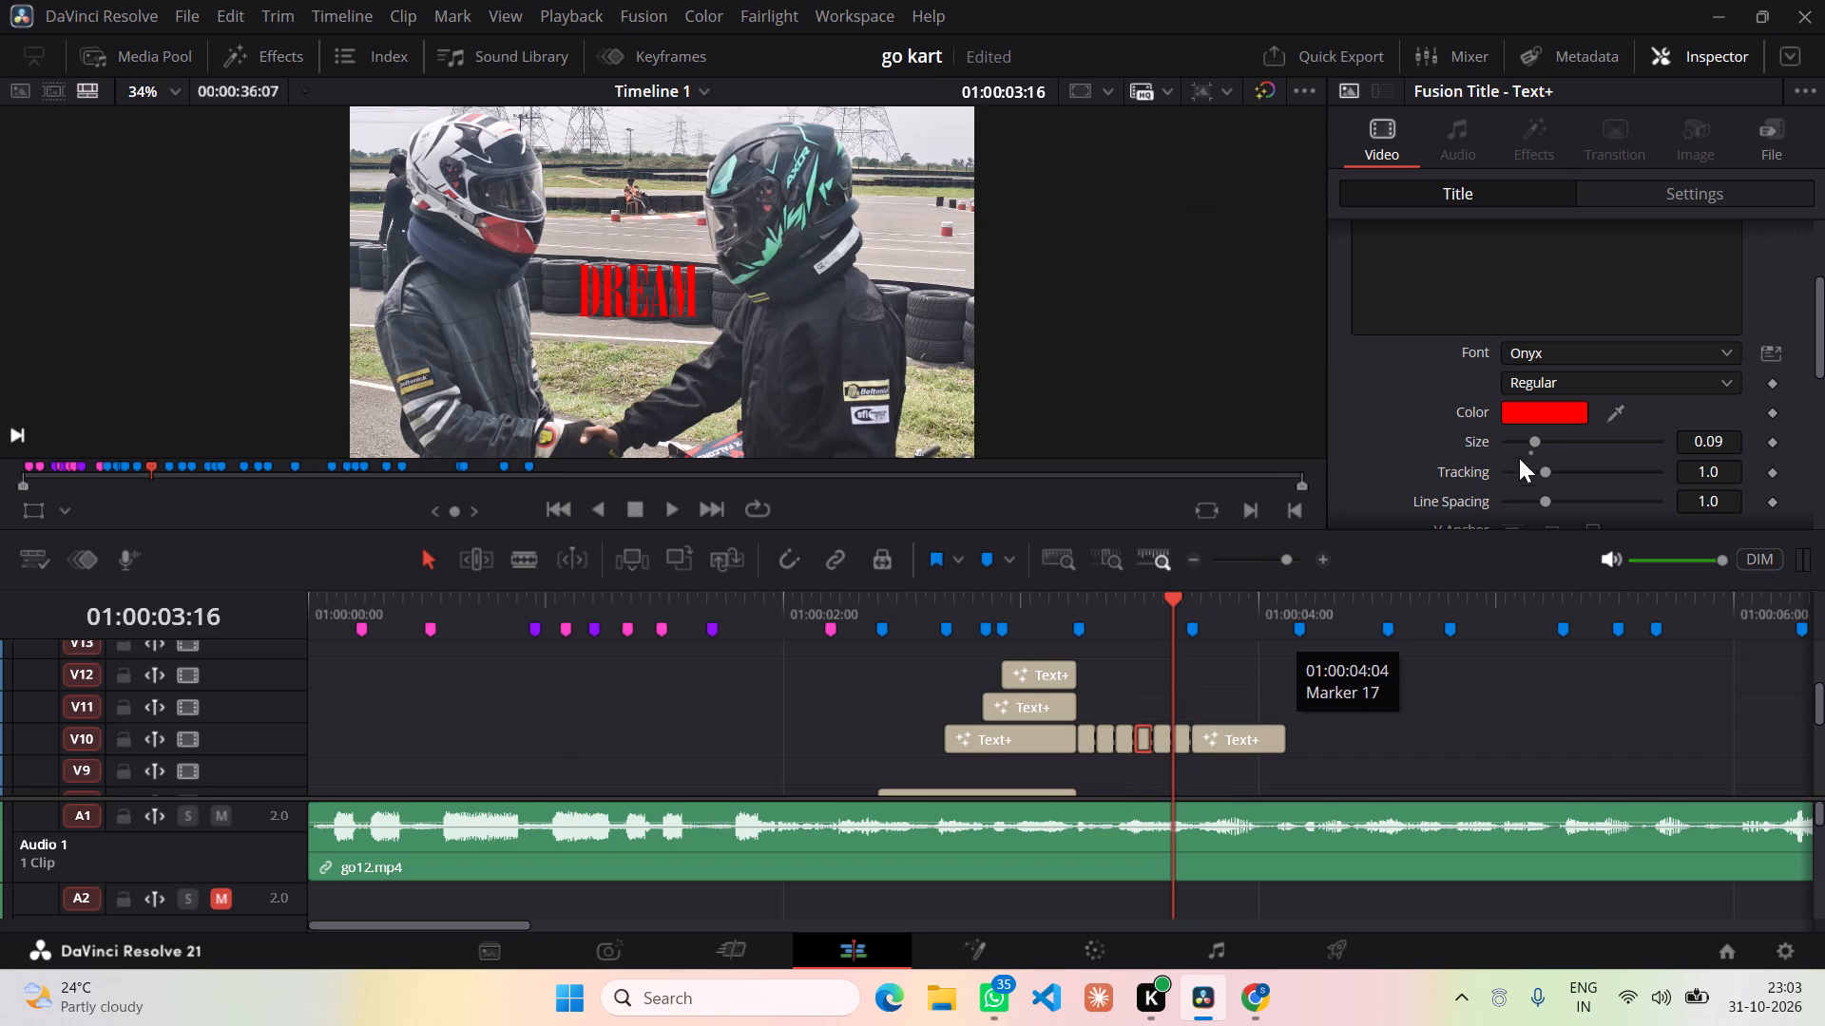
click(1540, 415)
click(785, 579)
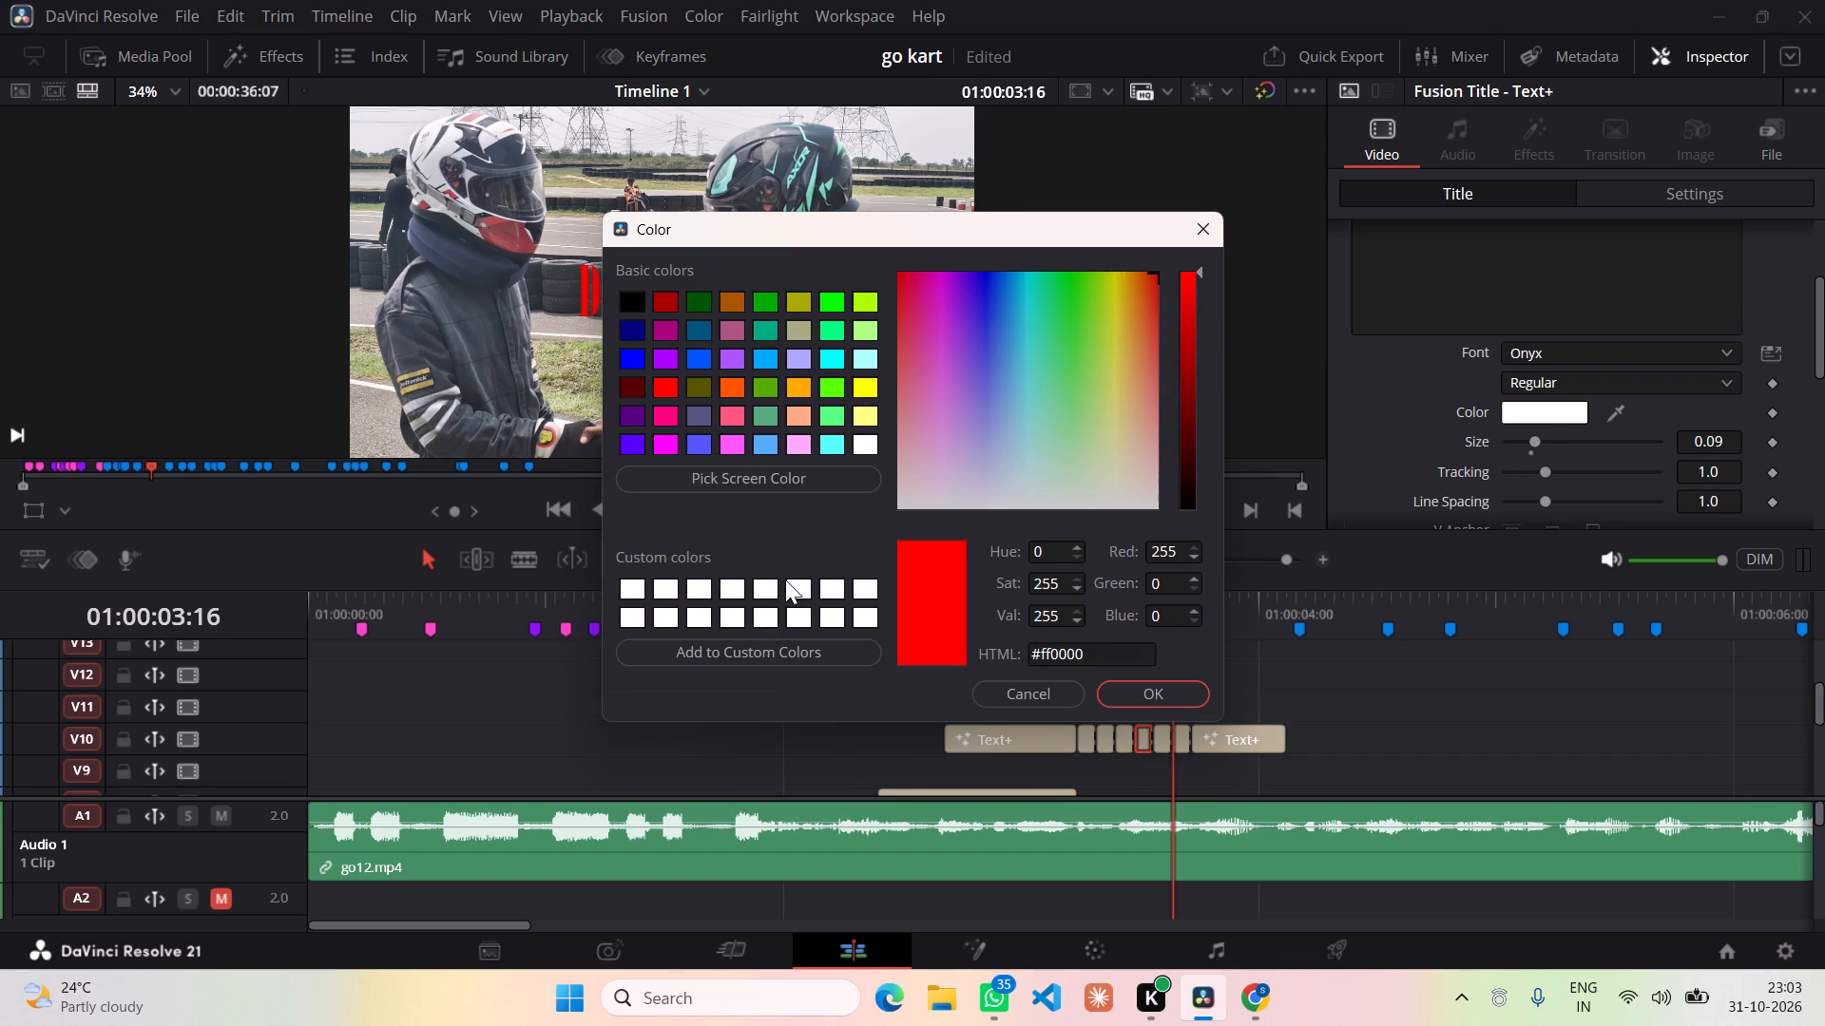
click(1147, 680)
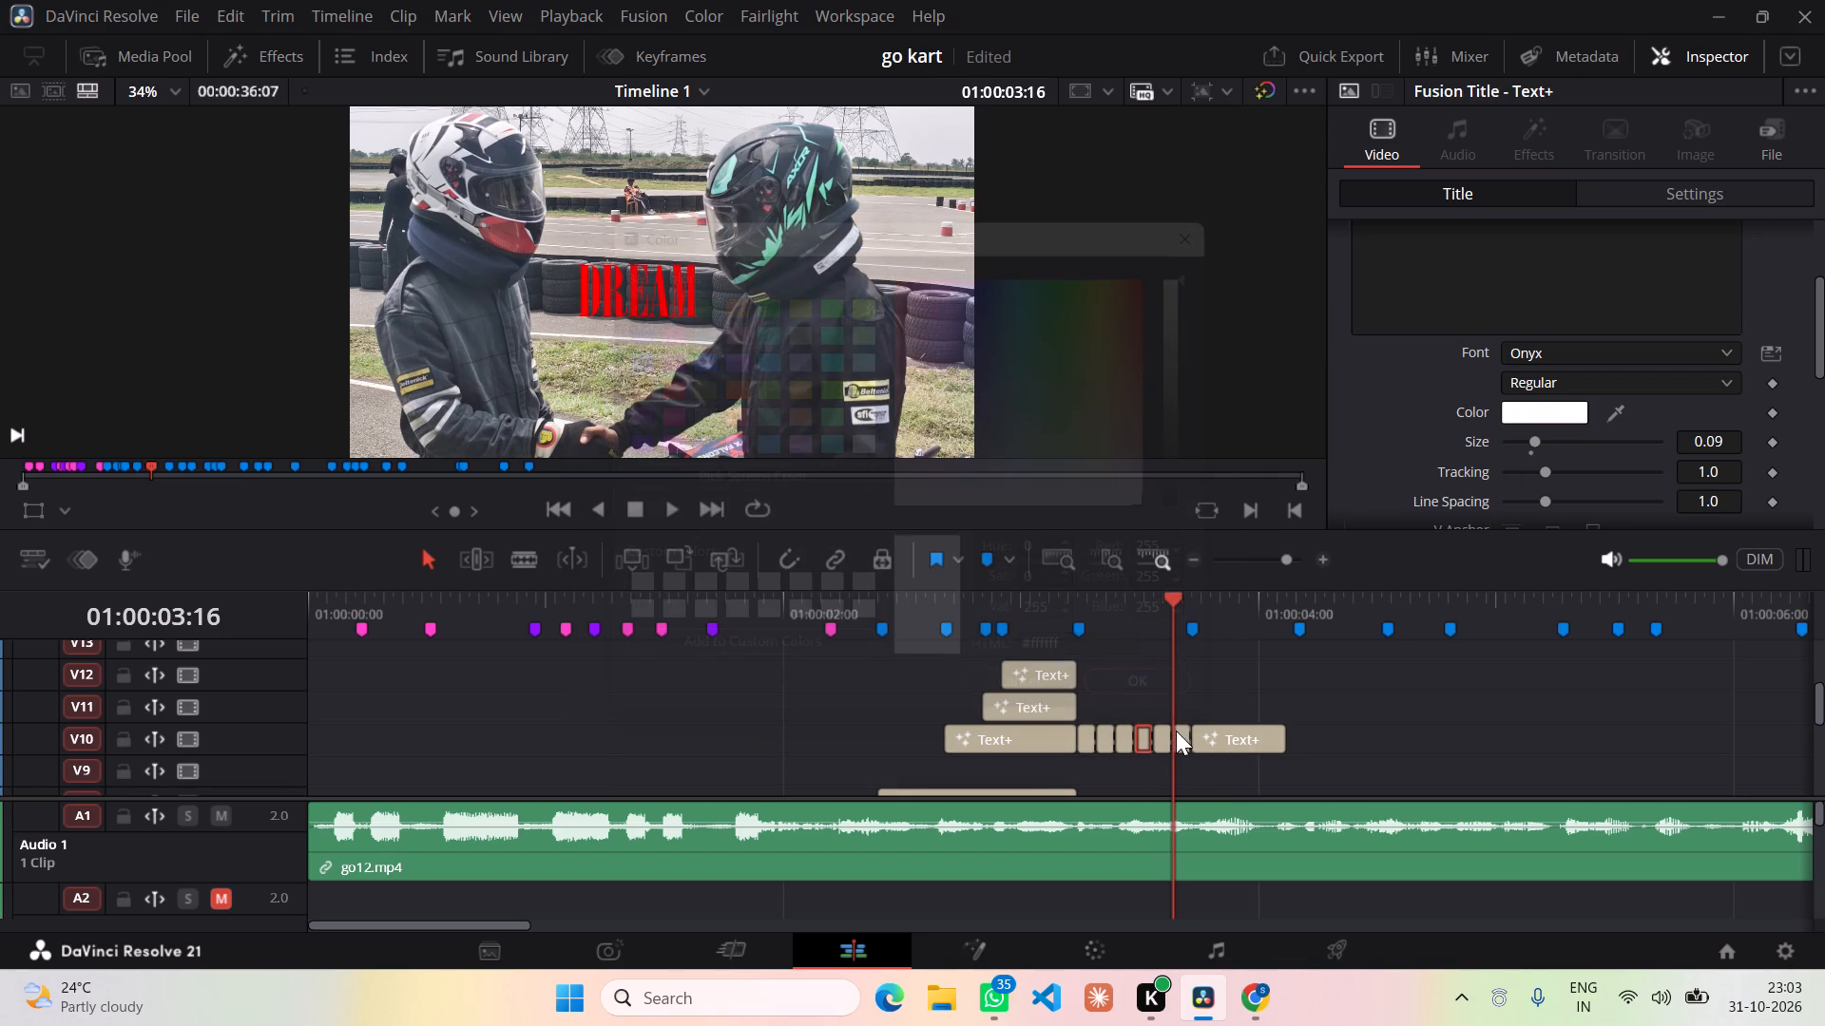
click(1176, 731)
click(1555, 417)
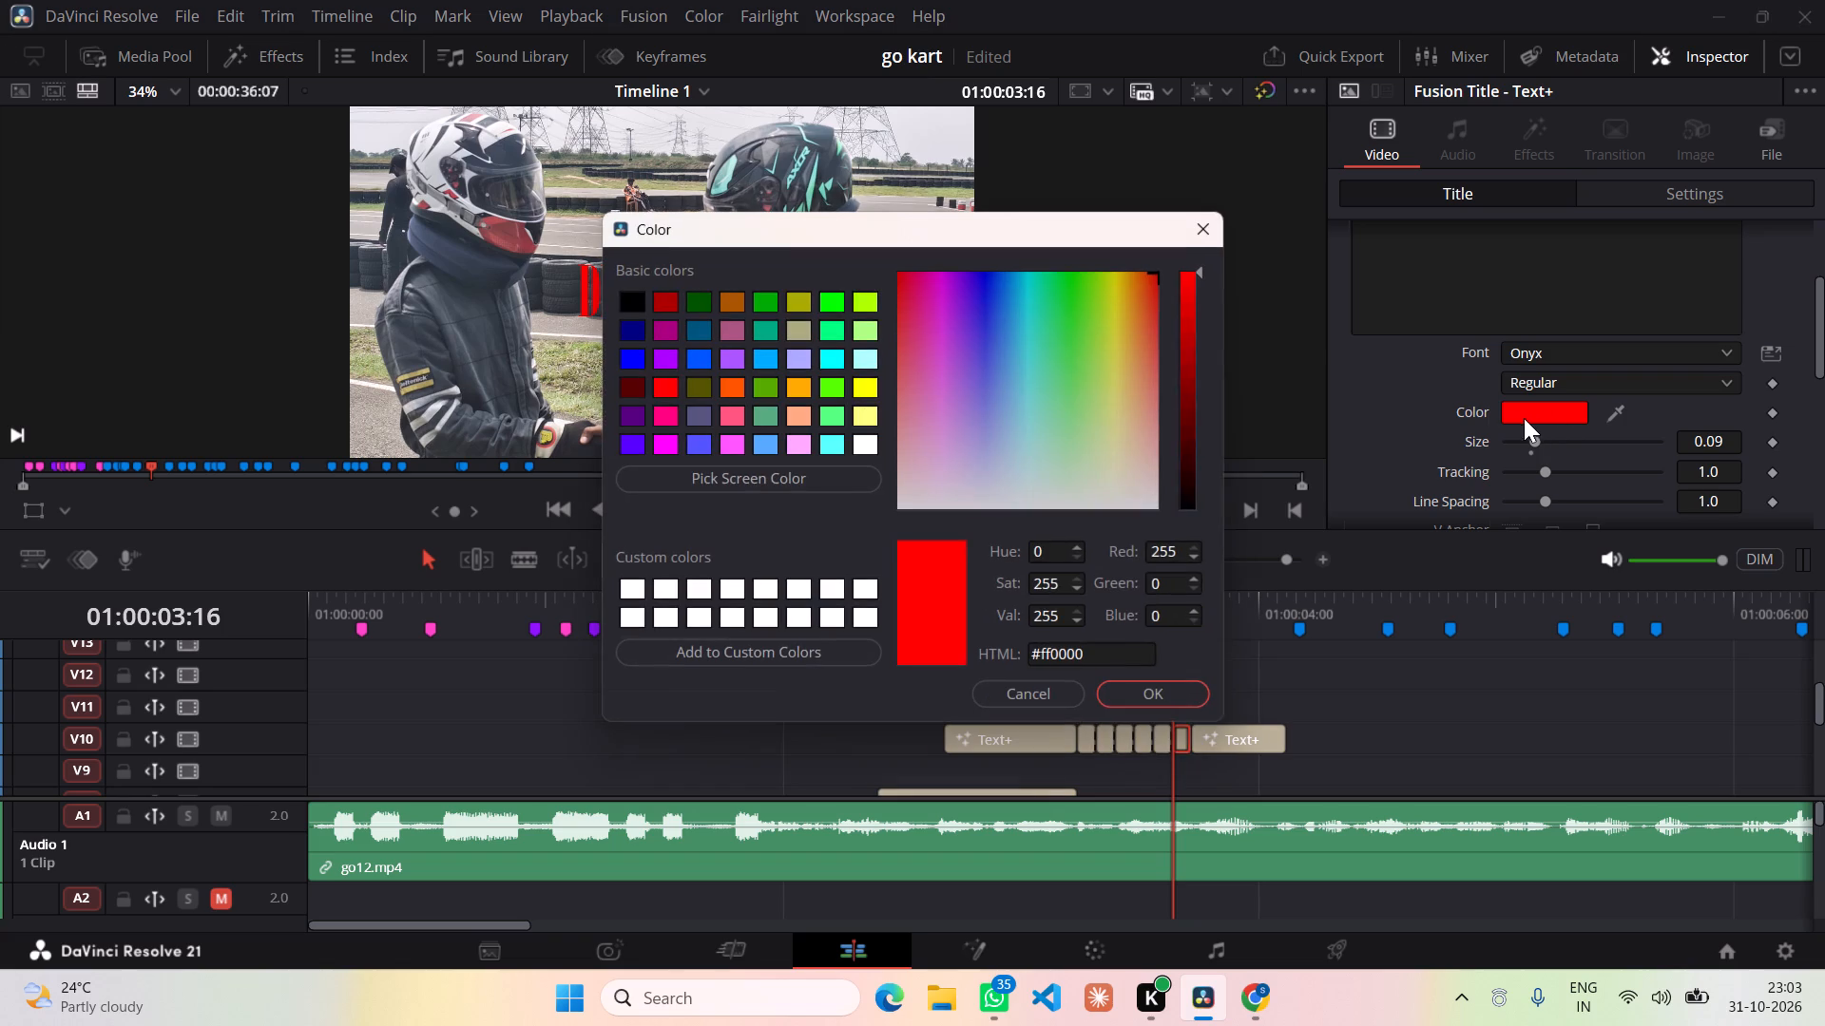
click(807, 592)
click(1161, 681)
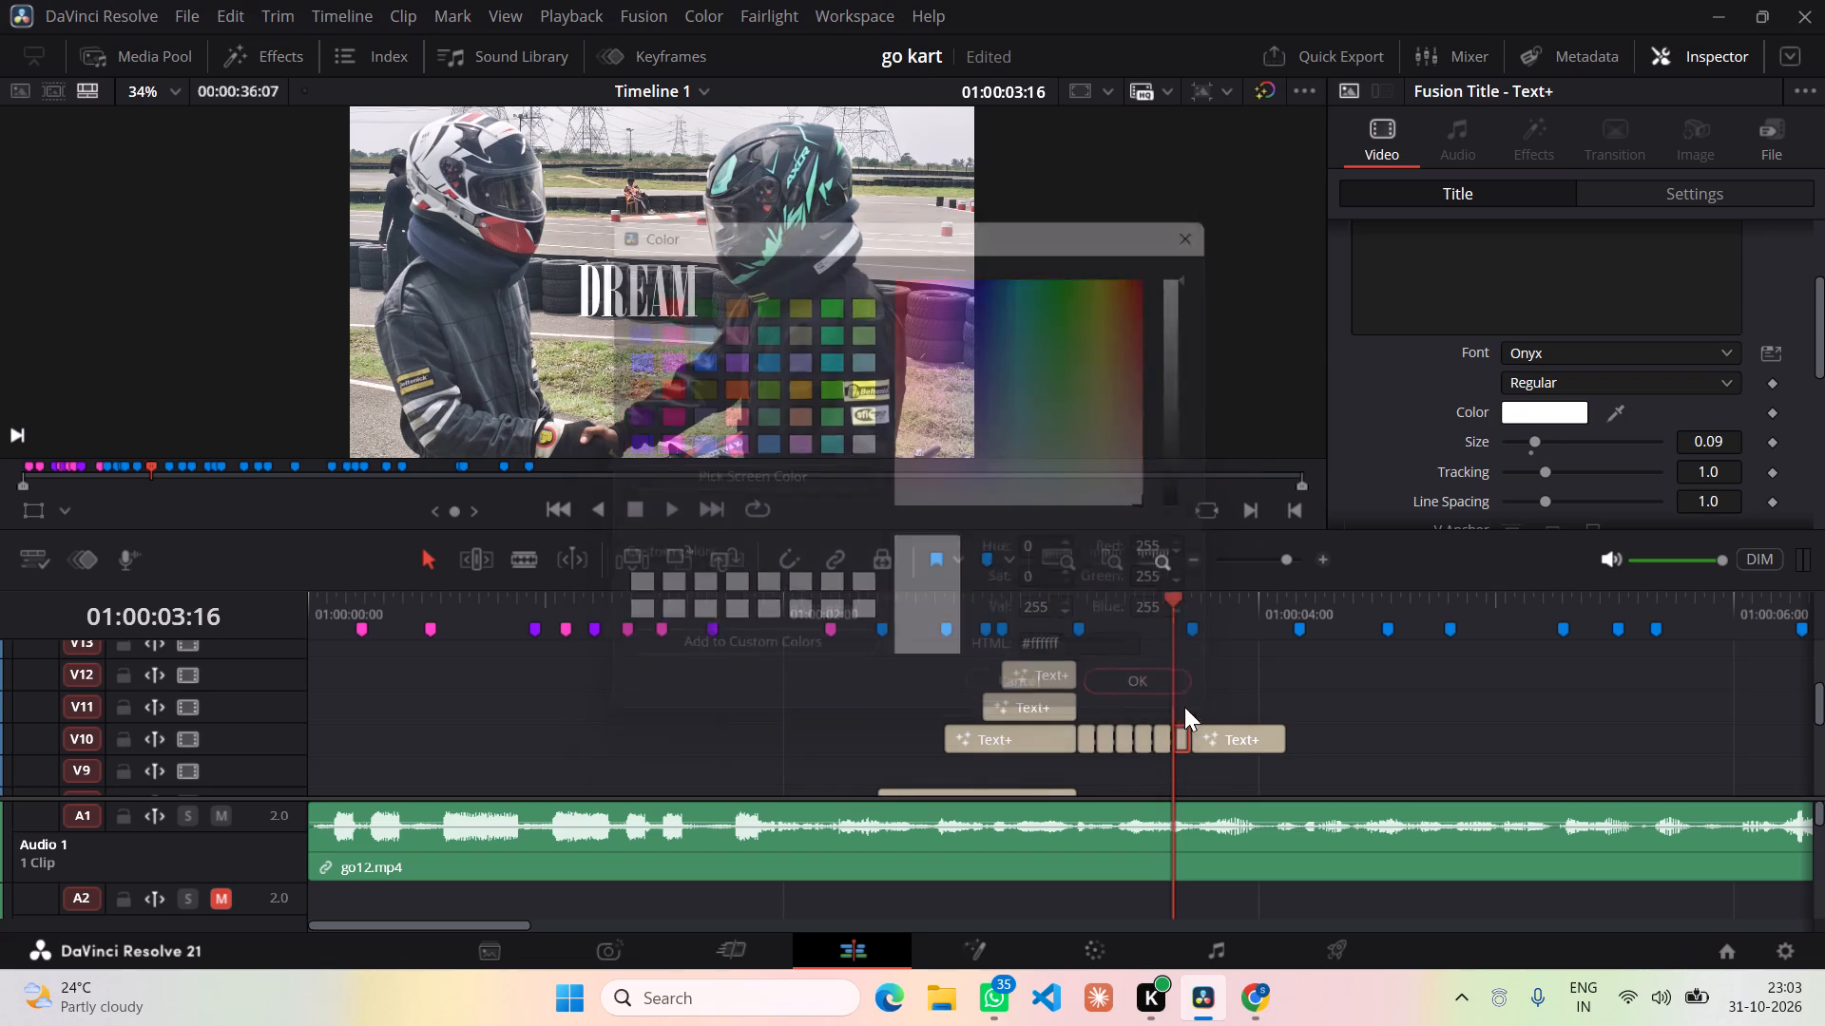
Reposition the OF YOURS title on V14 beneath DREAM, at Position X 127 and Y -166.
click(1233, 739)
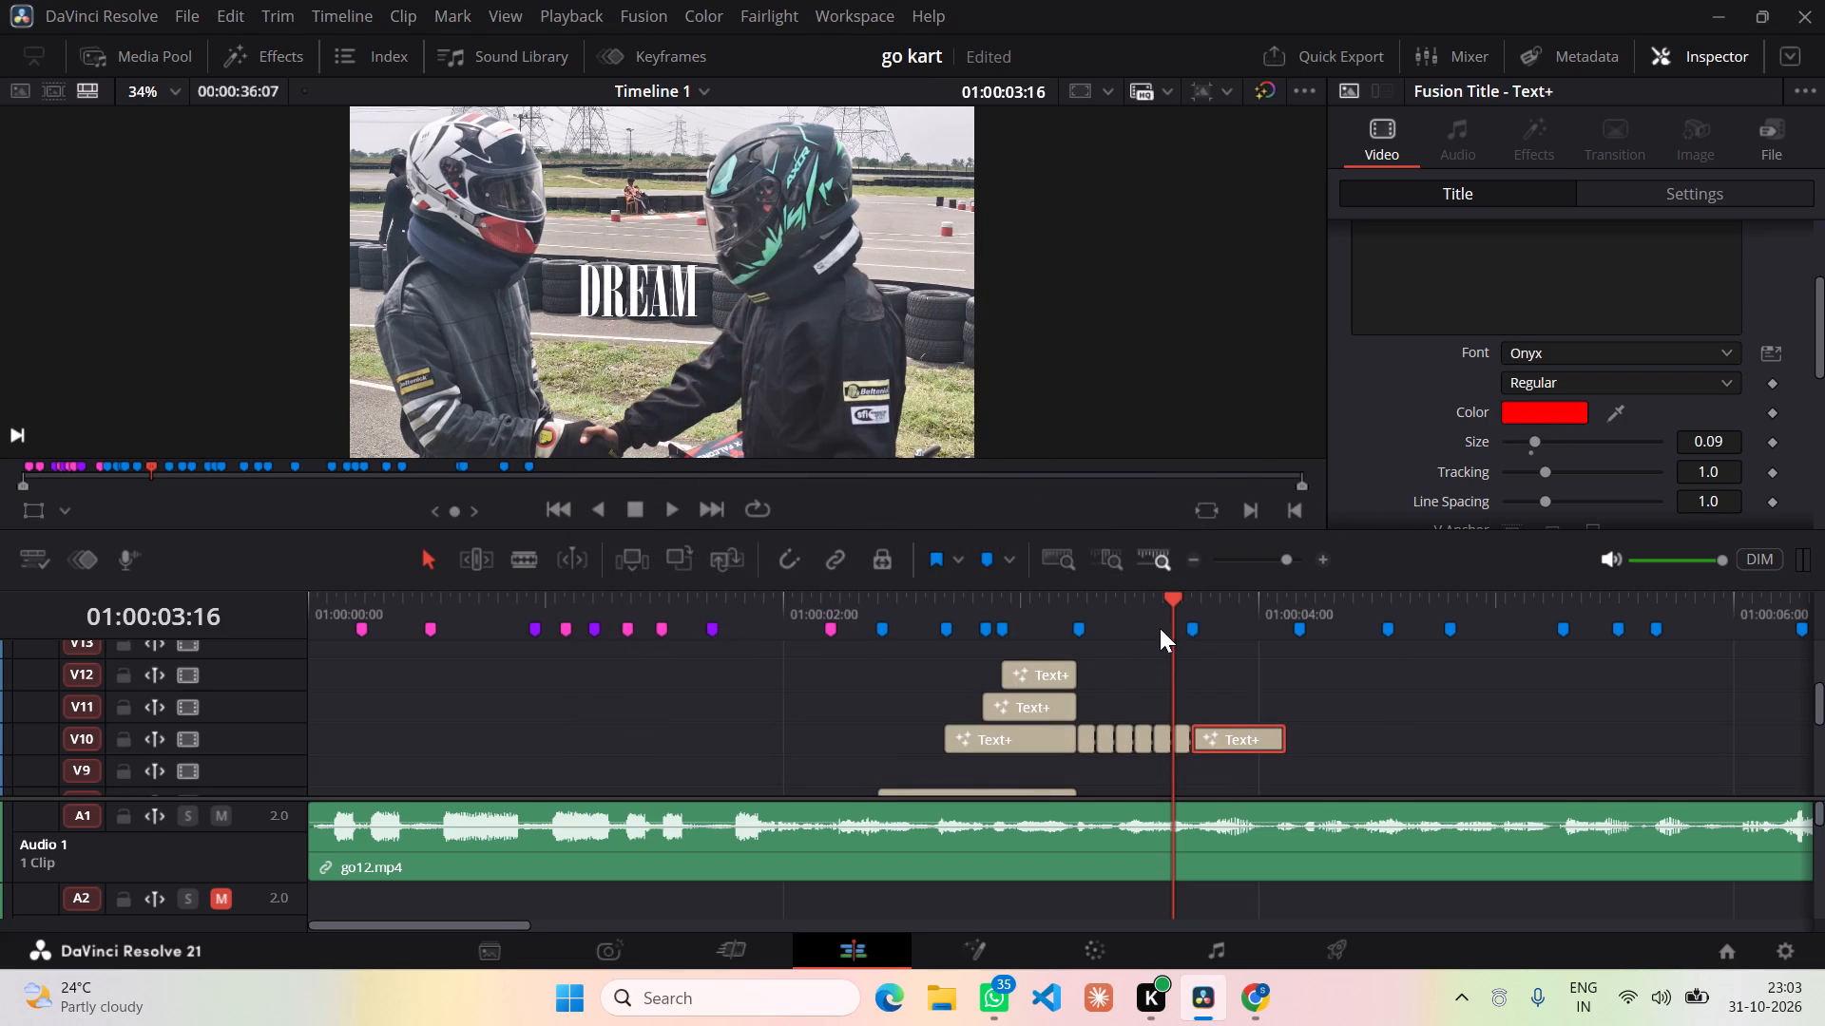
drag(1177, 598, 1226, 601)
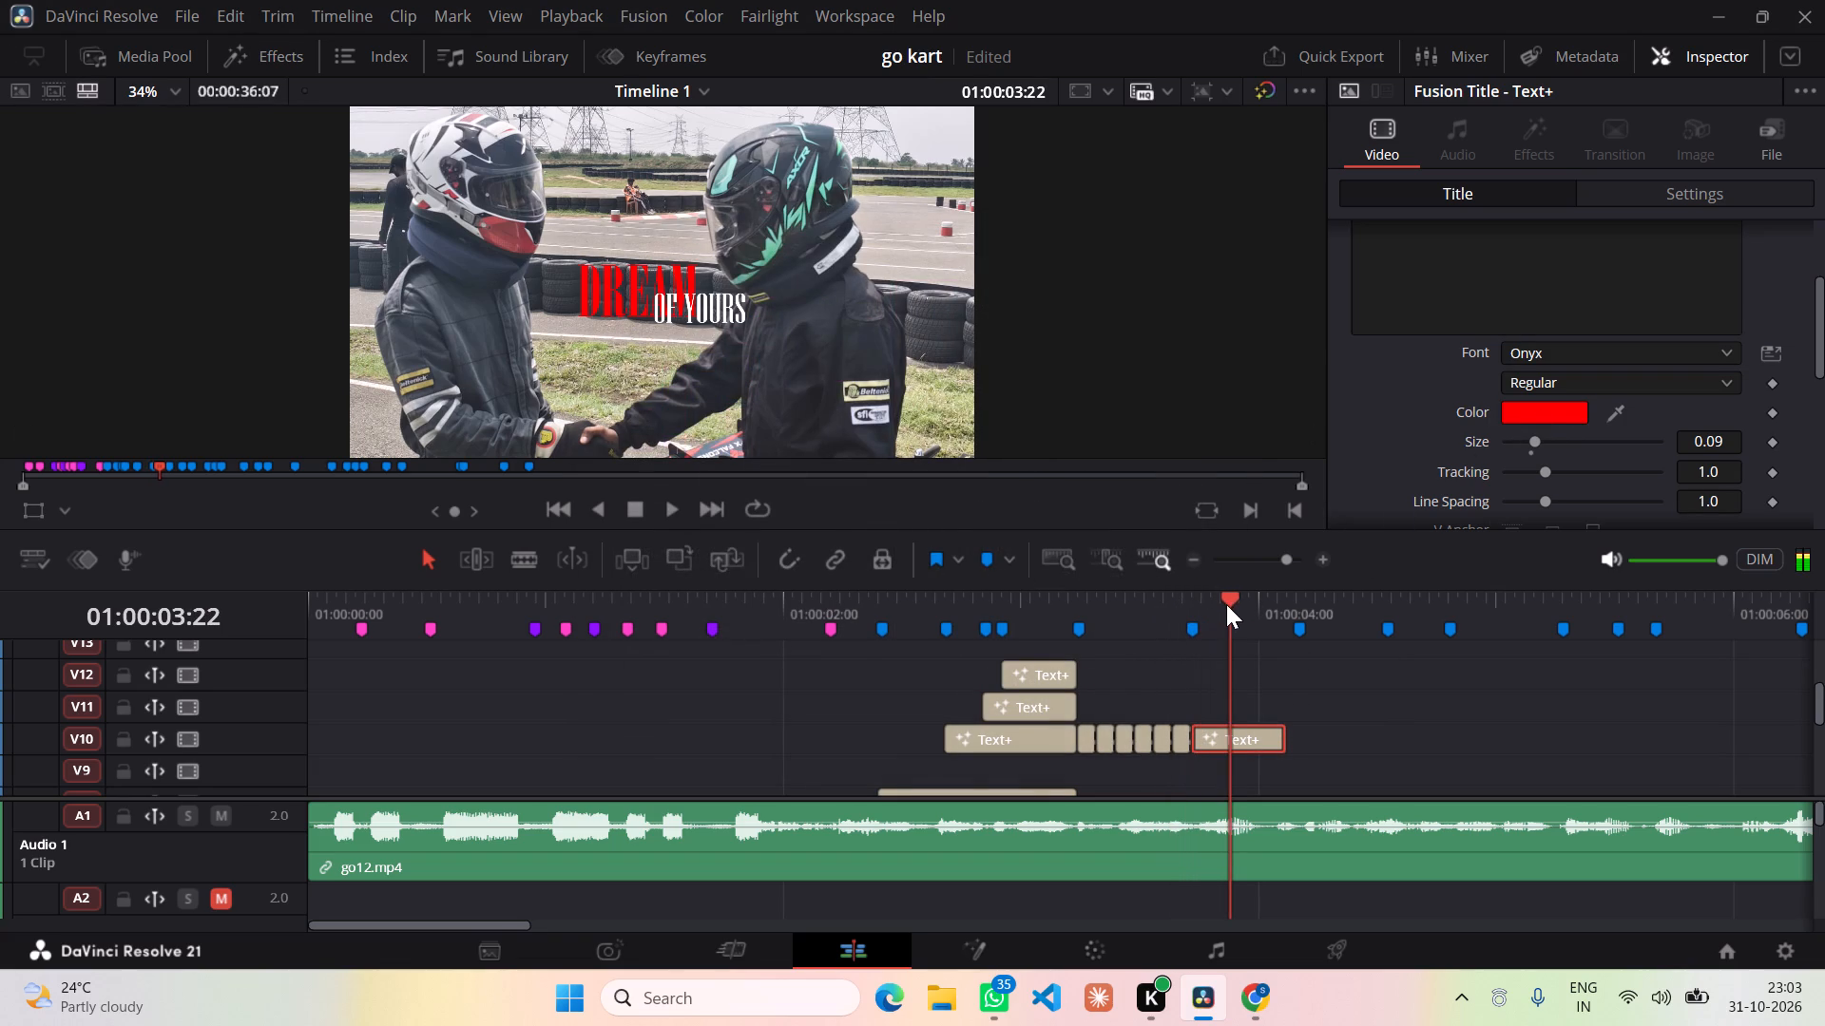
drag(1232, 597, 1167, 598)
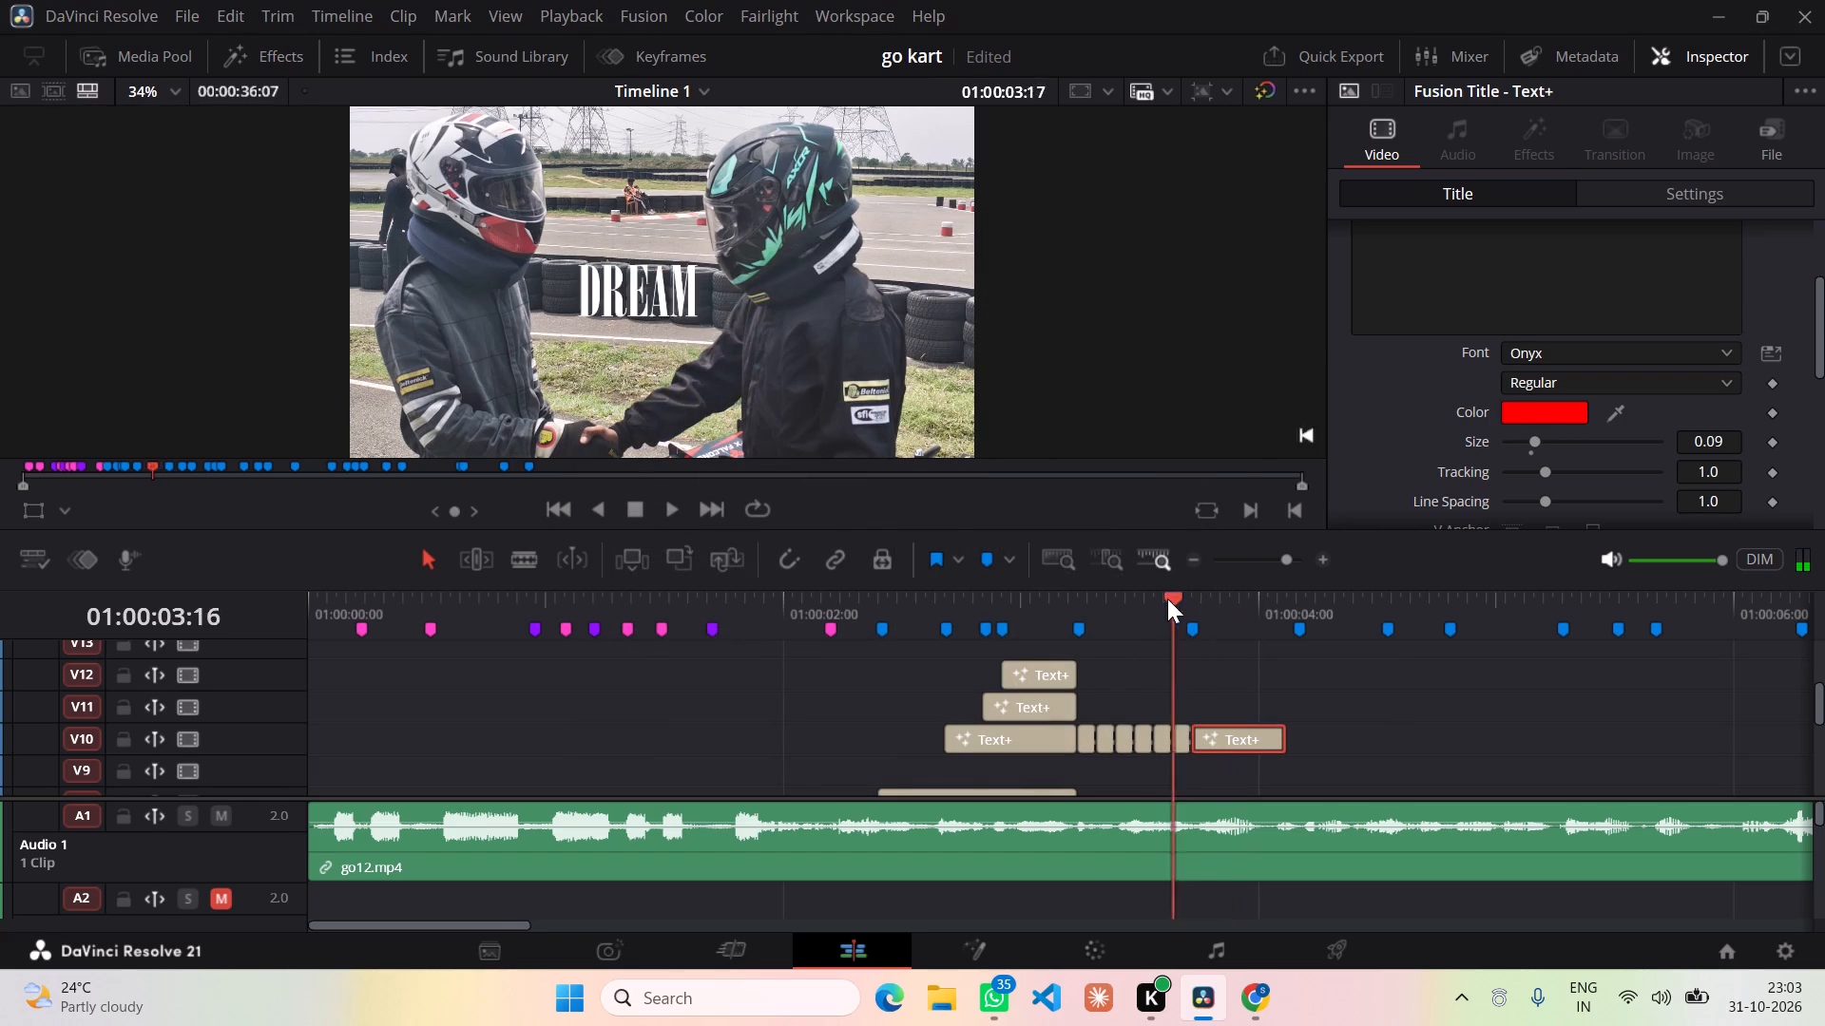
drag(1167, 598, 1222, 624)
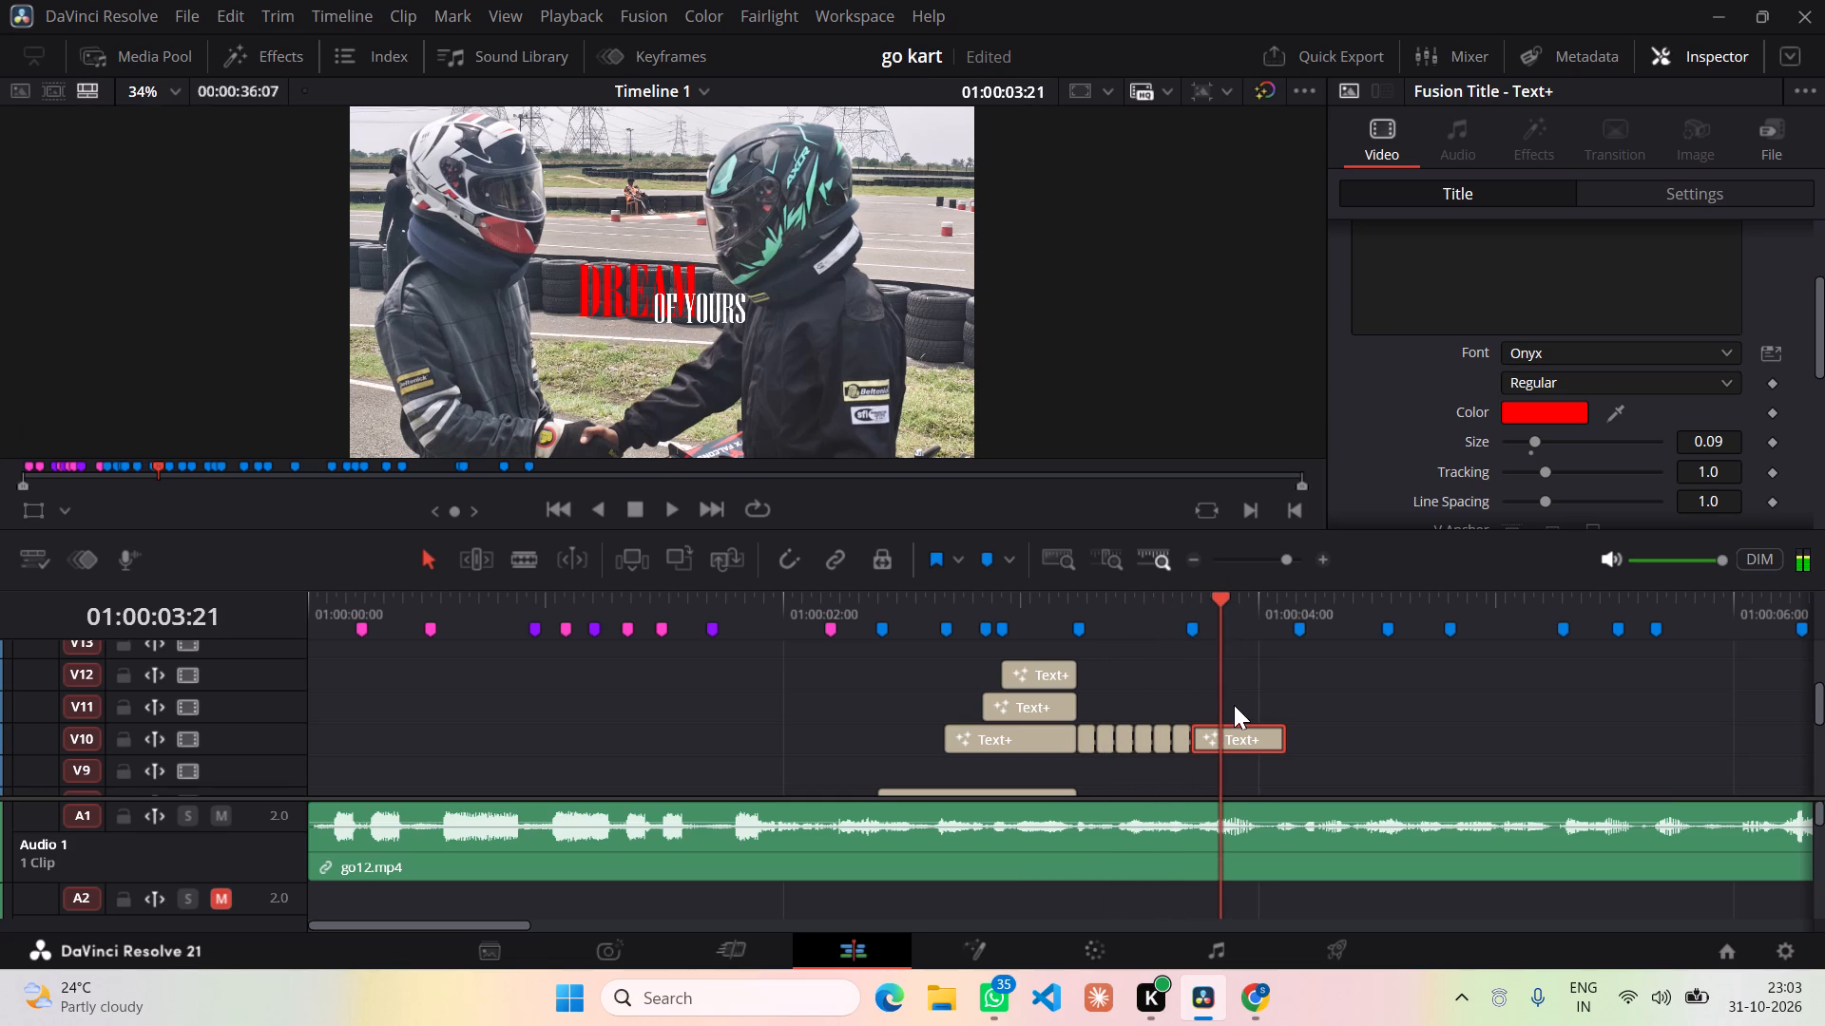
scroll(1236, 705, up, 1)
click(1236, 748)
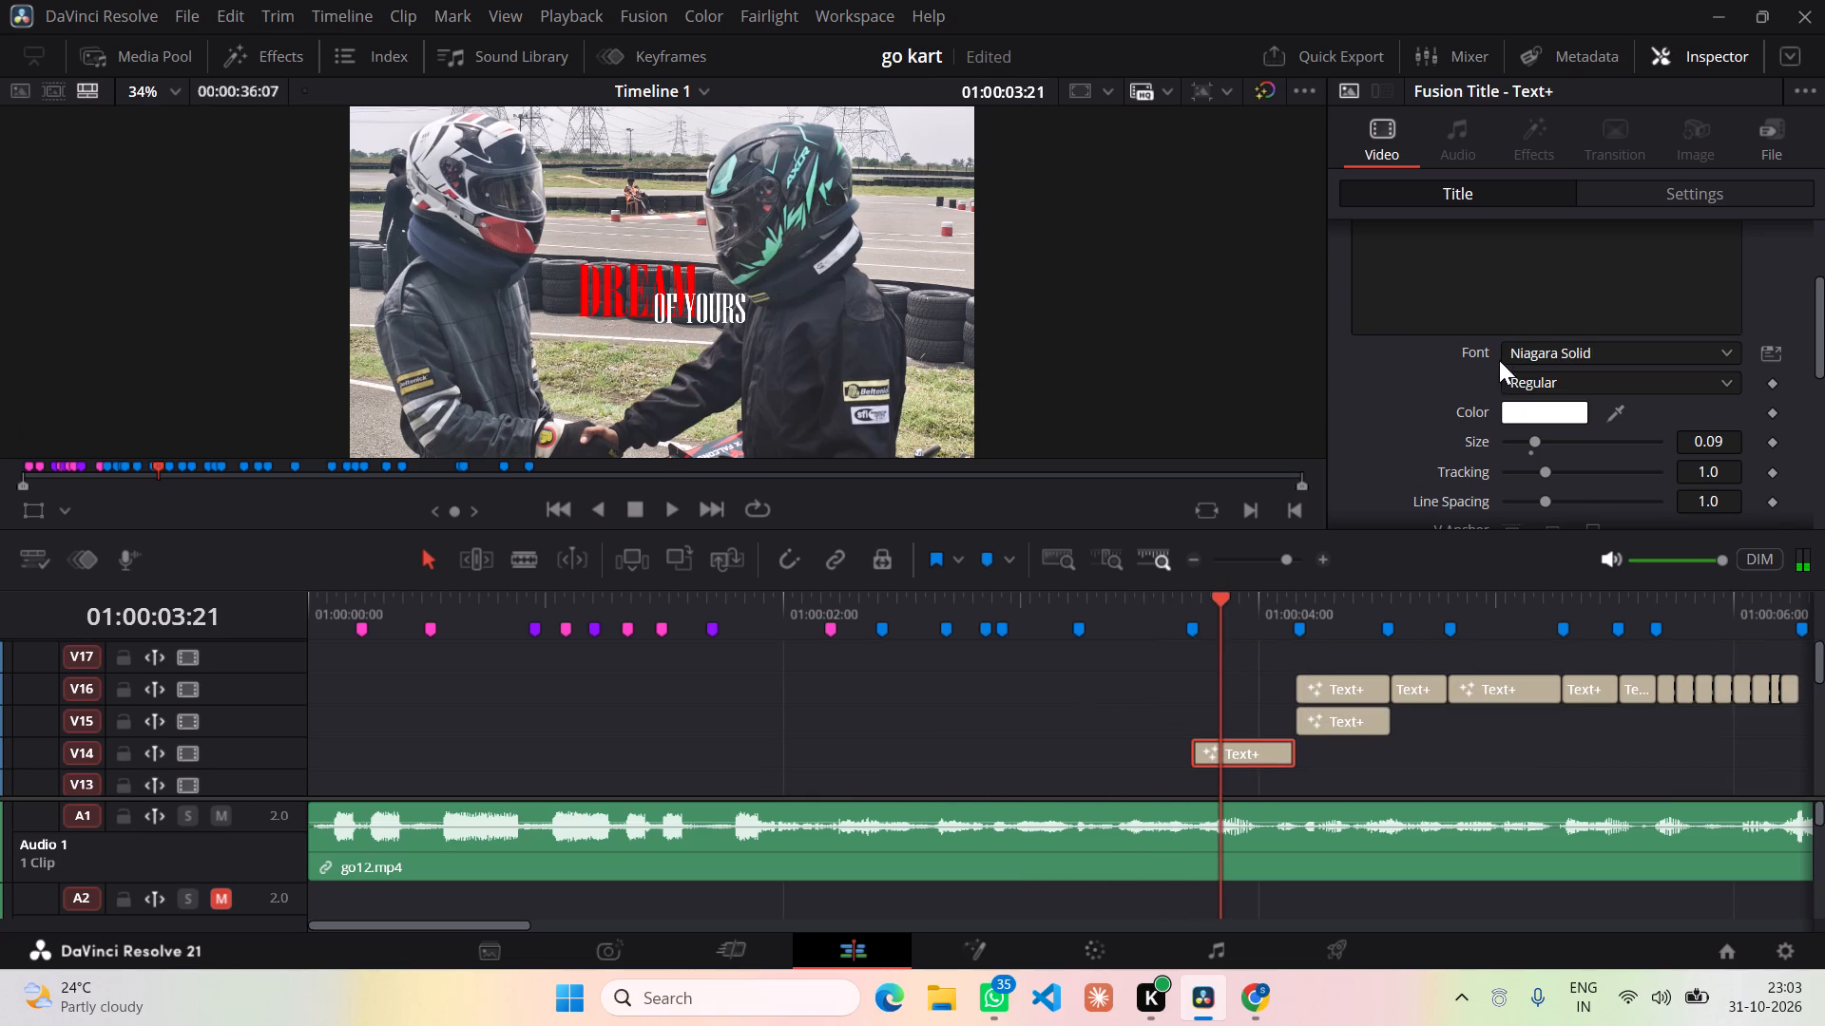
scroll(1501, 359, up, 1)
click(1679, 192)
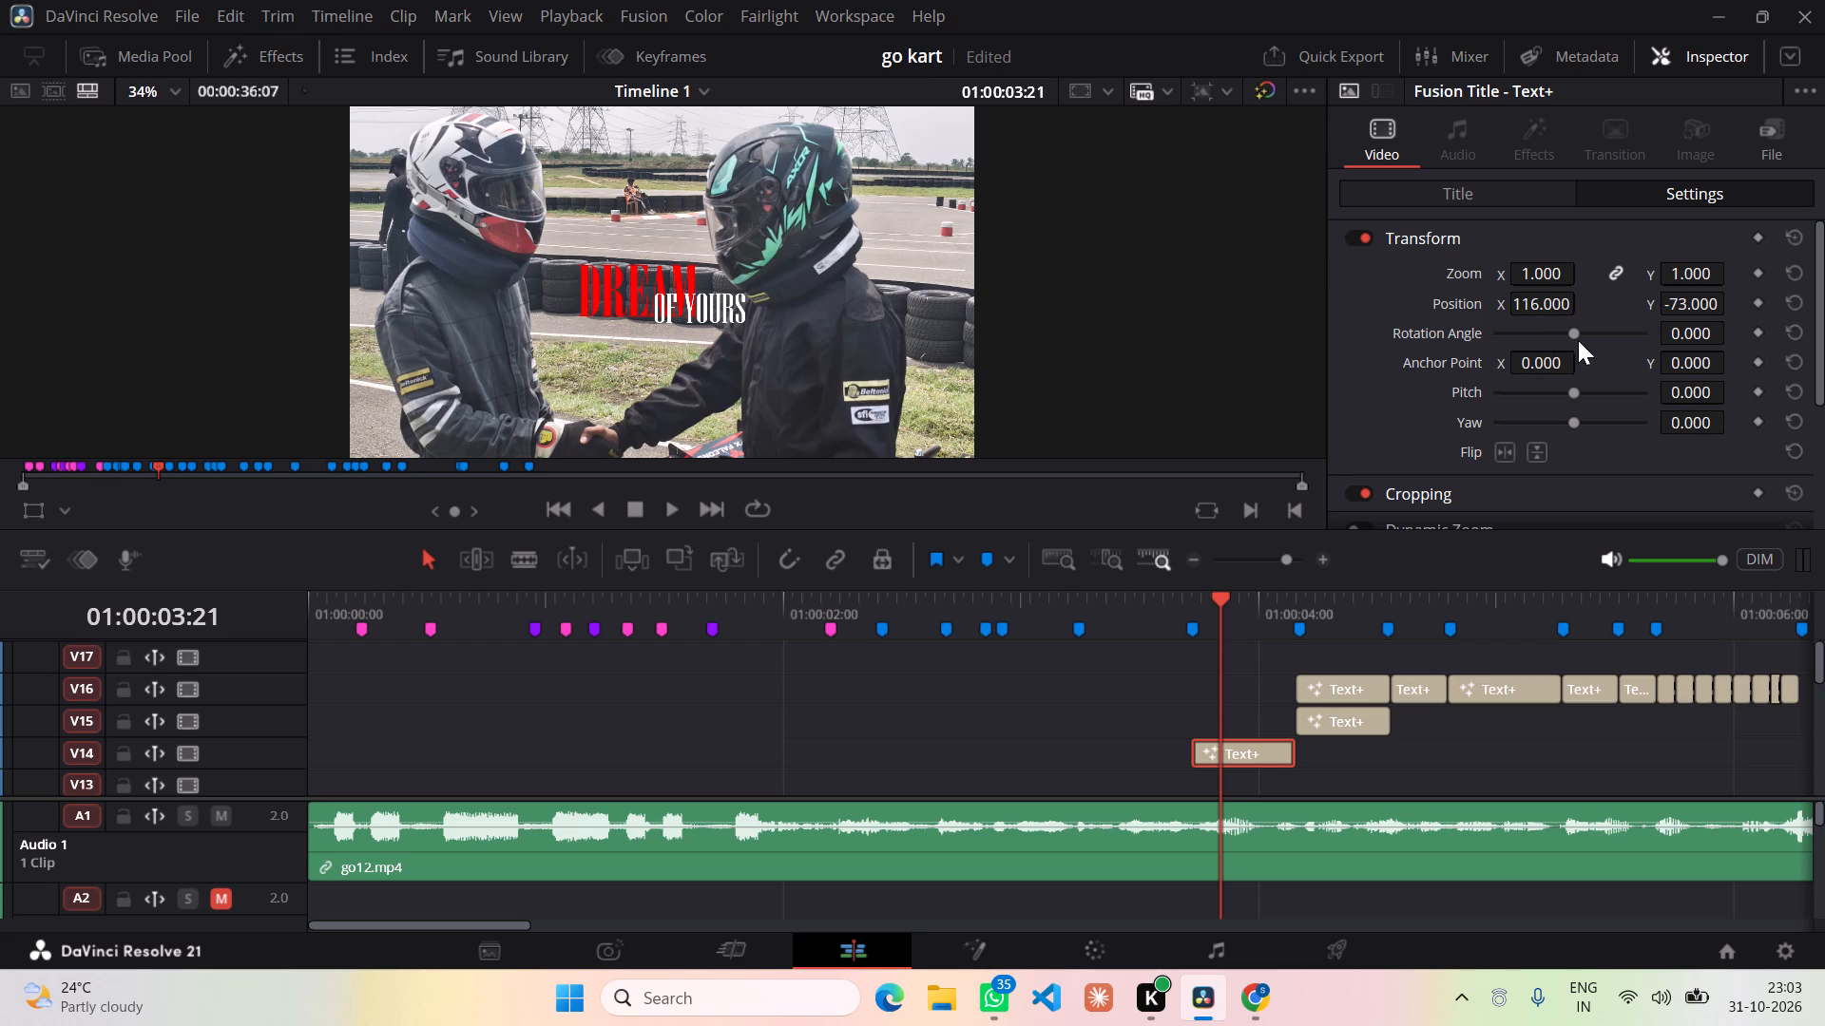
drag(1552, 305, 1536, 308)
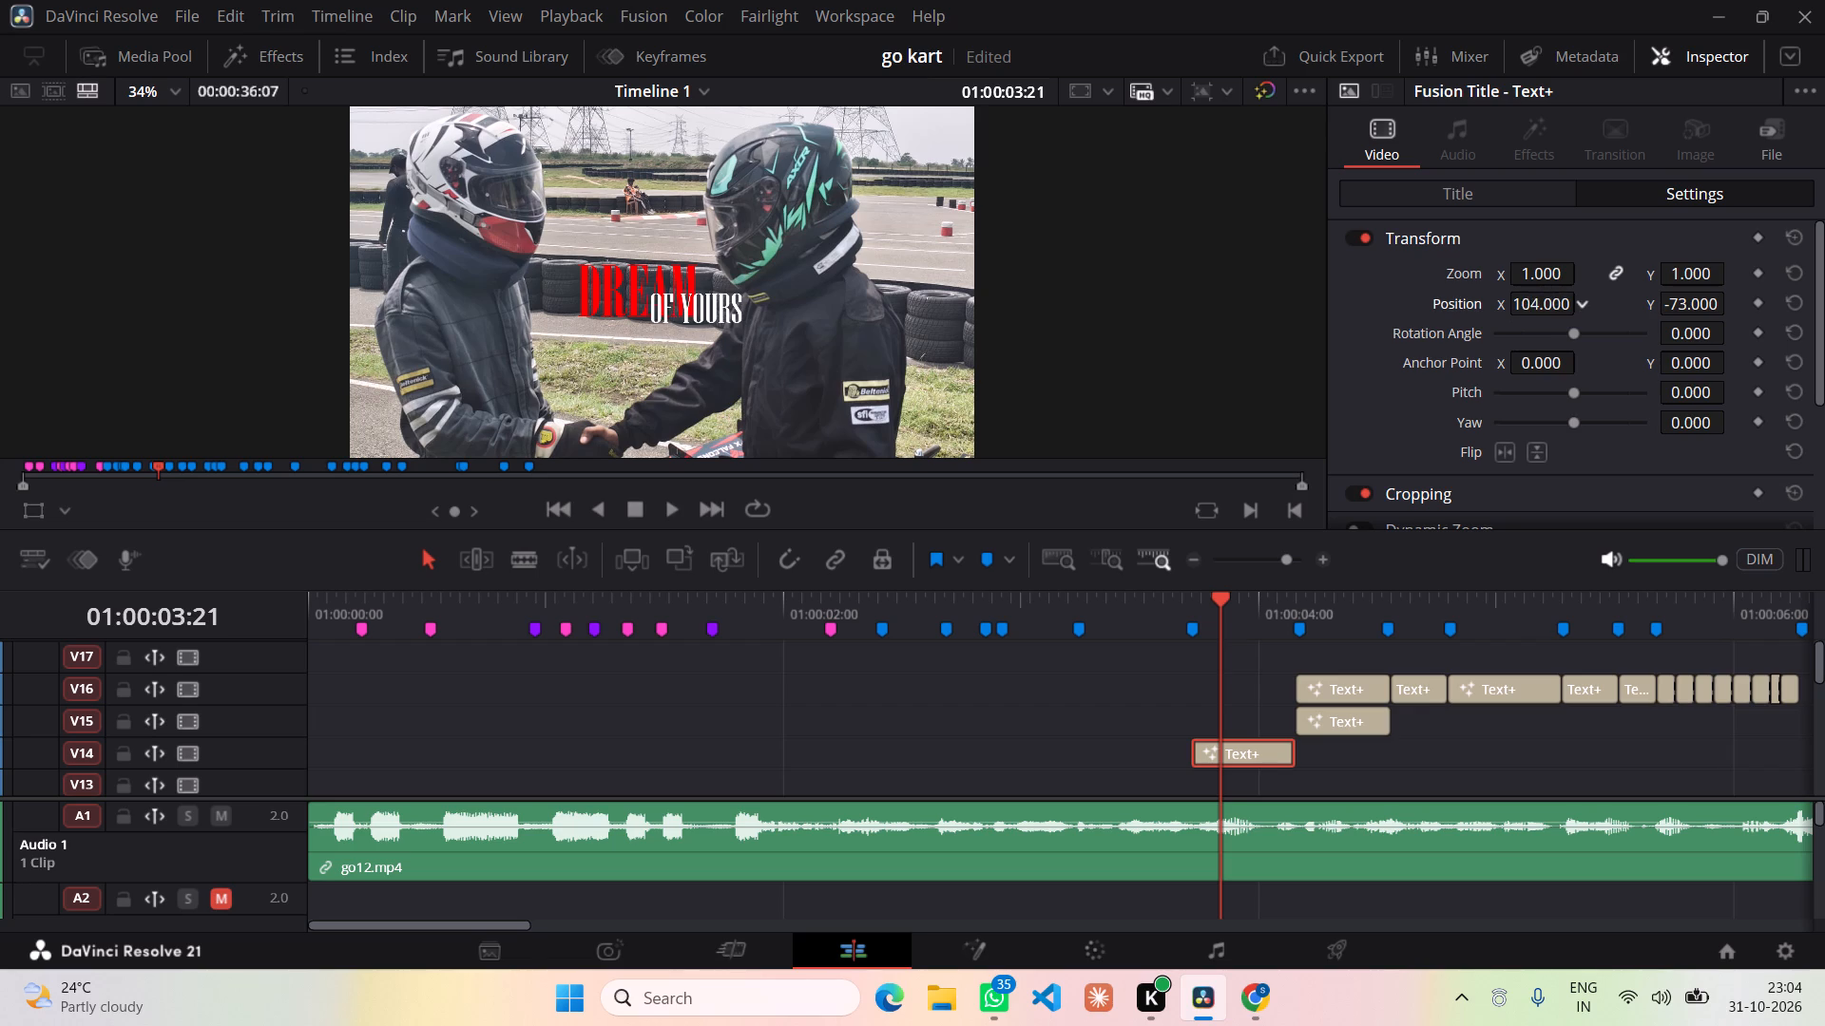
drag(1536, 308, 1565, 309)
drag(1701, 311, 1698, 311)
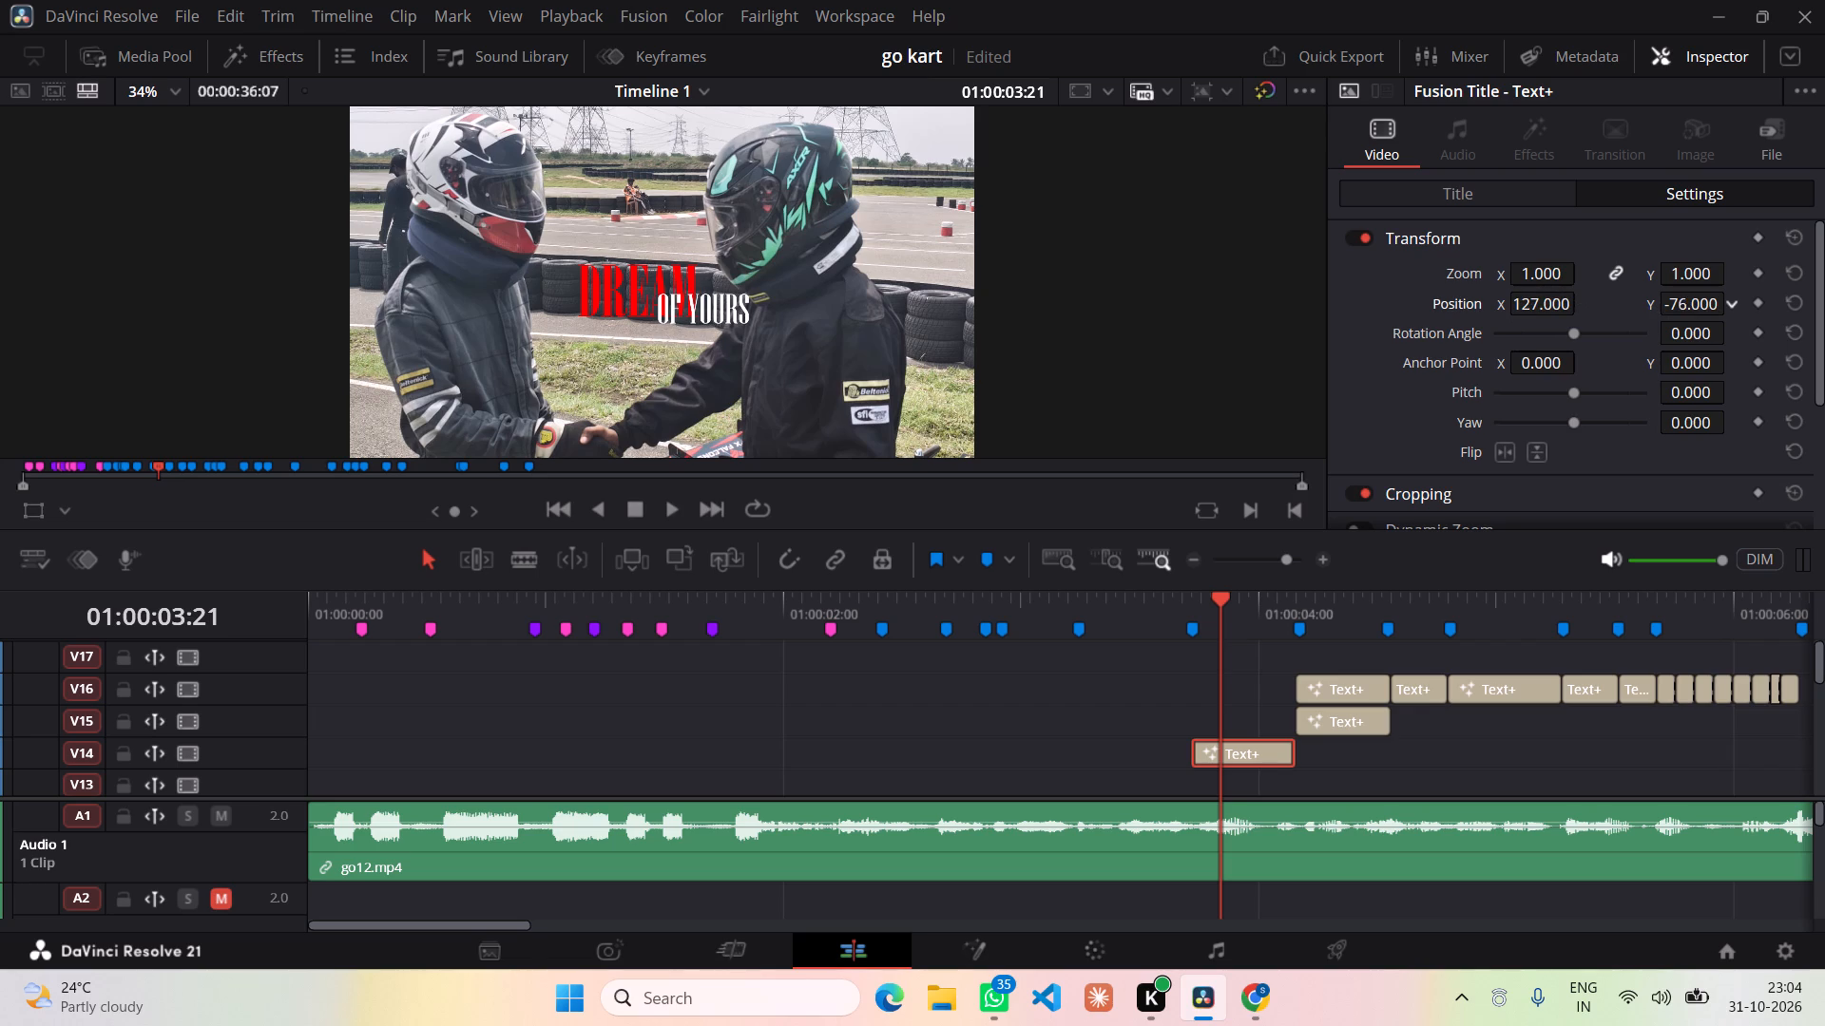
drag(1698, 311, 1593, 310)
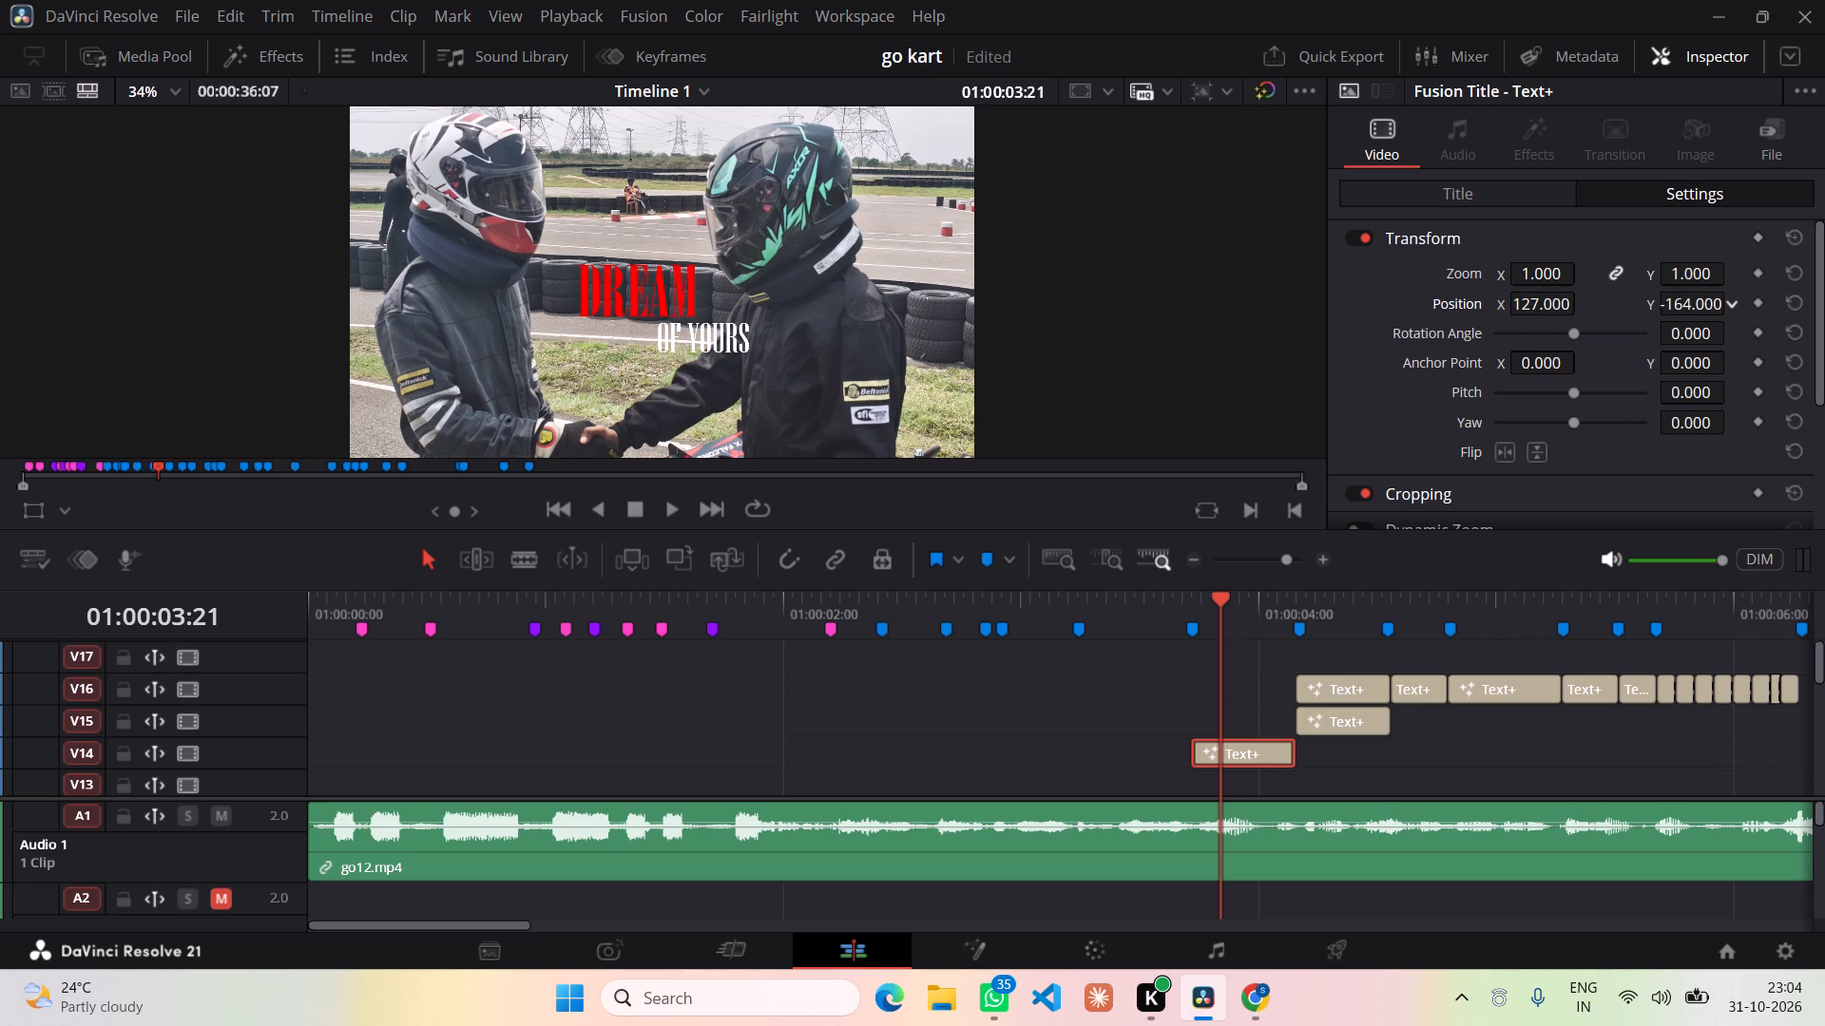
drag(1593, 310, 1591, 310)
Review the titles following OF YOURS, from DOESN'T WORK OUT through EVEN and the next word at 01:00:05:14.
drag(1224, 590, 1253, 593)
drag(1218, 595, 1247, 595)
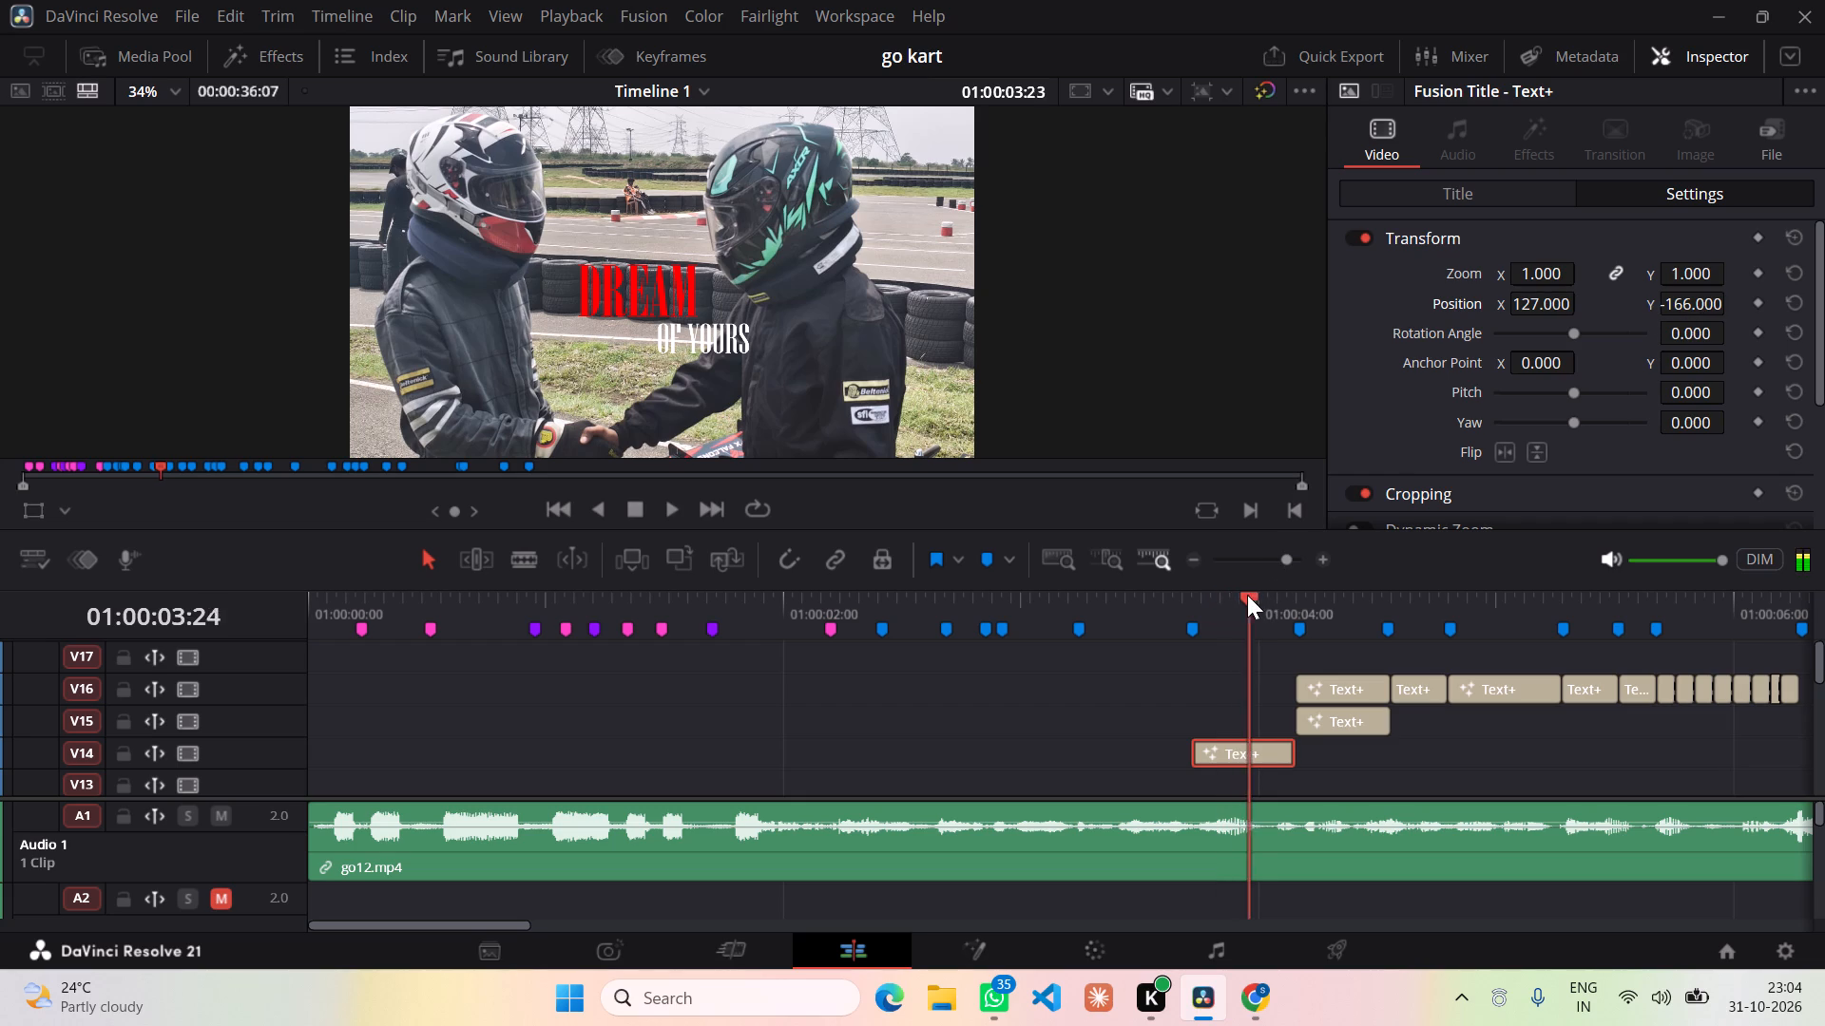
drag(1247, 595, 1364, 602)
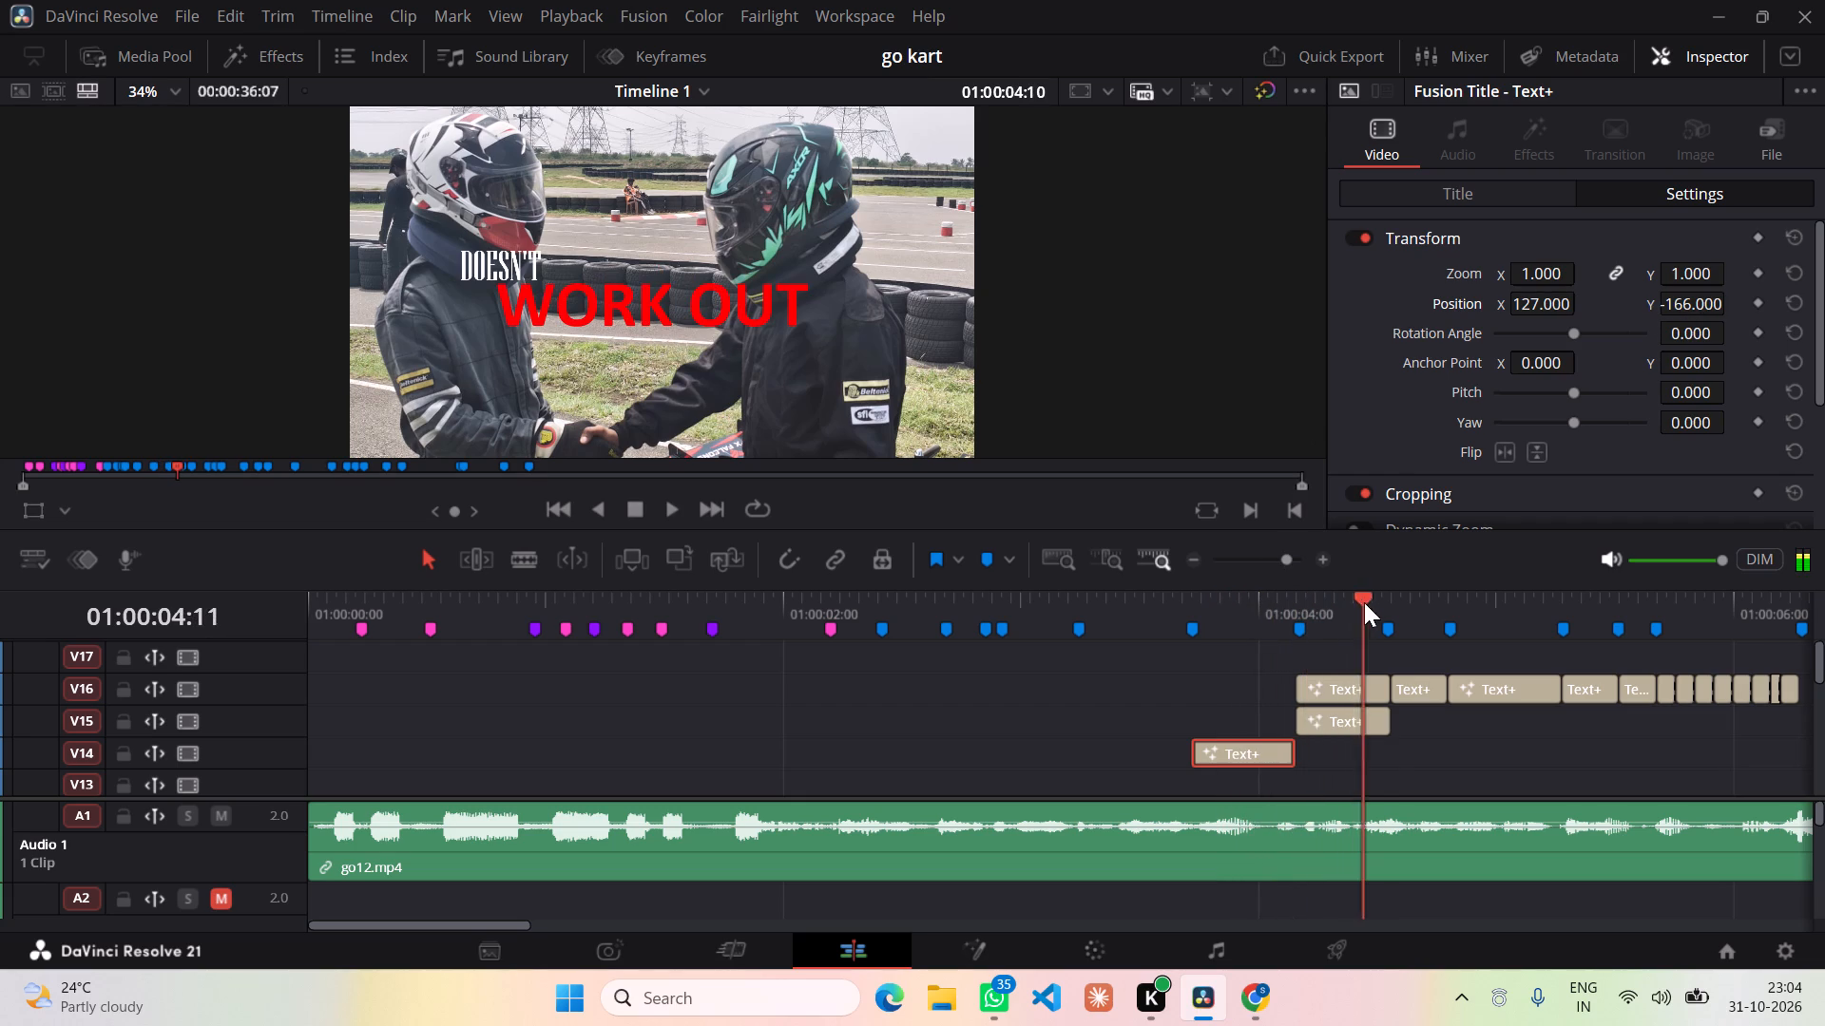
drag(1364, 602, 1590, 619)
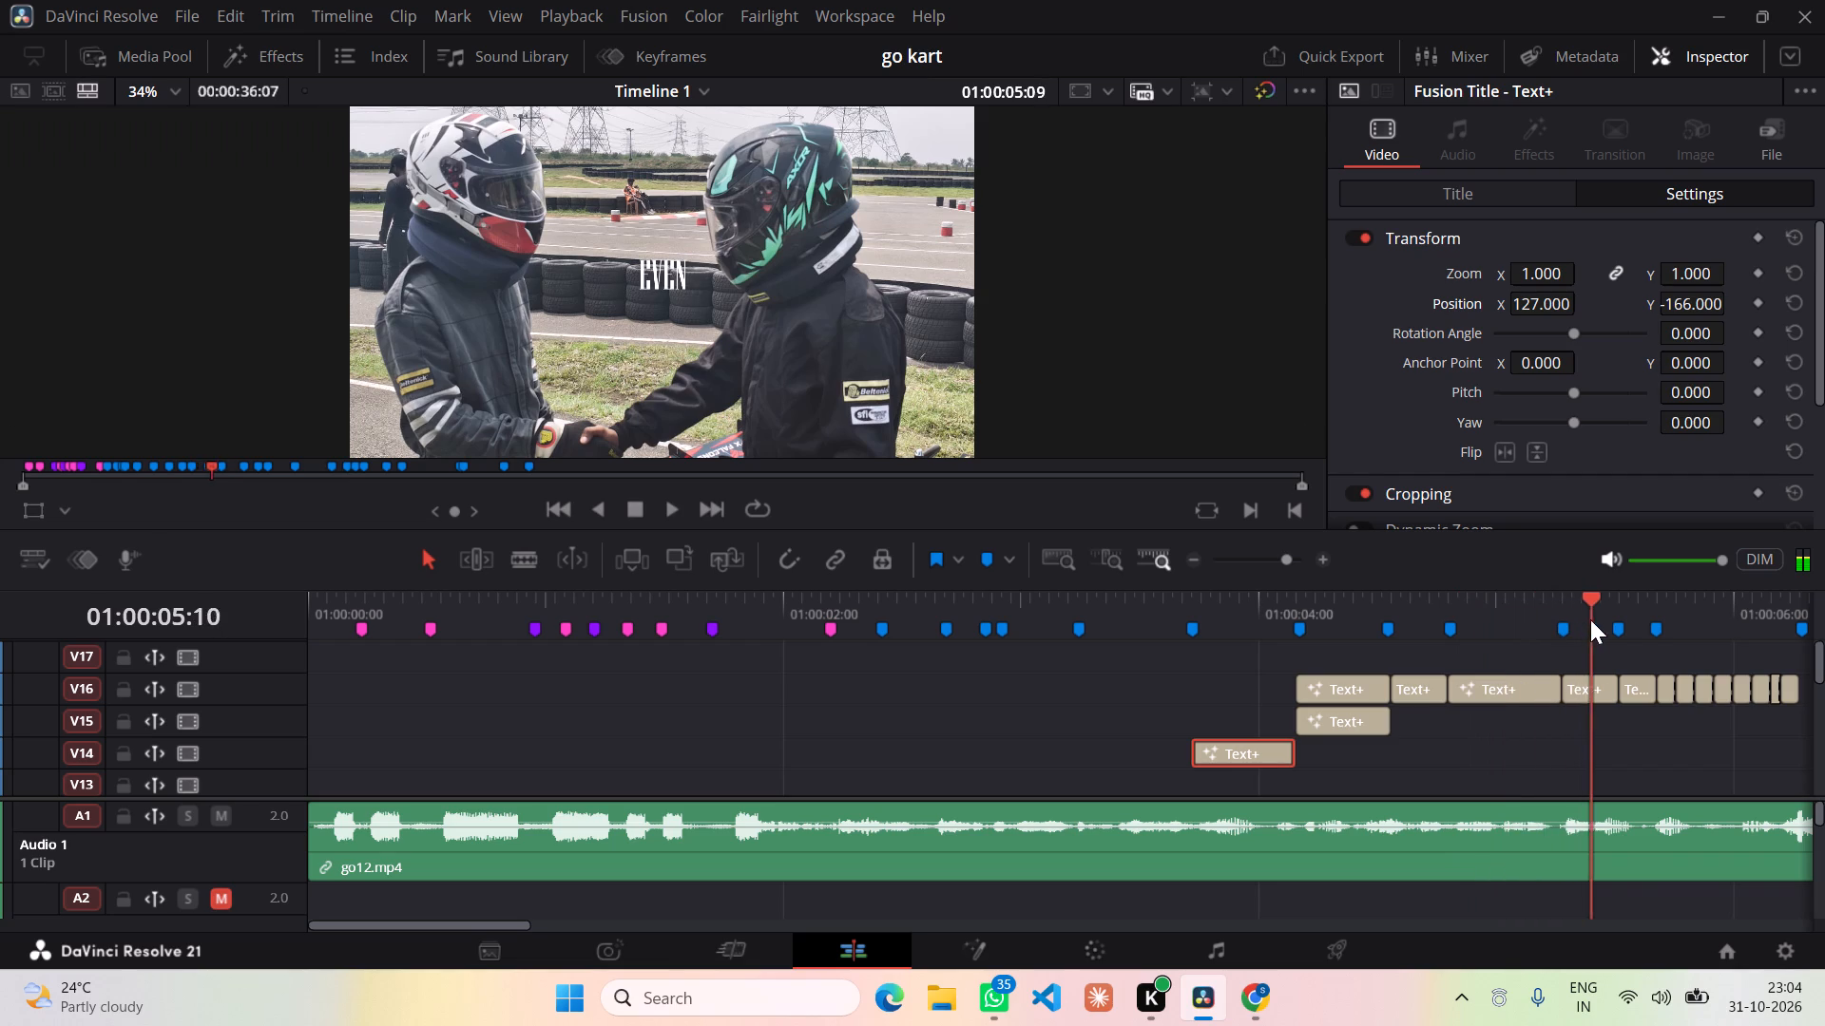
drag(1590, 619, 1623, 633)
scroll(1621, 766, up, 1)
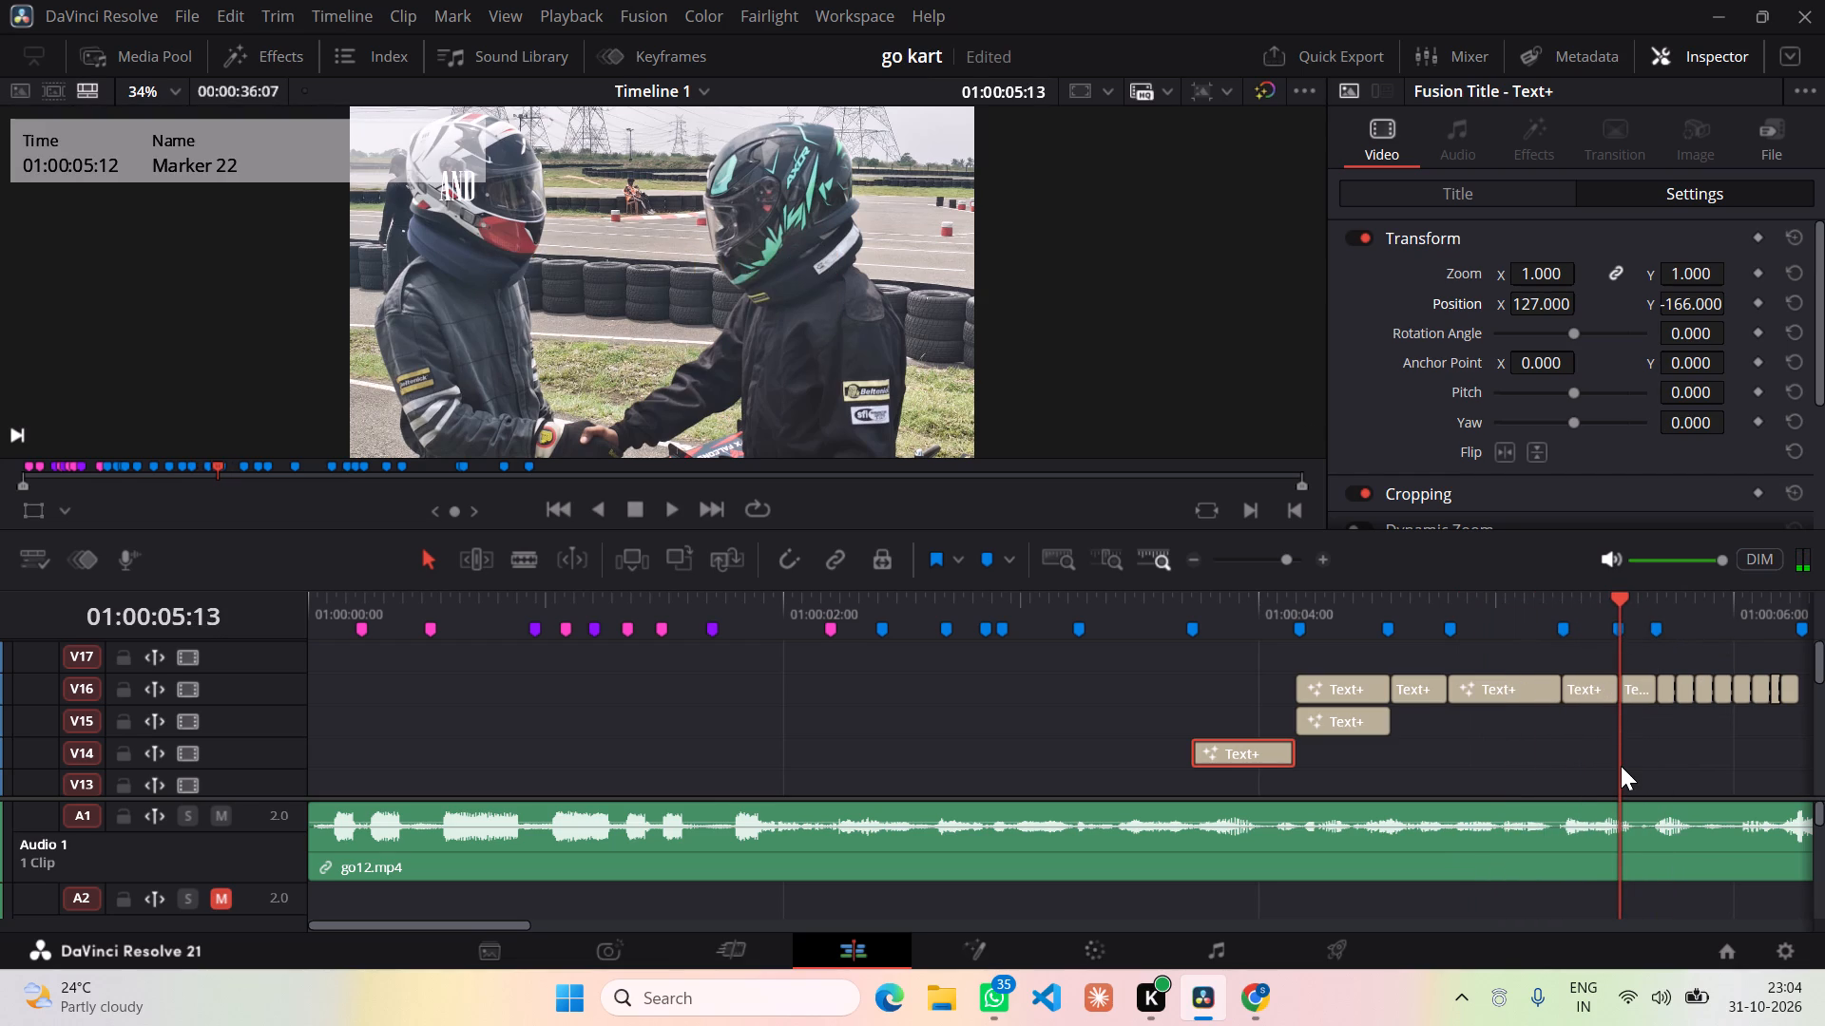
scroll(1621, 766, down, 2)
scroll(1620, 759, up, 2)
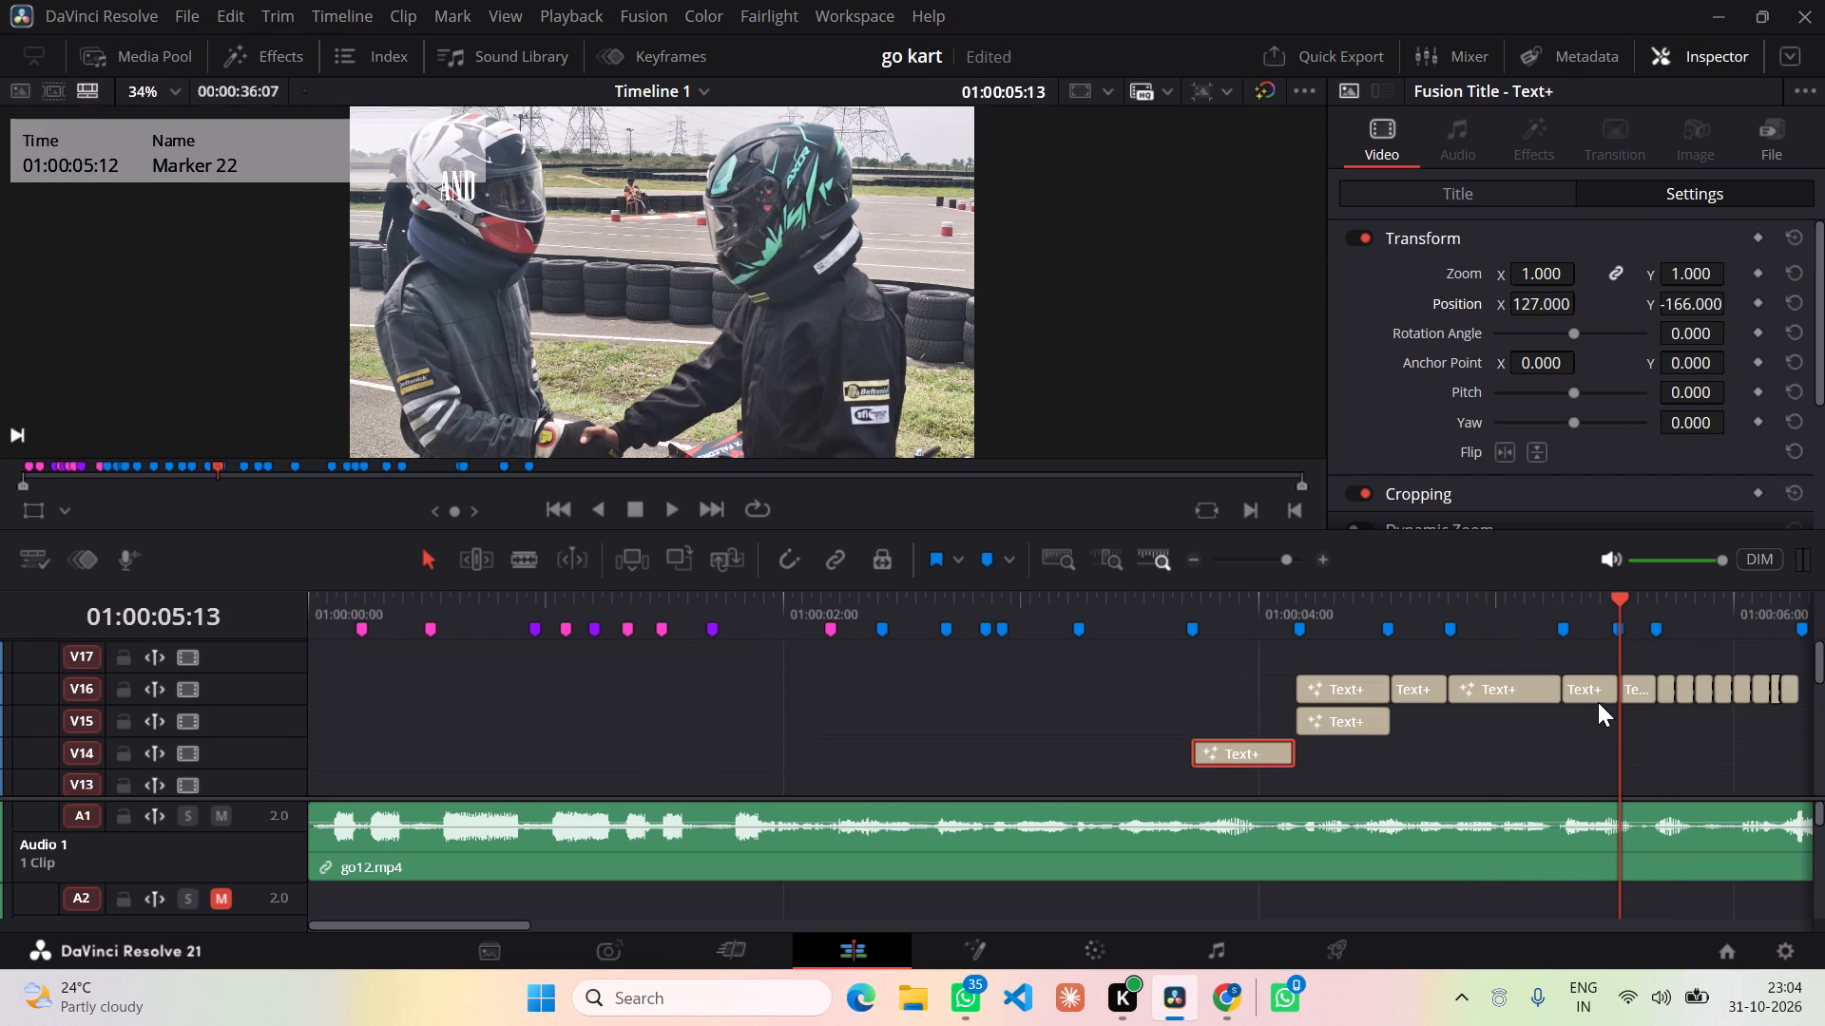
click(1598, 685)
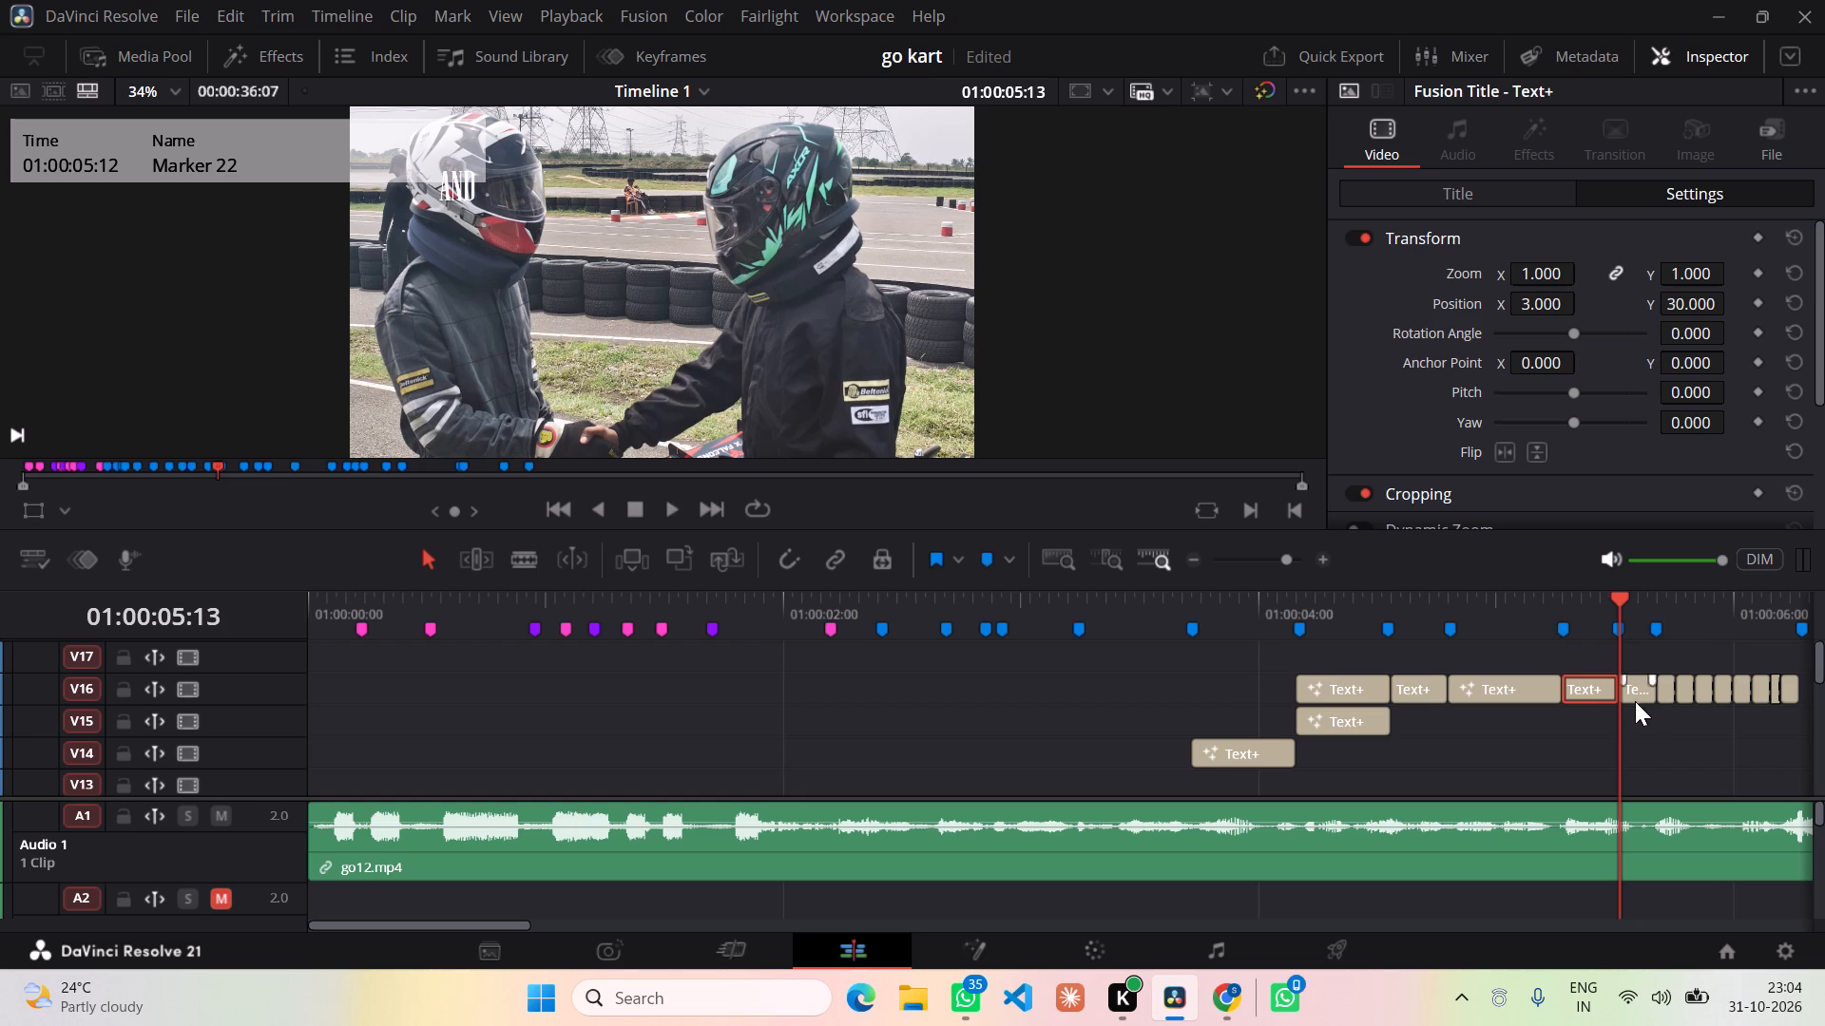
drag(1616, 594, 1585, 598)
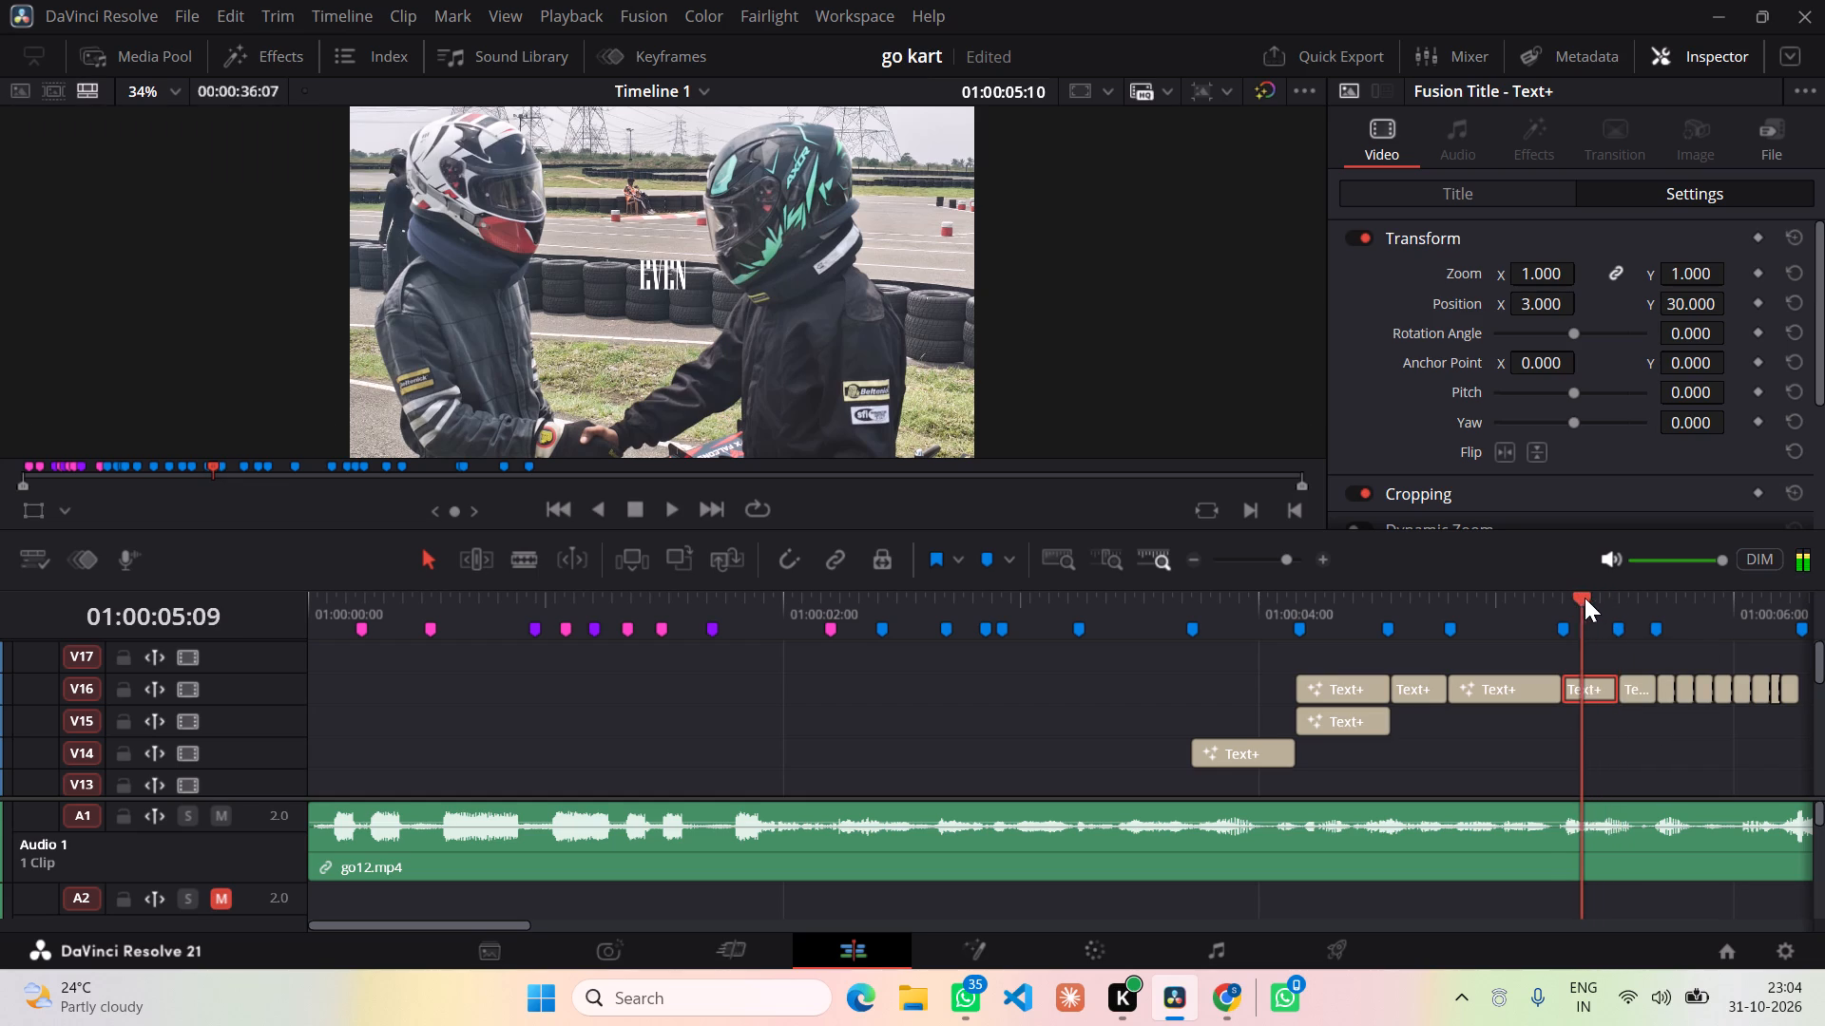
drag(1585, 598, 1631, 616)
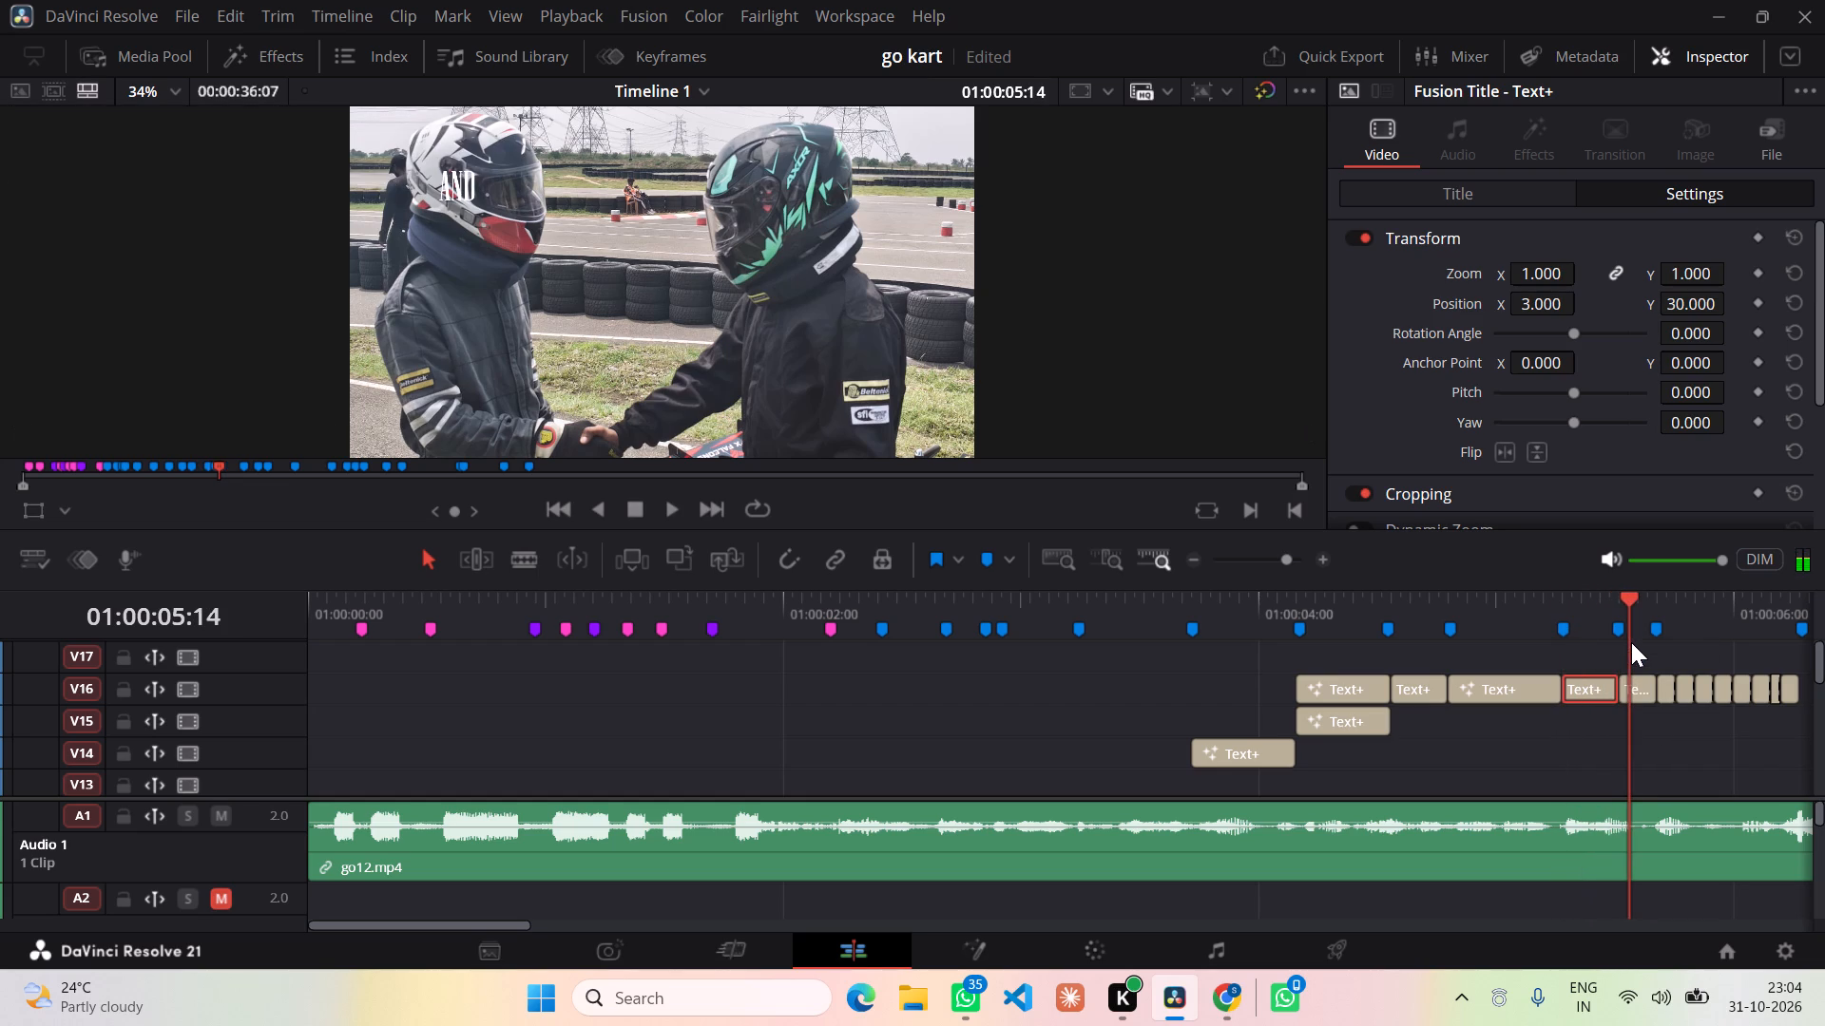
Replace the text of the AND title on V16 at 01:00:05:14 with MY.
click(1643, 691)
click(1487, 180)
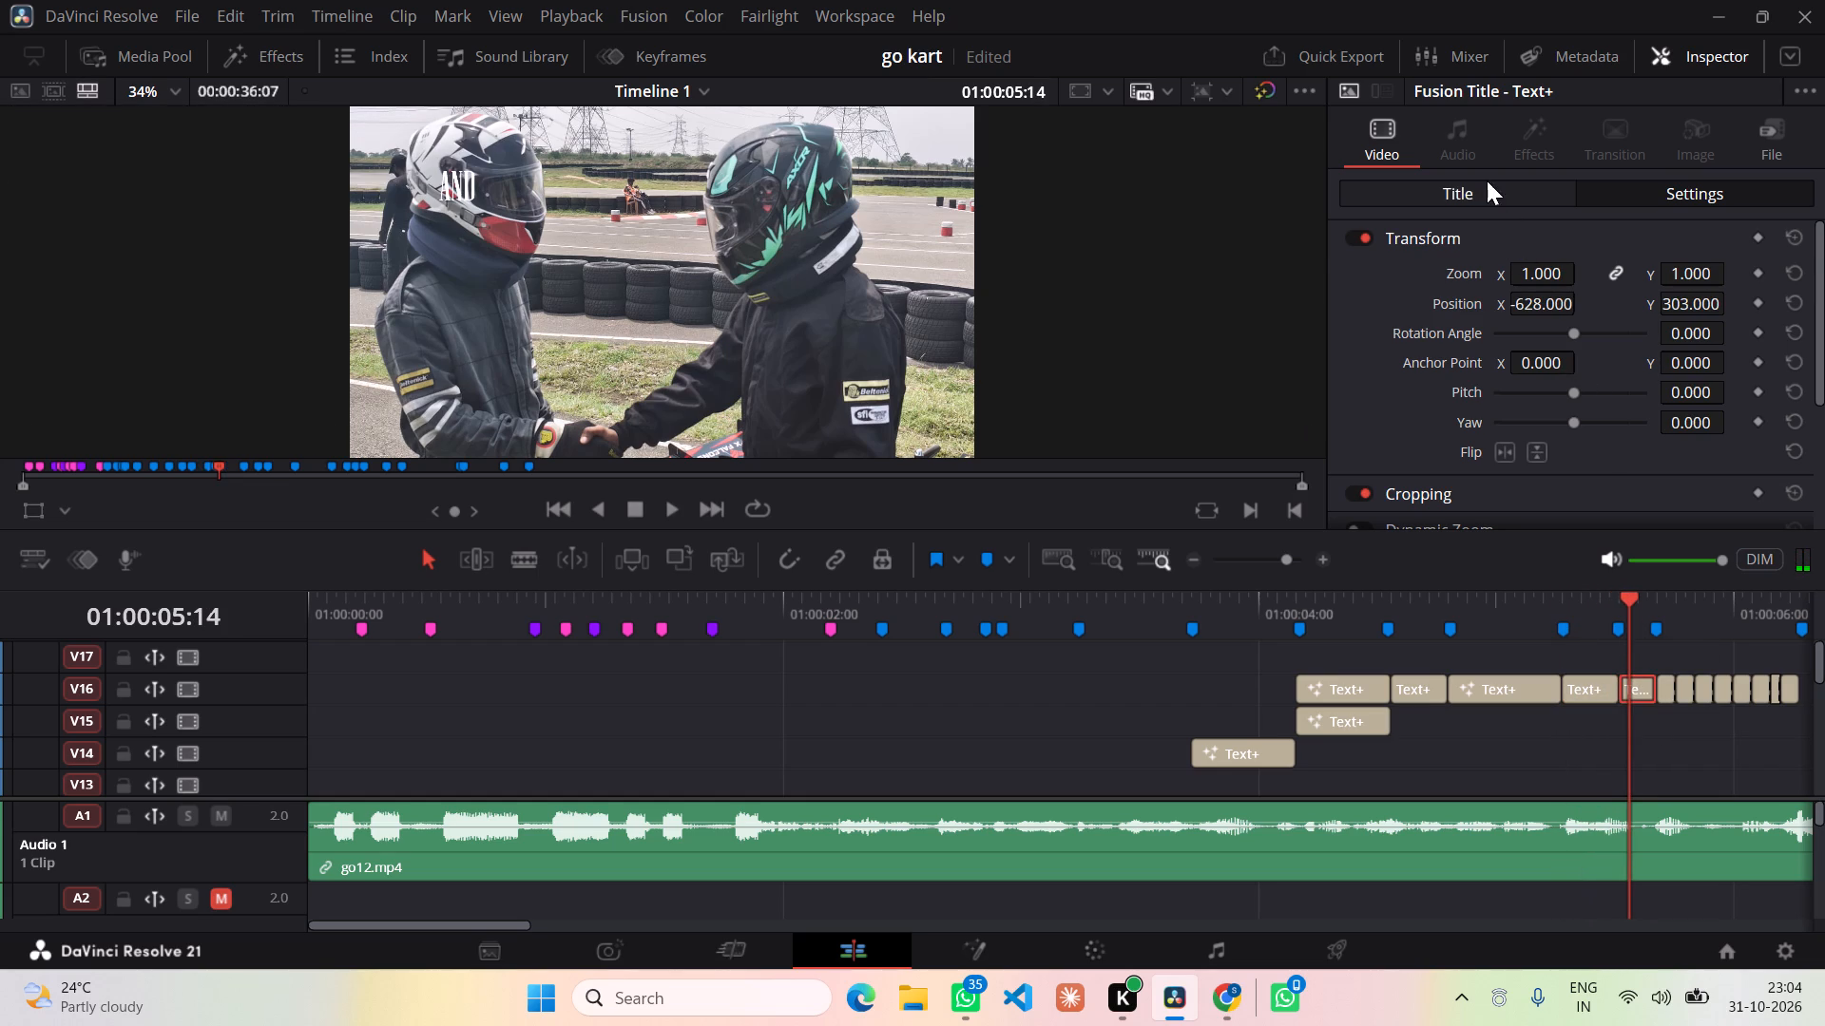
drag(1411, 339, 1325, 350)
click(1325, 350)
drag(1324, 350, 1313, 350)
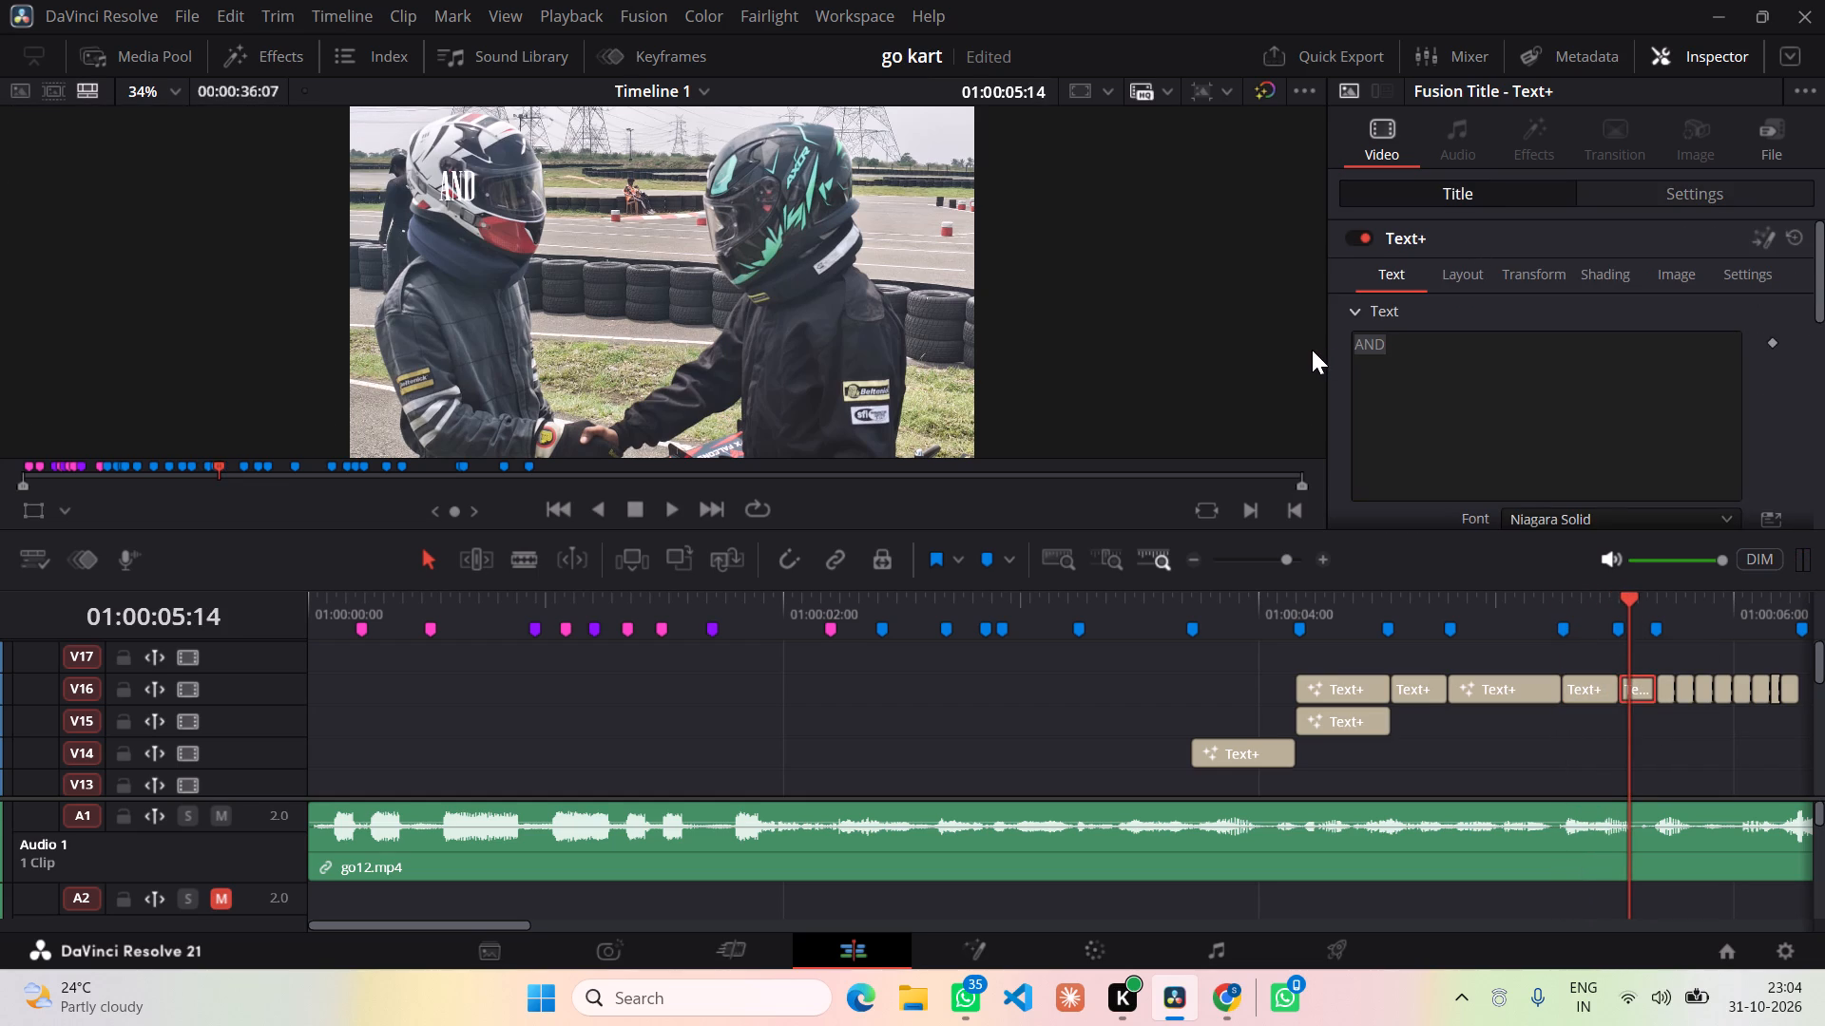
click(1387, 349)
drag(1387, 349, 1325, 341)
key(BackSpace)
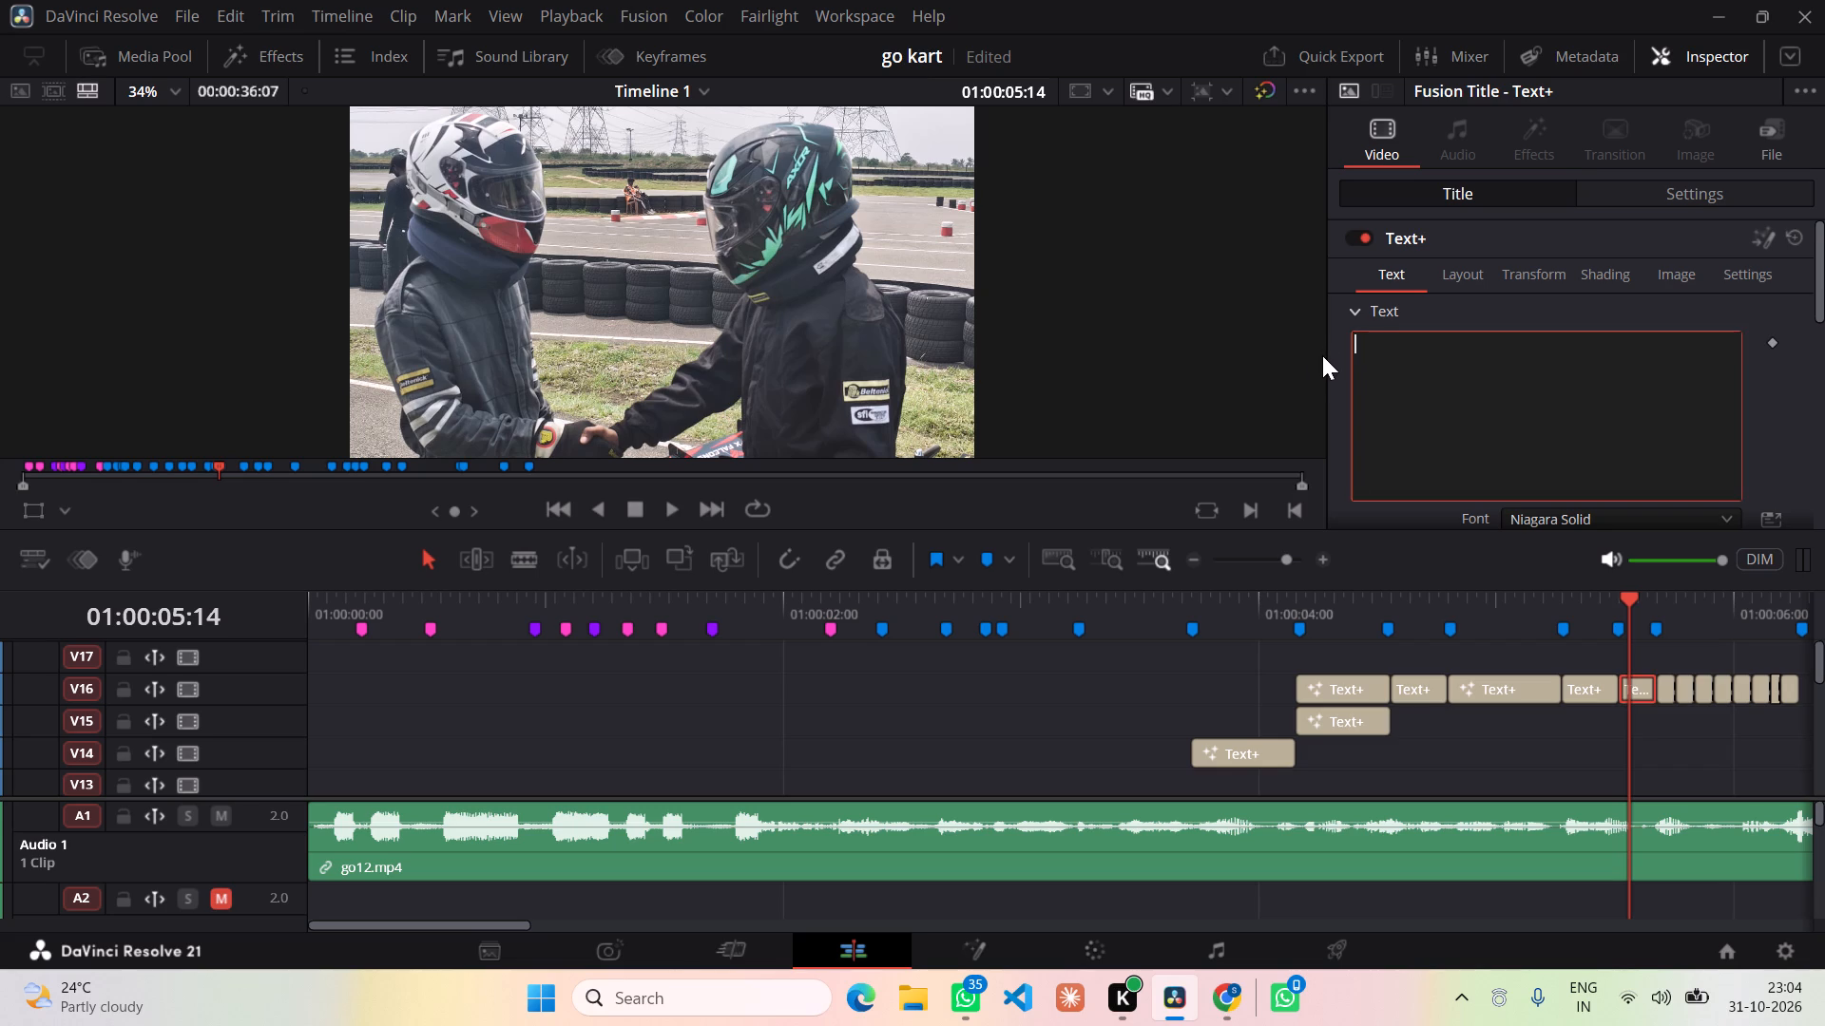
text(MY)
Move the MY title to near the frame's centre, at Position X -61 and Y 7.
click(1645, 188)
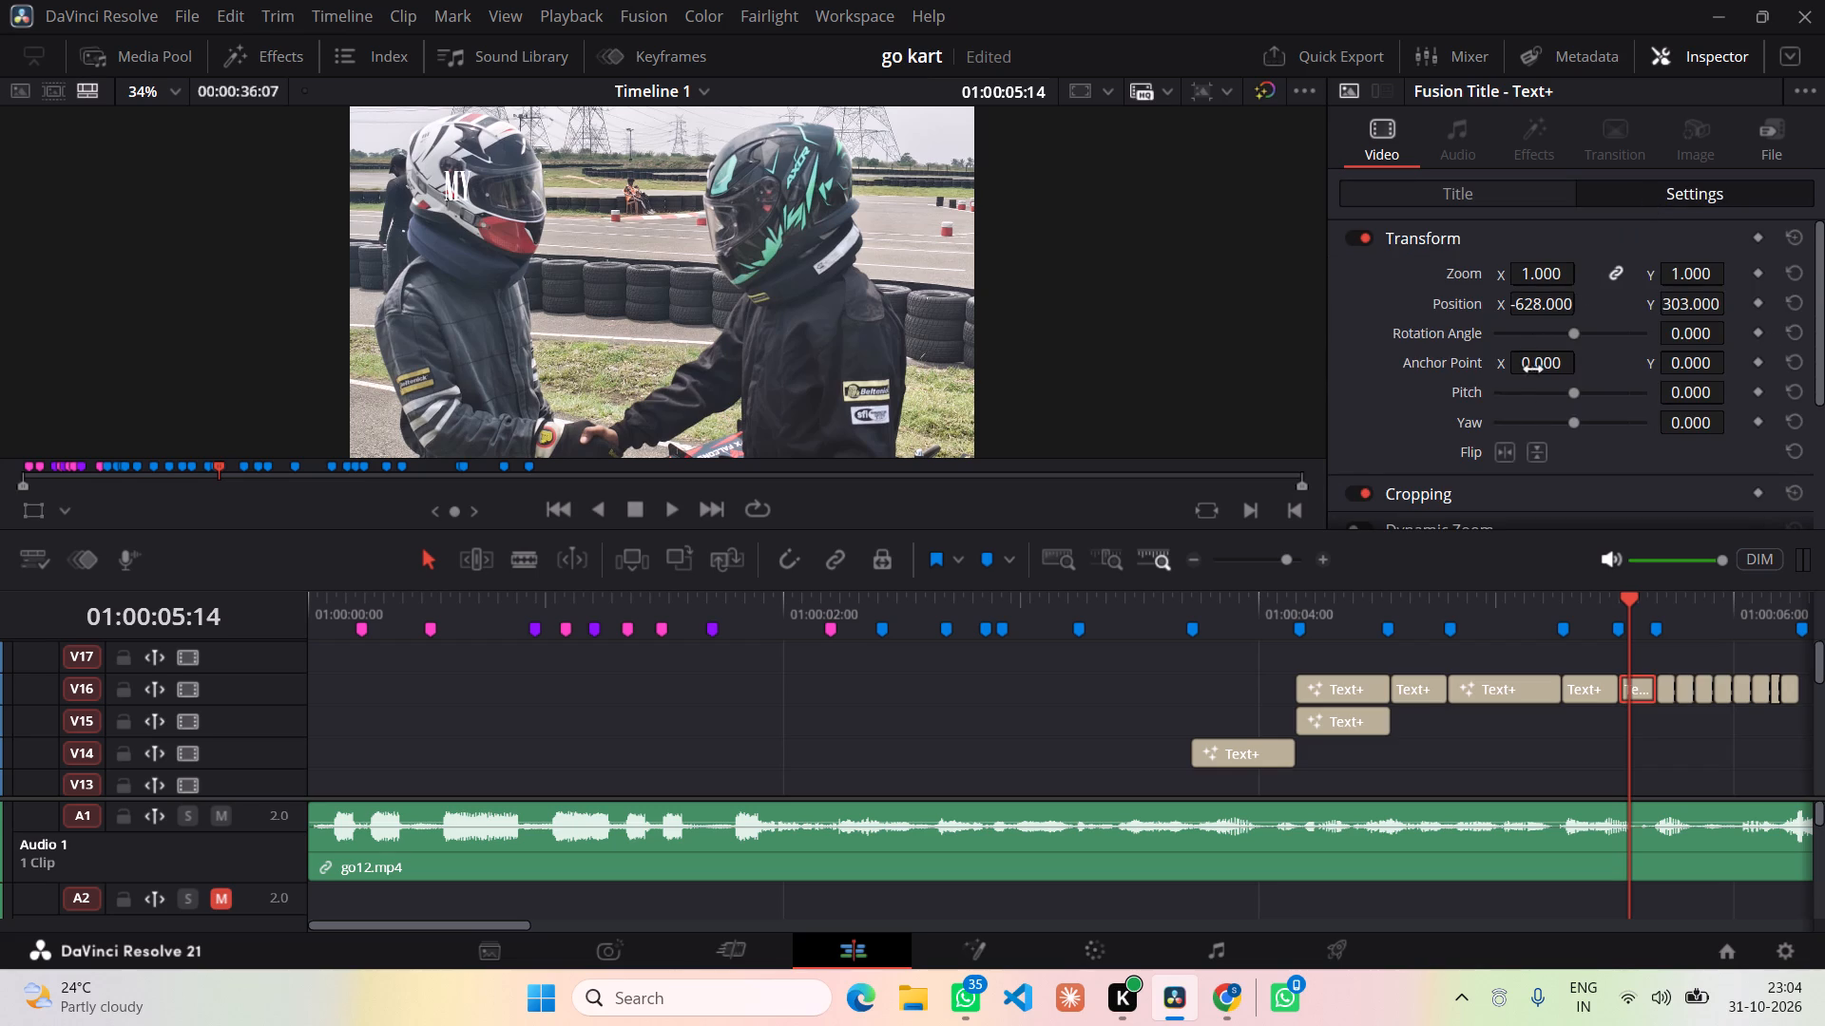
drag(1533, 312, 1305, 512)
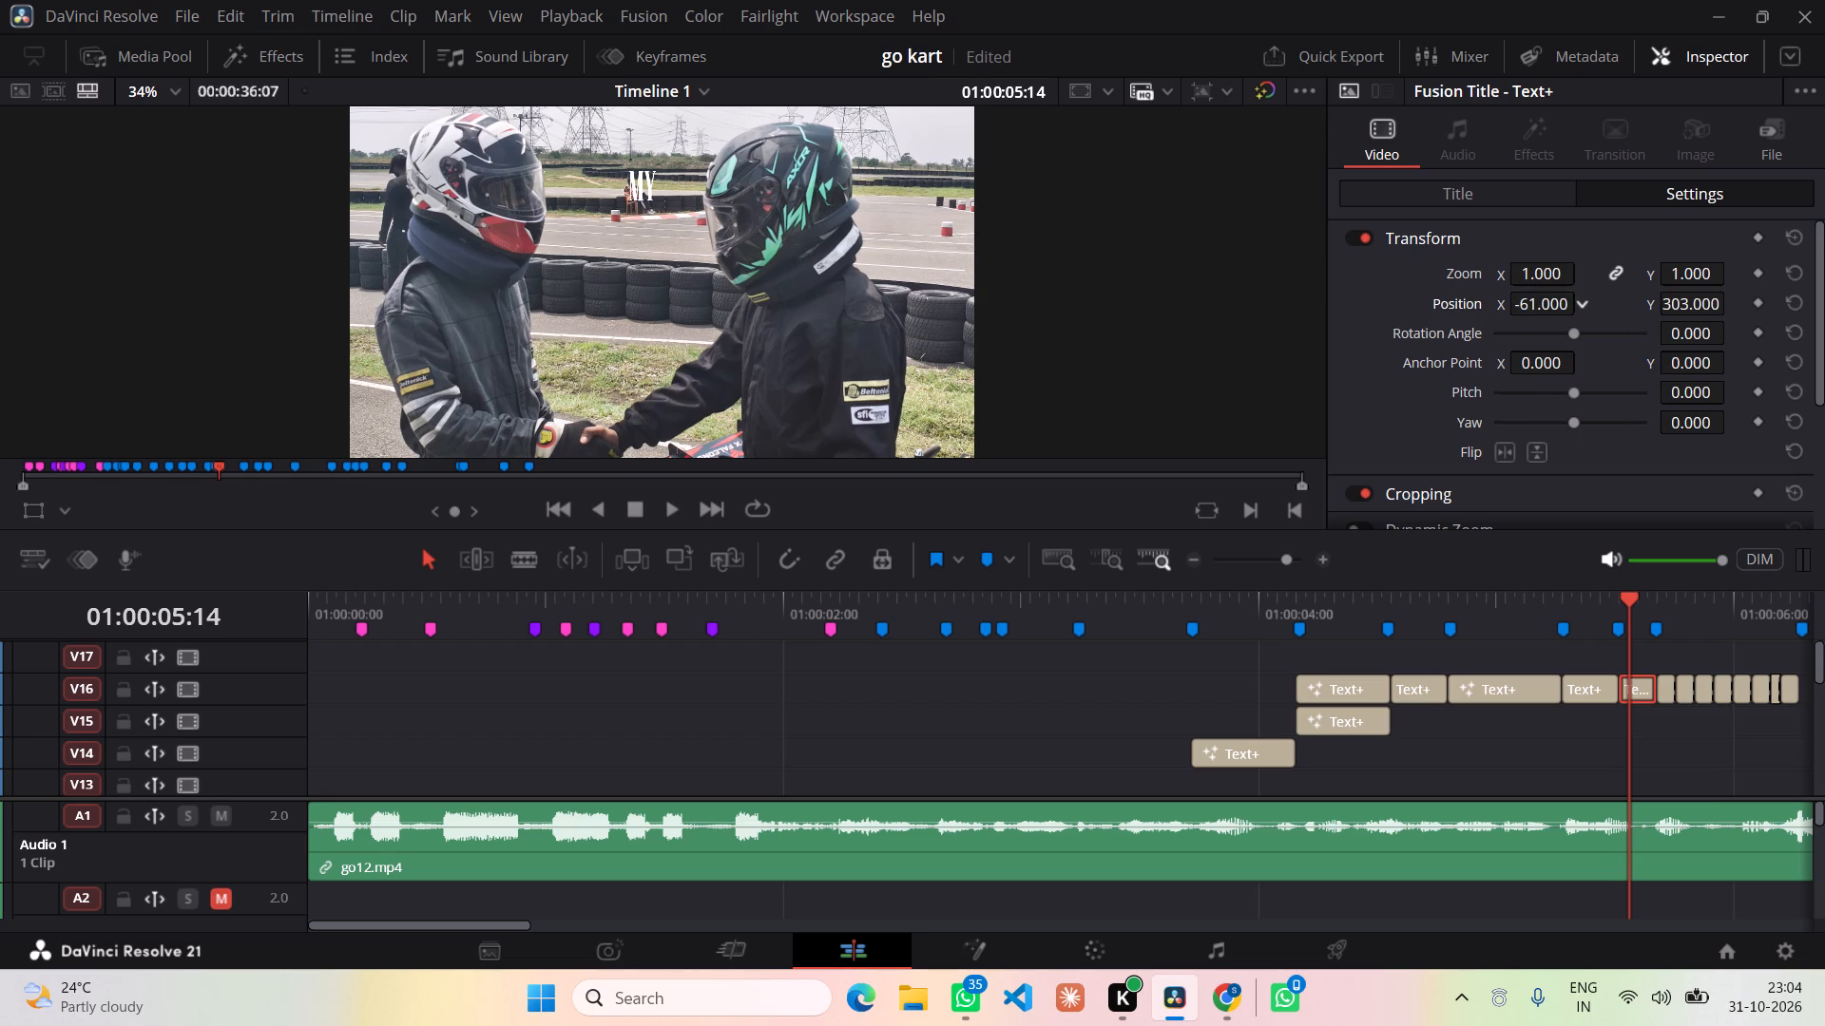
drag(1305, 512, 1304, 512)
drag(1692, 302, 1317, 353)
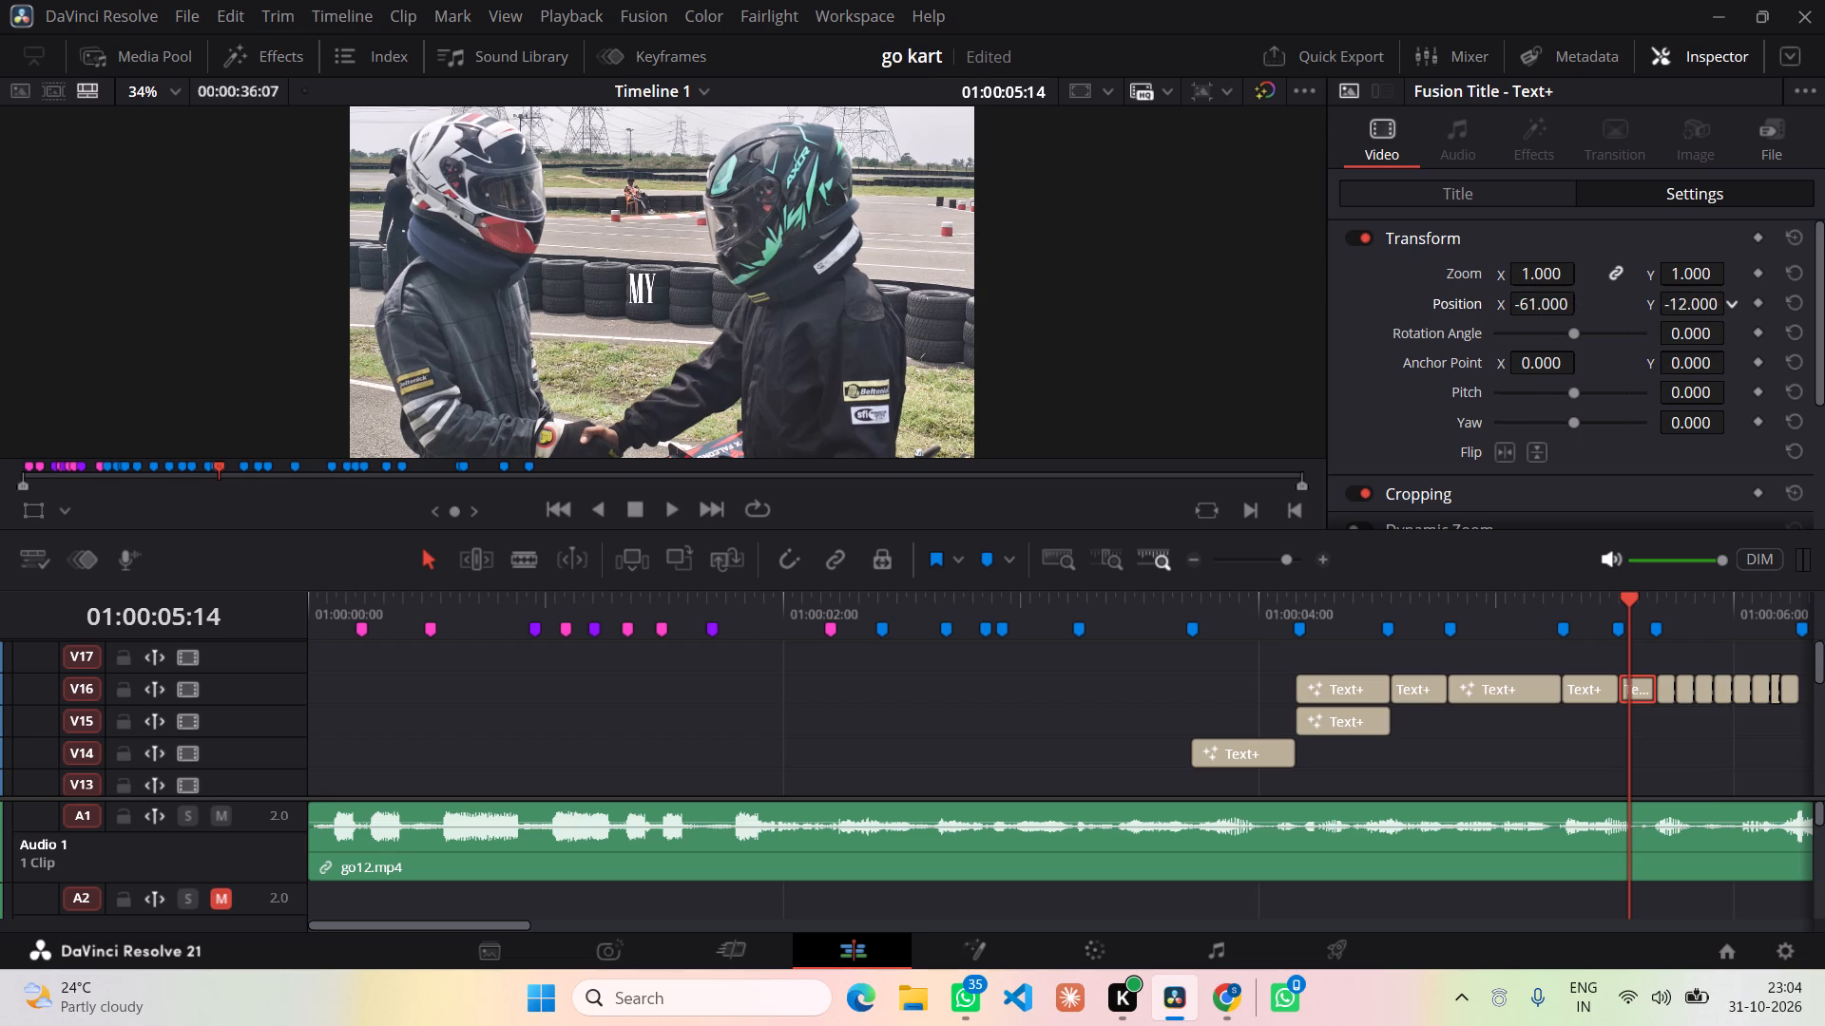
drag(1317, 353, 1316, 353)
drag(1693, 301, 1719, 298)
Reposition the MY title on V16 at 01:00:05:14 to Position X -13 and Y -1.
click(1573, 756)
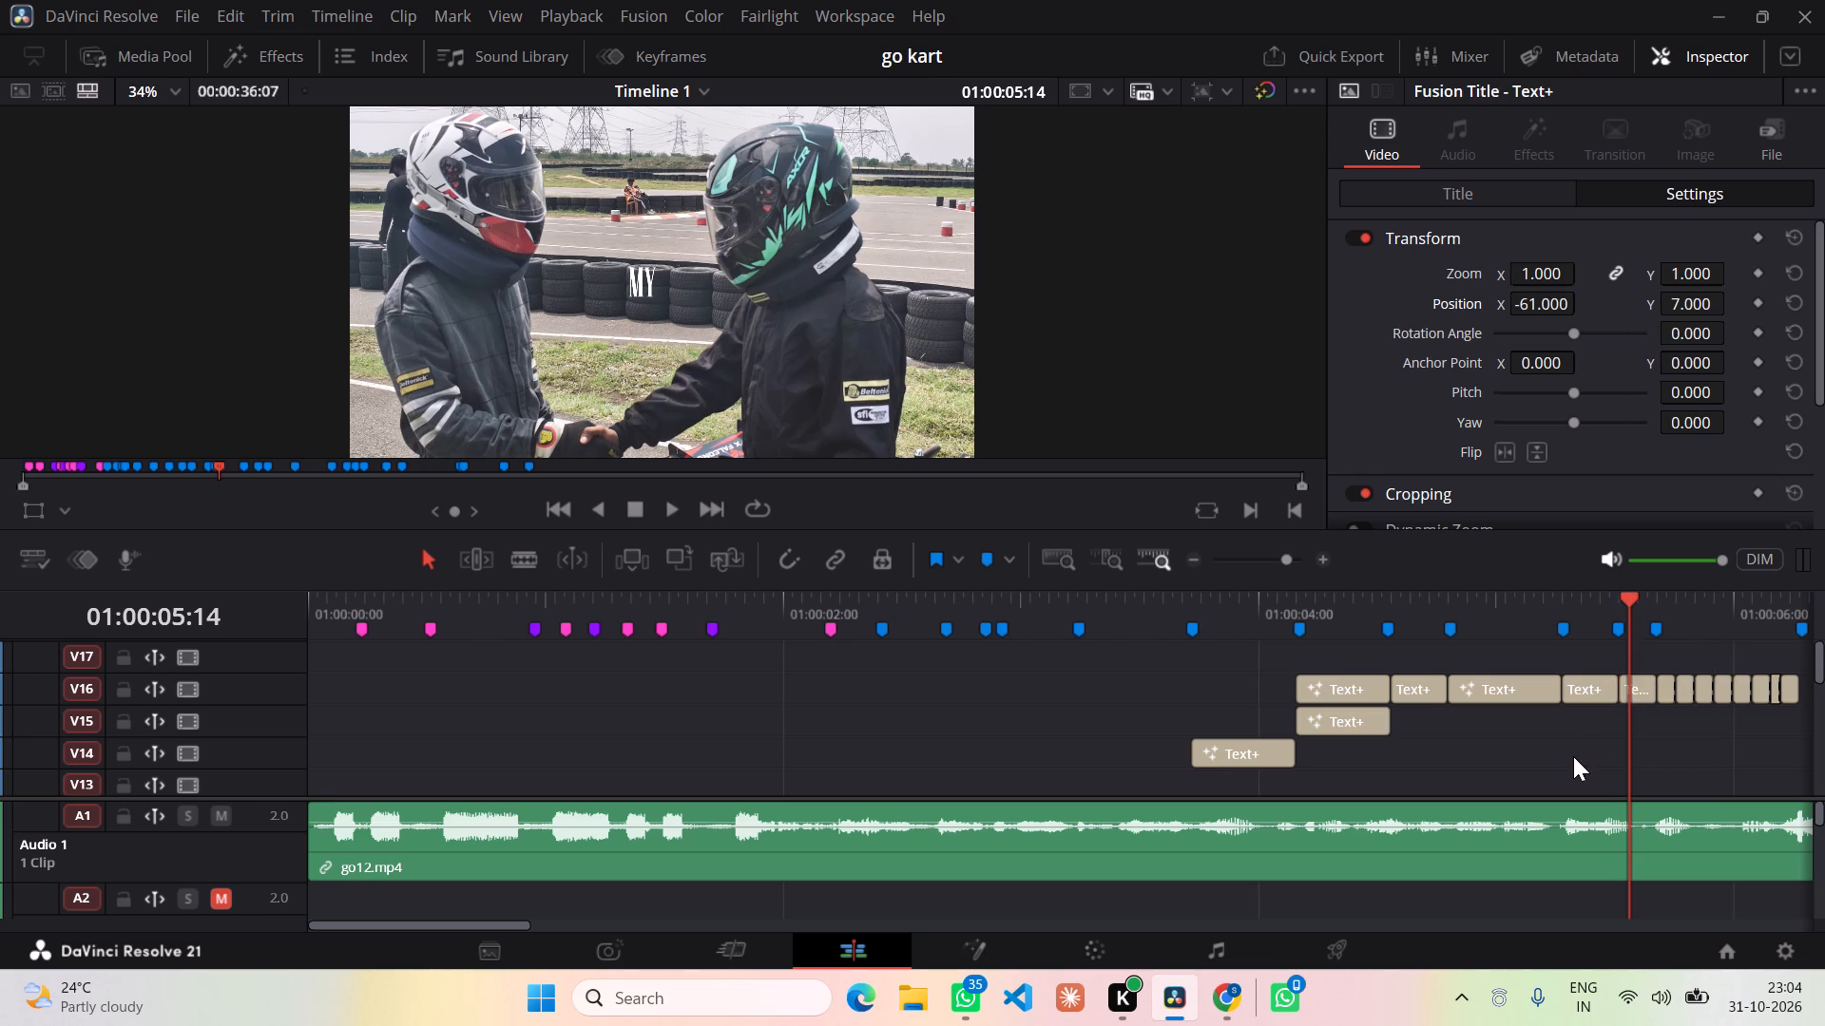
click(1631, 595)
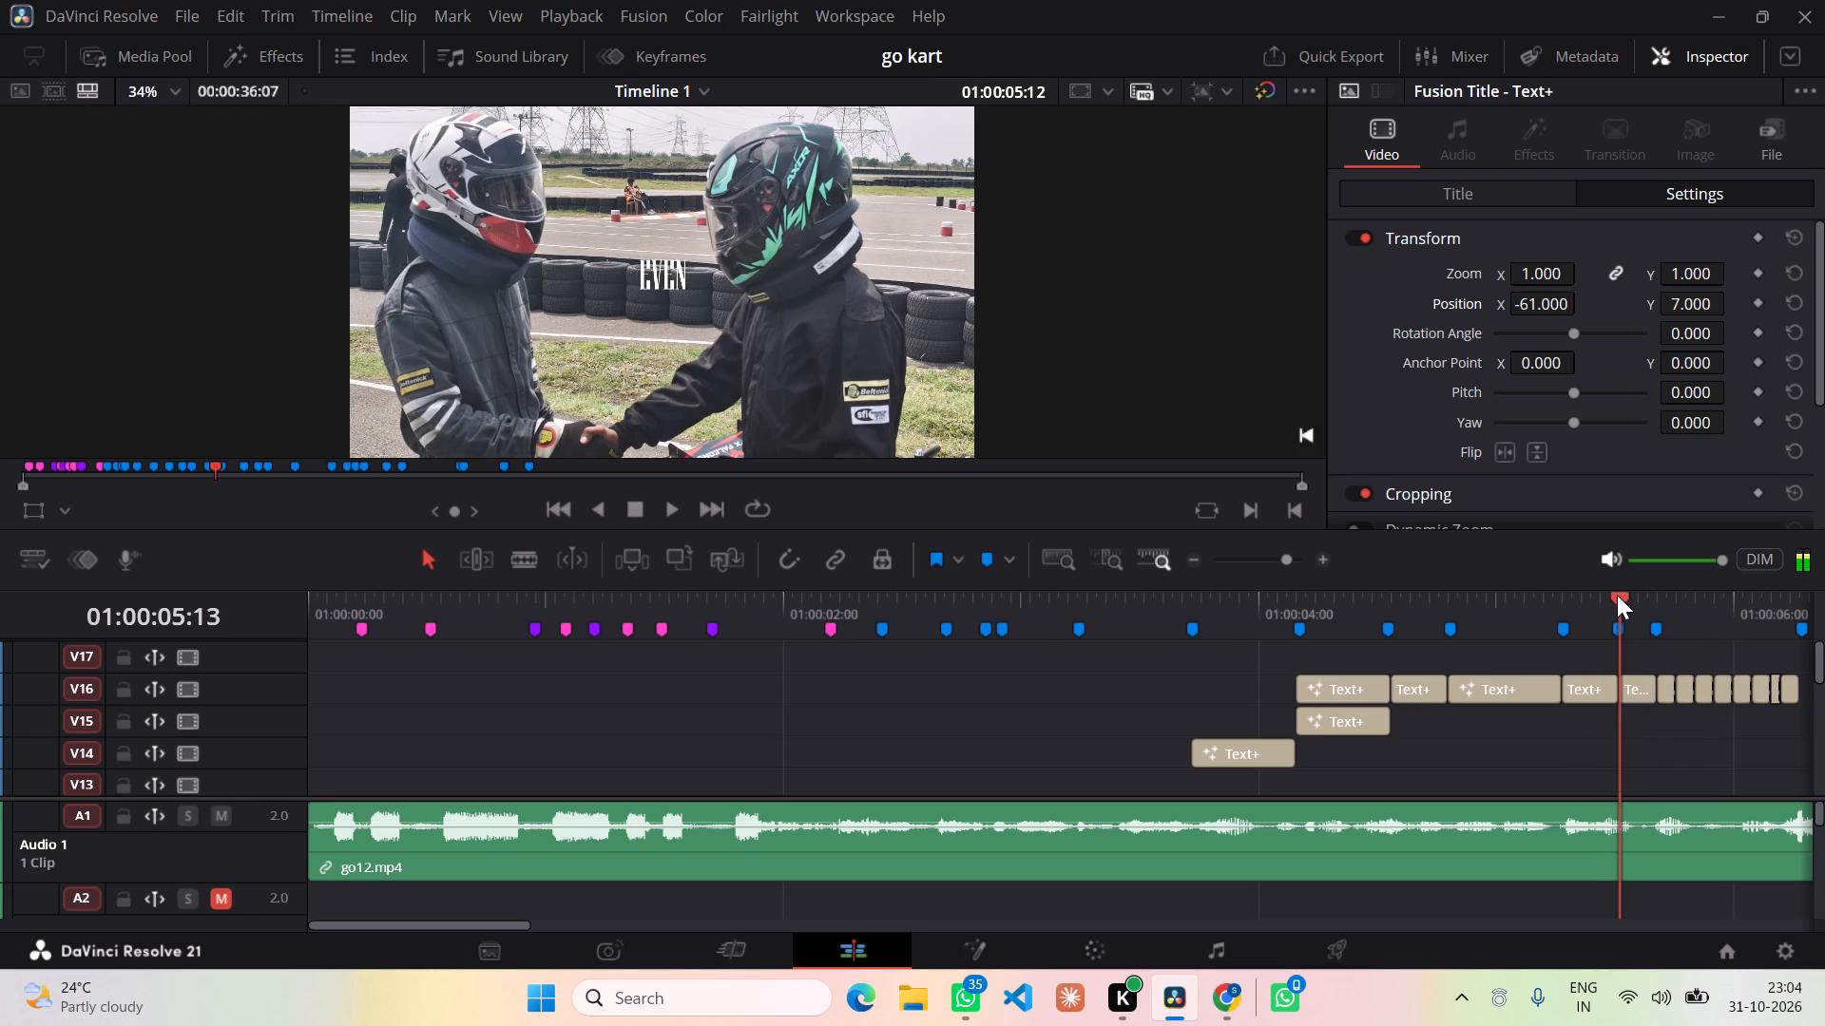
click(1633, 677)
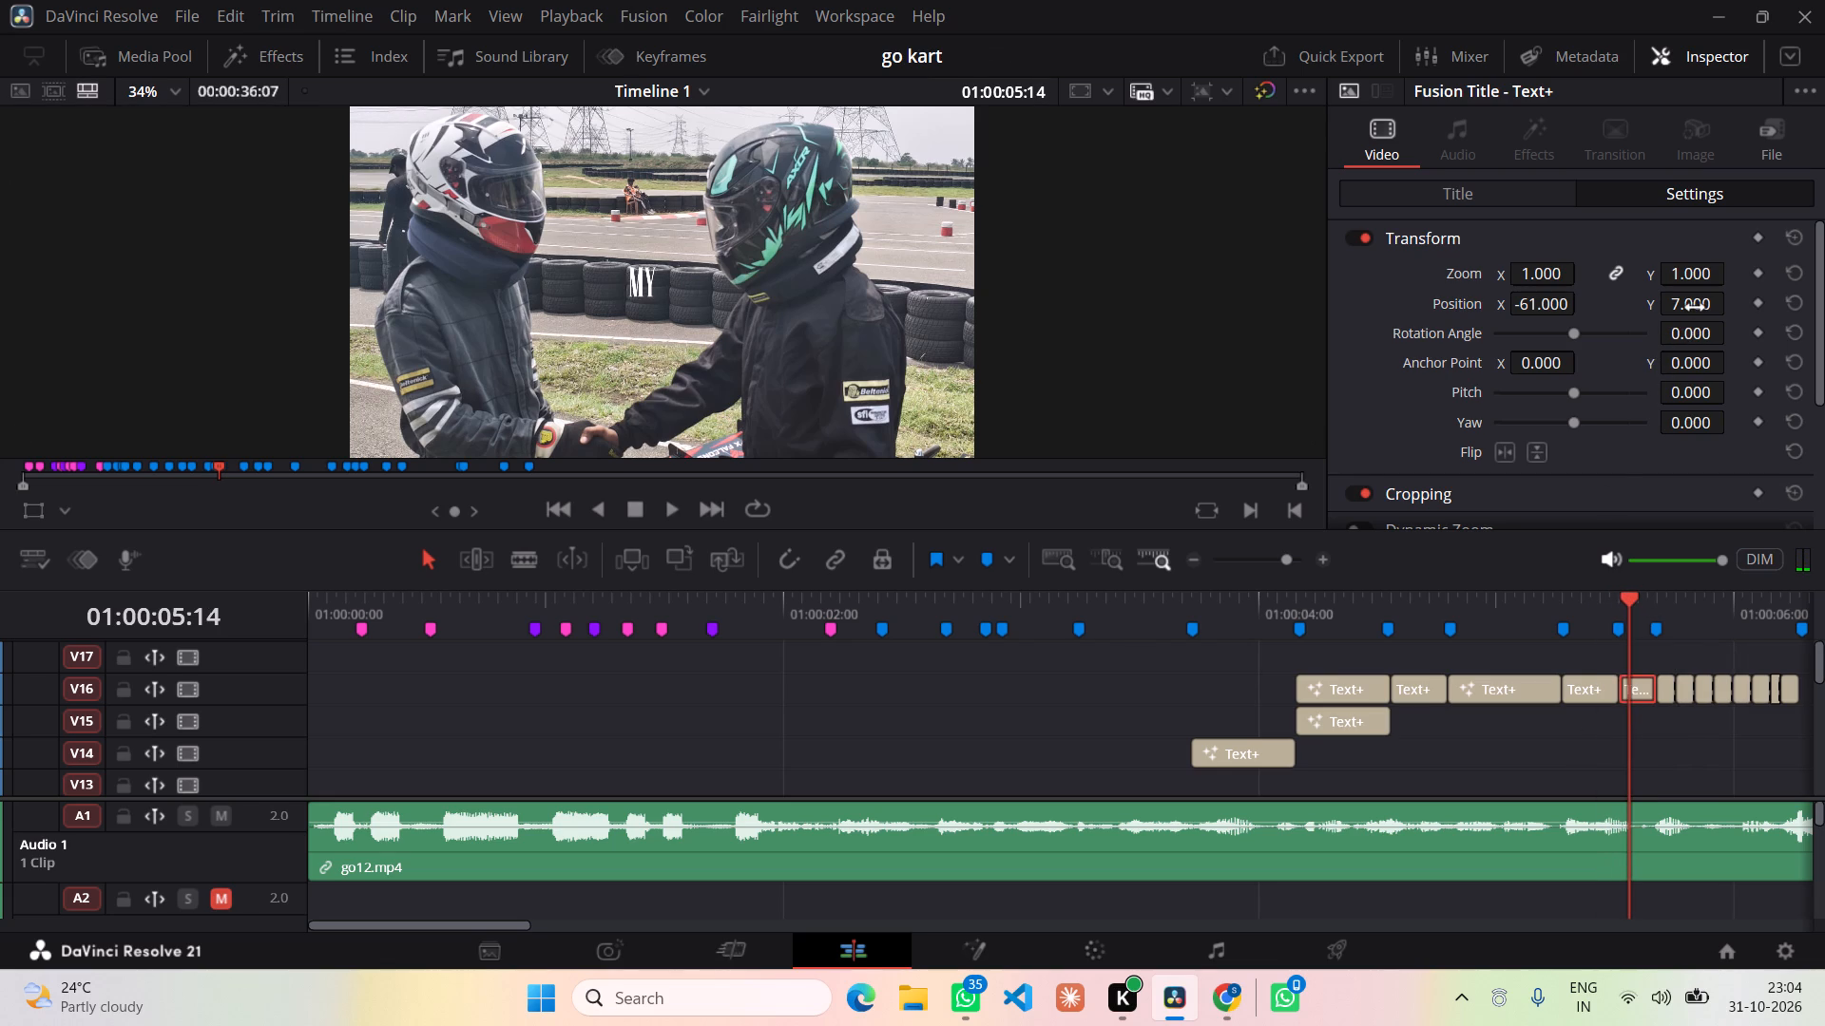
drag(1695, 308, 1685, 309)
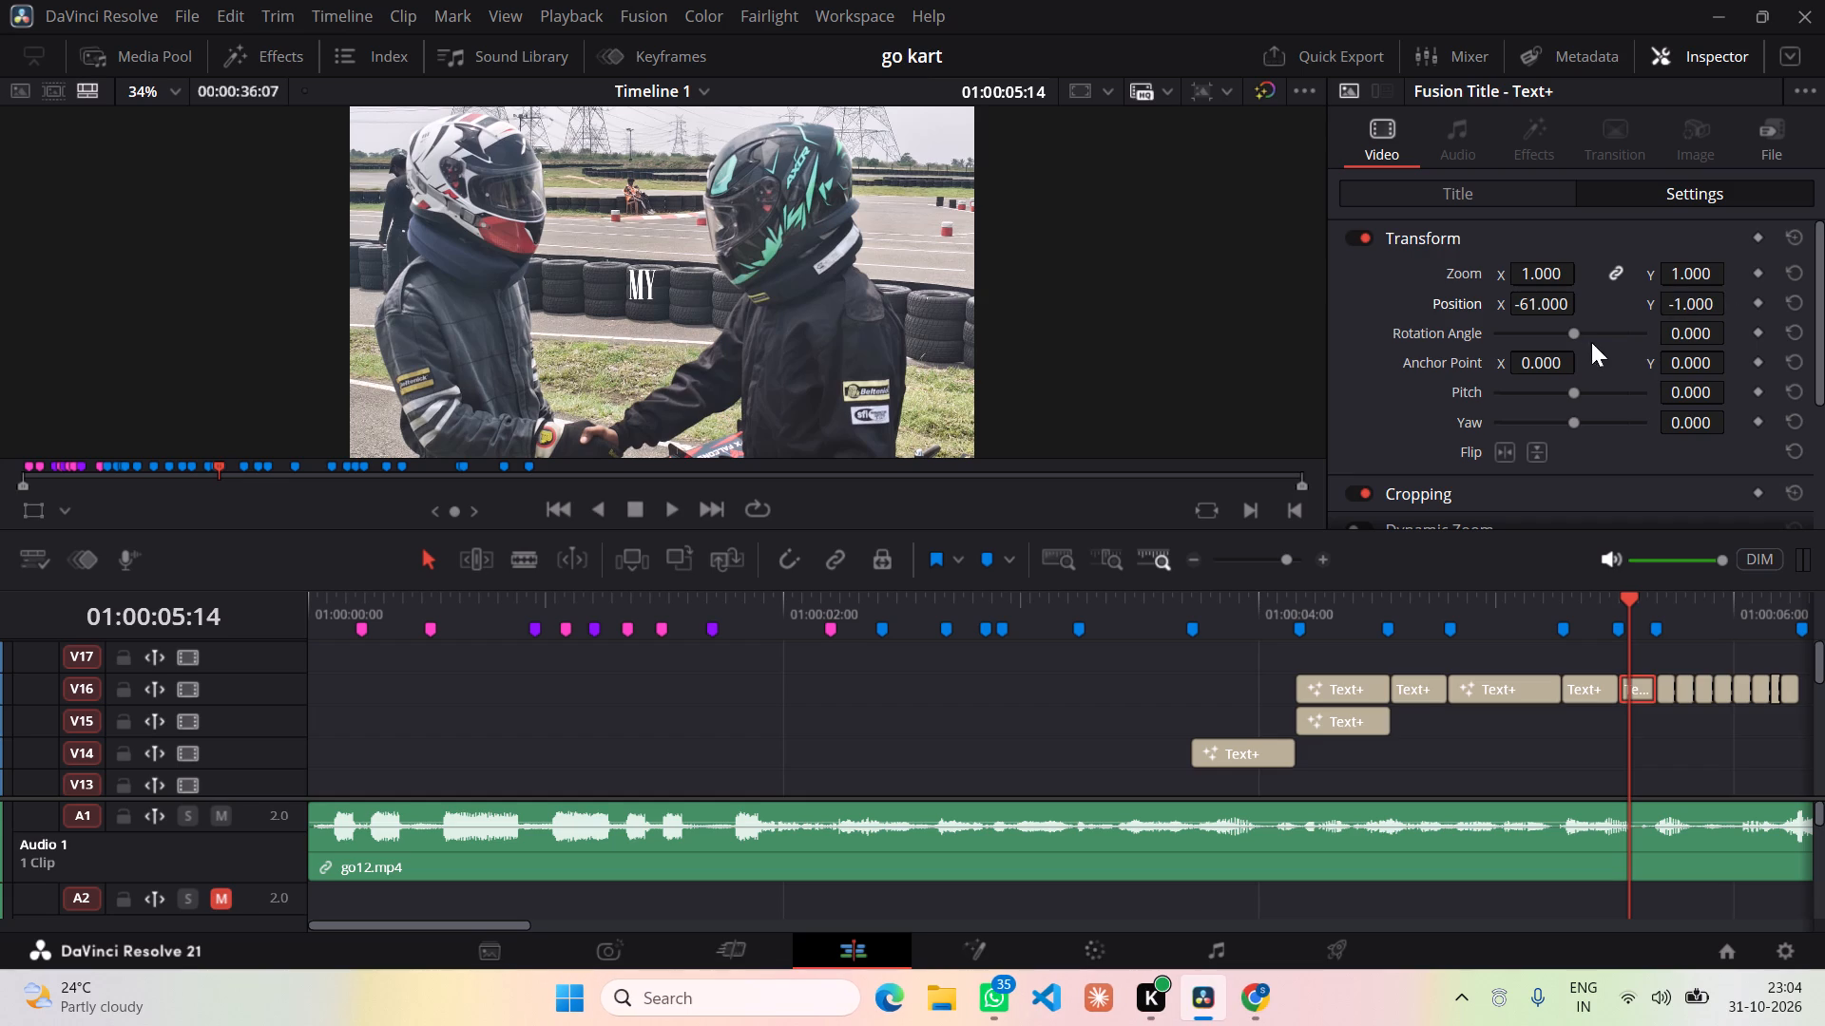
drag(1527, 302, 1612, 321)
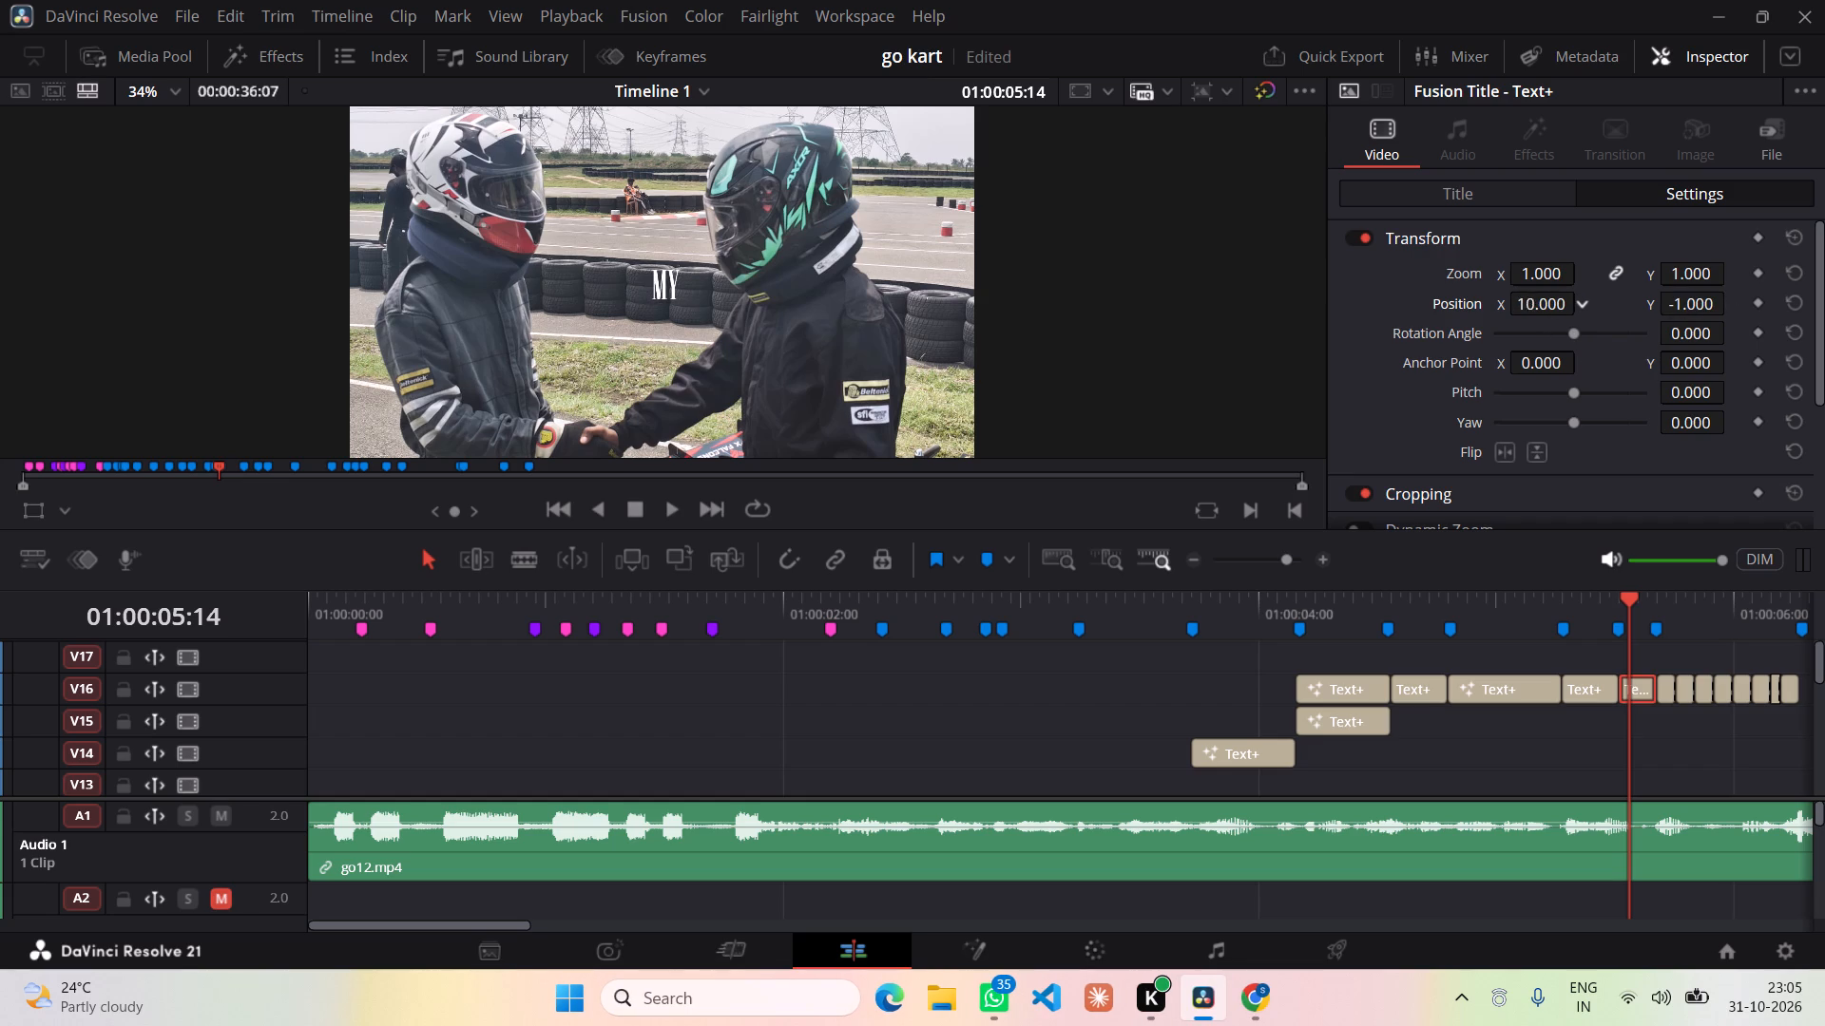
drag(1612, 321, 1585, 324)
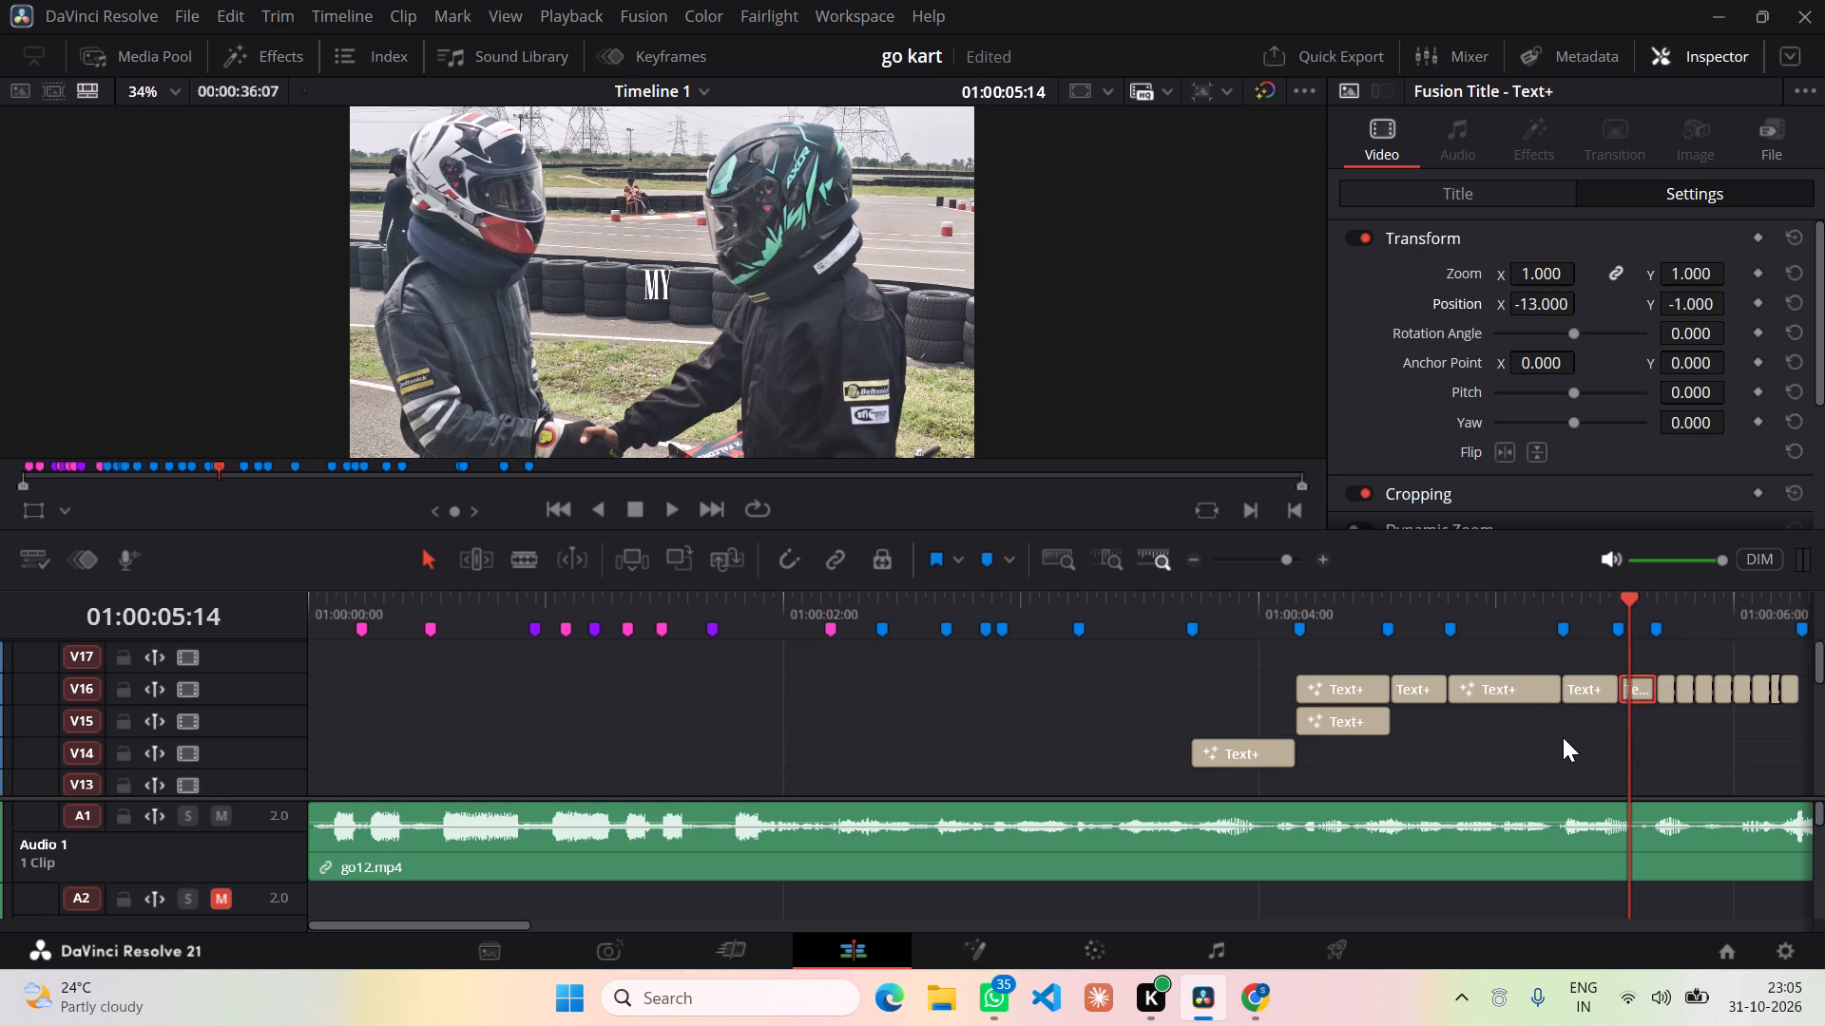
double_click(1563, 737)
Return the playhead to the timeline start at 01:00:00:00 and mute the Audio 1 track.
drag(1628, 598, 1641, 598)
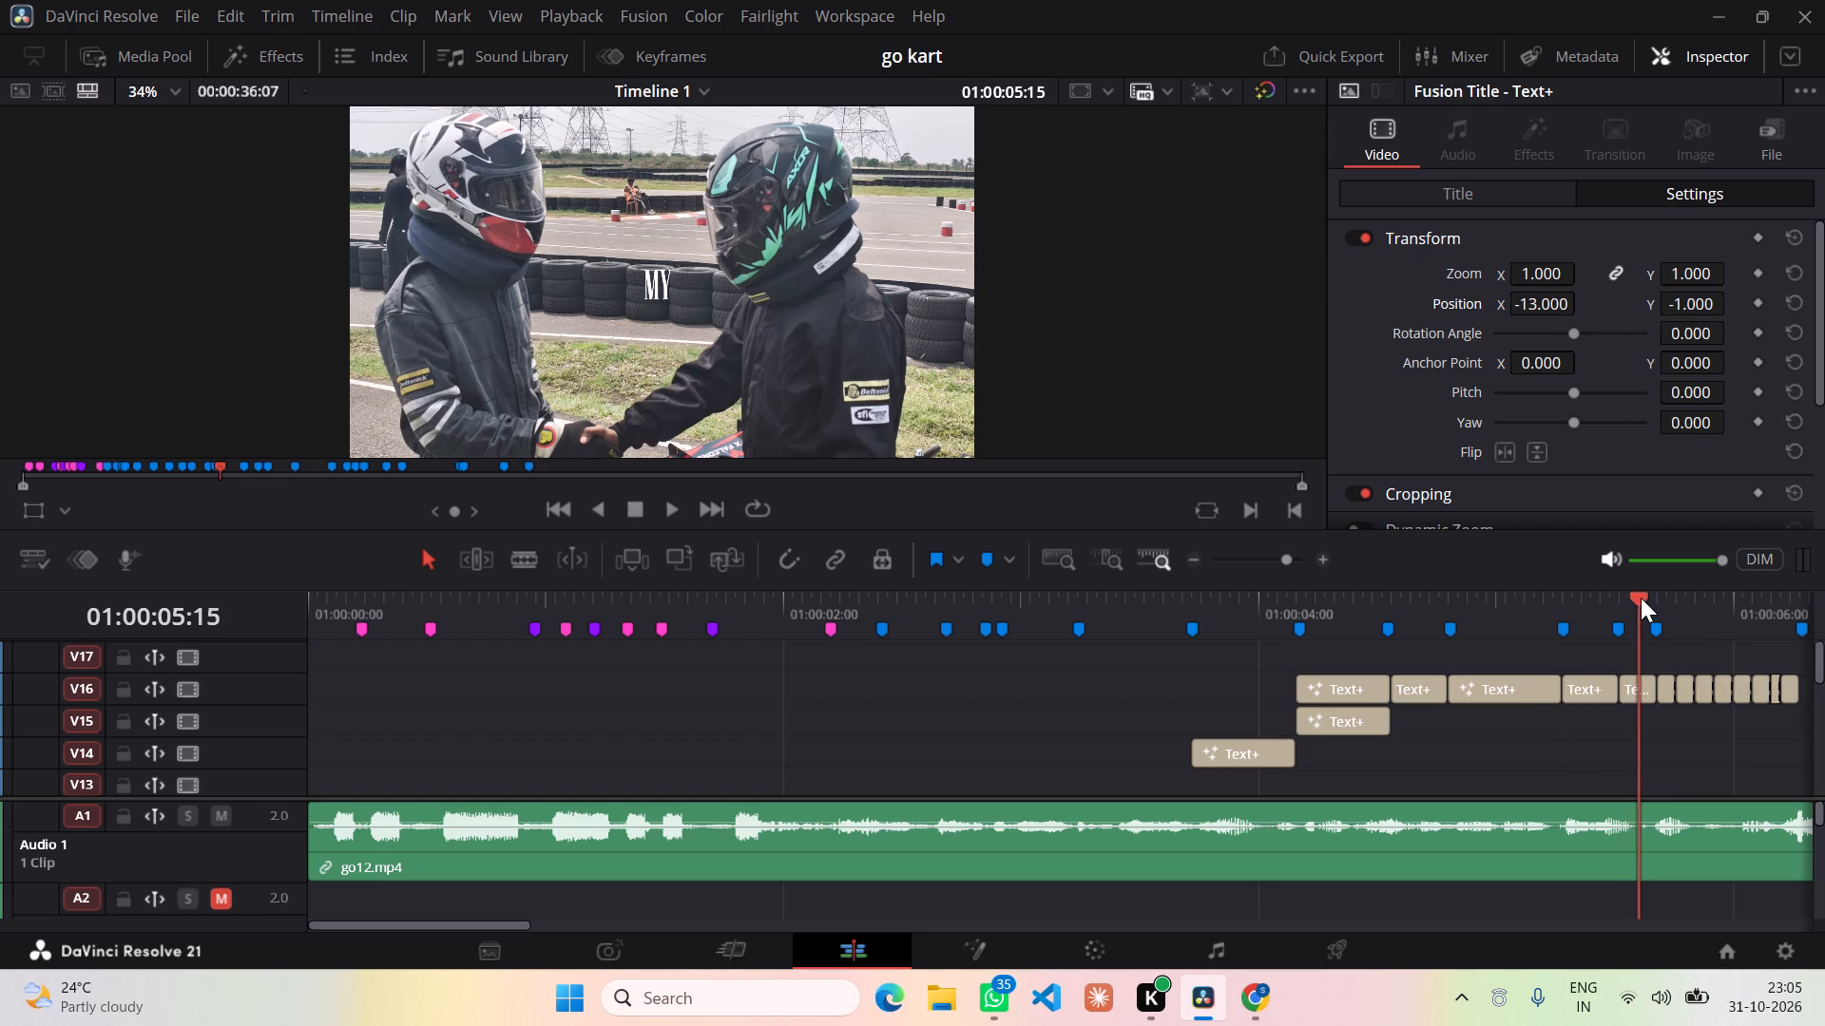
drag(1641, 598, 405, 789)
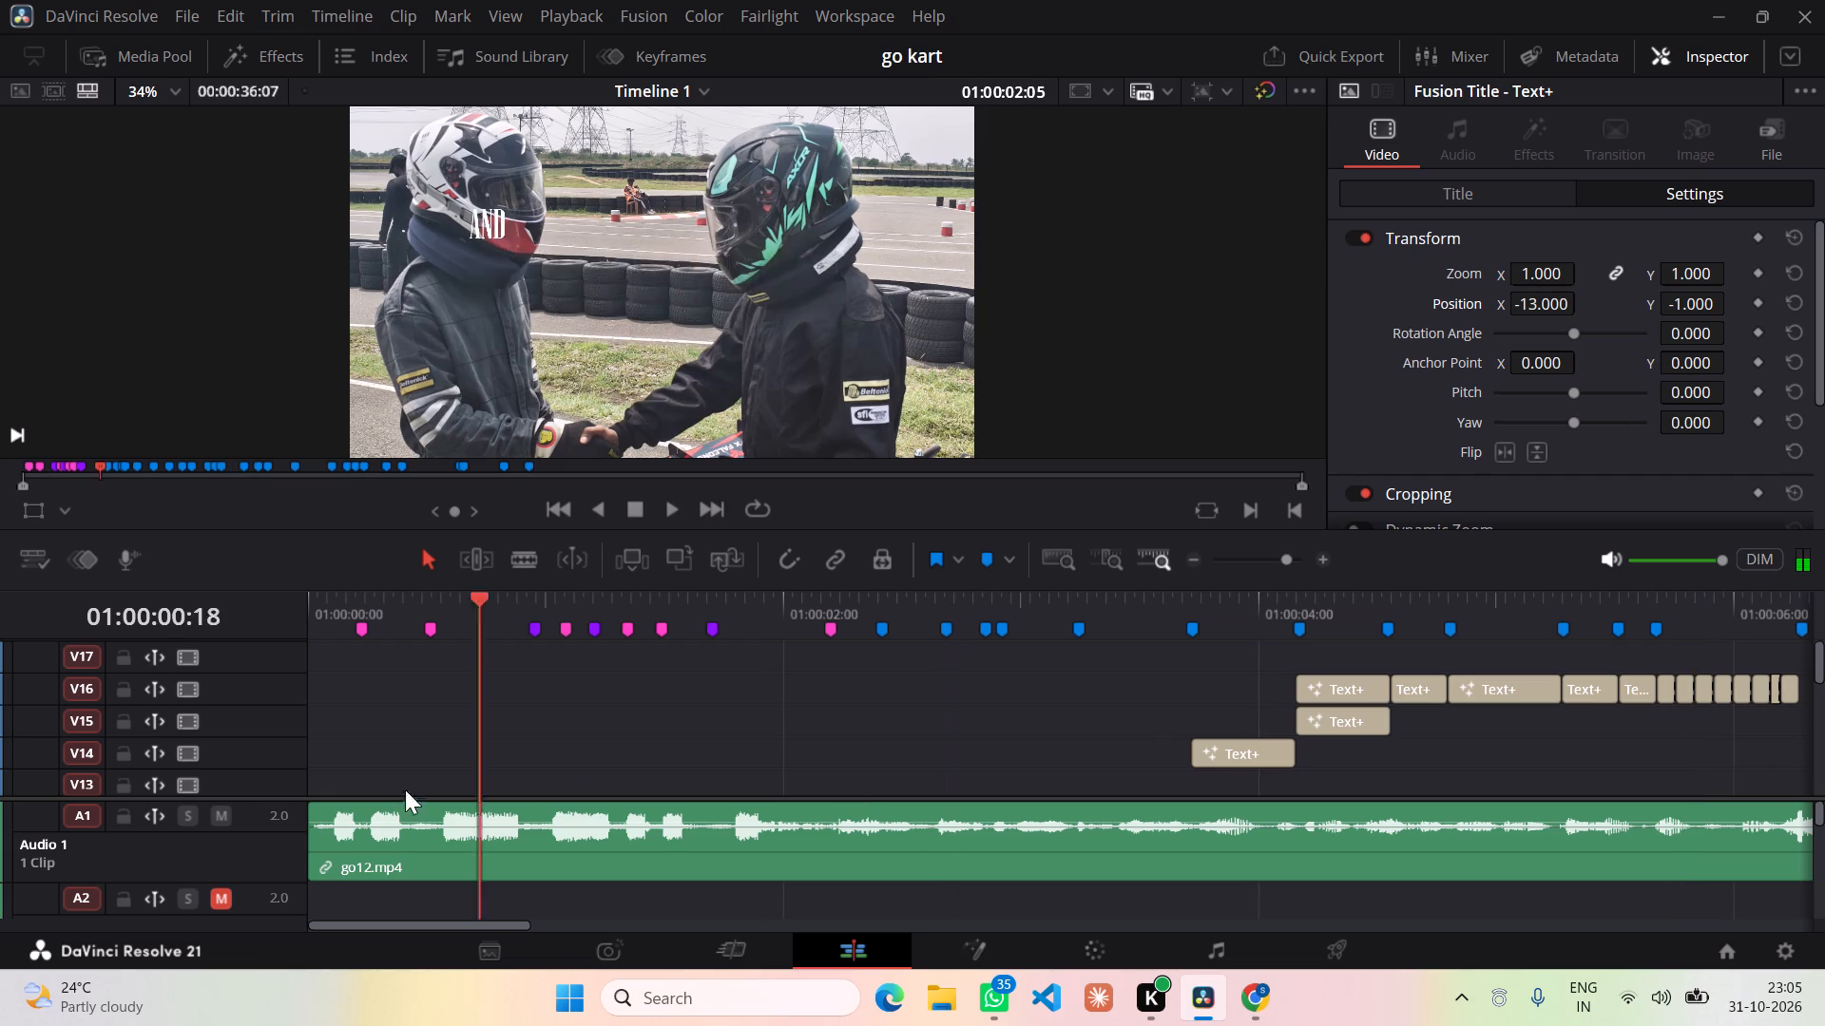
drag(405, 789, 23, 789)
click(23, 789)
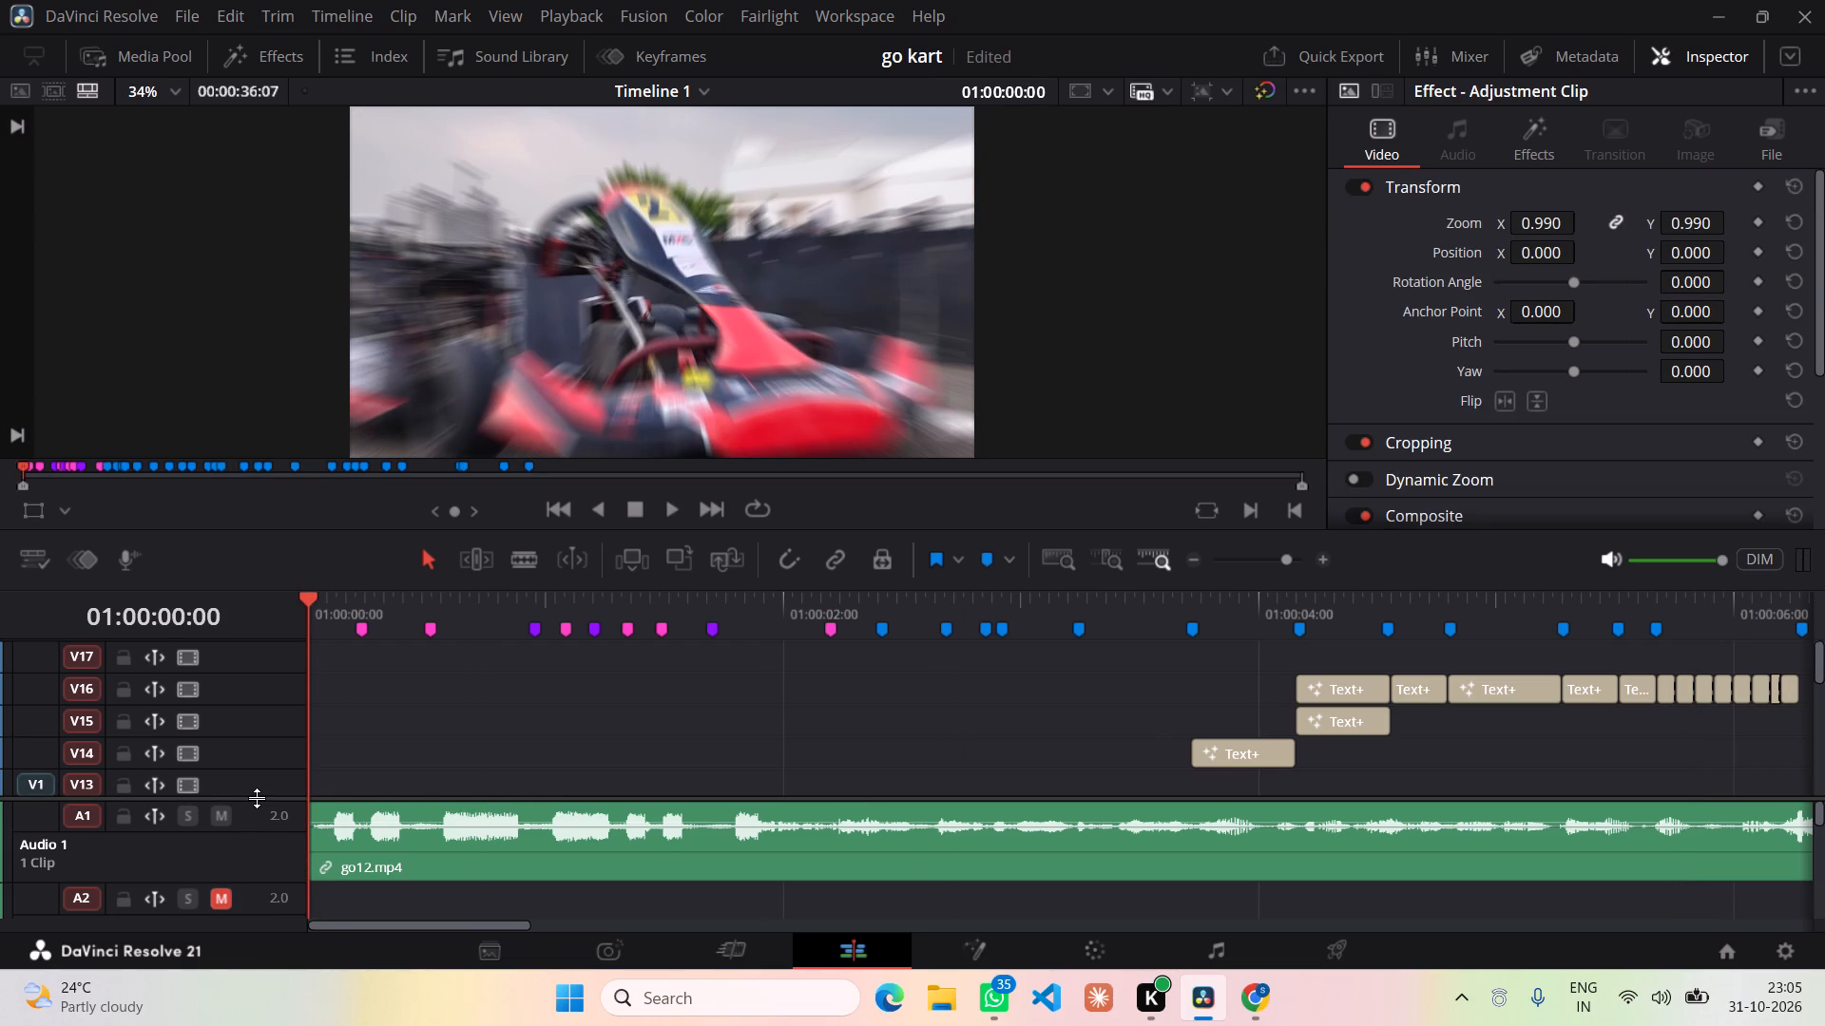
drag(257, 798, 223, 903)
click(223, 903)
Review the opening go kart shots in full-screen playback, from 01:00:00:00 to 01:00:01:24.
drag(223, 903, 222, 881)
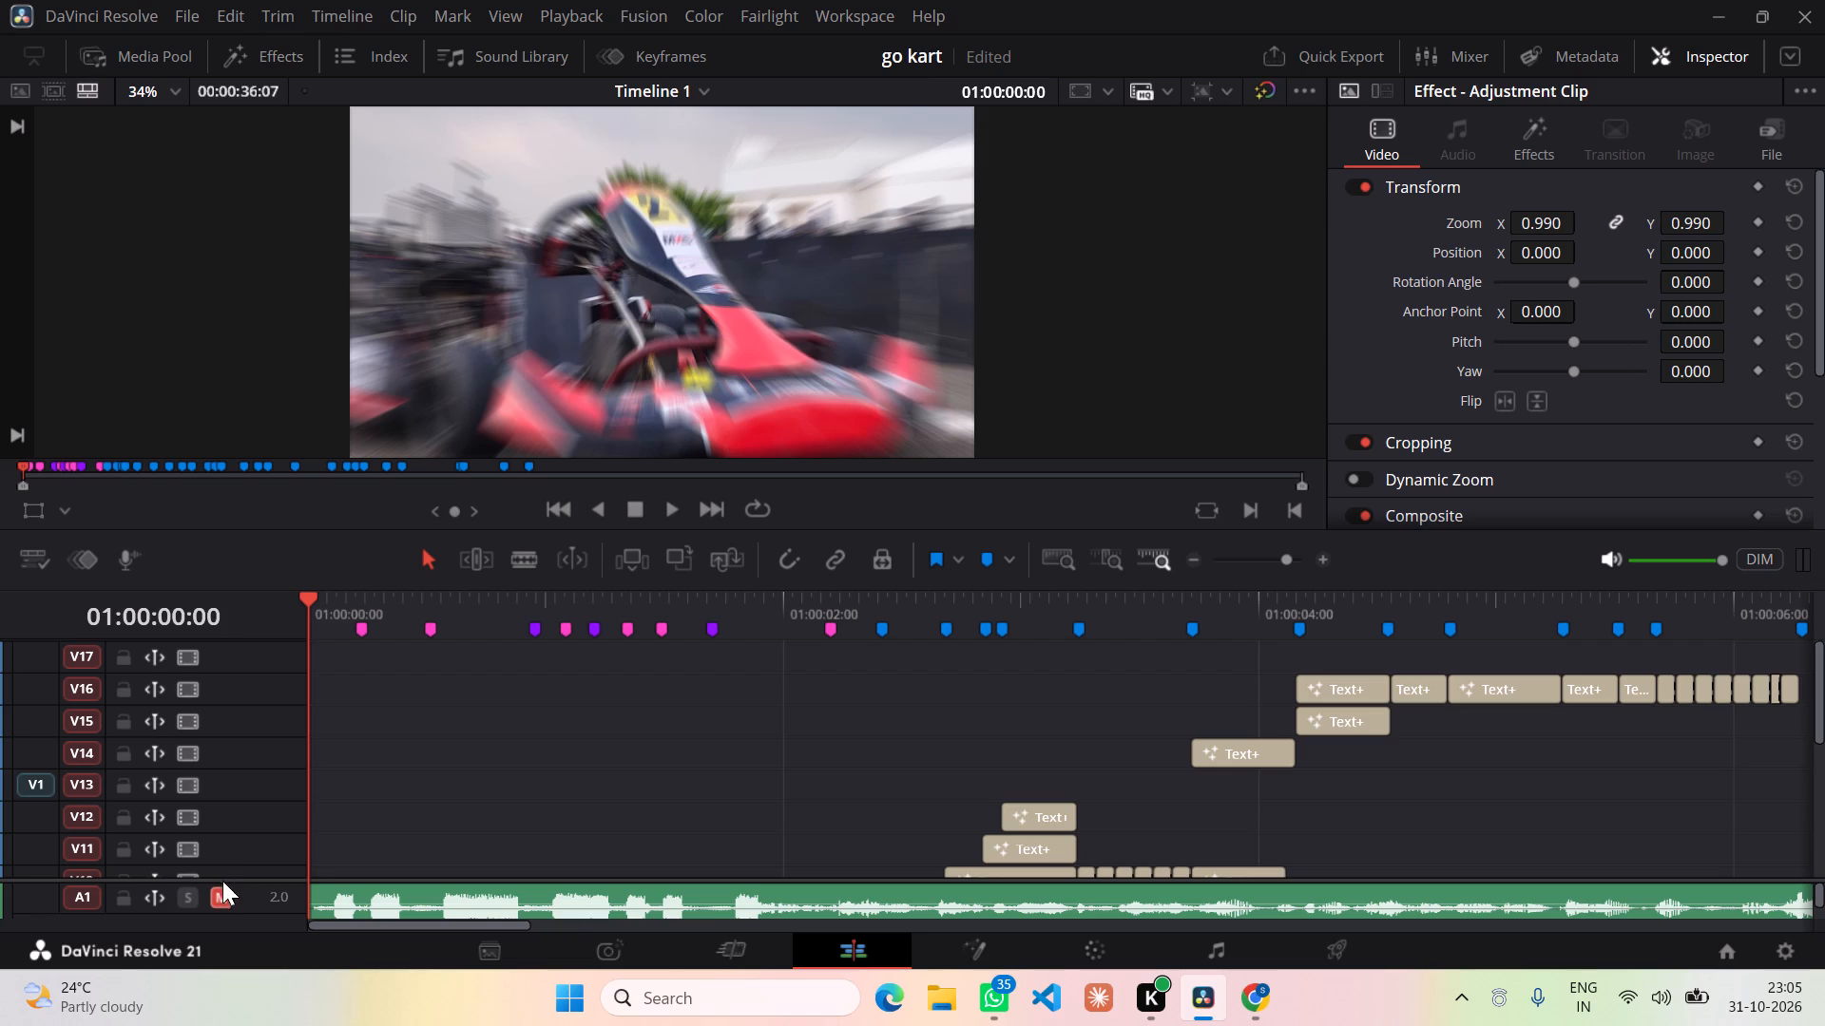
drag(222, 881, 227, 836)
drag(245, 876, 278, 704)
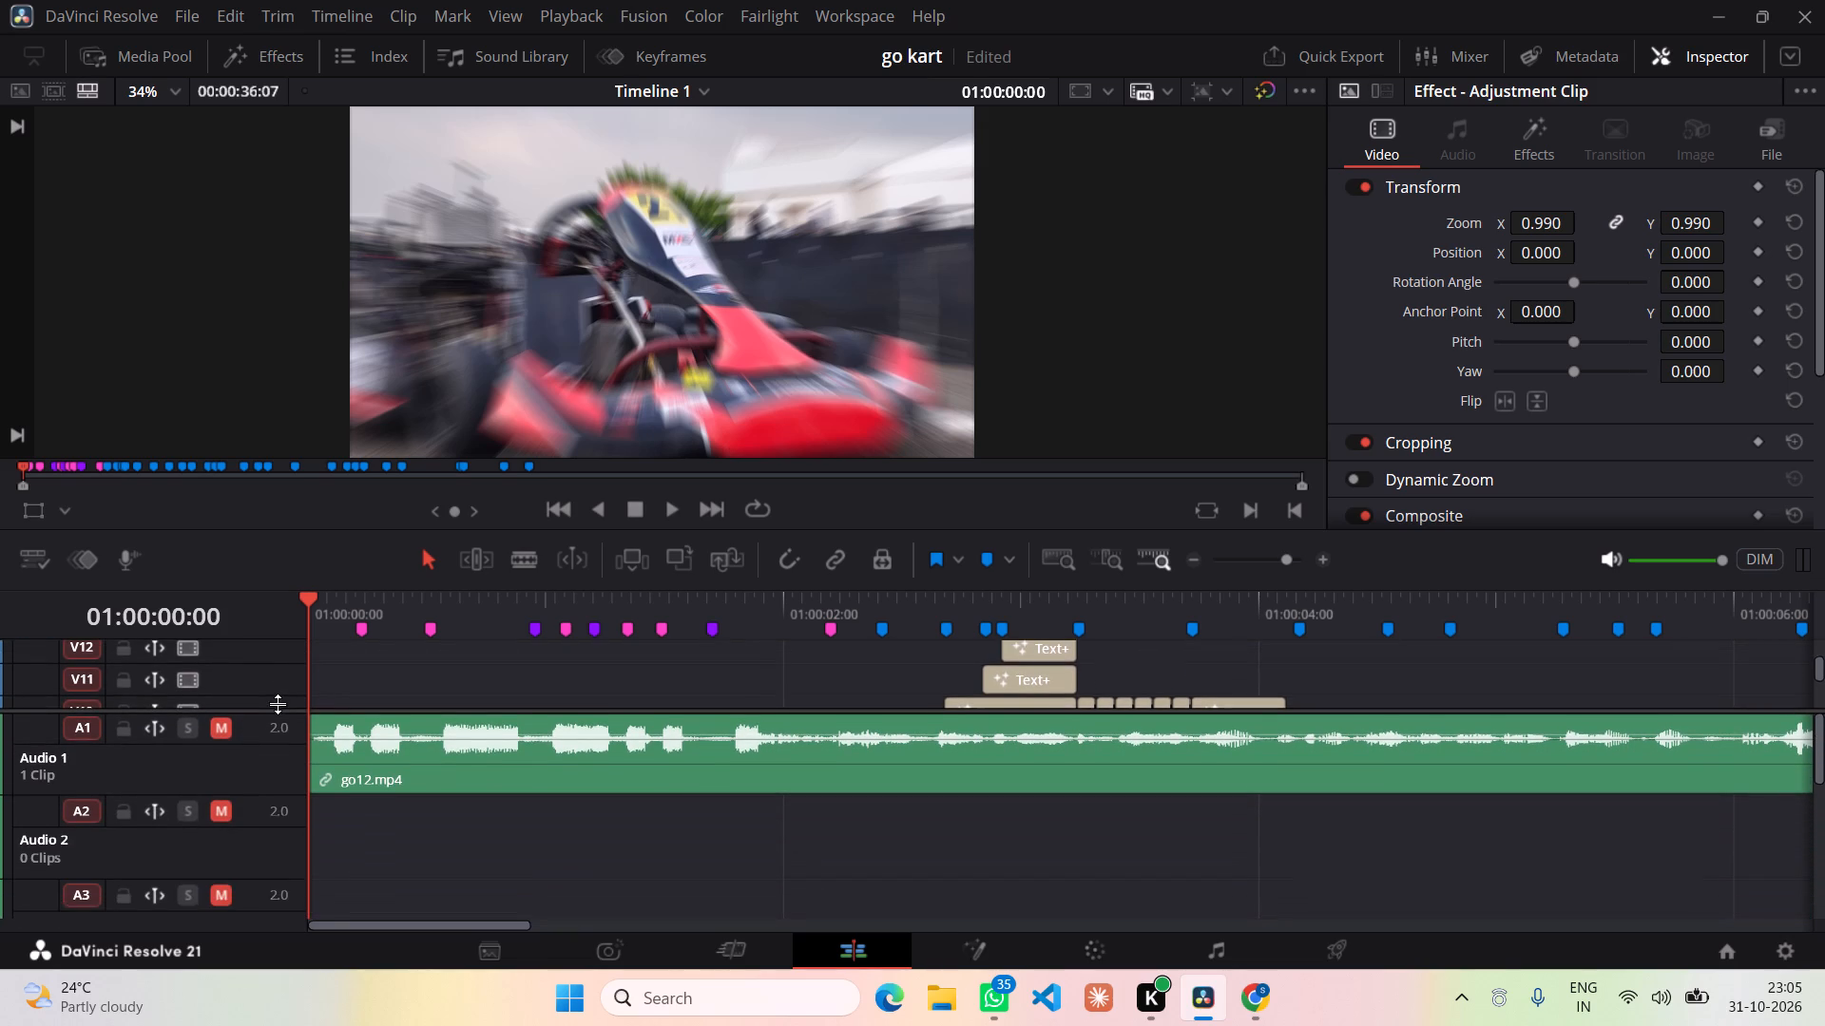
drag(278, 704, 224, 839)
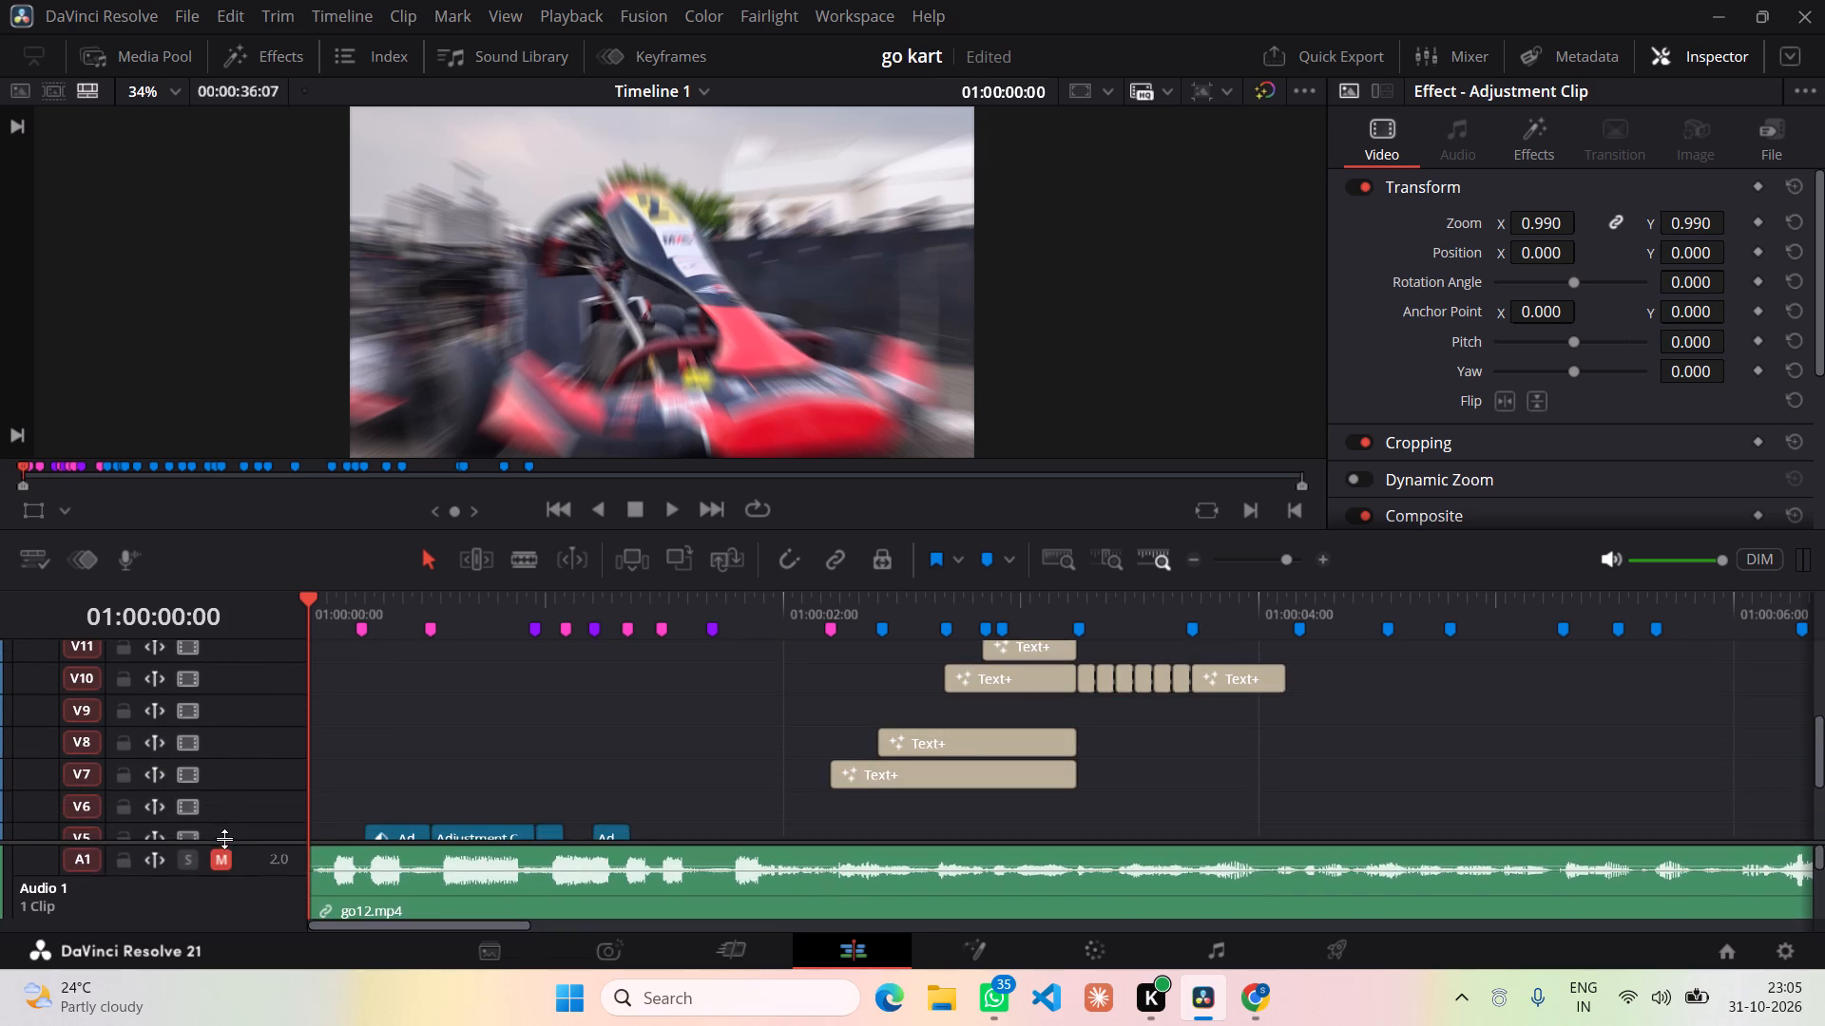
drag(224, 839, 193, 911)
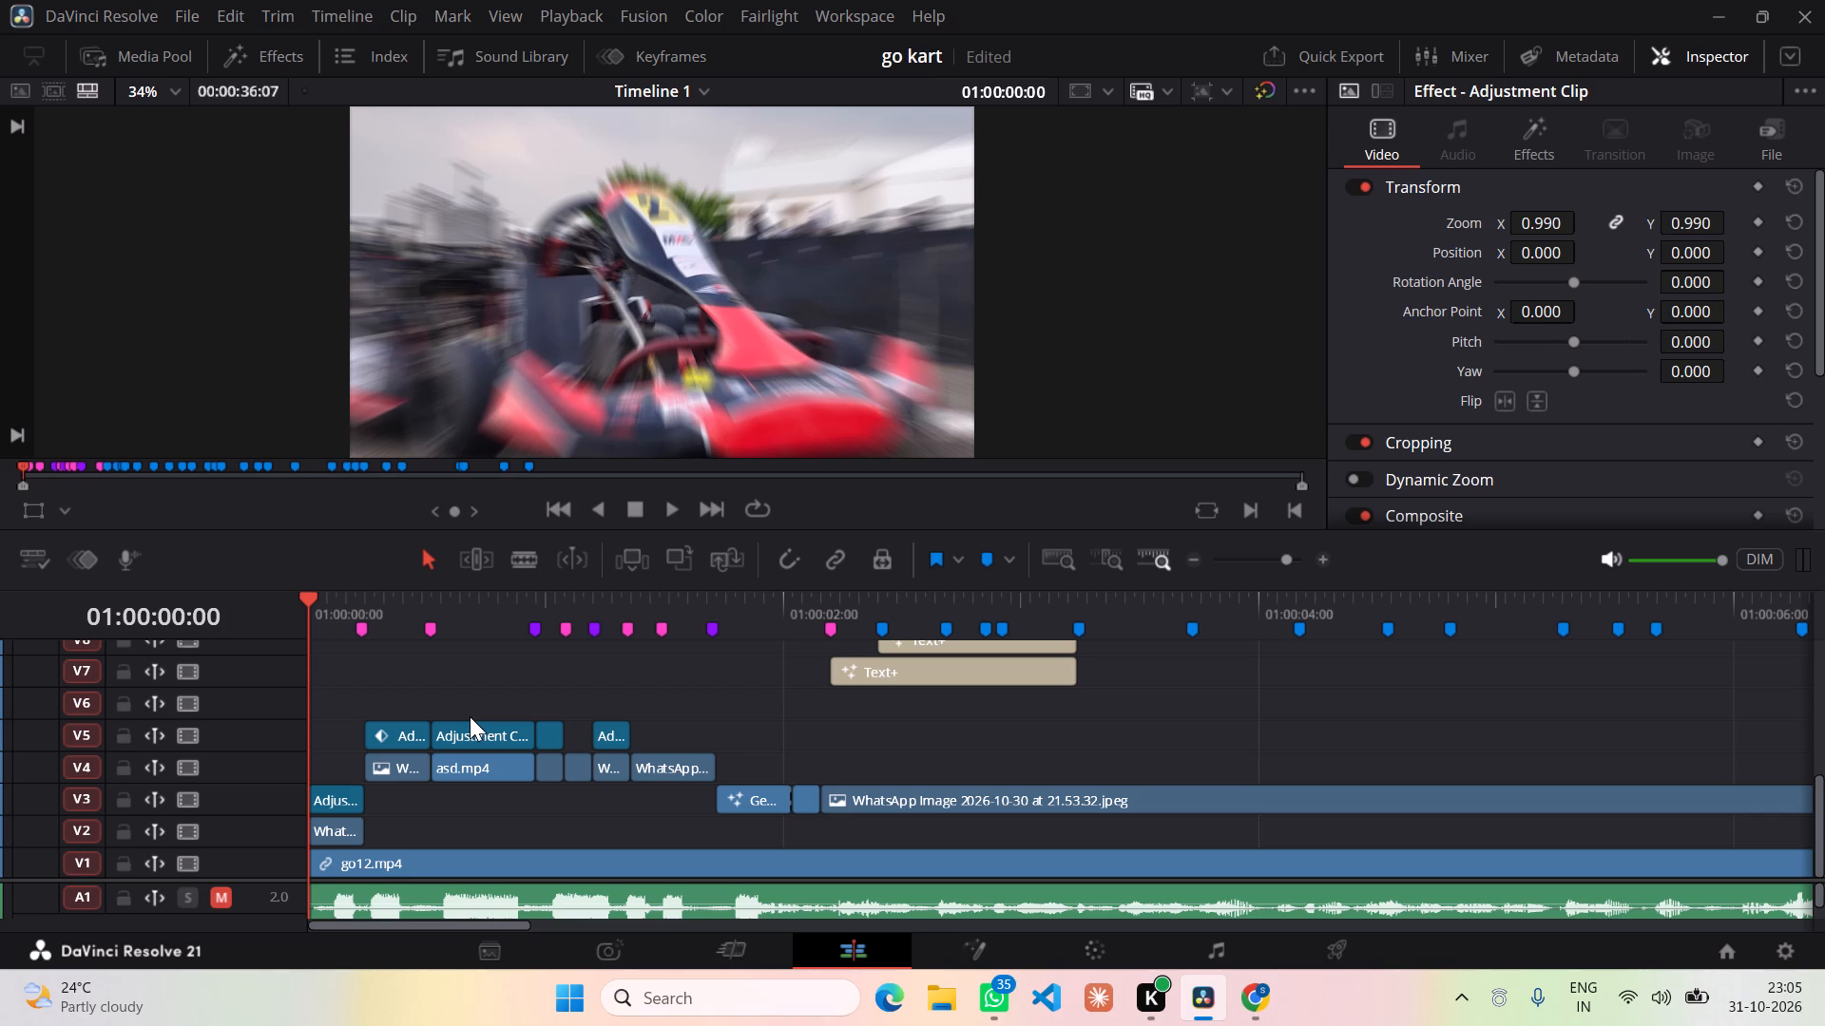
key(ctrl+f)
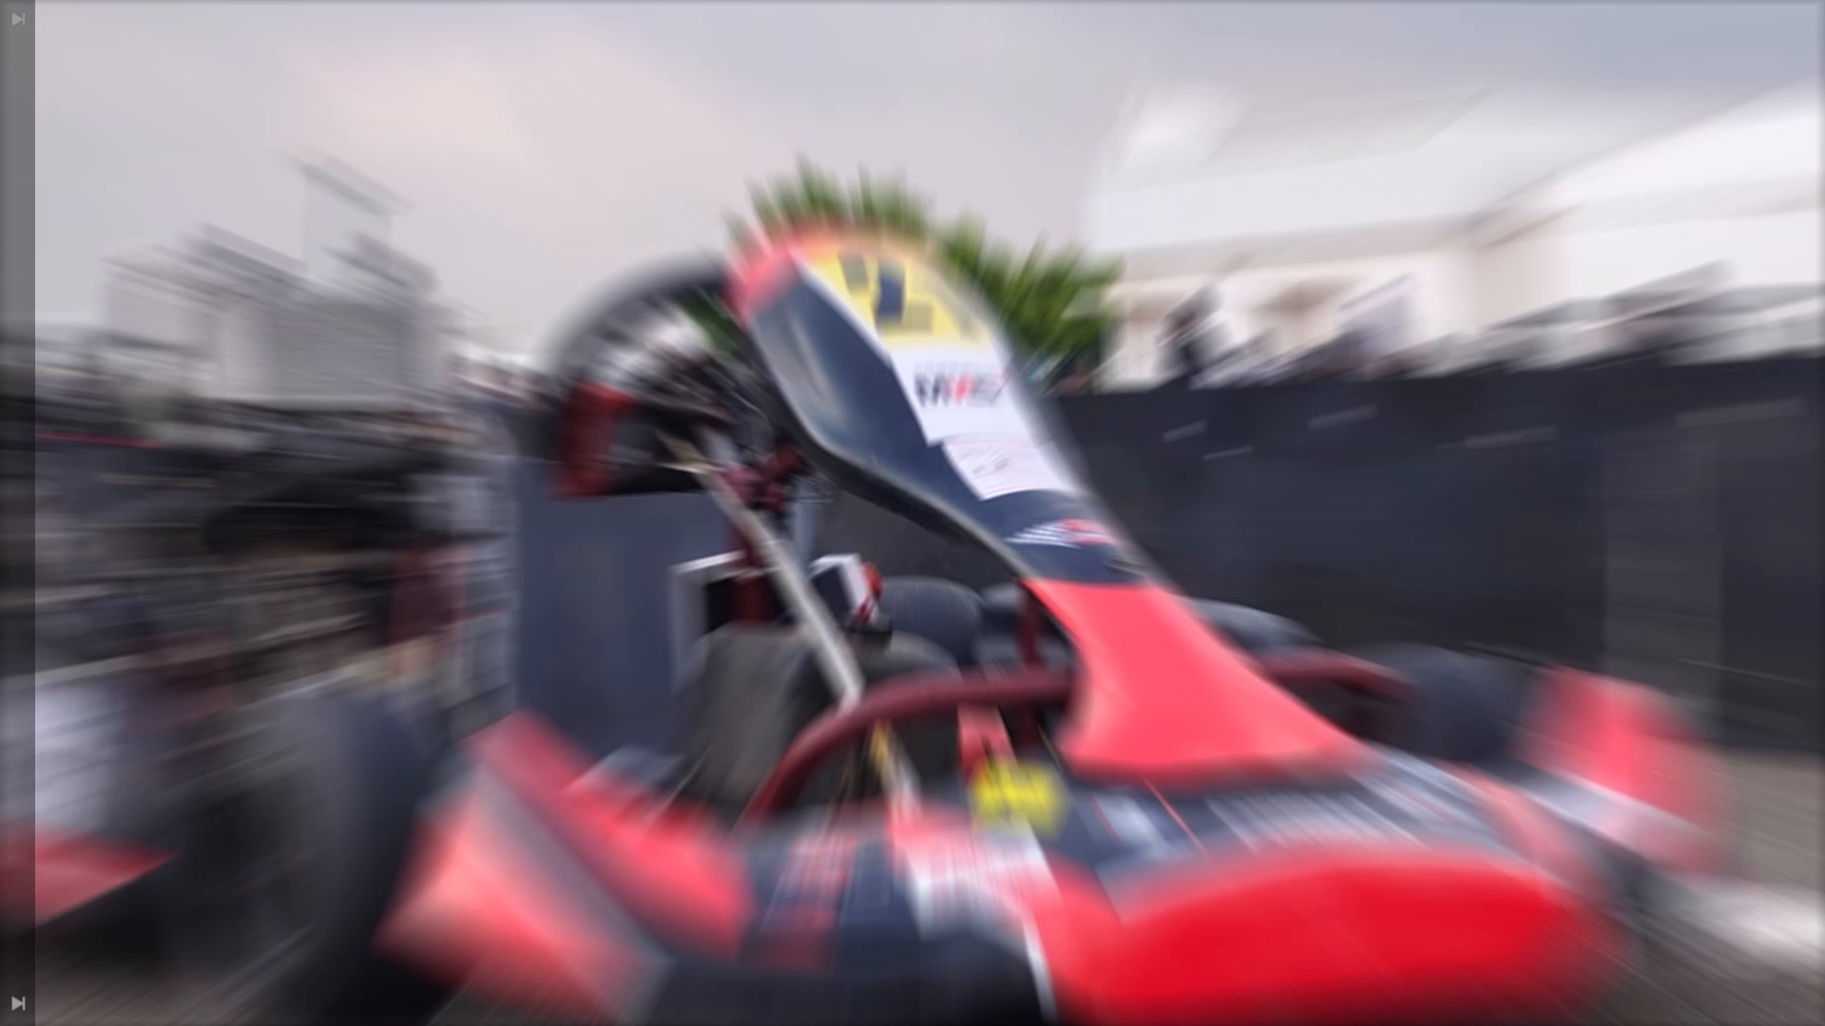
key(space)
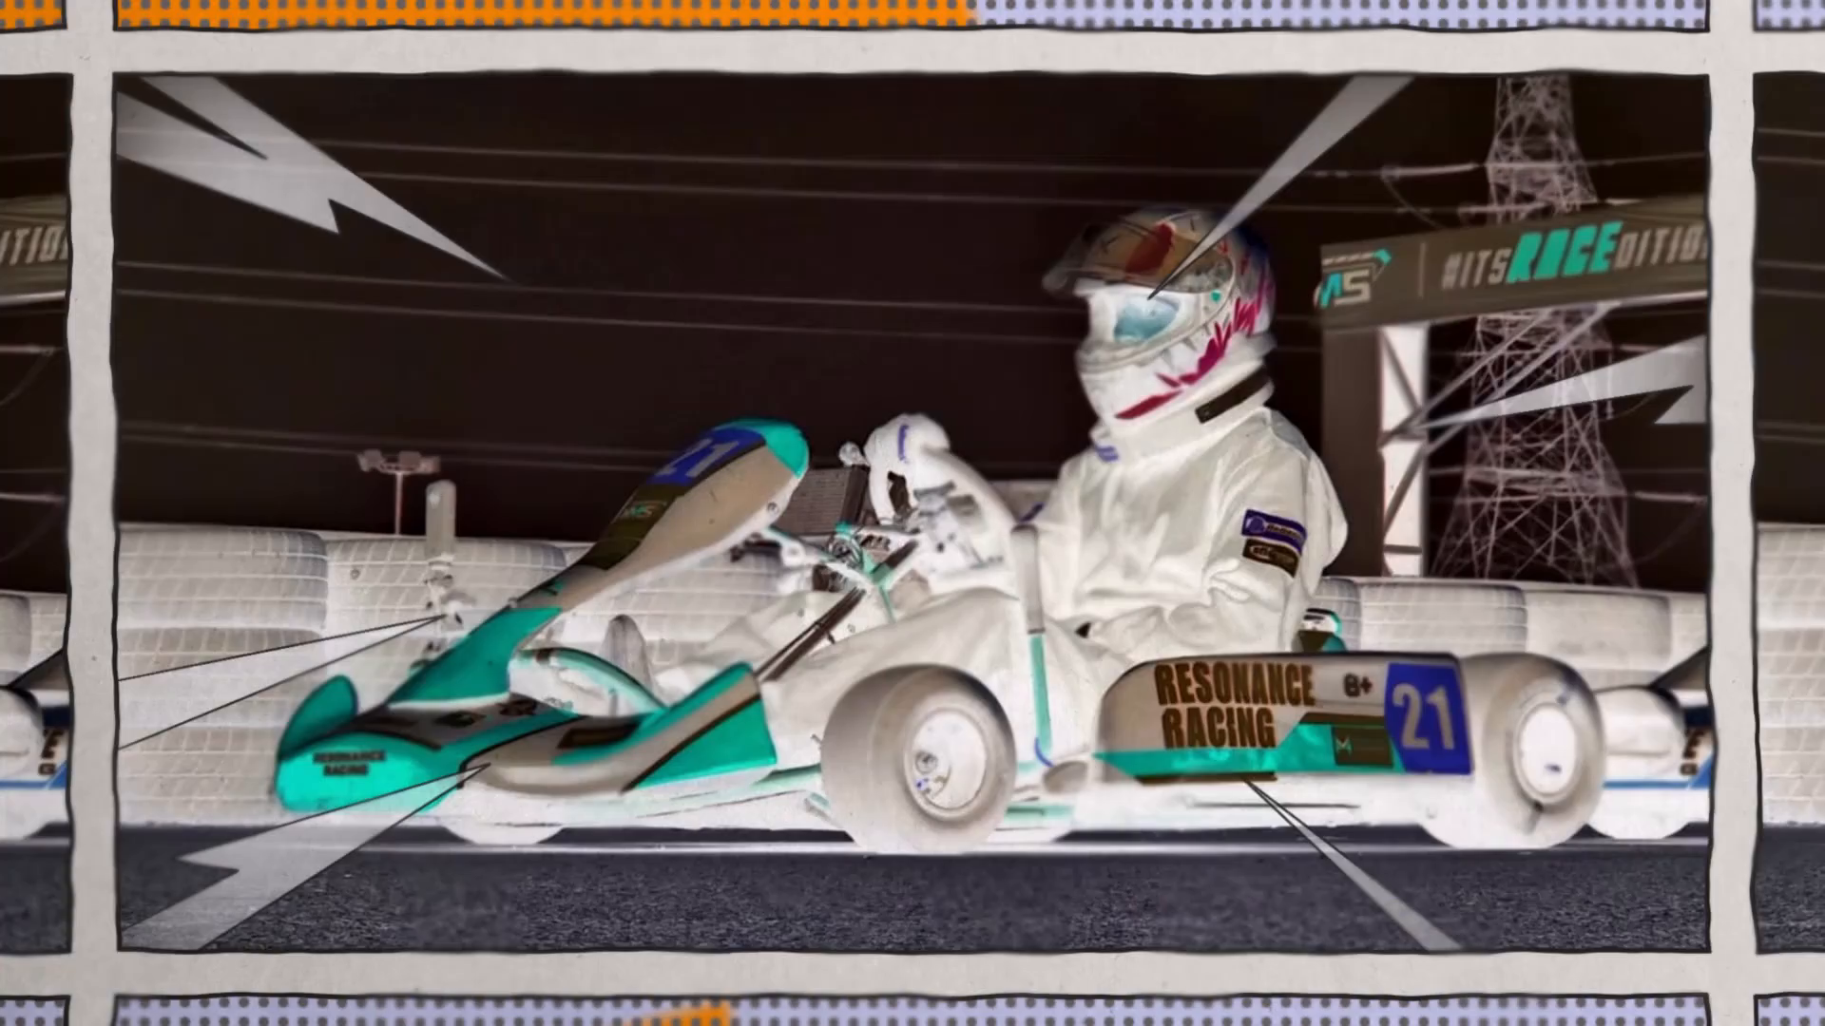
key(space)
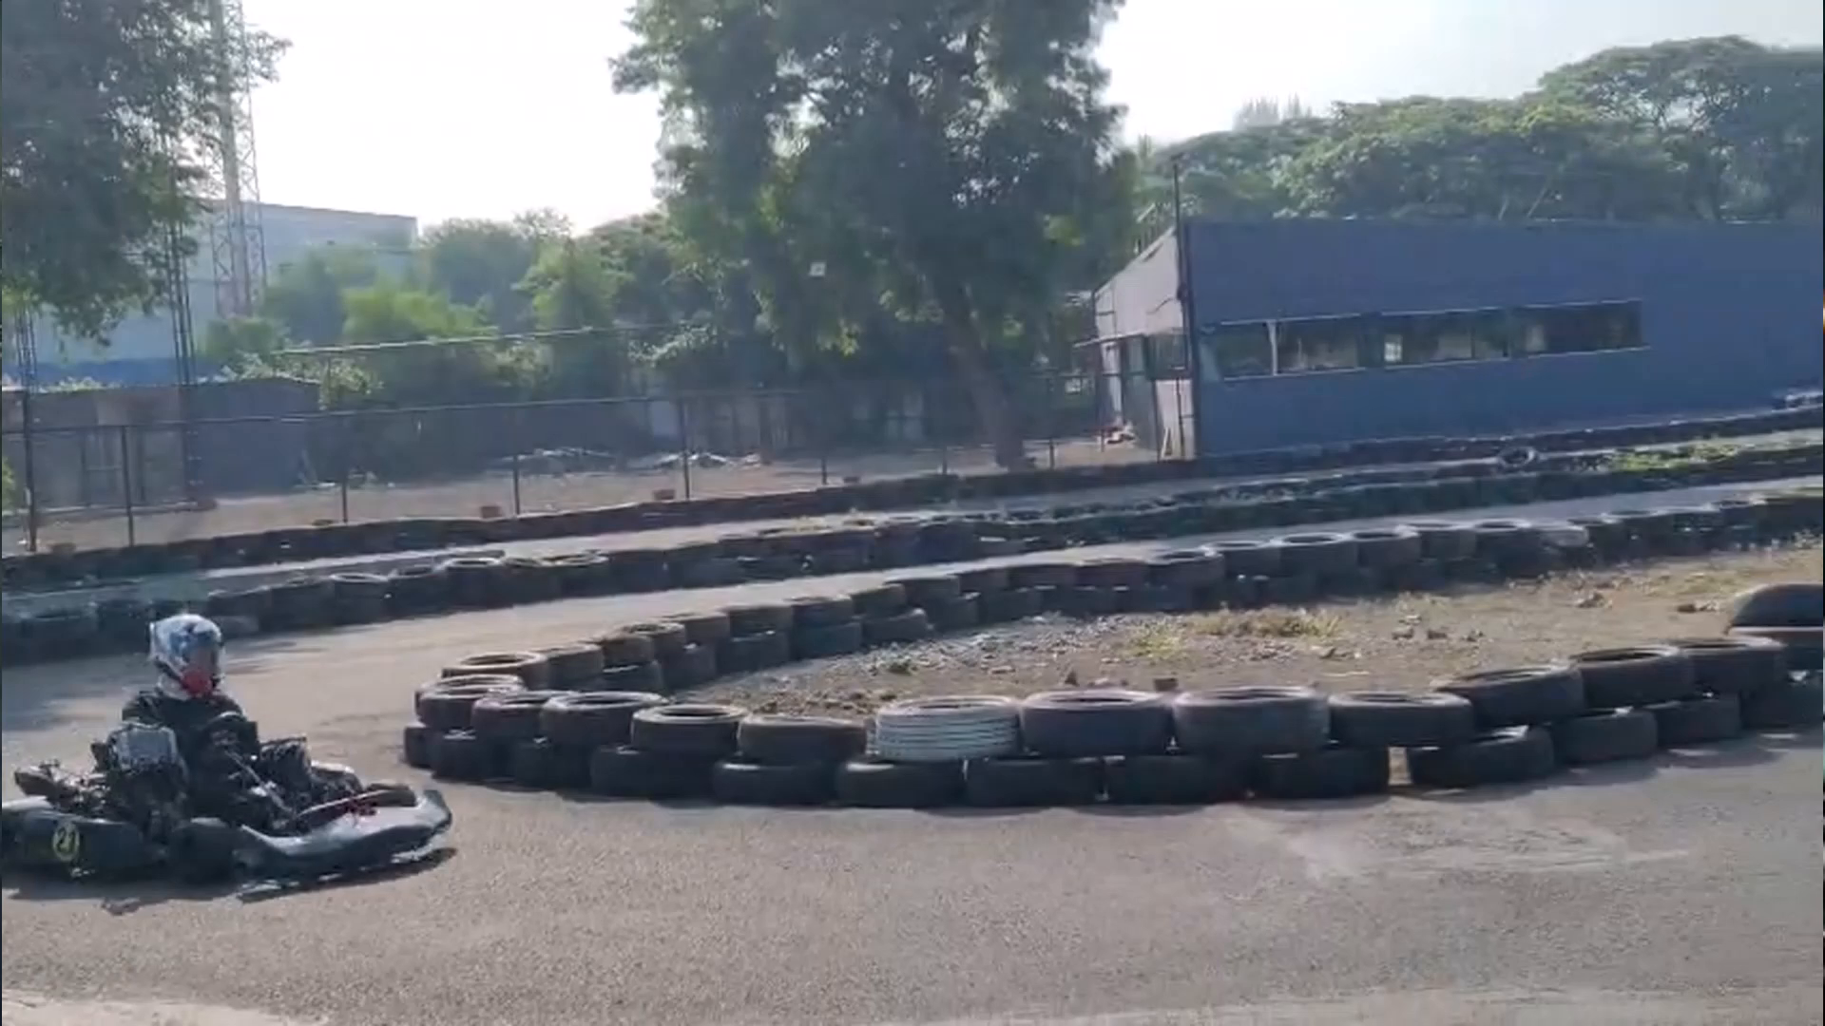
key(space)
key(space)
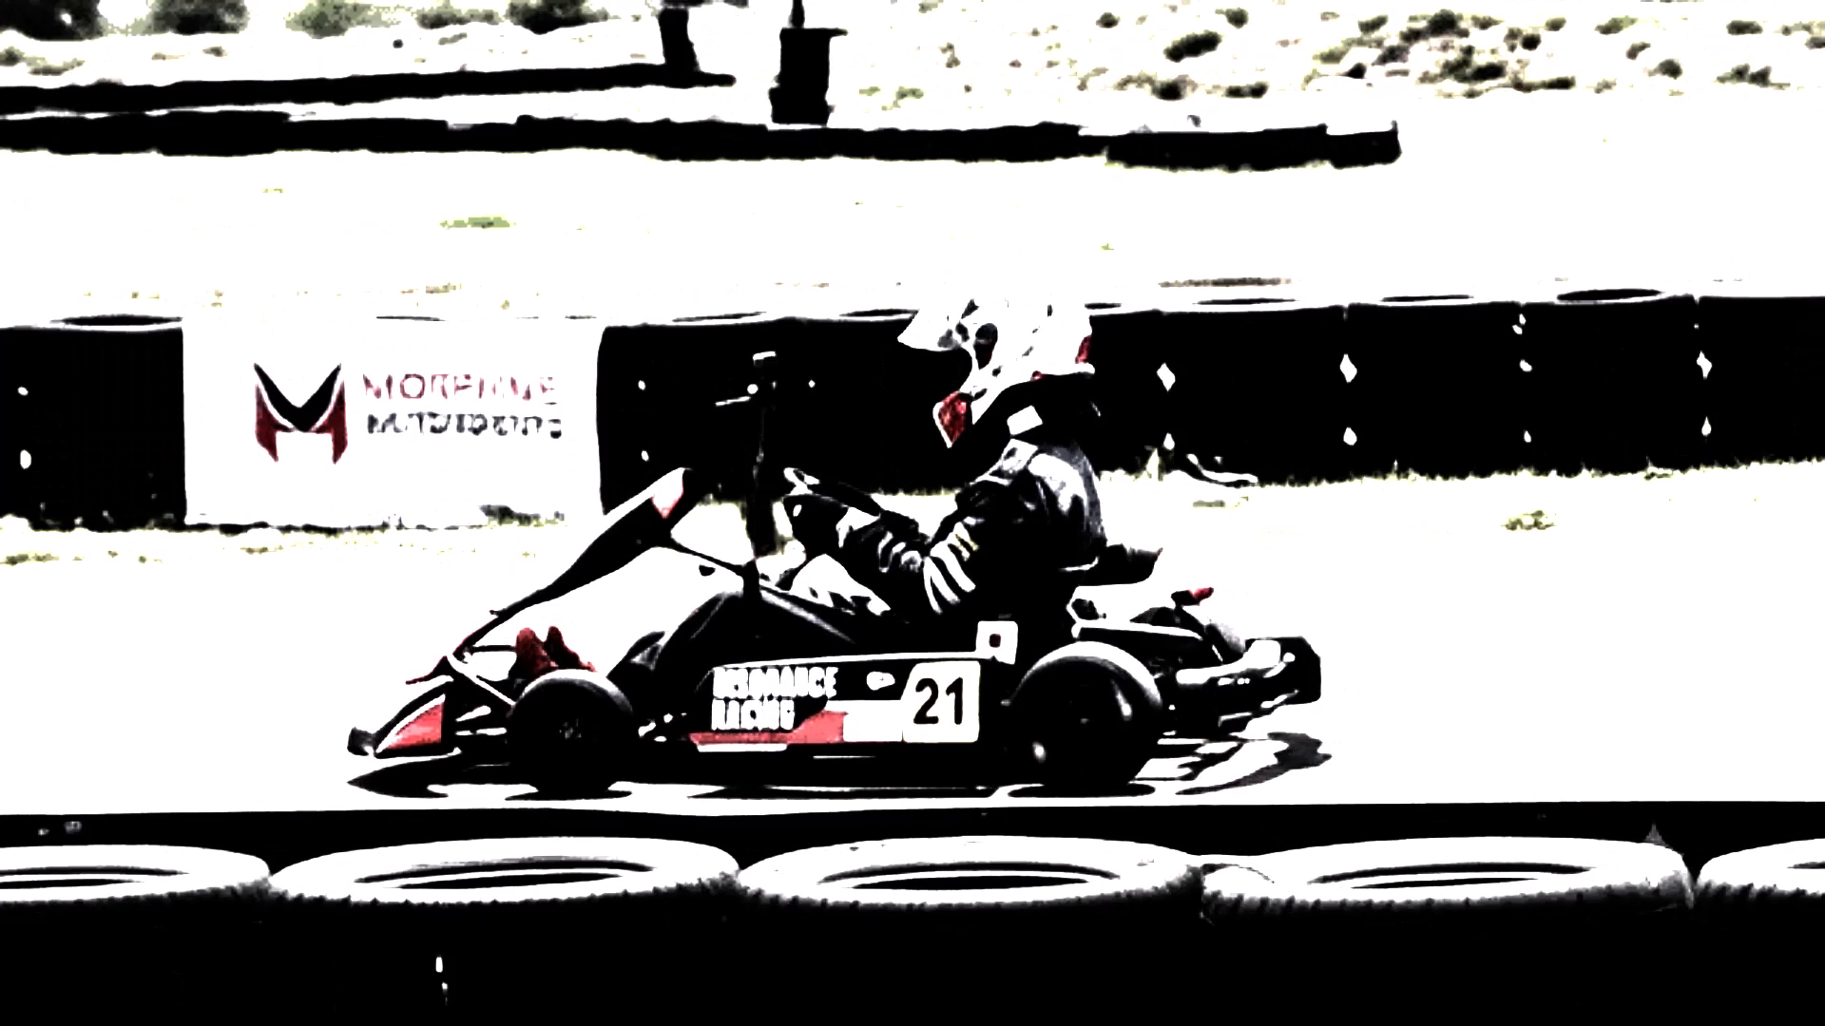
key(ctrl+f)
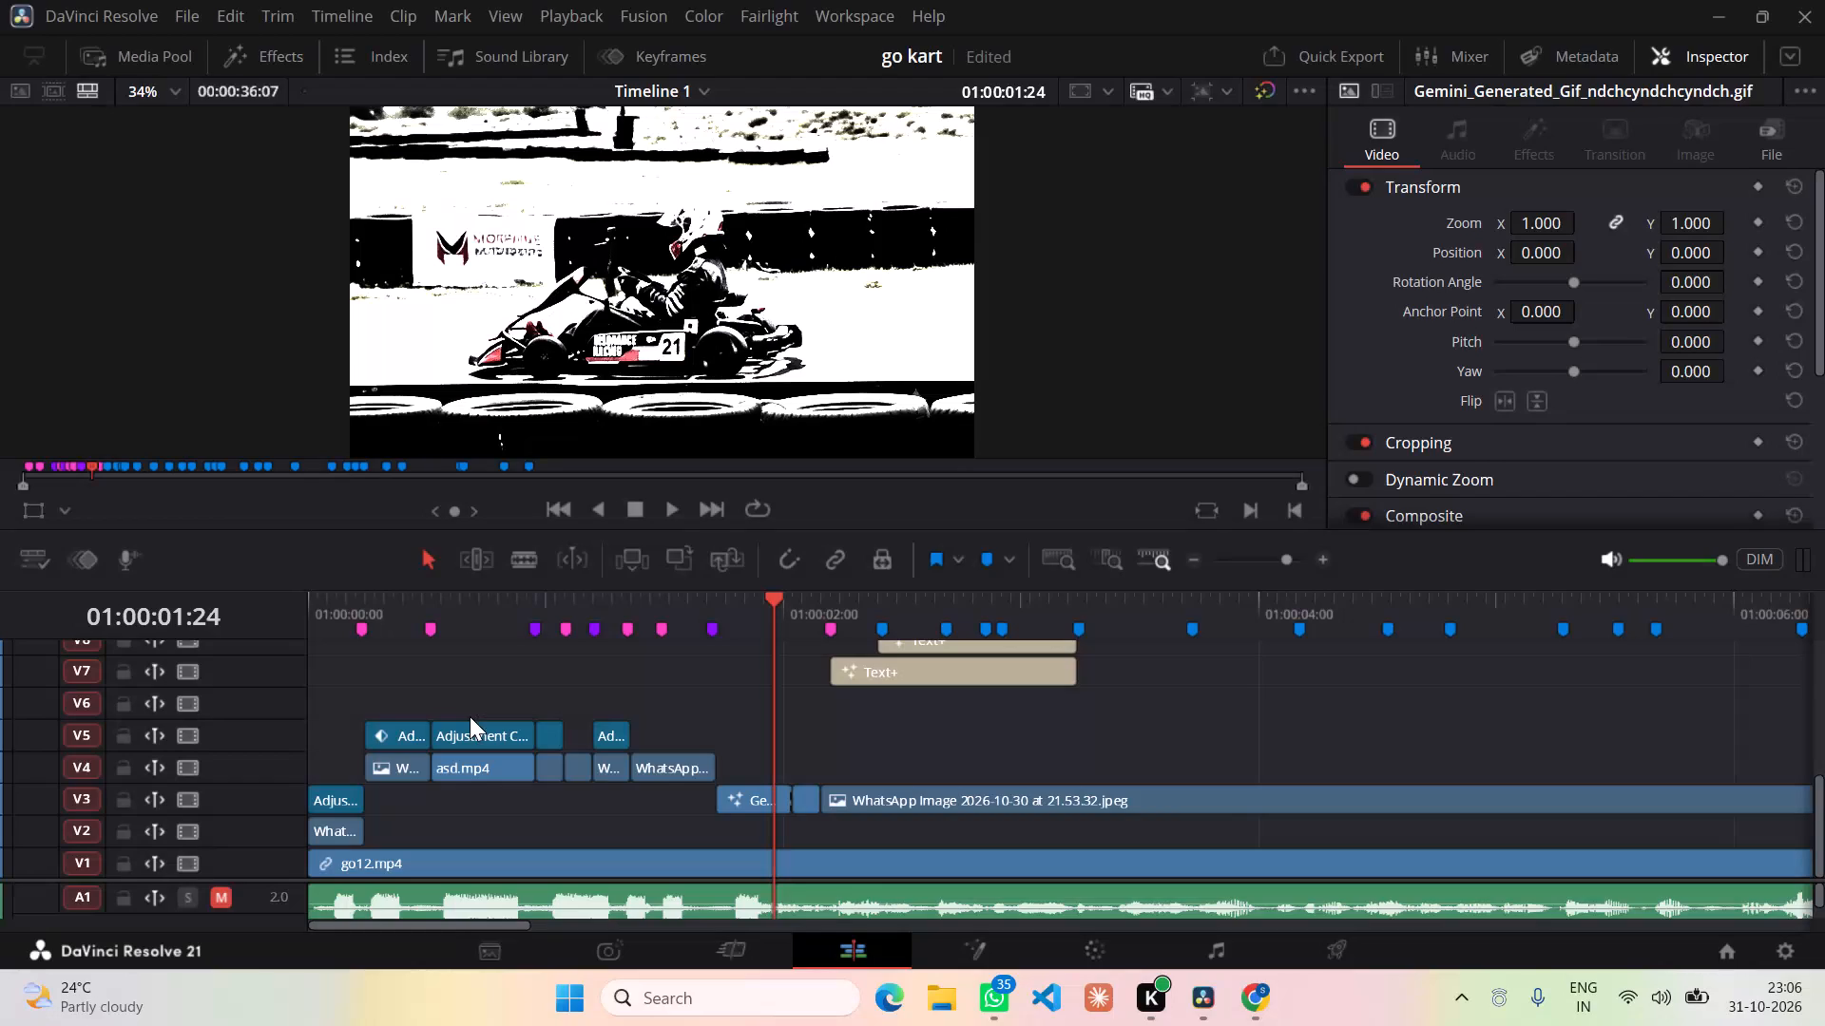
Unmute audio track A1.
click(217, 891)
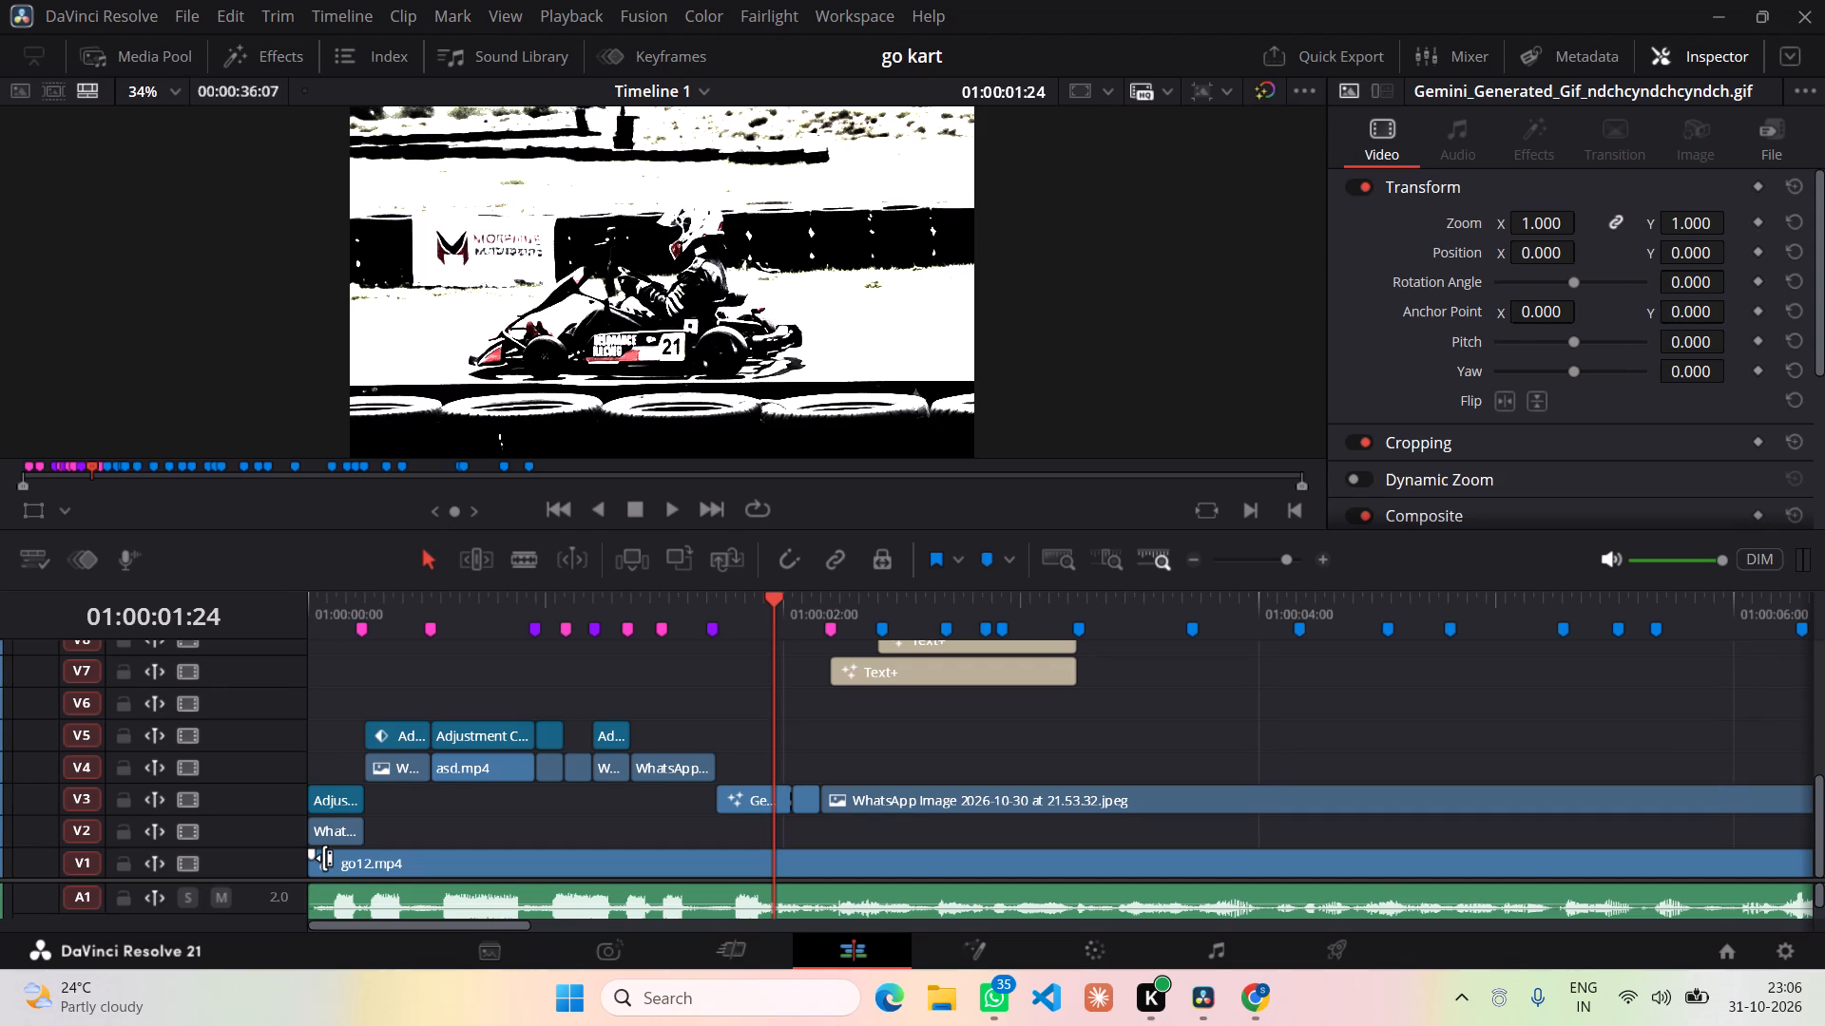
Replay the edit full screen from 01:00:00:00 with the A1 audio to check the cuts and titles.
drag(776, 596, 695, 601)
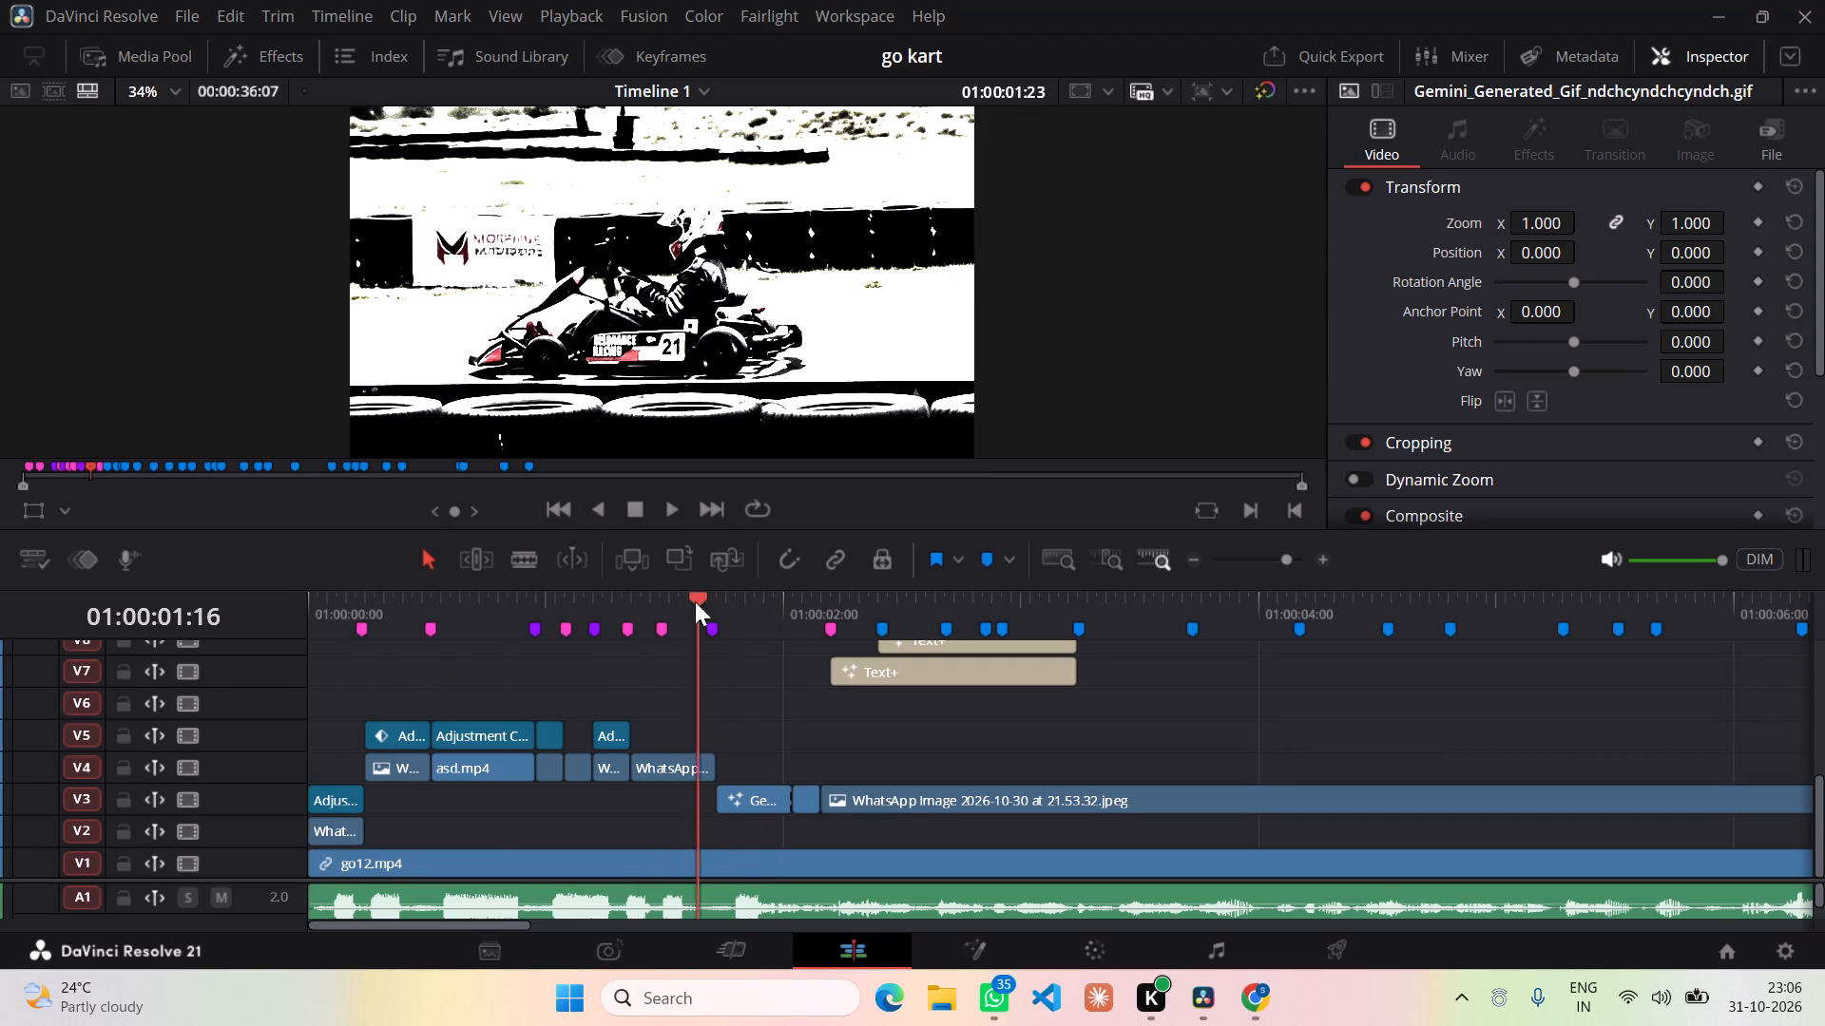
drag(695, 601, 212, 633)
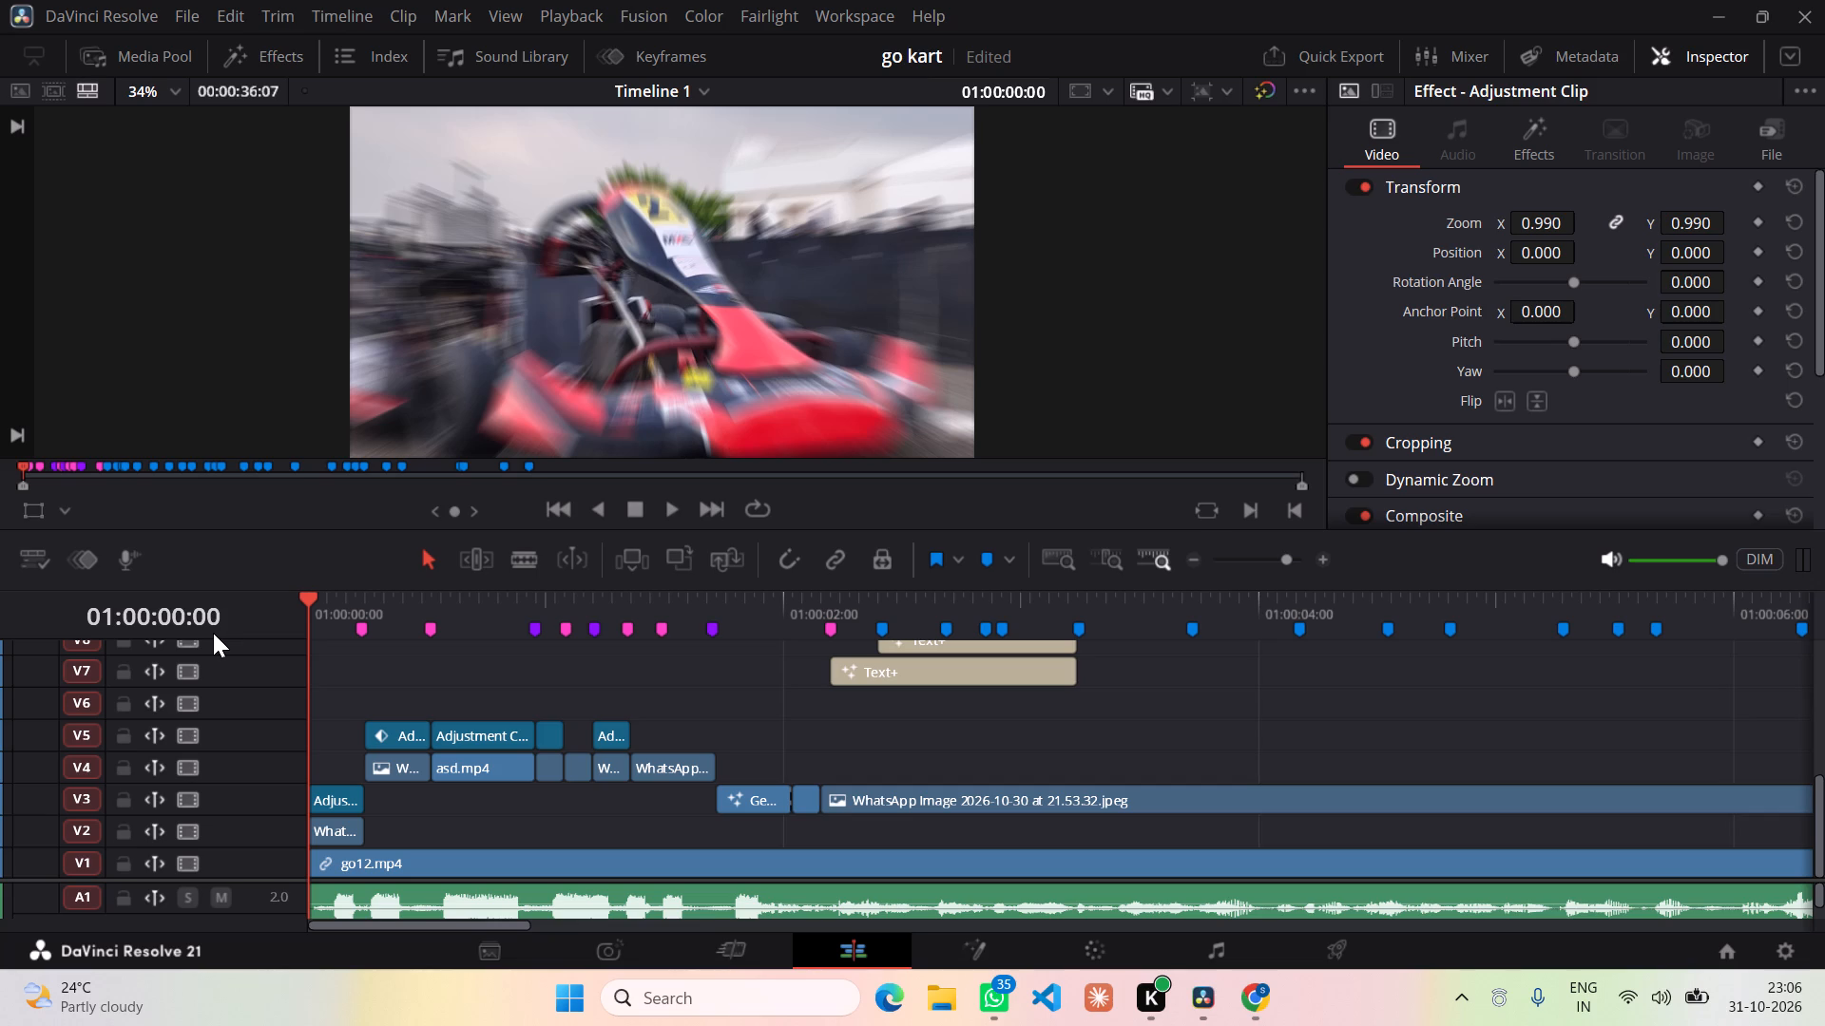
key(ctrl+f)
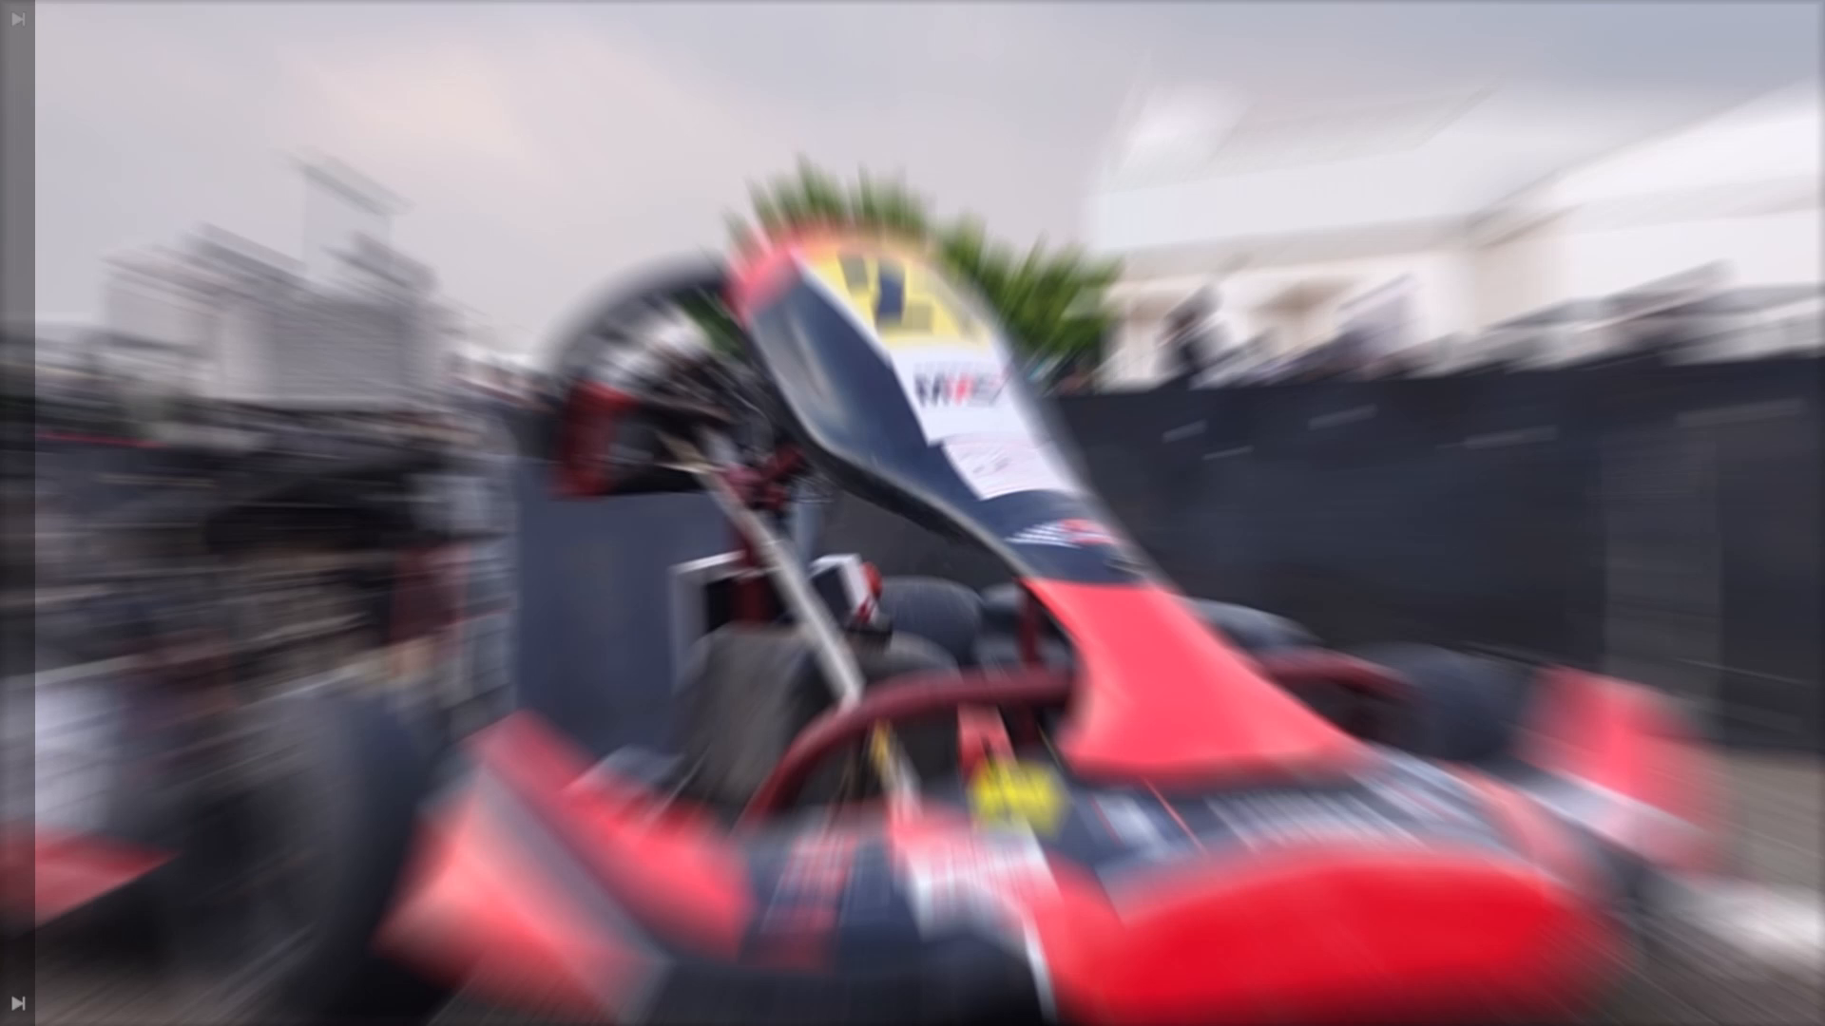
key(space)
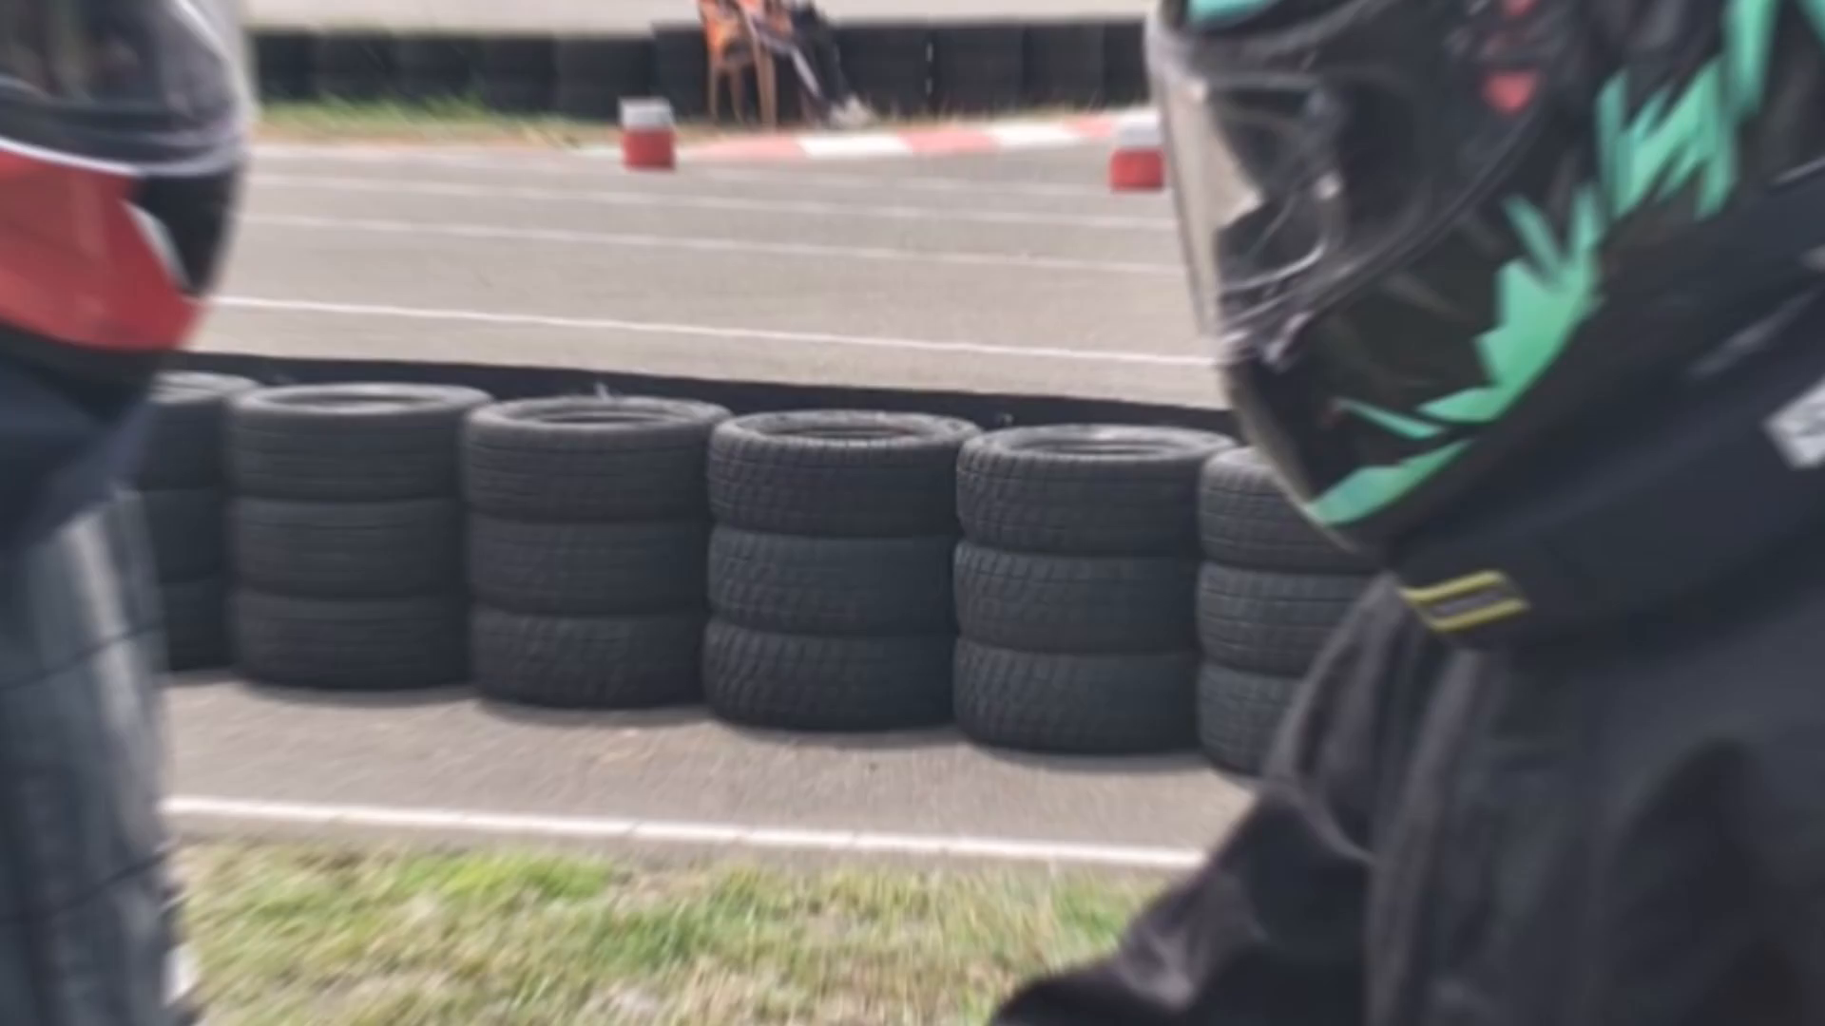
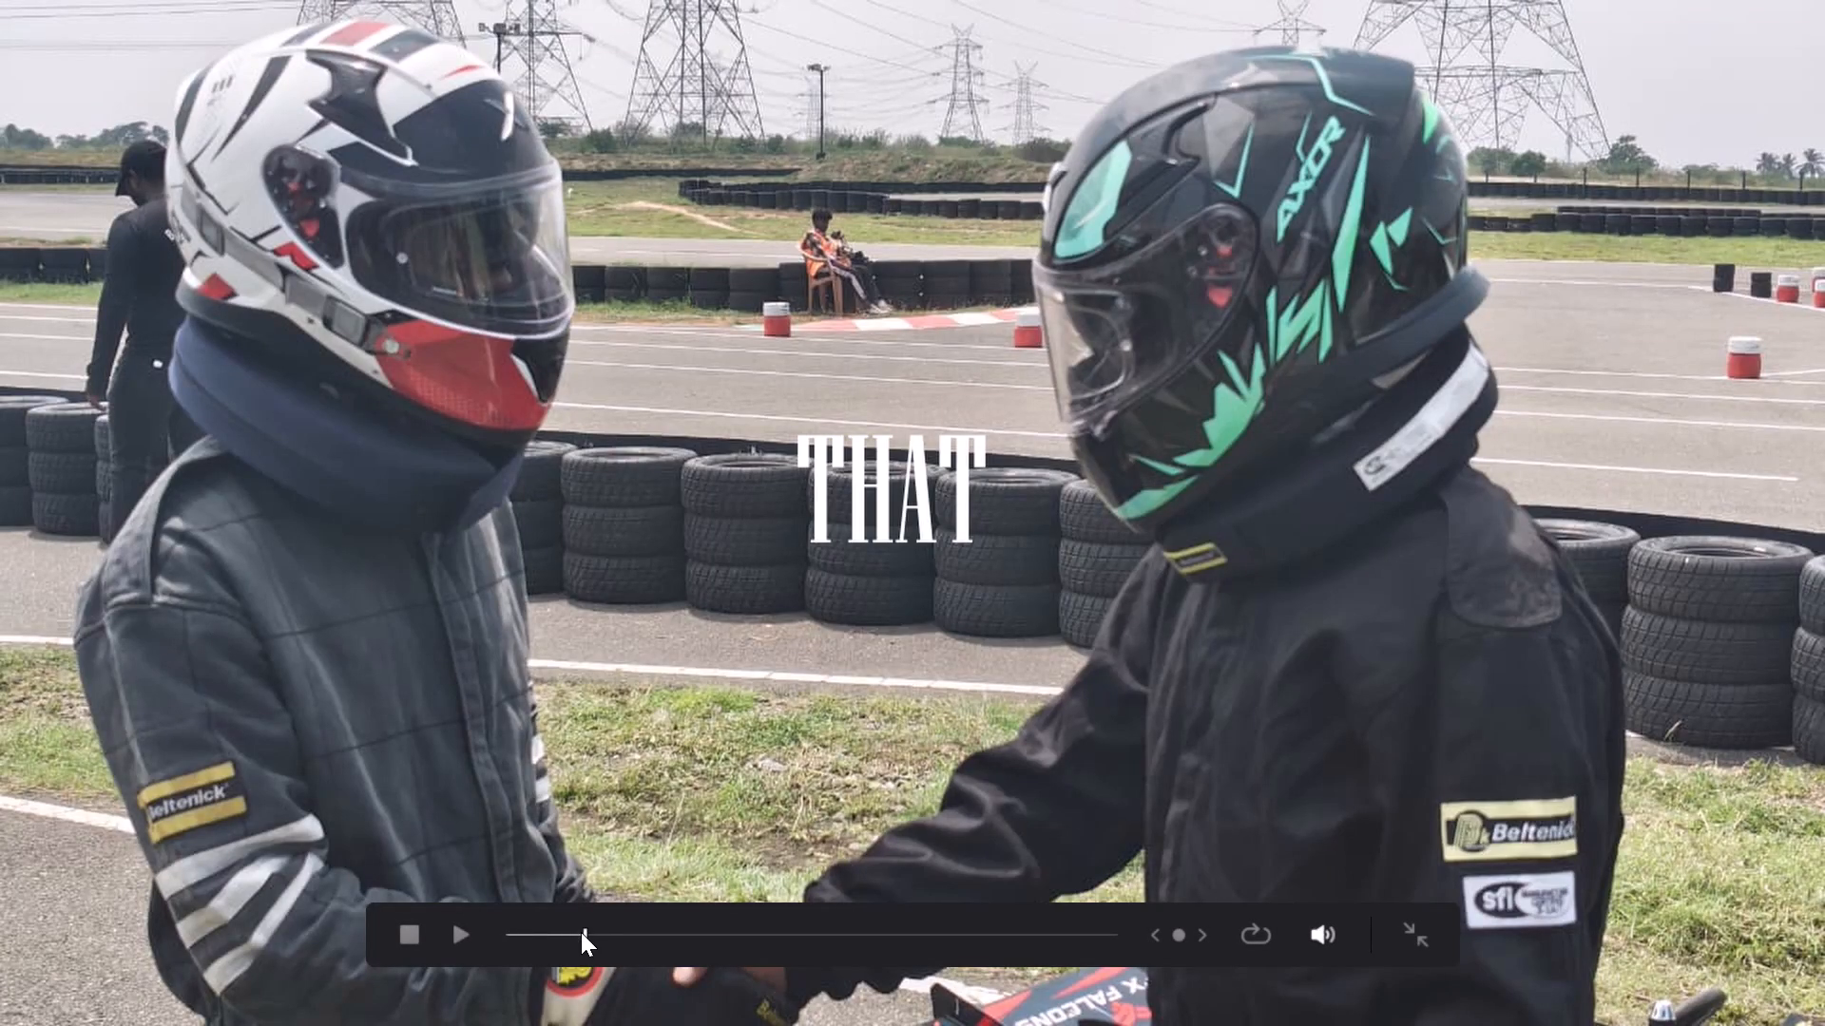
Replay the edit full screen from the start through the helmeted handshake shot, pausing at 01:00:06:17, and return to the timeline.
drag(581, 932, 438, 942)
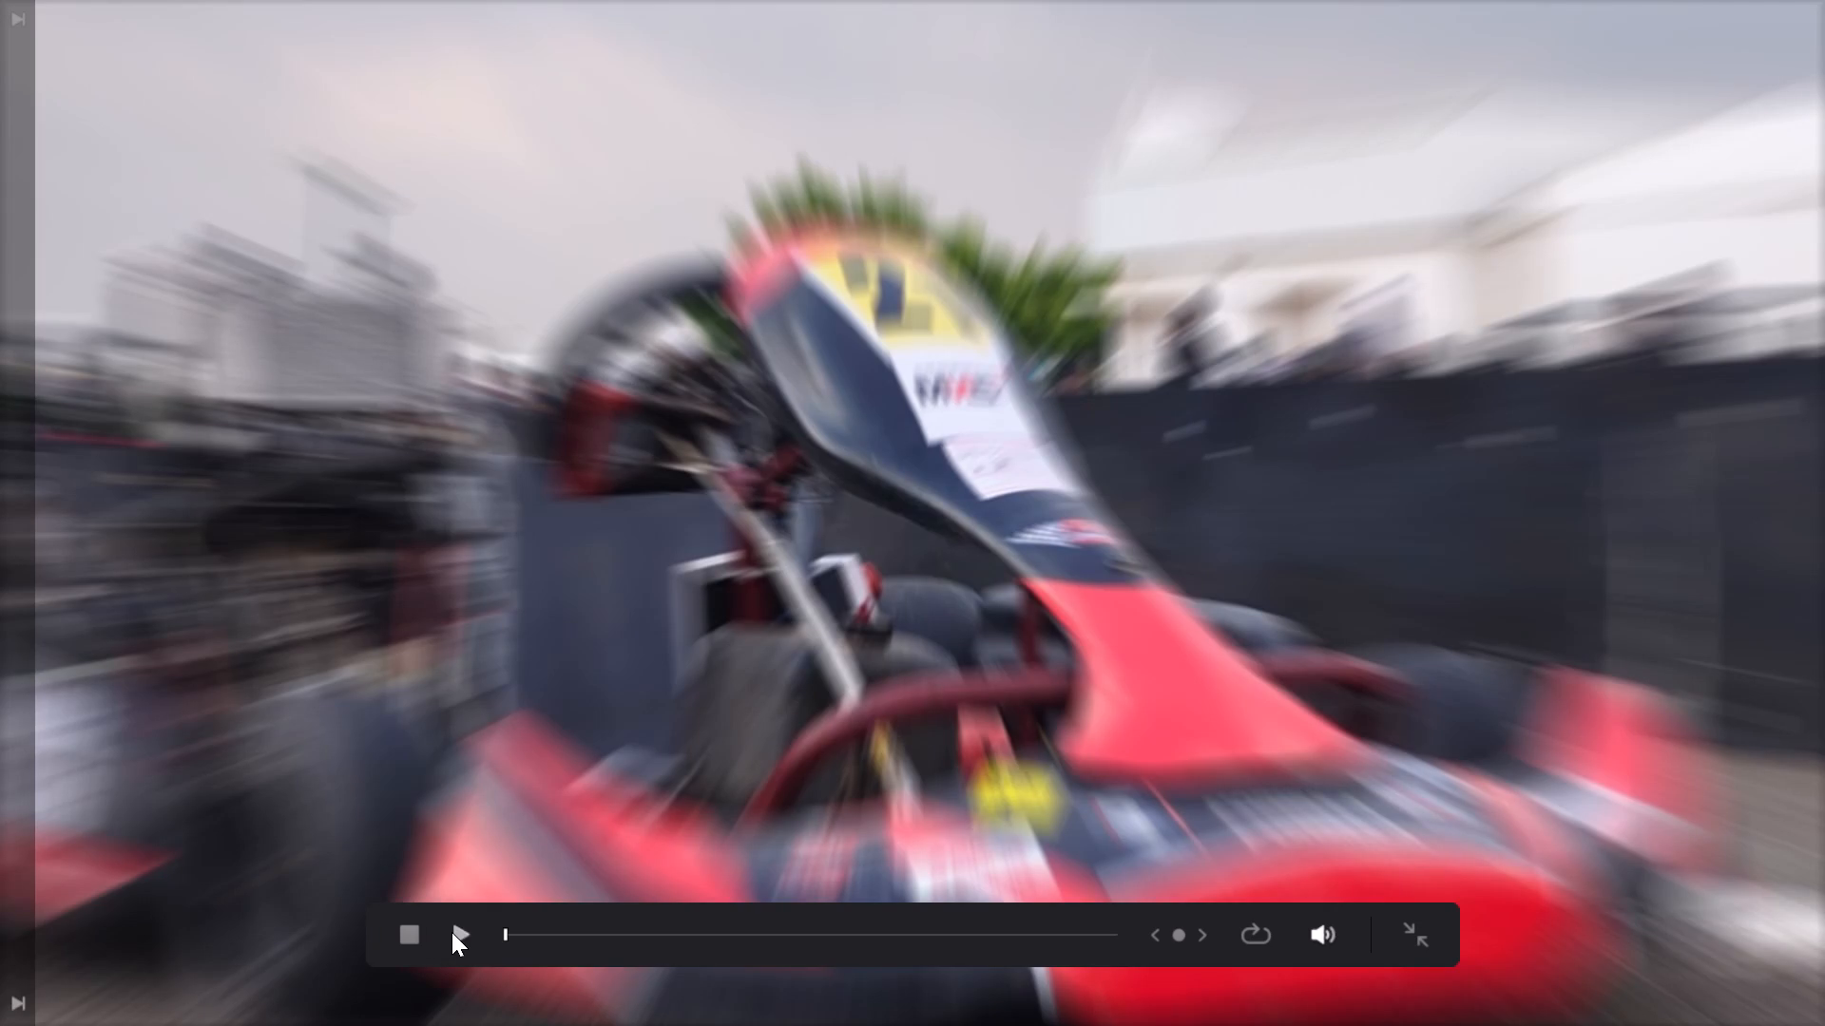
key(space)
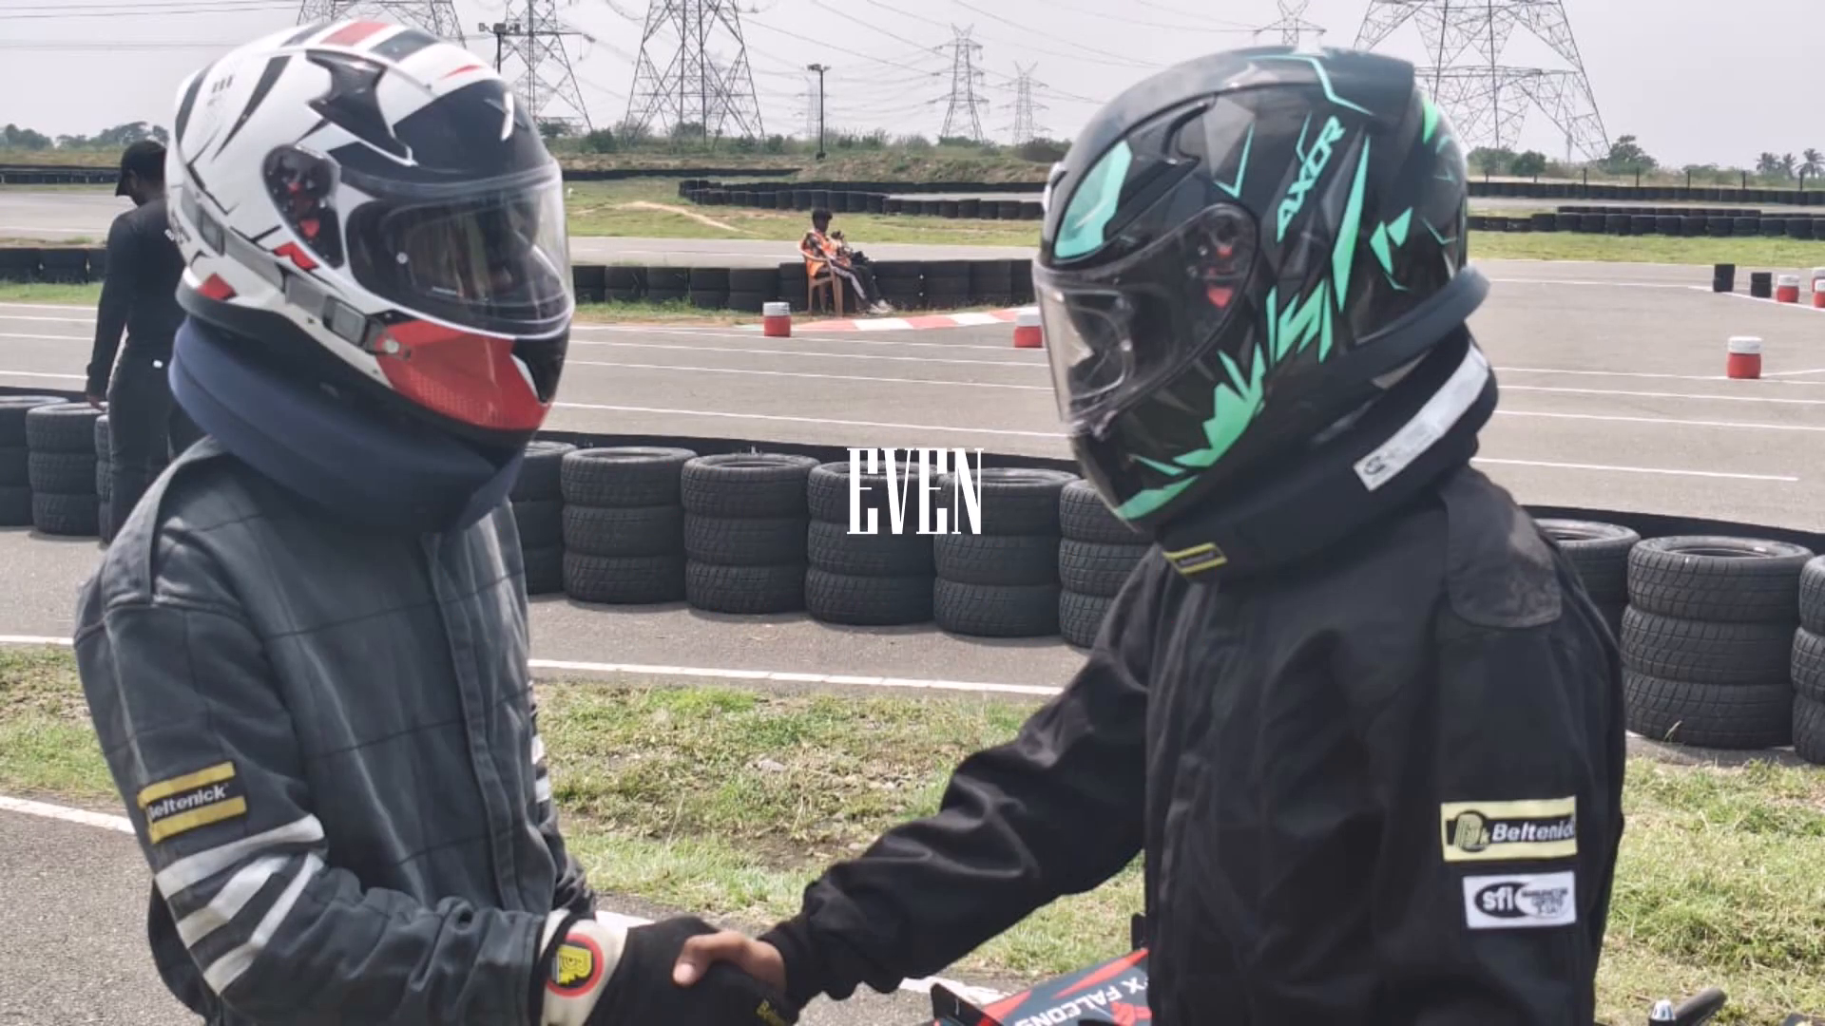
key(space)
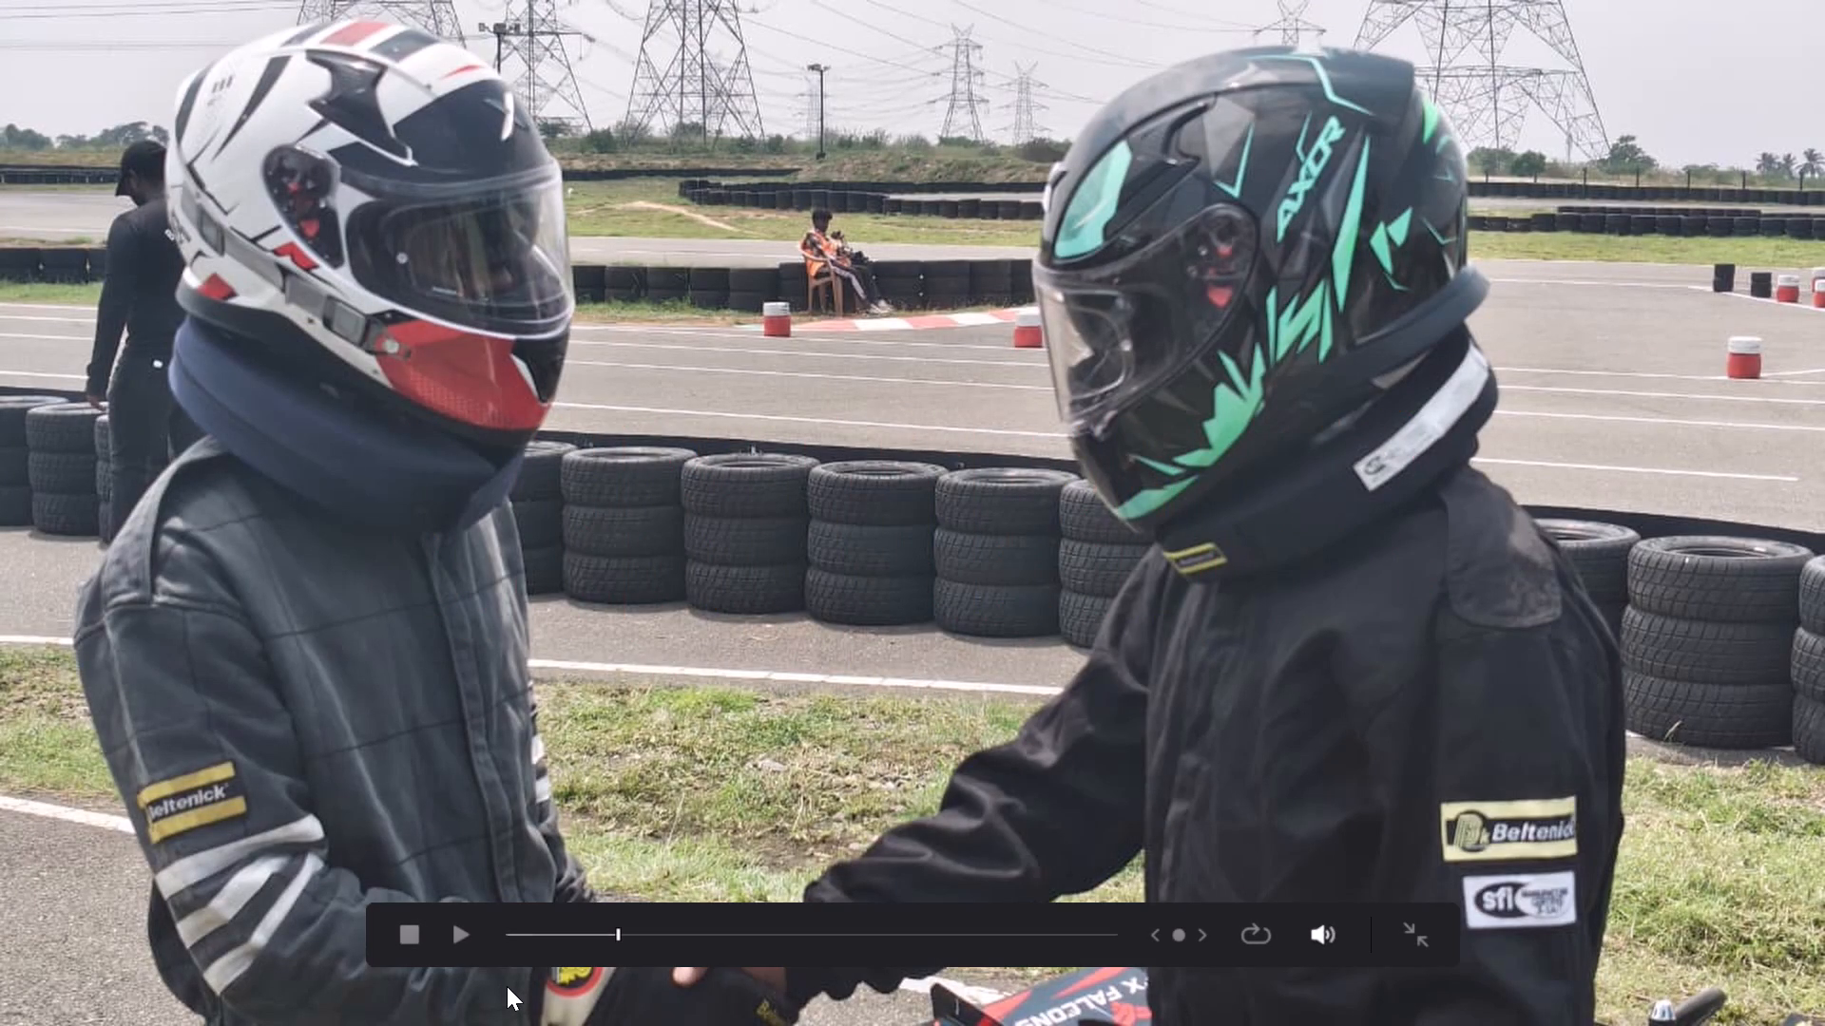
key(ctrl+f)
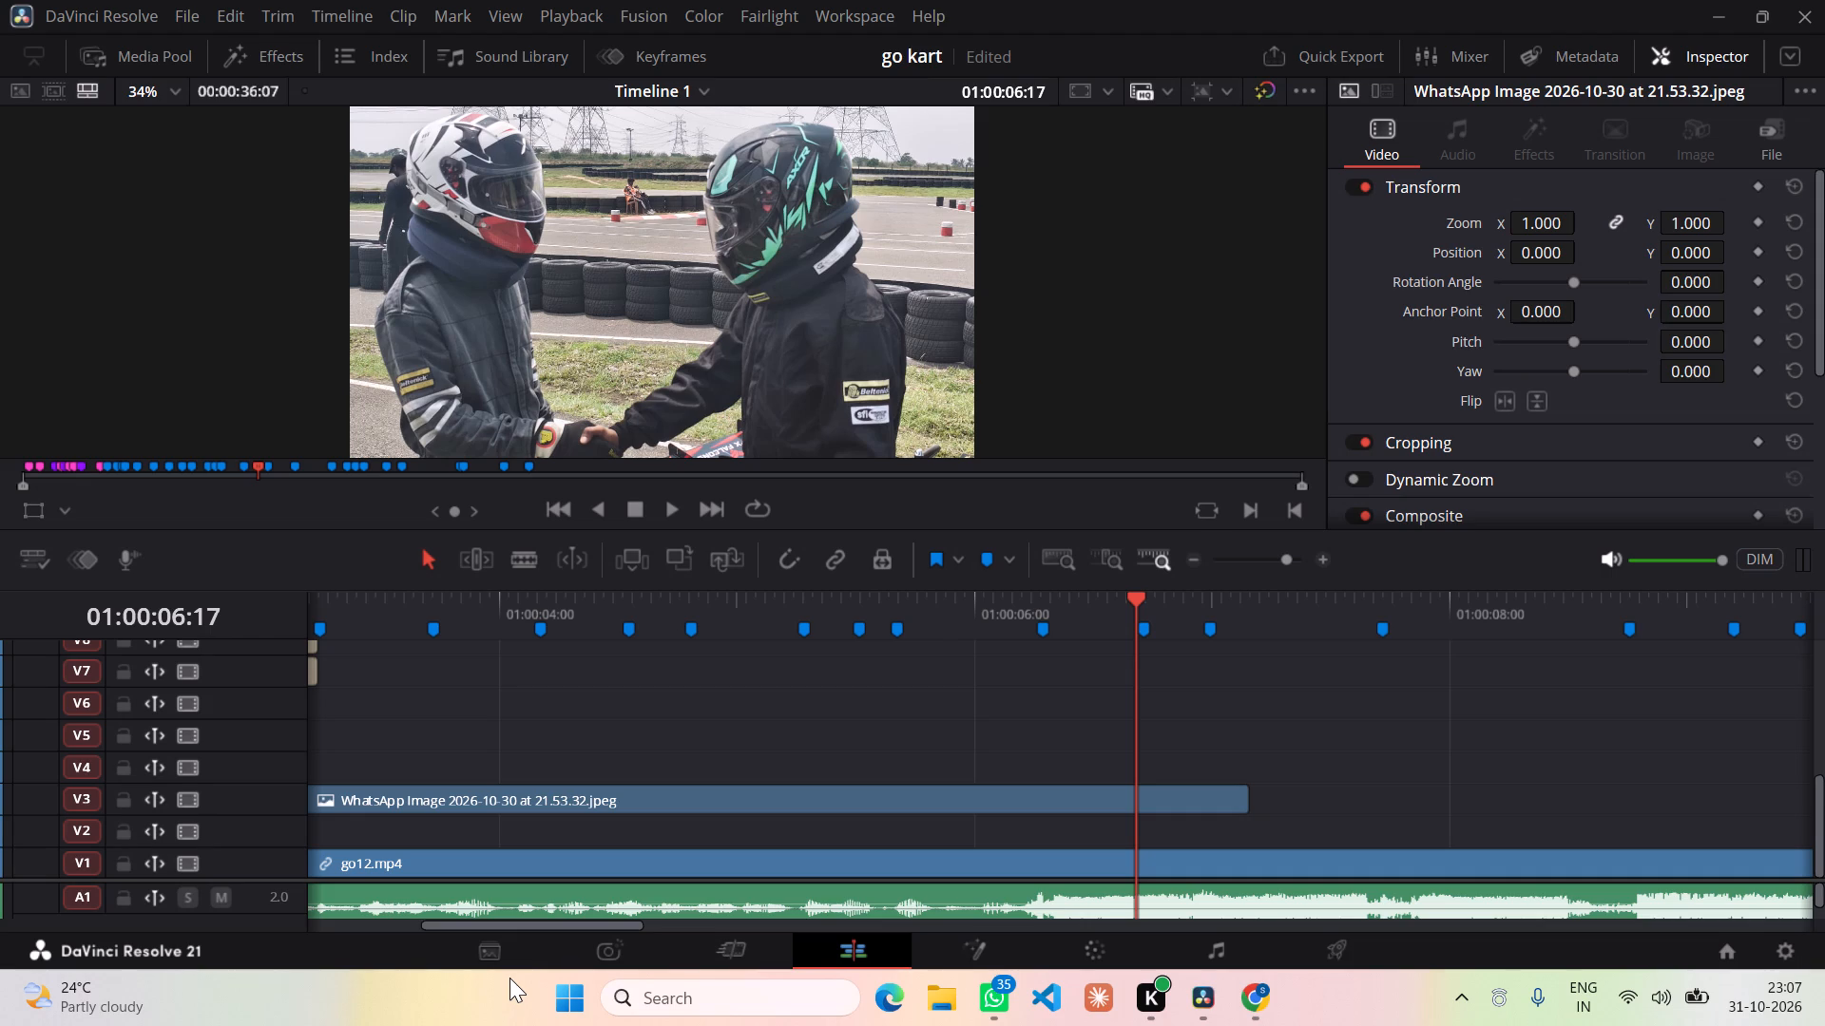
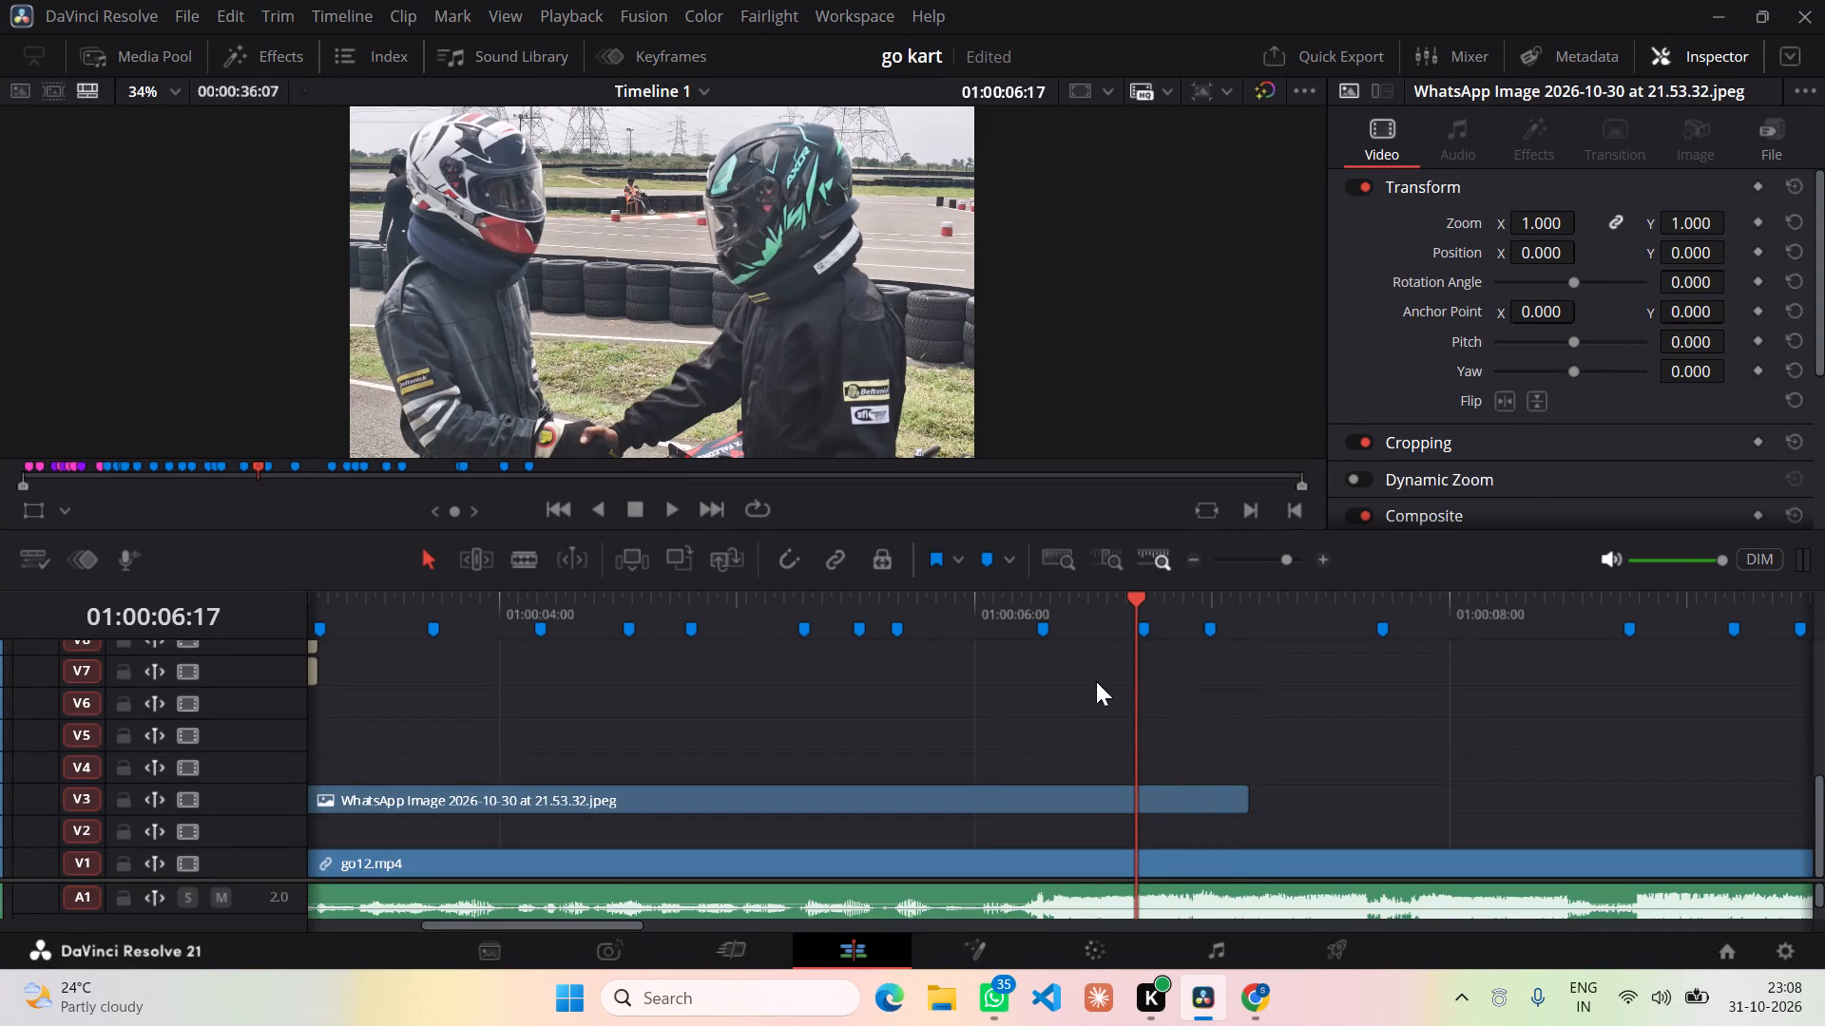
Examine the Text+ titles on the upper tracks and the clips below them, scrubbing back to 01:00:06:11 just after the last title.
scroll(1072, 696, up, 5)
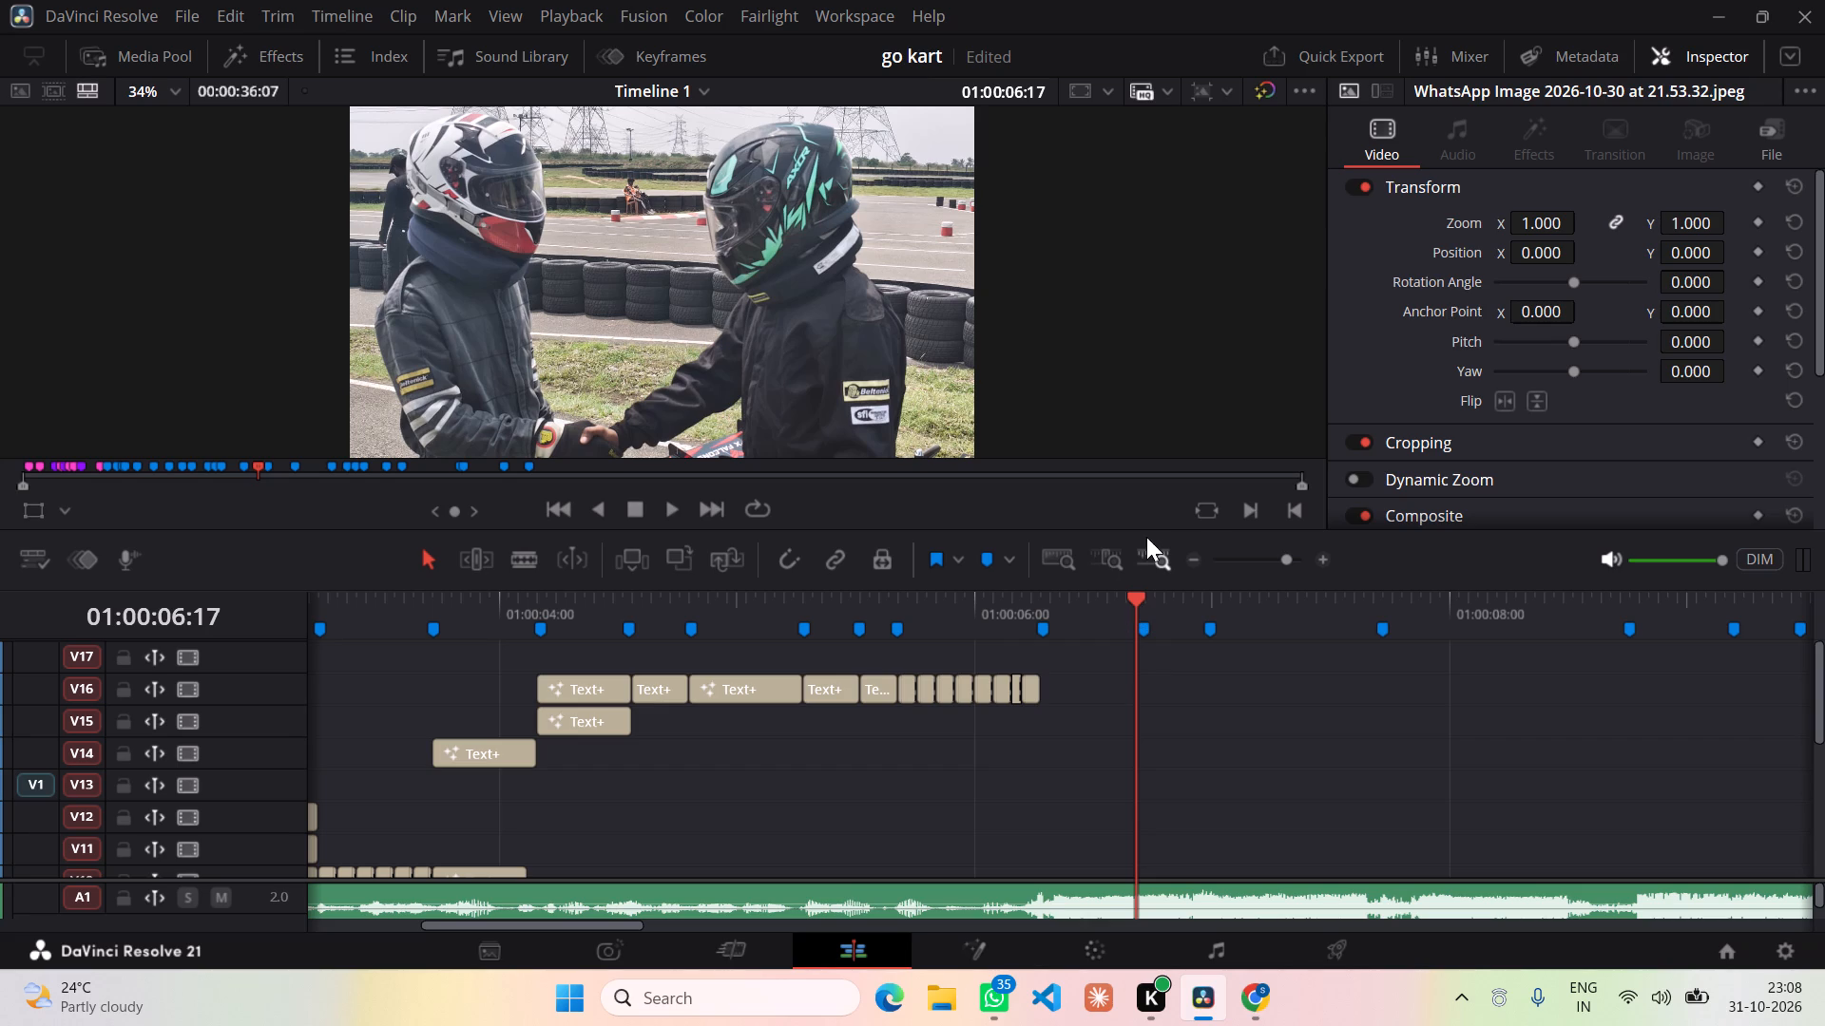
scroll(1137, 672, up, 2)
scroll(1137, 672, down, 2)
scroll(1137, 672, up, 3)
drag(1139, 600, 1064, 608)
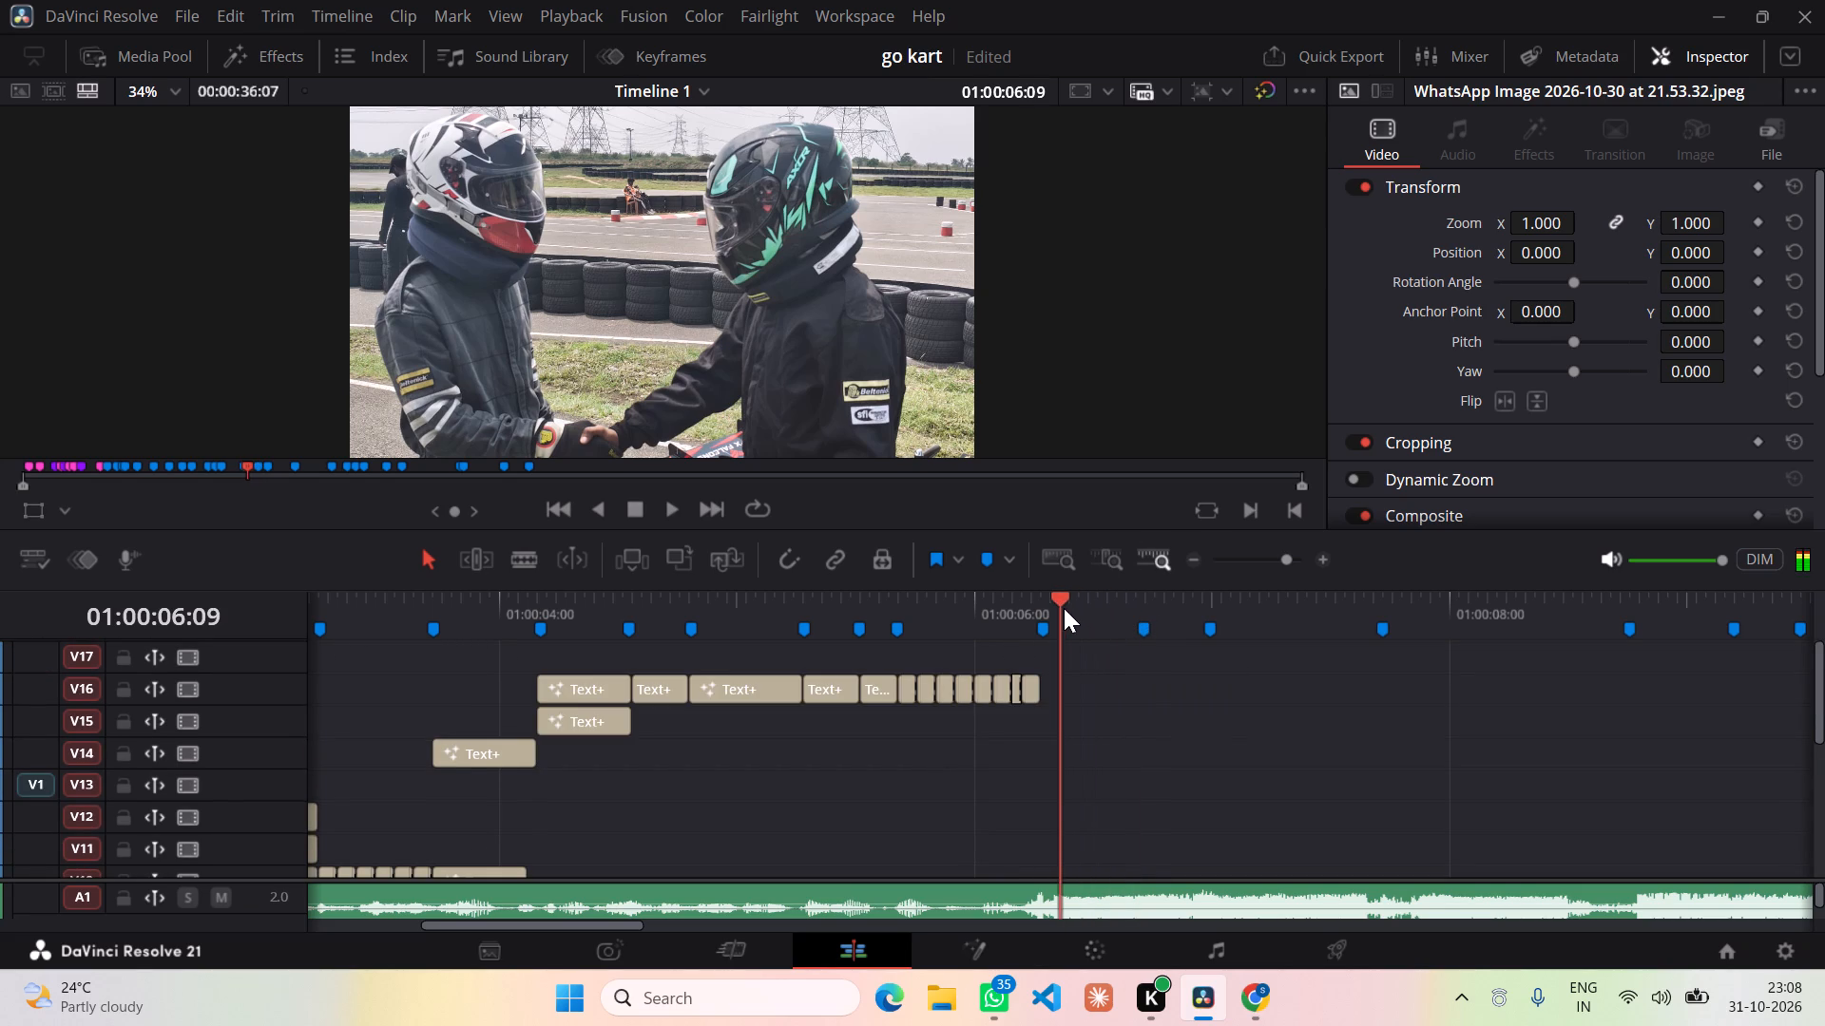
drag(1064, 608, 1076, 617)
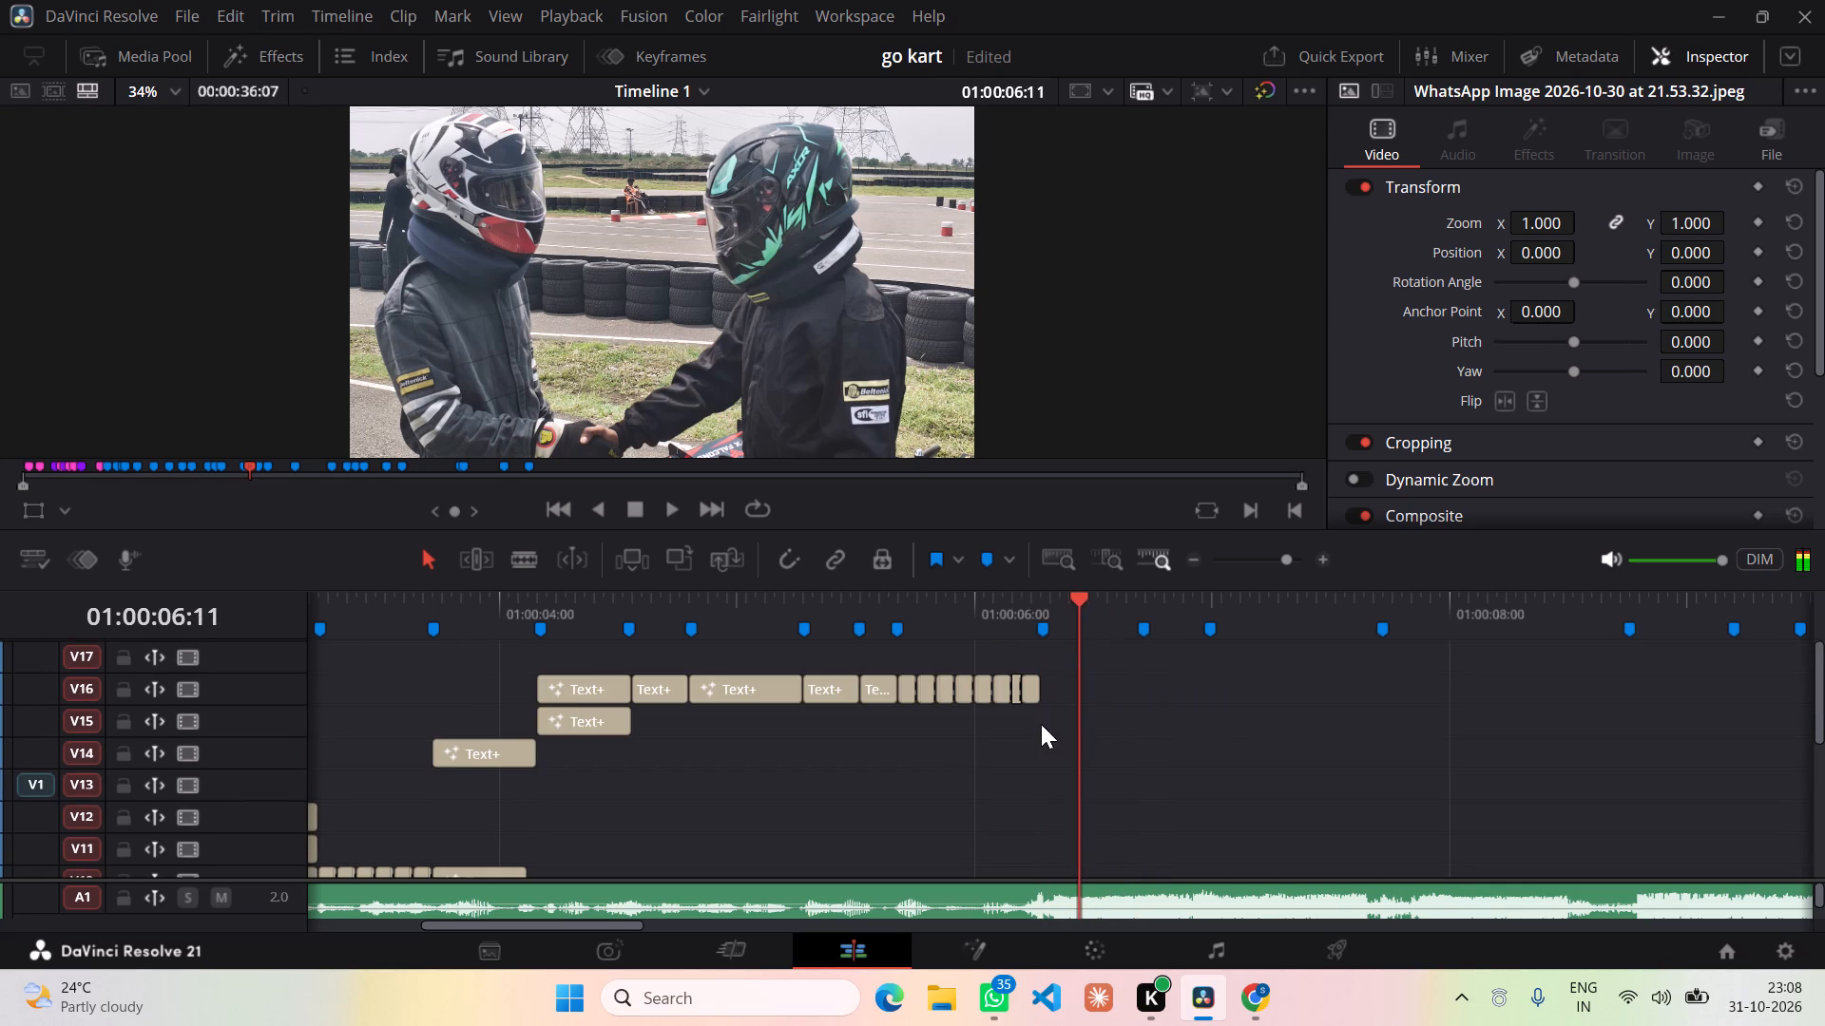
scroll(1034, 736, down, 5)
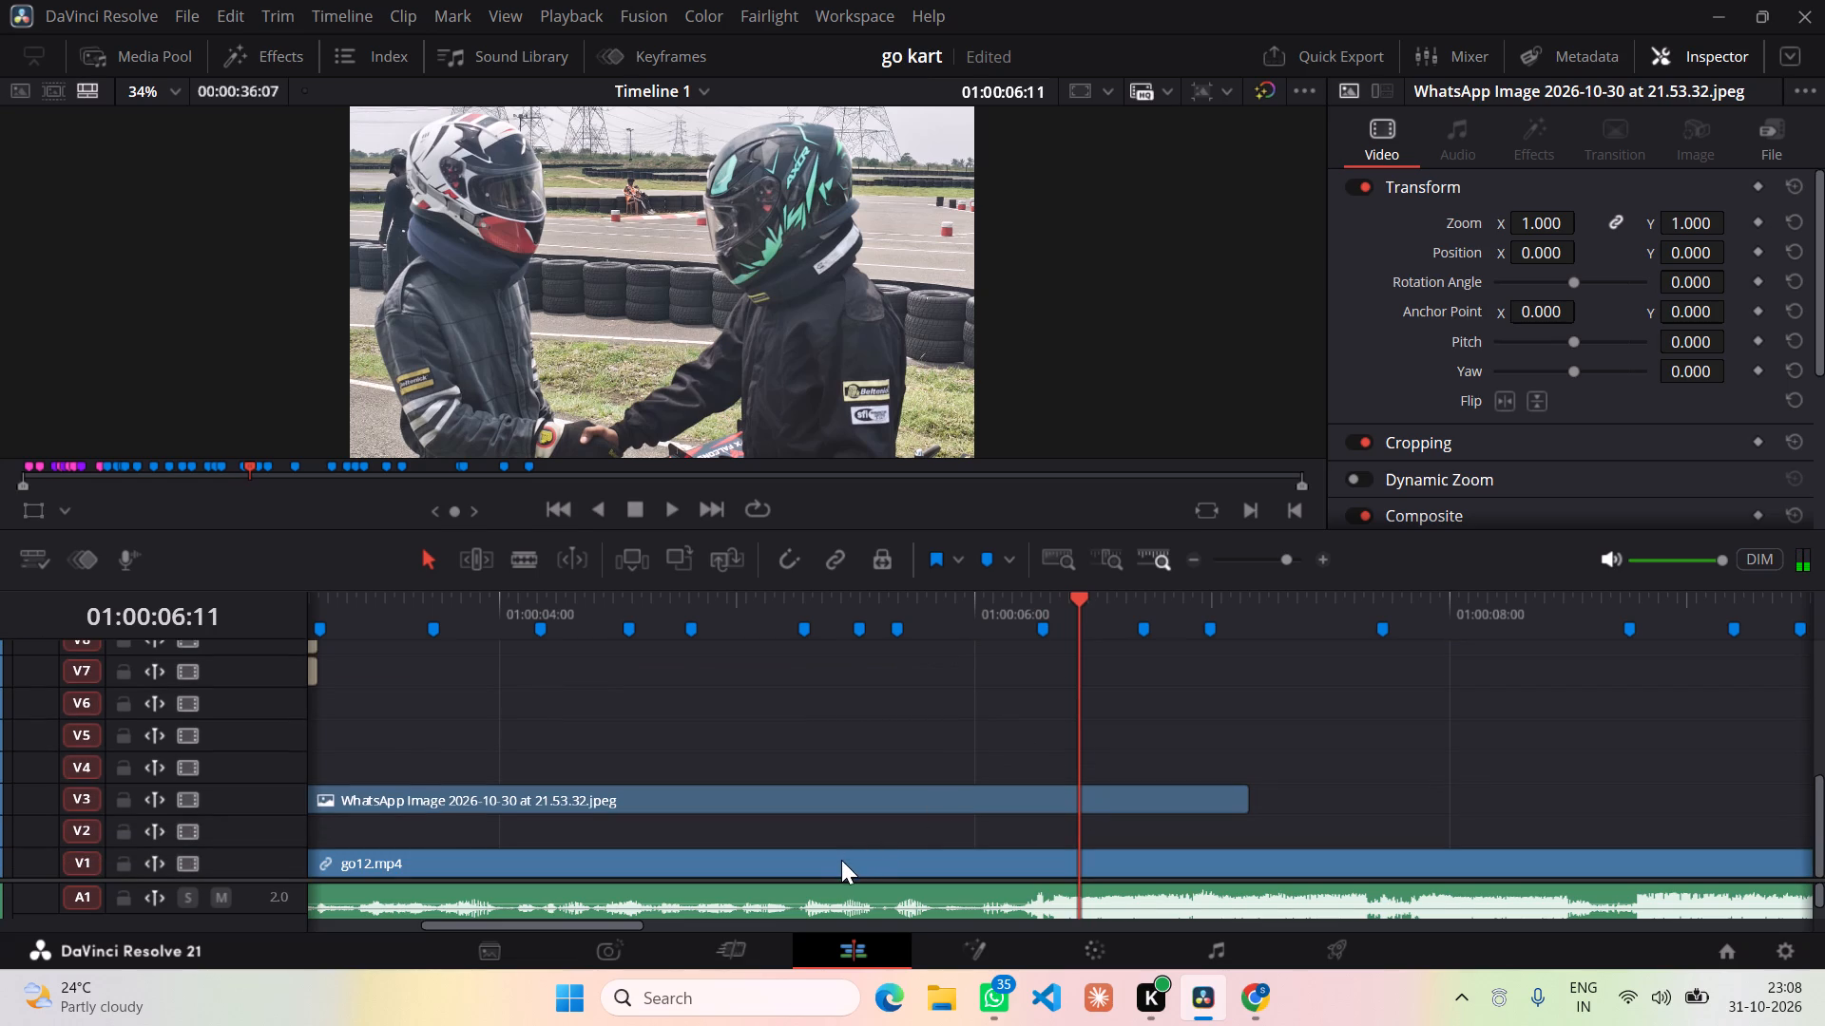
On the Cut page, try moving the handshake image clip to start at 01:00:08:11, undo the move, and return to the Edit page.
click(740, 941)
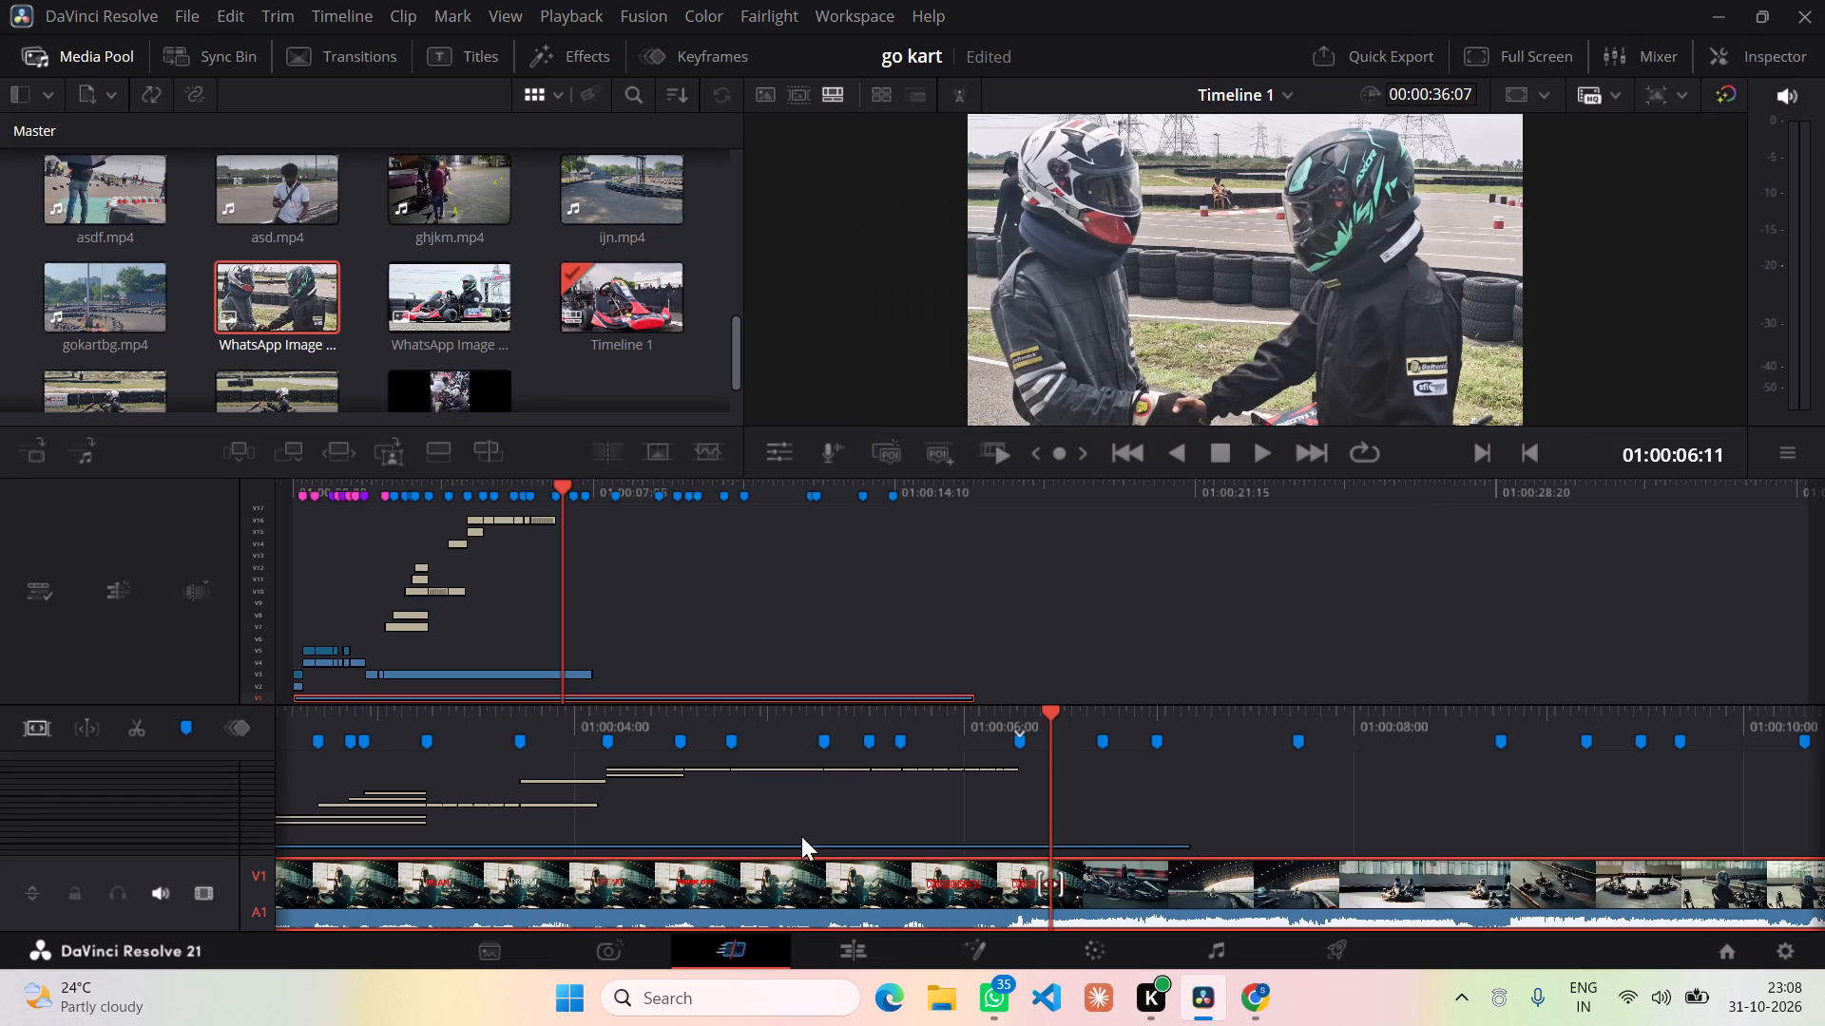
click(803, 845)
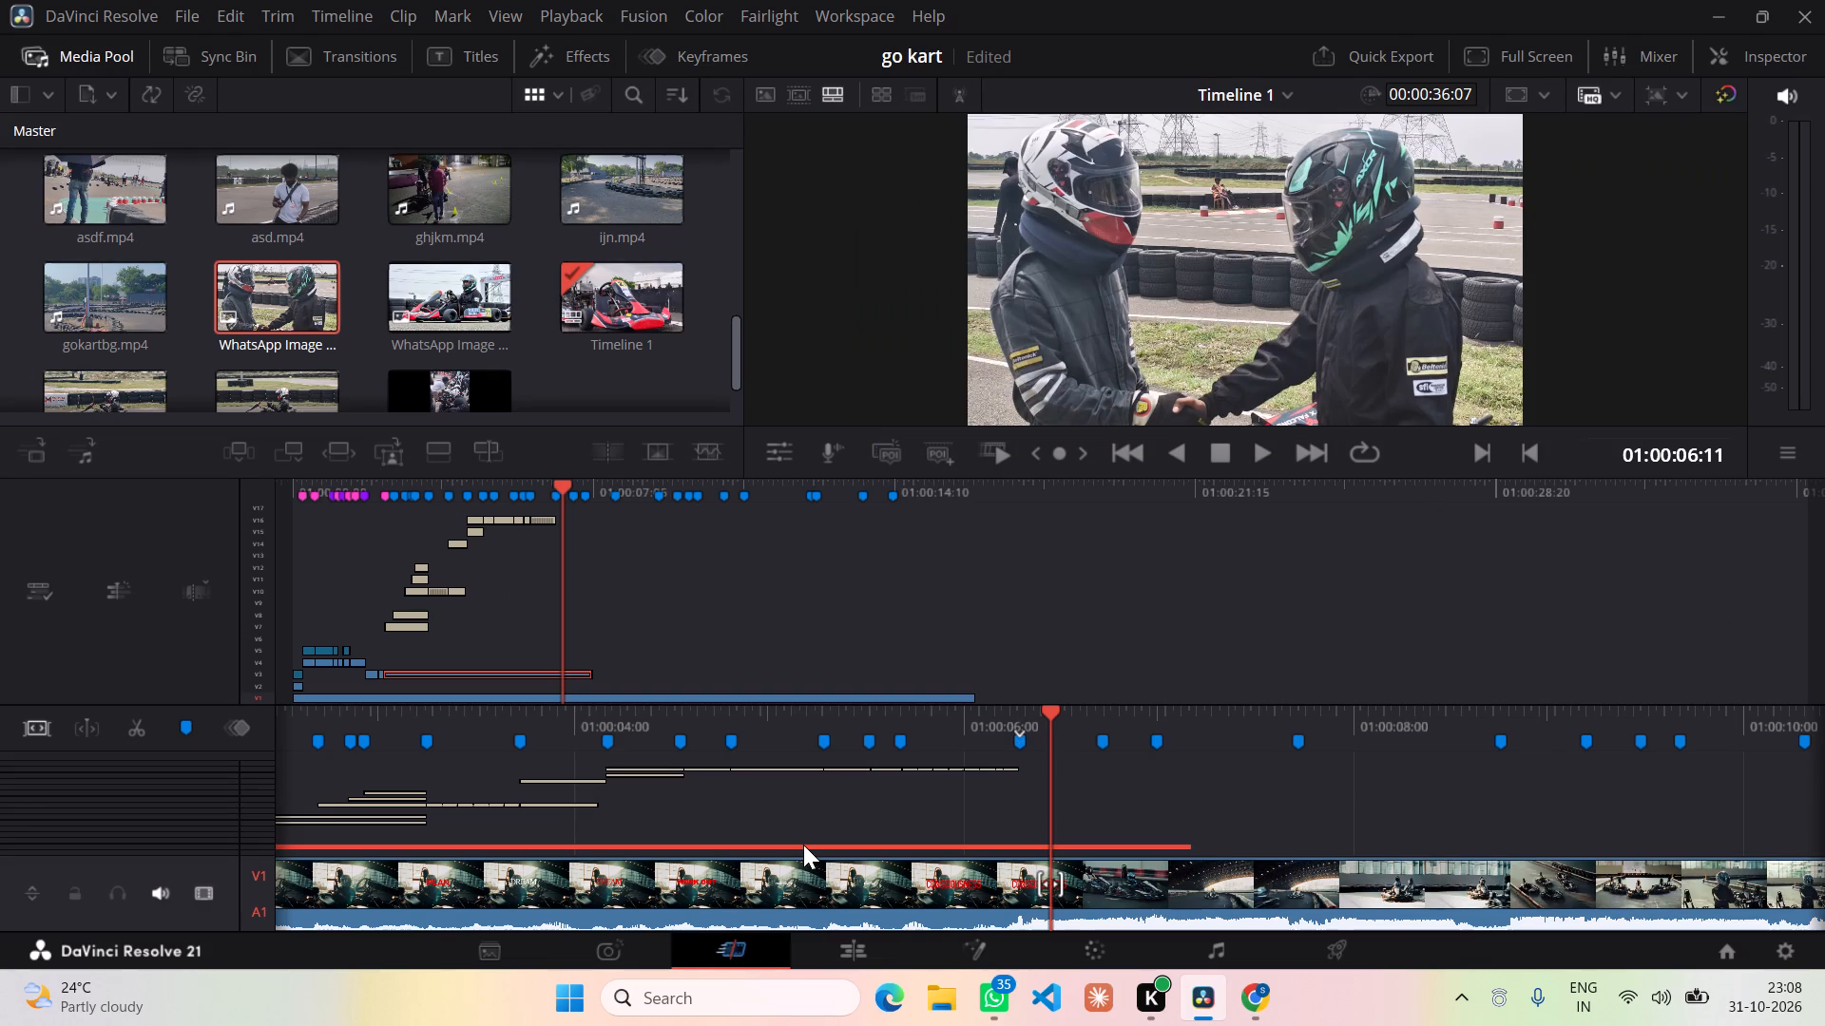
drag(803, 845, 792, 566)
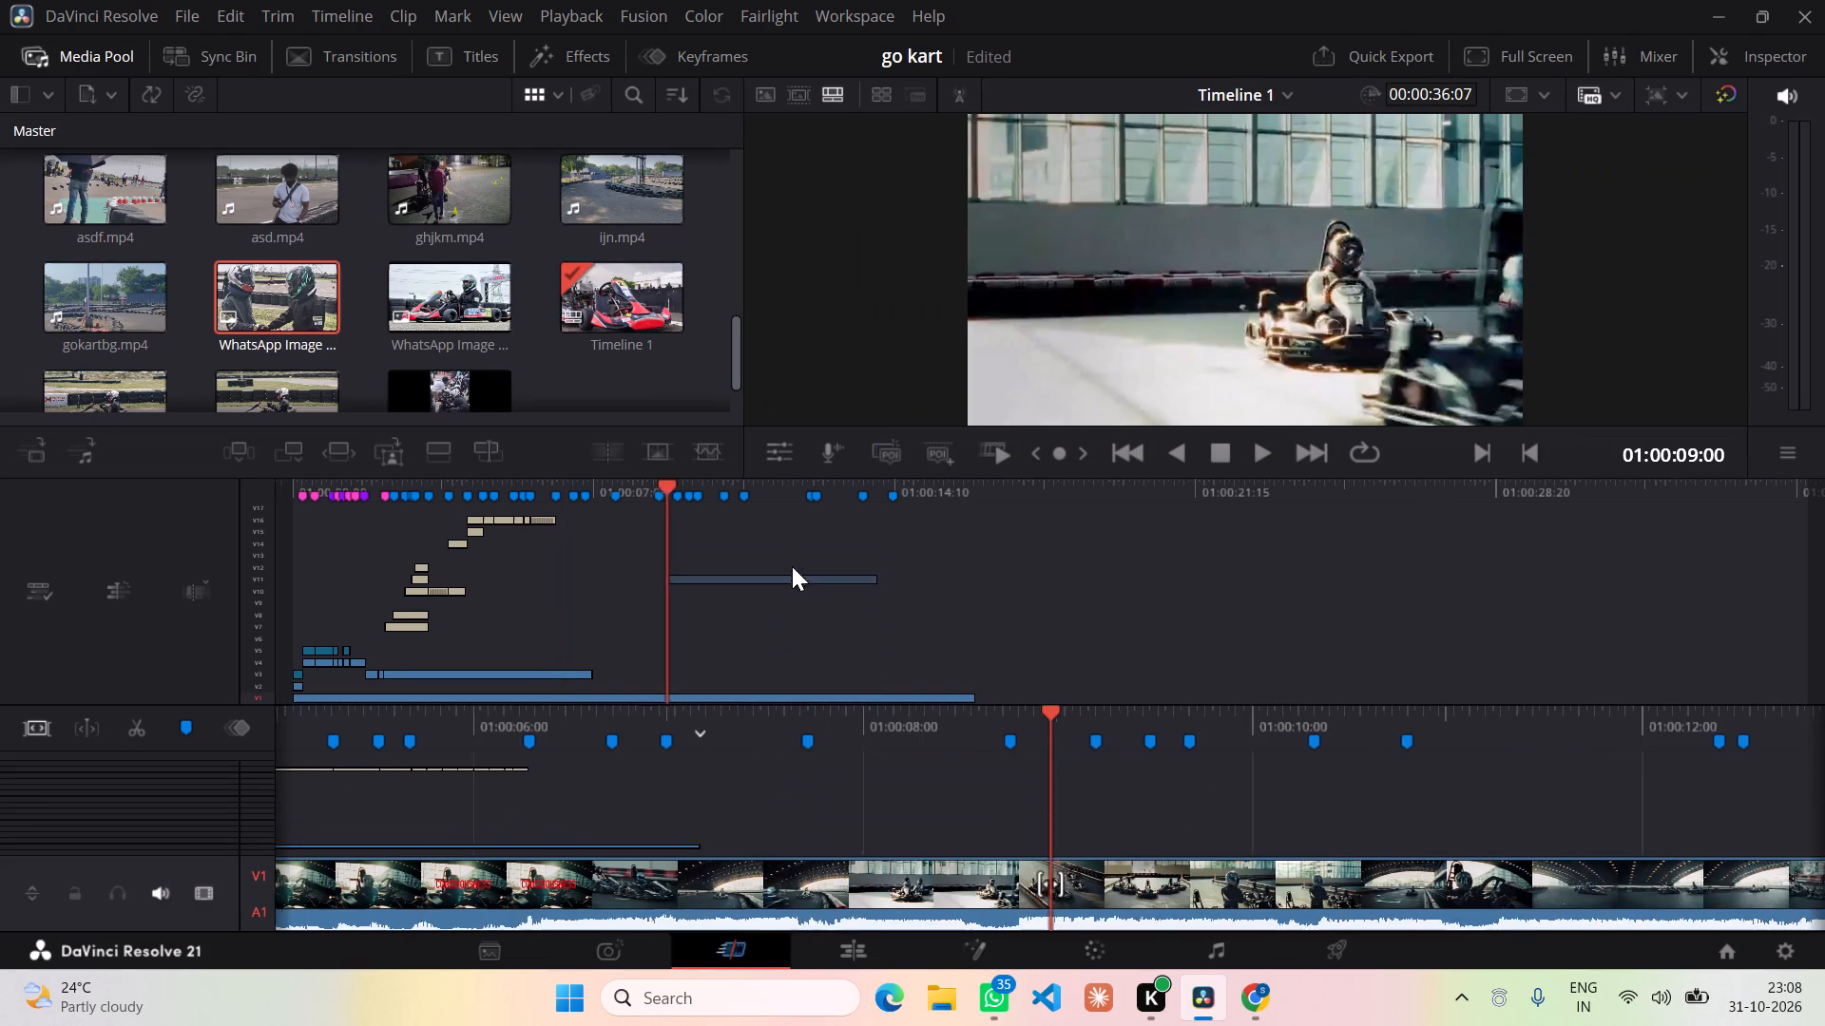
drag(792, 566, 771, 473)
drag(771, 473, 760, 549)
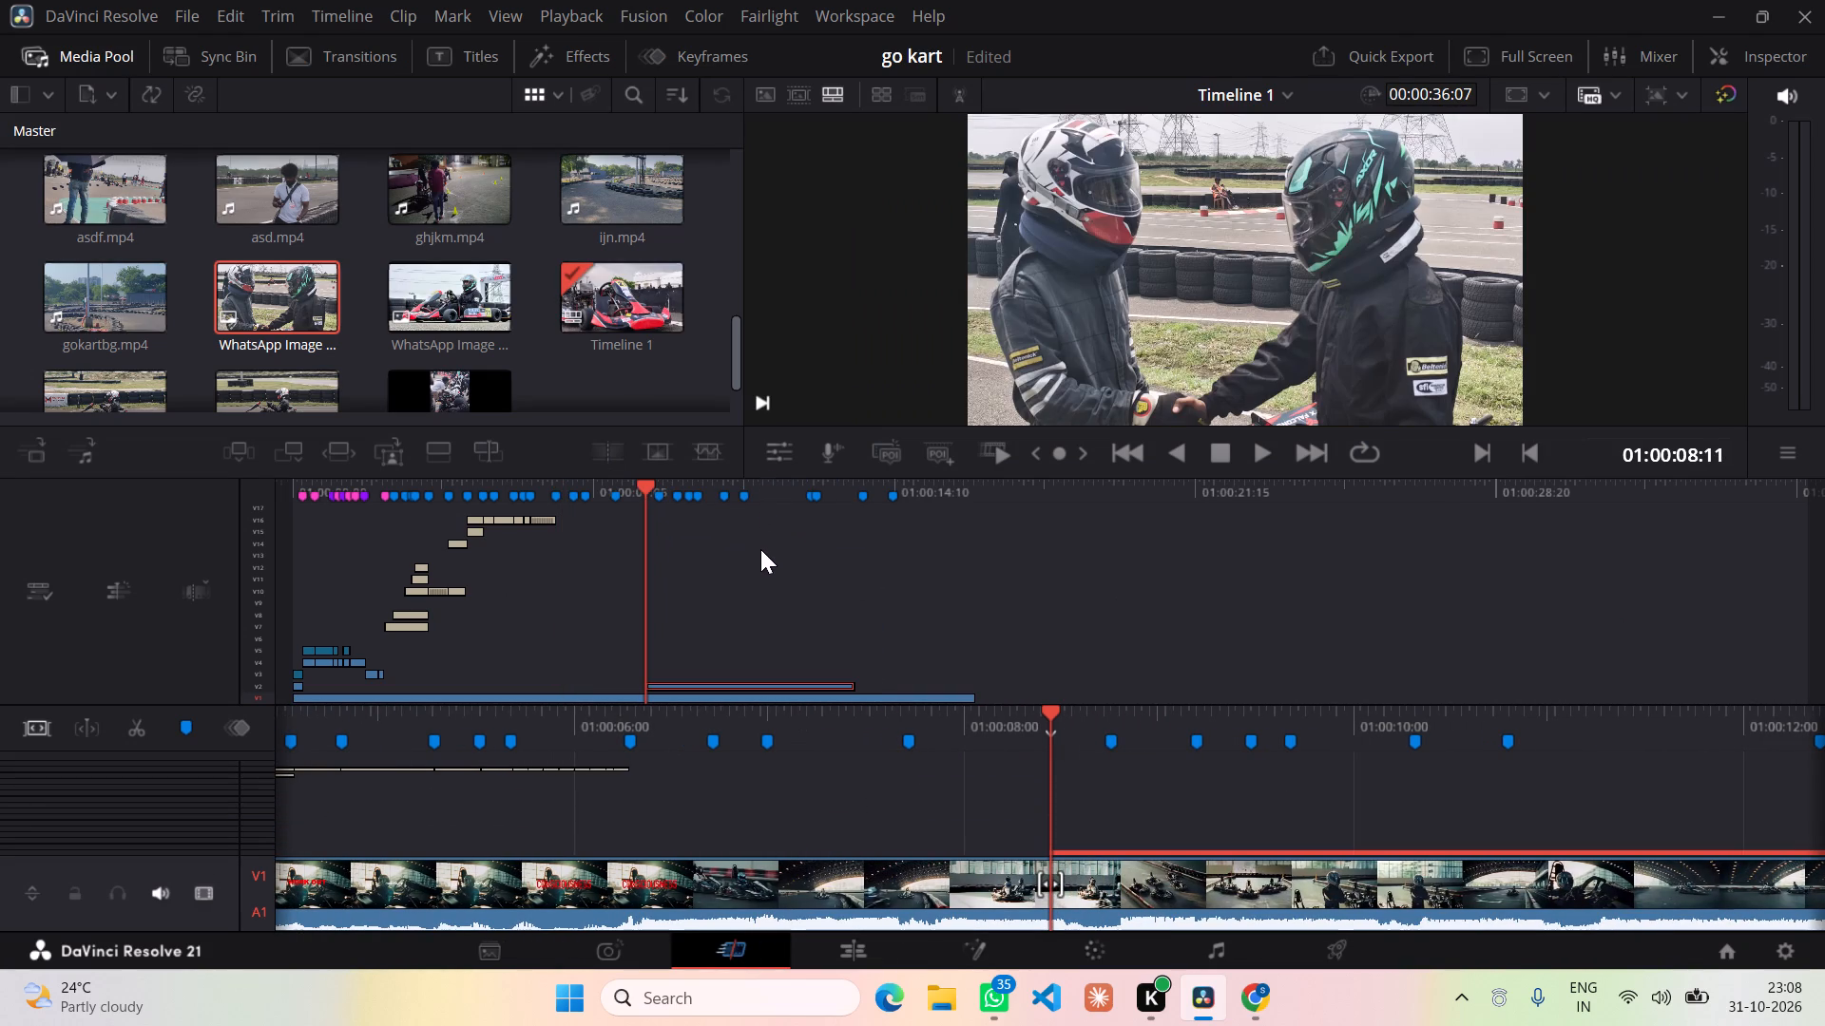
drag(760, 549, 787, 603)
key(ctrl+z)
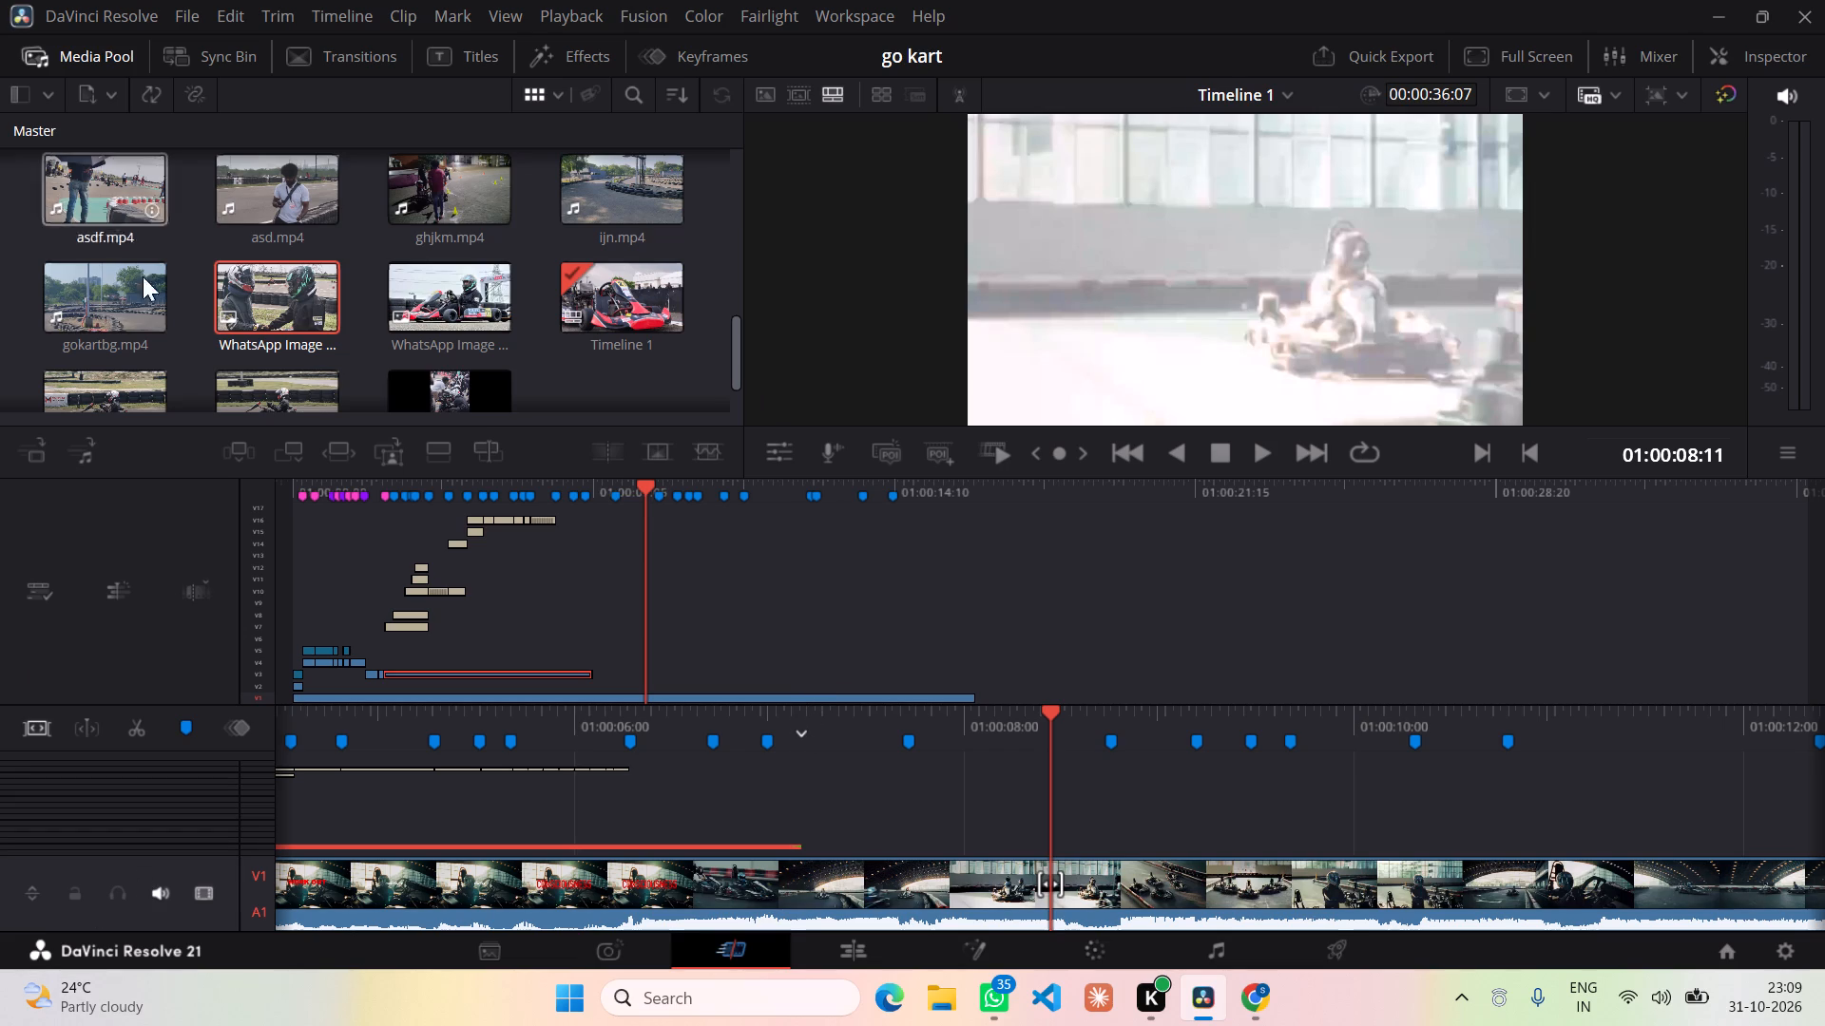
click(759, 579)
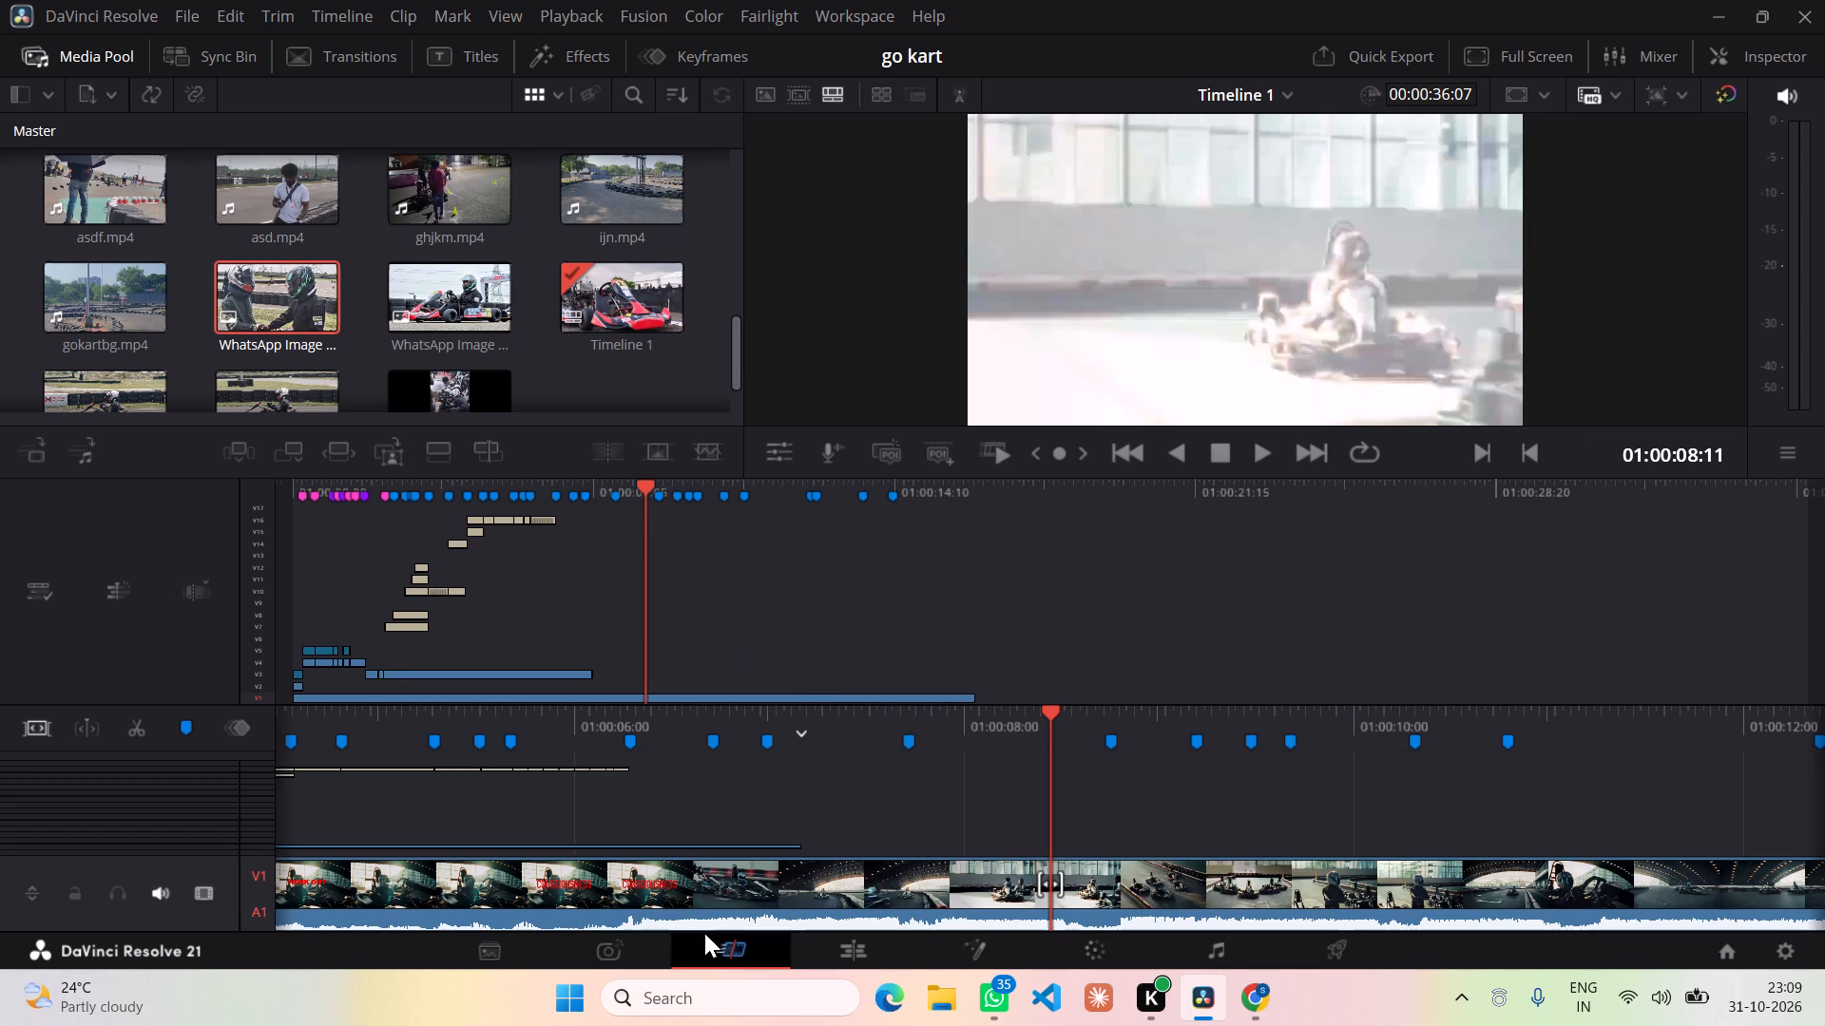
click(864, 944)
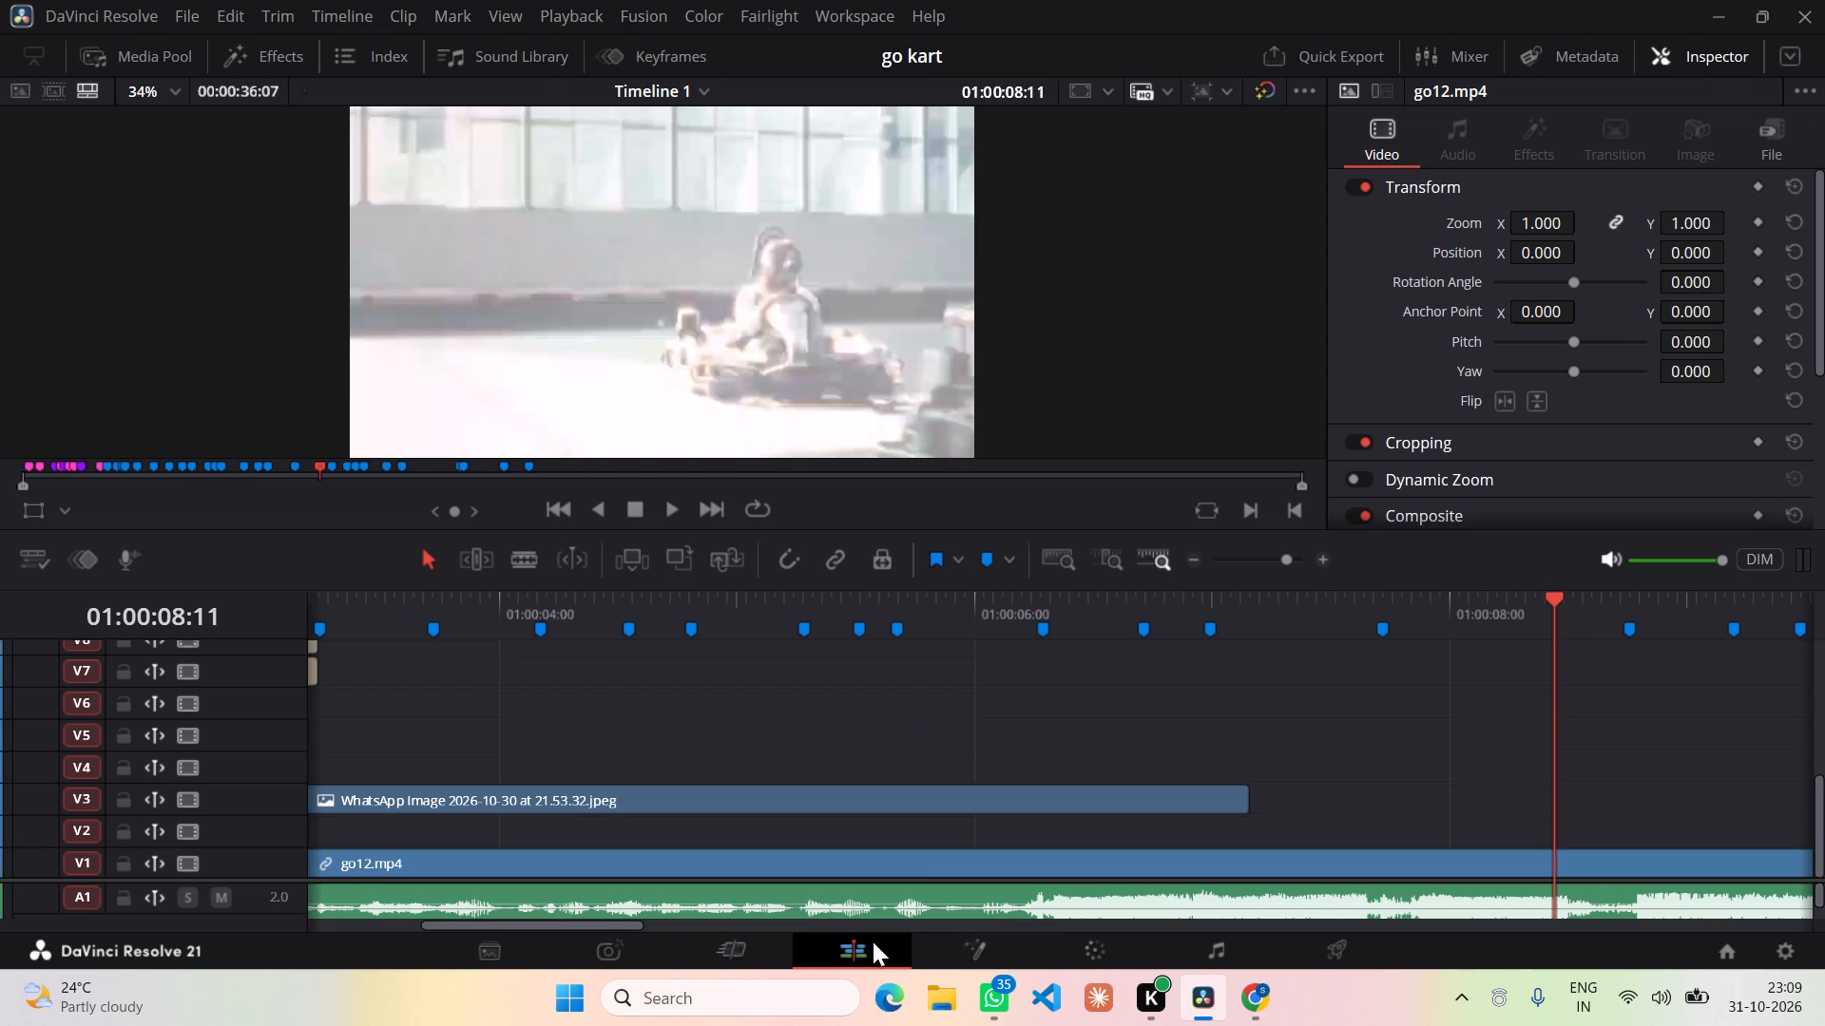
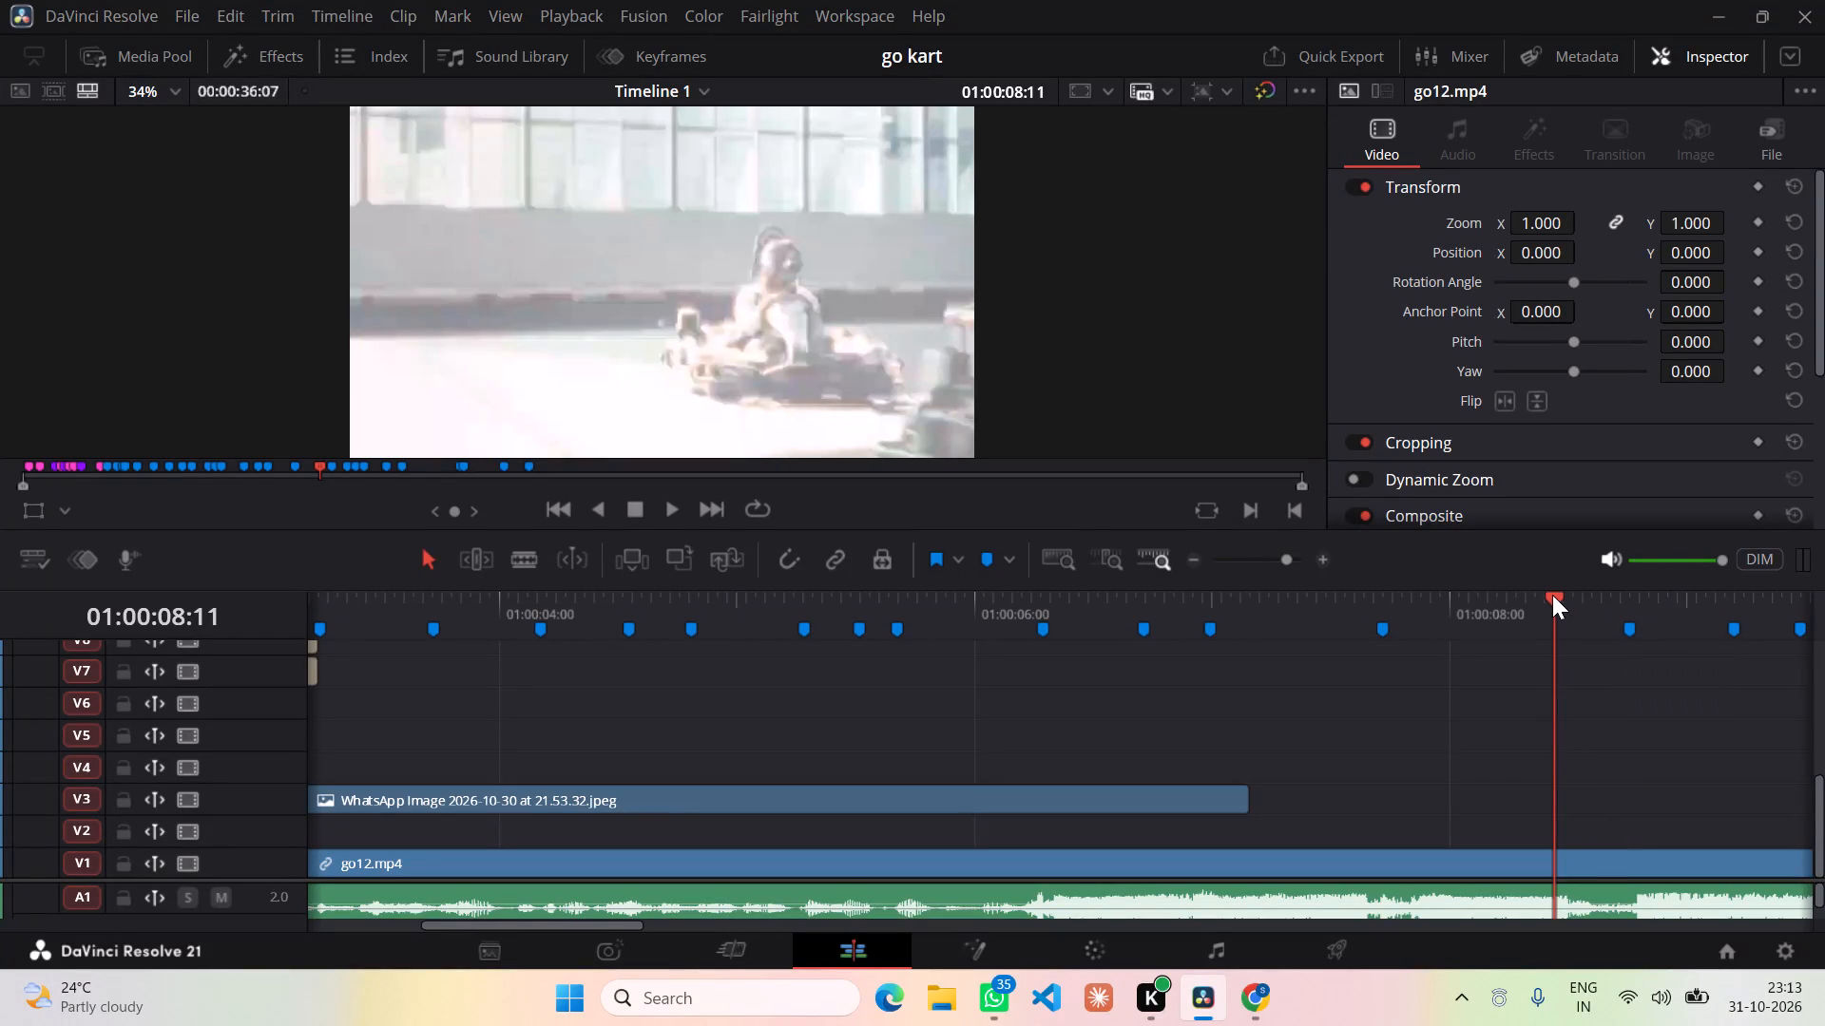
Scrub back to 01:00:06:10 and move the go12.mp4 clip from track V1 up to track V18, above the Text+ titles.
drag(1553, 593, 1391, 618)
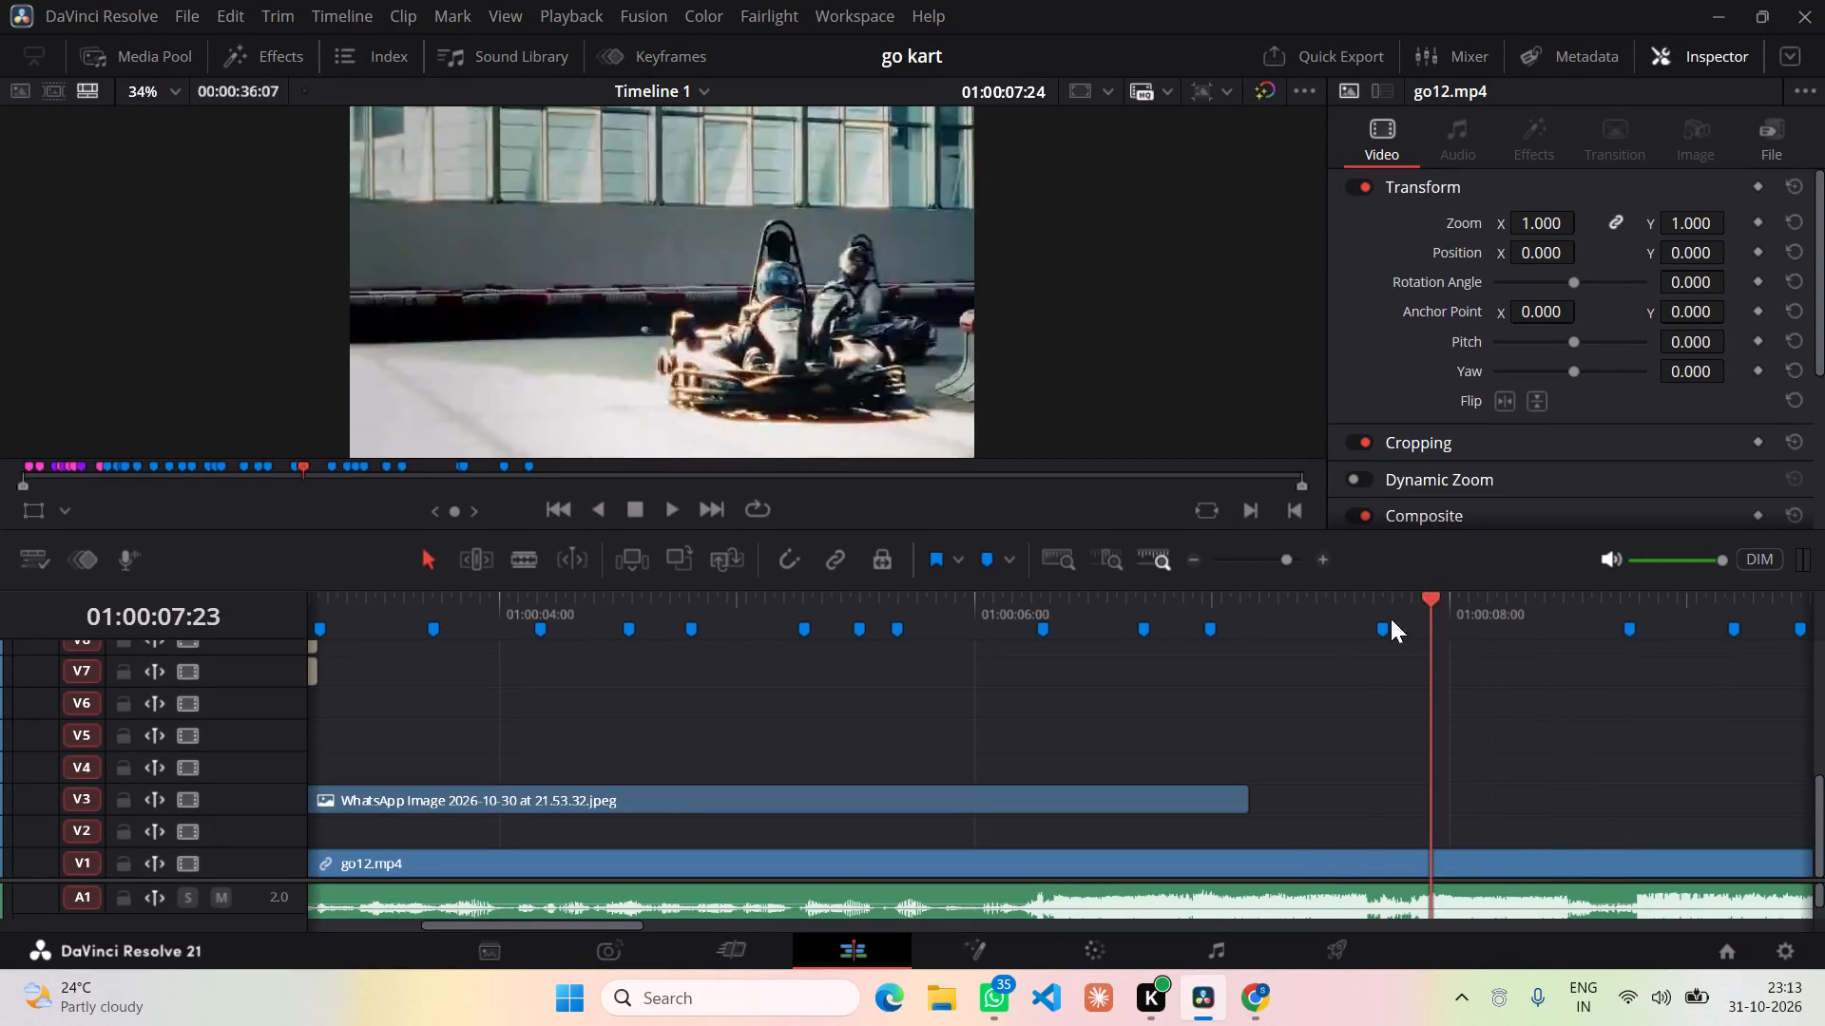
drag(1391, 618, 979, 671)
drag(976, 595, 1008, 600)
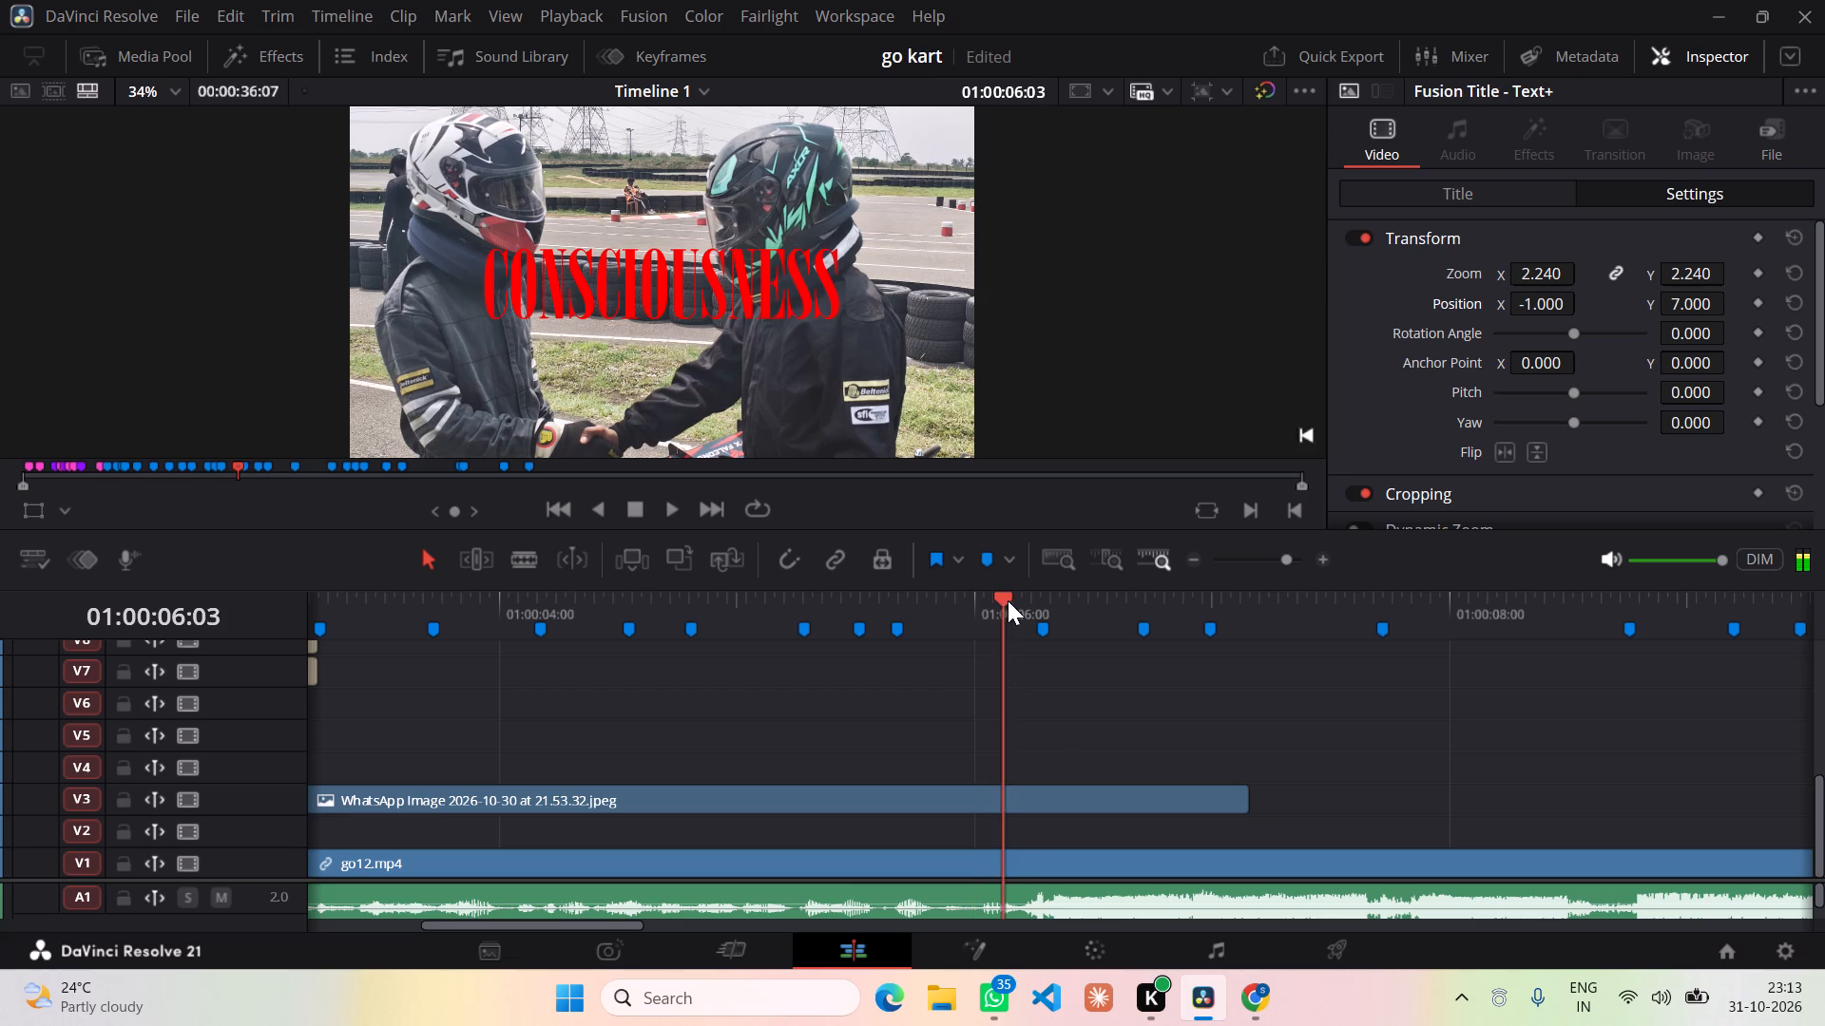
drag(1008, 600, 1066, 600)
click(1066, 600)
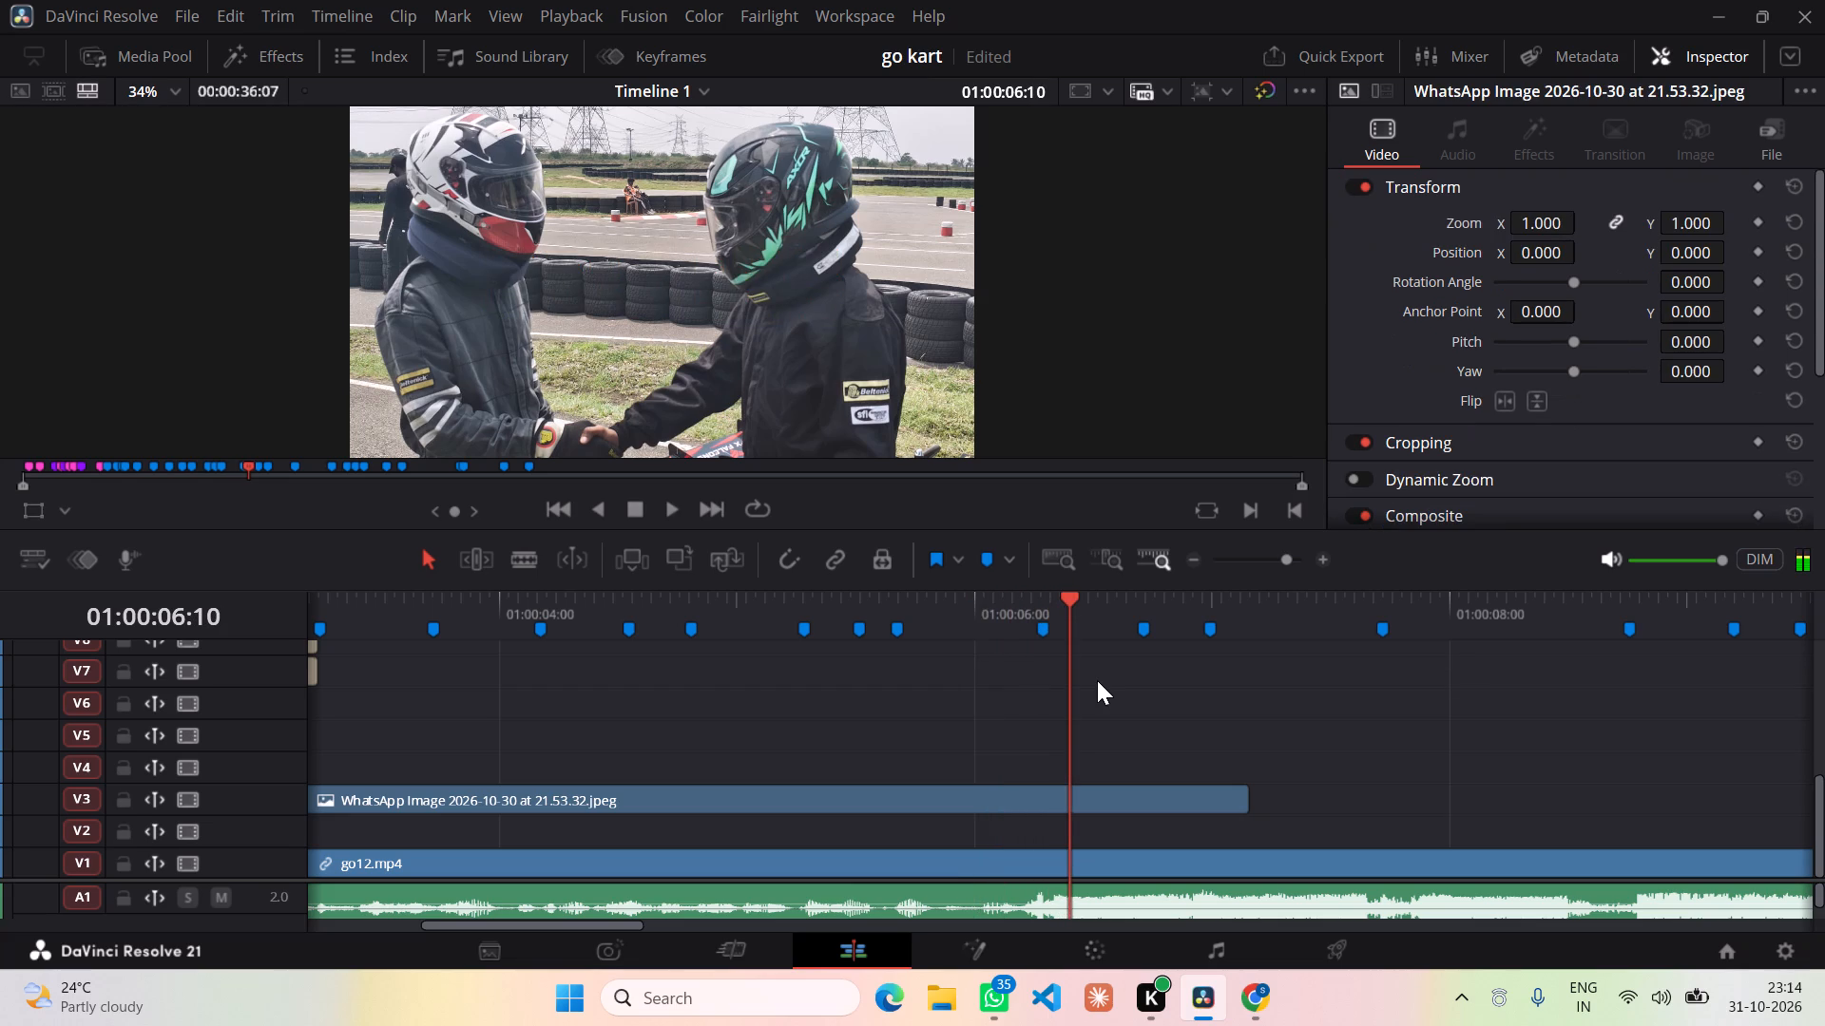
scroll(1097, 680, up, 1)
scroll(1097, 680, down, 2)
drag(1031, 861, 1040, 641)
scroll(1032, 711, up, 1)
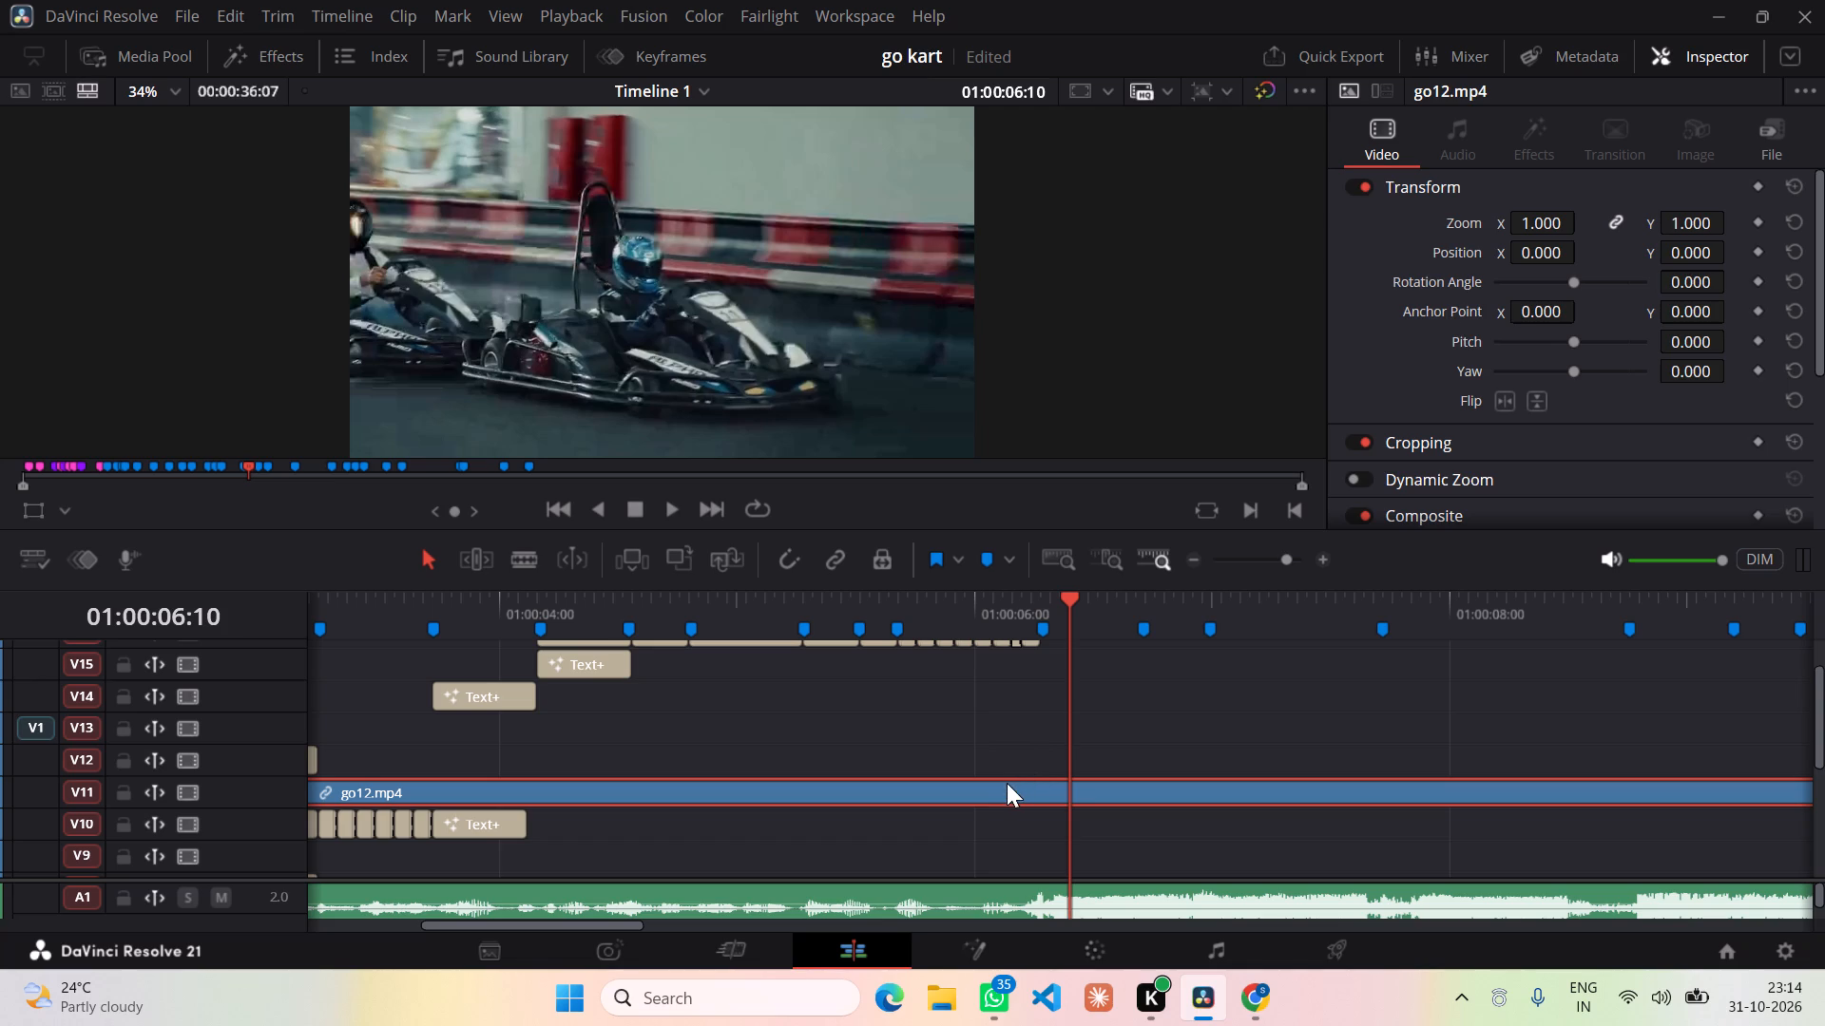
drag(1007, 783, 998, 637)
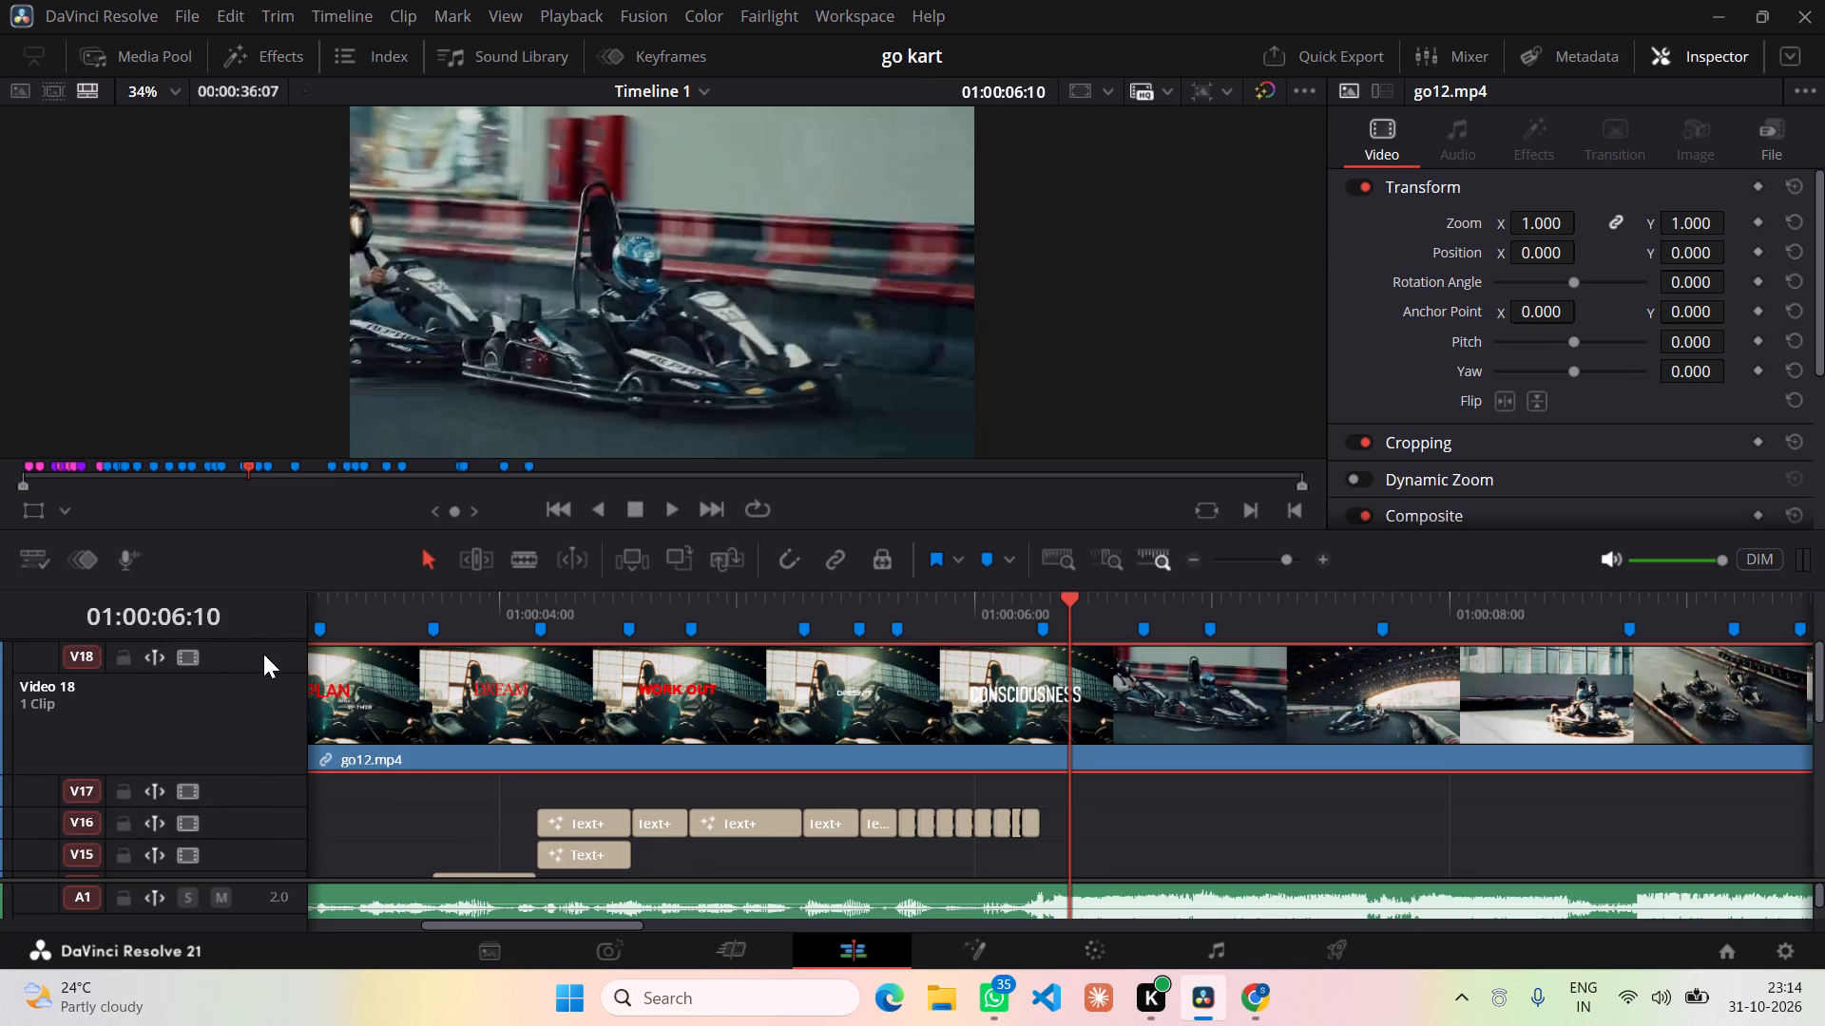
Reduce the height of track V18 to match the other video tracks.
drag(263, 644, 226, 807)
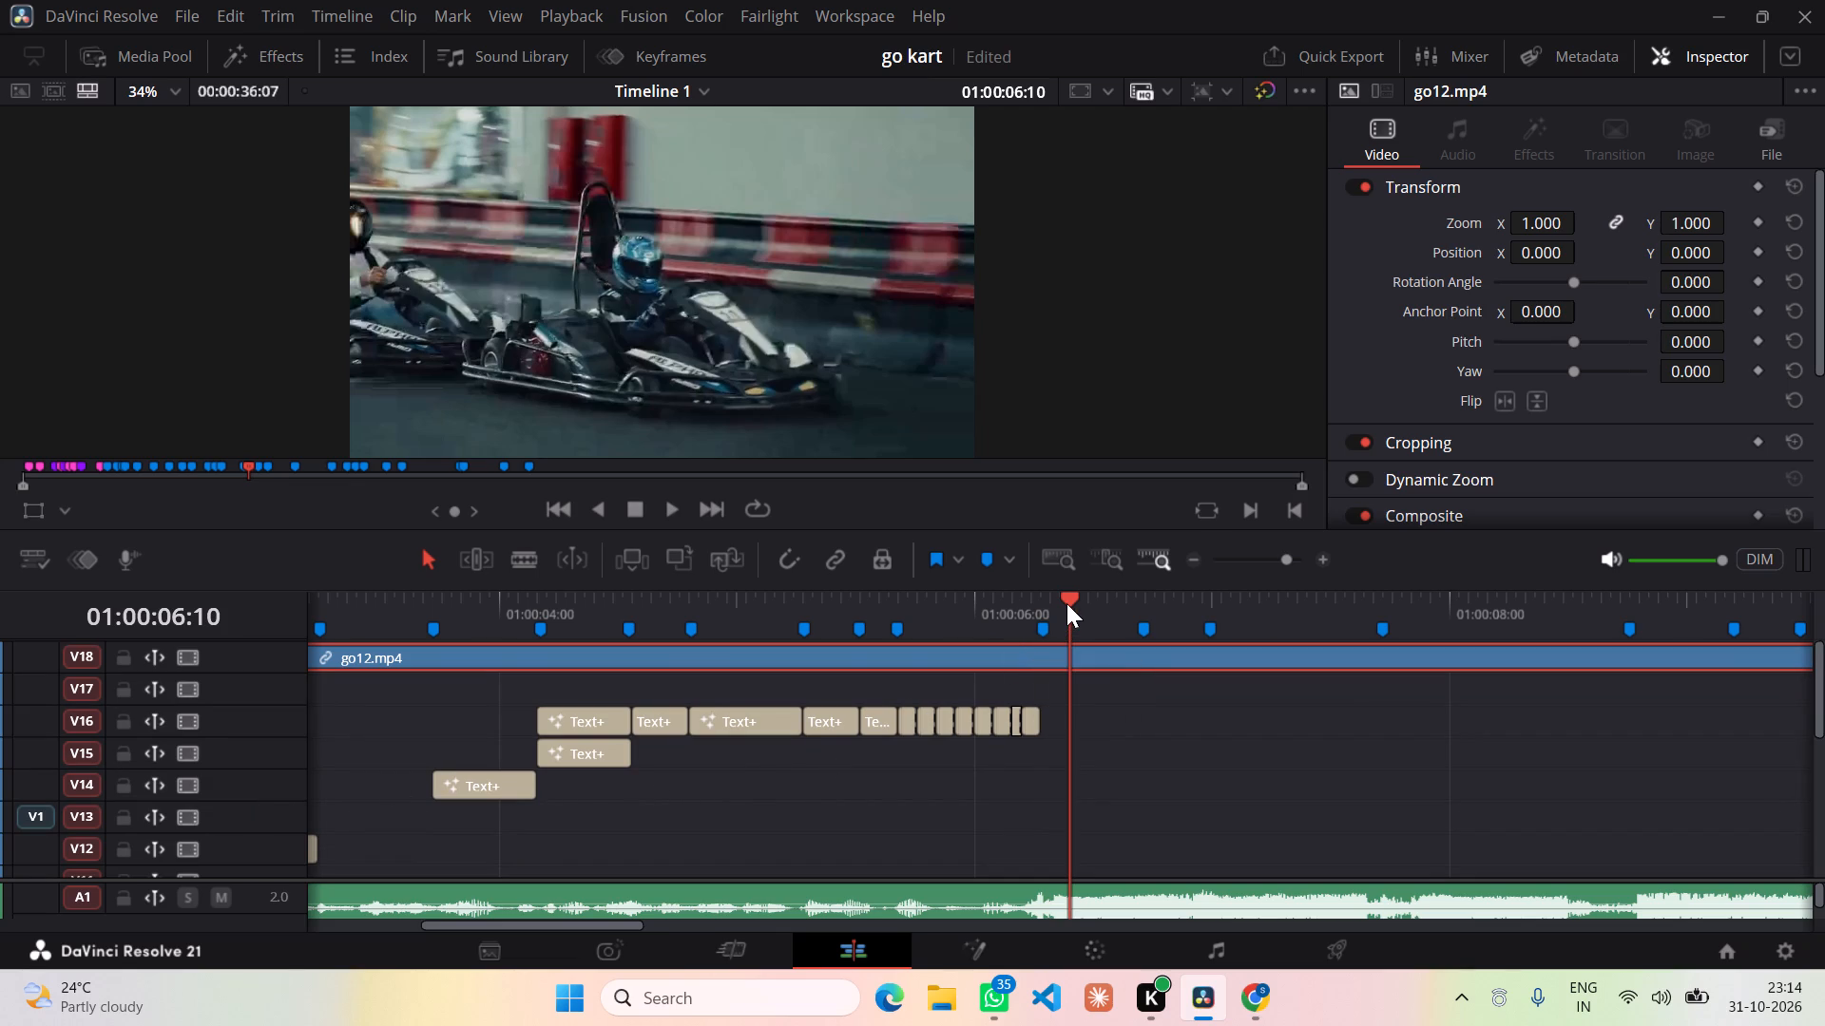
Set the playhead to 01:00:06:07, at the marker where the last Text+ title on V16 ends.
drag(1066, 603, 1024, 610)
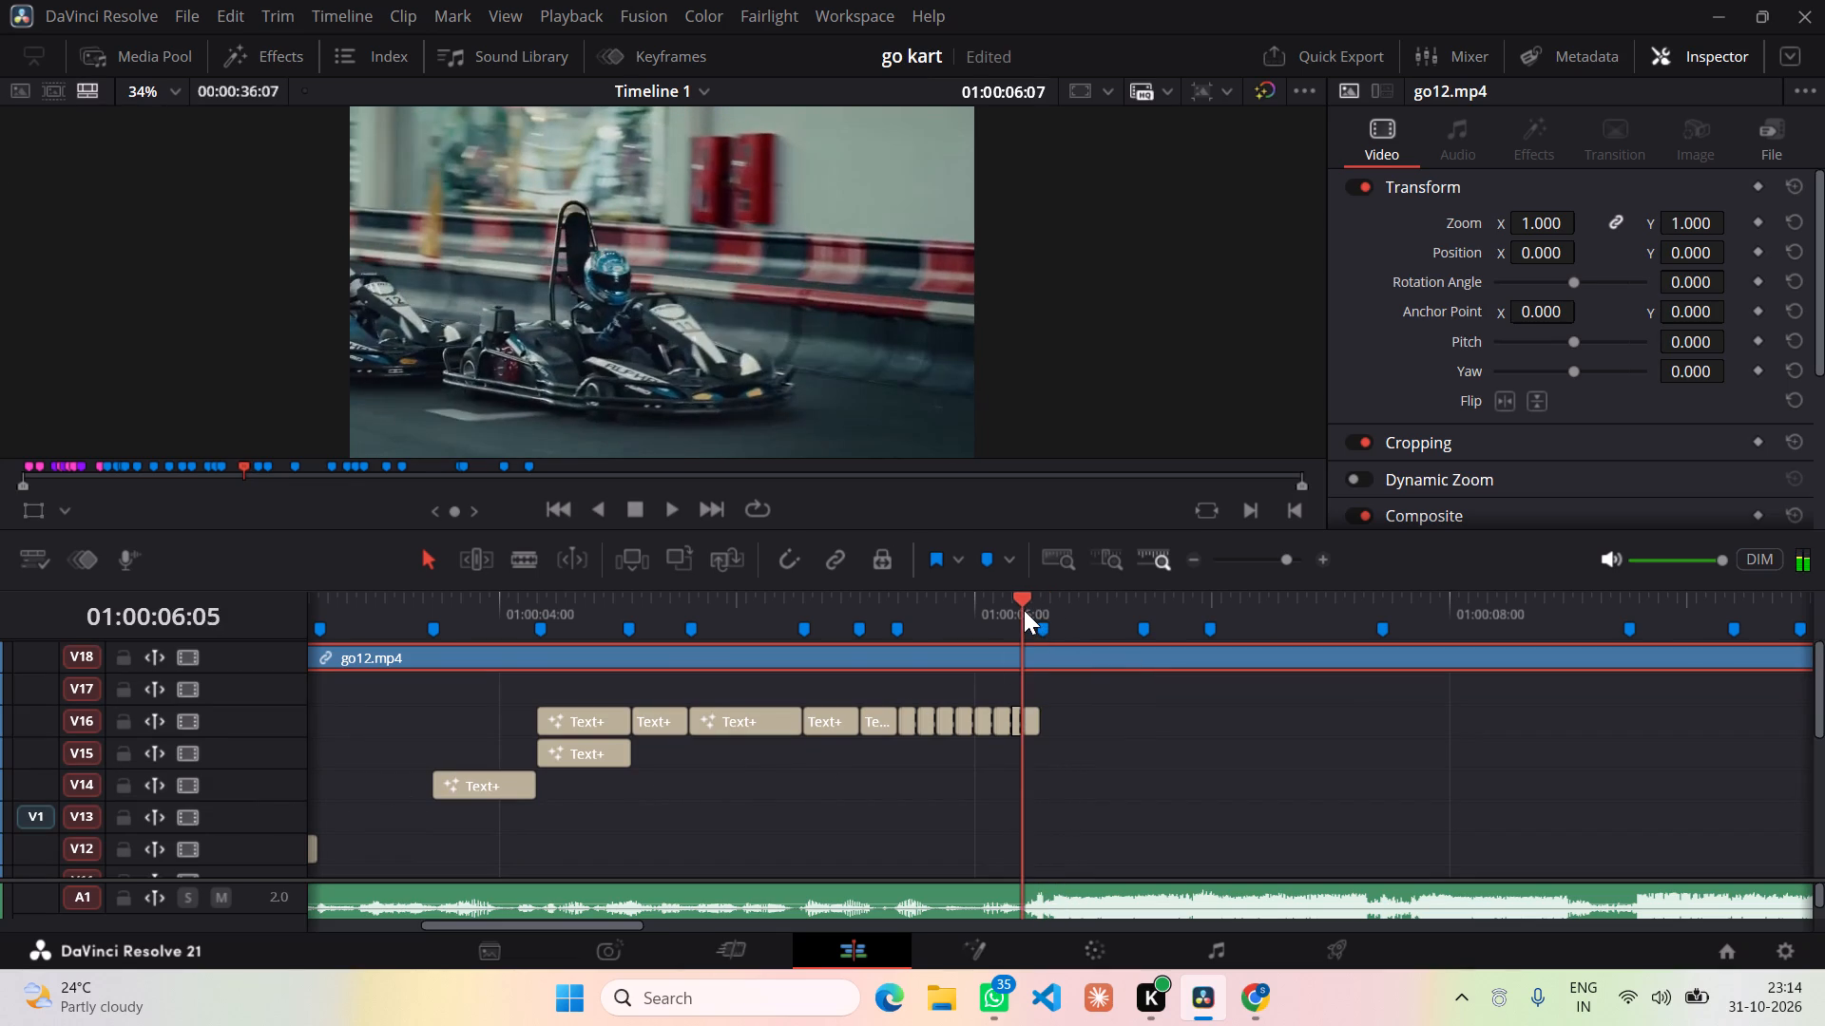
drag(1024, 610, 1036, 614)
click(1036, 614)
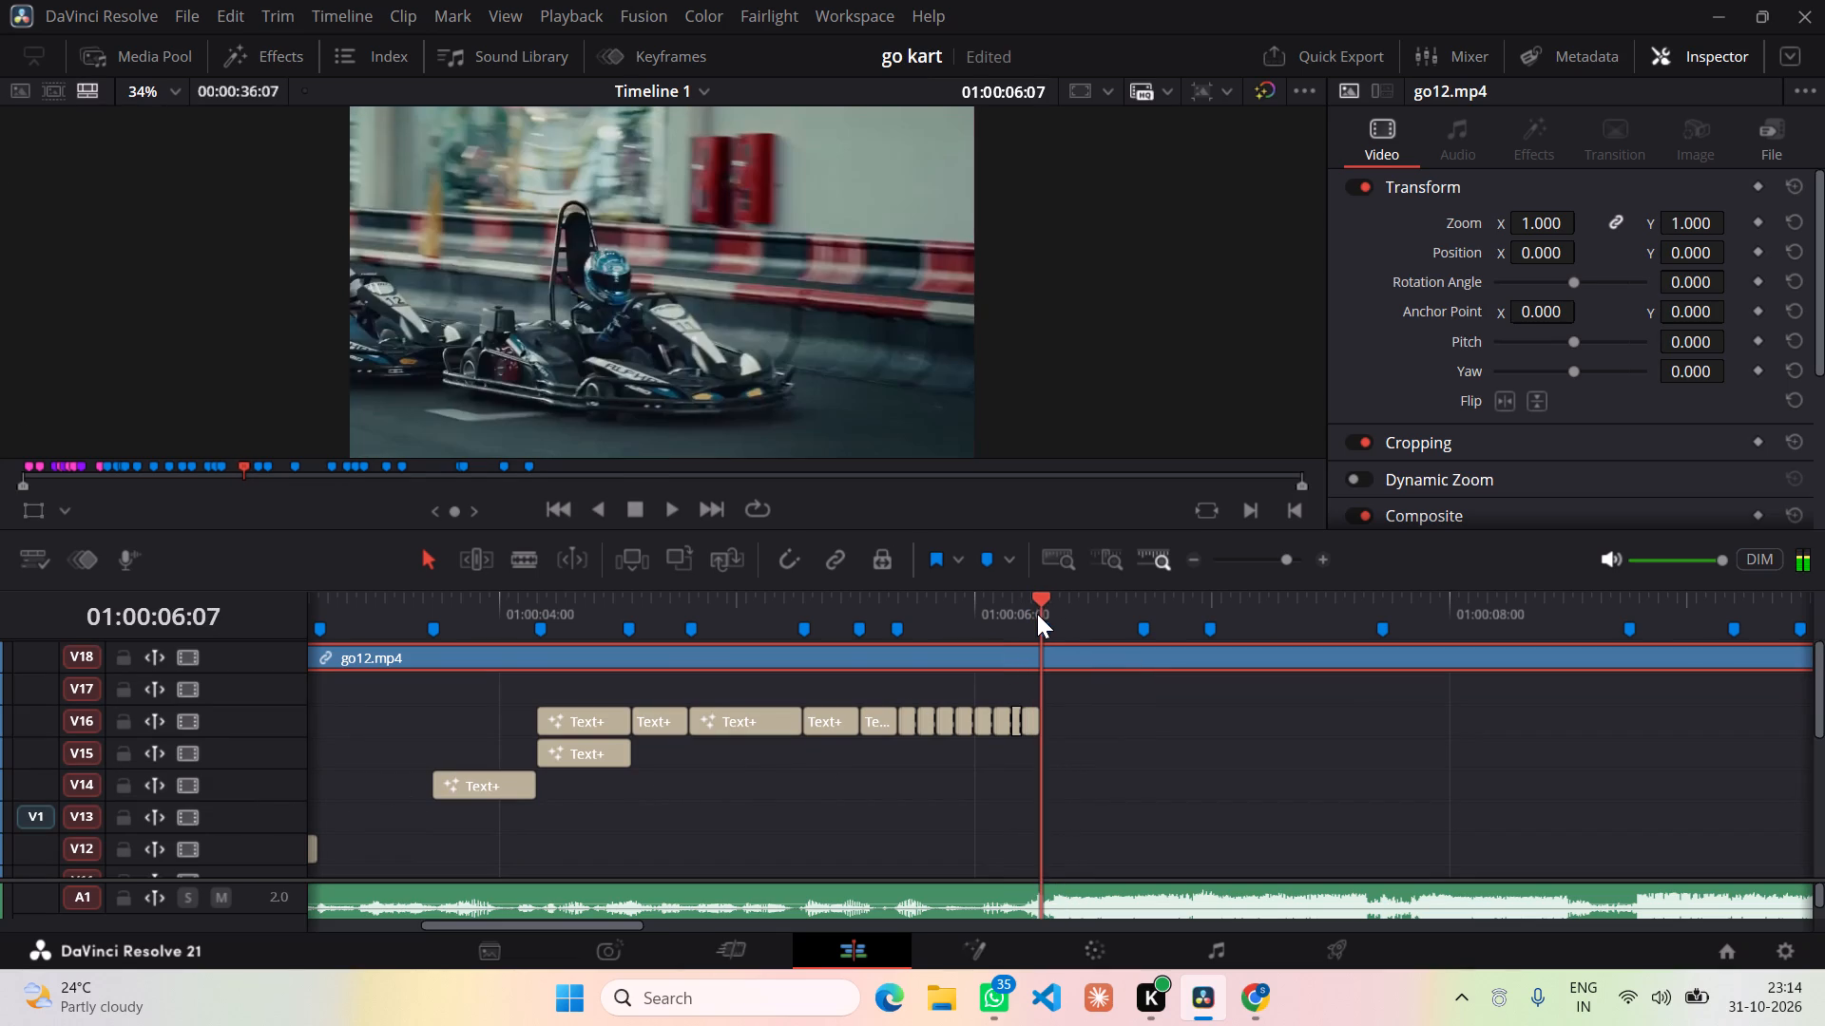
click(1037, 614)
Examine the track stack around 01:00:06:07, from go12.mp4 down to the handshake image, including its layout on the Cut page.
scroll(1065, 785, down, 1)
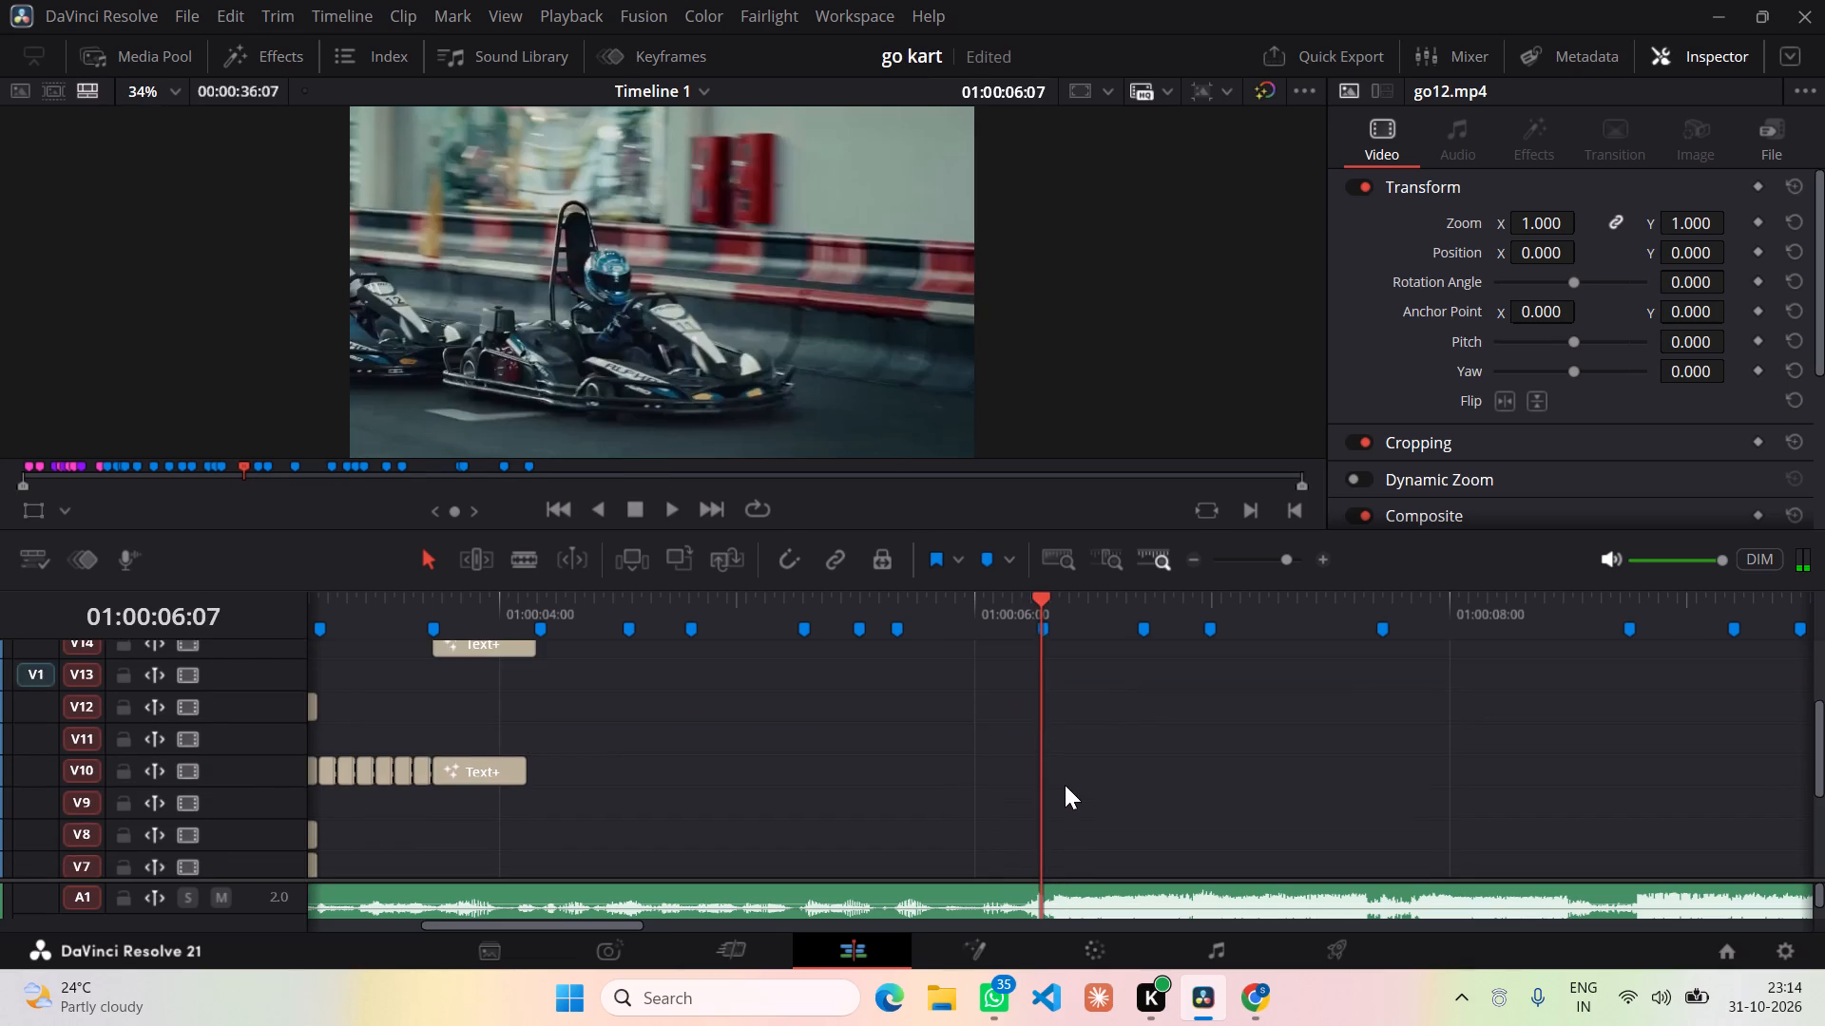
scroll(1065, 785, up, 1)
scroll(846, 757, down, 2)
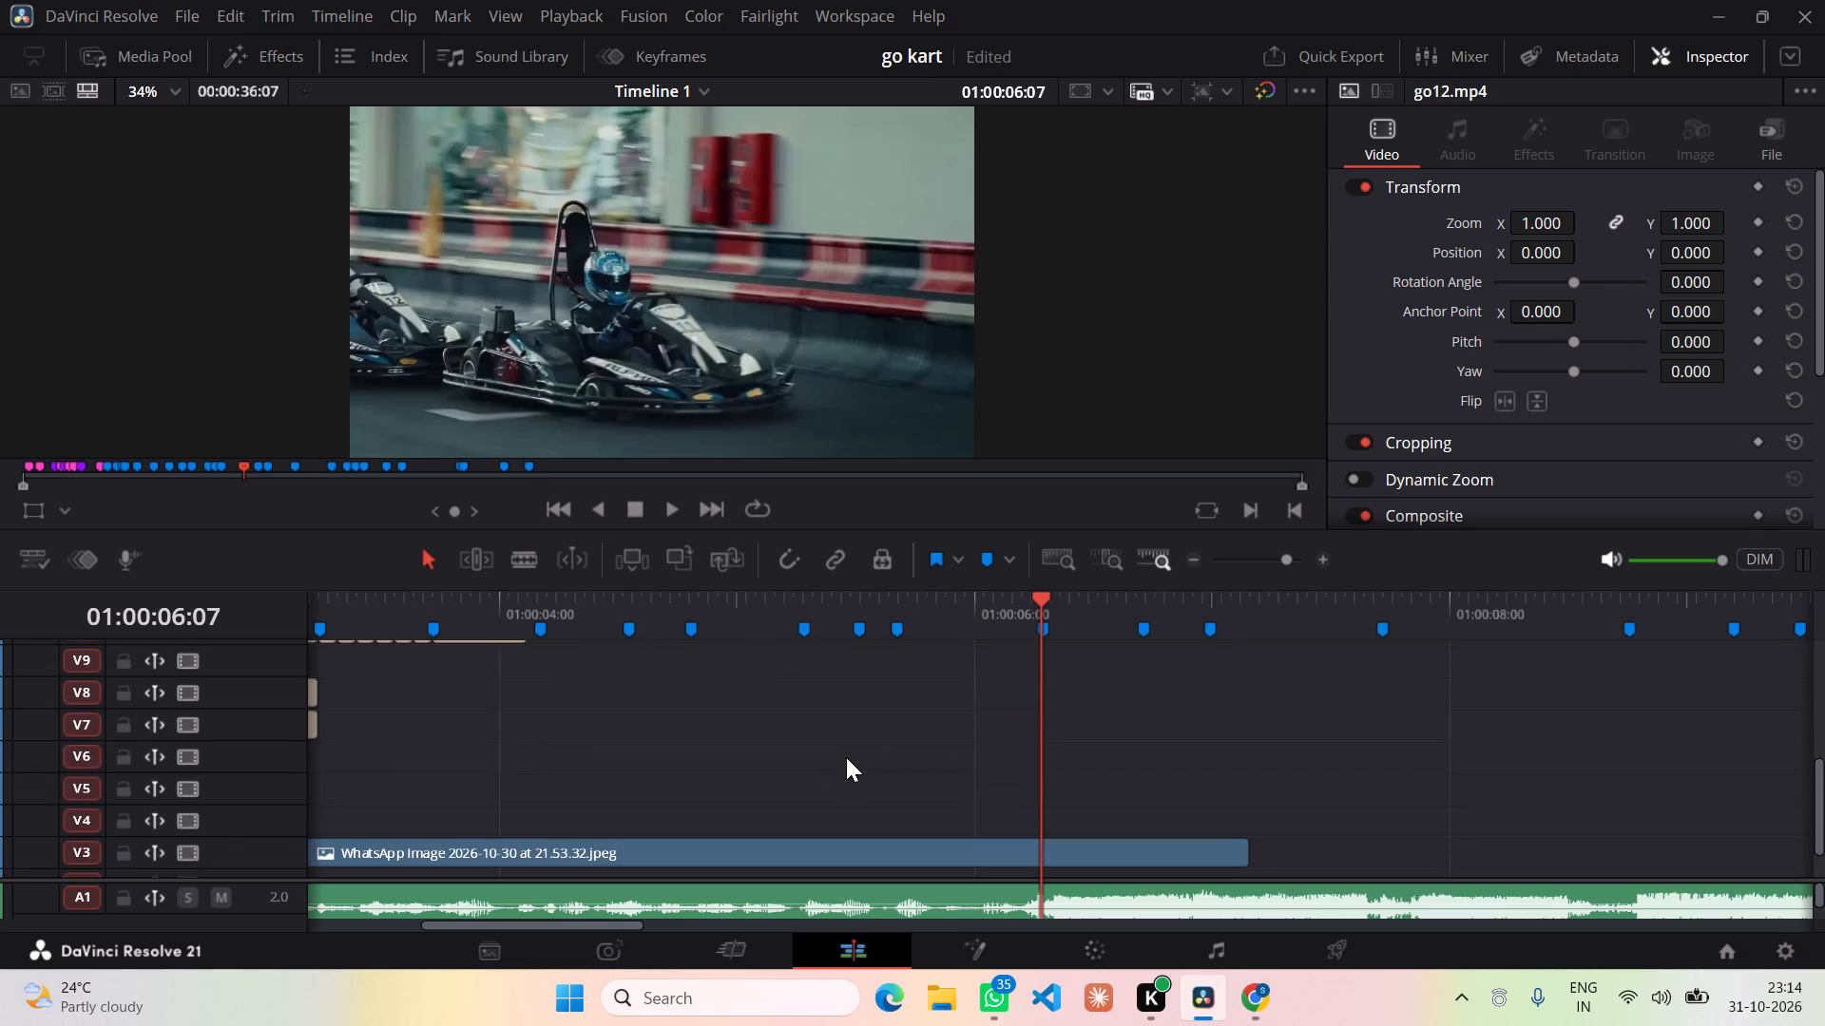
scroll(846, 757, down, 2)
click(751, 936)
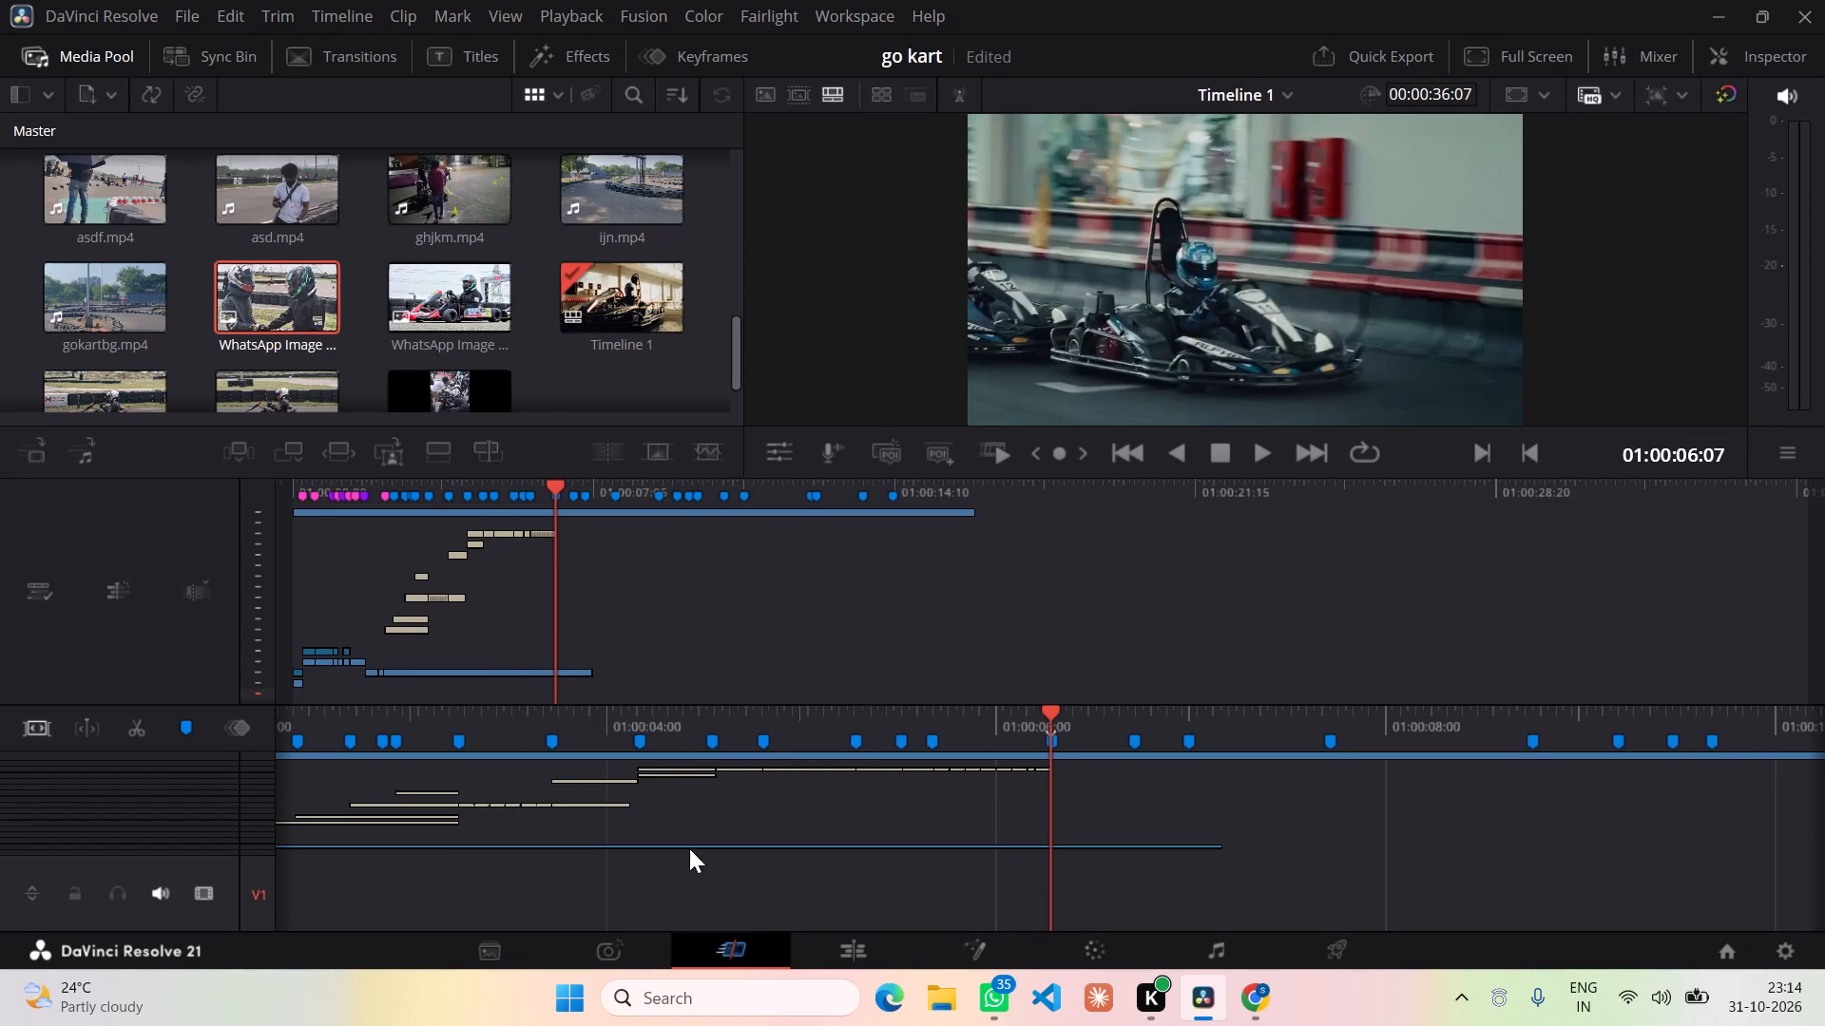
click(836, 932)
click(844, 944)
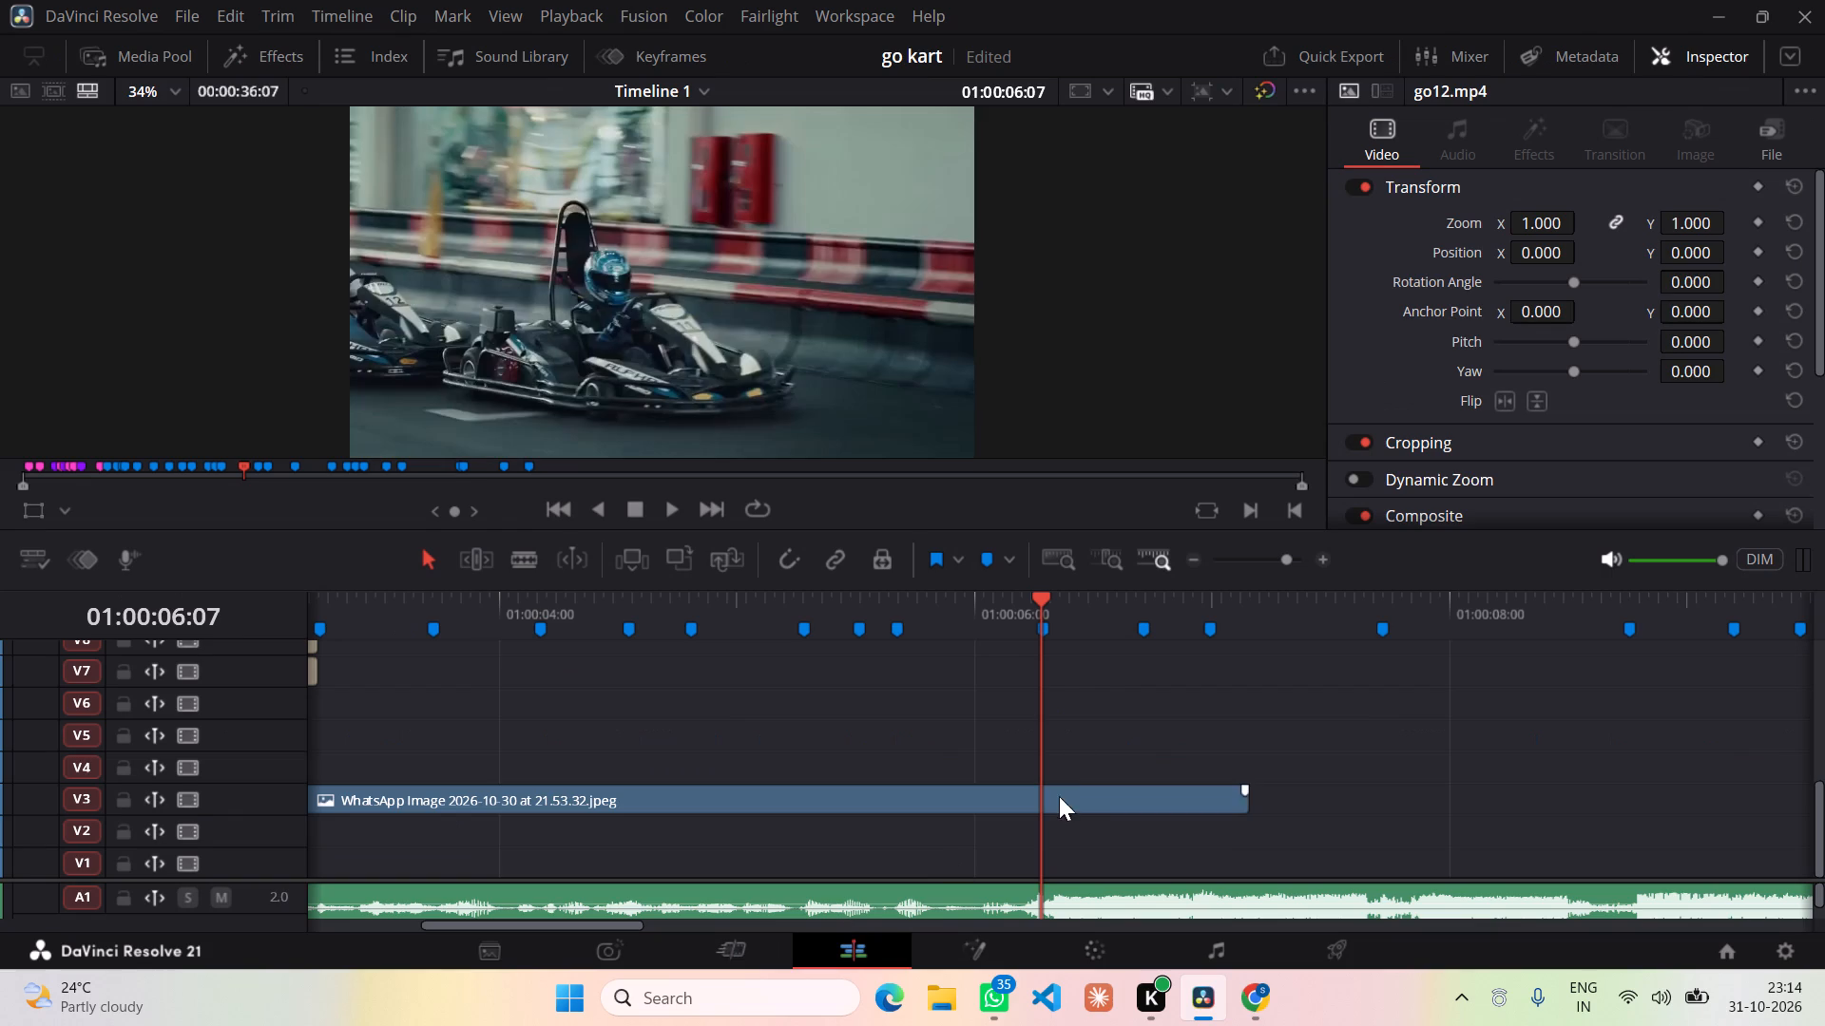
scroll(1081, 716, up, 2)
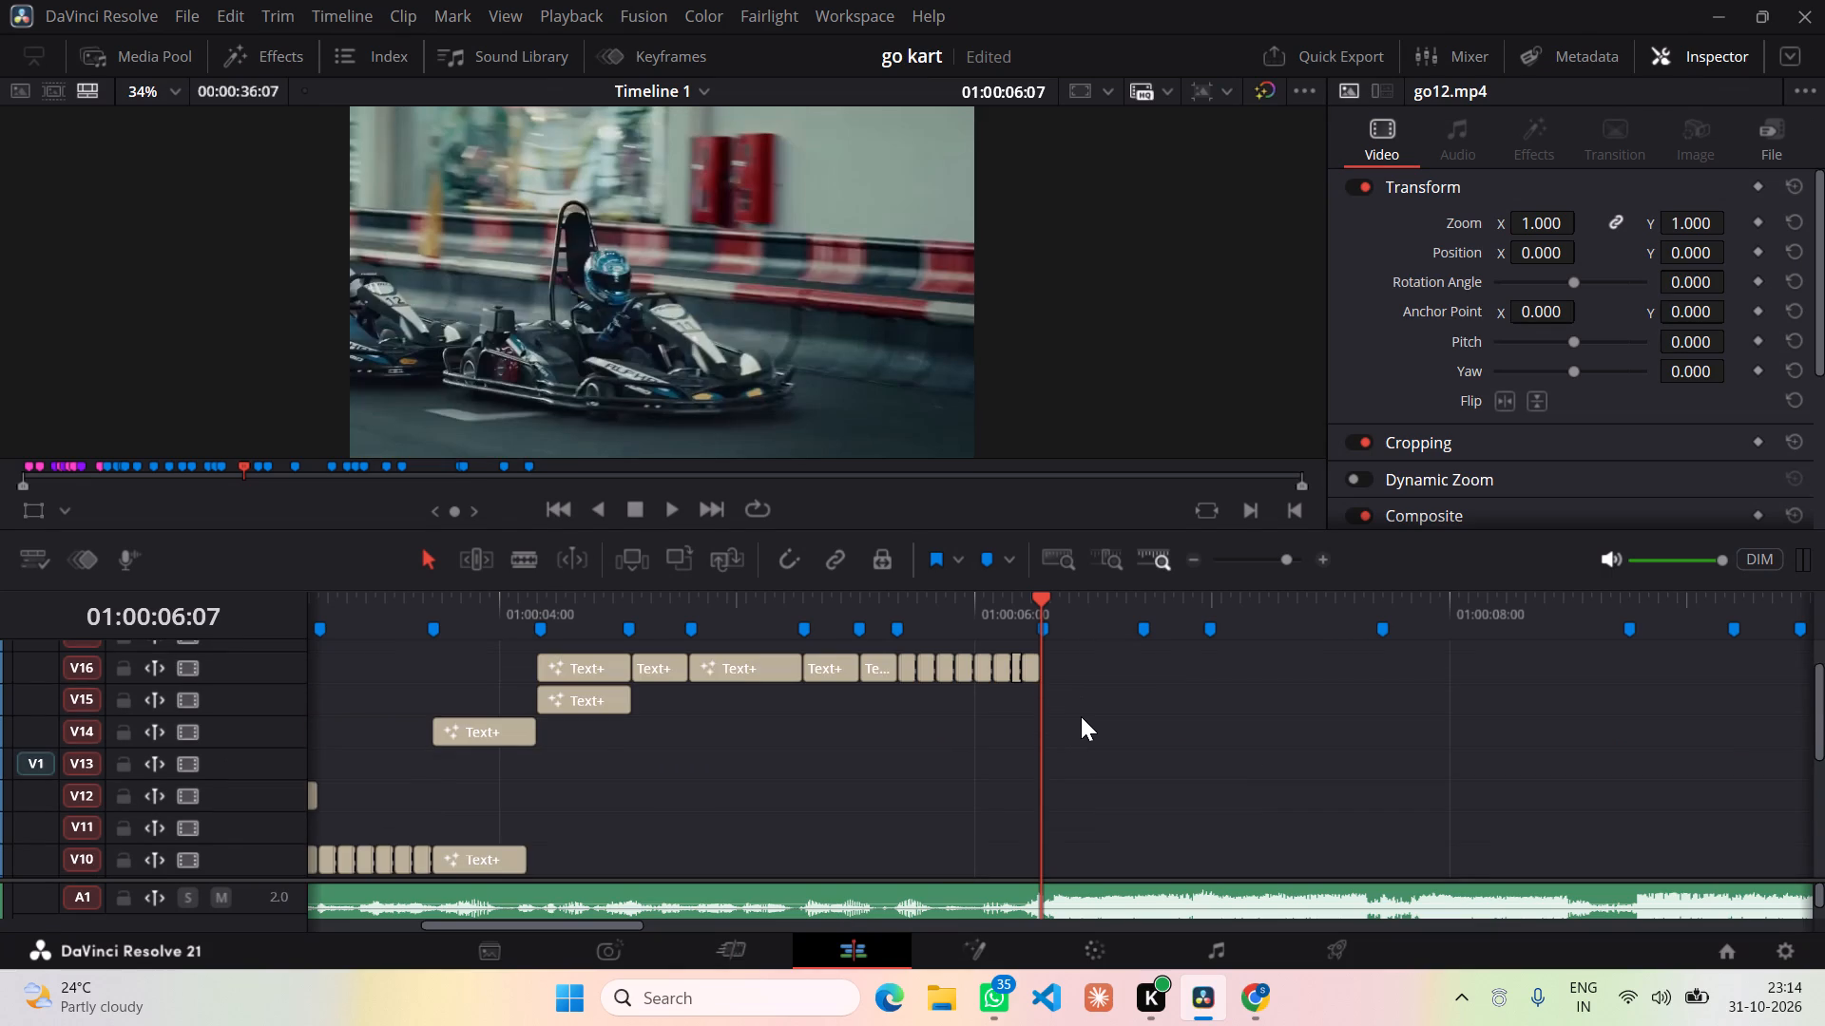
scroll(1081, 716, down, 2)
scroll(1081, 716, up, 1)
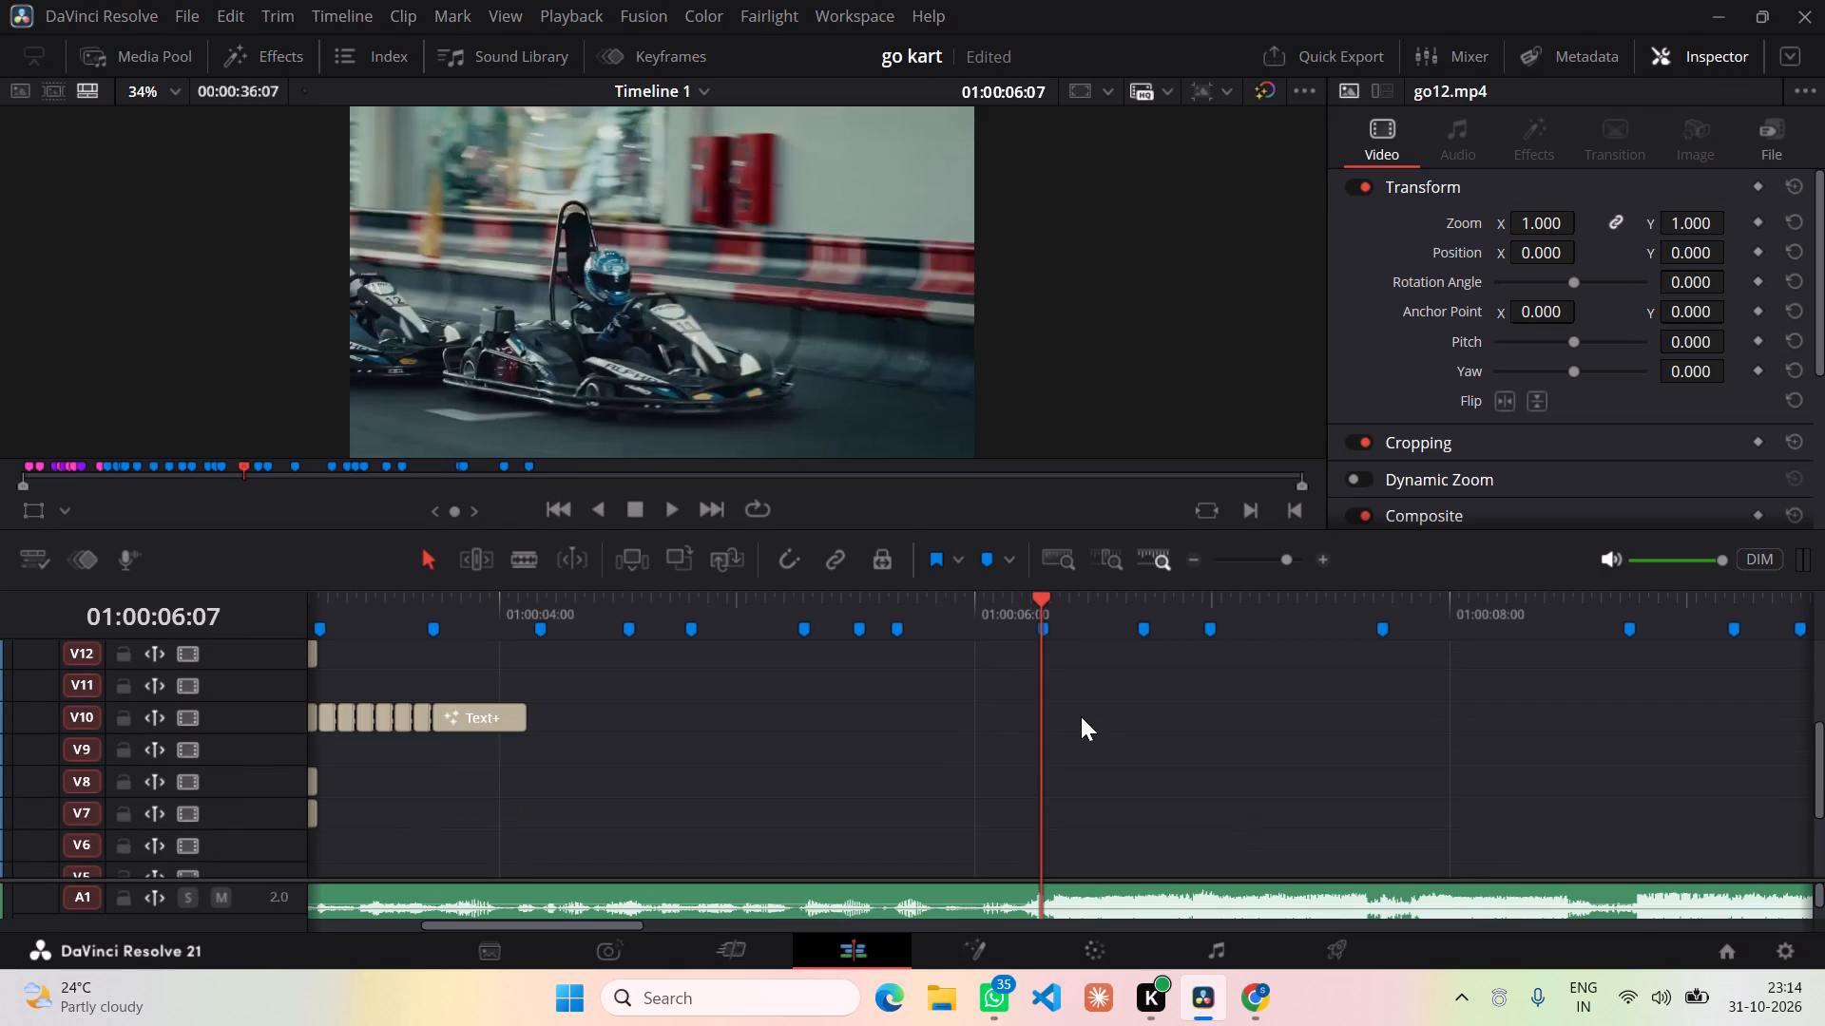
scroll(1081, 716, up, 3)
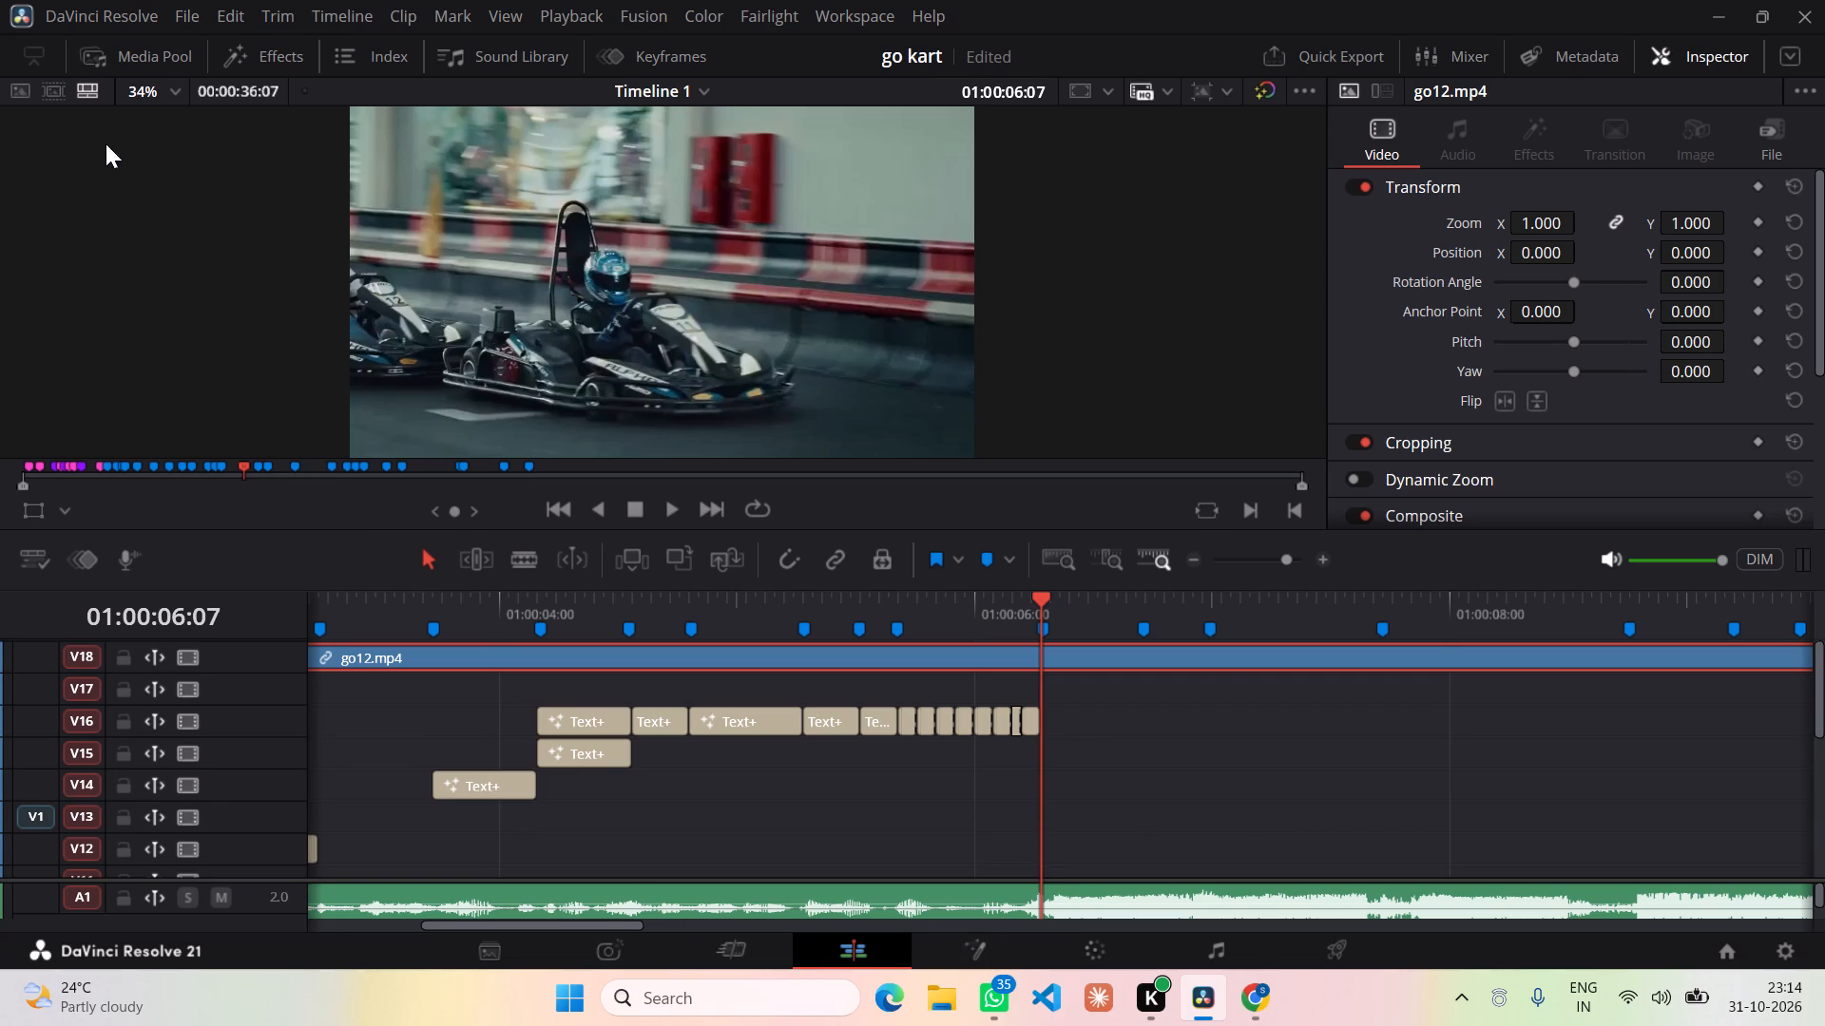
Open the Media Pool and scrub around the end of the last Text+ title, leaving the playhead at 01:00:06:07.
click(156, 57)
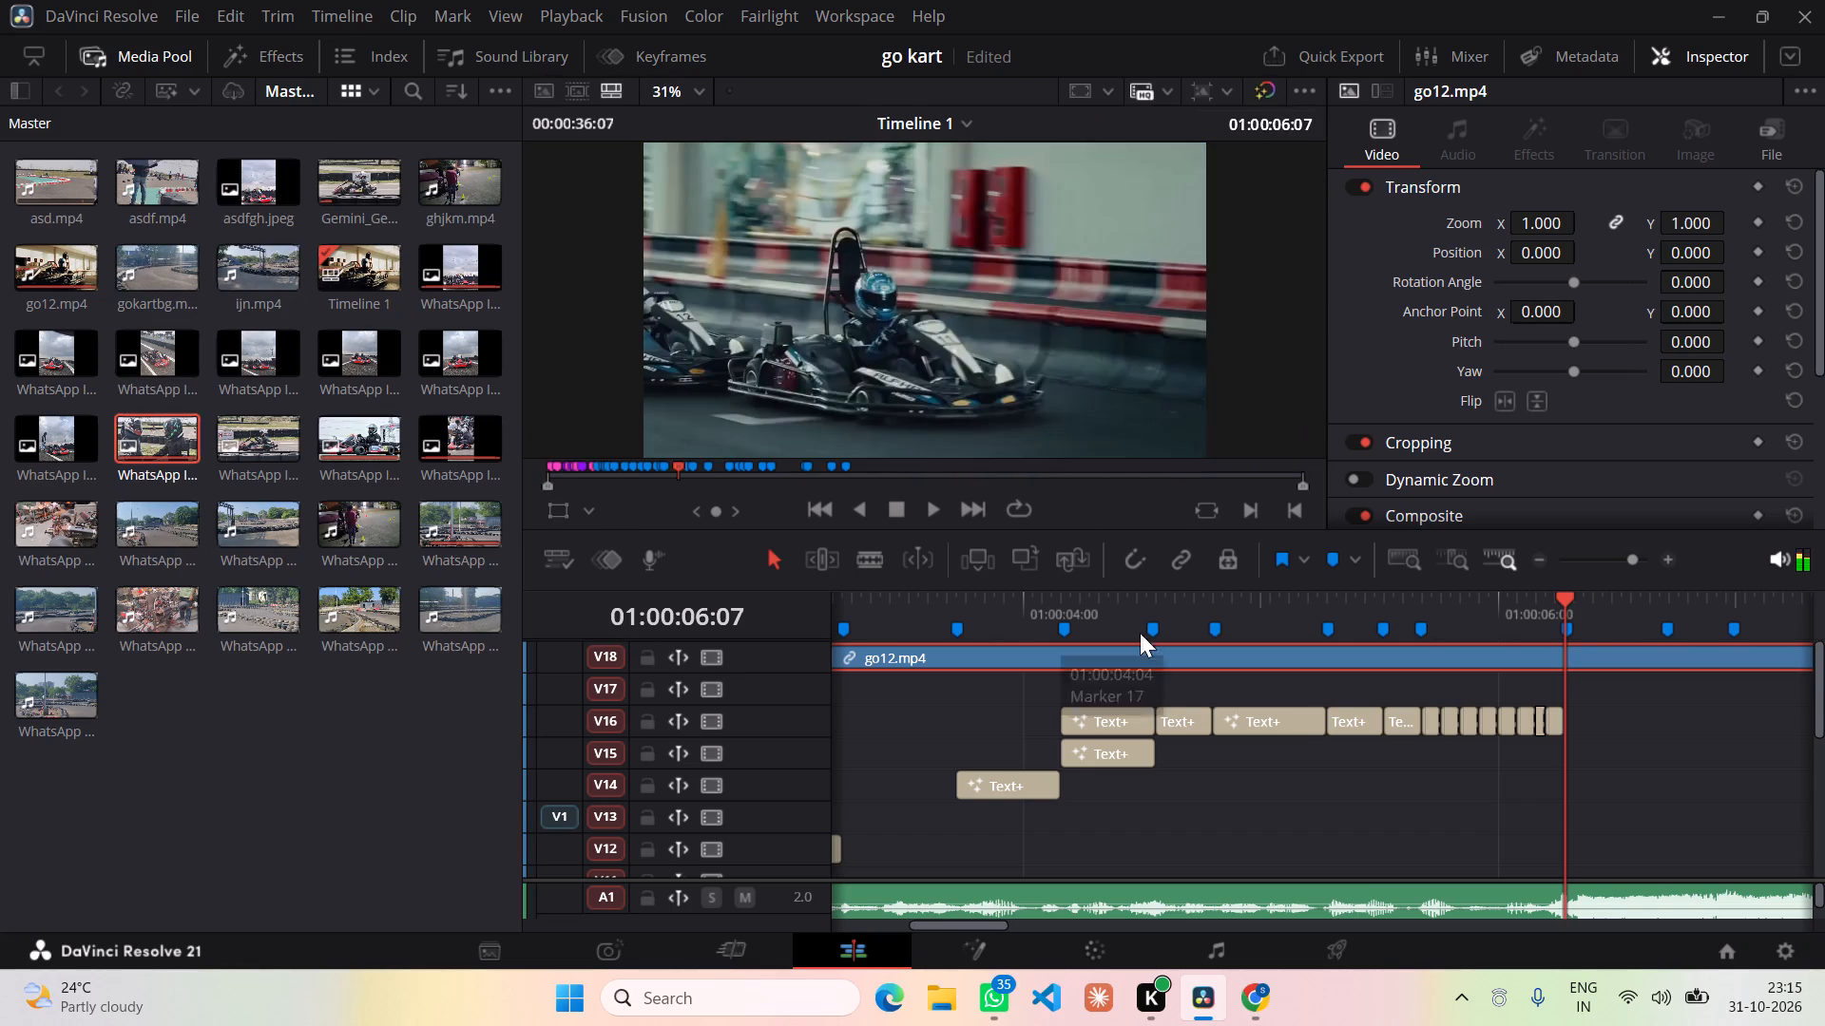
drag(1560, 595, 1602, 598)
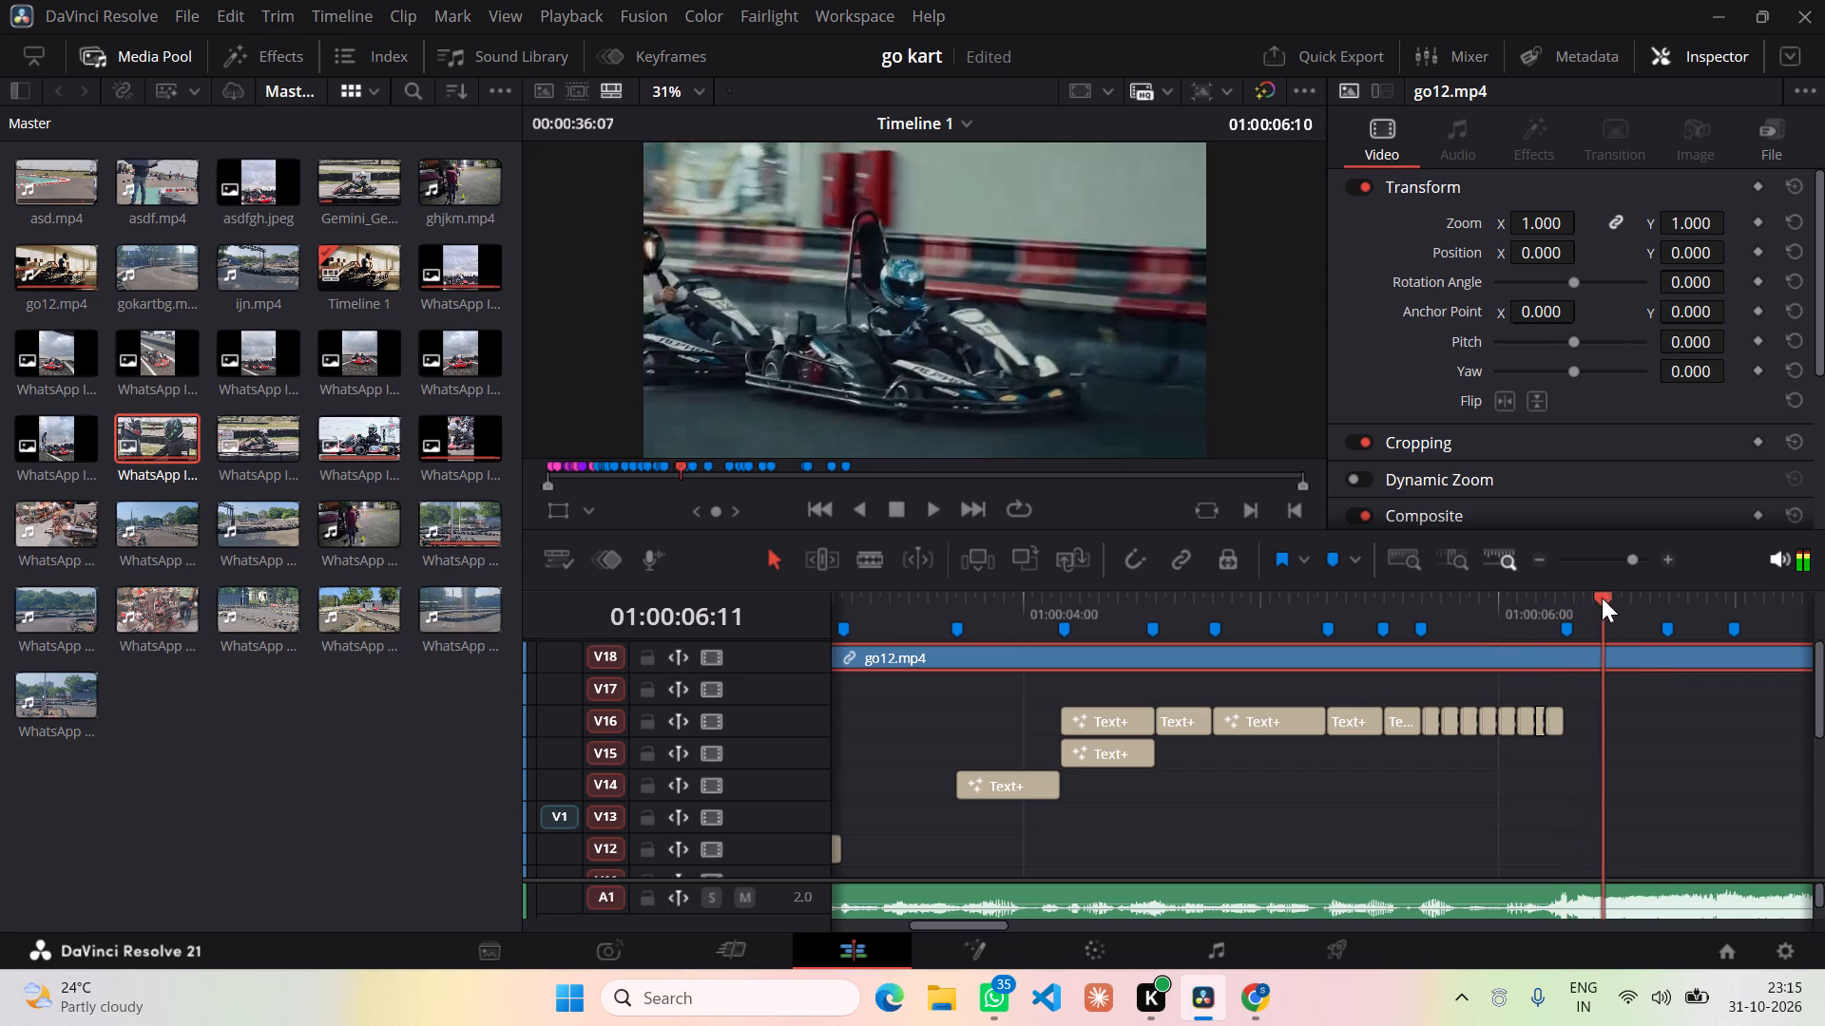
drag(1602, 598, 1567, 631)
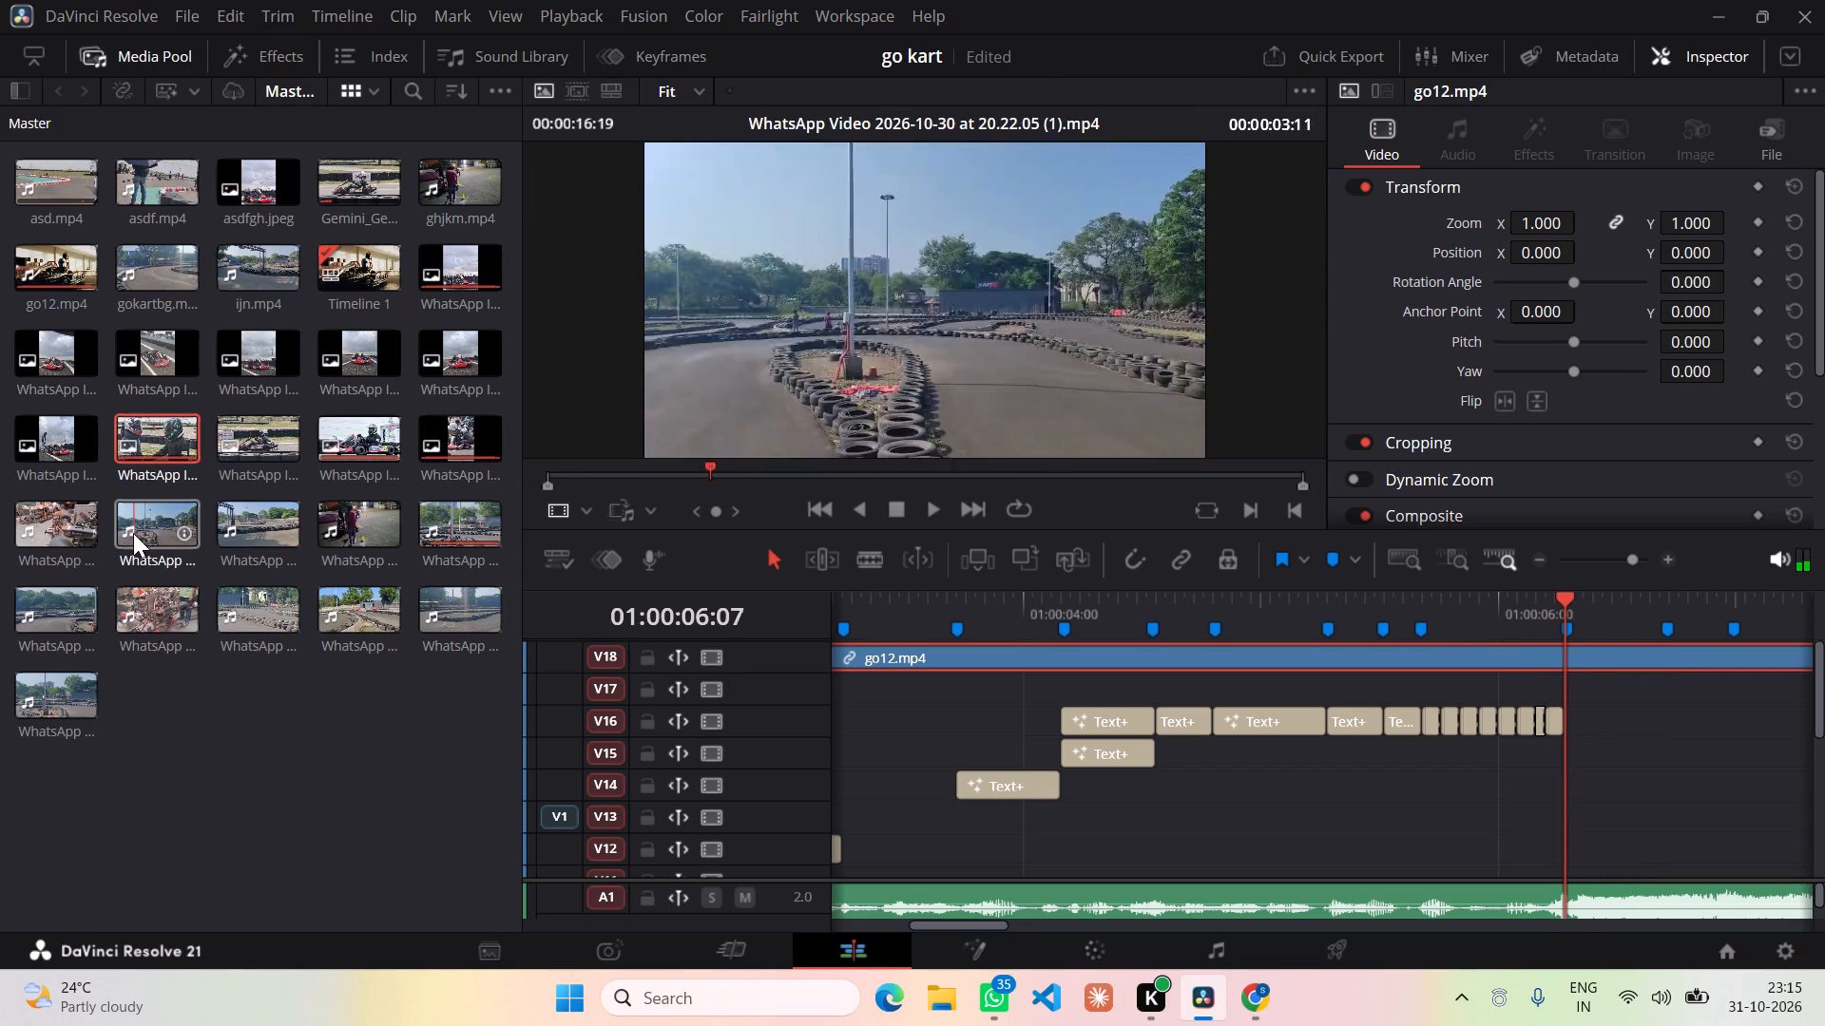
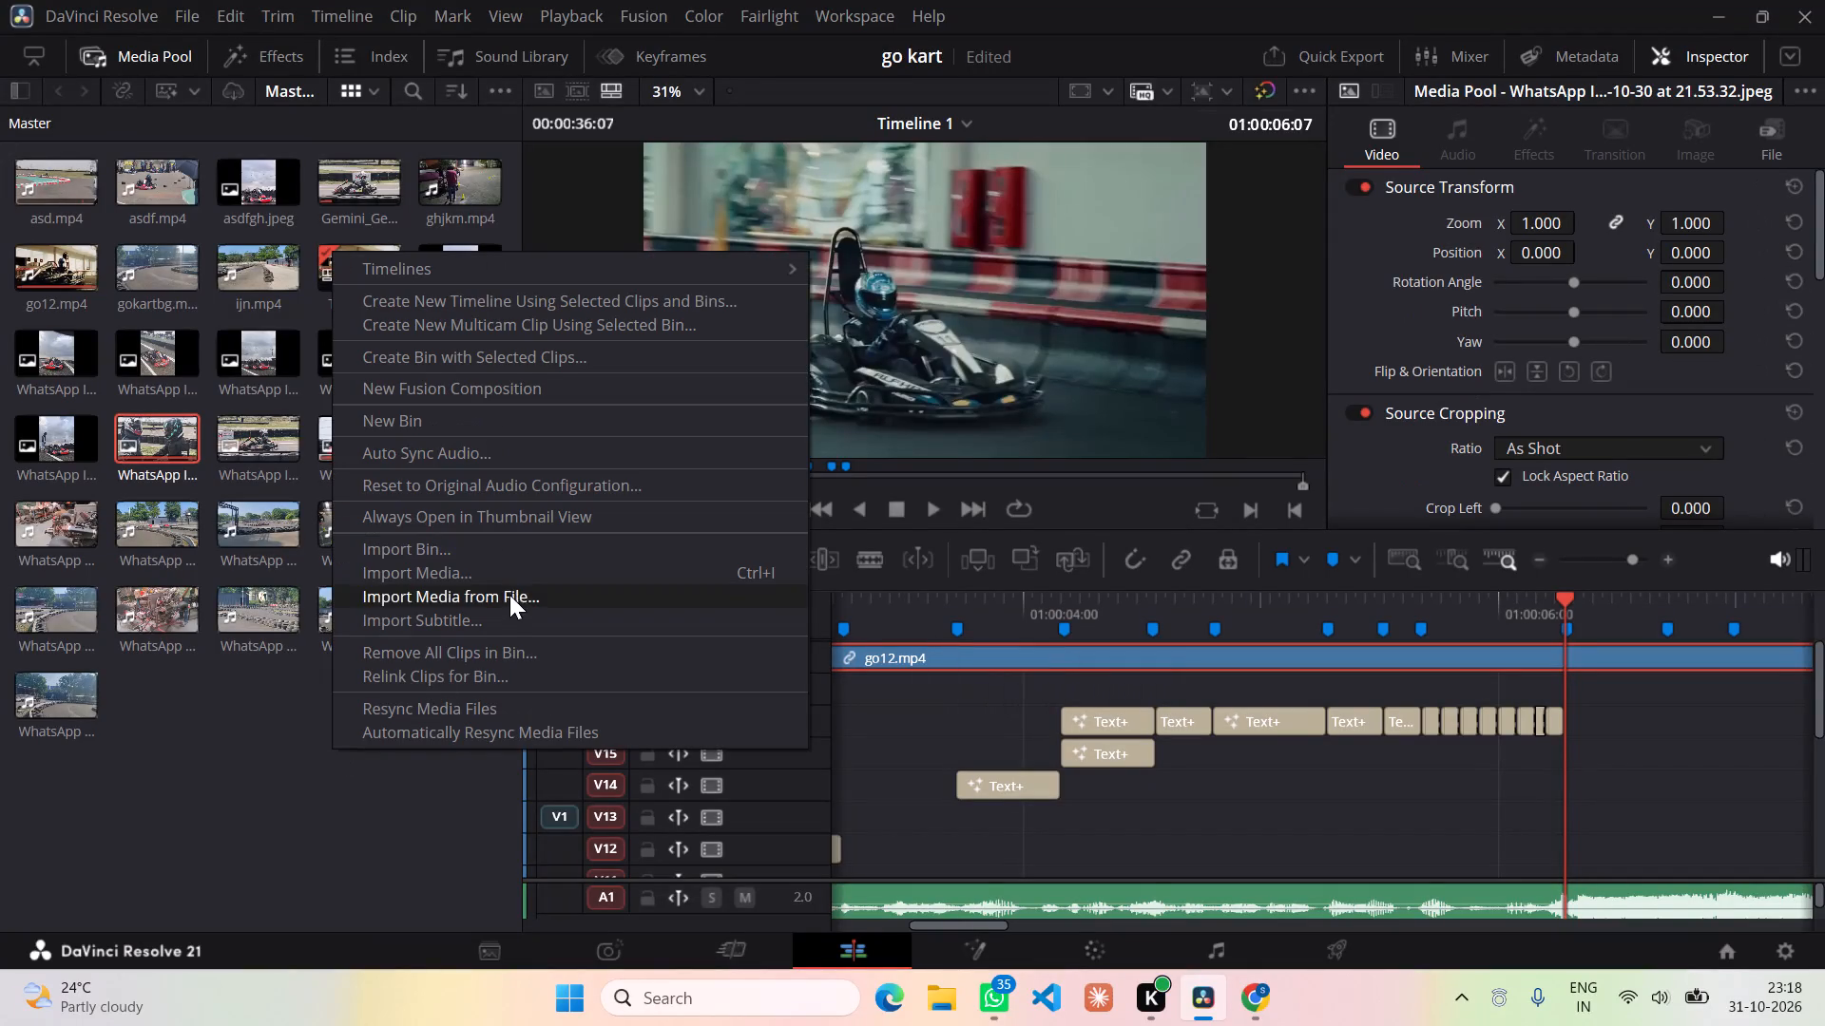
Start a media import into the Master bin and browse to the Desktop folder.
click(517, 568)
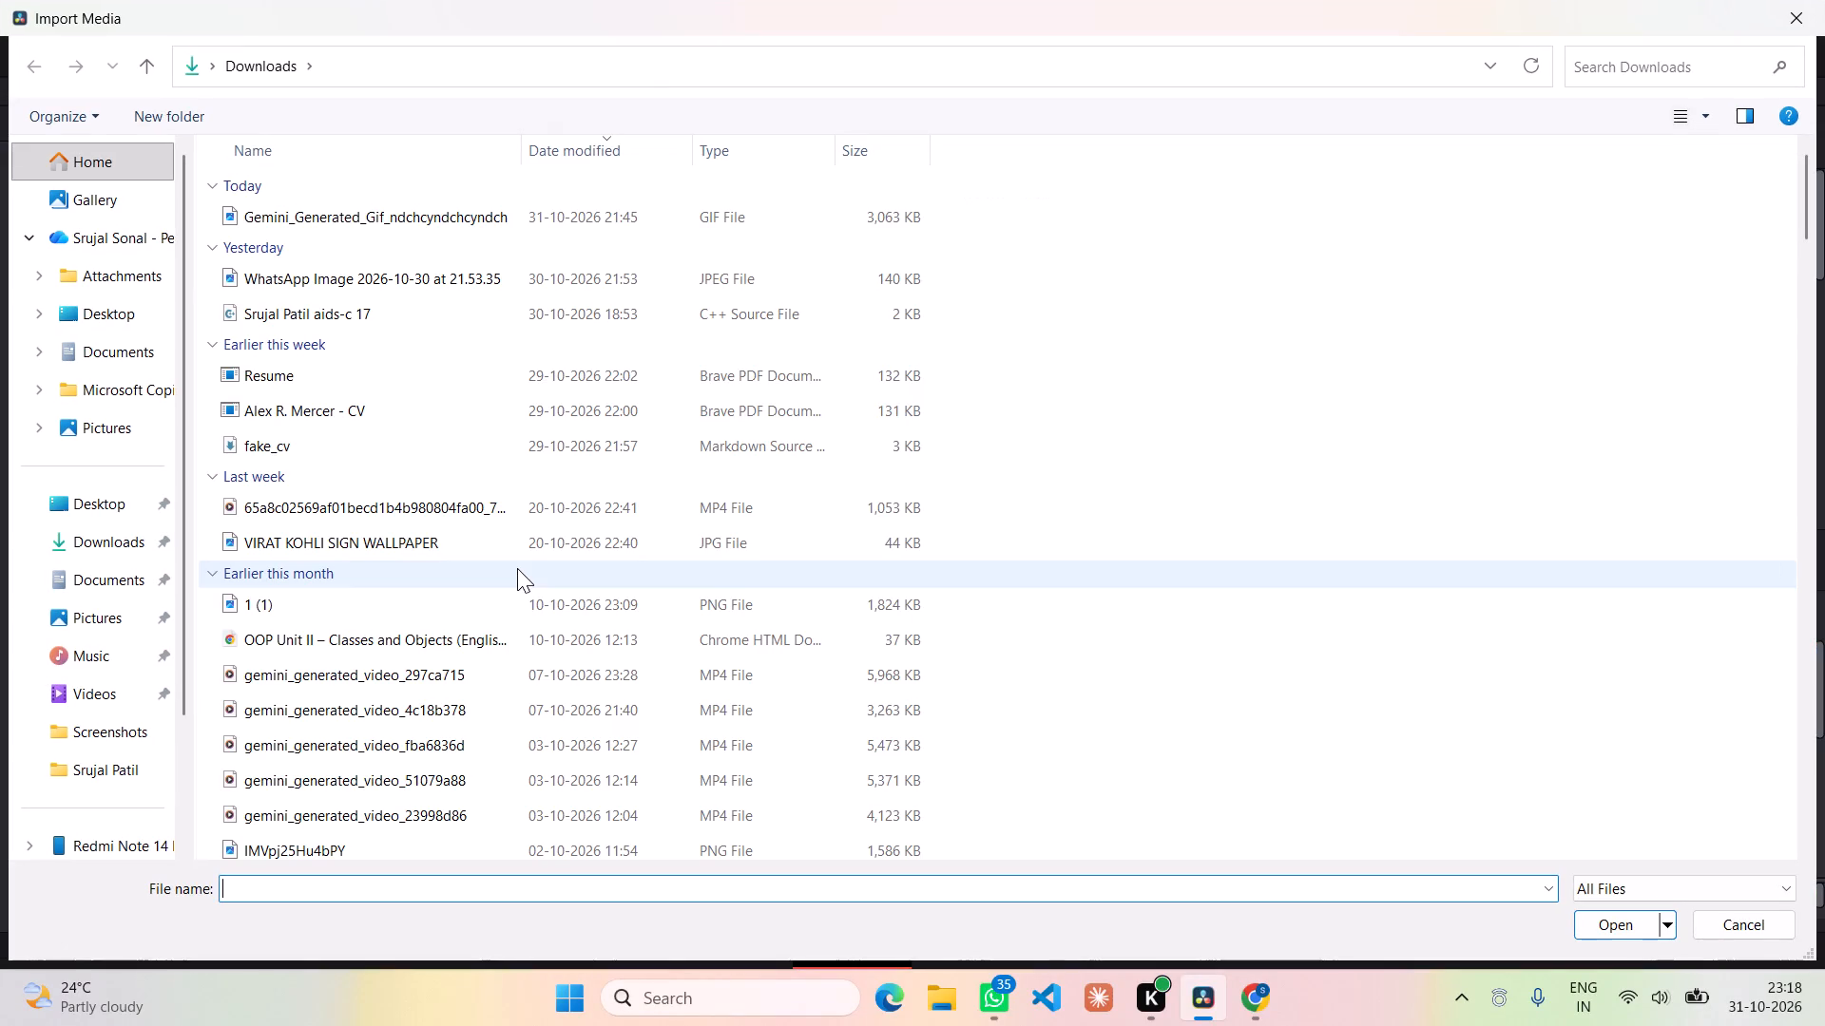
click(124, 309)
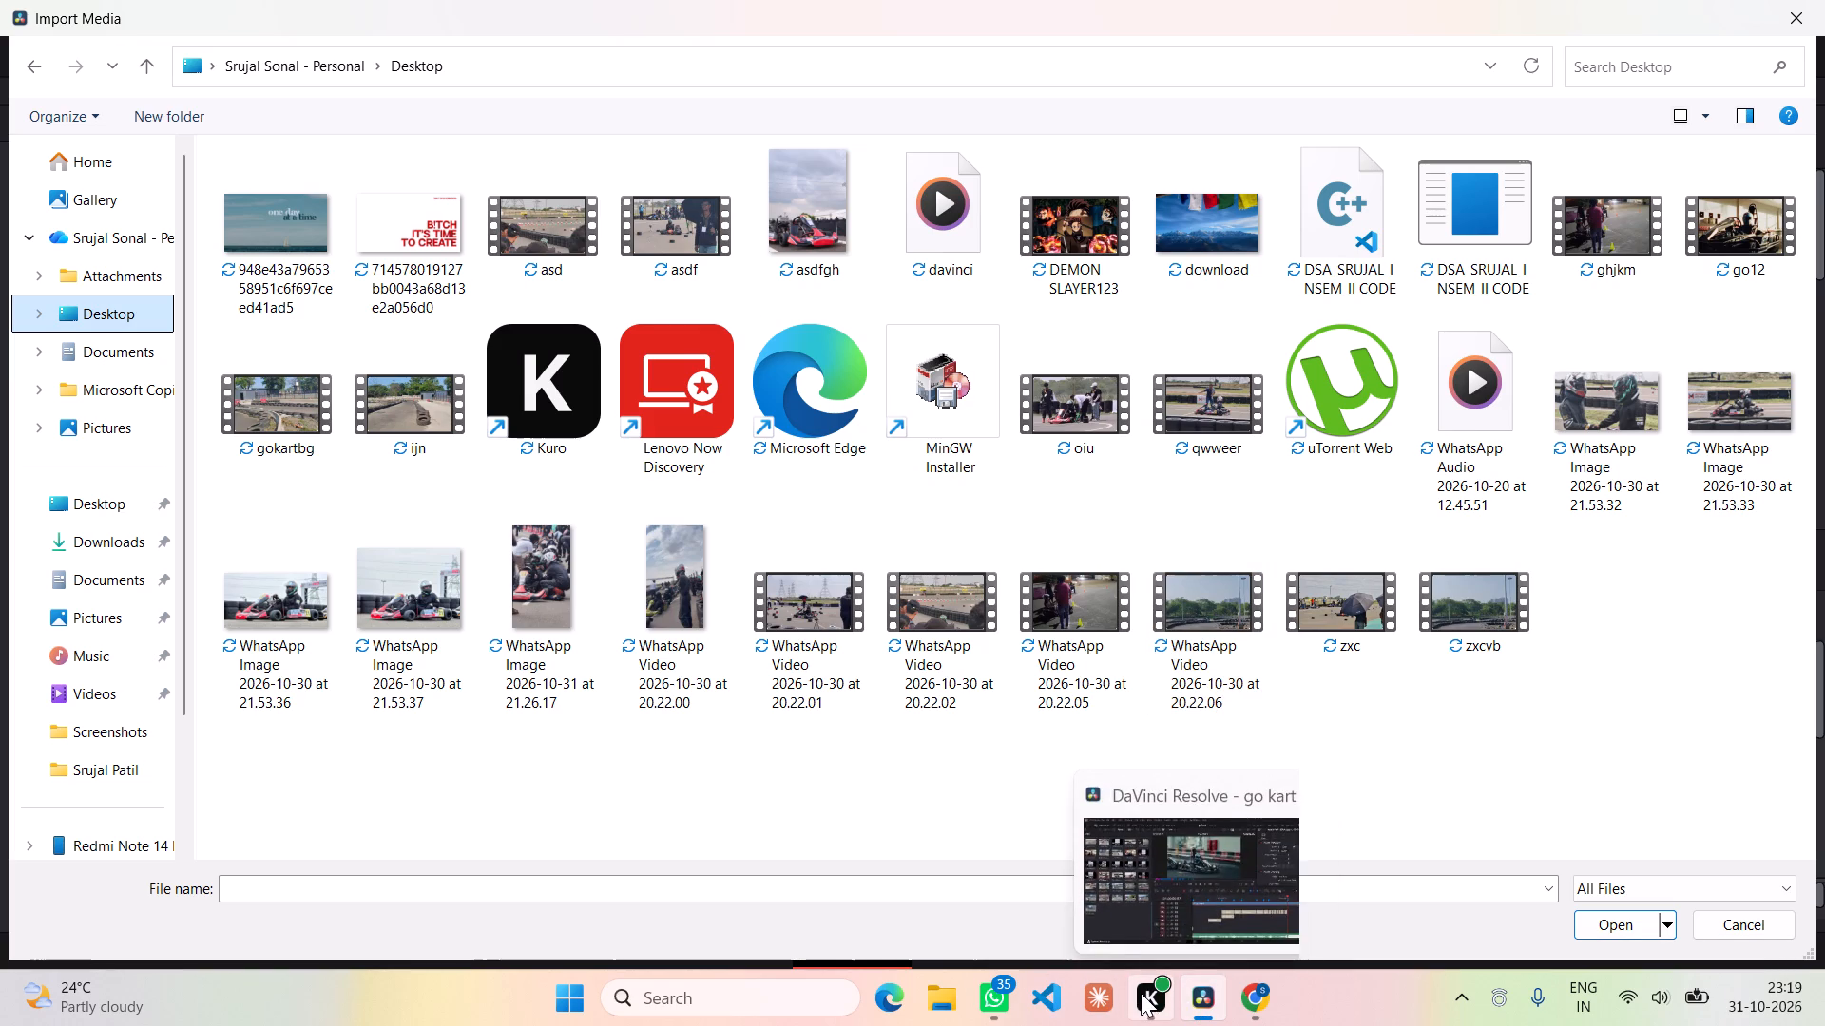
Dismiss the media import and place asdf.mp4 on V17, starting at 01:00:06:07.
click(1812, 9)
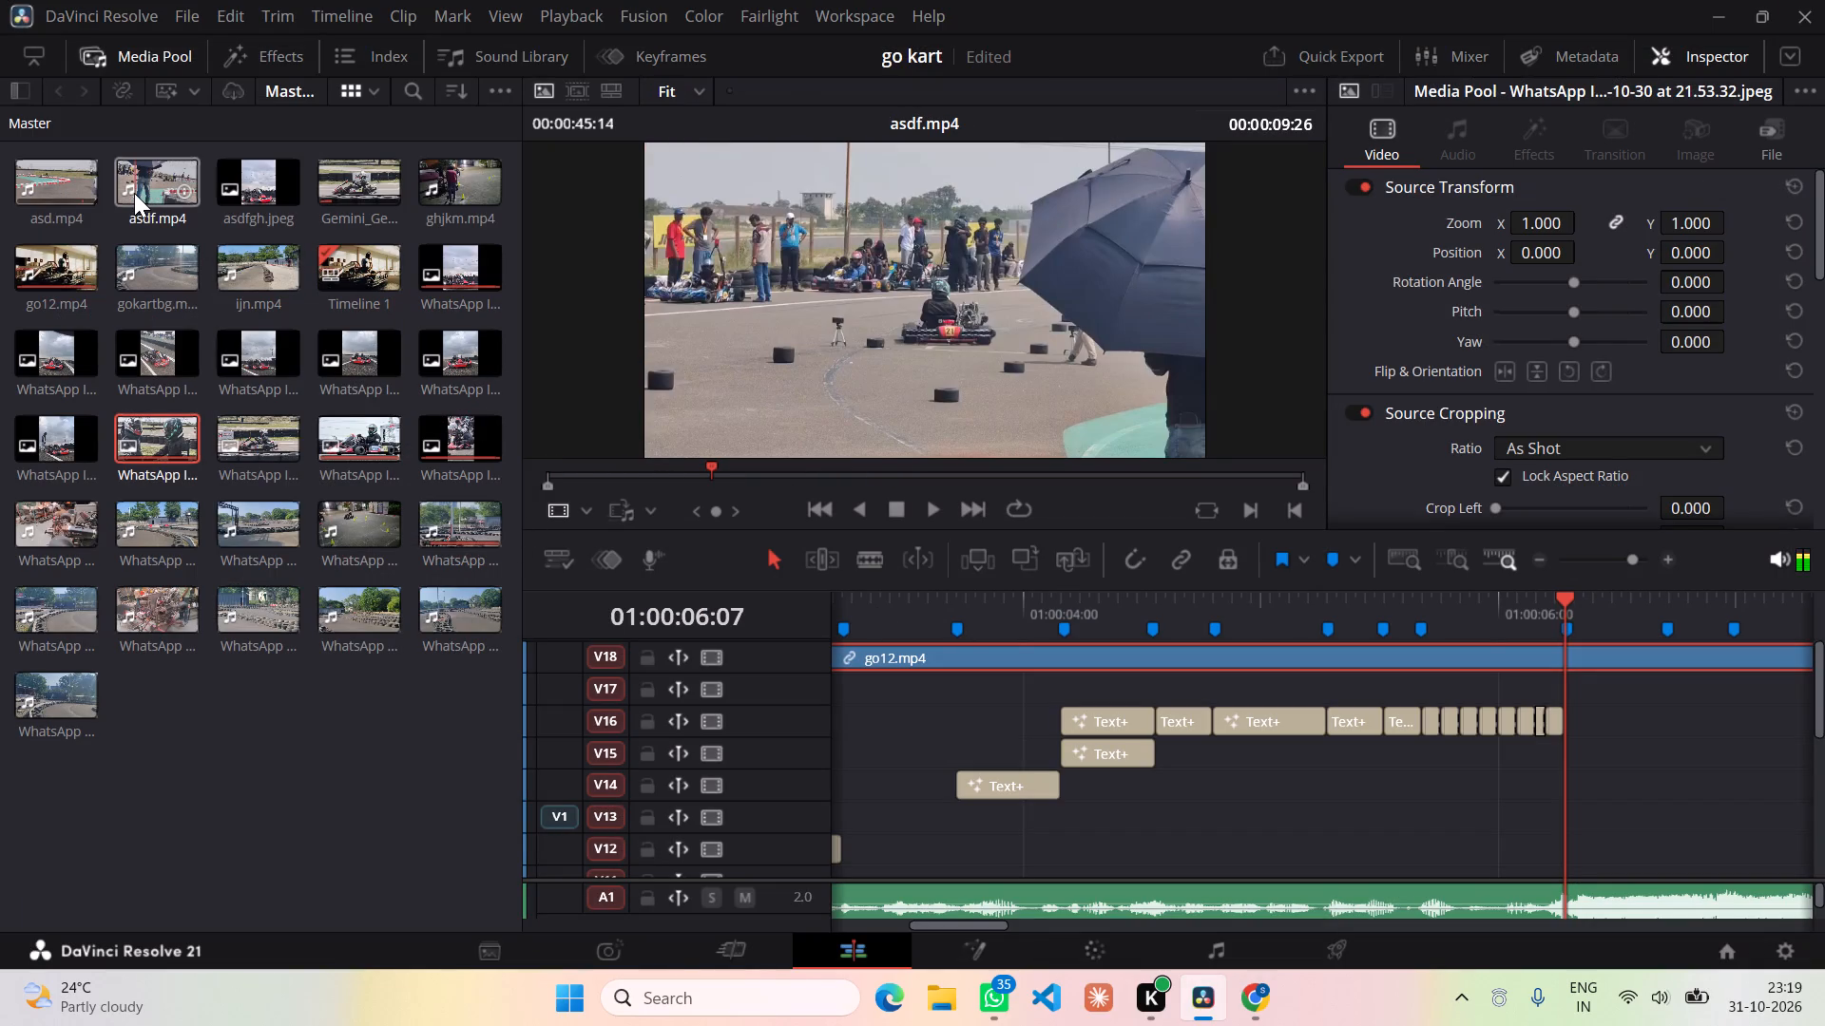
drag(134, 193, 1615, 784)
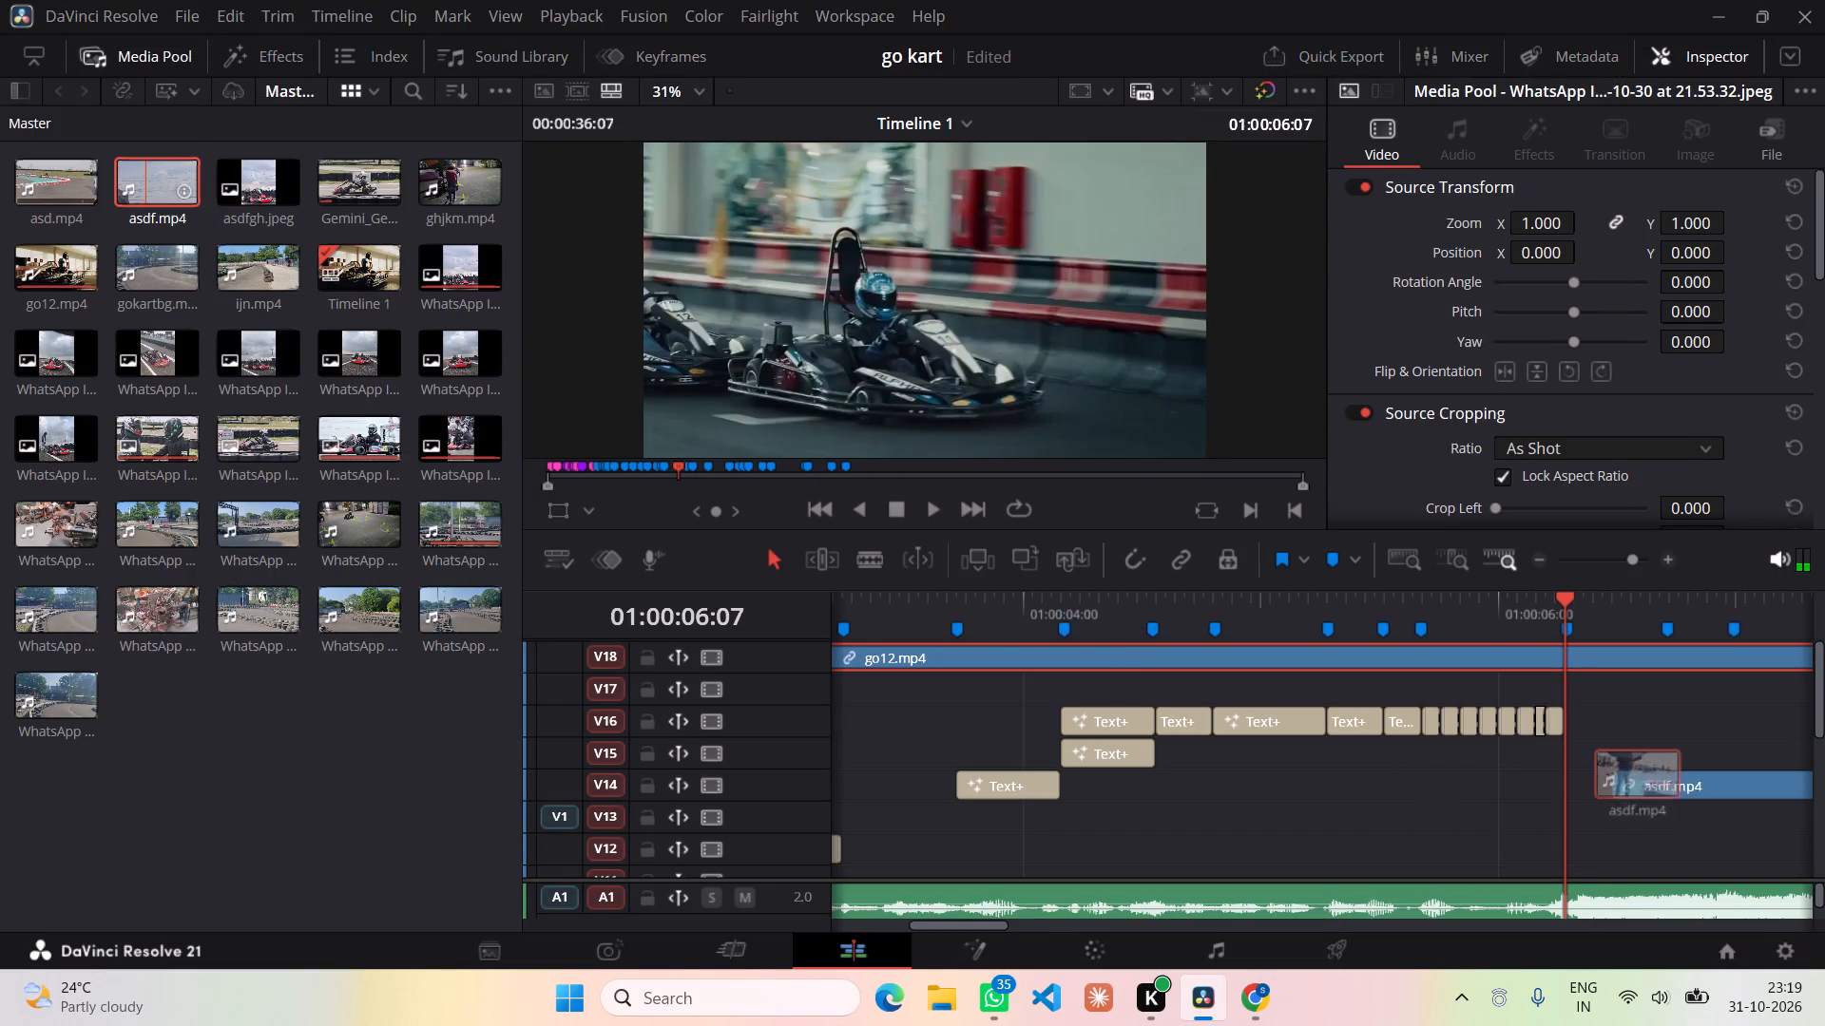
drag(1615, 784, 1570, 674)
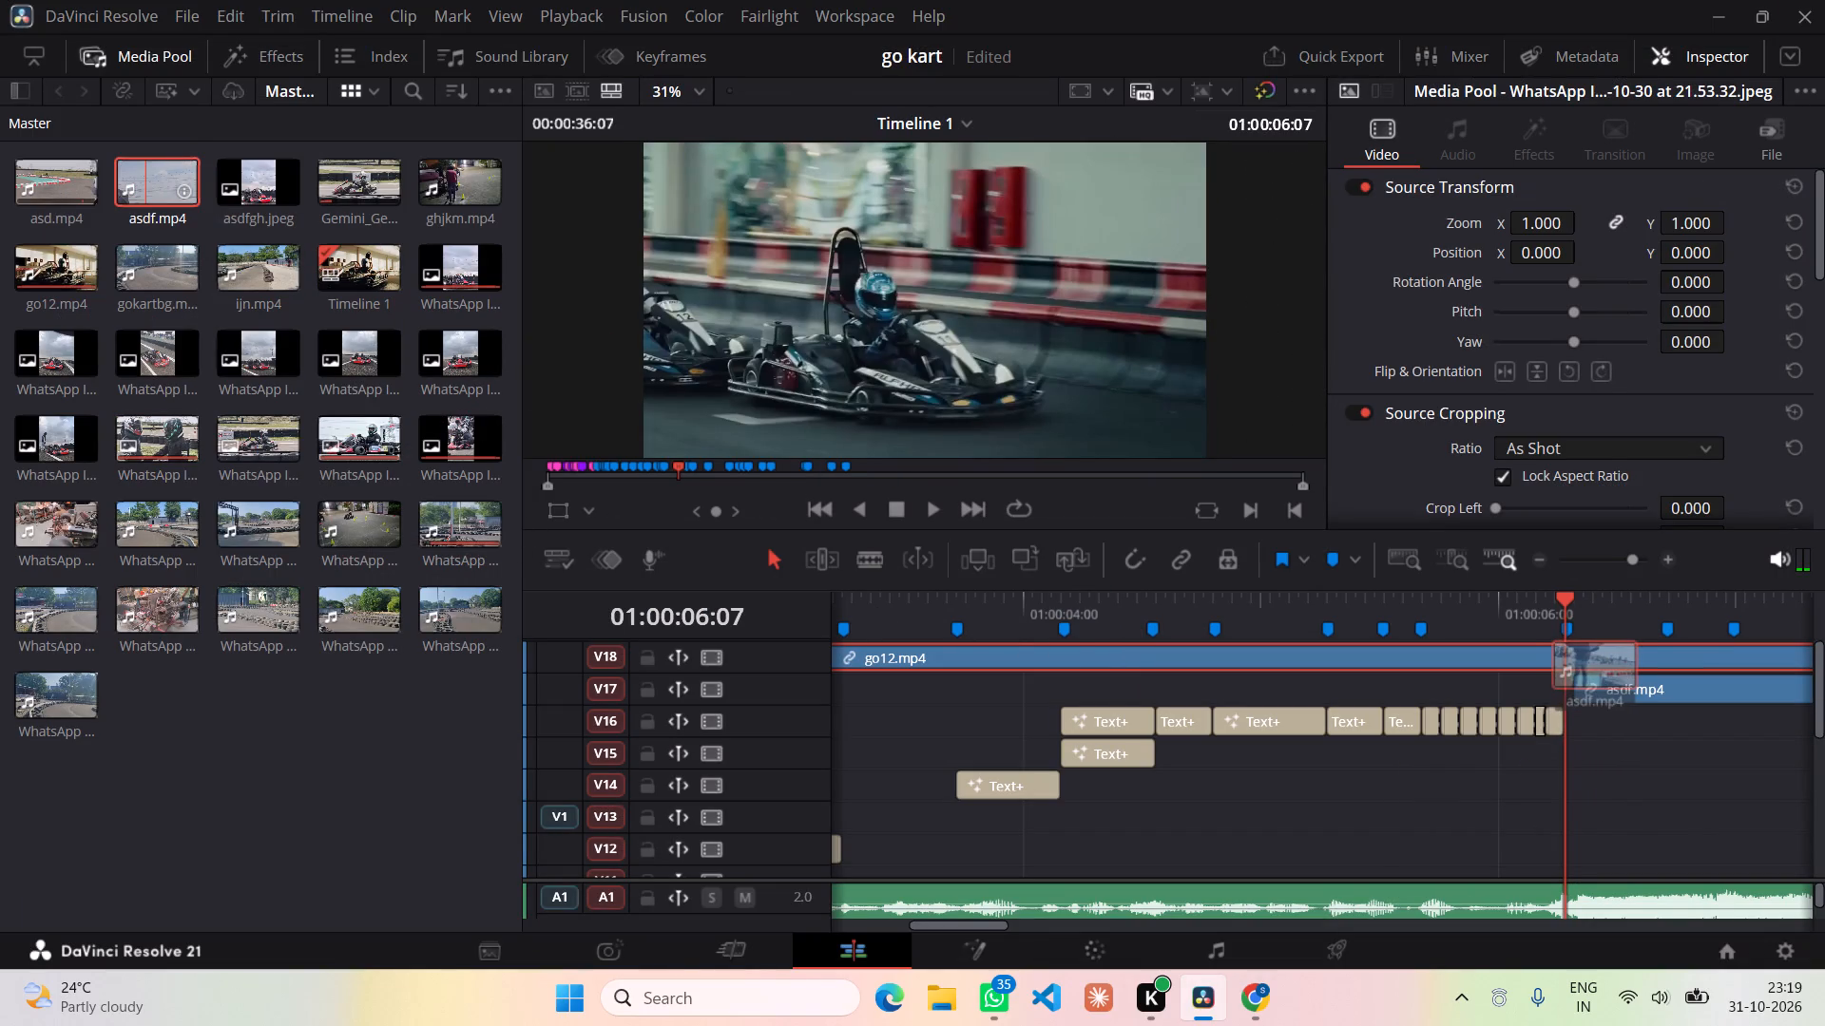
drag(1570, 674, 1564, 674)
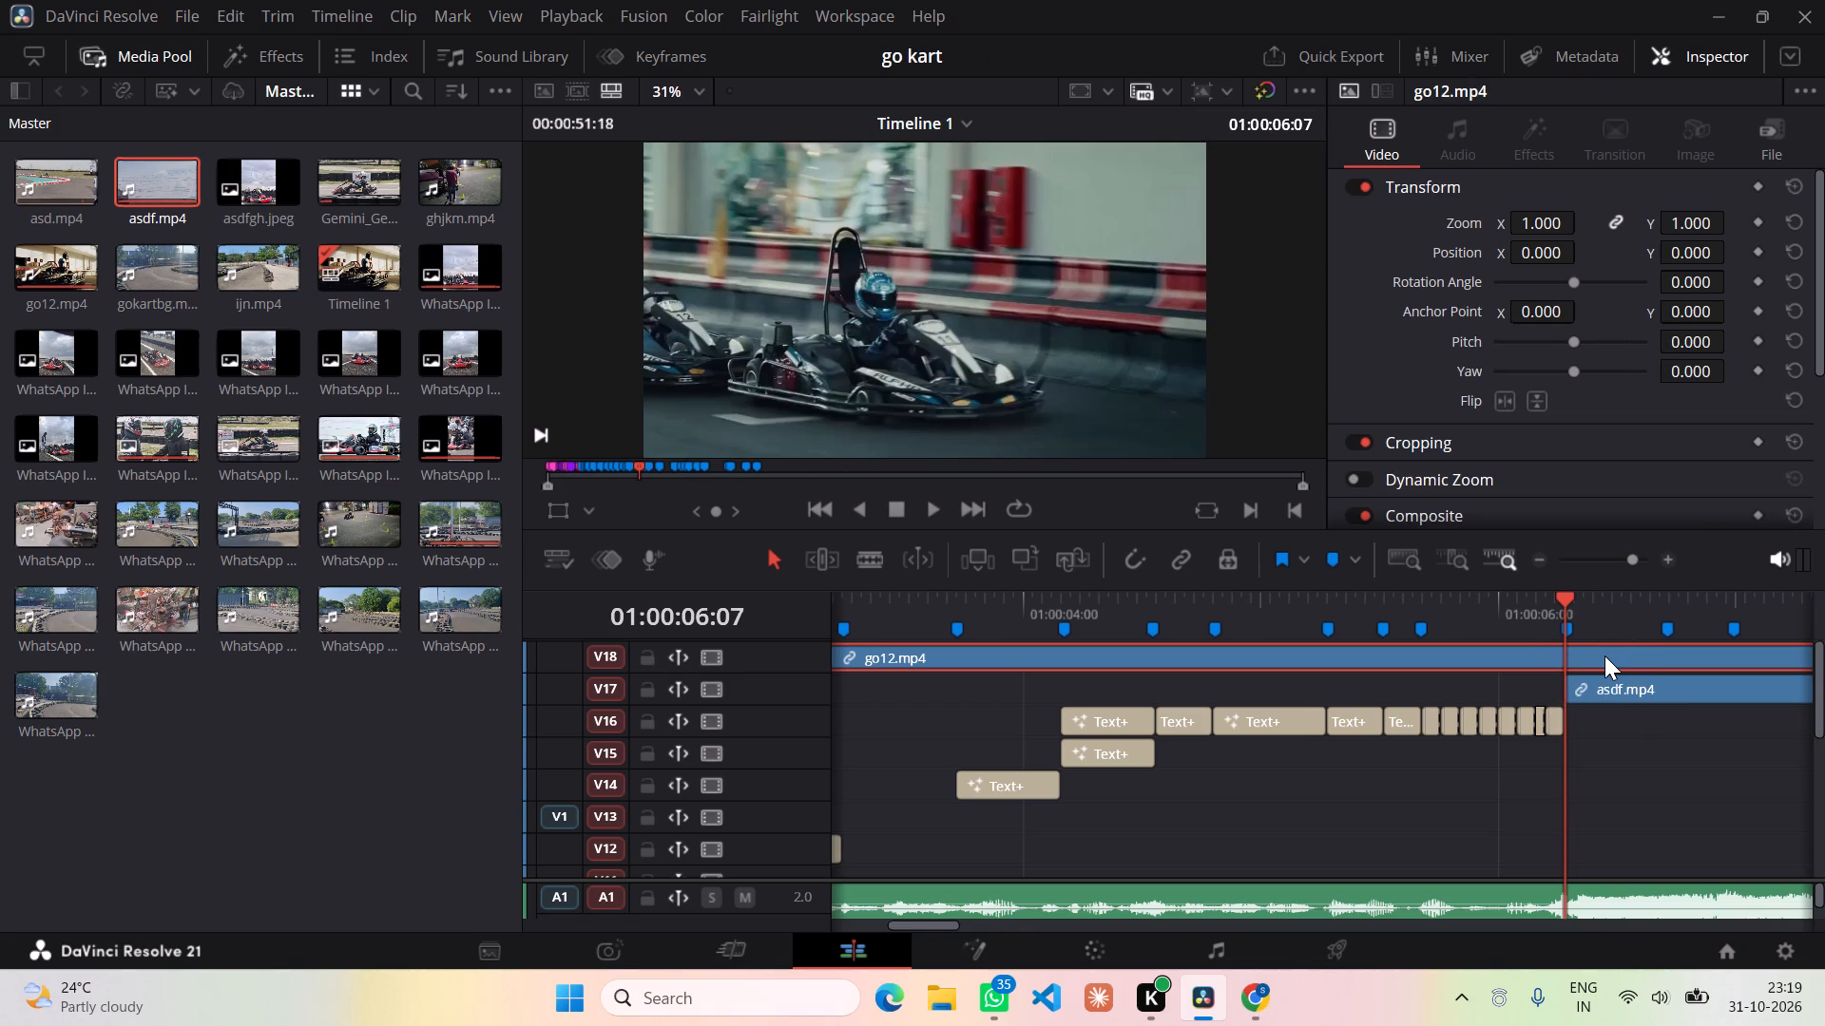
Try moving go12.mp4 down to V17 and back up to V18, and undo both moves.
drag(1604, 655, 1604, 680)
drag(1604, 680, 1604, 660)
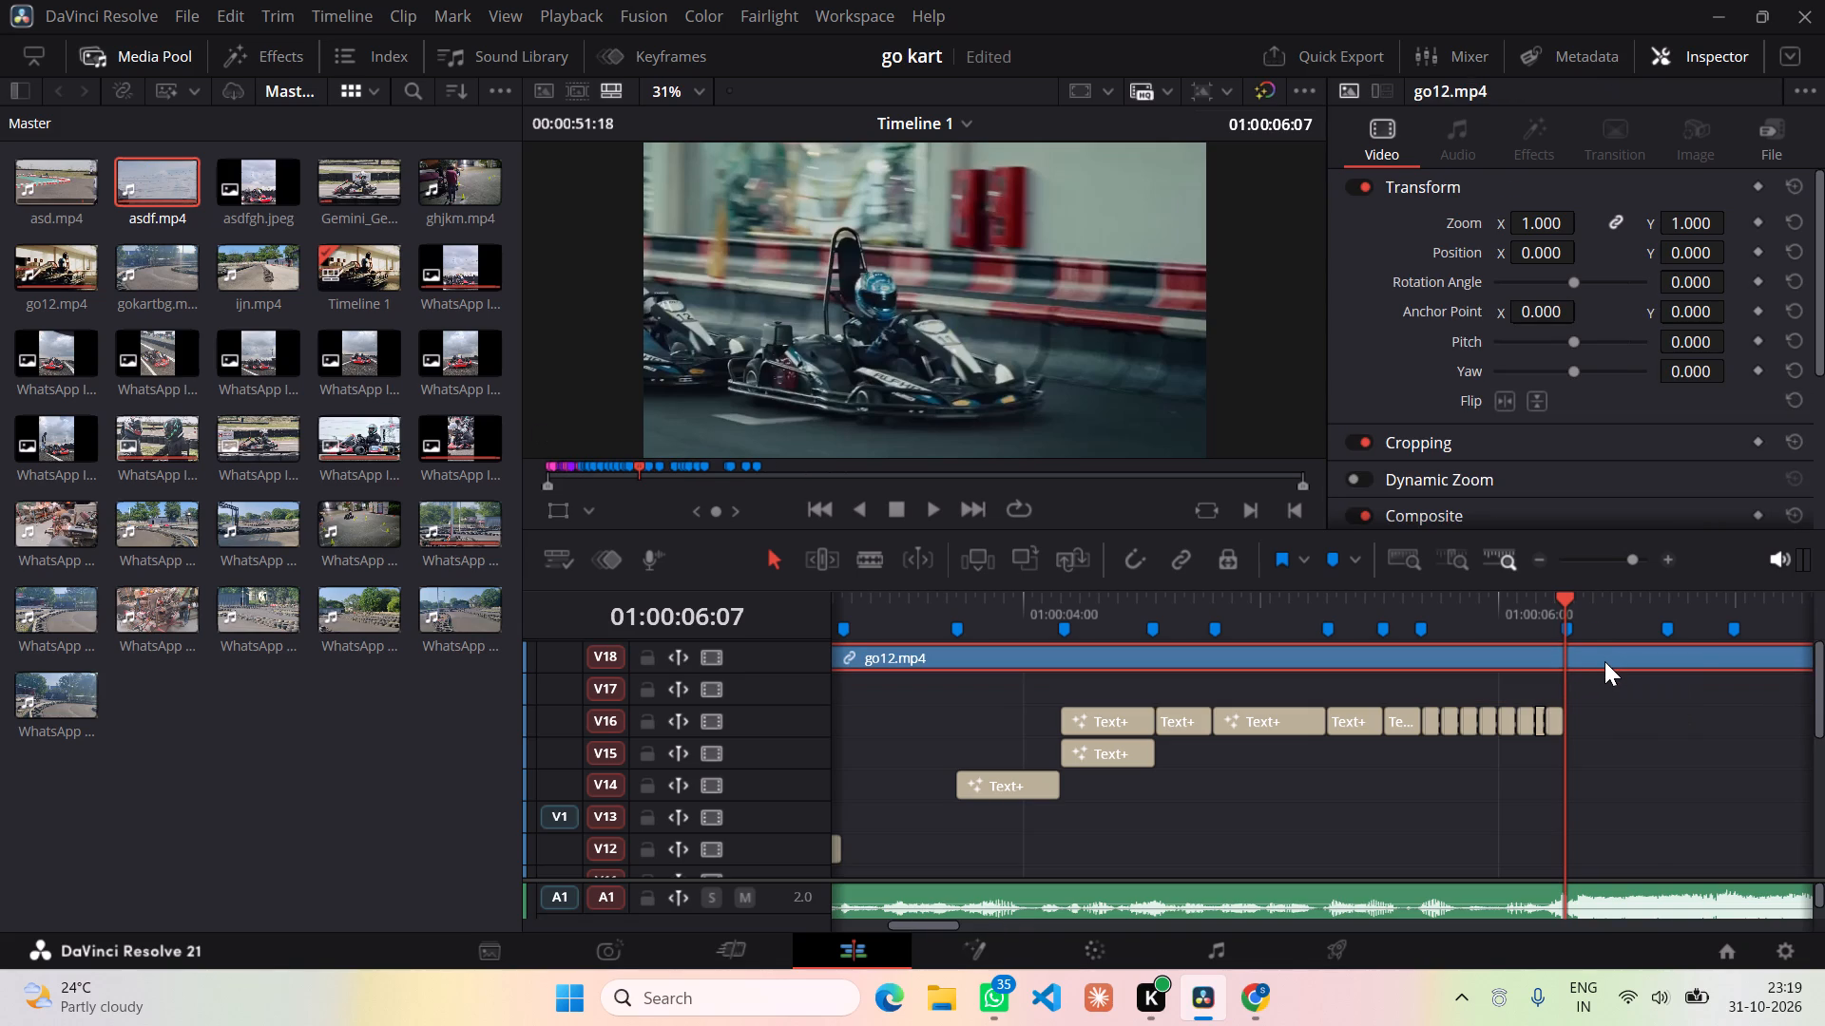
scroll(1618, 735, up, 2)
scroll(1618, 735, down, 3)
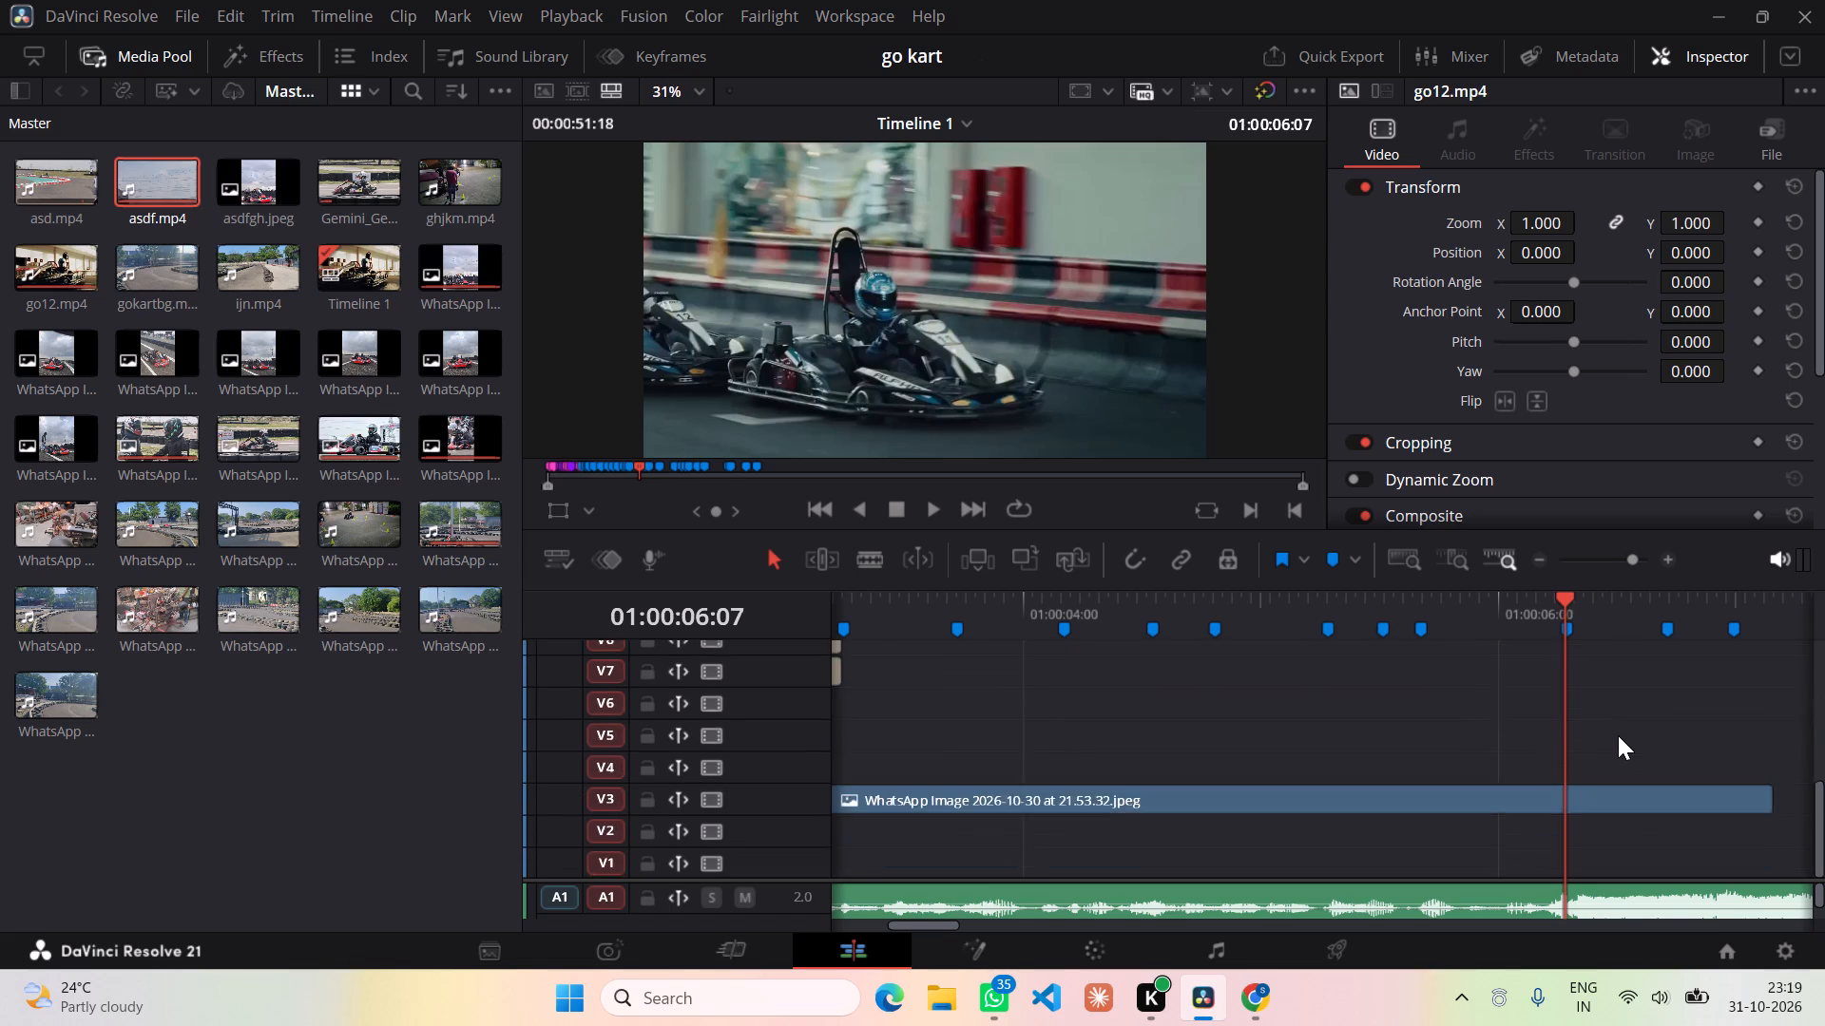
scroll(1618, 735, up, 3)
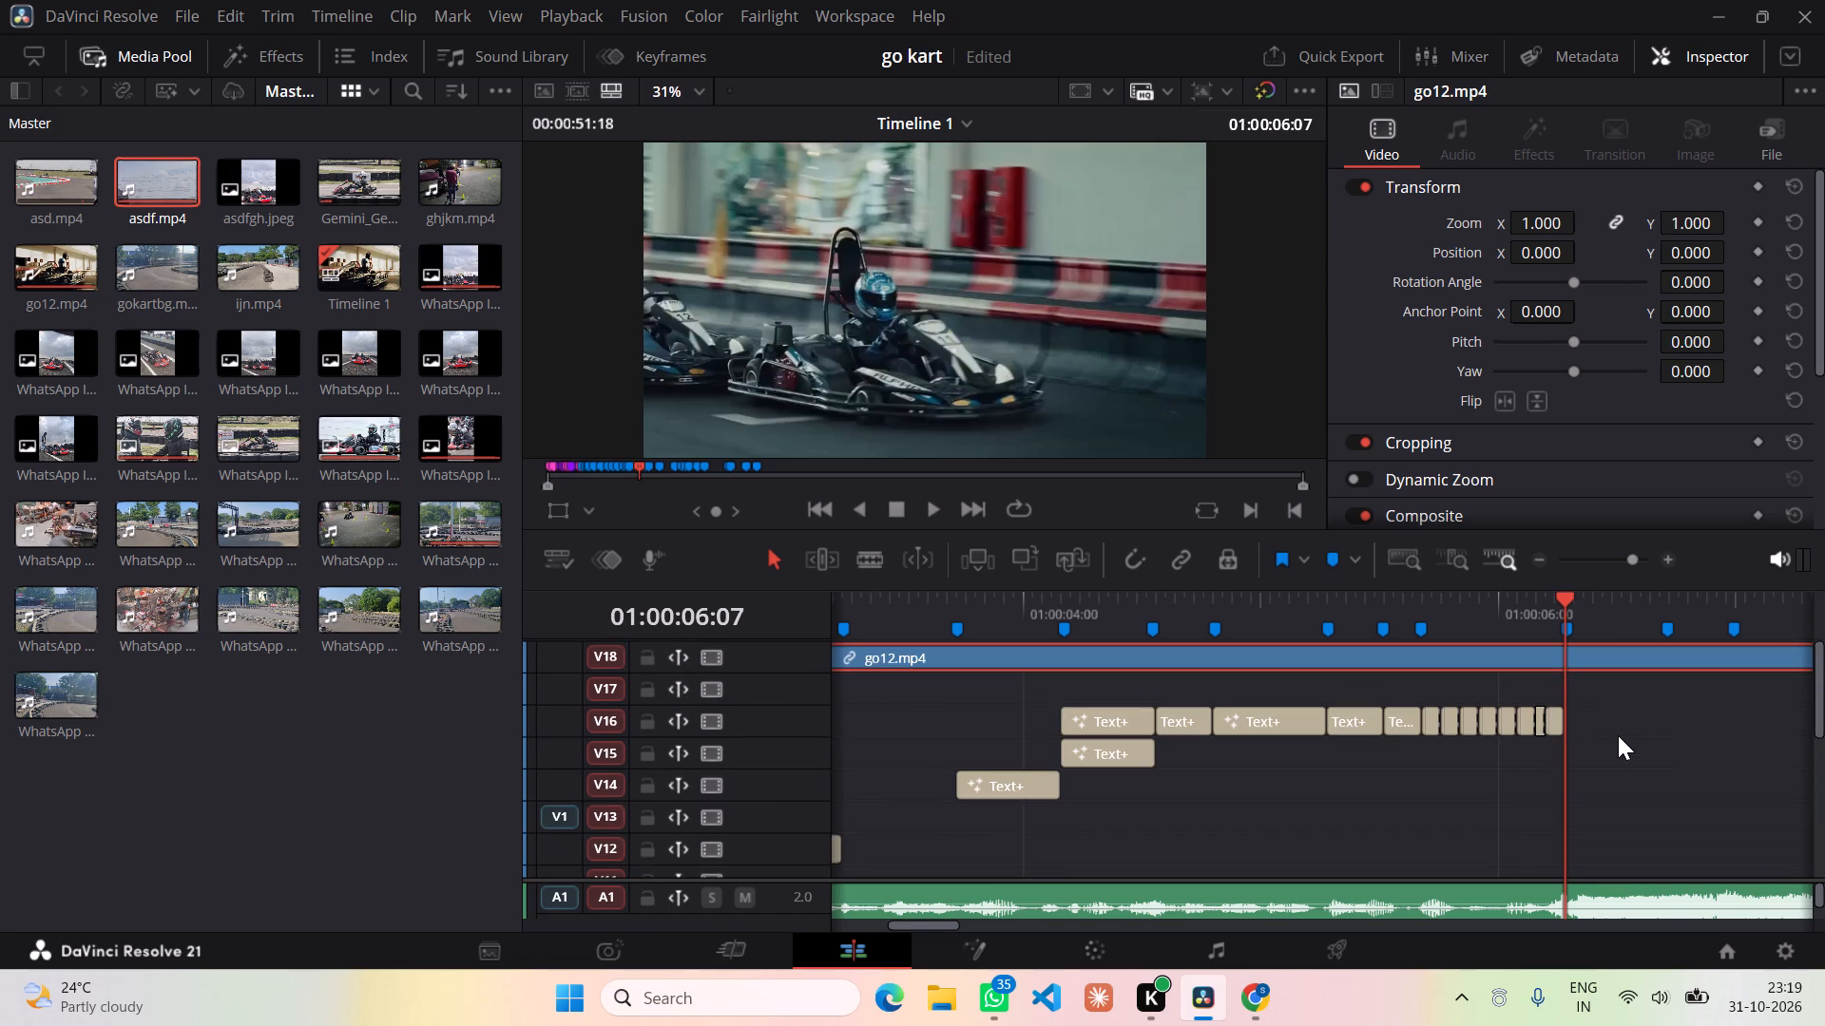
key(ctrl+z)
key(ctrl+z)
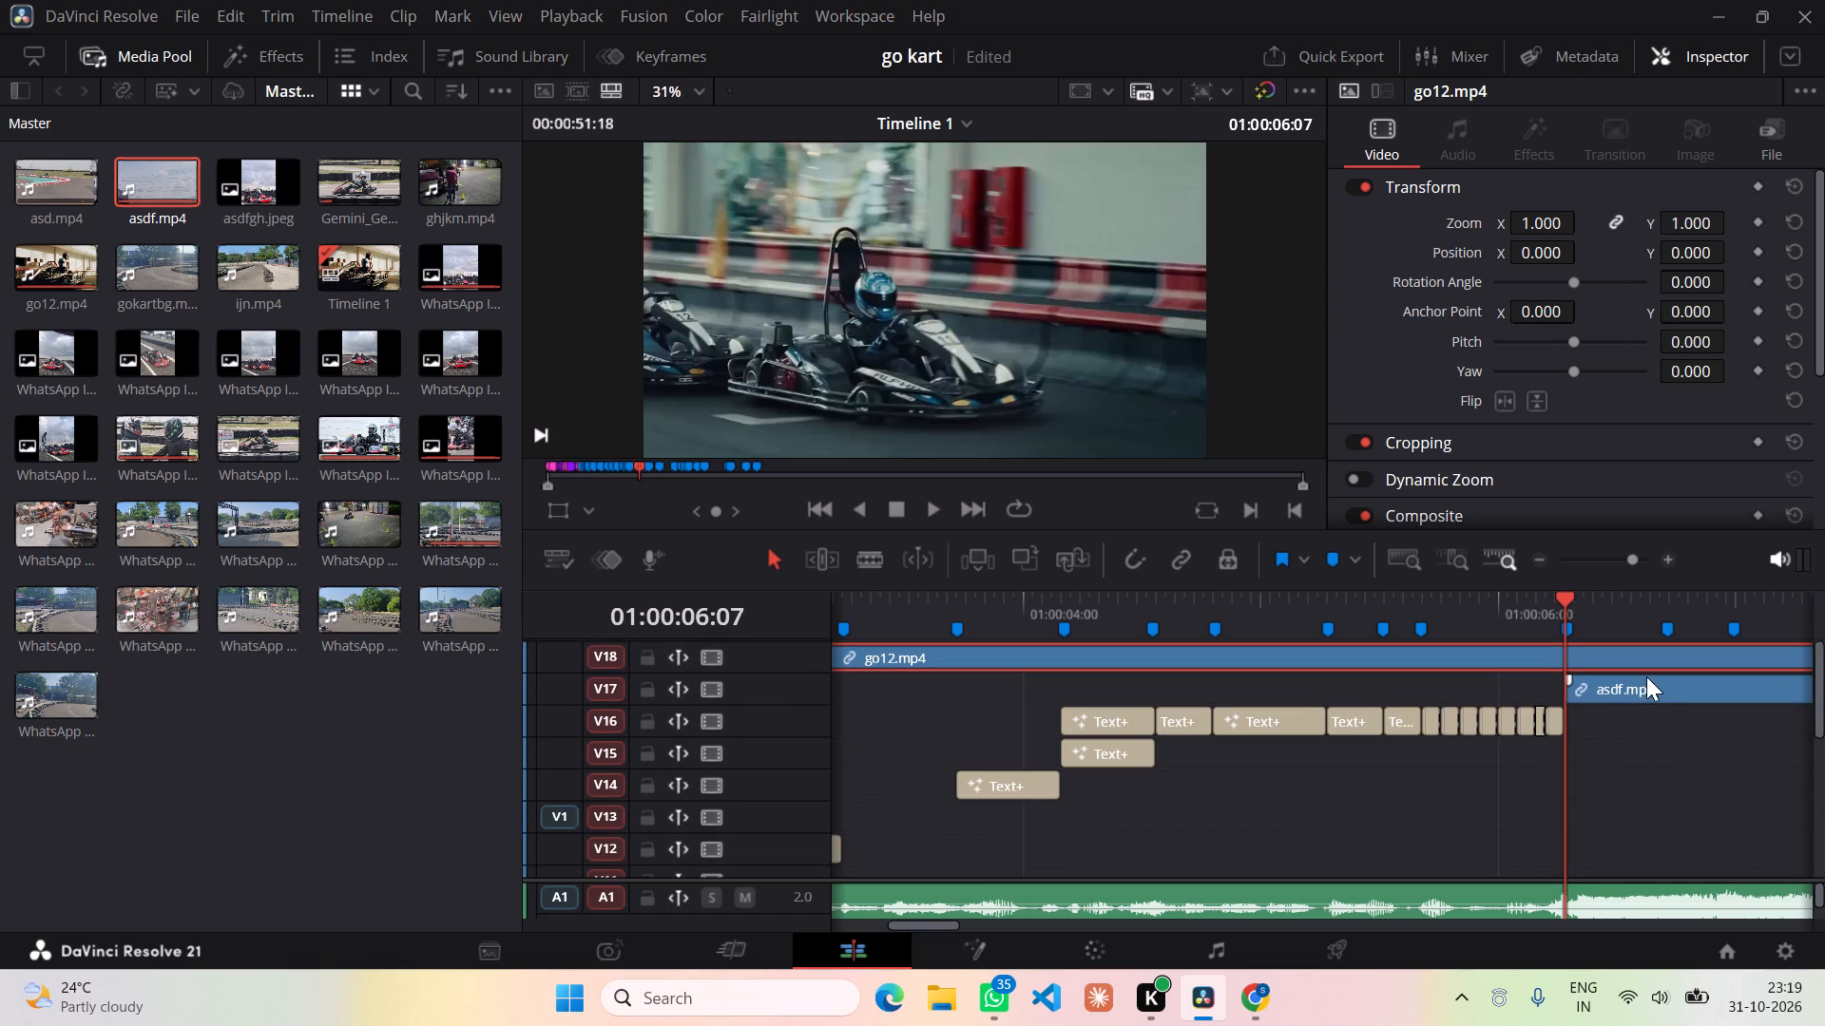
Move asdf.mp4 from V17 down to V16, directly after the last Text+ title.
drag(1646, 682, 1646, 731)
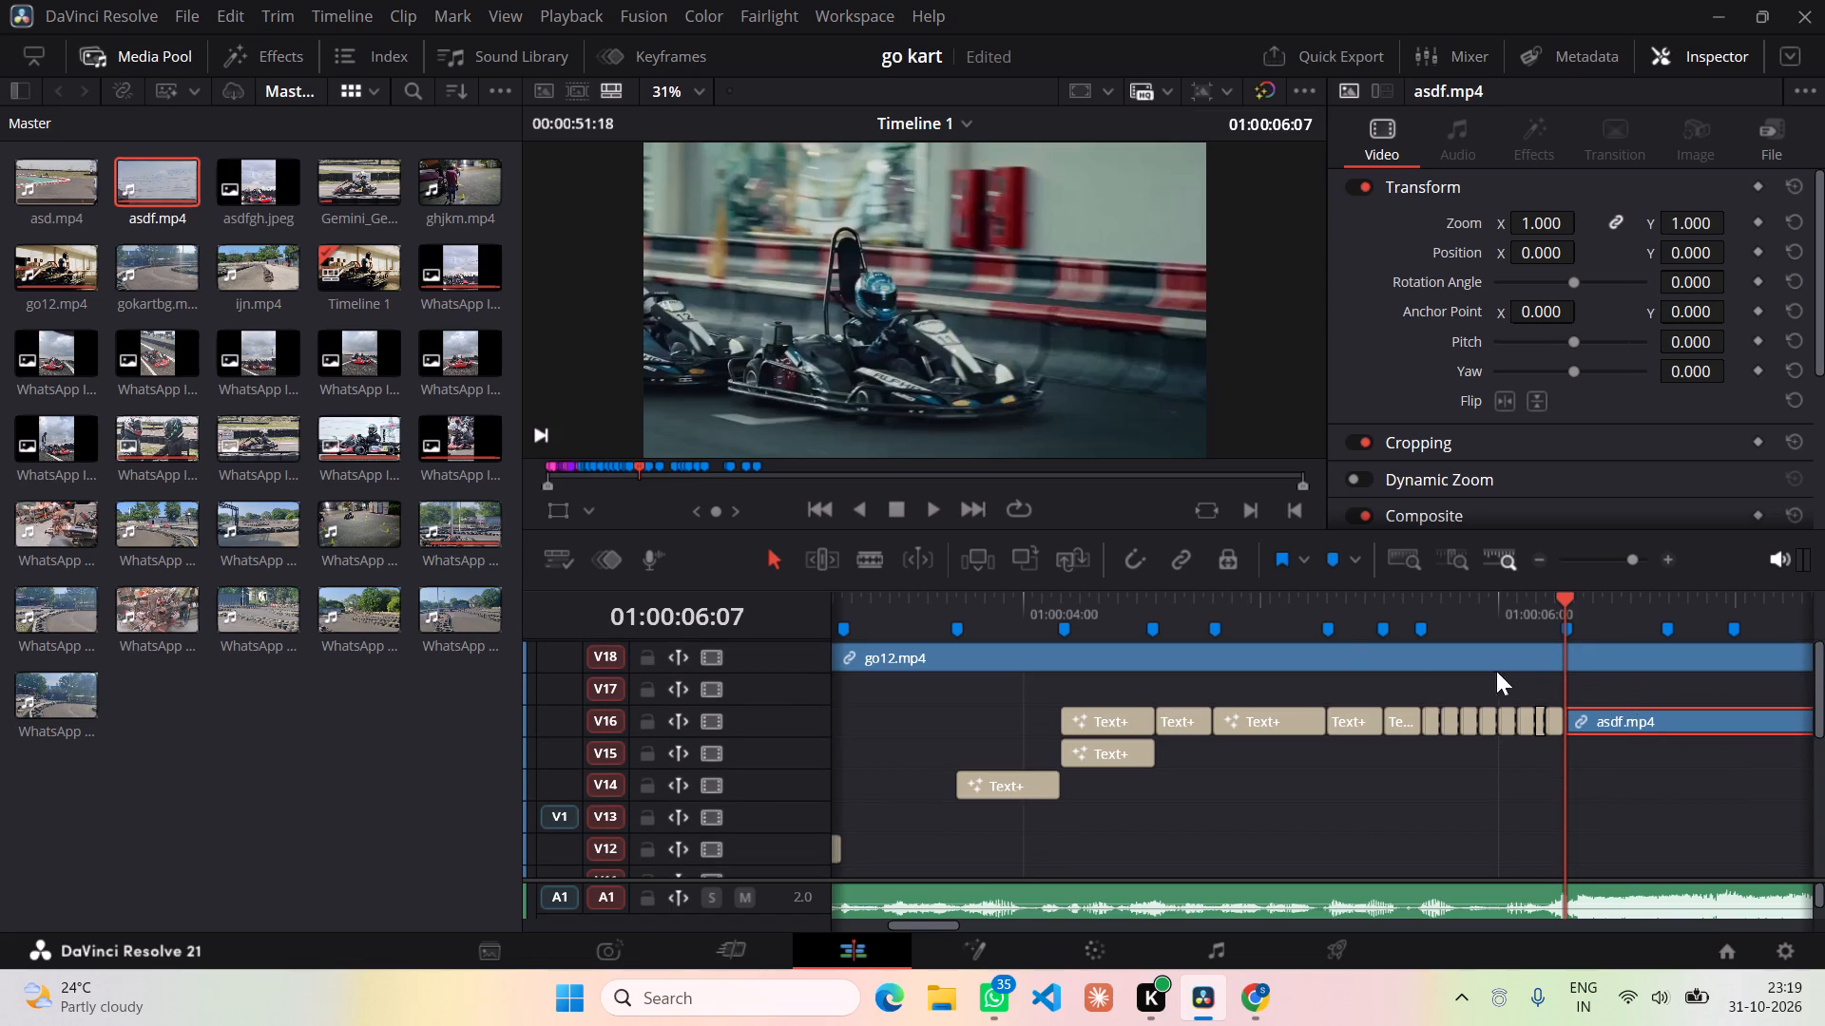
Disable video track V18 so go12.mp4 no longer covers the tracks below.
scroll(744, 720, up, 2)
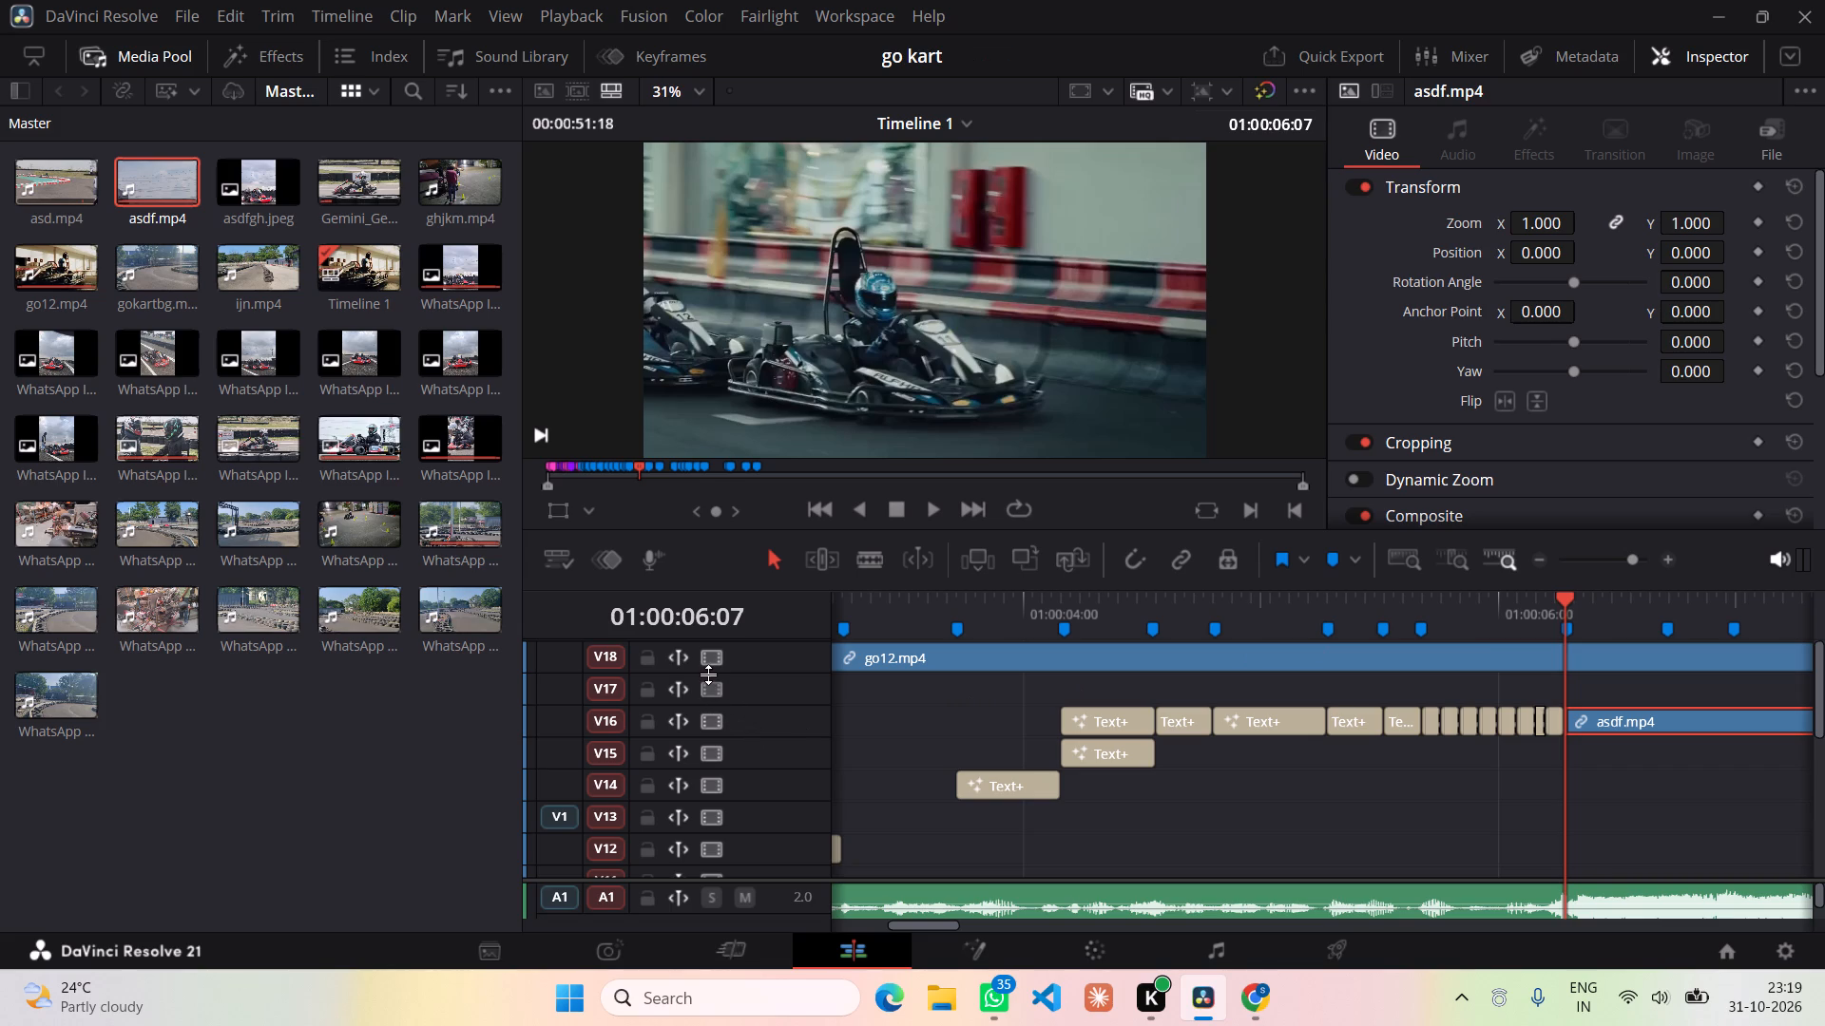
click(708, 663)
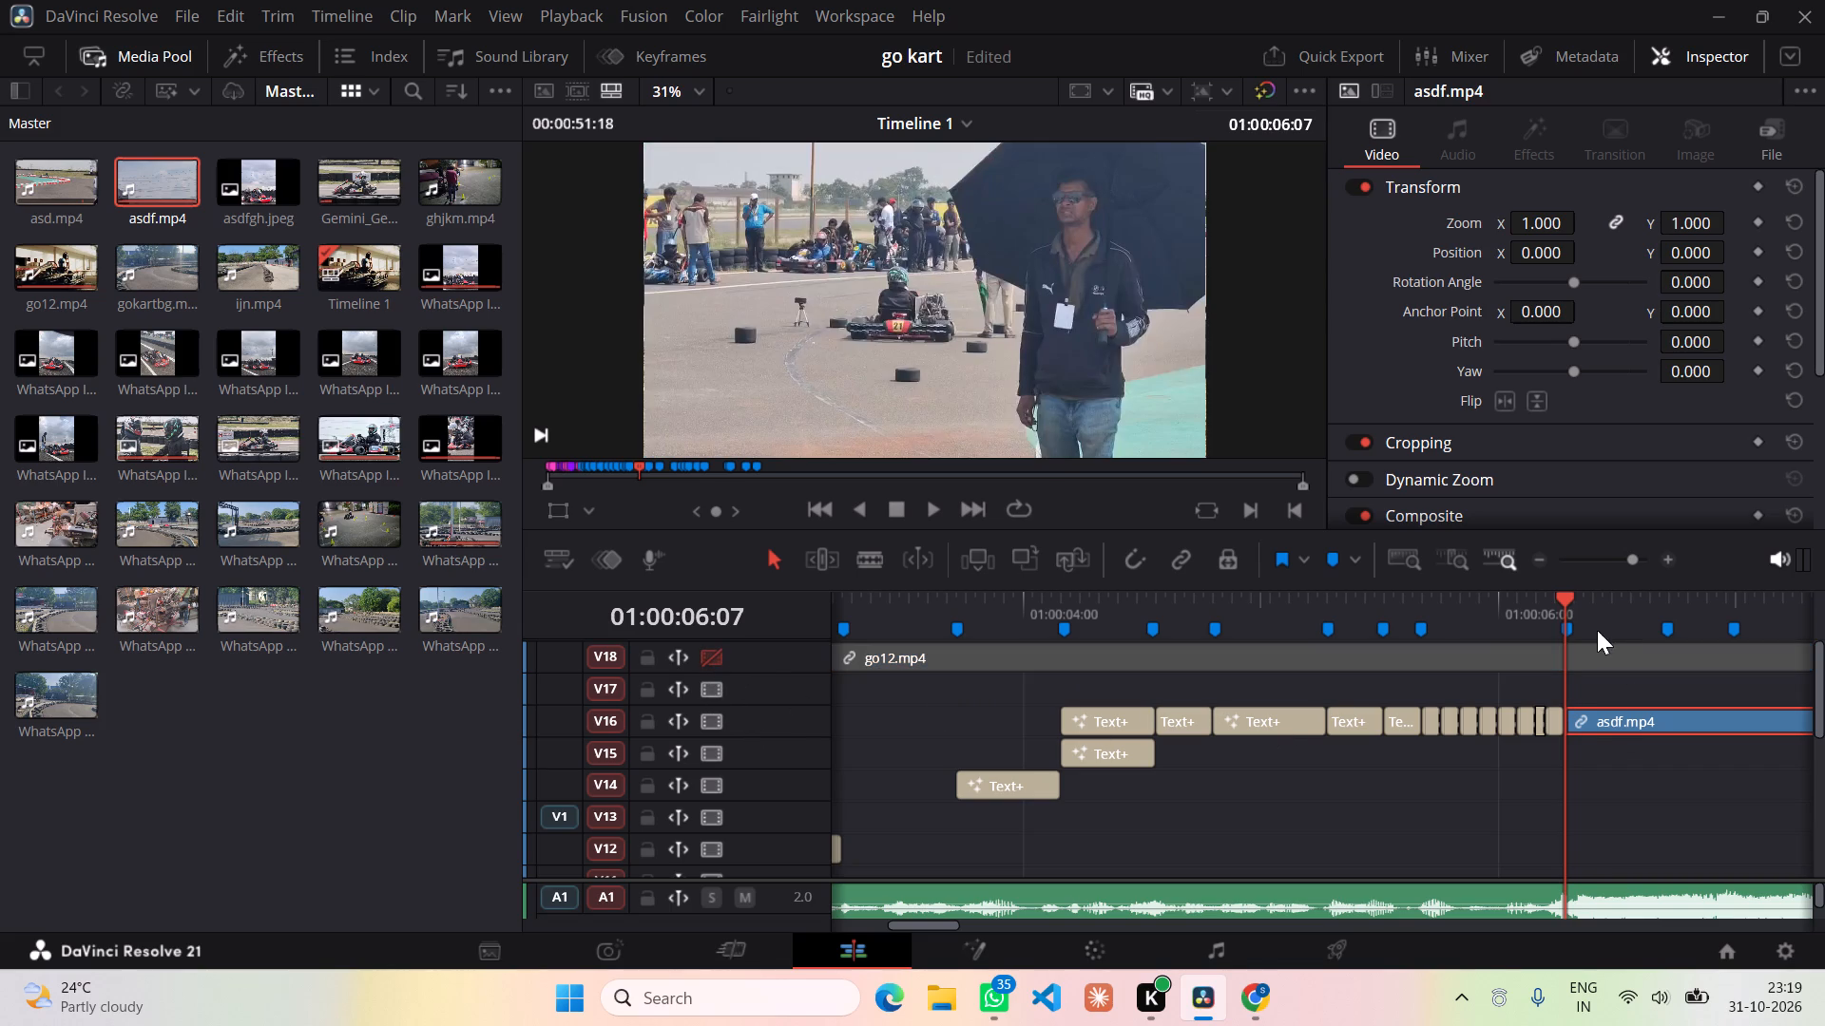
Skim the asdf.mp4 footage on V16 from about 01:00:15 through to past its end.
scroll(1564, 598, left, 5)
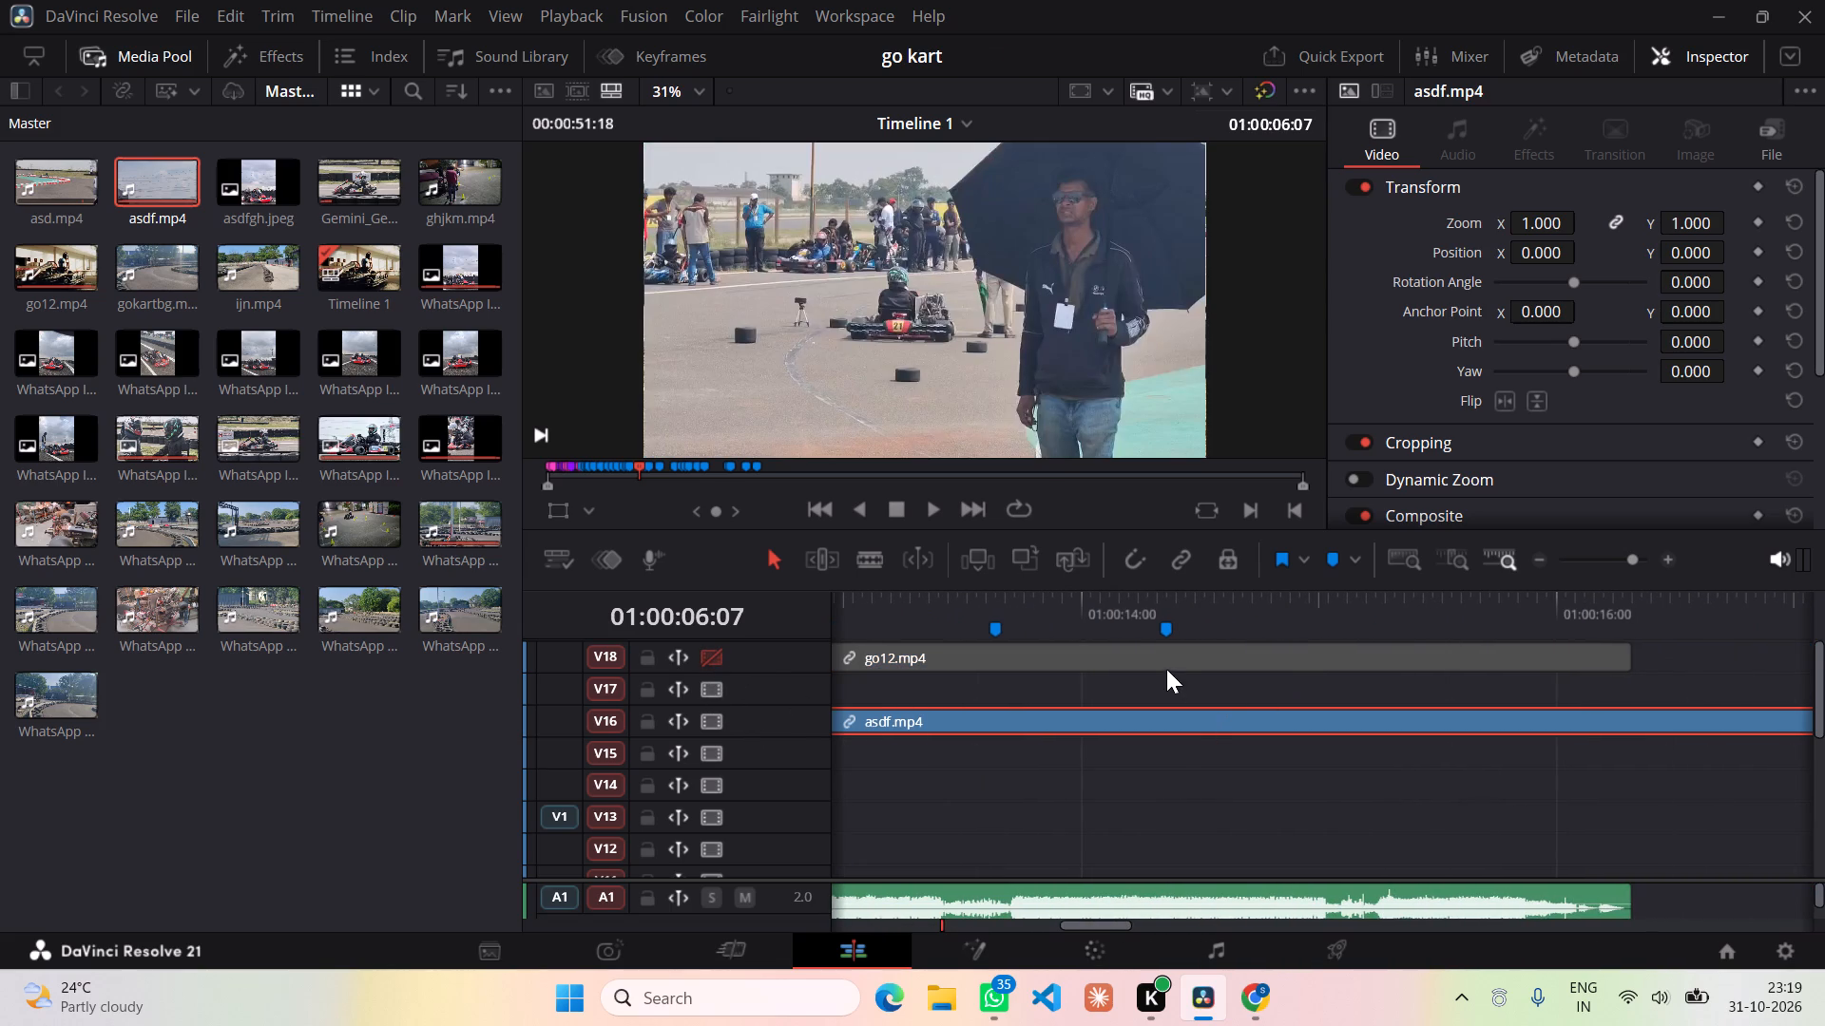
double_click(1163, 666)
click(1108, 683)
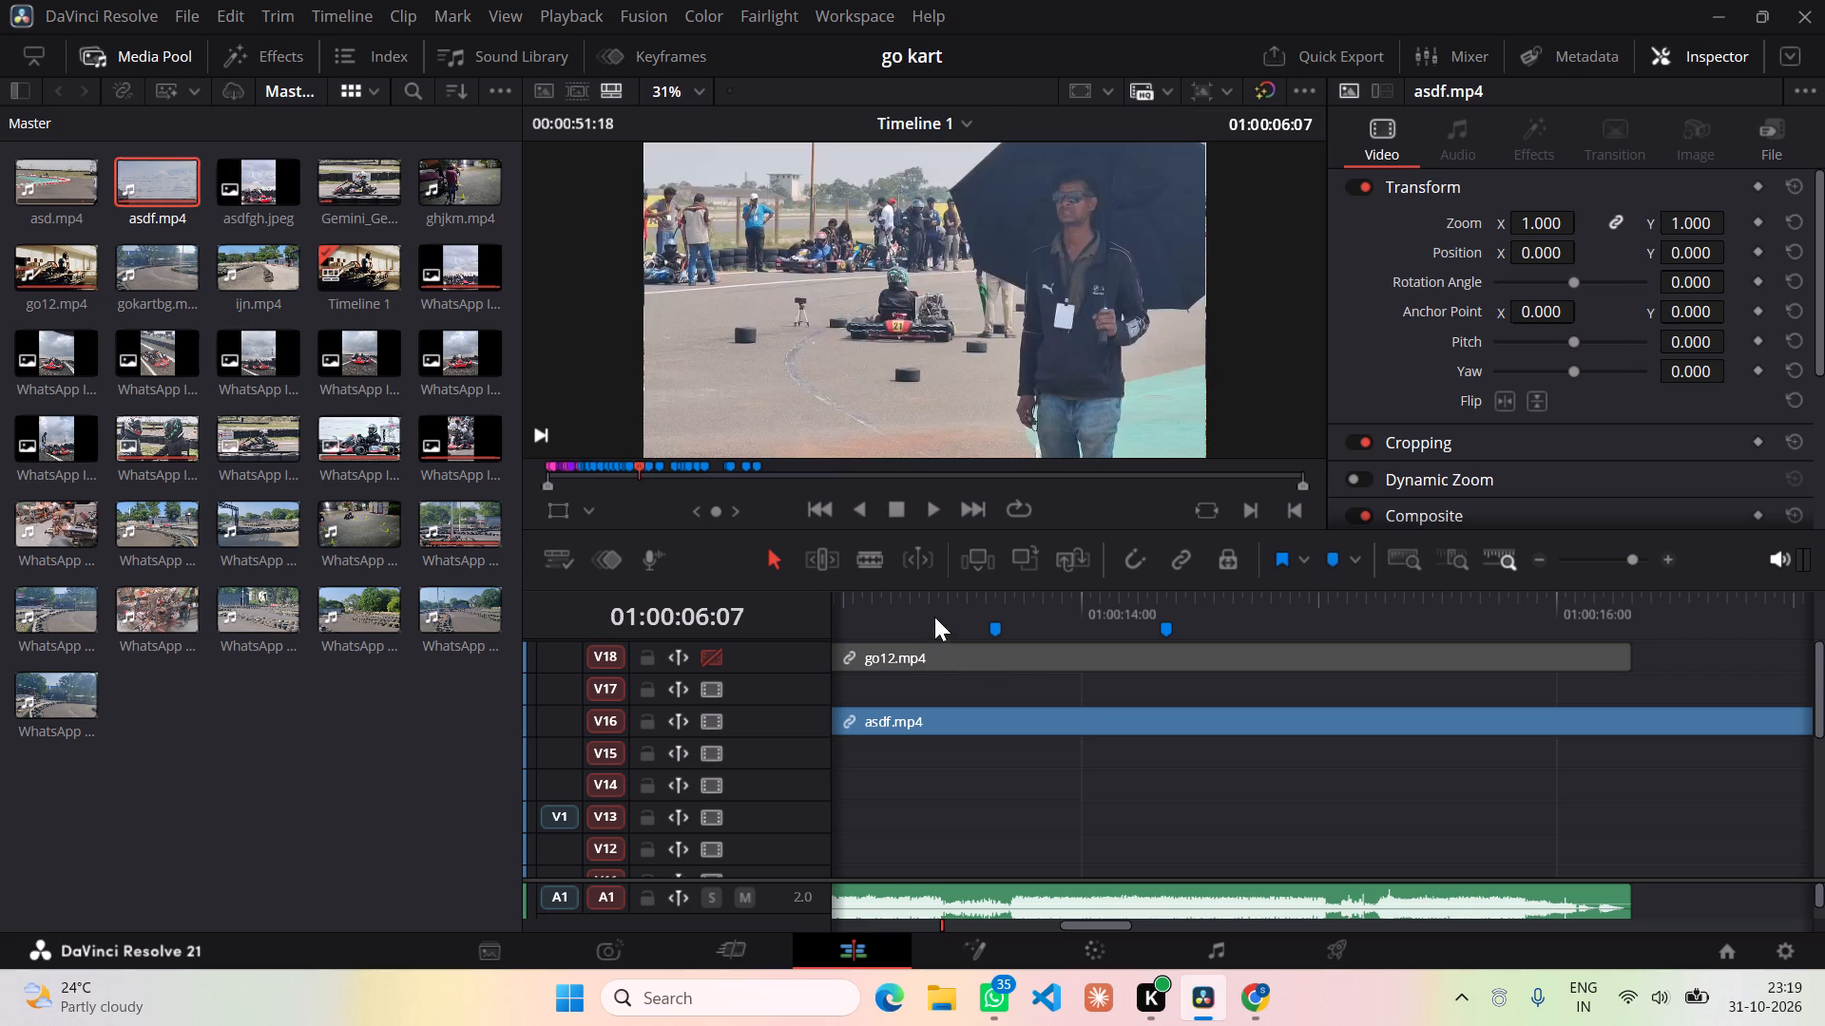
drag(999, 606, 1377, 617)
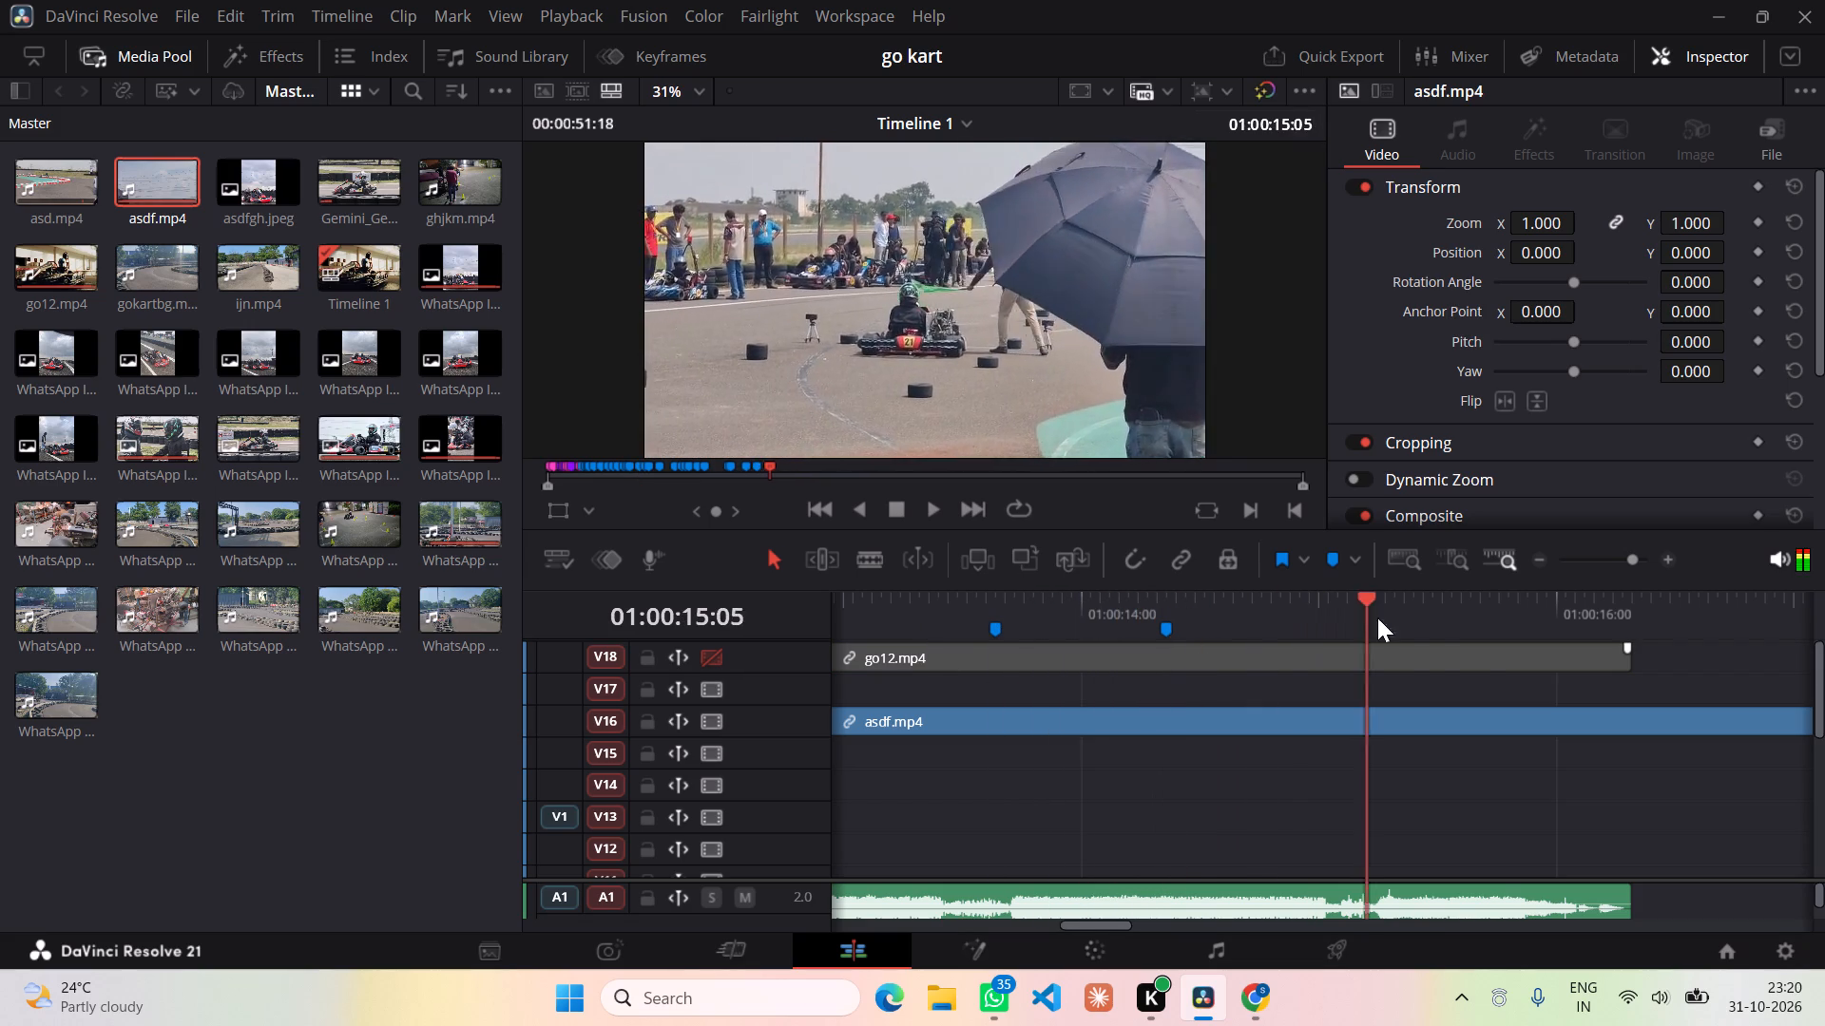
drag(1377, 617, 1588, 663)
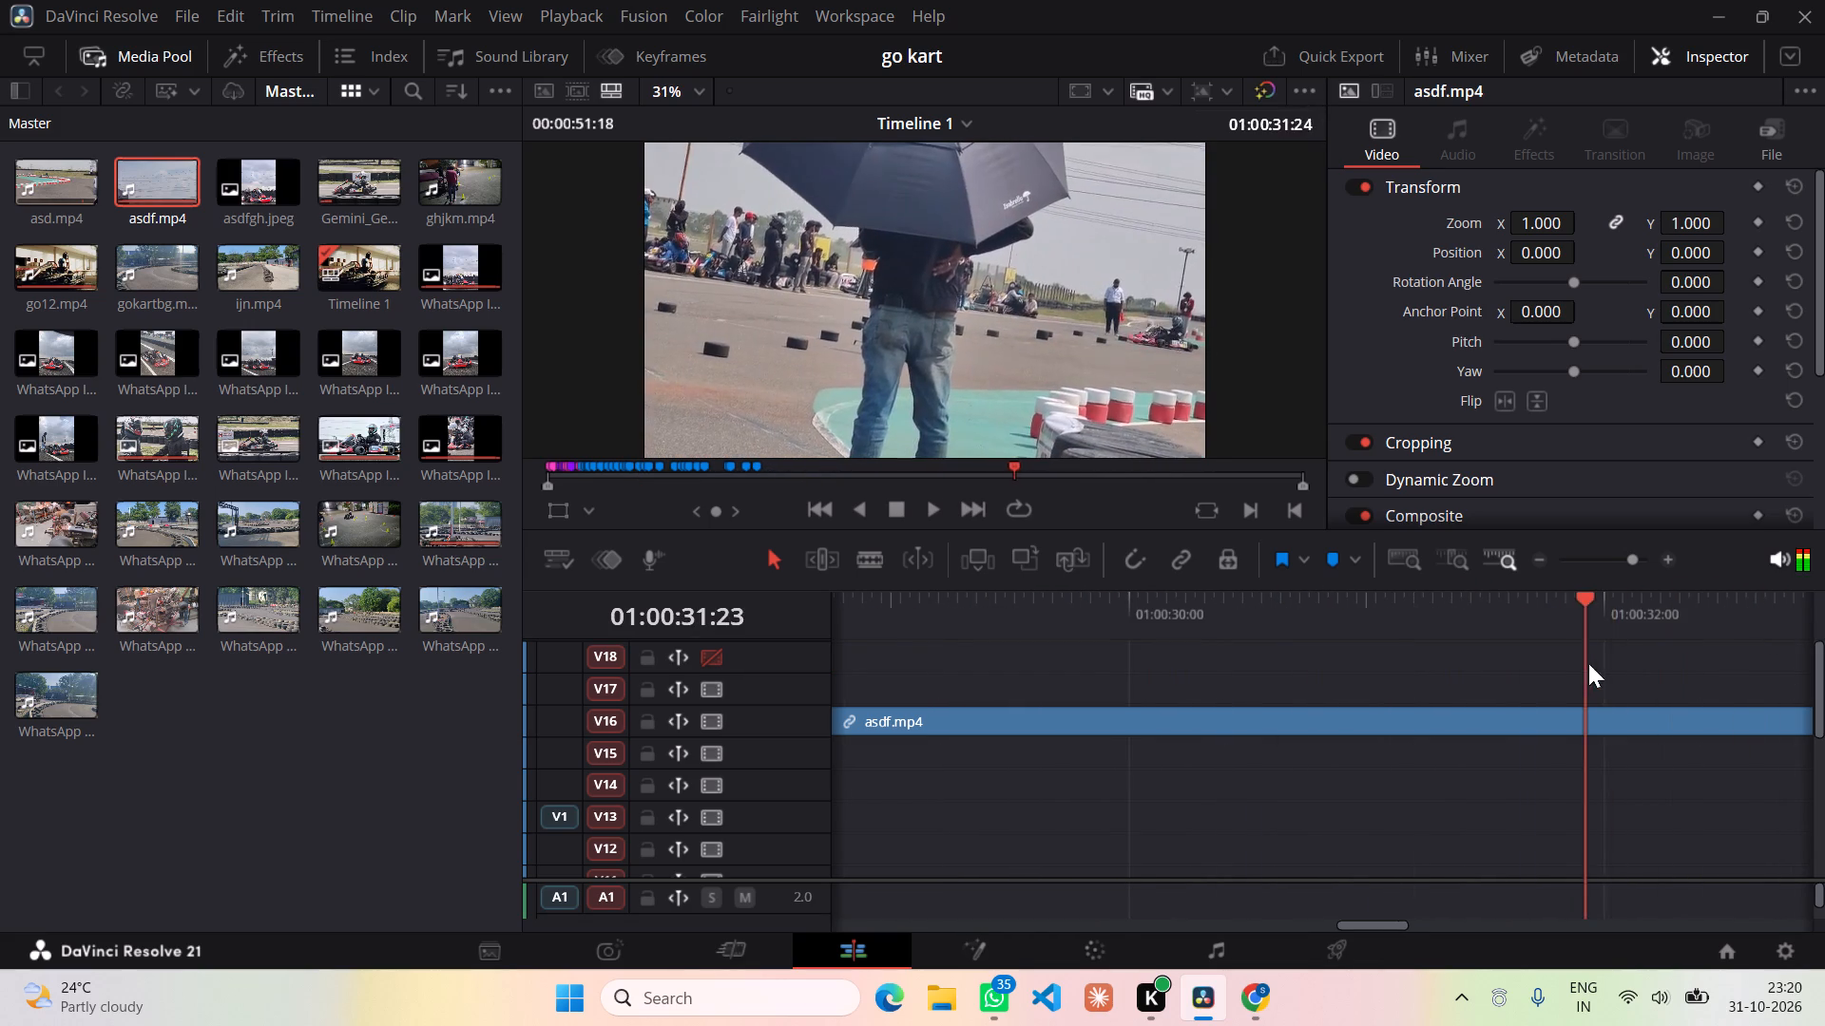
drag(1588, 663, 1824, 651)
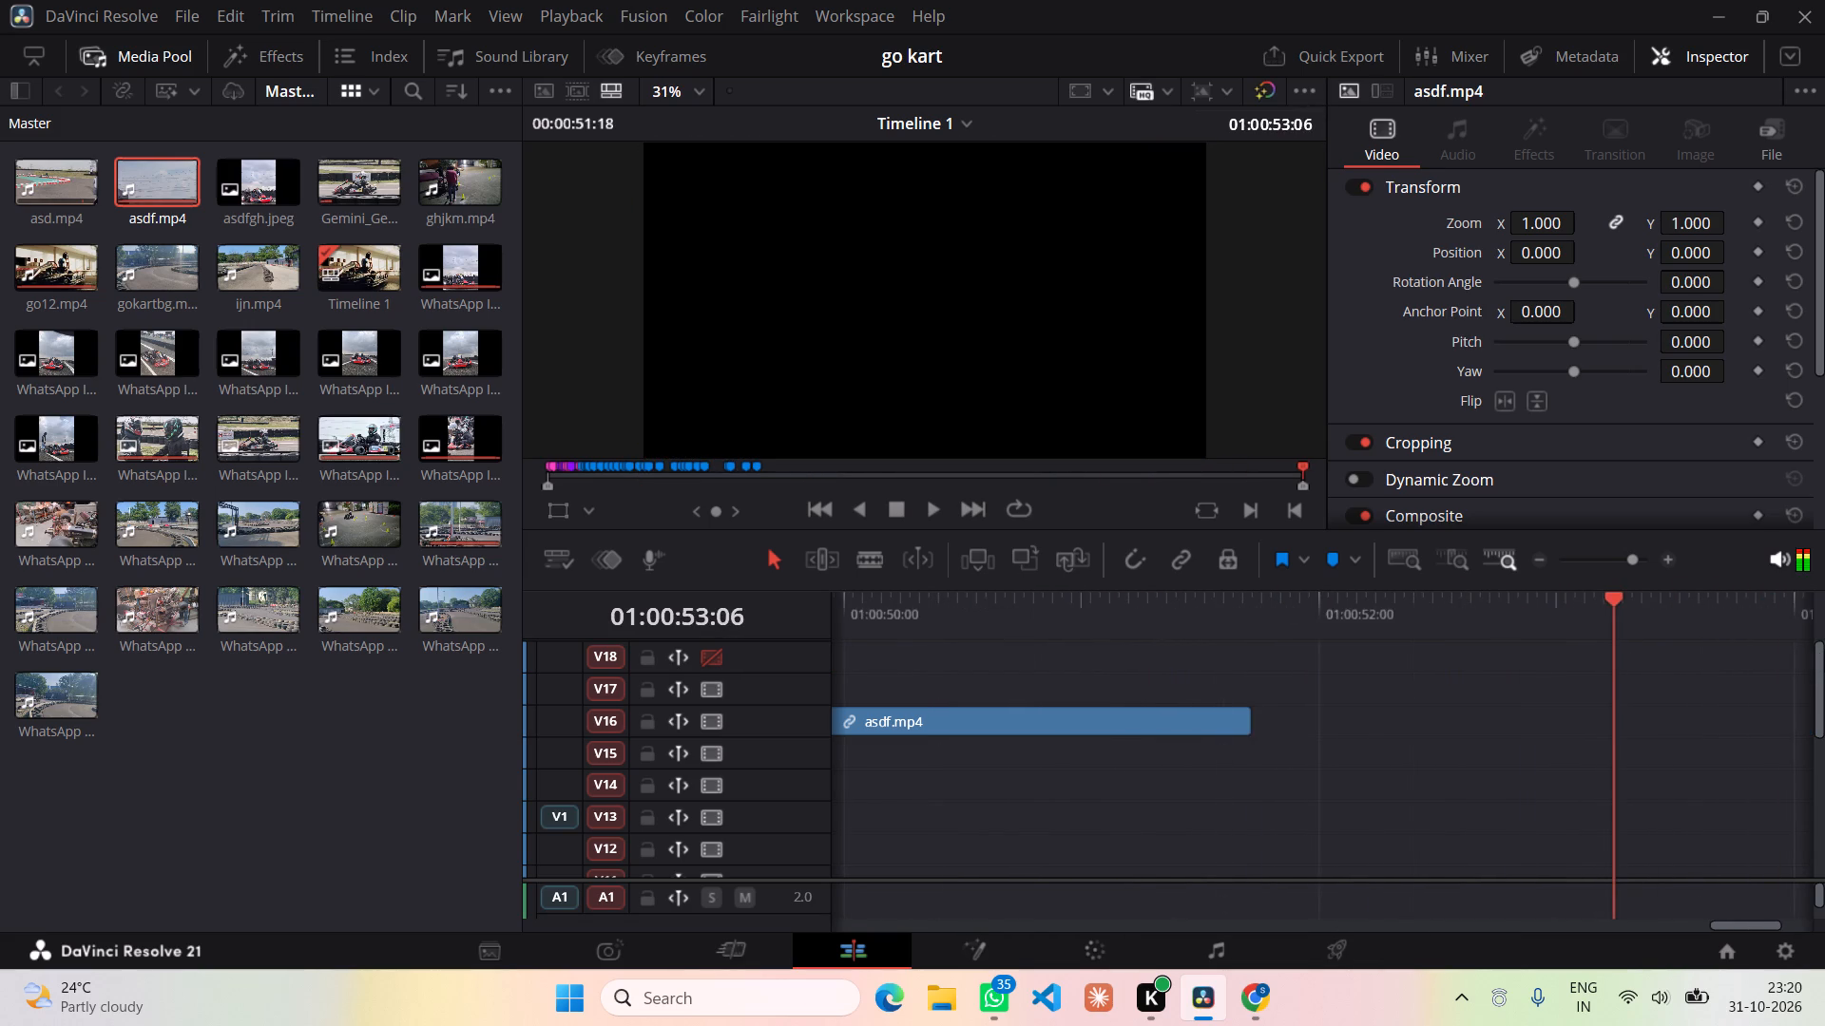
drag(1824, 651, 849, 732)
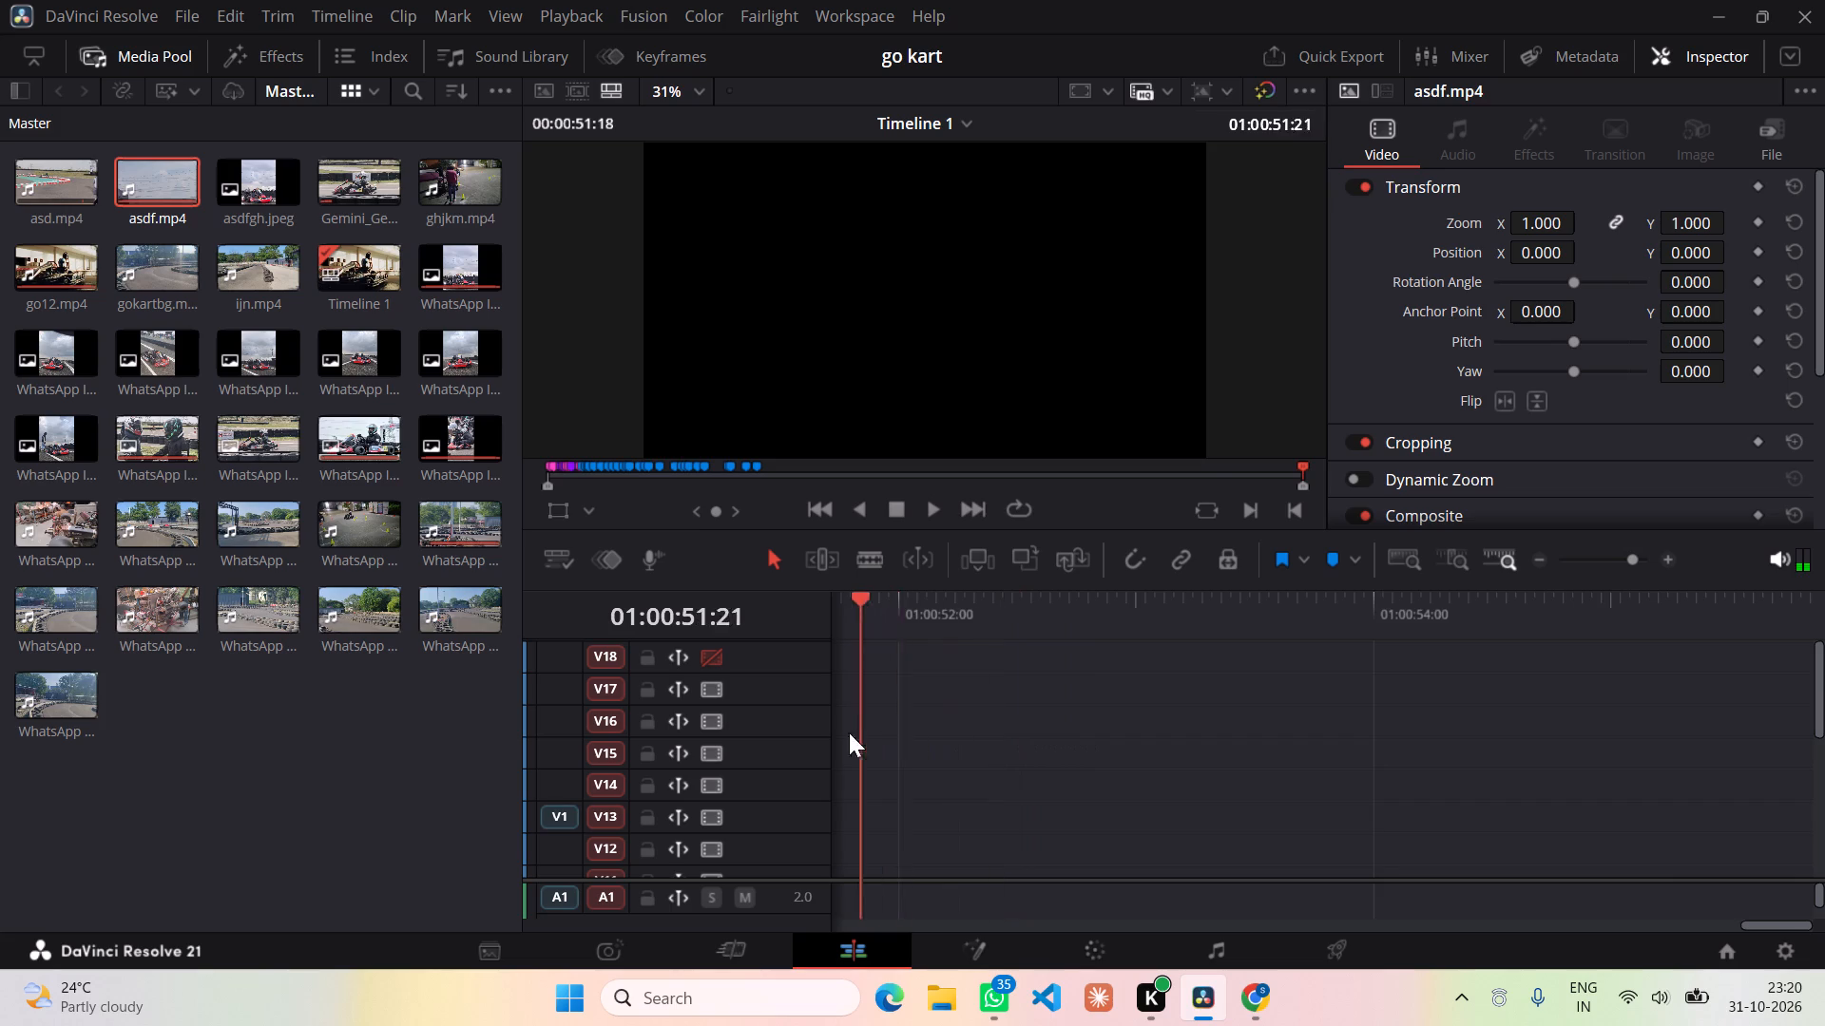
drag(849, 732, 1203, 674)
Examine the asdf.mp4 footage between about 01:00:36 and 01:00:45 for a usable go-kart shot.
scroll(1203, 674, left, 1)
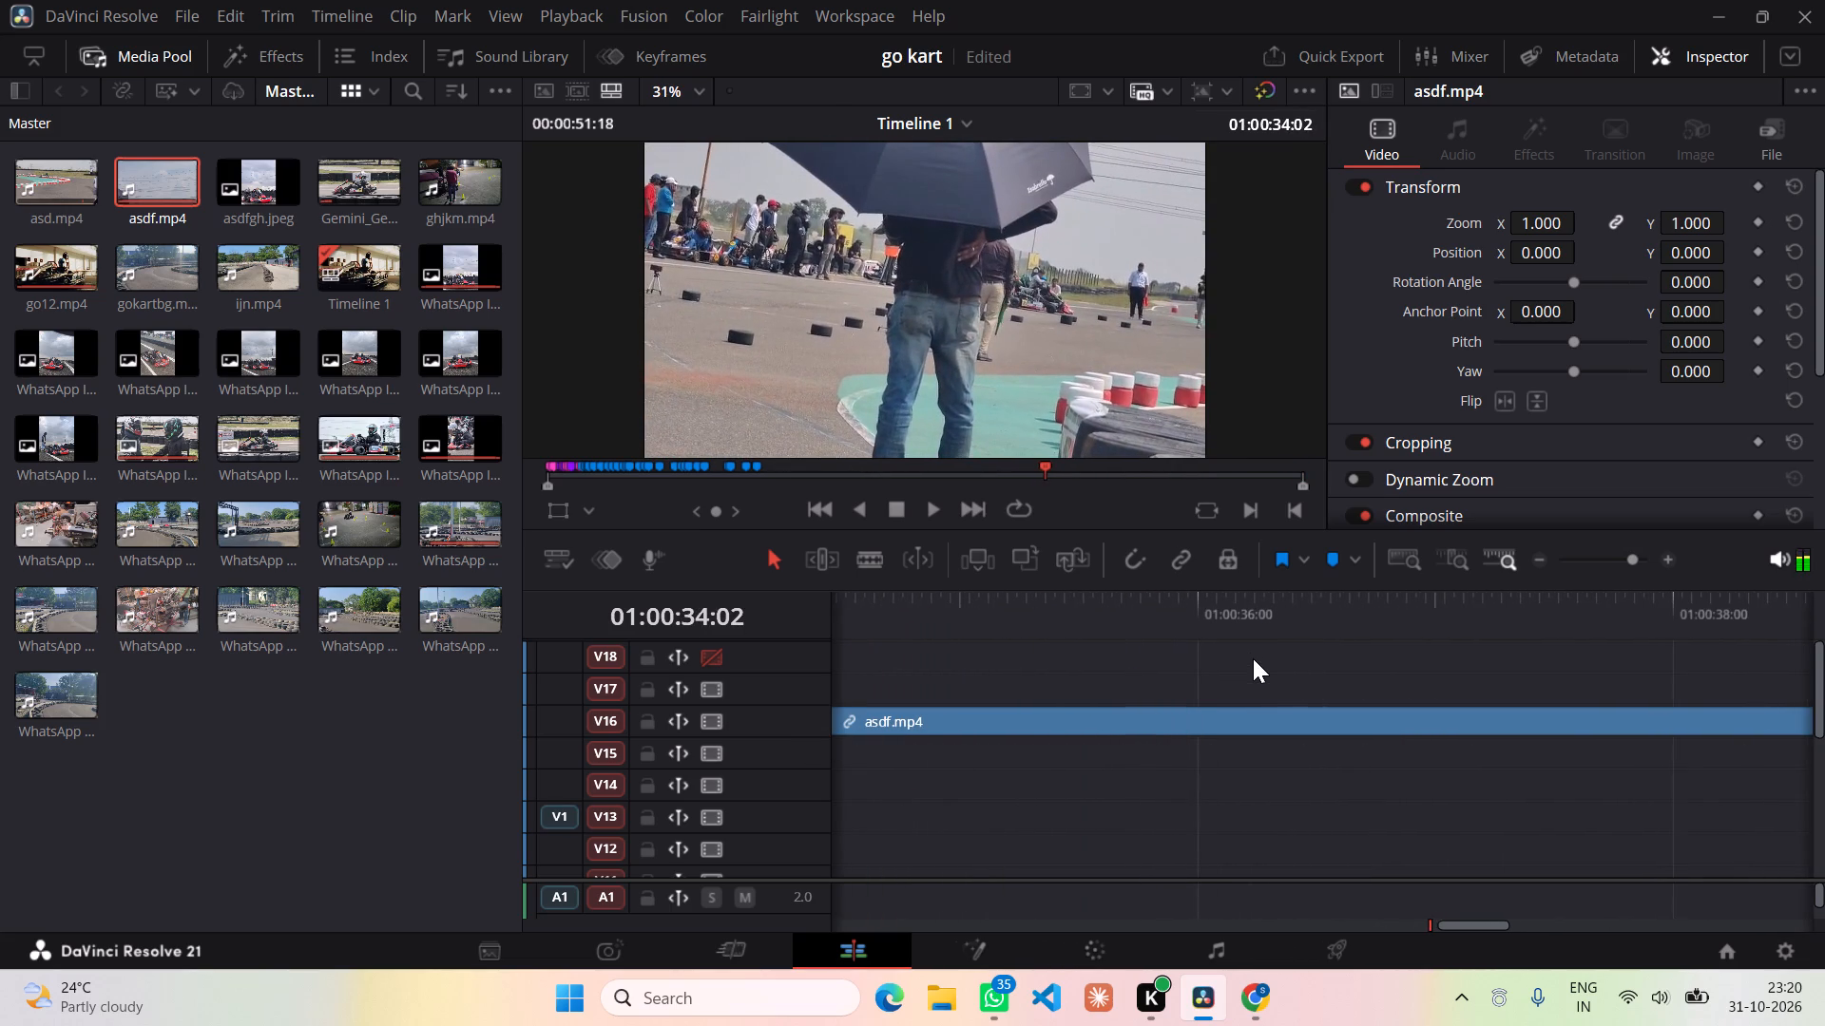
click(1247, 648)
click(1261, 612)
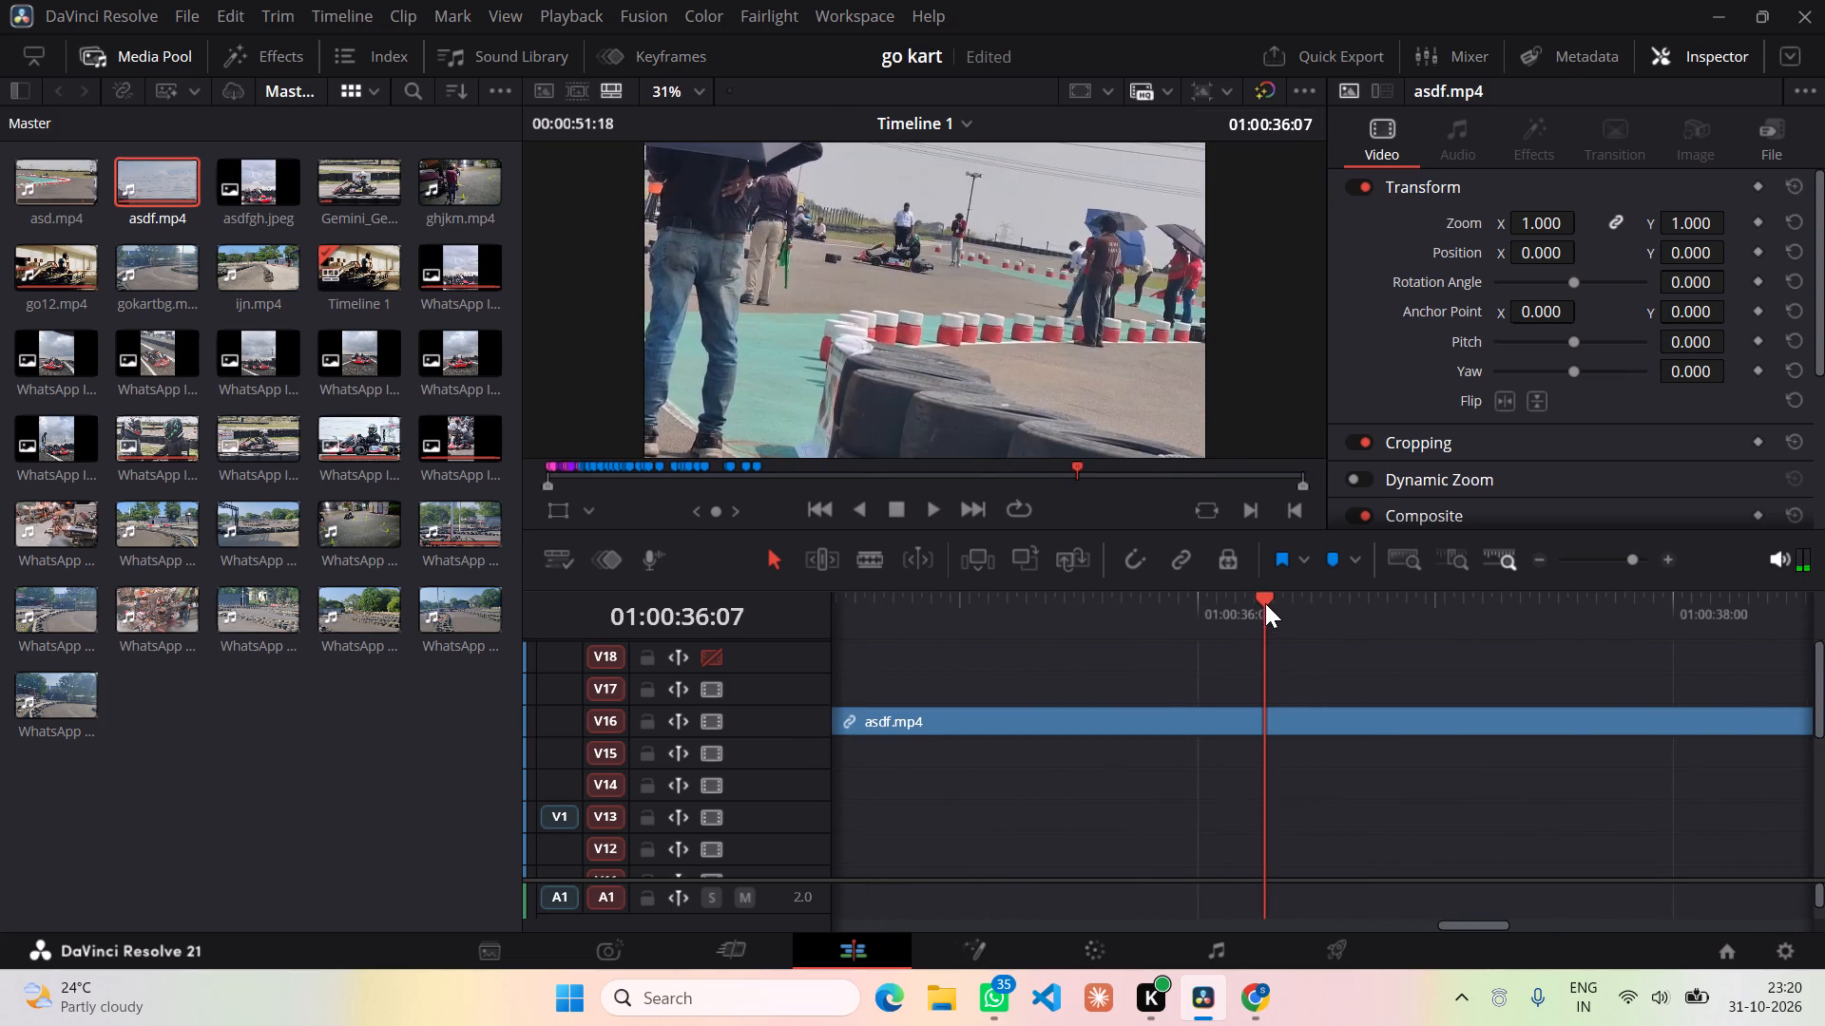
drag(1265, 599, 1406, 590)
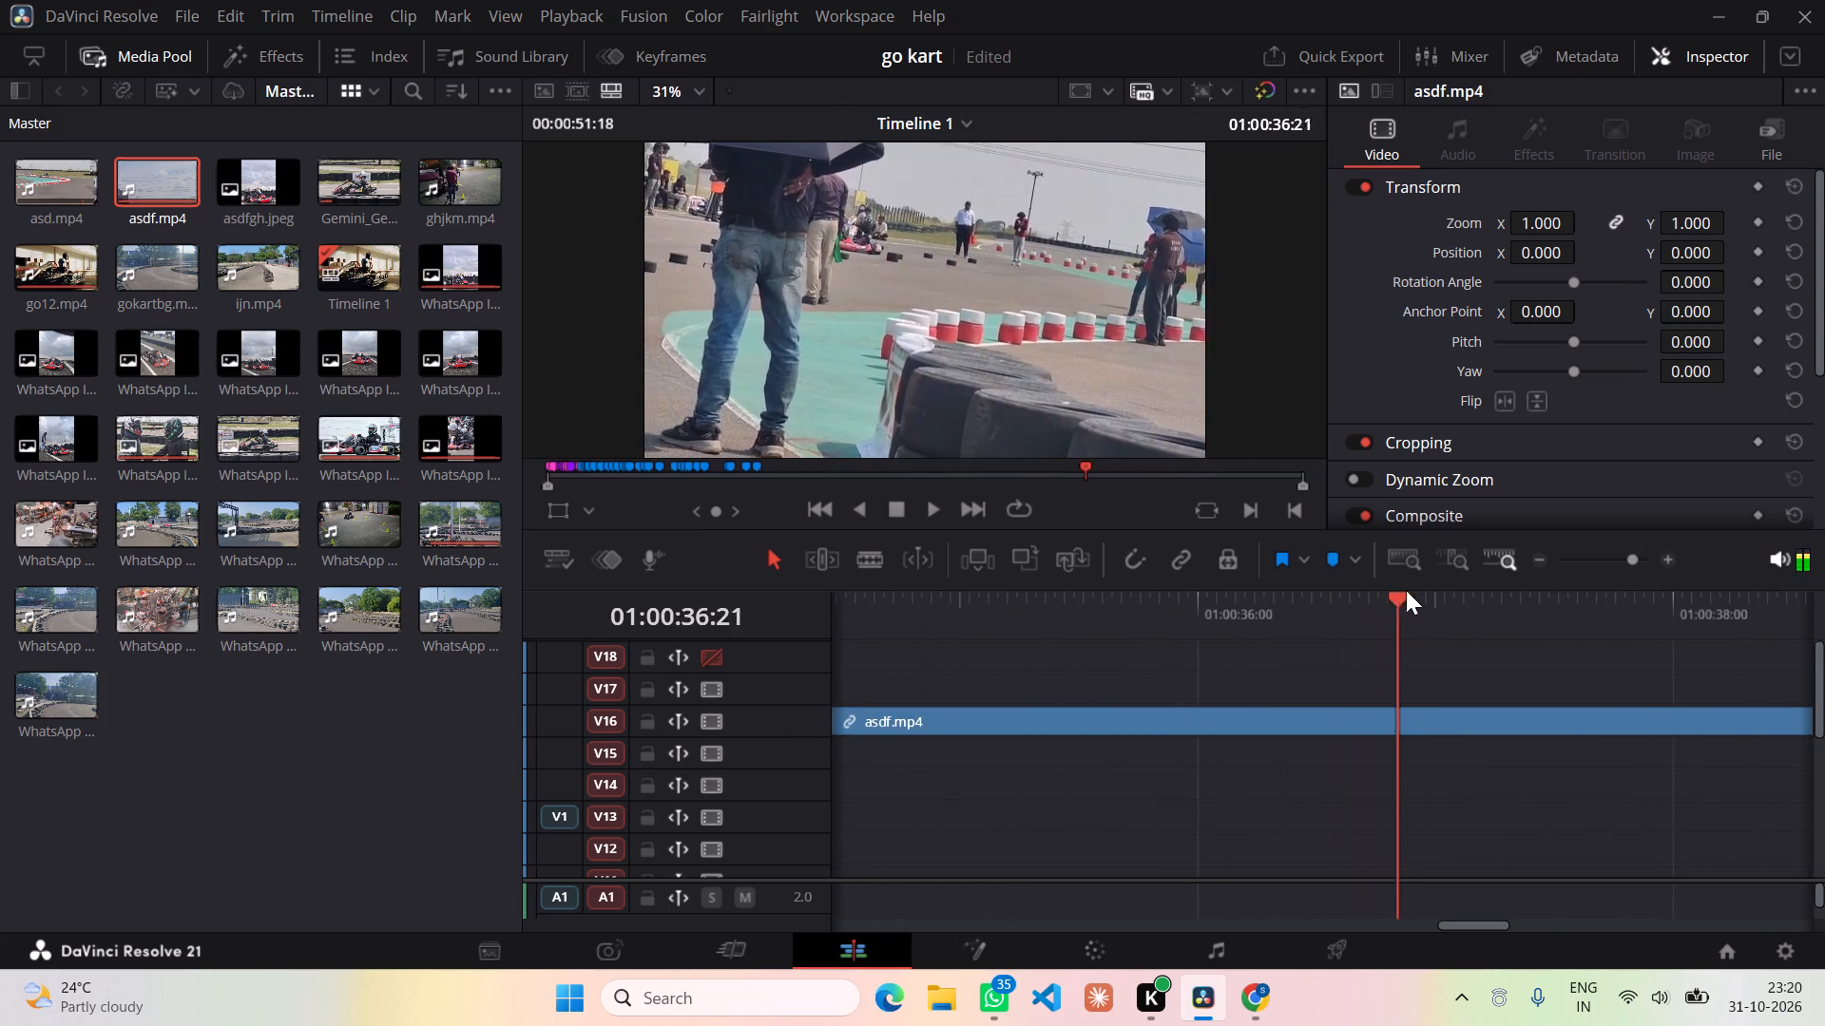
drag(1406, 590, 1671, 584)
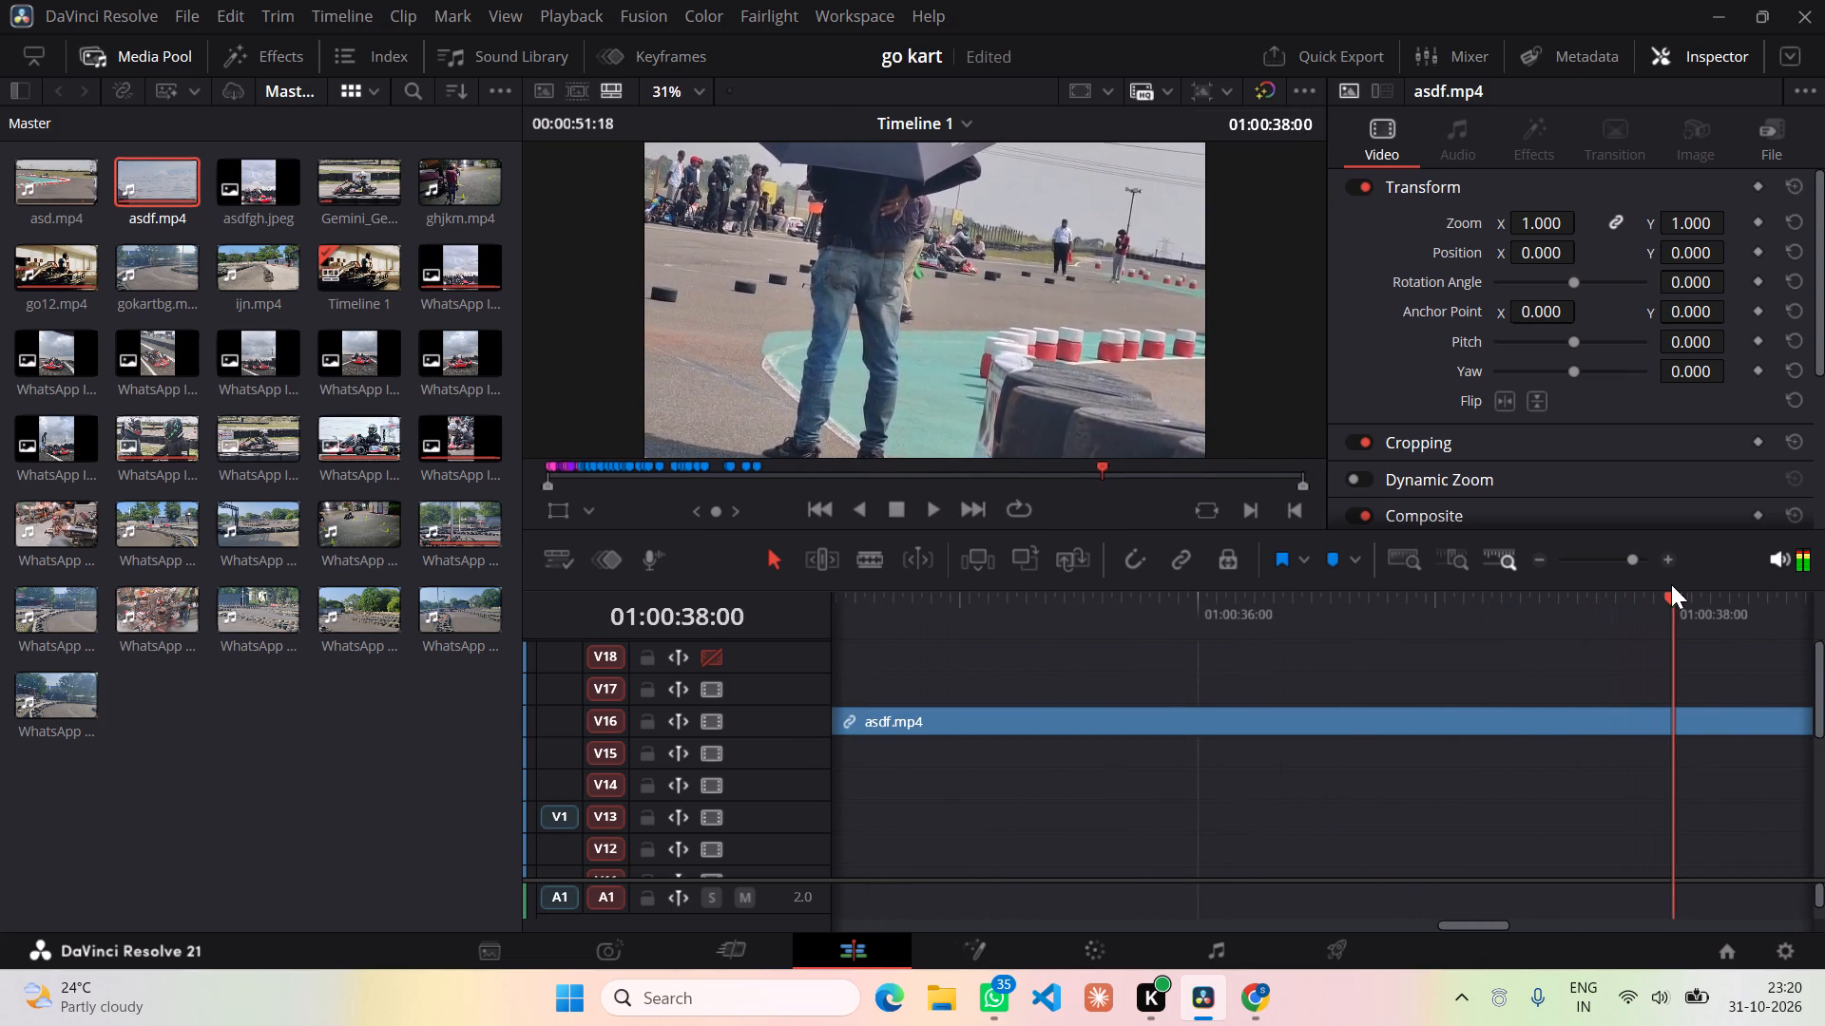
drag(1671, 584, 1691, 584)
scroll(1693, 584, left, 1)
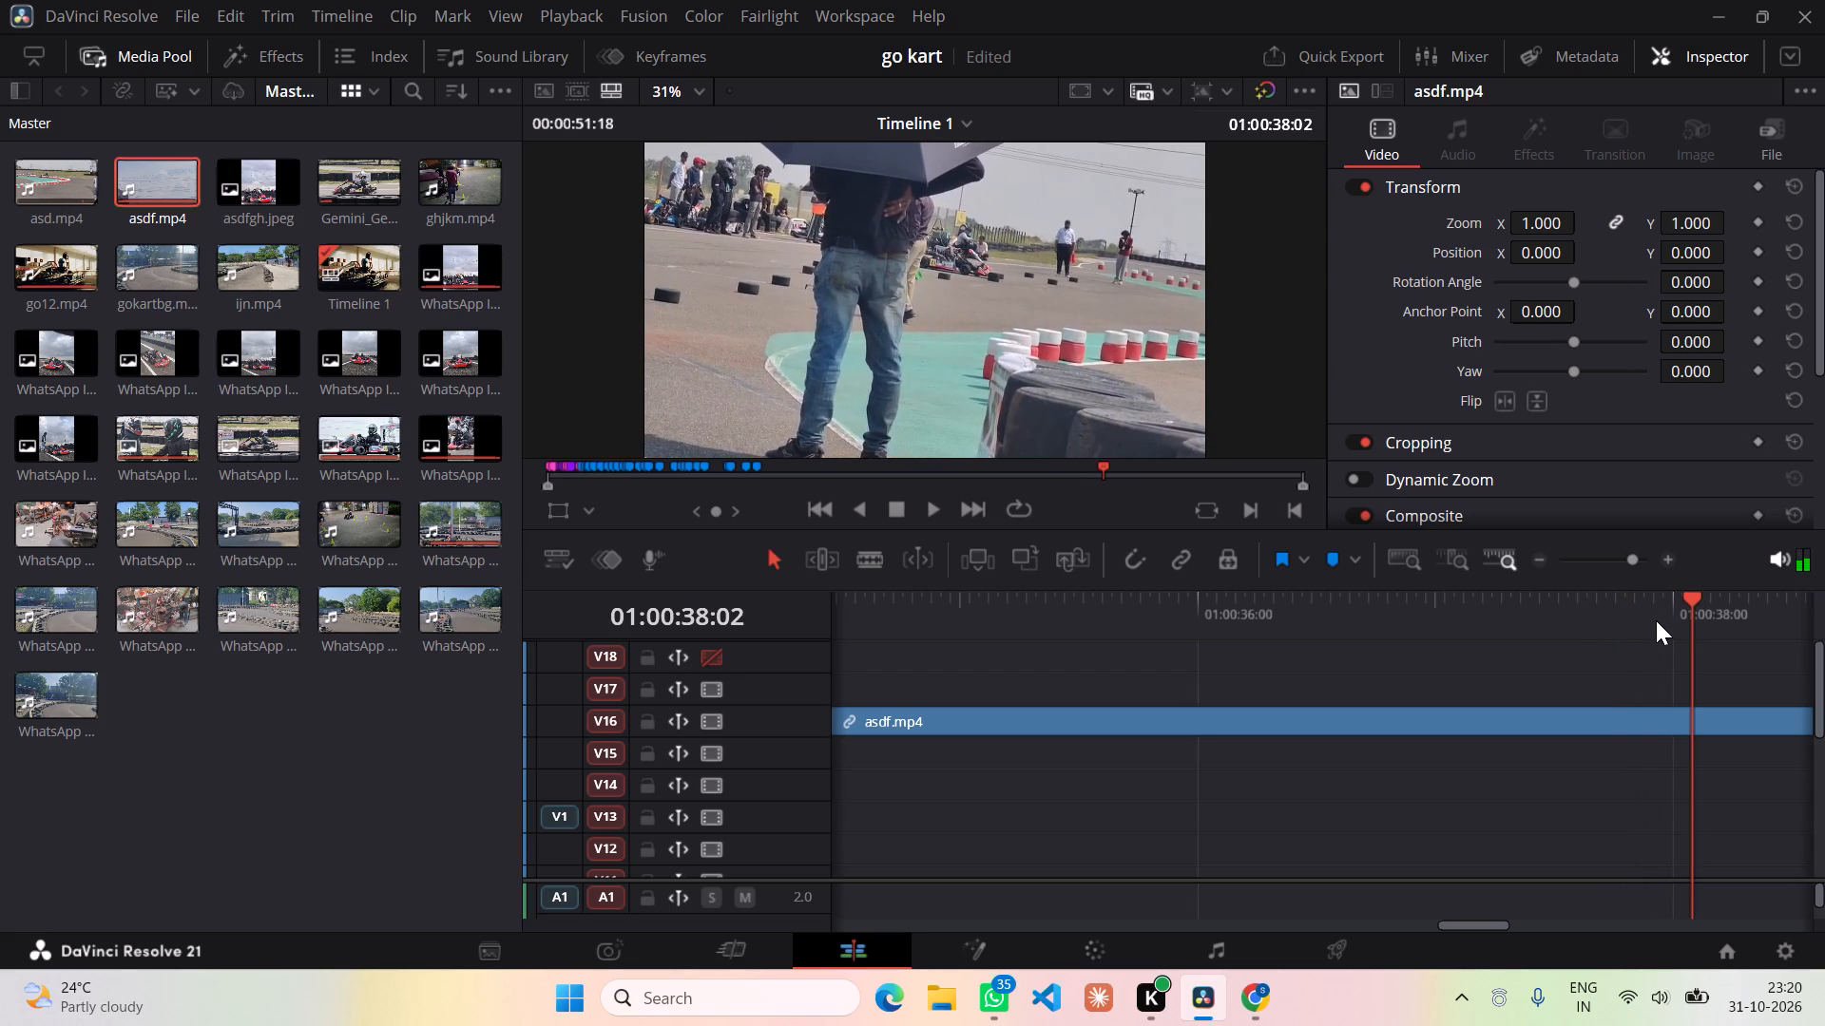
scroll(1656, 620, left, 1)
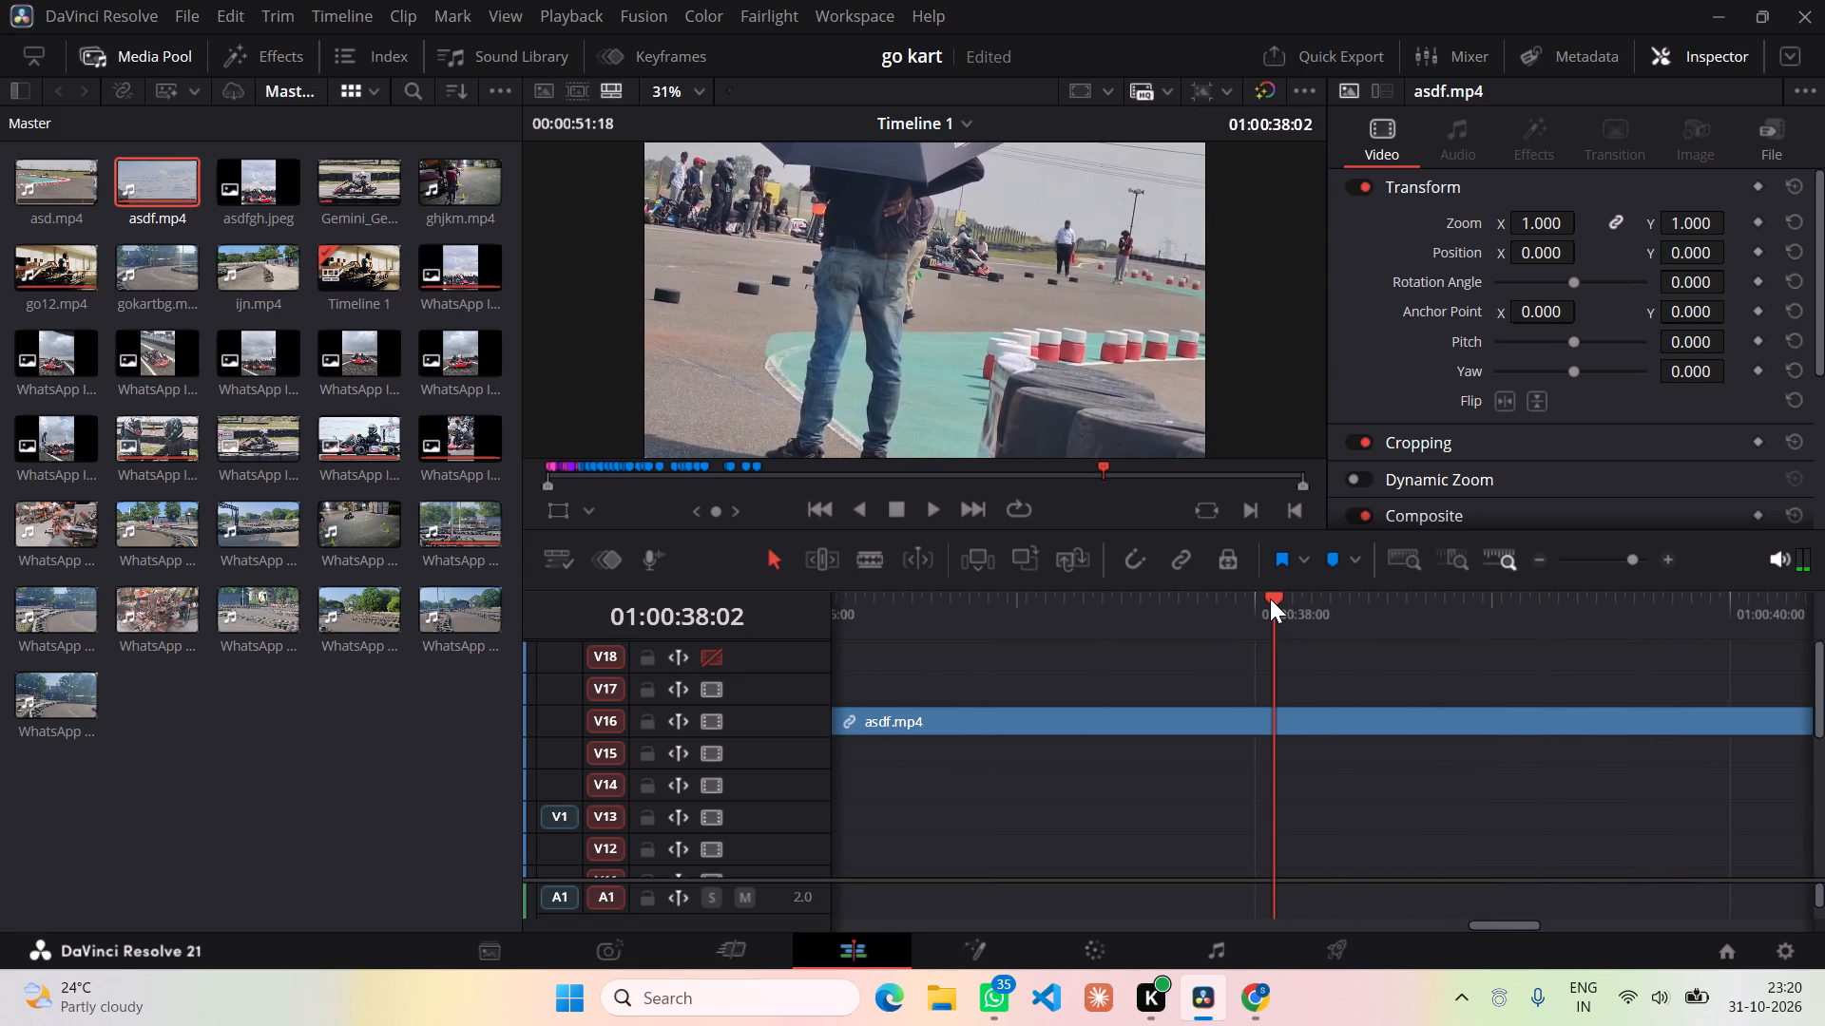
drag(1272, 598, 1671, 598)
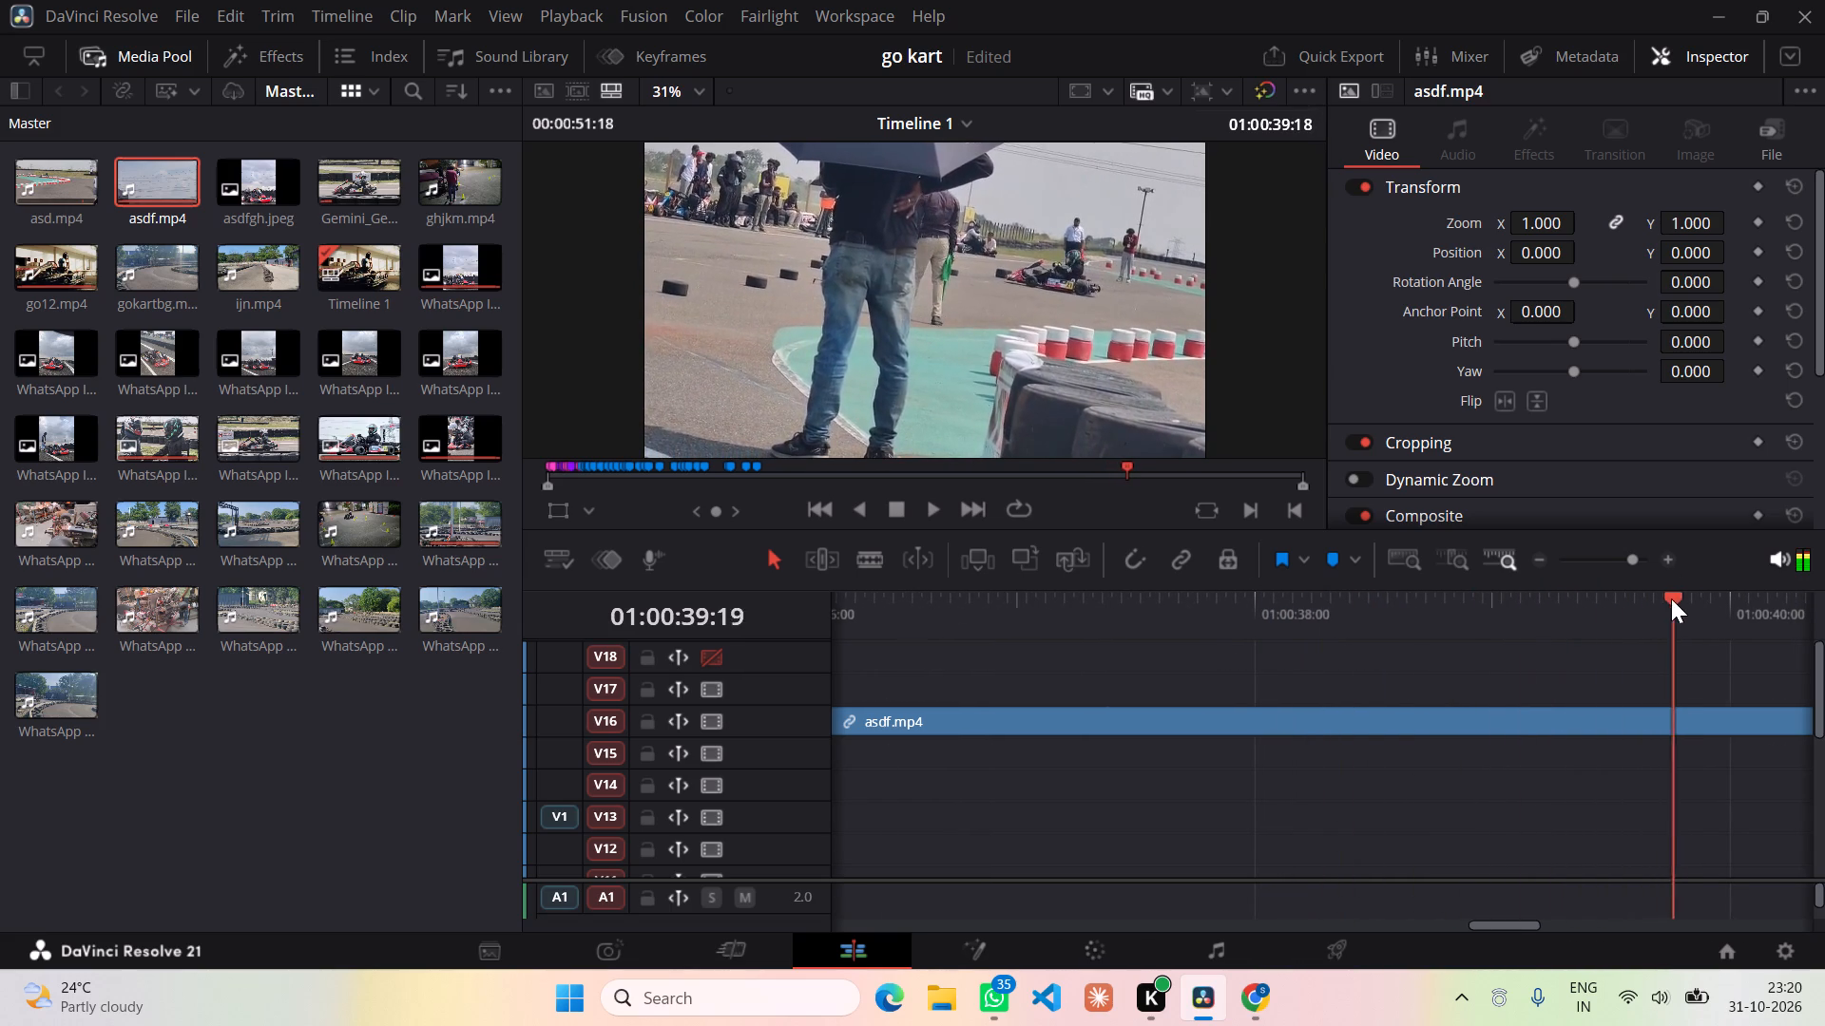
drag(1671, 598, 1689, 598)
scroll(1689, 598, left, 1)
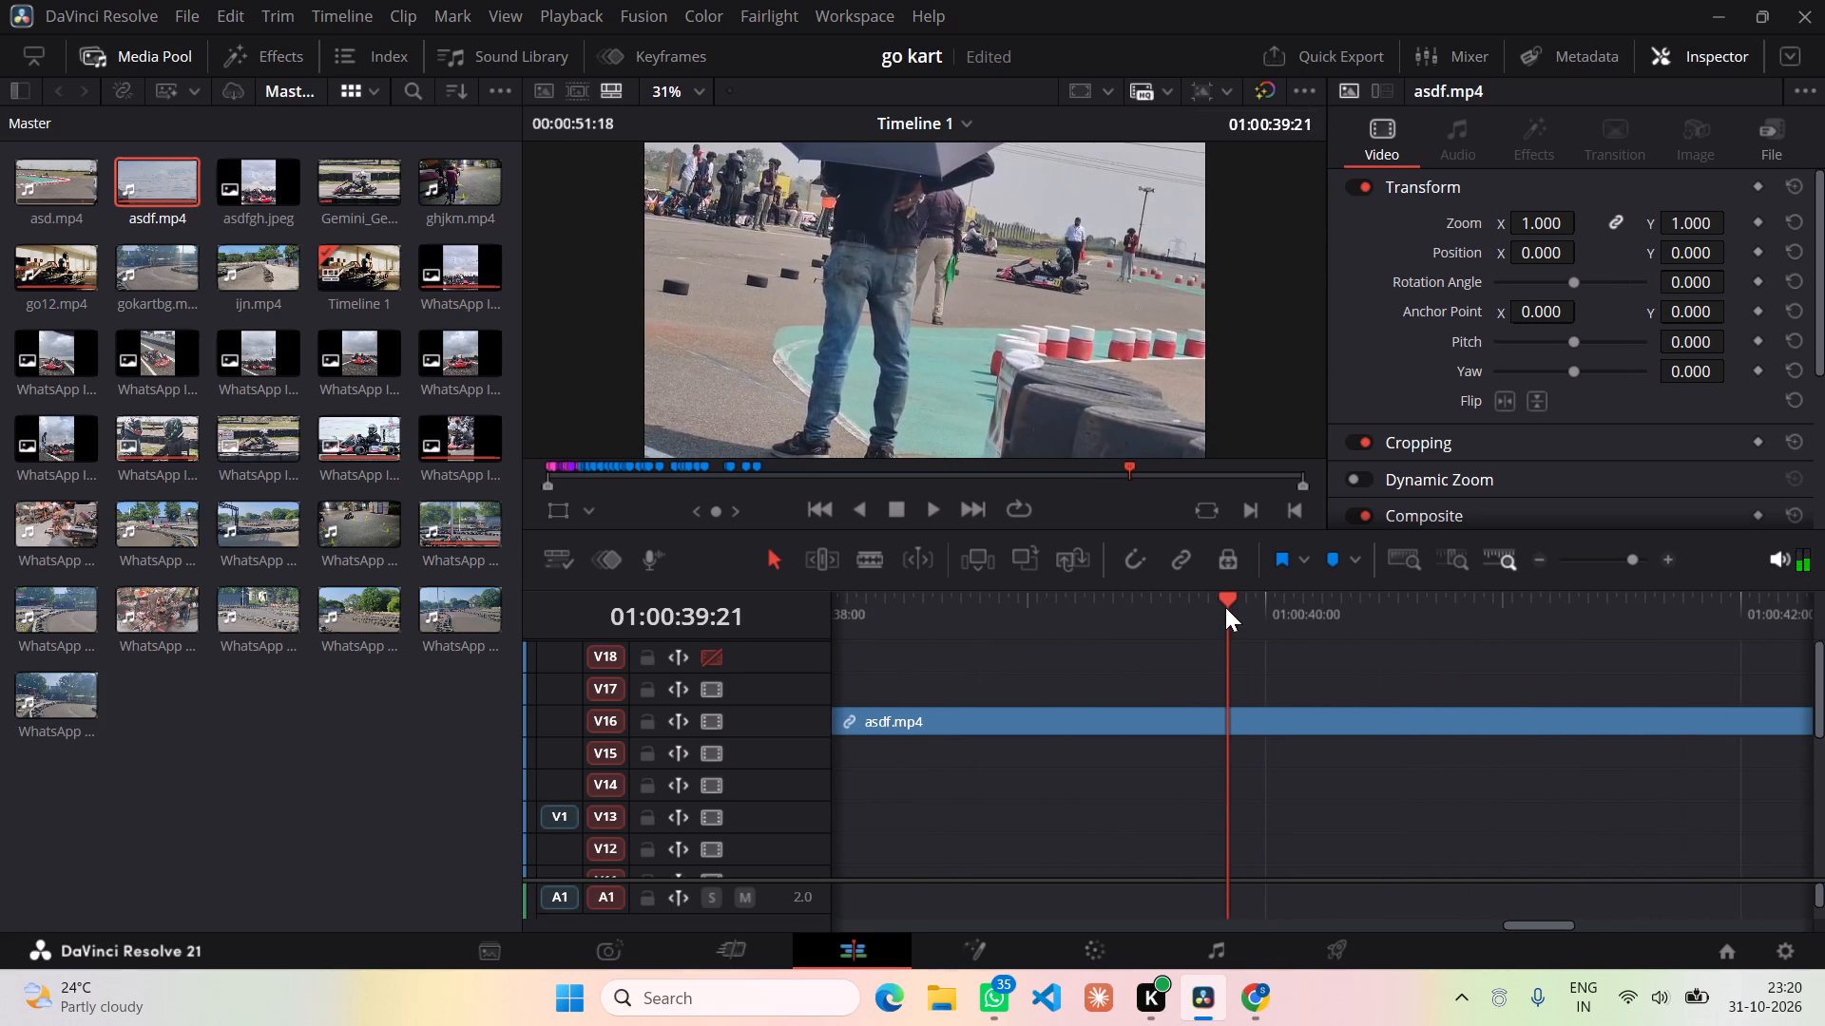
drag(1225, 604, 1585, 598)
scroll(1585, 598, left, 1)
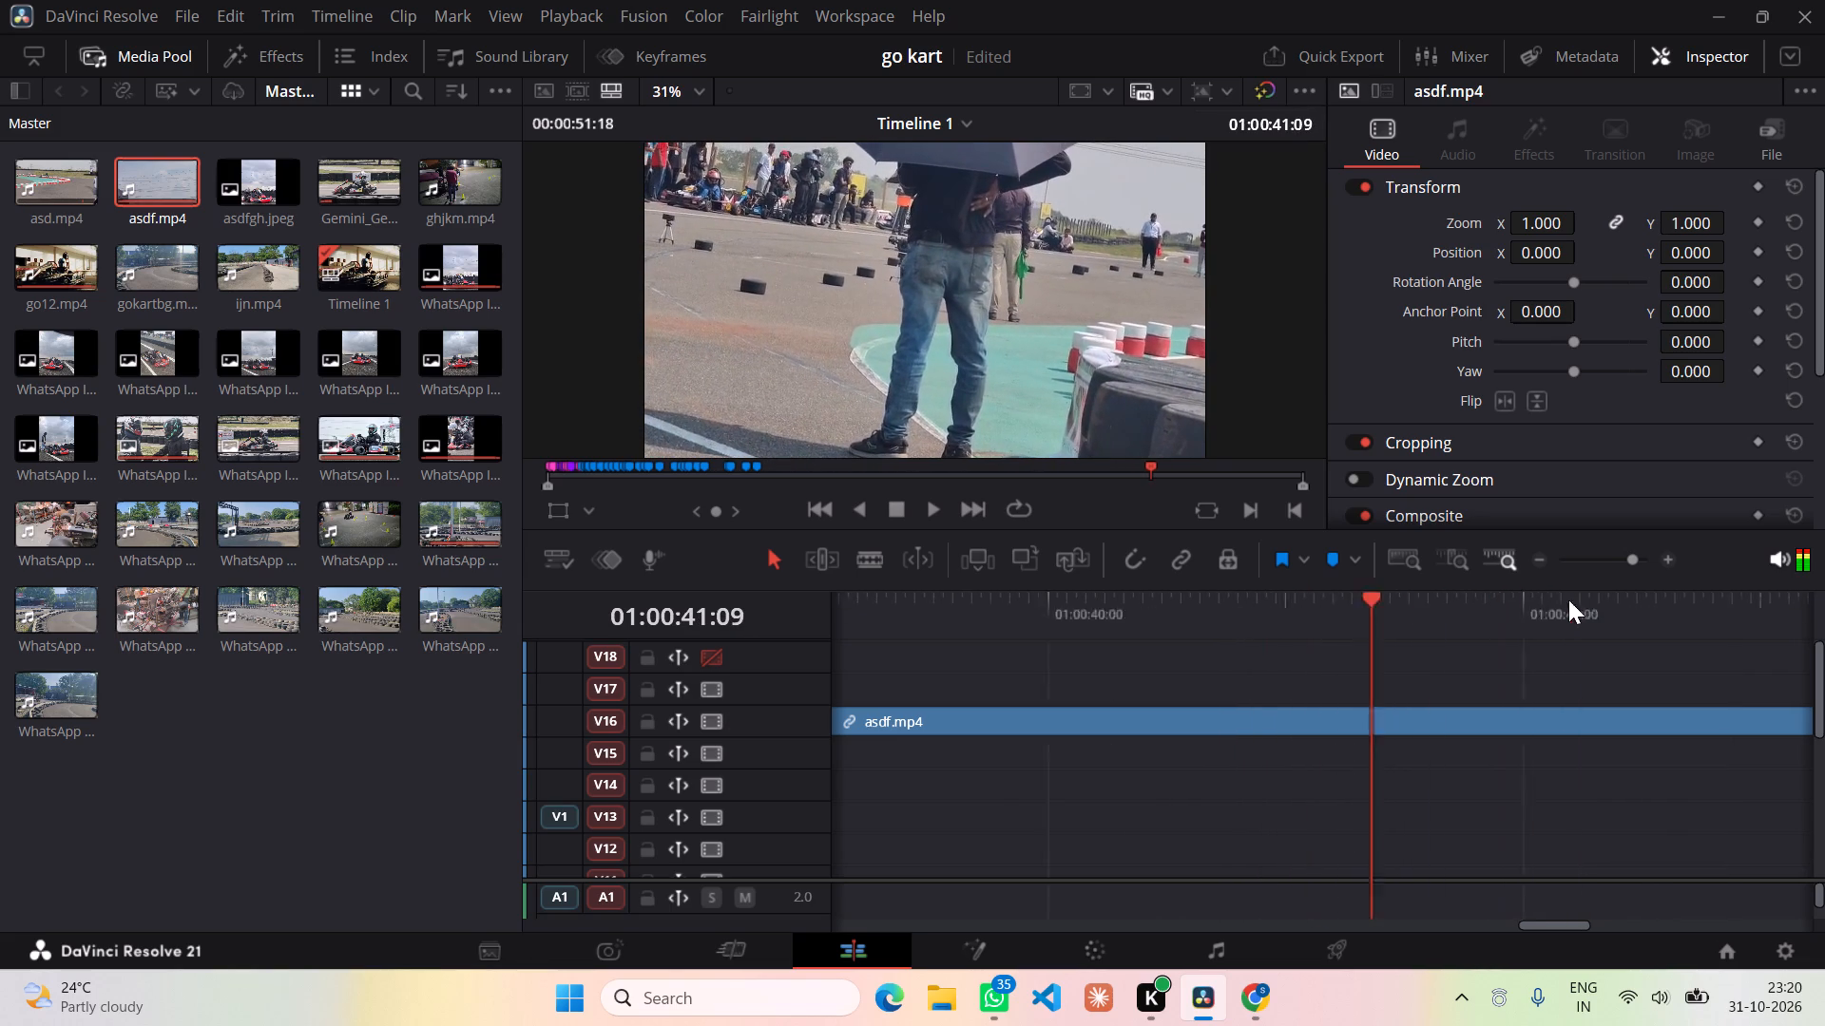
scroll(1568, 599, left, 1)
drag(1256, 604, 1455, 604)
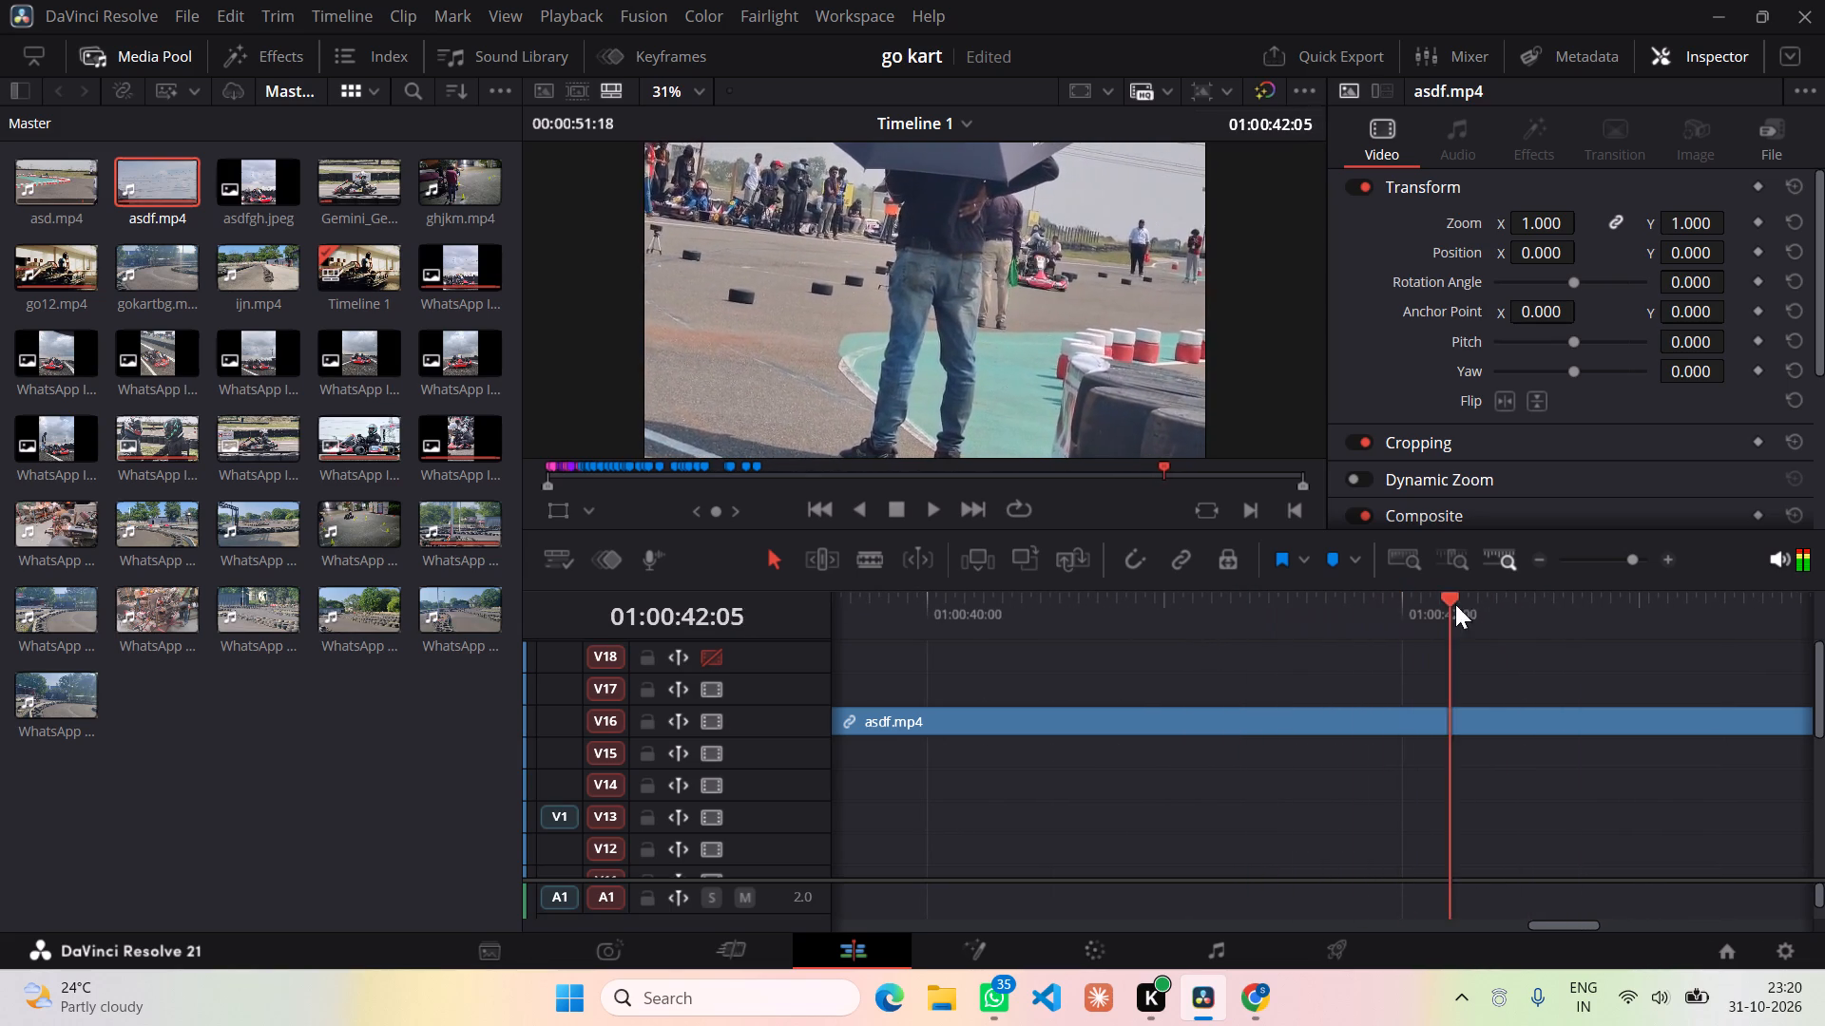
drag(1455, 604, 1559, 603)
scroll(1556, 601, left, 1)
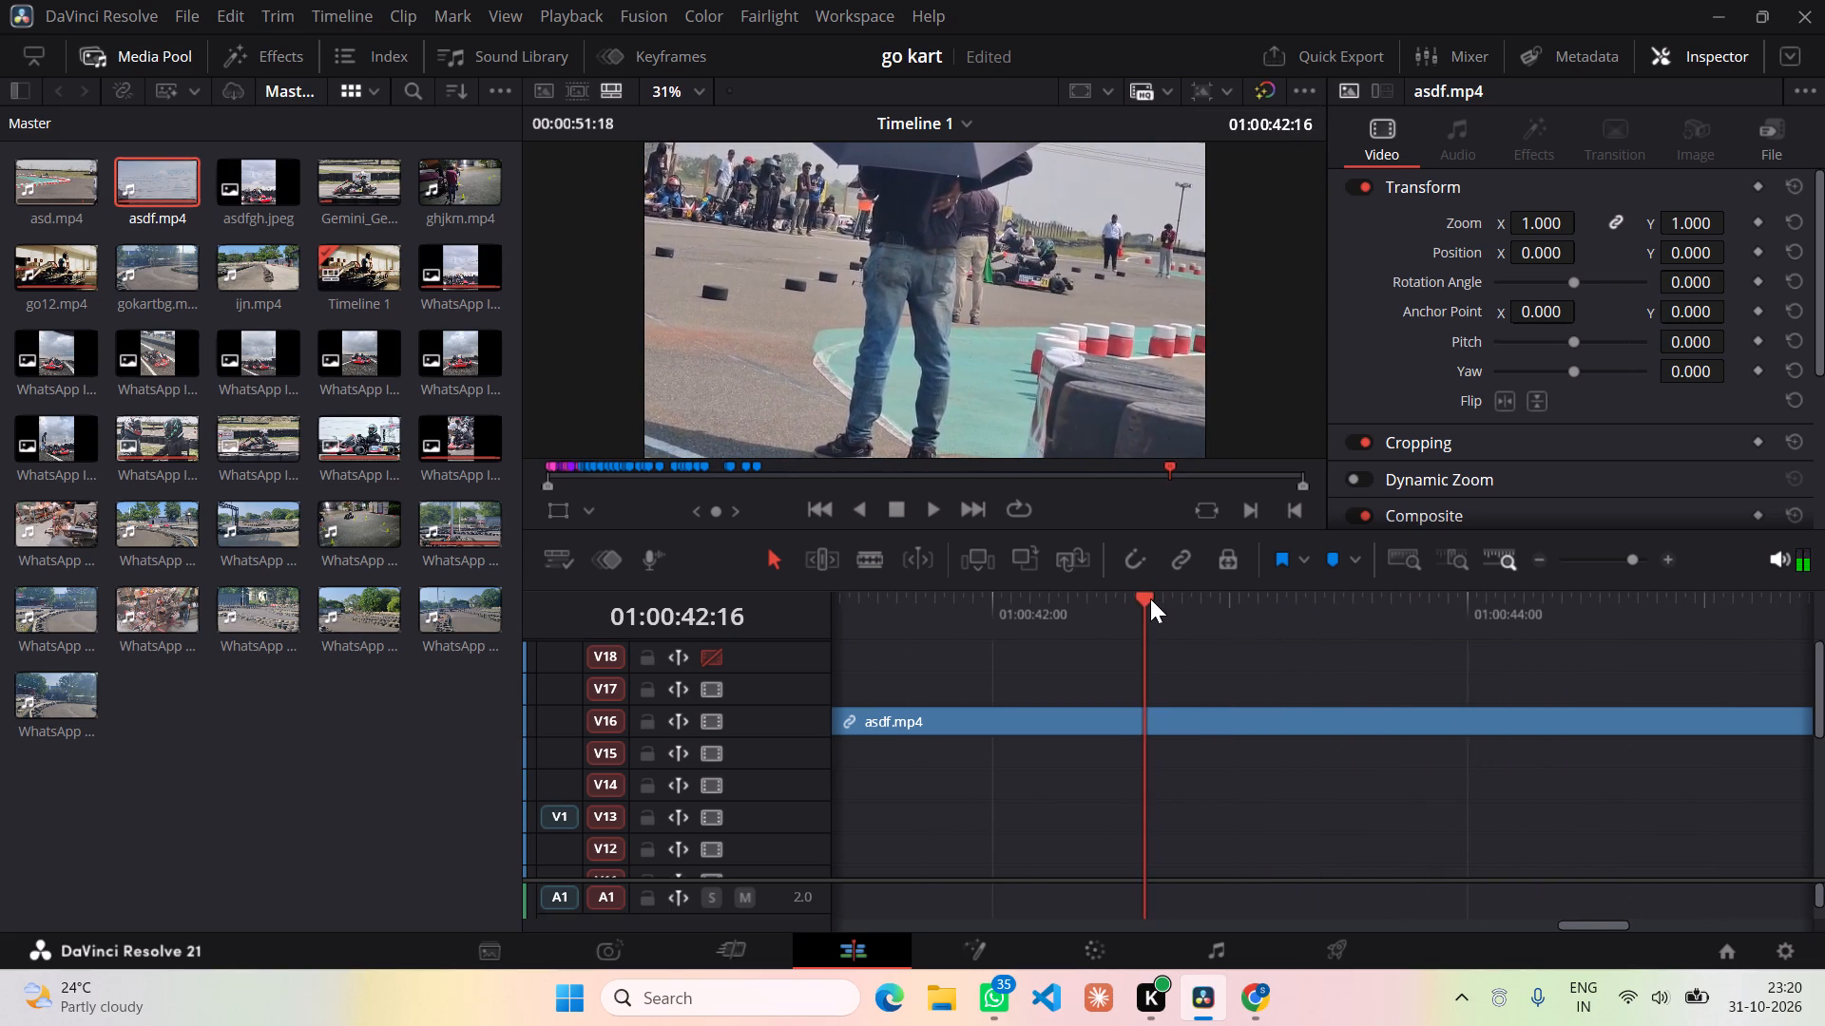
drag(1150, 598, 1694, 597)
Examine the asdf.mp4 footage on V16 from about 01:00:44 through its end for the go-kart shot.
scroll(1683, 594, left, 1)
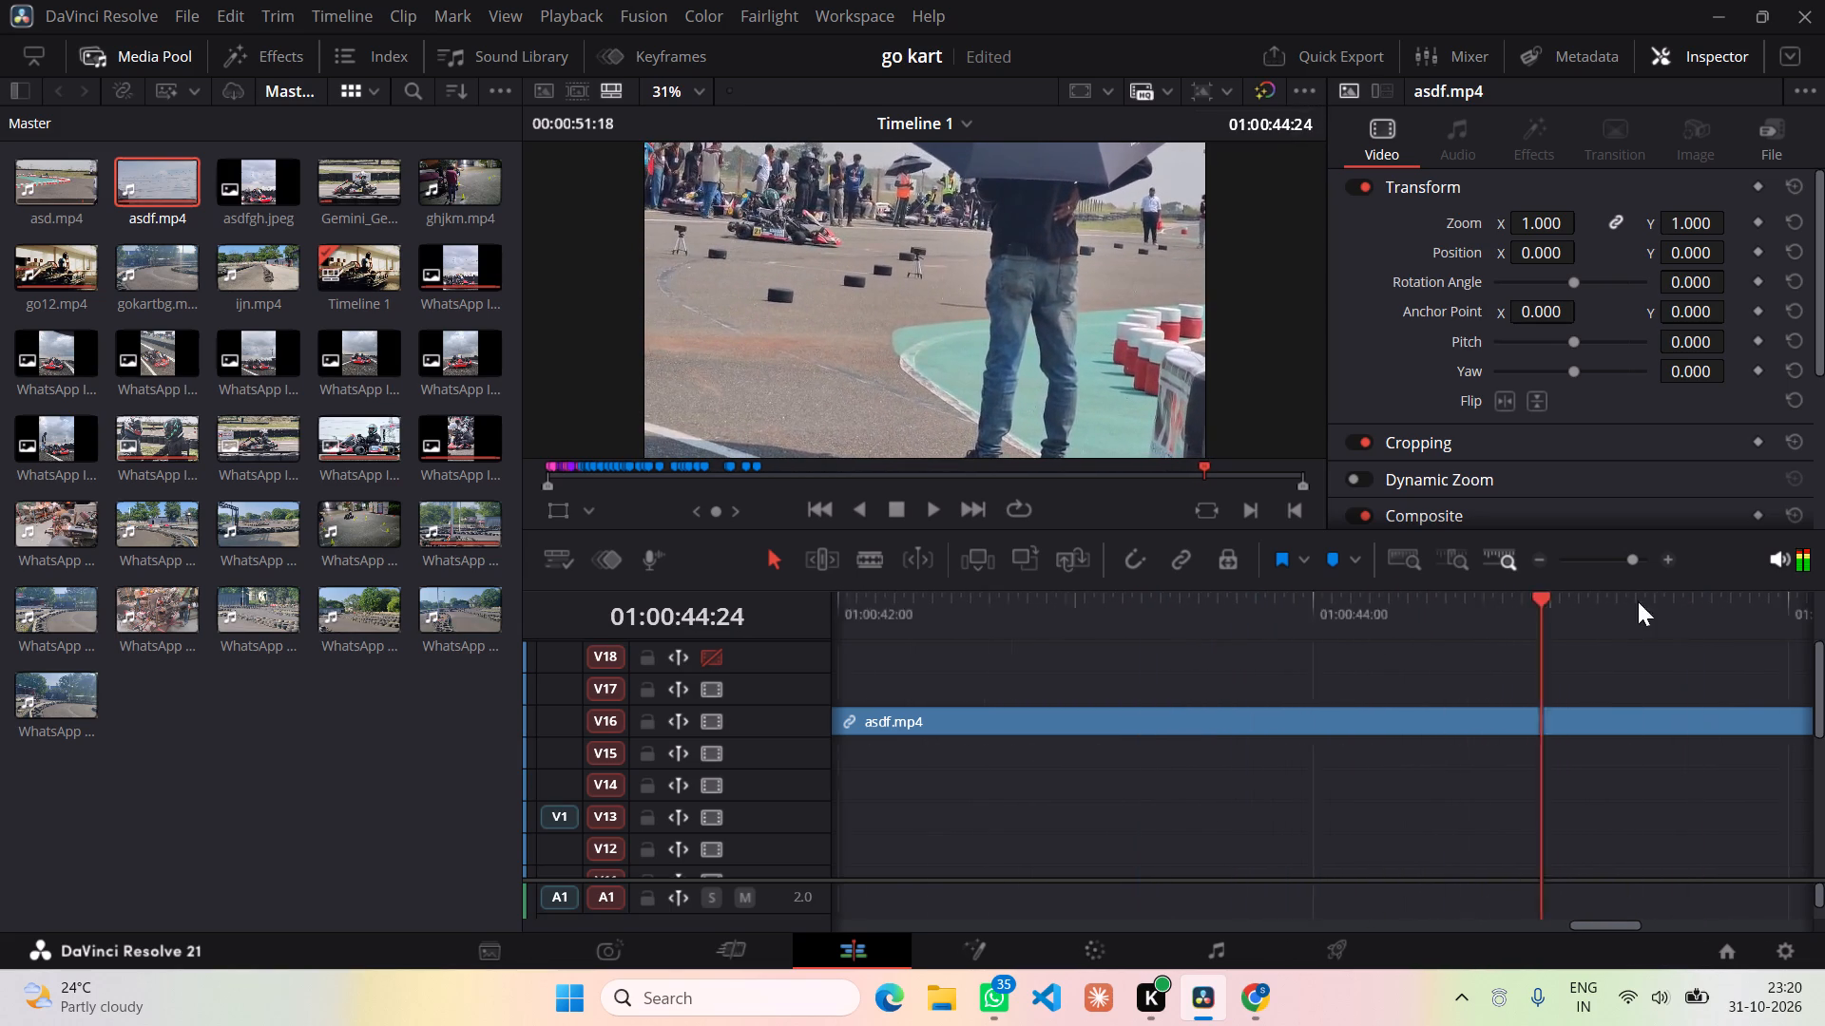
scroll(1638, 601, left, 1)
scroll(896, 615, right, 1)
click(931, 605)
drag(931, 605, 1768, 598)
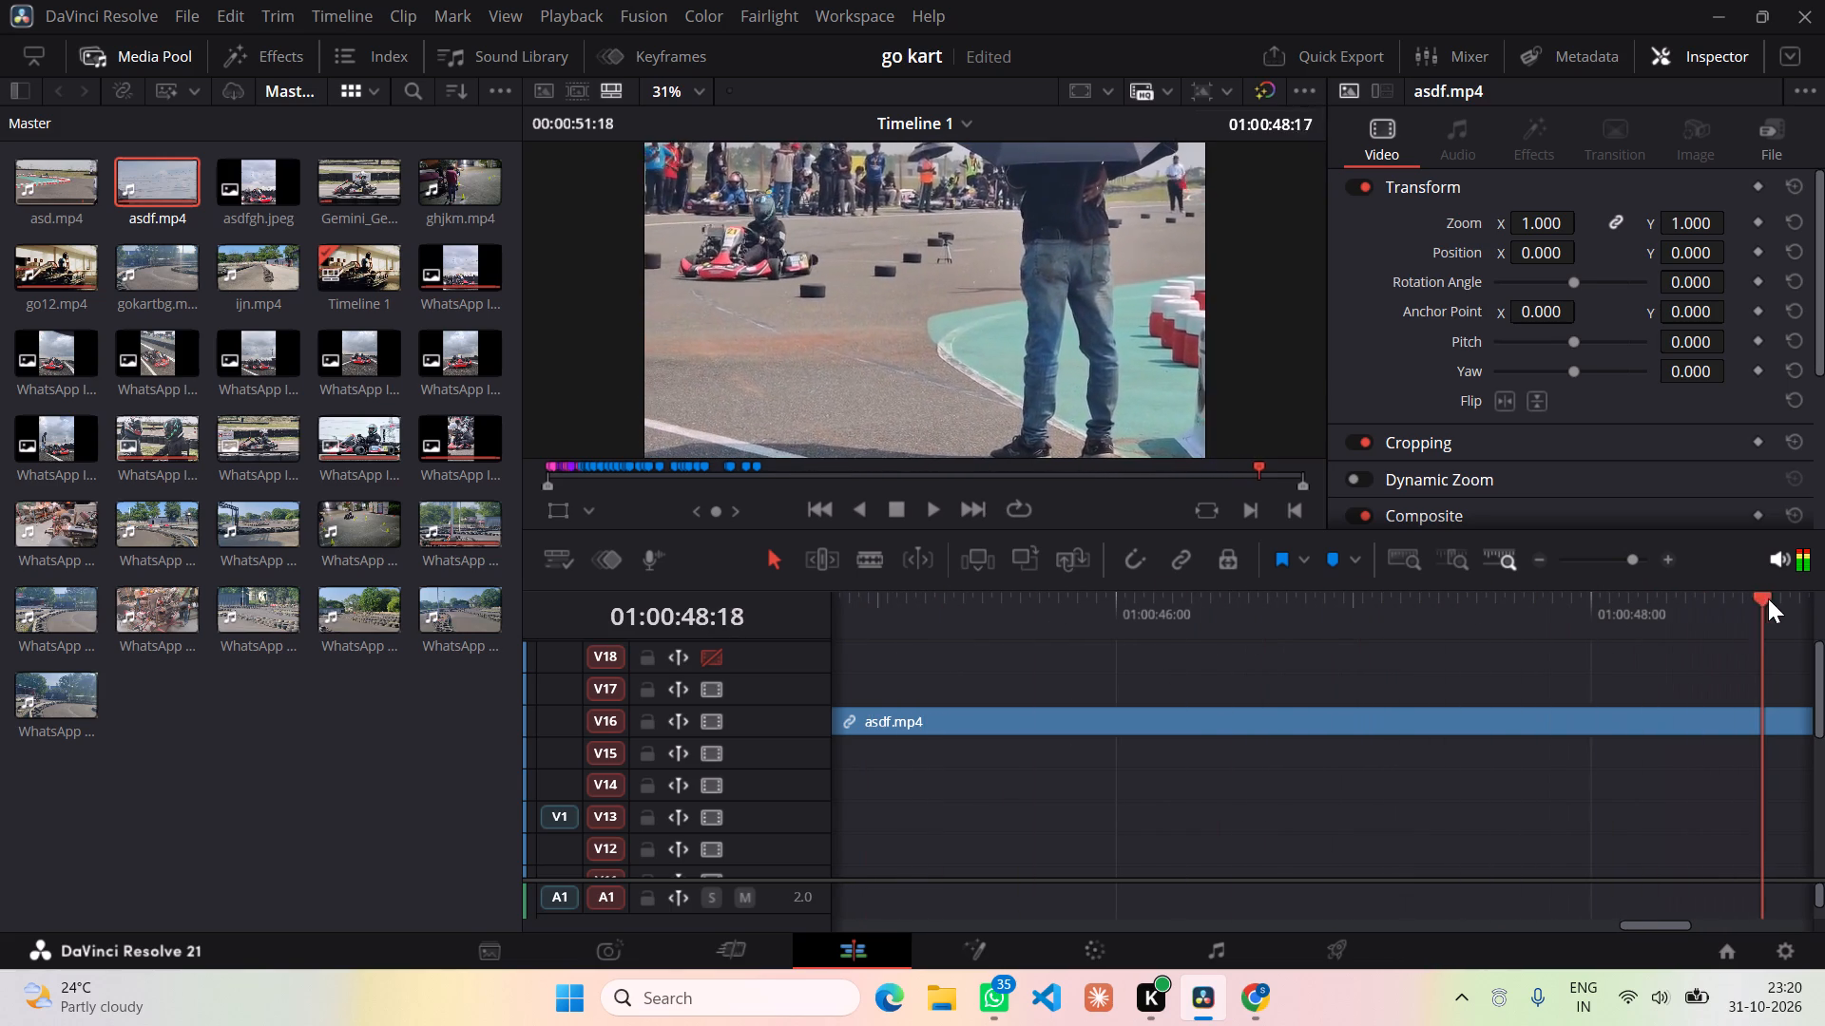
drag(1768, 598, 1618, 621)
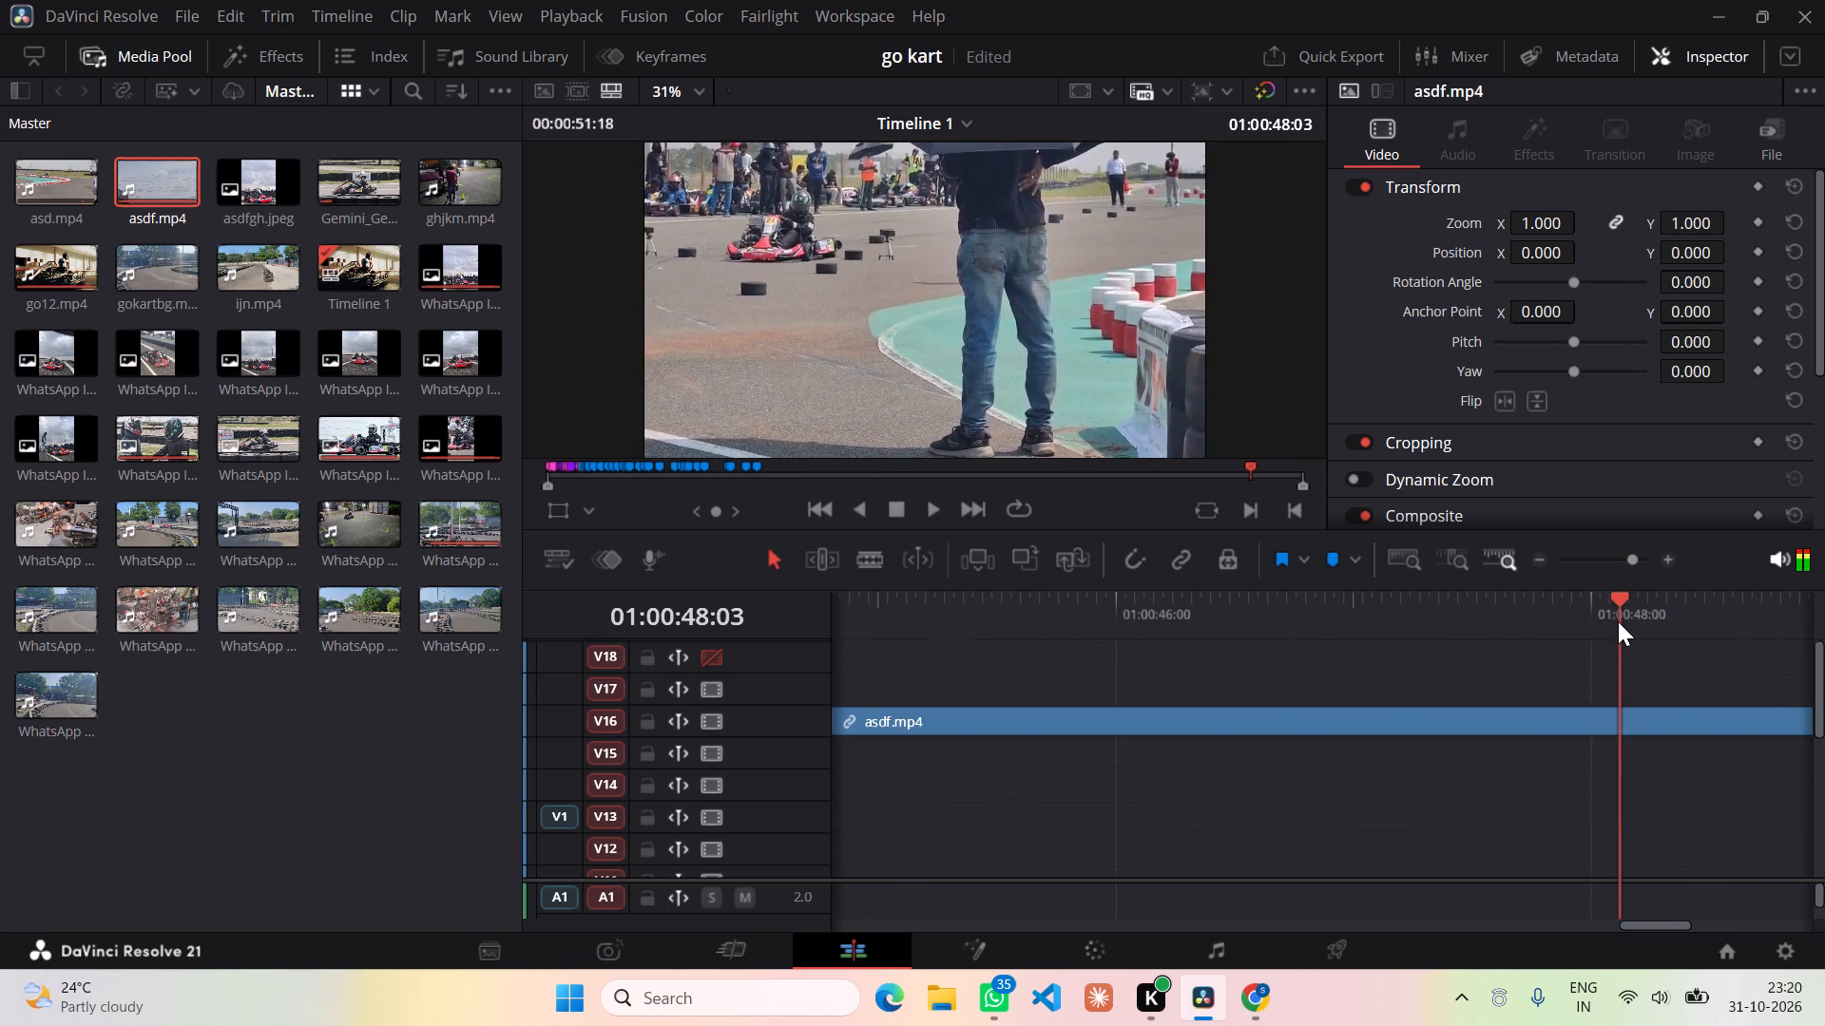
drag(1618, 621, 1571, 626)
drag(1571, 626, 1715, 622)
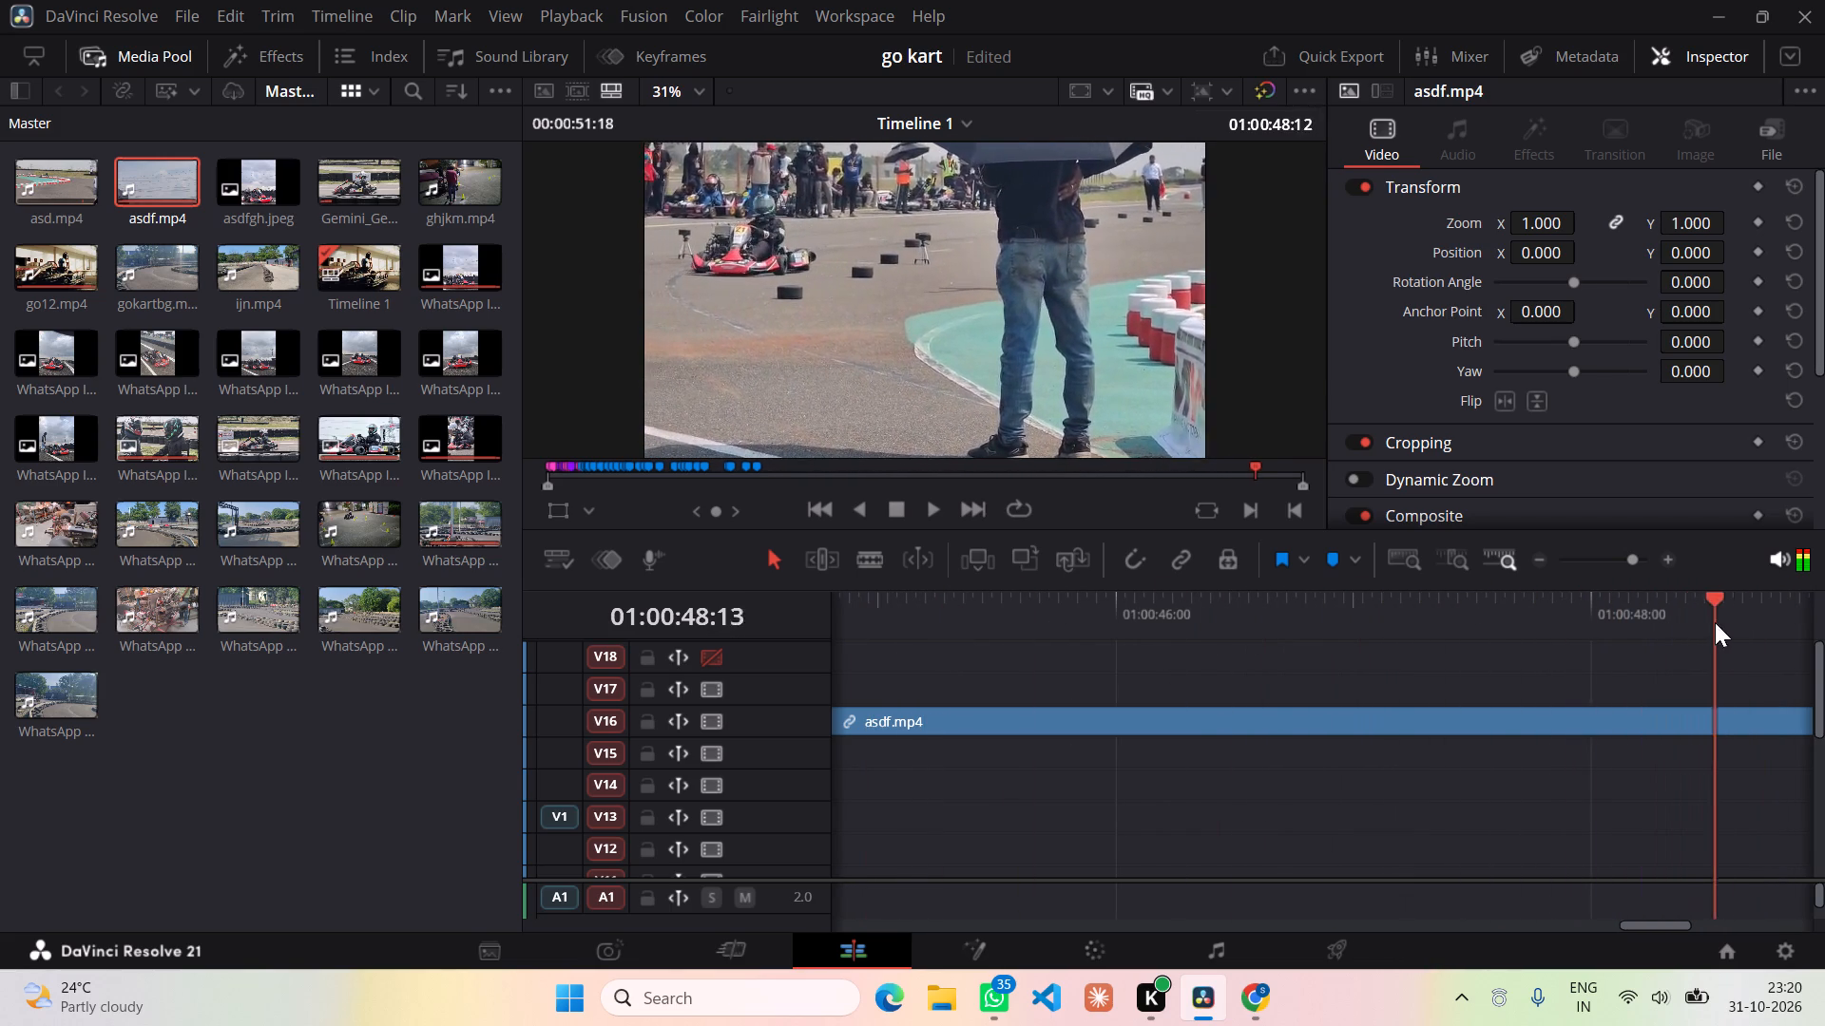
drag(1715, 622, 1771, 613)
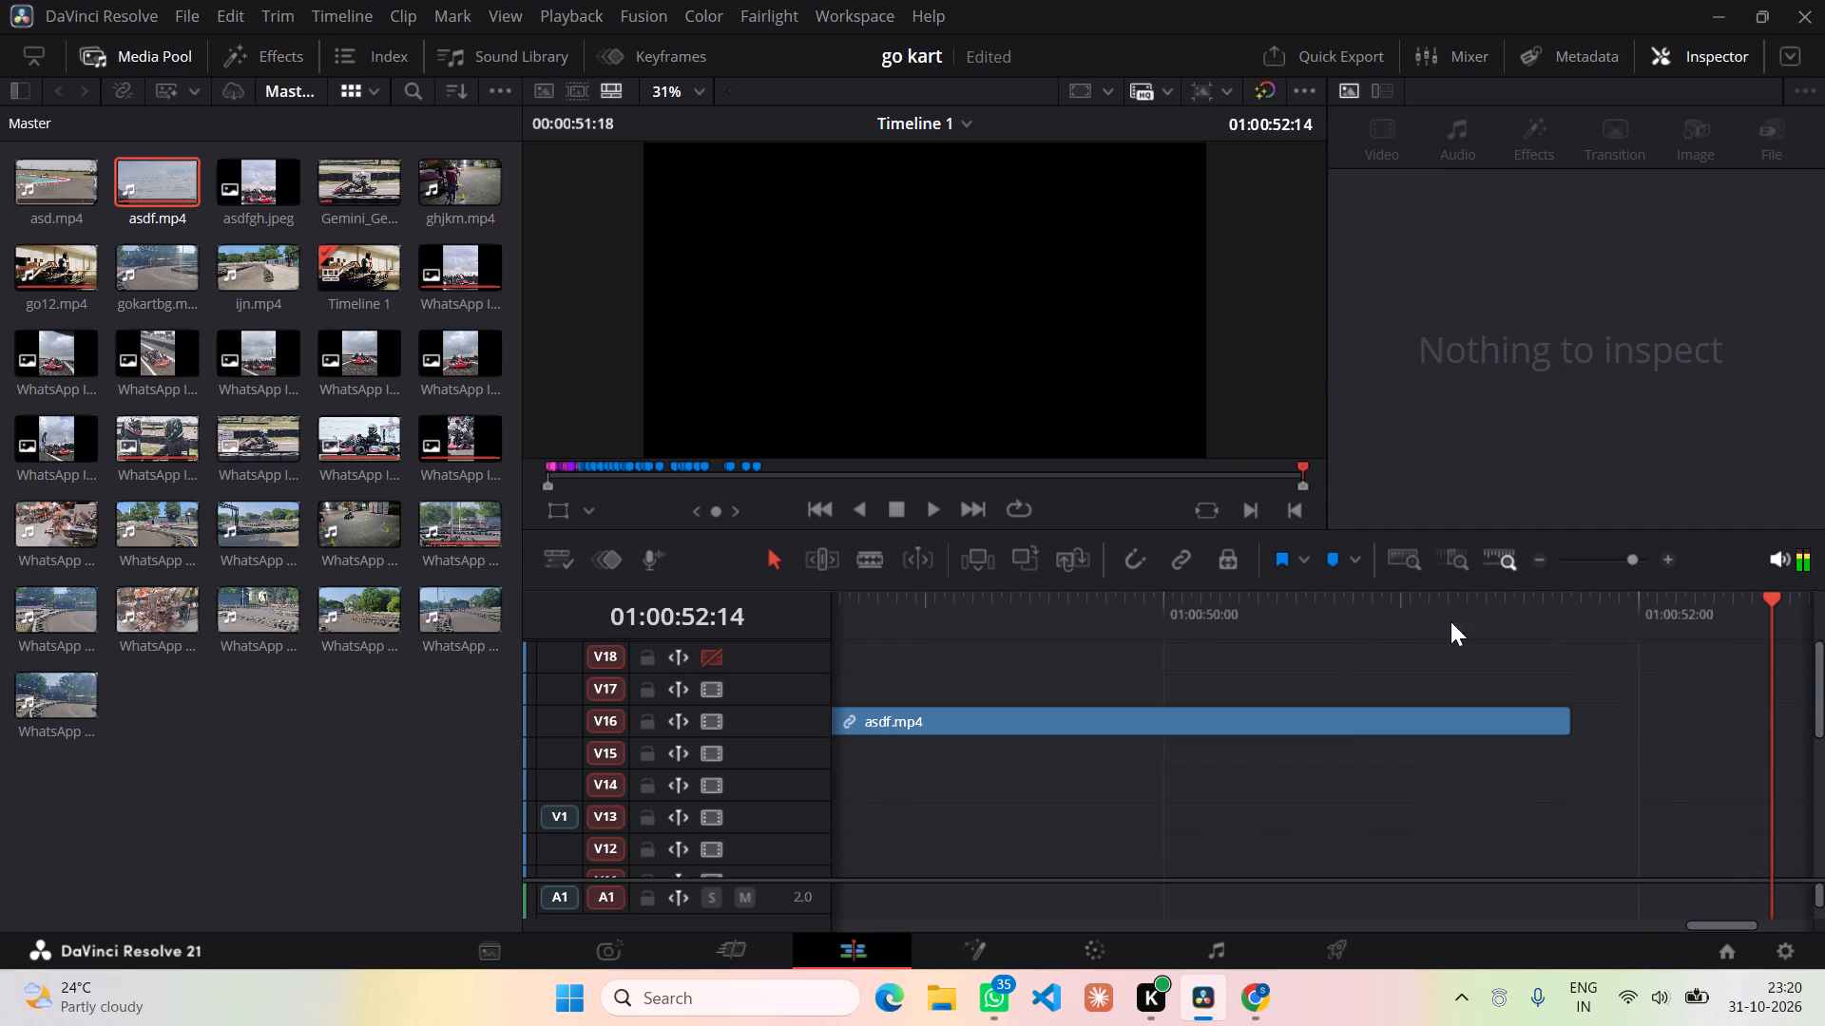
Split asdf.mp4 on V16 at 01:00:48:19, where the red kart is in view, and delete the part before the cut.
click(1171, 621)
drag(1176, 599, 1208, 594)
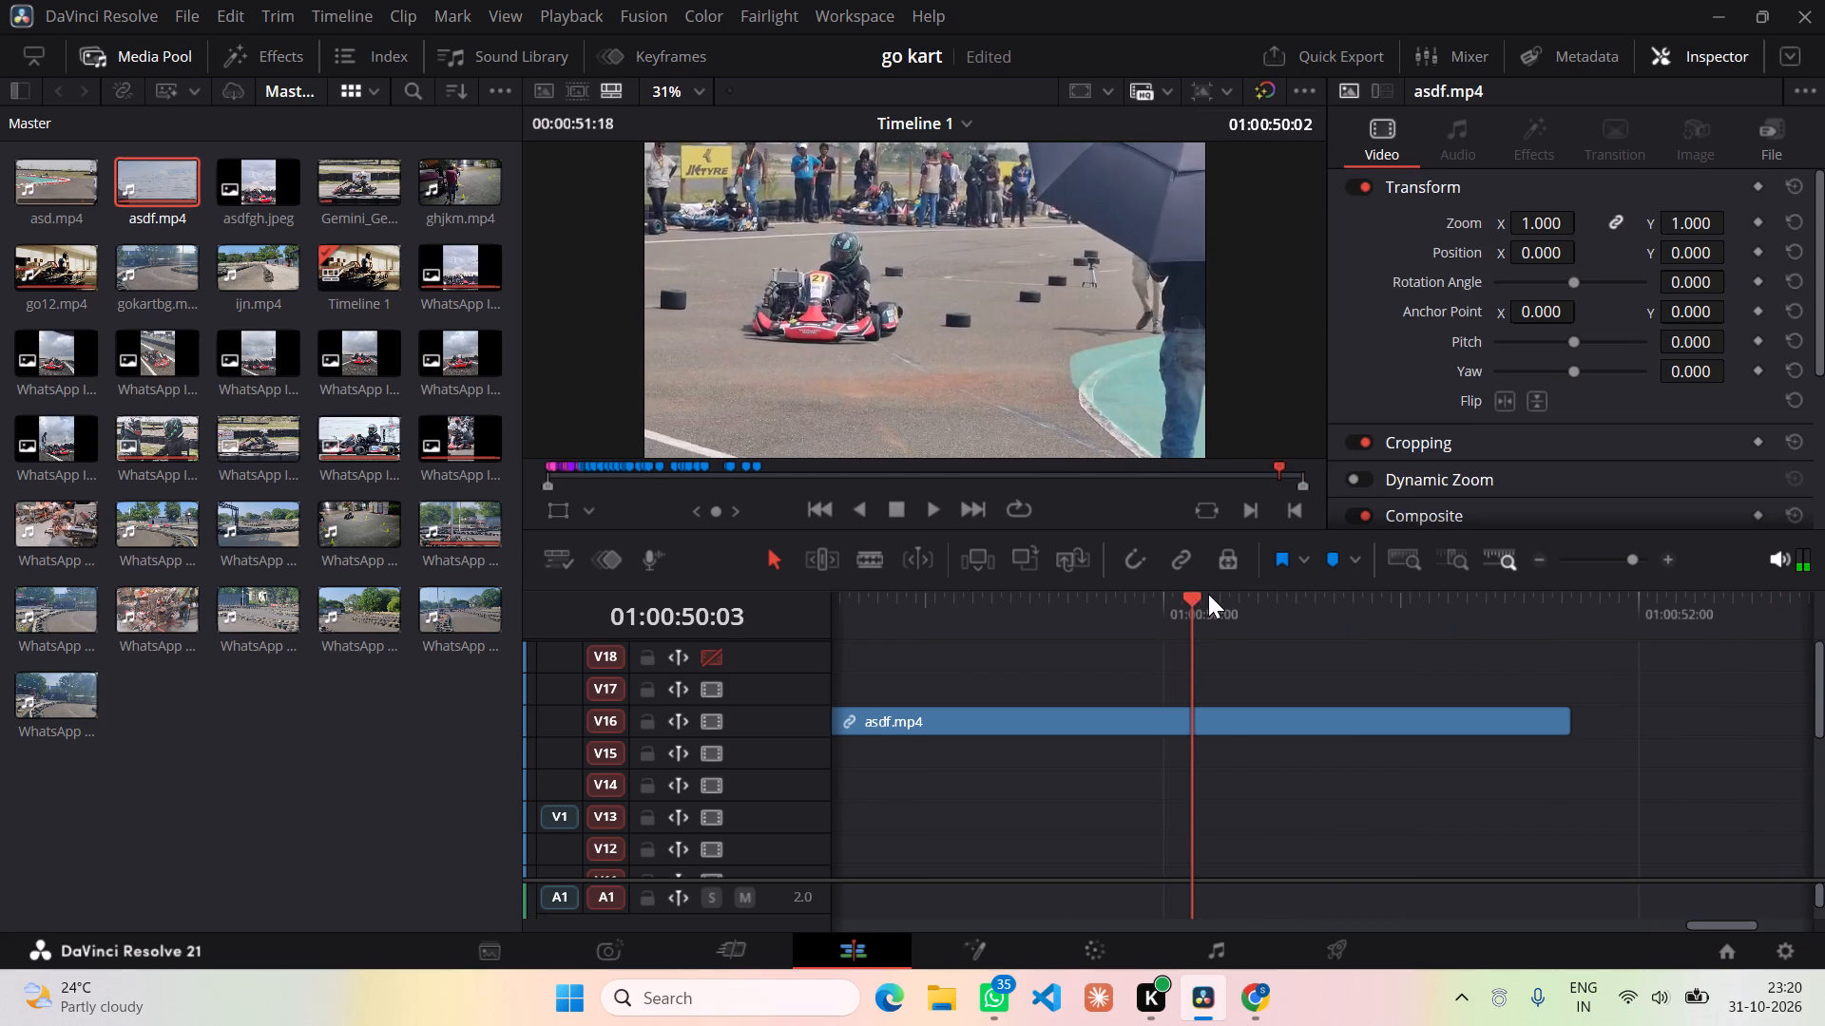
drag(1208, 594, 1060, 604)
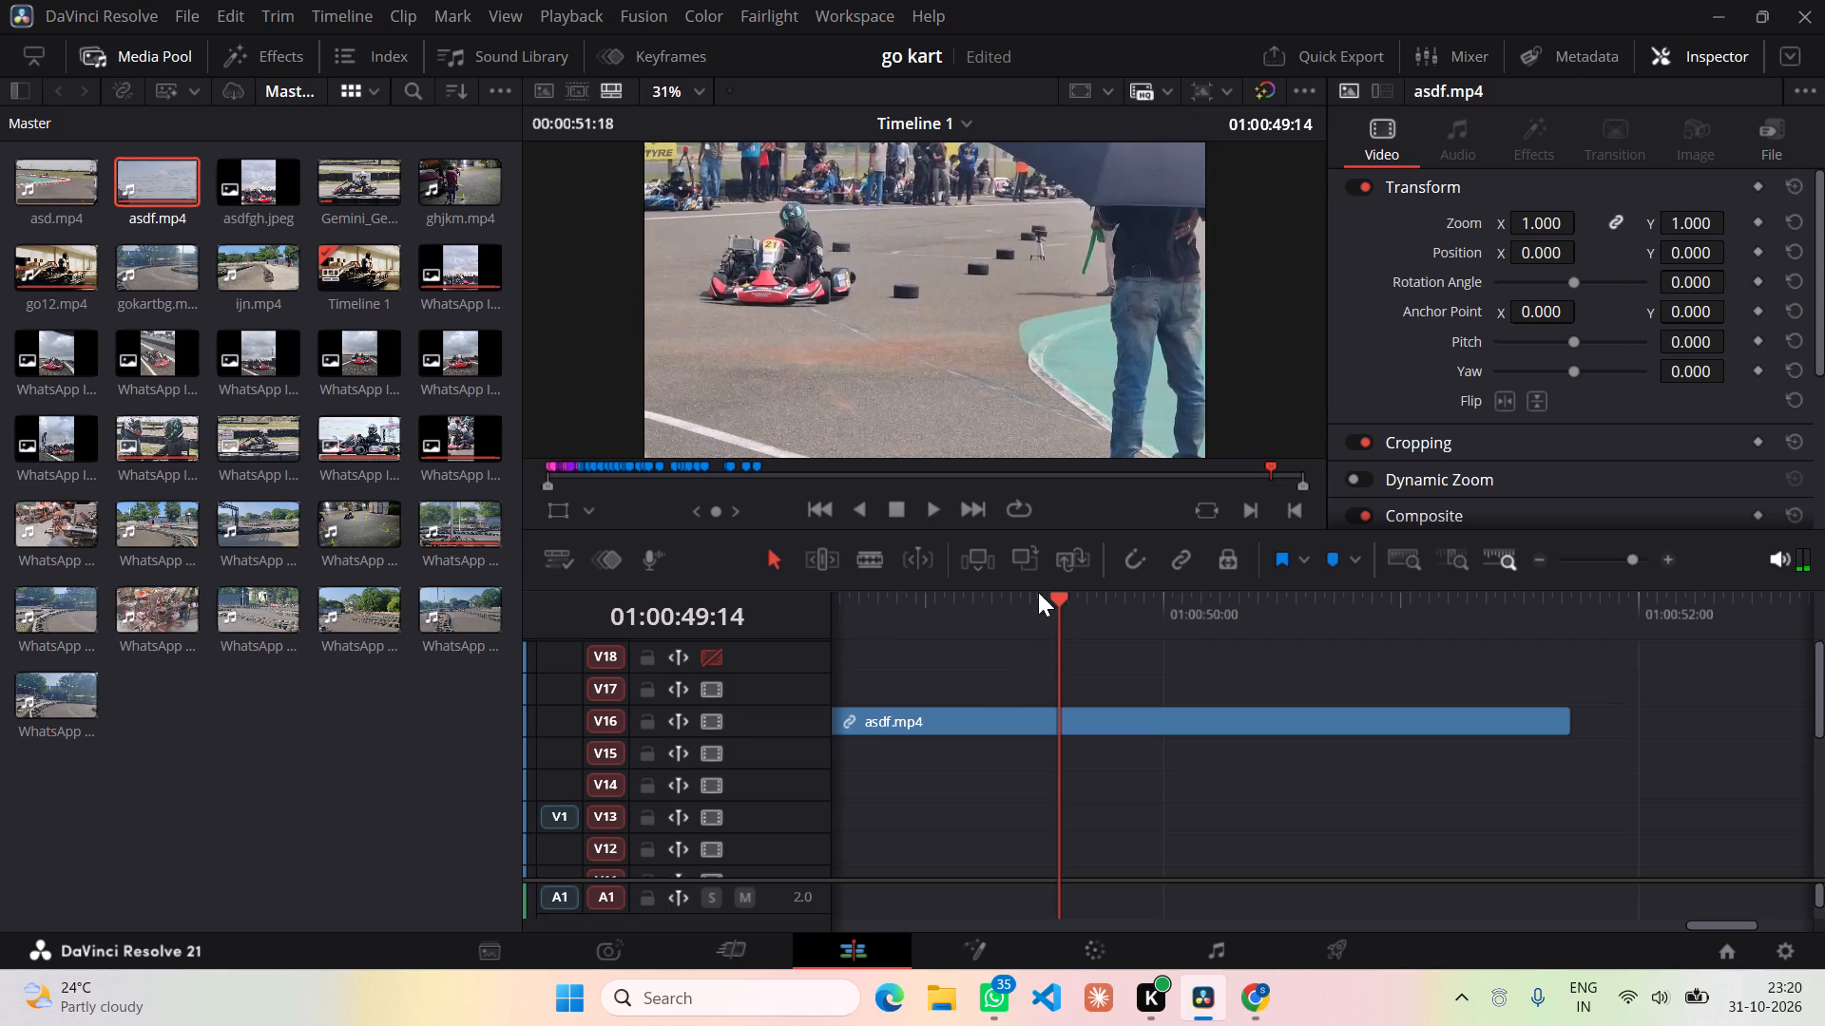
drag(1055, 598, 938, 619)
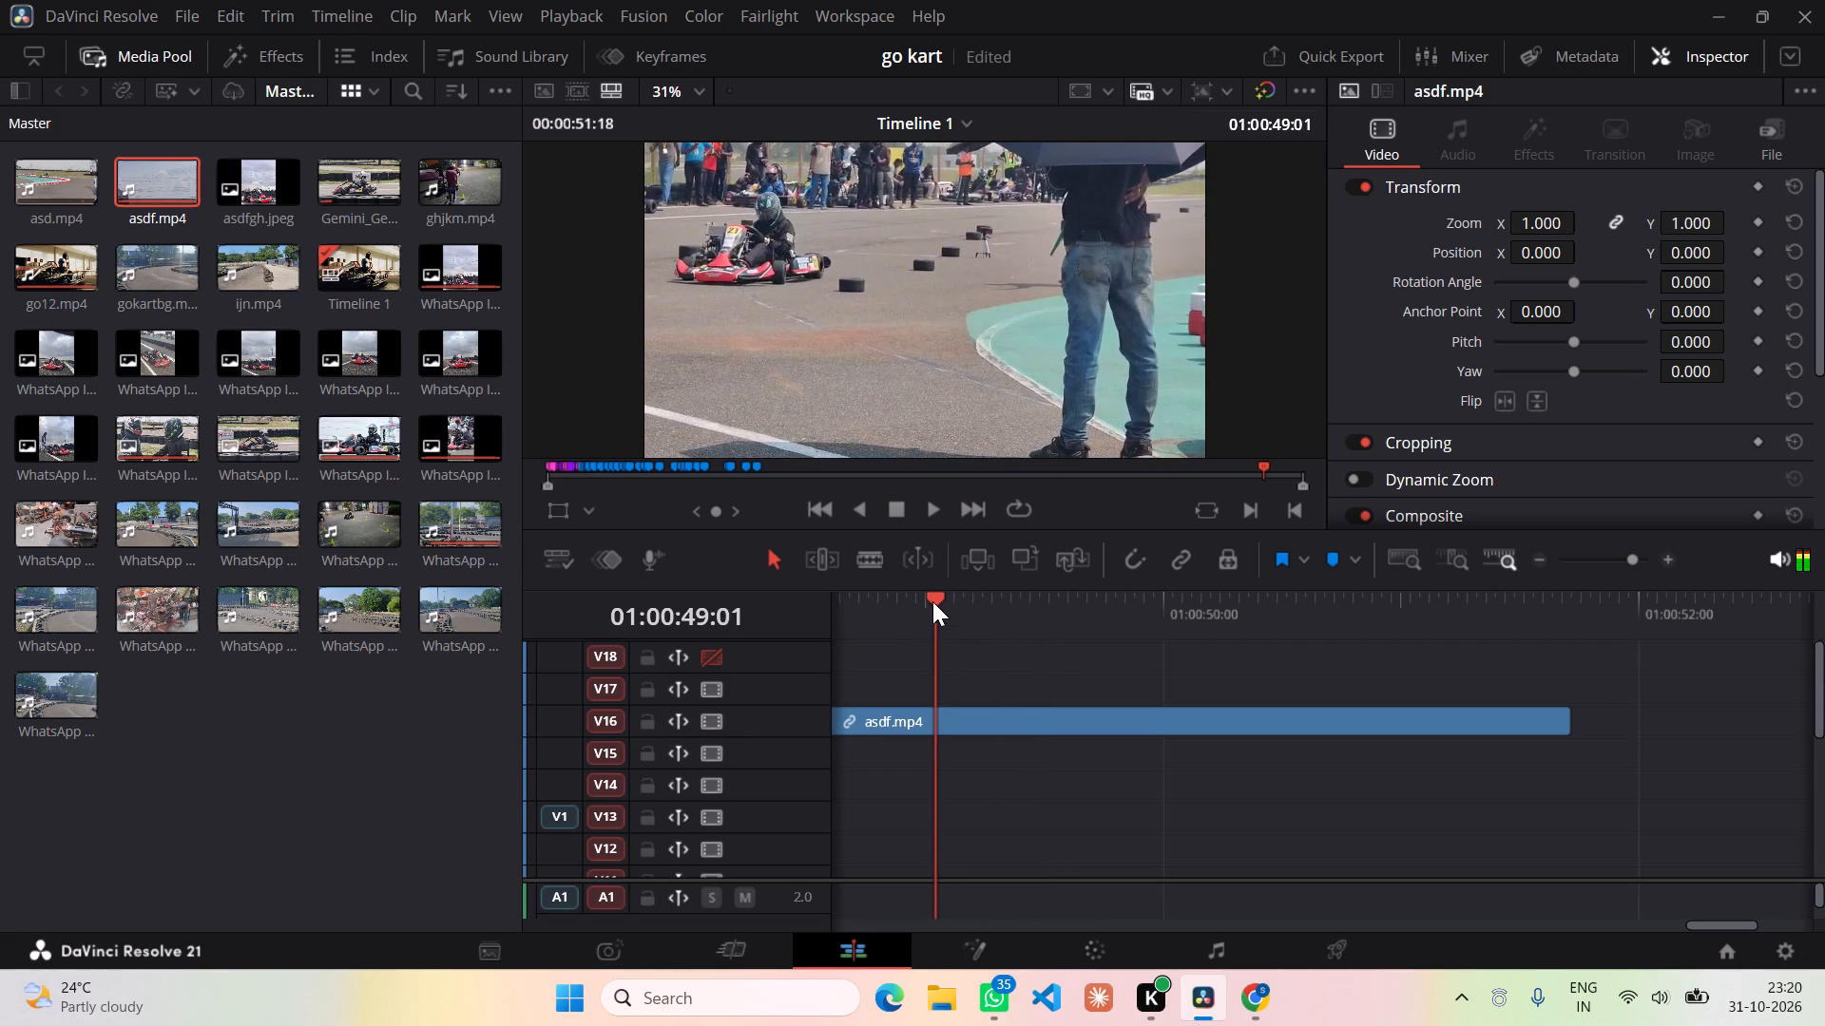
drag(933, 594, 869, 599)
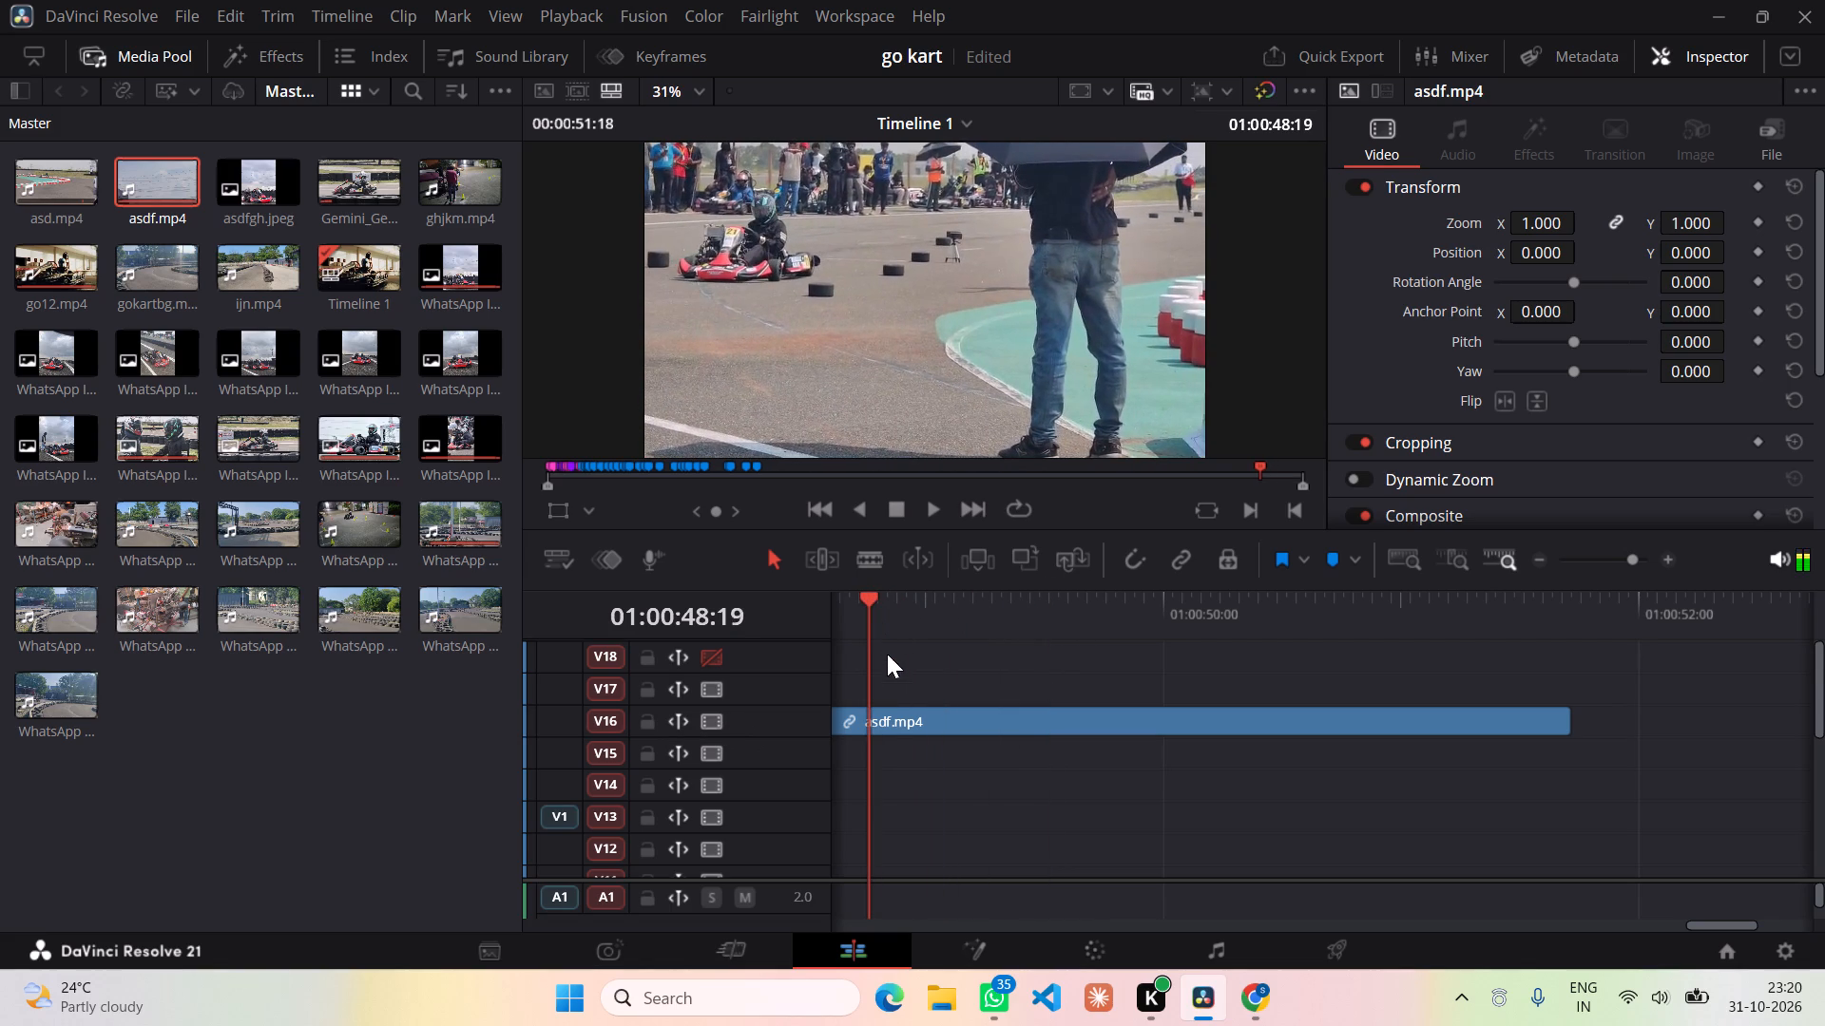
click(887, 710)
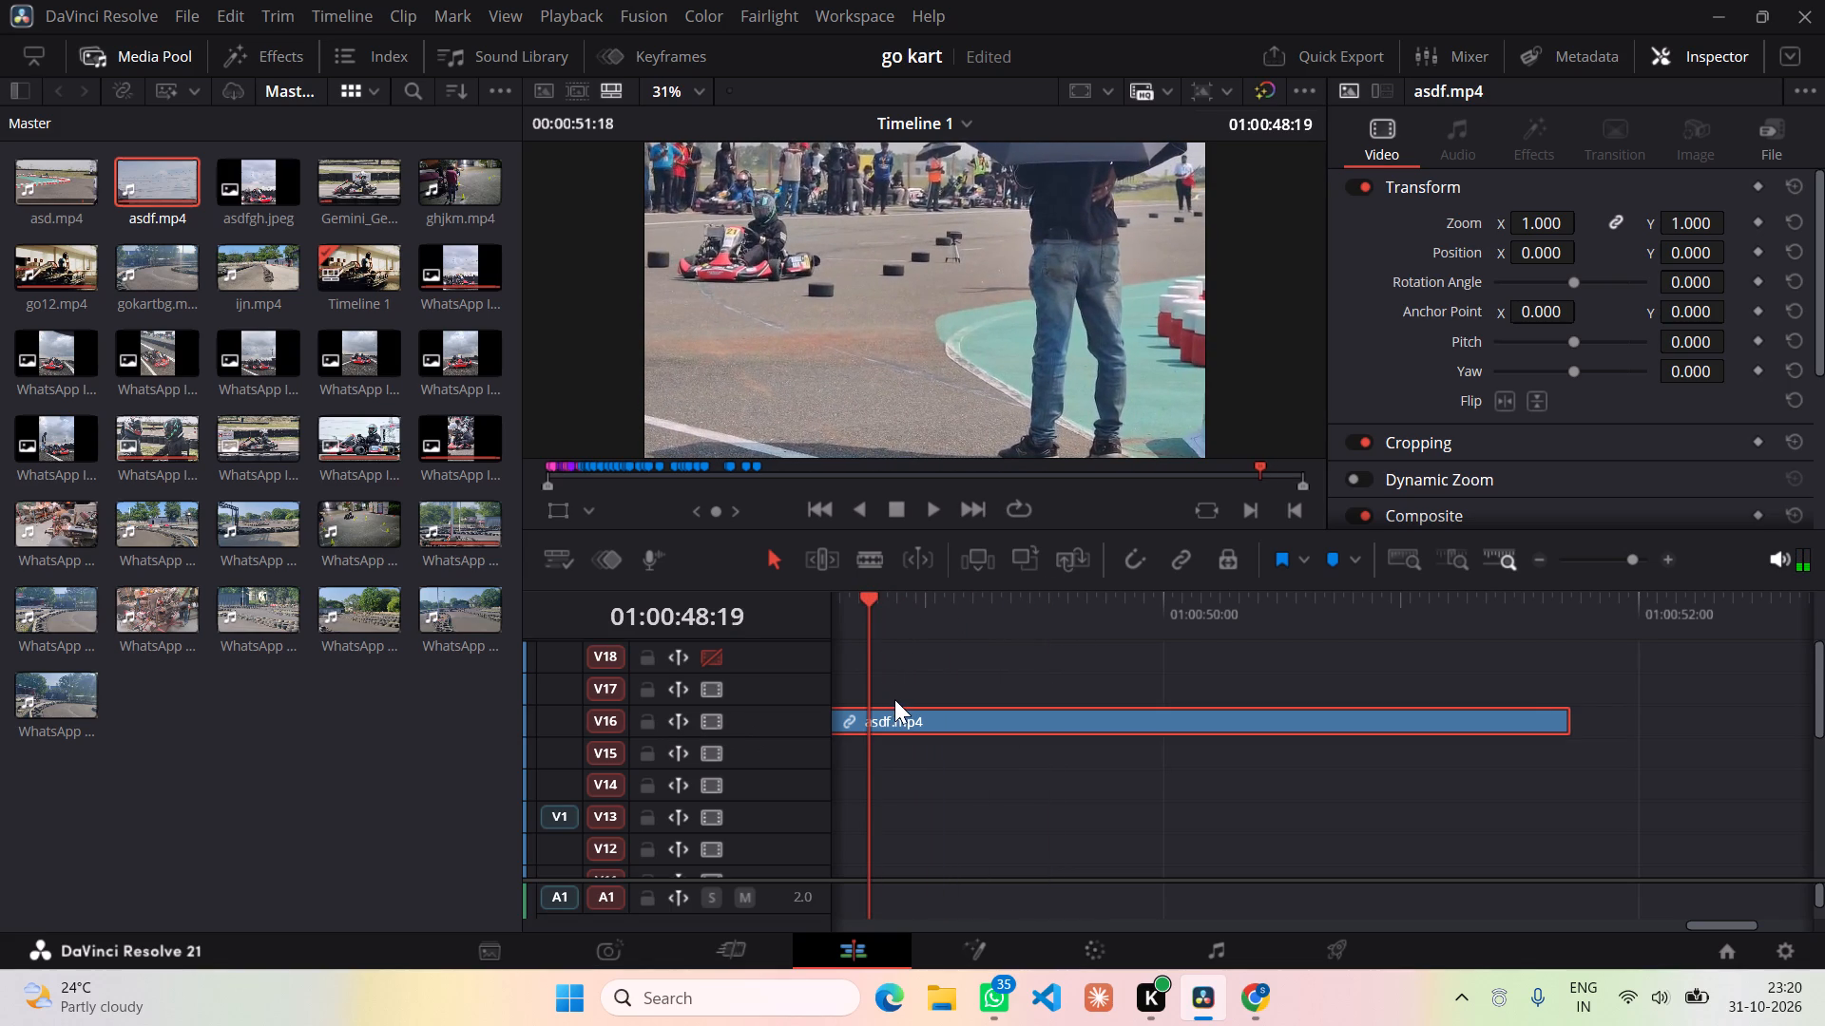
key(ctrl+b)
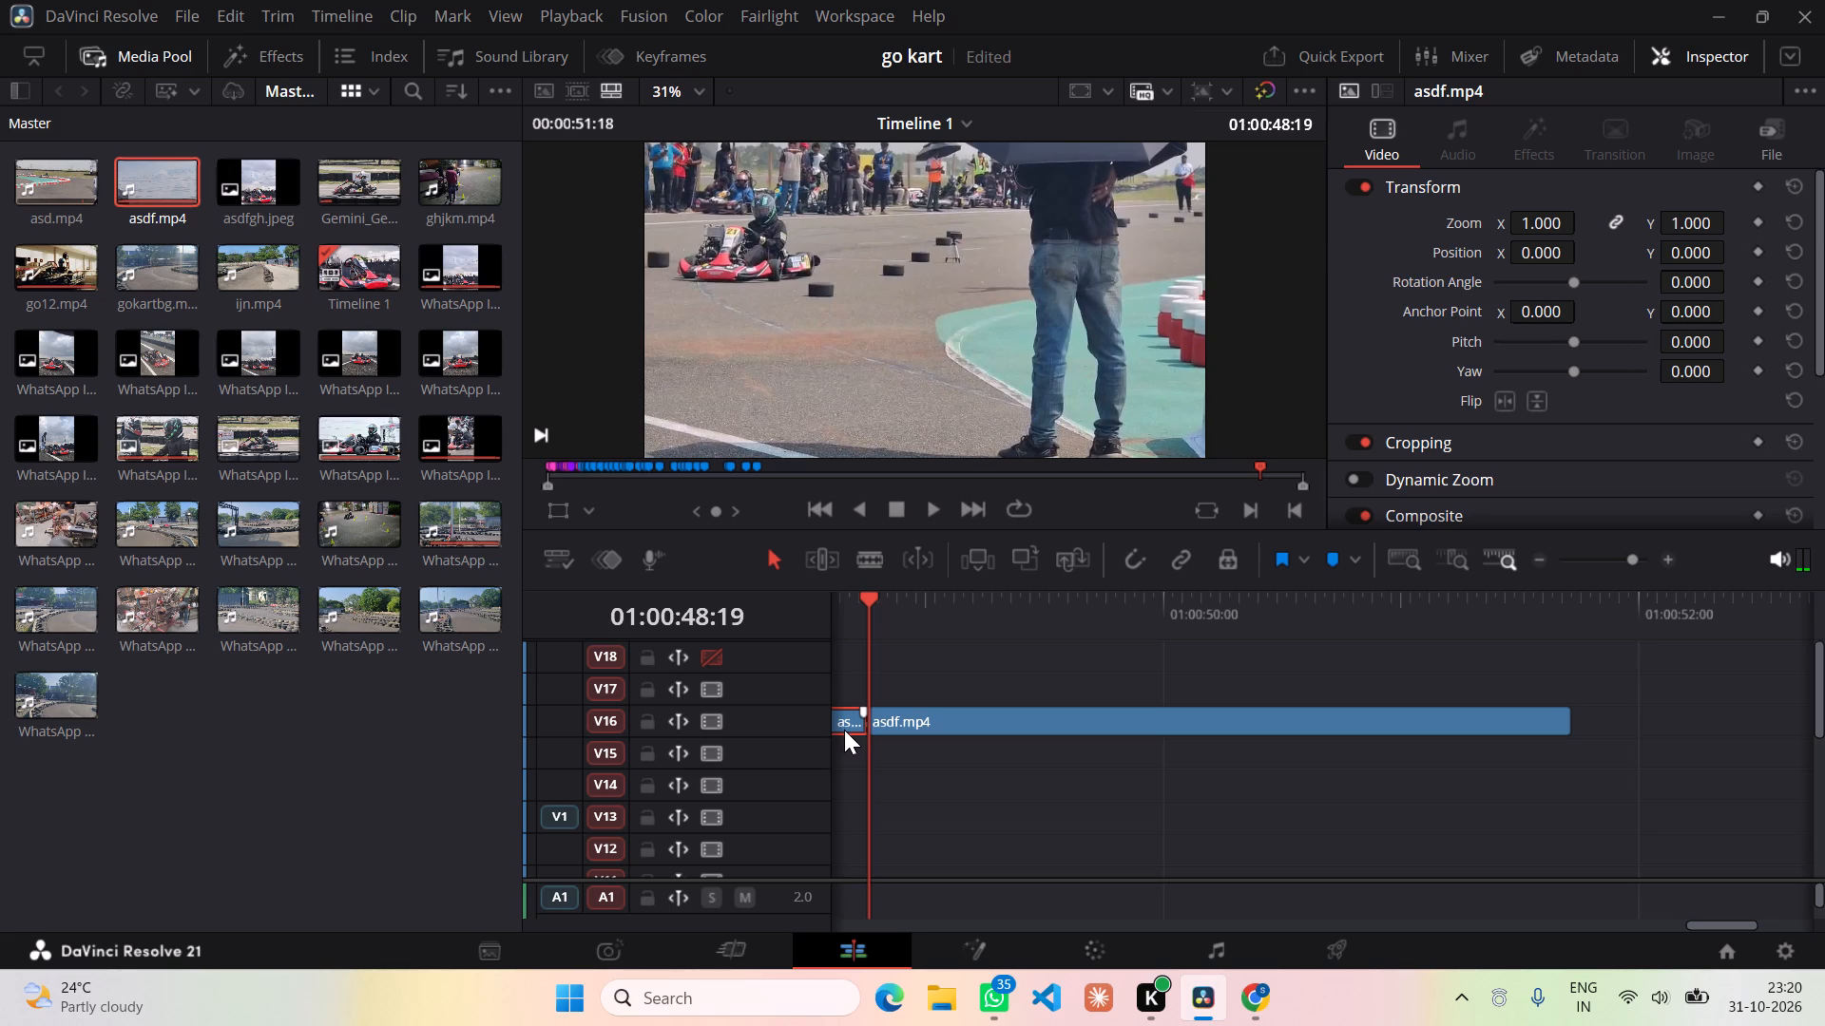
key(BackSpace)
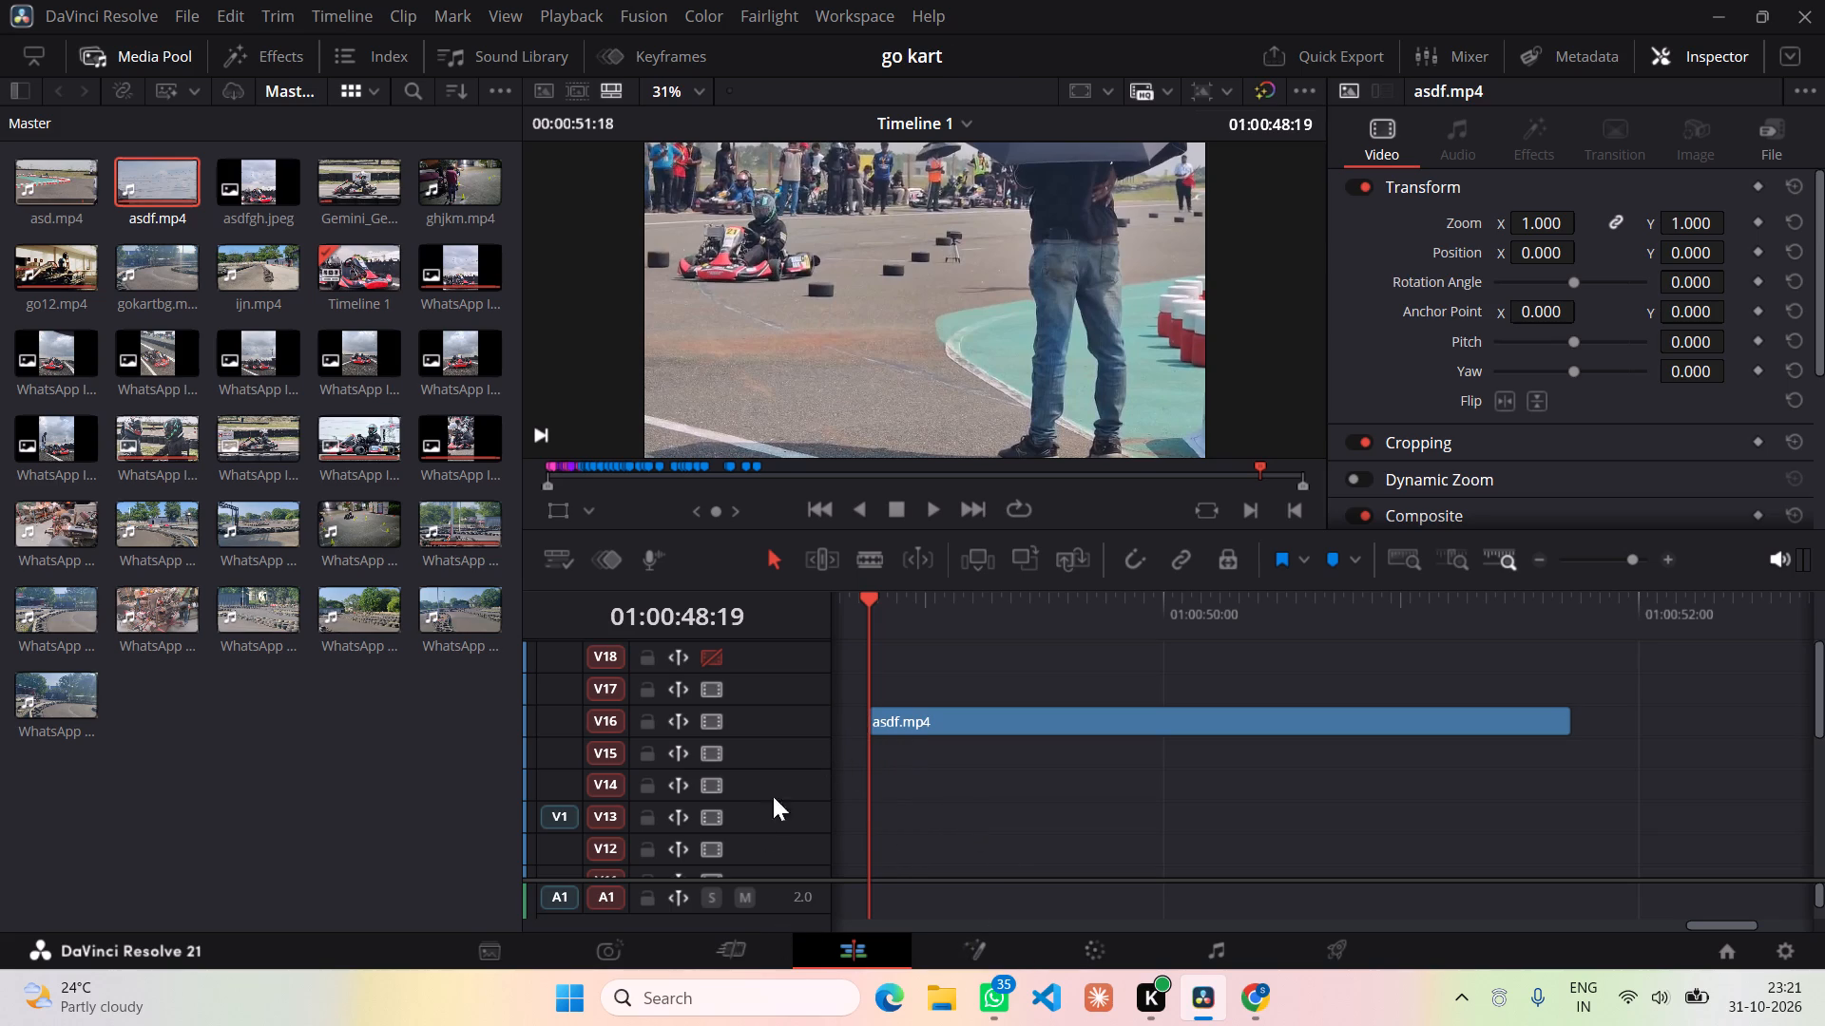
On the Cut page, move the remaining asdf.mp4 piece back to 01:00:06:07, directly after the last Text+ title on V16.
click(749, 955)
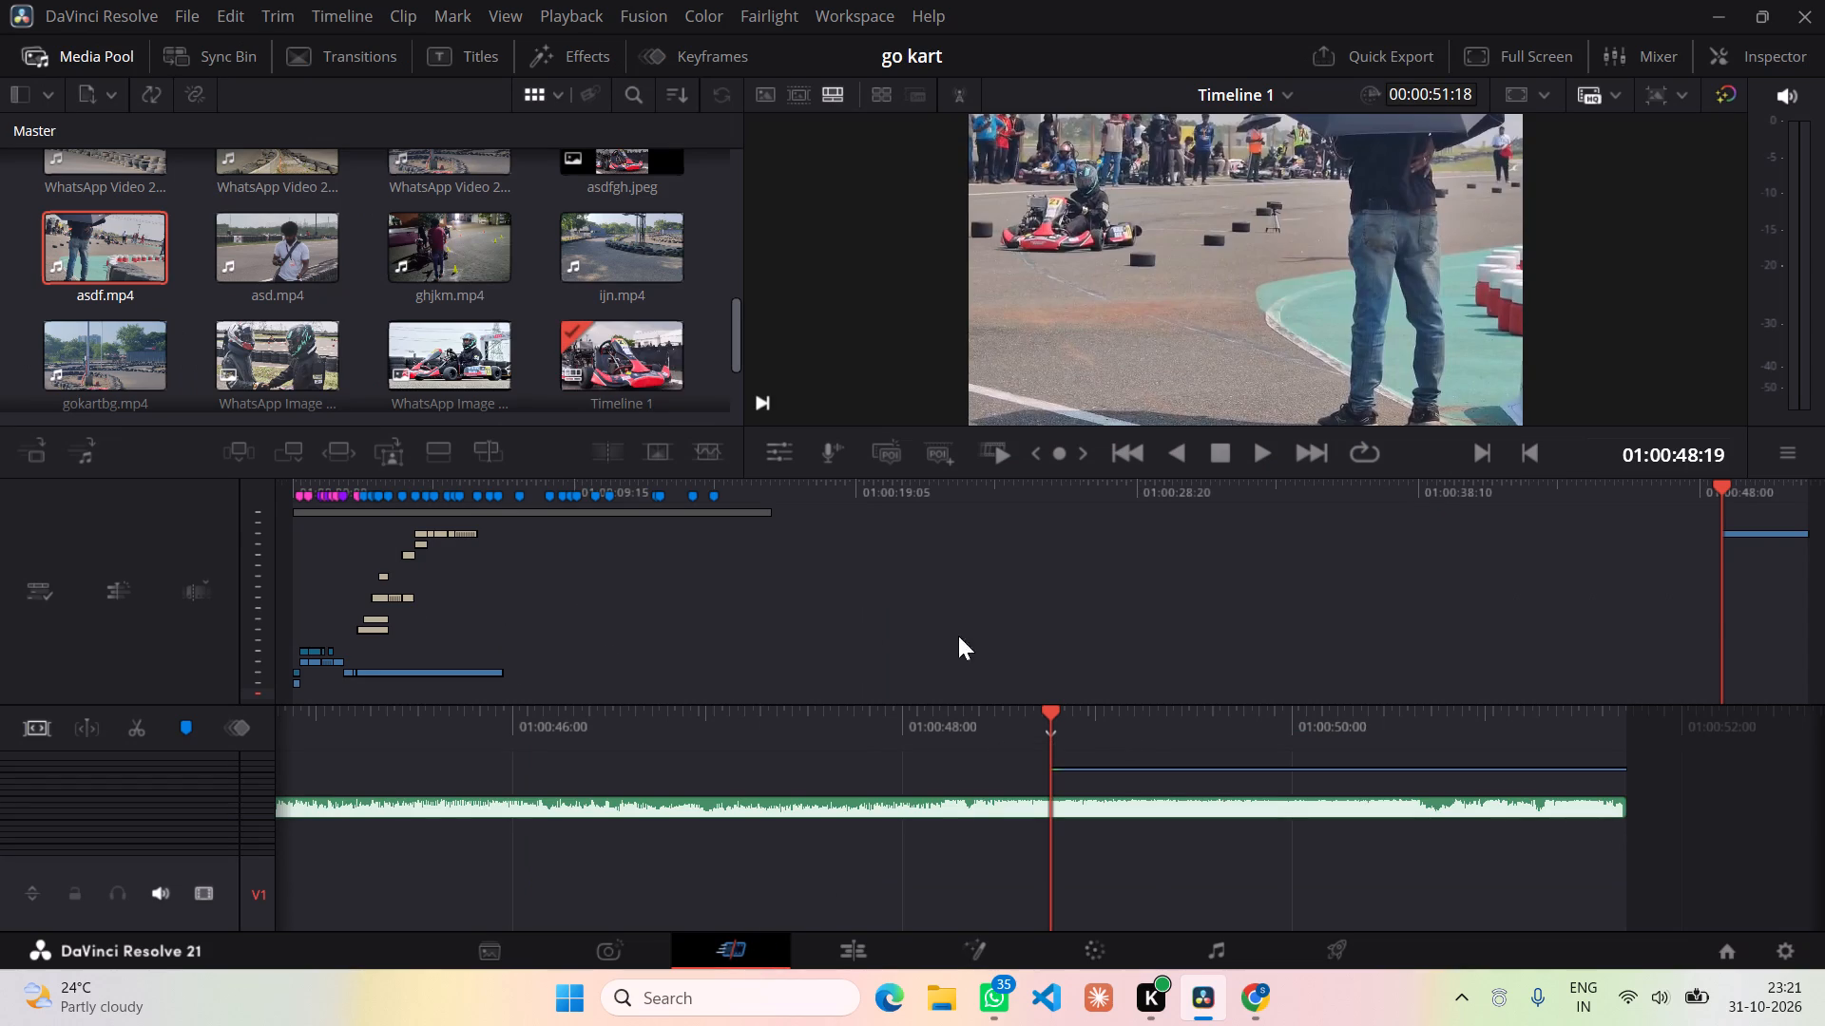
drag(1758, 535, 1268, 636)
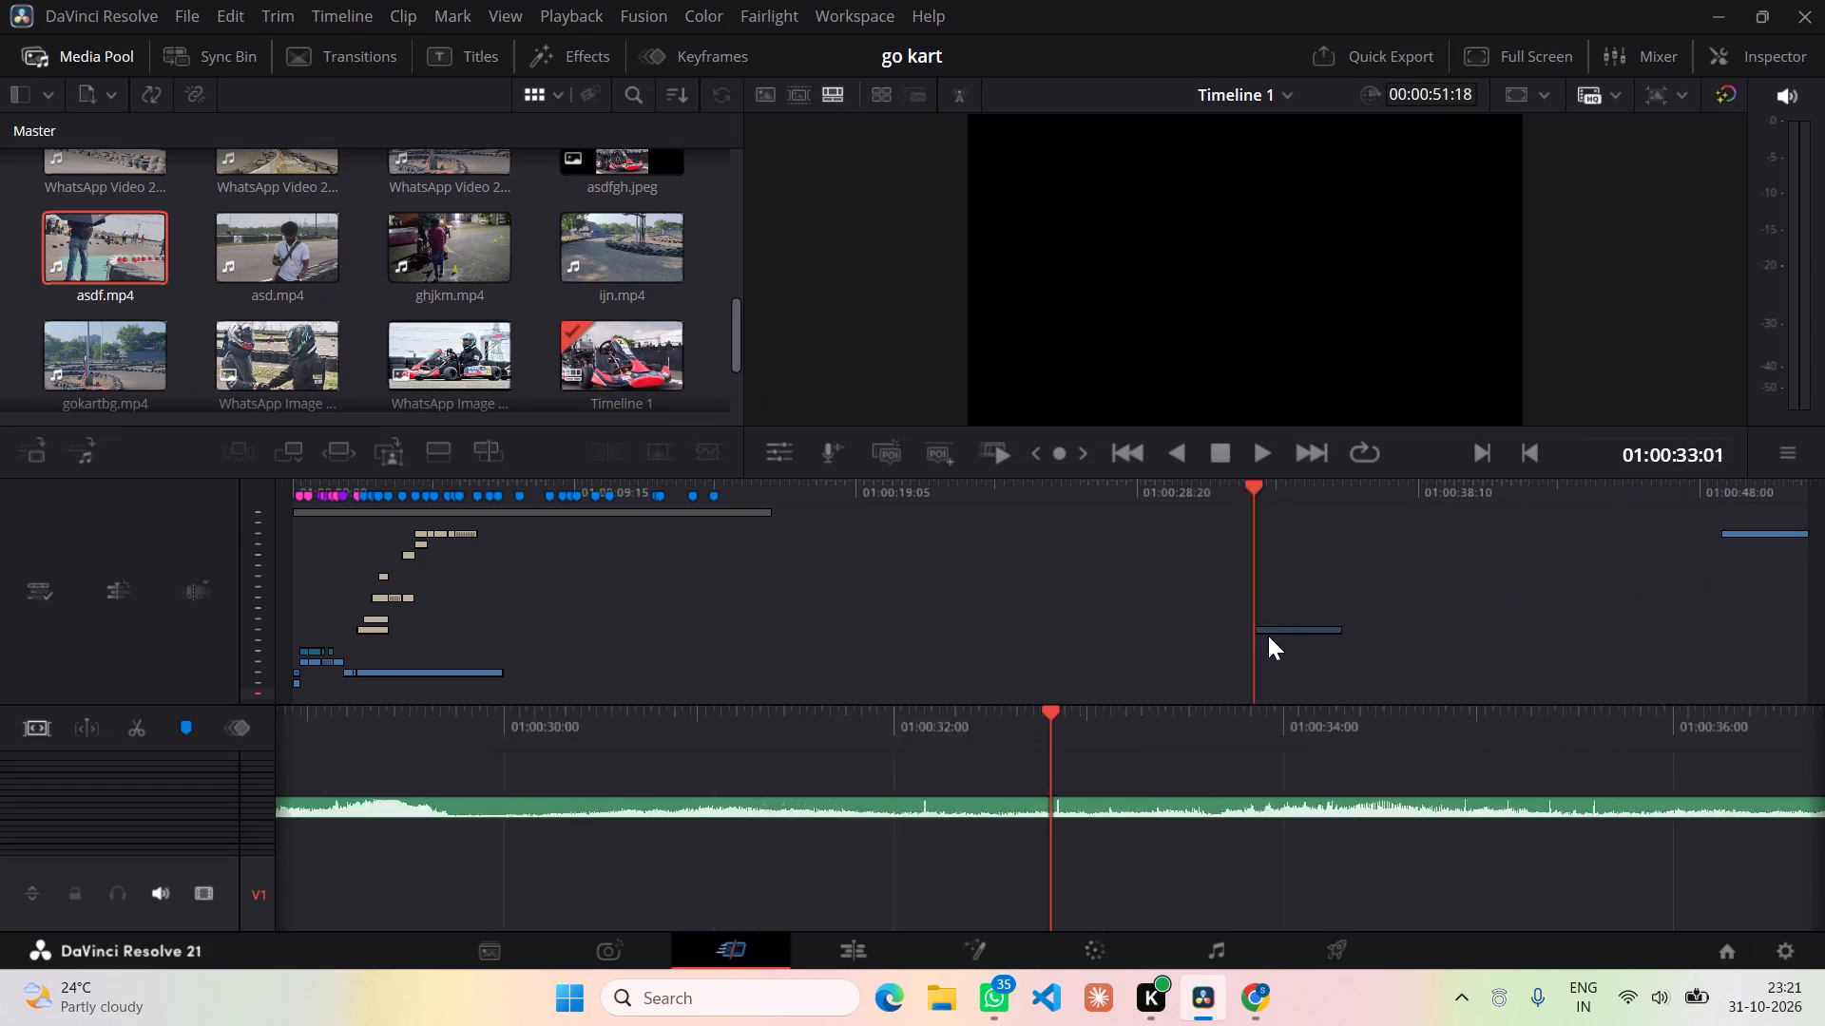
drag(1268, 636, 517, 533)
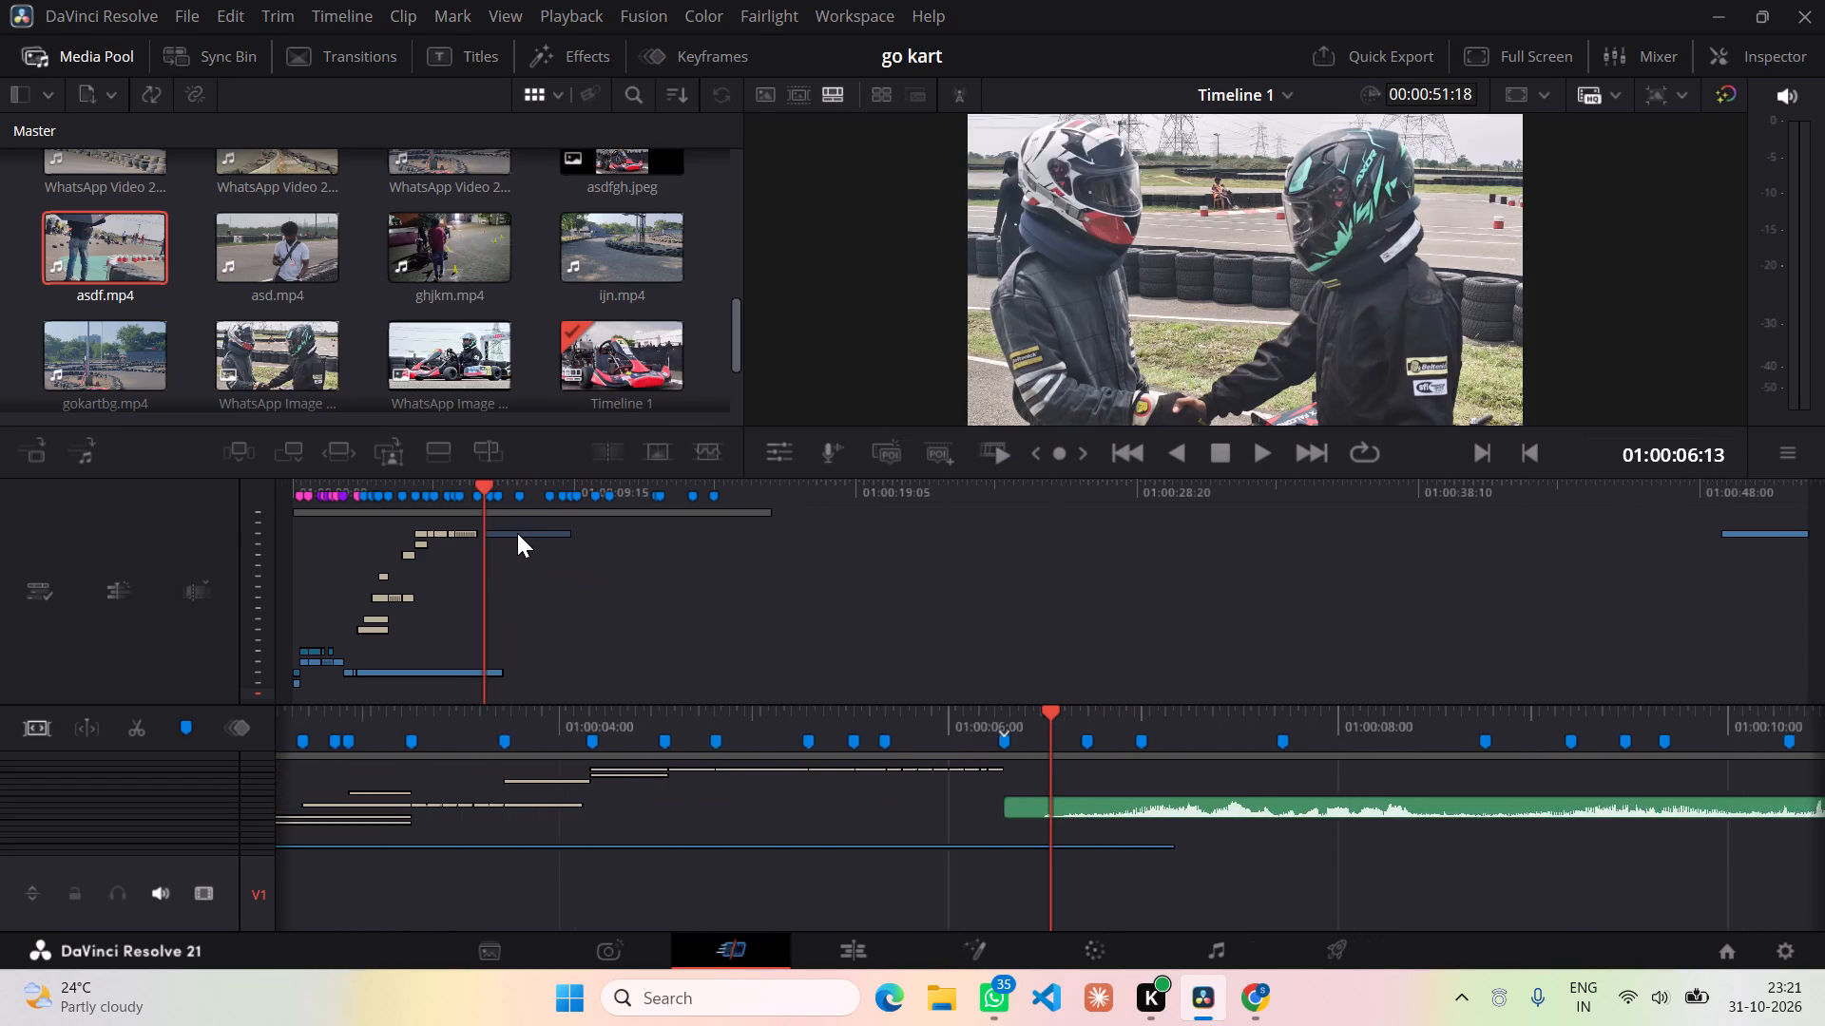
drag(517, 533, 513, 532)
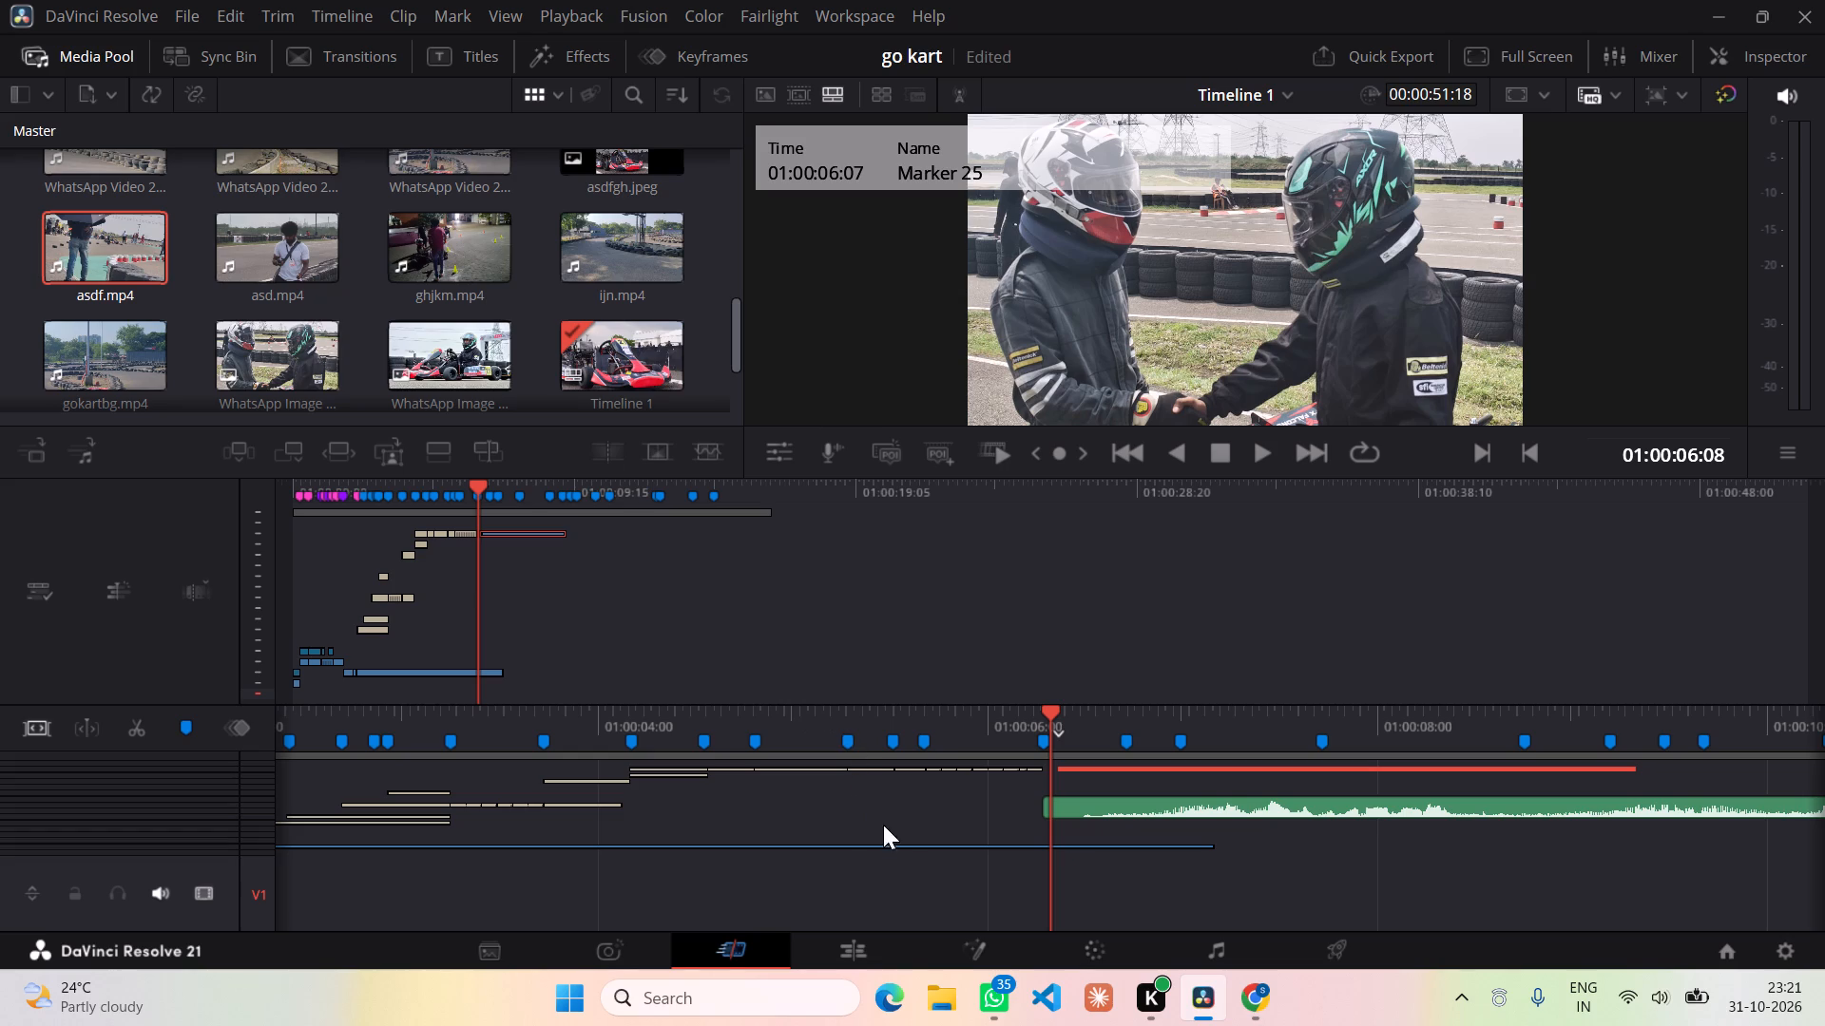
On the Edit page, move asdf.mp4 on V16 back to 01:00:06:07 so it directly follows the last Text+ title.
click(867, 938)
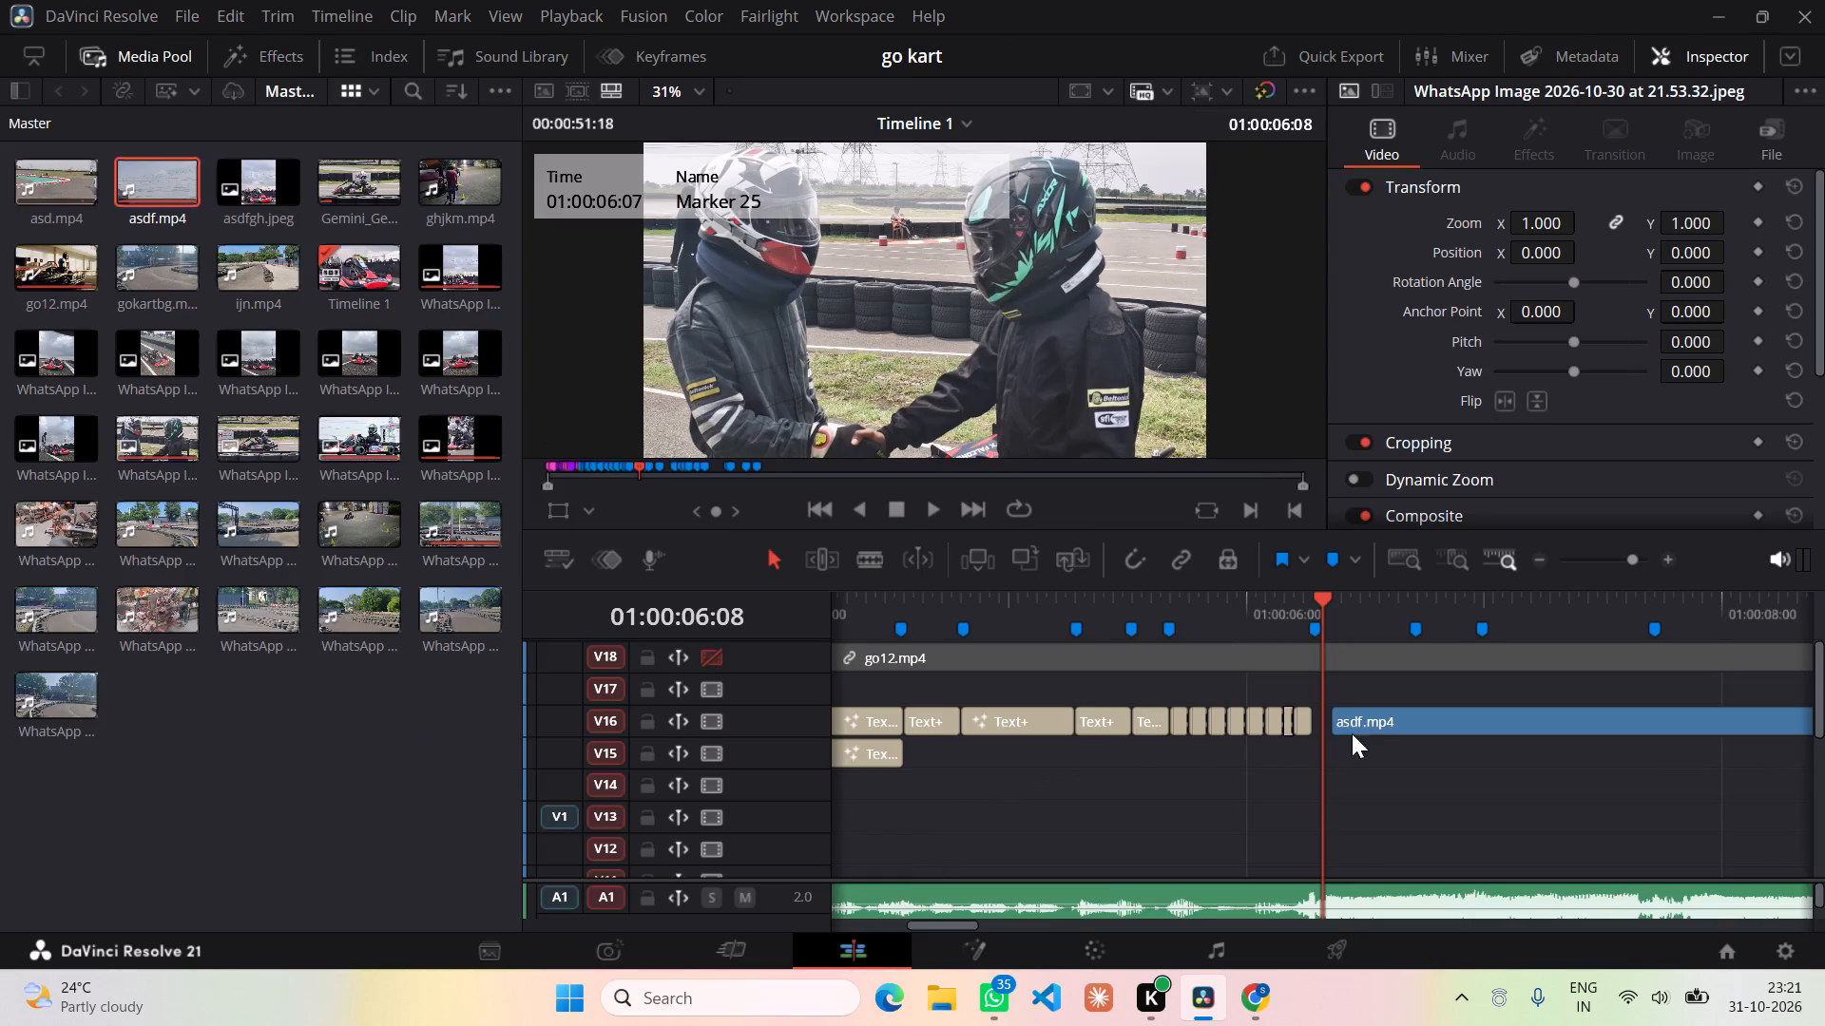
drag(1372, 725, 1354, 720)
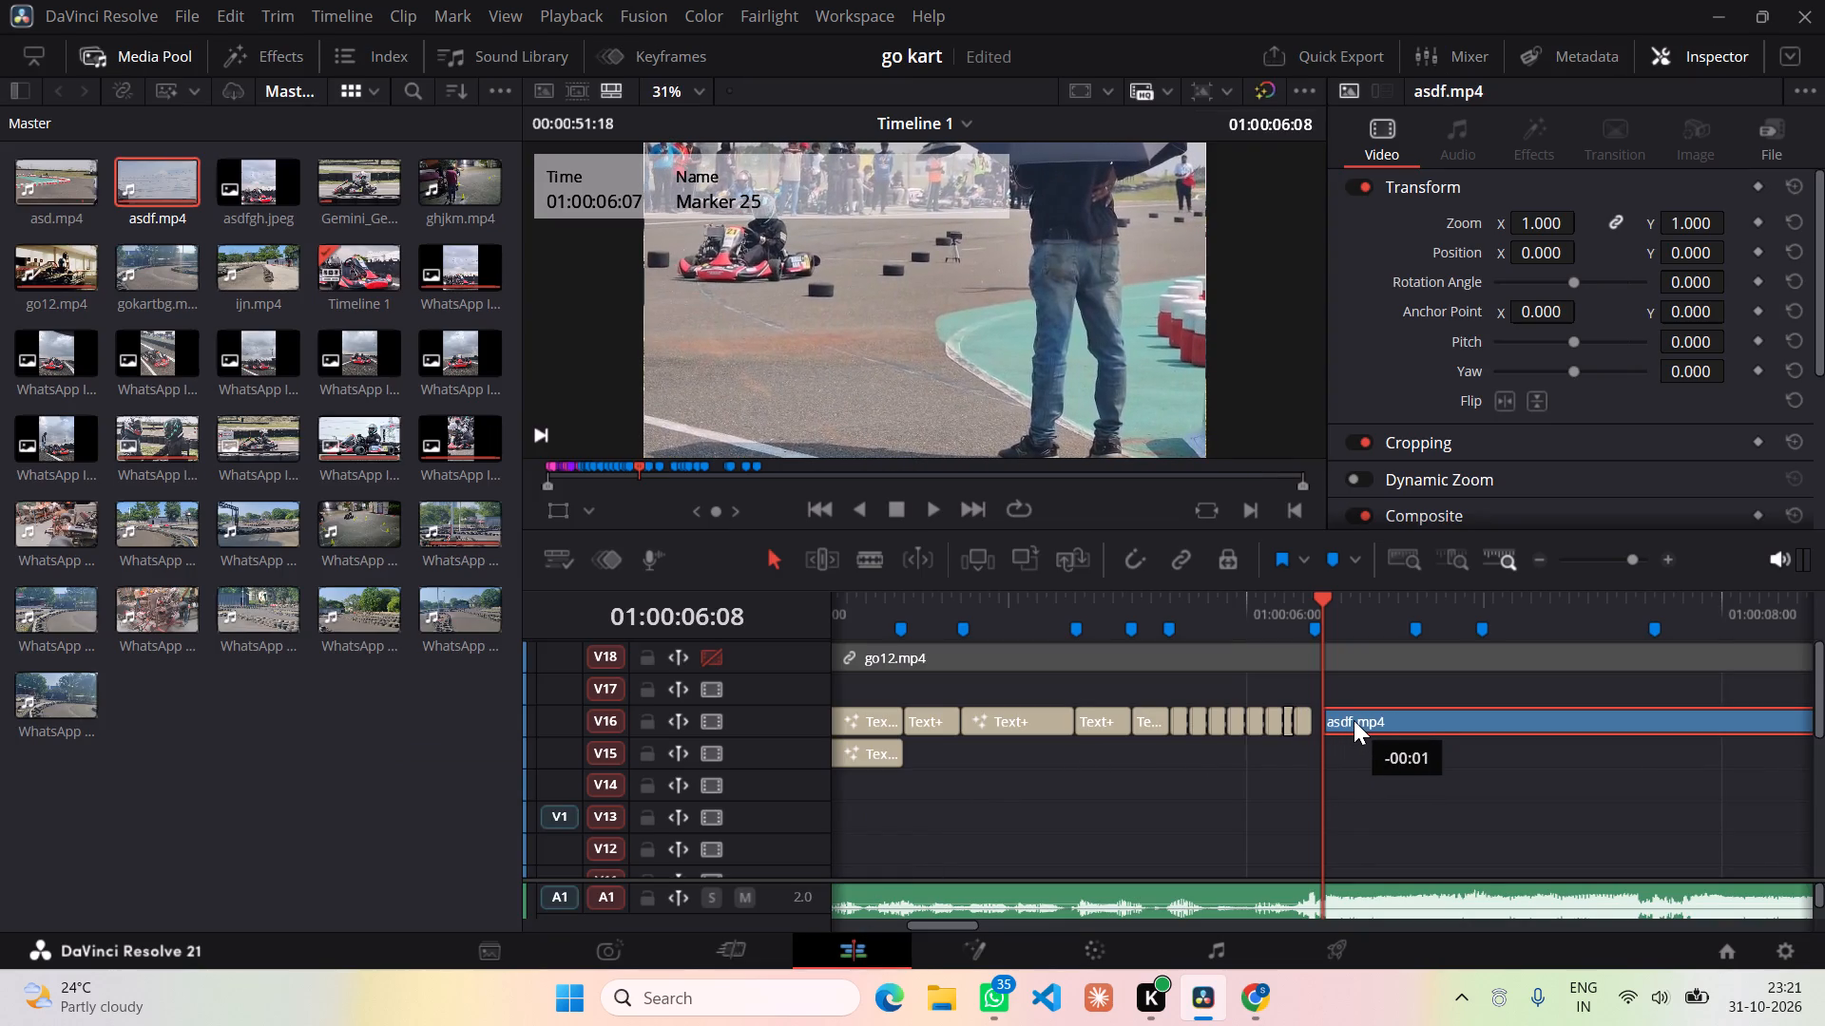
drag(1354, 720, 1347, 720)
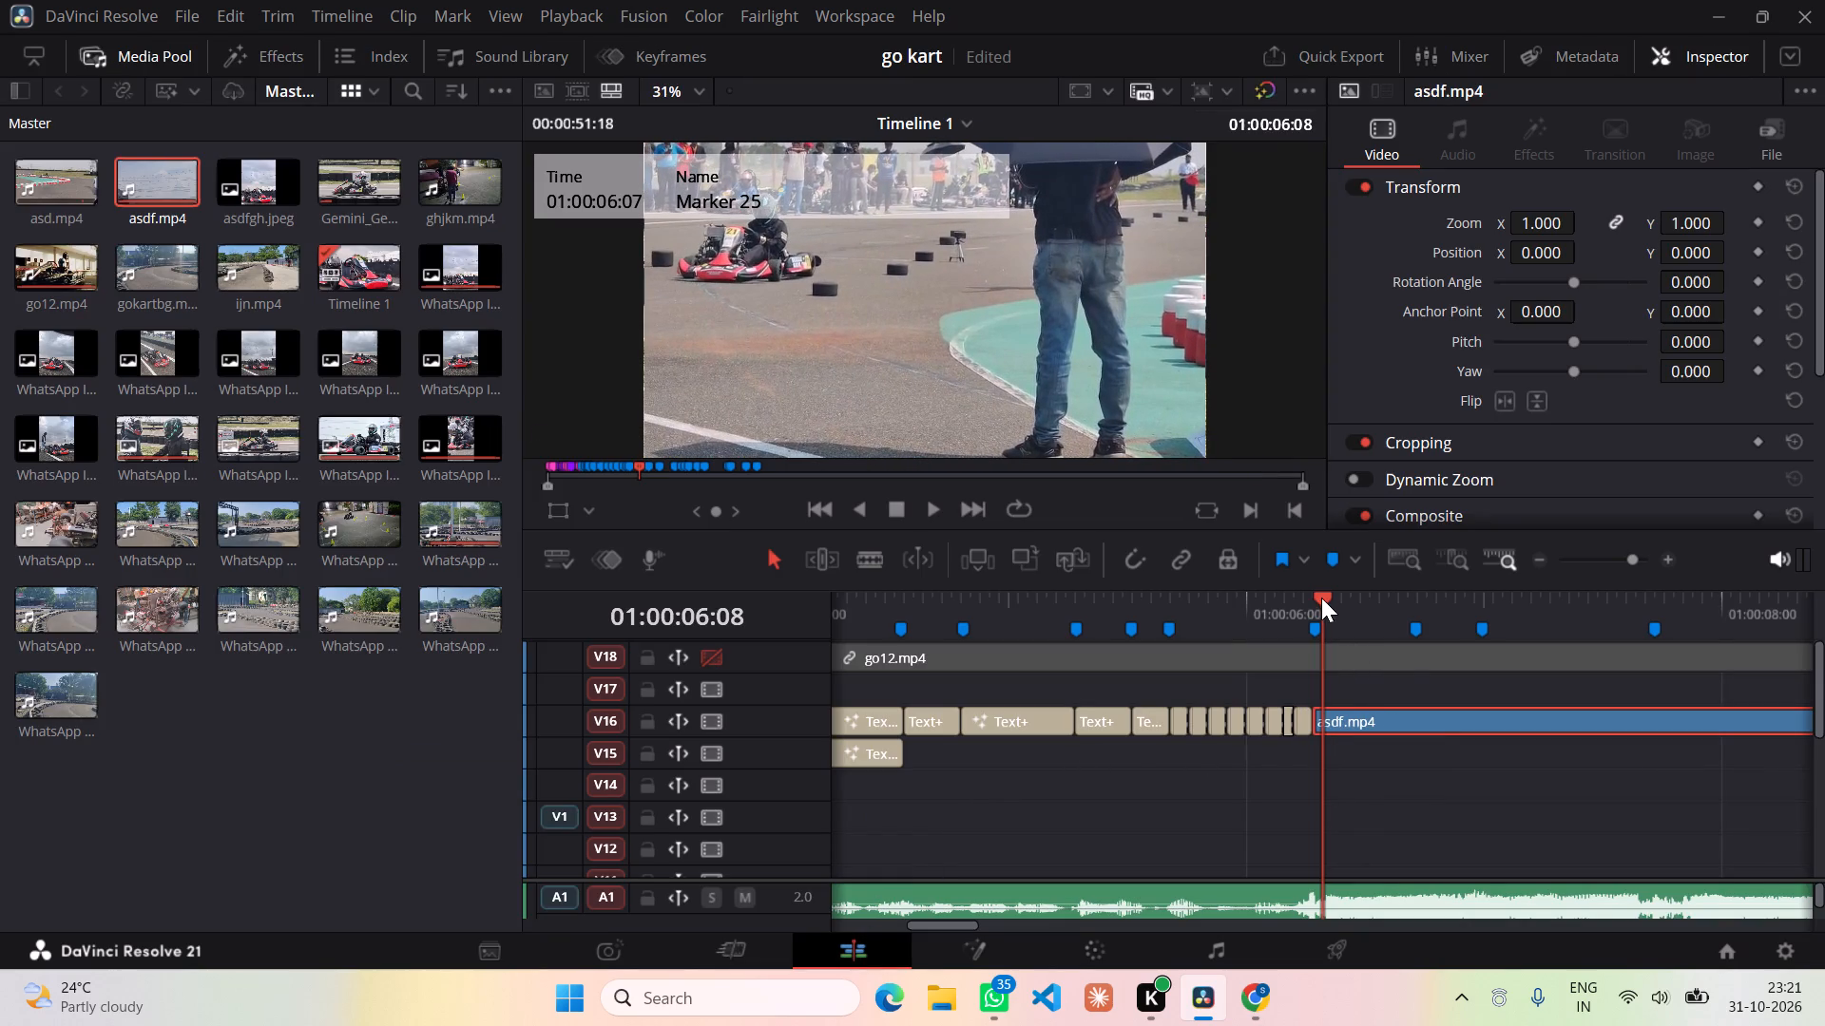
Split asdf.mp4 on V16 at 01:00:06:18, by Marker 24, and delete the part after the cut.
drag(1321, 598, 1415, 599)
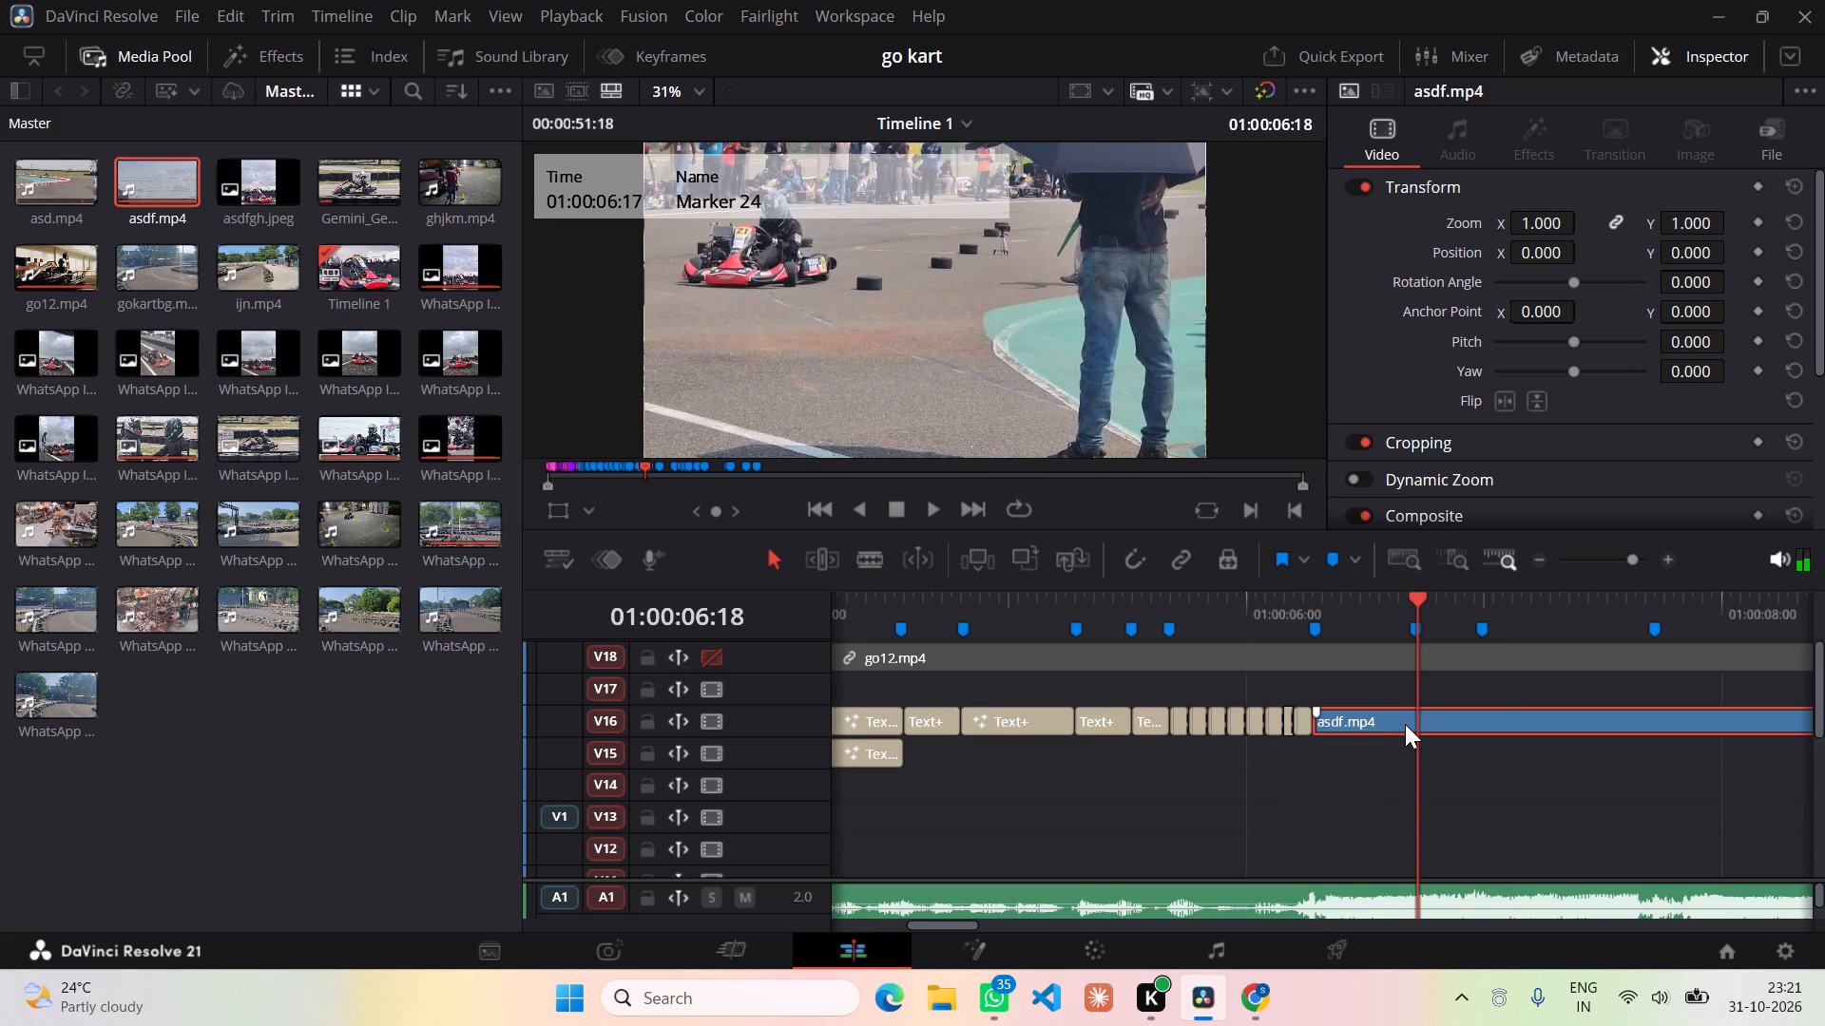
key(ctrl+b)
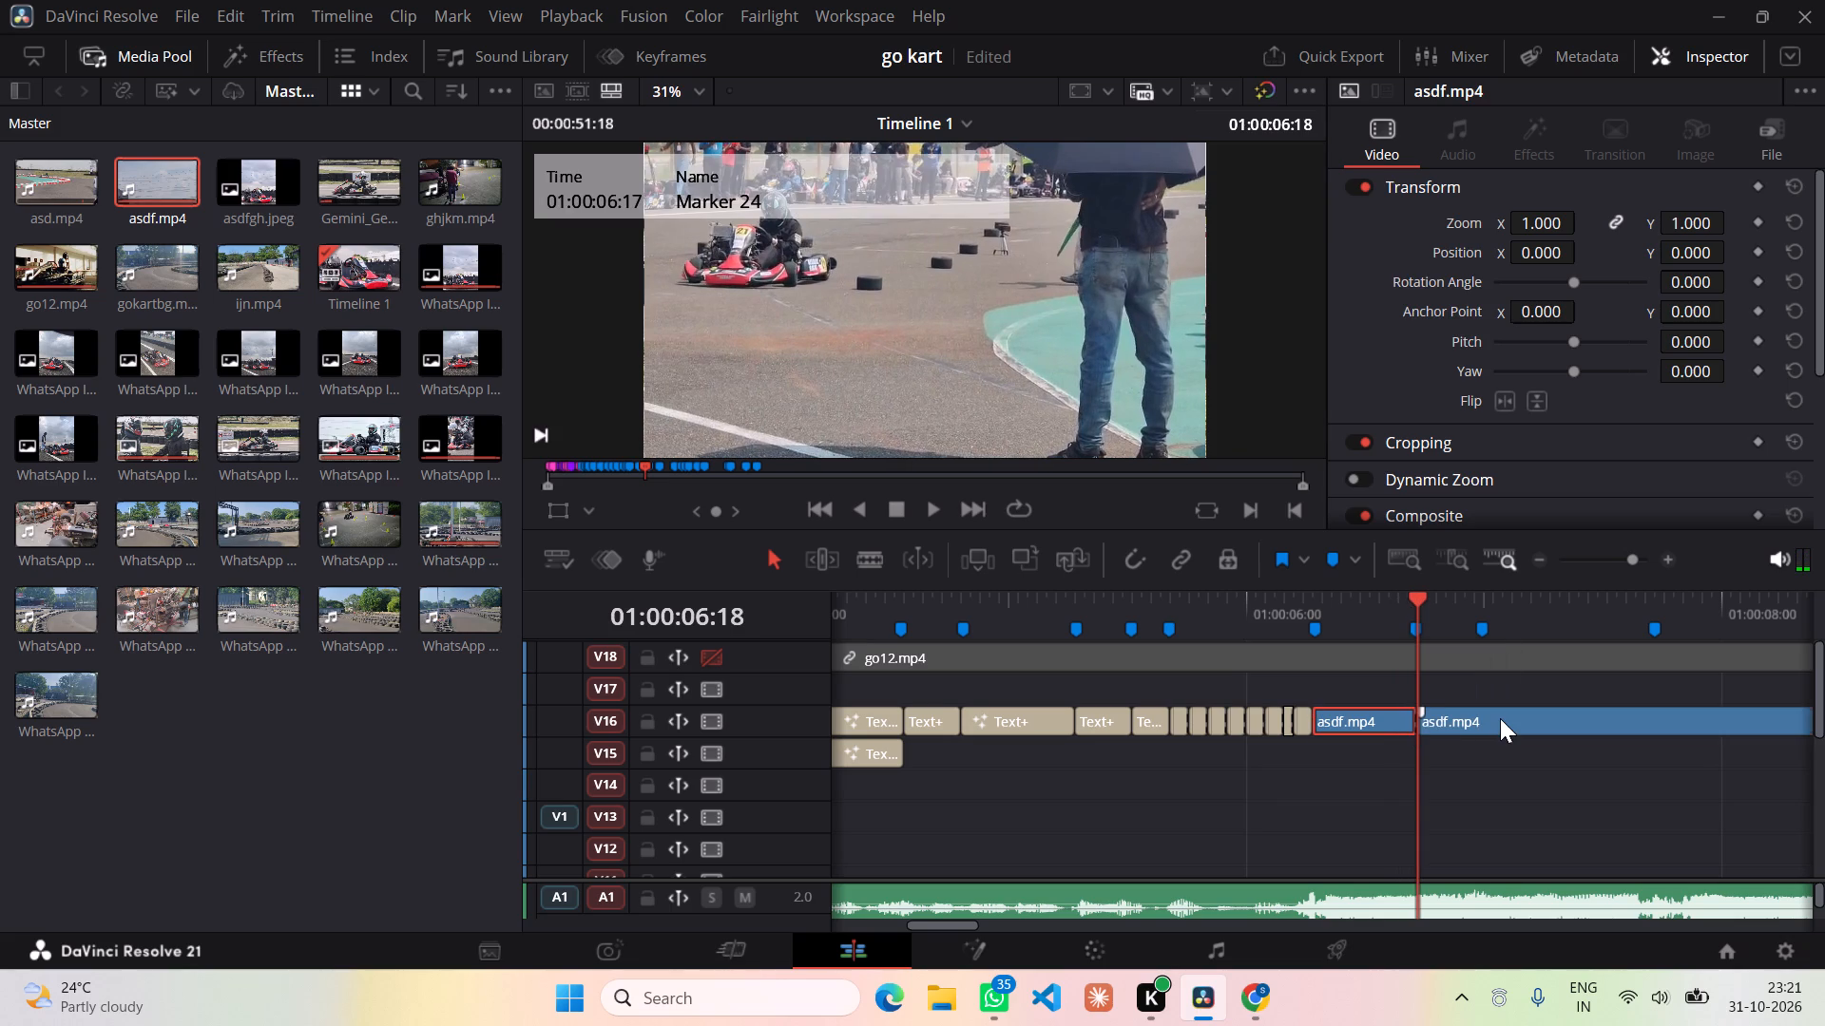
click(1500, 718)
key(BackSpace)
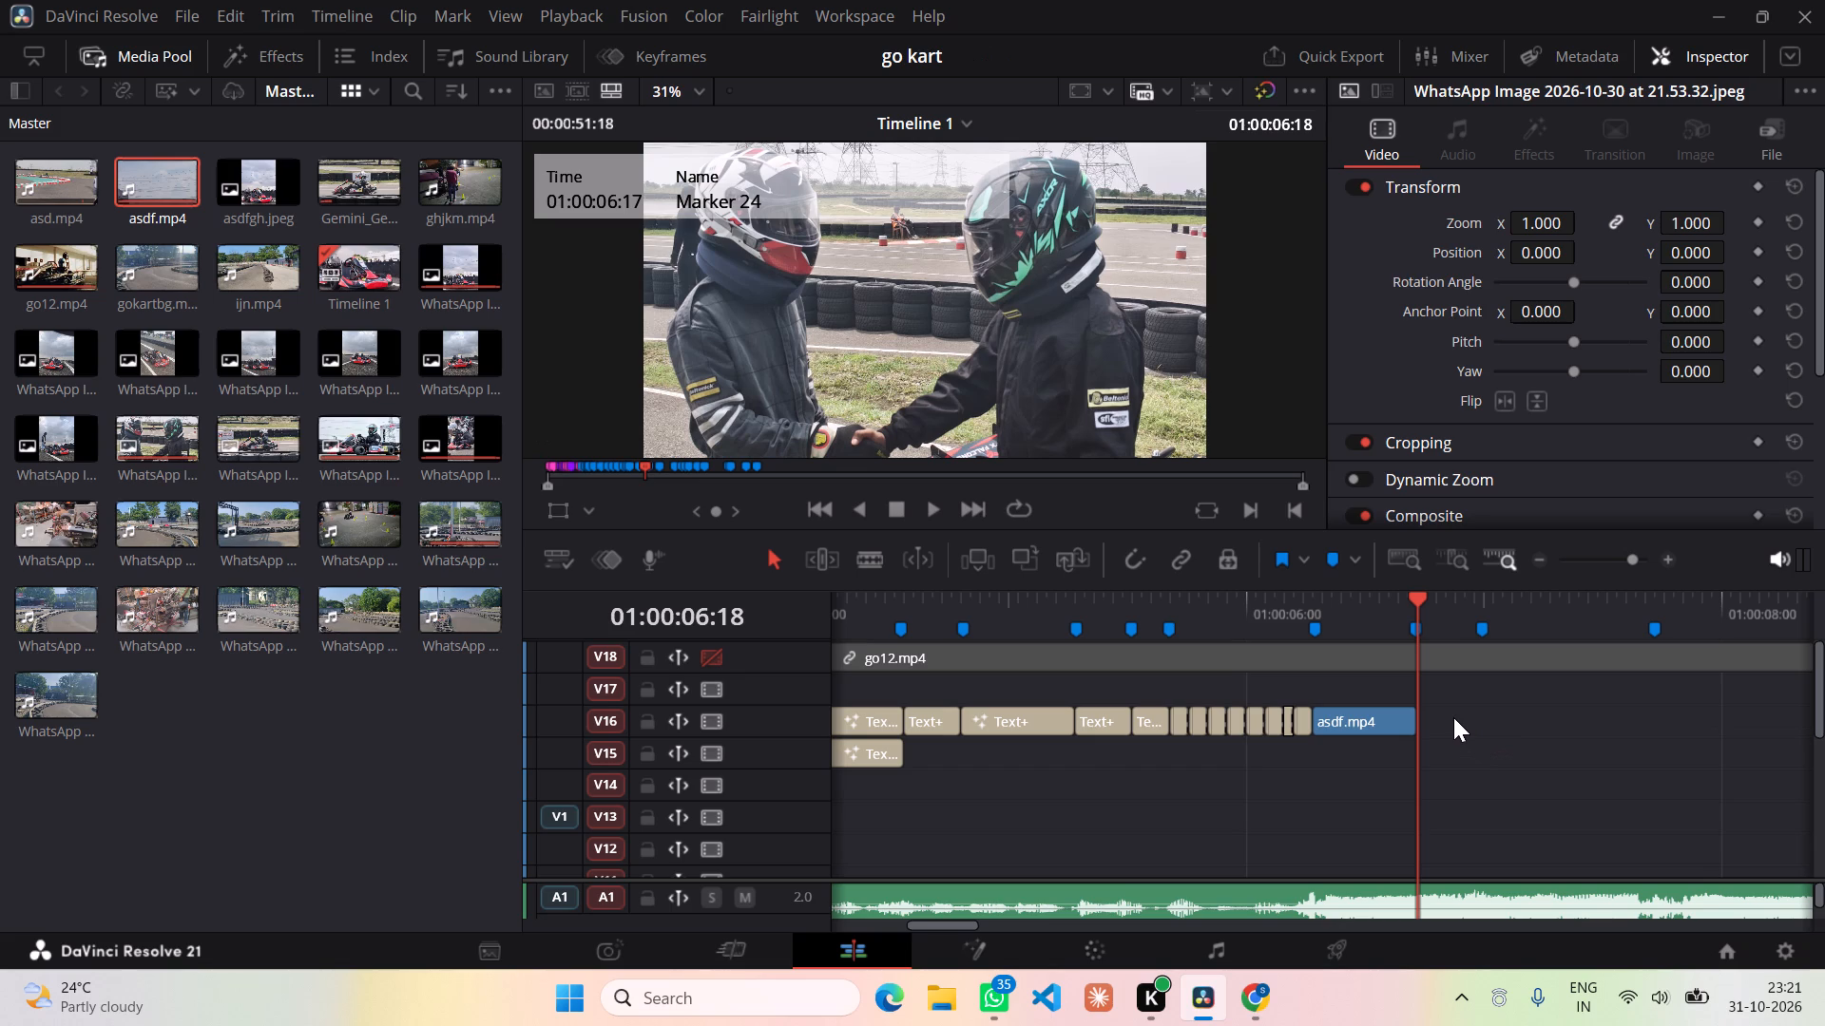
Split the helmet handshake photo on V3 at 01:00:06:07, where asdf.mp4 begins, and delete the part after the cut.
scroll(1453, 717, down, 3)
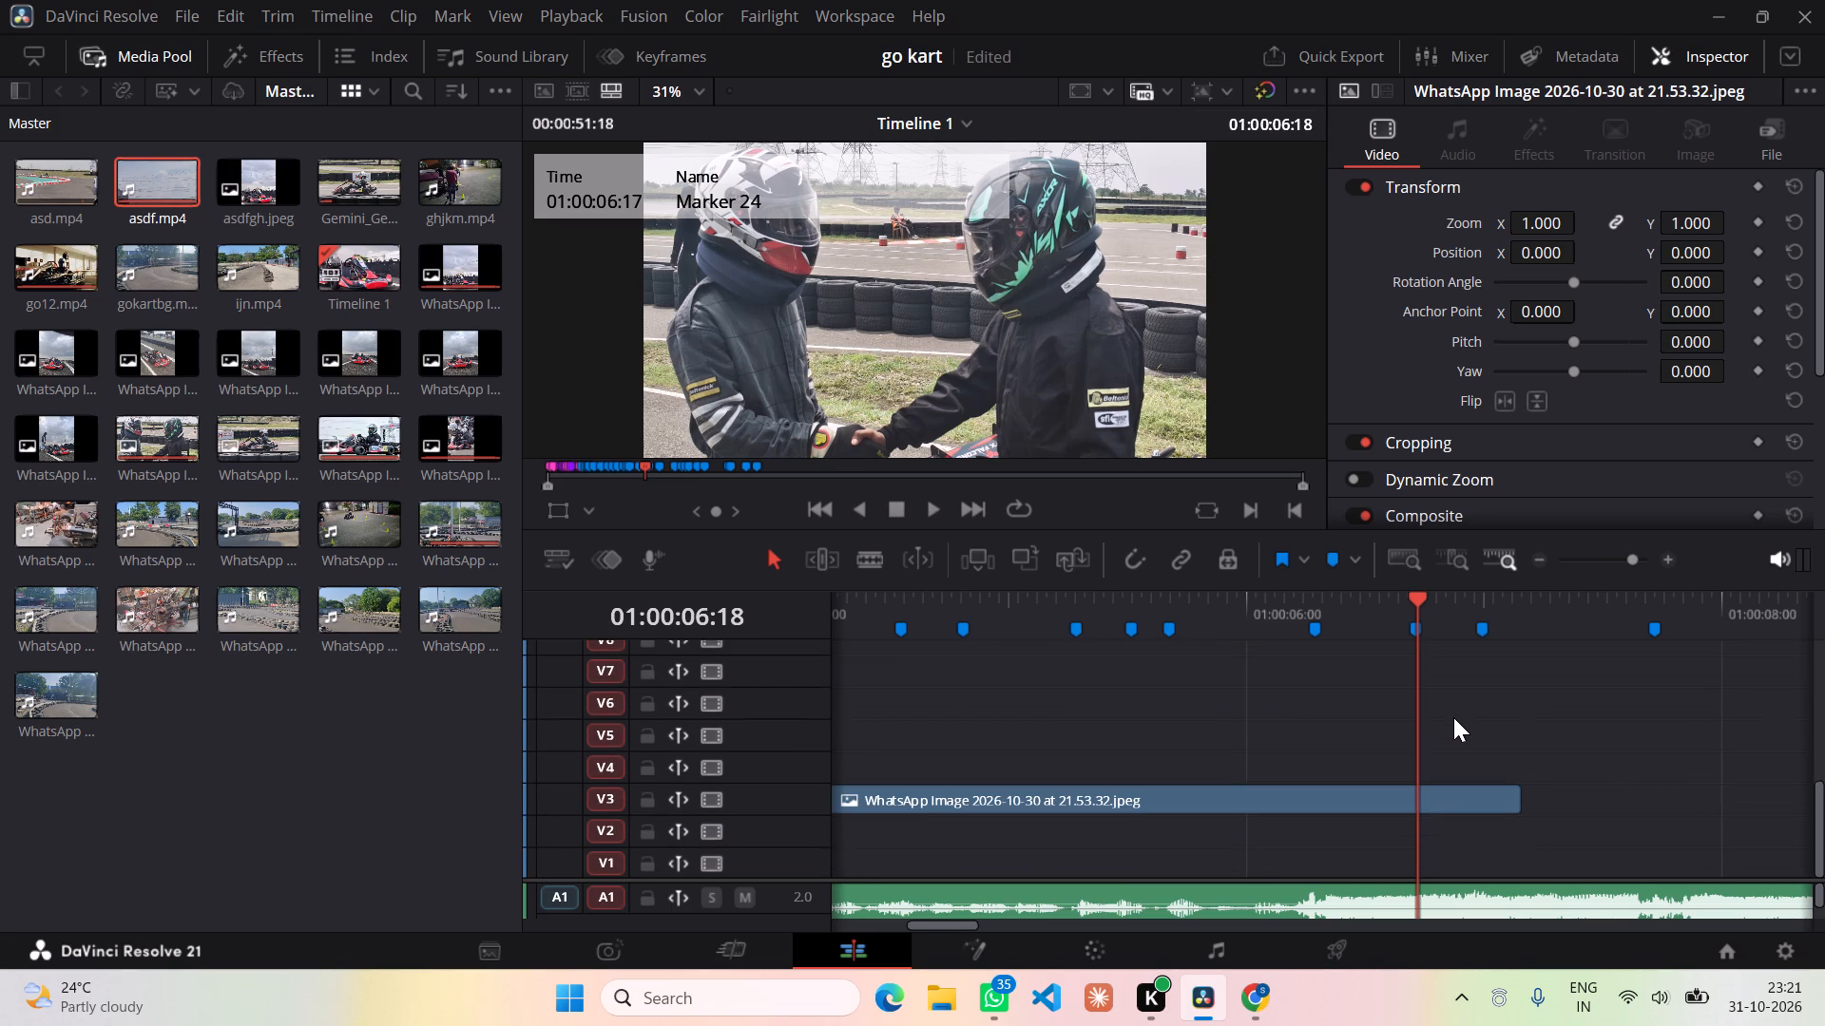
scroll(1424, 796, up, 1)
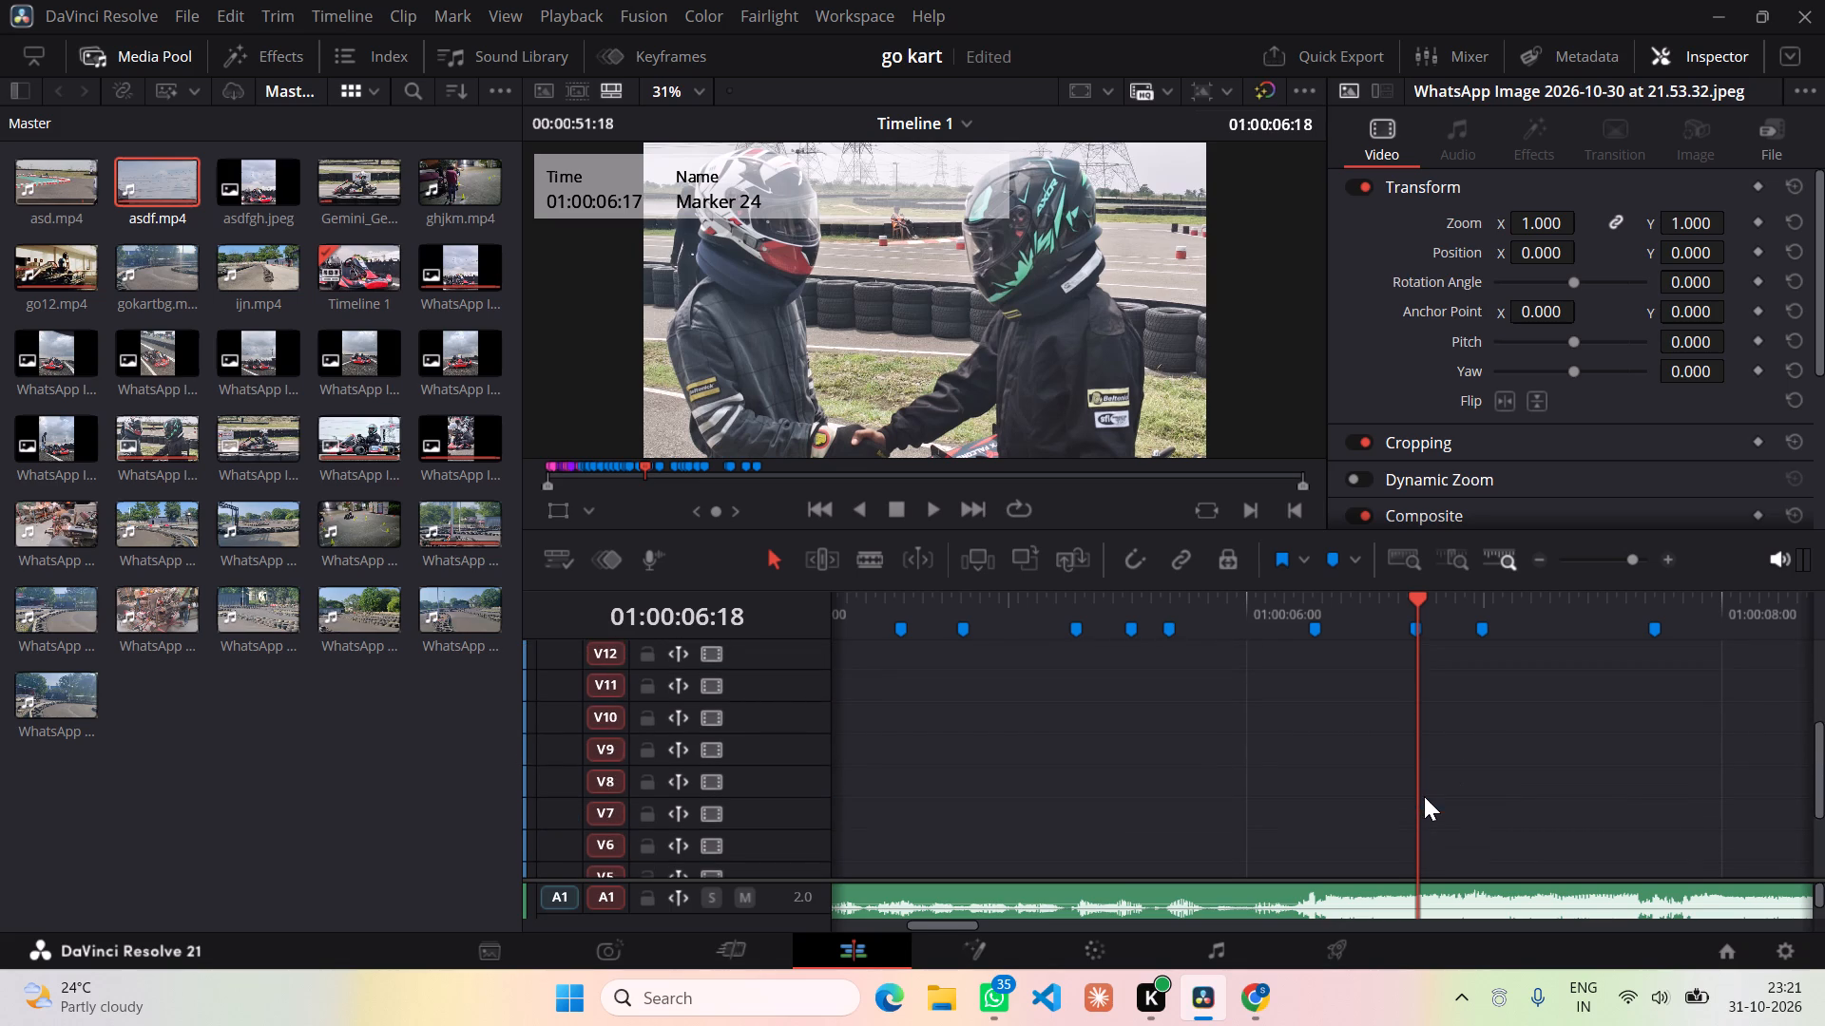
scroll(1424, 796, up, 2)
drag(1410, 593, 1347, 598)
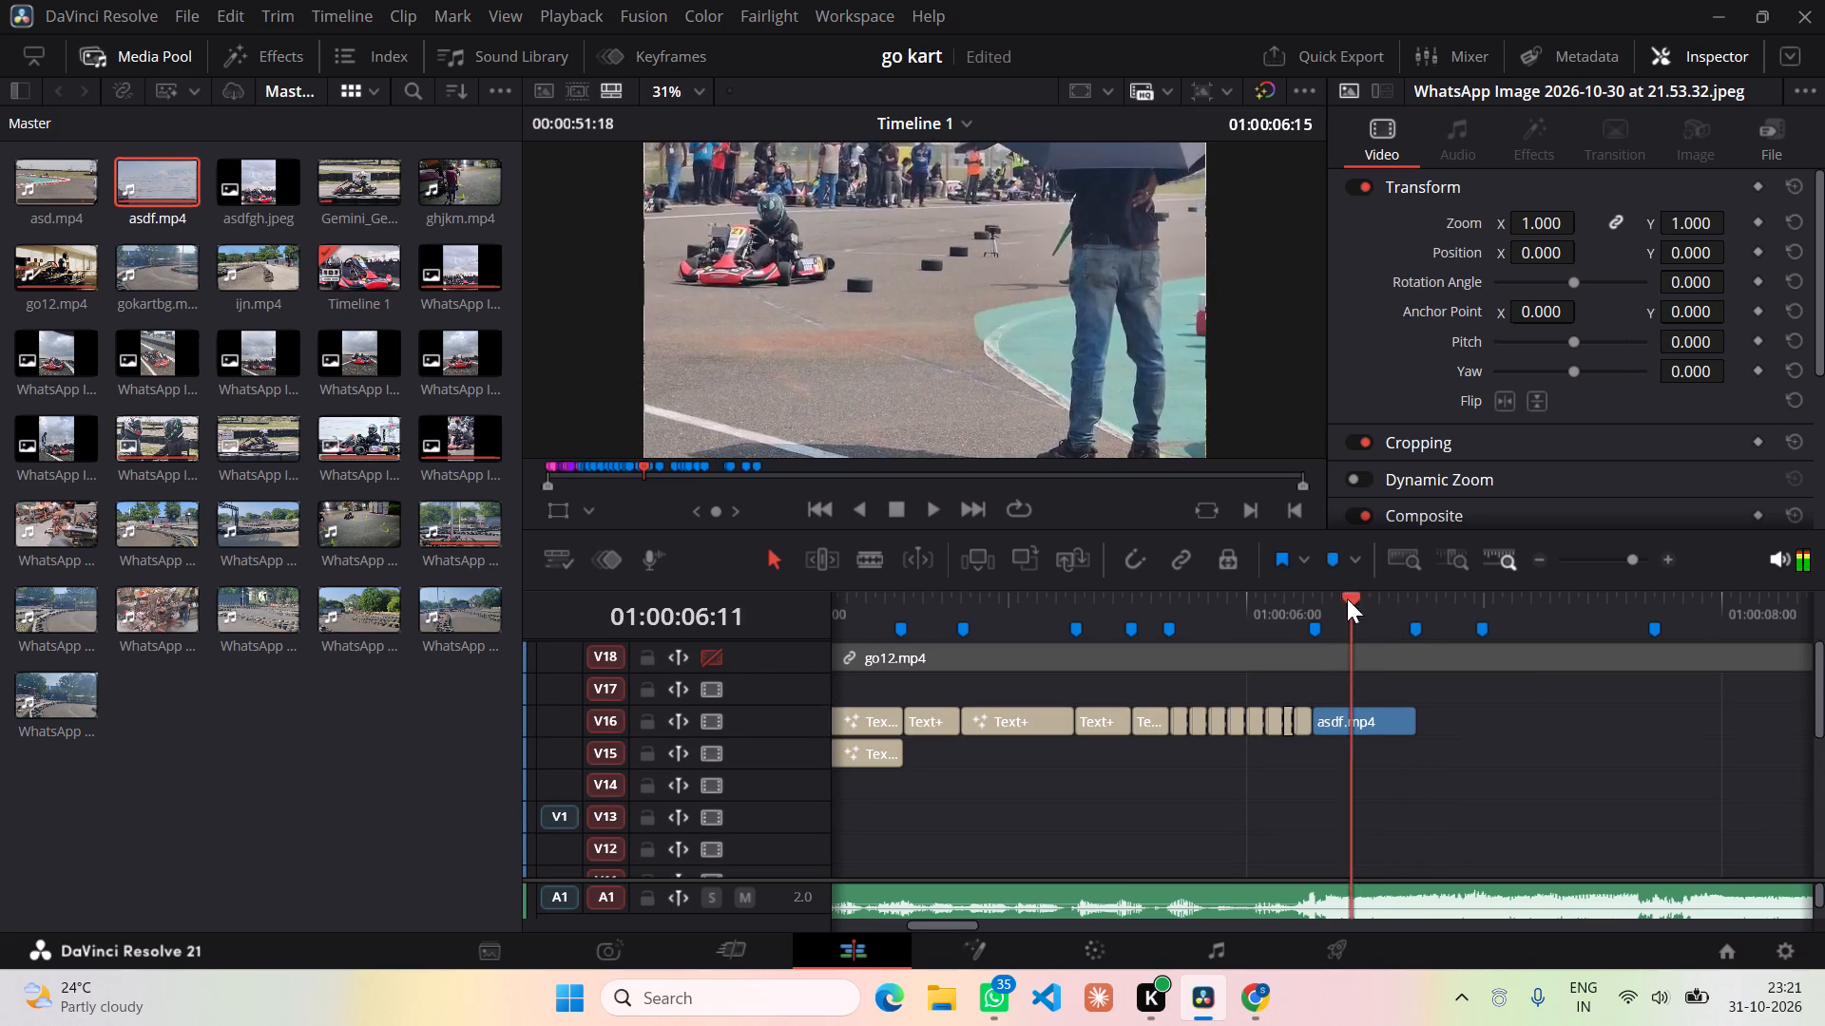
drag(1347, 598, 1314, 598)
scroll(1317, 598, down, 6)
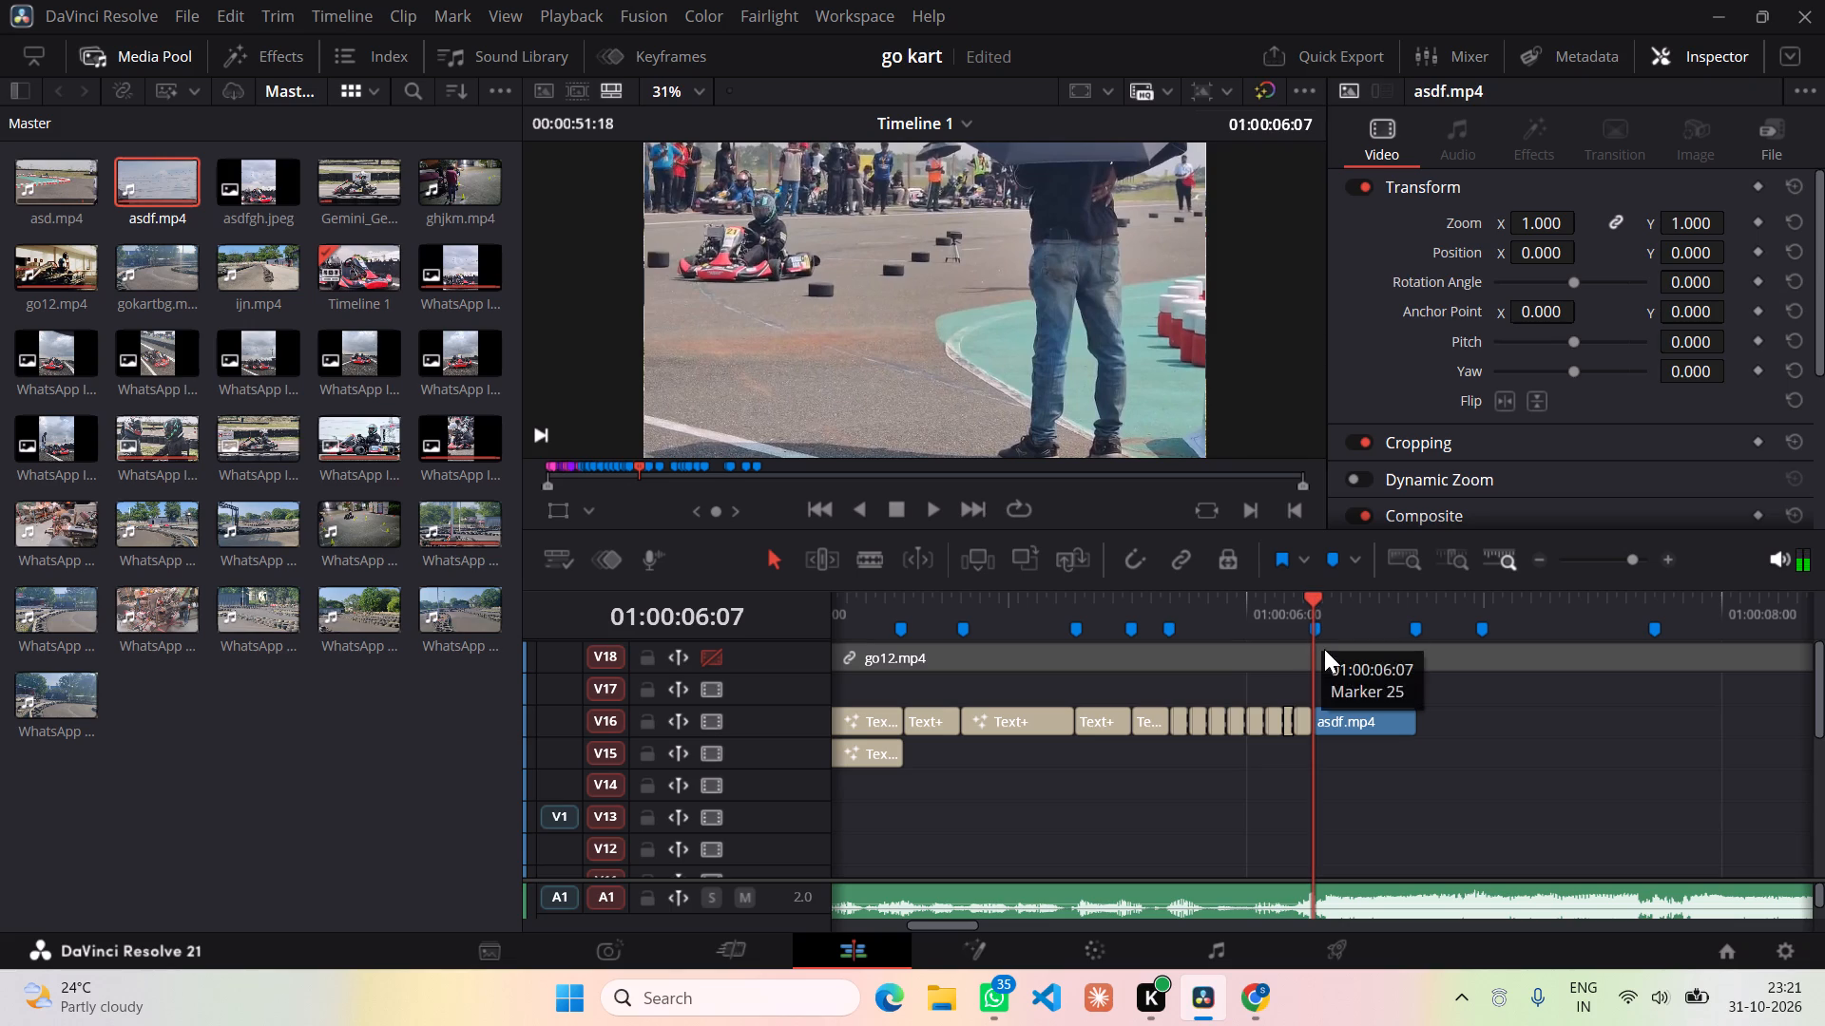
scroll(1326, 653, down, 3)
click(1315, 842)
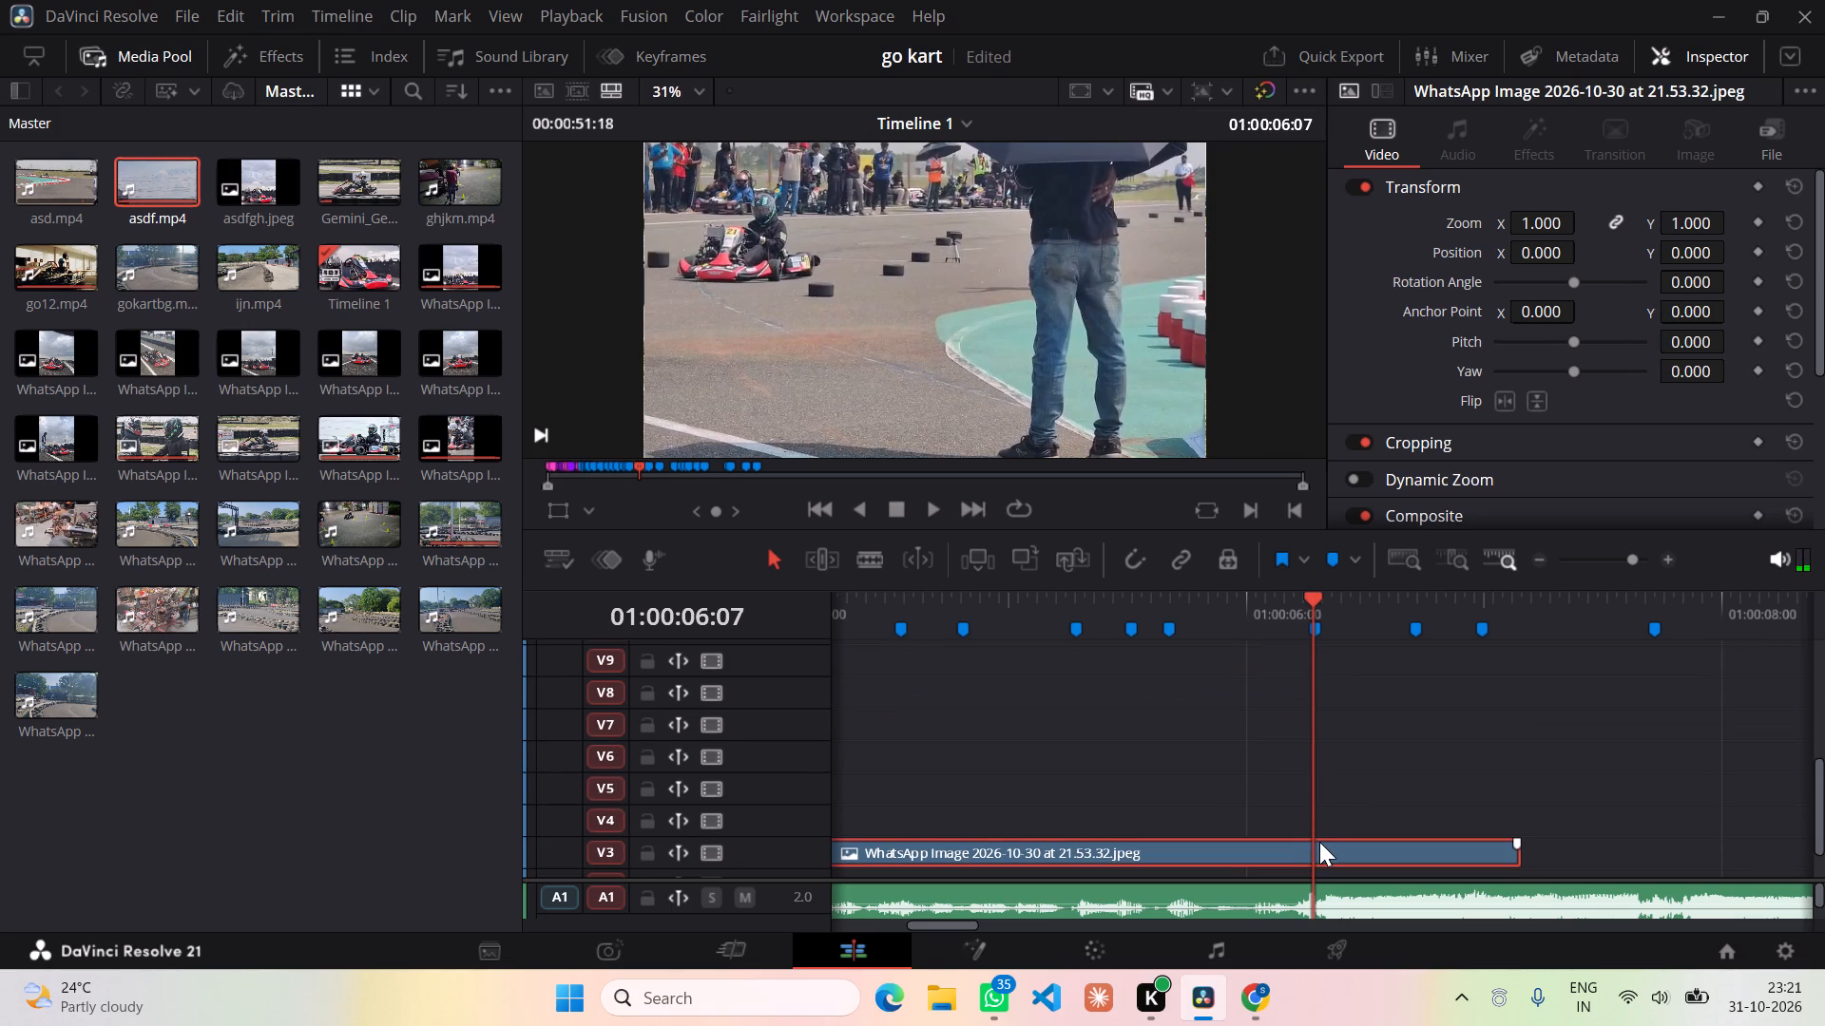
key(ctrl+b)
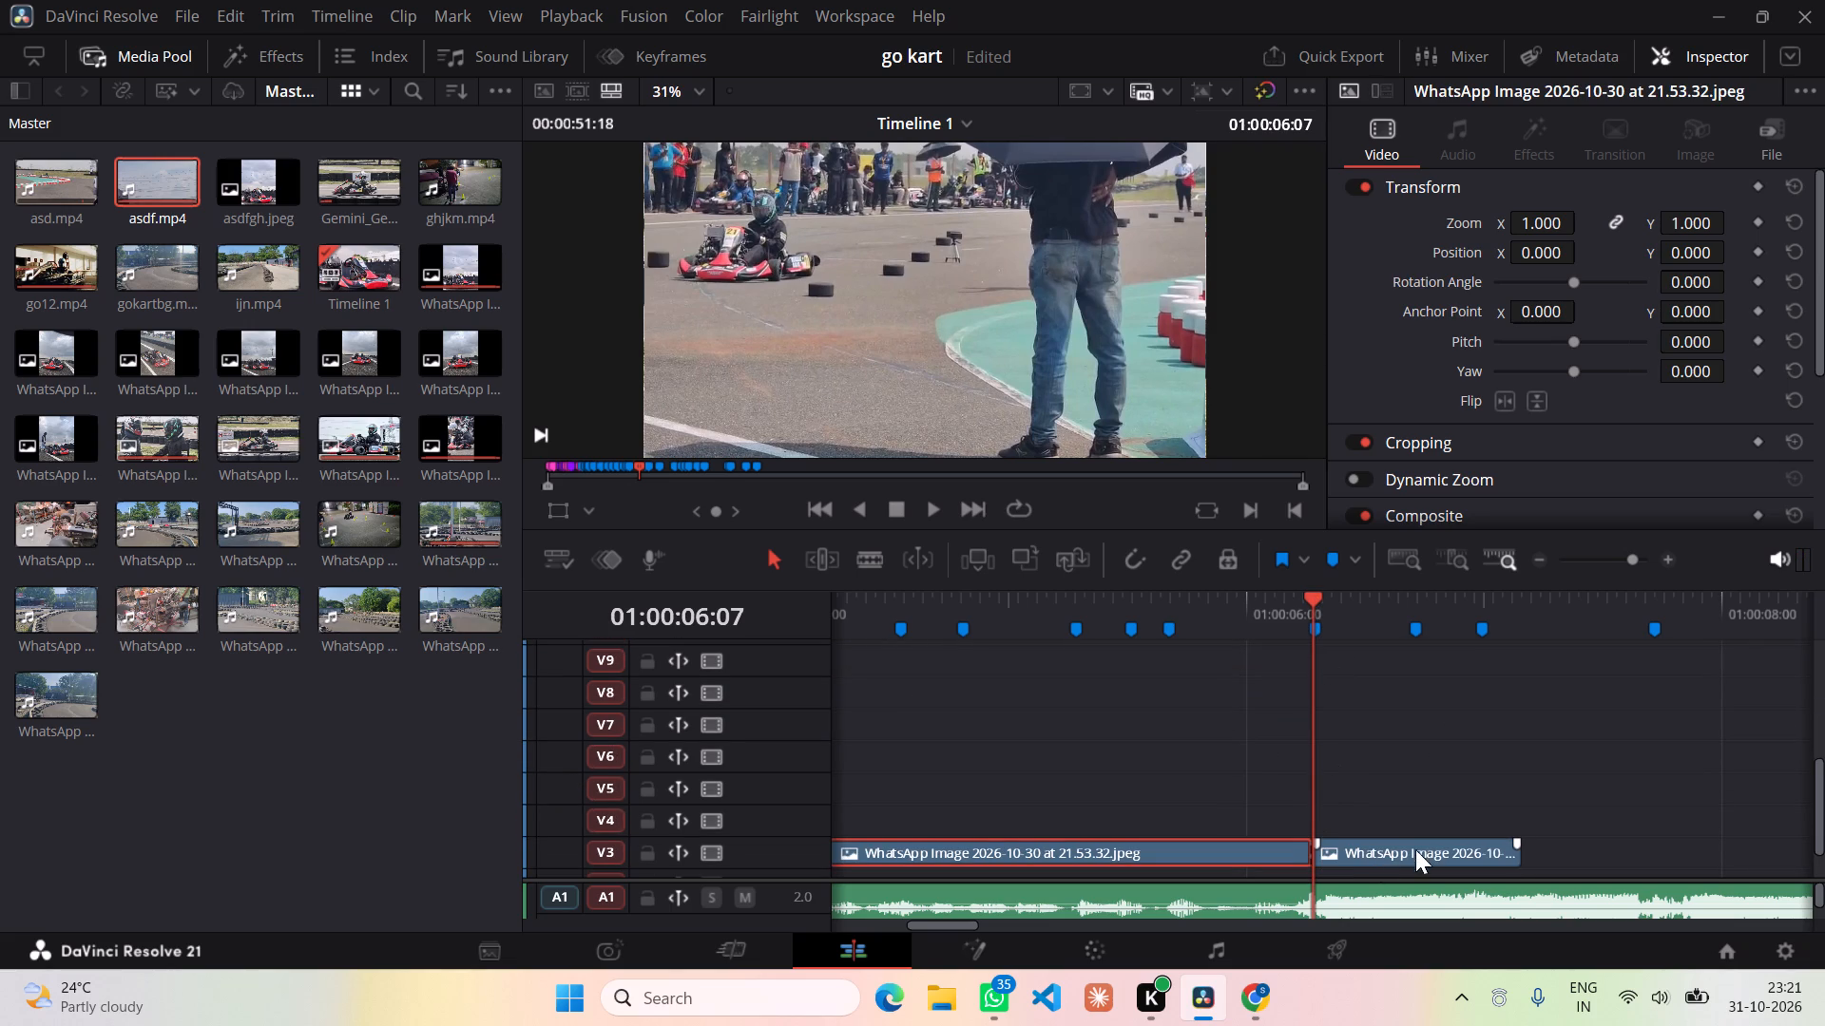
click(1430, 843)
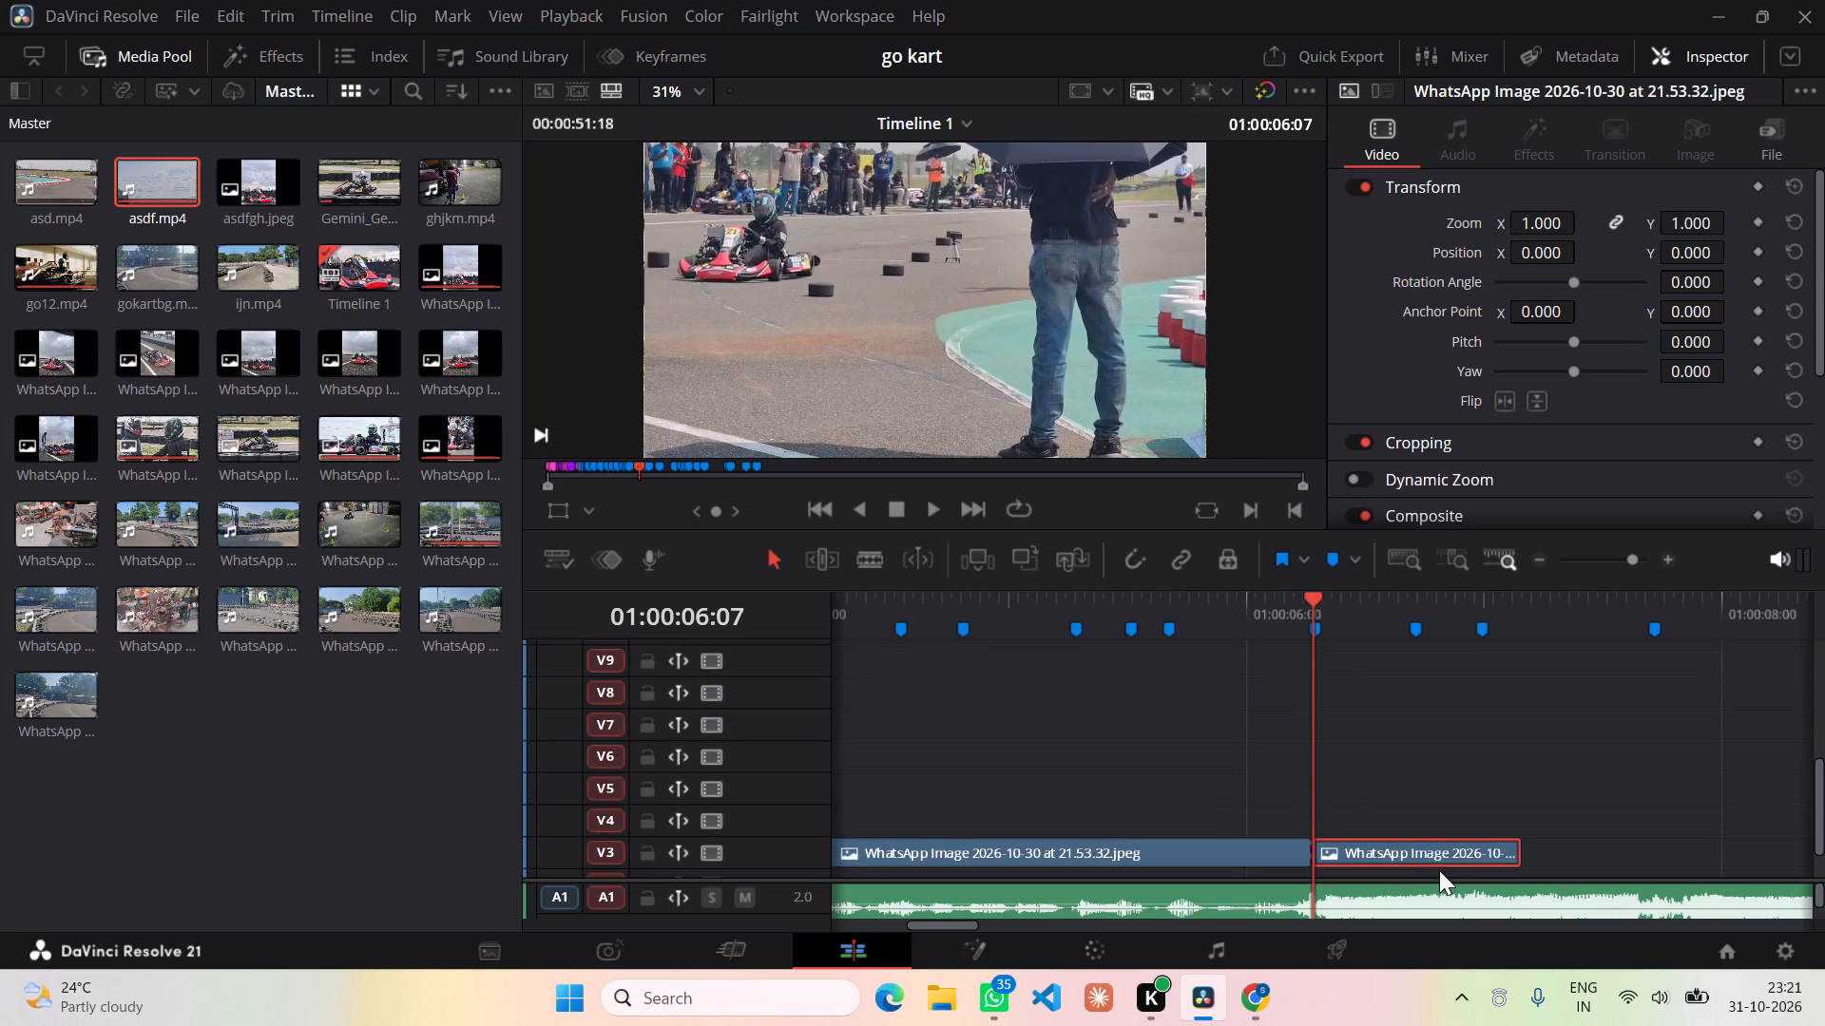
key(BackSpace)
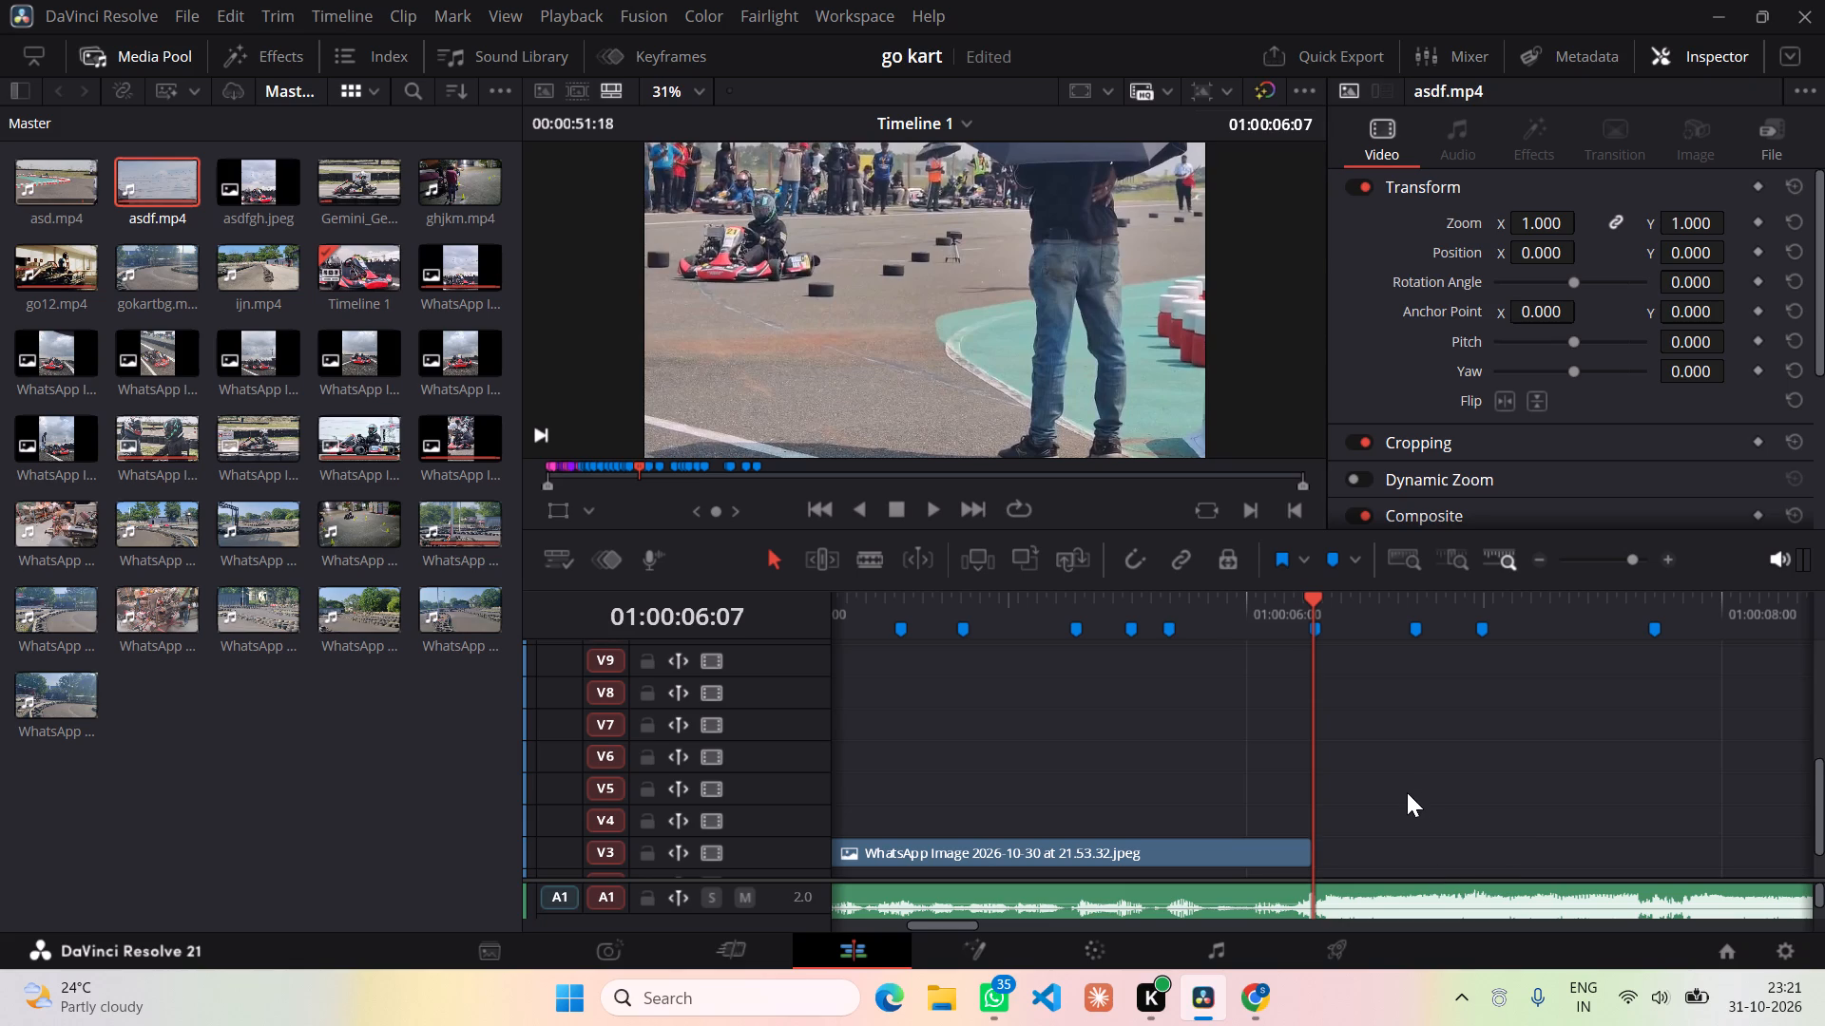
Enlarge the timeline's audio area so that several audio tracks fit in view, with Audio 1 at the top.
scroll(1401, 784, up, 4)
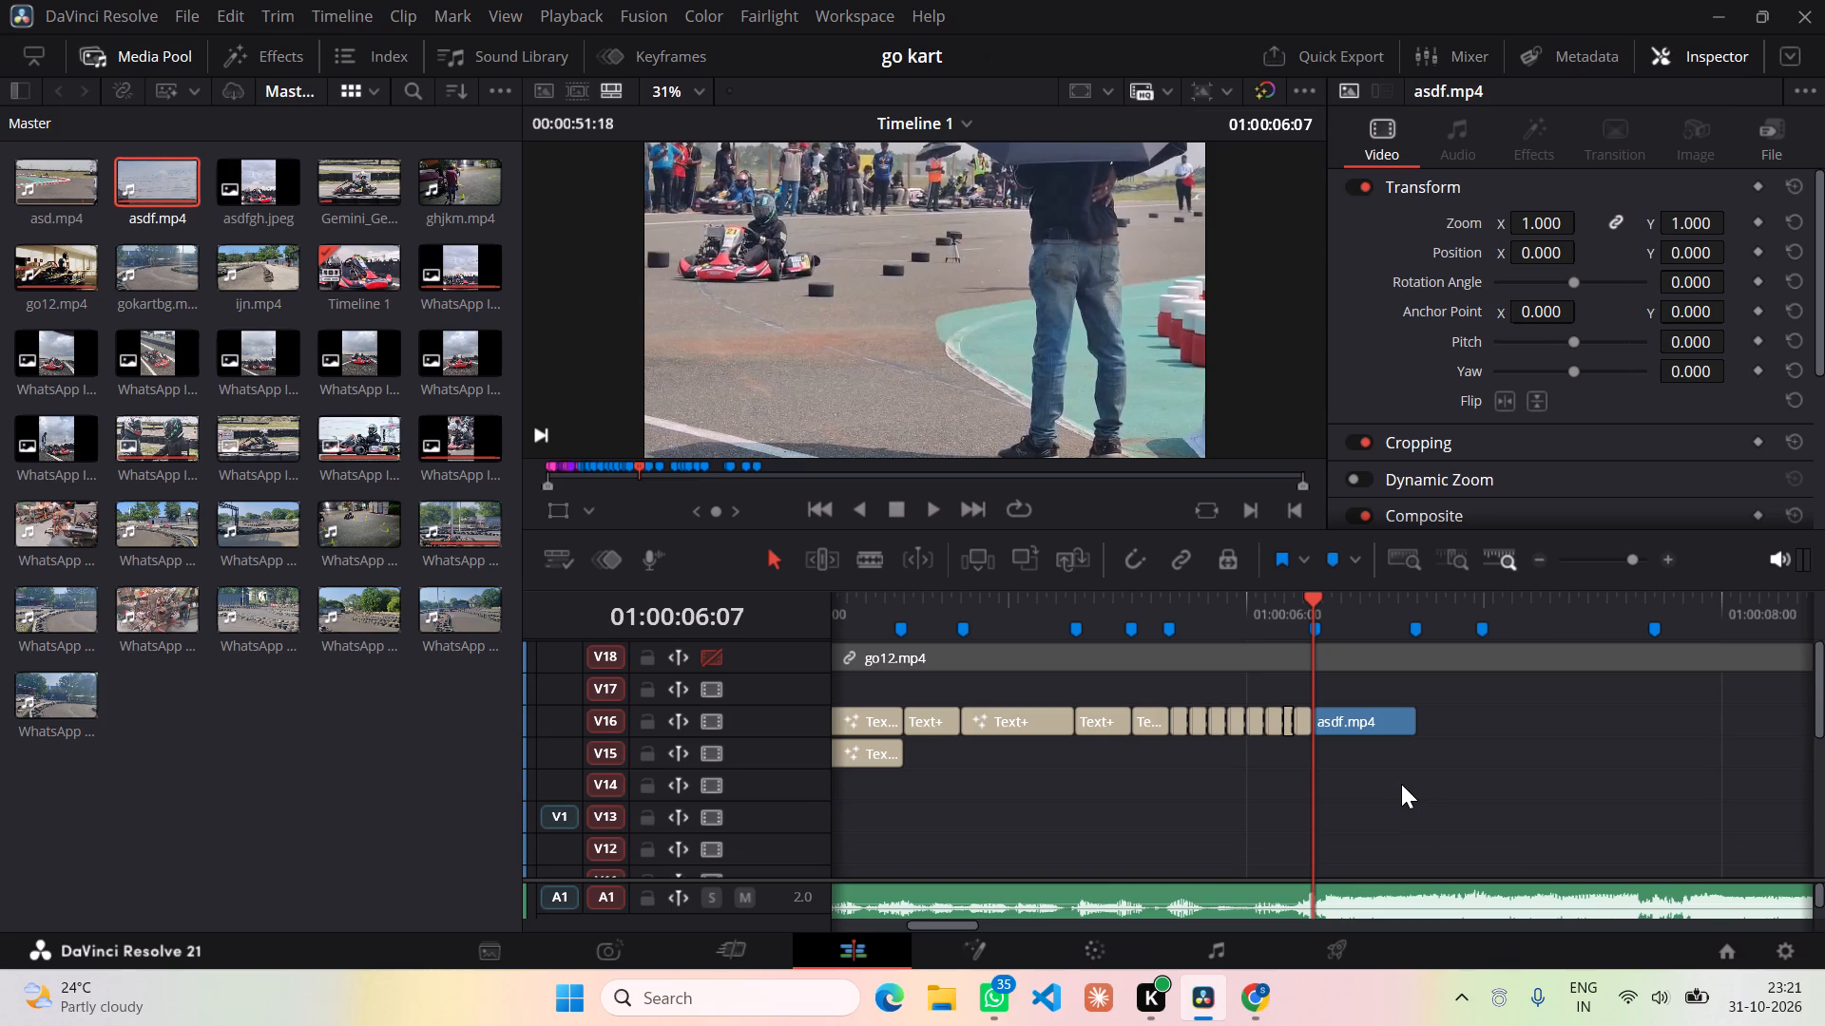
scroll(1401, 784, up, 1)
scroll(1401, 784, down, 8)
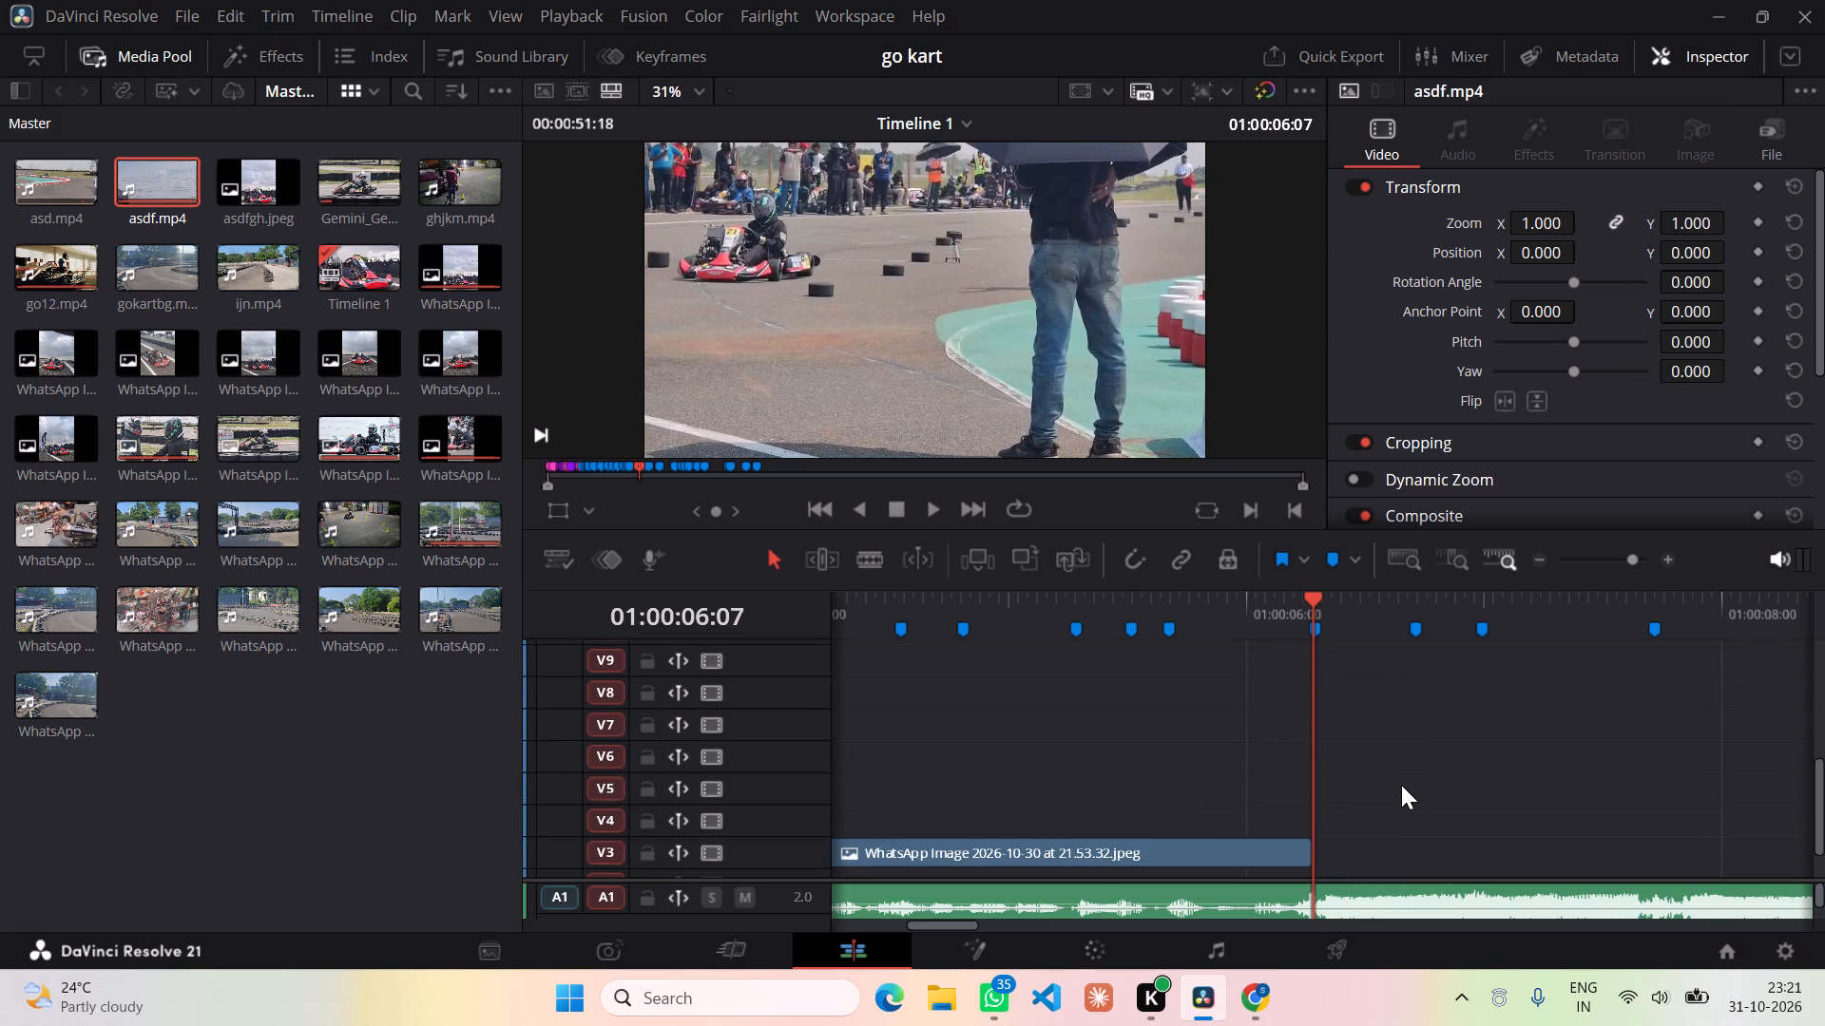
scroll(1301, 892, down, 3)
scroll(1301, 892, up, 2)
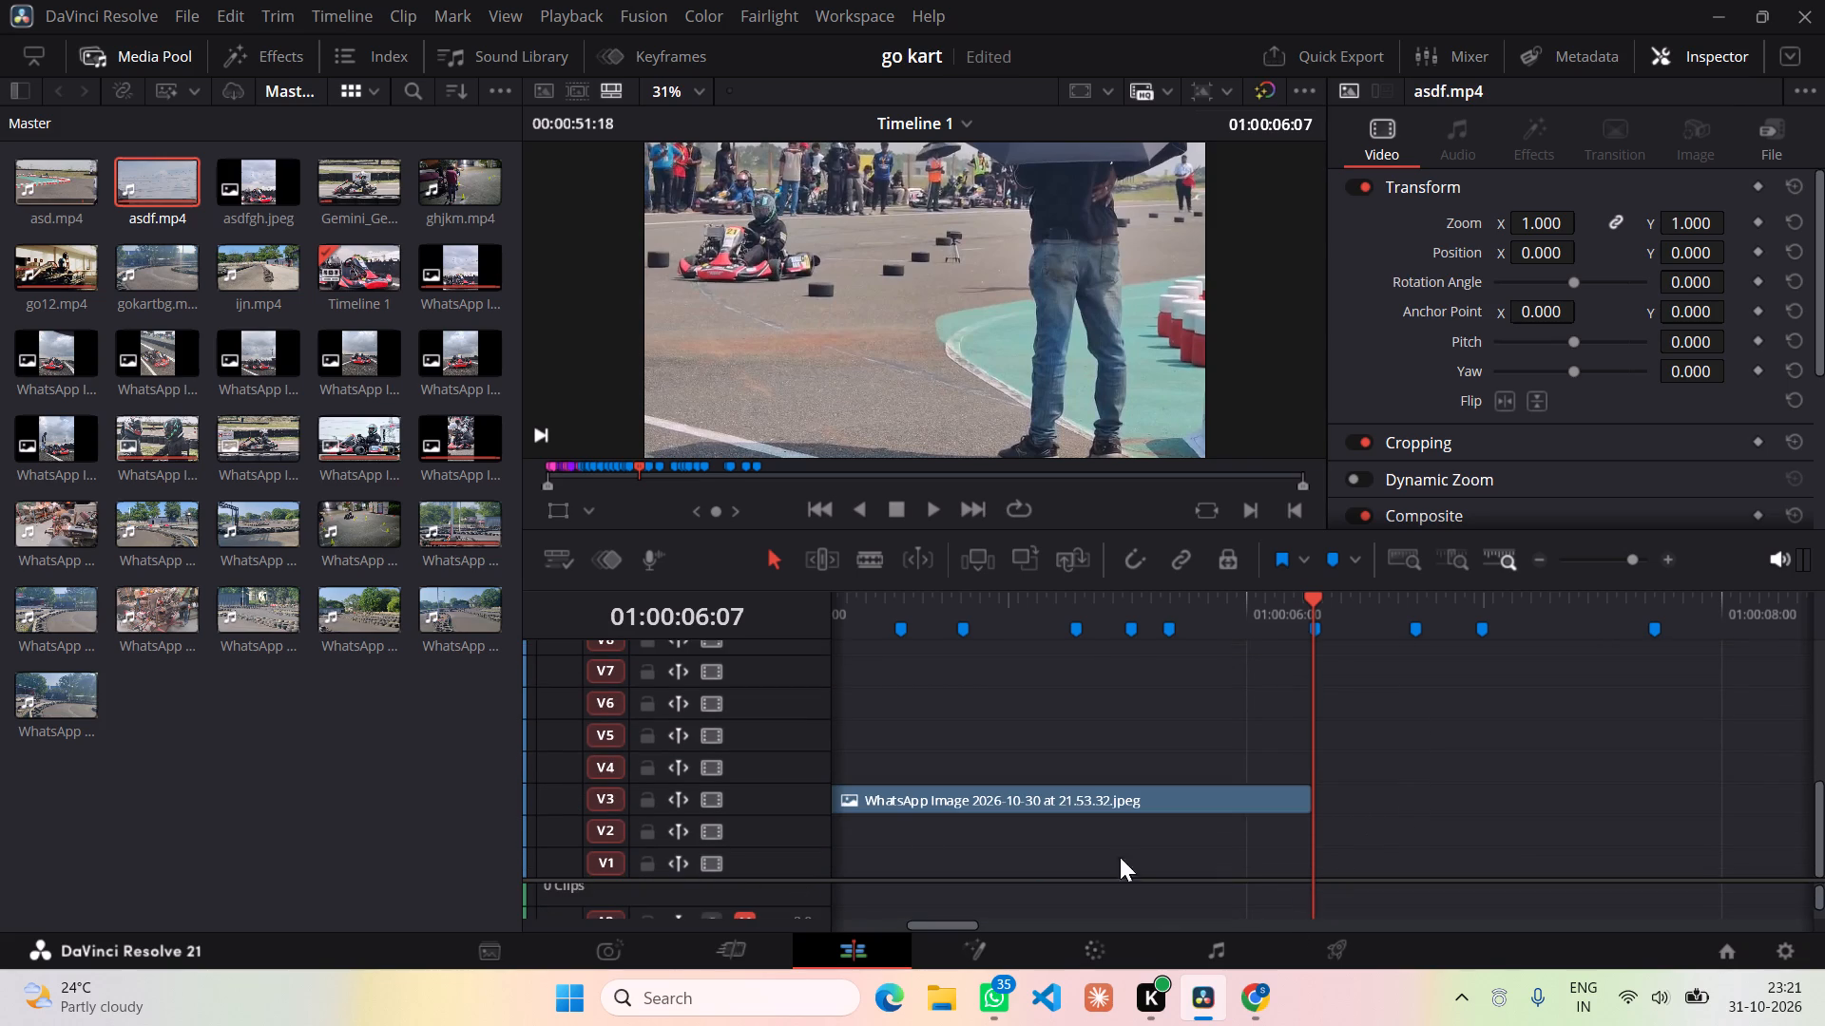
drag(770, 881, 772, 881)
drag(772, 881, 778, 604)
click(778, 604)
scroll(737, 852, down, 2)
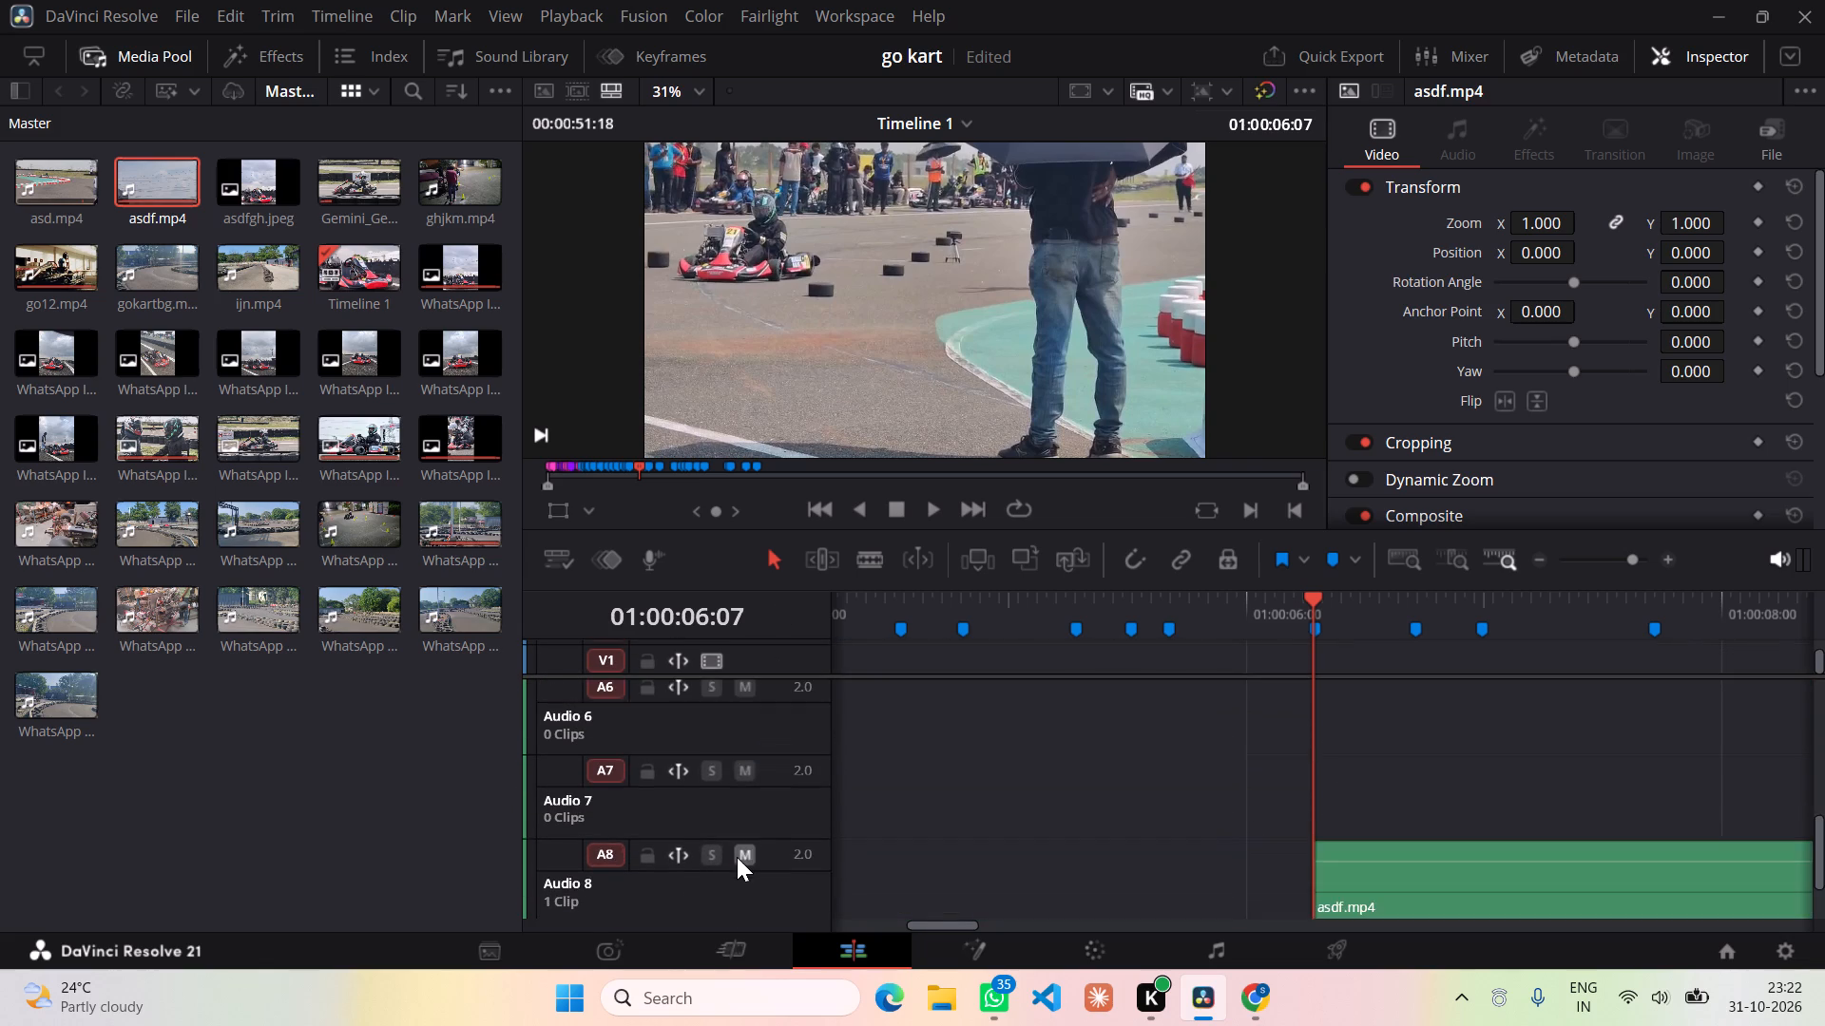
scroll(737, 857, up, 7)
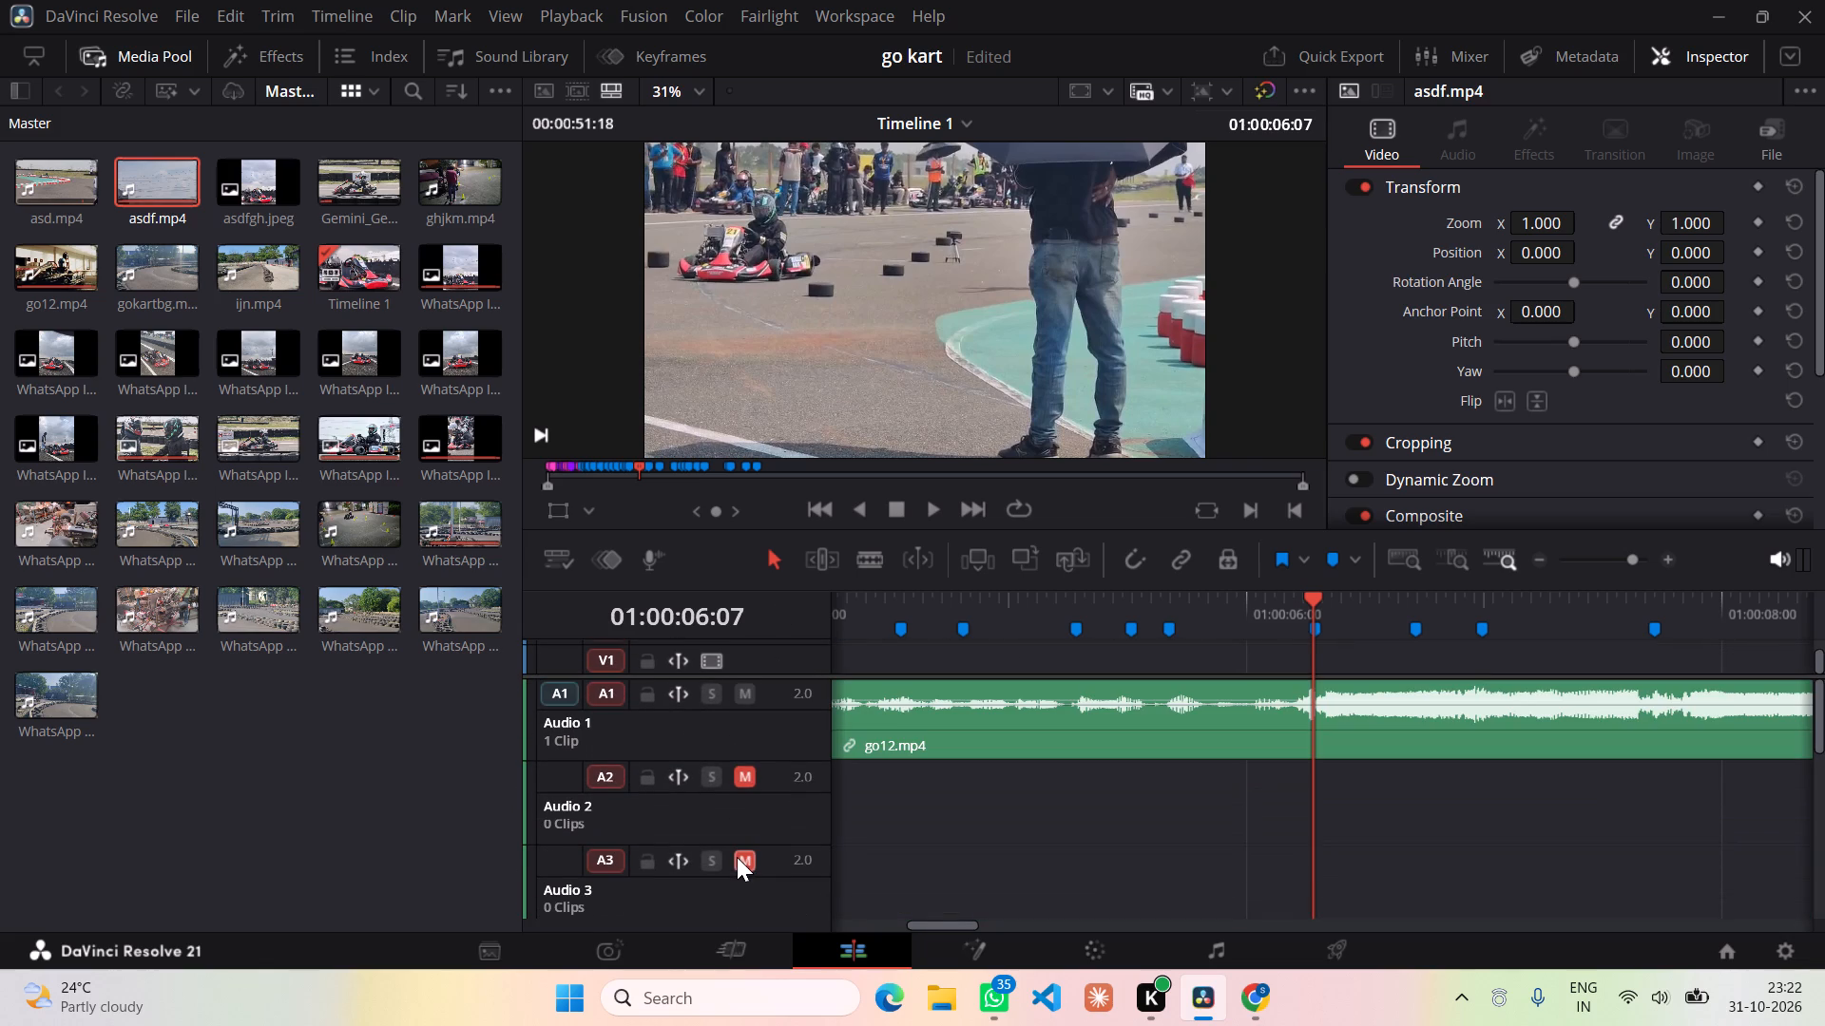
Delete every audio track below Audio 1, including those with WhatsApp Video and asdf.mp4 sound, keeping only the go12.mp4 audio.
right_click(740, 807)
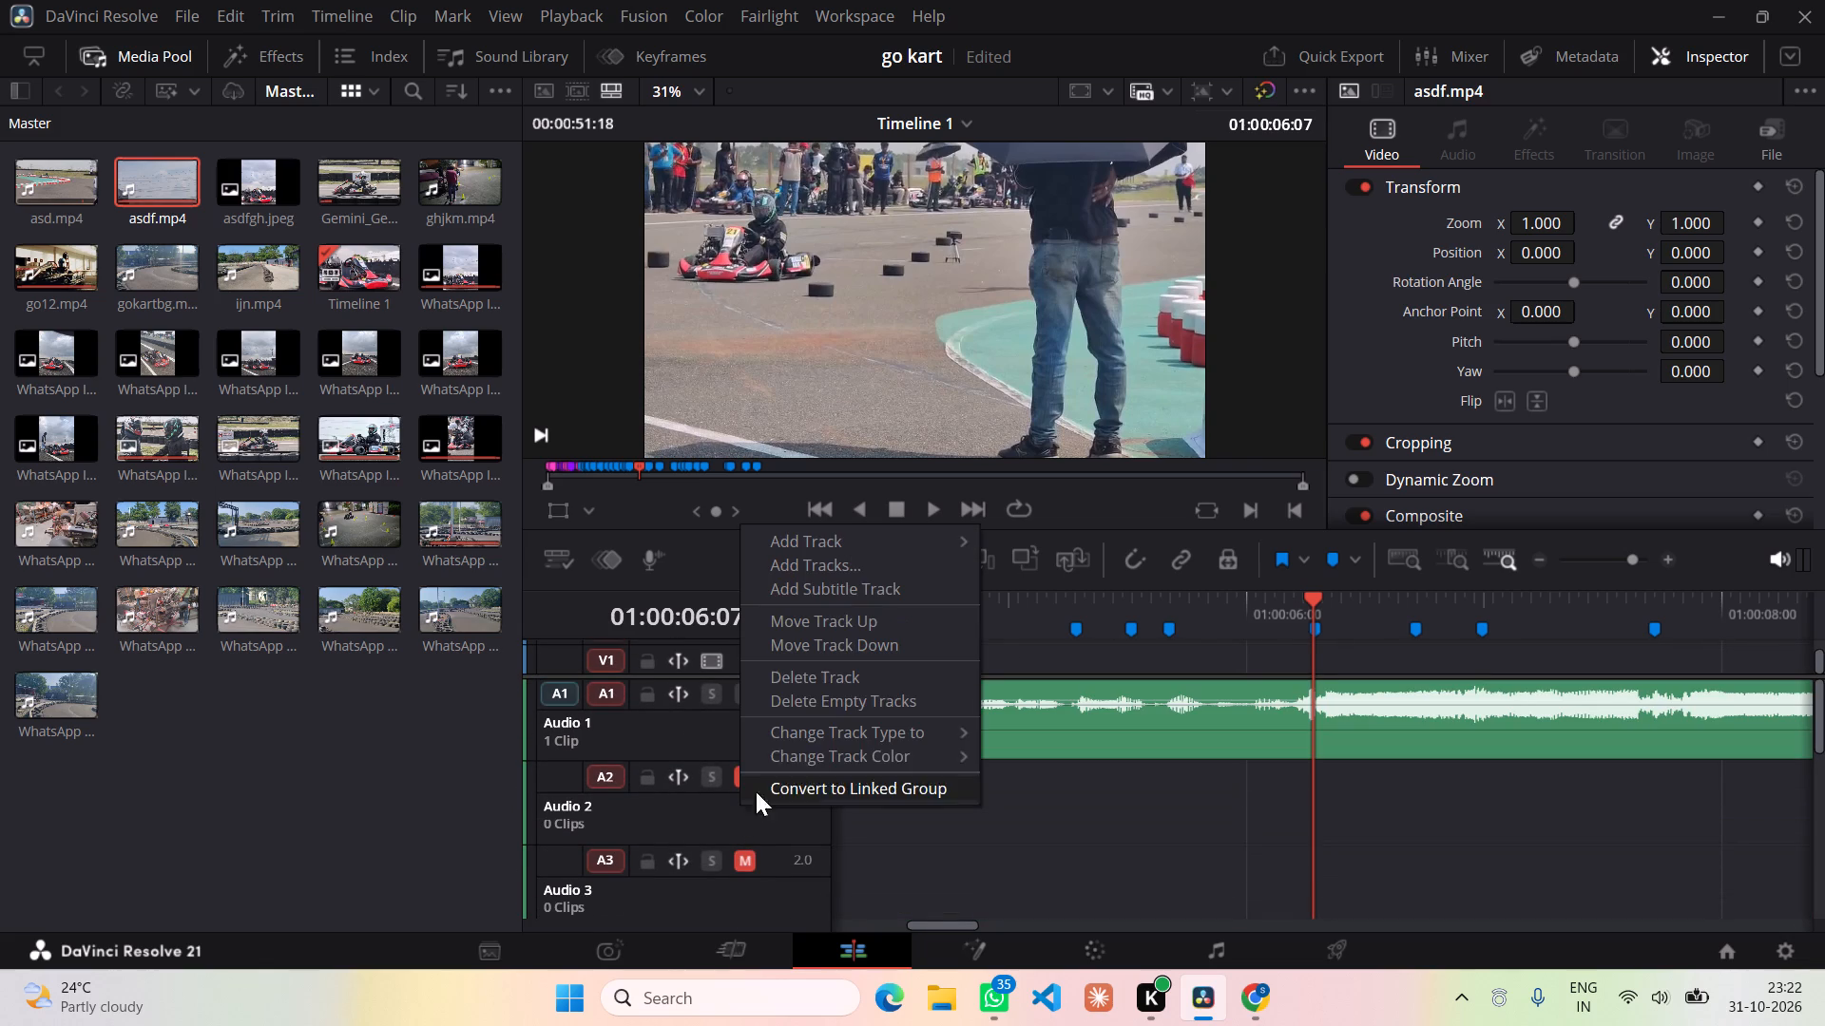
click(823, 681)
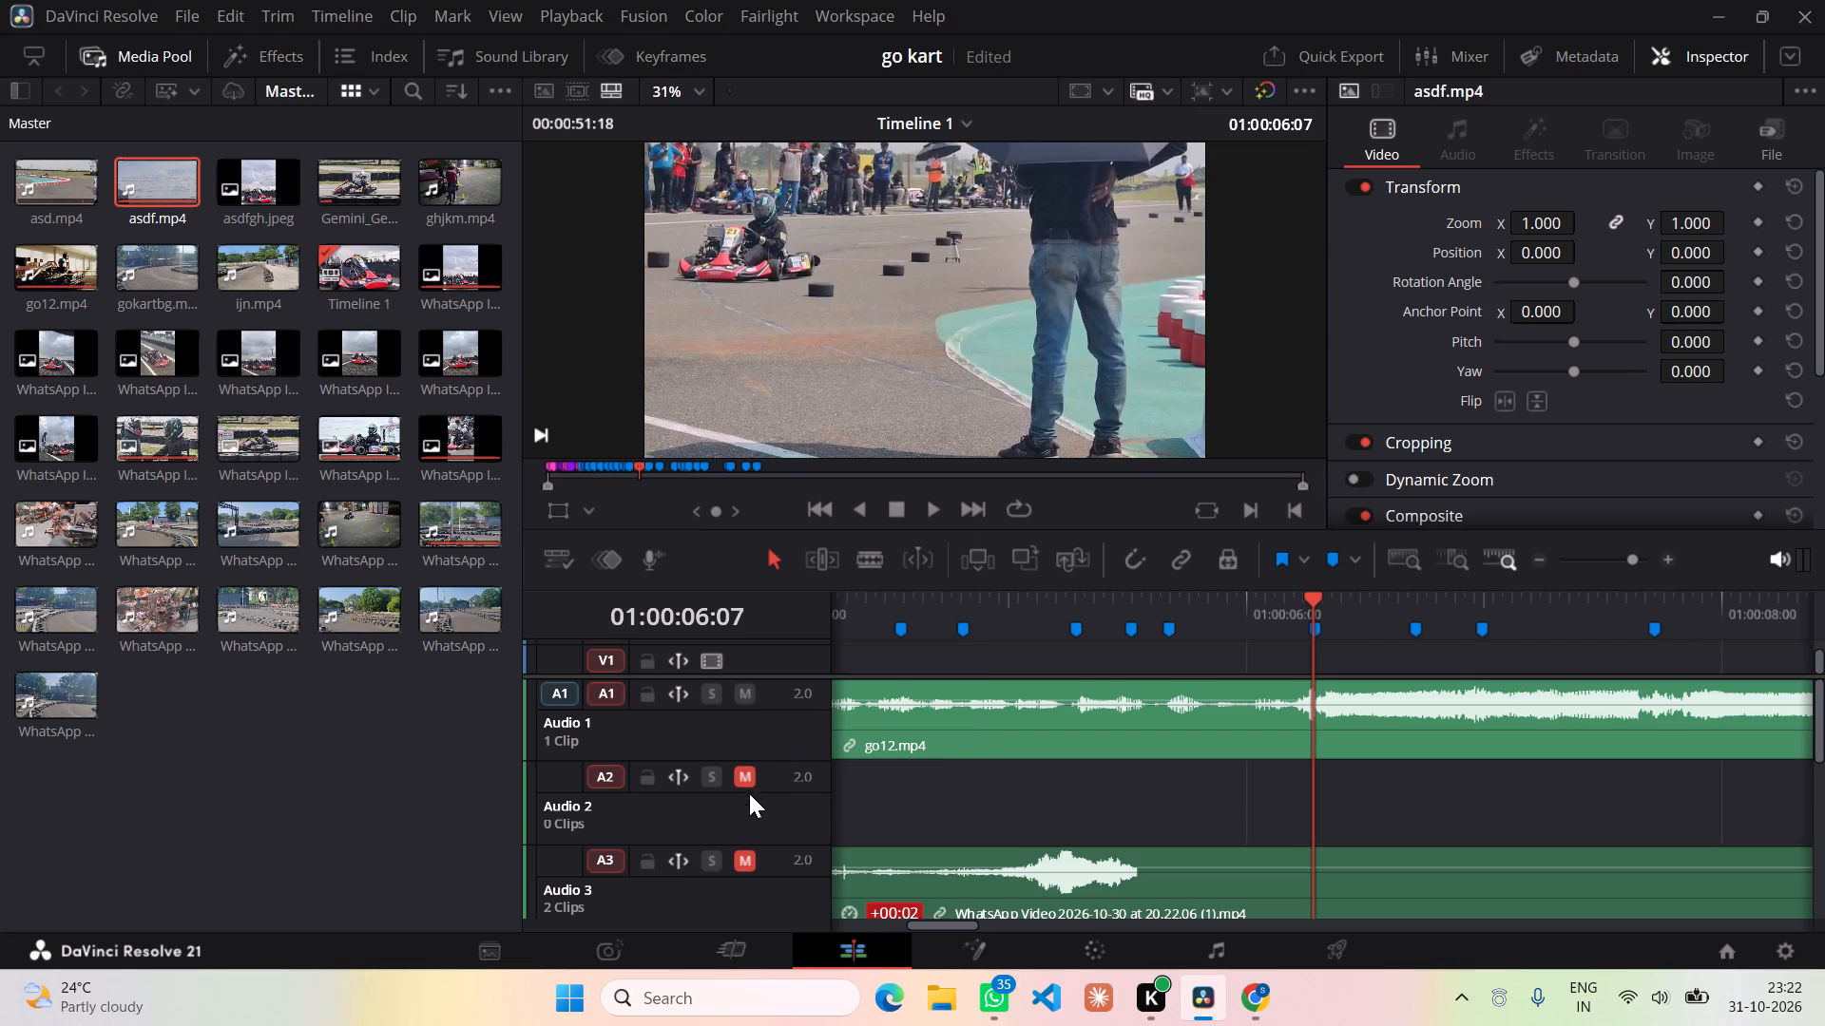
right_click(744, 805)
click(825, 665)
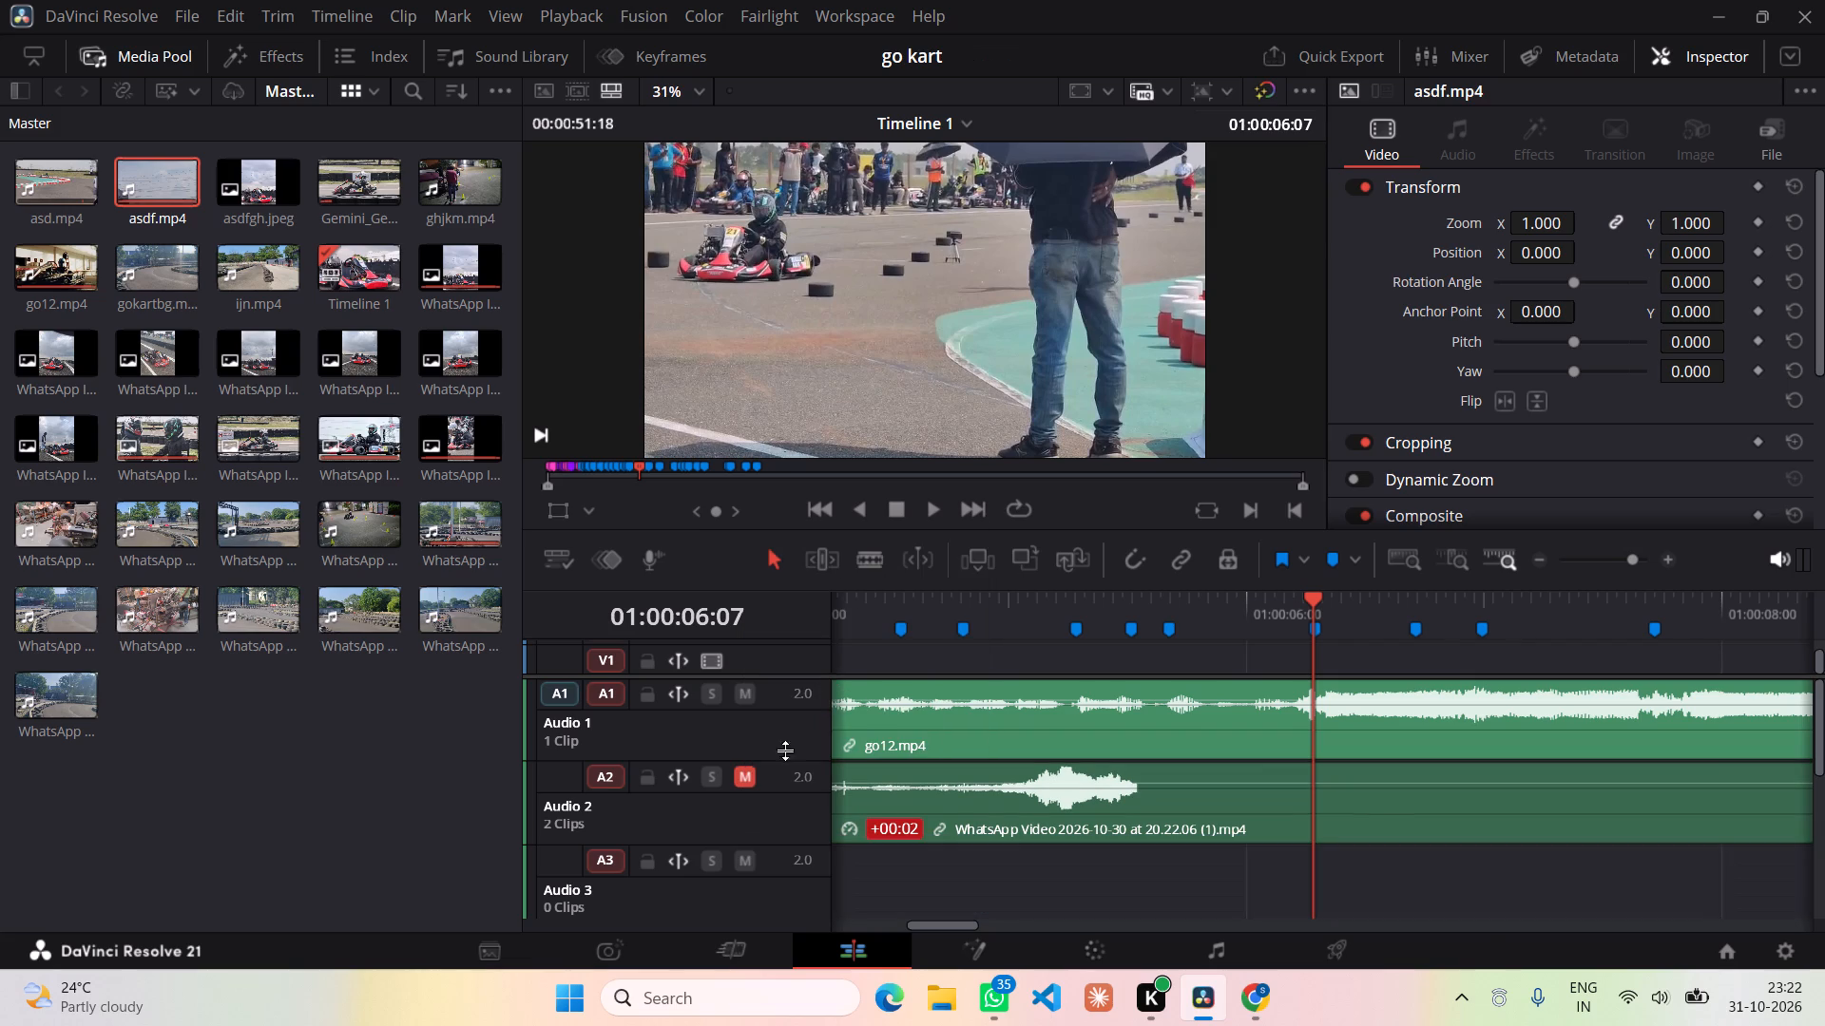
right_click(760, 809)
click(833, 681)
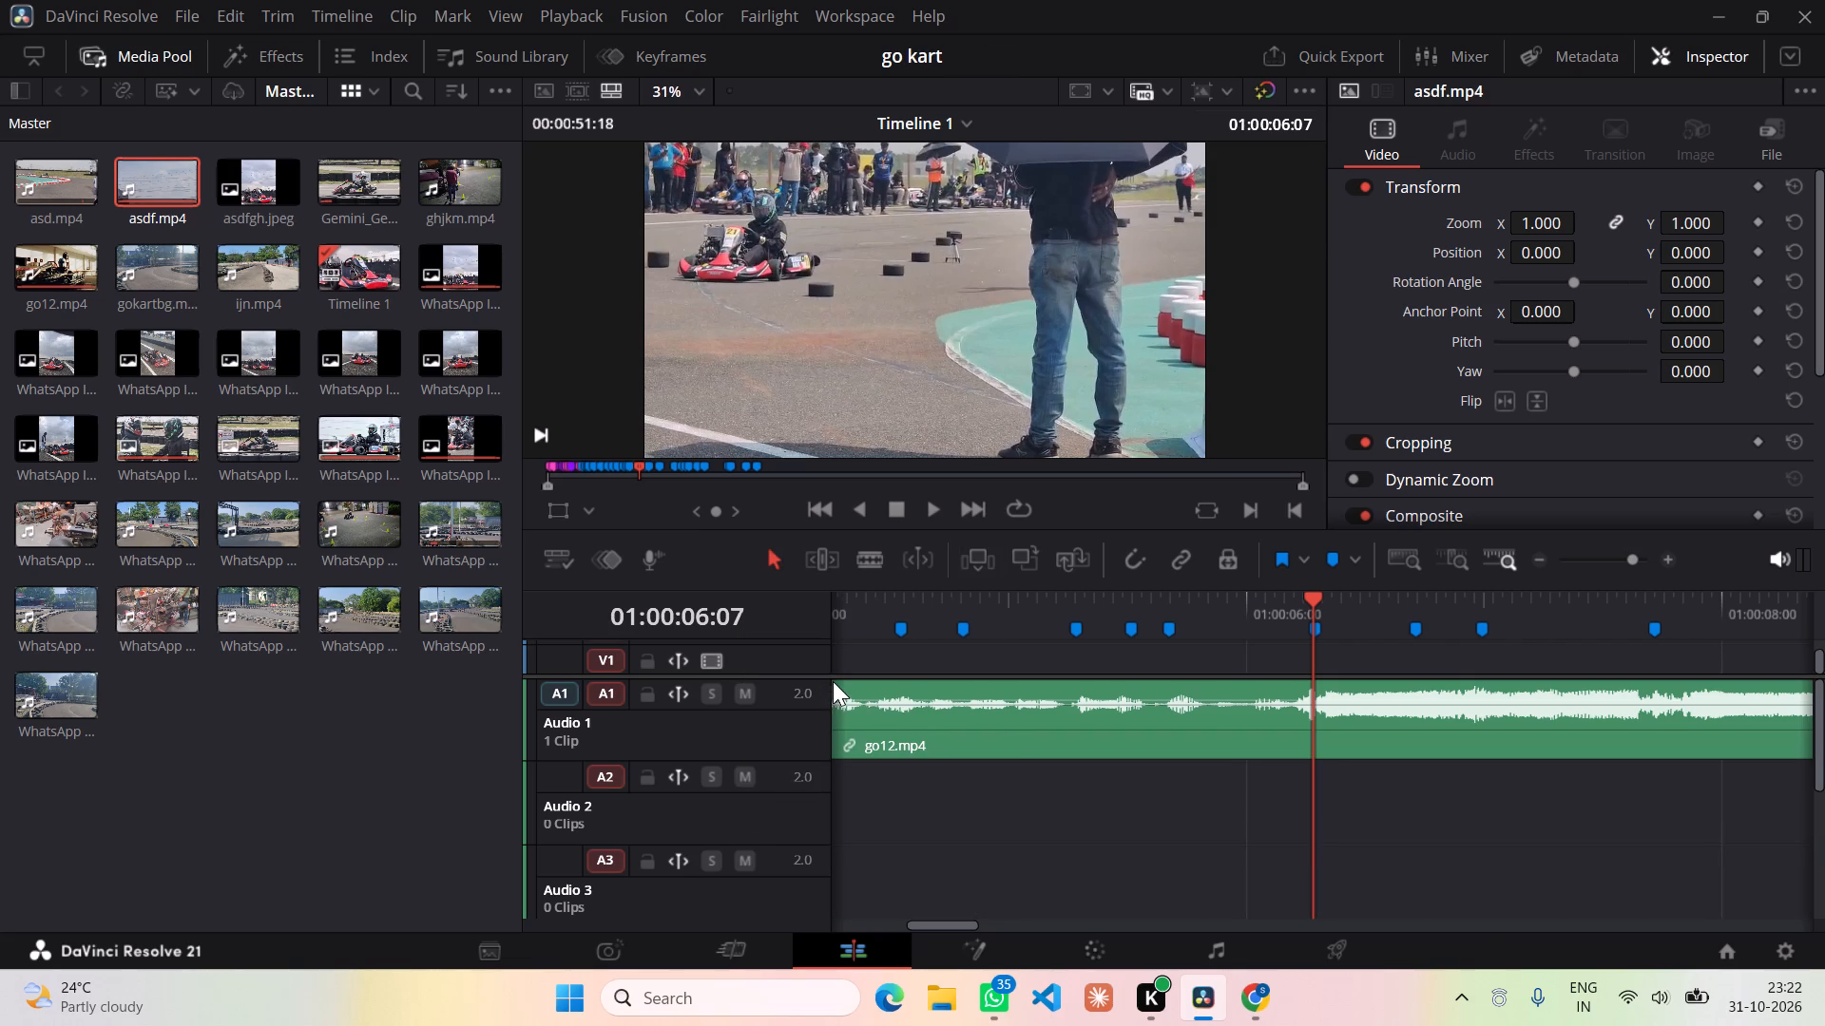
right_click(780, 808)
click(838, 679)
right_click(782, 812)
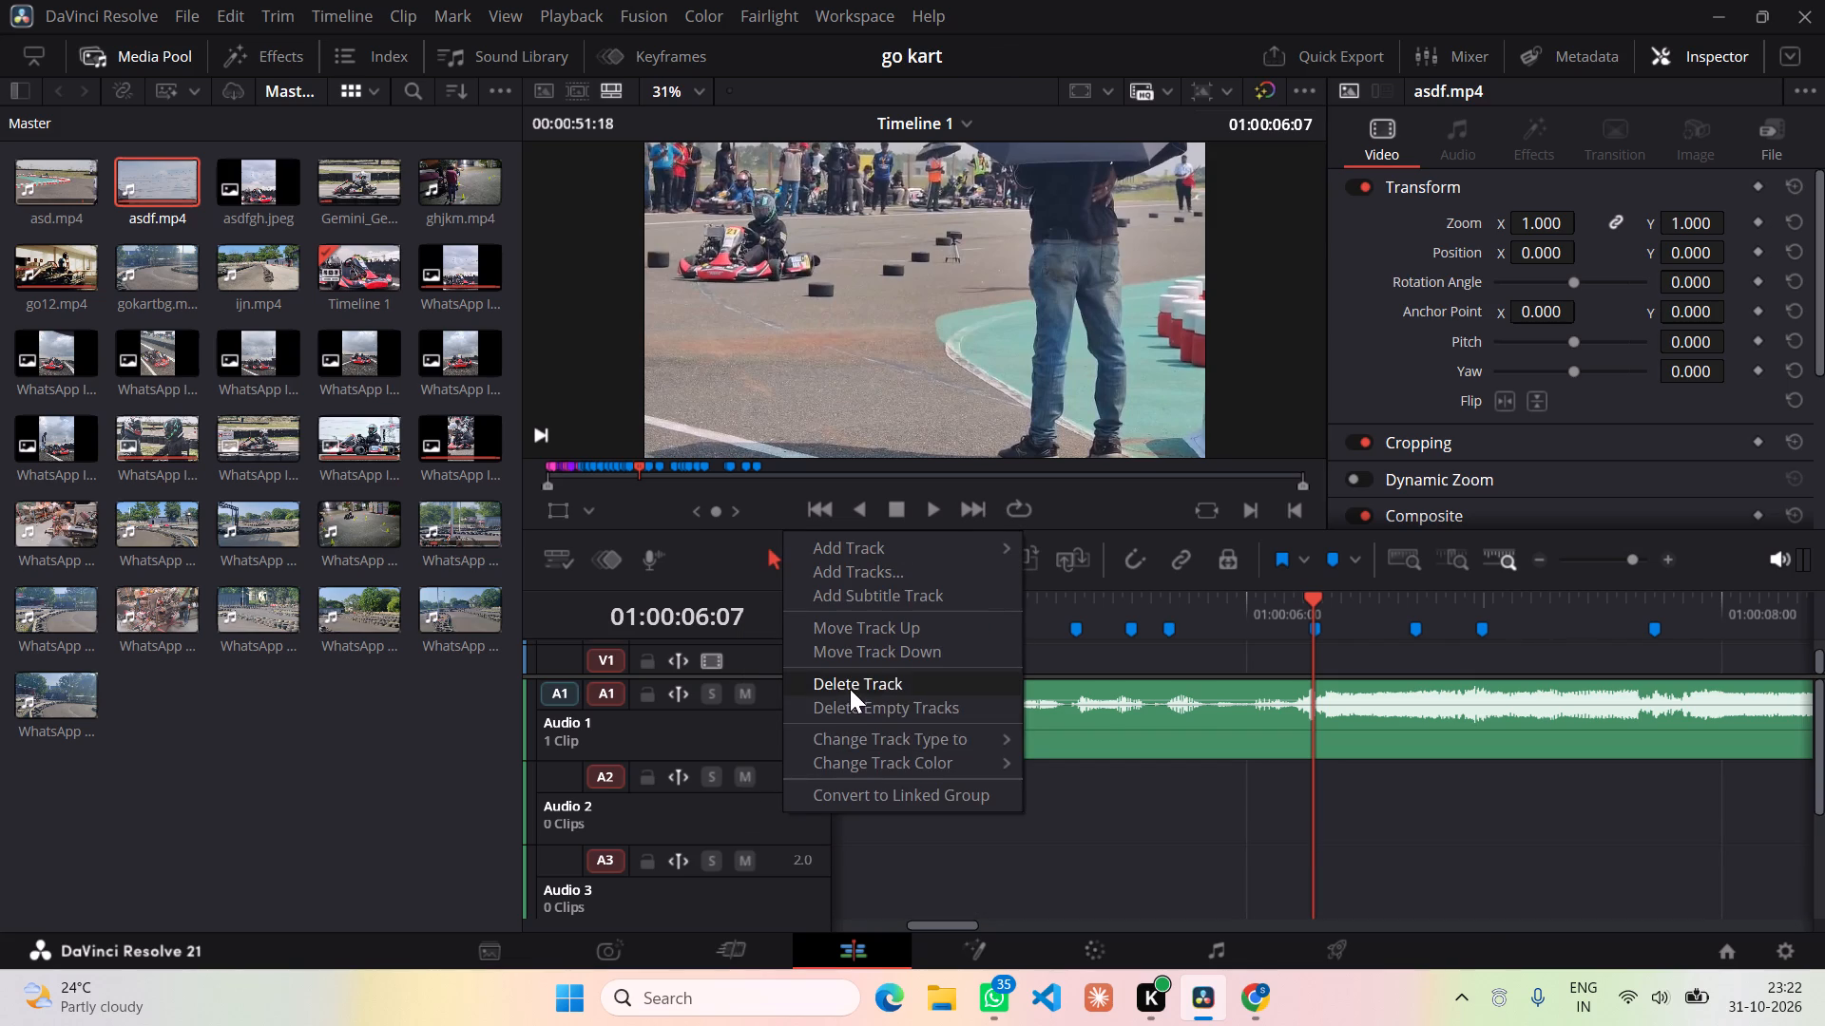
click(850, 689)
right_click(785, 809)
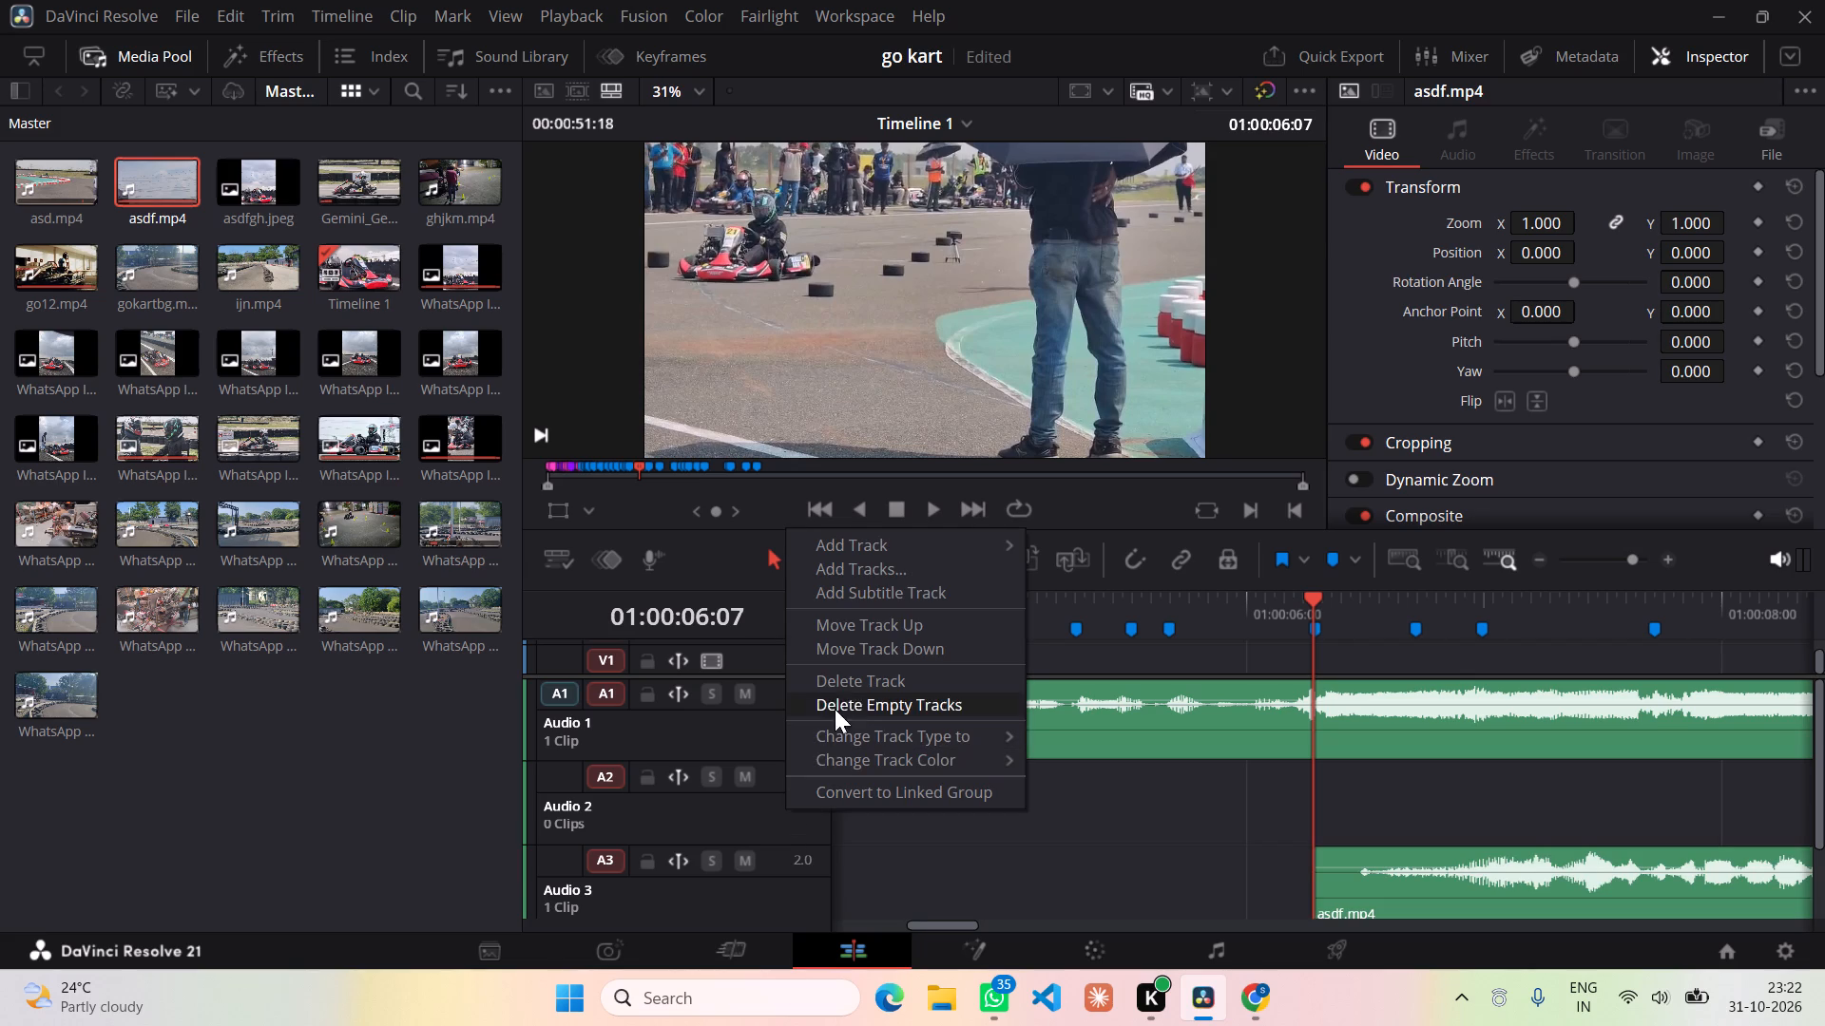
click(855, 678)
right_click(775, 807)
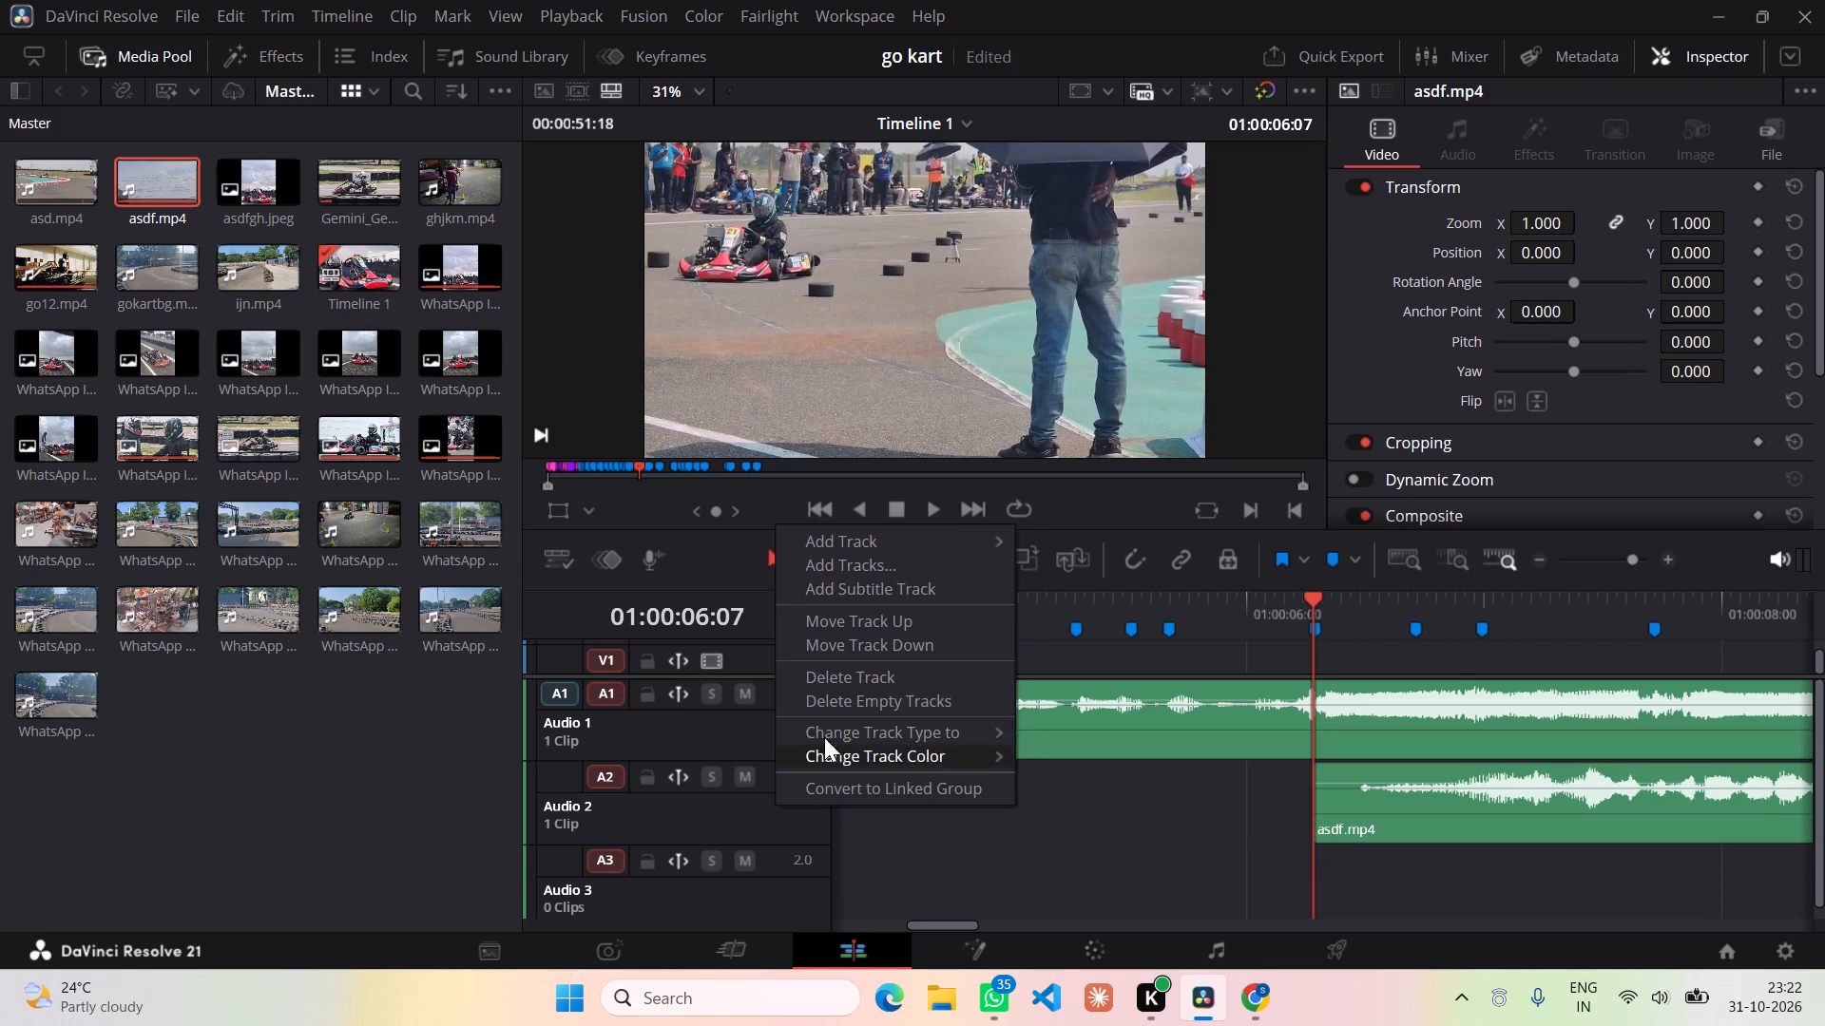
right_click(856, 680)
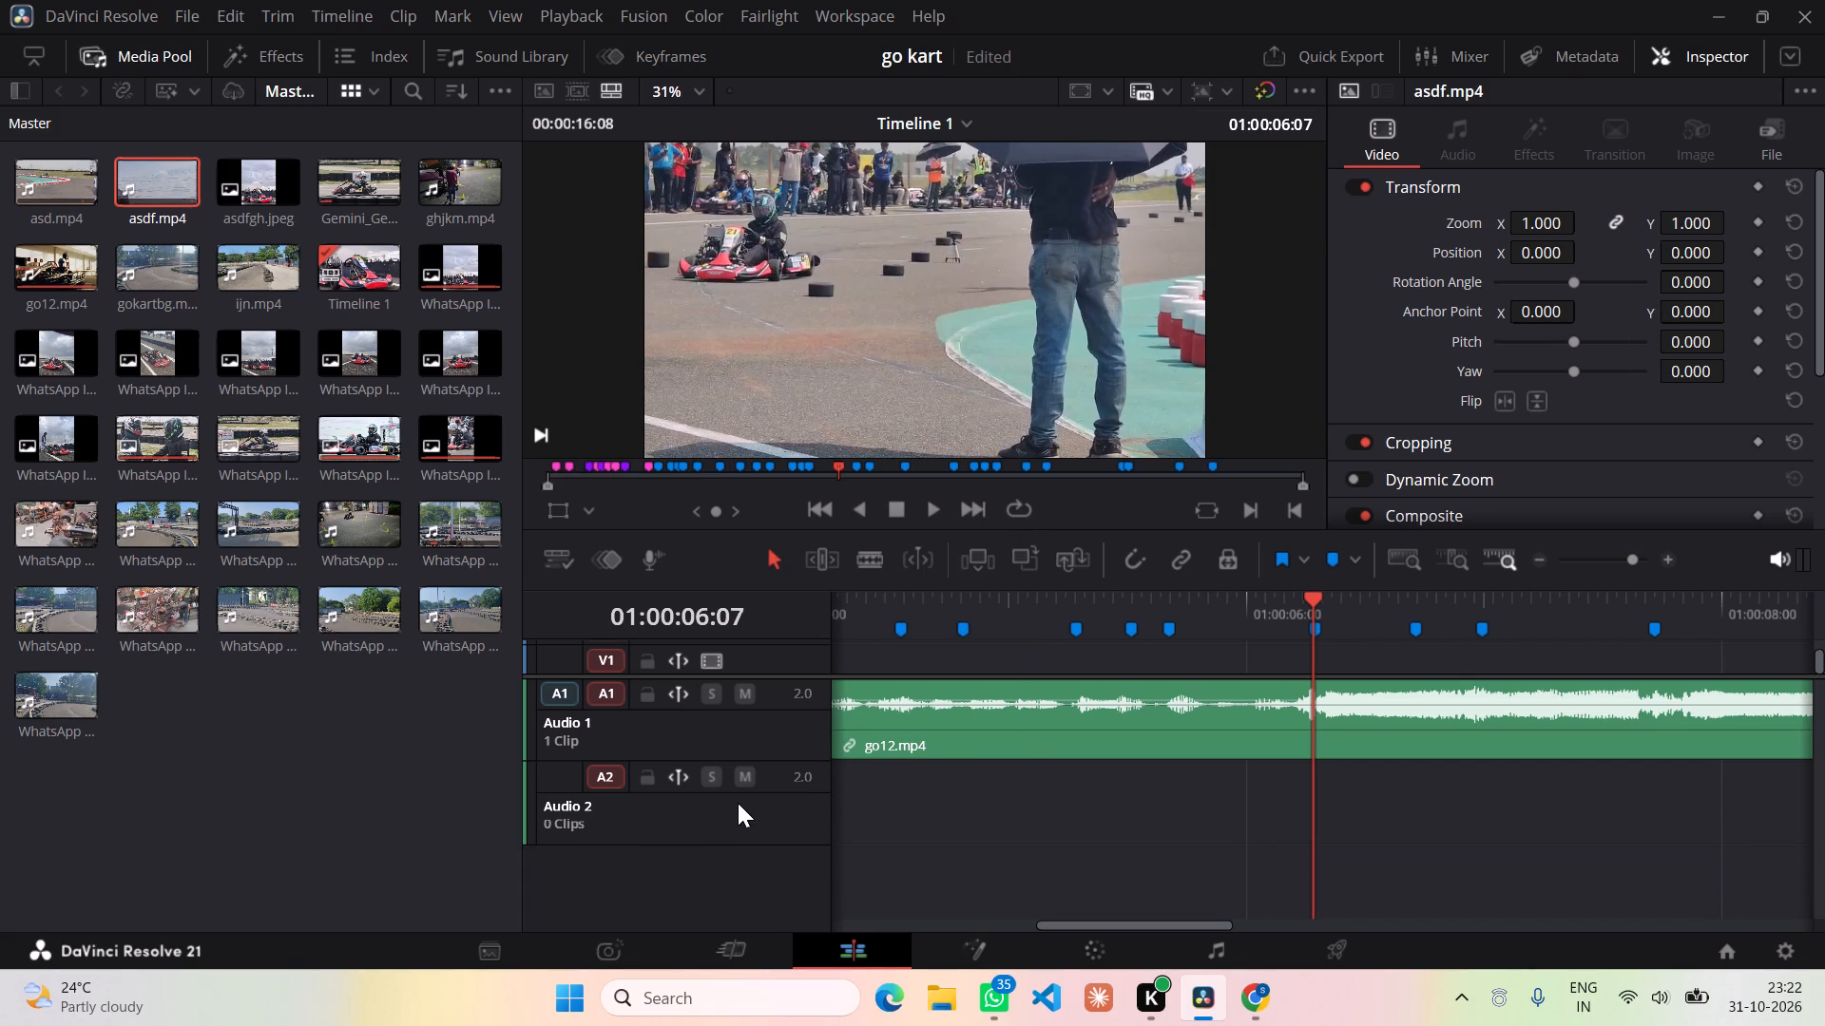
right_click(738, 803)
click(832, 685)
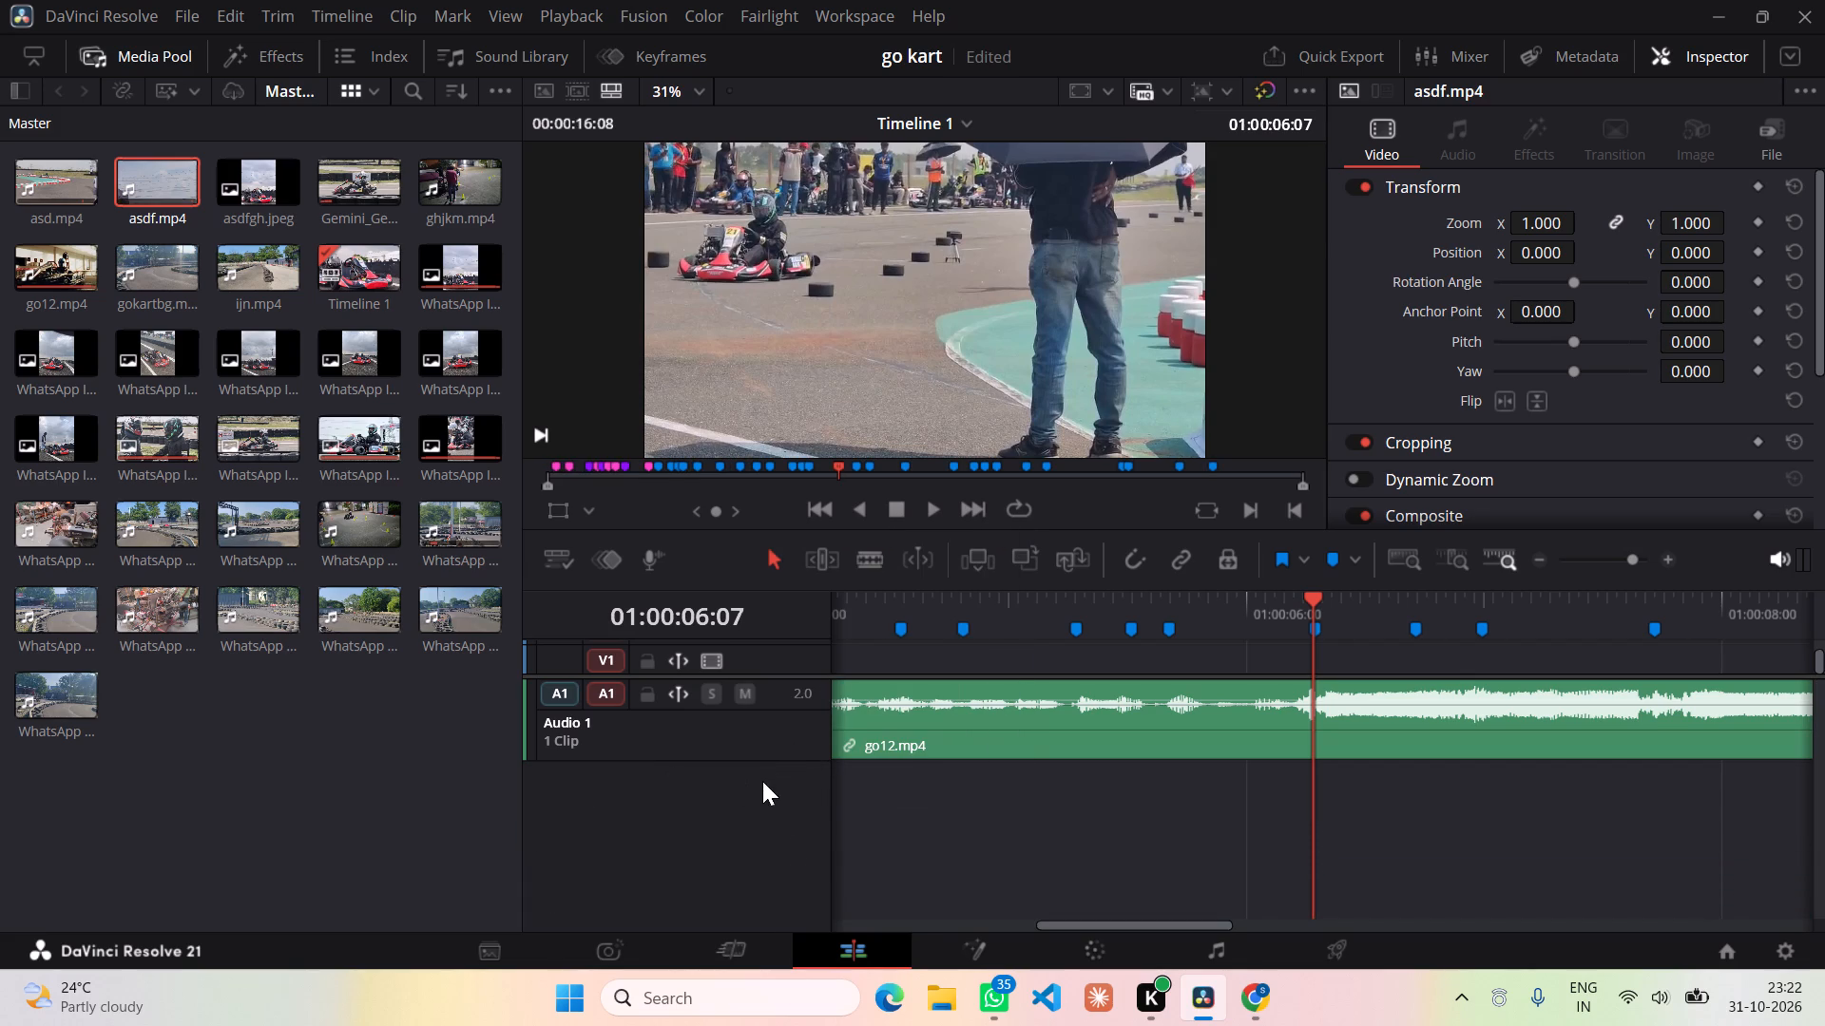
Enlarge the video track area, play the asdf.mp4 kart shot after the title, and return the playhead to Marker 25 at 01:00:06:07.
drag(803, 672, 795, 781)
drag(795, 781, 795, 856)
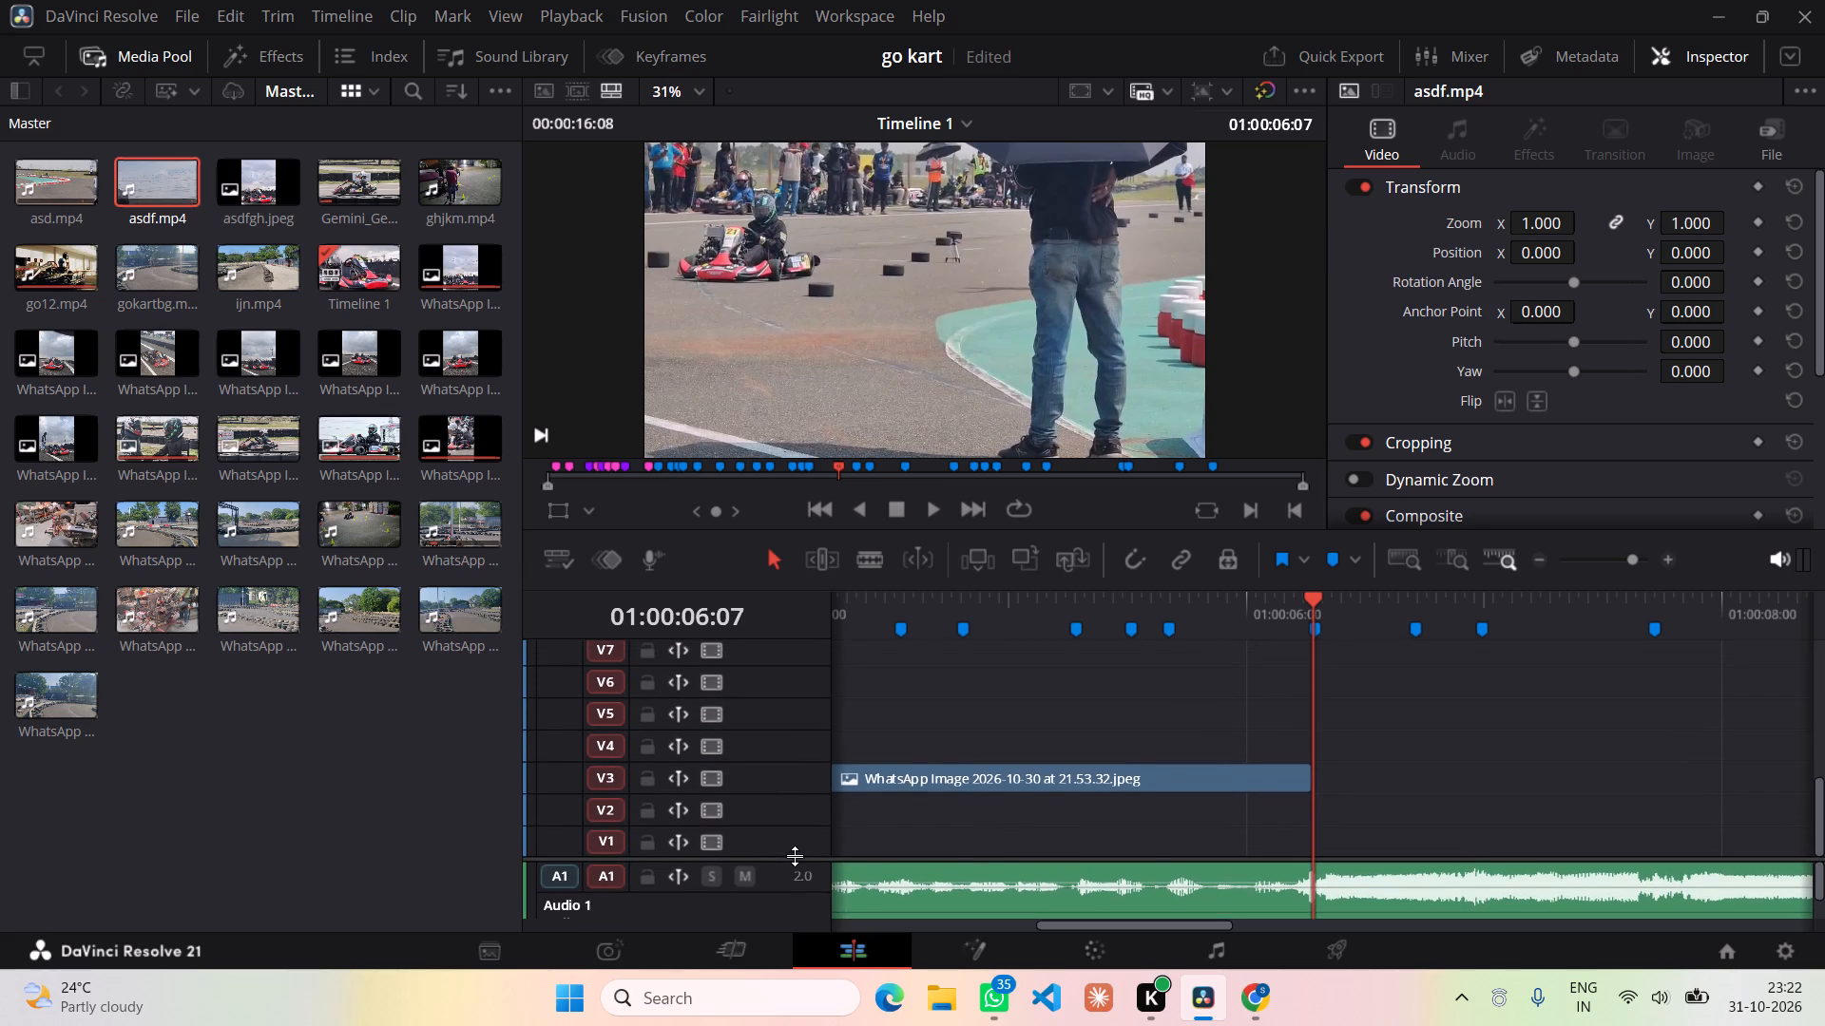
drag(1317, 598, 698, 722)
click(930, 510)
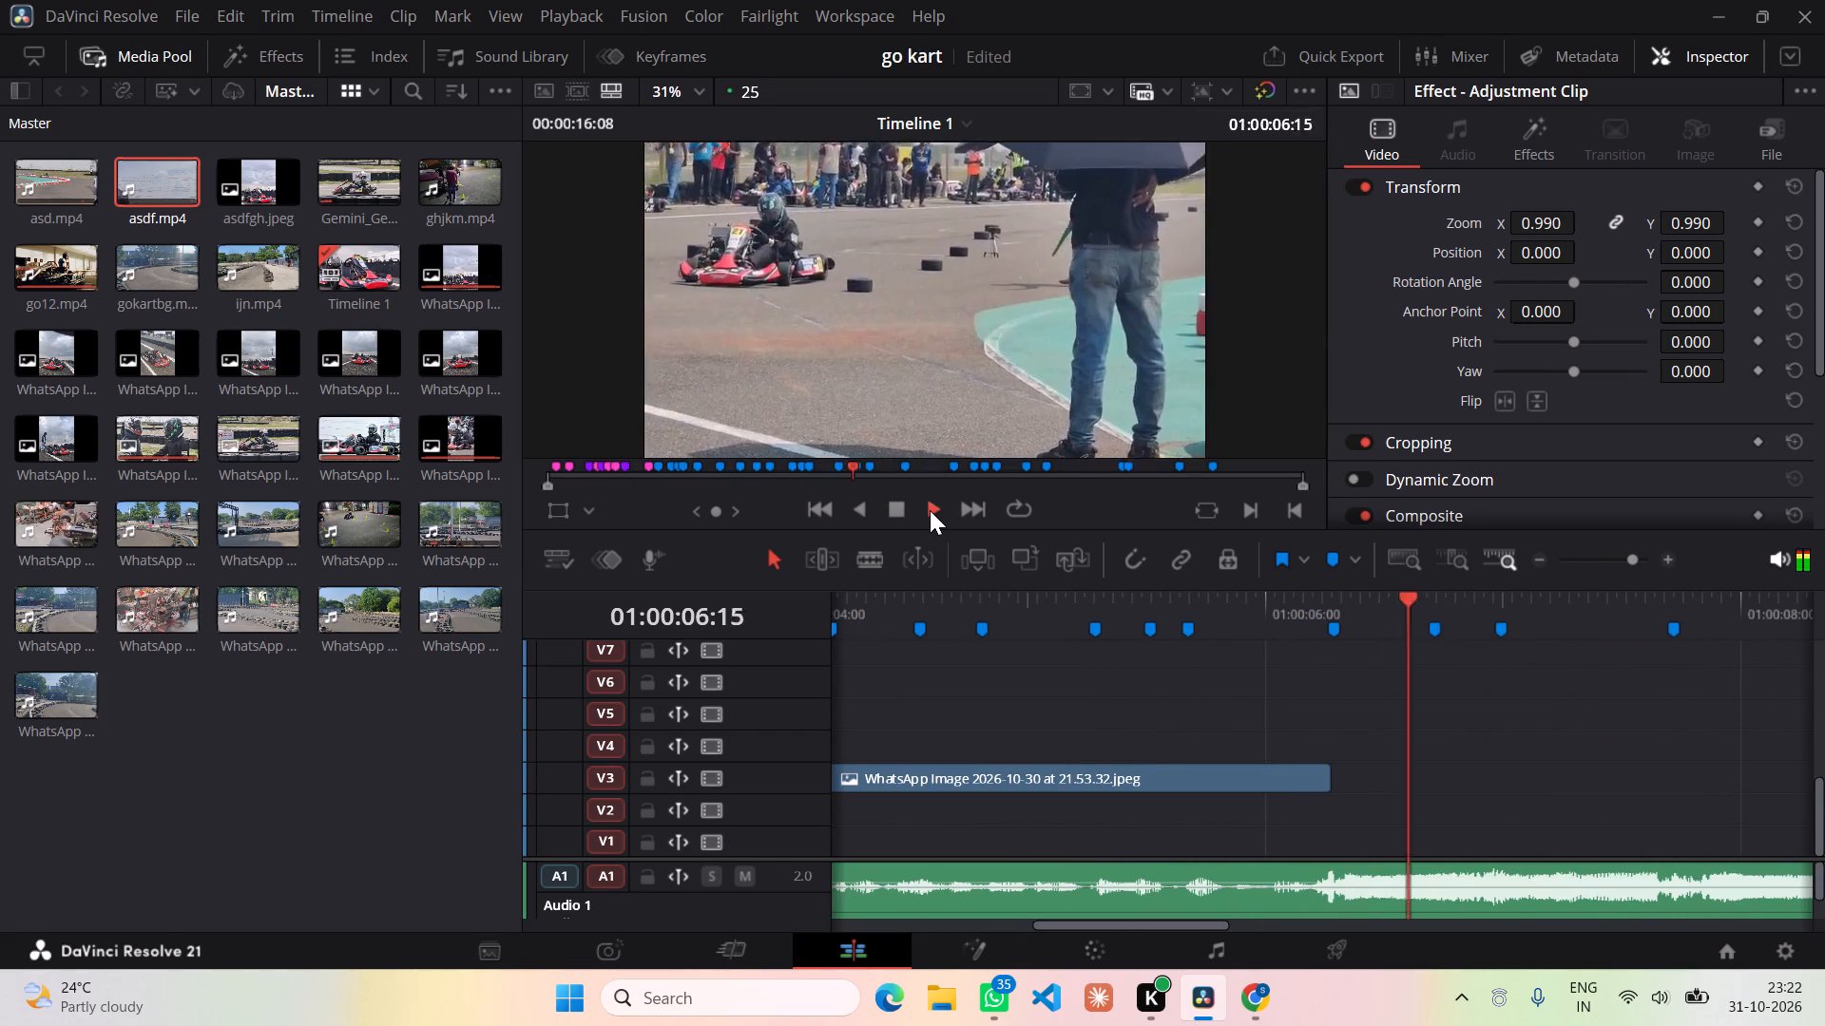
drag(912, 511, 897, 514)
click(892, 514)
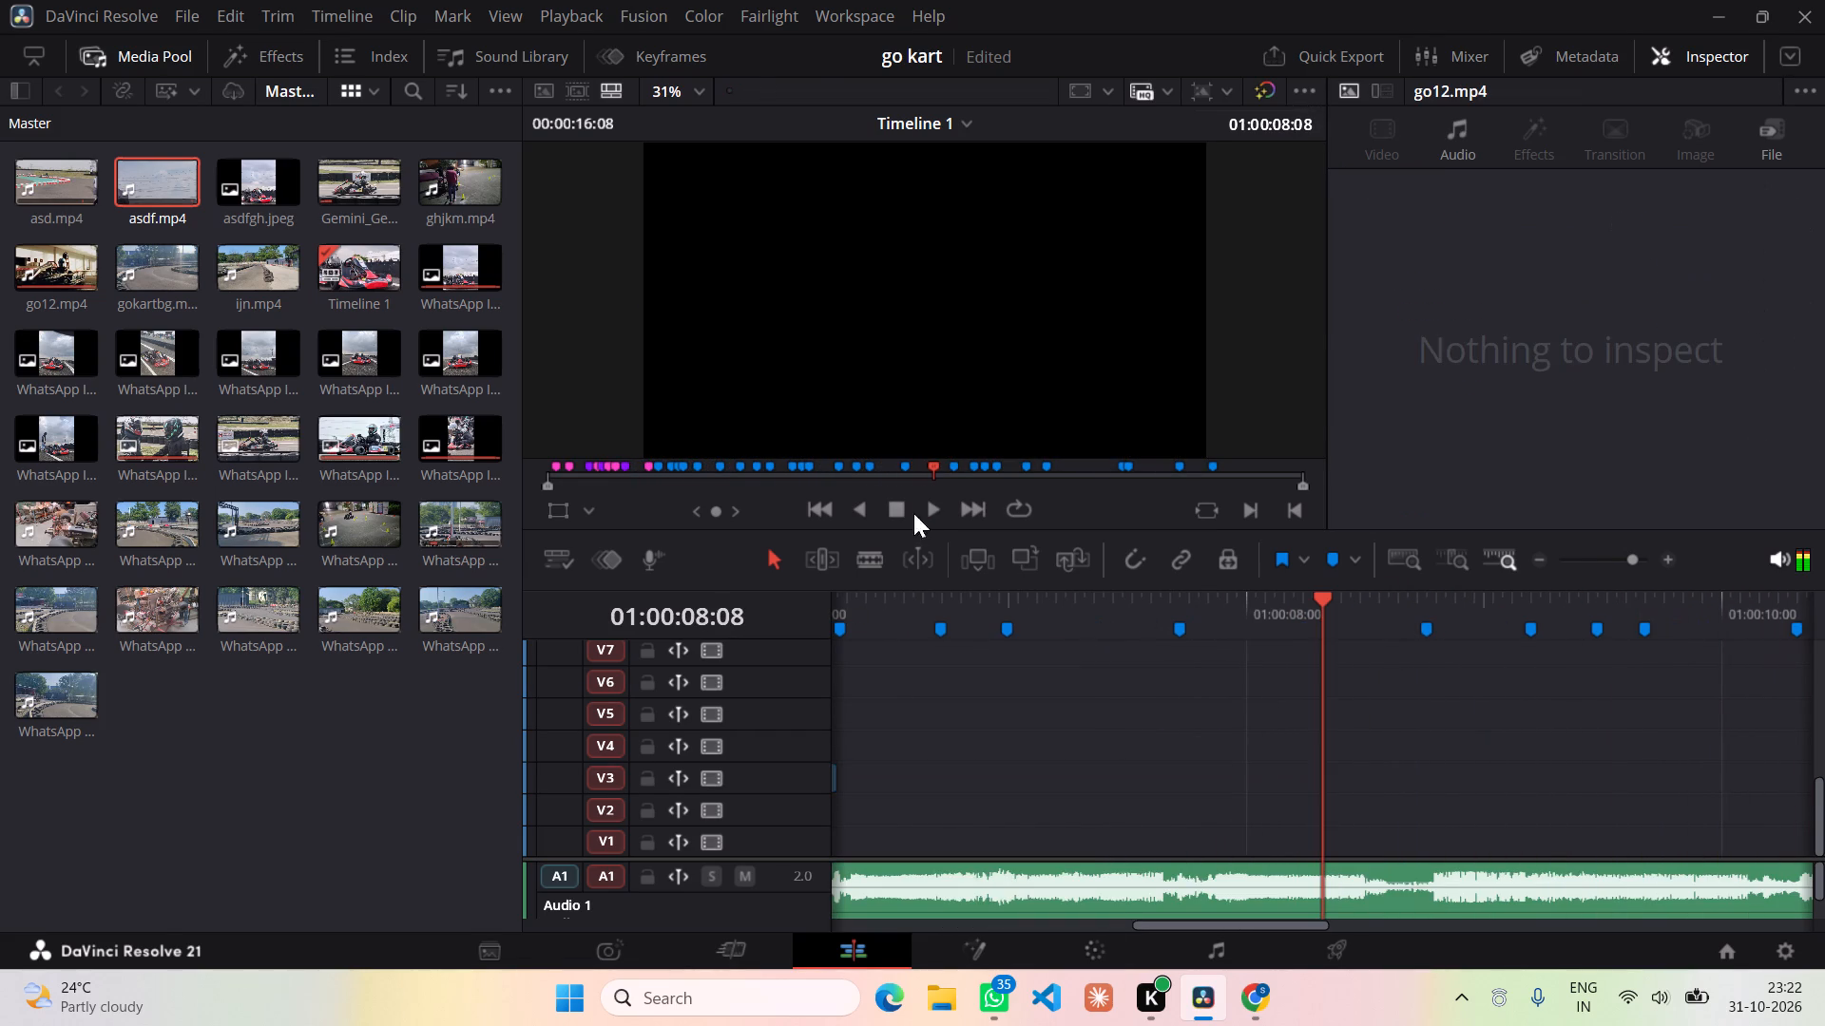
drag(1320, 598, 1160, 604)
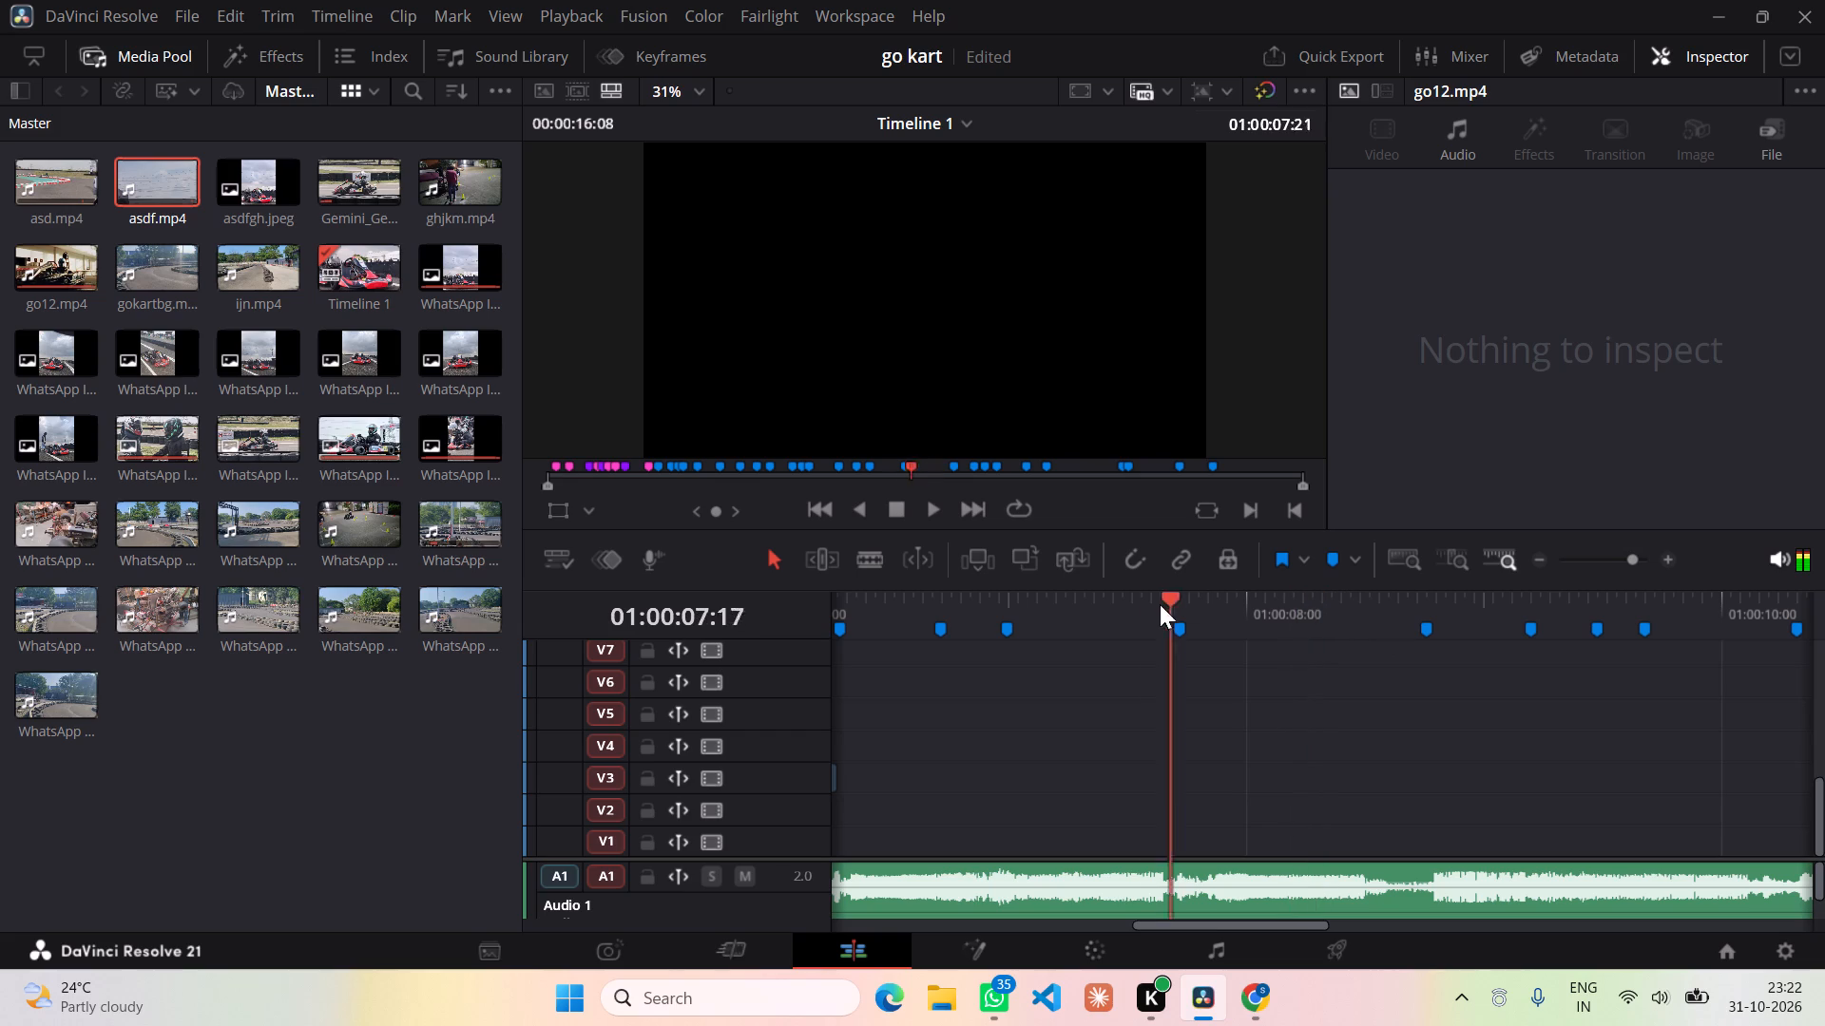
drag(1160, 604, 1177, 677)
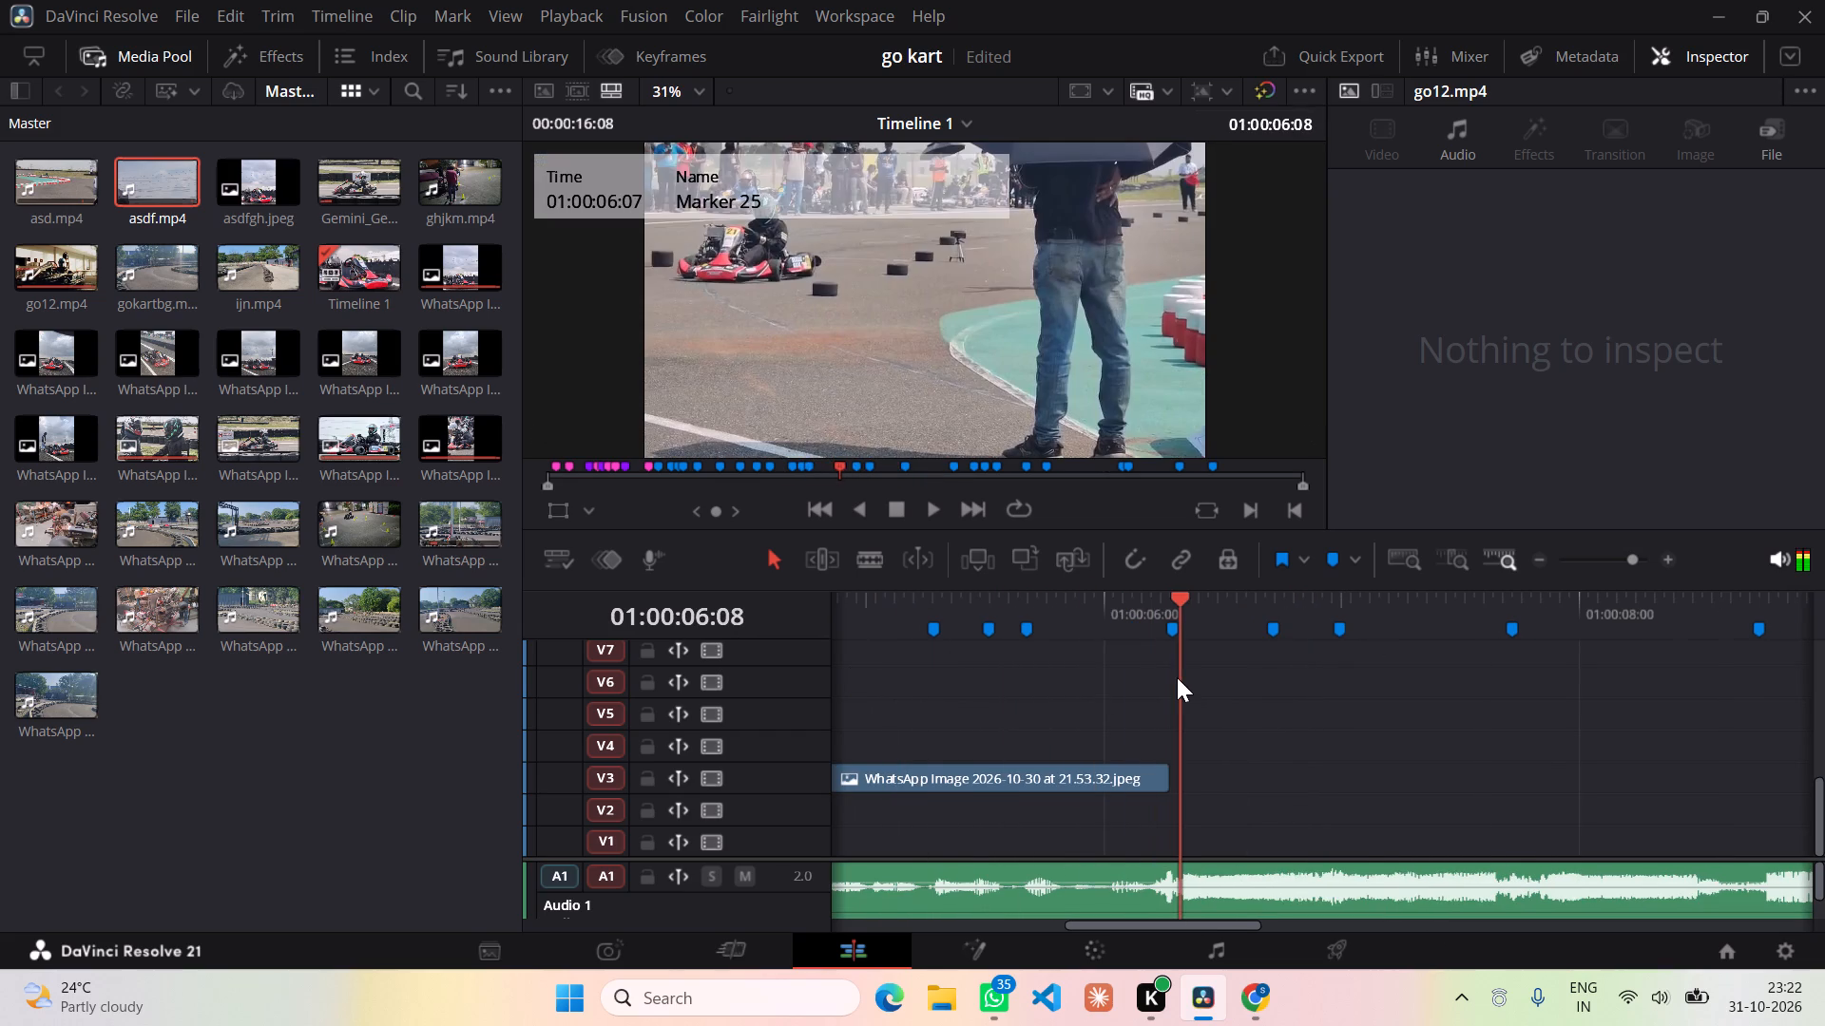
drag(1177, 677, 1172, 677)
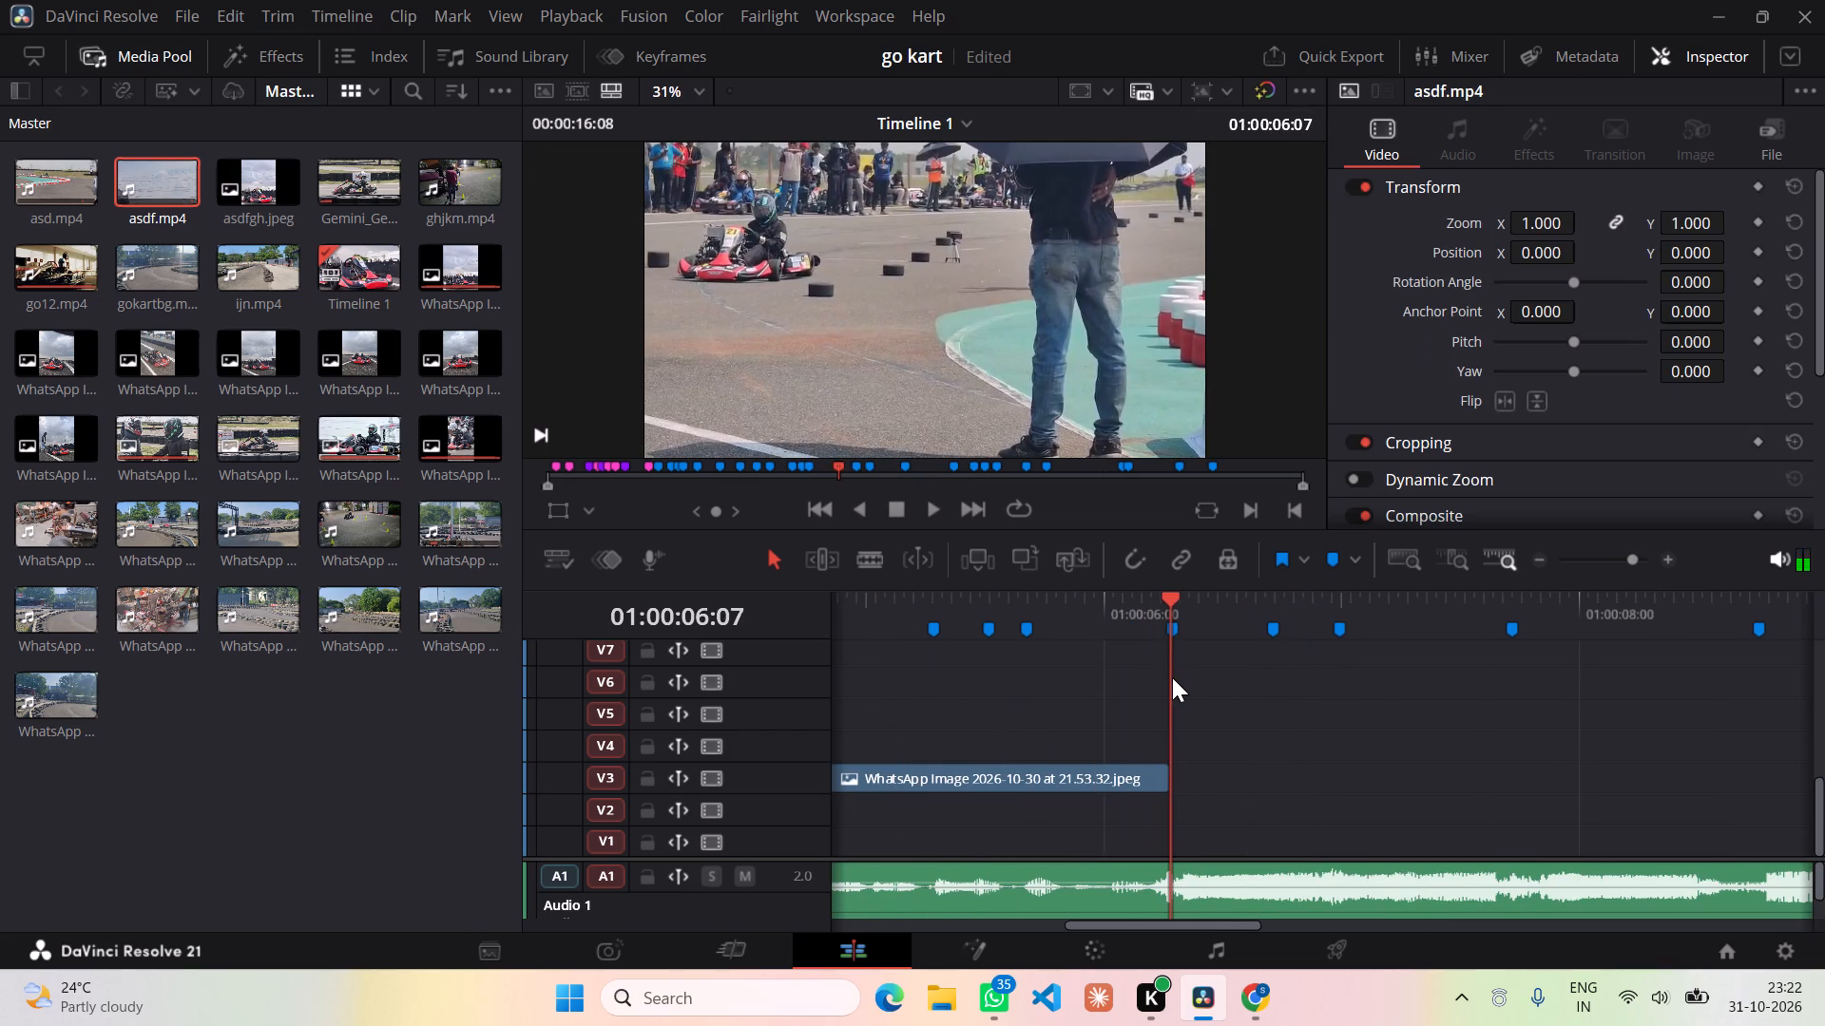